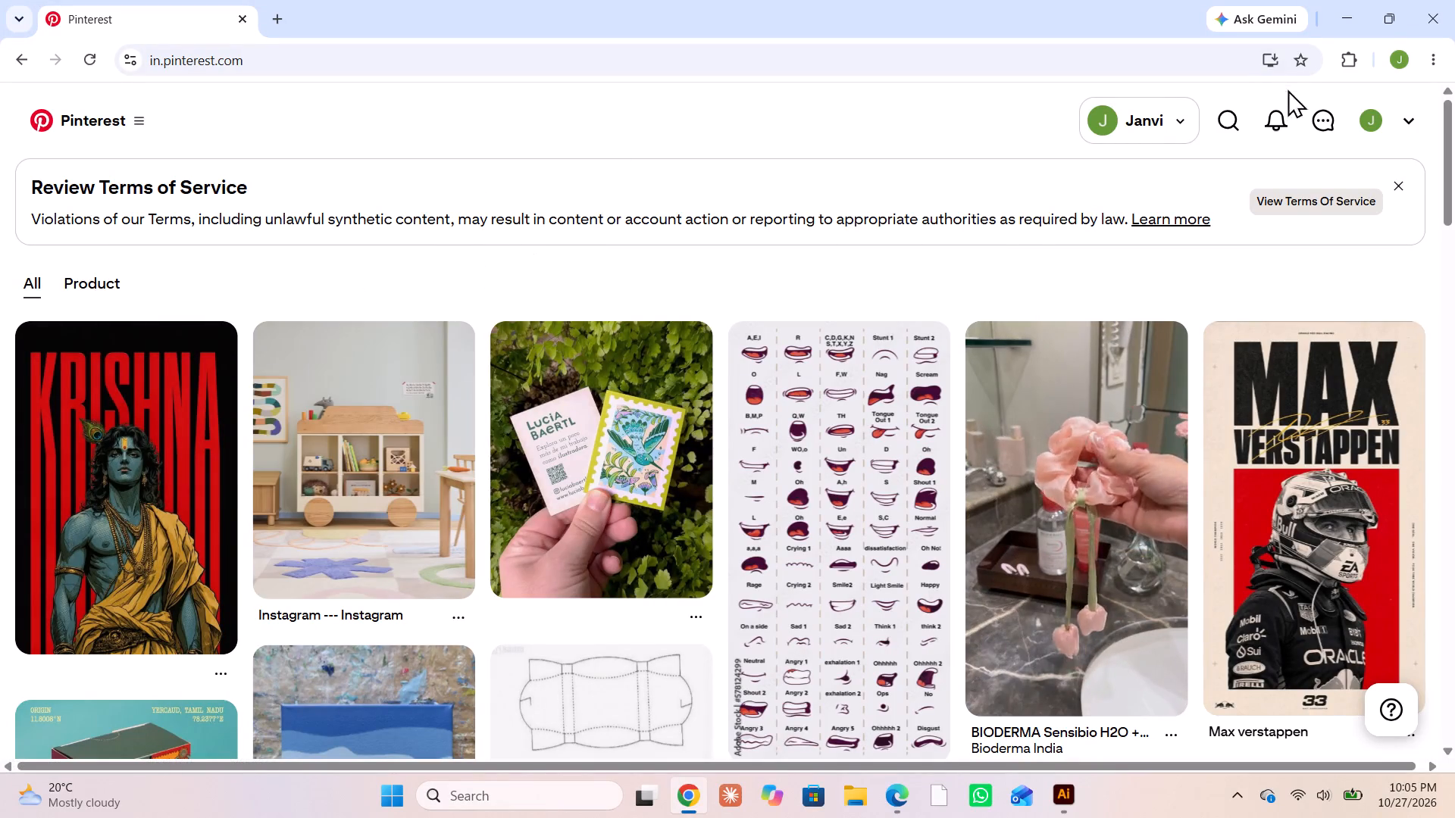
Search Pinterest for "anime wasted paloroids".
left_click(1219, 123)
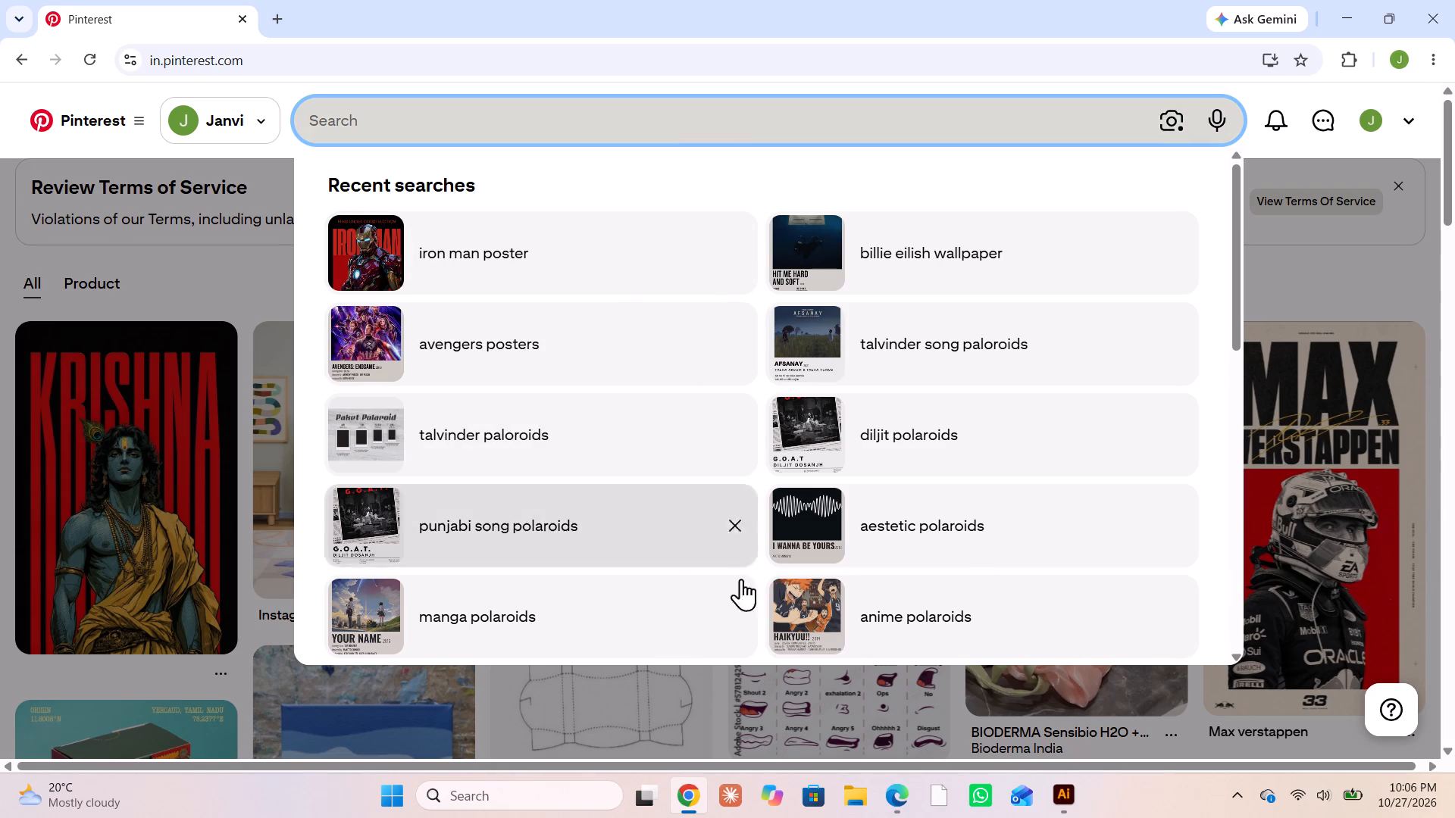
scroll(833, 570, "down", 6)
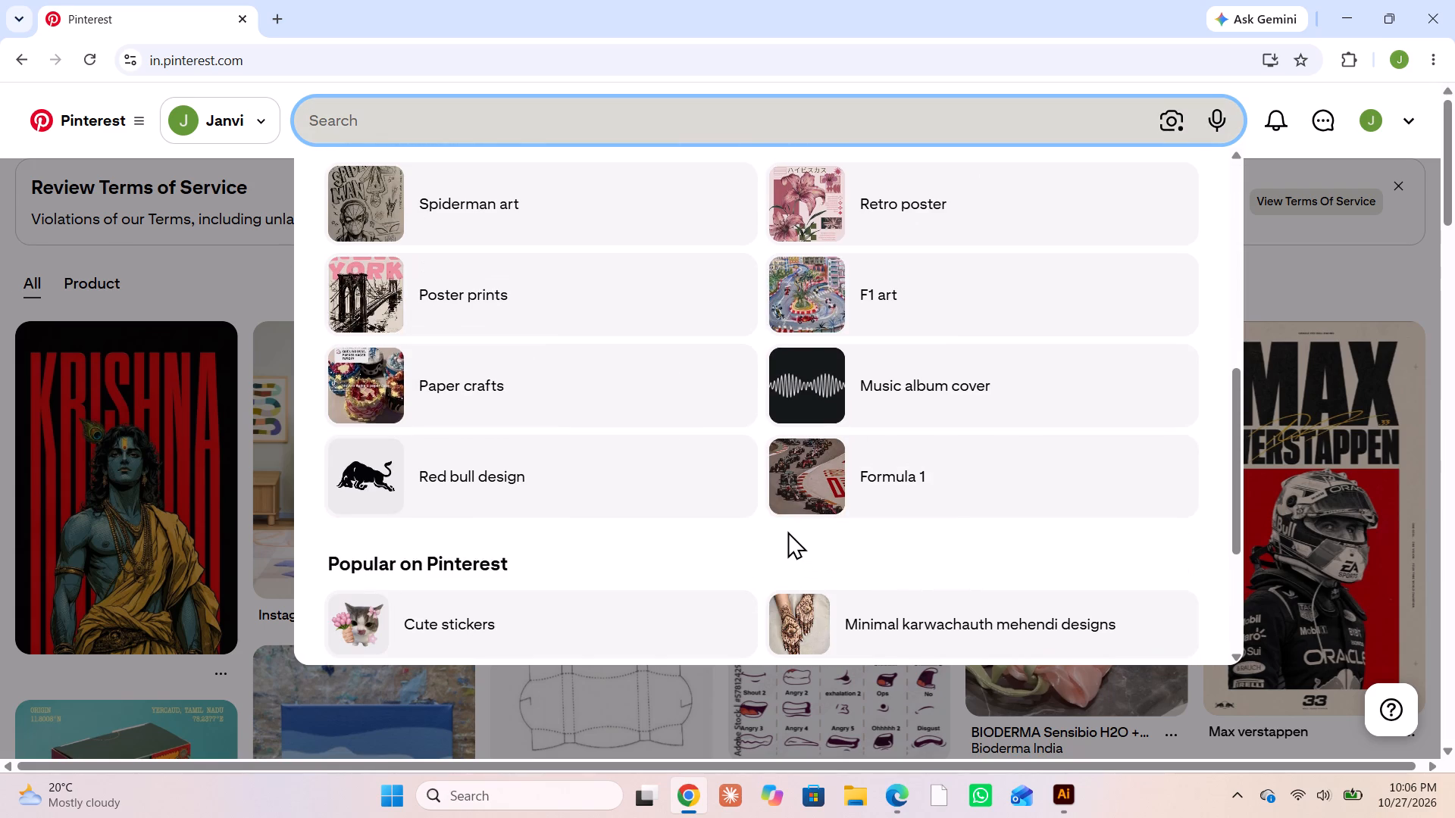
scroll(796, 529, "up", 10)
left_click(565, 130)
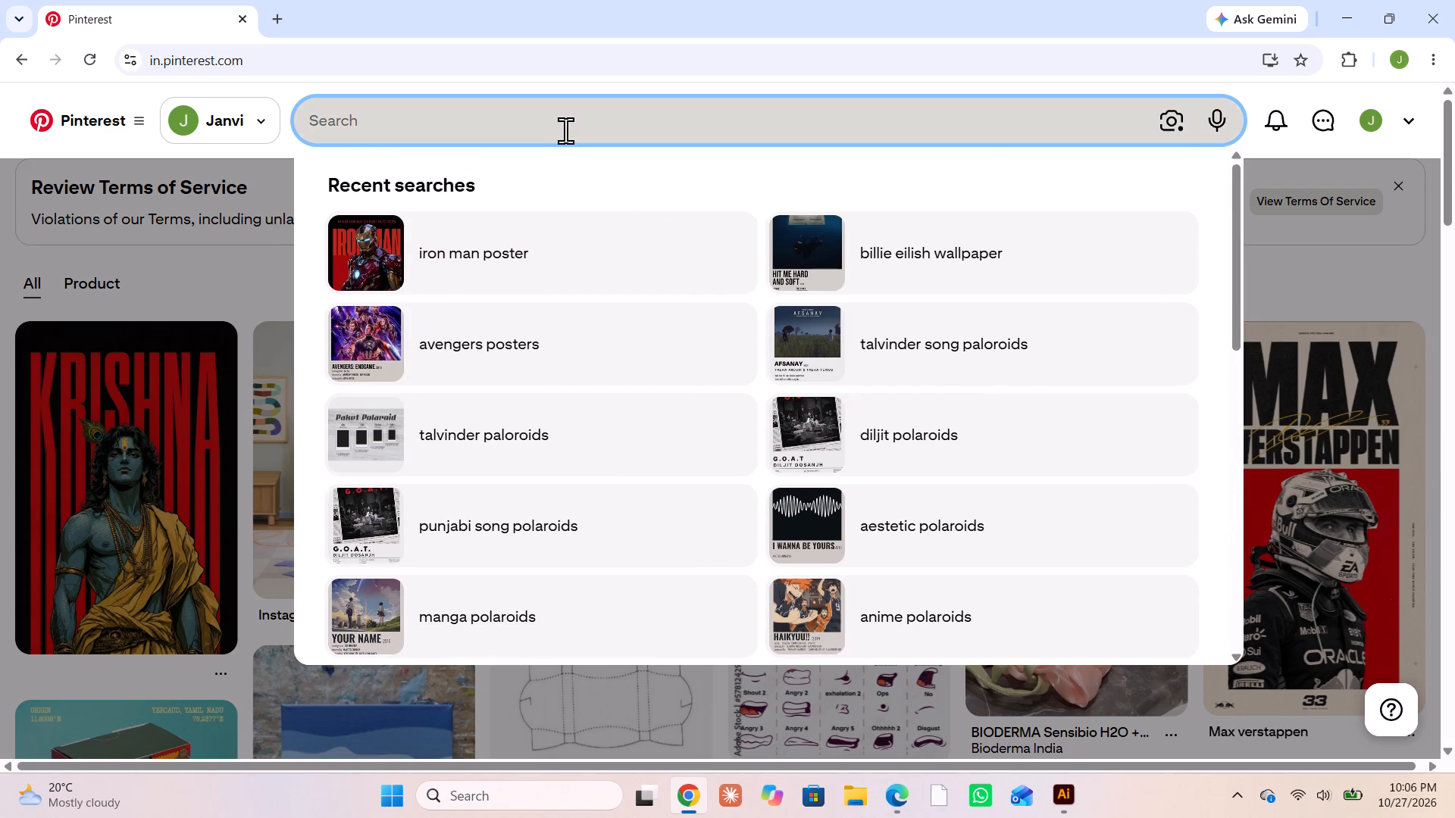
type("anima")
key("BackSpace")
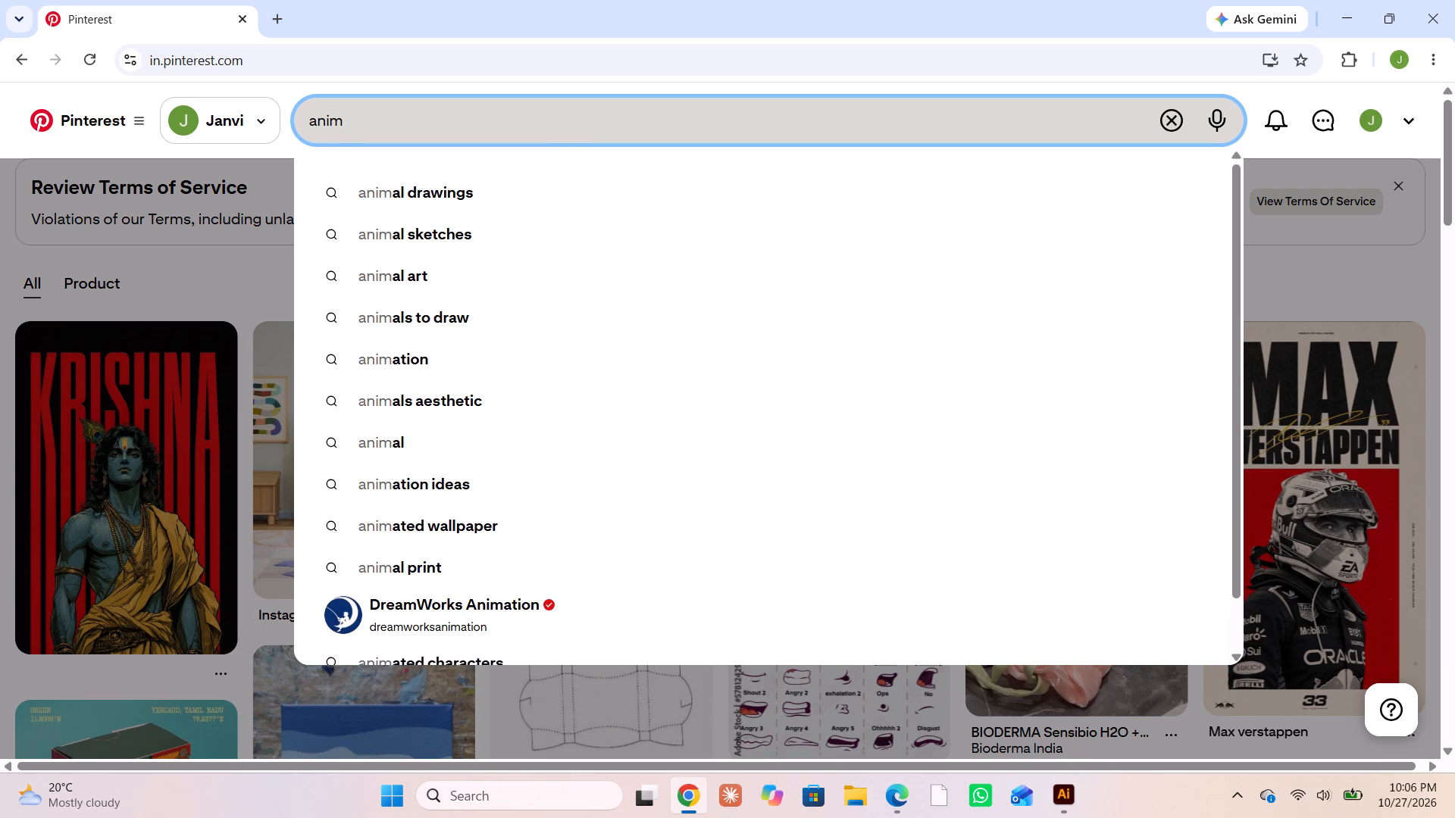
type("e wasted paloroids")
key("Return")
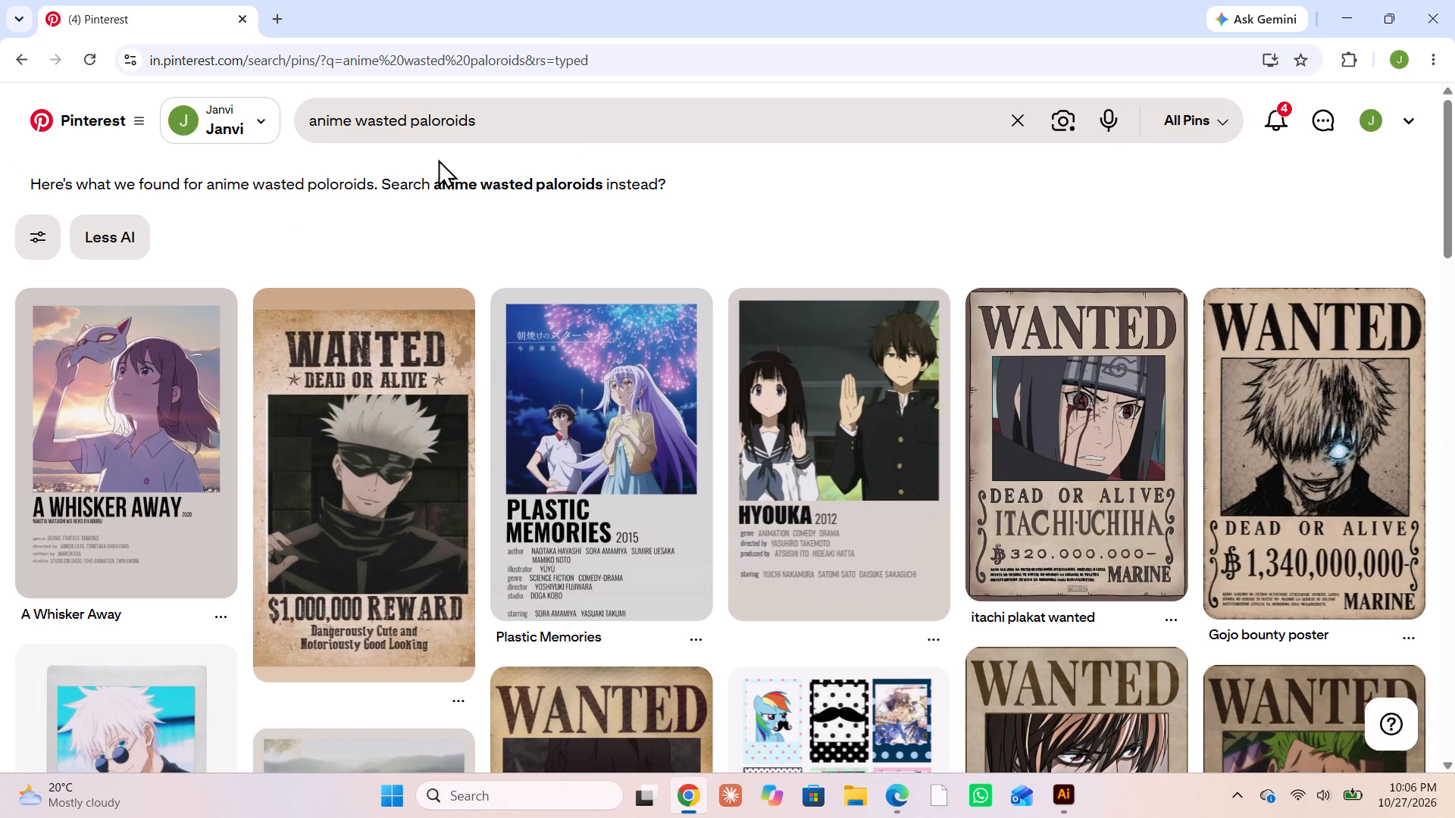
Open the Monkey D. Luffy wanted poster from the search results and copy its image.
scroll(1206, 573, "down", 3)
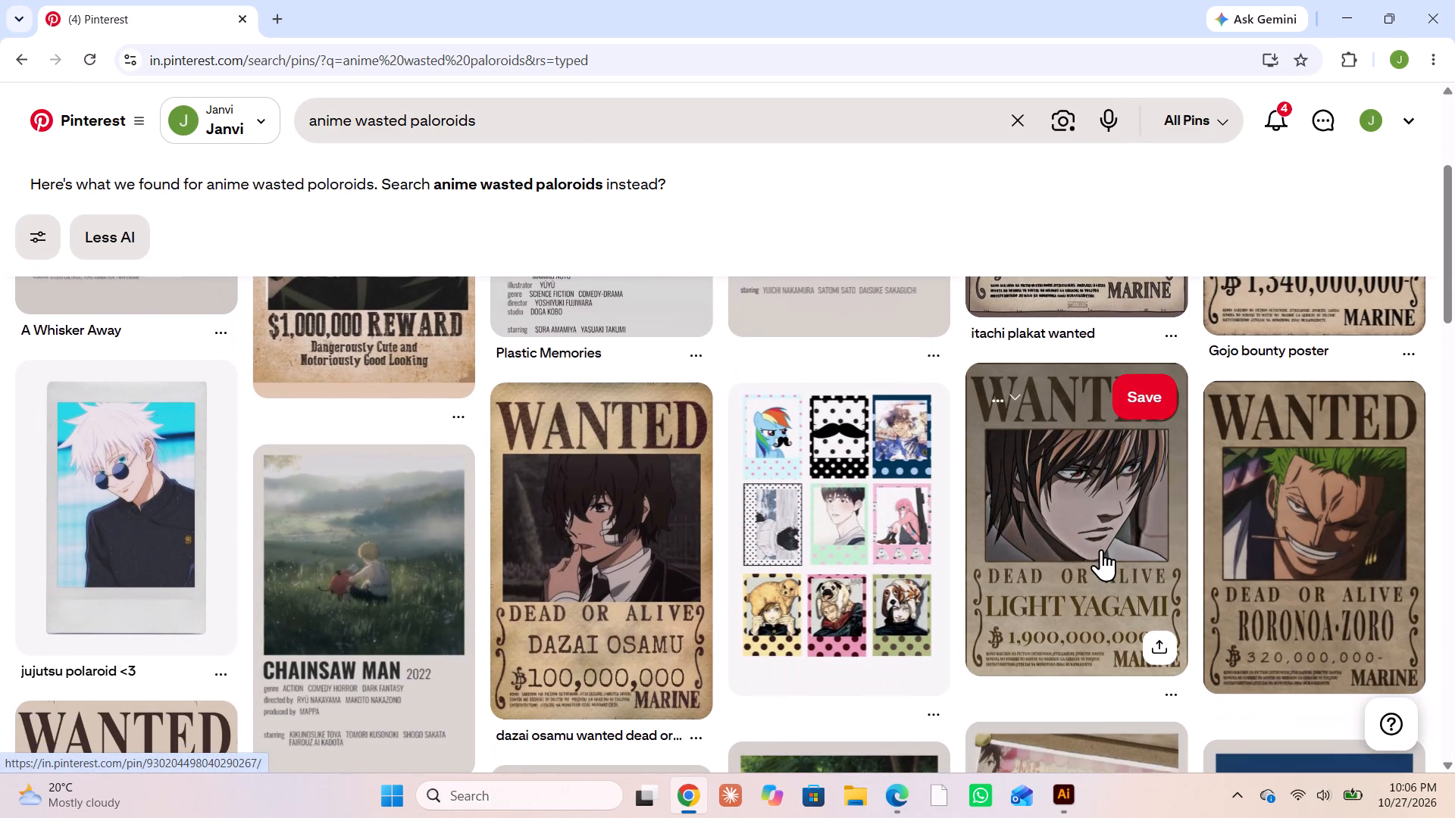
scroll(1072, 530, "down", 3)
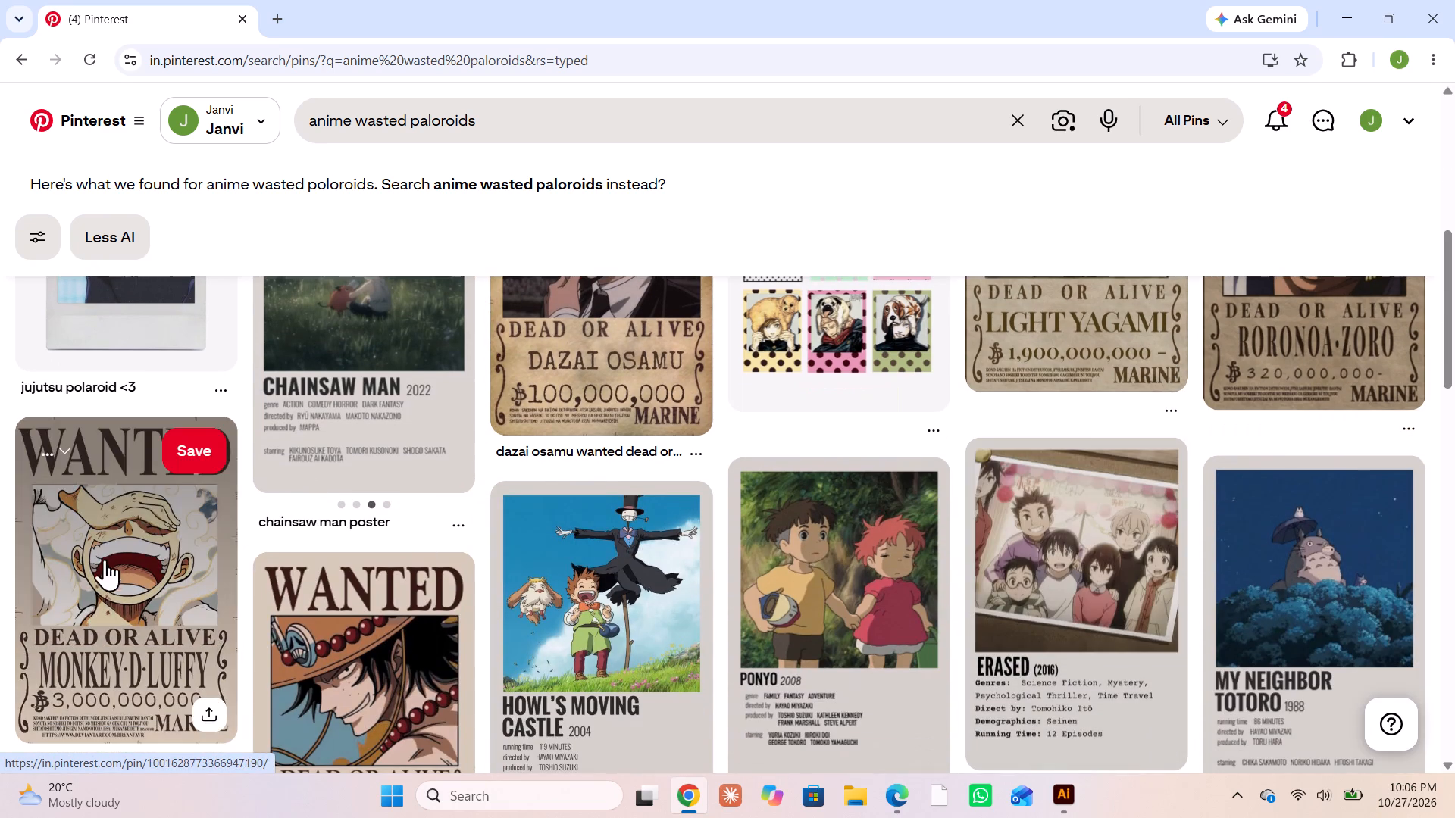
left_click(112, 566)
right_click(183, 485)
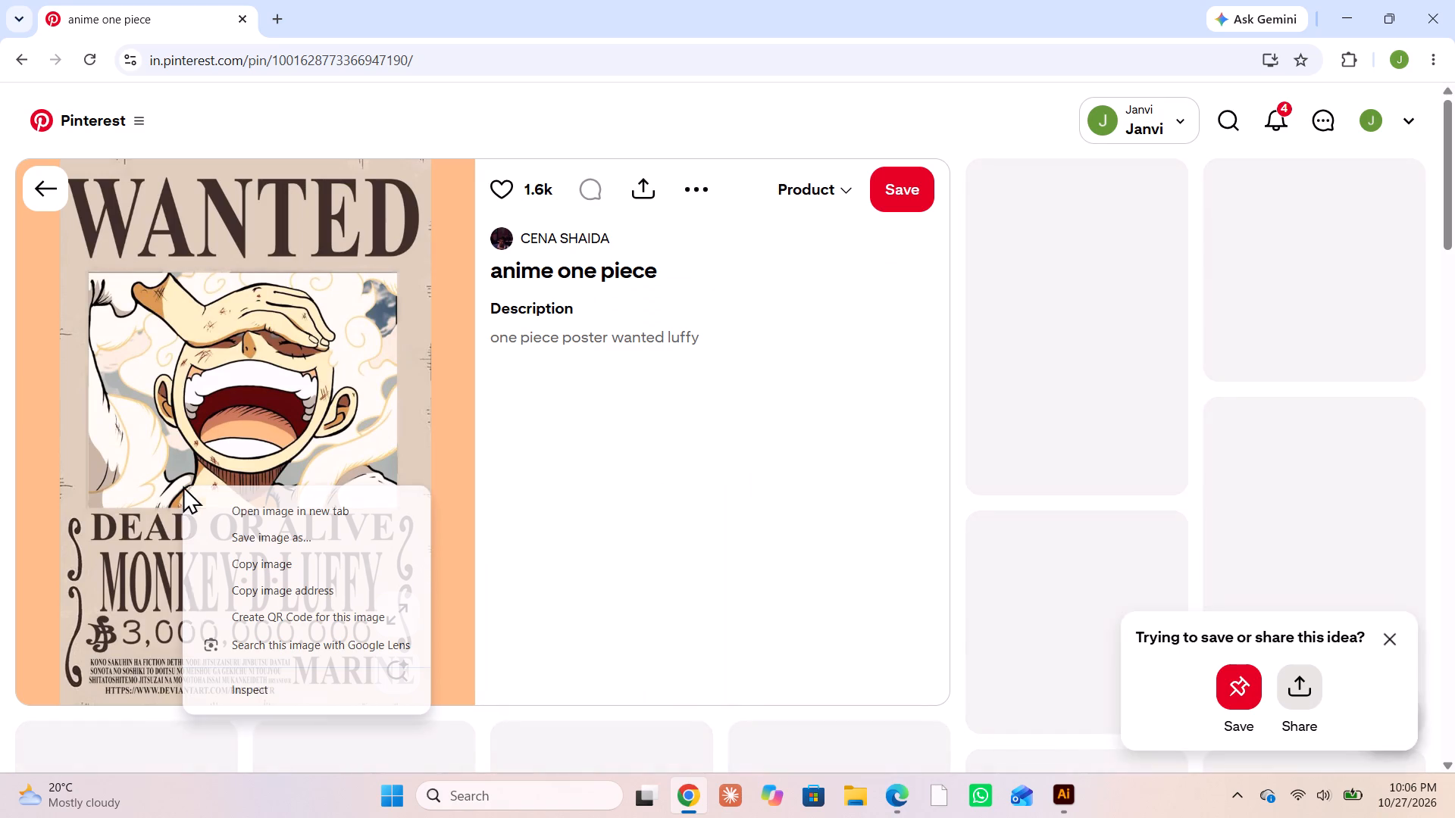
left_click(249, 547)
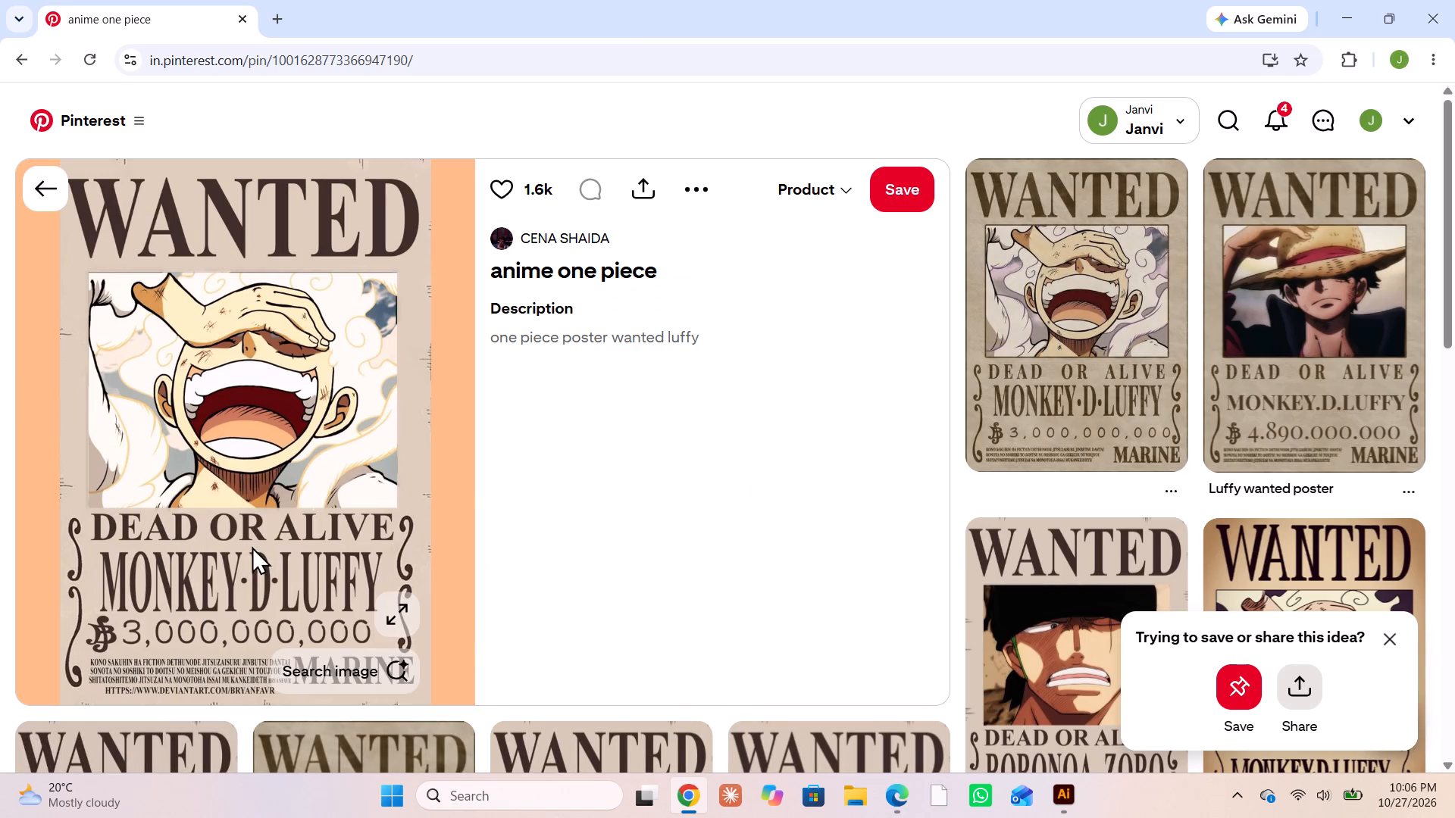
left_click(673, 10)
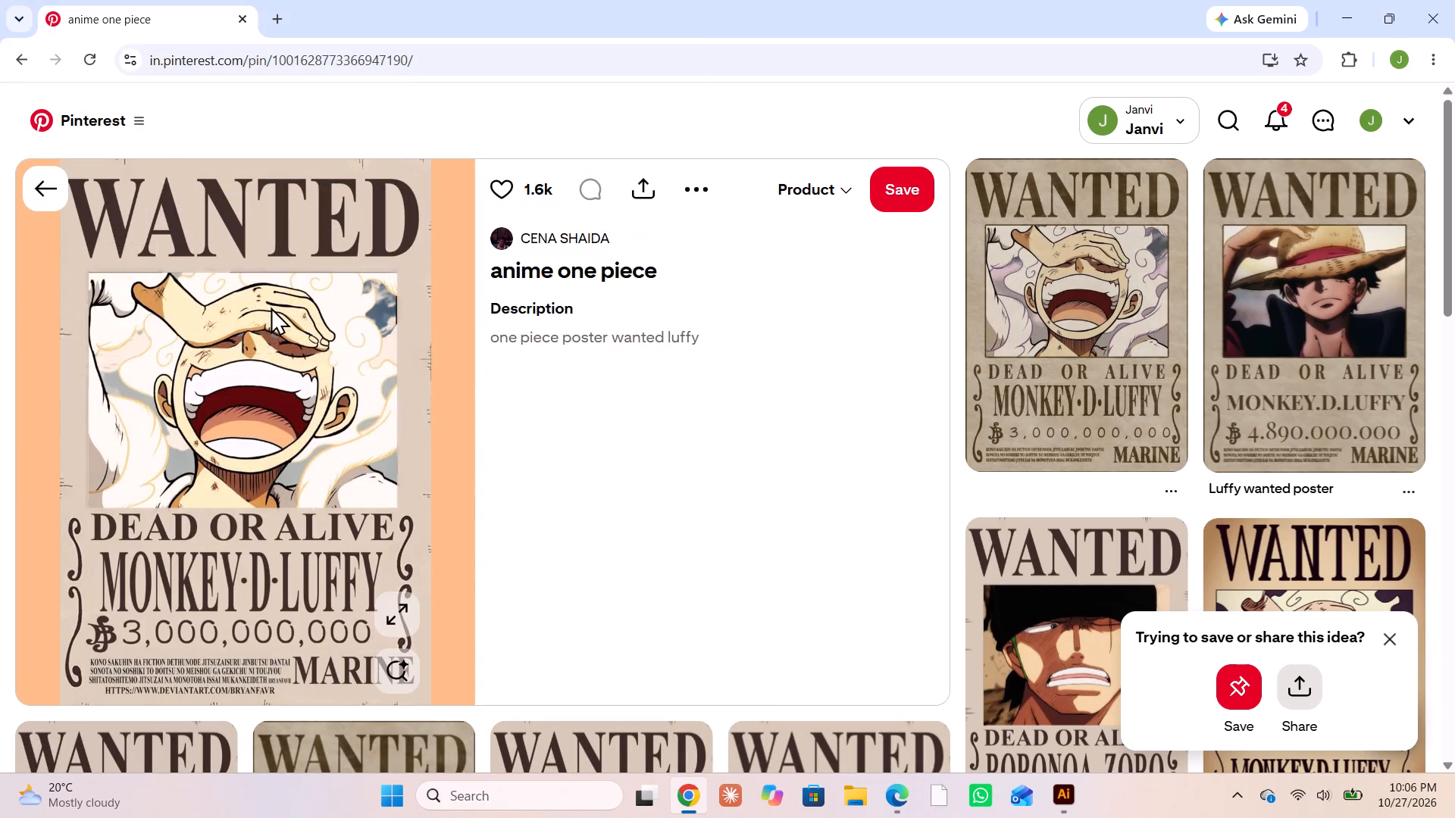
right_click(259, 337)
left_click(335, 417)
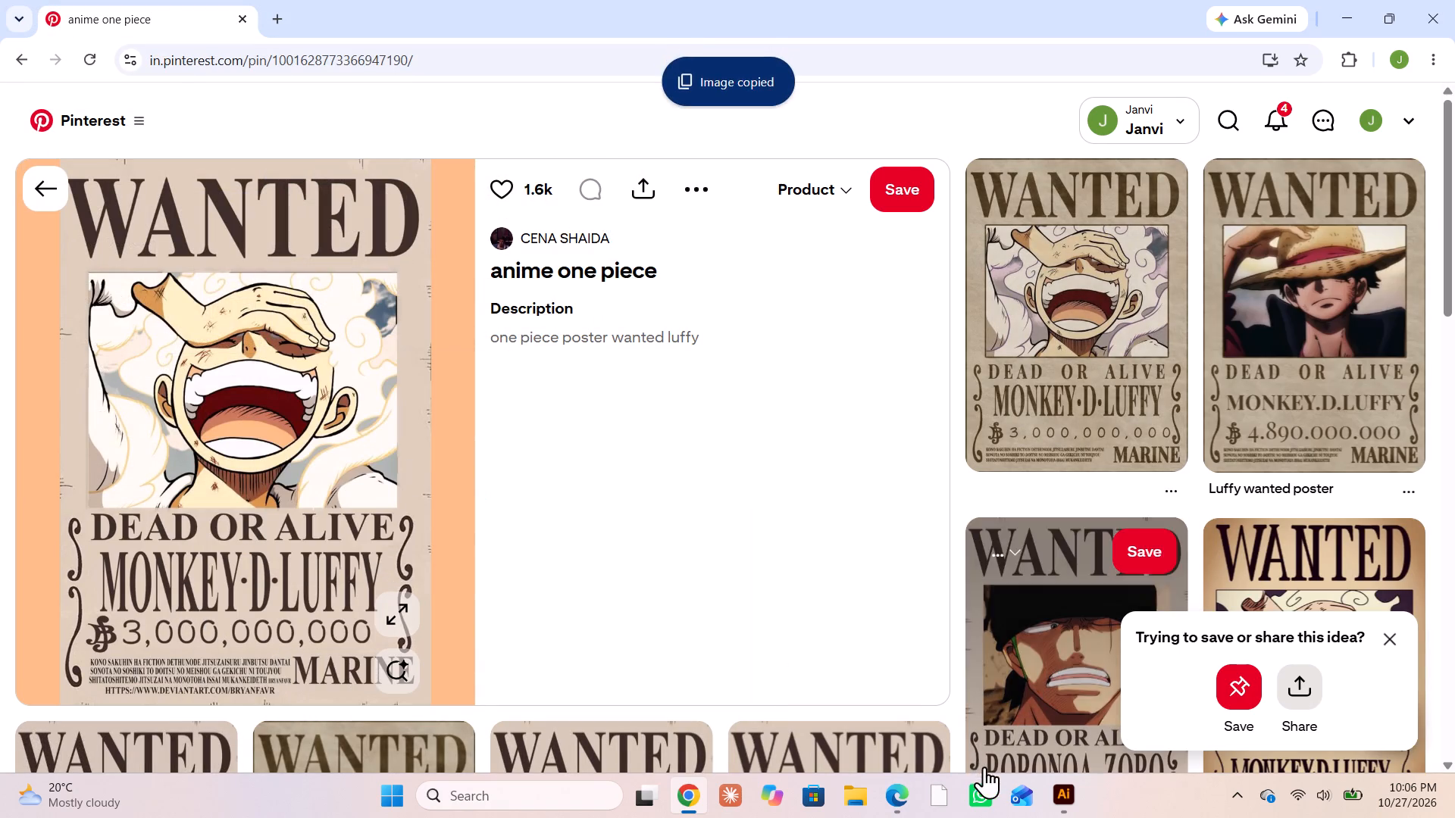
Switch to Illustrator, paste the copied Luffy poster into the polaroids document and place it beside the artboard's left edge.
left_click(1057, 791)
right_click(962, 425)
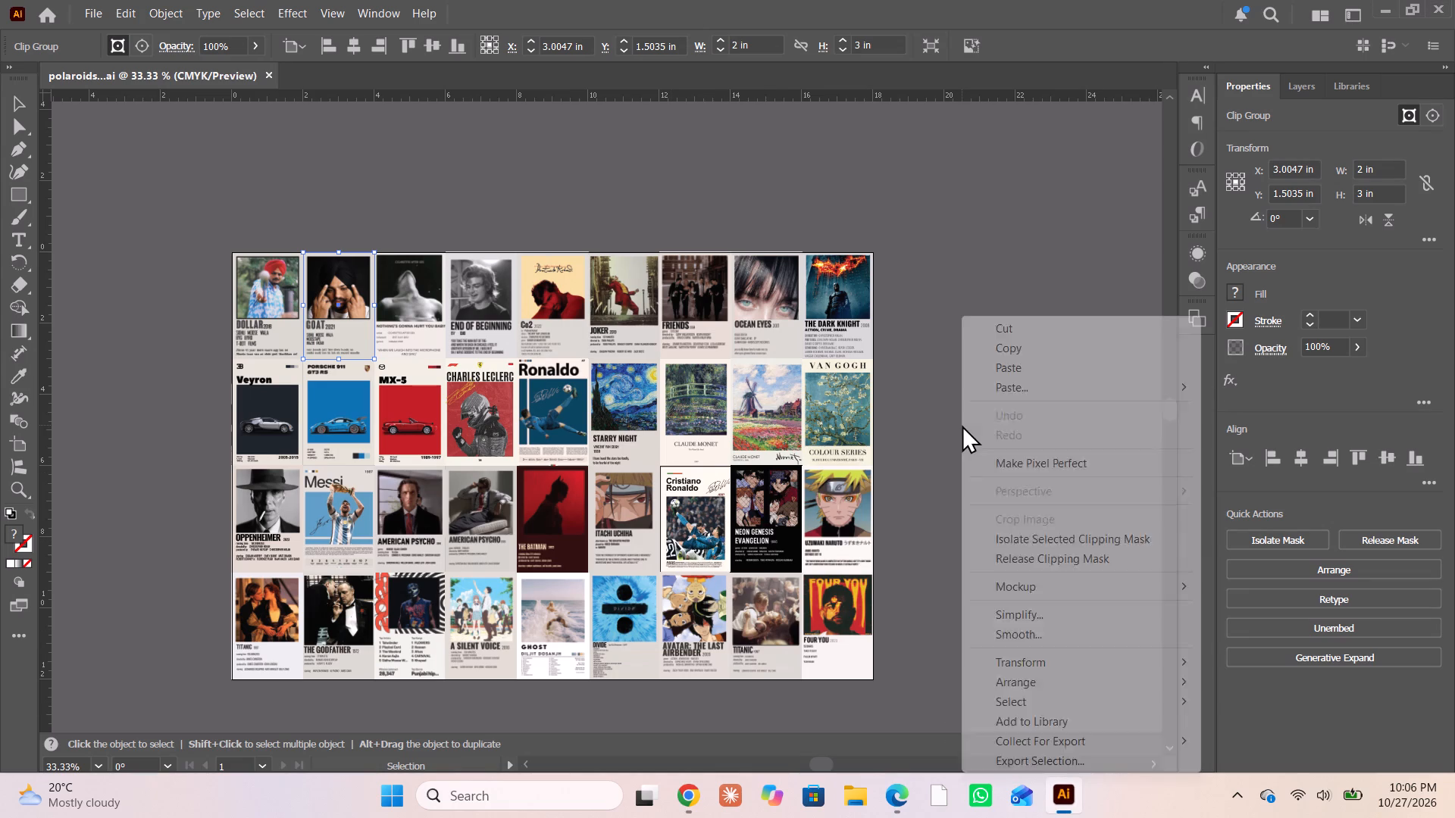
right_click(918, 373)
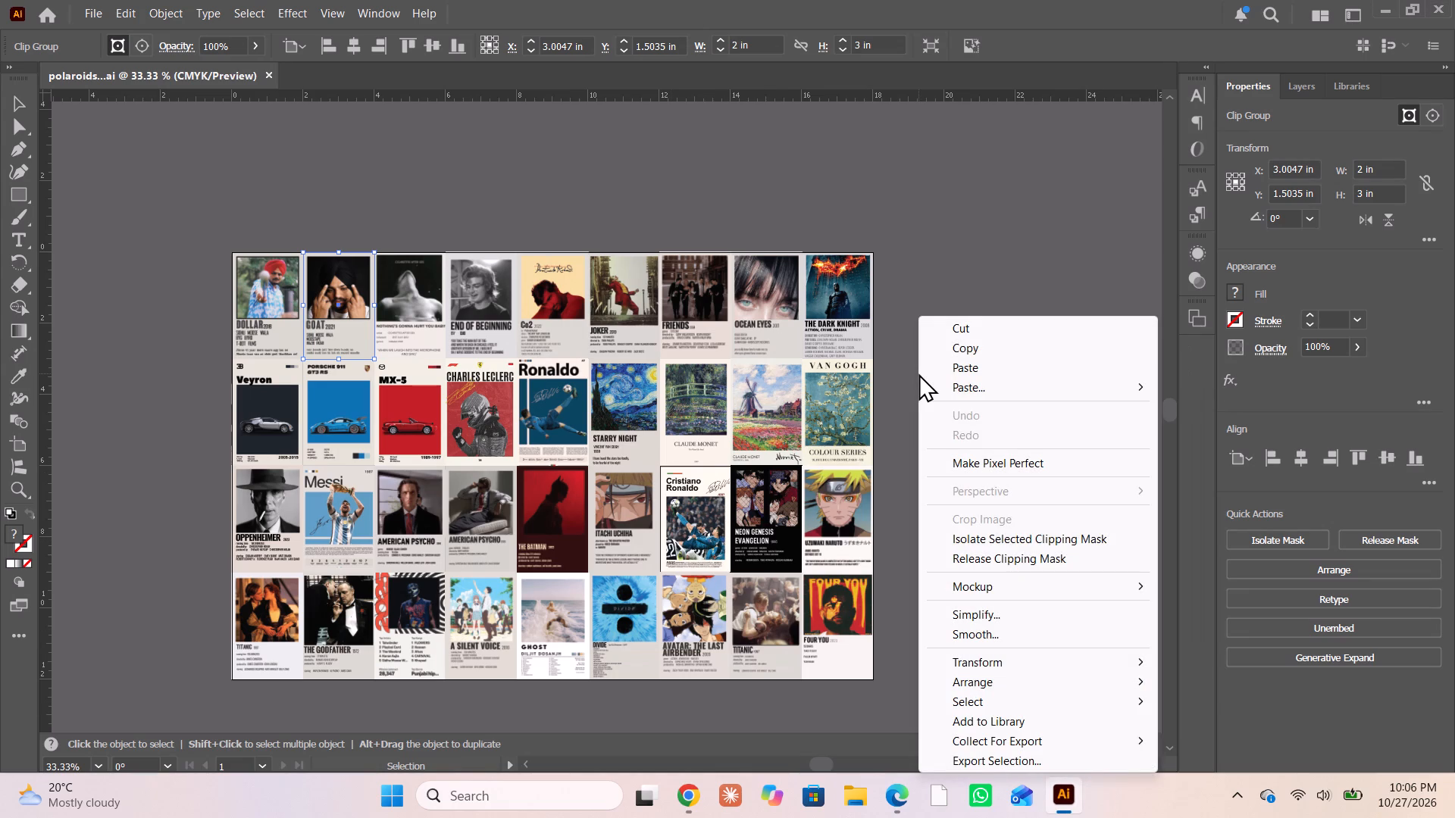
key("ctrl+v")
left_click(827, 227)
scroll(692, 412, "down", 2, "alt")
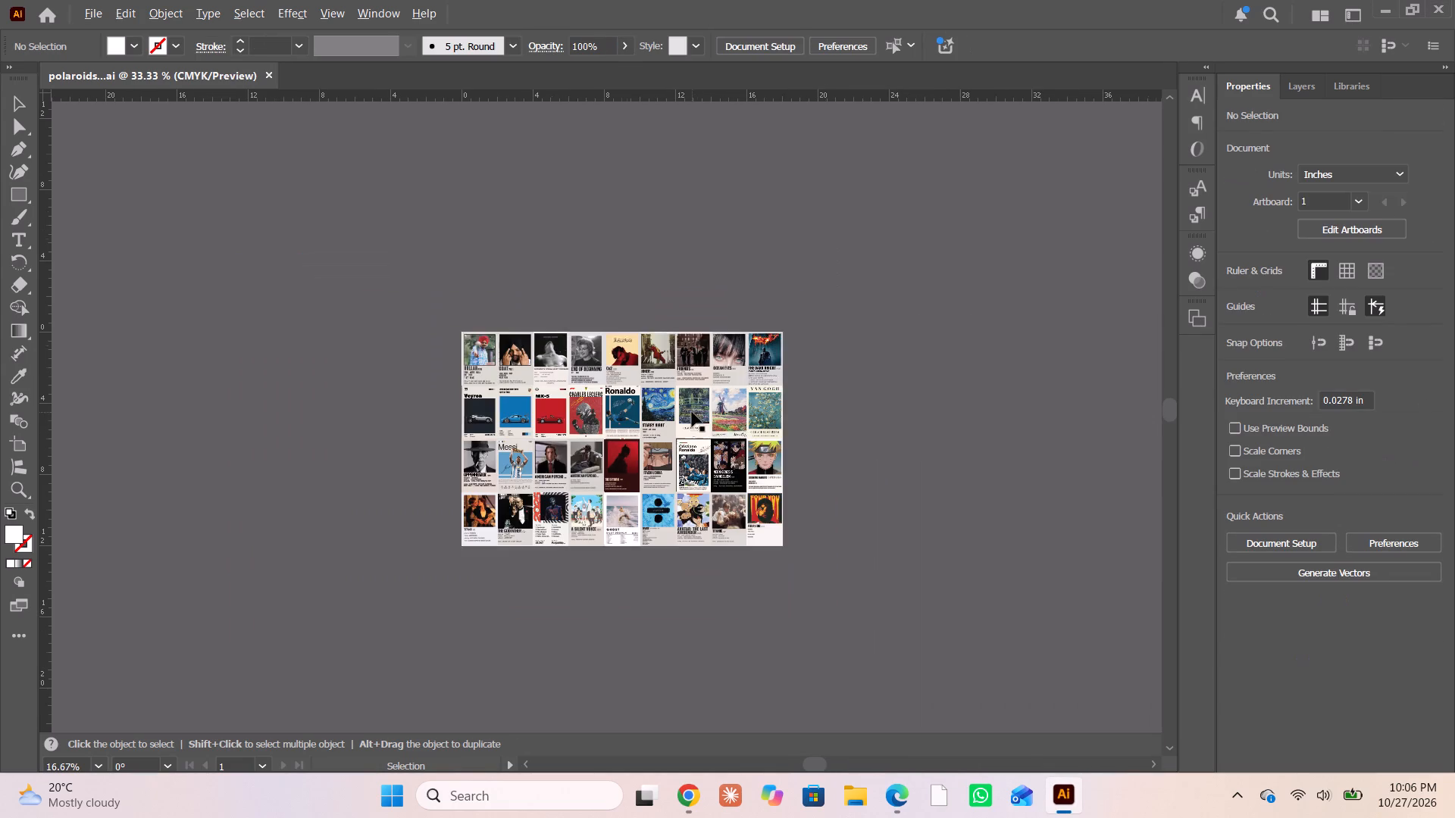
left_click(1041, 426)
key("ctrl+v")
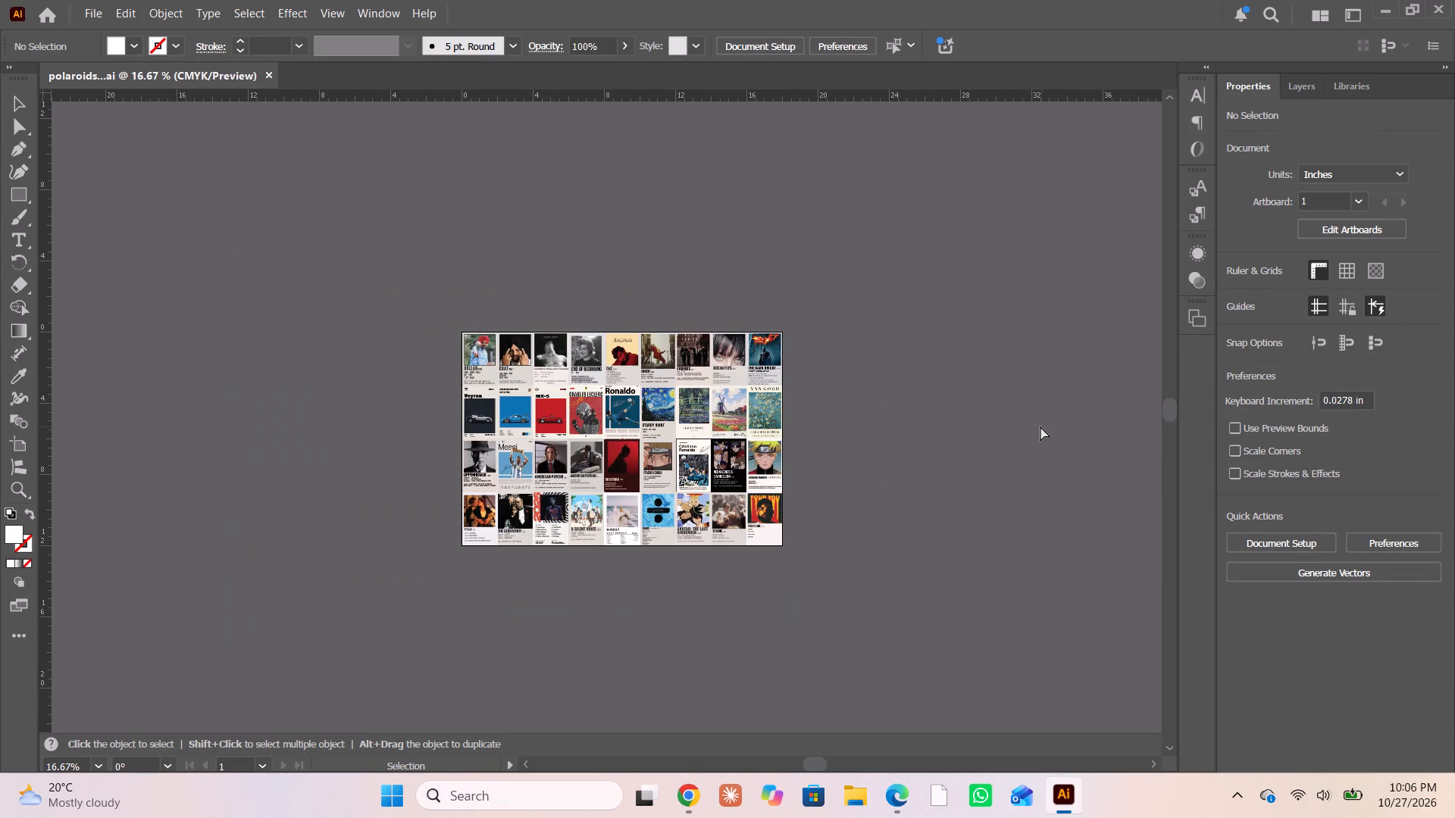
left_click_drag(632, 317, 340, 282)
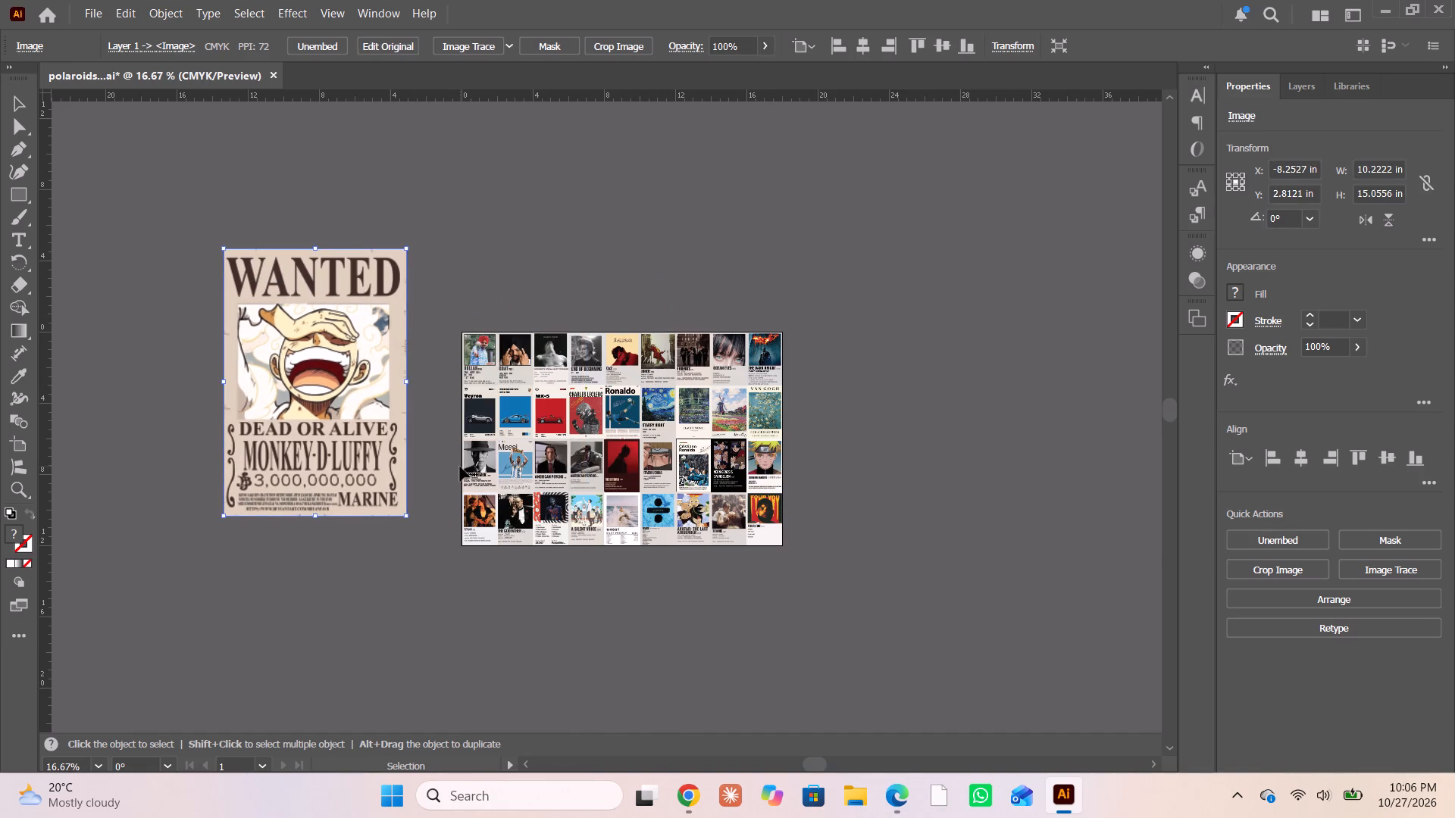
Select the Dollar poster in the first row of the polaroid grid.
scroll(461, 449, "up", 2, "alt")
left_click(460, 161)
left_click(493, 276)
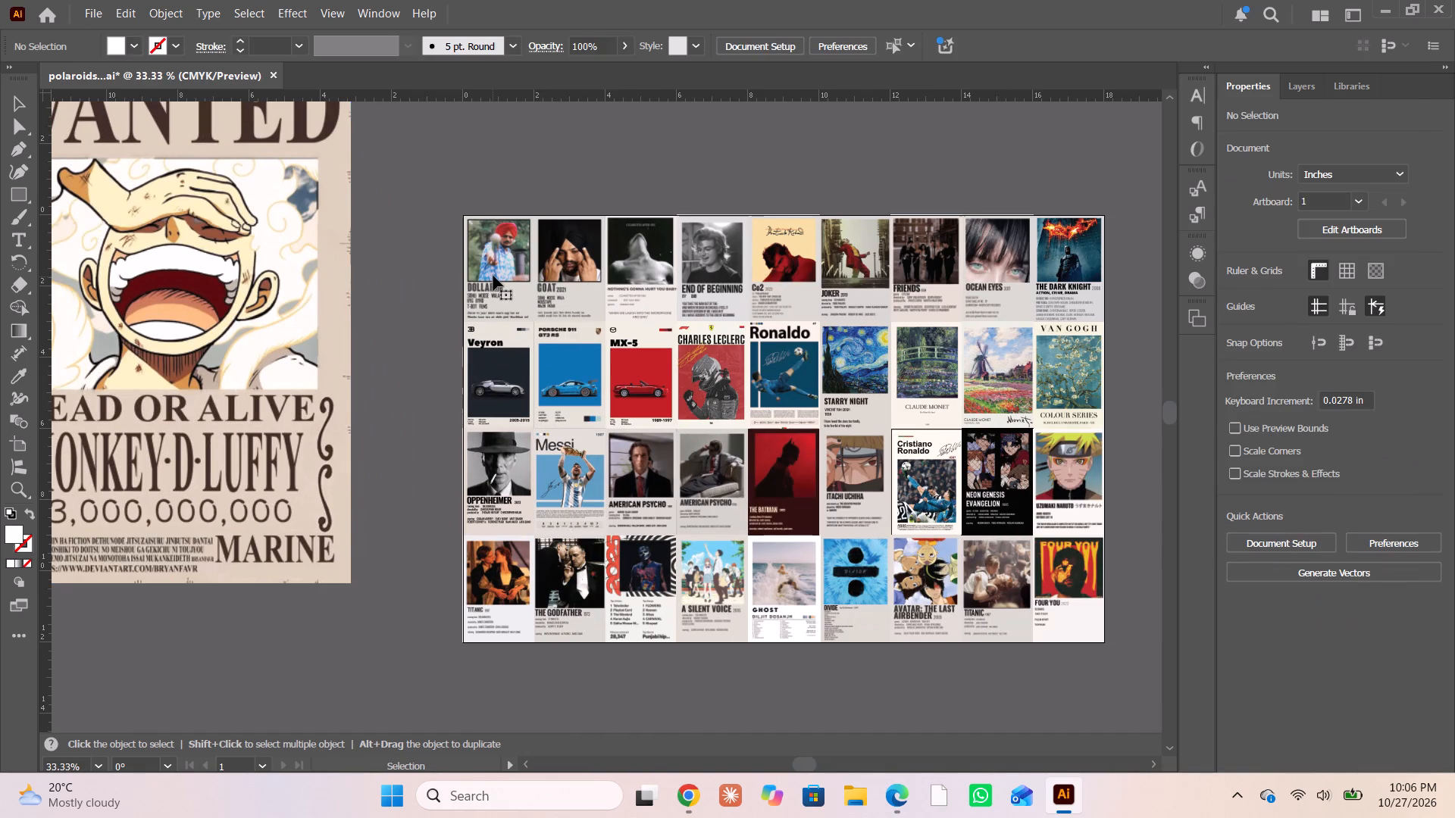
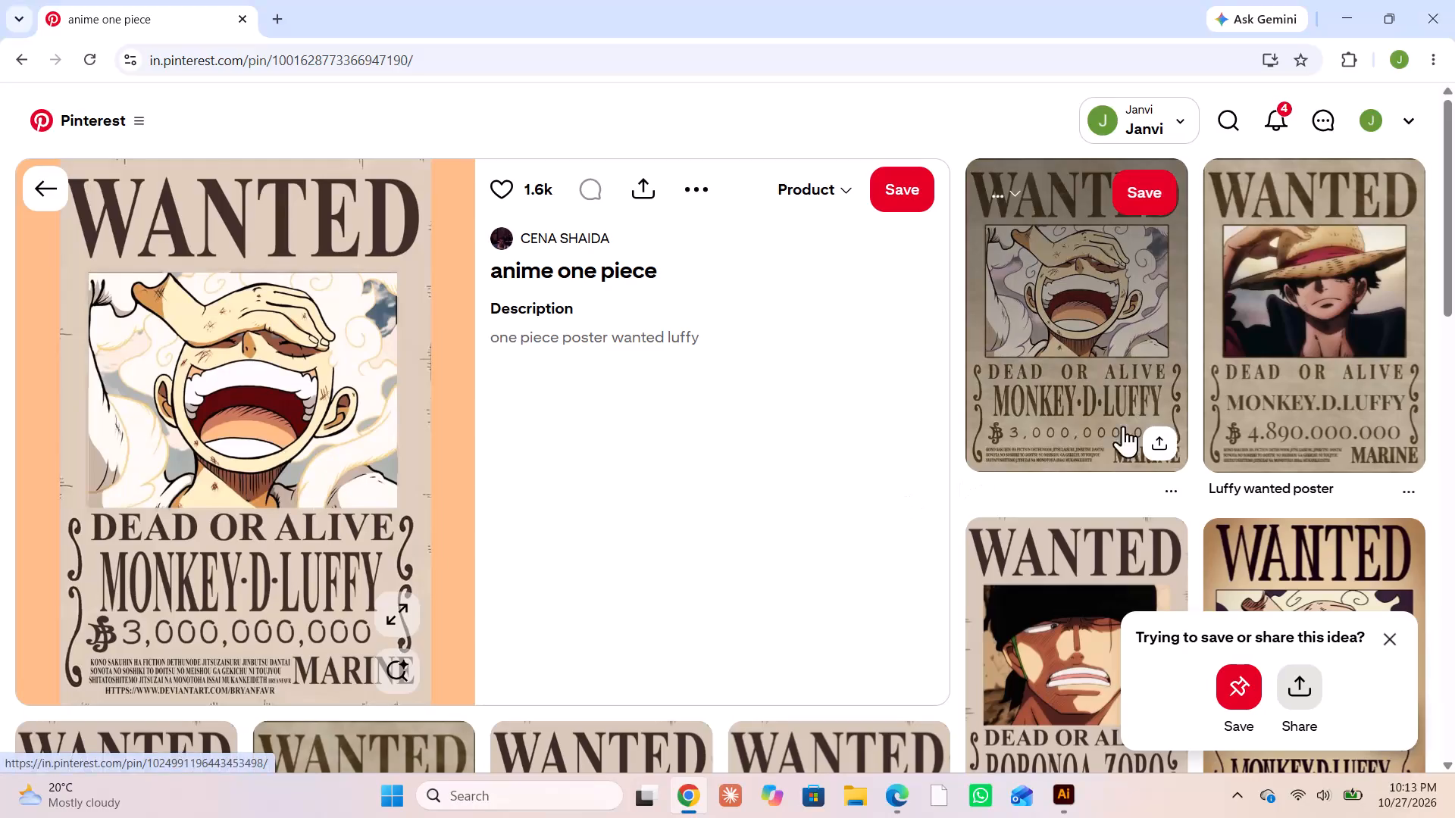
Open the related "Luffy wanted poster" pin with the 4.890.000.000 bounty and copy its image.
scroll(1170, 415, "down", 3)
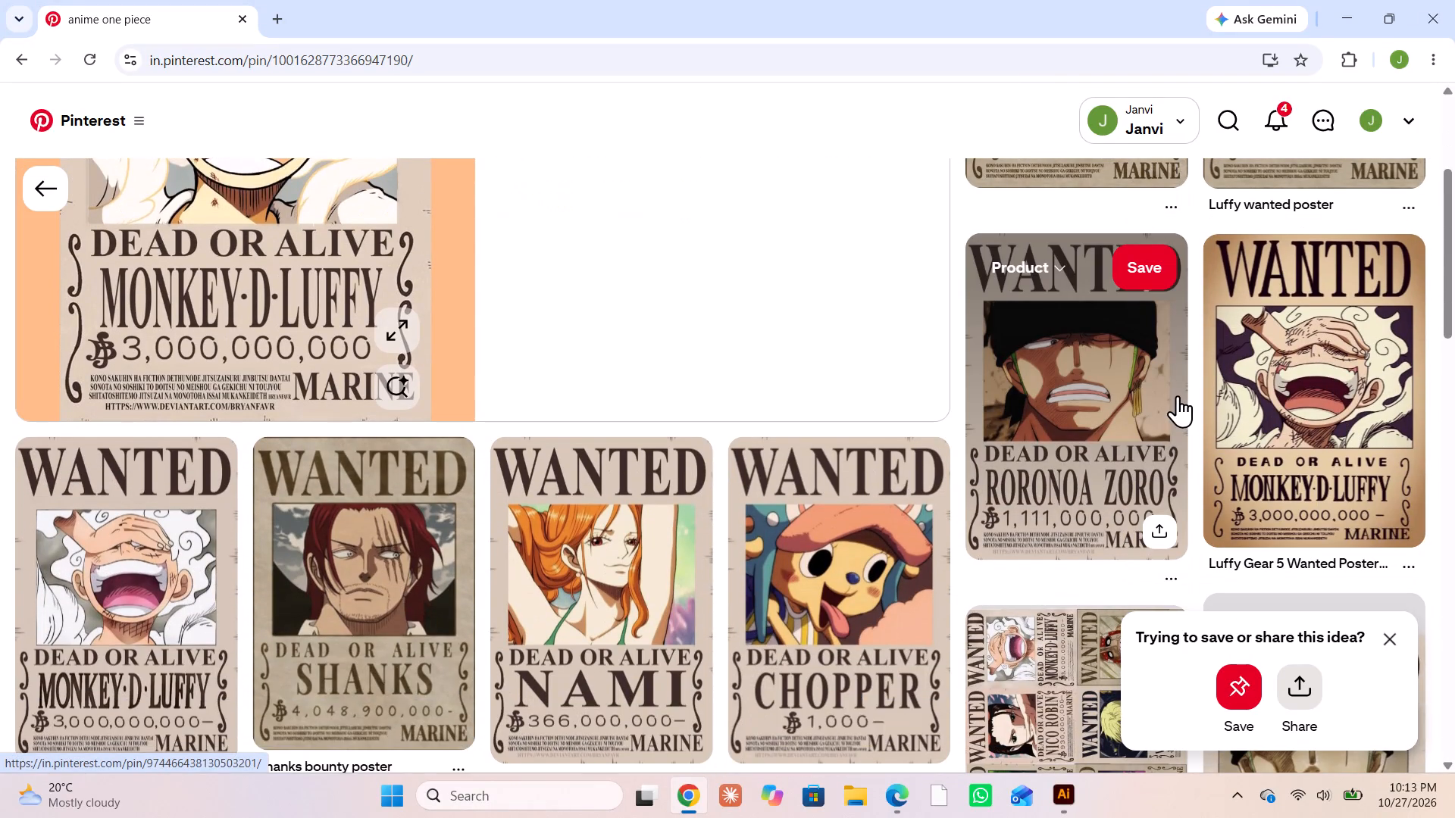
scroll(912, 535, "up", 3)
left_click(1310, 320)
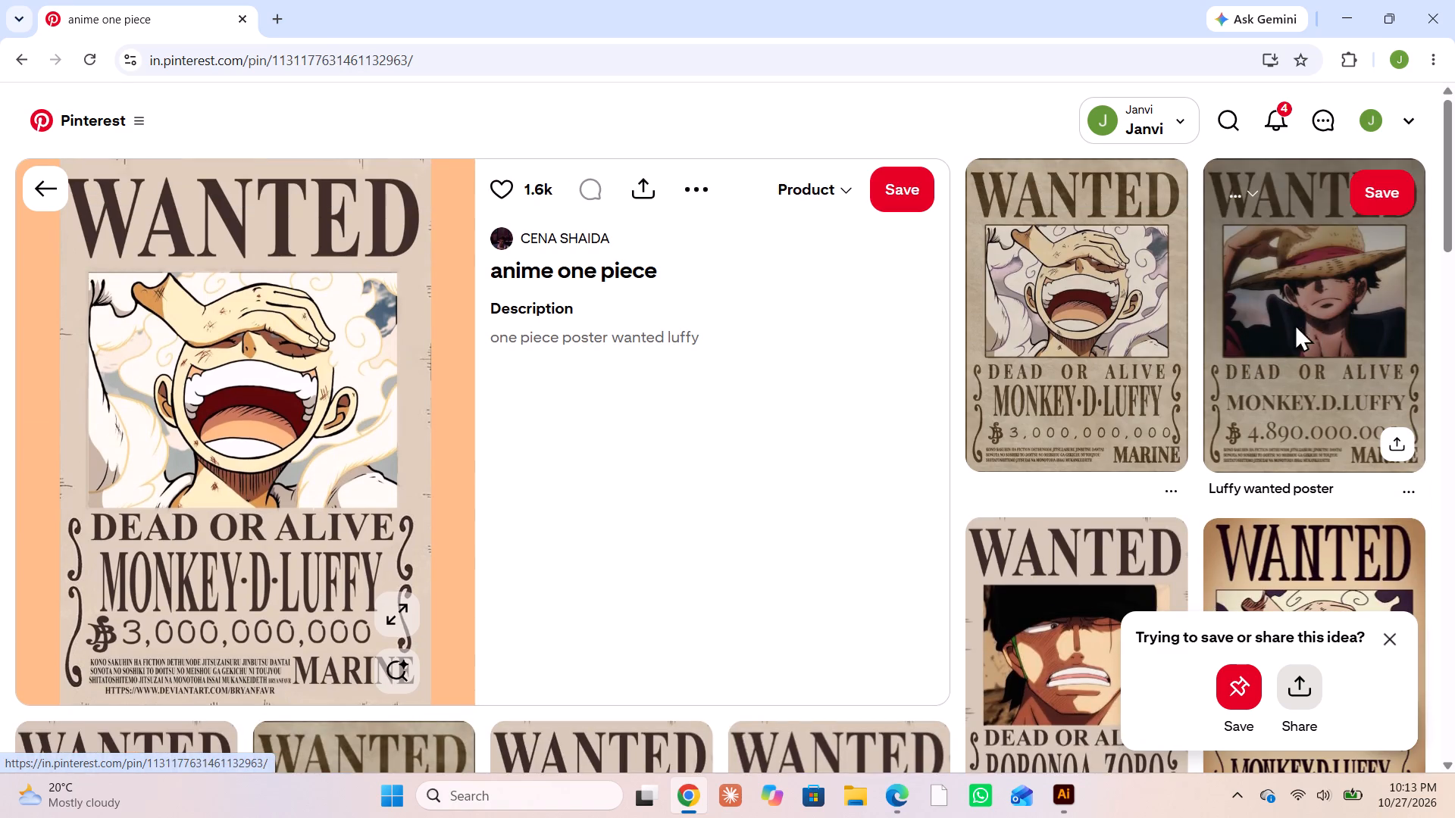
right_click(273, 454)
left_click(367, 529)
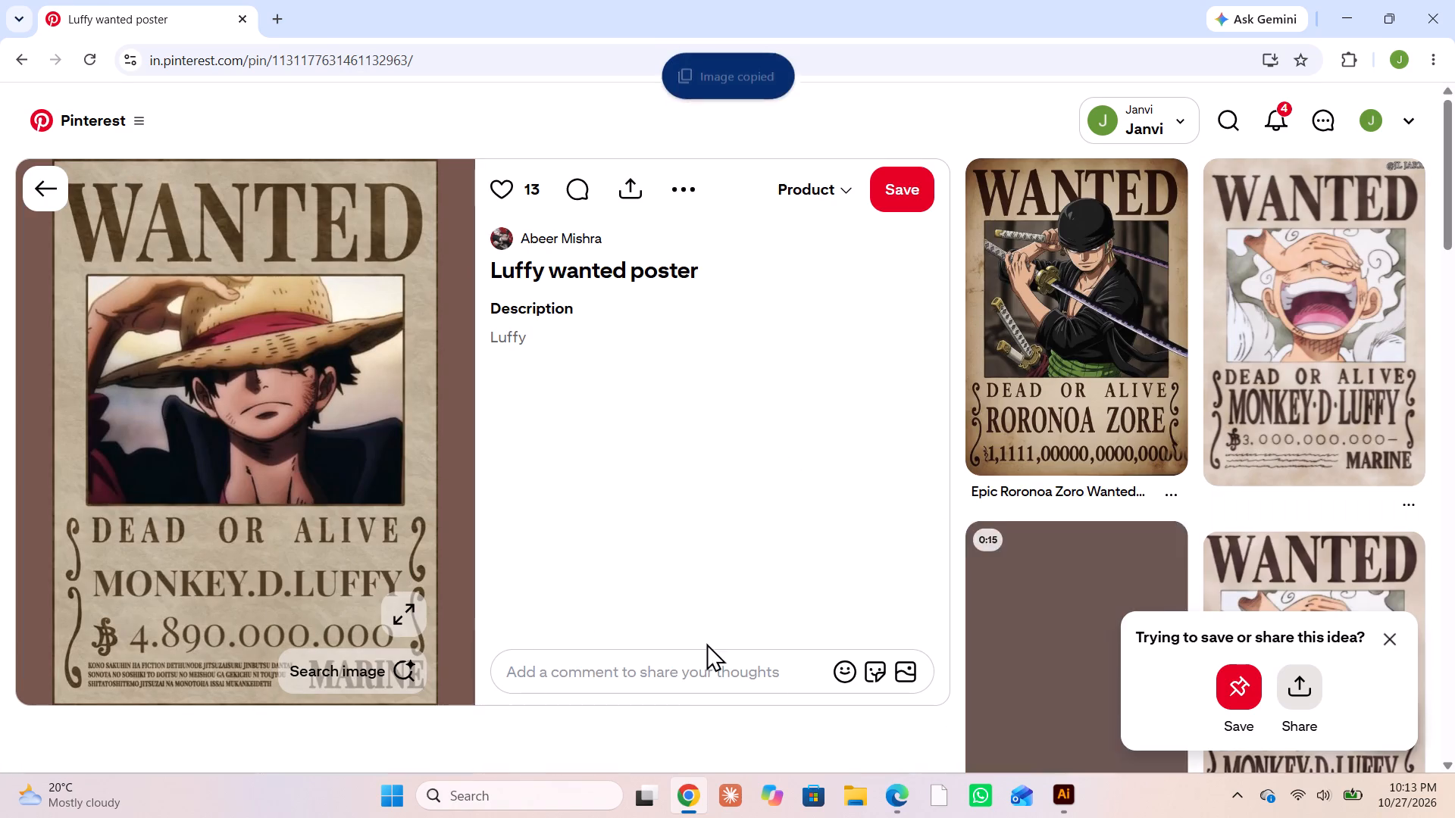
Switch to Illustrator, paste the straw-hat Luffy poster and place it left of the artboard over the first Luffy poster.
left_click(1061, 798)
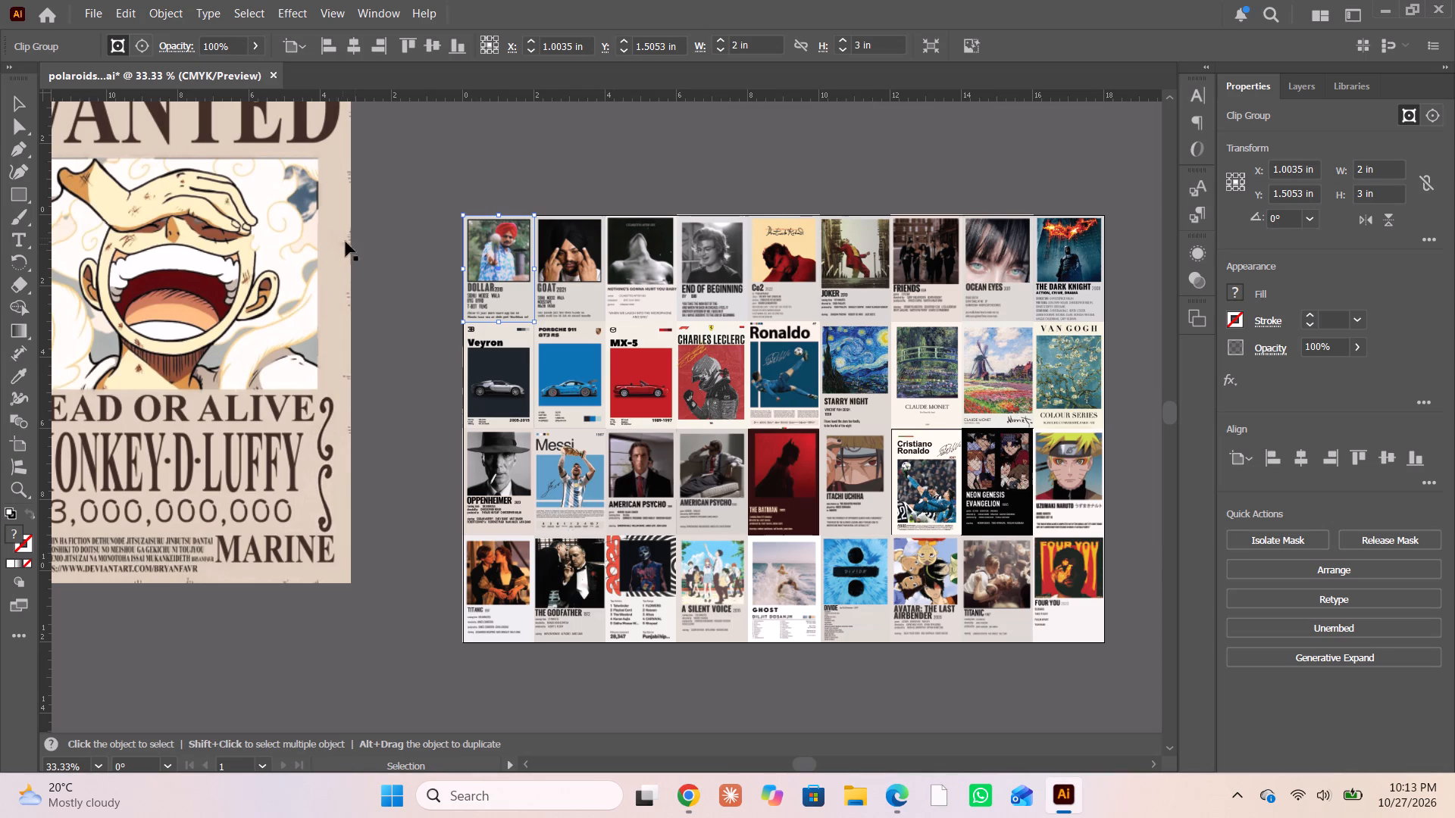
left_click(287, 285)
key("ctrl+v")
left_click_drag(469, 214, 280, 223)
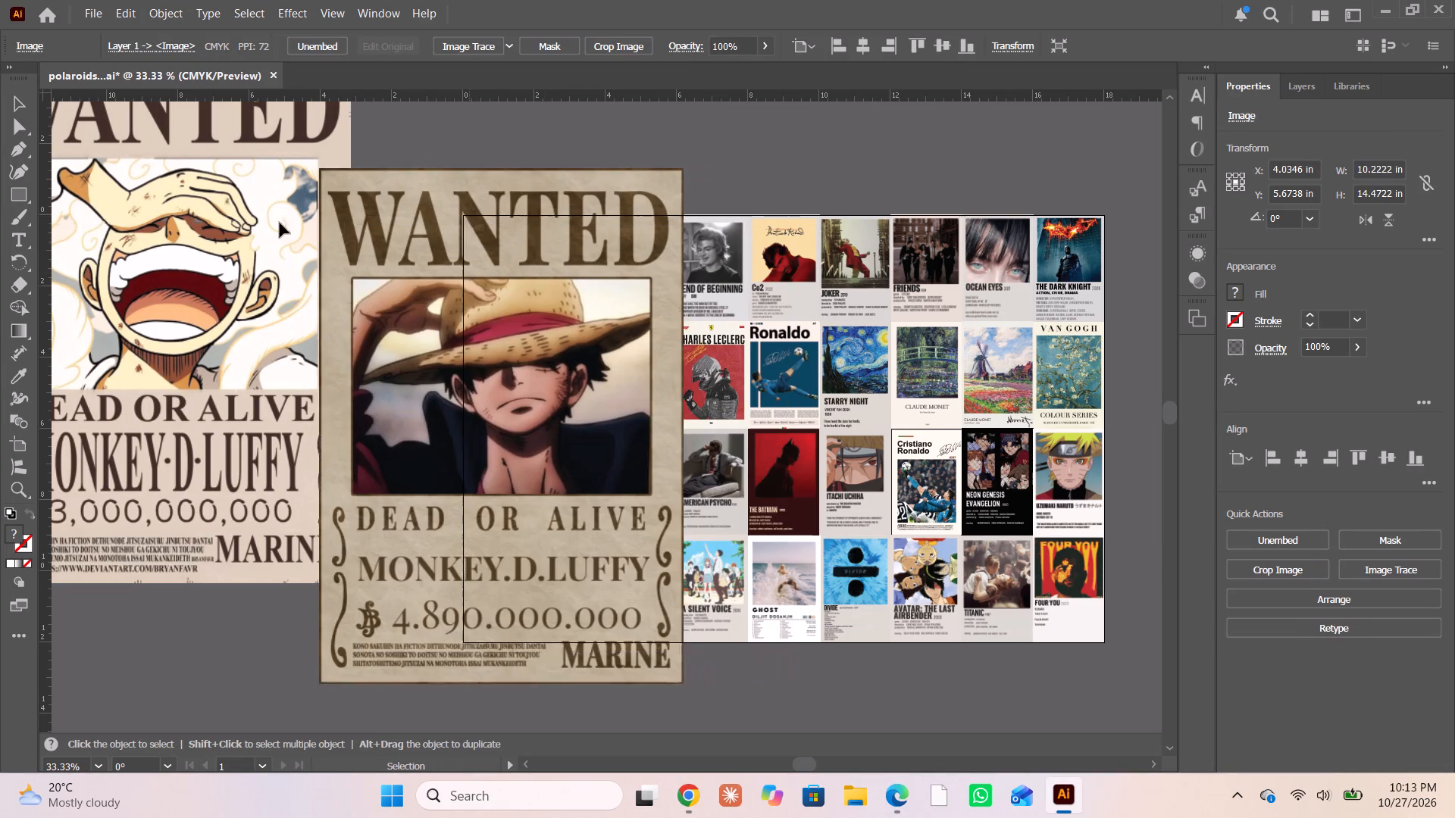
left_click_drag(280, 223, 201, 210)
left_click_drag(369, 208, 111, 195)
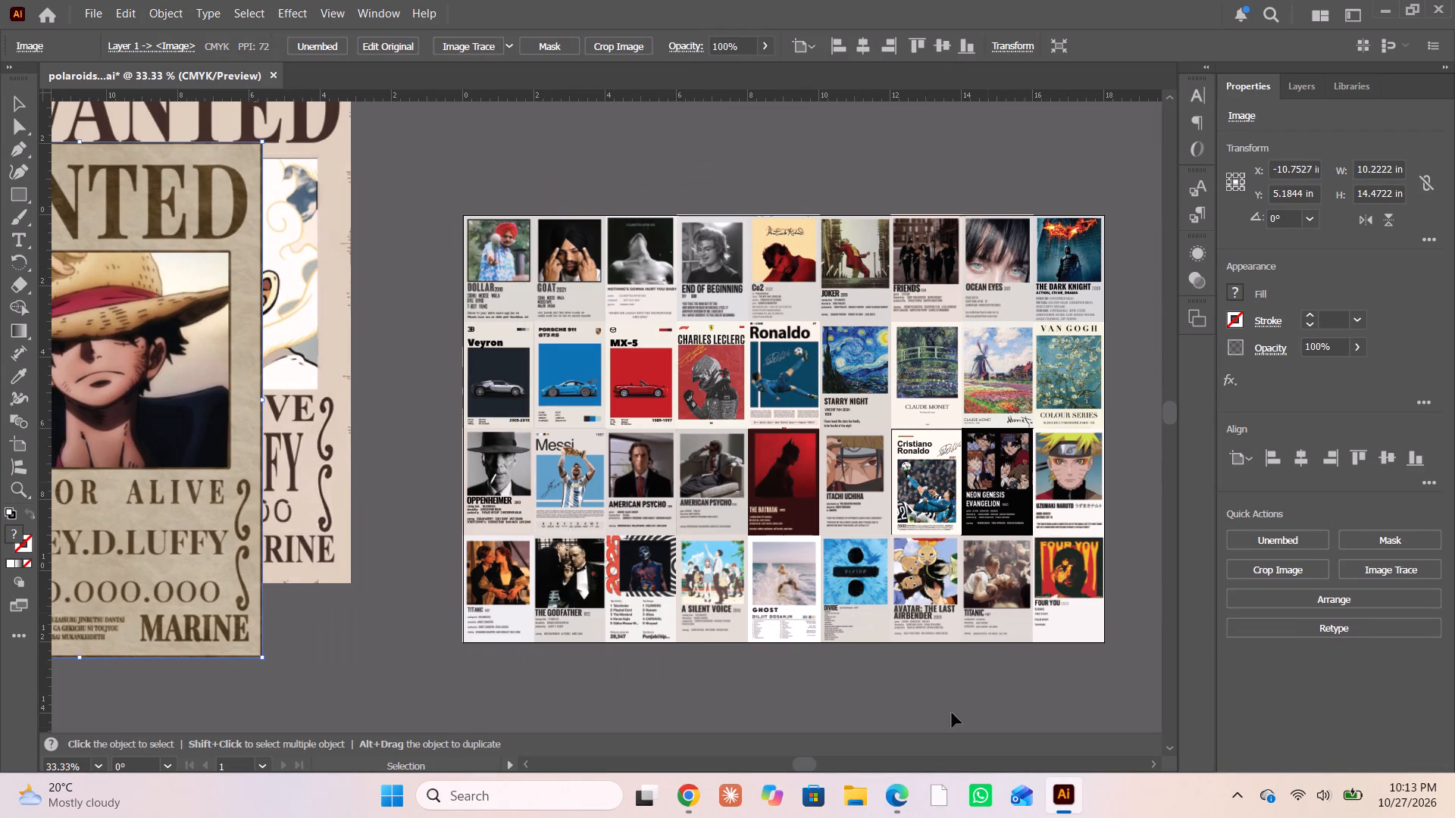
Switch to Chrome, open the Roronoa Zoro poster with the 320,000,000 bounty from the related pins and copy its image.
left_click(690, 796)
scroll(552, 592, "down", 5)
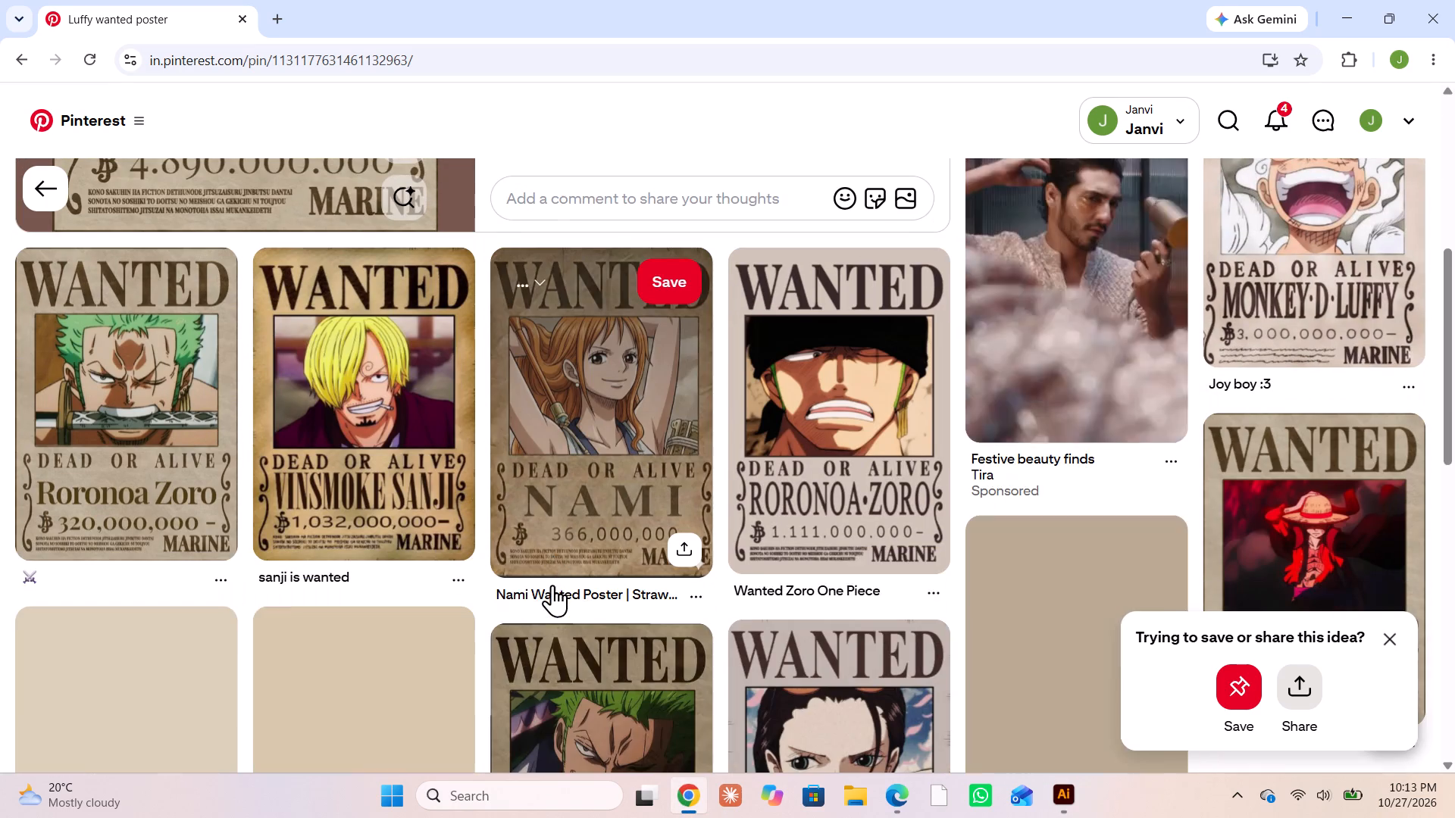
scroll(549, 575, "down", 1)
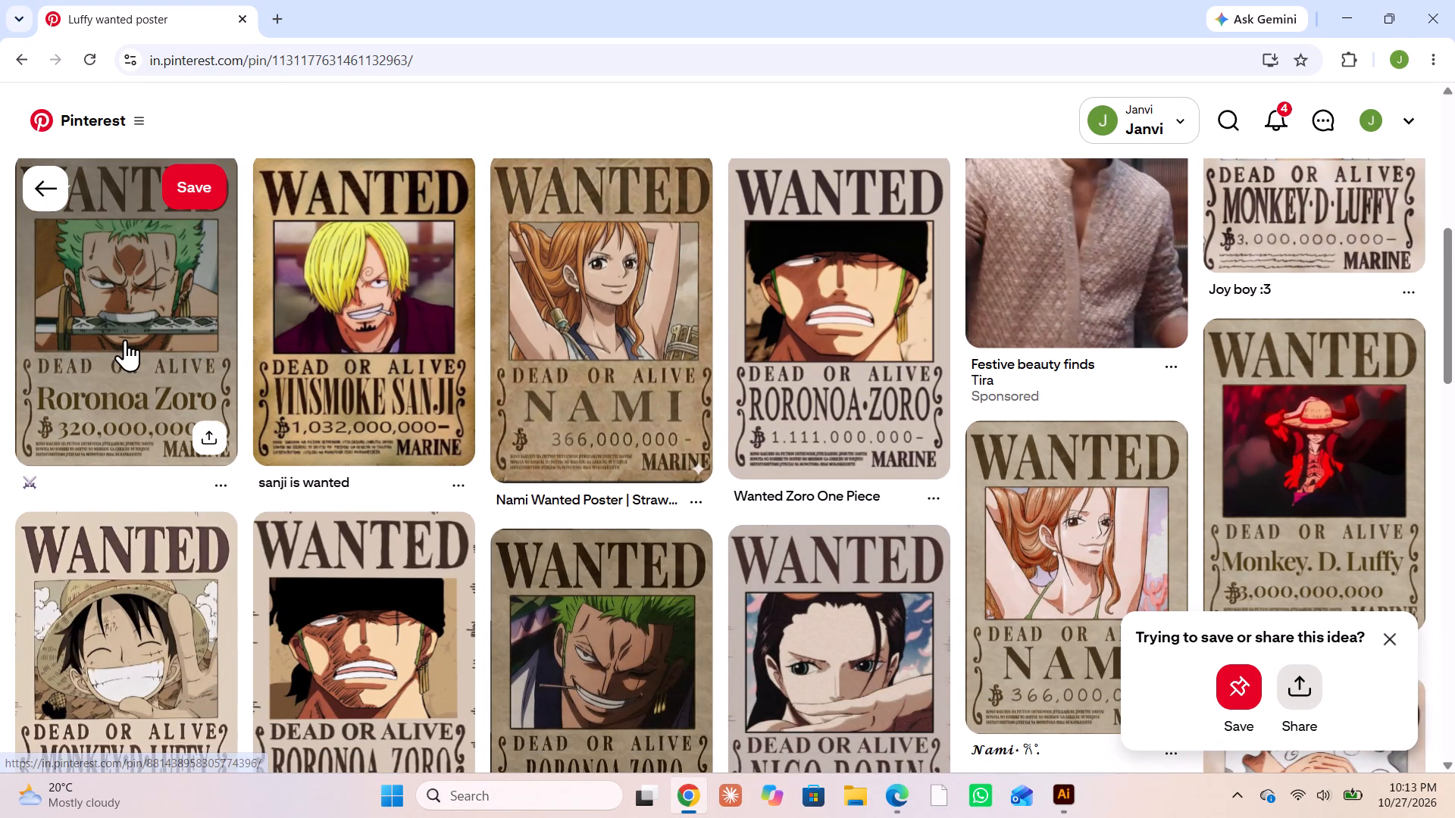
left_click(125, 338)
right_click(118, 344)
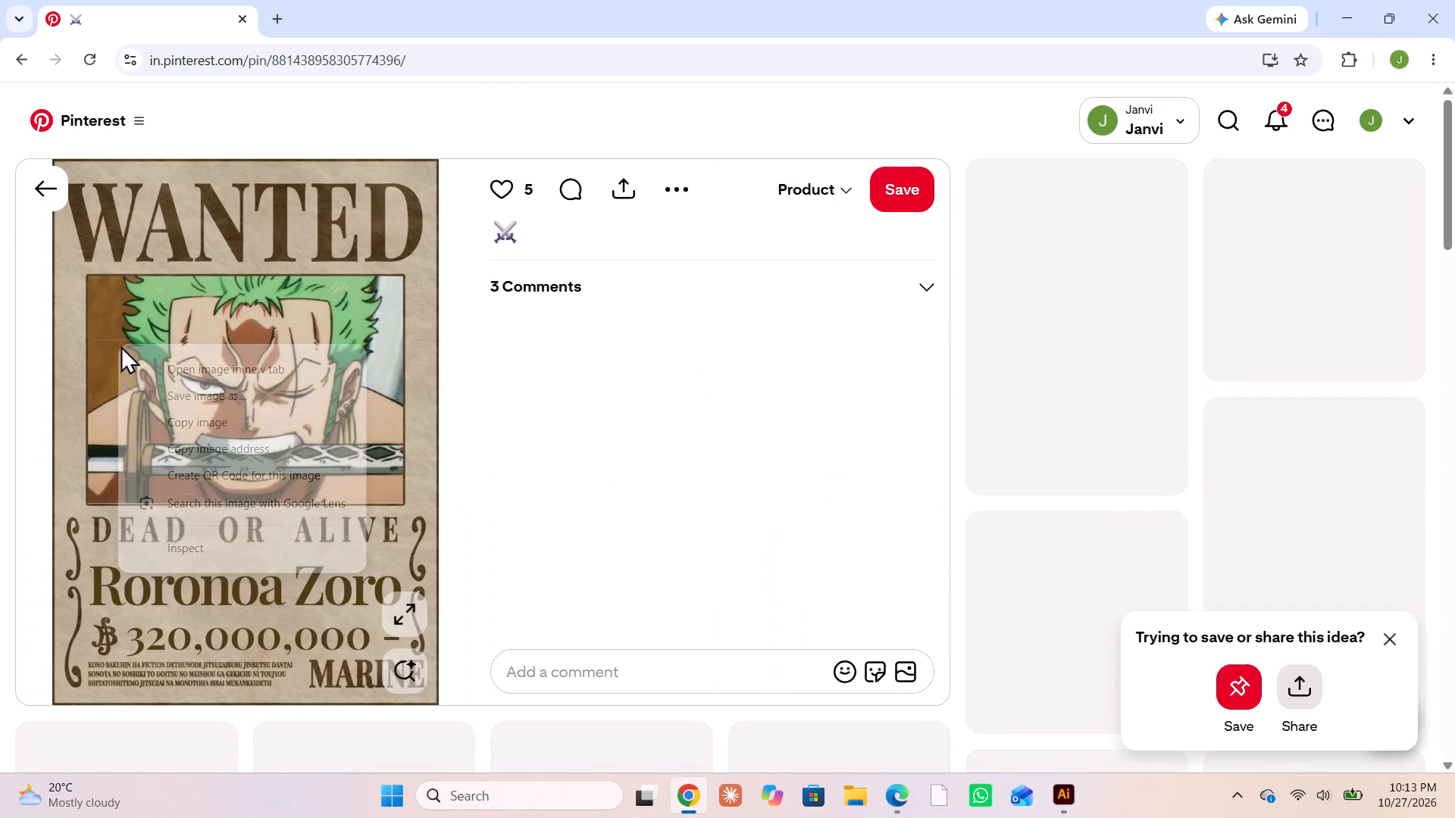
left_click(229, 424)
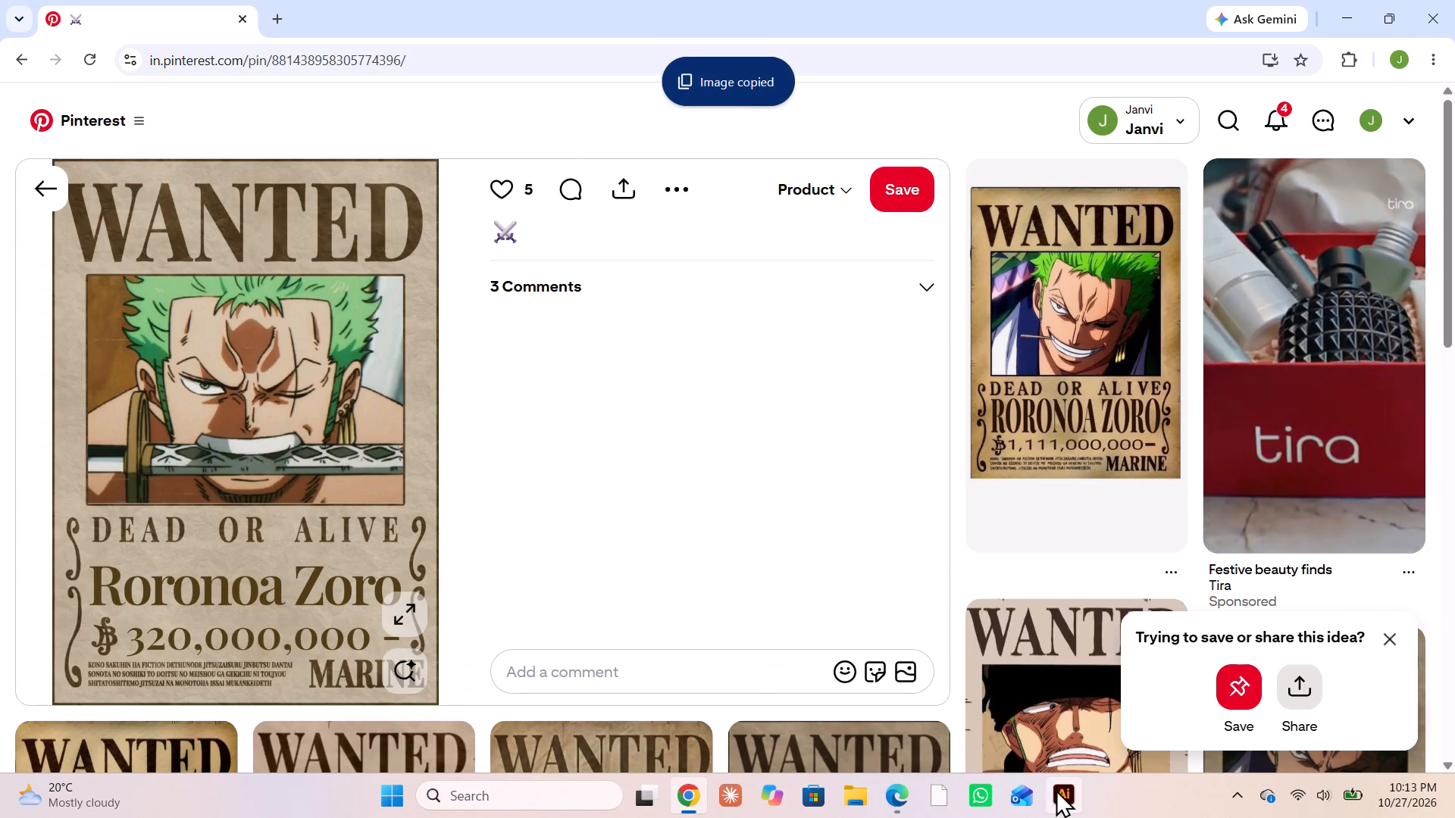
Switch to Illustrator, paste the 320,000,000 Roronoa Zoro poster and place it left of the artboard over the Luffy posters.
left_click(1056, 789)
left_click(232, 446)
key("ctrl+v")
left_click_drag(529, 444, 137, 403)
Switch to Chrome, open the grinning Roronoa Zoro collage pin with the 1,111,000,000 bounty and copy its image.
left_click(692, 801)
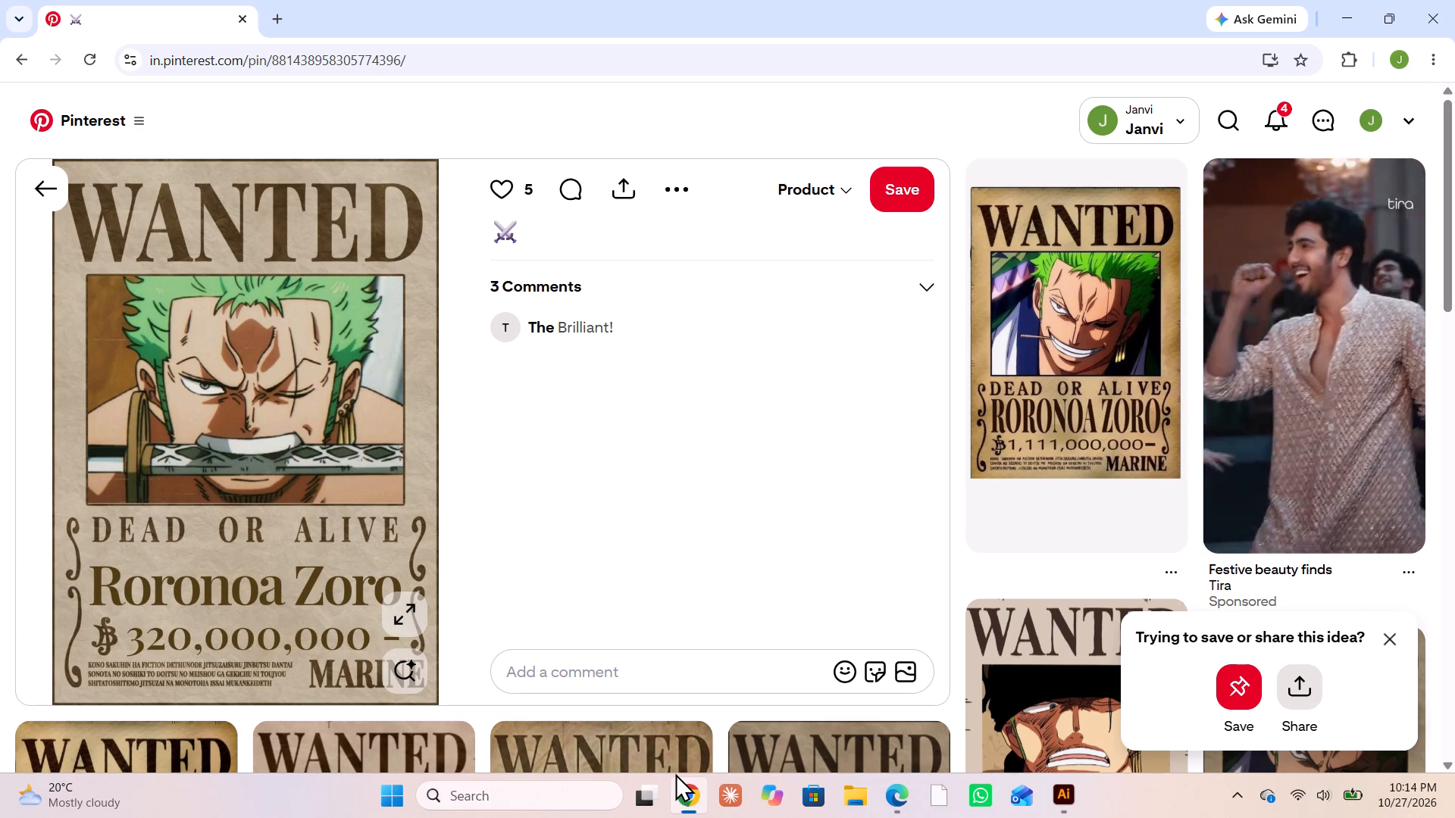
scroll(1050, 447, "down", 1)
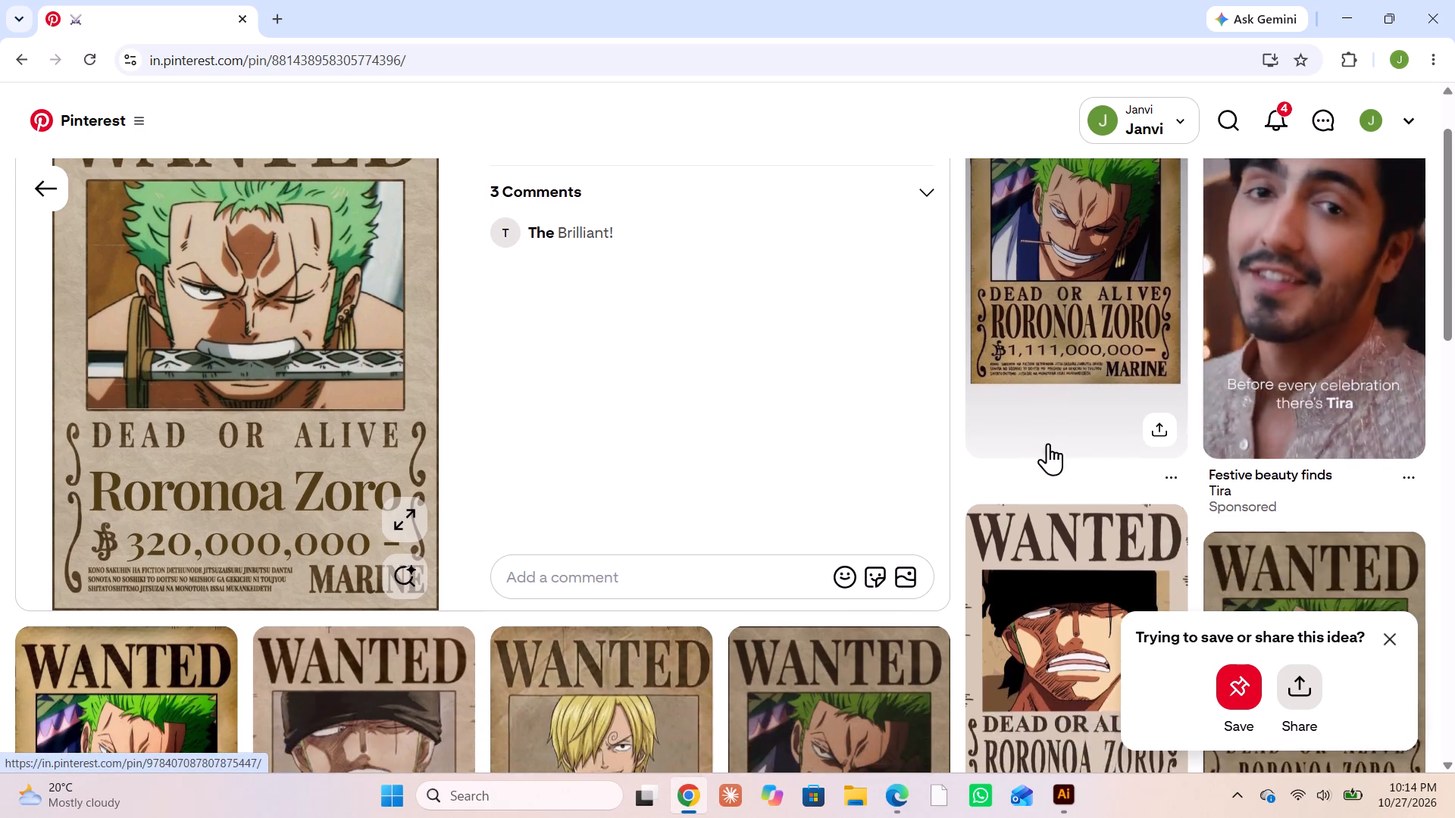
scroll(1047, 442, "down", 4)
scroll(998, 412, "up", 4)
left_click(1045, 304)
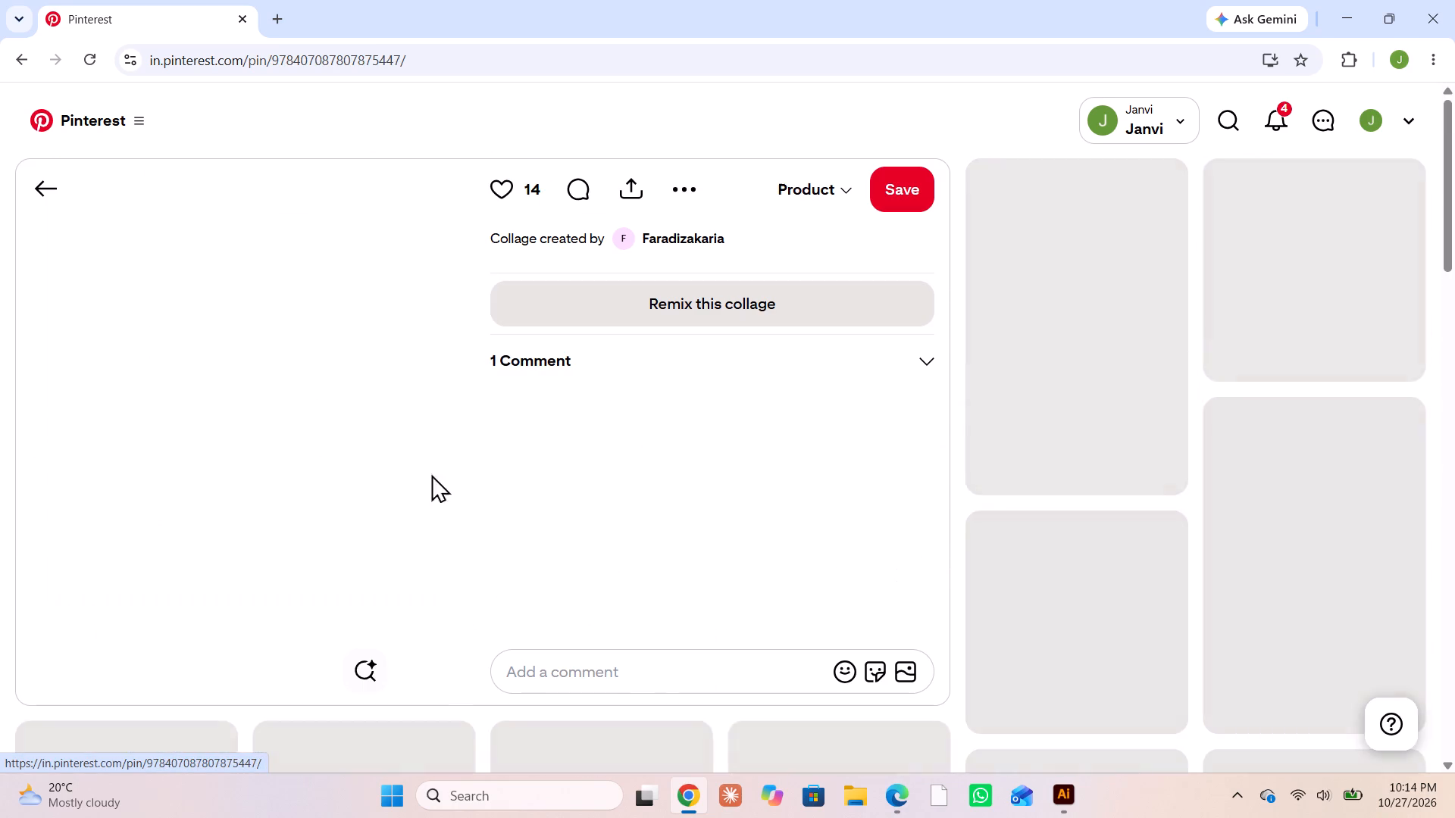
right_click(204, 463)
left_click(280, 510)
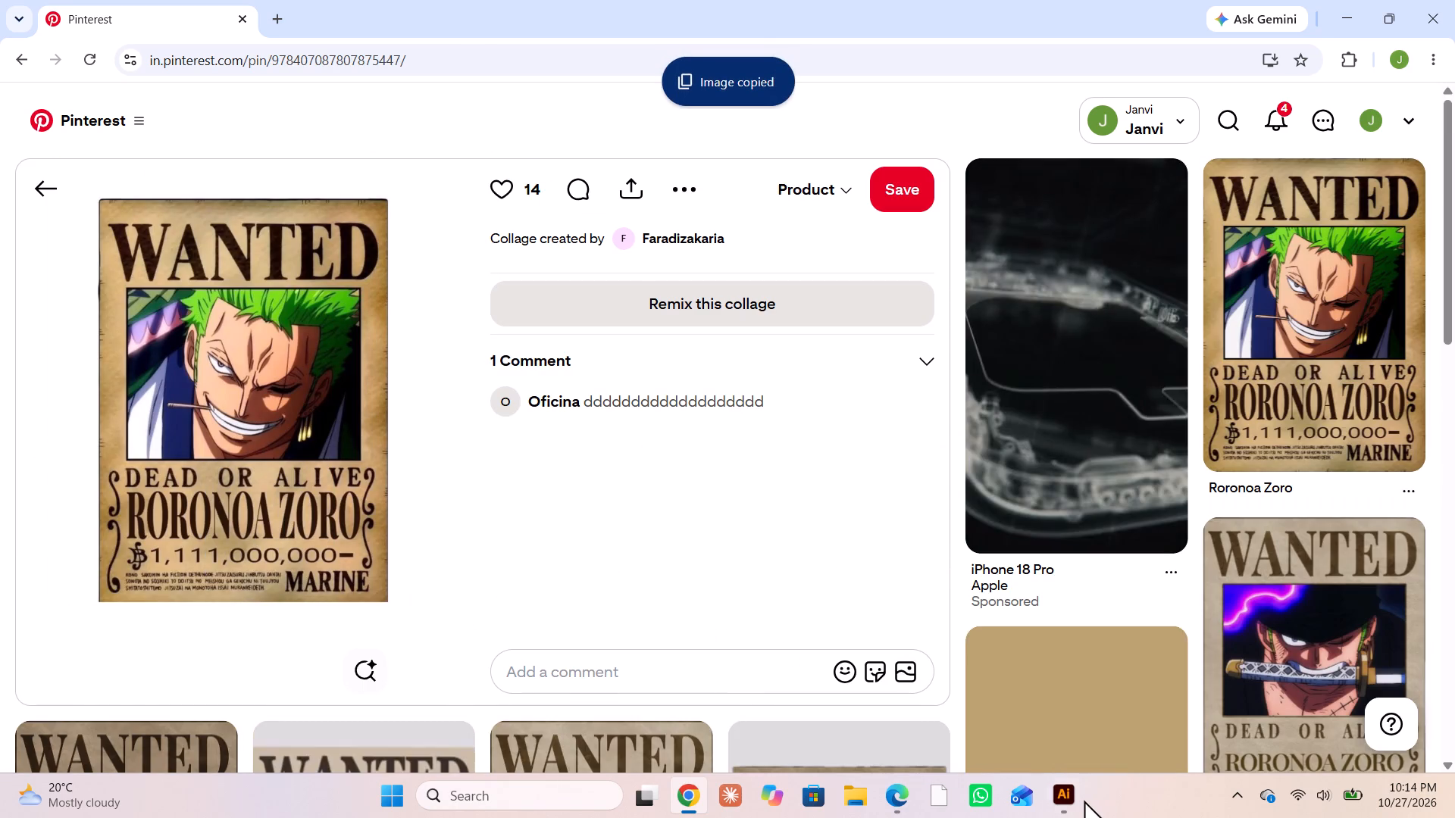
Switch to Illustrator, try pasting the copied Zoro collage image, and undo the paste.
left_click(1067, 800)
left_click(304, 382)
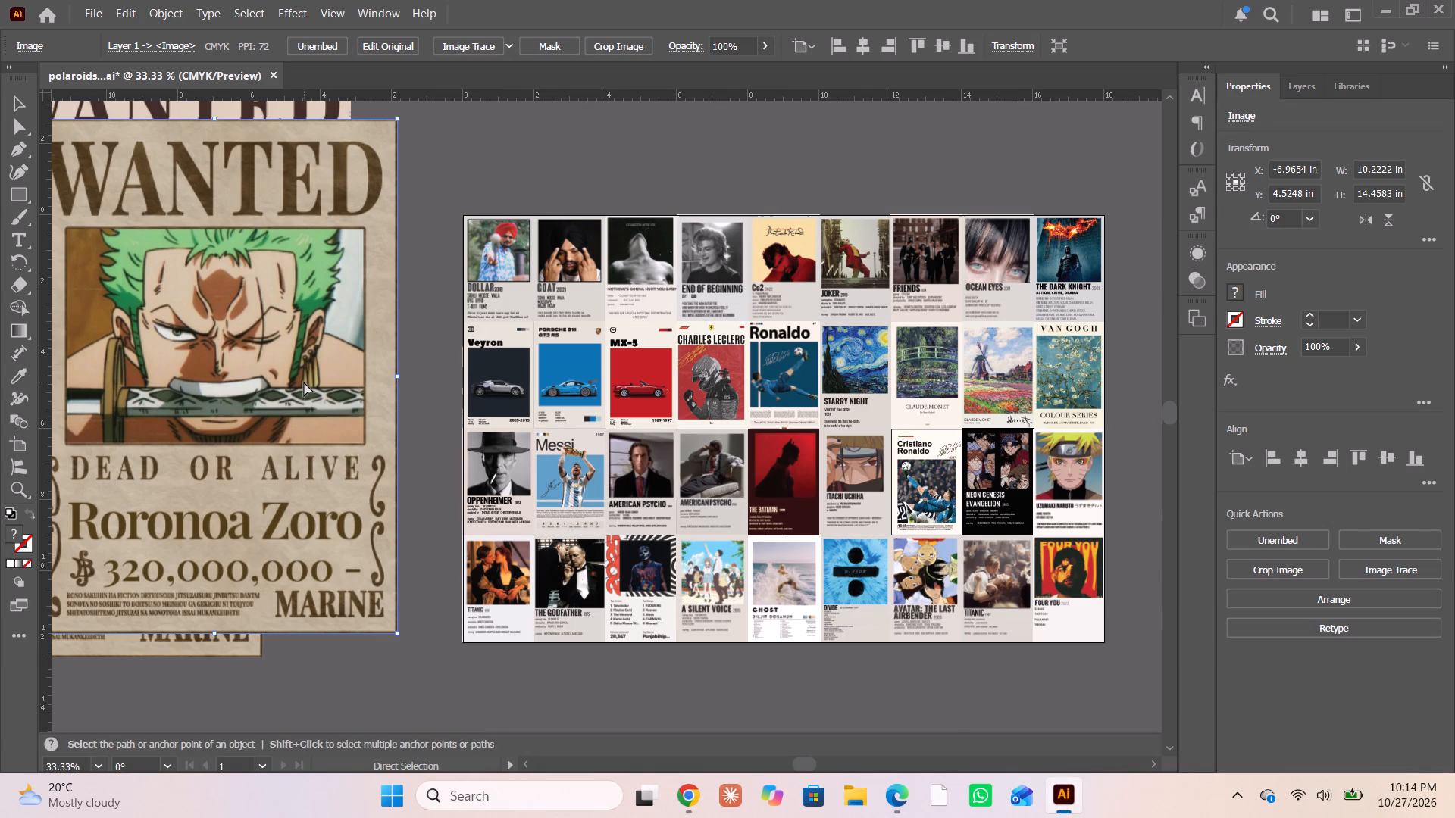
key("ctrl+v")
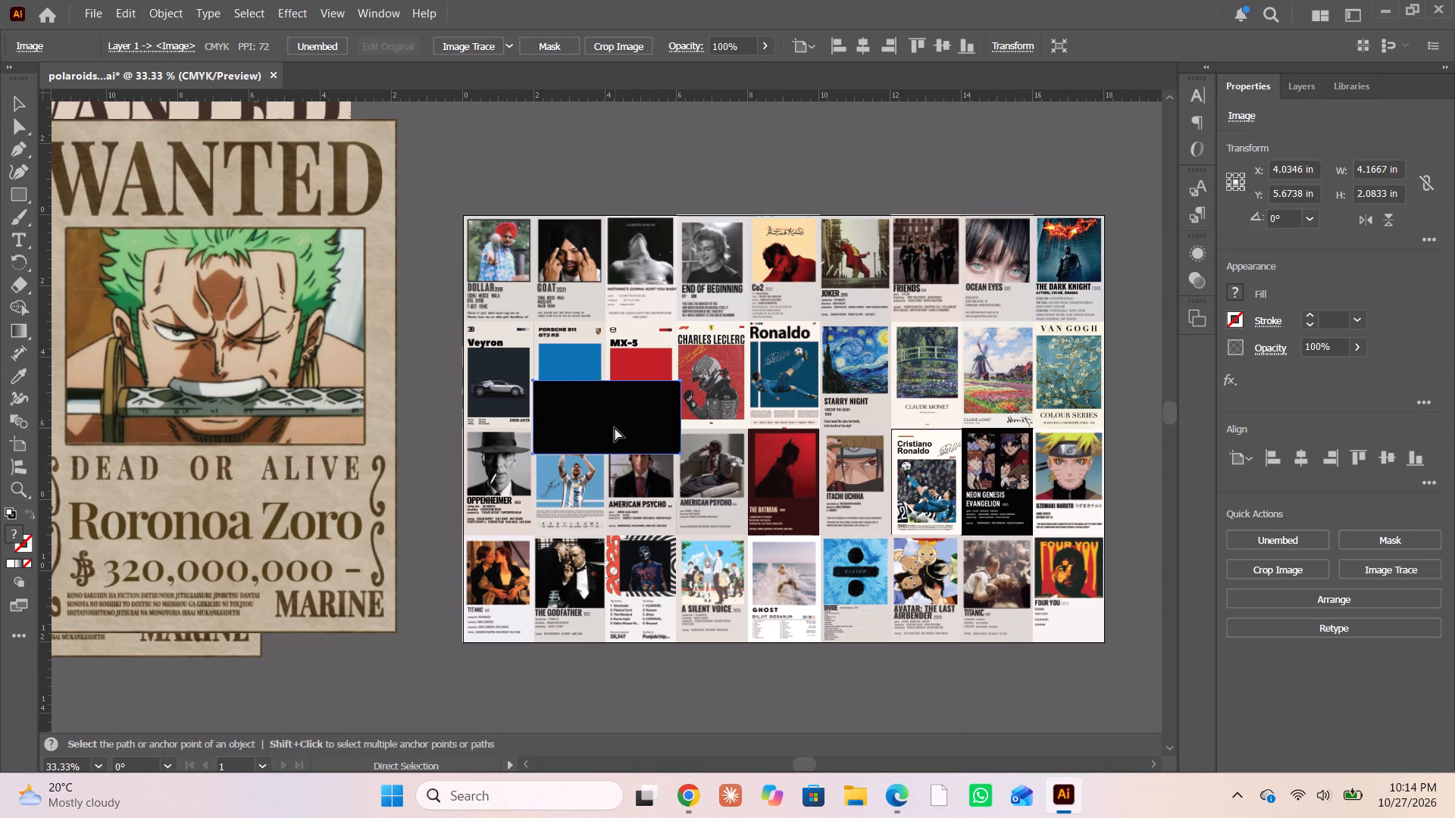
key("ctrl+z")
Switch to Chrome and copy the 1,111,000,000 Roronoa Zoro poster image again.
left_click(691, 798)
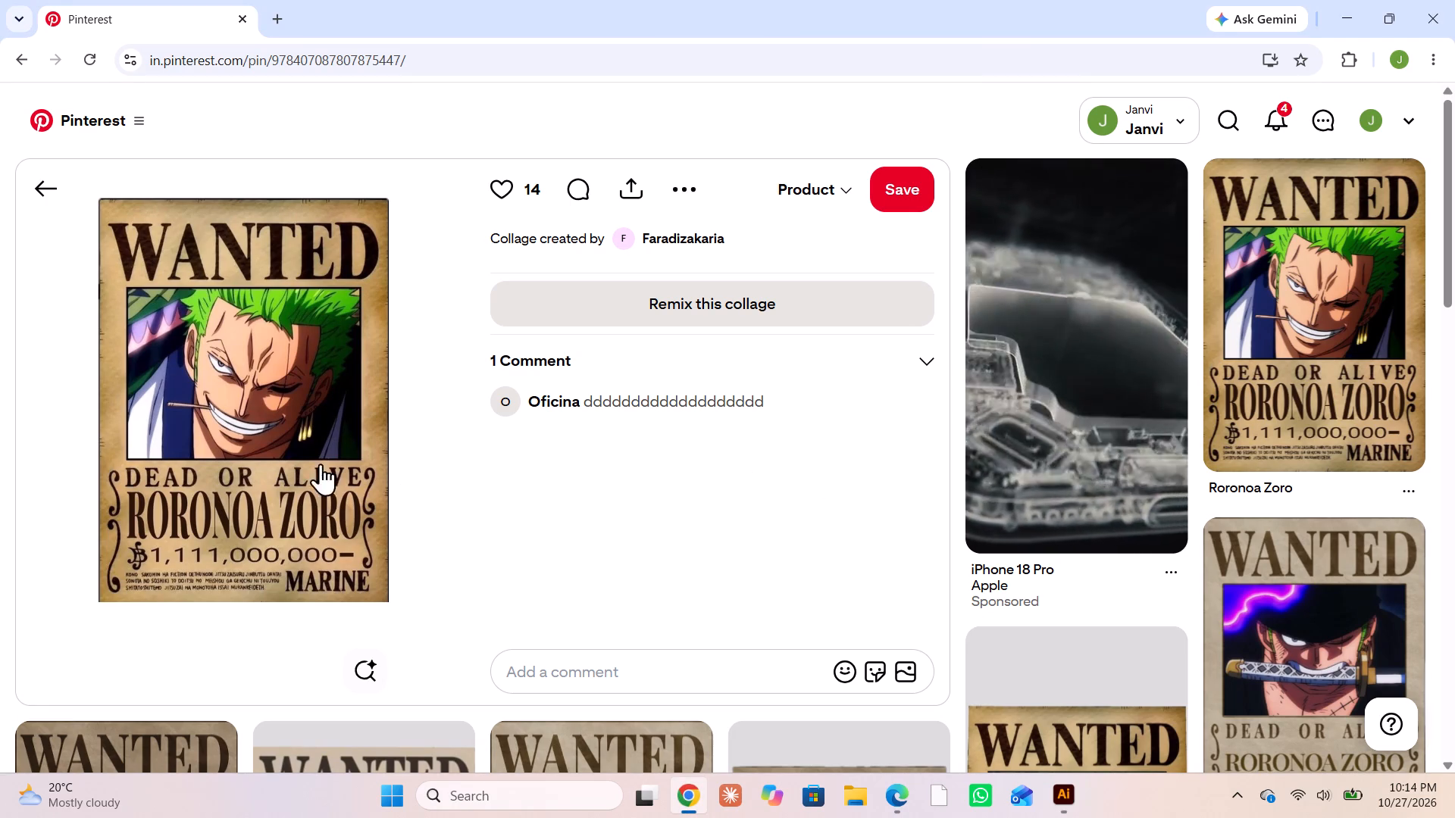
right_click(210, 455)
left_click(246, 508)
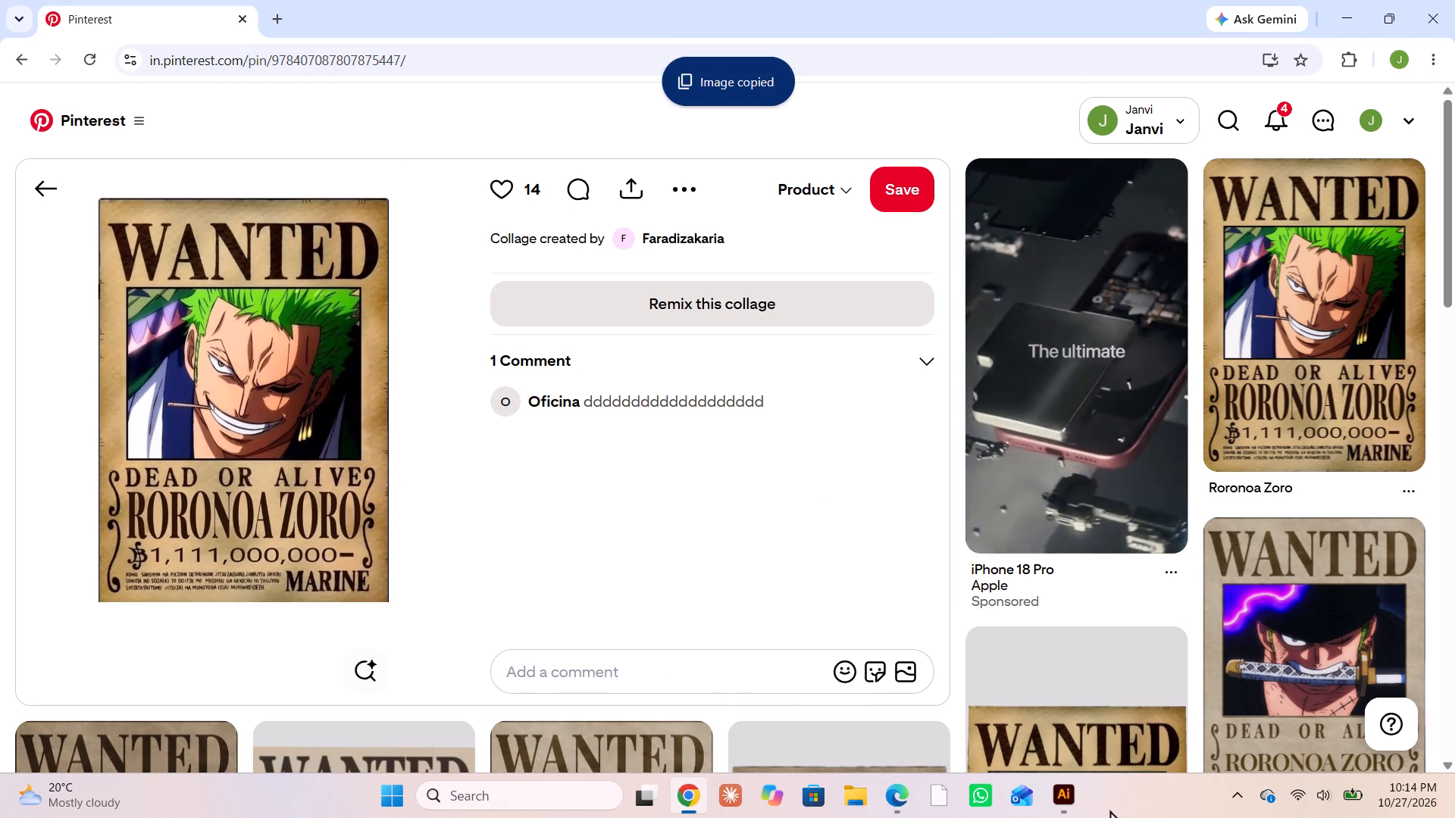
Switch to Illustrator, paste the 1,111,000,000 Roronoa Zoro poster and place it beside the artboard's left edge.
left_click(1061, 791)
left_click(282, 482)
key("ctrl+v")
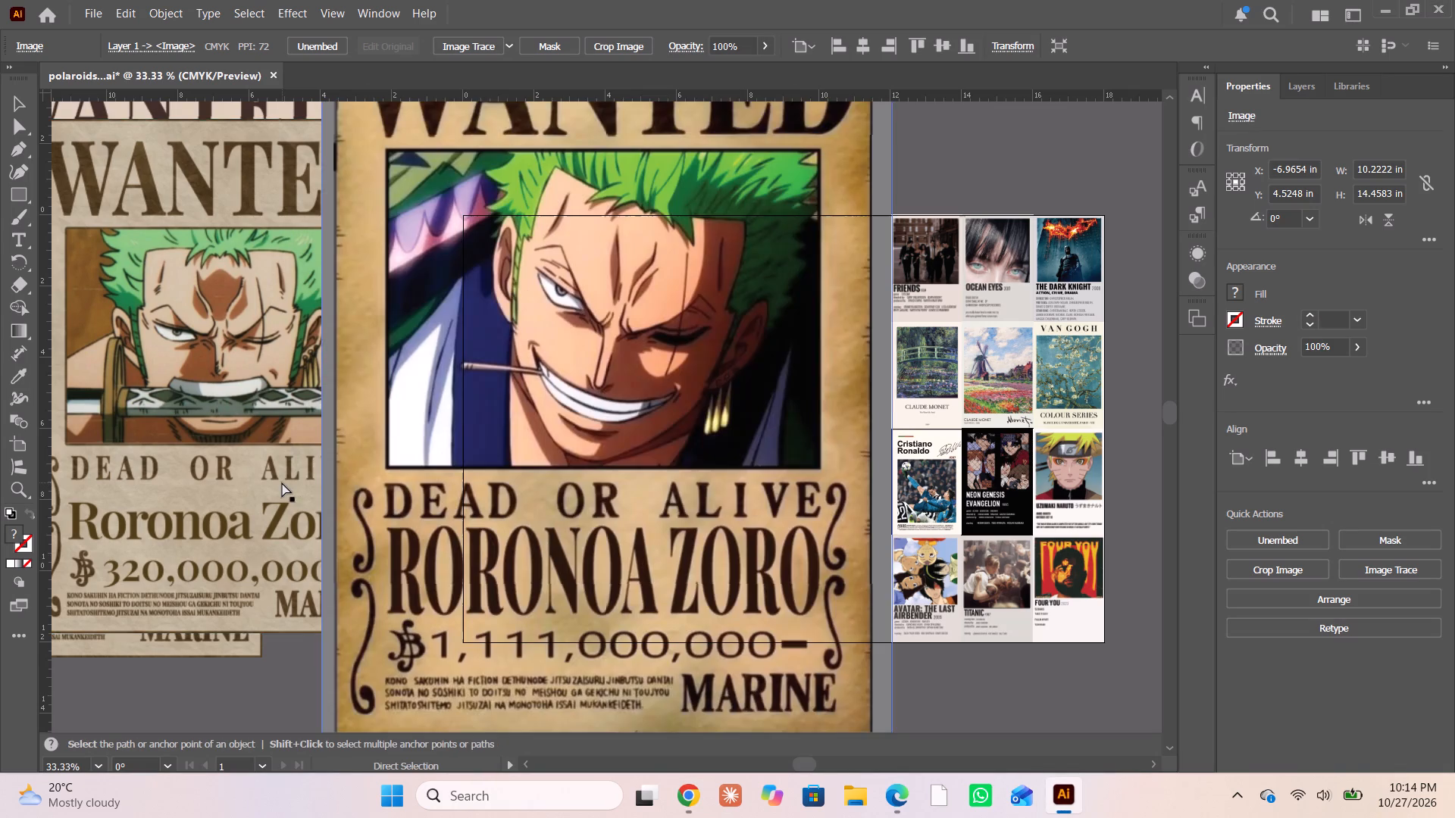
left_click_drag(452, 425, 5, 376)
left_click_drag(548, 441, 84, 443)
scroll(209, 539, "down", 2, "alt")
scroll(172, 523, "up", 2, "alt")
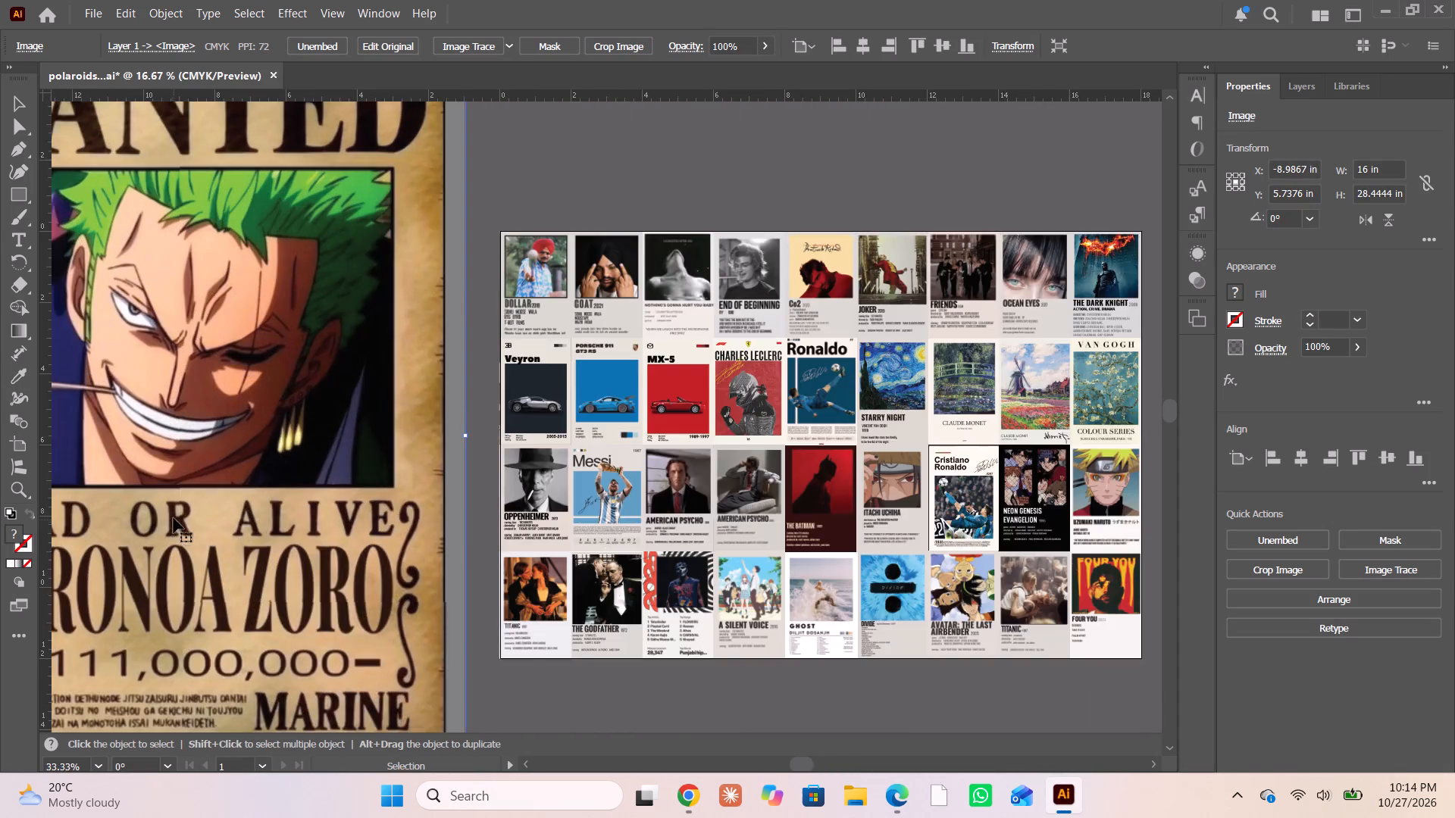
scroll(175, 517, "down", 3, "alt")
scroll(199, 597, "right", 2)
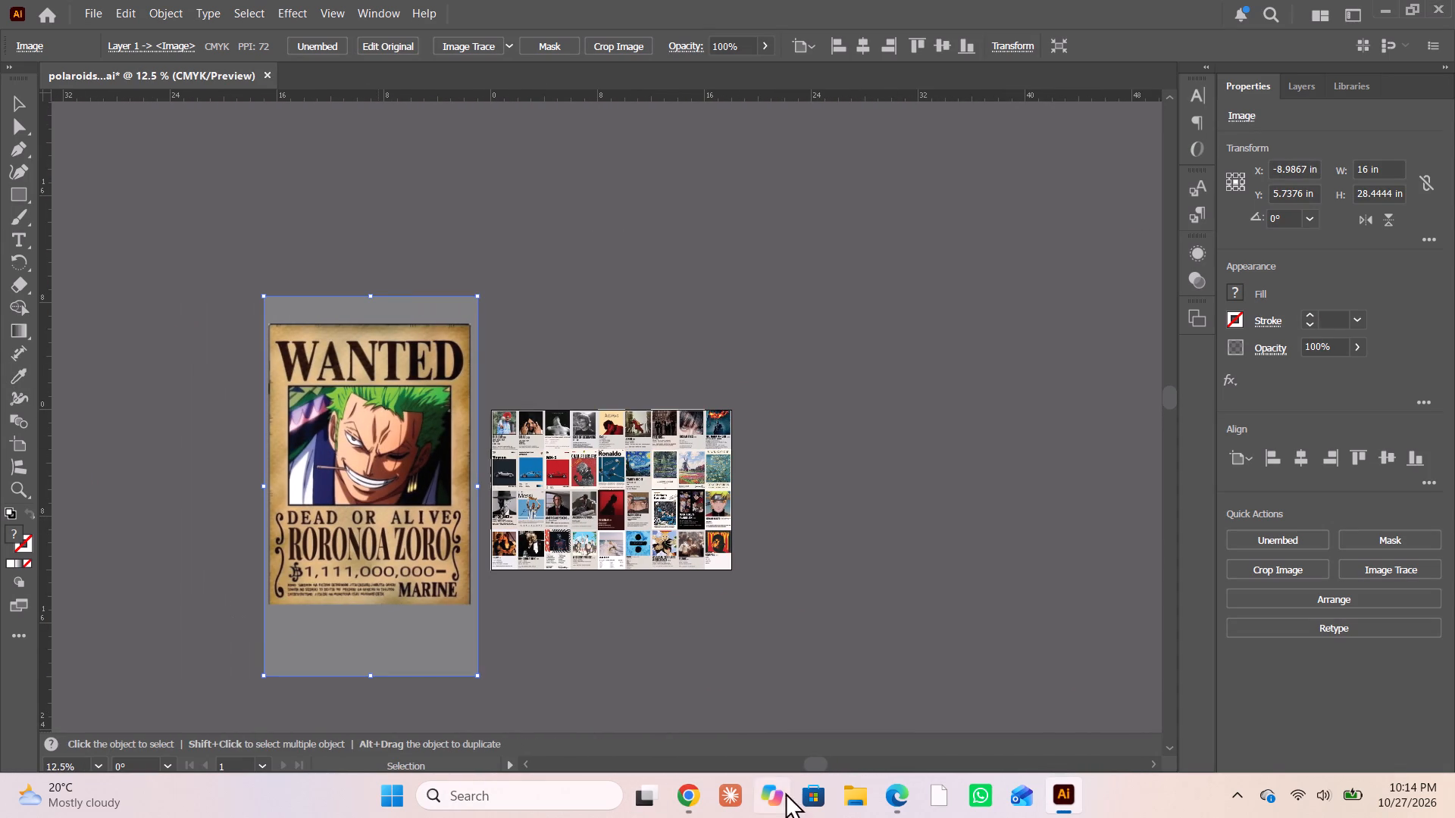
Switch to Chrome, open the waving Monkey D. Luffy collage pin with the 1,500,000,000 bounty and copy its image.
left_click(689, 781)
scroll(456, 610, "down", 3)
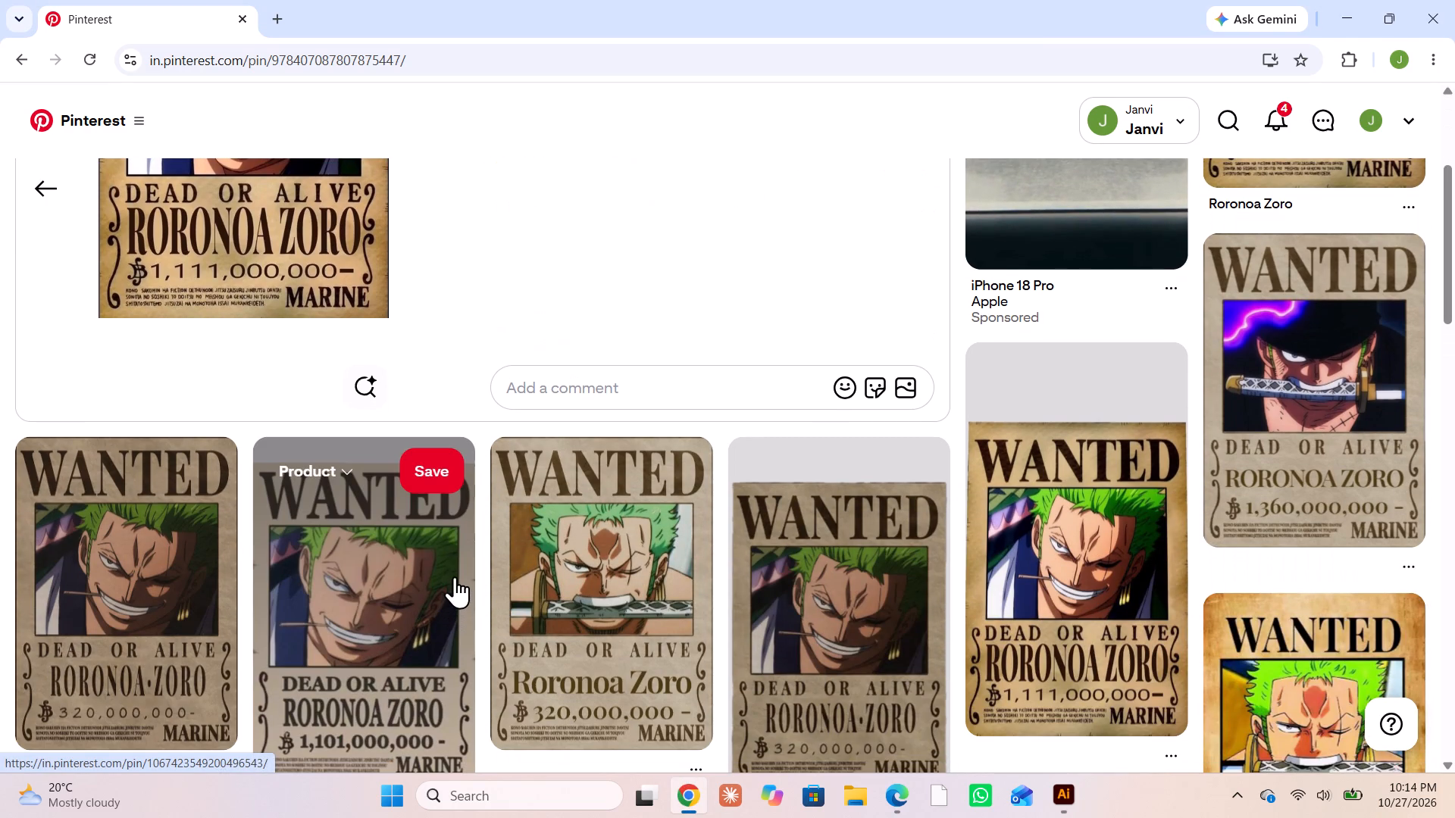
scroll(455, 570, "down", 6)
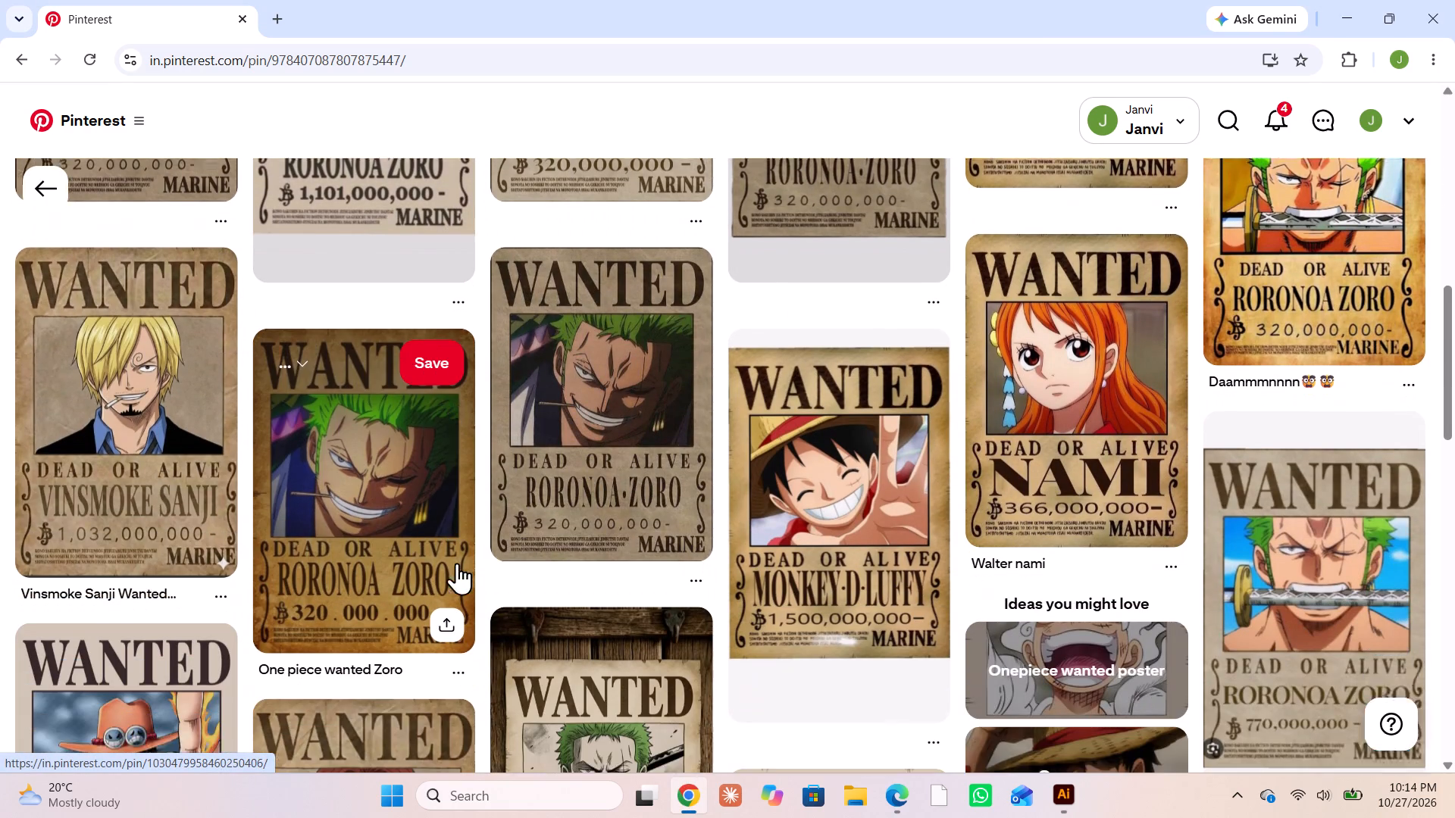
scroll(1013, 634, "down", 3)
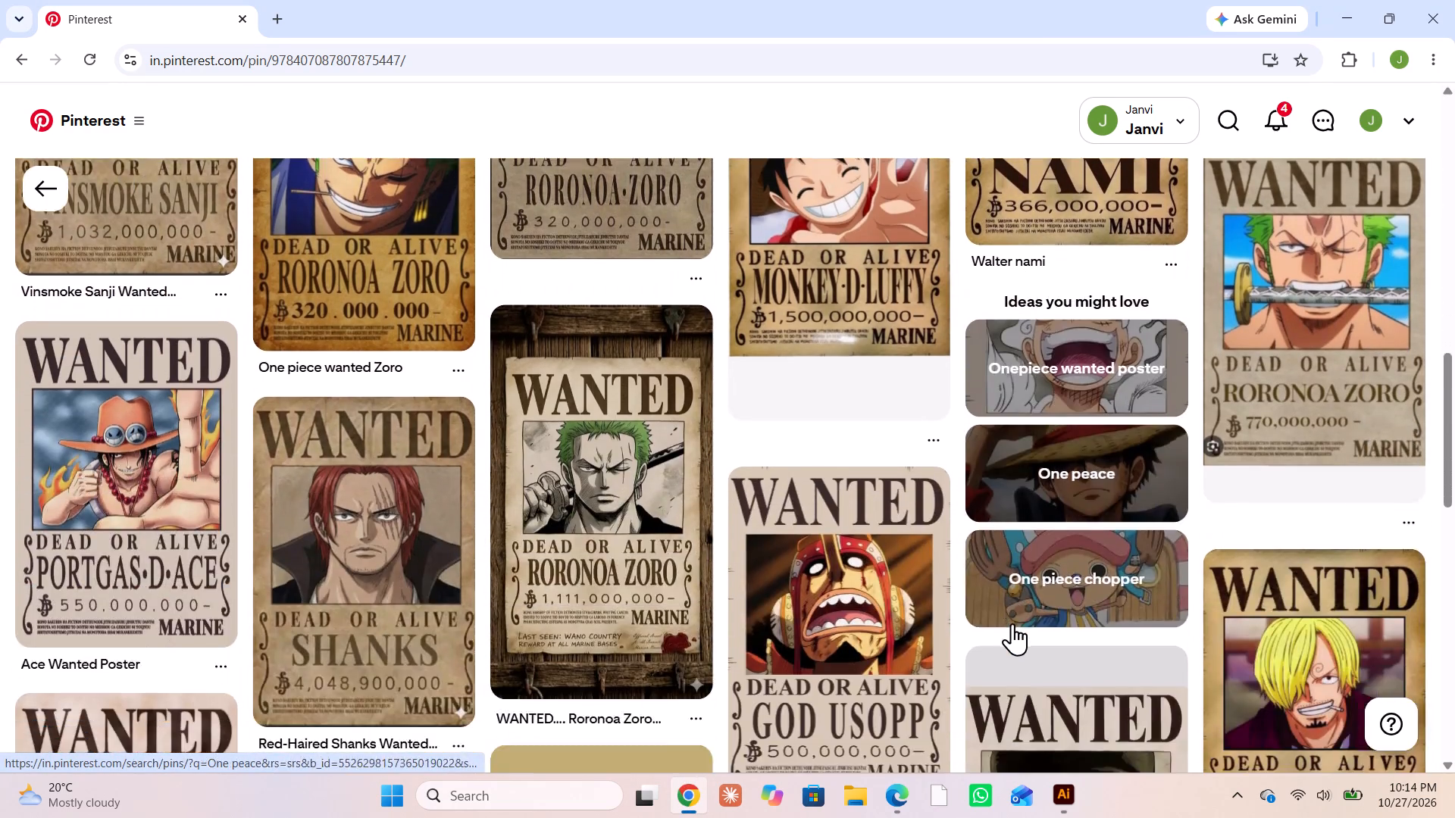
scroll(1012, 620, "up", 3)
left_click(828, 510)
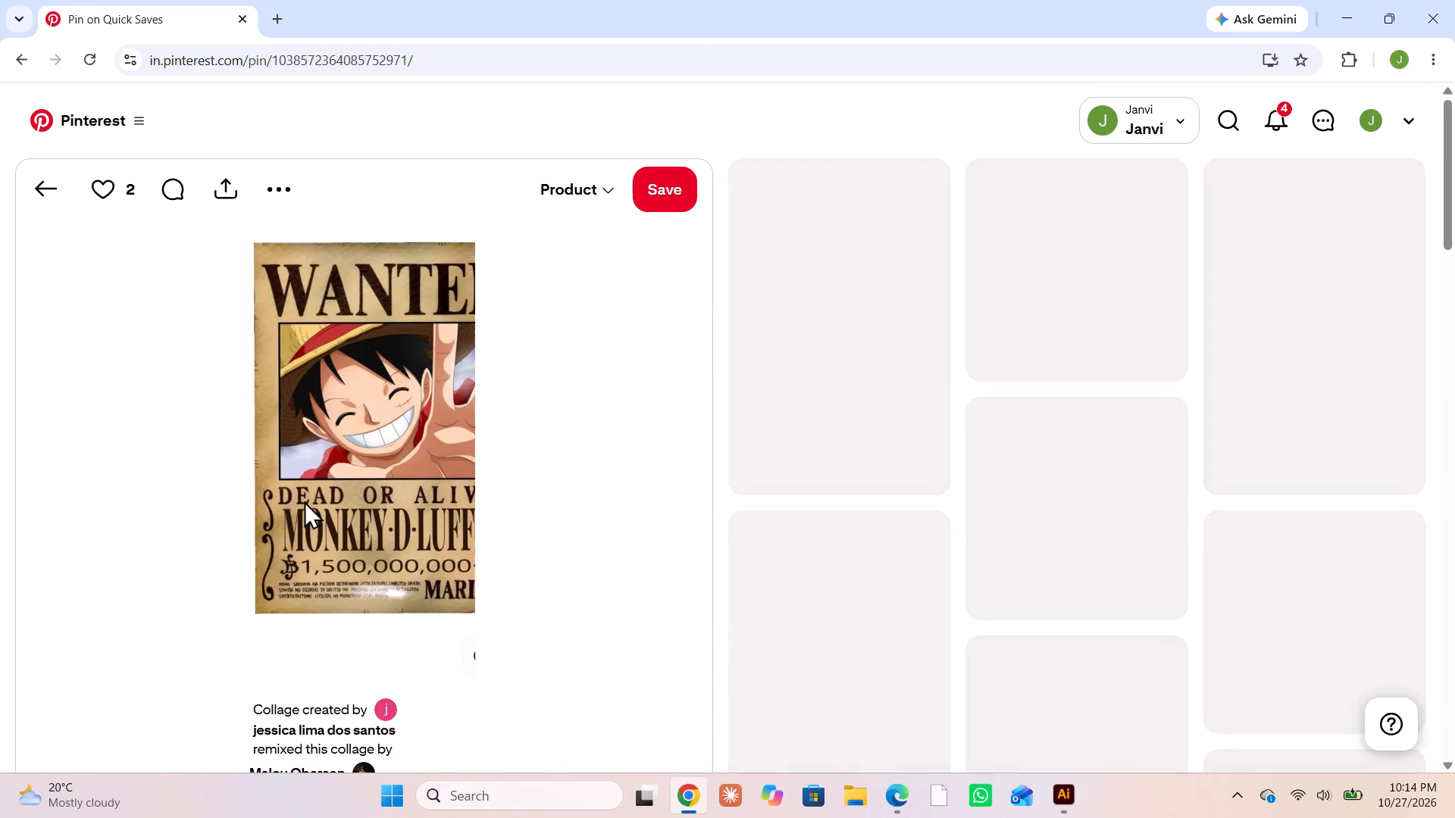
right_click(364, 456)
left_click(405, 504)
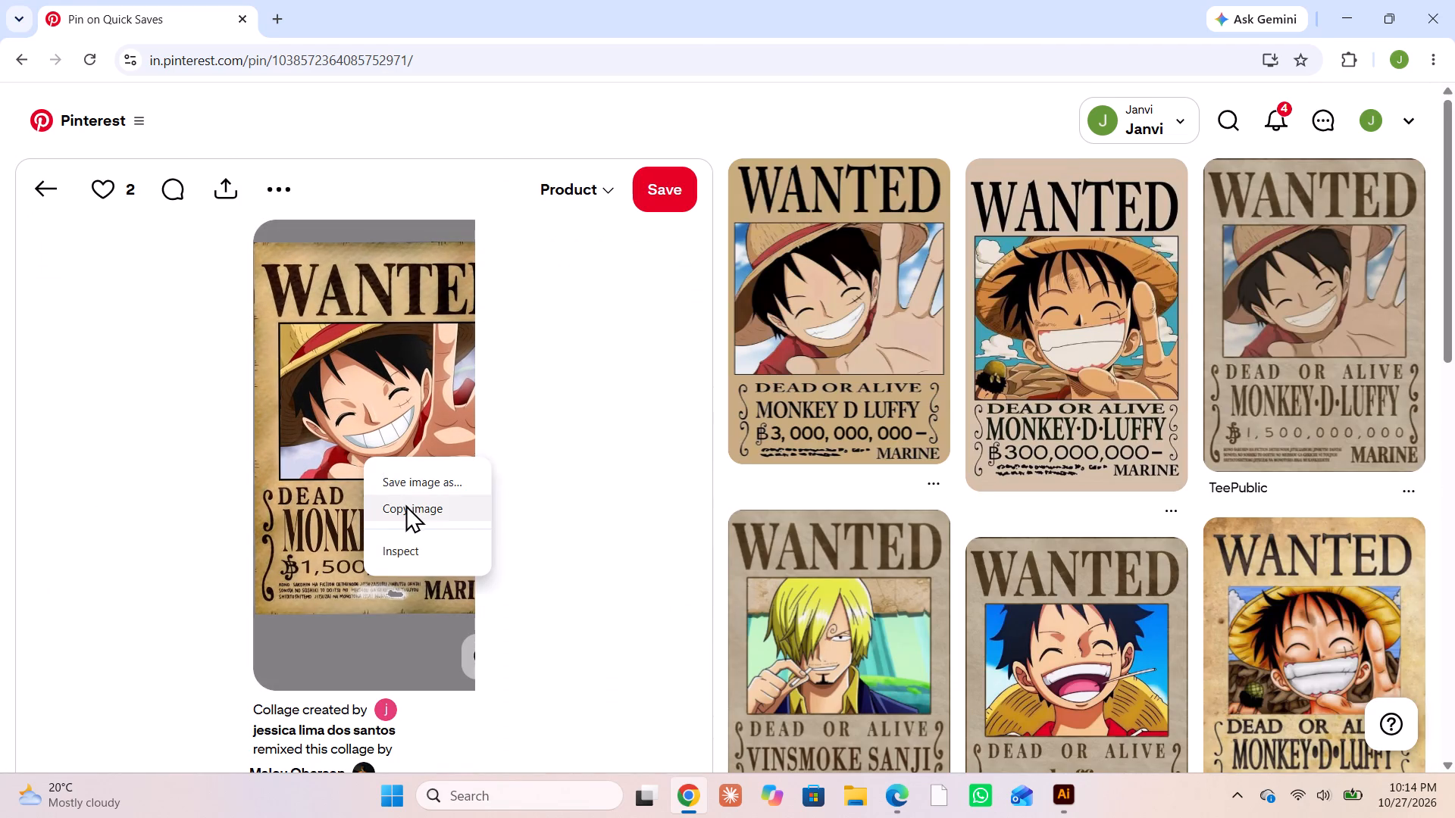
Switch to Illustrator, paste the 1,500,000,000 Luffy poster and place it left of the artboard, overlapping the grinning Zoro poster.
left_click(1065, 786)
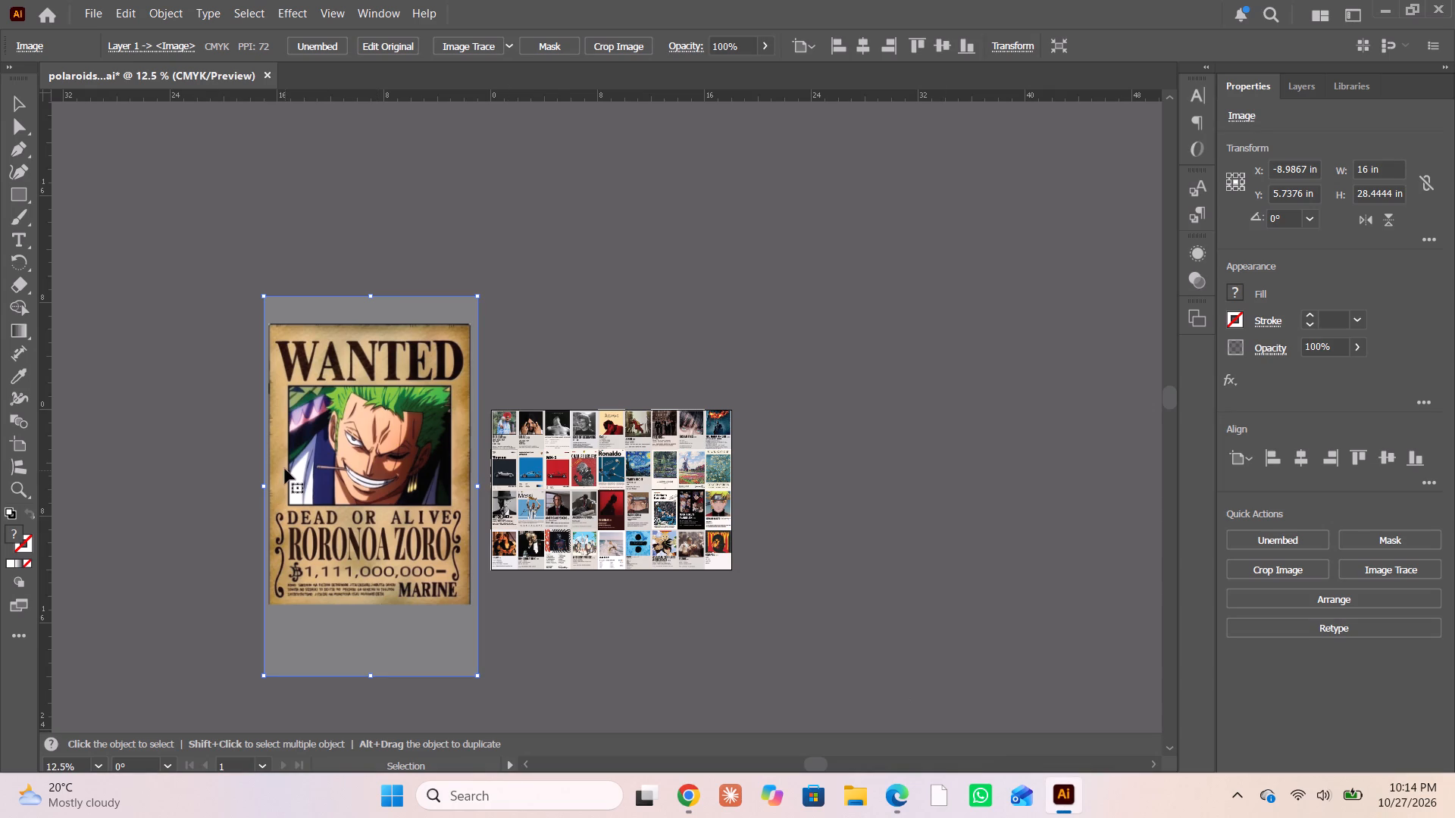
left_click(558, 333)
key("ctrl+v")
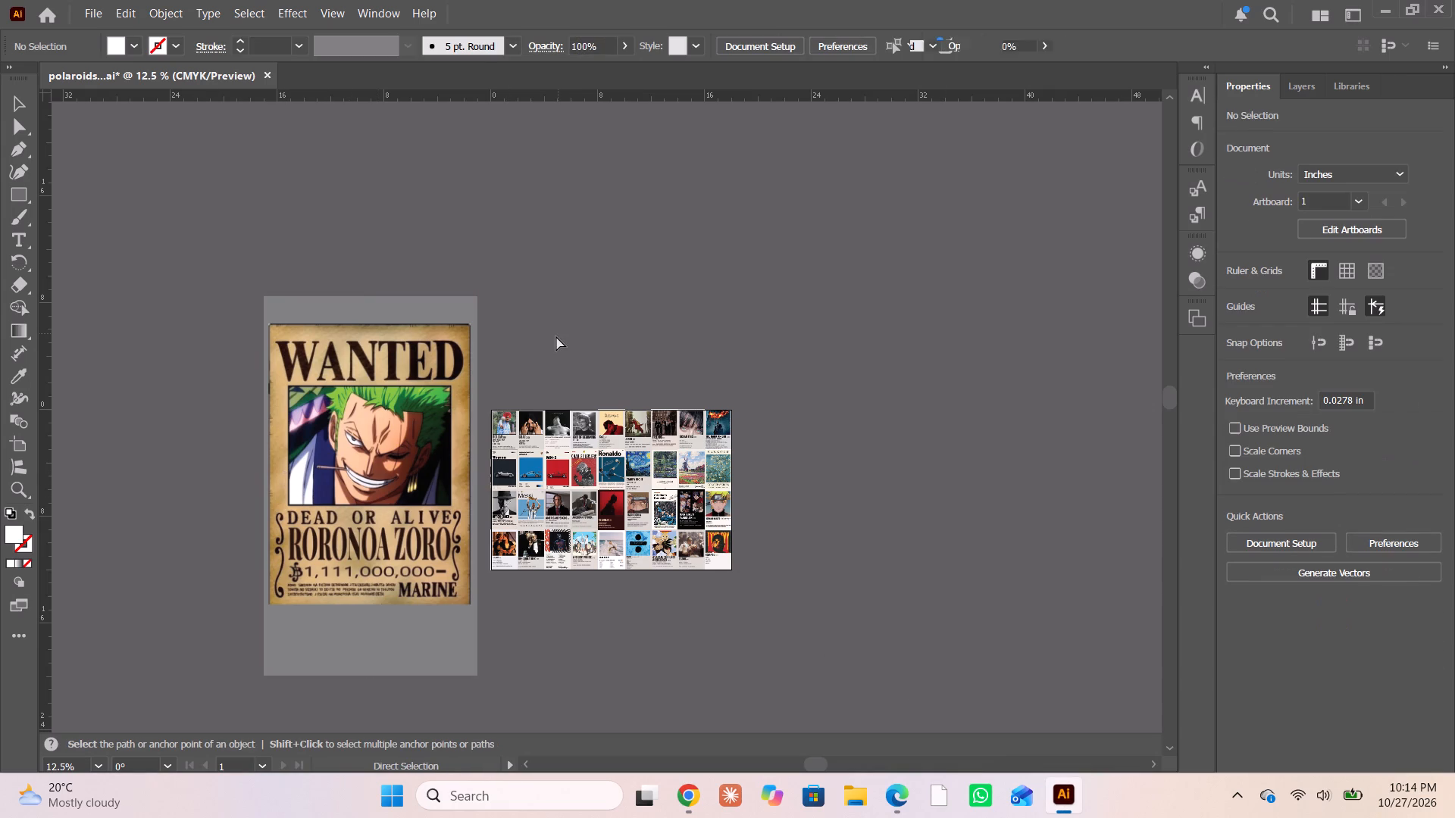
left_click_drag(575, 339, 238, 406)
left_click(554, 320)
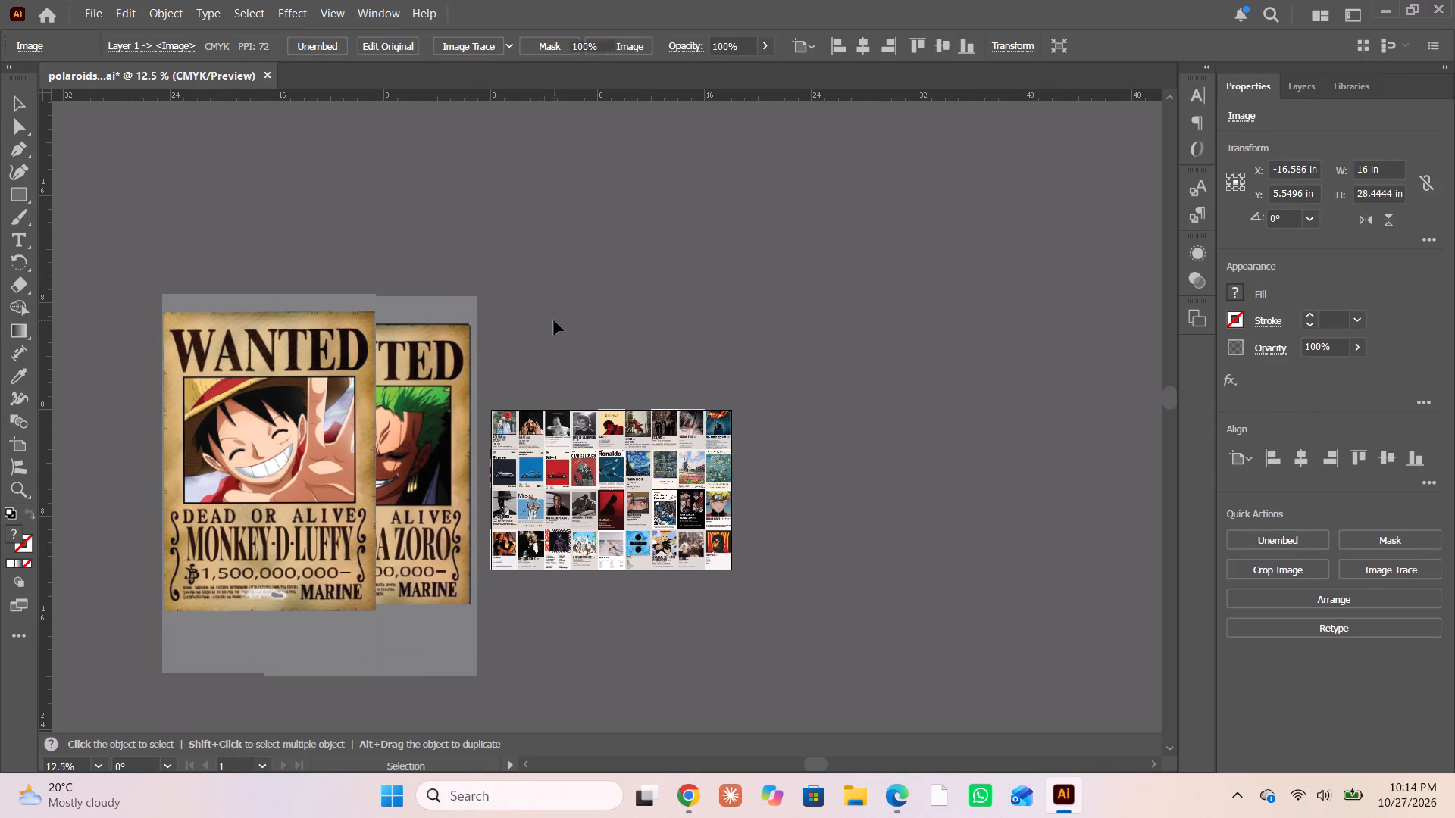
Switch to Chrome and look through the related One Piece wanted poster pins for more posters to use.
left_click(690, 788)
scroll(543, 631, "down", 11)
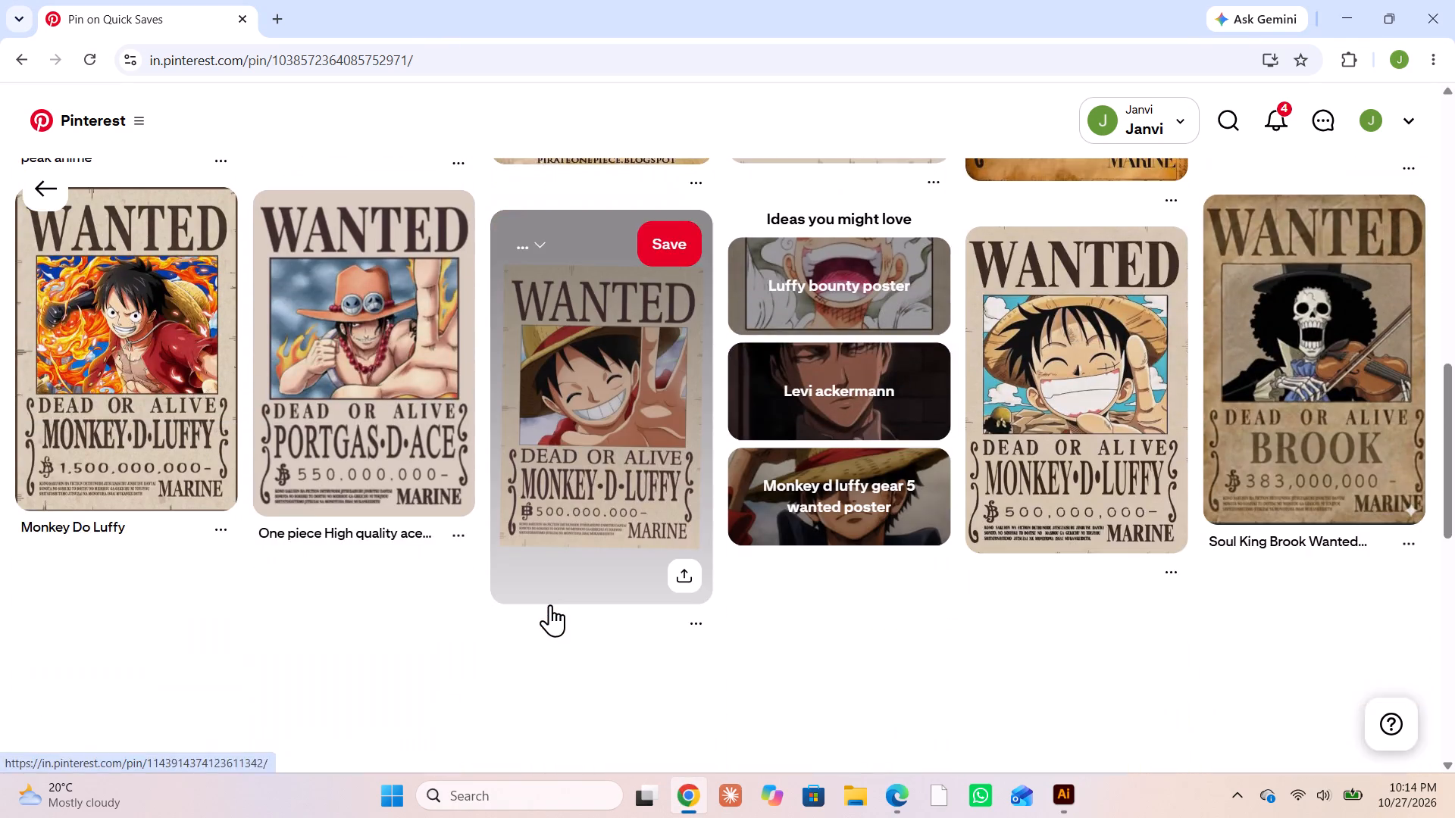
scroll(550, 604, "down", 8)
scroll(551, 595, "up", 6)
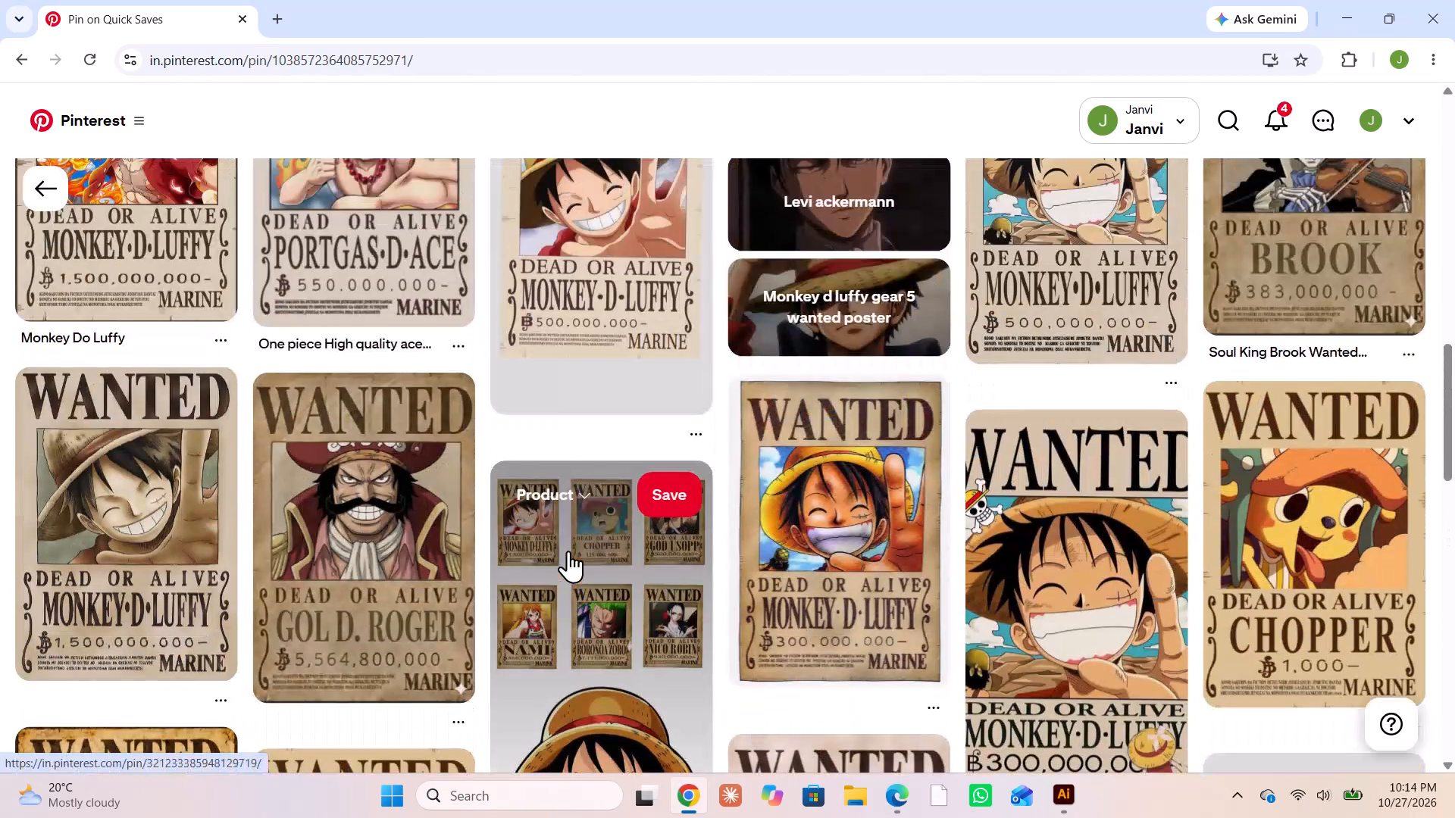
scroll(568, 551, "down", 2)
scroll(568, 551, "up", 2)
scroll(568, 551, "down", 1)
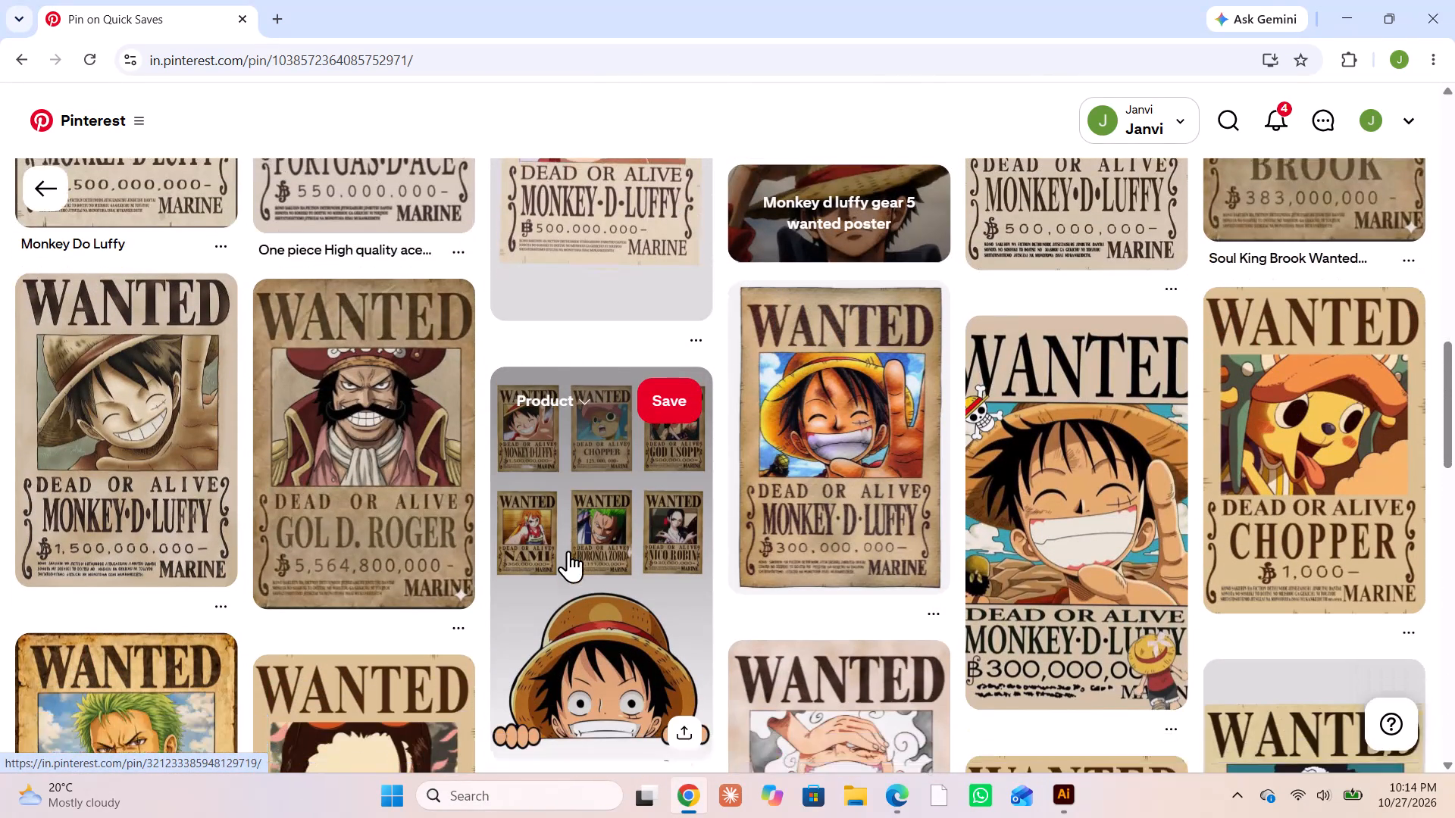
scroll(568, 551, "down", 9)
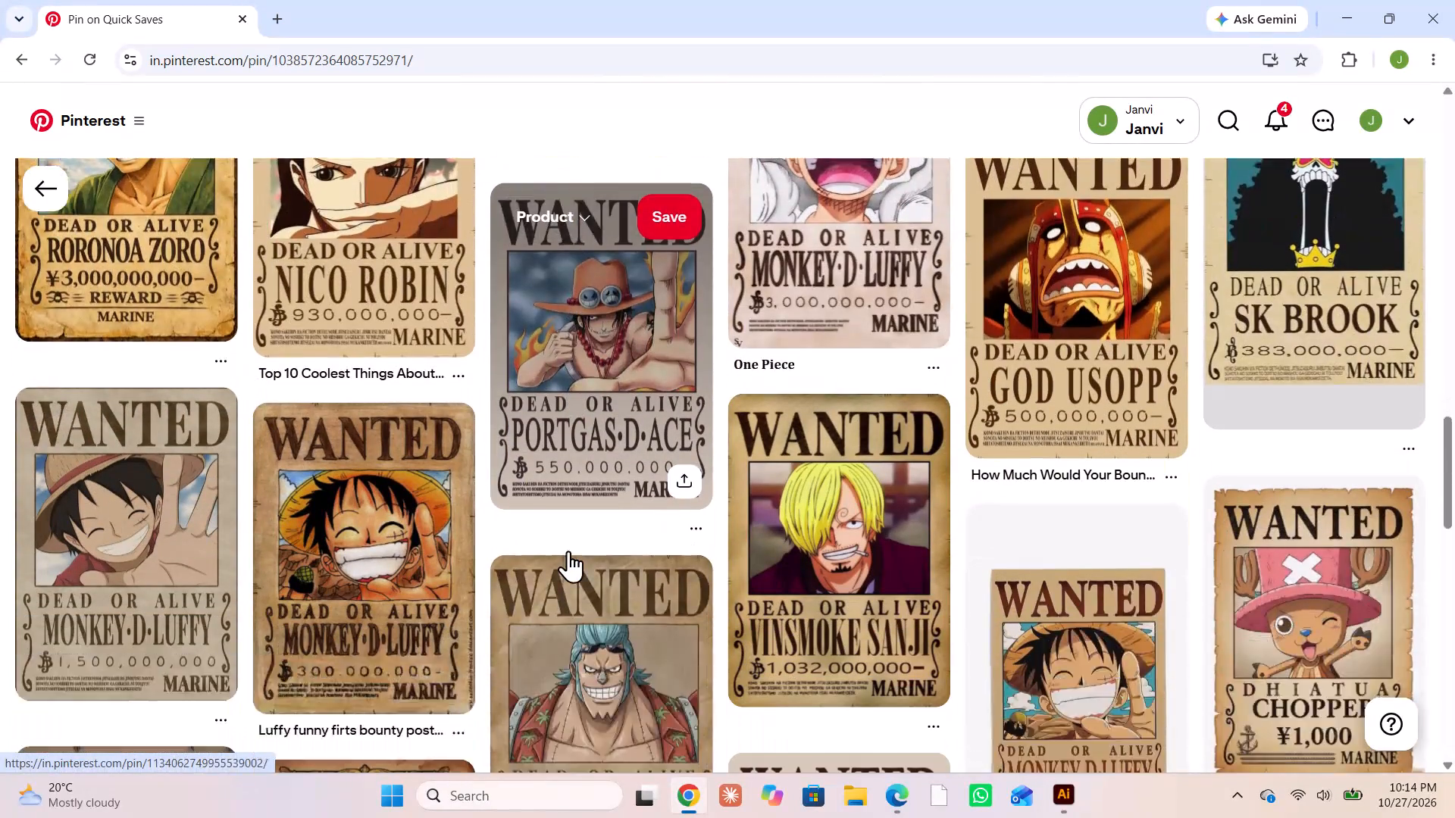
scroll(379, 589, "down", 3)
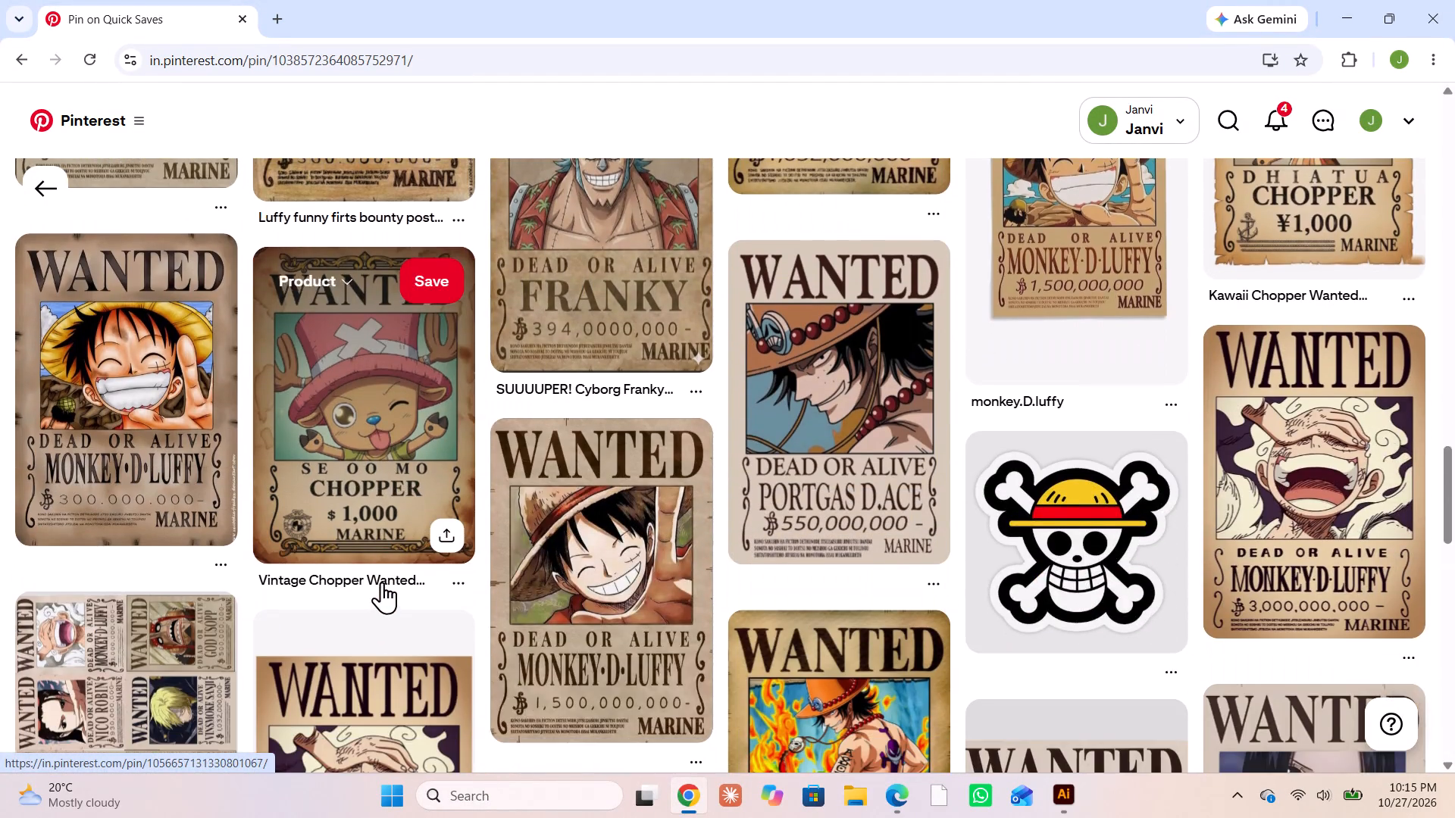
scroll(382, 580, "down", 7)
scroll(386, 549, "up", 4)
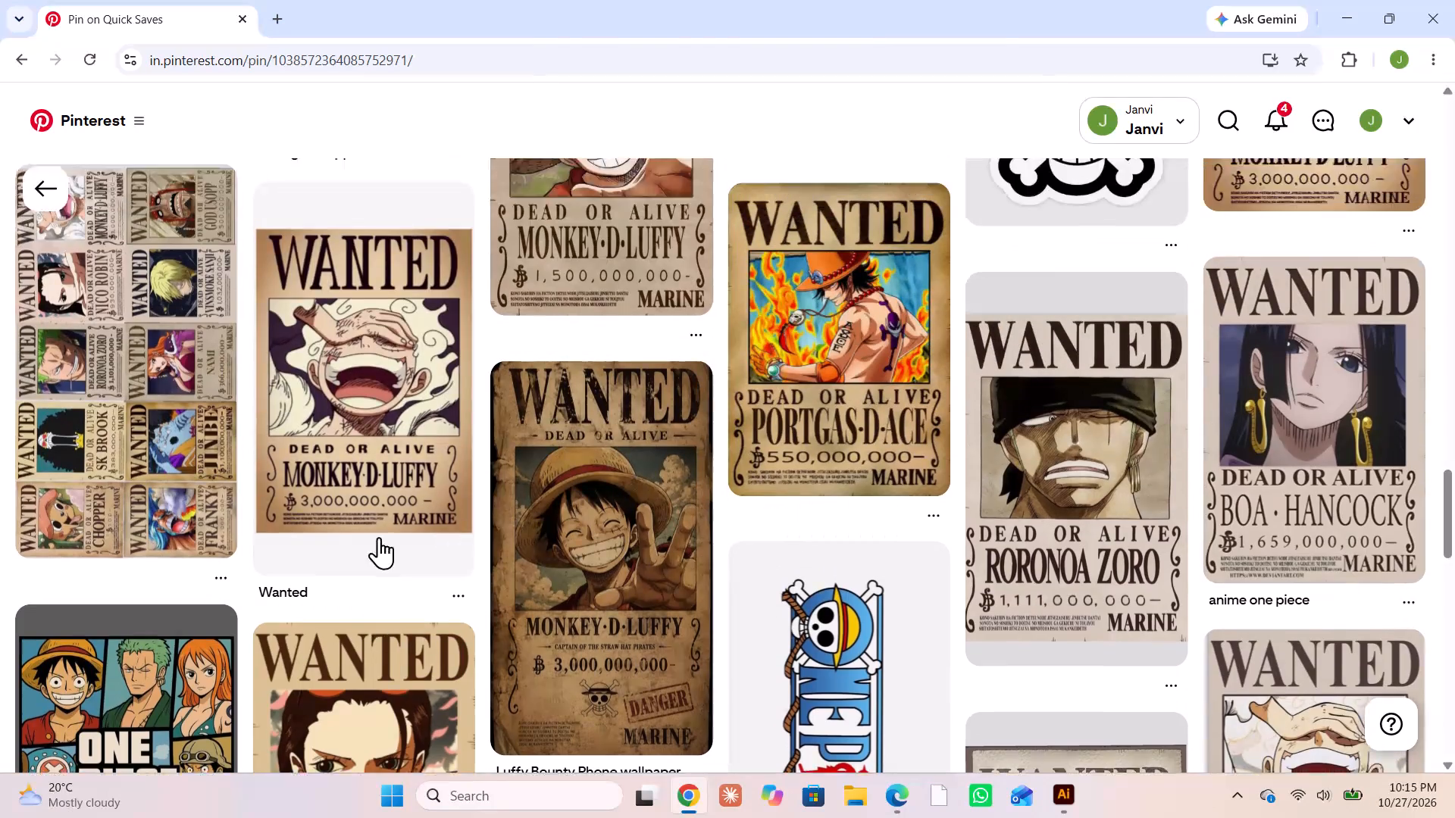
scroll(381, 530, "down", 1)
scroll(381, 530, "up", 2)
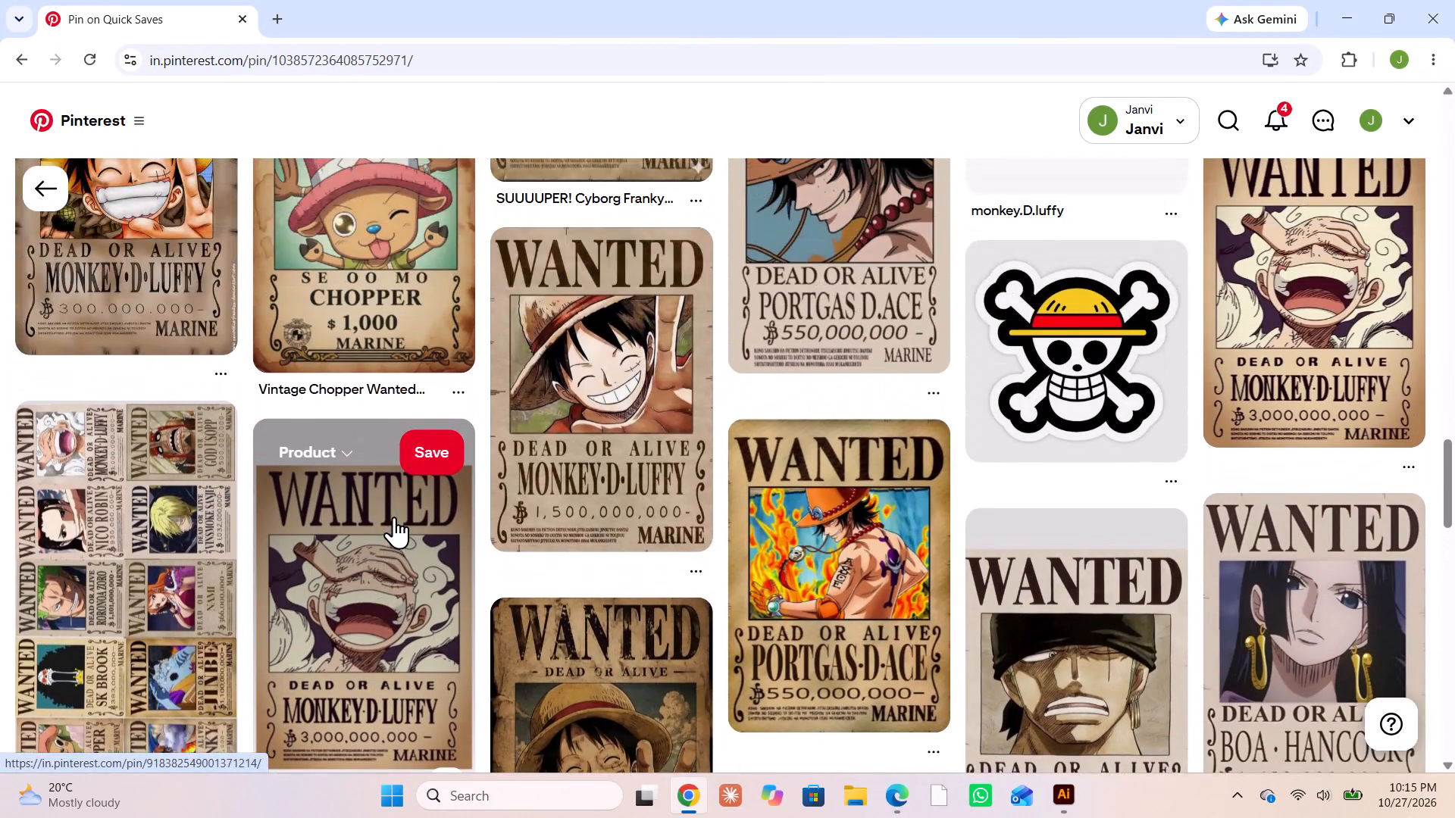
scroll(394, 517, "down", 9)
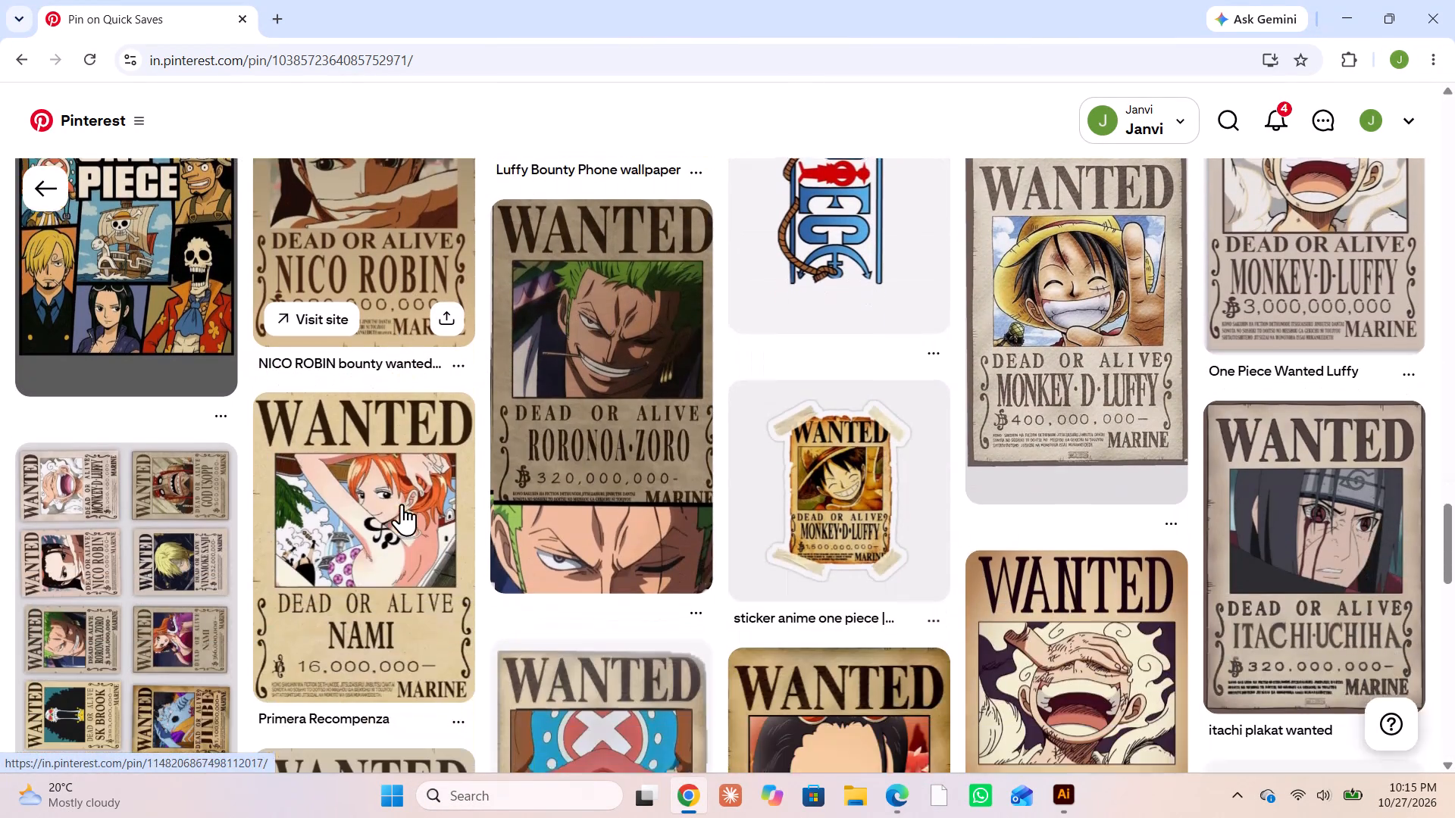
scroll(402, 504, "down", 5)
scroll(402, 504, "up", 20)
scroll(402, 504, "up", 5)
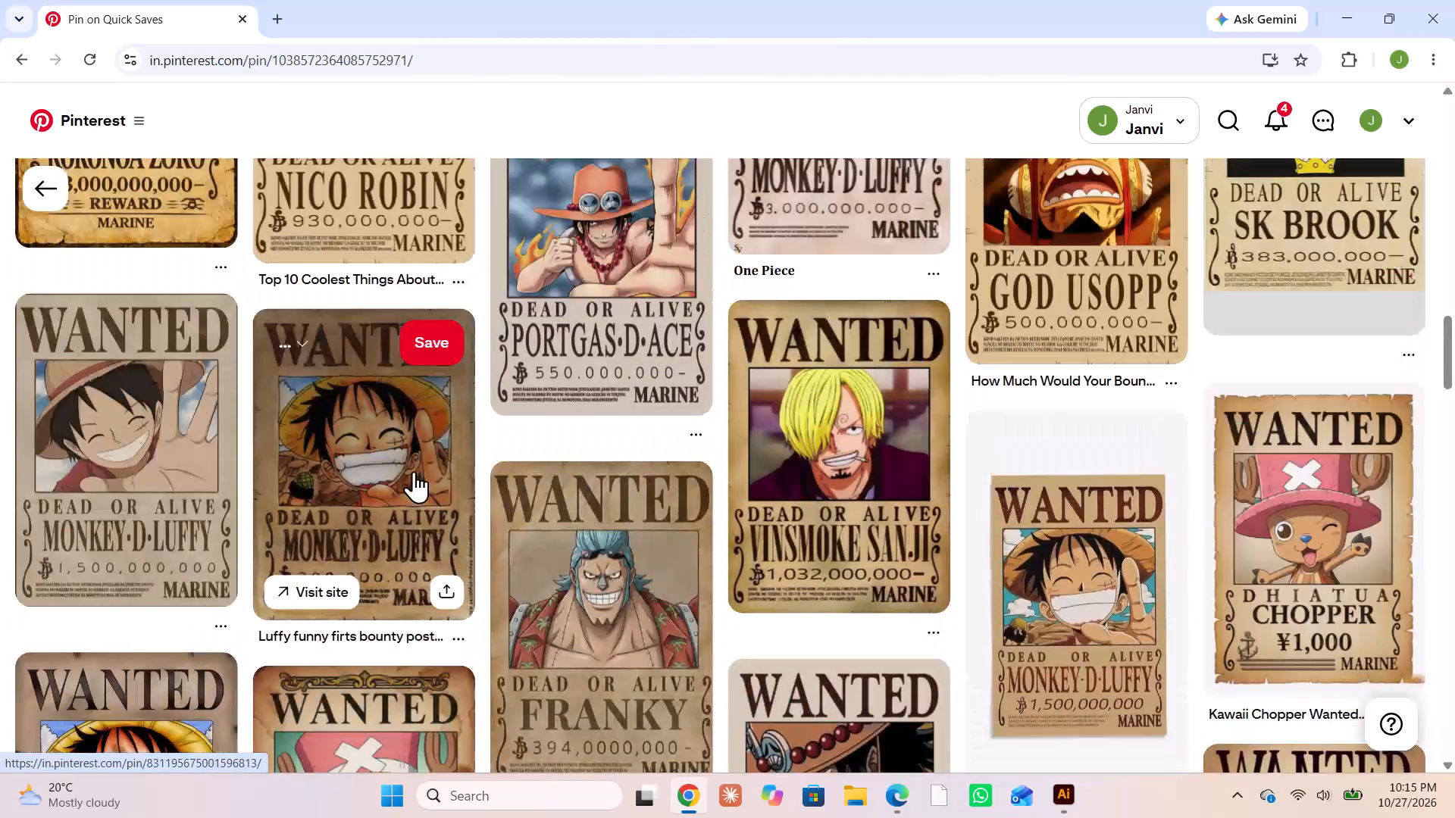
scroll(414, 471, "up", 10)
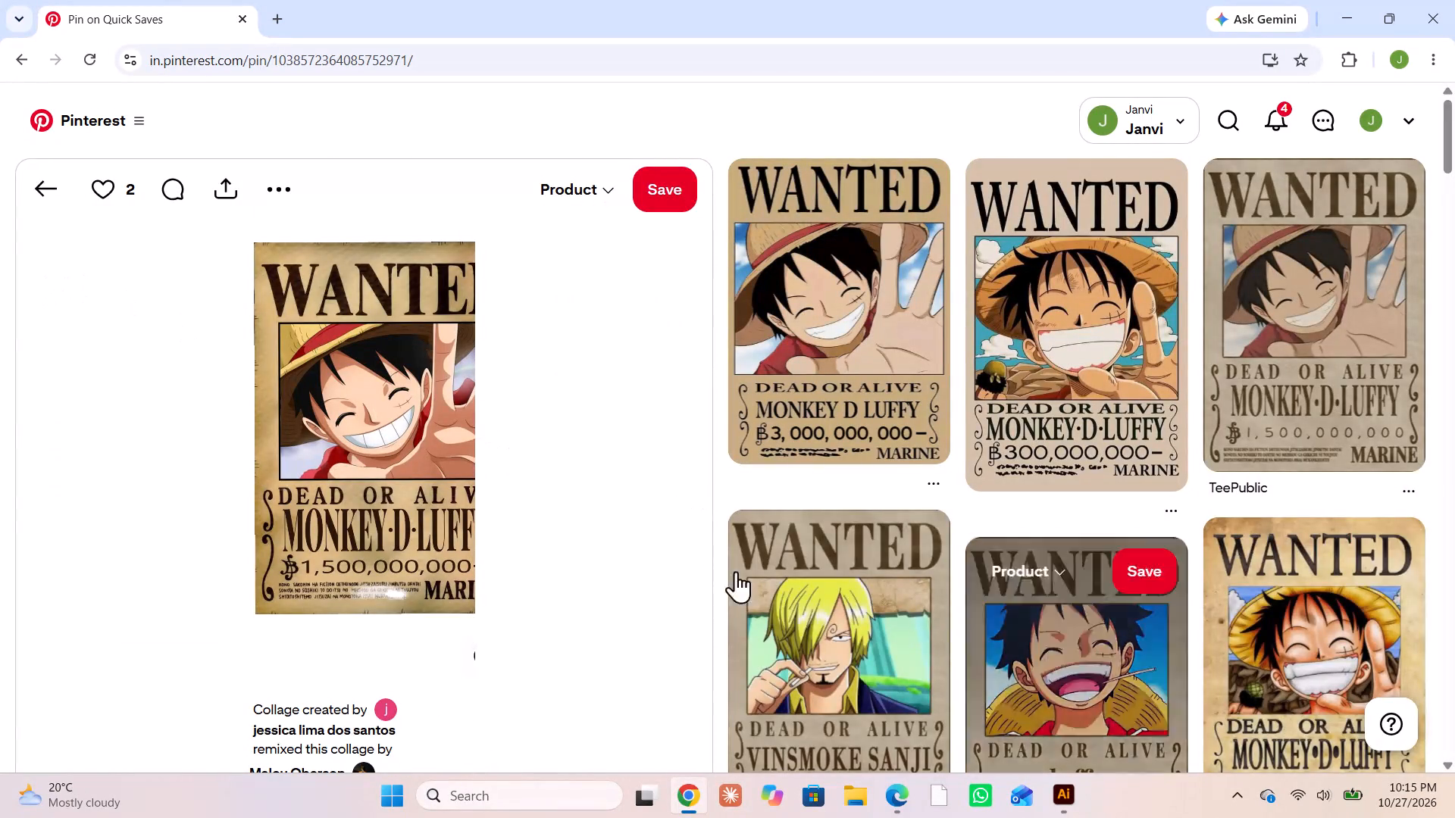
scroll(1265, 719, "down", 3)
scroll(1204, 669, "up", 3)
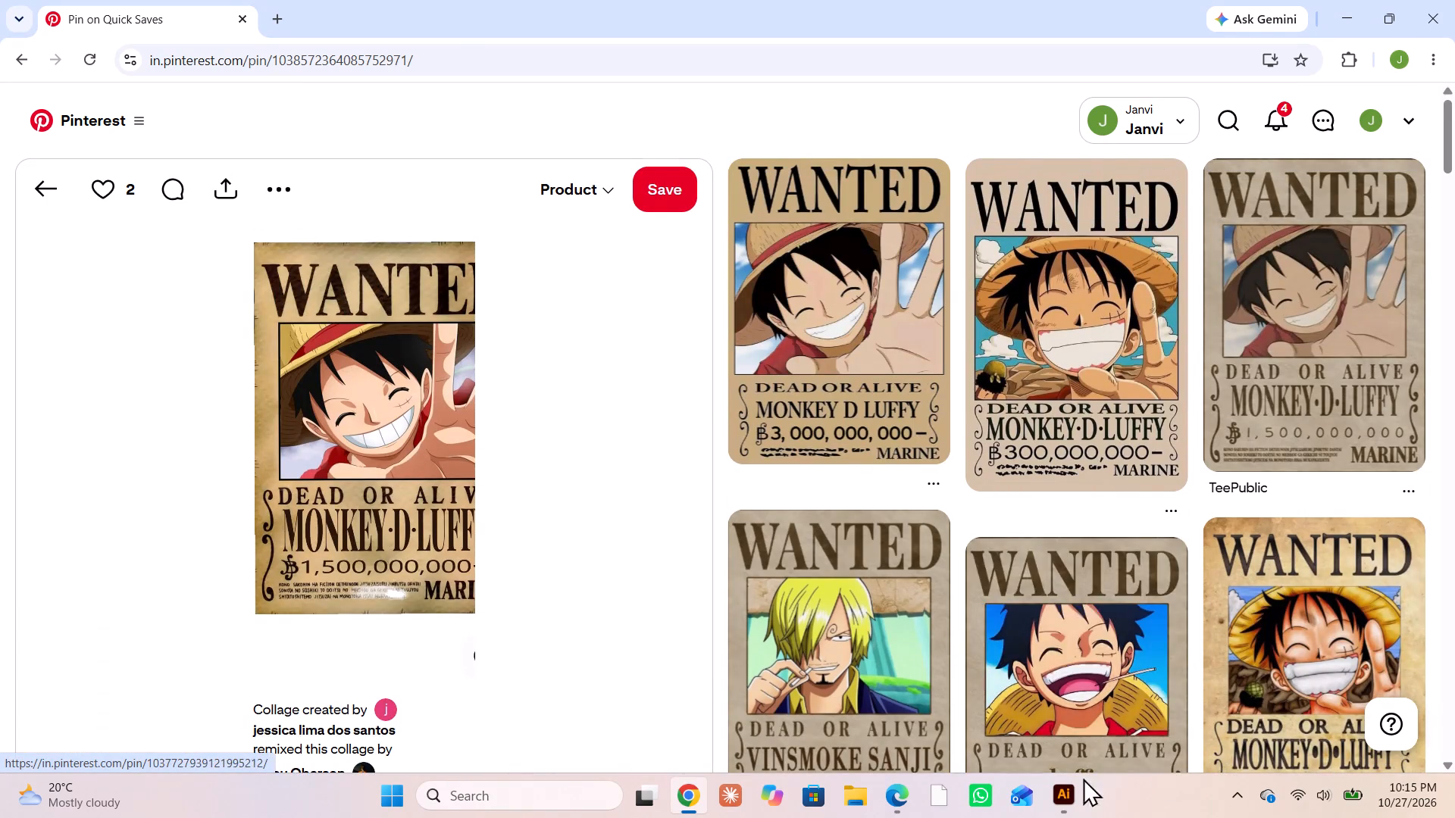
Switch to Illustrator, scale the 1,500,000,000 Luffy poster down to about 7.5 x 13.3 in and move it far left of the artboard.
left_click(1050, 788)
scroll(365, 546, "up", 3, "alt")
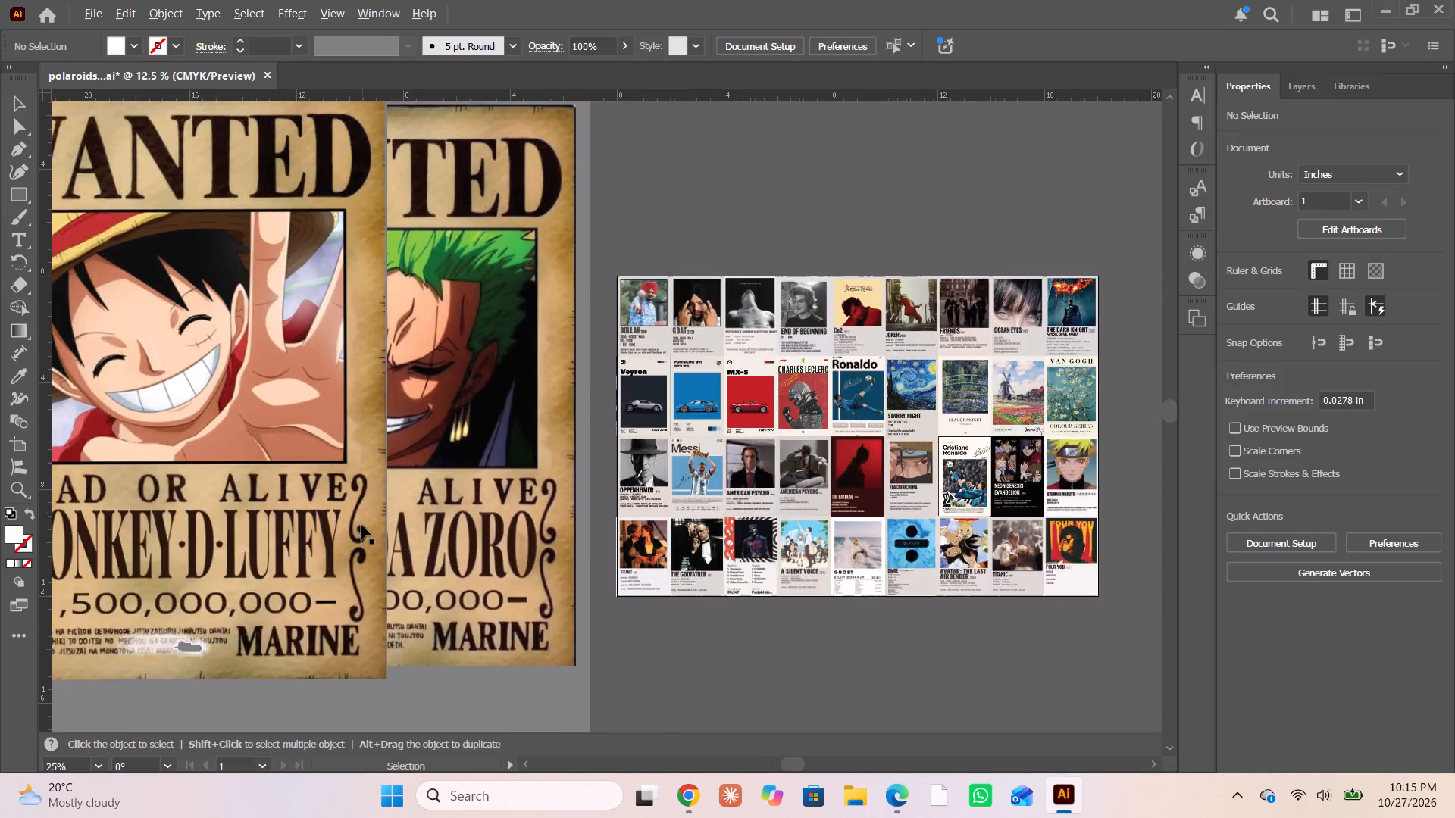
scroll(362, 516, "down", 3, "alt")
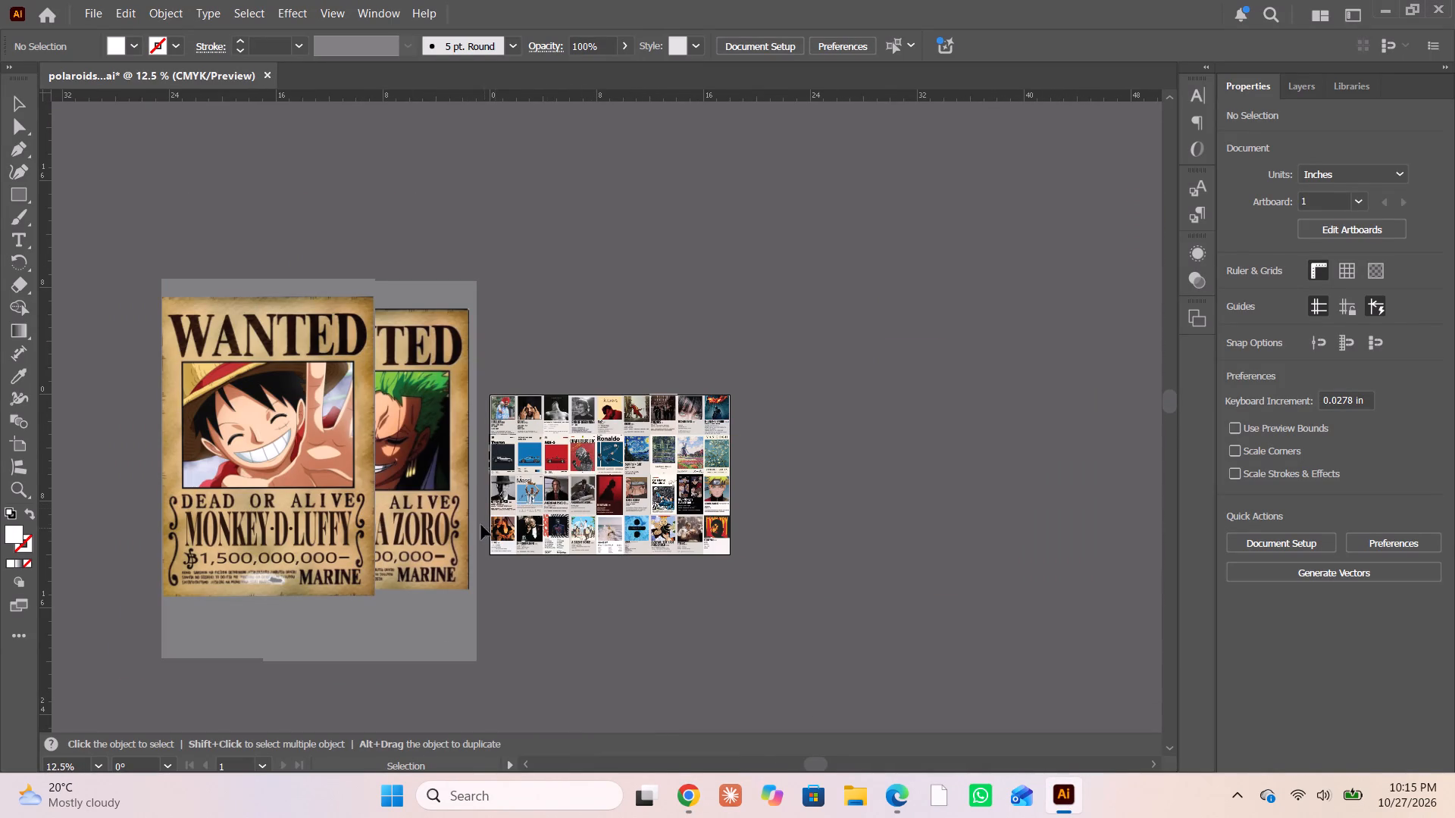
scroll(289, 417, "up", 3, "alt")
left_click_drag(279, 336, 336, 526)
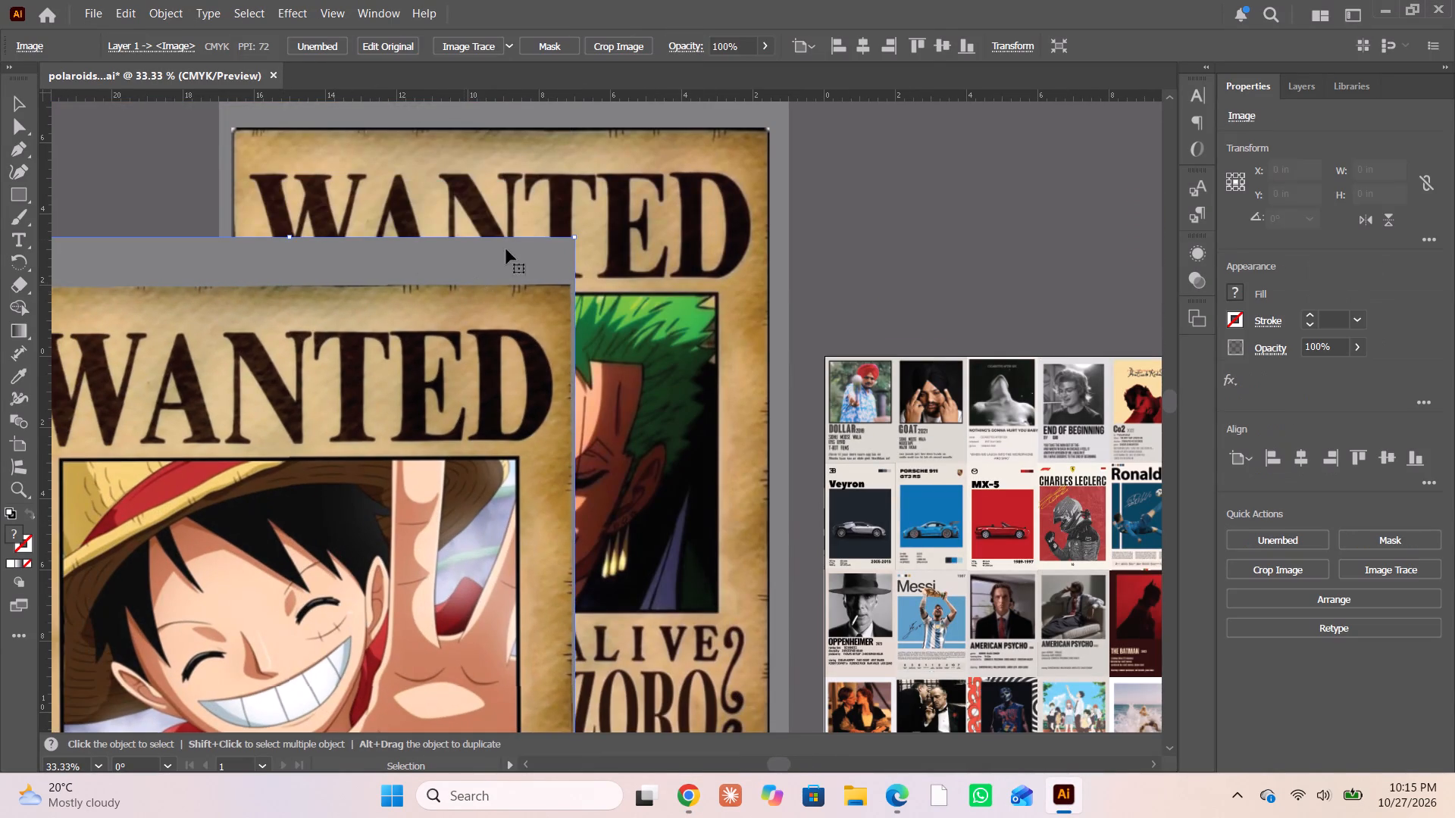
left_click_drag(573, 236, 271, 543, "shift")
scroll(293, 445, "down", 9)
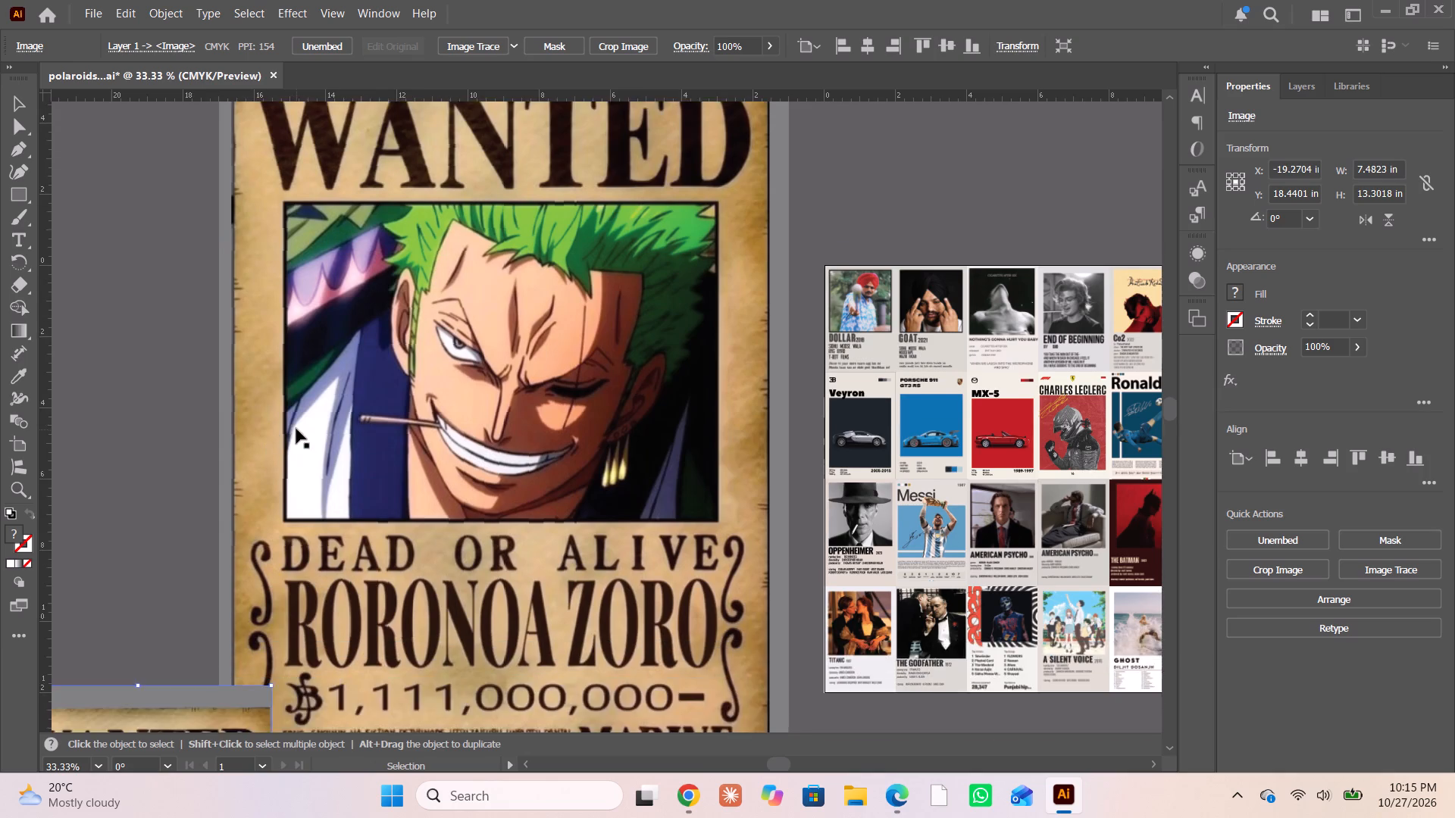
scroll(296, 429, "down", 4)
scroll(307, 400, "down", 4, "alt")
left_click_drag(253, 504, 151, 337)
Scale the 1,111,000,000 Roronoa Zoro poster down to about 7.8 x 14 in and place it beside the waving Luffy poster.
scroll(253, 347, "up", 3, "alt")
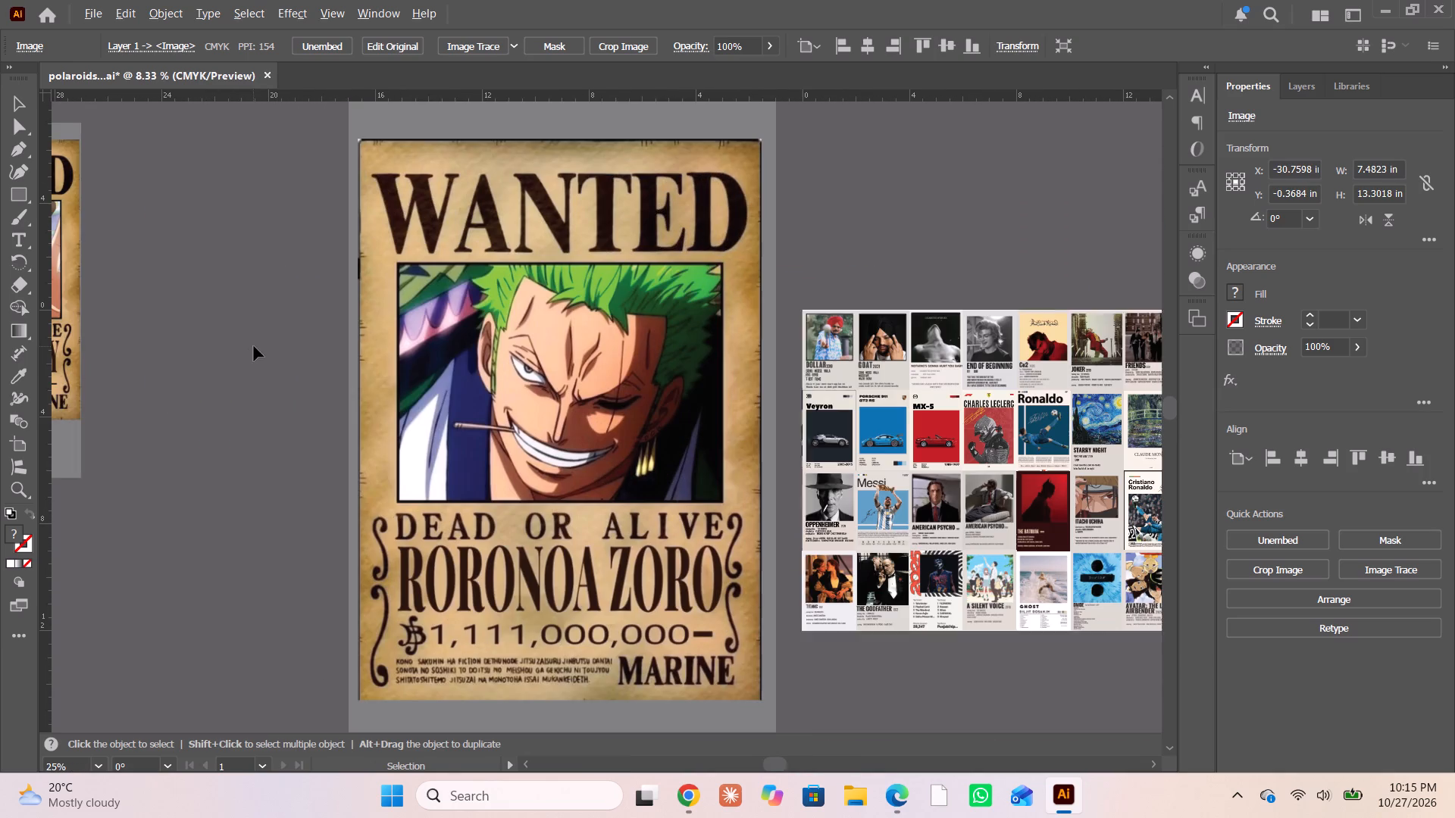
left_click_drag(423, 403, 278, 333)
scroll(286, 331, "down", 4, "alt")
scroll(311, 321, "up", 2, "alt")
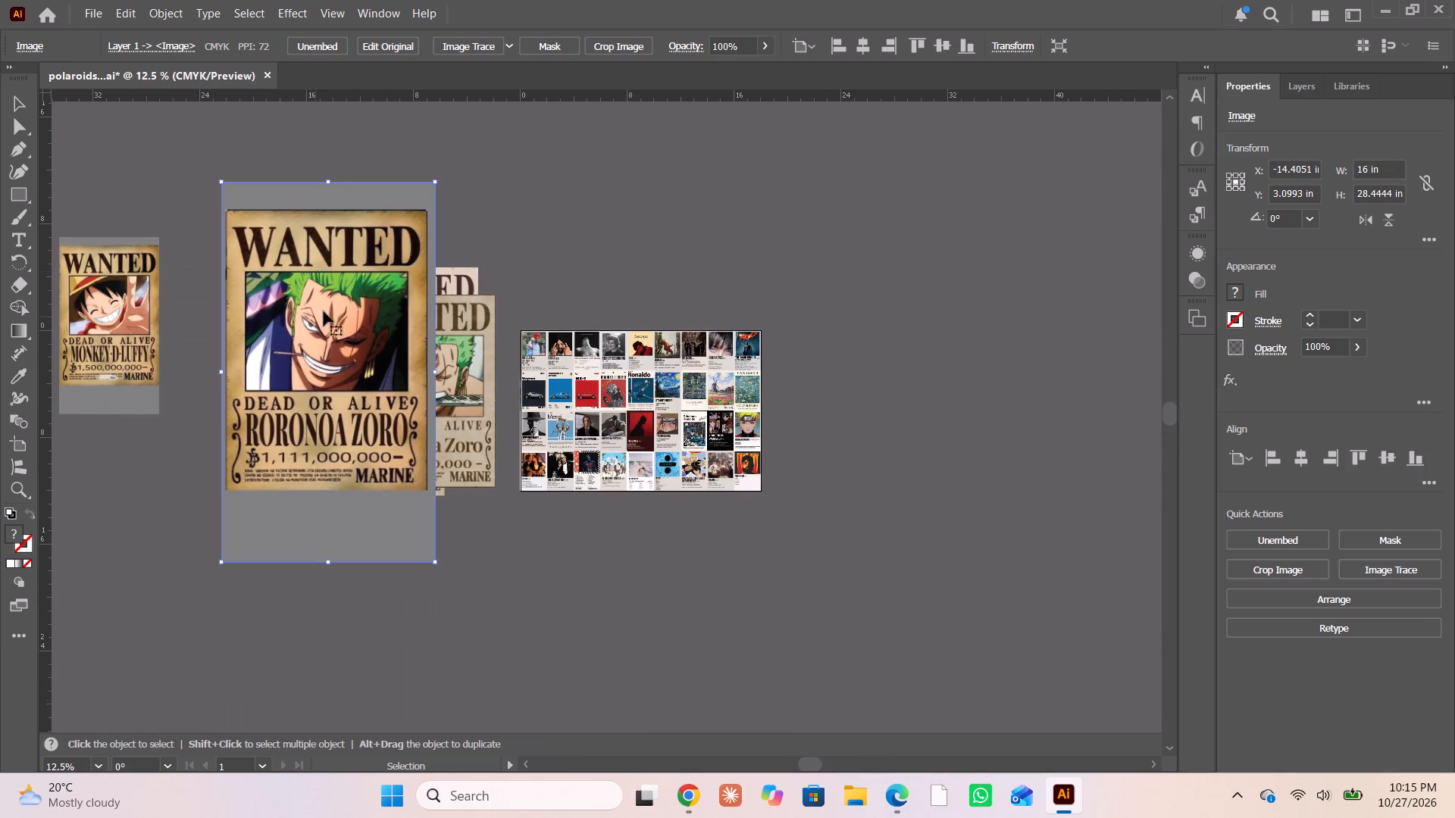
left_click_drag(434, 186, 302, 379, "shift")
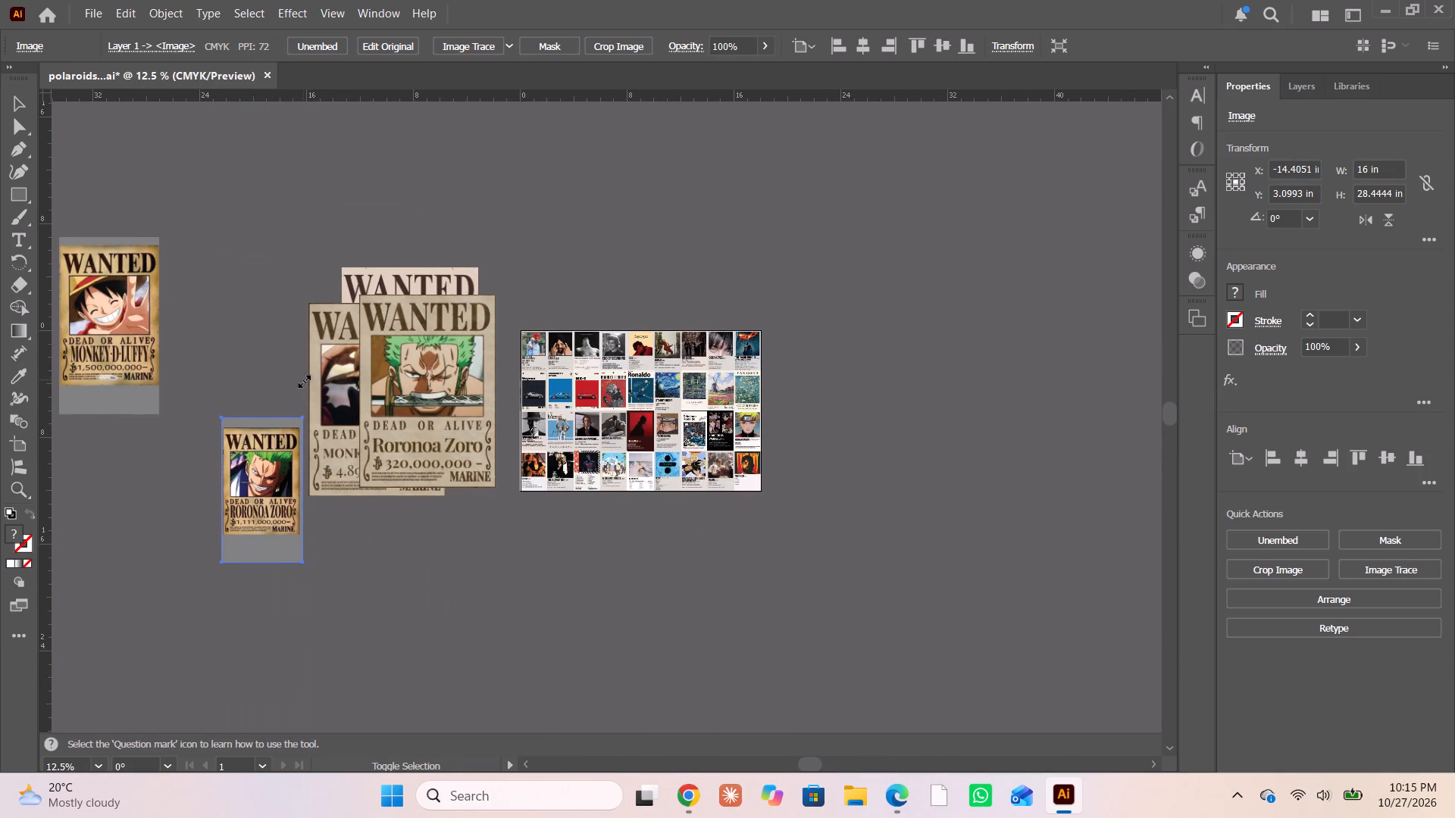
left_click_drag(302, 379, 326, 339, "shift")
left_click_drag(271, 429, 222, 270)
Spread apart the stacked 320,000,000 Zoro, 4,890,000,000 Luffy and 3,000,000,000 Luffy posters in the space left of the artboard.
scroll(252, 281, "up", 2, "alt")
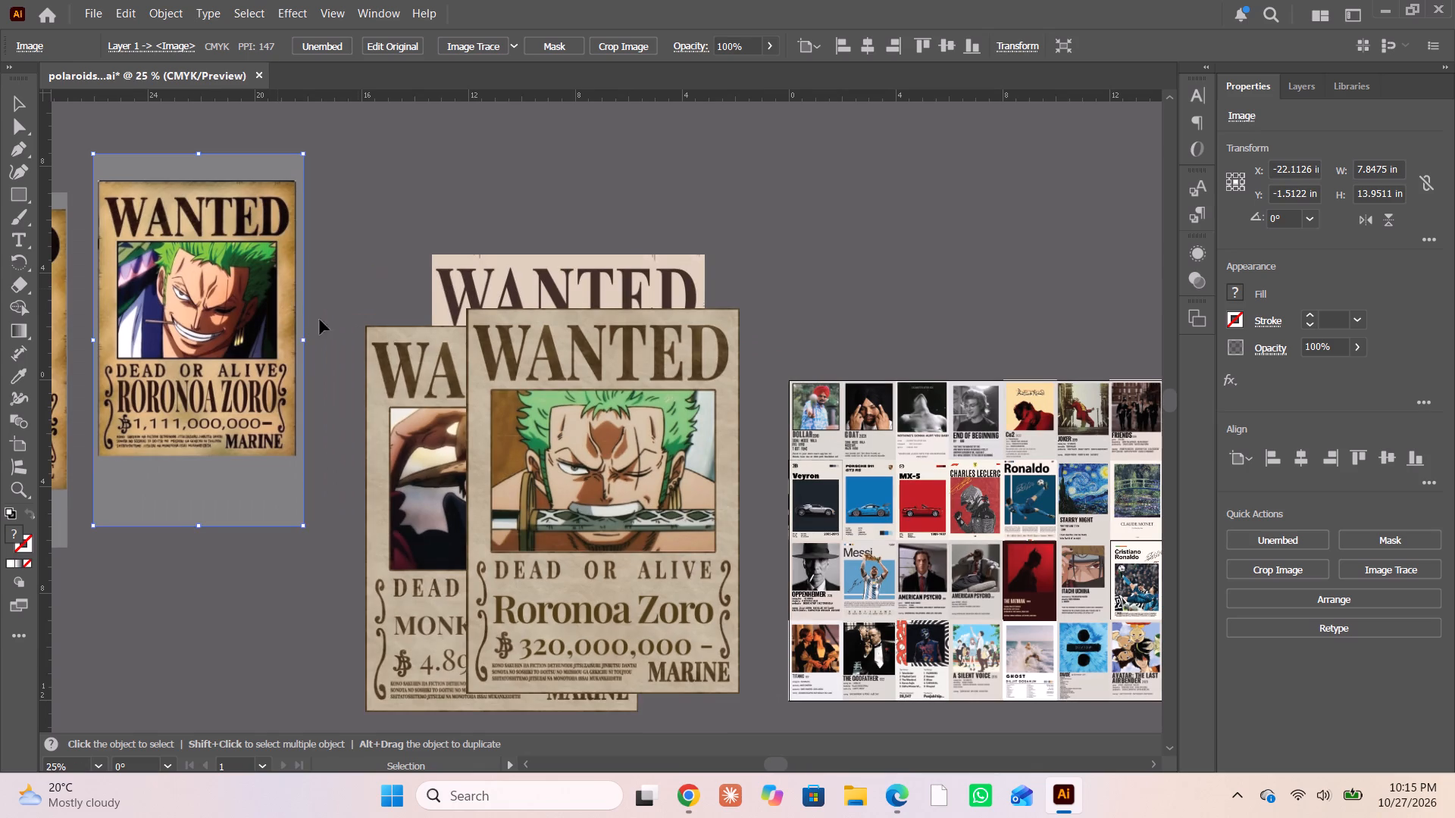
left_click_drag(519, 402, 279, 244)
left_click_drag(574, 473, 779, 225)
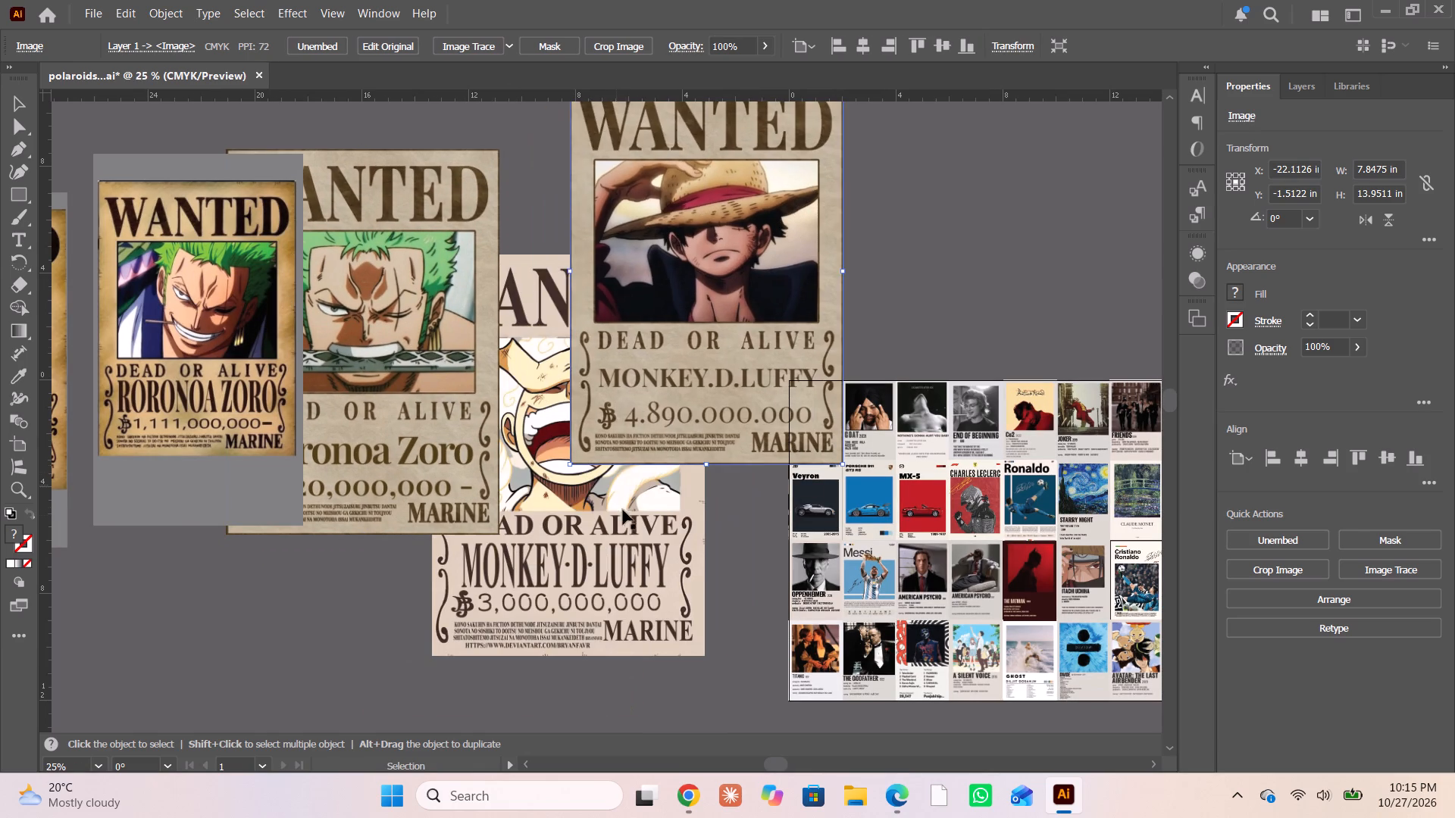
left_click_drag(600, 527, 333, 705)
left_click_drag(448, 380, 461, 445)
left_click_drag(723, 360, 666, 466)
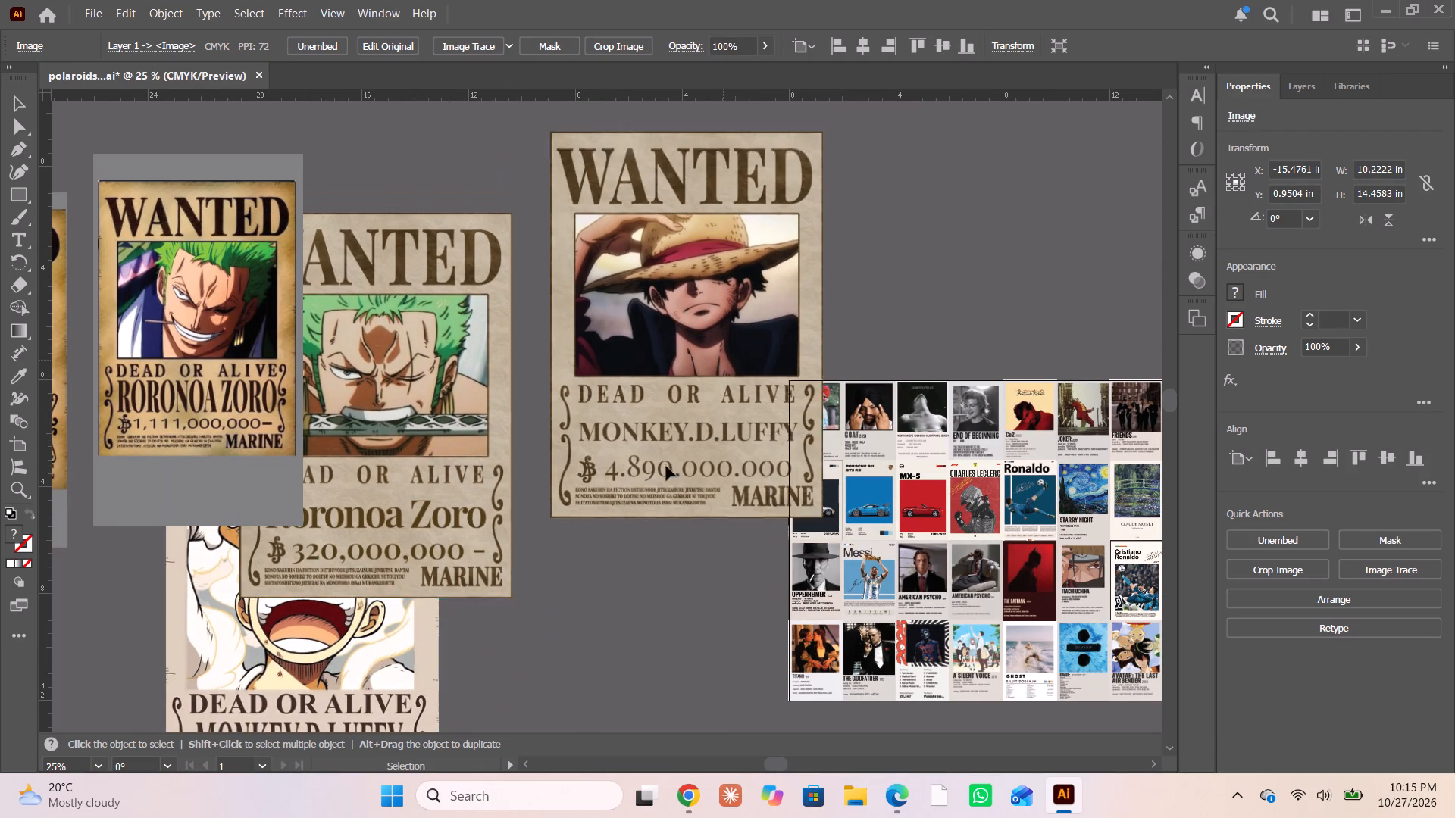
left_click_drag(666, 466, 537, 642)
left_click_drag(427, 481, 491, 313)
left_click_drag(582, 554, 762, 398)
Scale down the 4,890,000,000 Luffy poster proportionally and place it above the artboard's left end.
scroll(519, 481, "up", 4)
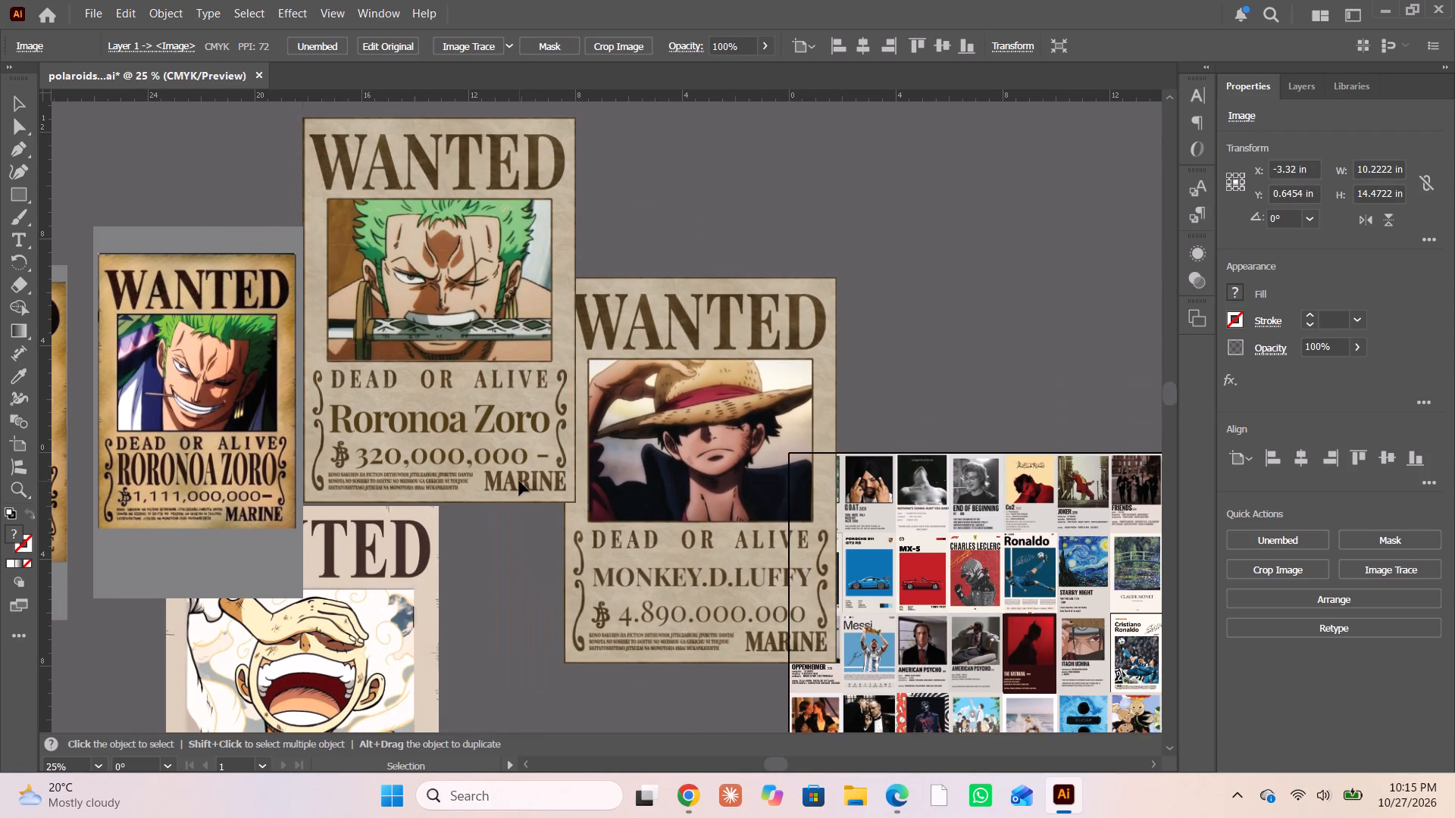
scroll(705, 503, "up", 2, "alt")
scroll(707, 460, "down", 3, "alt")
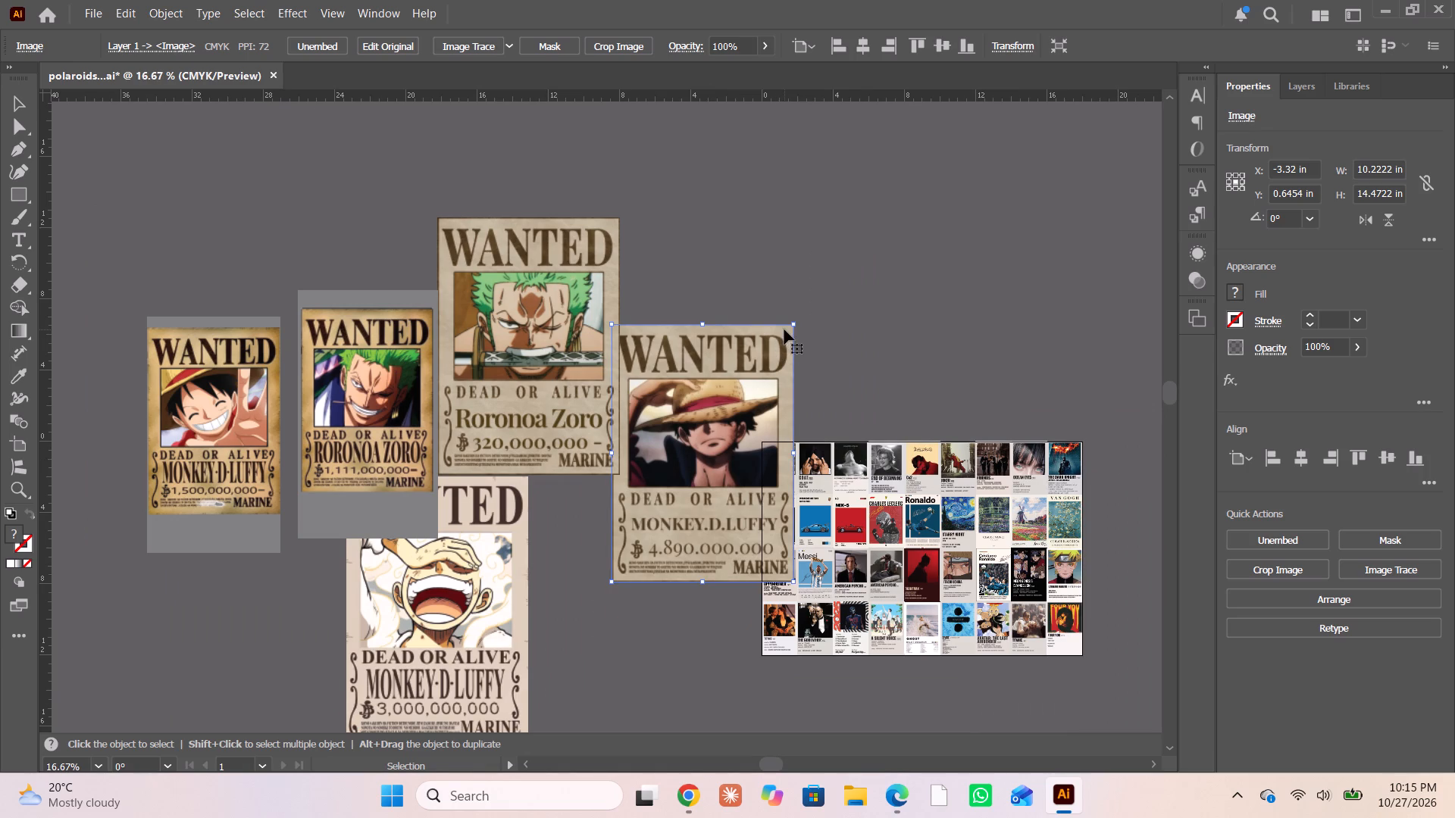
left_click_drag(796, 322, 740, 387, "shift")
left_click_drag(664, 501, 770, 298)
Scale down the 320,000,000 Roronoa Zoro poster proportionally and place it overlapping the left side of the 4,890,000,000 Luffy poster.
left_click_drag(556, 367, 630, 411)
left_click(691, 263)
left_click_drag(684, 291, 608, 408, "shift")
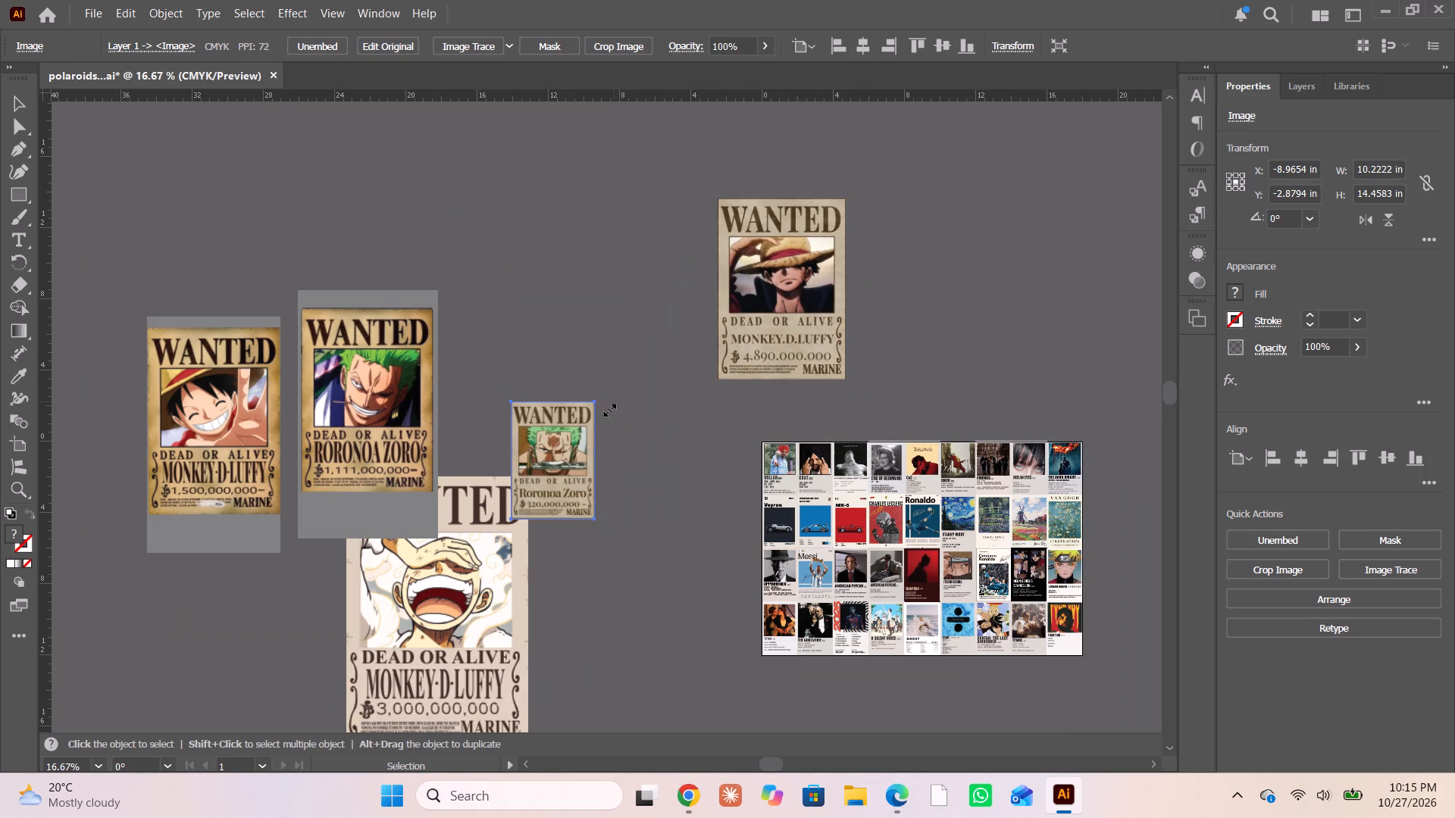
left_click_drag(608, 408, 607, 409, "shift")
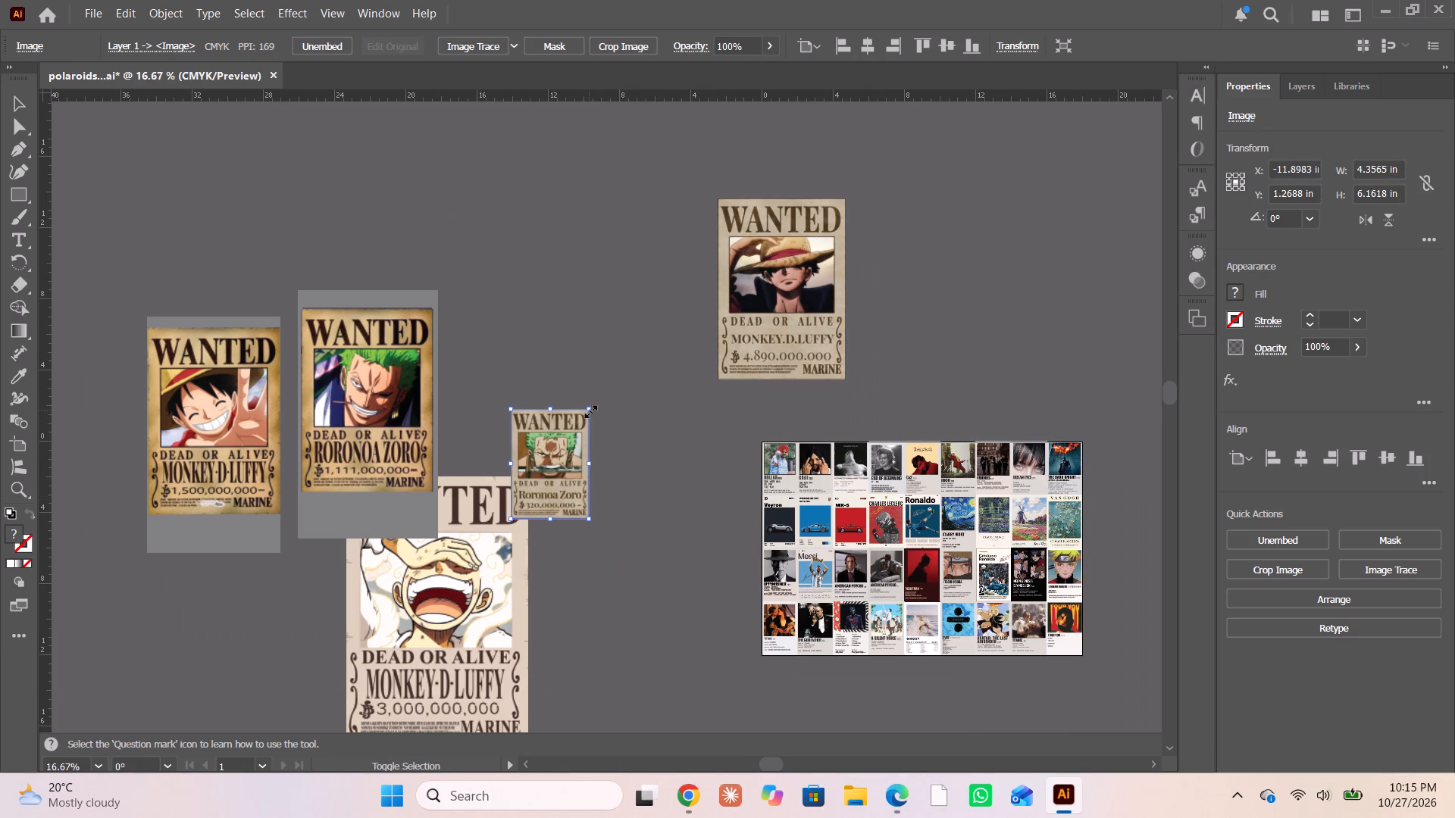
left_click_drag(589, 410, 712, 311, "shift")
left_click_drag(585, 443, 680, 381)
Scale the 3,000,000,000 Luffy poster down to about 8.8 x 13 in and place it between the two Zoro posters.
left_click_drag(506, 501, 606, 360)
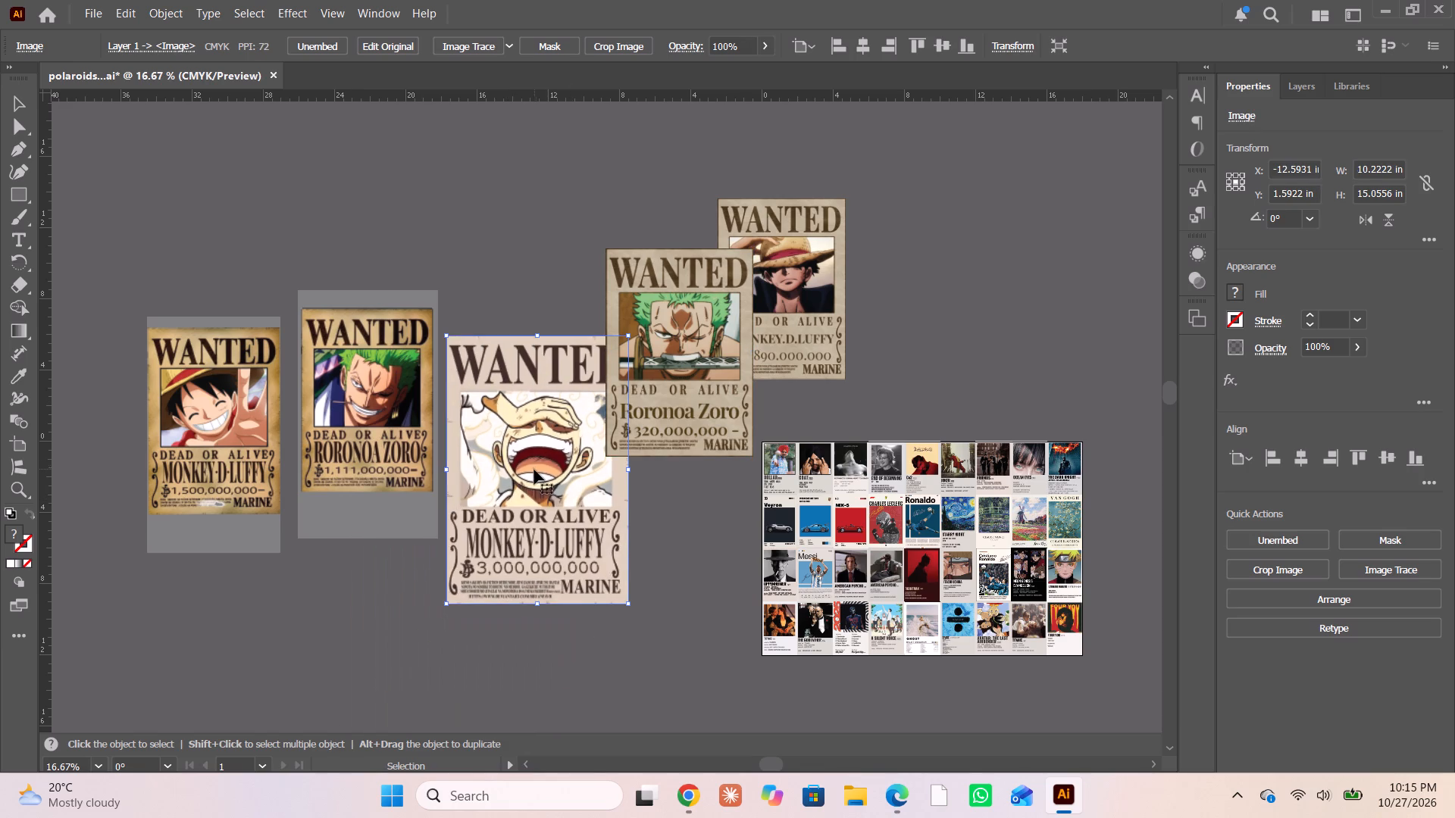
left_click_drag(534, 470, 507, 423)
left_click_drag(601, 290, 584, 326)
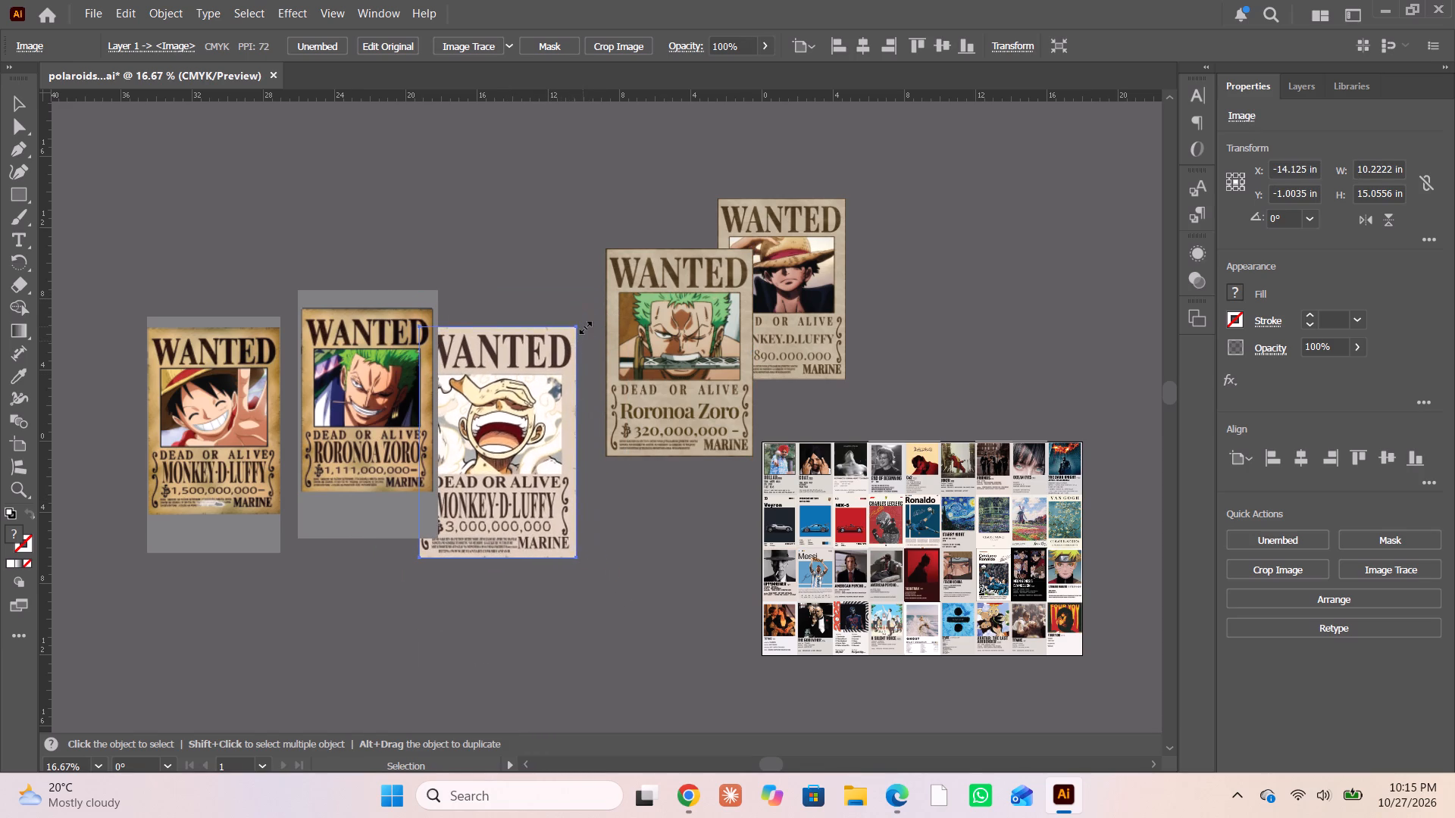
left_click_drag(584, 326, 584, 326)
left_click_drag(482, 456, 515, 390)
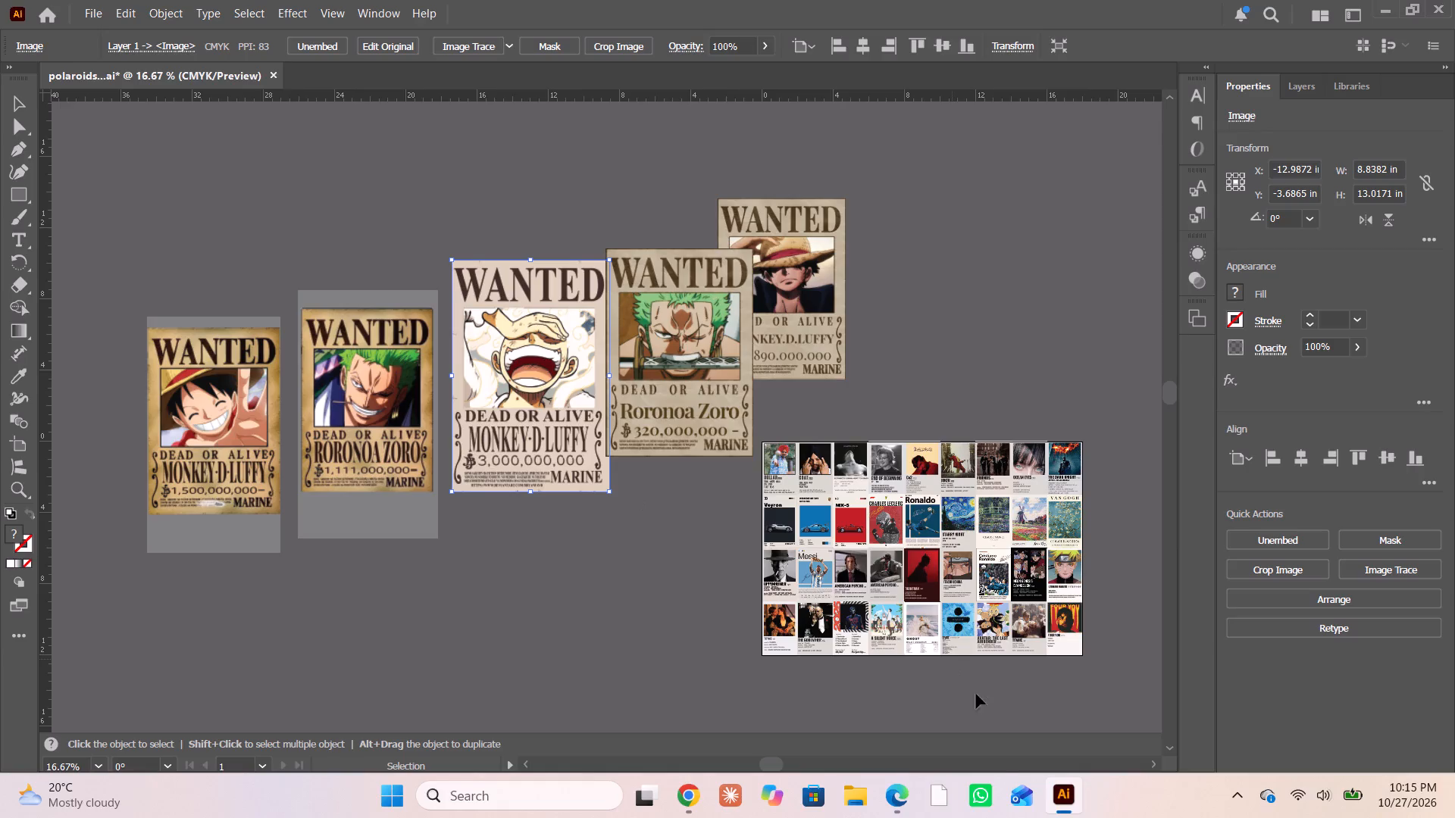
Switch to WhatsApp.
left_click(978, 796)
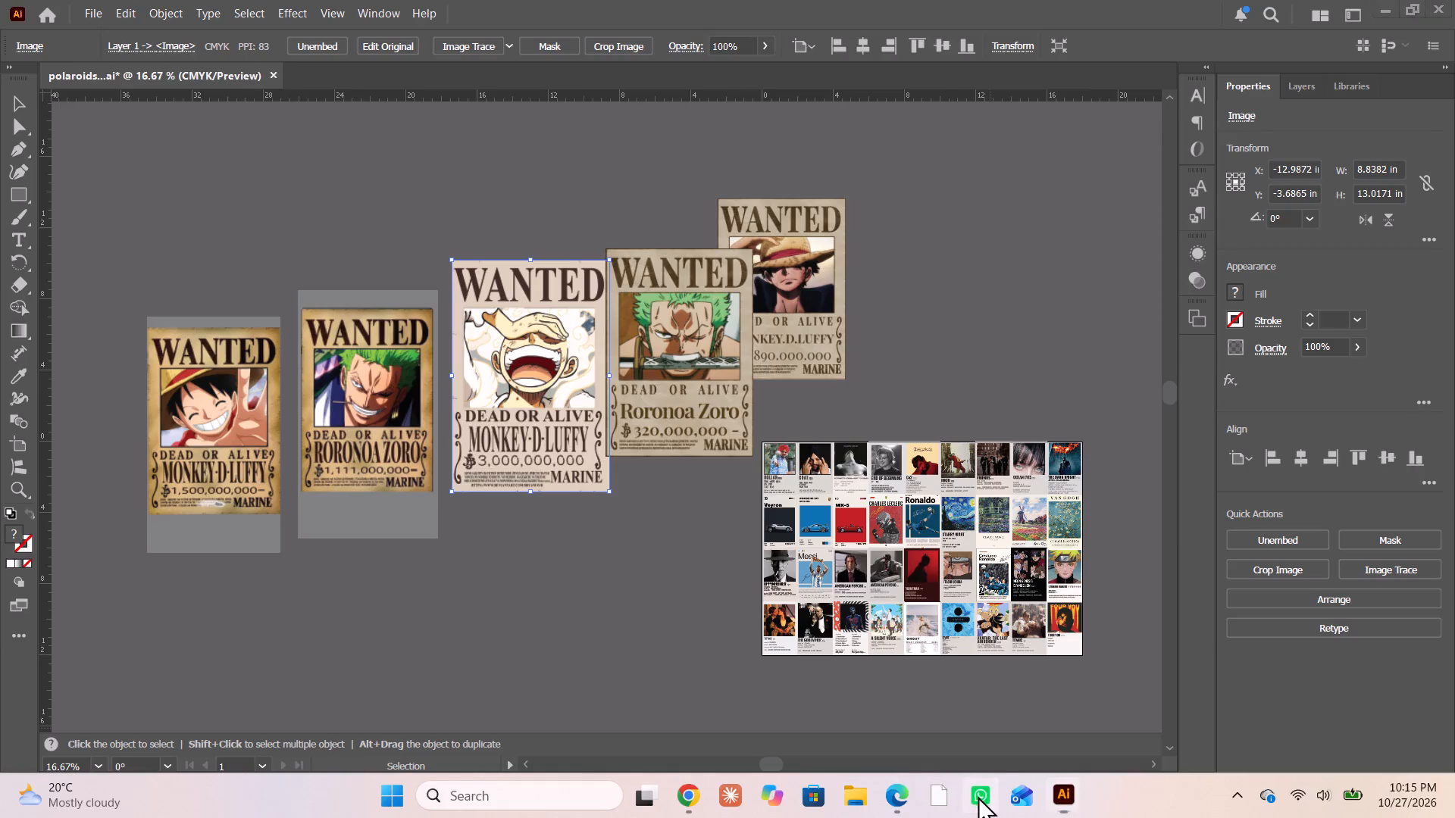
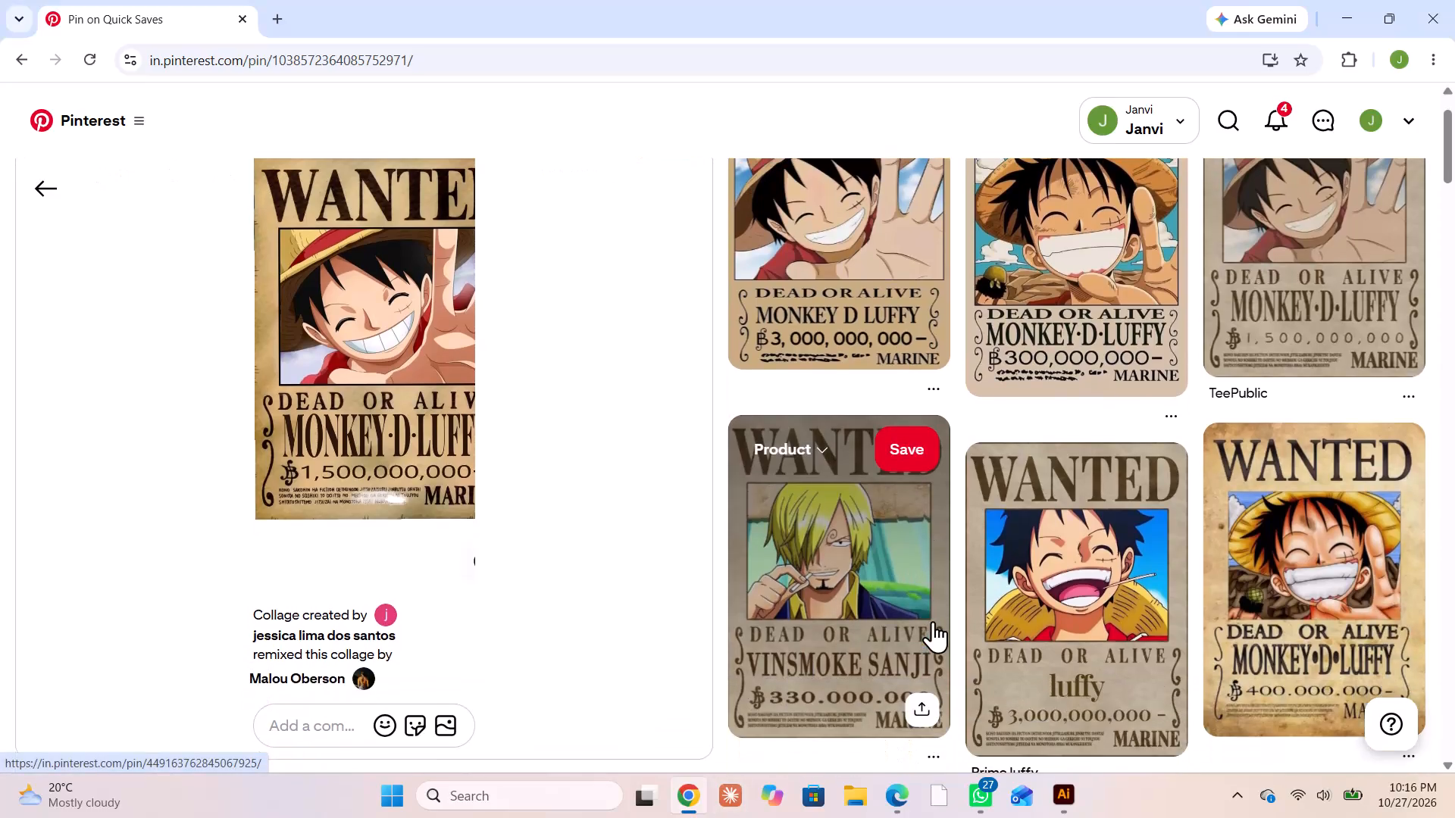
Take a region screenshot of the Pinterest page covering the 1,500,000,000 Luffy collage pin and the related wanted posters beside it.
scroll(934, 620, "up", 1)
key("Print")
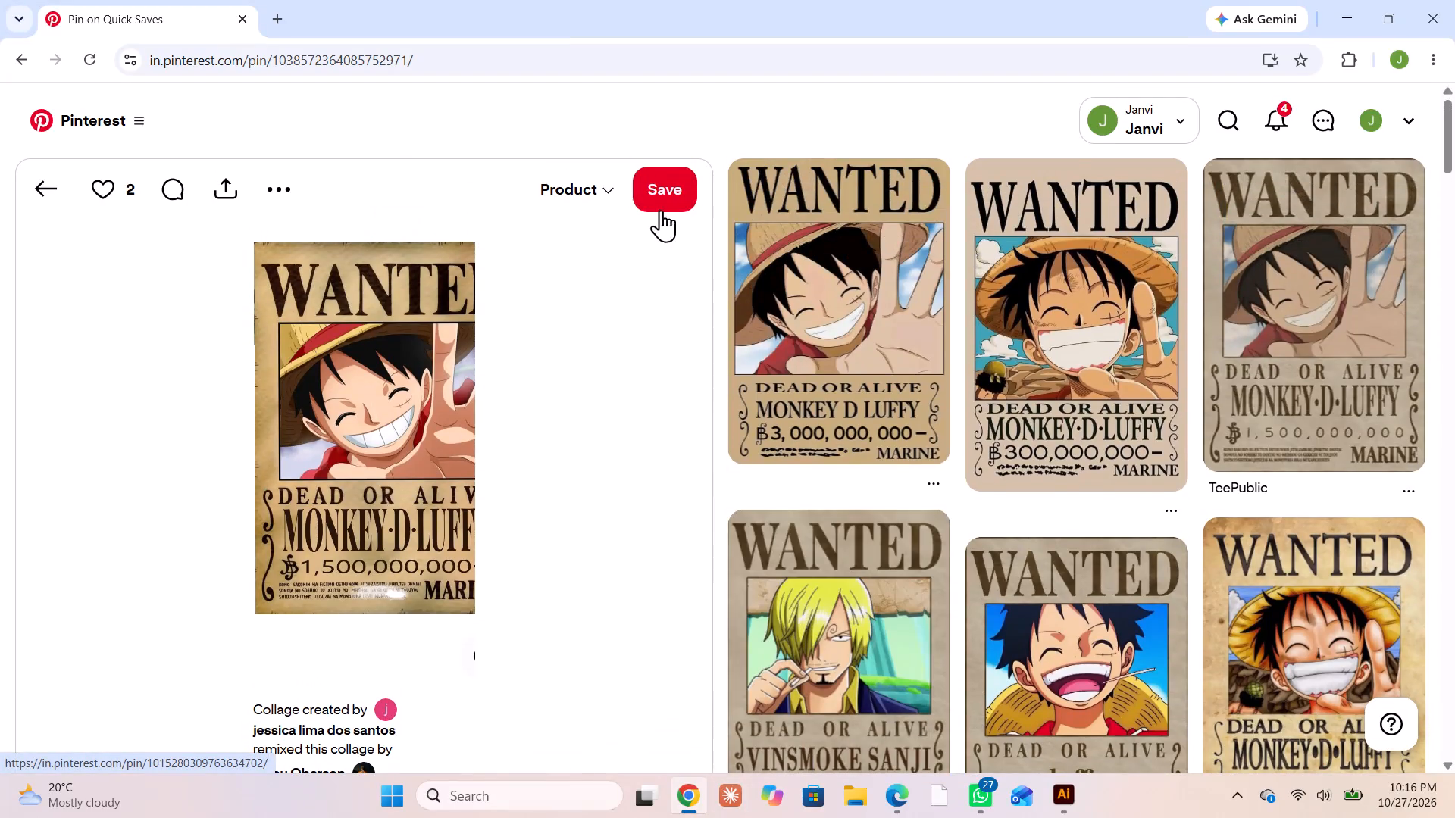
left_click_drag(134, 159, 1411, 760)
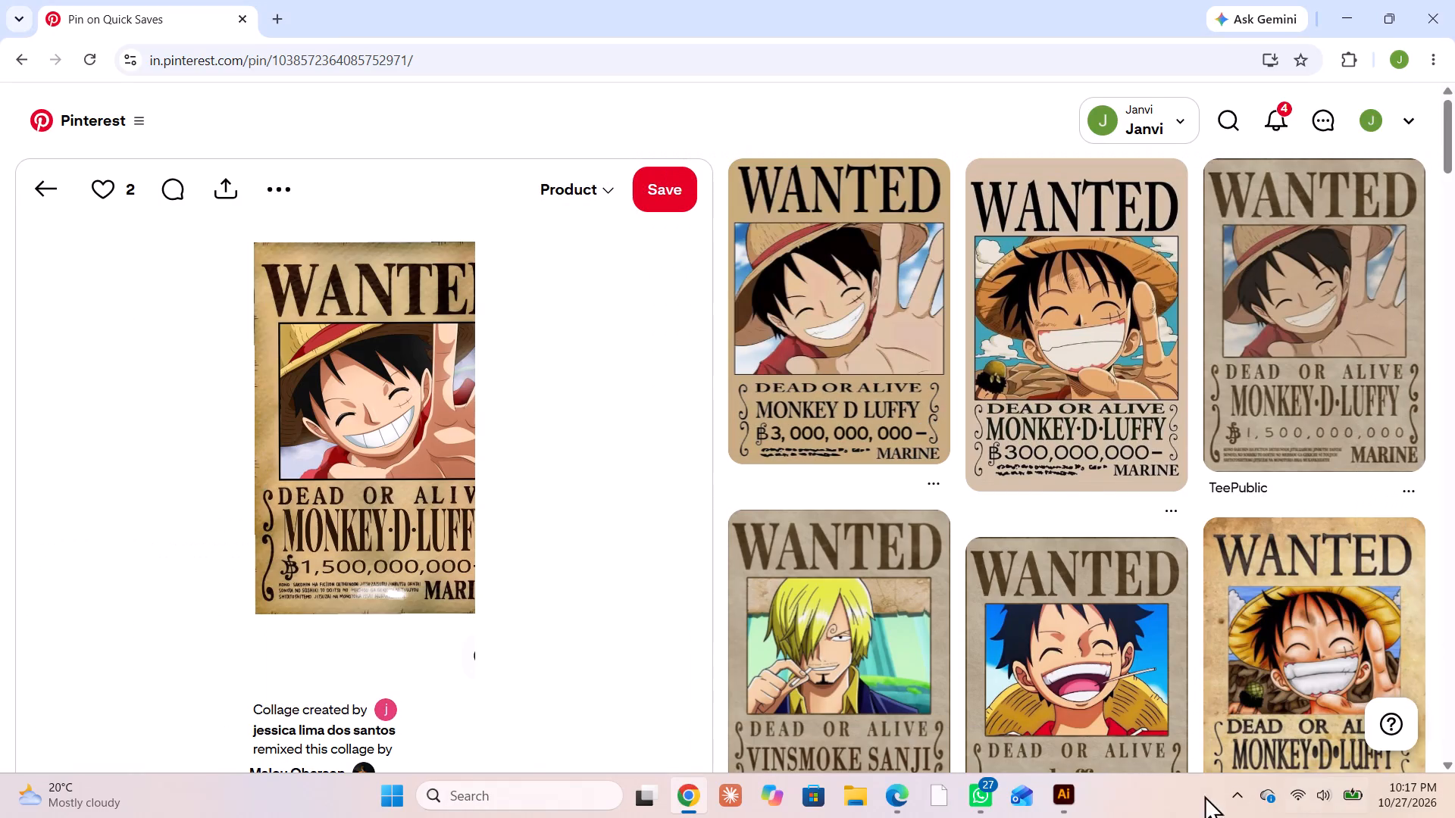
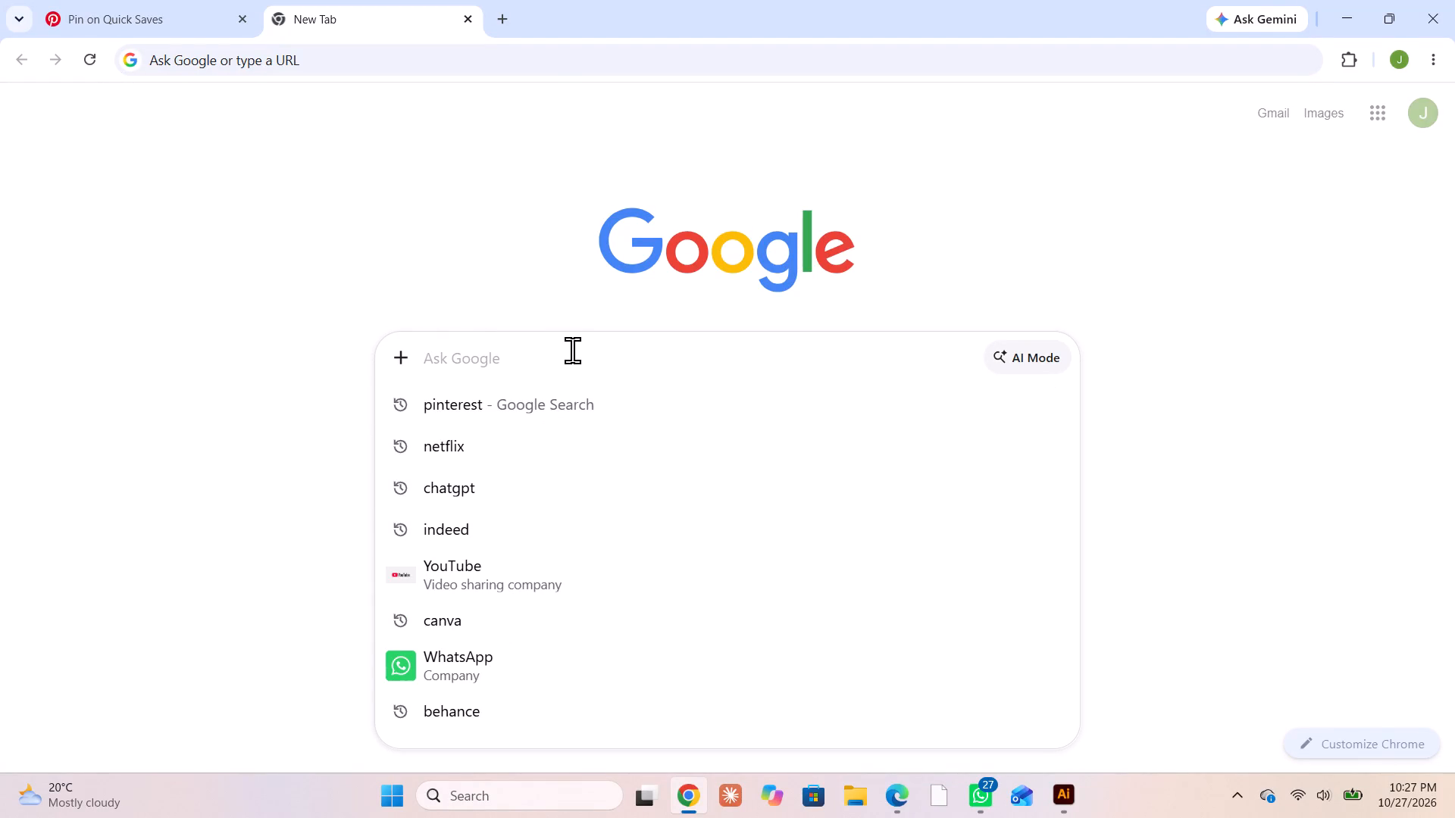
Search Google for "upsaclr" and open Cloudinary's free AI image upscale page from the results.
type("upsaclr")
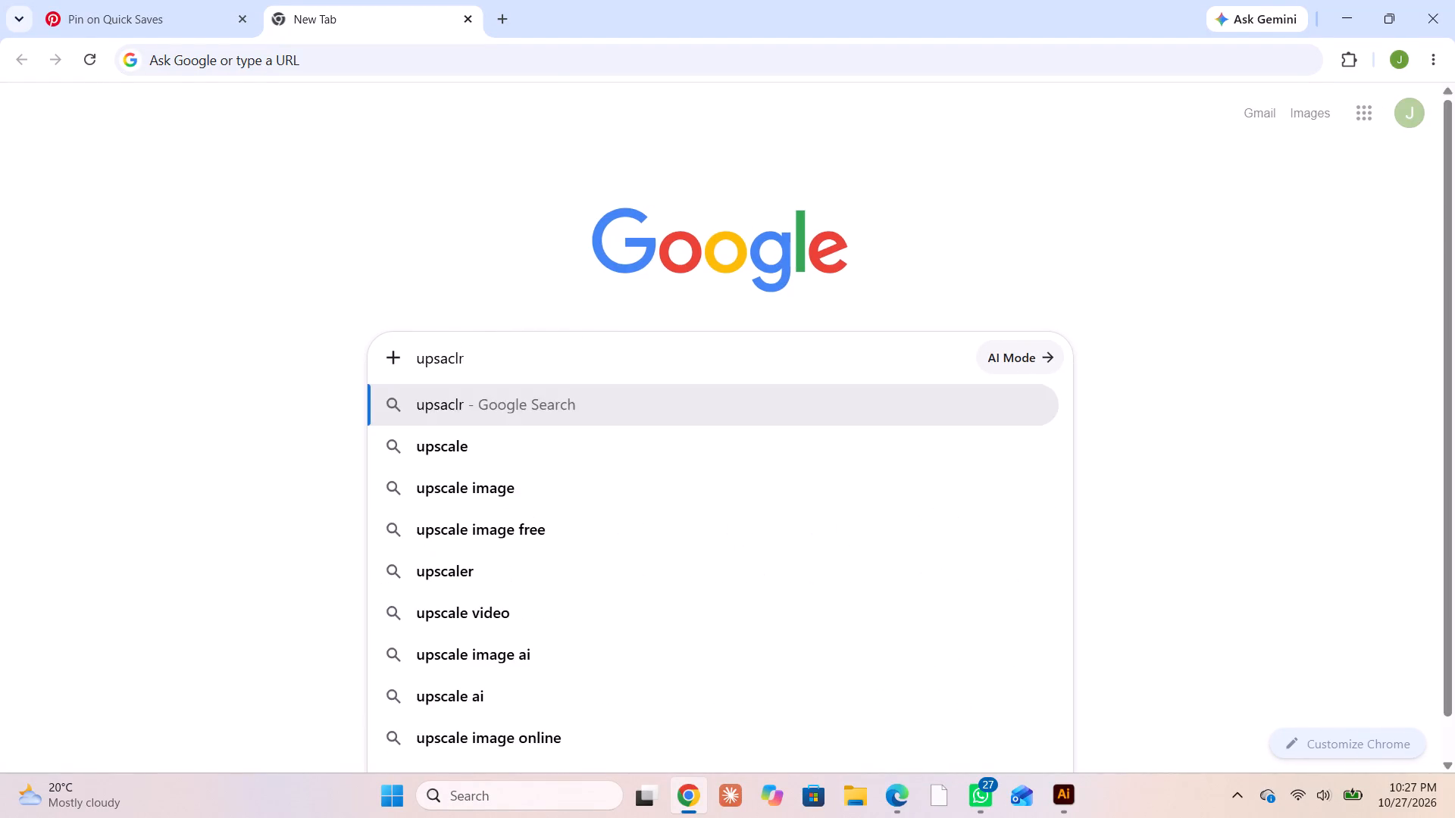
key("Return")
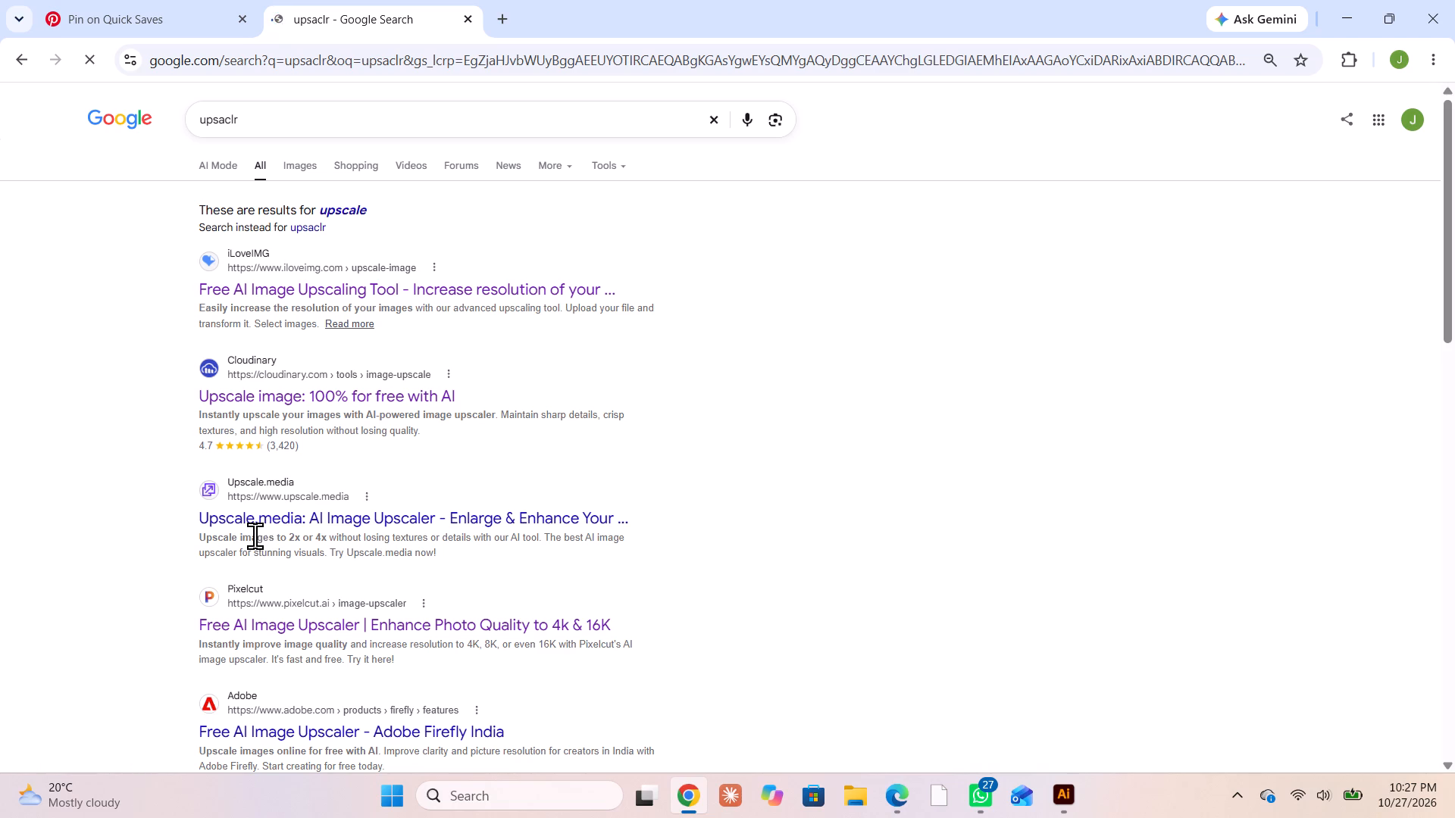
left_click(286, 393)
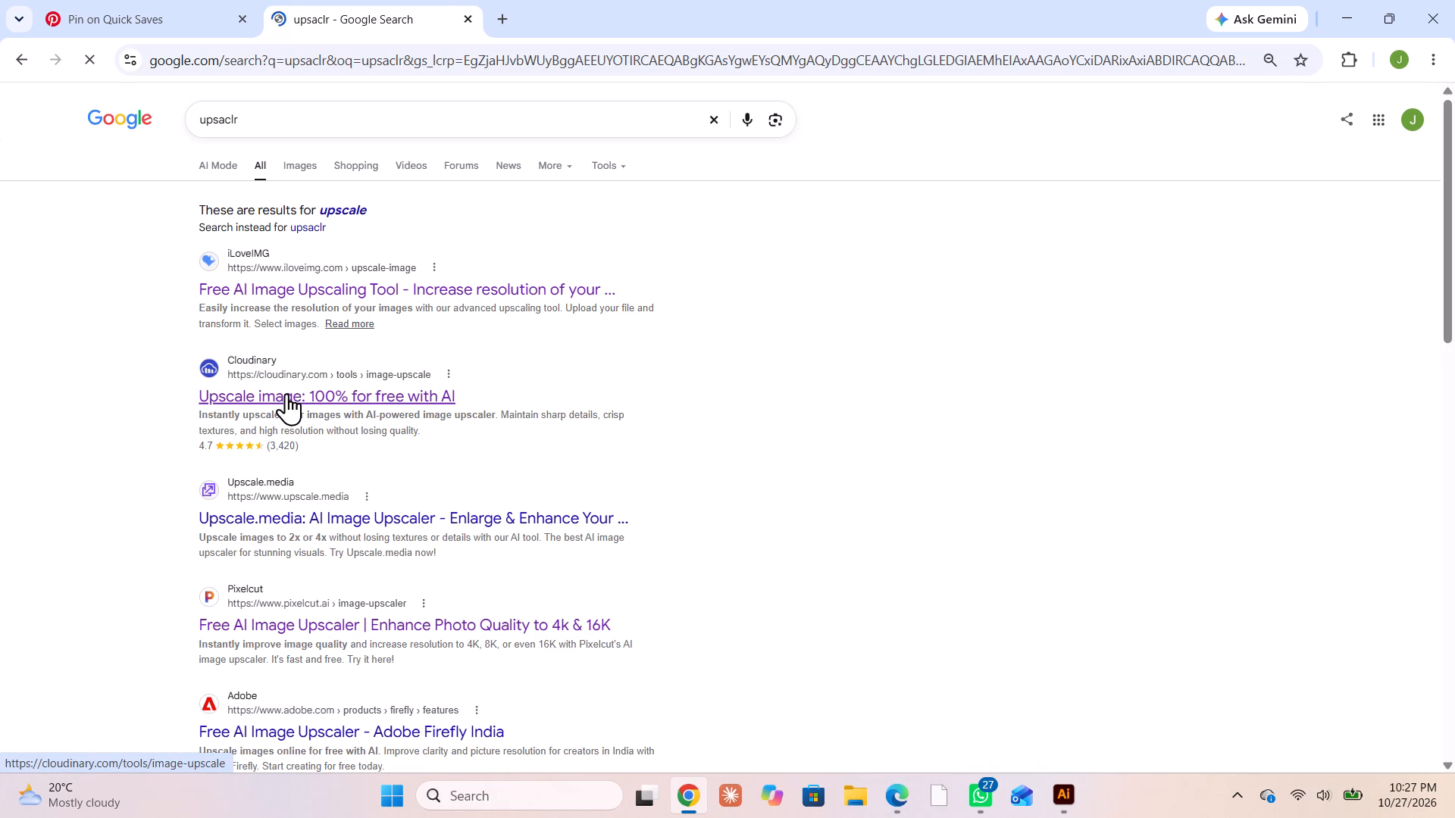
scroll(678, 588, "down", 5)
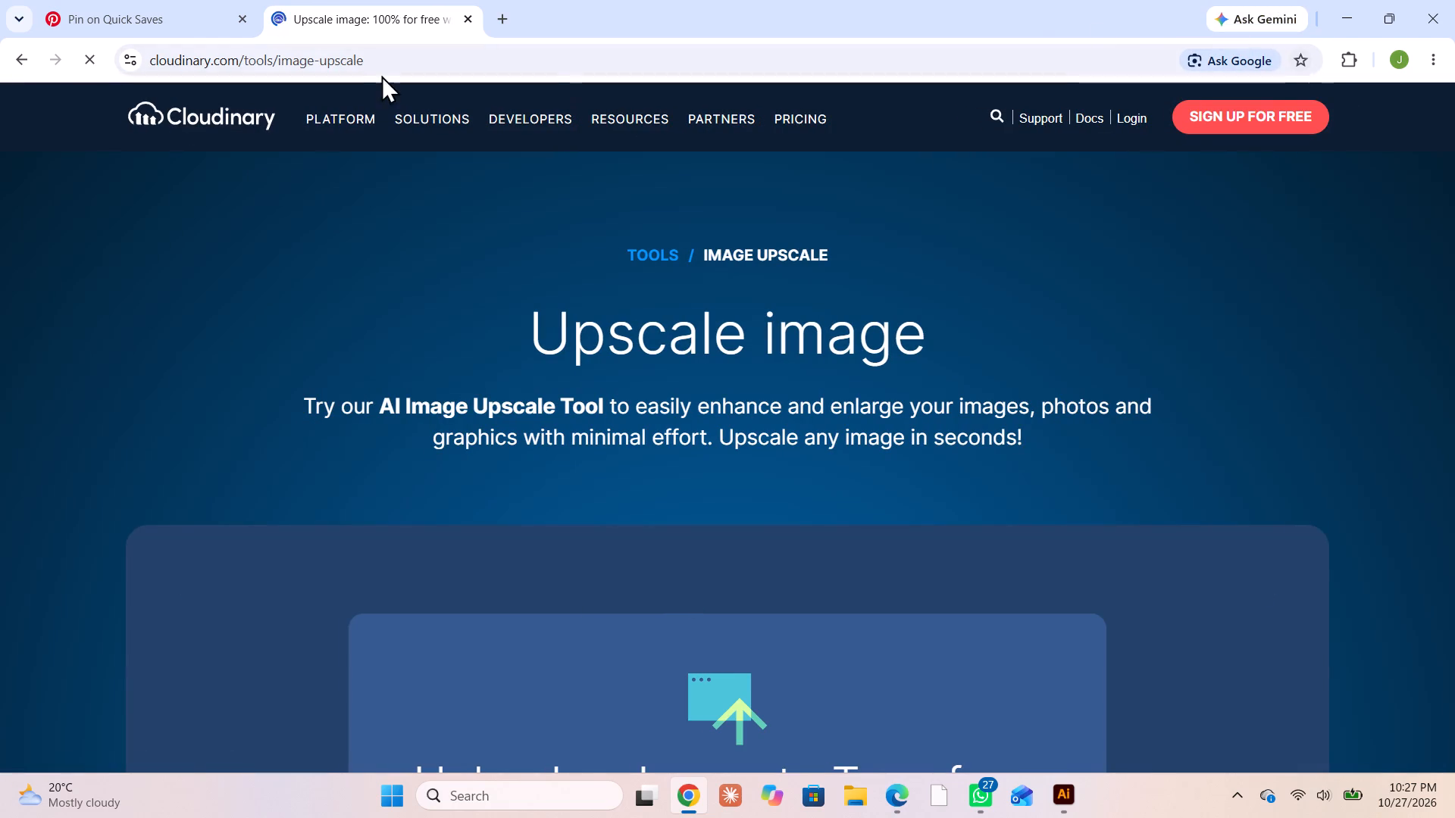
Copy the web address of the Cloudinary image upscale page.
double_click(237, 63)
left_click(237, 62)
triple_click(237, 61)
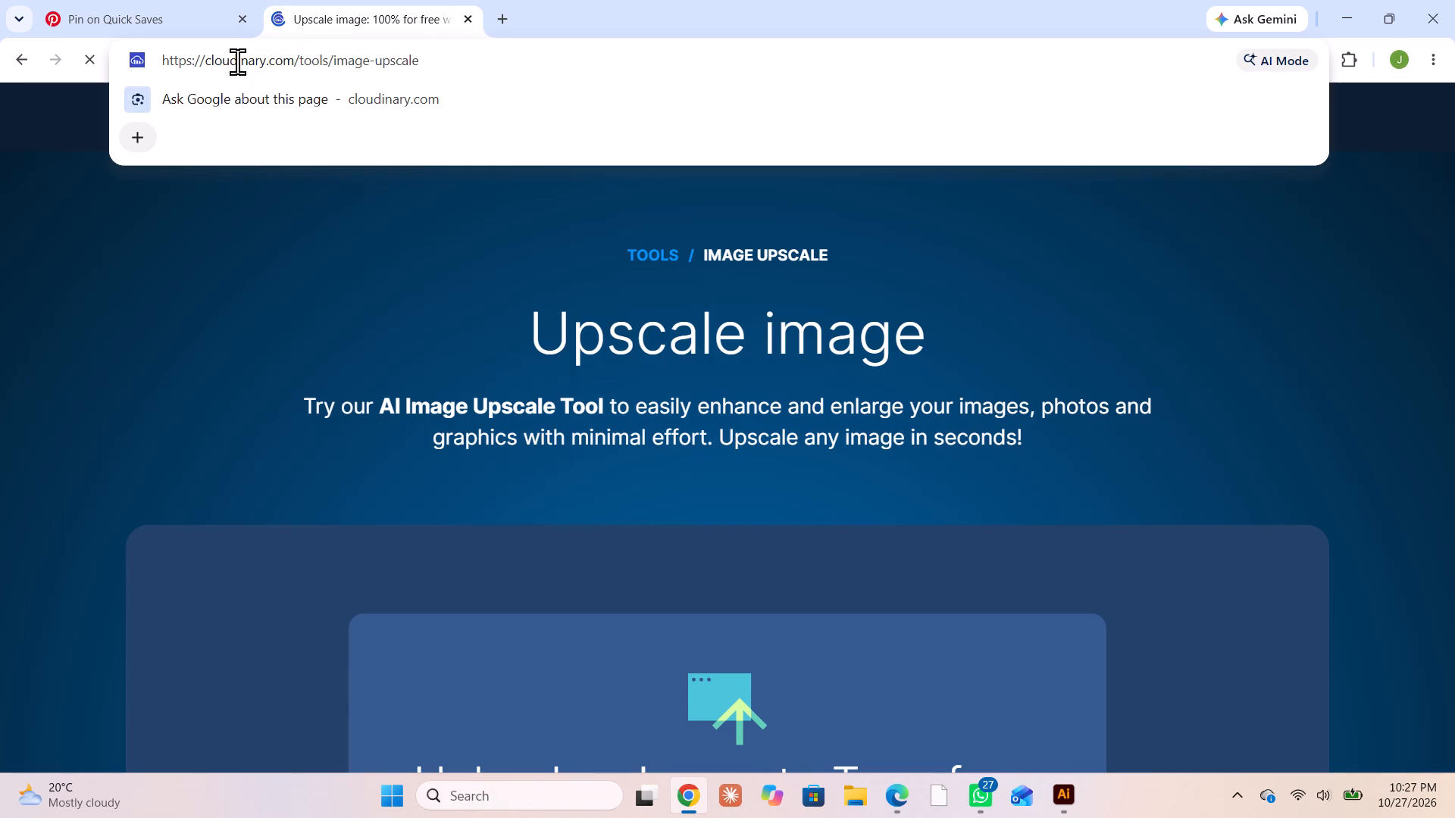
key("ctrl+c")
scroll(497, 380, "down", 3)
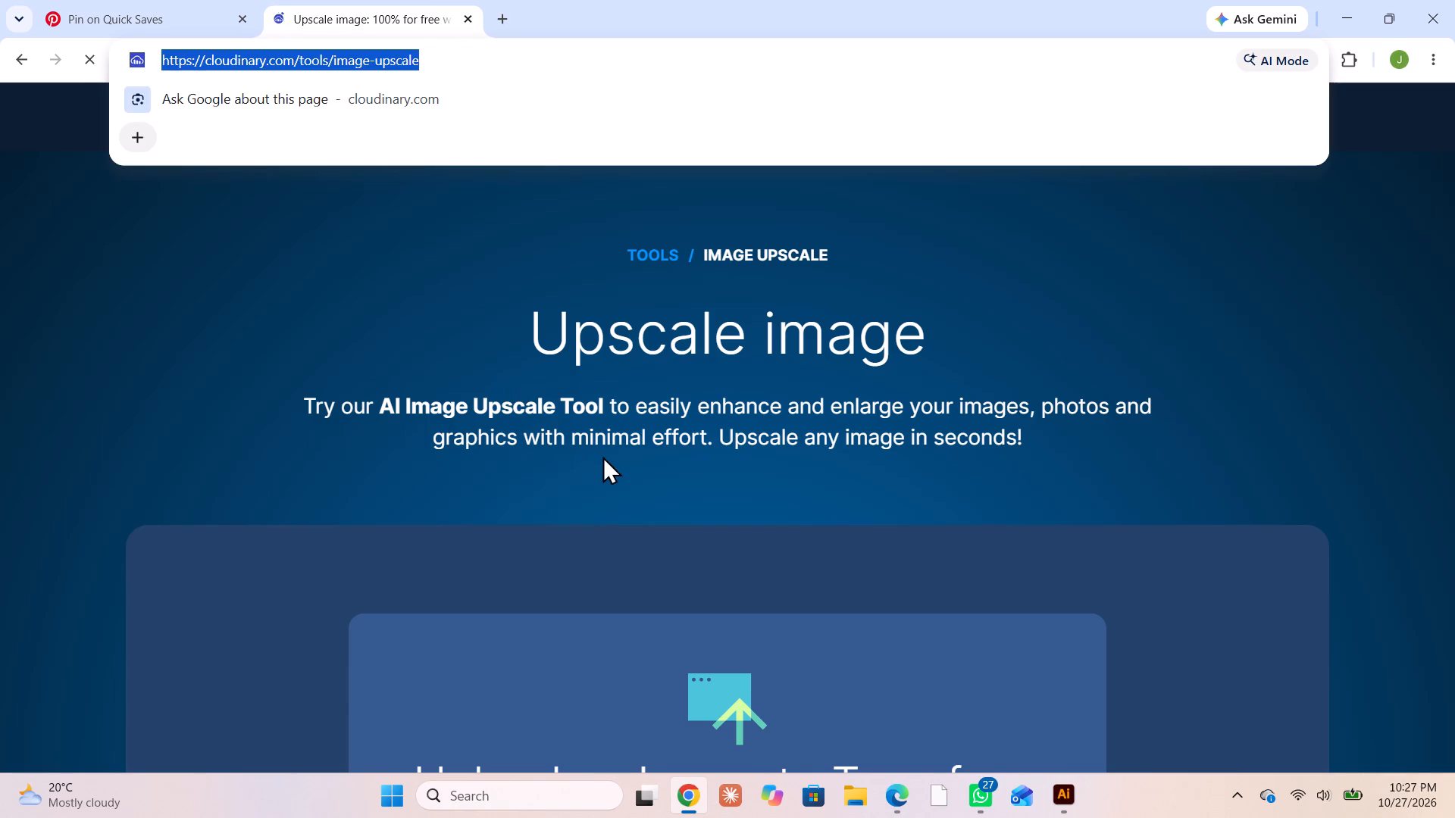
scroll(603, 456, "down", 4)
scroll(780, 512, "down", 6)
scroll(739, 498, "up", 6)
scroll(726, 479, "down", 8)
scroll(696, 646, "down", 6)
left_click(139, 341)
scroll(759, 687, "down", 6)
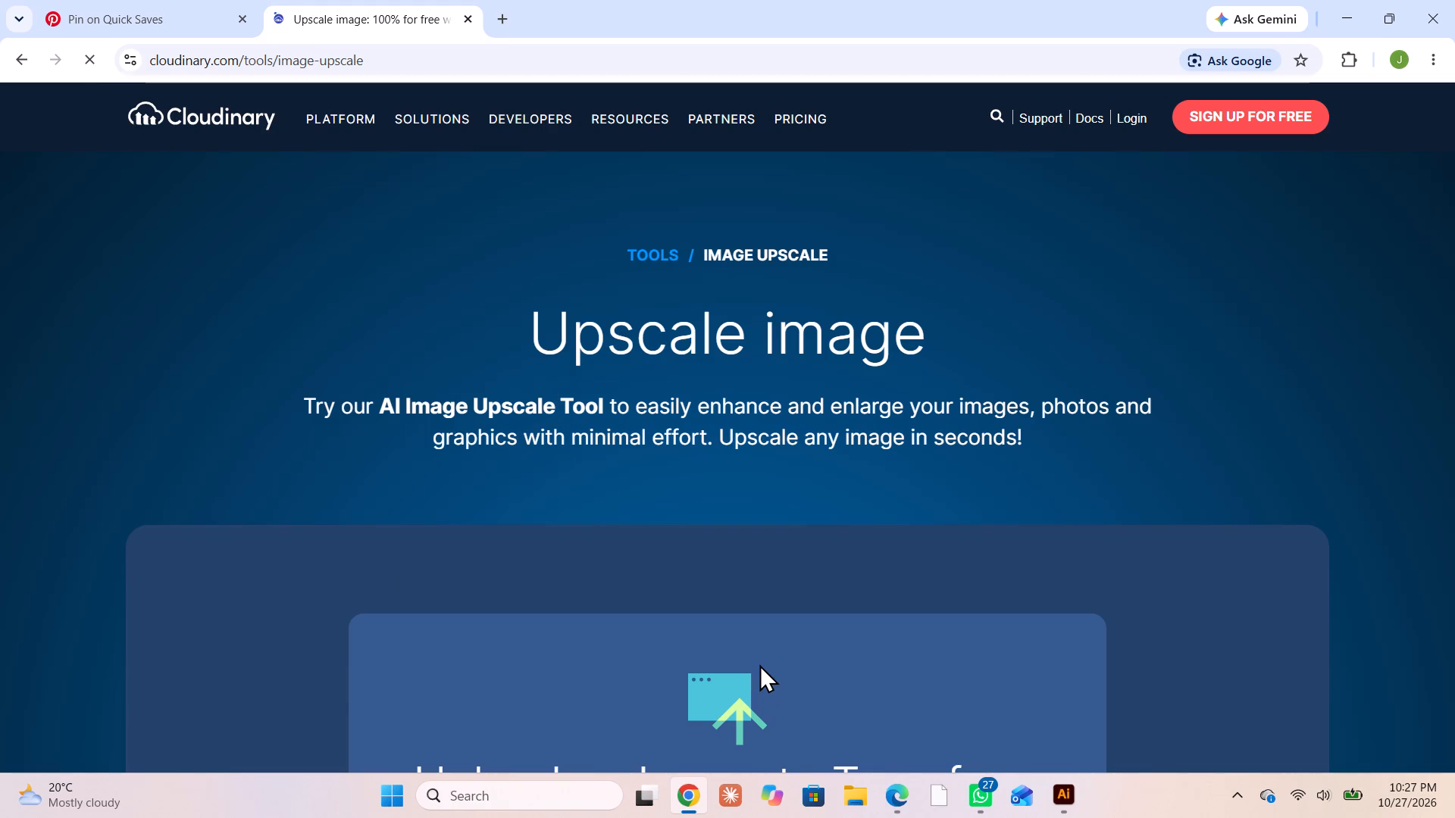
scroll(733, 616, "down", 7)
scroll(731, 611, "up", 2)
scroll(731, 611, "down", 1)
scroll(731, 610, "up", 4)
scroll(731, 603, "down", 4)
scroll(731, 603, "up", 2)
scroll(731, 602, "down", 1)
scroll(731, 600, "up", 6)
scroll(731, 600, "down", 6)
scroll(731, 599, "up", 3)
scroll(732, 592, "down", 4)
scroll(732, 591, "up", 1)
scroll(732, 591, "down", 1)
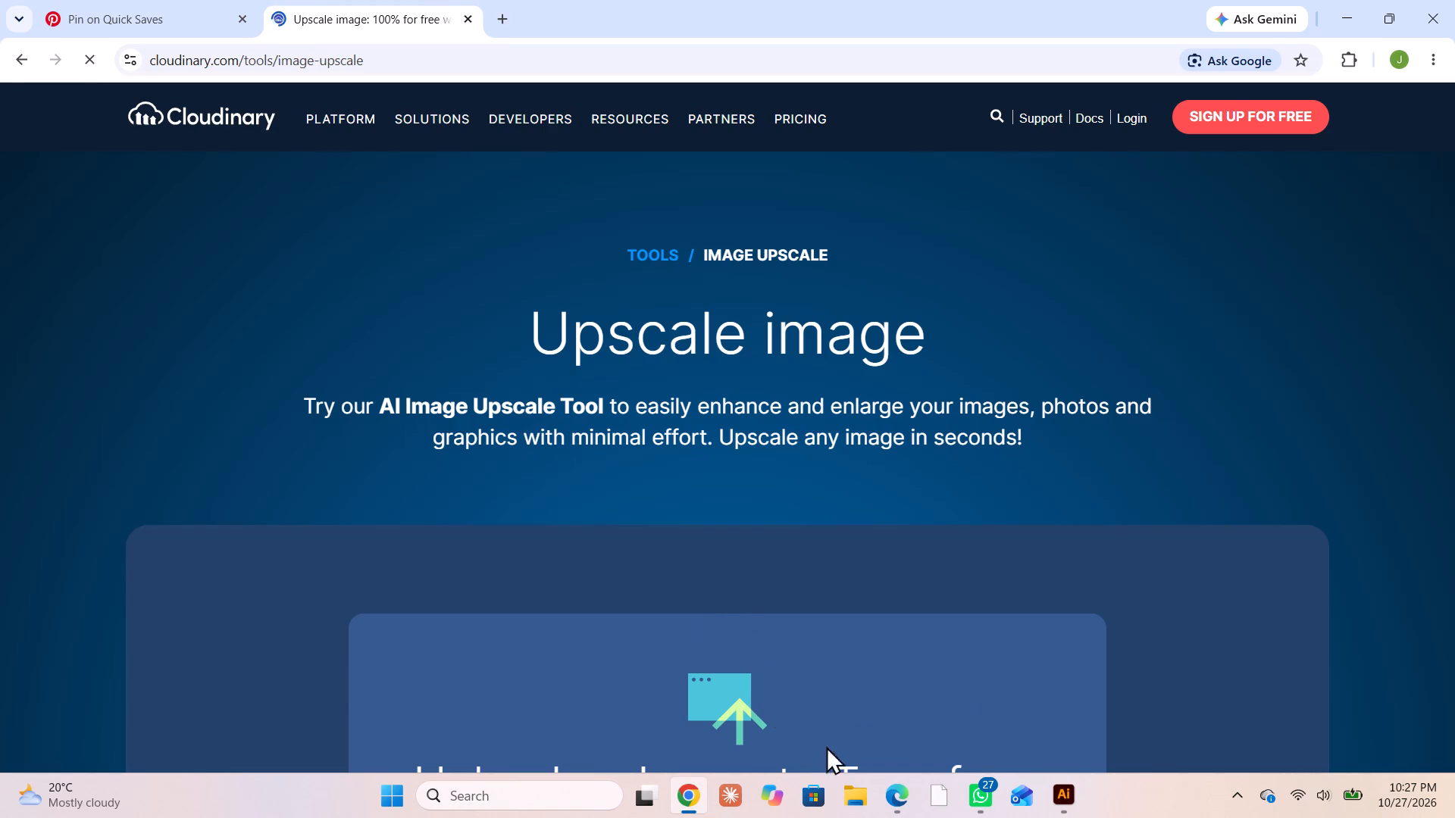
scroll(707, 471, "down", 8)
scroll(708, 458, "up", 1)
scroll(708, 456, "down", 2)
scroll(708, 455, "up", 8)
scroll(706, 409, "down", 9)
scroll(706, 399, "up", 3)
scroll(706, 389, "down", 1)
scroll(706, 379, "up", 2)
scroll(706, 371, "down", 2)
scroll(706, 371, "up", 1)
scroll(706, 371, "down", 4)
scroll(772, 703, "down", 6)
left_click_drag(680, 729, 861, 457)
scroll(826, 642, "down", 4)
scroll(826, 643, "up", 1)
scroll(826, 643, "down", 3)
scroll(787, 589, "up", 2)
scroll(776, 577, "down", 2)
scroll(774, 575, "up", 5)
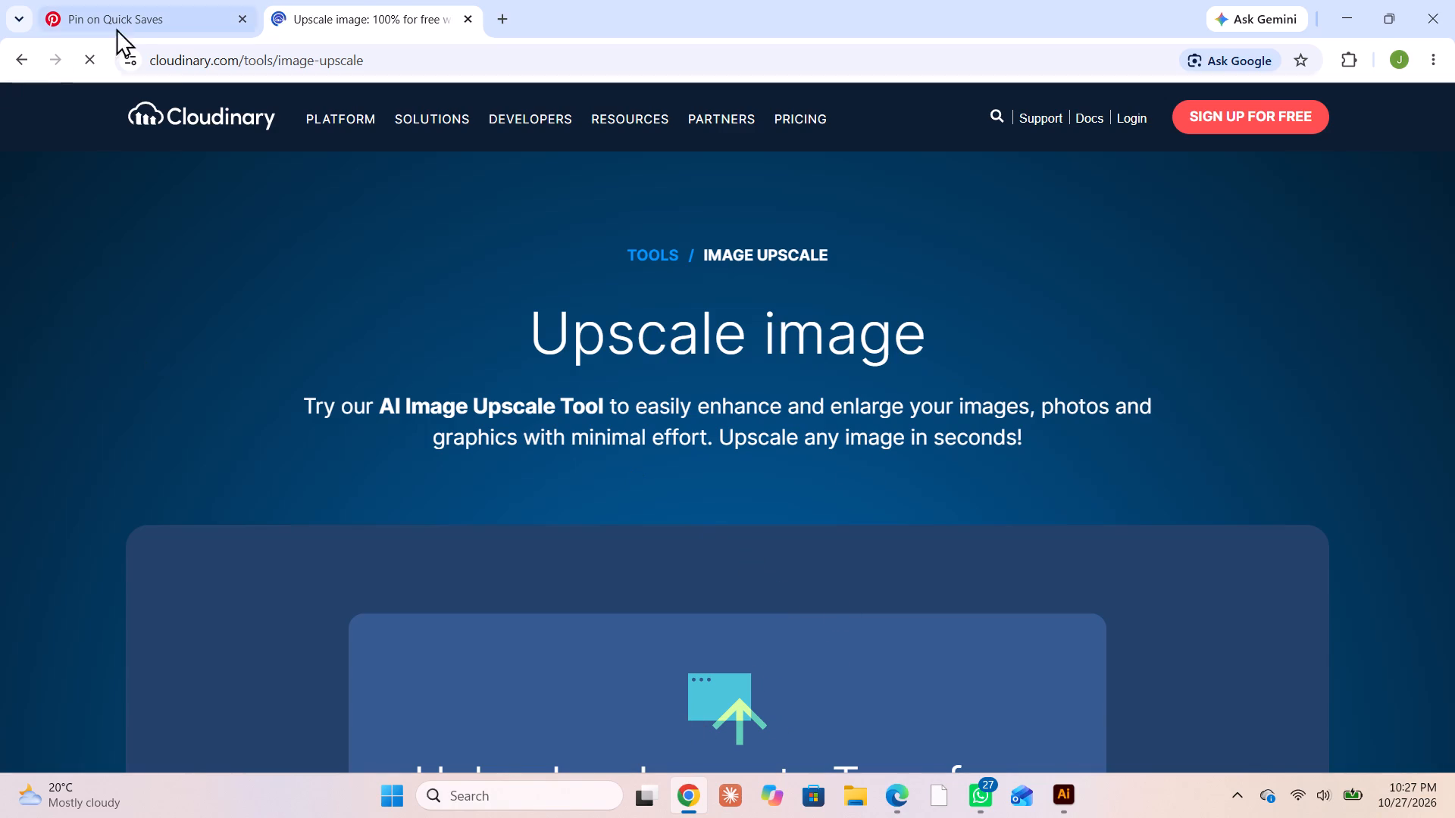
Check the Pinterest page briefly, return to the Cloudinary upscale page and go to its image upload area.
left_click(125, 24)
left_click(318, 23)
scroll(891, 701, "down", 5)
scroll(799, 604, "down", 2)
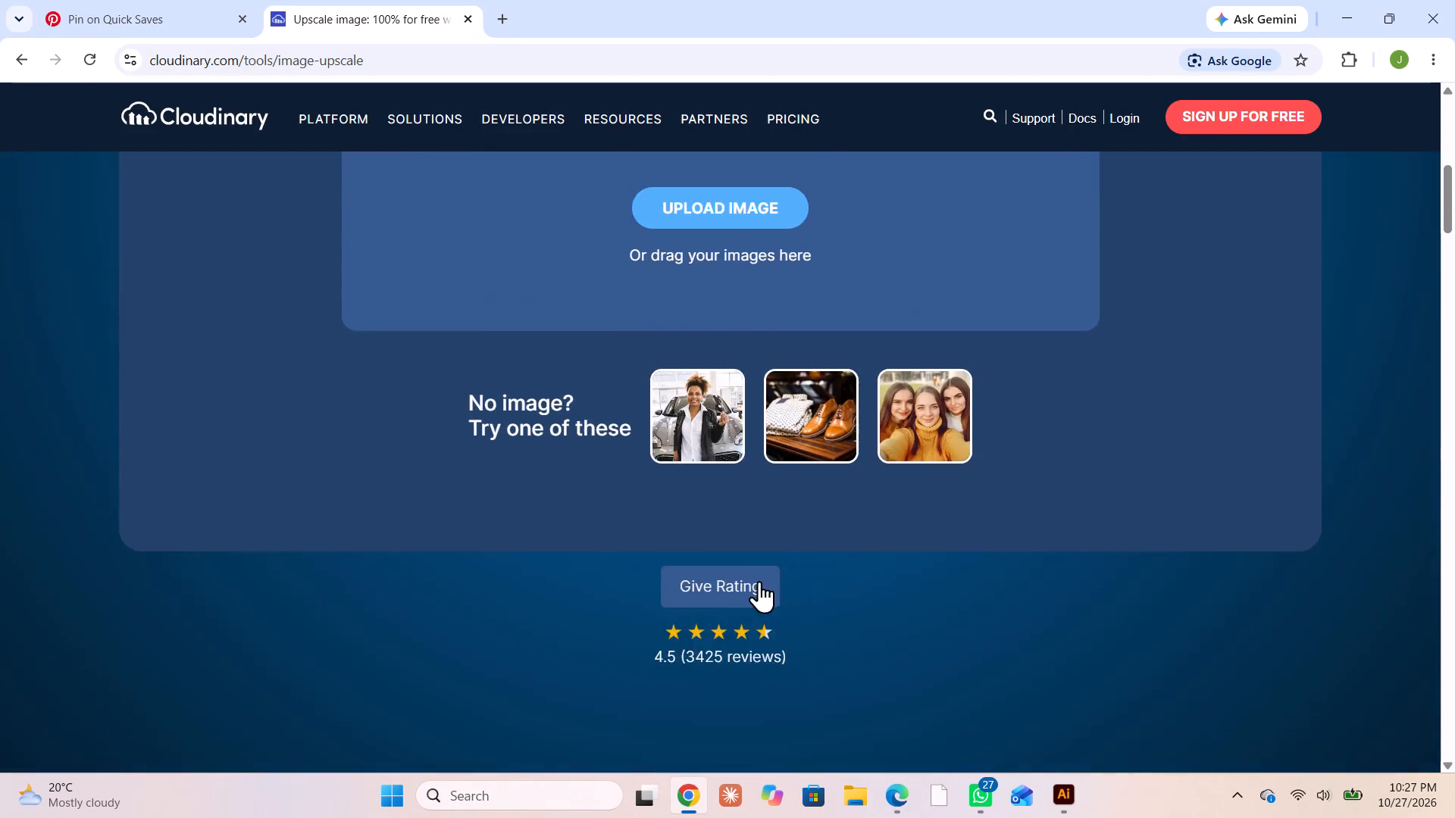
scroll(759, 581, "up", 4)
scroll(715, 589, "down", 2)
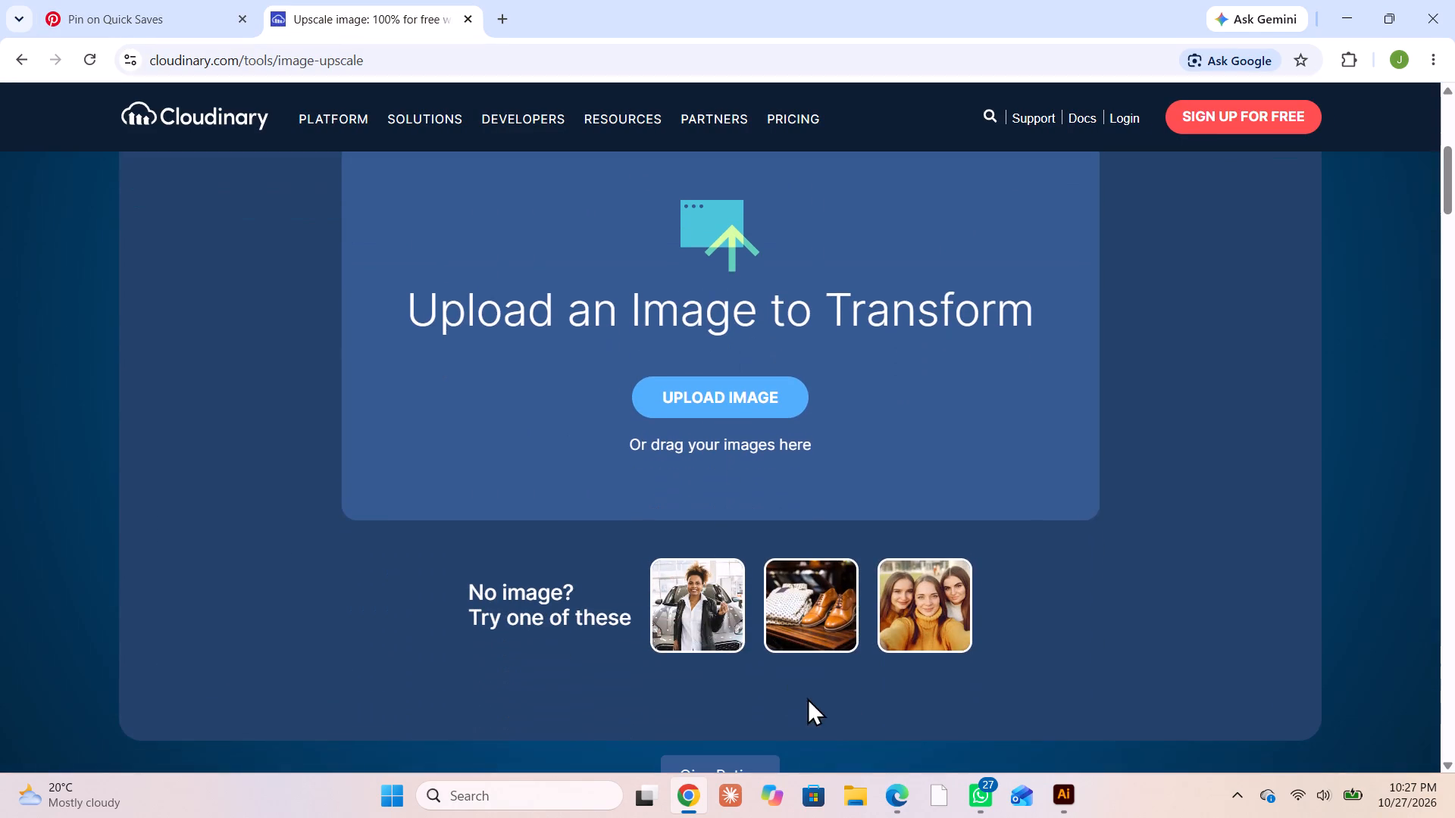
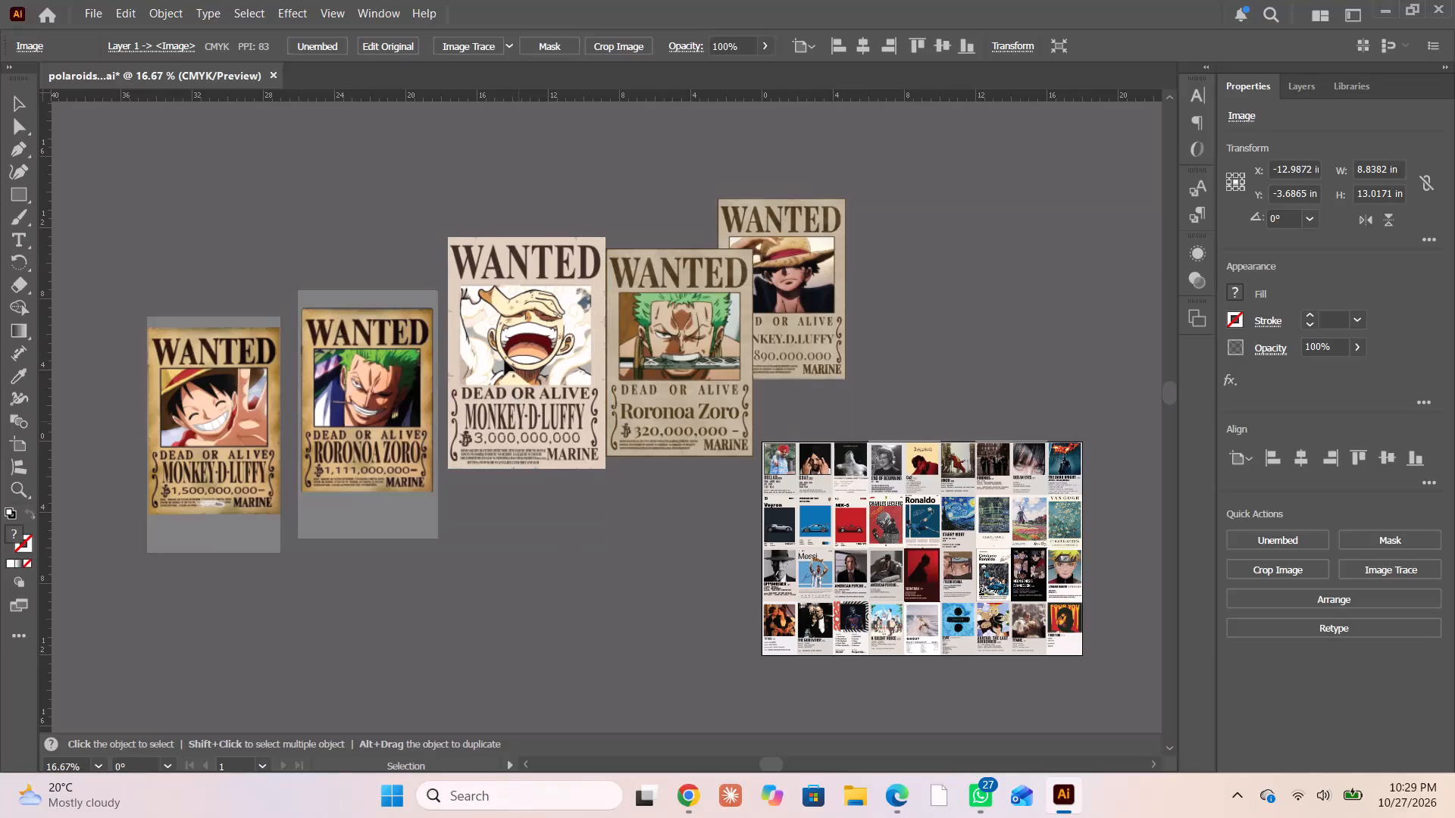
Spread the overlapping Luffy and Roronoa Zoro wanted posters apart on the pasteboard, away from the polaroid sheet.
left_click_drag(209, 459, 274, 345)
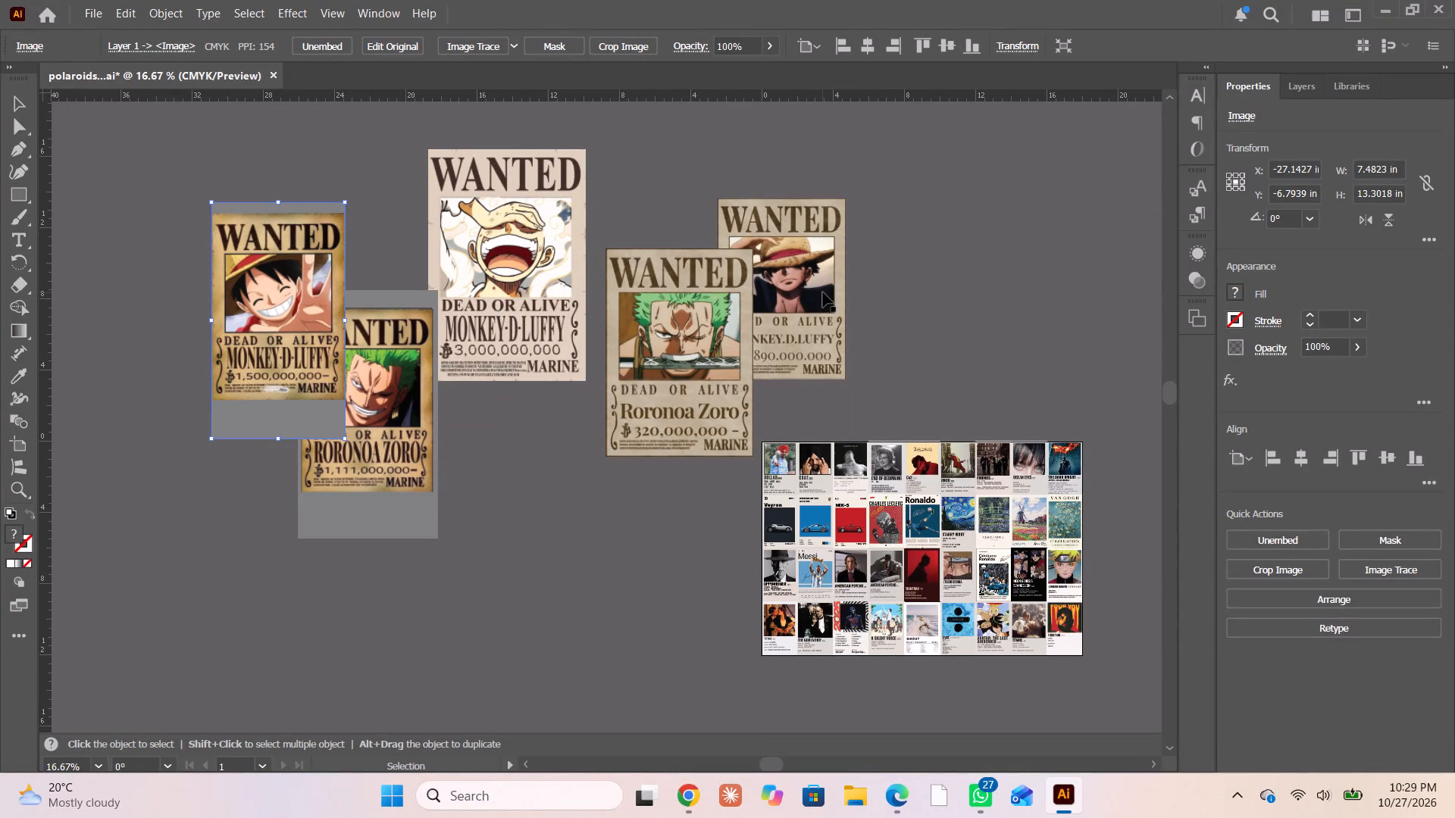
left_click_drag(815, 292, 810, 328)
left_click_drag(810, 326, 834, 280)
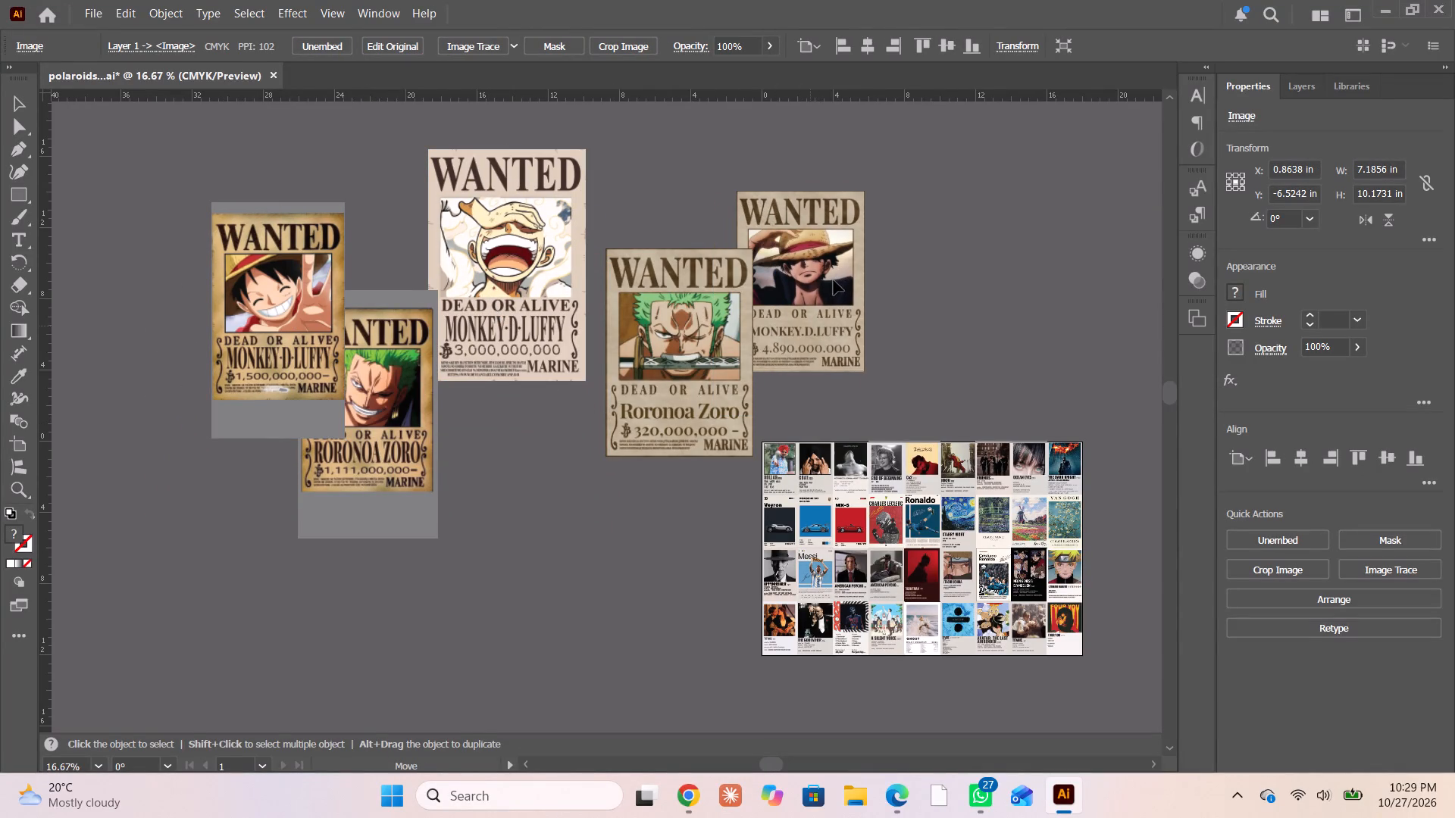
left_click_drag(834, 280, 834, 279)
left_click_drag(346, 457, 433, 504)
left_click_drag(712, 393, 486, 264)
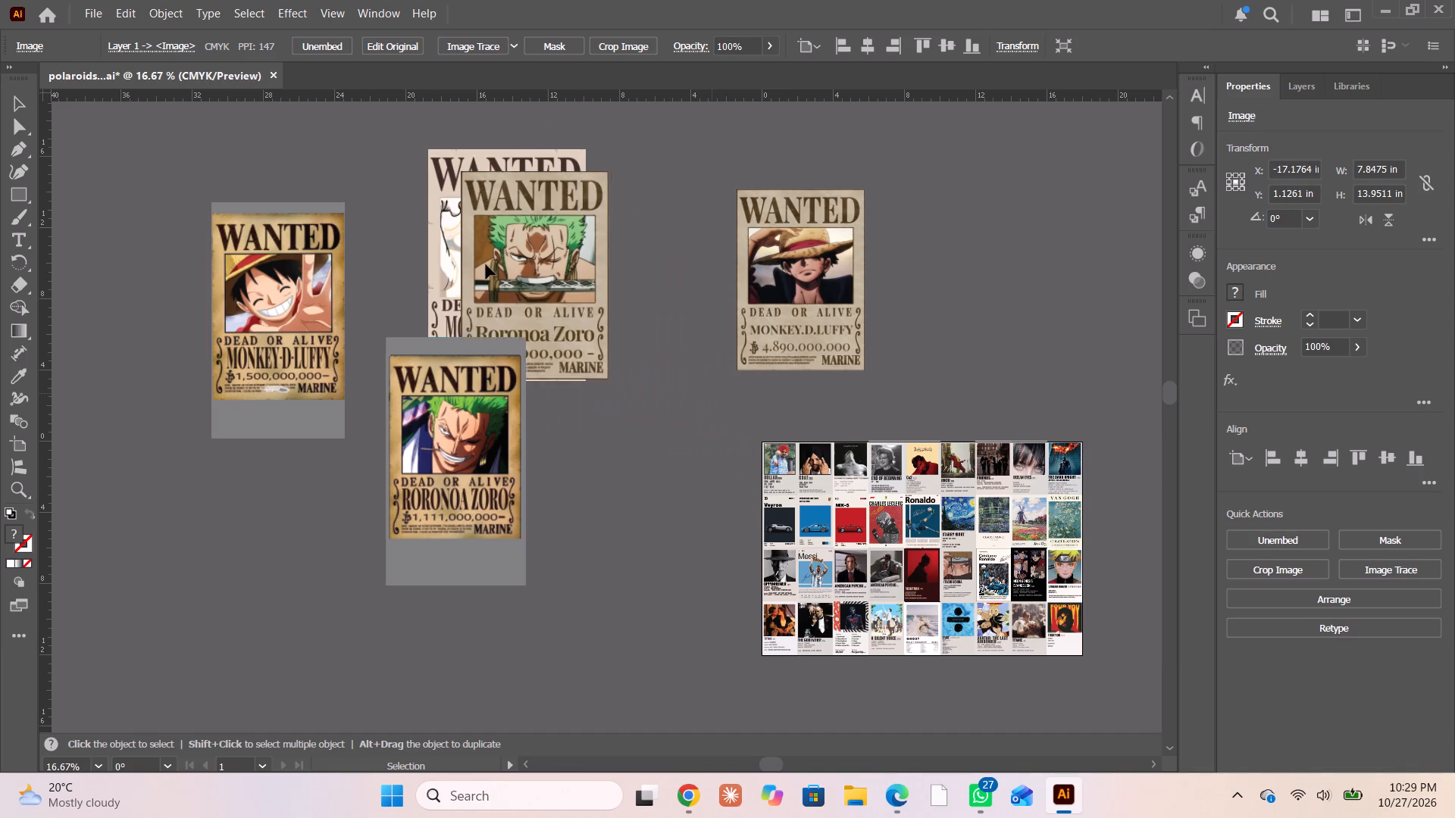
left_click_drag(486, 264, 418, 237)
left_click_drag(454, 441, 580, 480)
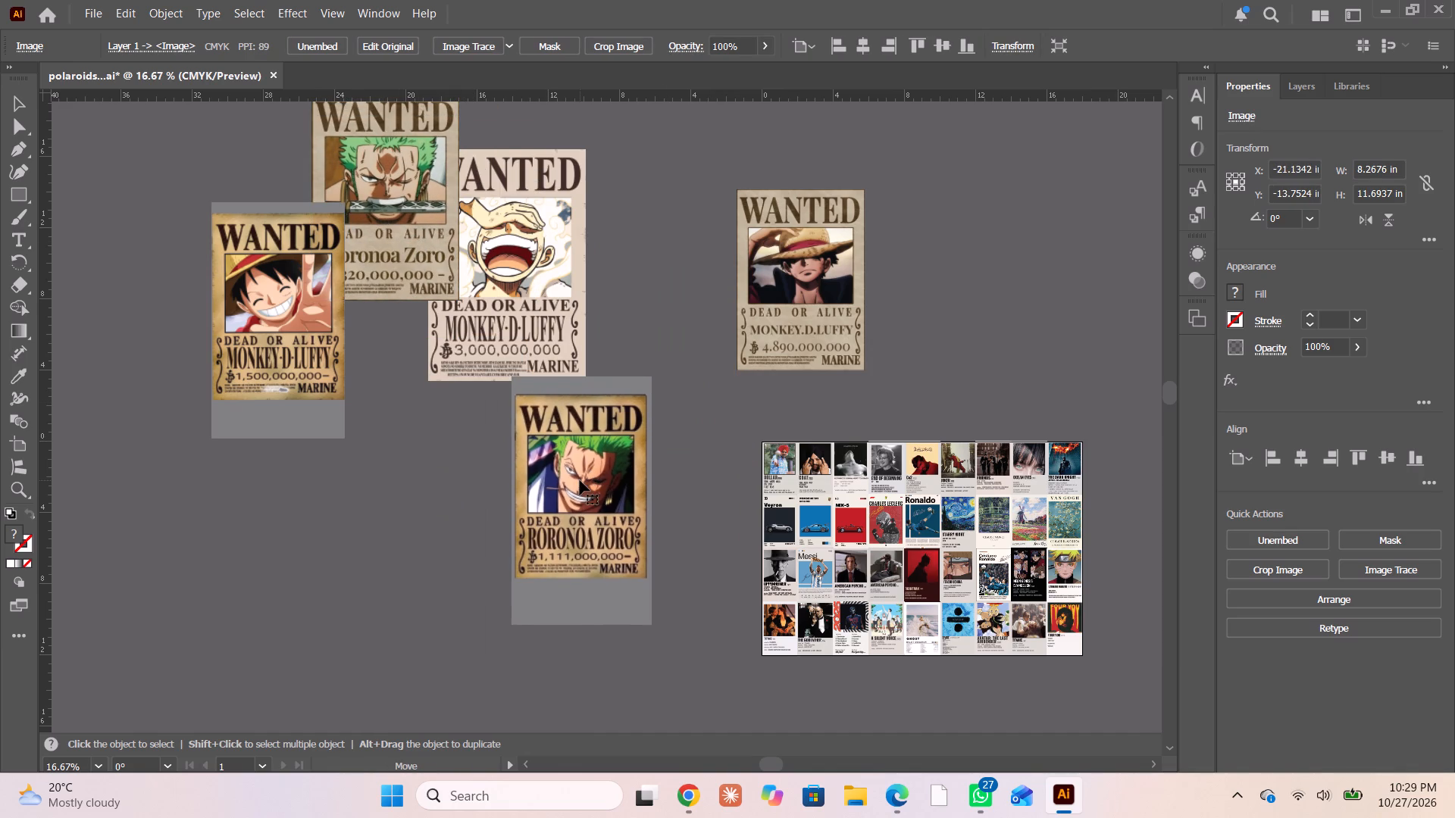
Delete the Luffy poster above the polaroid sheet and the Roronoa Zoro poster with the 1,111,000,000 bounty.
left_click_drag(808, 295, 759, 323)
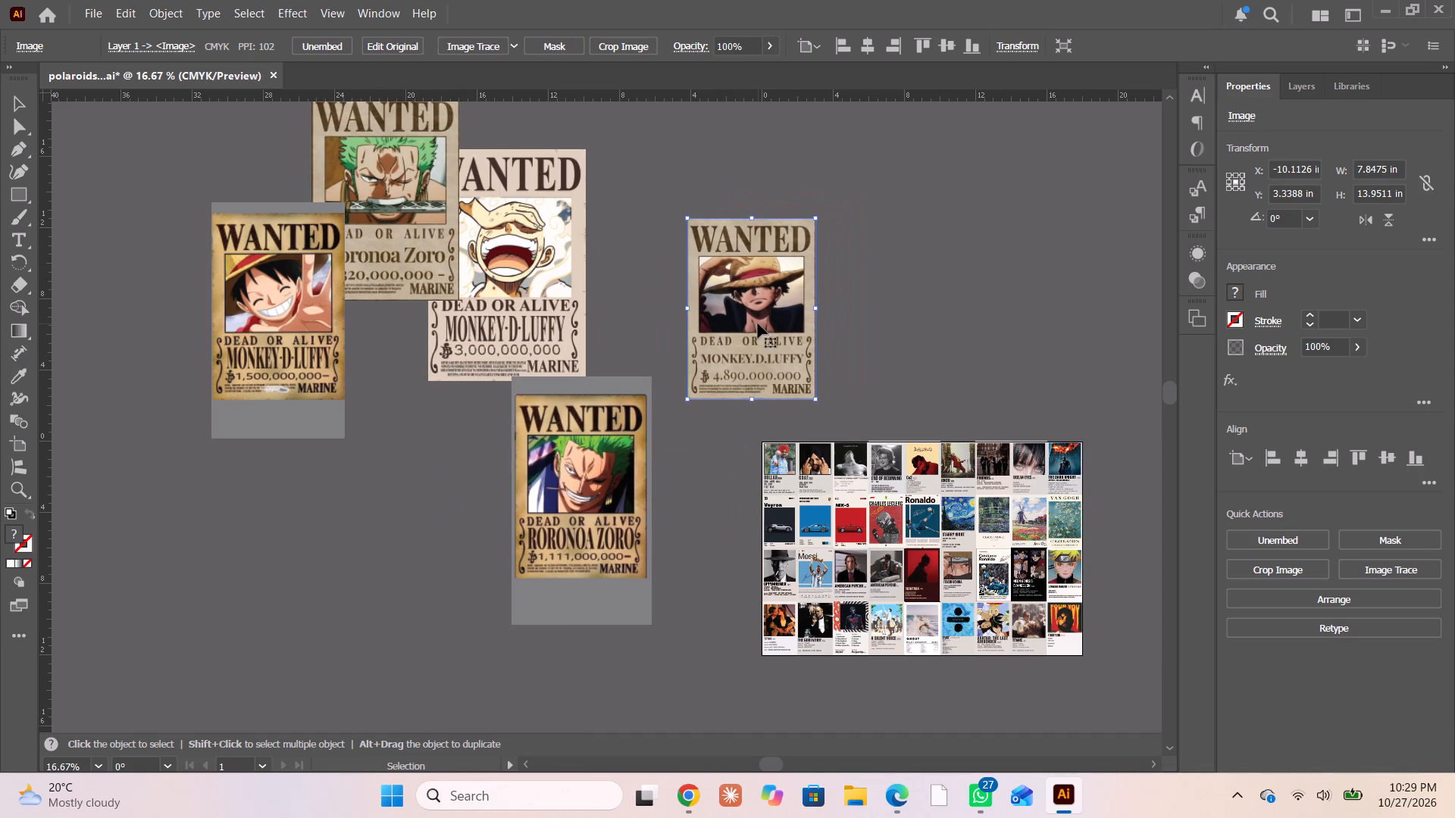
key("Delete")
left_click_drag(564, 463, 613, 404)
key("Delete")
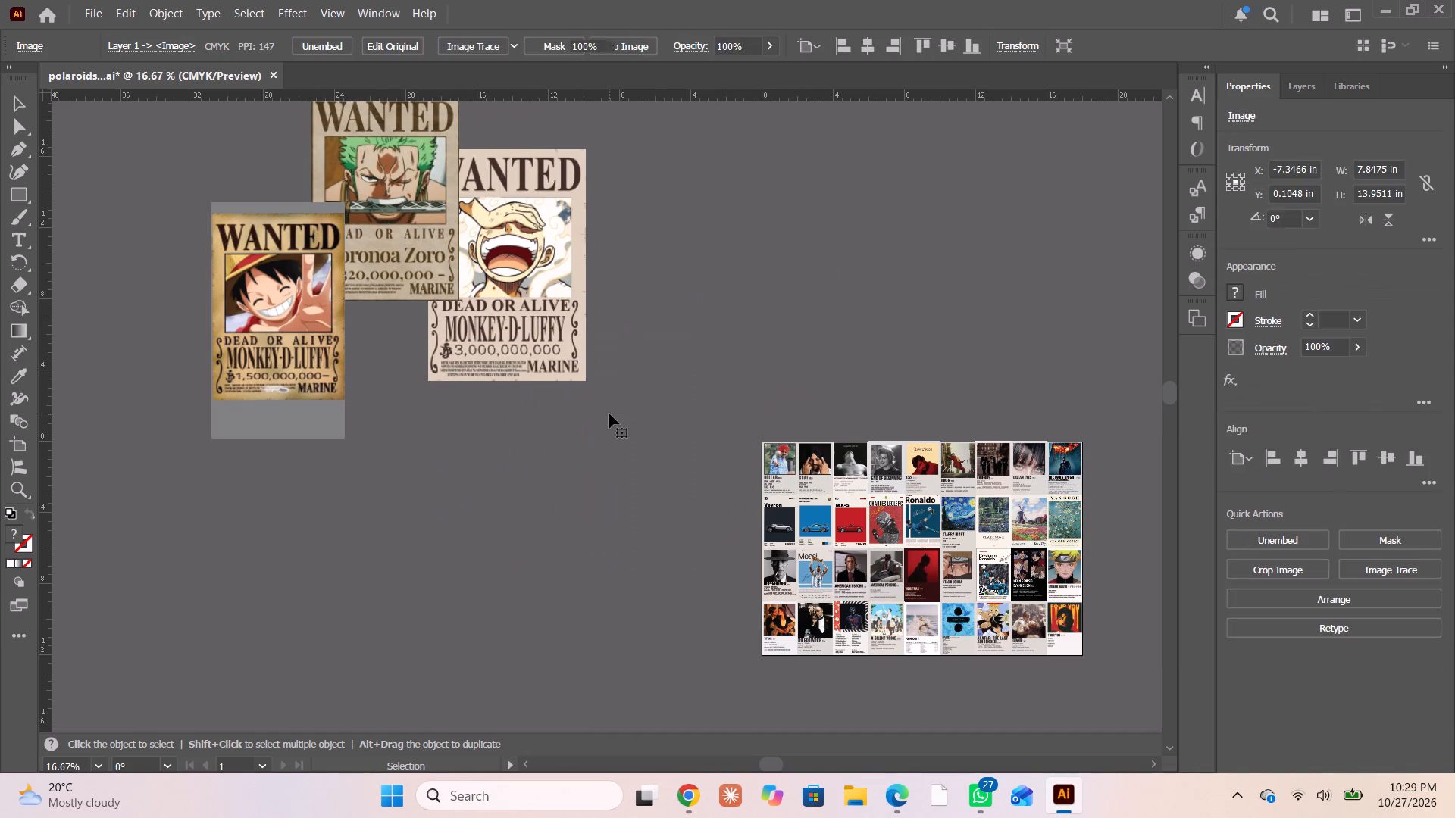
Switch to Pinterest in Chrome, go back from the Luffy pin to the Zoro pin and open the Pinterest search.
left_click(681, 791)
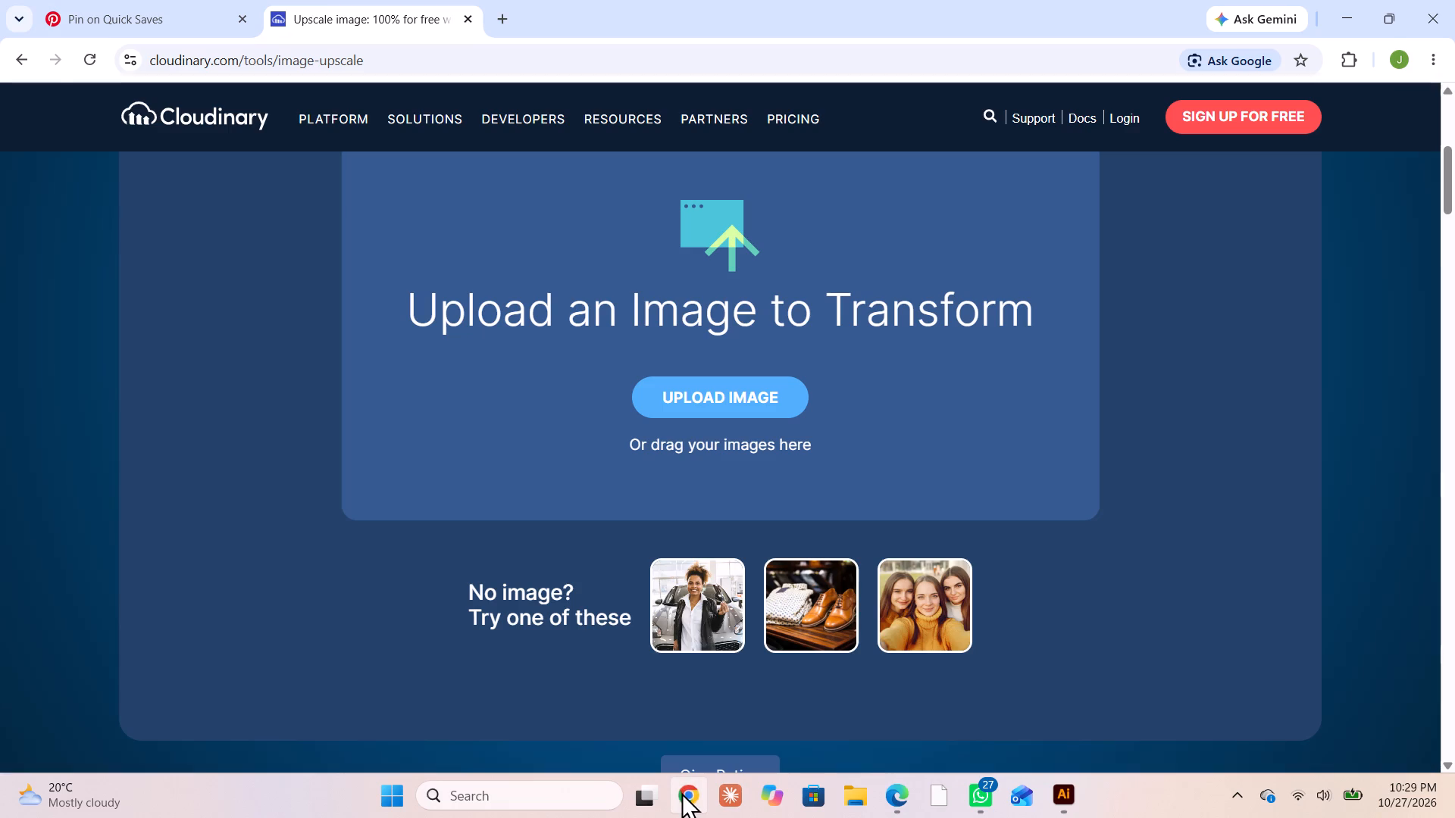
left_click(158, 2)
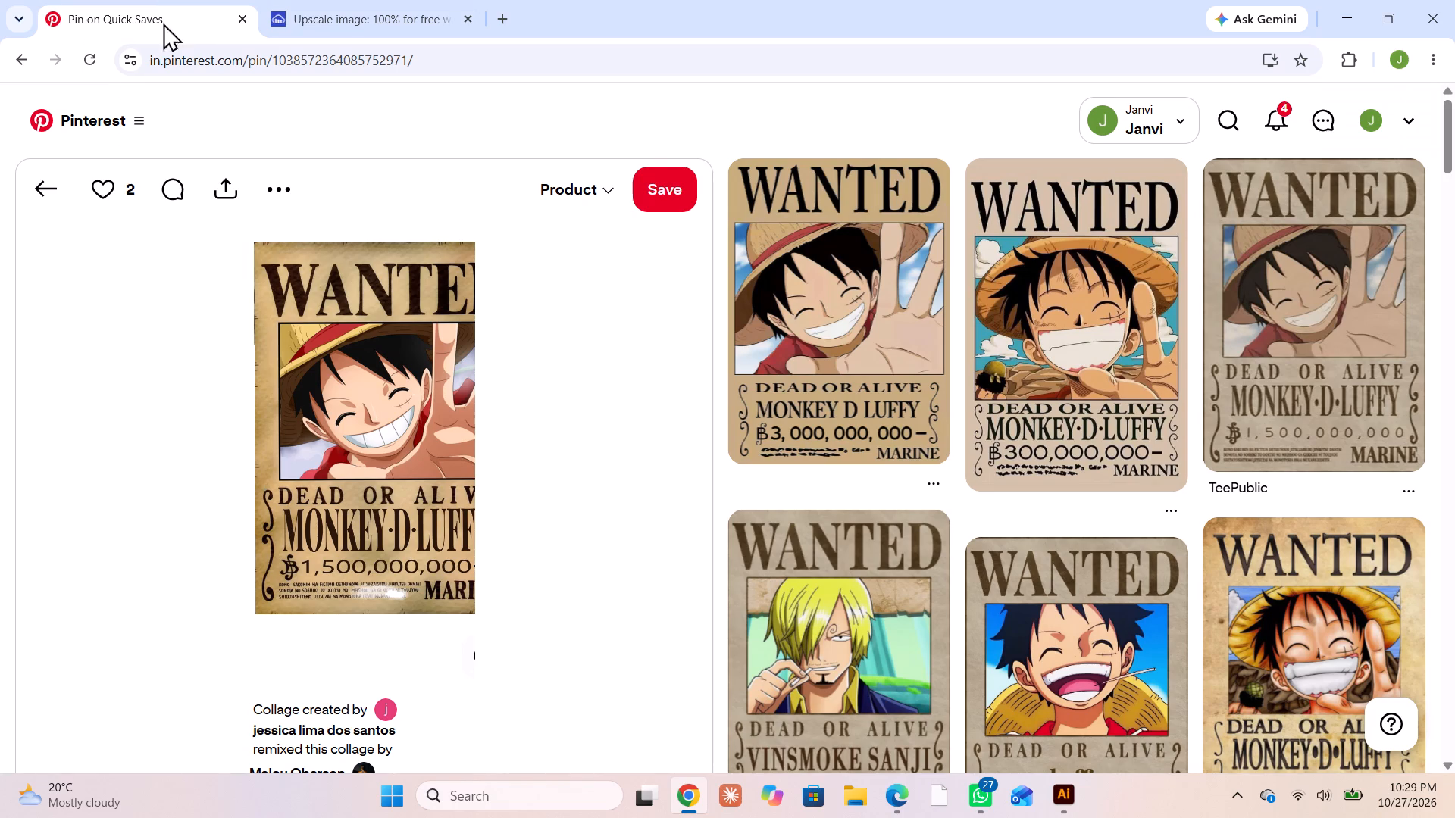
left_click(42, 178)
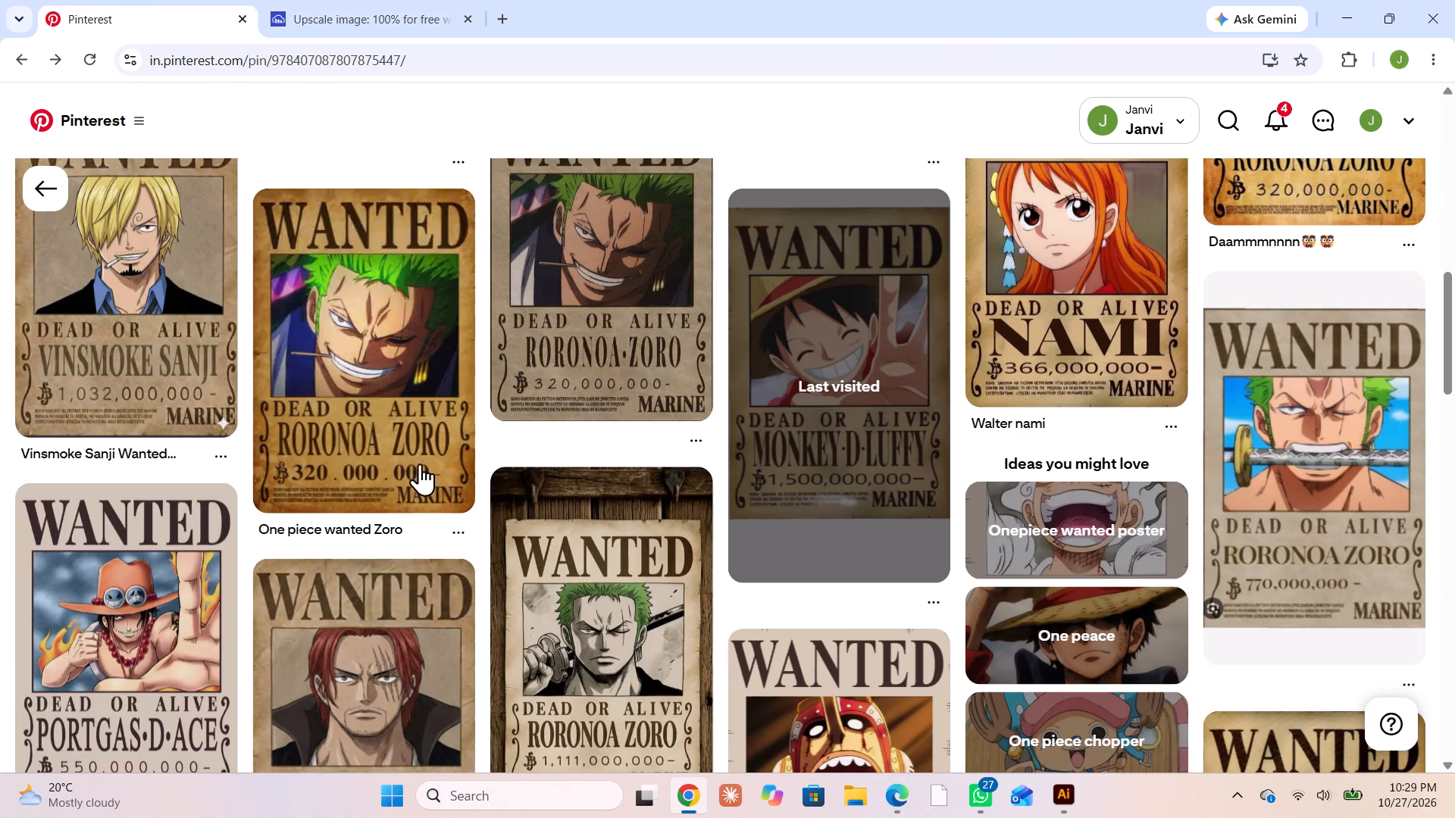
scroll(352, 372, "up", 13)
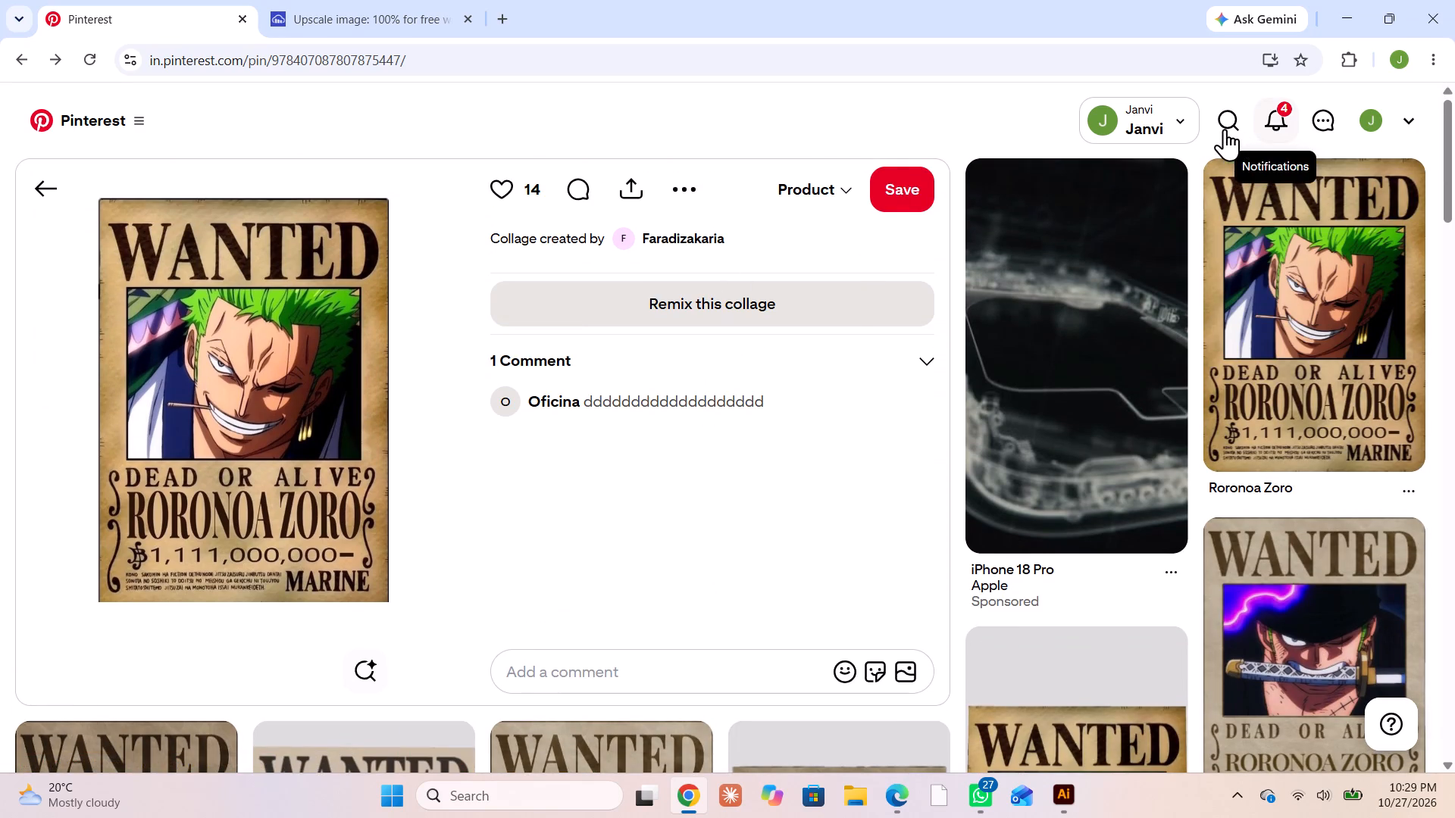
left_click(1225, 129)
left_click(696, 129)
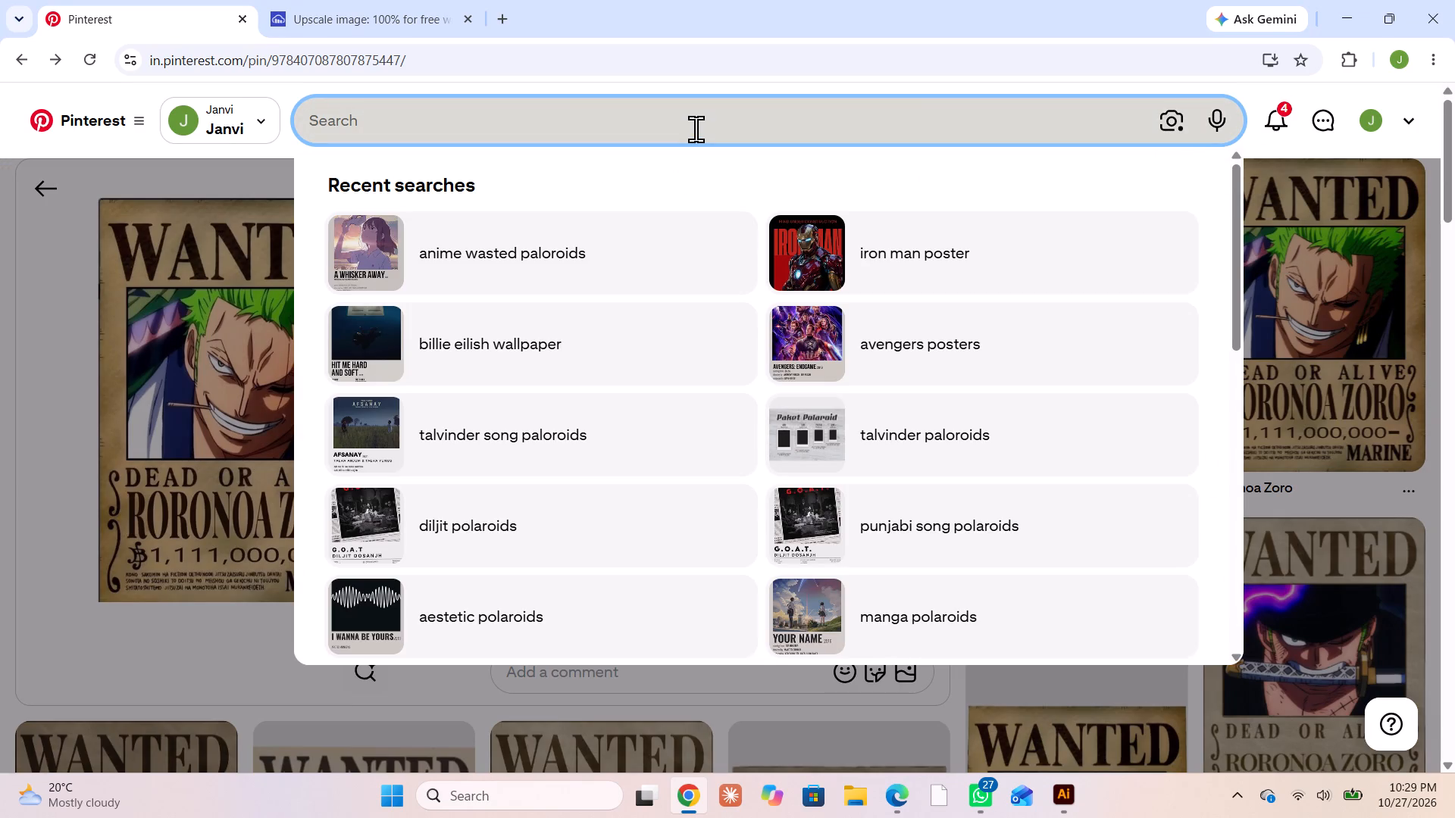
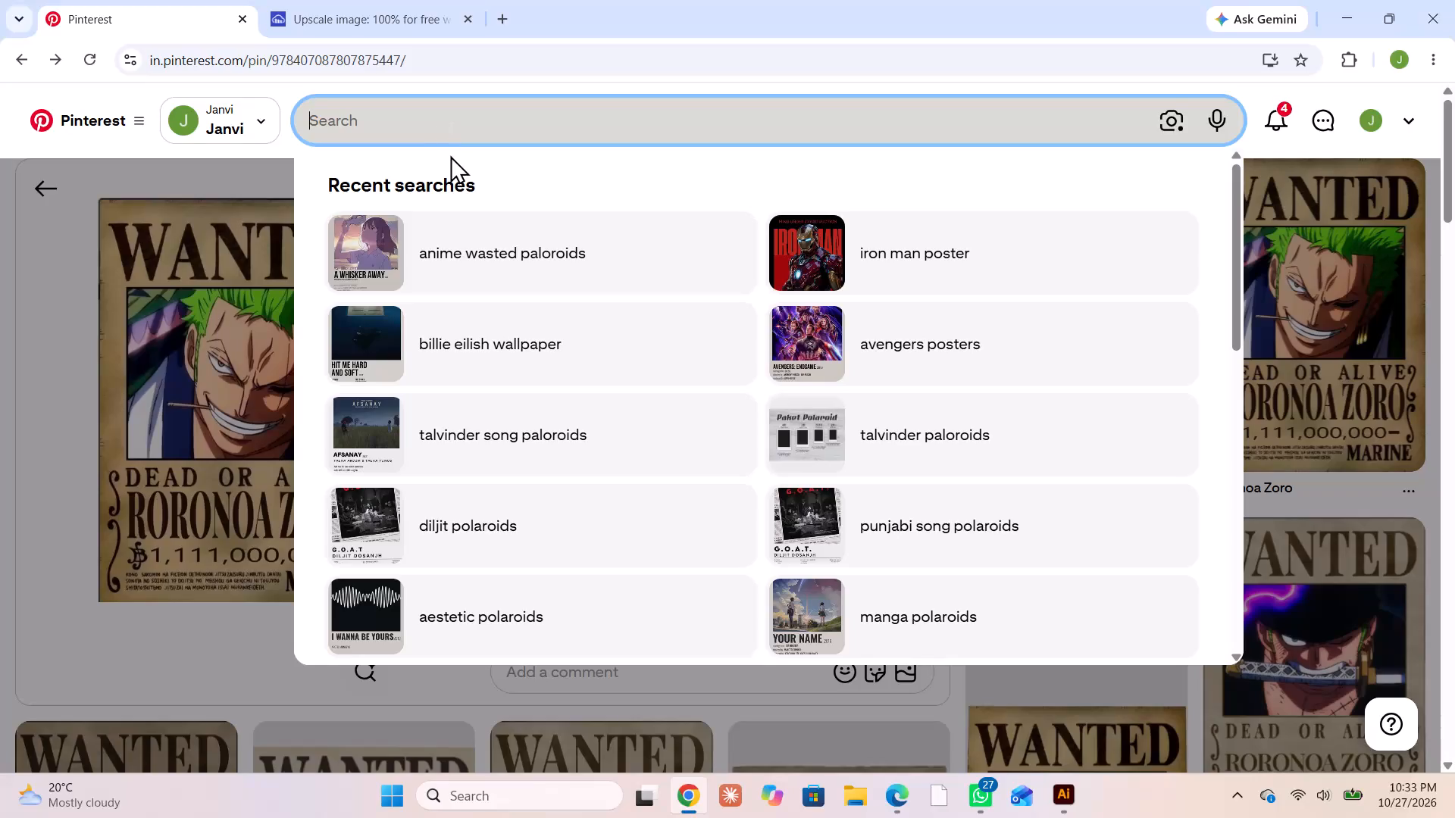
Search Pinterest for "one piece polaroides" and copy the image of the One Piece 1999 crew poster with the blue sky.
type("one piece polaroides")
key("Return")
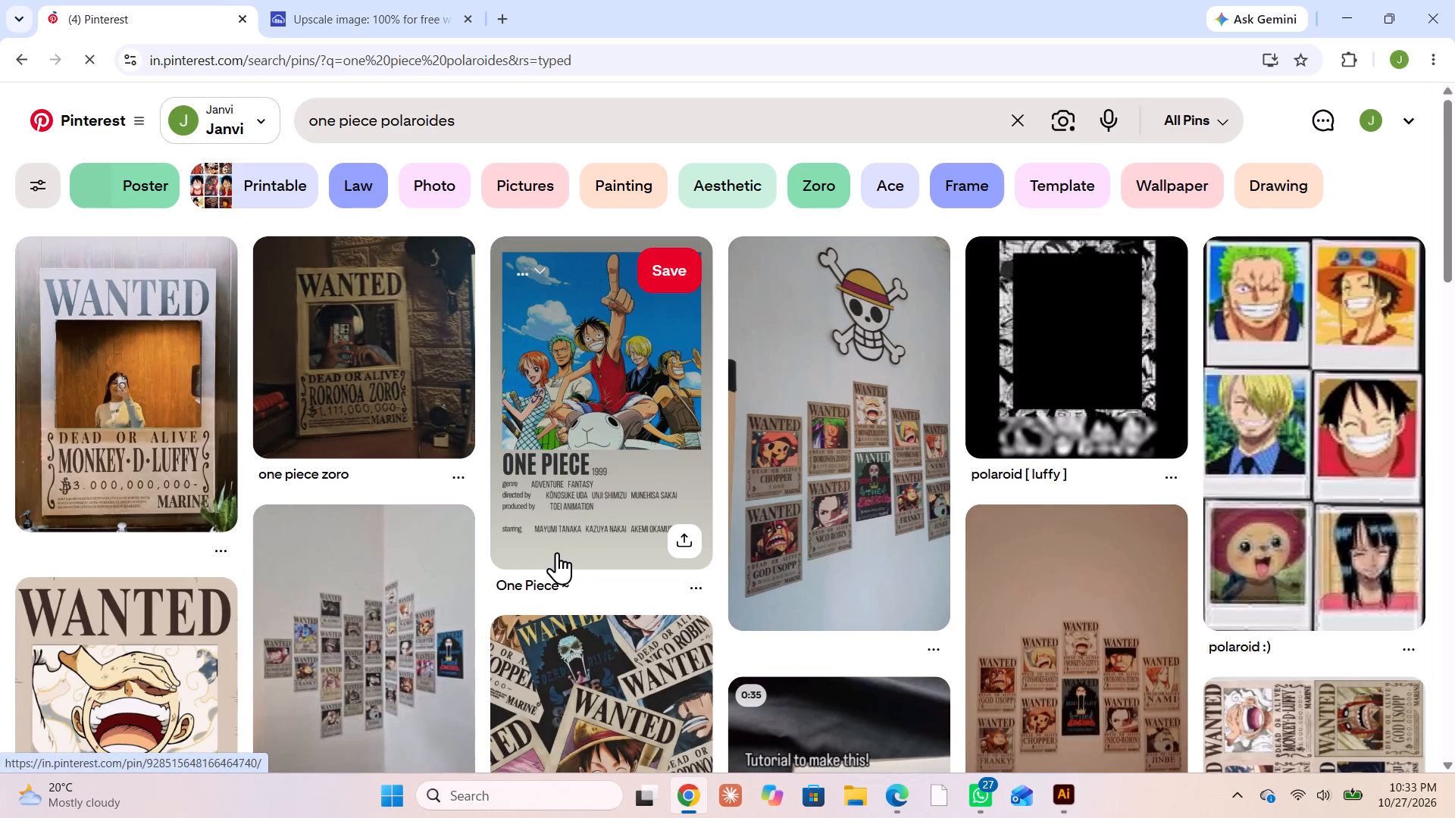
left_click(581, 404)
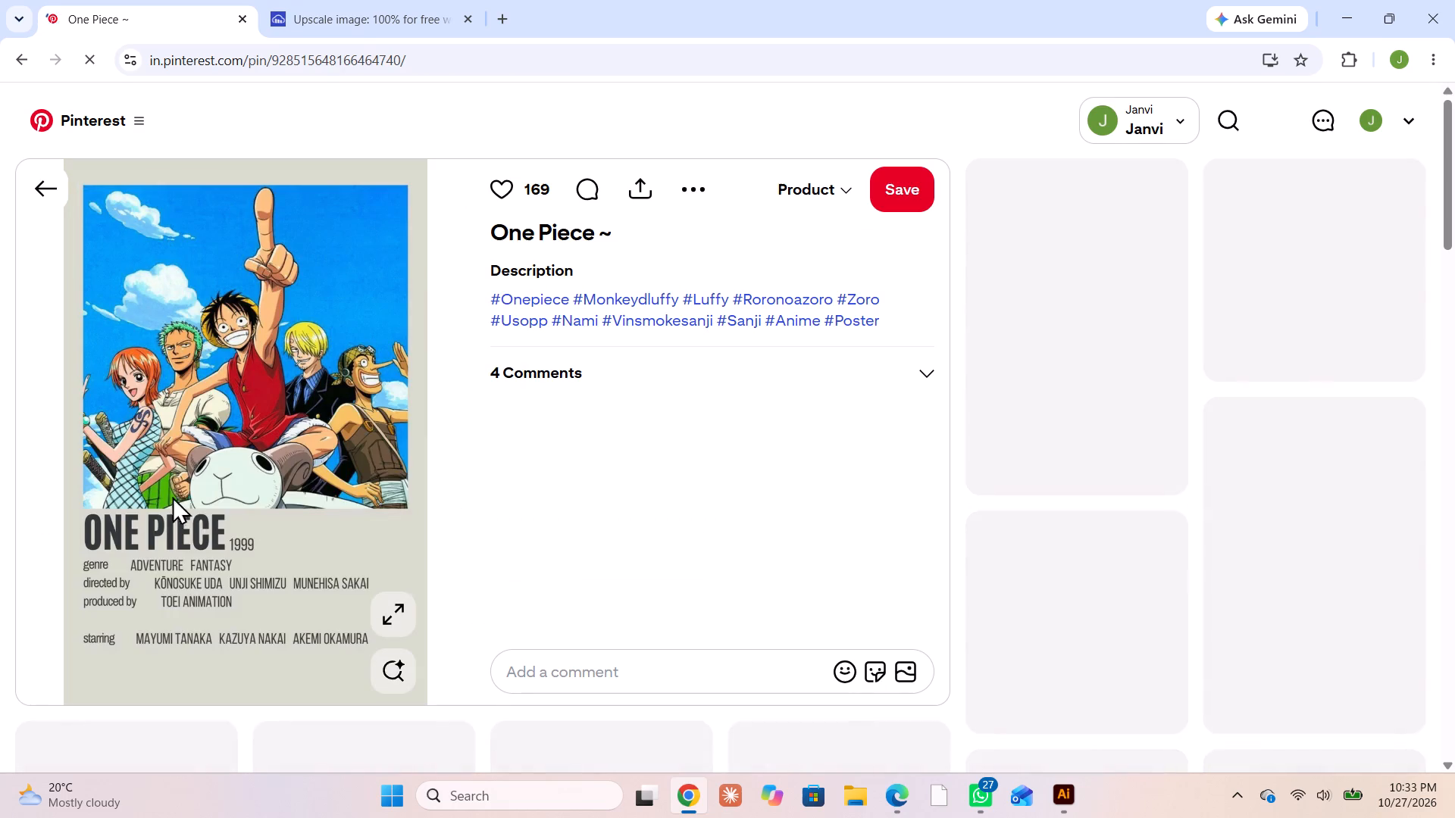
right_click(182, 479)
left_click(255, 555)
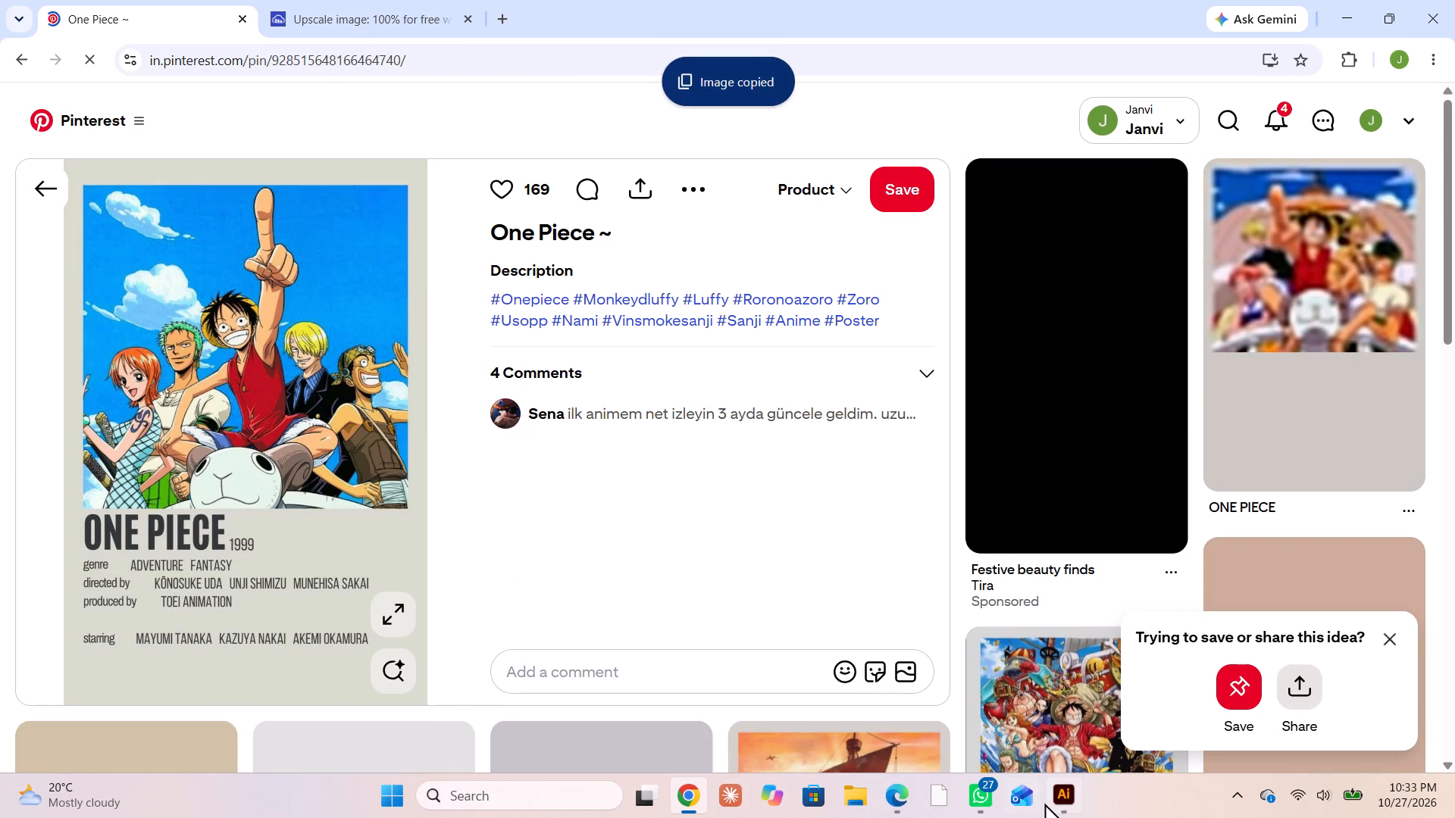
Switch to Illustrator and delete the remaining Roronoa Zoro wanted poster from the pasteboard.
left_click(1053, 796)
scroll(532, 496, "up", 2)
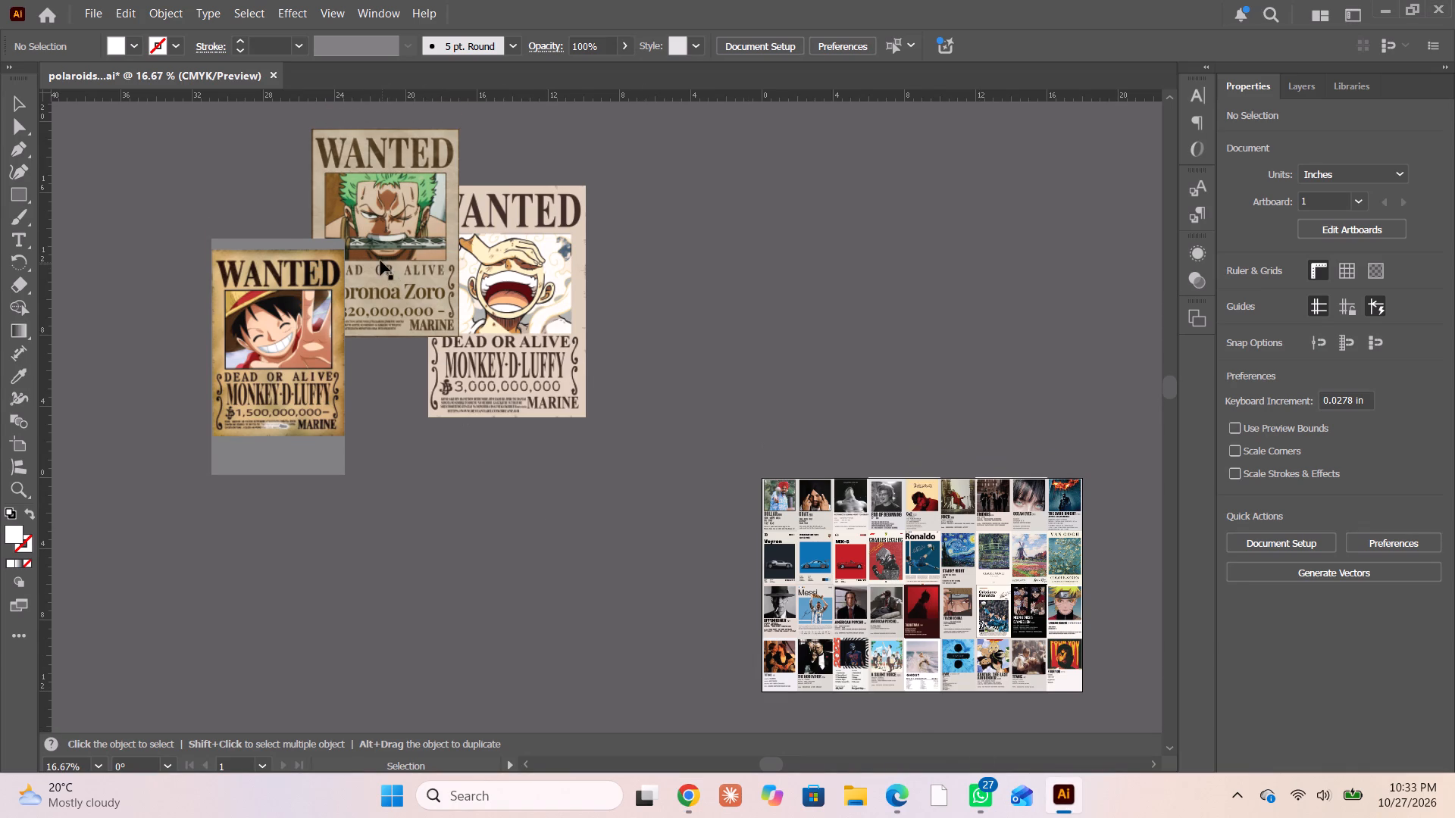
left_click_drag(380, 261, 398, 498)
key("Delete")
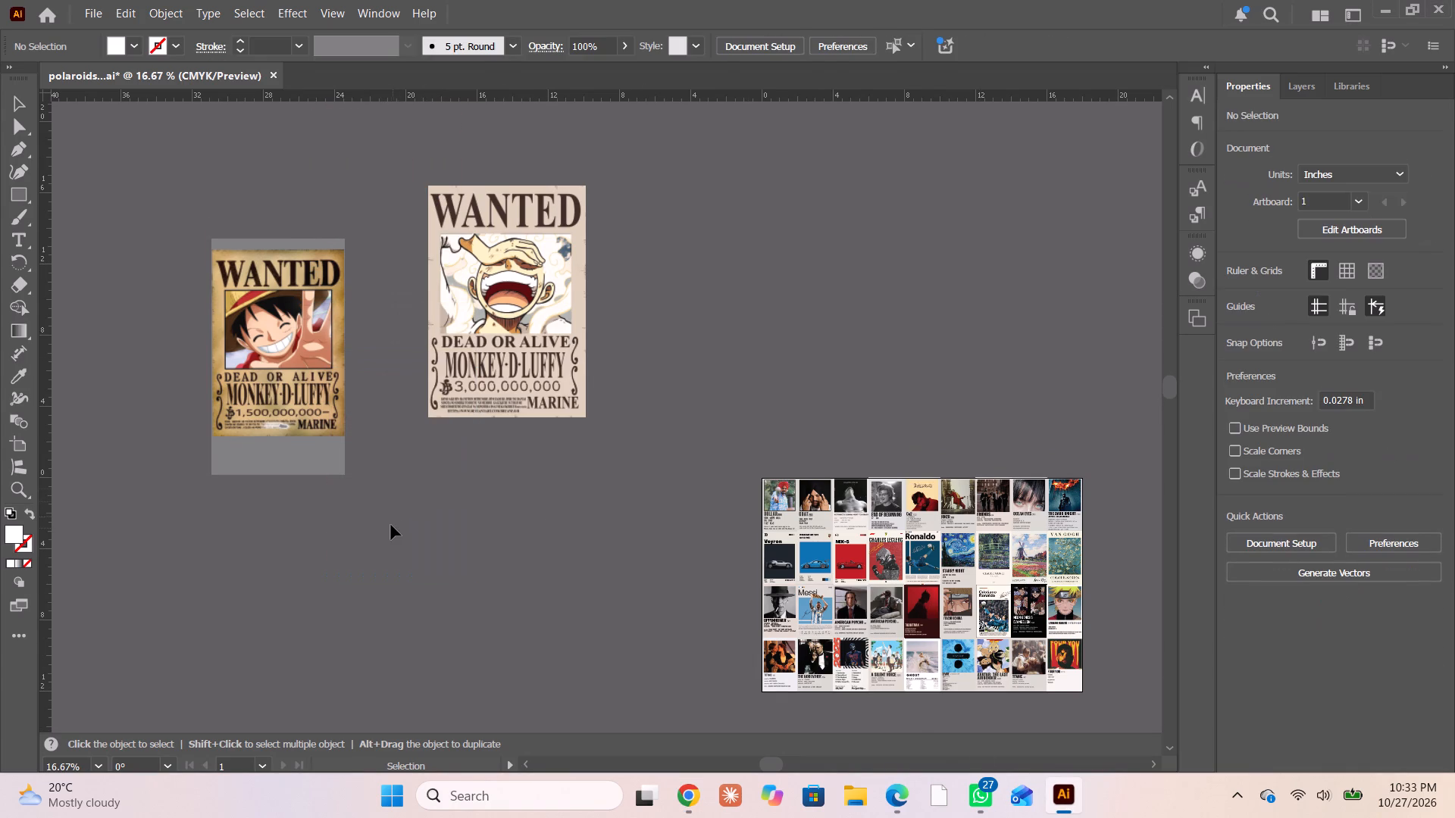
Paste the copied One Piece crew poster onto the pasteboard.
left_click(390, 530)
key("ctrl+v")
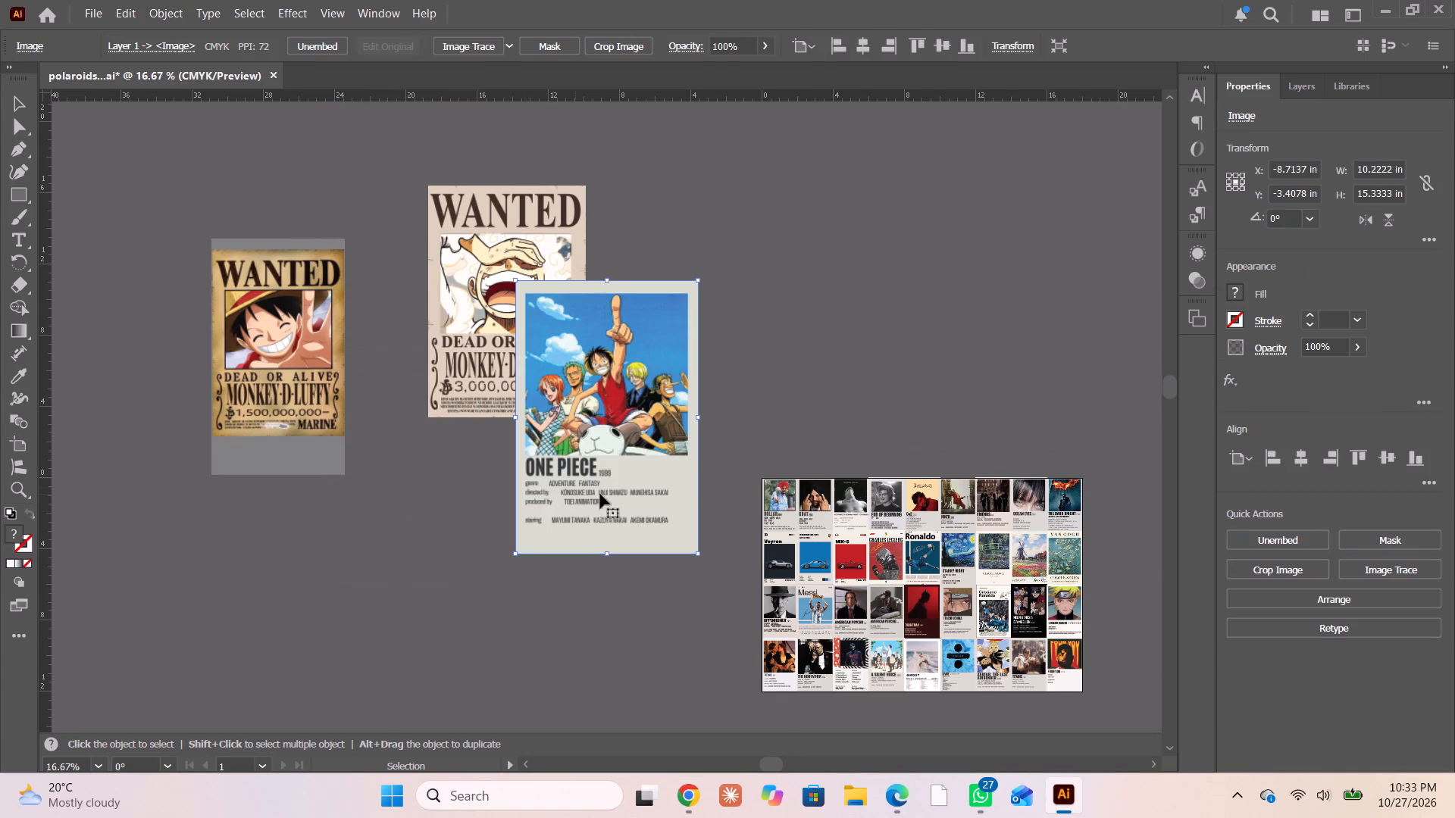
Switch to Pinterest in Chrome, open the minimalist One Piece crew poster from the related pins, and examine it and its related posters.
left_click(690, 796)
scroll(605, 613, "down", 3)
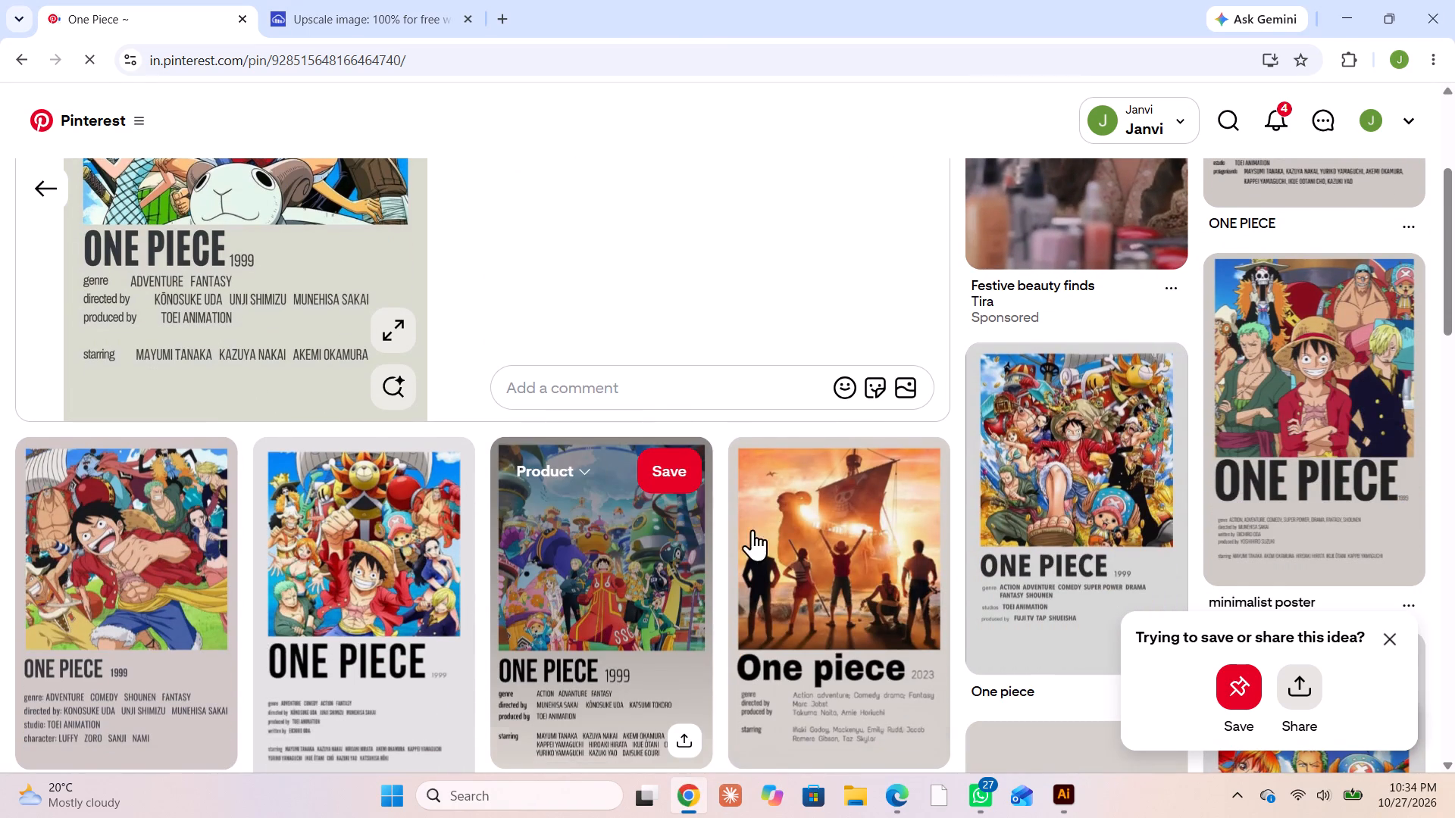
left_click(1334, 393)
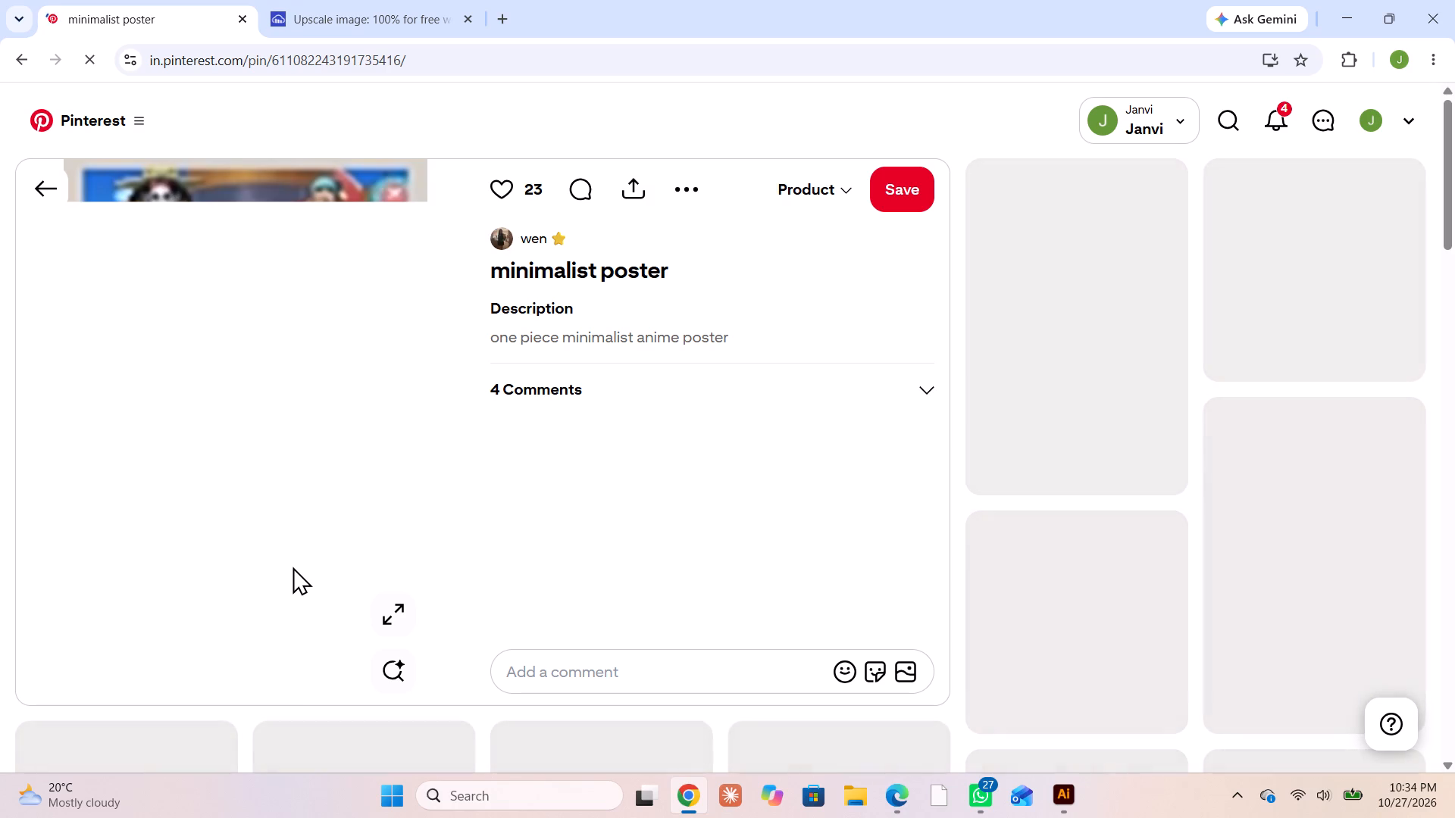
scroll(177, 546, "down", 2)
scroll(182, 538, "up", 2)
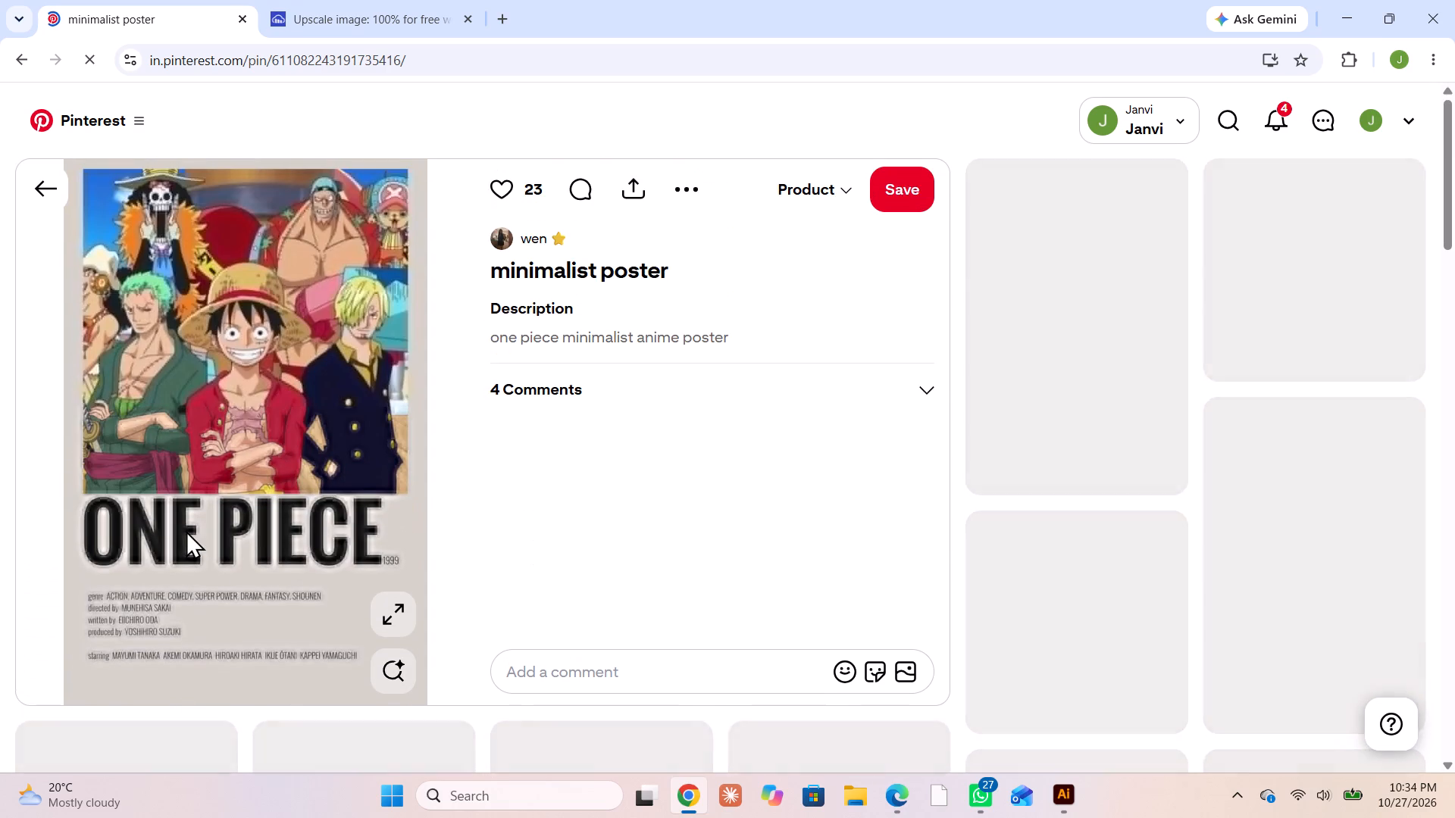
scroll(185, 530, "down", 5)
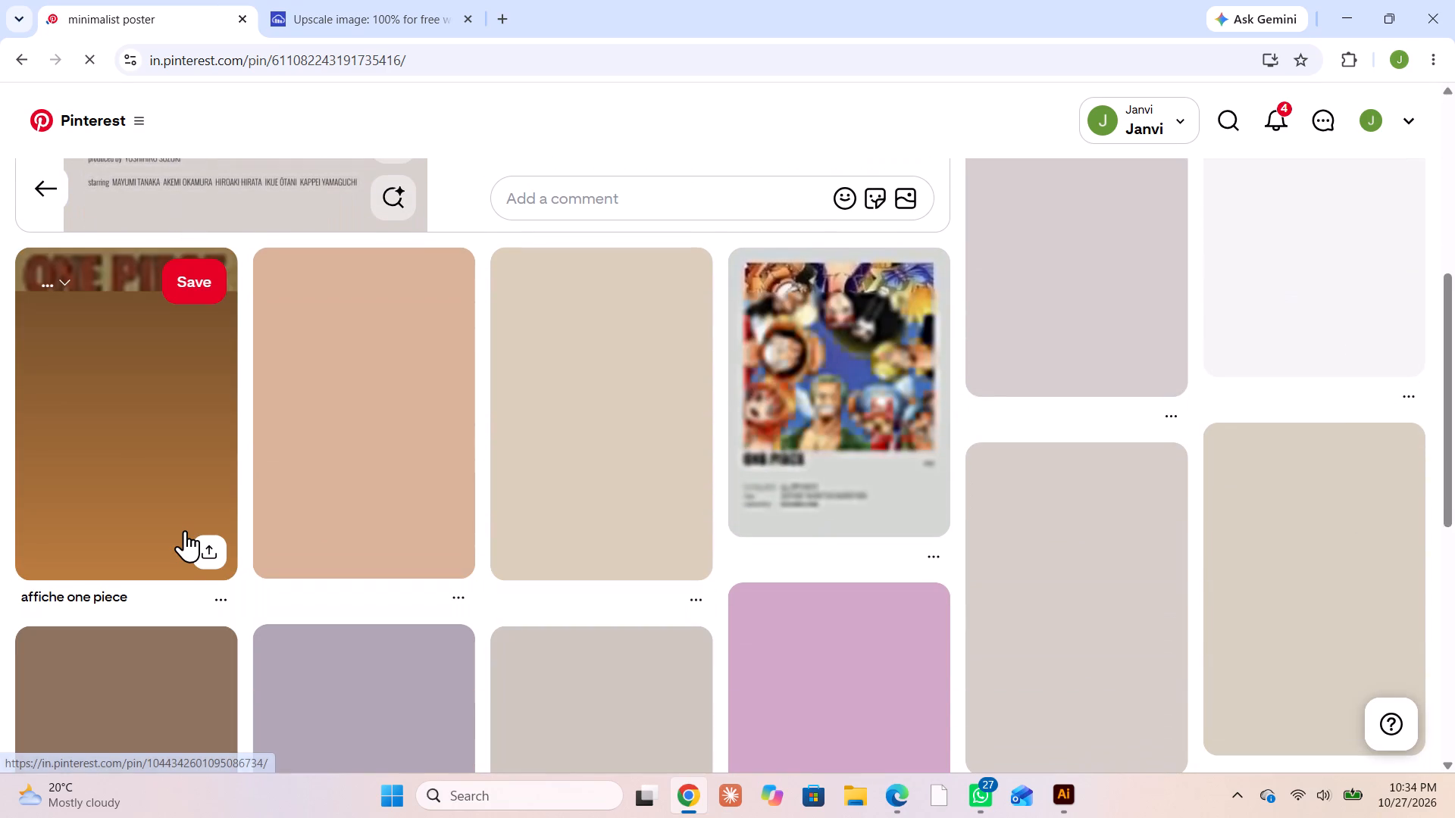
scroll(185, 530, "up", 2)
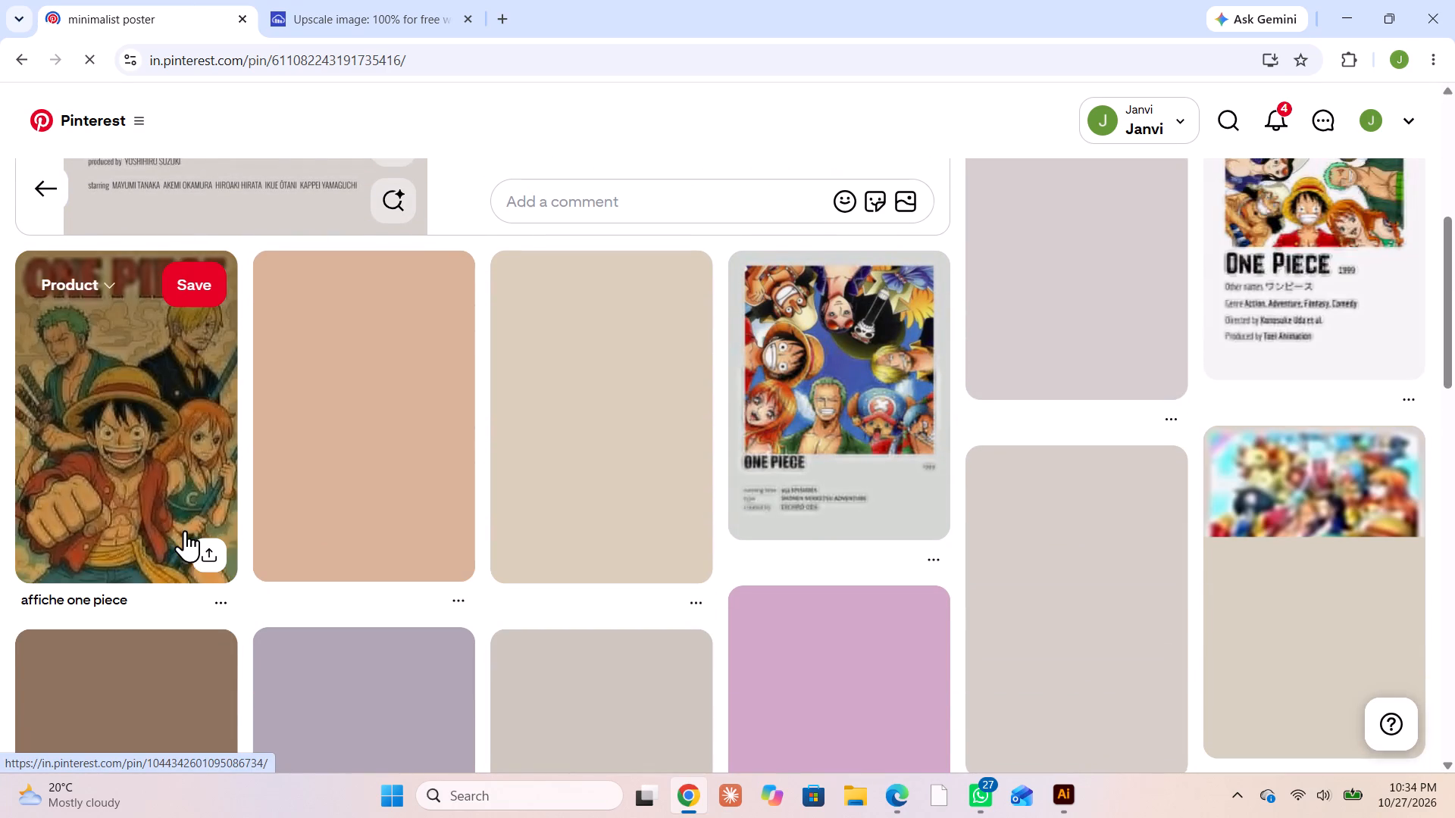
scroll(185, 530, "up", 3)
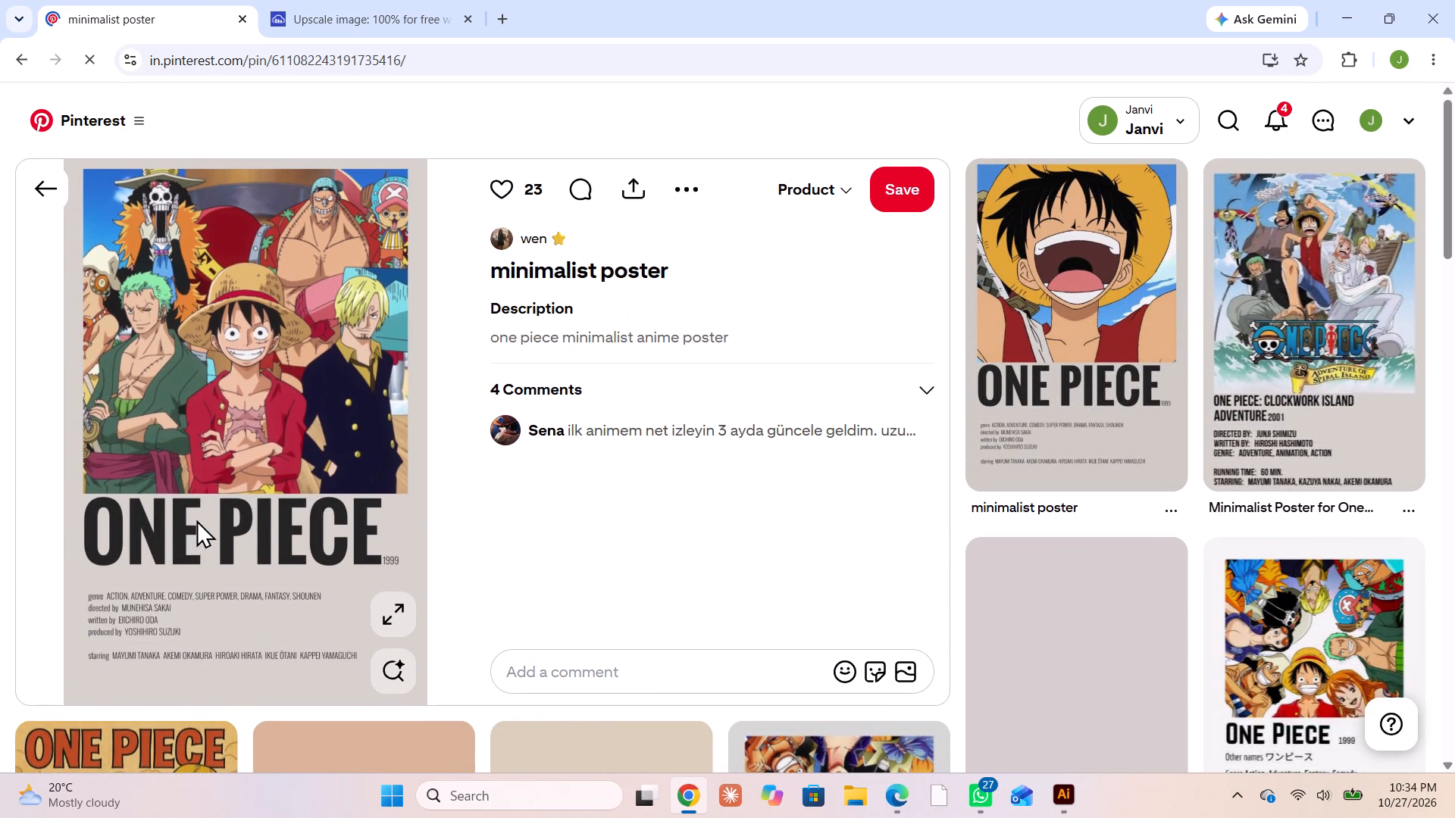
Open the related minimalist poster showing only the laughing Luffy and copy its image.
left_click(1042, 307)
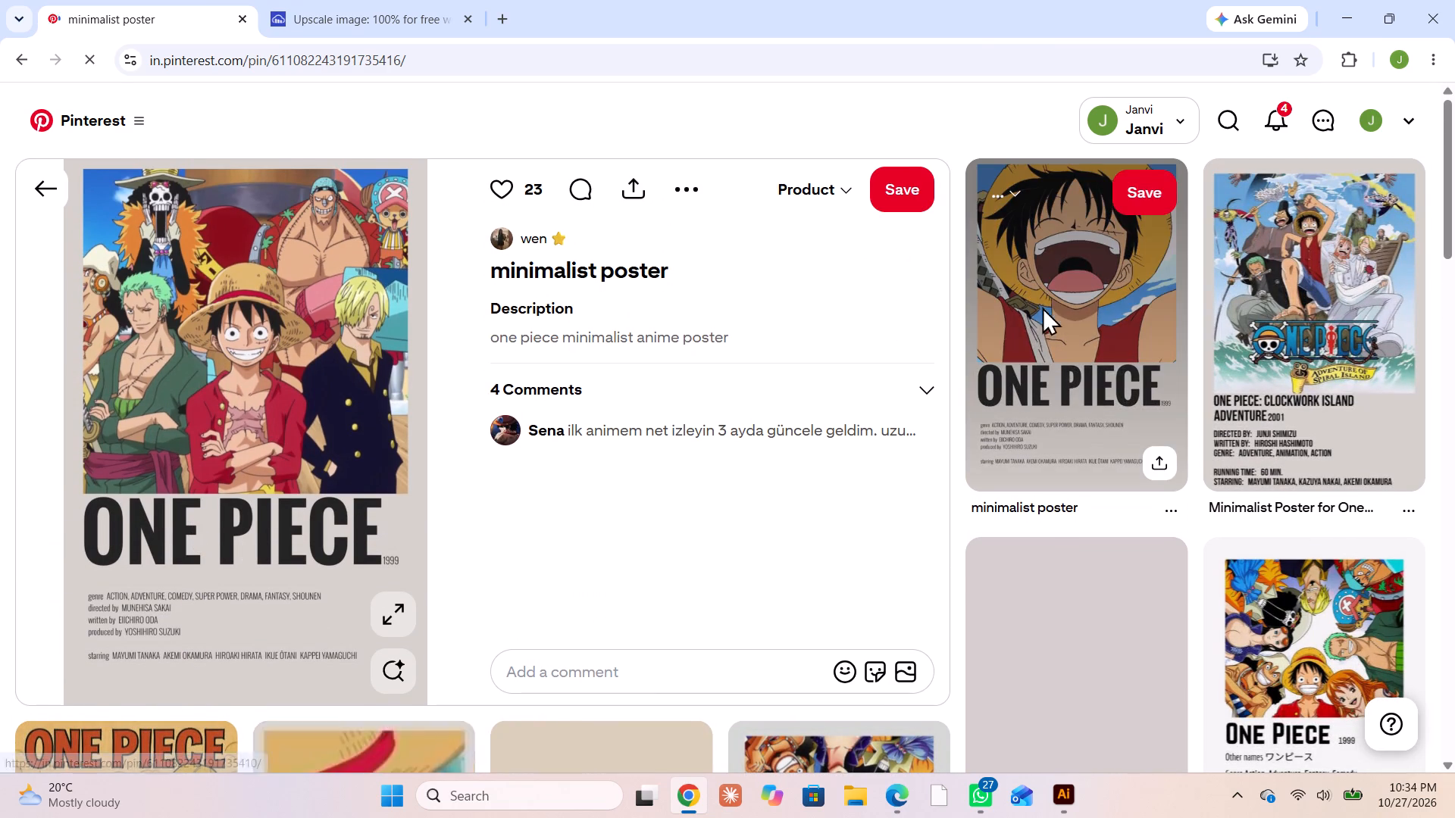
right_click(221, 442)
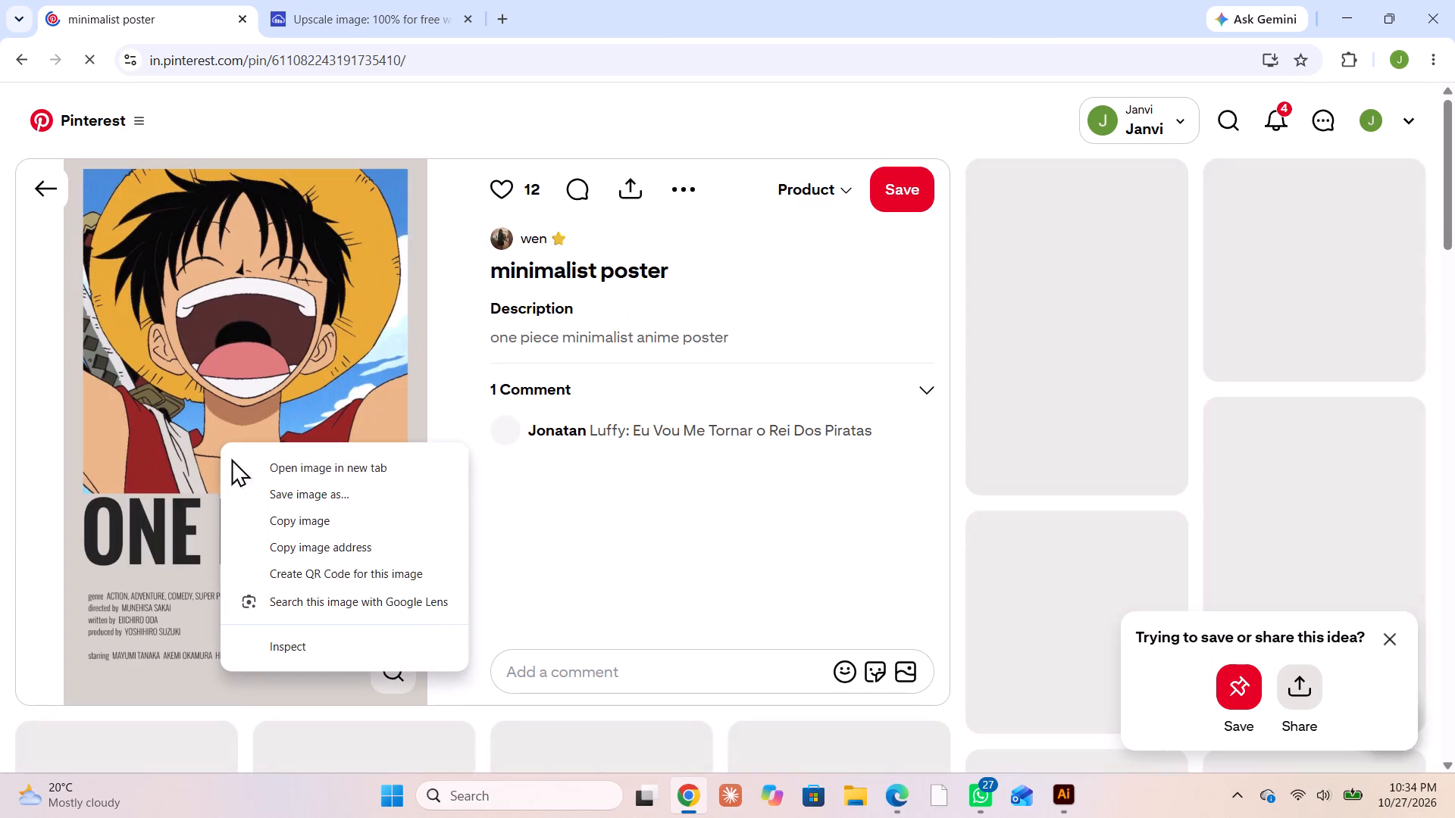
left_click(274, 520)
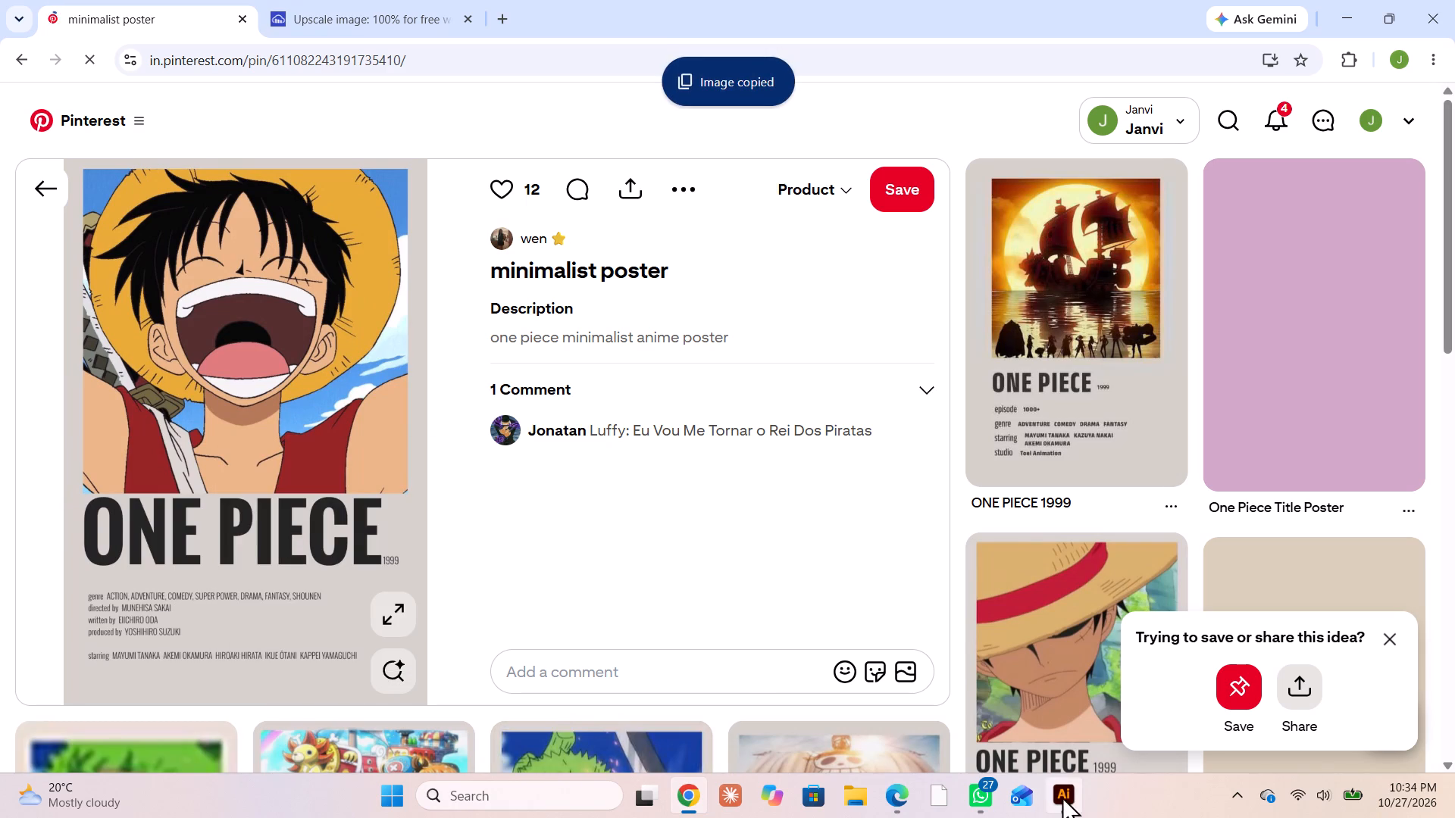
Paste the laughing Luffy poster into the Illustrator document and move it off the crew poster, over the Luffy wanted poster with the gold background.
left_click(1062, 796)
left_click(769, 239)
key("ctrl+v")
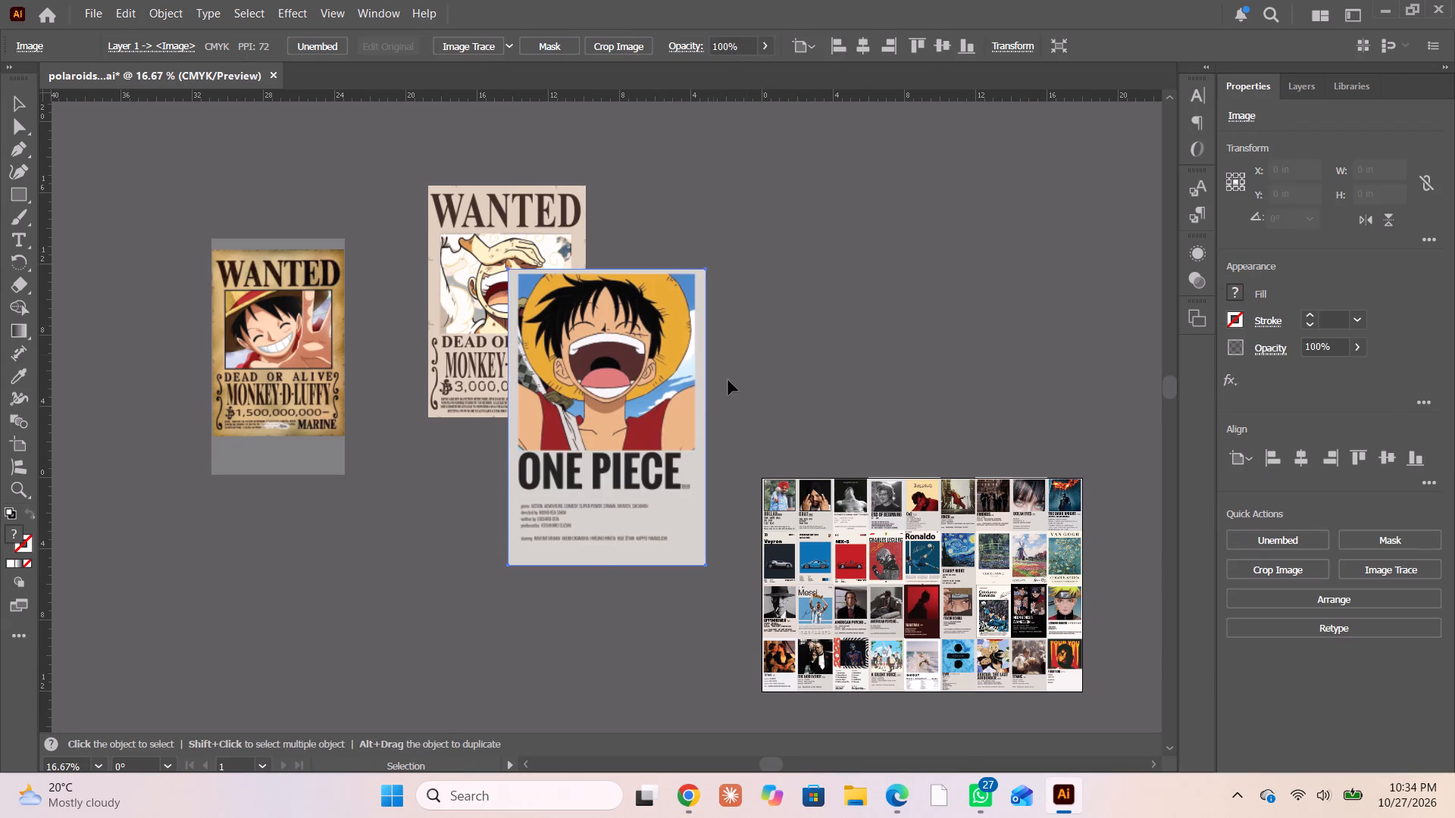
left_click_drag(580, 479, 307, 475)
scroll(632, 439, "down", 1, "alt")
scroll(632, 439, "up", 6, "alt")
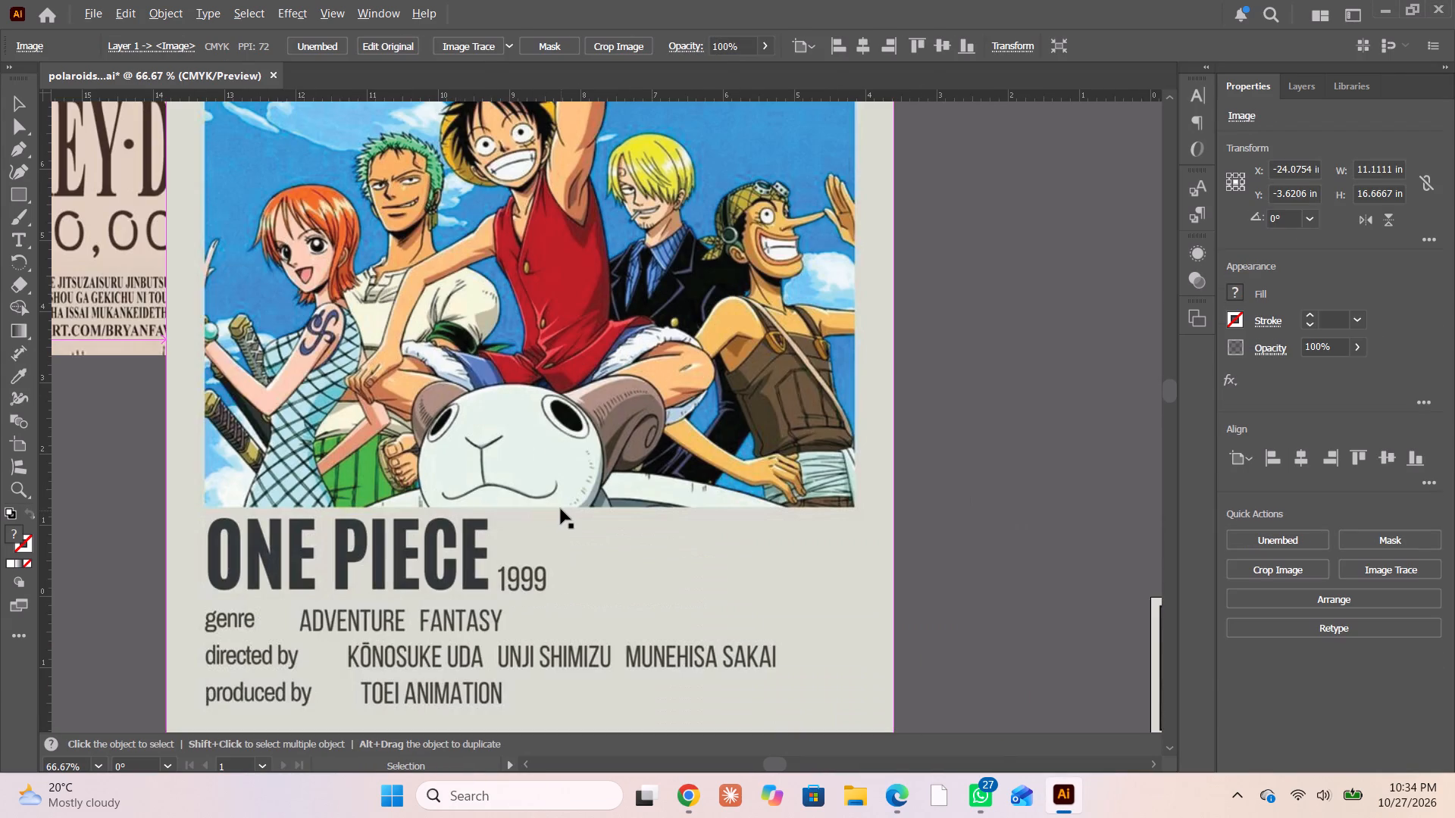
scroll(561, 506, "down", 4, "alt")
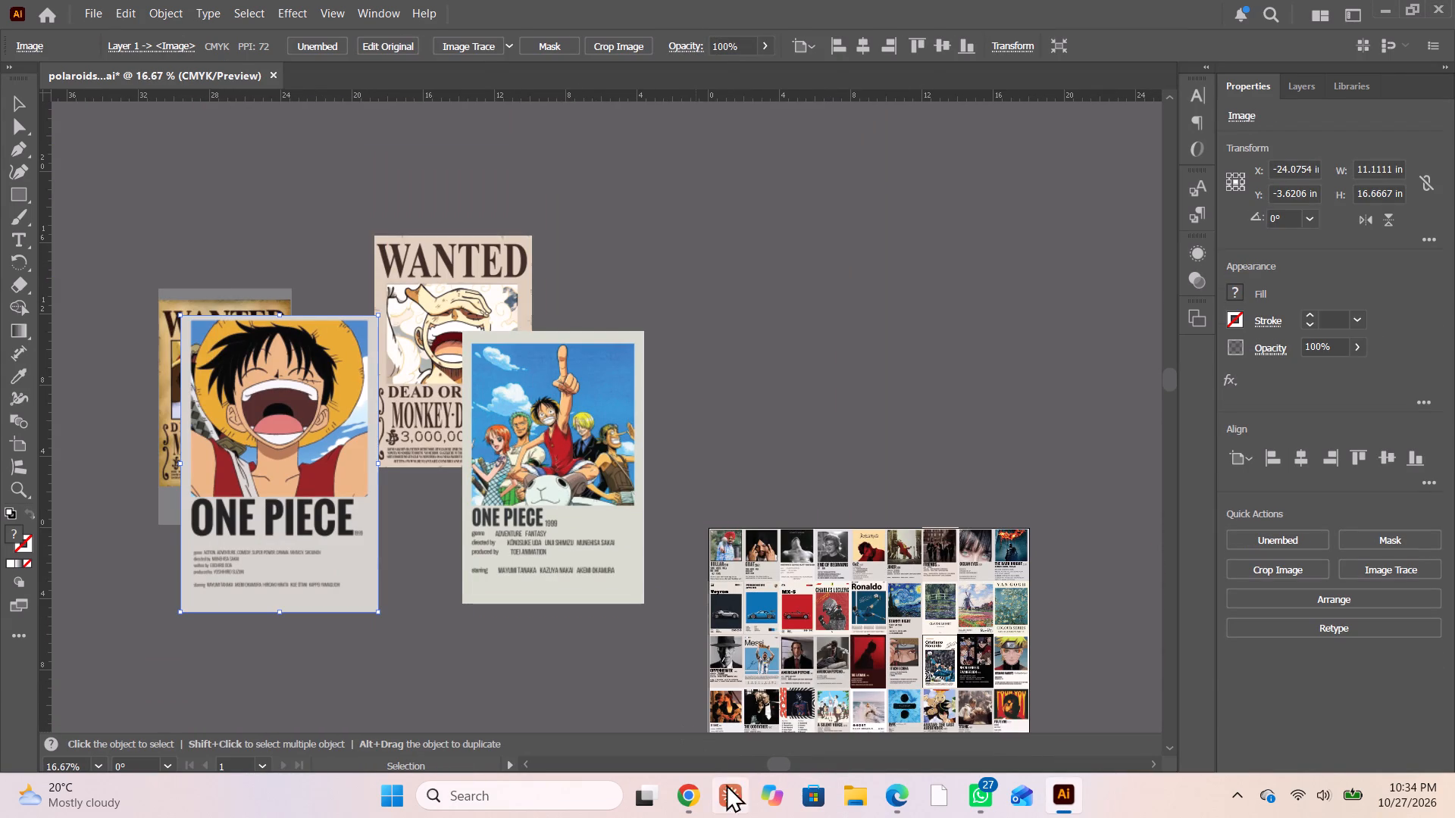
Switch to Pinterest in Chrome, look through the related posters, and open the One Piece poster of Luffy with the straw hat over his eyes.
left_click(696, 803)
scroll(775, 638, "down", 4)
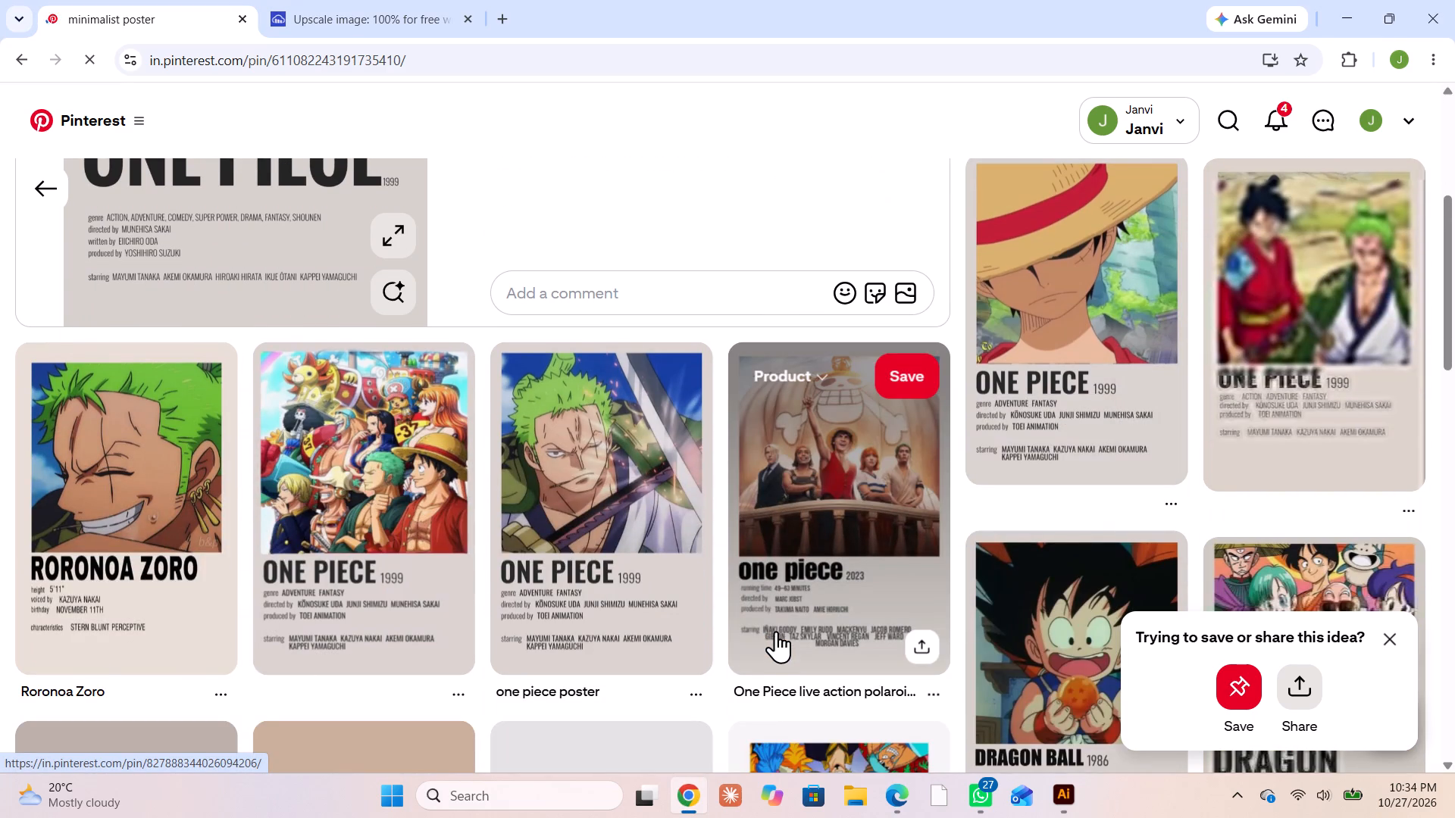
scroll(774, 628, "up", 2)
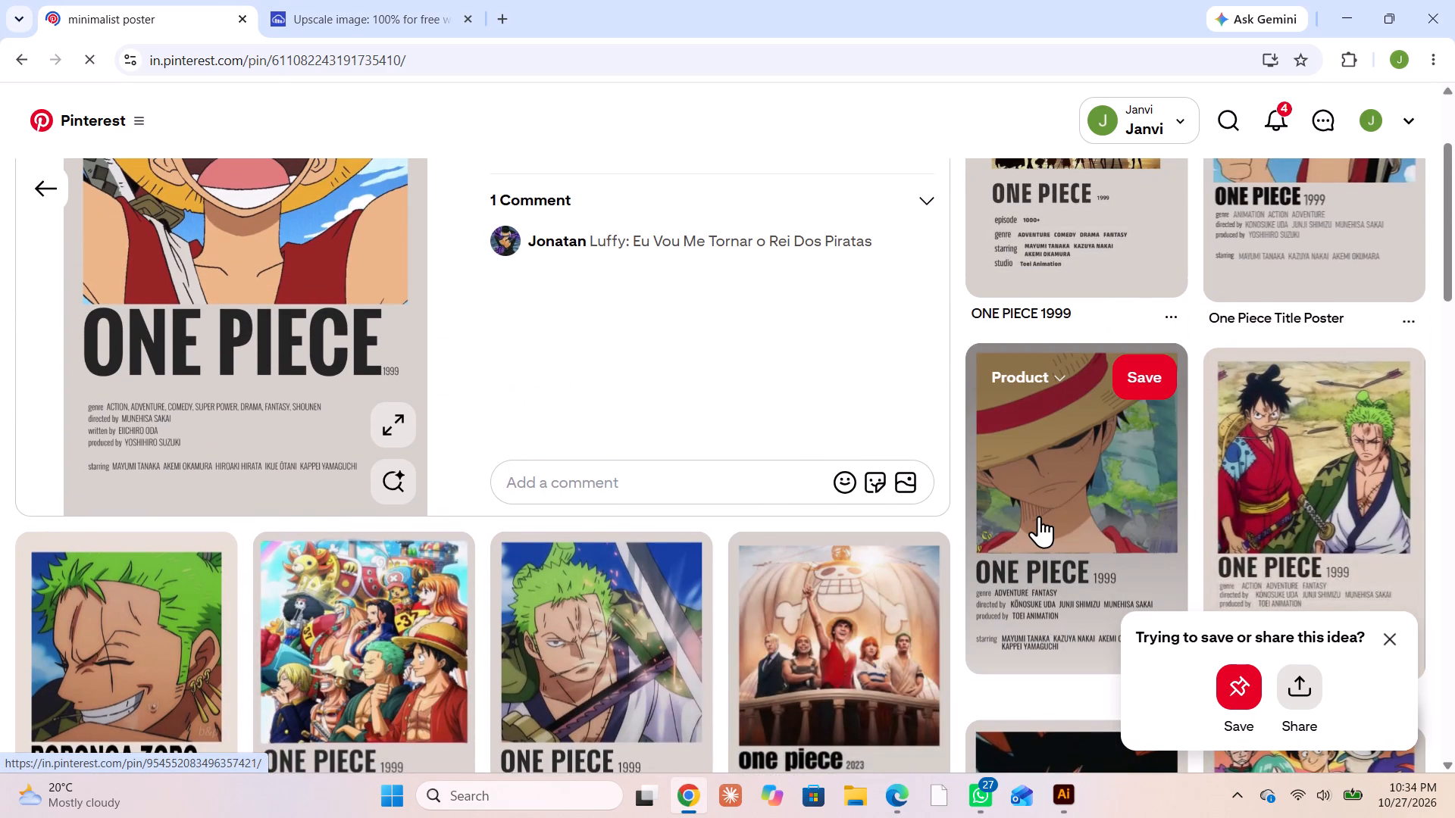
left_click(1039, 516)
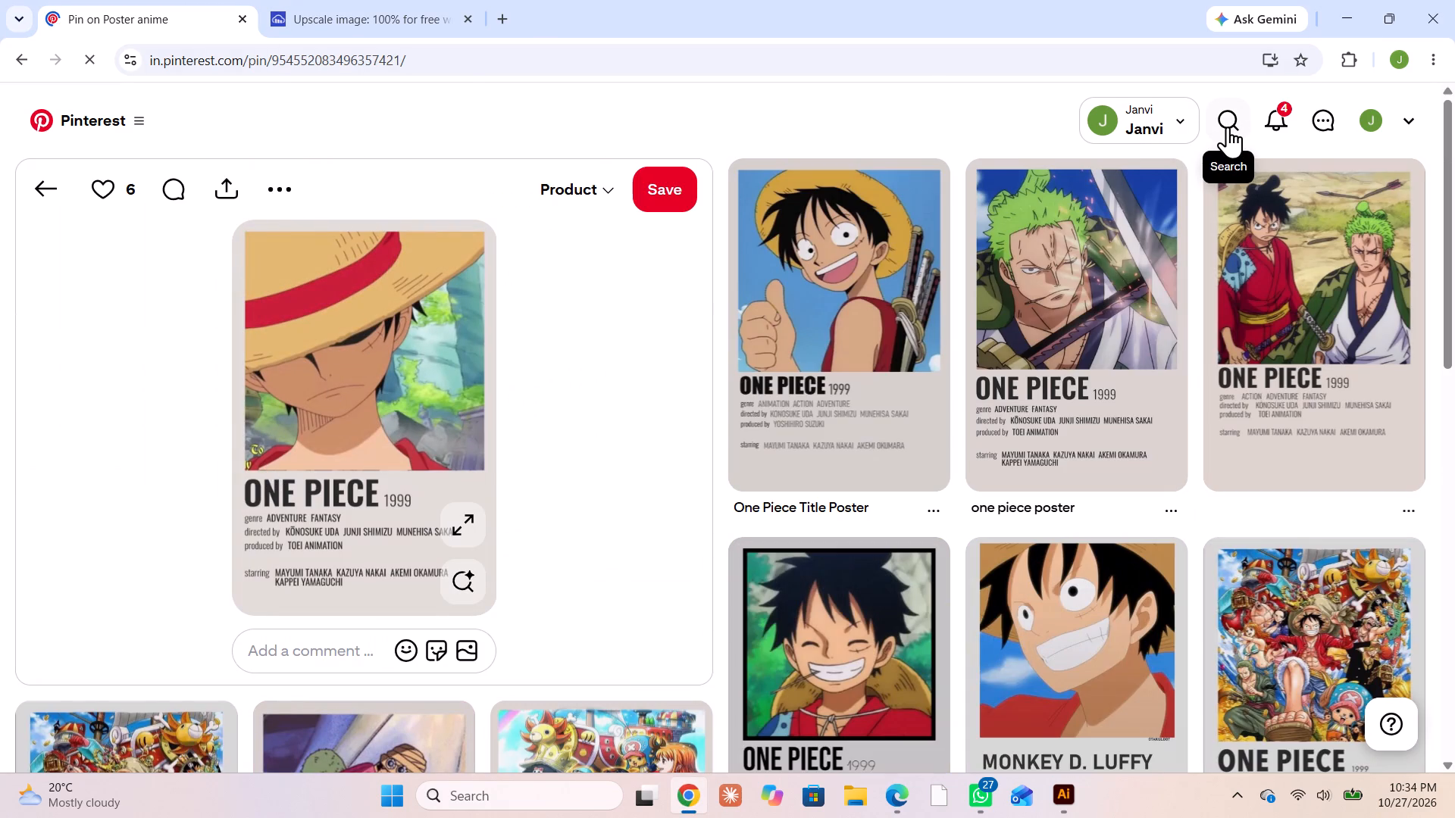
Search Pinterest for "bts paloroids".
left_click(1228, 126)
left_click(665, 117)
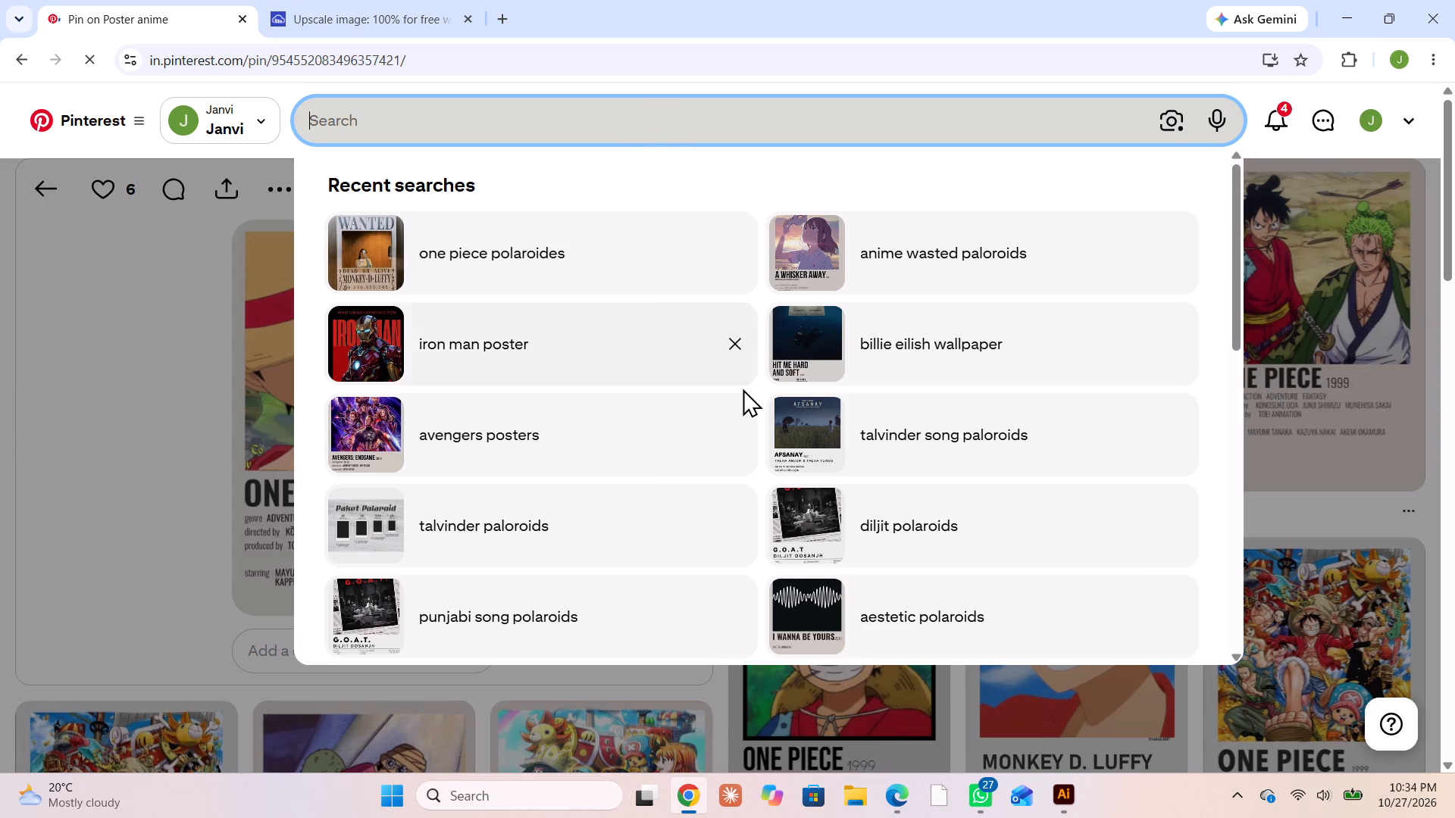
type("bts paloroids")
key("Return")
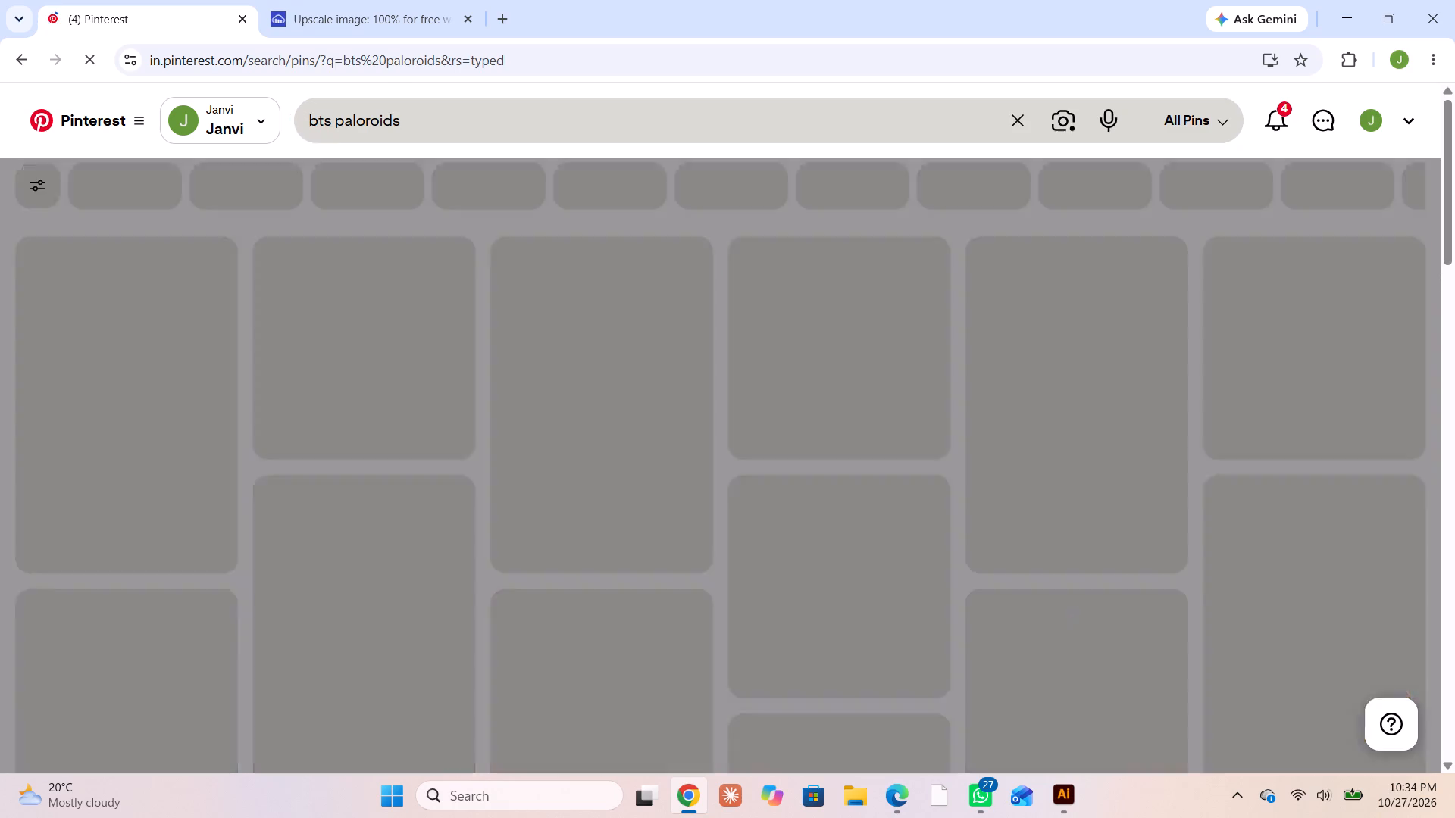
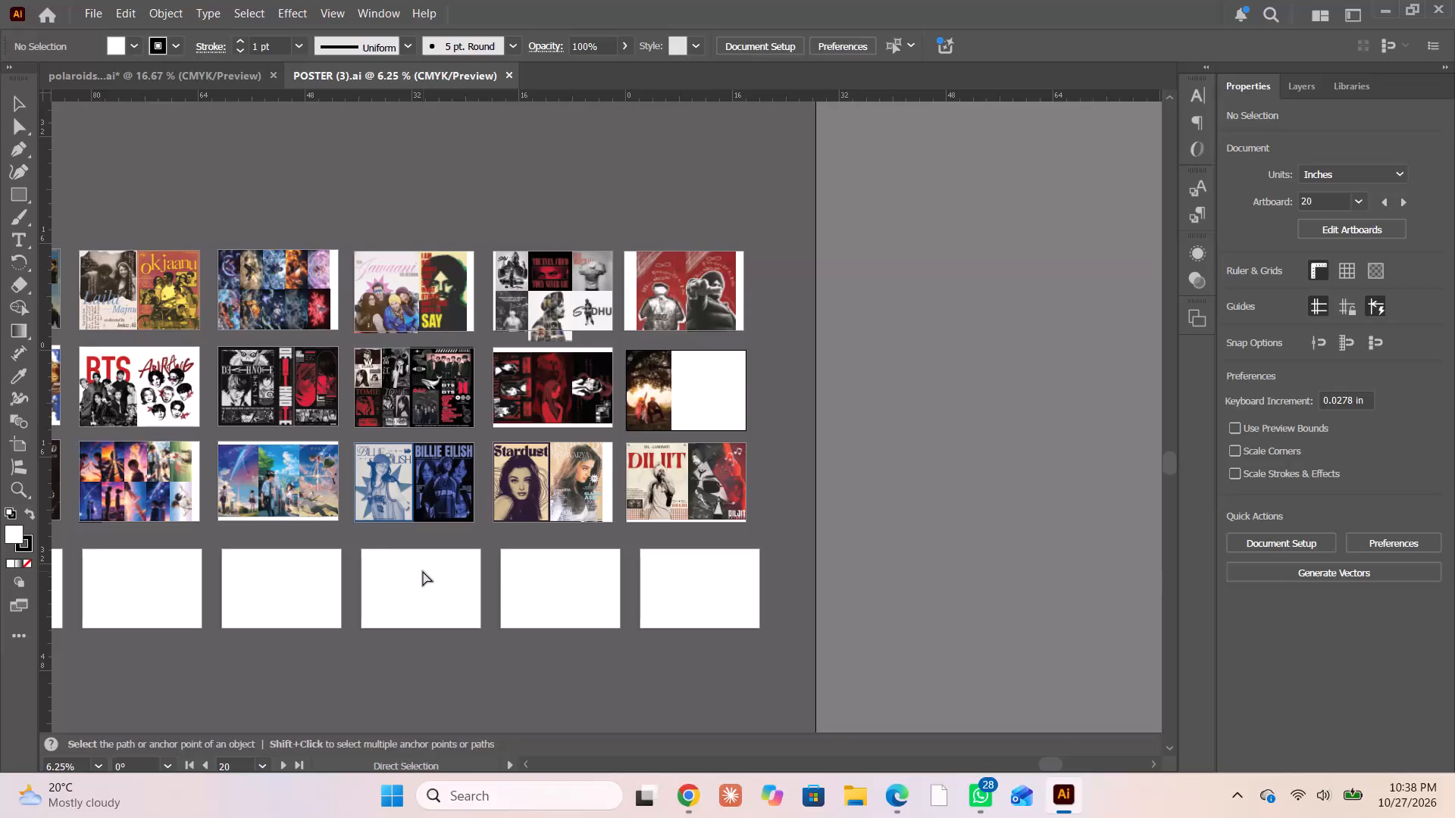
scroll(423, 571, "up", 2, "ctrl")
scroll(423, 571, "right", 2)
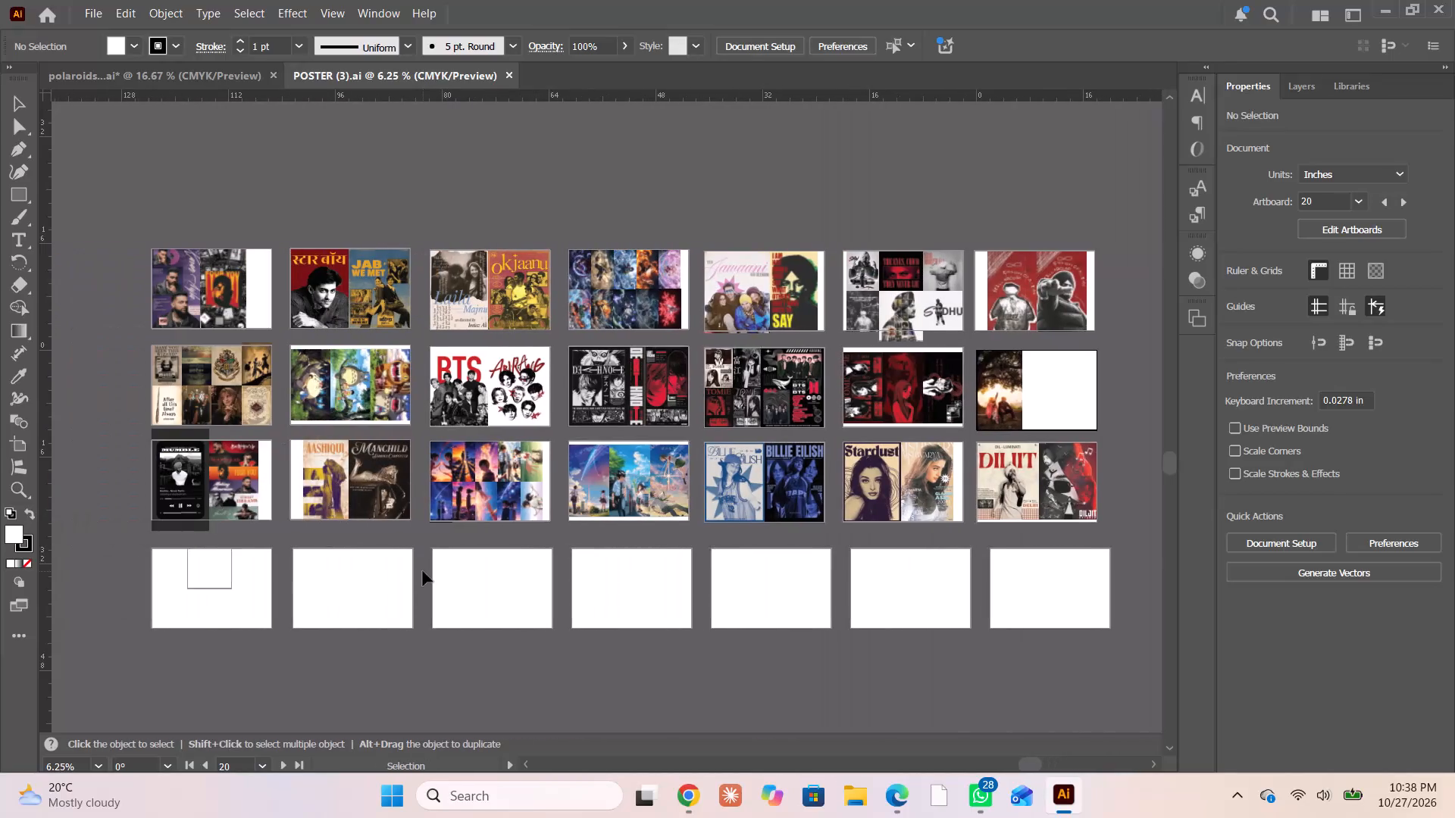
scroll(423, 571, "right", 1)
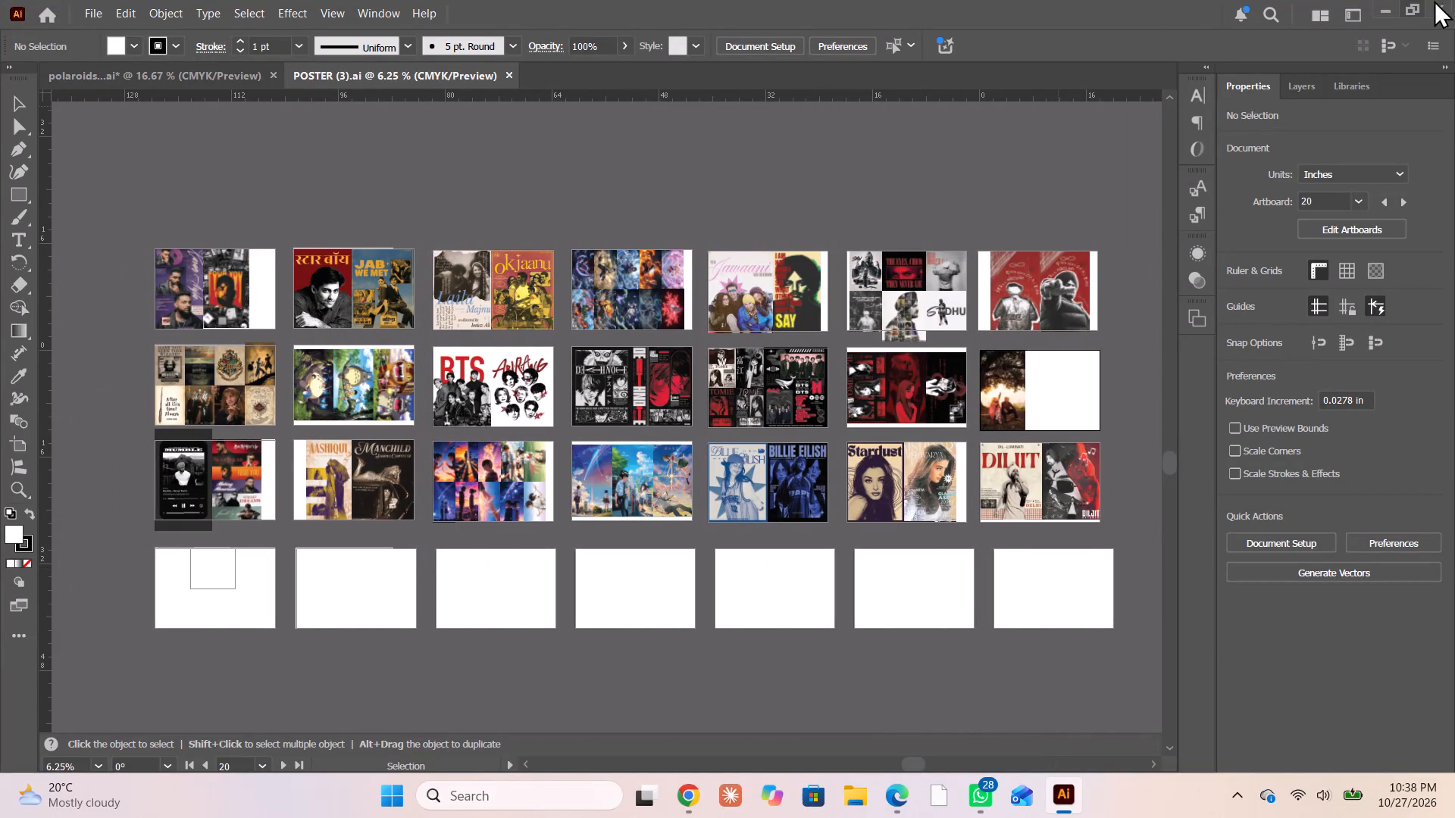
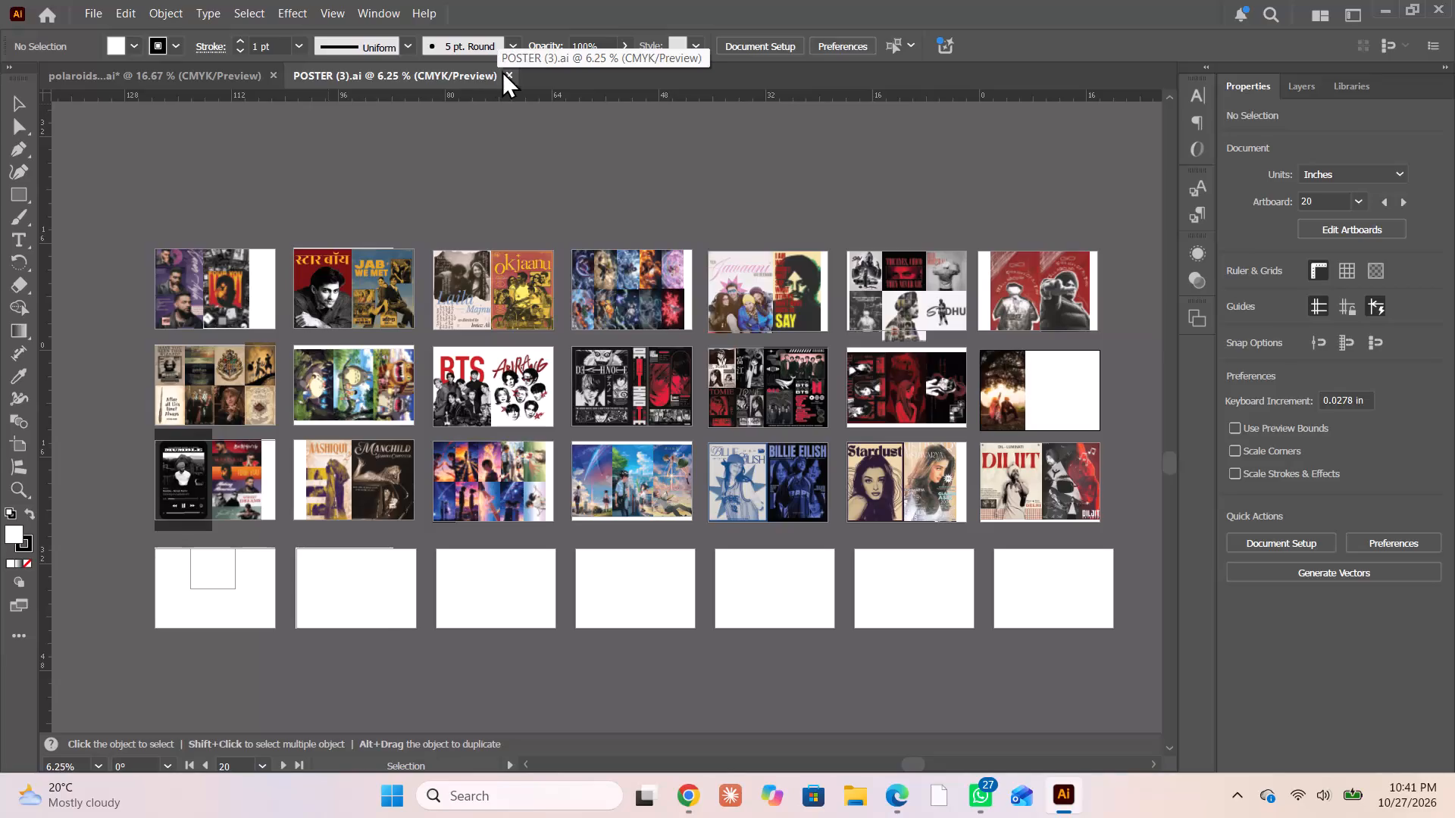
Close the POSTER (3).ai document.
left_click(513, 71)
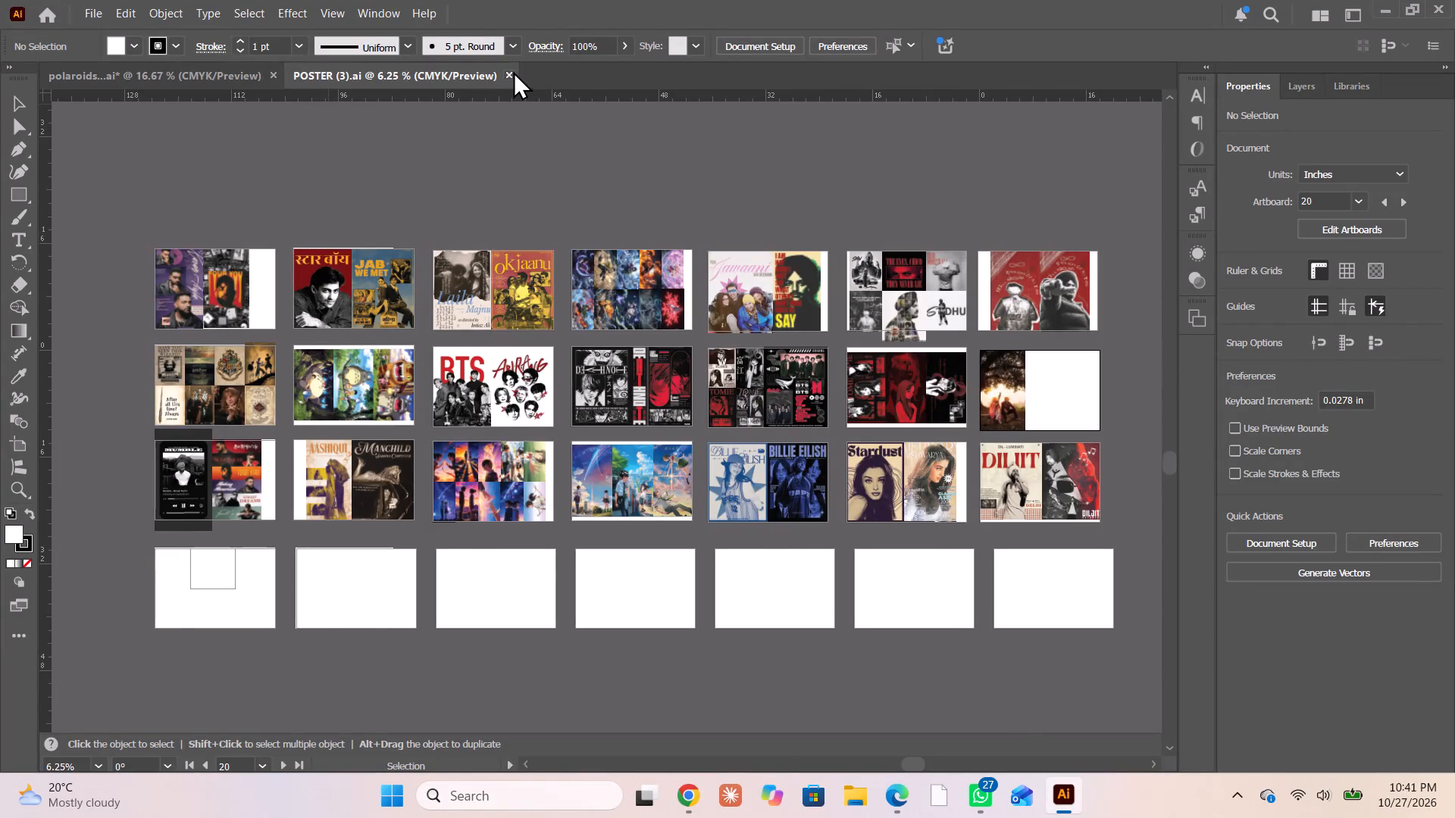
Move the One Piece crew poster to just above the polaroid sheet and the white-haired Luffy wanted poster next to it.
scroll(620, 602, "down", 8)
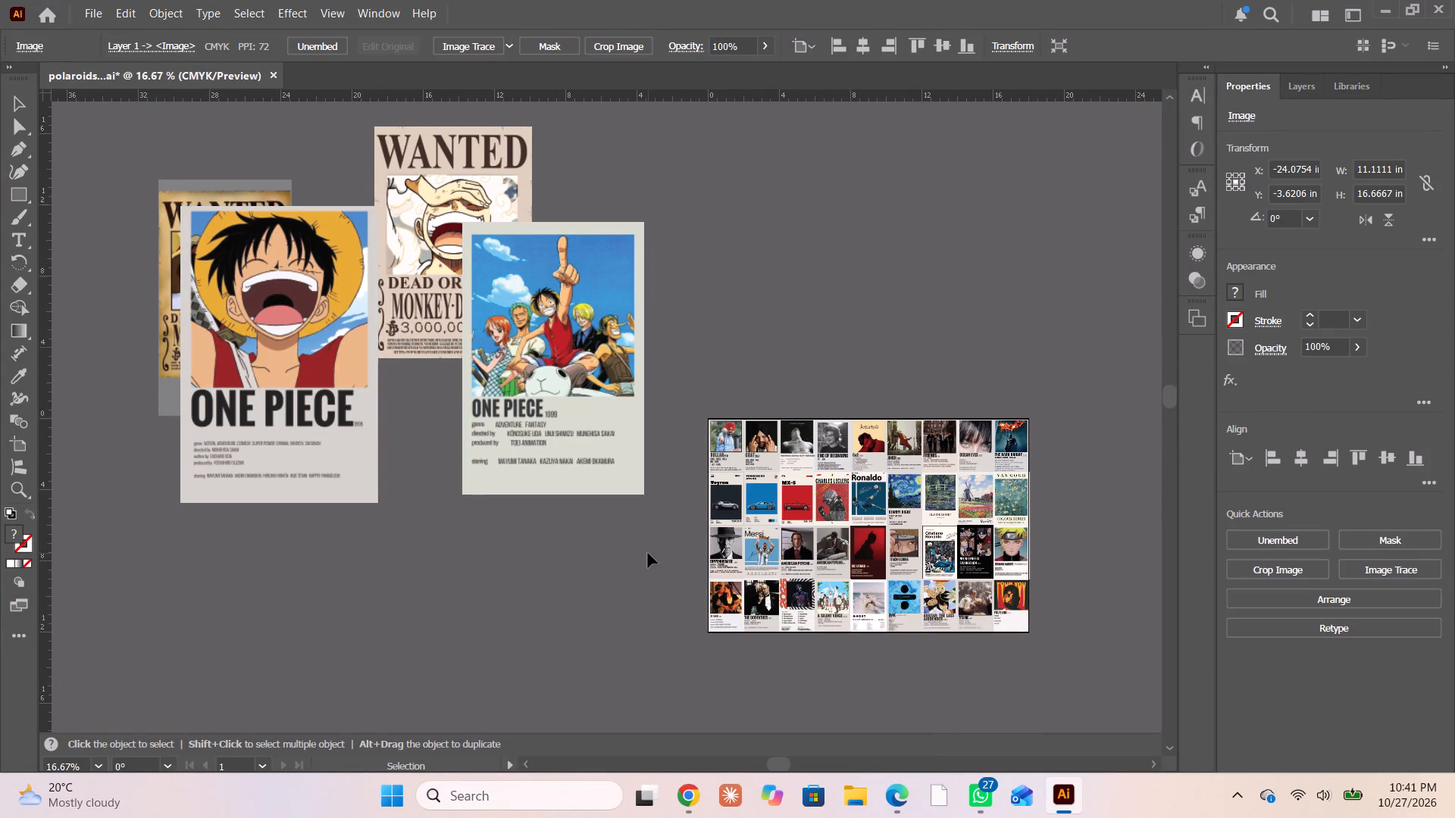
left_click_drag(593, 339, 764, 226)
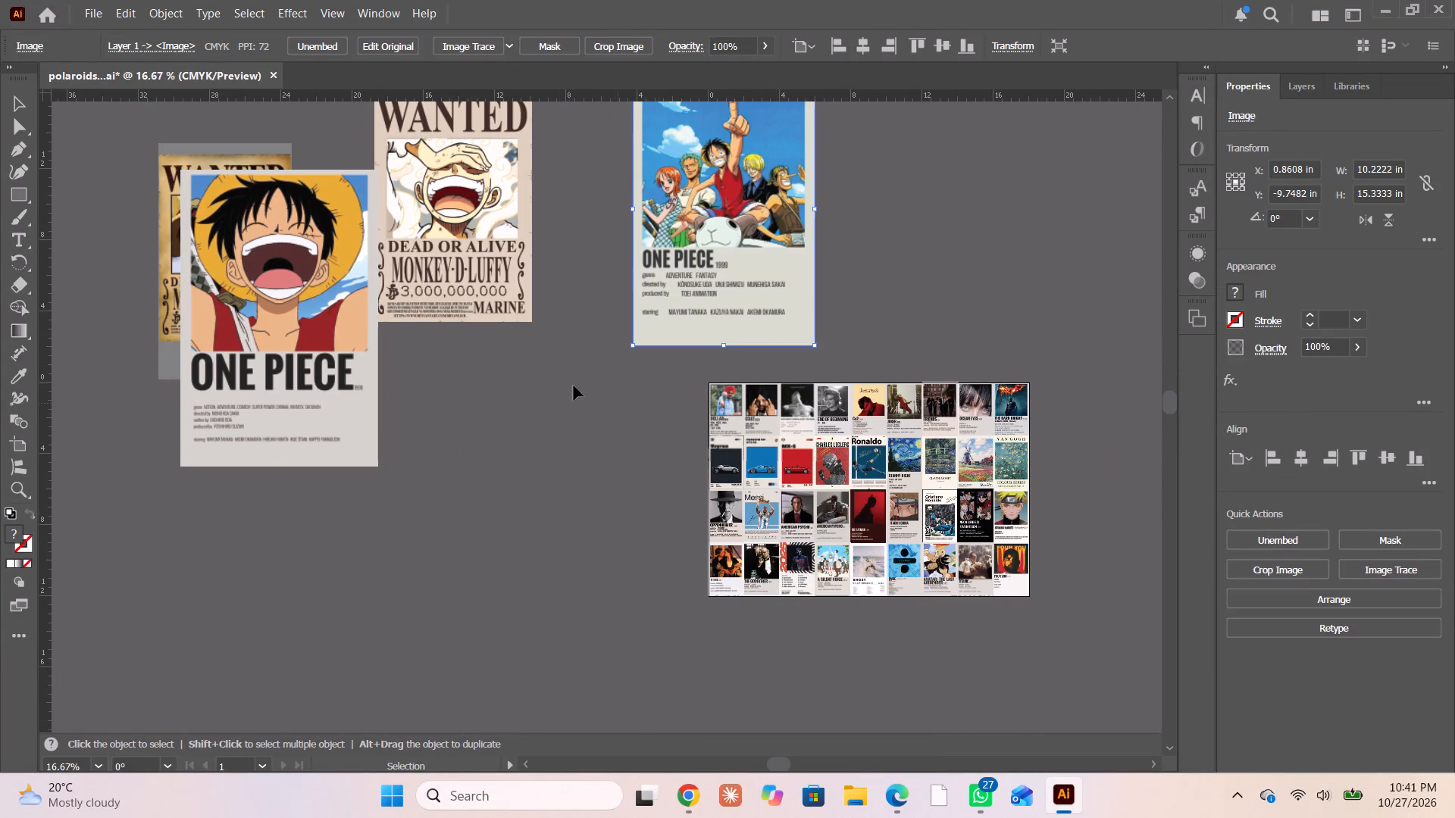
left_click_drag(435, 222, 571, 313)
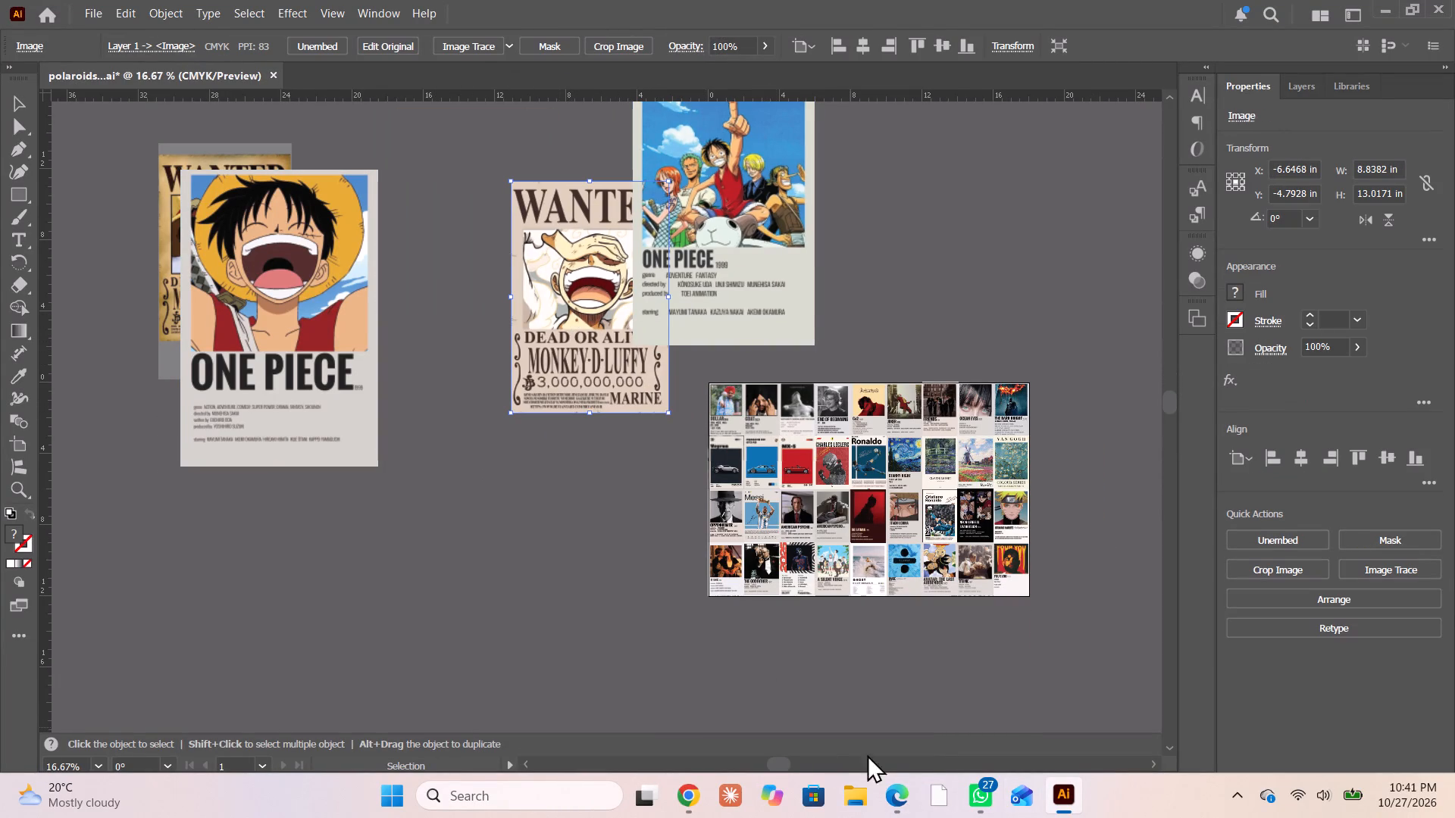
Switch to Pinterest in Chrome.
left_click(692, 795)
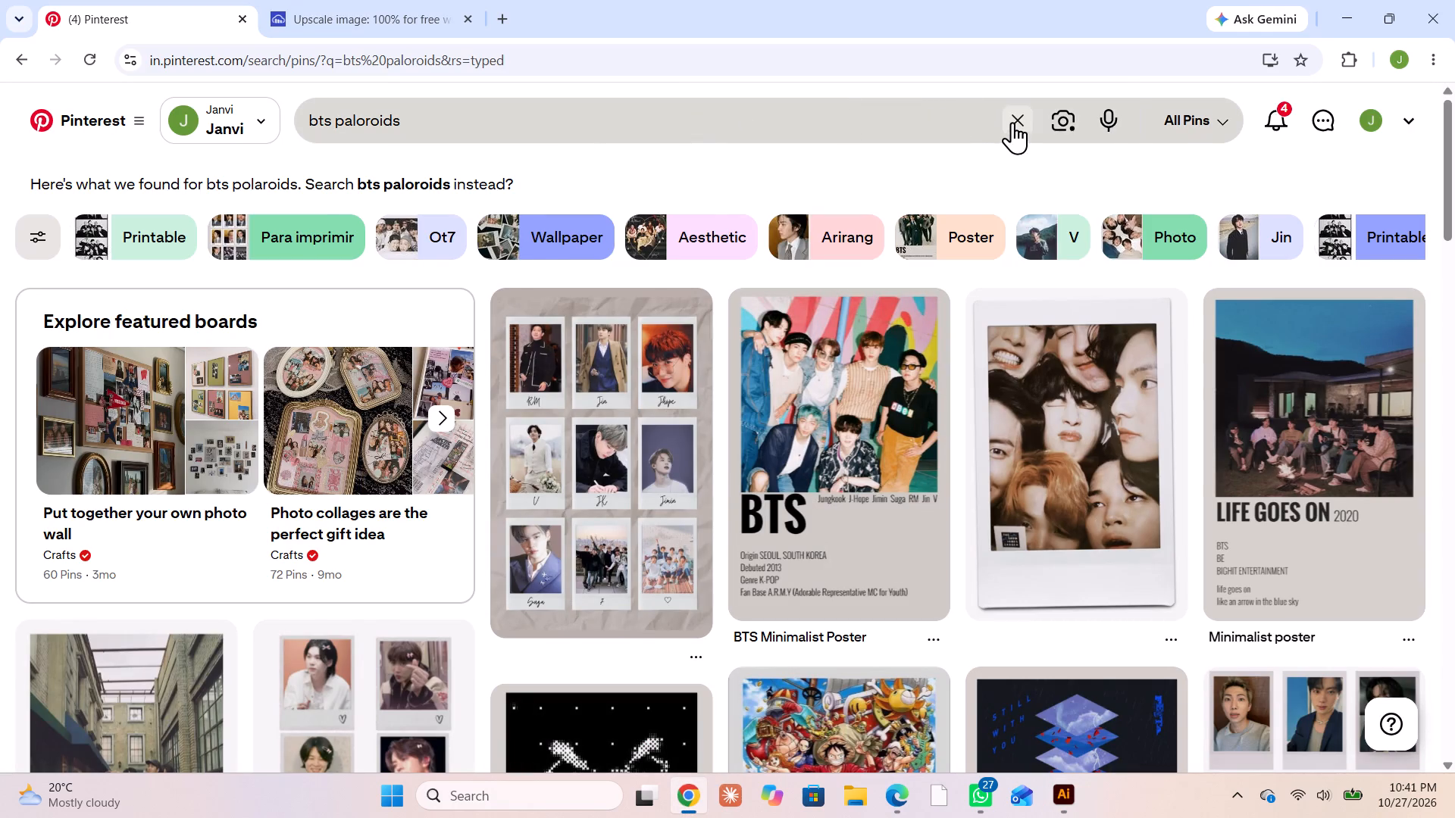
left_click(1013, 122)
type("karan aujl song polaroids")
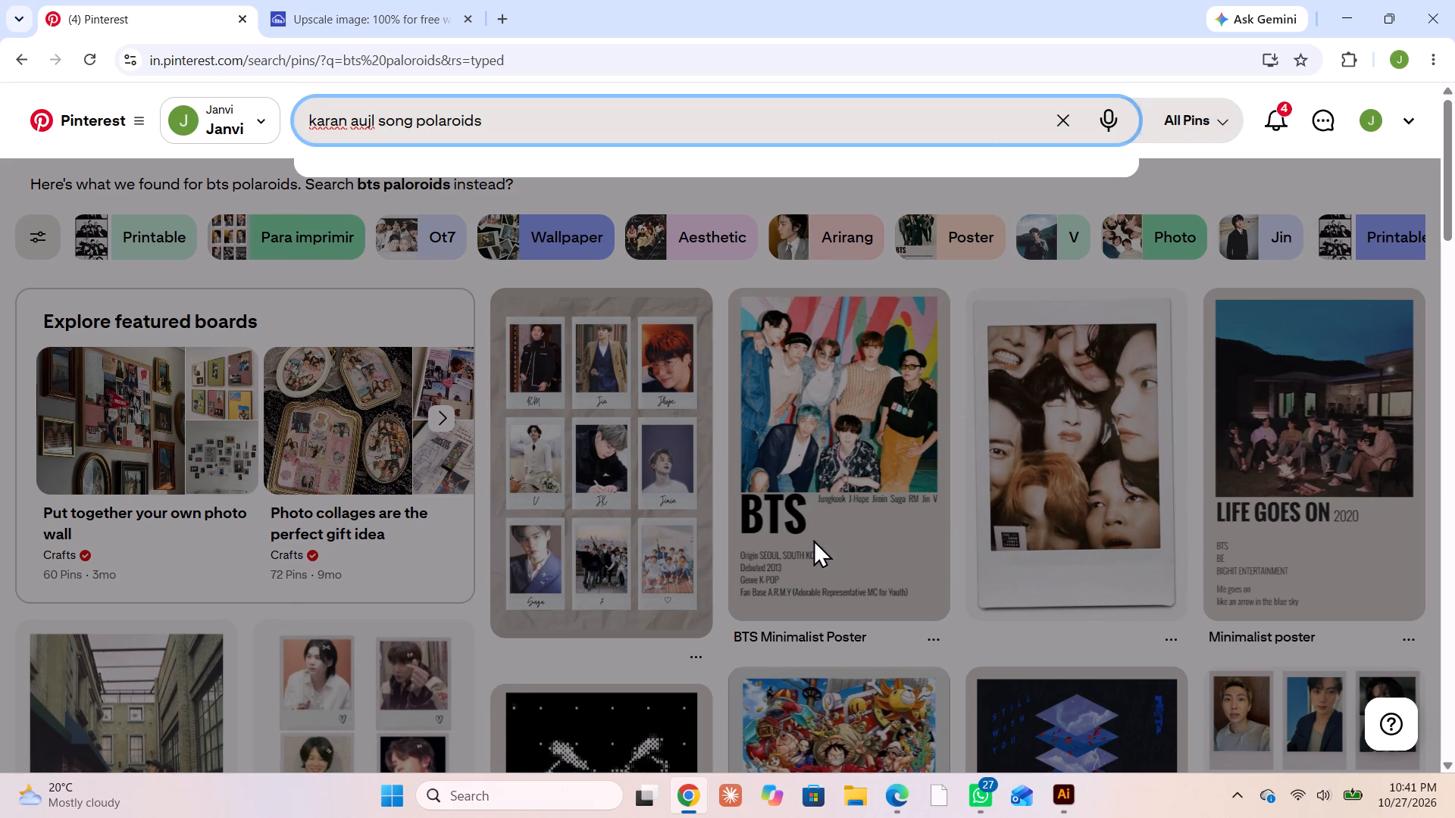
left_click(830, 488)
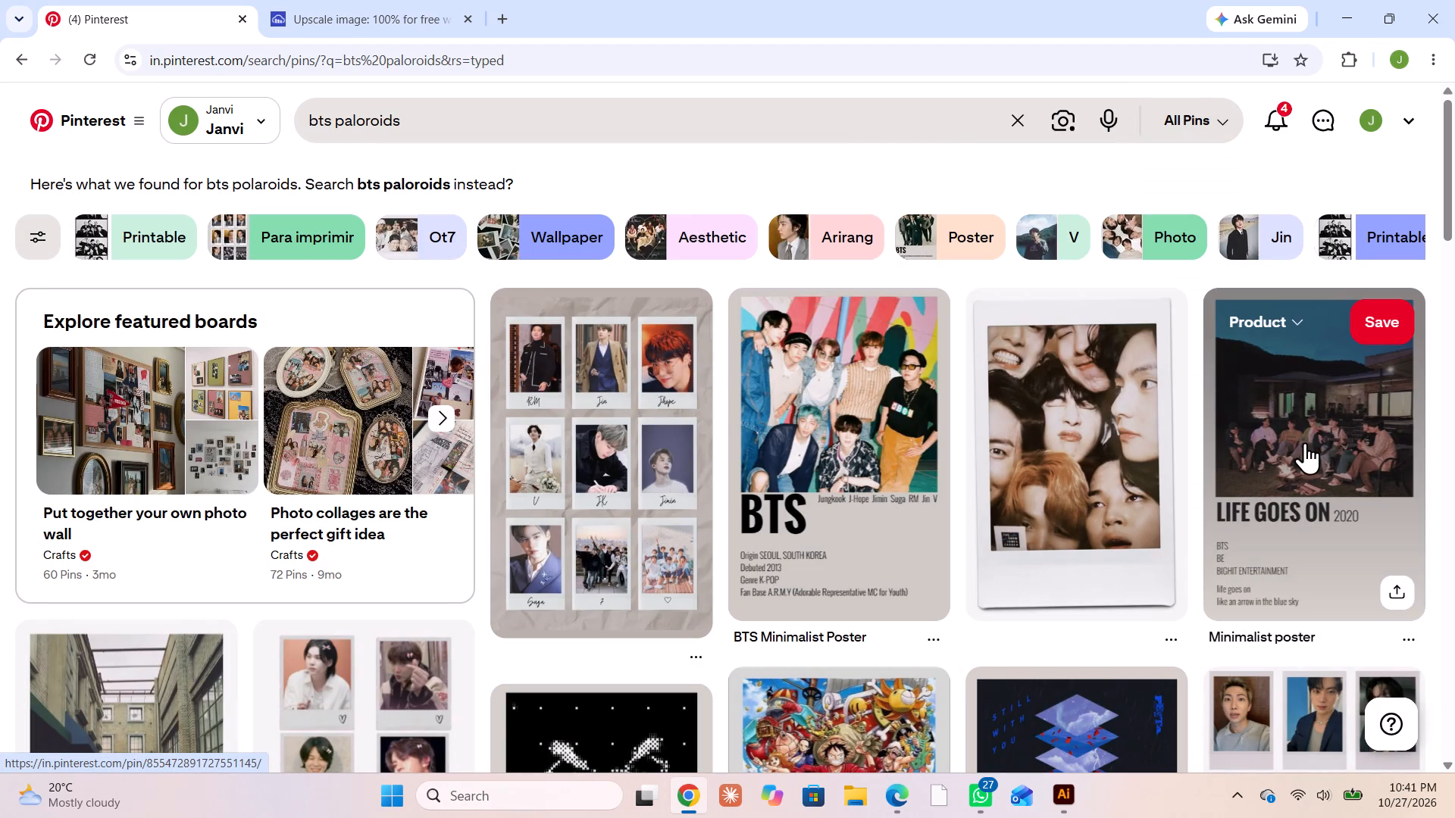
Copy the BTS "Life Goes On 2020" minimalist poster from the Pinterest results and paste it onto the Illustrator pasteboard.
left_click(1304, 442)
right_click(200, 378)
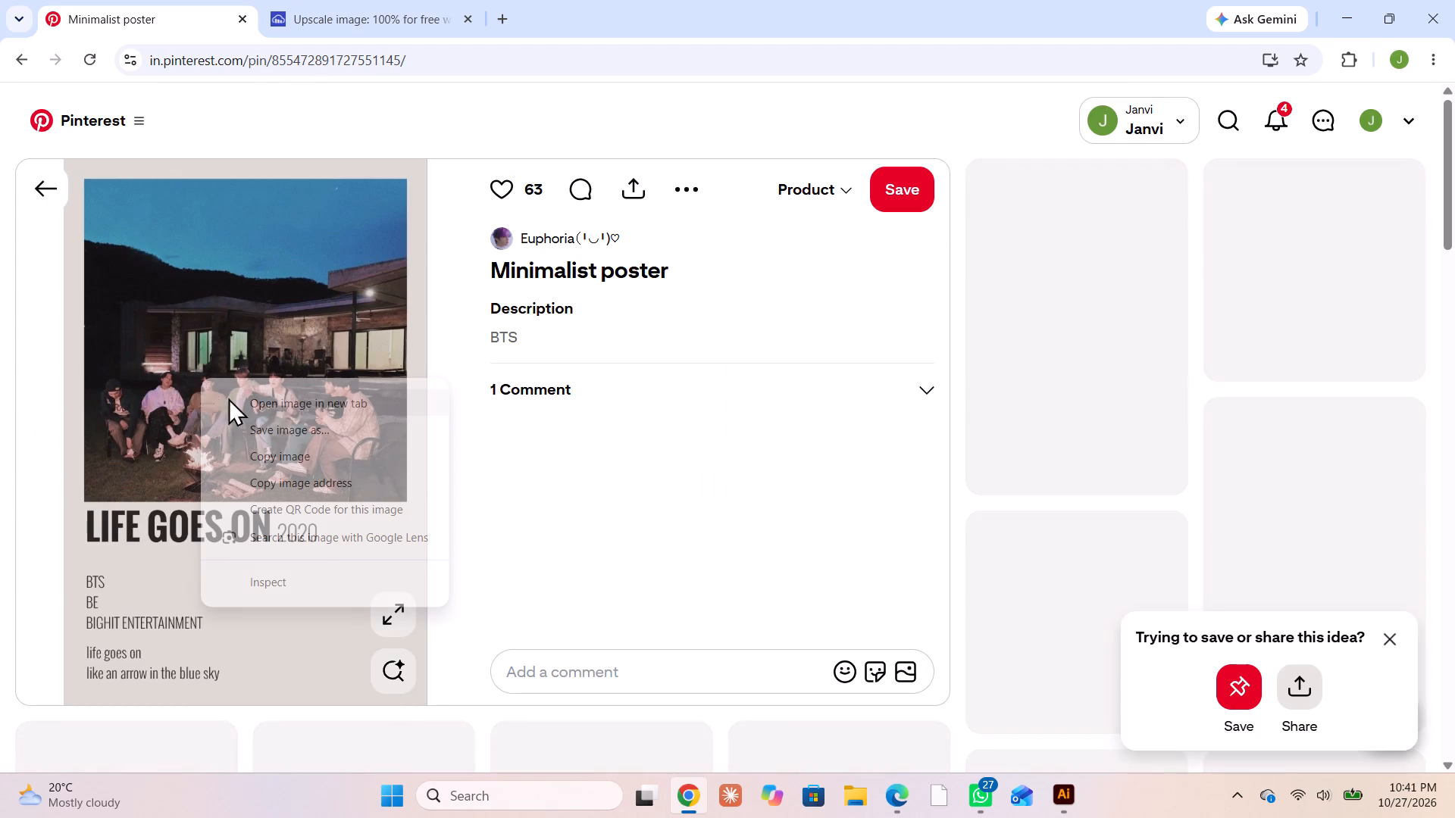
left_click(282, 452)
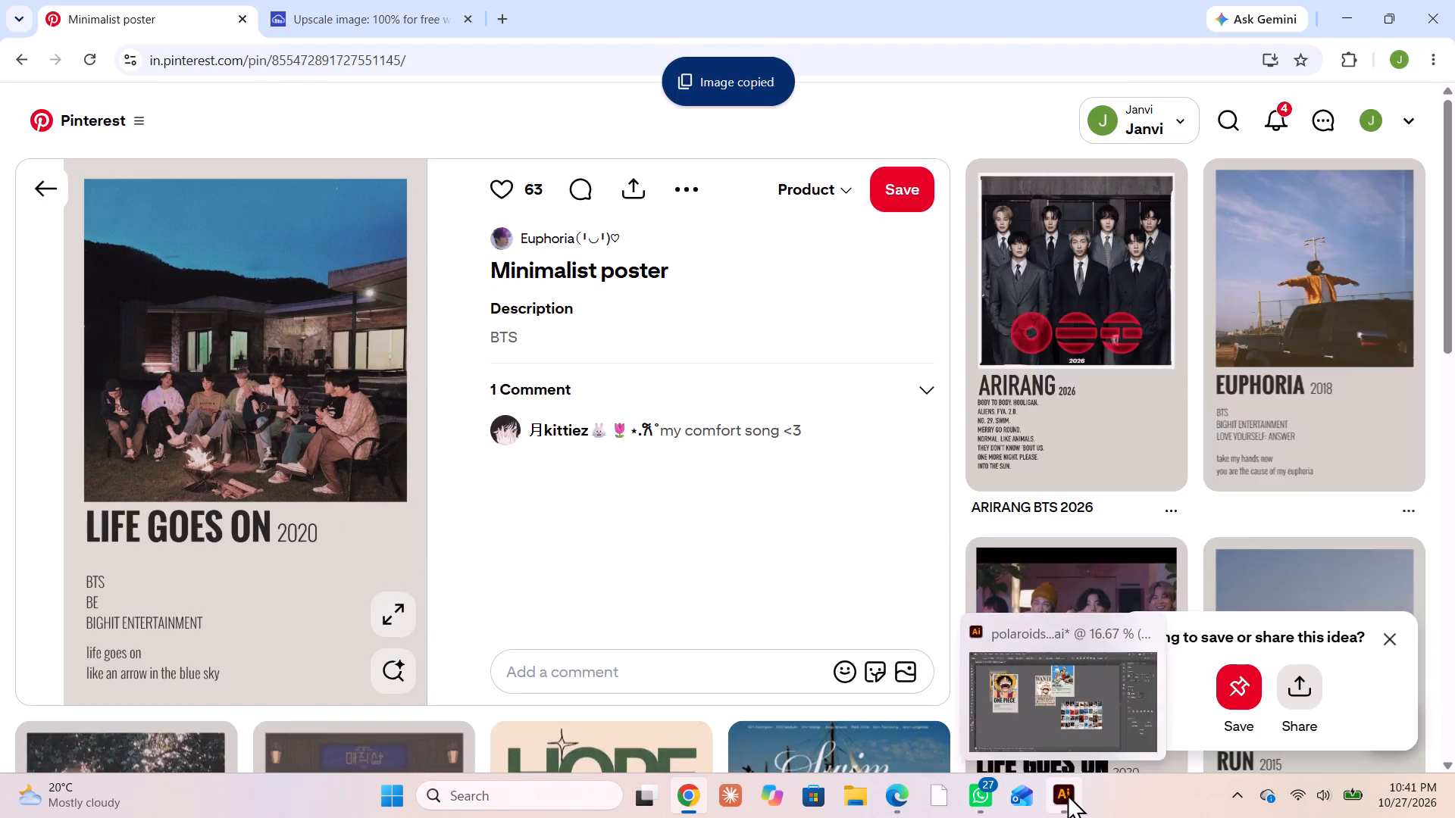
left_click(1067, 794)
left_click(487, 572)
key("ctrl+v")
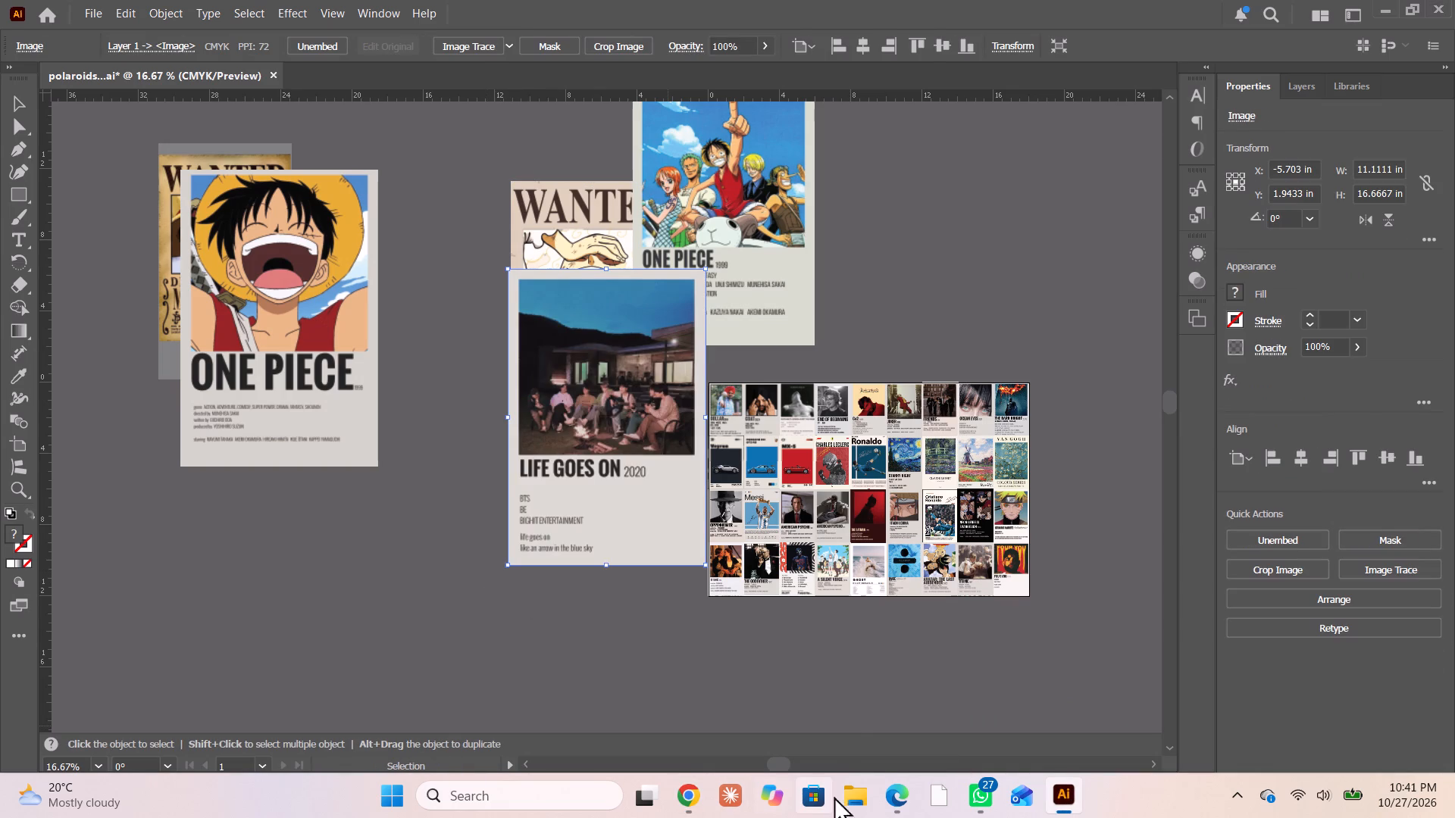
Return to Pinterest, open the related "Winter Bear 2019" poster of V beside a tree, and copy its image.
left_click(690, 798)
scroll(796, 570, "down", 2)
scroll(796, 570, "up", 2)
scroll(796, 570, "down", 4)
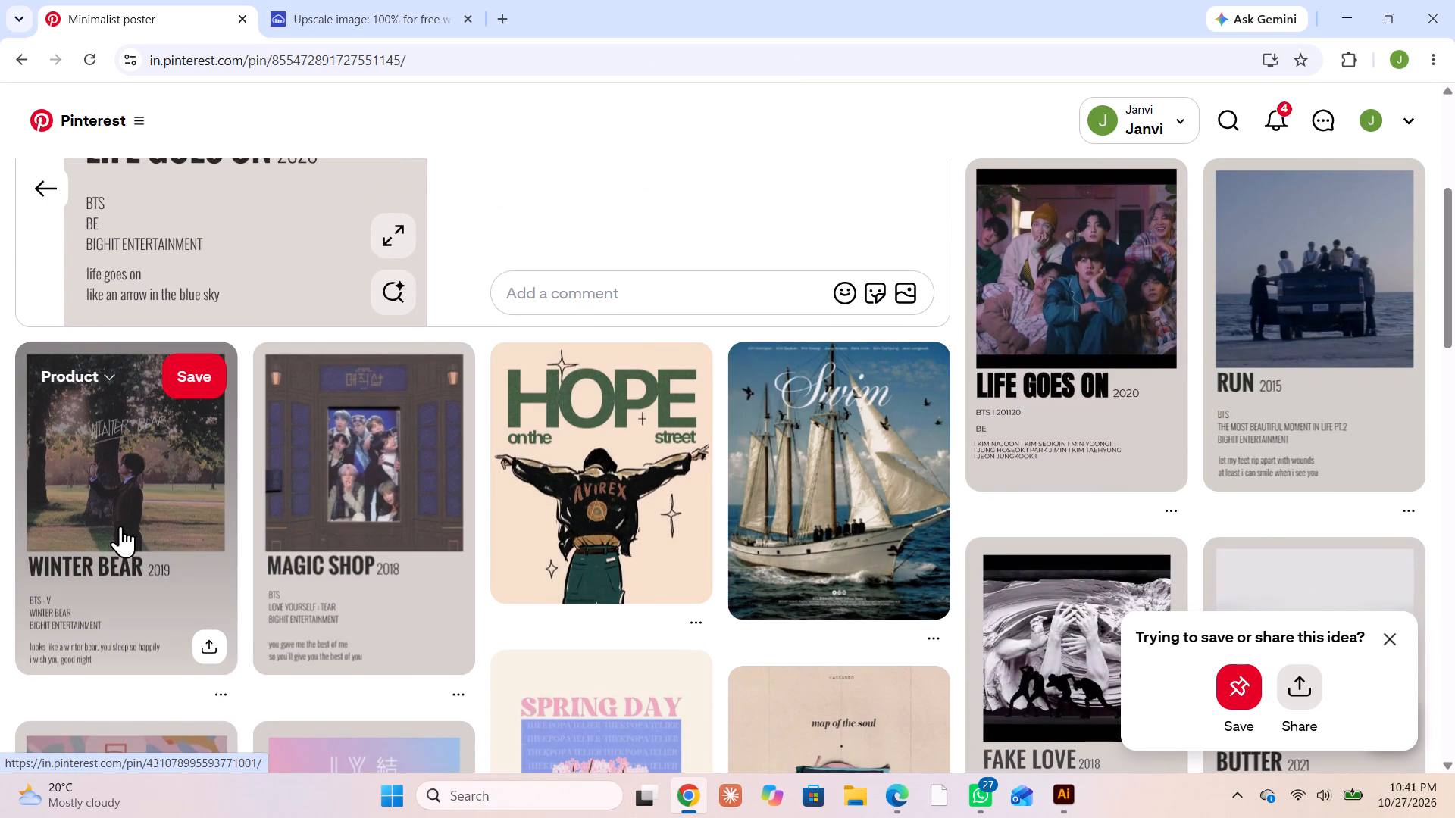
left_click(119, 501)
right_click(281, 374)
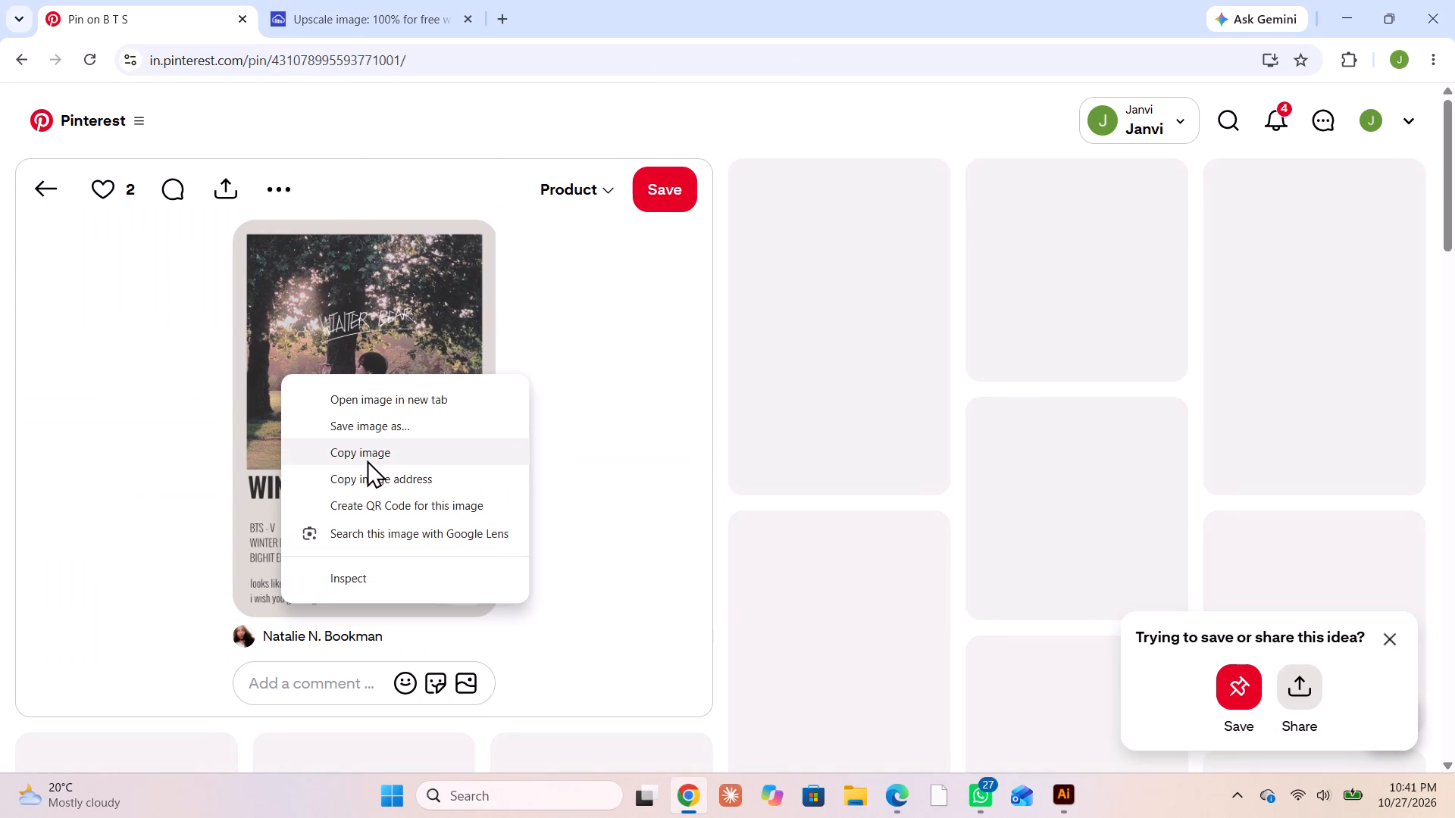
left_click(367, 458)
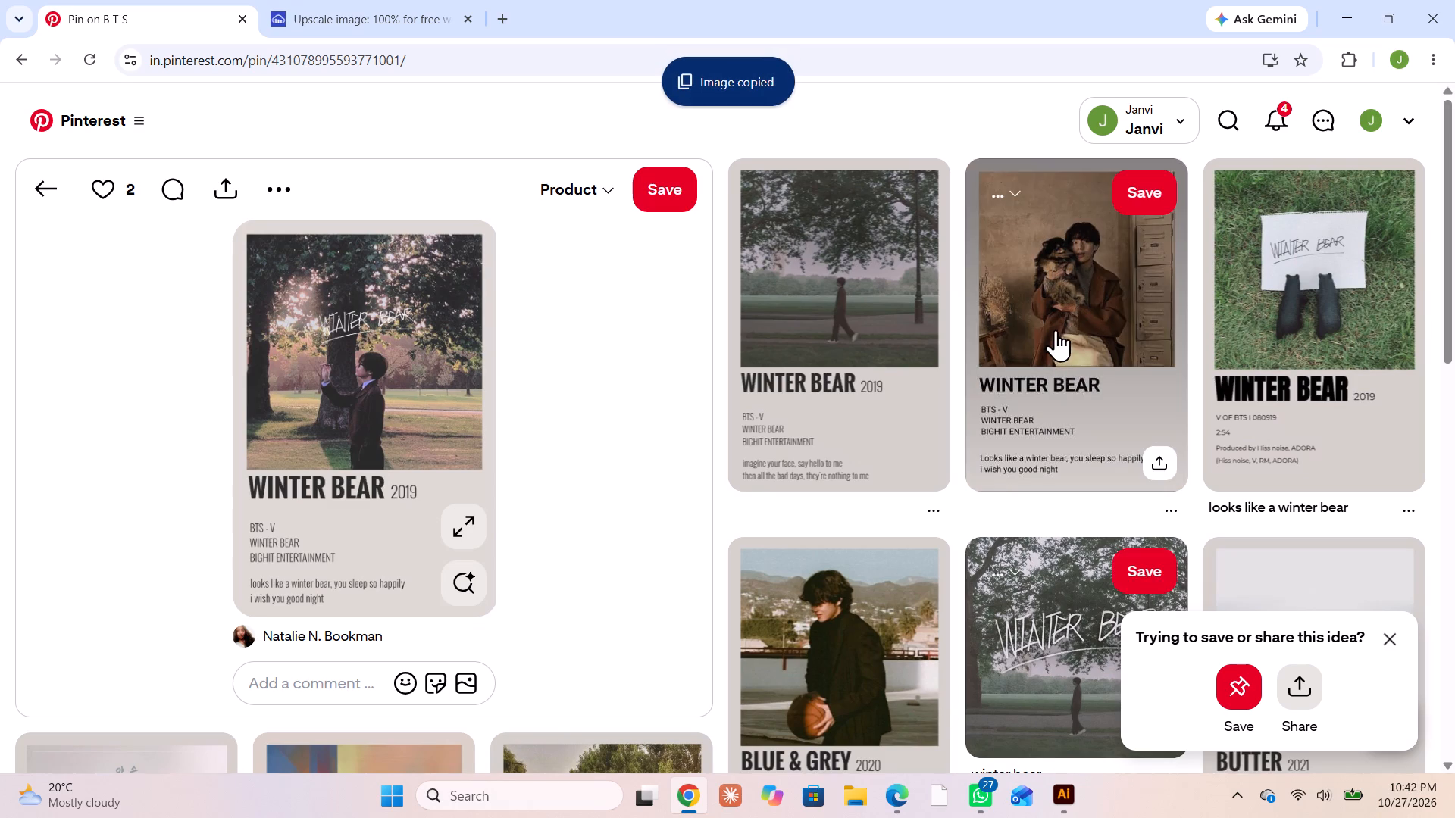
Copy the related "Winter Bear" poster of V holding a dog, paste it into Illustrator, and move it between the laughing Luffy and Life Goes On posters.
left_click(1056, 328)
right_click_drag(341, 465, 343, 457)
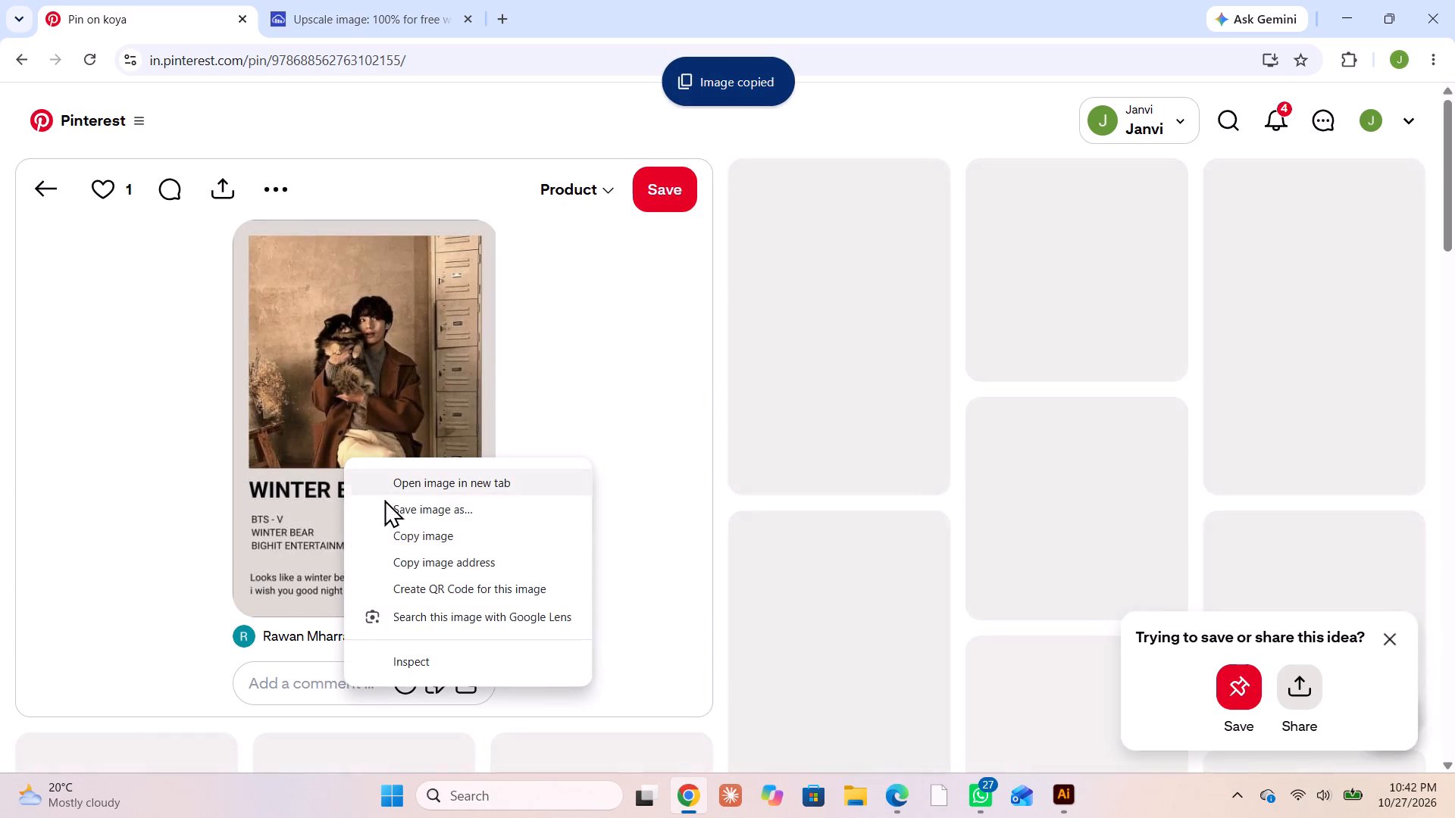
left_click(399, 530)
left_click(1054, 799)
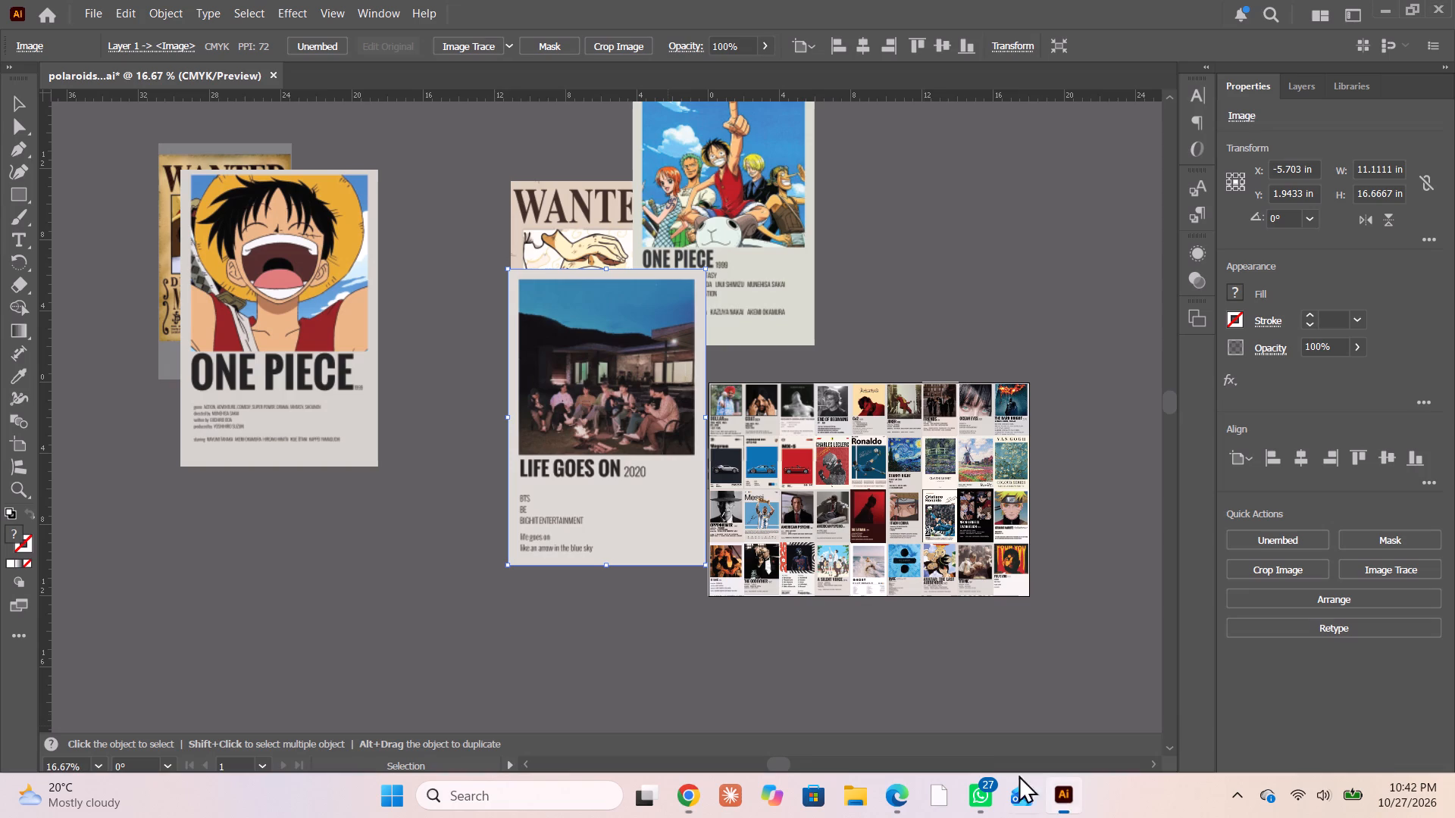
left_click(401, 577)
key("ctrl+v")
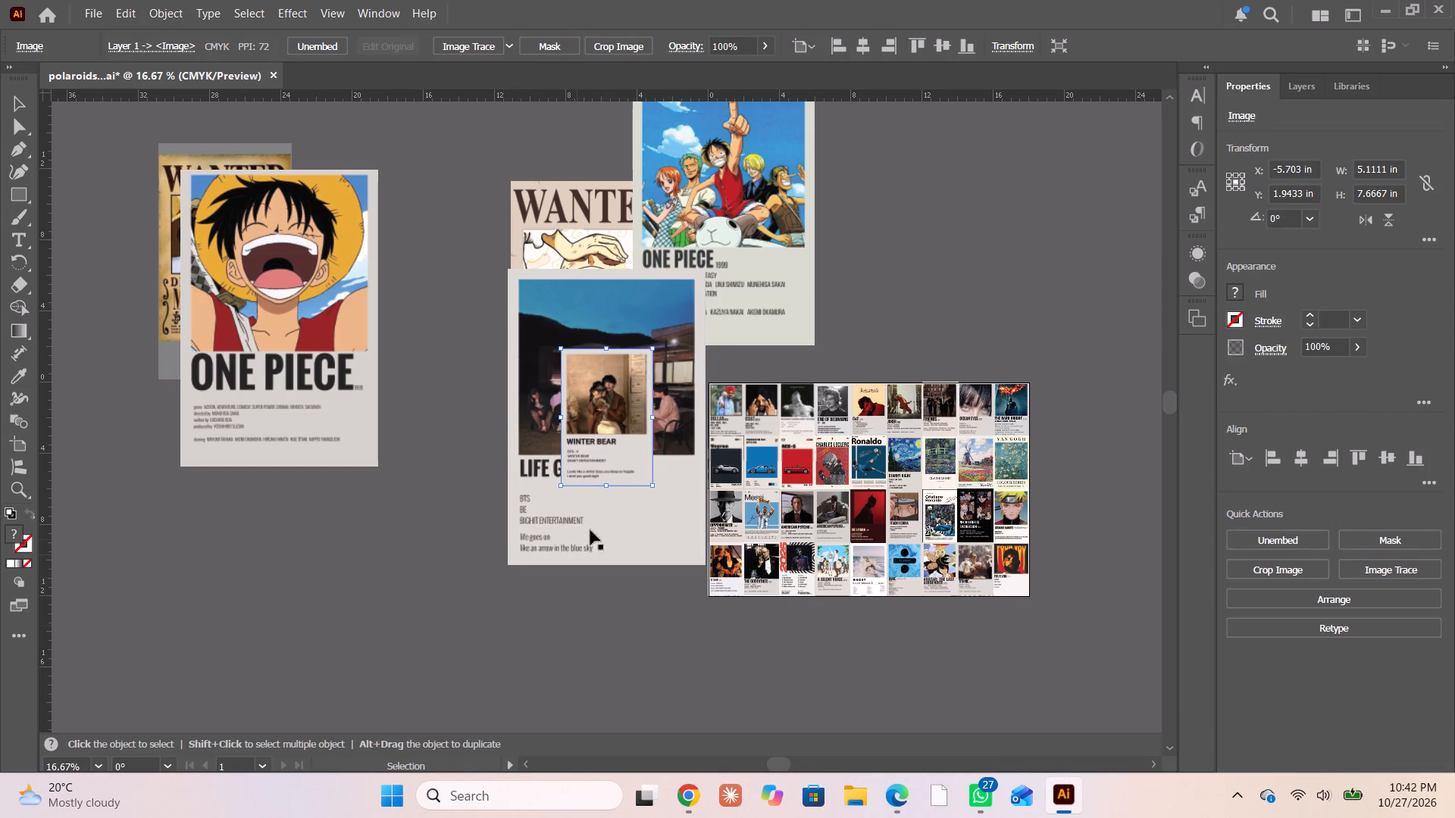
left_click_drag(604, 443, 424, 504)
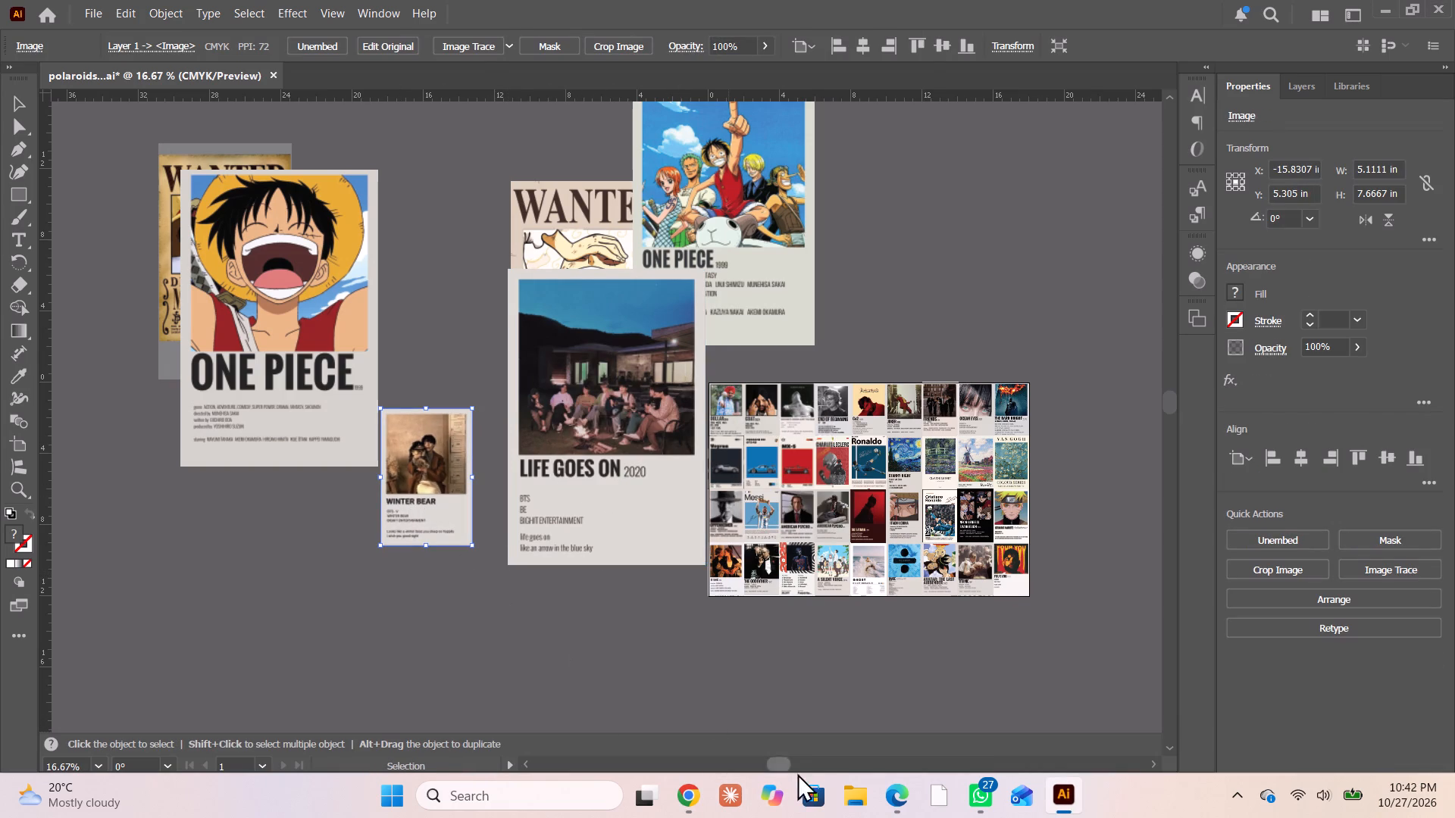
On Pinterest, open the V Poster and its related Jungkook Poster, copy the Jungkook image, and paste it into the Illustrator document.
left_click(687, 721)
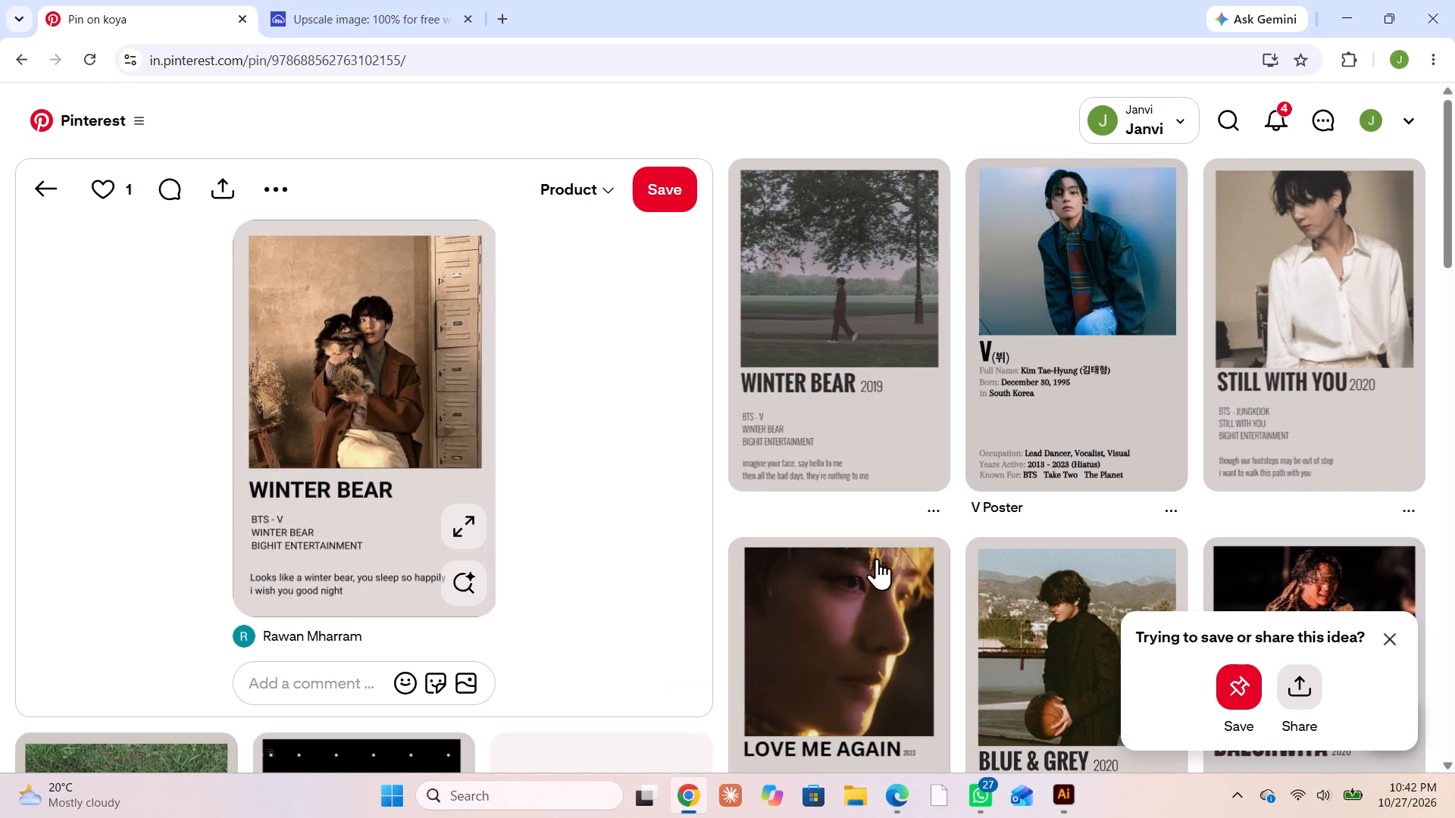
left_click(1090, 285)
right_click(243, 405)
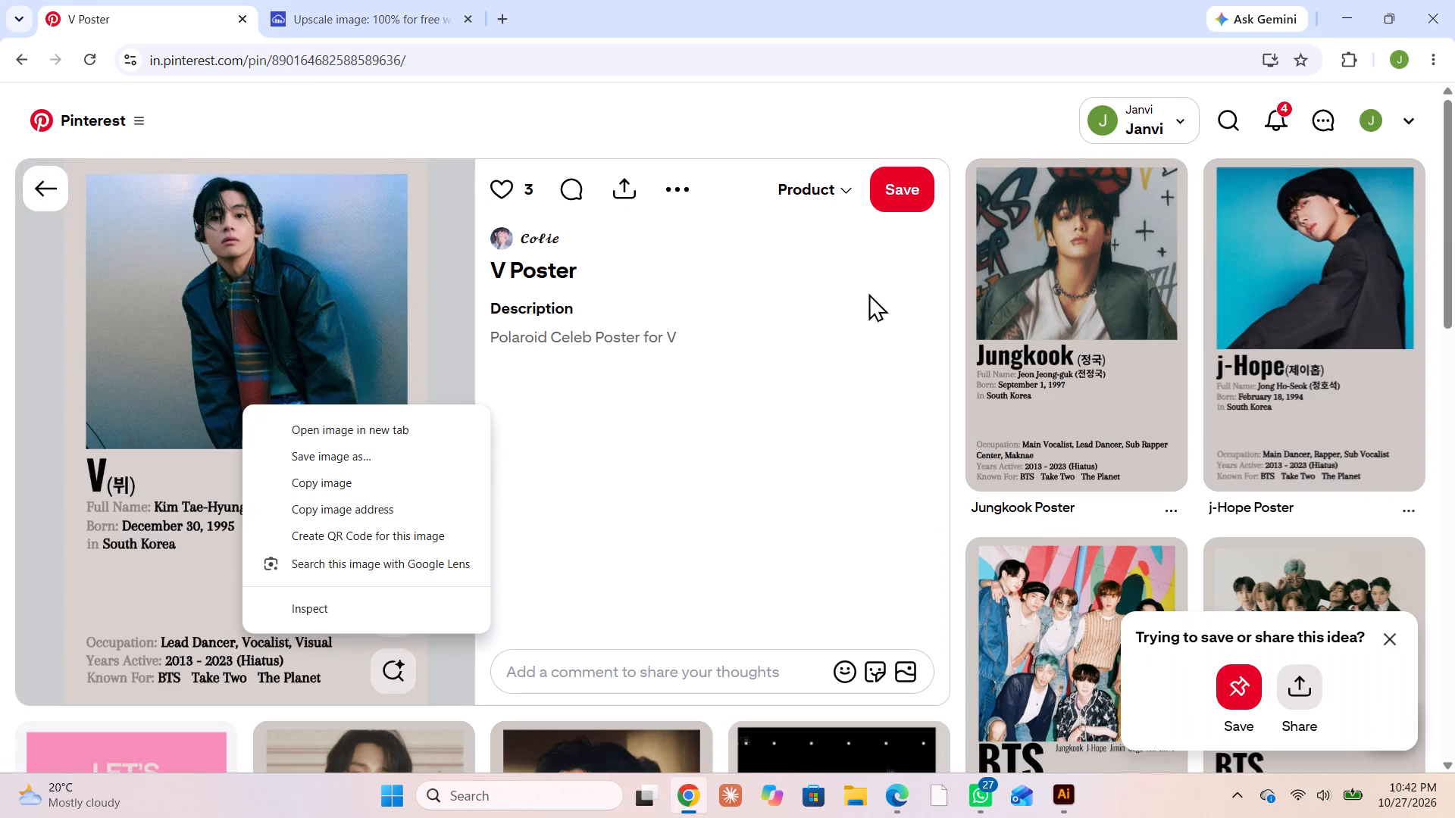
left_click(1065, 281)
right_click(225, 367)
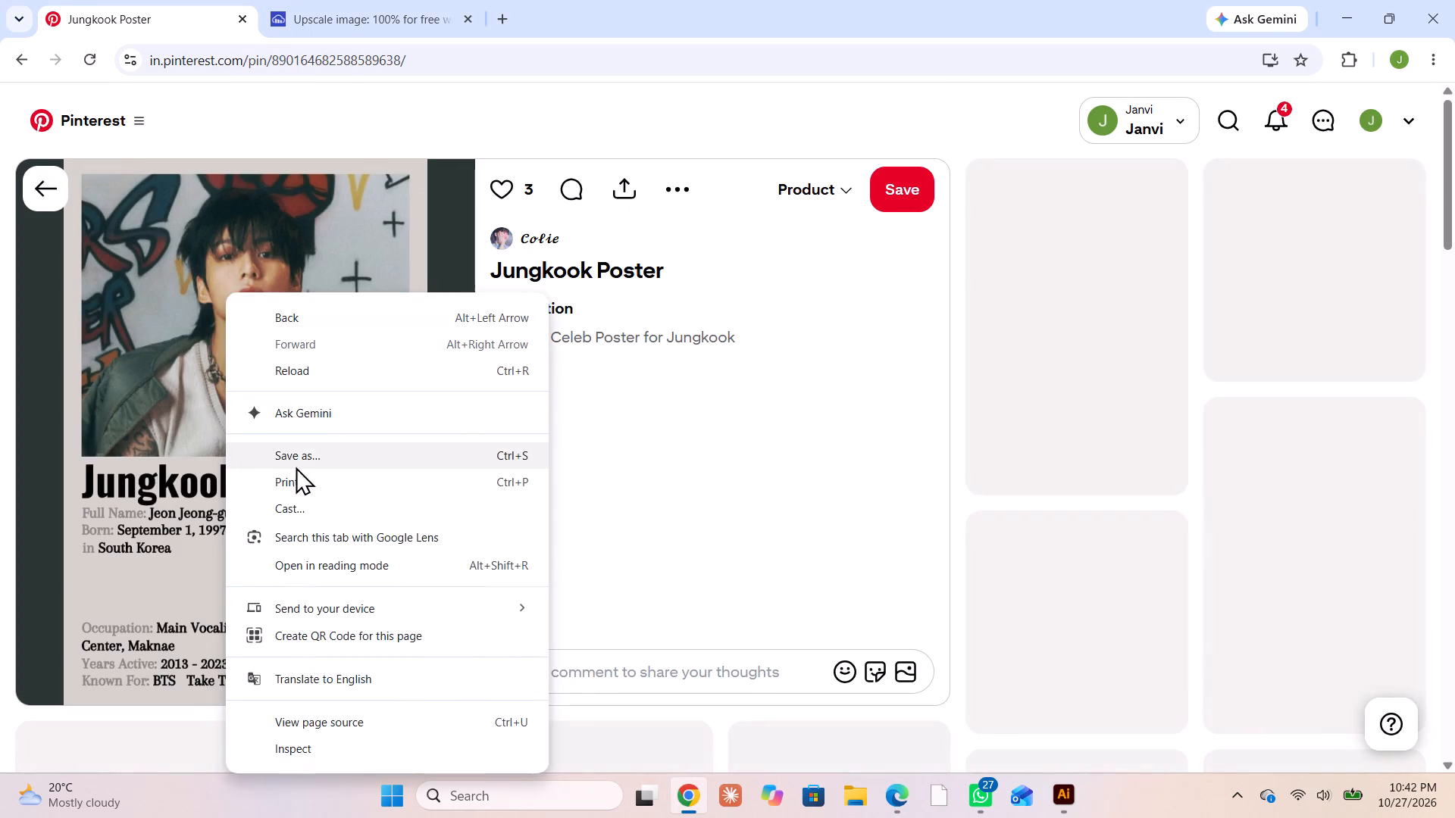
right_click(118, 373)
left_click(206, 455)
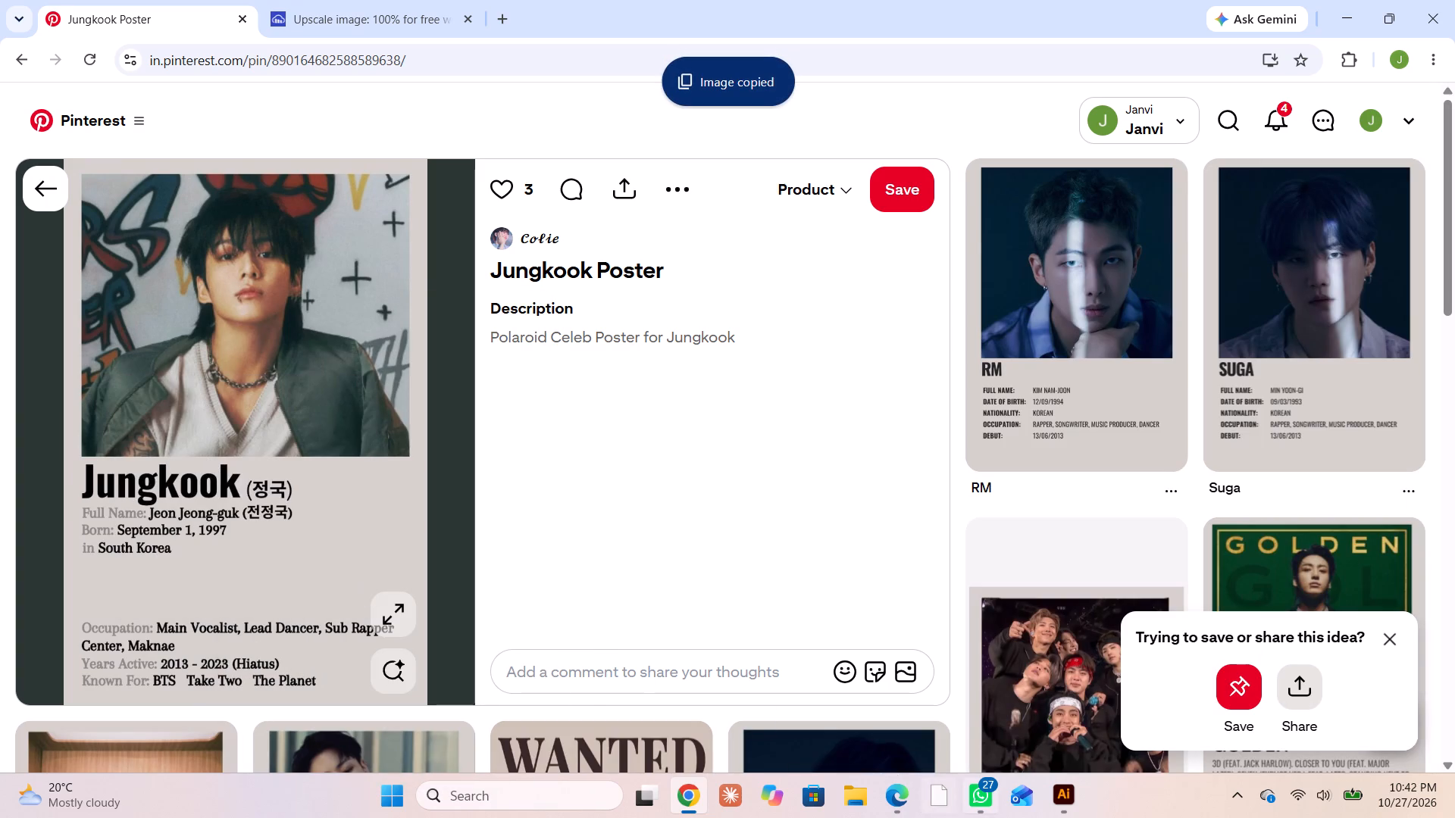
left_click(1064, 796)
left_click(414, 523)
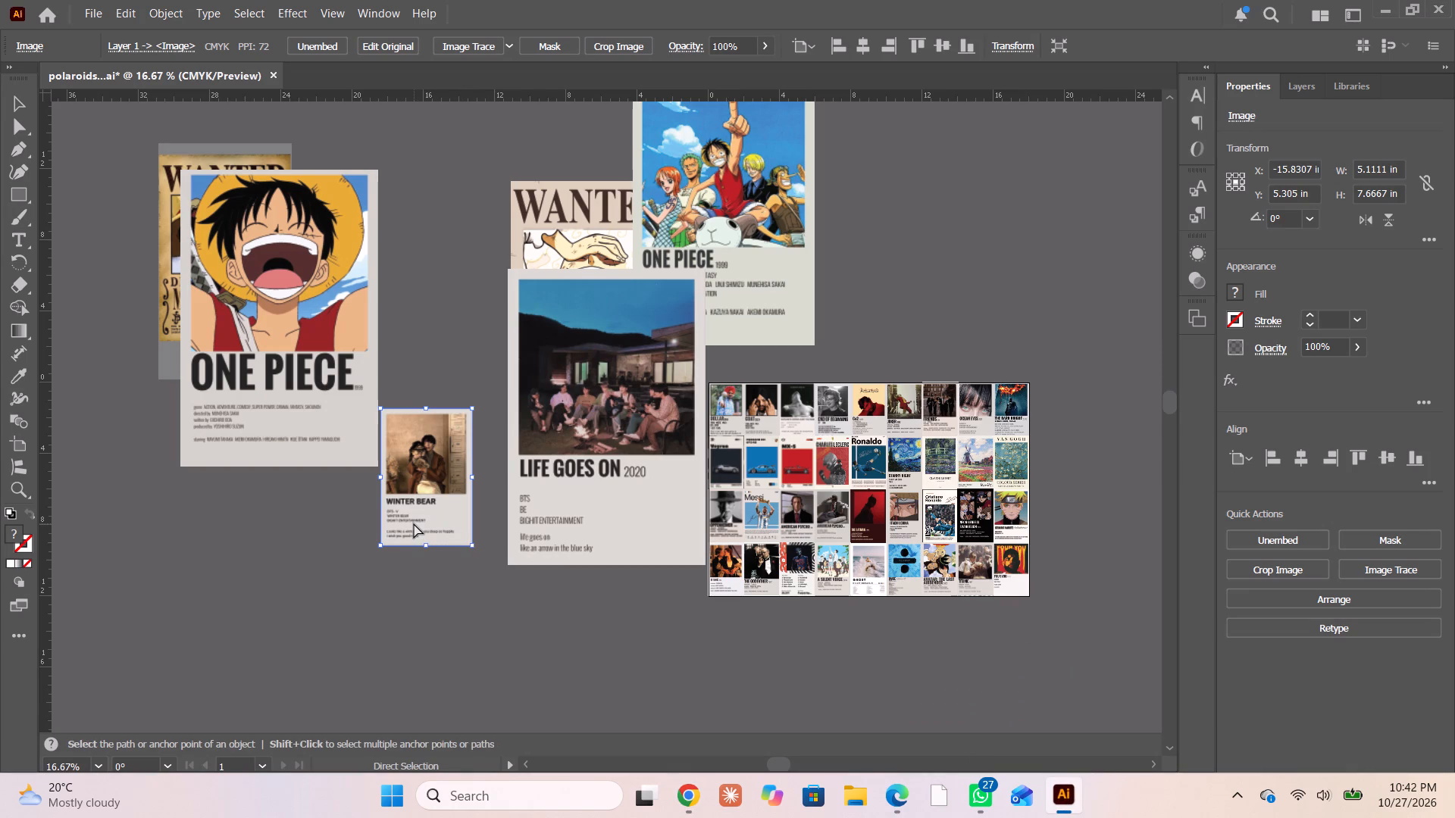
key("ctrl+v")
Copy the related Suga minimalist poster from Pinterest and paste it into the Illustrator document.
left_click(687, 791)
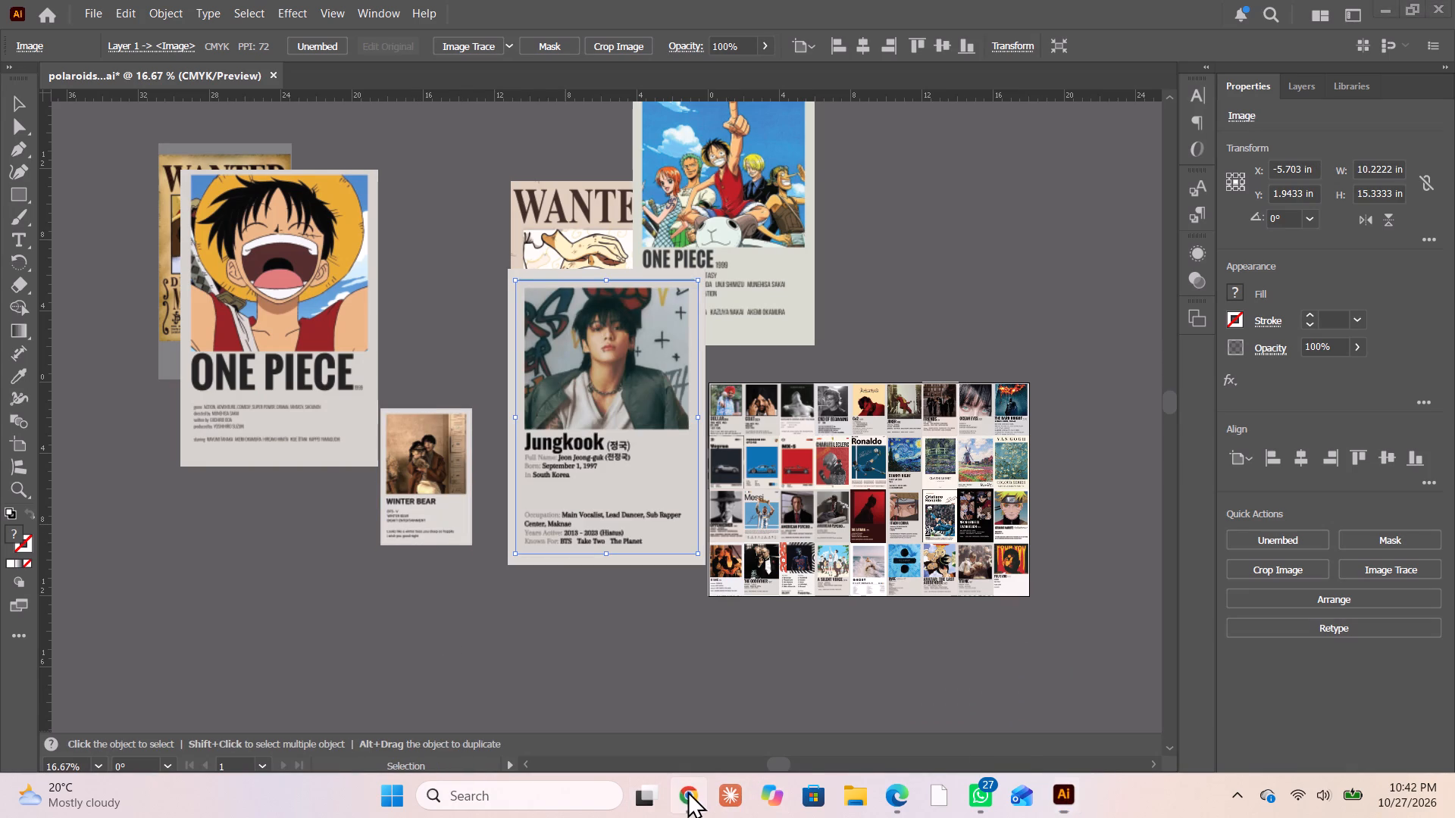
left_click(1286, 295)
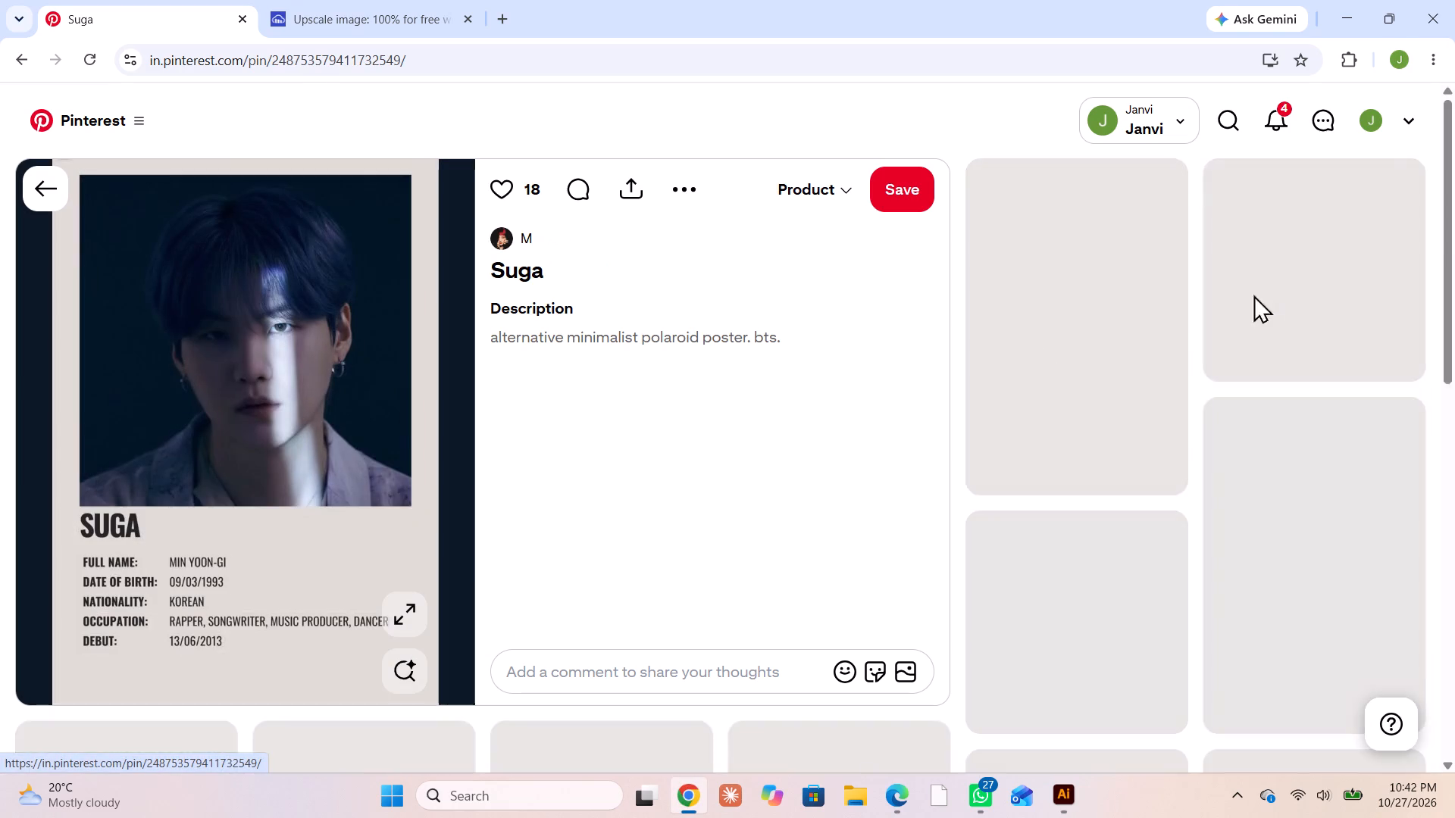
right_click(214, 419)
left_click(280, 498)
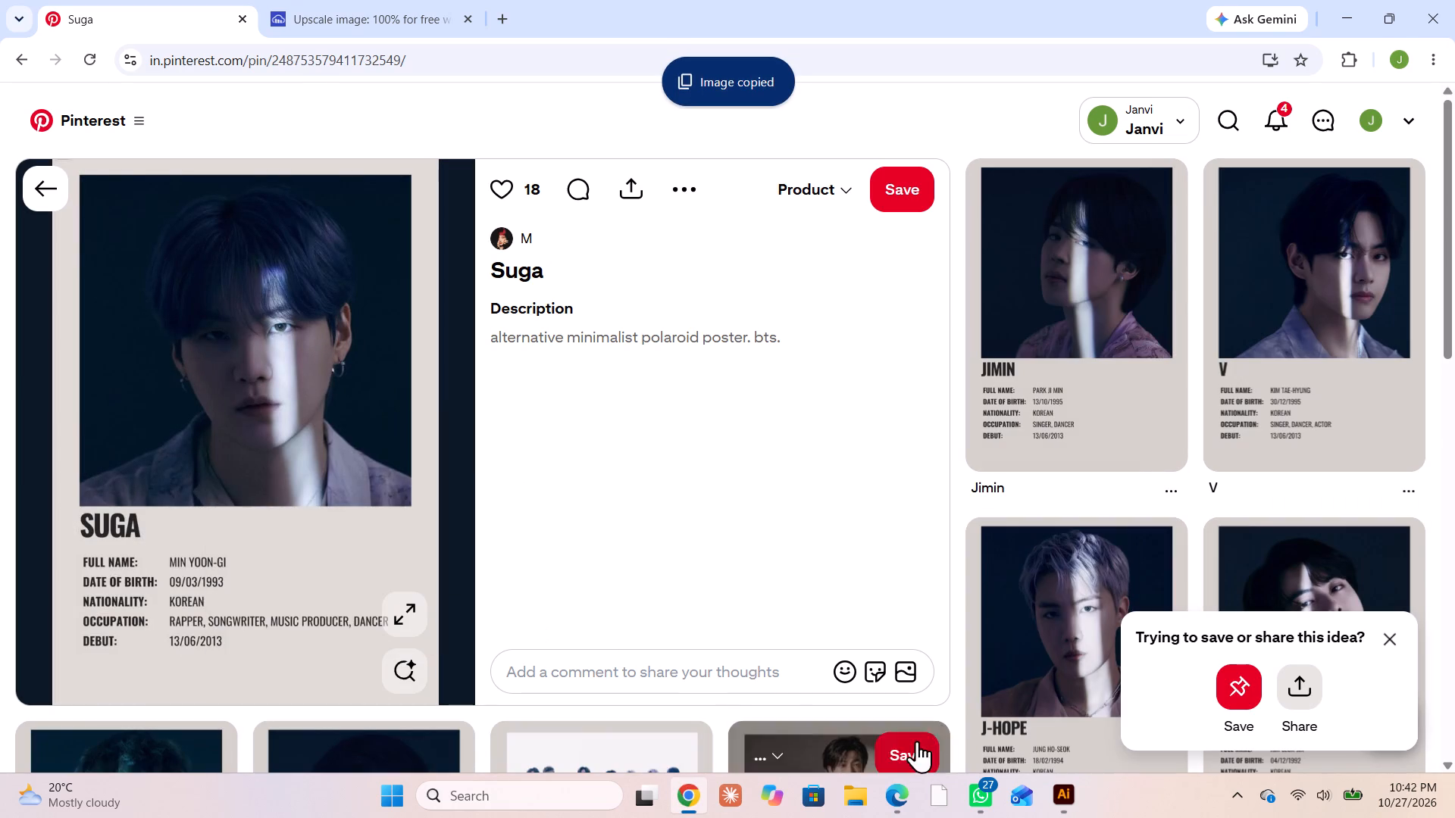
left_click(1065, 798)
left_click(389, 350)
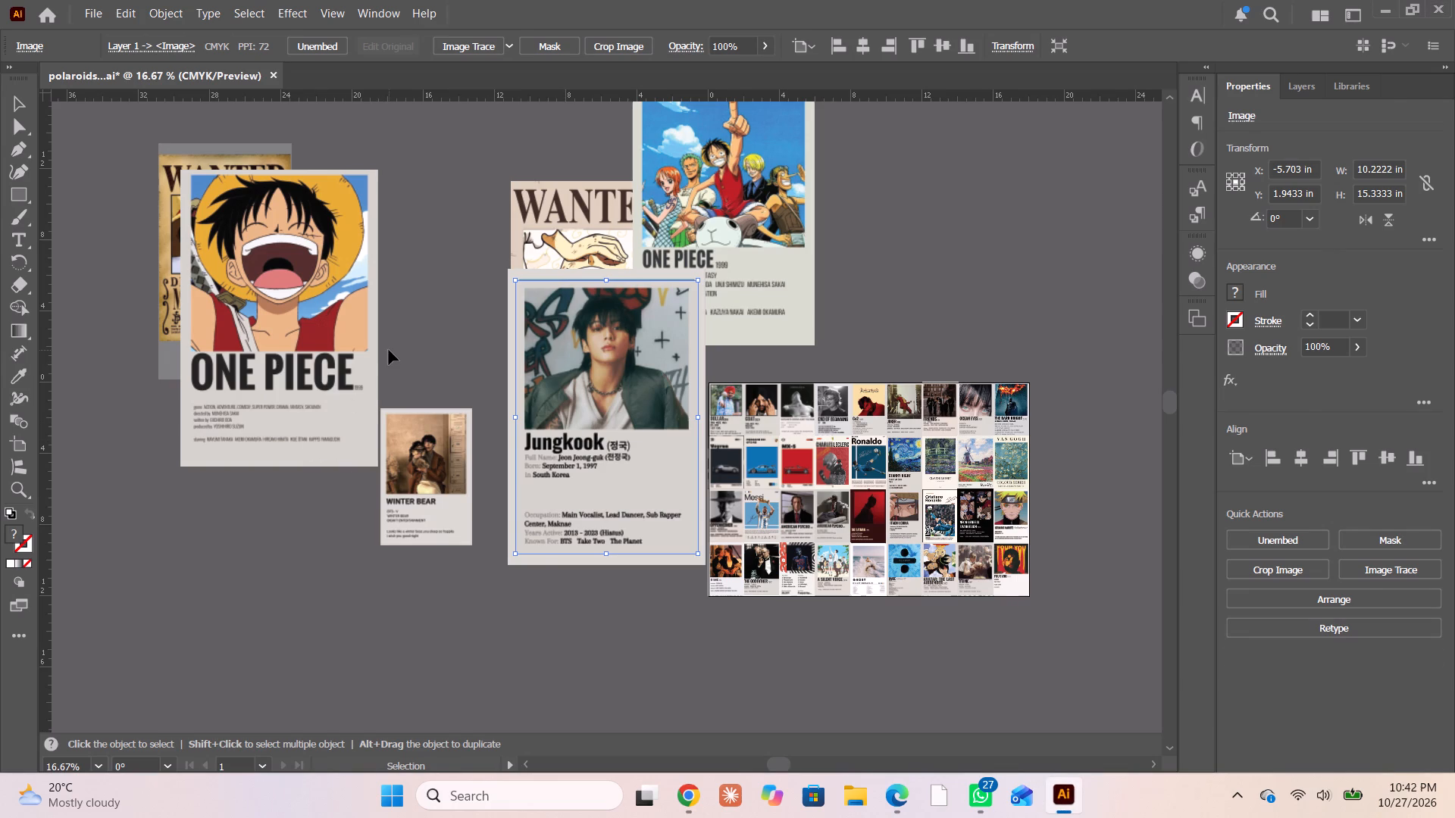
key("ctrl+v")
Spread out the stacked BTS posters: Suga over the laughing Luffy poster's lower edge, Jungkook over Winter Bear, and Life Goes On lower beside the sheet.
left_click_drag(643, 427, 368, 499)
left_click_drag(587, 414, 404, 518)
left_click_drag(606, 397, 608, 488)
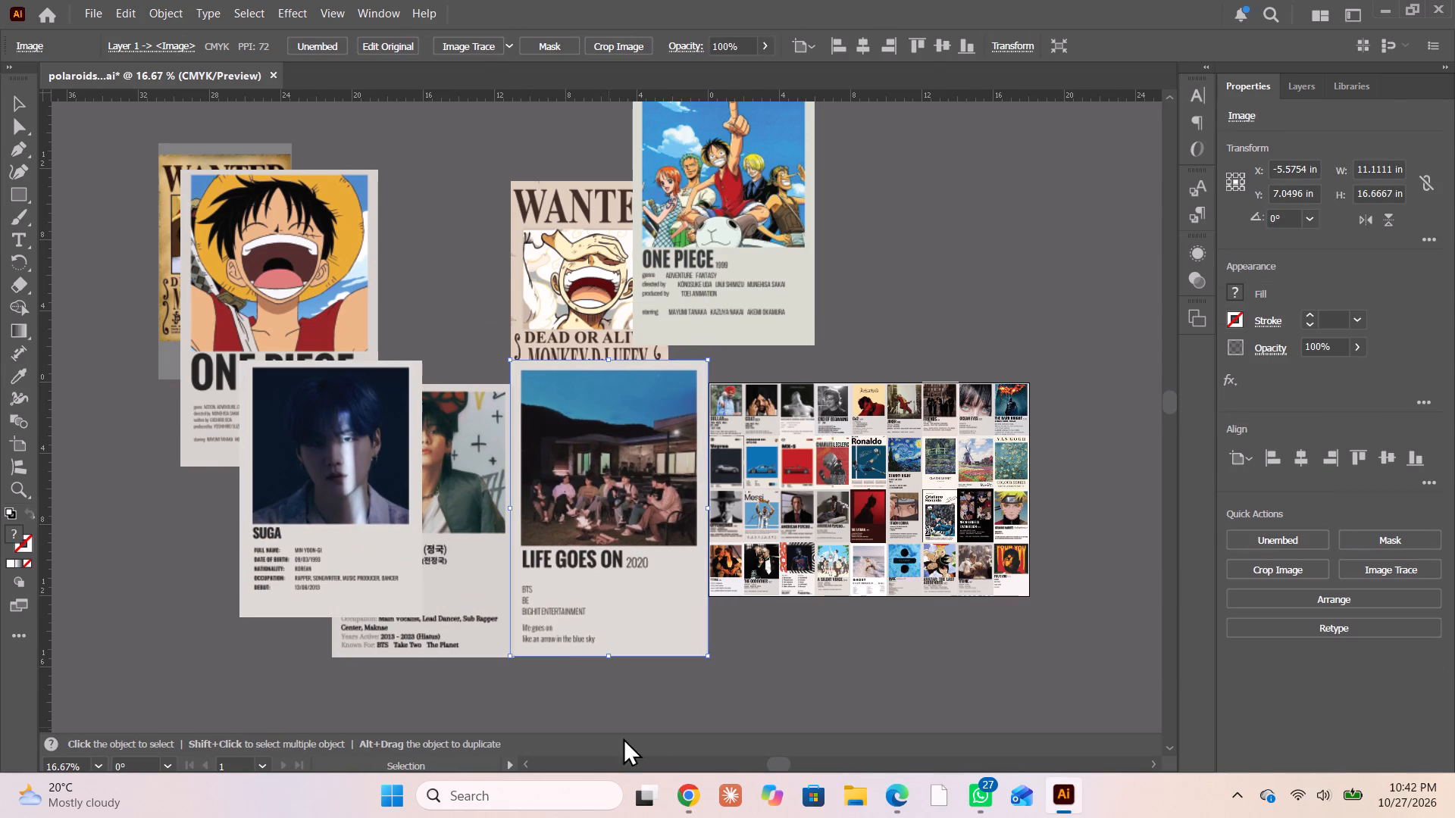
Switch to Pinterest in Chrome and search for "karan aujla polaroids".
left_click(698, 804)
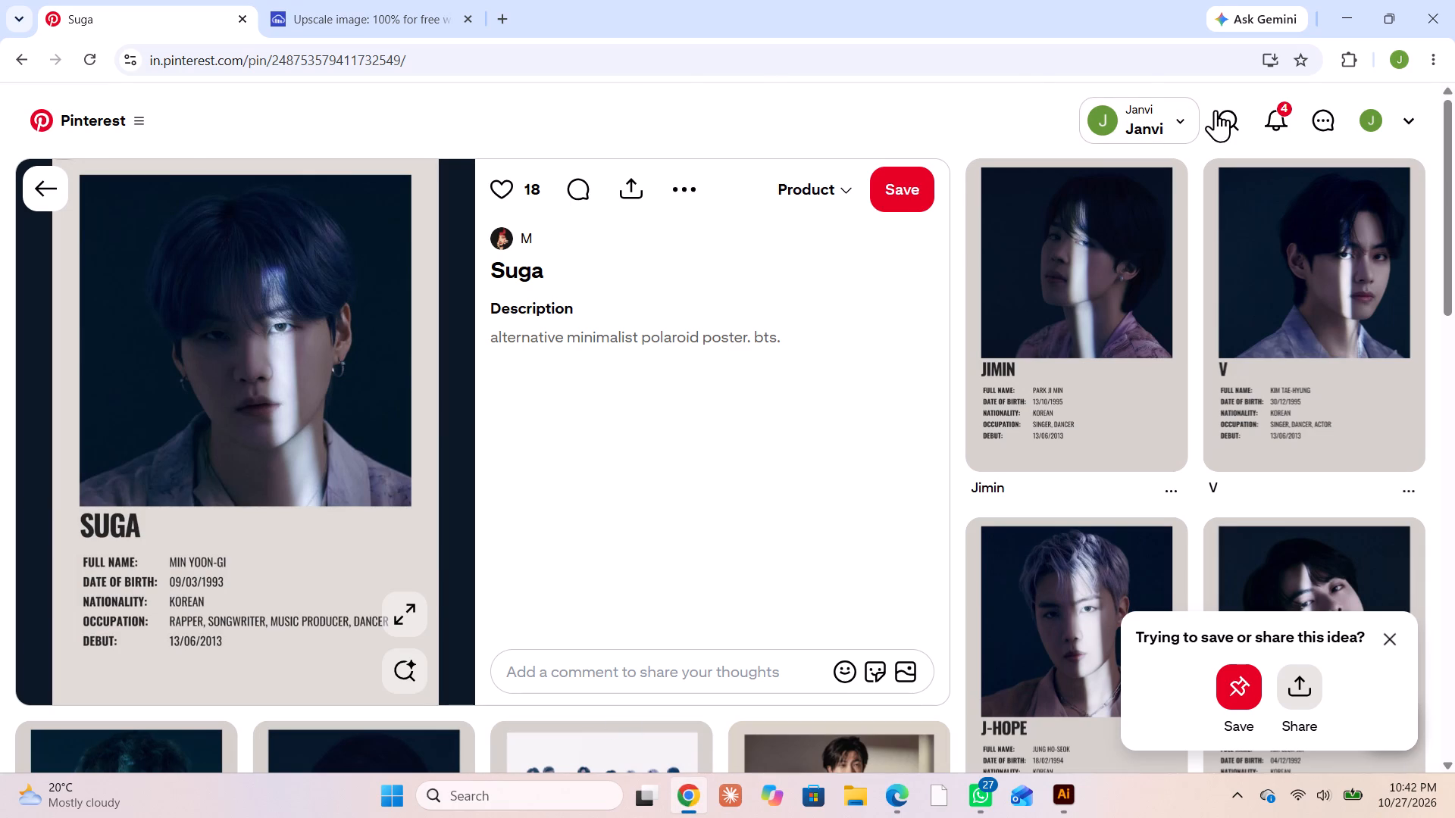
left_click(1216, 110)
left_click(530, 124)
type("karan aujla polaroids")
key("Return")
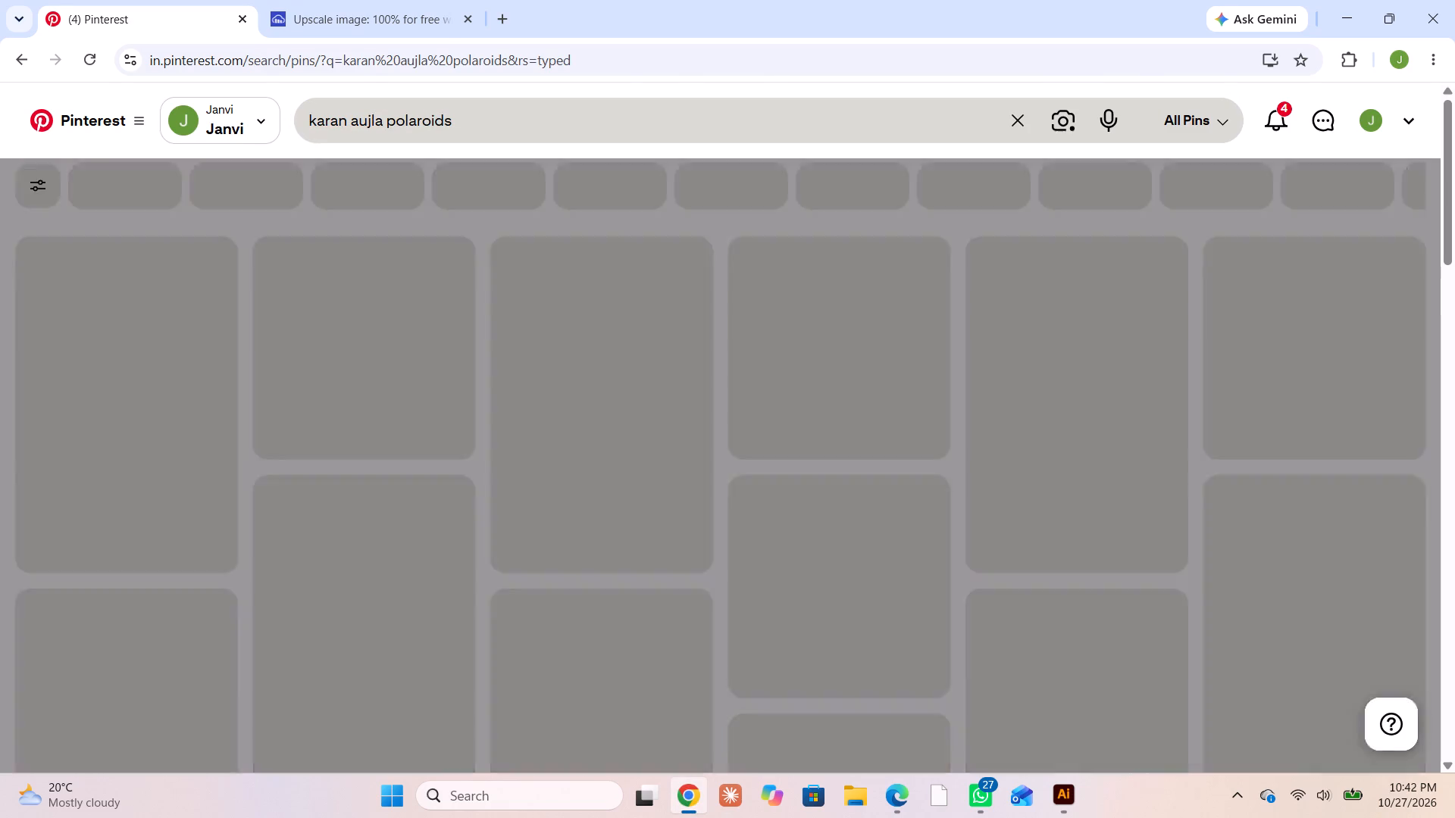
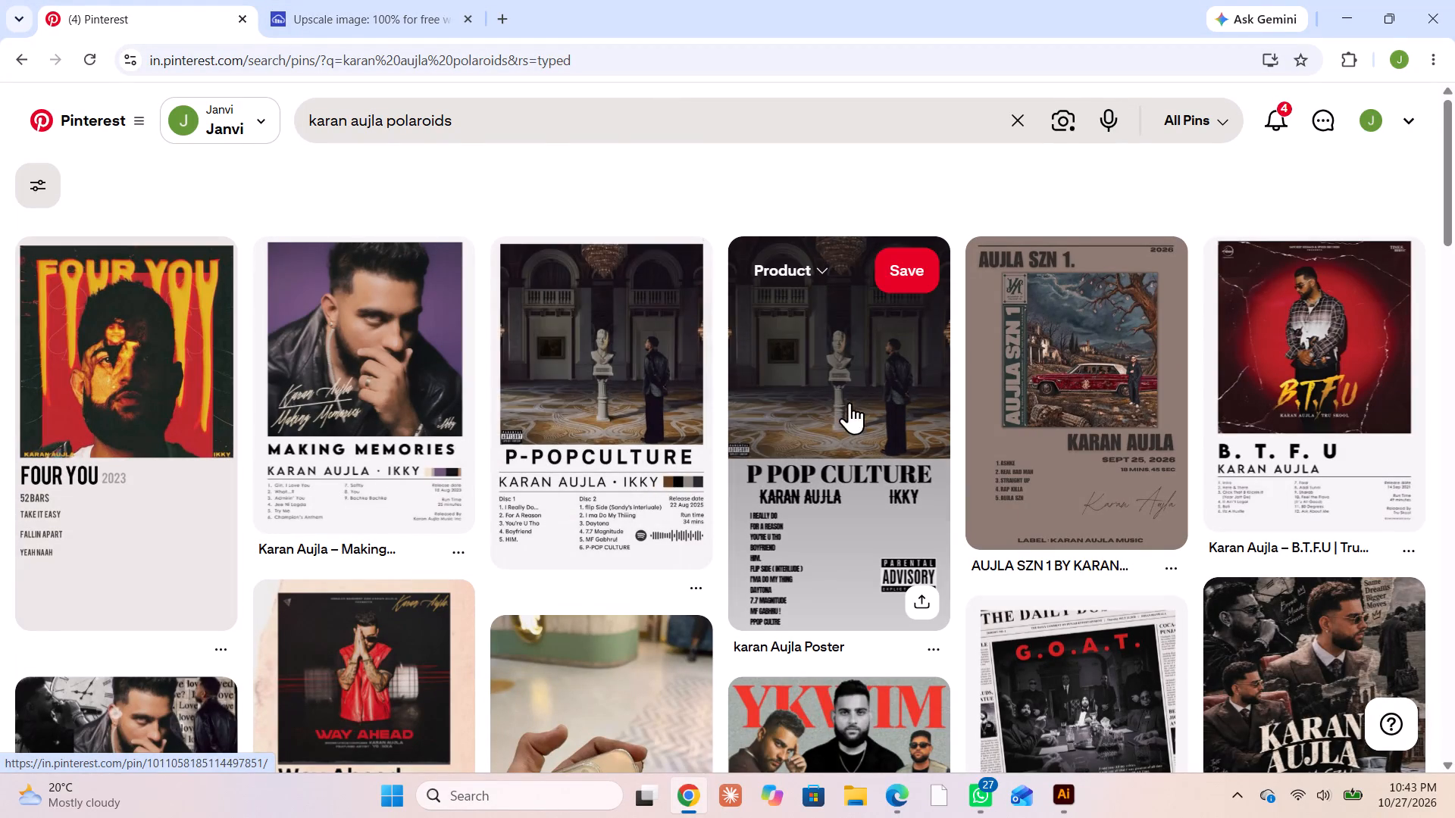
Open the P-POPCULTURE Karan Aujla poster pin, copy its image, and paste it into the Illustrator document.
left_click(619, 399)
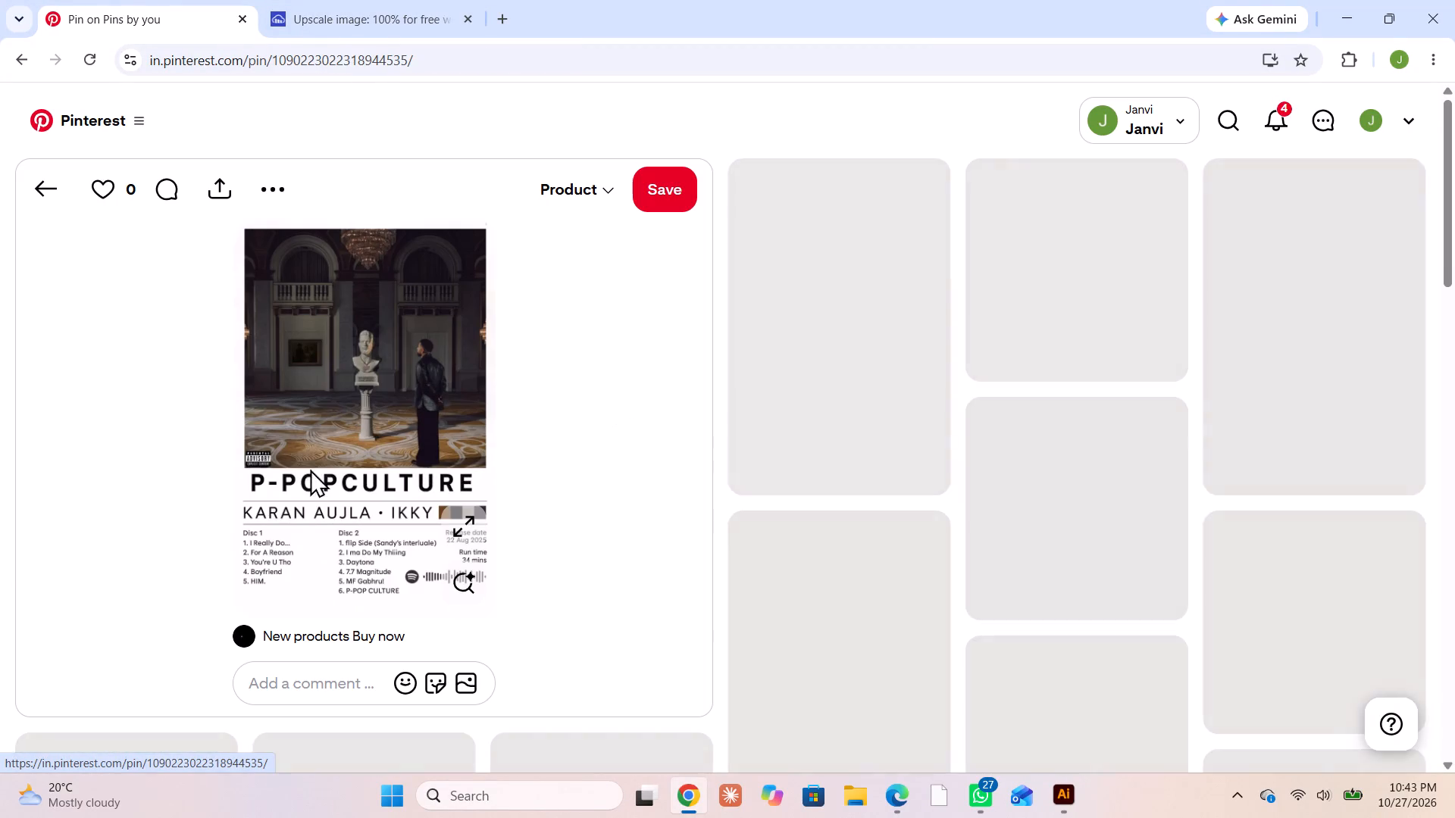
right_click(415, 399)
left_click(471, 475)
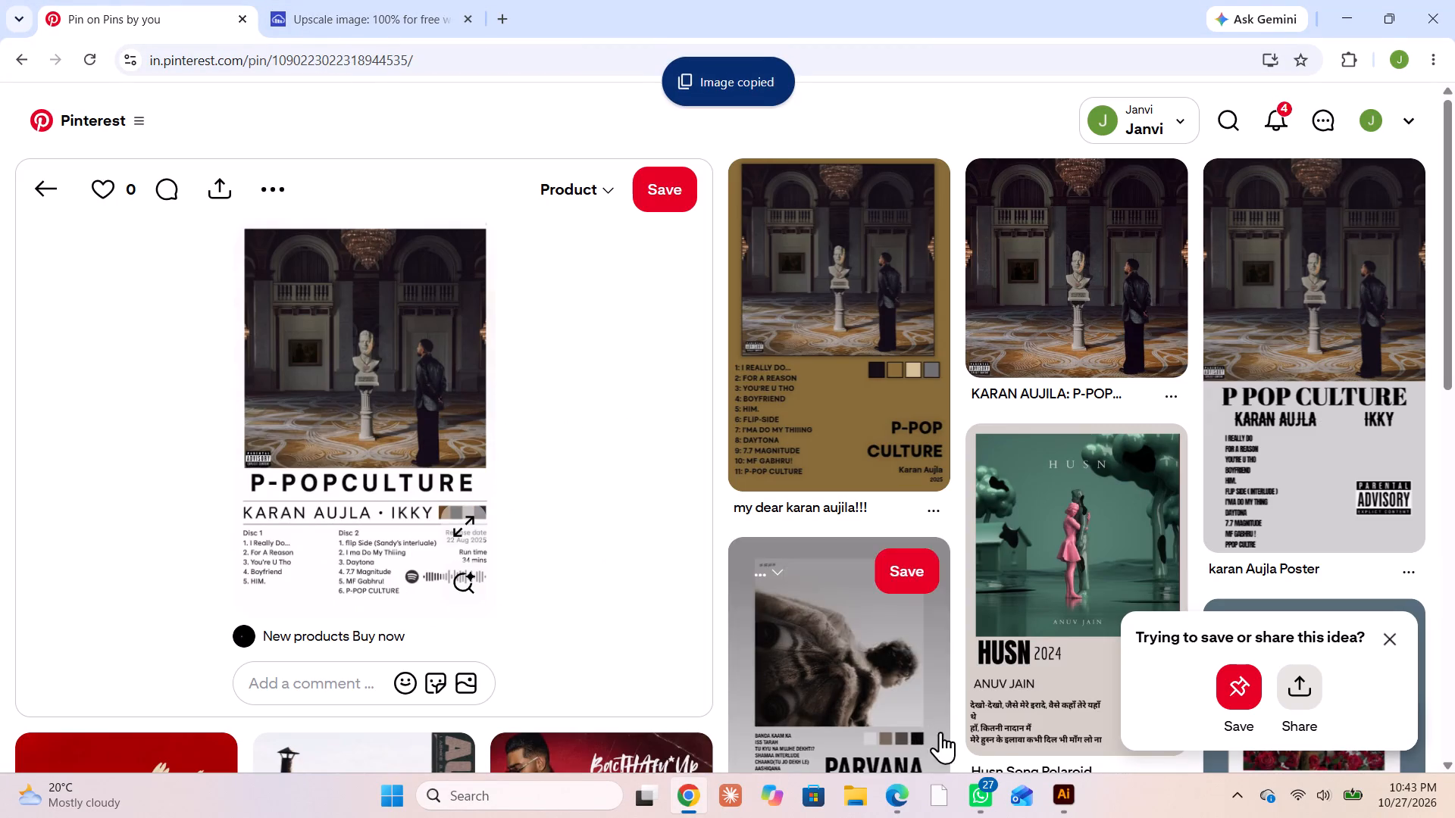
left_click(1049, 791)
left_click(433, 268)
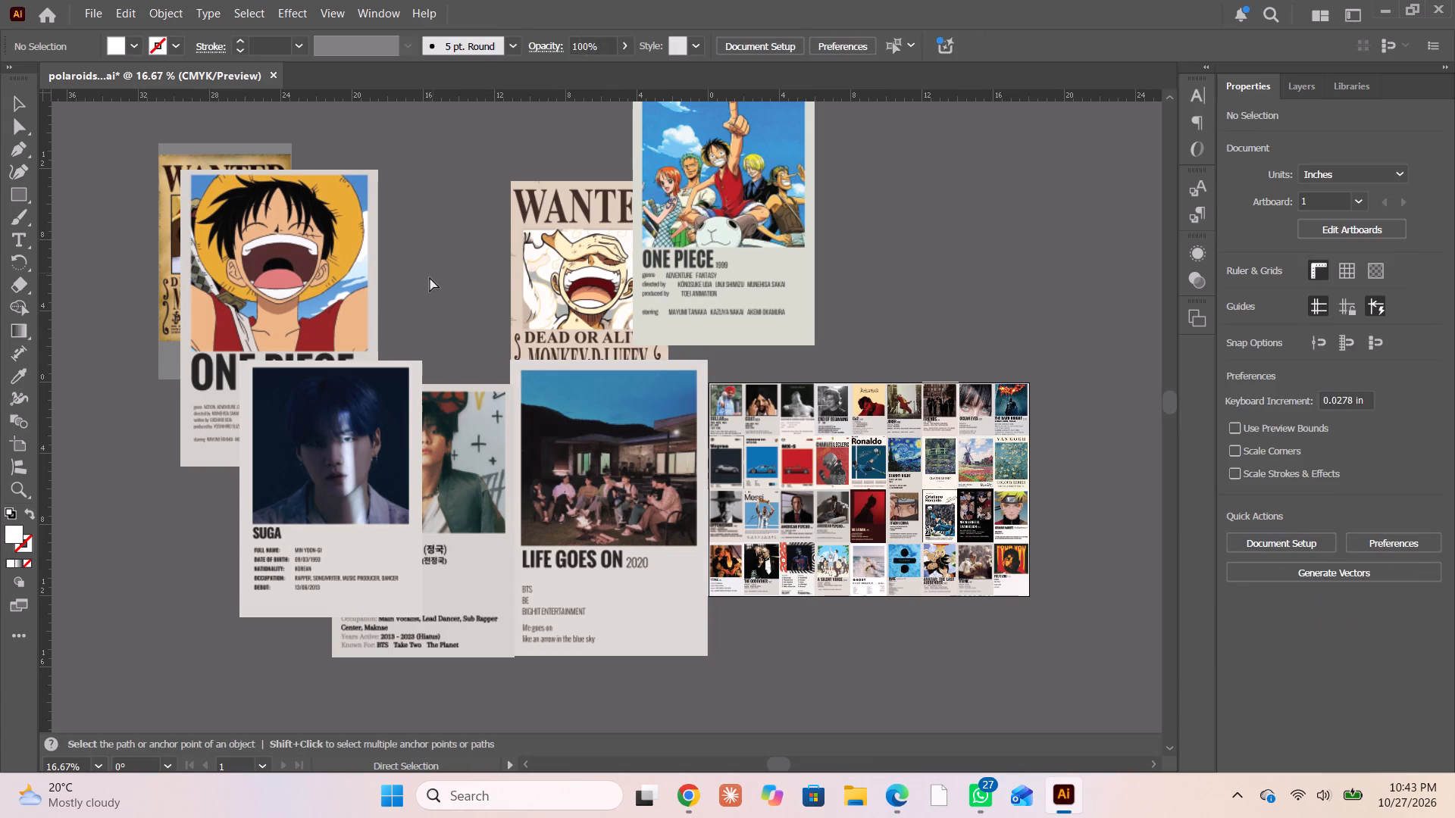
key("ctrl+v")
Move the P-POPCULTURE poster over the laughing Luffy poster's lower part and the Life Goes On poster over the Suga poster.
left_click_drag(571, 423, 236, 417)
left_click_drag(572, 471, 269, 461)
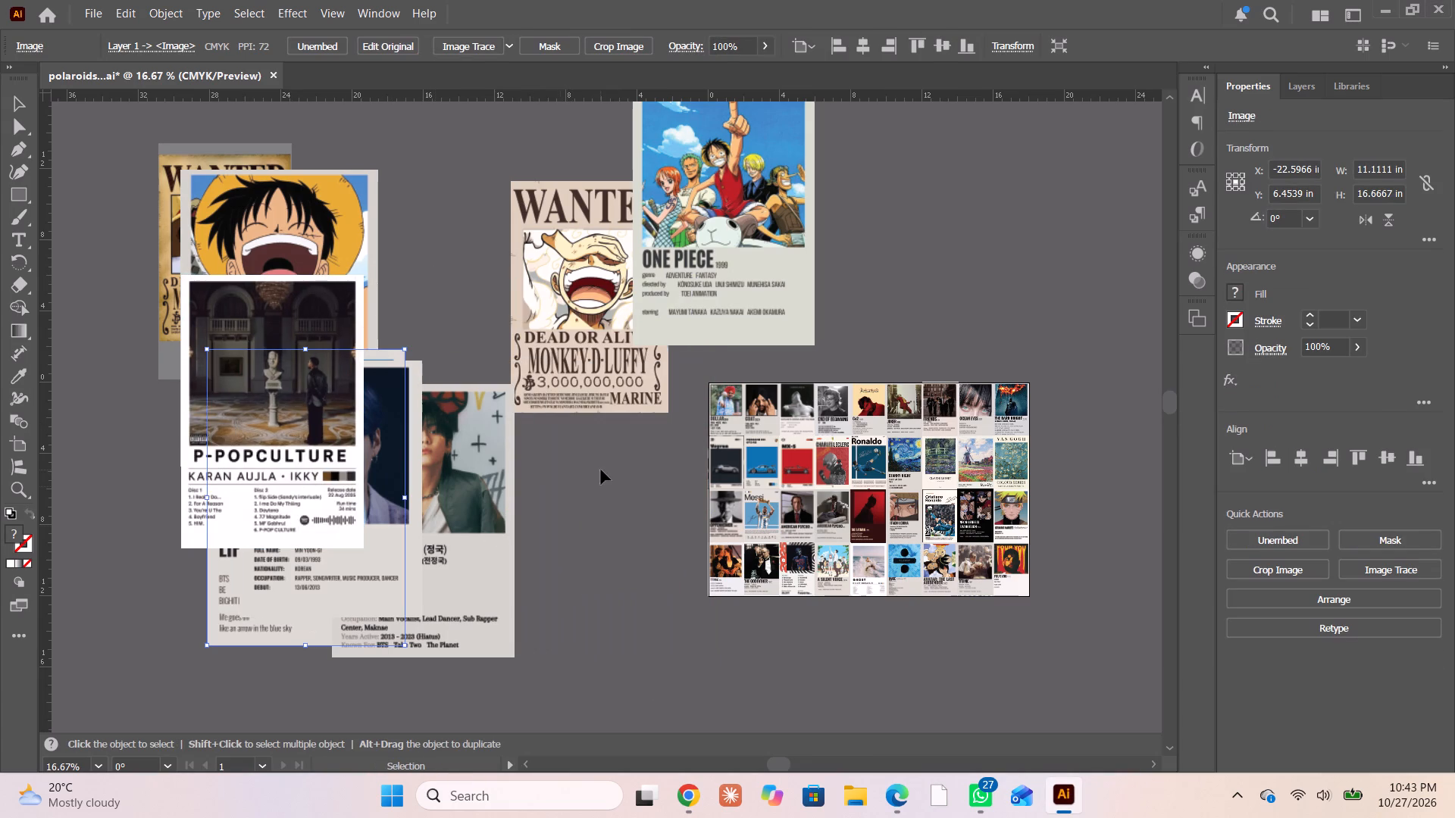
Release the clipping masks of the Dollar and GOAT polaroids in the sheet's top row and delete their images, keeping the frames.
scroll(669, 464, "up", 2, "alt")
scroll(809, 398, "left", 3)
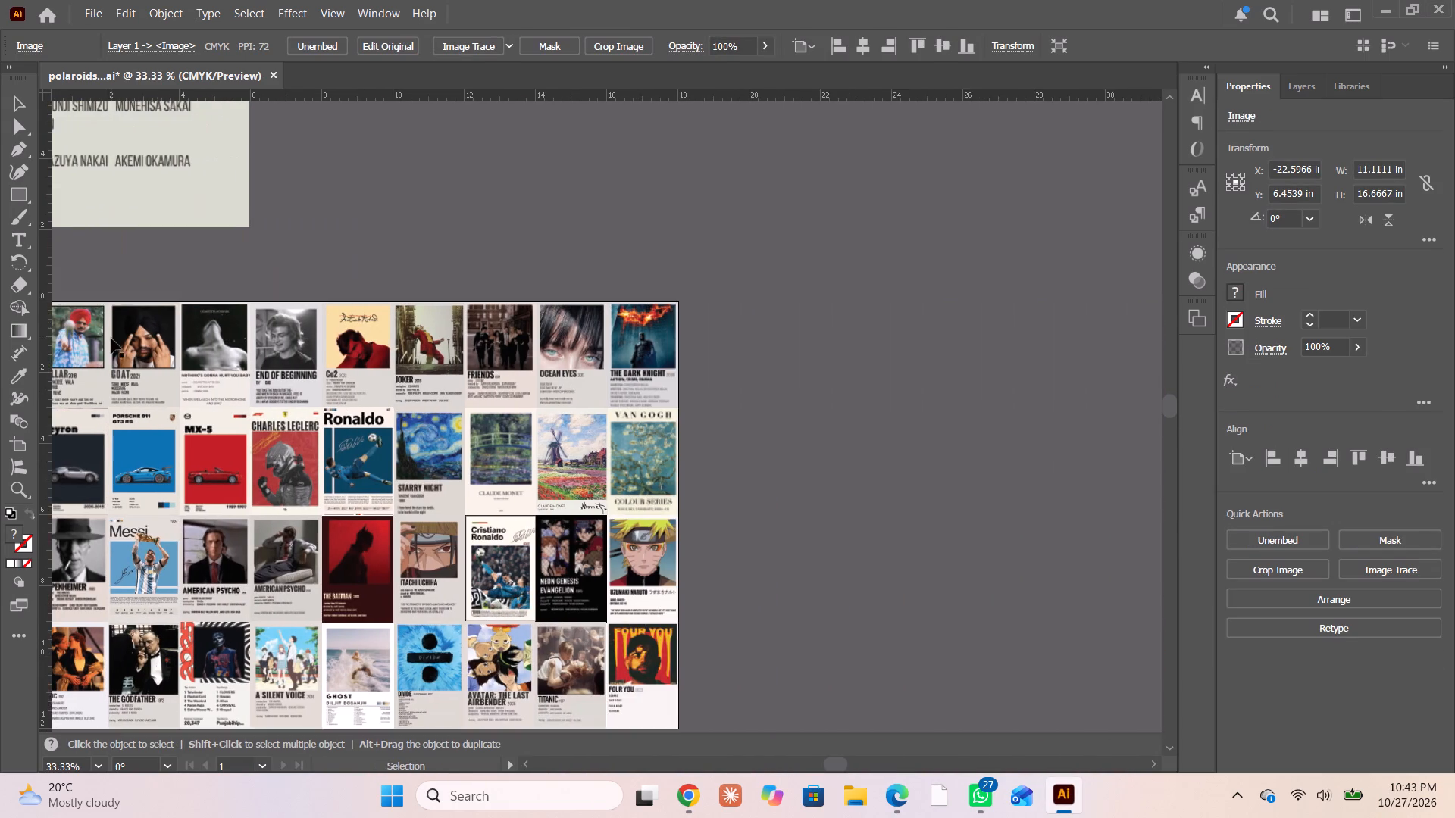
scroll(111, 339, "right", 1)
left_click(245, 361)
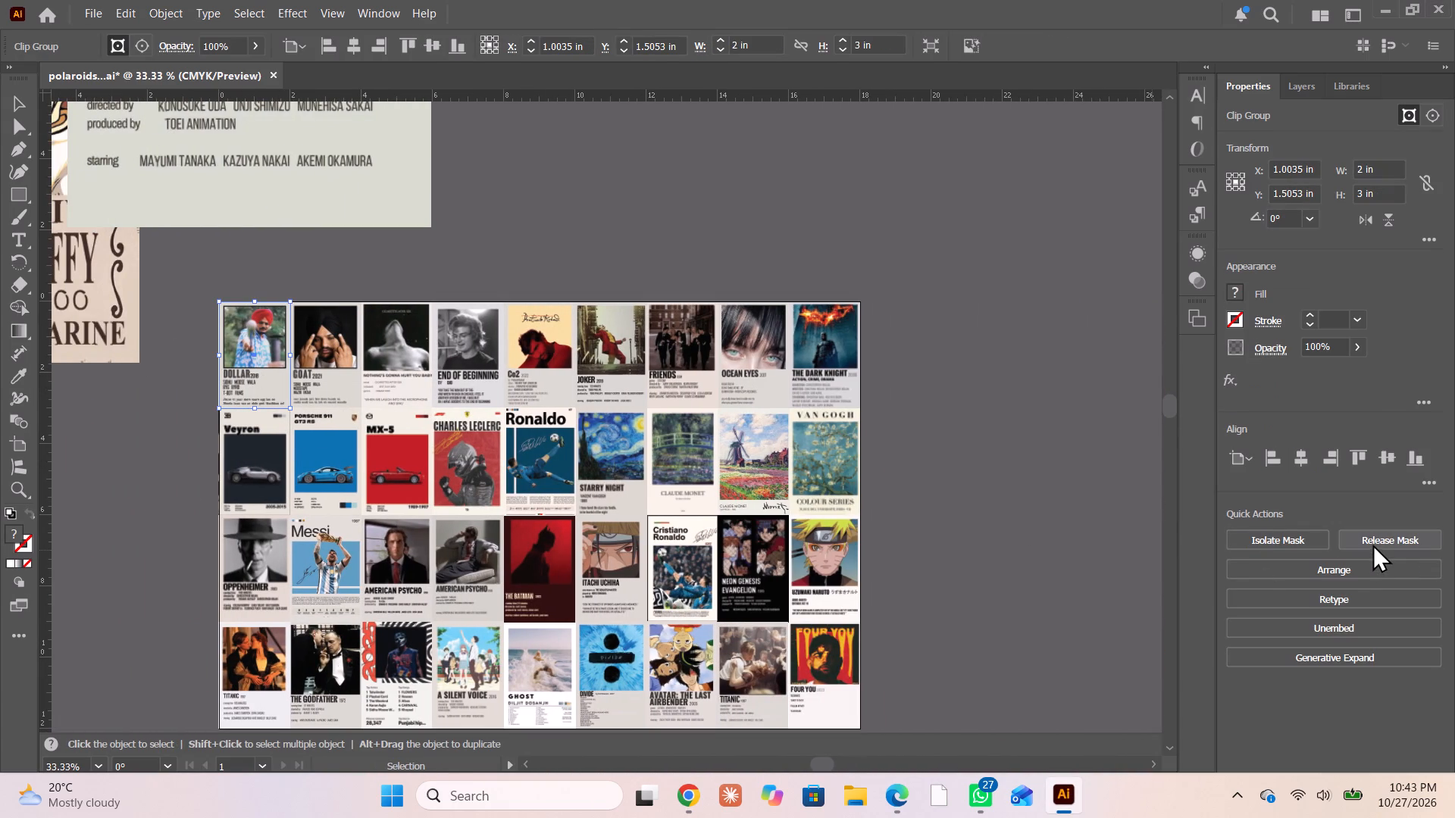
left_click(1366, 540)
left_click(748, 224)
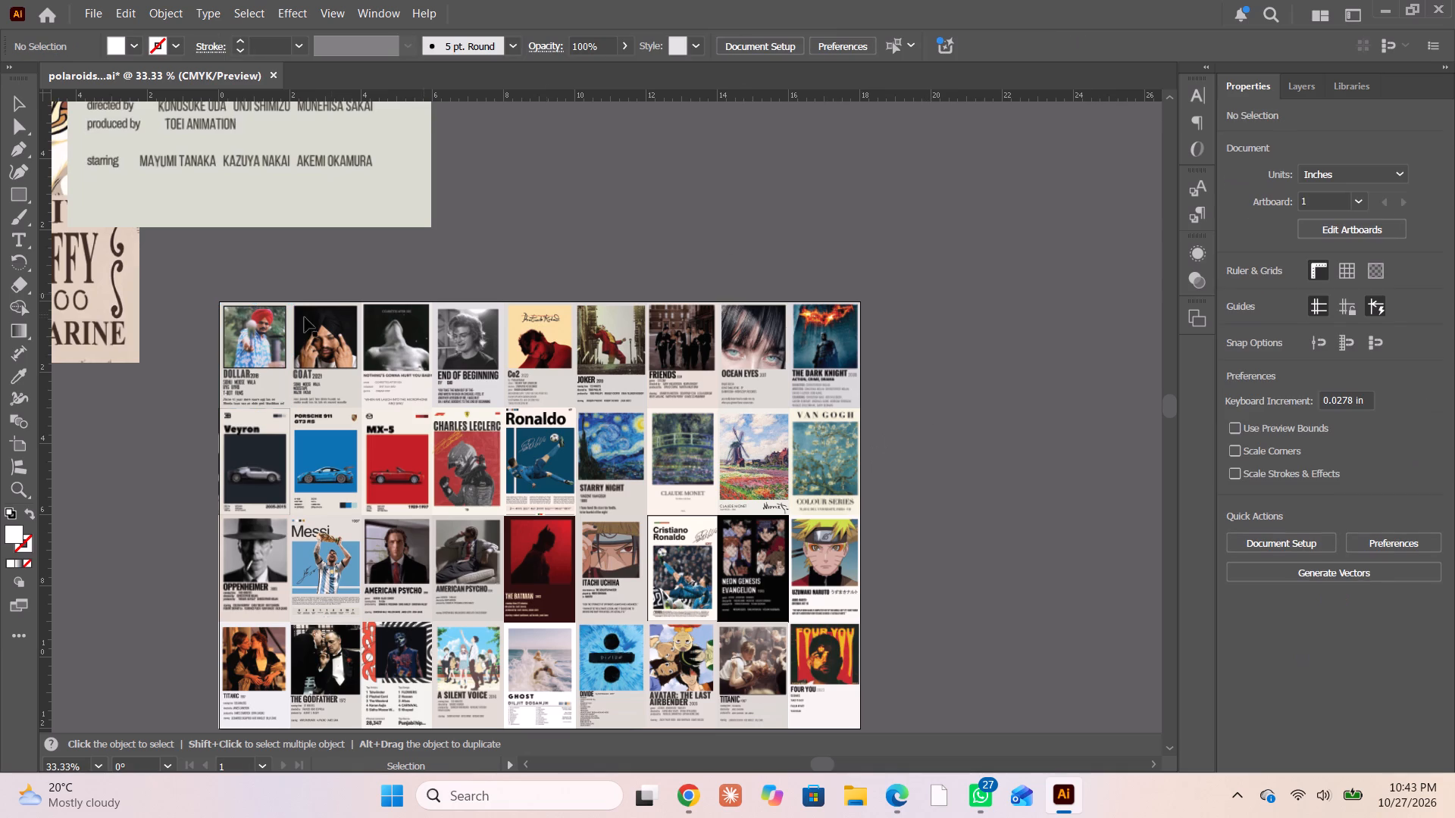
left_click(264, 352)
key("Delete")
left_click(314, 355)
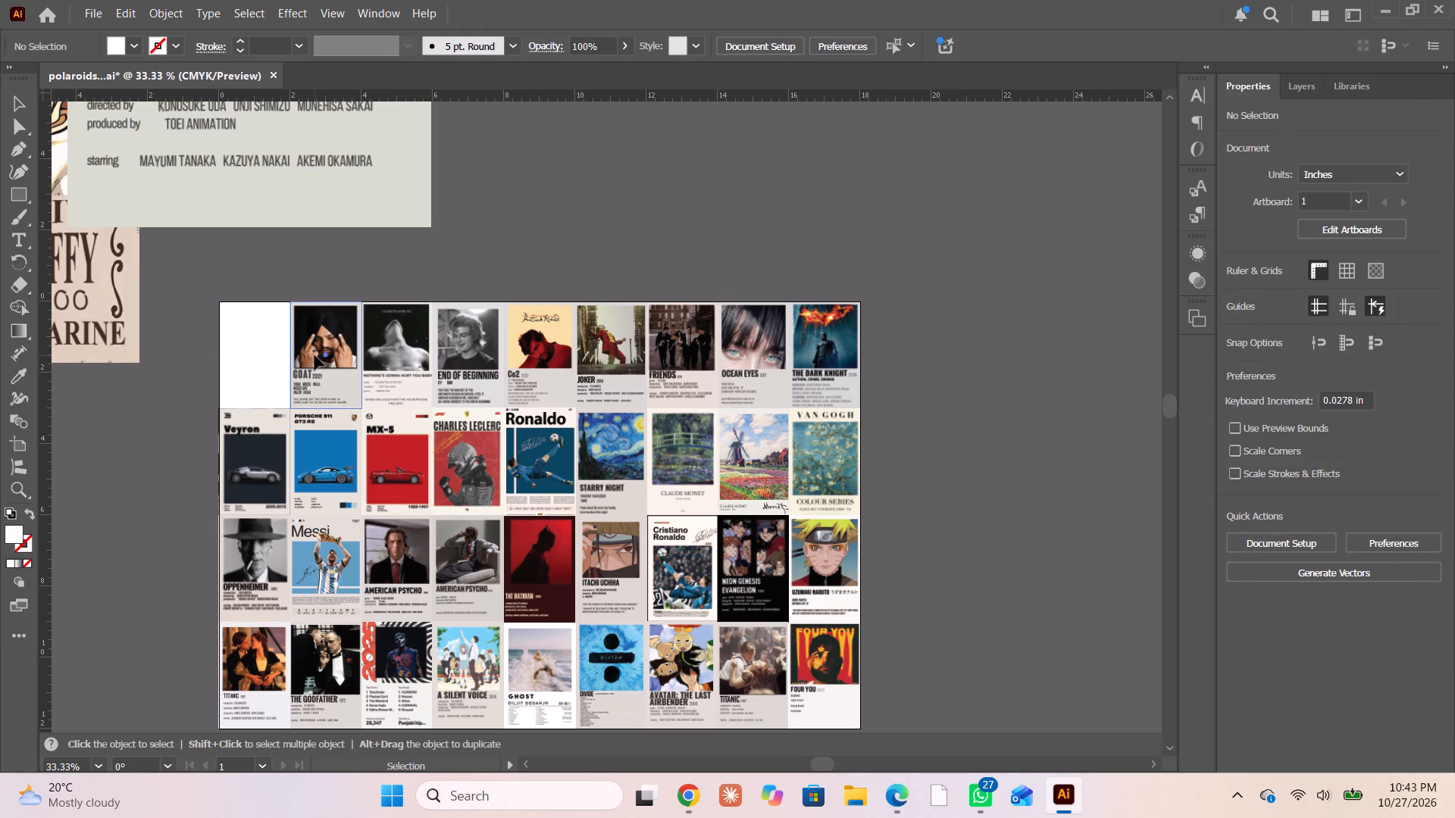
left_click(1399, 541)
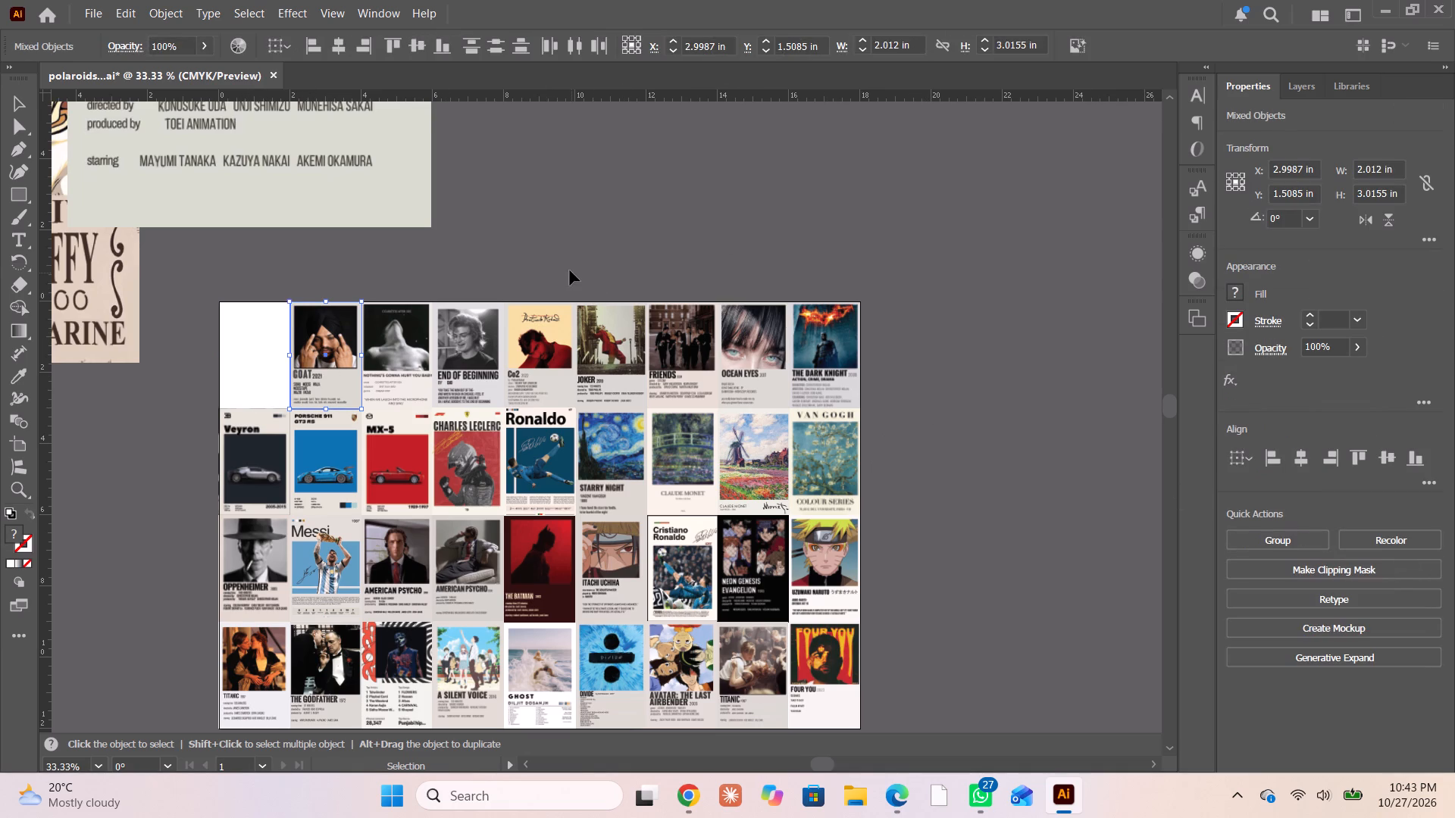
left_click(570, 270)
left_click(336, 364)
key("Delete")
Release the masks of the top row's third black-and-white polaroid and End of Beginning, and delete their images, keeping the frames.
left_click(393, 360)
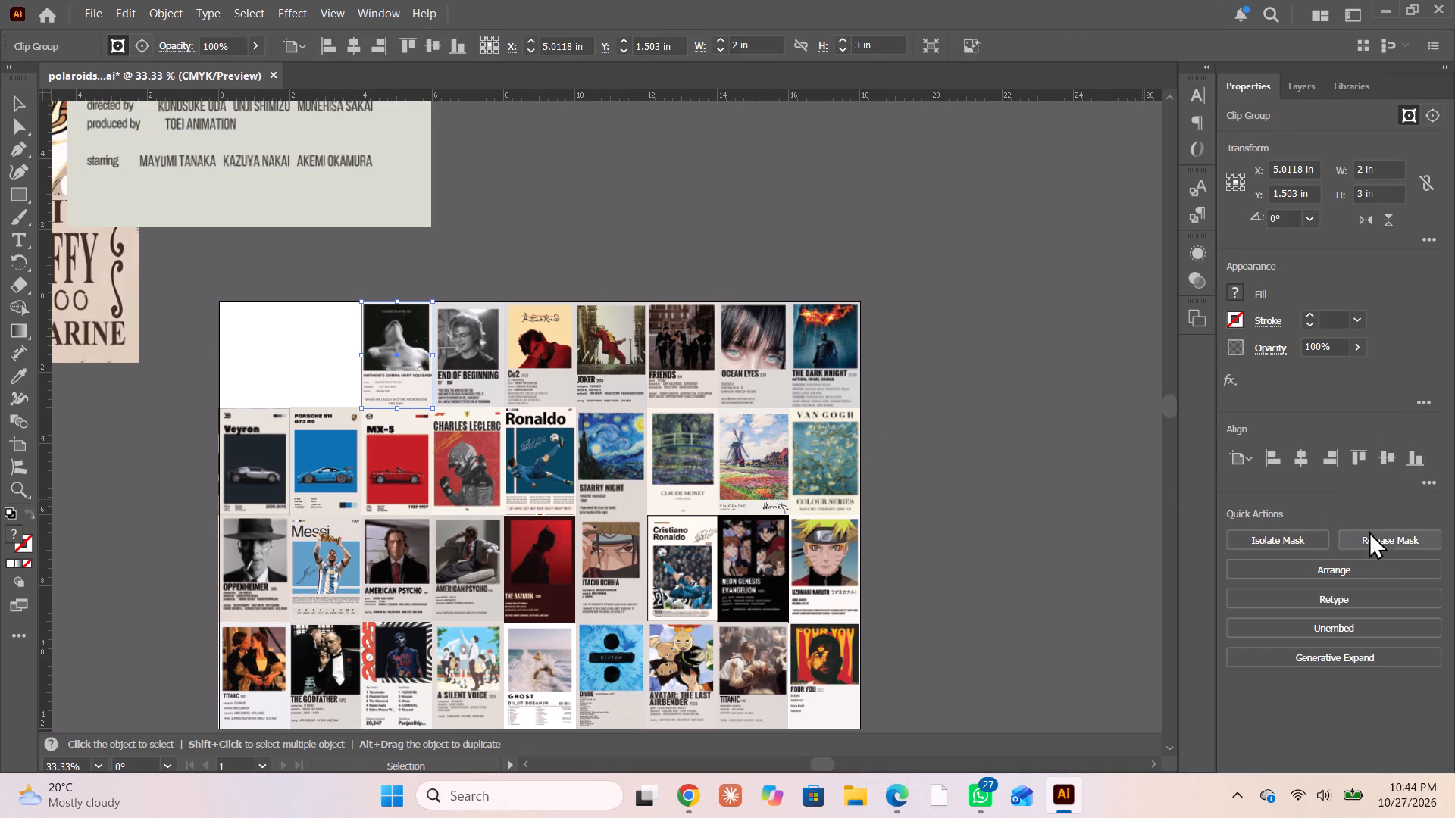
left_click(1374, 538)
left_click(643, 259)
left_click(405, 346)
key("Delete")
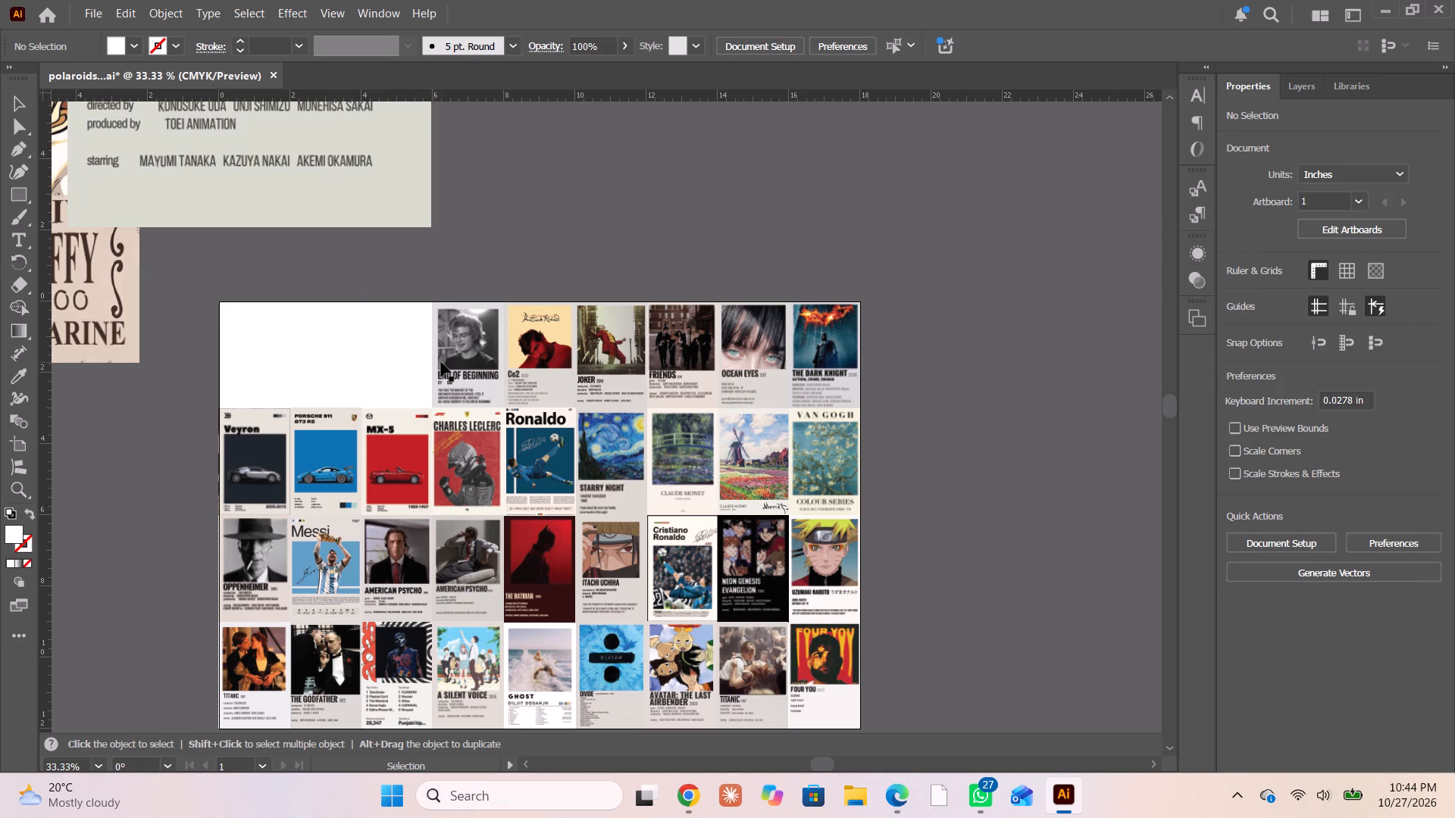
left_click(470, 354)
left_click(1387, 538)
left_click(737, 253)
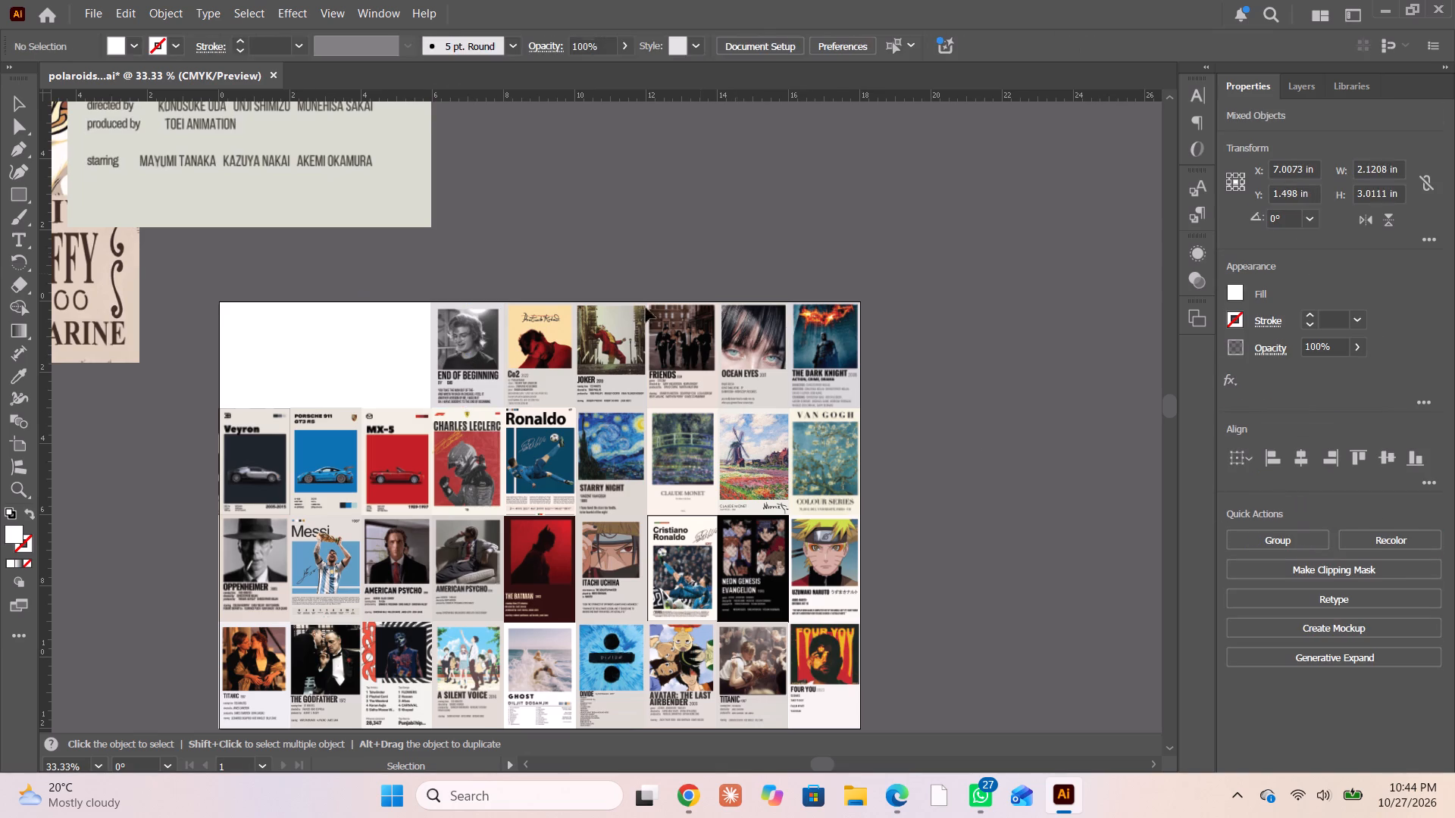
left_click(487, 376)
key("Delete")
Release the masks of the Co2 and Joker polaroids in the top row and delete their images, keeping the frames.
left_click(536, 365)
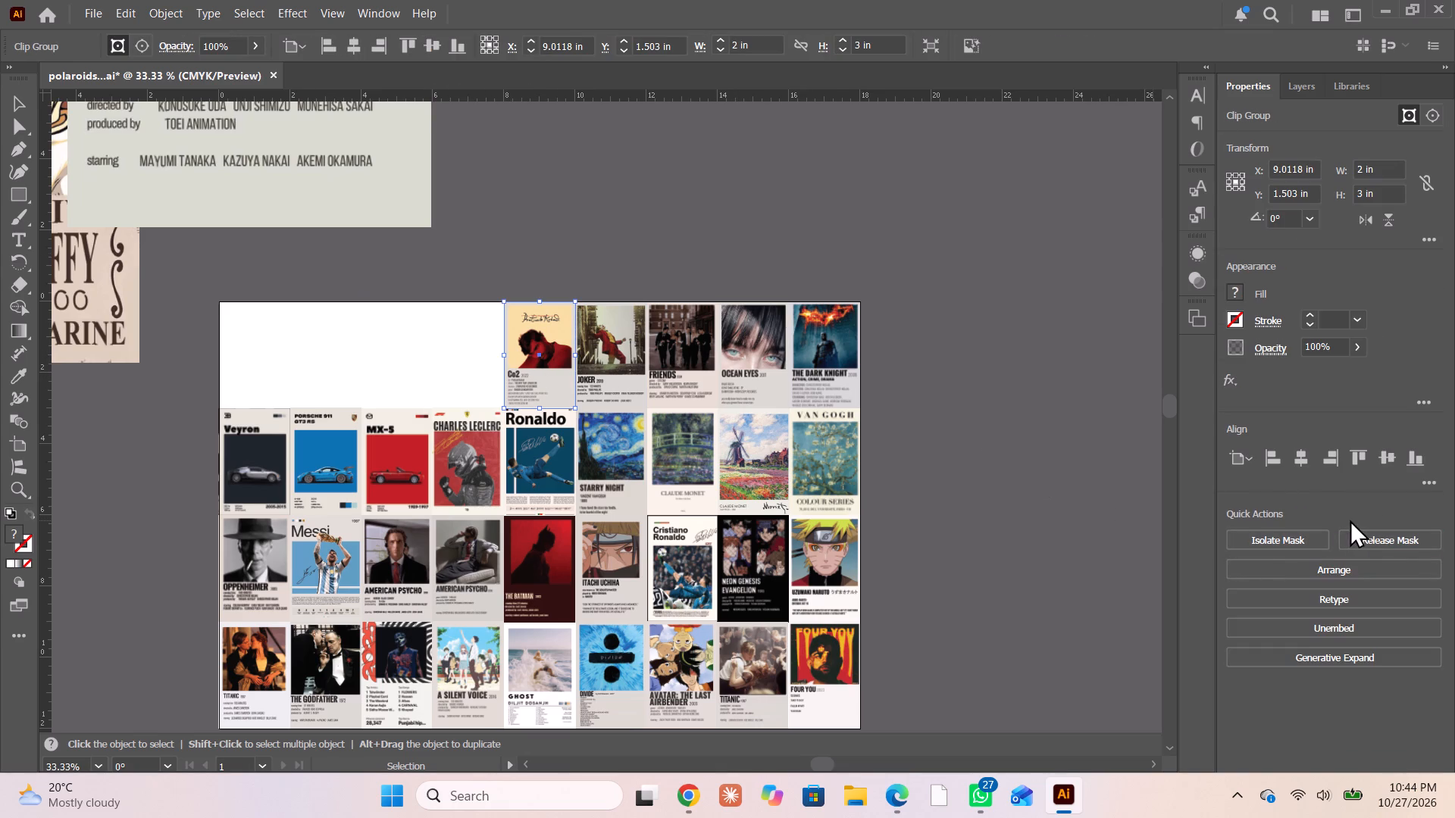
left_click(1351, 534)
left_click(929, 239)
left_click(562, 357)
key("Delete")
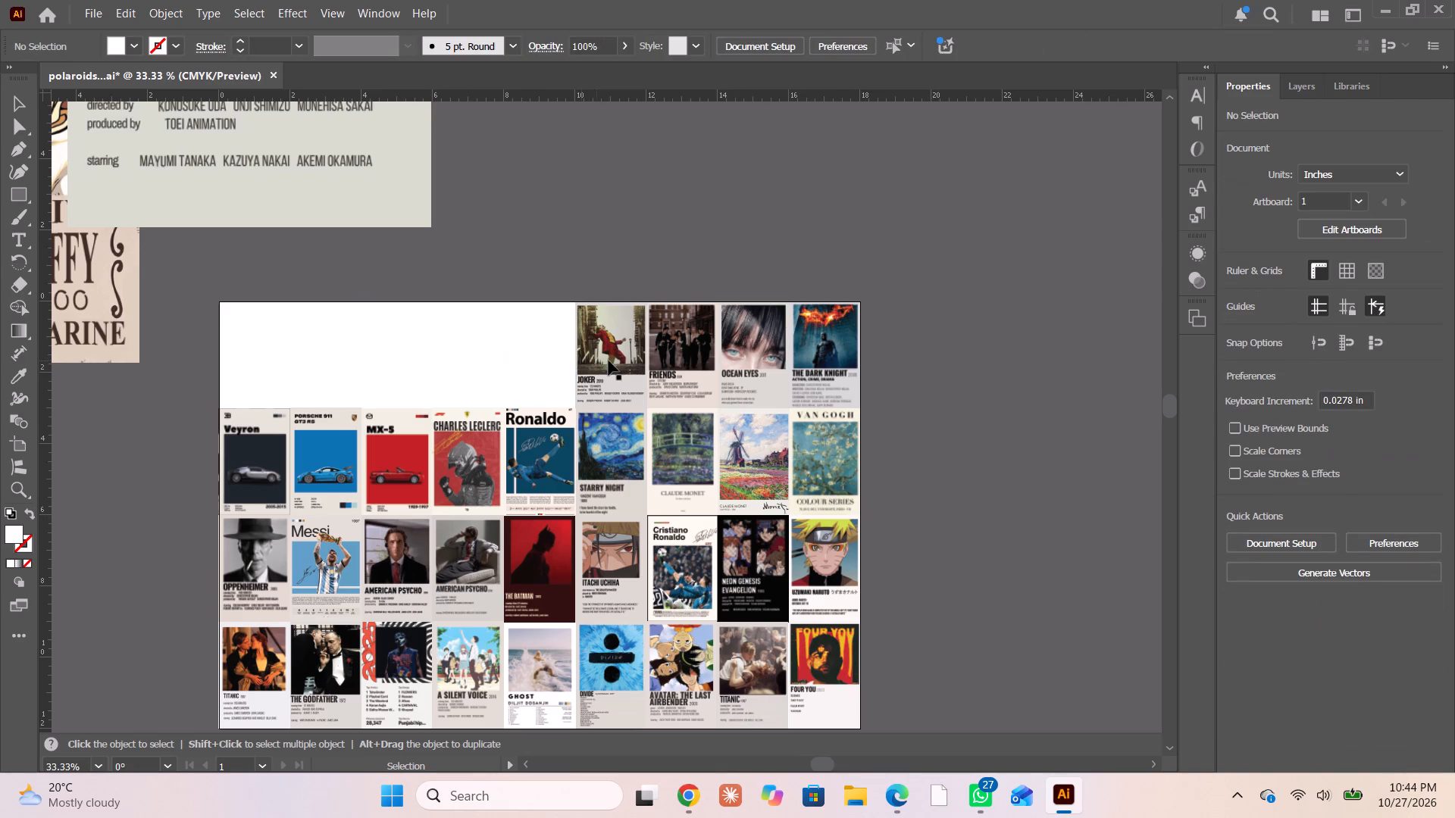
left_click(612, 359)
left_click(1366, 535)
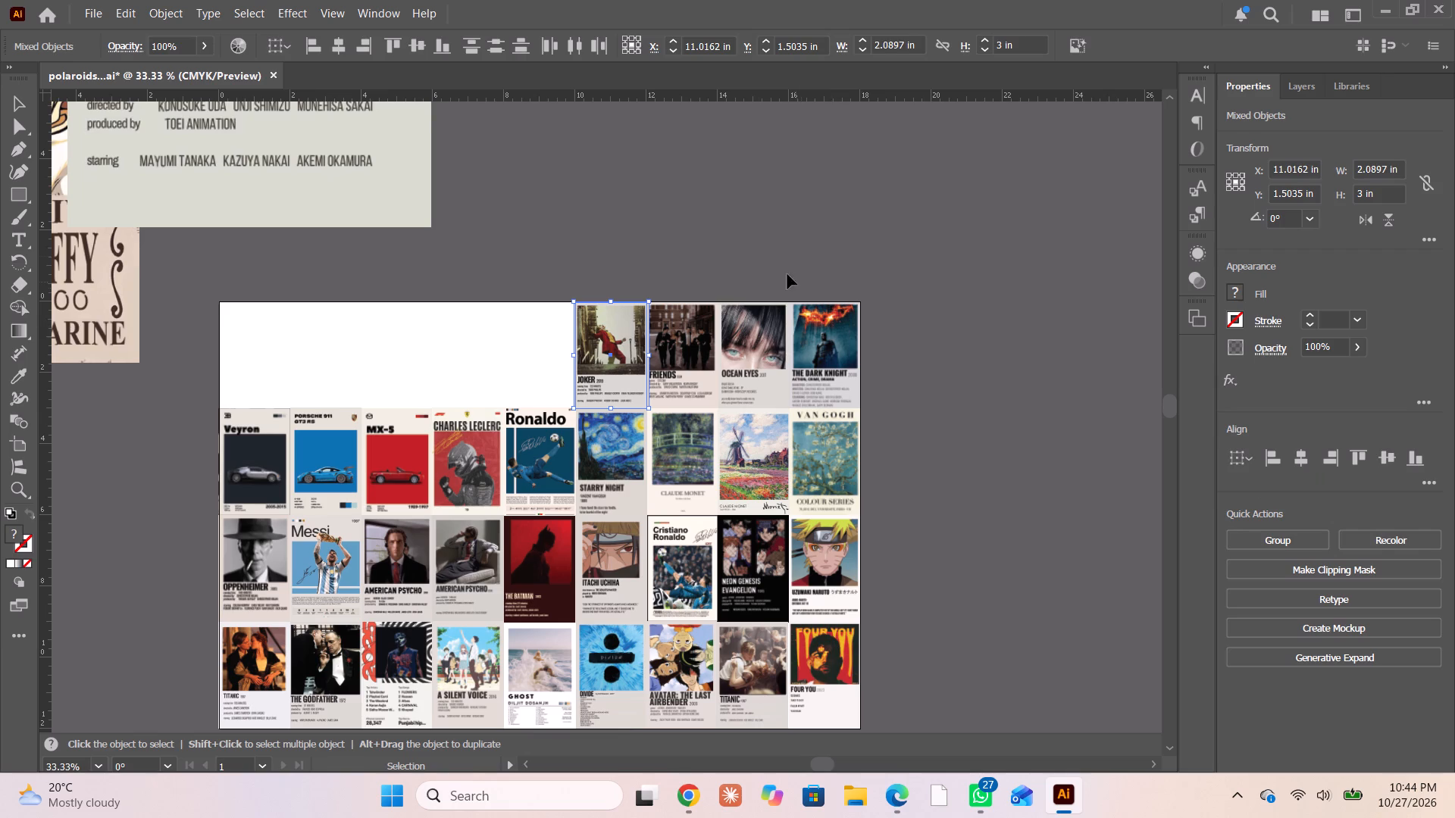
left_click(749, 242)
left_click(622, 342)
key("Delete")
Release the masks of the Friends and Ocean Eyes polaroids in the top row and delete only their images, keeping the frames.
left_click(690, 369)
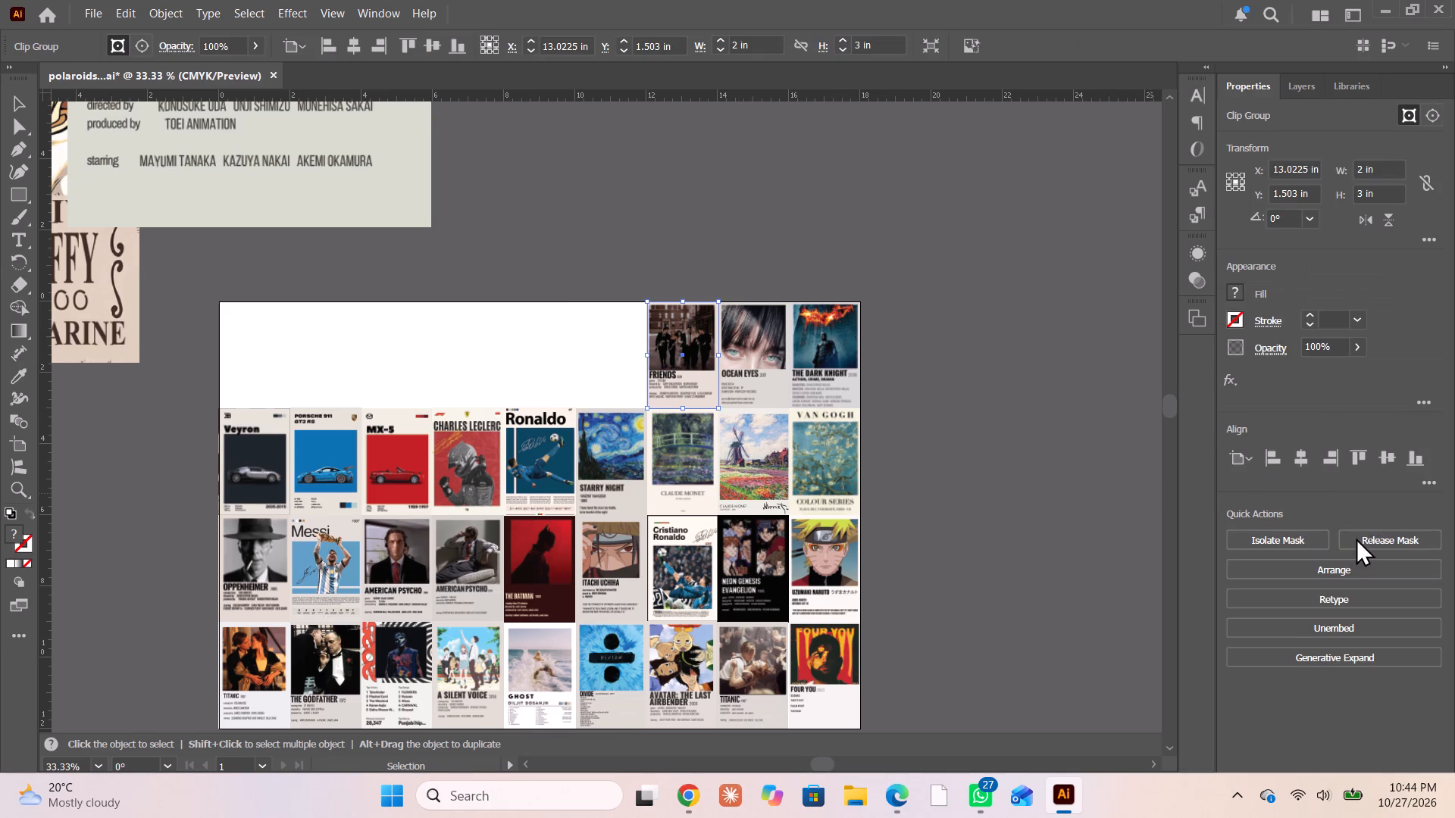
left_click(1356, 538)
left_click(715, 230)
left_click(681, 367)
key("Delete")
left_click(729, 370)
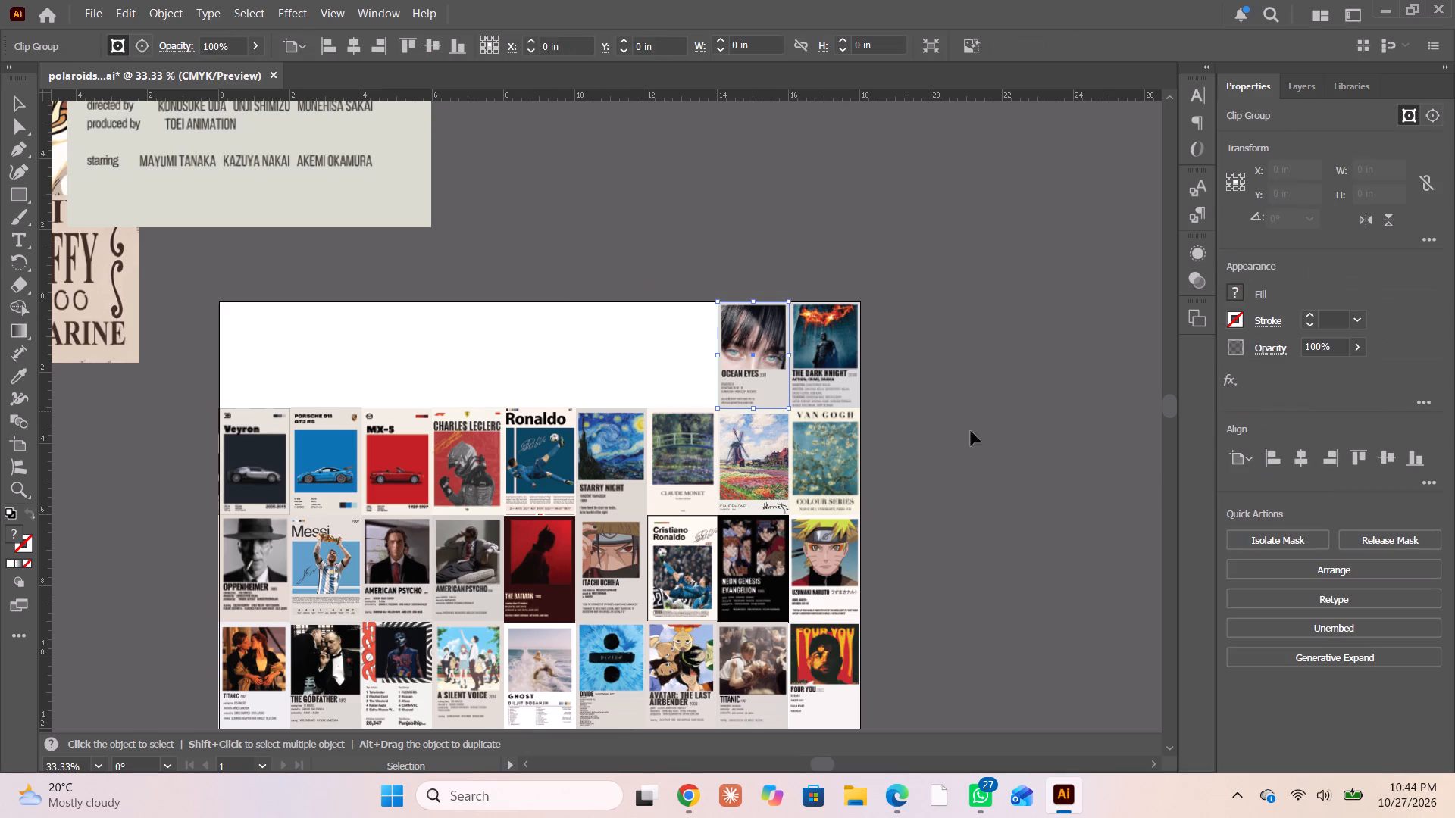
left_click(1358, 536)
key("Delete")
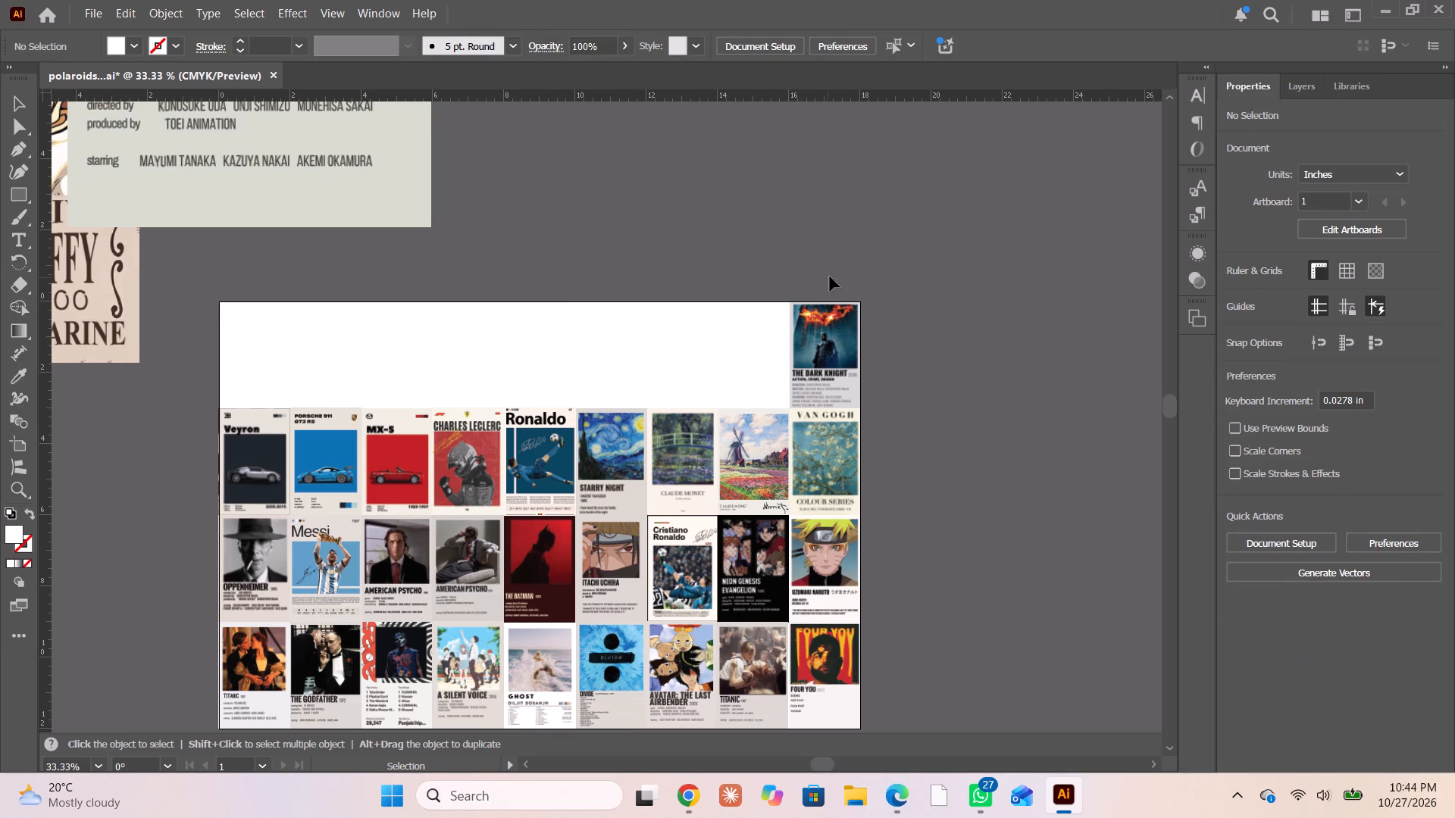
key("ctrl+z")
left_click(828, 258)
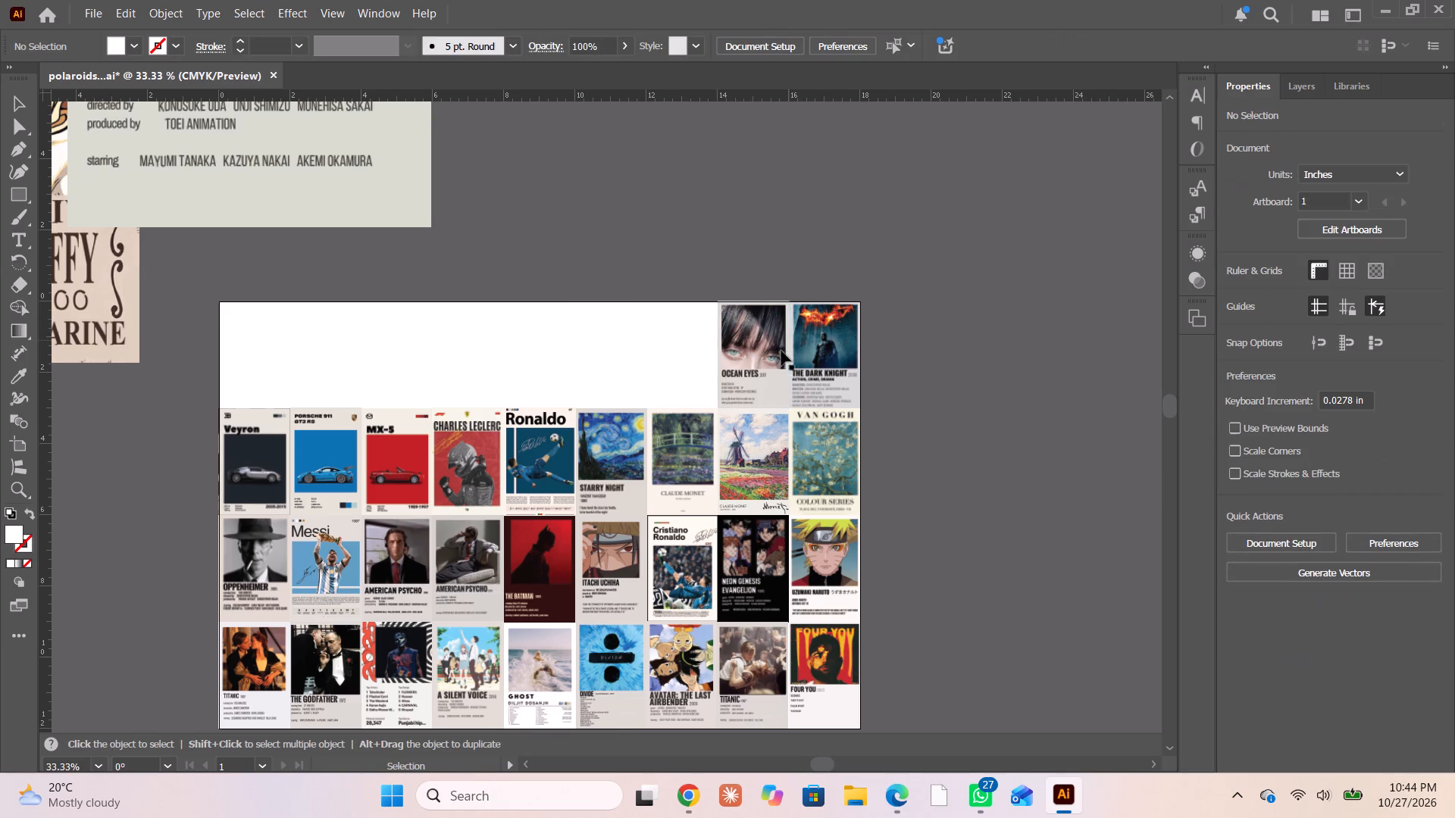
left_click(768, 367)
key("Delete")
Release the mask of The Dark Knight polaroid at the end of the top row and delete its image, keeping the frame.
left_click(831, 380)
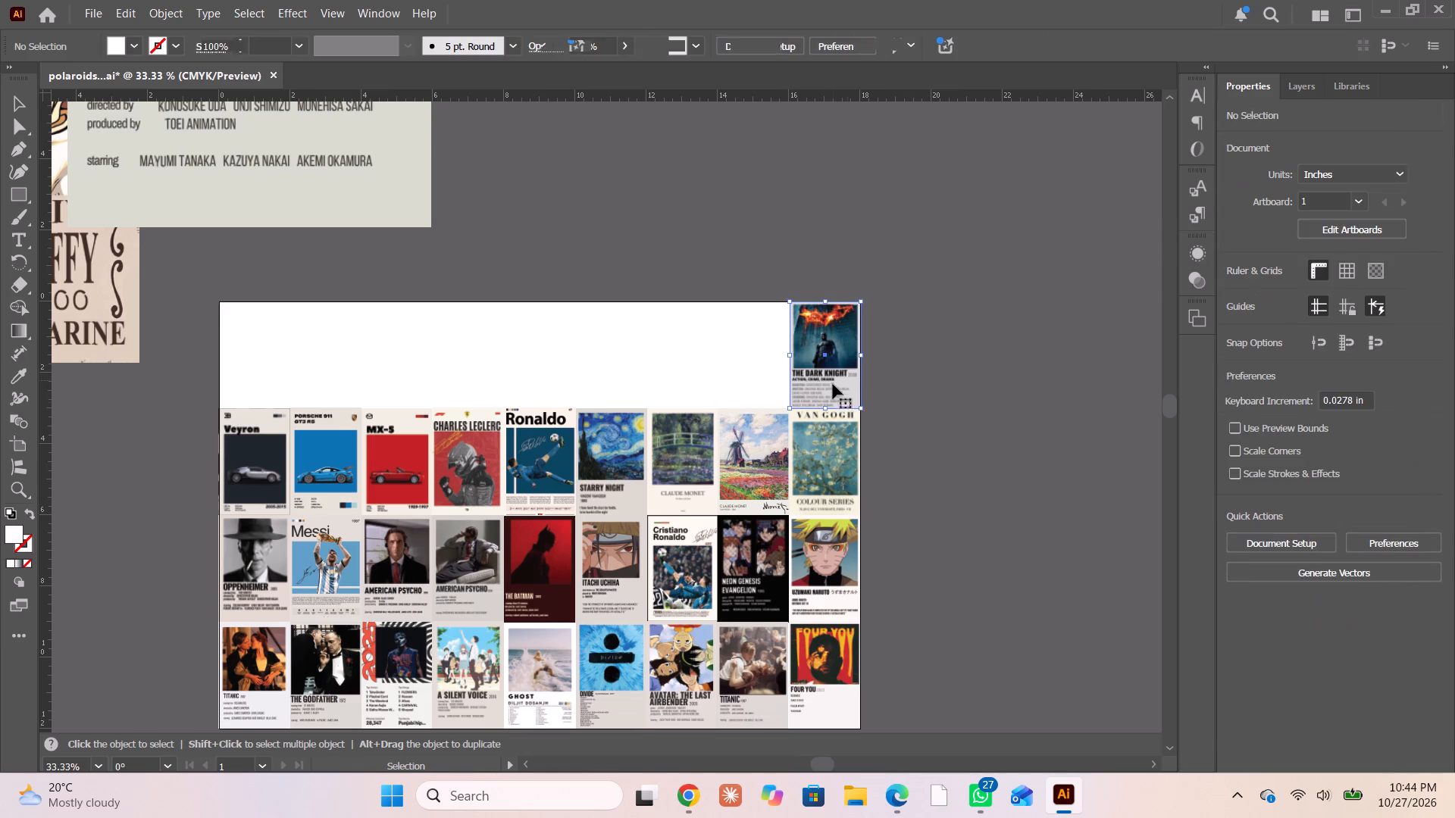
left_click(1375, 535)
left_click(925, 302)
left_click(831, 382)
key("Delete")
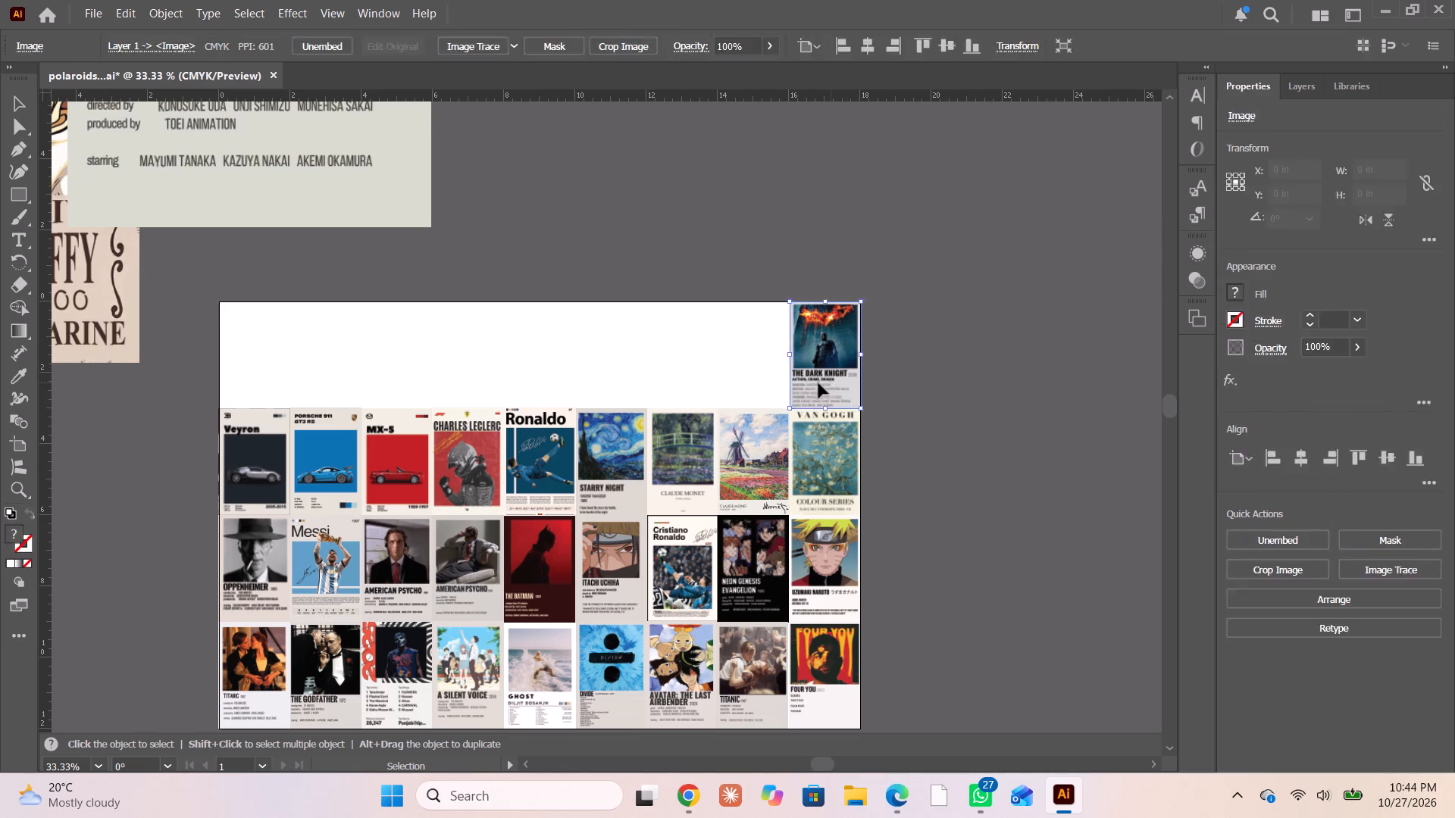
Select the nine empty frames in the sheet's top row and give them a 0.25 pt stroke.
left_click_drag(232, 283, 961, 395)
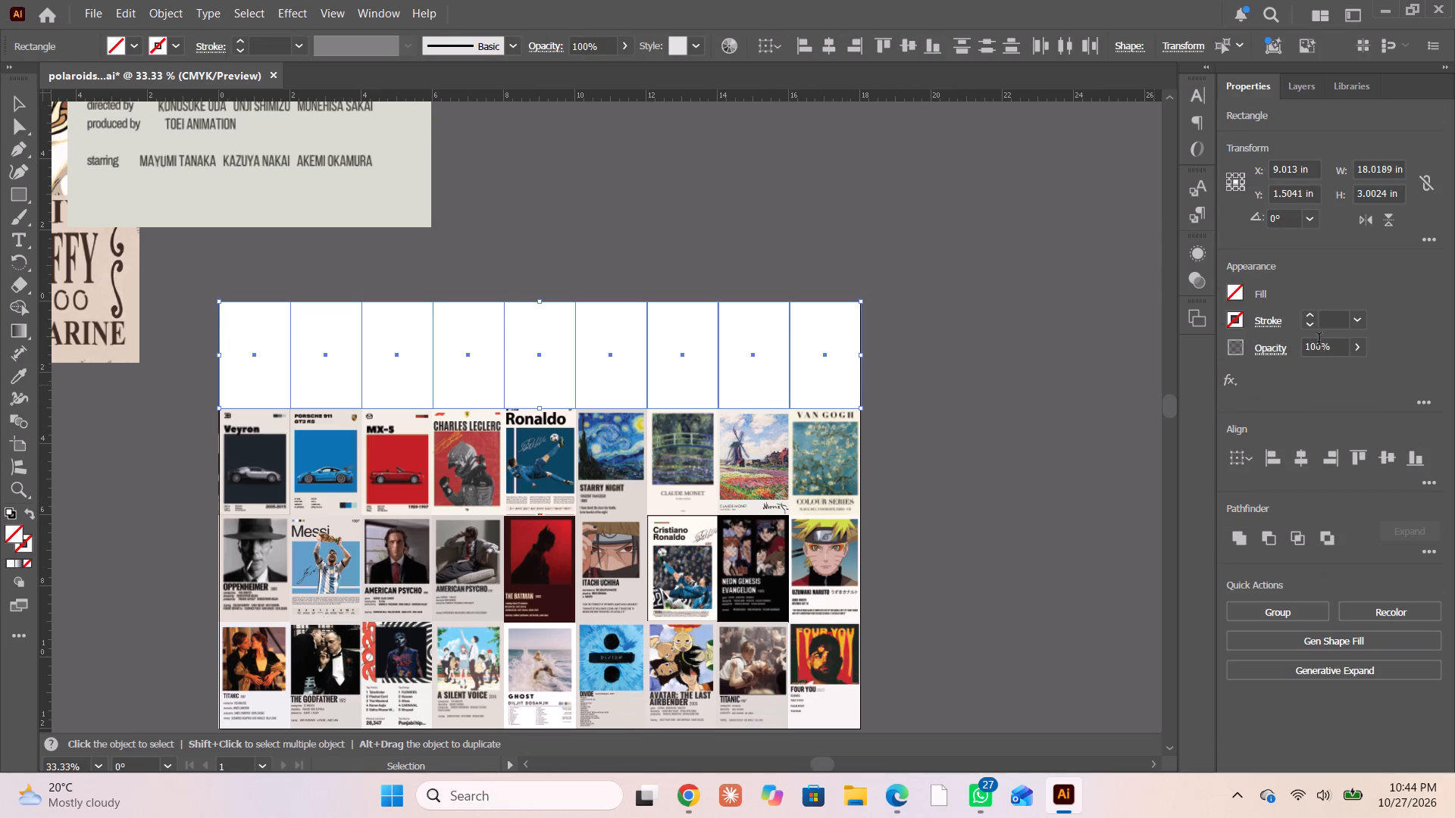
left_click(1308, 314)
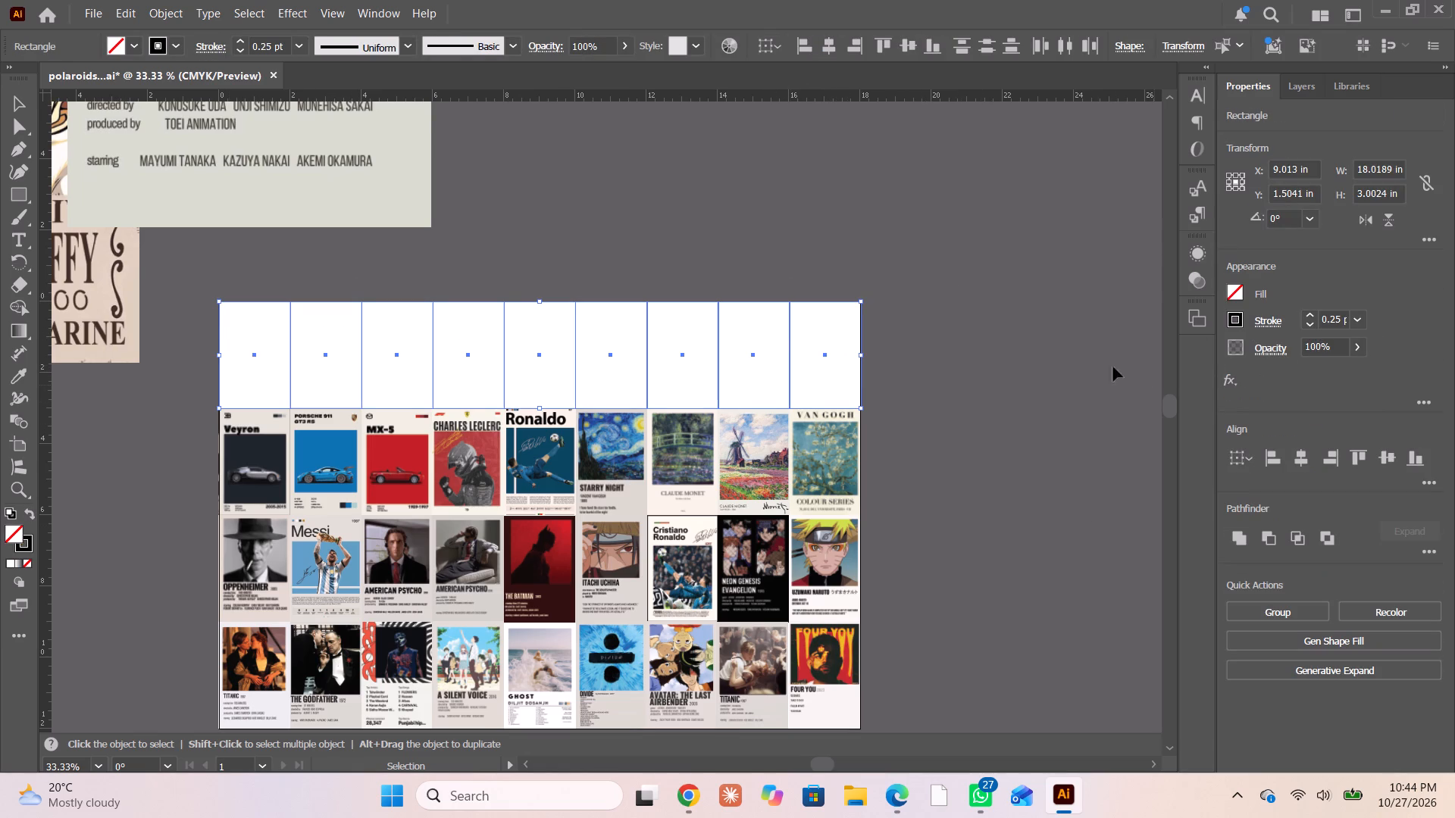
left_click(1094, 382)
Move the One Piece 1999 crew poster so its edge slightly overlaps the first empty frame of the sheet.
scroll(488, 546, "down", 4)
scroll(255, 441, "up", 4)
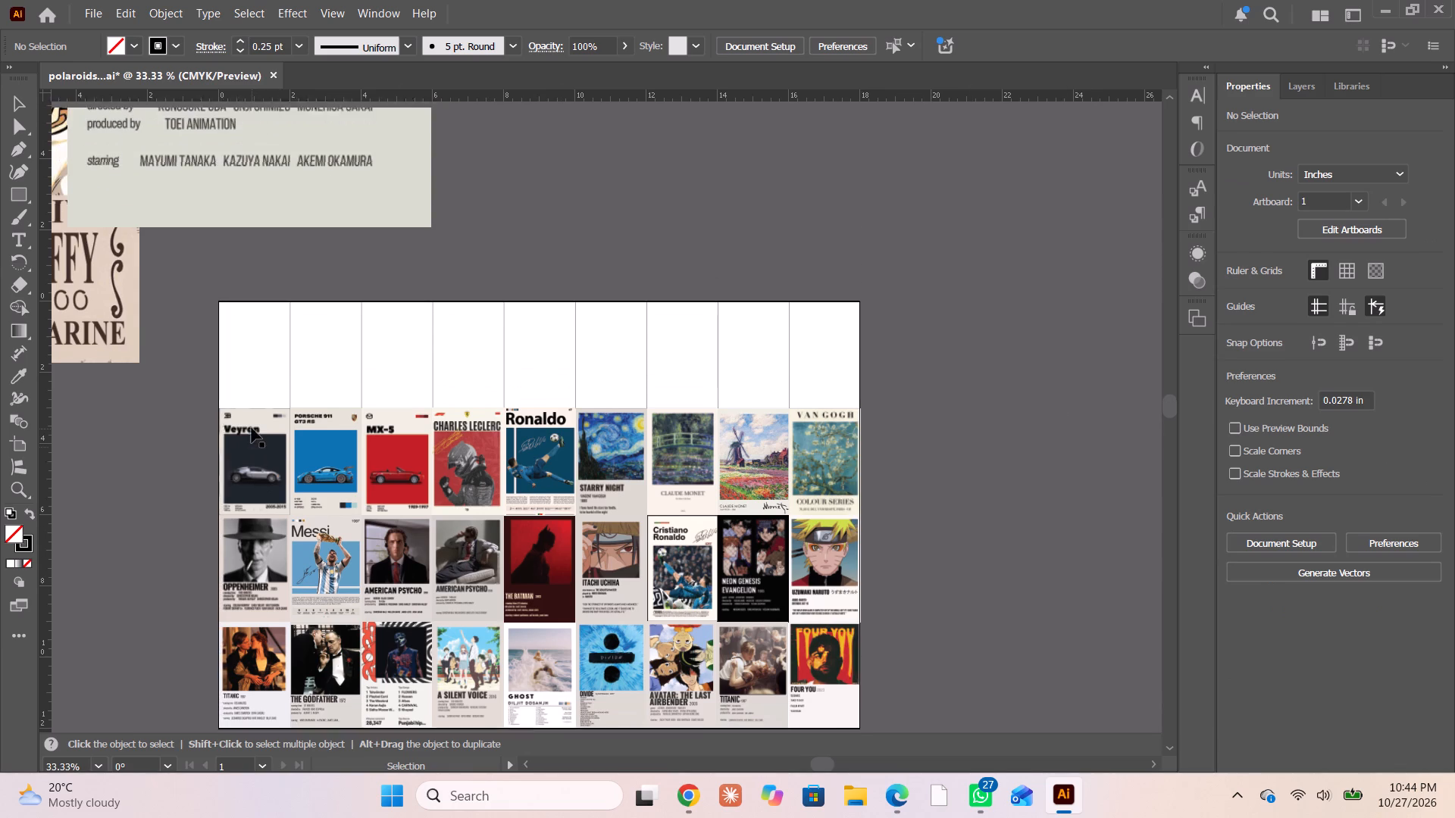
scroll(252, 428, "up", 1)
scroll(252, 415, "right", 5)
scroll(253, 408, "down", 3, "alt")
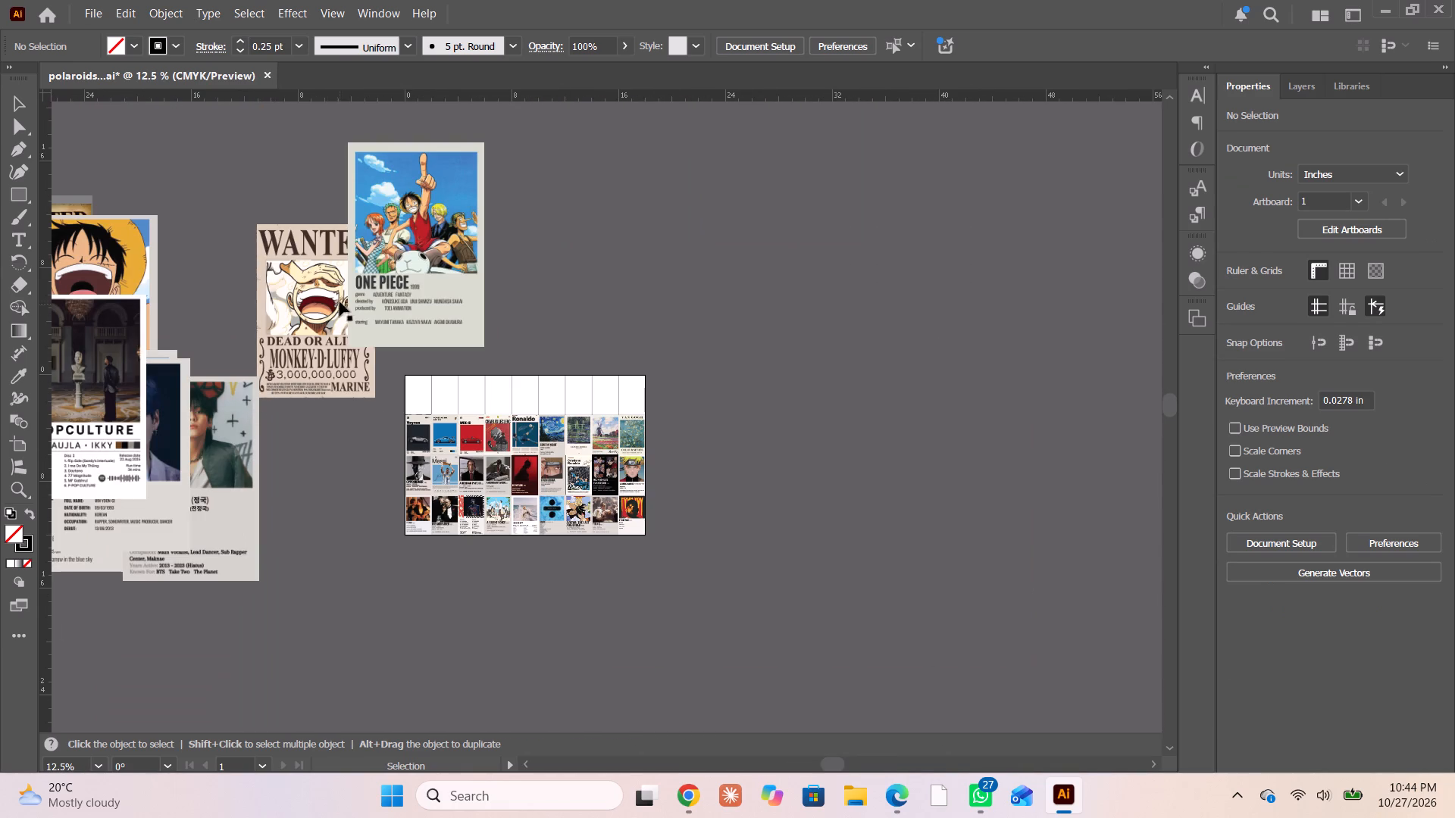
left_click_drag(405, 261, 392, 335)
scroll(394, 352, "up", 4, "alt")
left_click_drag(443, 318, 193, 390)
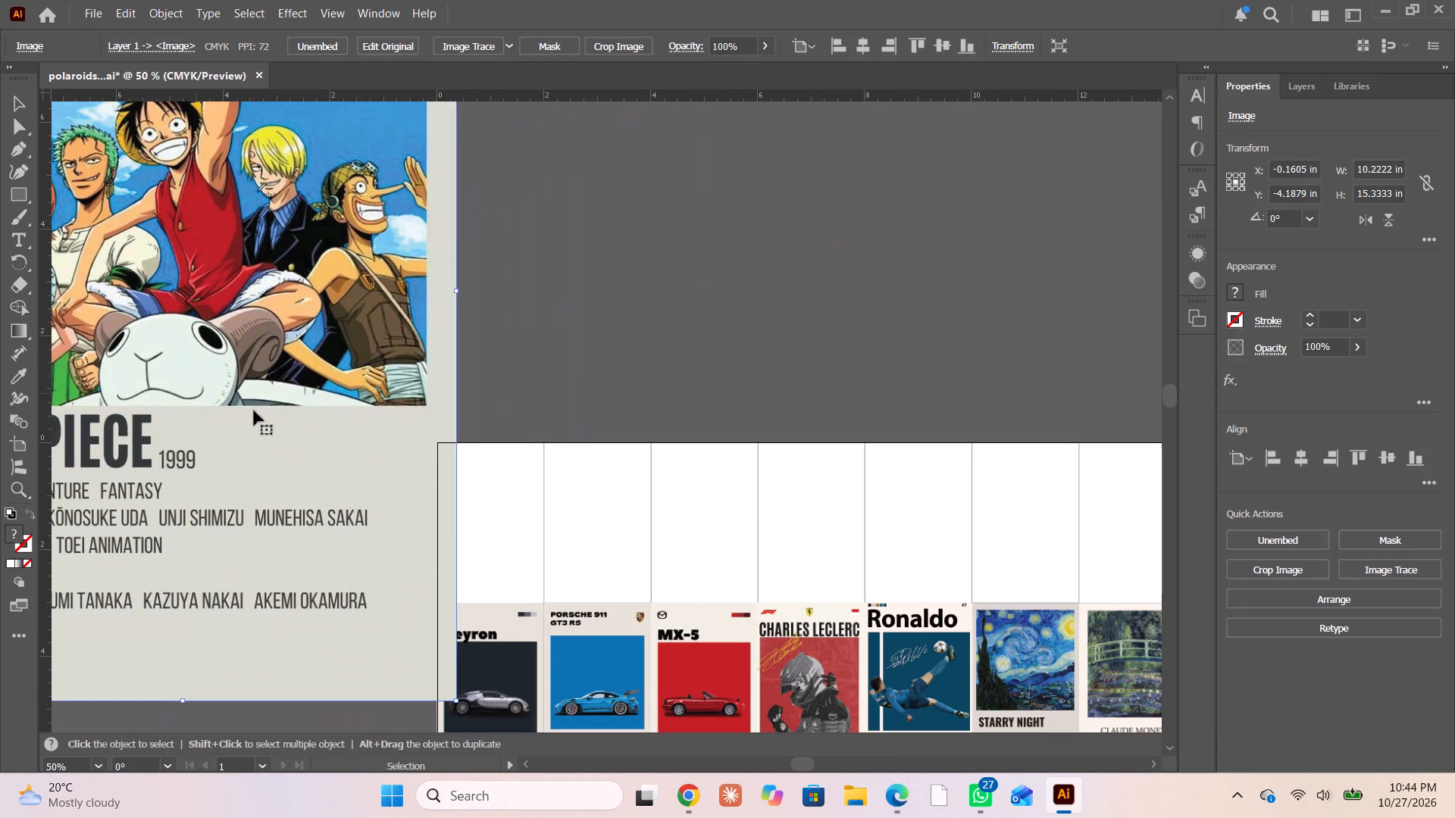
Bring the first empty frame to the front and use it as a clipping mask for the One Piece 1999 poster.
left_click(512, 486)
left_click_drag(502, 413, 502, 494)
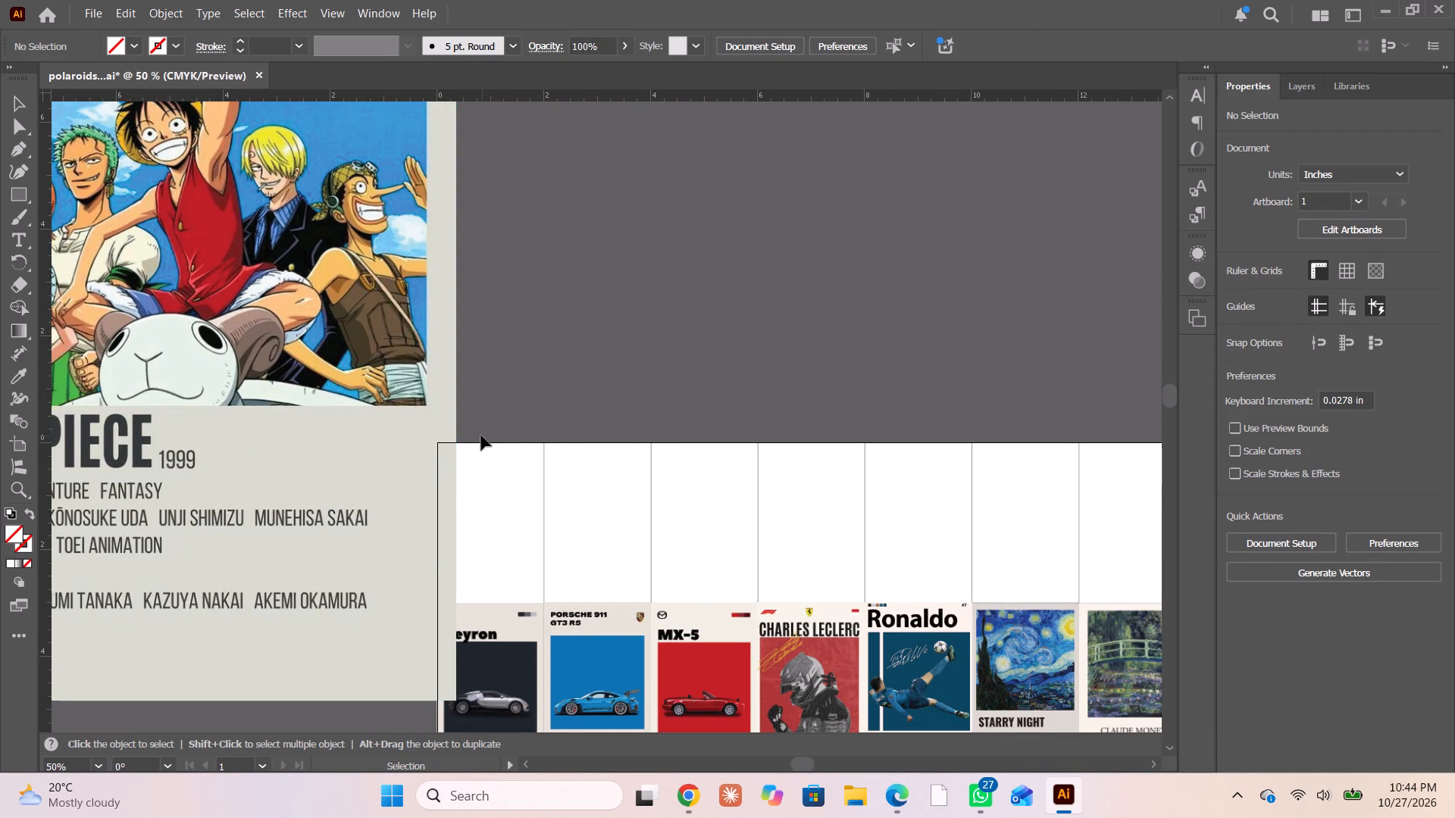
left_click_drag(479, 433, 499, 515)
scroll(484, 455, "down", 2, "alt")
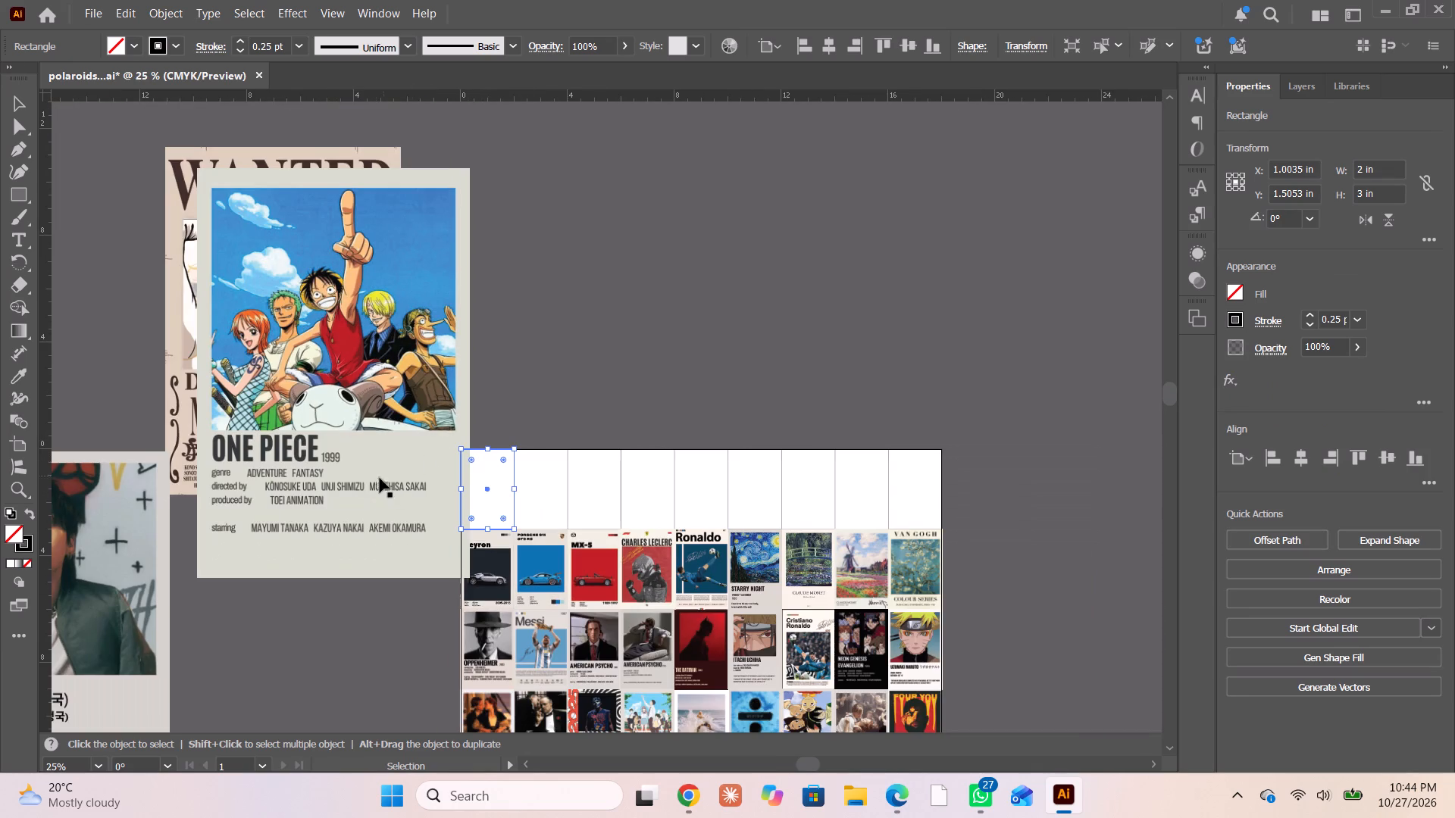
right_click(482, 486)
left_click(555, 676)
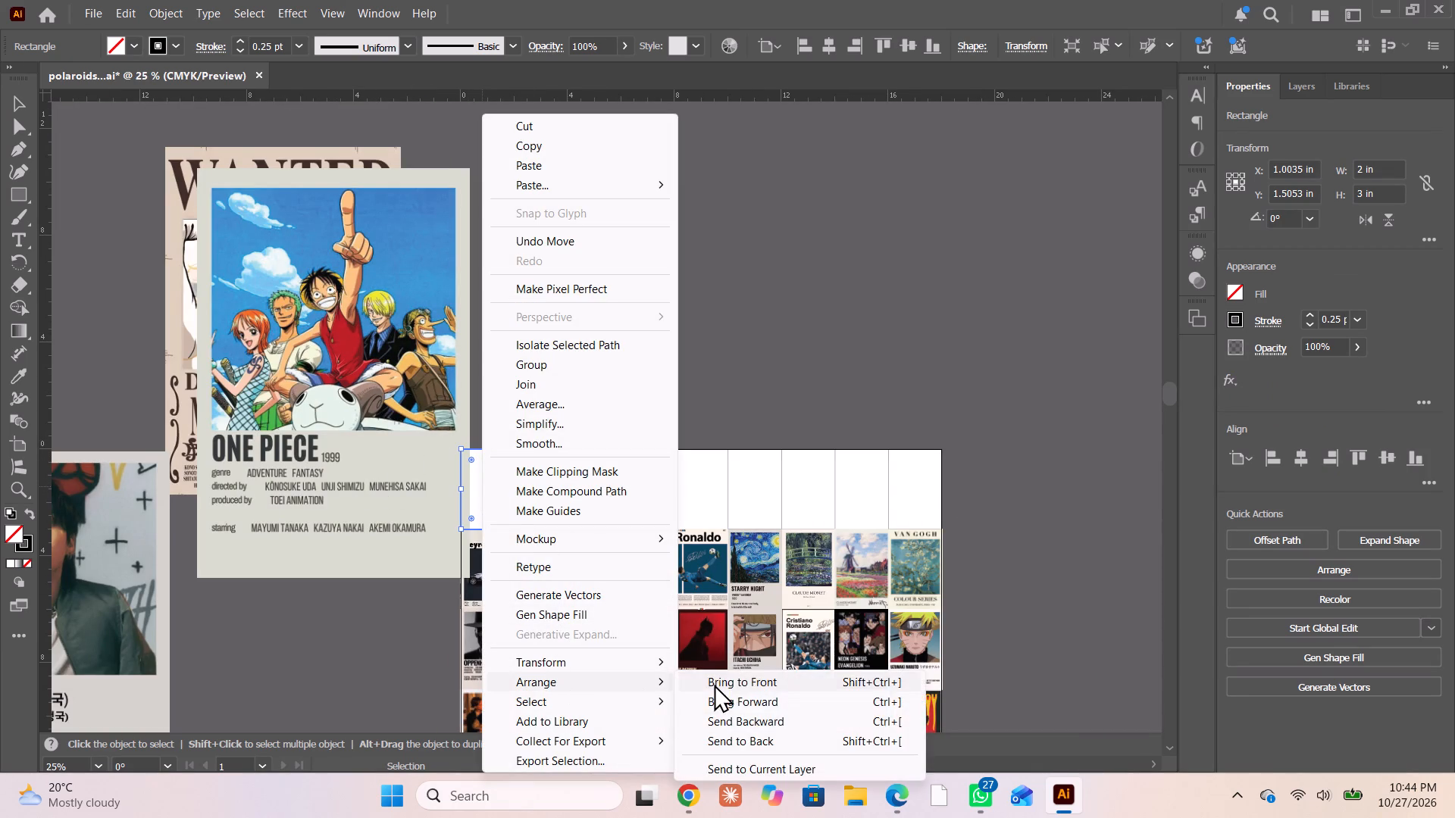
left_click(717, 682)
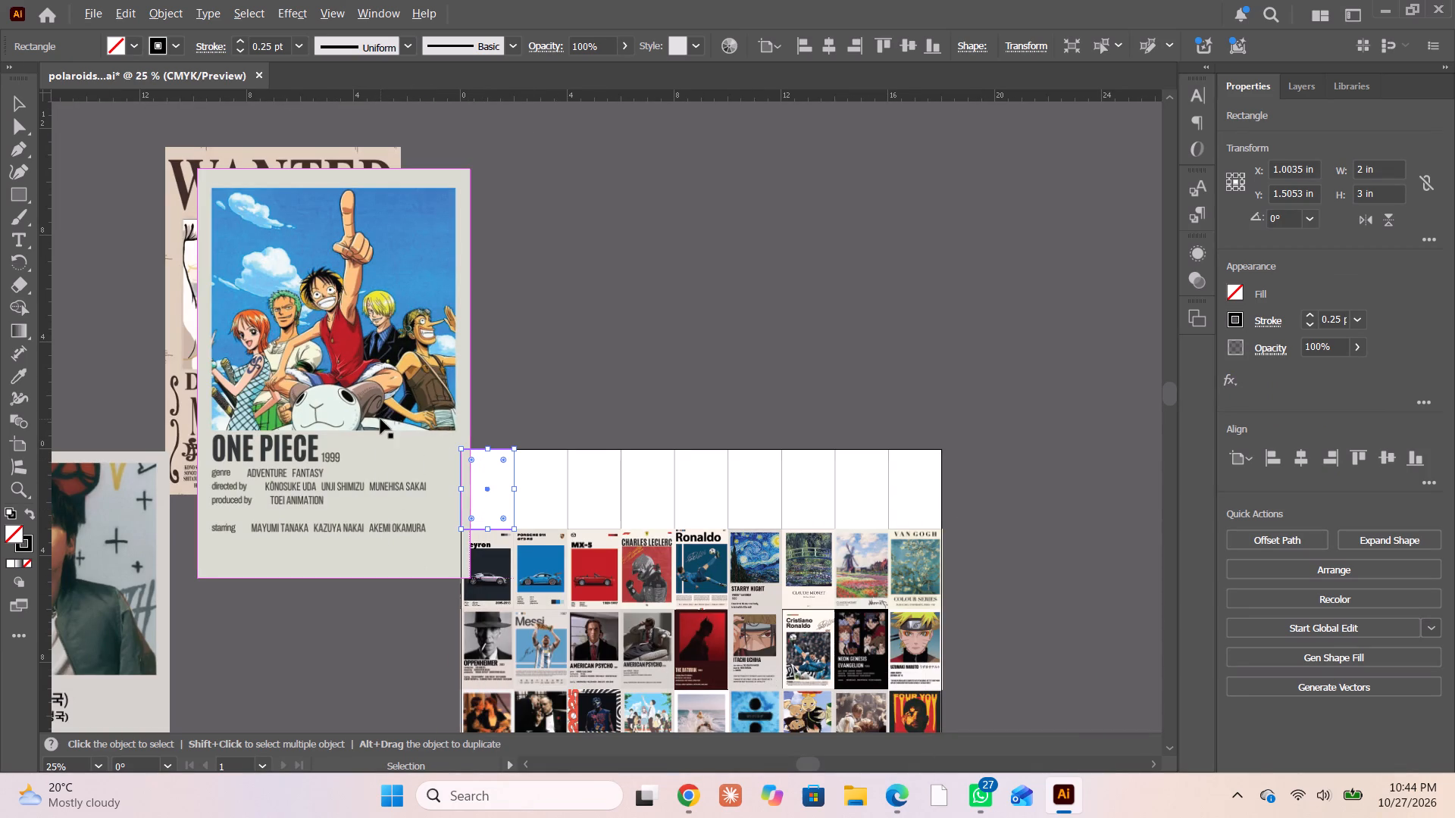
left_click(400, 379, "shift")
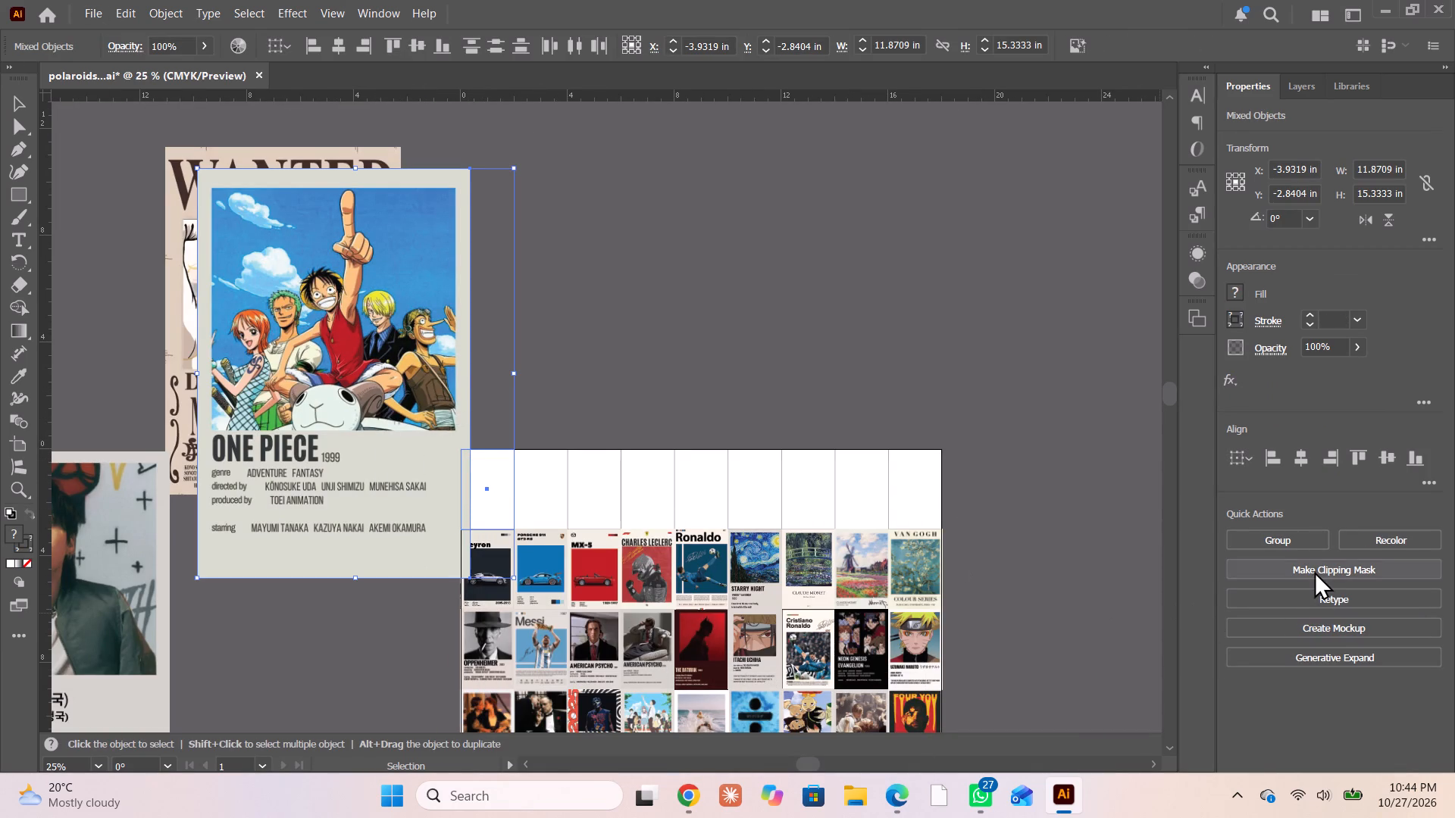
left_click(1310, 569)
Inside the first frame's clip group, shrink the One Piece 1999 poster to about 1.19 × 1.78 in and move it to the frame's top-left corner.
double_click(466, 504)
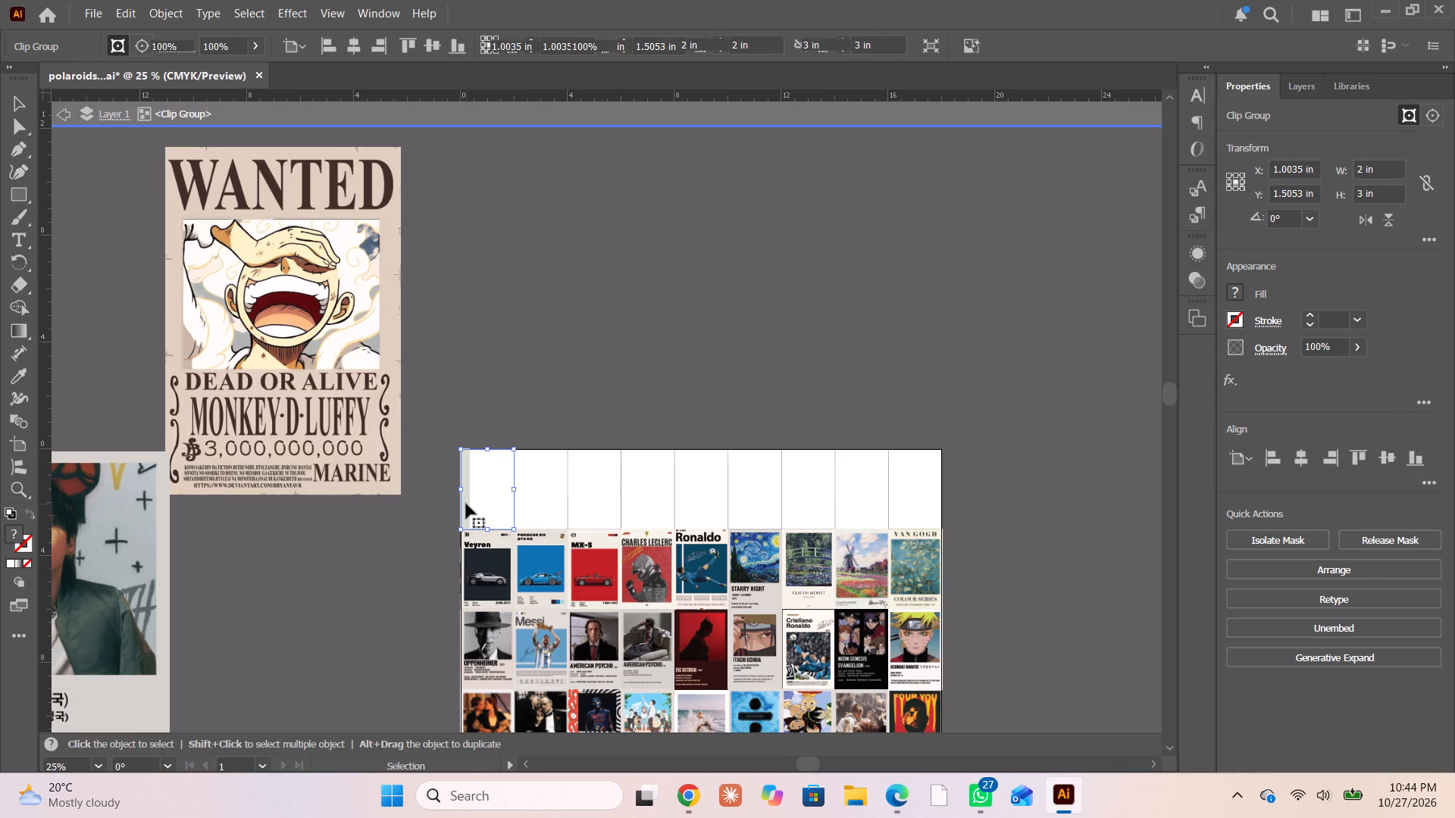
left_click_drag(468, 499, 583, 535)
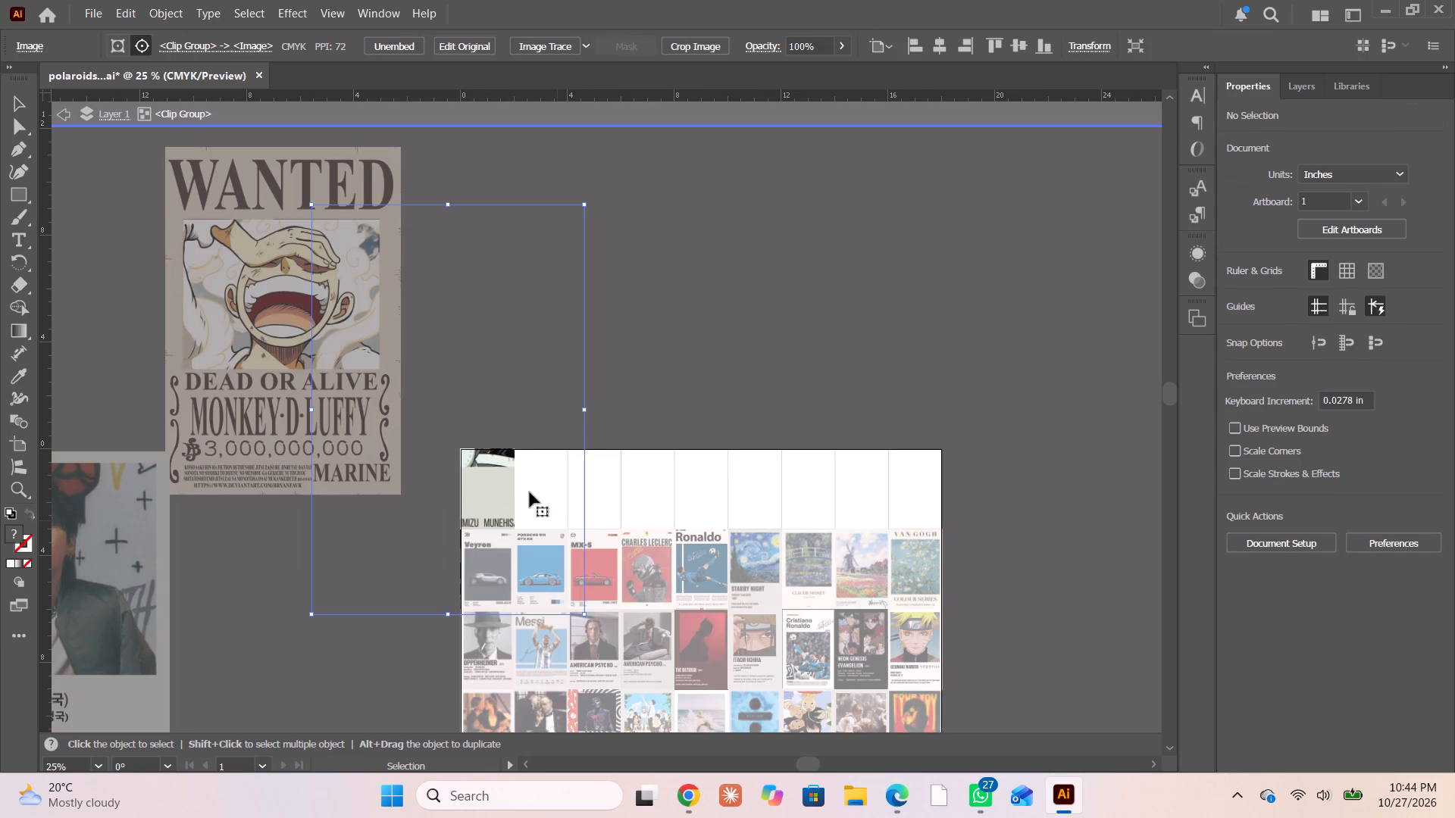
left_click_drag(586, 204, 483, 383, "shift")
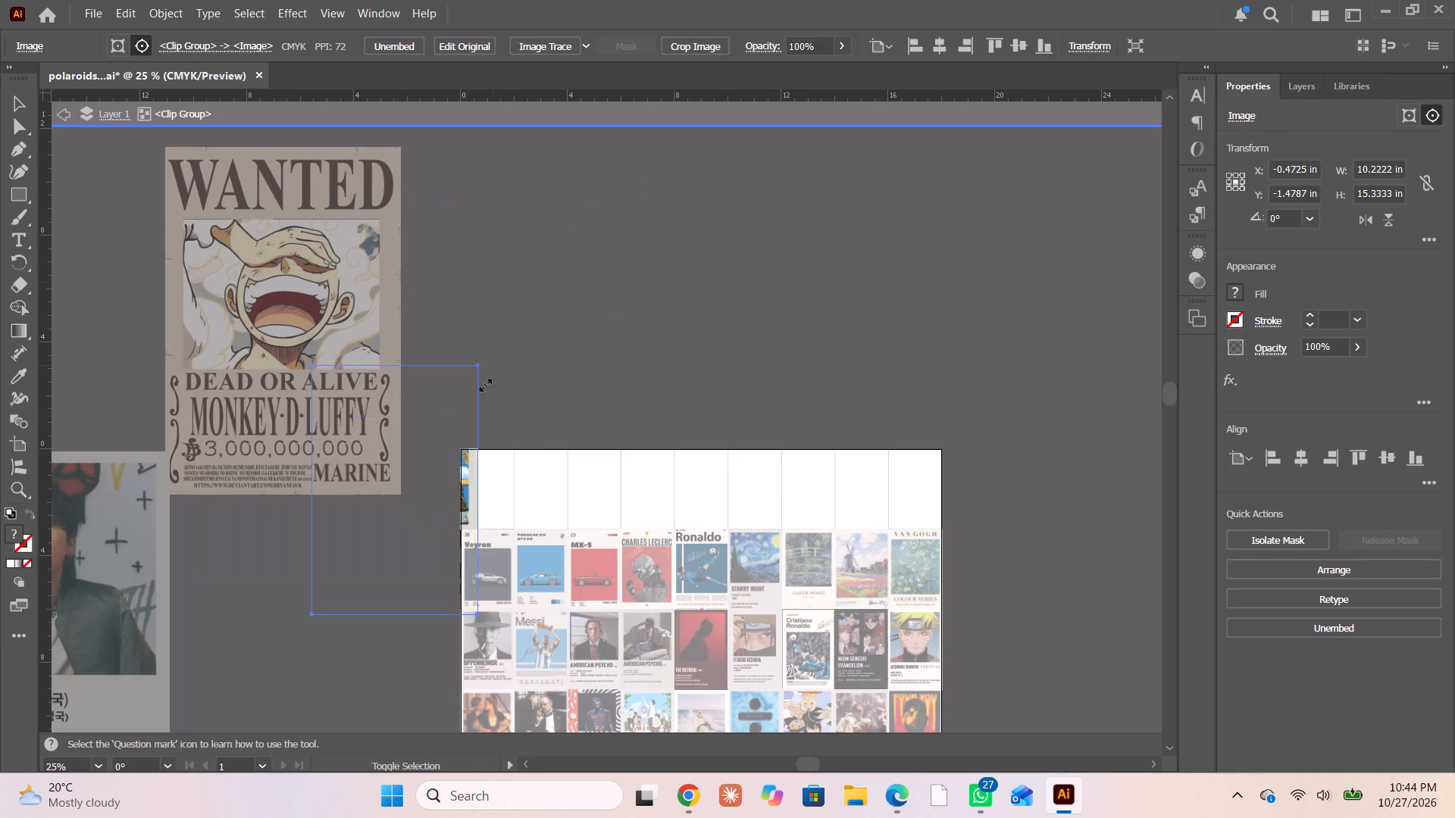
left_click_drag(483, 383, 352, 567, "shift")
left_click_drag(325, 584, 516, 457)
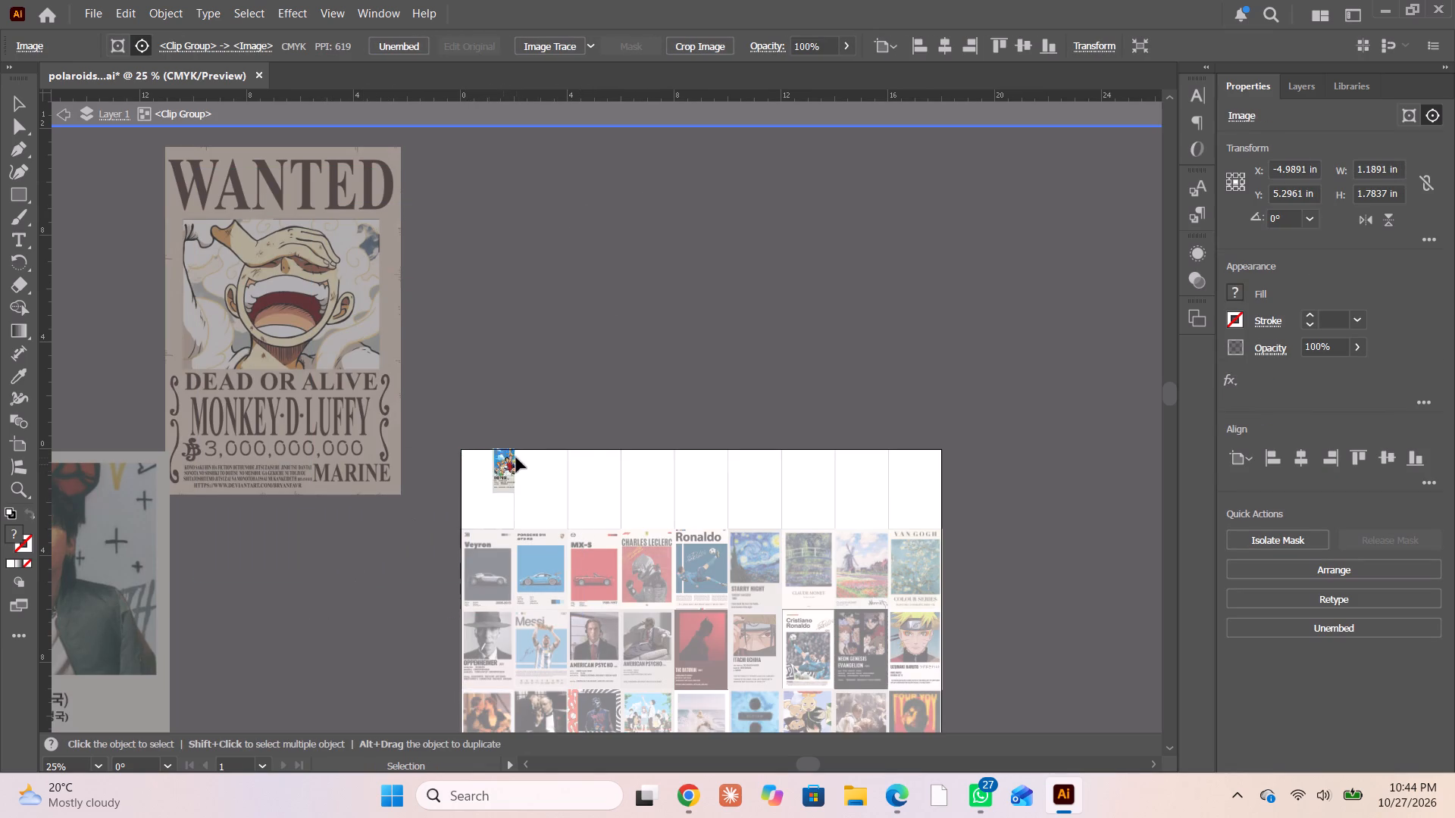
left_click_drag(516, 457, 461, 457)
Enlarge the One Piece 1999 poster to about 2.02 × 3.03 in, position it to fill the first frame, and exit the clip group.
scroll(480, 492, "down", 2)
scroll(478, 470, "up", 7, "alt")
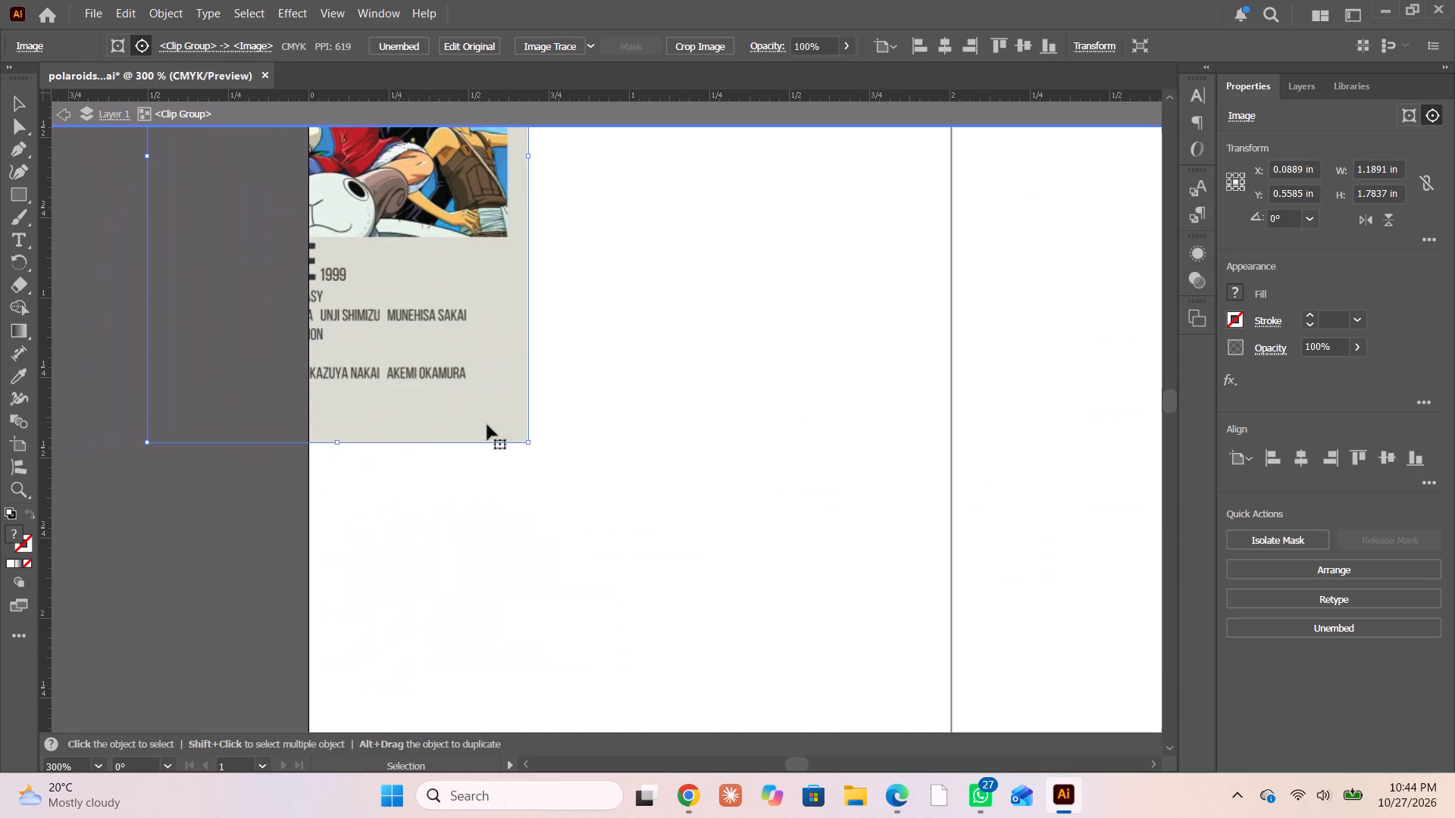
left_click_drag(528, 442, 670, 678)
scroll(556, 466, "down", 2)
scroll(556, 466, "up", 1)
scroll(556, 466, "down", 6)
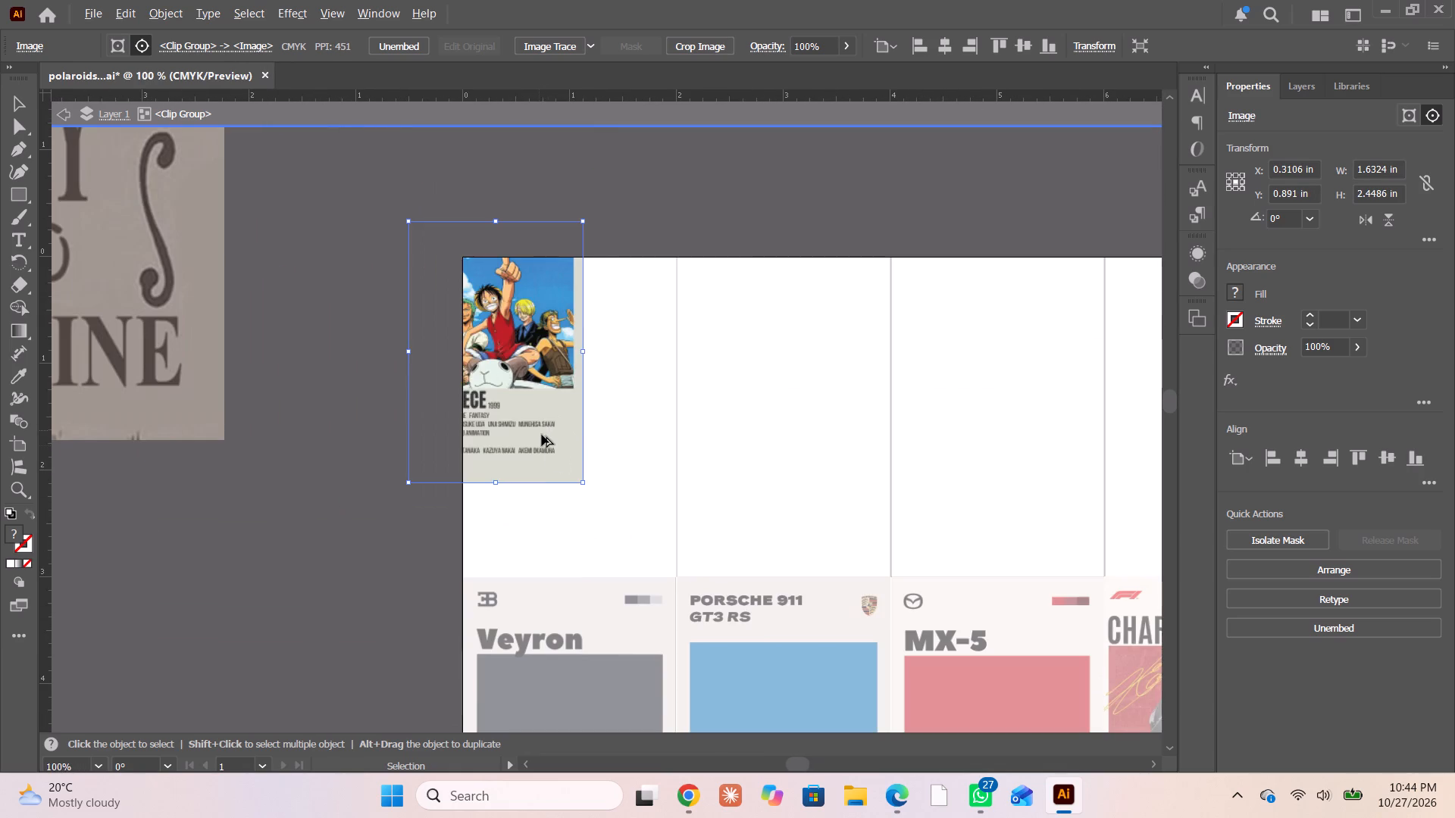
left_click_drag(524, 401, 577, 495)
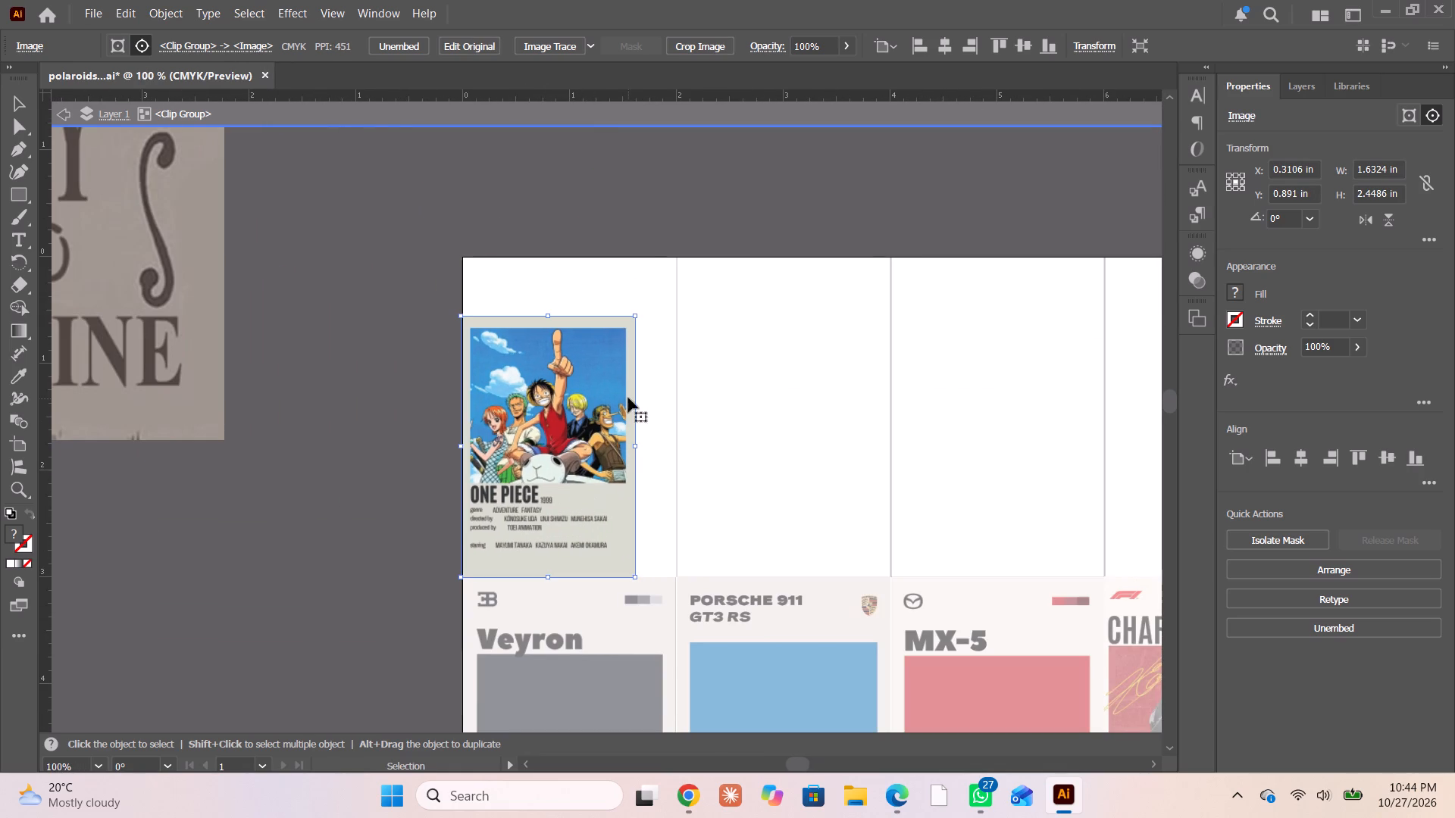
left_click_drag(632, 312, 690, 258, "shift")
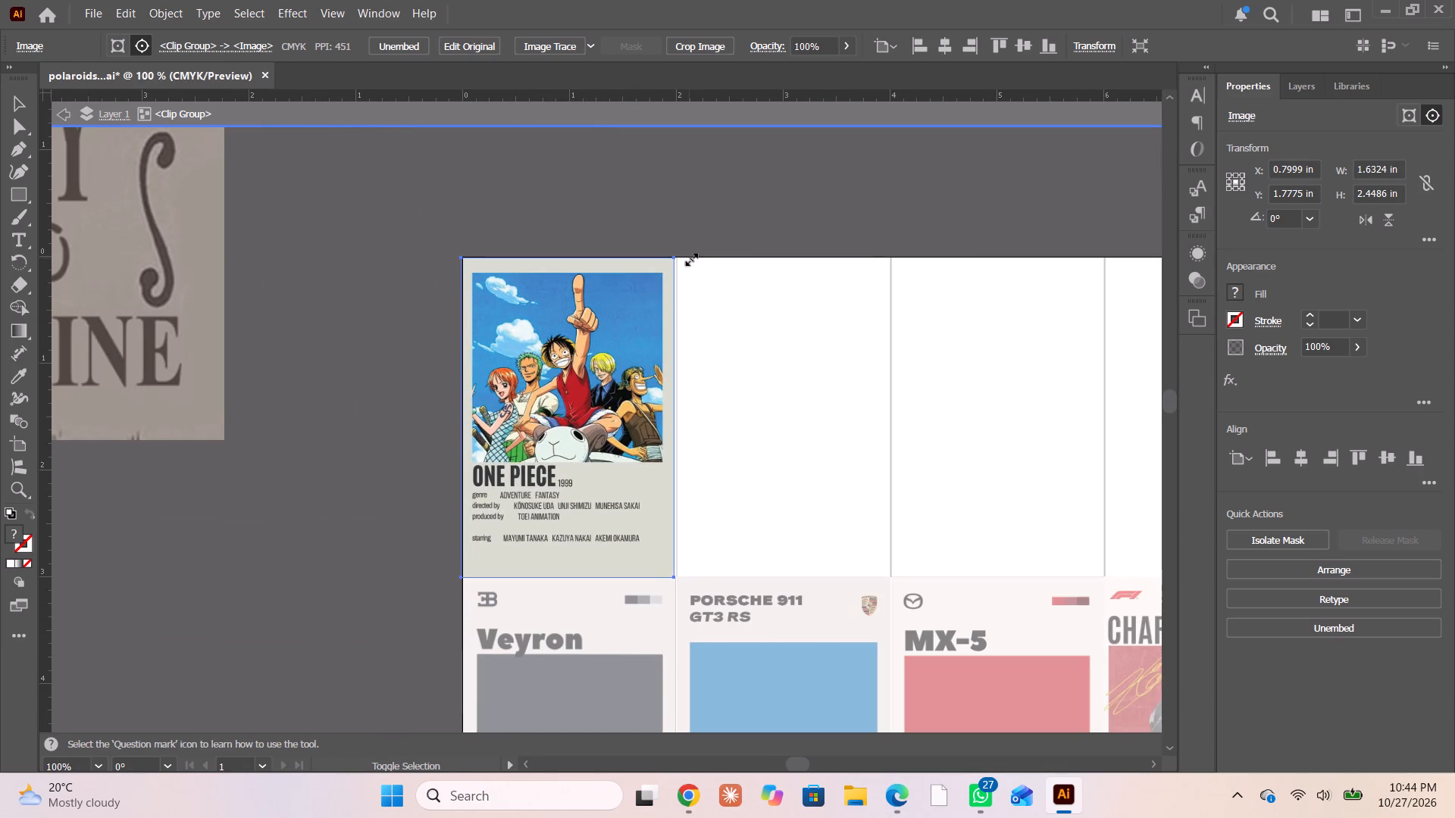
left_click_drag(690, 258, 690, 254, "shift")
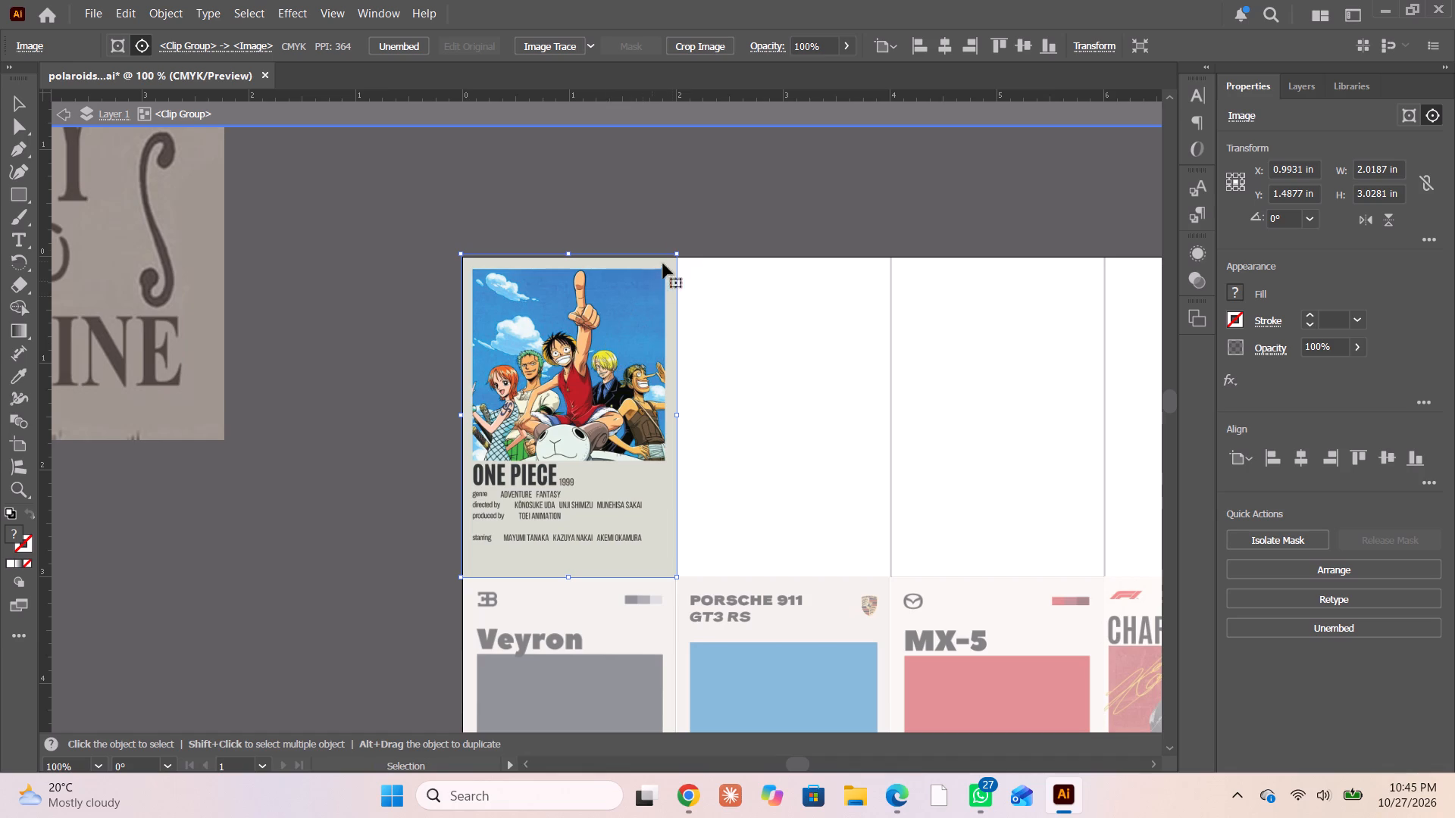
key("Right")
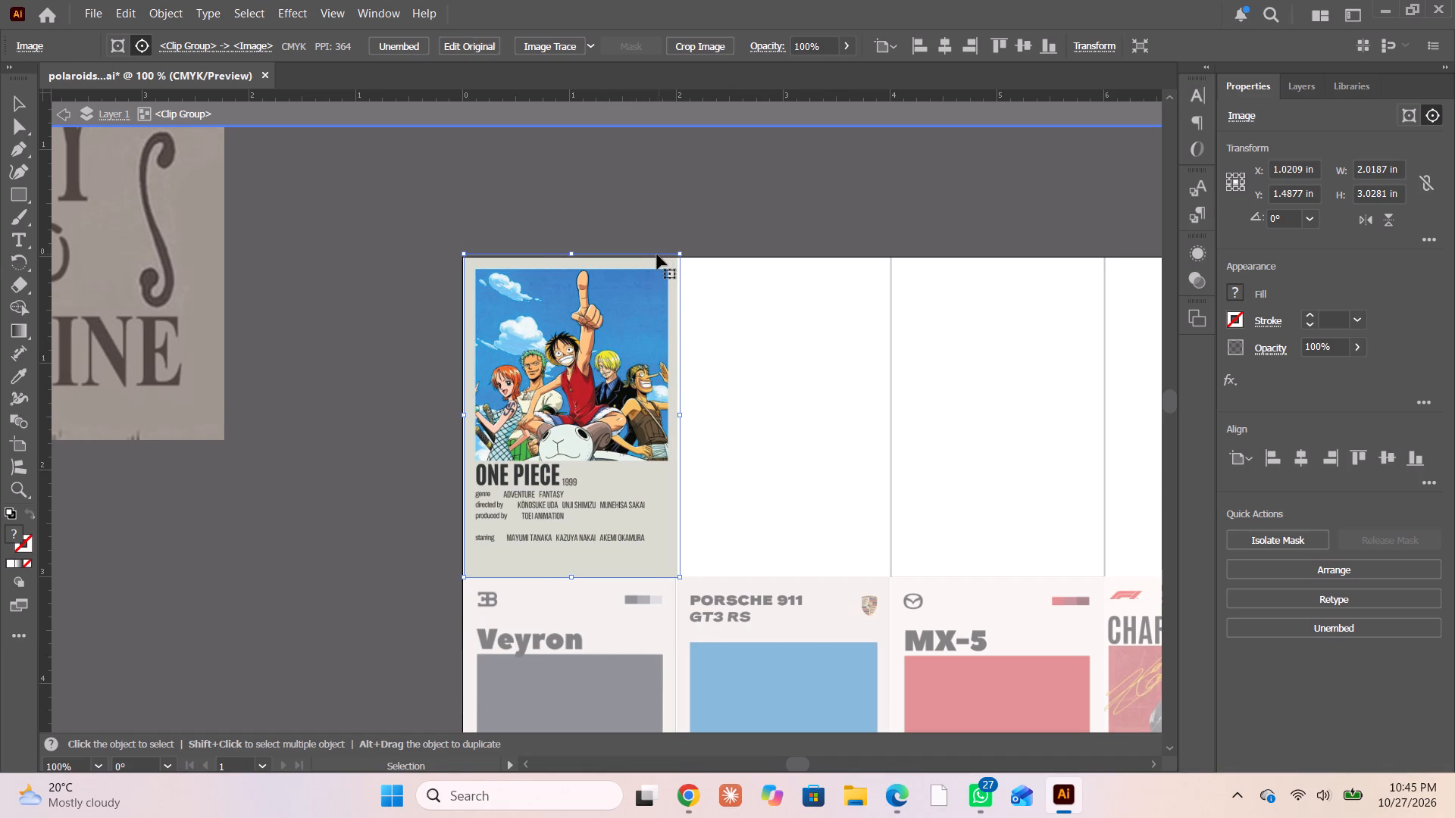
left_click(614, 192)
scroll(540, 504, "down", 2, "alt")
scroll(540, 504, "up", 1, "alt")
scroll(540, 504, "down", 1, "alt")
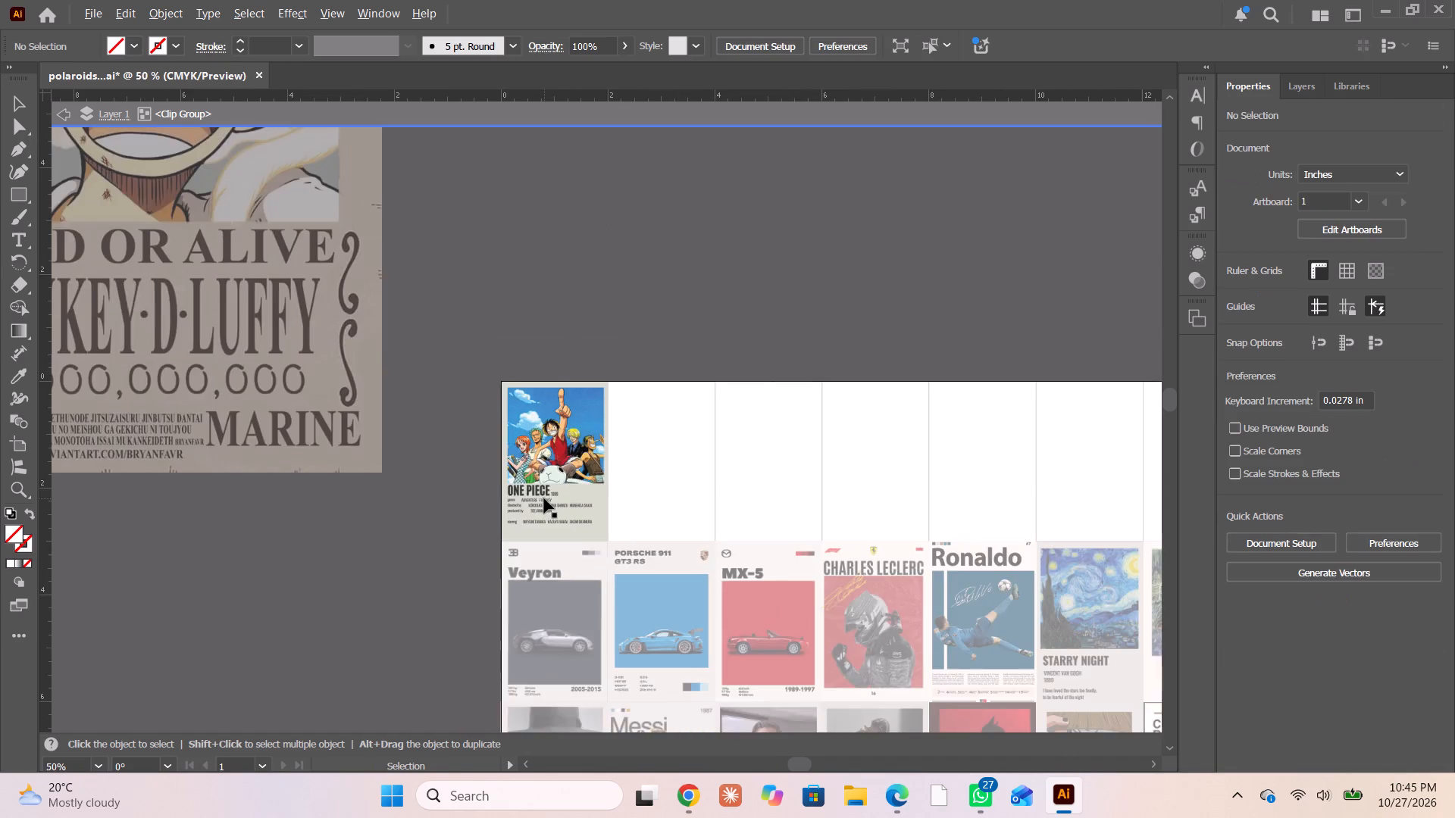
scroll(544, 498, "down", 5)
double_click(70, 120)
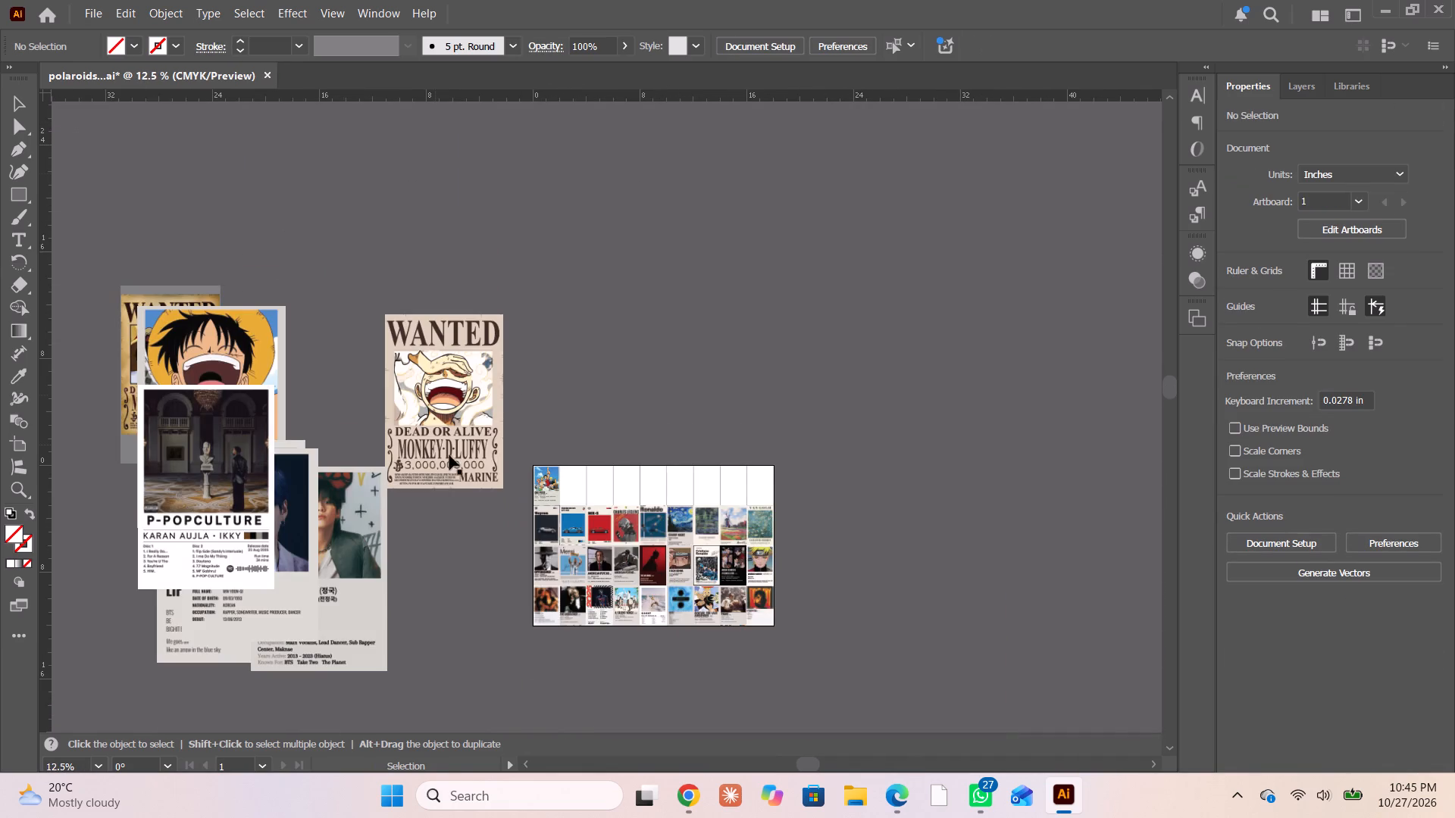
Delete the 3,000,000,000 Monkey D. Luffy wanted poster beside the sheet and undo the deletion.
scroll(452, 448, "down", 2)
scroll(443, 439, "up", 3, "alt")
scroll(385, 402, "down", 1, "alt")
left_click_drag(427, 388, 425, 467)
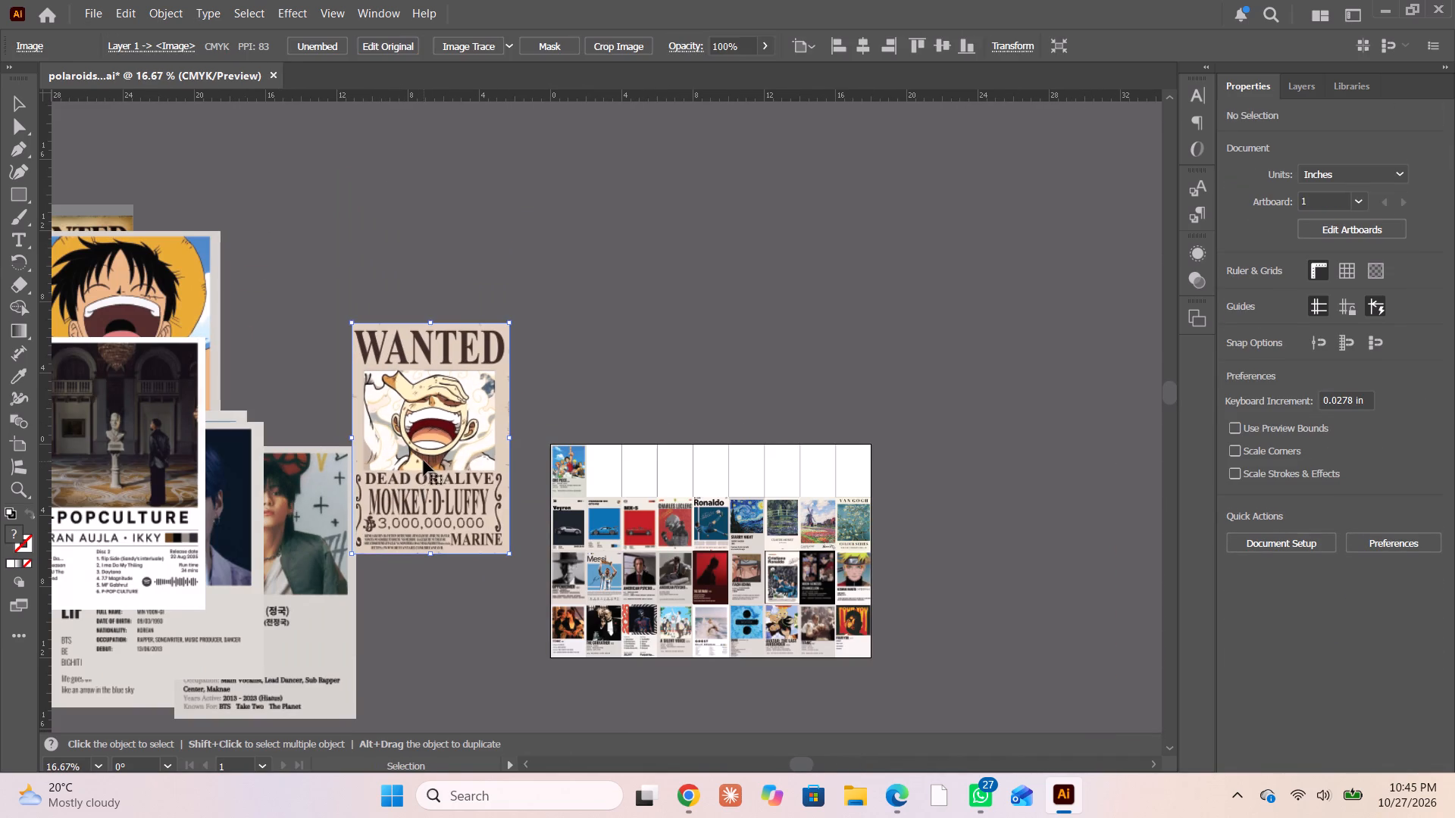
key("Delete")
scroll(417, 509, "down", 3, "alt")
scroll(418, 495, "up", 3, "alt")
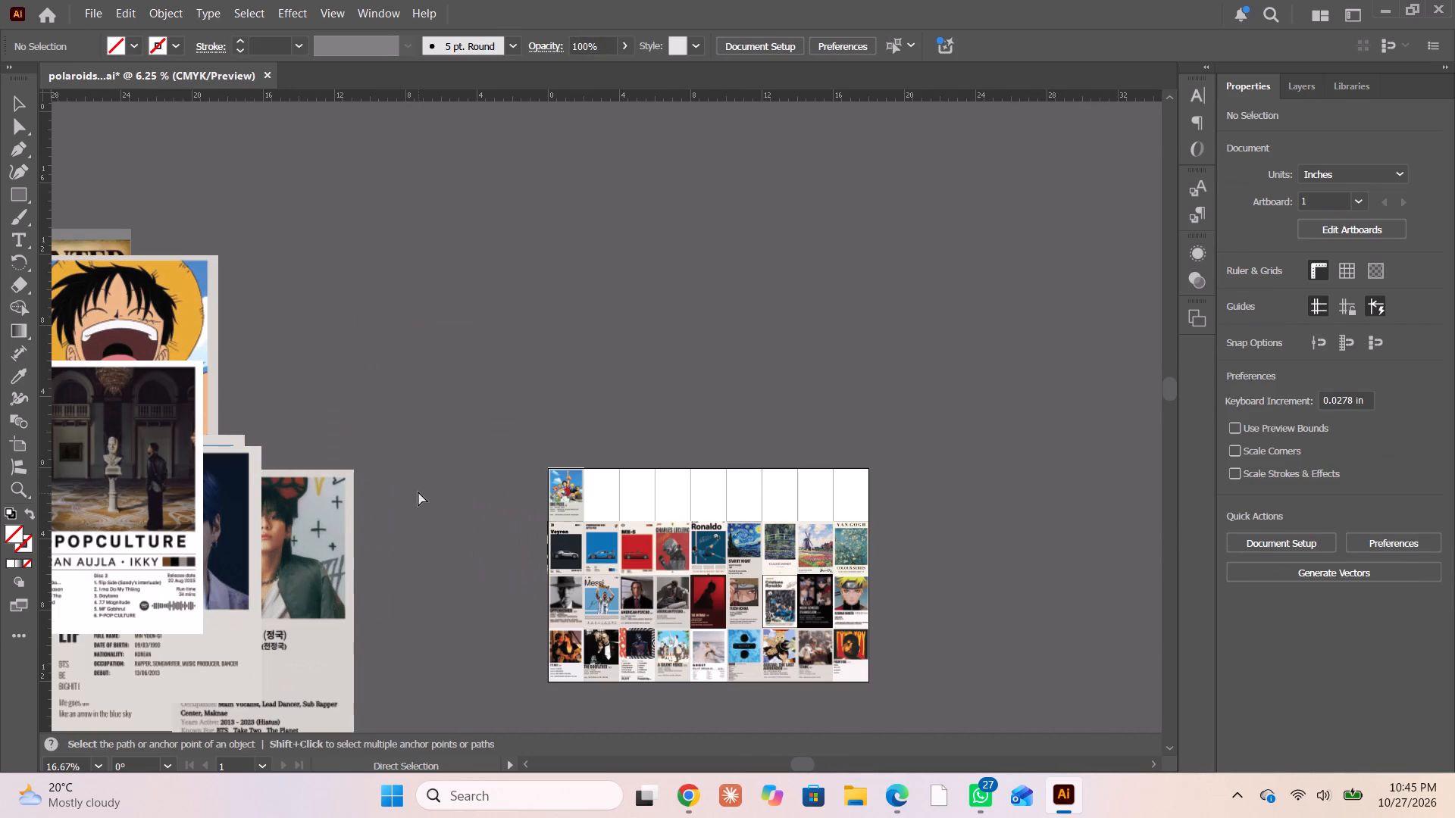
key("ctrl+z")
Move the 3,000,000,000 wanted poster and the straw-hat One Piece poster into the empty space above the sheet, side by side.
left_click_drag(415, 457, 530, 238)
scroll(402, 315, "down", 1, "alt")
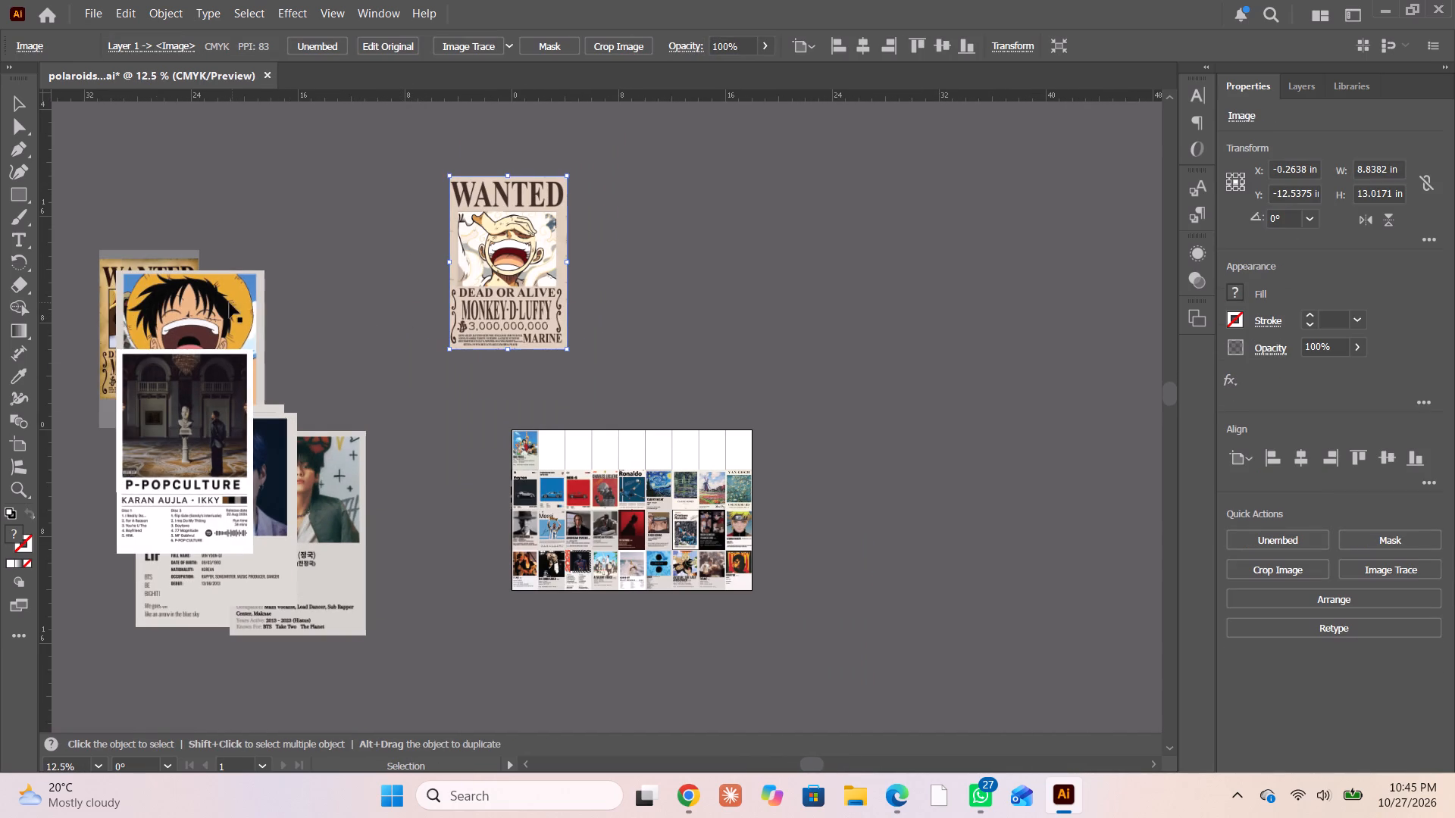
left_click_drag(230, 303, 780, 170)
Pull the 1,500,000,000 Monkey D. Luffy wanted poster out of the stack and delete it.
left_click_drag(156, 284, 314, 188)
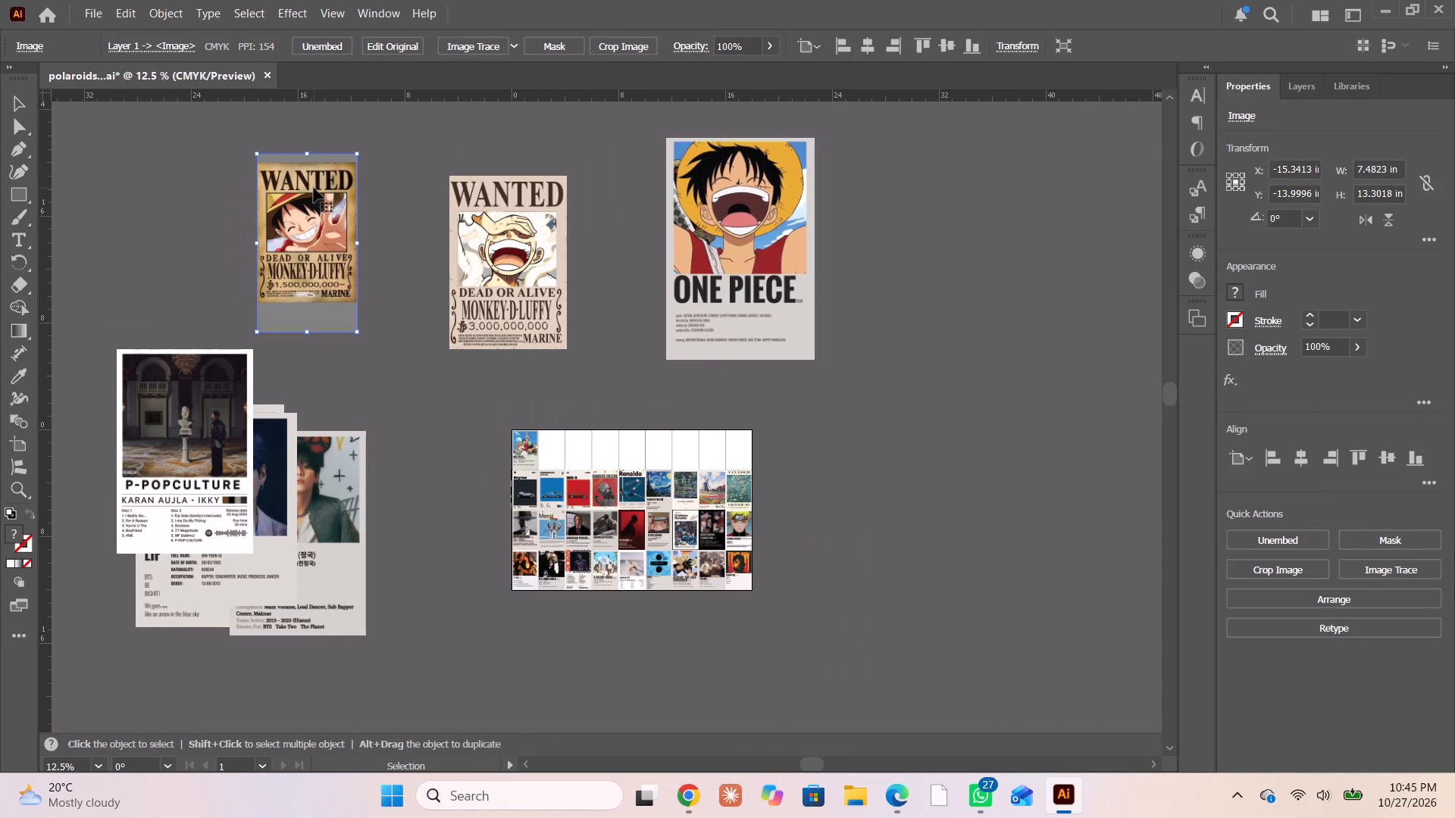
key("Delete")
Move the P-Popculture Karan Aujla poster off the stack to the empty space above the BTS posters.
left_click_drag(199, 454, 217, 254)
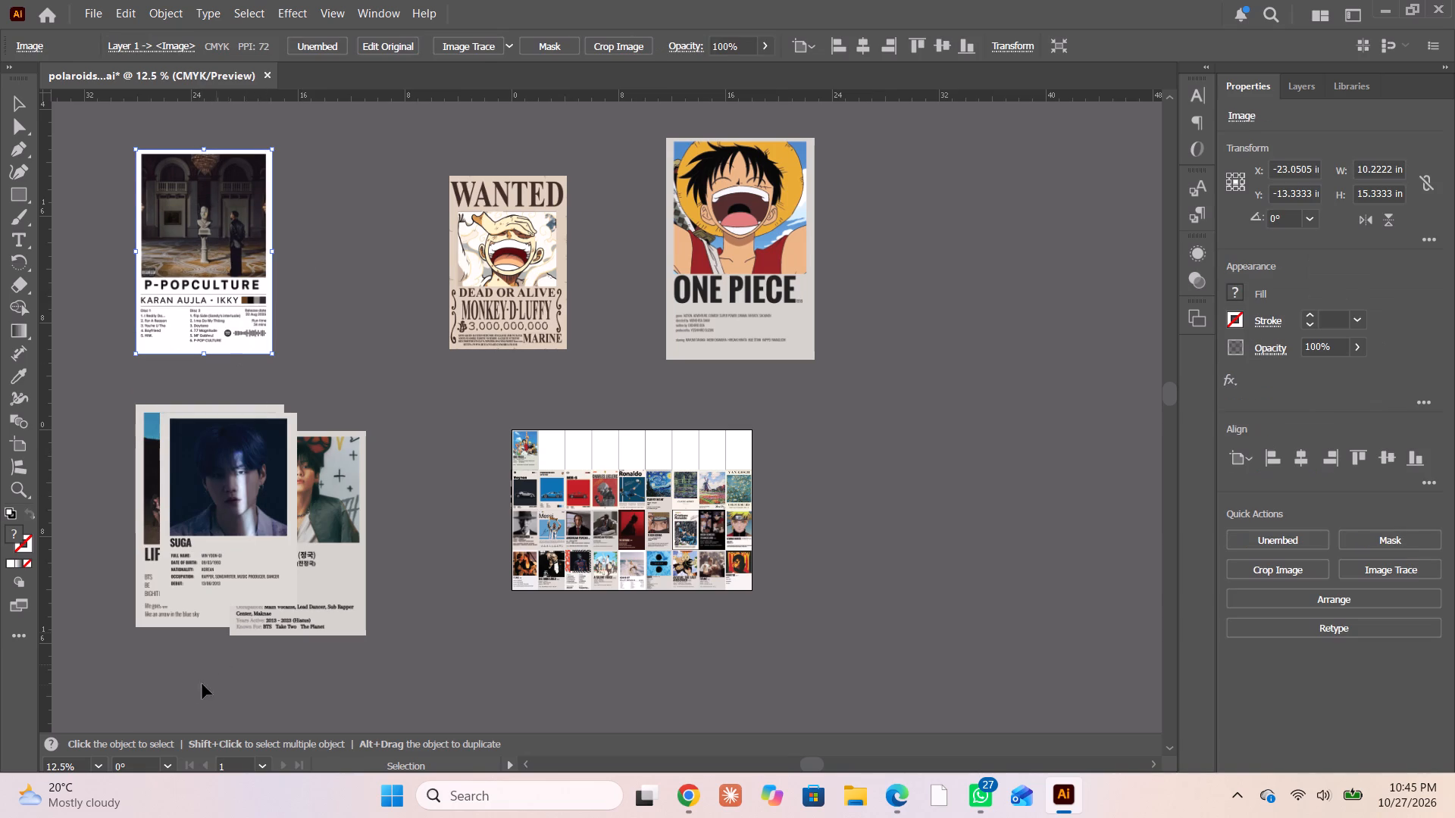
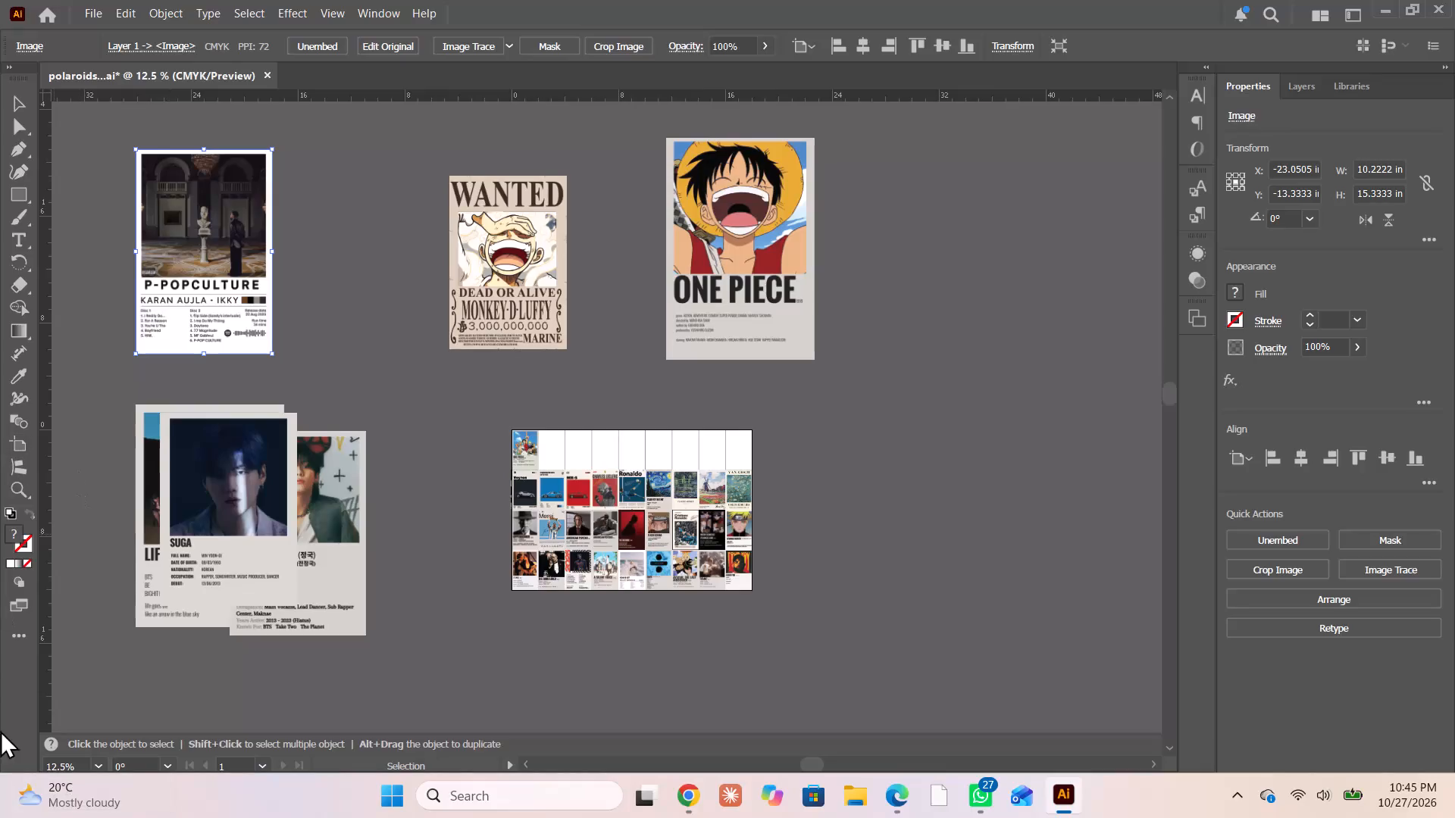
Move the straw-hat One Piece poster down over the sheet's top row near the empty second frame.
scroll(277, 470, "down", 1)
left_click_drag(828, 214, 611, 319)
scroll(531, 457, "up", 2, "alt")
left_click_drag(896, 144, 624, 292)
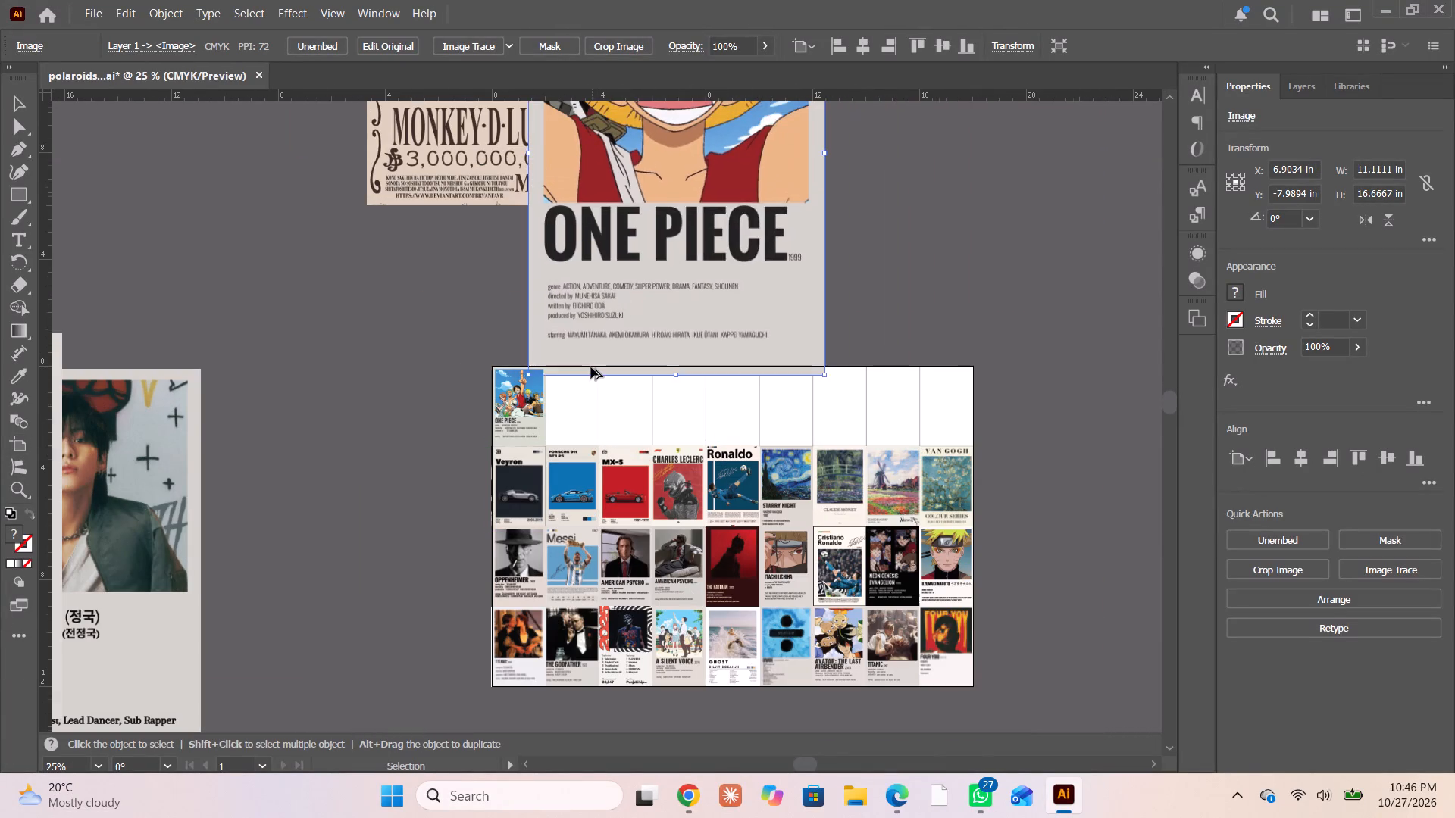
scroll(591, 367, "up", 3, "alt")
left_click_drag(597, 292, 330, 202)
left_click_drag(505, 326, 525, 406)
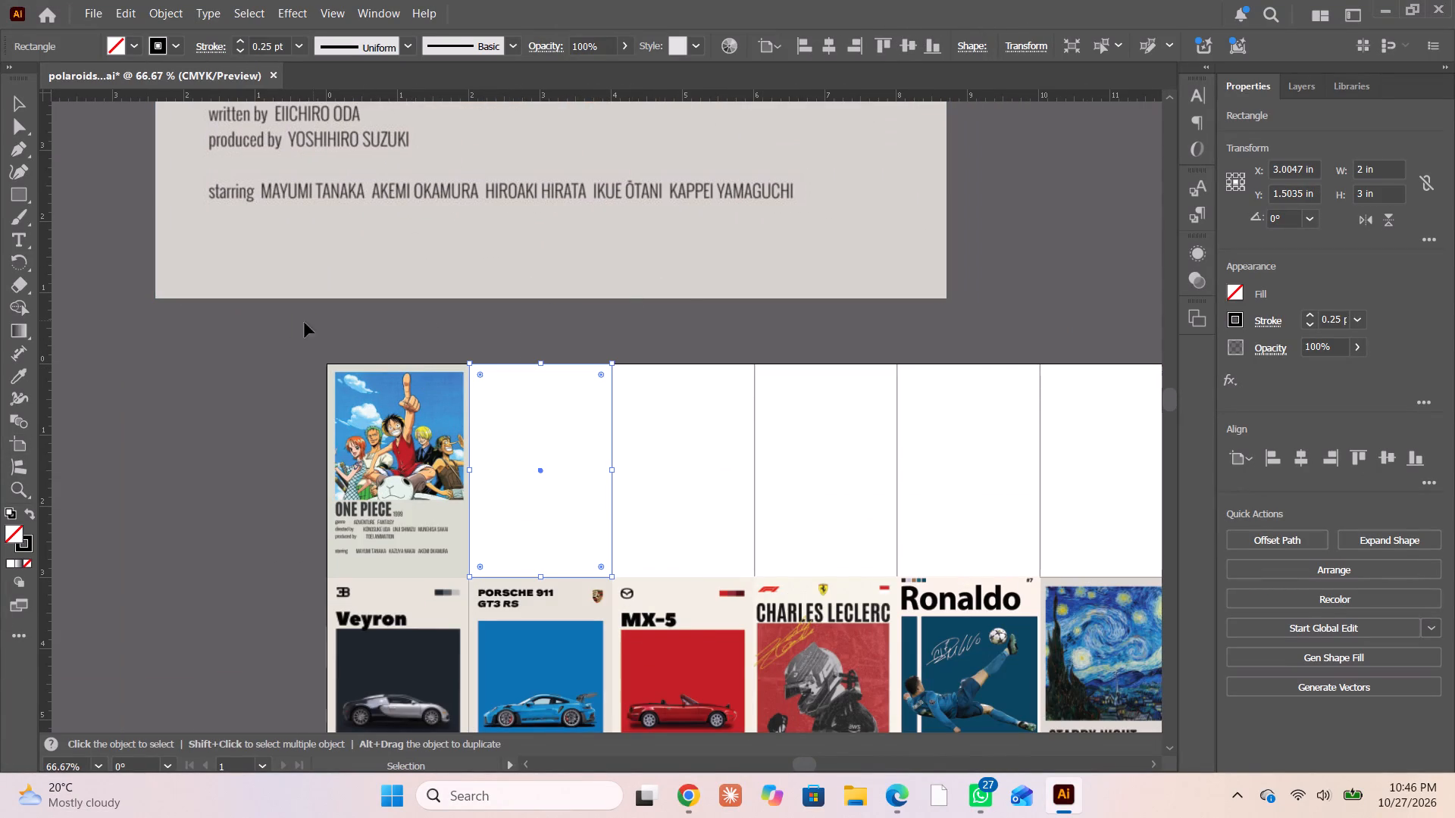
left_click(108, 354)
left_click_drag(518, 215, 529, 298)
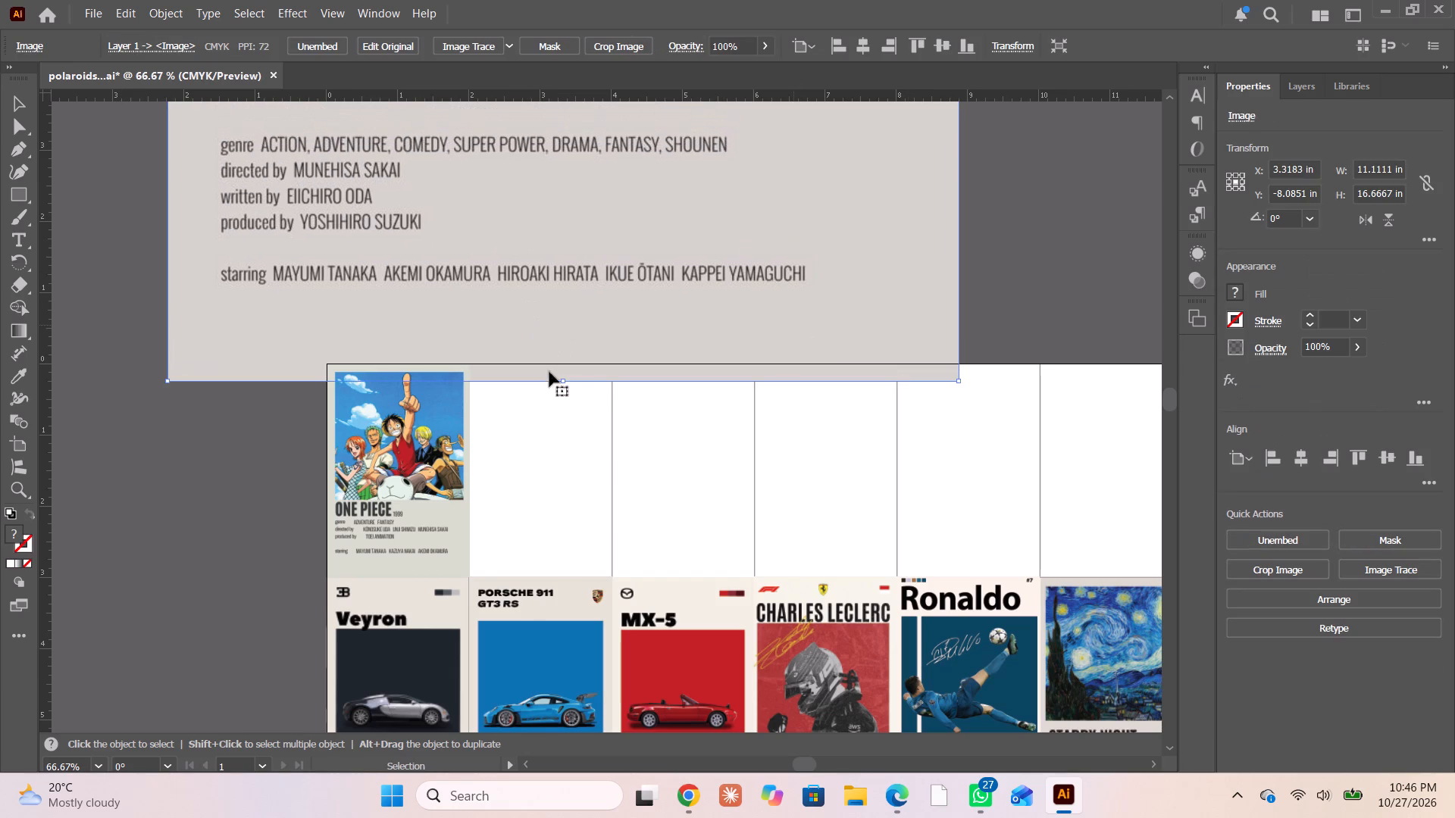
Gather the straw-hat One Piece poster with the others and scale all collected posters together to about 4.99 × 5.62 in.
scroll(727, 299, "down", 5, "alt")
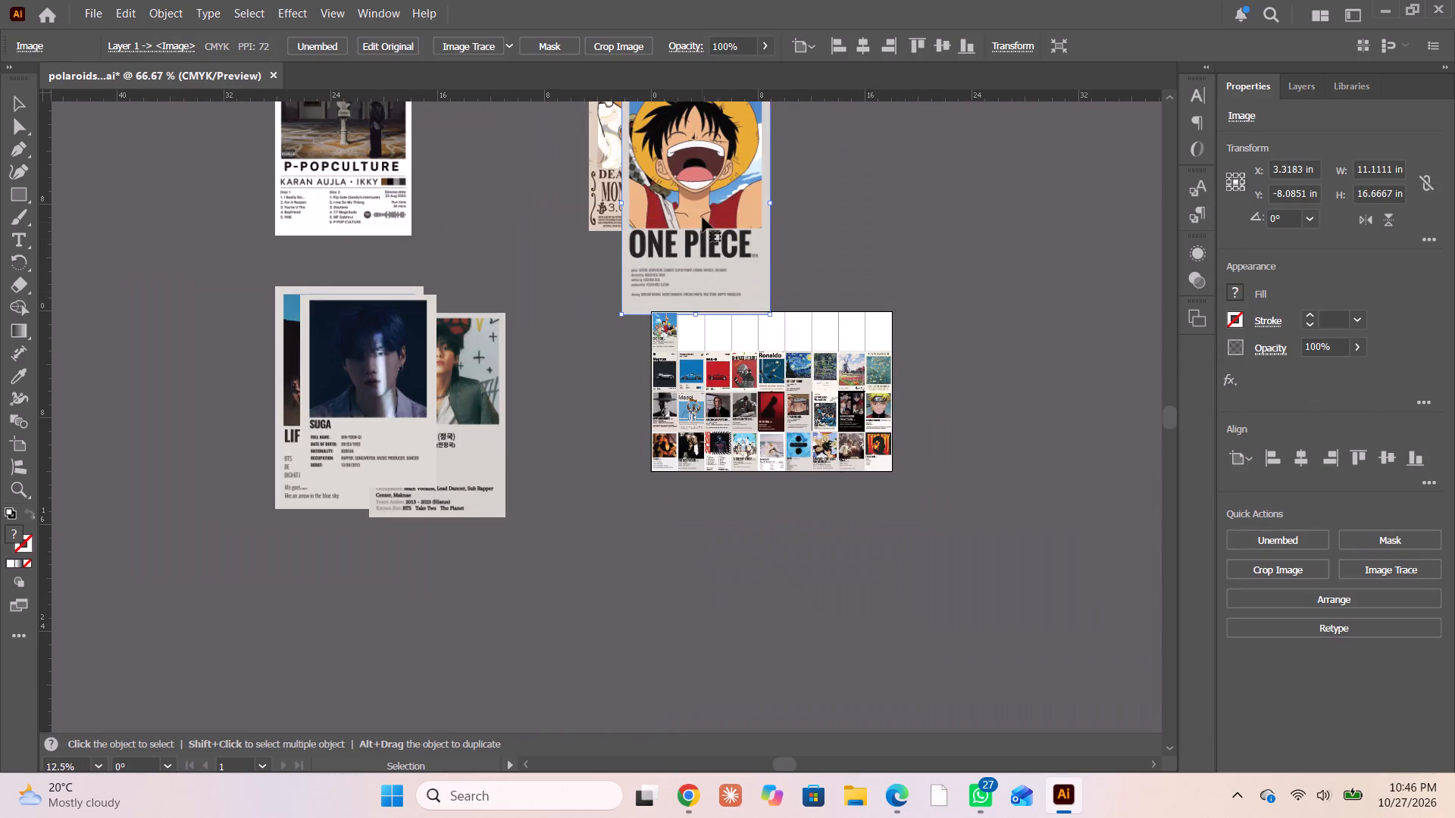
scroll(702, 217, "down", 1, "alt")
scroll(700, 217, "up", 2)
left_click_drag(696, 215, 507, 233)
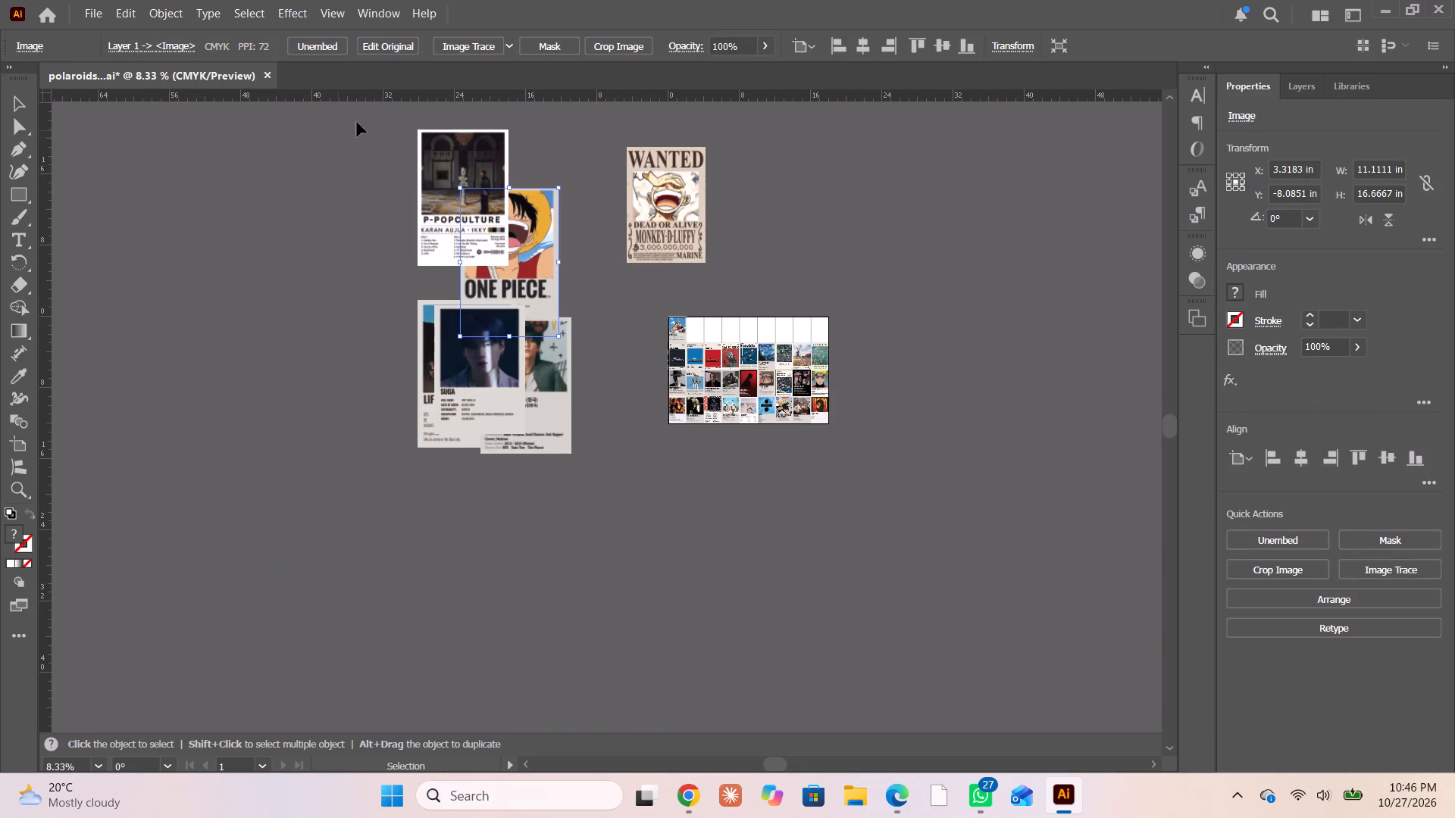
left_click_drag(361, 120, 635, 451)
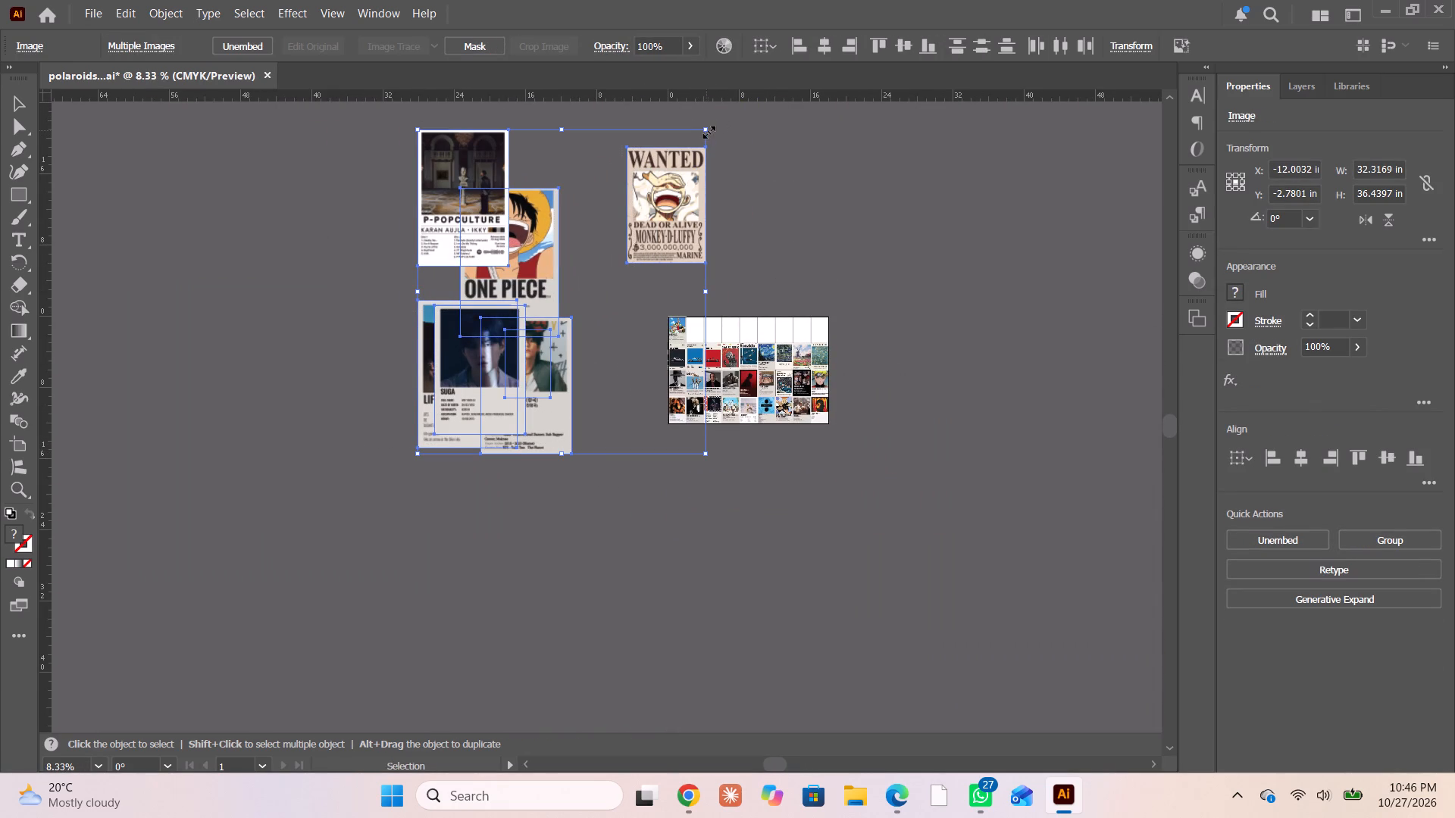
left_click_drag(707, 131, 508, 404, "shift")
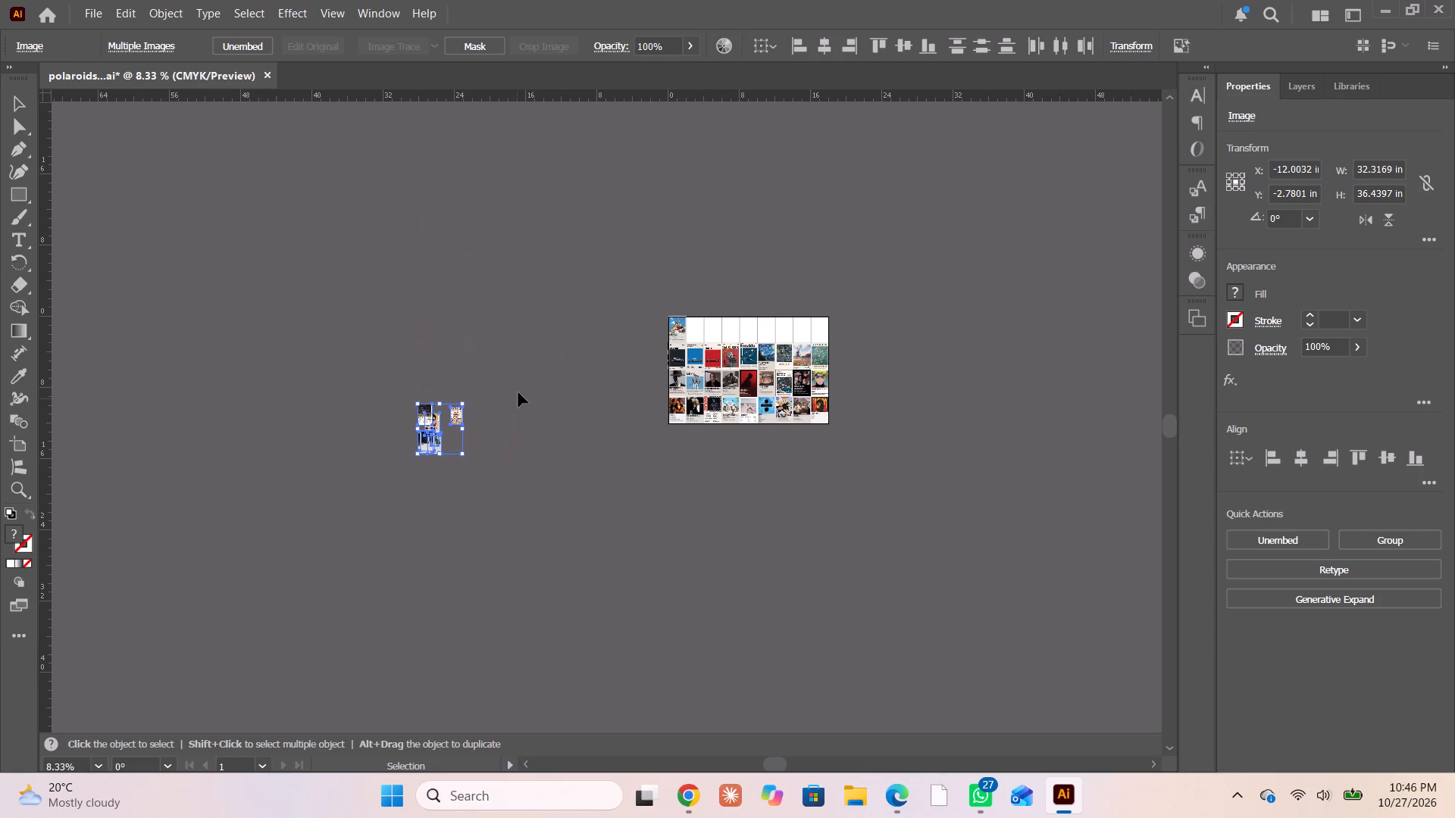
Move the scaled-down group of posters onto the empty top row of the sheet.
scroll(521, 376, "up", 4, "alt")
left_click_drag(258, 520, 903, 186)
scroll(874, 189, "left", 5)
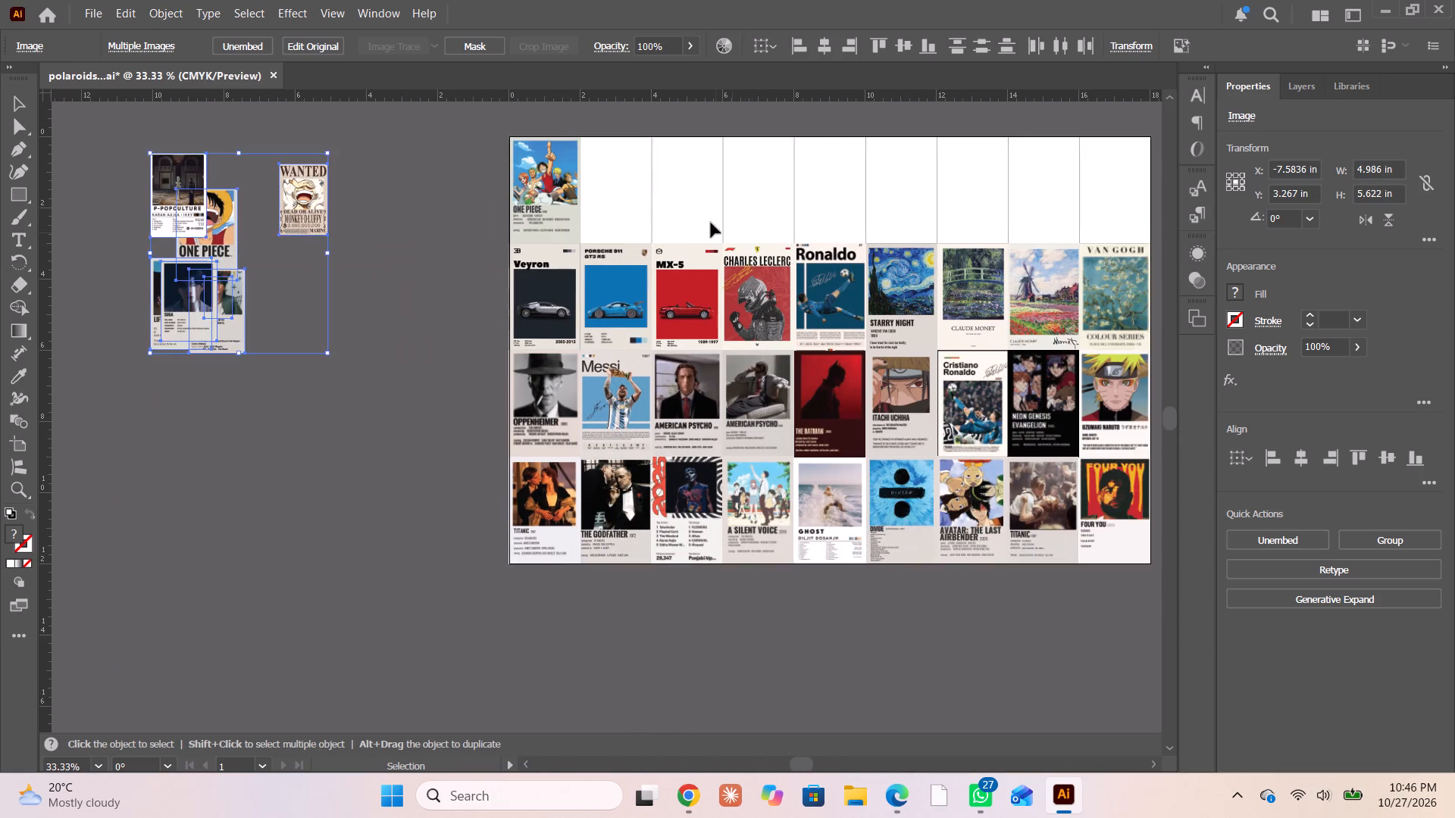
scroll(700, 220, "up", 1)
scroll(700, 220, "down", 1)
scroll(700, 220, "up", 3)
left_click_drag(286, 261, 782, 142)
scroll(713, 209, "up", 2, "alt")
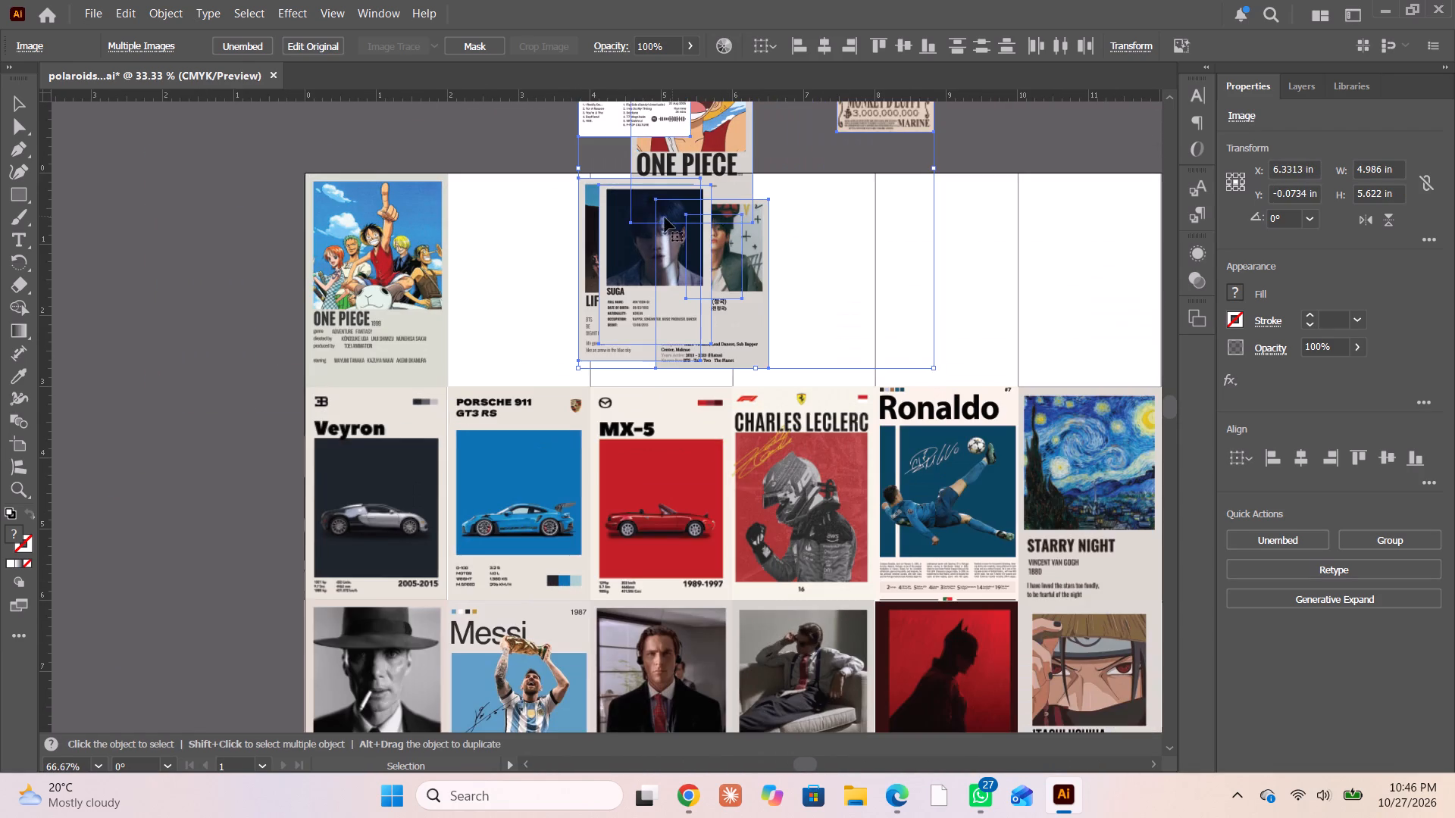
scroll(647, 204, "up", 10)
Spread the stack: straw-hat One Piece over the second frame, P-Popculture, Suga, Life Goes On and Jungkook above the sheet.
left_click(459, 229)
left_click_drag(617, 219, 483, 117)
left_click_drag(713, 263, 504, 327)
left_click_drag(662, 415, 736, 181)
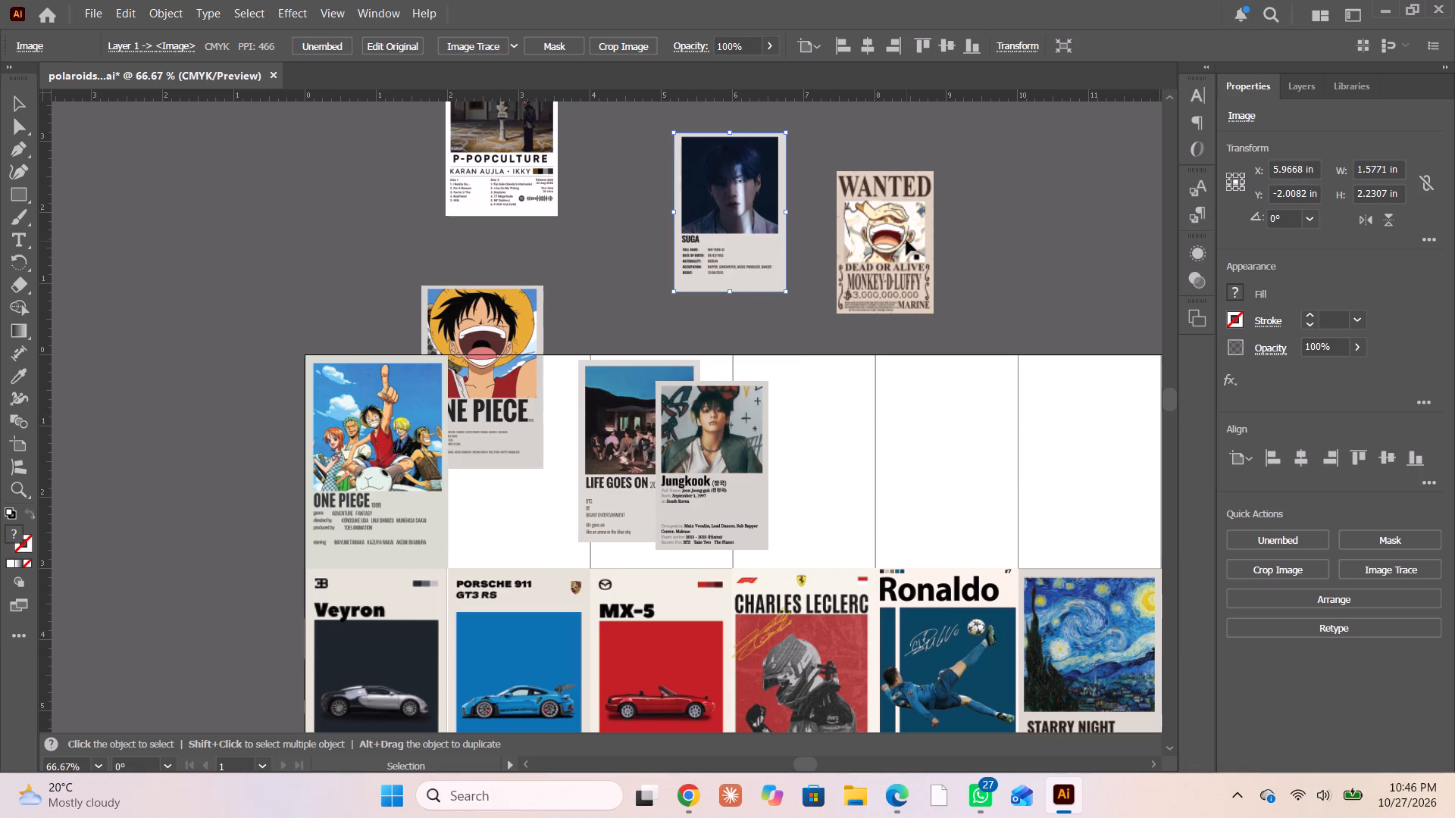
left_click_drag(606, 440, 1022, 236)
left_click_drag(722, 443, 995, 171)
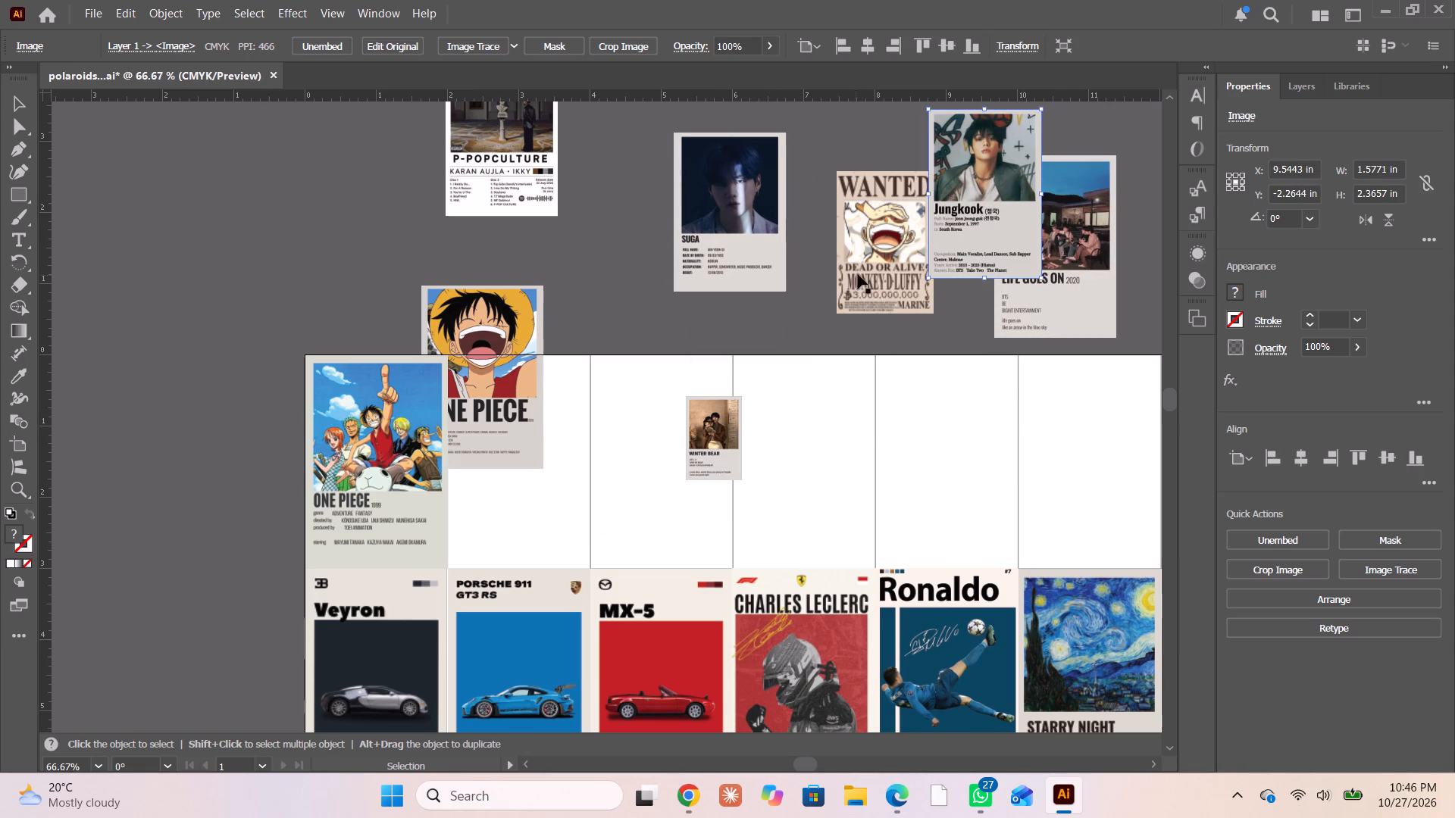
Place the Wanted, Winter Bear, Jungkook and Suga posters over the third, fourth, fifth and sixth top-row frames, respectively.
left_click_drag(884, 266, 645, 367)
left_click_drag(715, 431, 856, 329)
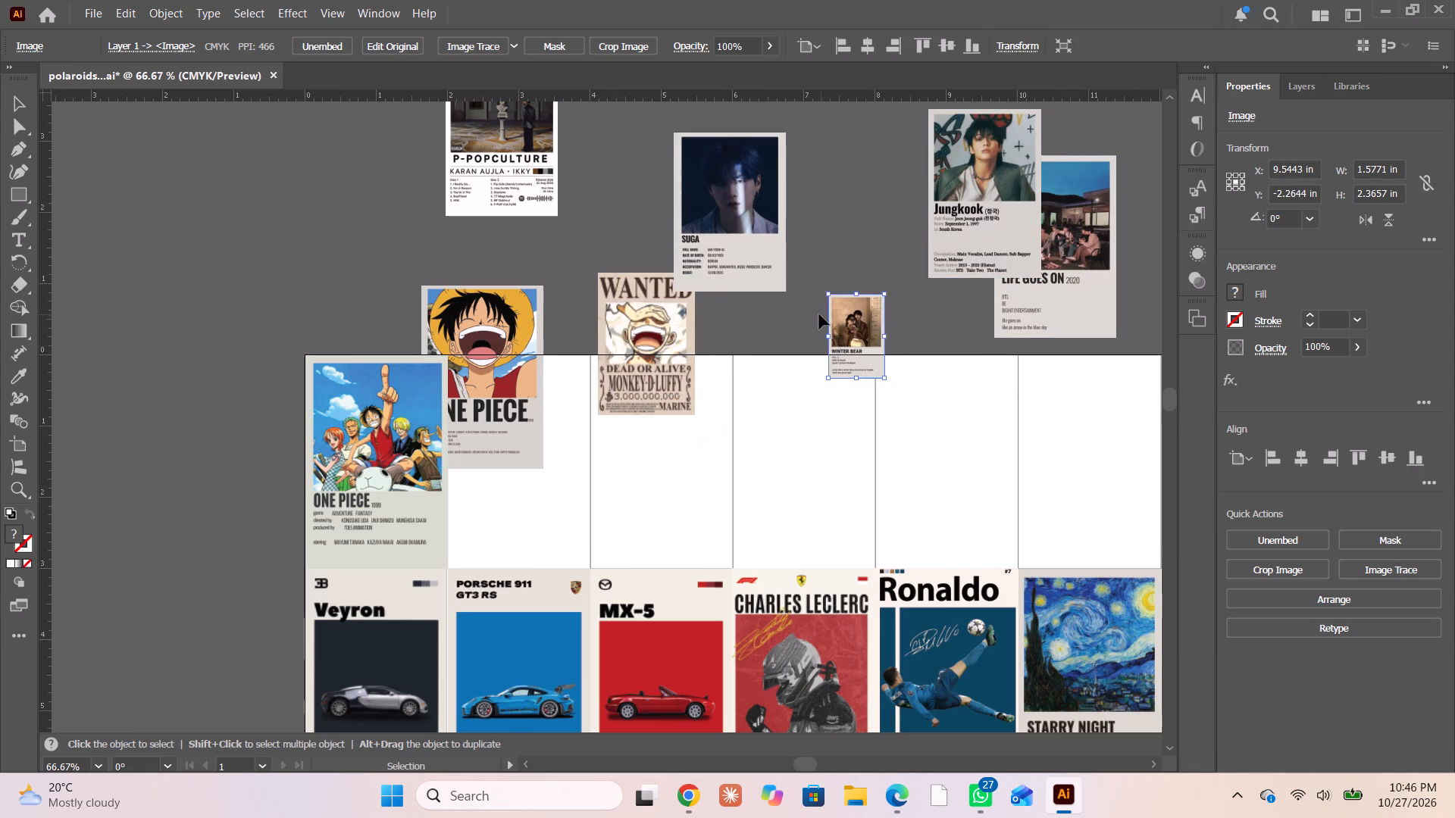
scroll(818, 314, "left", 2)
left_click_drag(727, 217, 685, 356)
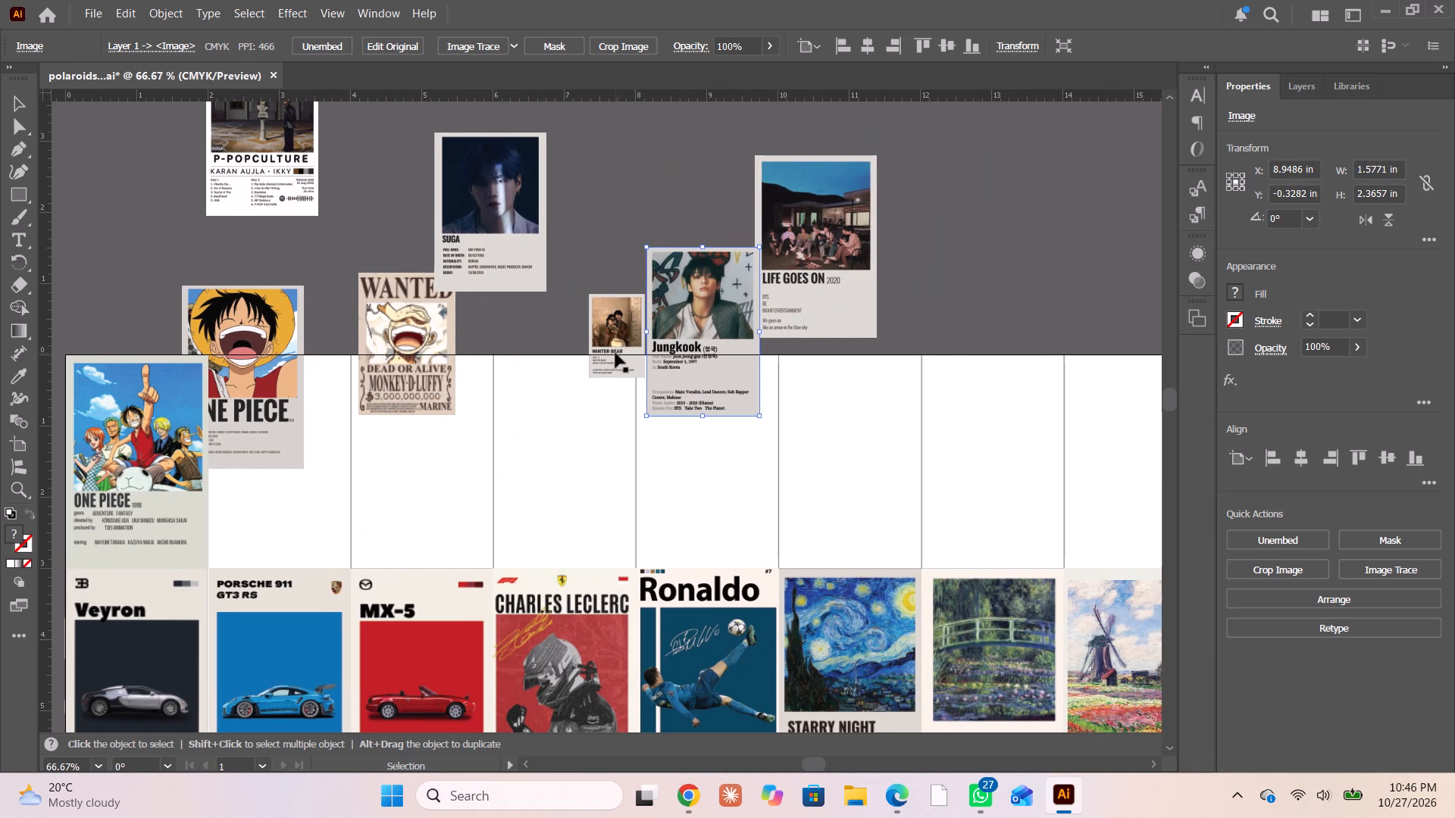
left_click_drag(615, 336, 570, 354)
left_click_drag(496, 214, 838, 403)
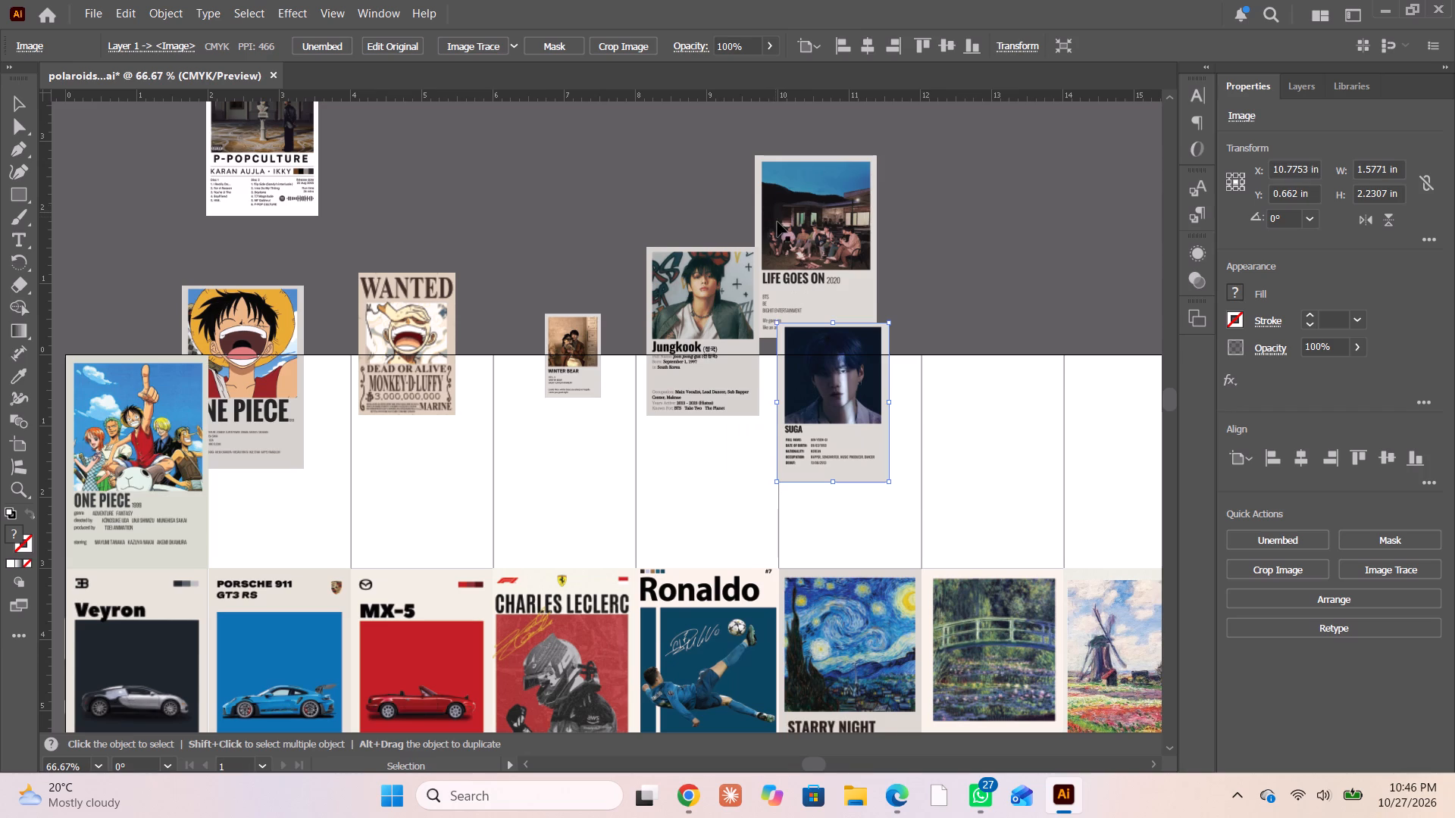
Move the BTS Life Goes On poster clear of the others above the sheet and delete it.
scroll(781, 245, "left", 1)
left_click_drag(585, 246, 652, 208)
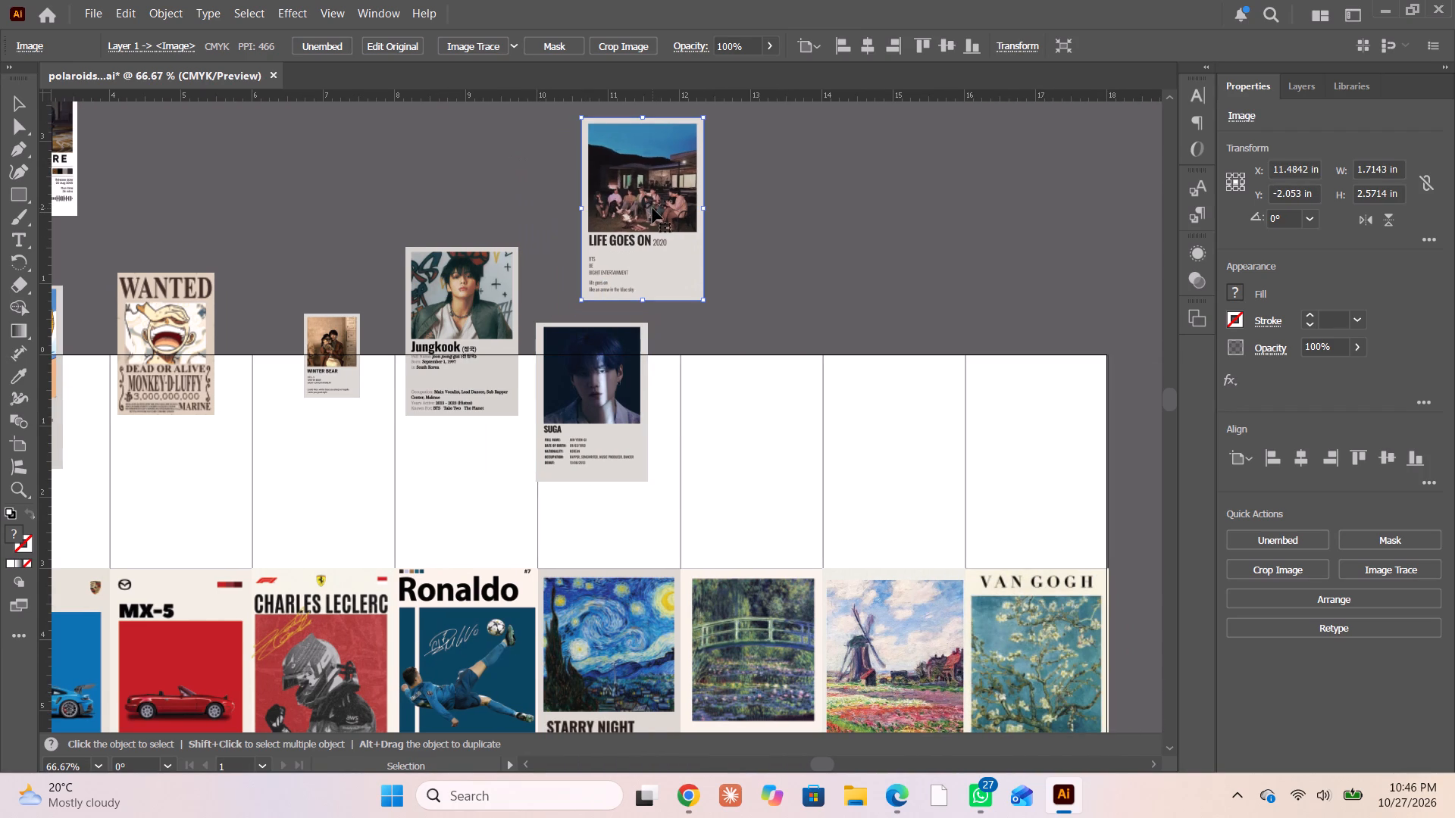
key("Delete")
scroll(640, 208, "right", 1)
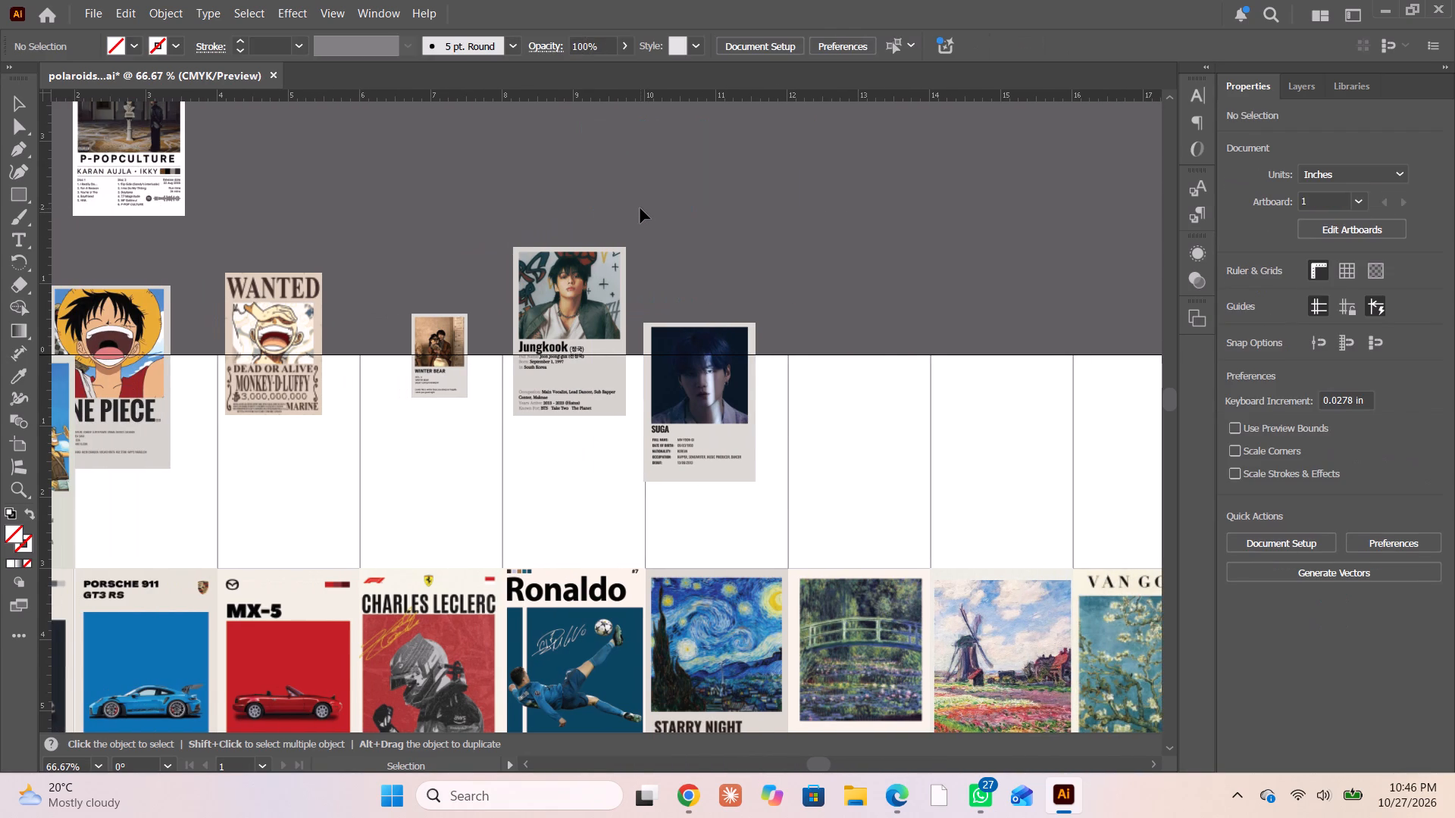
key("ctrl+z")
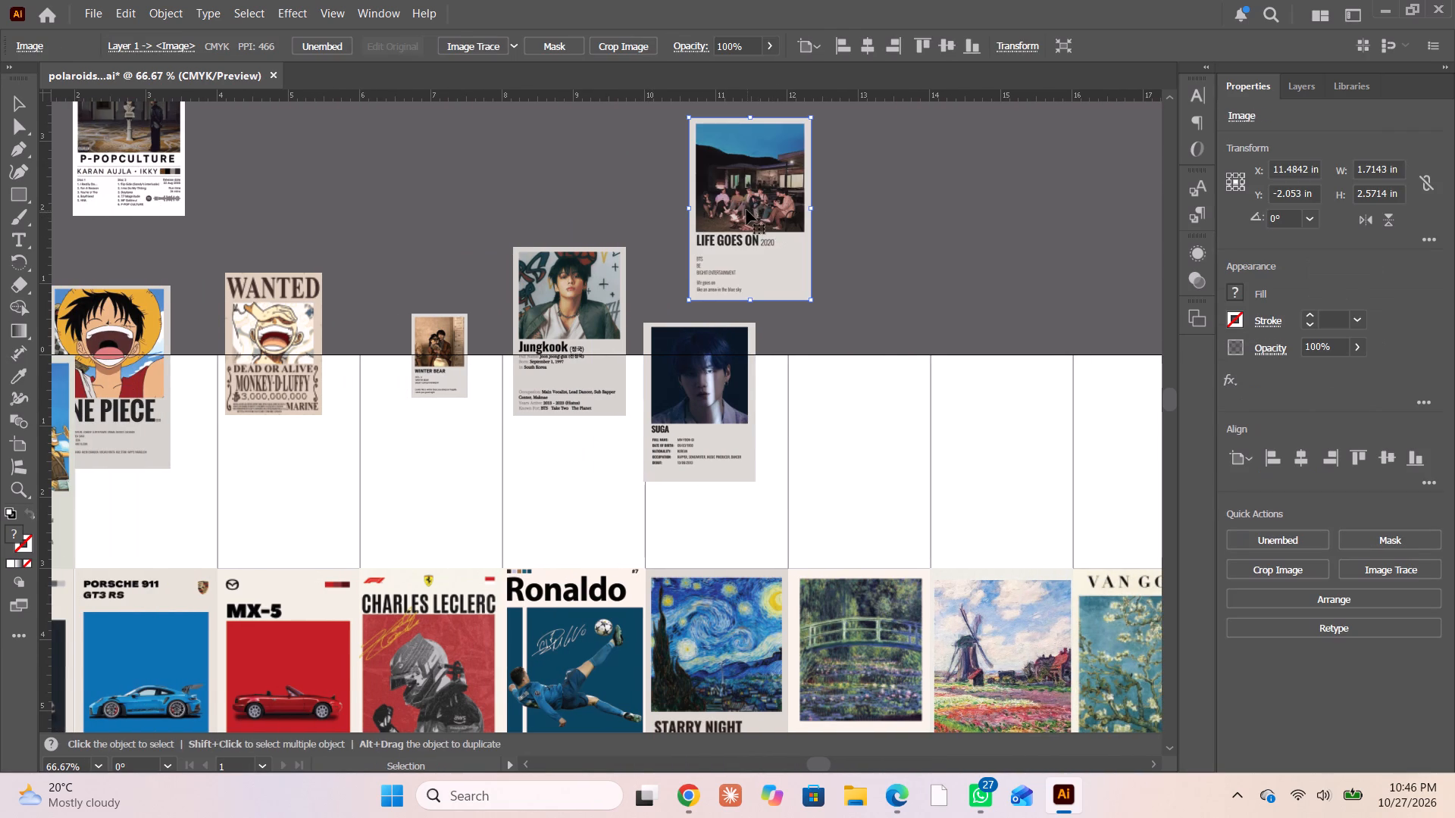
left_click_drag(746, 210, 793, 204)
key("Delete")
Move the P-Popculture Karan Aujla poster over the seventh frame of the top row.
scroll(778, 201, "up", 2)
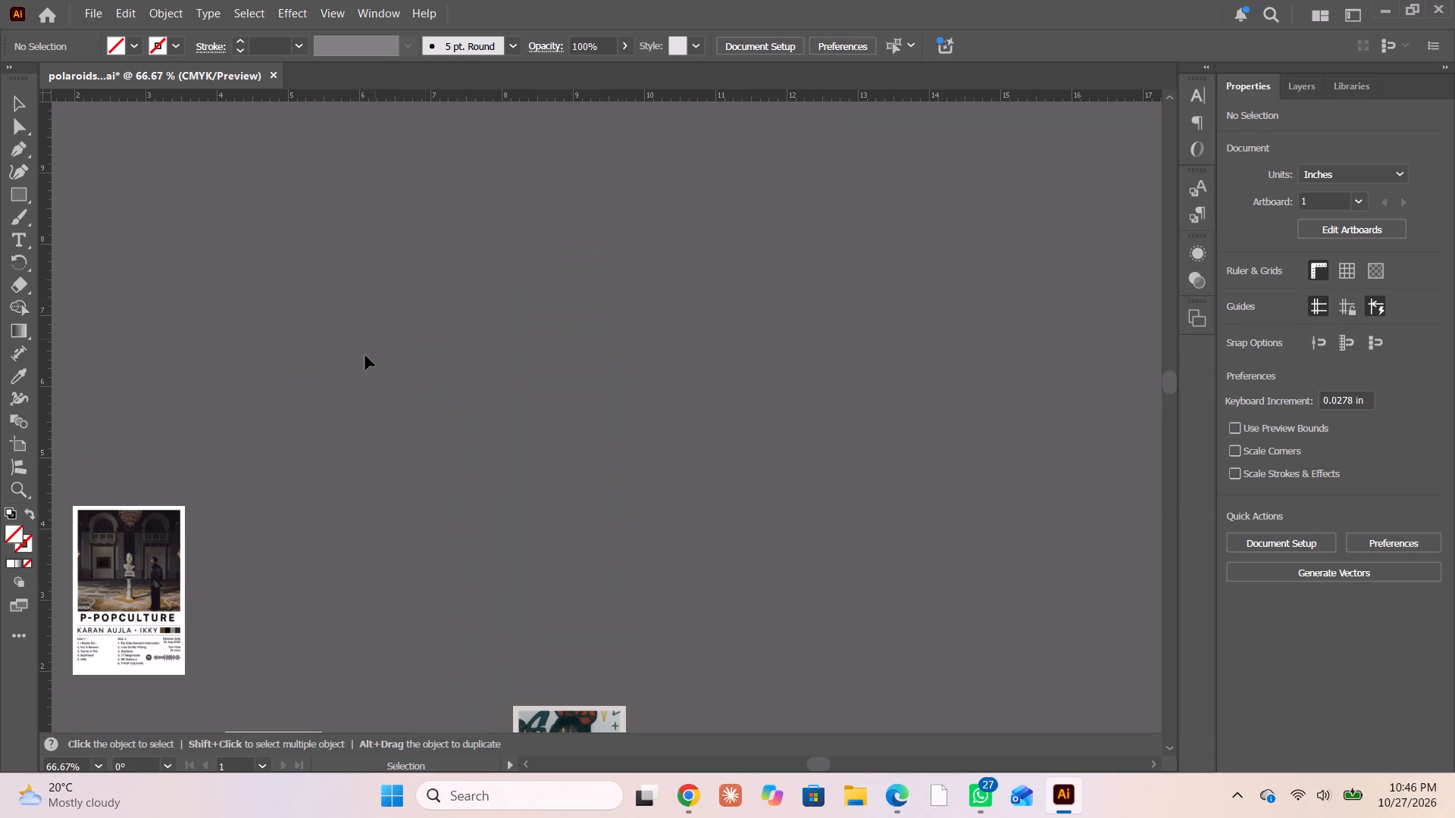
scroll(365, 358, "down", 1)
left_click_drag(137, 265, 844, 470)
scroll(815, 440, "down", 1)
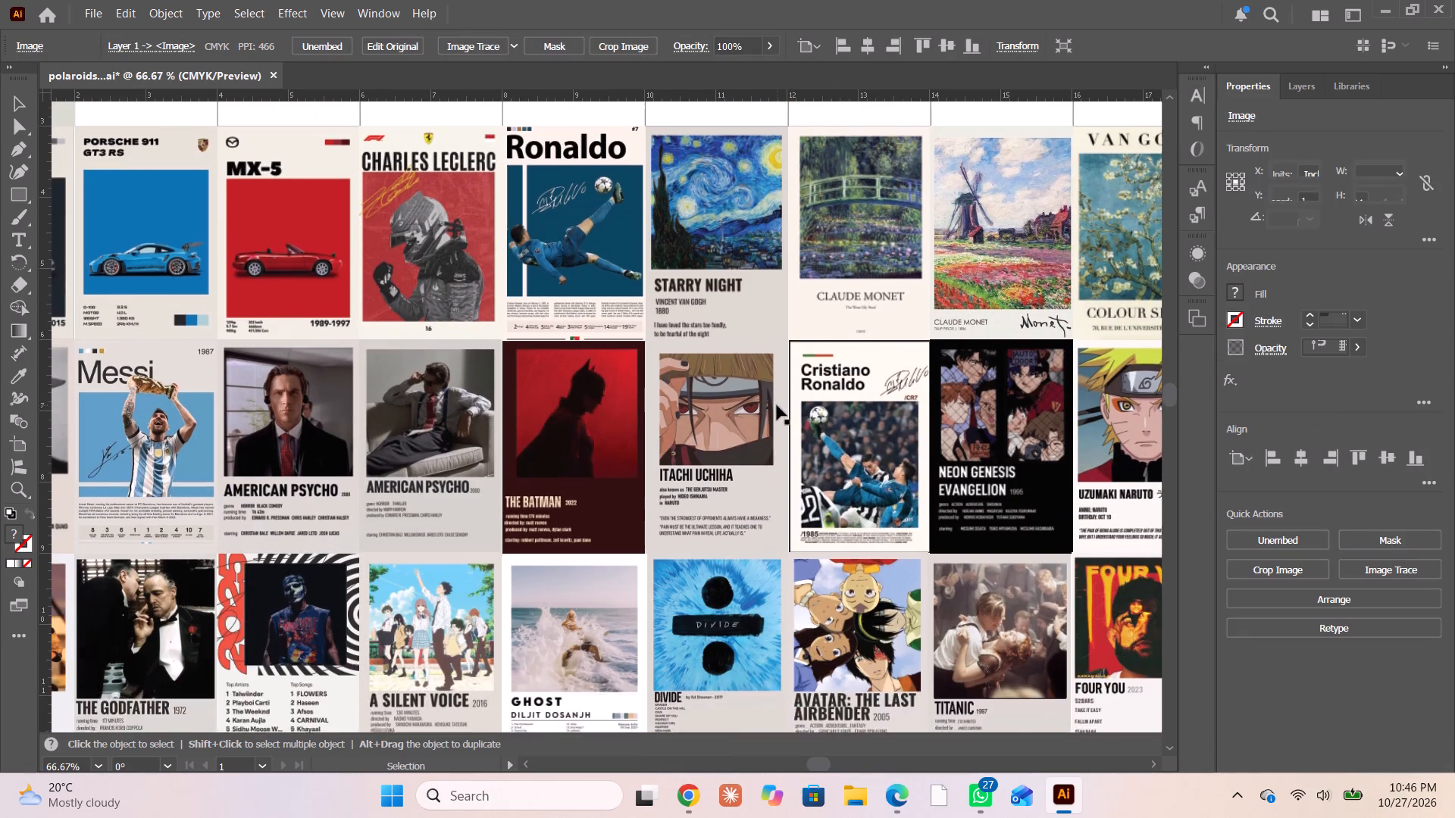
scroll(777, 405, "down", 1)
scroll(777, 404, "up", 1)
scroll(766, 629, "up", 1)
scroll(714, 531, "down", 1, "alt")
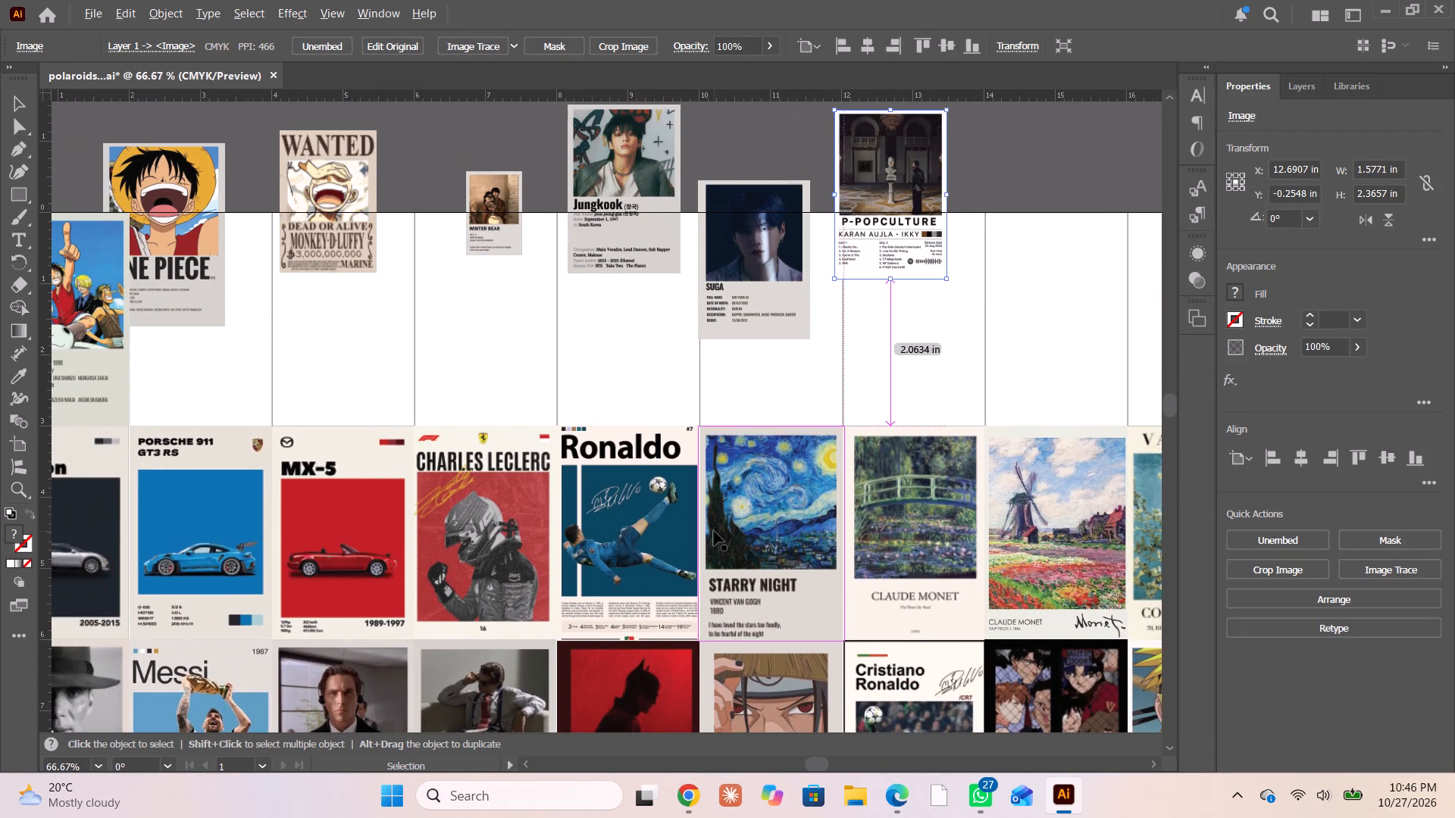
scroll(714, 531, "down", 1, "alt")
scroll(701, 586, "up", 1, "alt")
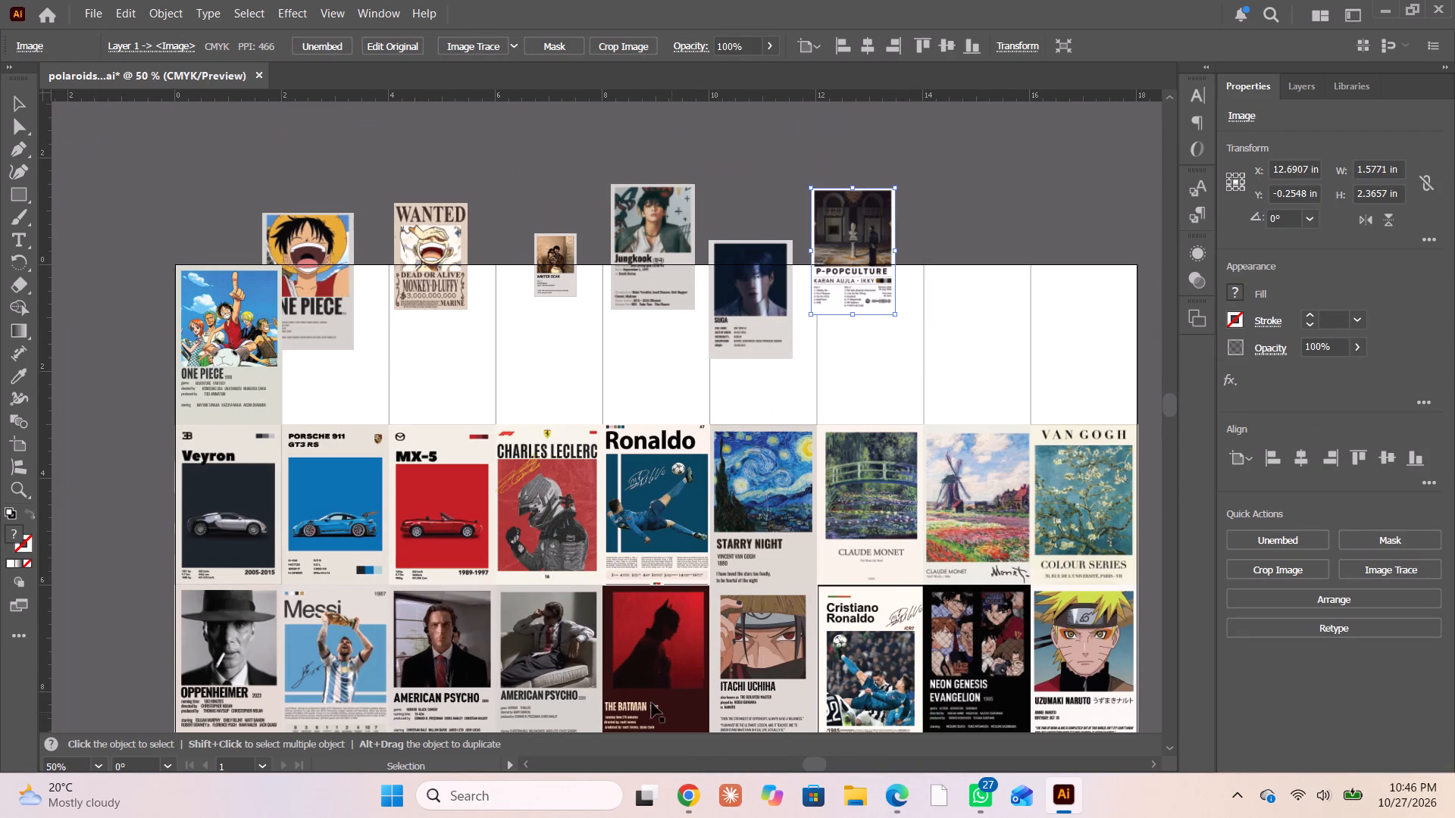
Bring the second top-row frame to the front and clip the straw-hat One Piece poster into it with a clipping mask.
left_click_drag(371, 244, 339, 299)
left_click_drag(339, 299, 339, 299)
left_click(348, 184)
left_click_drag(372, 241, 371, 298)
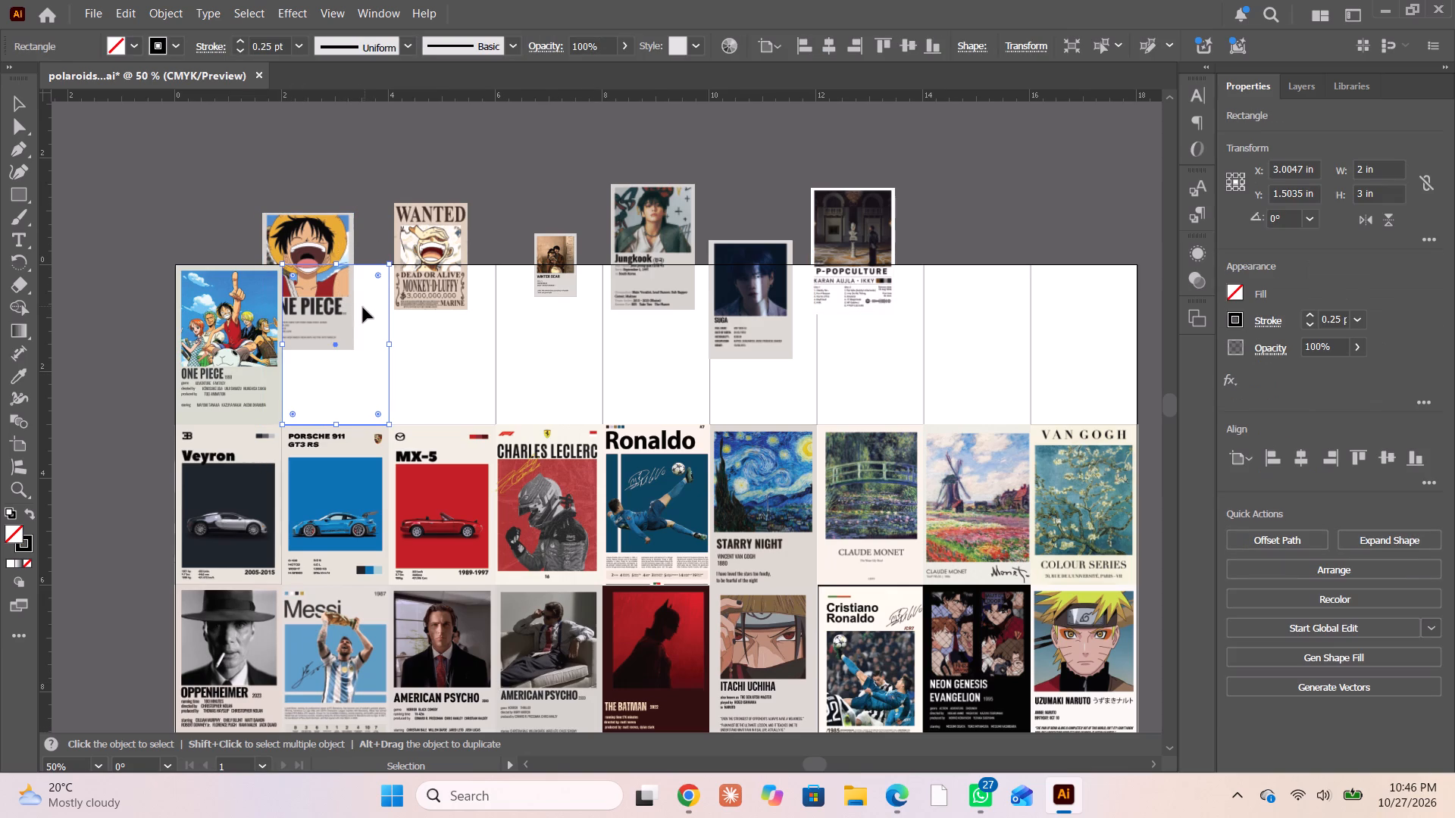
right_click(362, 308)
left_click(431, 679)
left_click(594, 675)
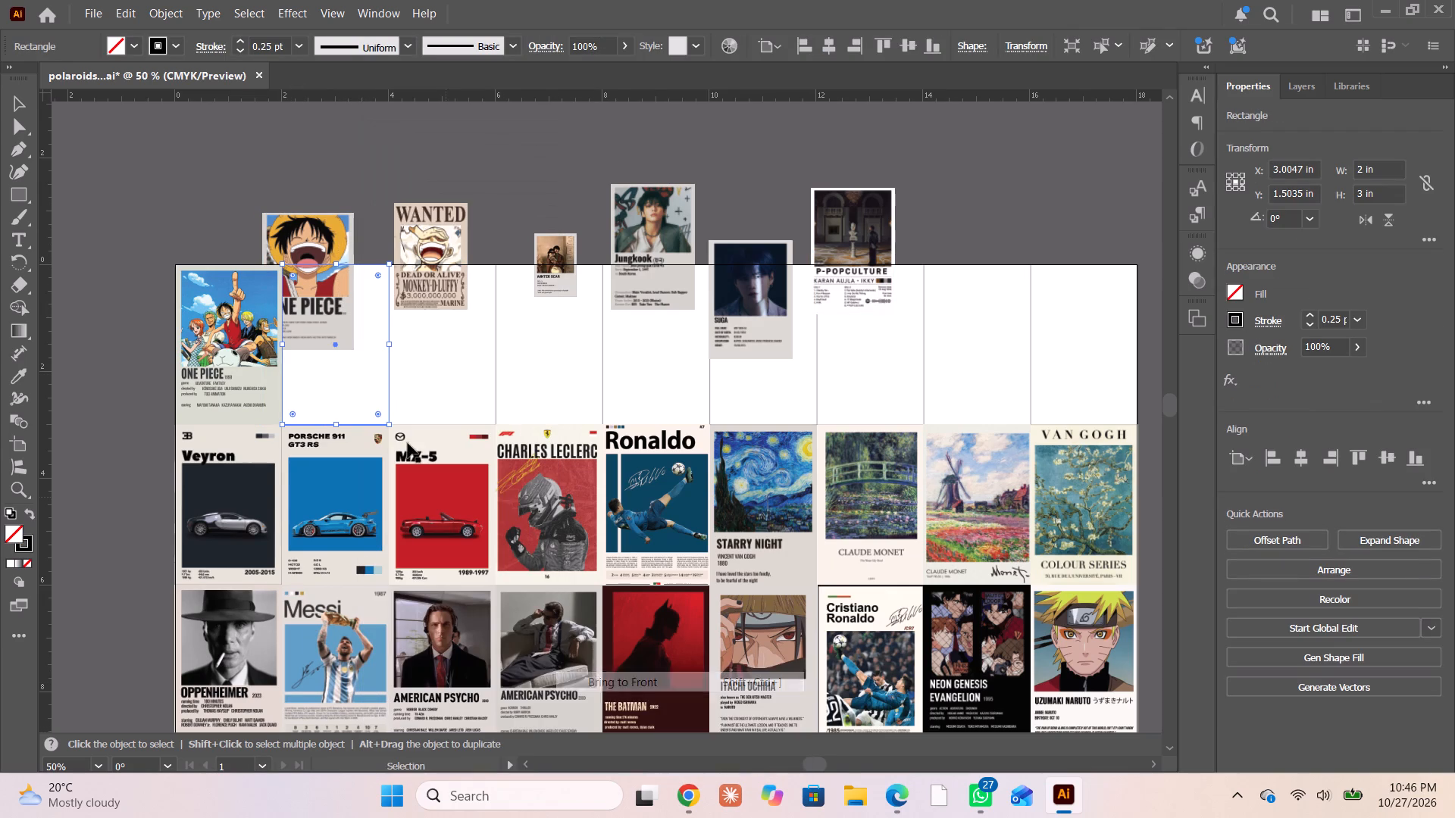
left_click_drag(346, 183, 343, 357)
left_click(1346, 566)
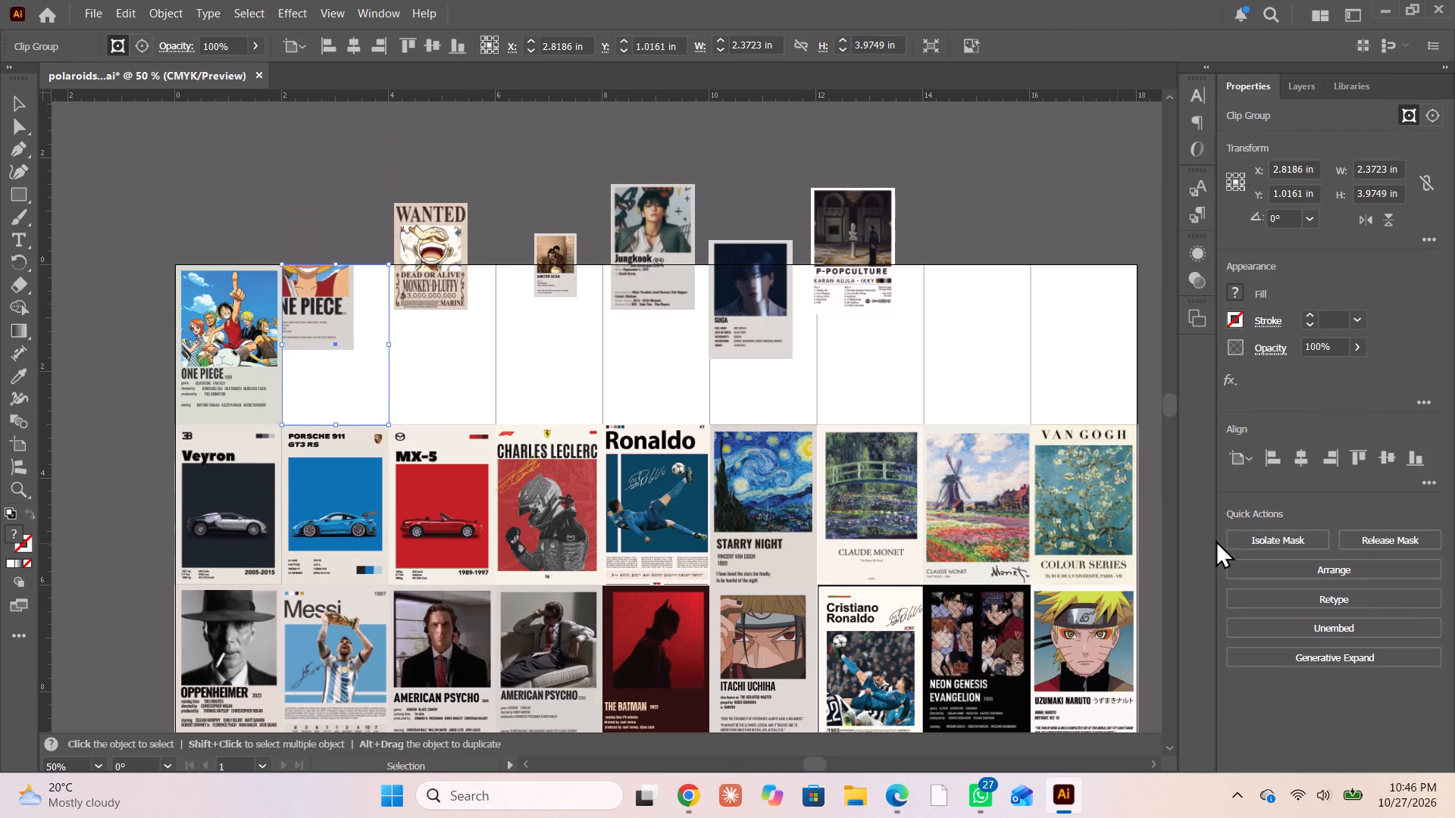
Inside the clip group, reposition and enlarge the One Piece poster to about 2.01 × 3.02 in to fill its frame.
scroll(330, 314, "up", 2, "alt")
double_click(324, 317)
left_click(320, 317)
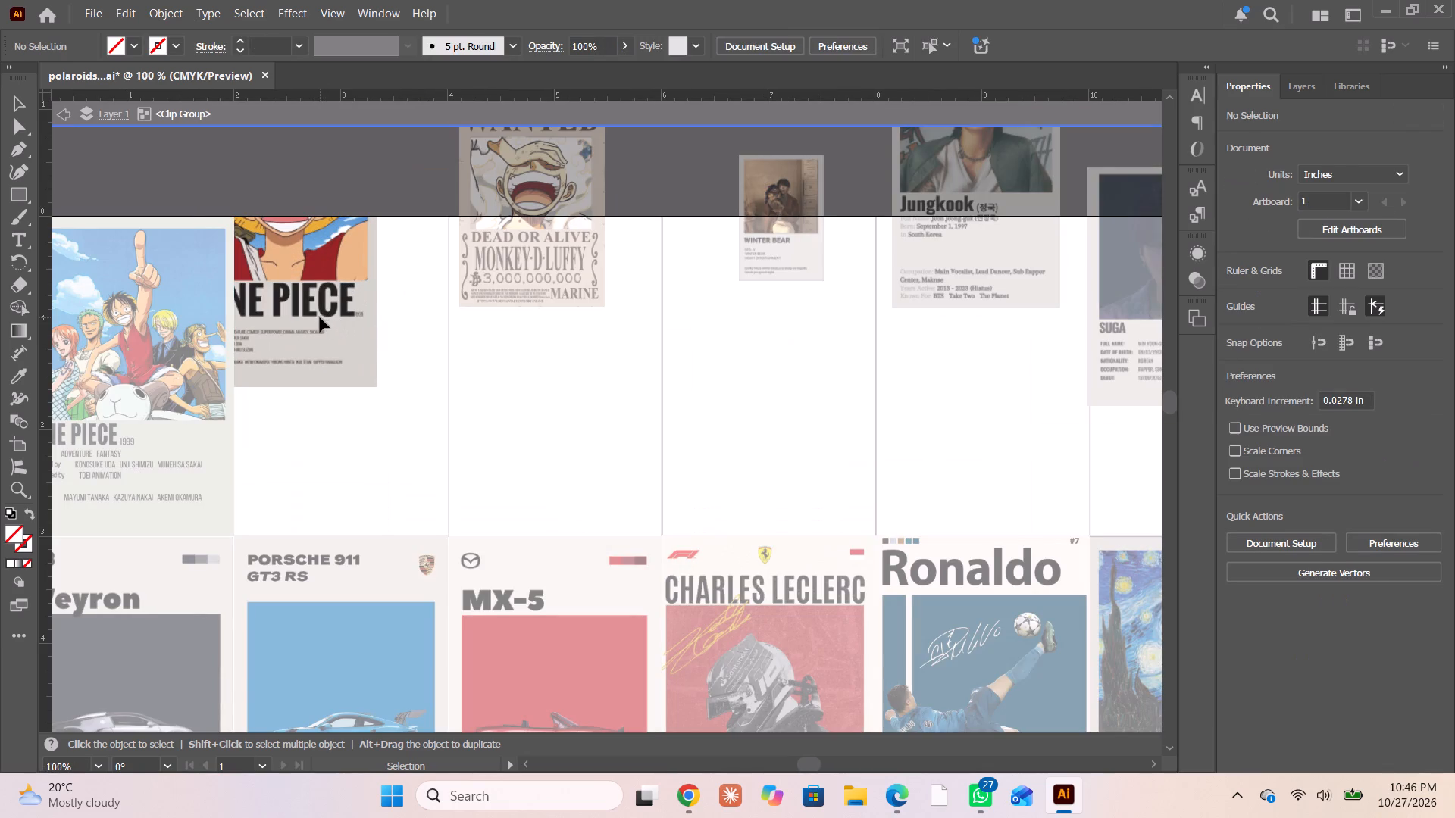
left_click_drag(308, 300, 347, 452)
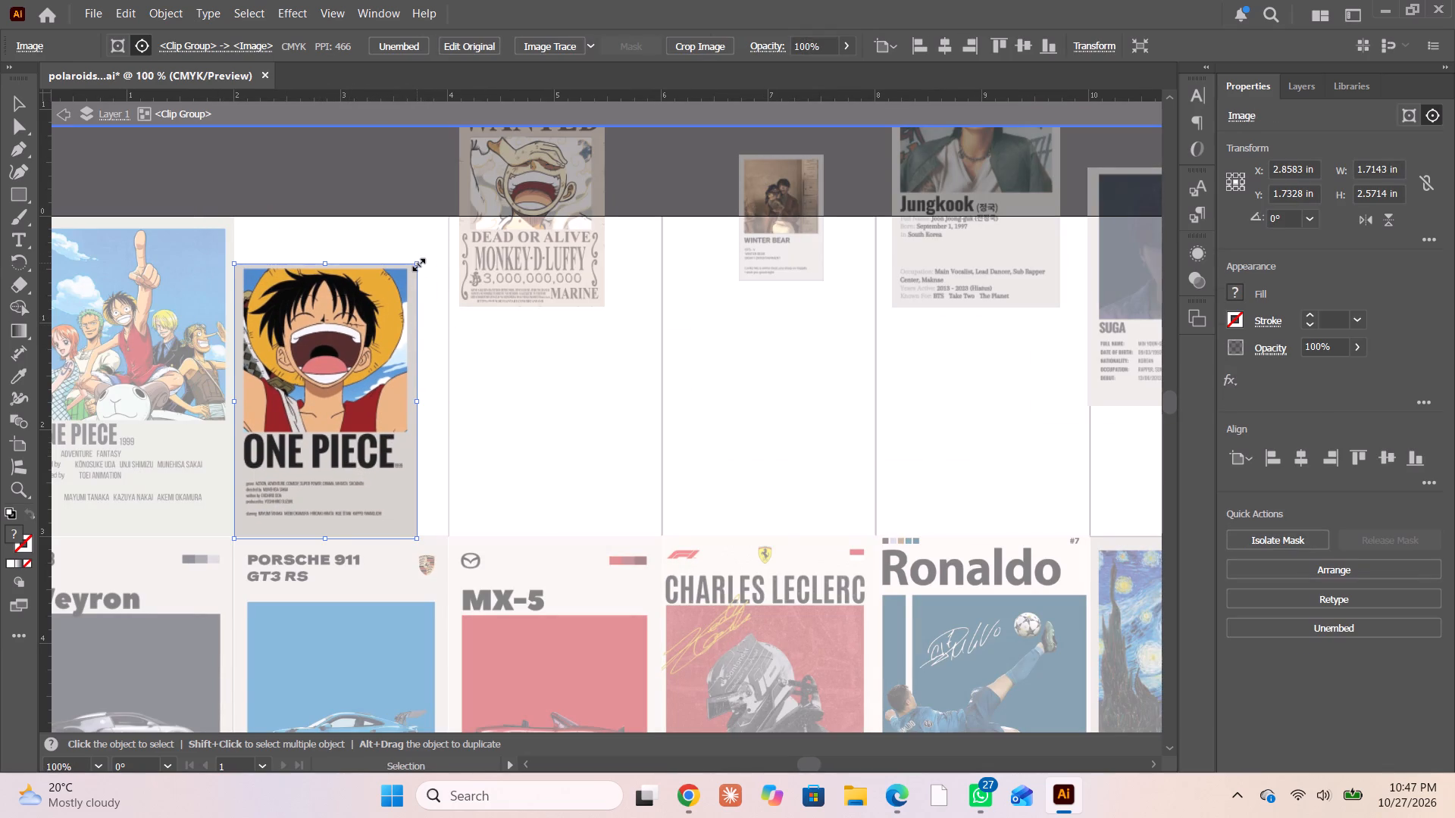
left_click_drag(417, 263, 469, 216, "shift")
left_click(70, 119)
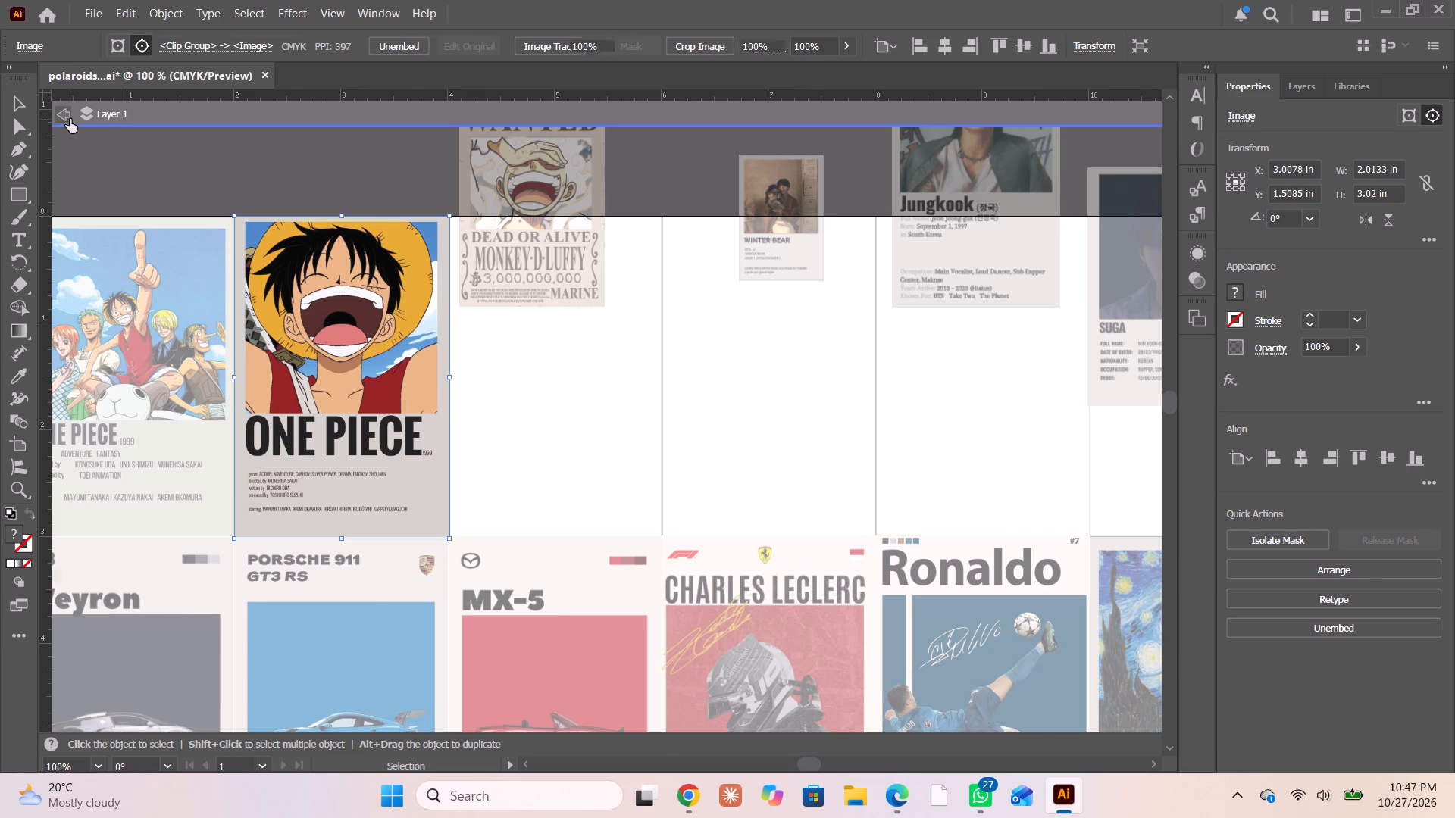
left_click(68, 120)
Send the five remaining unclipped posters to the back, behind the top-row frames.
scroll(227, 239, "down", 2, "alt")
left_click_drag(306, 135, 487, 190)
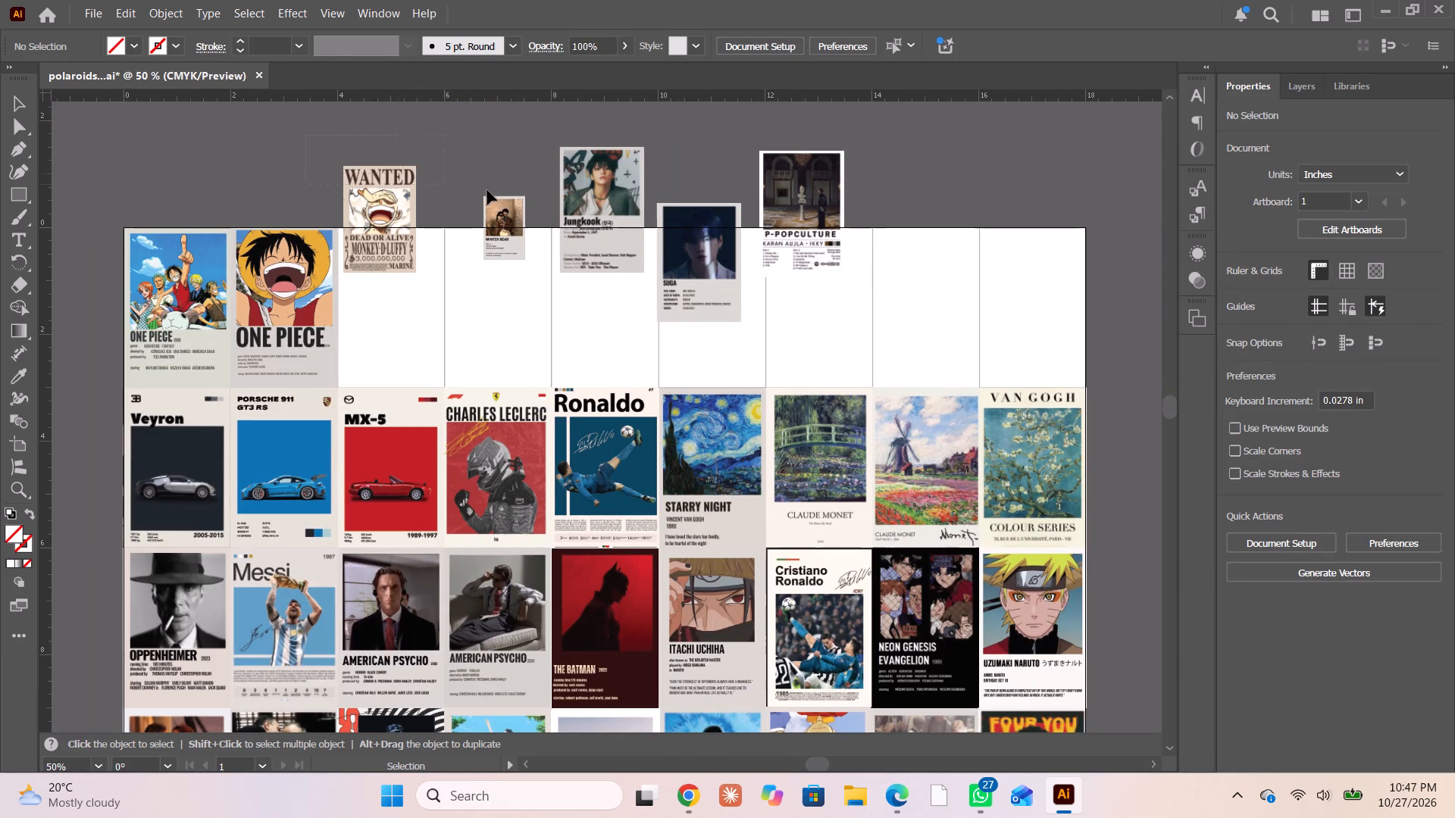
left_click_drag(487, 190, 915, 208)
right_click(760, 206)
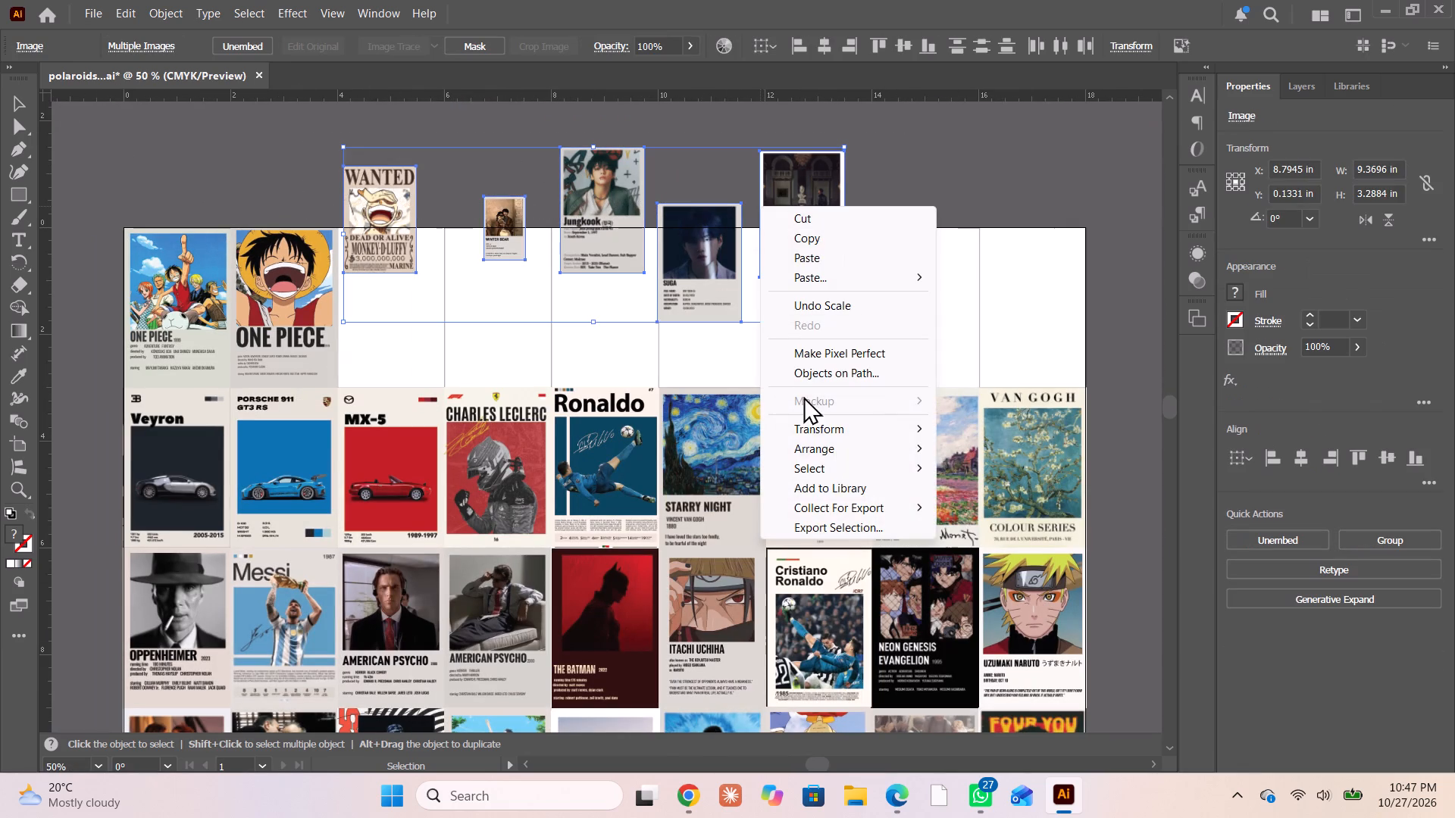
left_click(809, 446)
left_click(1012, 502)
left_click(946, 143)
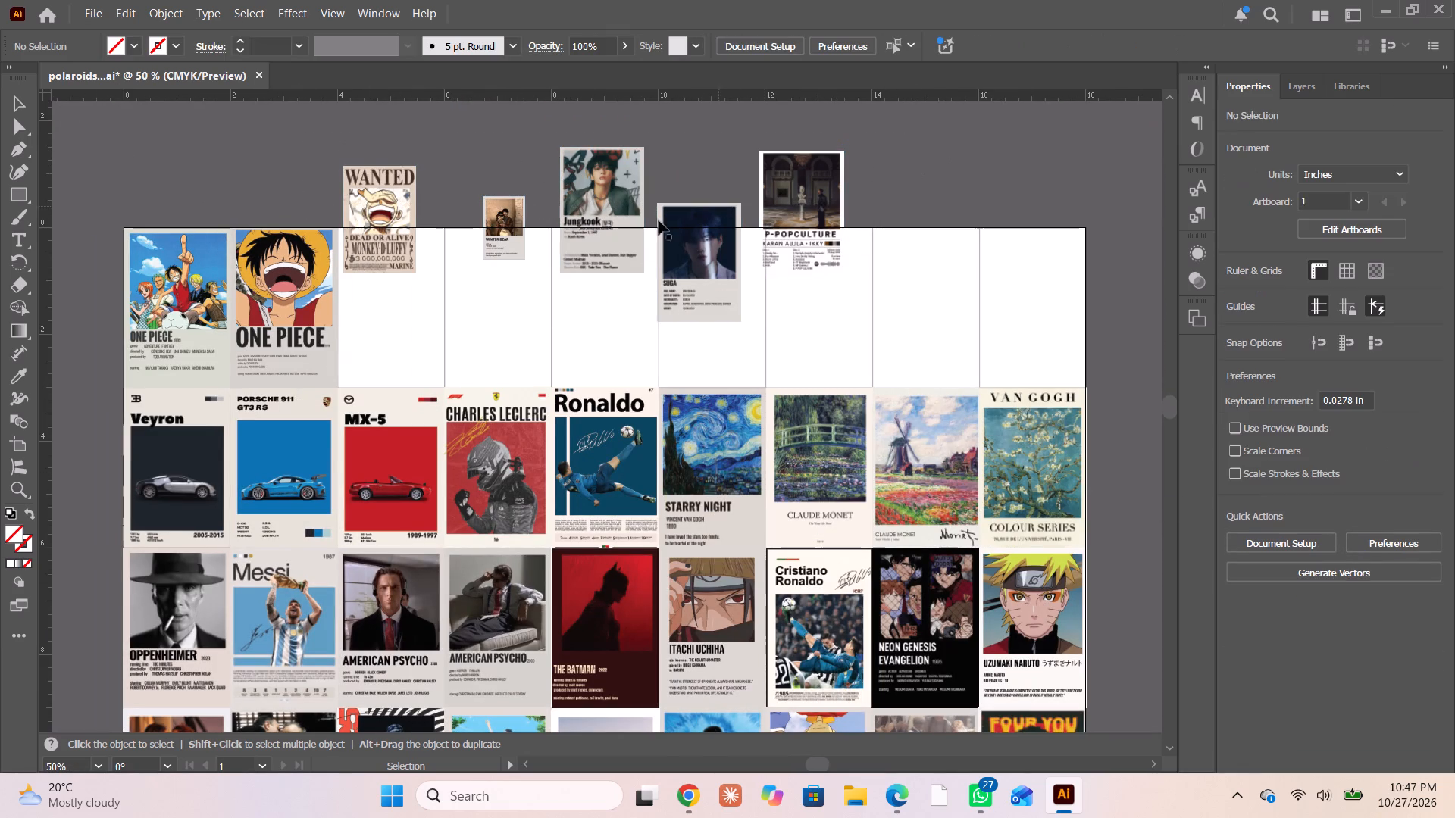
Clip the 3,000,000,000 Monkey D. Luffy wanted poster into the third top-row frame with a clipping mask.
left_click(377, 193)
left_click(443, 179)
left_click_drag(440, 181, 385, 276)
left_click(1306, 570)
Inside the clip group, enlarge the wanted poster to about 2.03 × 2.99 in and position it to fill the third frame.
scroll(339, 303, "up", 2, "alt")
double_click(397, 231)
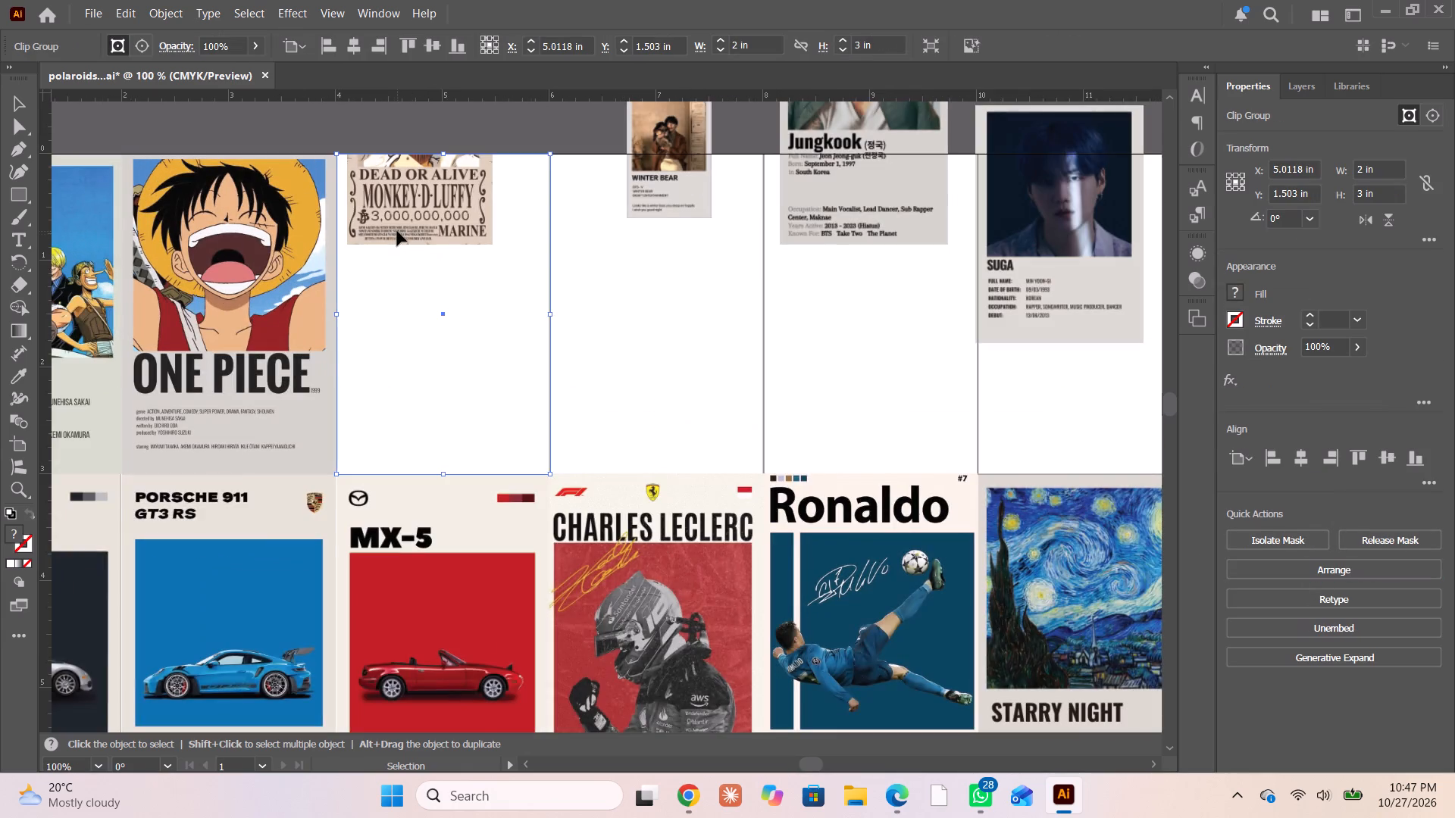
left_click(446, 230)
left_click_drag(493, 248, 492, 301)
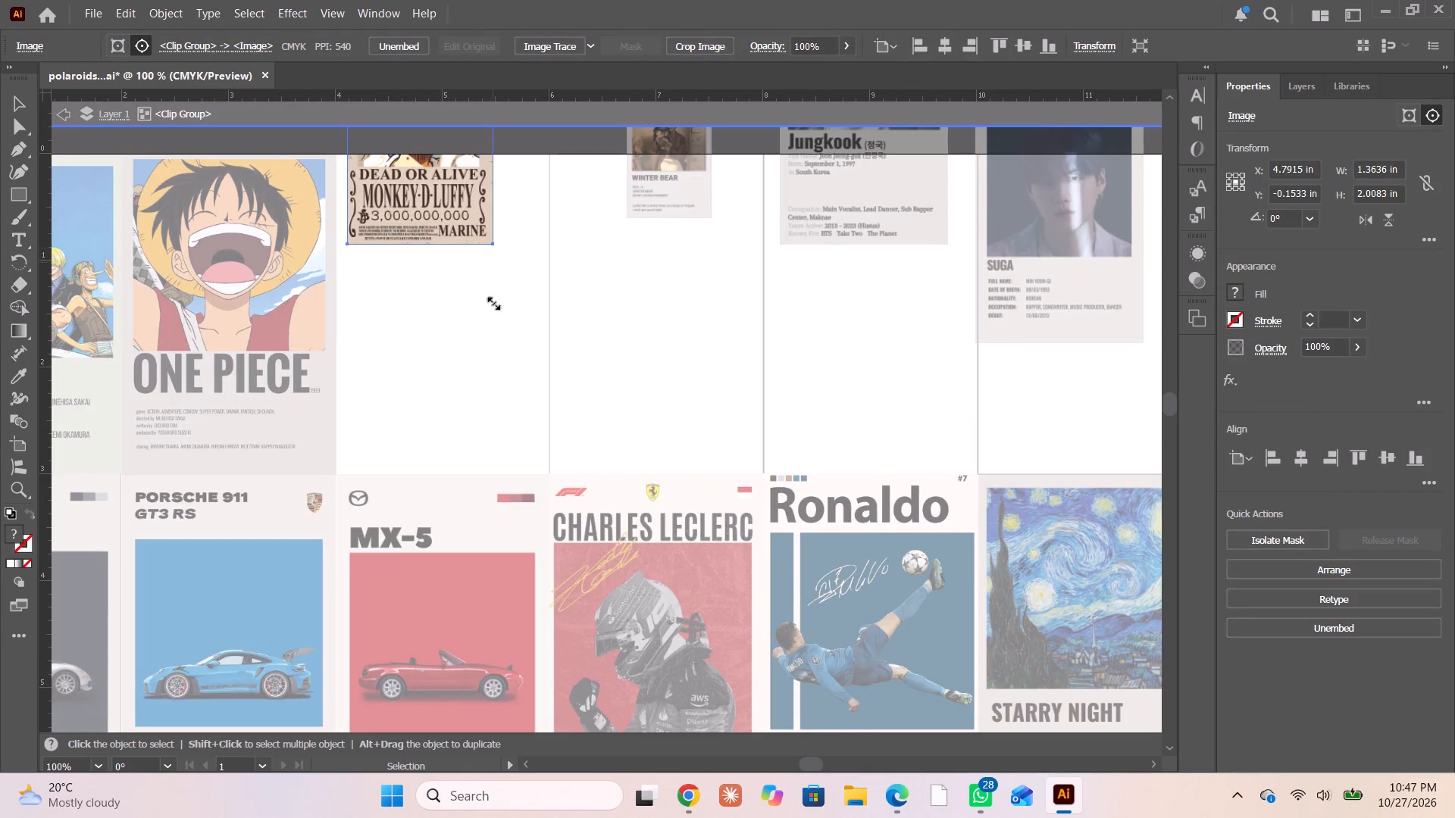
left_click_drag(492, 301, 562, 515)
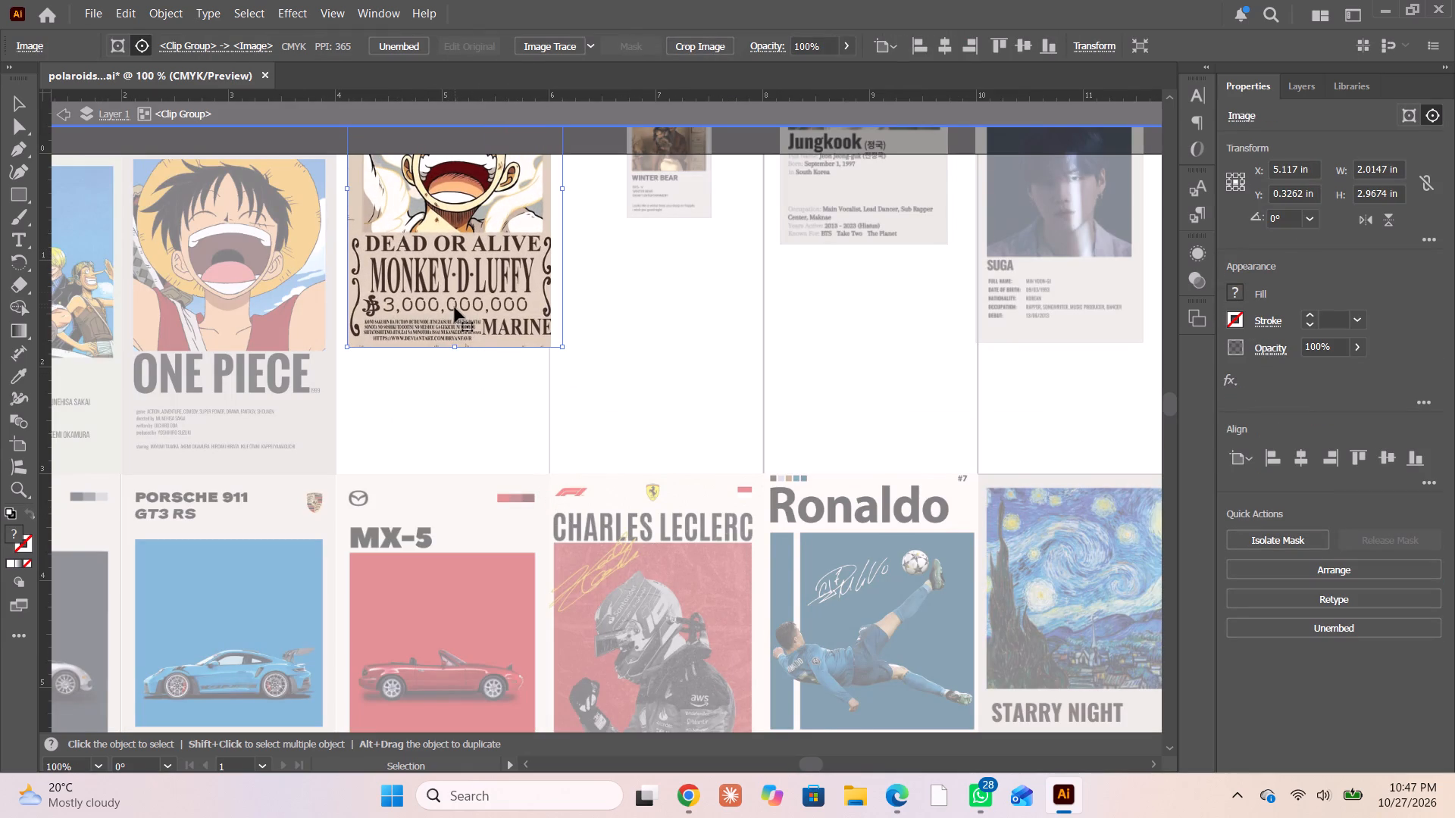
left_click_drag(443, 244, 423, 387)
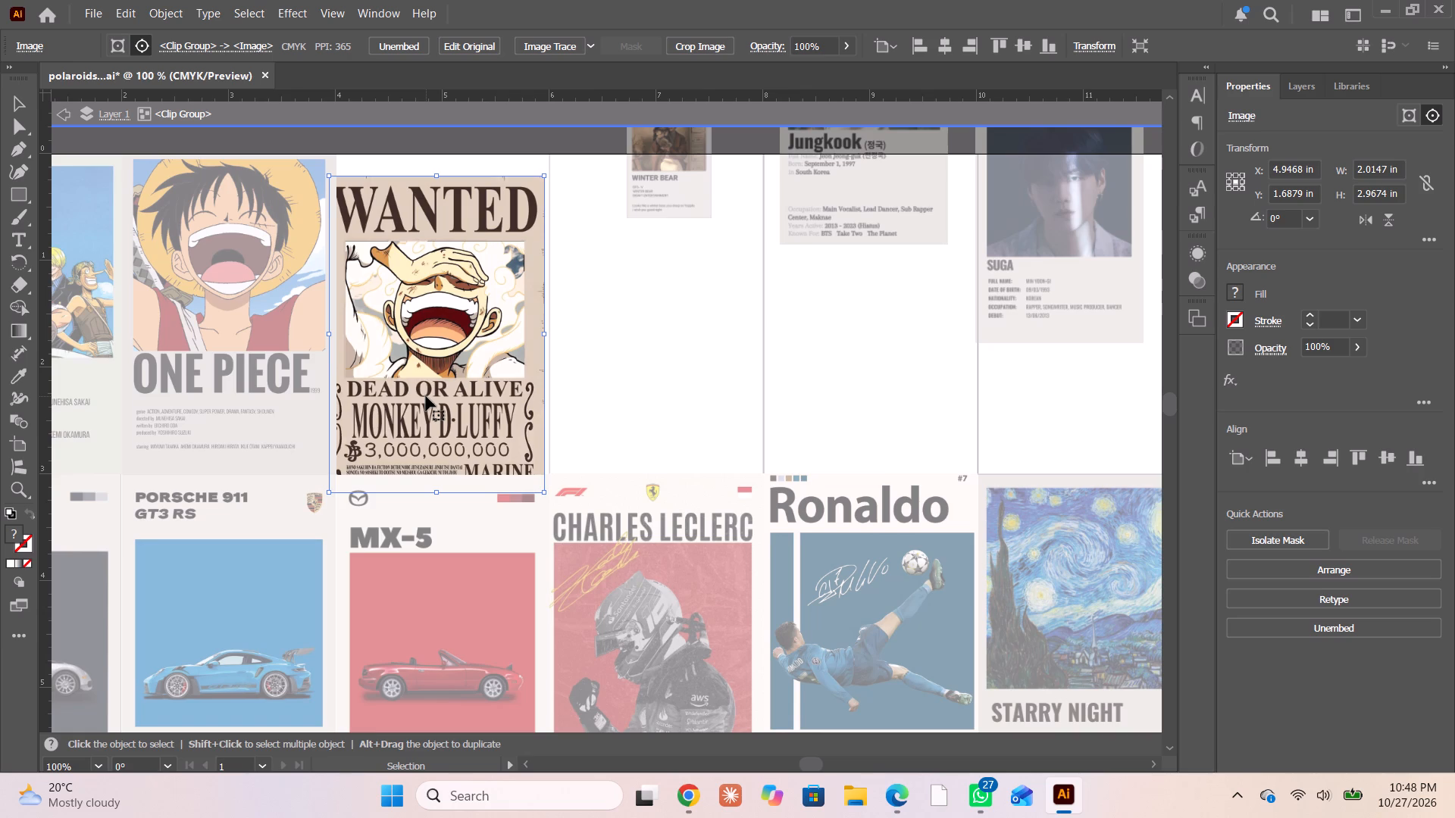
left_click_drag(400, 263, 412, 244)
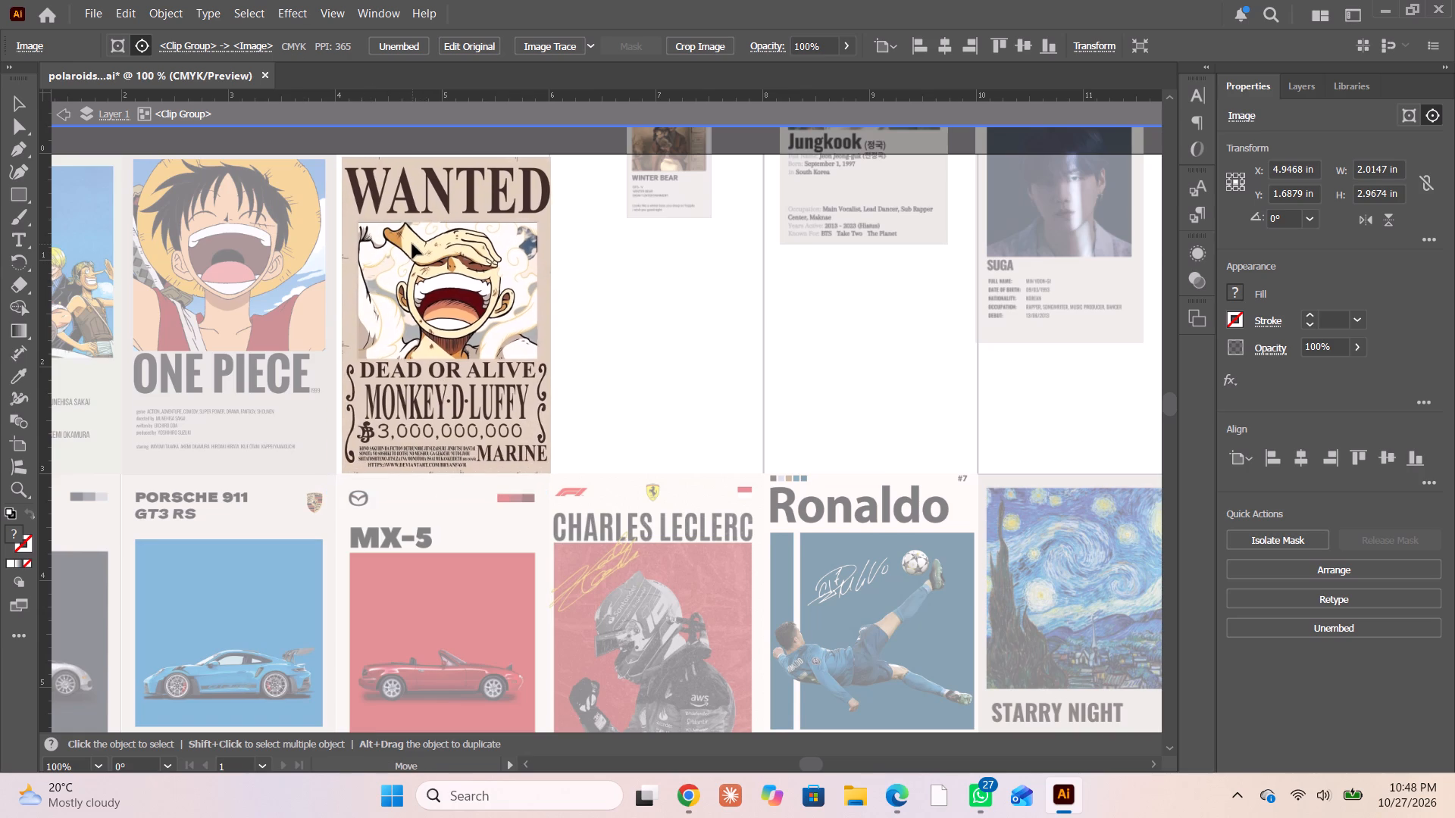
left_click_drag(412, 244, 405, 241)
left_click(551, 471, "shift")
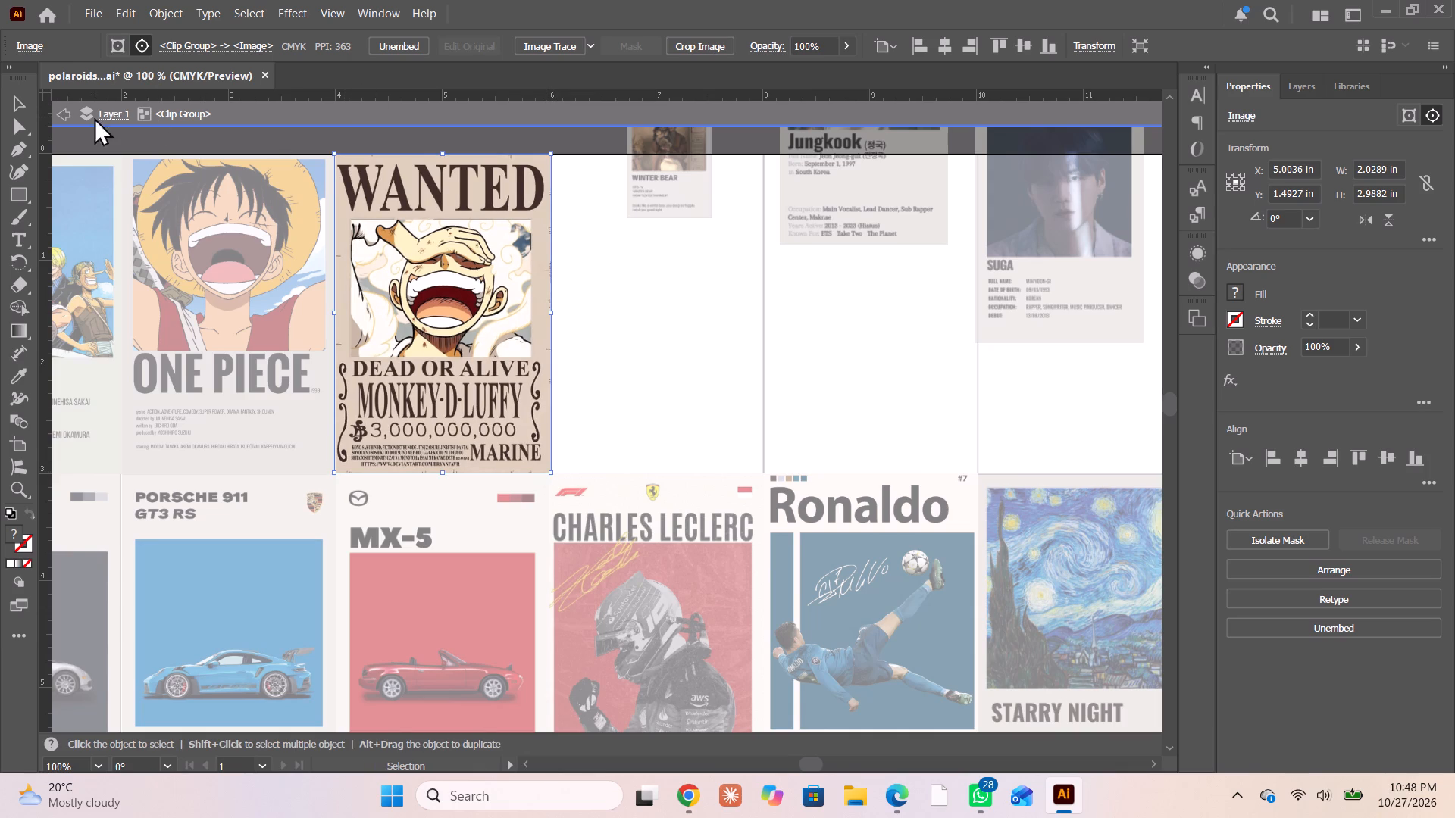
left_click(65, 114)
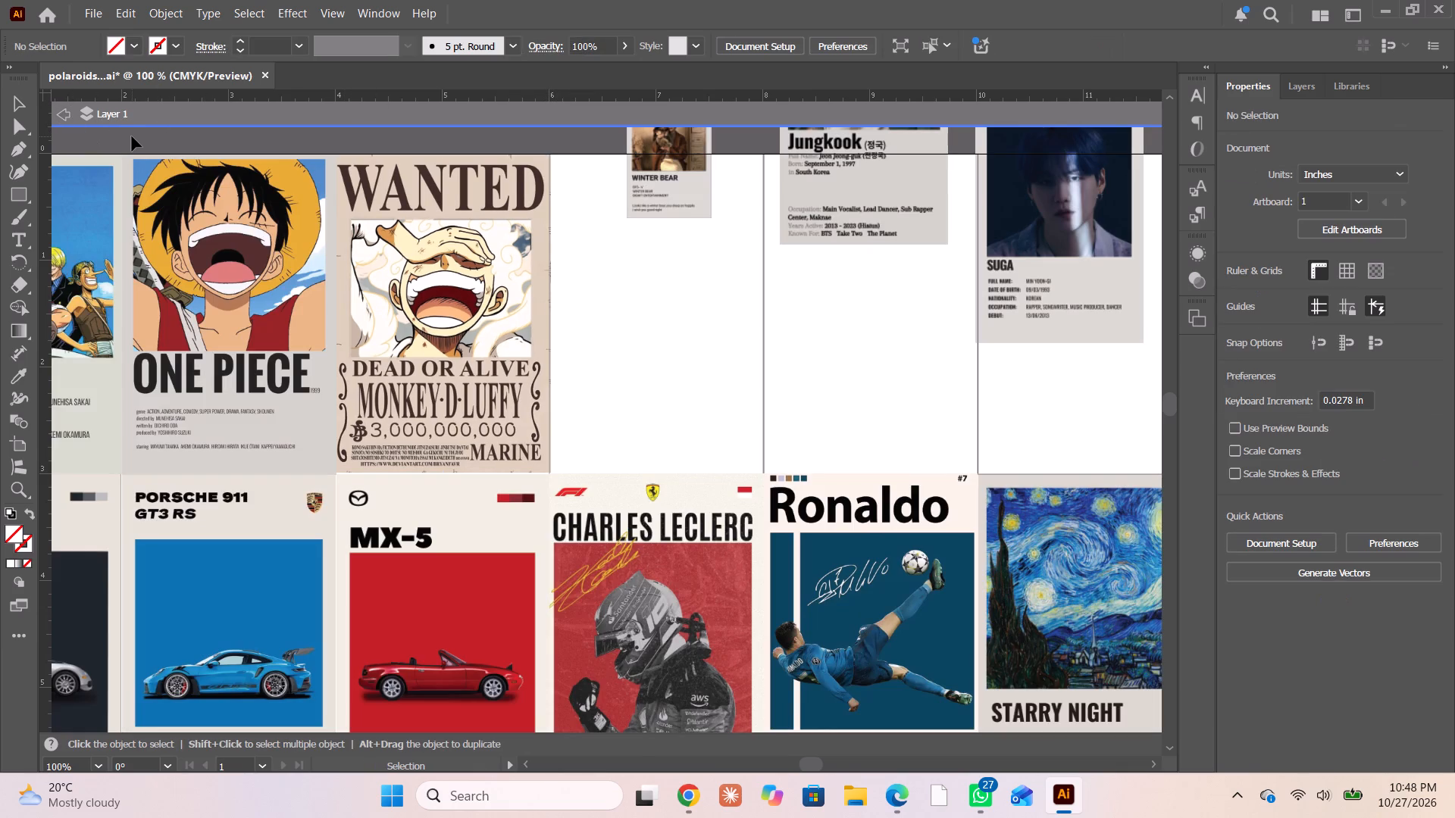
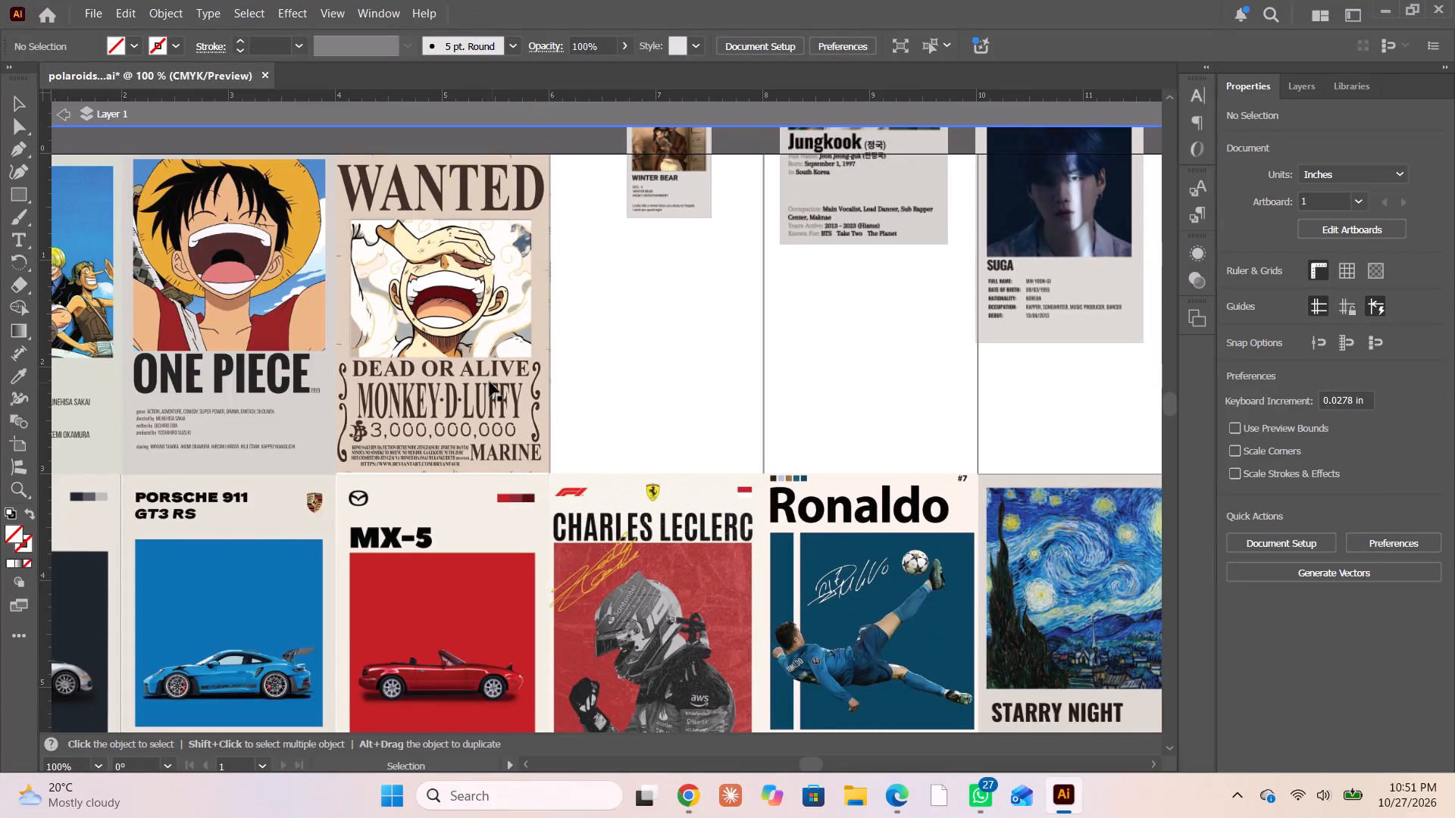
Inside the wanted poster's clip group, fine-tune the image to about 2.03 × 2.99 in and shift it to cover the third frame.
scroll(434, 432, "down", 1)
scroll(400, 402, "up", 1)
double_click(425, 420)
scroll(424, 421, "up", 3, "alt")
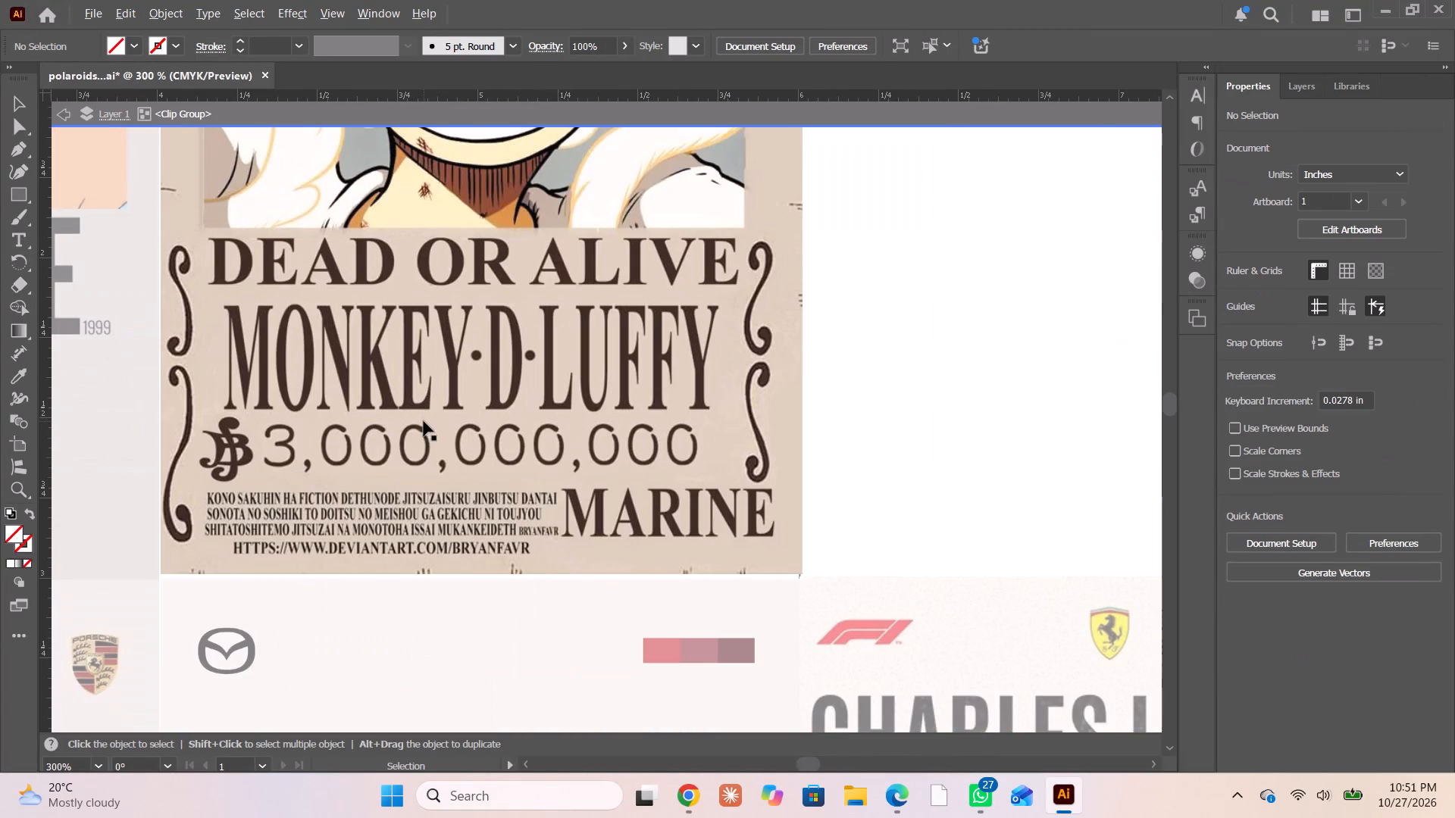
left_click_drag(418, 425, 420, 422)
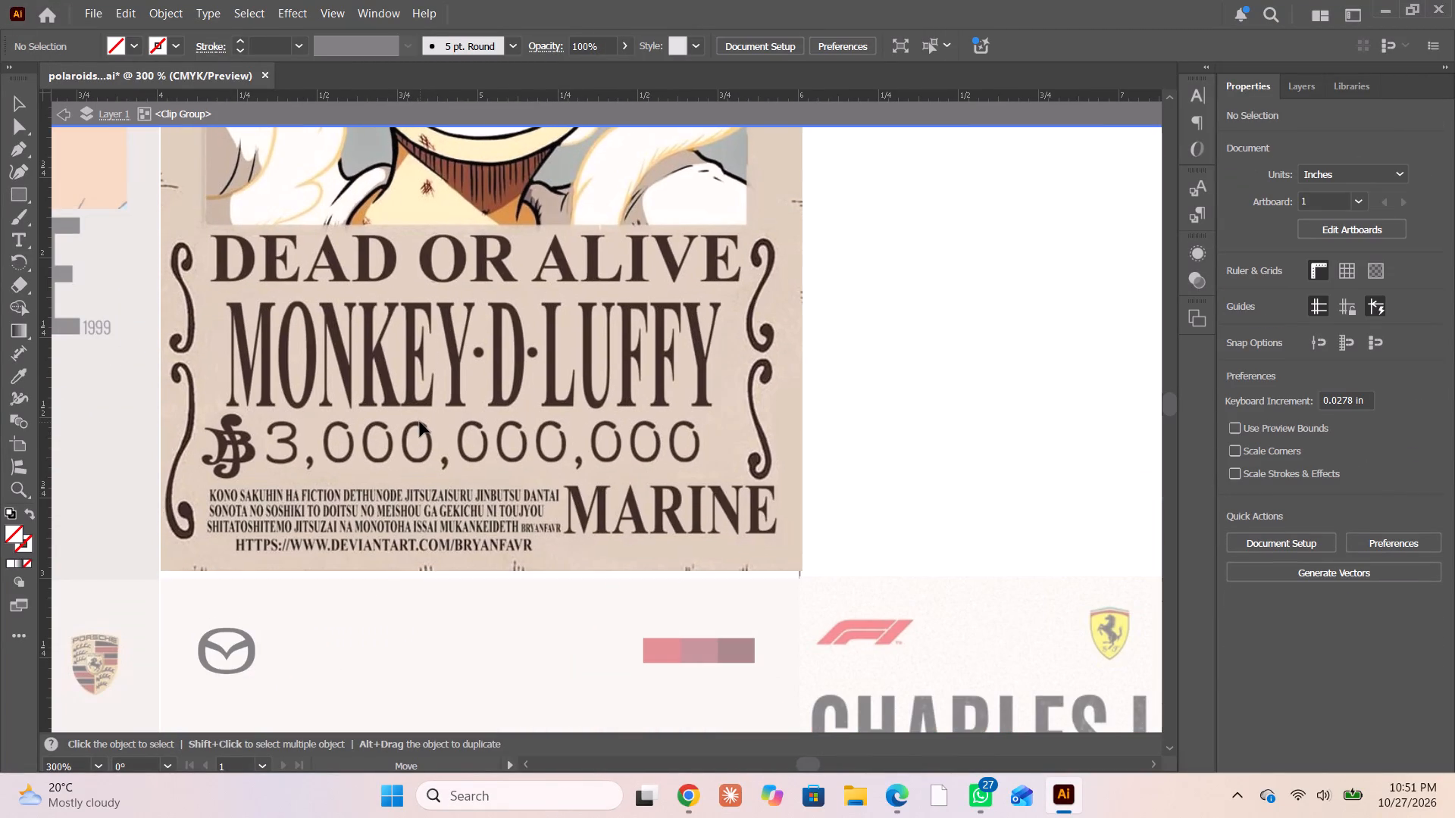
left_click_drag(420, 422, 418, 434)
scroll(416, 426, "down", 3, "alt")
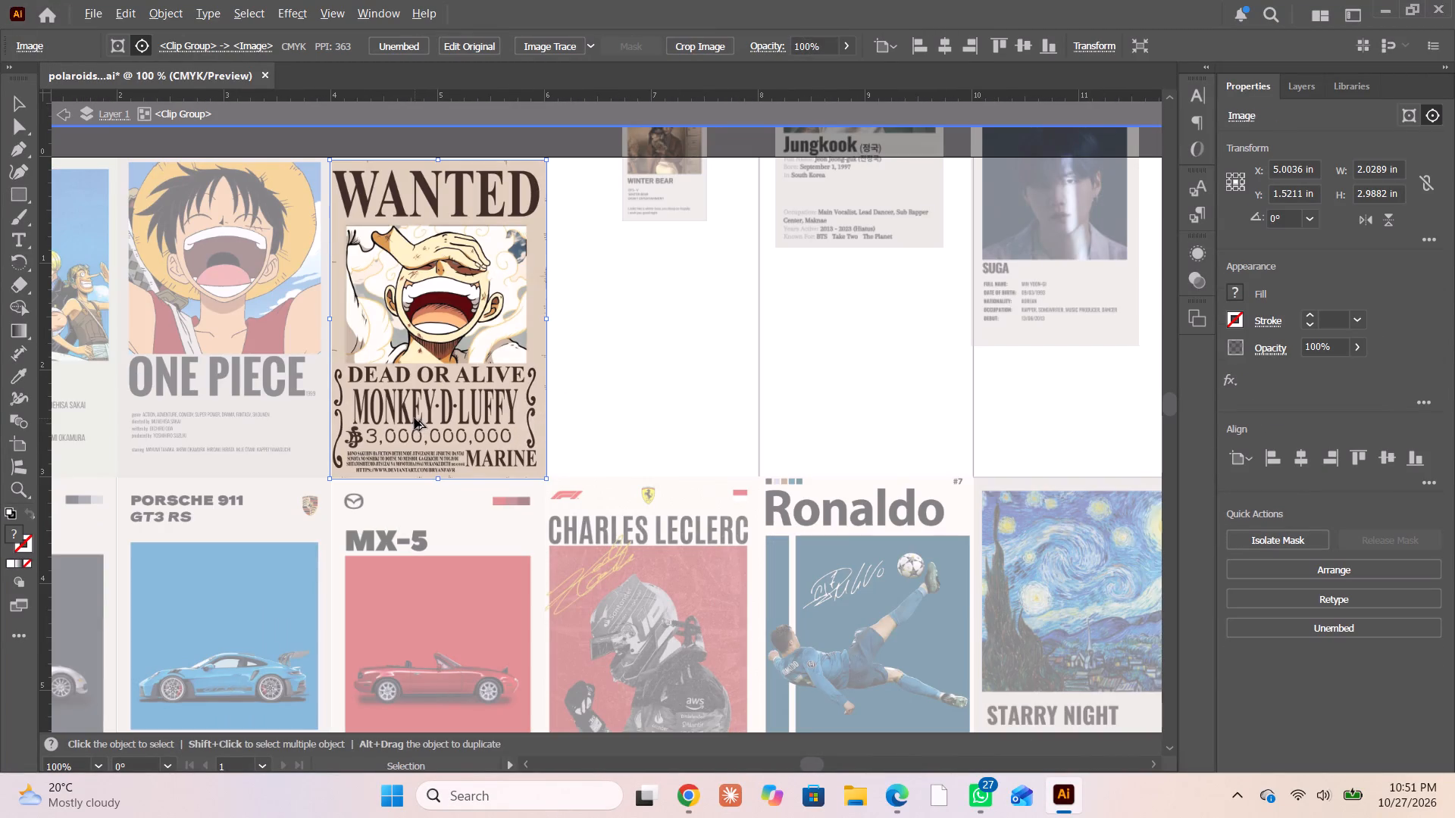
scroll(484, 203, "up", 1, "alt")
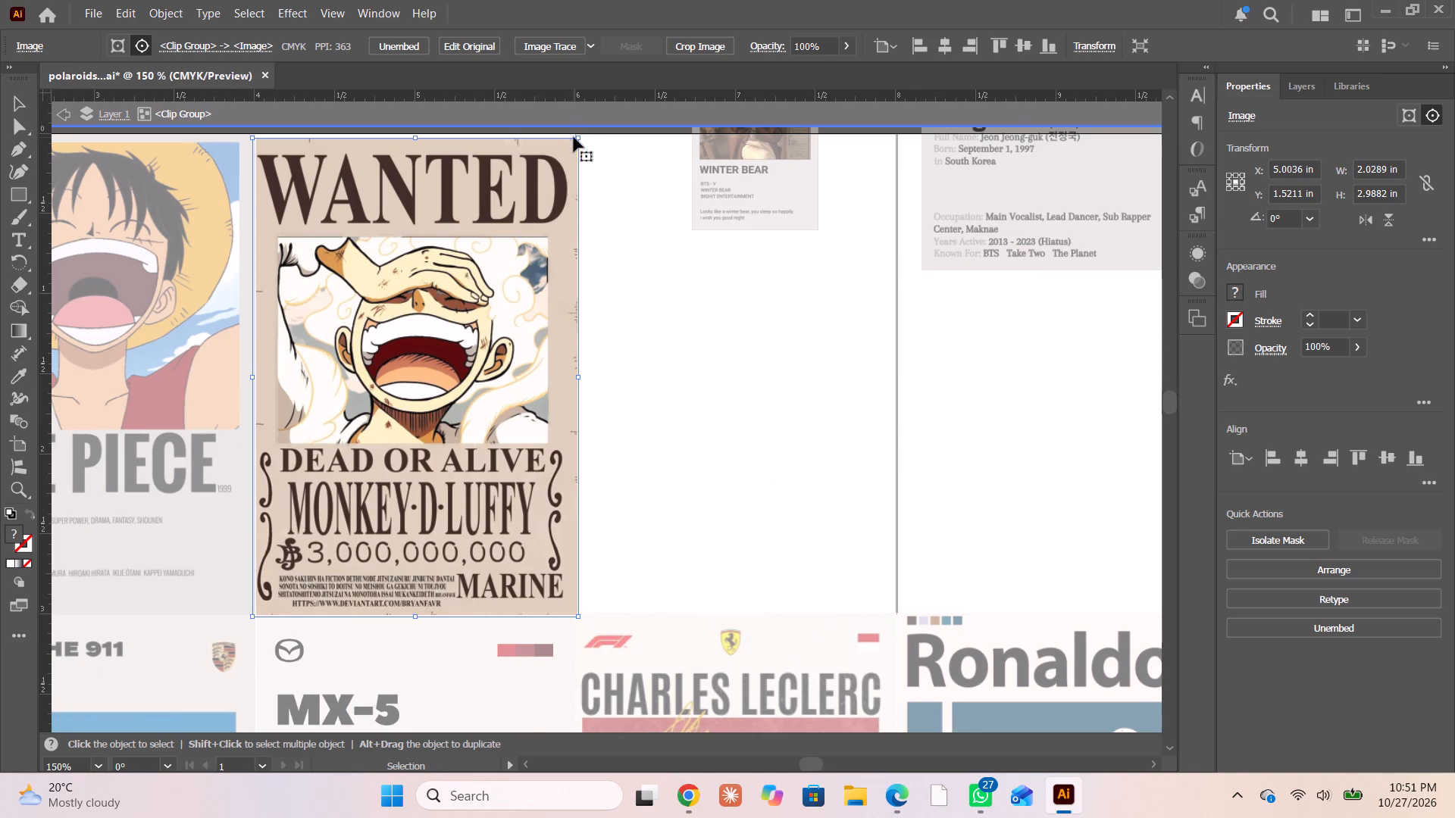
left_click_drag(577, 137, 576, 132, "shift")
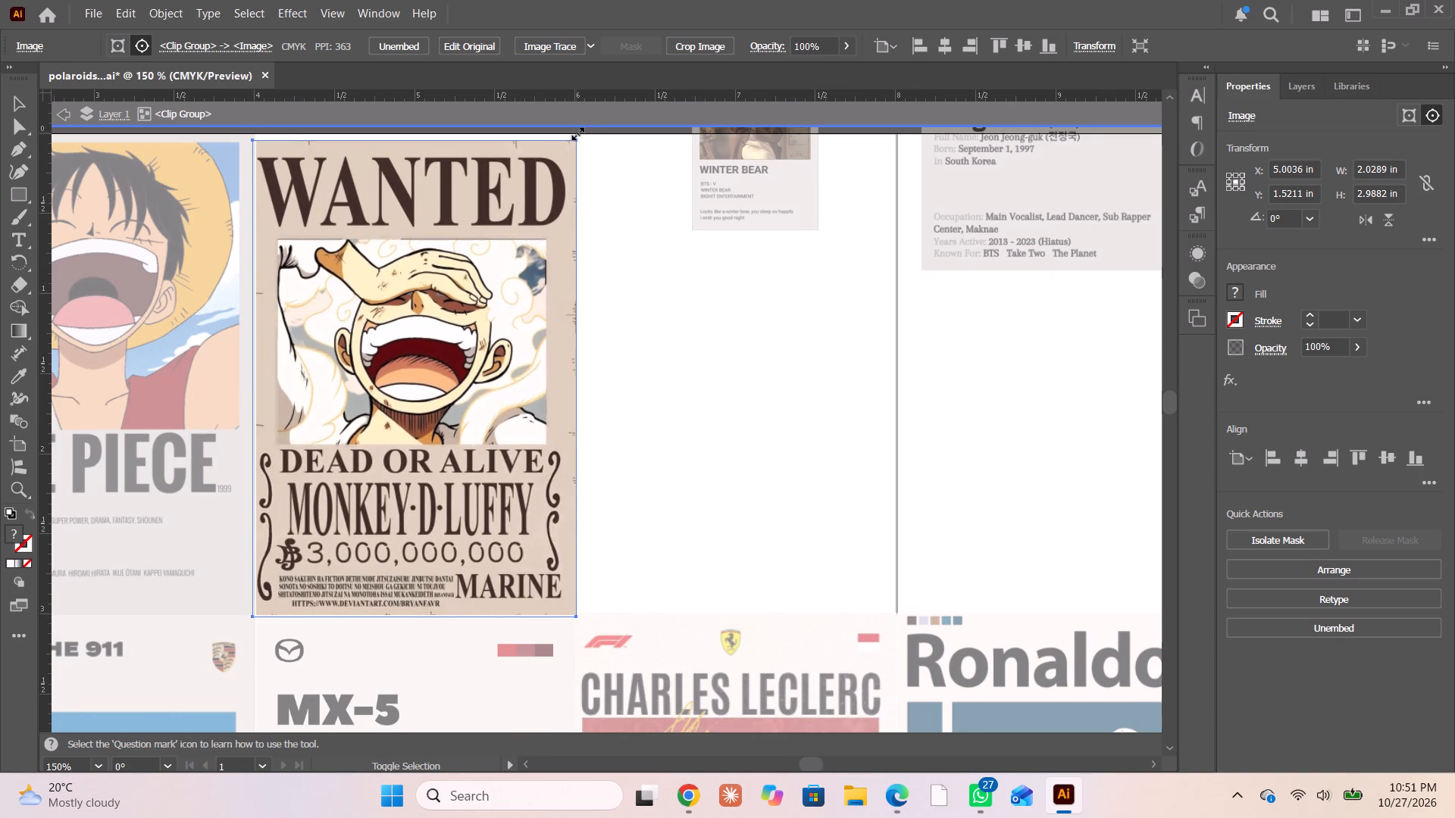
left_click_drag(576, 132, 581, 120, "shift")
left_click(452, 218)
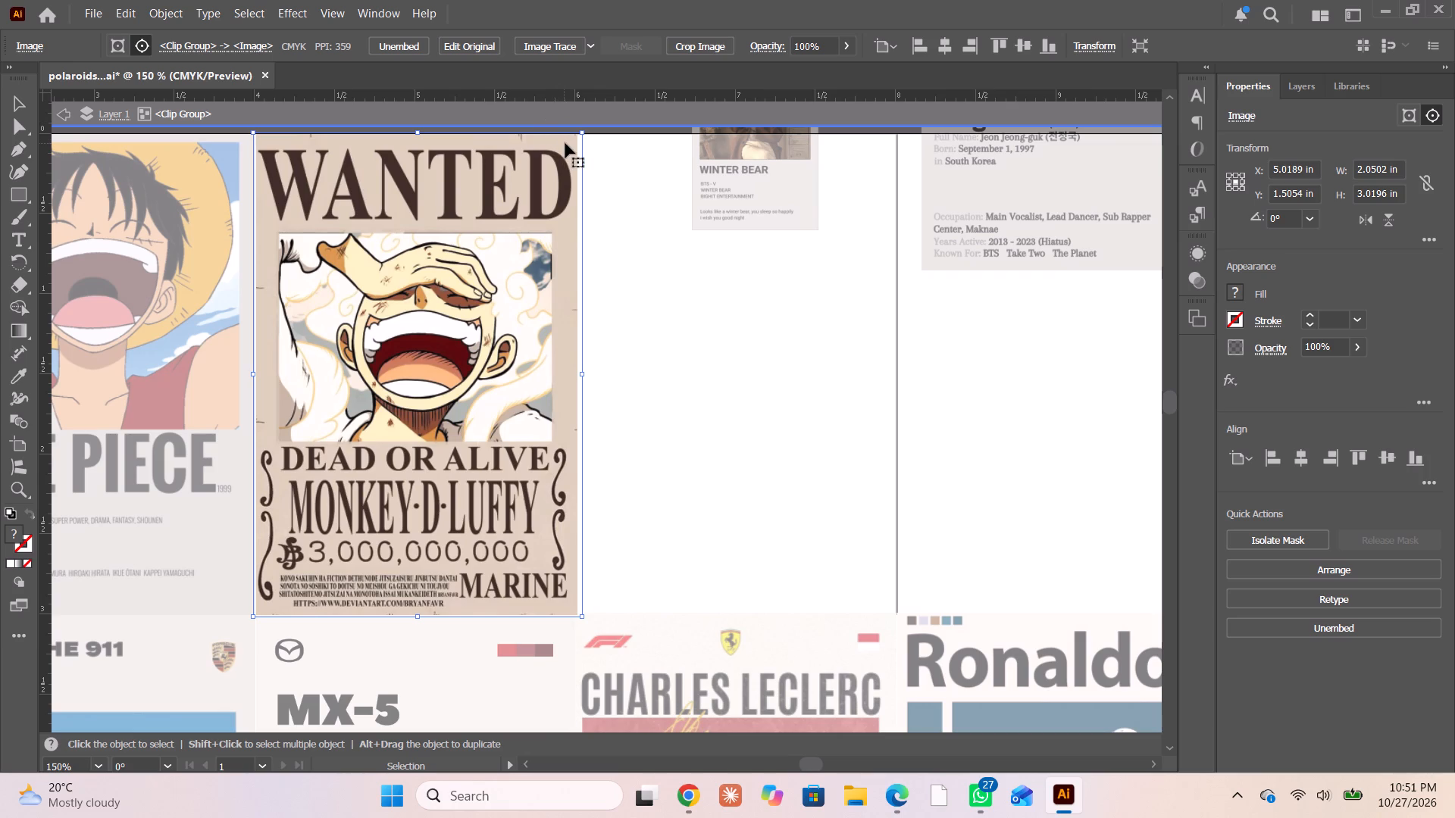
left_click(582, 131, "shift")
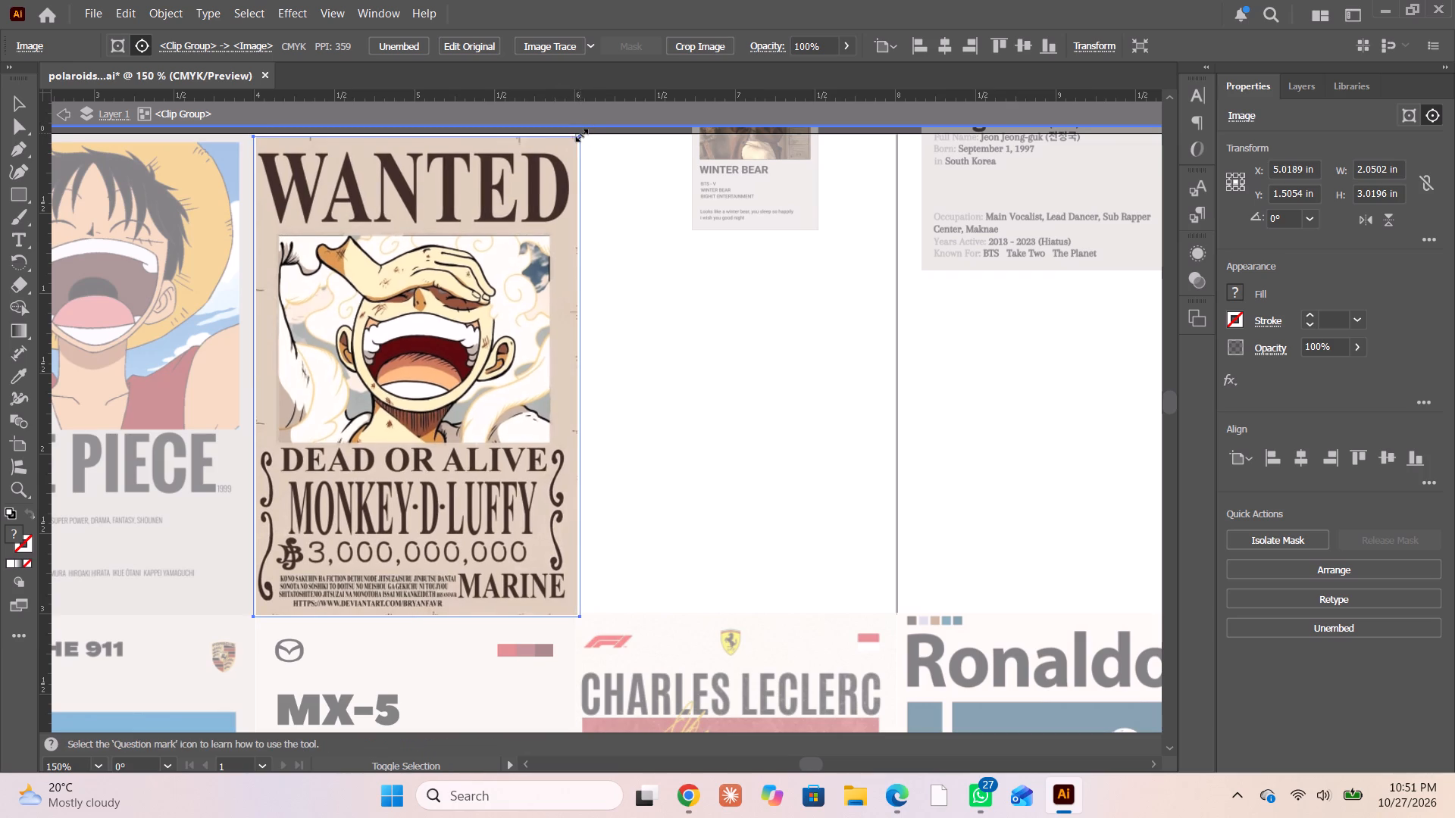
left_click(471, 207)
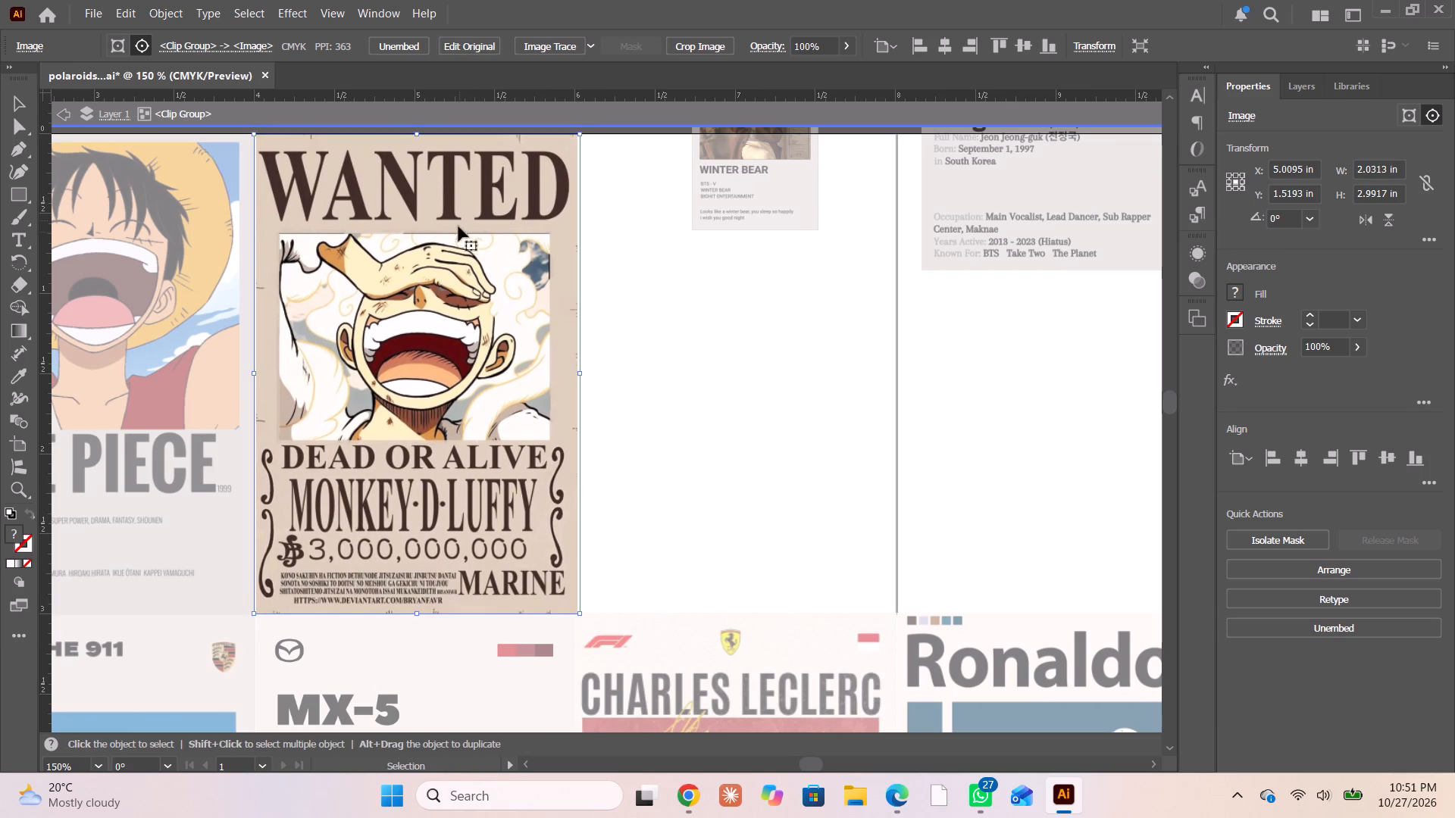
key("Right")
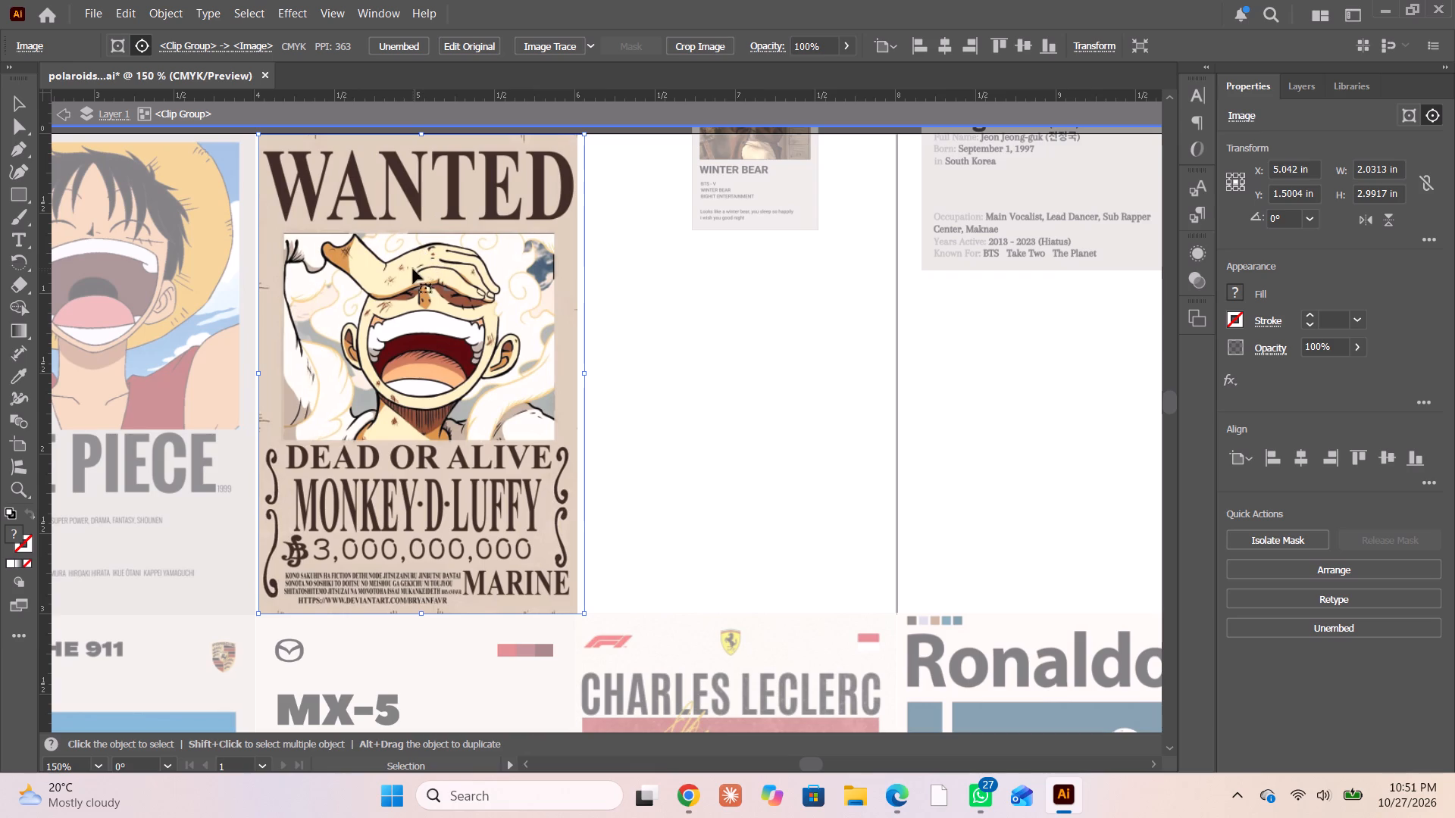
left_click(400, 317)
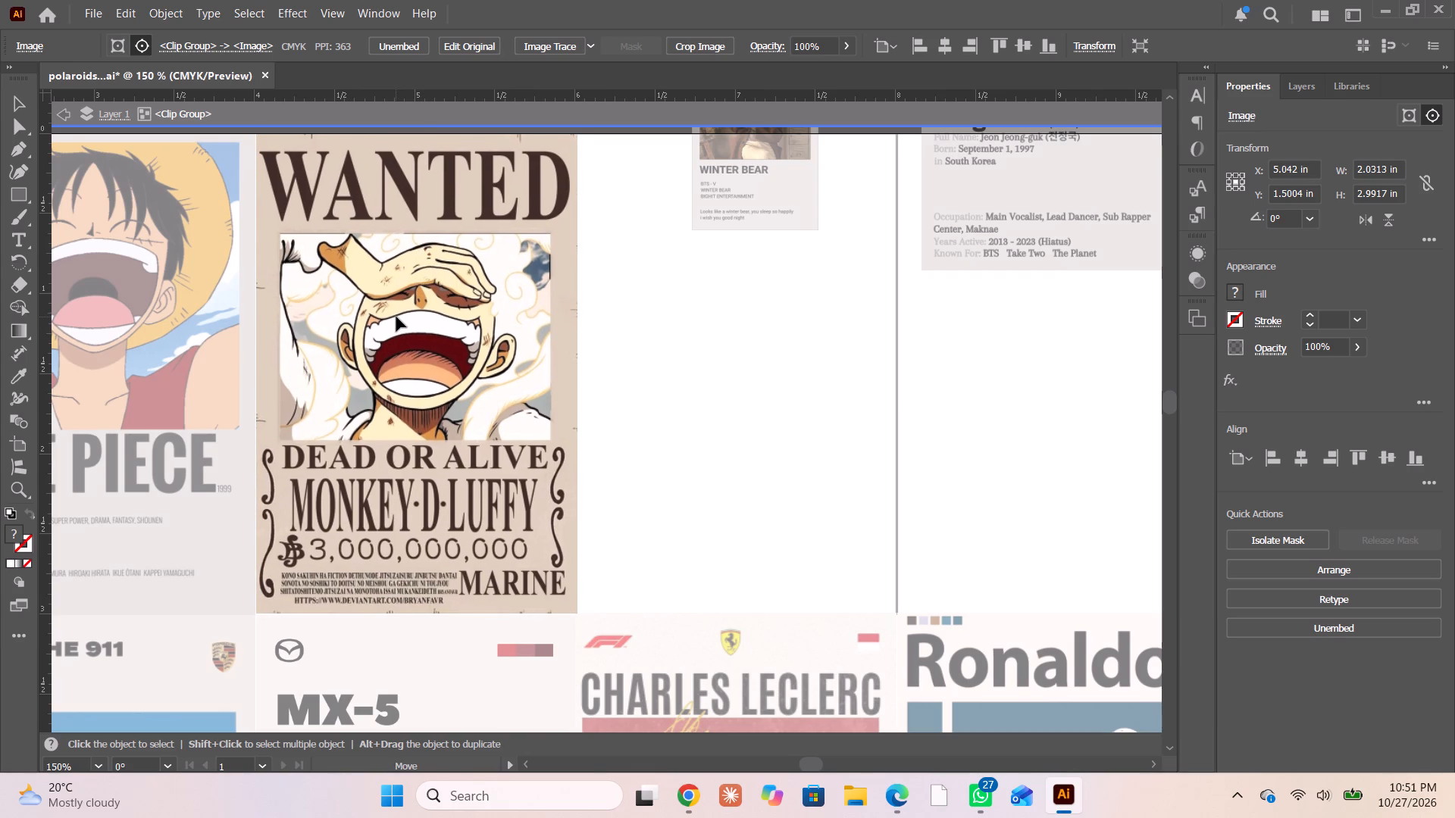
left_click(59, 109)
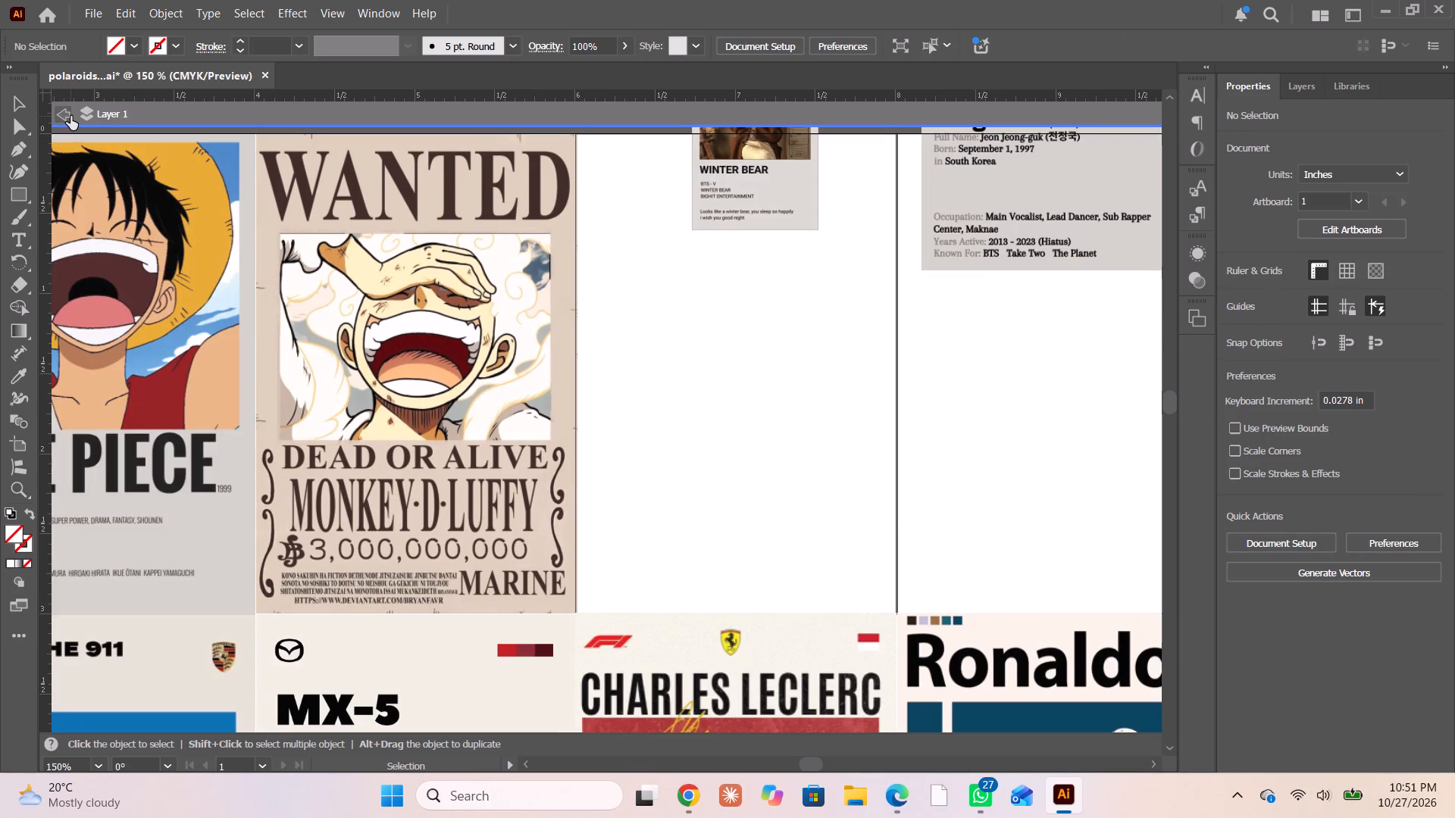
left_click(70, 116)
Clip the Winter Bear poster into the fourth top-row frame with a clipping mask.
scroll(386, 295, "down", 2, "alt")
scroll(433, 294, "up", 2, "alt")
left_click_drag(566, 120, 649, 151)
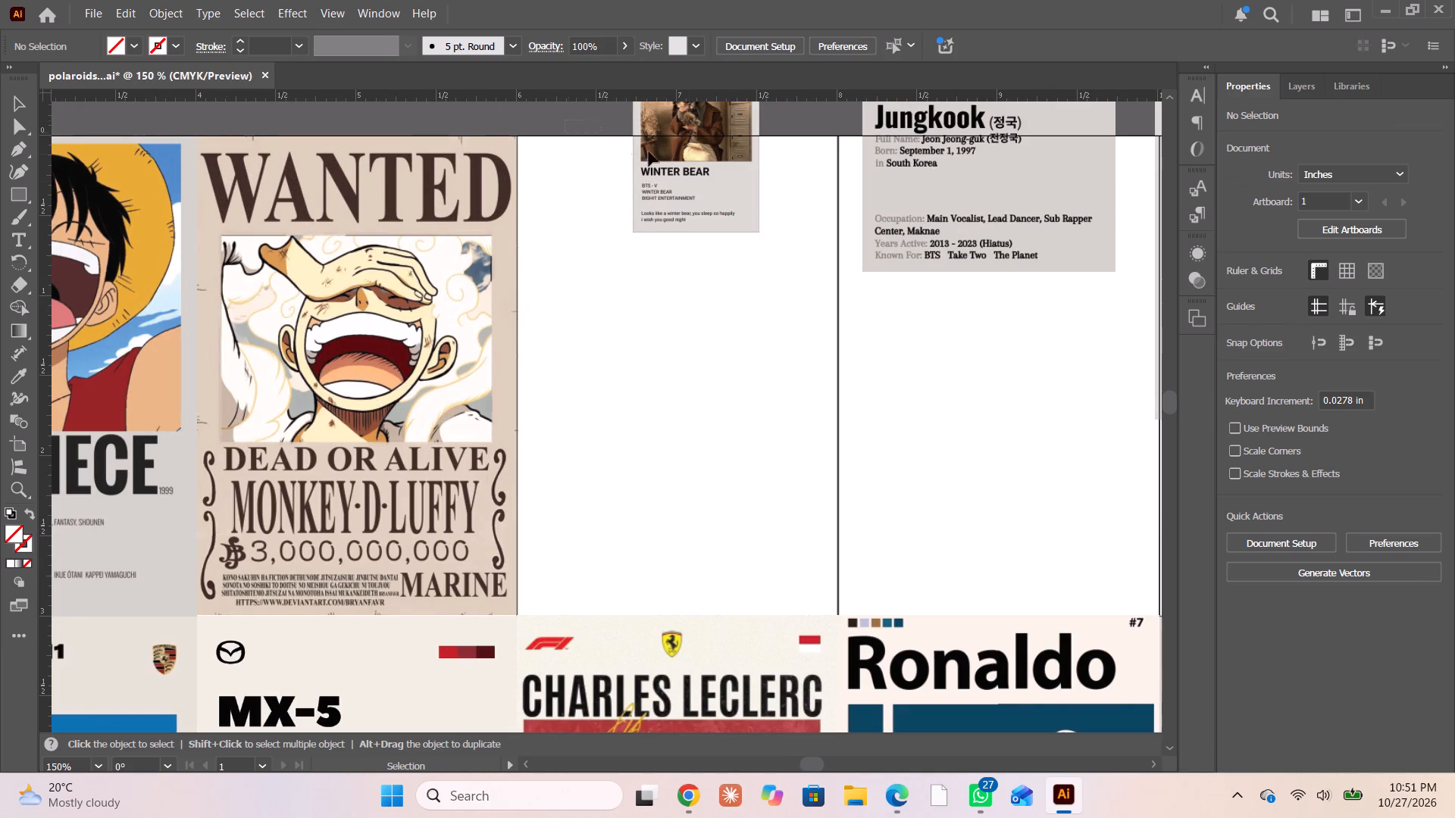
left_click_drag(649, 151, 706, 218)
left_click(1361, 570)
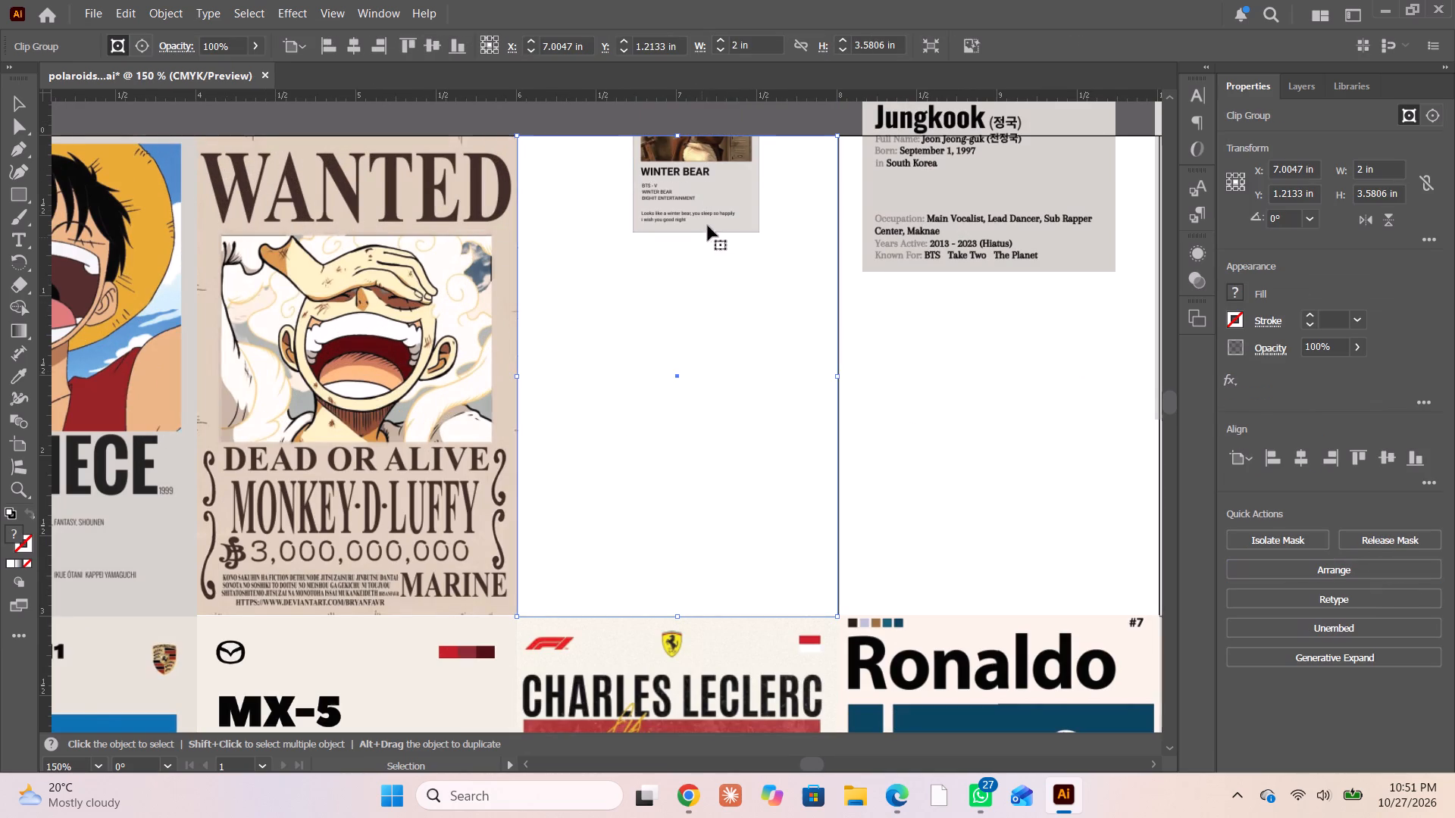
Inside the clip group, move the Winter Bear poster to the frame's lower-left corner and enlarge it to about 2 × 3 in.
left_click(705, 216)
left_click(700, 212)
double_click(663, 190)
left_click_drag(675, 192, 668, 209)
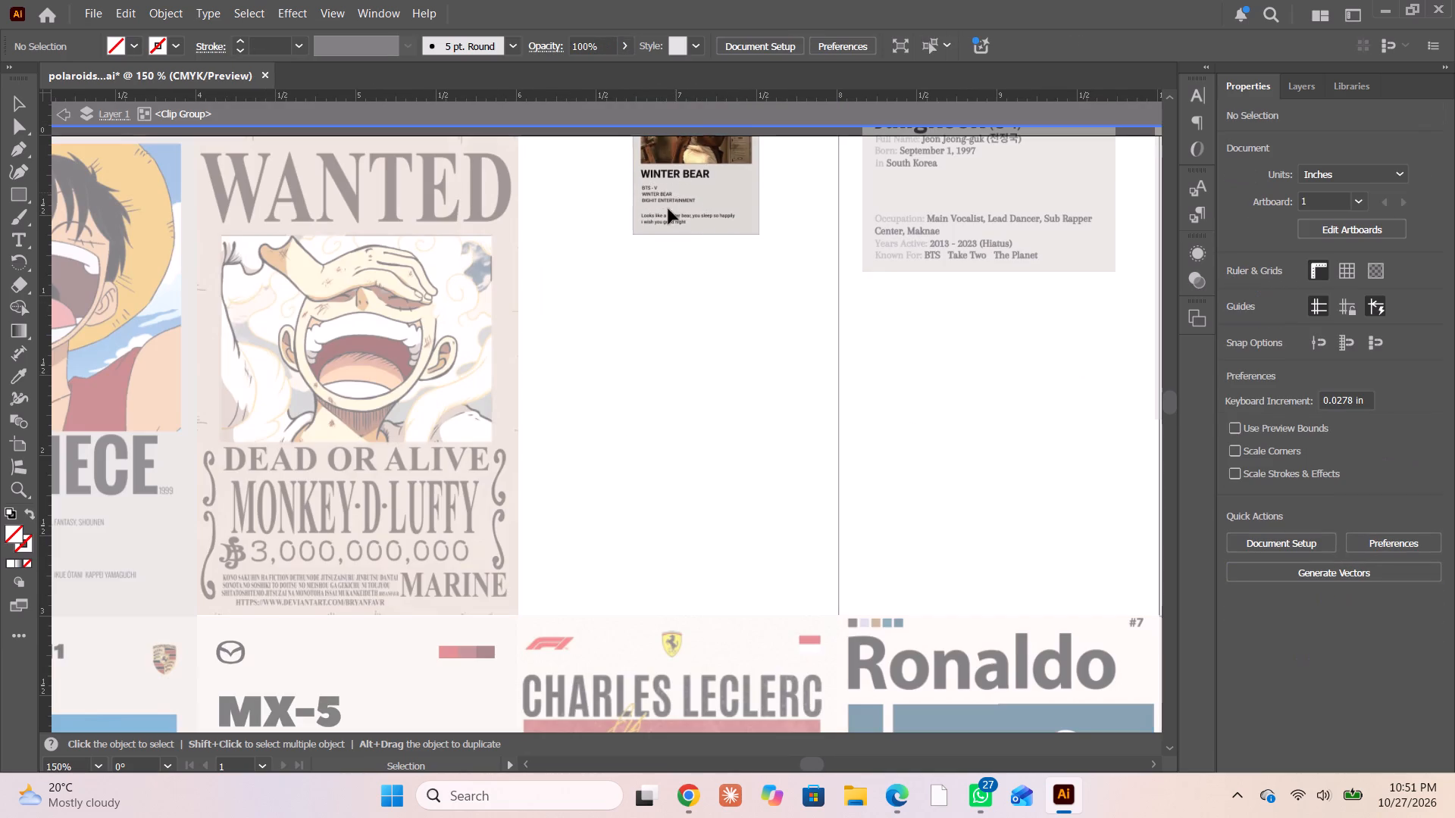
left_click_drag(668, 209, 562, 574)
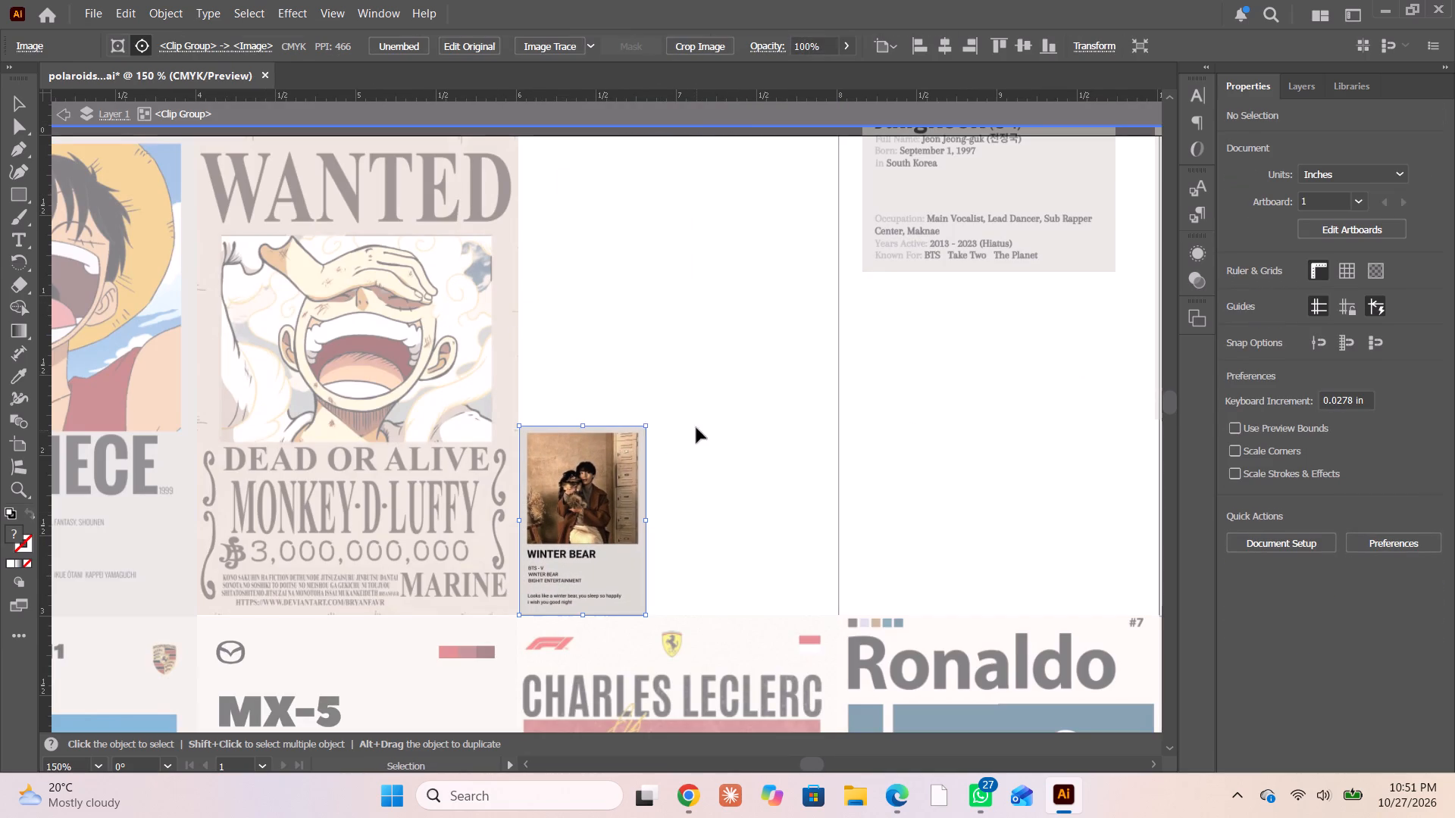
left_click_drag(646, 427, 900, 119)
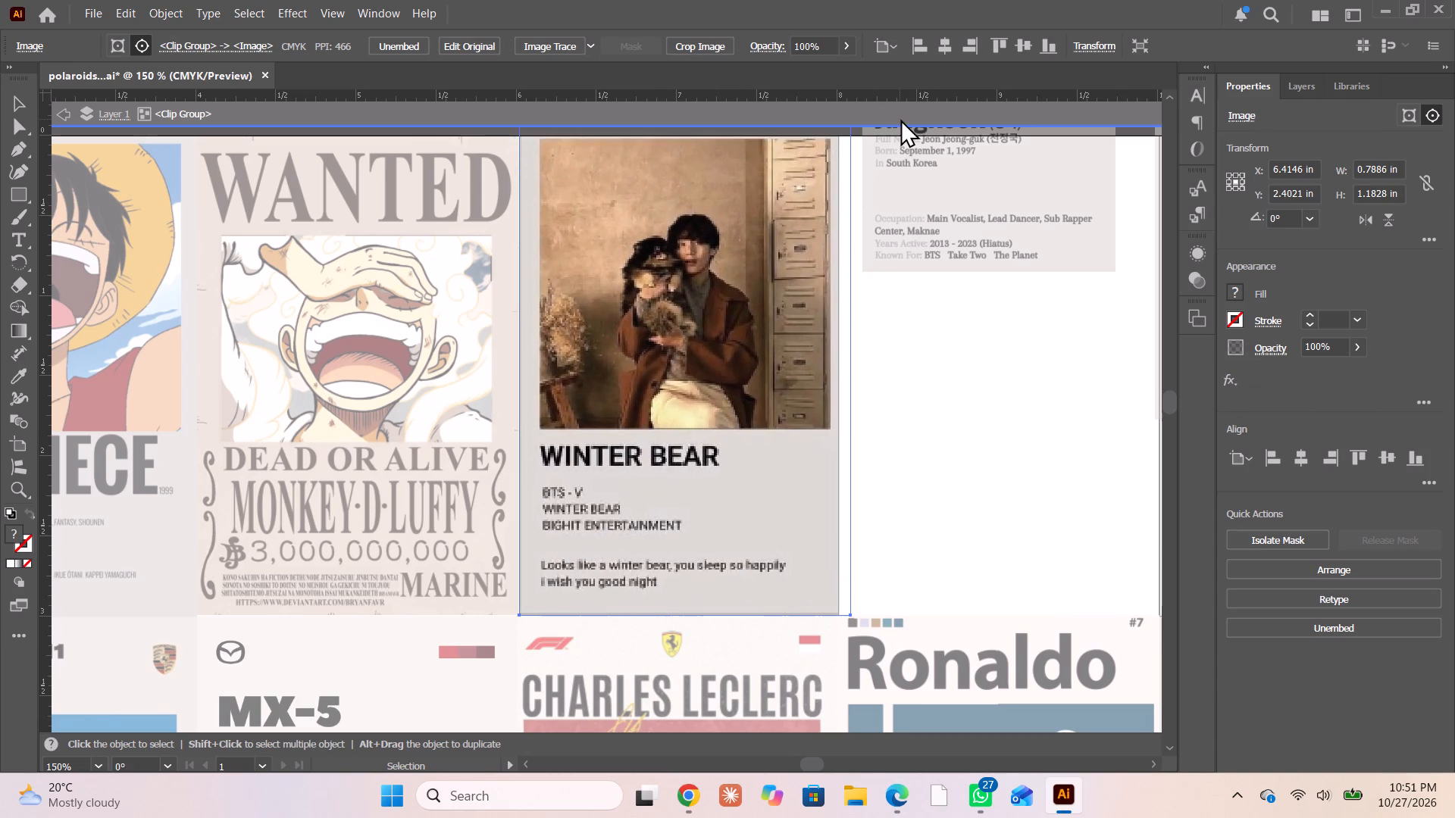
left_click_drag(900, 119, 915, 136)
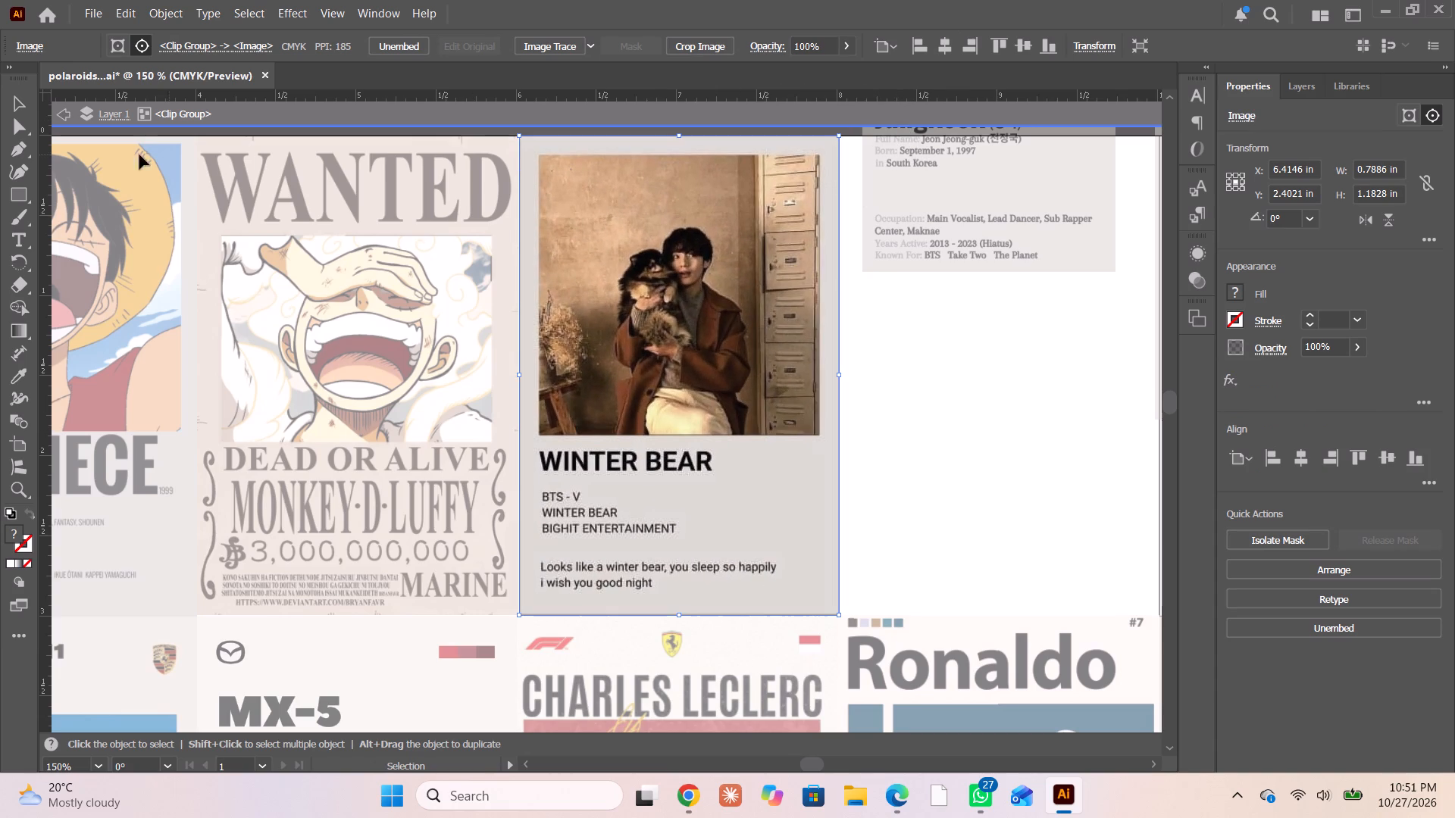
double_click(67, 120)
Move the Jungkook poster down over the fifth top-row frame and clip it into that frame with a clipping mask.
scroll(543, 451, "left", 1)
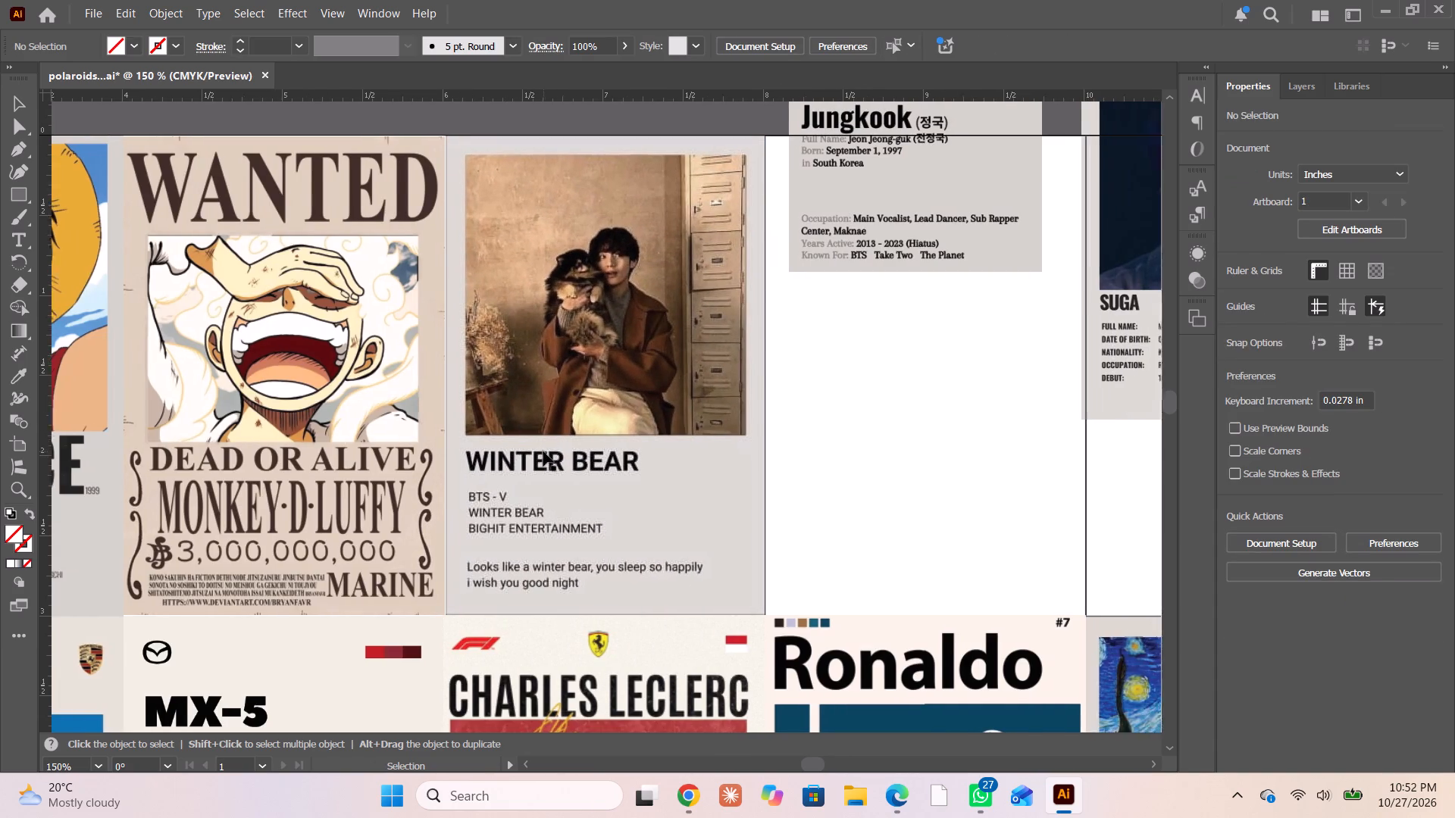
scroll(543, 451, "left", 3)
left_click_drag(733, 240, 713, 340)
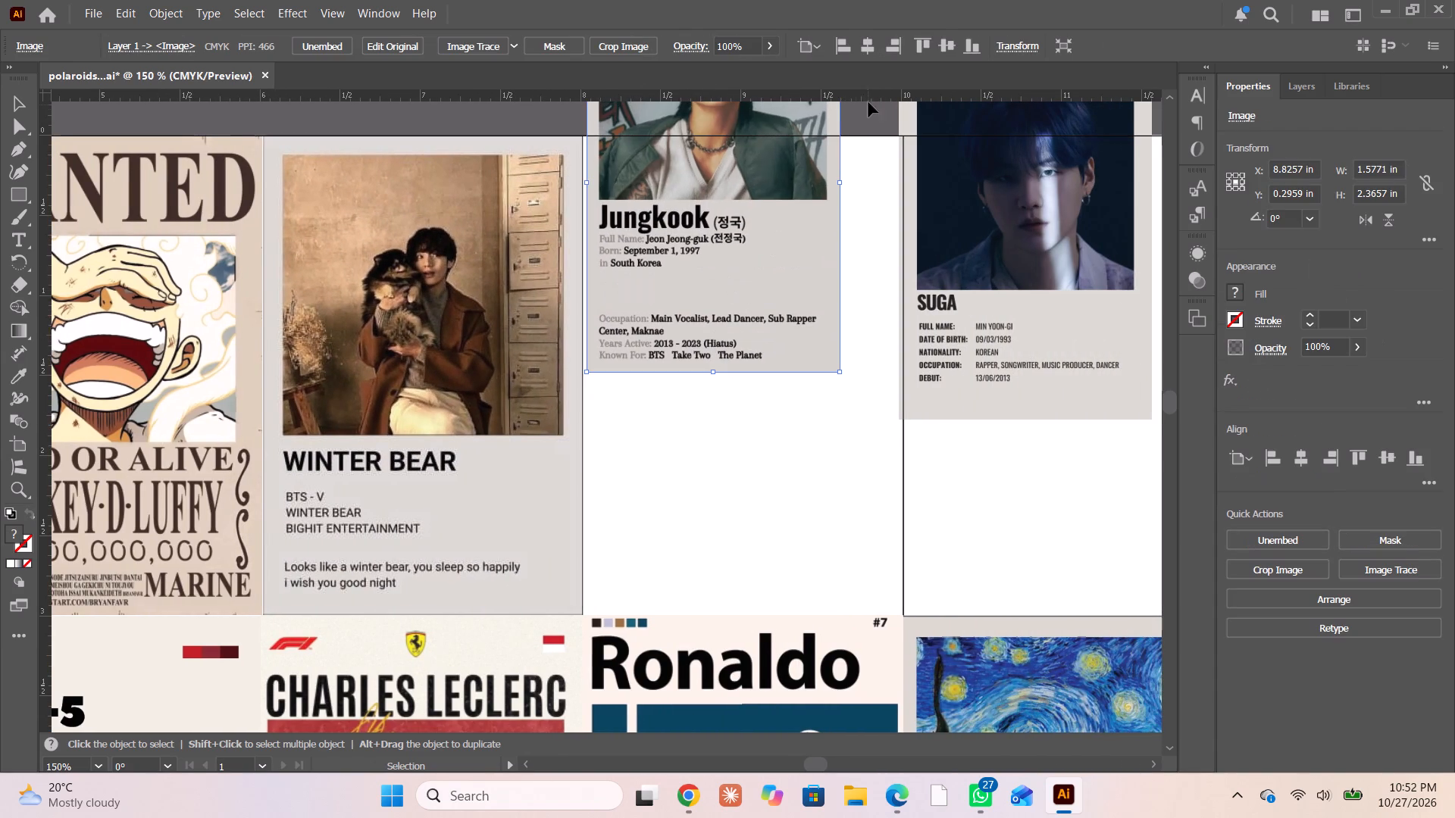
left_click_drag(858, 120, 781, 242)
left_click(1316, 570)
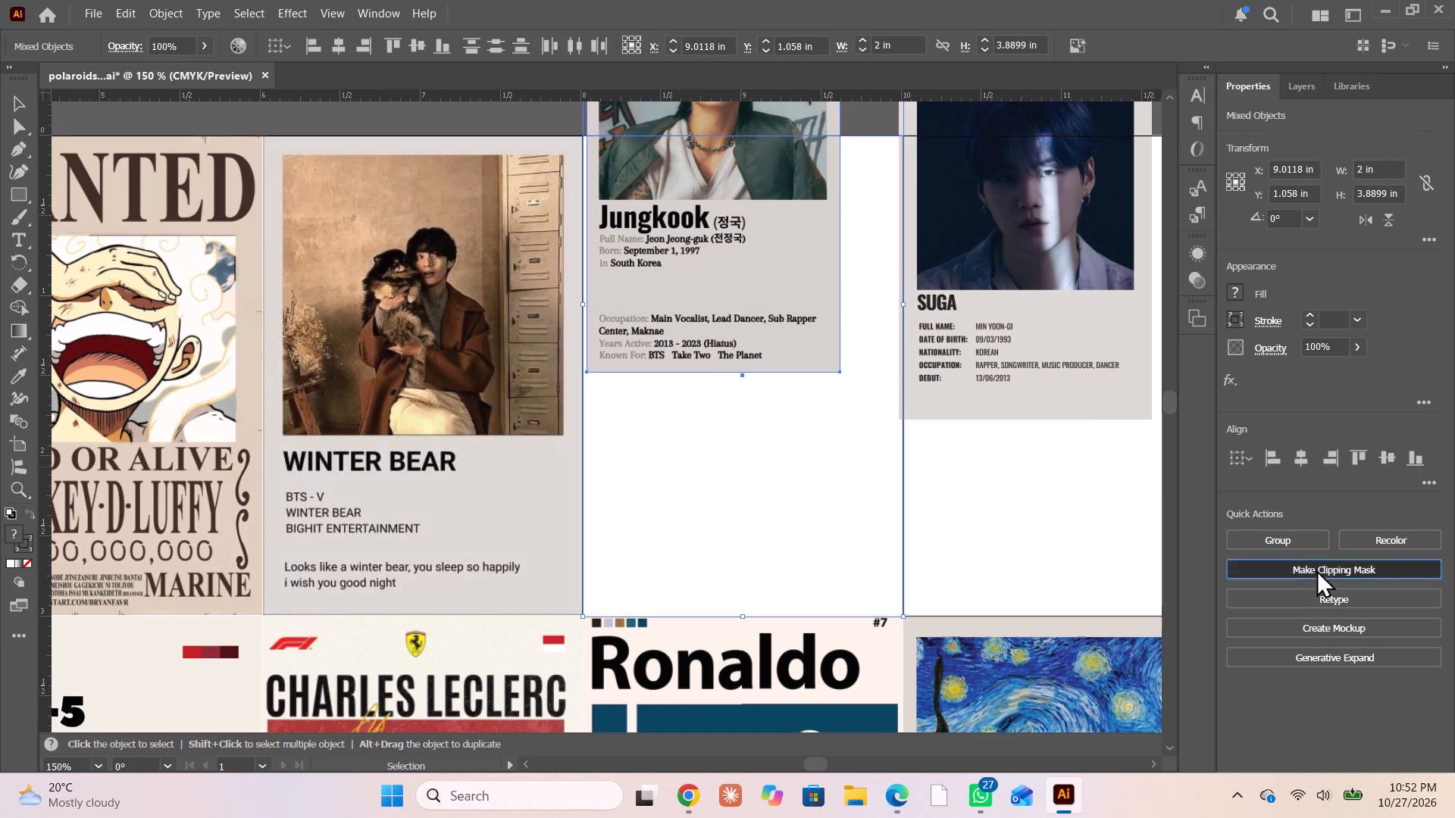
Inside the clip group, align the Jungkook poster to the frame's lower-left corner and enlarge it to about 2 × 3 in.
double_click(696, 346)
left_click_drag(673, 284, 670, 528)
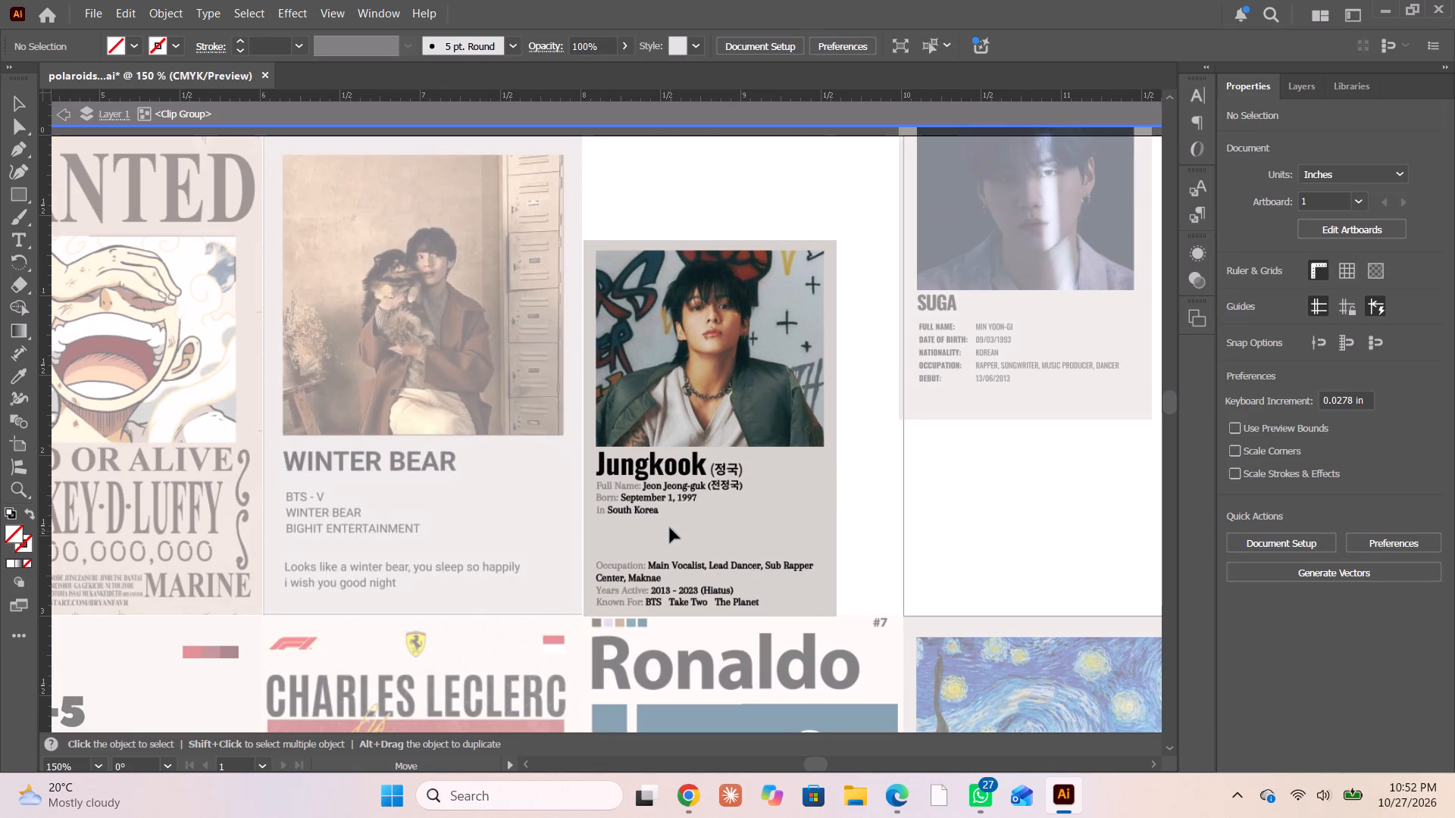
left_click_drag(670, 528, 668, 526)
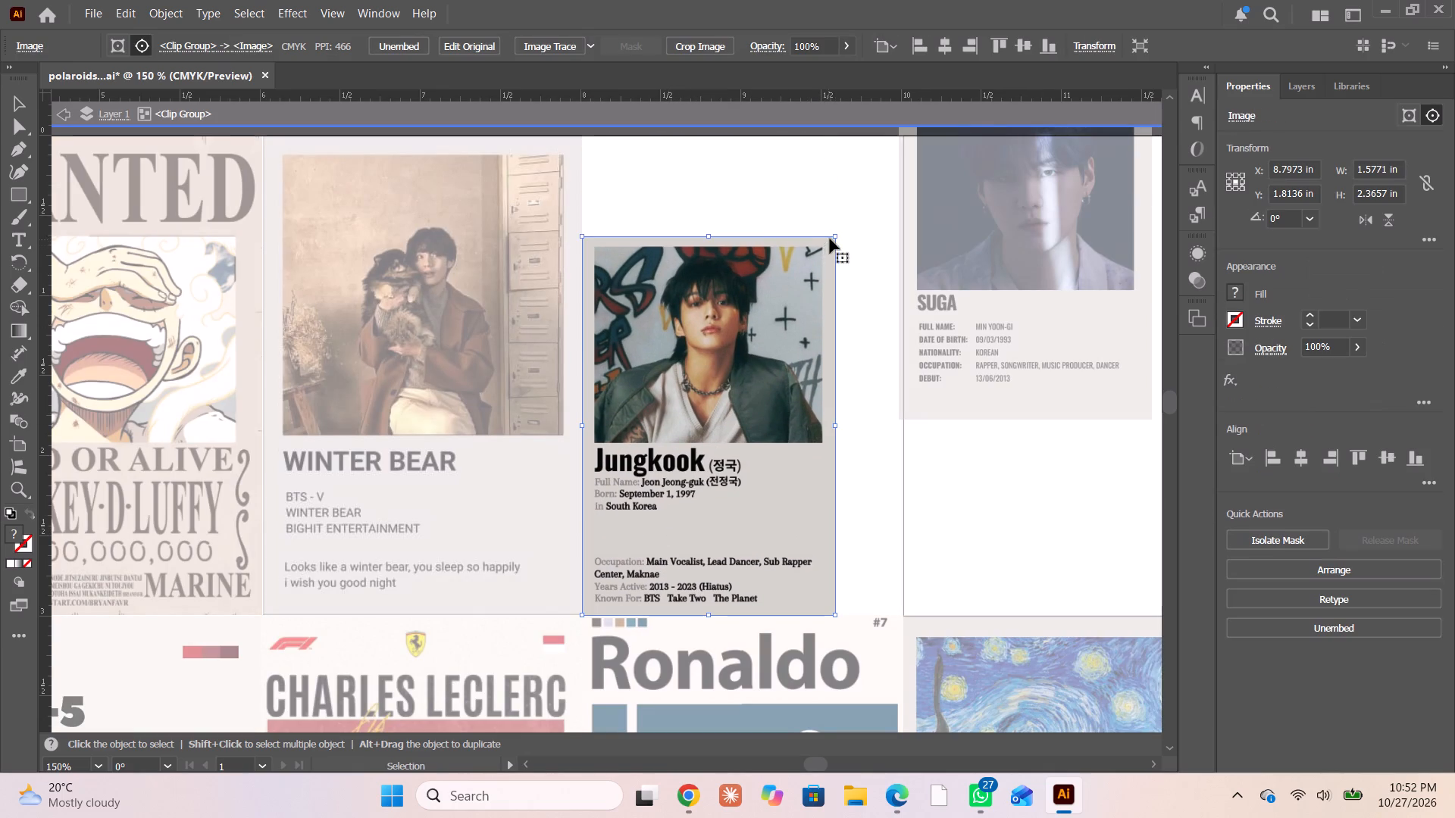
left_click_drag(835, 233, 913, 139)
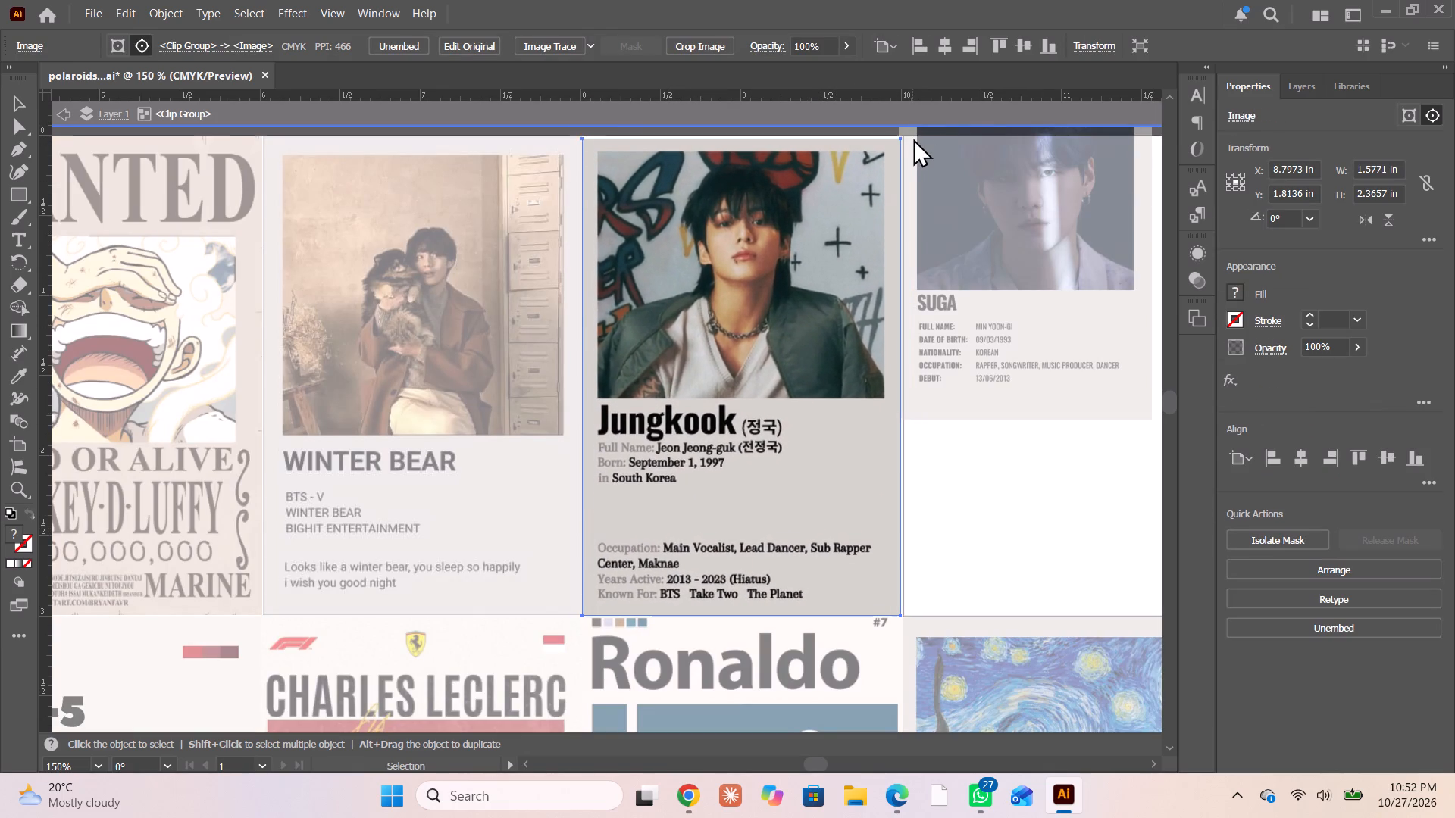
left_click_drag(913, 139, 915, 136)
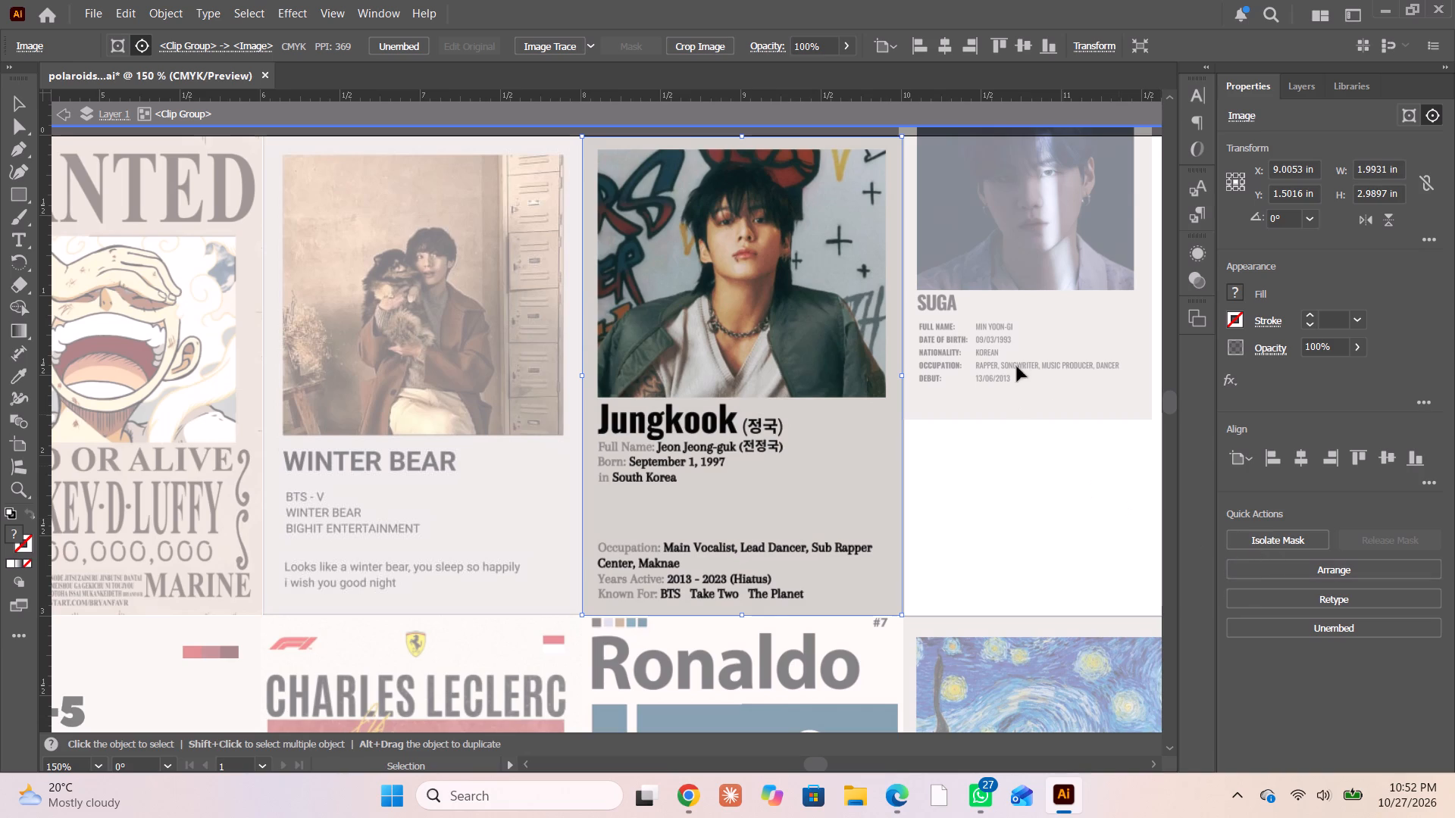
left_click(987, 477)
scroll(917, 439, "left", 1)
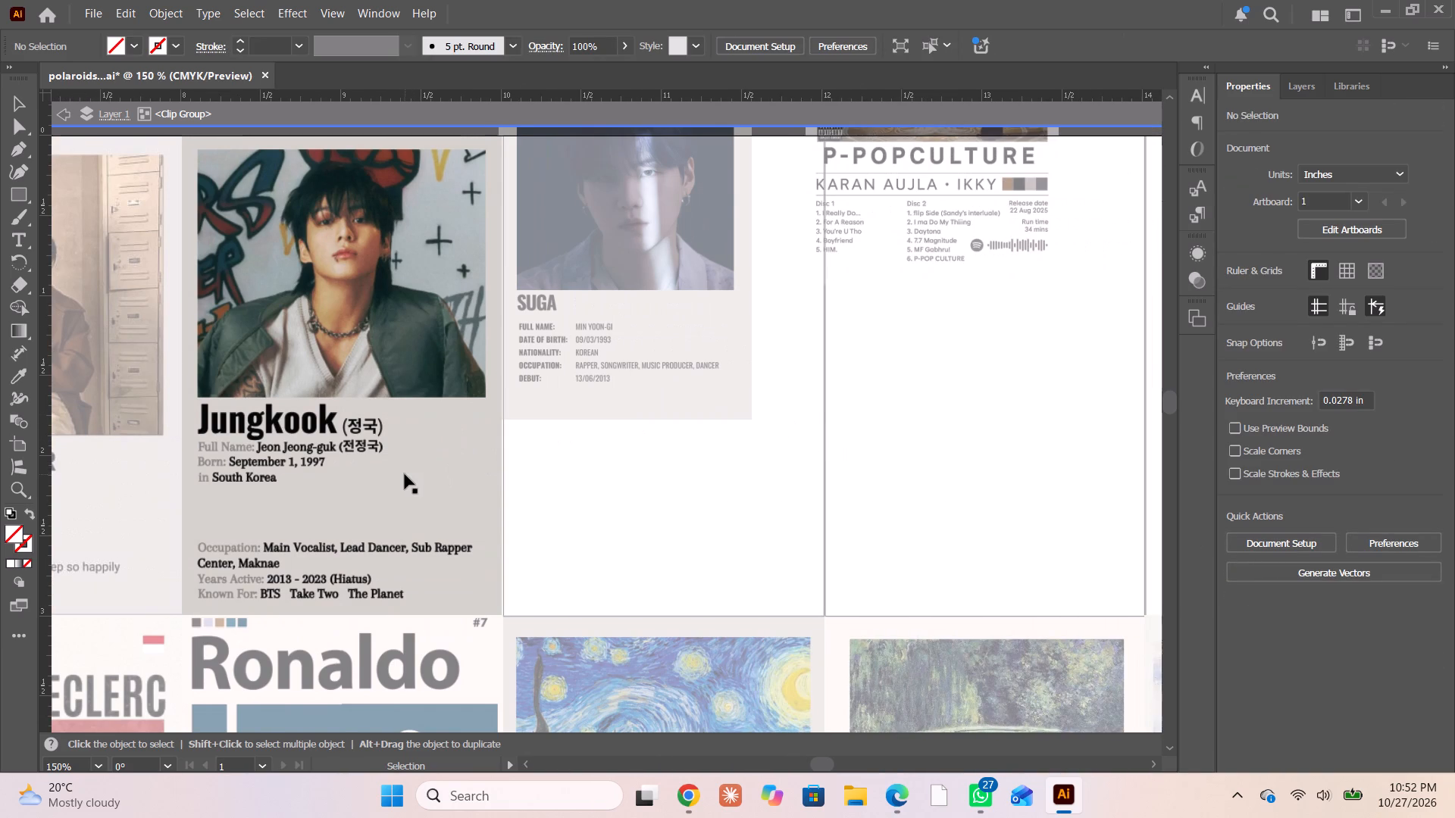
double_click(405, 470)
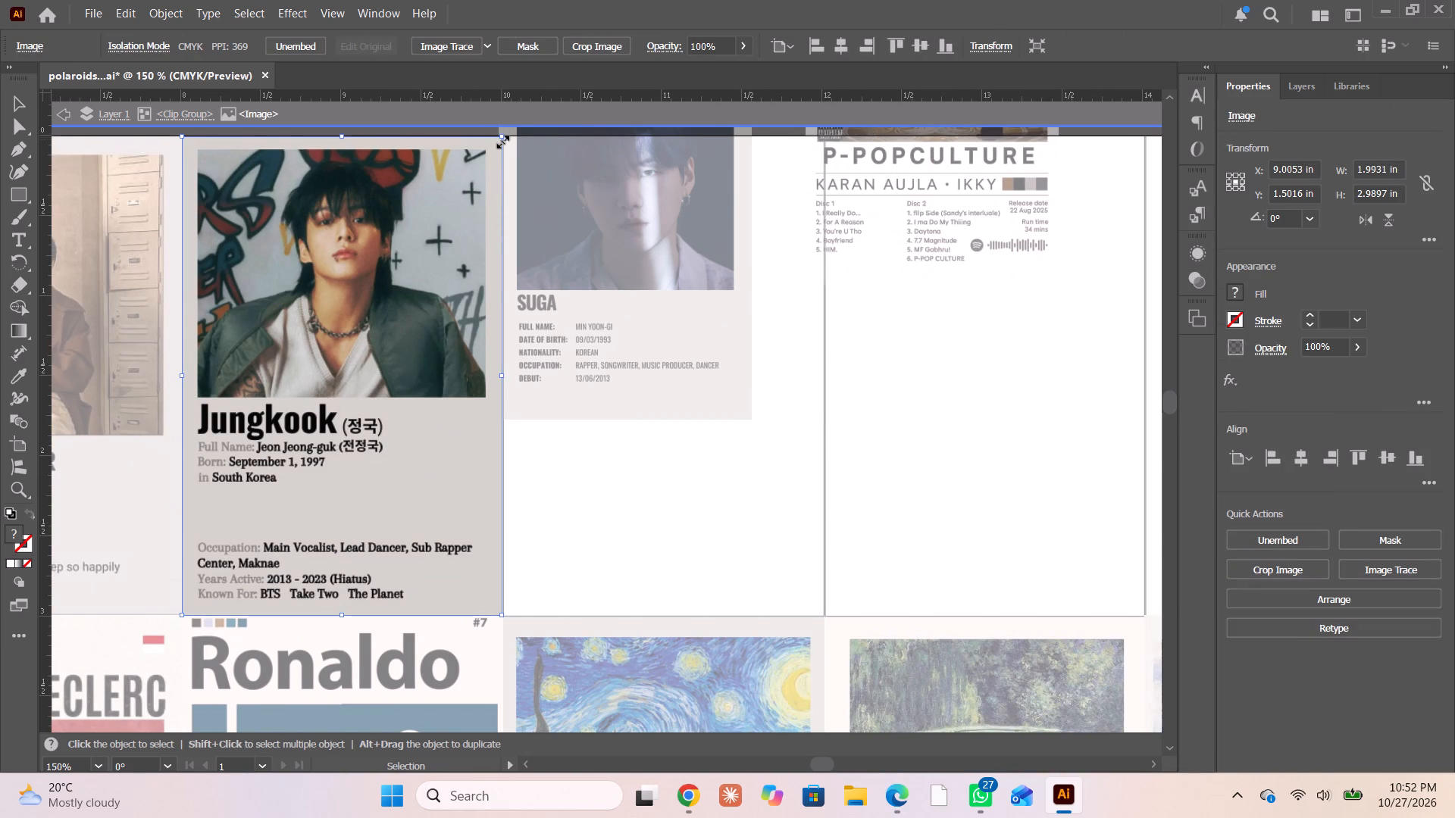
left_click(501, 138, "shift")
double_click(68, 113)
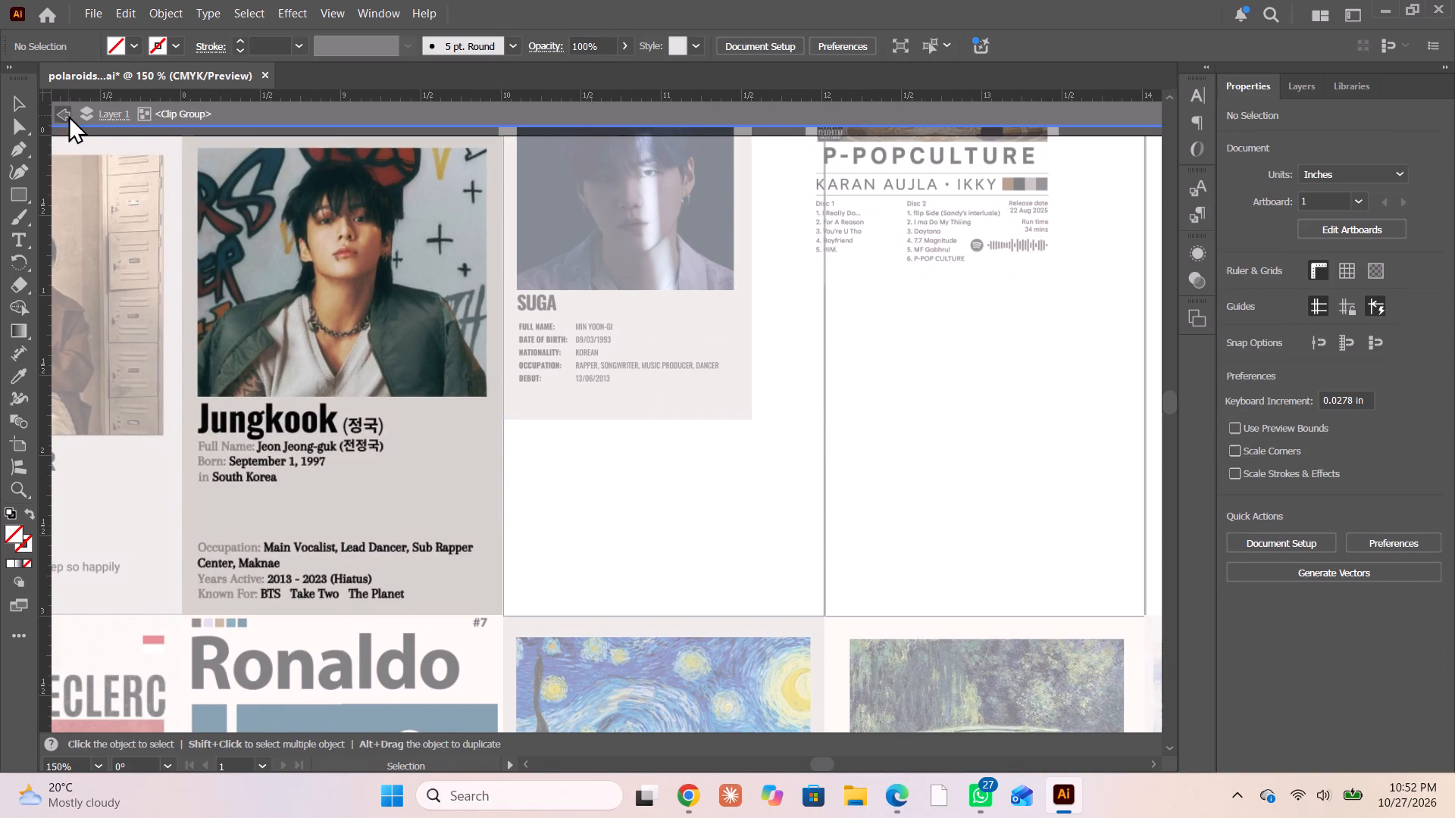
left_click(70, 116)
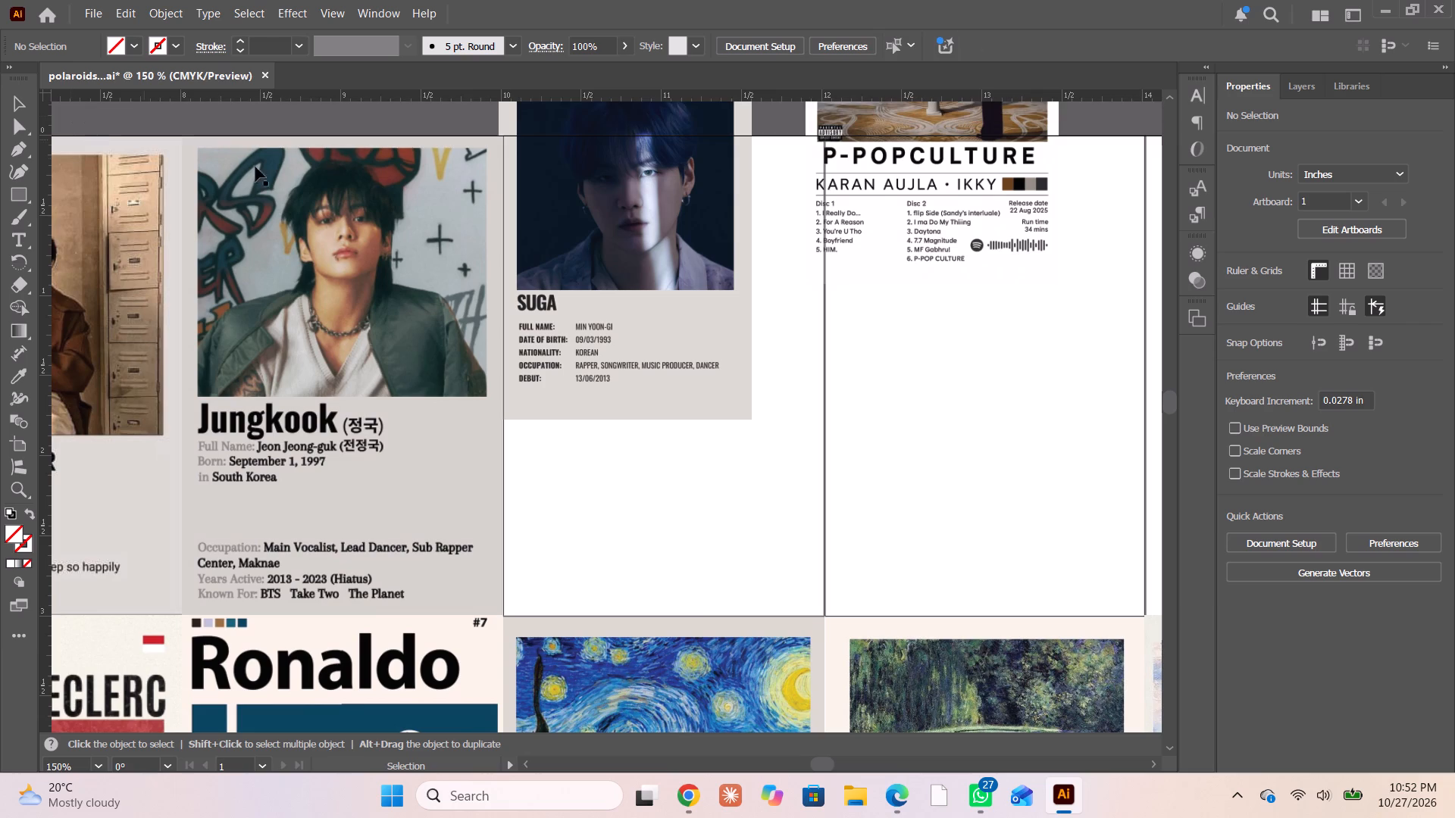
Clip the SUGA poster into the sixth top-row frame with a clipping mask.
left_click_drag(767, 120, 726, 204)
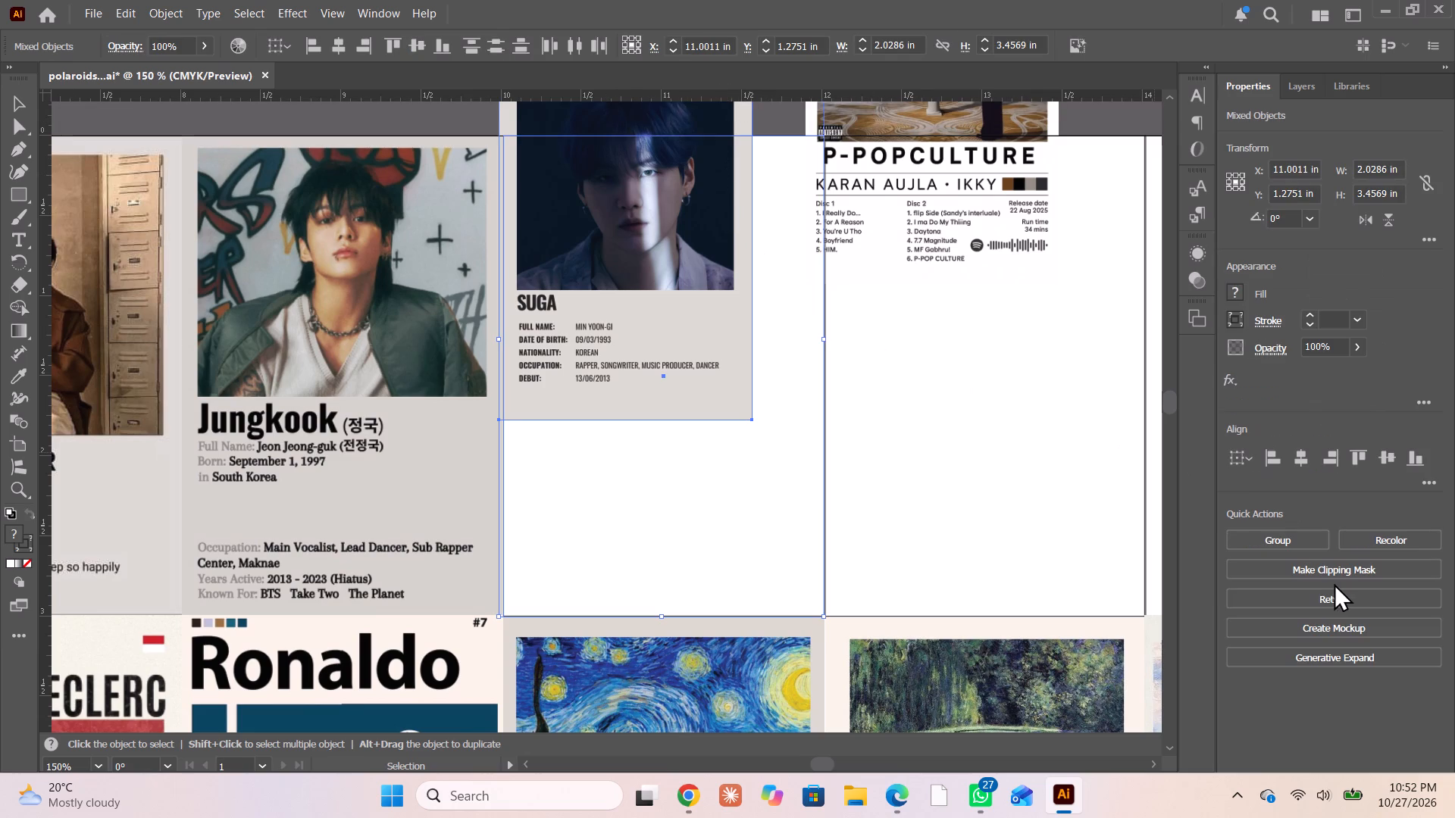
left_click(1322, 568)
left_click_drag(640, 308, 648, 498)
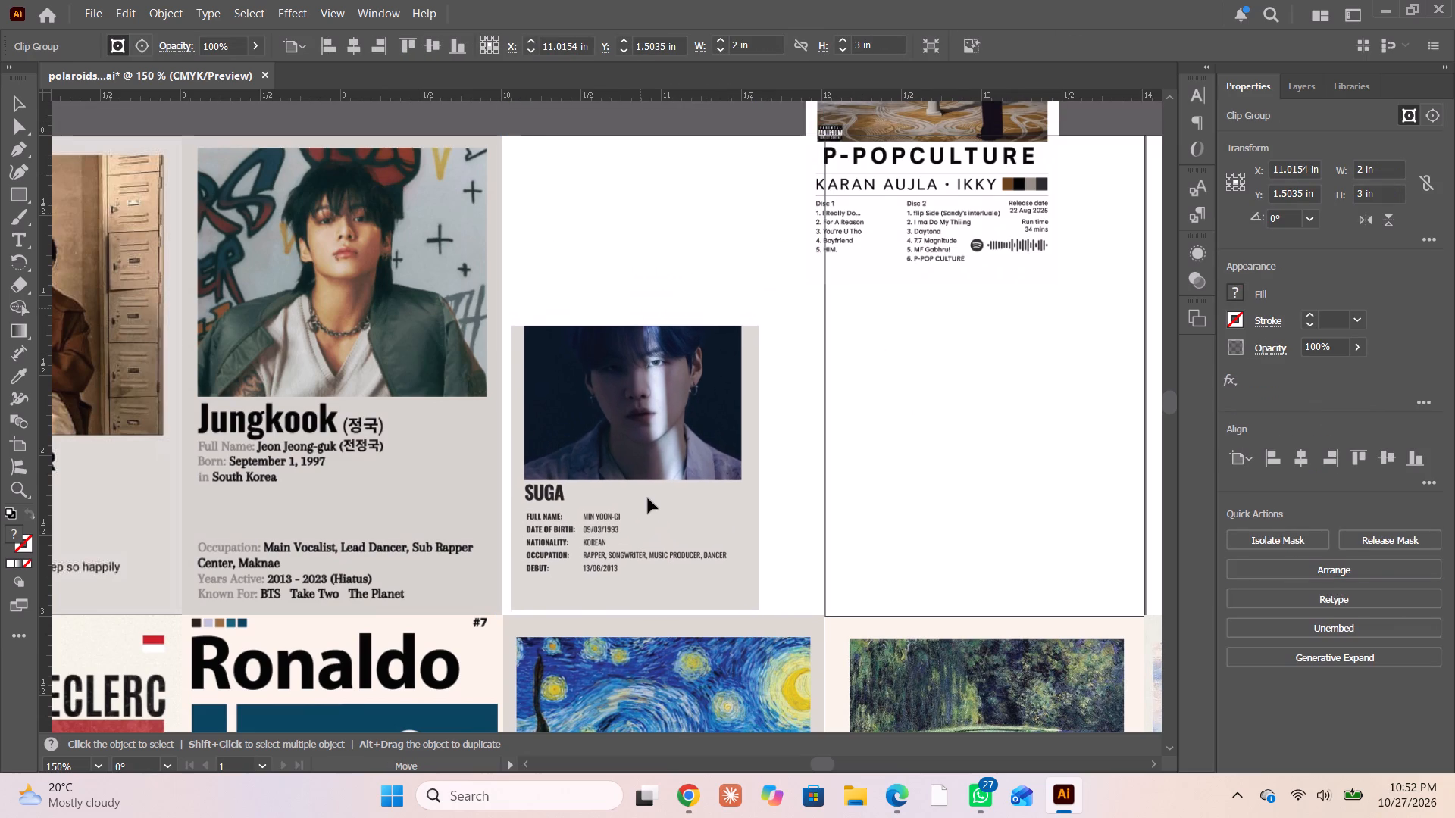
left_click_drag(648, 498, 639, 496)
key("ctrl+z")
Inside the clip group, reposition the SUGA poster and enlarge it to about 2.14 × 3.02 in, centred over the sixth frame.
left_click(591, 379)
double_click(587, 373)
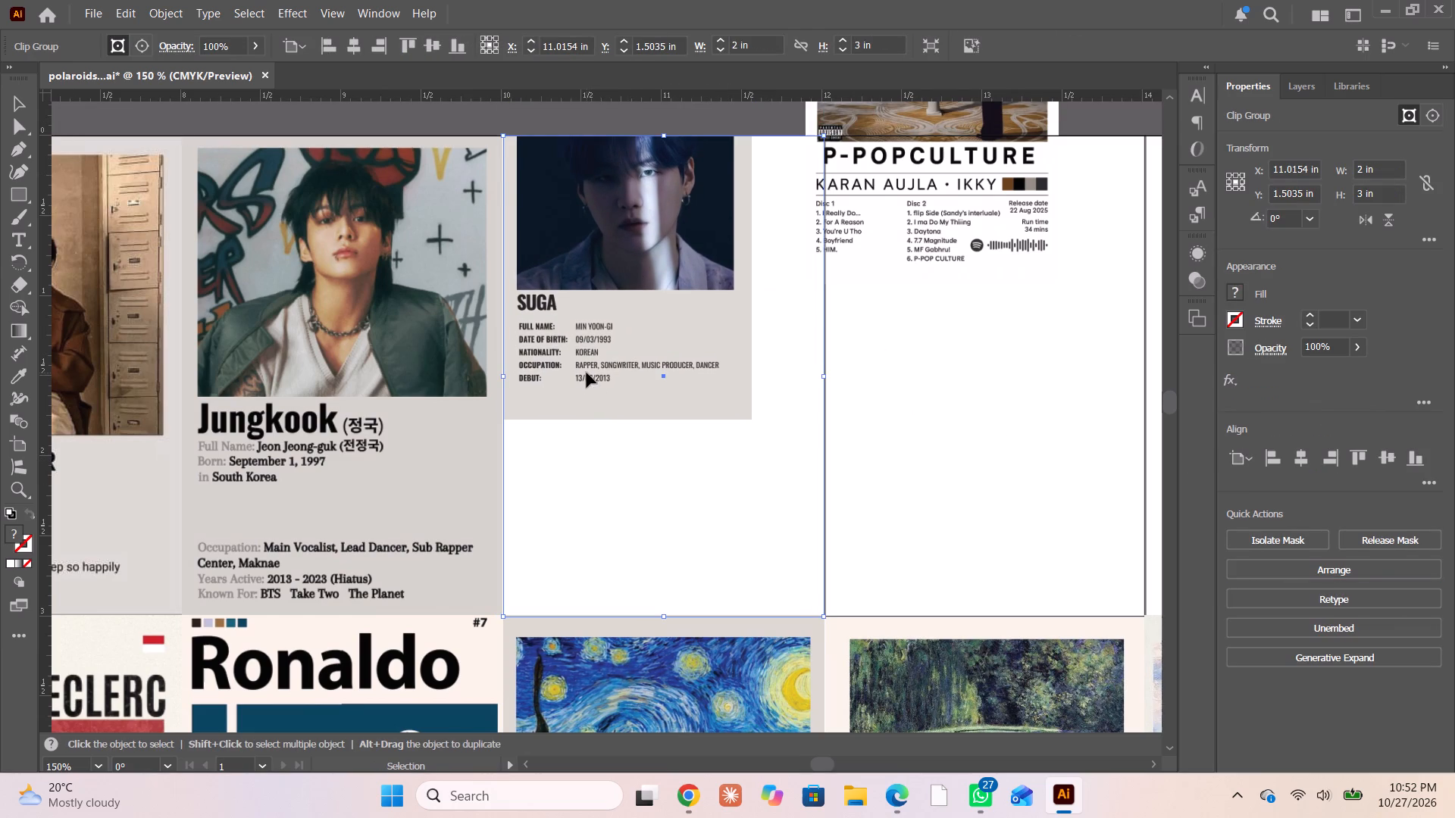
left_click_drag(602, 329, 601, 529)
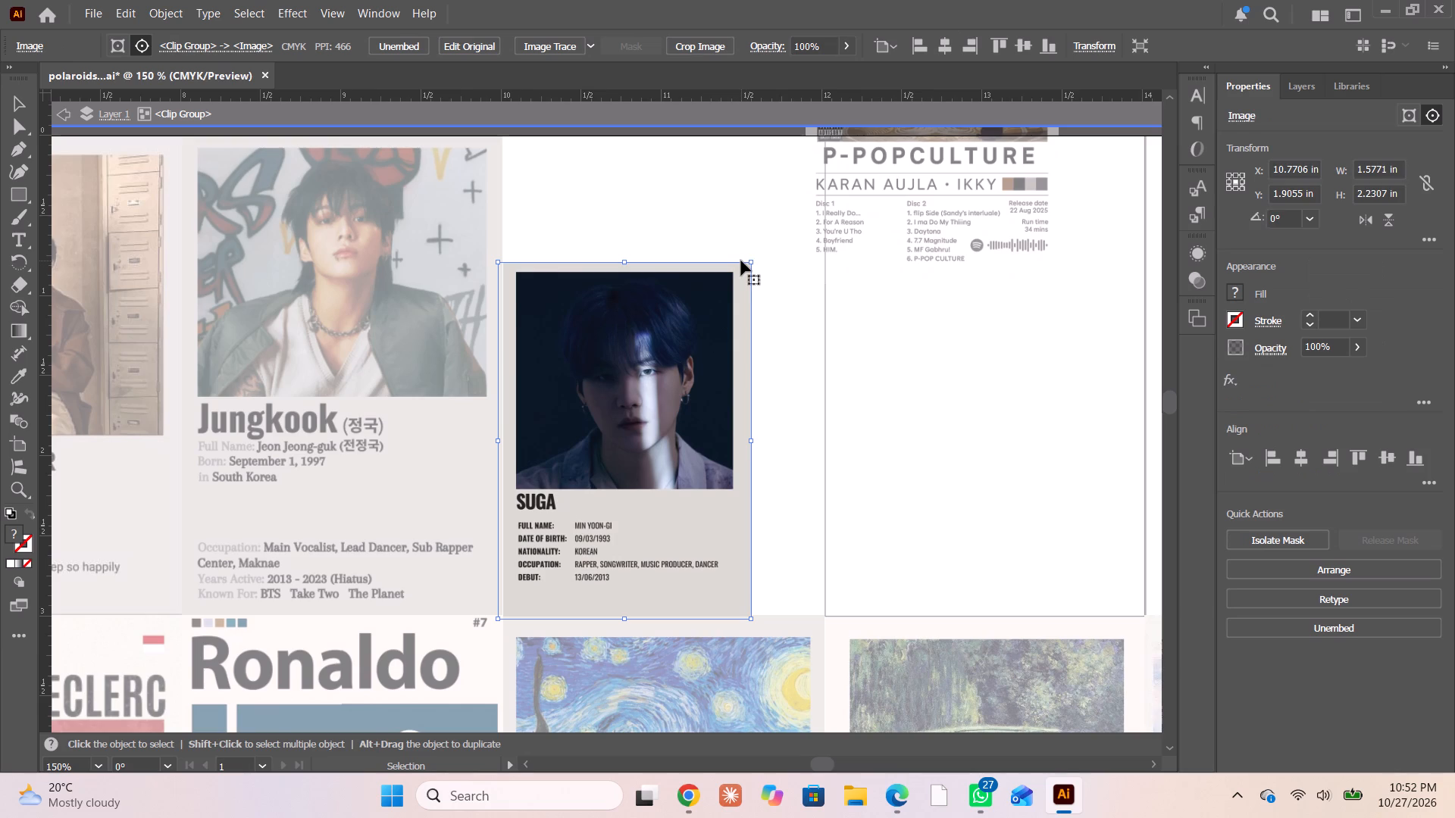
left_click_drag(751, 261, 831, 100, "shift")
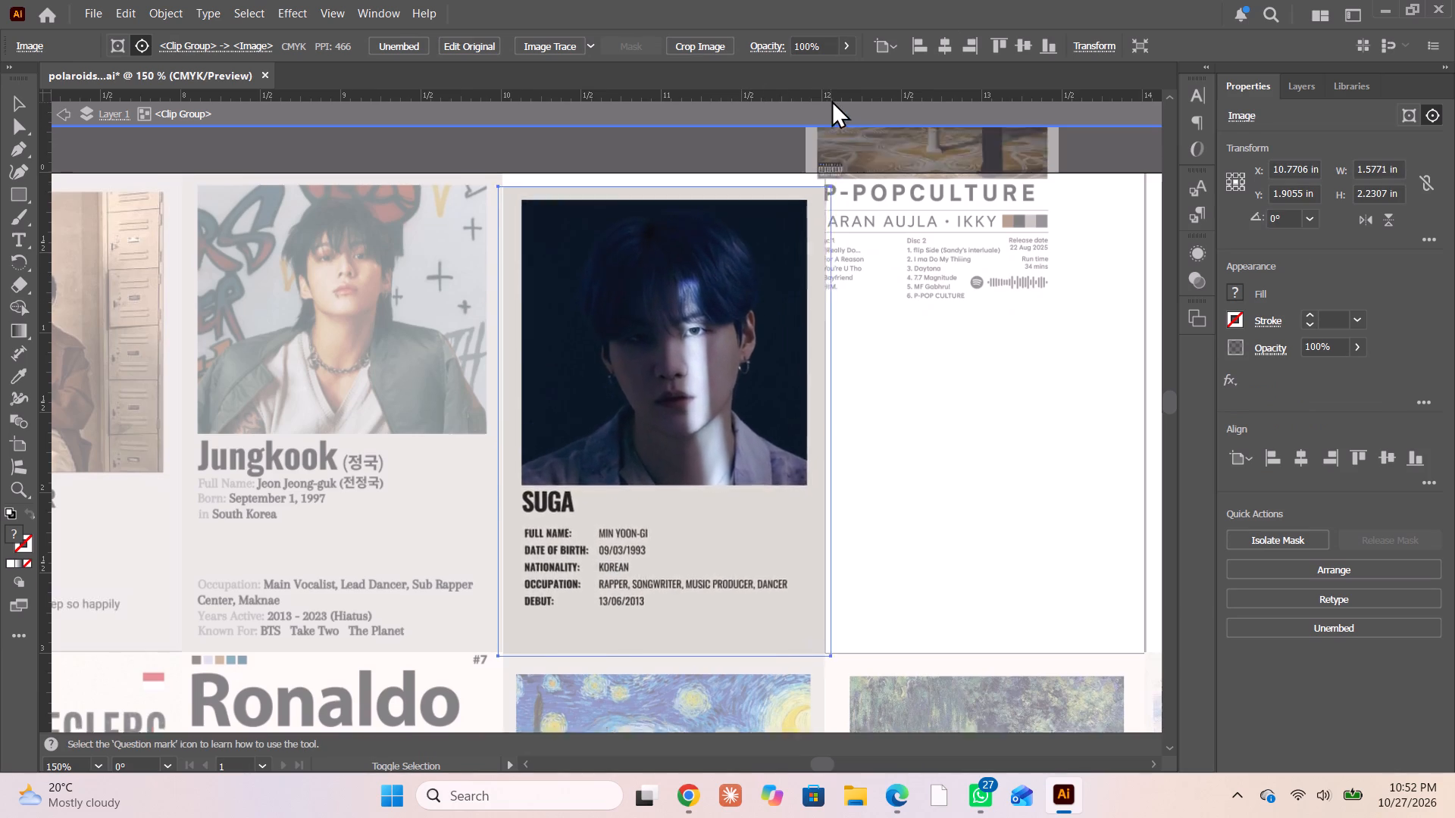
left_click_drag(831, 100, 840, 392, "shift")
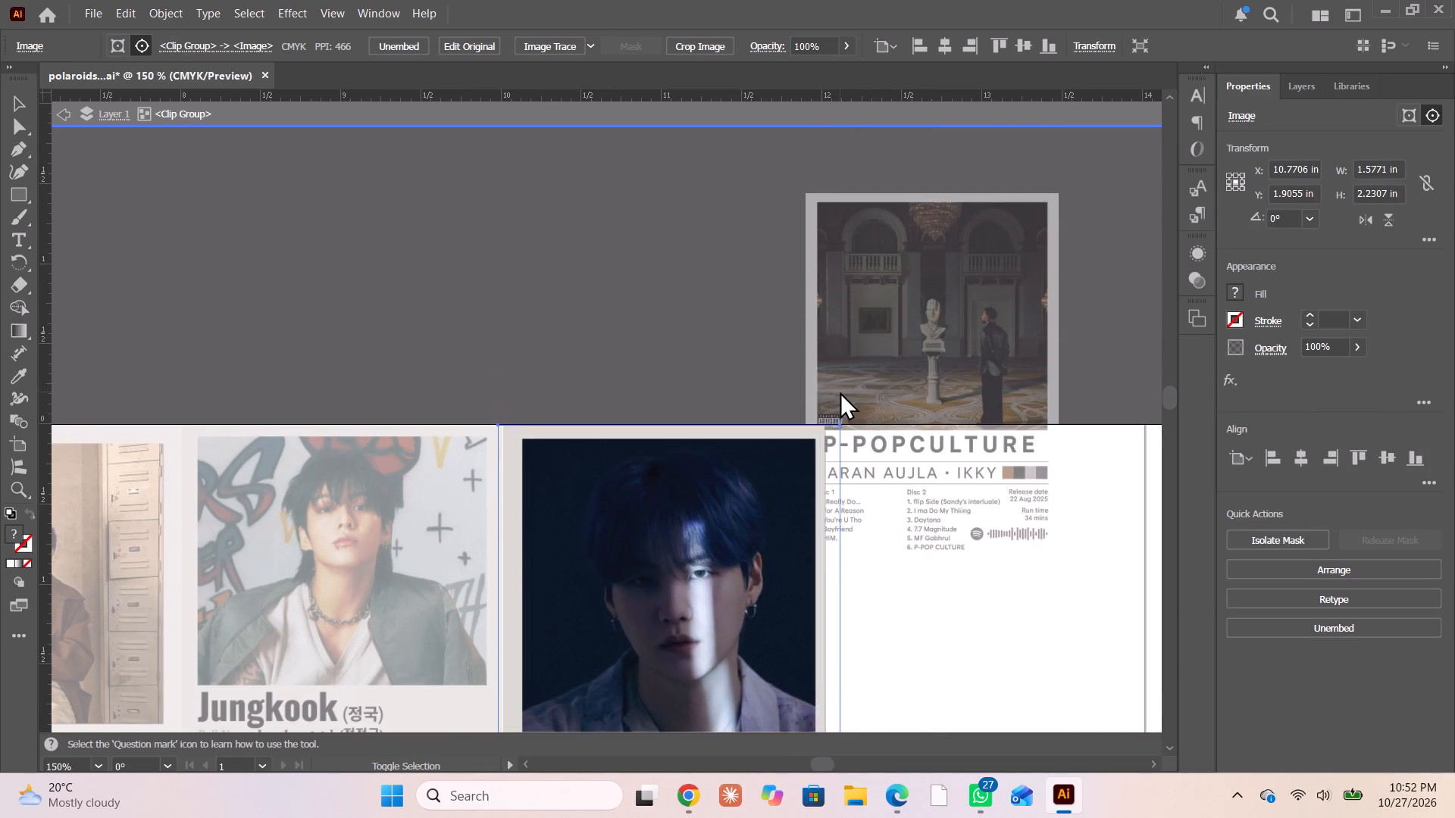
left_click_drag(840, 392, 840, 378, "shift")
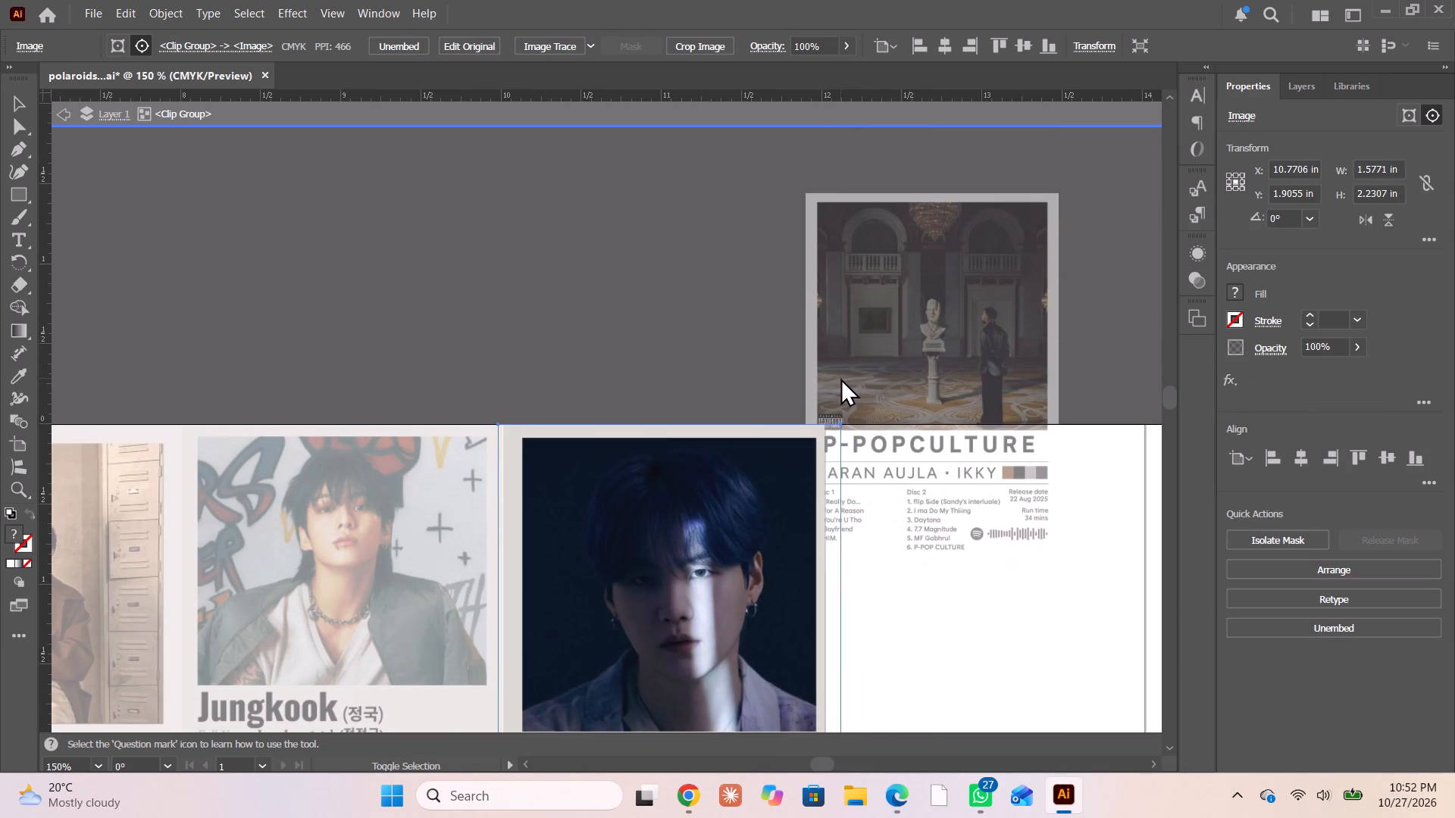
left_click_drag(840, 378, 840, 378, "shift")
scroll(765, 367, "down", 10)
scroll(759, 352, "up", 1)
scroll(759, 352, "down", 4)
left_click(677, 436)
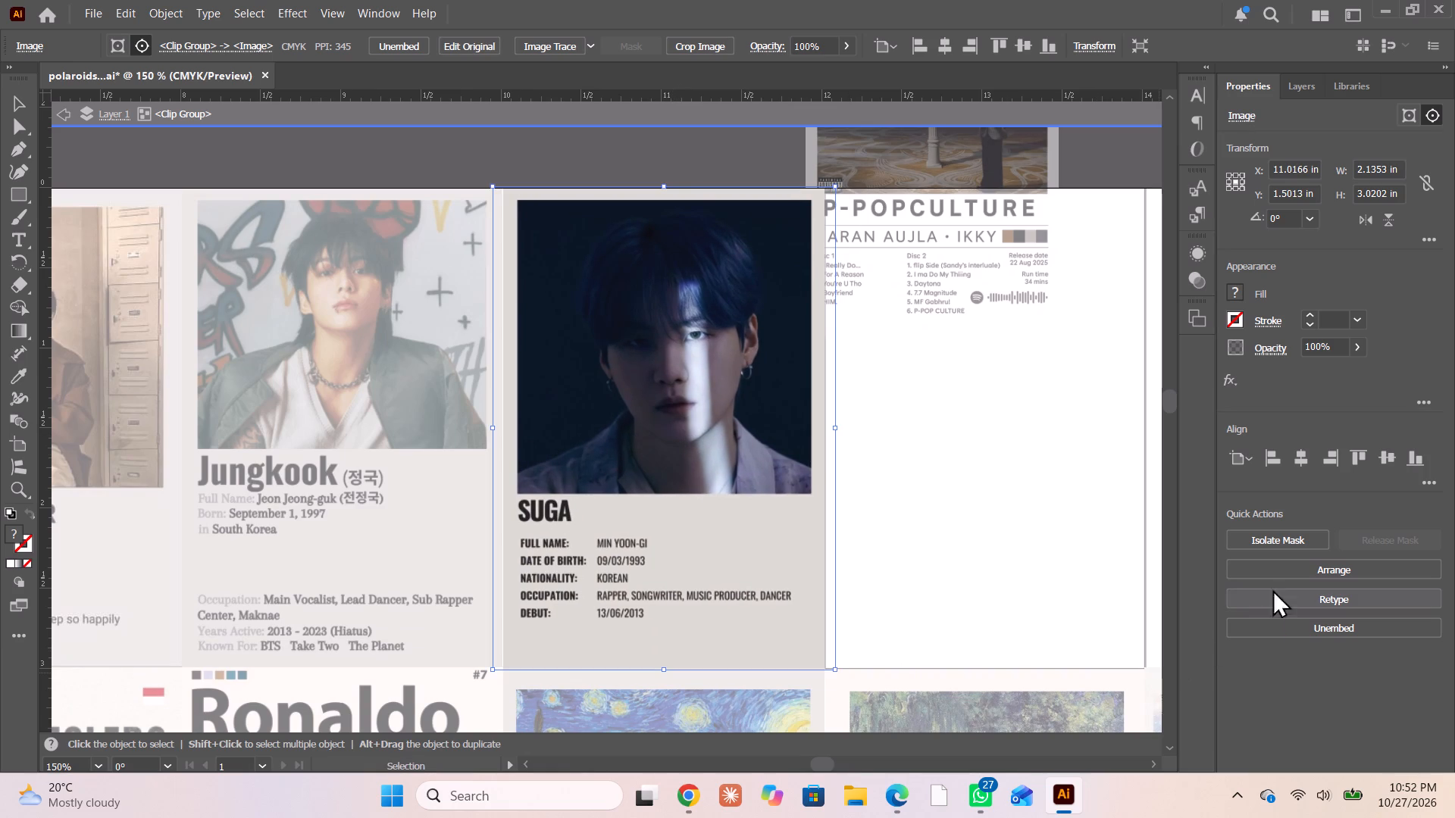
double_click(70, 120)
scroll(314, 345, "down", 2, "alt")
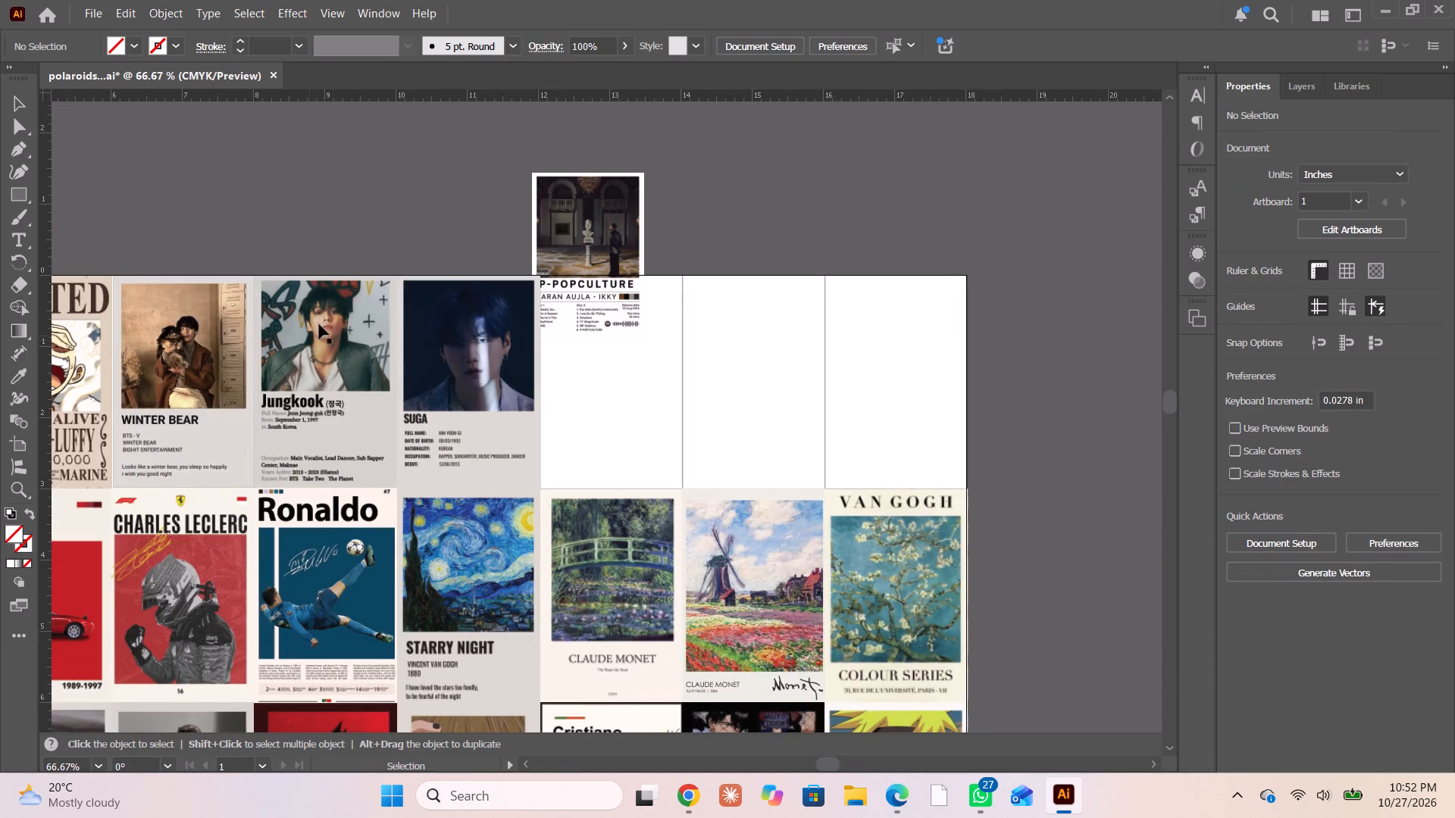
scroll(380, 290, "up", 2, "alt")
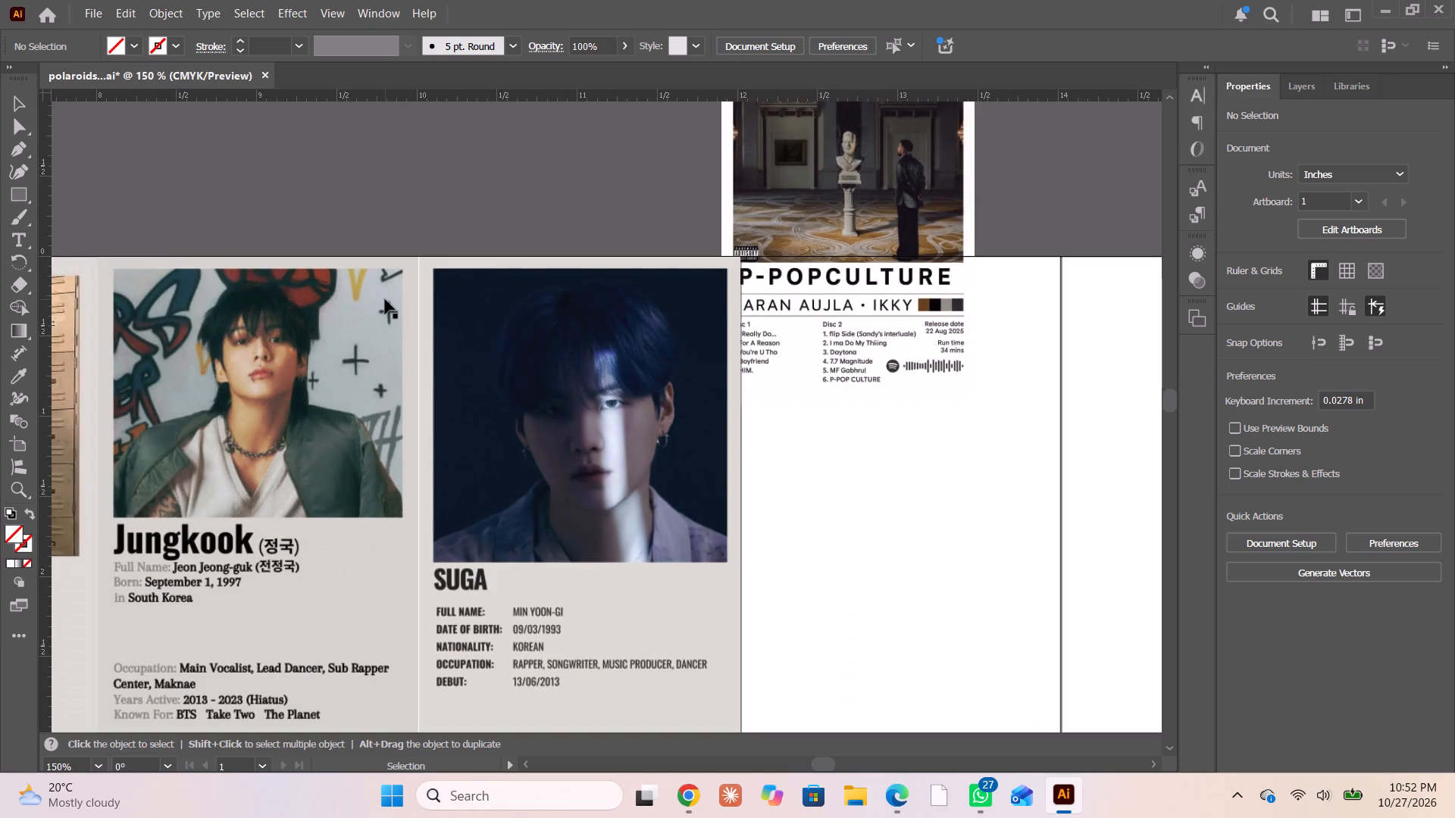
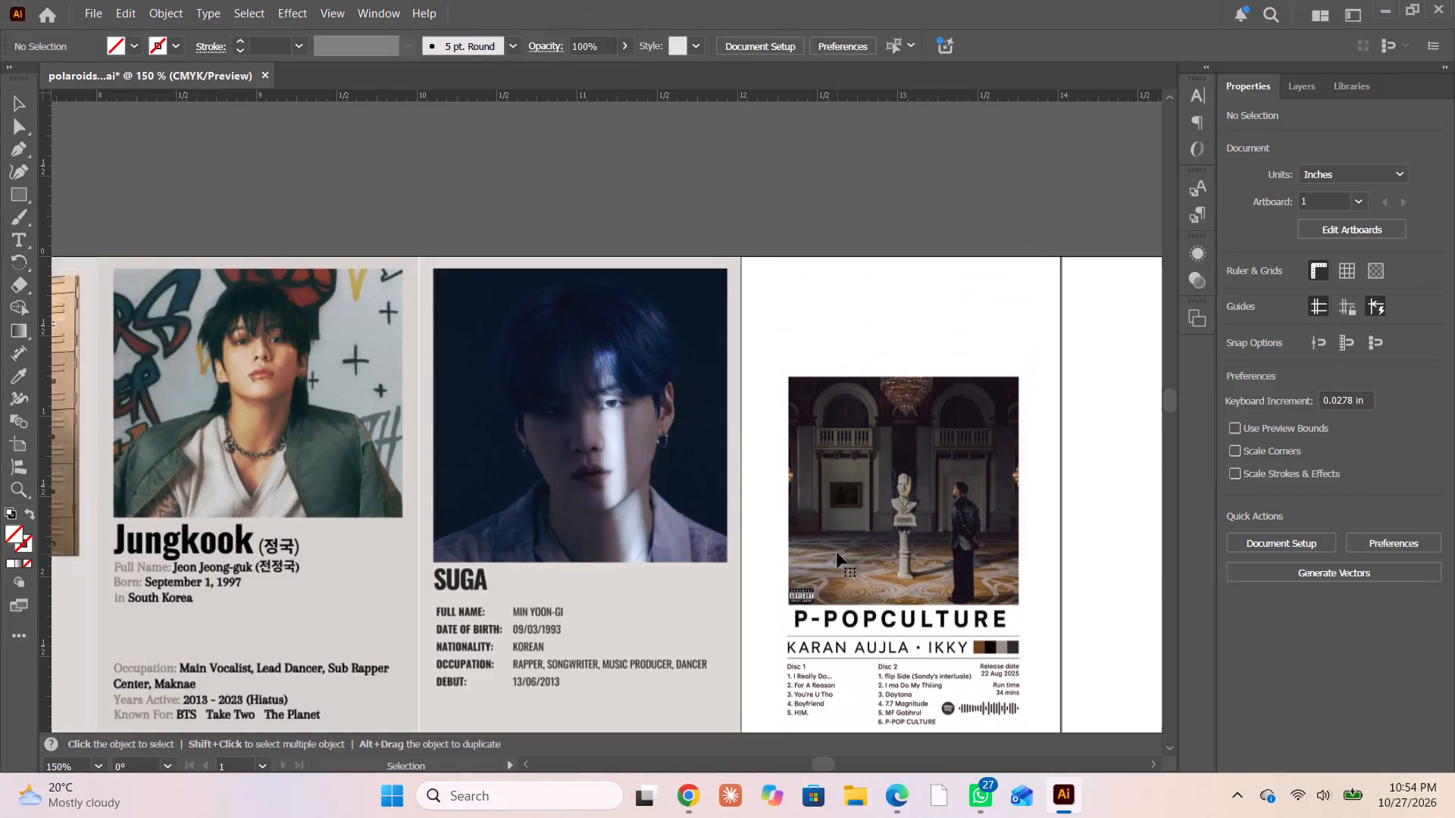
Move the P-POPCULTURE poster over the seventh top-row frame and enlarge it to about 2.16 × 3.24 in.
scroll(833, 533, "down", 5)
left_click_drag(899, 429, 856, 443)
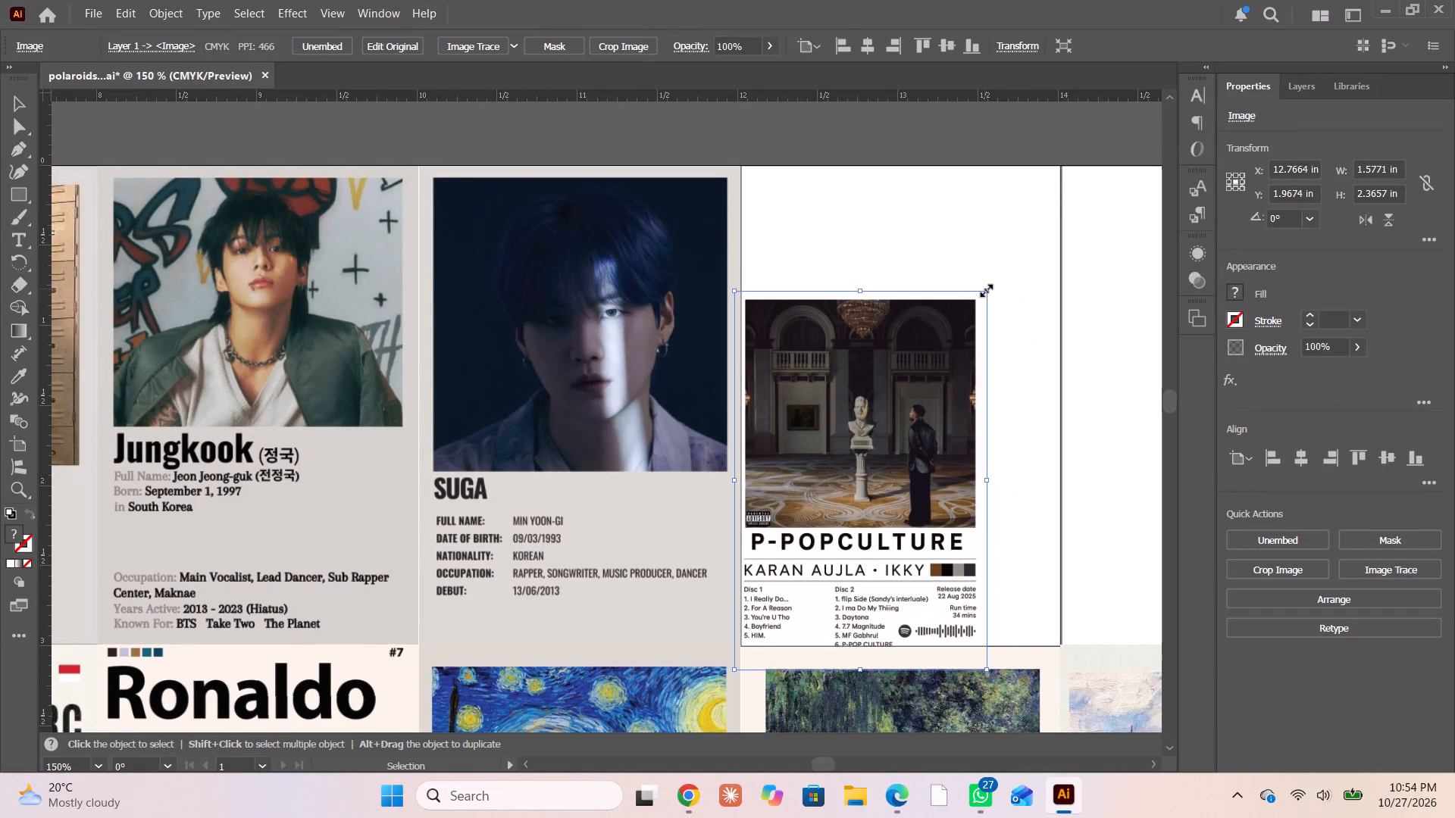
left_click_drag(985, 289, 1080, 133, "shift")
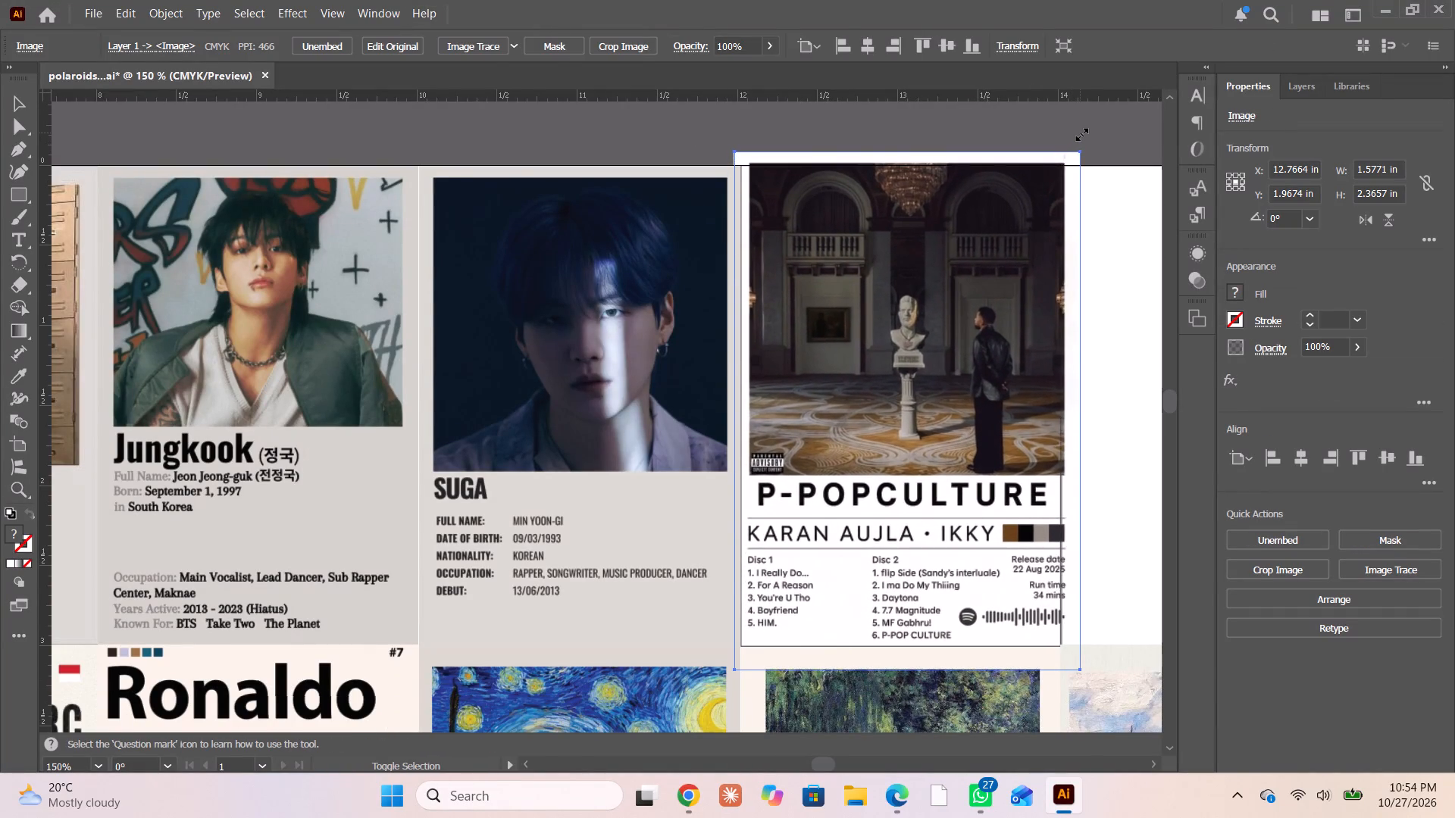
left_click_drag(1080, 133, 1080, 126, "shift")
left_click_drag(990, 272, 984, 272)
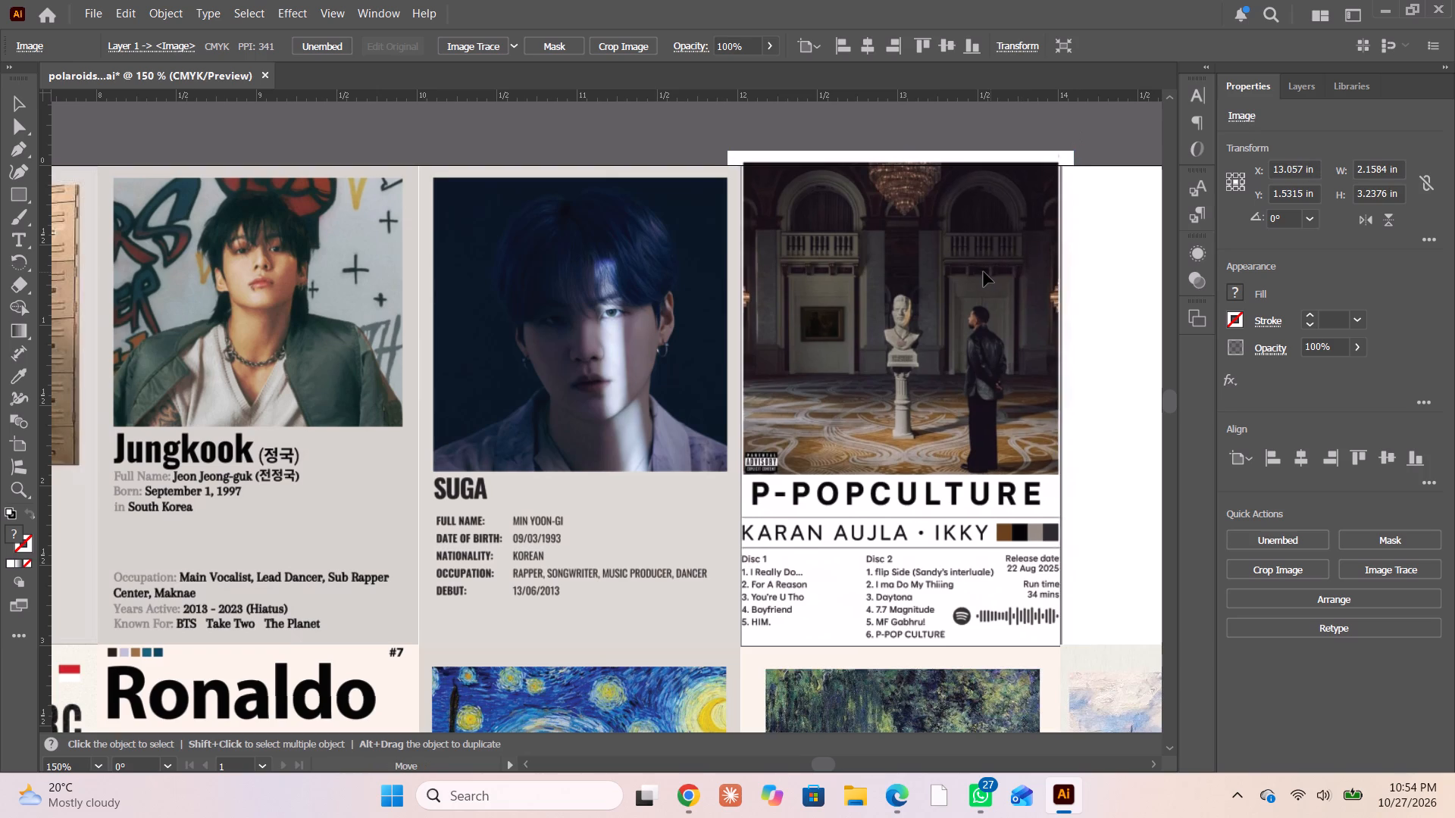
left_click_drag(984, 272, 982, 273)
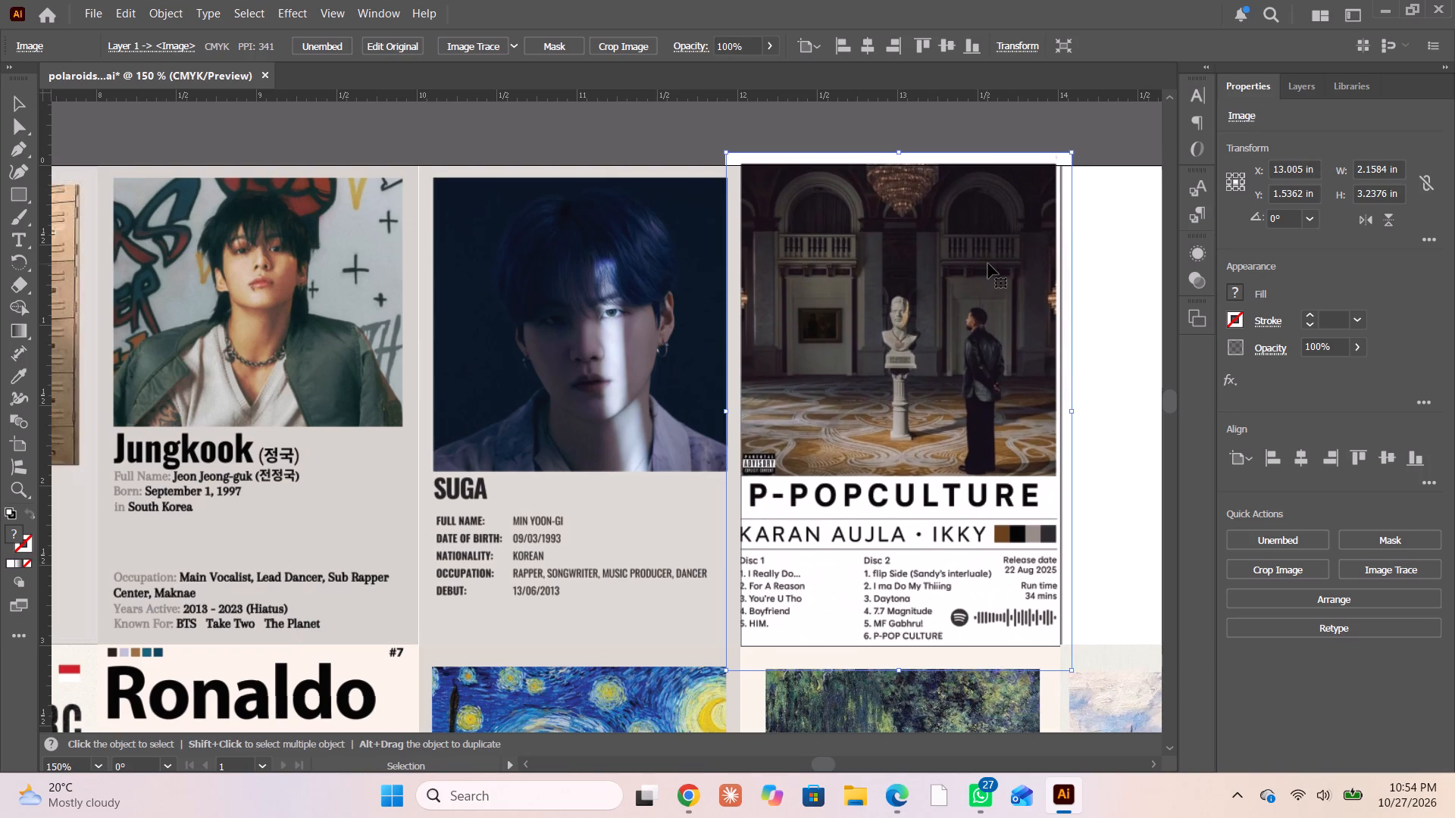
Shift the P-POPCULTURE poster to expose the seventh frame's edge and clip it into that frame with a clipping mask.
left_click_drag(905, 251, 853, 195)
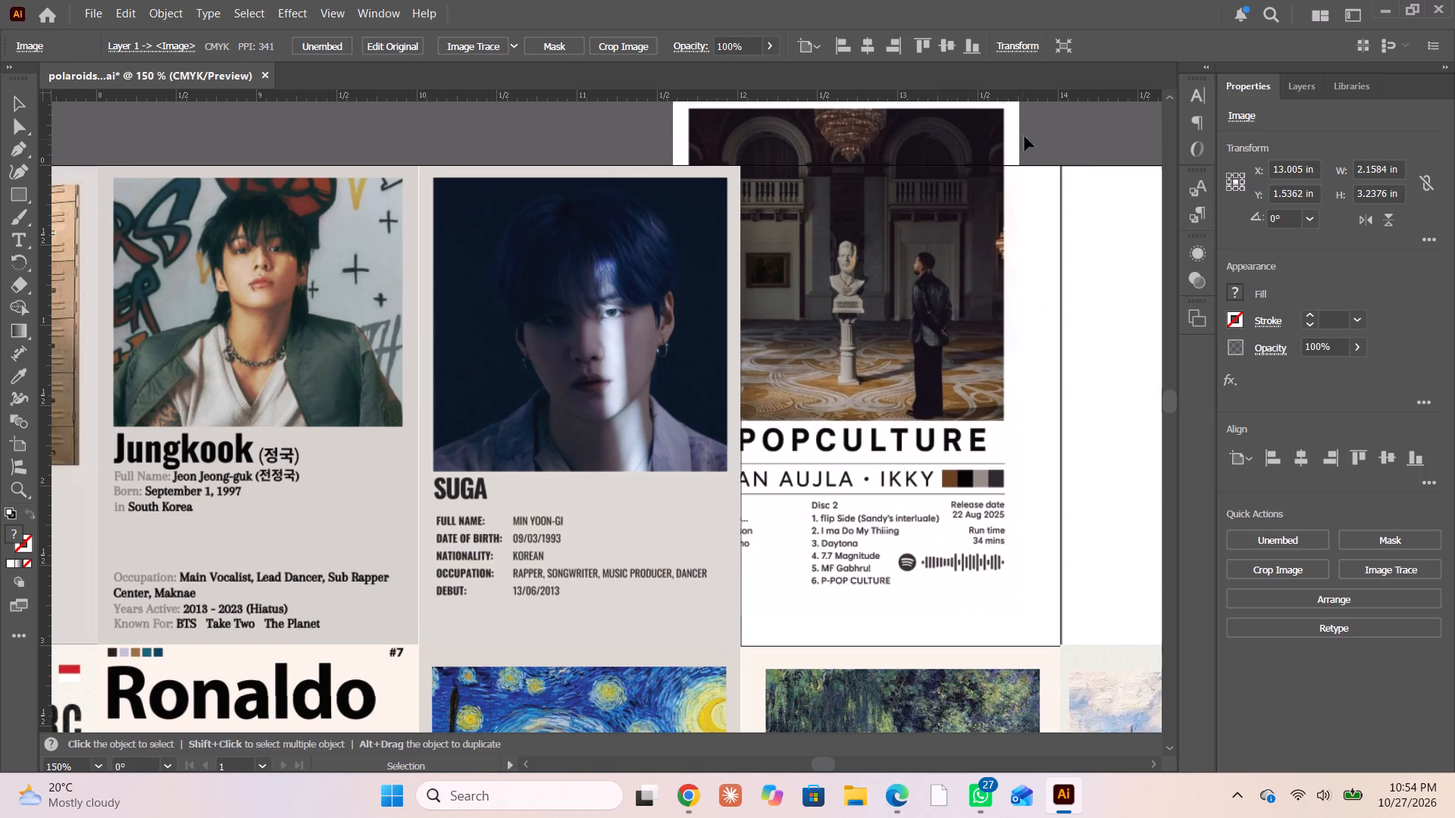
left_click_drag(1049, 128, 962, 257)
left_click(1299, 565)
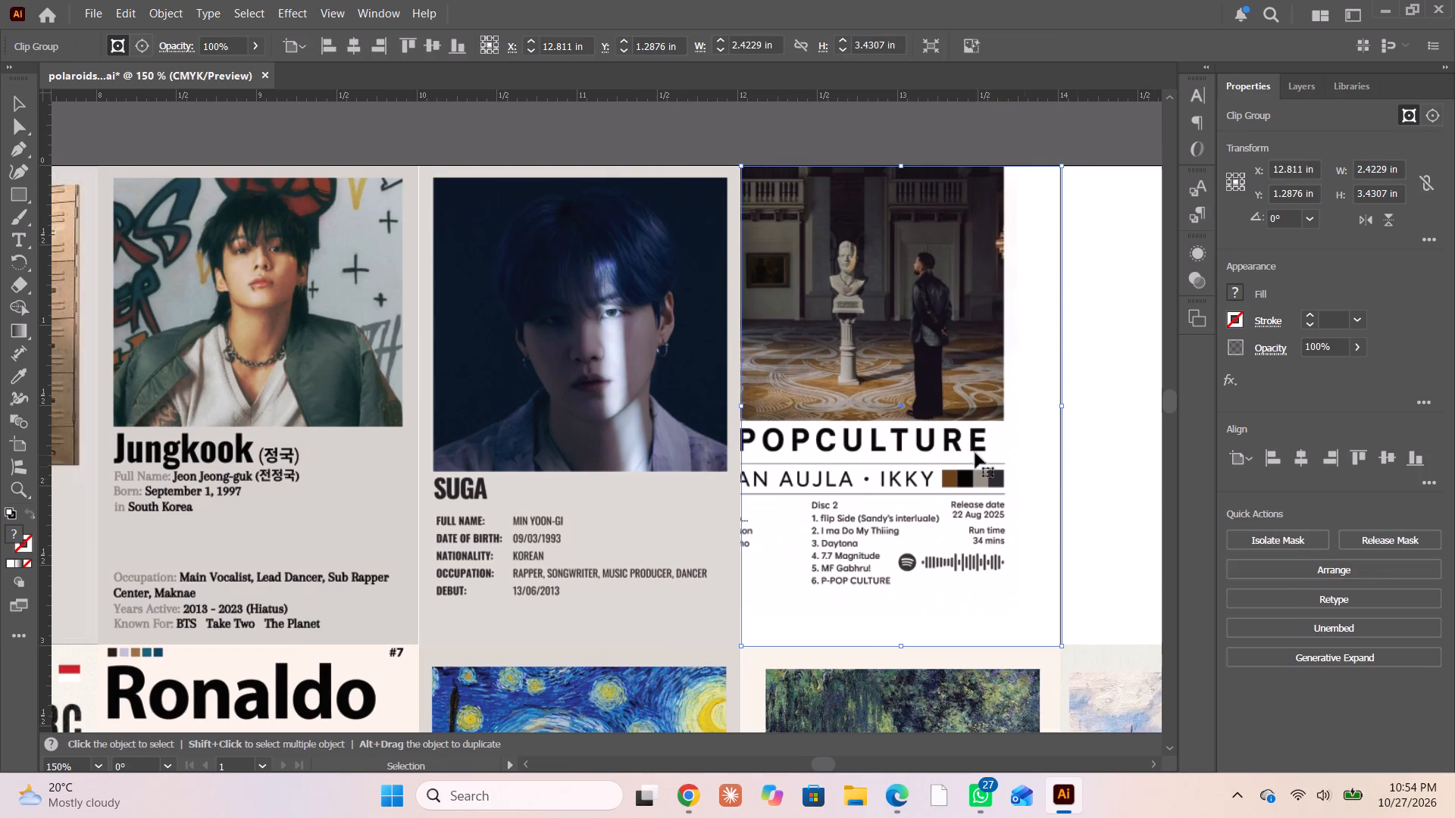
left_click_drag(878, 417, 910, 433)
key("ctrl+z")
Inside the clip group, shrink the P-POPCULTURE poster to about 1.93 × 2.9 in and centre it in the seventh frame.
double_click(884, 420)
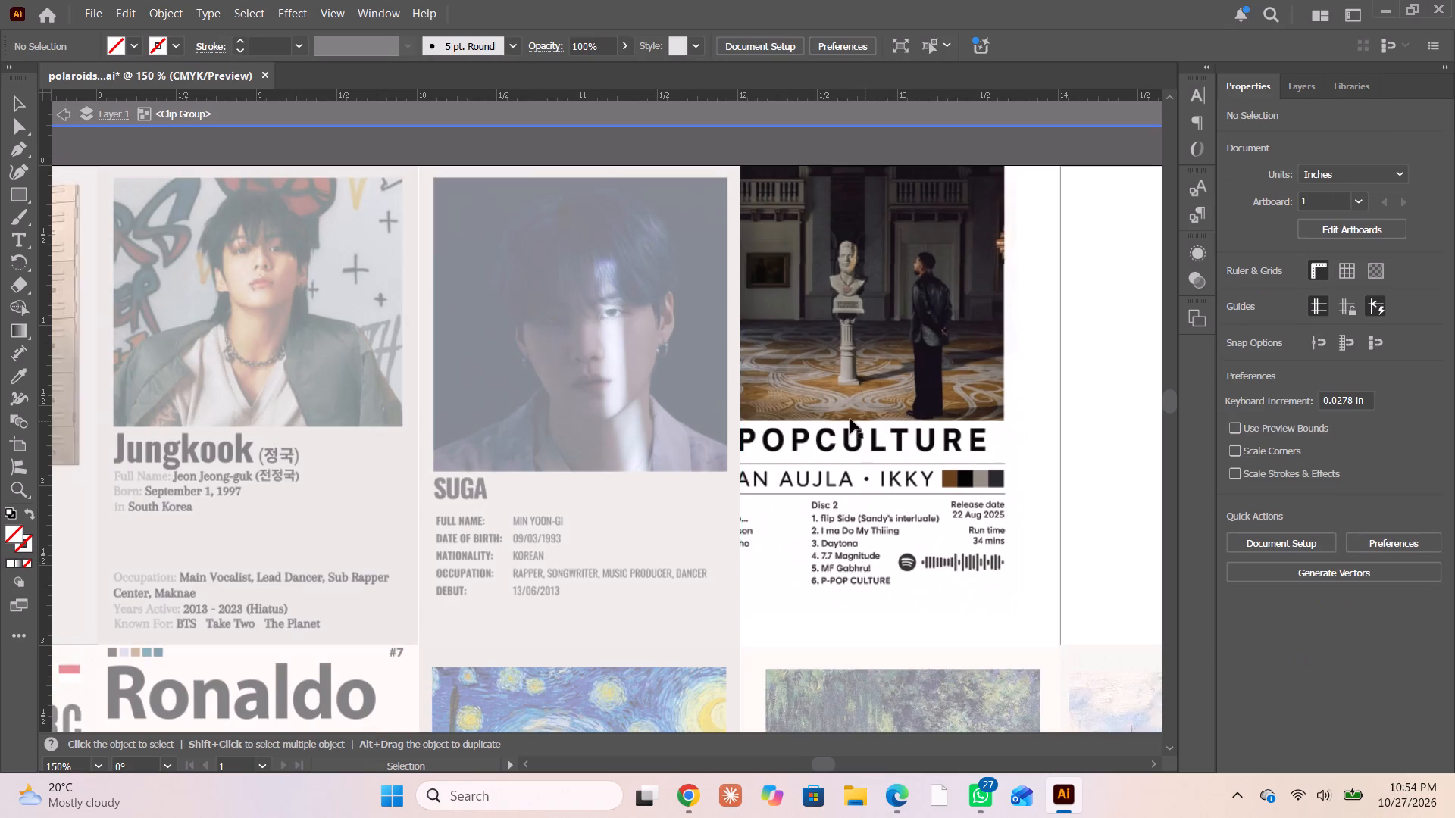
left_click_drag(844, 417, 901, 485)
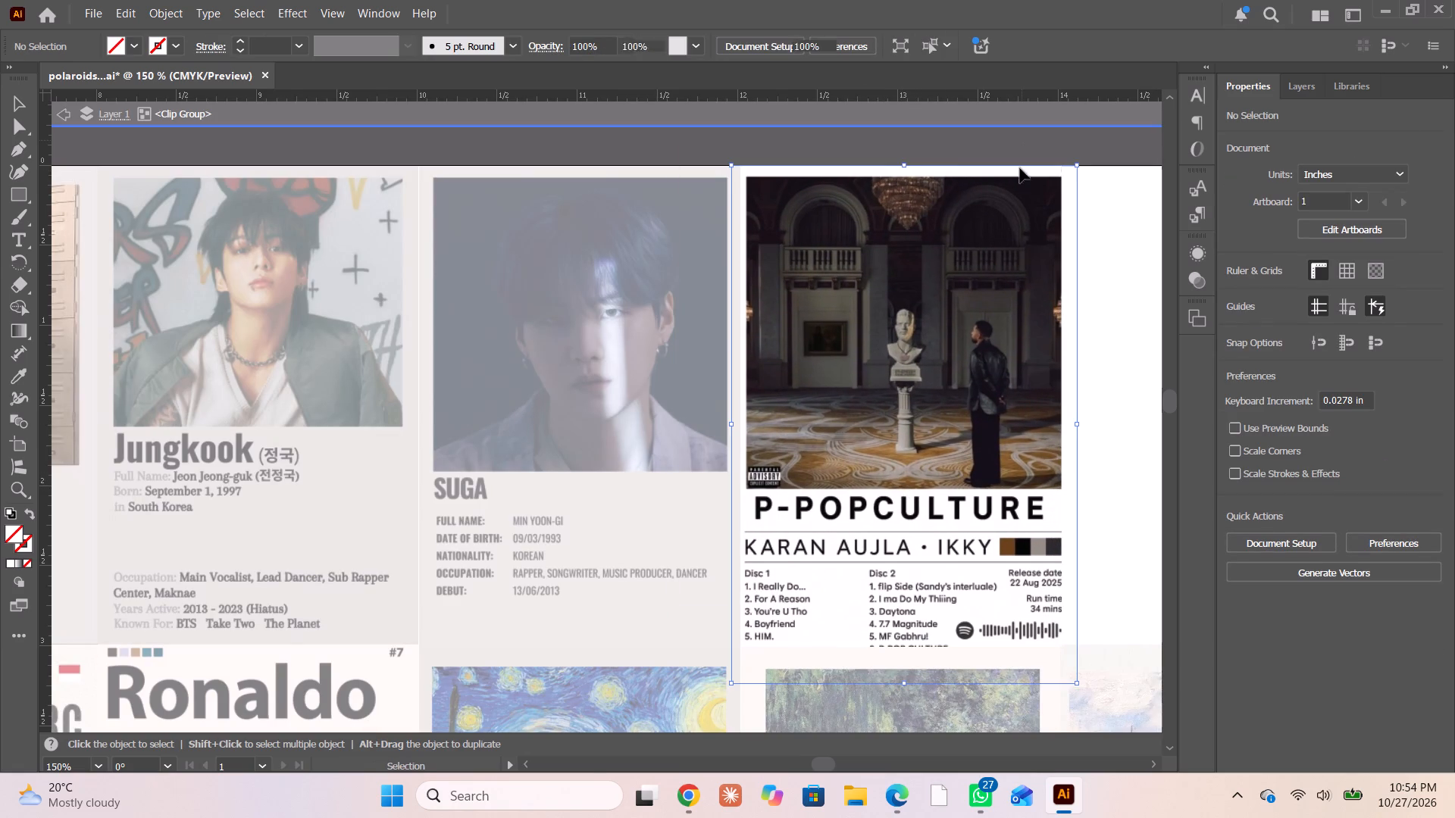
left_click(958, 283)
left_click(1079, 164, "shift")
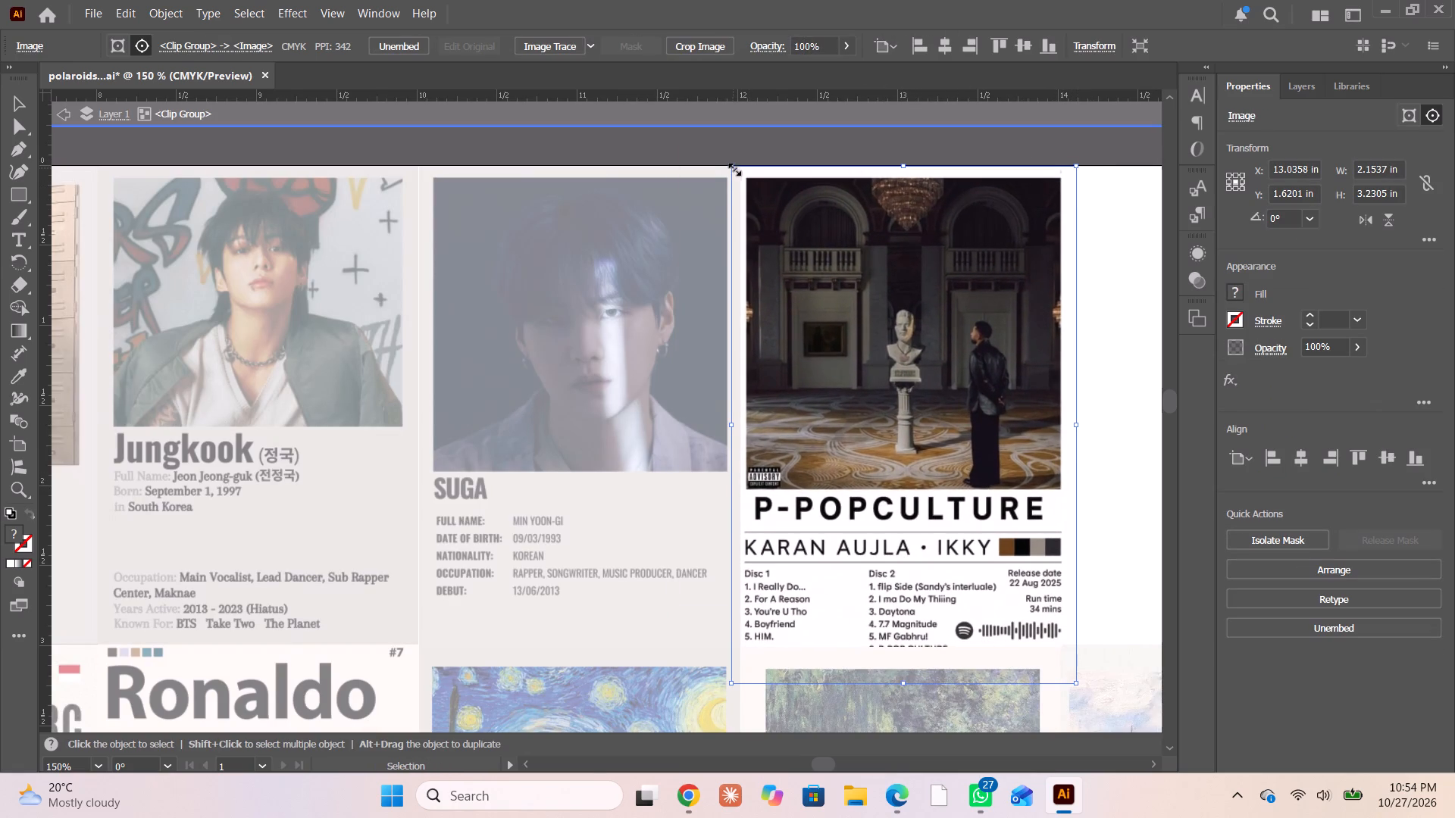
left_click_drag(733, 167, 746, 170)
left_click_drag(886, 273, 872, 253)
left_click_drag(733, 169, 753, 179, "shift")
left_click_drag(890, 329, 884, 304)
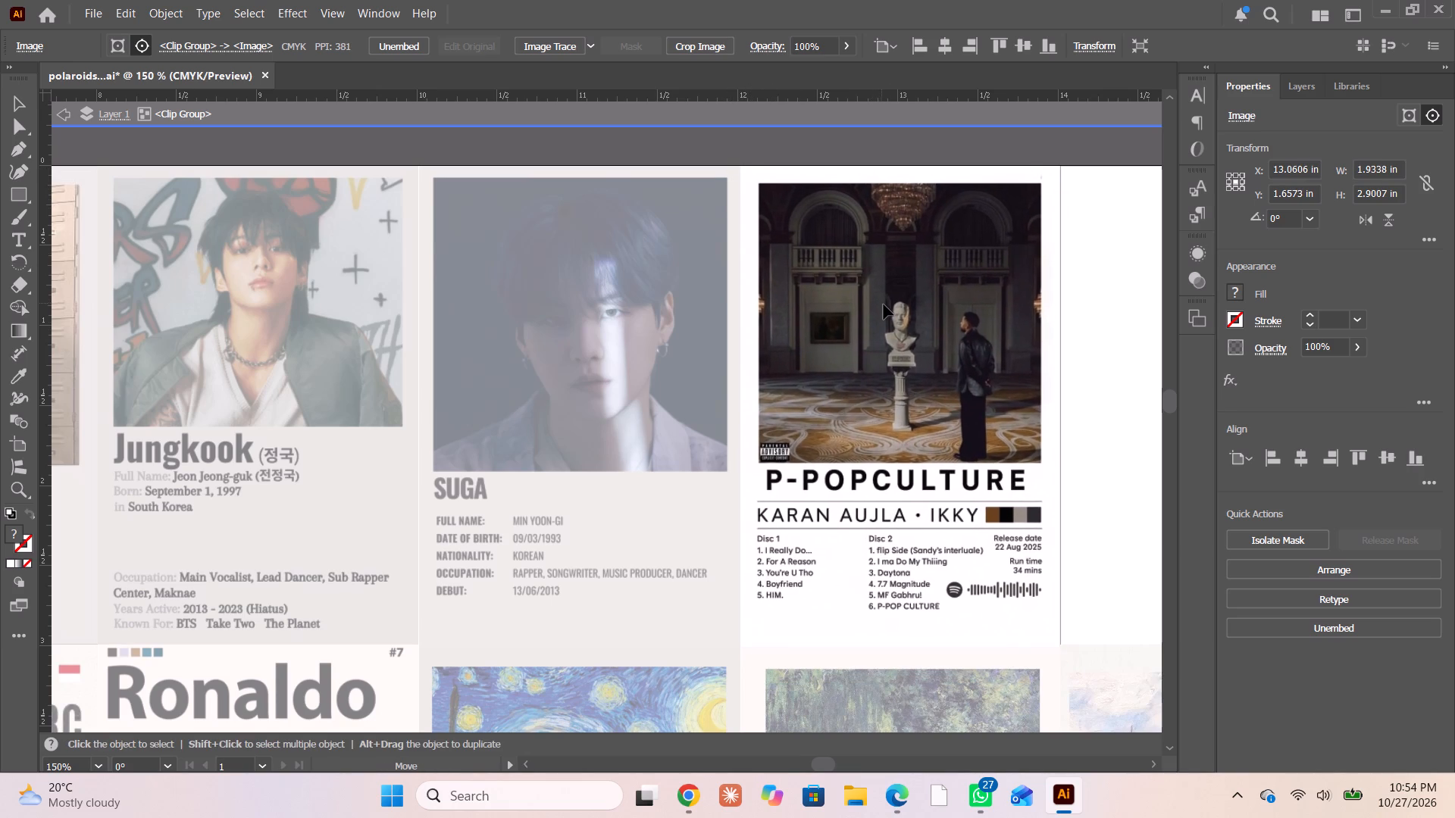
left_click_drag(884, 304, 885, 302)
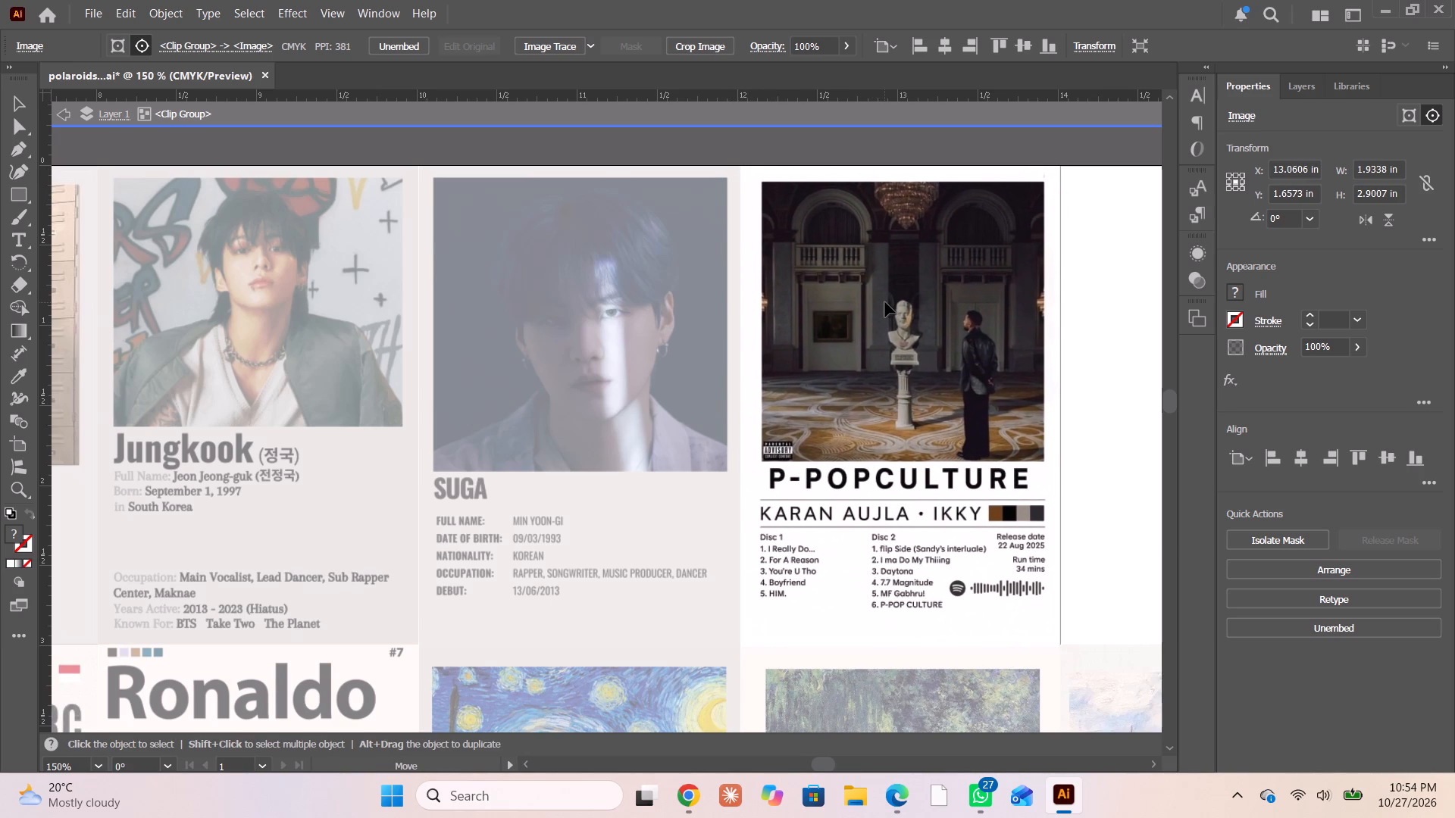
left_click_drag(885, 302, 884, 303)
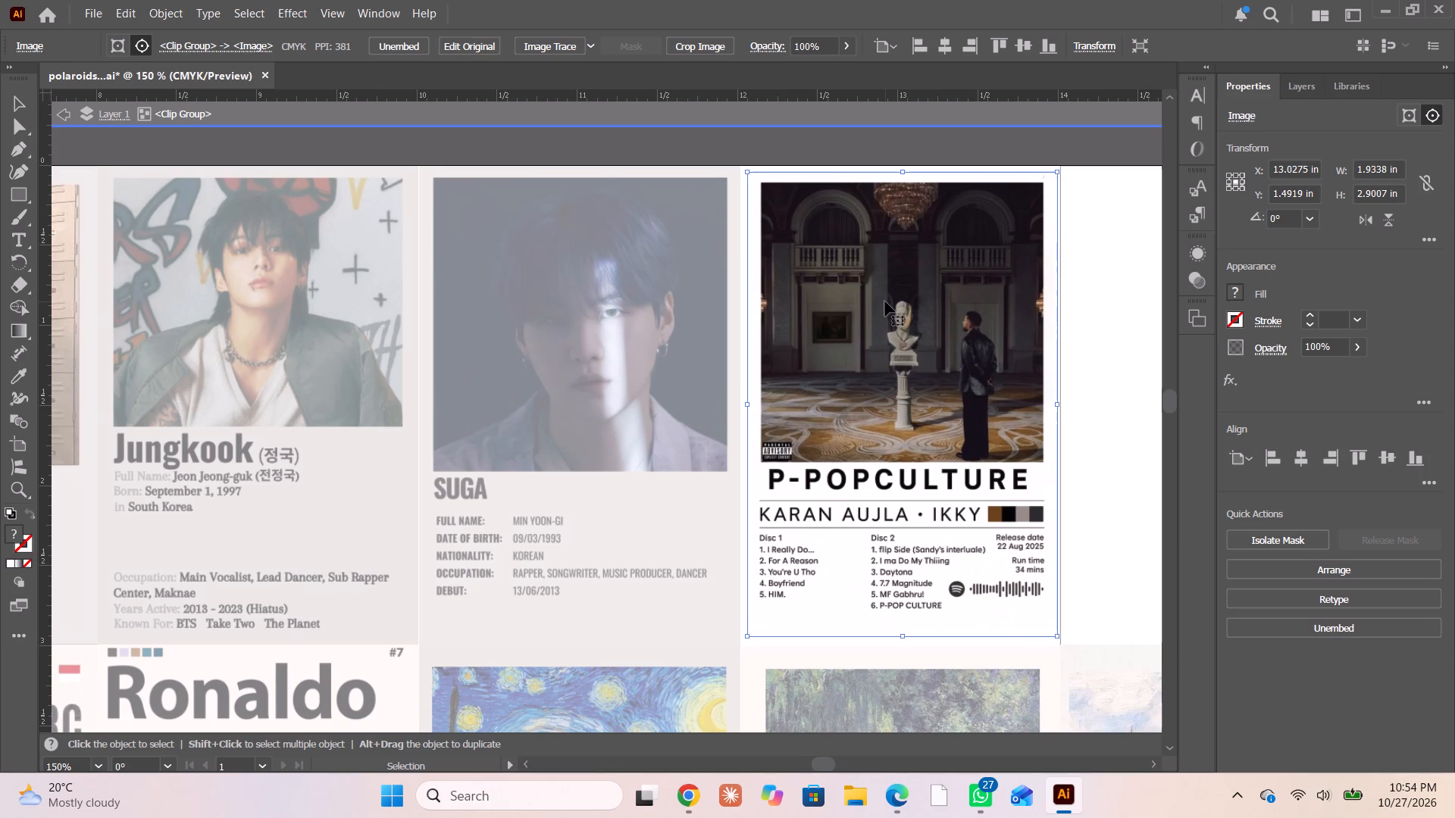
left_click(77, 118)
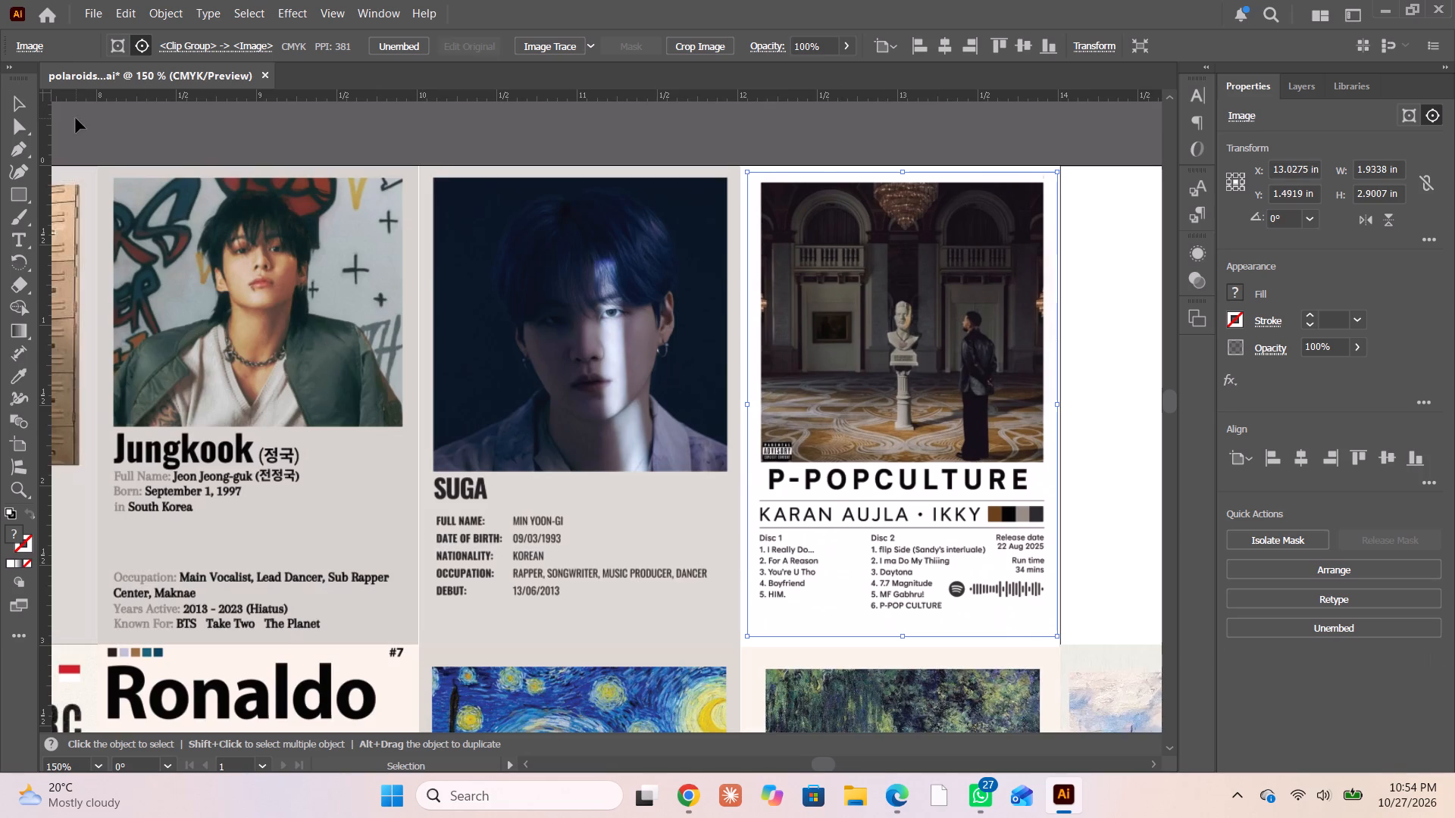
left_click(211, 145)
Switch to Chrome and browse the pins related to the P-POPCULTURE poster for more designs to fill the remaining frames.
scroll(336, 148, "down", 3, "alt")
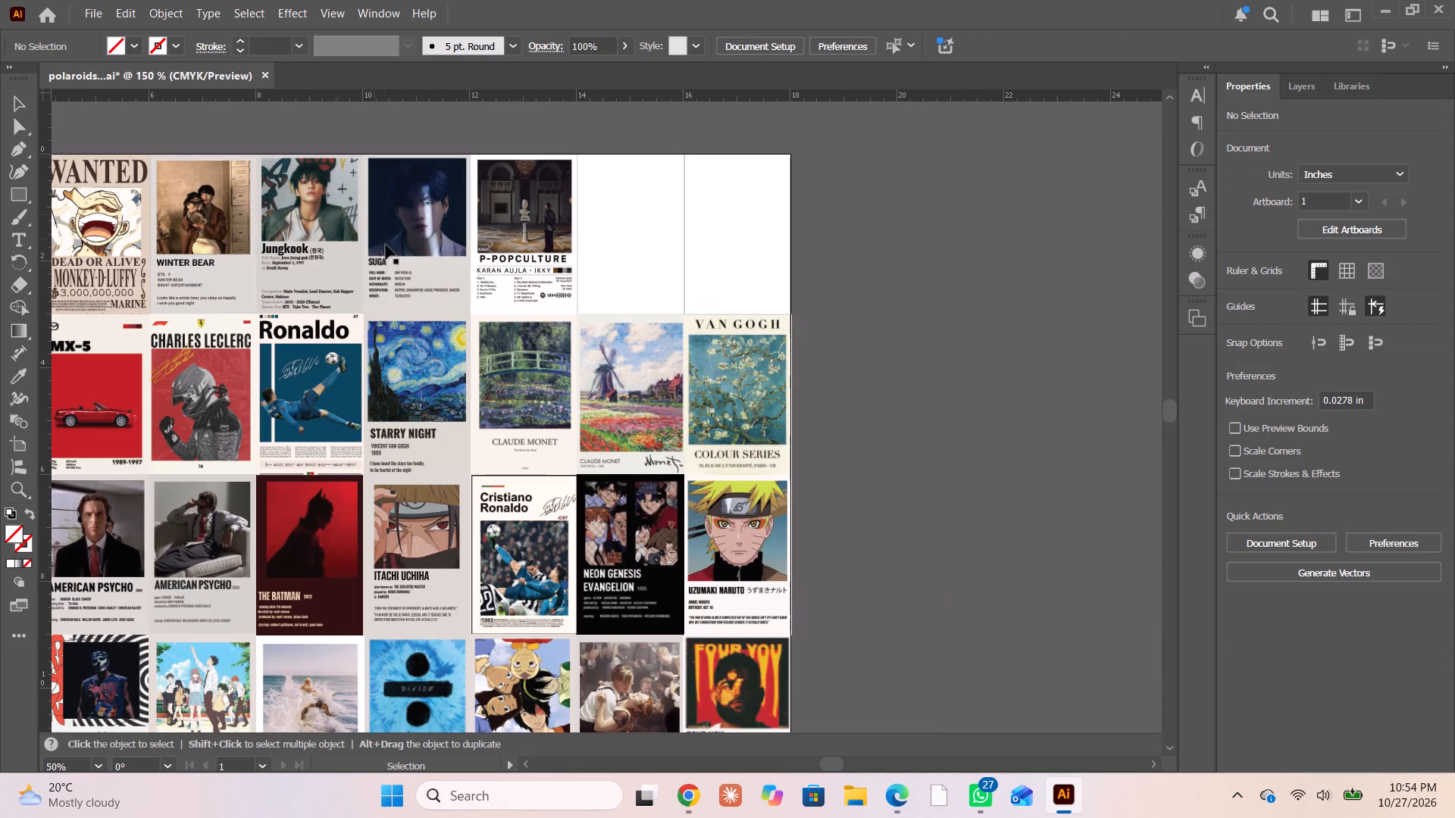
scroll(622, 240, "right", 2)
scroll(613, 297, "down", 3, "alt")
scroll(612, 291, "down", 1)
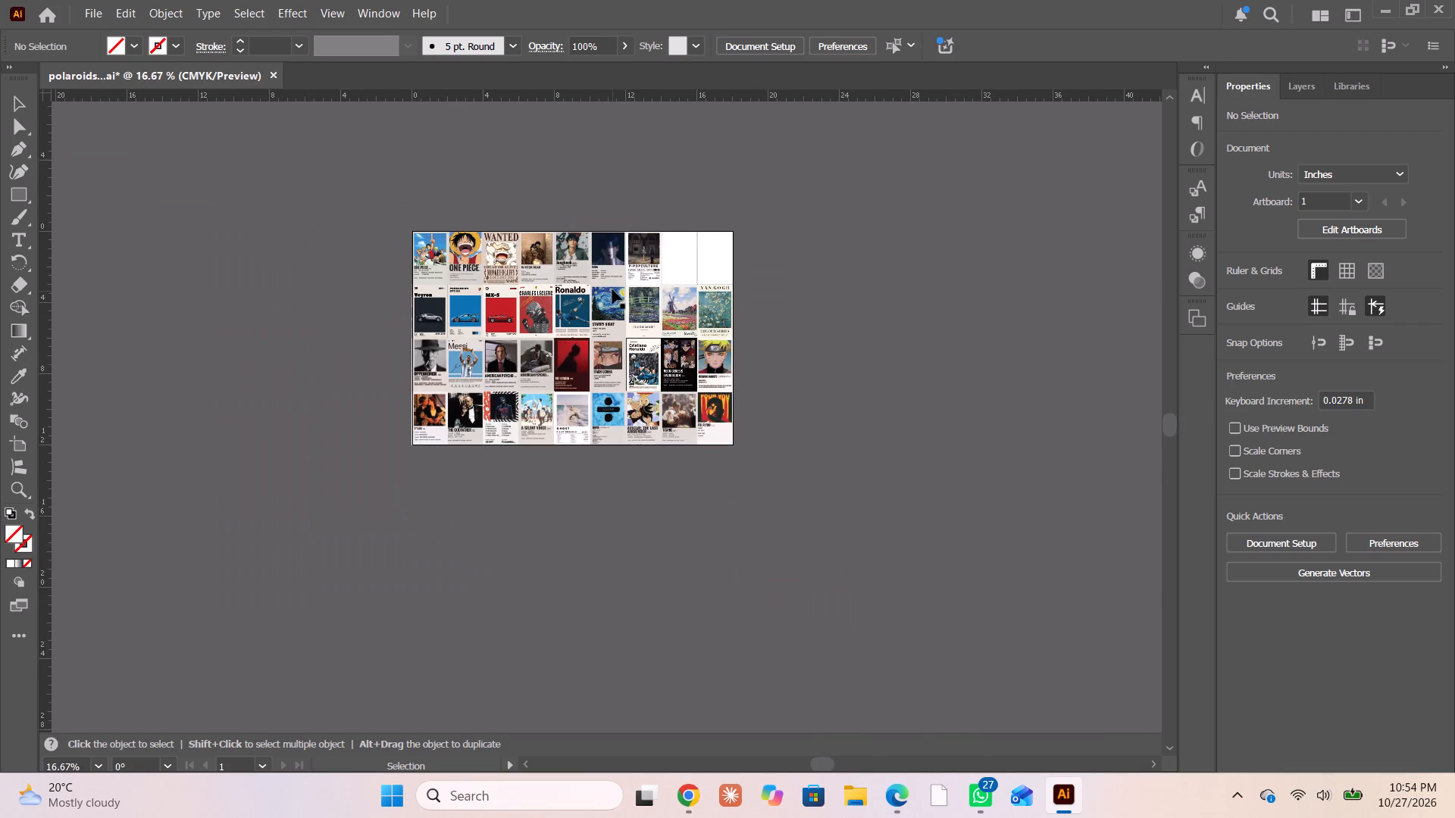
scroll(612, 289, "down", 1)
scroll(552, 377, "up", 2, "alt")
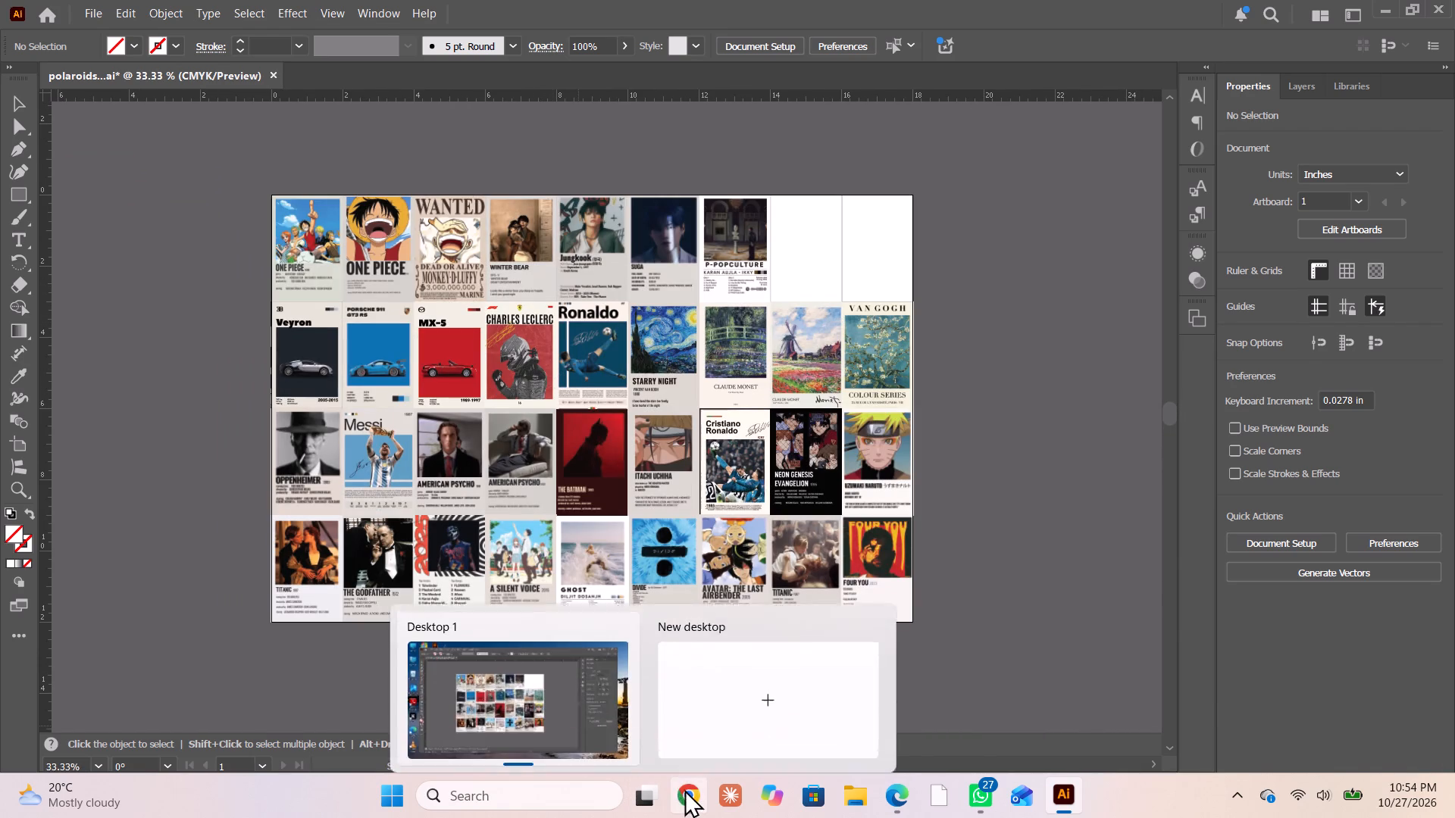
left_click(684, 789)
scroll(797, 442, "down", 4)
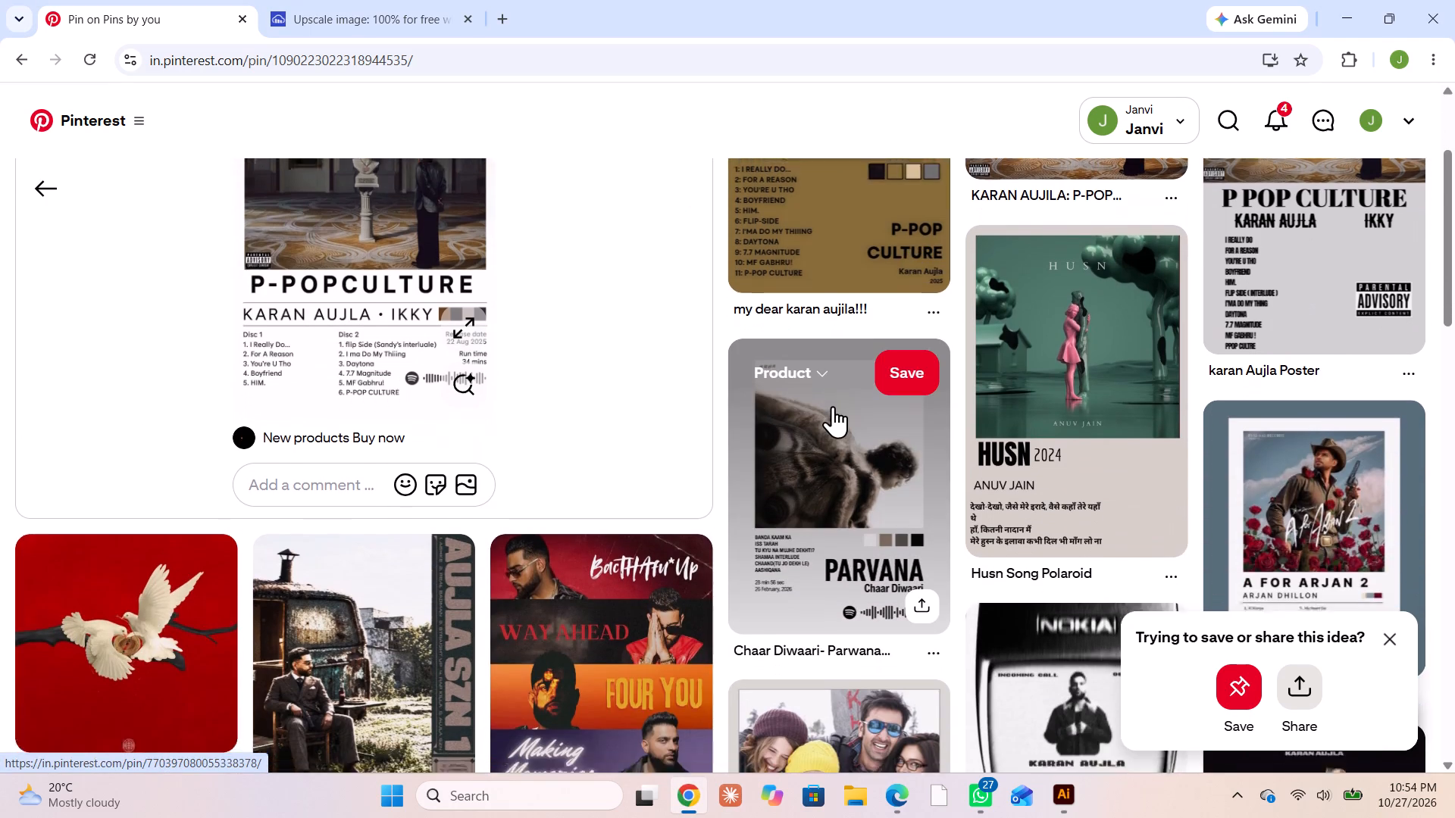
scroll(833, 406, "up", 1)
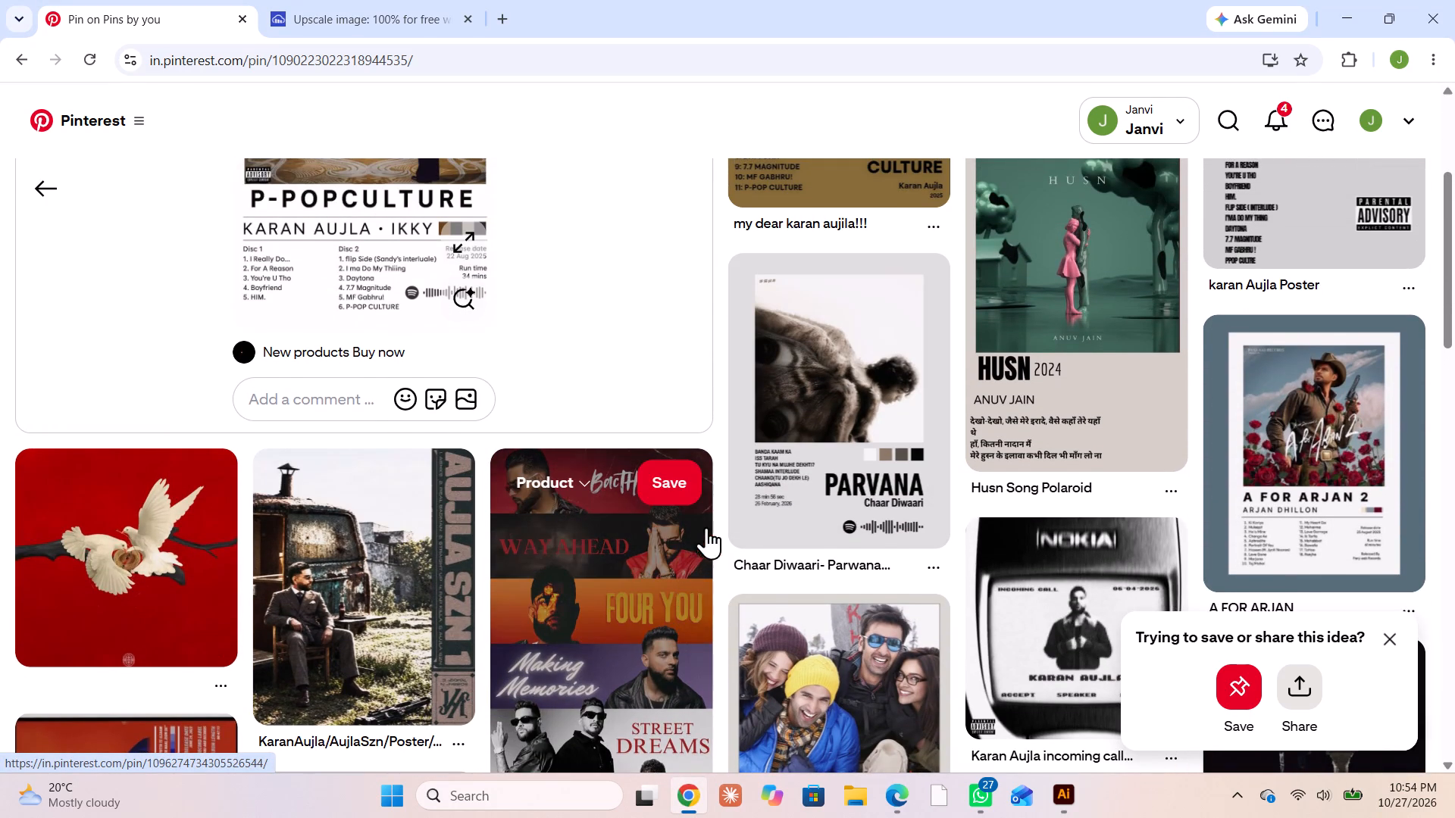
scroll(474, 645, "down", 6)
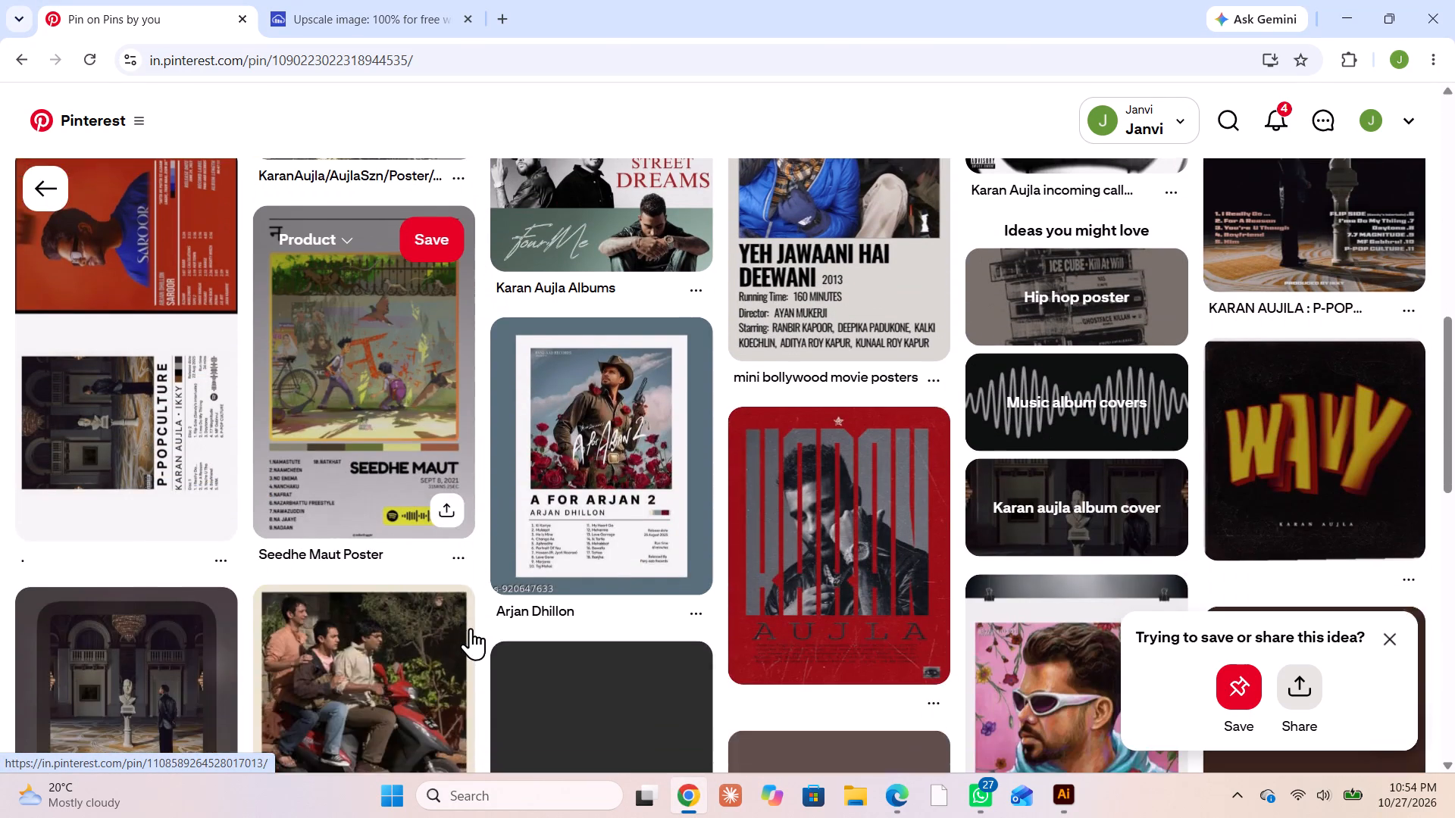
scroll(471, 627, "up", 1)
scroll(473, 626, "down", 2)
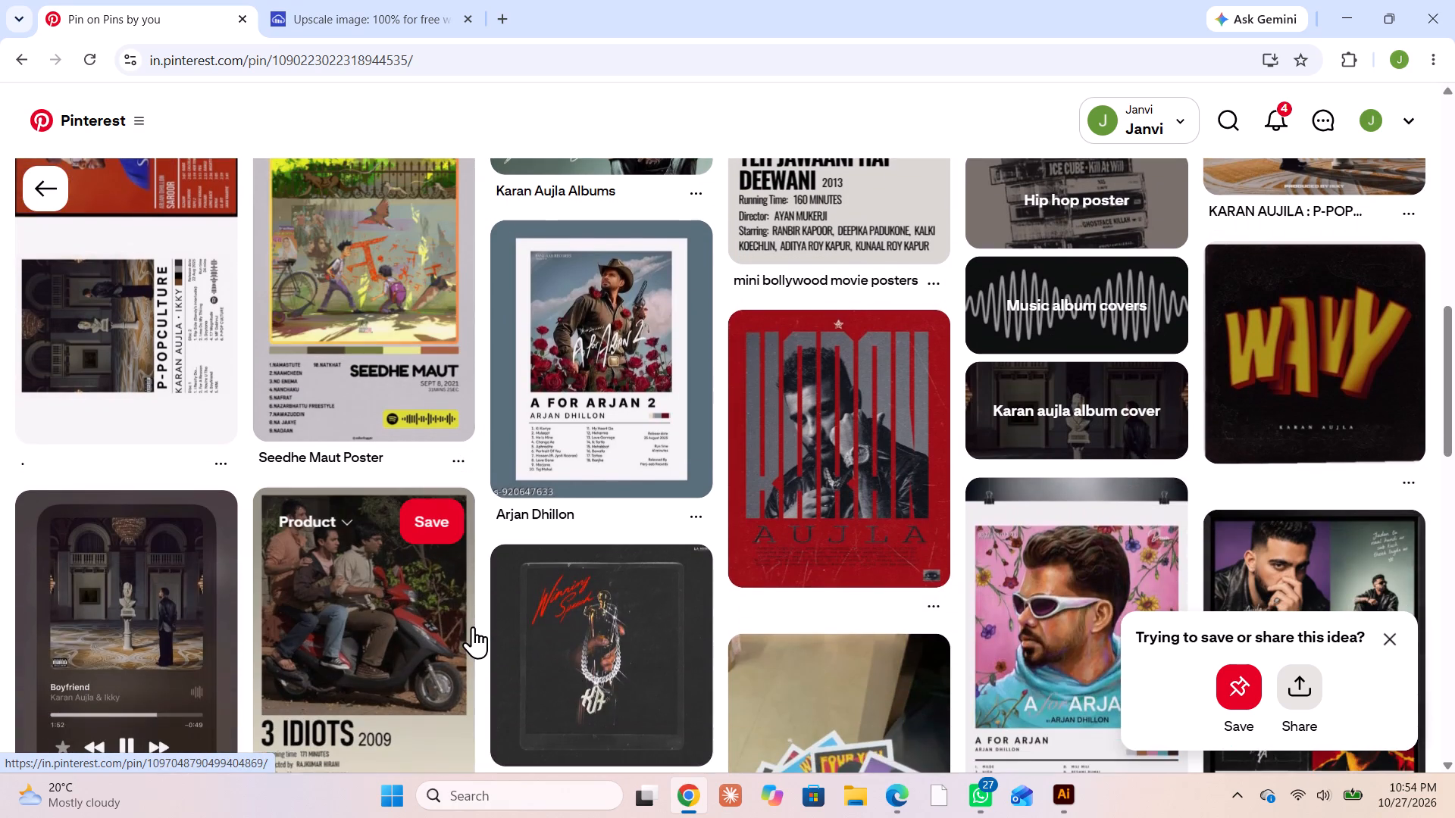
scroll(474, 626, "down", 4)
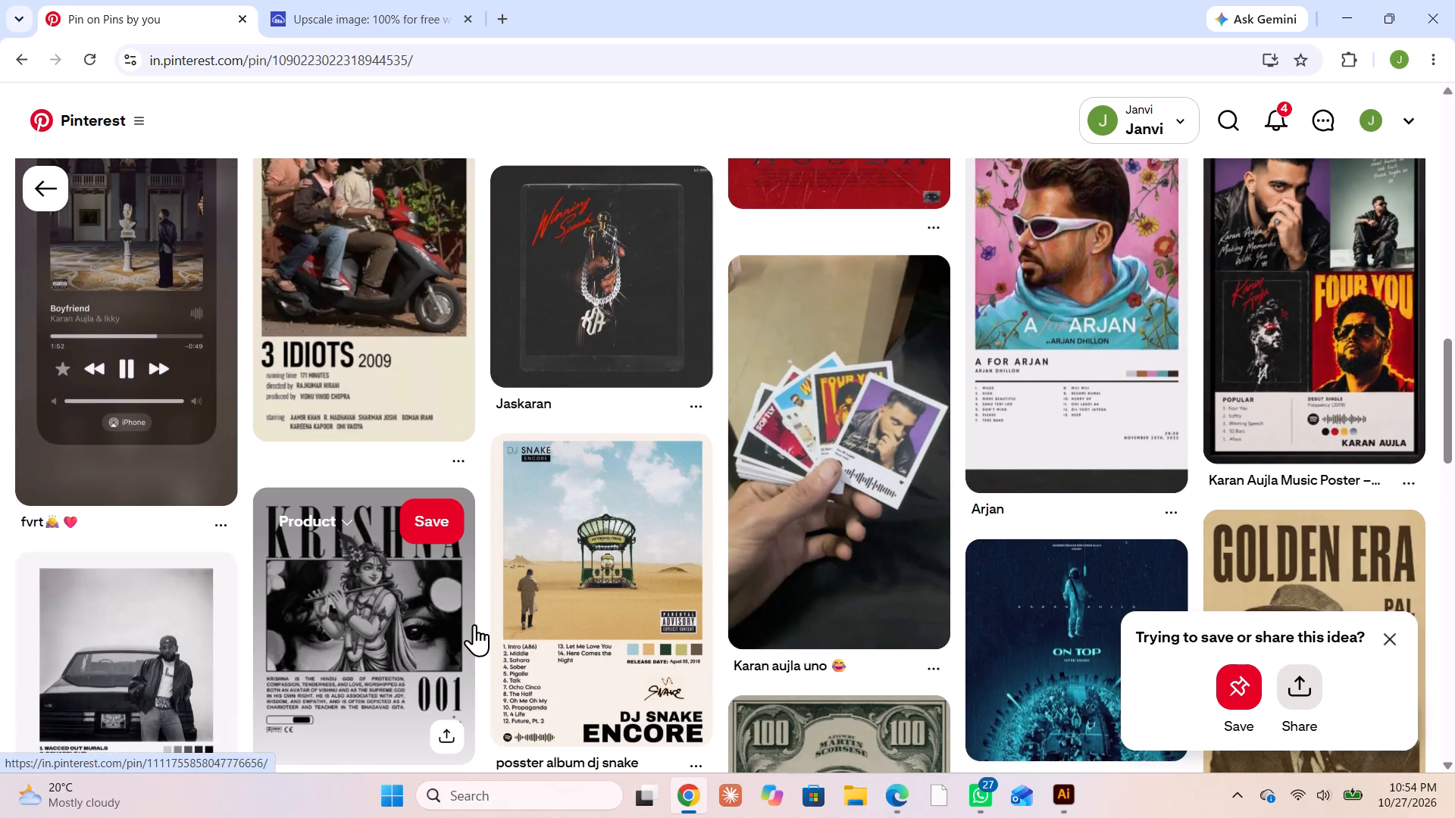
scroll(474, 623, "down", 1)
scroll(474, 623, "up", 1)
scroll(474, 623, "down", 8)
scroll(474, 623, "up", 1)
scroll(474, 623, "down", 5)
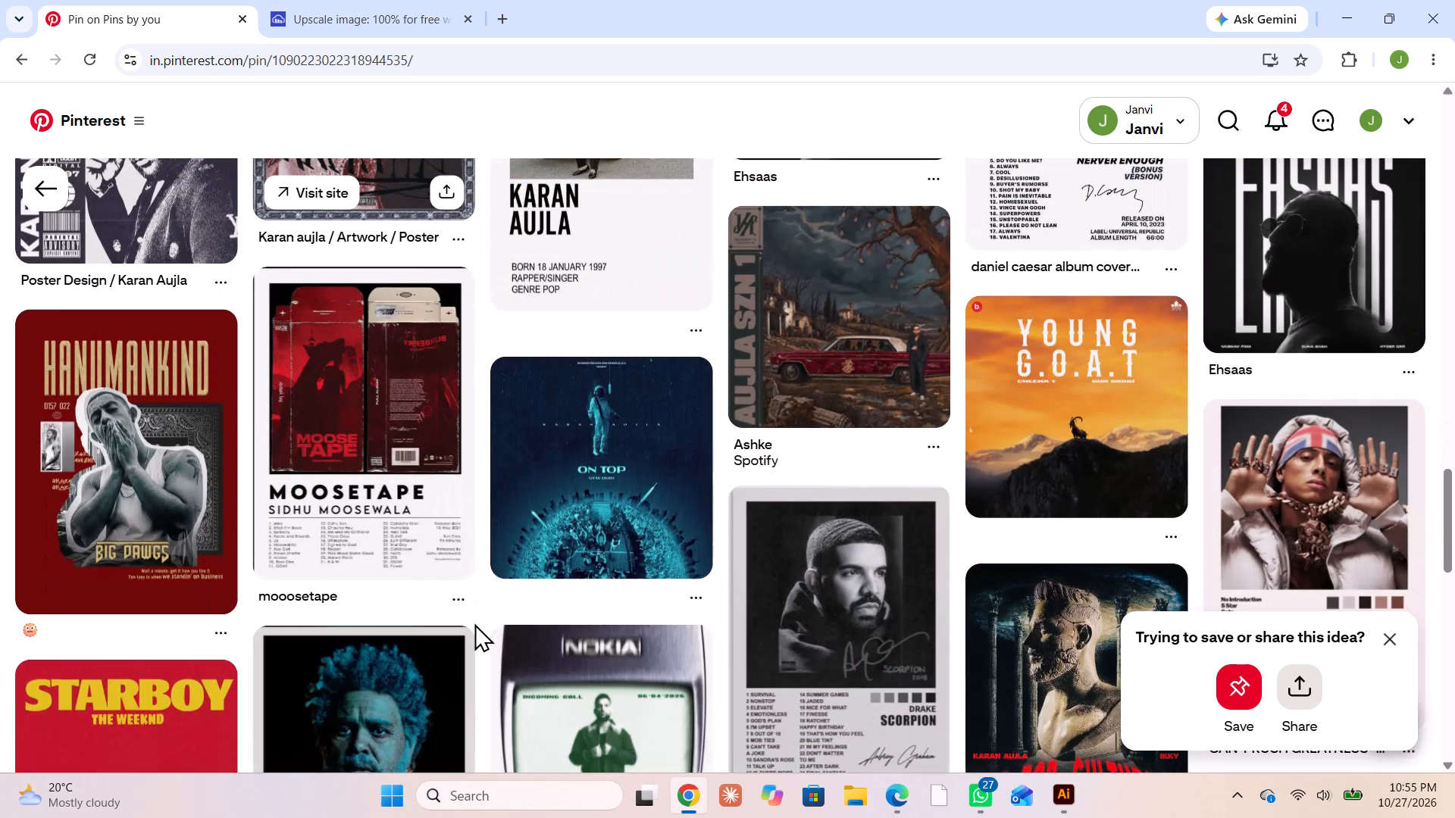
scroll(474, 623, "down", 4)
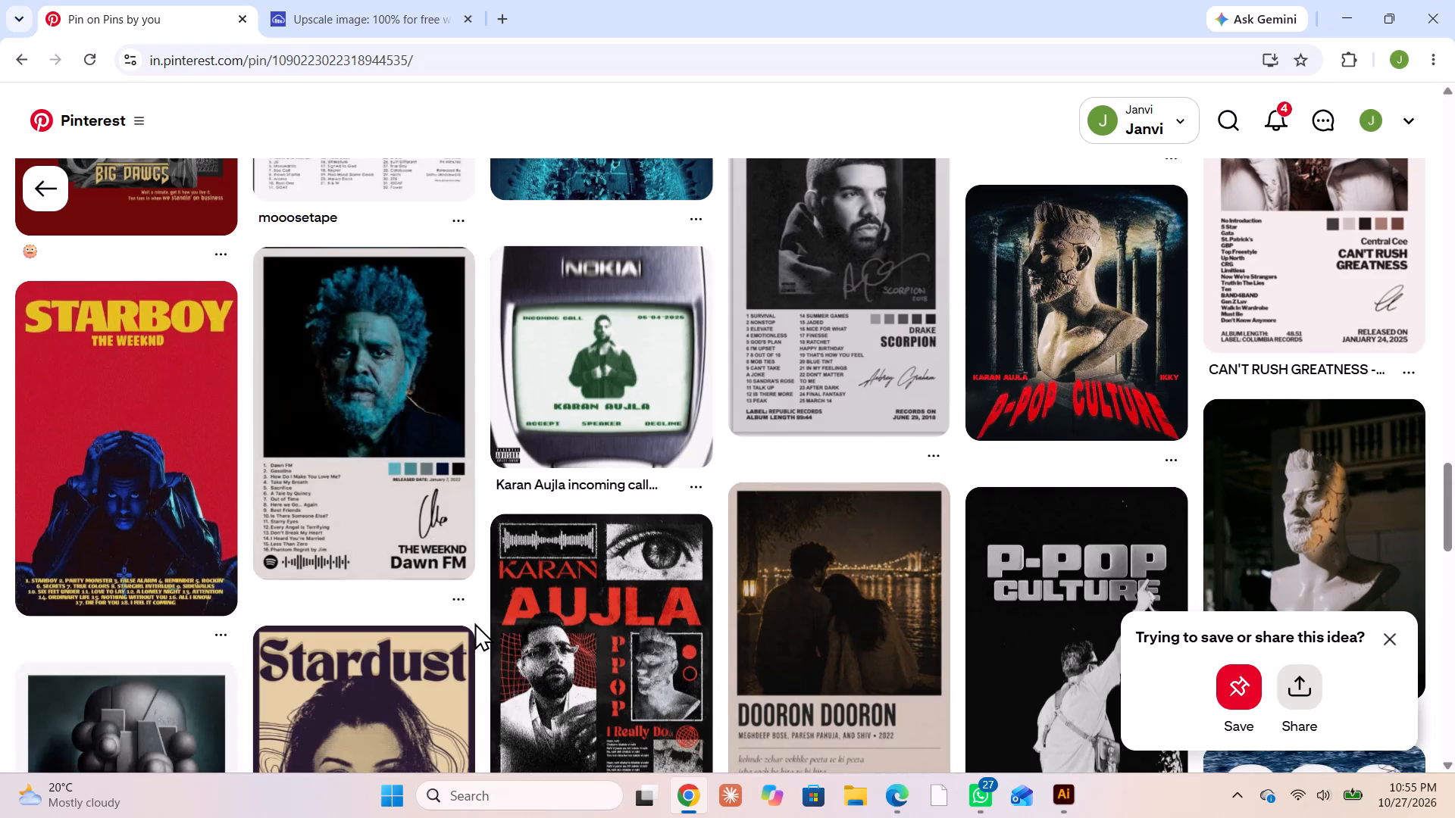
scroll(478, 619, "down", 4)
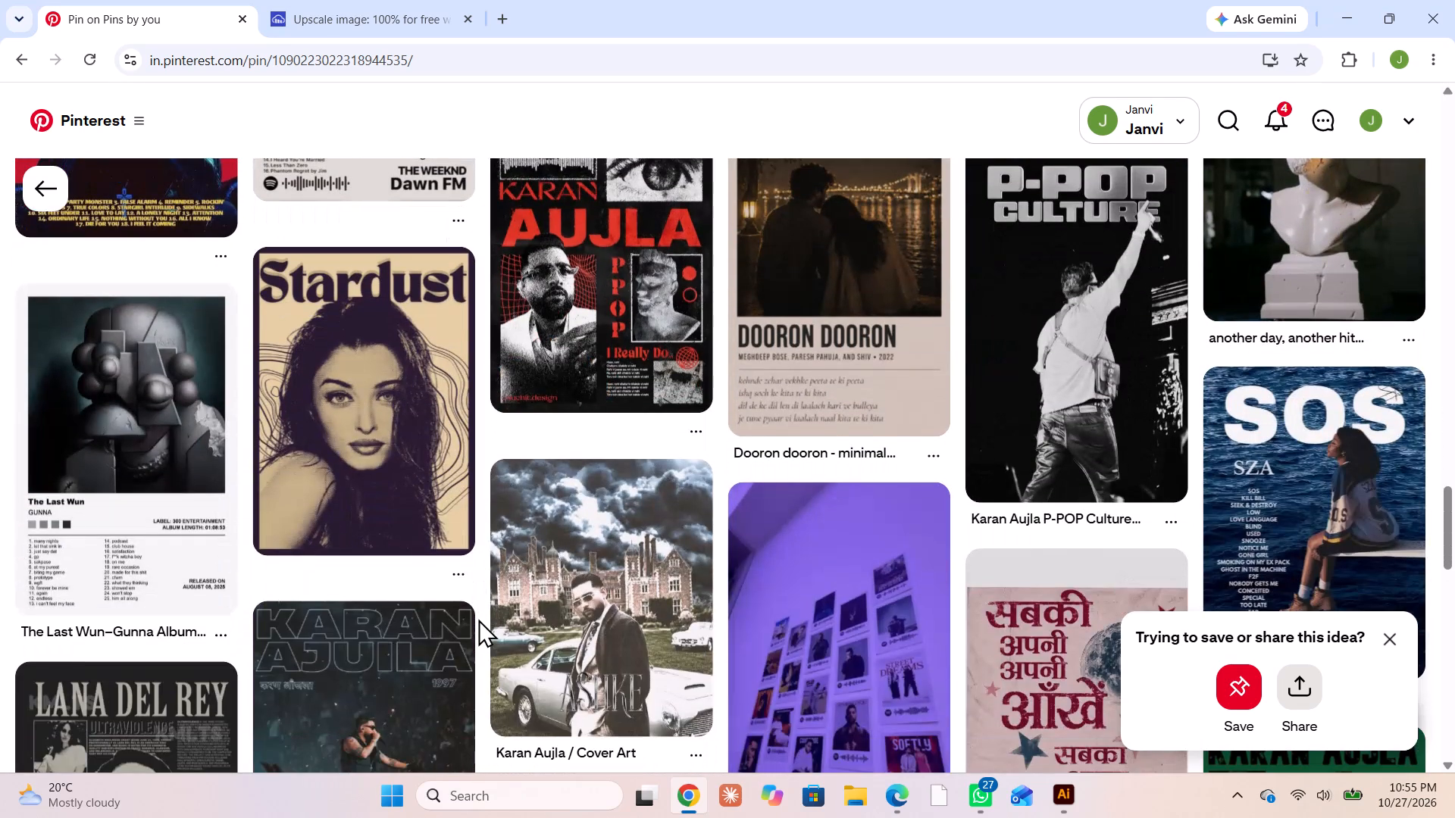
scroll(478, 619, "up", 8)
scroll(480, 616, "down", 11)
scroll(481, 613, "up", 2)
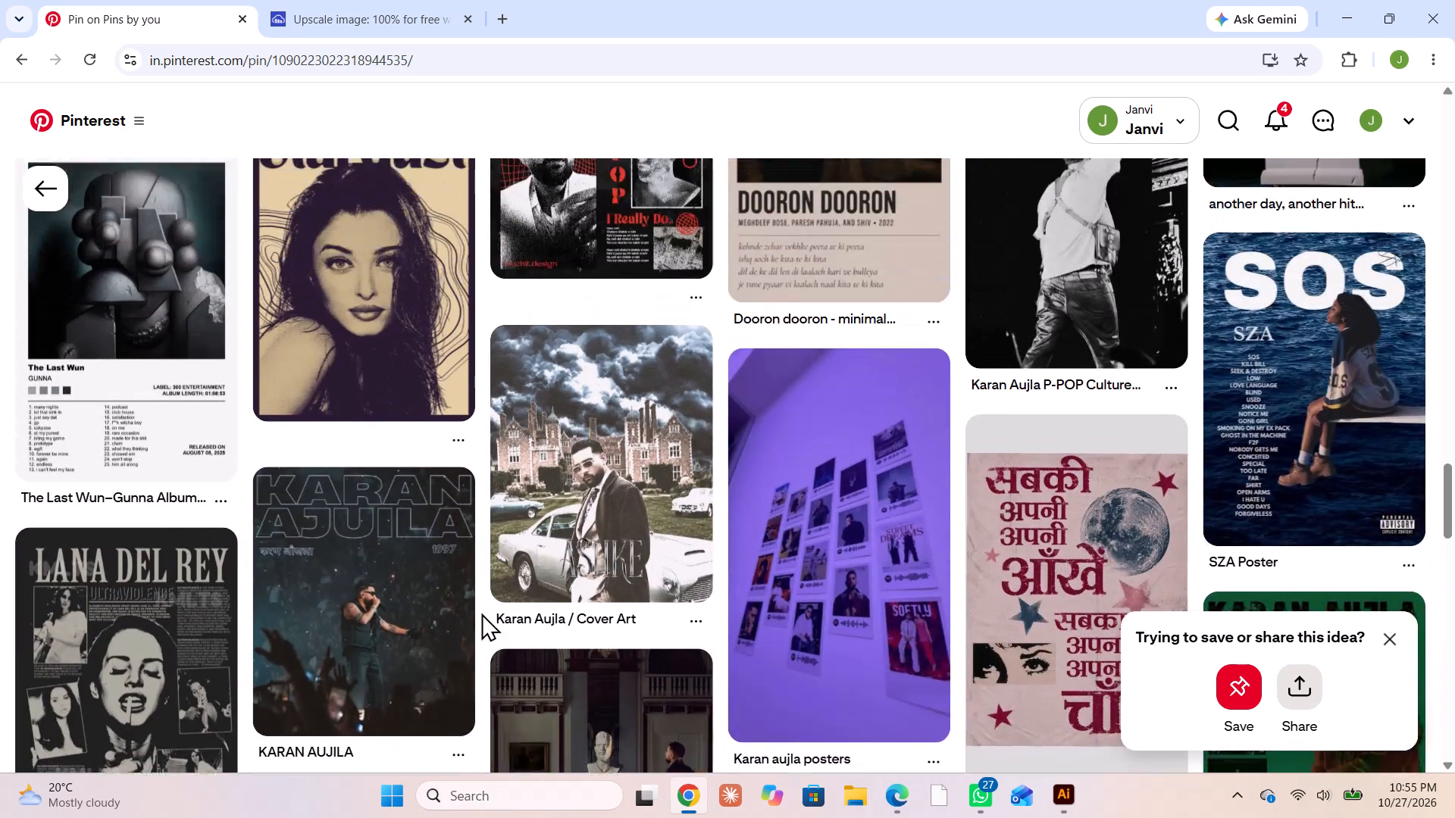
scroll(481, 613, "down", 2)
scroll(481, 613, "up", 2)
scroll(481, 613, "down", 8)
scroll(481, 613, "up", 4)
scroll(481, 613, "down", 1)
scroll(481, 613, "up", 11)
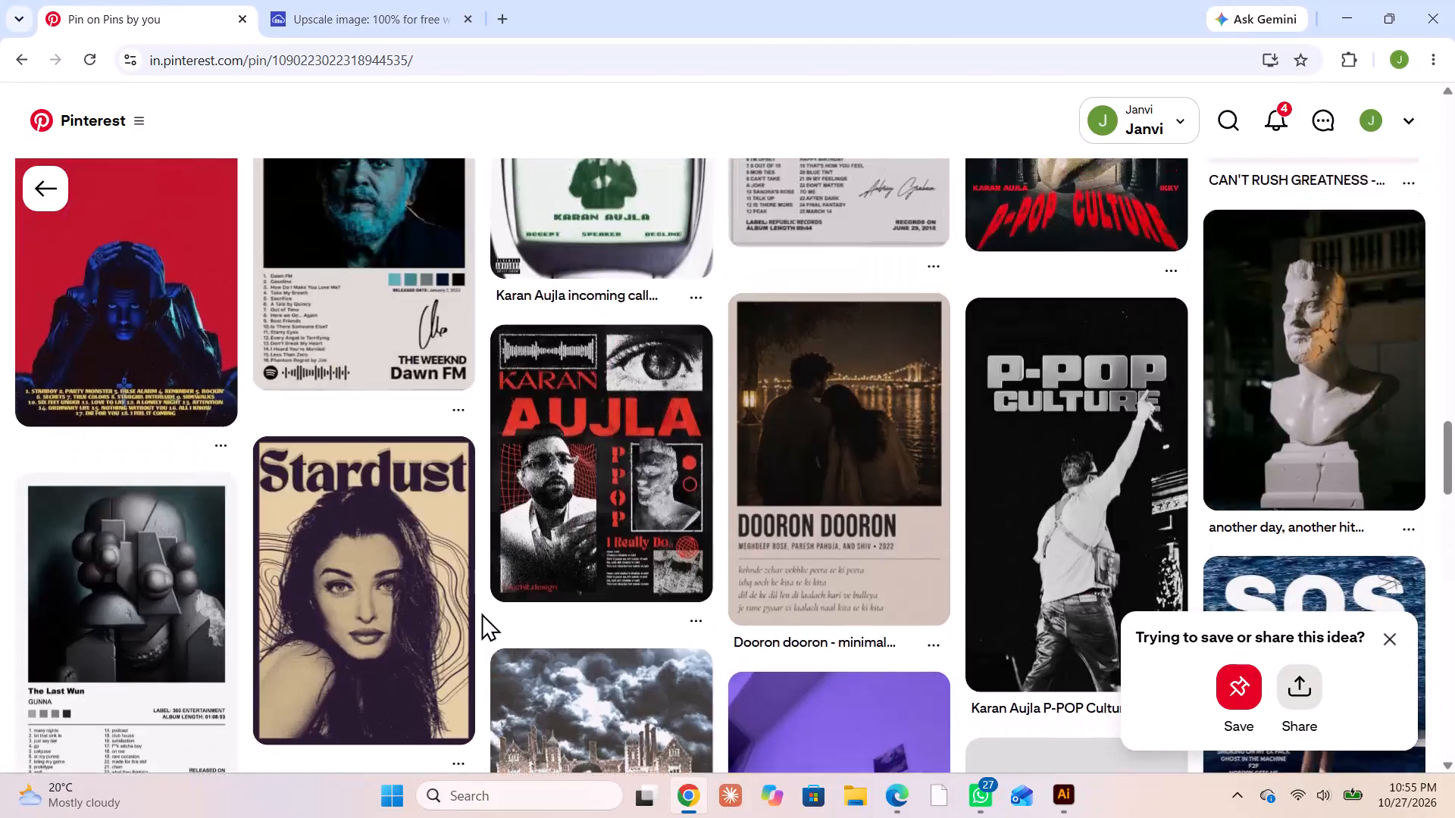
scroll(481, 613, "up", 5)
Search Pinterest for "karan aujla polaroids" and look through the posters for another one to use.
left_click(1238, 111)
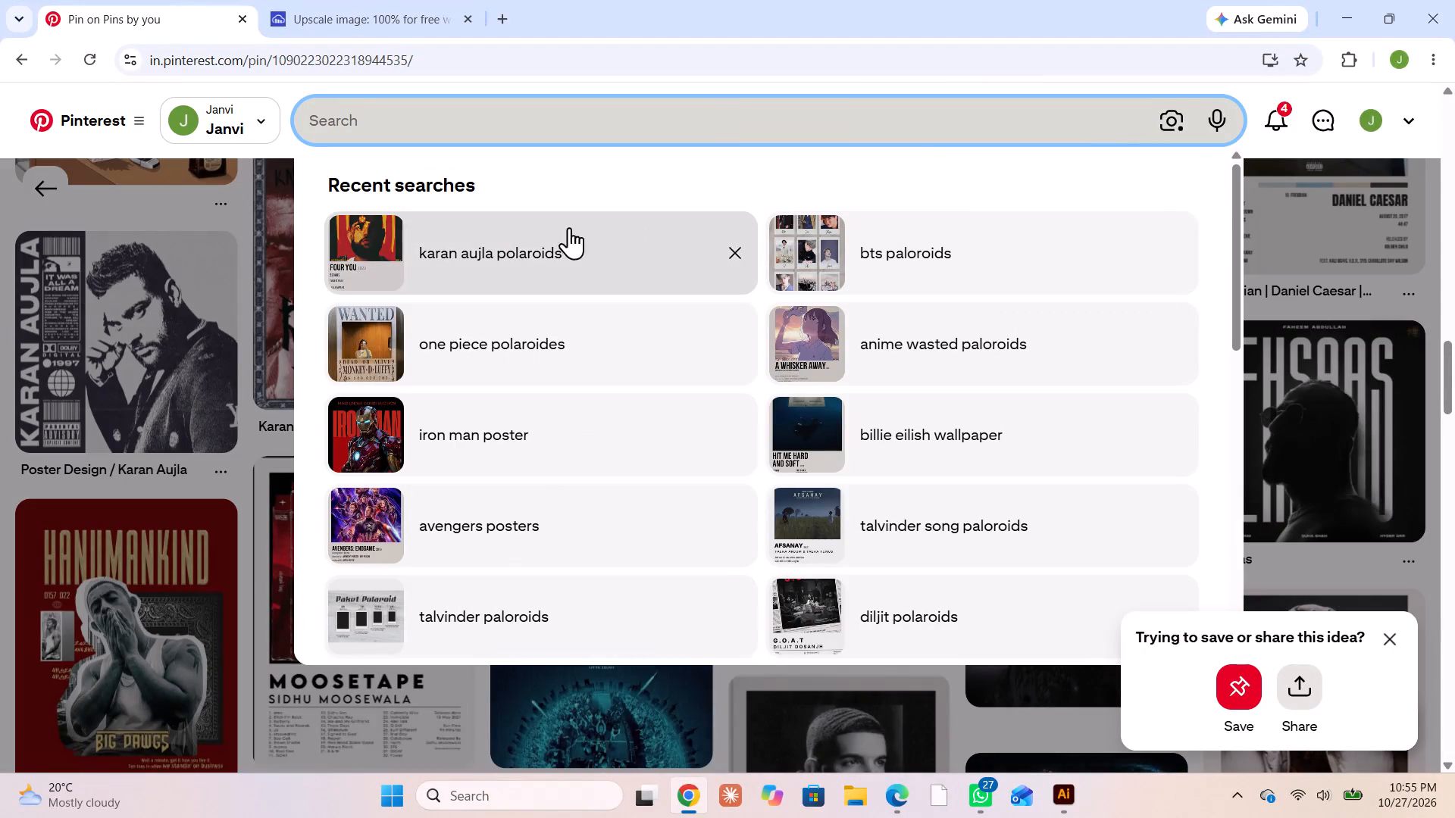
left_click(518, 250)
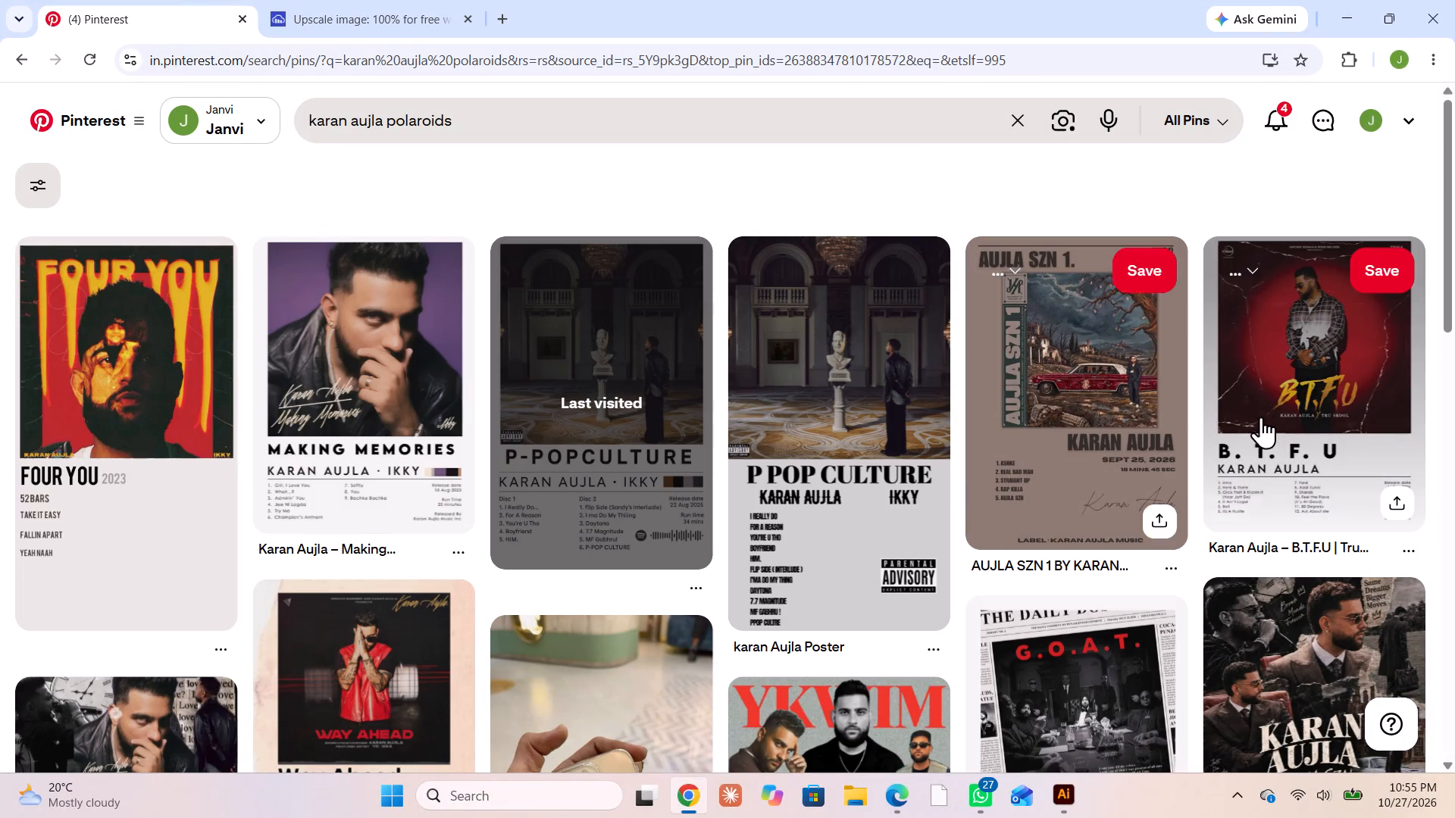
scroll(671, 523, "down", 2)
scroll(670, 518, "up", 2)
scroll(670, 518, "down", 1)
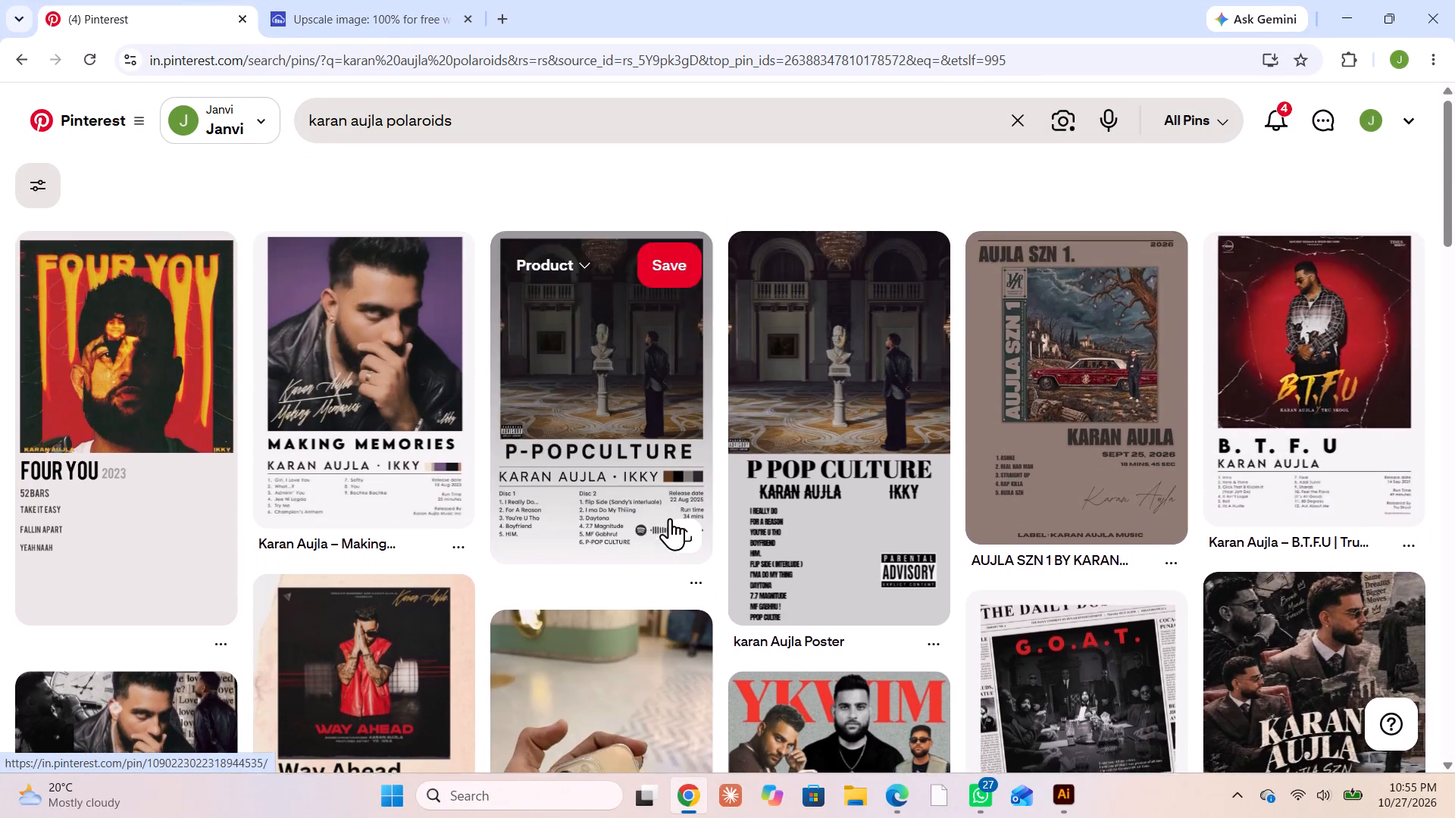
scroll(670, 518, "down", 1)
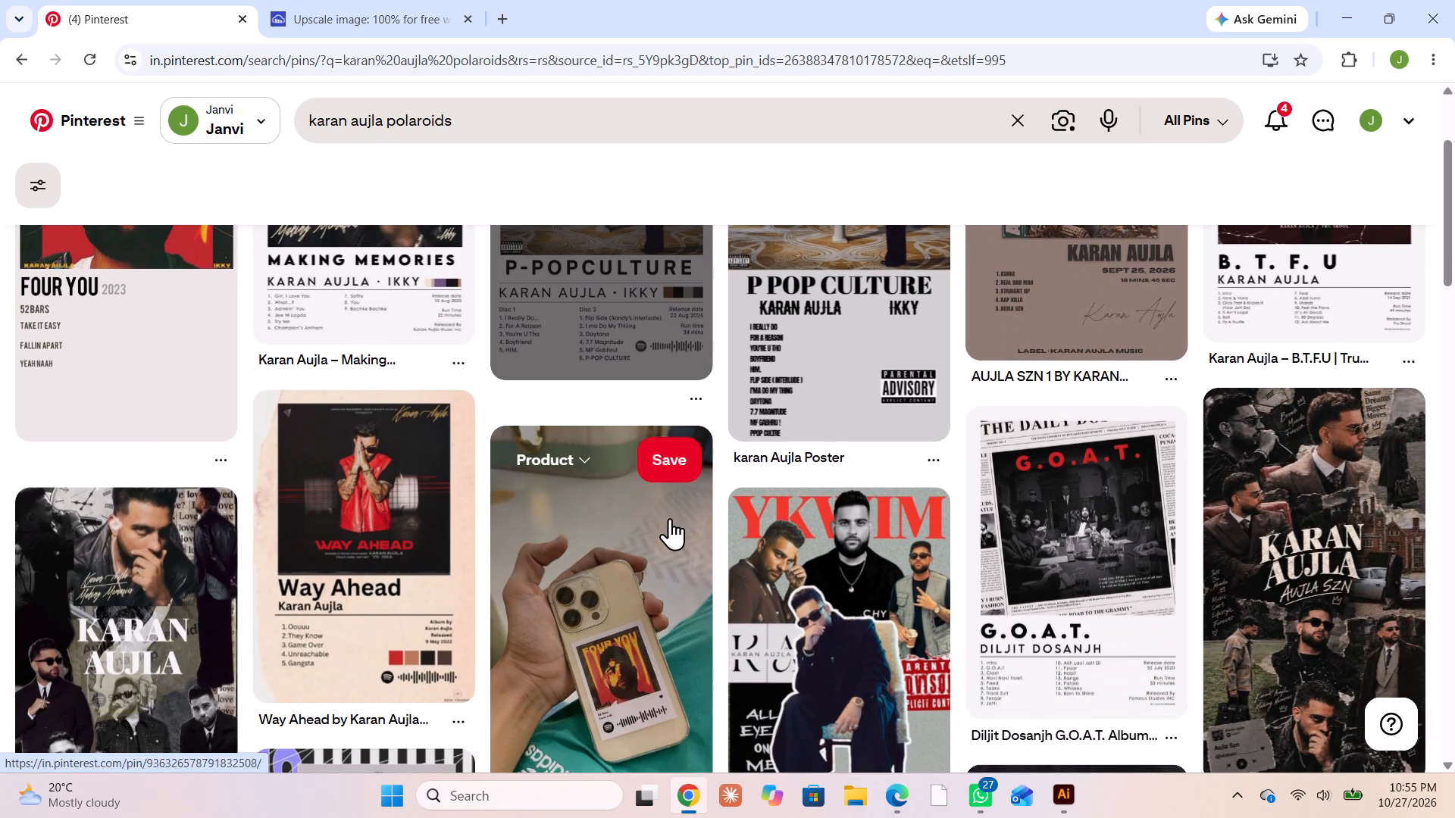
Copy the image of the Way Ahead by Karan Aujla poster and paste it into the Illustrator polaroid sheet.
left_click(377, 525)
right_click(261, 435)
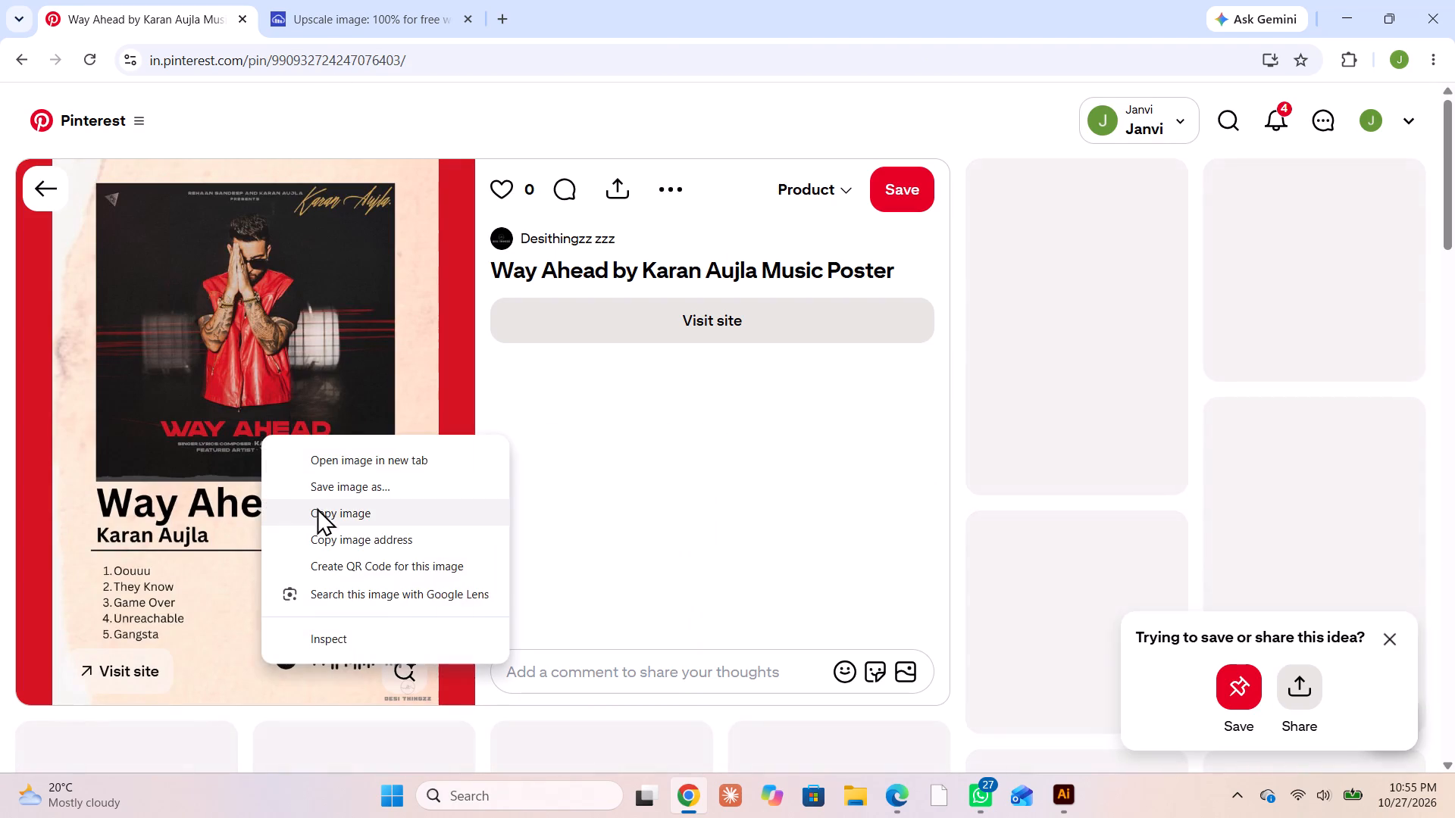
left_click(323, 515)
left_click(1070, 791)
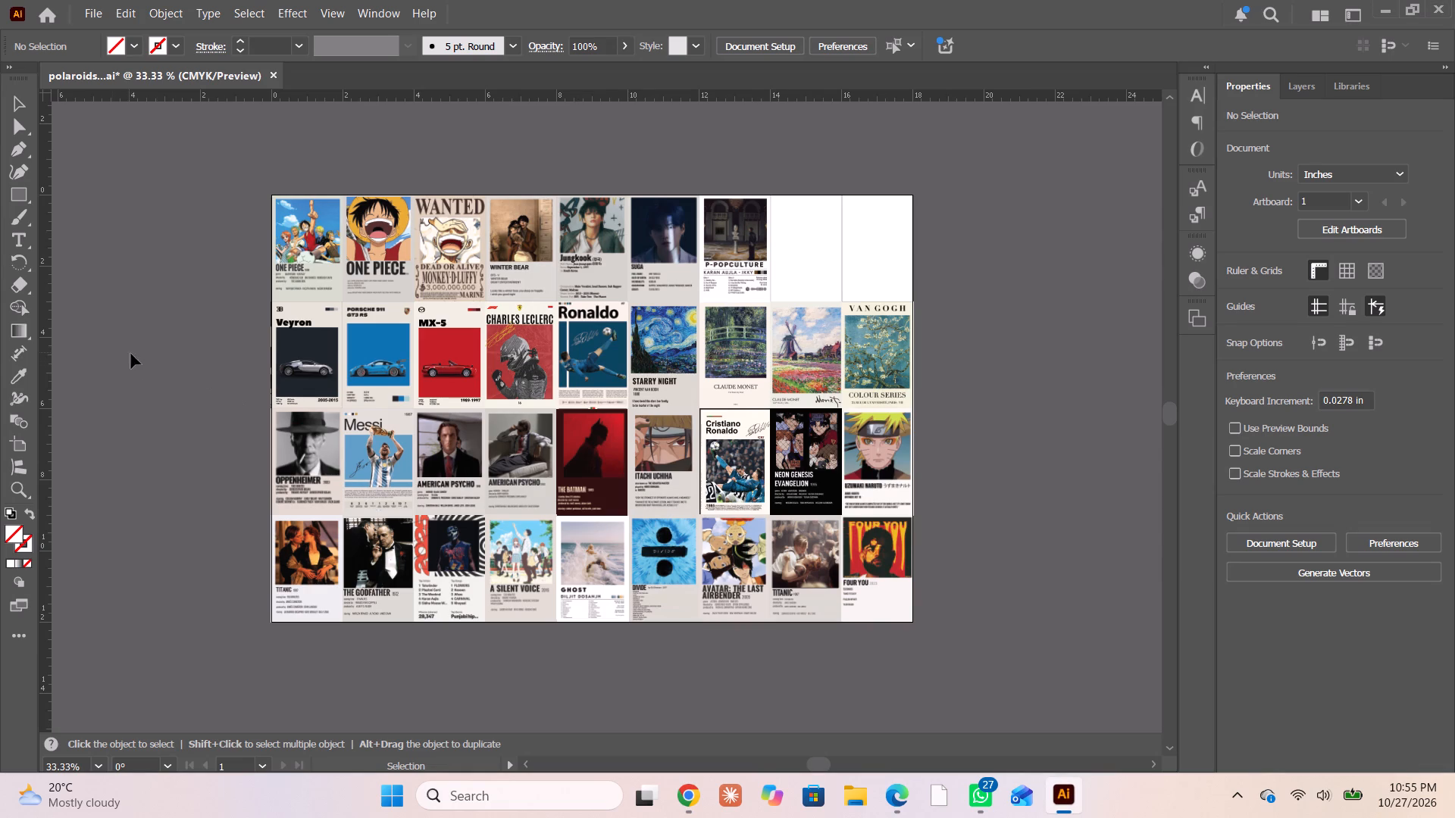
left_click(131, 354)
key("ctrl+v")
In Chrome, browse the pins related to the Way Ahead poster and open the black-and-white "karan aujla poster design" pin.
left_click(692, 797)
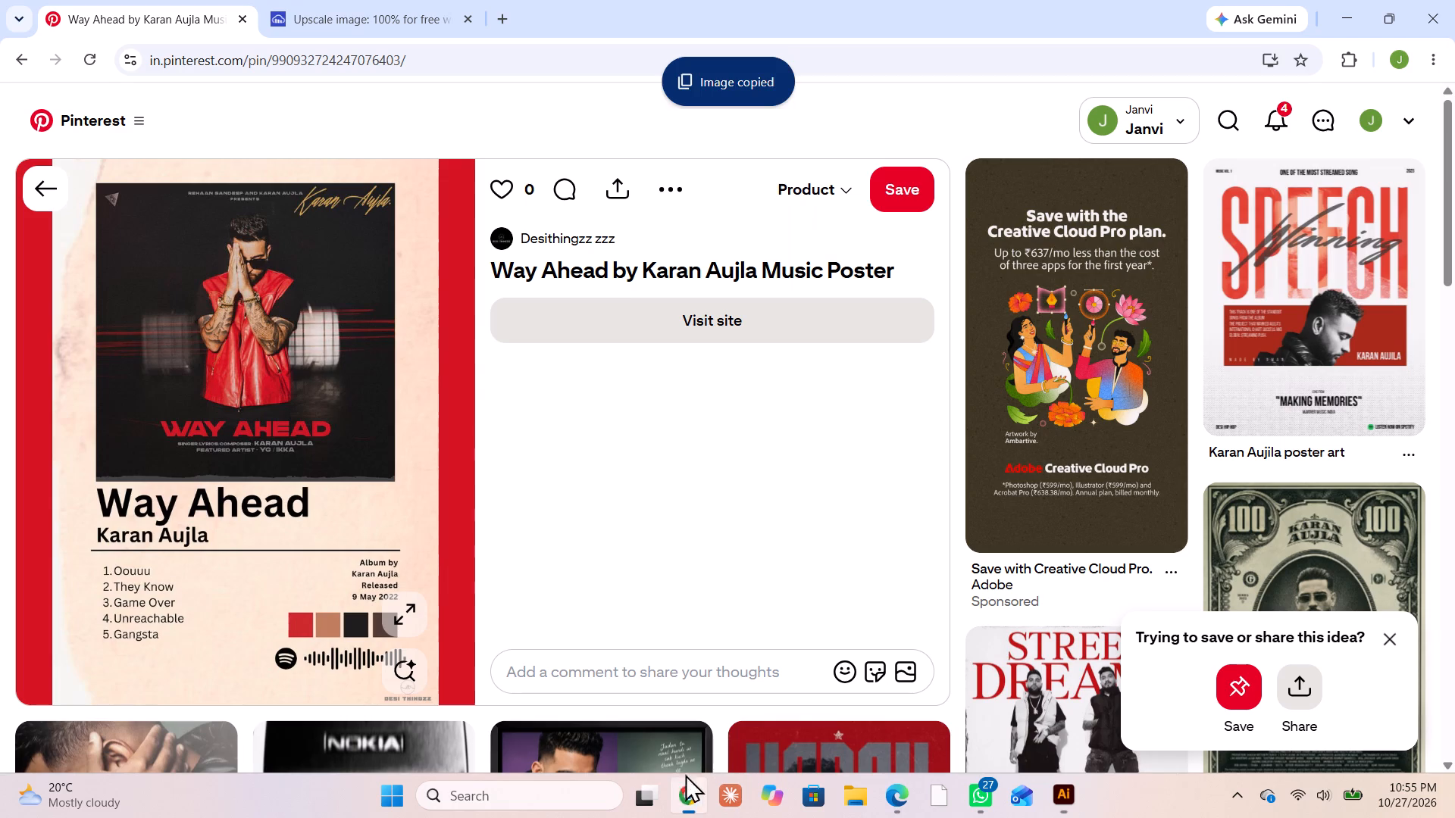
scroll(891, 527, "down", 3)
scroll(700, 523, "down", 2)
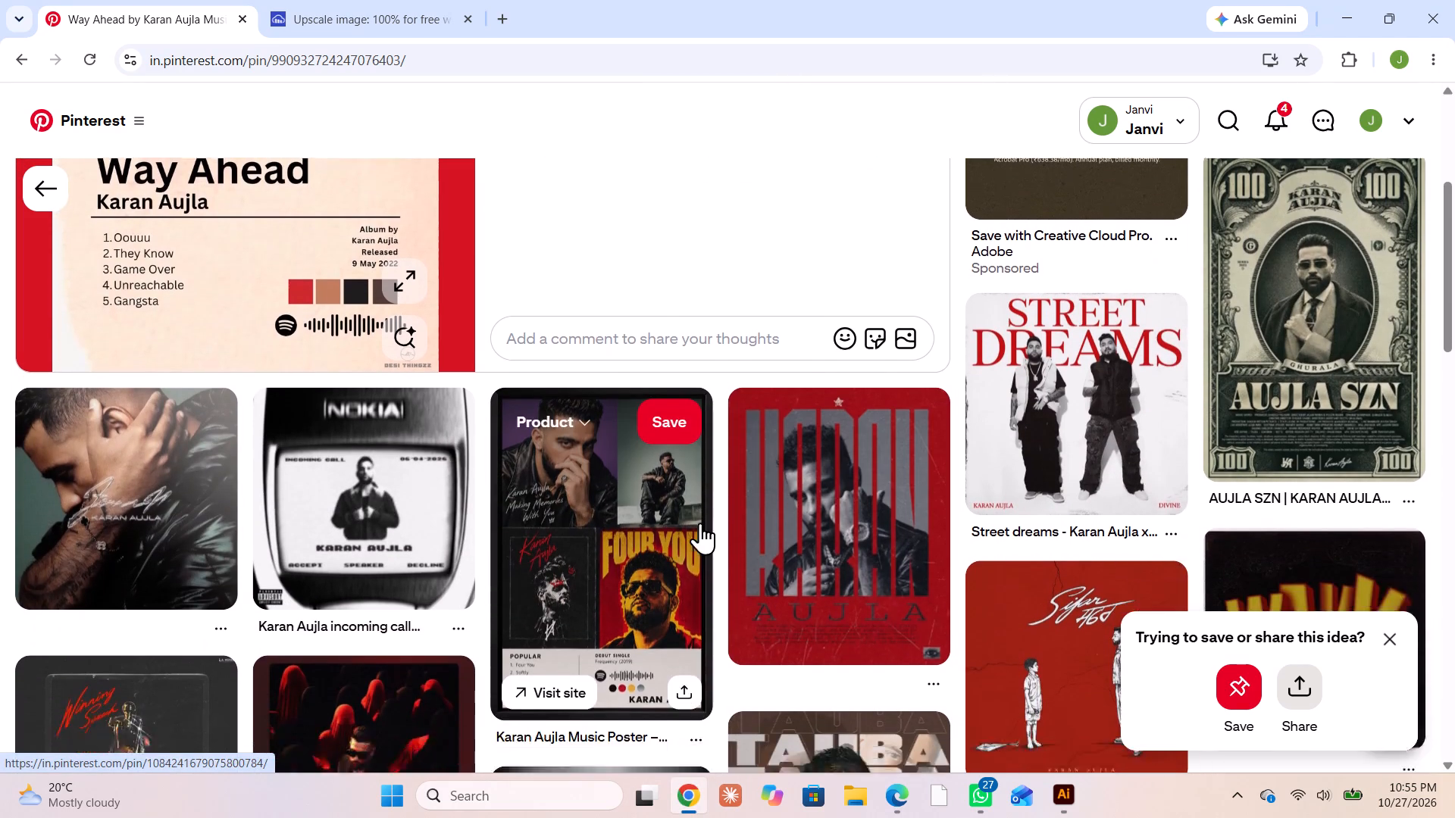
scroll(360, 477, "down", 2)
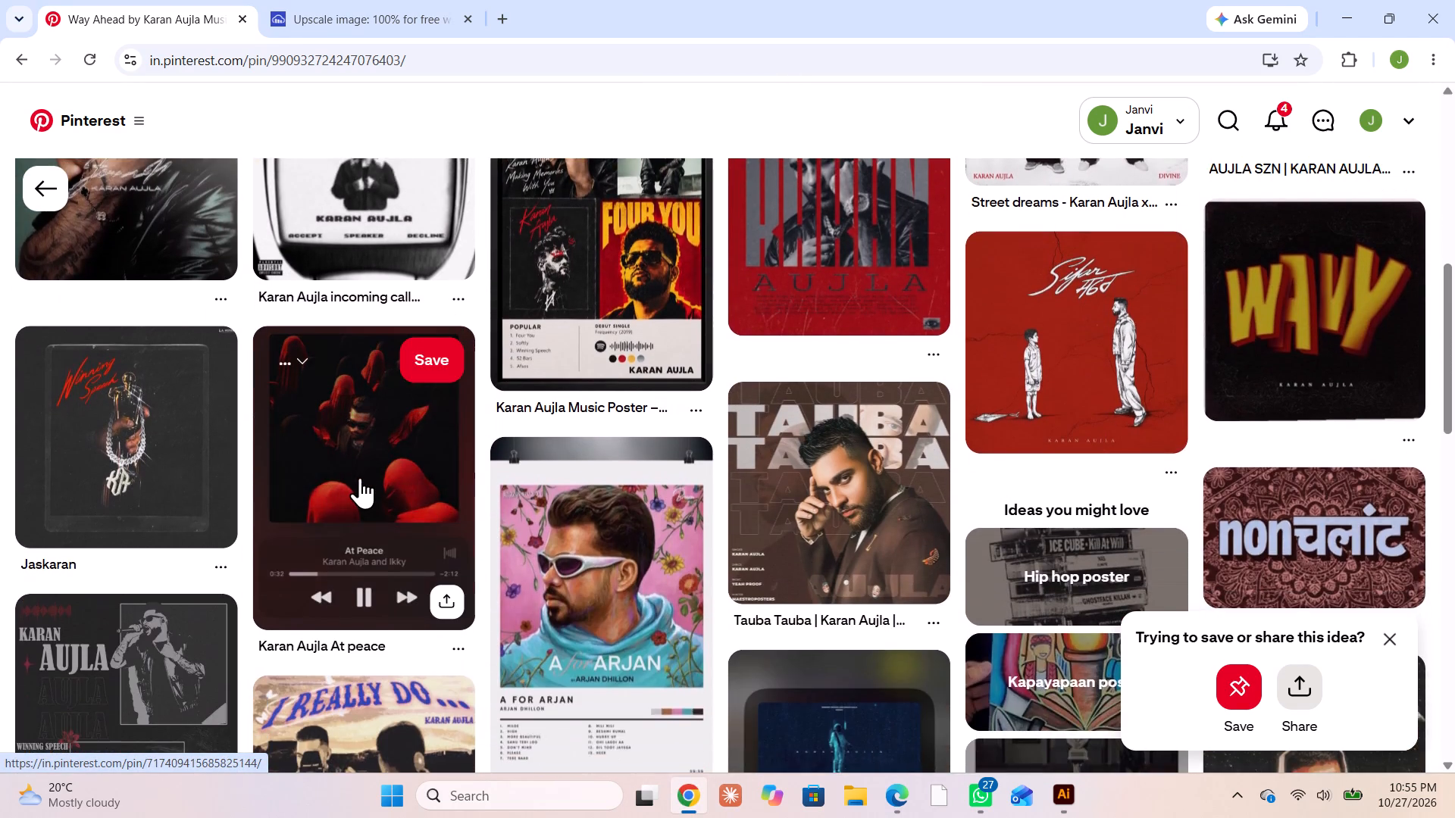
scroll(365, 474, "down", 10)
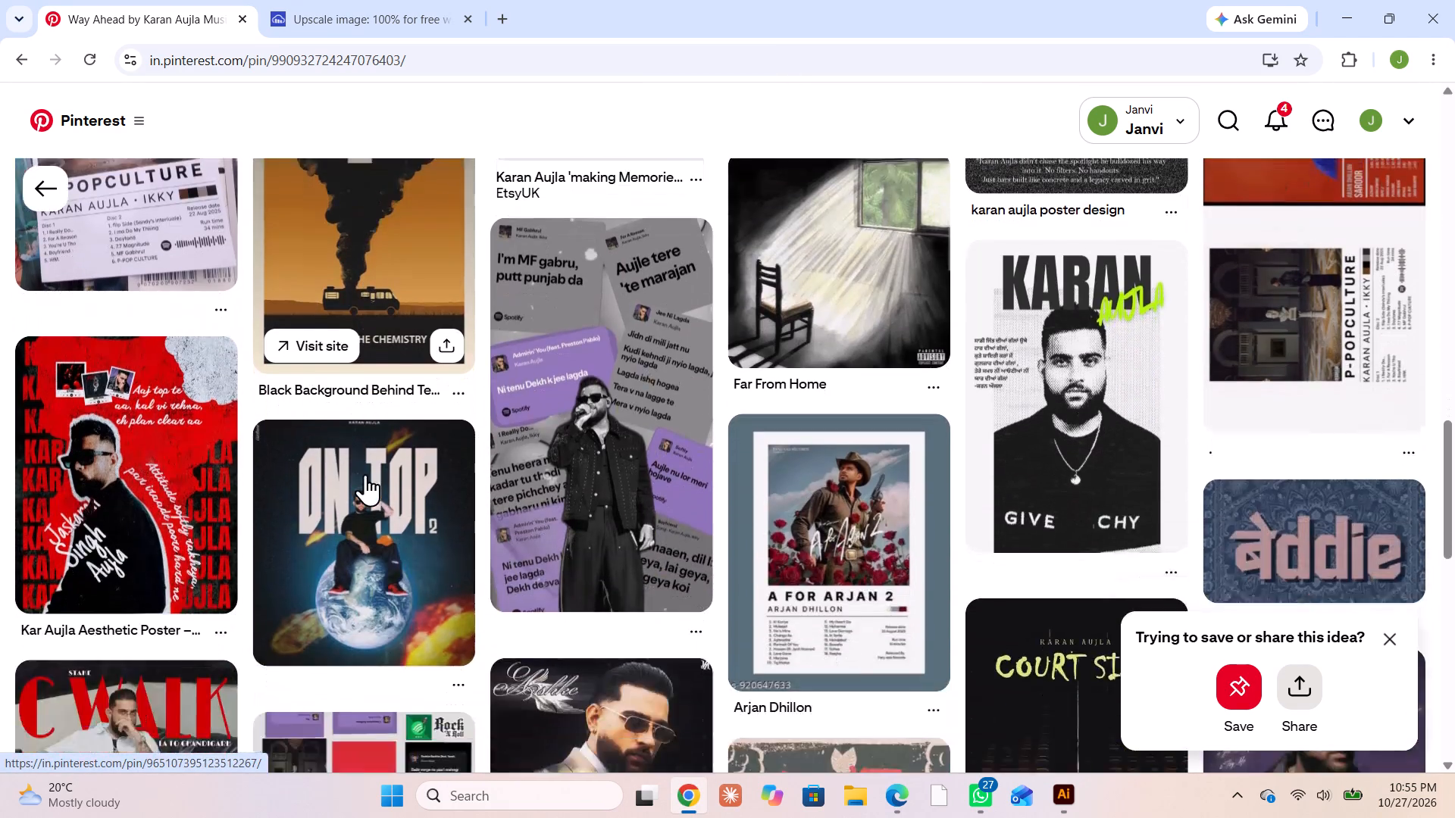
scroll(365, 474, "up", 3)
left_click(1059, 352)
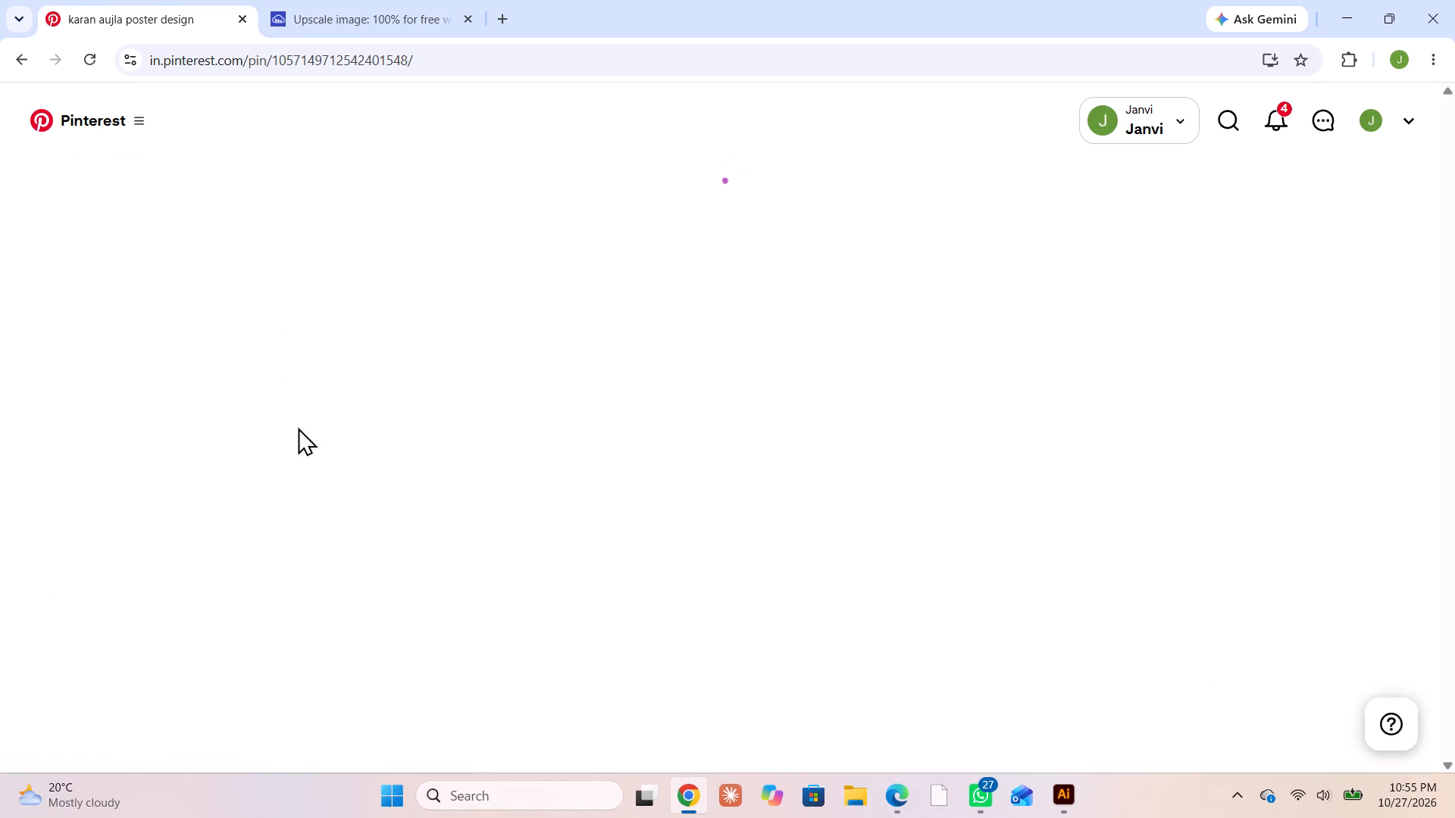
Copy the image of the black-and-white Karan Aujla poster and paste it into the Illustrator polaroid sheet.
right_click(233, 445)
left_click(319, 519)
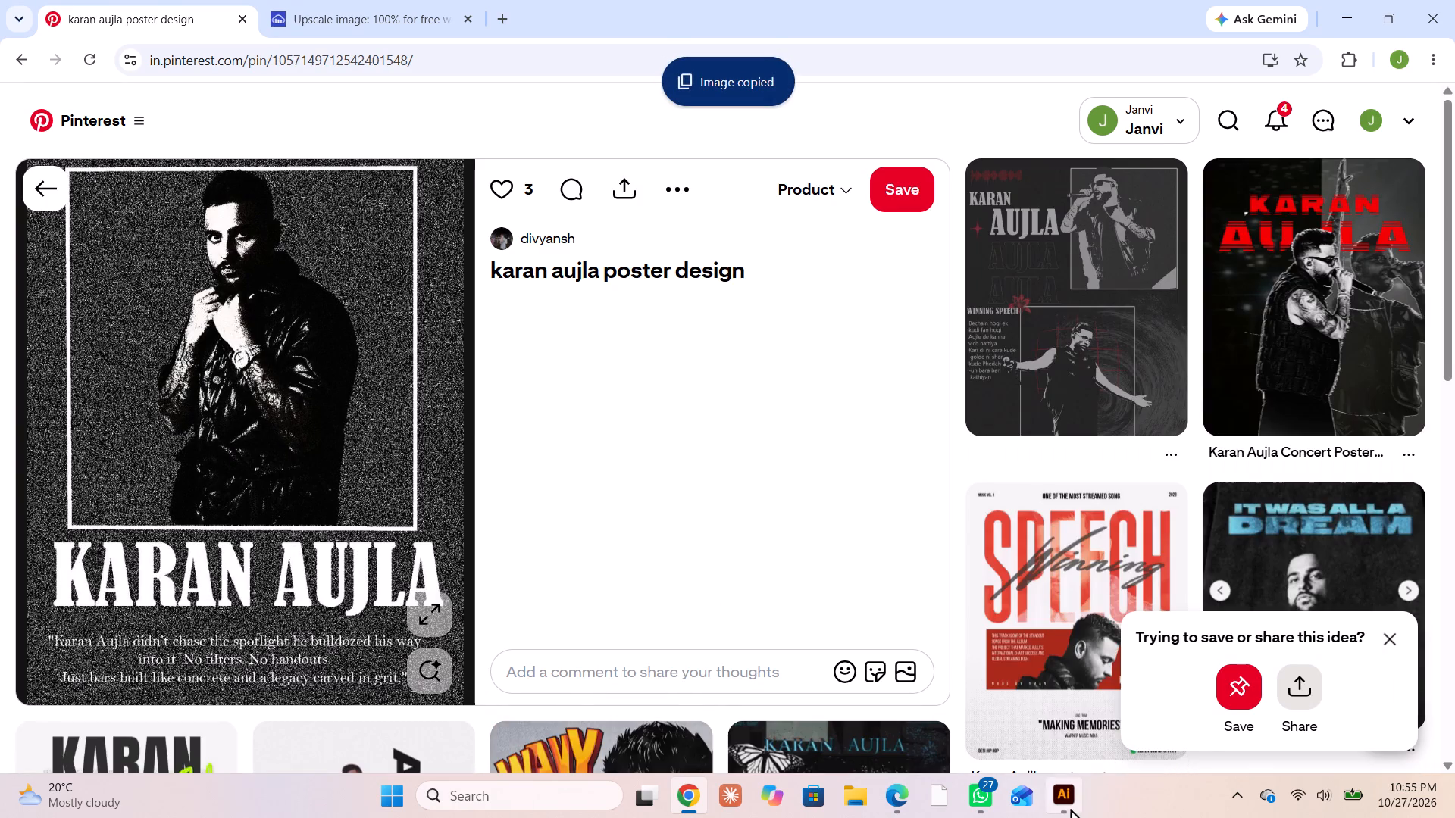
left_click(1069, 804)
left_click(240, 444)
key("ctrl+v")
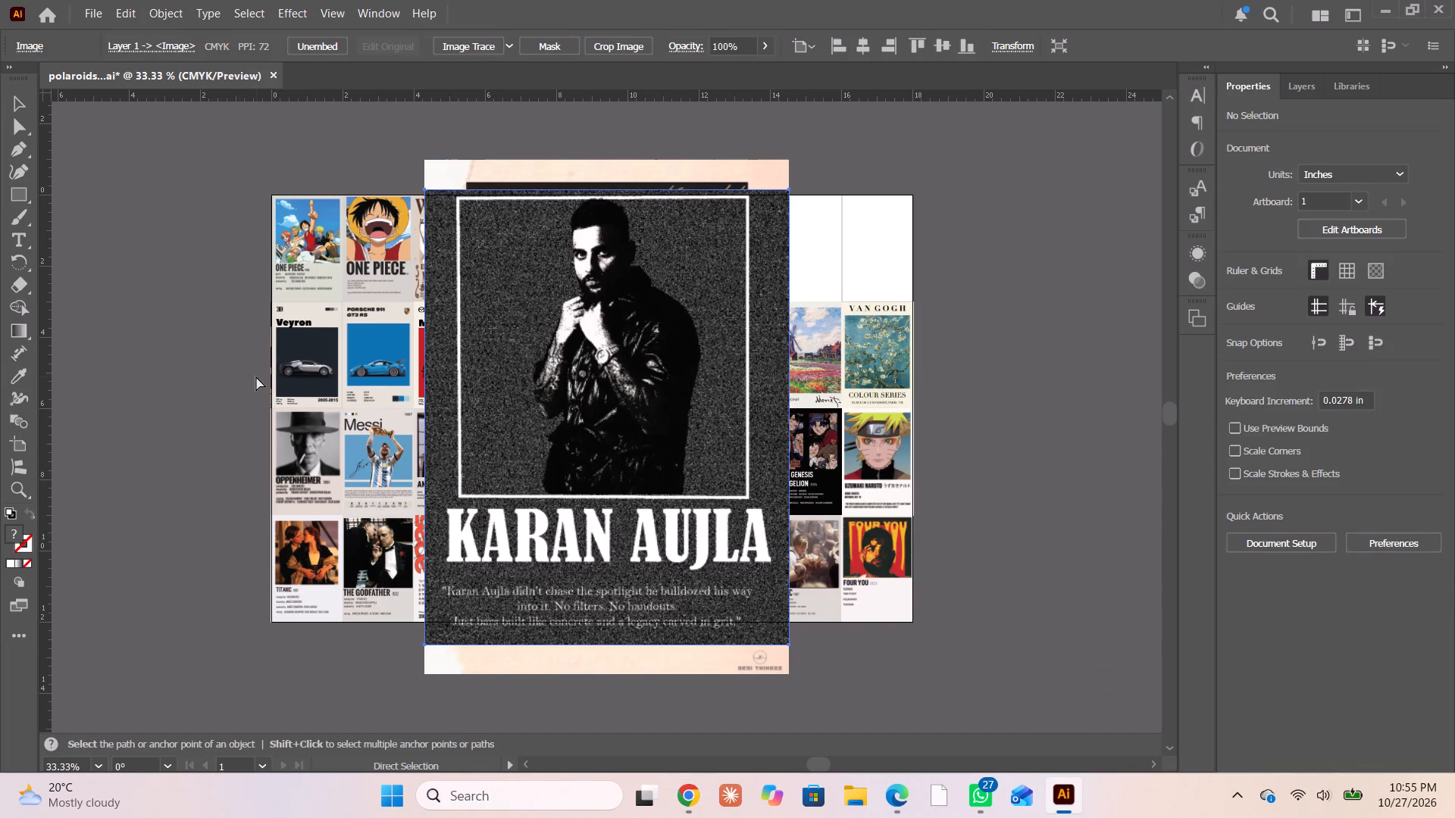
Move the black-and-white poster aside and shrink the Way Ahead poster to about 6.1 × 8.63 in.
left_click_drag(543, 395, 811, 331)
scroll(811, 331, "up", 2, "alt")
left_click_drag(380, 351, 379, 355)
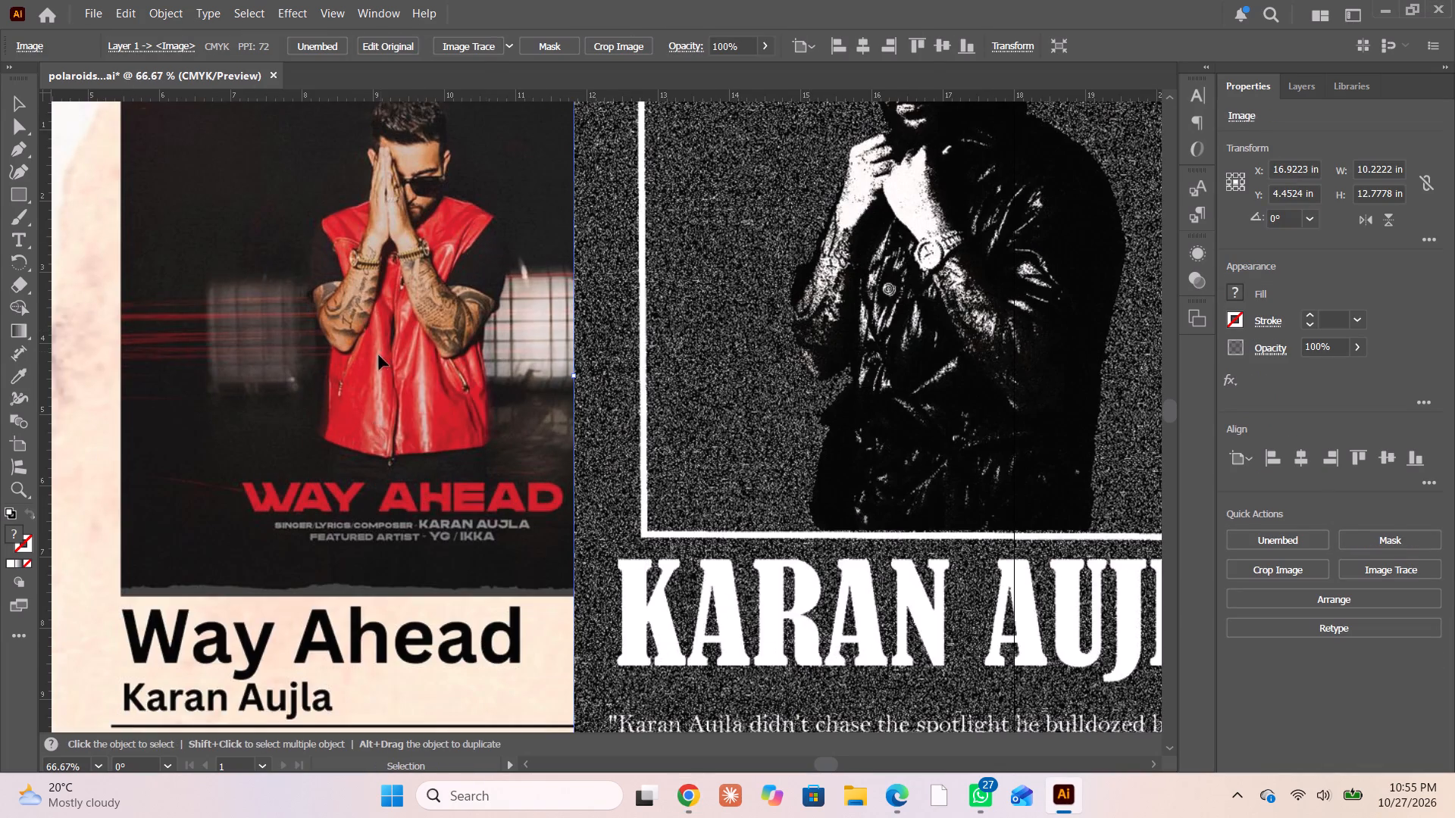
left_click_drag(379, 355, 367, 500)
scroll(402, 433, "down", 2, "alt")
left_click_drag(578, 284, 433, 492, "shift")
left_click_drag(355, 564, 402, 289)
Shrink the black-and-white poster to about 5.91 × 7.39 in and position both posters over the last two top-row frames.
left_click_drag(678, 313, 849, 270)
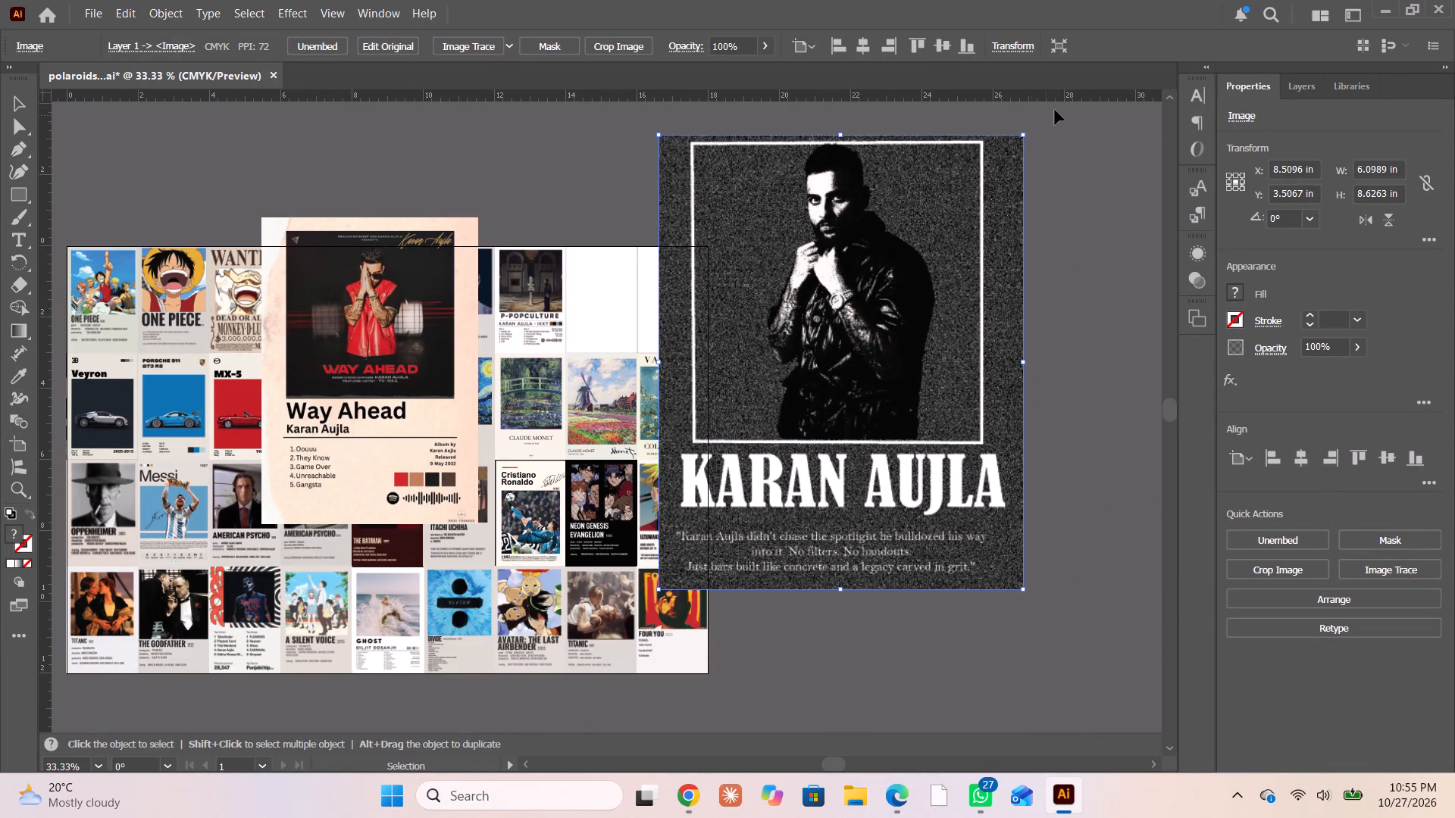
left_click_drag(1022, 135, 871, 327, "shift")
left_click_drag(824, 406, 828, 213)
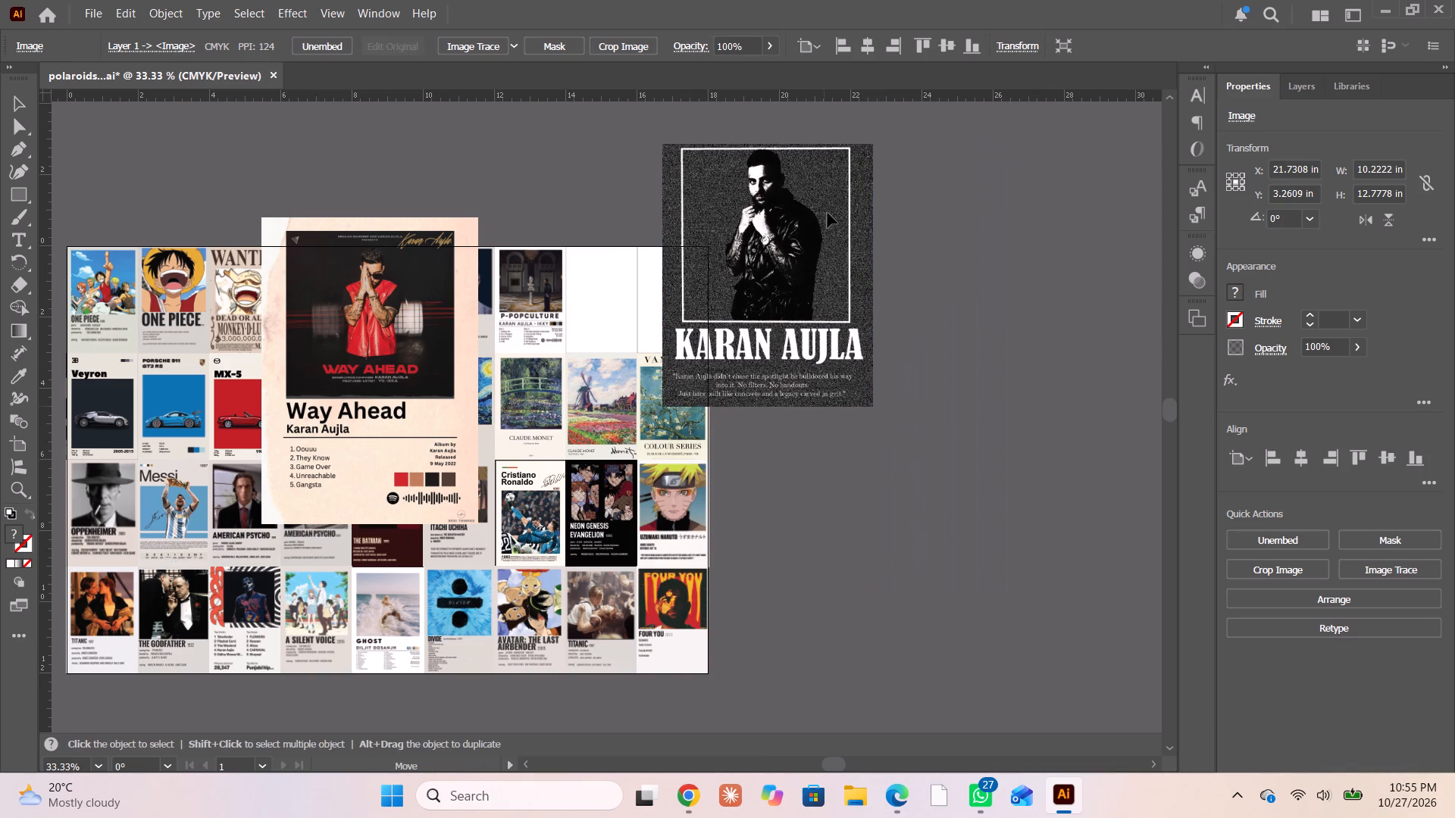
left_click_drag(828, 213, 828, 211)
left_click_drag(401, 328, 546, 233)
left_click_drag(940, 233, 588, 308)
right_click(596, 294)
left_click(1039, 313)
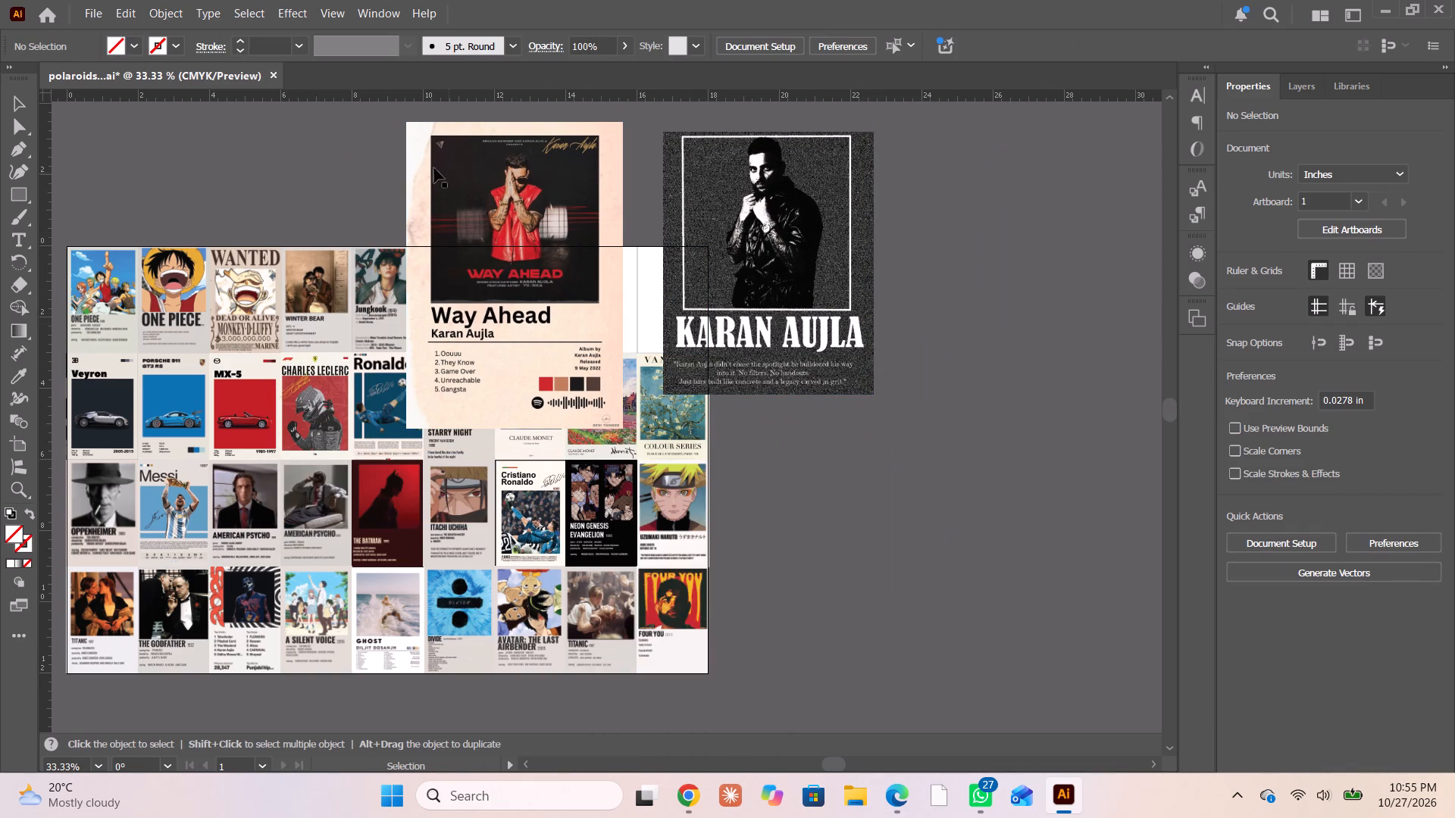
Select the Way Ahead and black-and-white Karan Aujla posters together and send them to the back.
left_click_drag(374, 160, 818, 192)
right_click(813, 194)
left_click(875, 442)
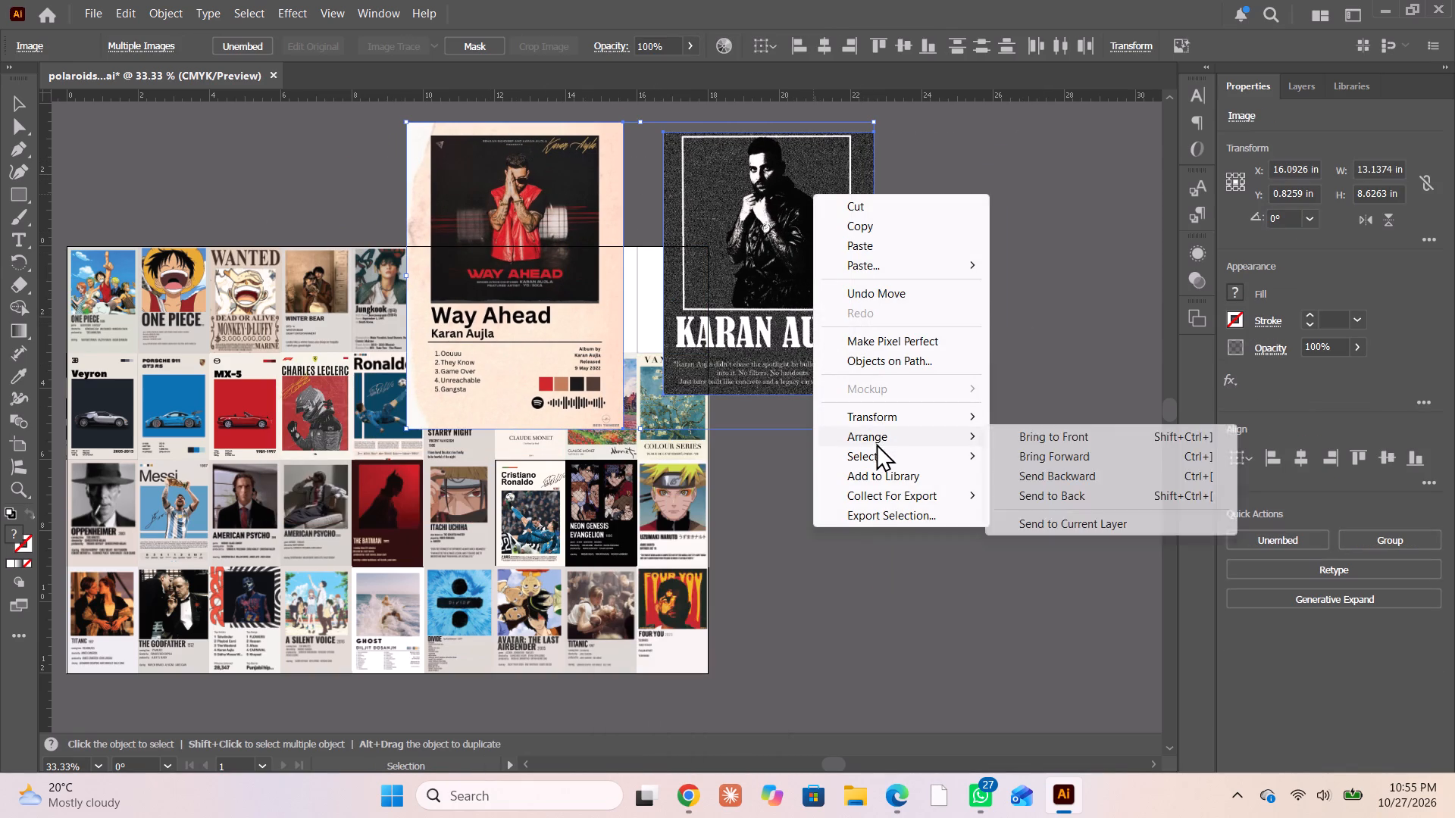
left_click(1026, 493)
left_click(890, 264)
Make a clipping mask from the black-and-white Karan Aujla poster and the ninth top-row frame.
left_click_drag(909, 252, 669, 320)
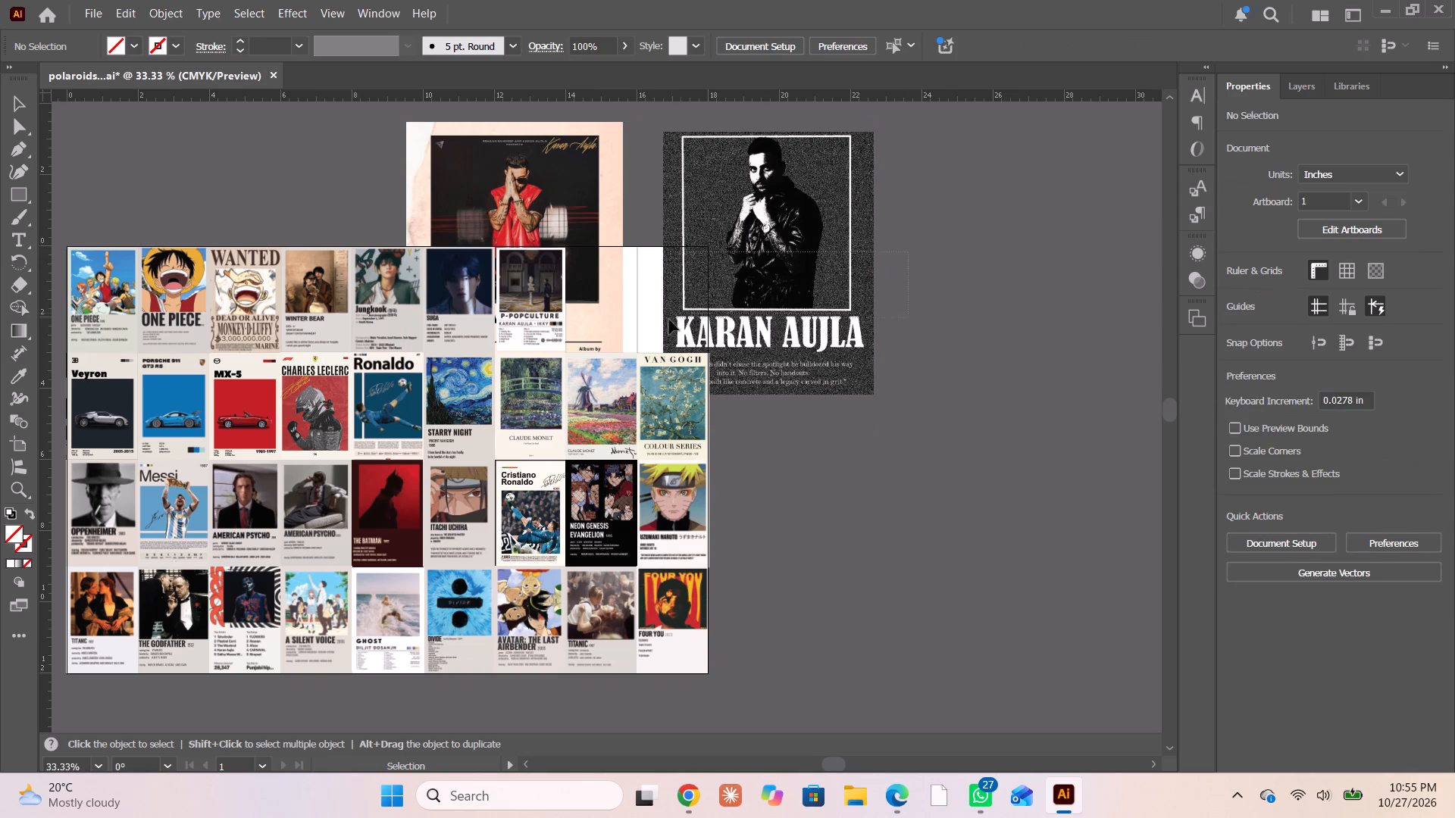
left_click_drag(669, 320, 665, 323)
left_click(1350, 568)
Inside the clip group, shrink the black-and-white poster to about 2.5 × 3.13 in and move it over the ninth frame.
scroll(618, 323, "up", 1, "alt")
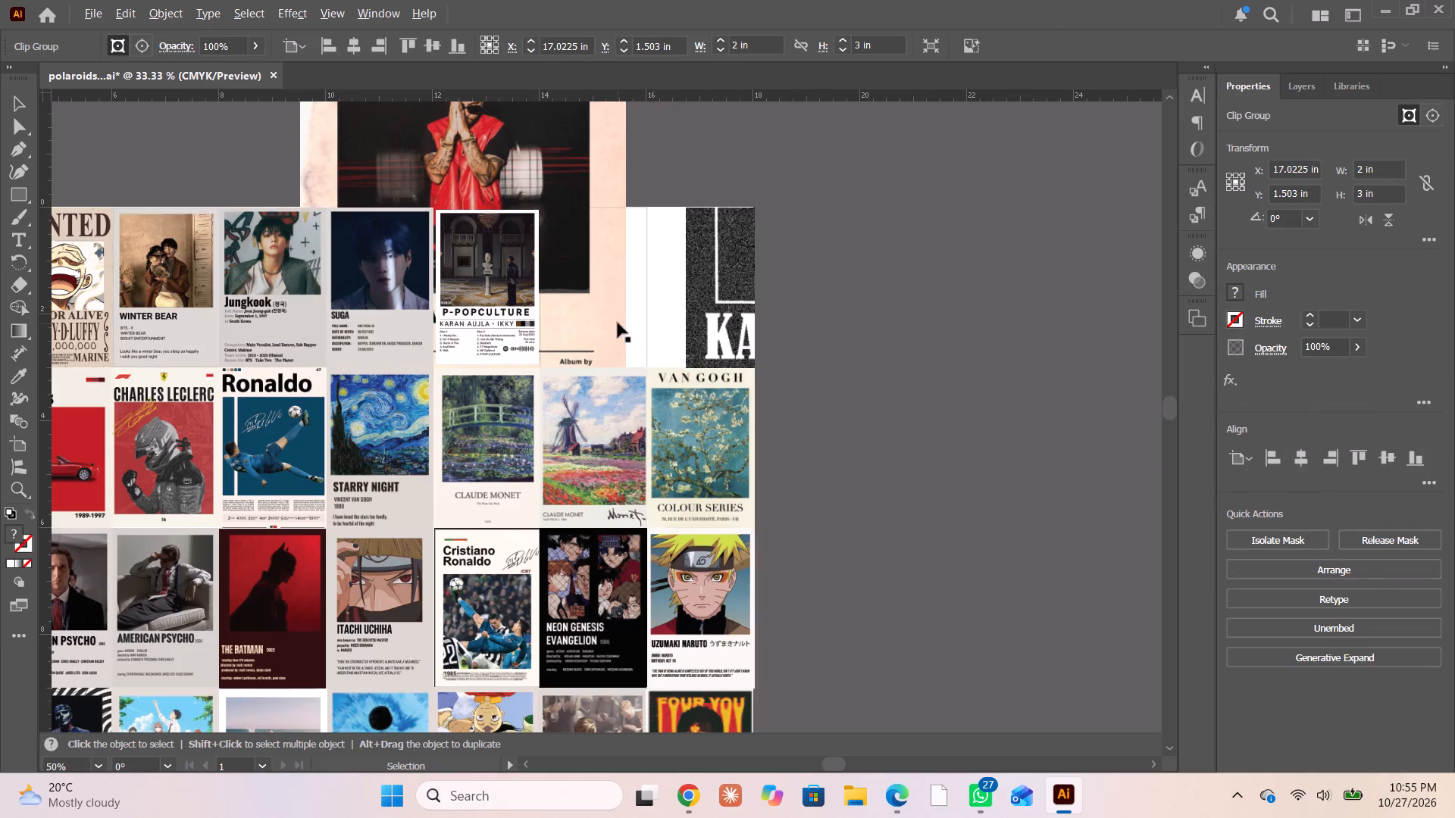
double_click(678, 294)
triple_click(701, 283)
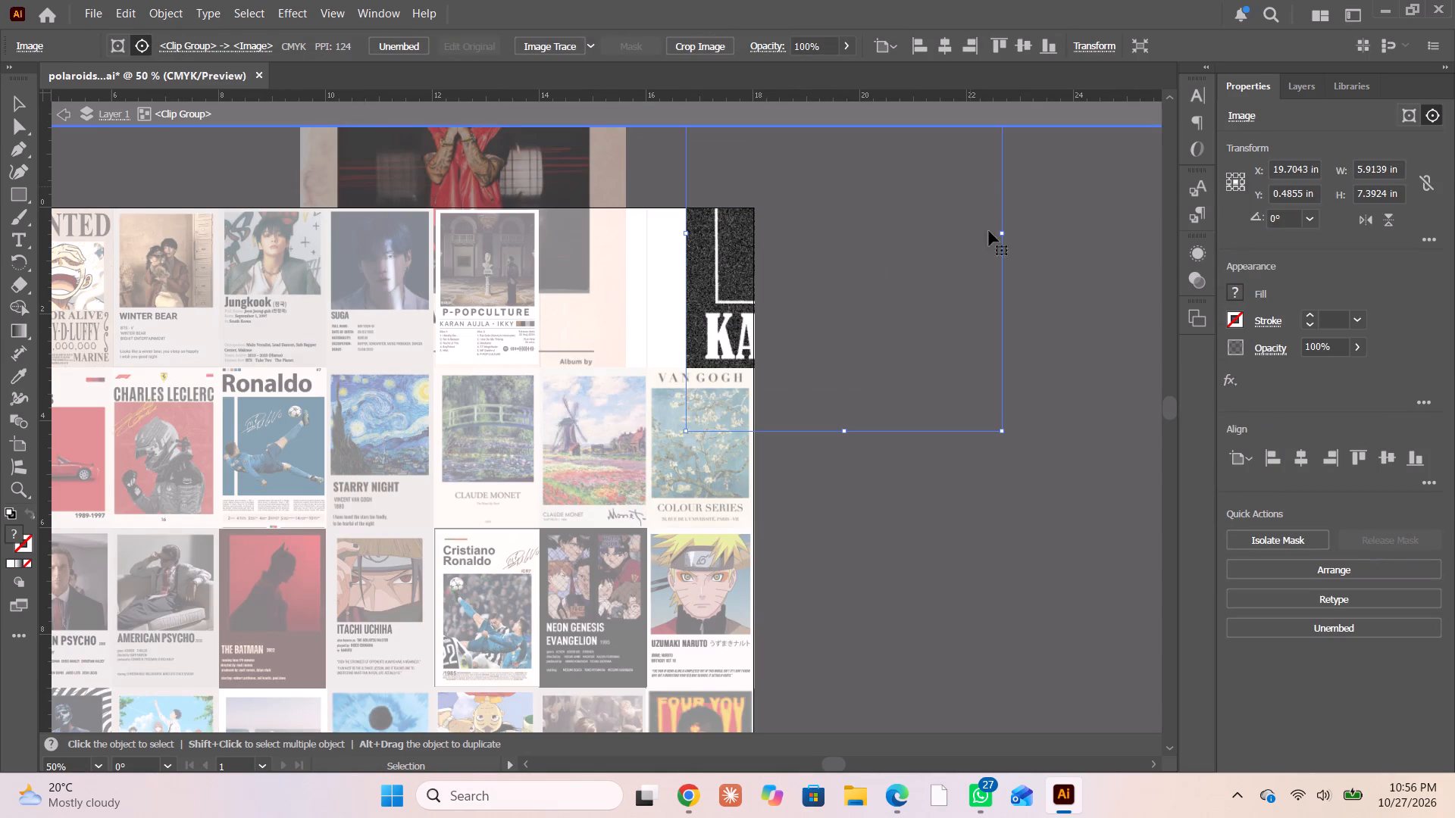
left_click_drag(1002, 432, 818, 247)
left_click_drag(784, 165, 737, 345)
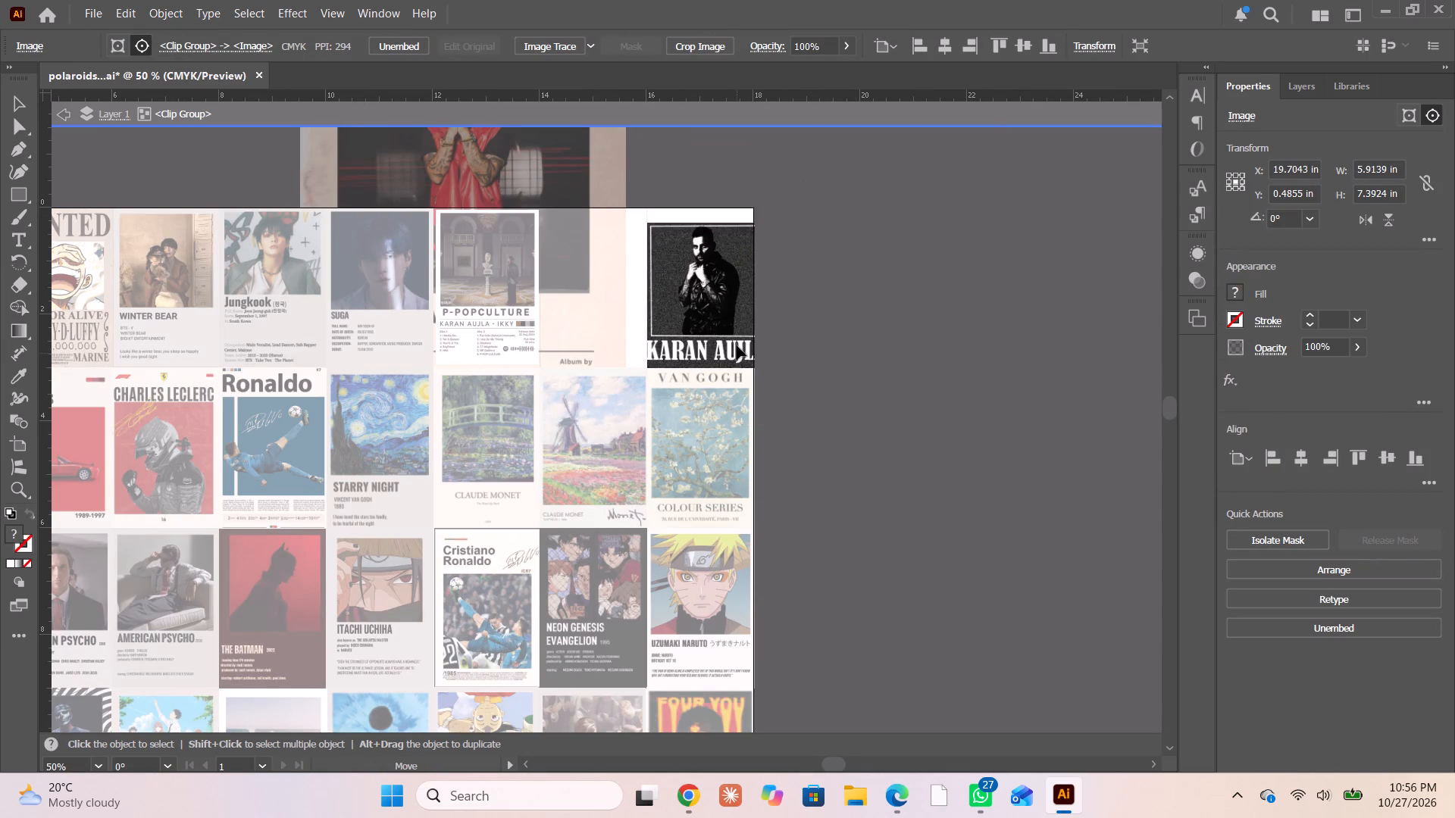
left_click_drag(737, 345, 732, 333)
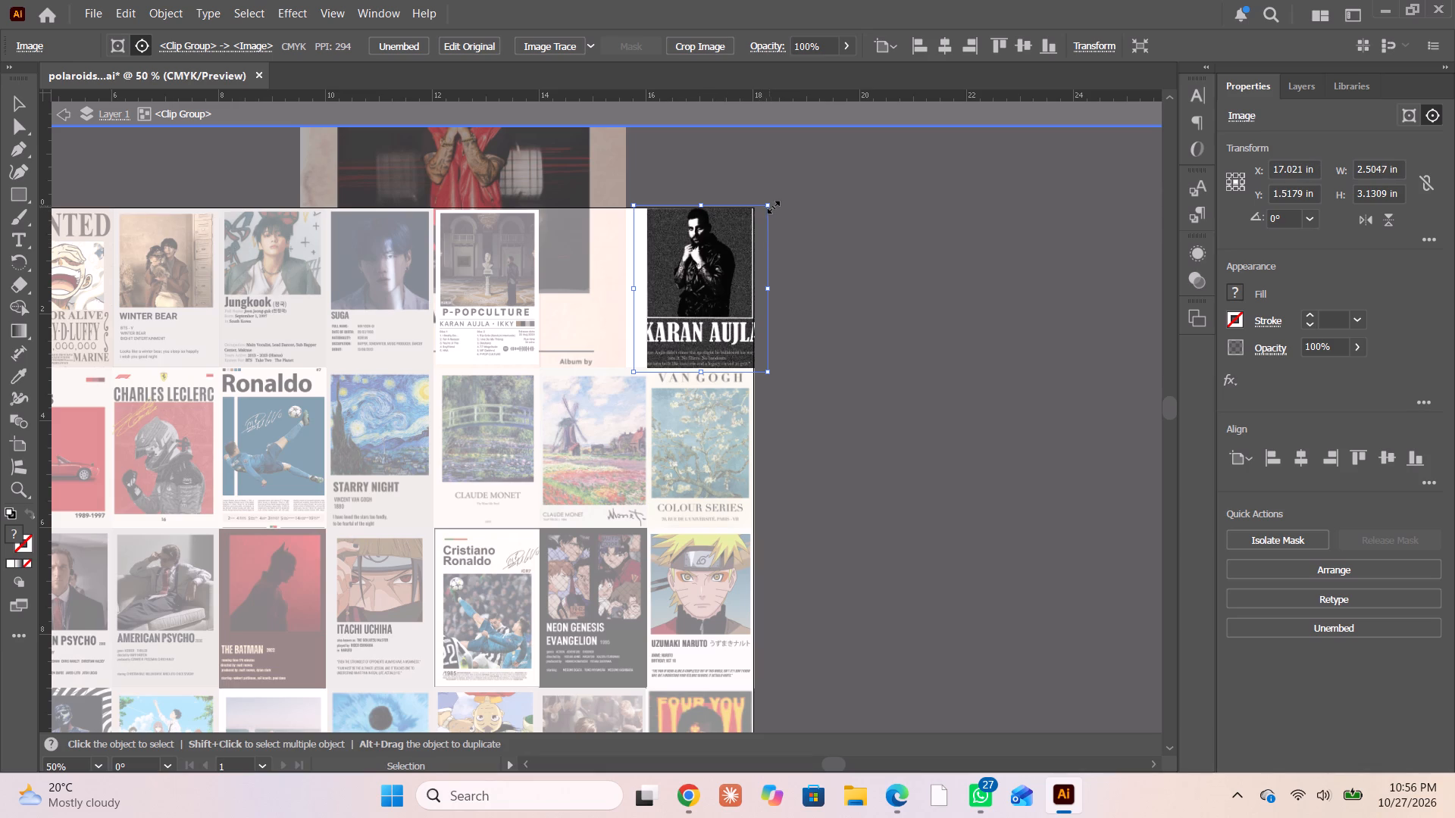
Reduce the black-and-white poster to about 2 in wide, aligned with the ninth frame's sides and bottom, and exit the clip group.
left_click_drag(771, 205, 764, 217, "shift")
scroll(727, 220, "up", 3, "alt")
left_click_drag(665, 317, 693, 283)
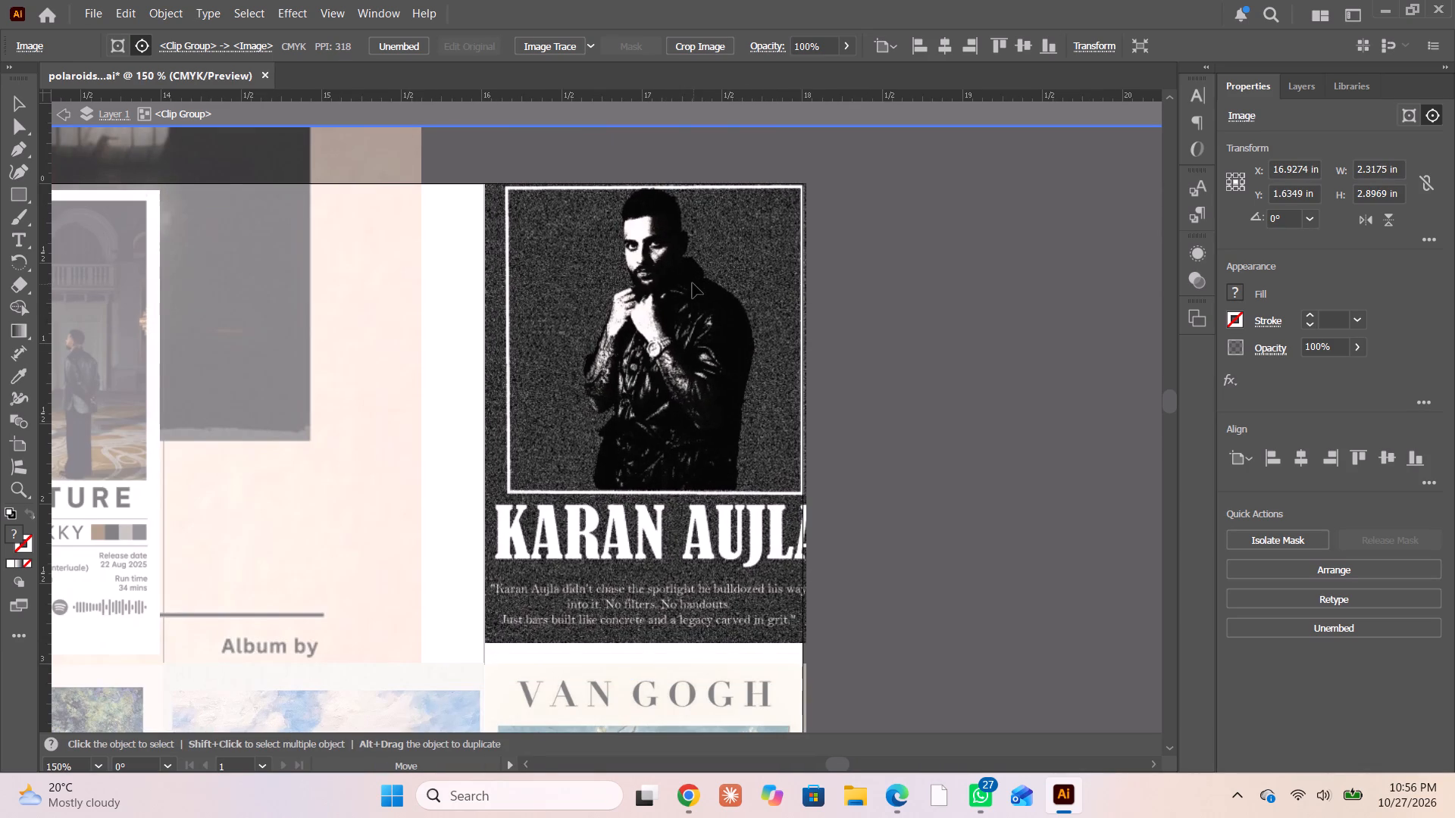
left_click_drag(693, 283, 687, 289)
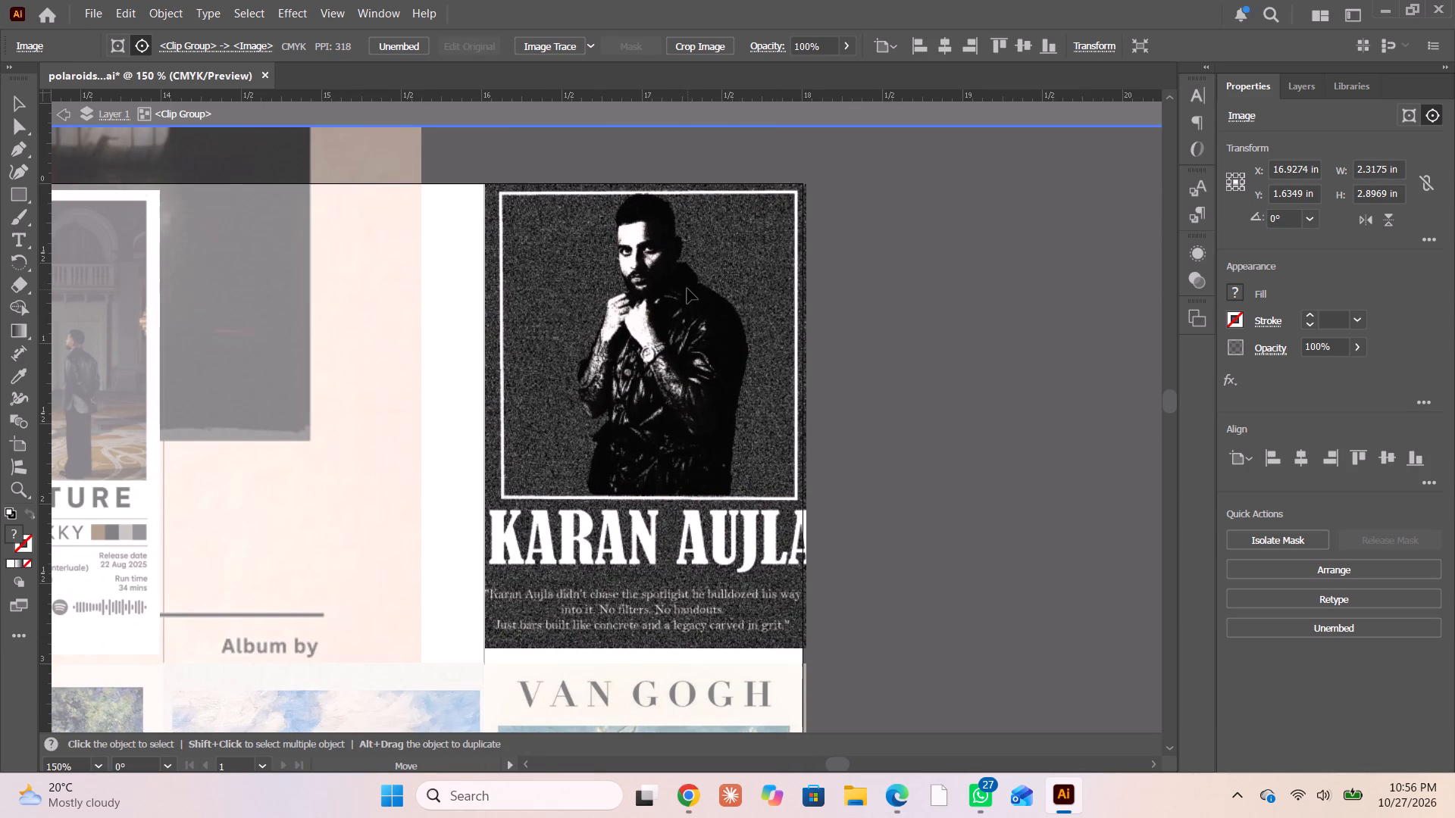
left_click_drag(687, 289, 687, 288)
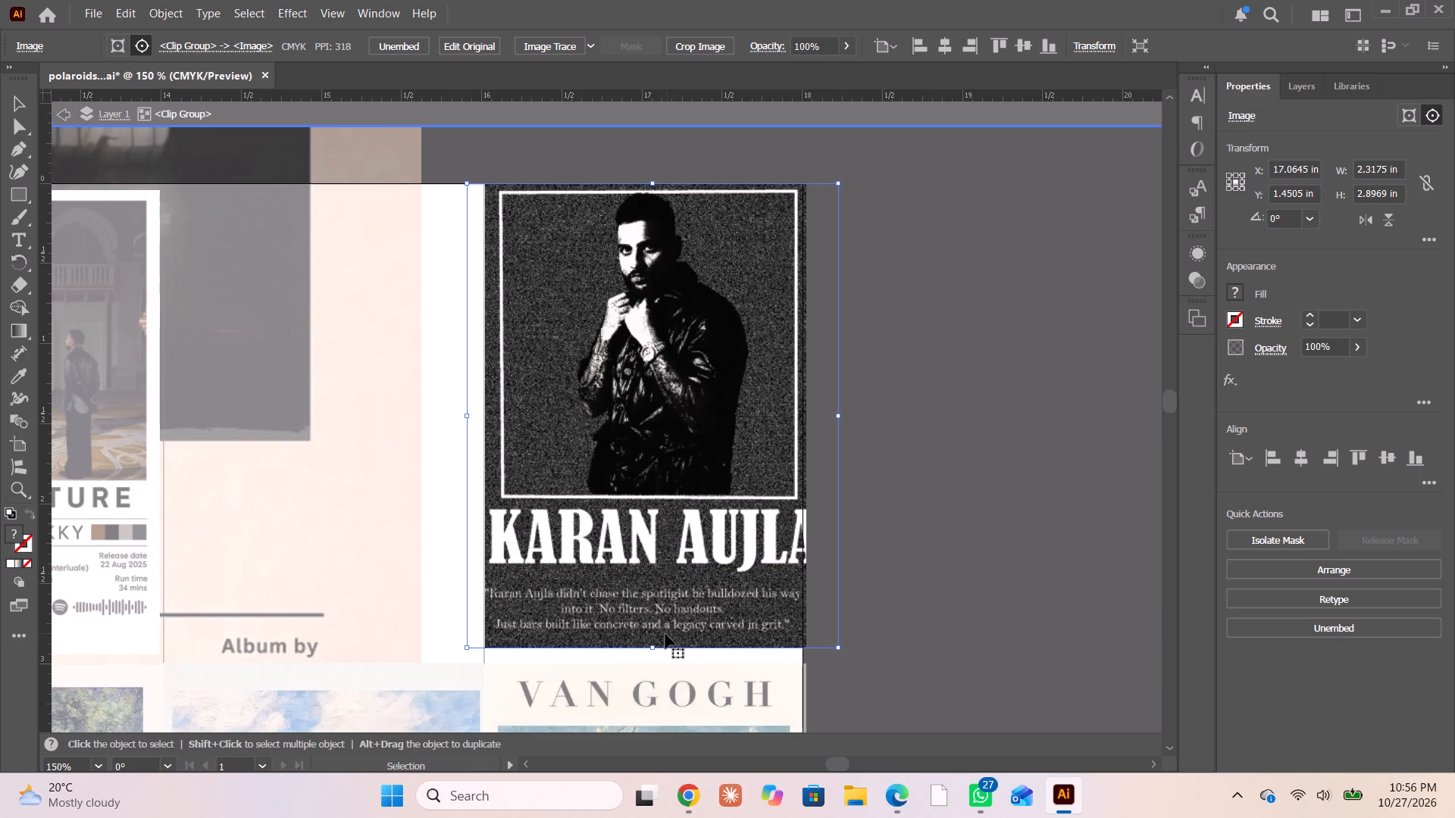
left_click(652, 649)
left_click_drag(672, 561, 672, 569)
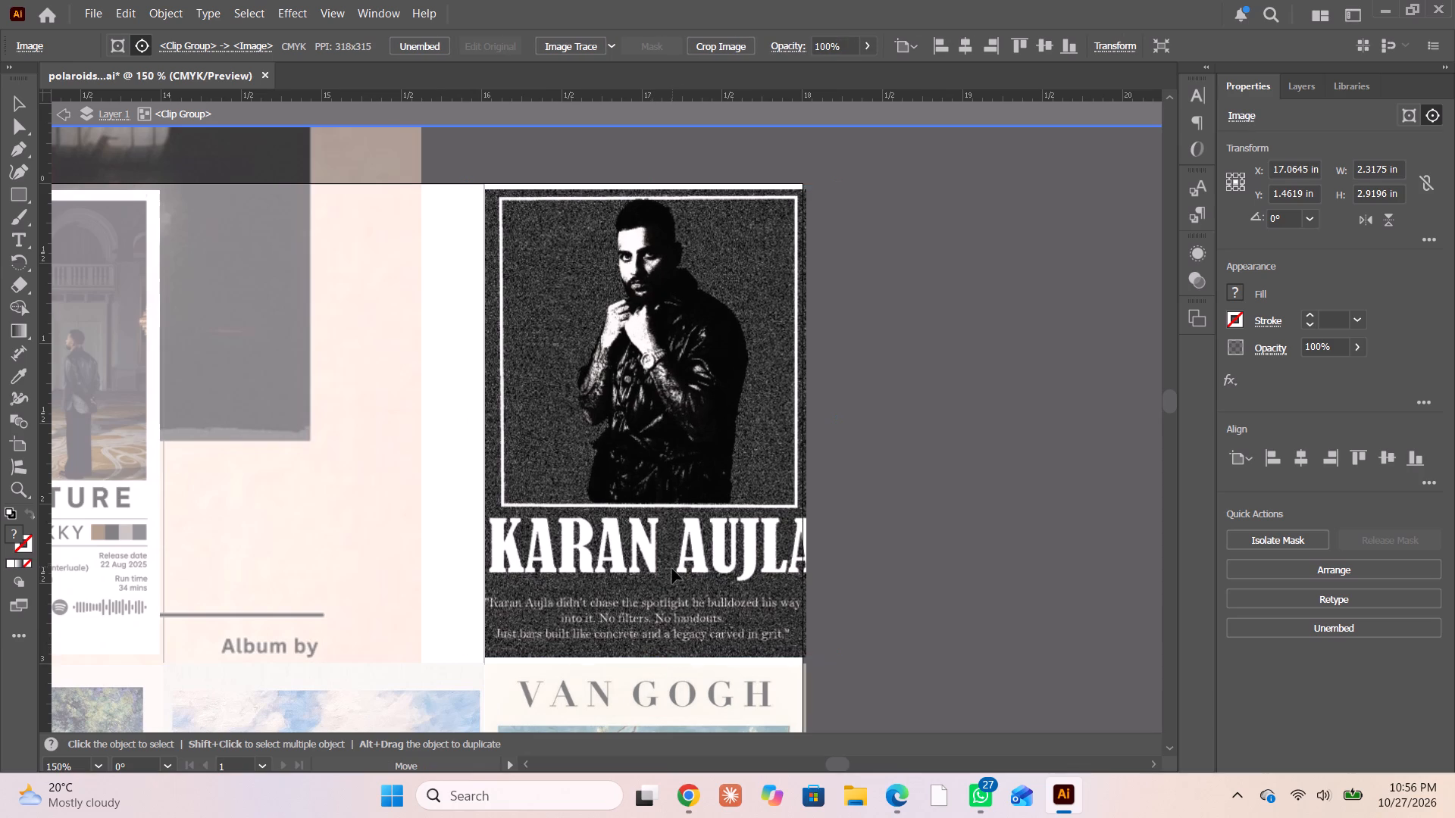
left_click_drag(672, 569, 669, 572)
left_click_drag(838, 194, 820, 200, "shift")
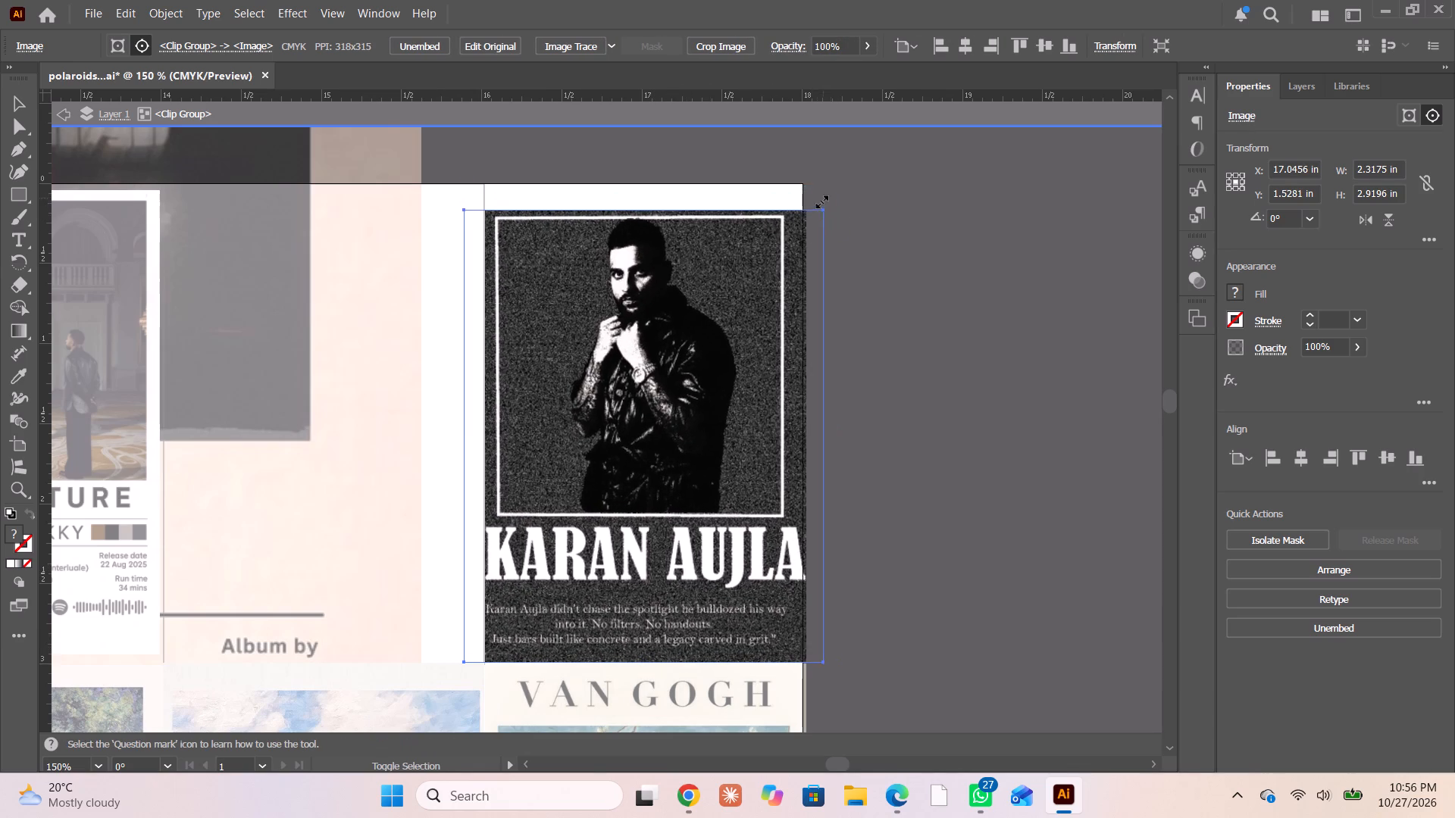
left_click_drag(820, 200, 803, 213, "shift")
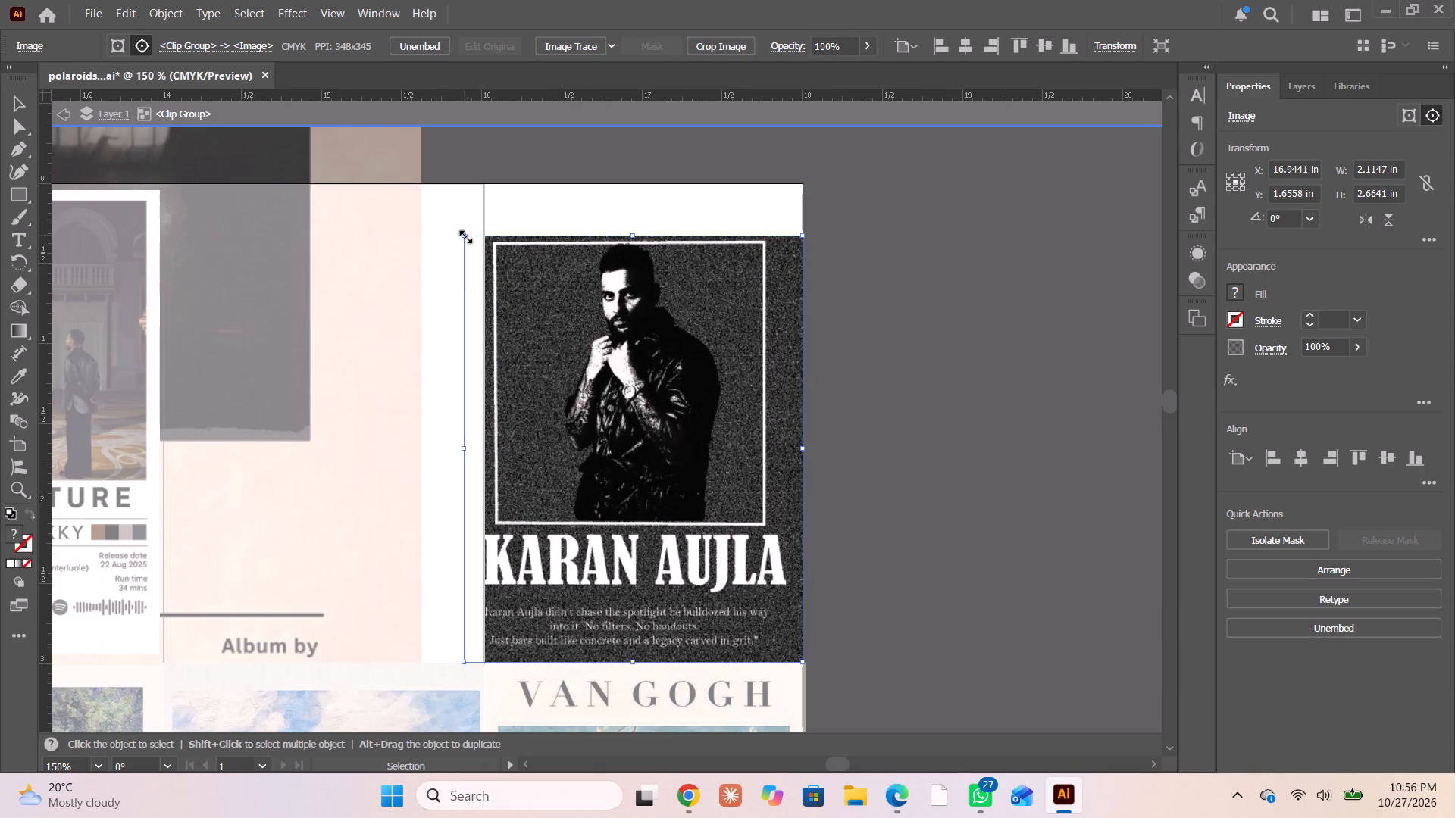
left_click_drag(464, 235, 482, 243)
left_click(984, 347)
scroll(383, 333, "down", 2, "alt")
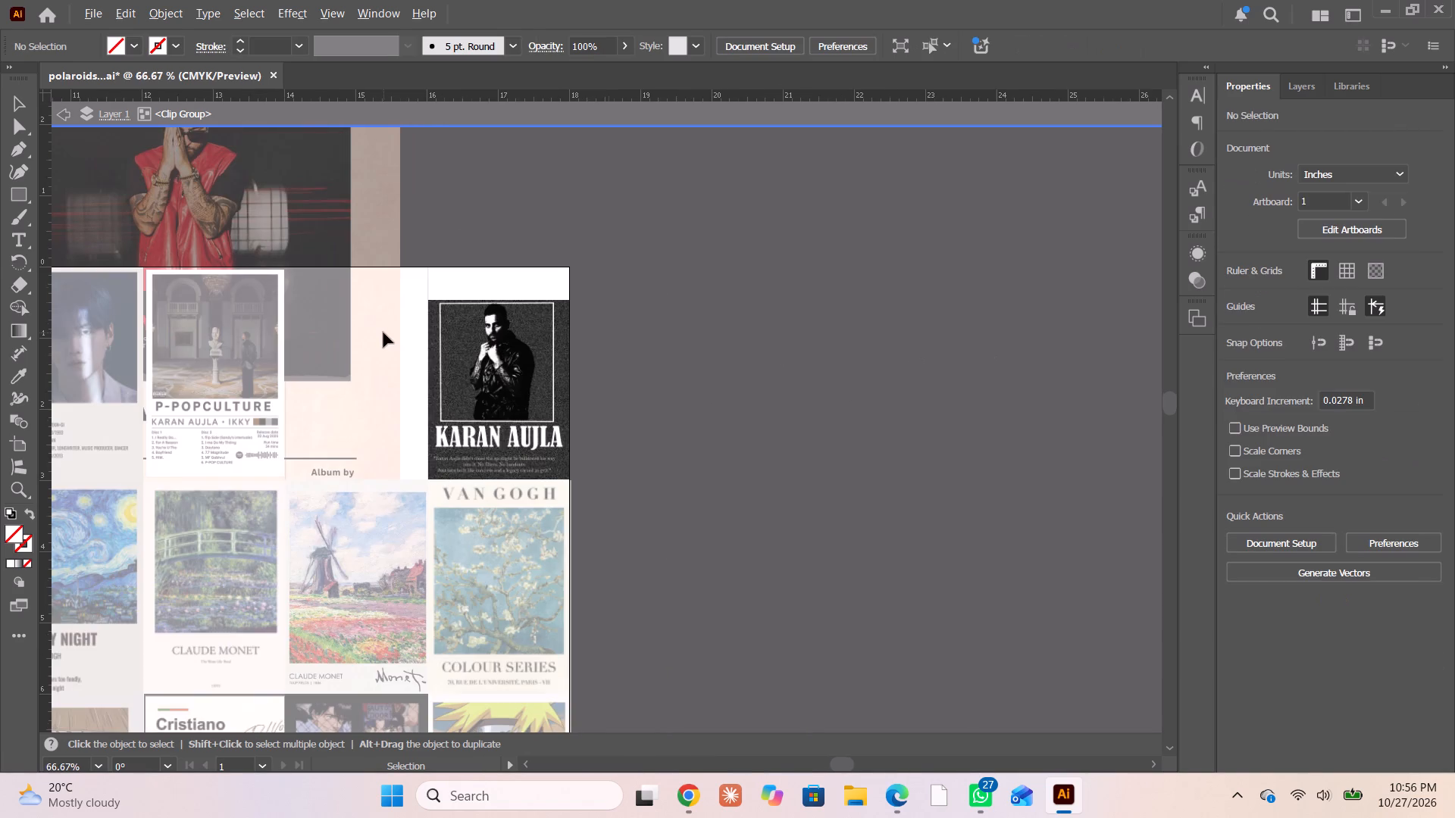
double_click(67, 118)
Make a clipping mask from the Way Ahead poster and the eighth top-row frame.
left_click_drag(413, 221, 374, 300)
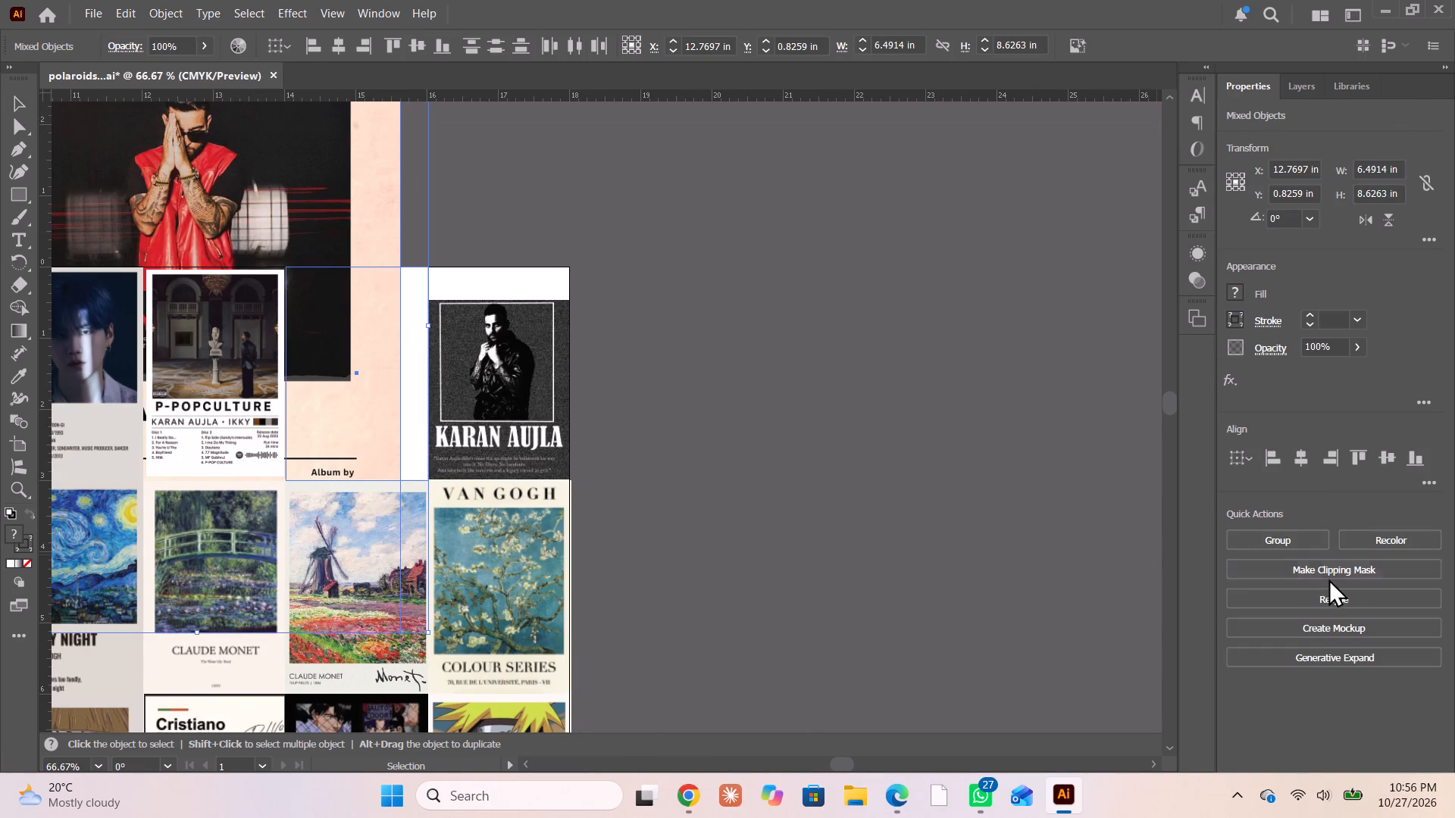
left_click(1331, 570)
Inside the clip group, shrink the Way Ahead poster to about 1.97 × 2.79 in and move it into the eighth frame.
scroll(936, 448, "right", 3)
triple_click(773, 402)
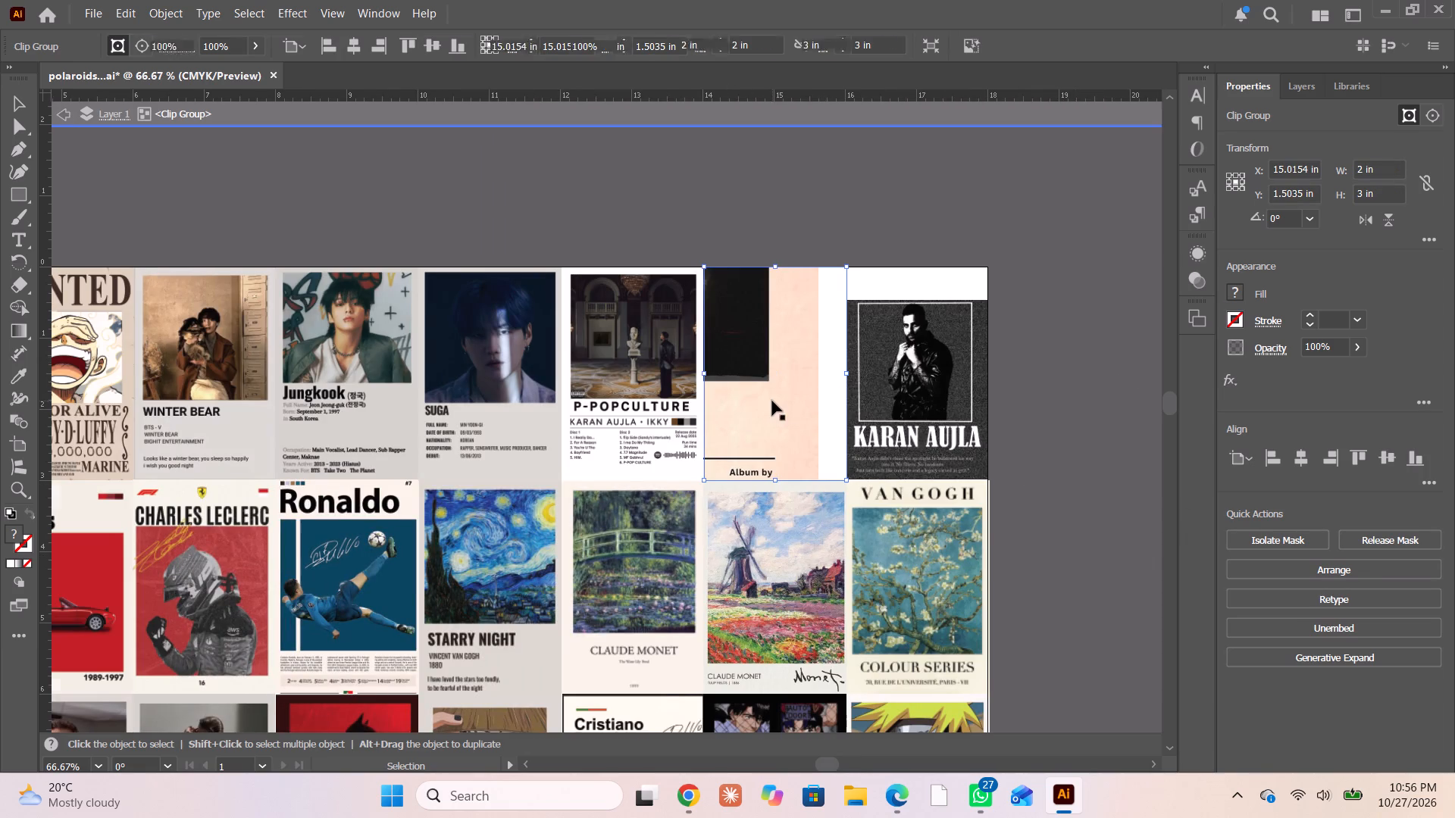
left_click_drag(746, 367, 831, 571)
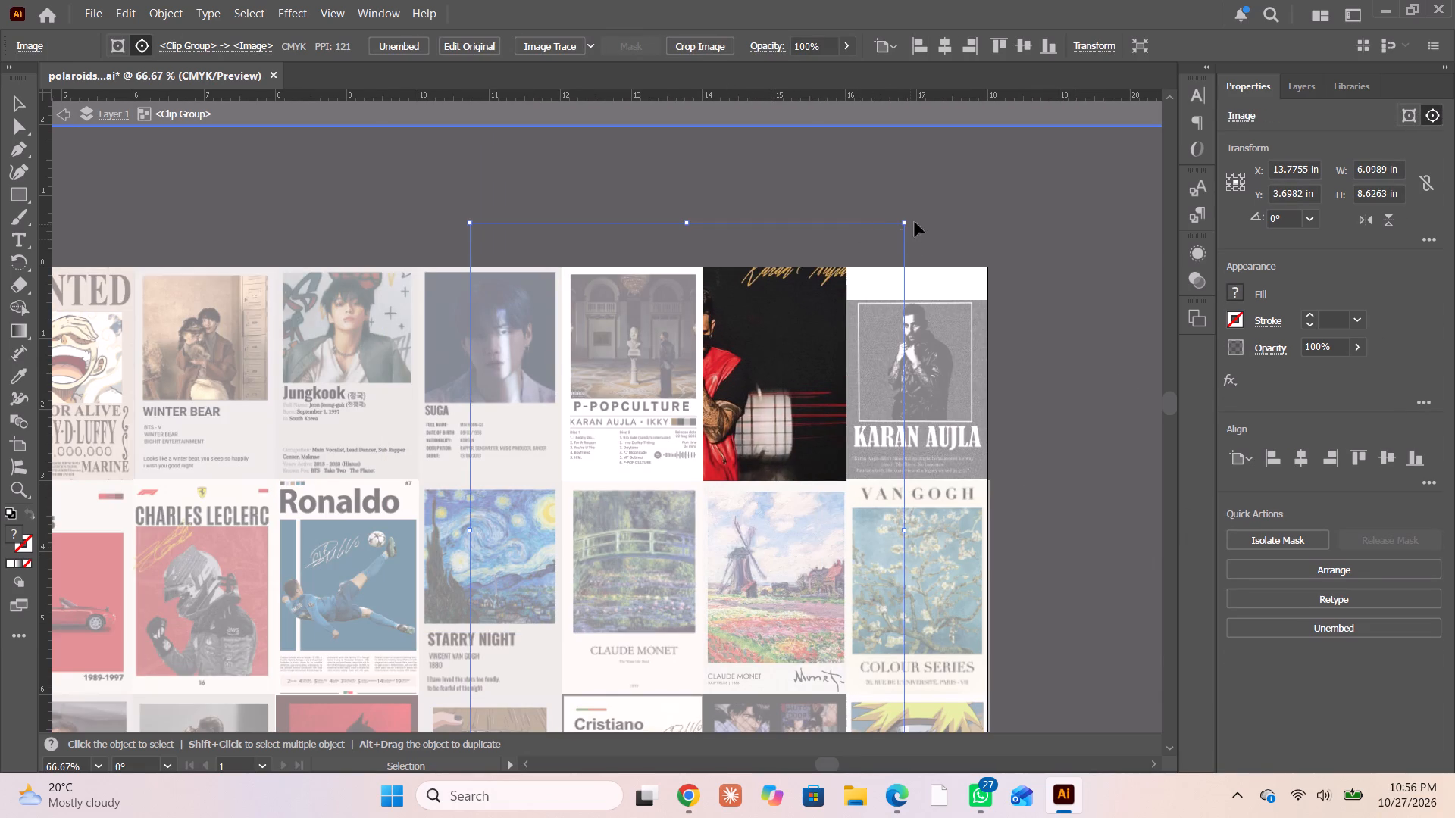
left_click_drag(903, 221, 747, 425)
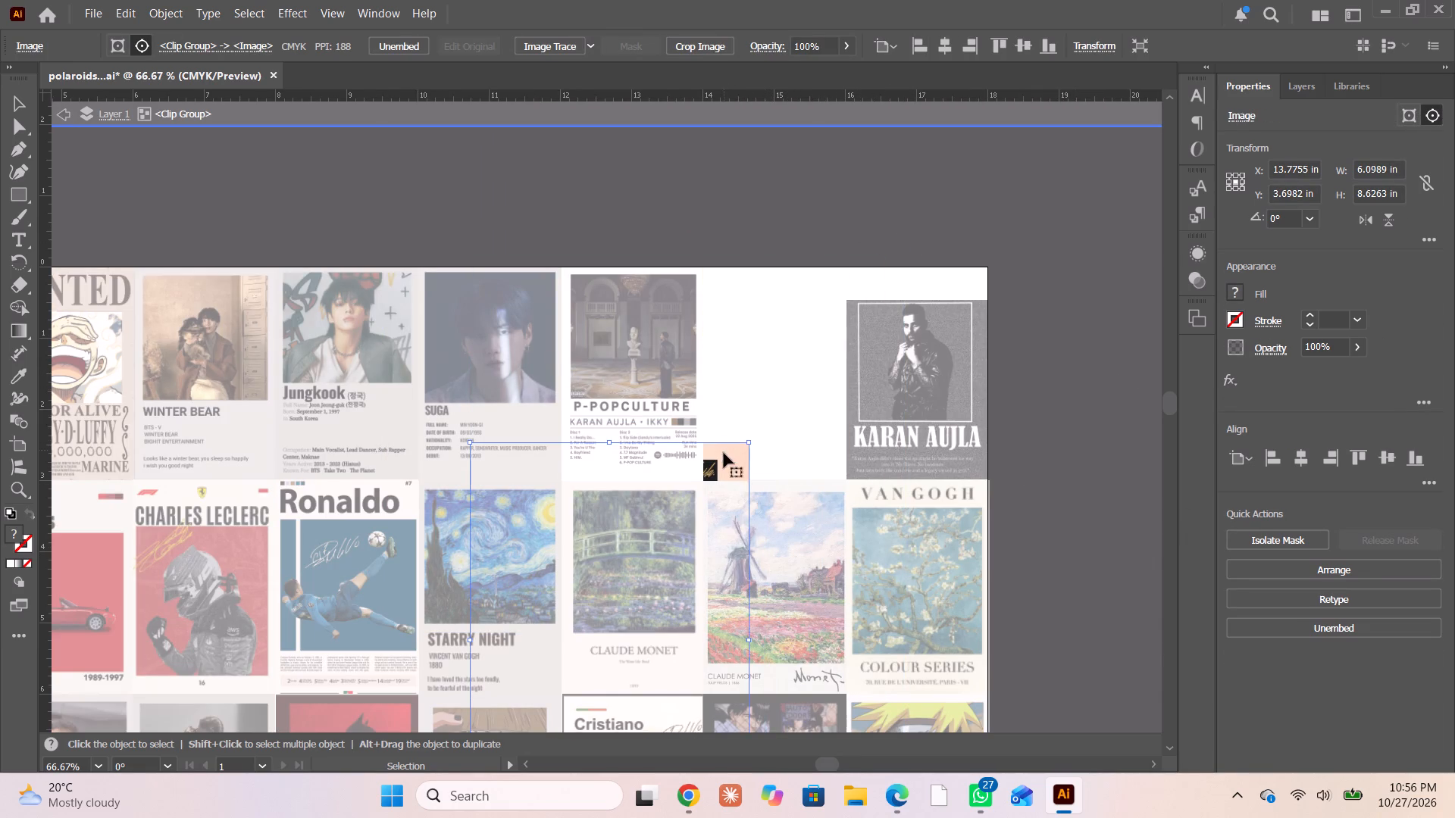
left_click_drag(724, 455, 888, 208)
left_click_drag(911, 198, 799, 392, "shift")
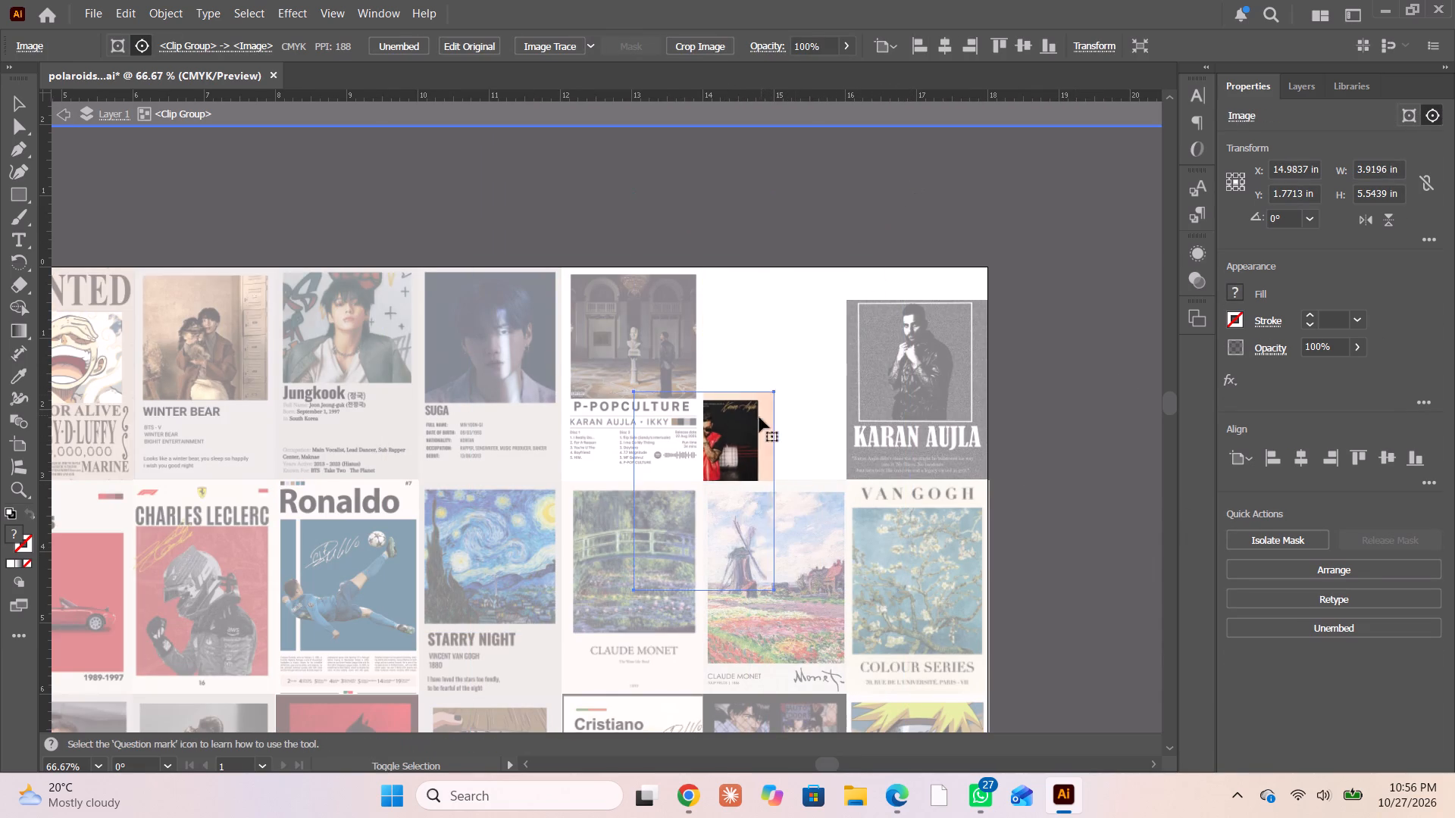
left_click_drag(749, 429, 817, 320)
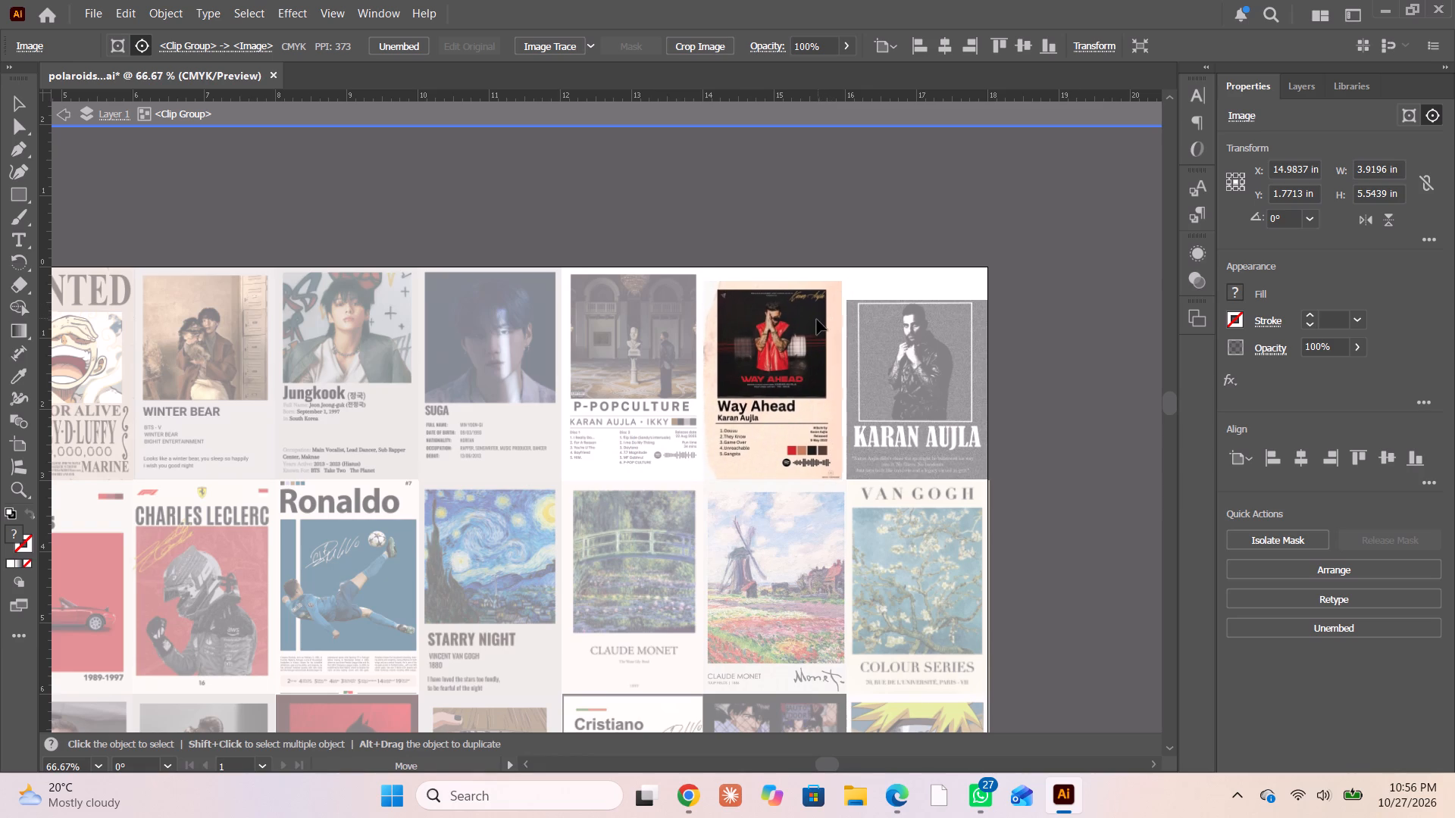
left_click_drag(817, 320, 815, 320)
Enlarge the Way Ahead poster to about 2.12 × 3 in, centre it in the eighth frame and exit the clip group.
left_click_drag(839, 281, 849, 267)
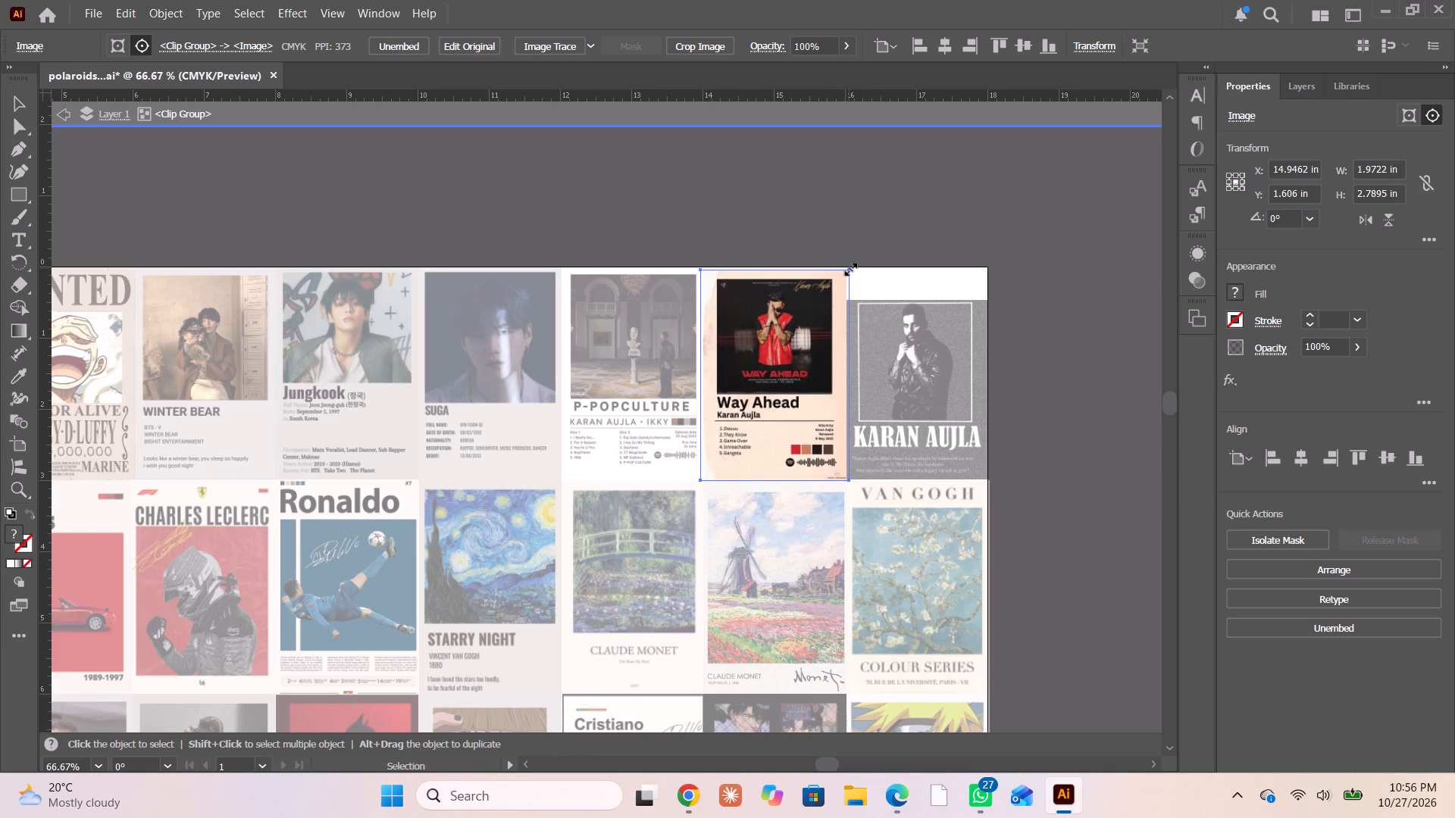
left_click_drag(849, 267, 851, 263)
scroll(857, 282, "down", 1)
scroll(809, 294, "up", 1, "alt")
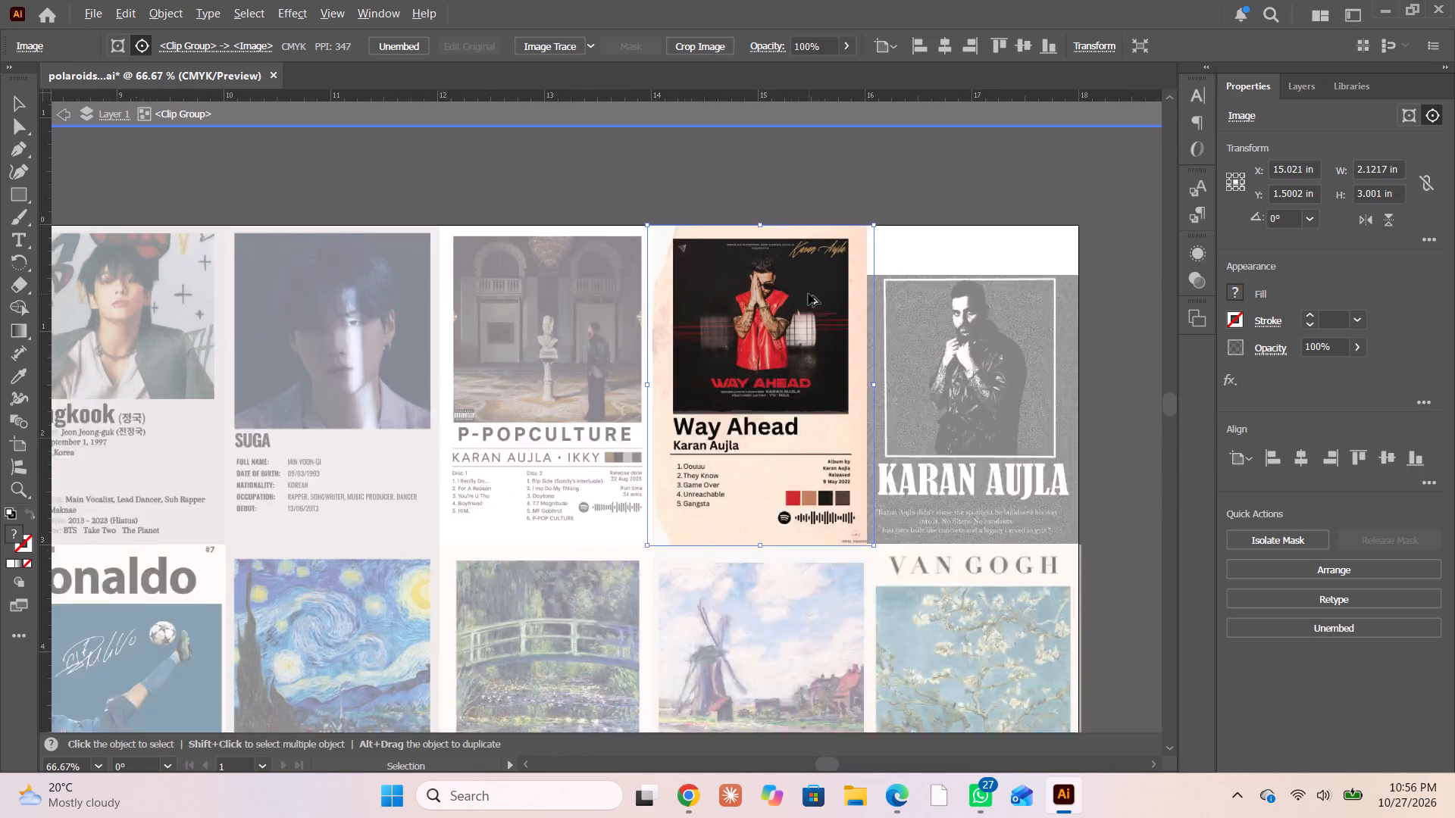
scroll(809, 294, "up", 1, "alt")
left_click(766, 353)
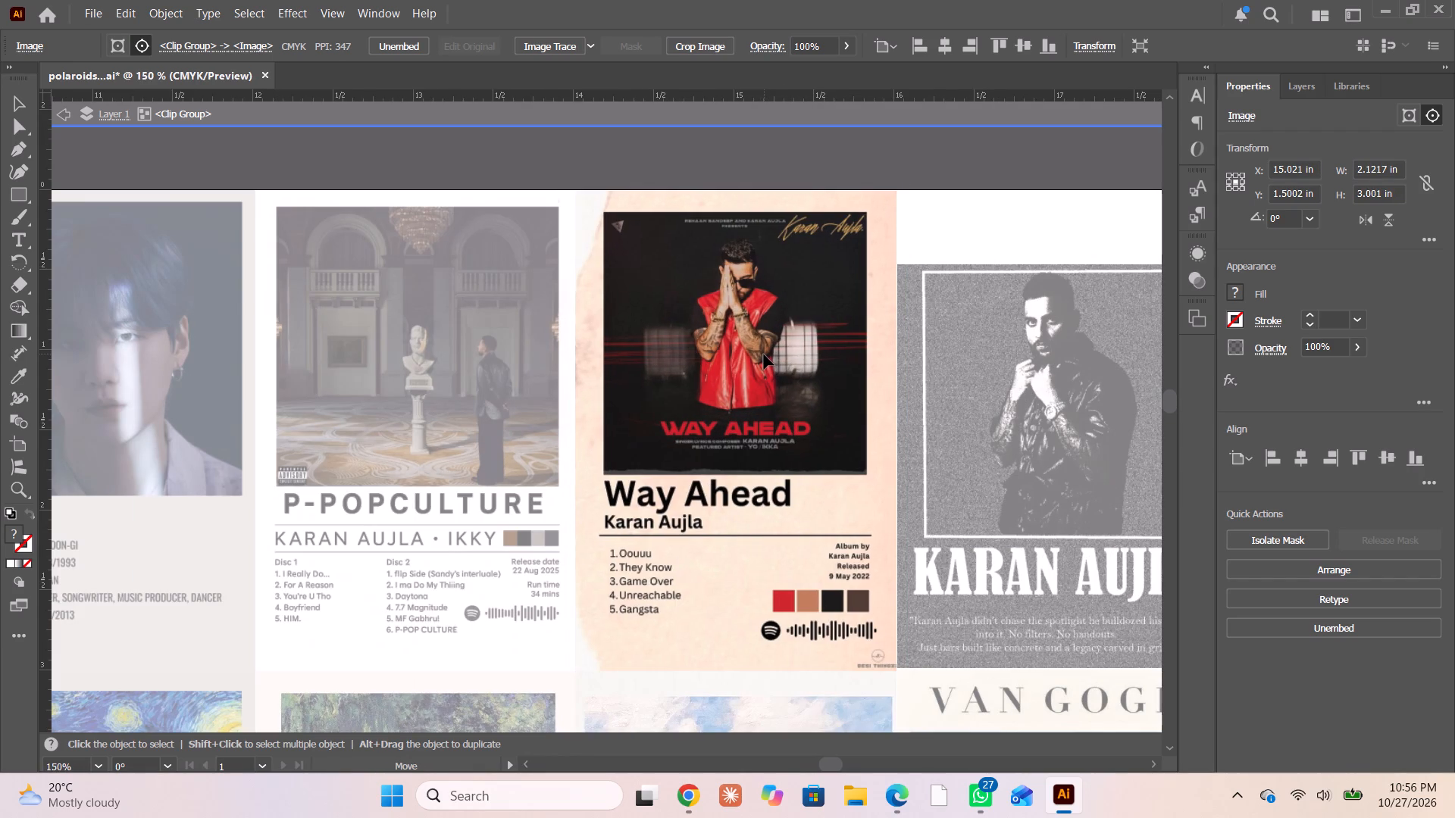
scroll(737, 351, "down", 2, "alt")
double_click(71, 114)
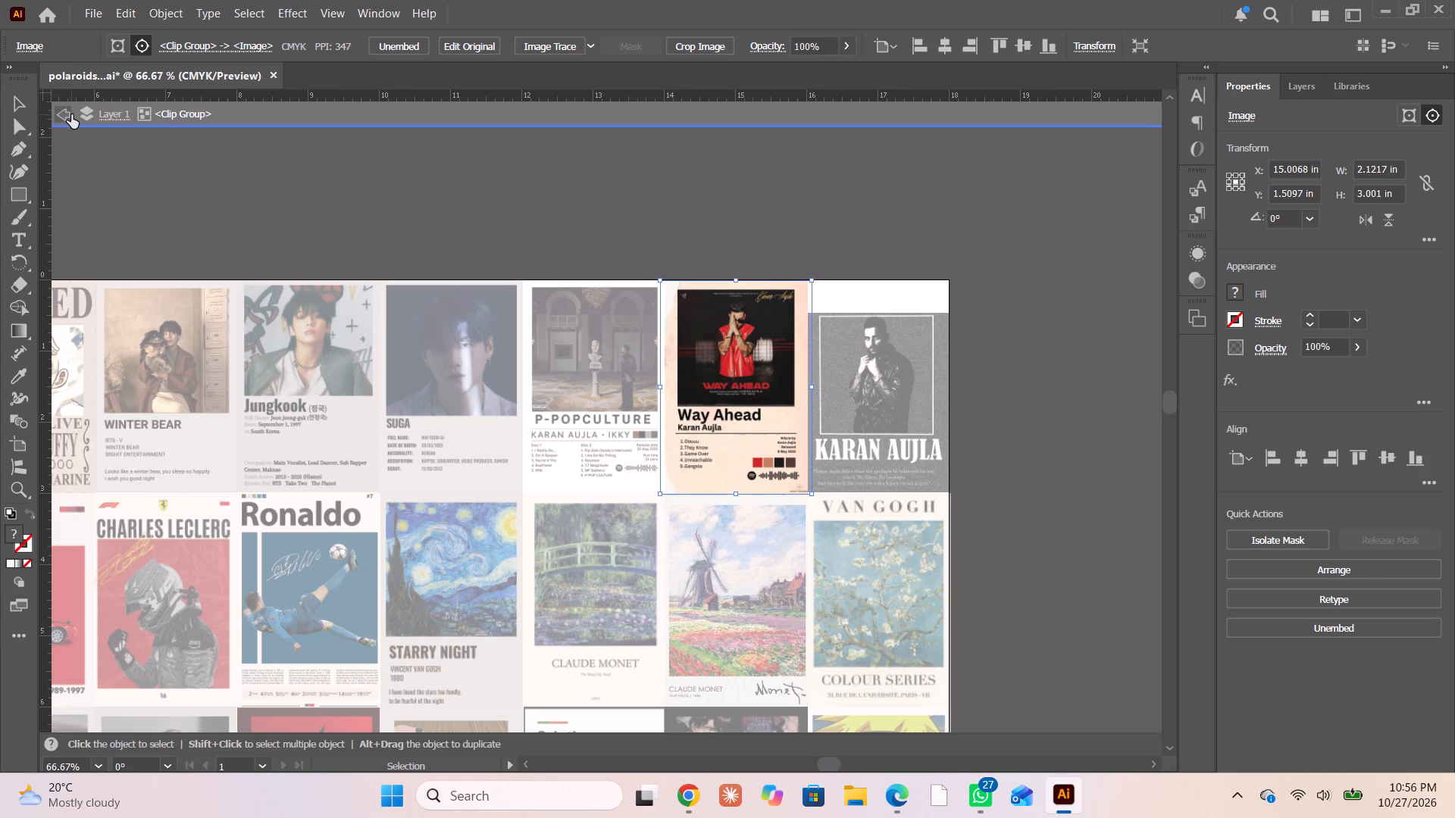
Switch to Chrome, look through the pins related to the black-and-white poster and return to those related to Way Ahead.
left_click(693, 786)
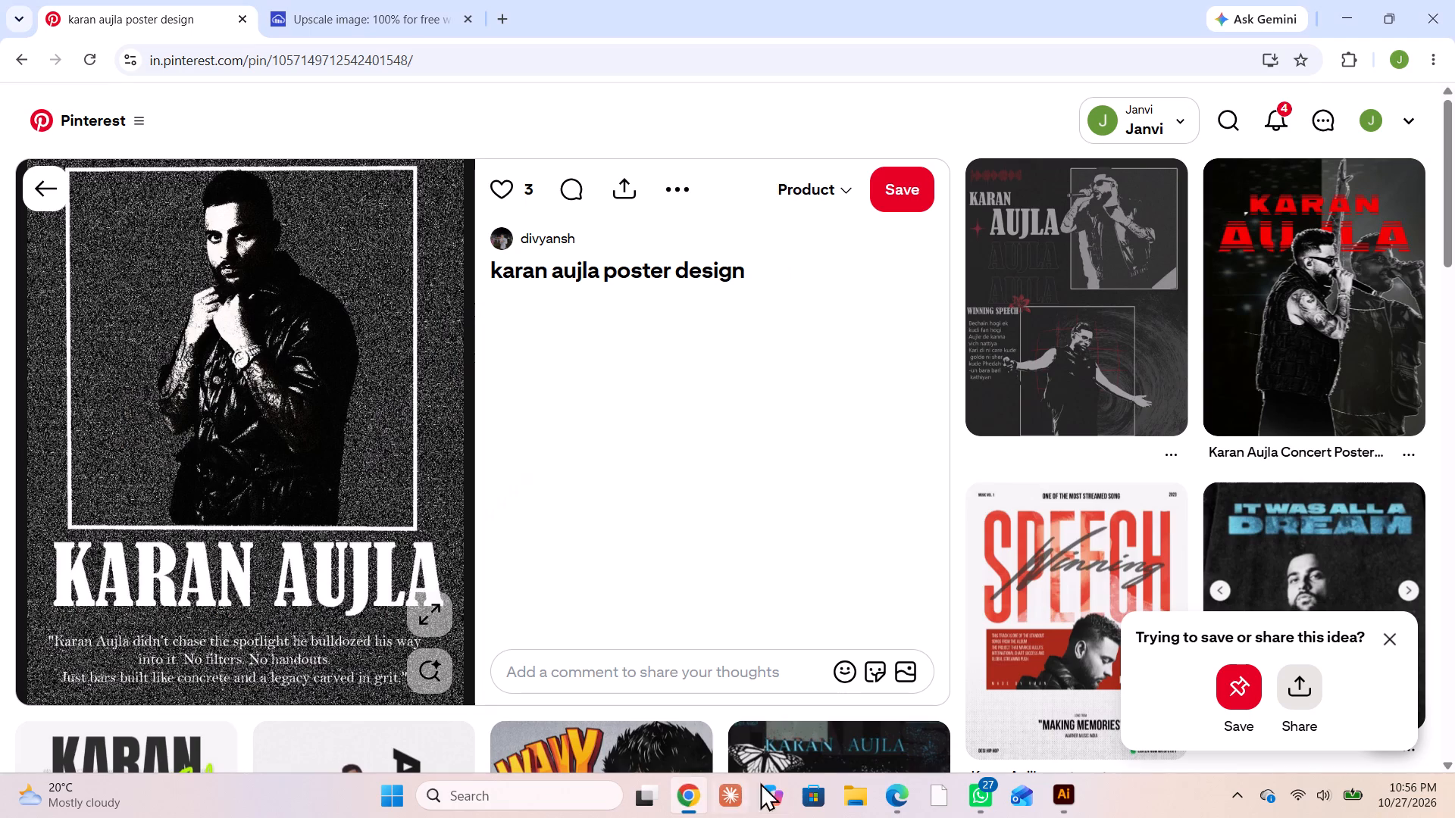
scroll(997, 457, "down", 6)
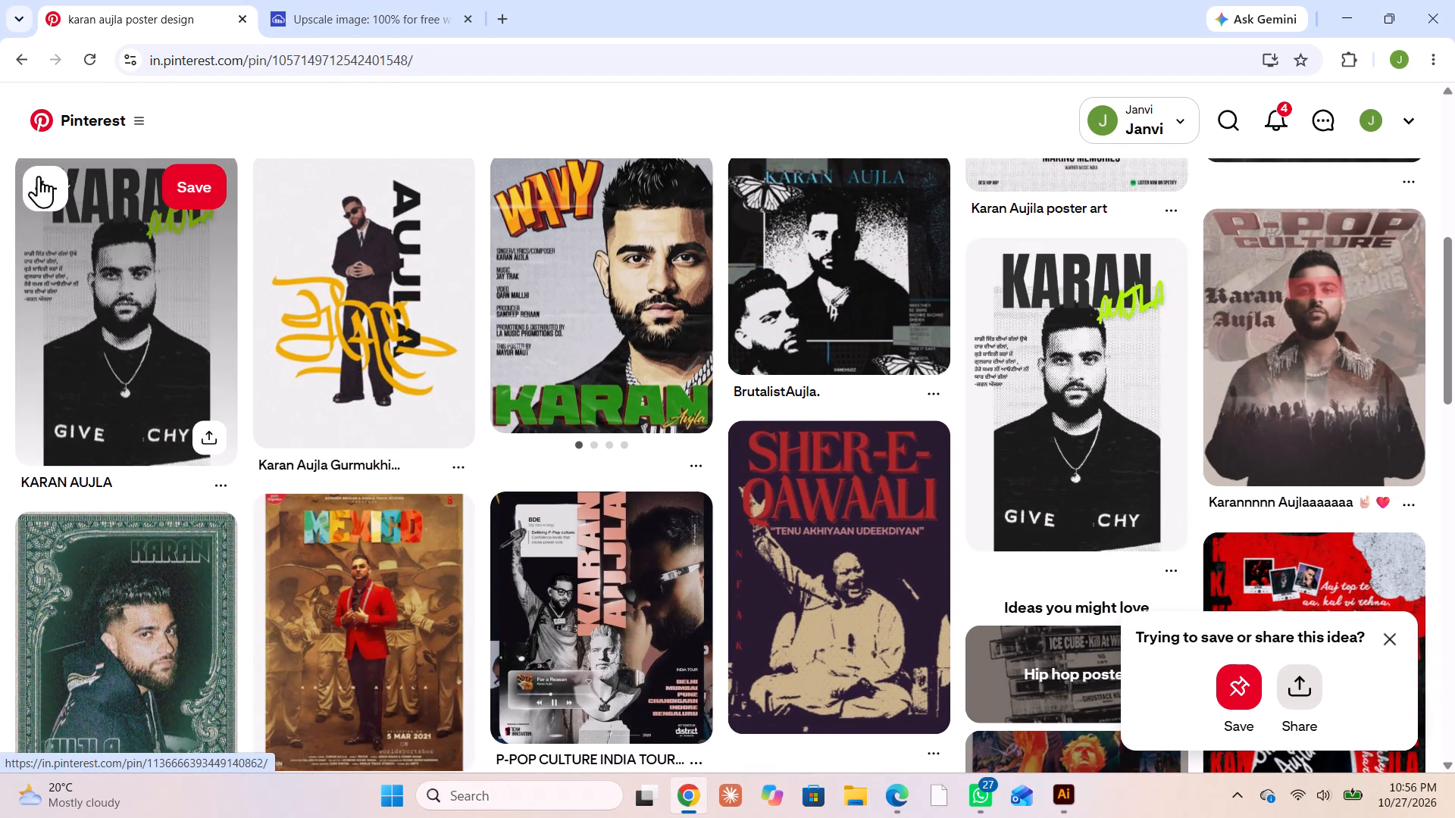
left_click(38, 181)
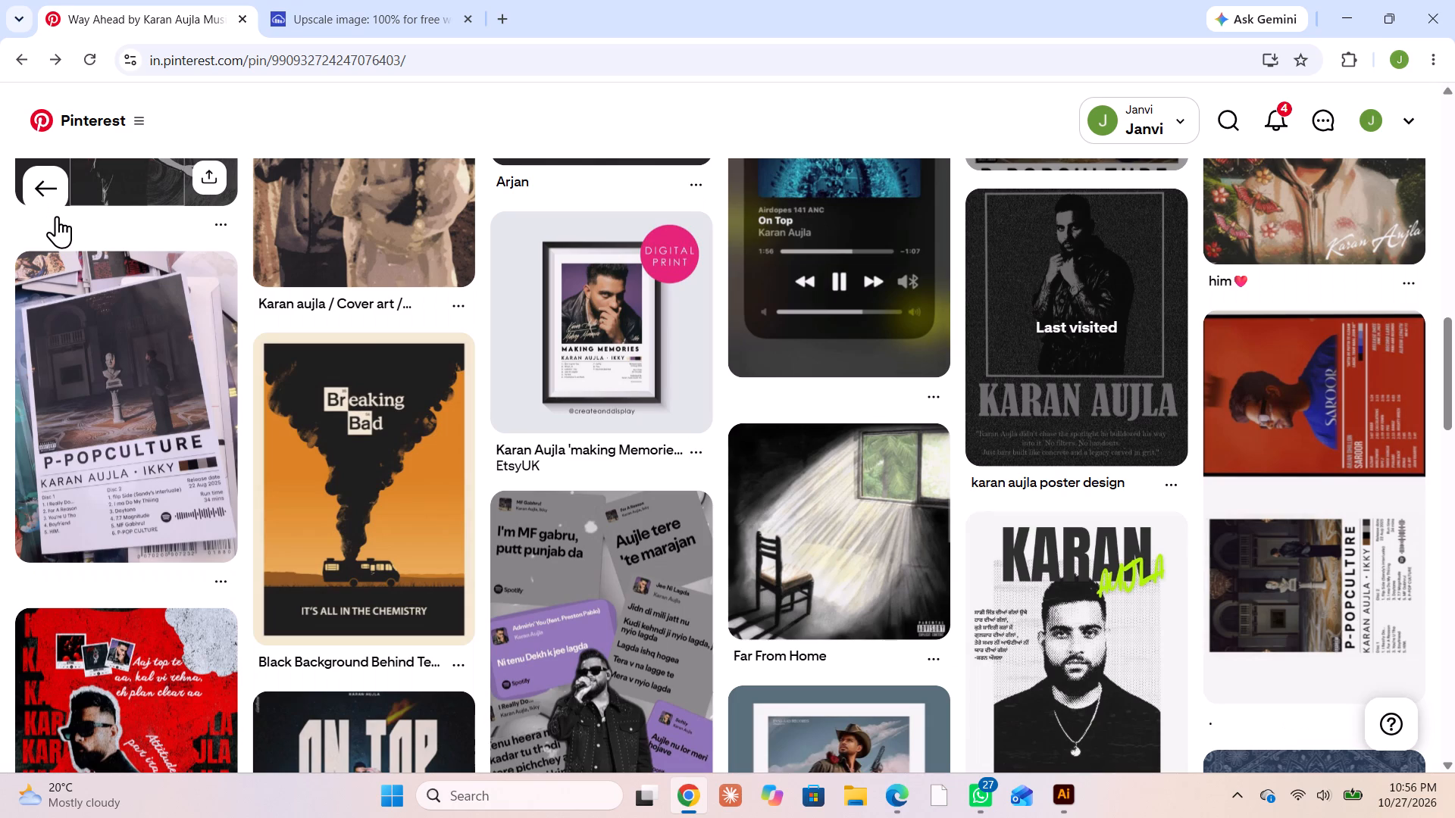
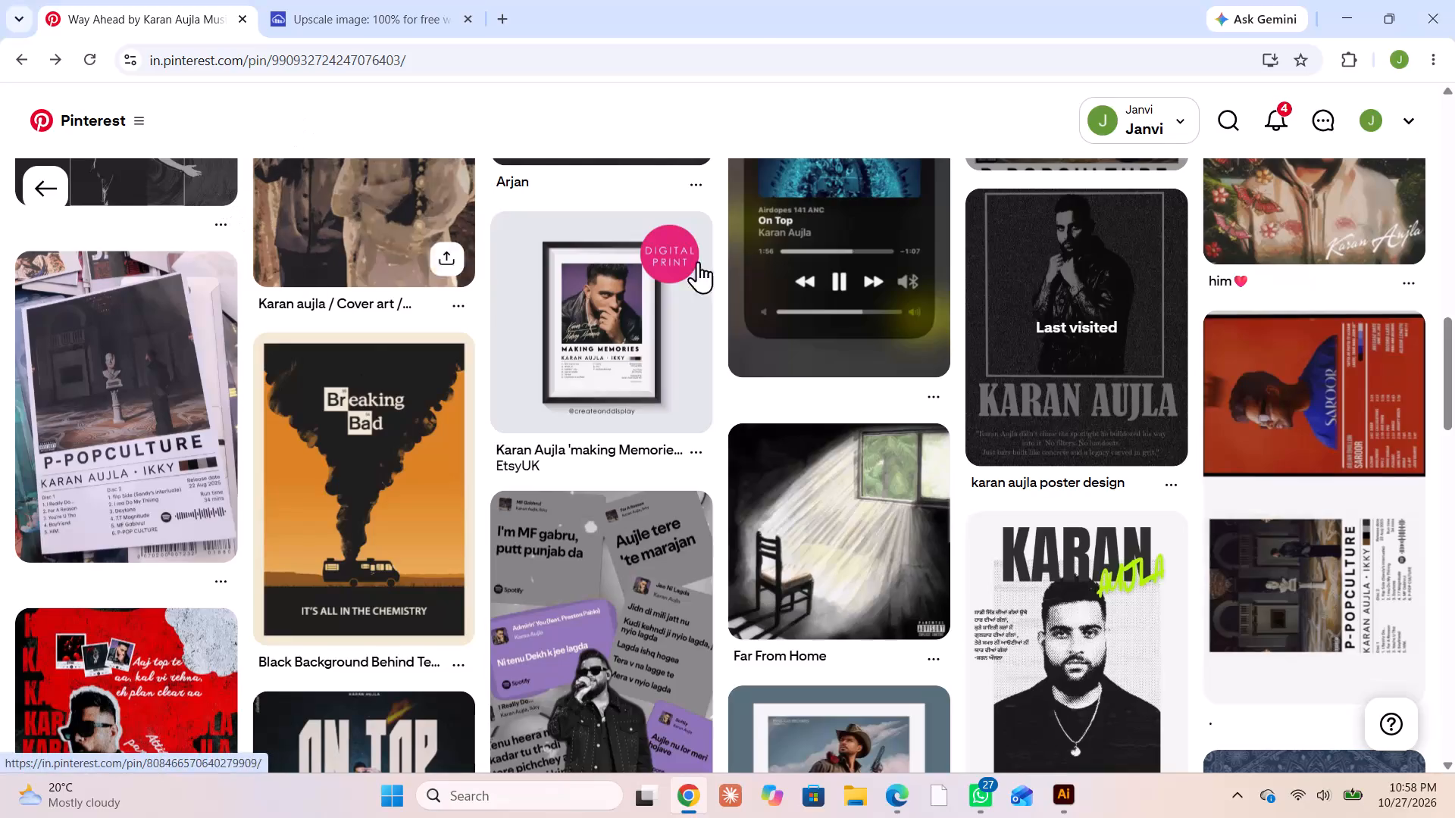
Open the Winning Speech poster among the pins related to Way Ahead and copy its image.
scroll(772, 587, "down", 1)
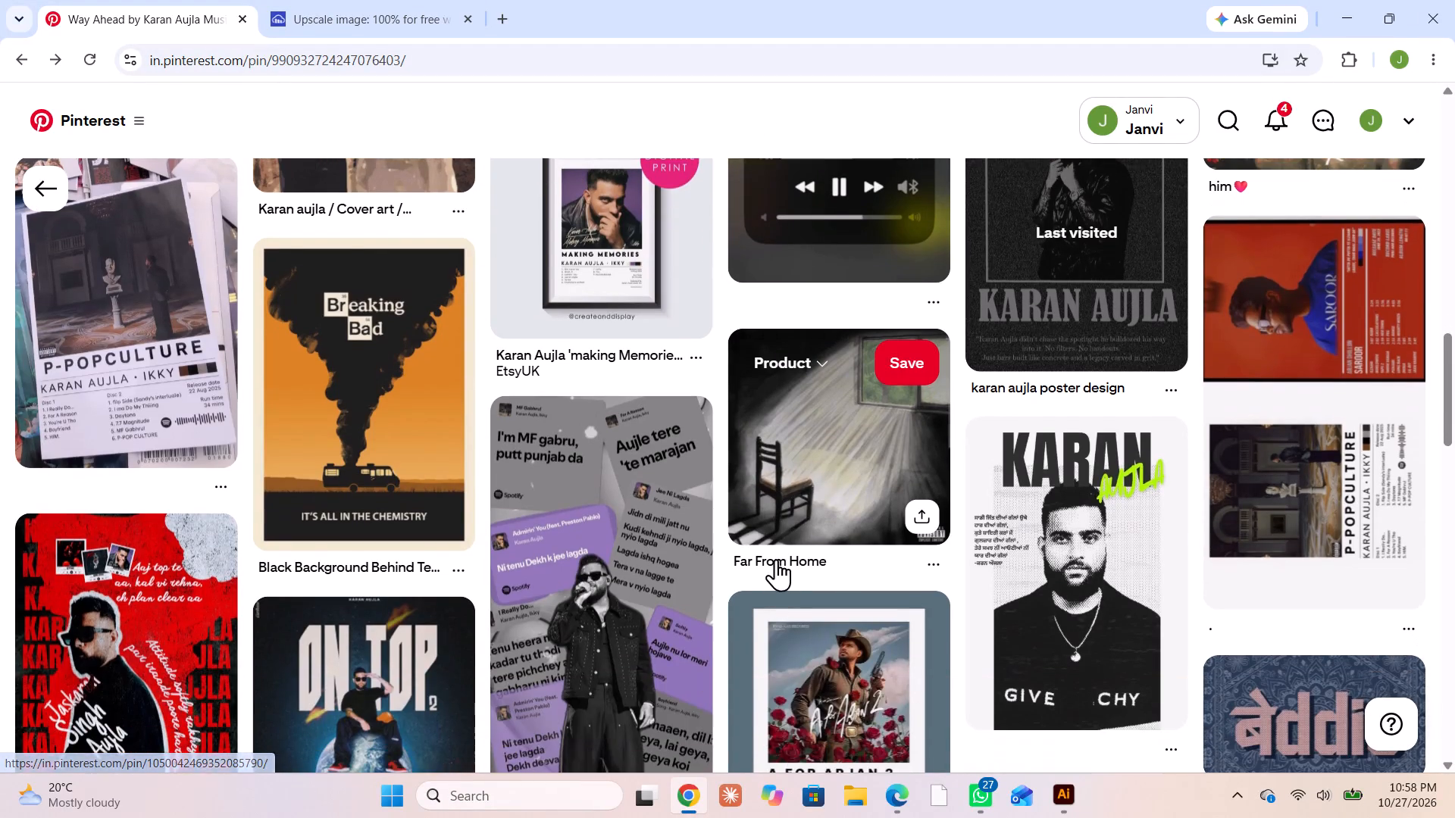
scroll(776, 559, "up", 6)
scroll(776, 542, "down", 1)
scroll(776, 542, "up", 3)
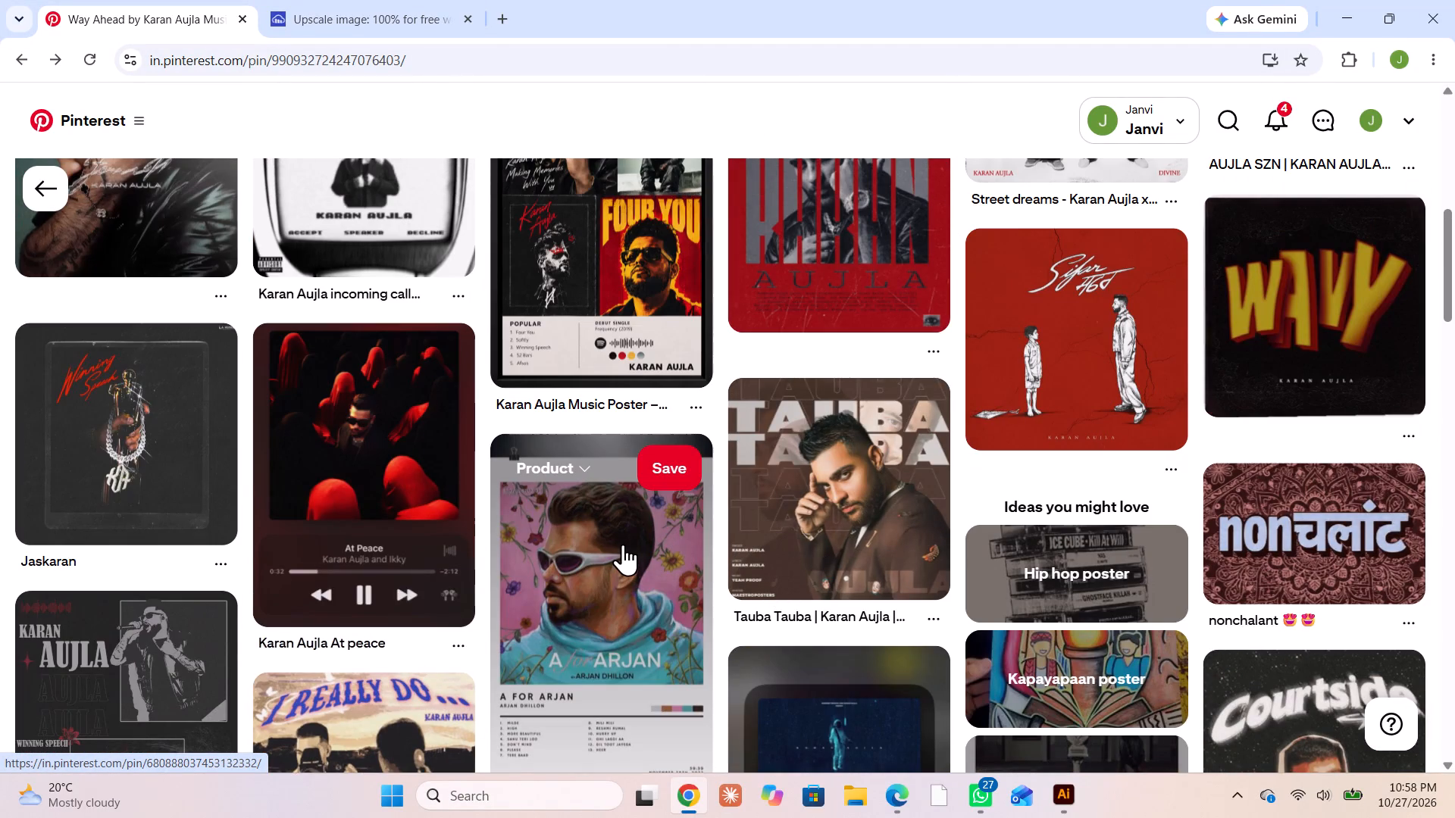
scroll(589, 538, "up", 3)
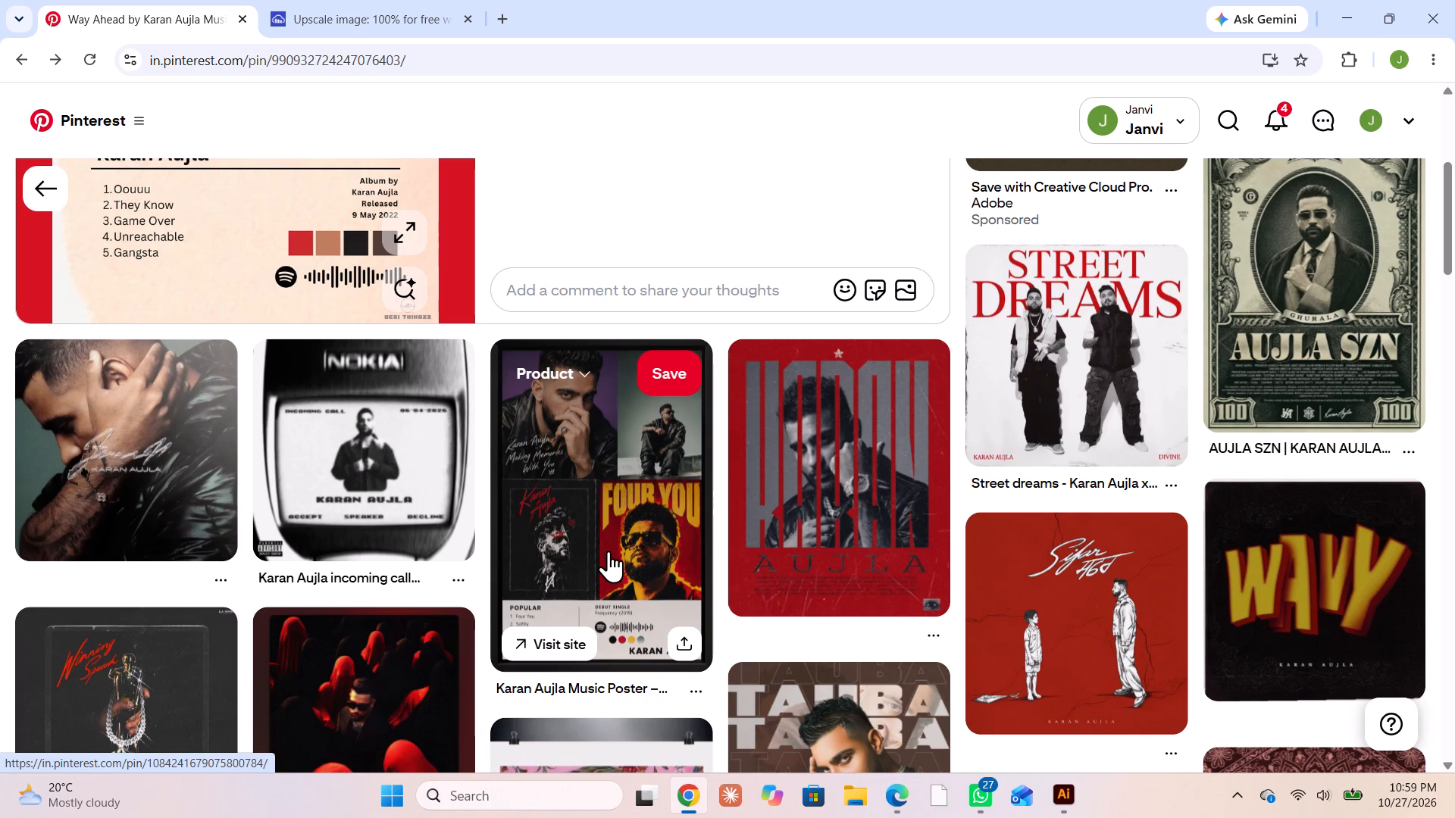
scroll(716, 467, "up", 1)
scroll(718, 467, "down", 1)
scroll(719, 468, "up", 4)
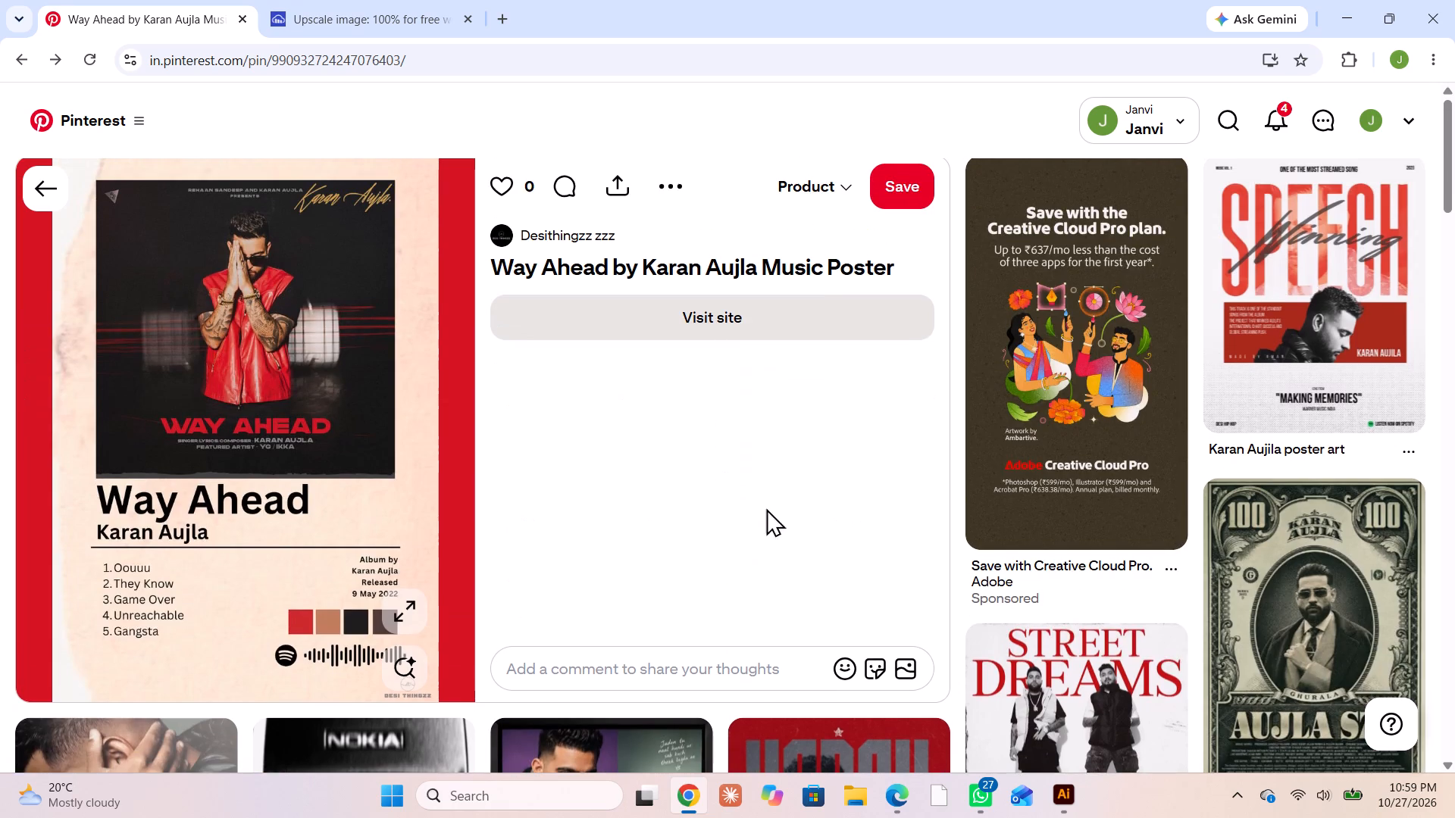
left_click(1269, 326)
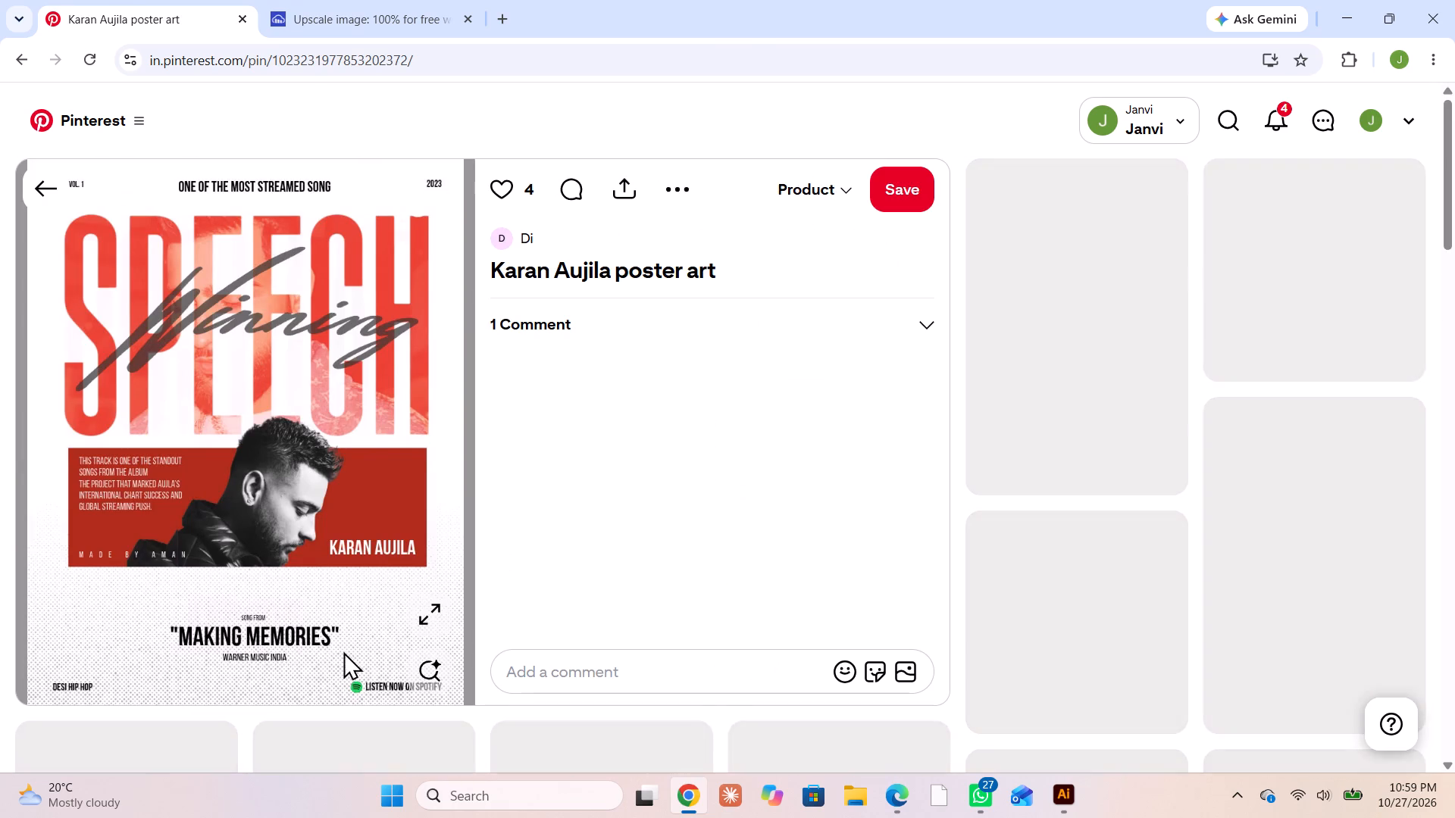
scroll(234, 587, "down", 1)
right_click(208, 401)
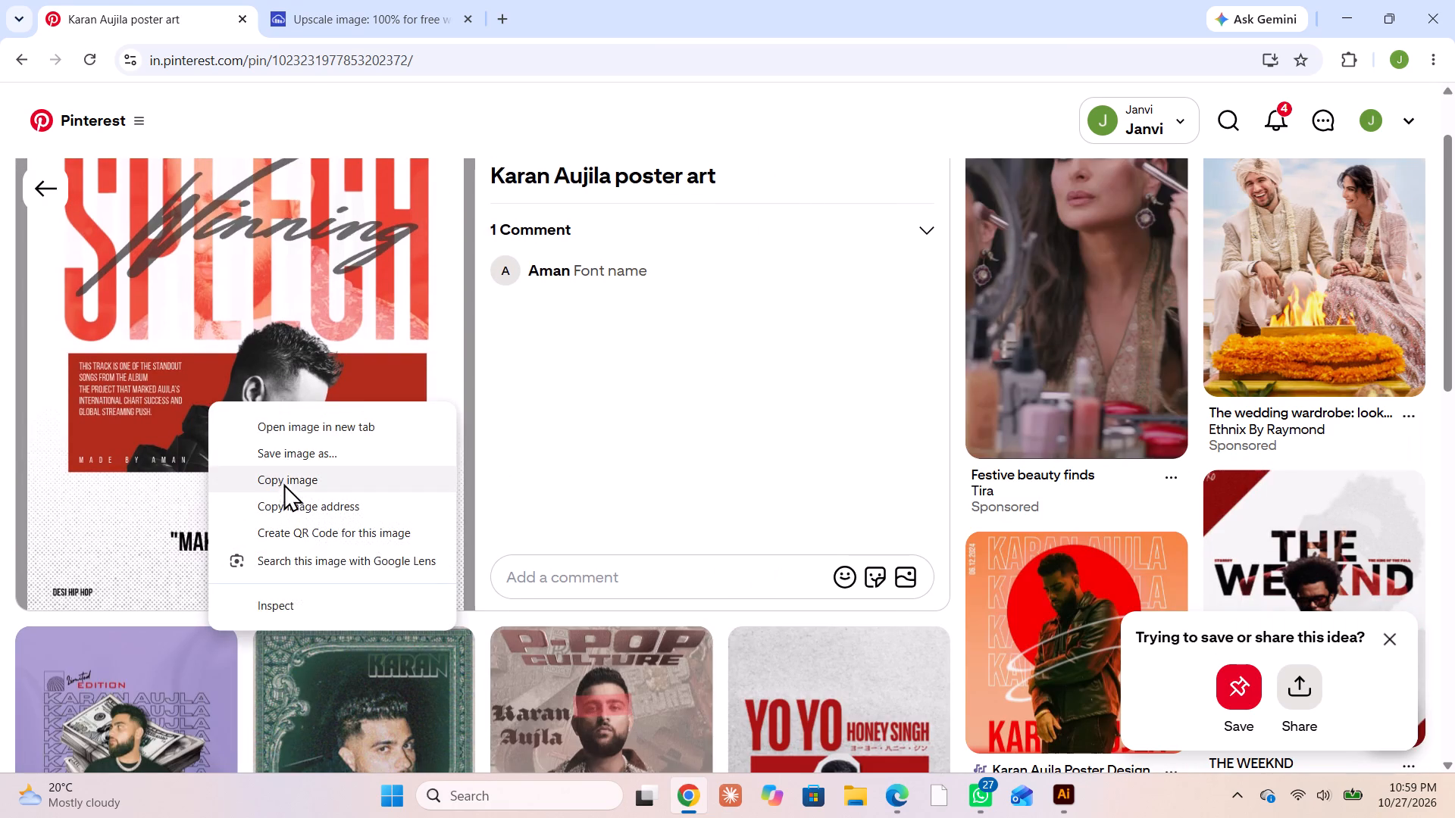
left_click(285, 476)
Switch to Illustrator, paste the Winning Speech poster, shrink it to about 3.36 × 4.2 in and place it over the sheet's upper-right corner.
left_click(1059, 798)
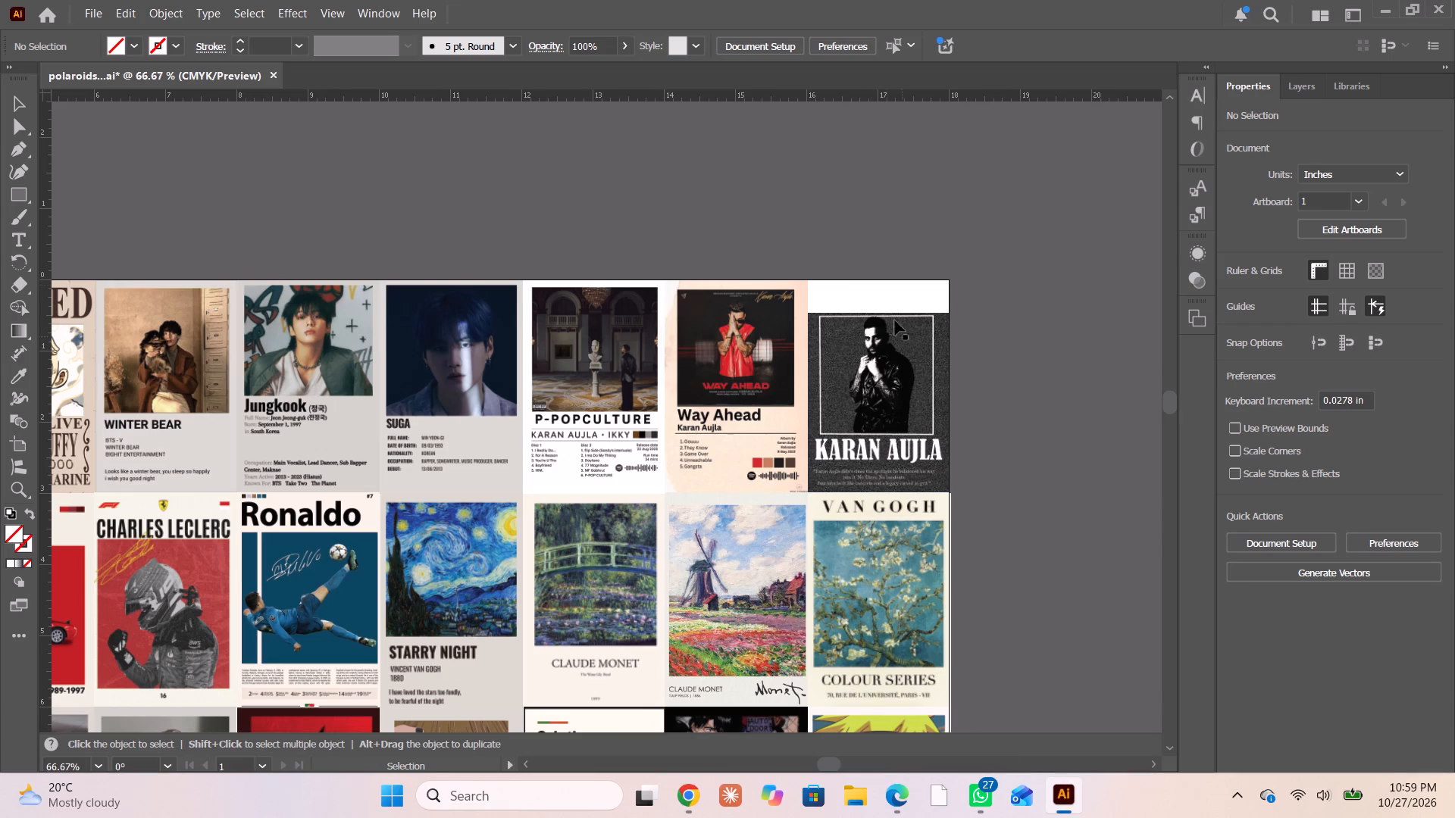
left_click(827, 226)
key("ctrl+v")
left_click_drag(761, 296, 814, 448)
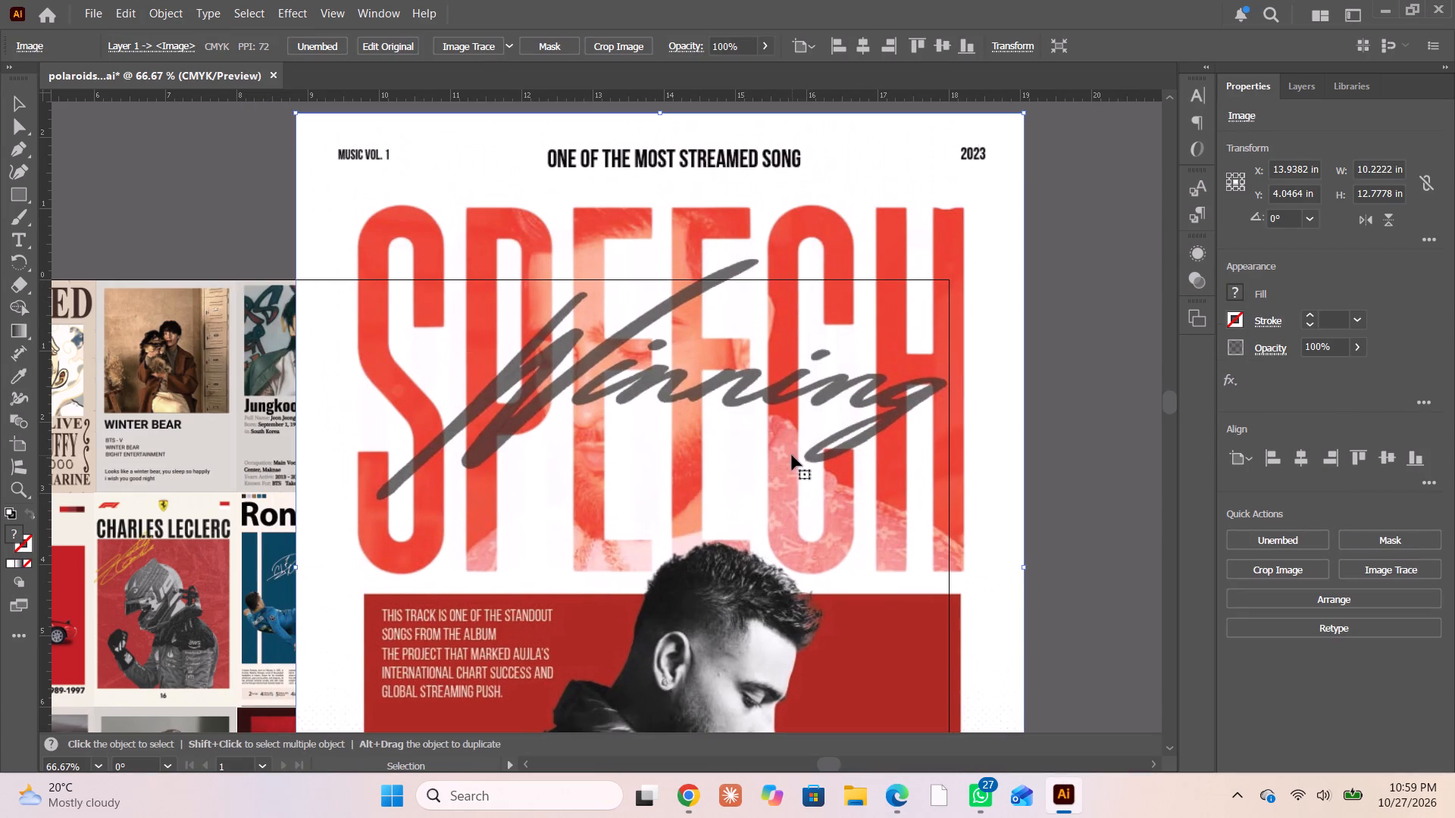
scroll(781, 393, "down", 1, "alt")
left_click_drag(965, 182, 723, 509)
left_click_drag(644, 590, 734, 429)
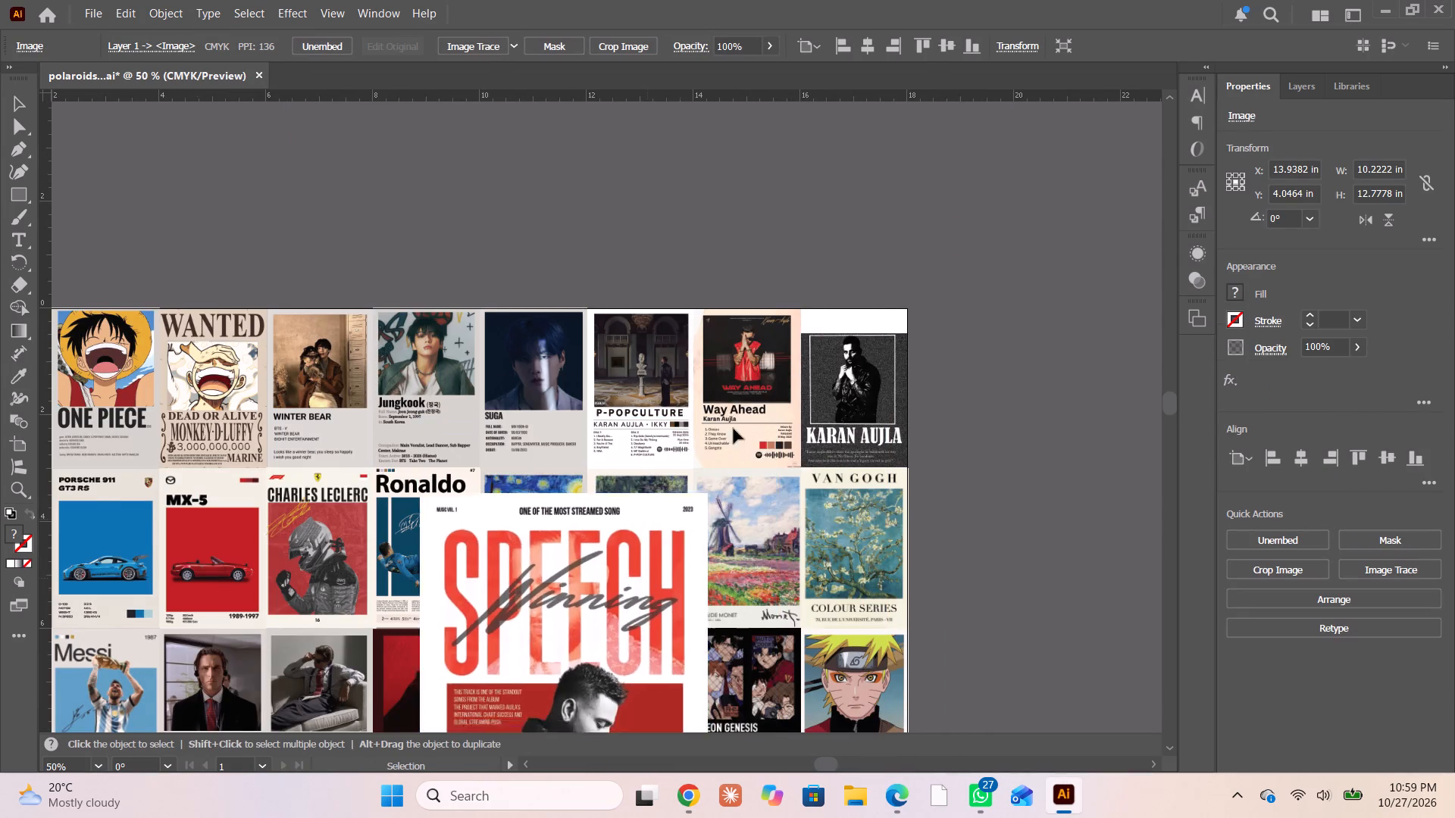
left_click_drag(734, 429, 825, 320)
left_click_drag(884, 234, 805, 371)
left_click_drag(737, 445, 843, 345)
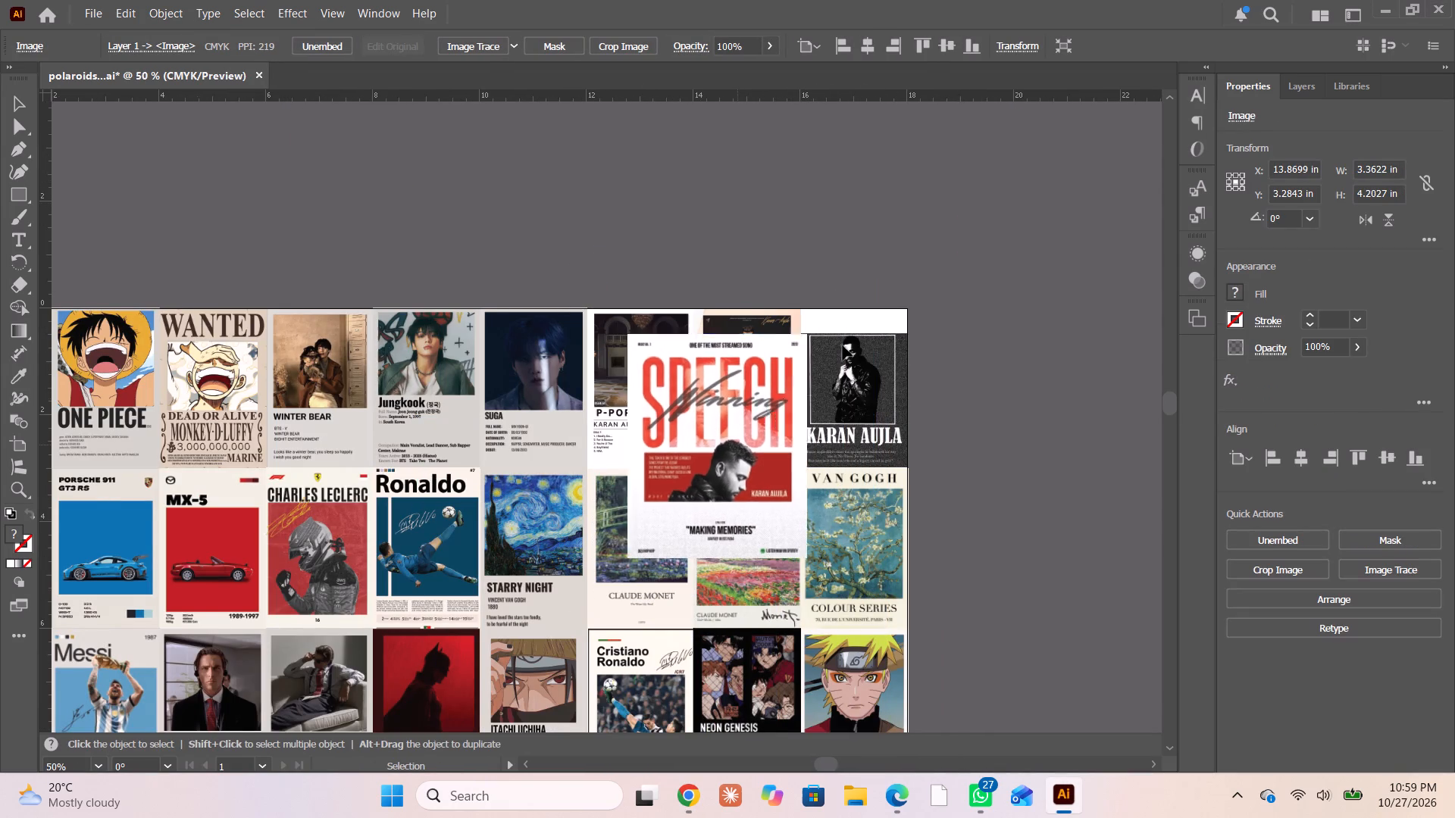
left_click_drag(843, 345, 1061, 214)
scroll(1004, 259, "up", 2, "alt")
left_click_drag(932, 328, 870, 384)
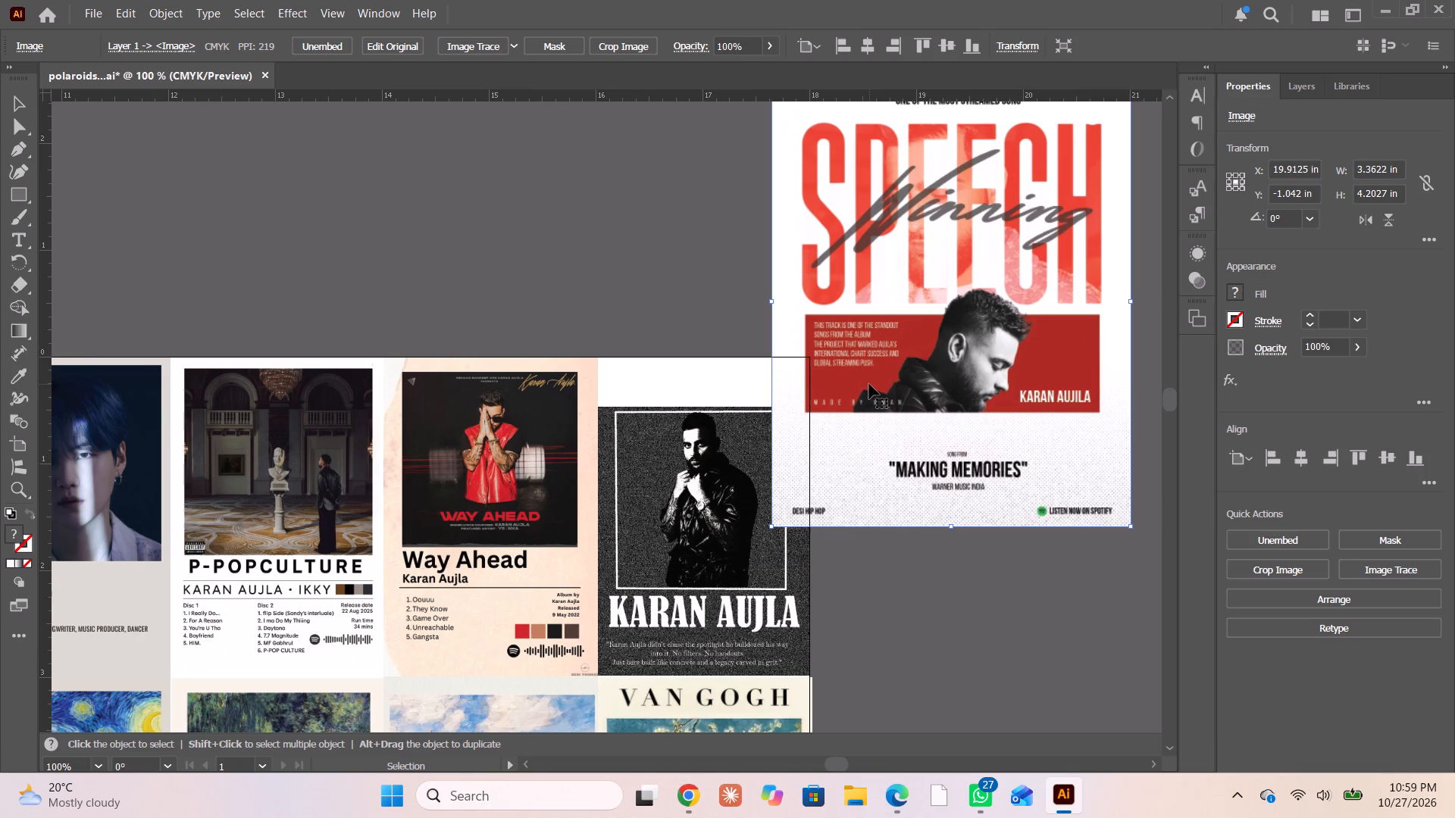
Release the ninth top-row frame's clipping mask and delete the black-and-white Karan Aujla poster from it.
left_click(726, 585)
left_click(1353, 538)
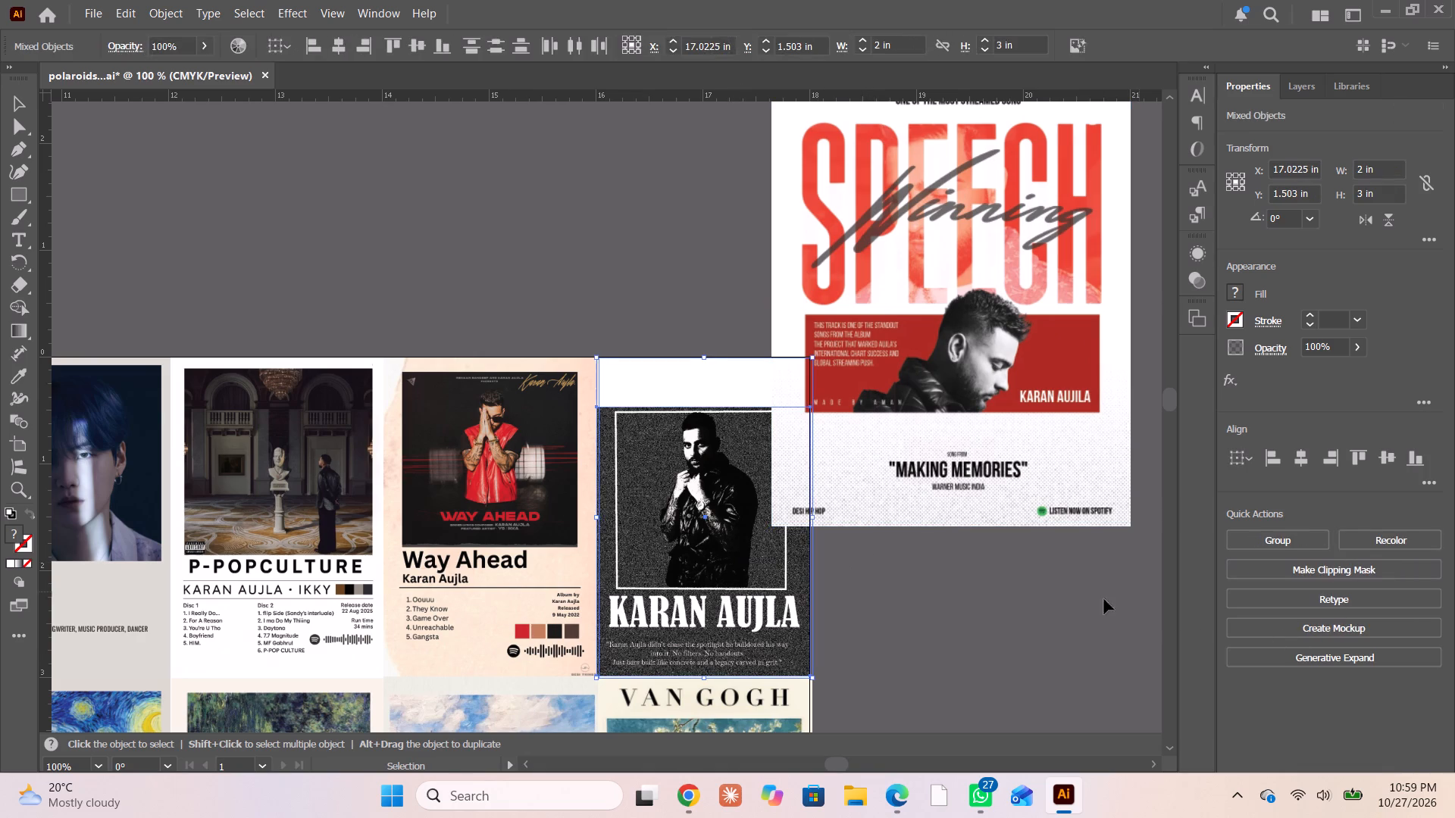
left_click(1051, 607)
left_click(774, 596)
key("Delete")
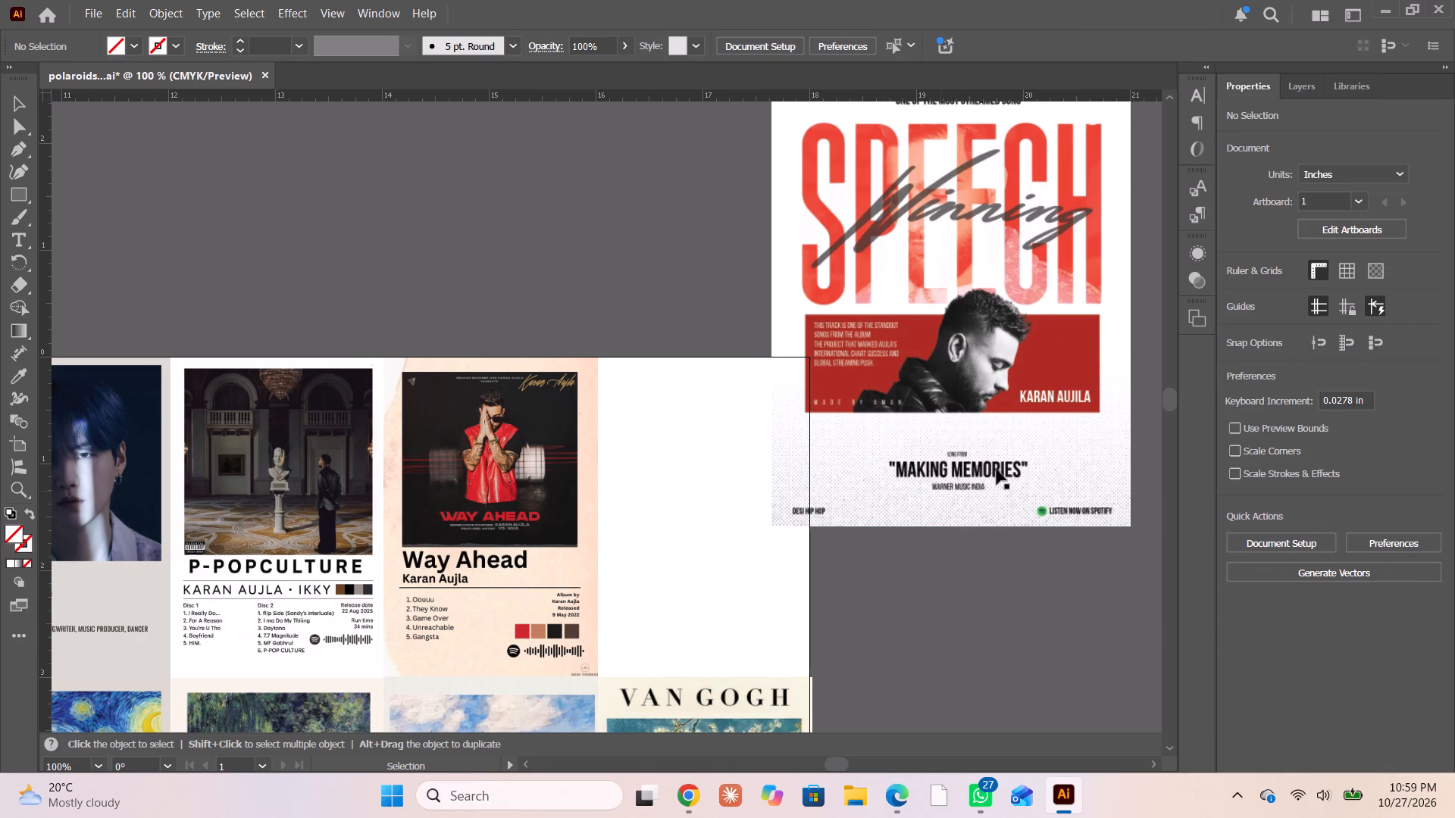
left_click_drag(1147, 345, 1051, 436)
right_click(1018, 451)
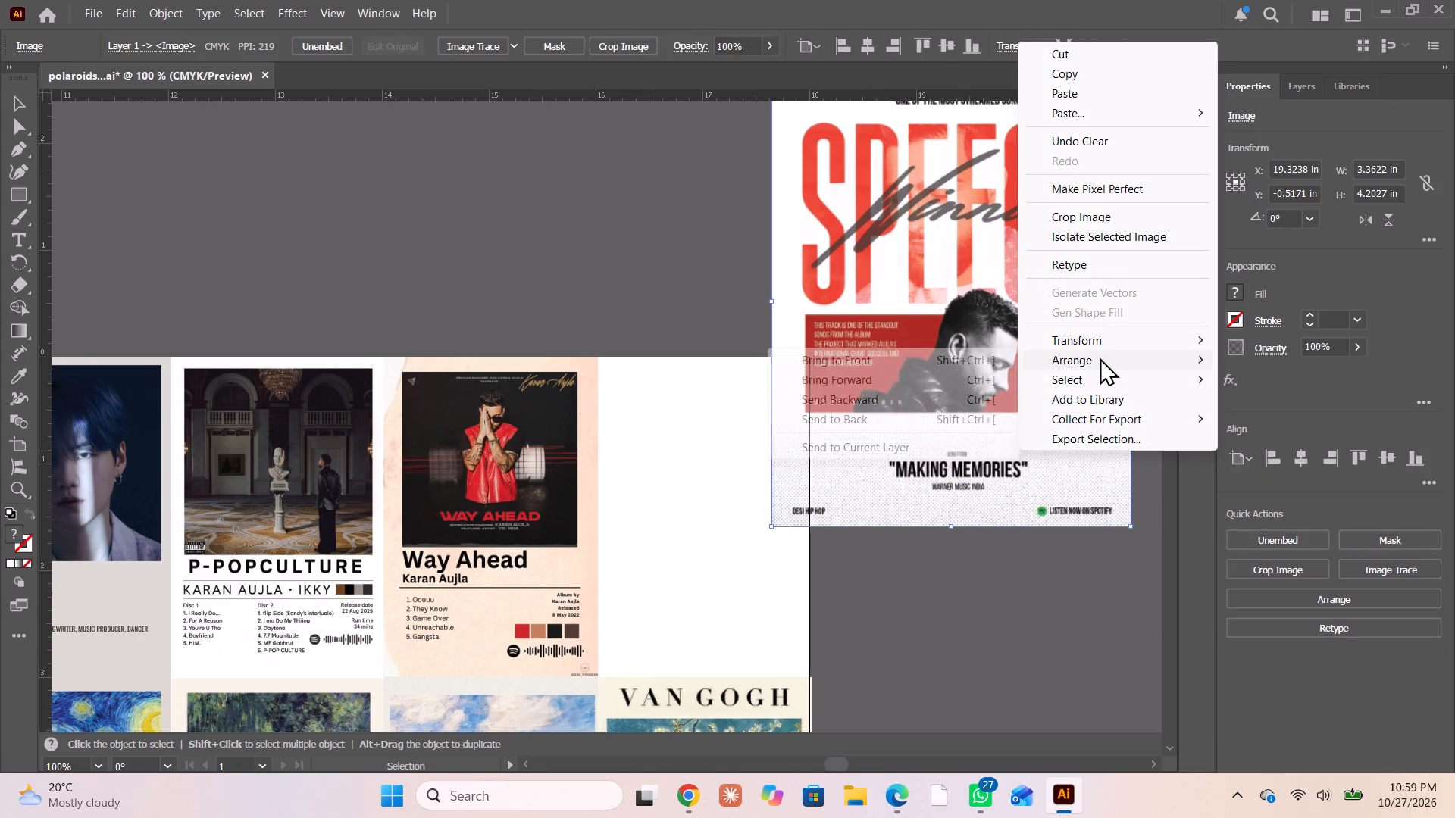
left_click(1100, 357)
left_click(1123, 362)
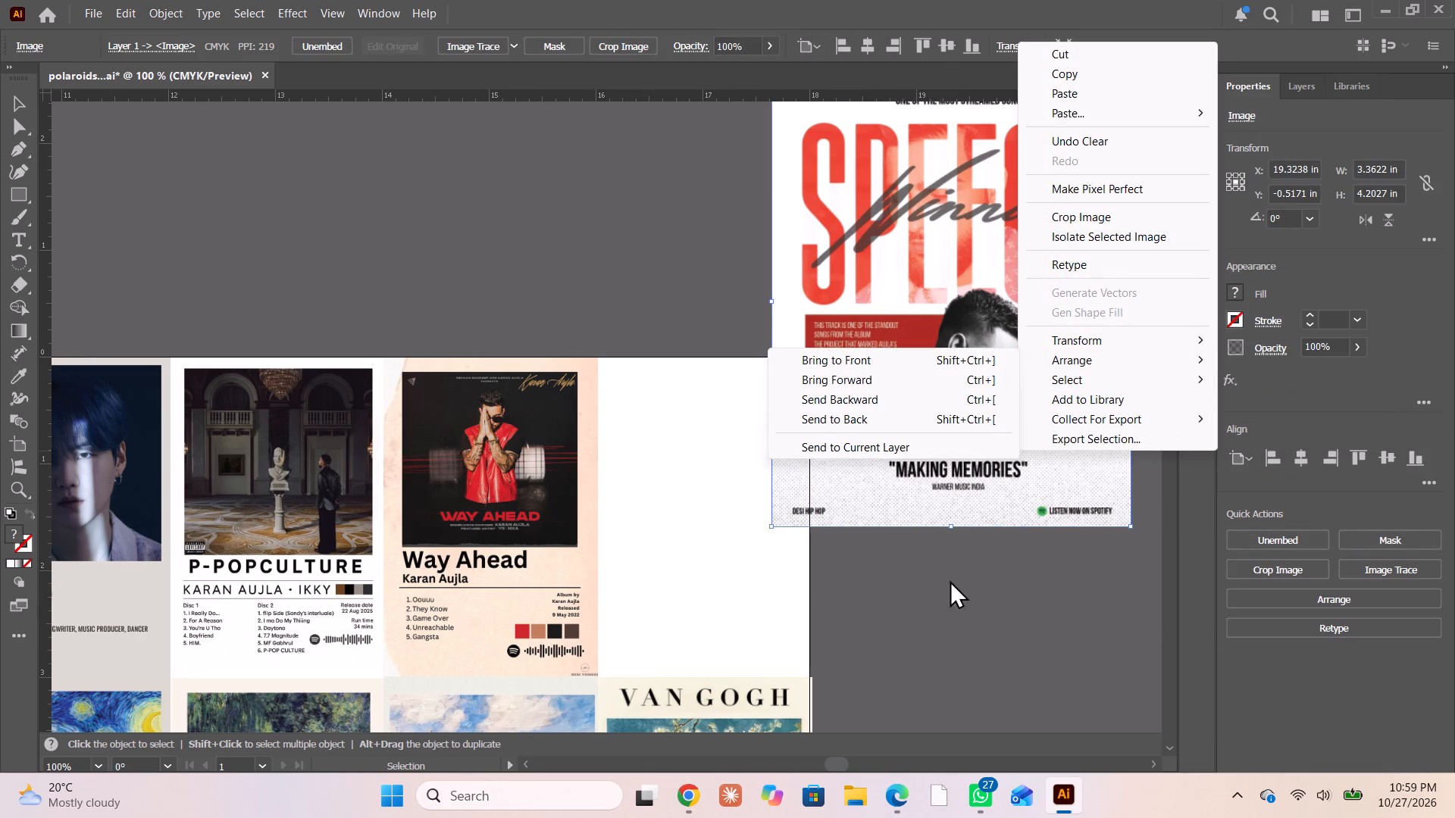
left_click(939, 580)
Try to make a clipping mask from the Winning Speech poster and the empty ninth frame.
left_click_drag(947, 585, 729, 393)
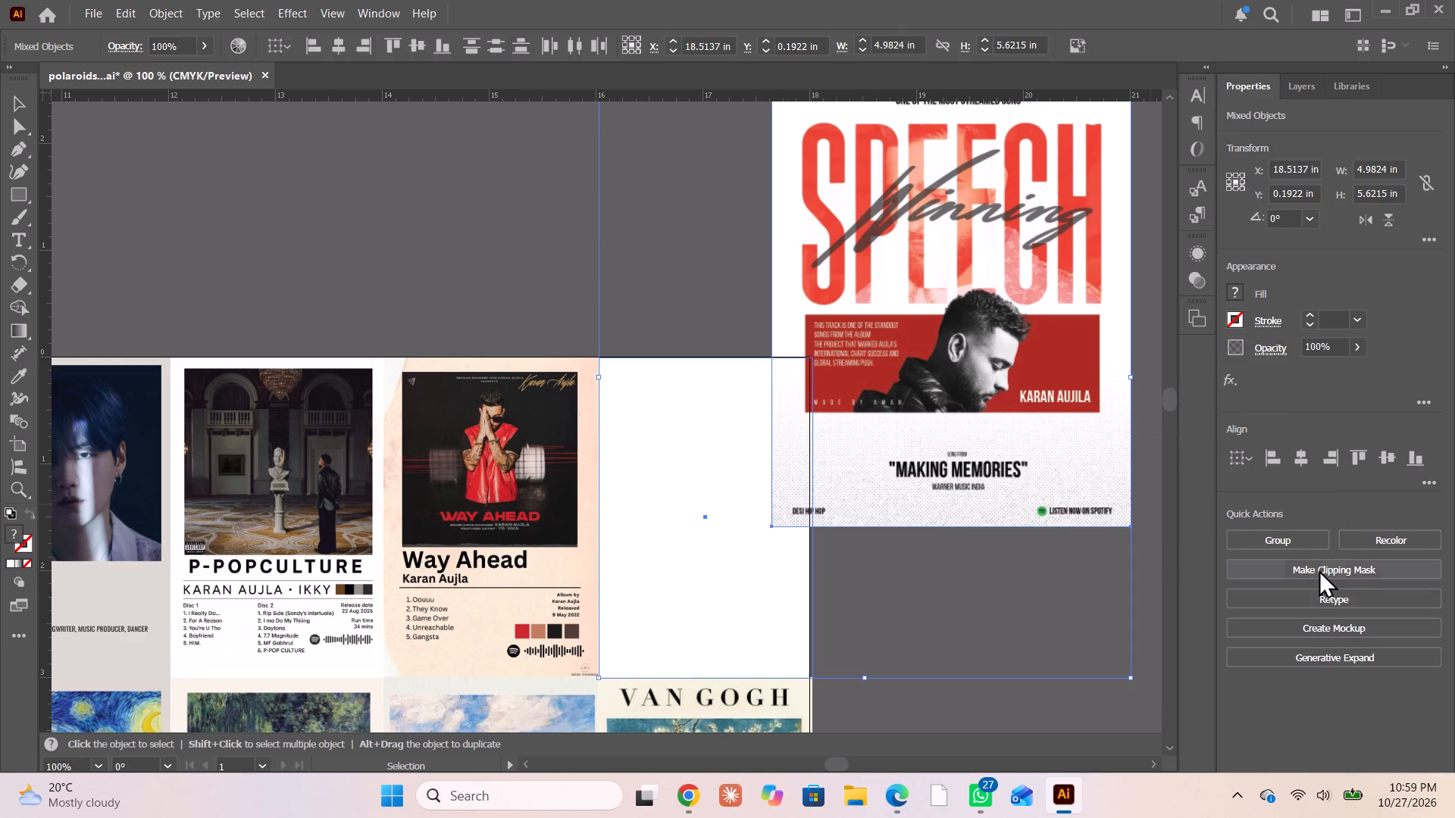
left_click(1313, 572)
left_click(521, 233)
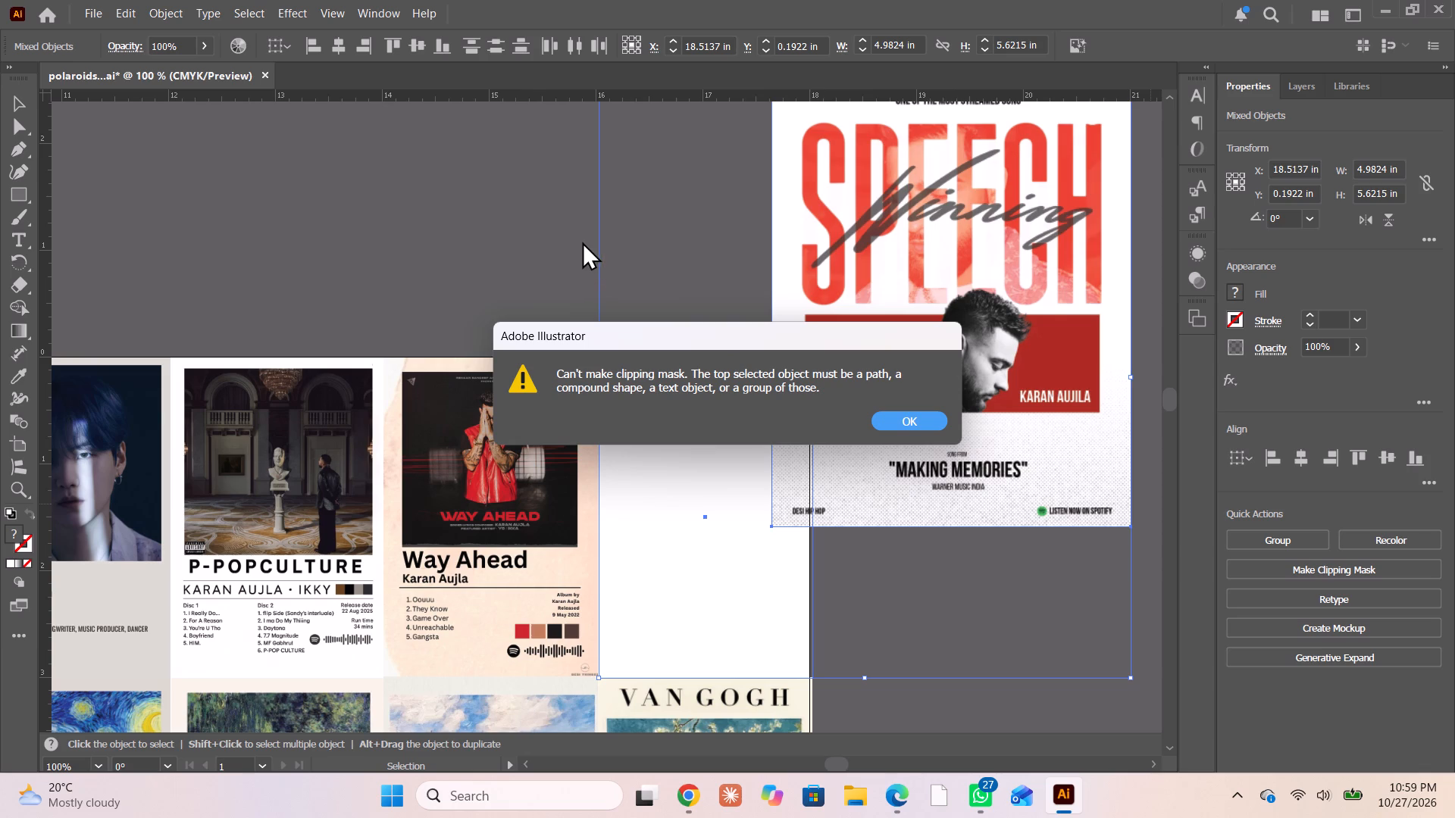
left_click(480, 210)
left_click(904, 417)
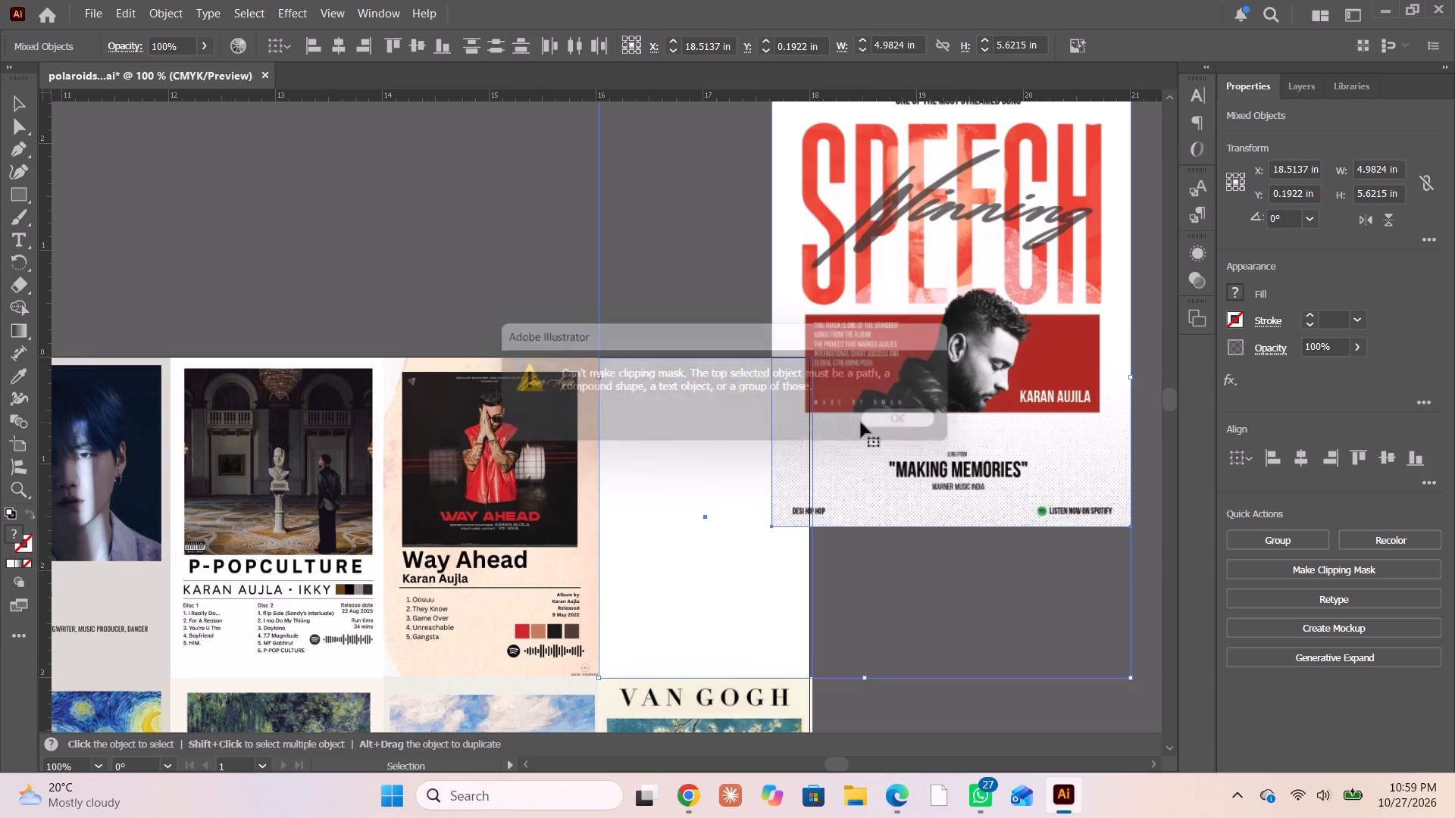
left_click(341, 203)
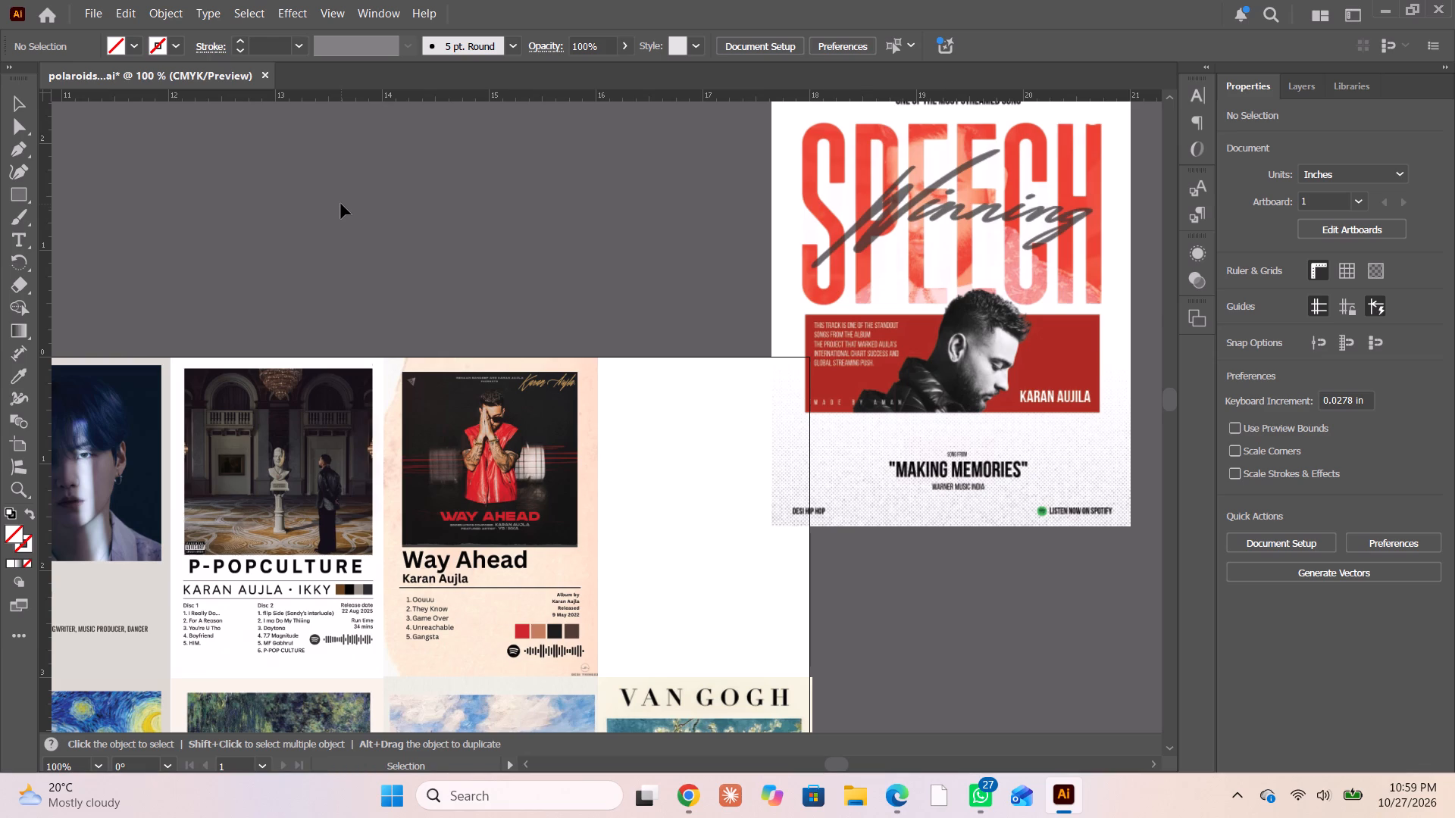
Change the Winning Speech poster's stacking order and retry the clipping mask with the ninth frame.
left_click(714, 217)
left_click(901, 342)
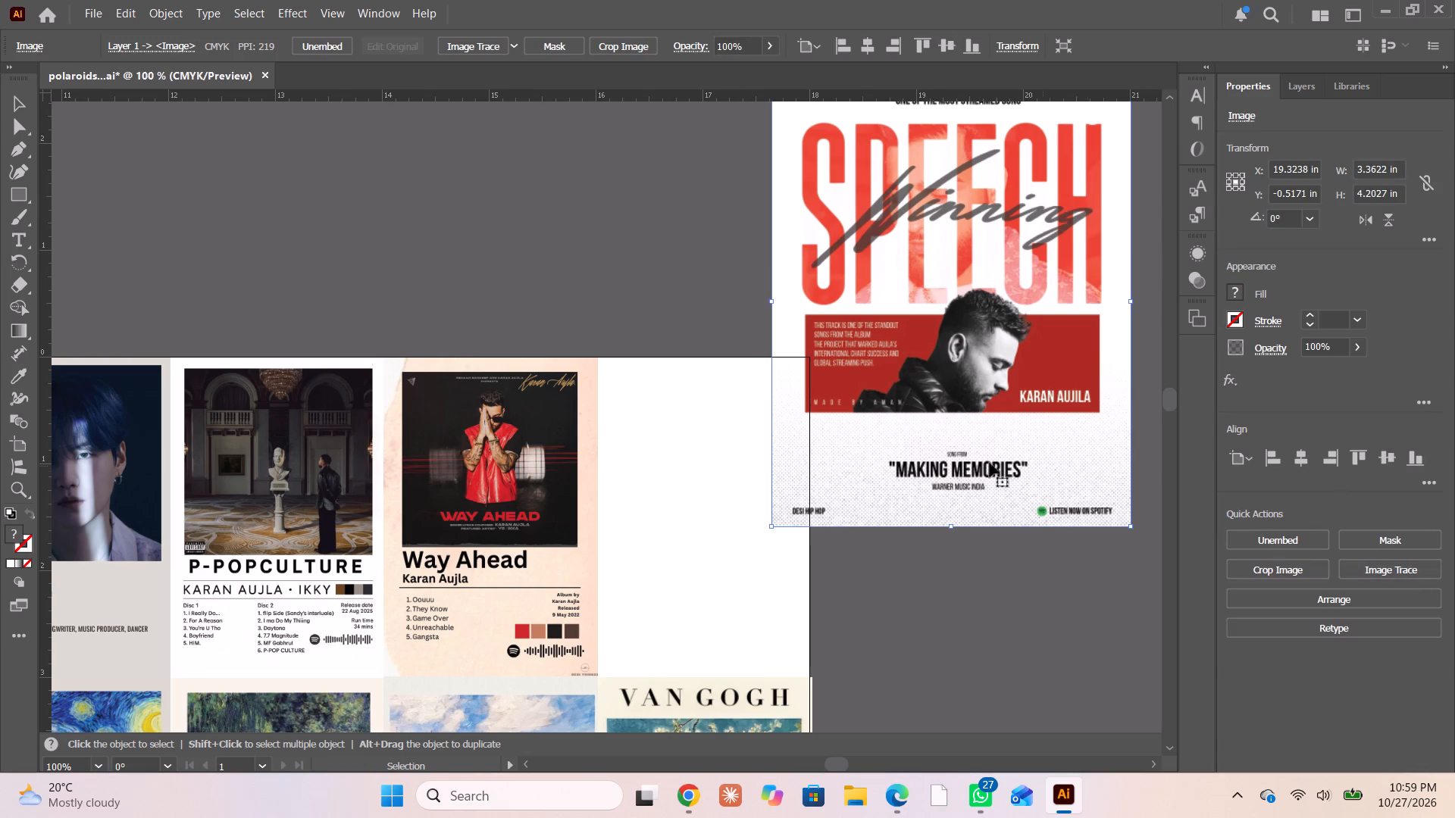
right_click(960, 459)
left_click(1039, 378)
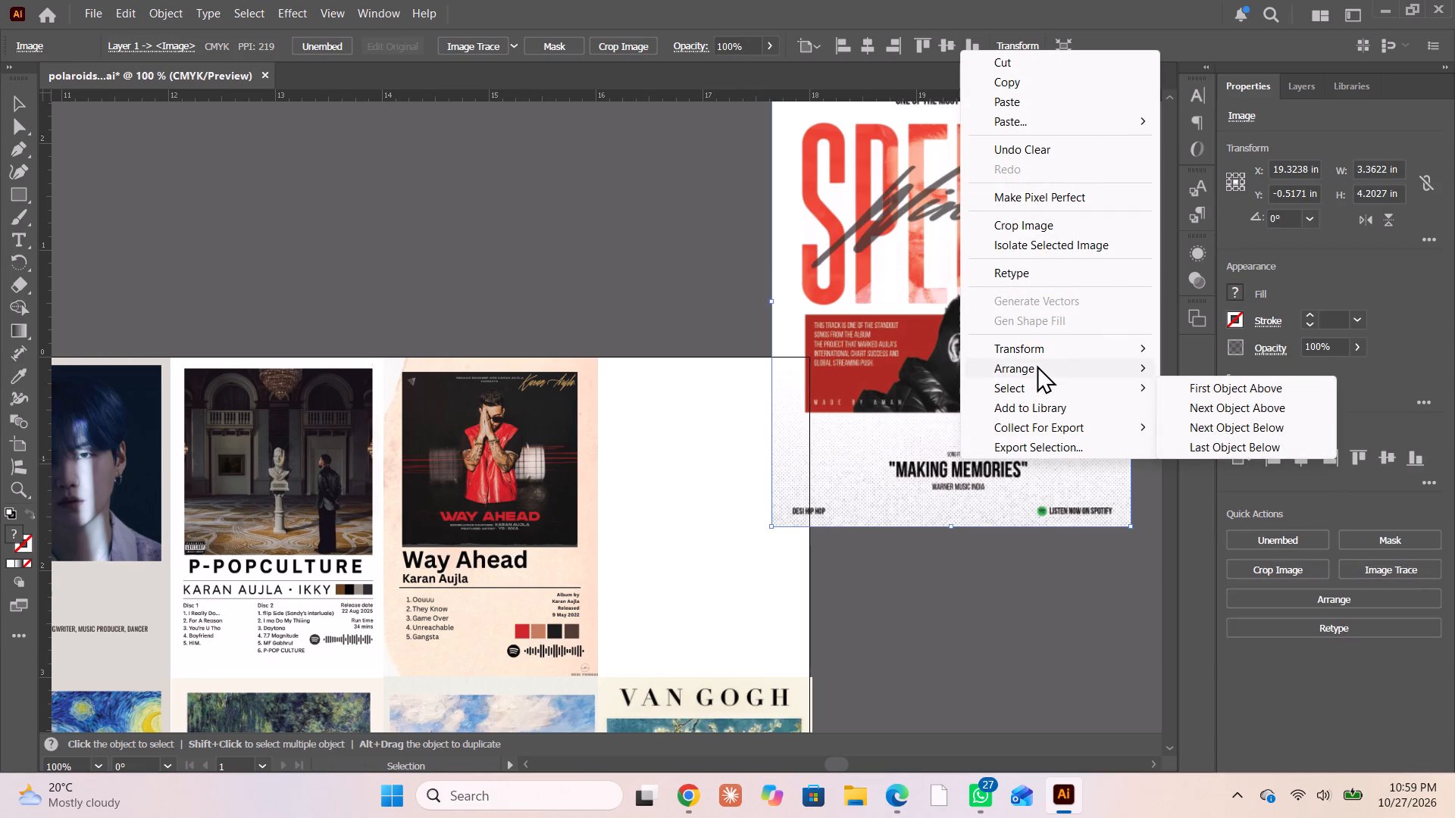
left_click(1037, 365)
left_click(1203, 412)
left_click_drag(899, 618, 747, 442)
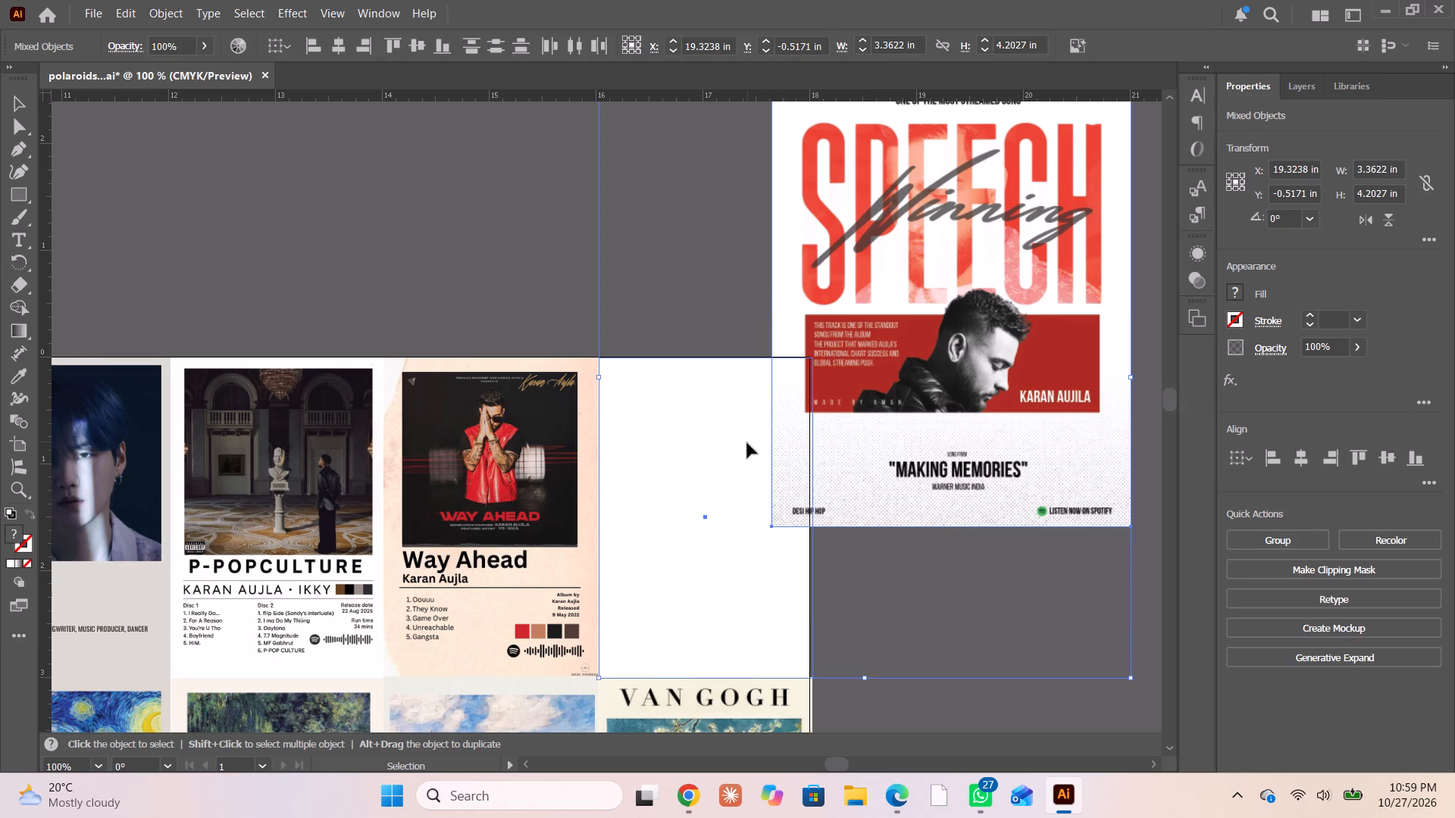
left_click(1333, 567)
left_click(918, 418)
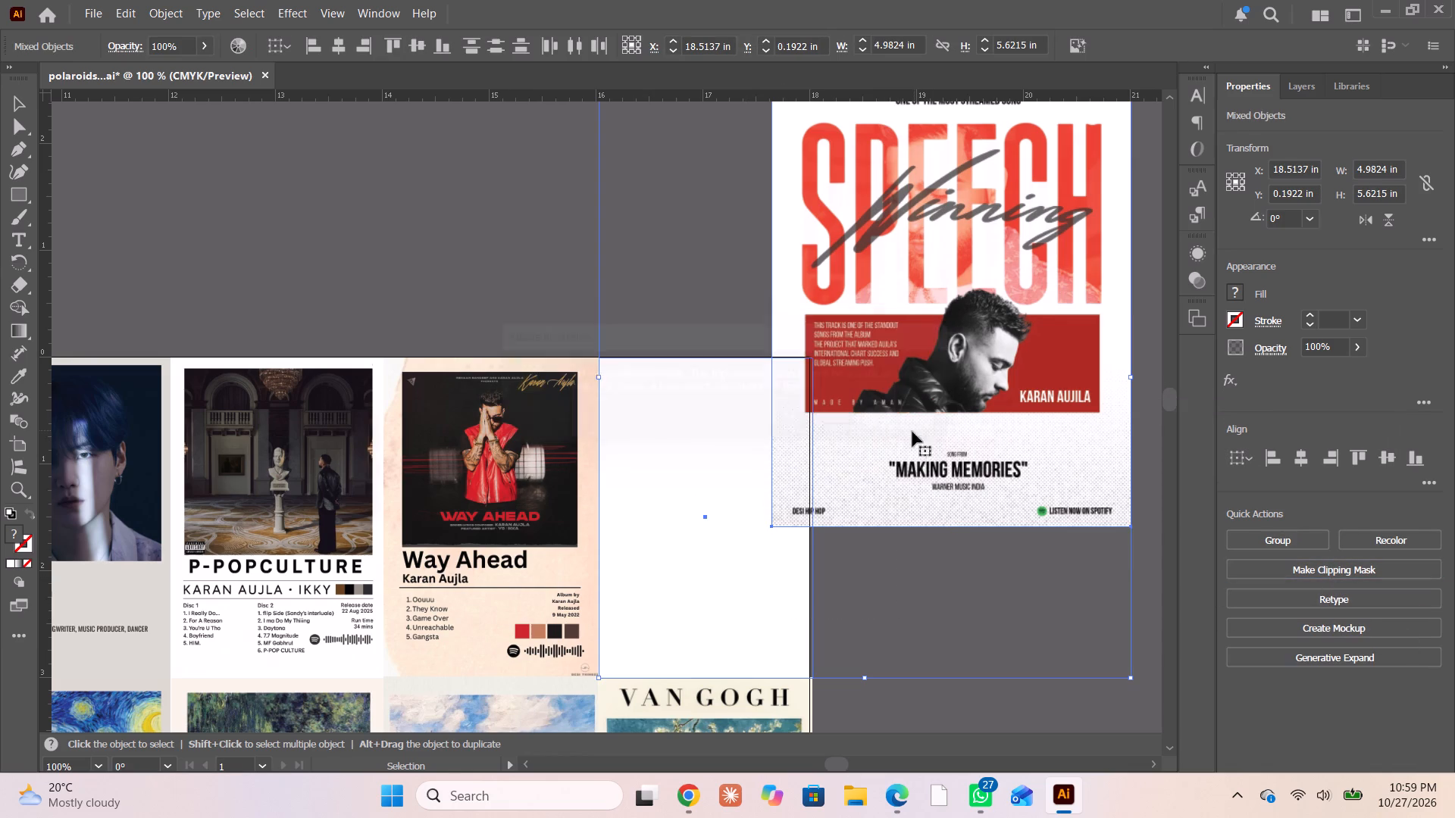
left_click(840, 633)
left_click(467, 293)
Bring the empty ninth frame in front of the Winning Speech poster and make a clipping mask from the two.
left_click_drag(707, 323, 698, 417)
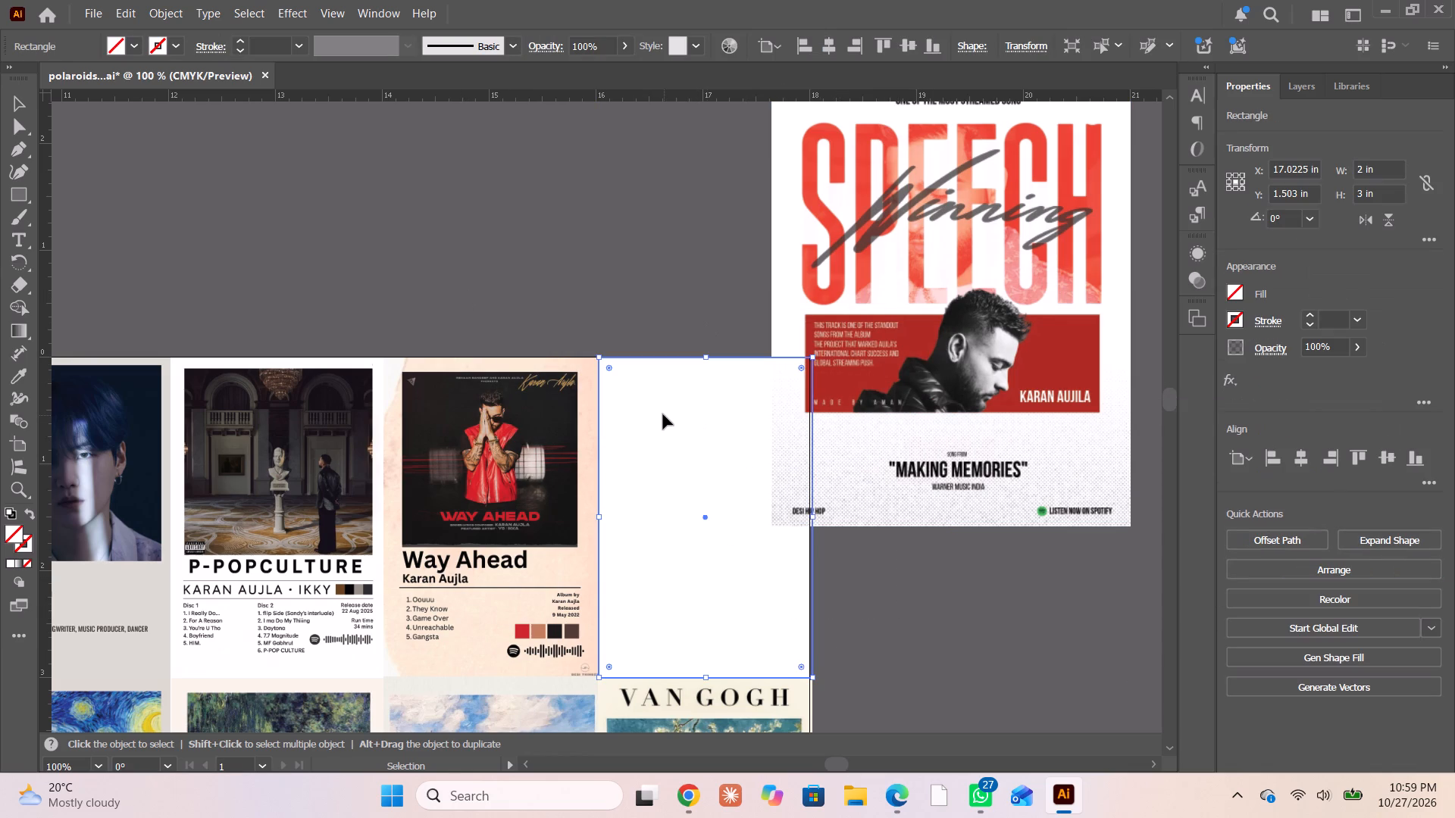
right_click(662, 414)
left_click(756, 684)
left_click(881, 673)
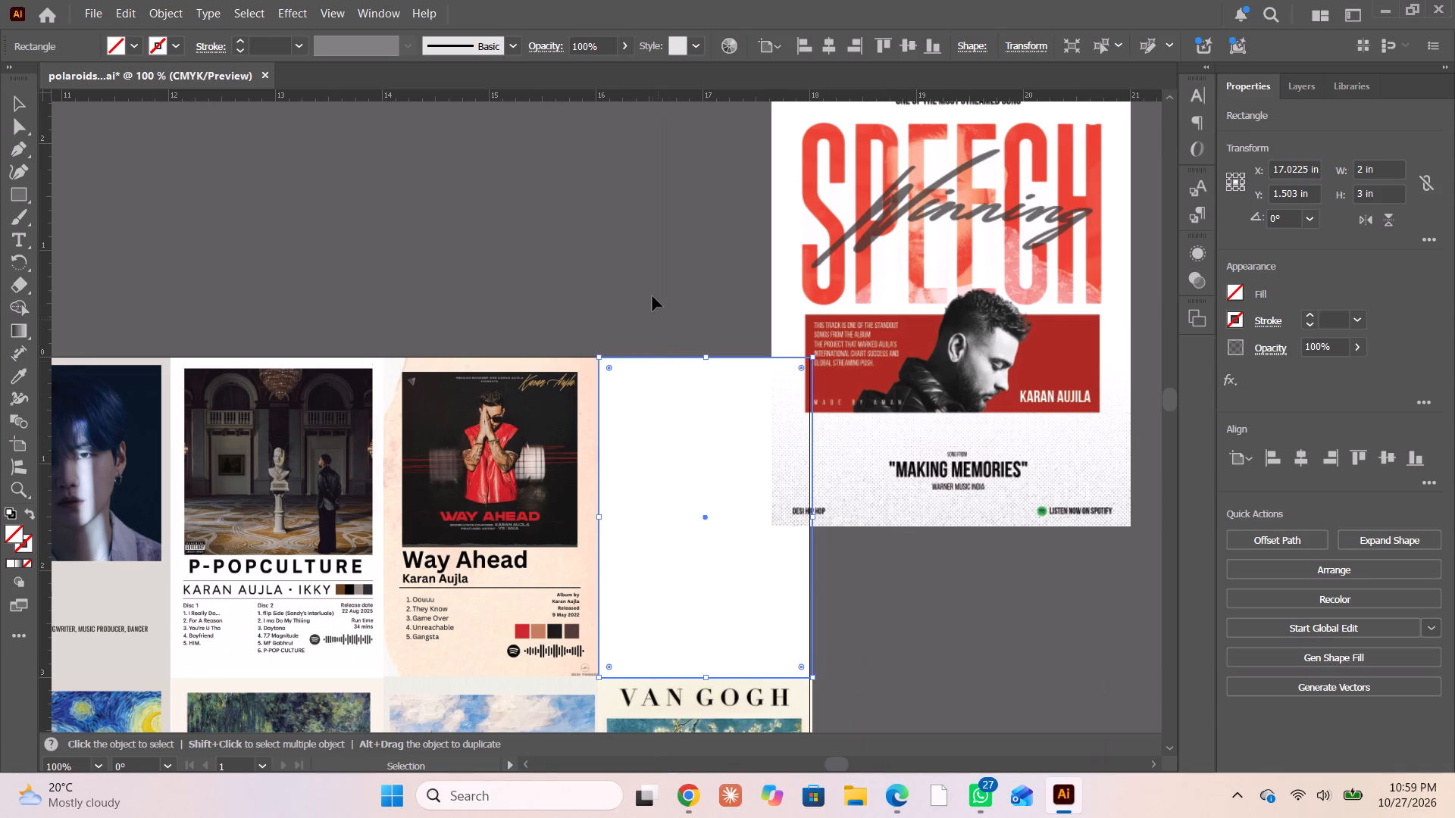
left_click(652, 289)
left_click_drag(653, 263, 877, 517)
left_click(1340, 564)
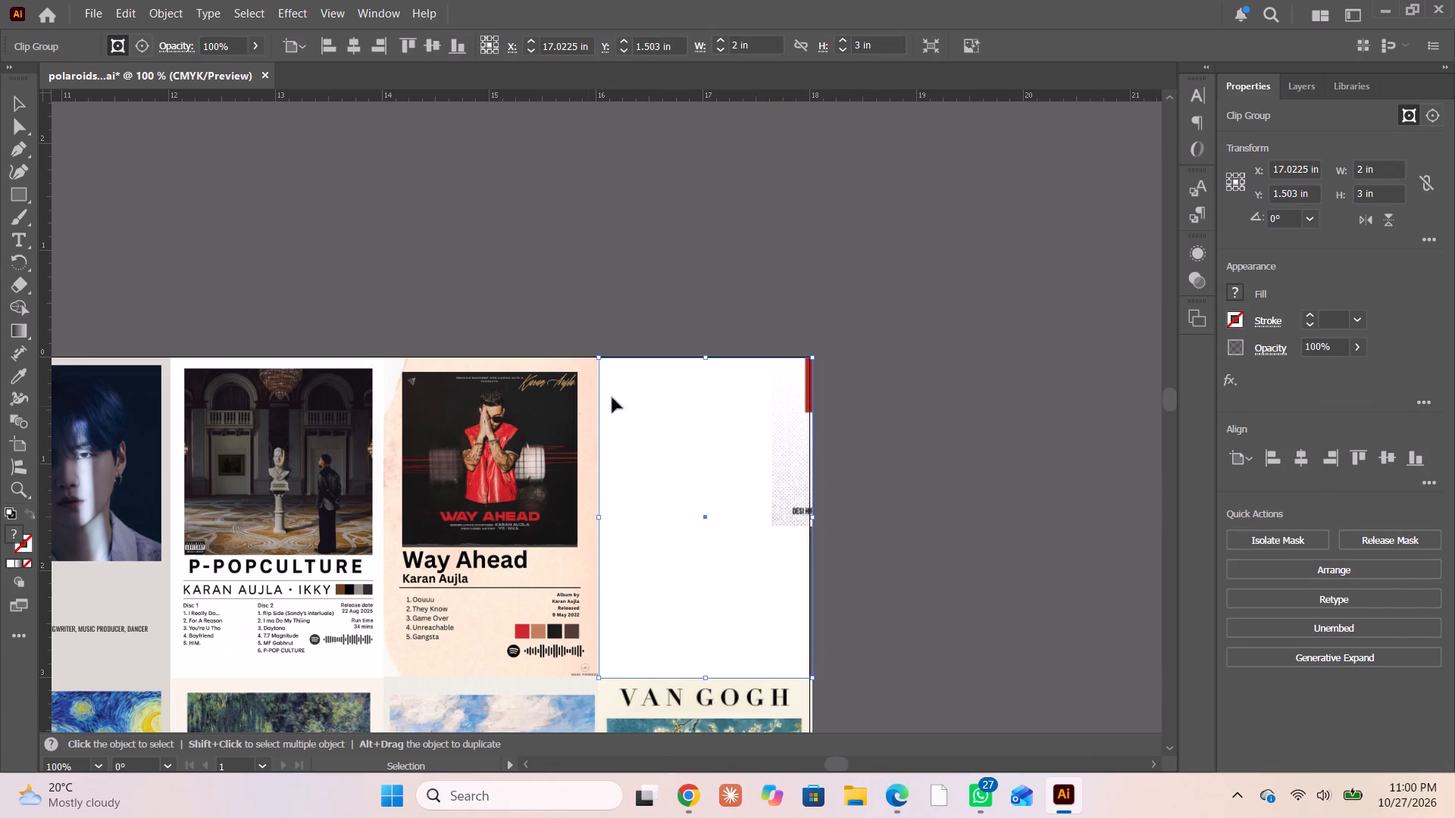
Inside the clip group, move the Winning Speech poster into the ninth frame, shrink it to about 2.25 × 2.82 in and leave the group.
double_click(797, 442)
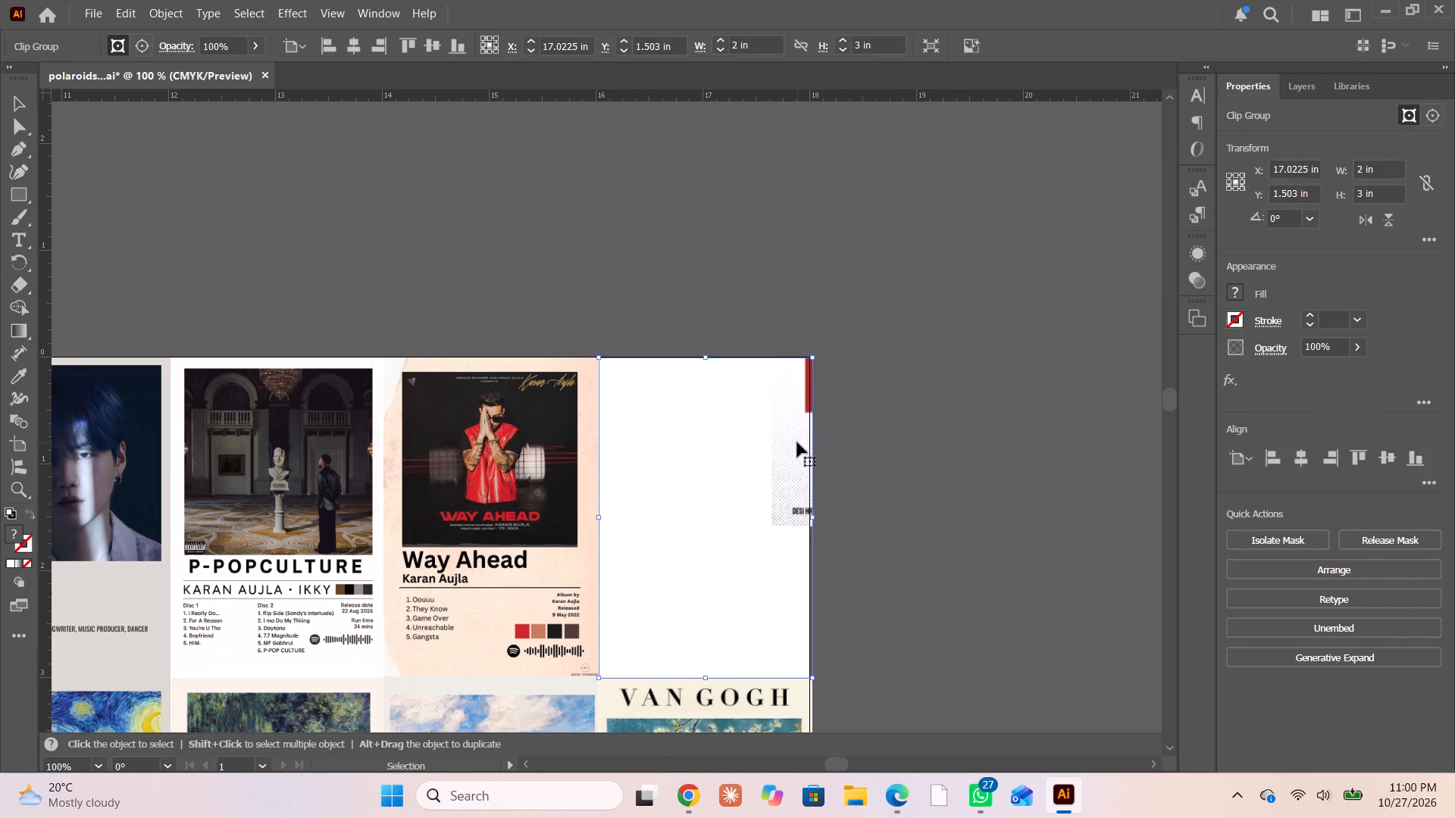
double_click(782, 433)
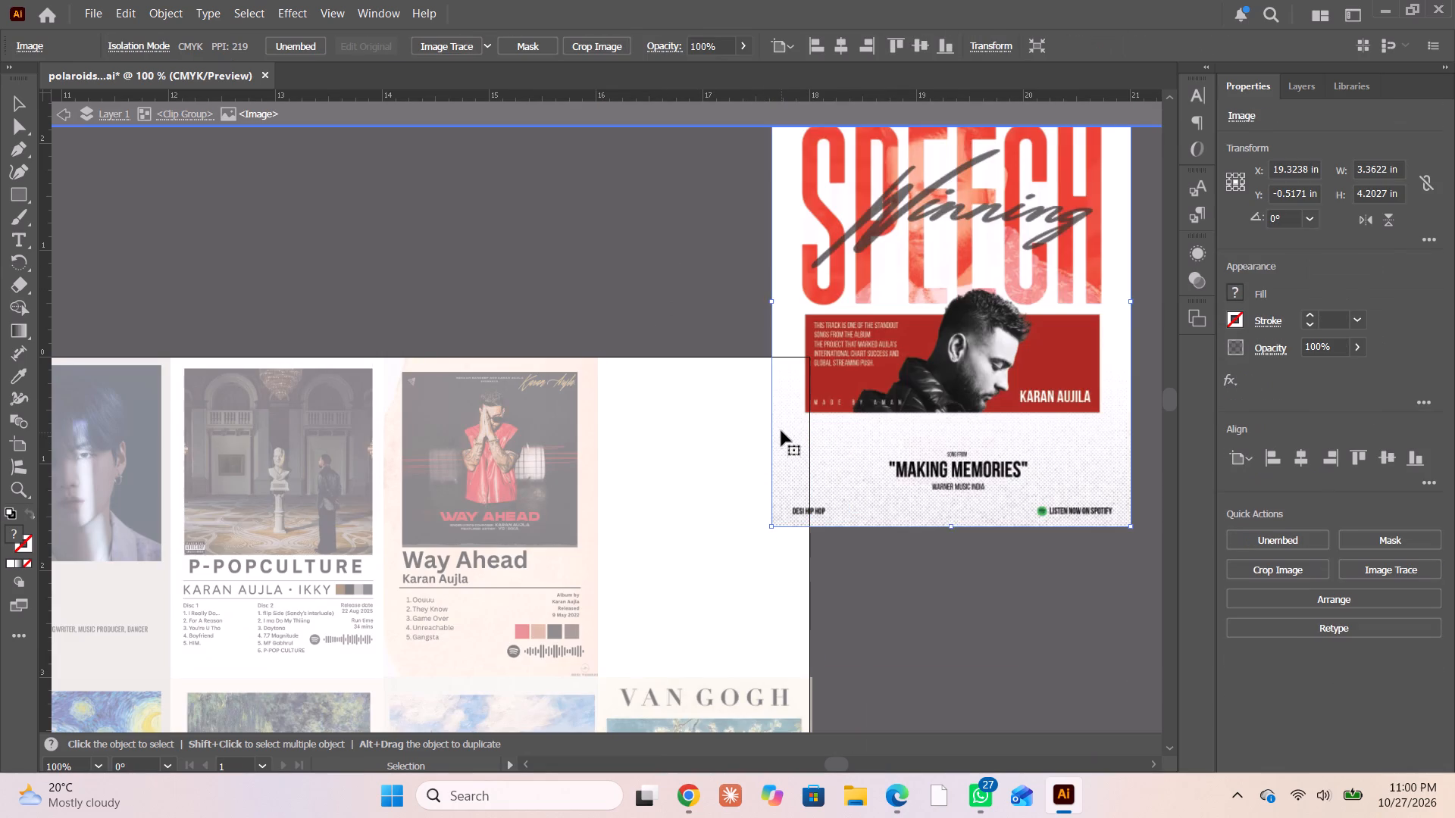
left_click_drag(782, 431, 615, 573)
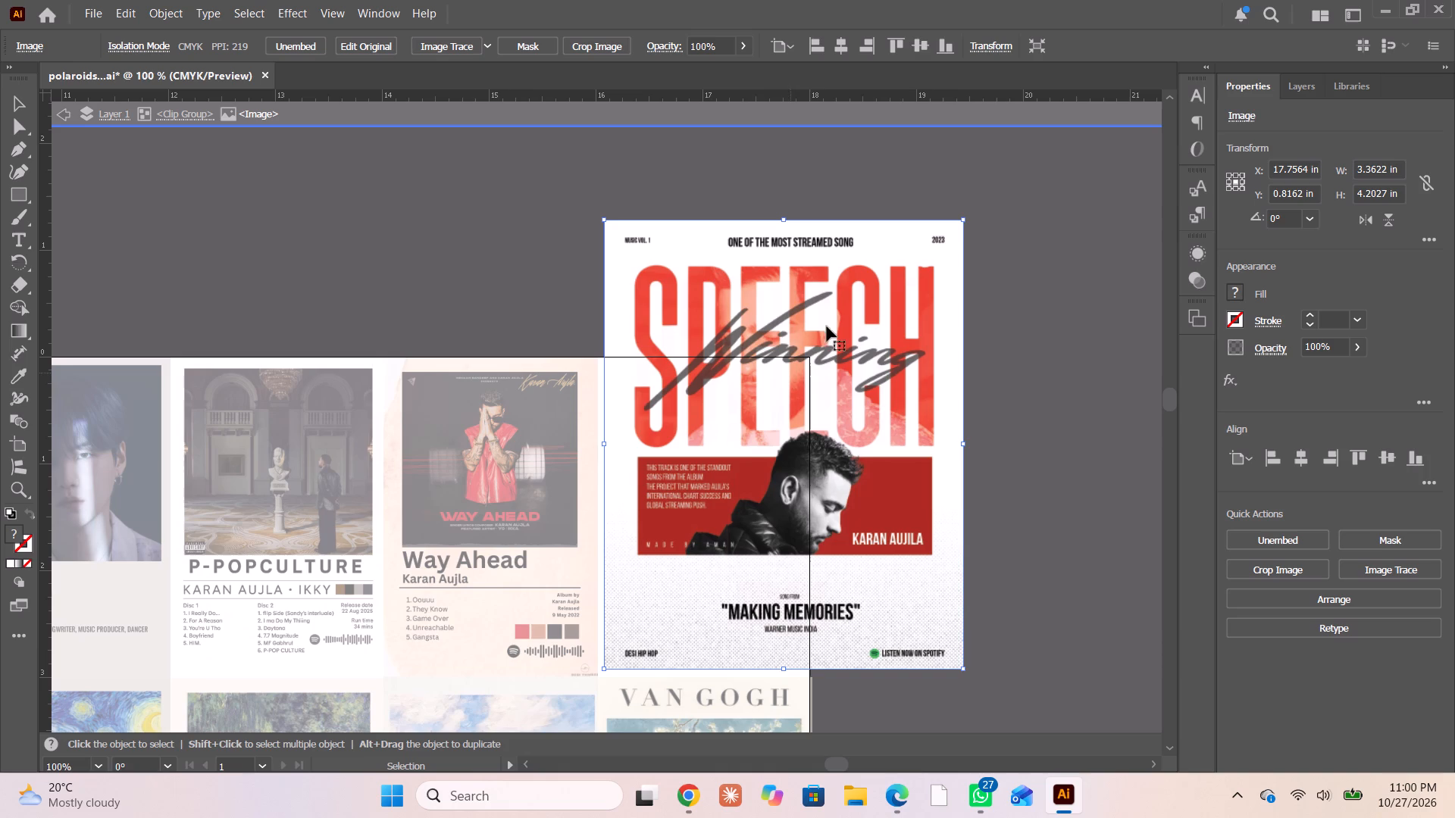
left_click_drag(962, 217, 823, 316, "shift")
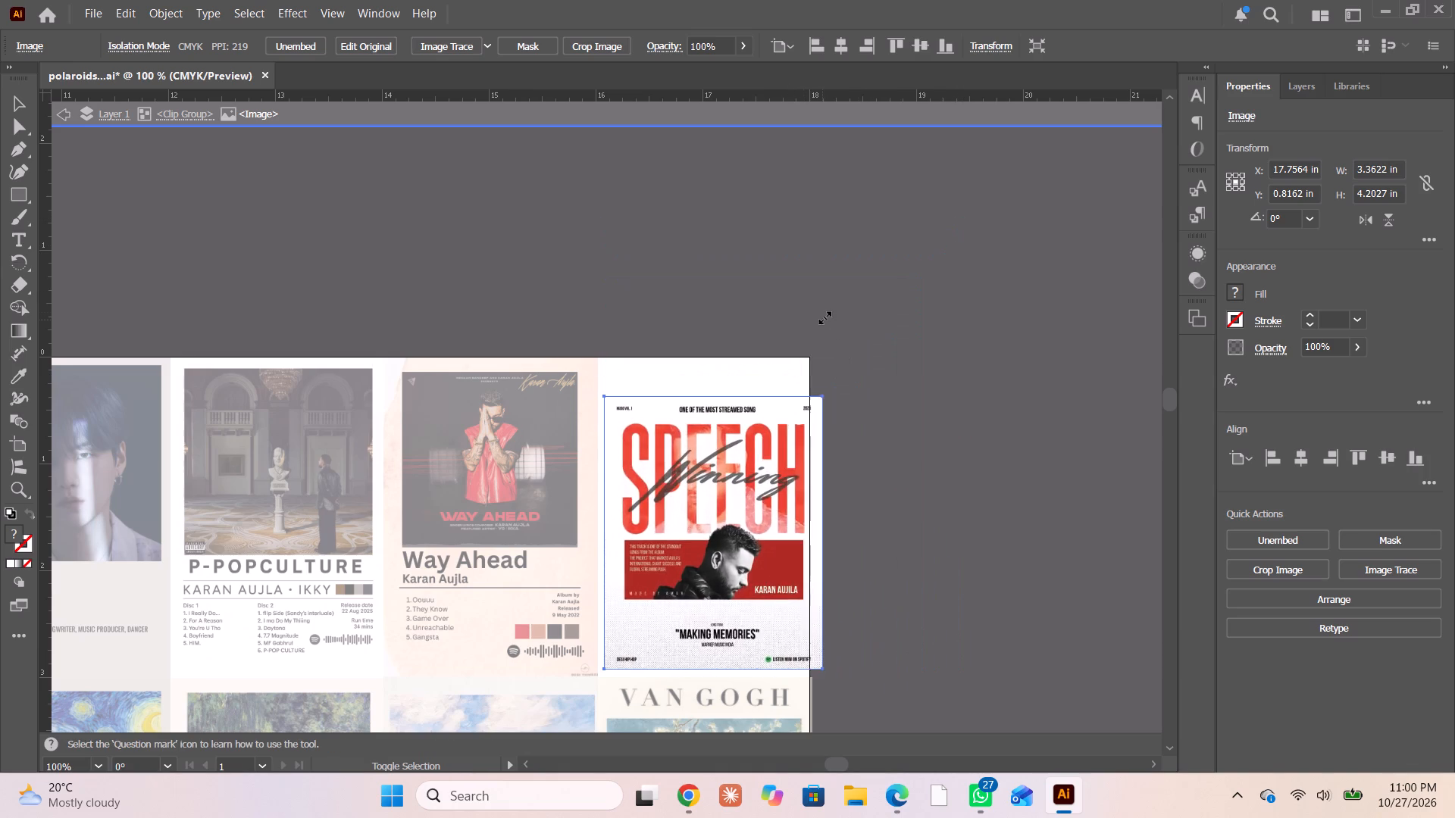
left_click_drag(823, 316, 854, 258, "shift")
left_click_drag(781, 491, 759, 501)
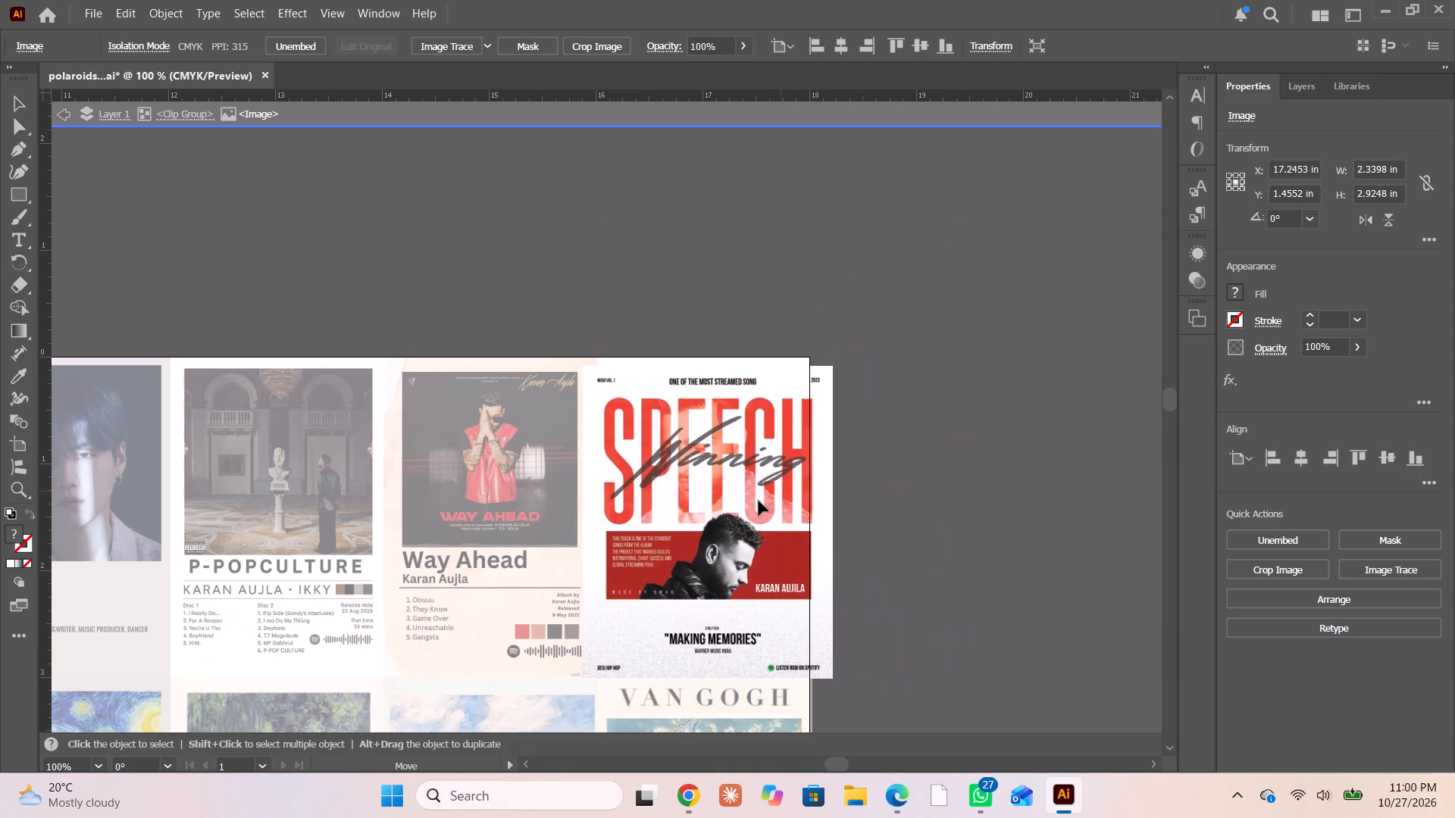
left_click_drag(759, 501, 758, 500)
left_click_drag(829, 364, 815, 374, "shift")
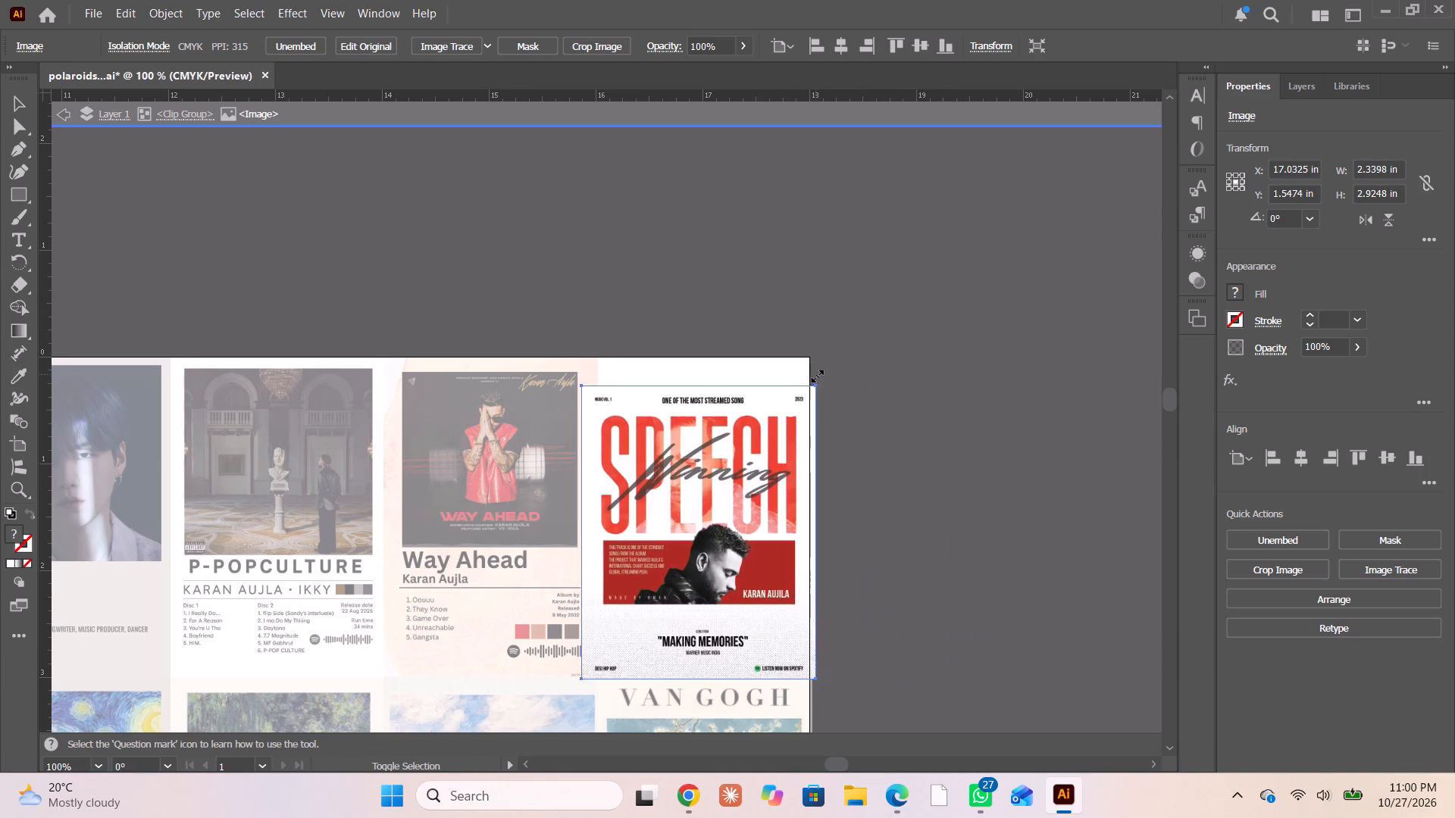
left_click_drag(815, 374, 822, 366, "shift")
double_click(72, 117)
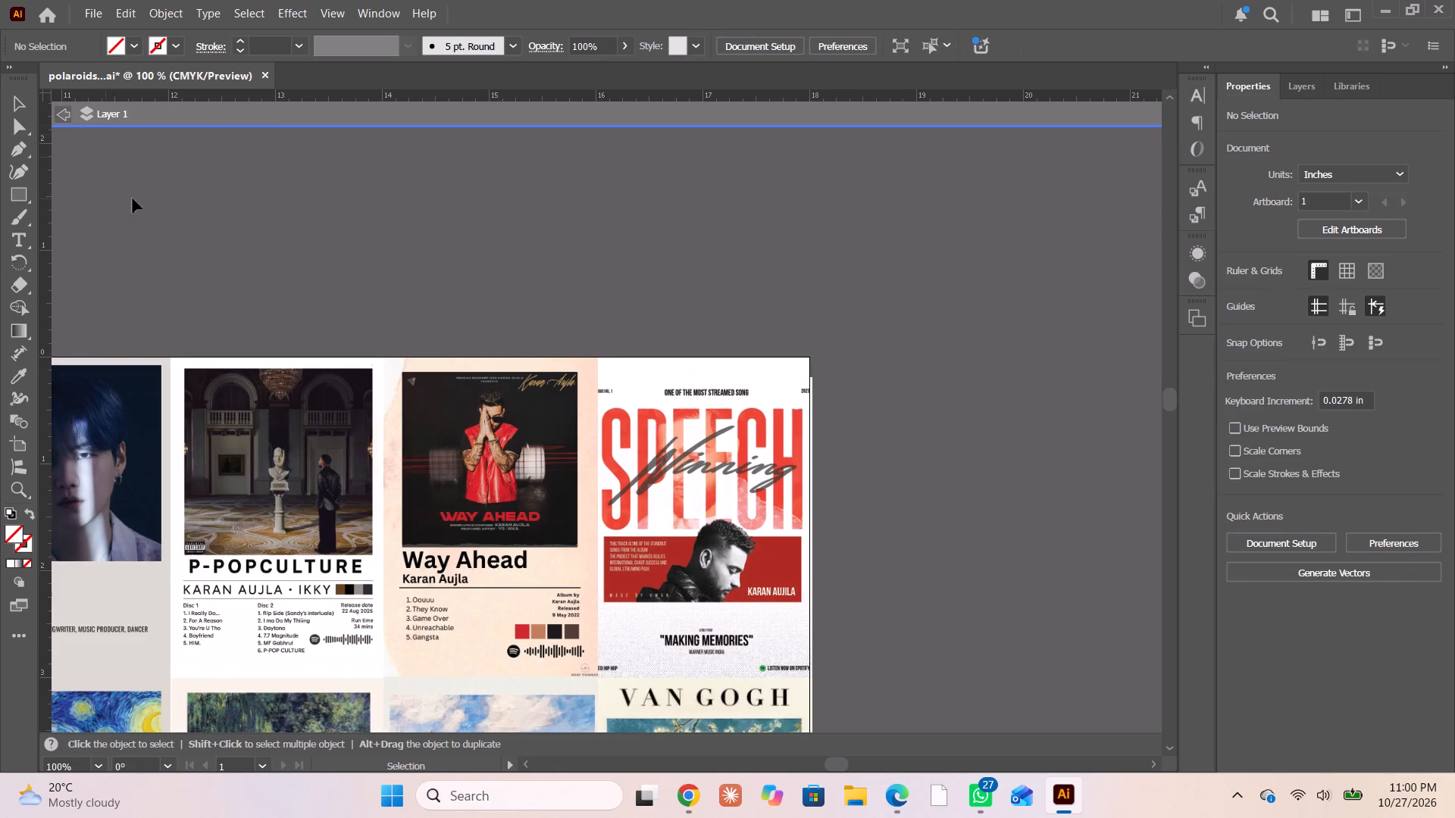
left_click(554, 223)
Inside the ninth frame's clip group, shrink the Winning Speech poster to about 2.16 × 2.73 in and reposition it in the frame.
left_click(669, 443)
double_click(709, 433)
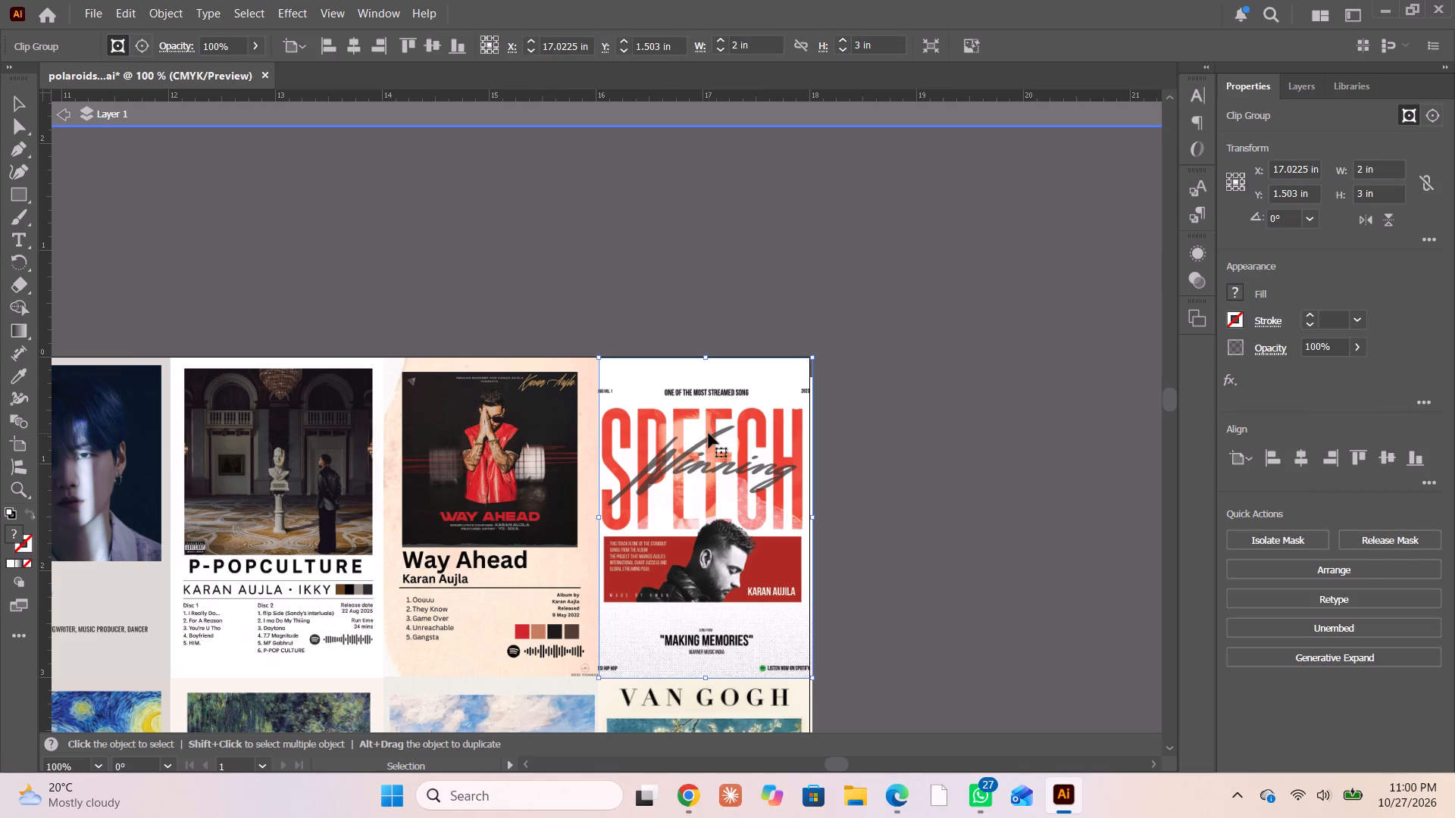
left_click(693, 445)
left_click(676, 465)
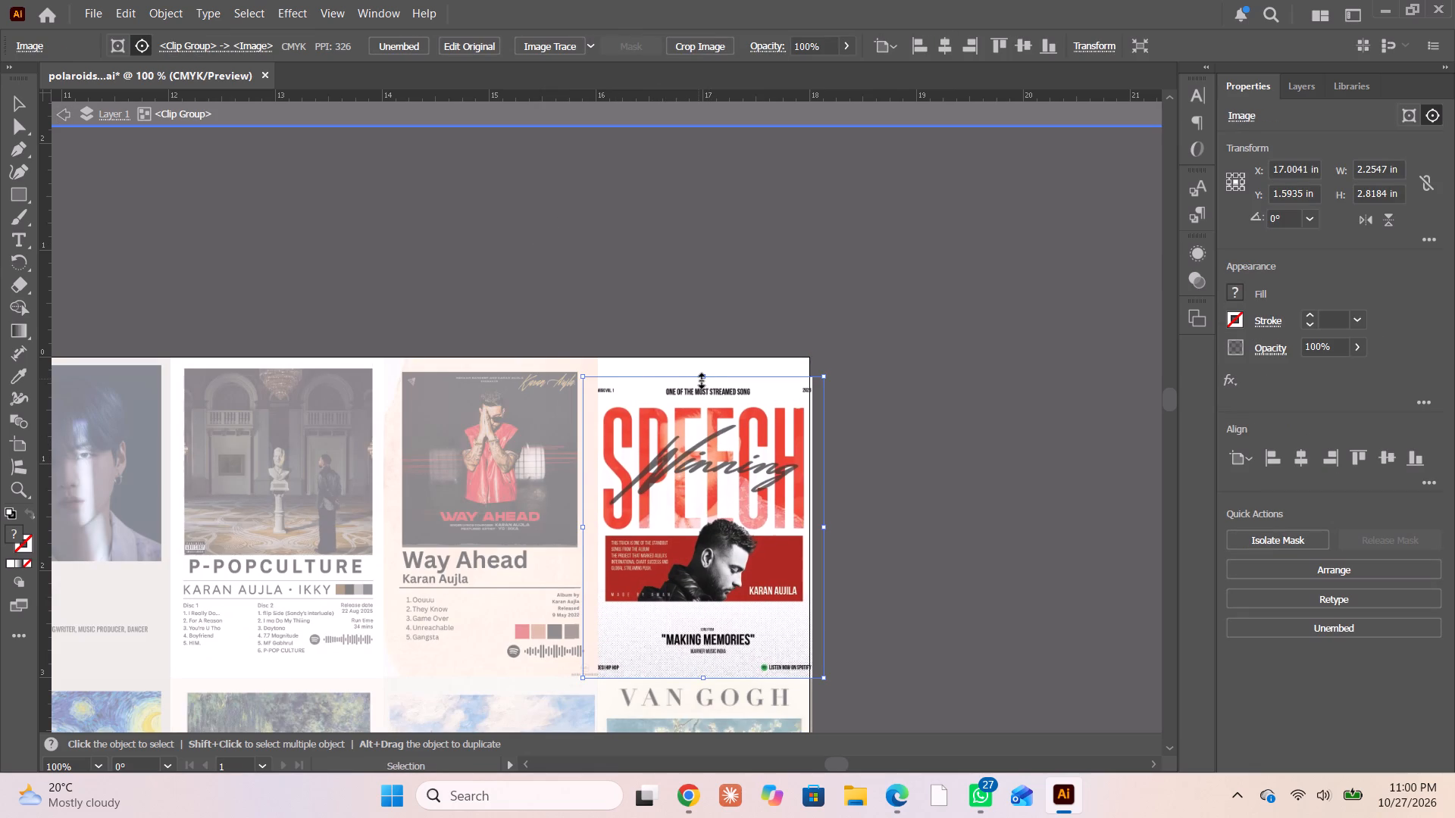
left_click(700, 376)
left_click(686, 452)
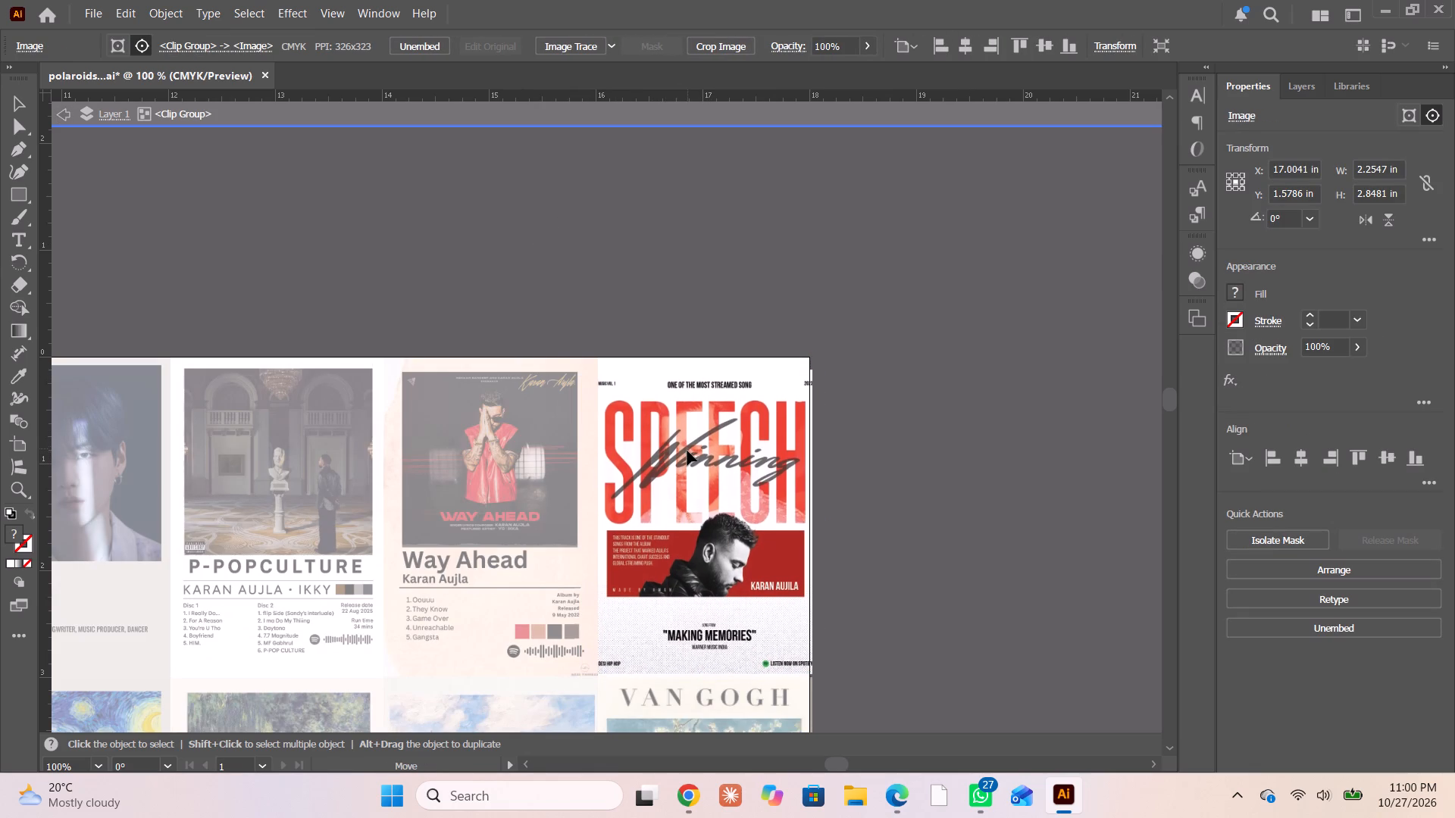
left_click_drag(582, 376, 593, 377, "shift")
left_click_drag(649, 443, 644, 435)
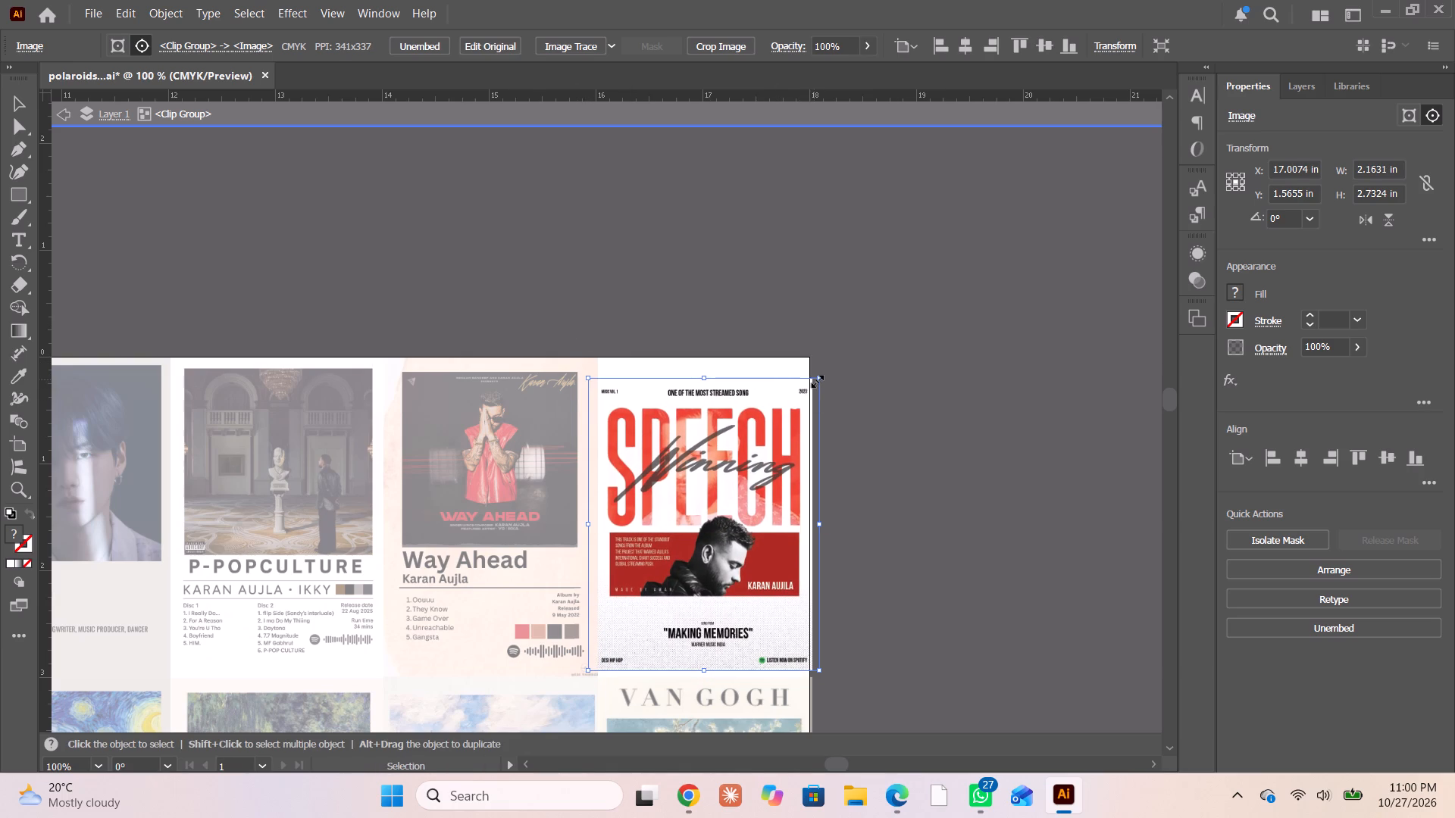
Shrink the Winning Speech poster further to about 2.09 × 2.63 in, centre it in the ninth frame and leave the clip group.
left_click_drag(818, 378, 811, 381)
left_click_drag(759, 434, 758, 414)
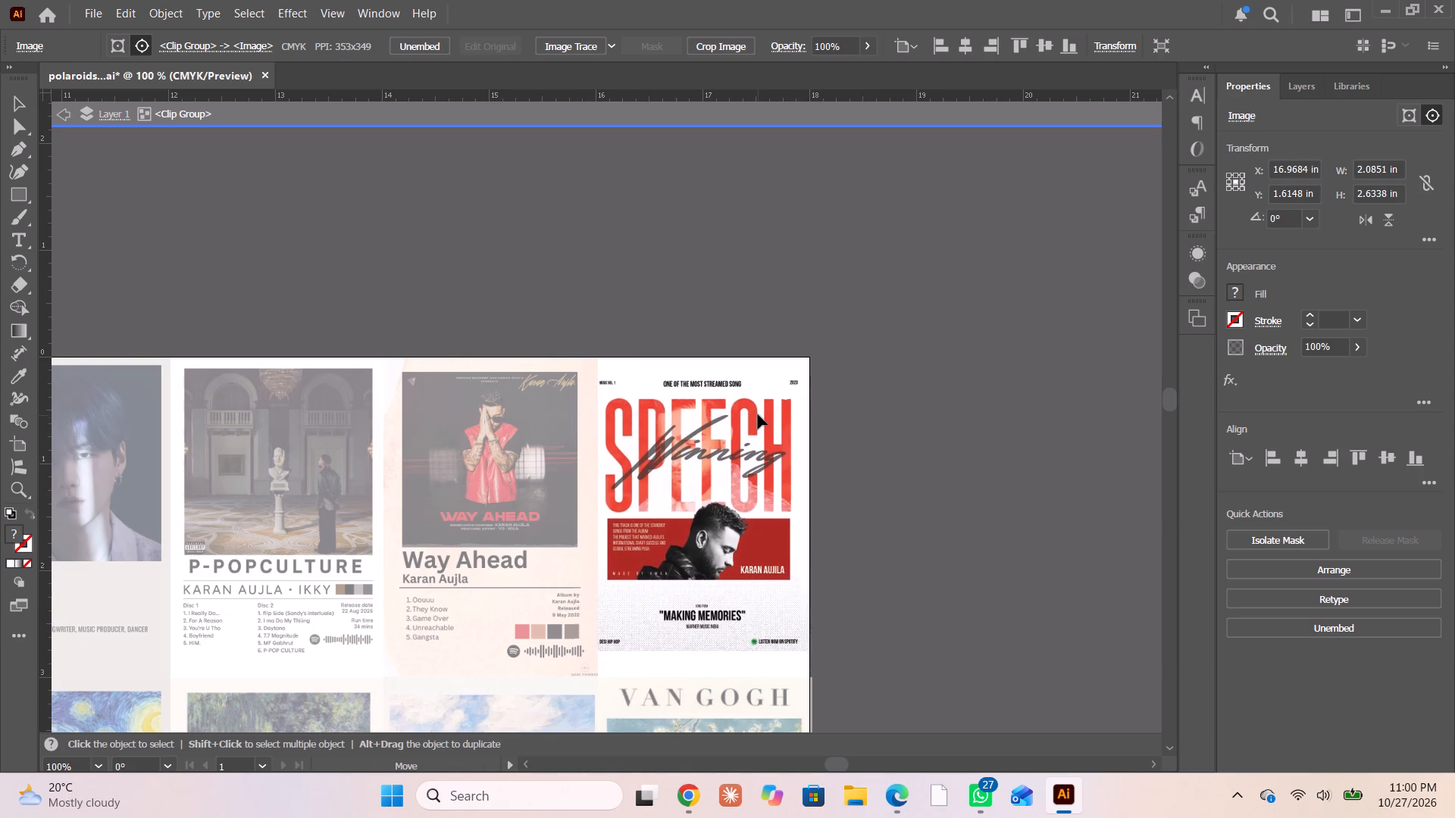
left_click_drag(758, 414, 761, 420)
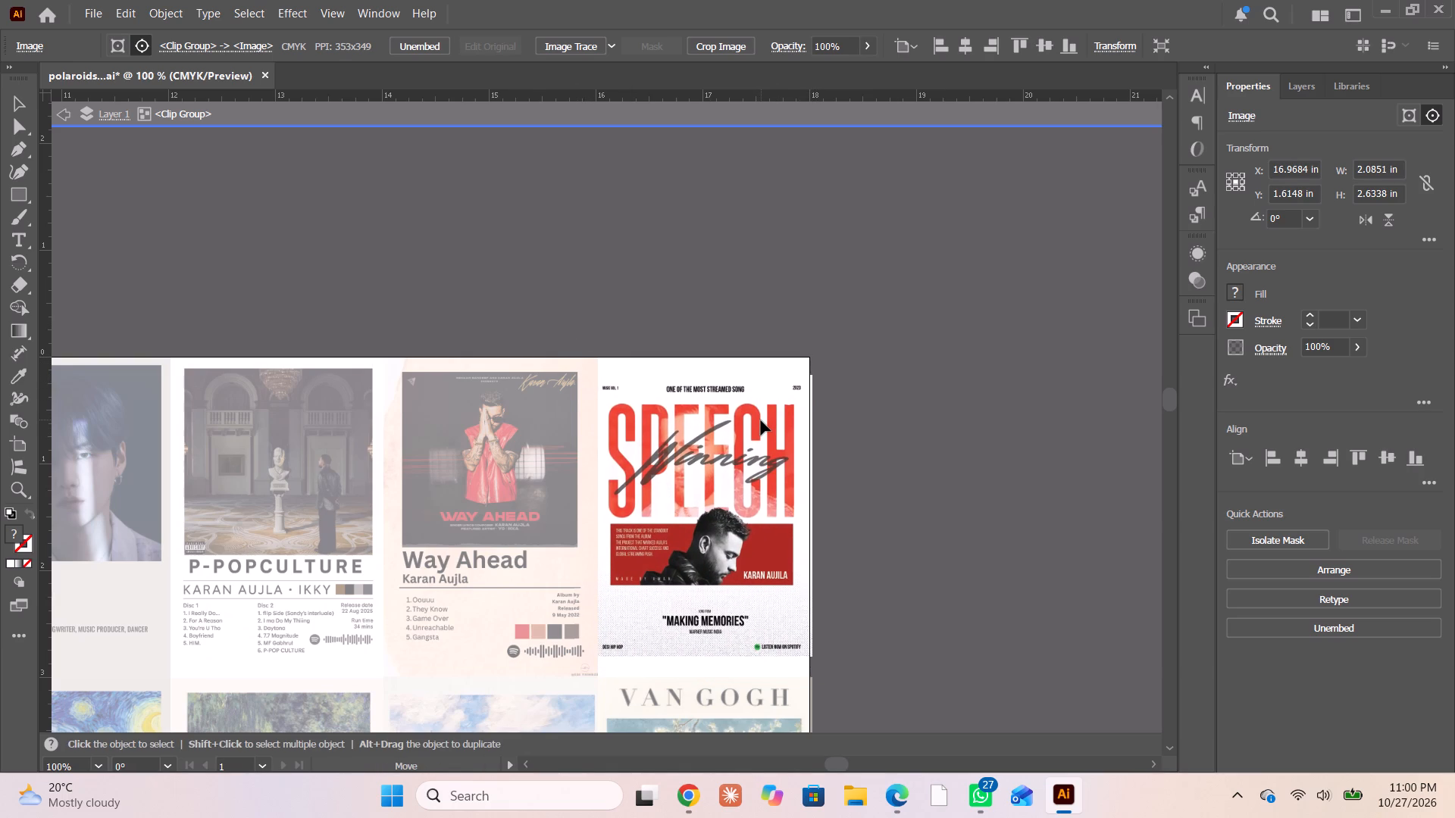
left_click_drag(761, 420, 756, 424)
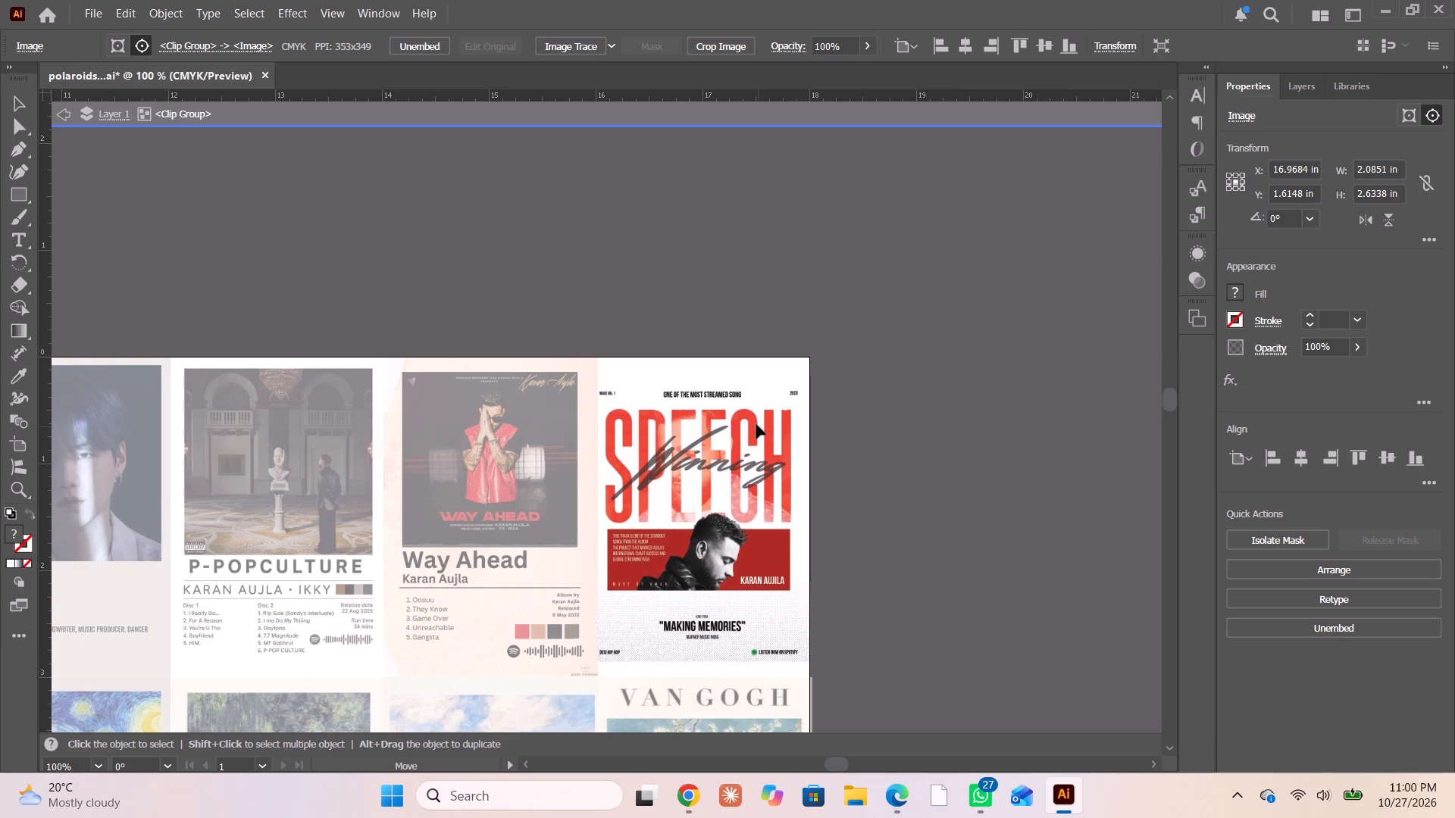
left_click_drag(756, 424, 758, 423)
left_click(896, 449)
scroll(815, 518, "down", 2)
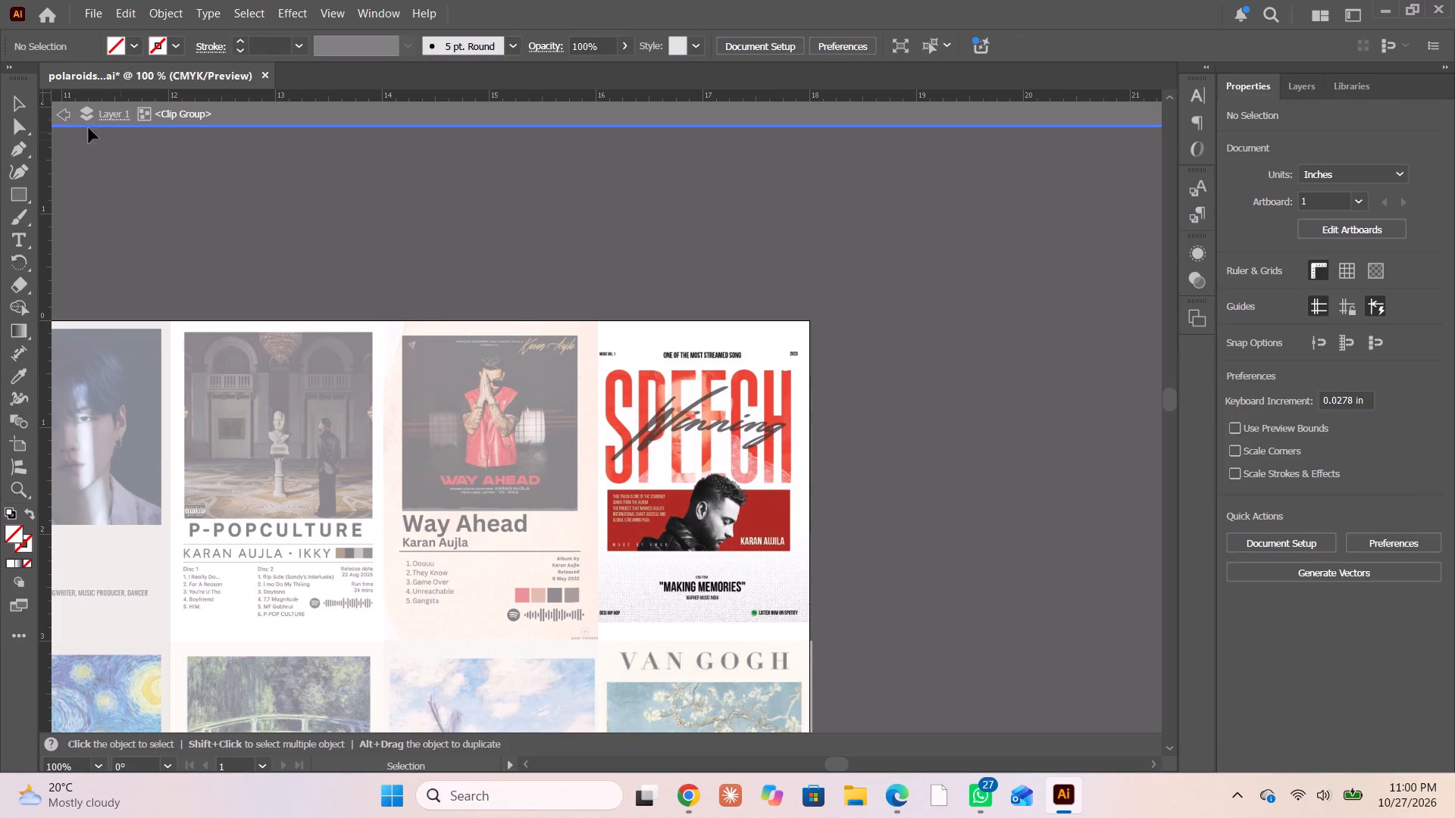
double_click(63, 114)
left_click(444, 139)
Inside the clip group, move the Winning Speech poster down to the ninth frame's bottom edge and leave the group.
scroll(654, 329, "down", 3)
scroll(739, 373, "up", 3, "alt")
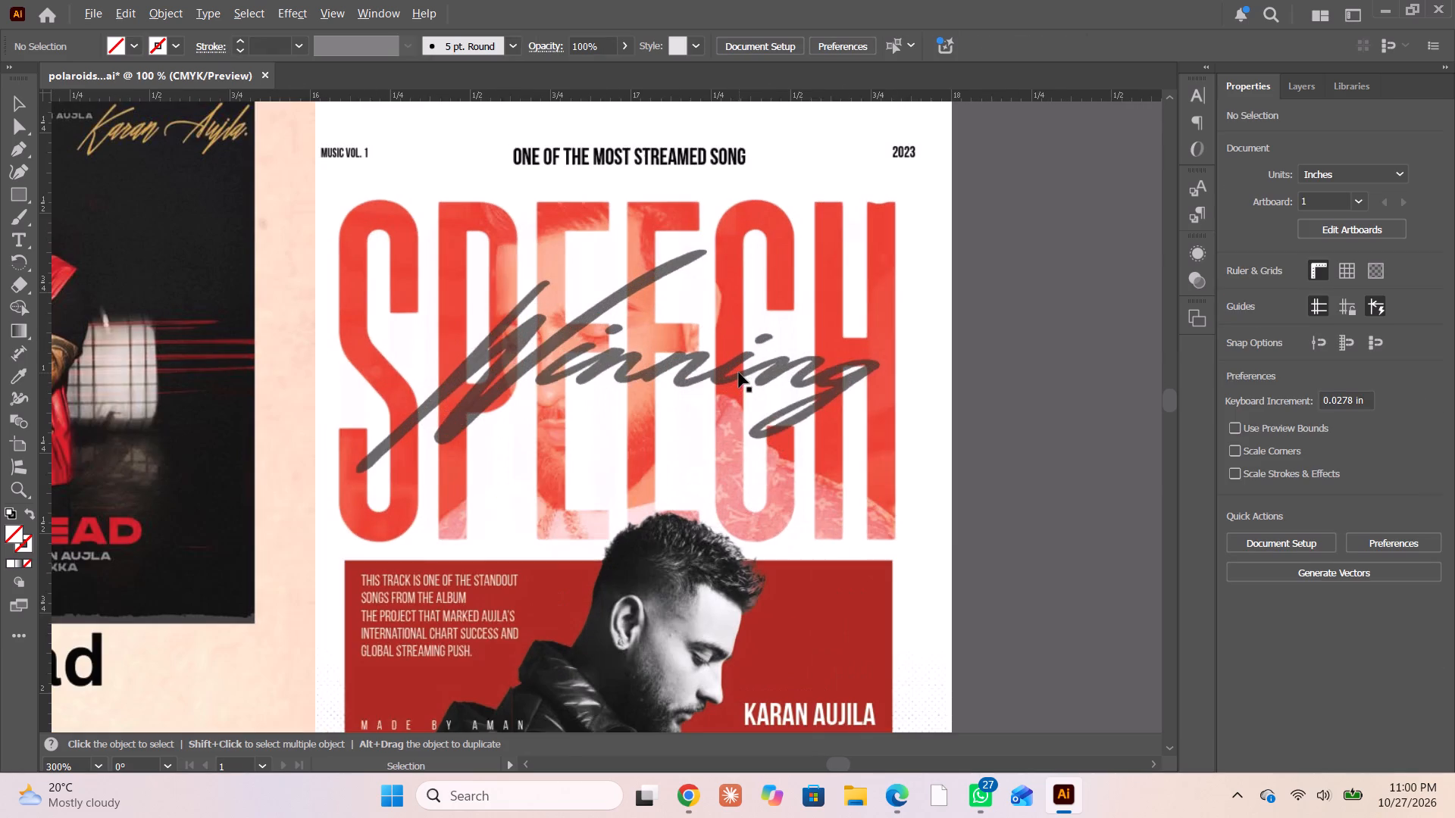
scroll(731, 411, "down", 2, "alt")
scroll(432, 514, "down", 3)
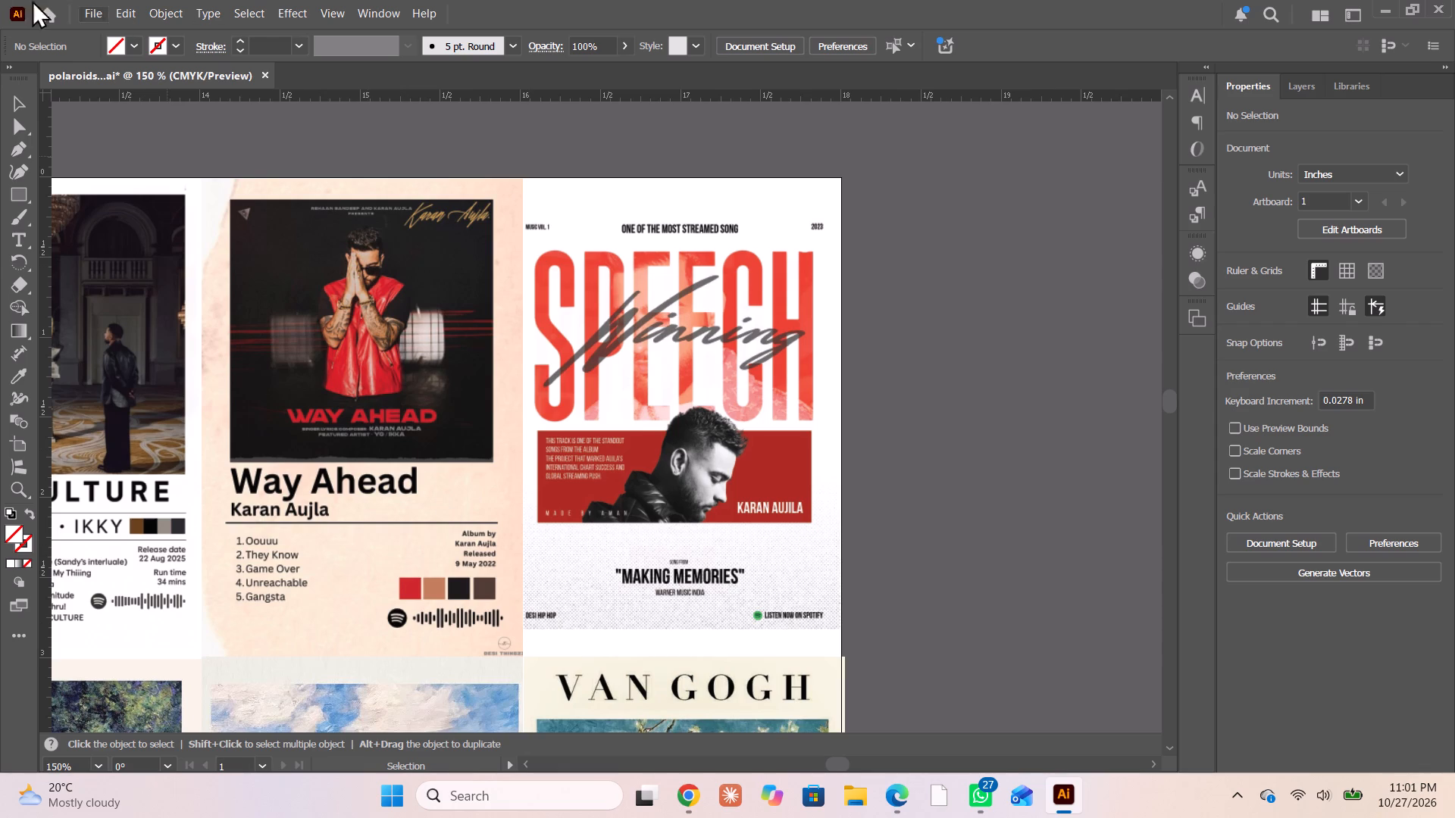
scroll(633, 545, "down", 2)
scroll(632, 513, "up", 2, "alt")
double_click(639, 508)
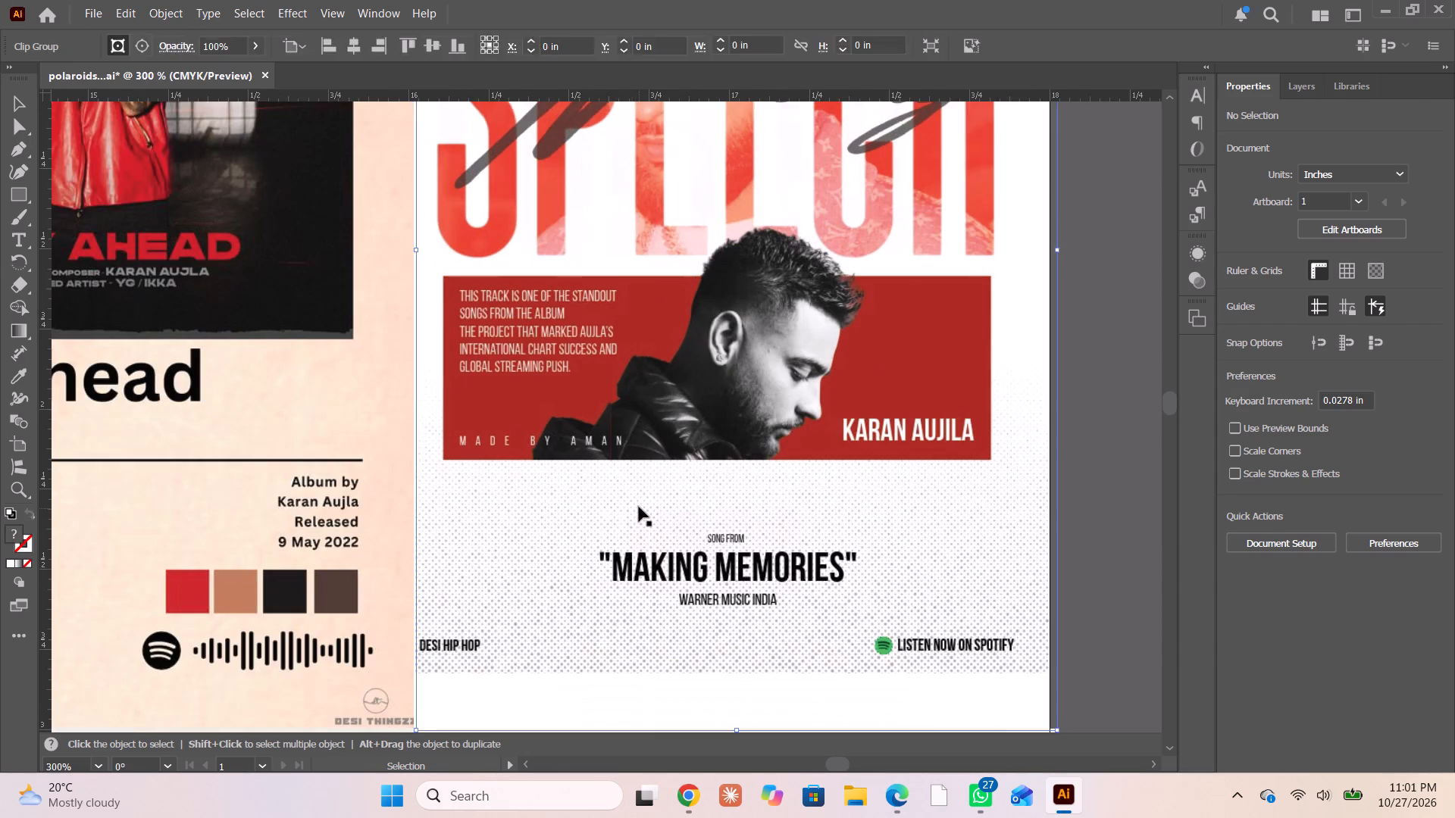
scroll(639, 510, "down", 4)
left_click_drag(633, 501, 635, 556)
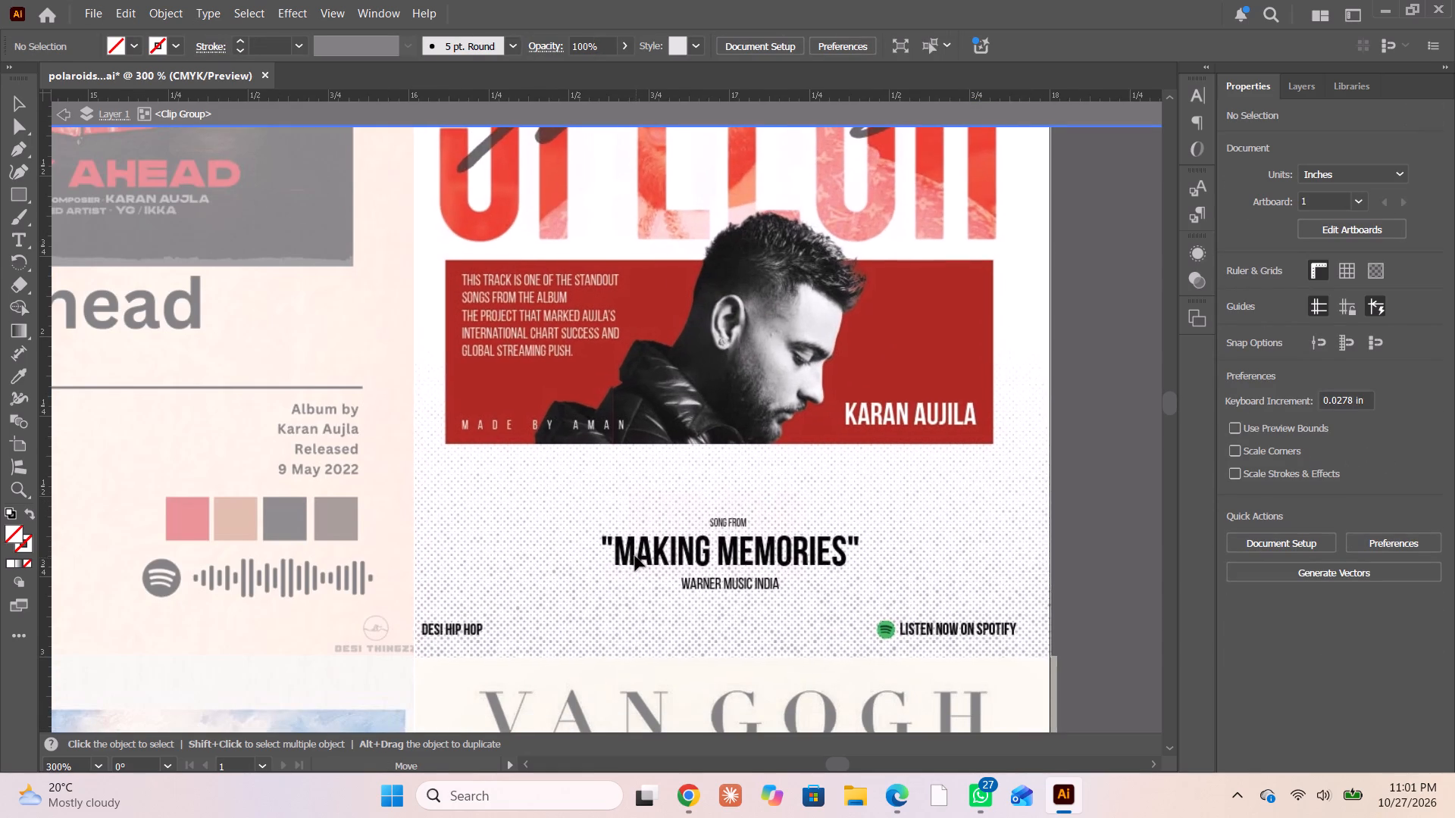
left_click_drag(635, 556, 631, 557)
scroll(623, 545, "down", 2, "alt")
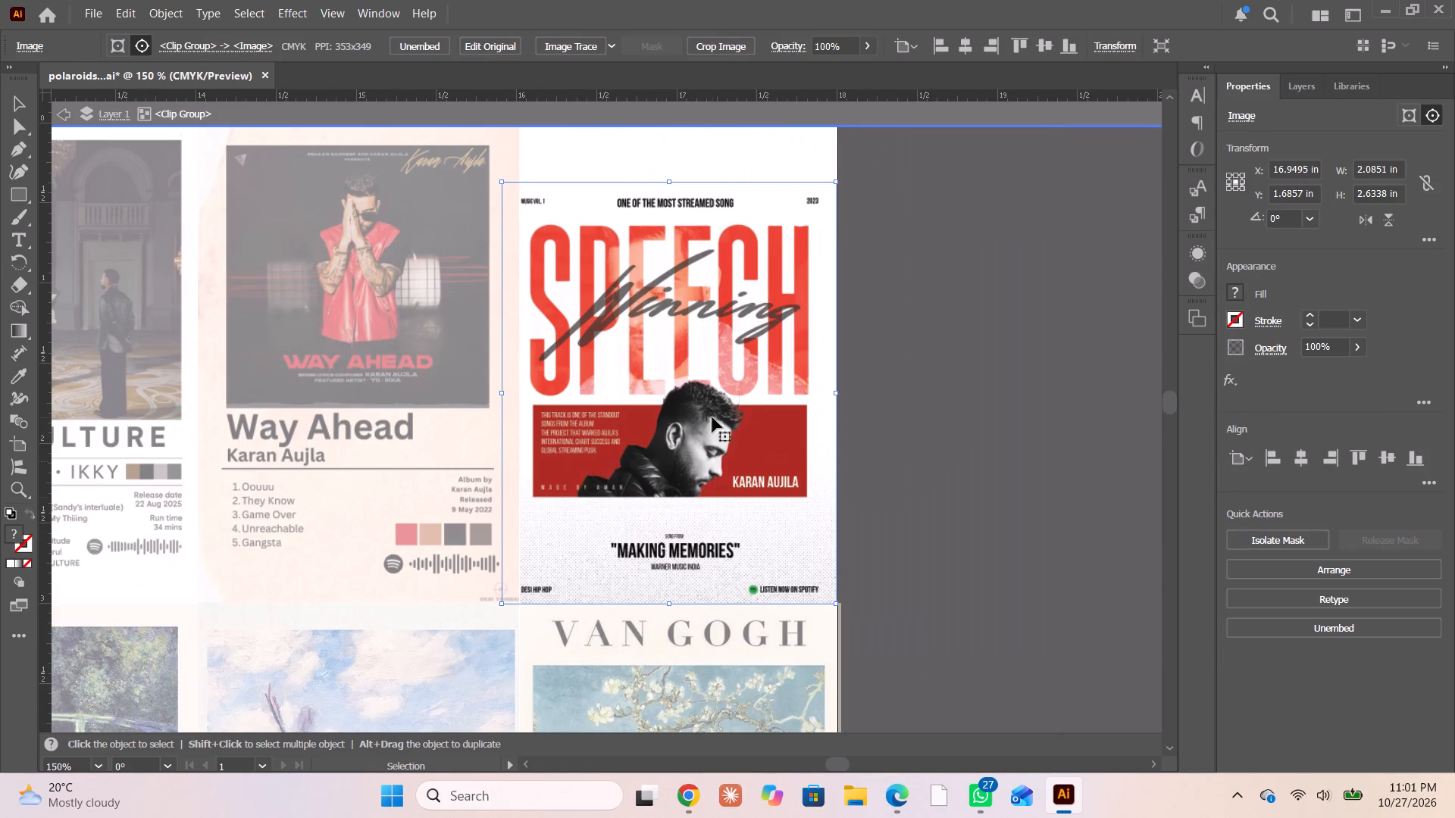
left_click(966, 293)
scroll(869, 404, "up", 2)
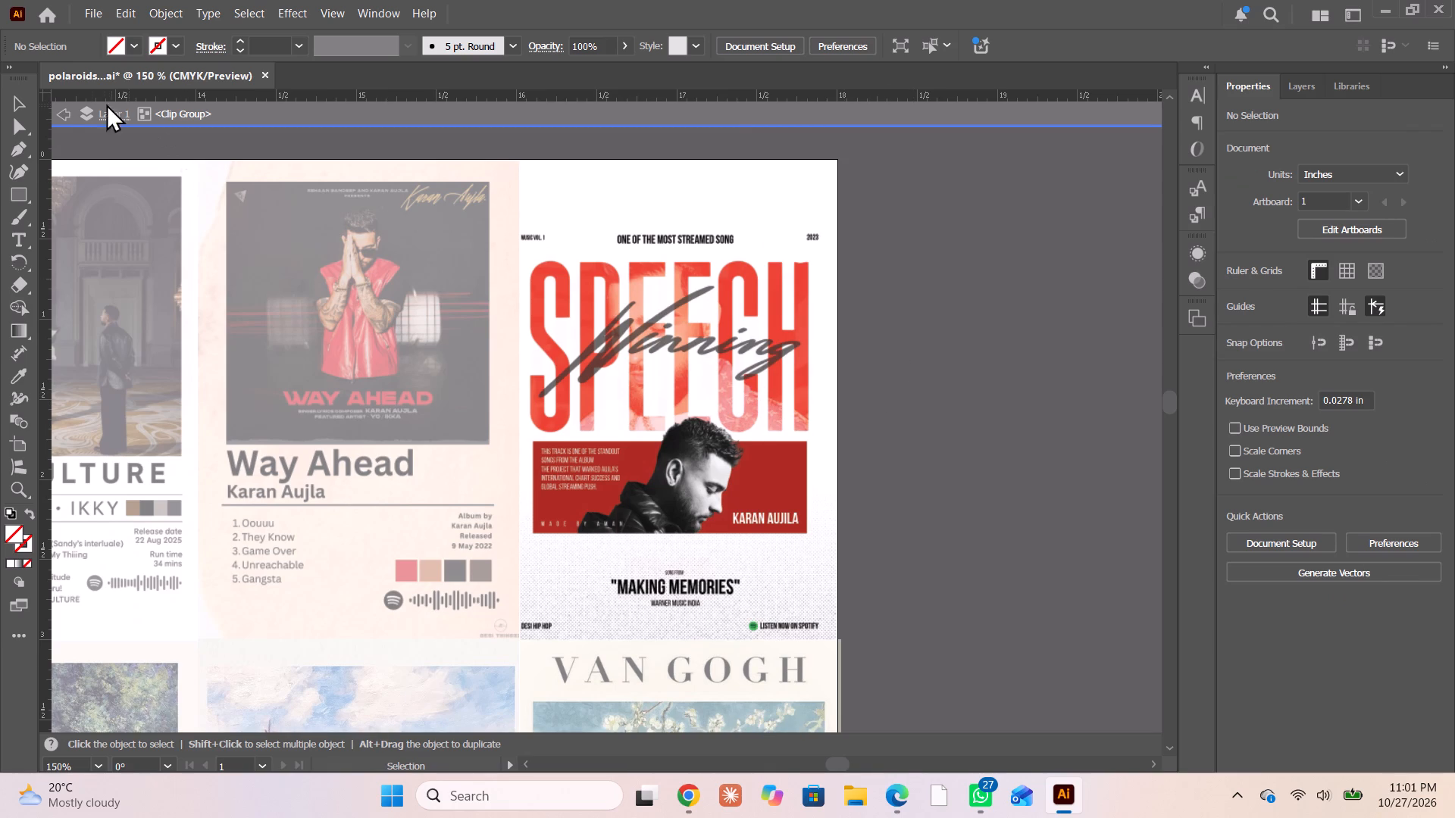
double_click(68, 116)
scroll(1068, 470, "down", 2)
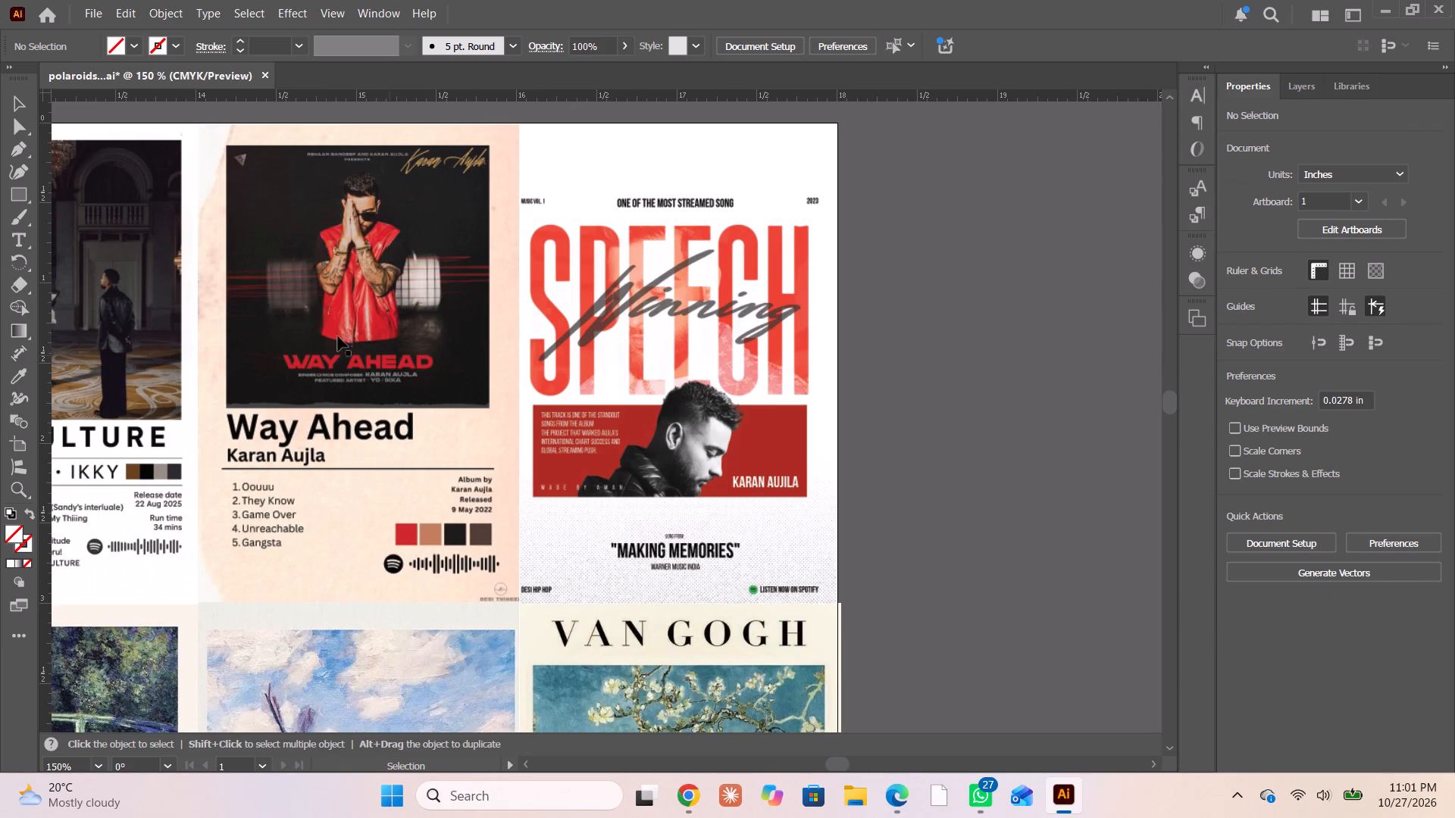
Inside the clip group, move the Winning Speech poster up to about X 16.99, Y 1.59 in and leave isolation completely.
double_click(696, 338)
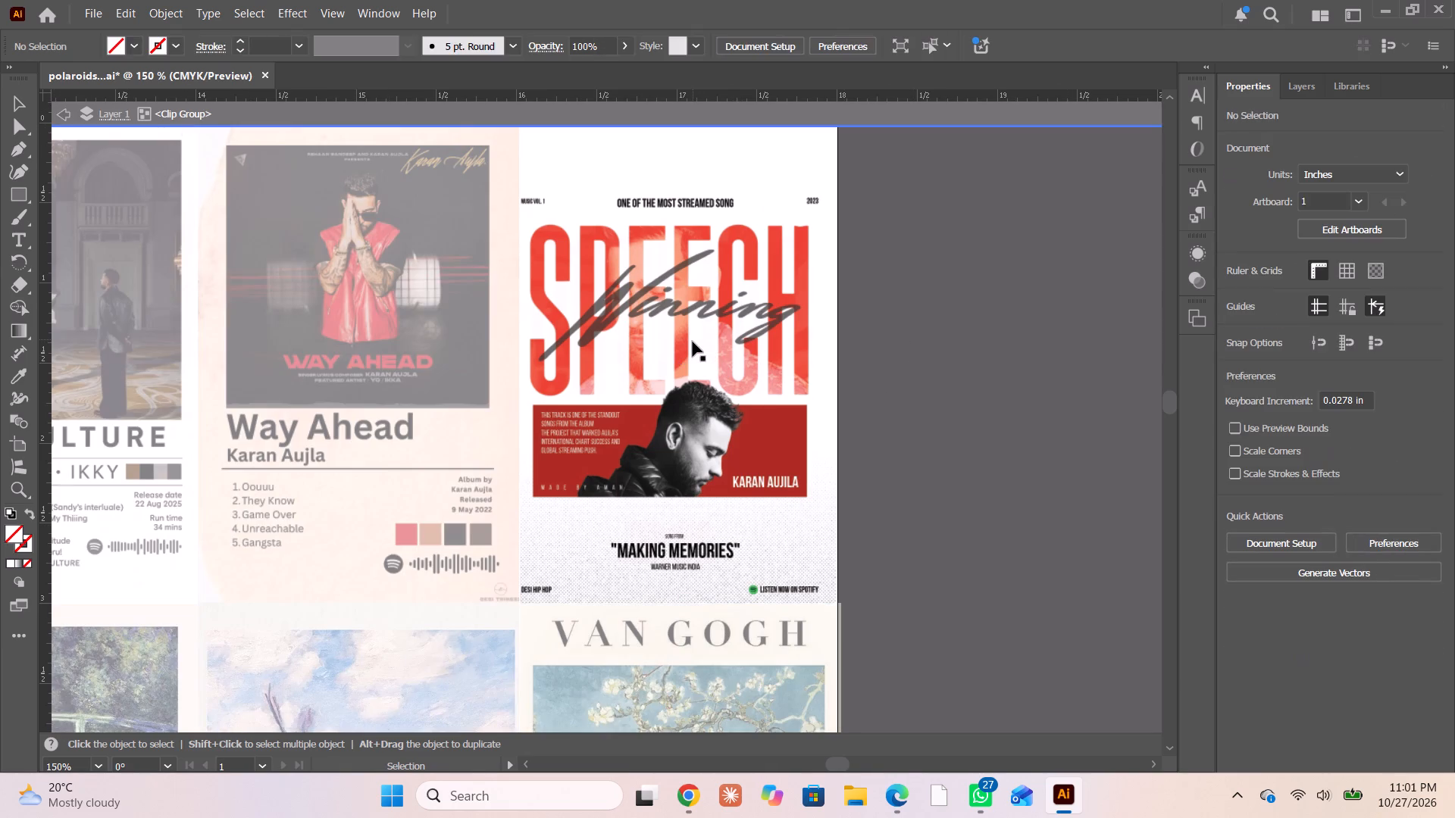
left_click(679, 370)
left_click_drag(661, 376, 663, 360)
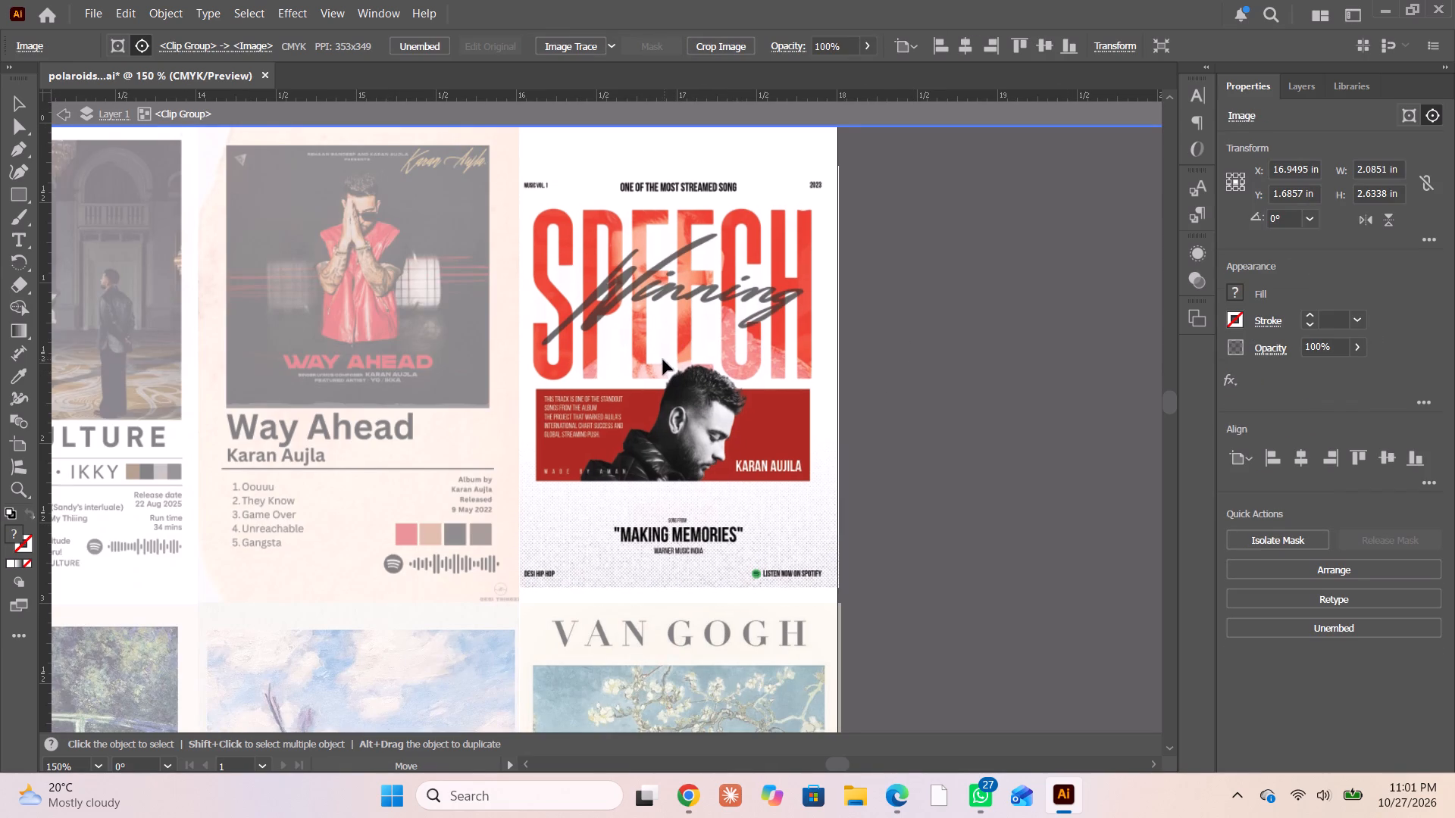
left_click_drag(663, 360, 662, 360)
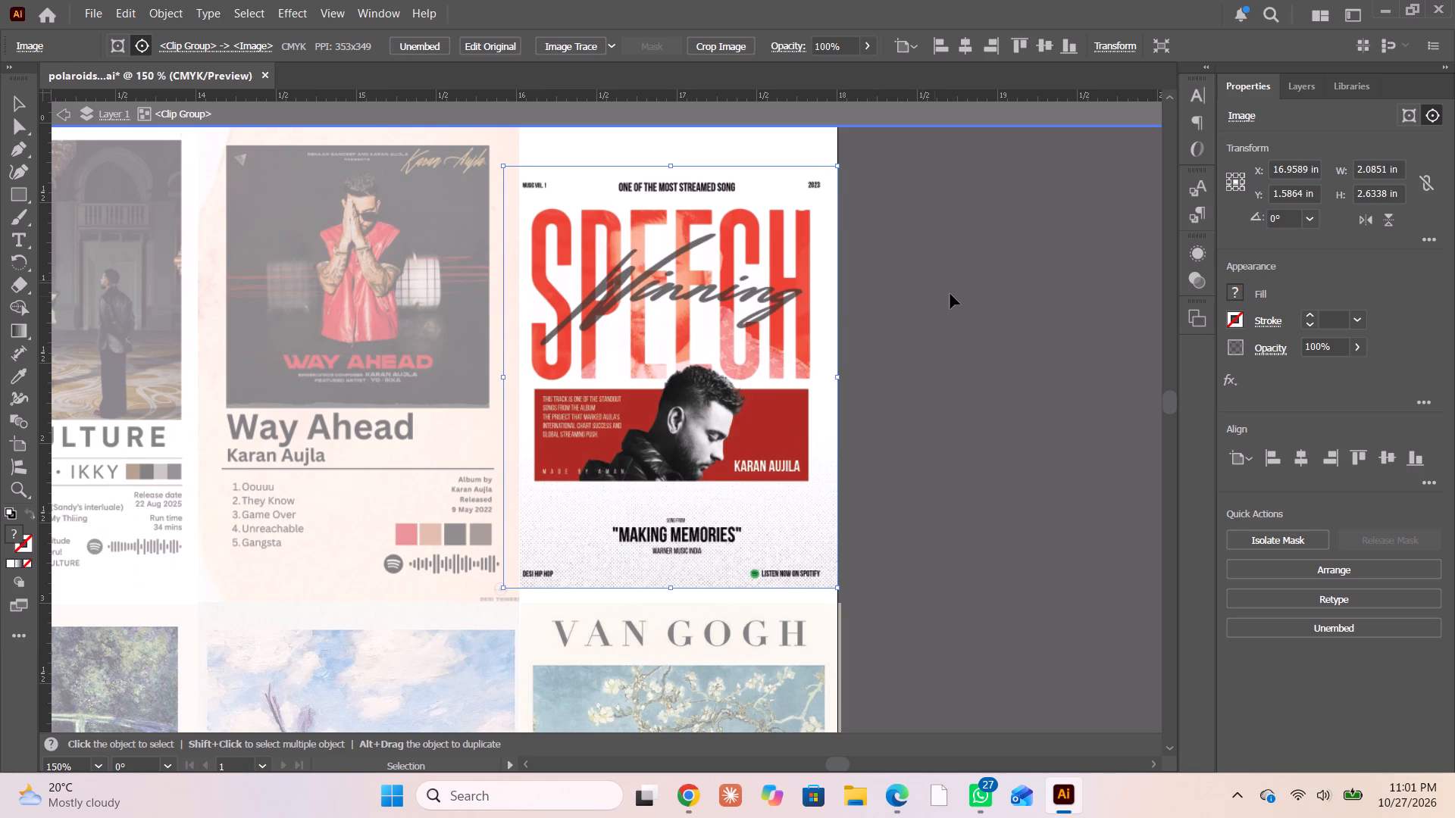
key("Right")
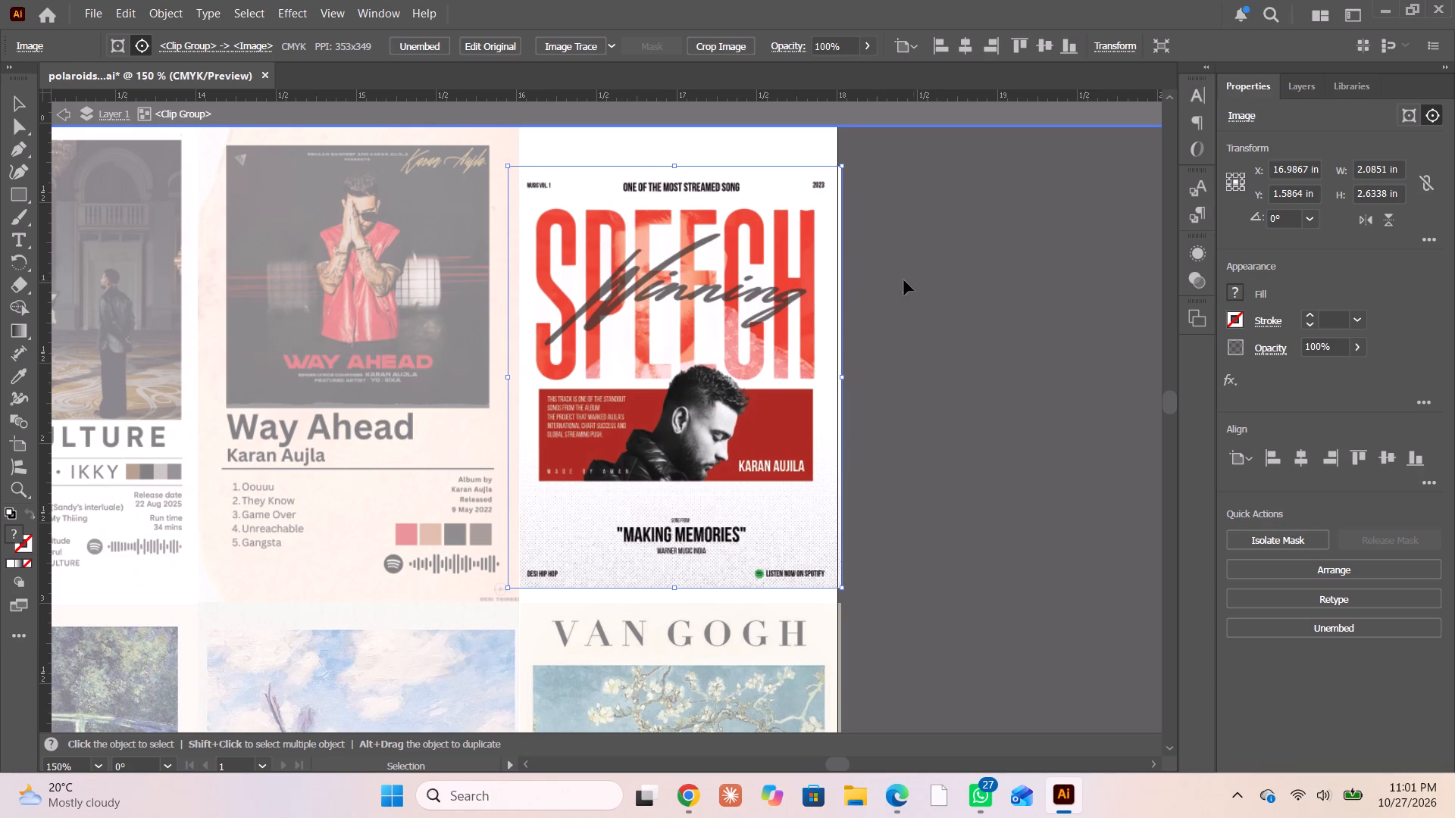
left_click(913, 270)
left_click(64, 111)
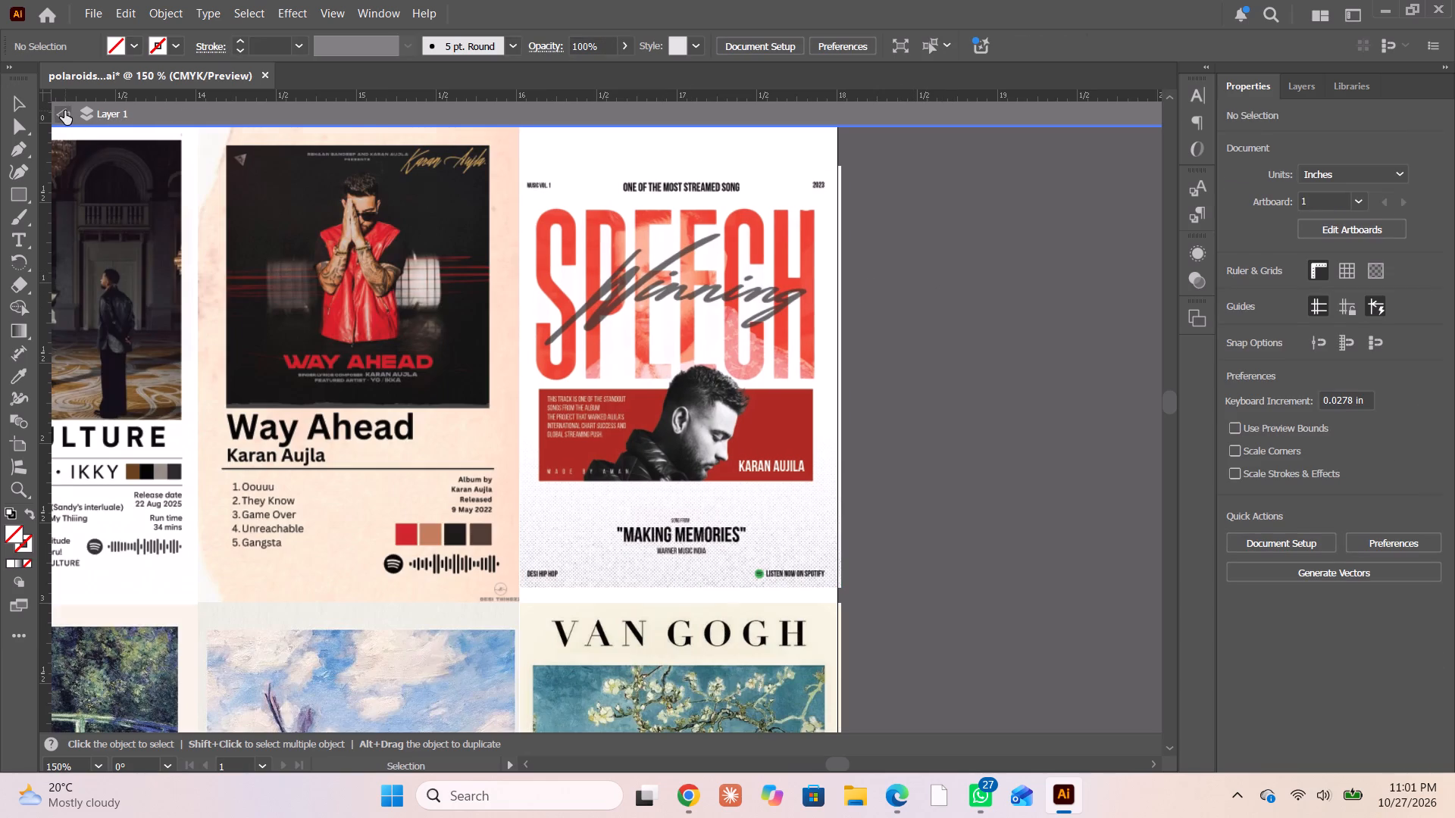
left_click(10, 191)
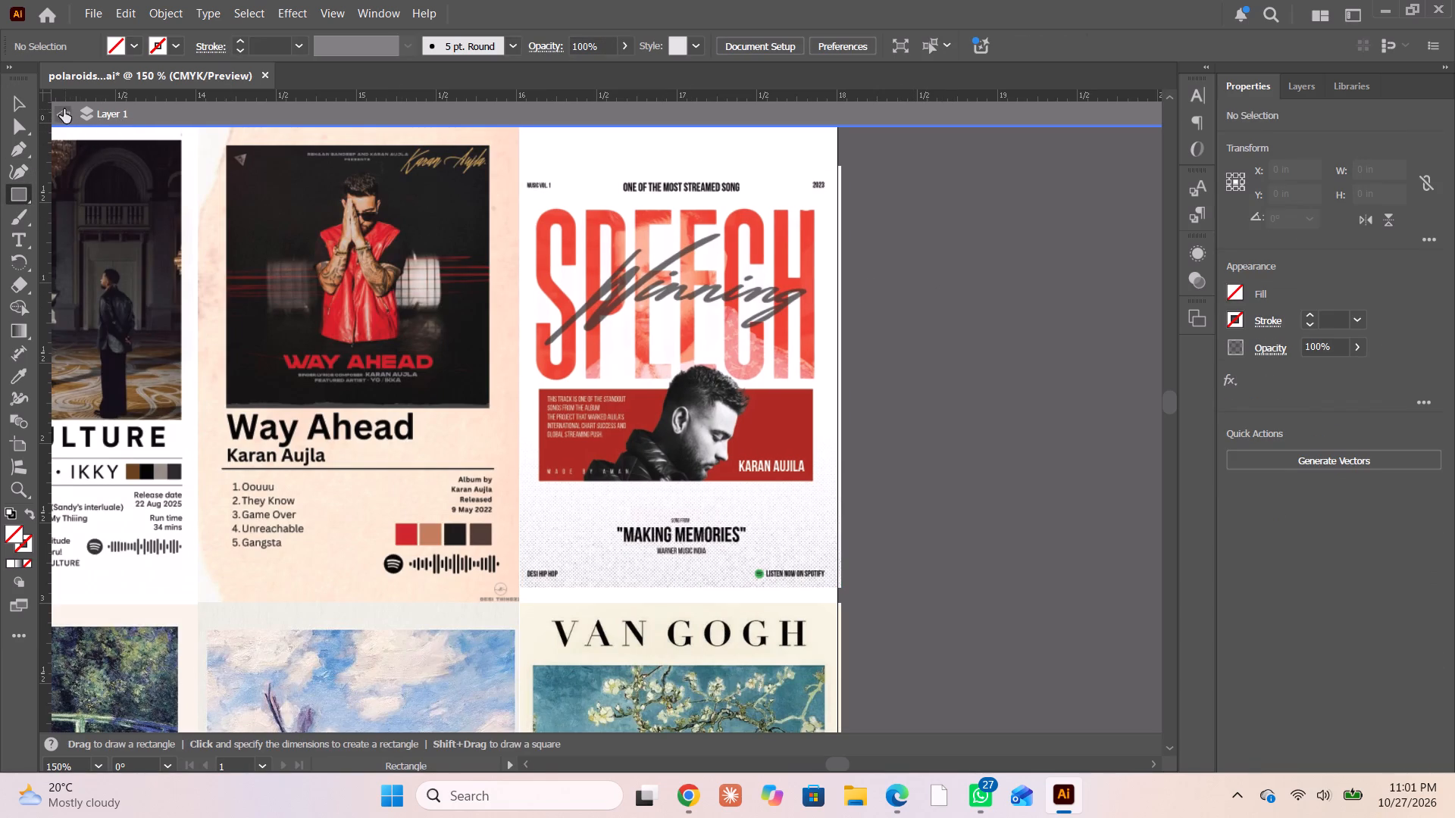
left_click(64, 109)
Draw a rectangle about 1.99 × 2.97 in over the ninth frame, starting from its top-left corner.
scroll(358, 286, "up", 2)
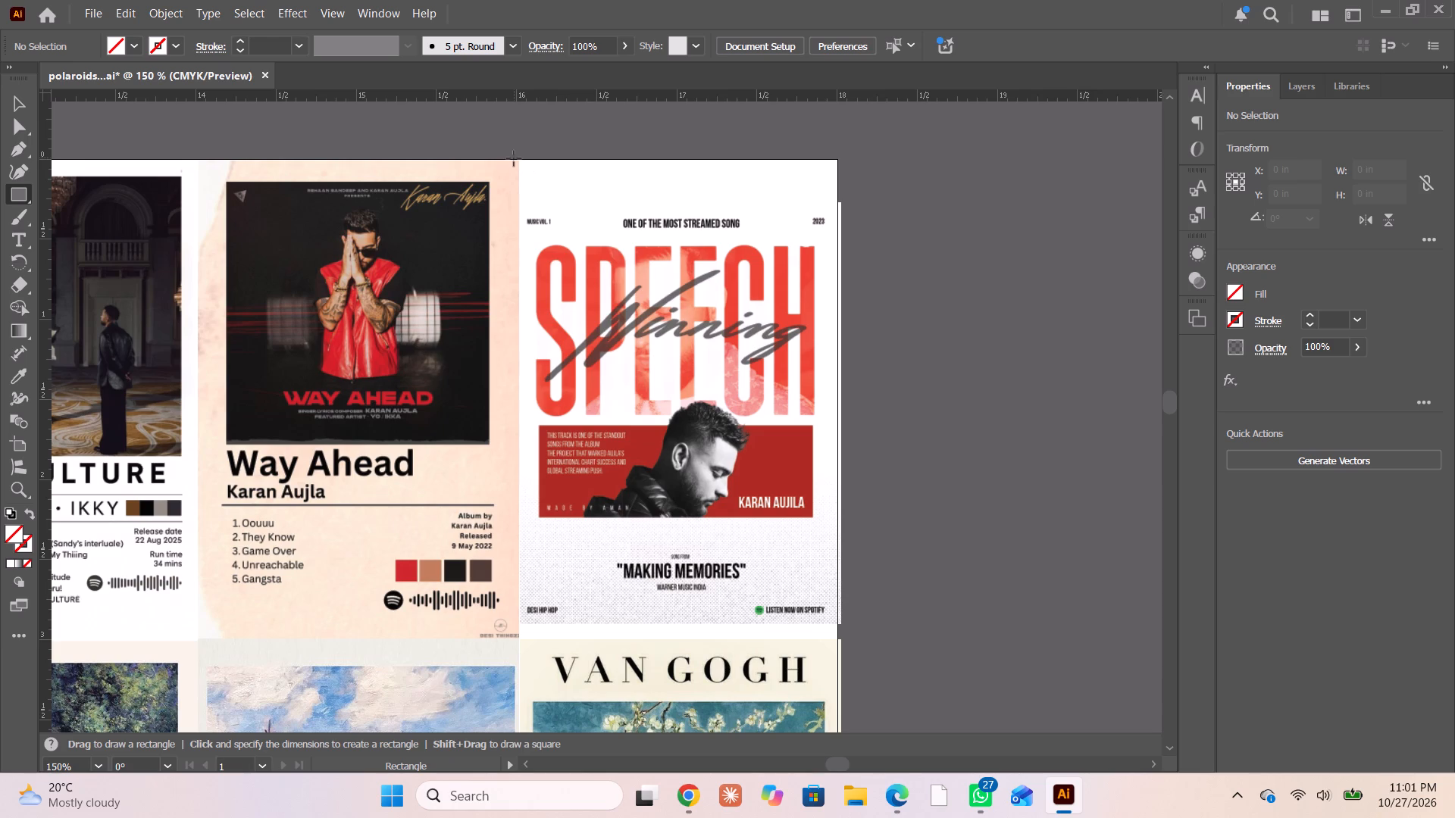
left_click_drag(518, 161, 773, 560)
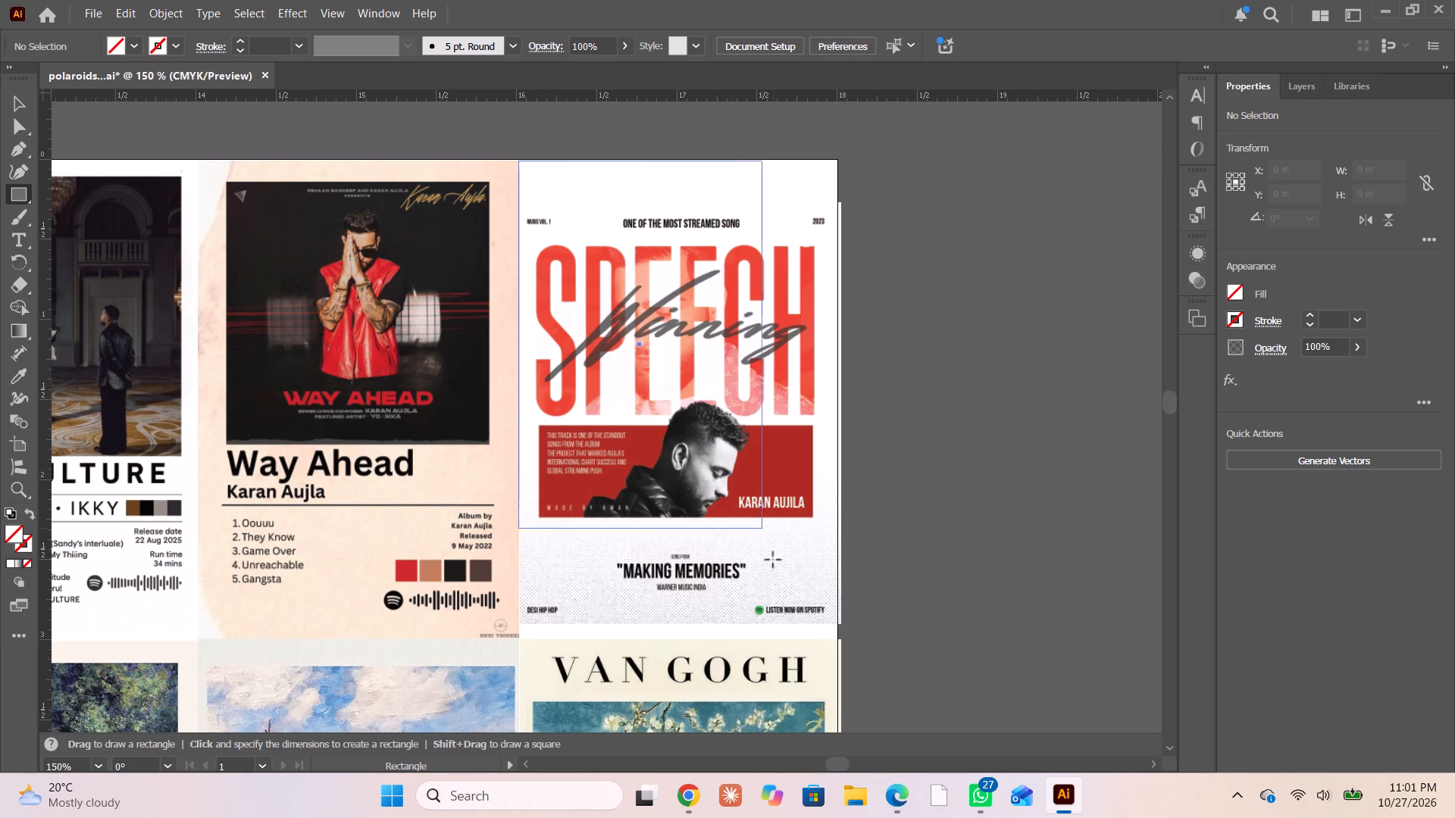
left_click_drag(773, 560, 836, 636)
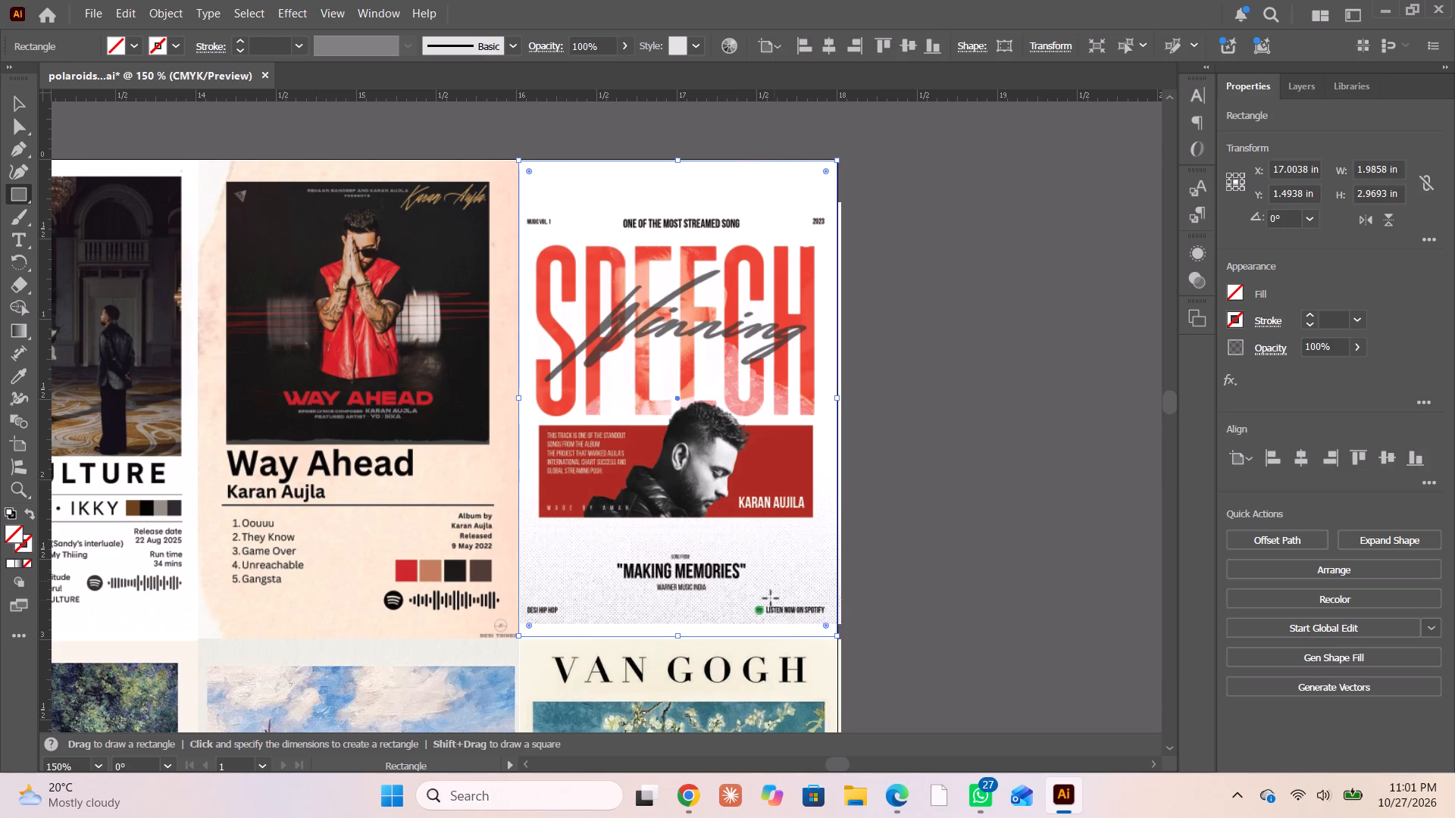
Fill the new rectangle with a light grey (#b5b5b6) sampled from the poster's dotted lower background.
left_click(23, 374)
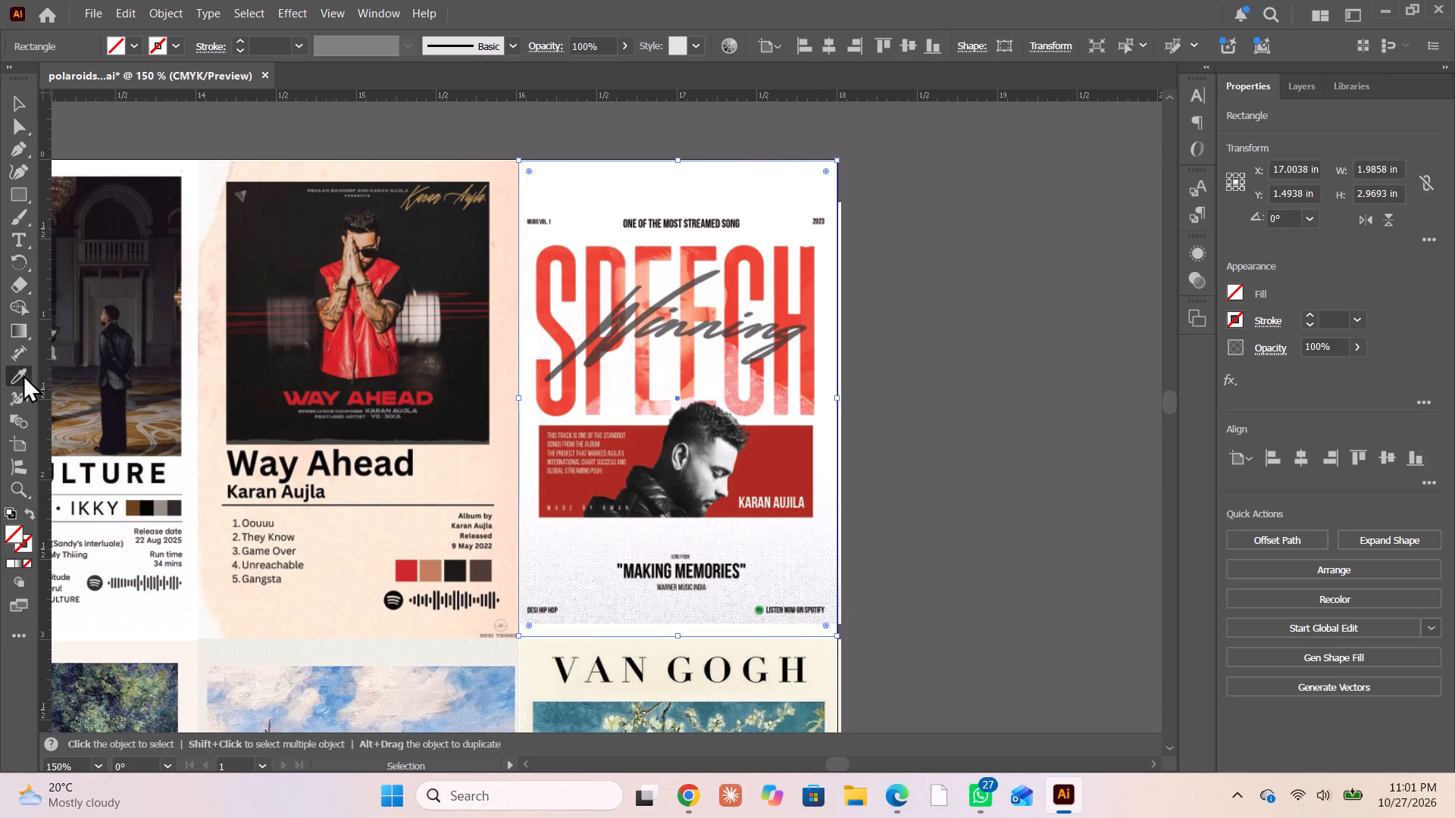
left_click(580, 605)
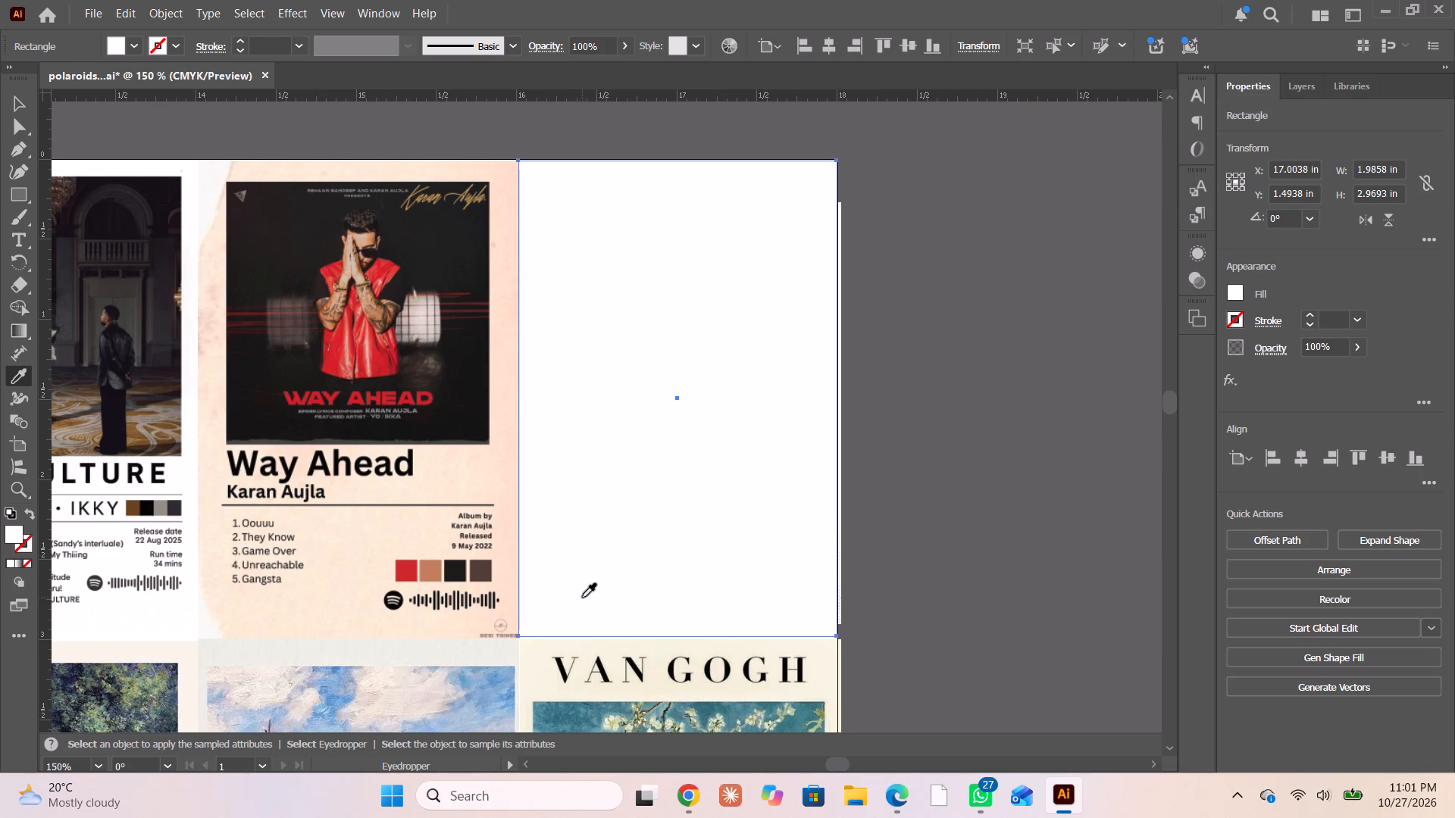
key("ctrl+z")
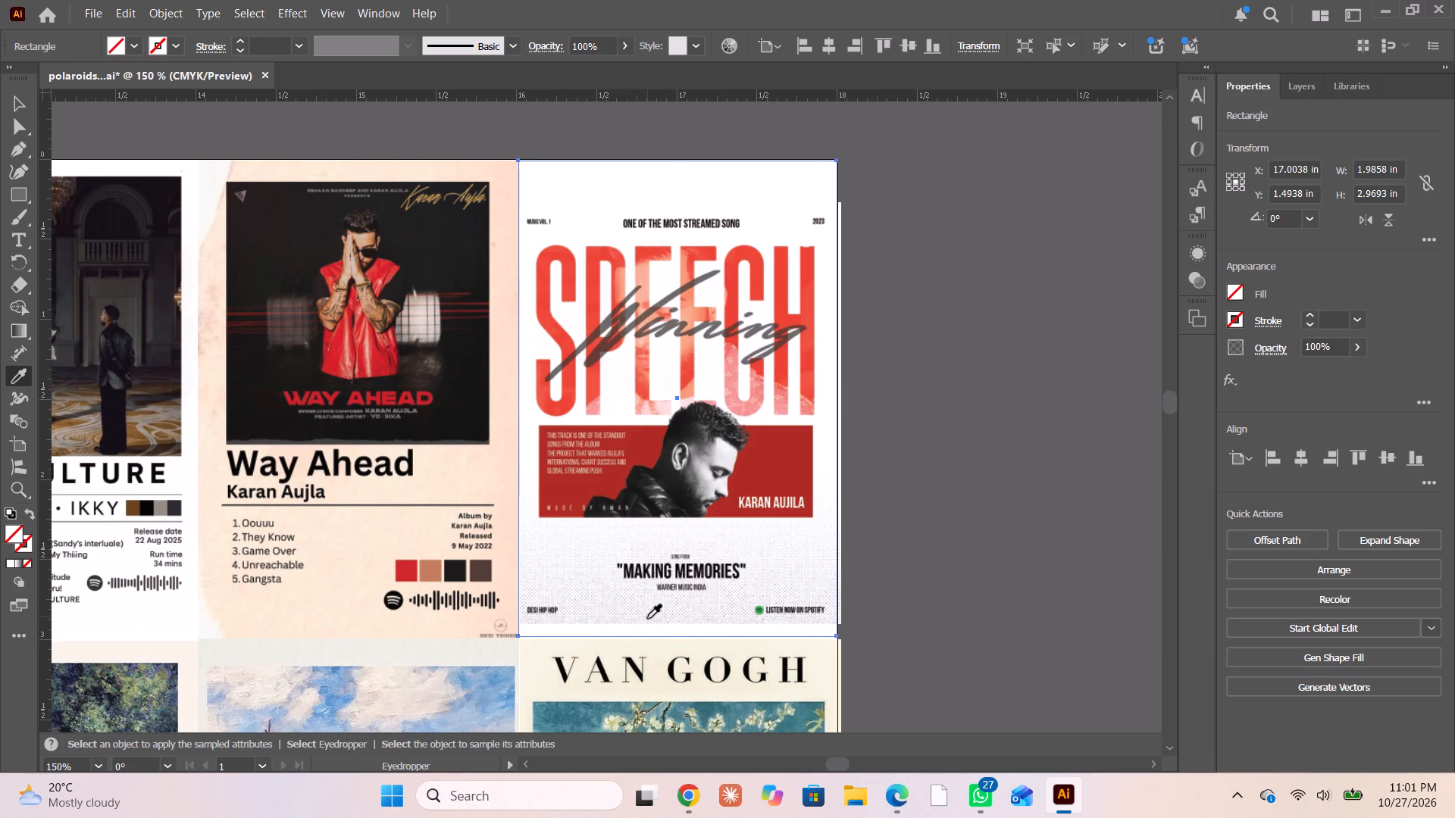
left_click(649, 622)
key("ctrl+z")
left_click(728, 614)
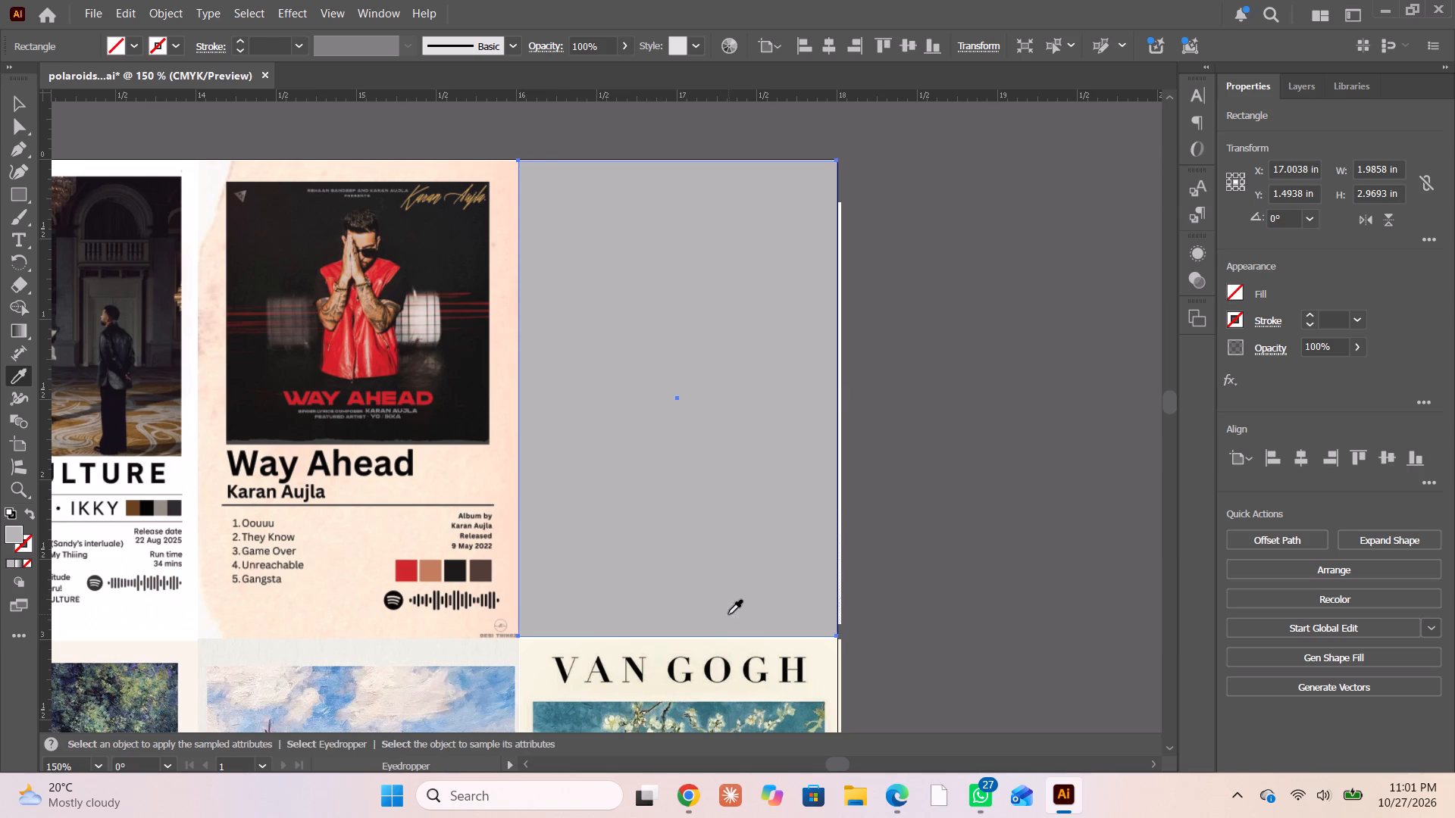
Send the grey rectangle behind the Winning Speech poster.
left_click(15, 105)
right_click(668, 438)
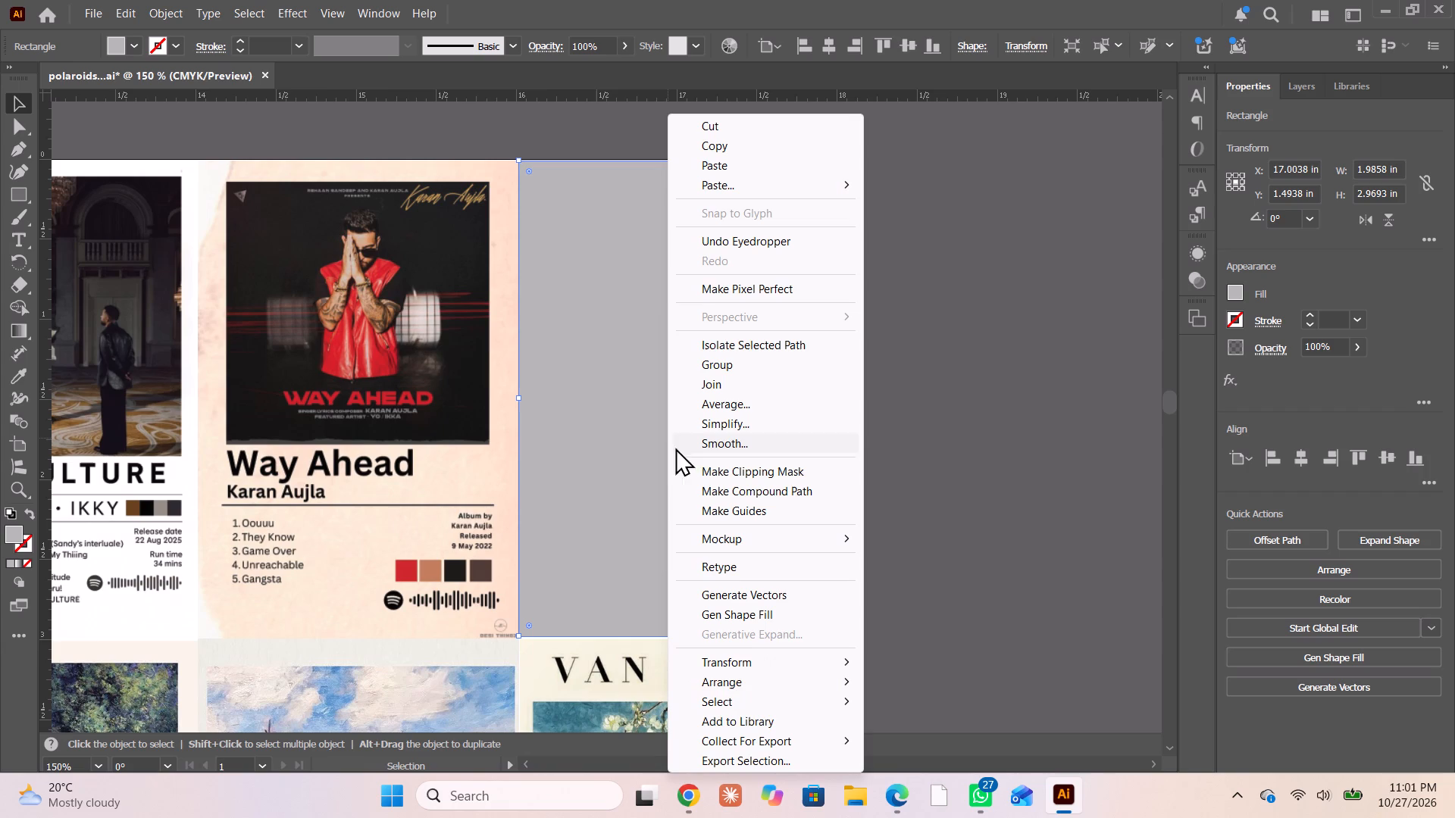
left_click(737, 680)
left_click(937, 741)
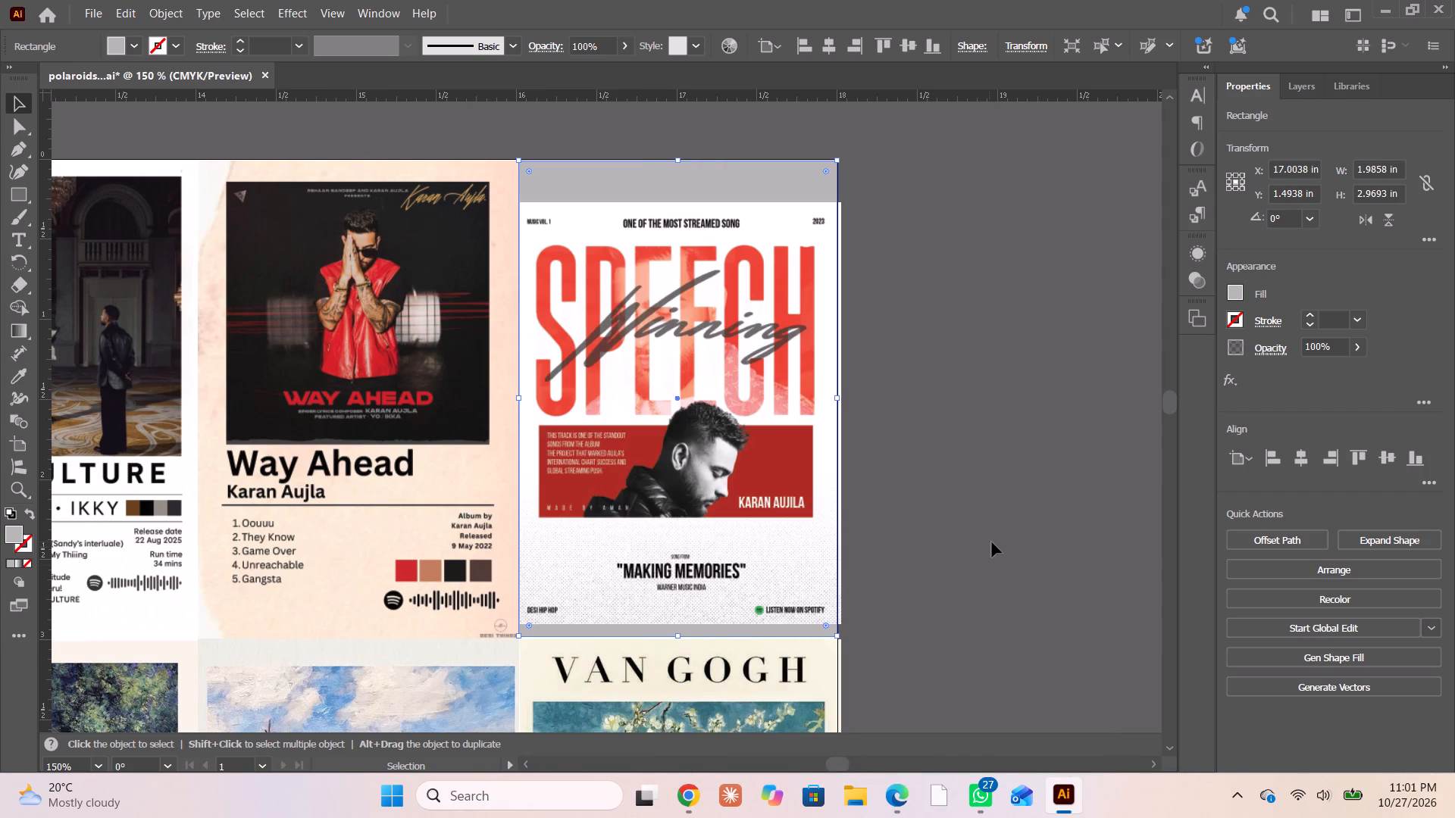
left_click(1013, 516)
Move the Winning Speech clip group up slightly so grey bands of similar height remain above and below the poster.
left_click(611, 173)
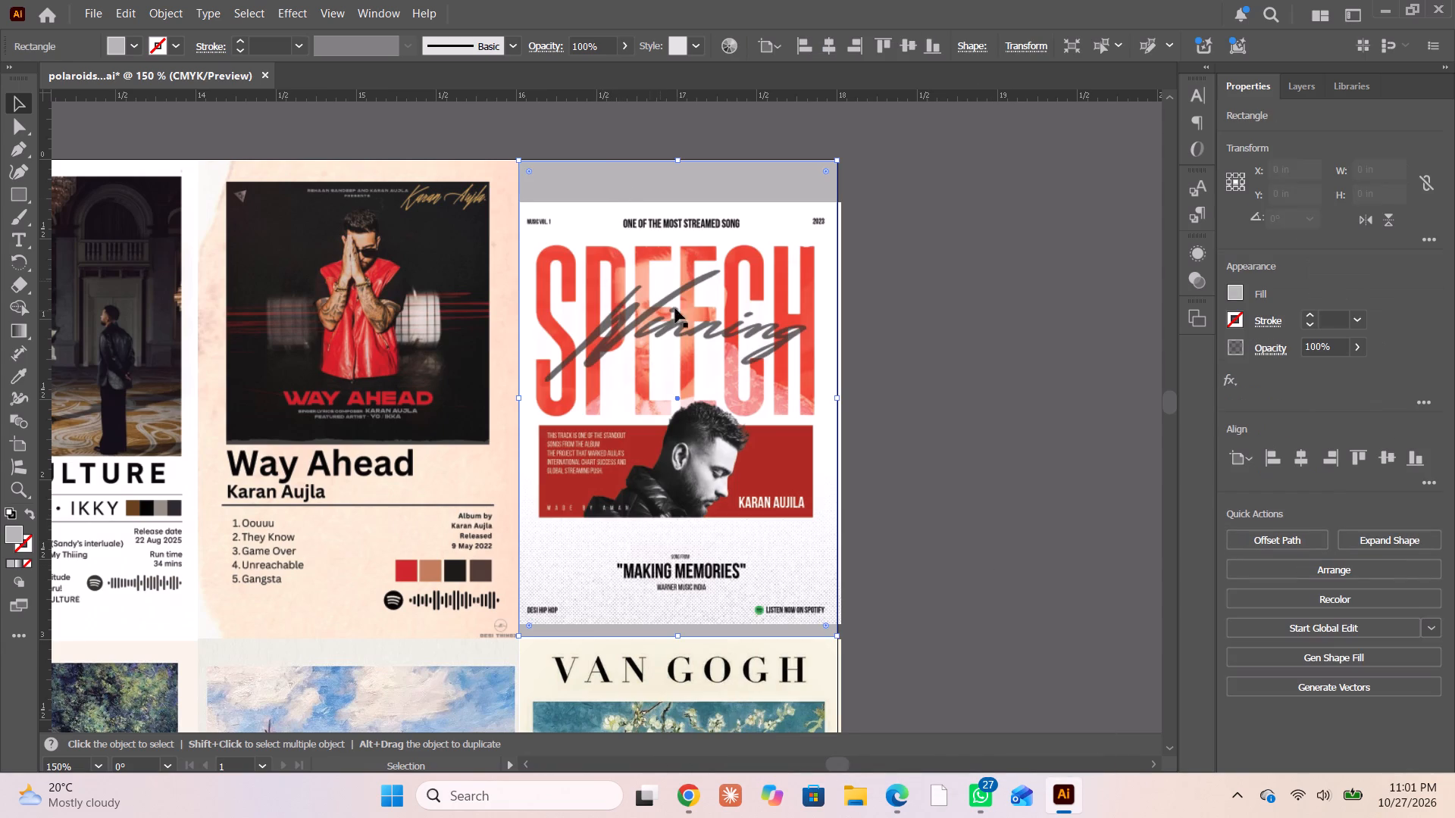
left_click(687, 335)
left_click(677, 359)
left_click(687, 376)
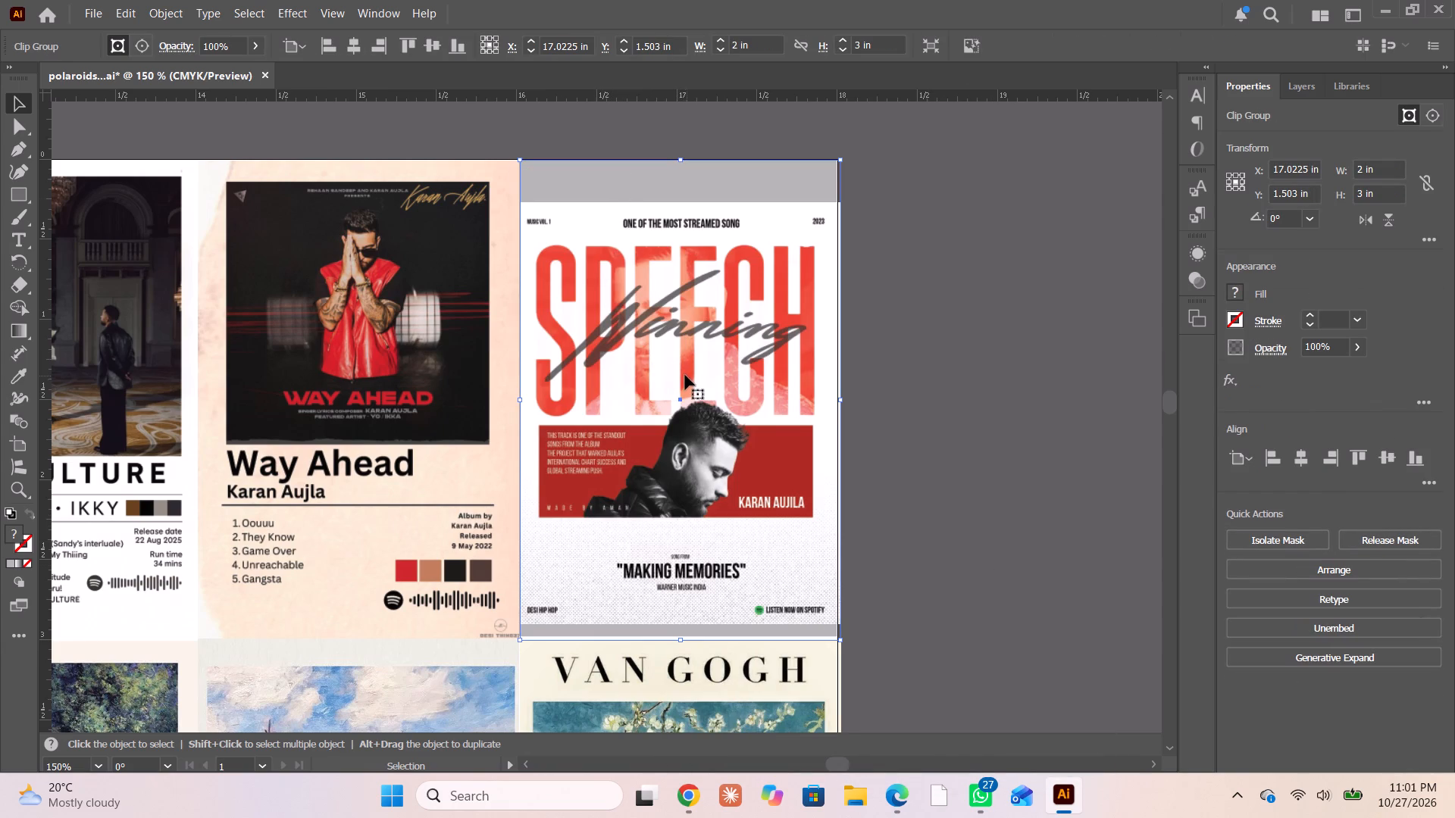
left_click_drag(681, 377, 679, 365)
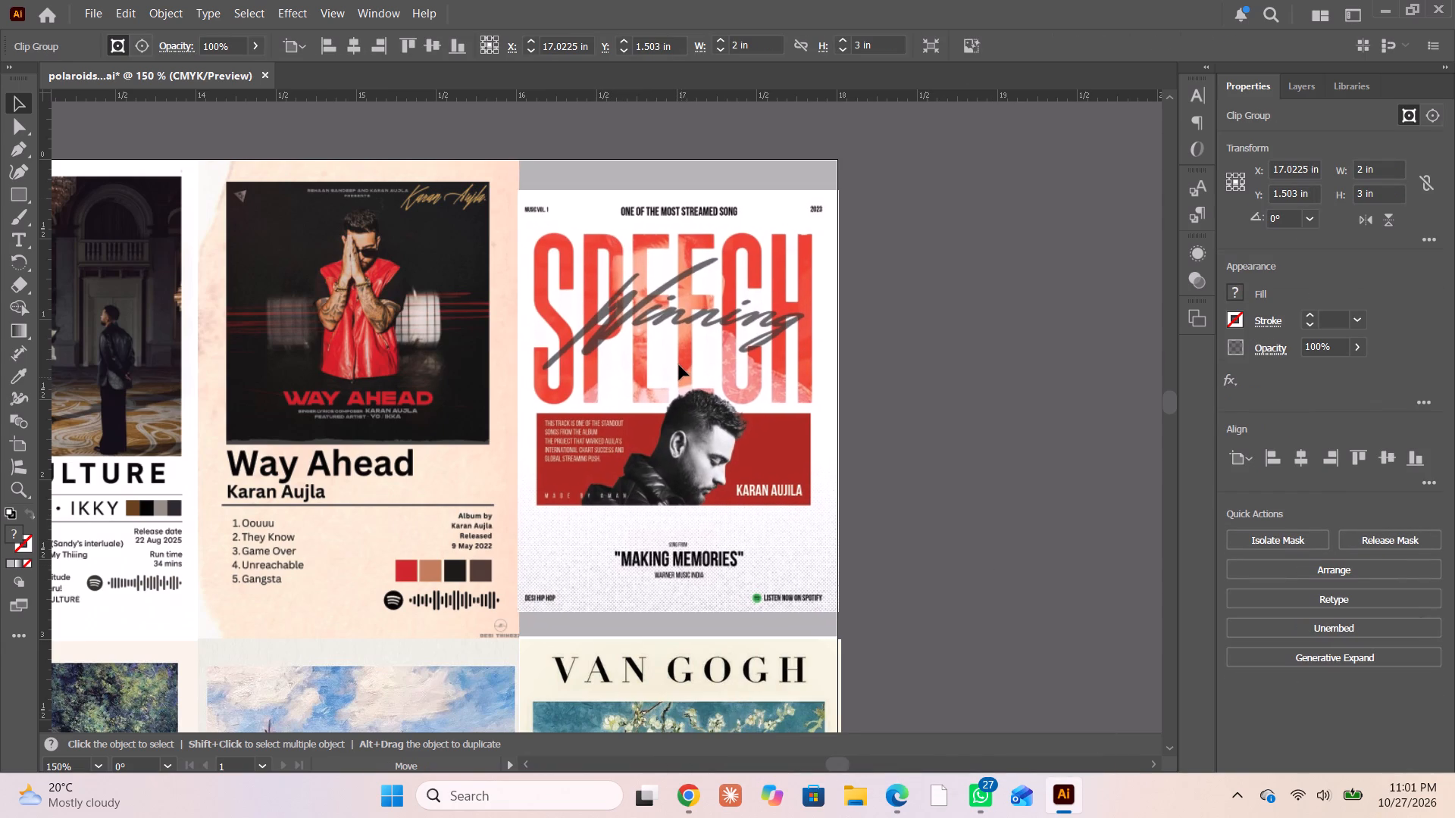
left_click_drag(679, 365, 678, 364)
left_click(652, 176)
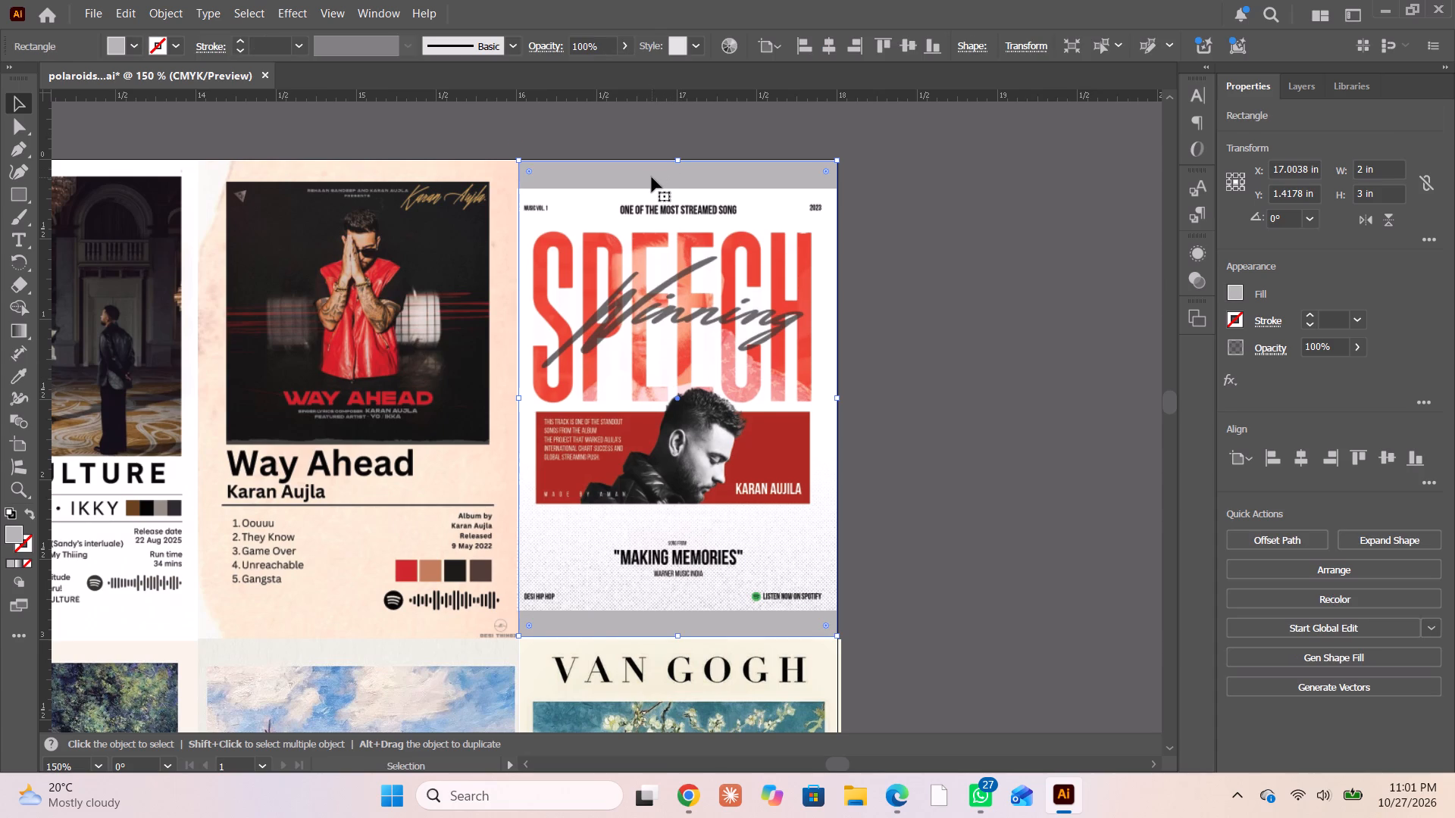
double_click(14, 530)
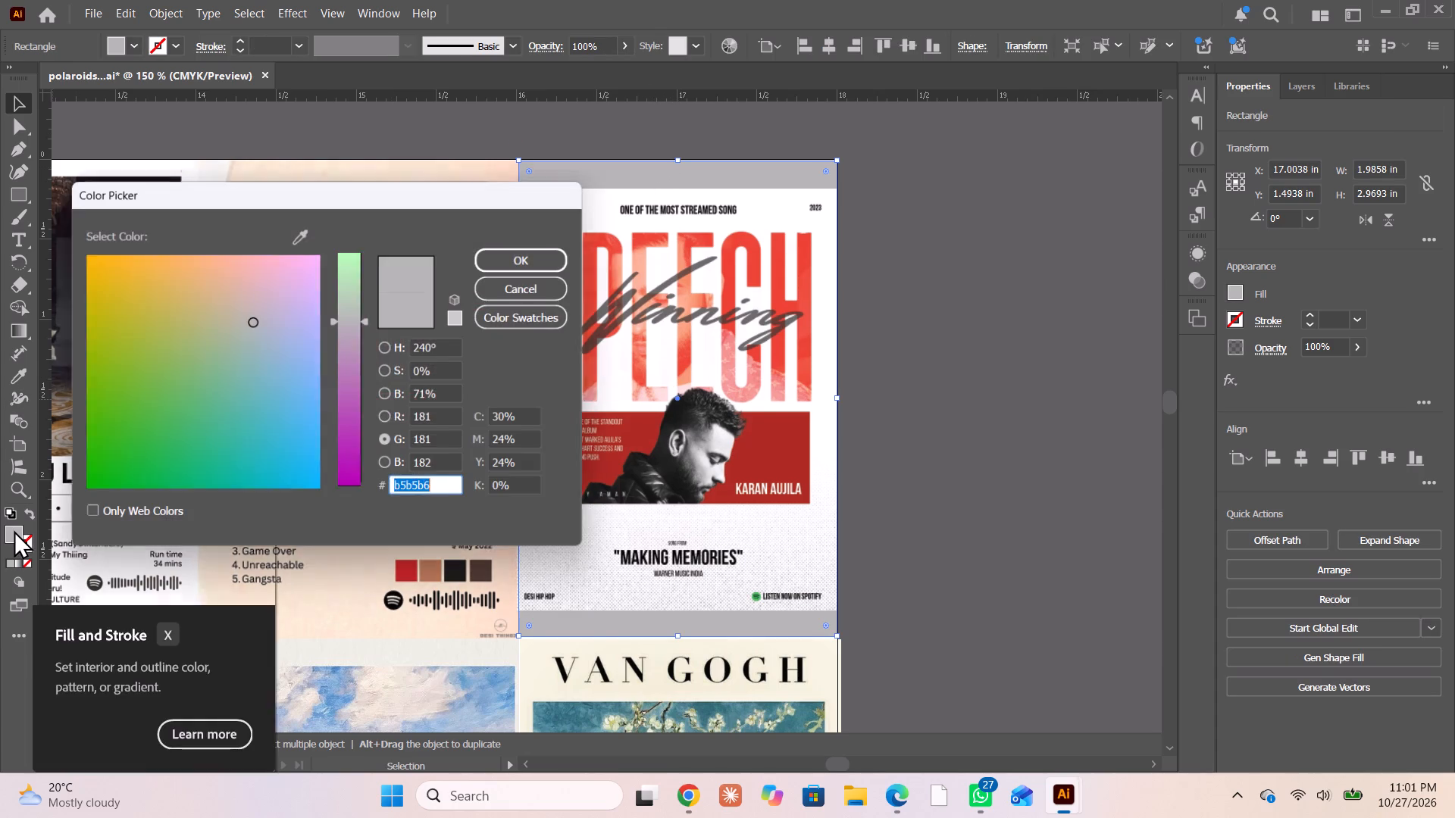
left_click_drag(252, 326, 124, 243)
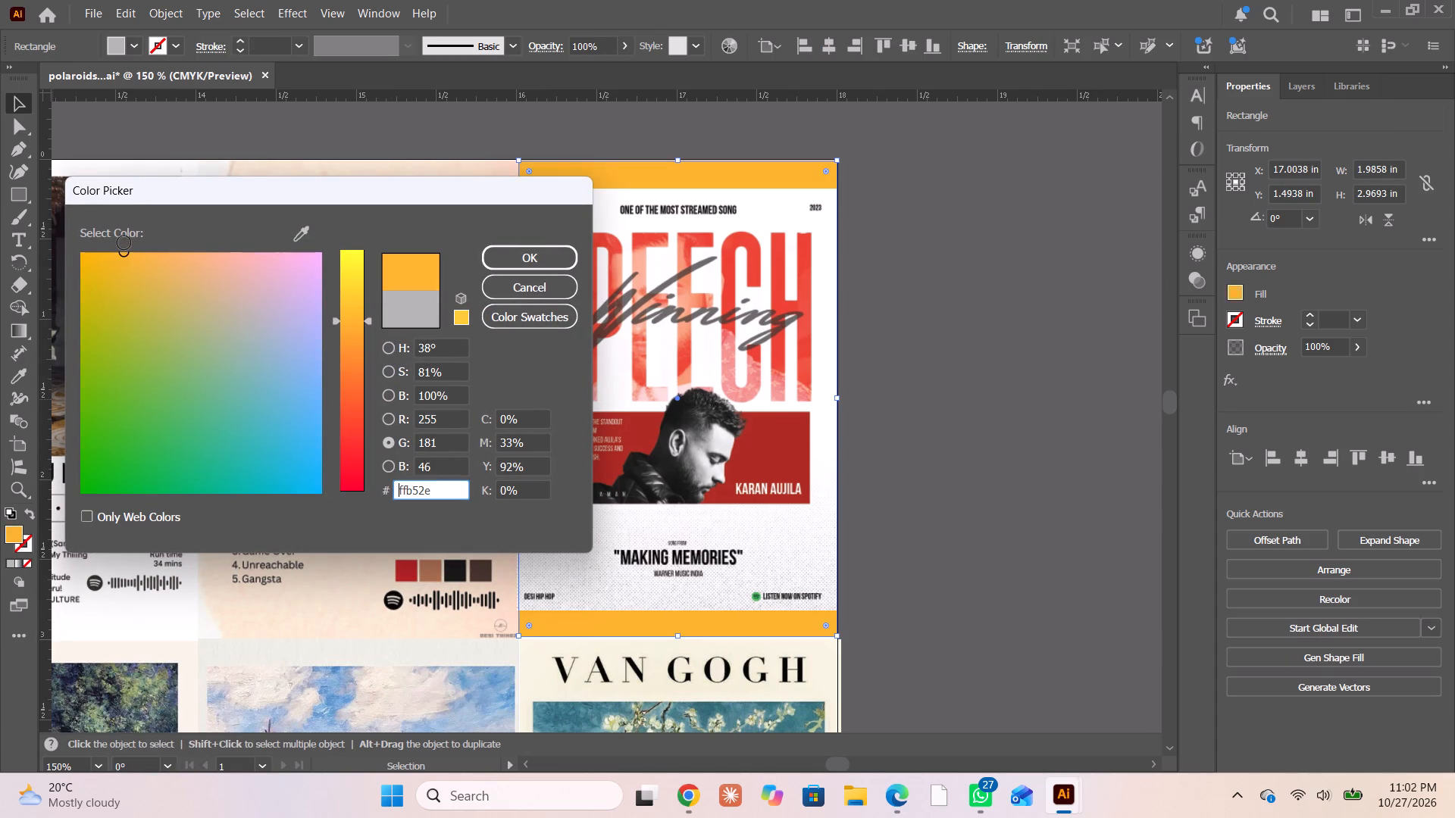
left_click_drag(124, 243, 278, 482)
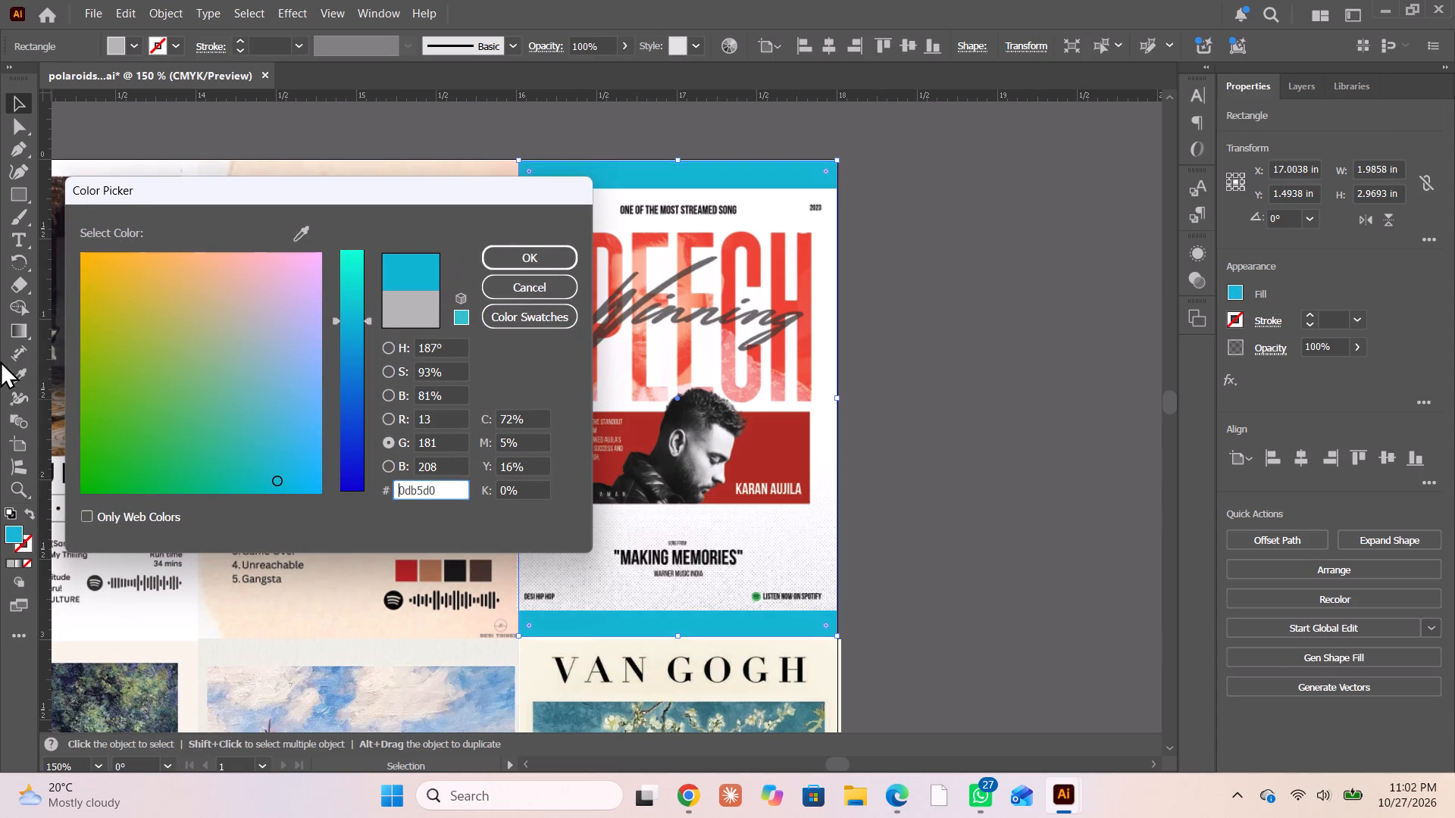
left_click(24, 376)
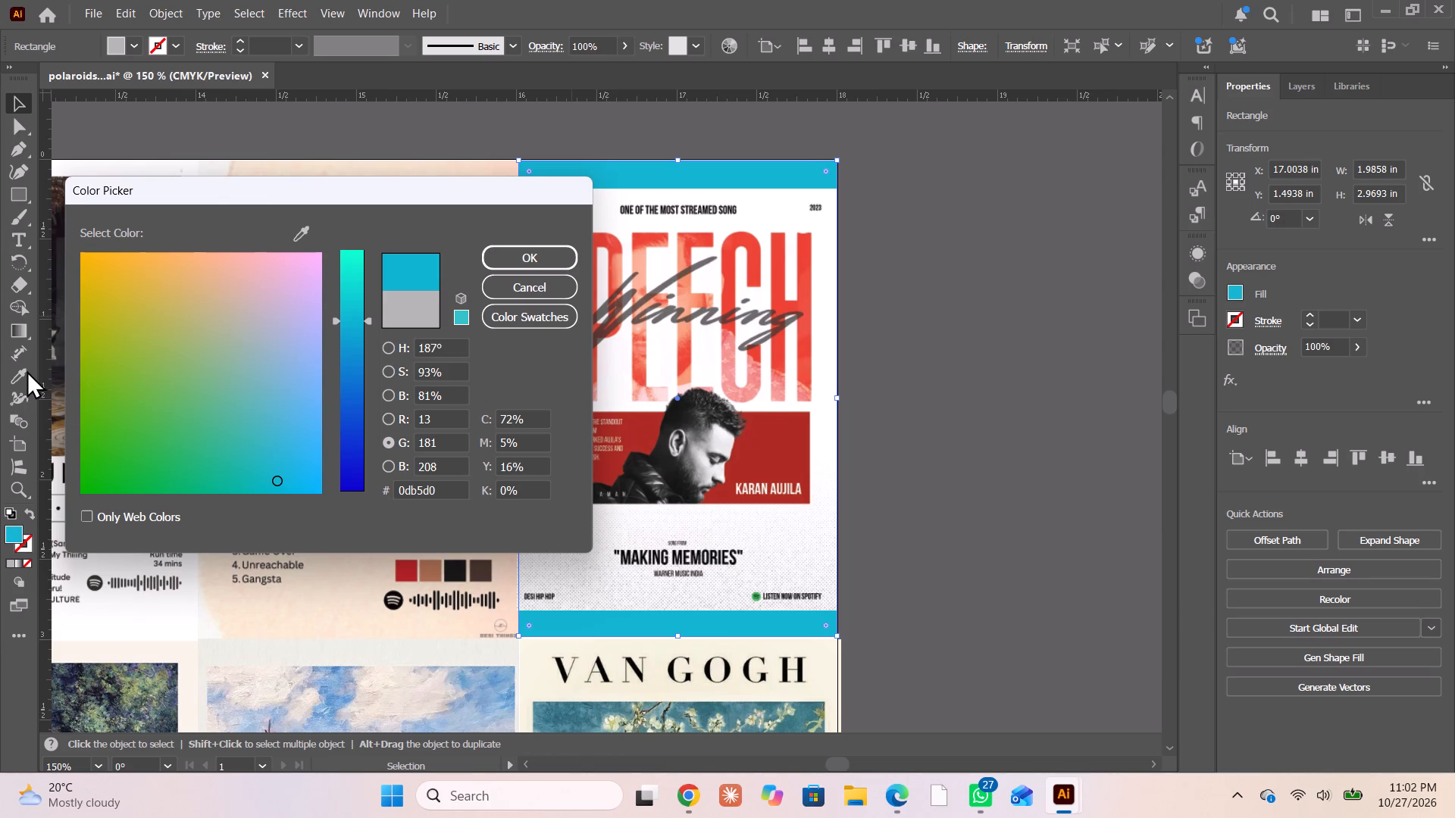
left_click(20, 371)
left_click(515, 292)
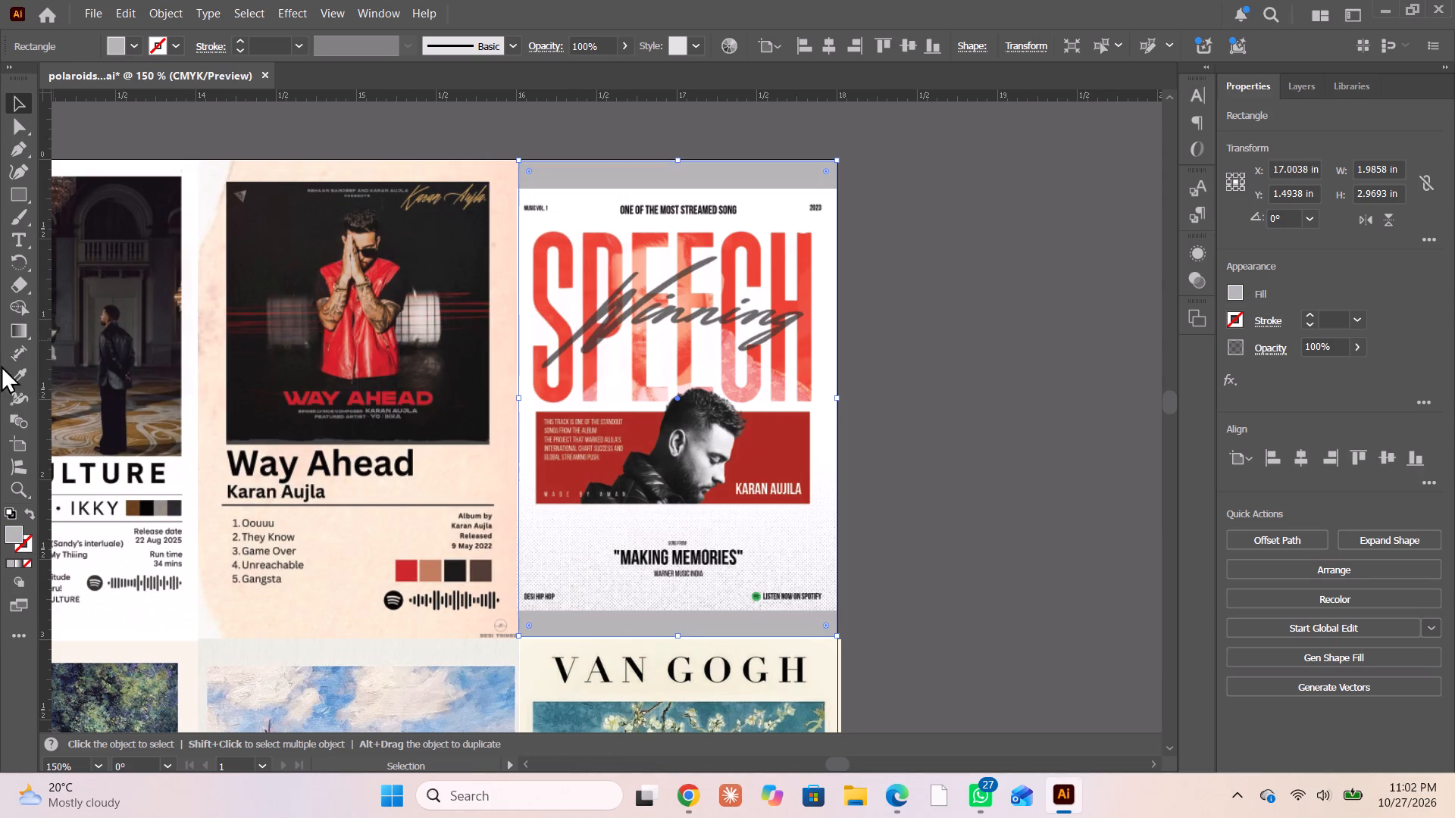
Recolour the rectangle behind the Winning Speech poster with the dark red sampled from the poster's own red banner.
left_click(11, 378)
left_click(770, 457)
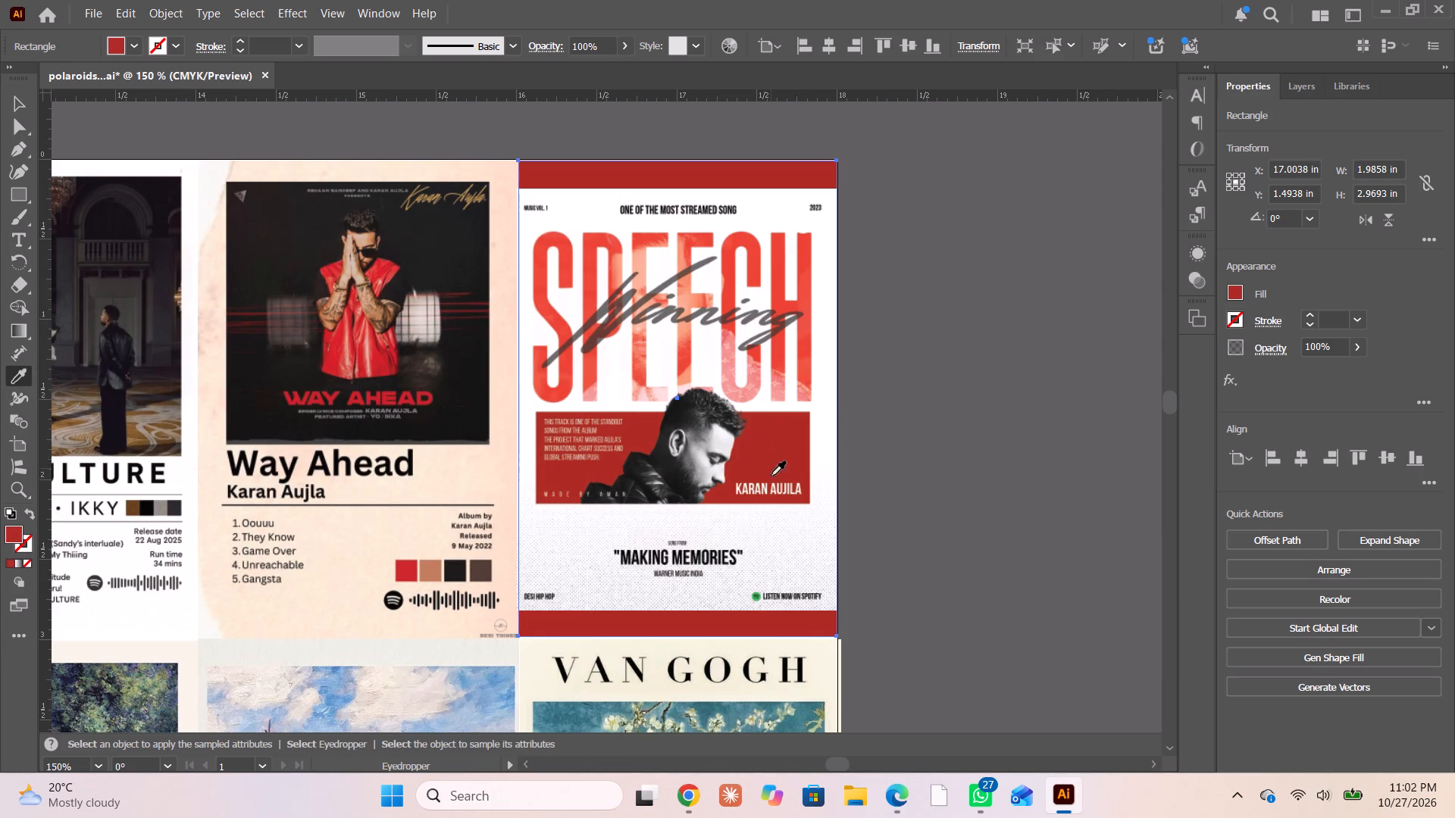
left_click(687, 559)
left_click(691, 559)
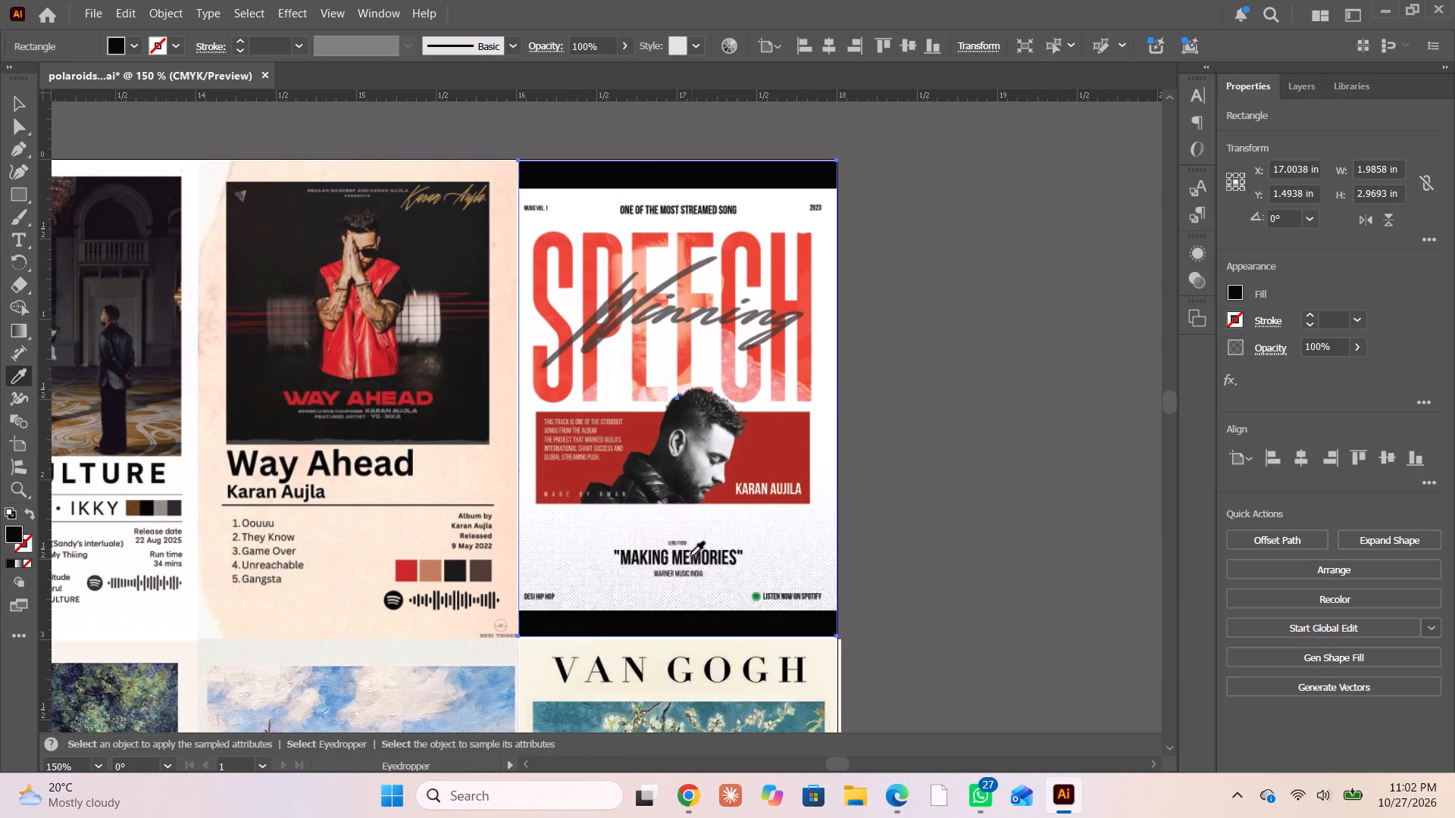
left_click(540, 296)
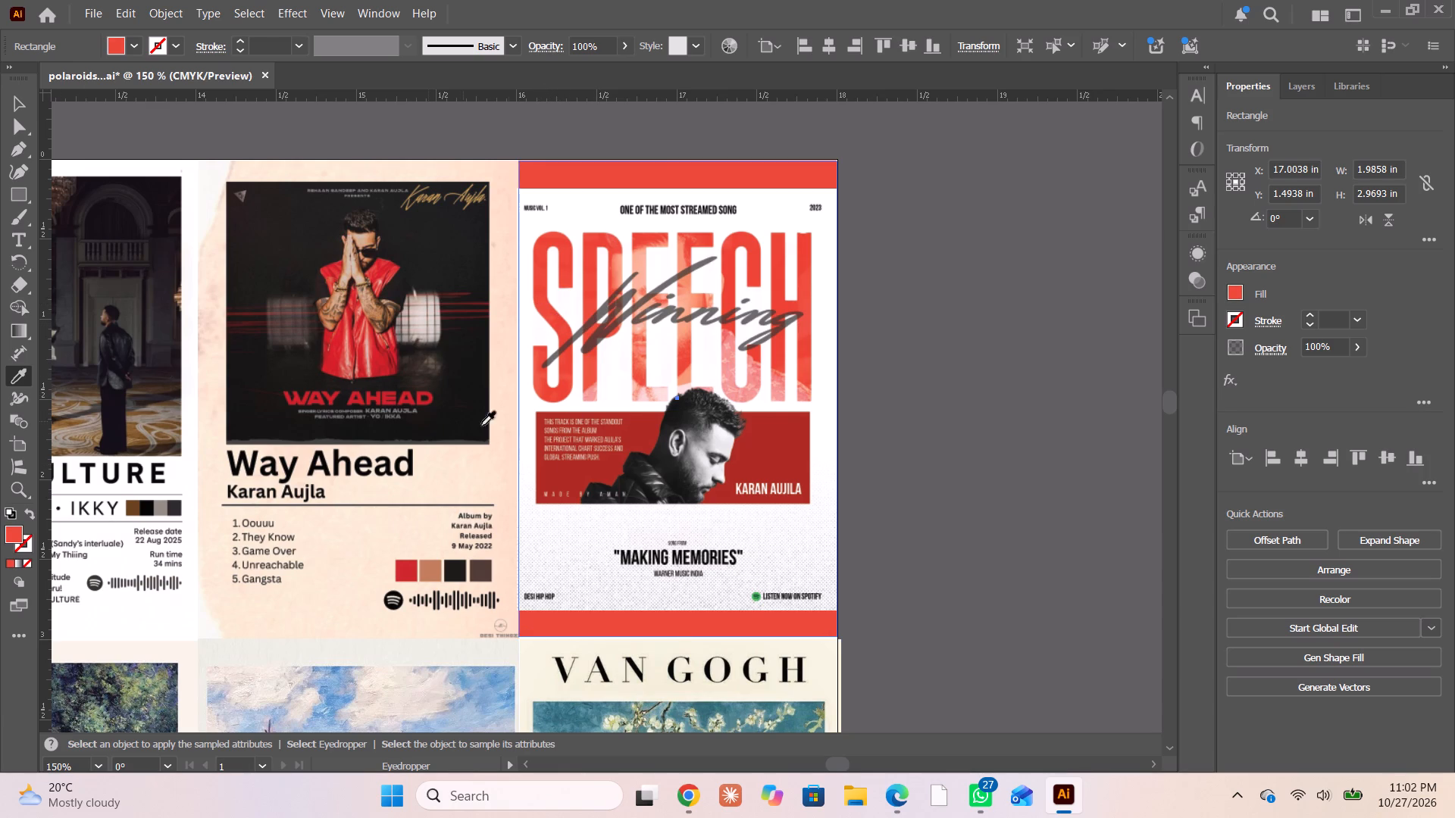
left_click(559, 479)
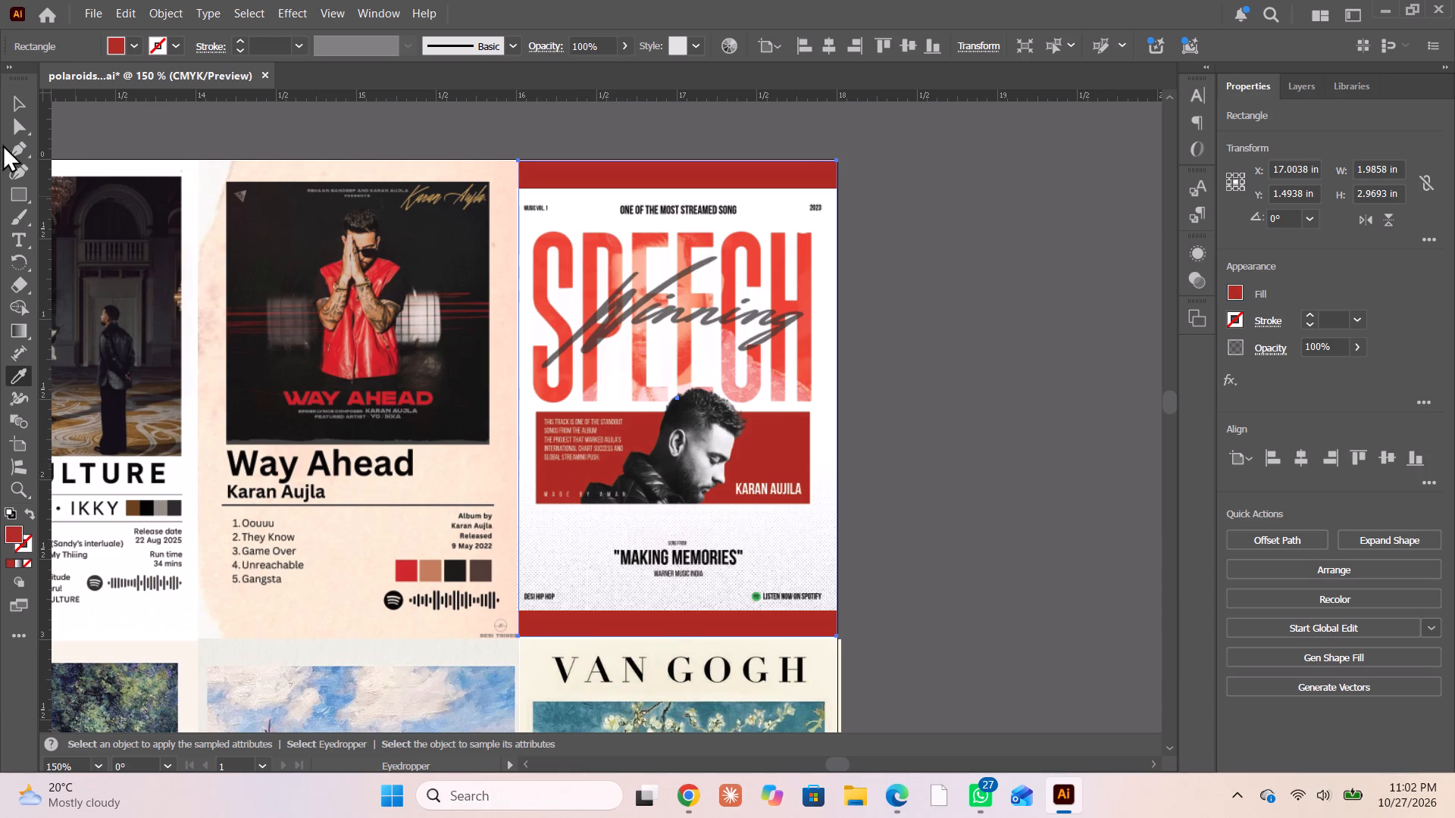
left_click(14, 107)
left_click(1226, 437)
left_click(1029, 451)
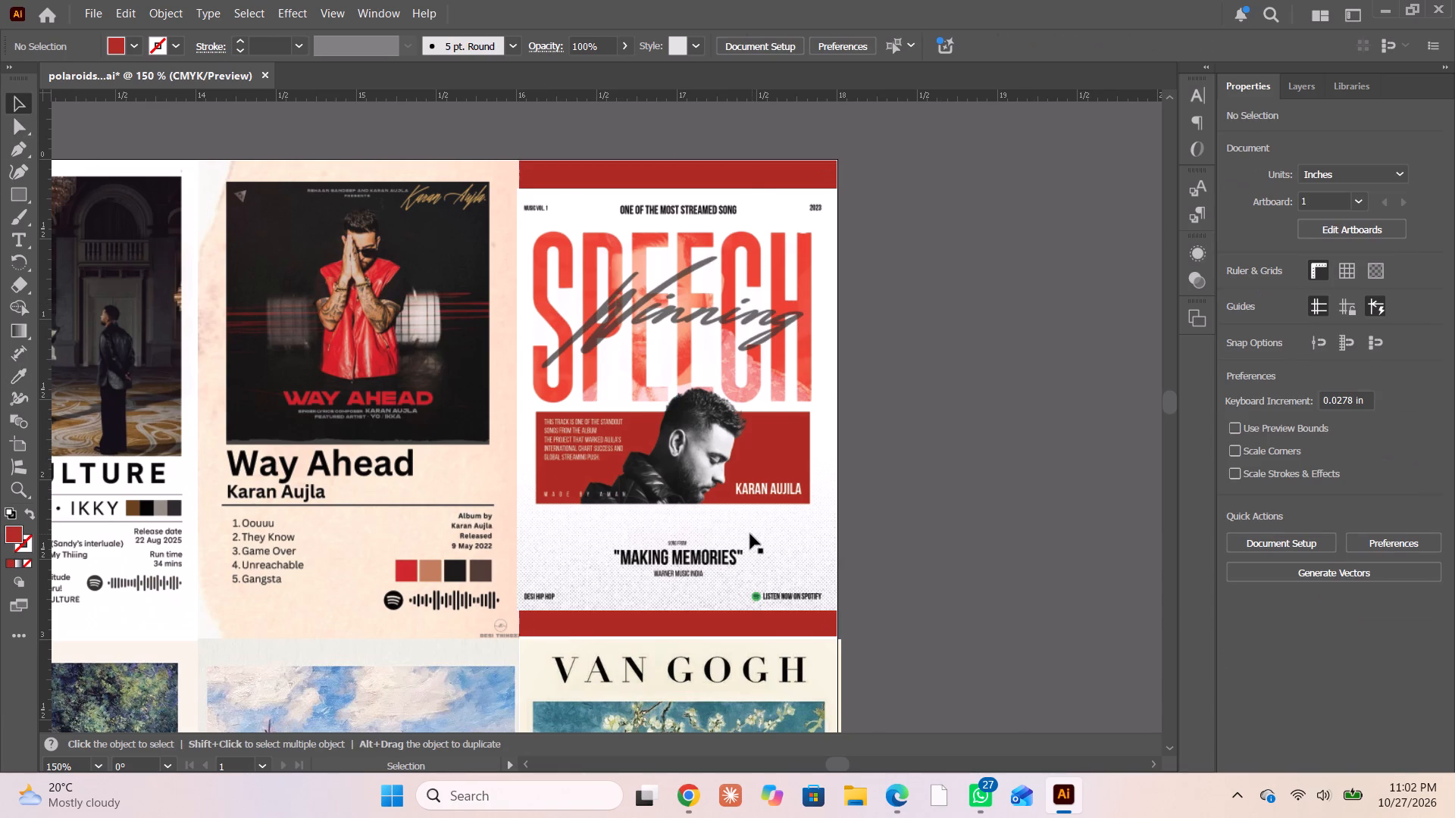
Shift the Winning Speech clip group very slightly so it lines up with the red background rectangle.
scroll(749, 519, "up", 1, "alt")
scroll(757, 512, "down", 1, "alt")
left_click(700, 448)
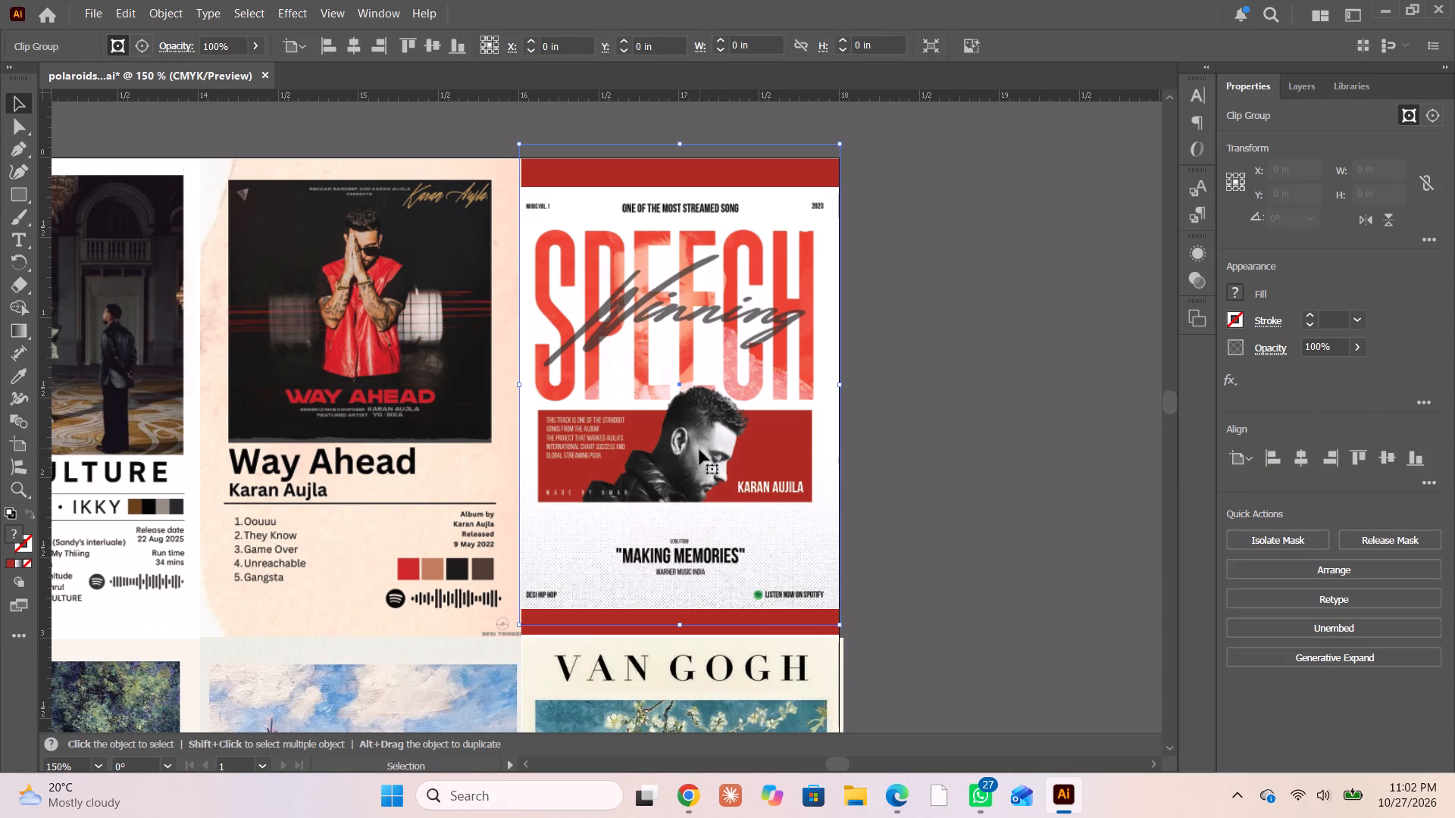
left_click(693, 454)
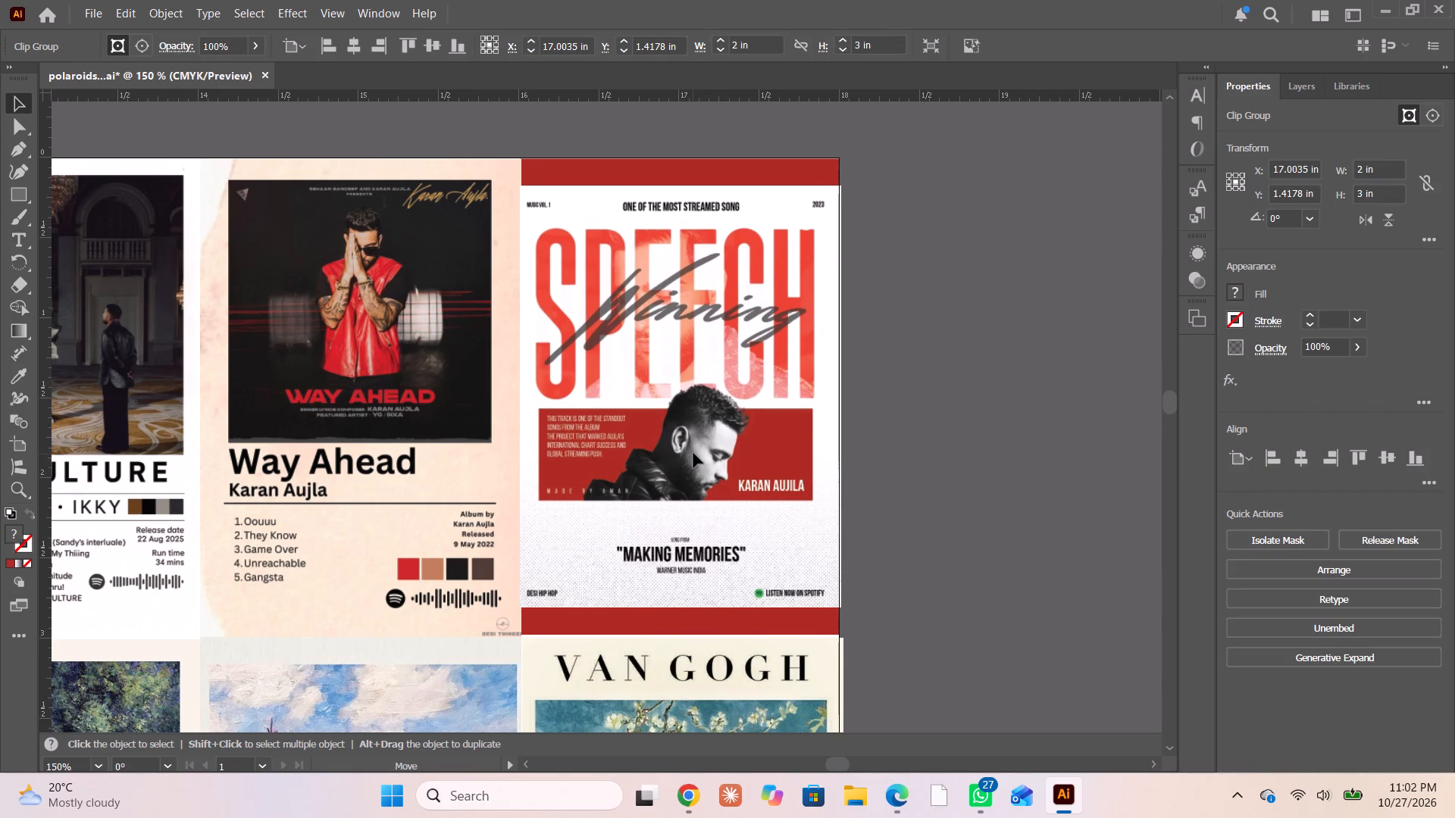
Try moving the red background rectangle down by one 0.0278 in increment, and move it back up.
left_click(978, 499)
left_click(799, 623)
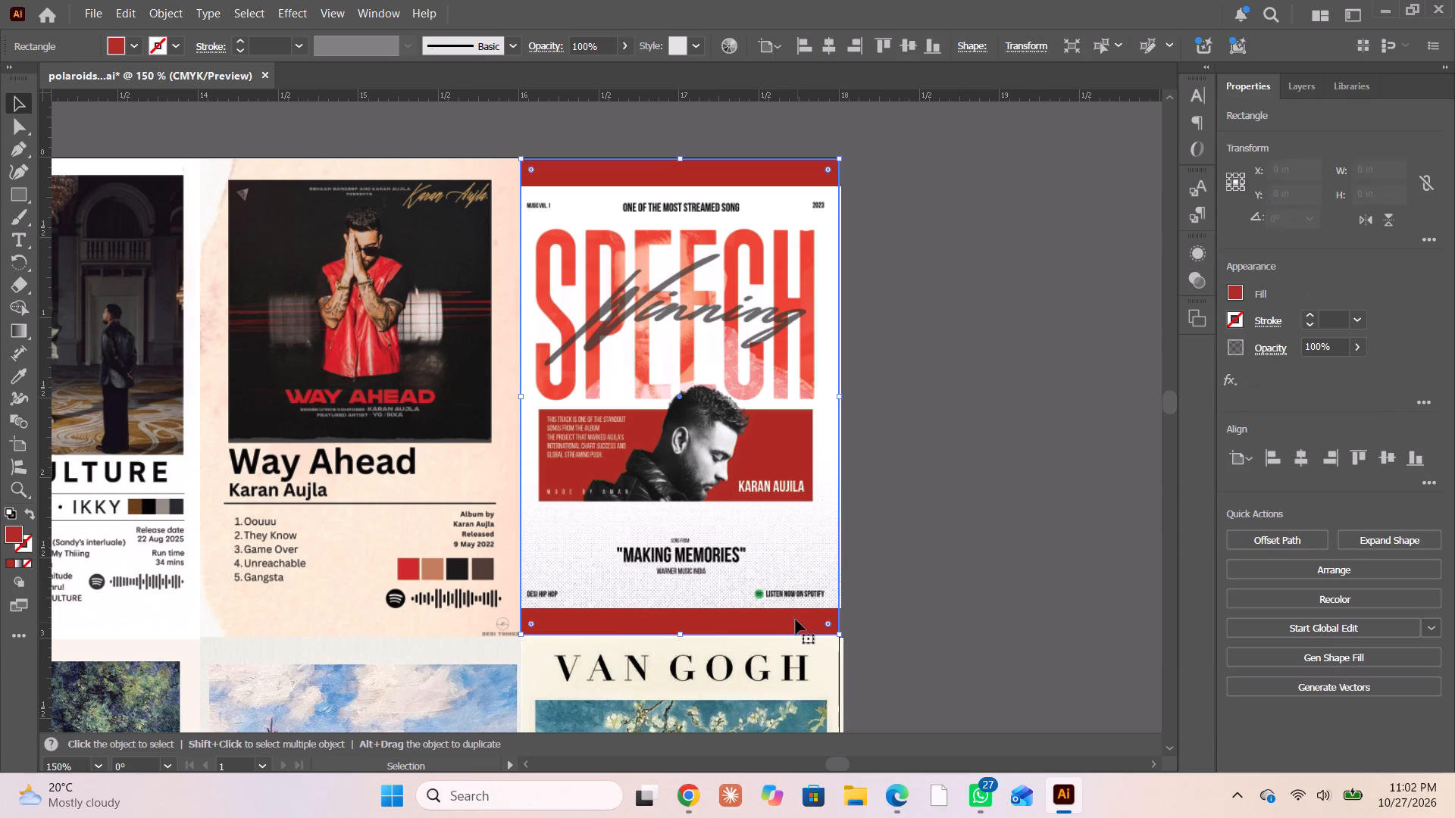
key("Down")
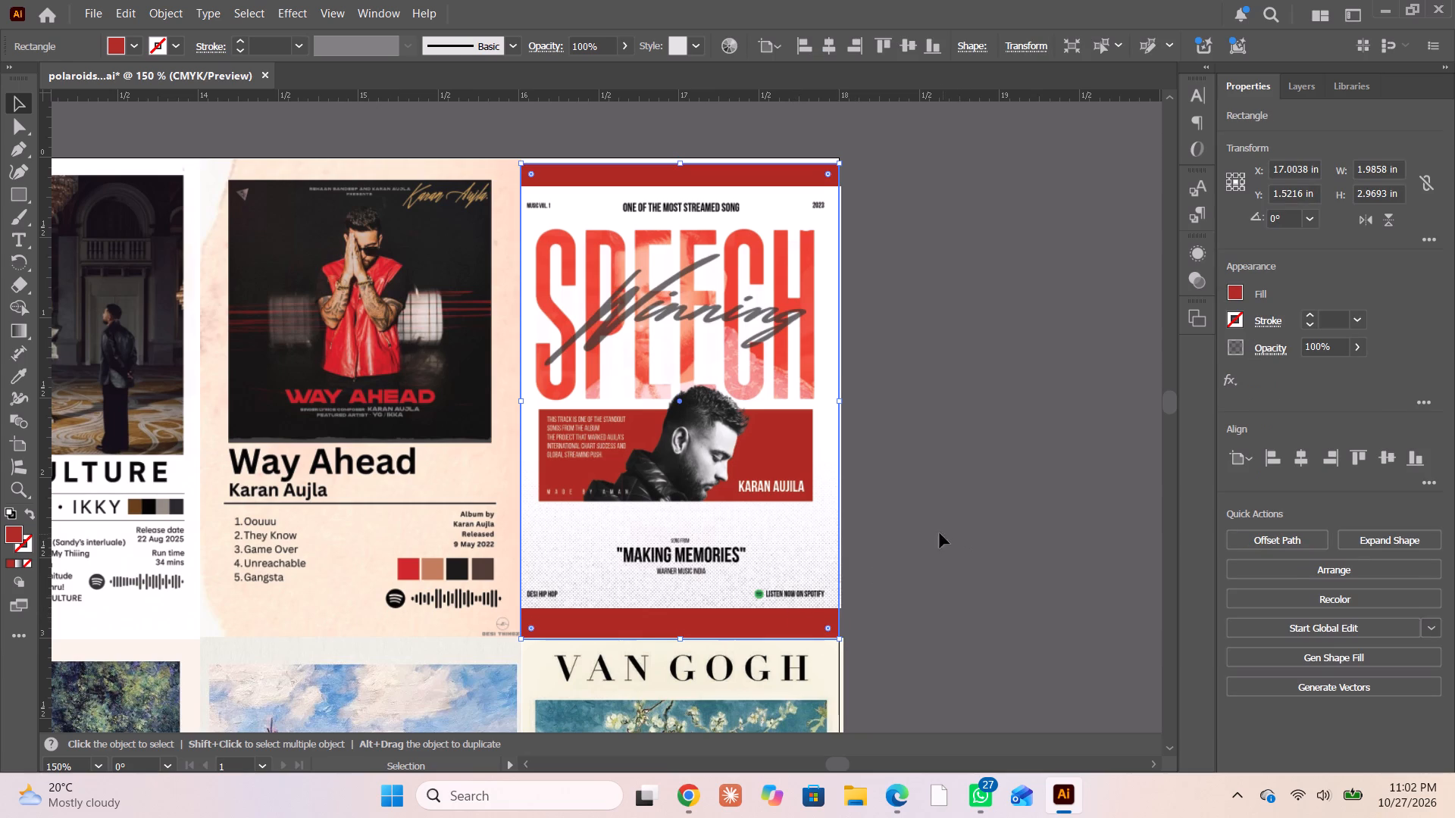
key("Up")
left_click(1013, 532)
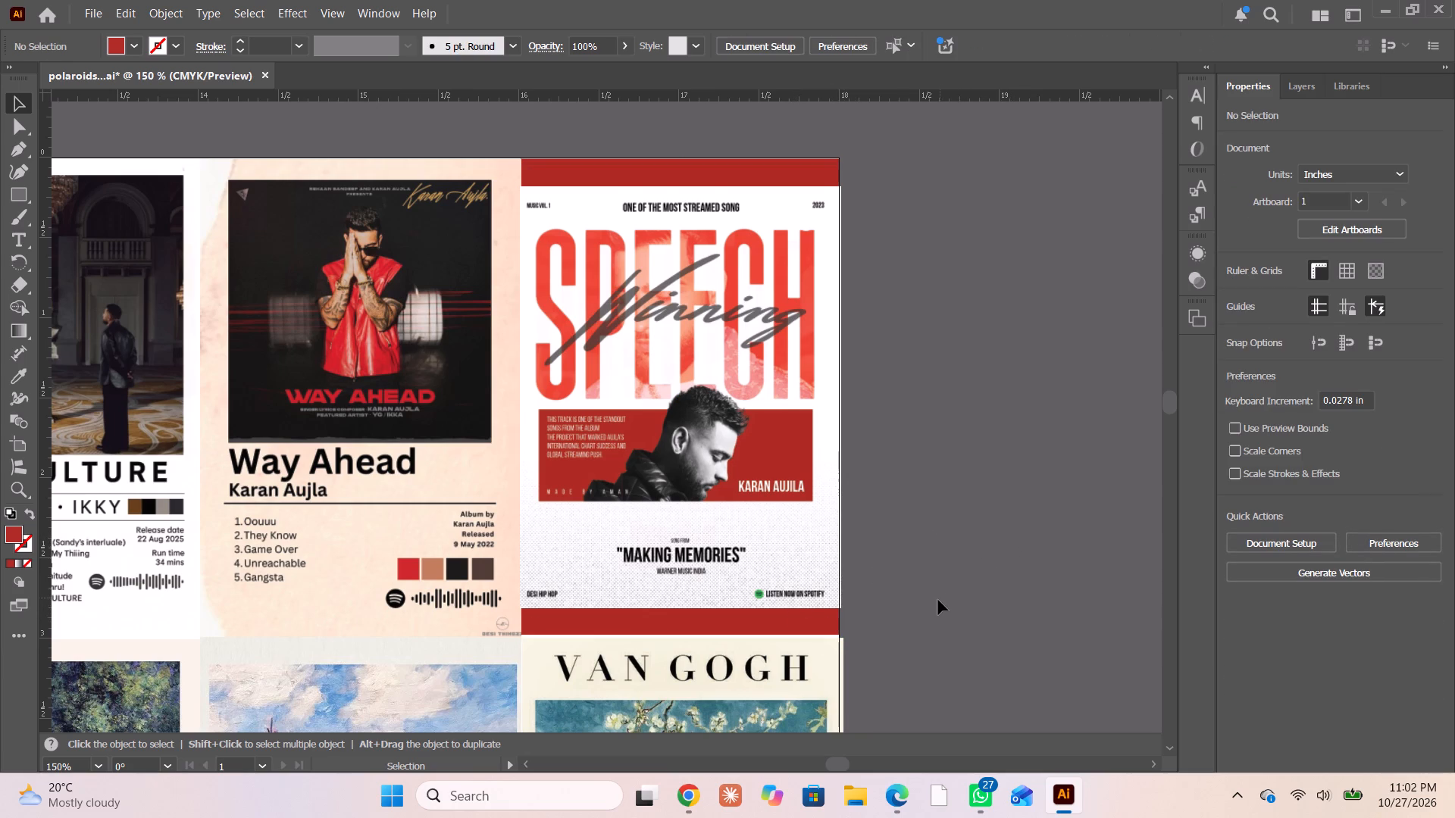
Look over the whole polaroid sheet with the top row filled.
scroll(941, 589, "down", 2)
scroll(756, 523, "down", 3, "alt")
scroll(757, 535, "down", 1)
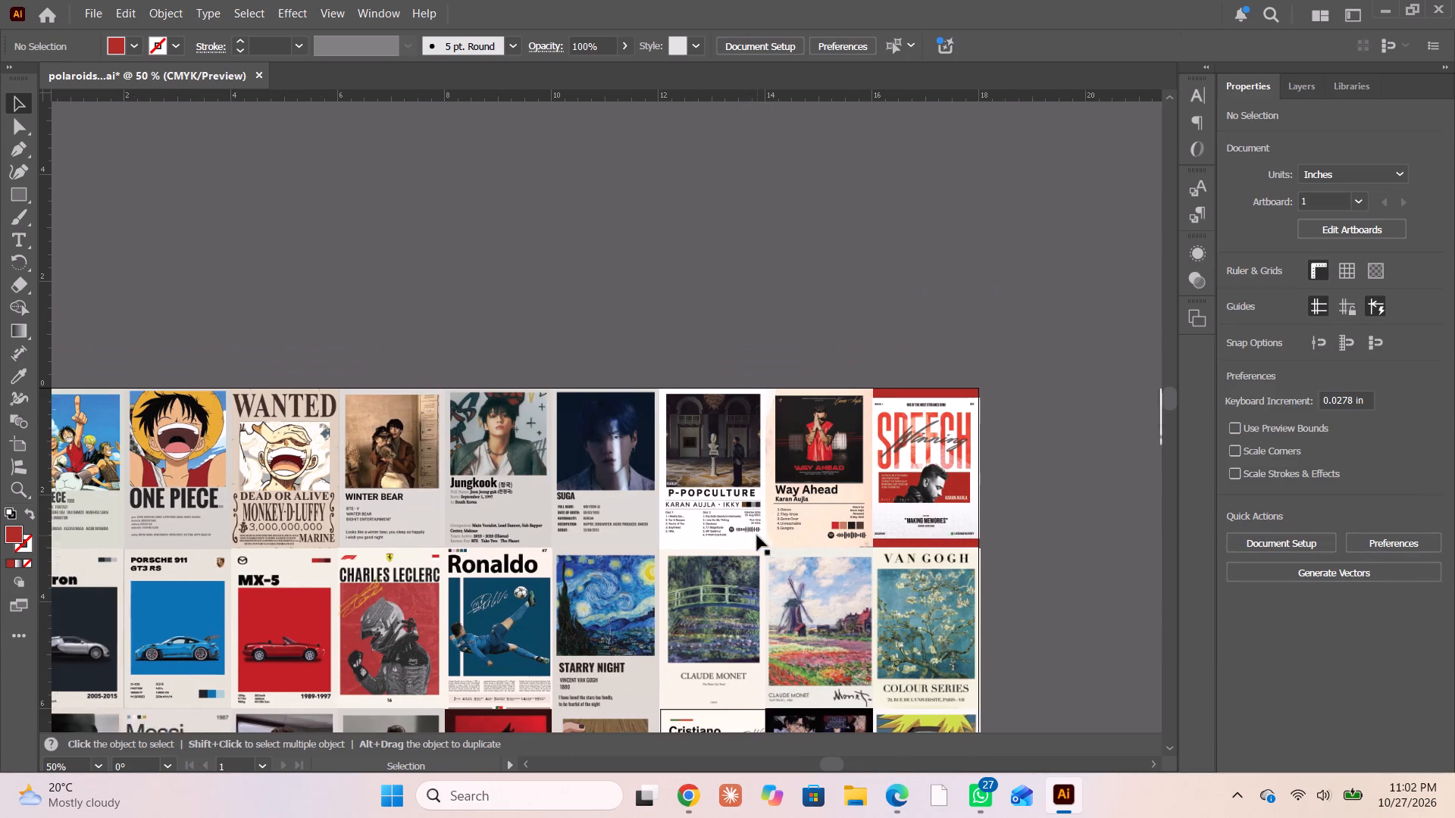
scroll(757, 535, "down", 3)
scroll(707, 608, "down", 1, "alt")
scroll(677, 637, "down", 5)
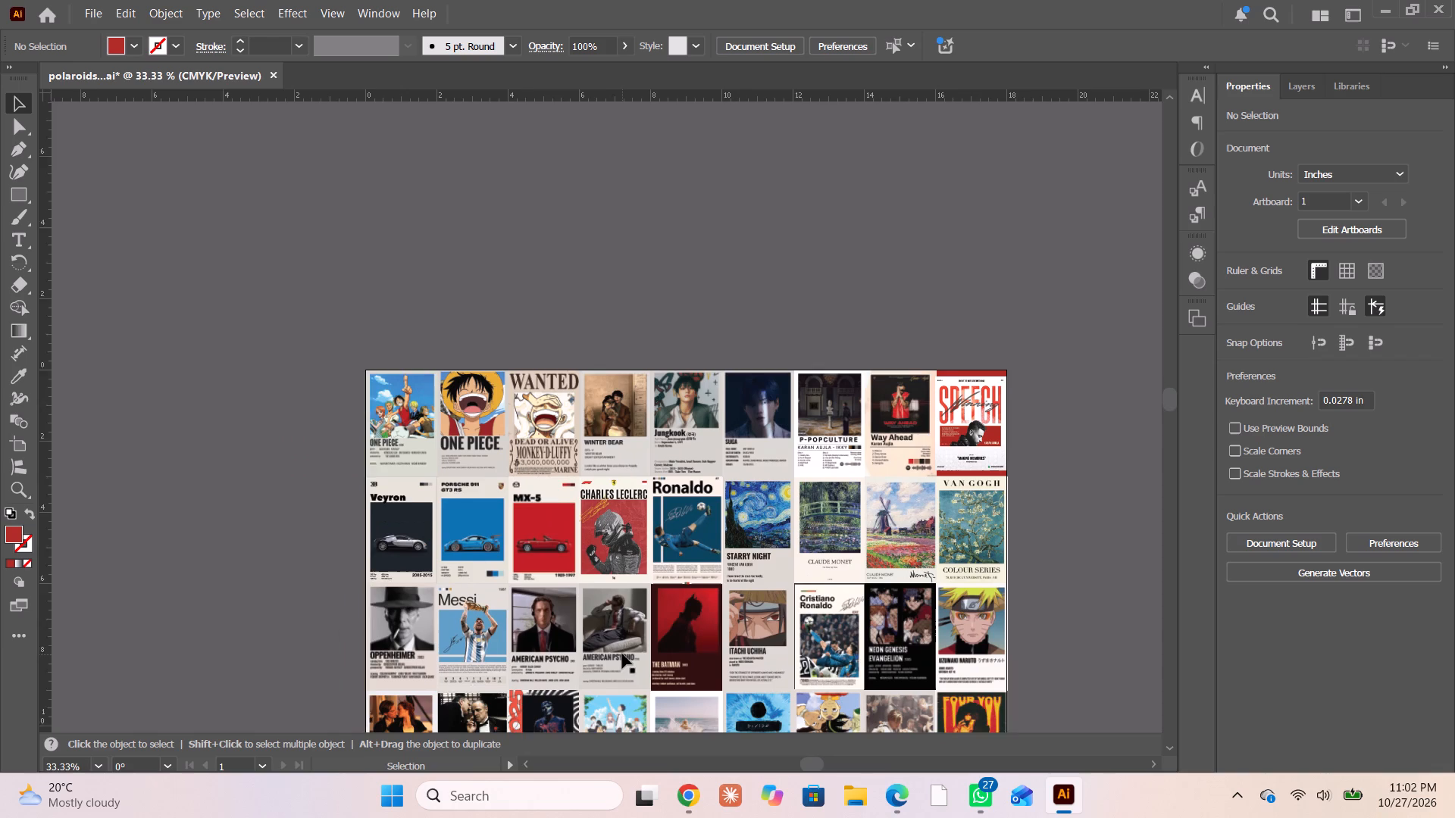
scroll(622, 654, "down", 3)
Switch to Pinterest in Chrome and search for "football polaroids".
left_click(692, 790)
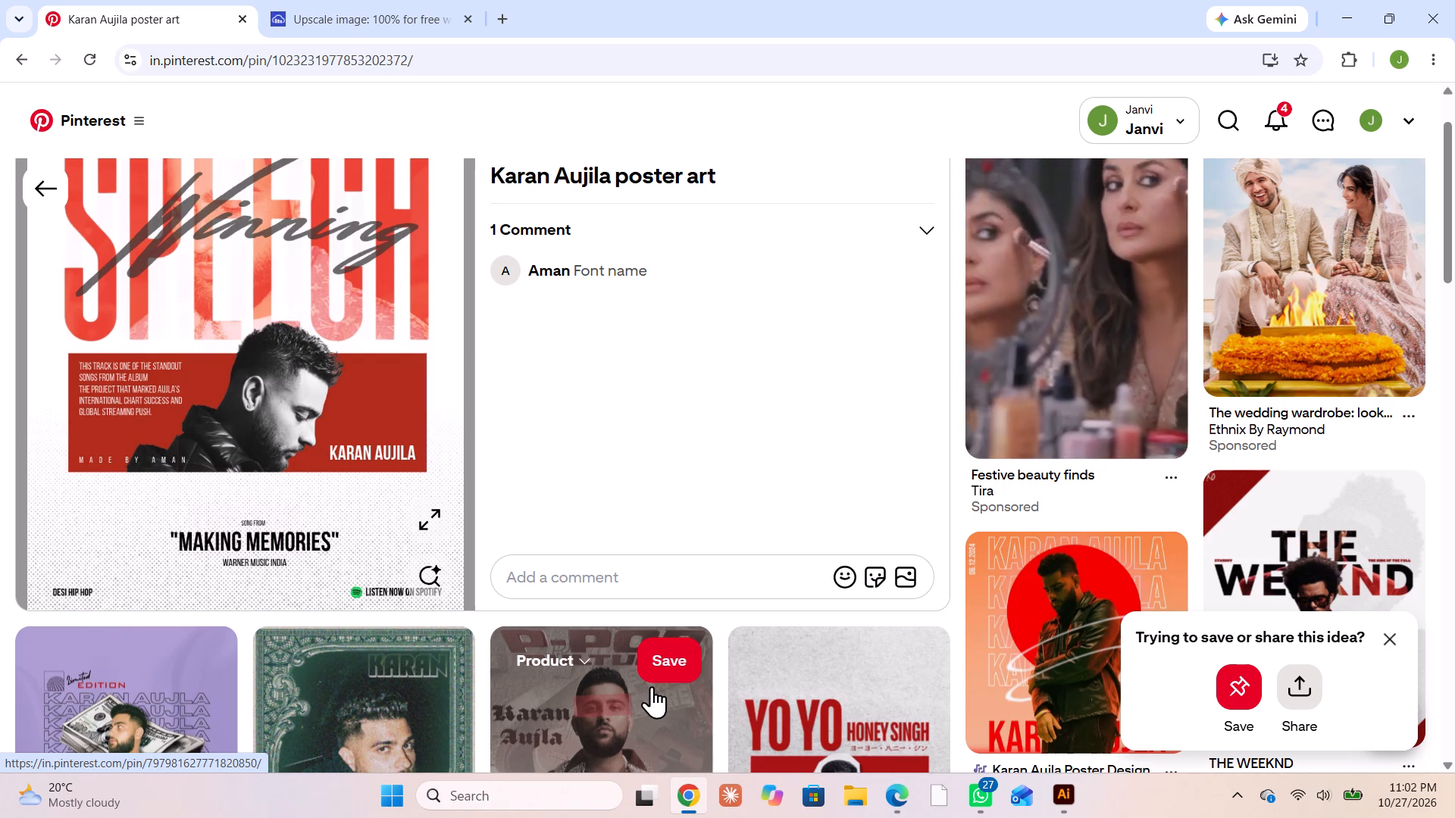
left_click(1230, 117)
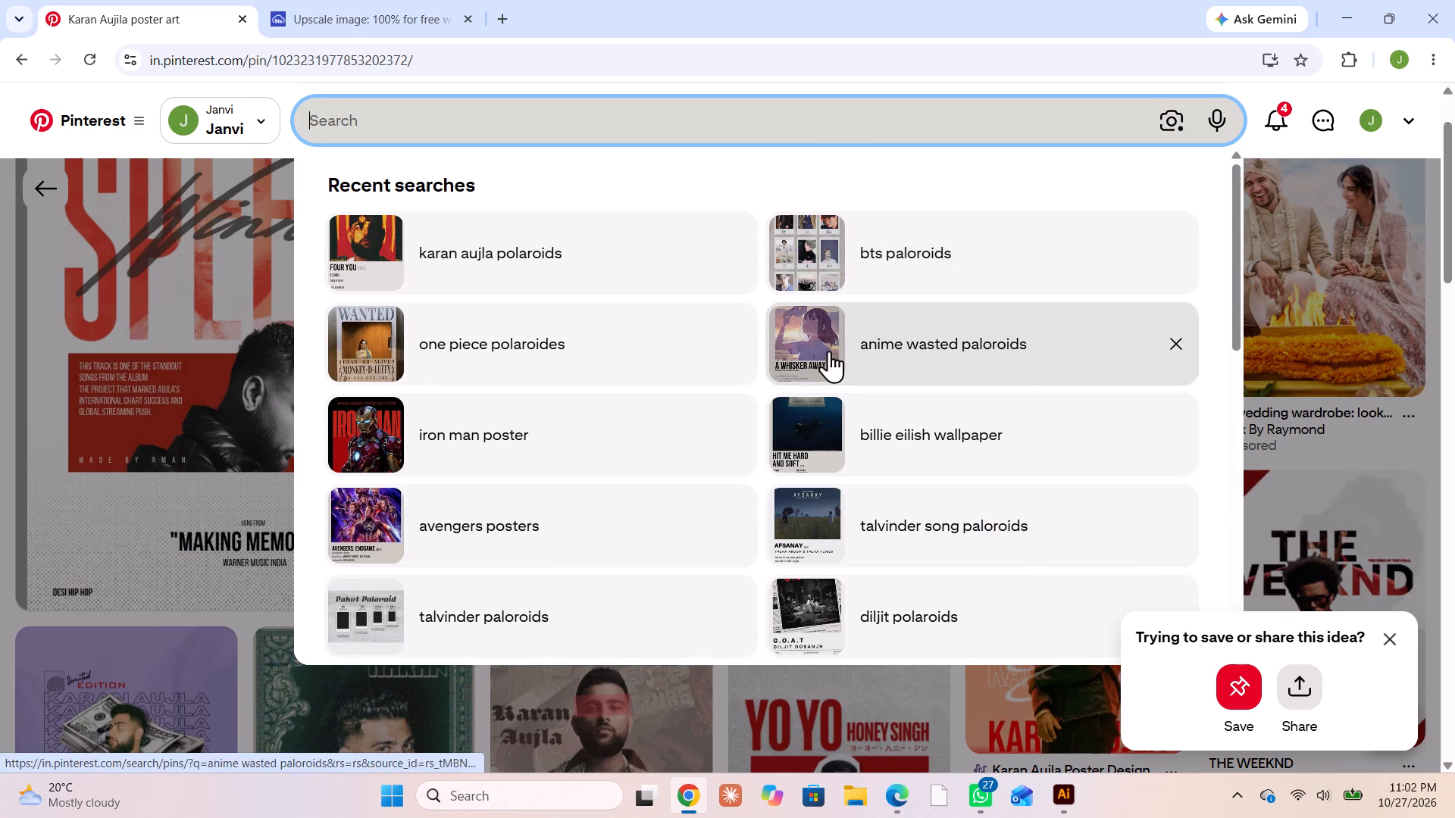
left_click(687, 118)
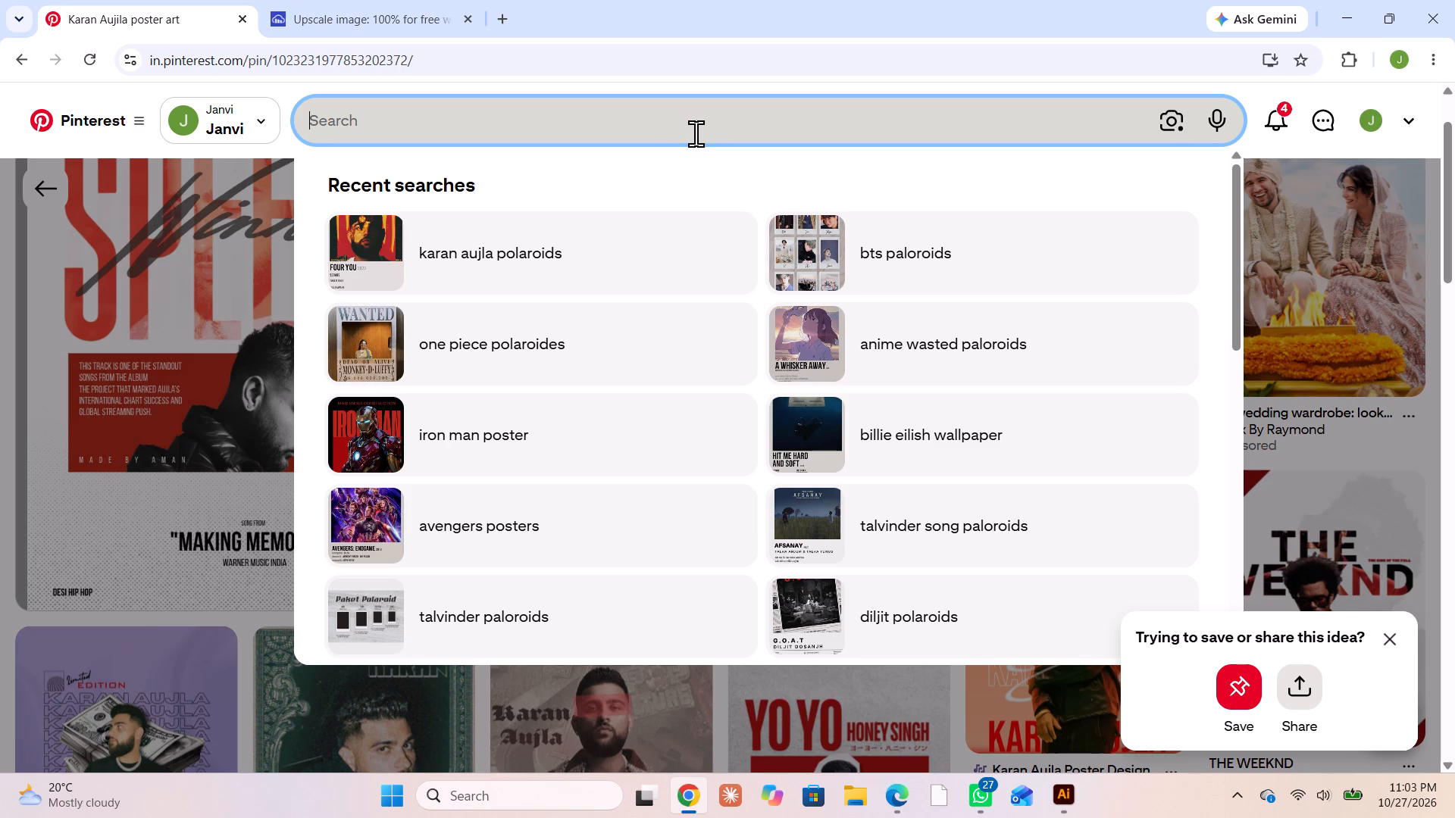
type("football polaroids")
key("Return")
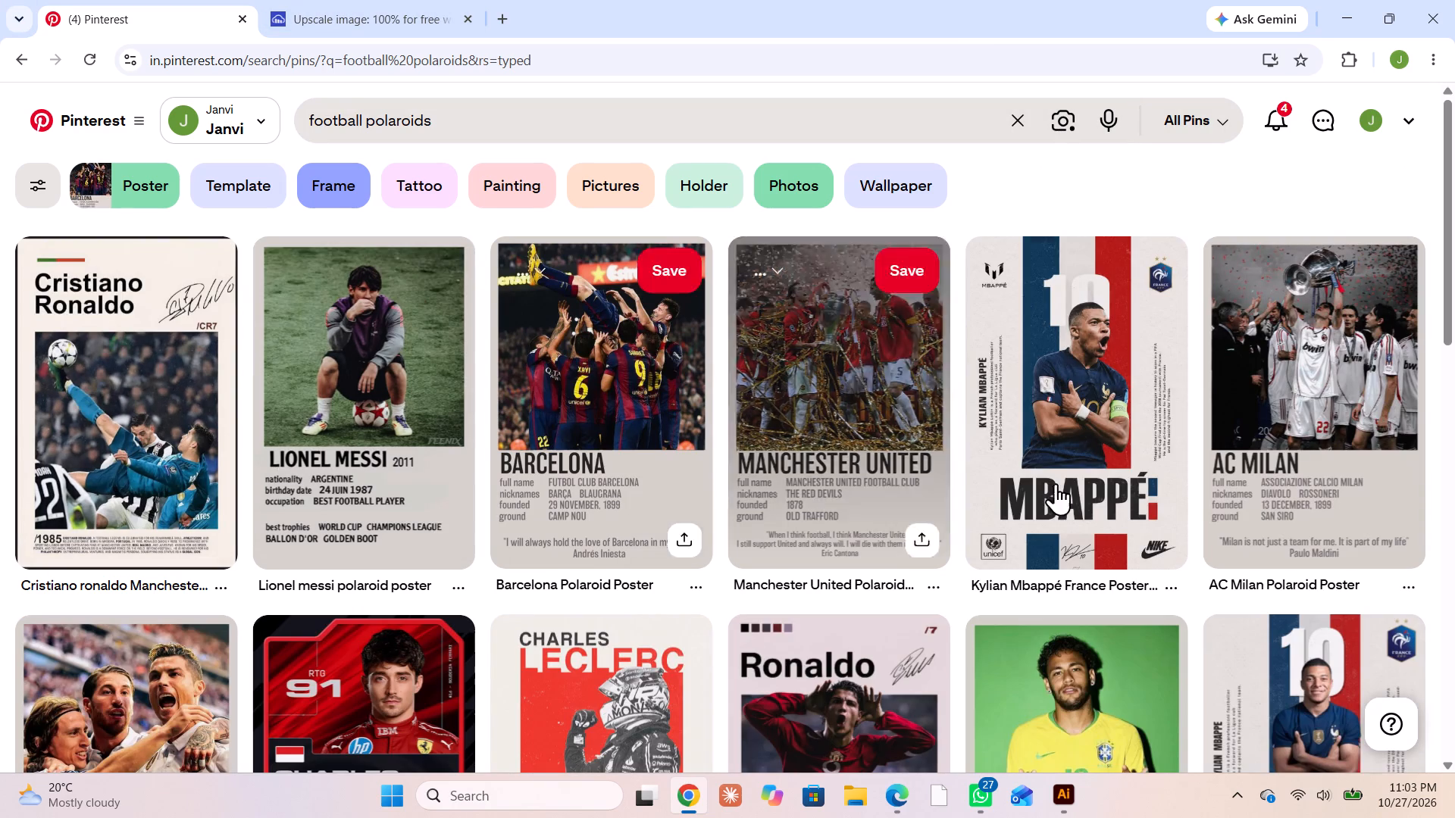
Open the Kylian Mbappé France poster pin with the blue and red stripes and copy its image.
scroll(974, 419, "down", 1)
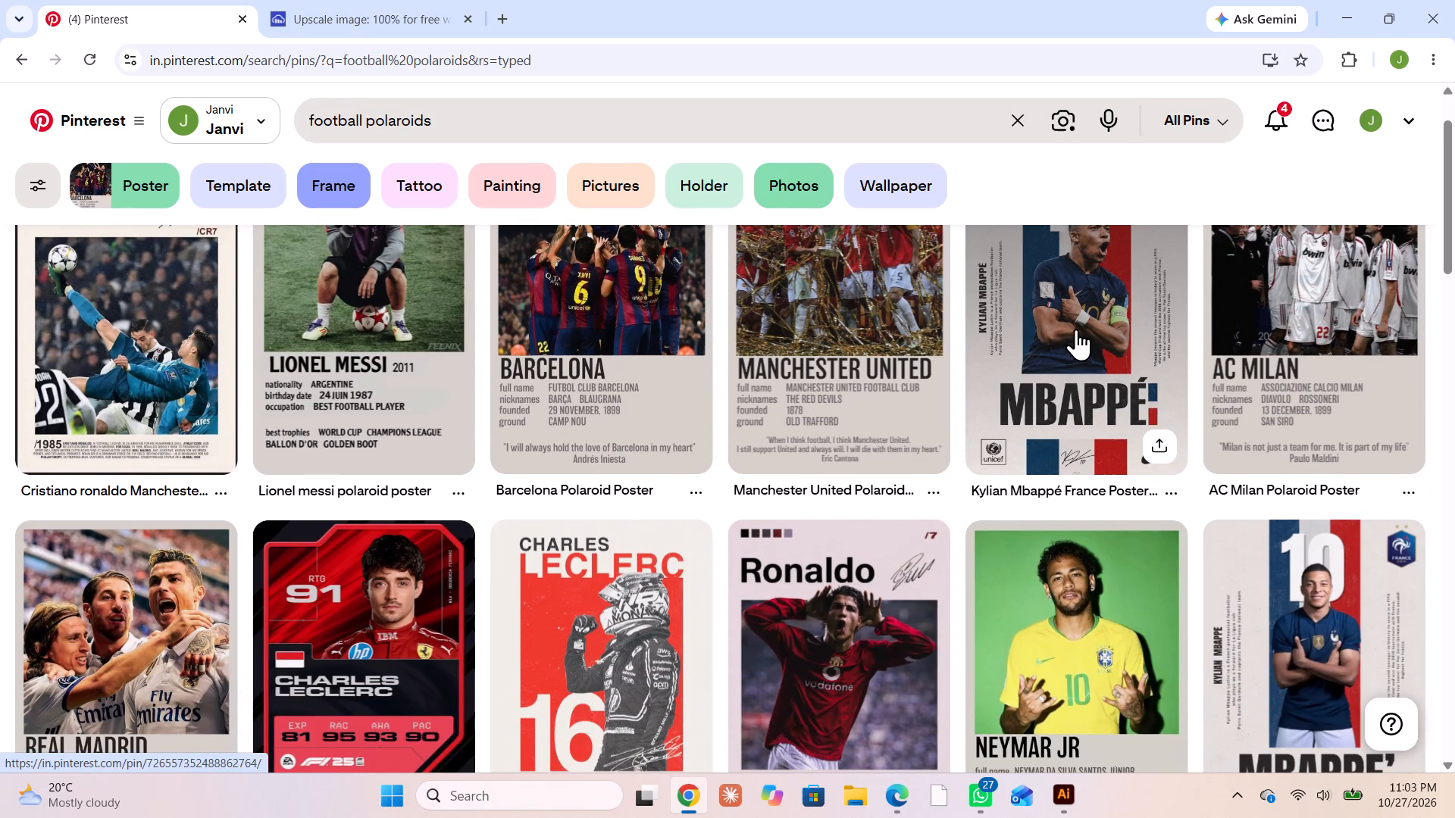
left_click(1090, 319)
right_click(162, 443)
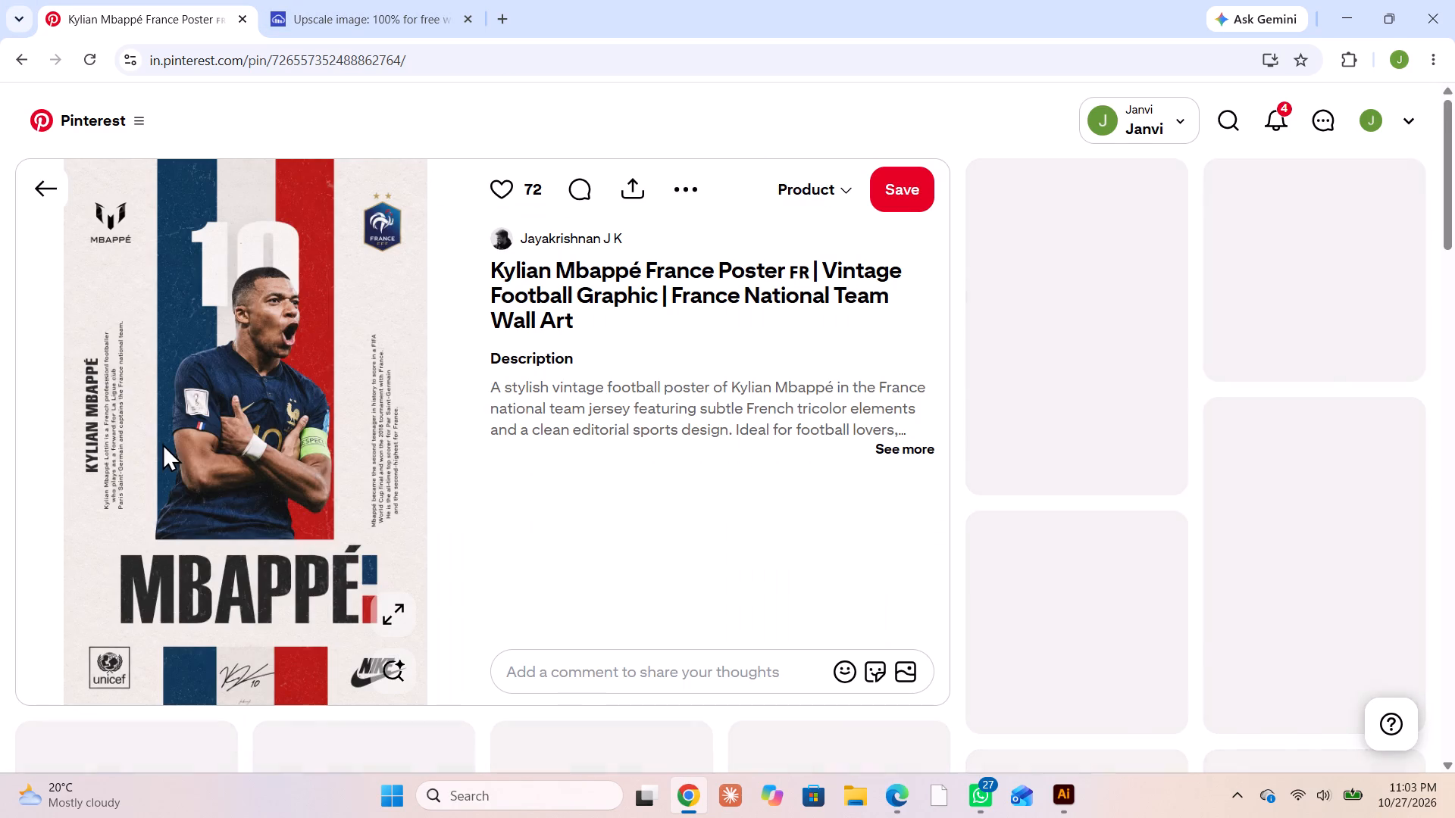
left_click(246, 510)
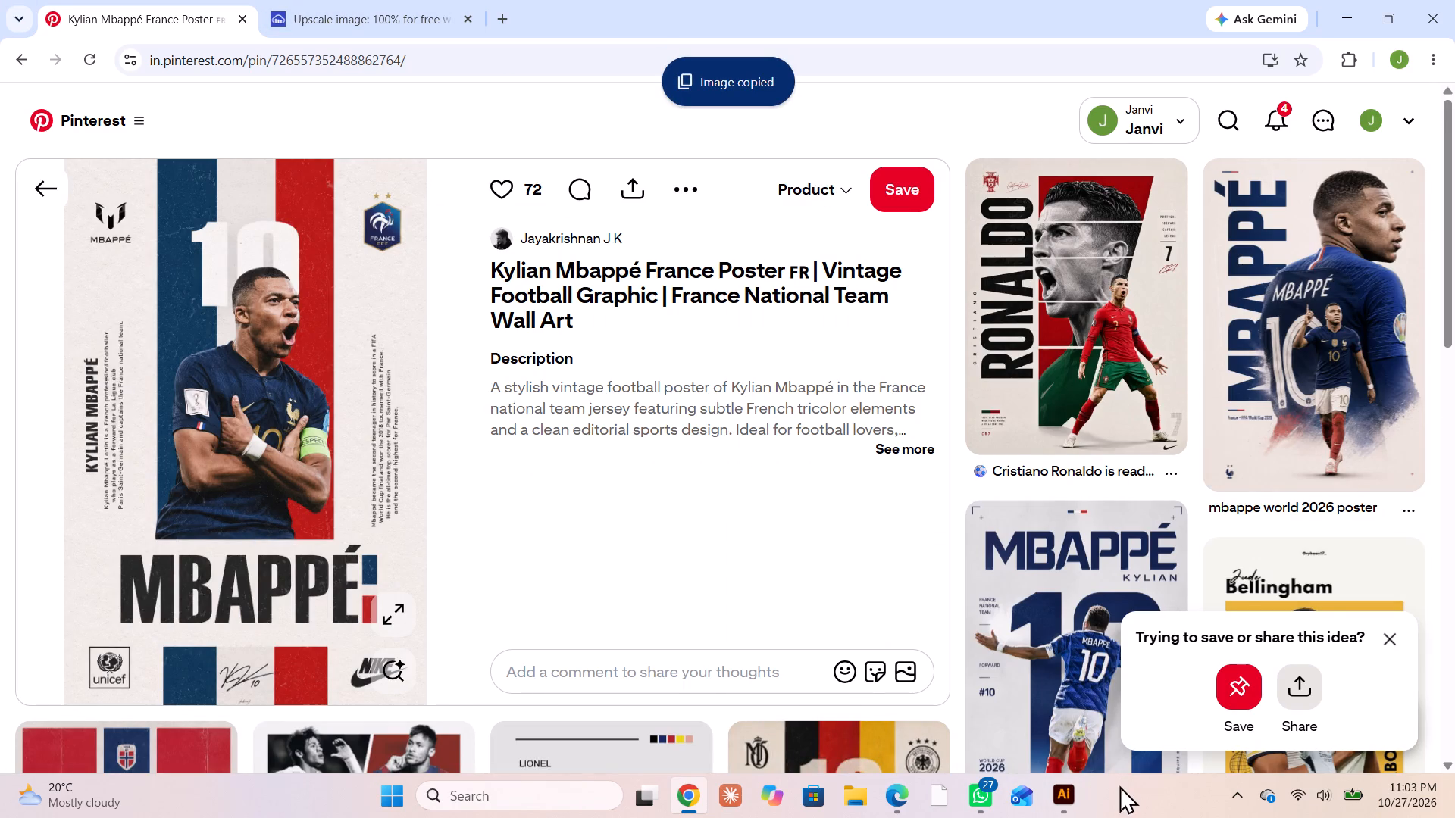
Paste the Mbappé poster into the Illustrator sheet, scale it down to about 4.70 × 7.04 in, and place it left of the artboard.
left_click(1066, 804)
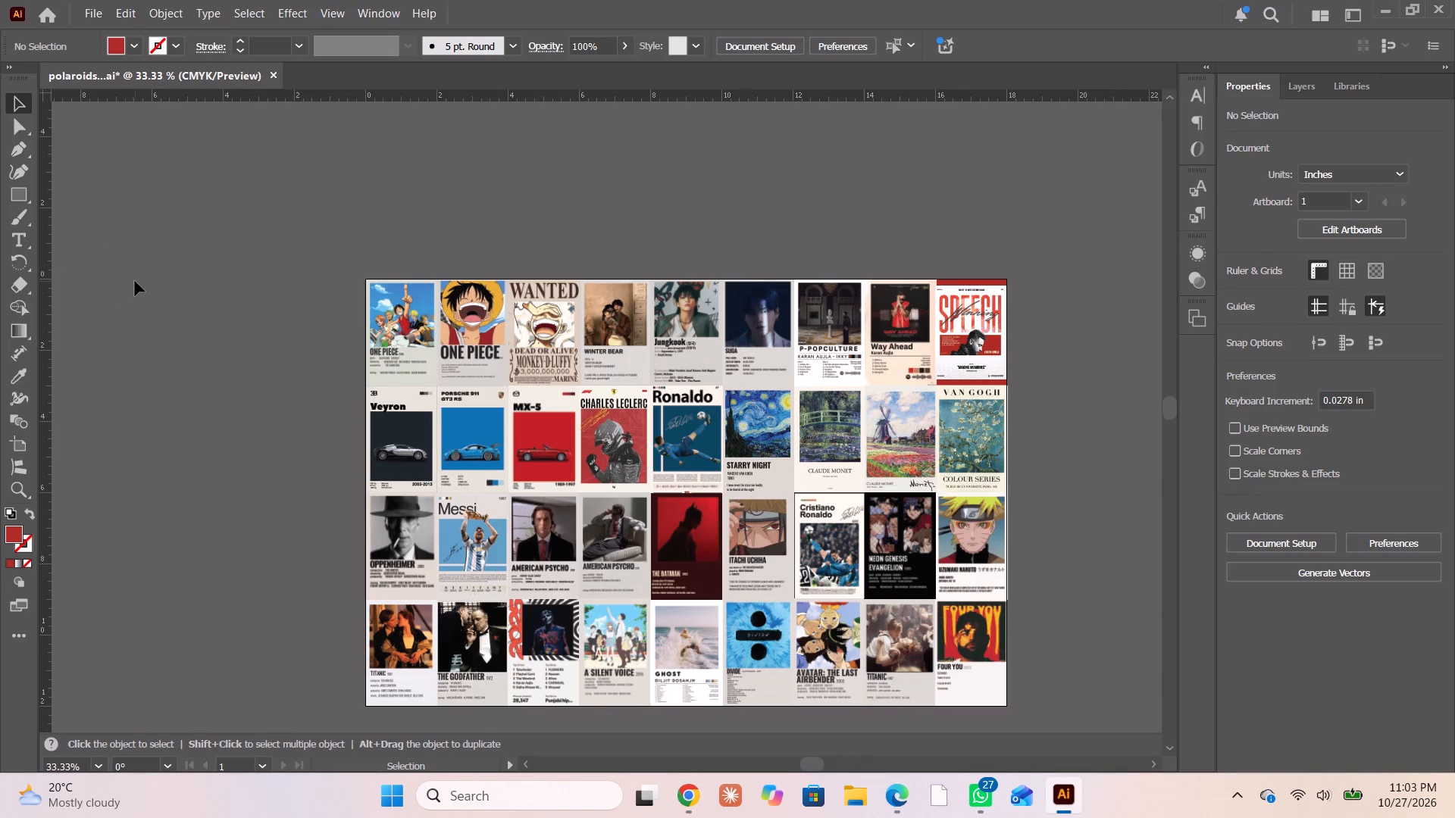
left_click(135, 280)
key("ctrl+v")
left_click_drag(488, 232, 248, 312)
scroll(267, 294, "down", 2, "alt")
left_click_drag(442, 204, 273, 460)
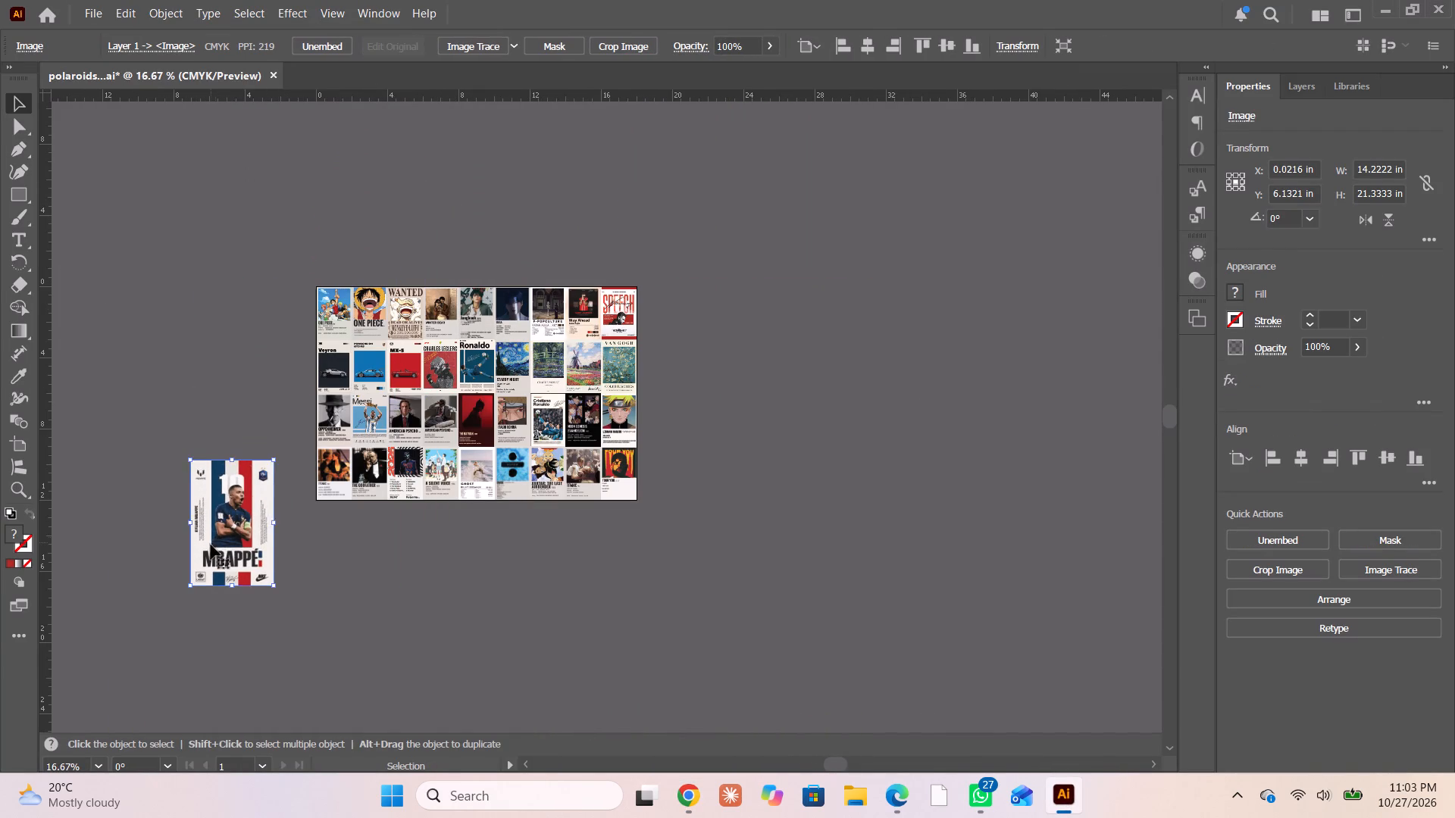
left_click_drag(211, 545, 213, 403)
Back in Chrome, find the Charles Leclerc number 16 poster among the related Pinterest pins, open it and copy its image.
left_click(690, 793)
scroll(448, 581, "down", 1)
scroll(448, 581, "up", 1)
scroll(448, 581, "down", 3)
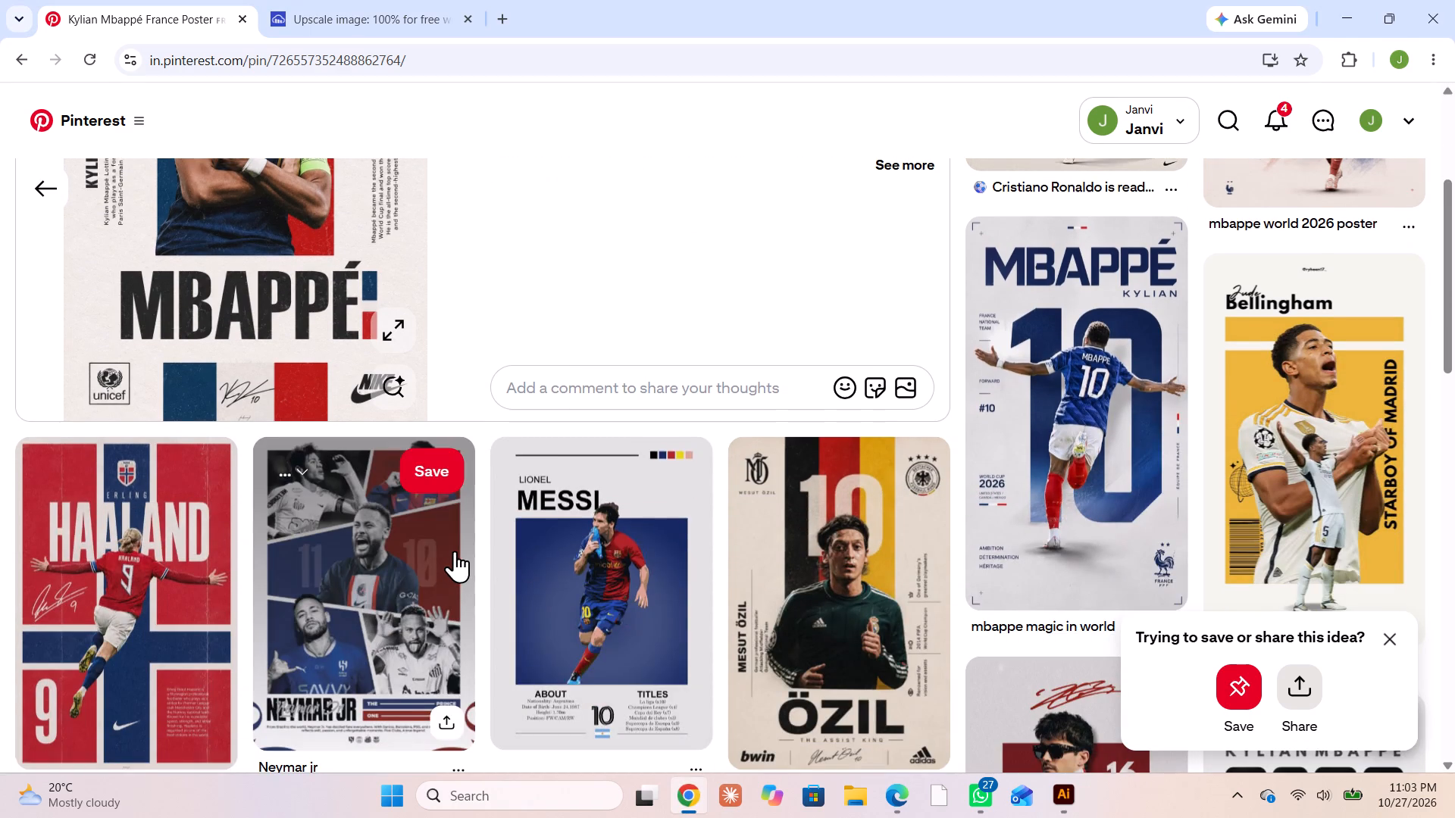
scroll(499, 505, "down", 5)
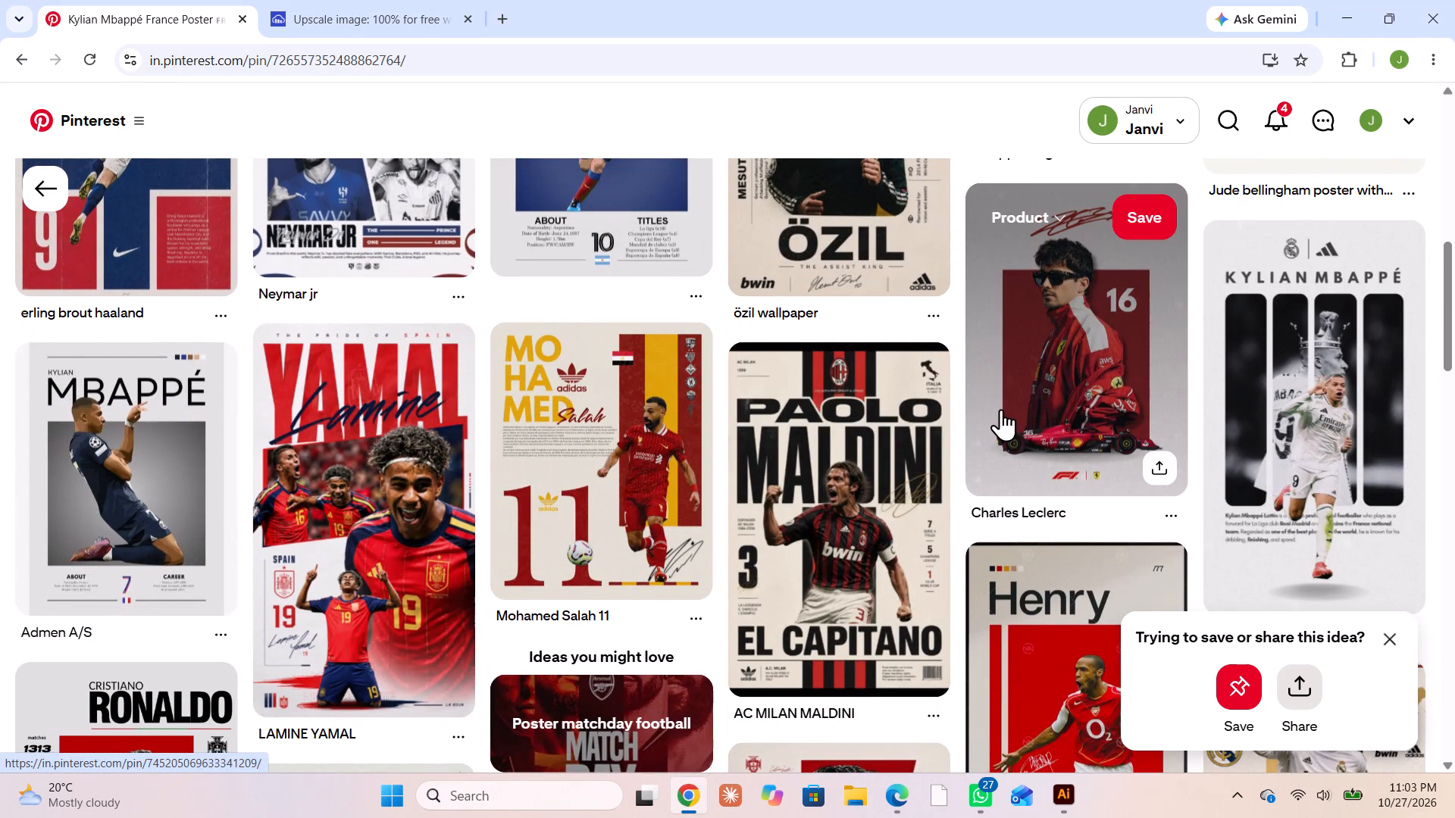
scroll(1003, 404, "down", 2)
scroll(1003, 404, "up", 2)
scroll(1003, 404, "down", 1)
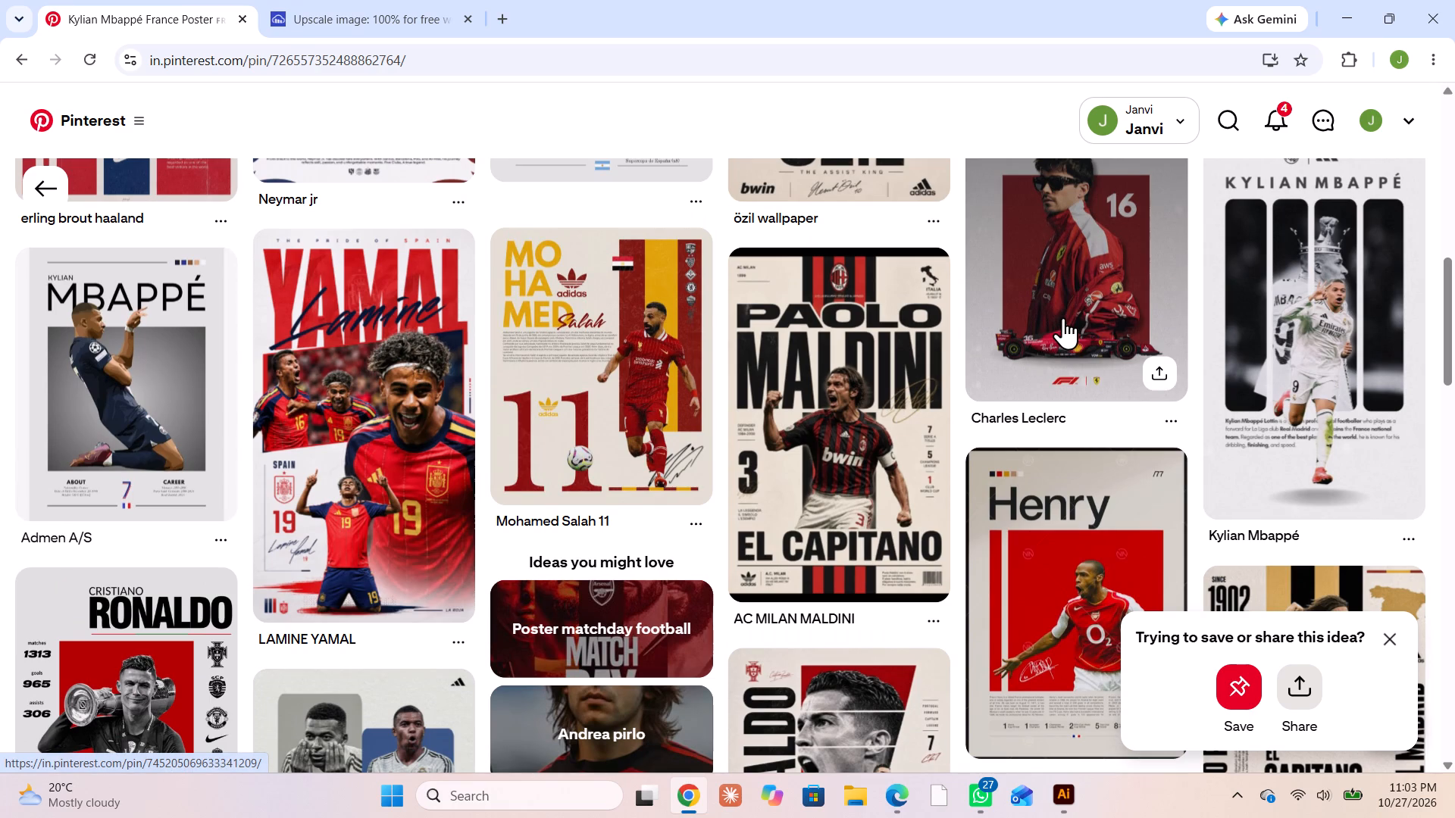
left_click(1063, 317)
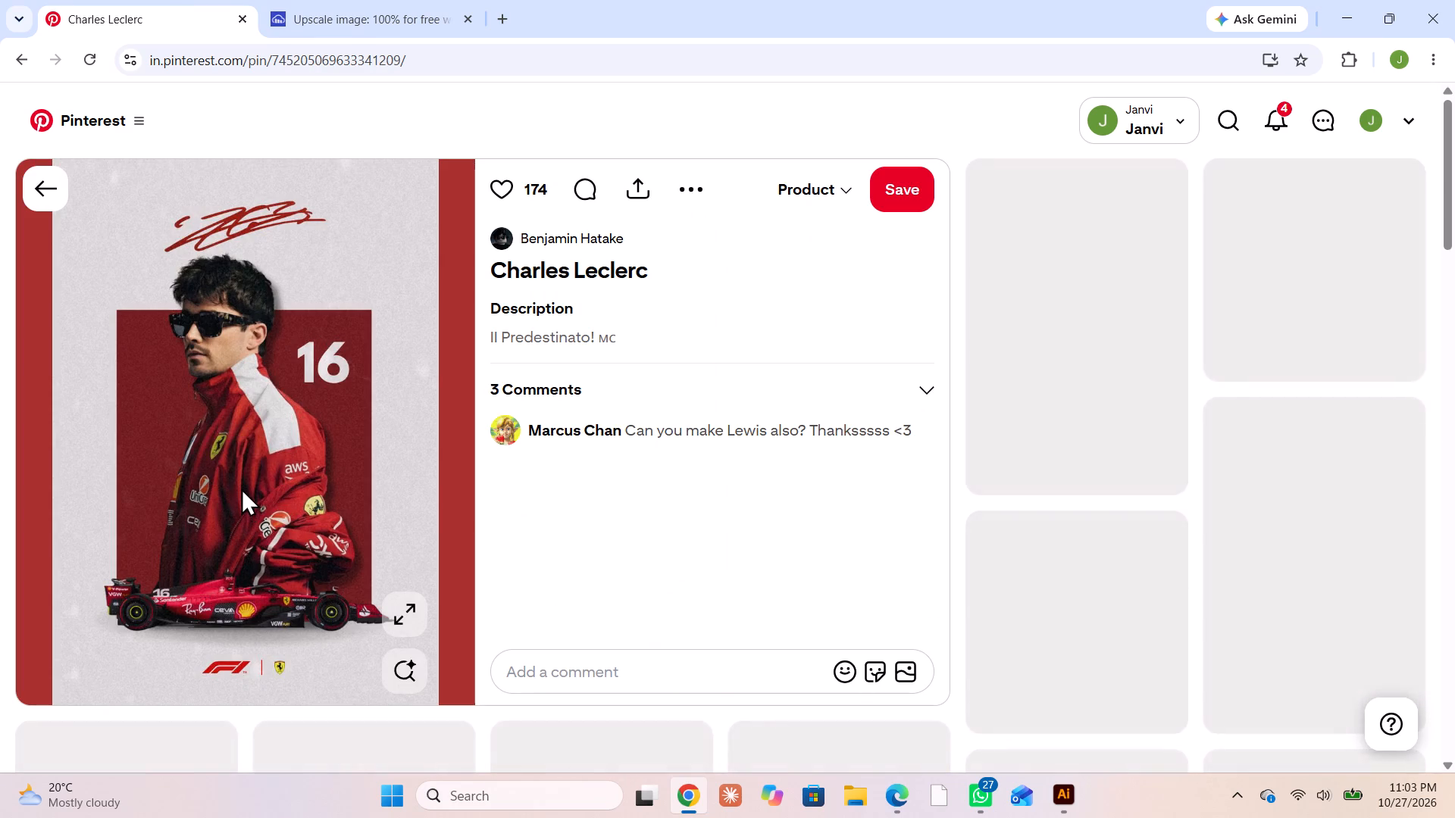
right_click(241, 488)
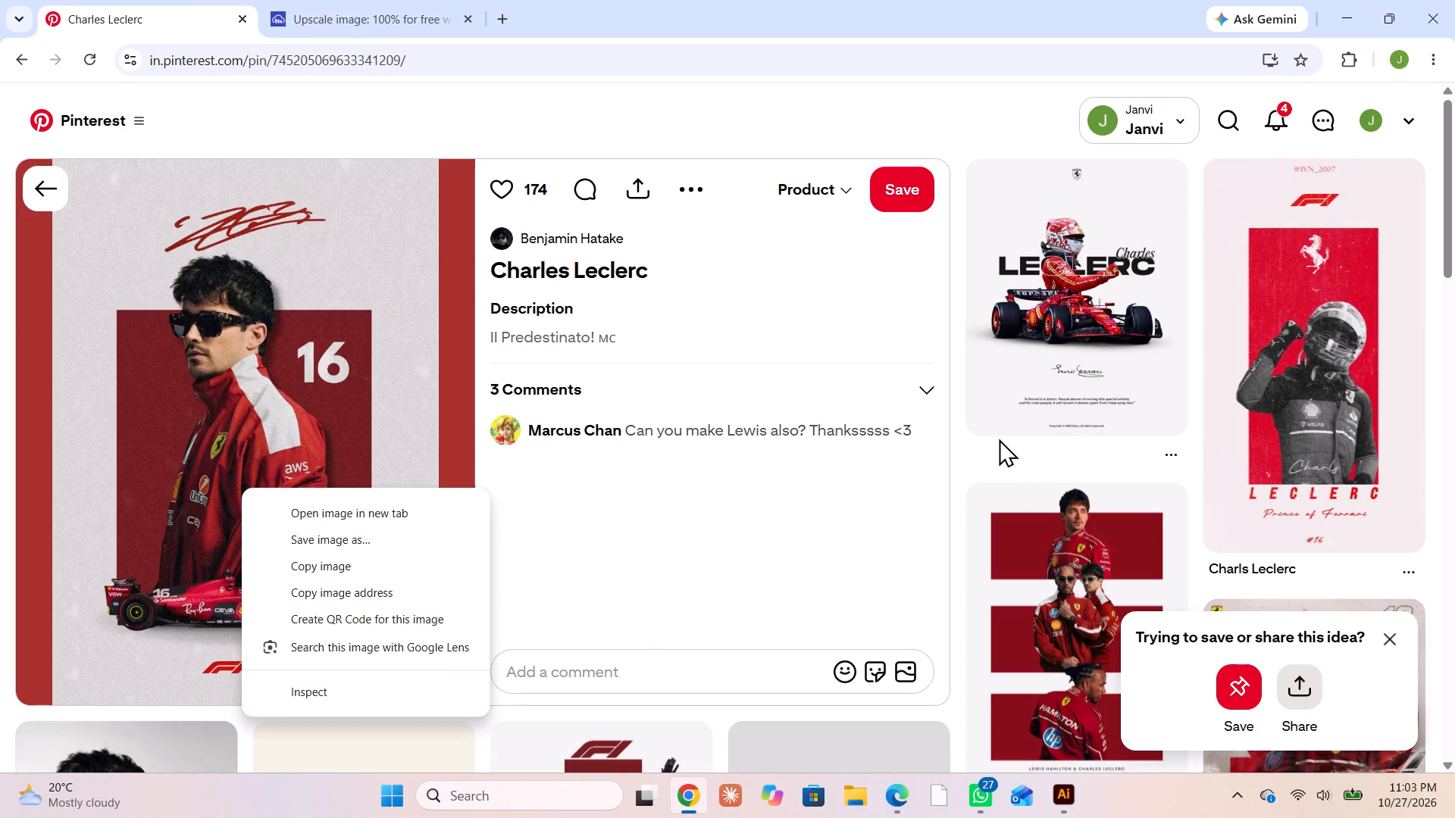
left_click(365, 565)
scroll(820, 546, "down", 4)
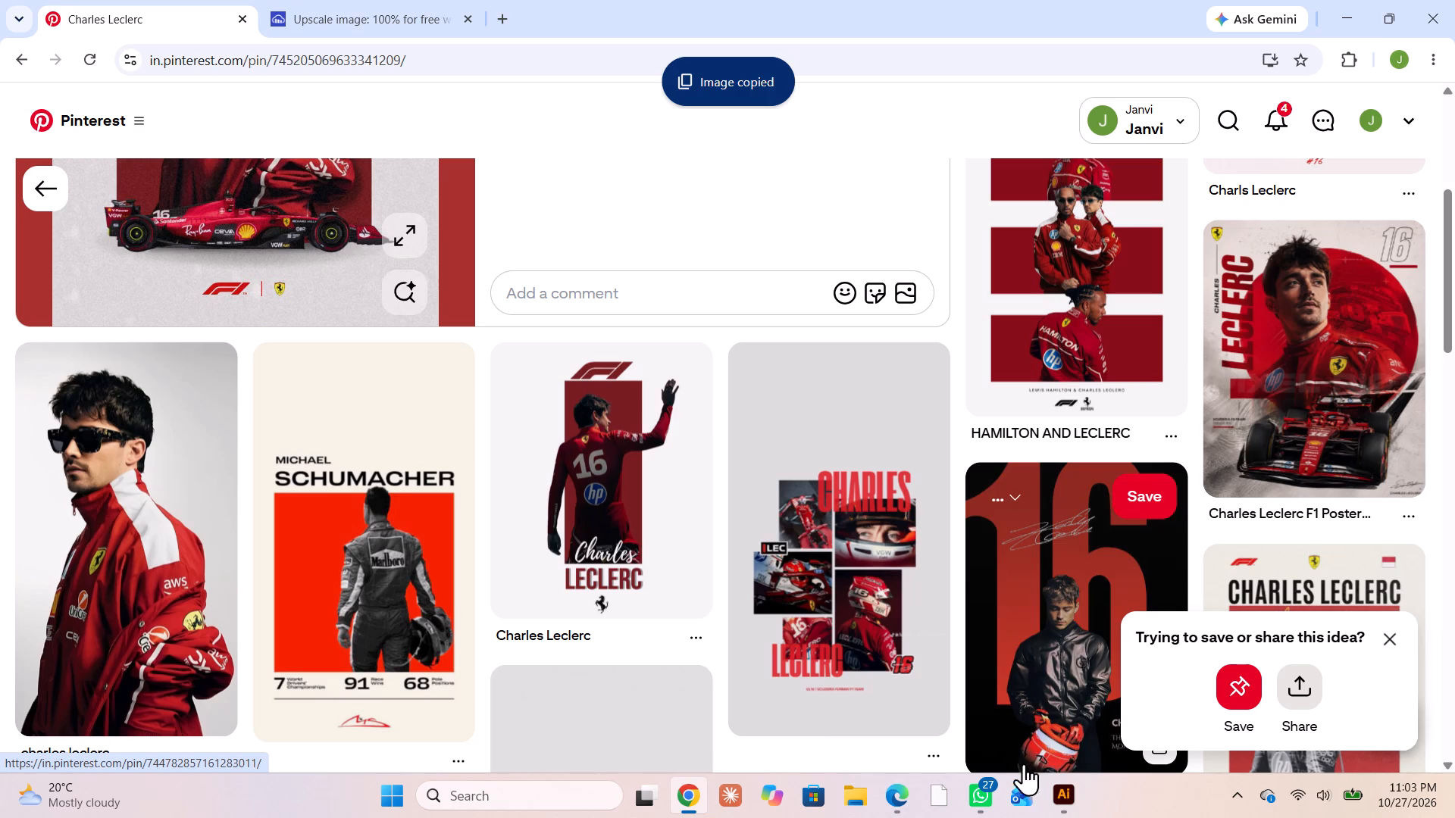
Paste the Charles Leclerc number 16 poster into the Illustrator sheet and place it left of the artboard over the Mbappé poster.
left_click(1075, 801)
left_click(180, 495)
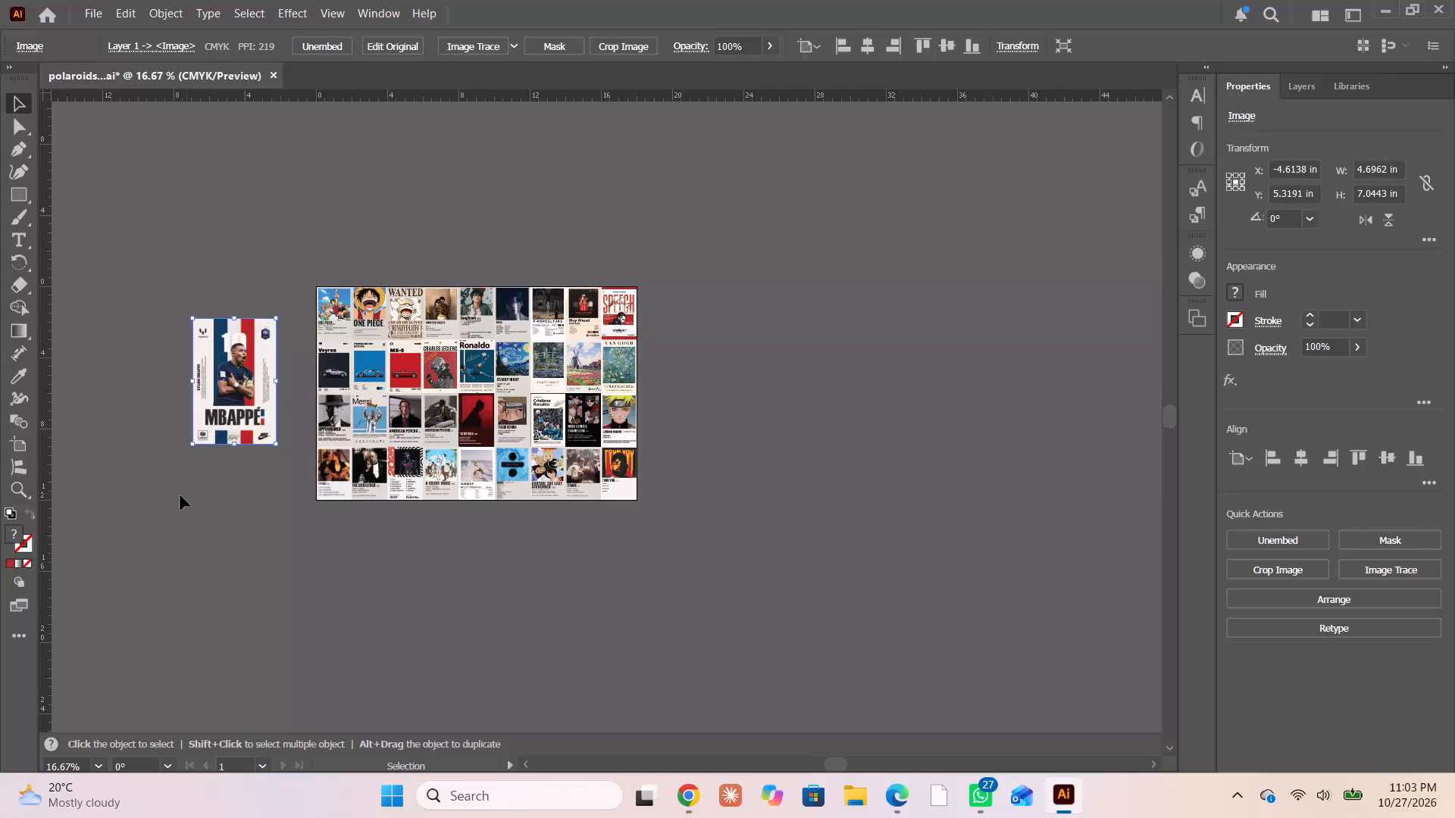
key("ctrl+v")
left_click_drag(565, 436, 114, 439)
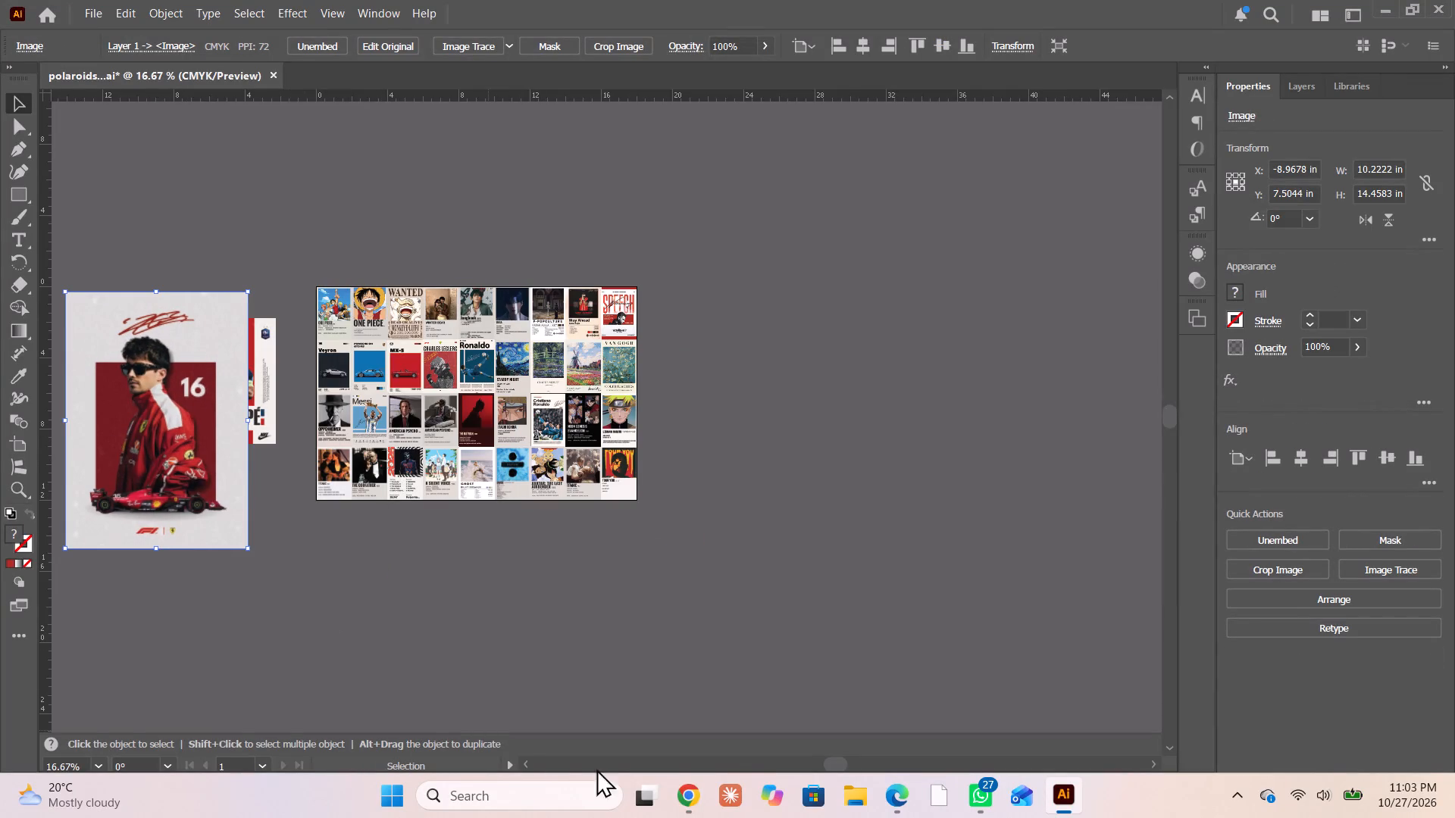
Back in Chrome, browse the related F1 pins and open the Charles Leclerc poster showing him with a microphone above his career details.
left_click(683, 793)
scroll(902, 576, "down", 5)
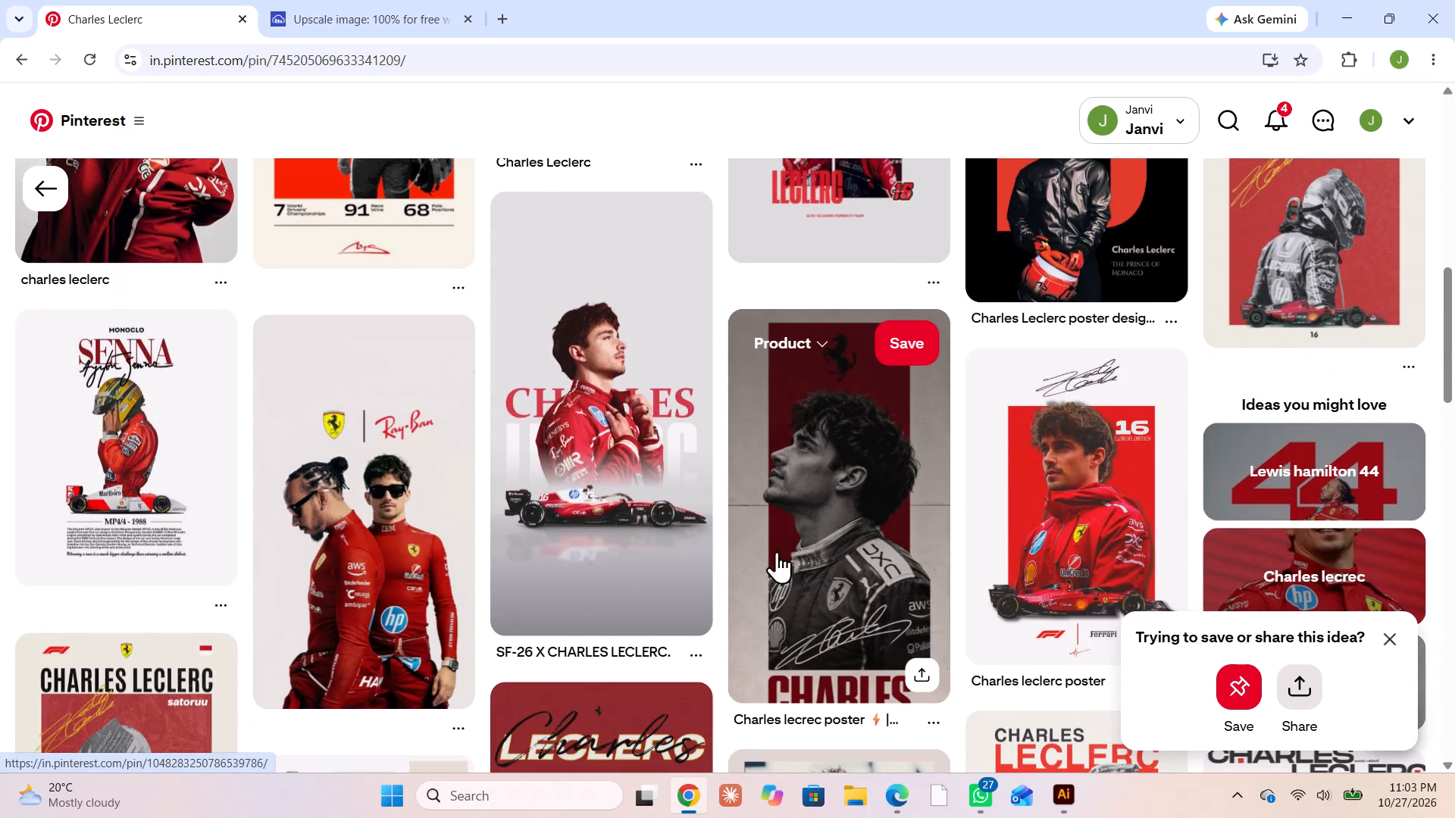
scroll(1103, 505, "up", 9)
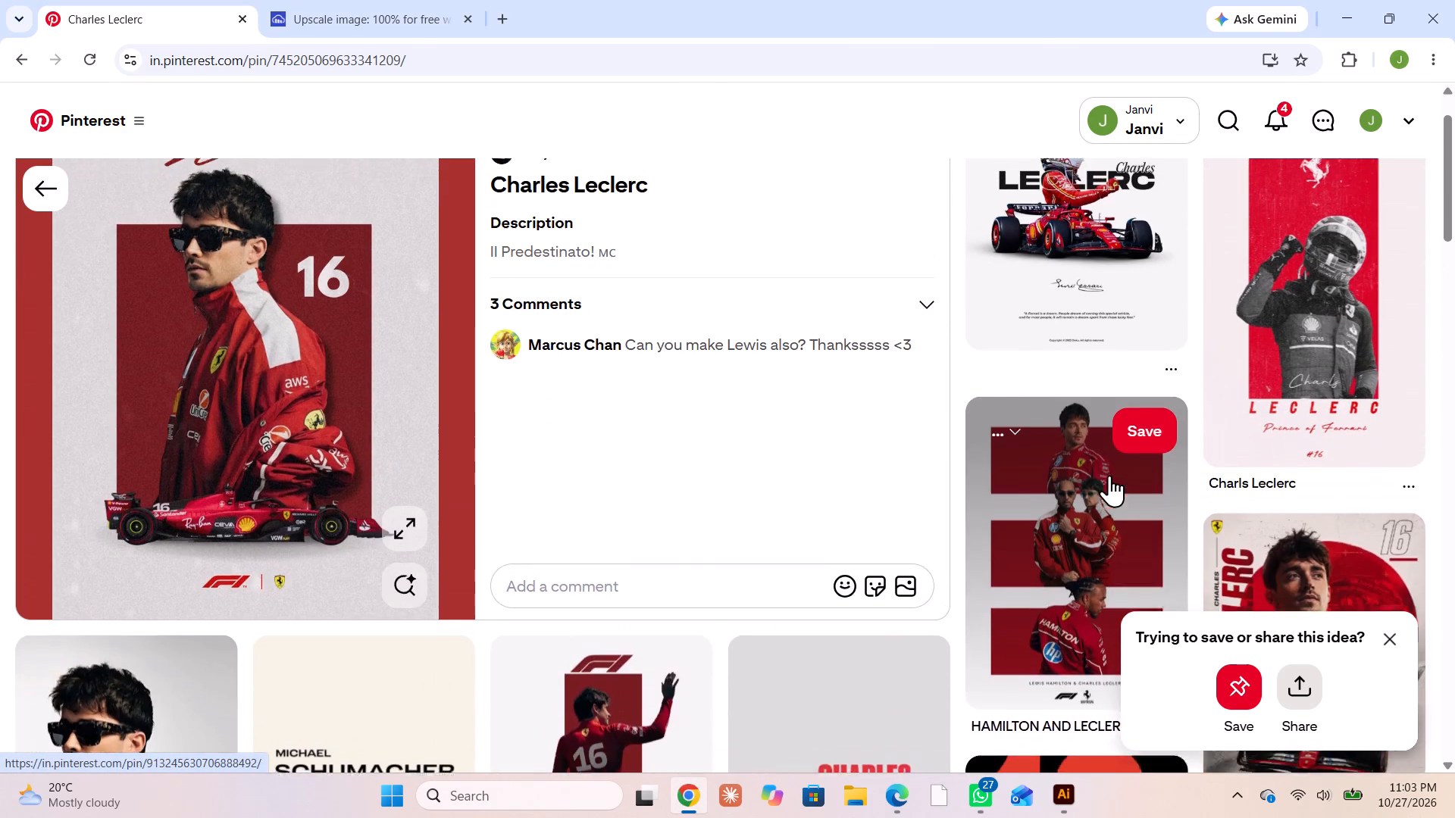
scroll(1109, 475, "up", 1)
scroll(1109, 475, "down", 1)
scroll(1109, 475, "up", 1)
scroll(1109, 475, "down", 6)
scroll(1111, 472, "up", 1)
scroll(1111, 472, "down", 10)
scroll(1111, 464, "up", 2)
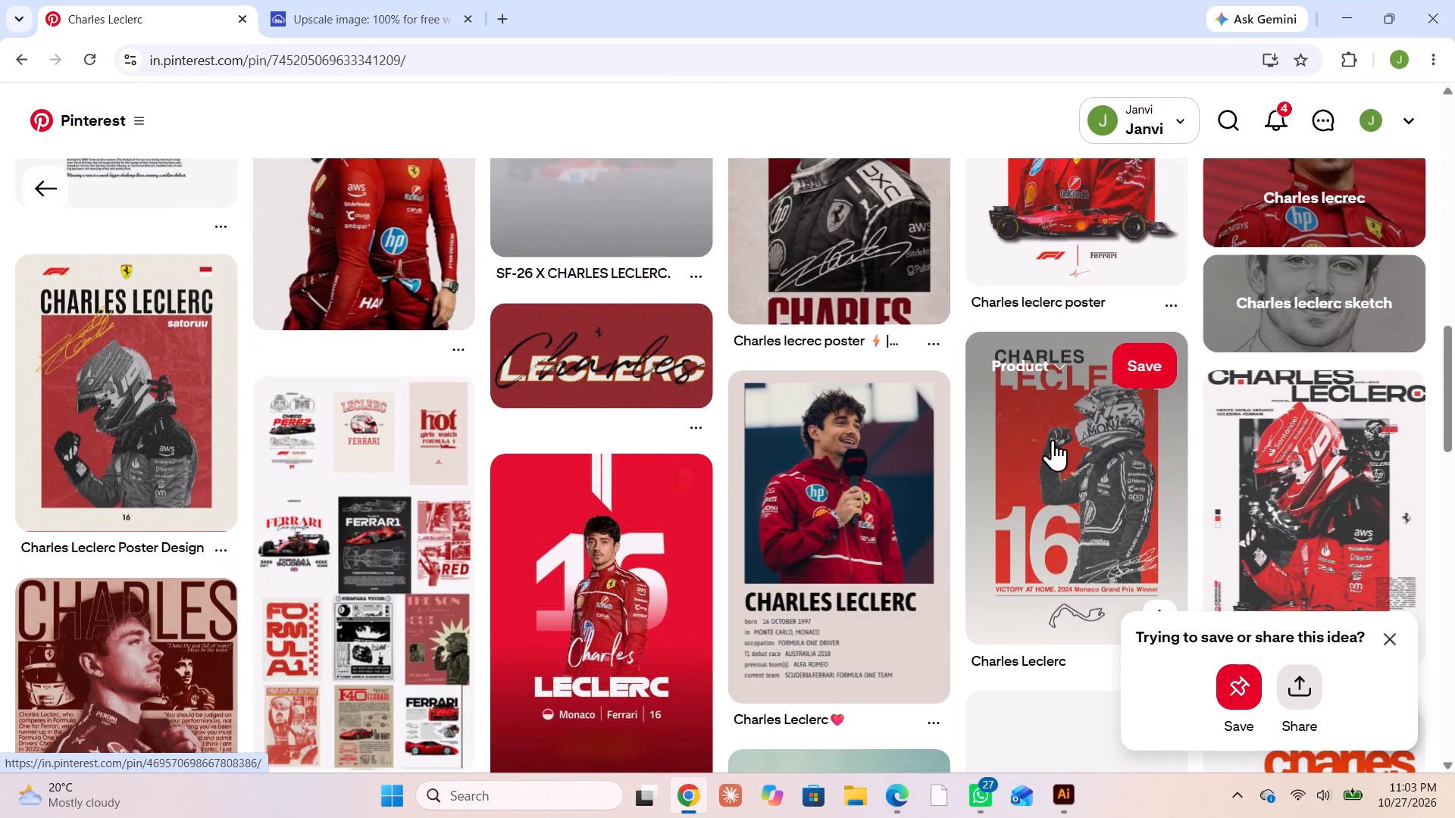
scroll(878, 551, "down", 2)
left_click(819, 472)
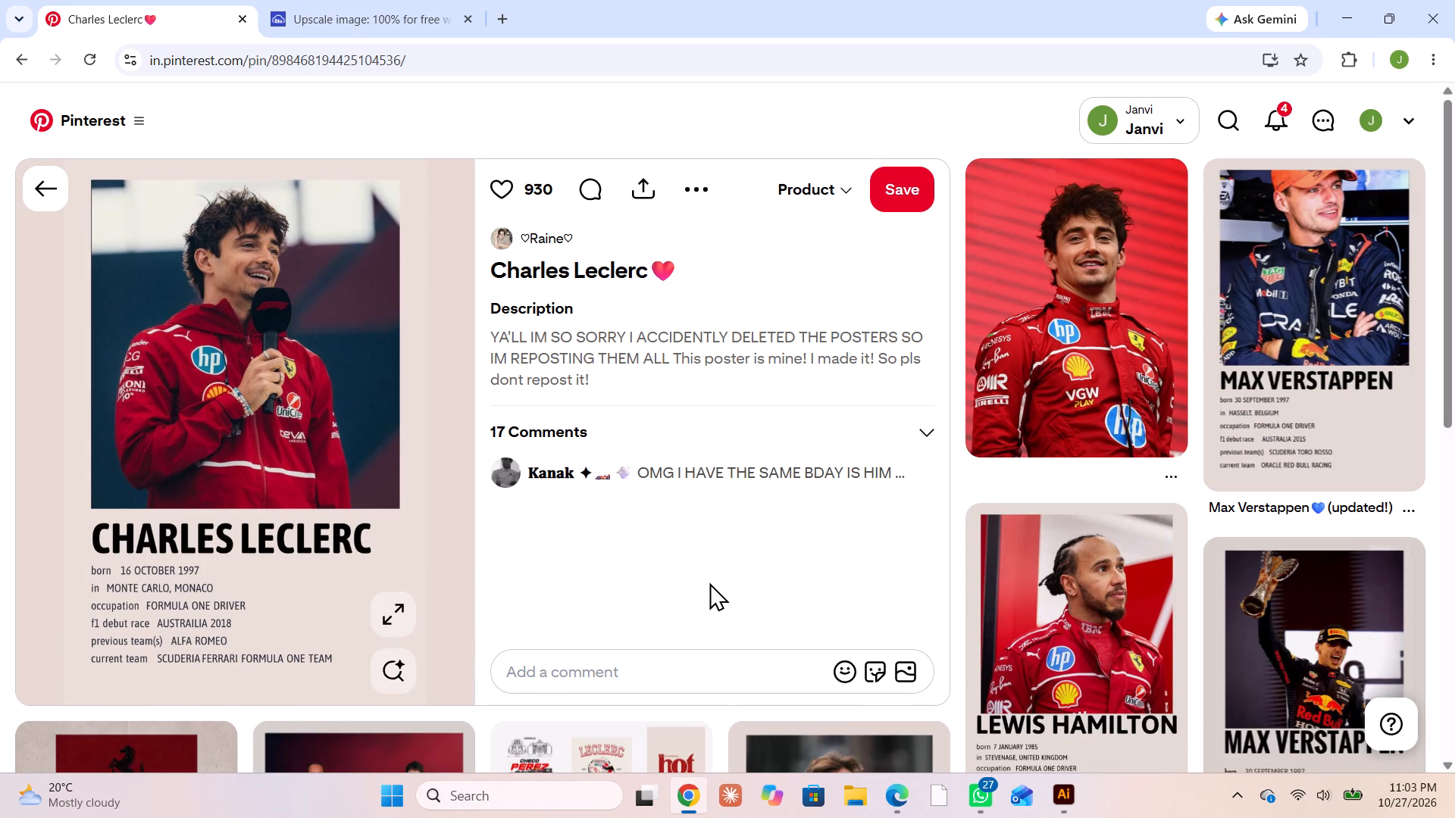
Go through the related Ferrari 2025 pin to the Ferrari 2024 polaroid poster with two helmeted drivers, and copy its image.
scroll(753, 554, "down", 3)
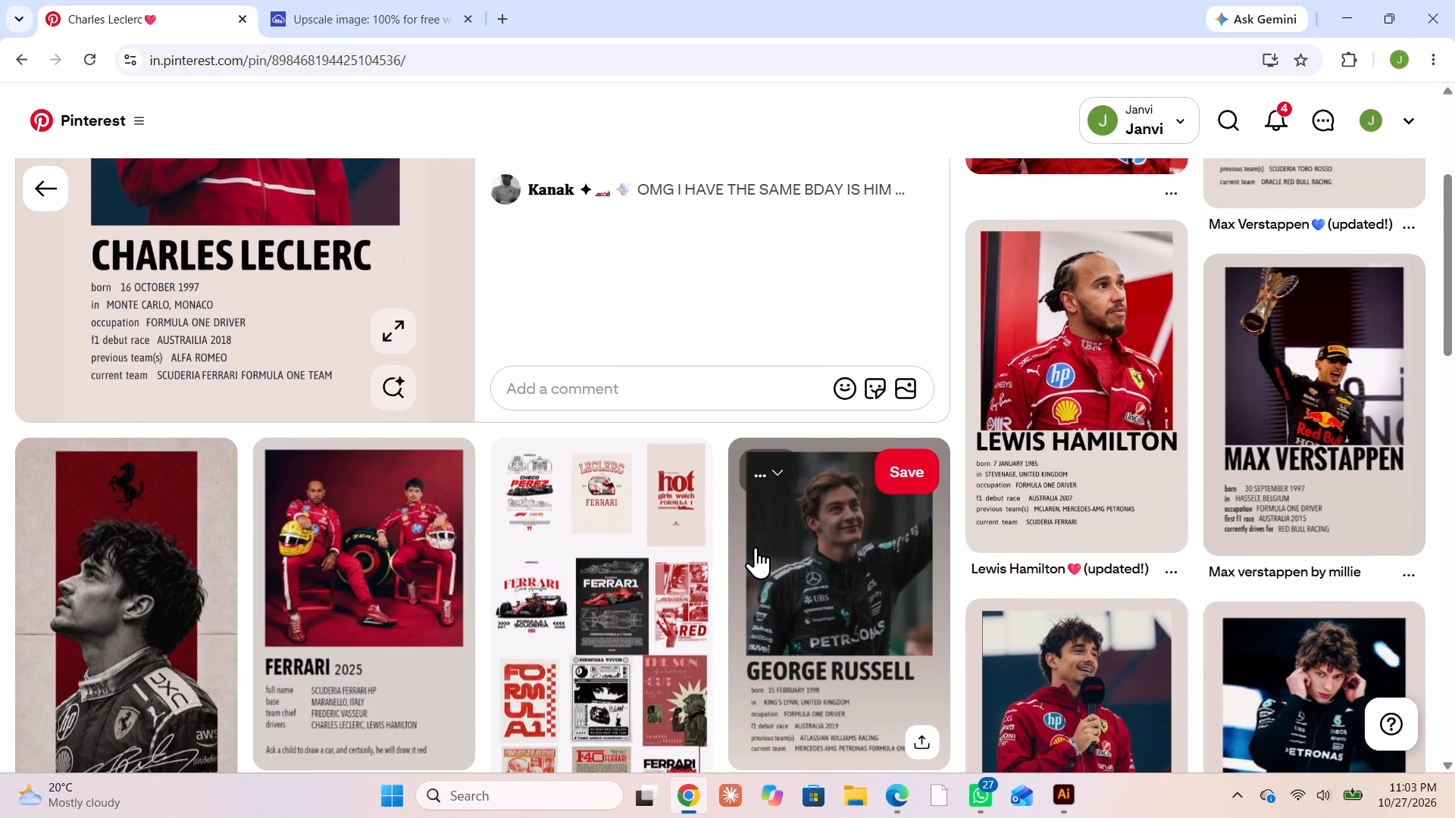
scroll(756, 545, "down", 2)
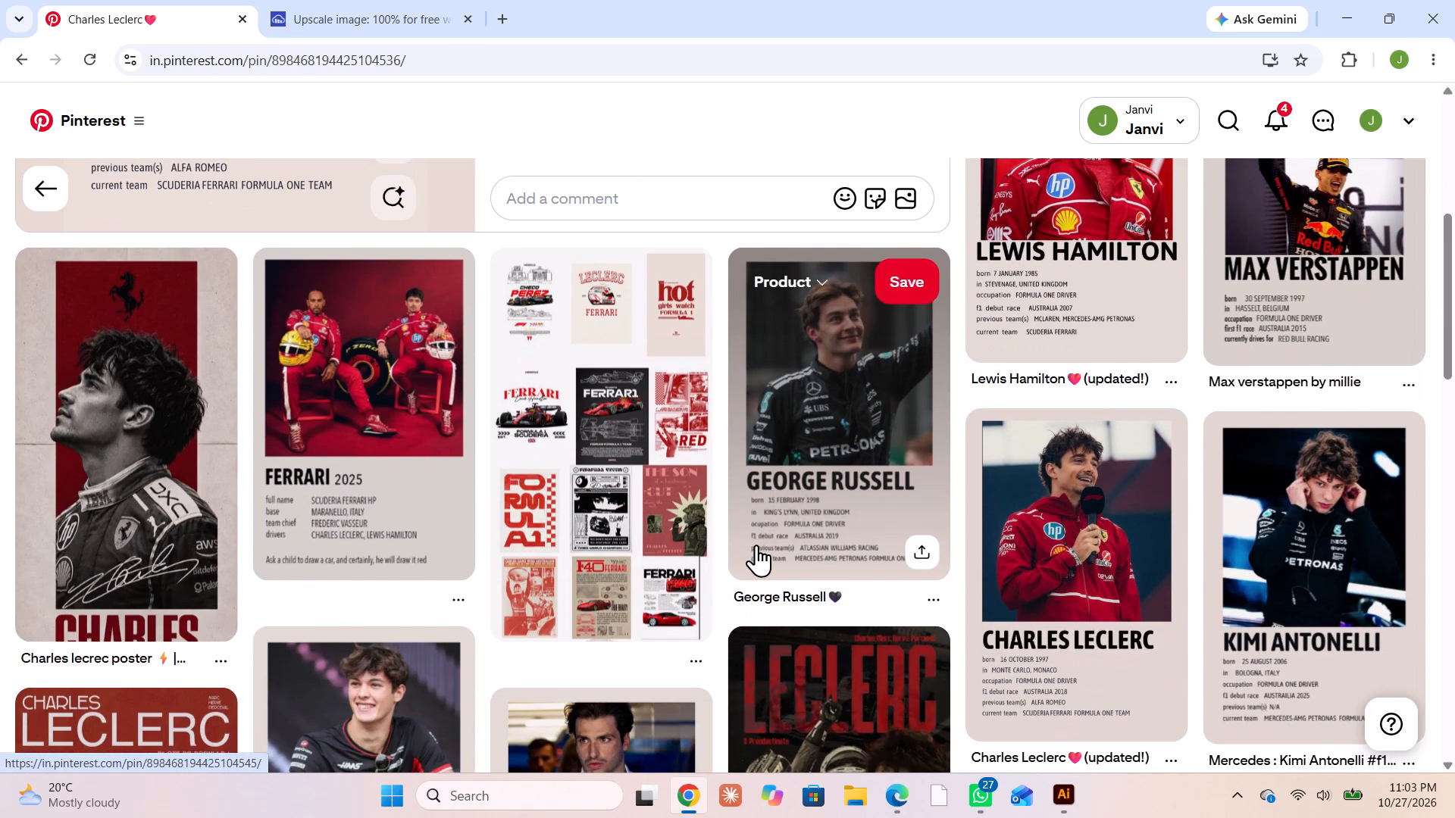
scroll(756, 545, "down", 3)
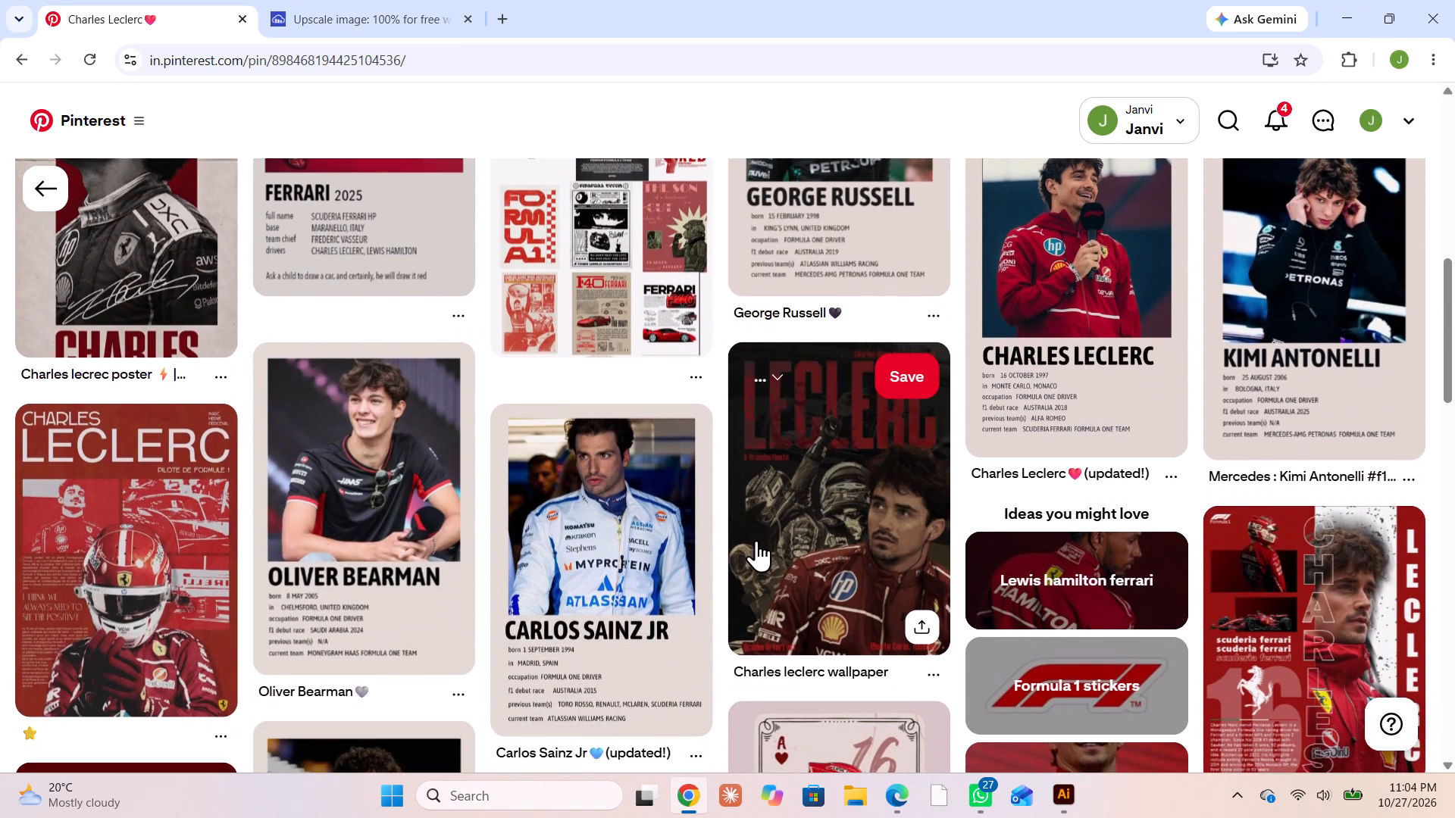
scroll(756, 539, "down", 4)
scroll(756, 539, "up", 9)
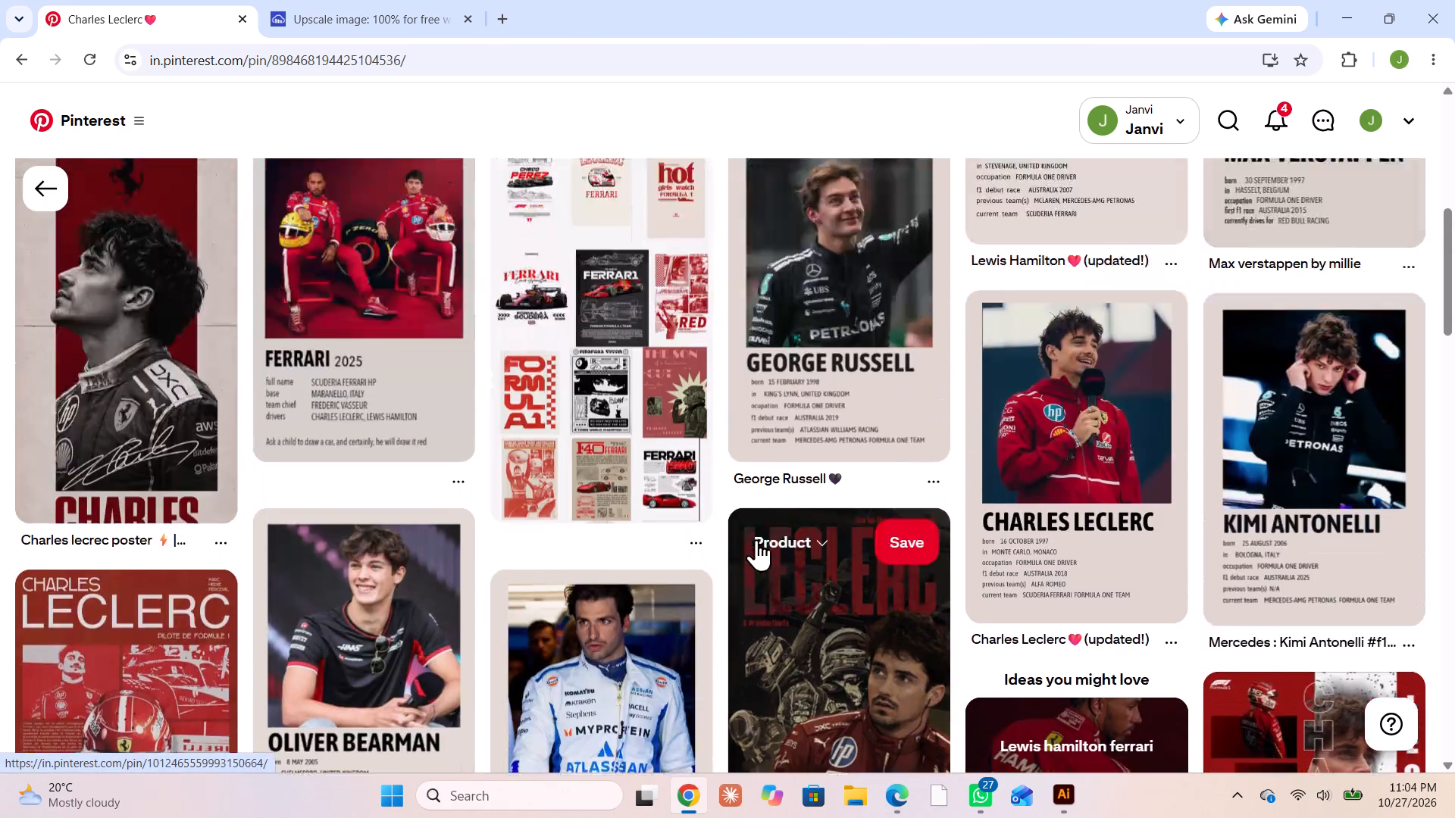
left_click(379, 592)
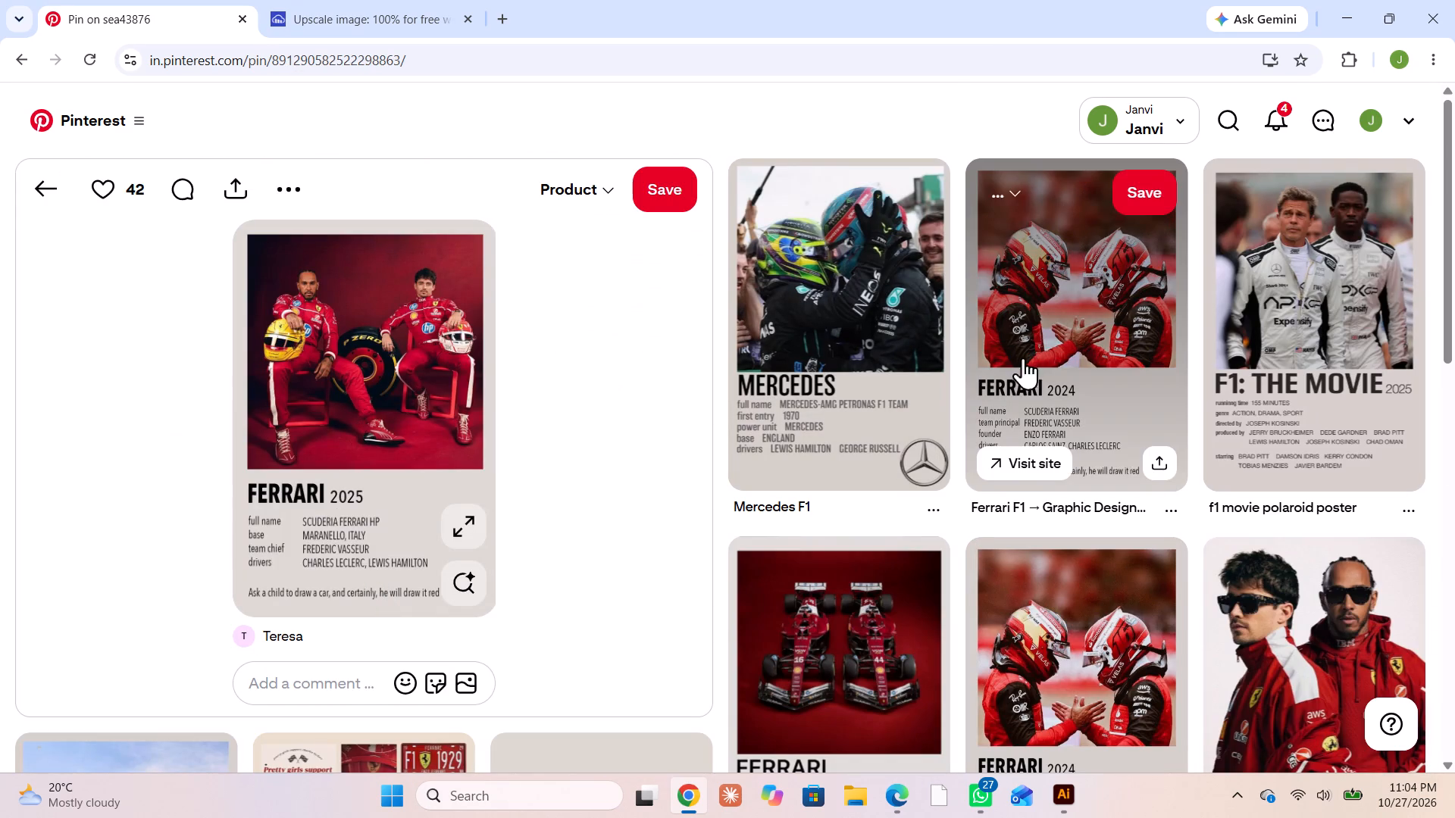
left_click(1040, 329)
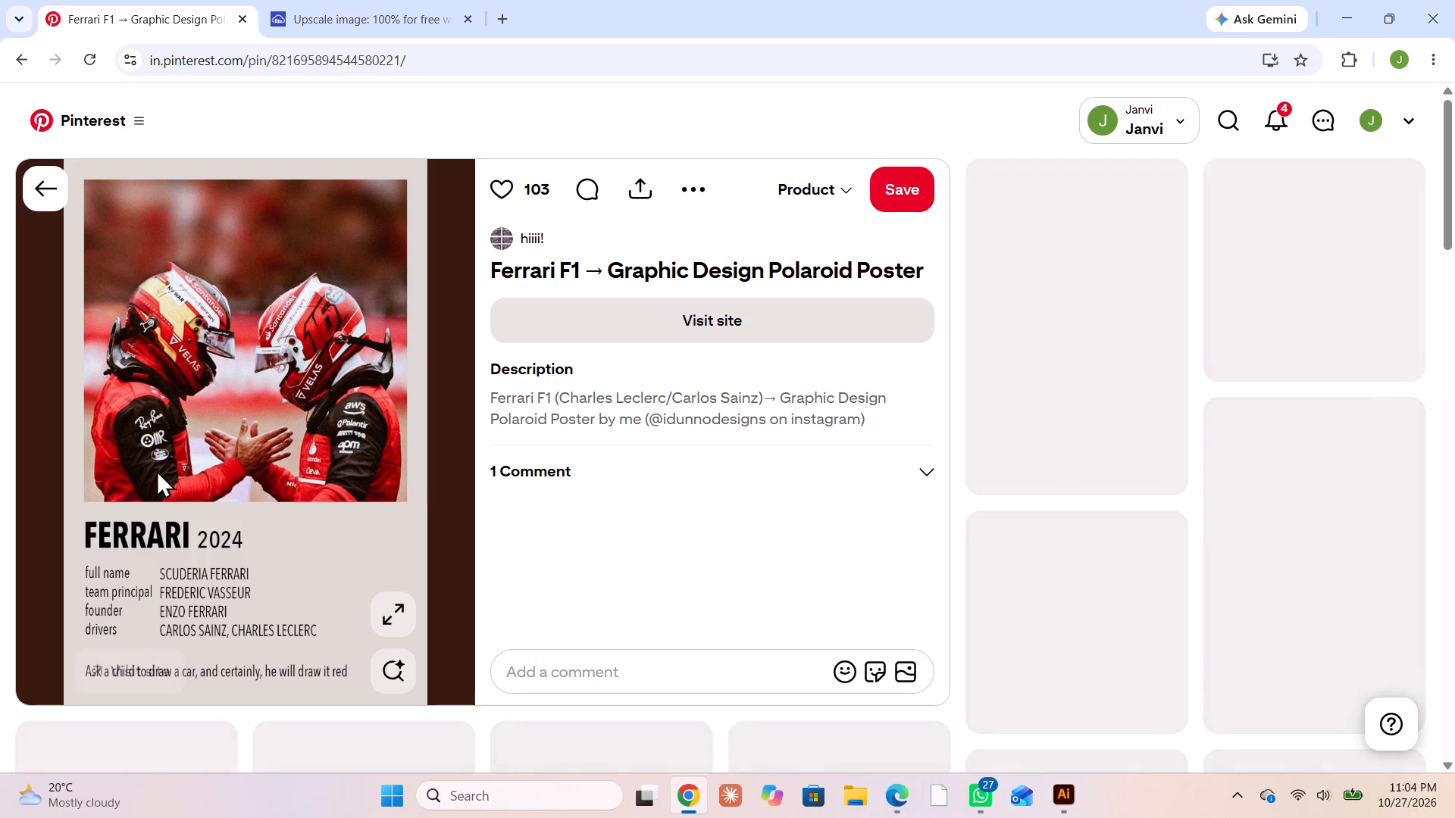
right_click(206, 434)
left_click(332, 520)
Paste the Ferrari 2024 poster into the Illustrator sheet and place it left of the artboard over the Leclerc poster.
left_click(1064, 804)
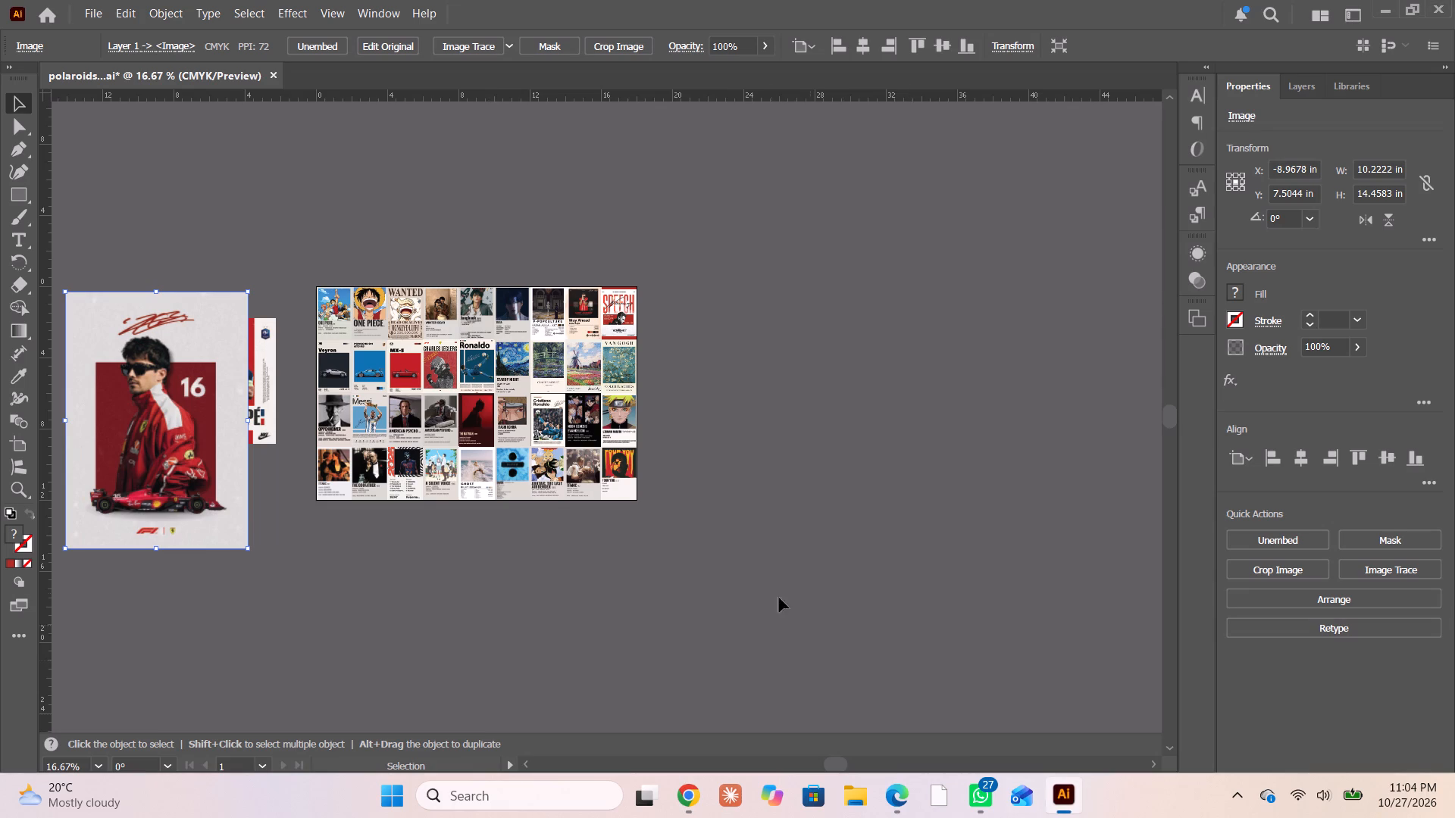
left_click(270, 599)
key("ctrl+v")
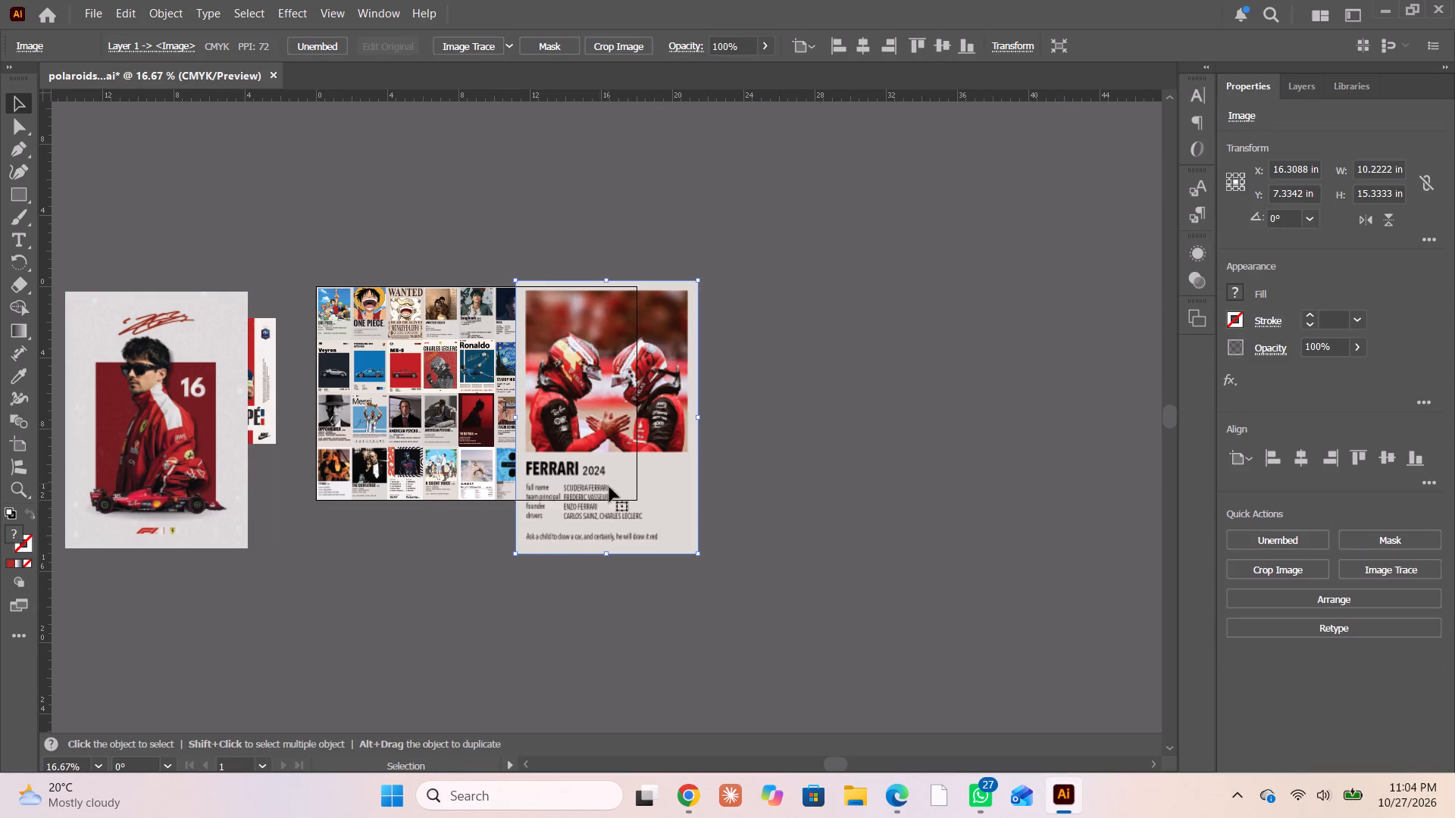
left_click_drag(609, 487, 176, 532)
From Pinterest in Chrome, copy the Scuderia Ferrari F1 Team minimalistic poster with two red cars and paste it into the Illustrator sheet.
left_click(684, 797)
scroll(610, 693, "down", 5)
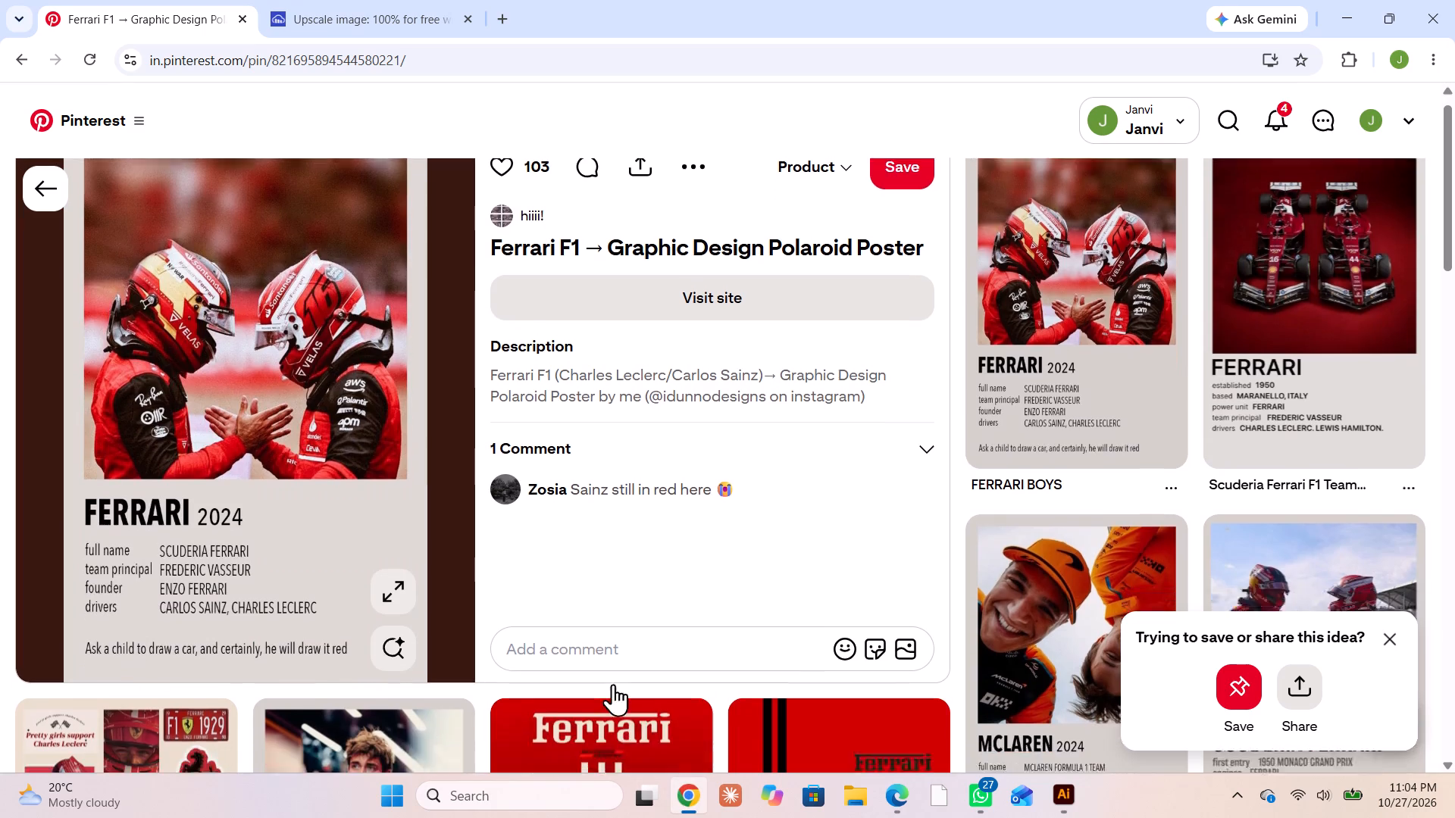
scroll(615, 675, "down", 2)
scroll(1294, 398, "up", 6)
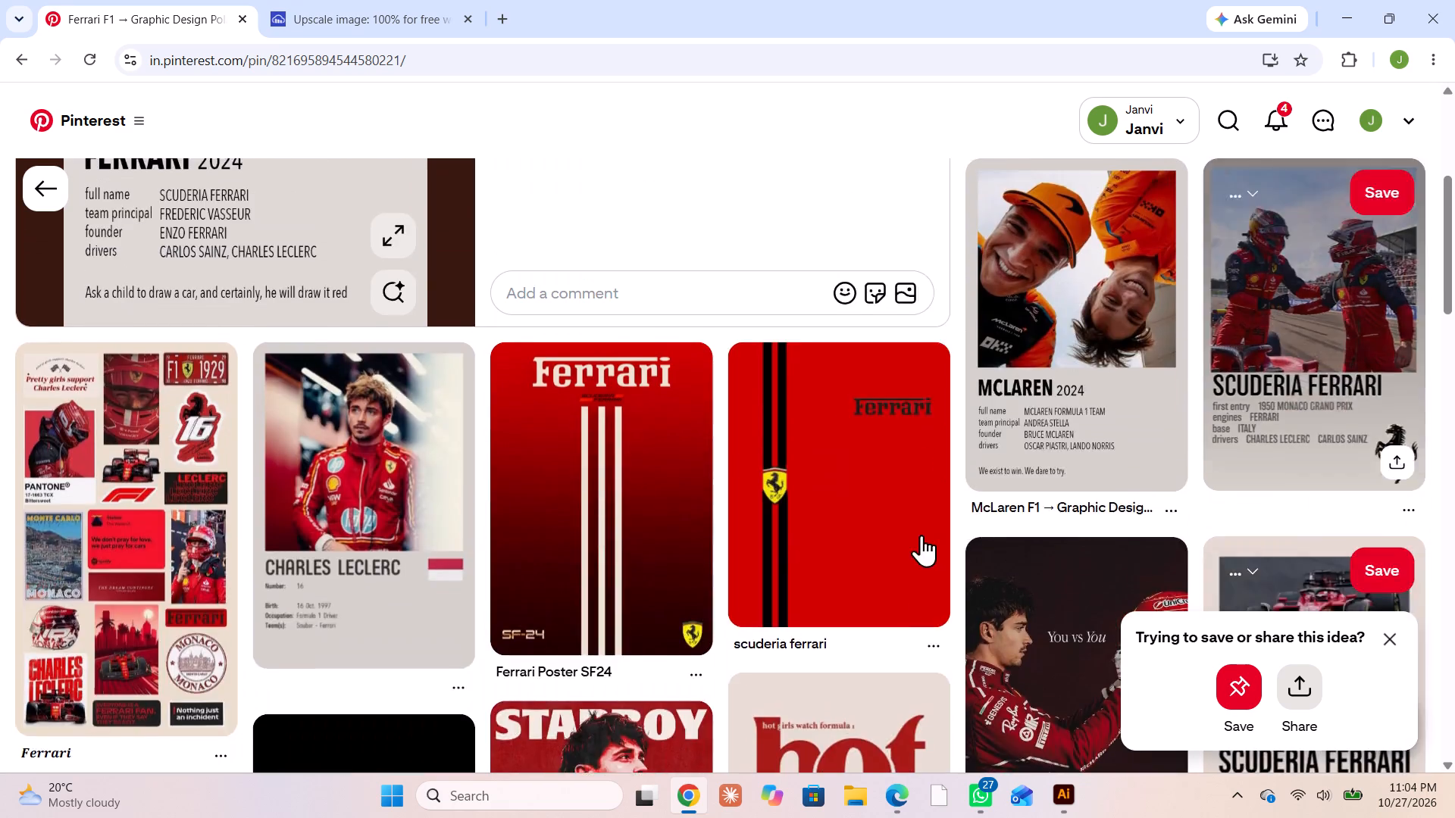
scroll(921, 535, "up", 1)
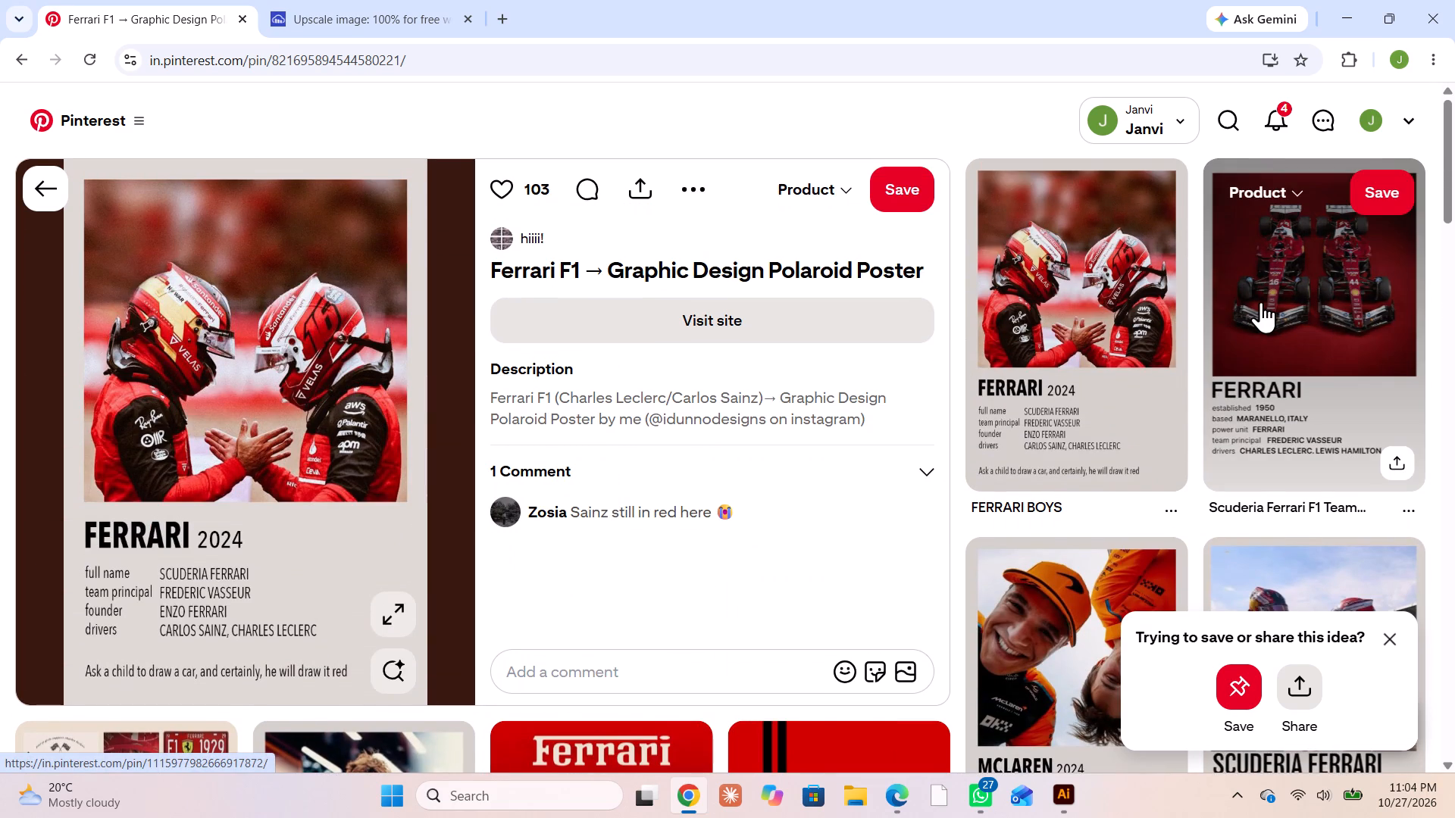
left_click(1261, 298)
right_click(193, 429)
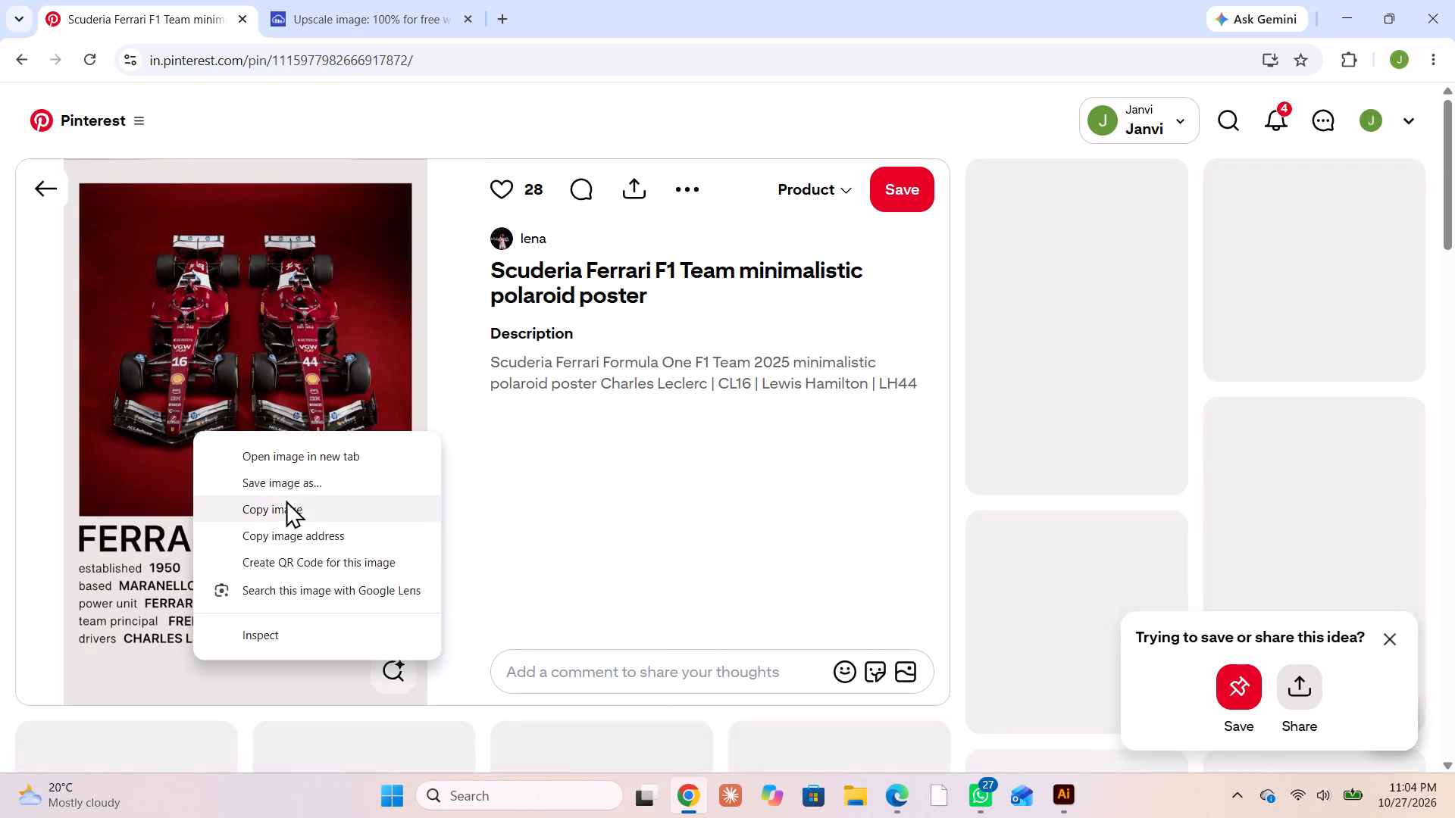
left_click(285, 506)
left_click(1063, 798)
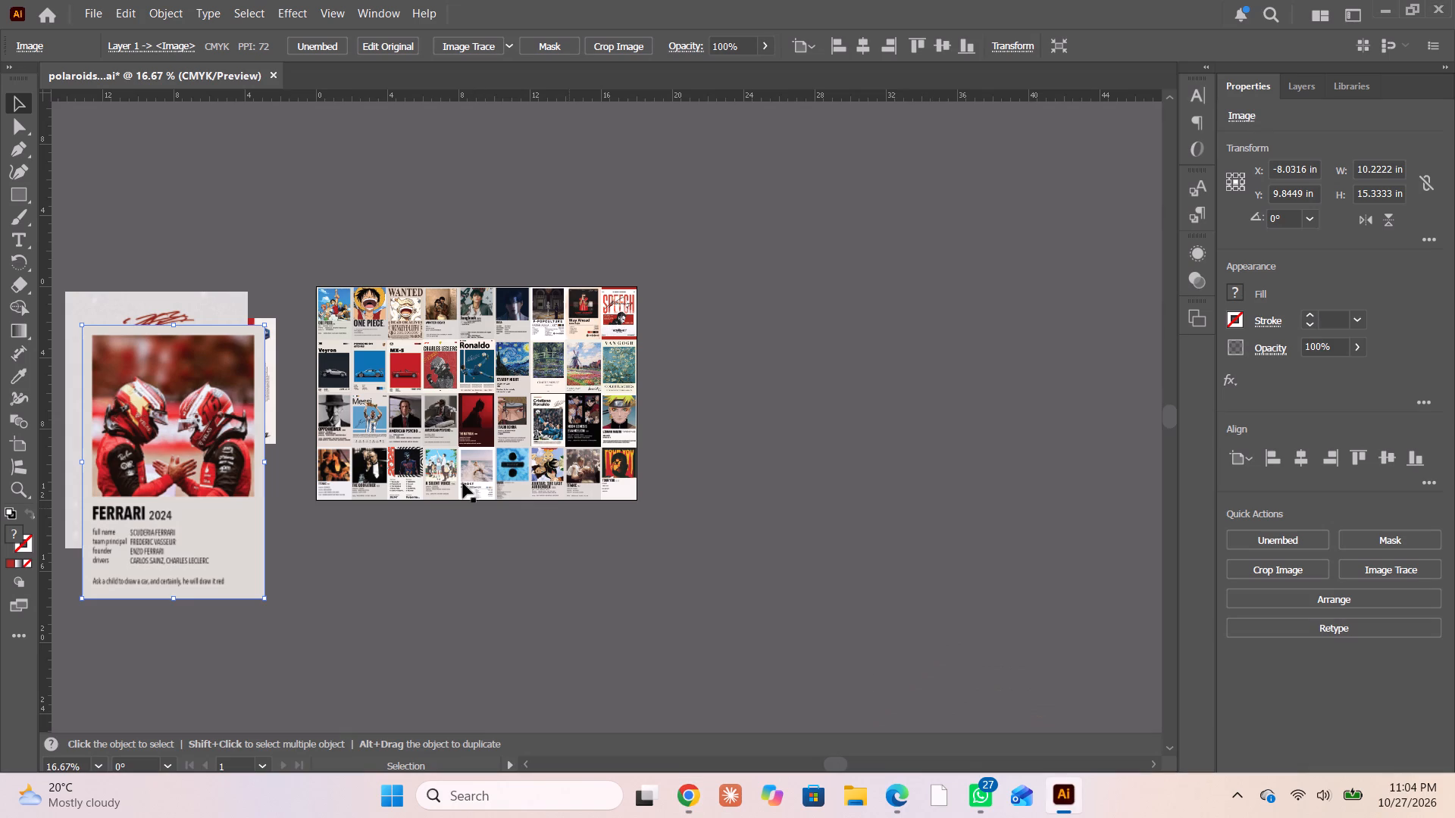
left_click(222, 555)
key("ctrl+v")
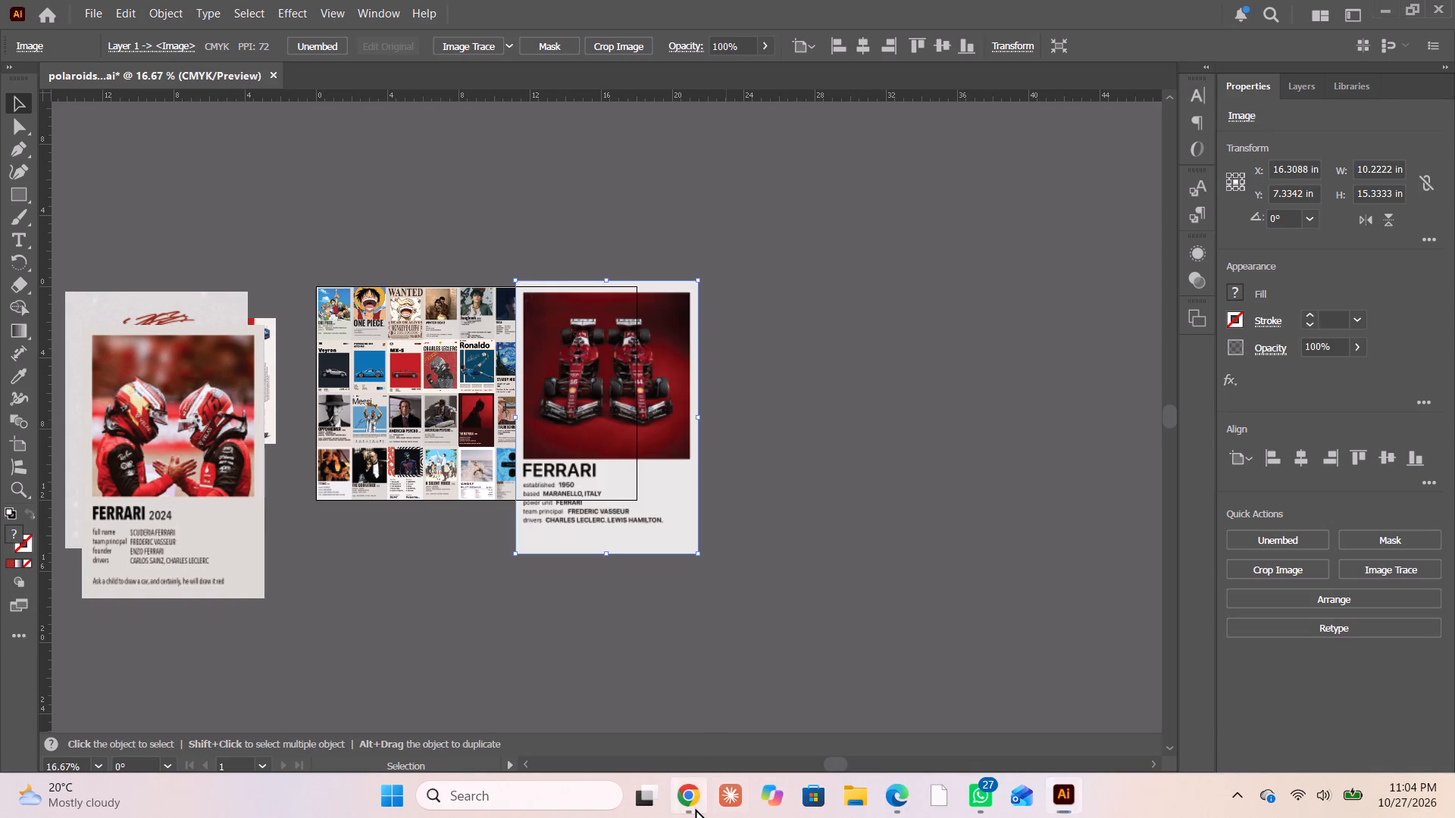
From Pinterest in Chrome, copy the McLaren F1 Team Minimalistic Polaroid Poster with the orange cars and paste it into the Illustrator sheet.
left_click(695, 808)
left_click(1067, 333)
right_click(248, 471)
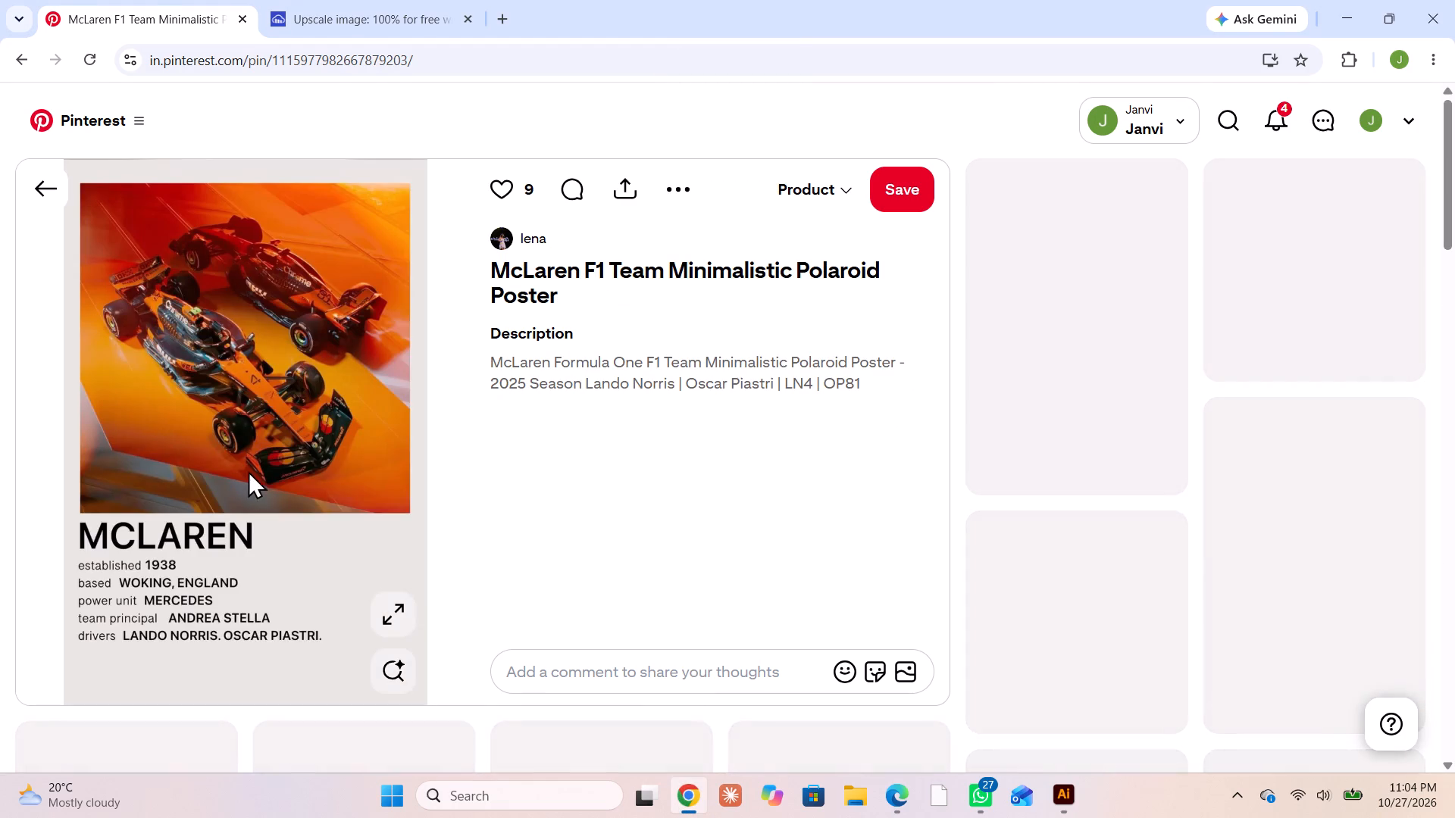
left_click(303, 545)
left_click(1055, 791)
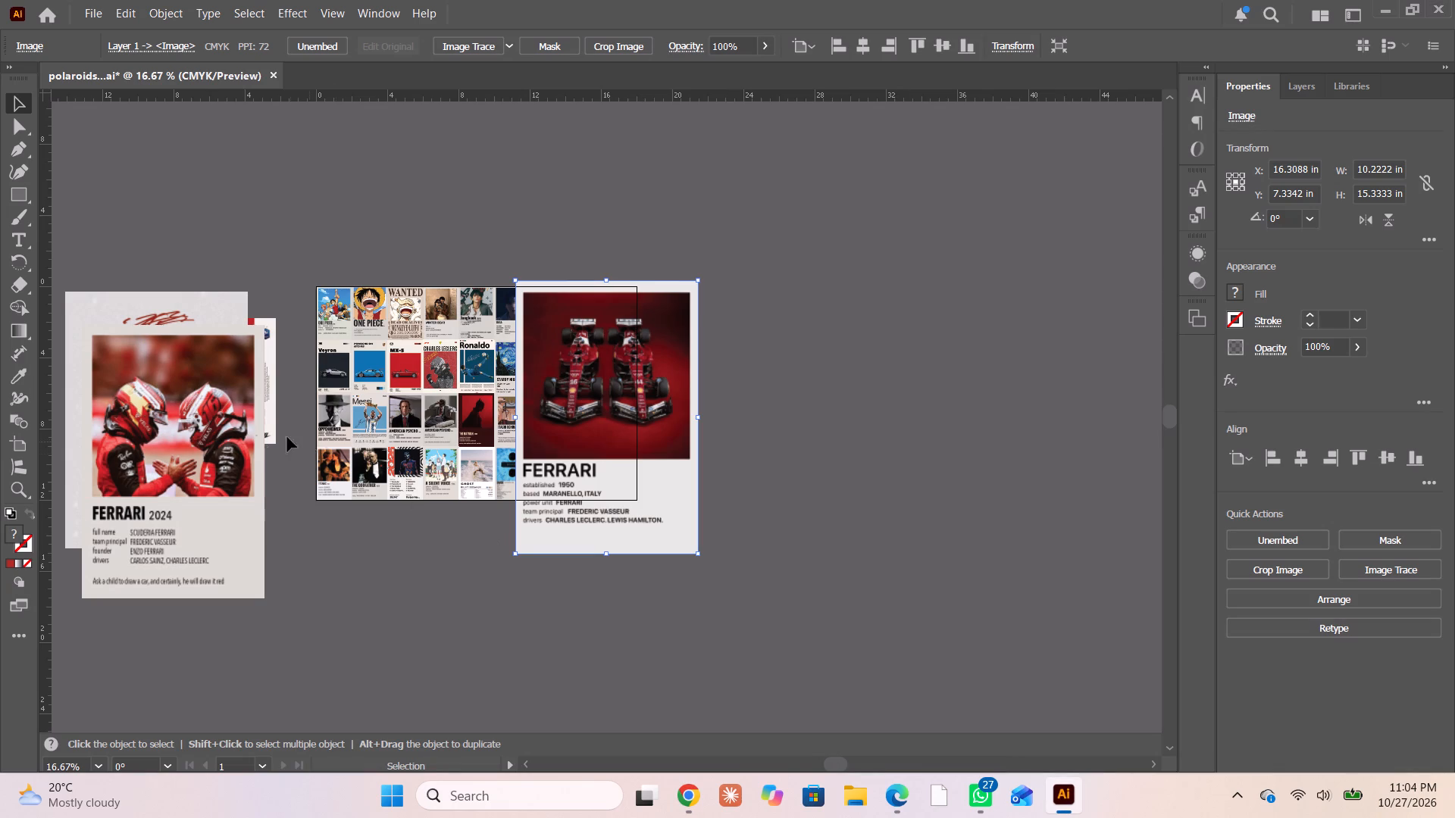
left_click(205, 445)
key("ctrl+v")
Back in Chrome, find the McLaren 2025 polaroid poster with the team celebration among the related pins, open it and copy its image.
left_click(686, 796)
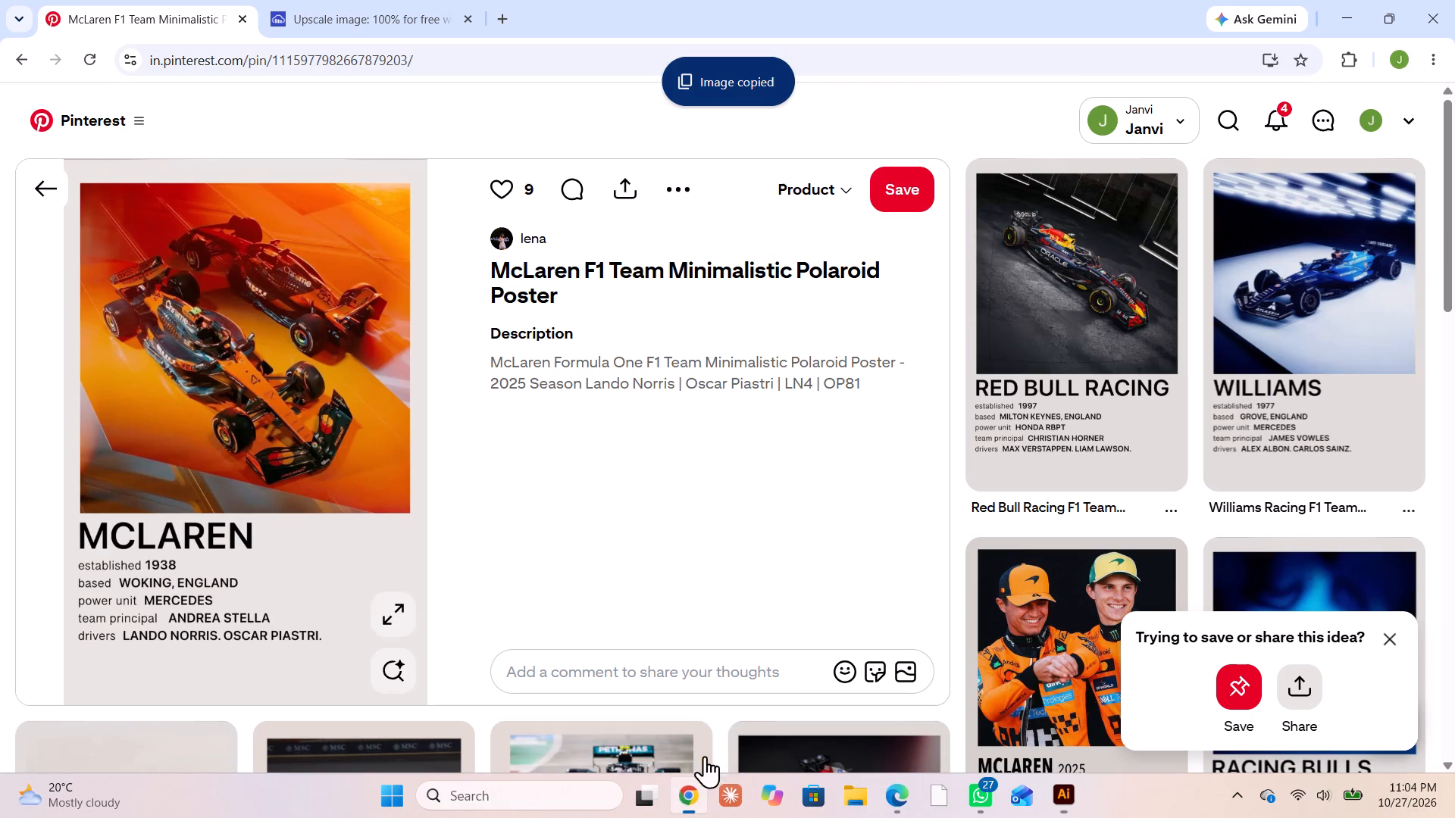
scroll(1065, 455, "down", 2)
scroll(1065, 450, "up", 1)
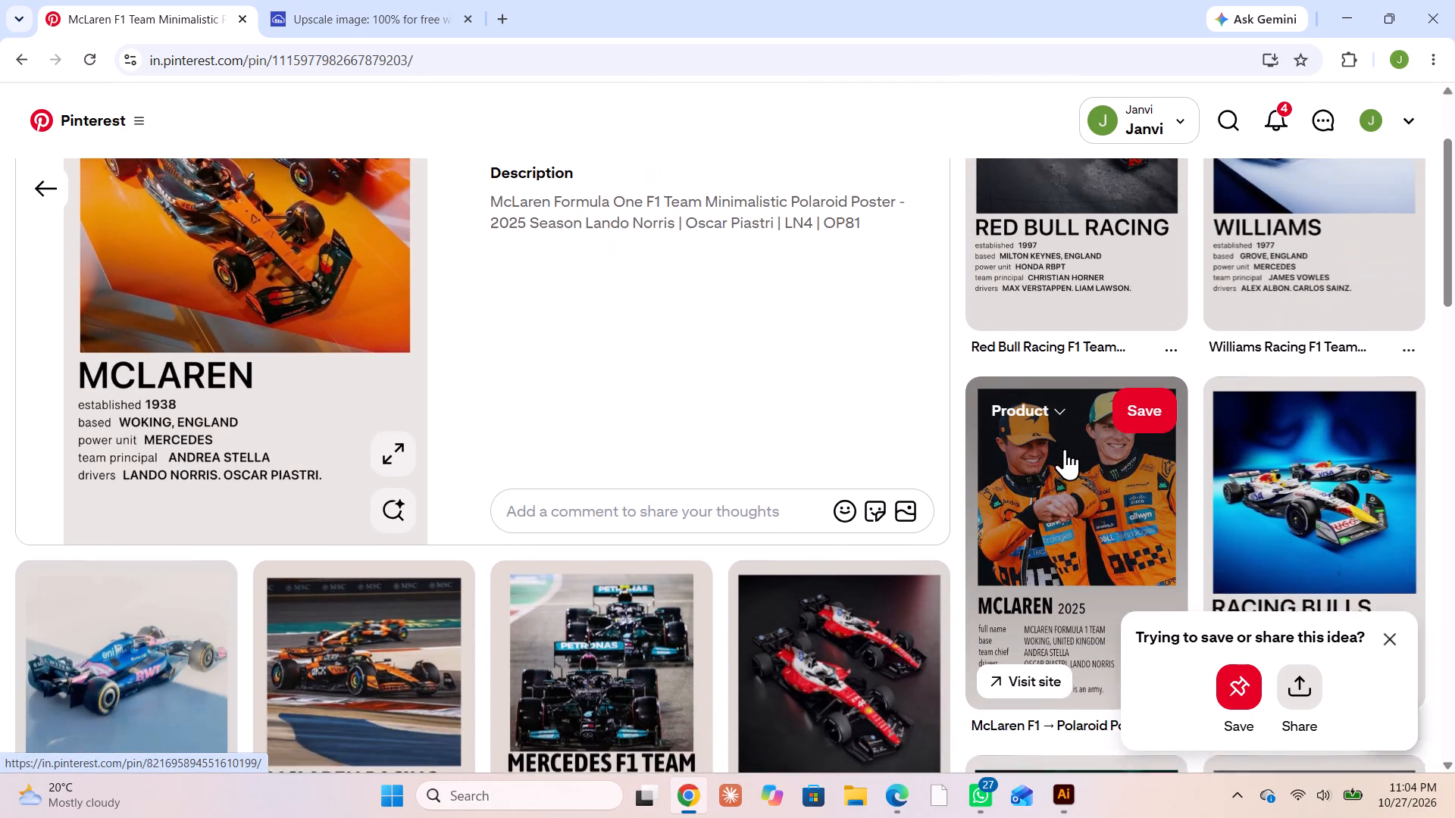
scroll(1059, 447, "down", 7)
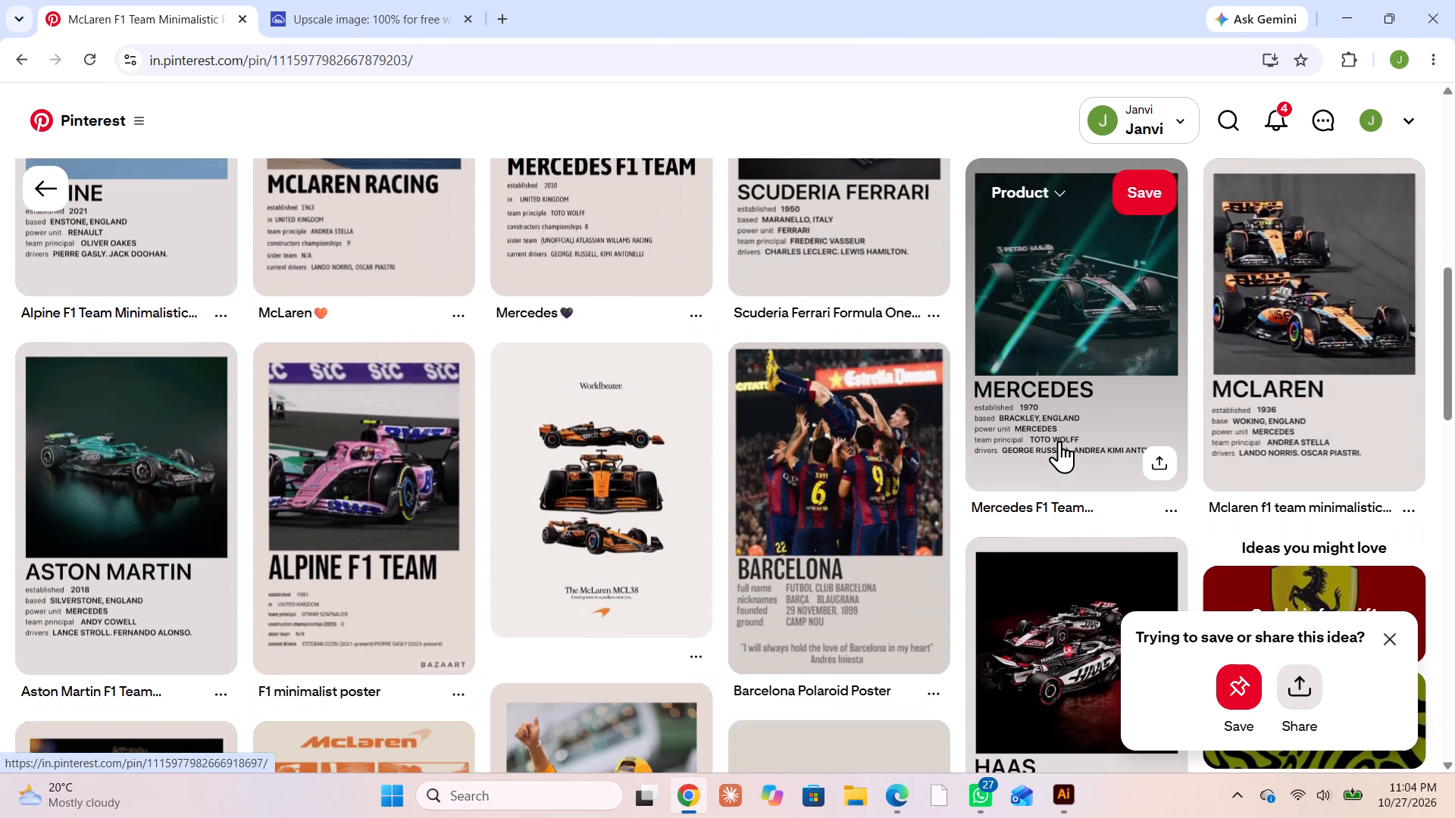
scroll(1059, 436, "down", 5)
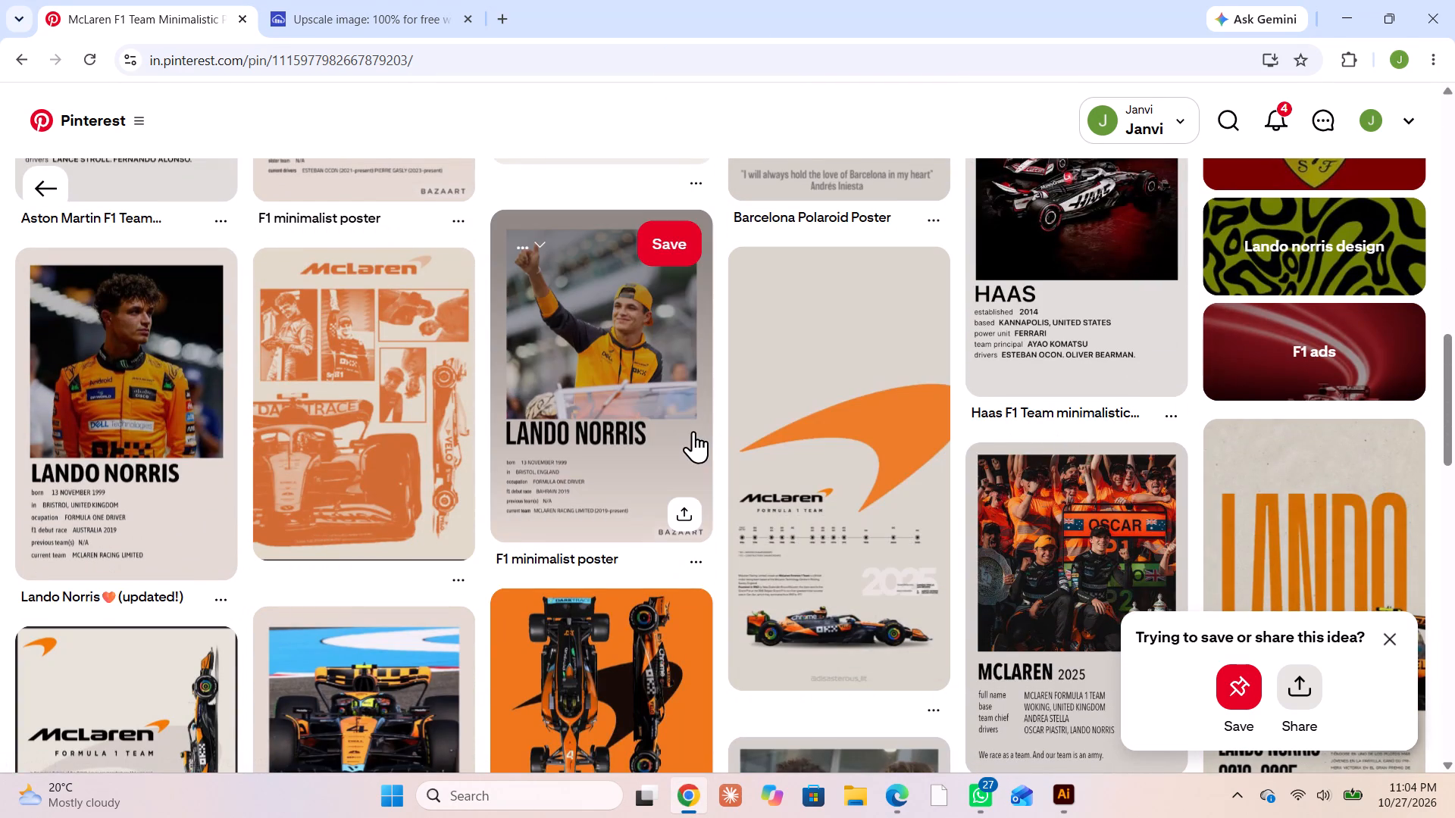
scroll(693, 429, "down", 5)
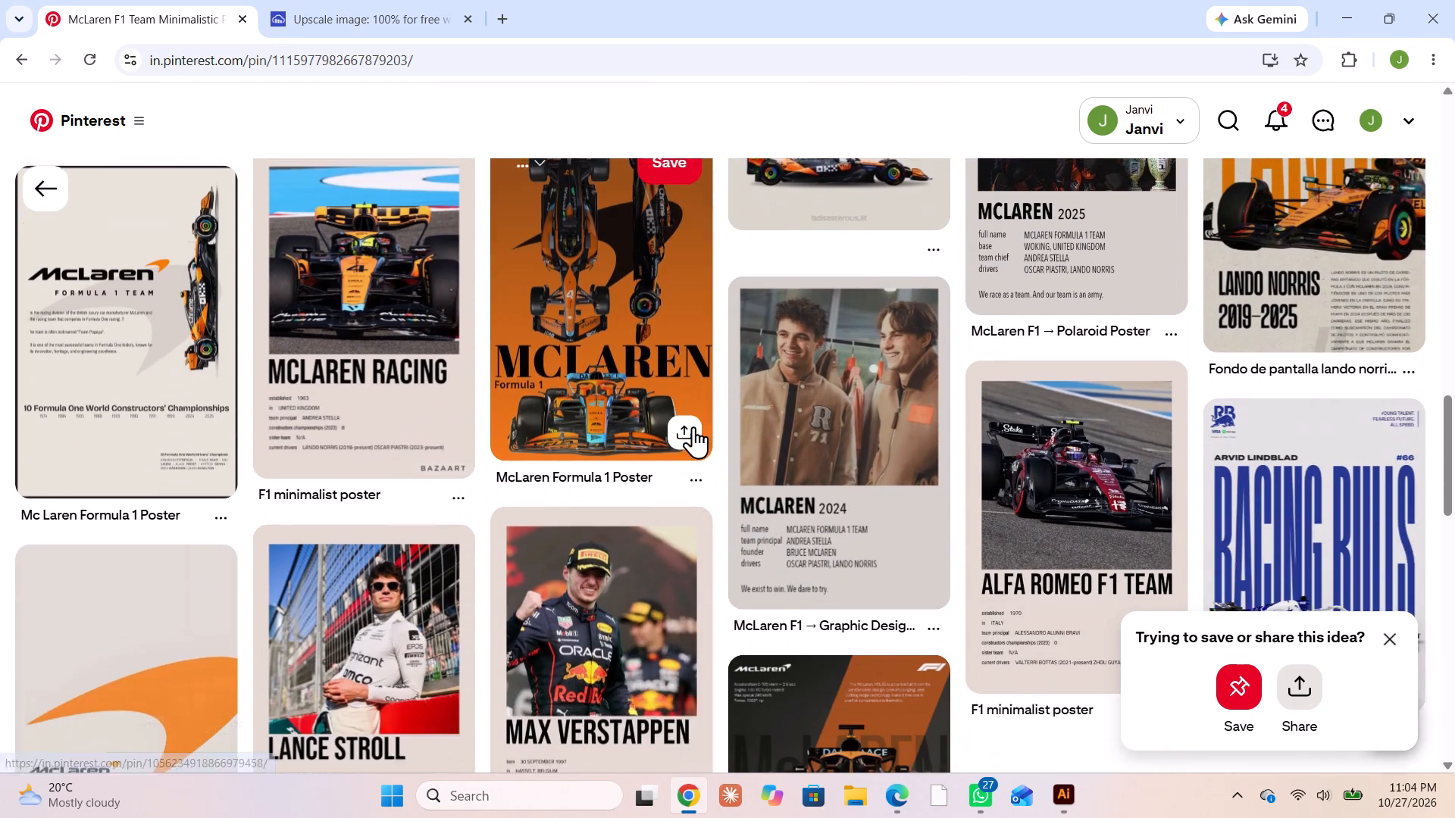
scroll(693, 426, "up", 4)
scroll(694, 426, "down", 2)
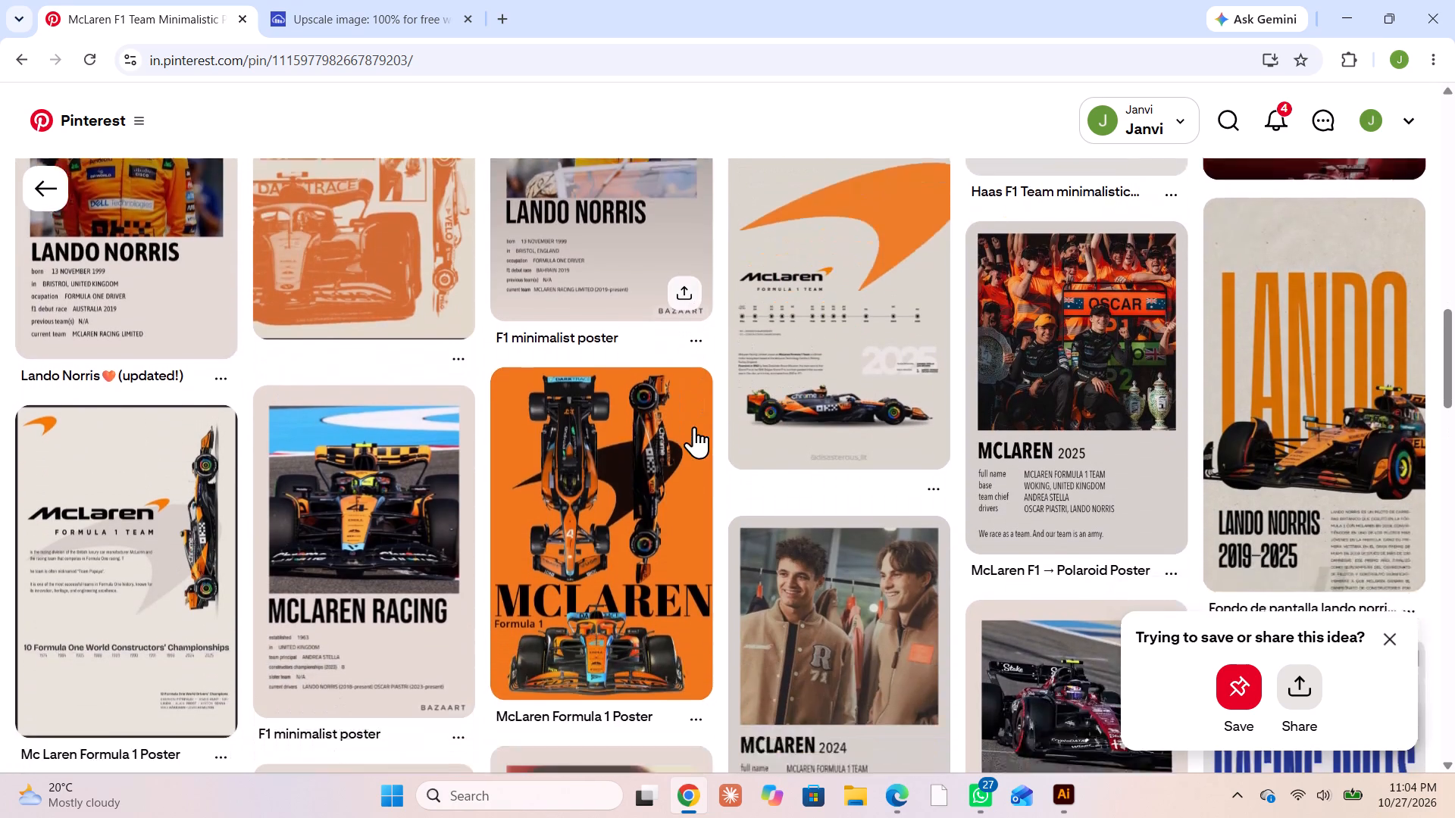
left_click(1059, 317)
right_click(154, 379)
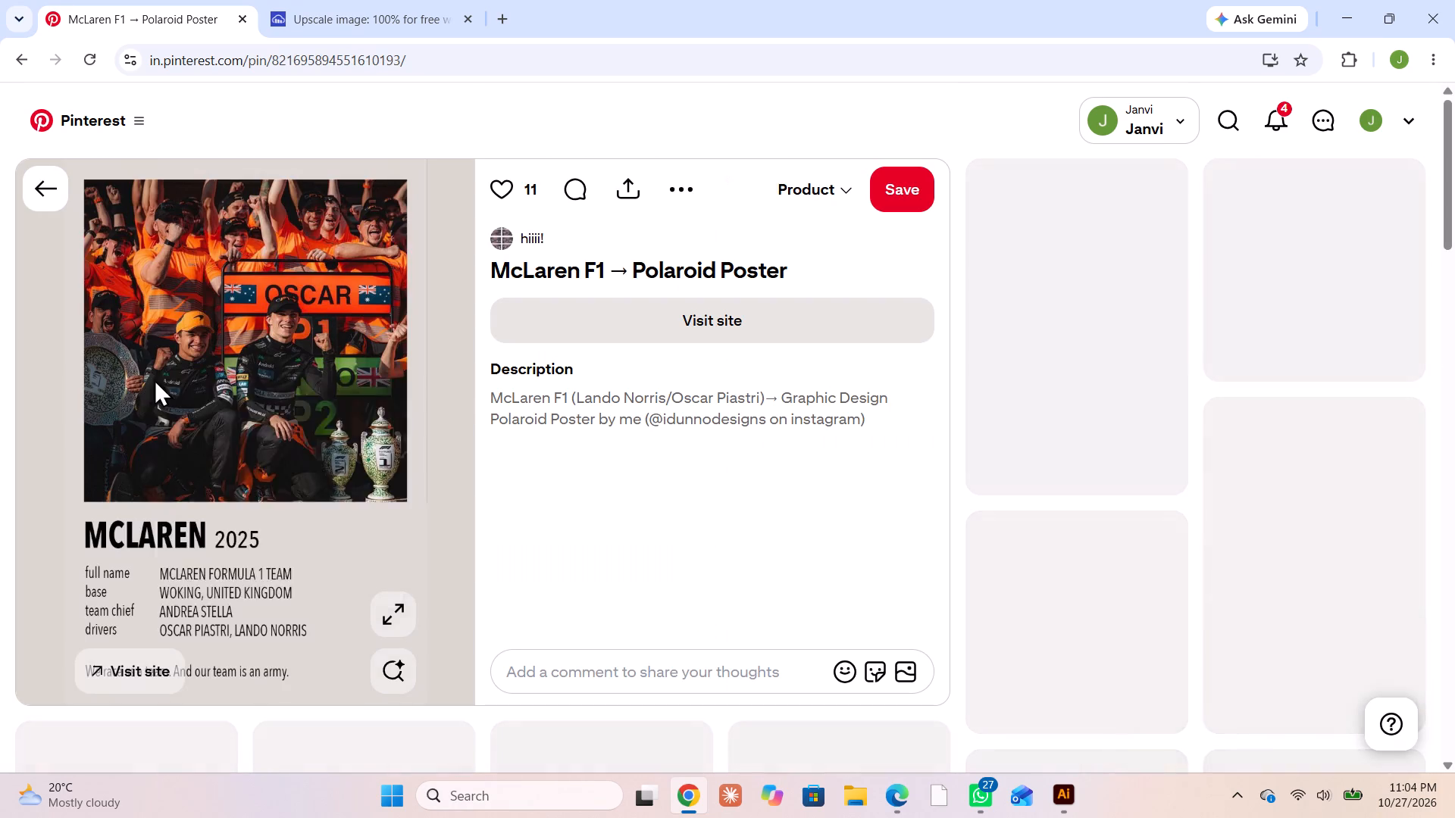
left_click(263, 457)
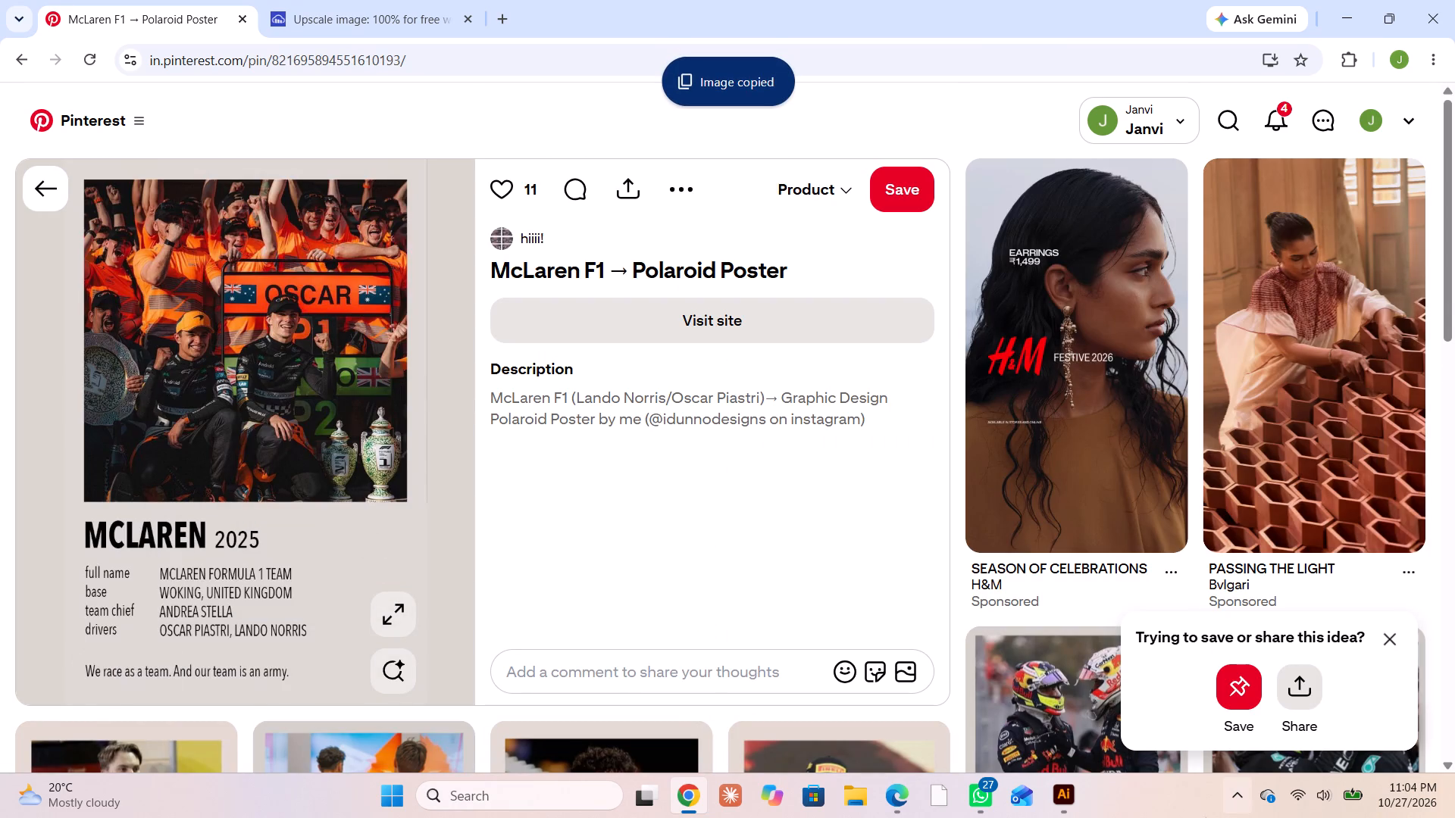
Paste the McLaren 2025 team celebration poster into the Illustrator sheet.
left_click(1072, 798)
left_click(198, 484)
key("ctrl+v")
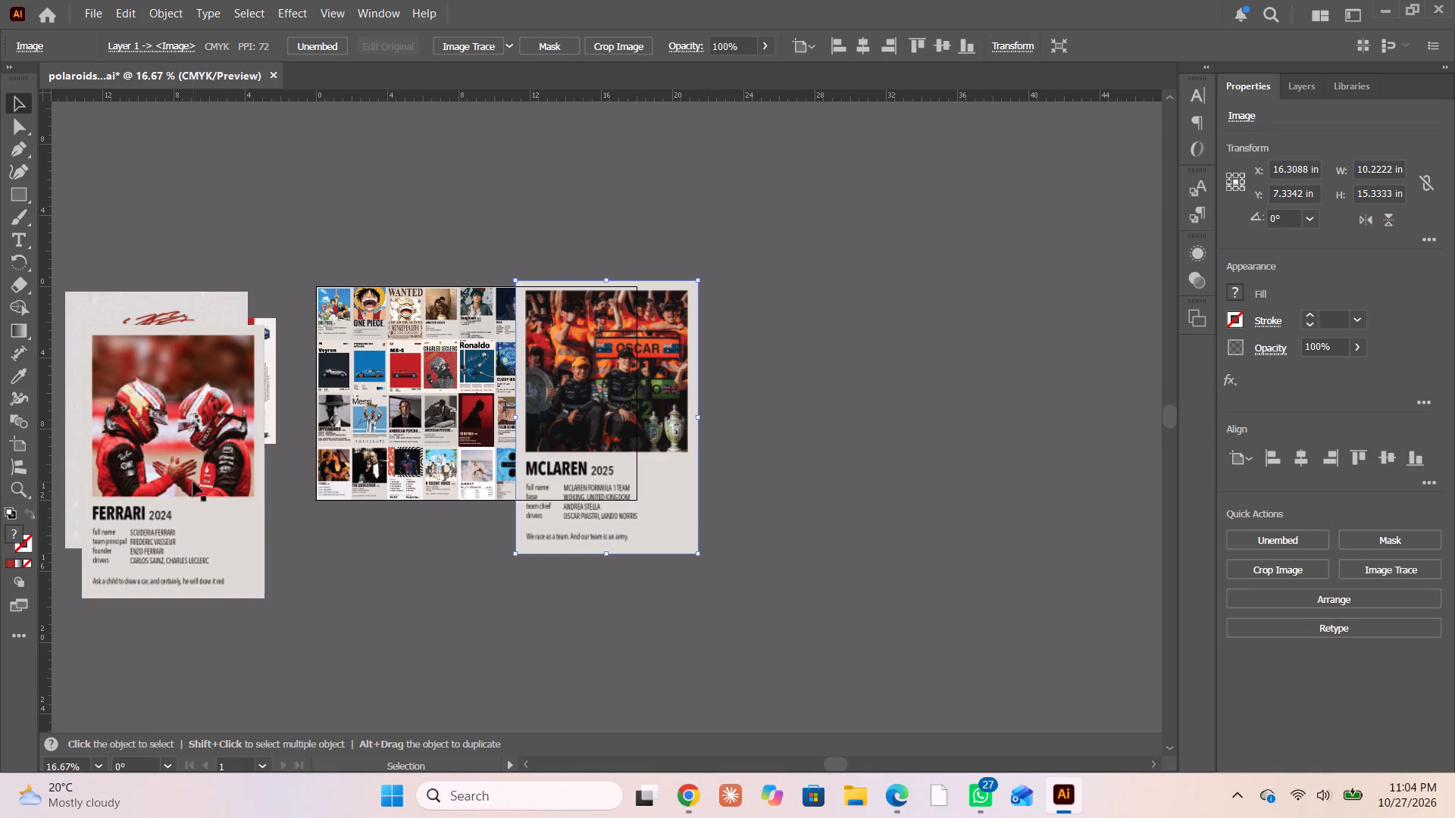
Move the McLaren 2025 poster and the McLaren orange cars poster off the artboard to the group of posters on its left.
scroll(152, 473, "down", 1)
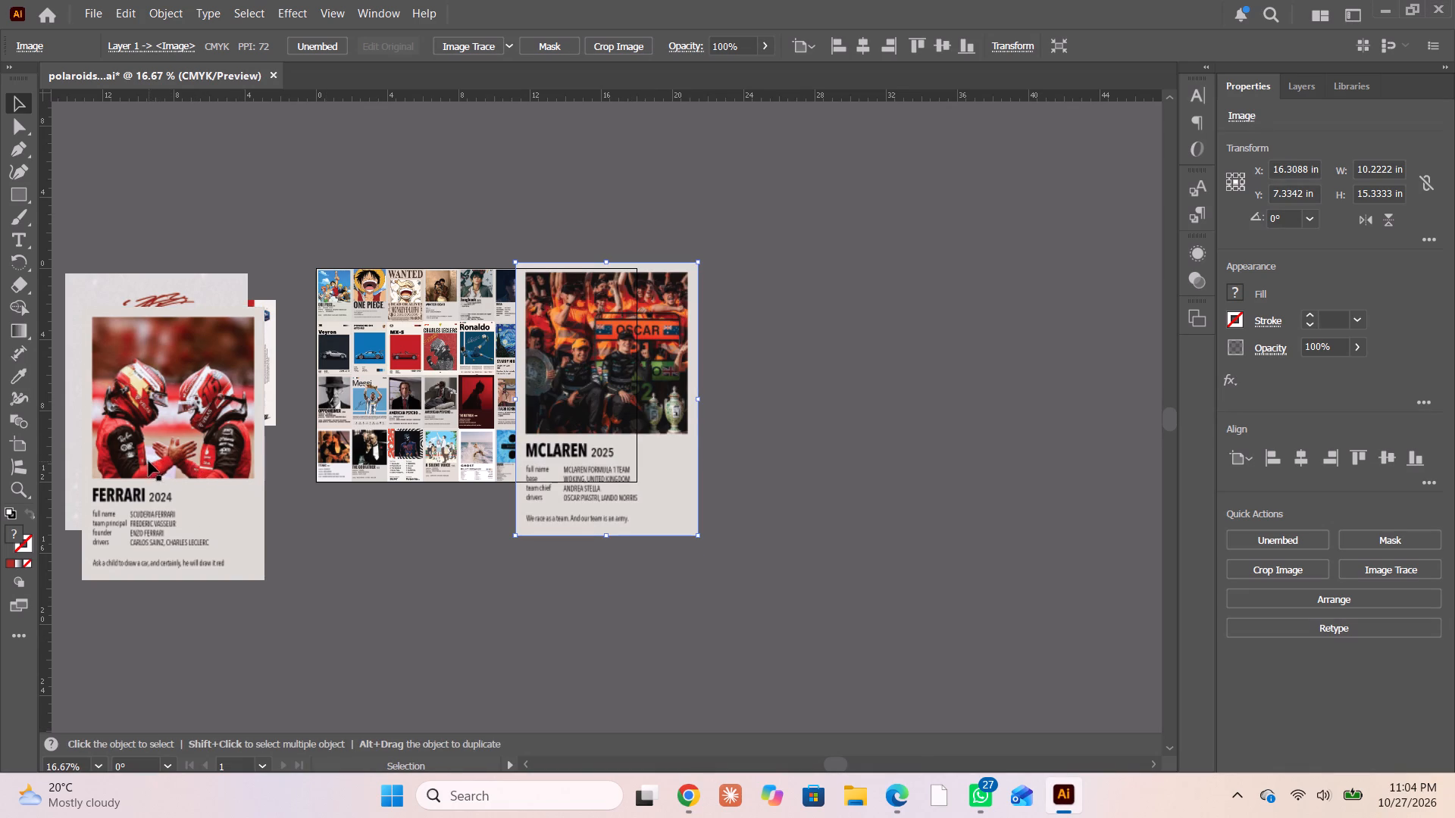
key("alt+space")
scroll(139, 441, "up", 1, "alt")
left_click(250, 207)
scroll(242, 220, "right", 1)
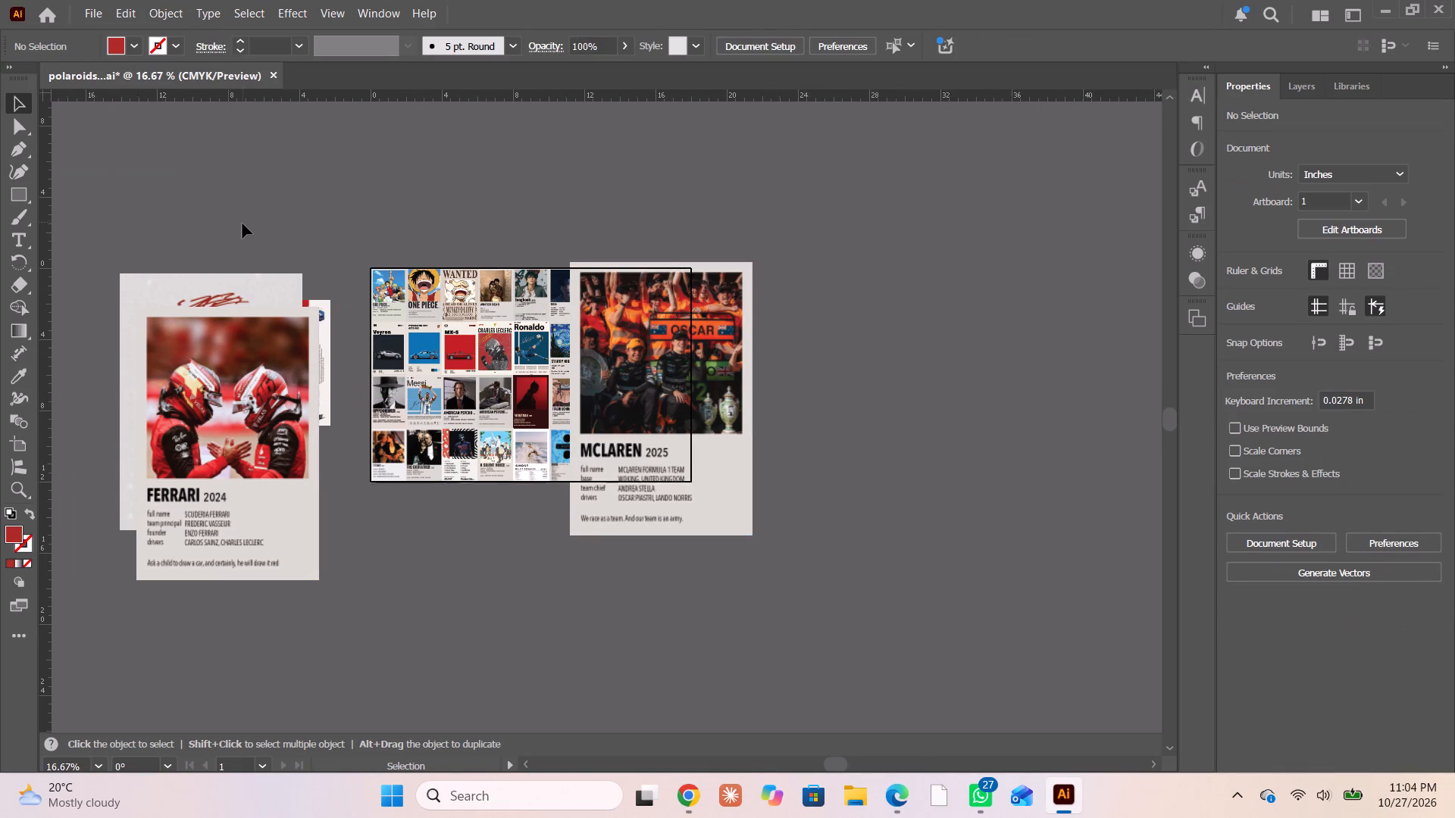
scroll(242, 223, "right", 1)
scroll(312, 479, "down", 1)
scroll(328, 400, "up", 3, "alt")
scroll(468, 408, "down", 3, "alt")
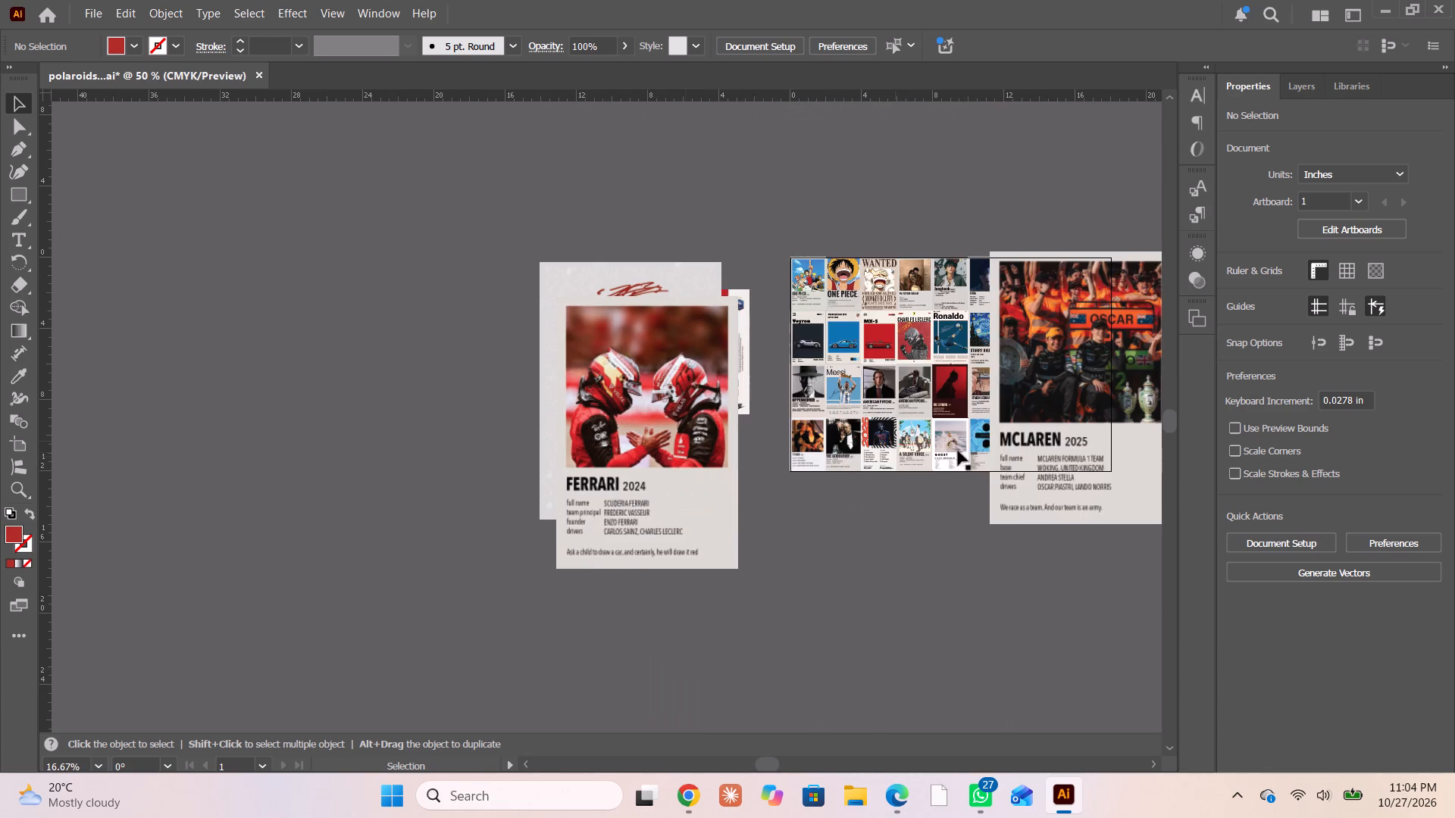
left_click_drag(1057, 480, 605, 504)
left_click_drag(1095, 504, 550, 492)
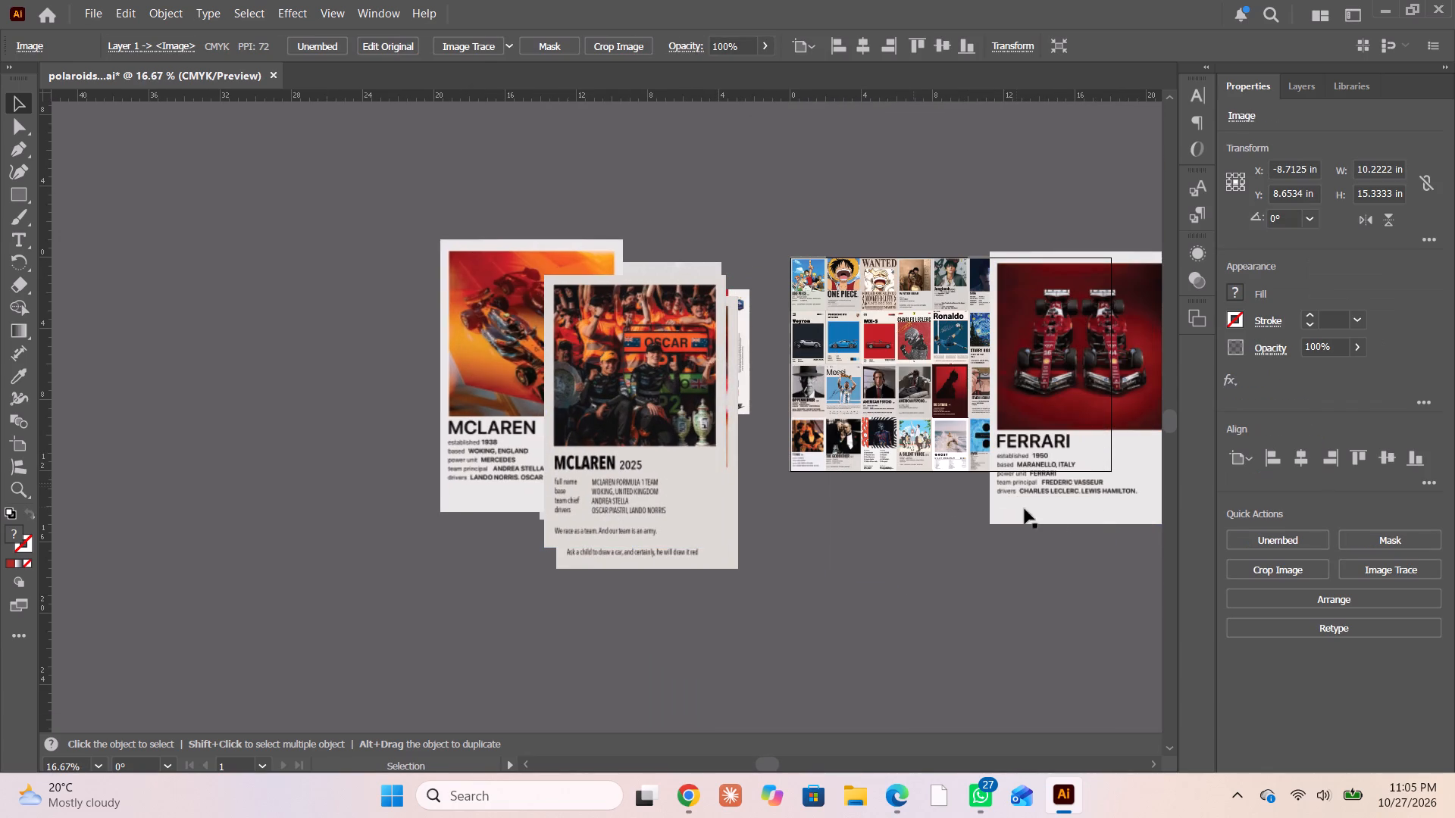
Move the Ferrari poster with the two red cars off the artboard onto the group of collected posters.
left_click_drag(1109, 518, 615, 555)
Scale the collected F1 posters down, add the Mbappé poster to their stack, resize them together and place the stack beside the artboard.
left_click_drag(440, 208, 635, 526)
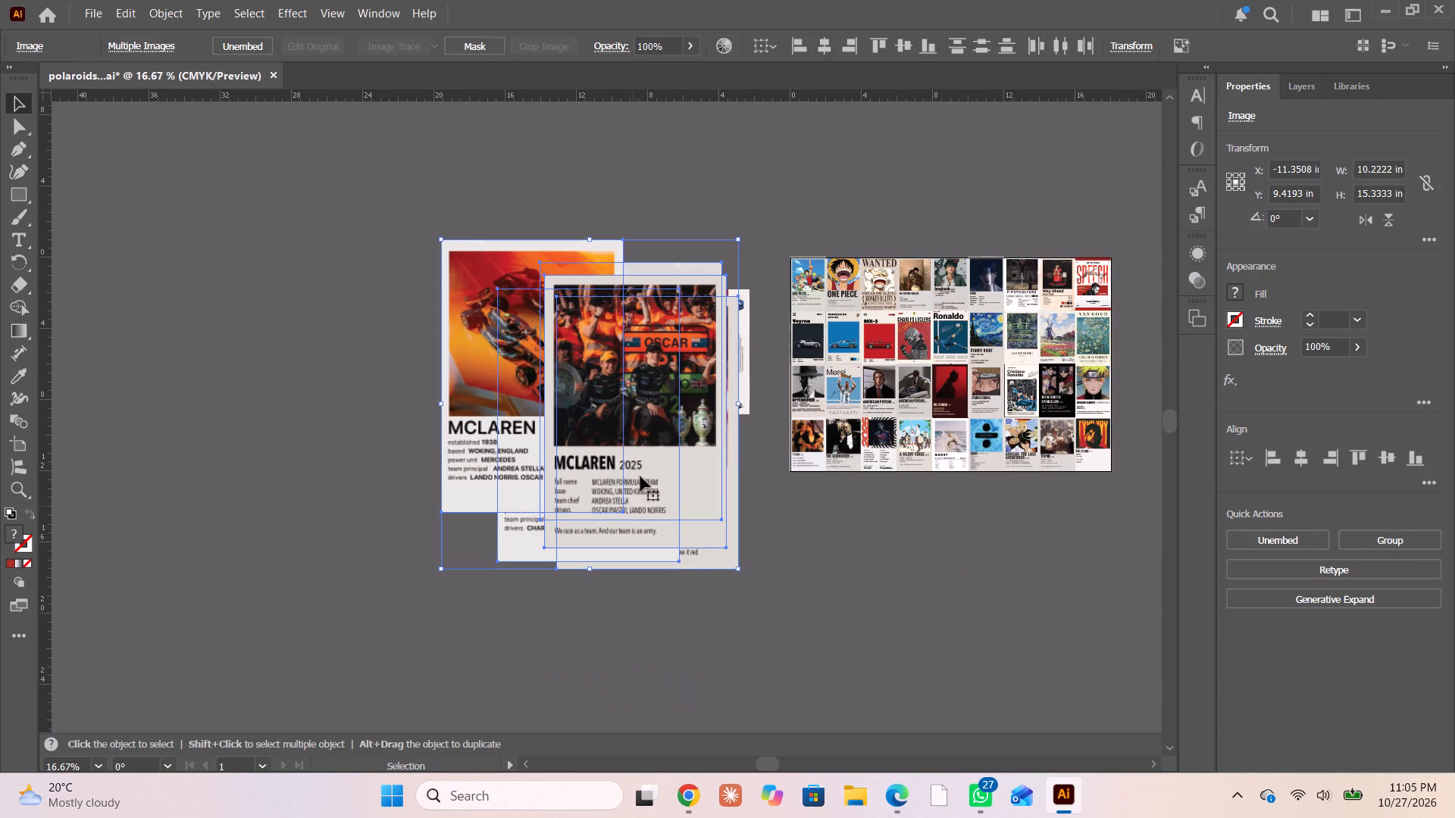
left_click_drag(741, 237, 619, 371)
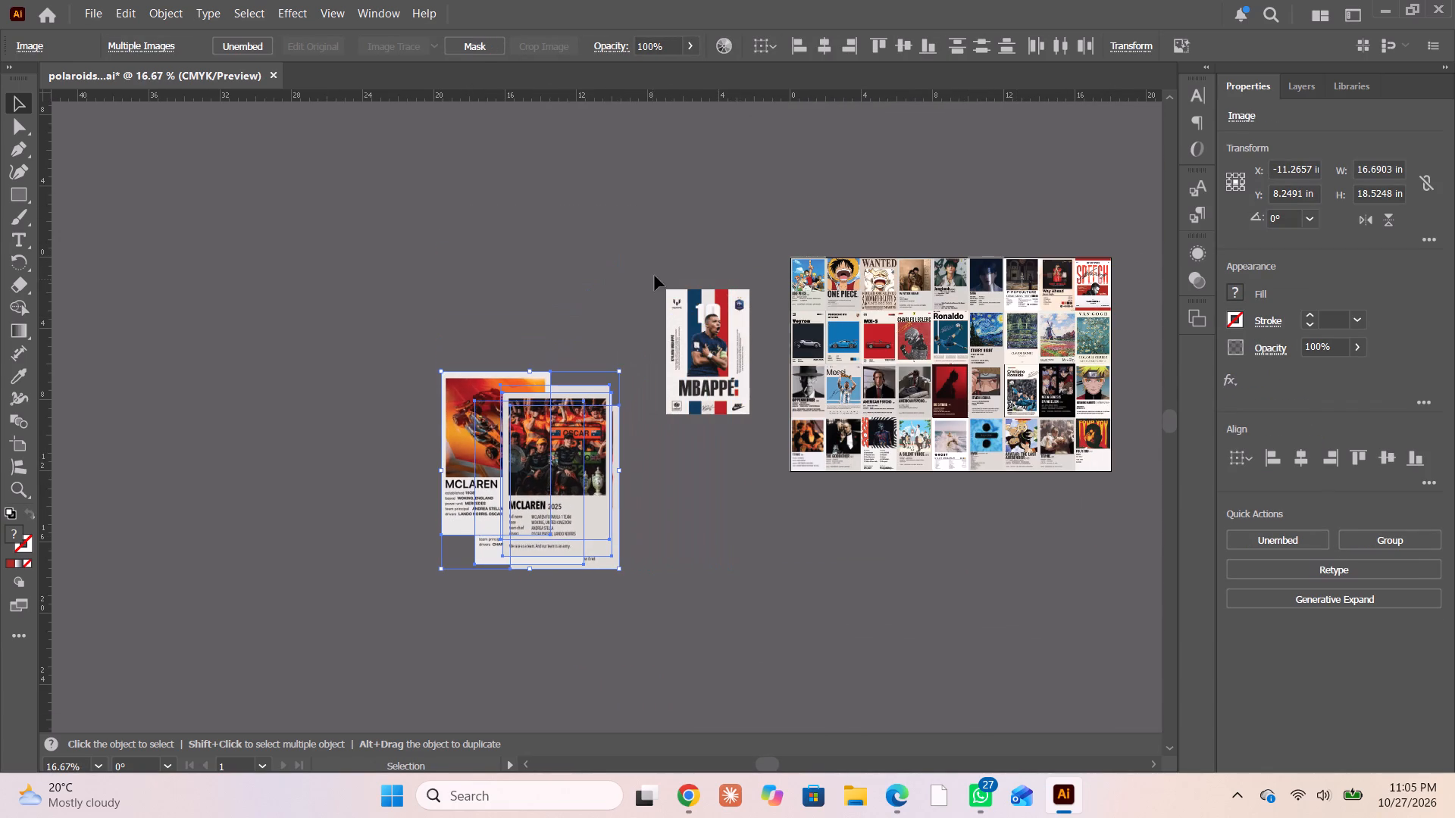
left_click_drag(704, 326, 559, 463)
left_click_drag(424, 340, 606, 583)
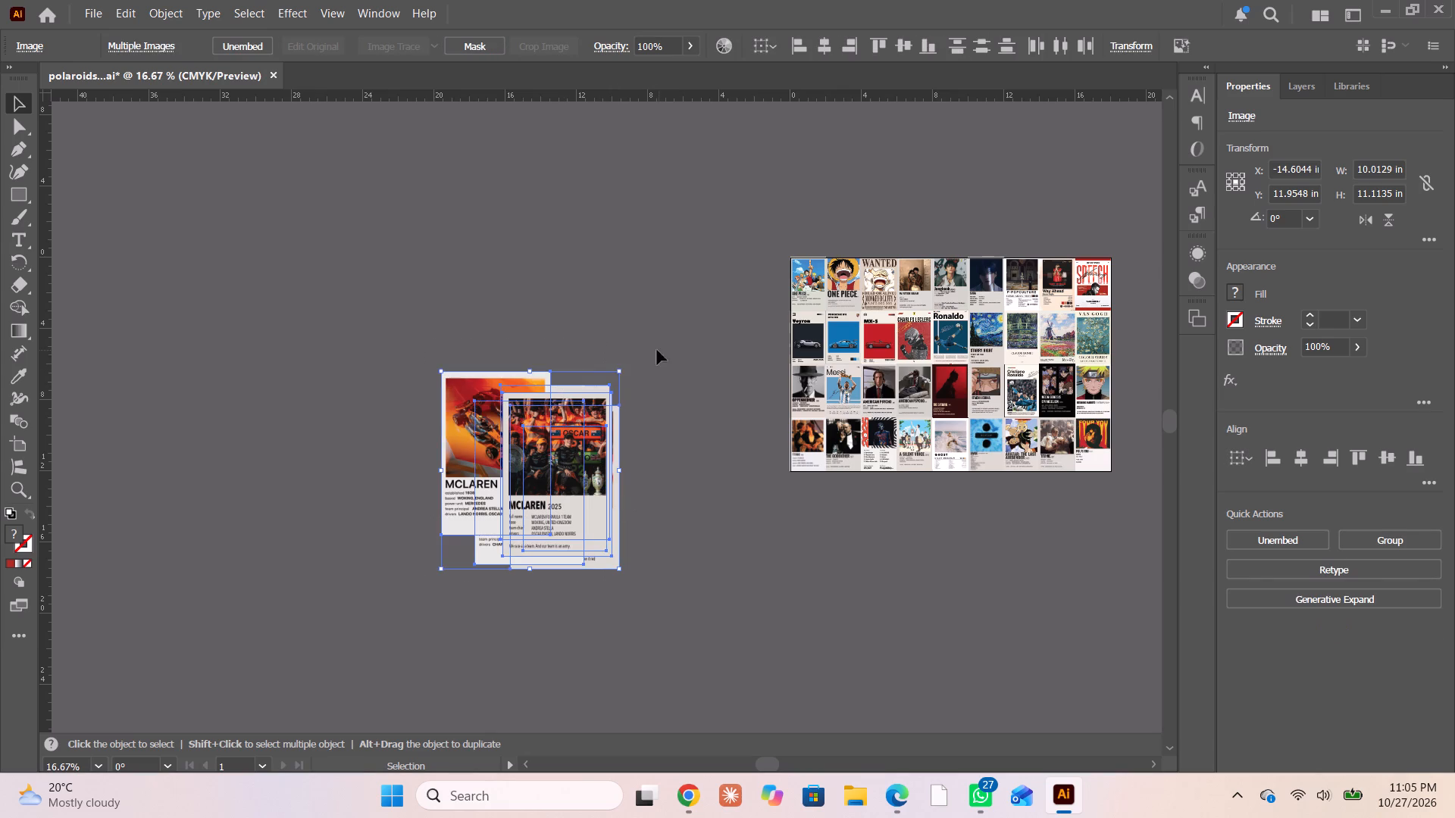
left_click_drag(618, 368, 483, 507, "shift")
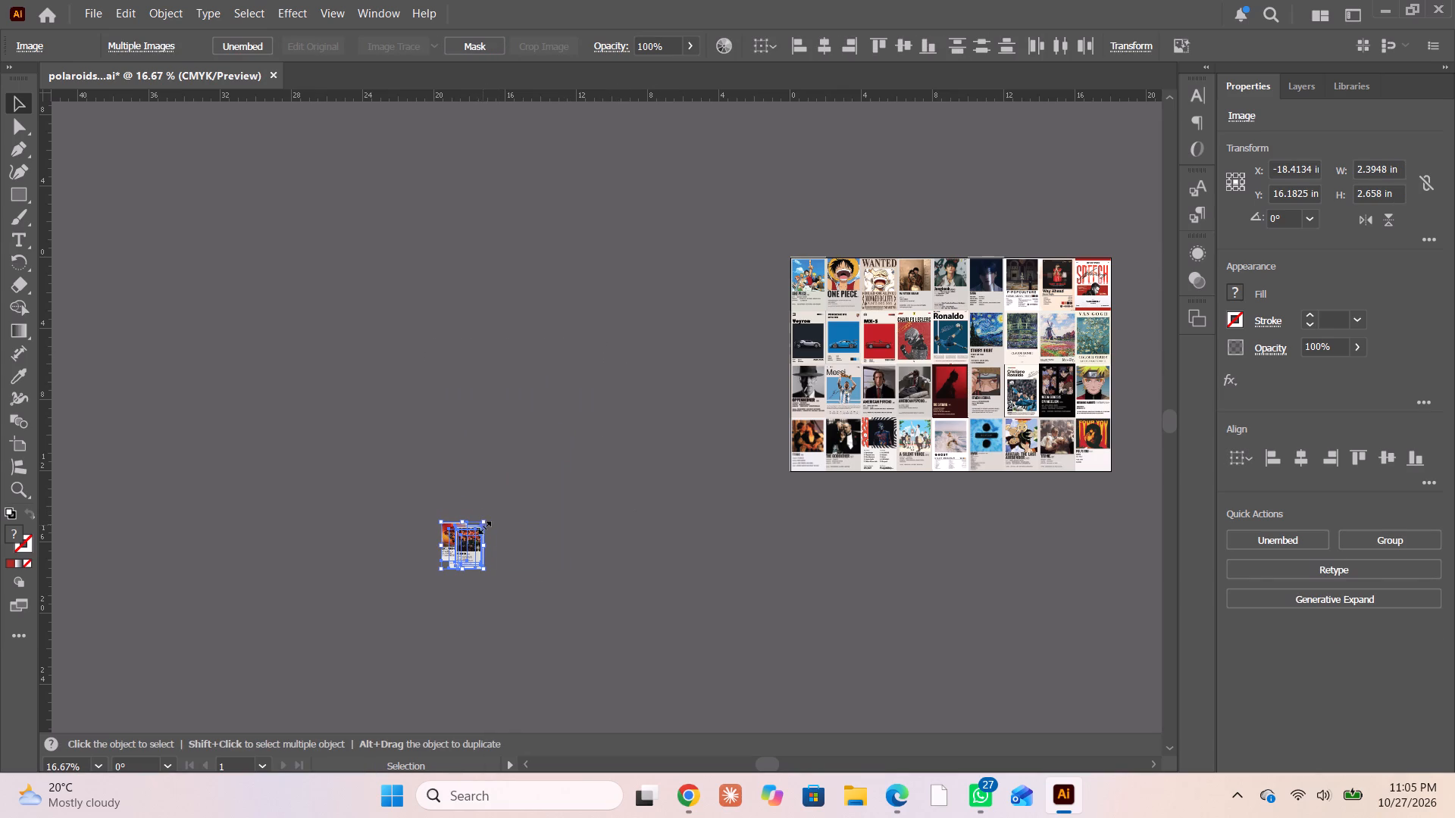
left_click_drag(483, 525, 687, 397)
left_click_drag(527, 505, 696, 351)
left_click(693, 609)
Move the McLaren 2025 team celebration poster down off the stack of collected posters.
scroll(677, 572, "left", 1)
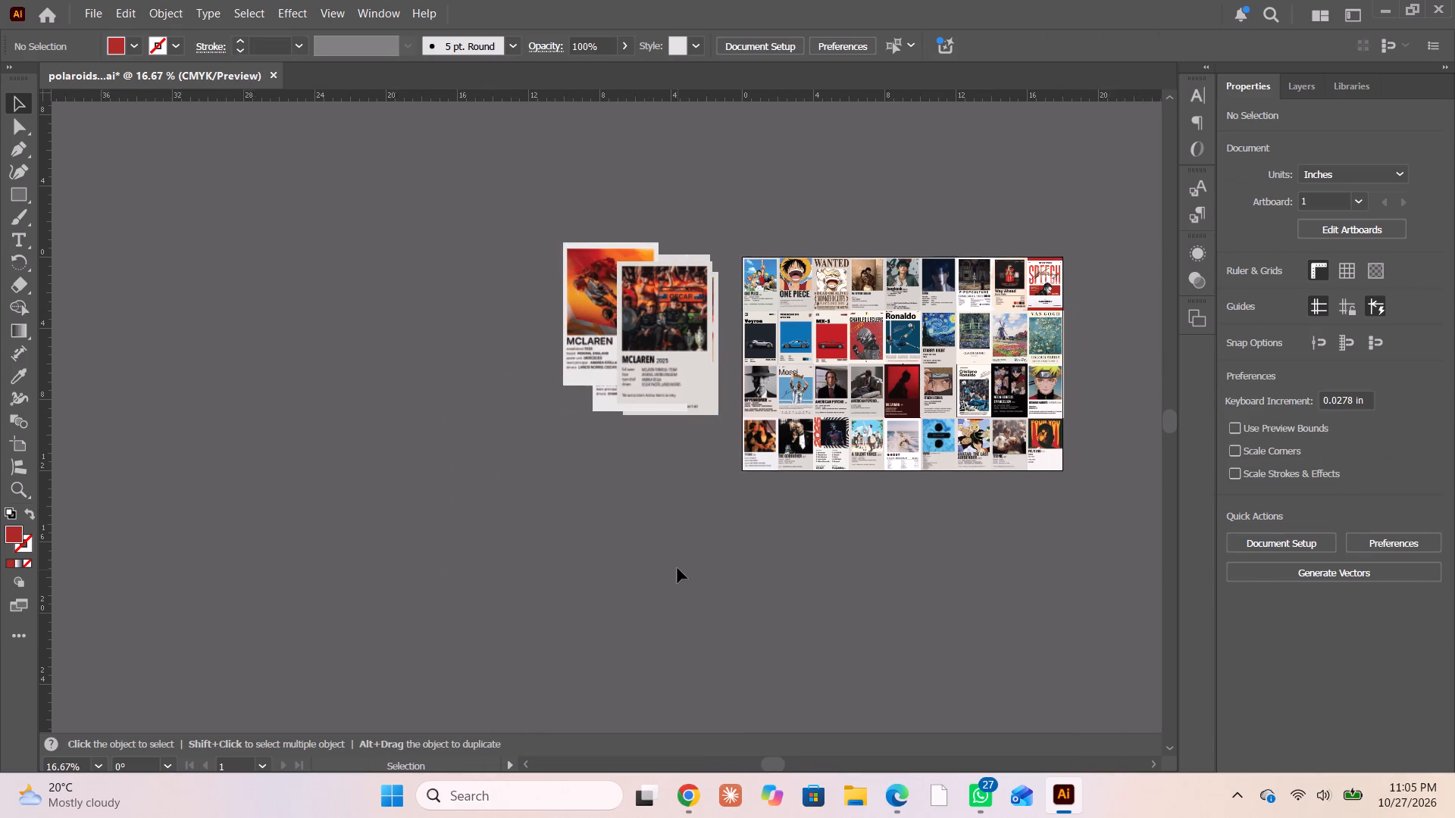
scroll(677, 568, "left", 1)
scroll(254, 356, "up", 2, "alt")
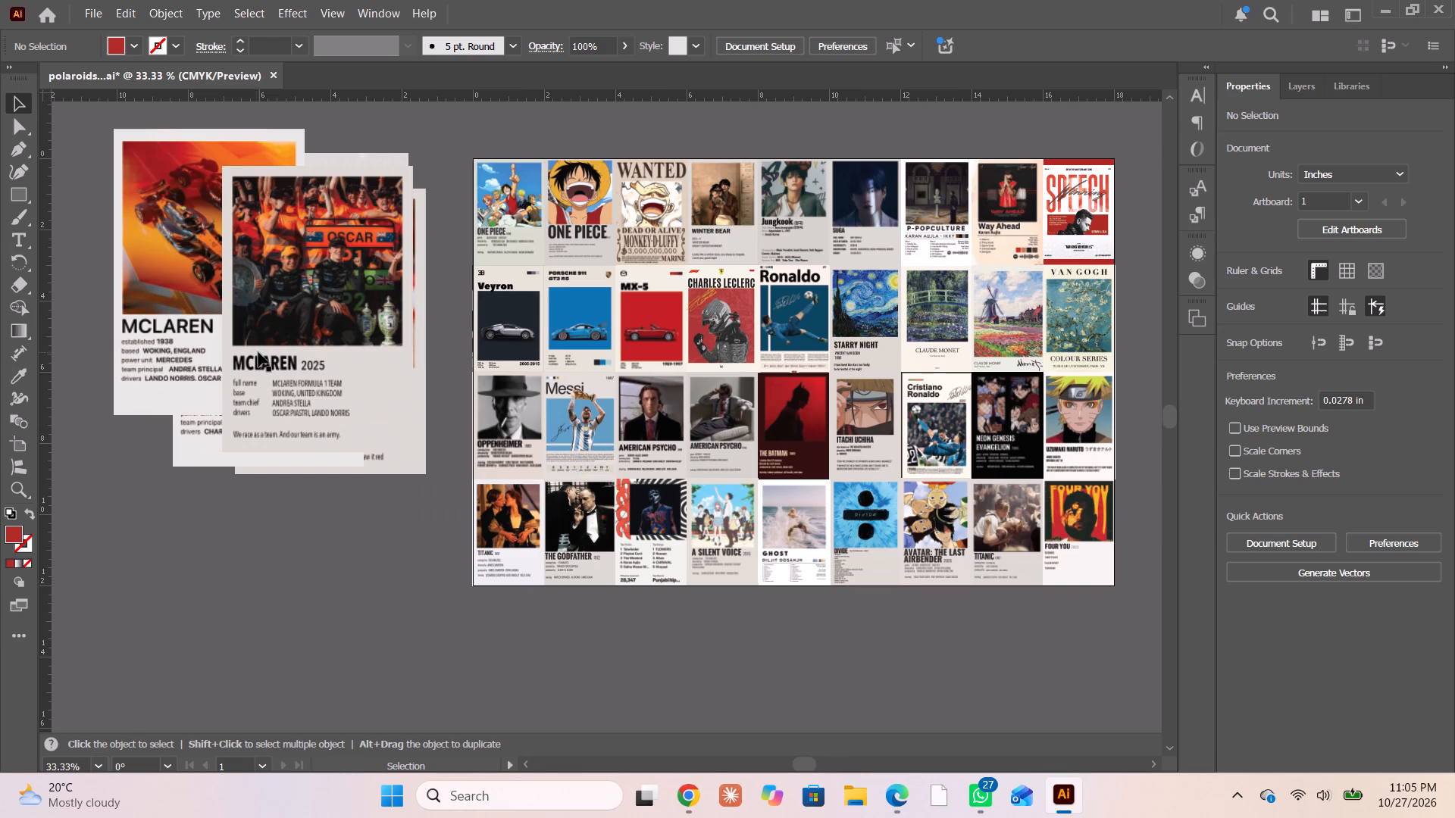
left_click_drag(293, 337, 198, 549)
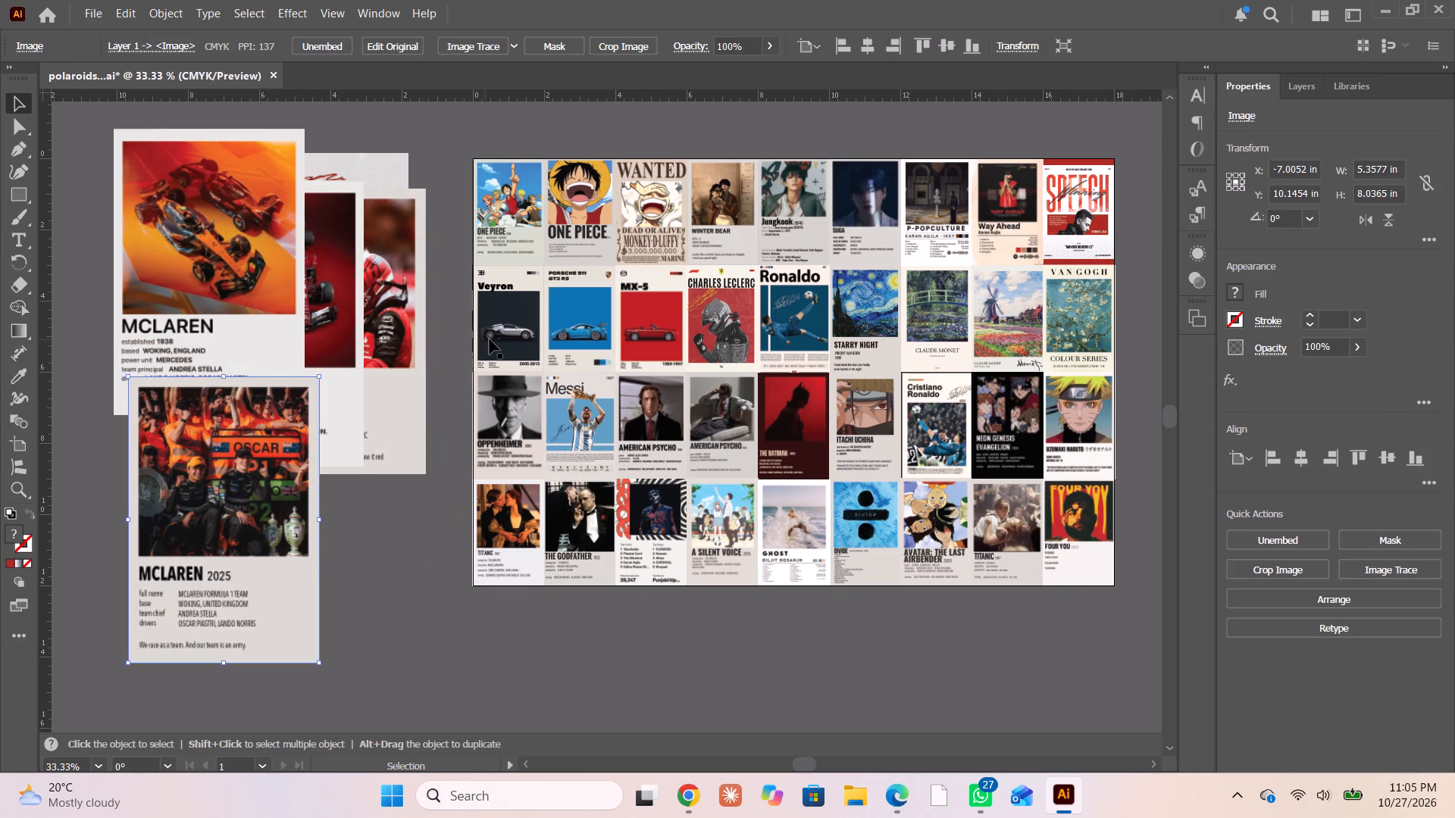
Release the Veyron poster's clipping mask in the second row and delete its image, keeping the empty 2 × 3 in frame.
left_click(500, 338)
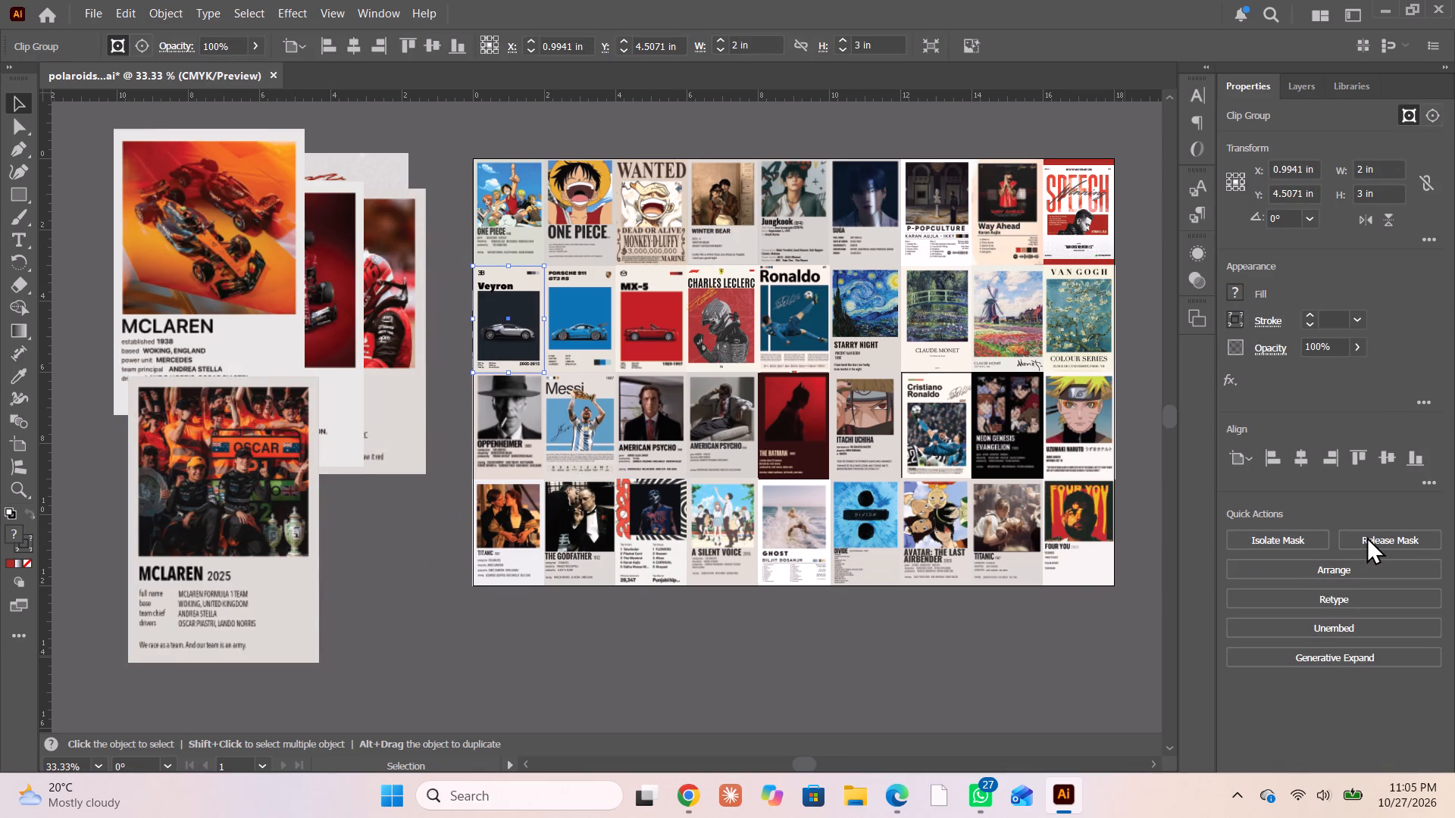
left_click(1366, 536)
left_click(424, 635)
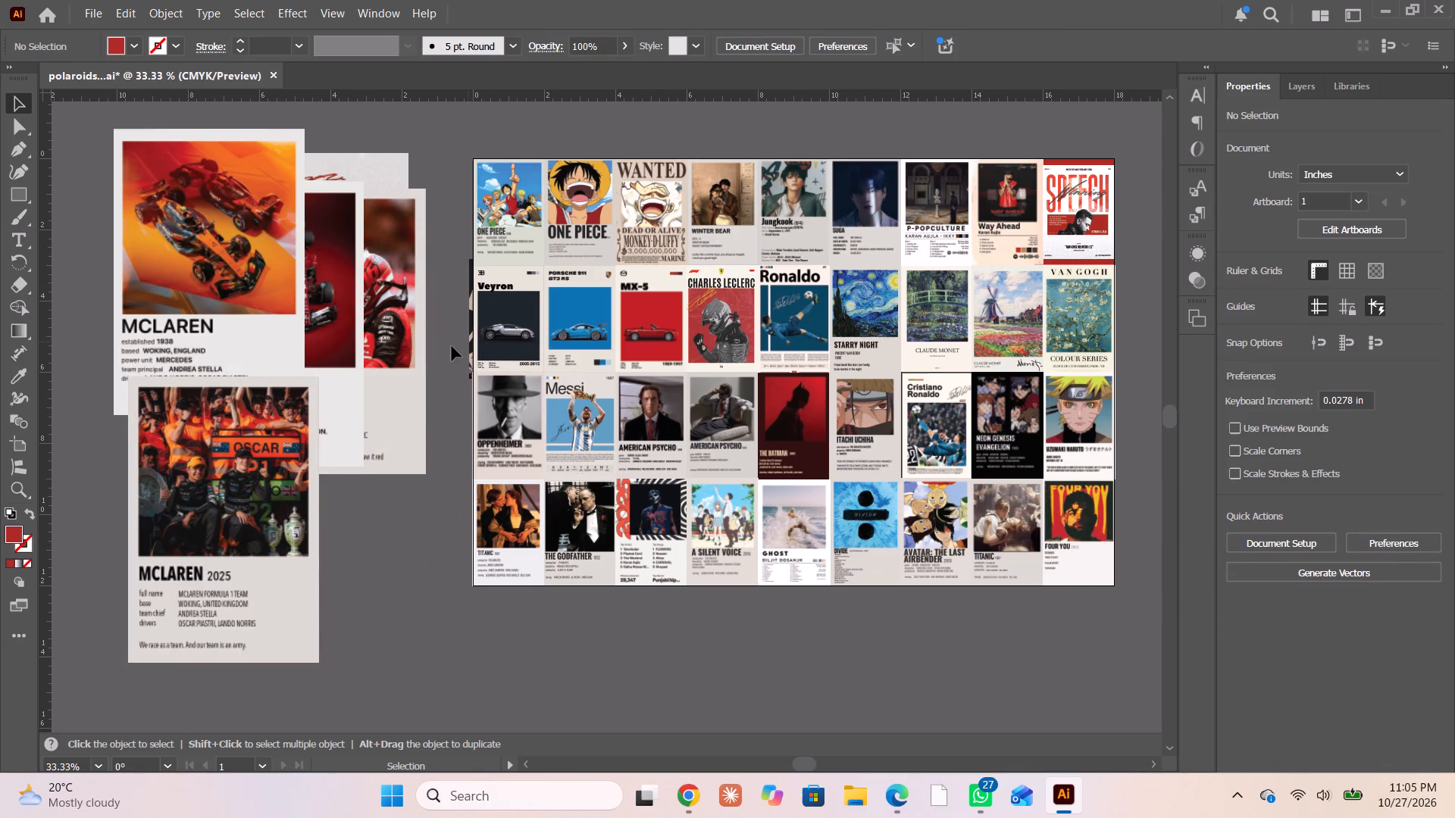
left_click_drag(471, 329, 430, 352)
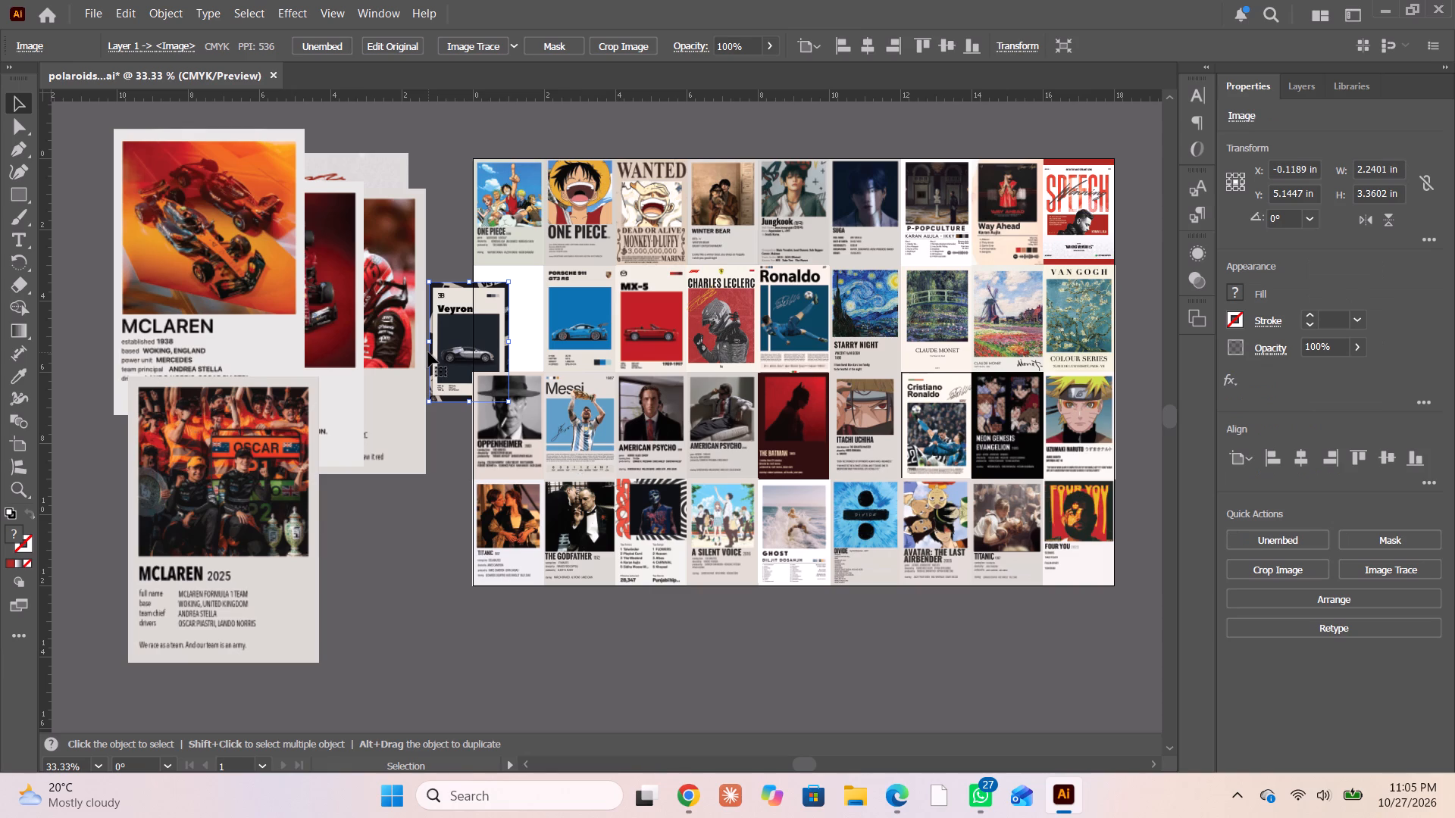
key("ctrl+z")
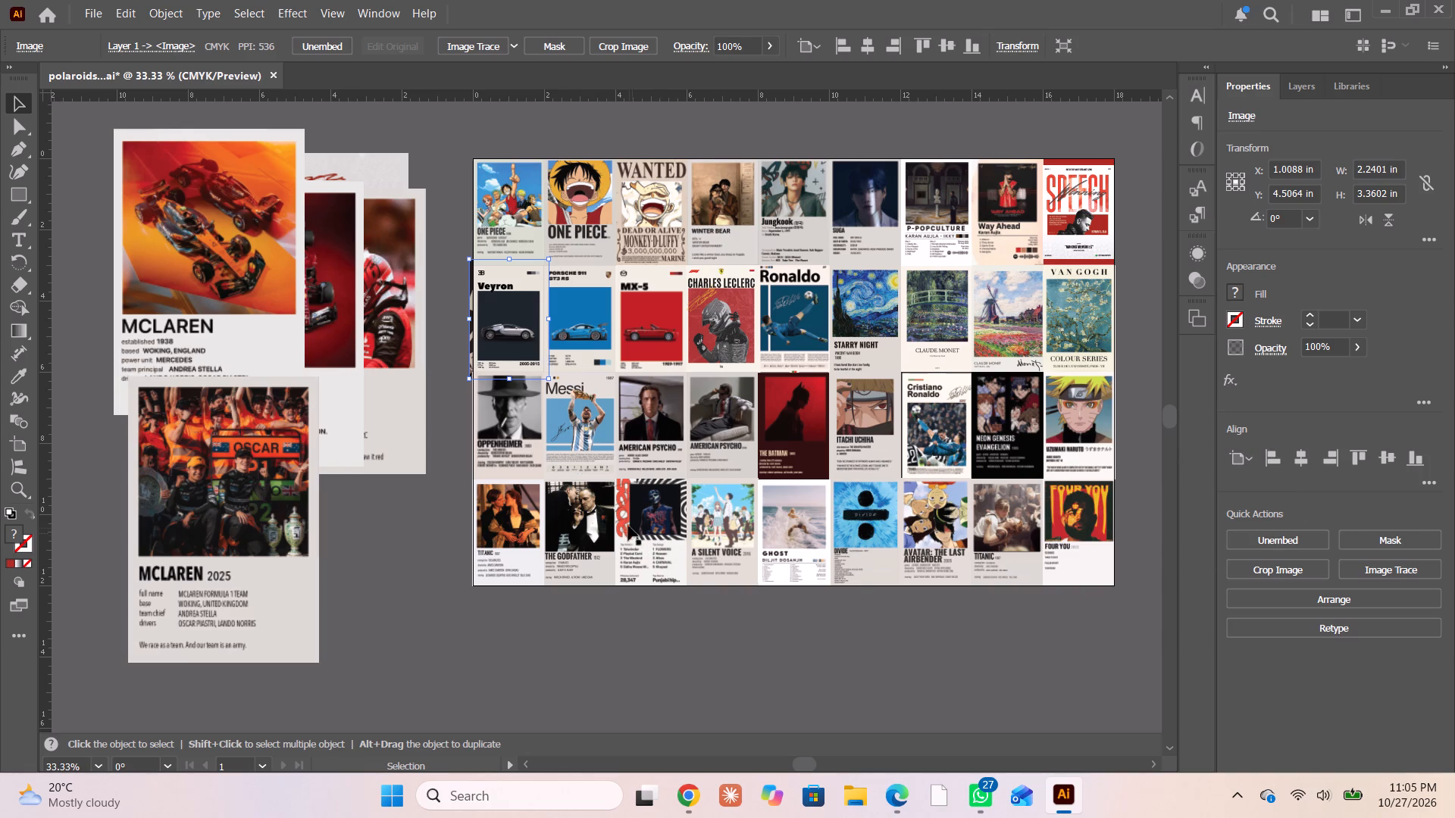
key("Delete")
left_click_drag(448, 325, 519, 351)
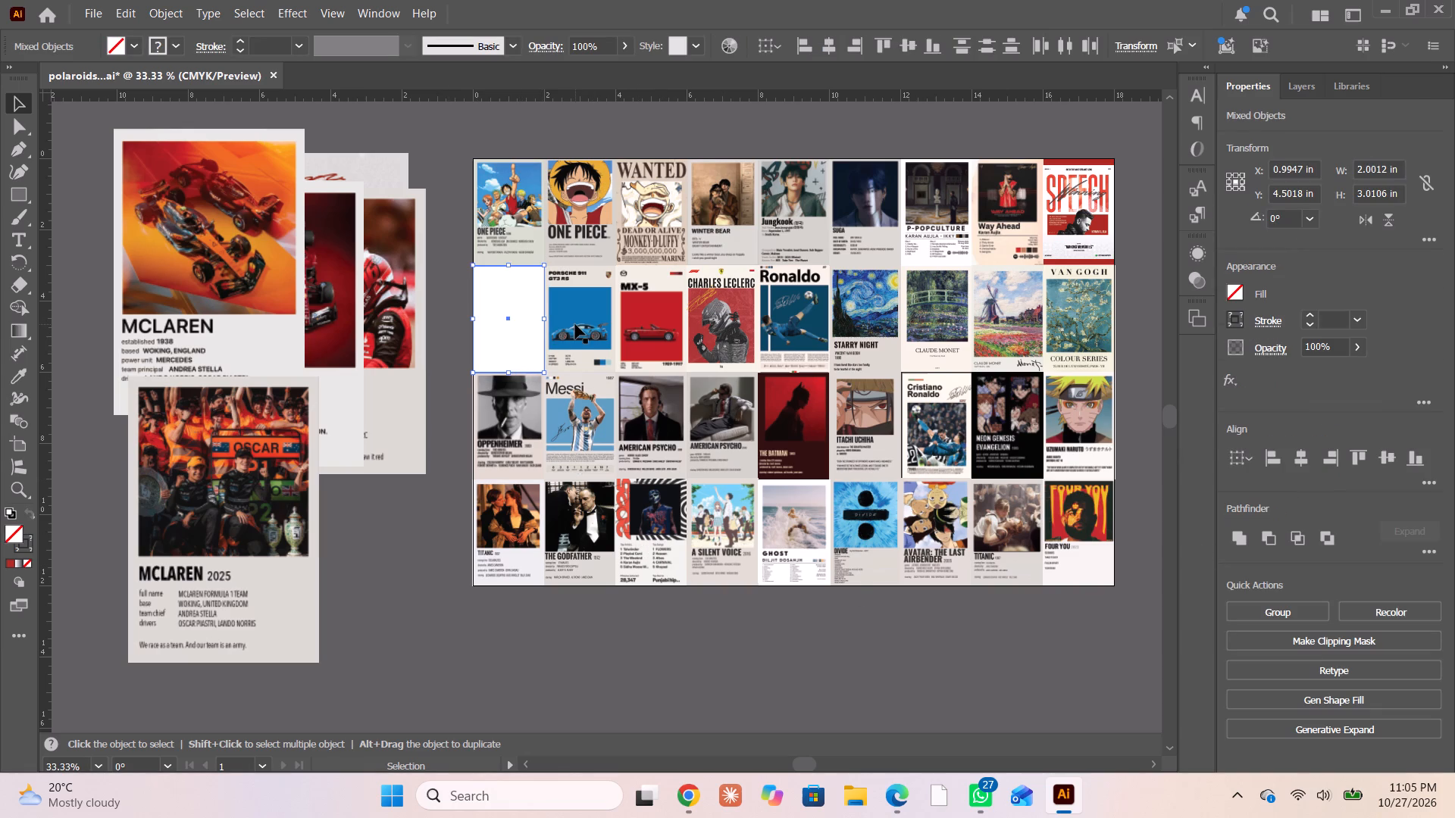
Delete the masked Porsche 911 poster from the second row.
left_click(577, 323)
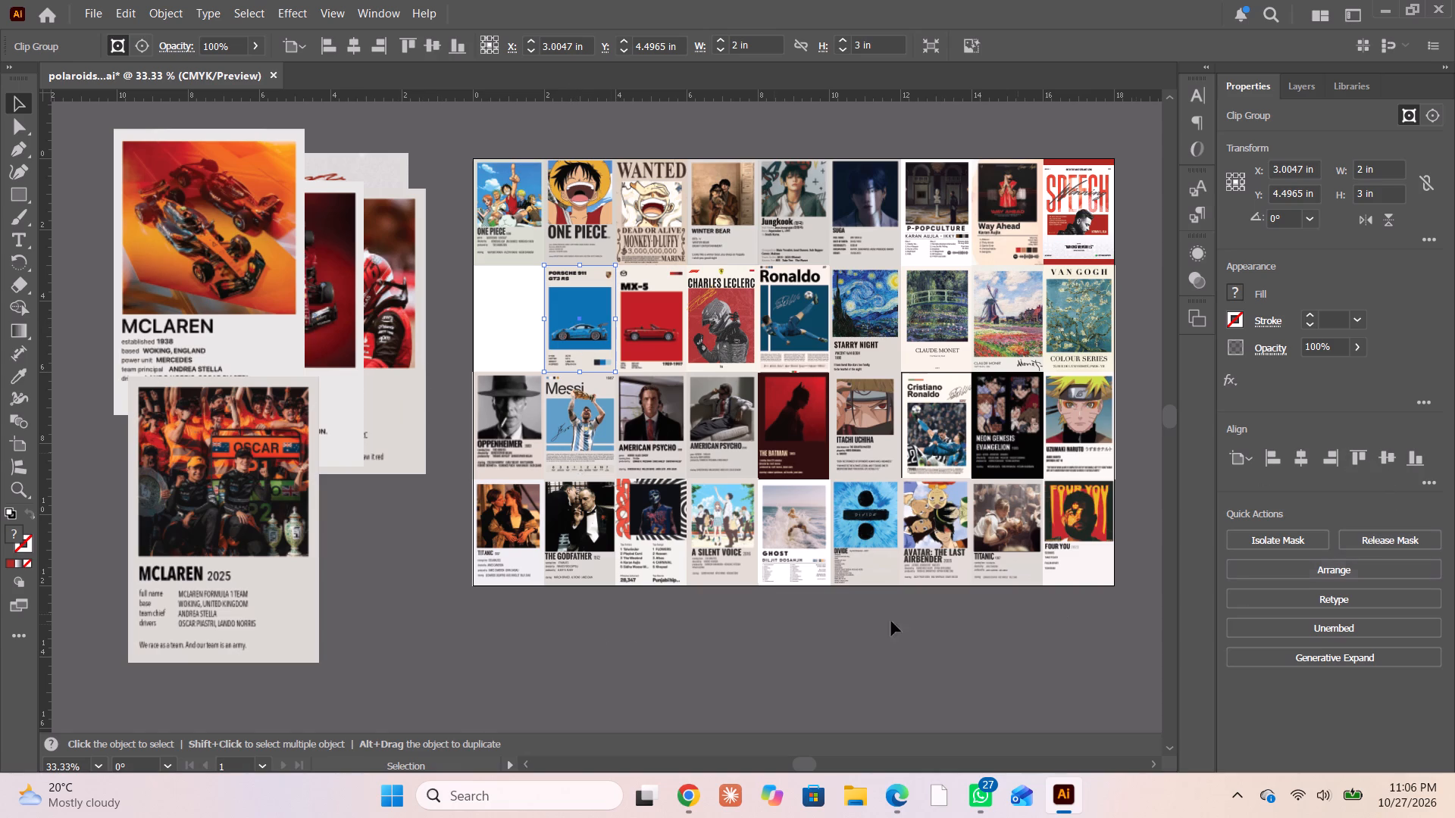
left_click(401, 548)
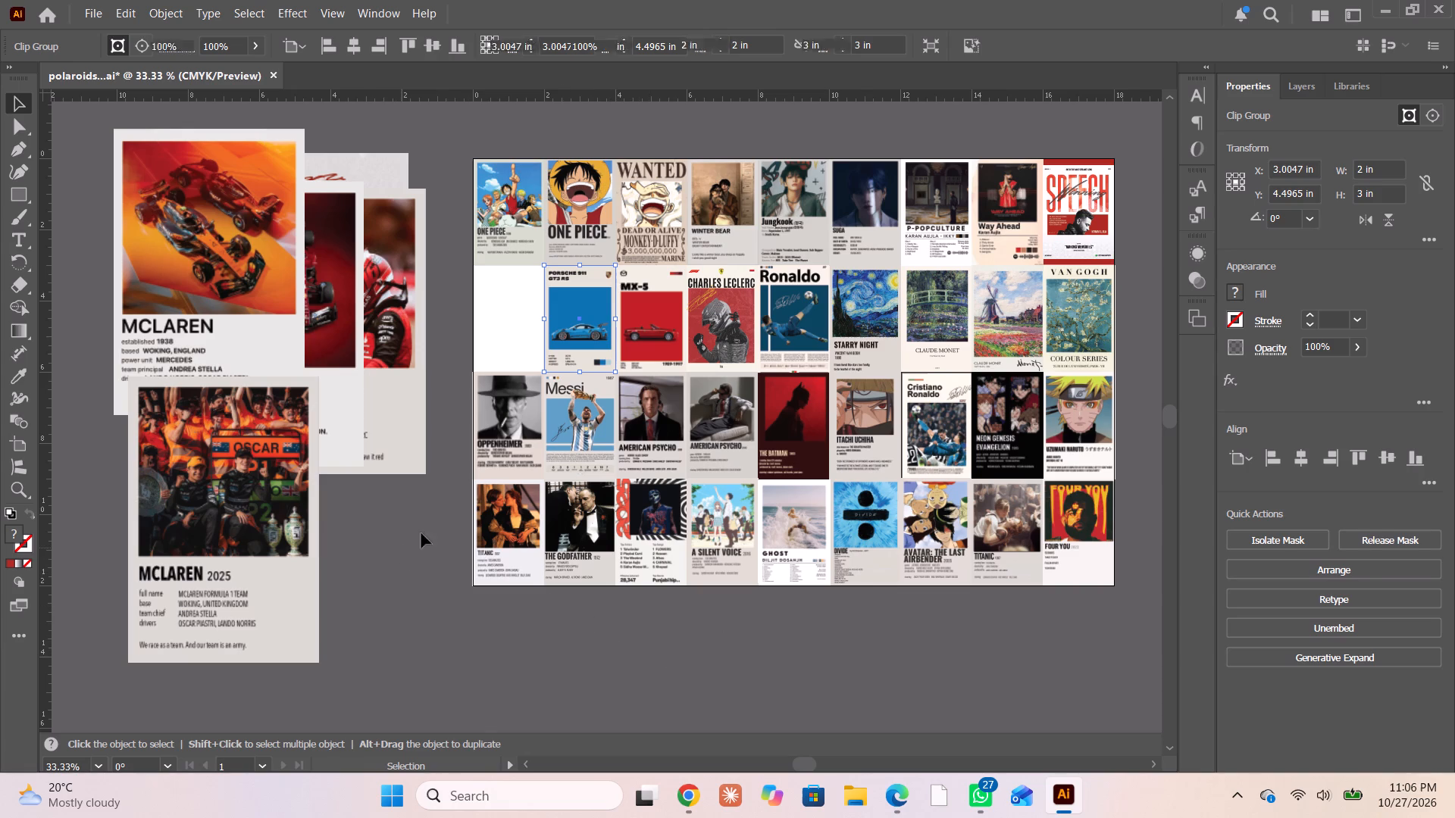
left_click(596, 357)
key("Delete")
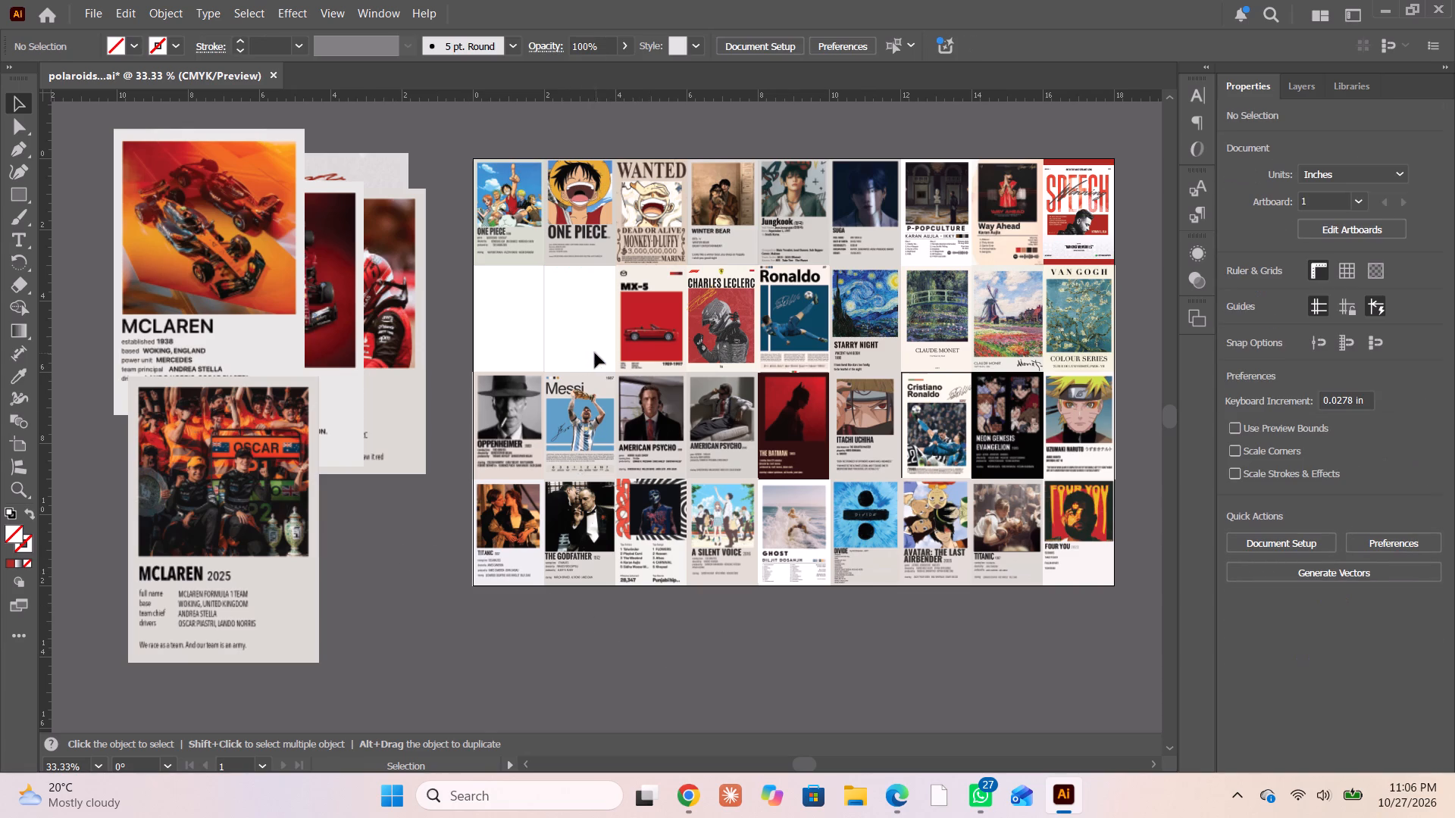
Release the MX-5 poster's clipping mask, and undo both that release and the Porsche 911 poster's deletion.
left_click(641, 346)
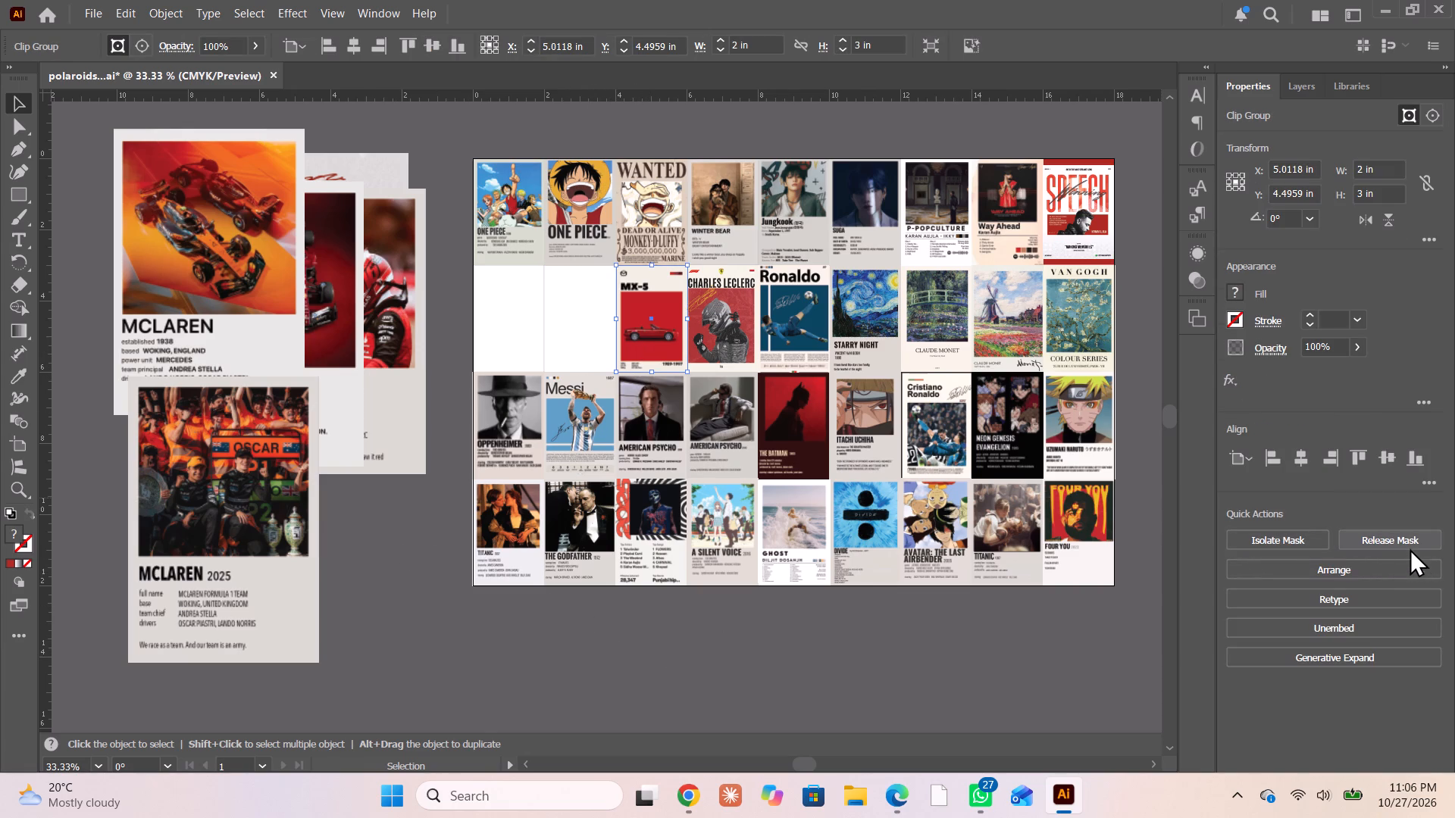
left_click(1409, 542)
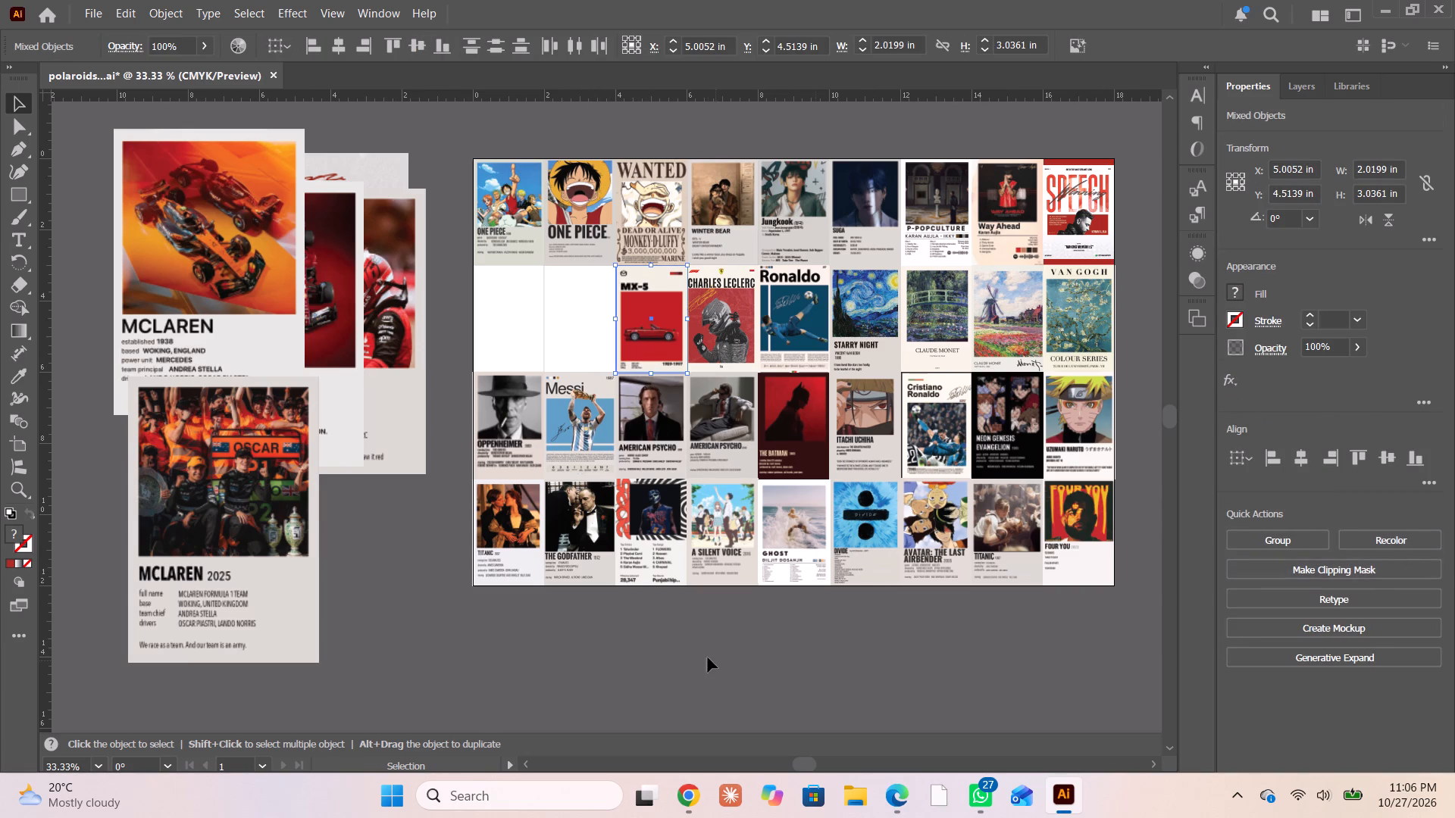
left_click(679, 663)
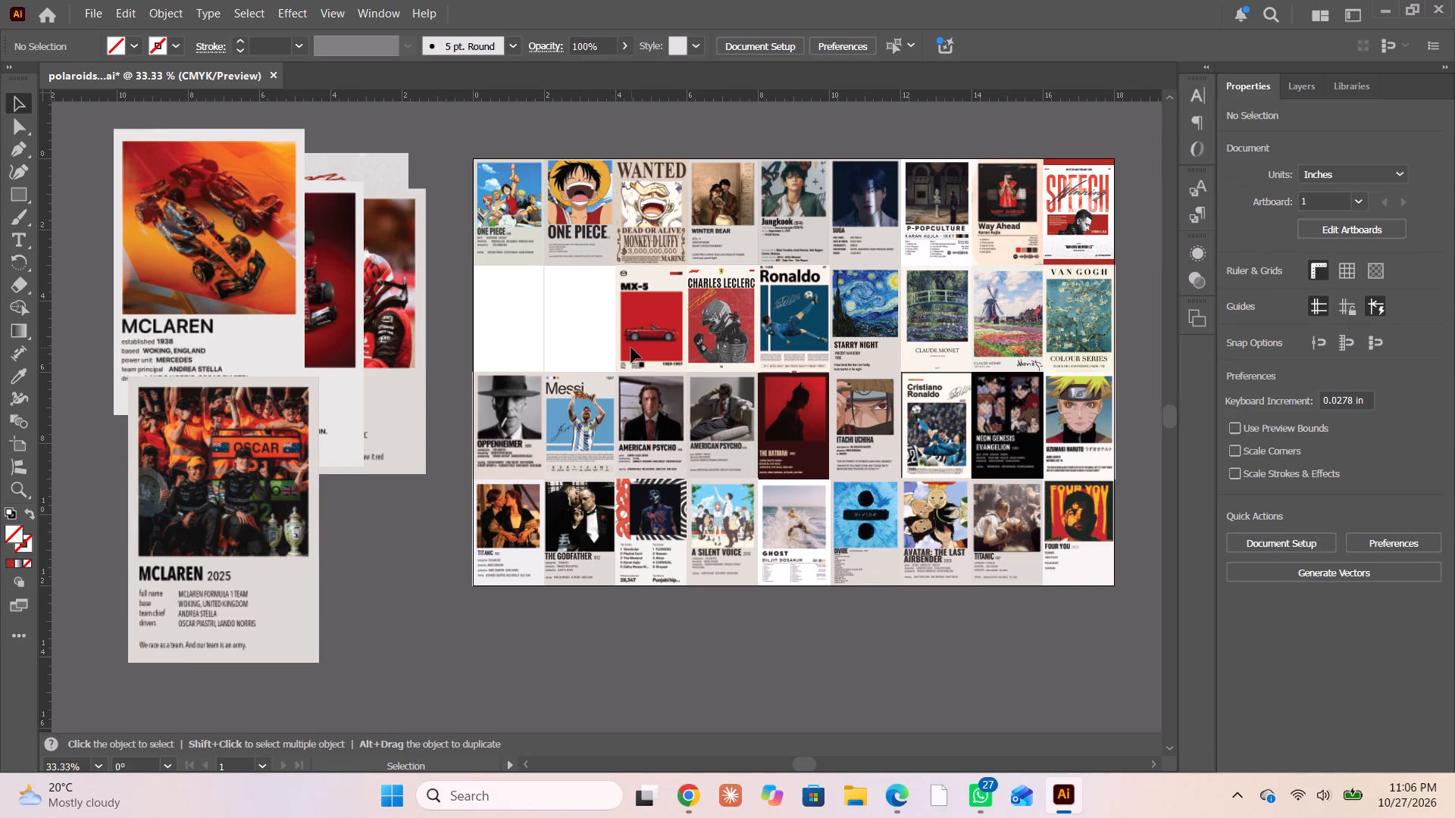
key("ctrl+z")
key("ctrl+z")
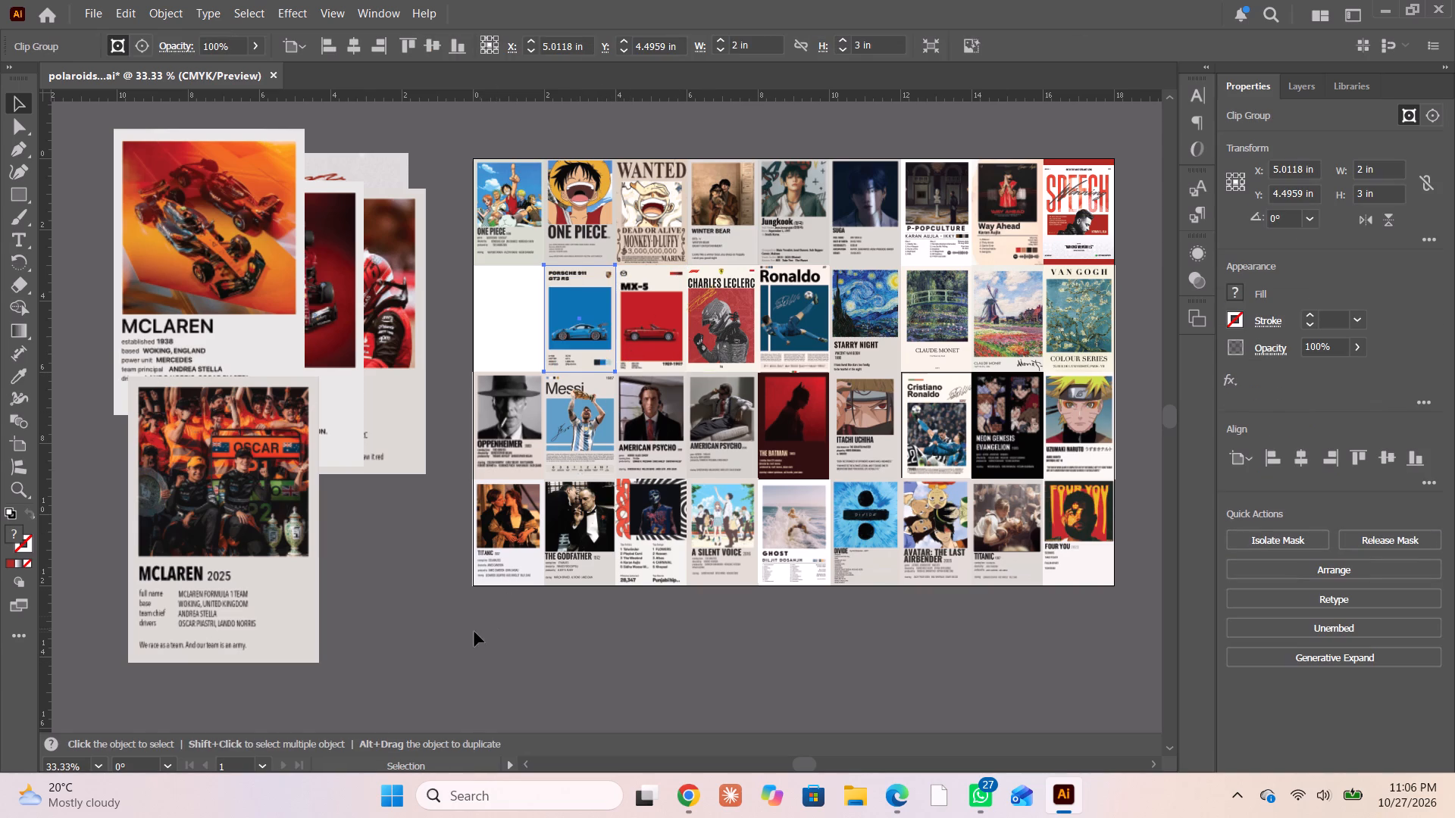
Release the Porsche 911 poster's clipping mask and delete only its image, leaving the 2 × 3 in frame in place.
left_click(468, 639)
left_click(592, 351)
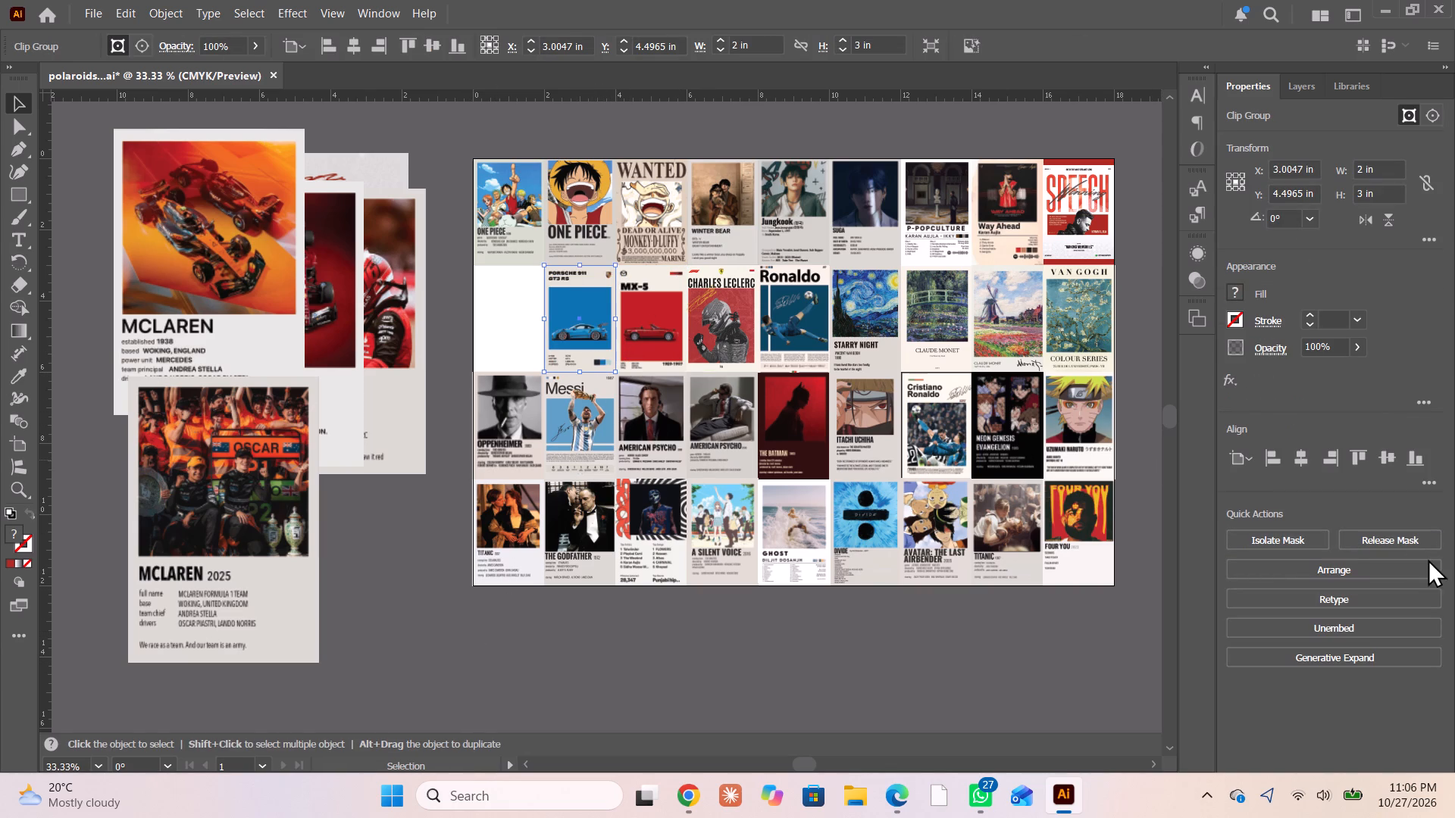
left_click(1389, 537)
left_click(753, 676)
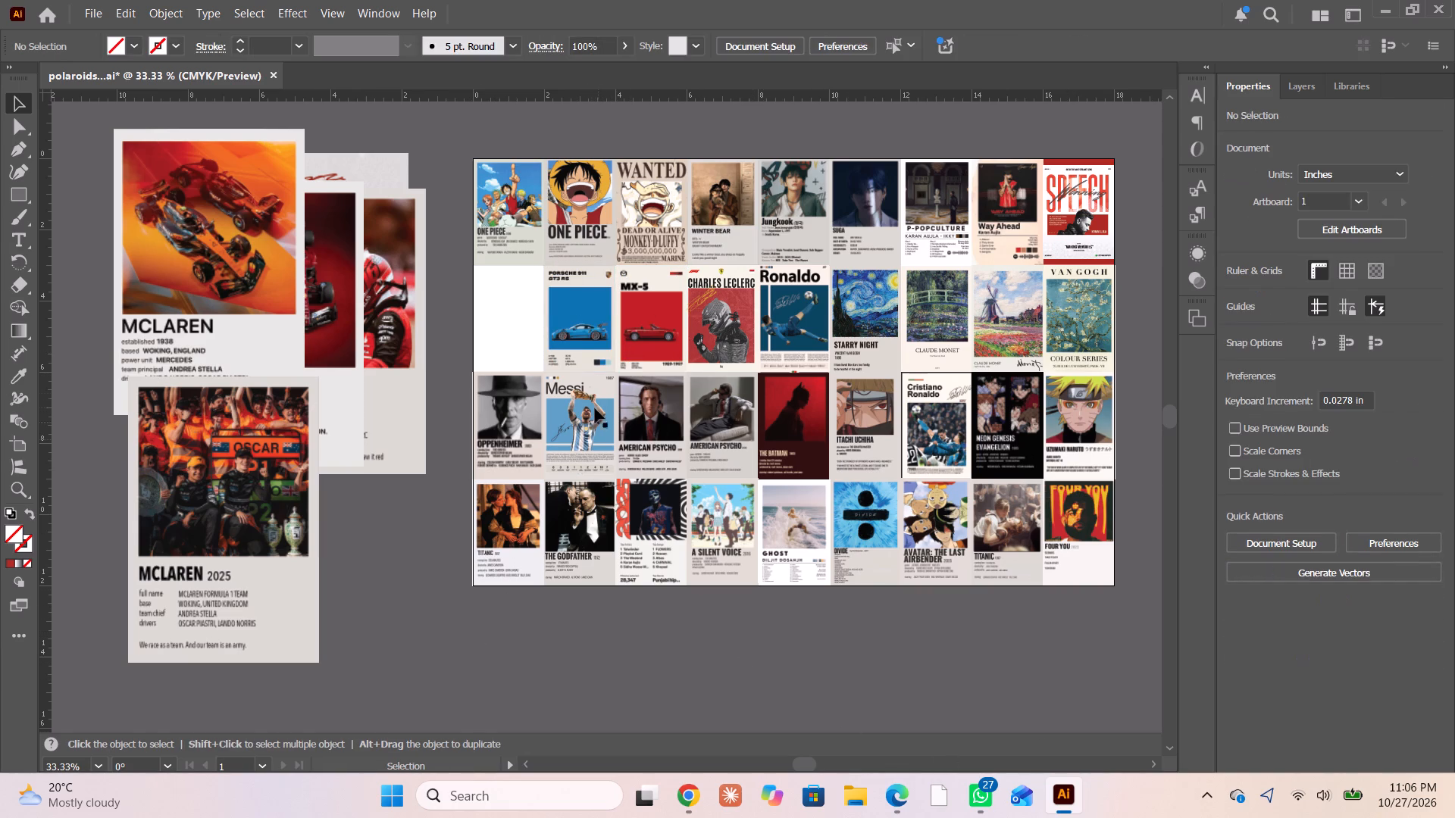
left_click(580, 346)
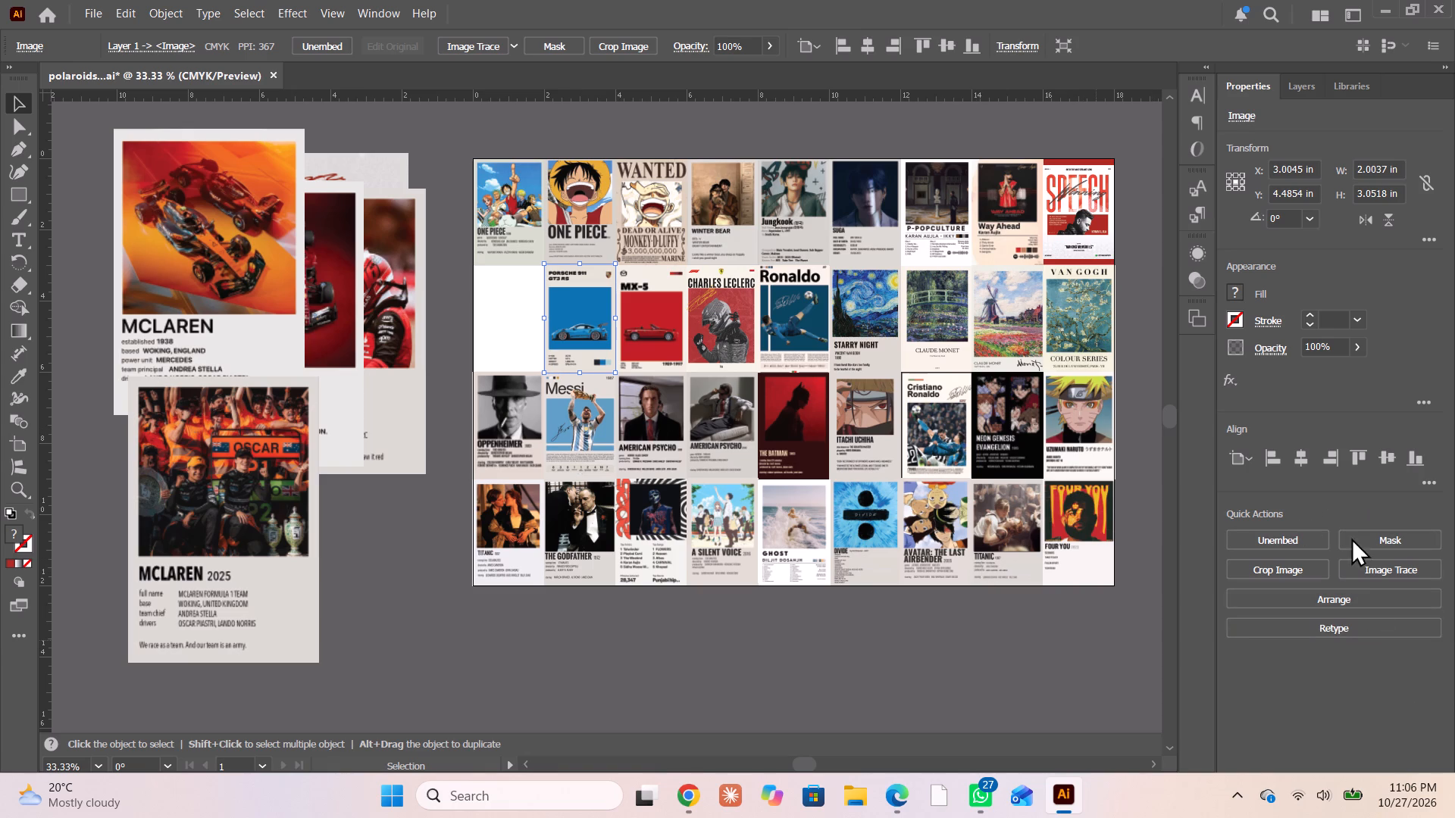
left_click(568, 655)
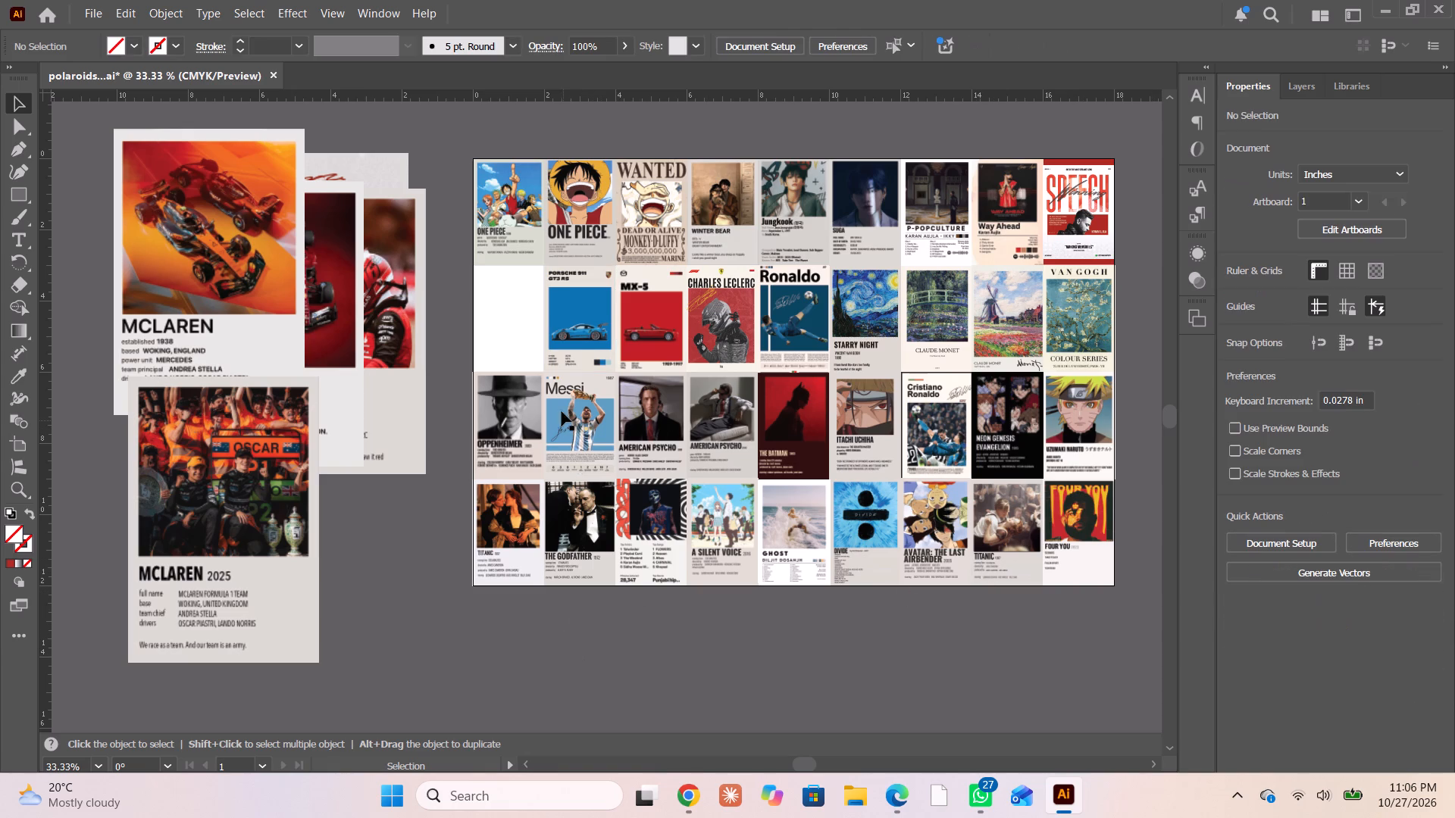
left_click(572, 342)
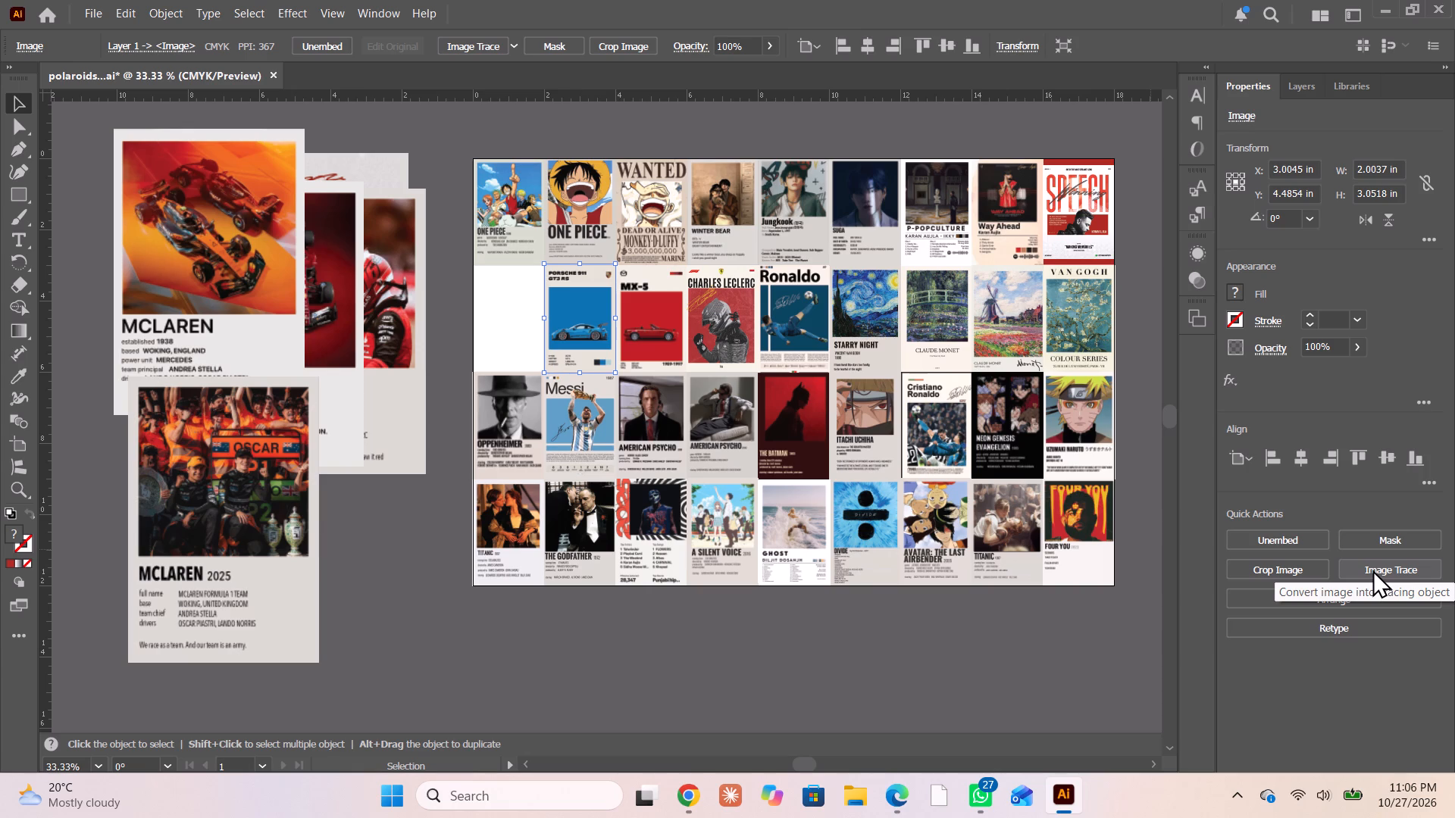
left_click(790, 676)
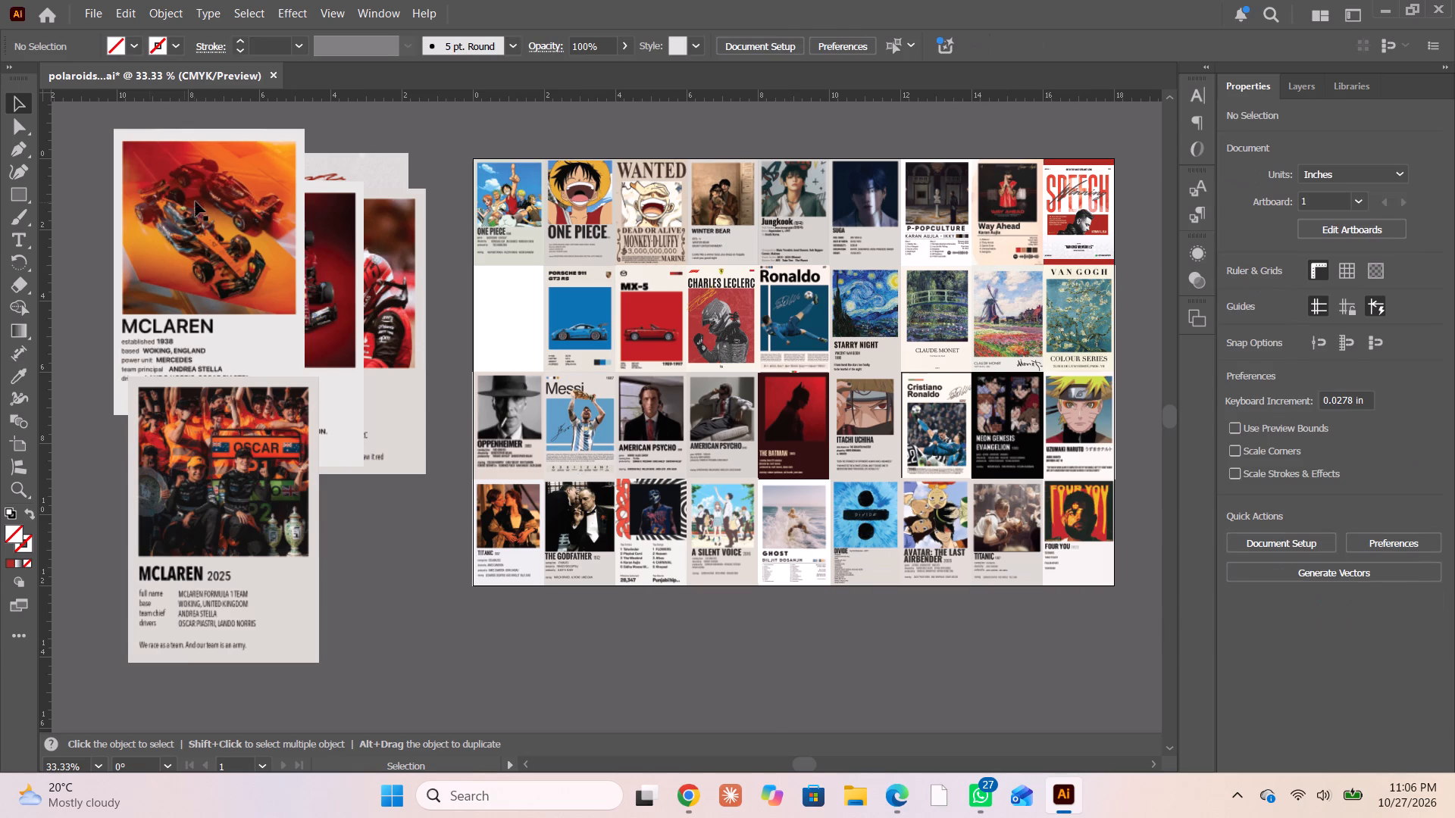
left_click(549, 333)
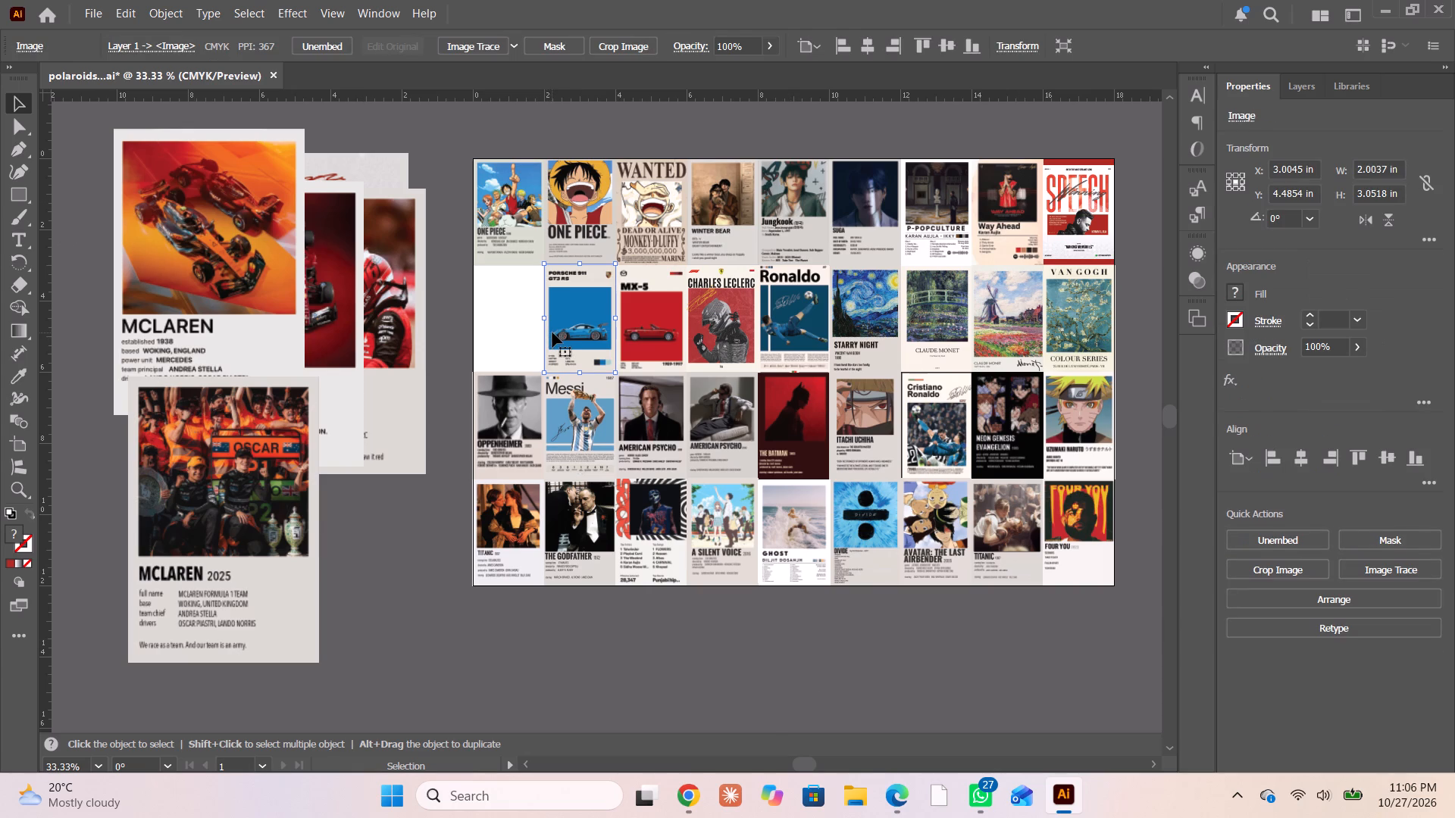
key("Delete")
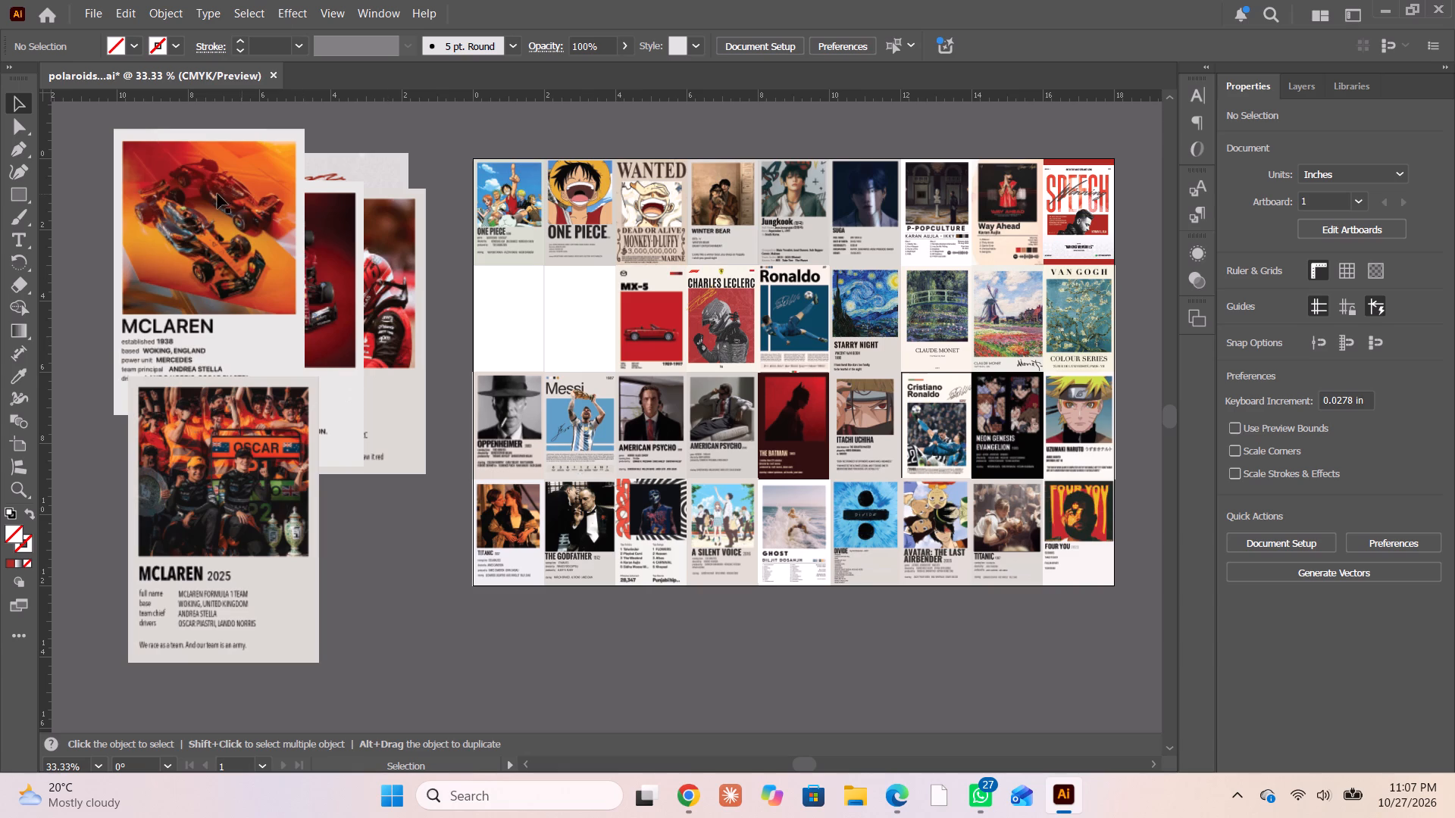
Spread the stacked posters beside the artboard apart, placing the number 16 driver poster and the Mbappé poster above the others.
left_click(656, 347)
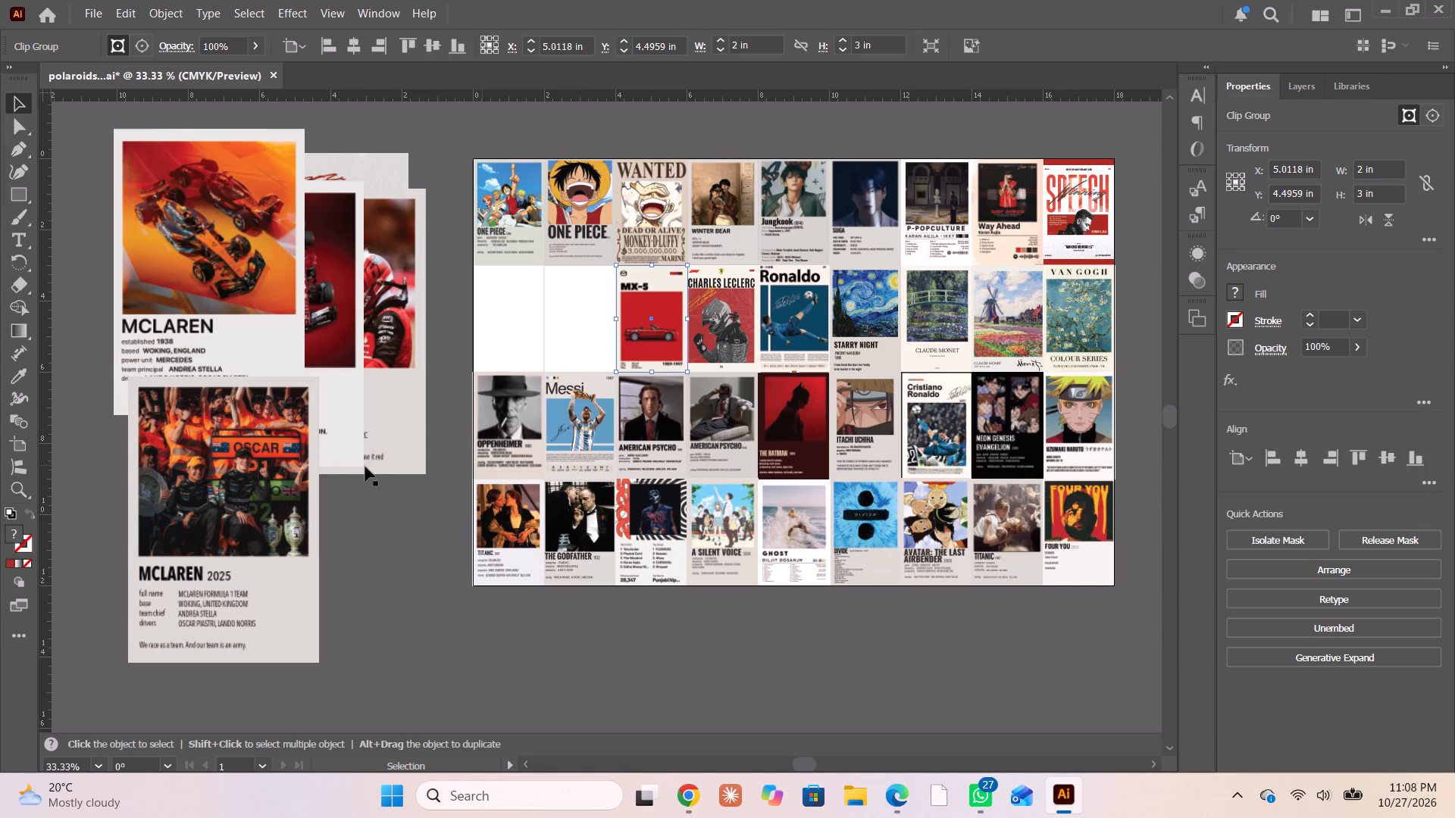
left_click_drag(238, 291, 195, 436)
left_click_drag(299, 298, 239, 509)
left_click_drag(376, 302, 373, 510)
left_click_drag(176, 438, 114, 385)
left_click_drag(195, 308, 89, 289)
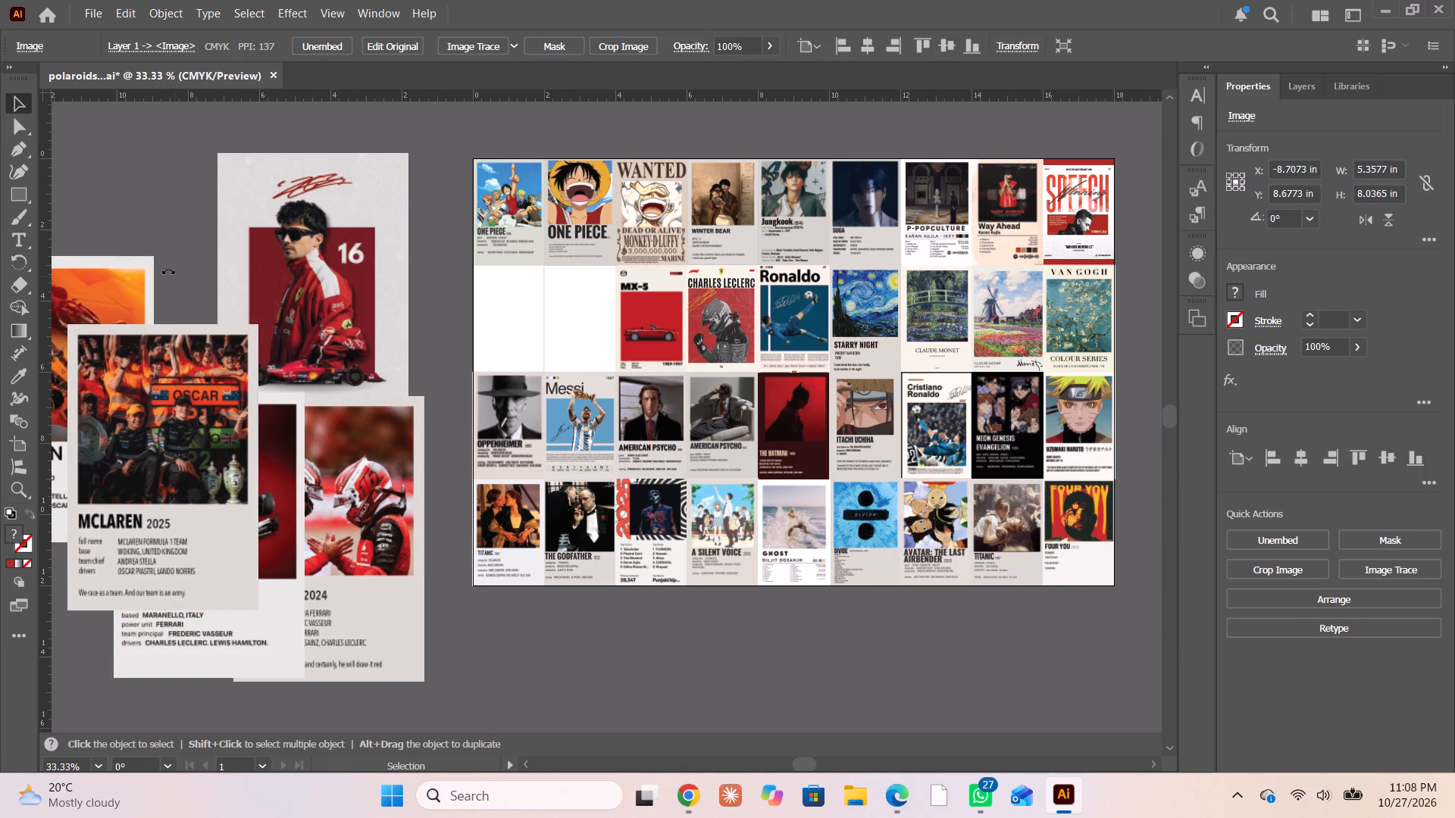
left_click_drag(314, 276, 121, 167)
left_click_drag(361, 323, 388, 215)
left_click_drag(360, 276, 358, 248)
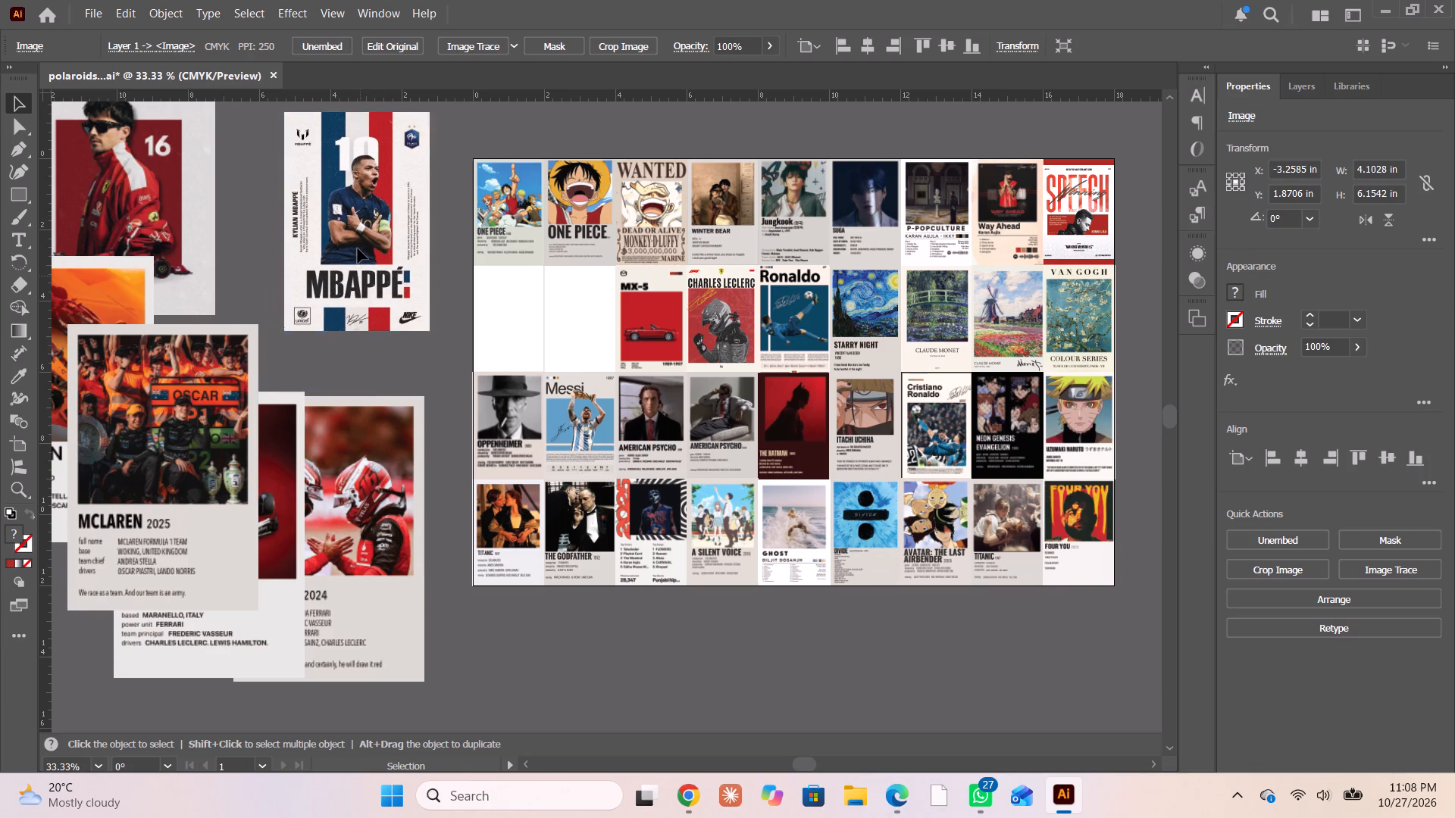
left_click_drag(358, 248, 357, 220)
Rearrange the Ferrari, Ferrari 2024 and McLaren posters beneath the number 16 driver and Mbappé posters.
left_click_drag(345, 523, 361, 473)
left_click_drag(227, 508, 277, 579)
left_click_drag(252, 535, 166, 387)
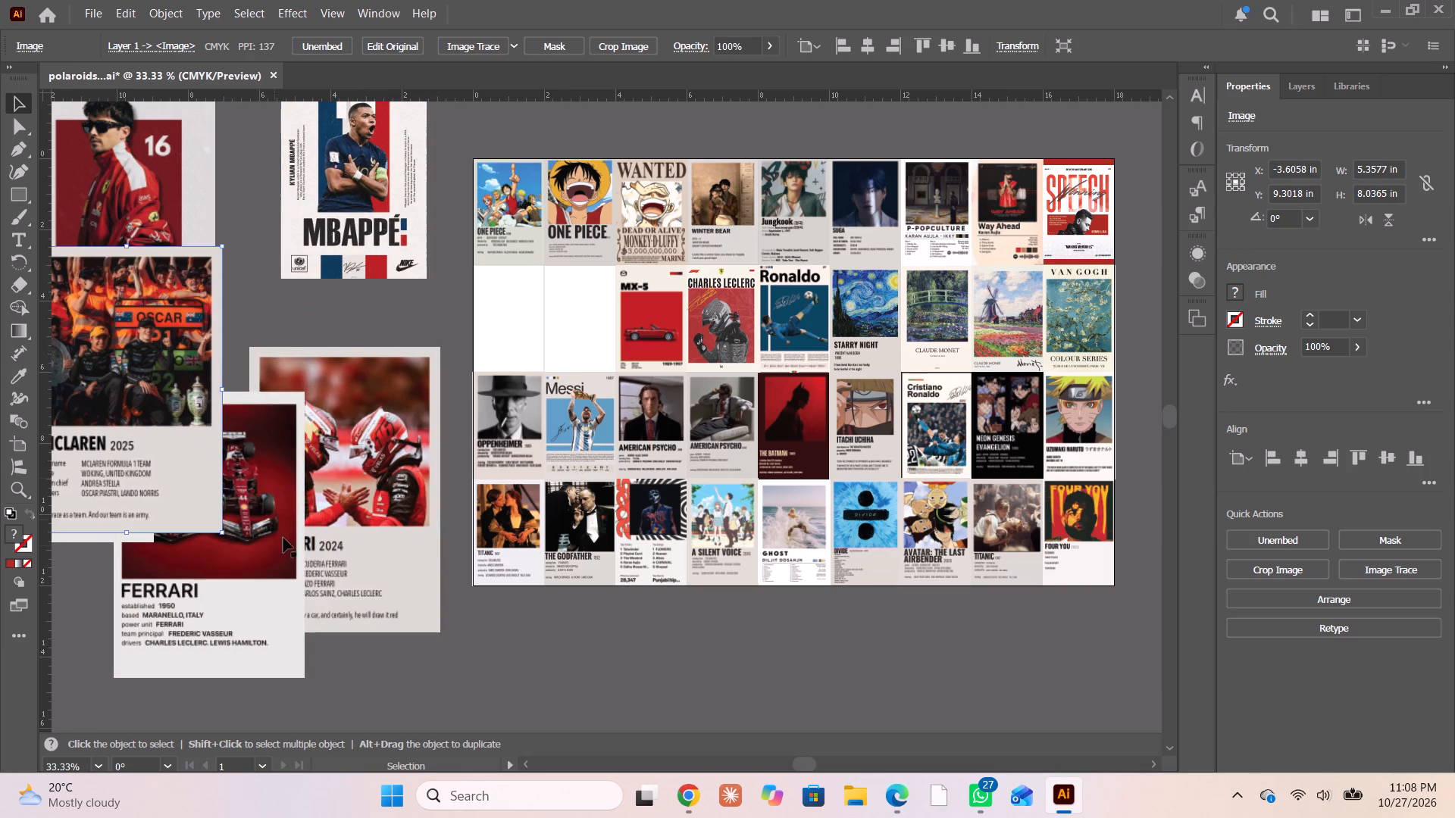
left_click_drag(266, 557, 317, 507)
left_click_drag(407, 482, 385, 618)
left_click_drag(246, 517, 324, 432)
left_click_drag(99, 381, 149, 569)
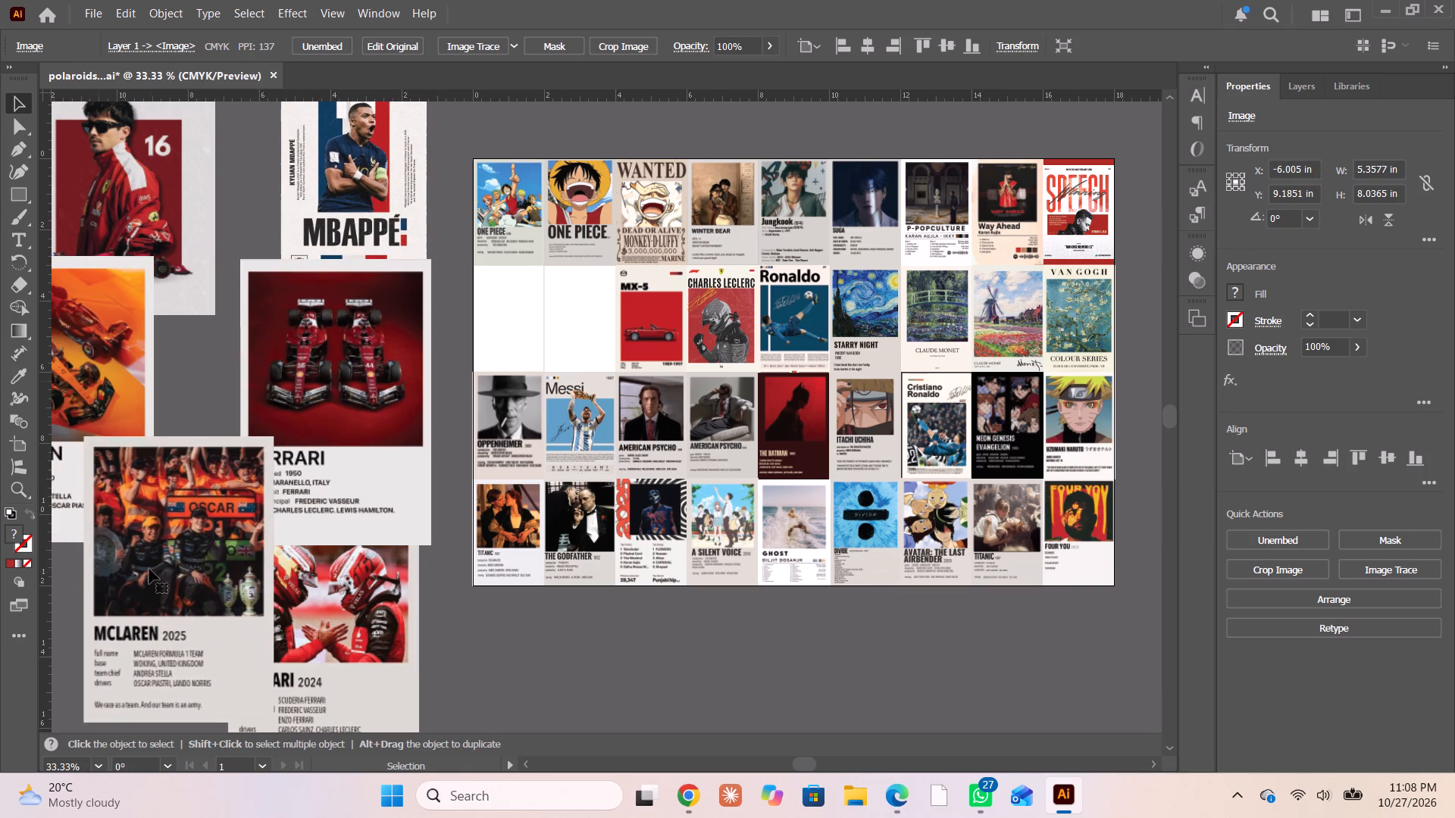
left_click_drag(149, 569, 151, 572)
left_click_drag(117, 381, 164, 403)
left_click_drag(299, 364, 330, 420)
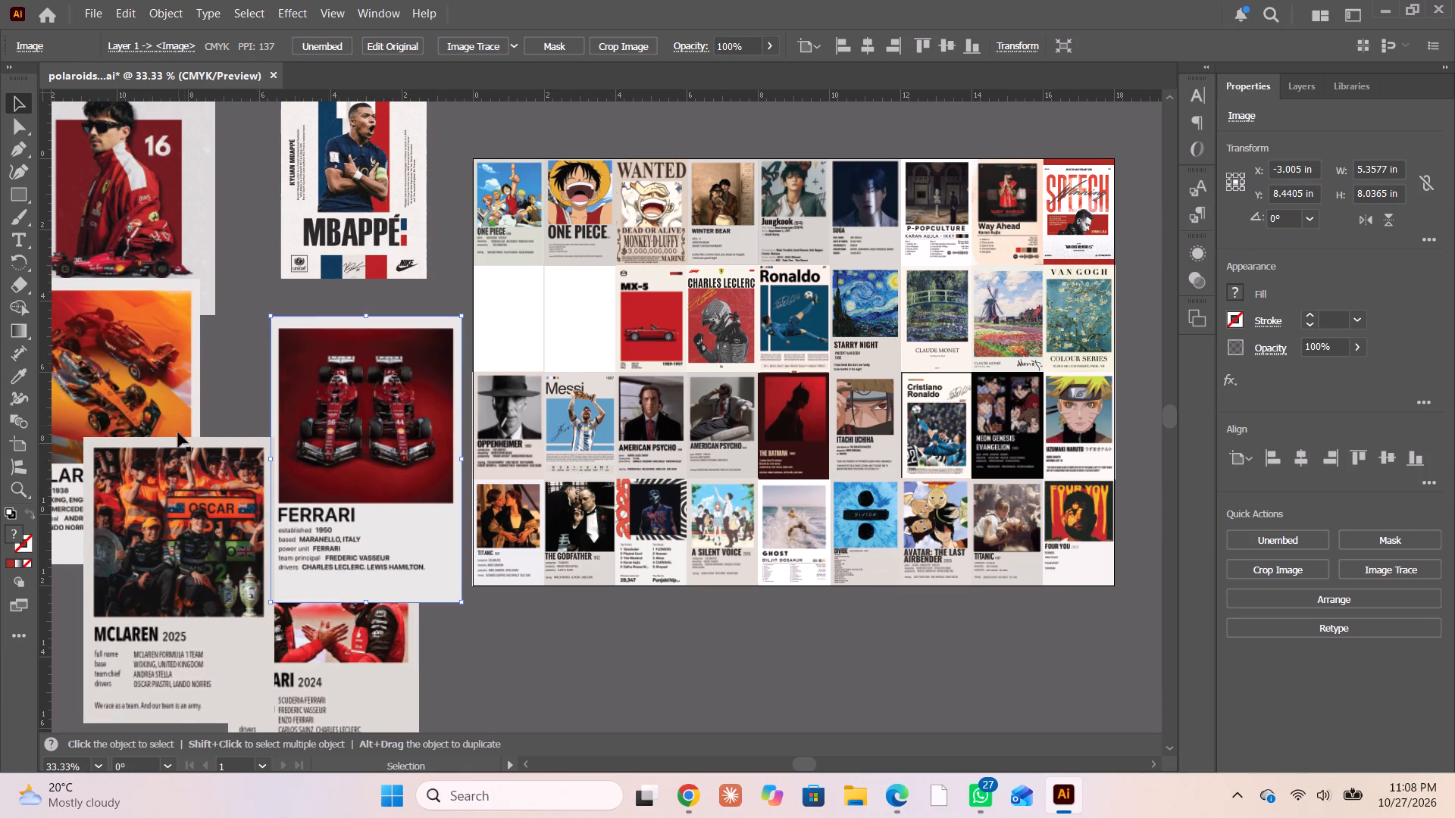
left_click_drag(271, 498, 255, 437)
Gather the McLaren 2025, Ferrari and Ferrari 2024 posters into one stack over the McLaren orange cars poster.
scroll(226, 457, "down", 2, "alt")
scroll(209, 501, "up", 2, "alt")
left_click_drag(196, 552, 197, 533)
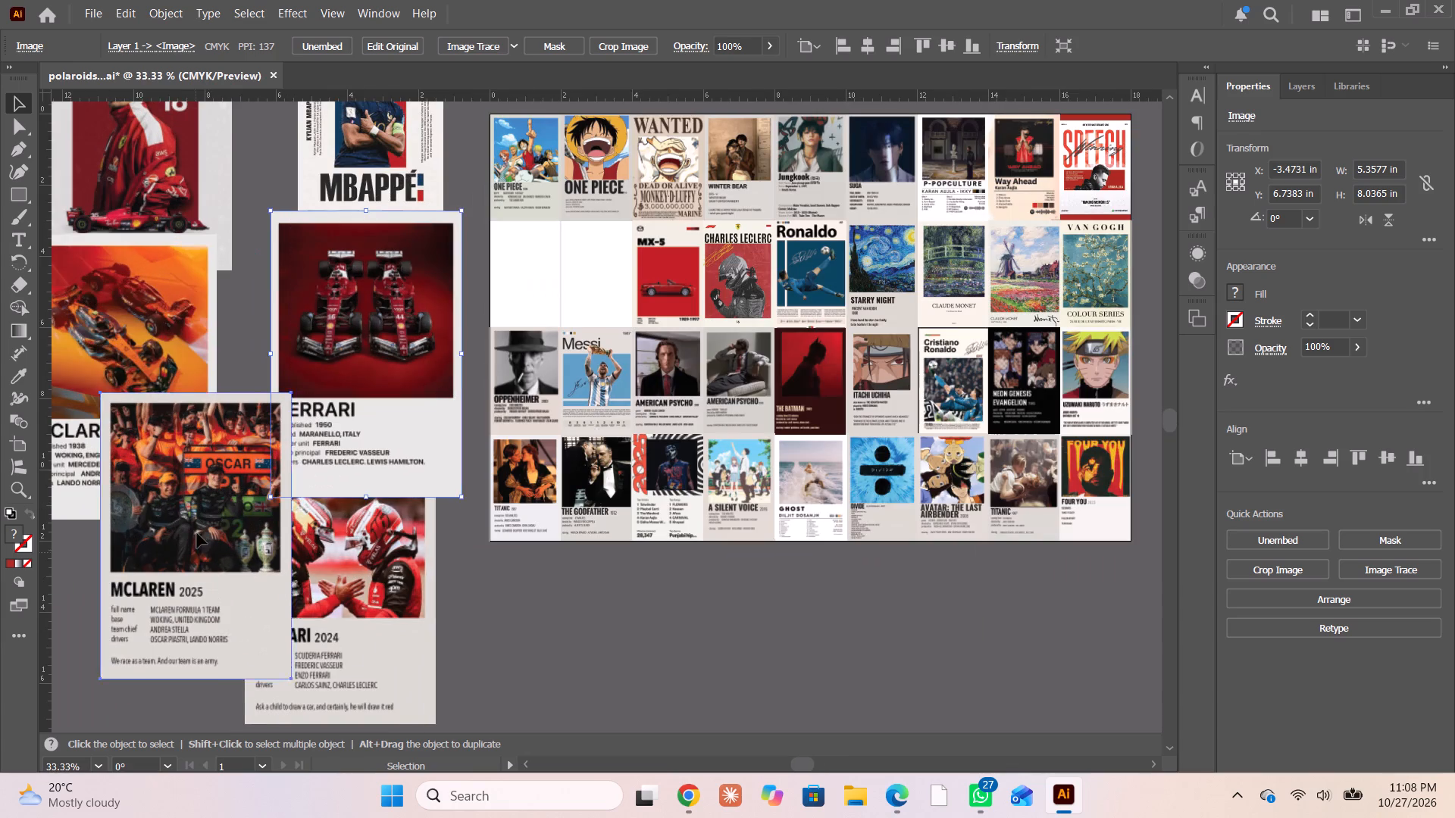
left_click_drag(197, 533, 206, 410)
left_click_drag(318, 382, 171, 405)
left_click_drag(308, 619, 156, 392)
scroll(167, 427, "right", 1)
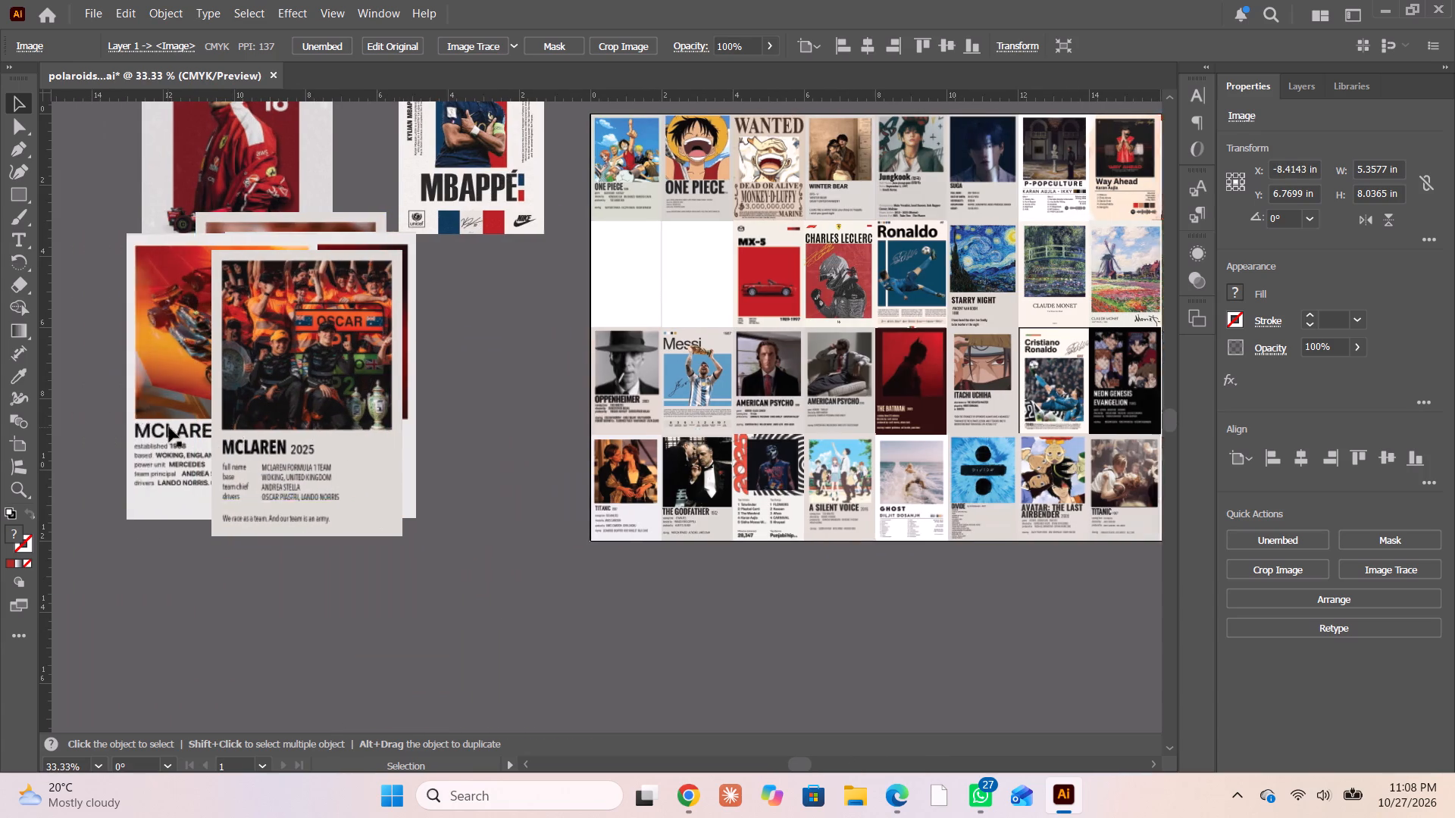
Scale down the stack of McLaren and Ferrari posters to about 4.4 × 4.9 in overall and place it below the Mbappé poster.
scroll(169, 427, "right", 1)
left_click_drag(239, 541, 585, 426)
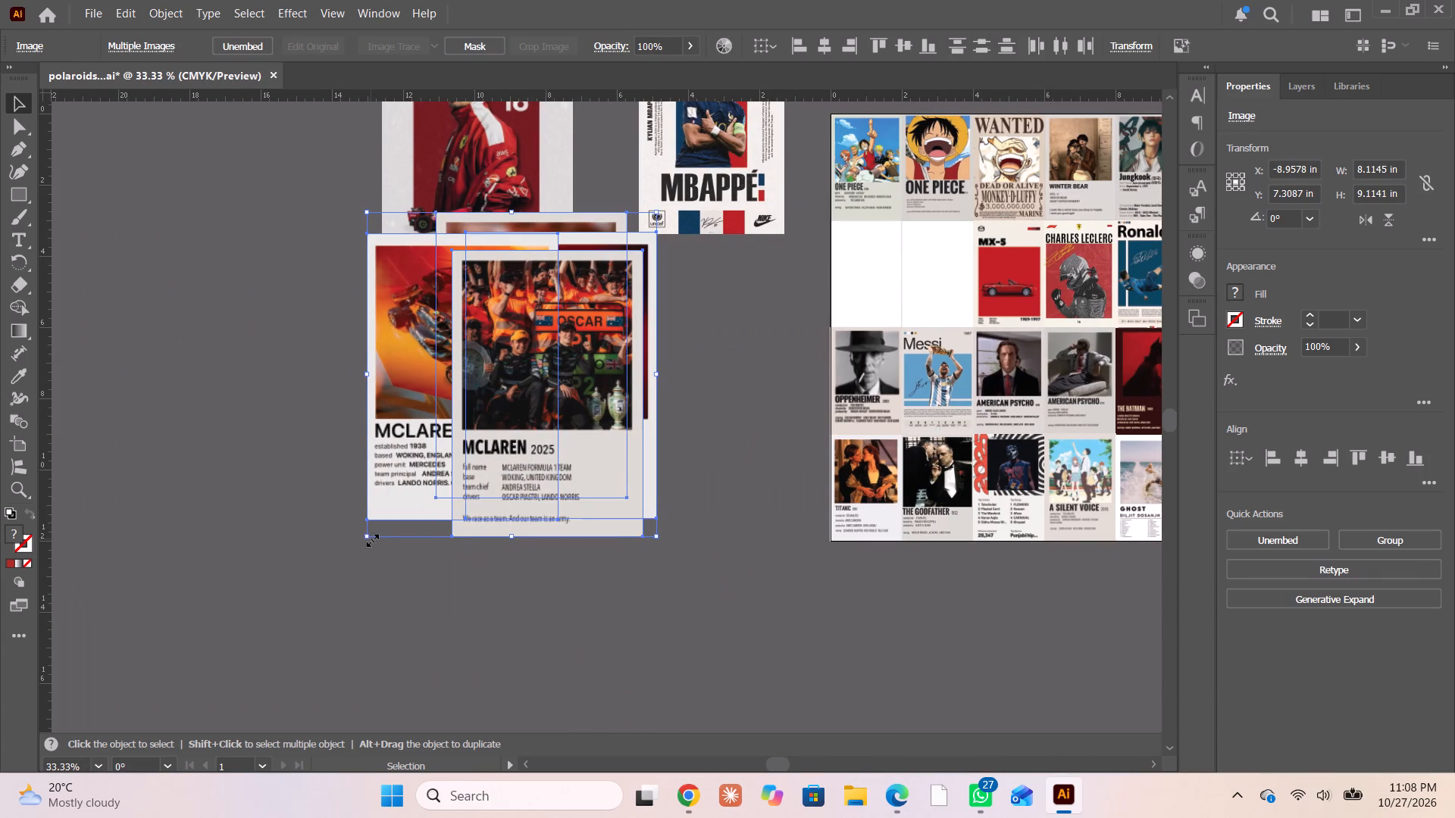
left_click_drag(371, 539, 500, 447)
left_click_drag(556, 340, 593, 440)
scroll(586, 451, "left", 1)
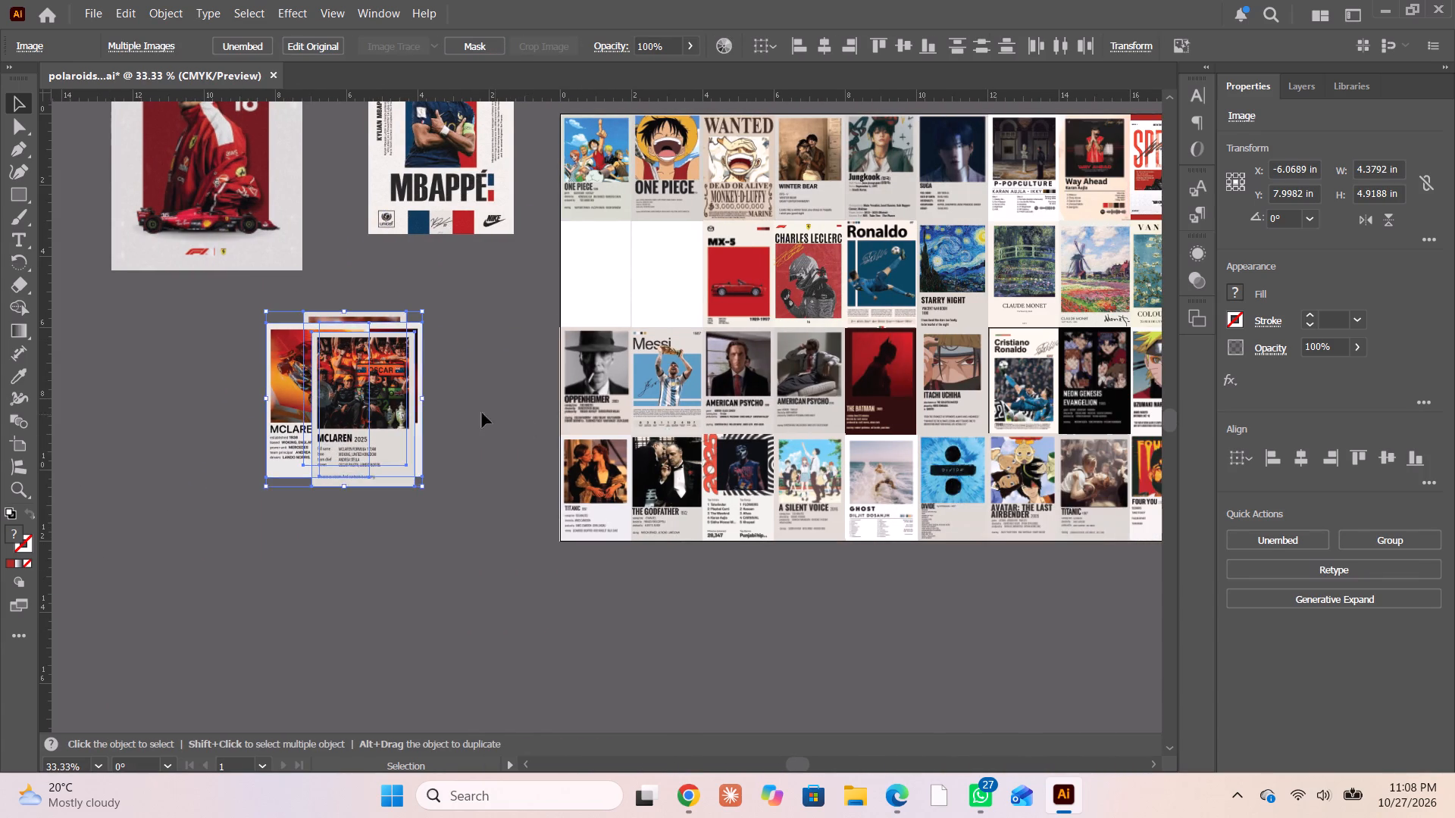
left_click(468, 415)
Move the McLaren 2025 poster out of the stack so it overlaps the lower part of the Mbappé poster.
scroll(465, 426, "up", 9)
scroll(321, 477, "down", 3)
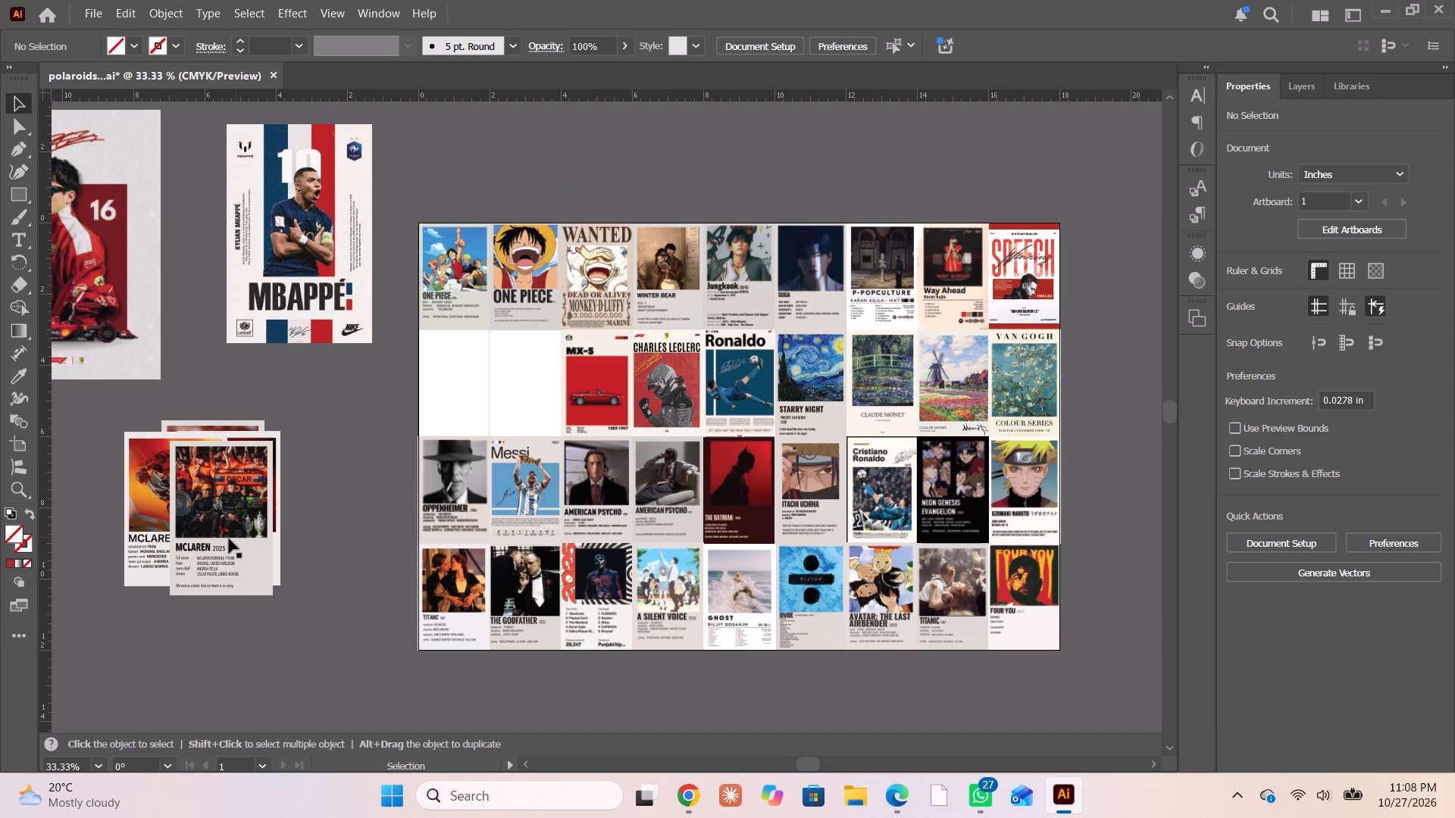
left_click_drag(232, 535, 322, 388)
Release the clipping masks of the MX-5, Charles Leclerc, blue Ronaldo and Starry Night posters in the second row.
left_click(590, 420)
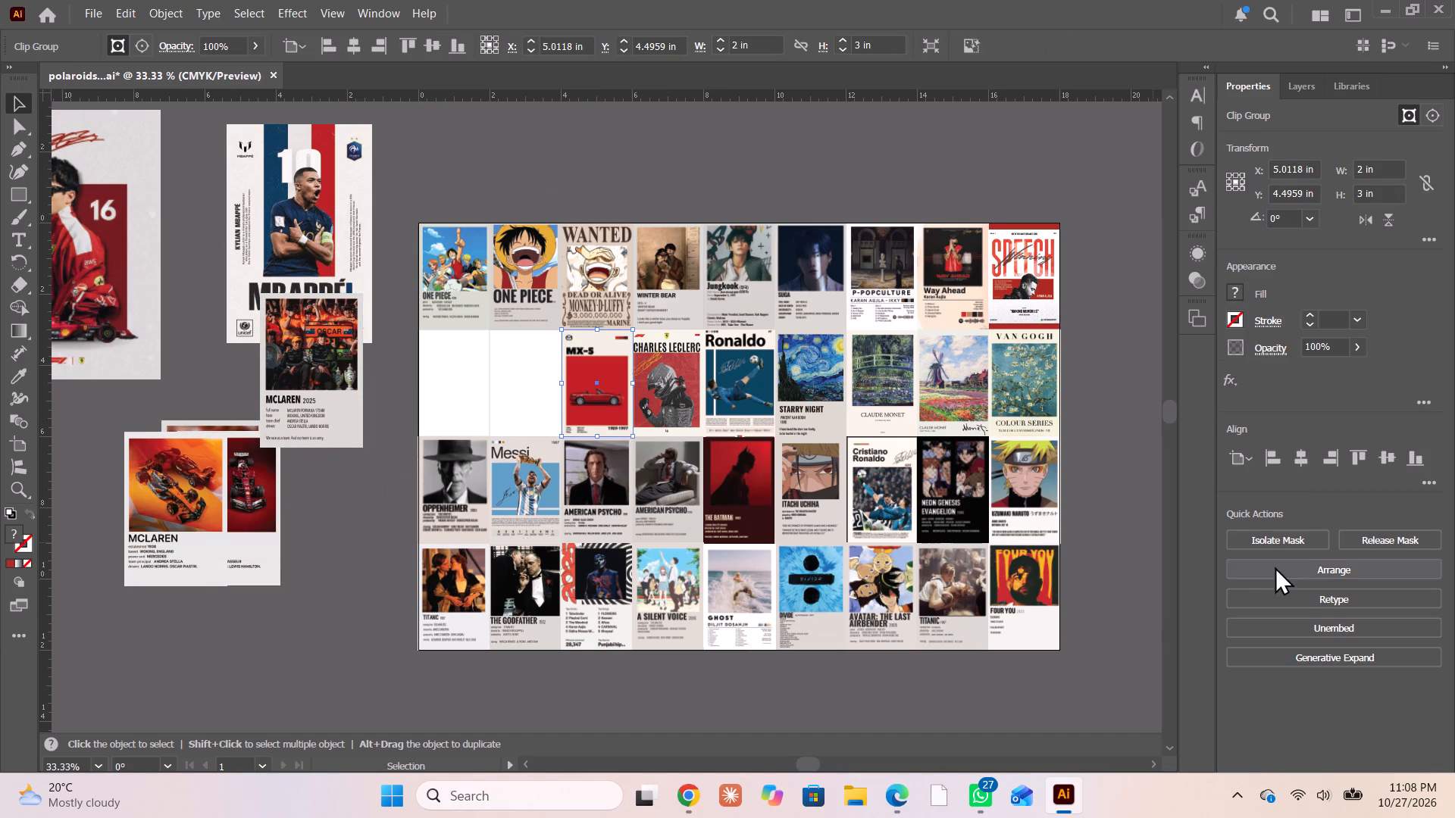
left_click(1350, 543)
left_click(1144, 477)
left_click(665, 422)
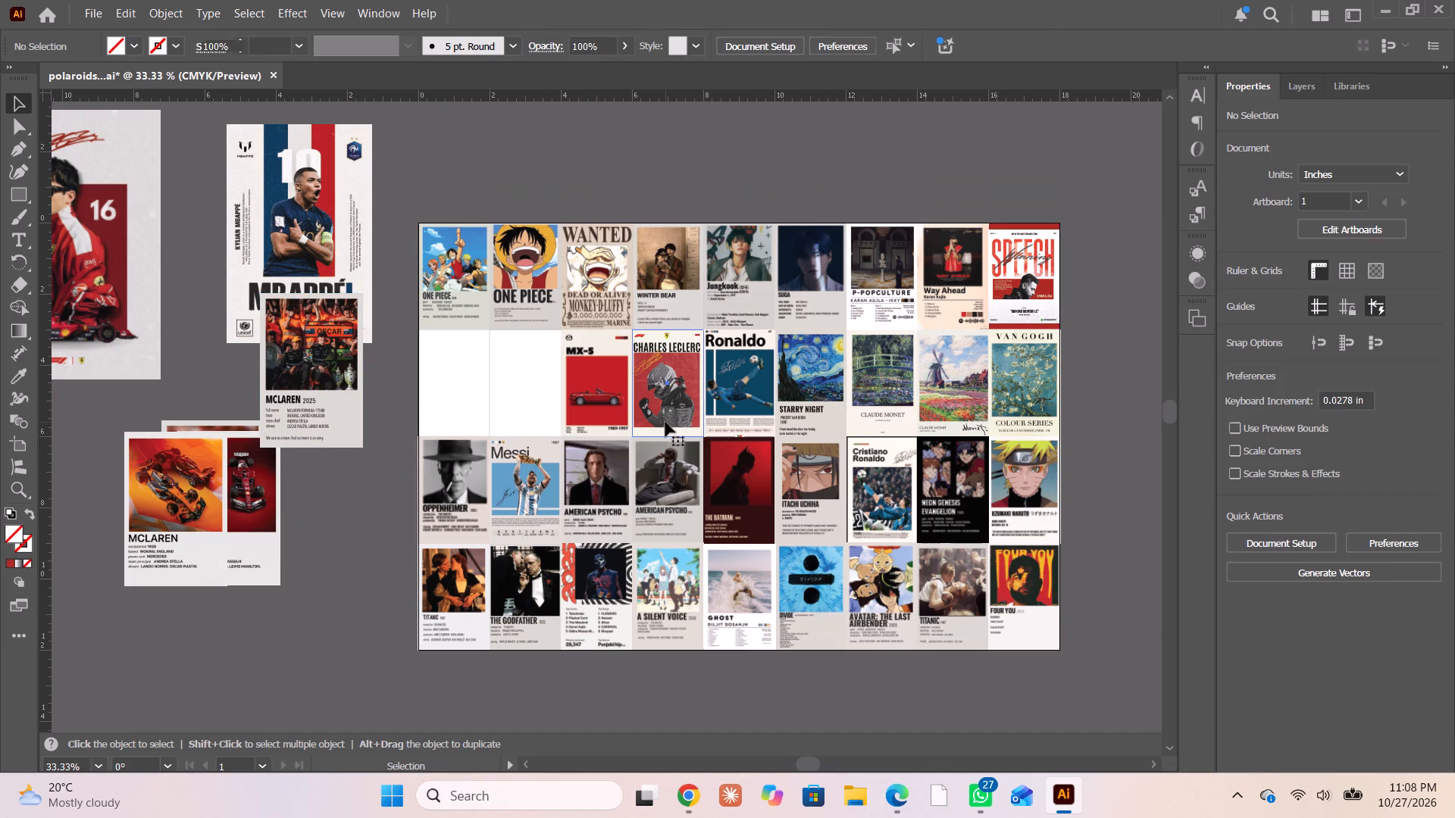
left_click(1378, 545)
left_click(1126, 492)
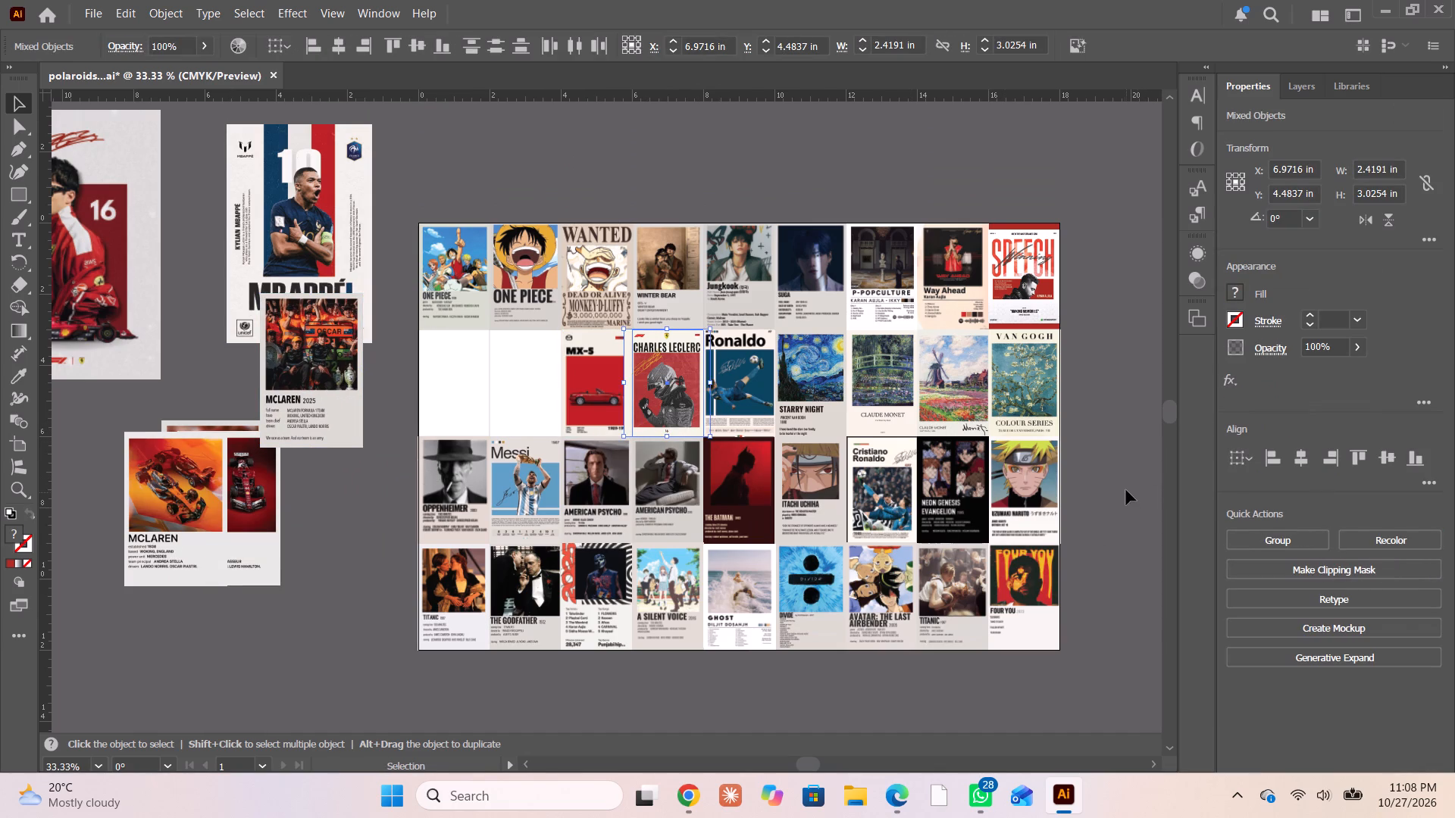
left_click(759, 419)
left_click(1384, 537)
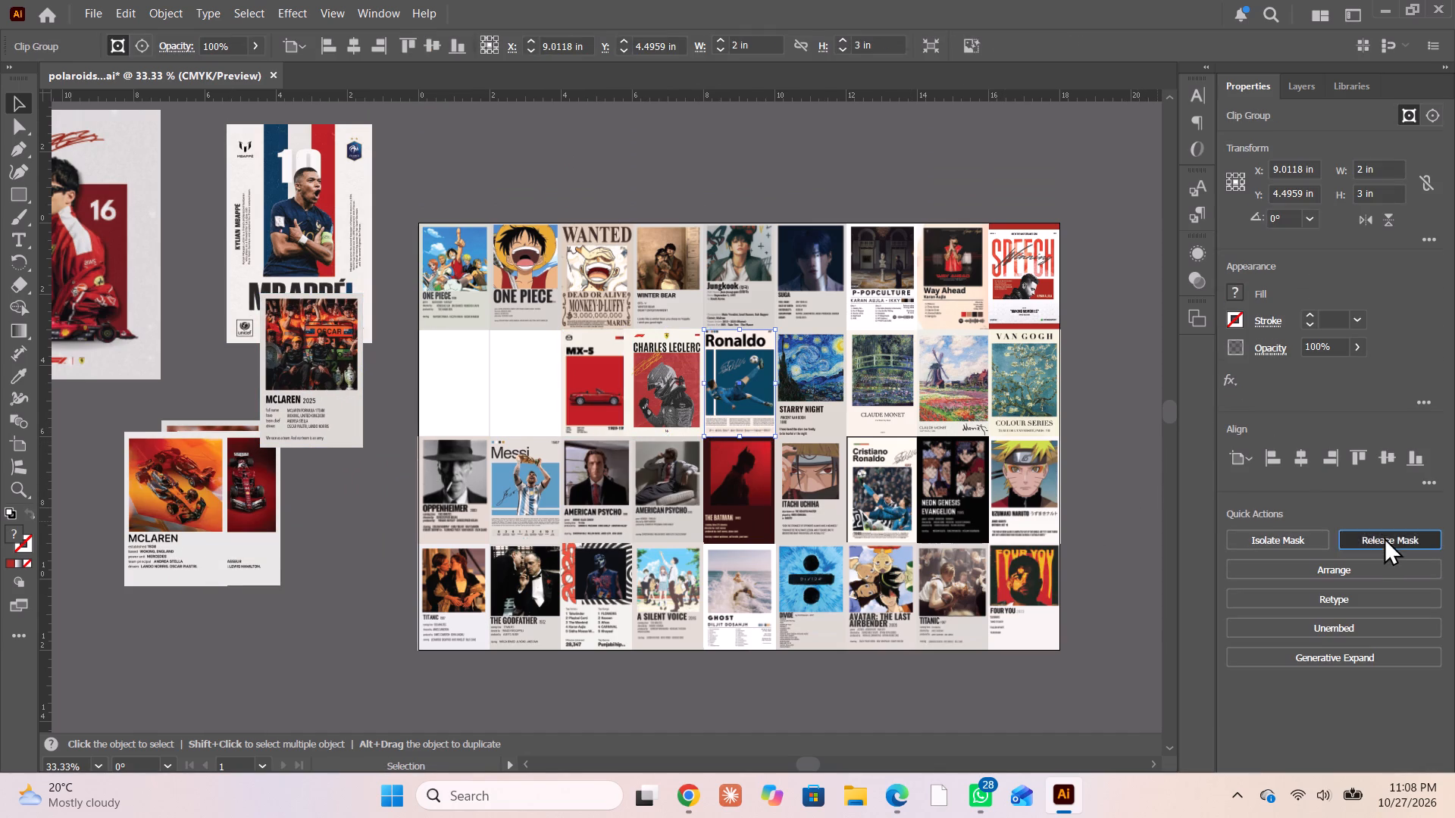
left_click(1147, 479)
left_click(808, 398)
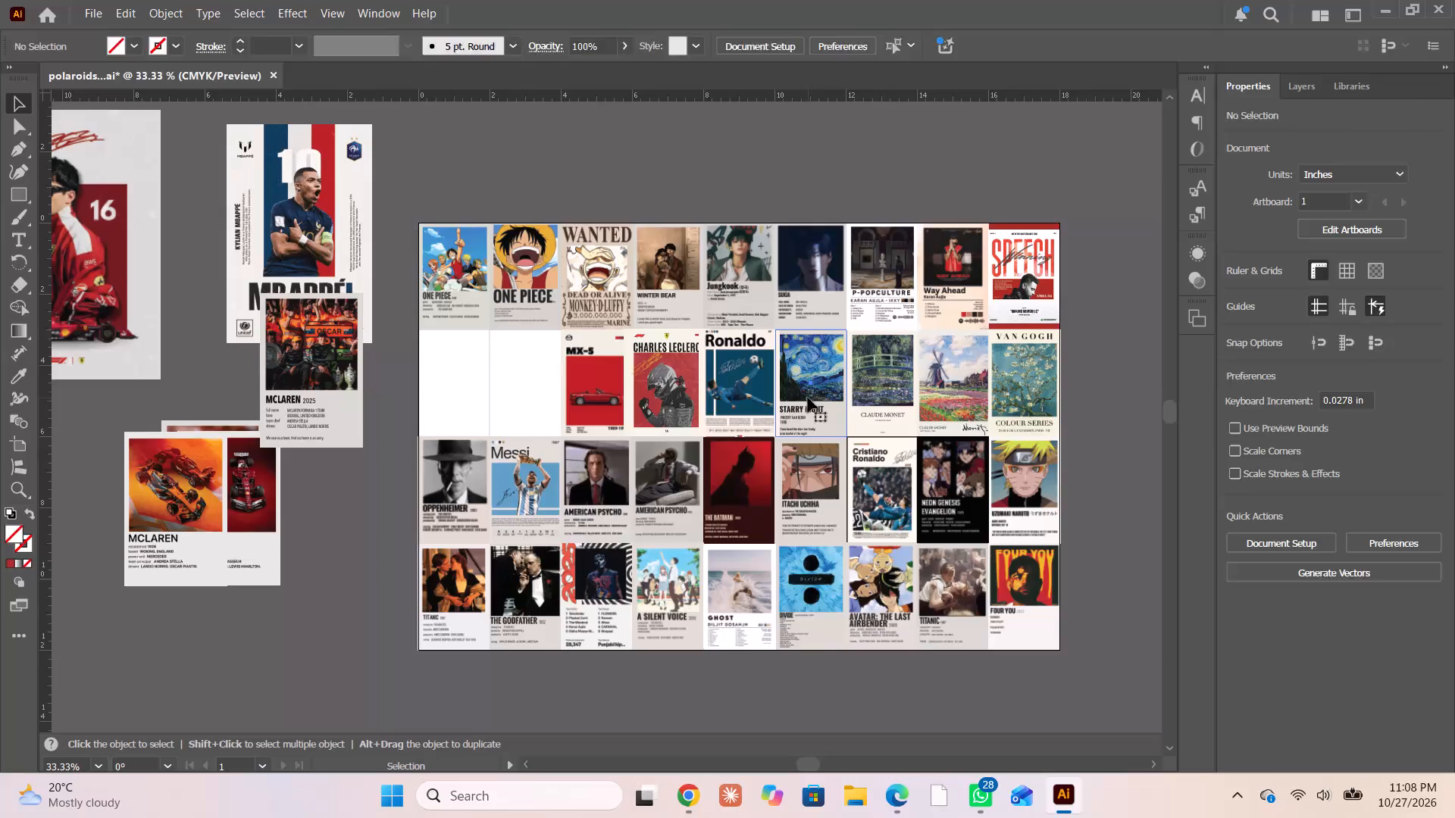
left_click(1359, 542)
left_click(1143, 466)
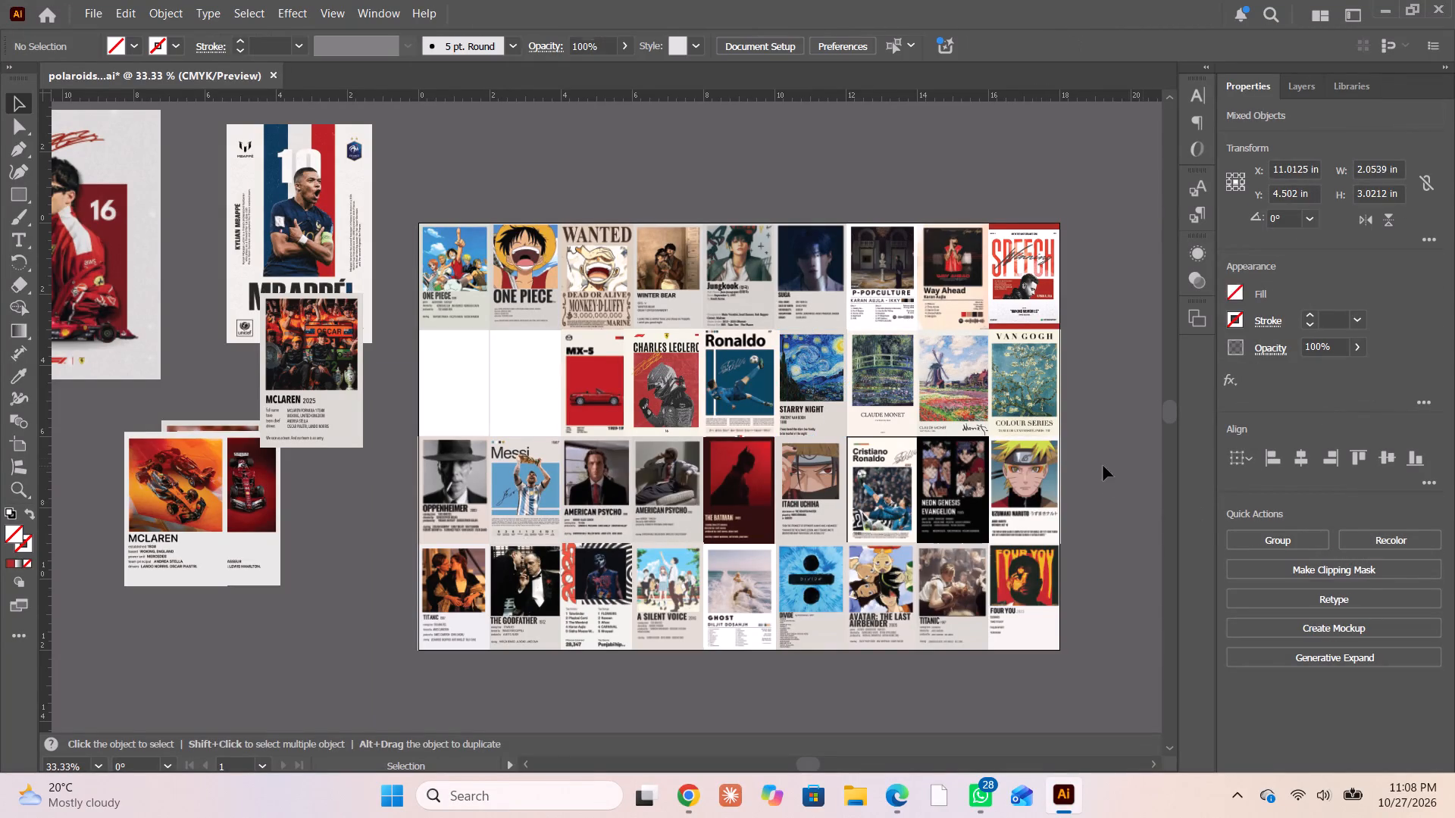
Delete only the MX-5 and Charles Leclerc poster images, leaving their frames in the second row.
left_click(609, 397)
key("Delete")
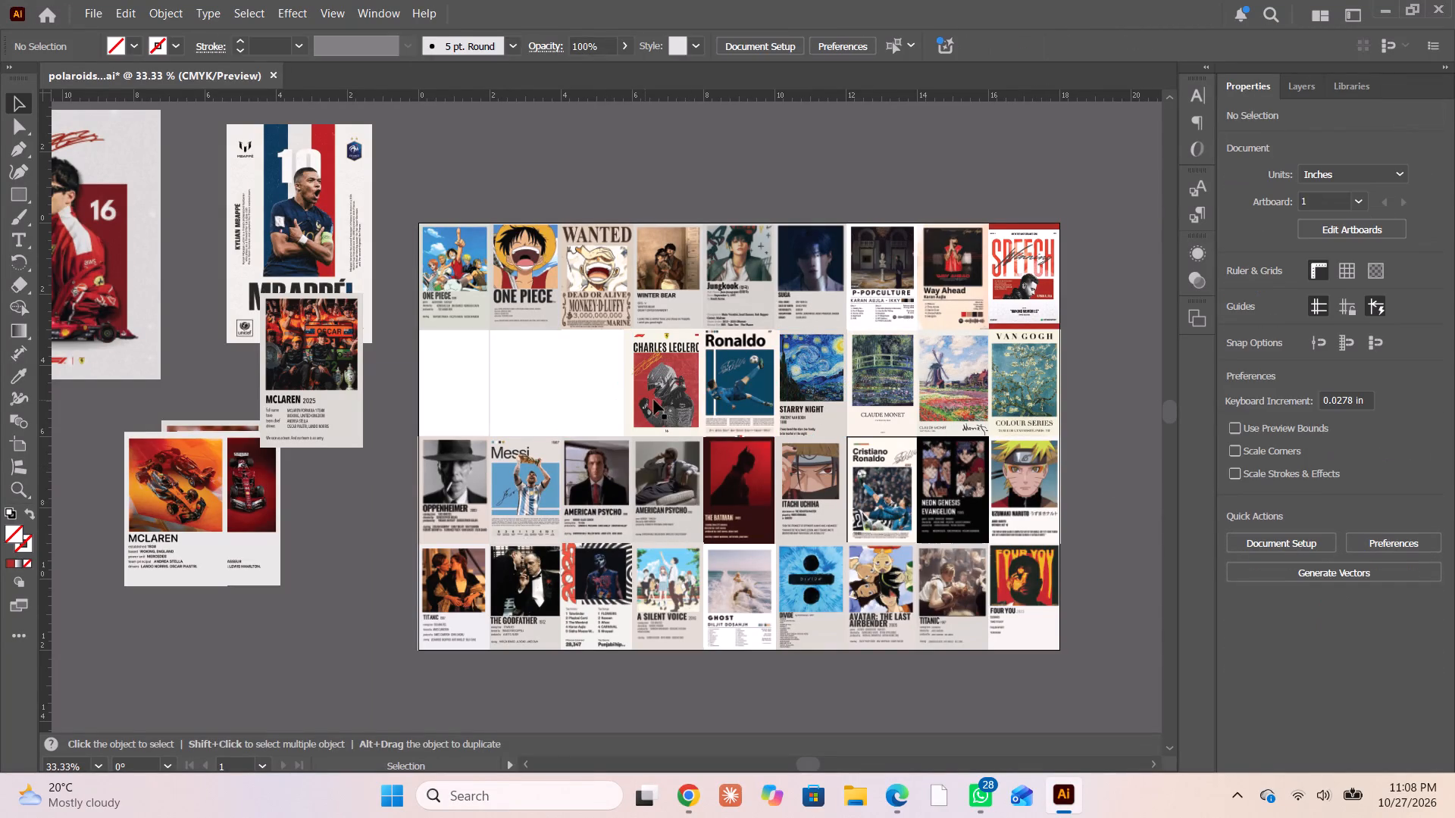
left_click(667, 398)
key("Delete")
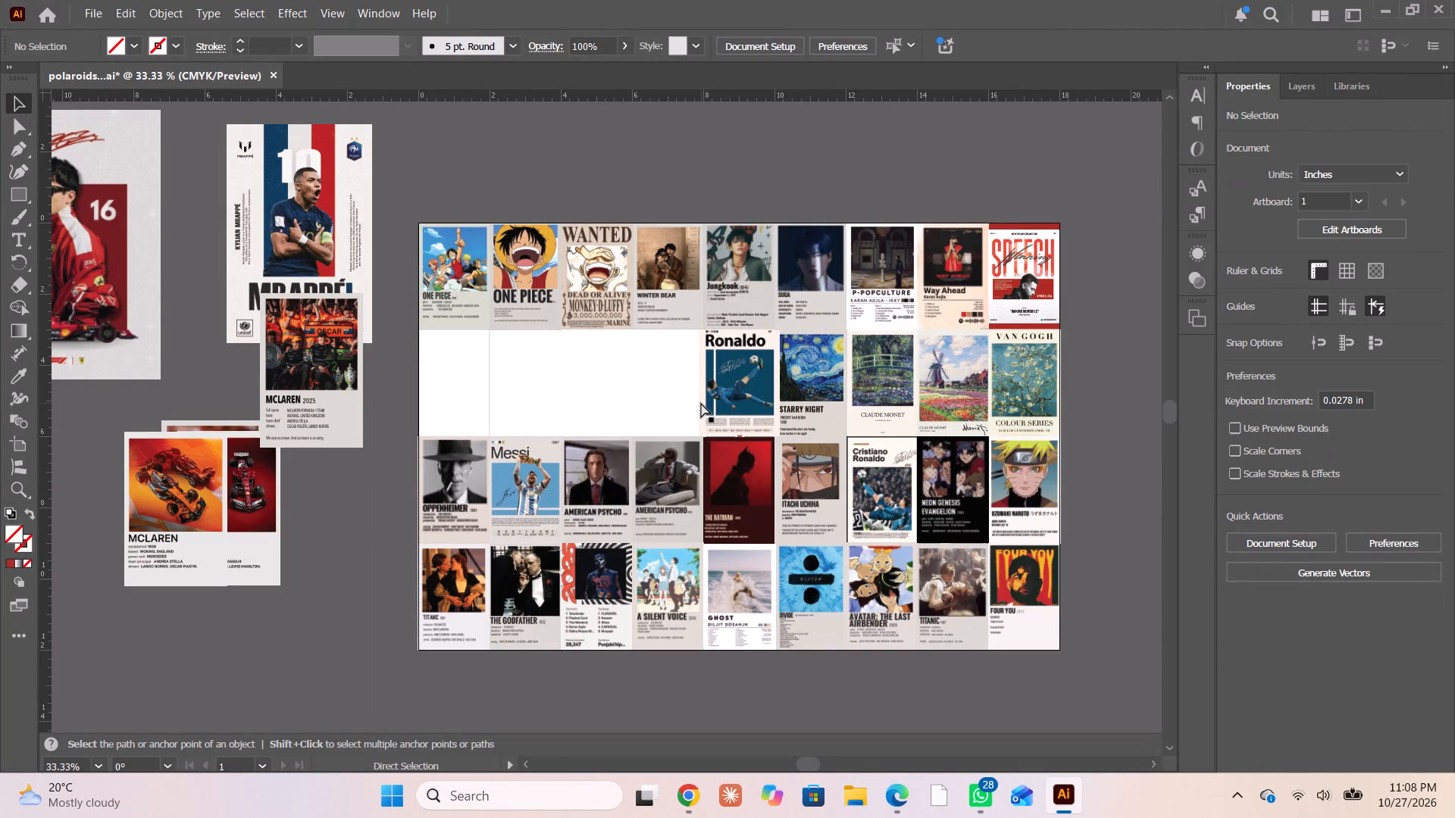
key("ctrl+z")
left_click(844, 174)
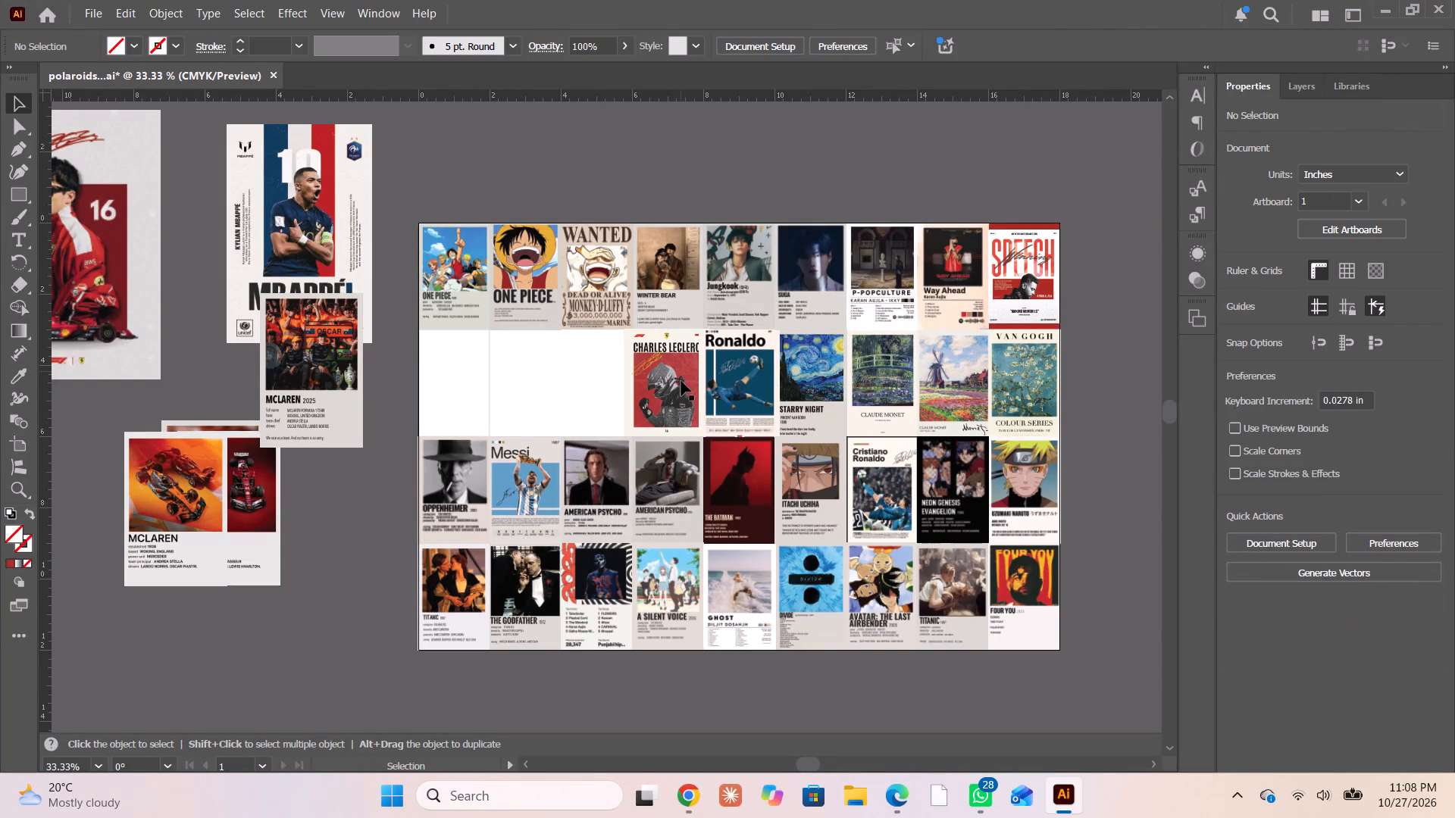
left_click(681, 382)
key("Delete")
Delete only the blue Ronaldo and Starry Night poster images, leaving their frames in the second row.
left_click(743, 378)
key("Delete")
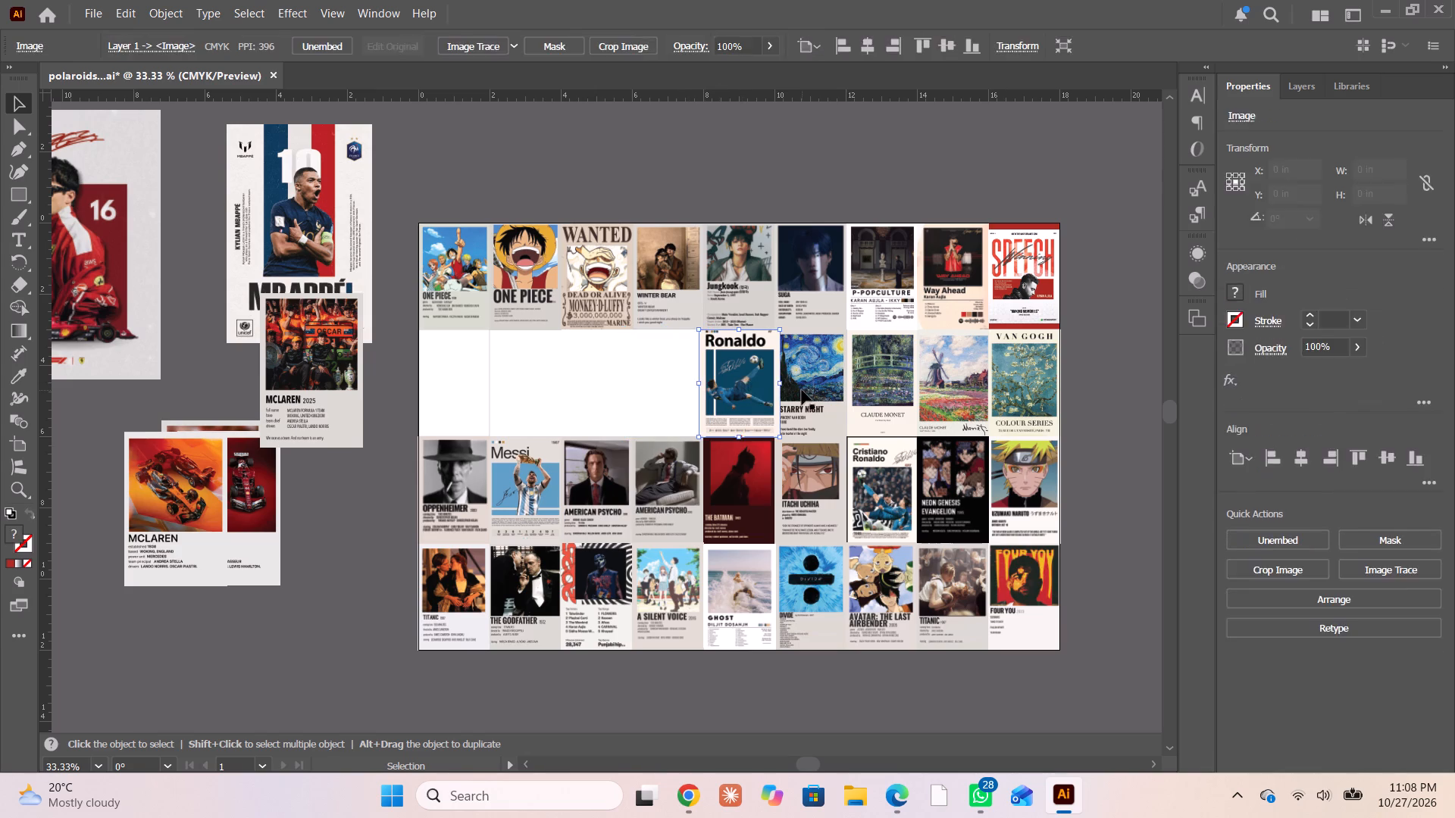
key("ctrl+z")
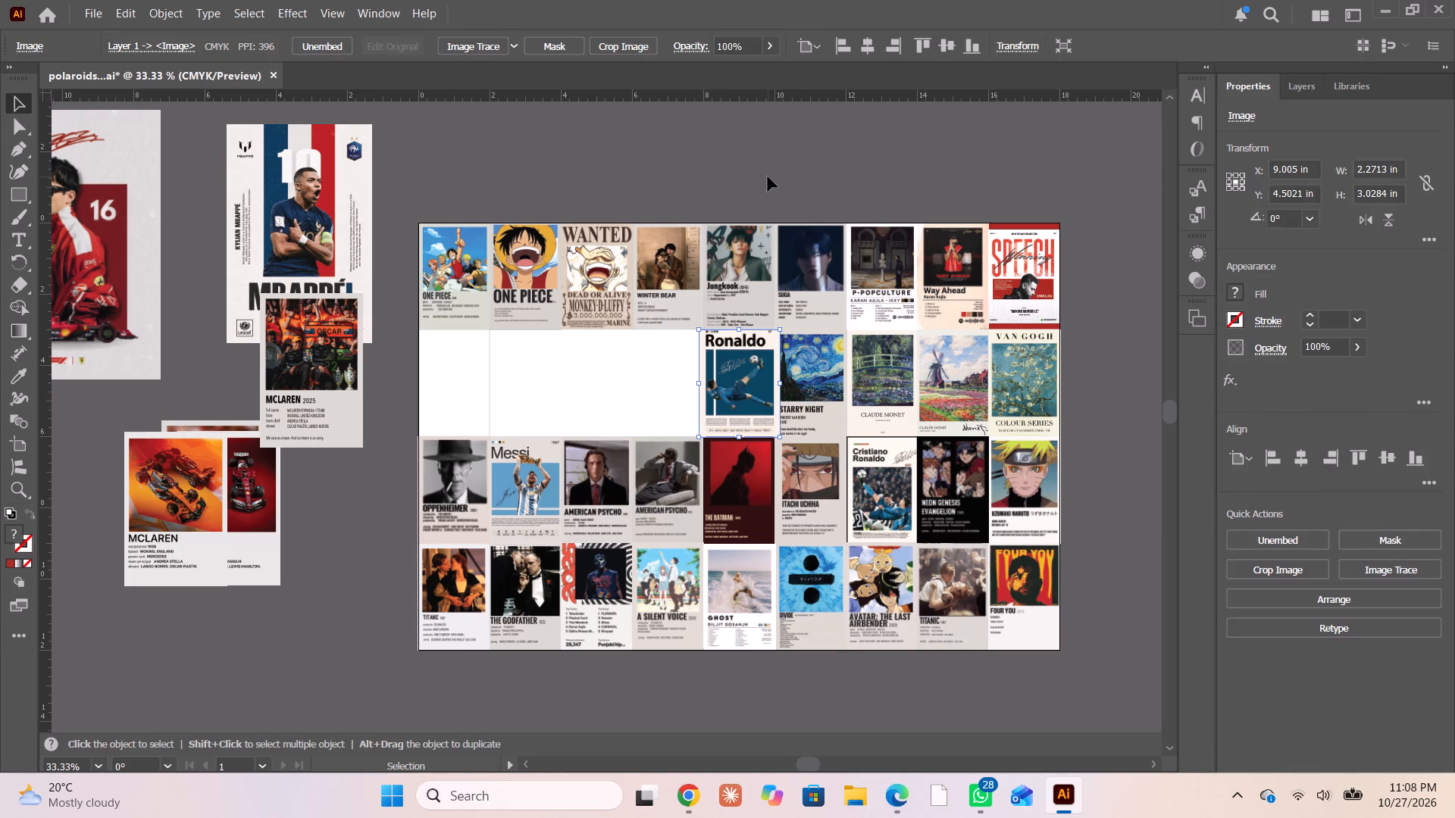
left_click(768, 176)
left_click(715, 398)
key("Delete")
left_click(802, 394)
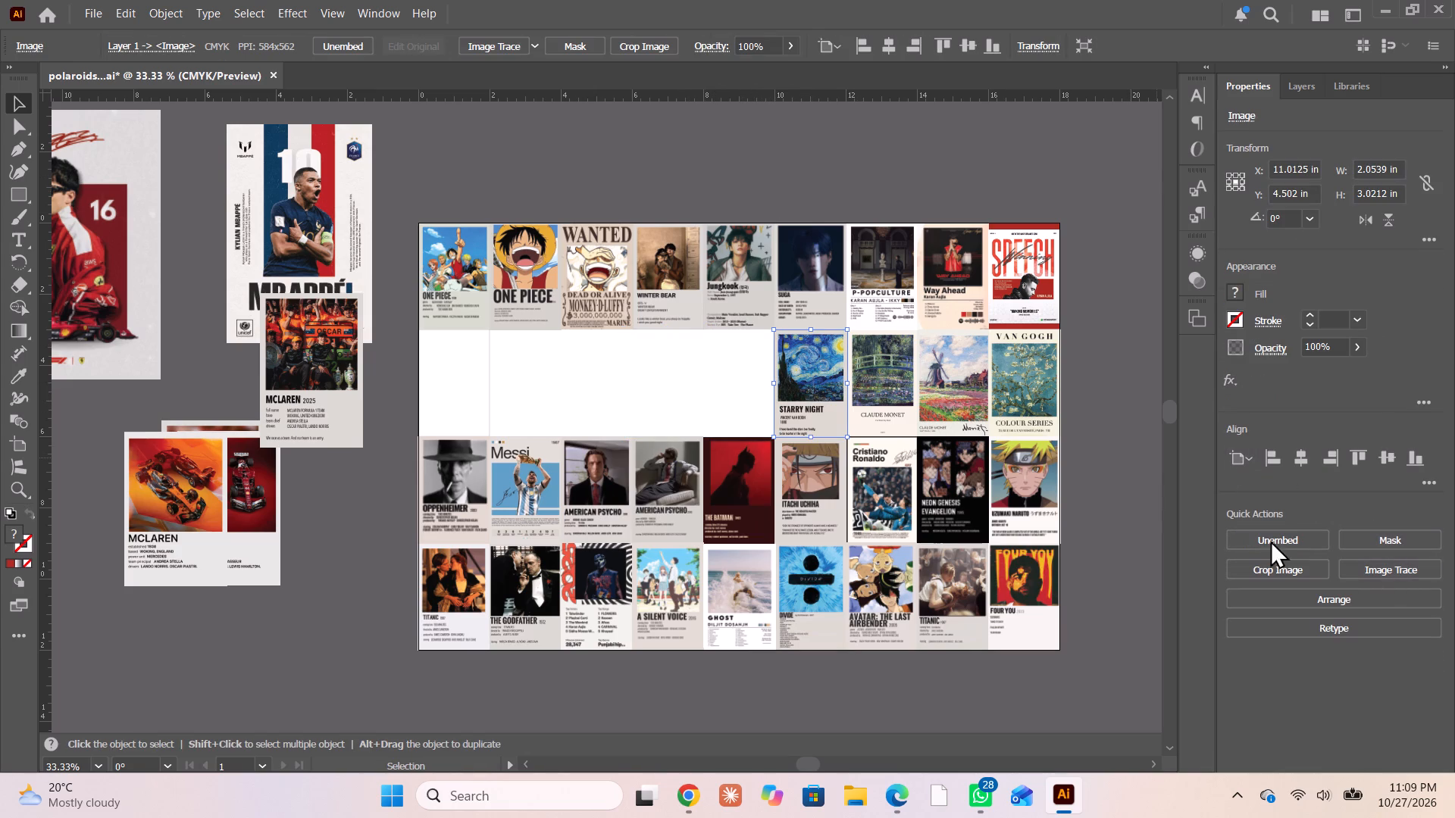
left_click(1094, 509)
left_click(814, 423)
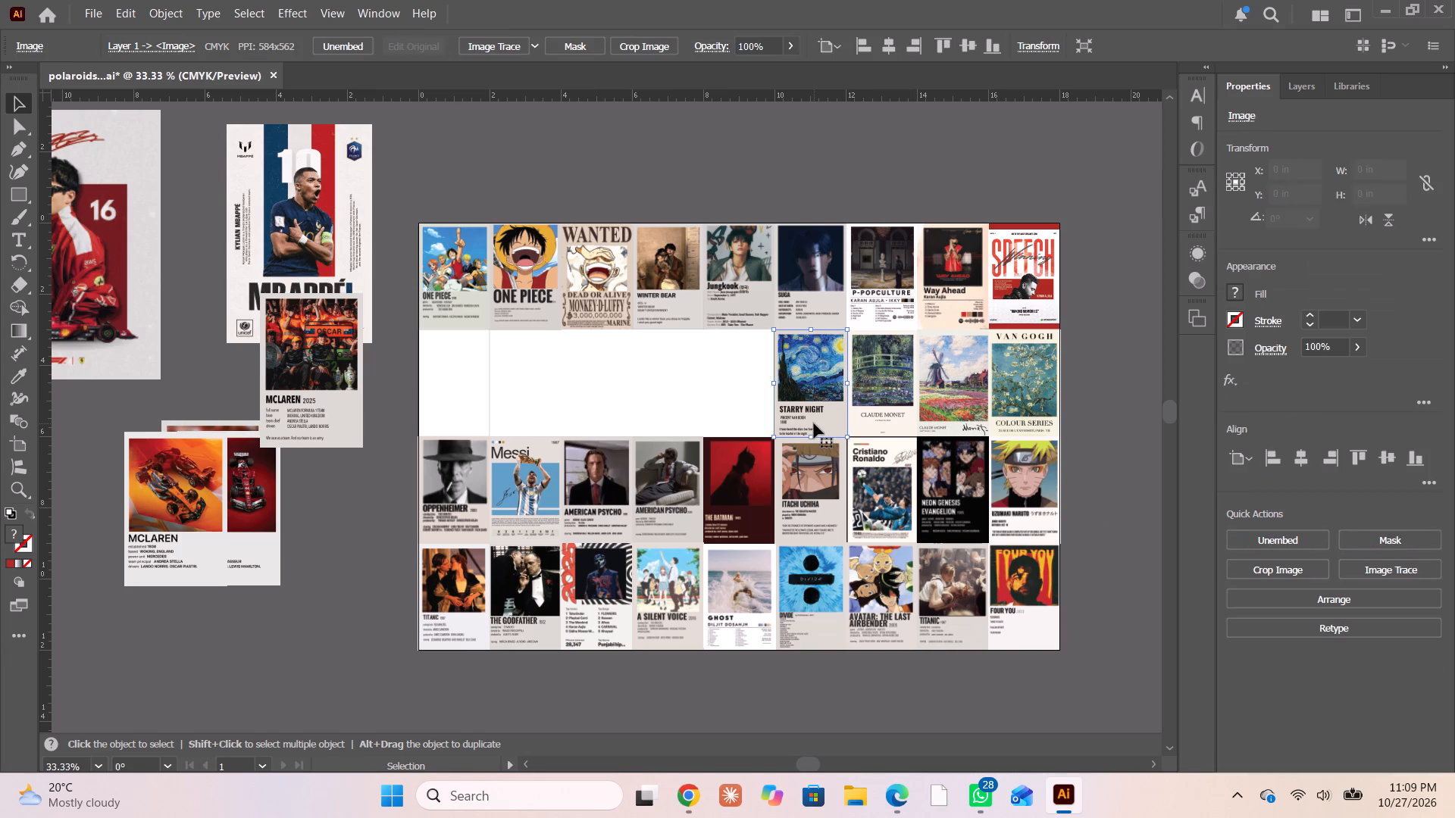
key("Delete")
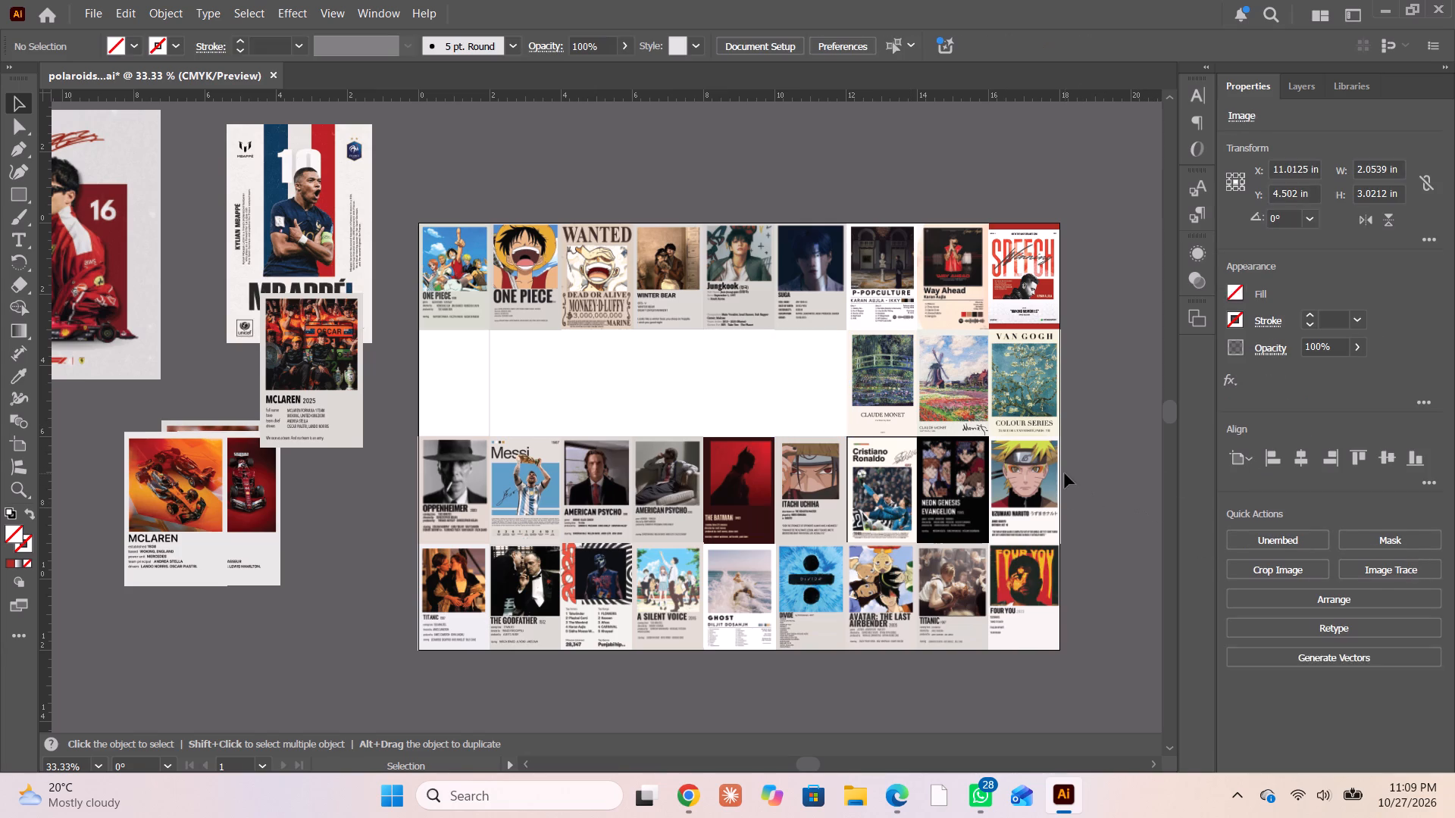
Release the Claude Monet poster's clipping mask and delete only its image, keeping the 2 × 3 in frame.
left_click(879, 413)
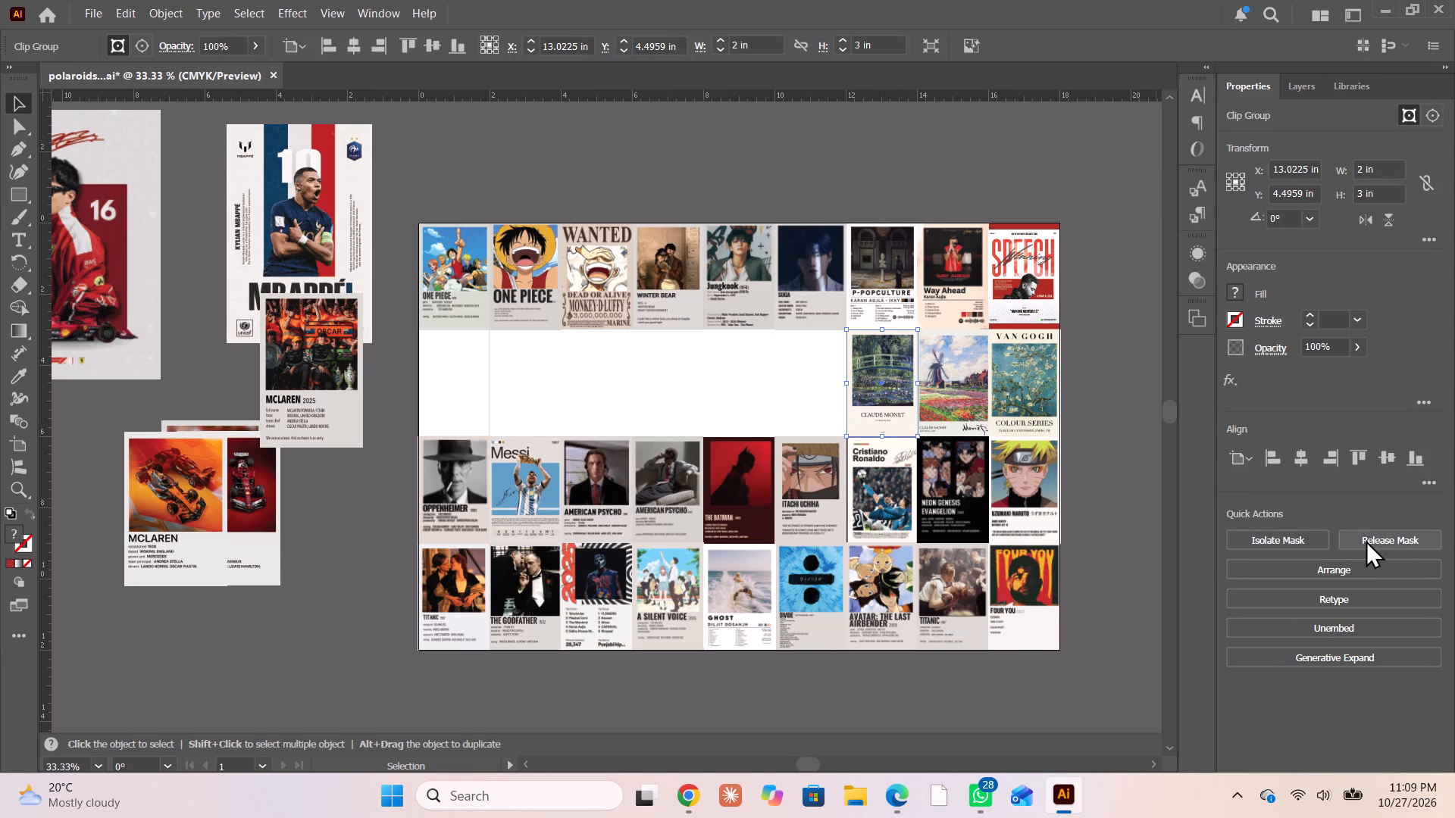
left_click(1366, 540)
left_click(1124, 502)
left_click(911, 417)
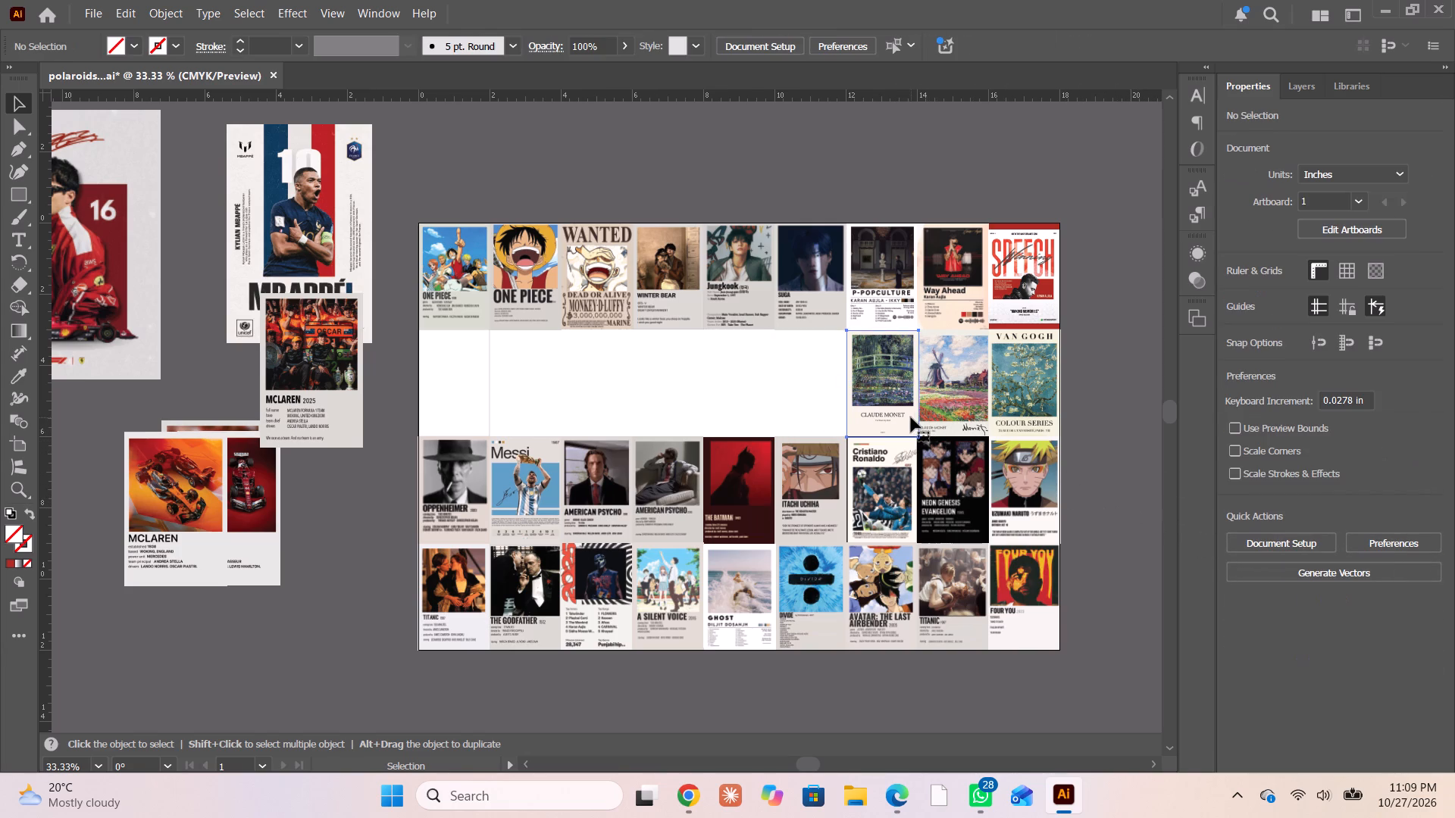
key("Delete")
Release the clipping mask of the windmill painting poster and delete only its image, keeping the 2 × 3 in frame.
left_click(955, 420)
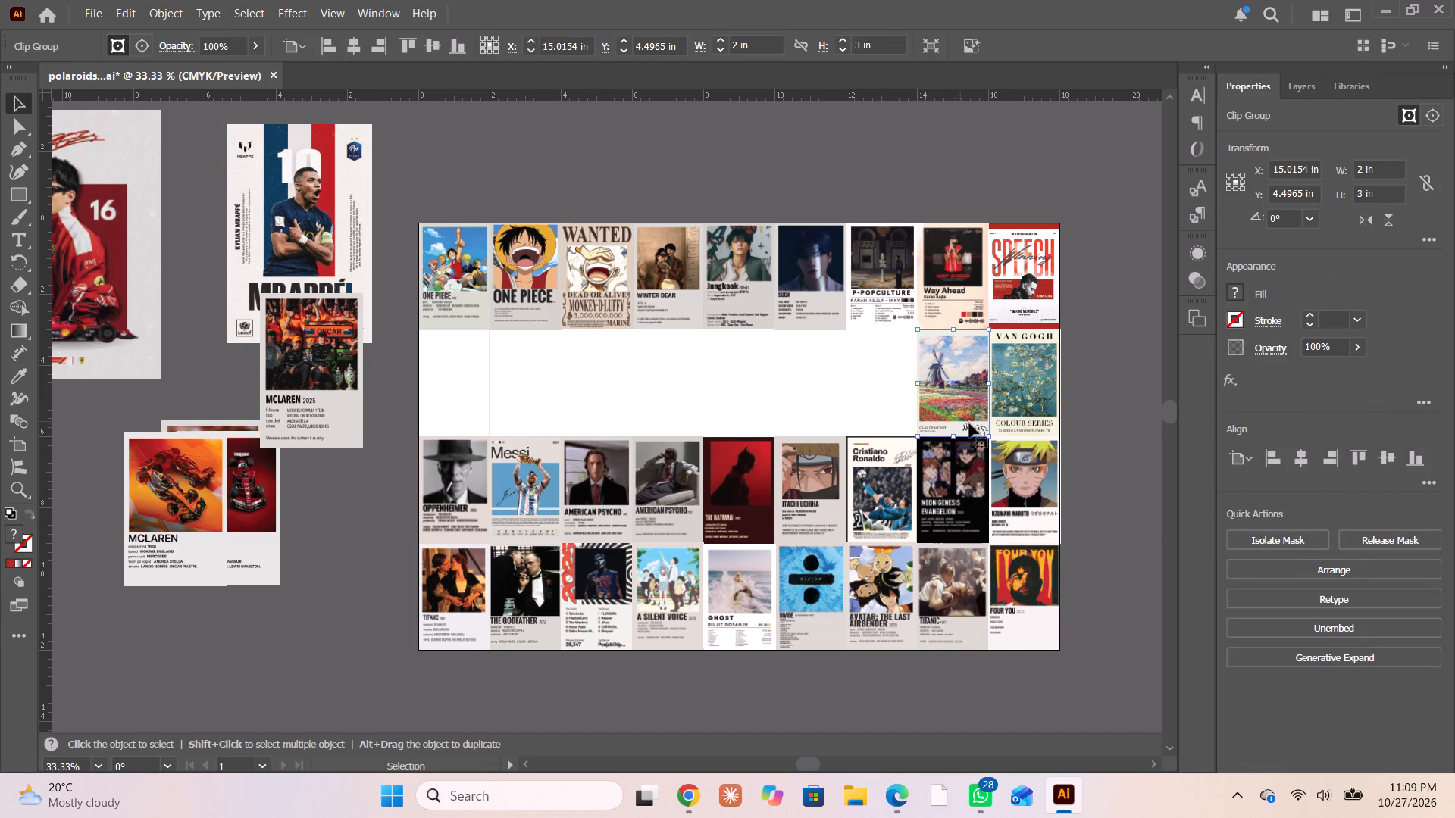
left_click(1400, 539)
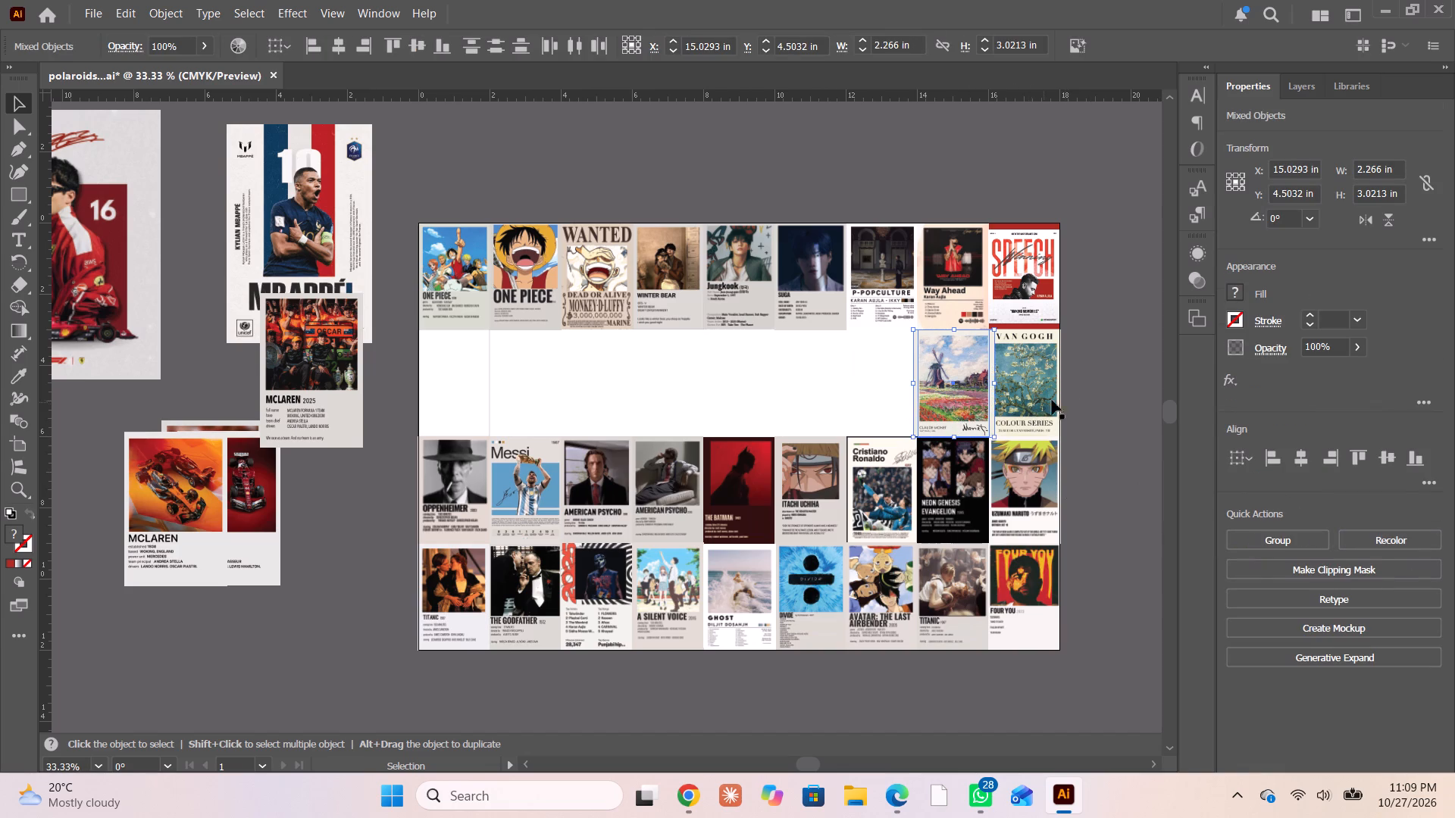
left_click(1106, 384)
left_click(959, 407)
key("Delete")
Release the Van Gogh poster's clipping mask and delete only its image, keeping the 2 × 3 in frame.
left_click(1025, 409)
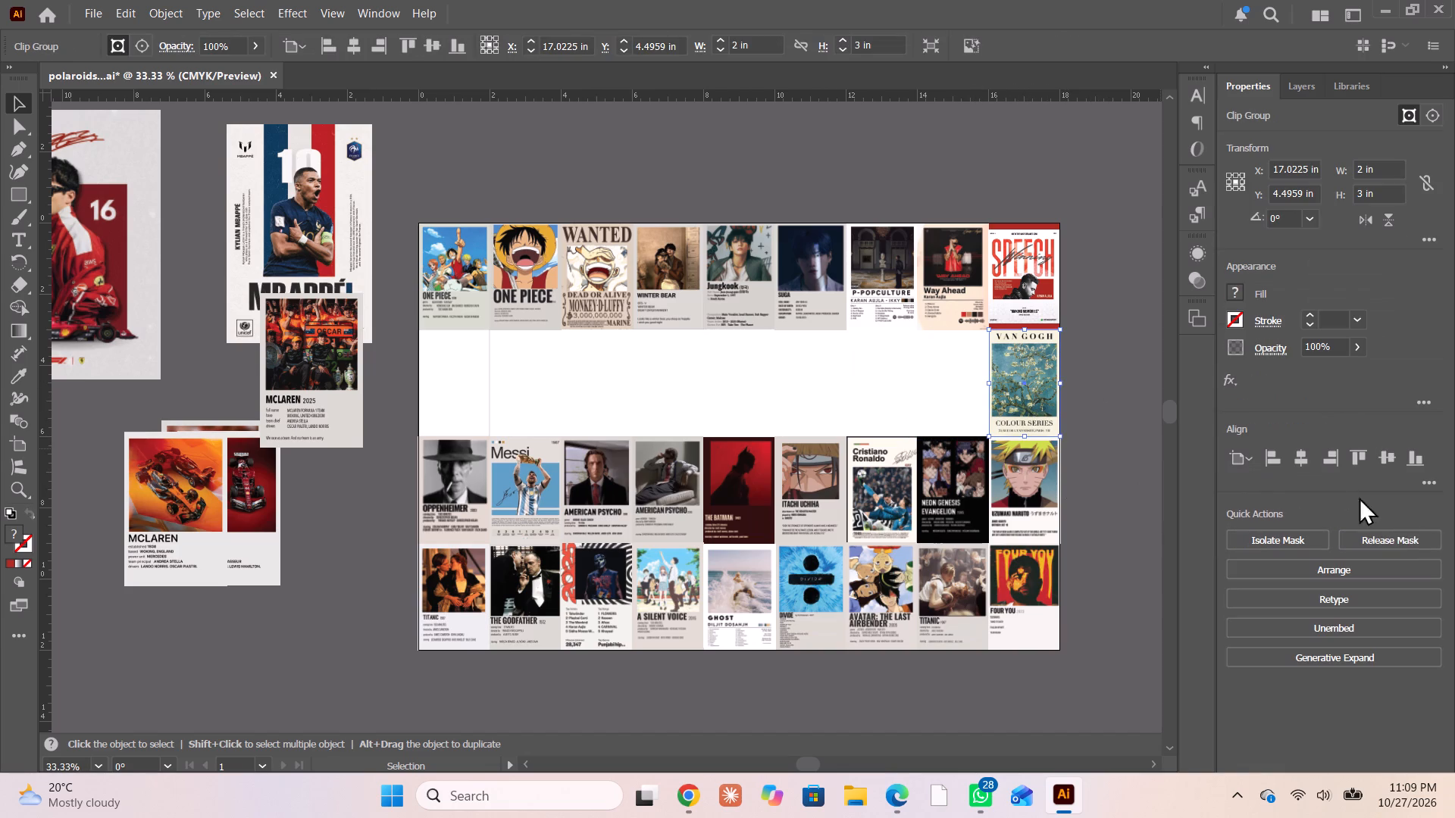
left_click(1398, 542)
left_click(1147, 470)
left_click(1028, 436)
key("Delete")
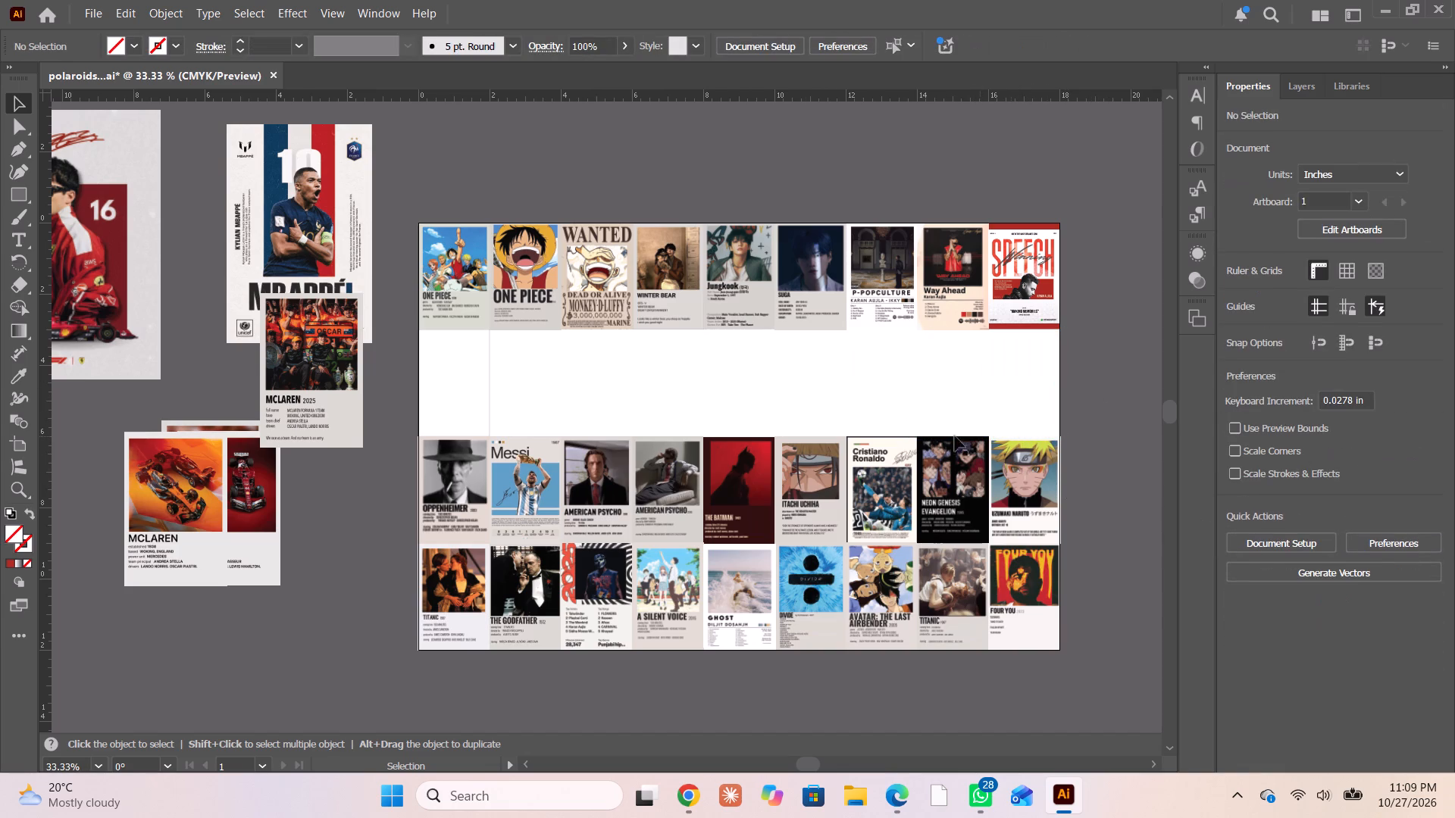
Give the second through ninth empty frames of the second row a 0.25 pt black stroke.
left_click_drag(1112, 376, 510, 408)
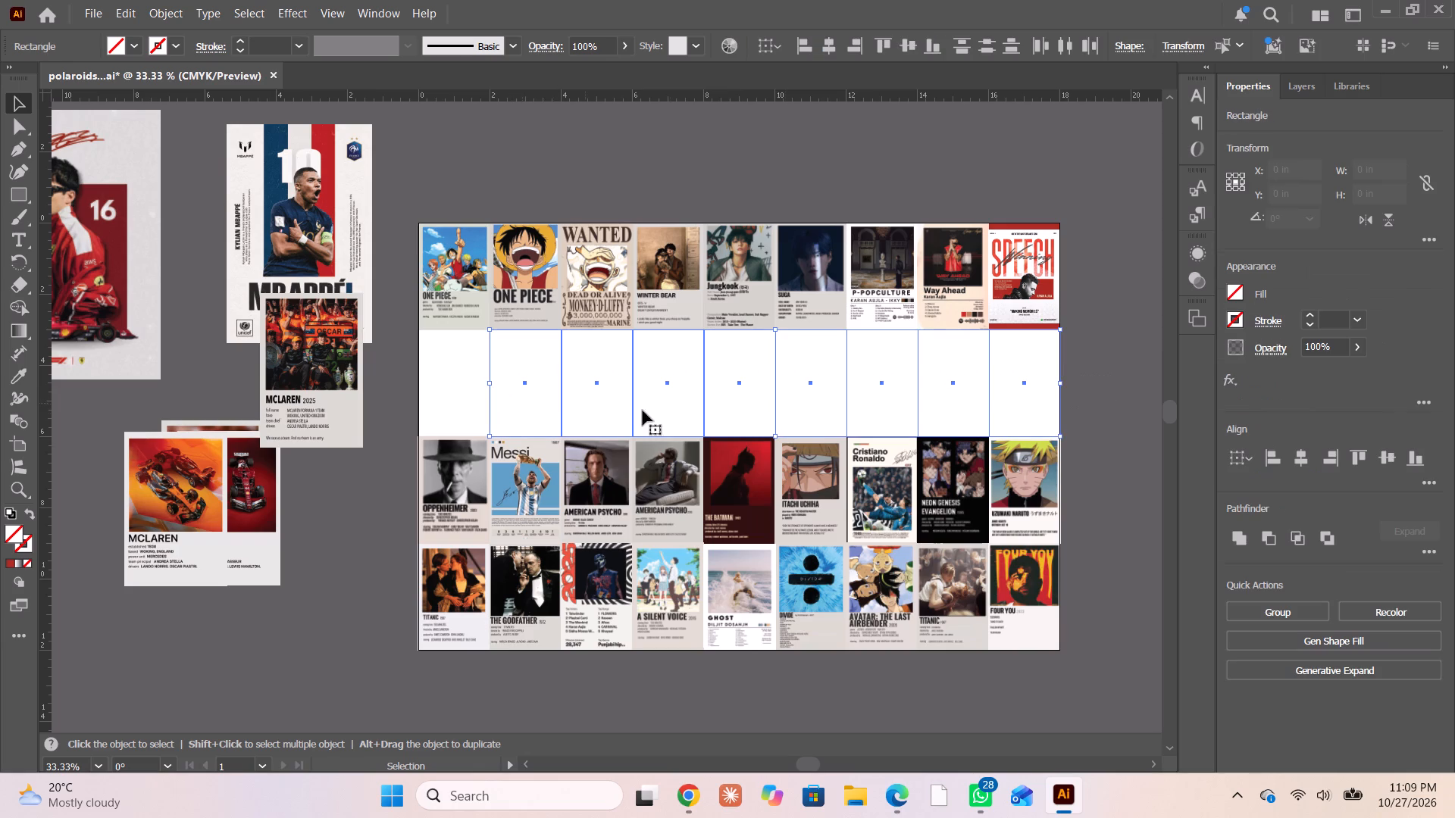
left_click(1303, 316)
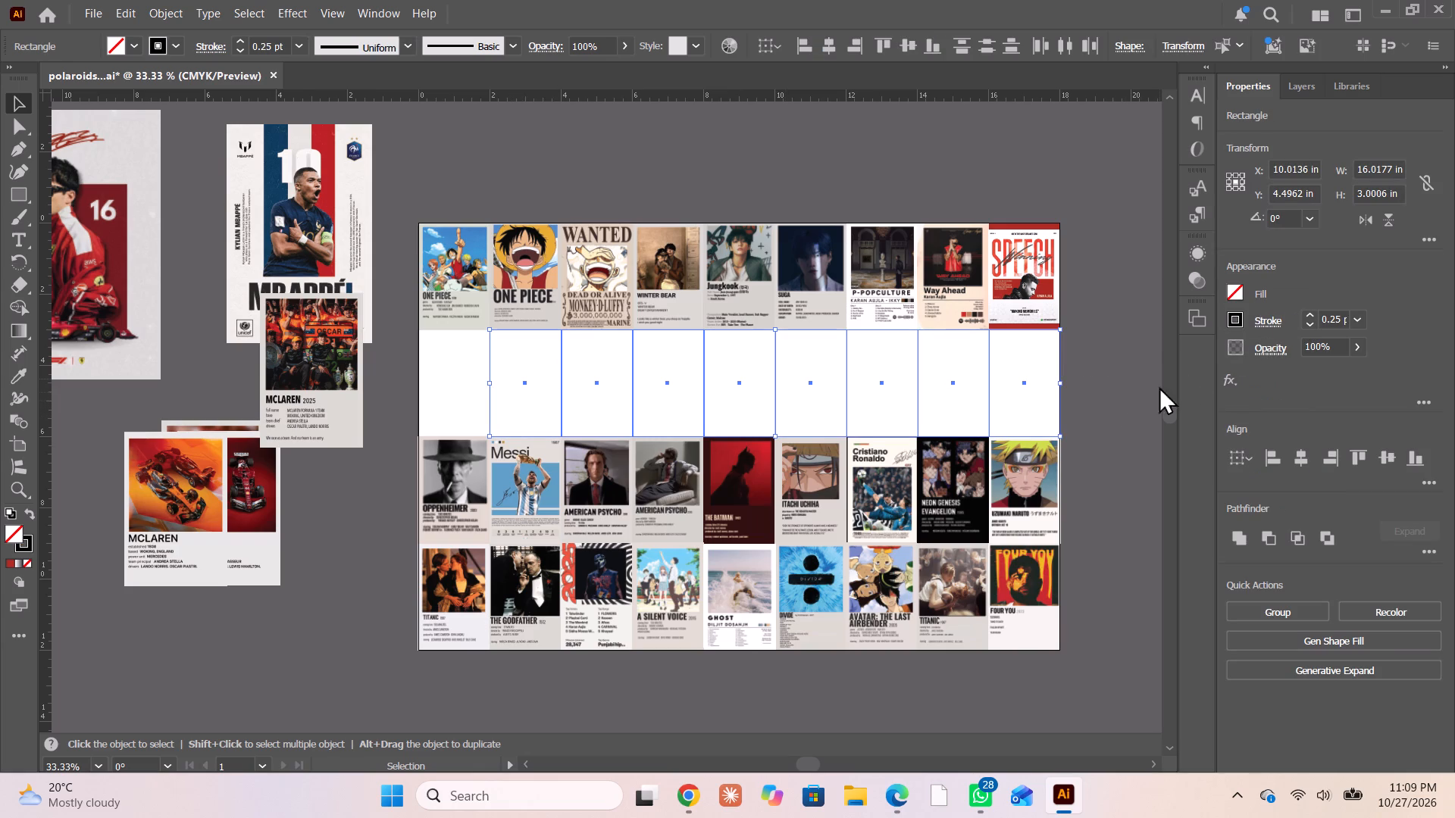
left_click(1094, 410)
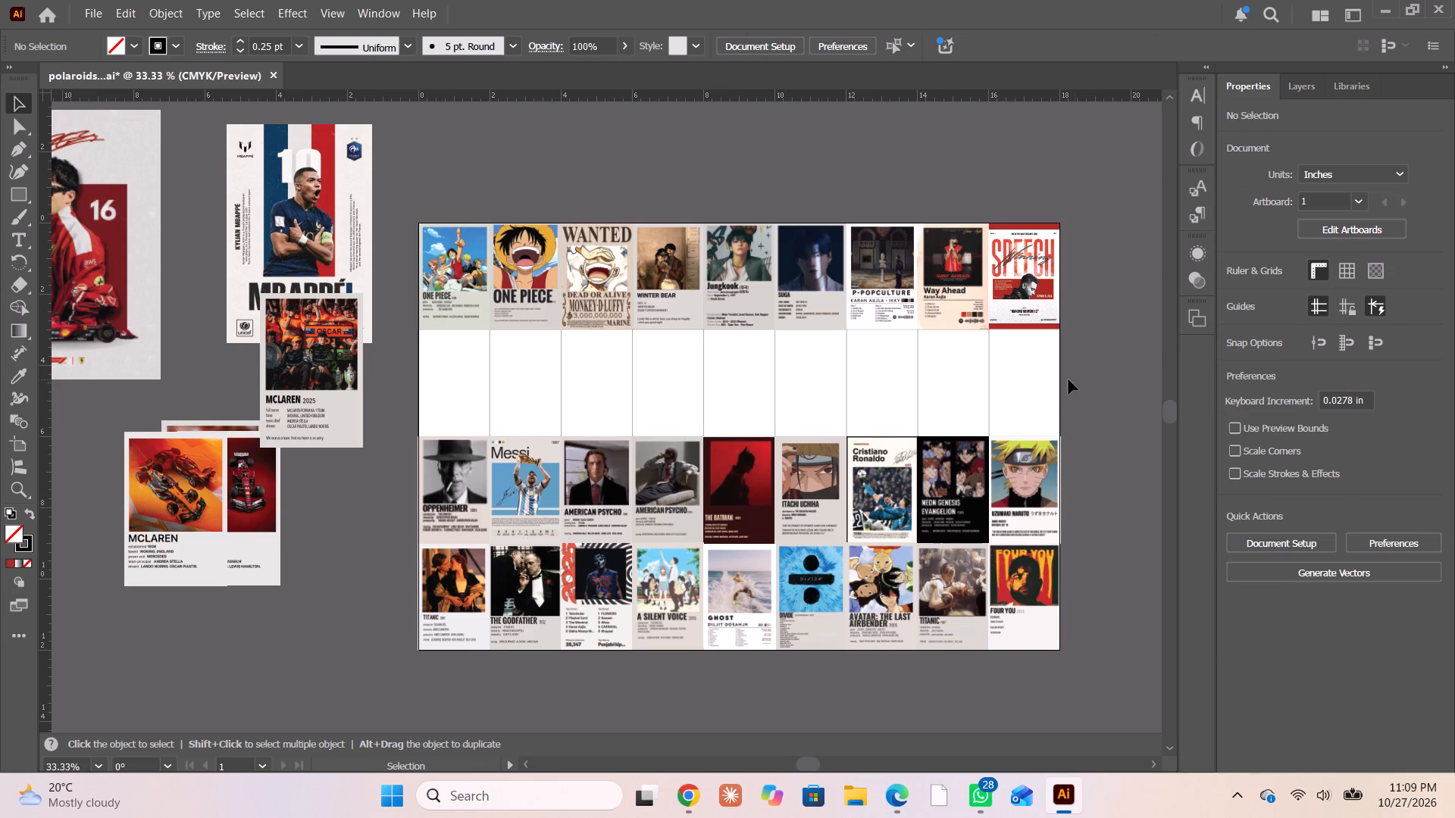
Examine the empty second-row frames' edges up close against each other, the neighbouring posters and the artboard edge.
scroll(1072, 373, "down", 2)
scroll(1069, 364, "up", 4, "alt")
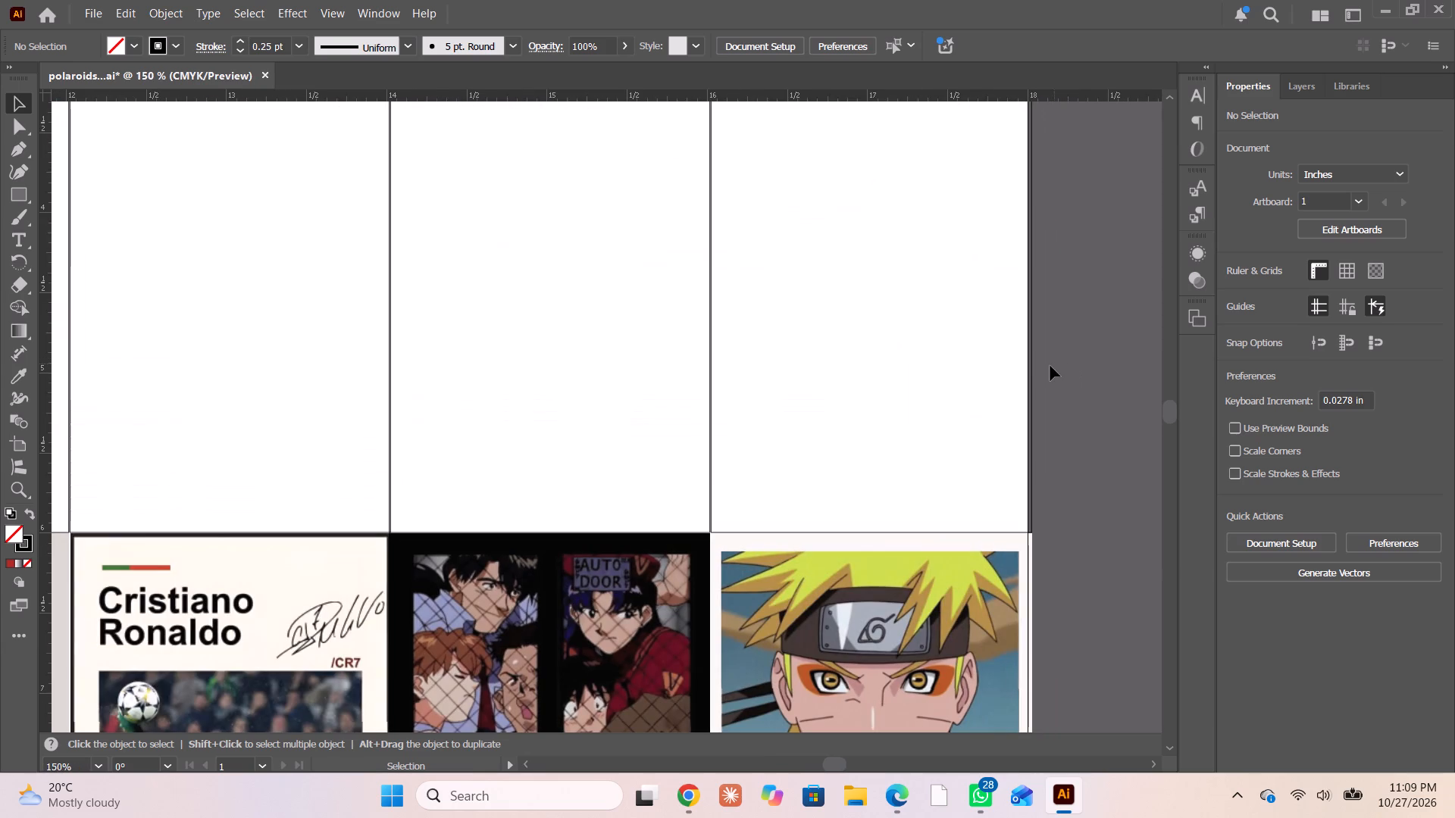
scroll(1055, 367, "down", 5, "alt")
scroll(632, 379, "up", 4, "alt")
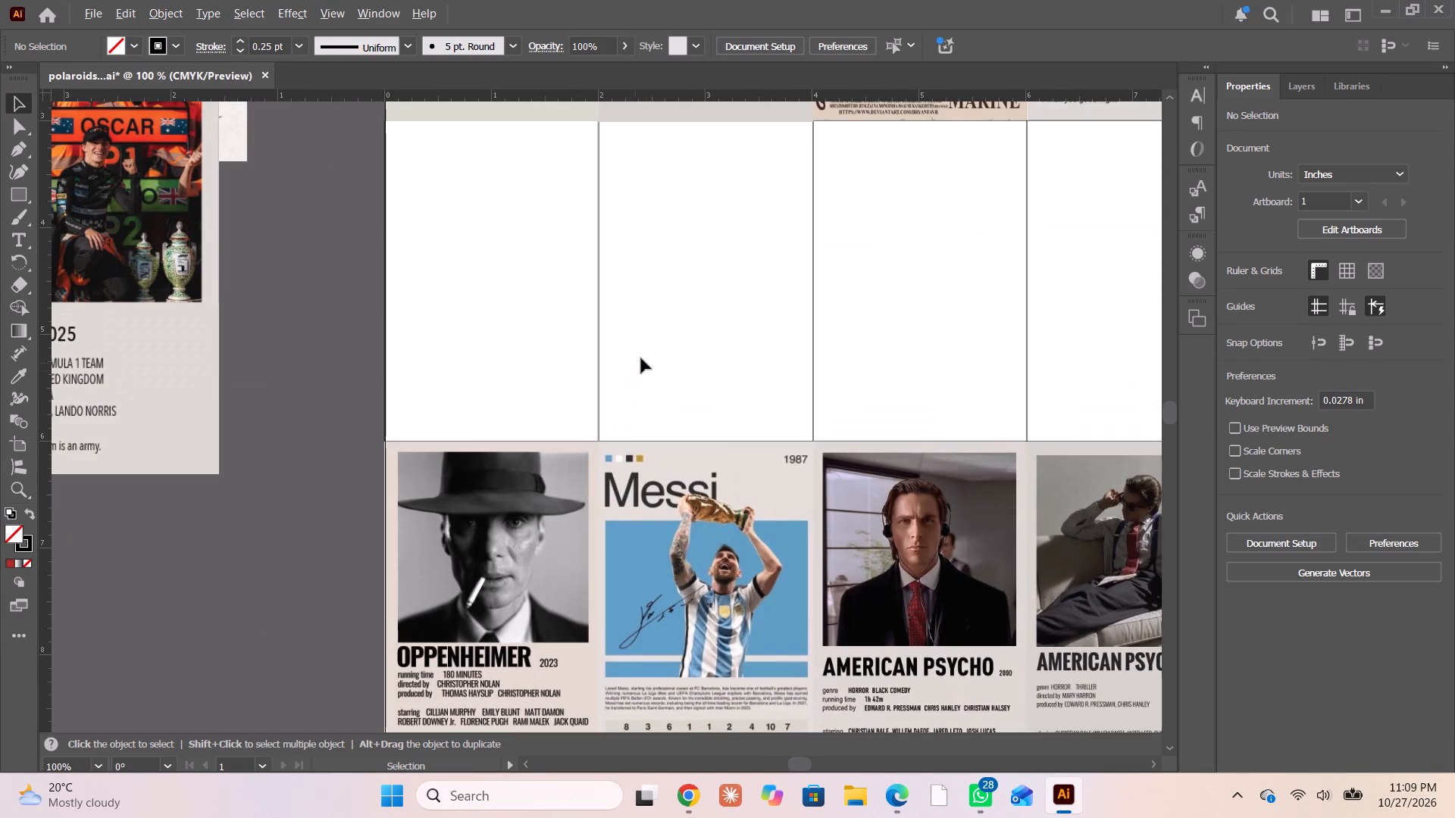
scroll(521, 364, "down", 3)
scroll(519, 364, "left", 9)
scroll(519, 358, "up", 4)
scroll(522, 355, "down", 1)
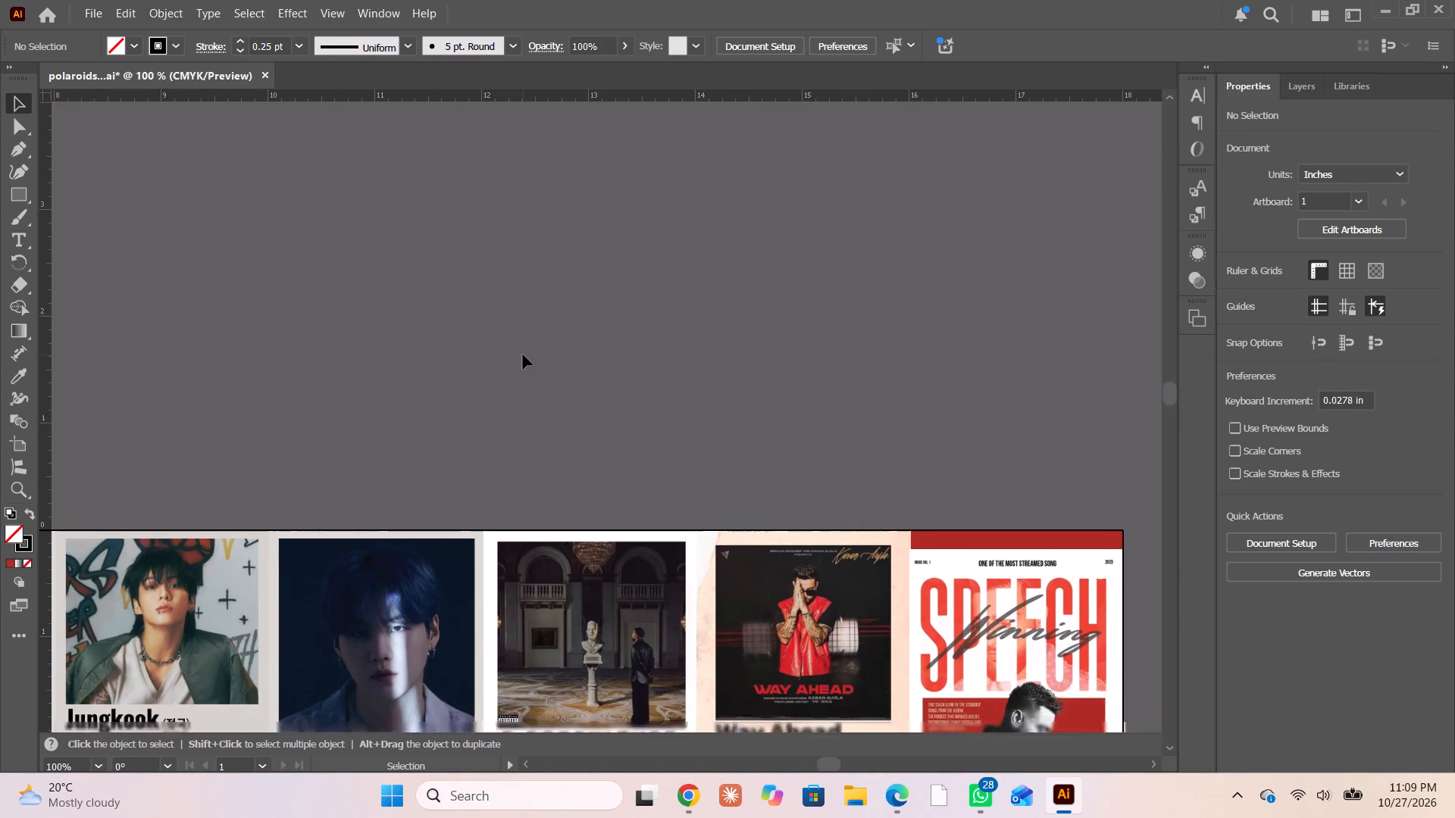
scroll(523, 354, "down", 2)
right_click(1064, 585)
left_click(1064, 585)
scroll(1056, 573, "up", 3)
scroll(1056, 573, "down", 10)
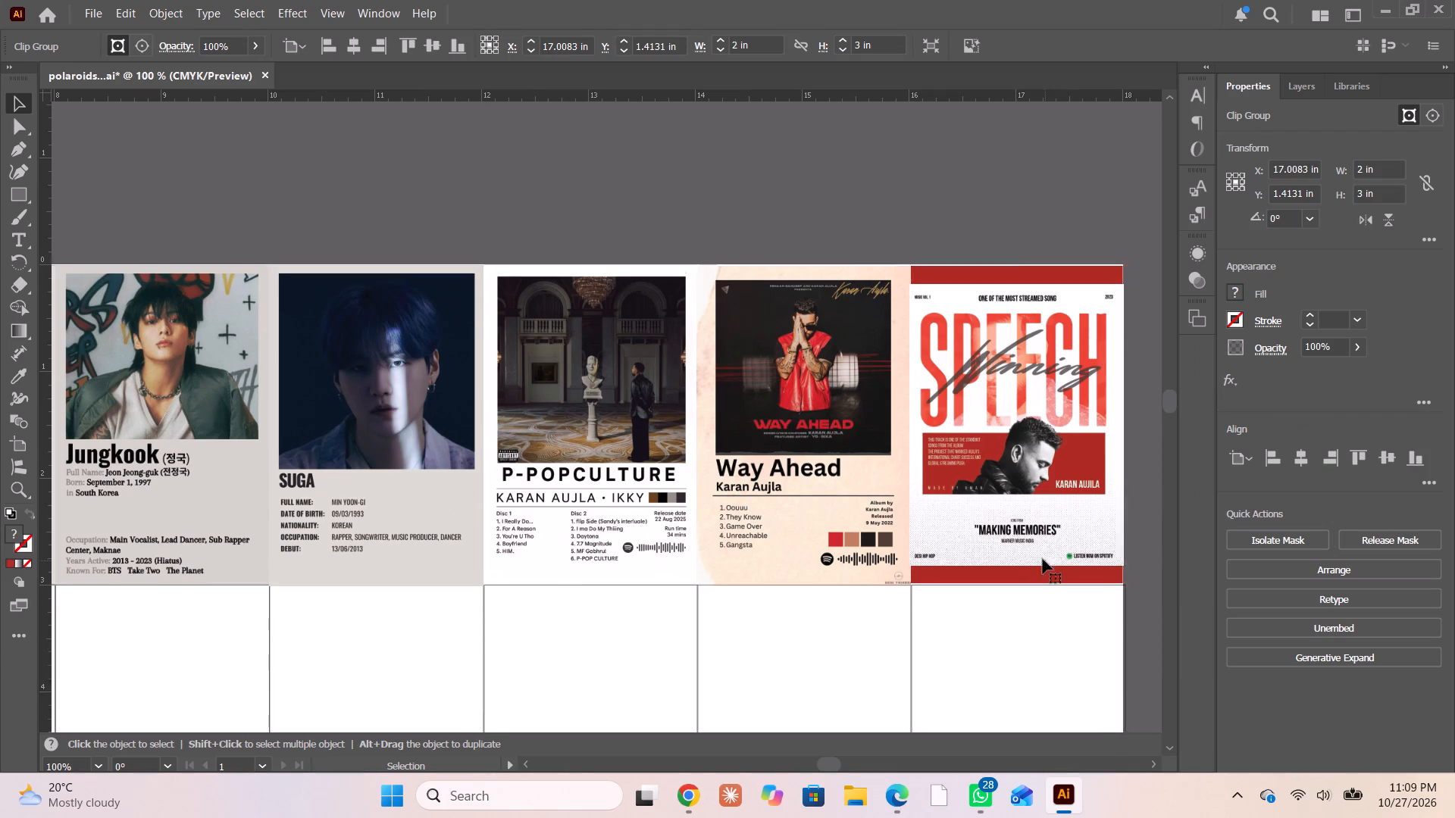
scroll(1043, 559, "down", 5)
scroll(946, 579, "up", 3, "alt")
scroll(873, 554, "down", 2, "alt")
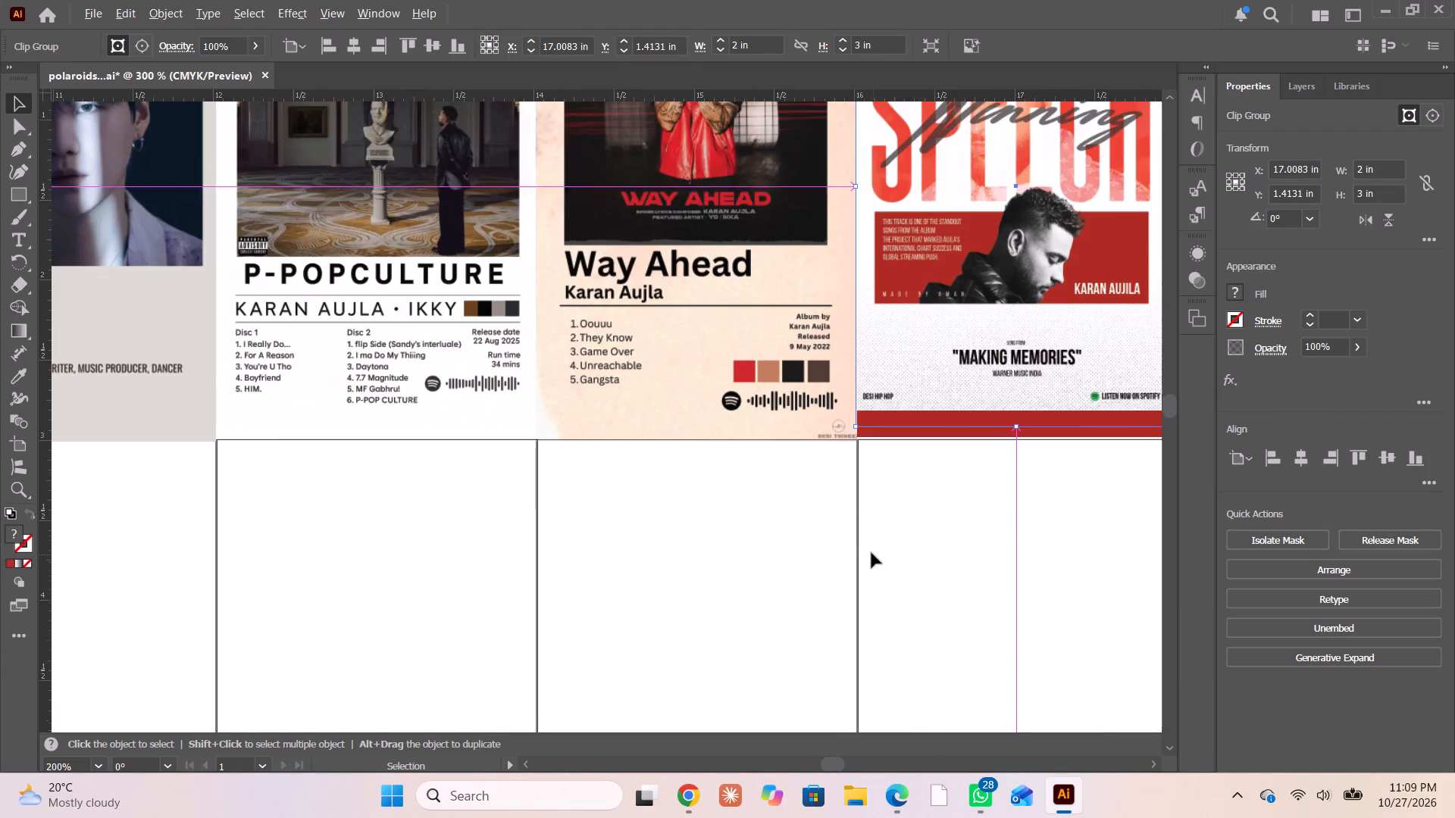
scroll(767, 563, "down", 6)
scroll(605, 409, "up", 8, "alt")
scroll(393, 389, "down", 5, "alt")
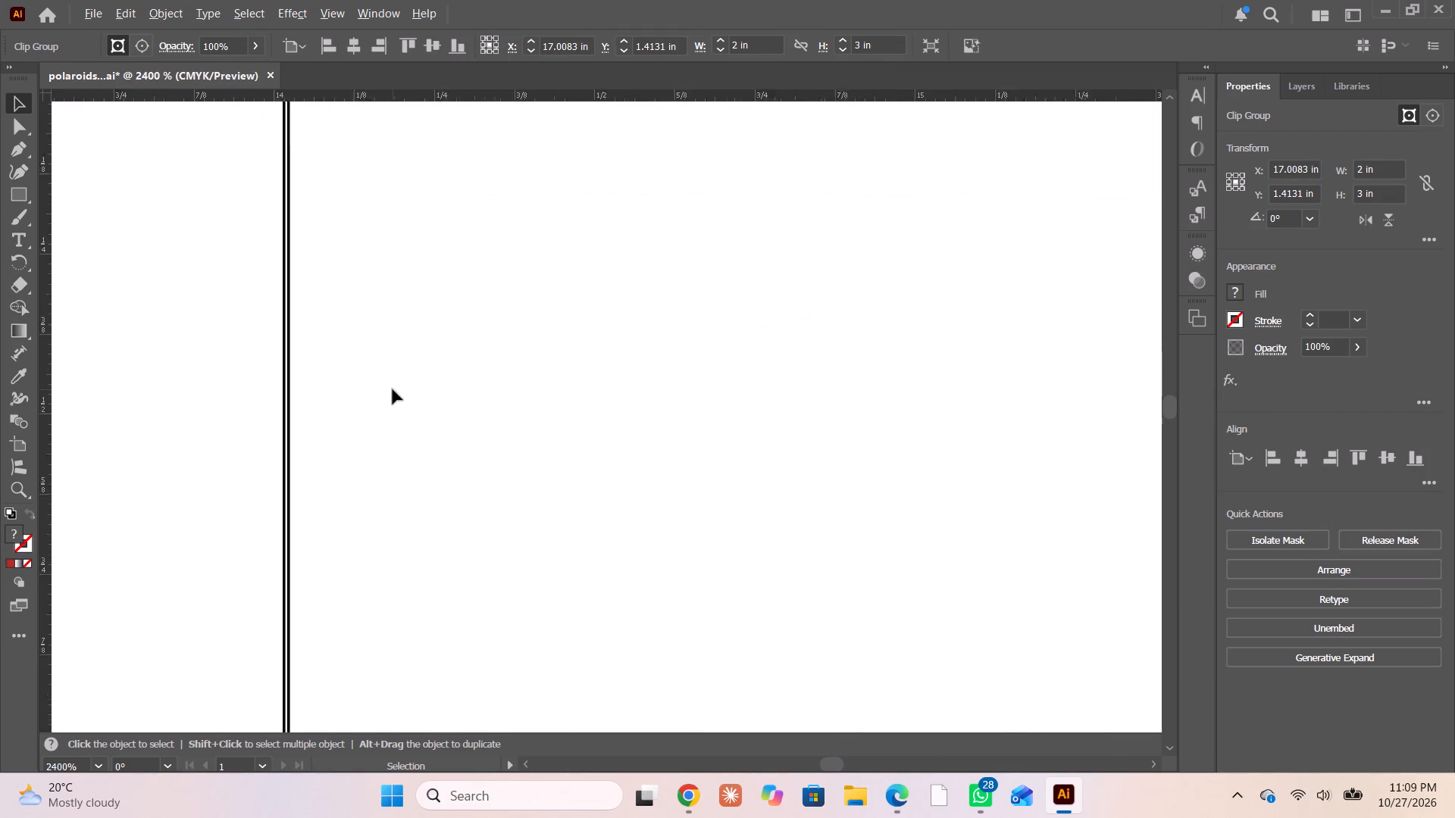
Nudge the last two empty frames of the second row 0.0278 in to the left.
scroll(393, 389, "down", 5, "alt")
left_click_drag(727, 458, 442, 465)
scroll(440, 461, "up", 2, "alt")
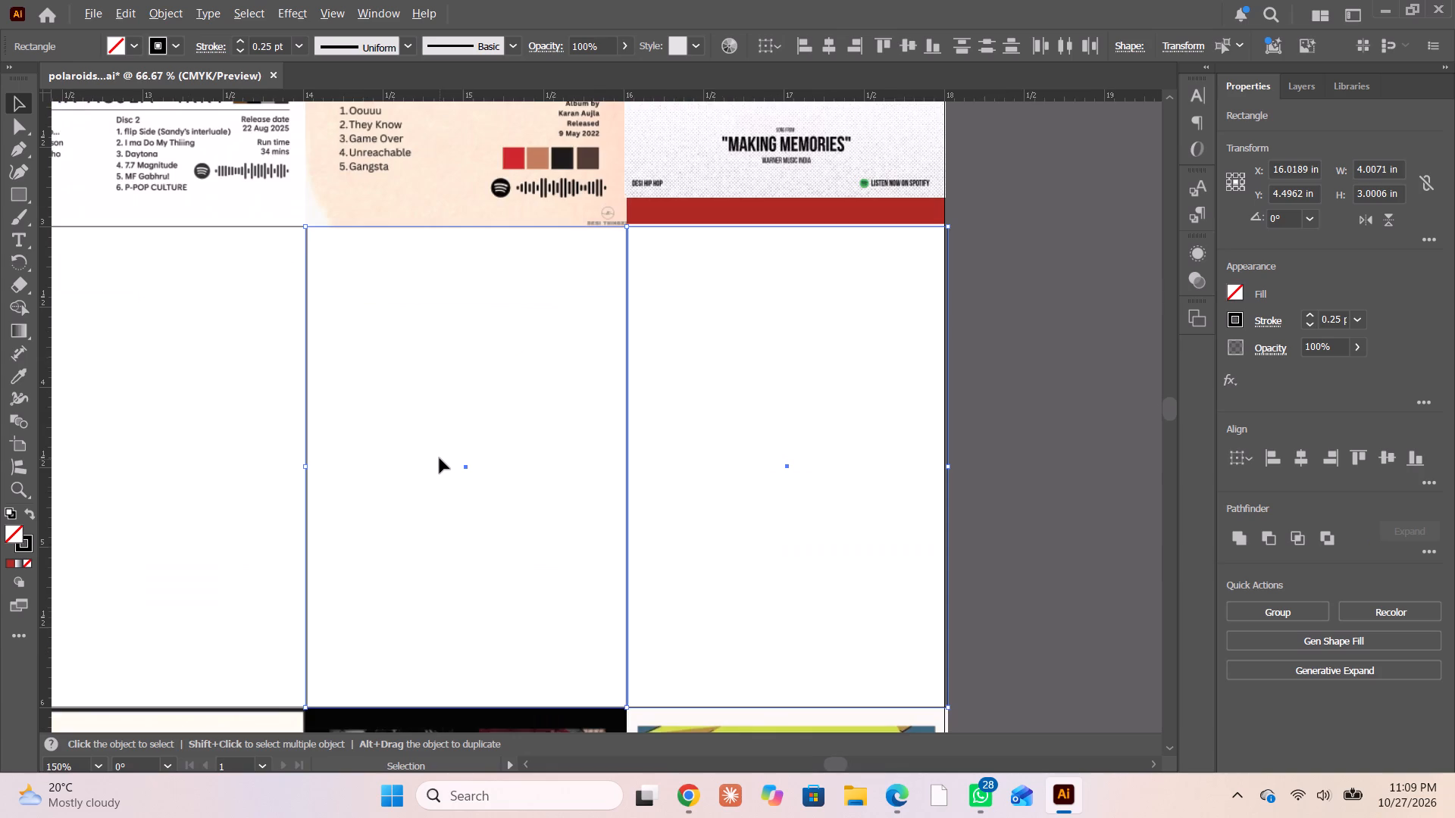
key("Left")
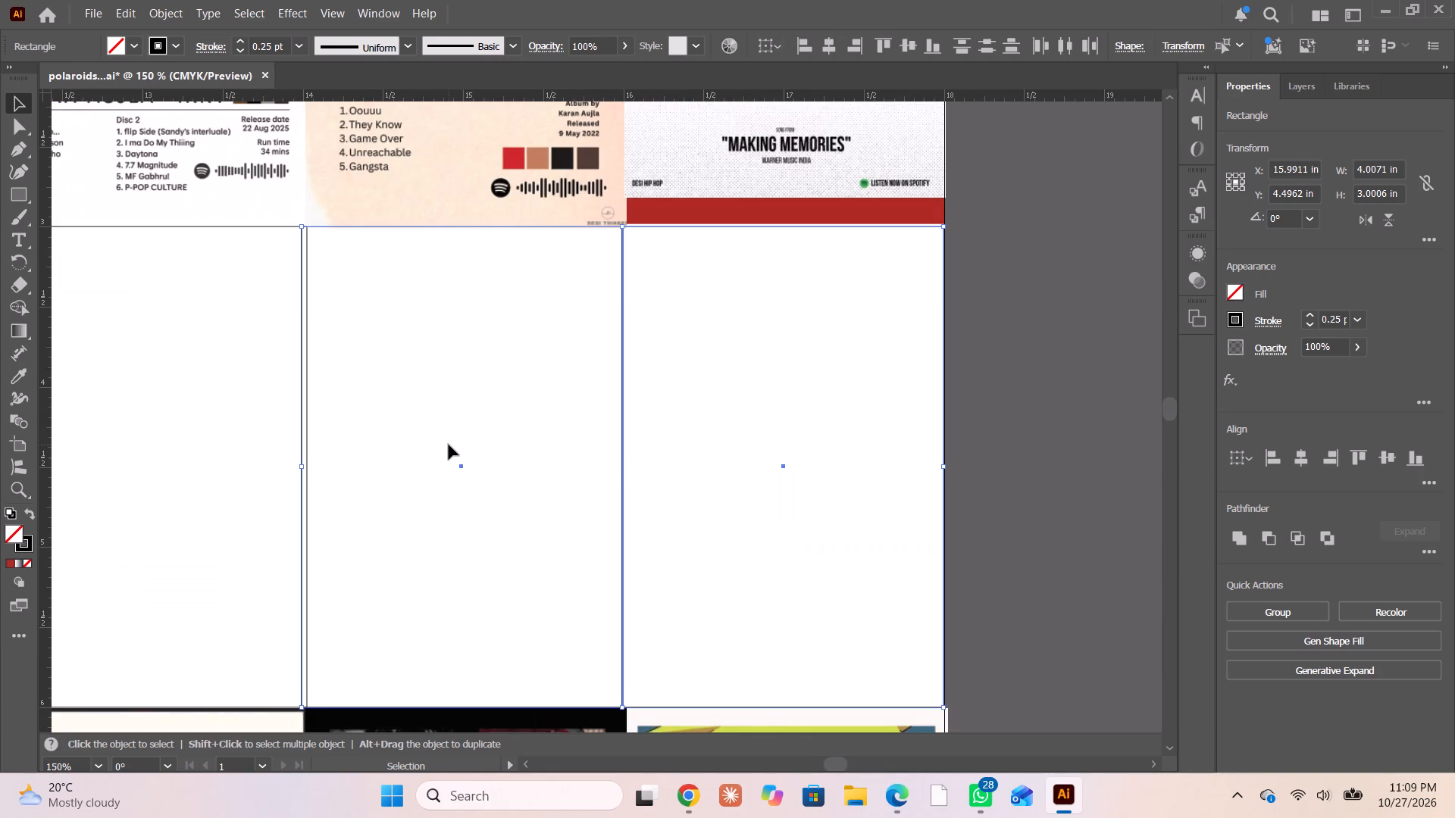
Undo the leftward nudge of the last two empty second-row frames and deselect them.
key("ctrl+z")
scroll(829, 512, "down", 2)
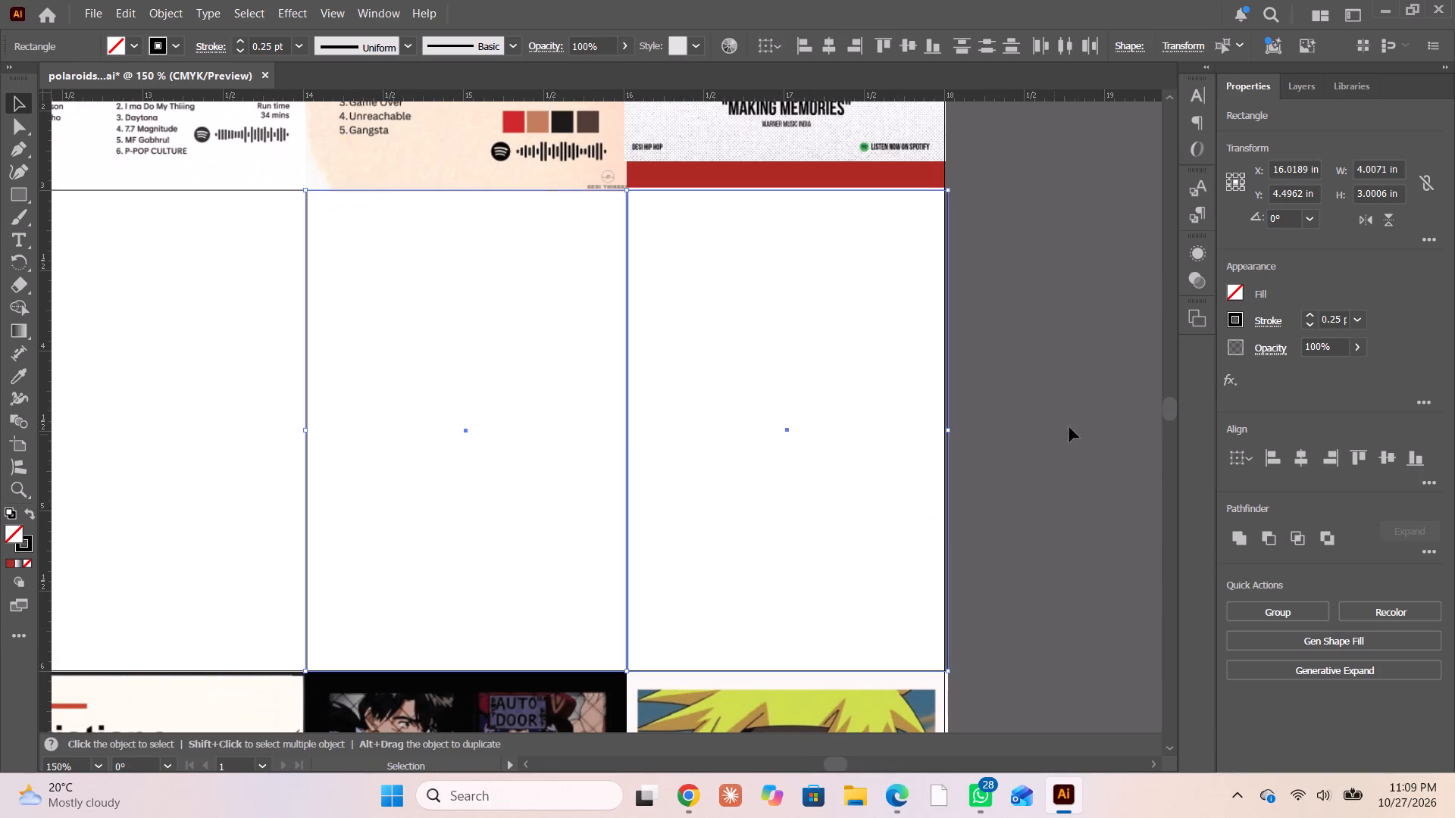
left_click(1083, 420)
Examine the empty second-row frames' edges against the neighbouring posters, each other and the artboard's right edge.
scroll(886, 474, "down", 5)
scroll(321, 528, "up", 1, "alt")
scroll(321, 528, "down", 1, "alt")
scroll(321, 528, "up", 6, "alt")
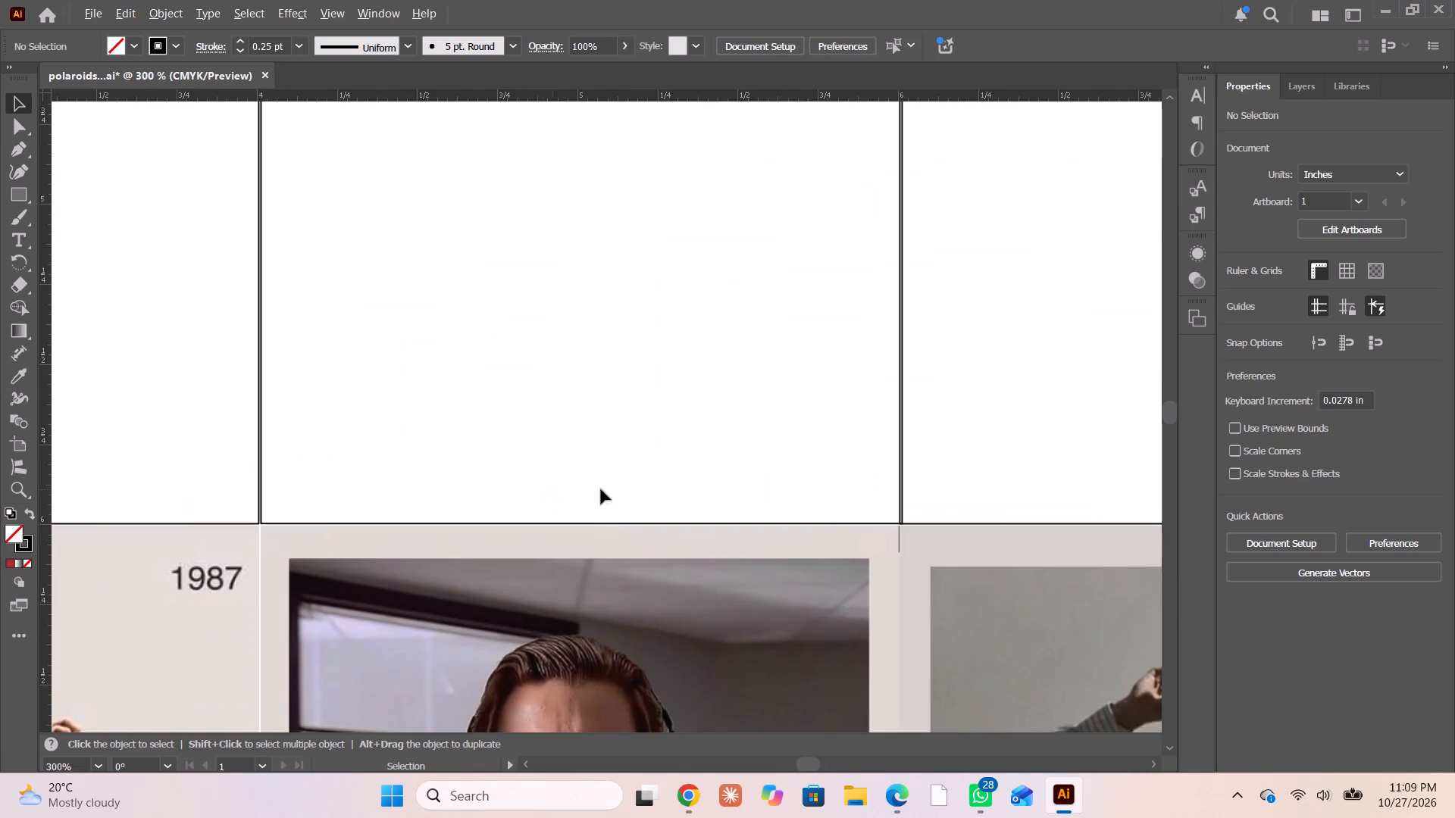
scroll(436, 461, "down", 4, "alt")
scroll(436, 461, "up", 1, "alt")
scroll(437, 461, "down", 1, "alt")
scroll(712, 448, "down", 4, "alt")
scroll(681, 452, "down", 2)
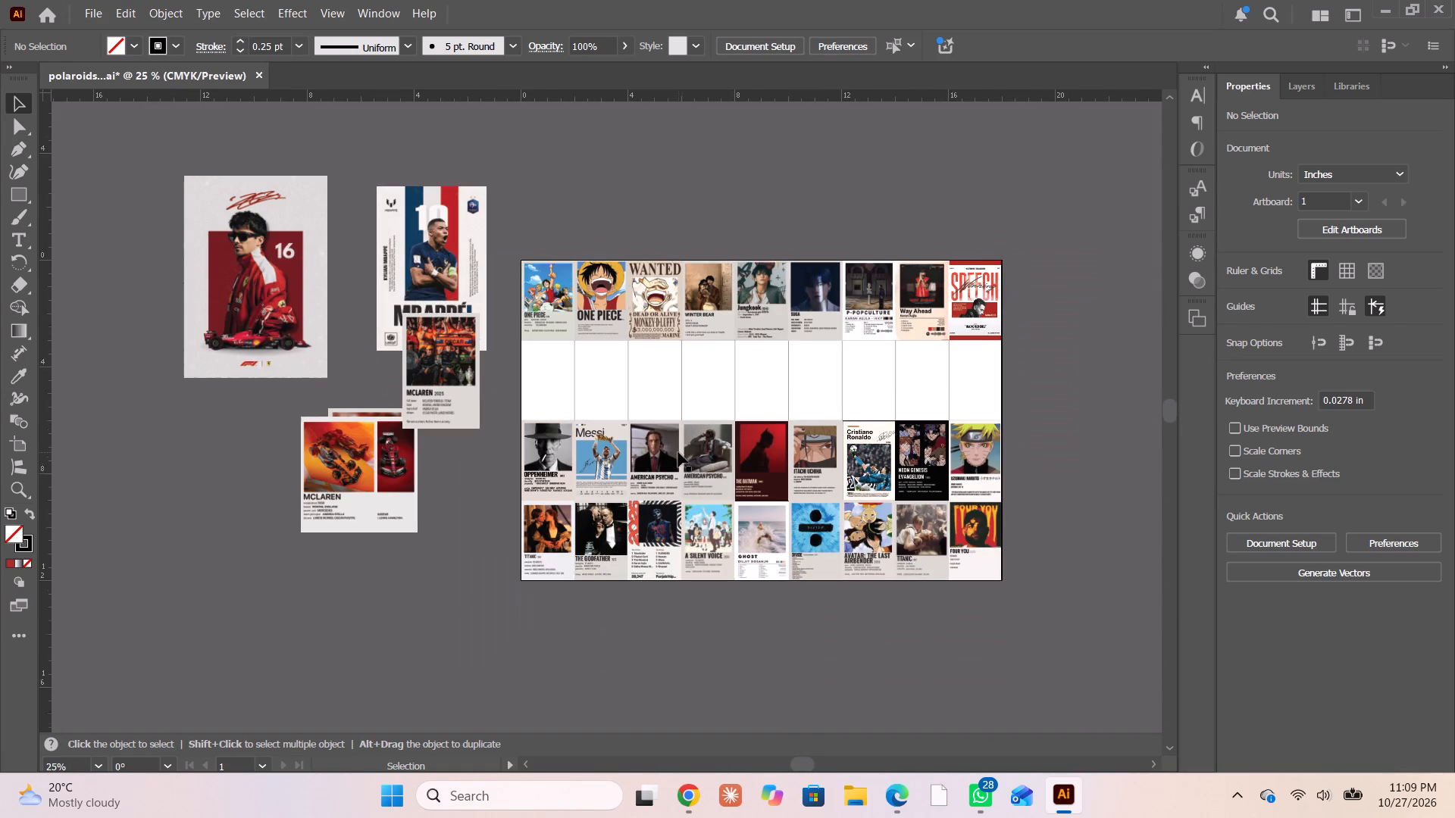
scroll(678, 452, "down", 2)
left_click(1033, 353)
scroll(1024, 342, "up", 4, "alt")
scroll(957, 281, "up", 4, "alt")
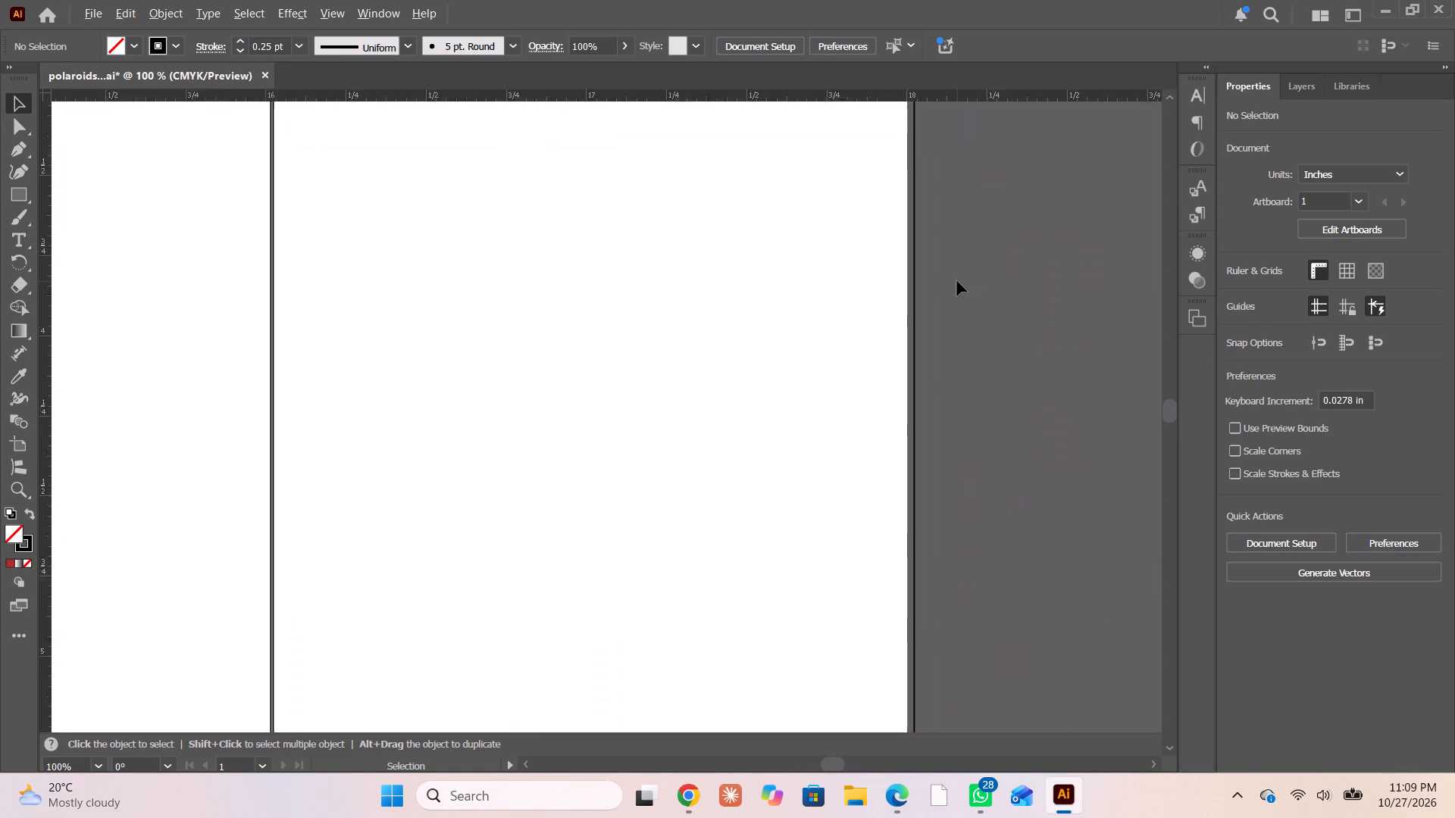
scroll(474, 296, "up", 11)
scroll(433, 323, "down", 3, "alt")
scroll(316, 254, "up", 5, "alt")
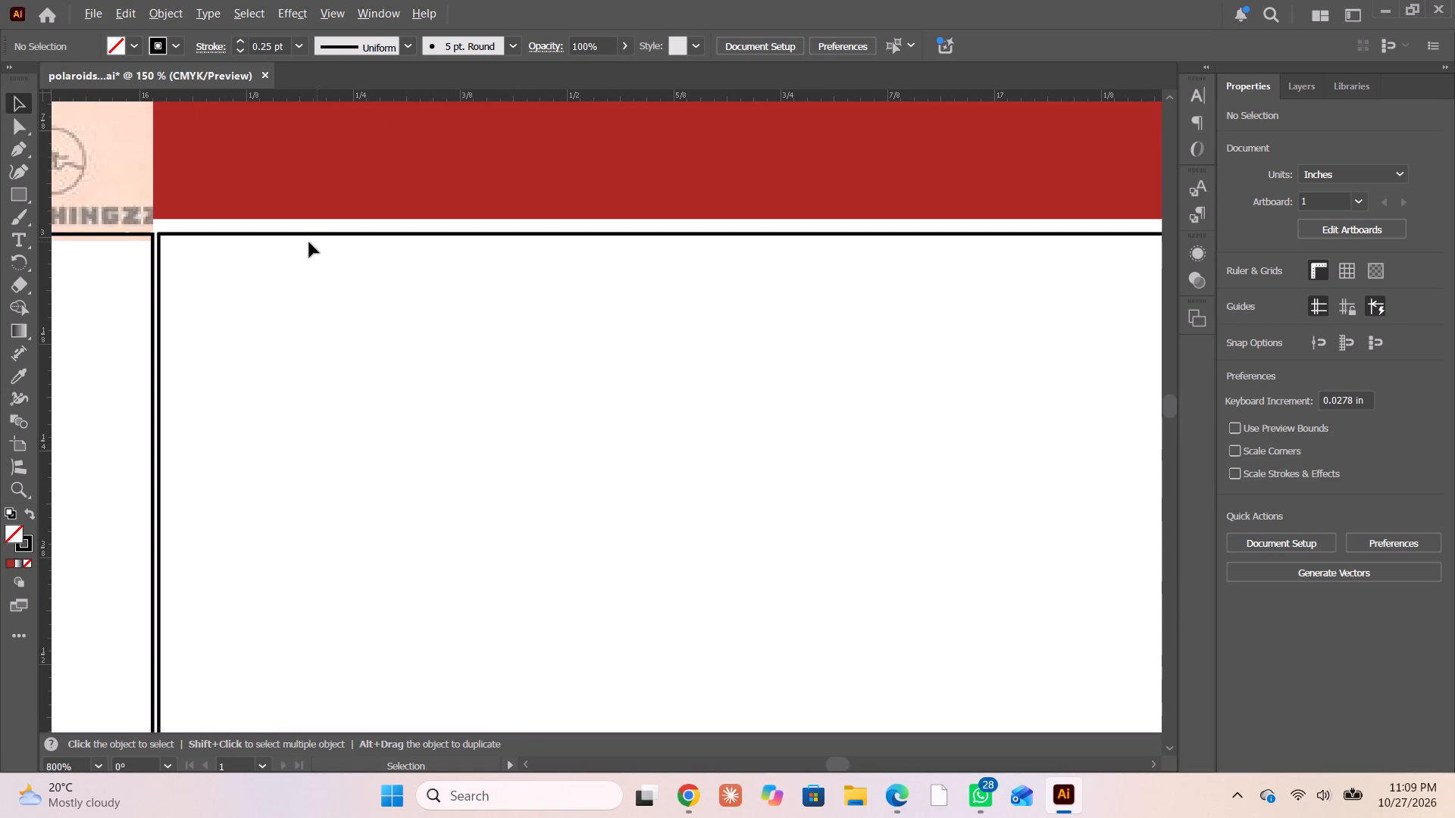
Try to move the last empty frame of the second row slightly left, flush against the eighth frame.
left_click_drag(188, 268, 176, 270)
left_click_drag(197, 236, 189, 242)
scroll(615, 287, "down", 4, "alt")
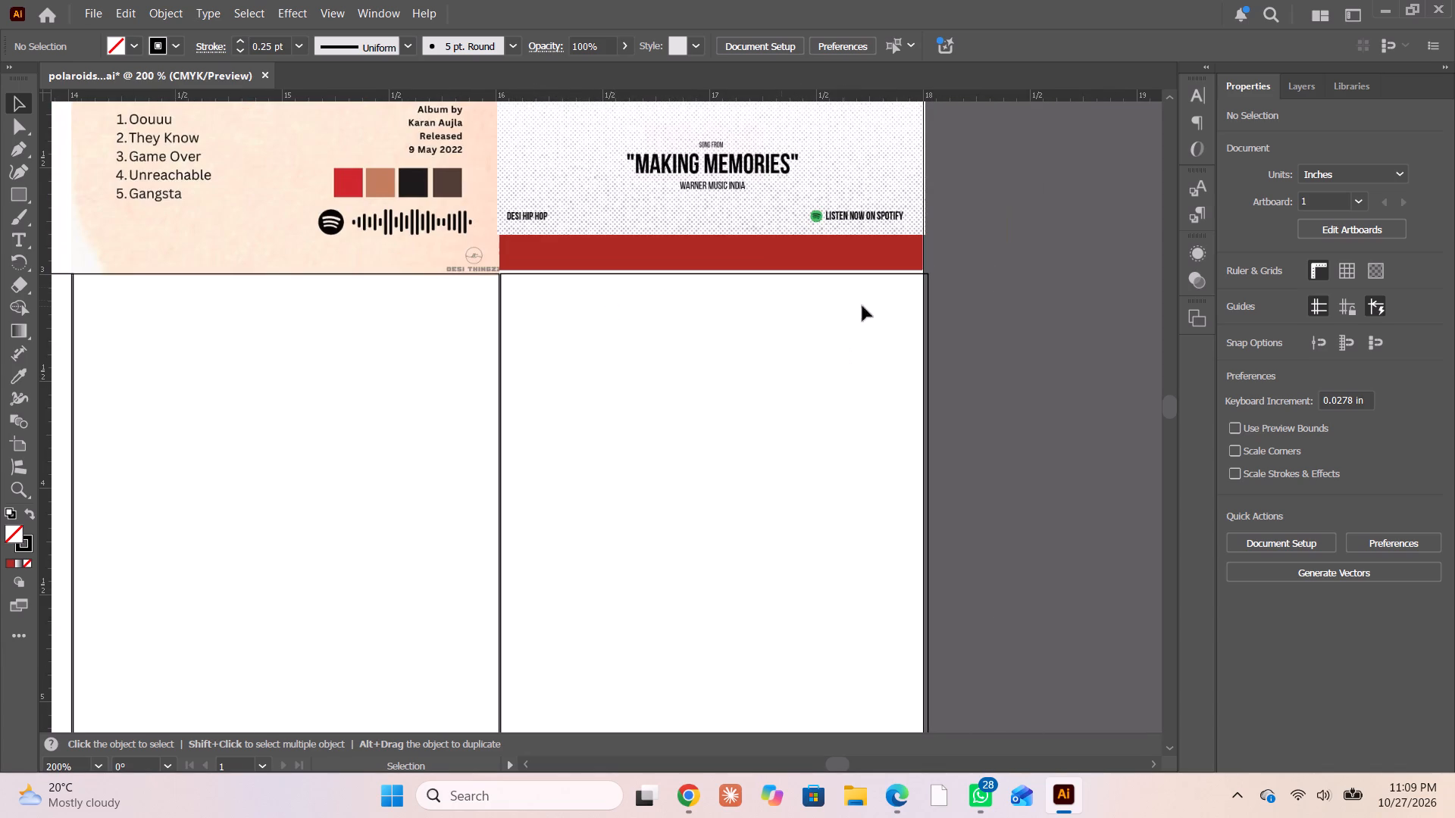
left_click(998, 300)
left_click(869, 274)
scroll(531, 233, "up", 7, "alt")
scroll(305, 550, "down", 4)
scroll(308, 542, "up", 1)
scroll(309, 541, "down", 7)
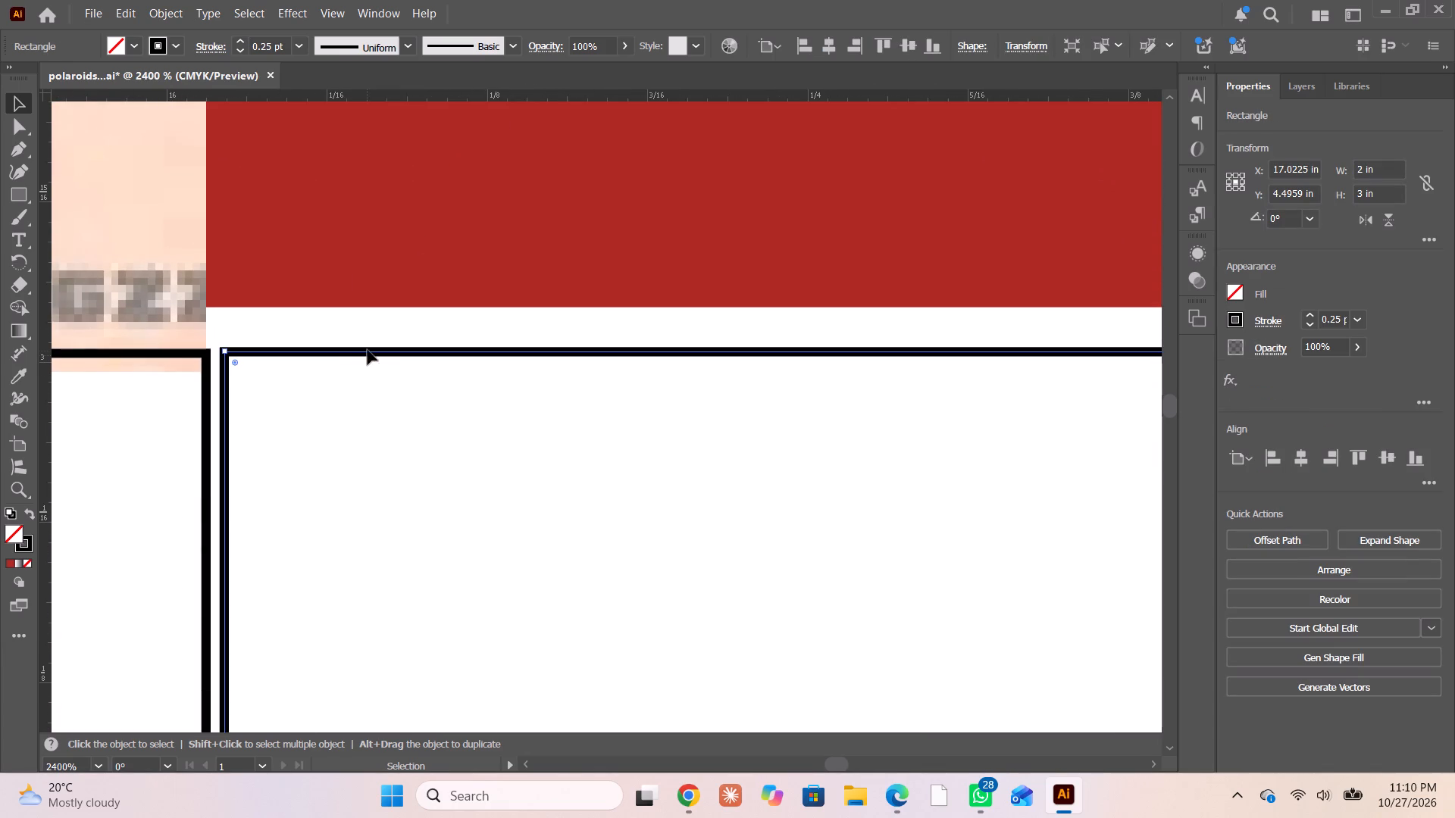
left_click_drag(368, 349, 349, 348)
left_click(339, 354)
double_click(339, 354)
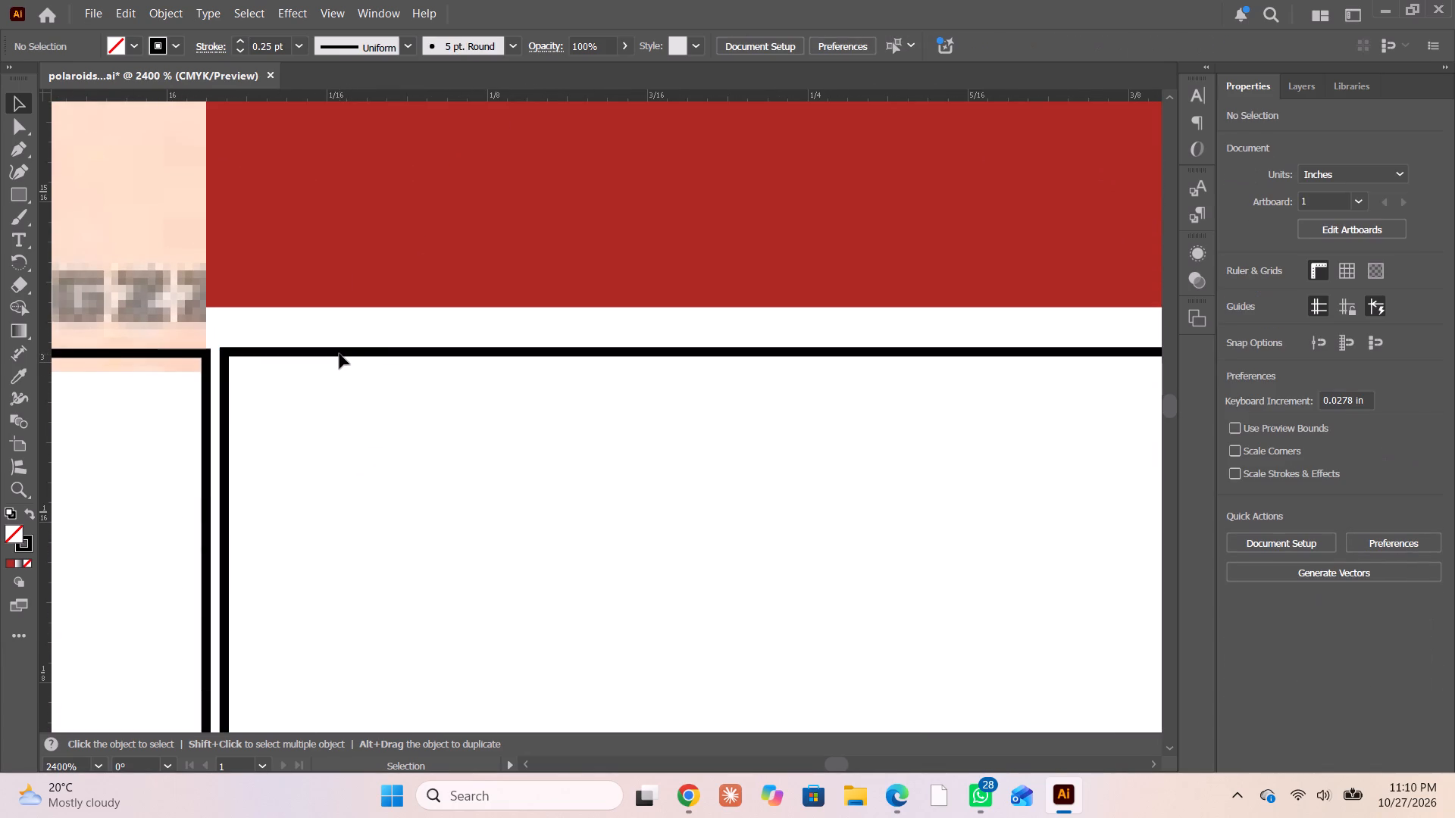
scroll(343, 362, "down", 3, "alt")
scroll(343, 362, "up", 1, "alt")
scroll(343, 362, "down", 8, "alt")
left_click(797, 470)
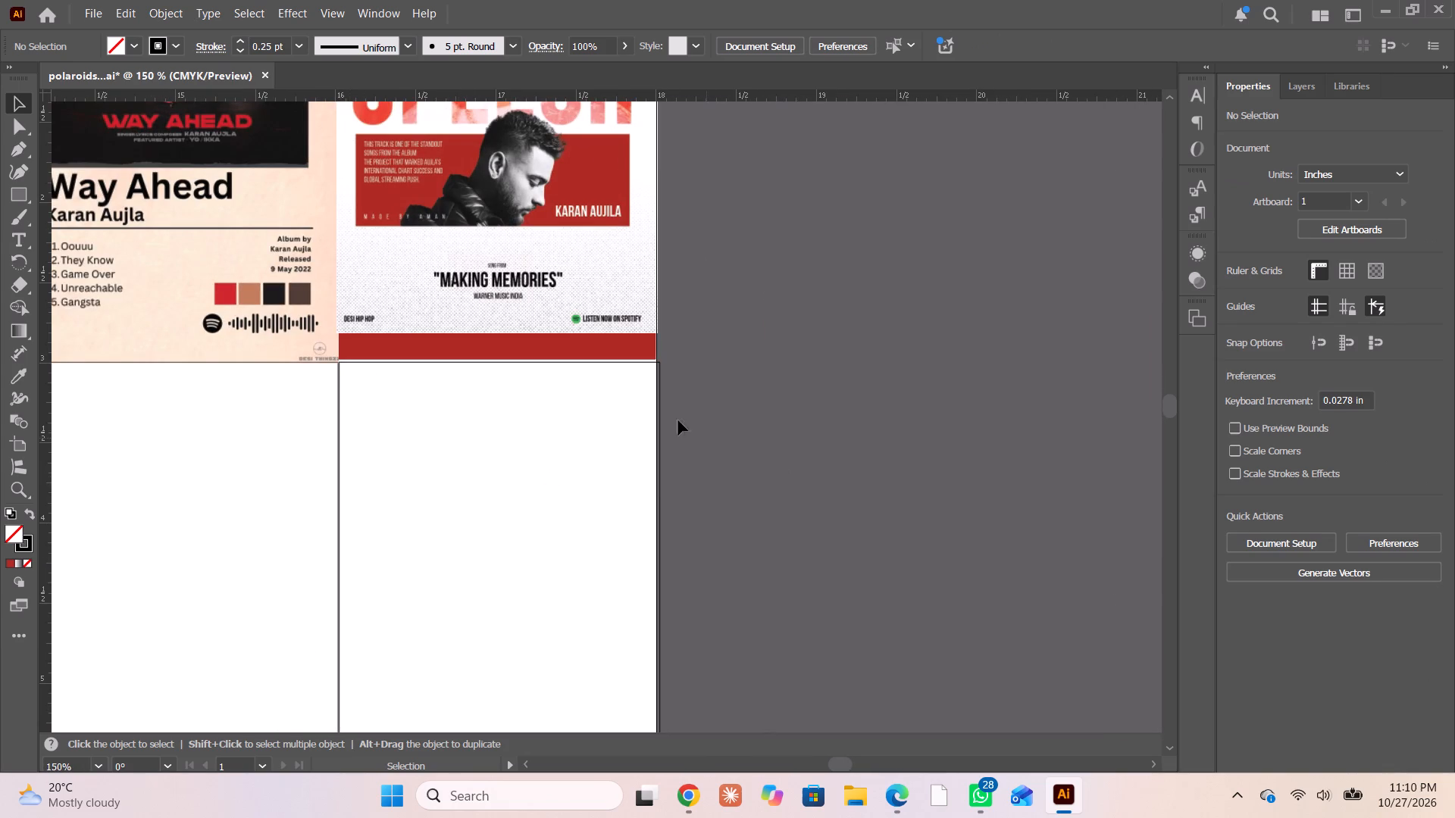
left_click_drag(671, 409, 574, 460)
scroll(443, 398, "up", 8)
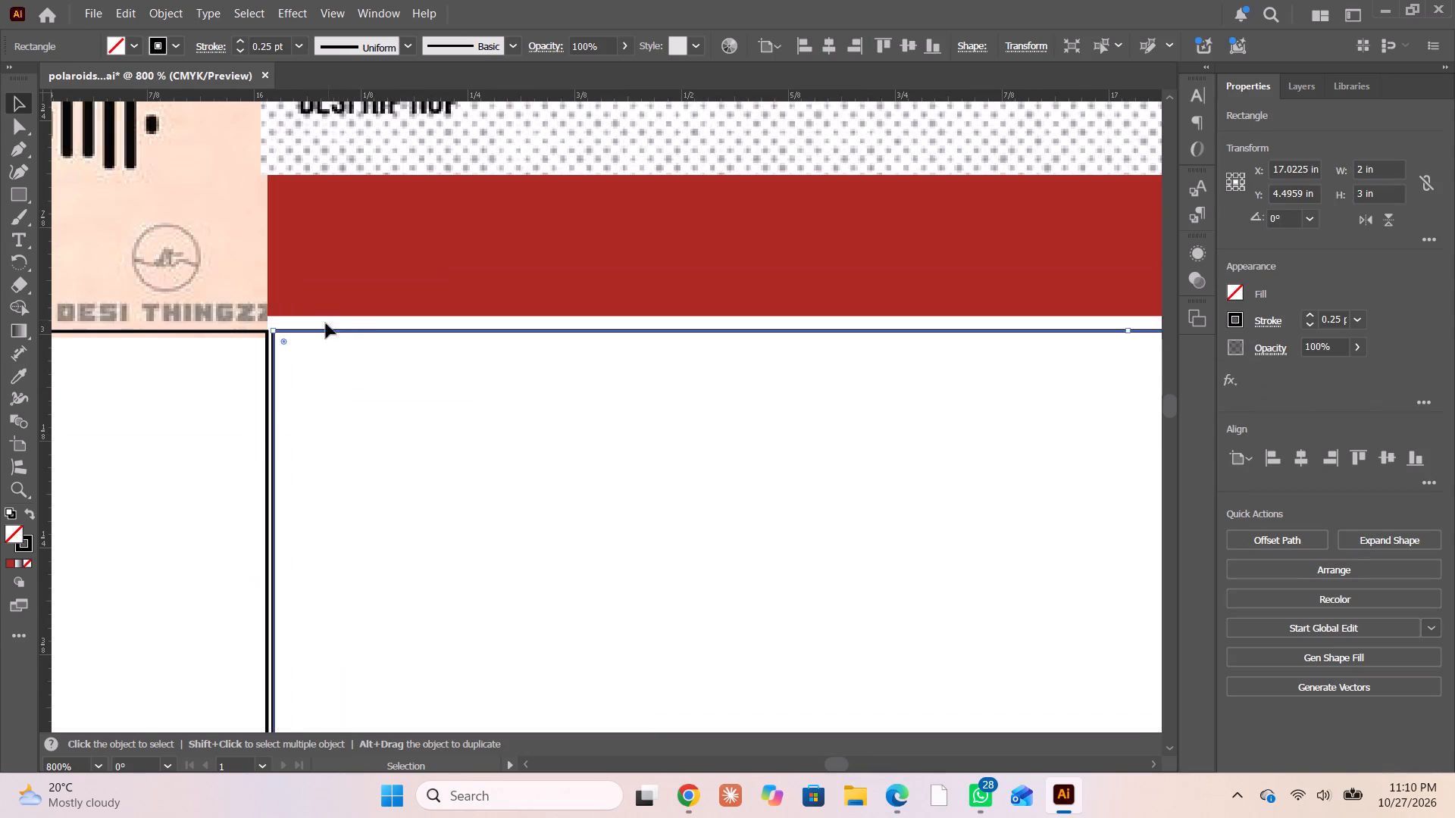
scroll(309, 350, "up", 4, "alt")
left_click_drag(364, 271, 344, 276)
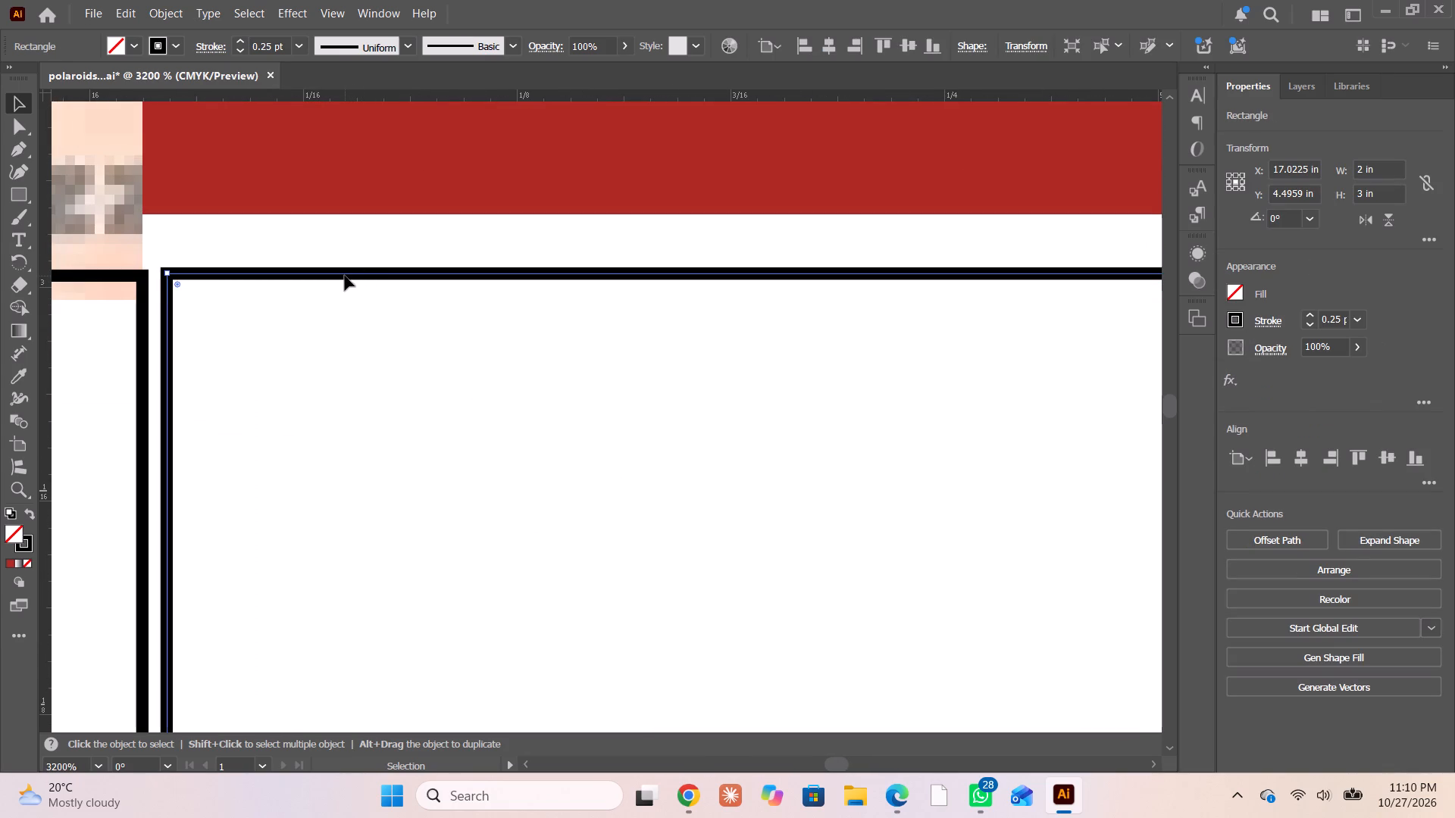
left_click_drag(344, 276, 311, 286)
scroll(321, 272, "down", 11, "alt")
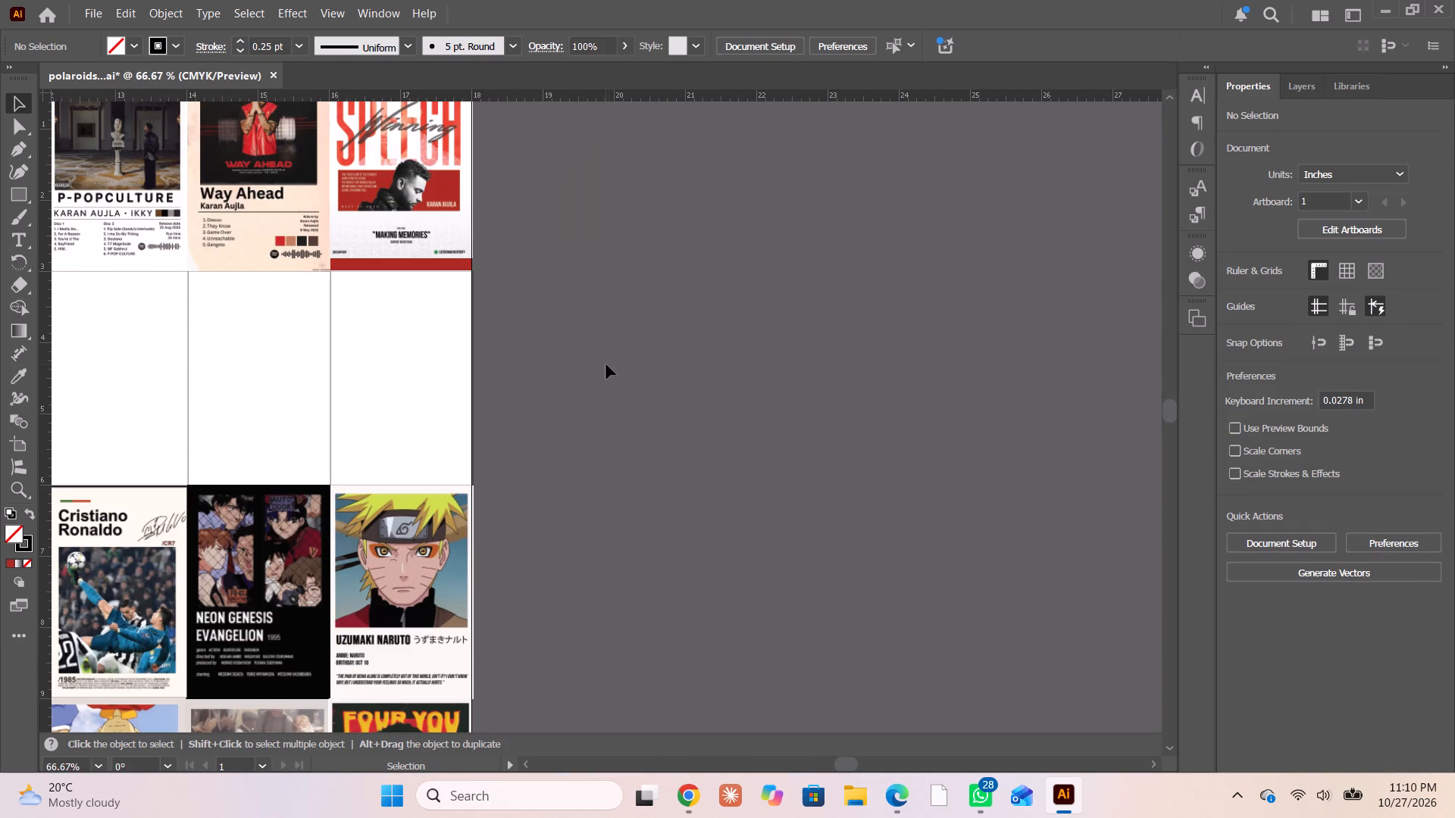
Examine the gap between the eighth and ninth empty frames and the ninth frame's fit to the artboard edge.
left_click(621, 361)
scroll(424, 382, "right", 3)
scroll(455, 370, "down", 4)
scroll(474, 280, "up", 9, "alt")
scroll(477, 268, "down", 1, "alt")
scroll(478, 266, "up", 1, "alt")
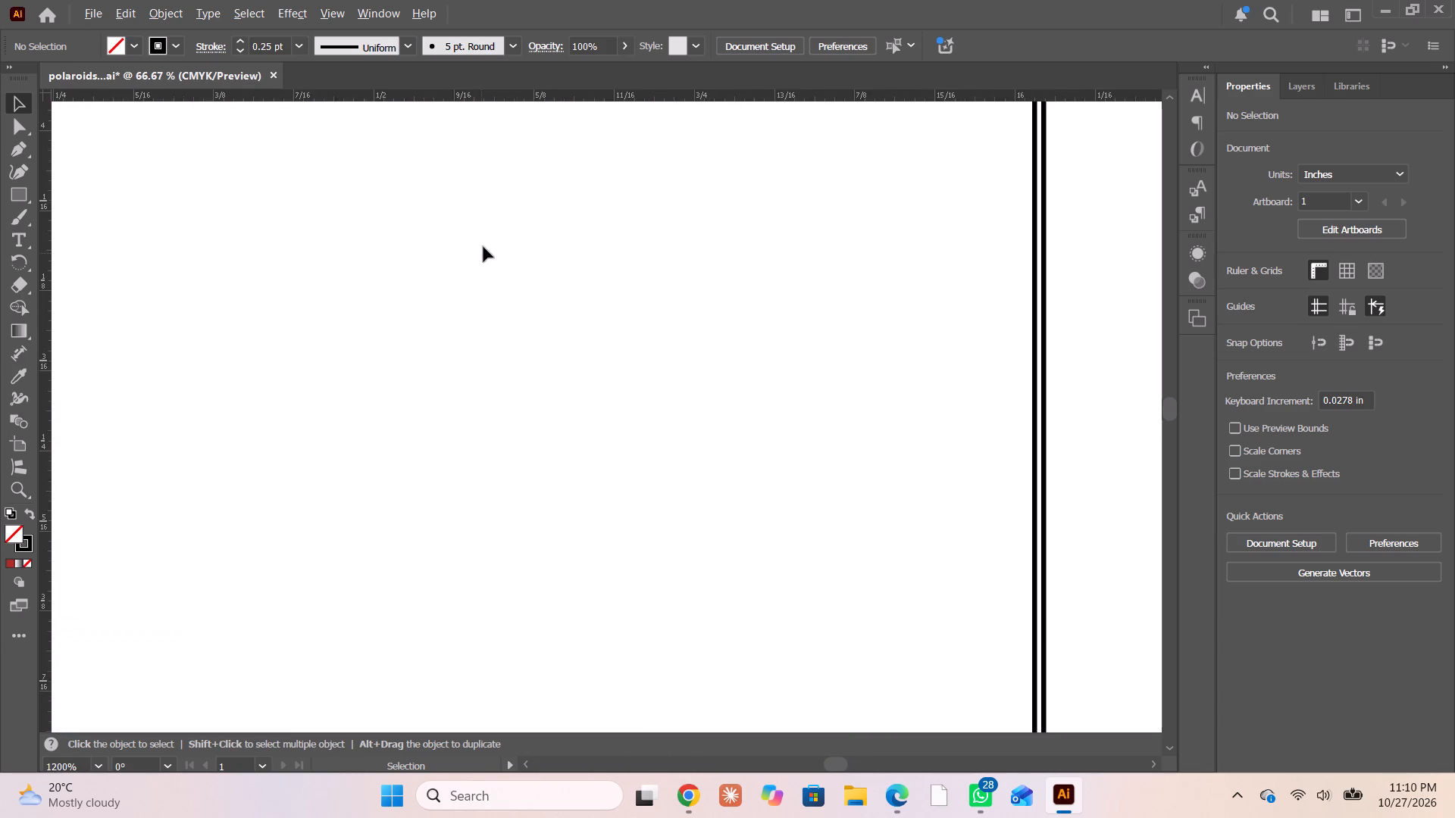
scroll(567, 312, "down", 5, "alt")
scroll(567, 312, "up", 1, "alt")
scroll(637, 310, "down", 5, "alt")
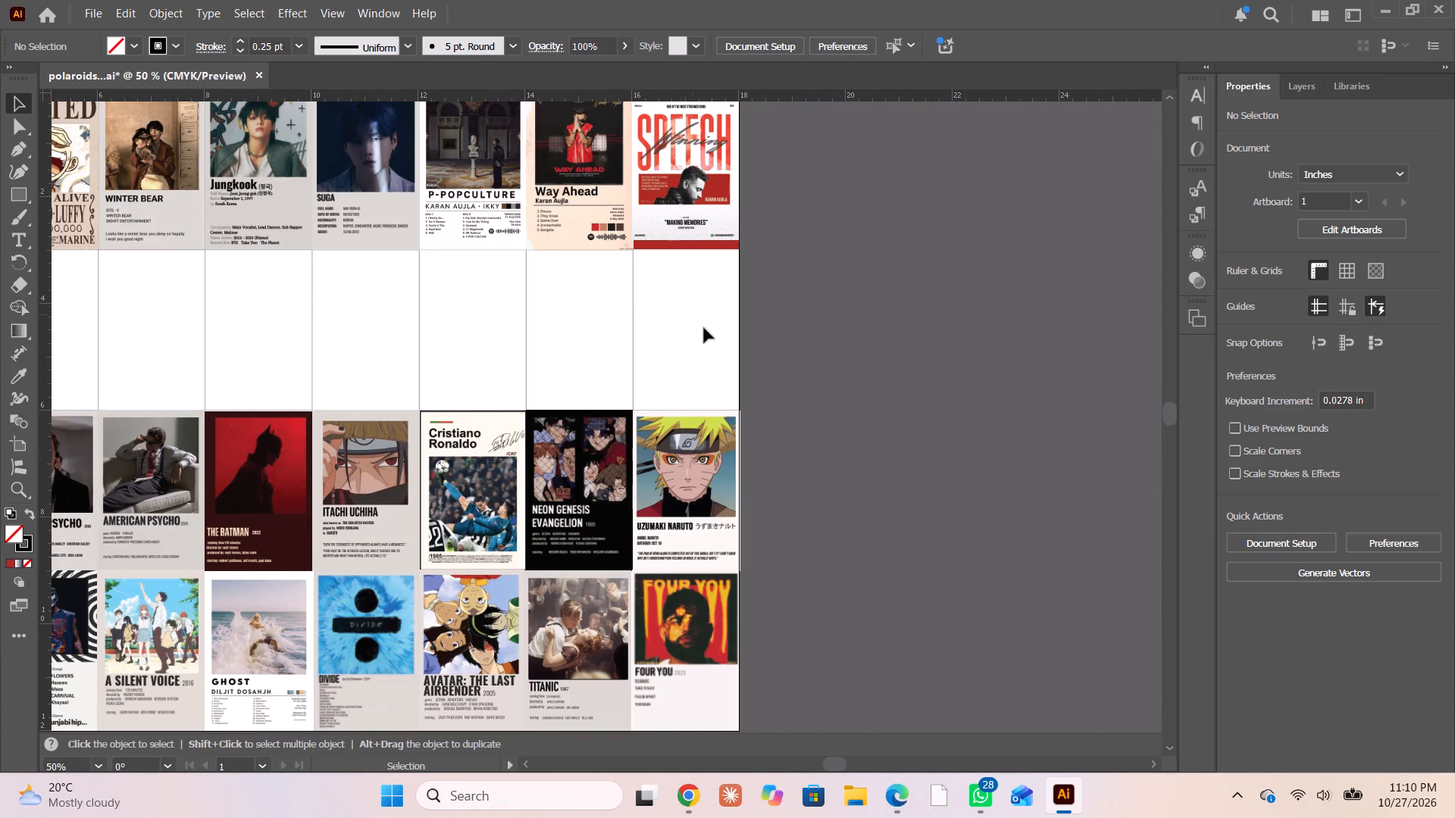
scroll(739, 297, "up", 3, "alt")
scroll(402, 239, "up", 1)
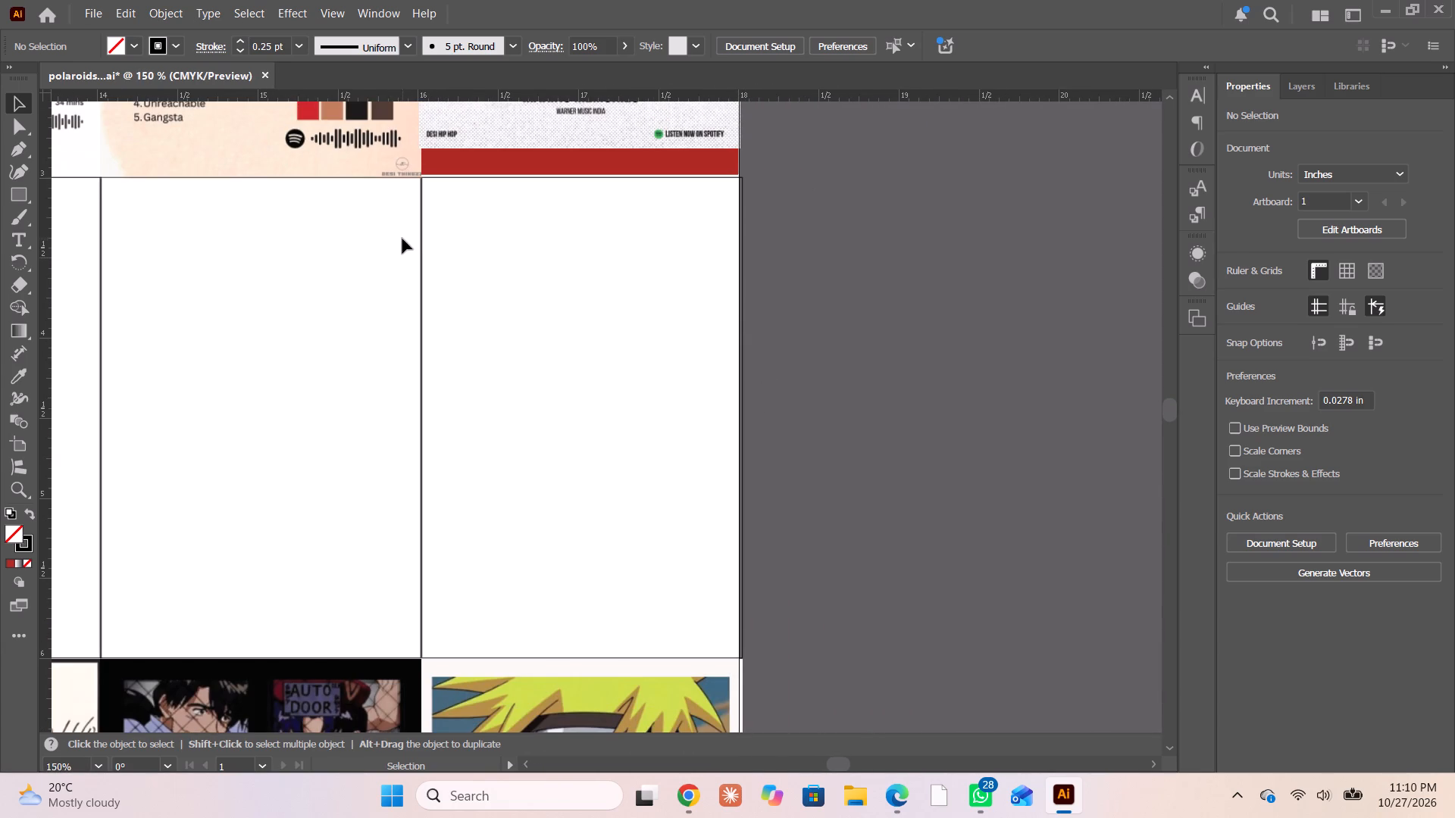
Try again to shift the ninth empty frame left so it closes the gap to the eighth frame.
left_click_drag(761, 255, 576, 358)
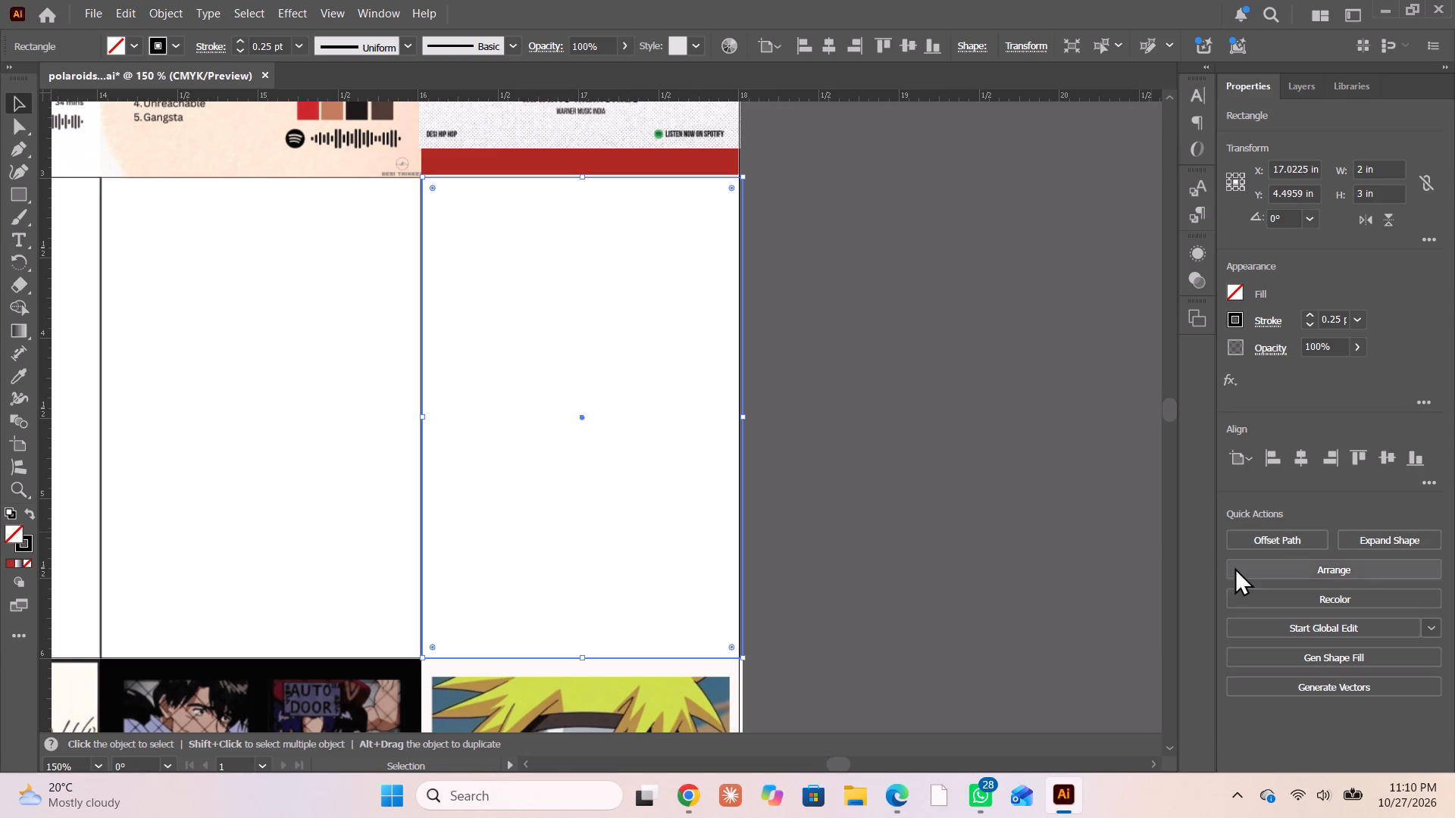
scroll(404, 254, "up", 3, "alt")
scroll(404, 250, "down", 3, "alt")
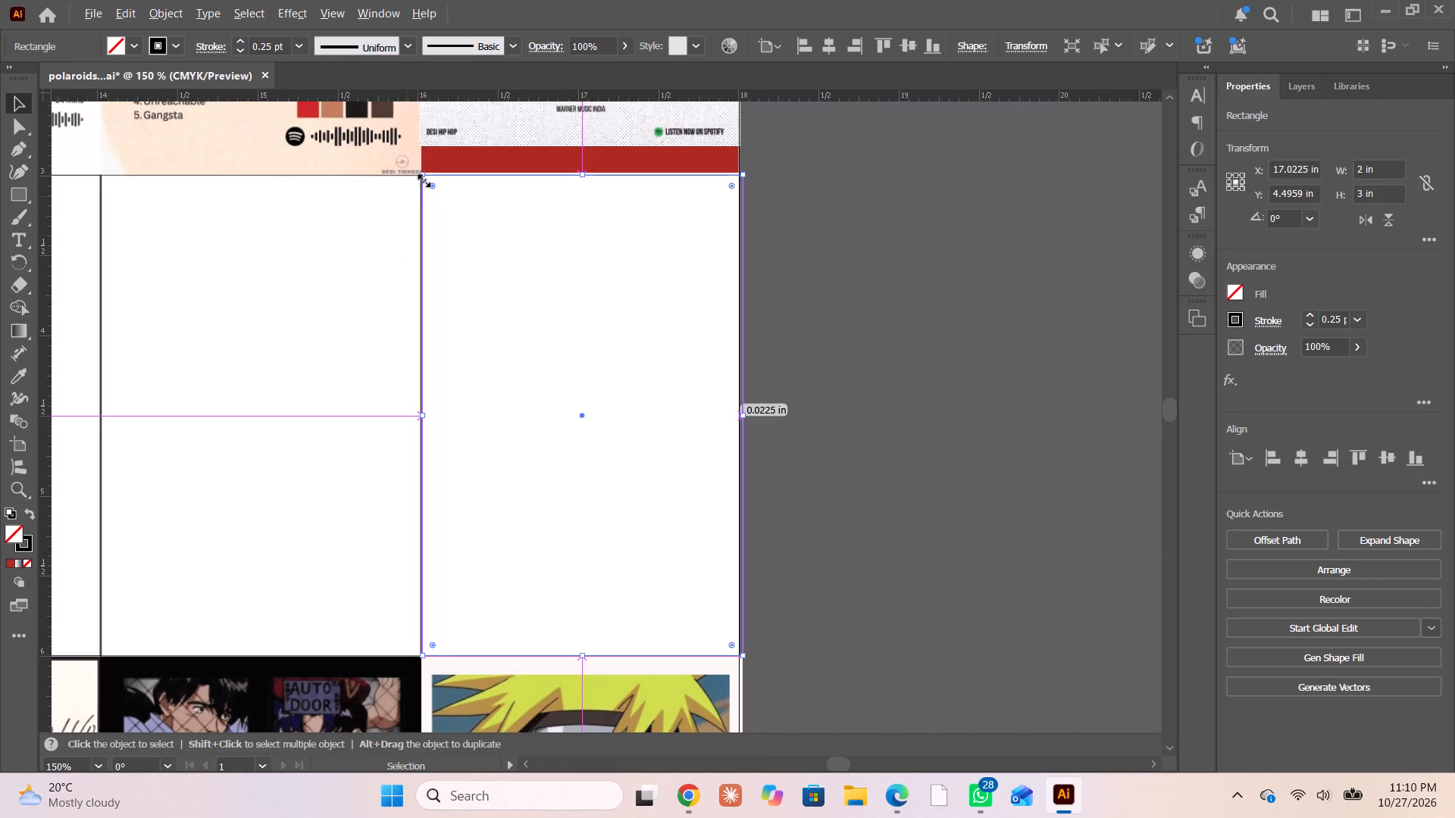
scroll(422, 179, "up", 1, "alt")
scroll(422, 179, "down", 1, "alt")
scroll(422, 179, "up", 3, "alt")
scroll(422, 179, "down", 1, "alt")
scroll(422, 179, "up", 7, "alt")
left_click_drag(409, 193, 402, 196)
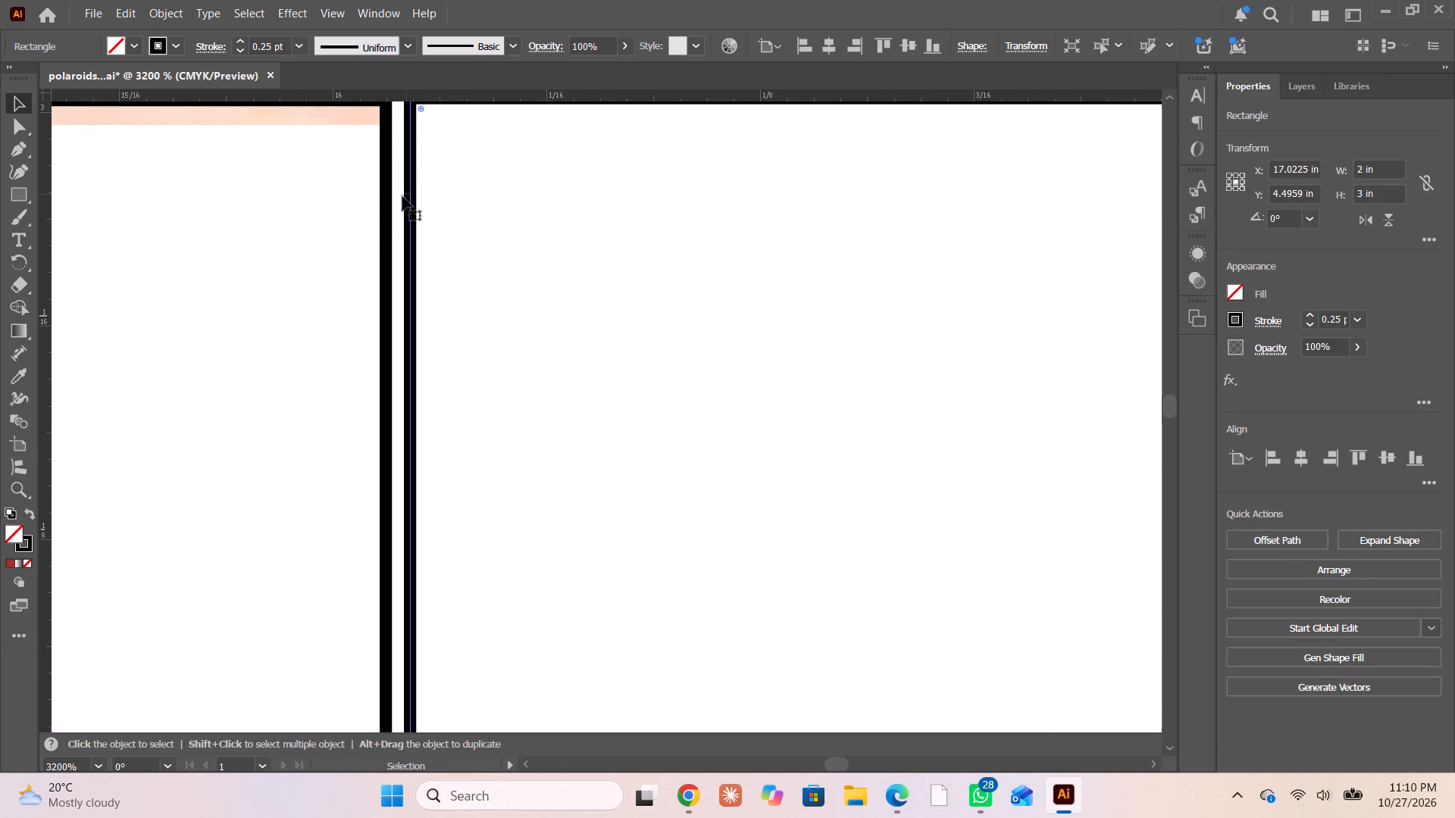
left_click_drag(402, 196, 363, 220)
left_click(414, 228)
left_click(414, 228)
Delete the ninth empty frame at the right end of the second row.
scroll(415, 226, "down", 5, "alt")
scroll(415, 226, "up", 1, "alt")
scroll(415, 226, "down", 12, "alt")
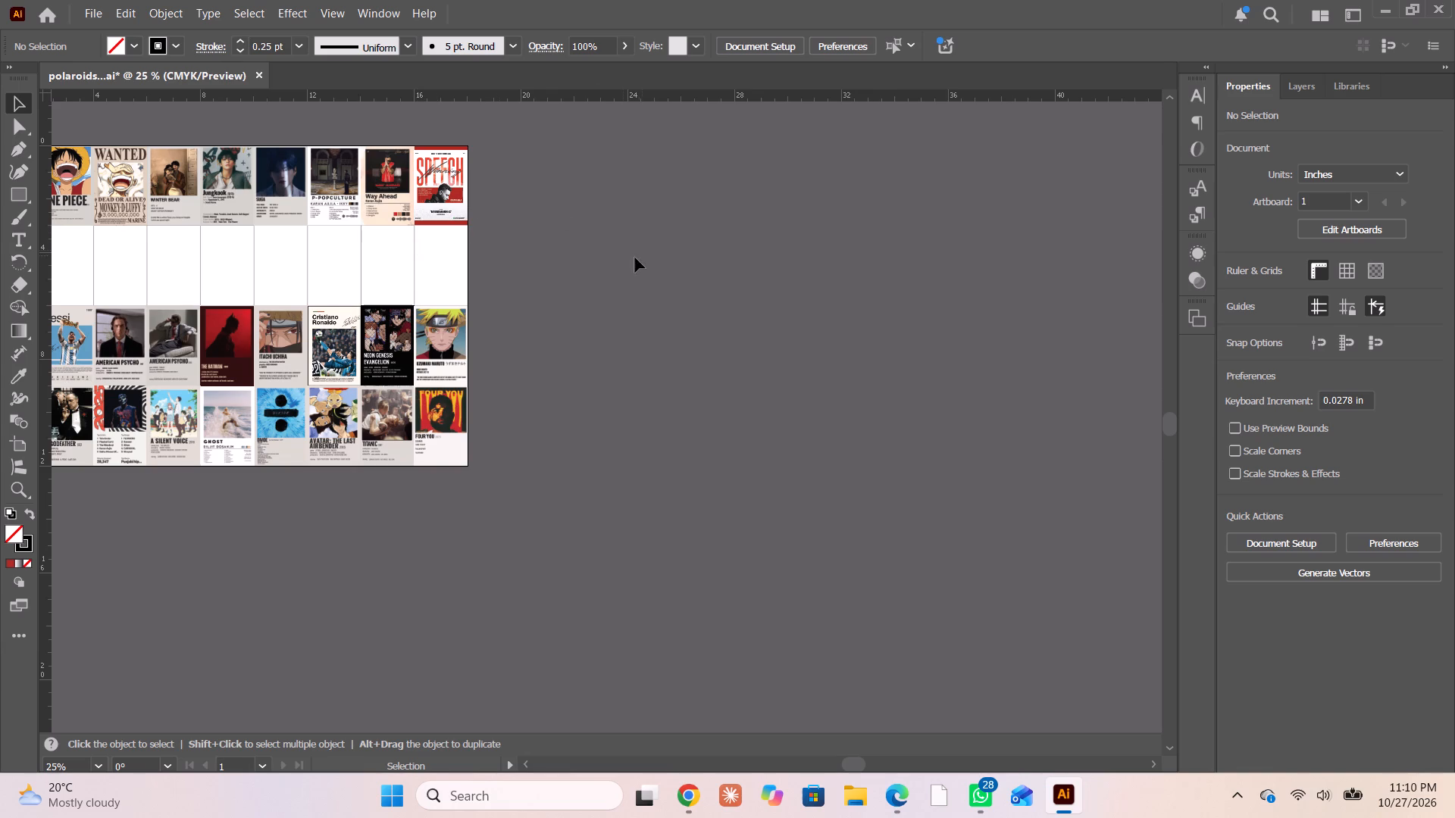
left_click_drag(450, 268, 416, 279)
scroll(490, 254, "up", 3, "alt")
left_click(482, 298)
left_click_drag(473, 300, 408, 341)
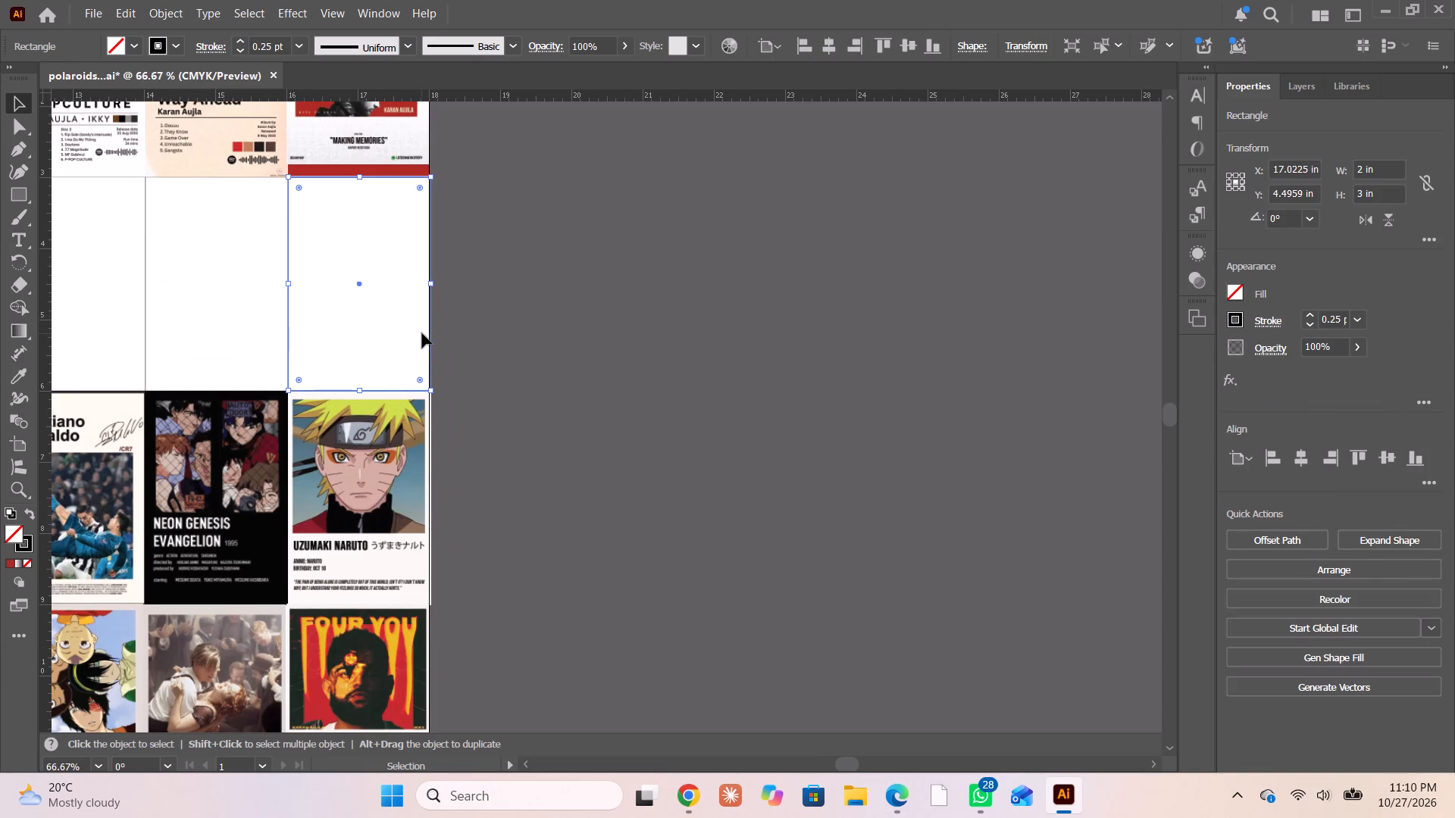
key("Delete")
Duplicate the second row's eighth empty frame and place the copy in the vacant ninth slot, at about X 17.02 in, Y 4.50 in.
scroll(327, 332, "up", 3, "alt")
left_click_drag(313, 341, 192, 417)
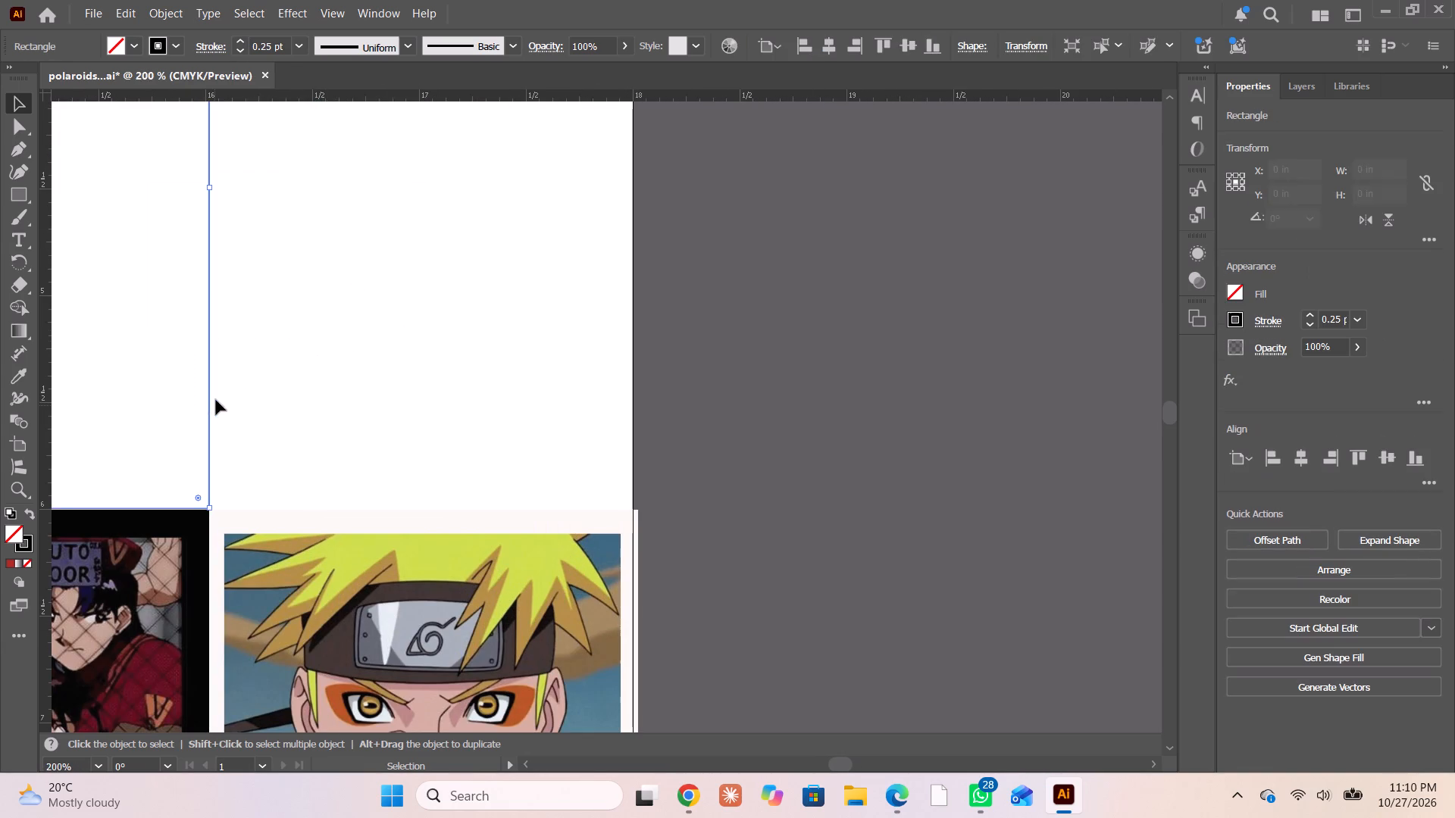
left_click_drag(195, 396, 427, 377, "alt")
scroll(268, 381, "down", 3, "alt")
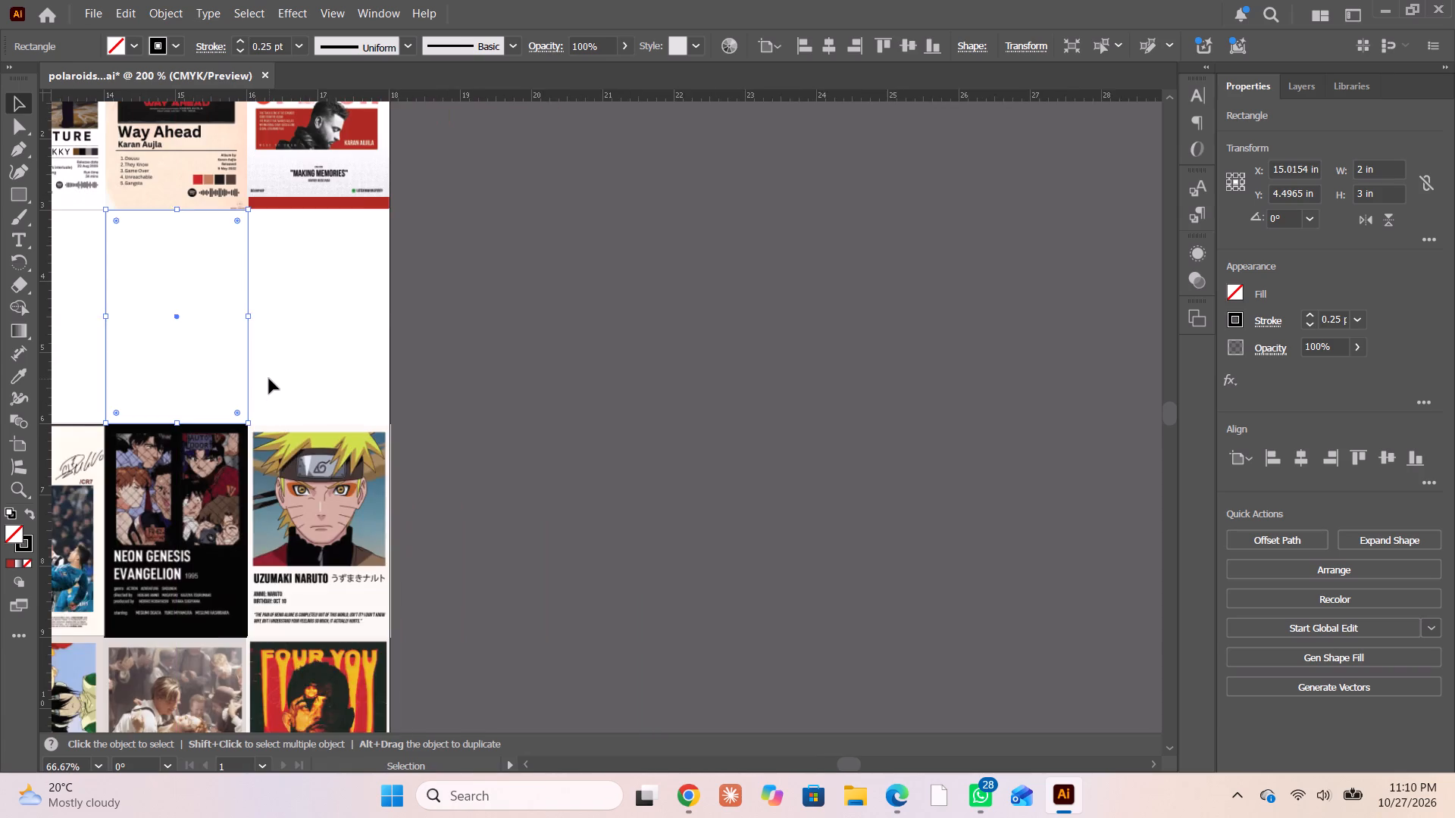
scroll(269, 379, "right", 6)
scroll(502, 274, "up", 3, "alt")
scroll(571, 216, "down", 2, "alt")
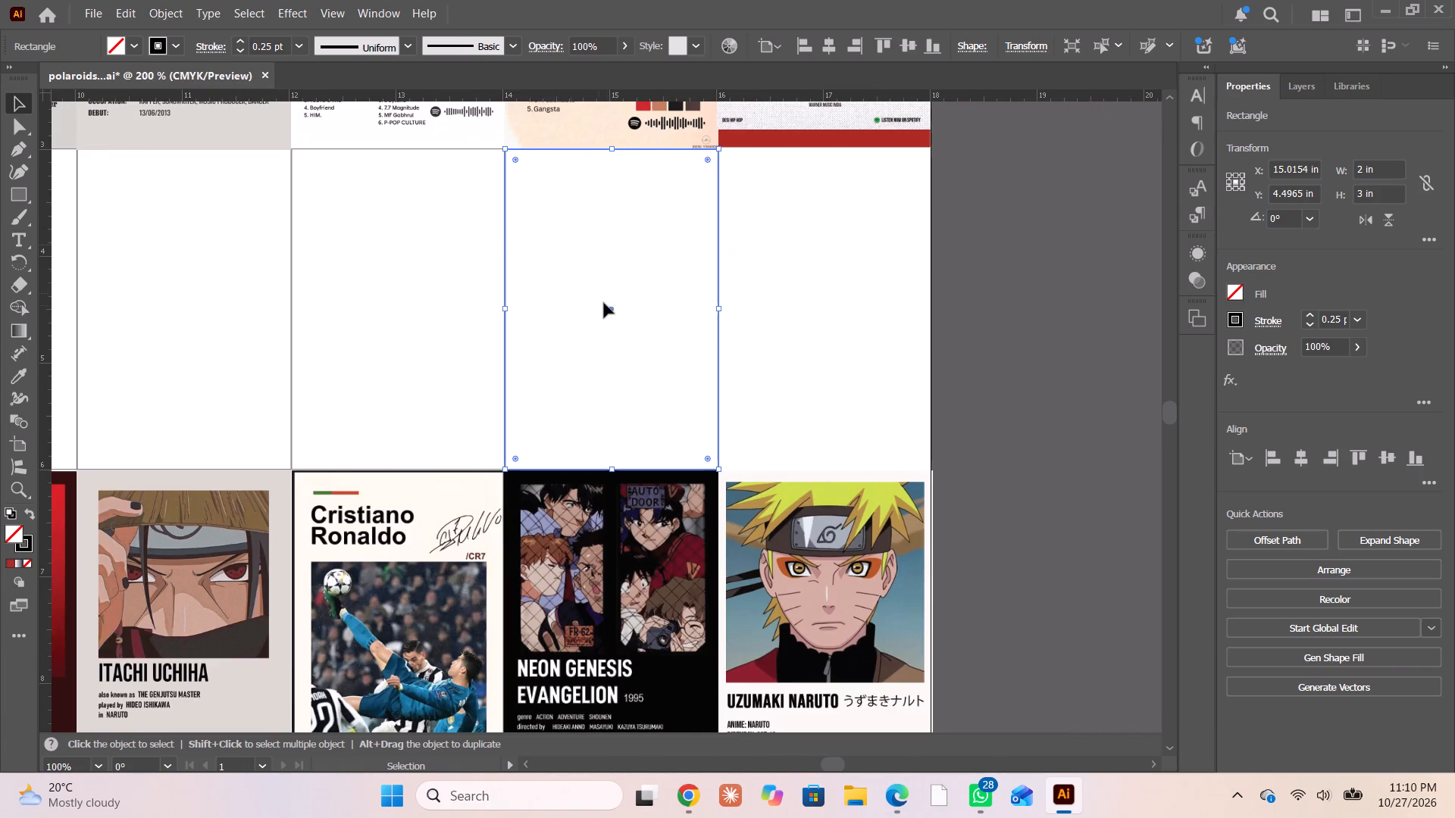
left_click_drag(610, 309, 844, 292, "alt")
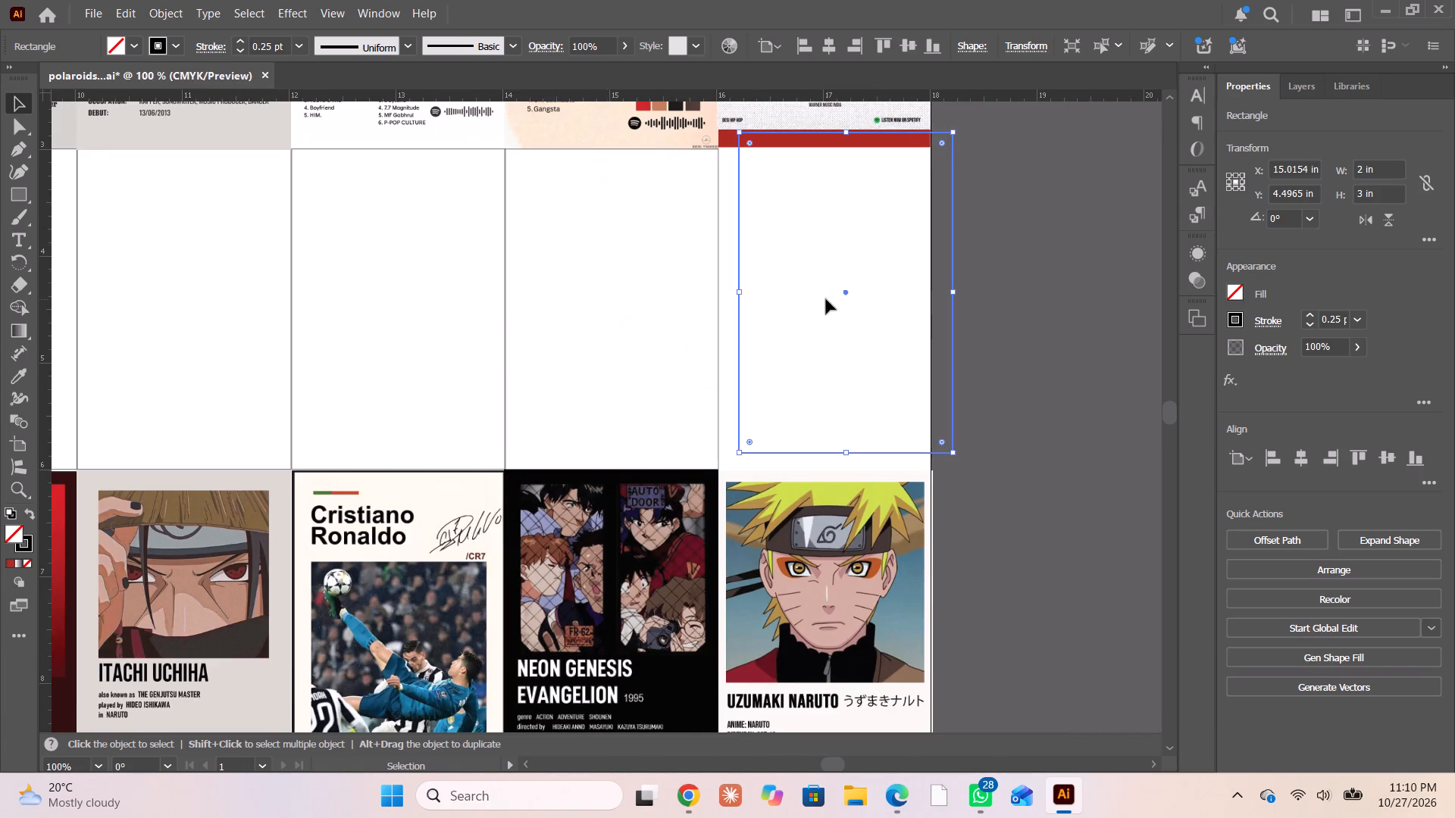
scroll(826, 297, "up", 2, "alt")
left_click_drag(865, 289, 794, 350)
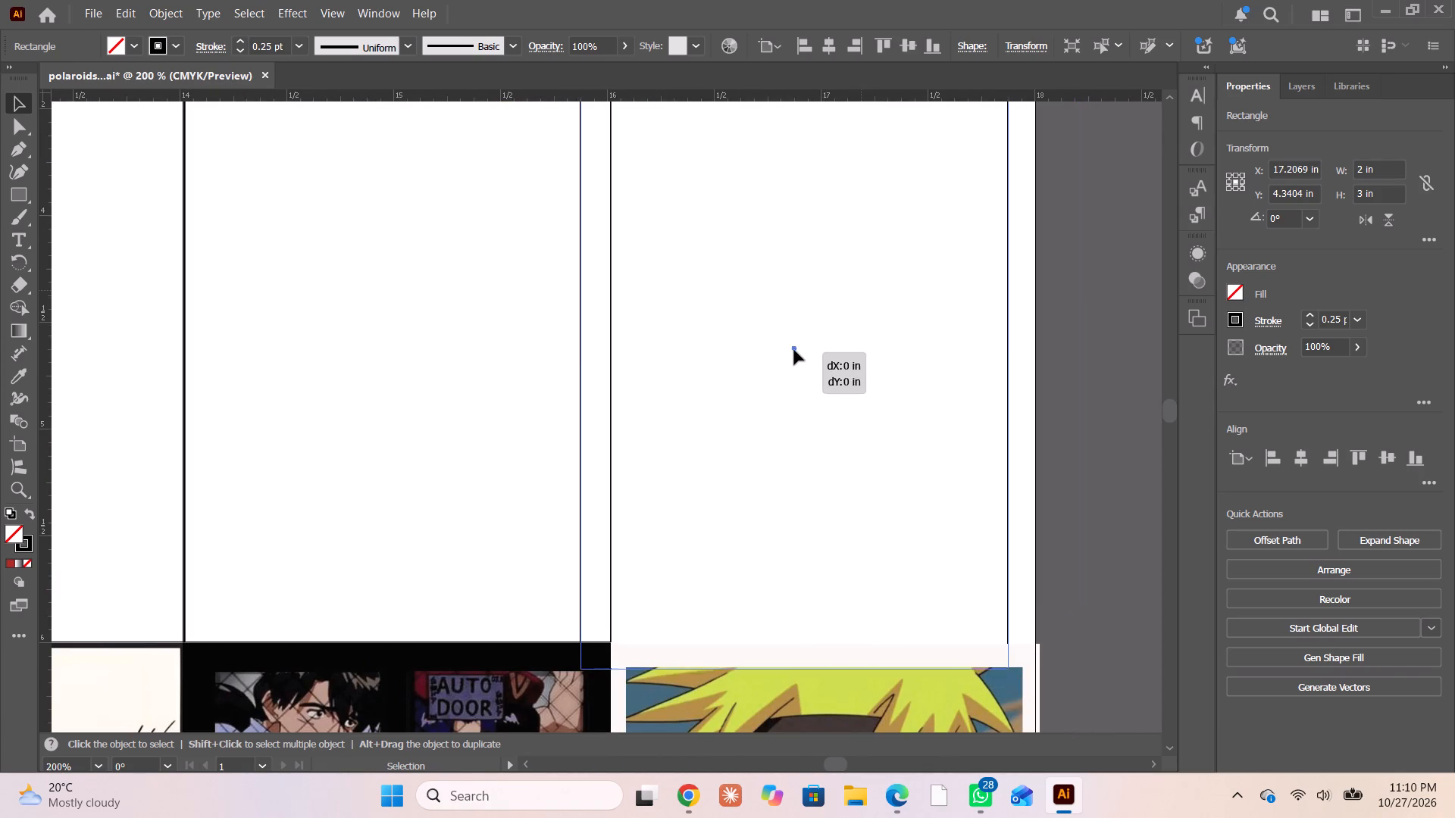
left_click_drag(794, 350, 825, 323)
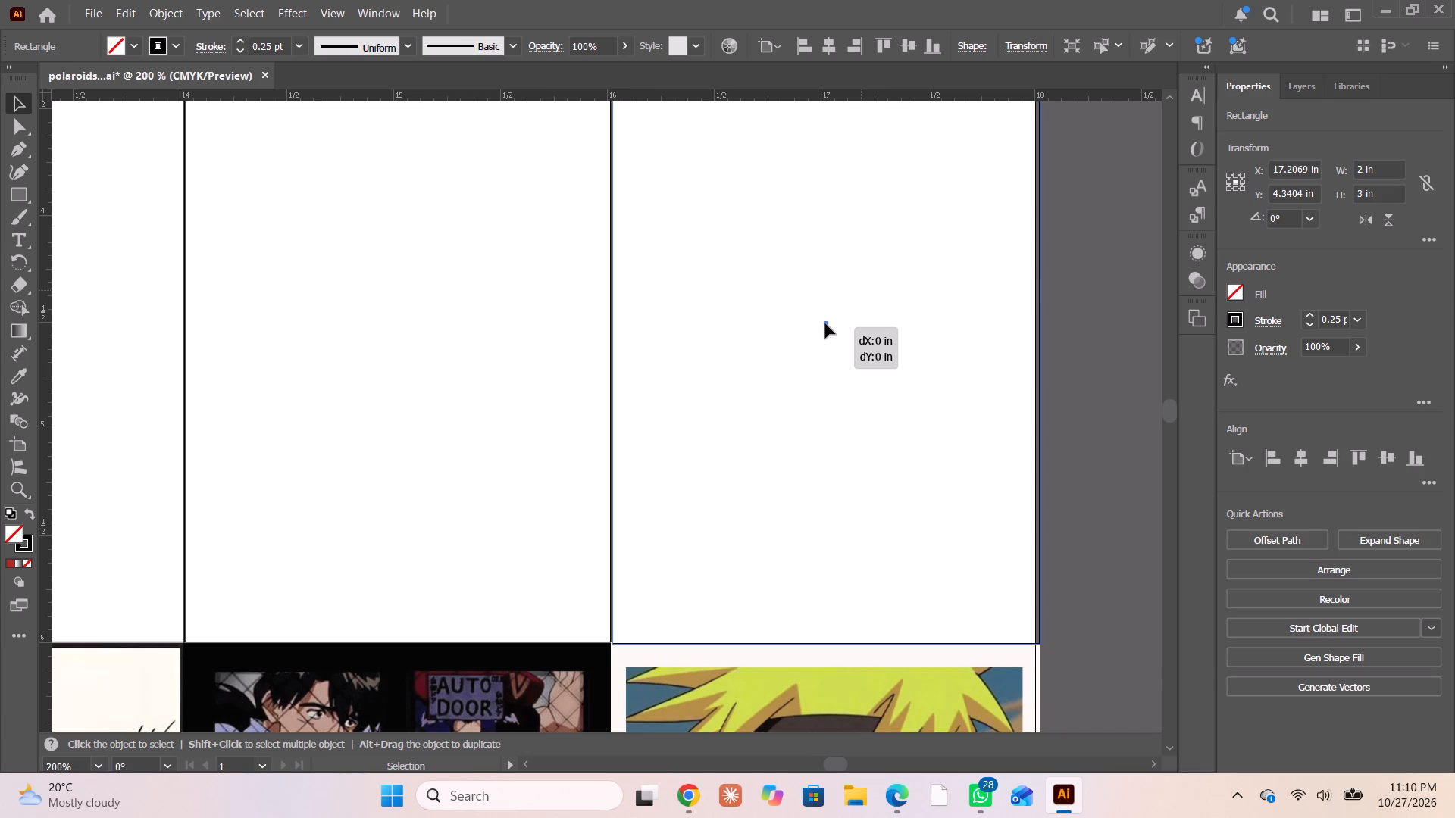
left_click_drag(825, 323, 825, 323)
Fine-position the ninth frame against the eighth frame at about X 17.01 in, Y 4.49 in.
scroll(824, 316, "up", 10)
scroll(798, 274, "down", 2)
scroll(797, 275, "up", 5)
scroll(665, 231, "up", 4, "alt")
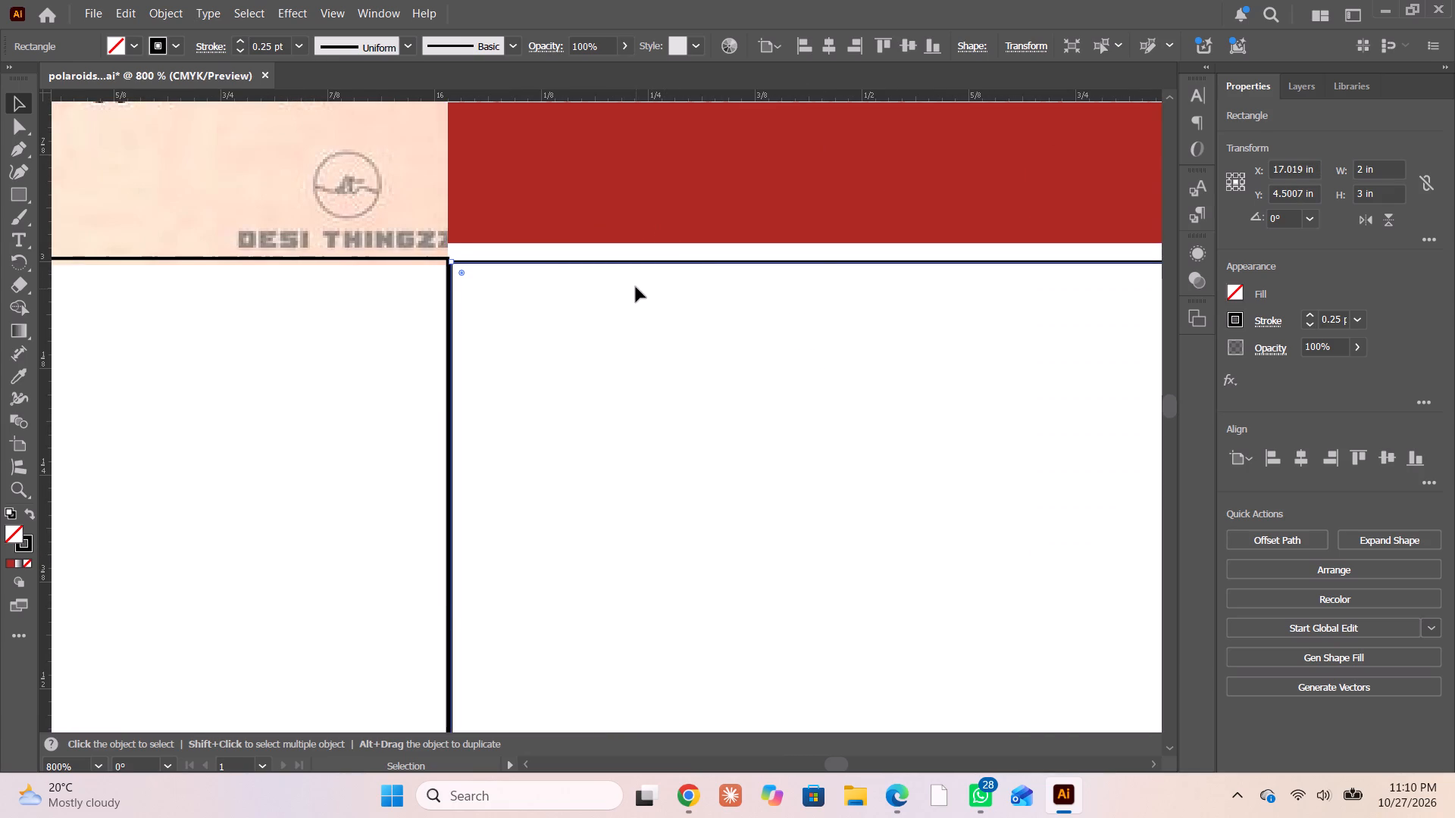
key("Up")
scroll(589, 314, "down", 3, "alt")
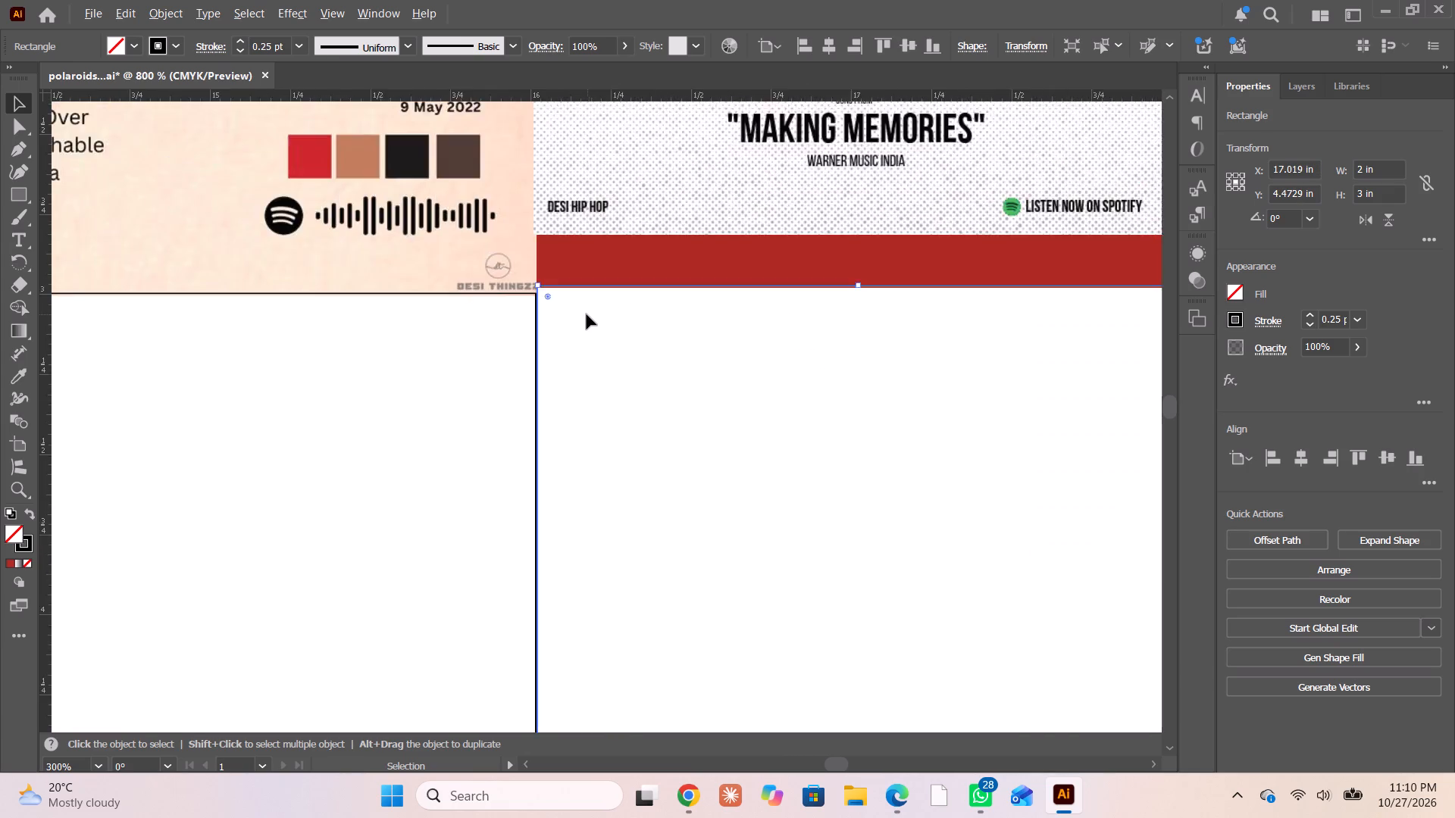
scroll(587, 314, "down", 3, "alt")
left_click(675, 467)
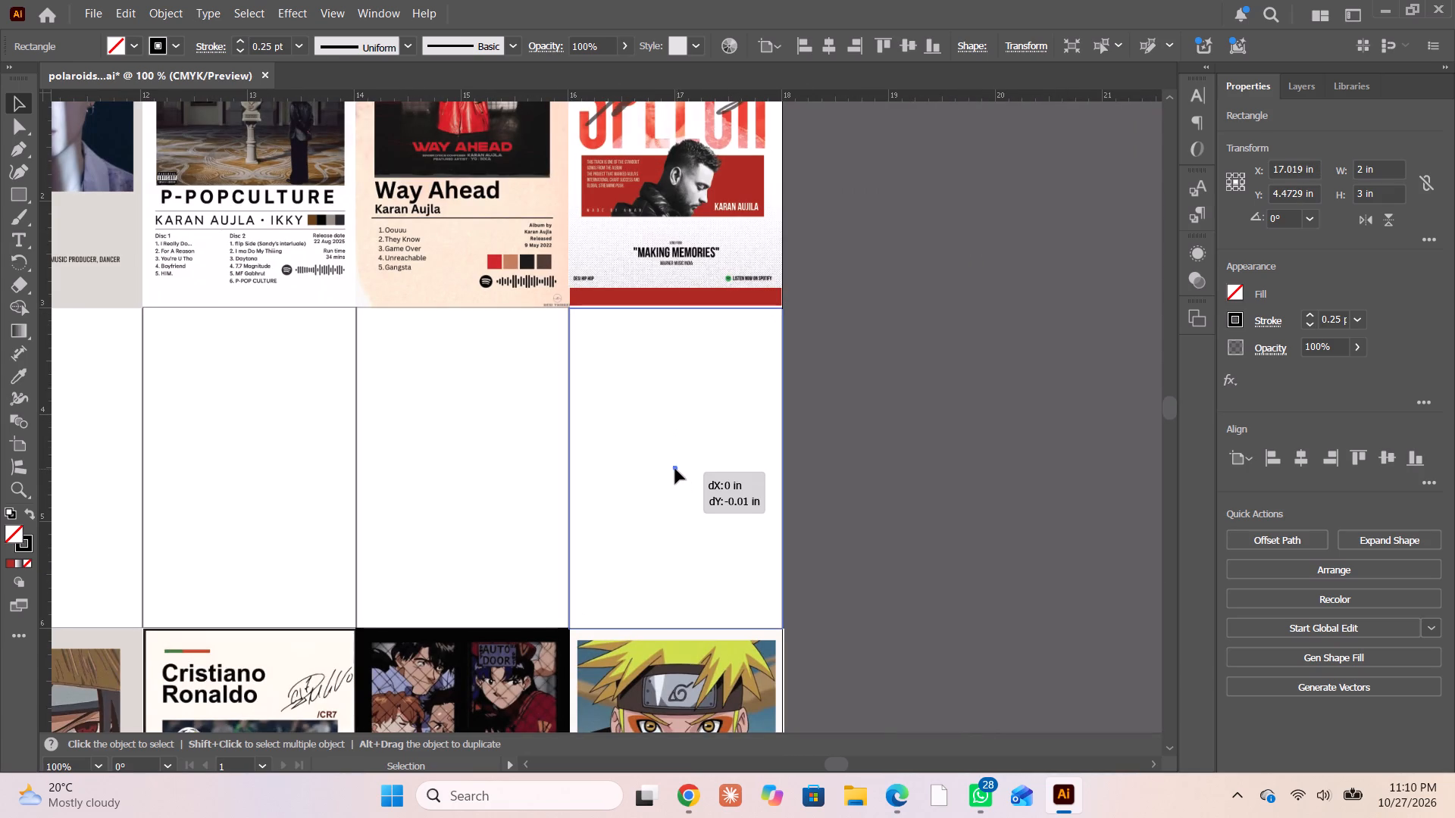
scroll(603, 368, "up", 4, "alt")
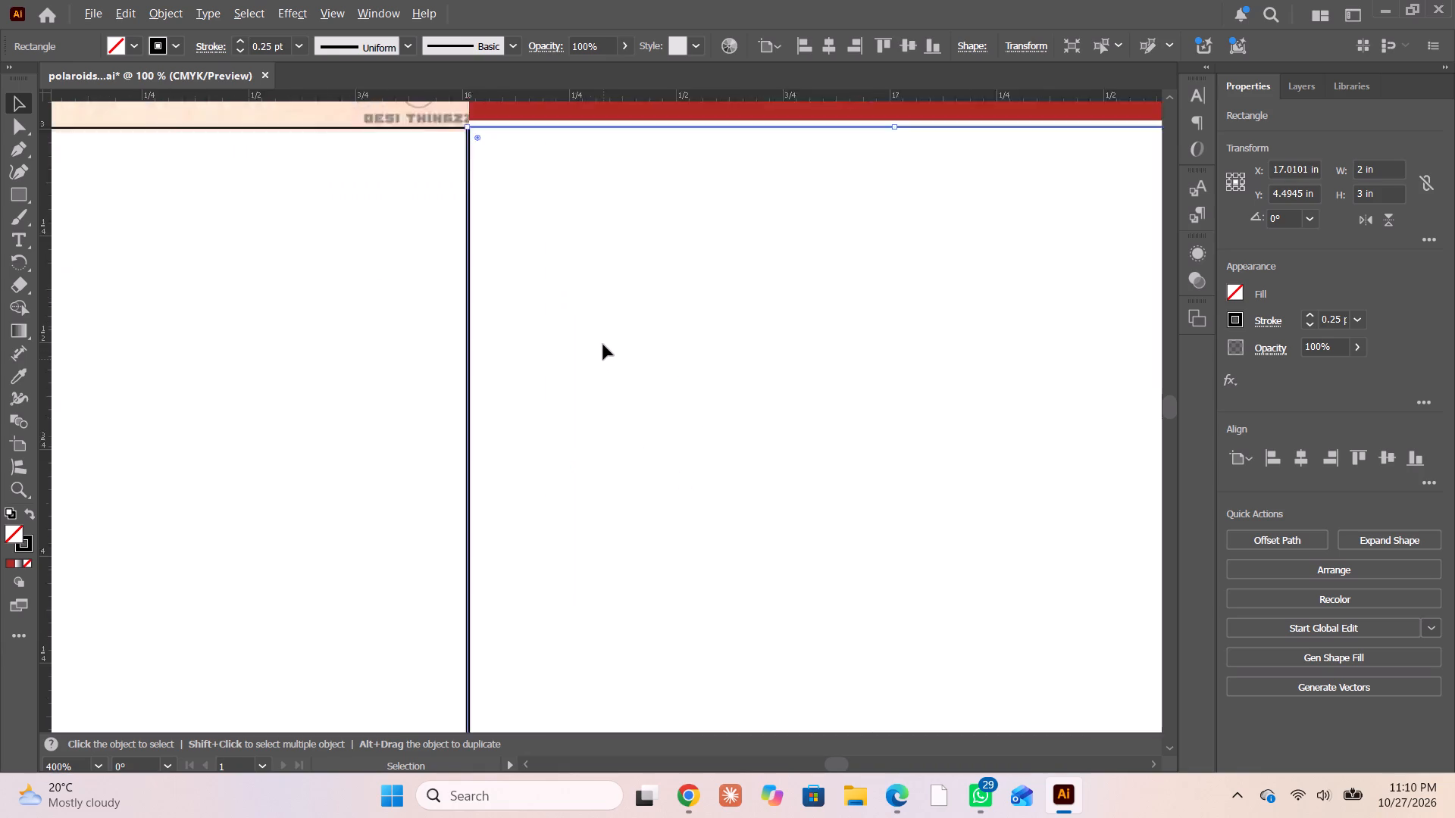
scroll(603, 345, "up", 1, "alt")
scroll(607, 326, "up", 11)
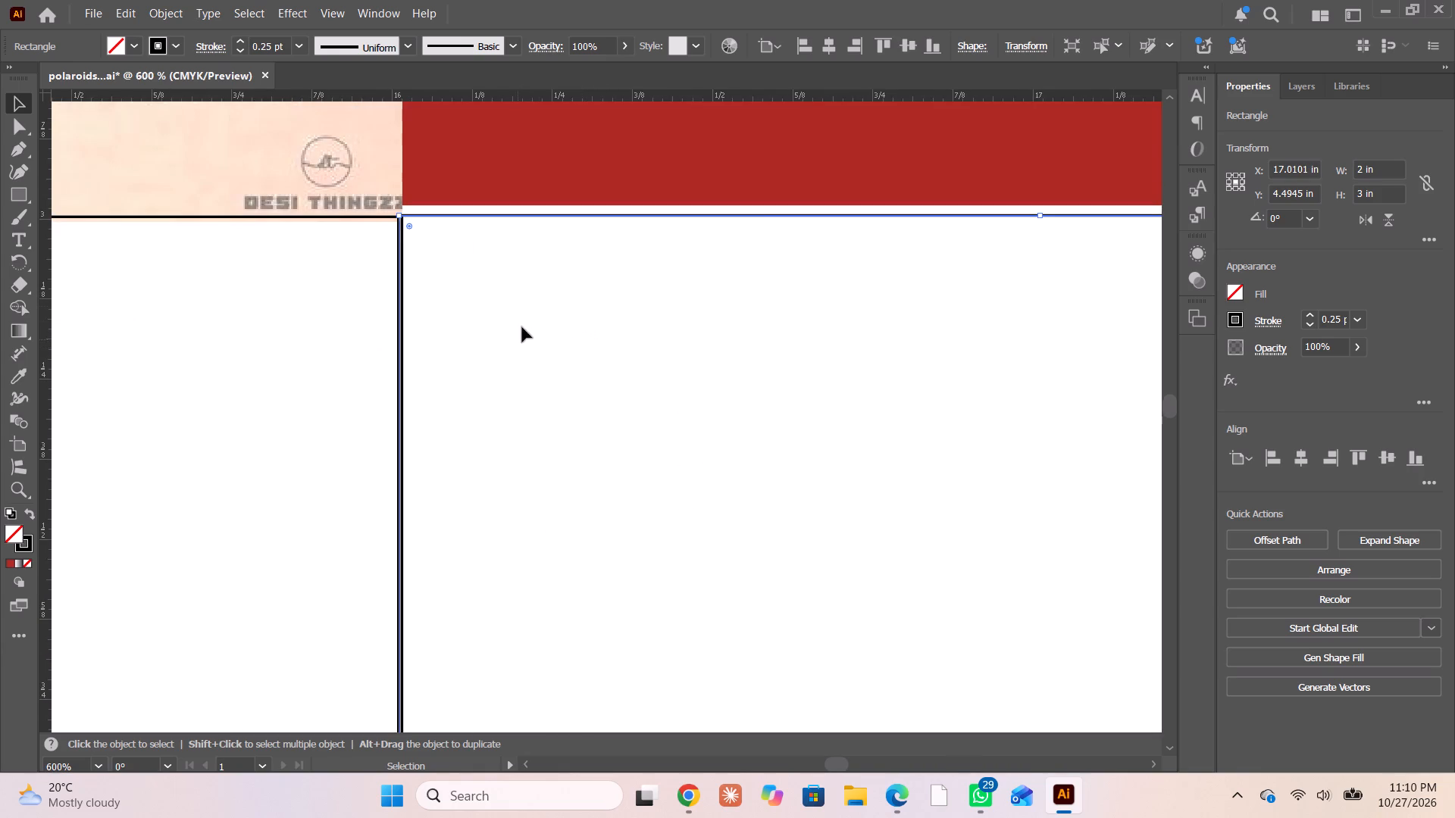
left_click(552, 290)
Nudge the ninth empty frame 0.0278 in to the right.
scroll(474, 292, "down", 4, "alt")
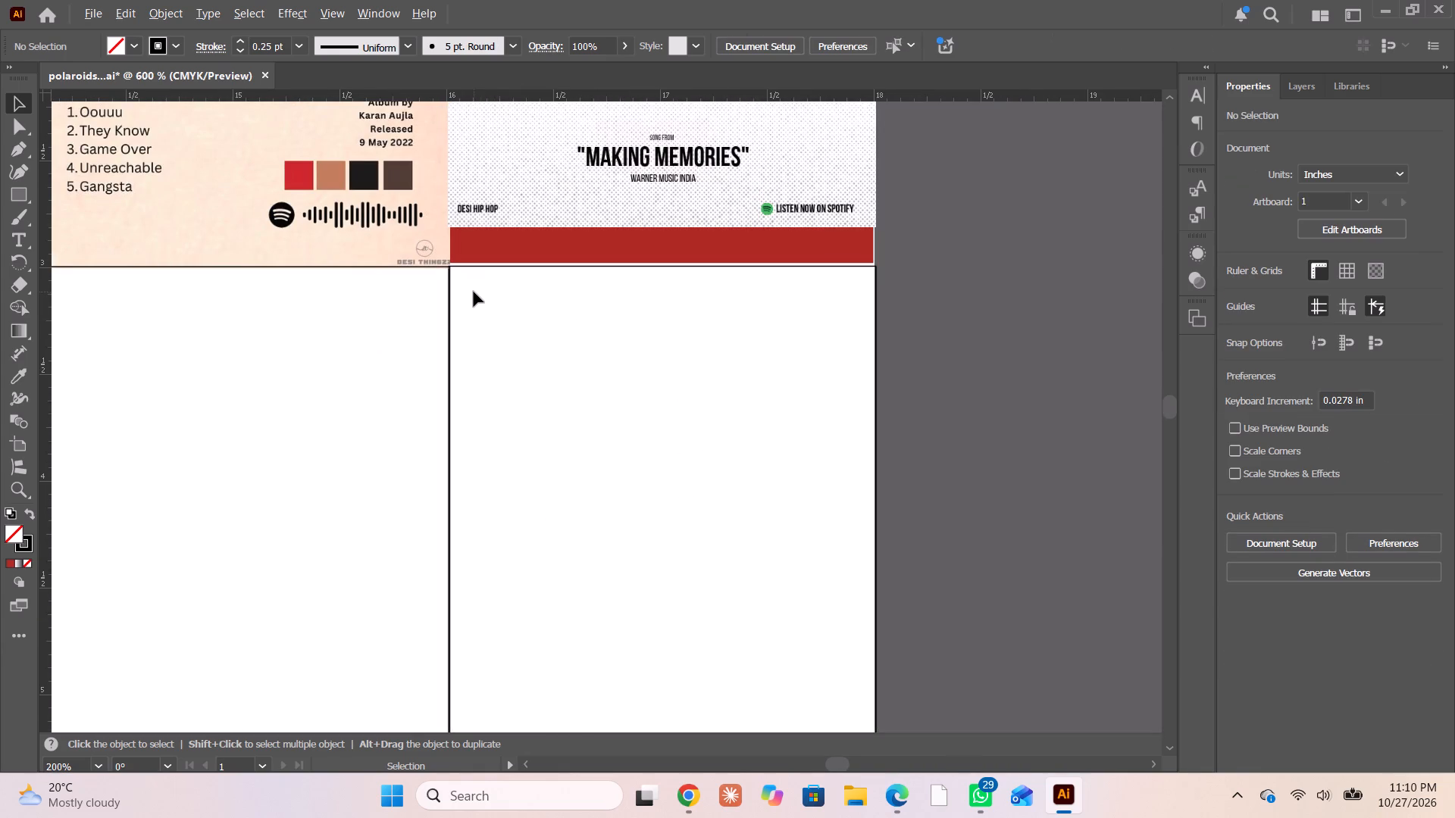
left_click(785, 267)
key("Right")
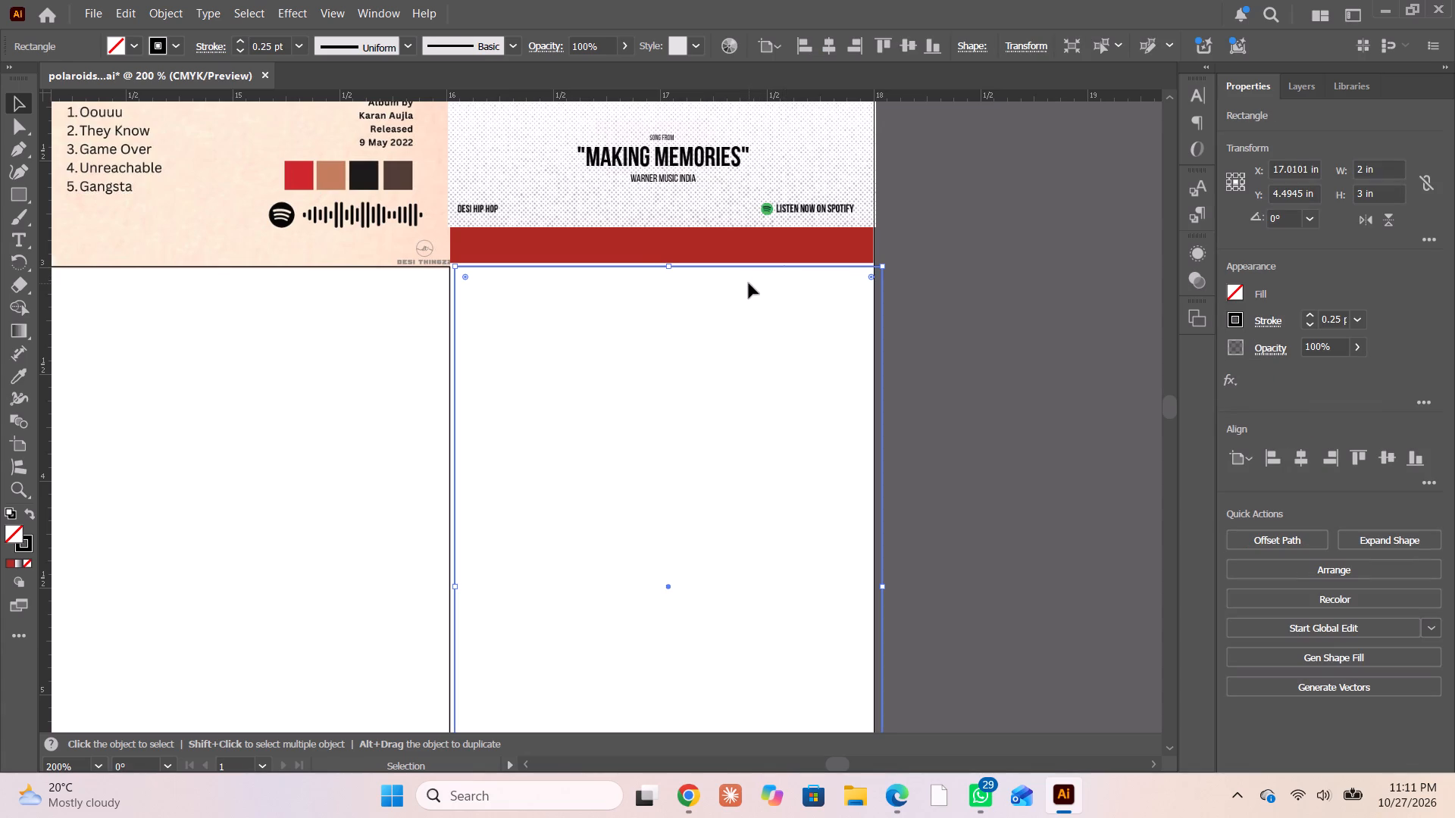
scroll(423, 348, "up", 5, "alt")
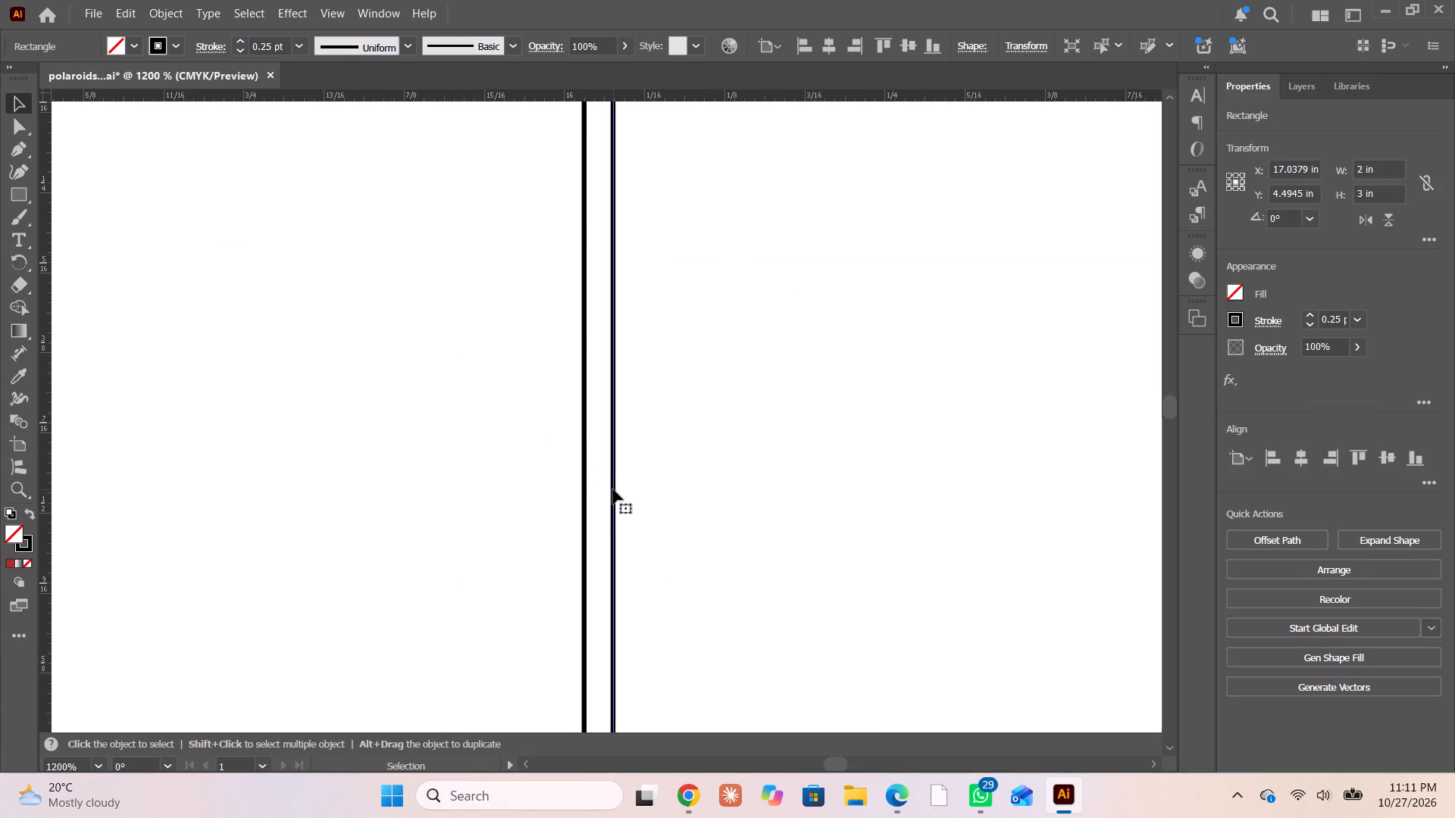
Move the second row's ninth empty frame flush against the eighth frame, to about X 17.02 in, Y 4.50 in.
left_click_drag(613, 489, 585, 493)
scroll(584, 486, "down", 3, "alt")
scroll(584, 486, "up", 1, "alt")
scroll(584, 486, "down", 2, "alt")
scroll(584, 486, "up", 1, "alt")
scroll(584, 486, "down", 1, "alt")
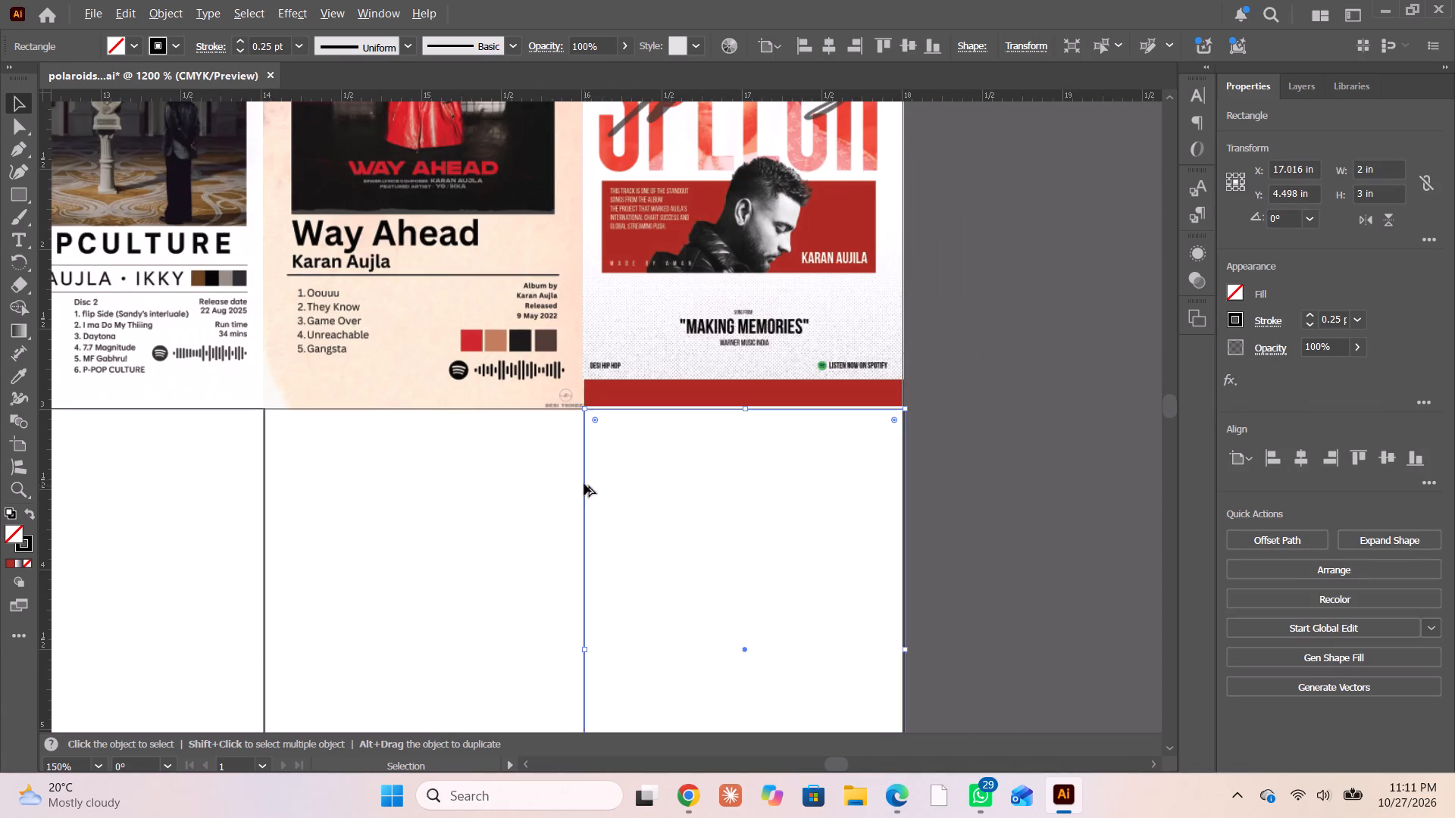
scroll(584, 480, "down", 14)
left_click(1043, 478)
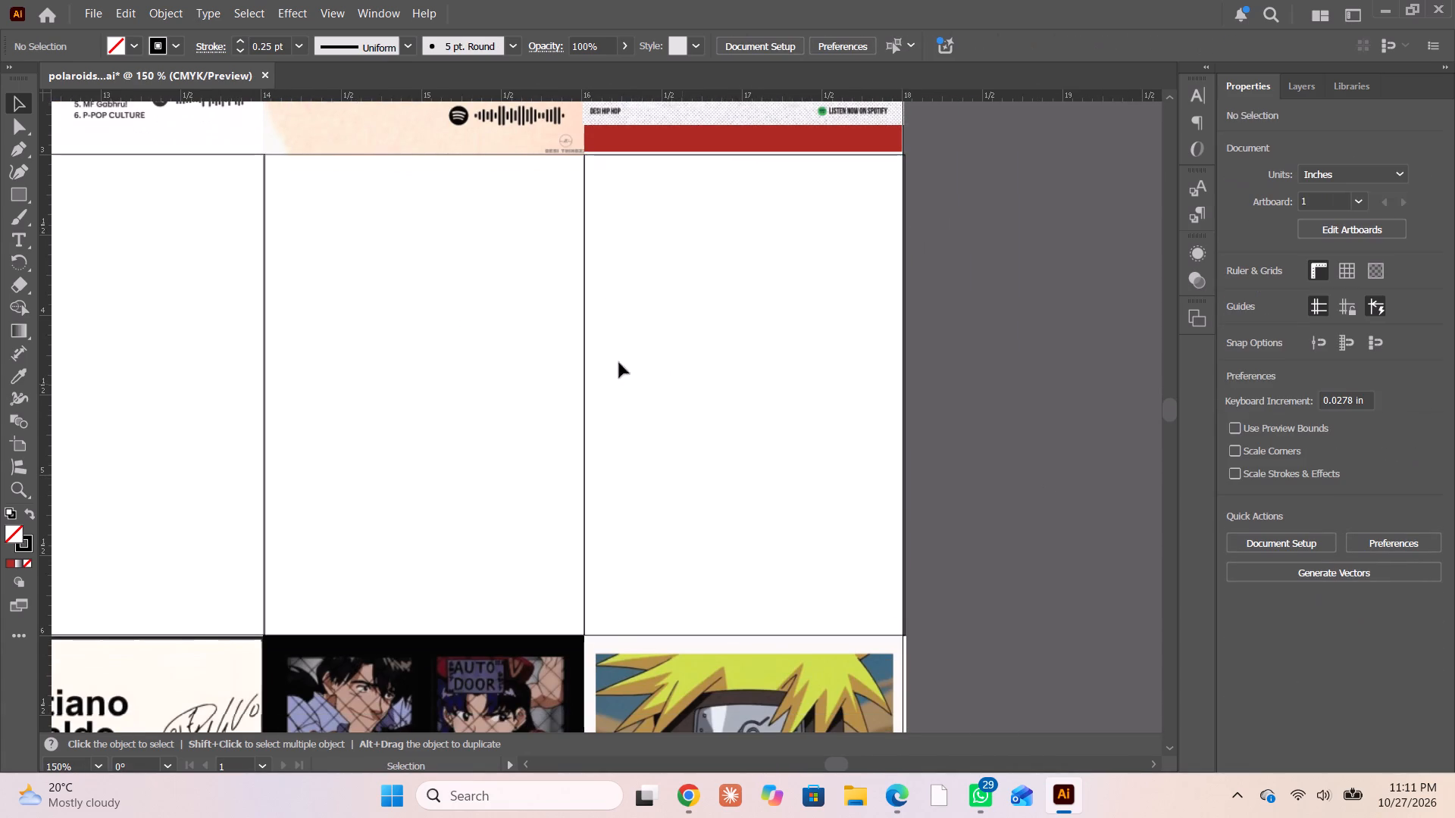
Adjust the Speech poster's red background rectangle, moving it down slightly and extending its top edge to the sheet's top edge.
scroll(610, 357, "up", 9)
scroll(609, 320, "up", 5, "alt")
left_click(621, 263)
left_click_drag(634, 251, 636, 267)
scroll(632, 270, "down", 9, "alt")
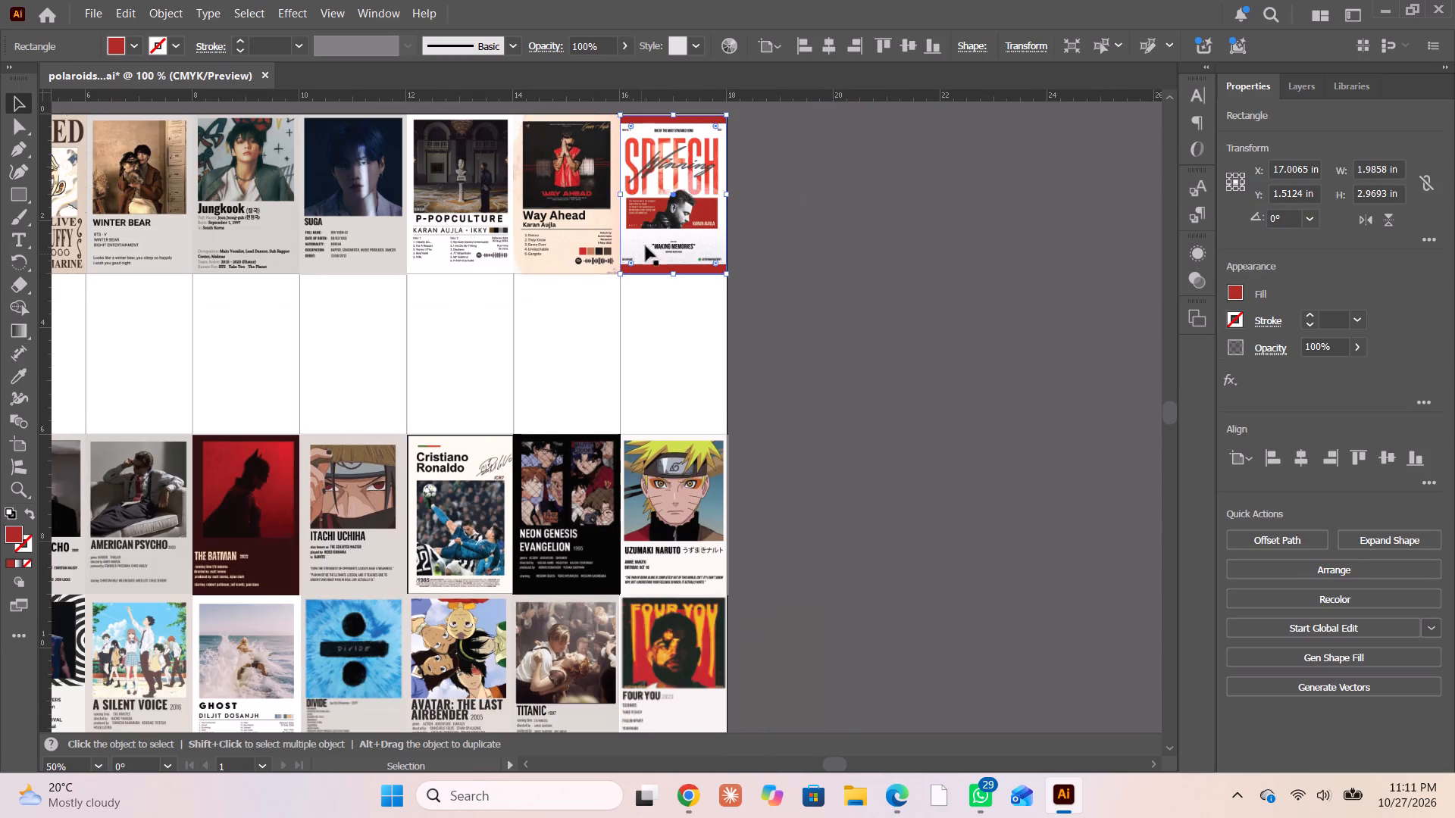
scroll(665, 220, "down", 1)
scroll(665, 220, "up", 4)
scroll(659, 157, "up", 3, "alt")
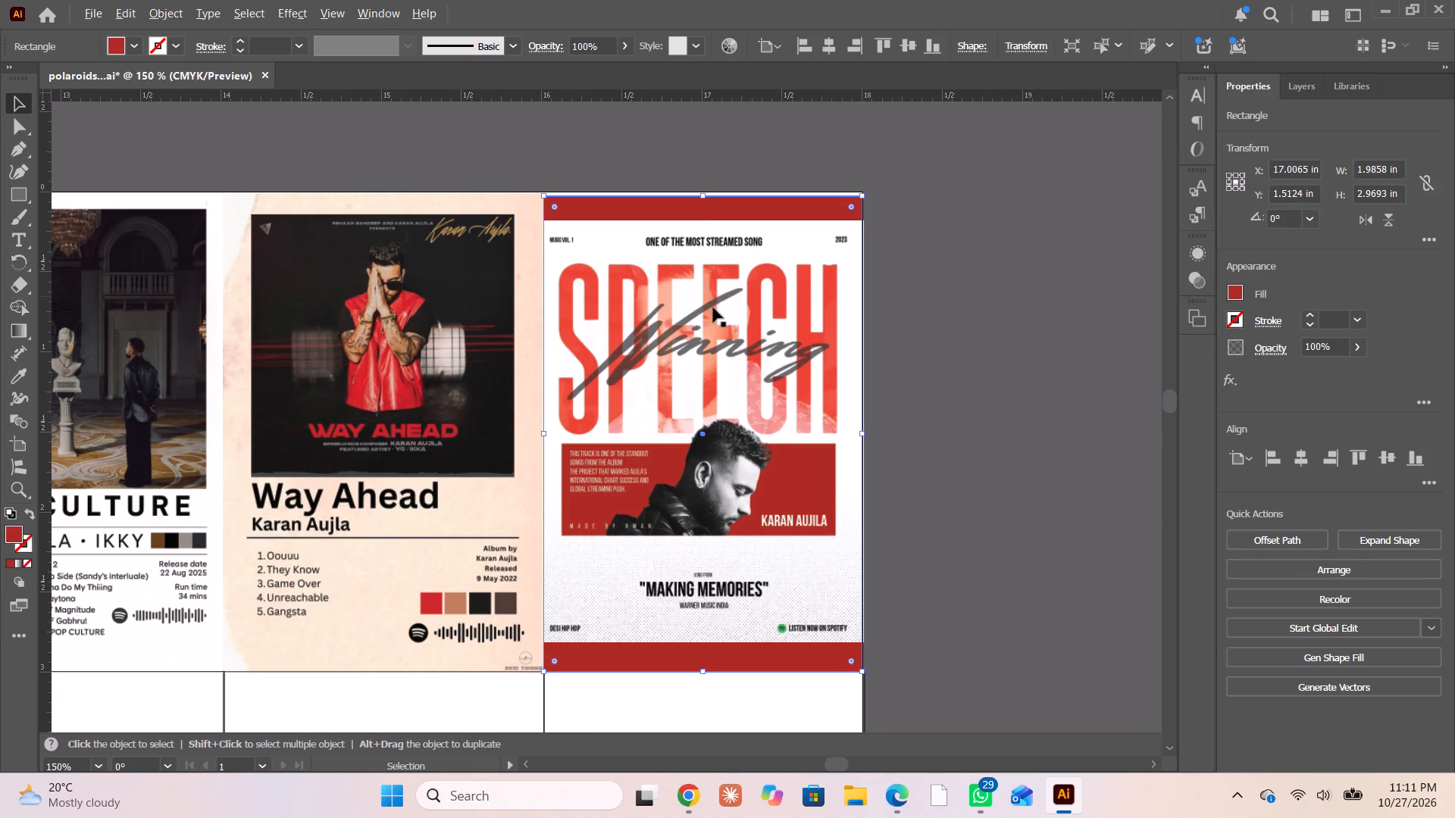
left_click(950, 288)
left_click(711, 198)
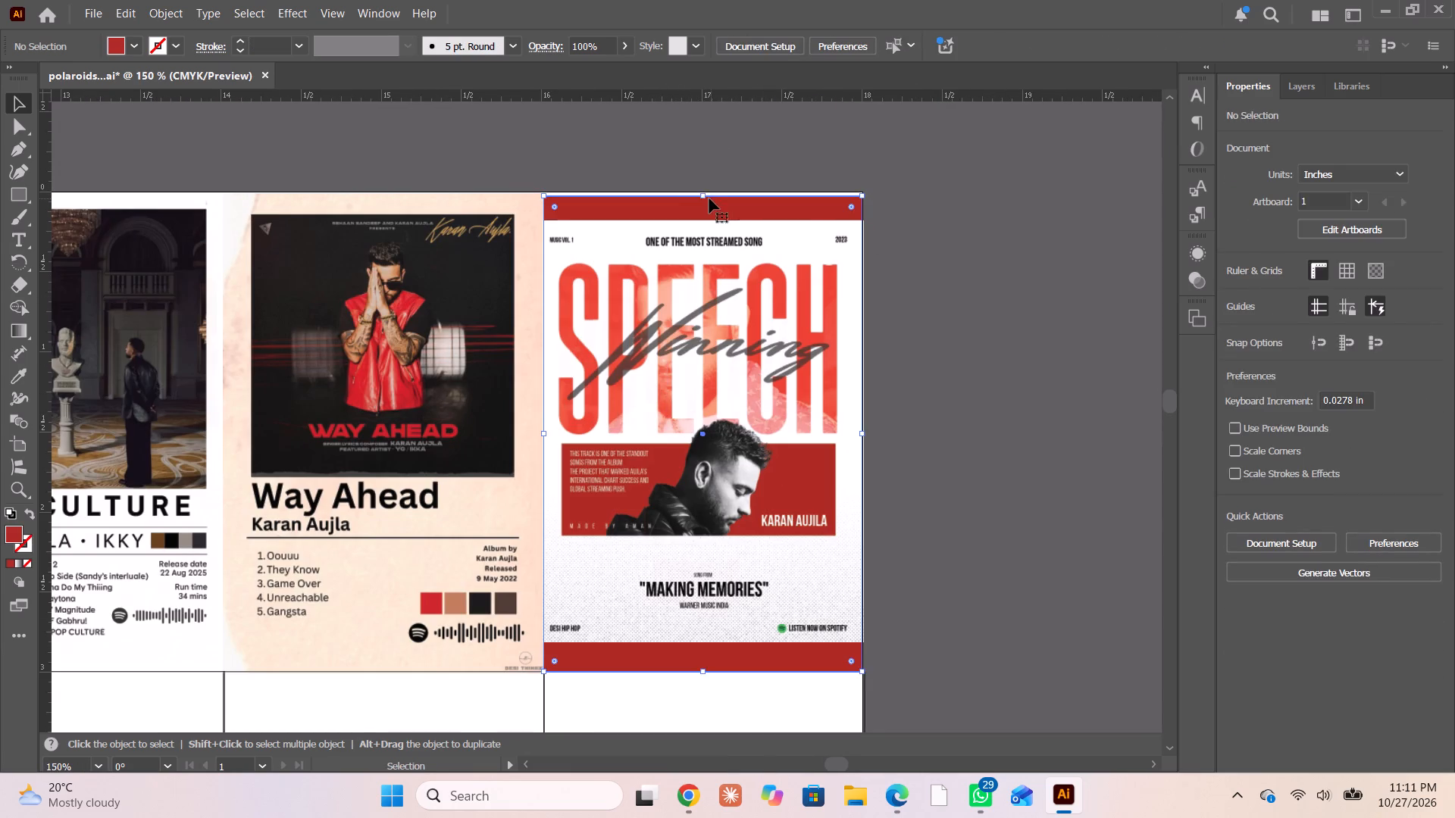
left_click(702, 195)
left_click(950, 351)
scroll(938, 357, "down", 4)
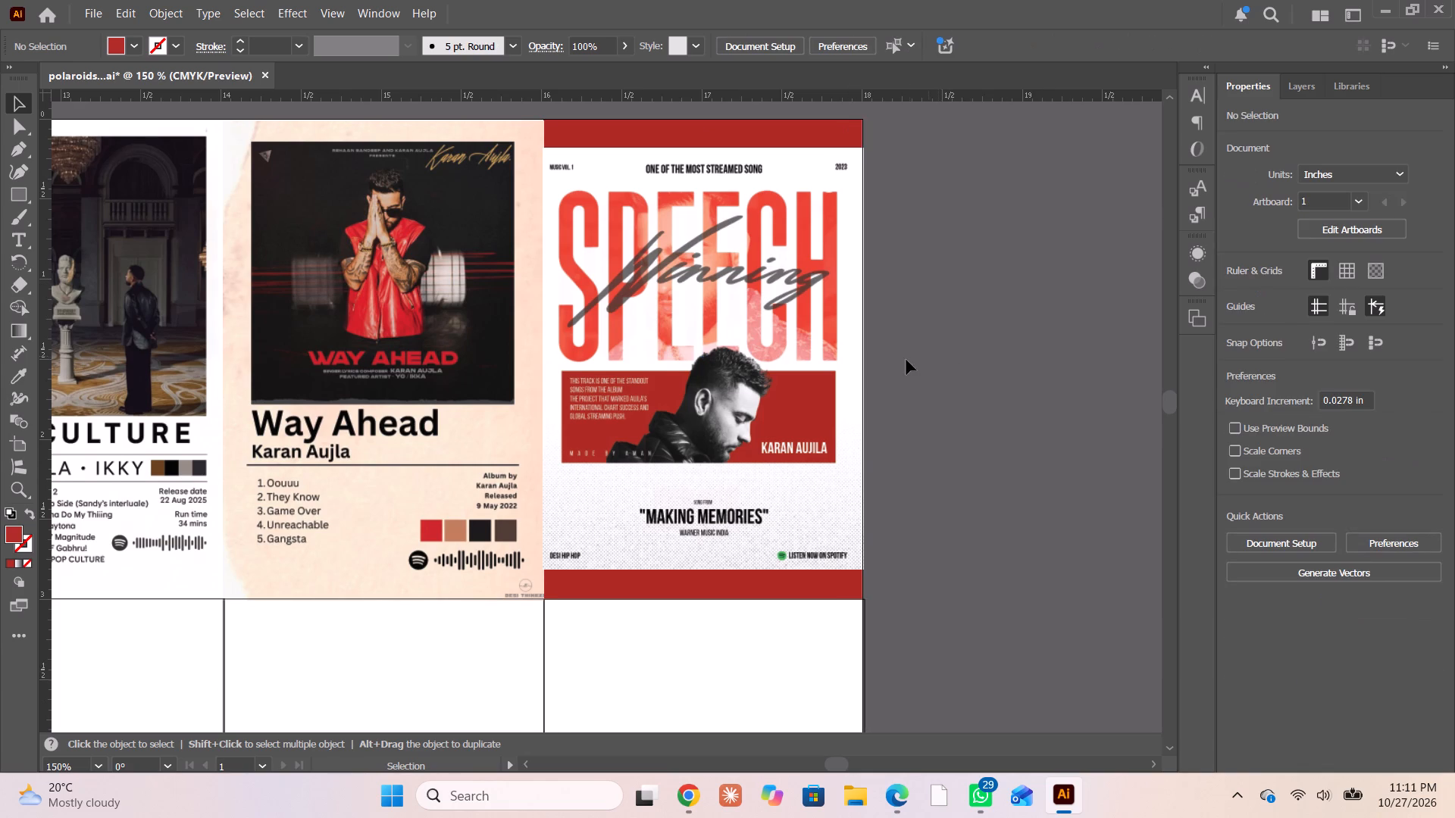
Scale the Mbappé poster down to about 2.70 × 4.05 in and place it and the McLaren 2025 poster side by side near the sheet.
scroll(1023, 525, "down", 4, "alt")
scroll(715, 638, "down", 5)
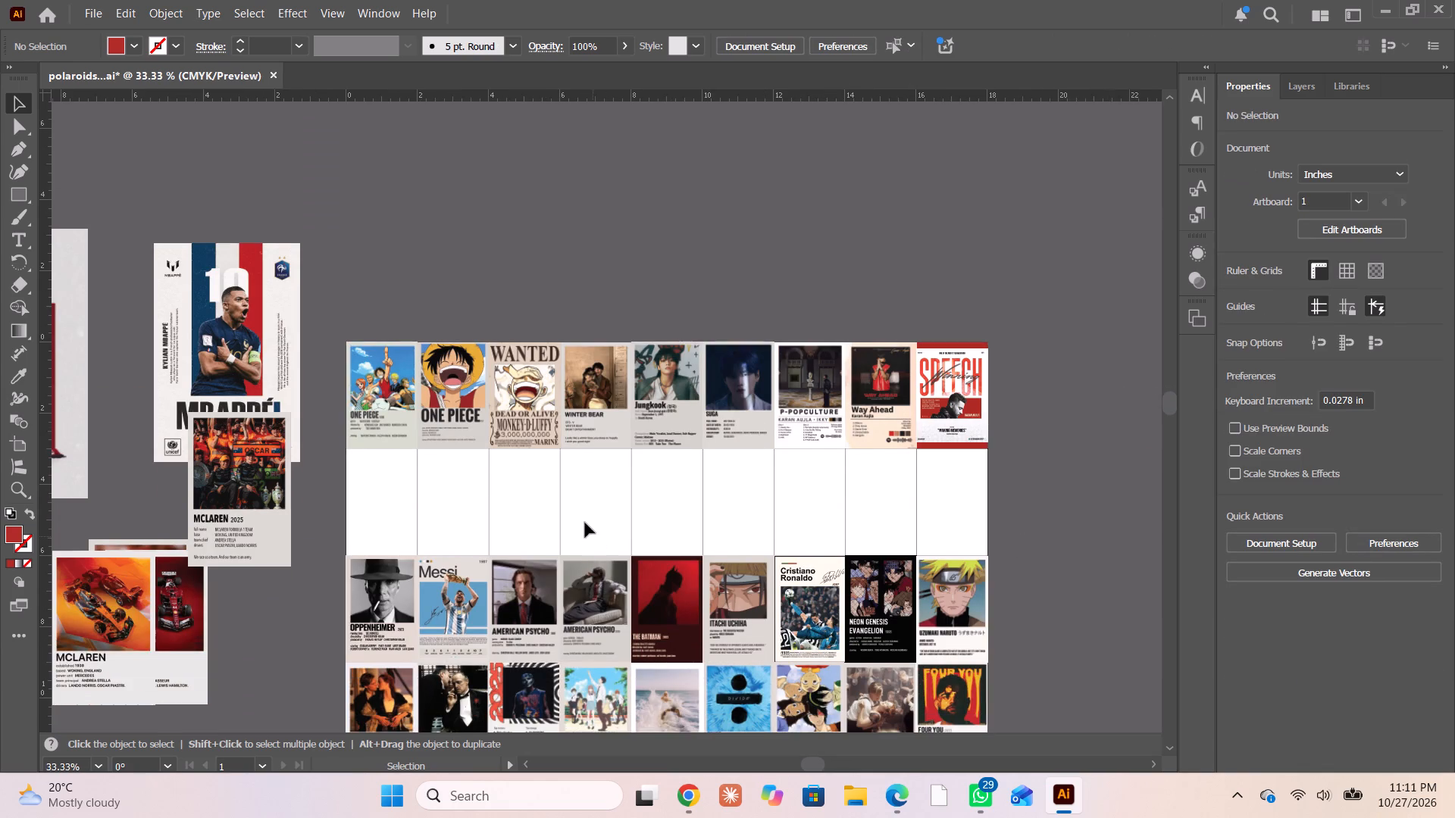
scroll(585, 521, "down", 3)
scroll(600, 496, "right", 1)
left_click_drag(488, 379, 322, 376)
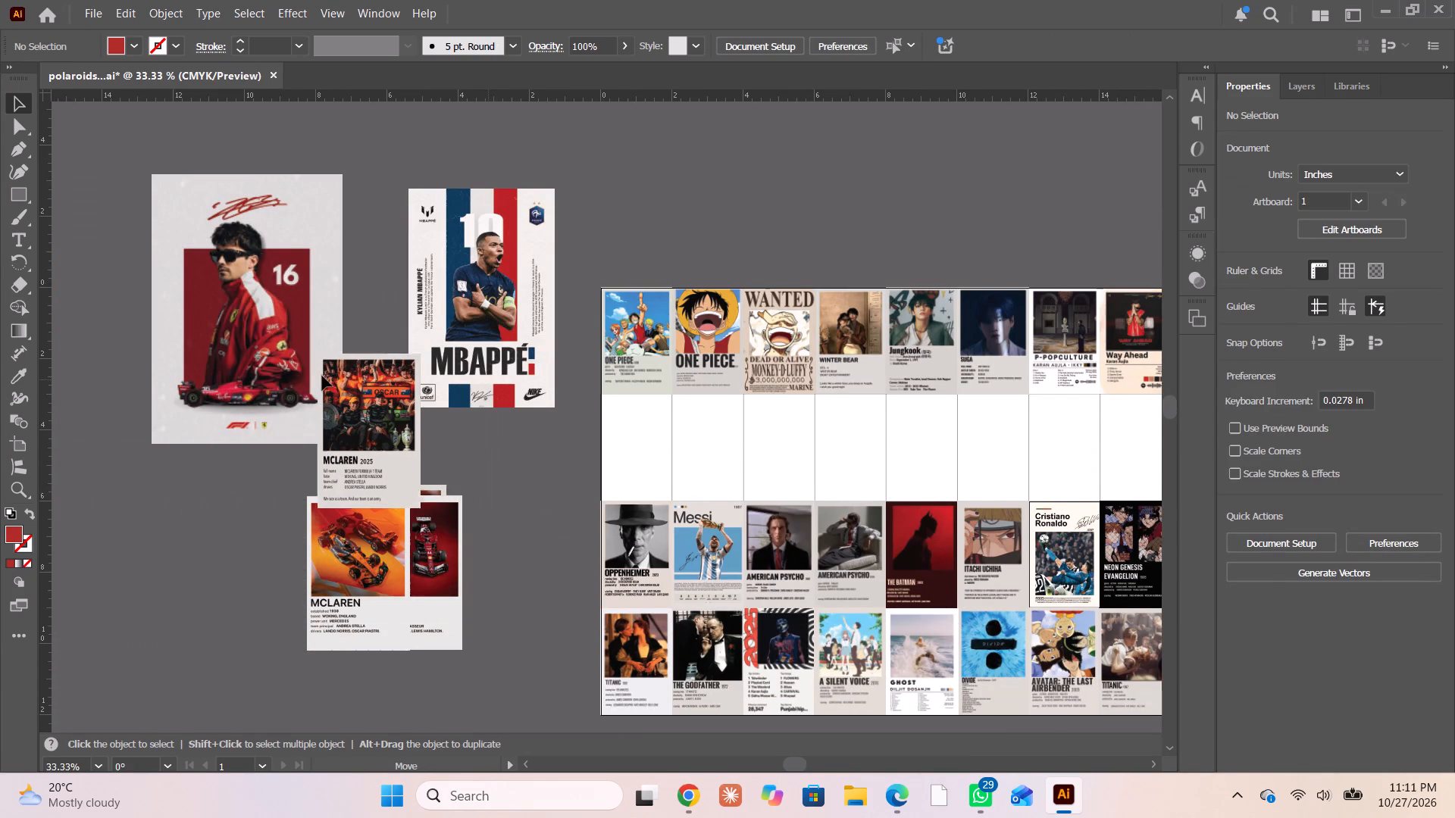
left_click_drag(322, 376, 293, 376)
left_click_drag(455, 284, 481, 373)
left_click_drag(504, 368, 454, 370)
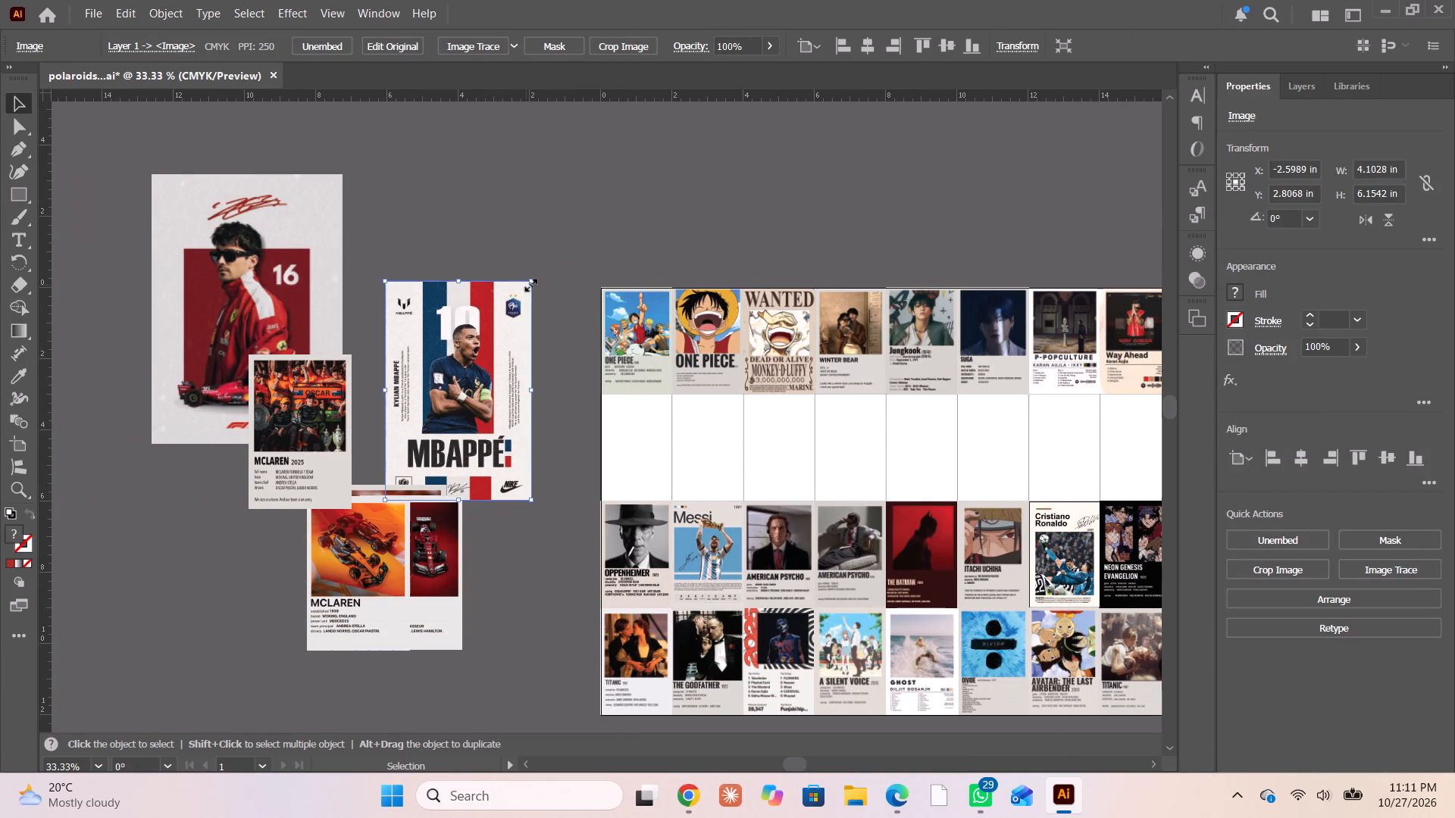
left_click_drag(533, 281, 481, 349, "shift")
left_click_drag(452, 414, 511, 355)
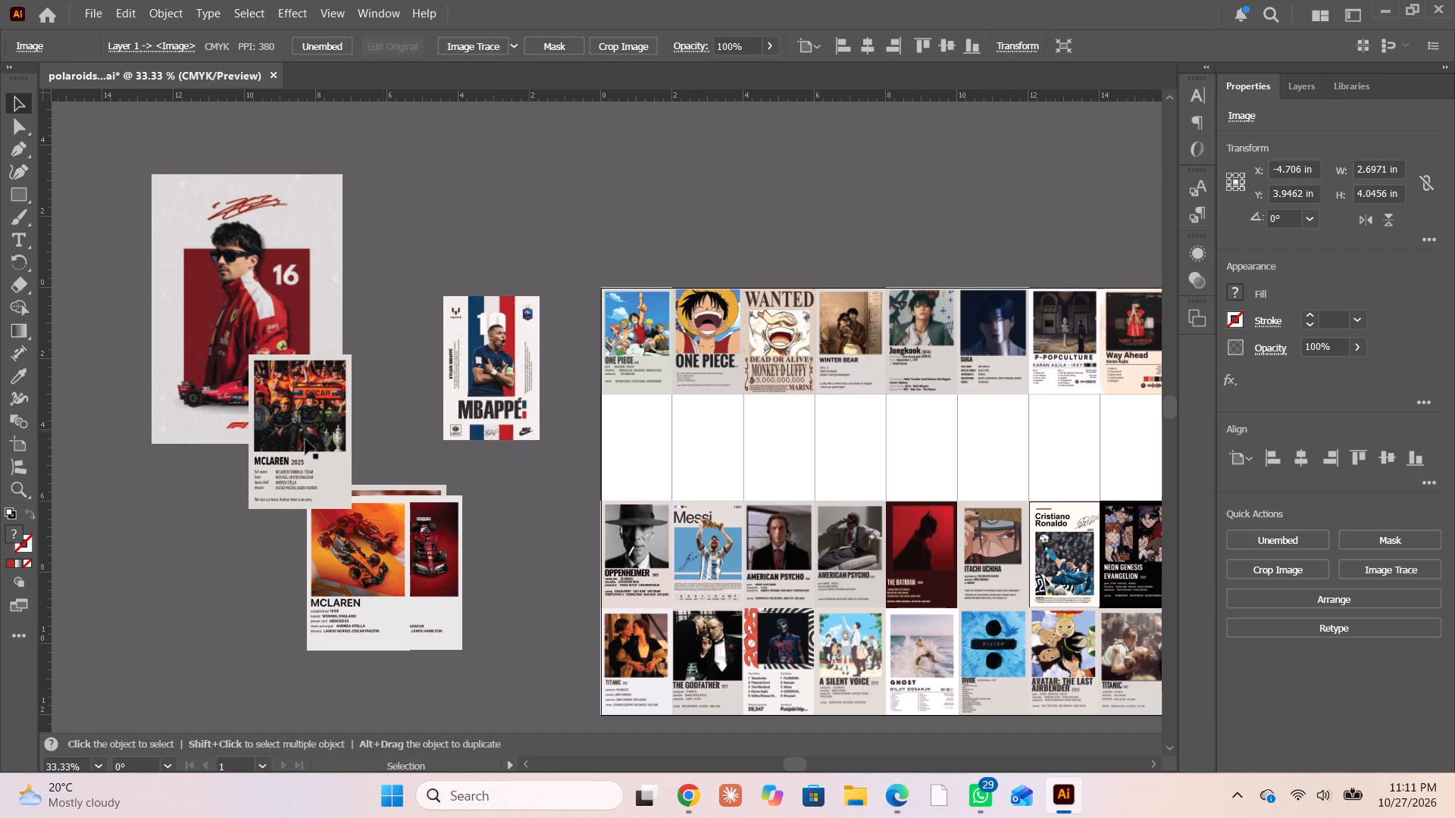
left_click_drag(298, 443, 397, 381)
Bring all nine empty frames of the second row to the front.
scroll(565, 456, "left", 1)
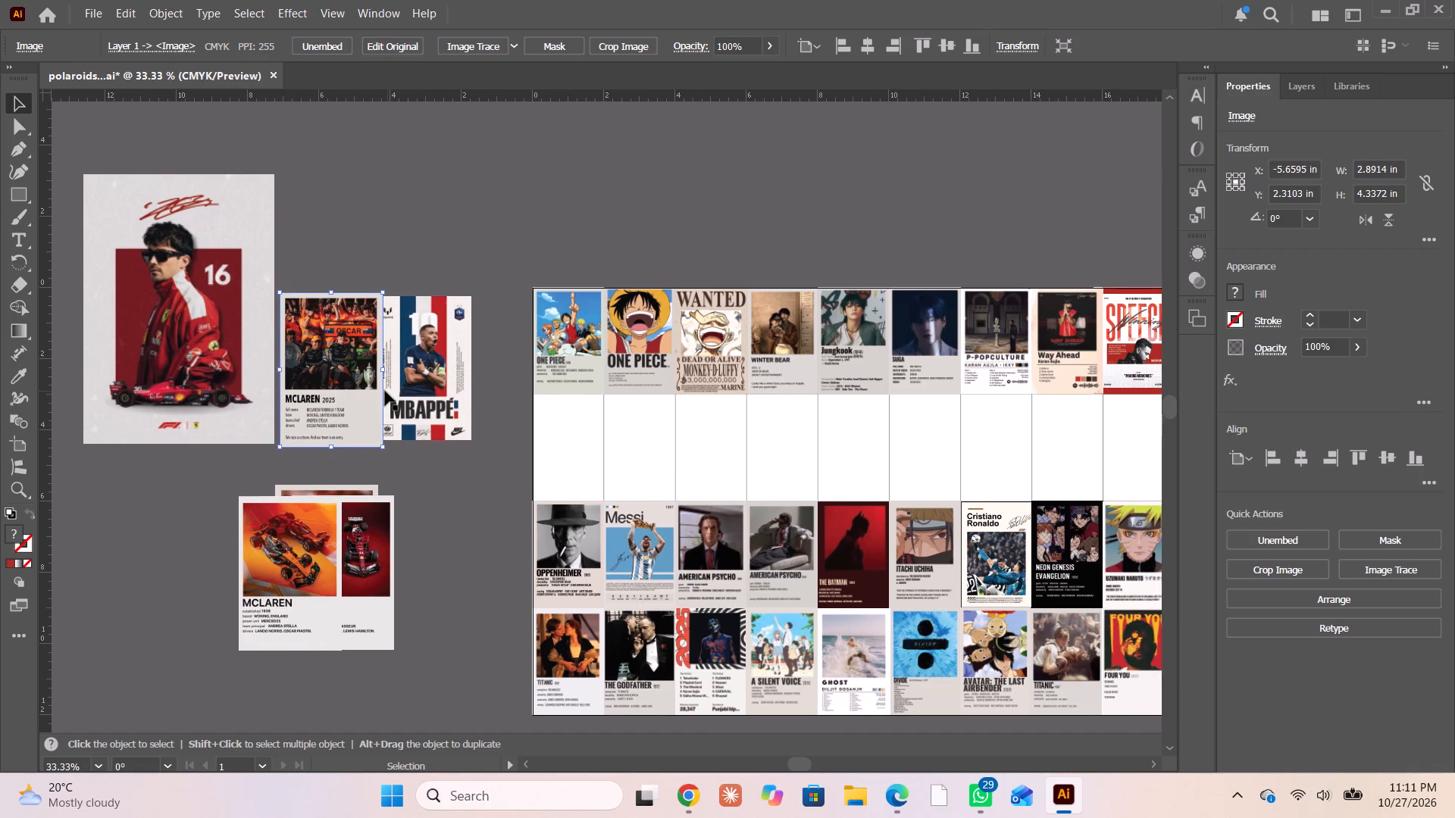
scroll(385, 391, "left", 1)
left_click_drag(361, 451, 1096, 452)
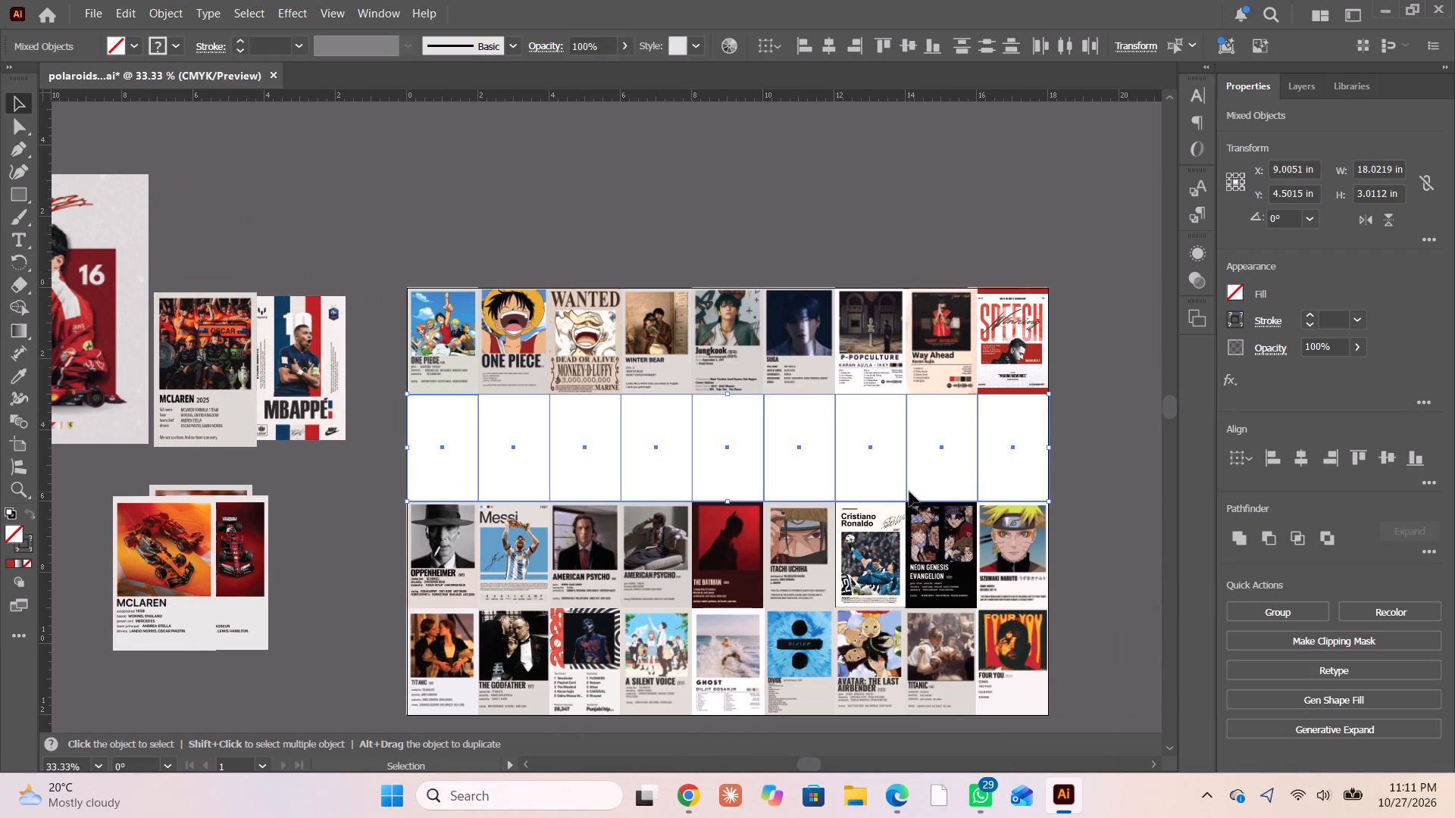
right_click(908, 479)
left_click(971, 676)
left_click(1135, 676)
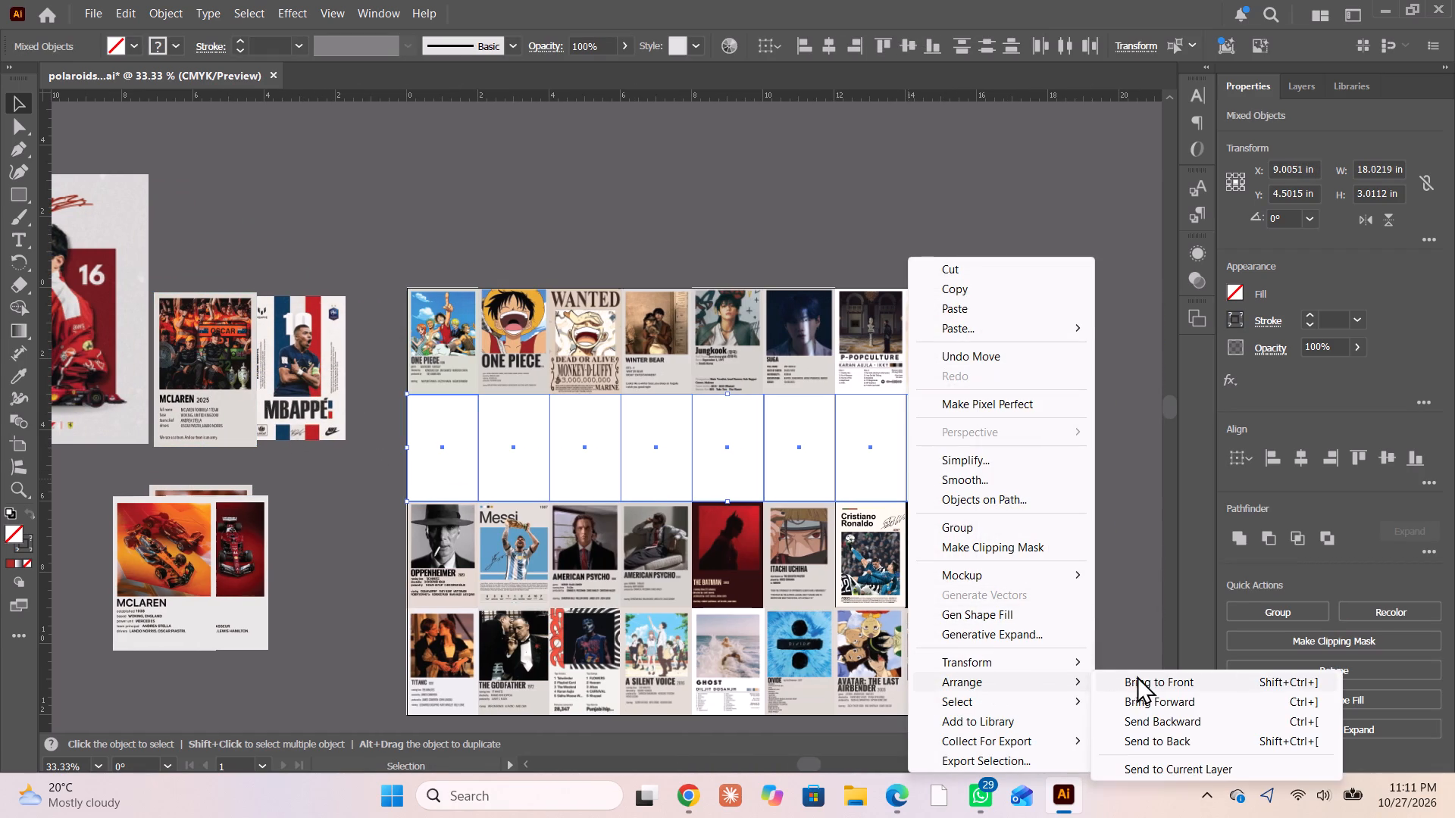
left_click(1116, 545)
Move the Mbappé poster over the second row's first frame and clip it with that frame.
left_click_drag(309, 369, 394, 421)
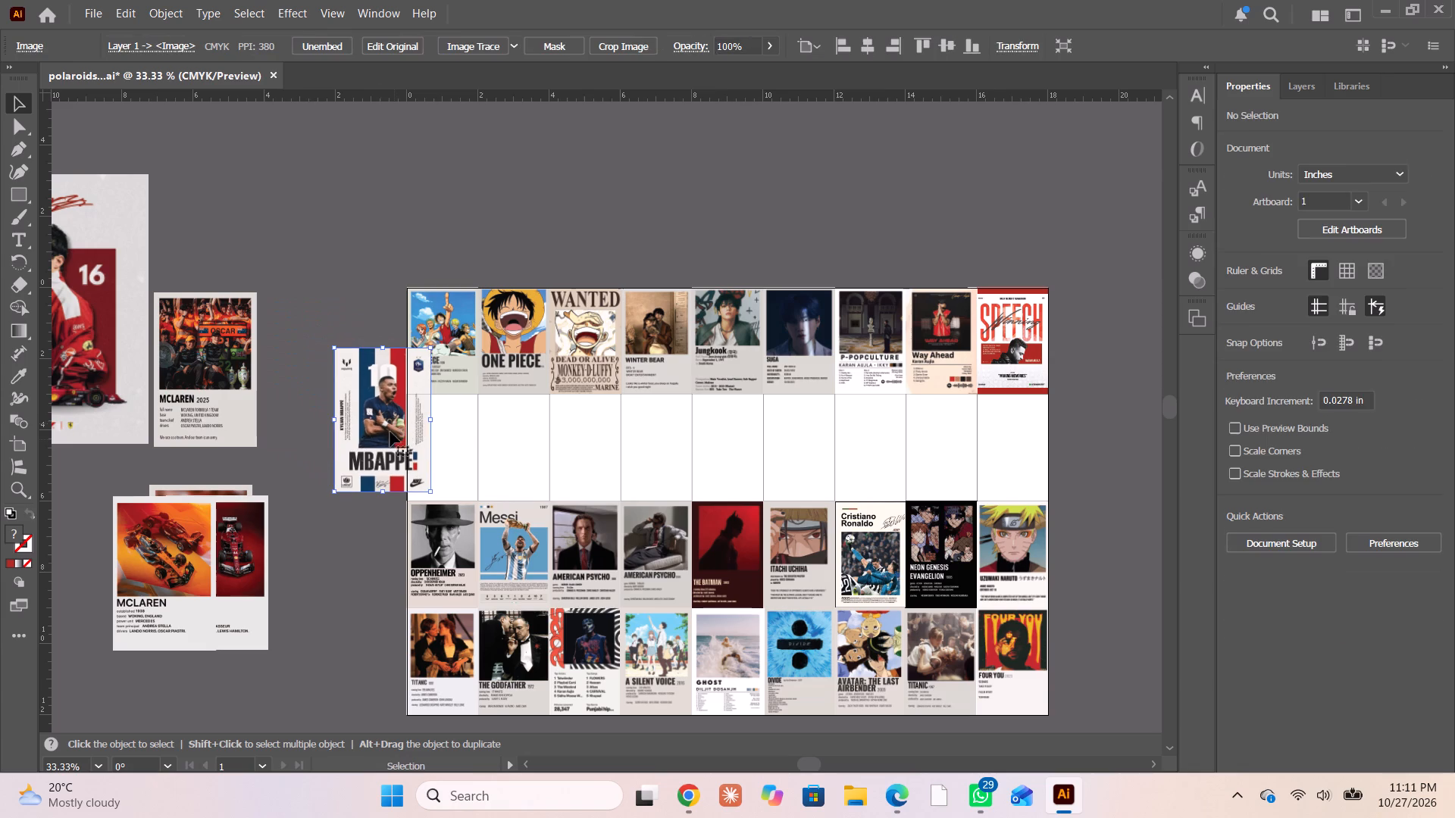
left_click_drag(317, 460, 469, 454)
left_click(1375, 573)
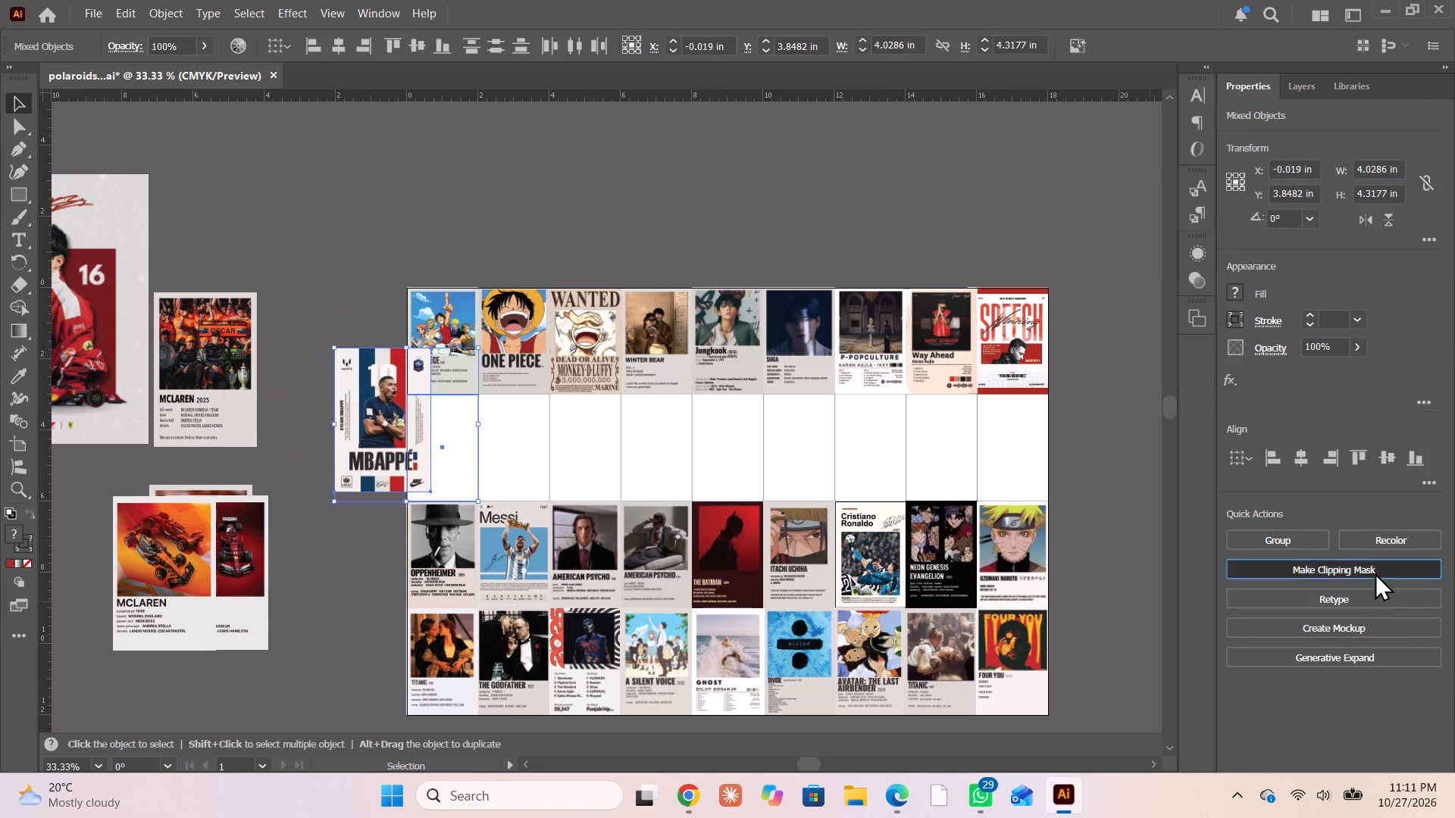
Inside the first frame's clip group, scale the Mbappé poster to about 2.01 × 3.01 in, position it to fill the frame, and exit isolation.
scroll(368, 463, "up", 2, "alt")
double_click(469, 445)
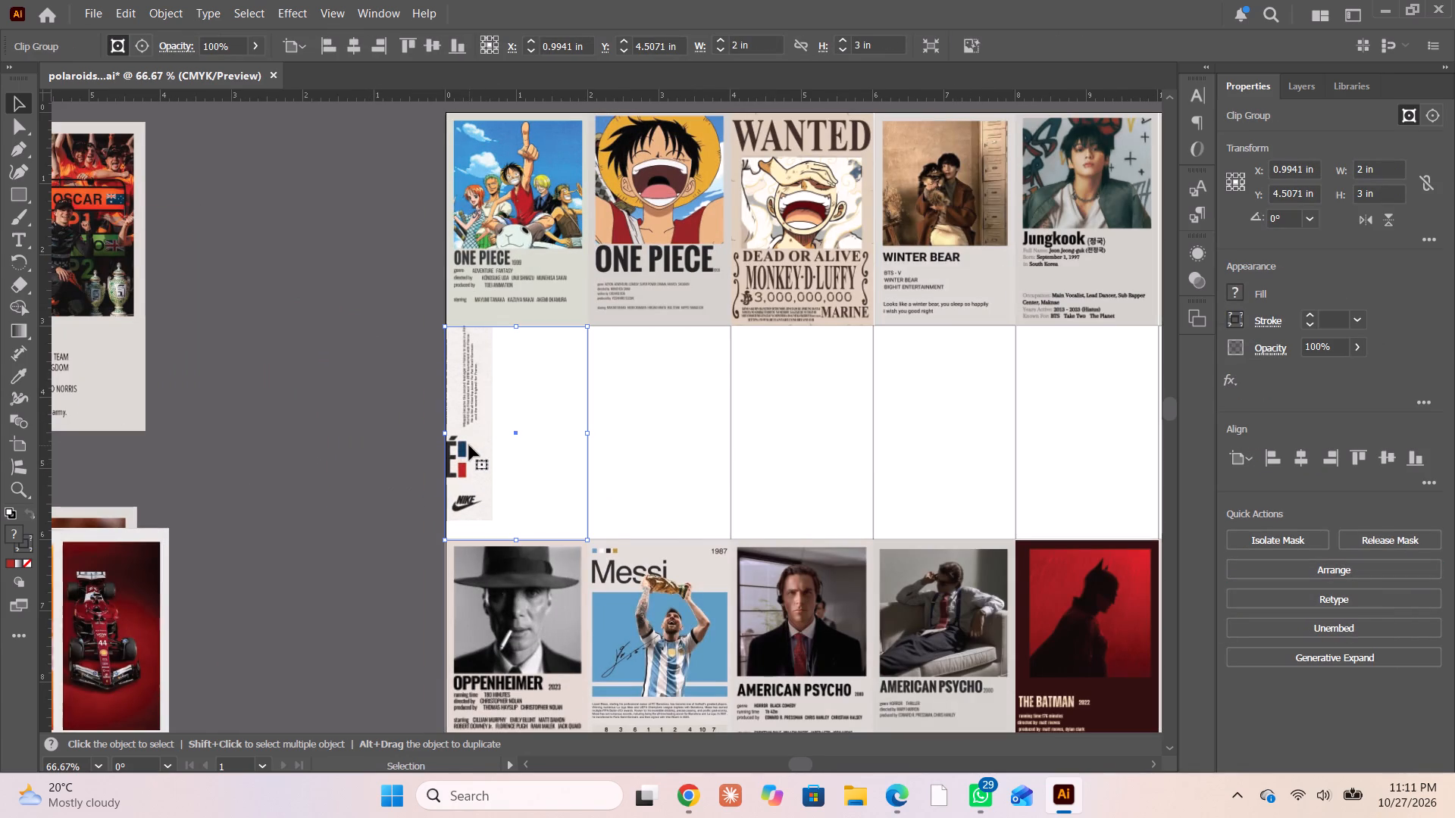
left_click(466, 448)
left_click_drag(471, 440, 584, 459)
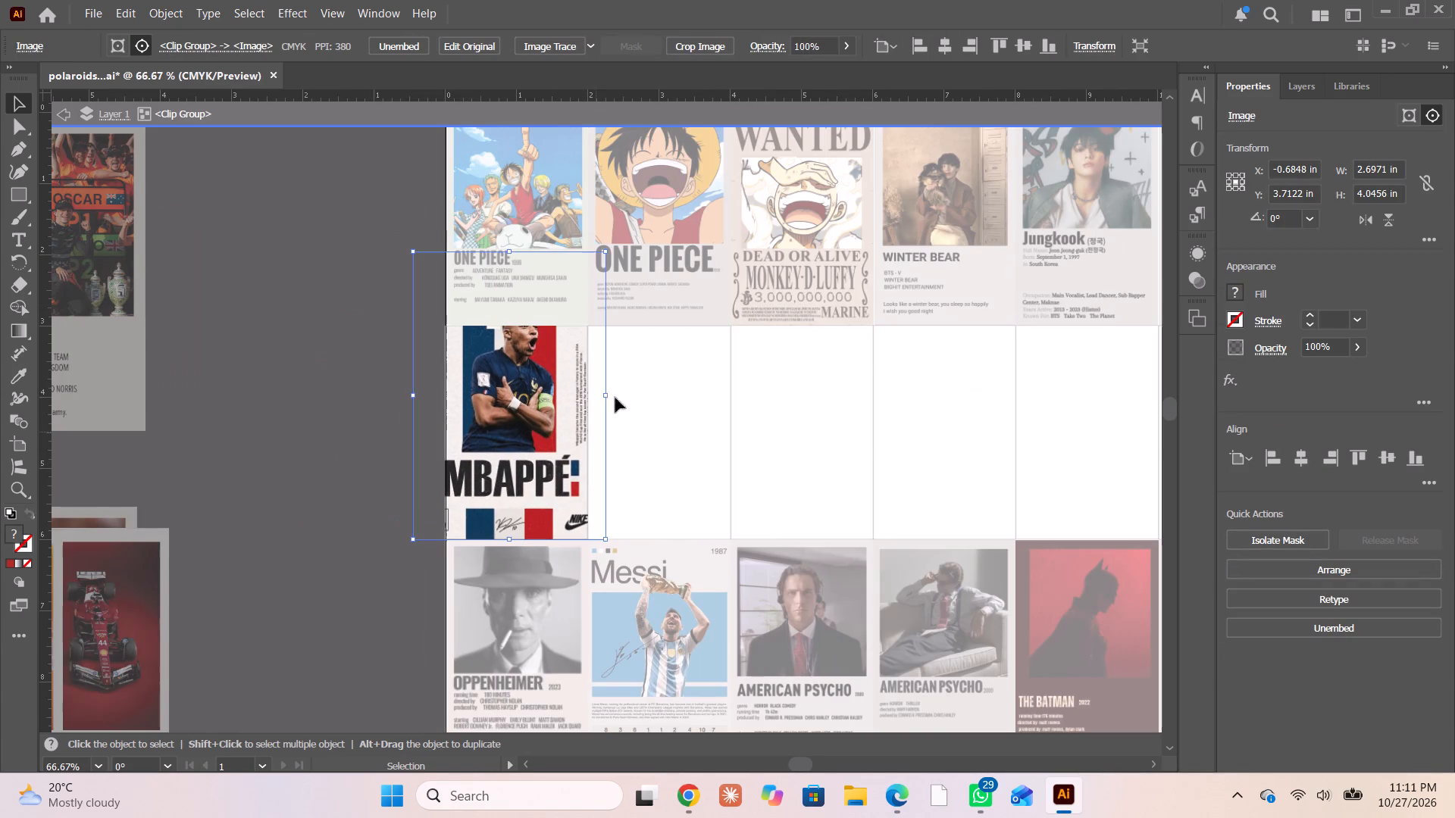
left_click_drag(605, 249, 567, 305)
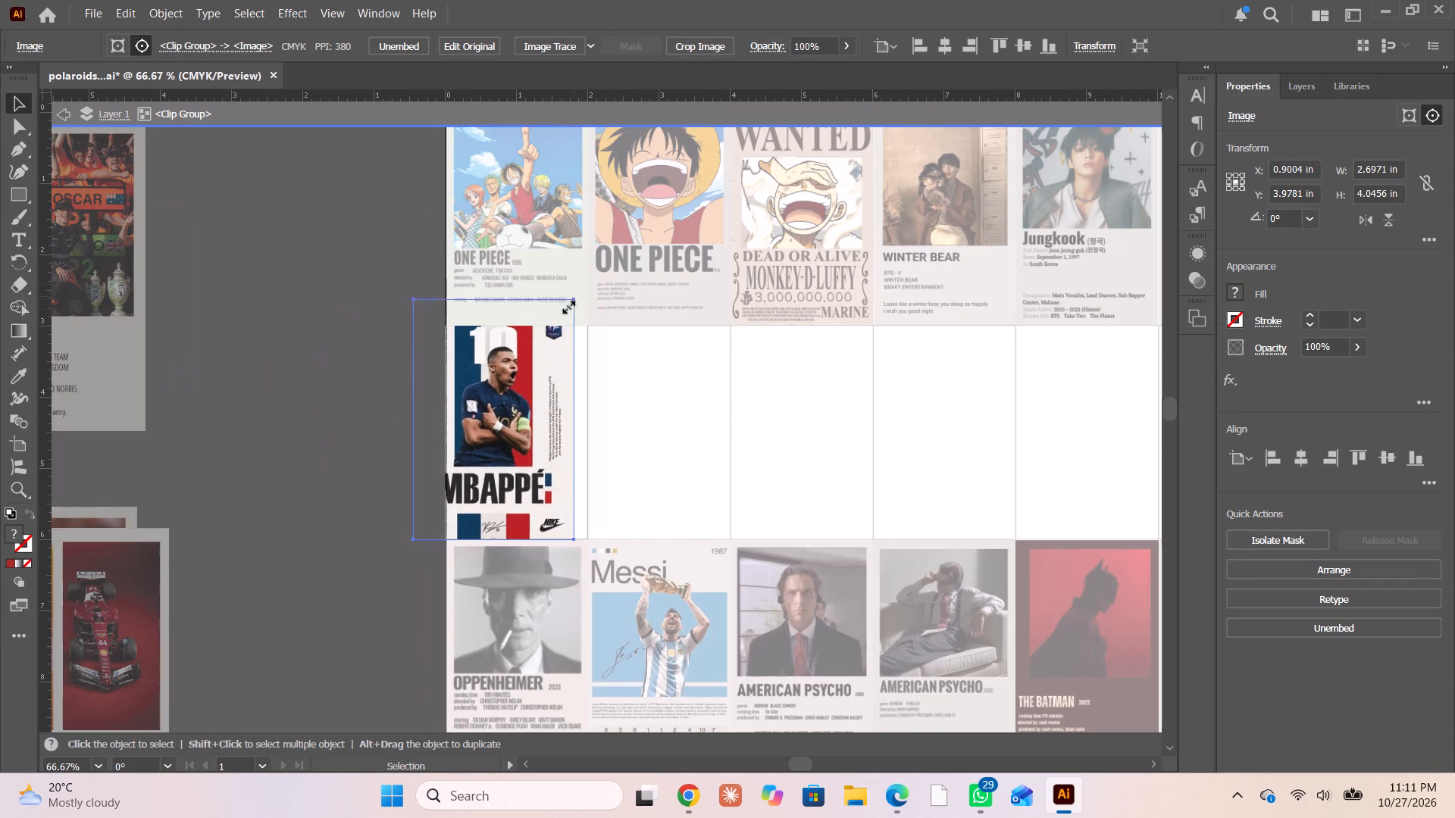
left_click_drag(567, 305, 559, 325)
left_click_drag(477, 420, 510, 423)
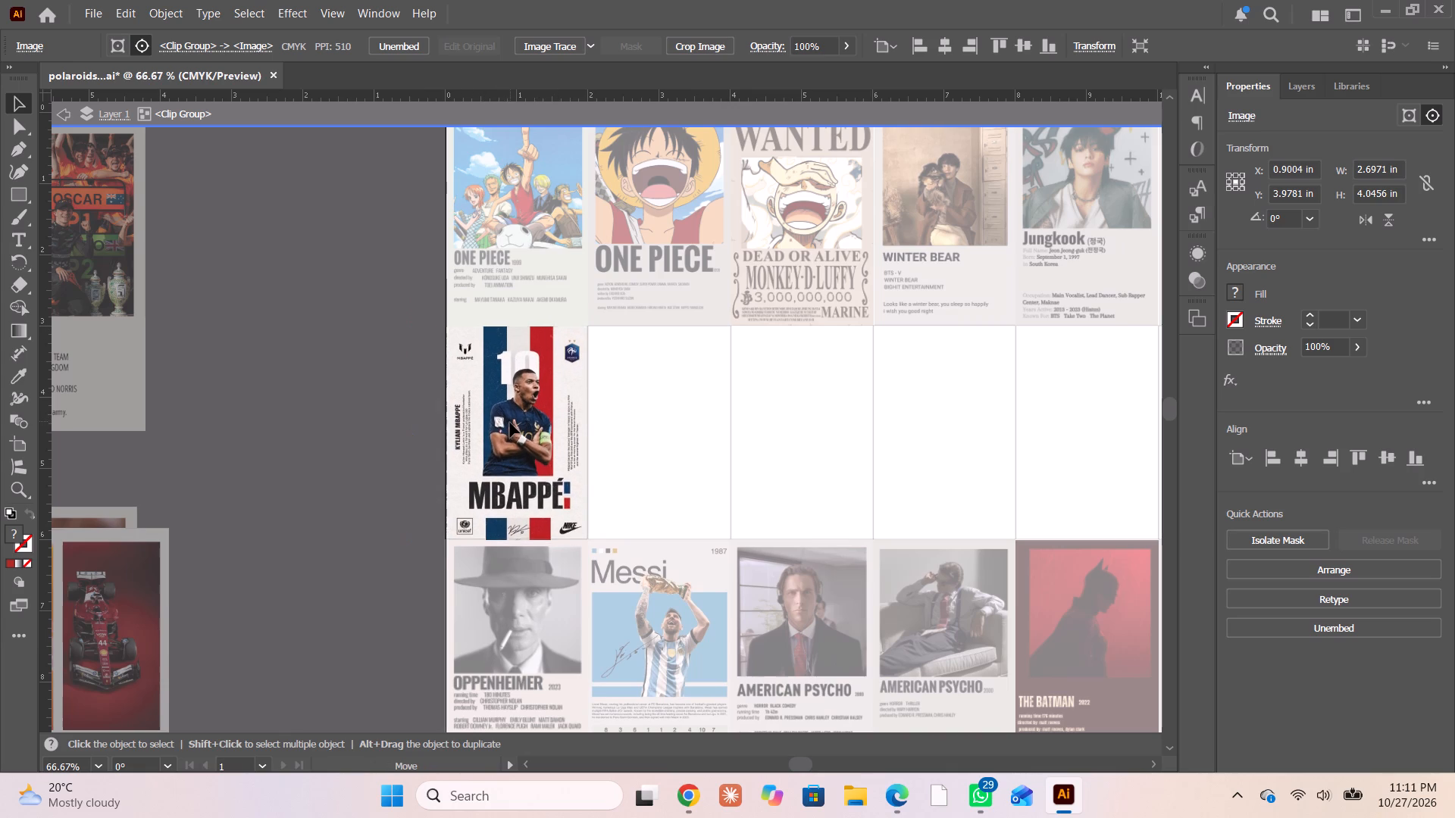
left_click_drag(510, 423, 505, 422)
left_click(515, 429)
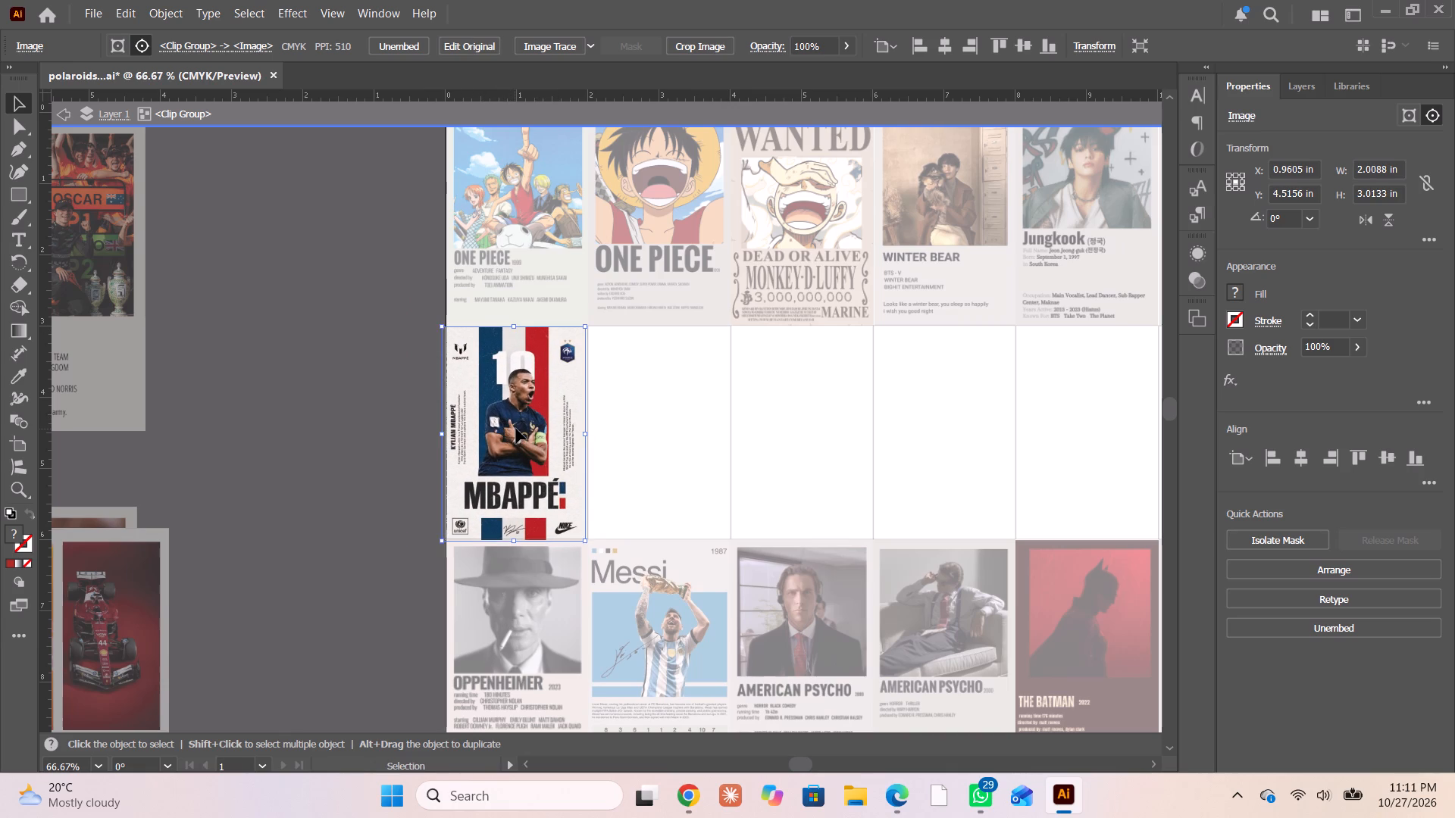
left_click(289, 501)
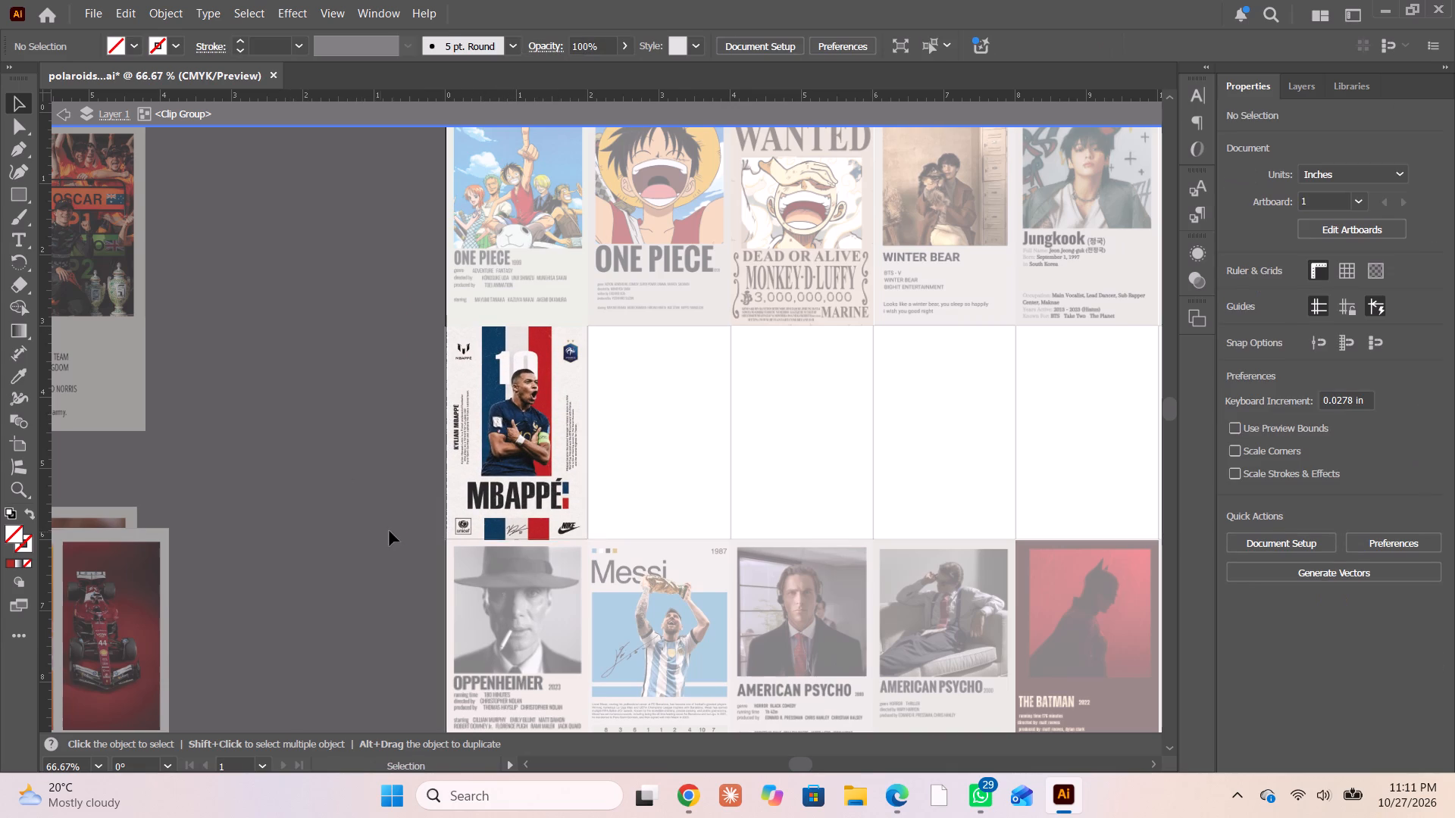
scroll(352, 496, "down", 3, "alt")
left_click(319, 406)
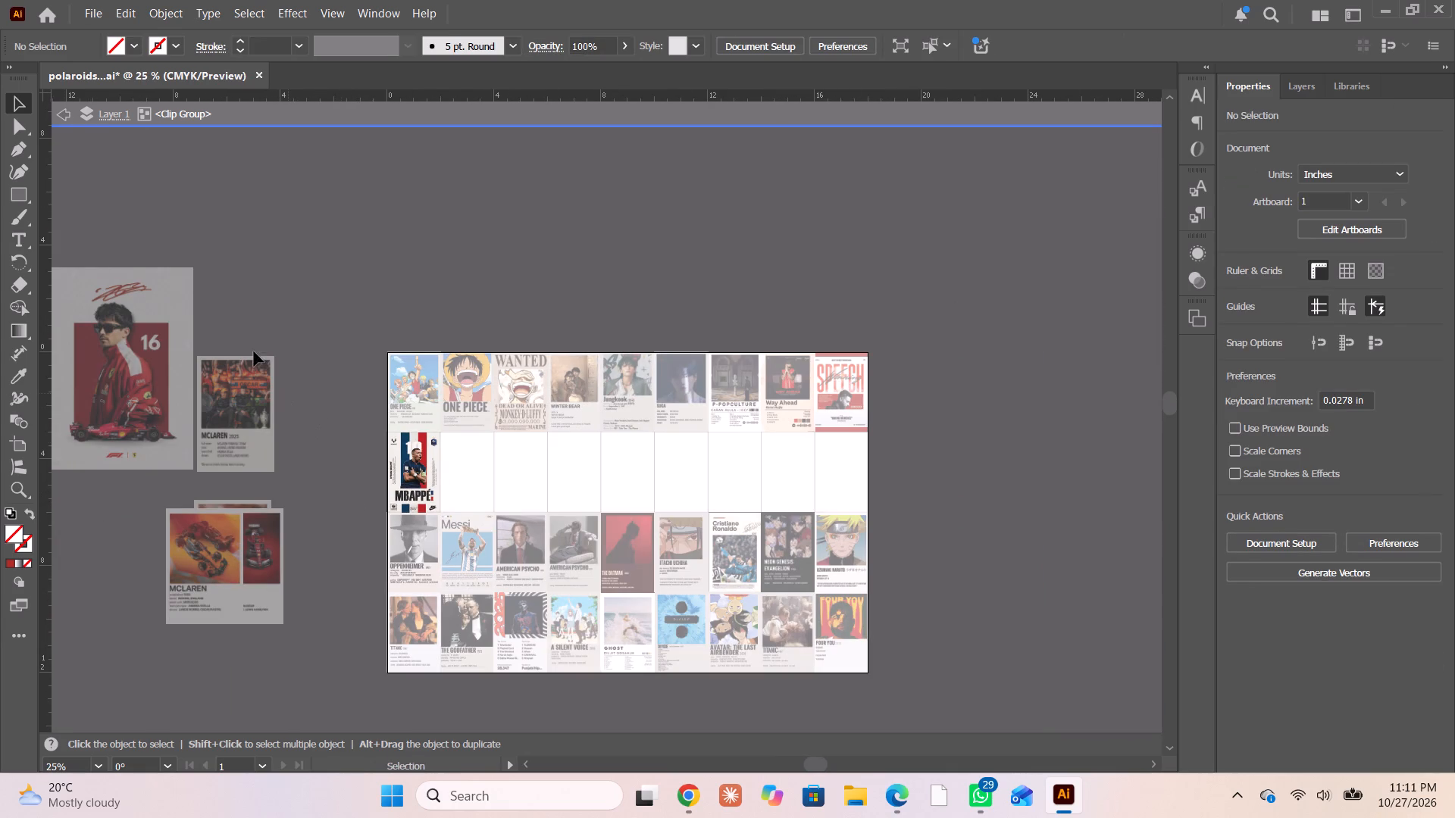
double_click(64, 120)
Move the McLaren 2025 poster over the second row's second frame and make a clipping mask from the two.
left_click_drag(239, 418, 364, 426)
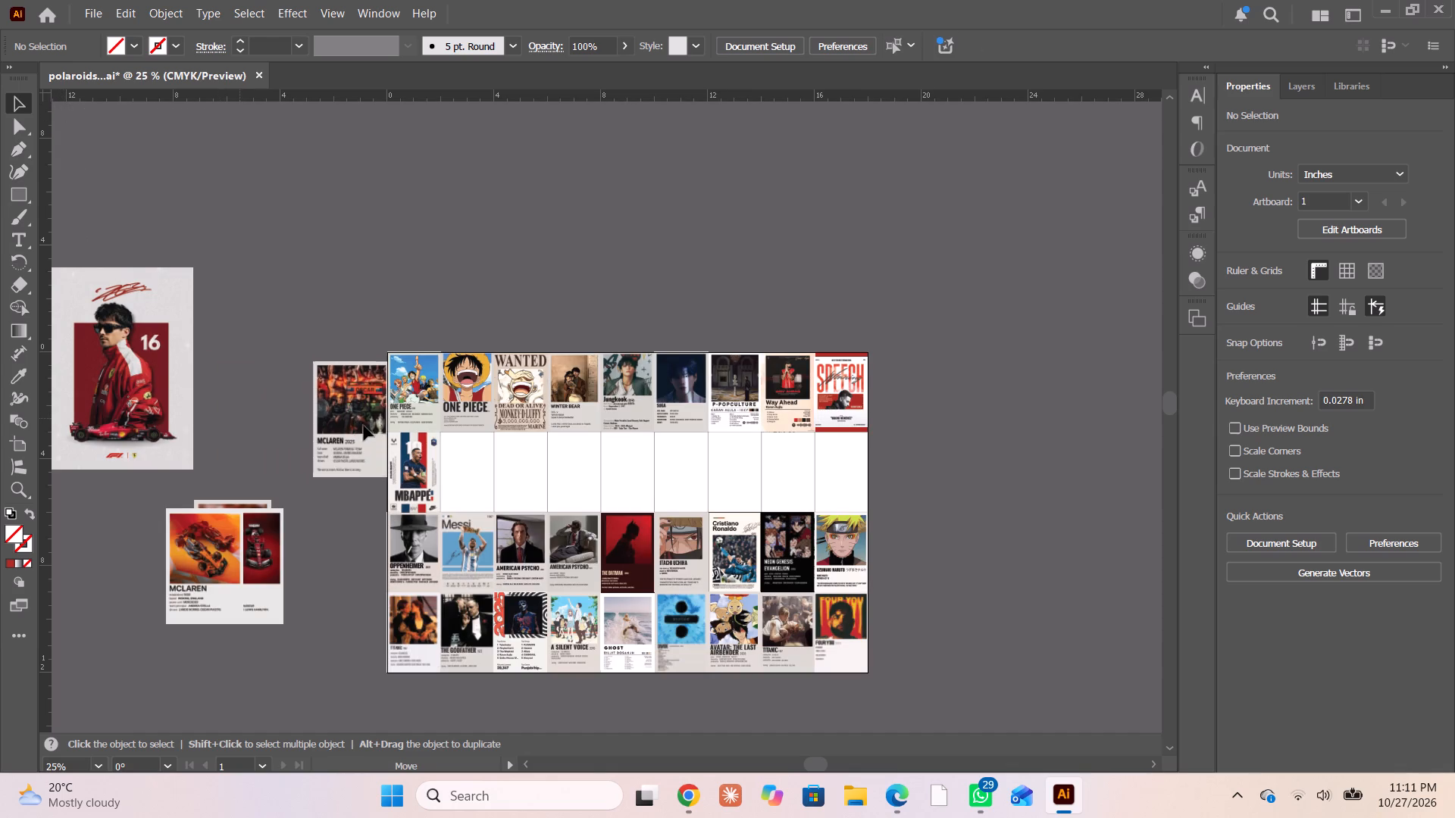
left_click_drag(364, 426, 455, 451)
scroll(415, 501, "up", 2, "alt")
left_click_drag(304, 408, 494, 435)
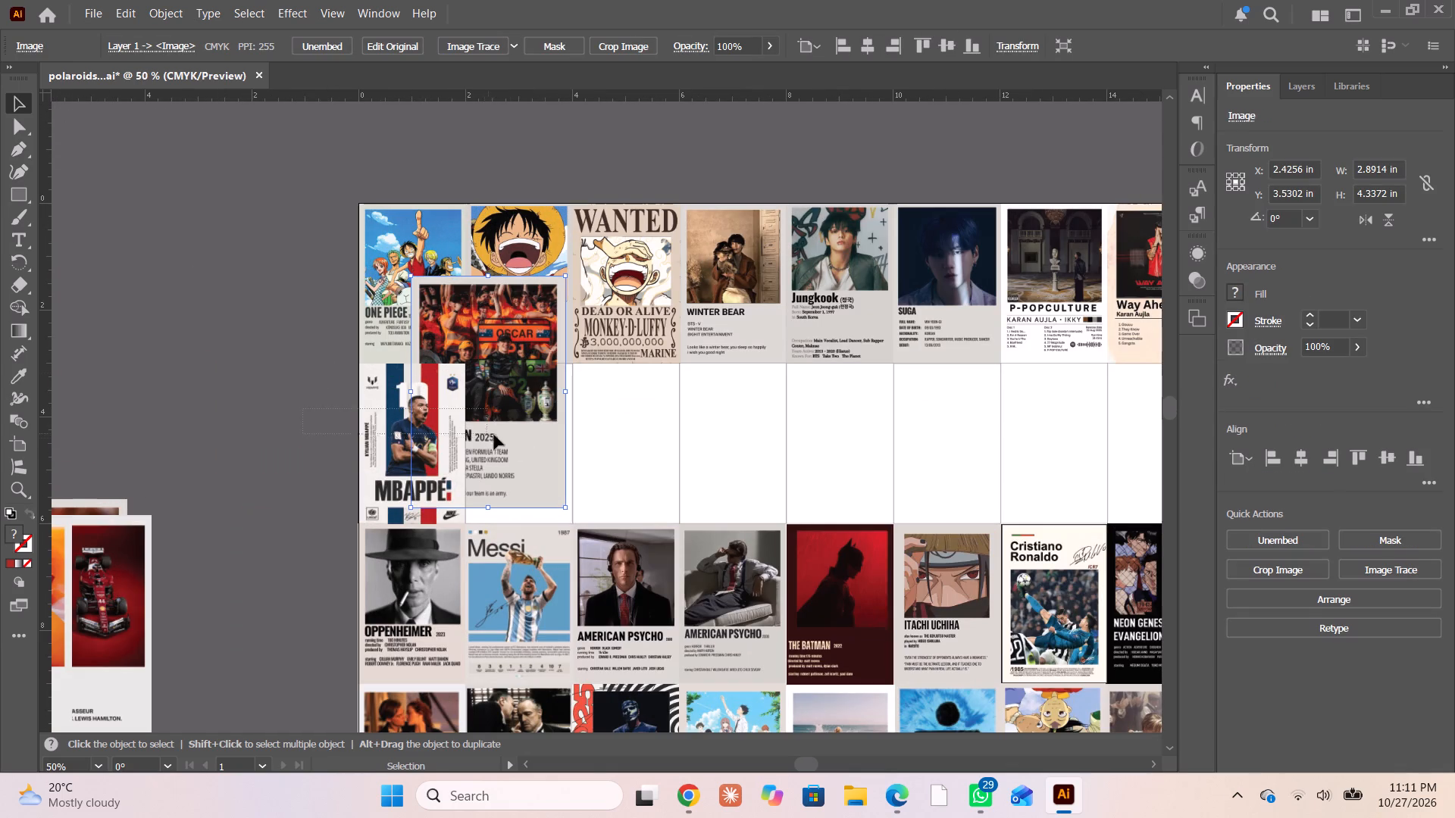
left_click_drag(494, 435, 519, 440)
left_click(392, 495, "shift")
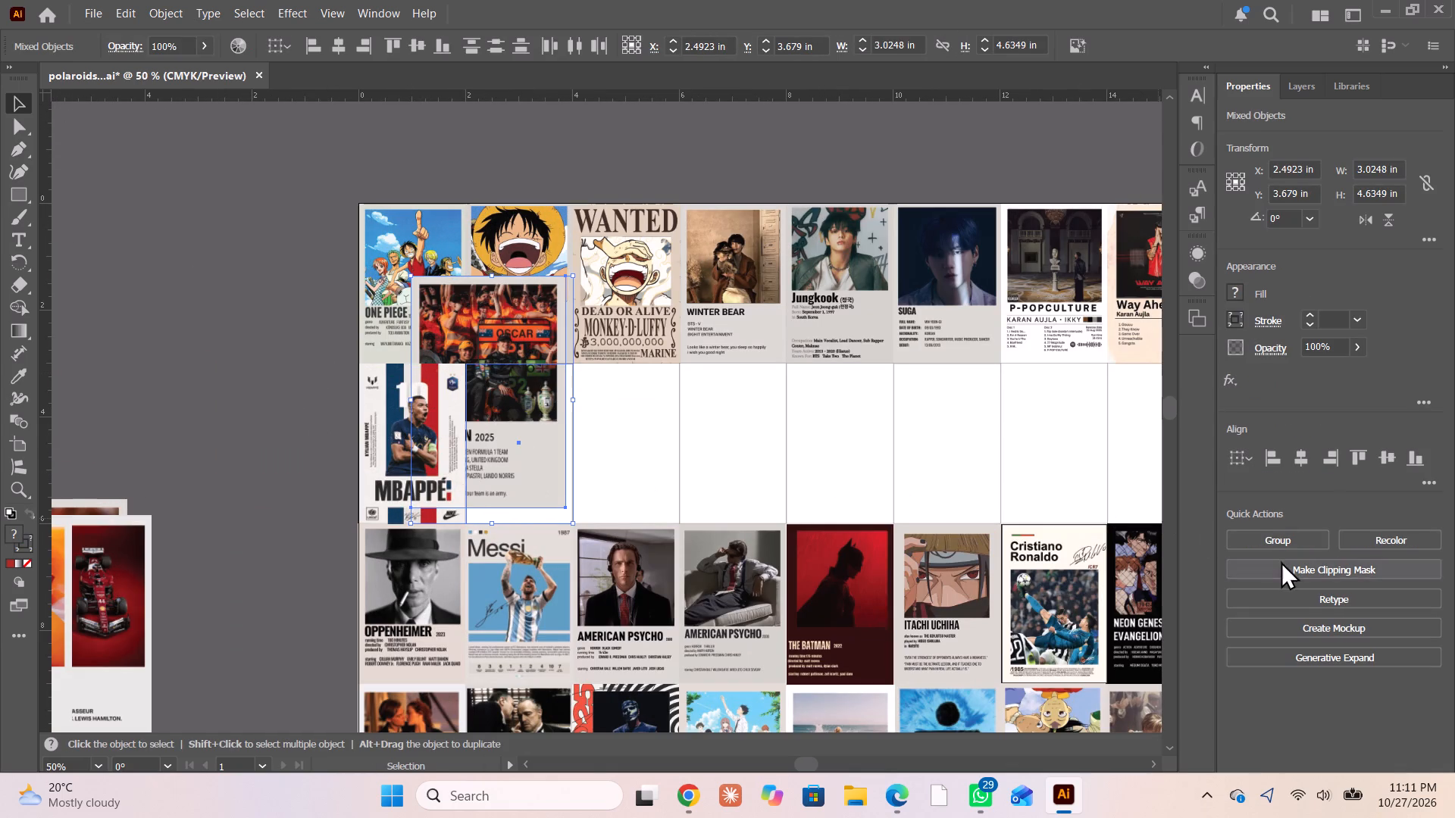
left_click(1281, 561)
Inside the second frame's clip group, scale the McLaren 2025 poster to about 2.12 × 3.18 in and position it to fill the frame.
triple_click(488, 469)
scroll(493, 454, "up", 3, "alt")
scroll(492, 430, "down", 2, "alt")
left_click_drag(505, 434, 576, 485)
left_click_drag(661, 253, 604, 314, "shift")
left_click_drag(557, 400, 560, 376)
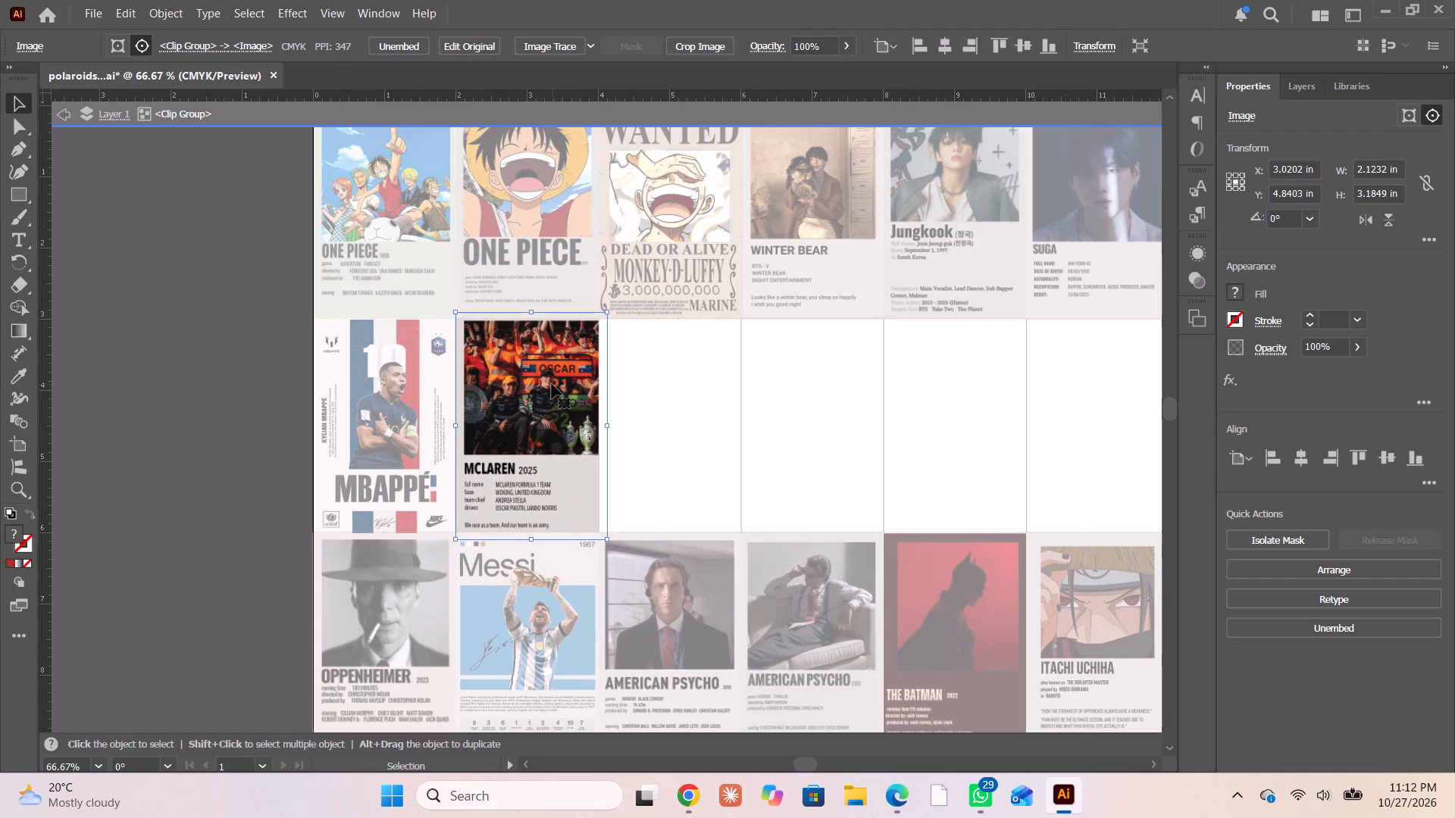
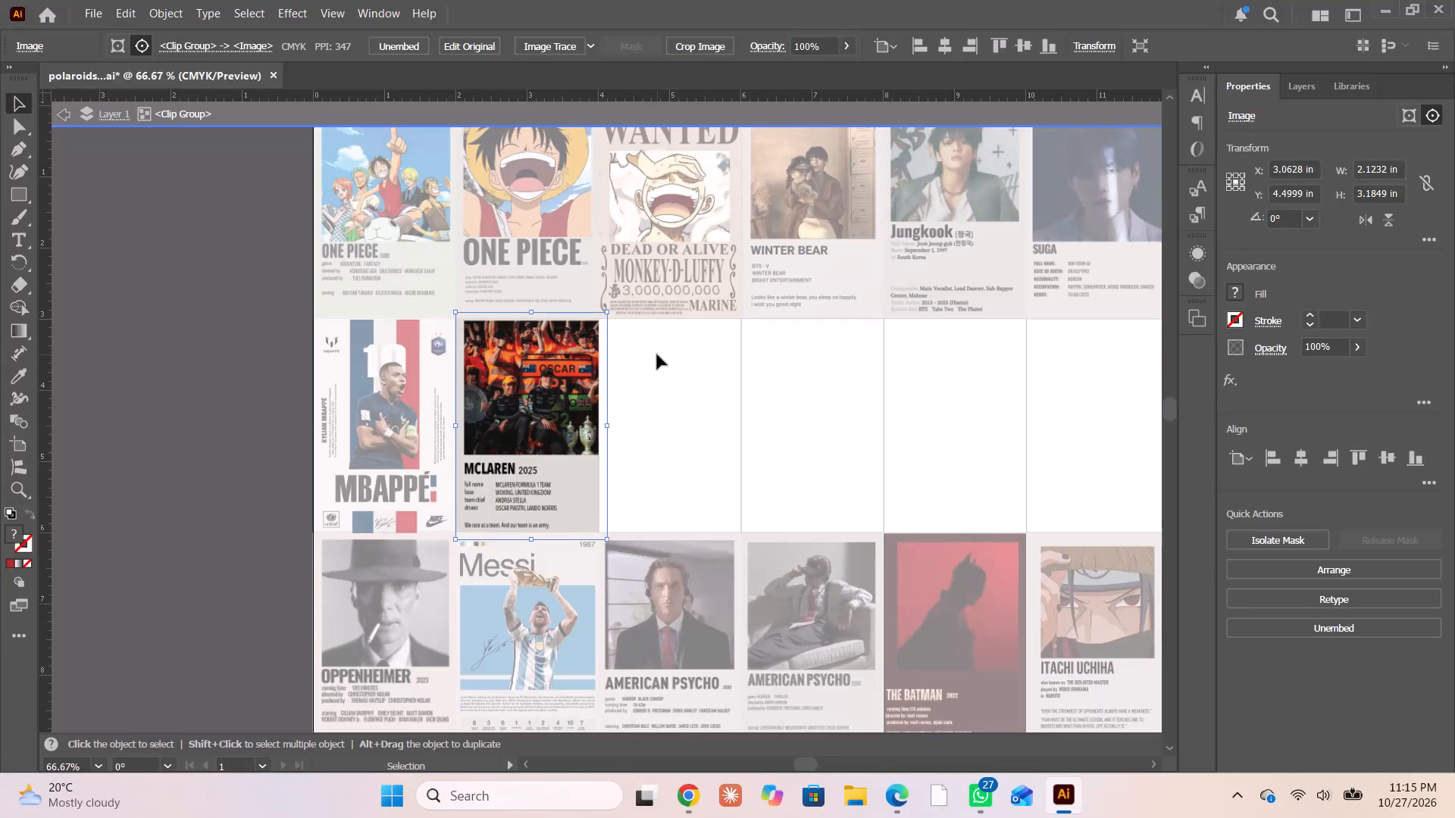
Scale the McLaren 2025 poster to about 2.01 × 3.01 in, position it to fill the second frame, and exit isolation.
left_click_drag(533, 456, 541, 454)
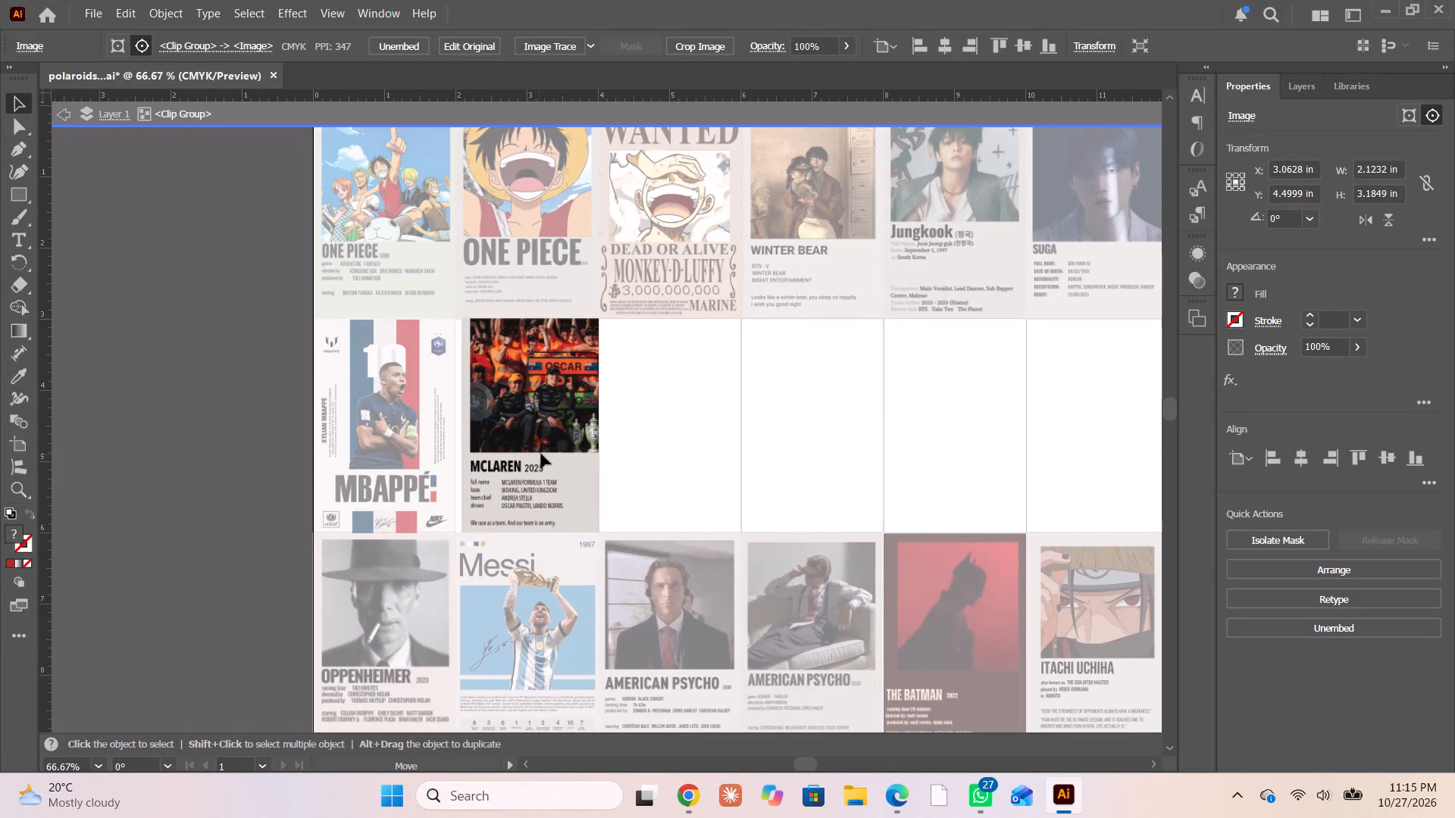
left_click_drag(541, 454, 535, 458)
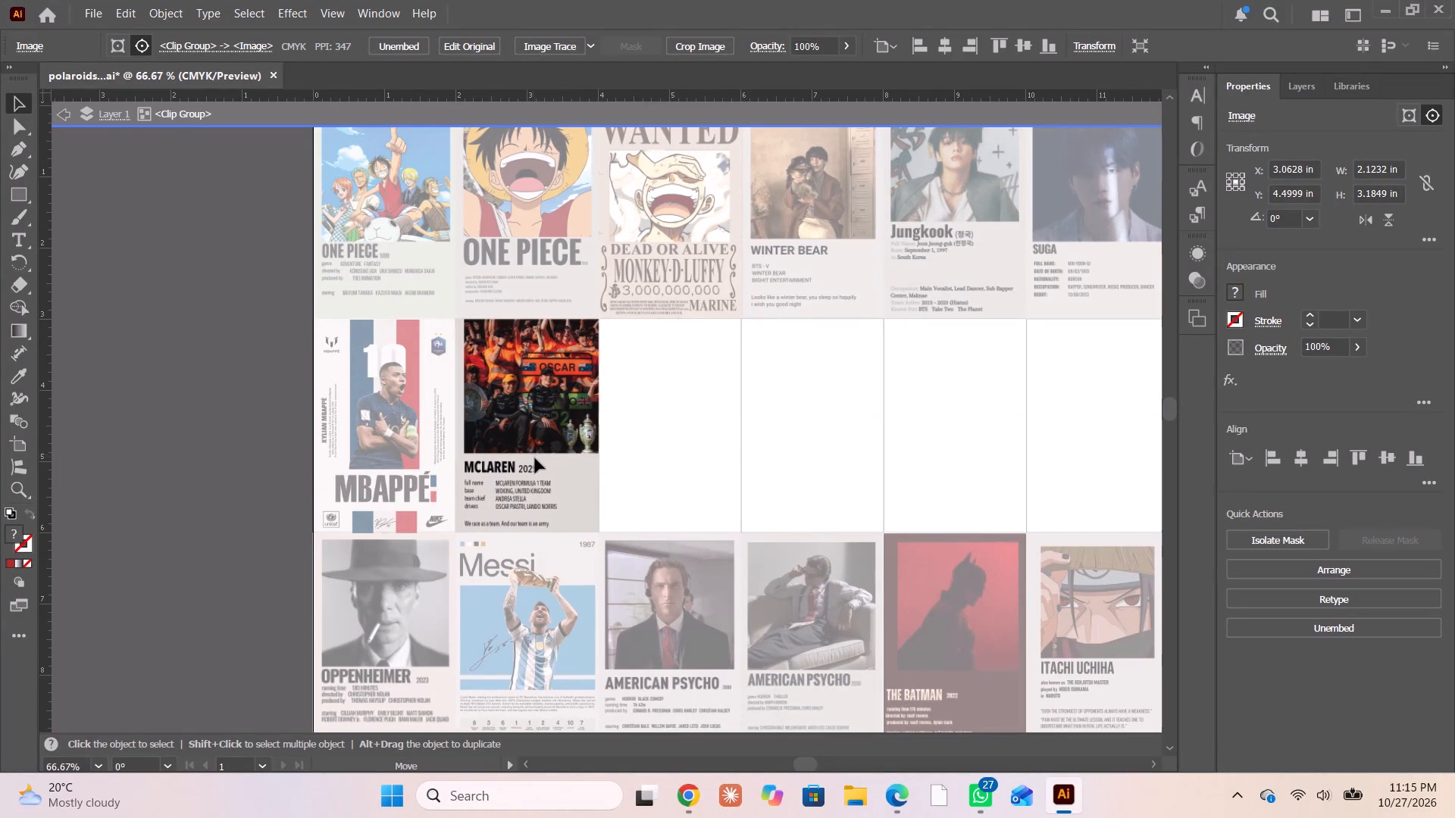
left_click_drag(535, 458, 532, 464)
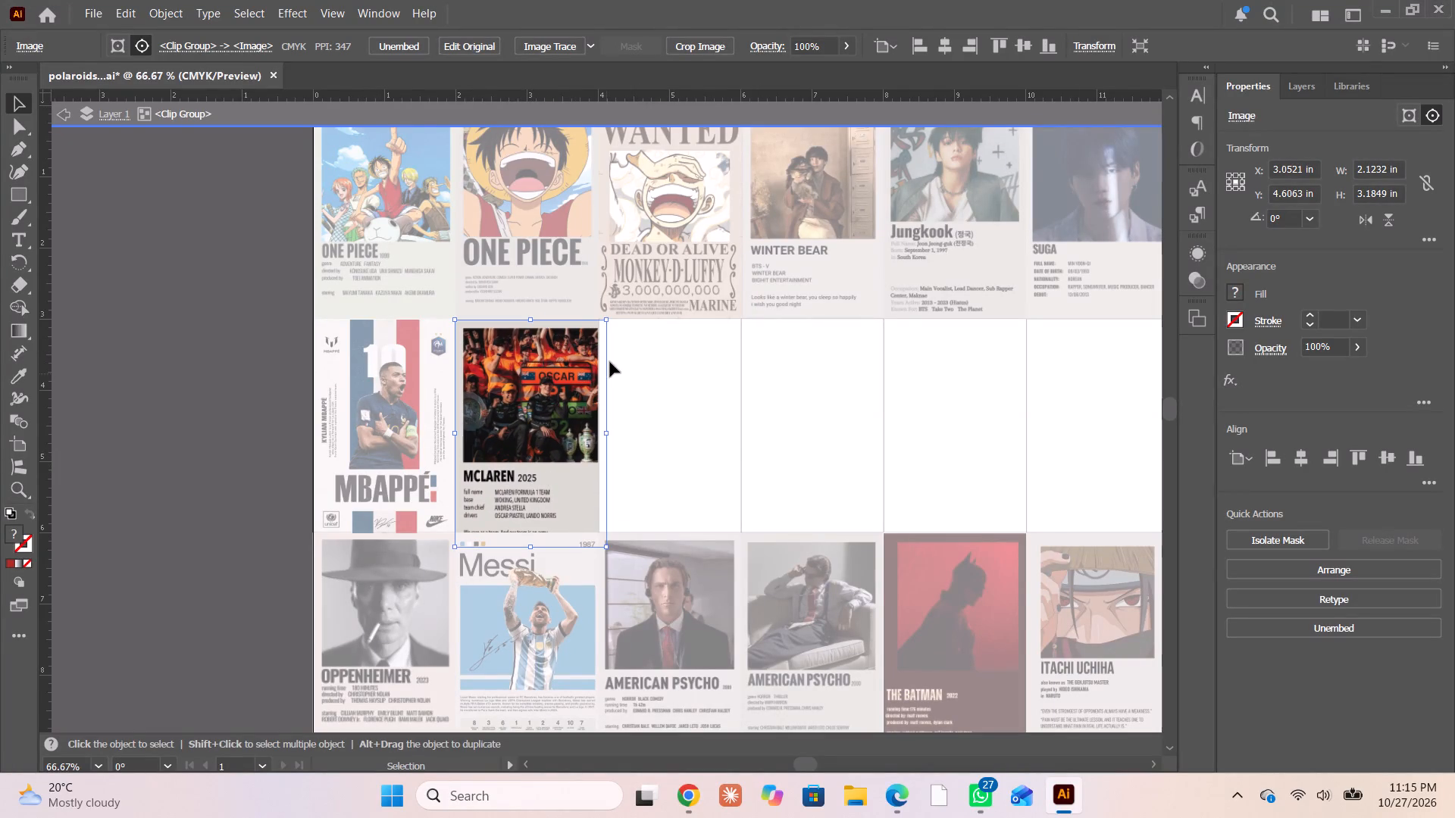
left_click_drag(605, 317, 598, 318, "shift")
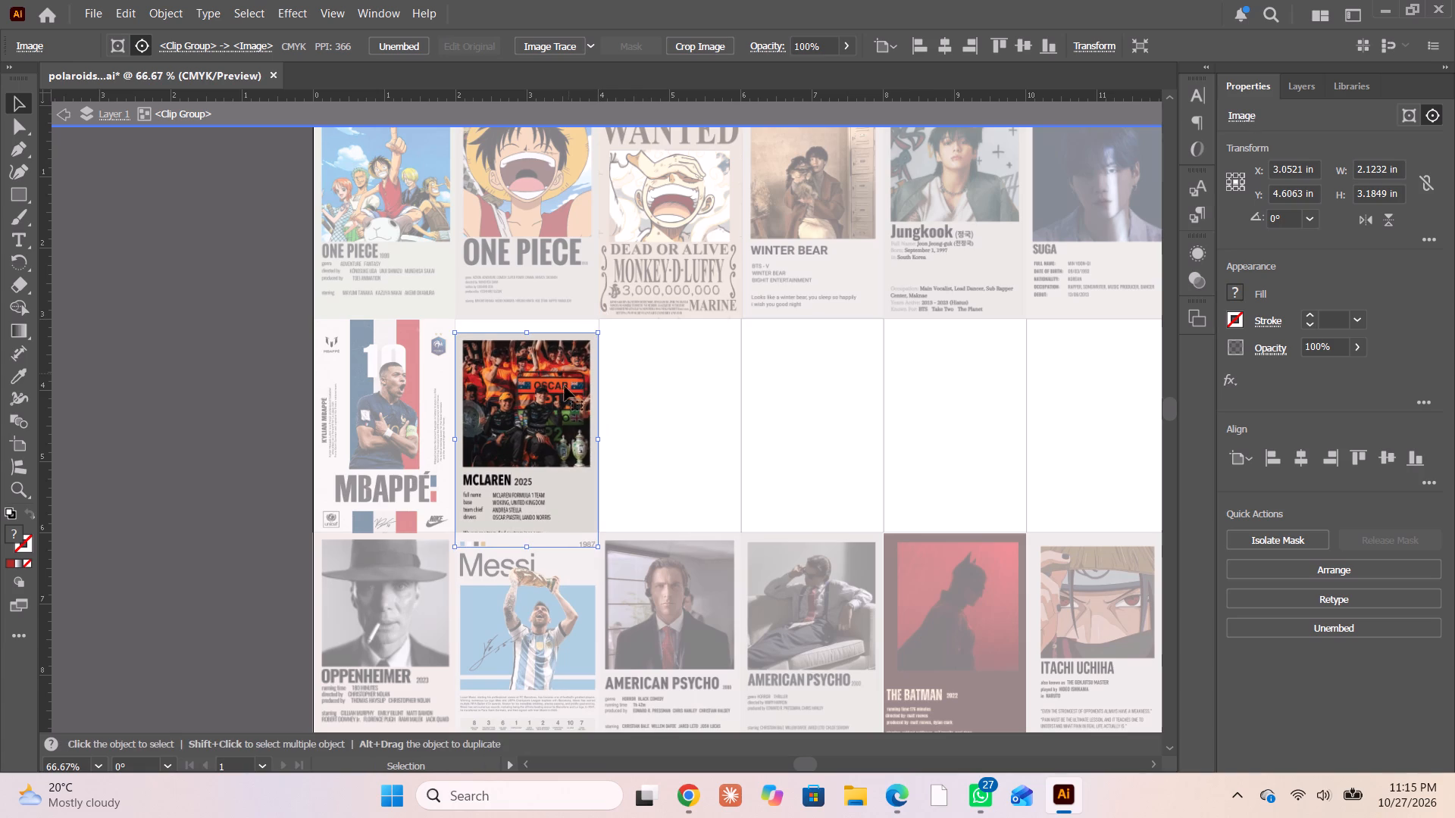
left_click_drag(562, 395, 563, 382)
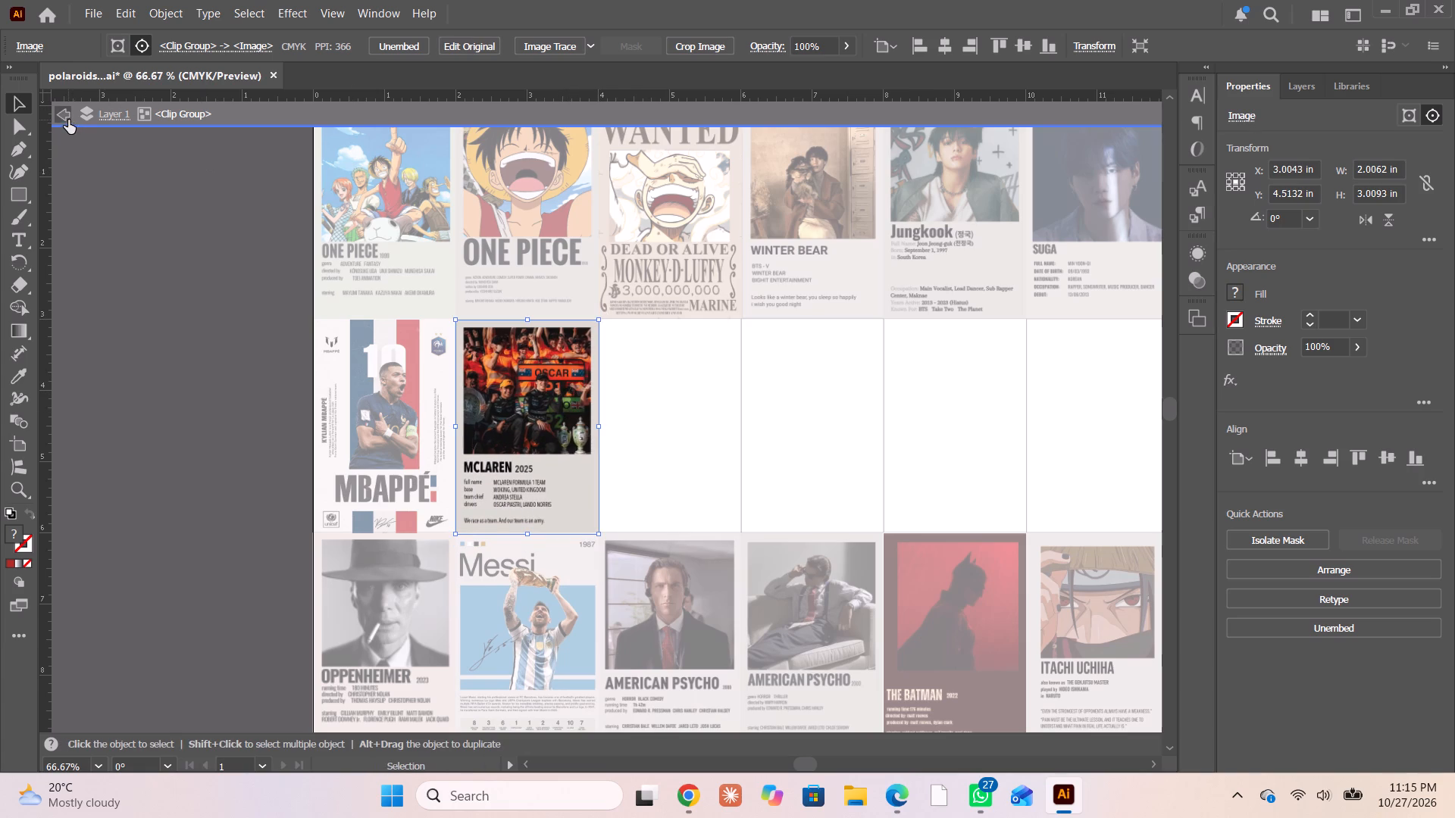
left_click(68, 120)
left_click(65, 120)
Move the McLaren race-car poster, the Ferrari car poster and the Ferrari 2024 poster from the pasteboard onto the sheet's second row.
scroll(242, 500, "down", 3, "alt")
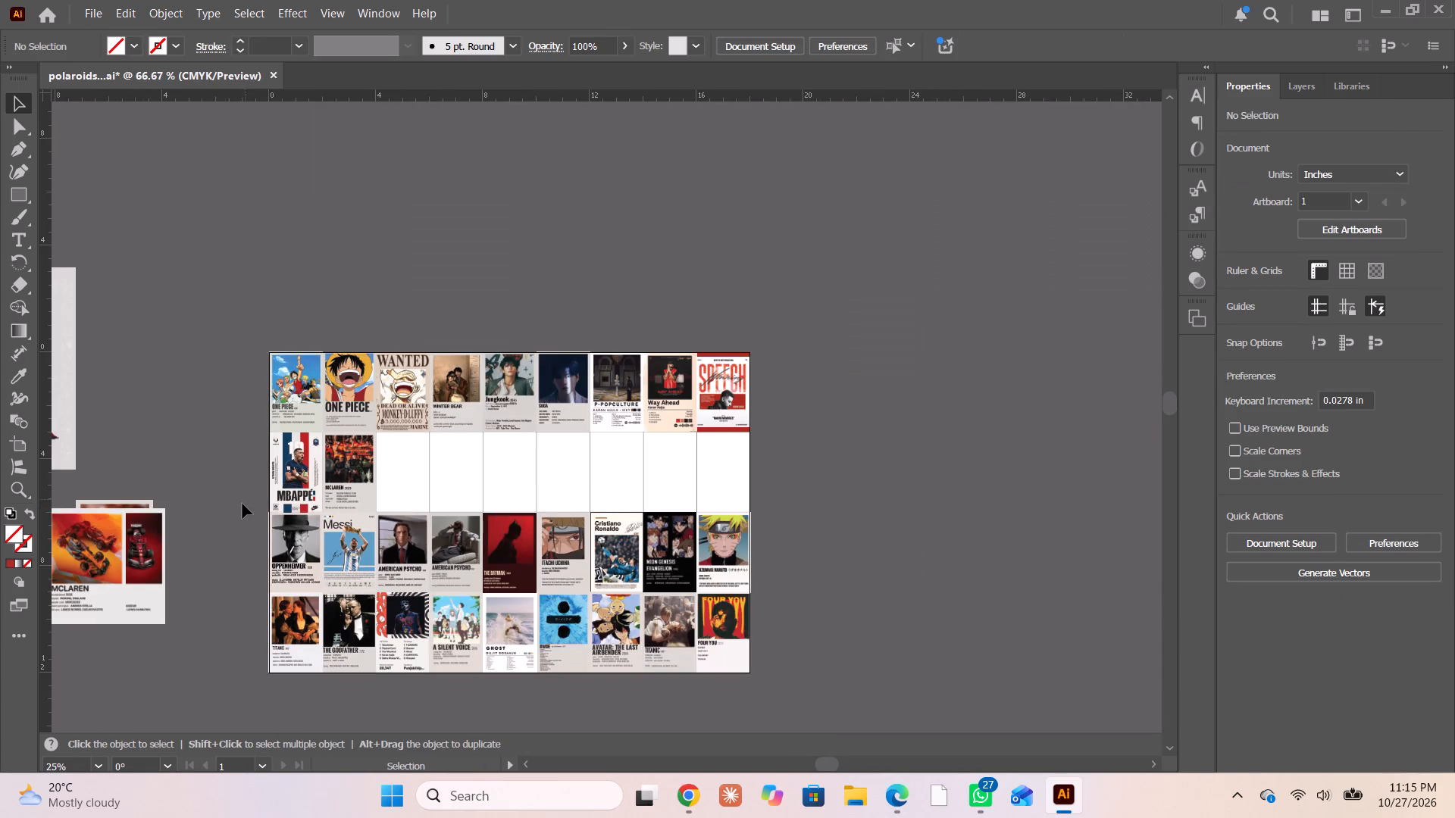
scroll(207, 540, "right", 2)
left_click_drag(387, 564, 688, 454)
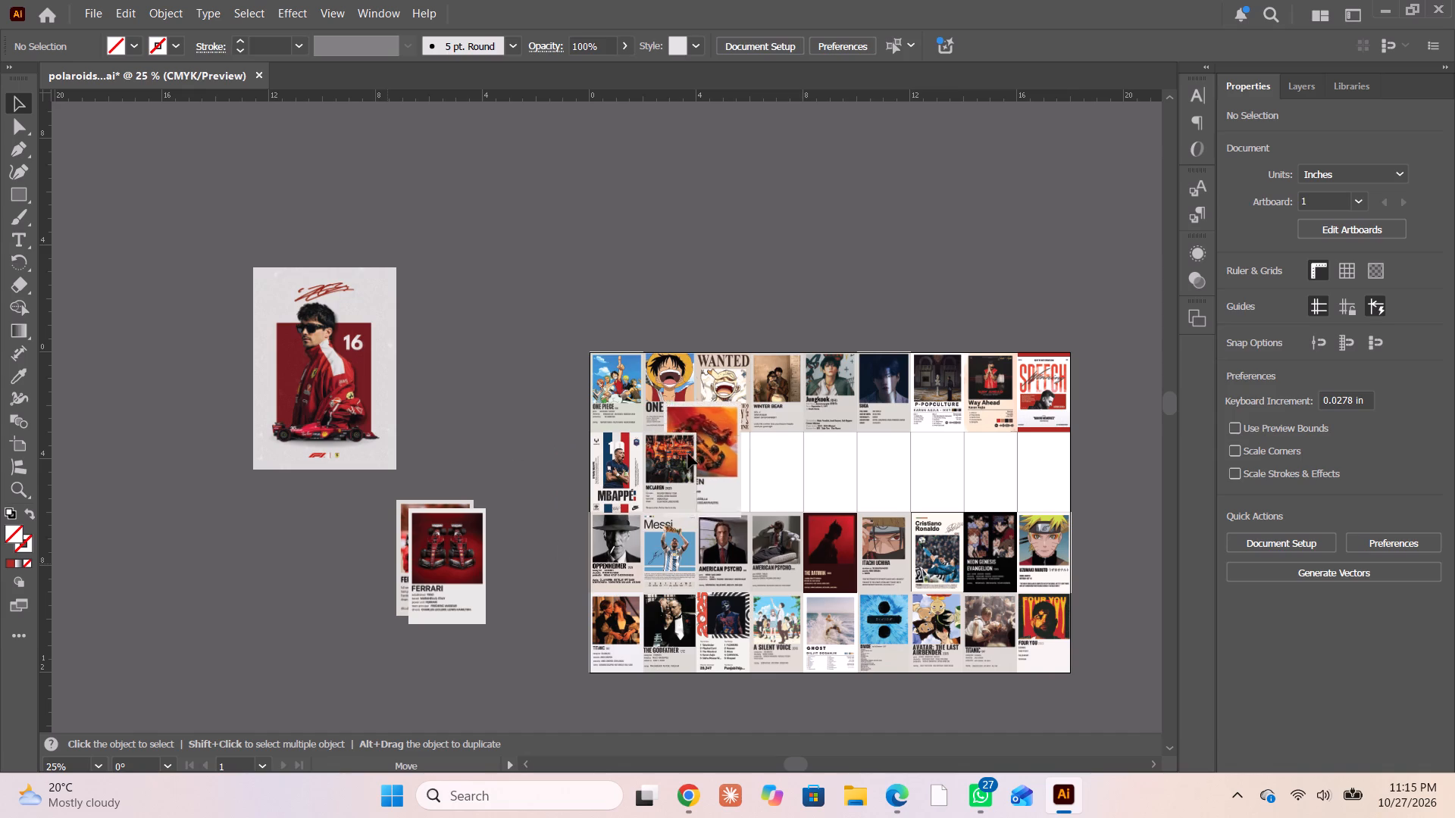
left_click_drag(688, 454, 694, 455)
left_click_drag(440, 568, 754, 442)
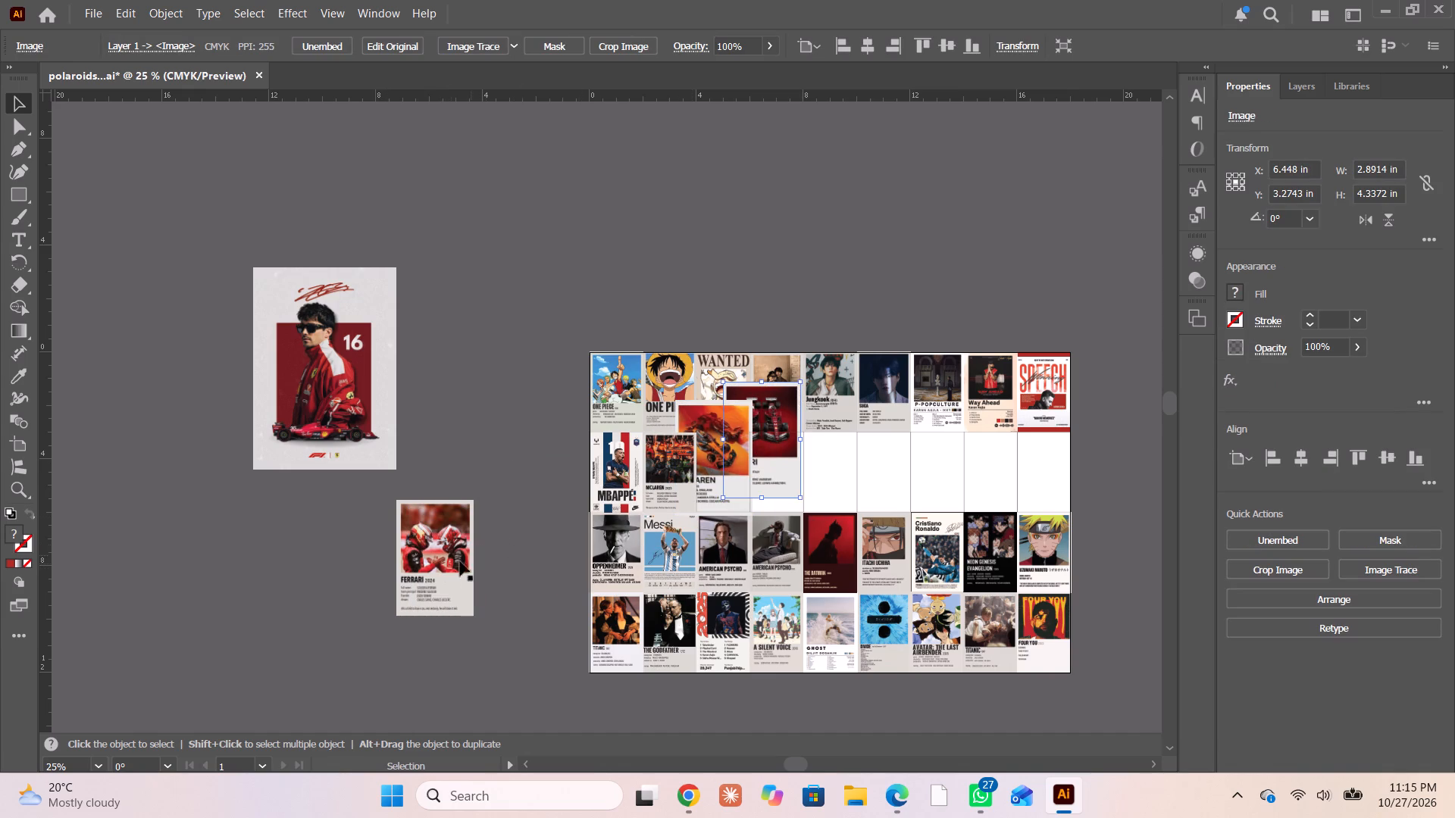
left_click_drag(443, 567, 828, 438)
Make a clipping mask from the McLaren race-car poster and the second row's third frame.
scroll(706, 468, "up", 2, "alt")
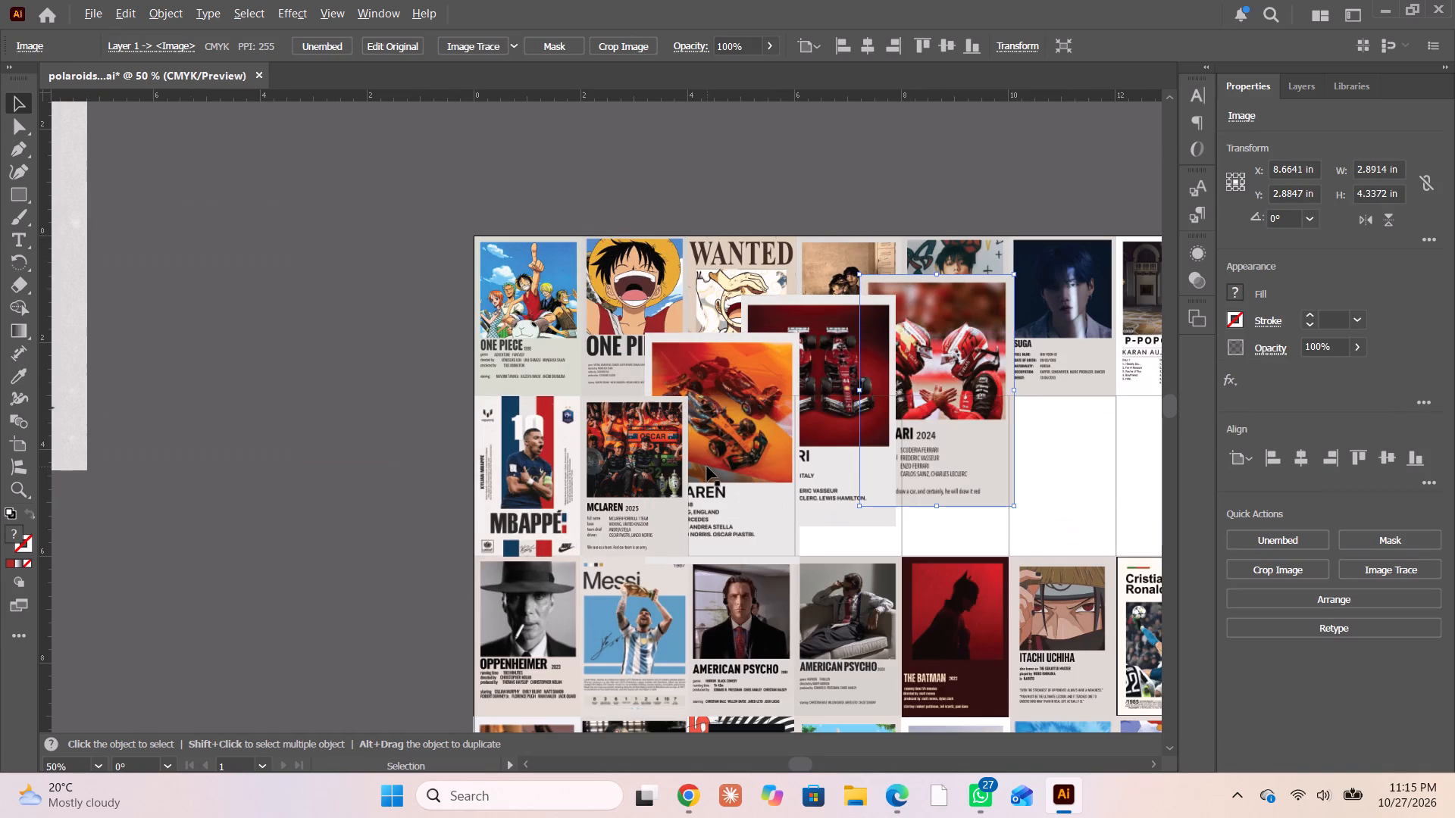
left_click_drag(427, 470, 731, 470)
left_click(526, 513, "shift")
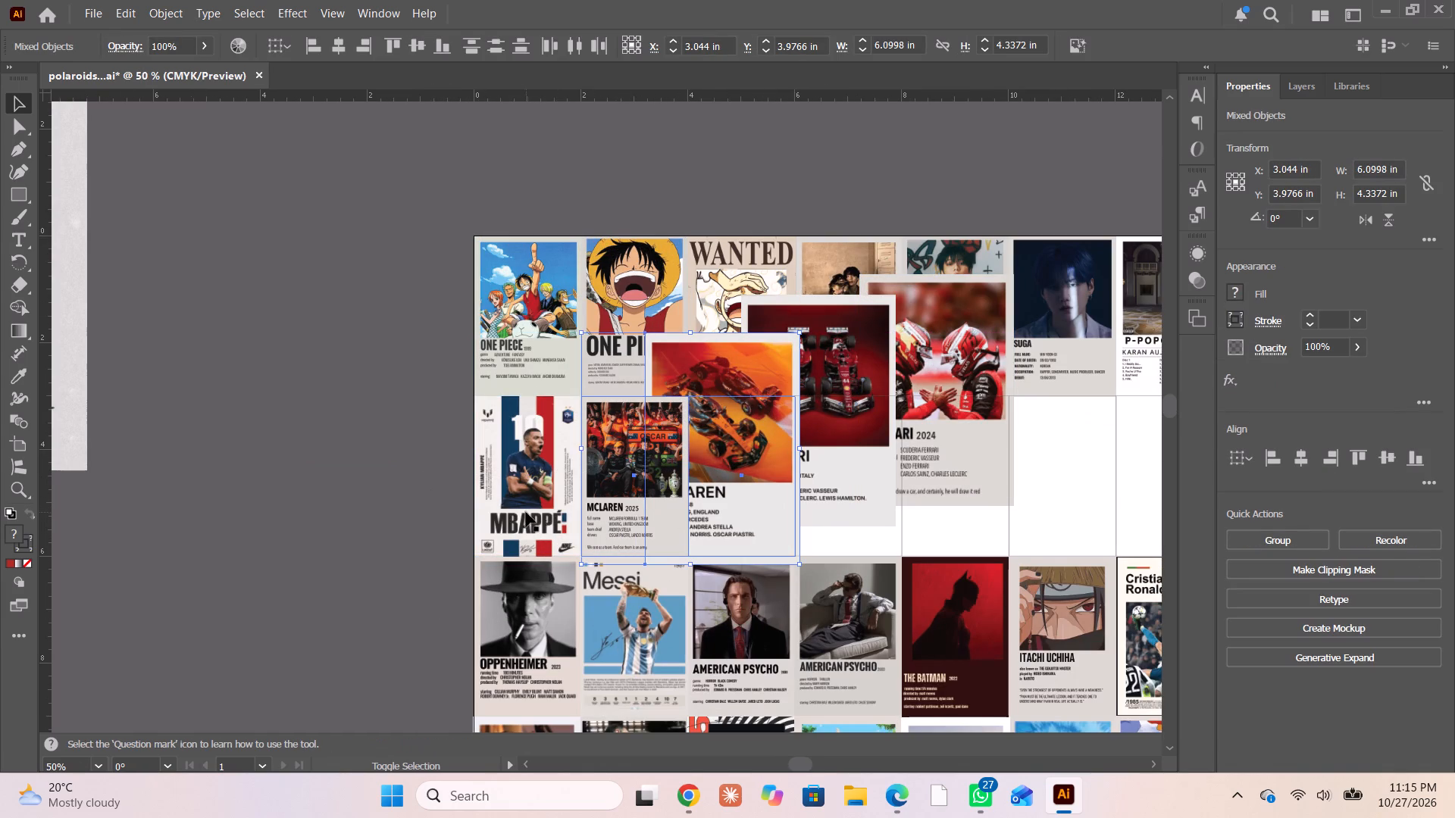
left_click(609, 514, "shift")
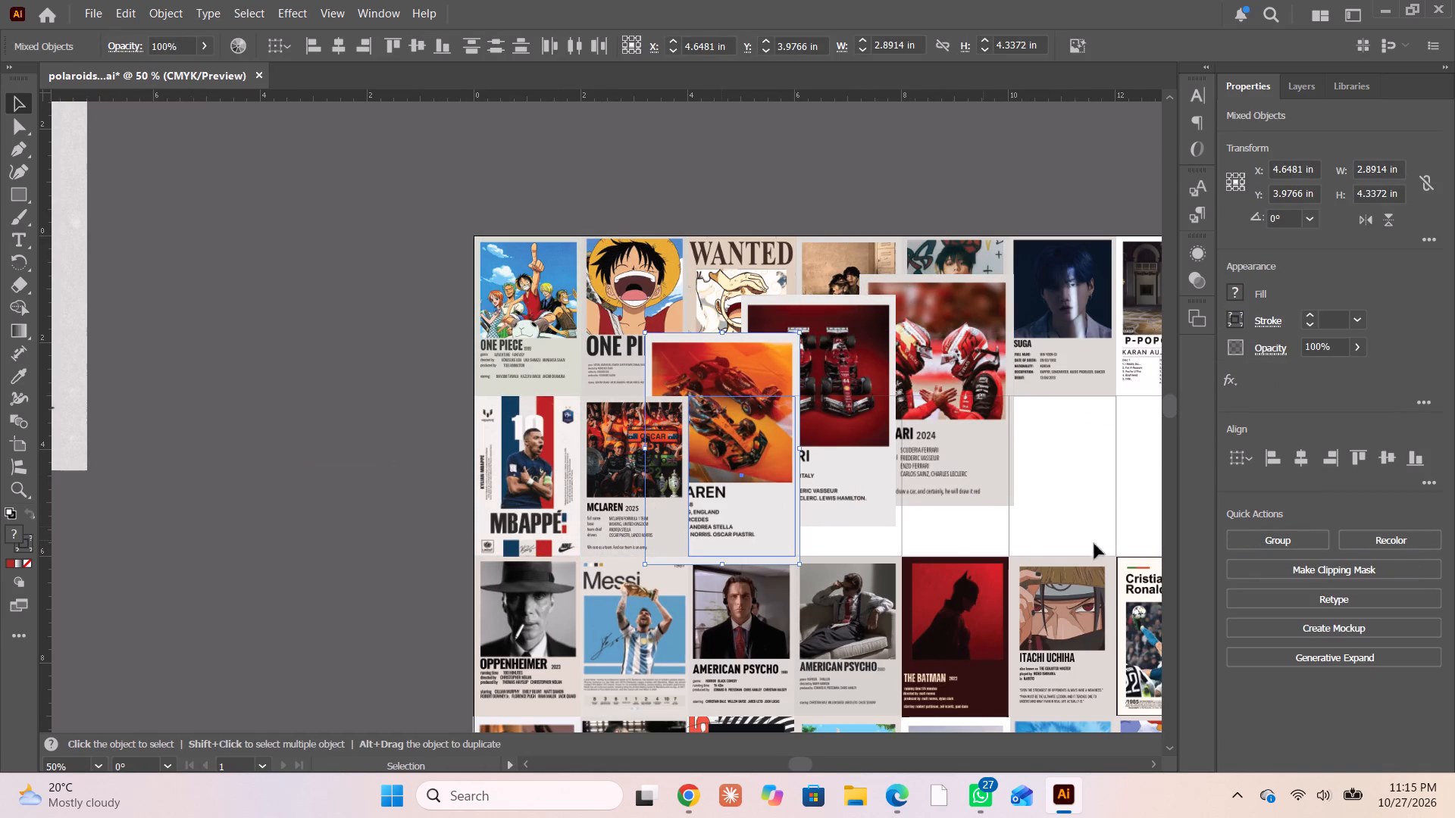
left_click(1253, 567)
Inside the third frame's clip group, scale the McLaren race-car poster to about 2.07 × 3.10 in and move it over the frame.
scroll(712, 469, "up", 3, "alt")
triple_click(766, 446)
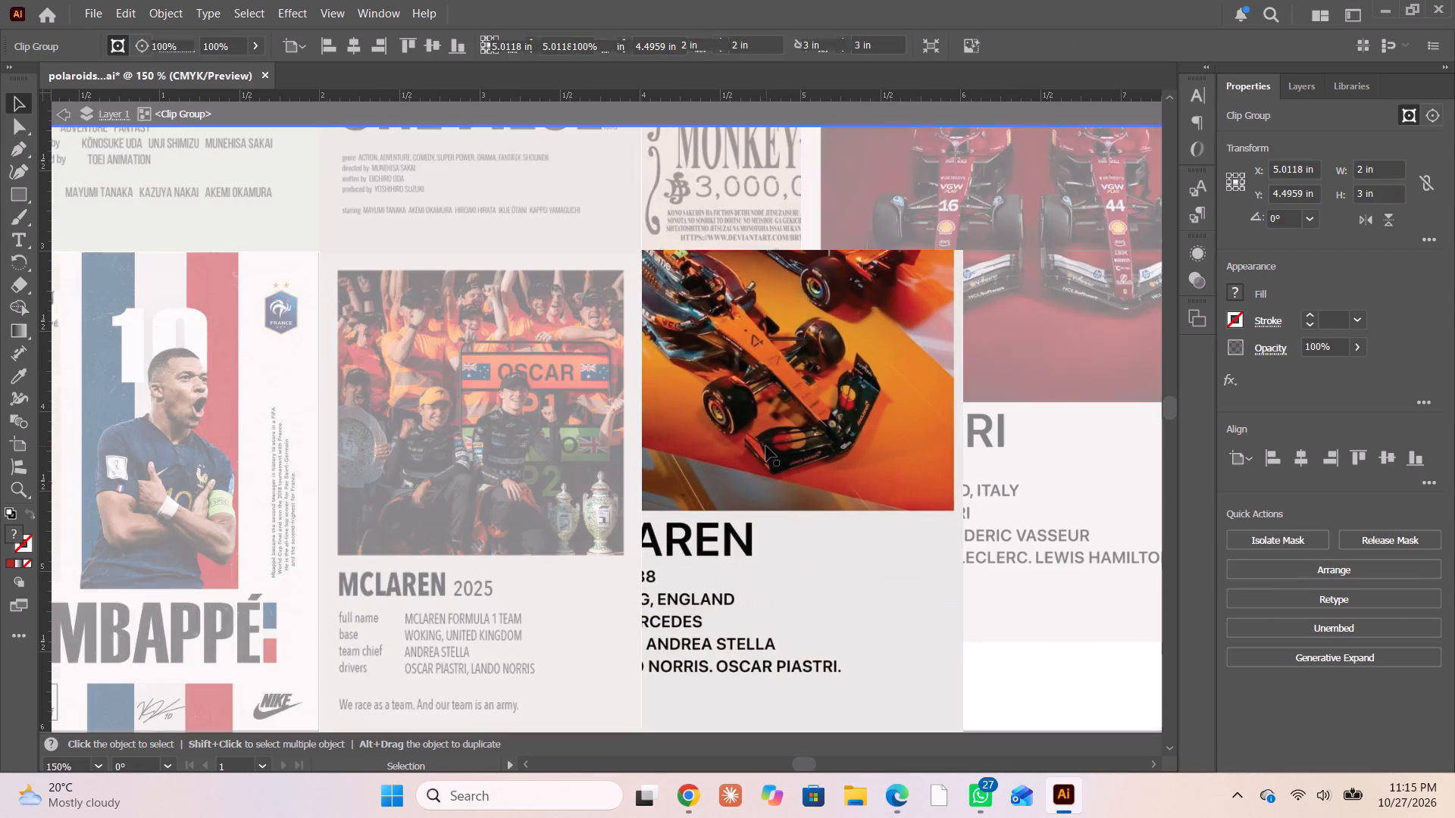
scroll(843, 382, "up", 4)
scroll(843, 378, "down", 2, "alt")
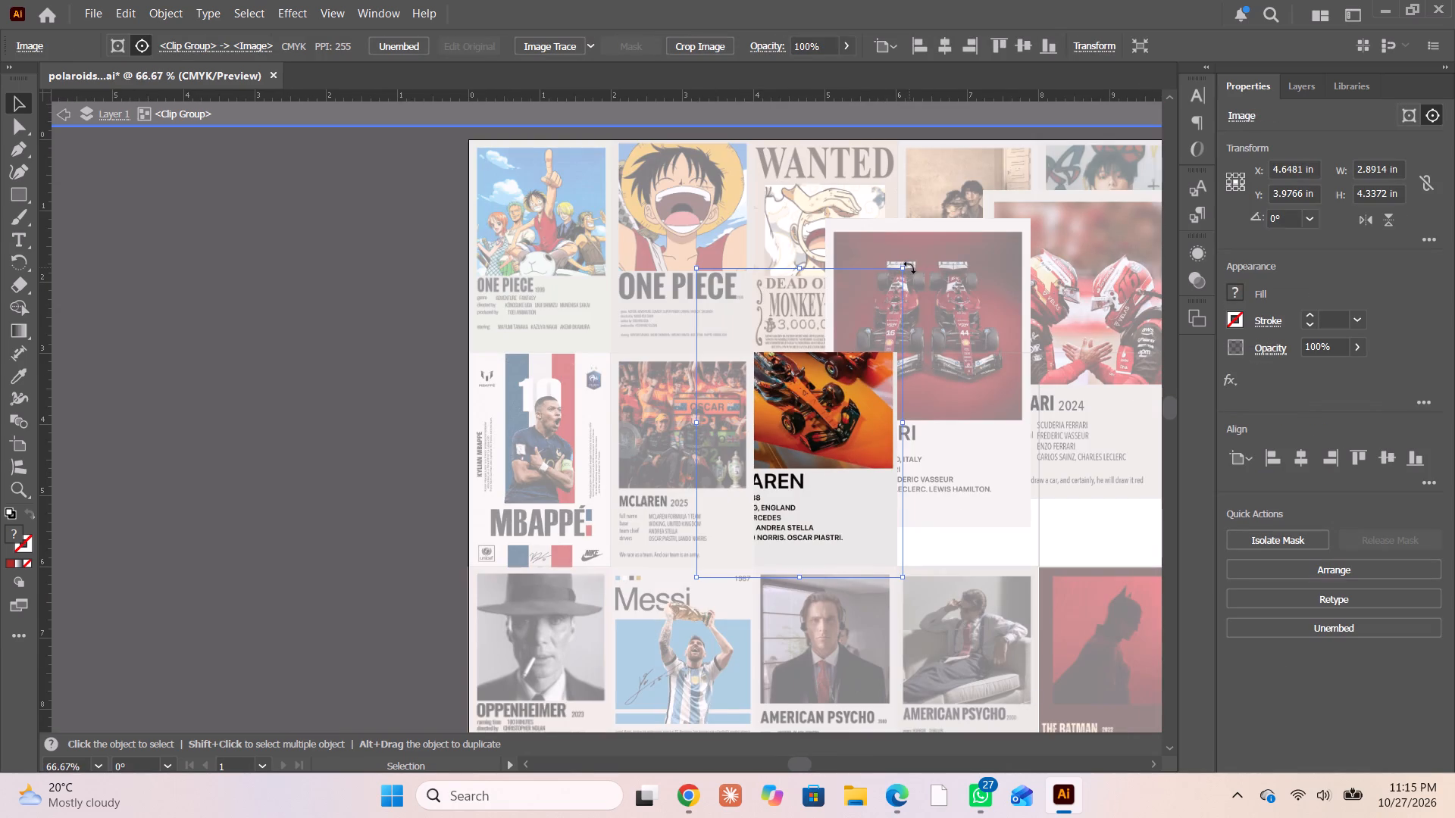
left_click_drag(906, 270, 862, 356, "shift")
scroll(837, 339, "down", 4)
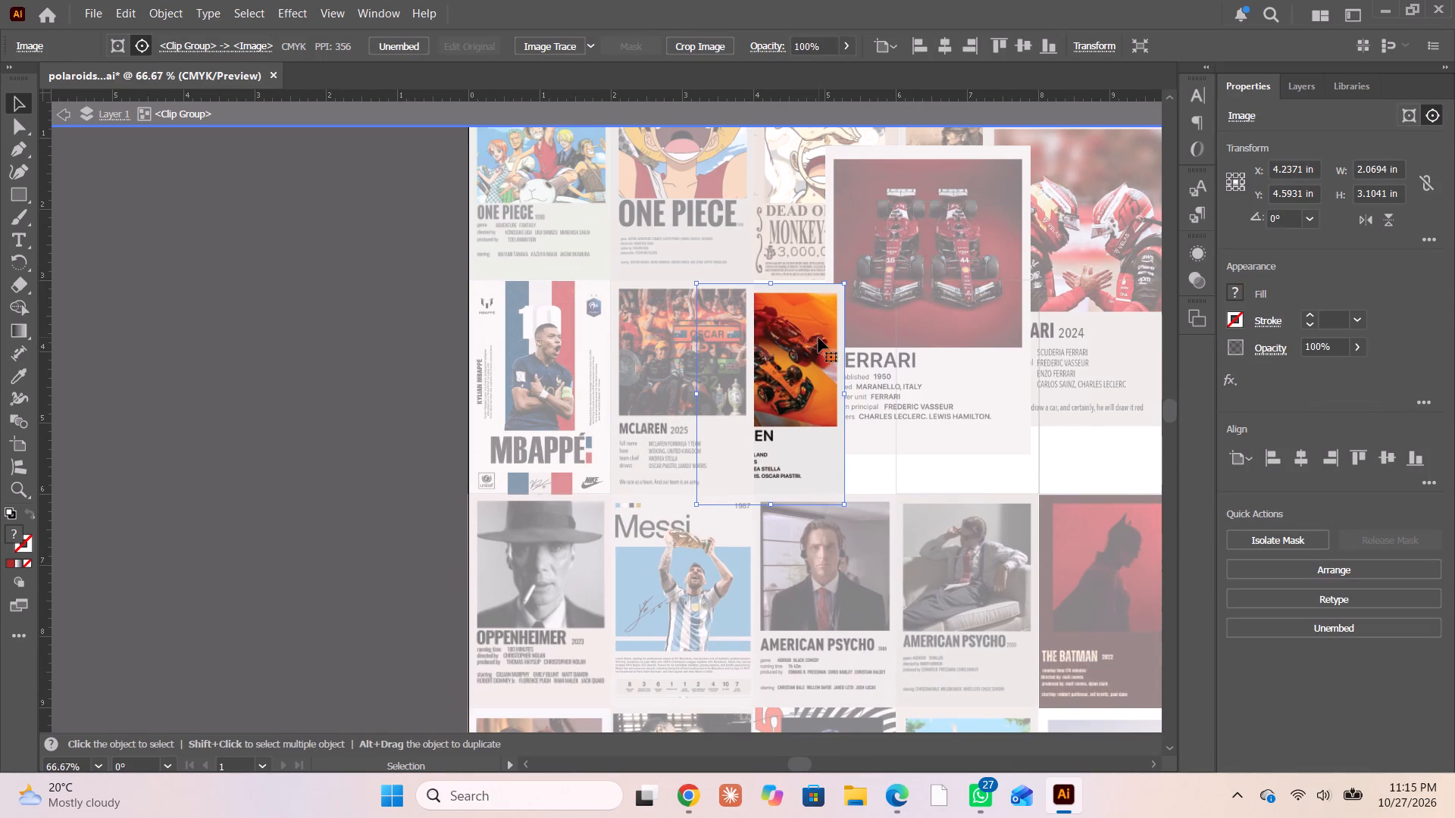
scroll(818, 337, "down", 2)
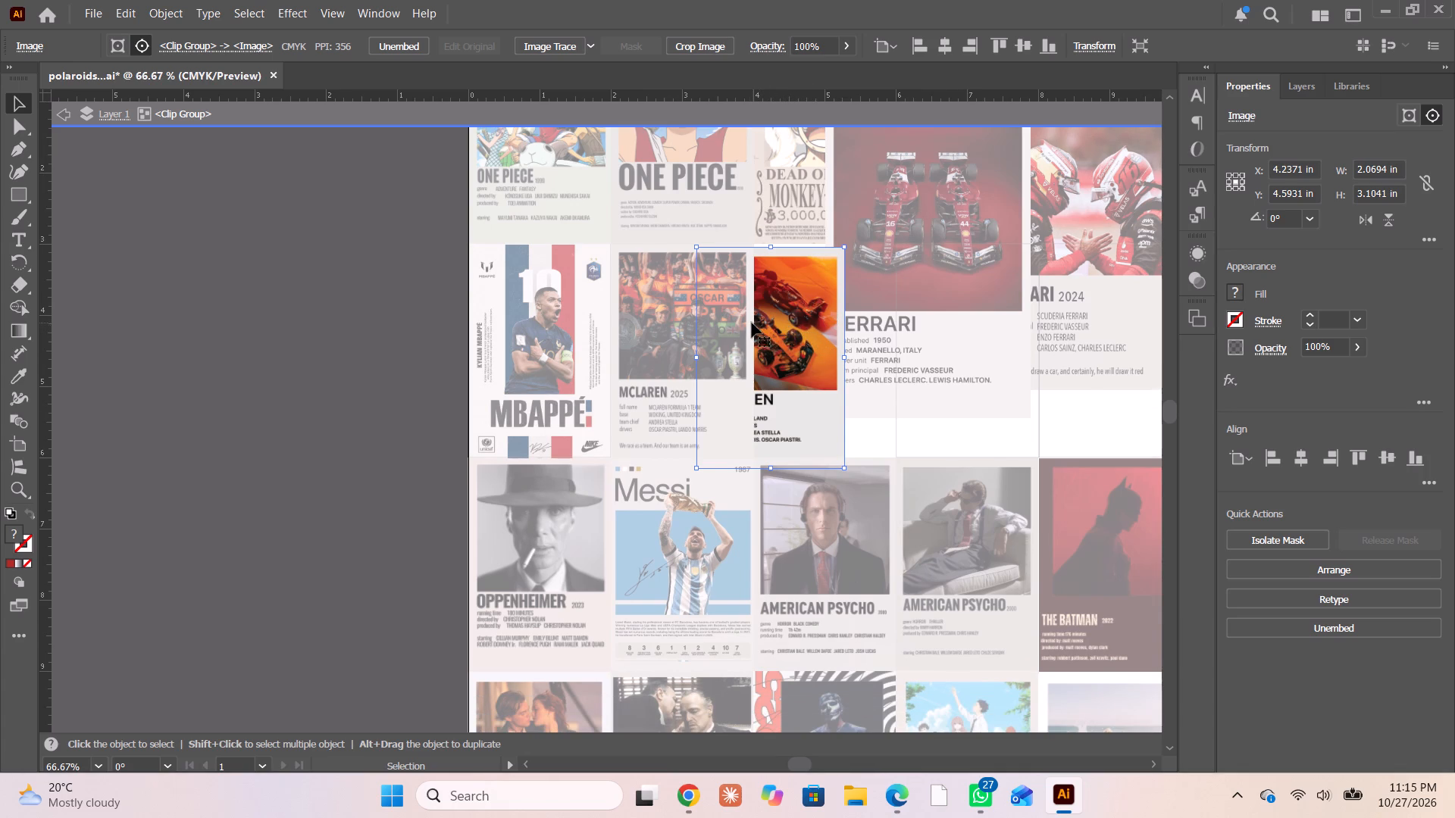
scroll(724, 355, "down", 2)
scroll(798, 279, "up", 2, "alt")
left_click_drag(795, 307, 913, 303)
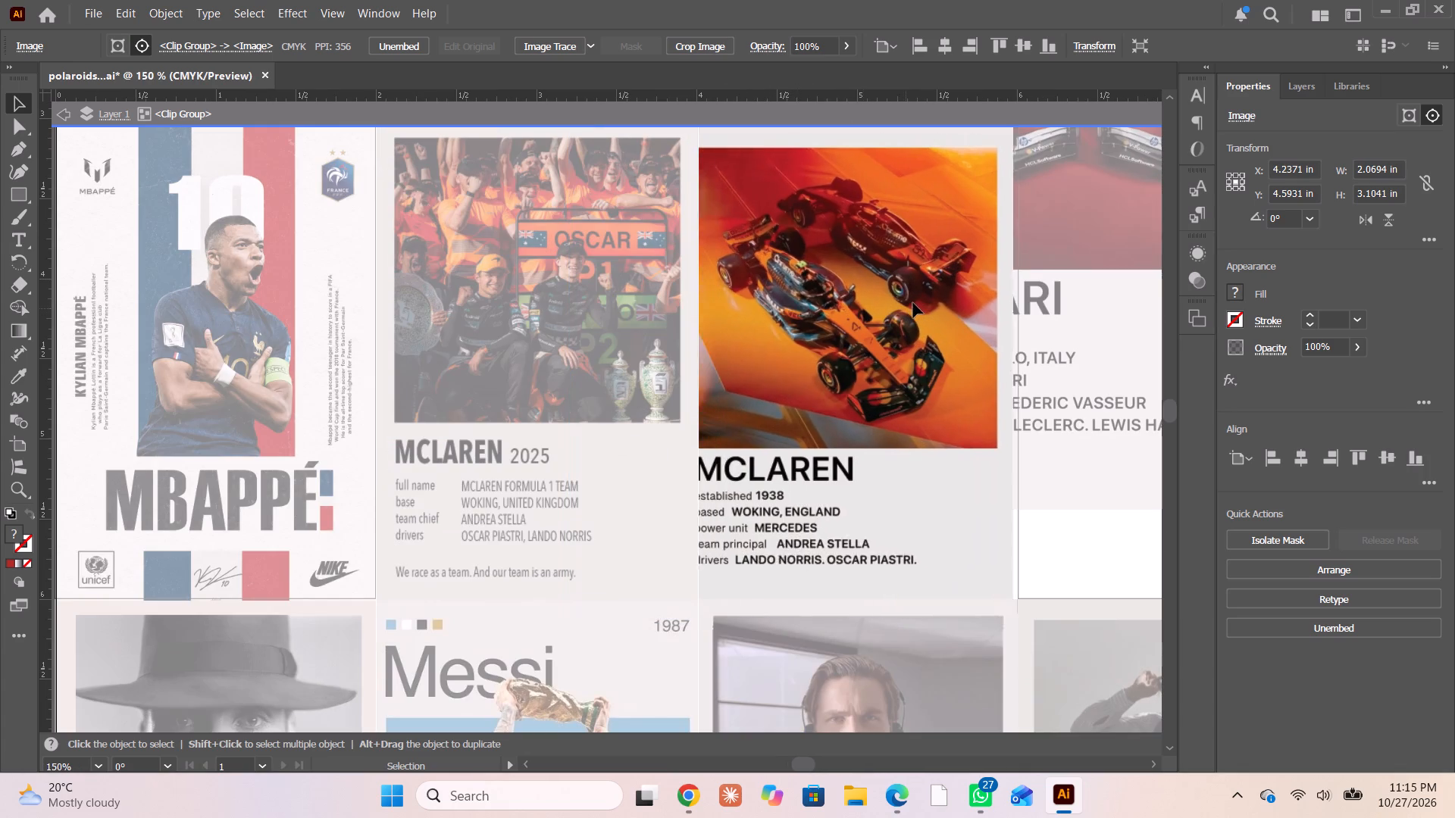
left_click_drag(913, 303, 912, 288)
Reduce the McLaren race-car poster to about 2.04 × 3.06 in and centre it over the third frame.
scroll(900, 284, "down", 1, "alt")
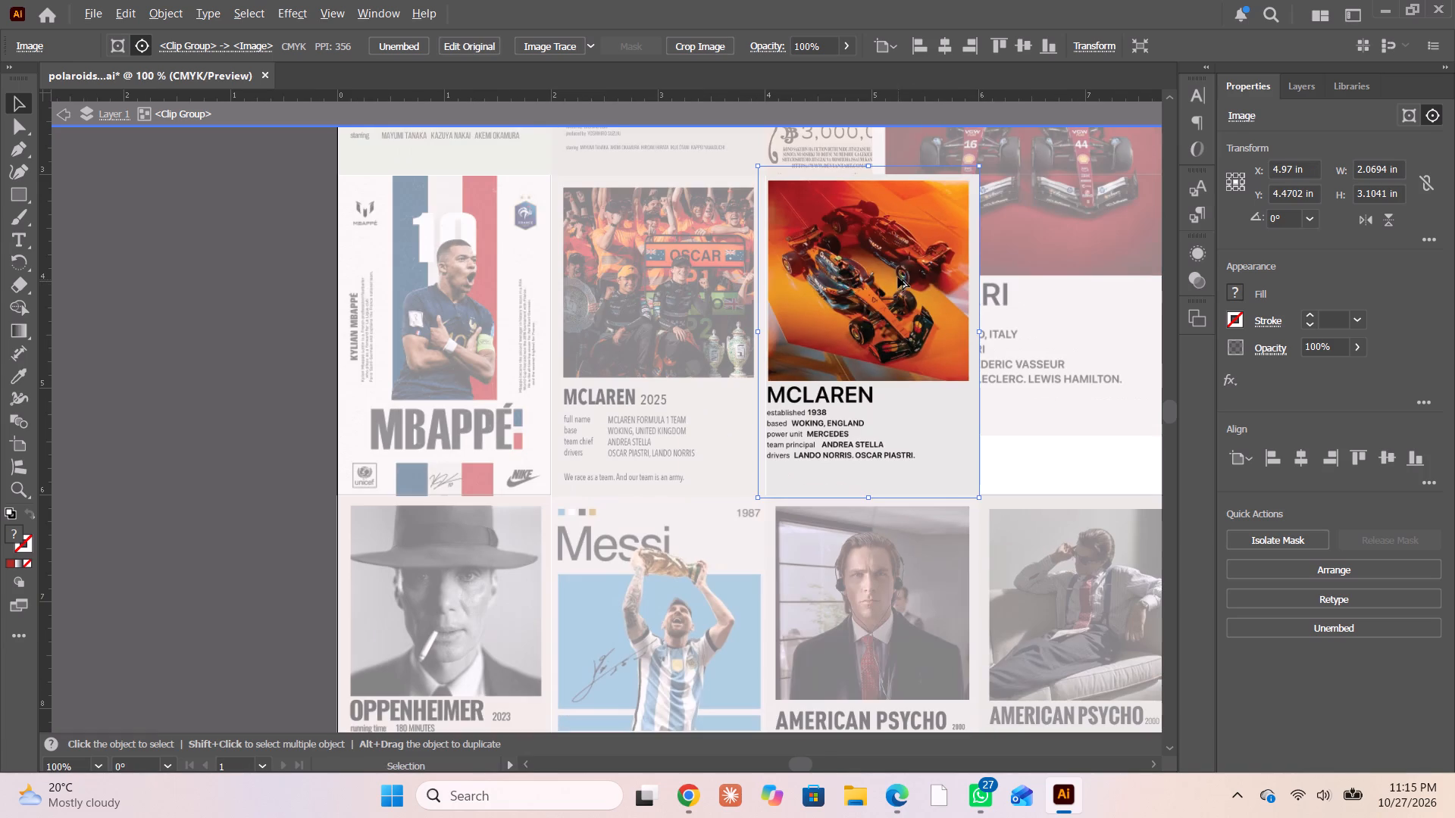
scroll(1000, 160, "up", 1, "alt")
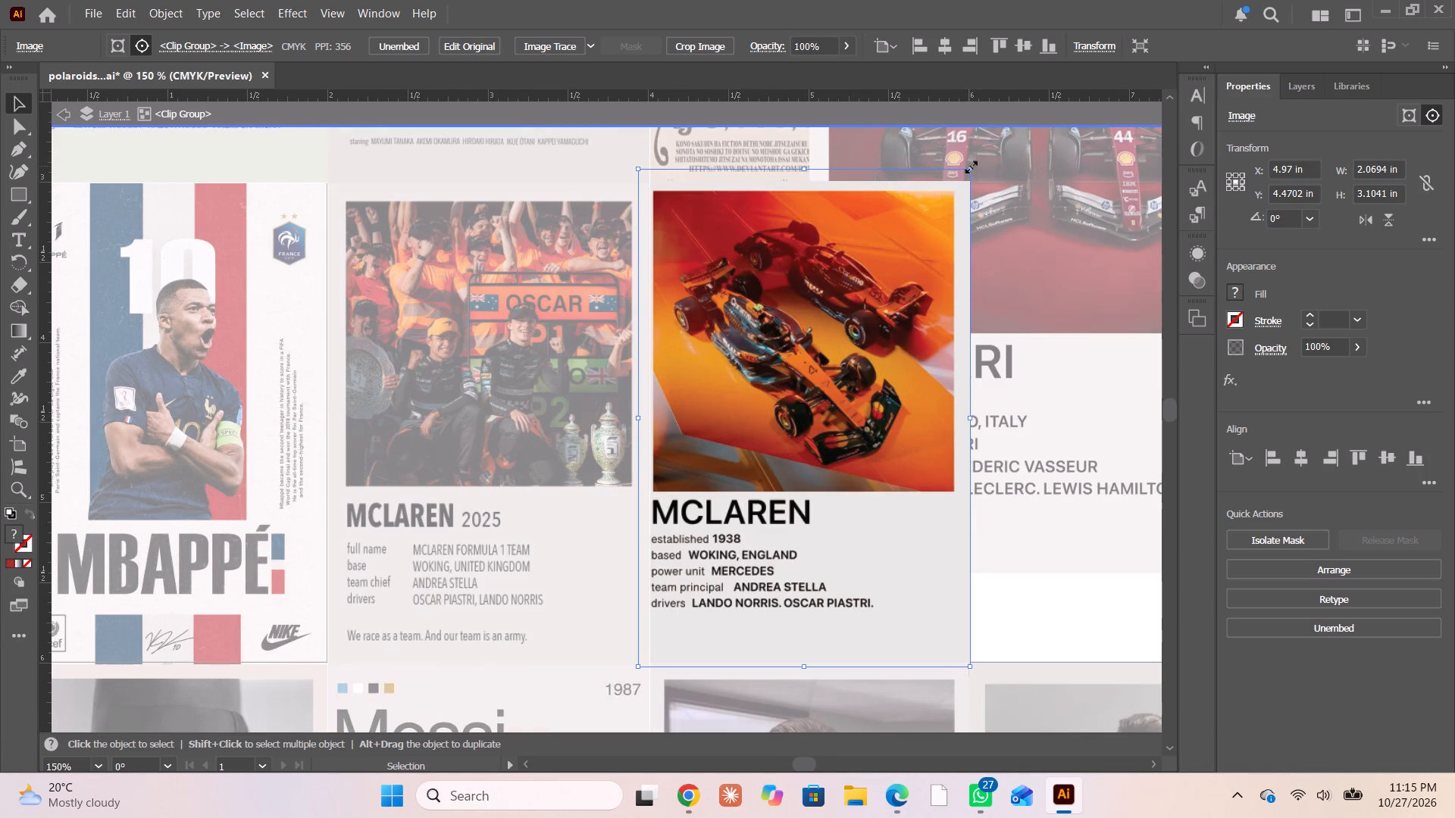
left_click_drag(969, 164, 962, 183, "shift")
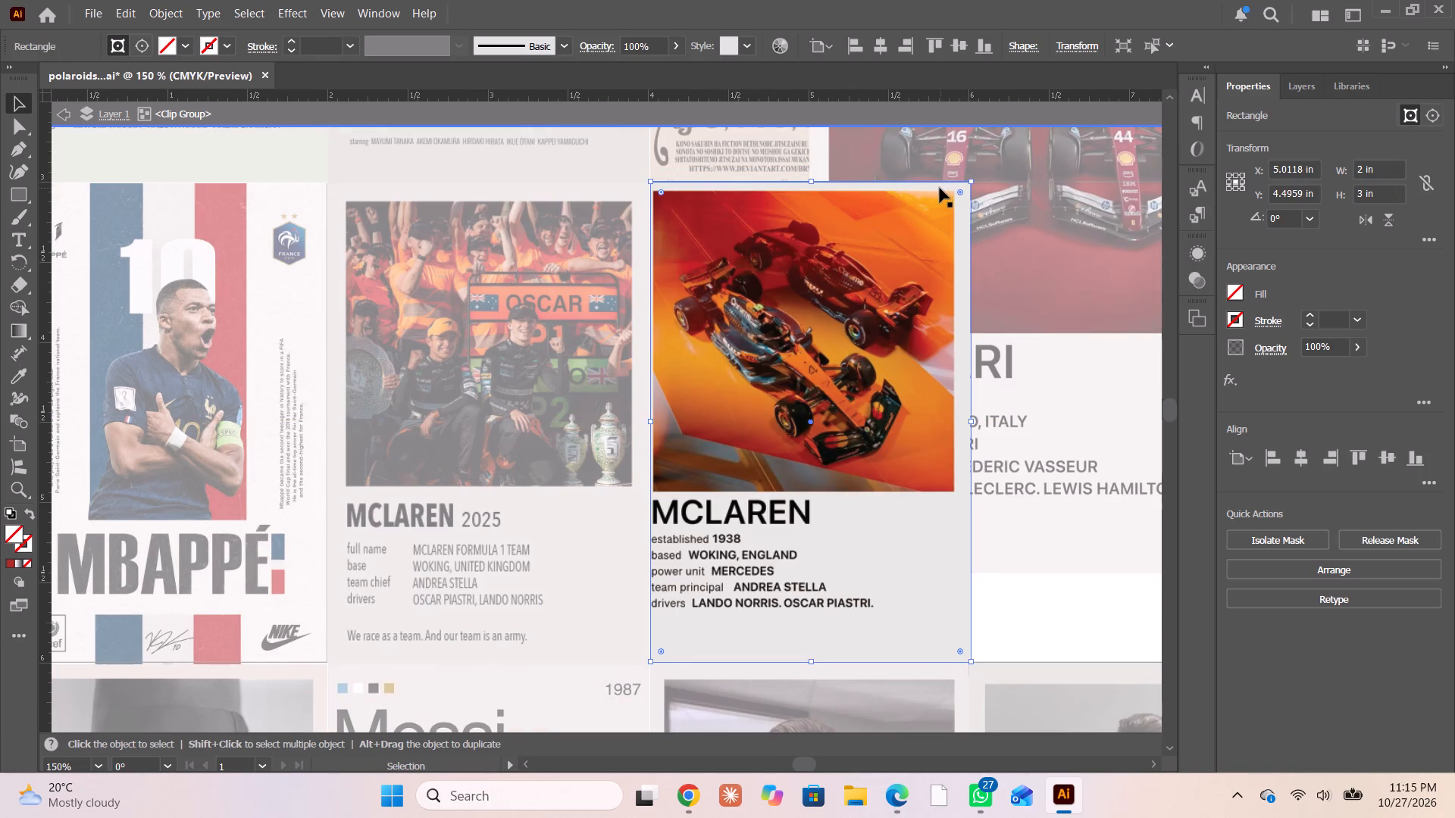
scroll(938, 183, "down", 2)
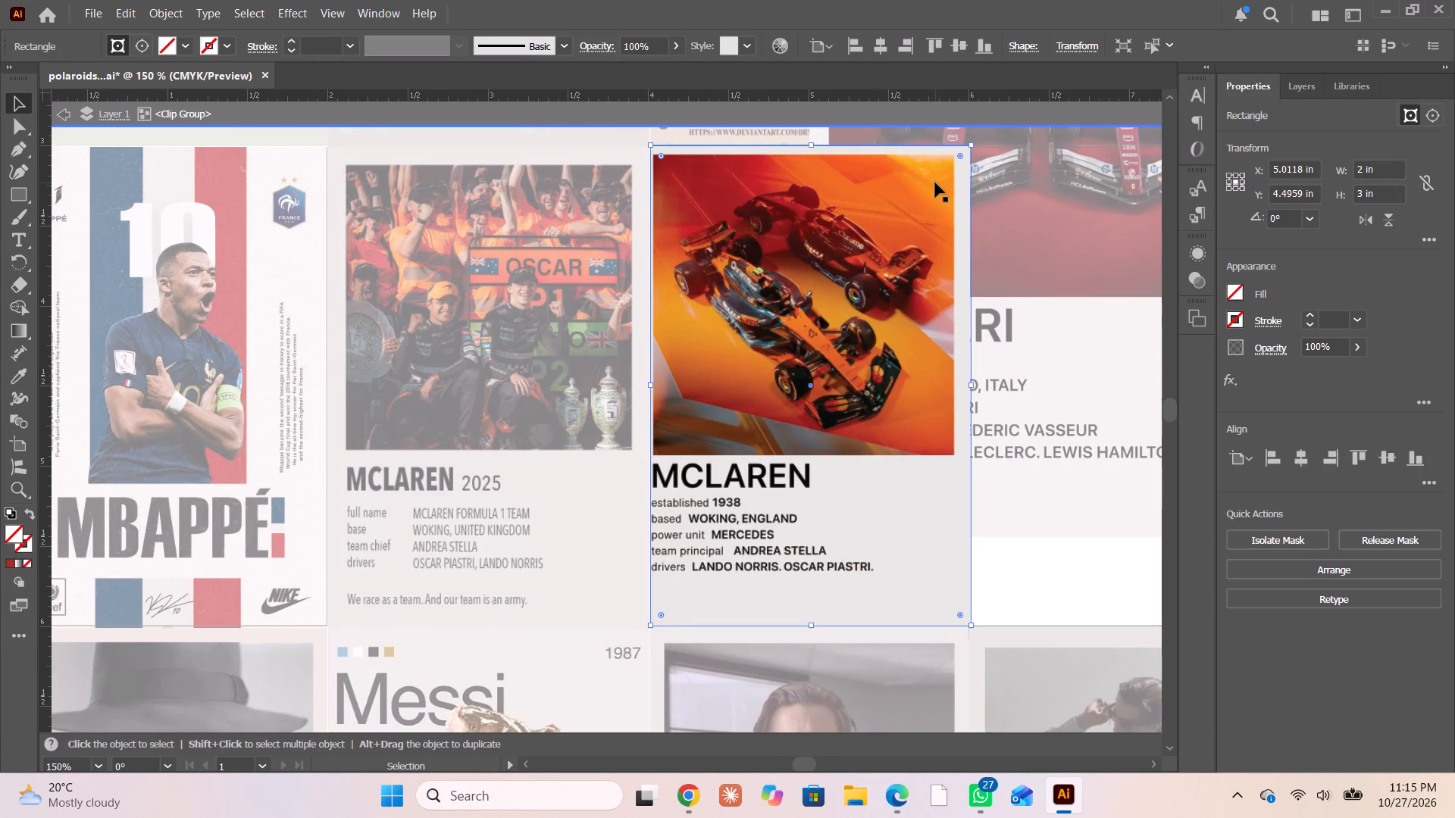
scroll(934, 182, "down", 1)
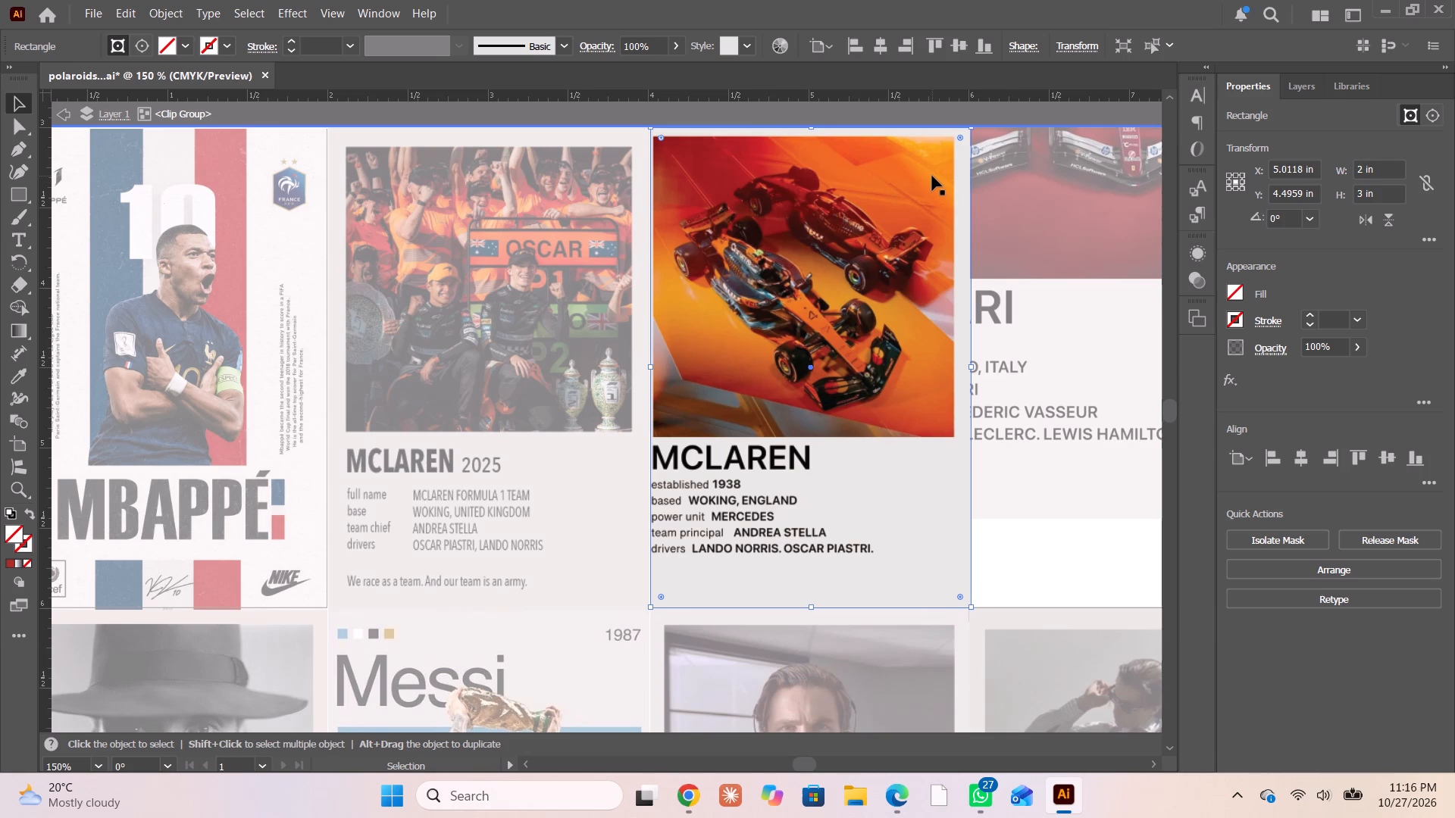
left_click_drag(882, 183, 892, 183)
scroll(890, 183, "up", 3)
left_click_drag(983, 166, 975, 173, "shift")
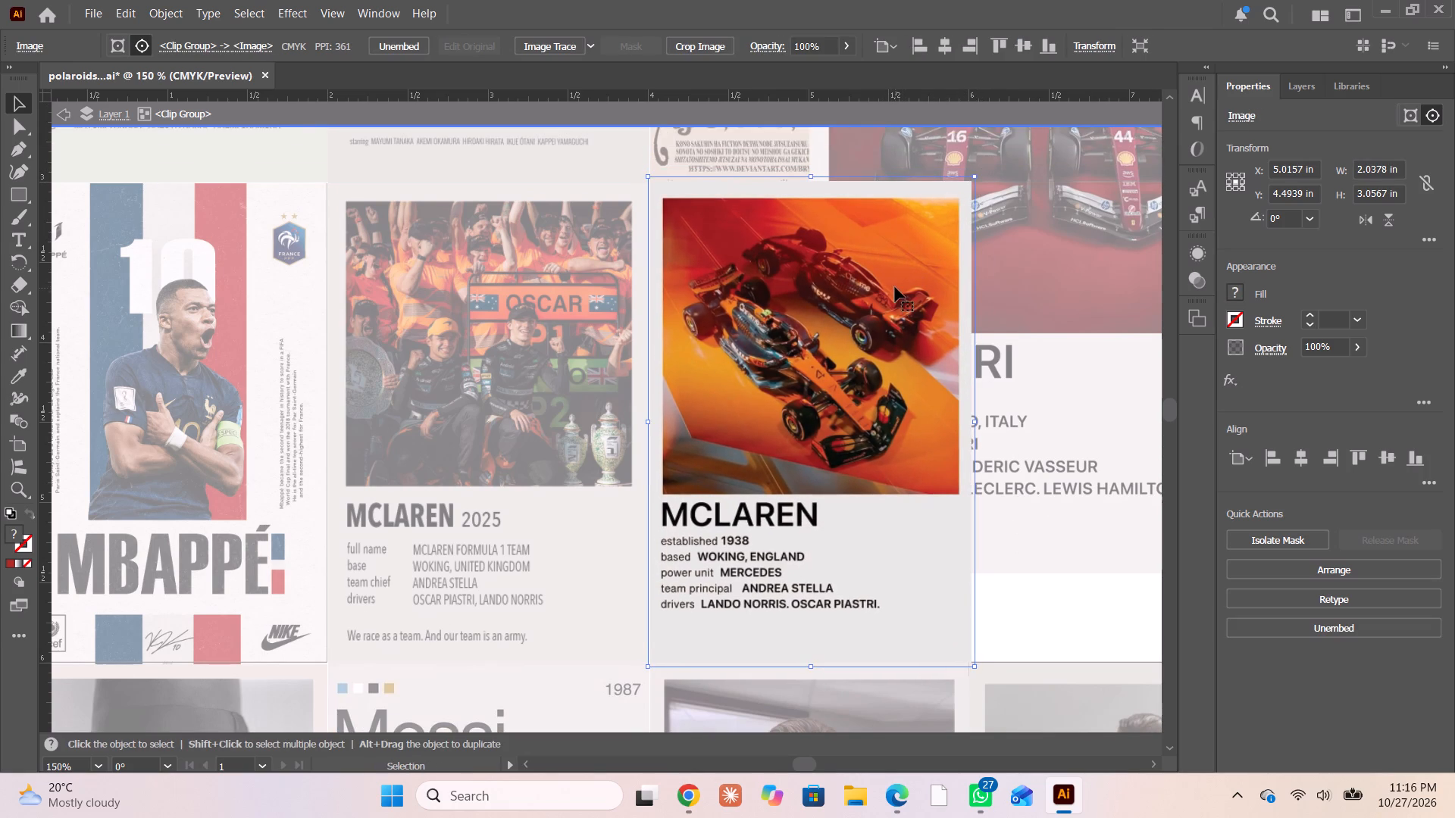
left_click(895, 286)
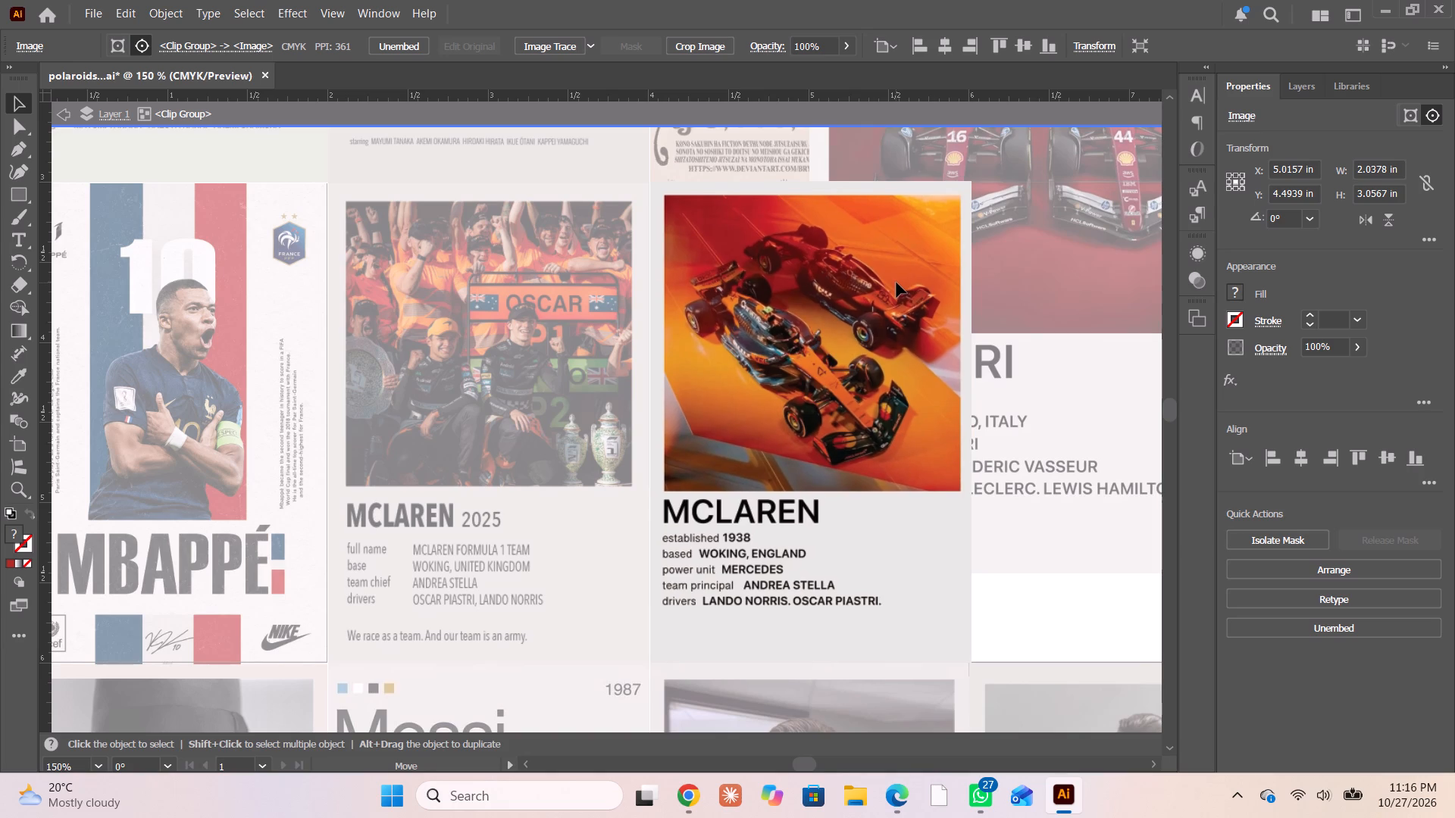
left_click(896, 283)
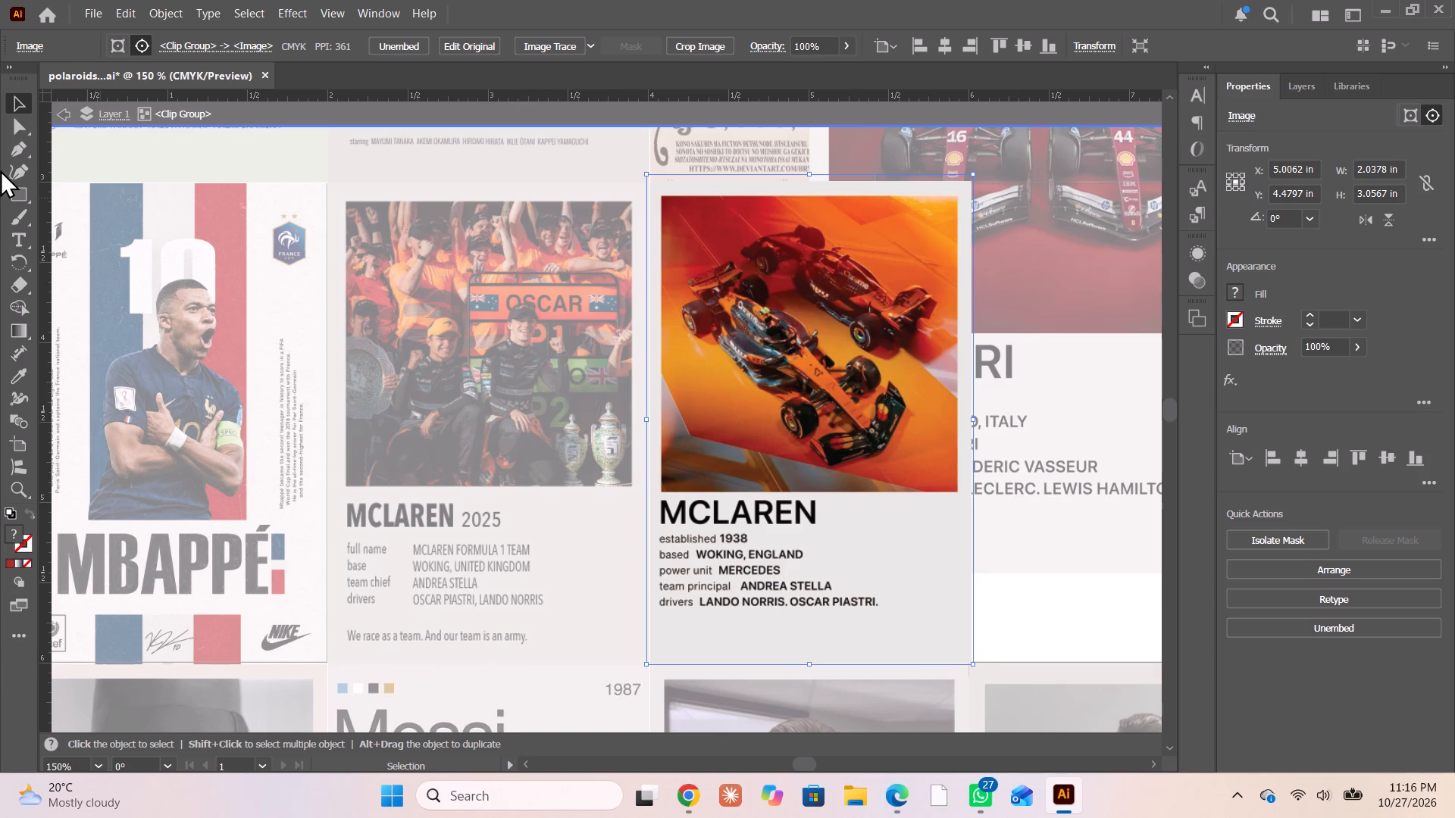
left_click(815, 392)
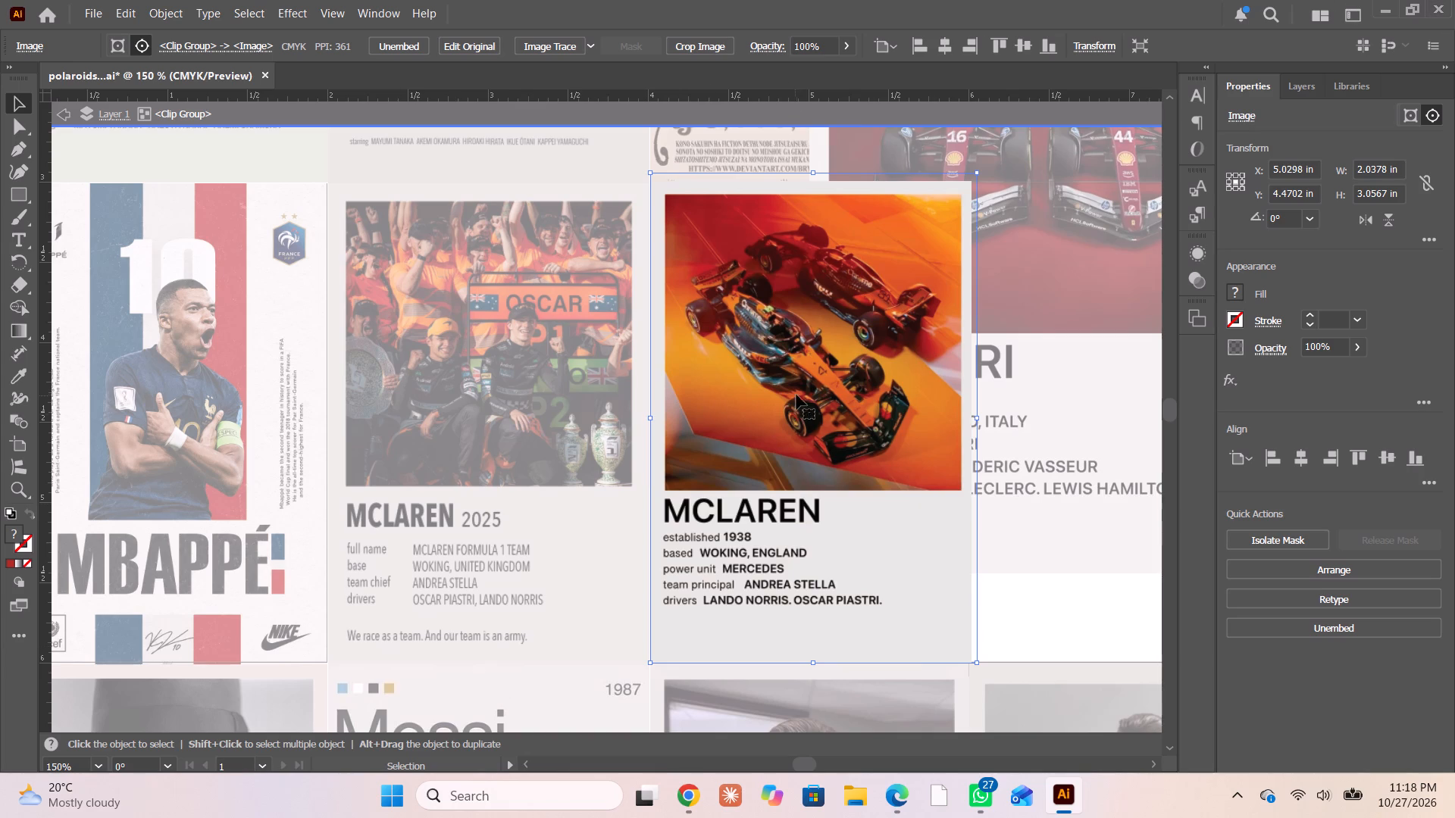
Fine-tune the McLaren race-car poster's scale to fit the third frame and exit isolation.
left_click_drag(981, 169, 928, 279, "shift")
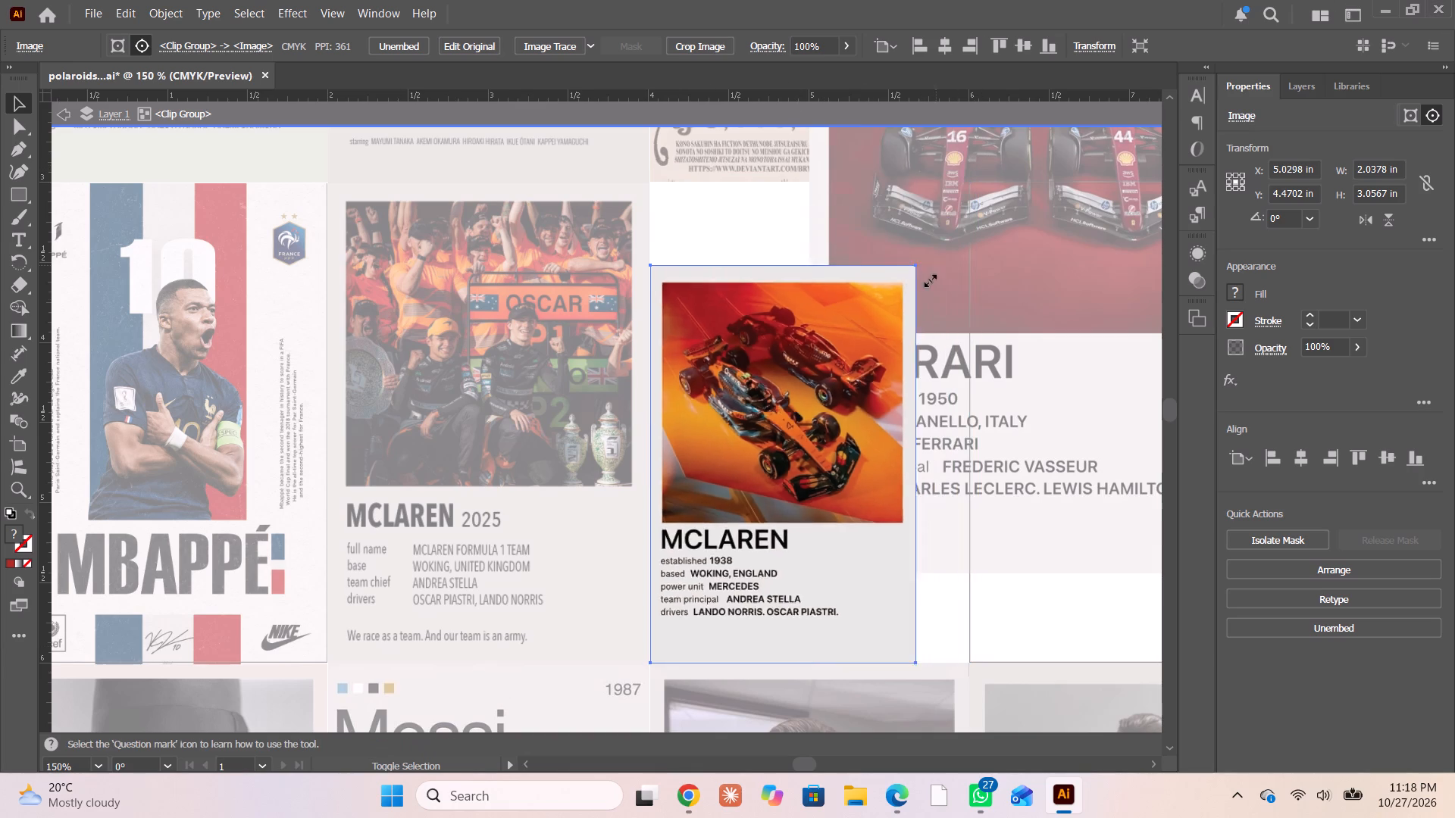
left_click_drag(928, 279, 1014, 182, "shift")
double_click(68, 118)
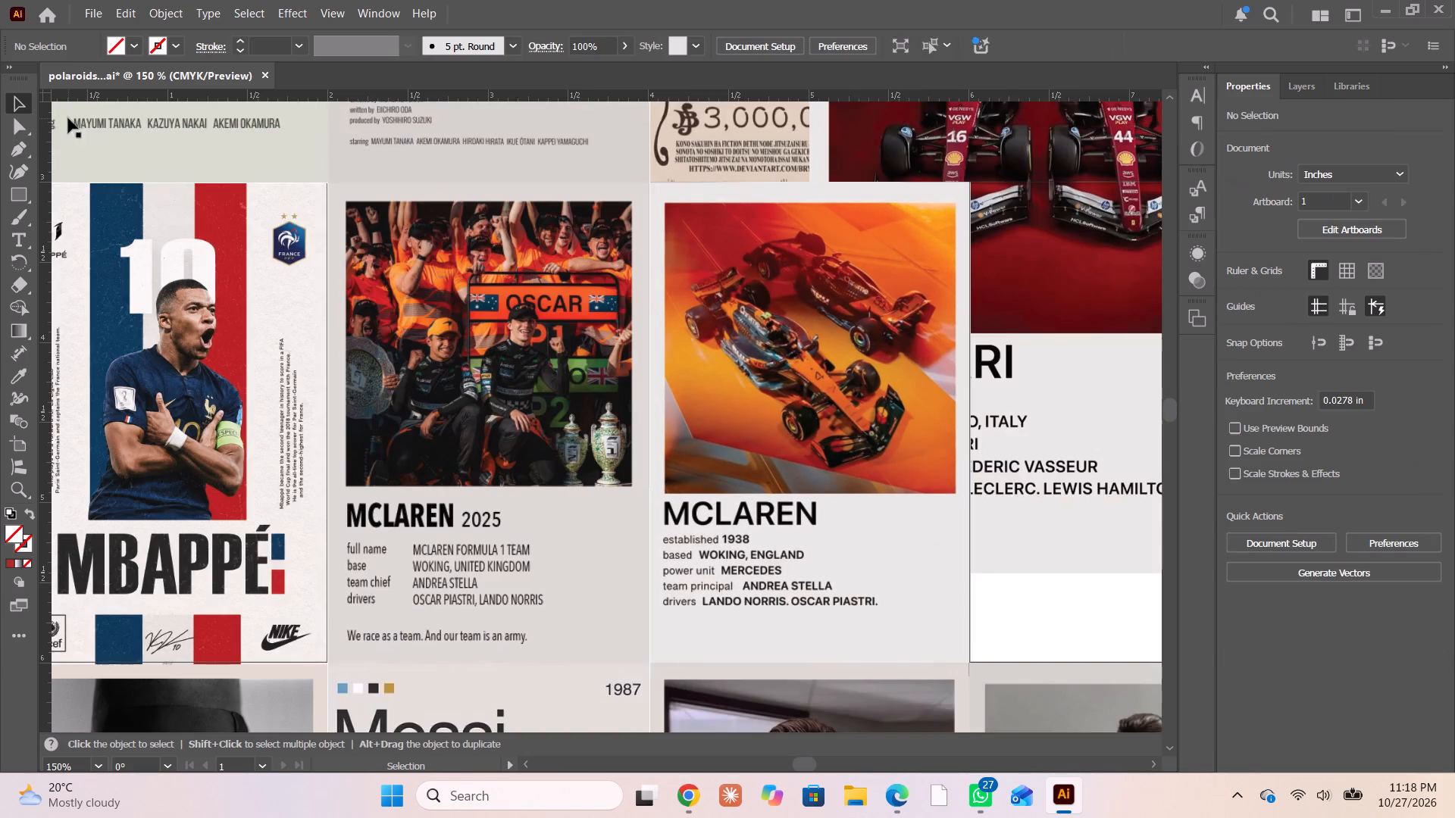
Reposition the Ferrari poster with the two red cars over the second row's fourth frame.
scroll(171, 185, "down", 1, "alt")
scroll(497, 258, "down", 1, "alt")
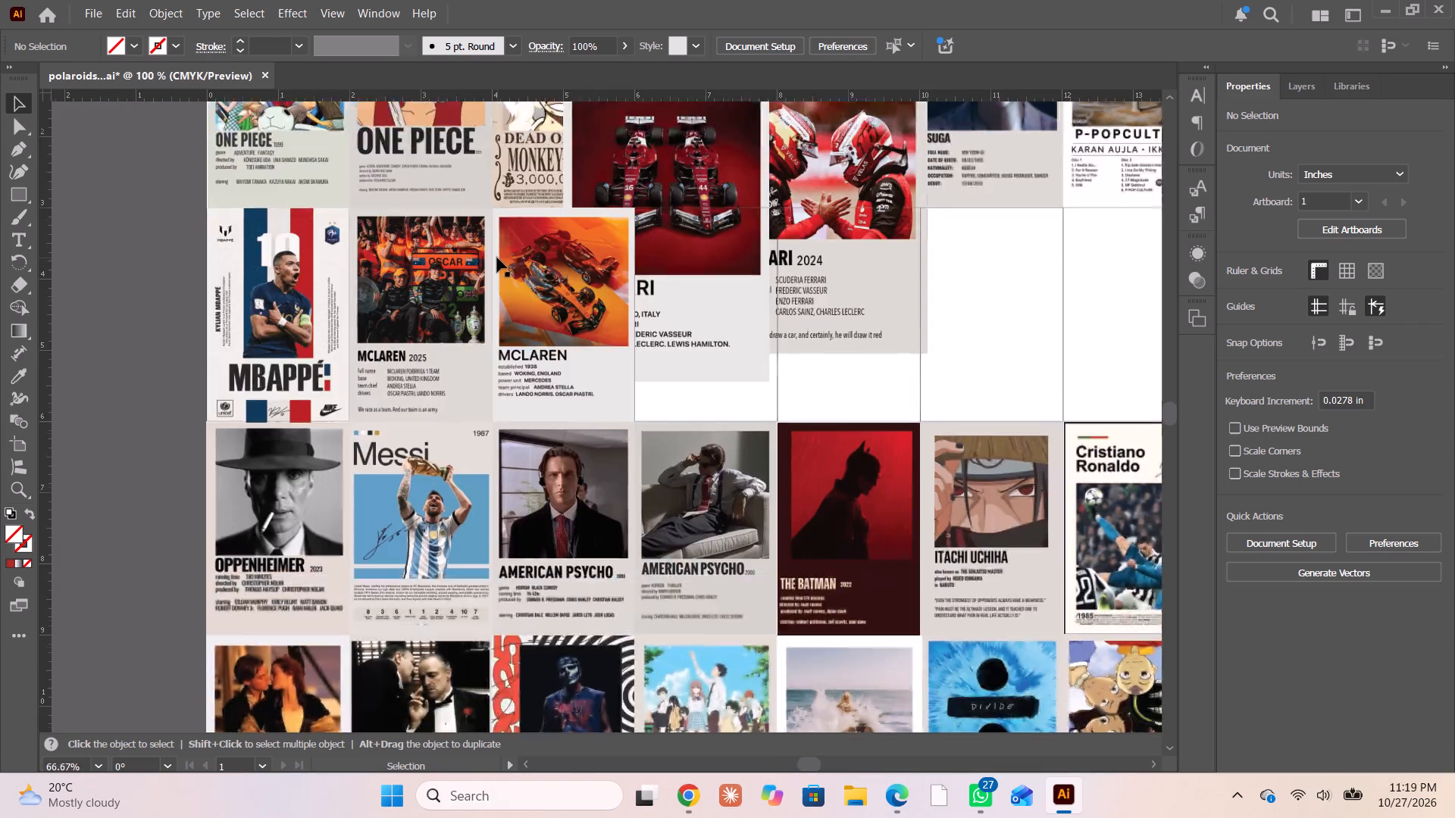
scroll(497, 258, "down", 2, "alt")
scroll(609, 350, "down", 2)
scroll(615, 336, "up", 1, "alt")
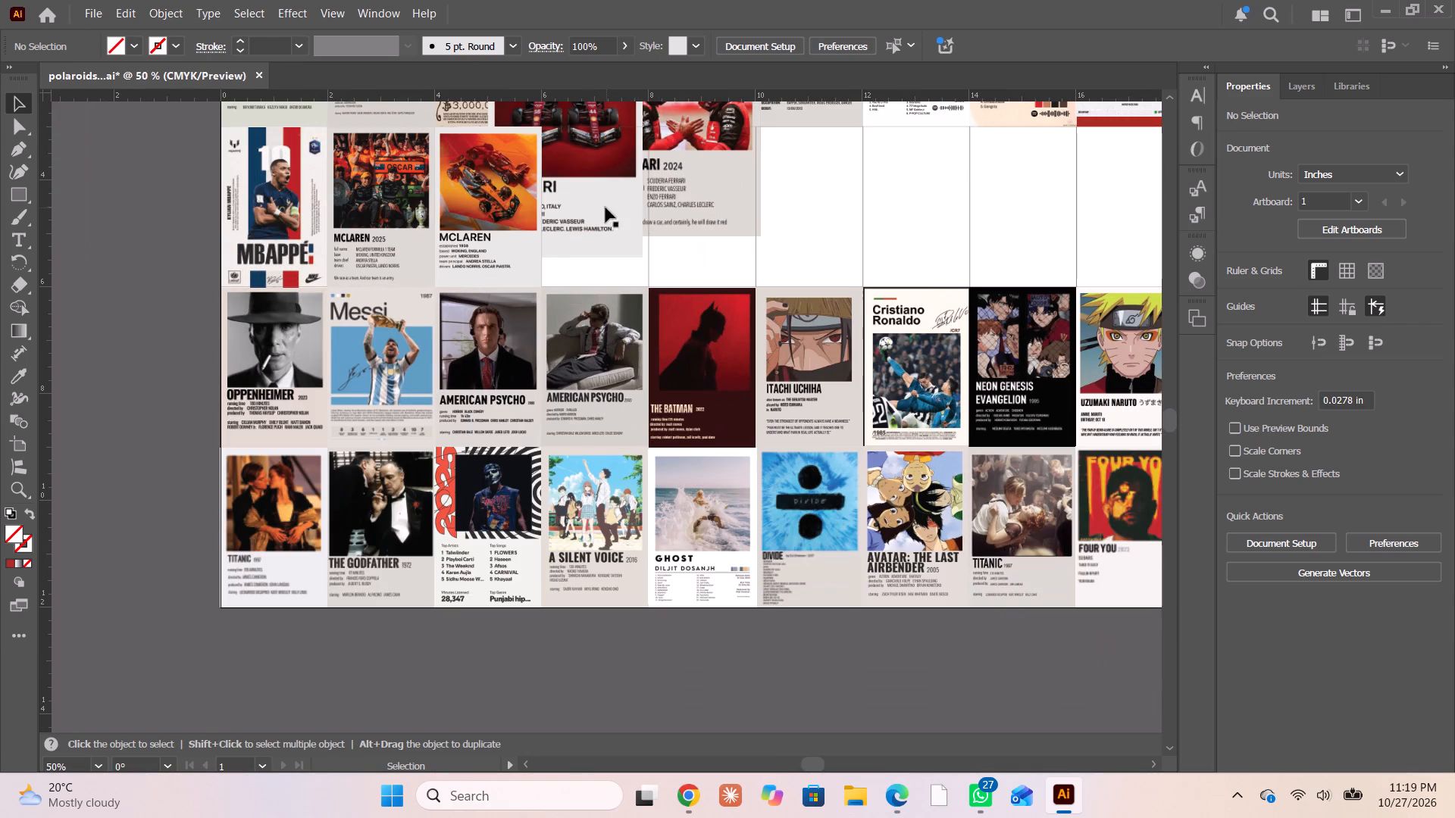
left_click_drag(605, 208, 622, 236)
scroll(598, 242, "up", 1, "alt")
left_click_drag(598, 248, 598, 248)
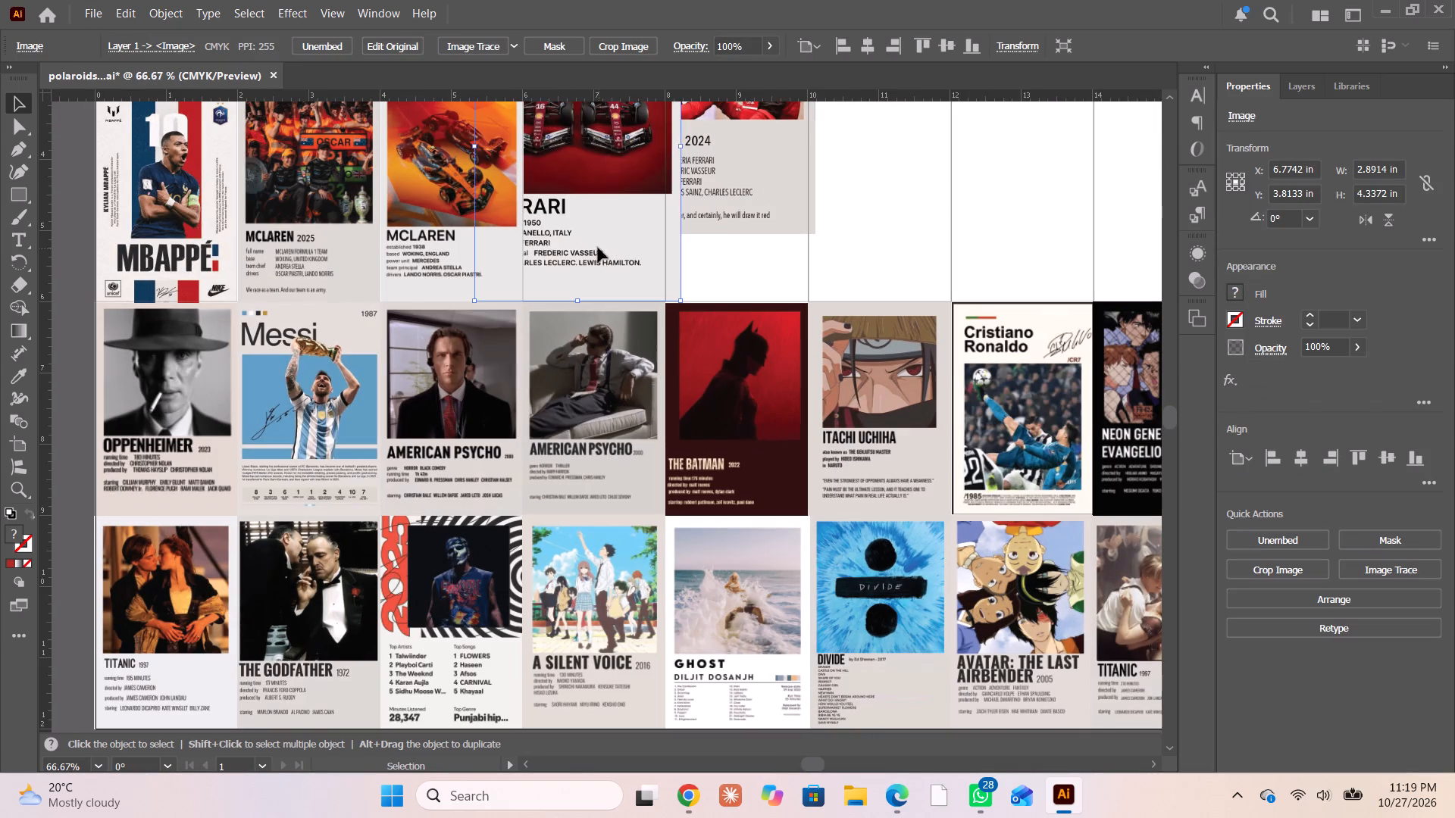
left_click_drag(598, 248, 587, 192)
Make a clipping mask from the Ferrari car poster and the second row's fourth frame, leaving the neighbouring posters out of the selection.
left_click_drag(76, 215, 551, 225)
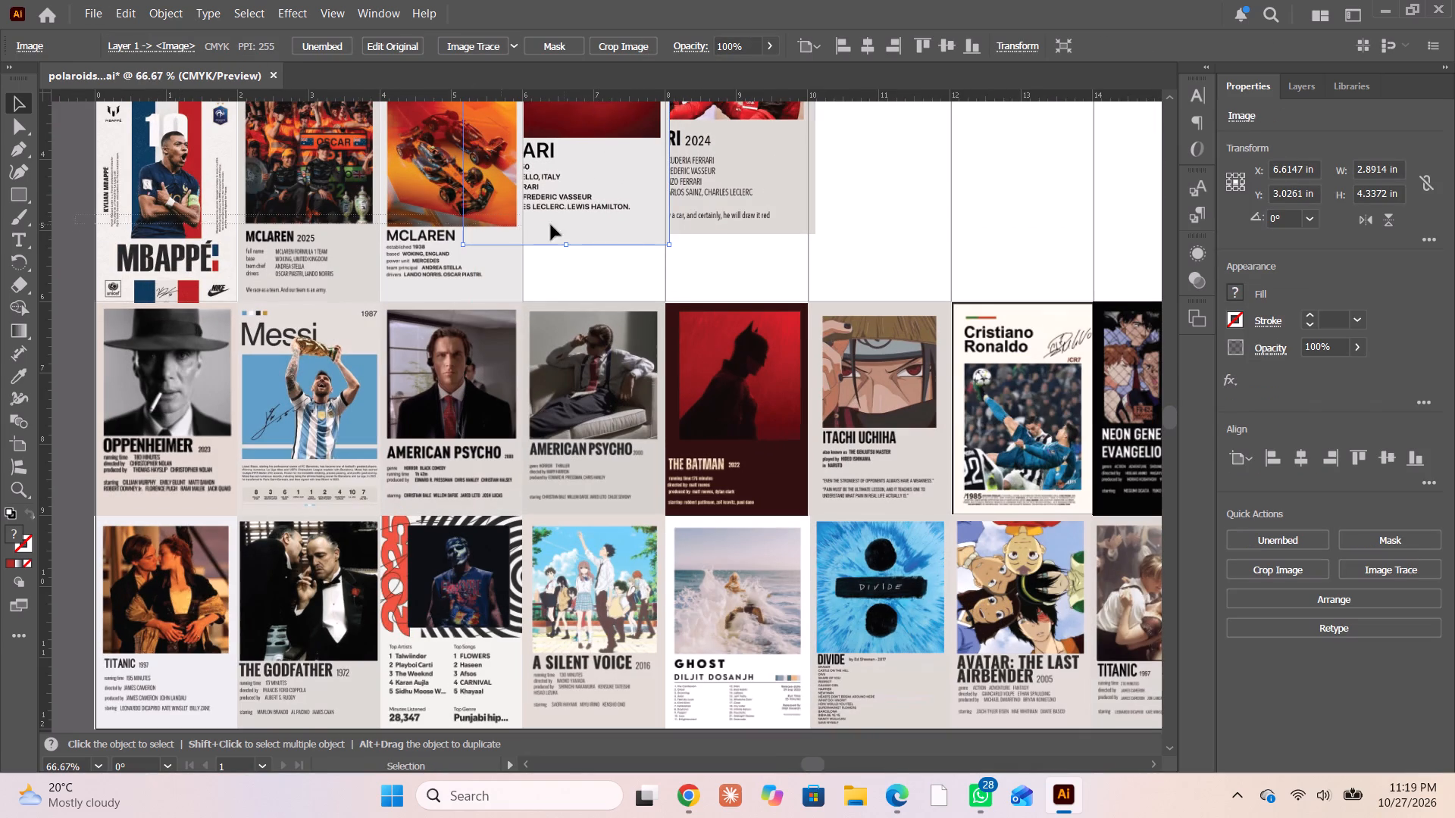
left_click_drag(551, 225, 623, 250)
left_click(133, 216, "shift")
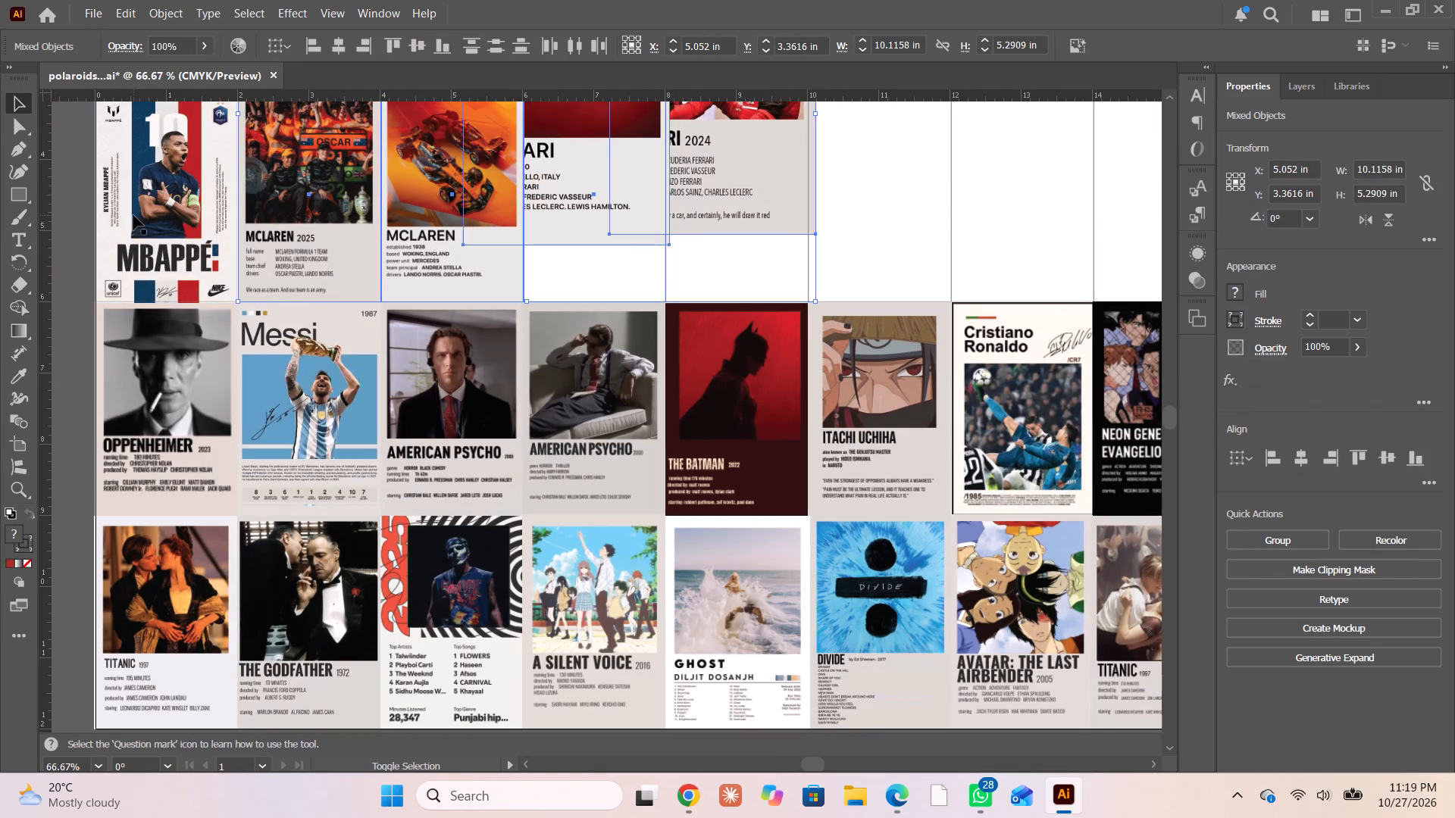
left_click(338, 221, "shift")
left_click(402, 208, "shift")
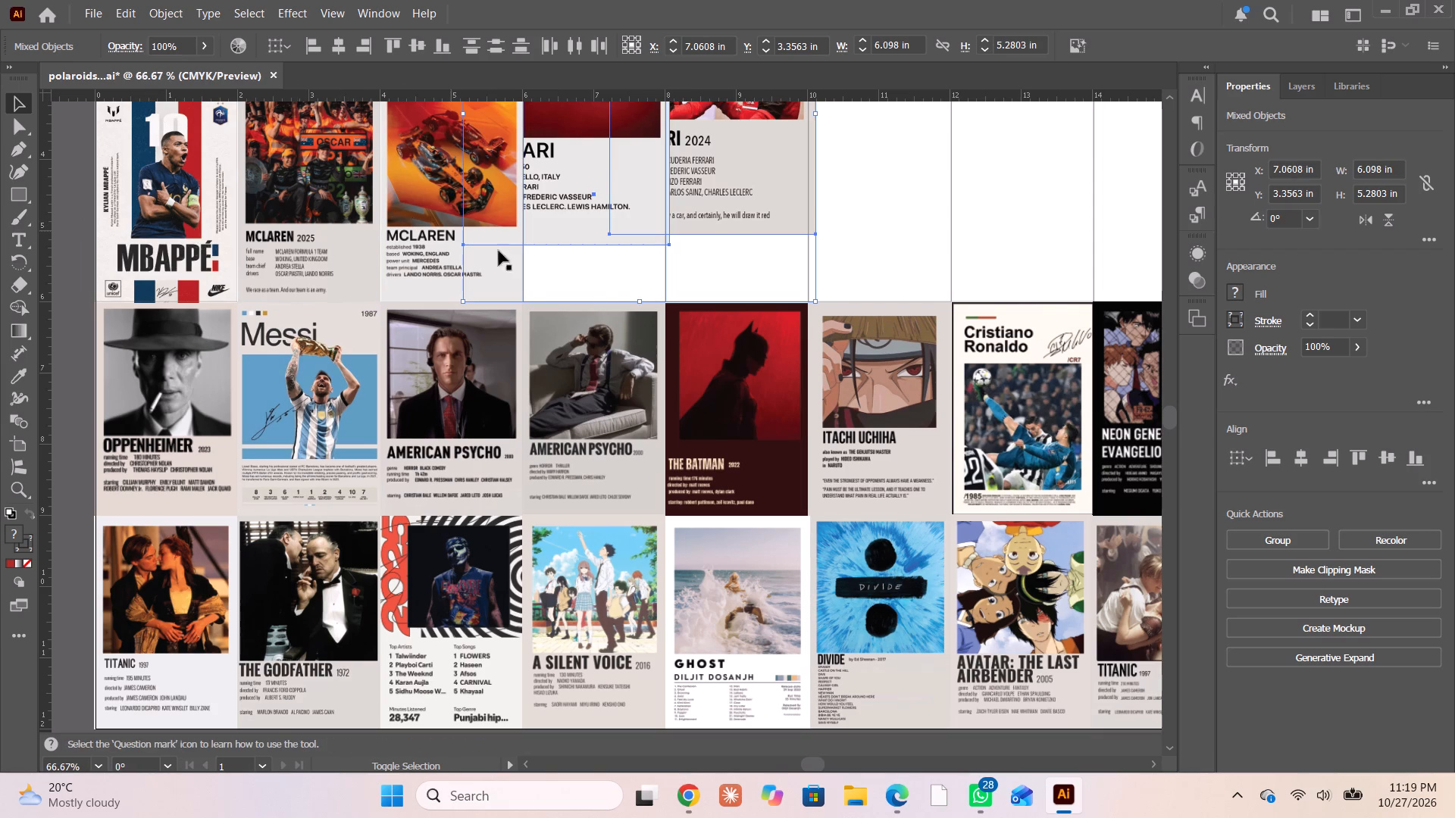
left_click(706, 206, "shift")
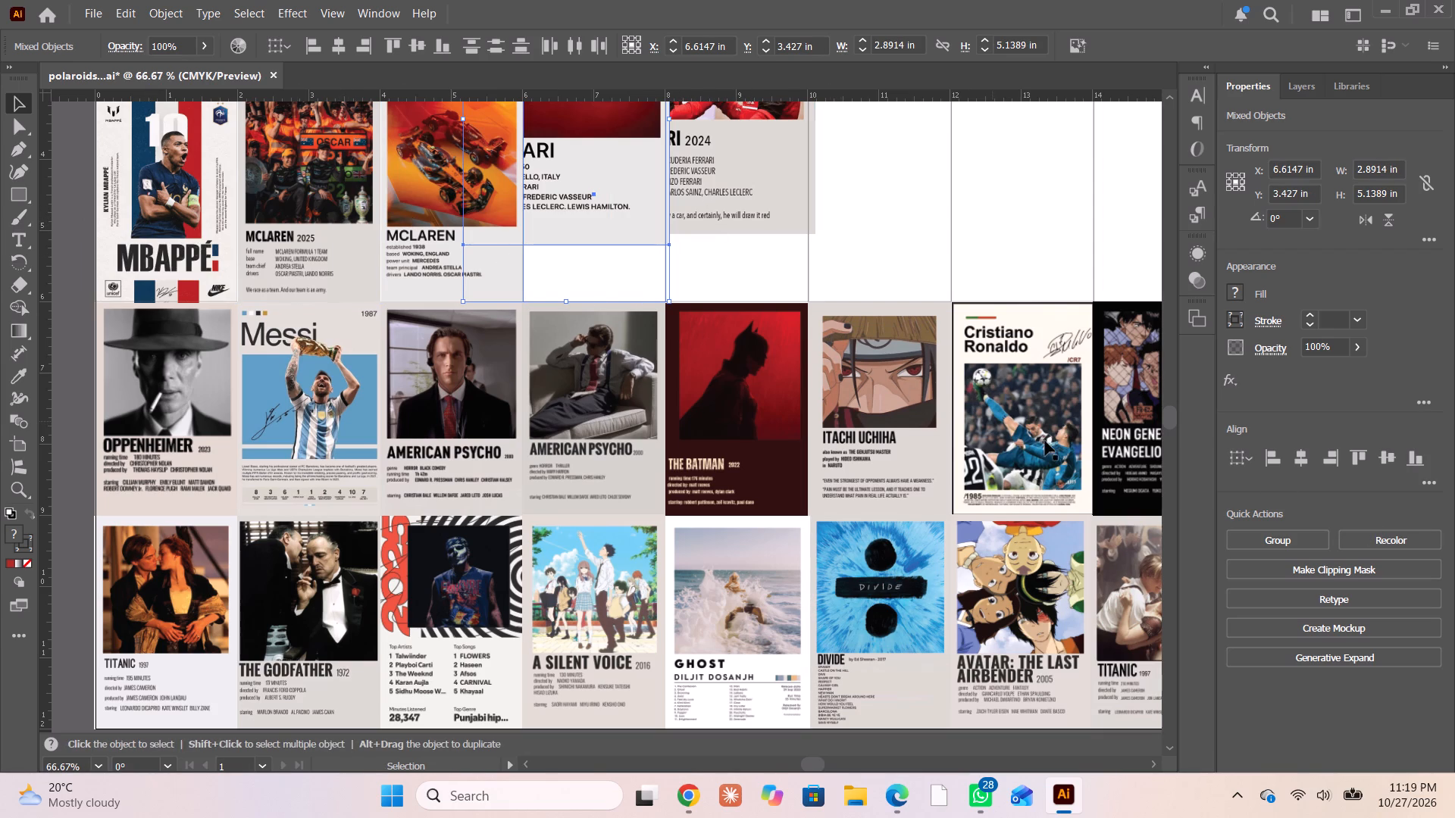
left_click(1309, 565)
scroll(472, 324, "up", 3)
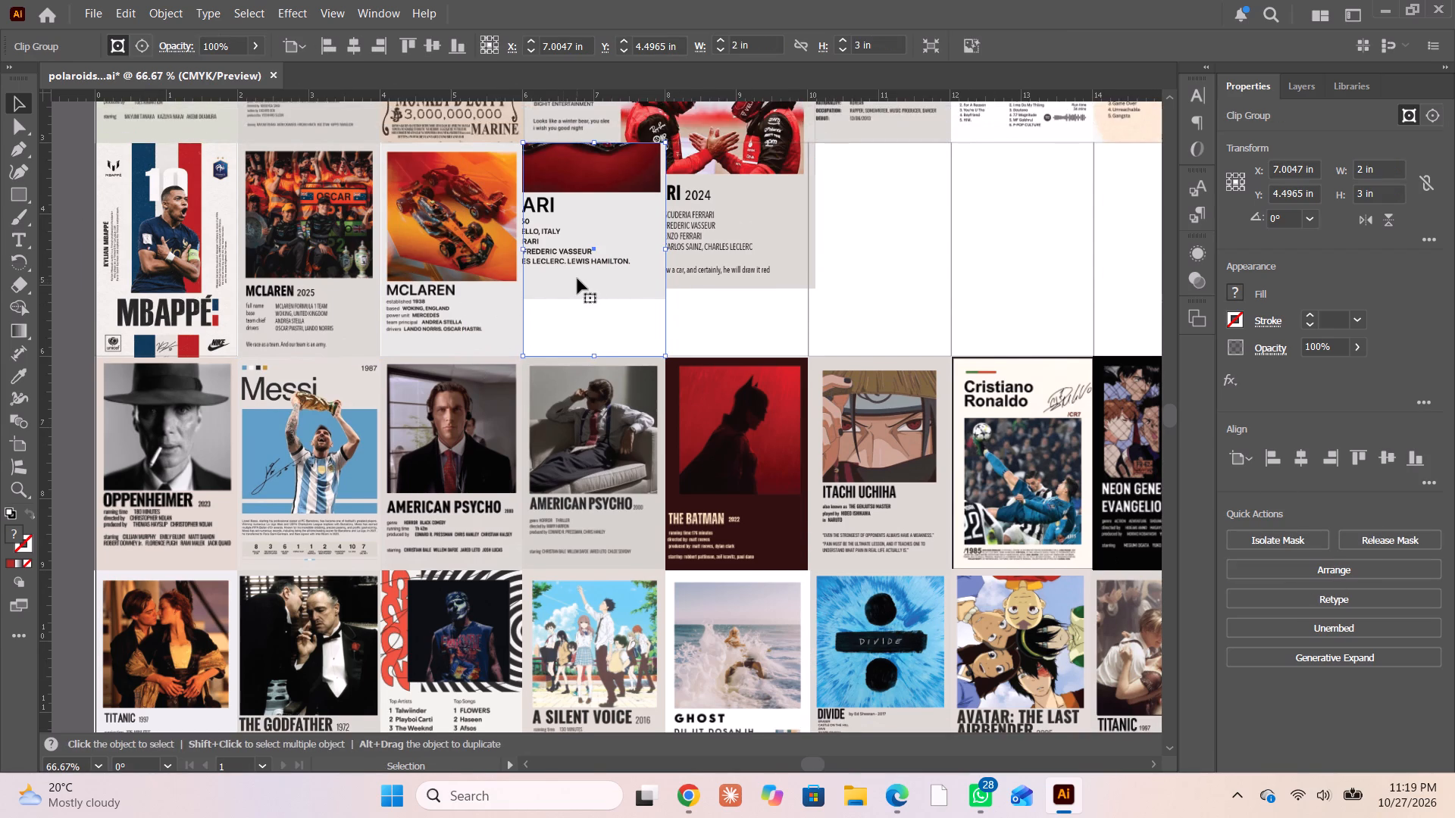
Reduce the masked Ferrari car poster to about 2.02 × 3.02 in, align it to the second row's fourth frame, and exit isolation.
double_click(577, 279)
left_click_drag(573, 279, 569, 336)
scroll(564, 328, "up", 5)
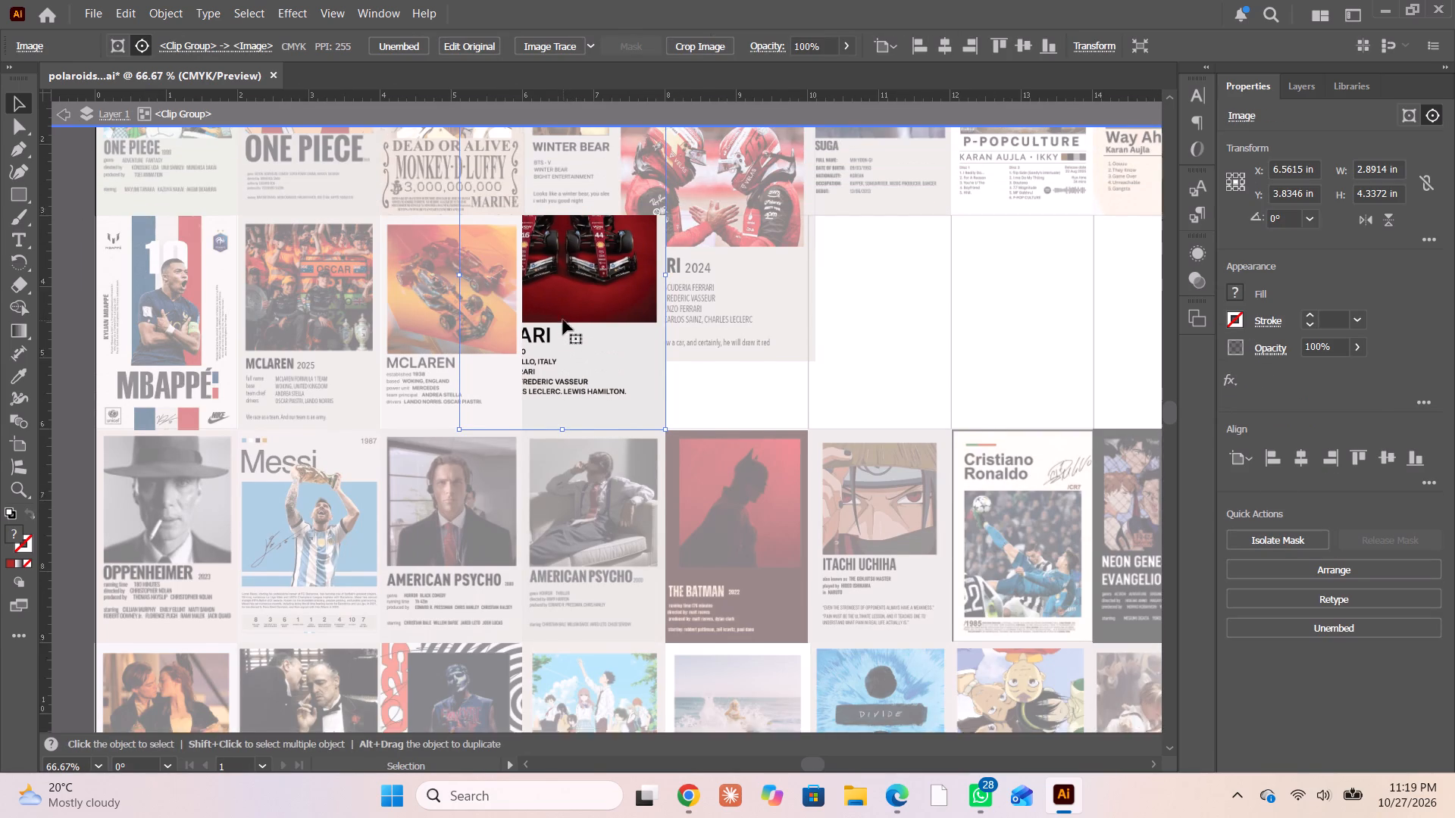
scroll(563, 320, "up", 3)
left_click_drag(460, 195, 540, 264, "shift")
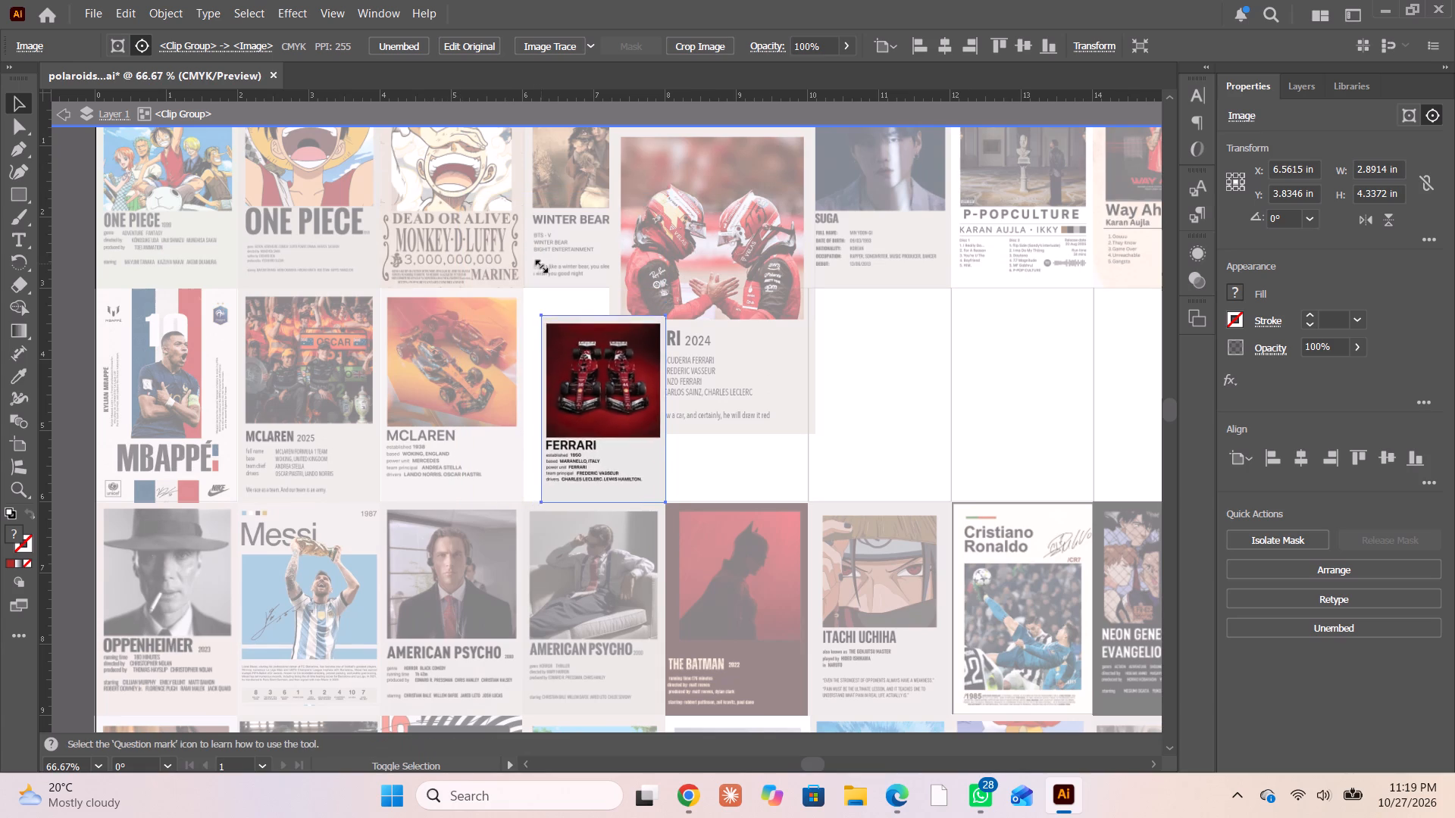
left_click_drag(540, 264, 521, 265, "shift")
scroll(559, 357, "down", 3)
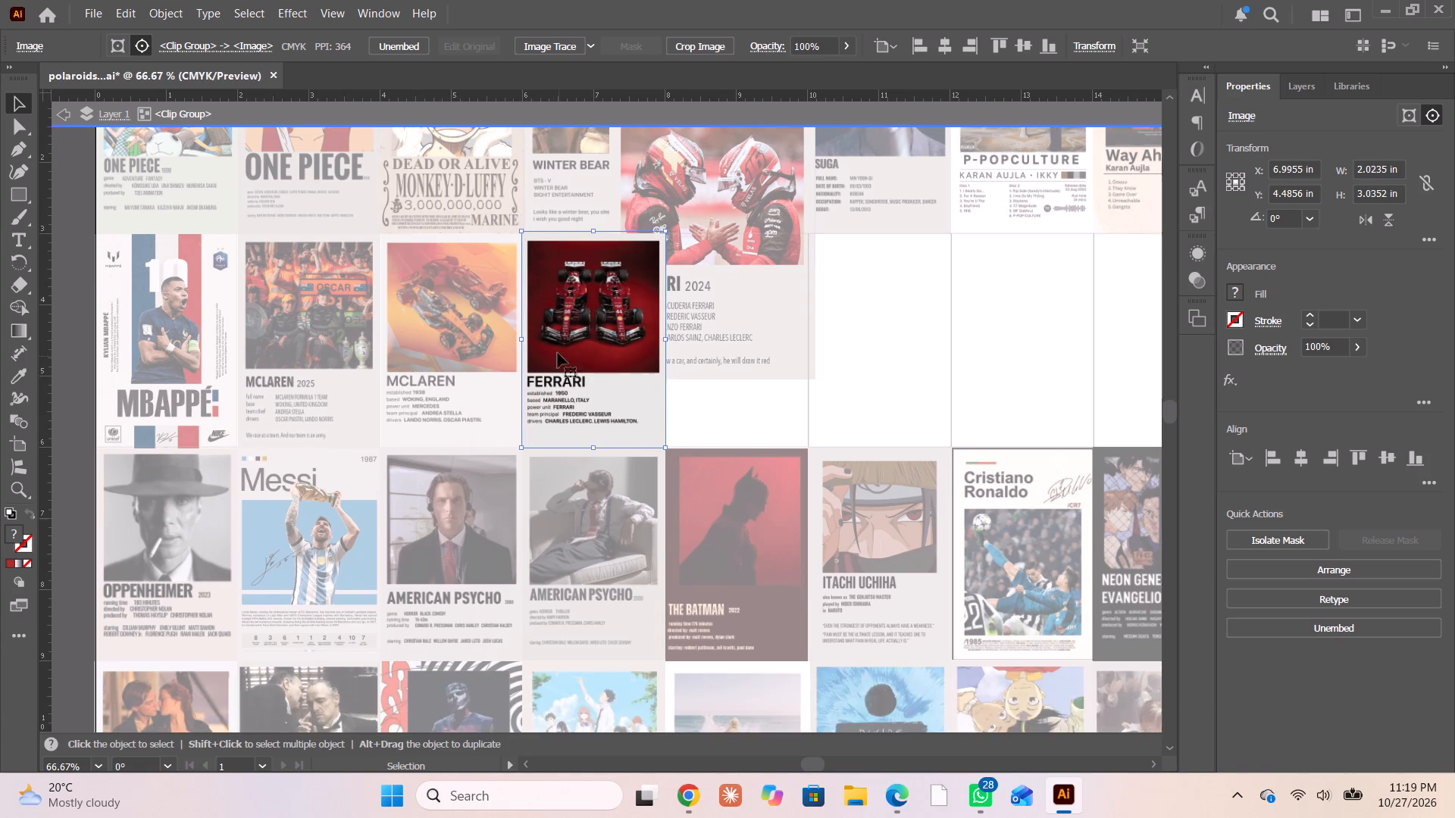
scroll(559, 327, "up", 2, "alt")
scroll(560, 324, "up", 4)
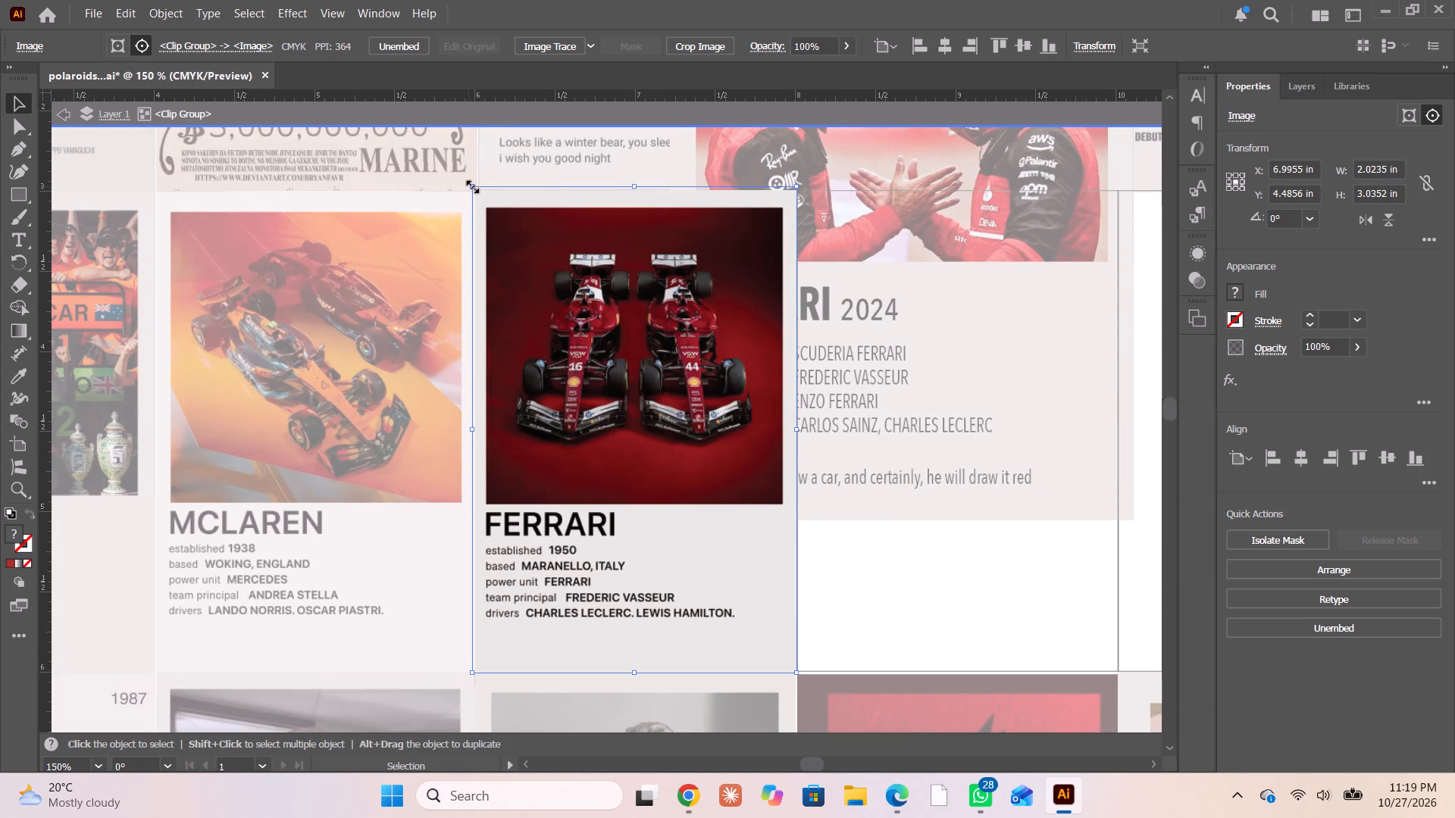
left_click(473, 185, "shift")
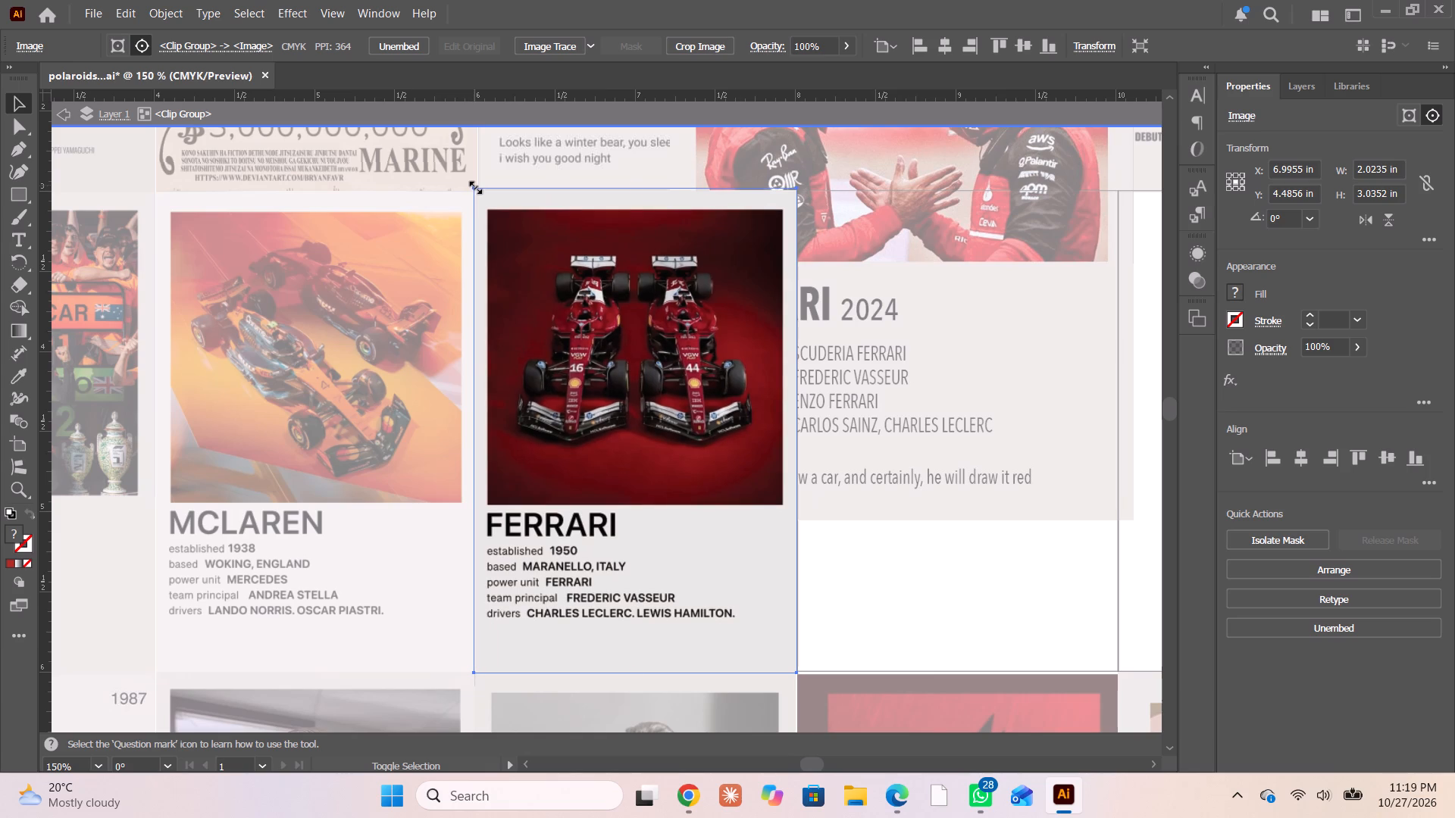
double_click(66, 115)
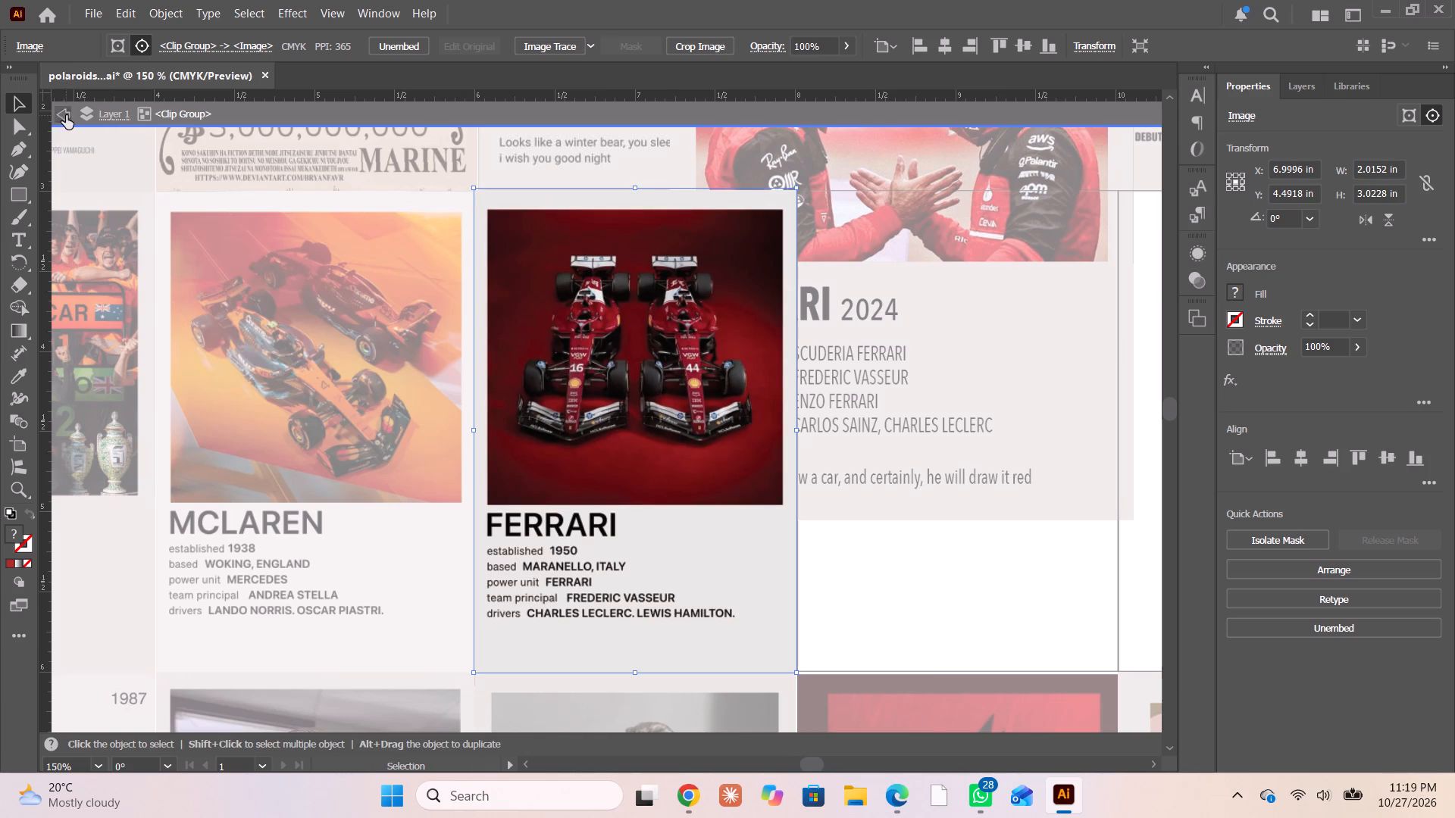
Reposition the Ferrari 2024 poster with the two helmeted drivers over the second row's fifth frame.
scroll(441, 293, "down", 1, "alt")
scroll(588, 323, "down", 1)
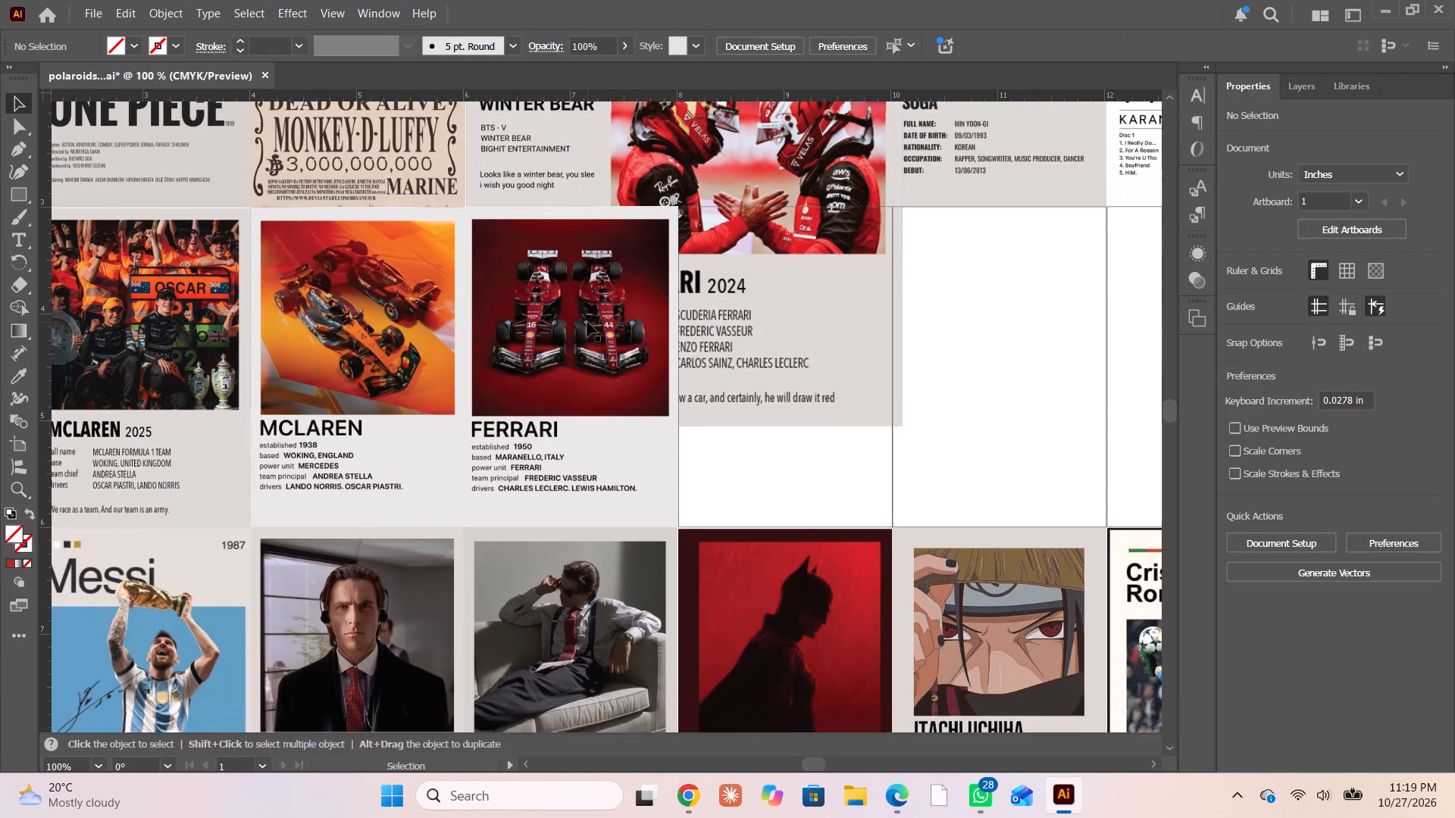
scroll(587, 321, "up", 7)
scroll(583, 314, "down", 5)
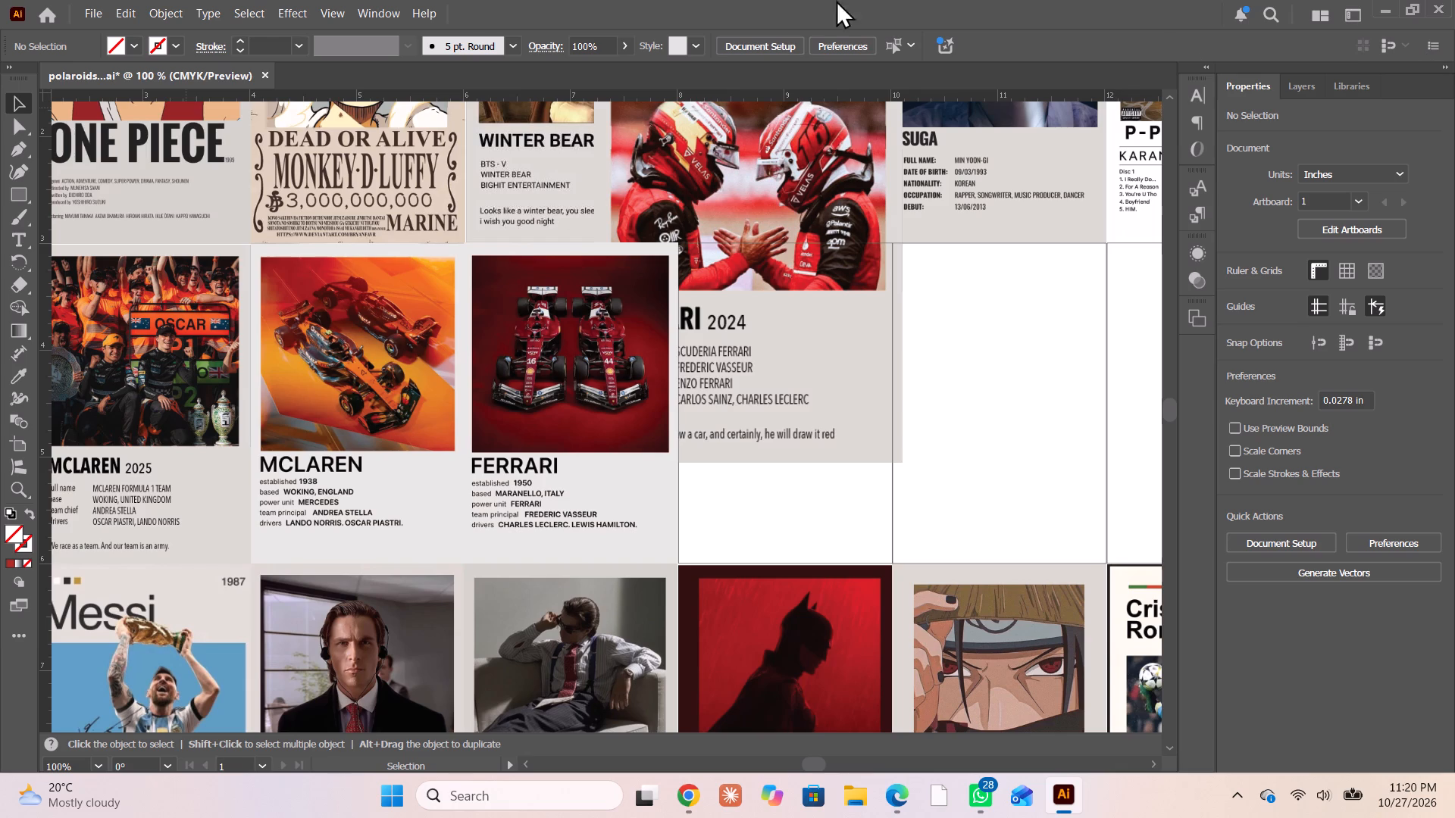
left_click_drag(759, 360, 925, 451)
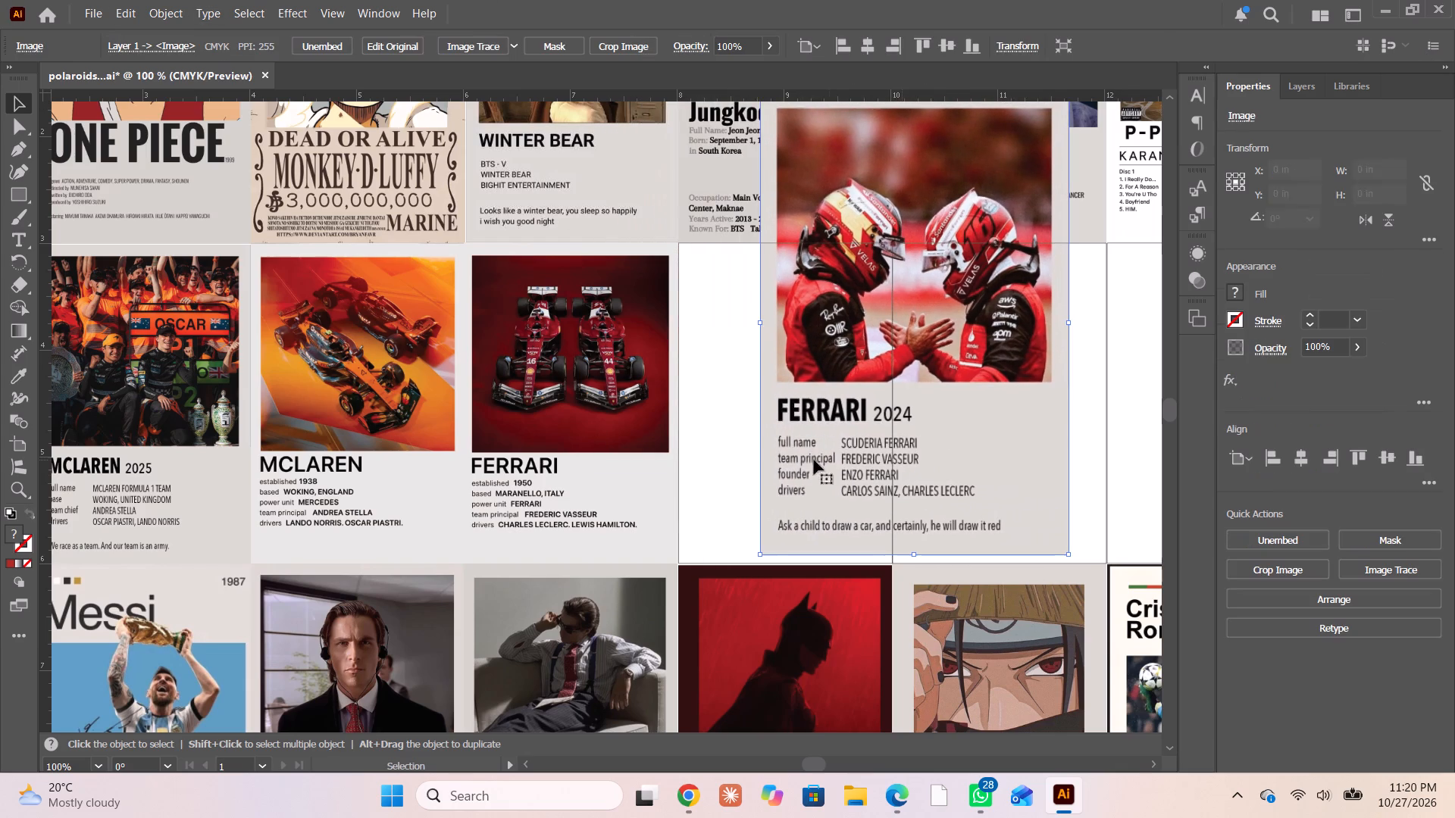
left_click_drag(850, 405, 681, 428)
Make a clipping mask from the Ferrari 2024 poster and the second row's fifth frame, leaving the other empty frames out of the selection.
scroll(740, 421, "down", 3, "alt")
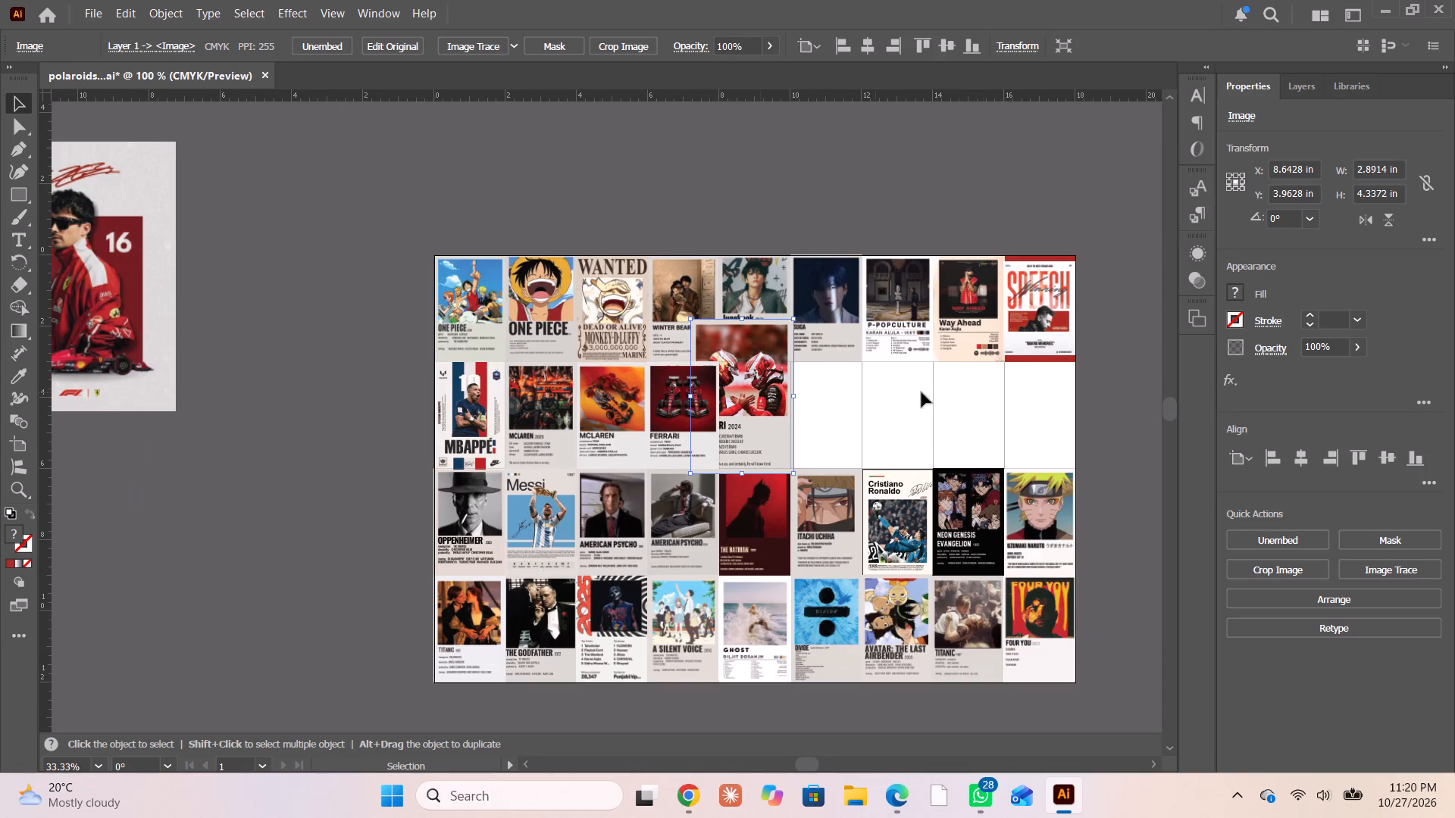
left_click_drag(1094, 391, 753, 448)
left_click(1017, 412, "shift")
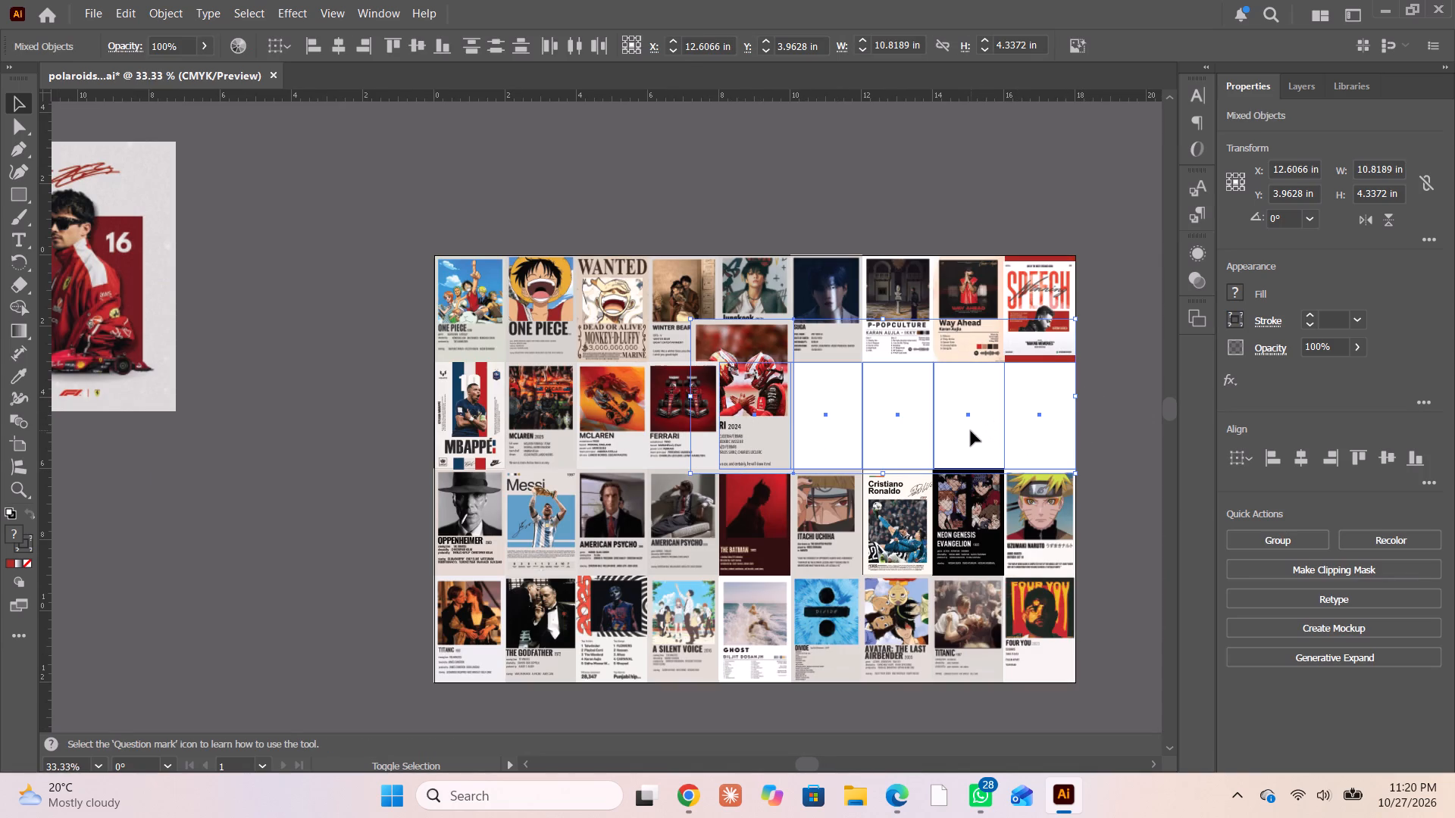
left_click(971, 431, "shift")
left_click(968, 416, "shift")
left_click(1042, 415, "shift")
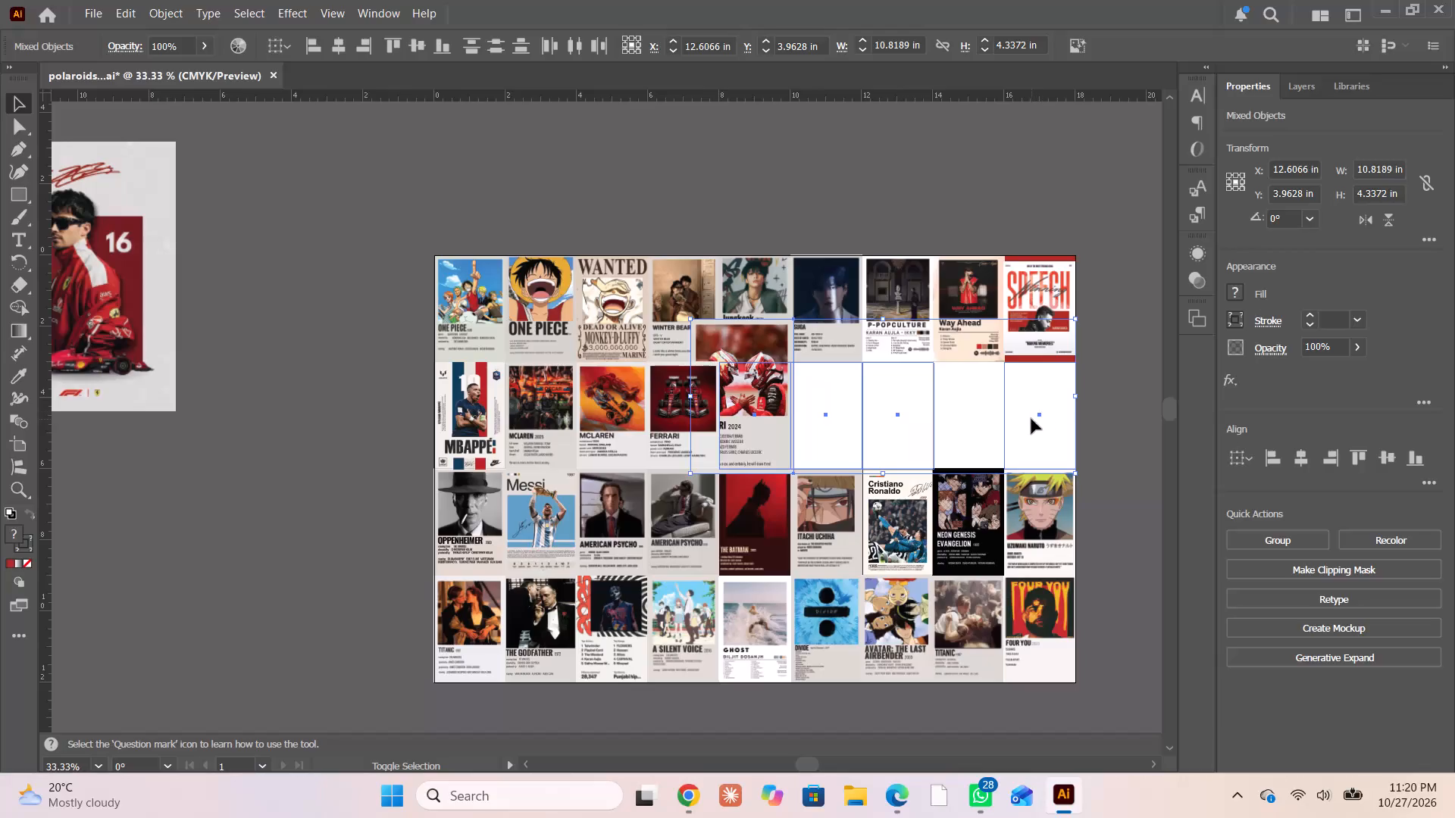
left_click(1037, 414, "shift")
left_click(1039, 413, "shift")
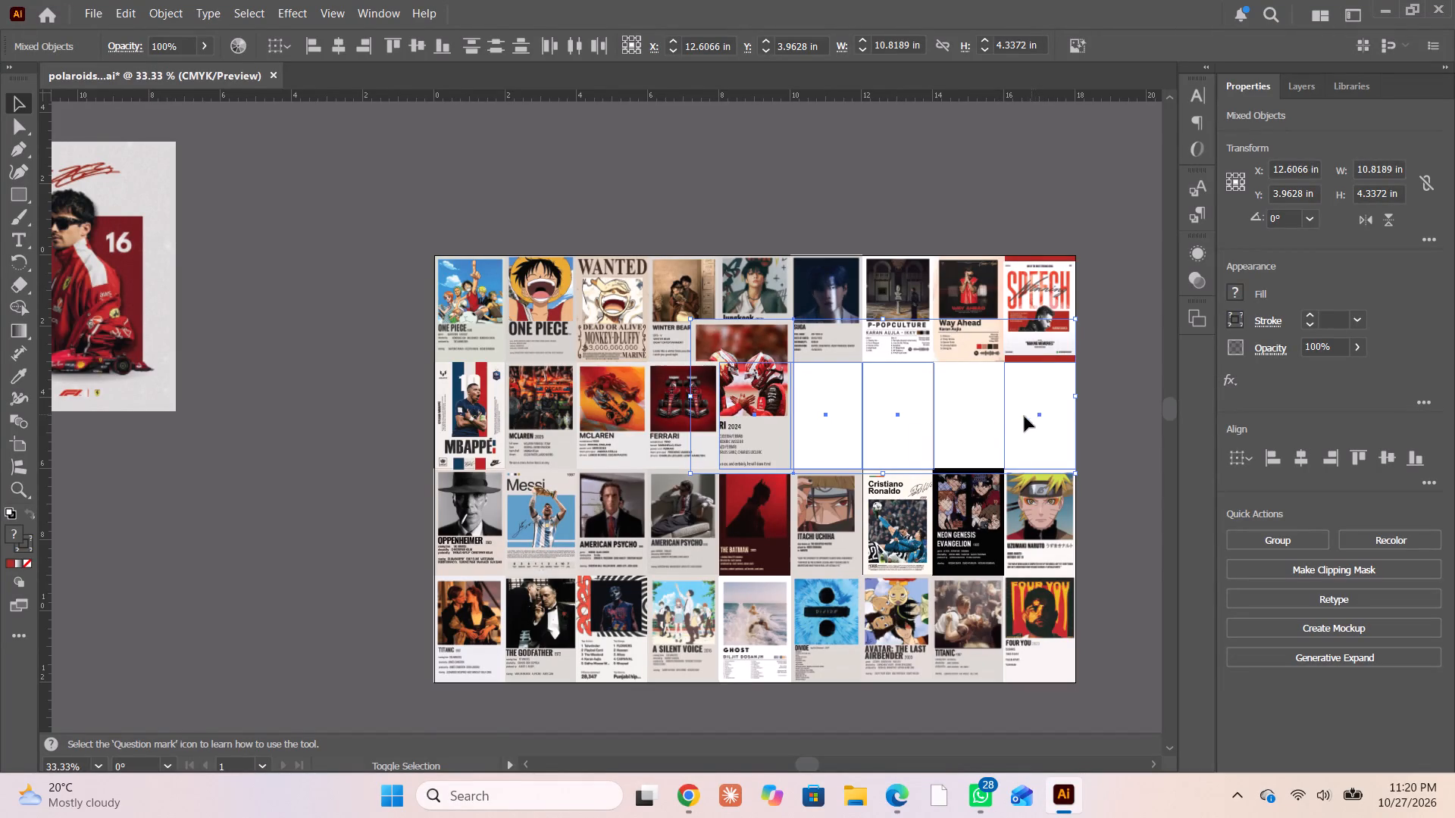
left_click(1040, 416, "shift")
left_click(898, 414, "shift")
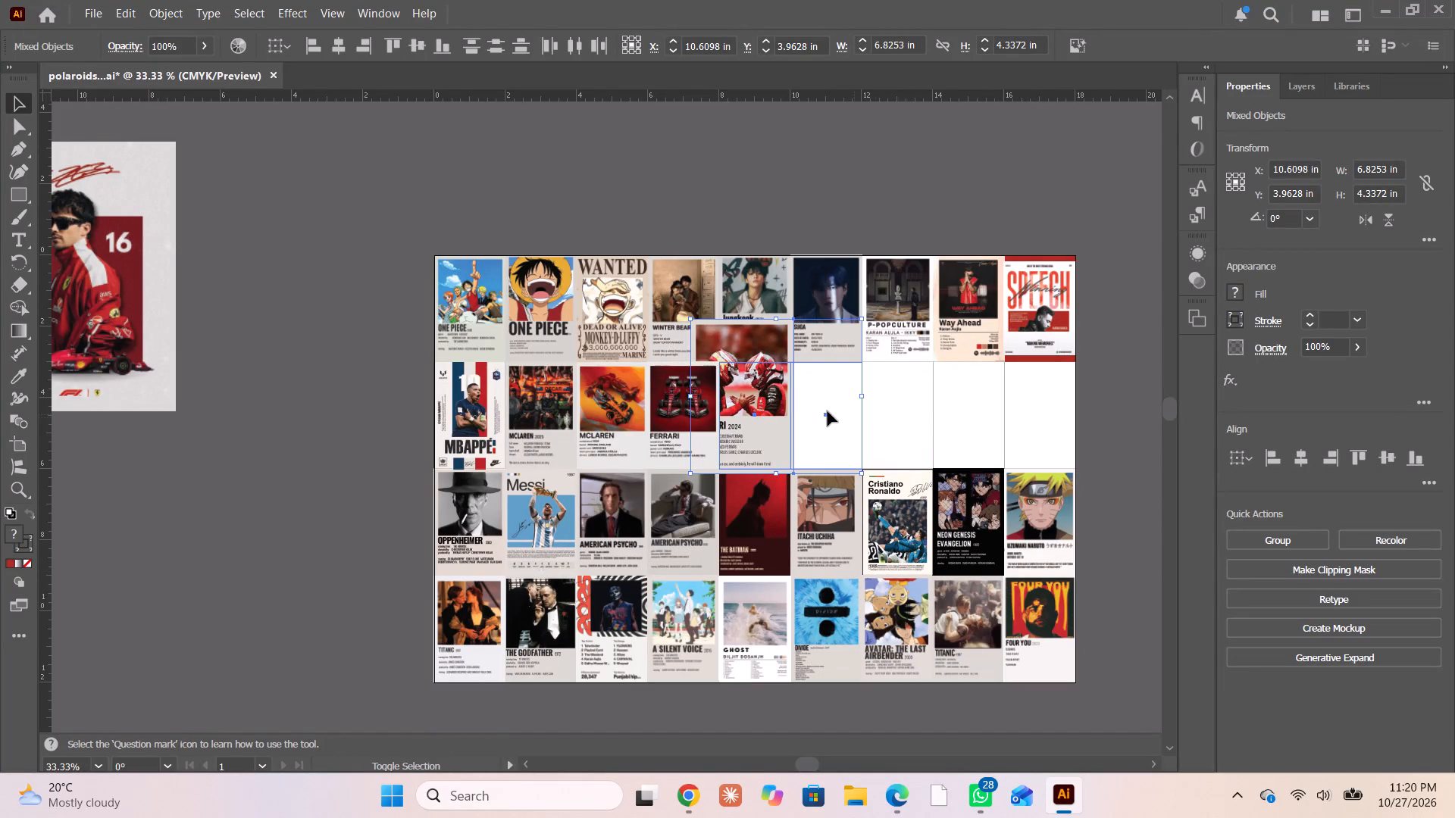
left_click(826, 416, "shift")
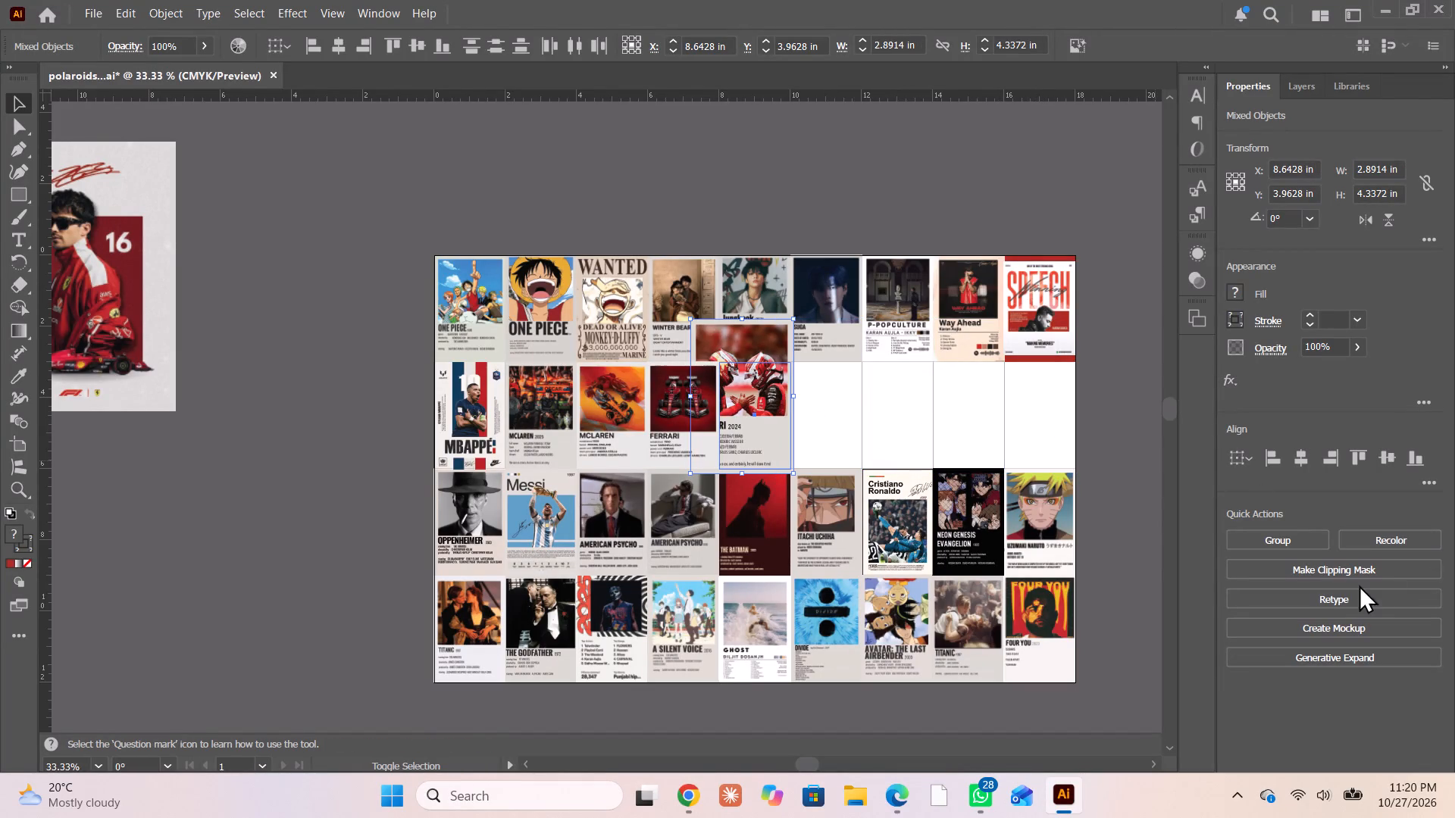
left_click(1335, 567)
Isolate the masked Ferrari 2024 poster and scale it to fit the second row's fifth frame.
scroll(704, 395, "down", 2)
scroll(718, 381, "up", 4, "alt")
double_click(787, 426)
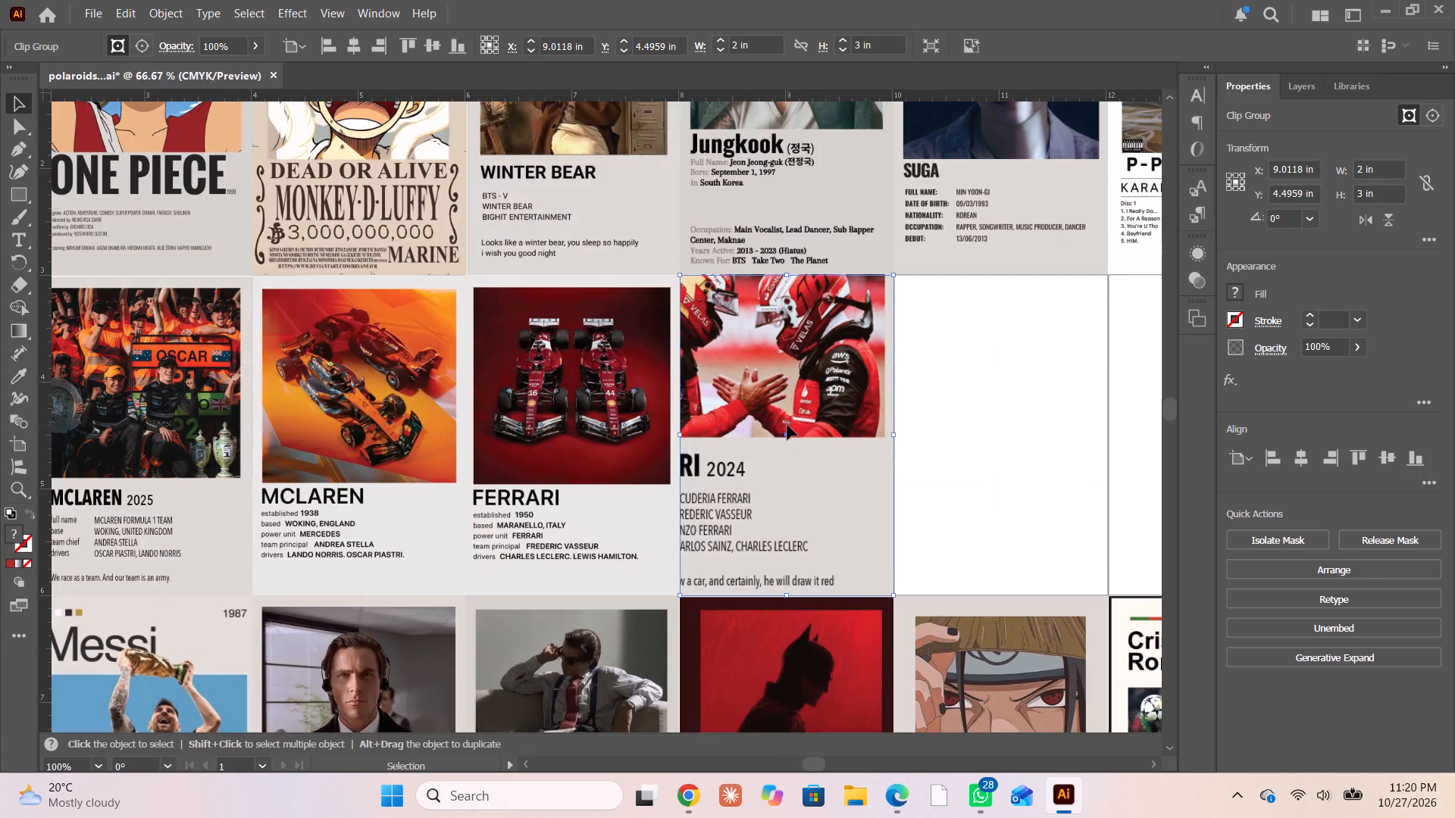
left_click(727, 327)
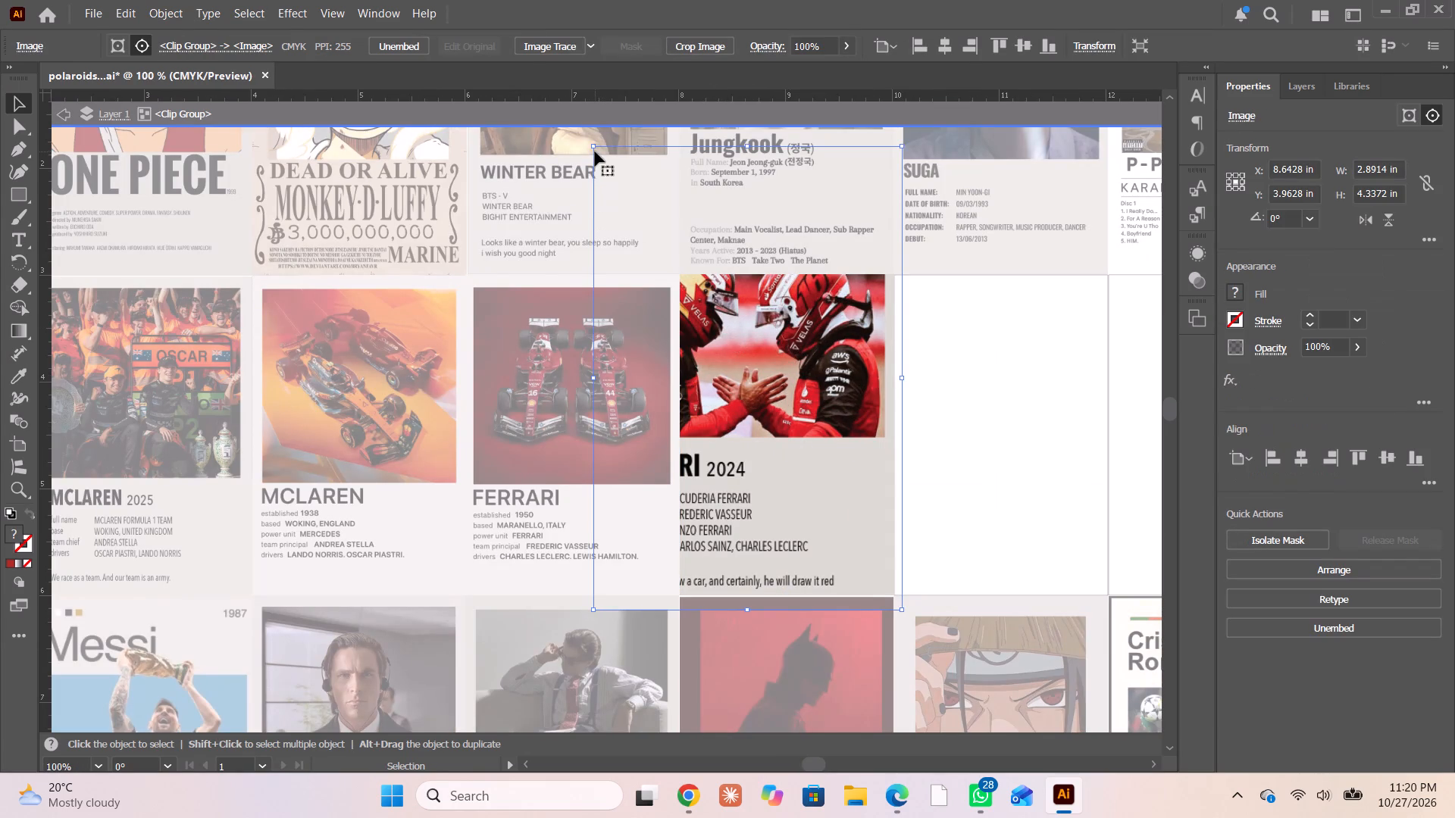
Reduce the masked Ferrari 2024 poster to about 2.07 × 3.11 in, align it within the second row's fifth frame, and exit isolation.
left_click_drag(592, 146, 674, 262, "shift")
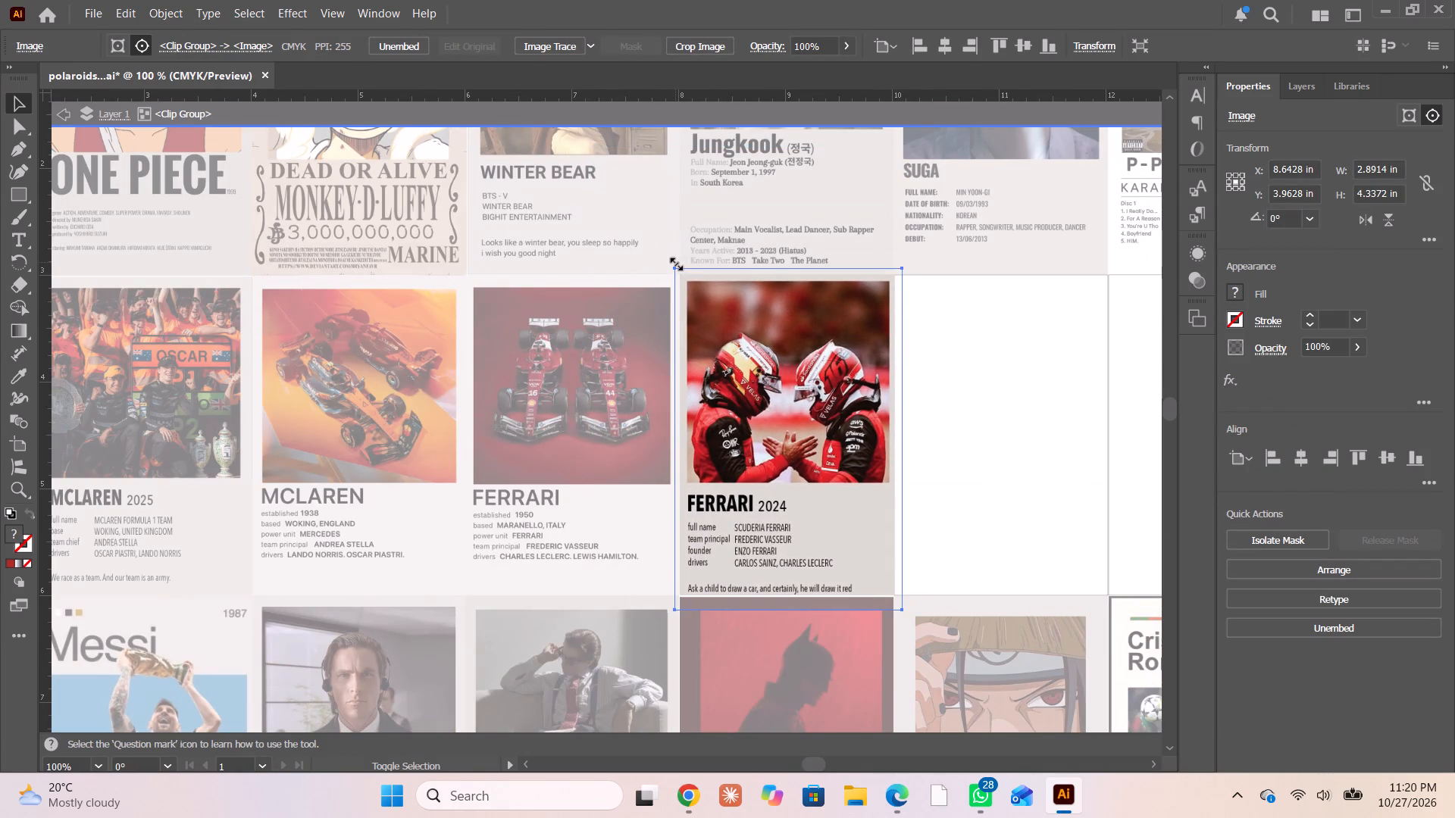
left_click_drag(674, 262, 677, 273, "shift")
left_click(762, 363)
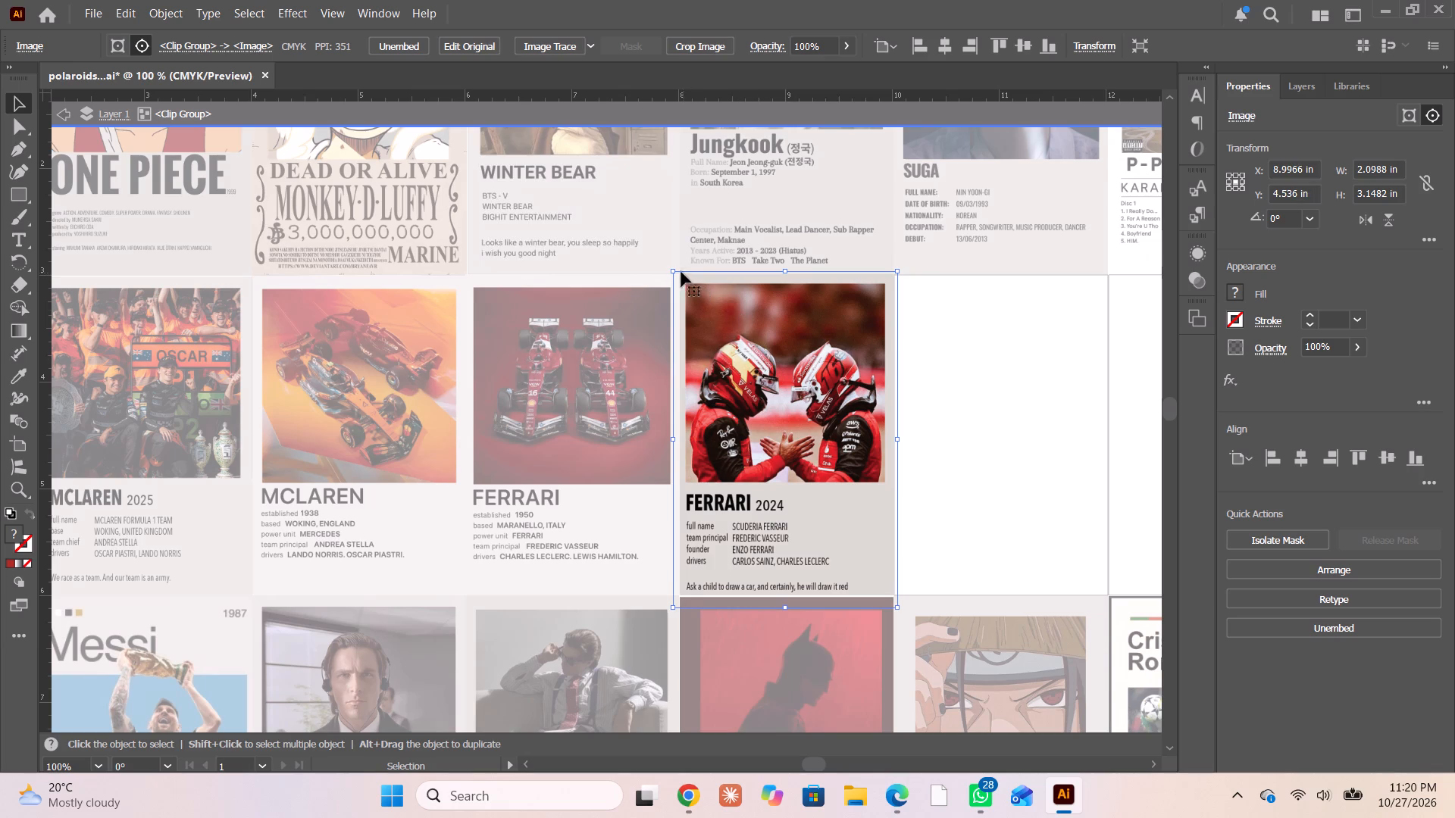
left_click(676, 267, "shift")
left_click(724, 350)
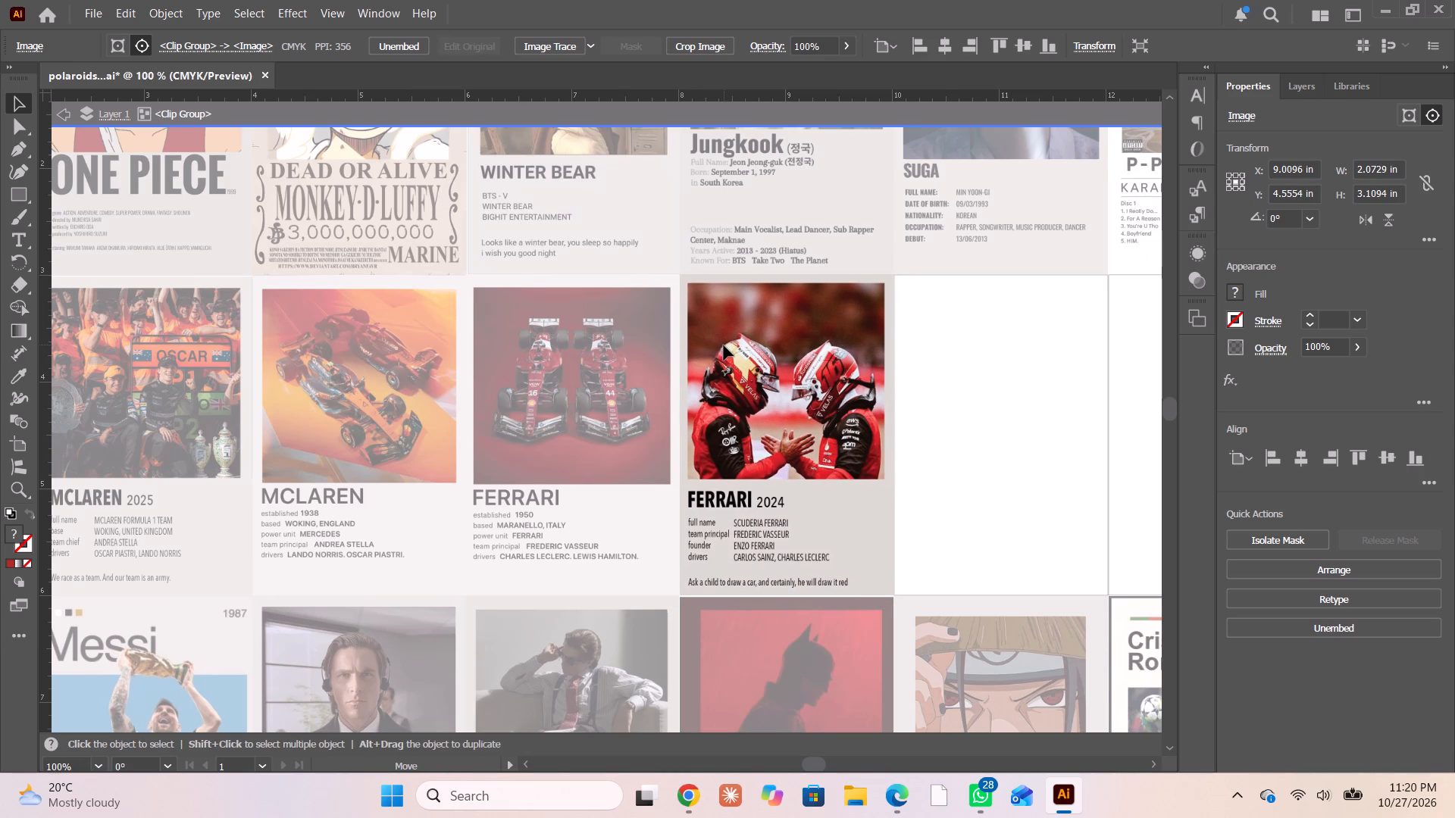
scroll(715, 432, "down", 1, "alt")
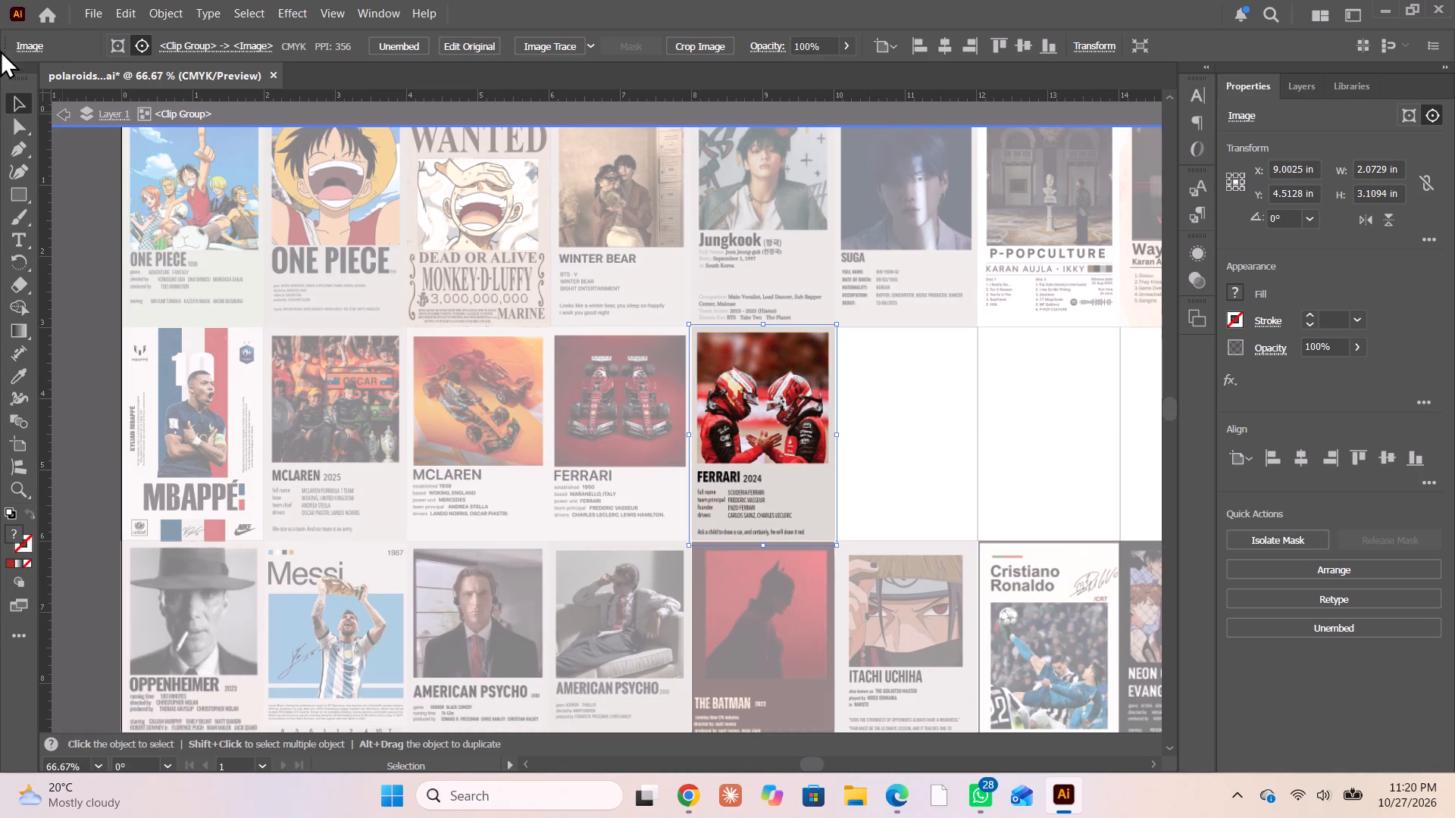
double_click(70, 115)
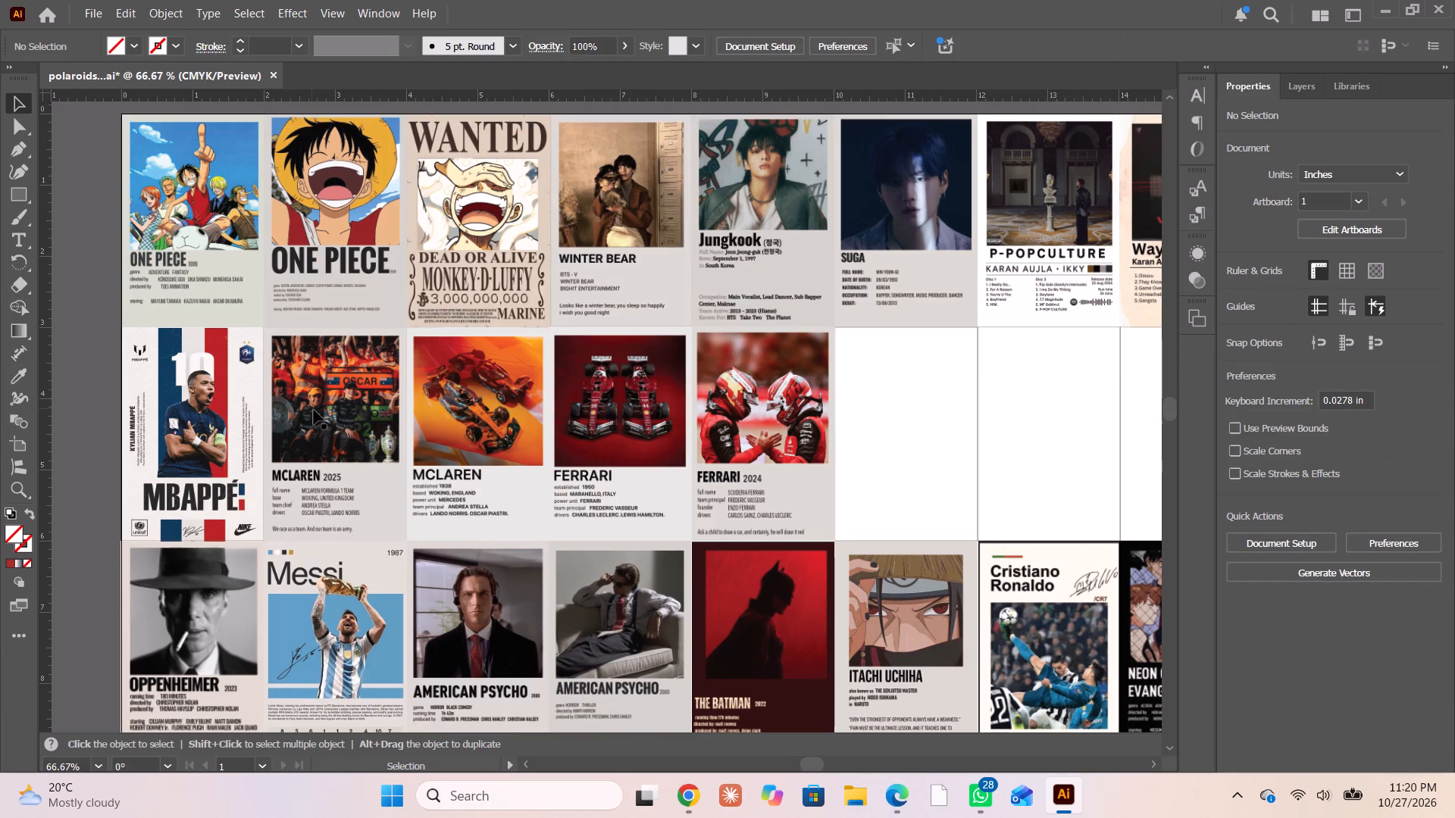
Move the red driver poster numbered 16 from beside the artboard onto the second row's empty frames.
scroll(314, 401, "down", 4, "alt")
scroll(233, 414, "up", 2, "alt")
scroll(133, 201, "down", 1, "alt")
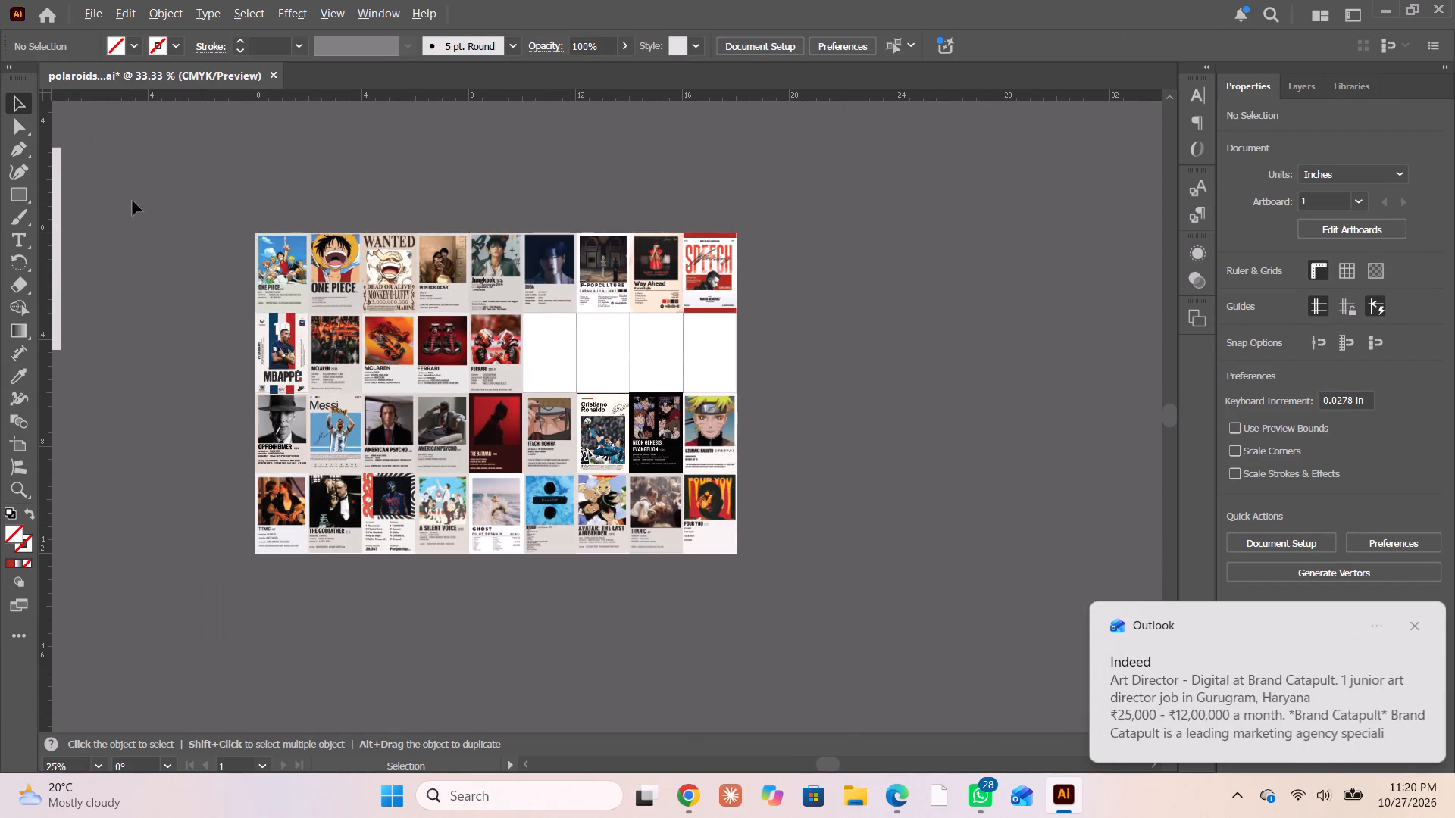
scroll(582, 384, "right", 3)
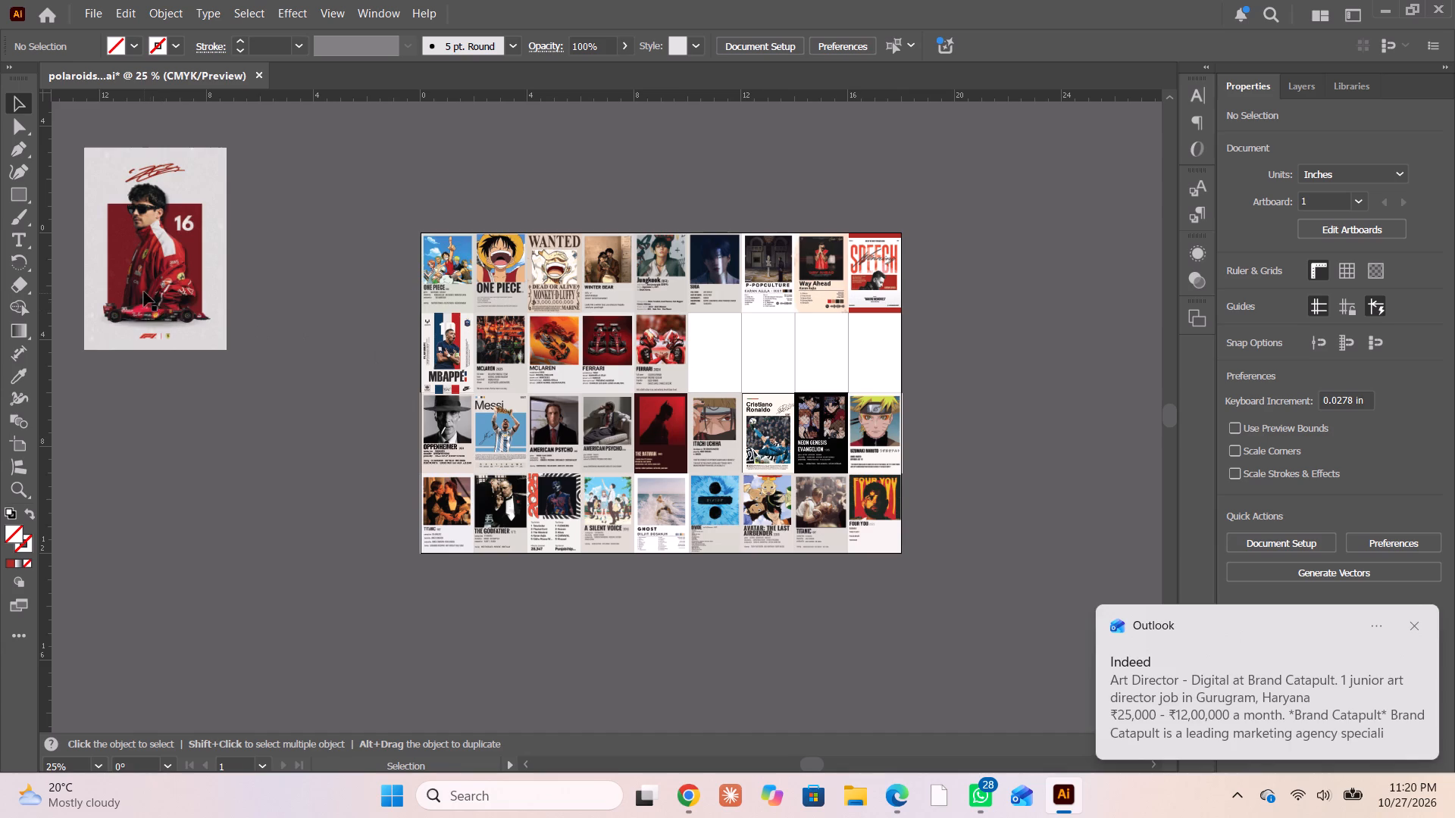
left_click_drag(144, 291, 990, 367)
scroll(736, 405, "down", 2)
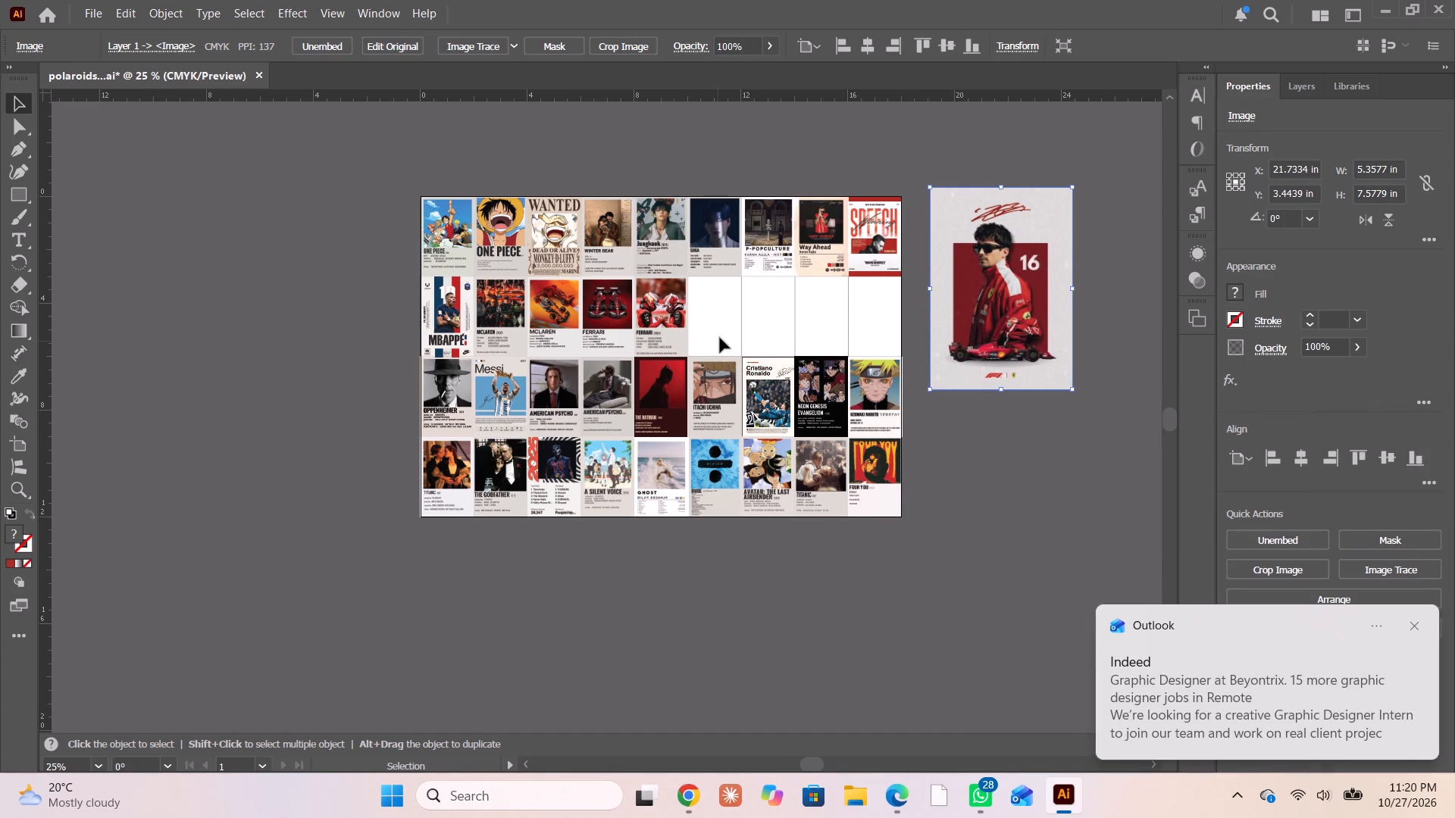
scroll(724, 327, "up", 1, "alt")
left_click_drag(1038, 275, 840, 307)
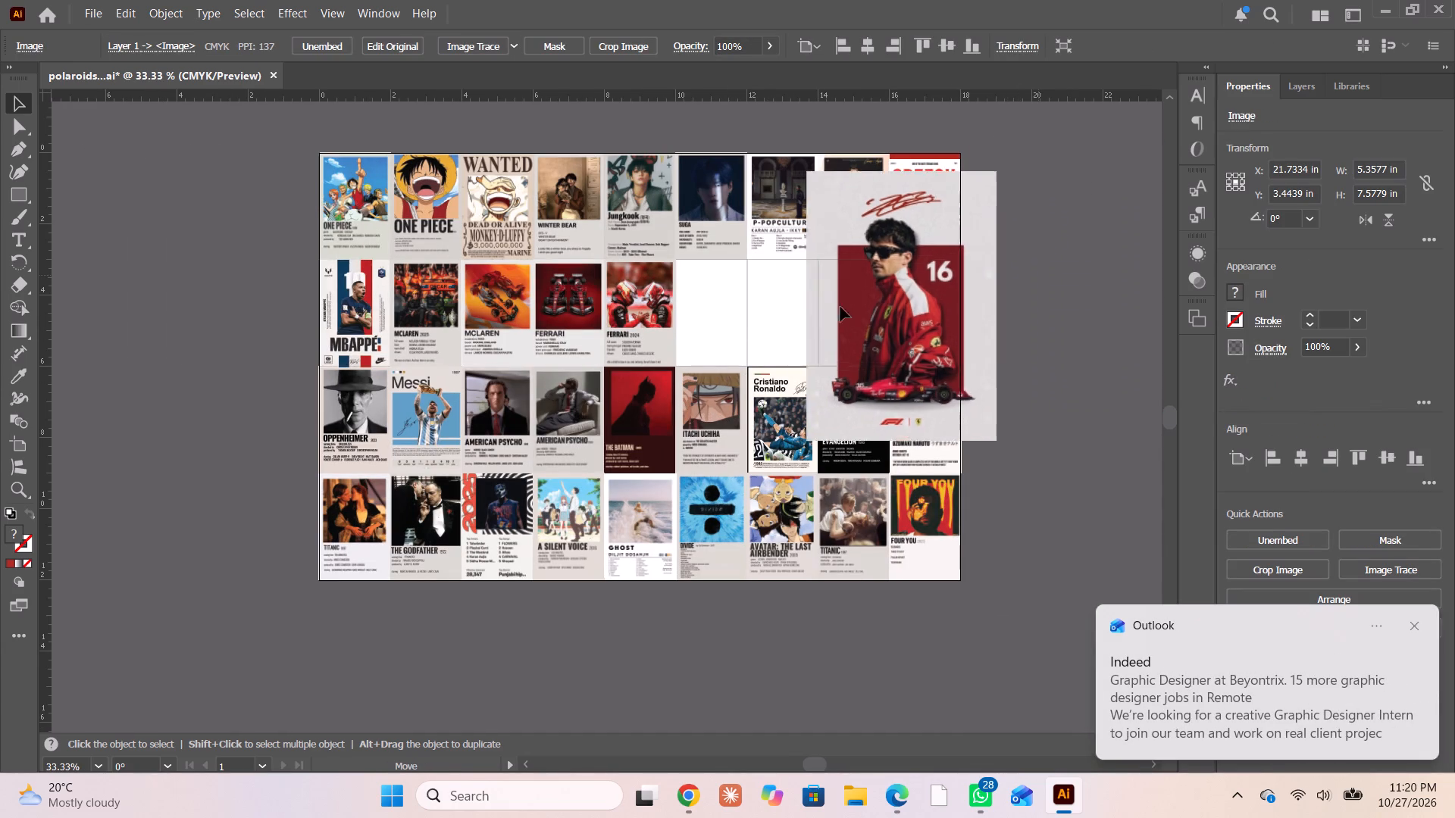
left_click_drag(840, 307, 808, 315)
scroll(830, 359, "up", 1, "alt")
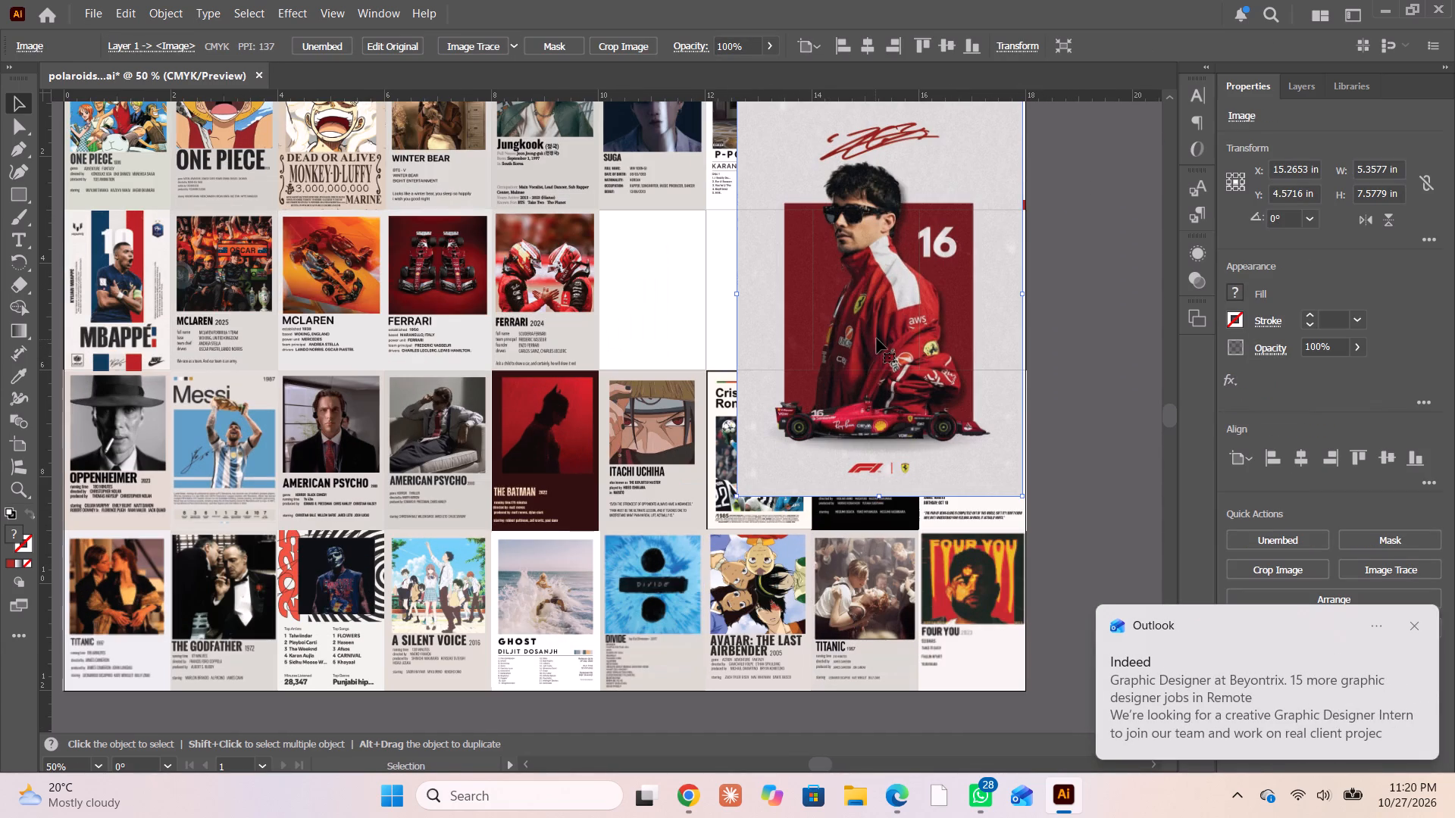
Move the Ferrari driver poster with the number 16 over the second row's sixth frame.
left_click_drag(877, 339, 755, 345)
left_click_drag(723, 323, 693, 330)
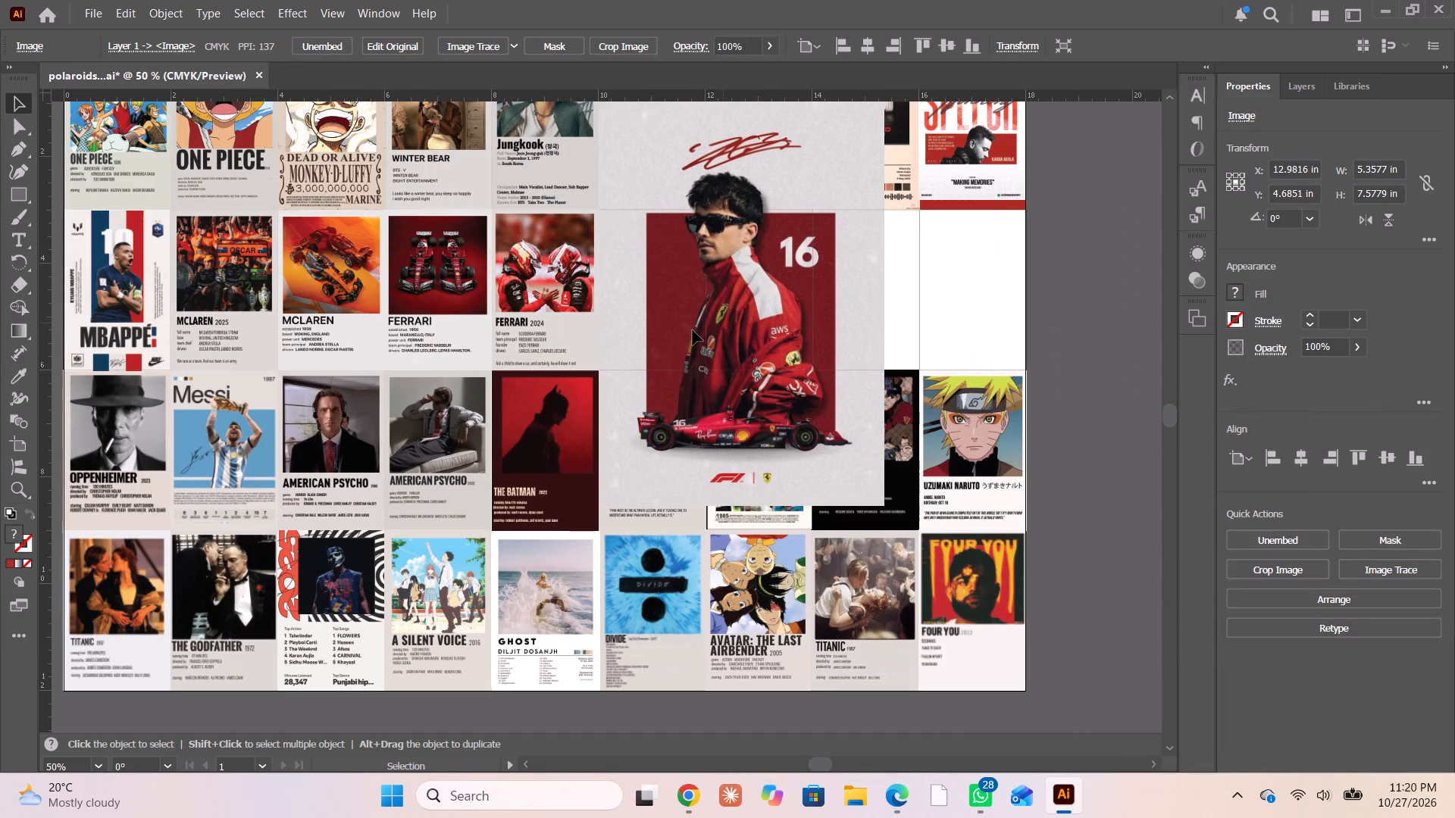
left_click_drag(693, 330, 674, 336)
Make a clipping mask from the number 16 Ferrari driver poster and the sixth frame, excluding the three other empty frames.
left_click_drag(1063, 299, 652, 320)
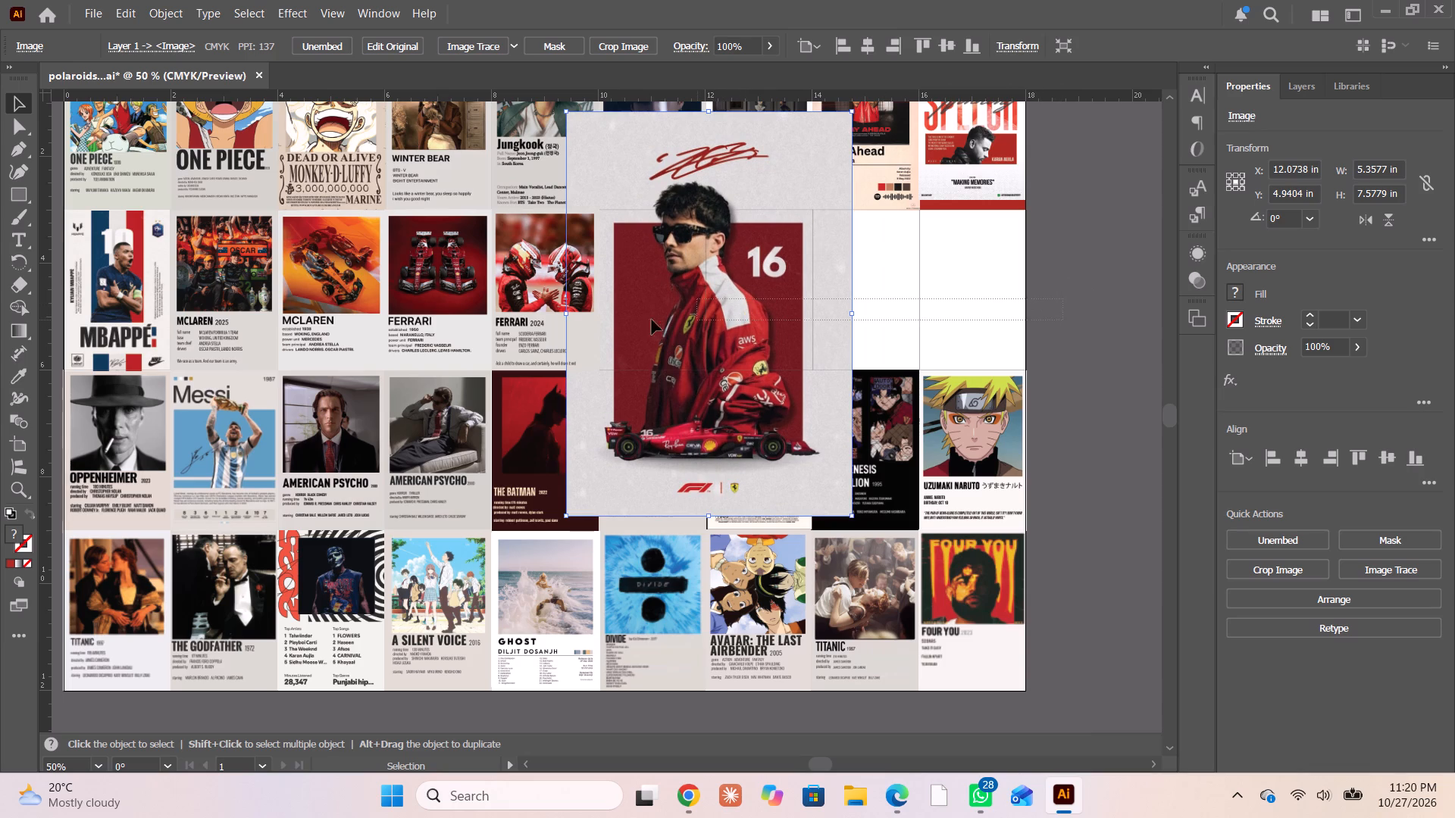
left_click_drag(652, 320, 632, 320)
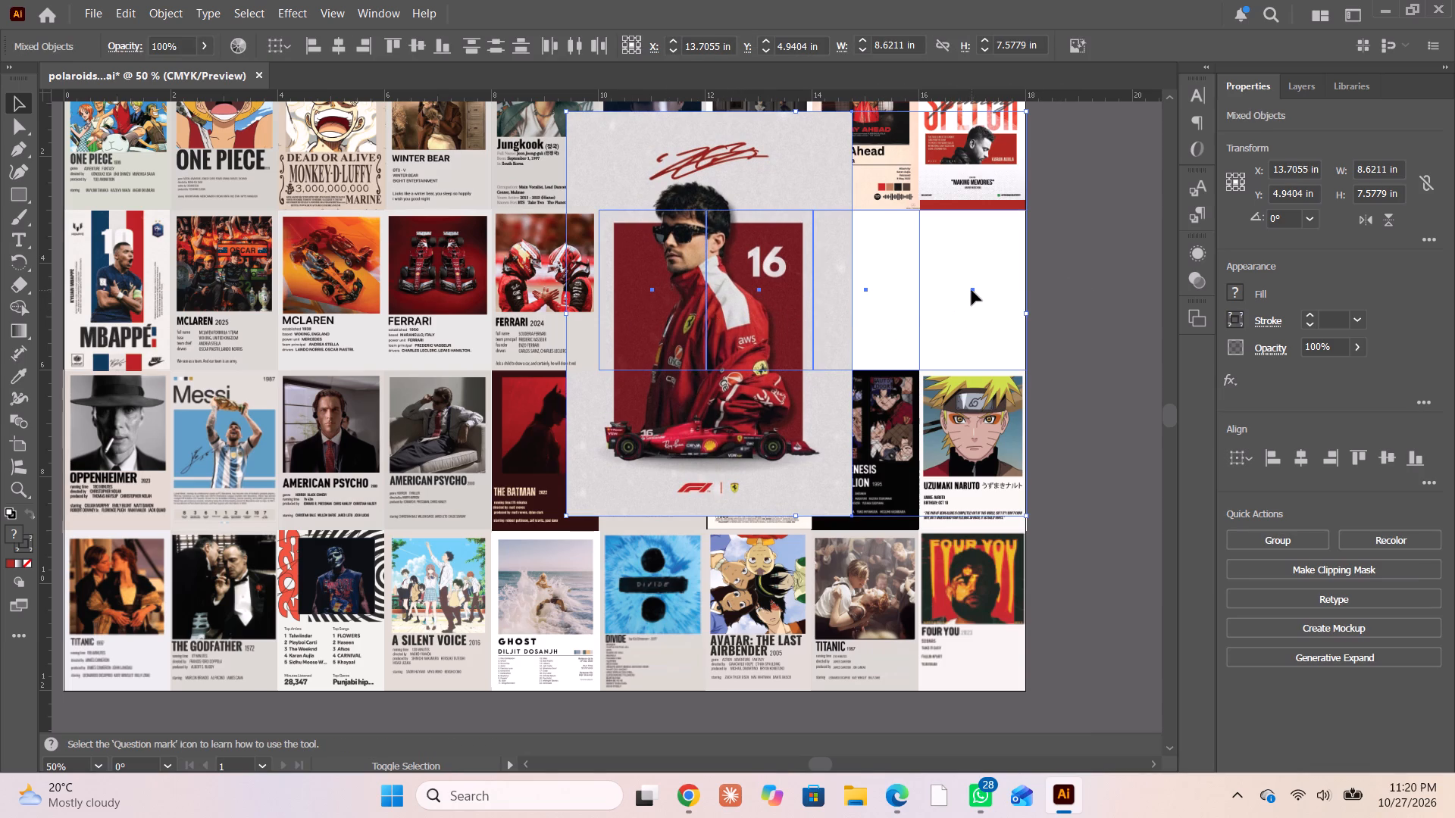
left_click(972, 290, "shift")
left_click(866, 289, "shift")
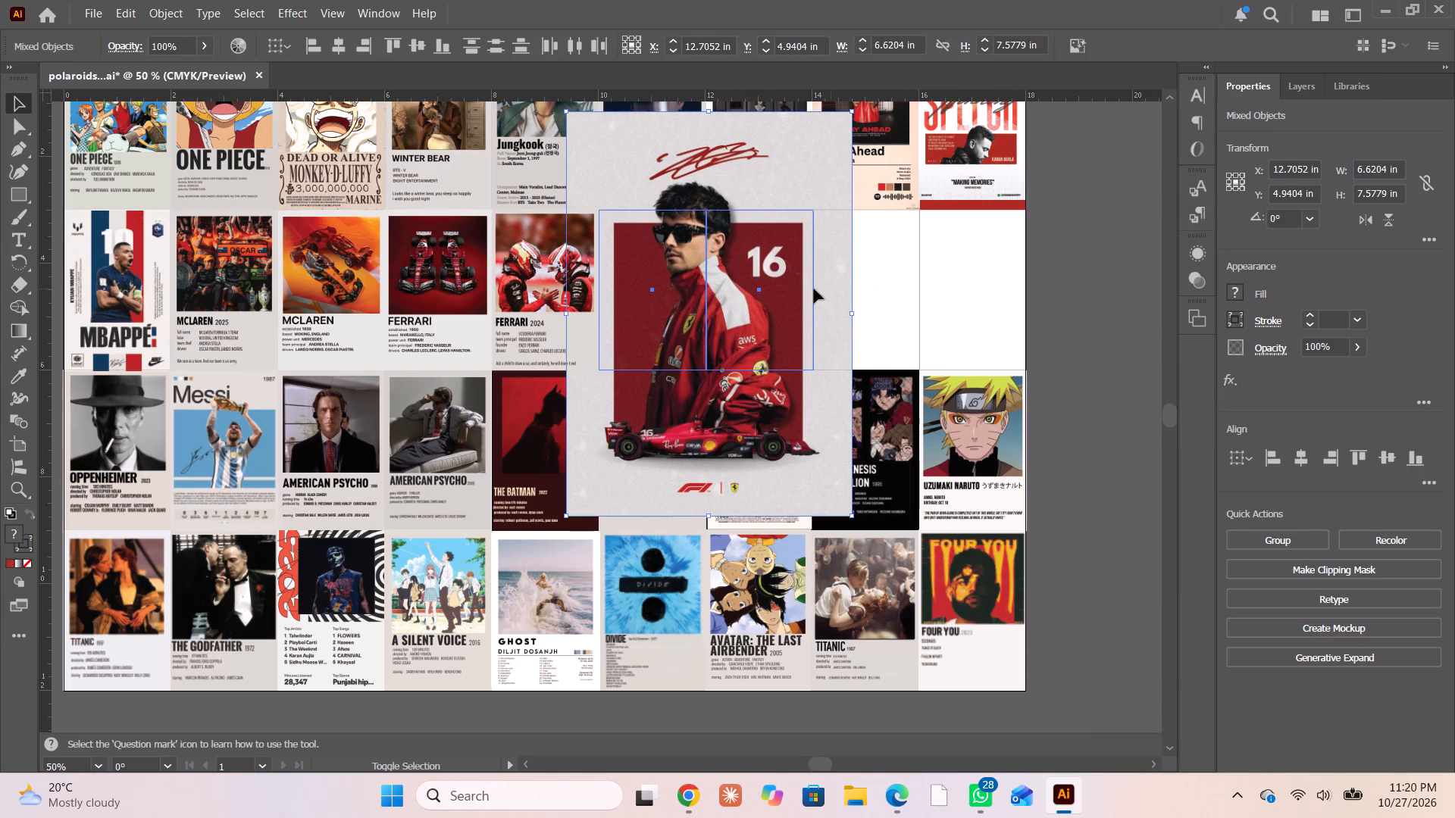
left_click(759, 291, "shift")
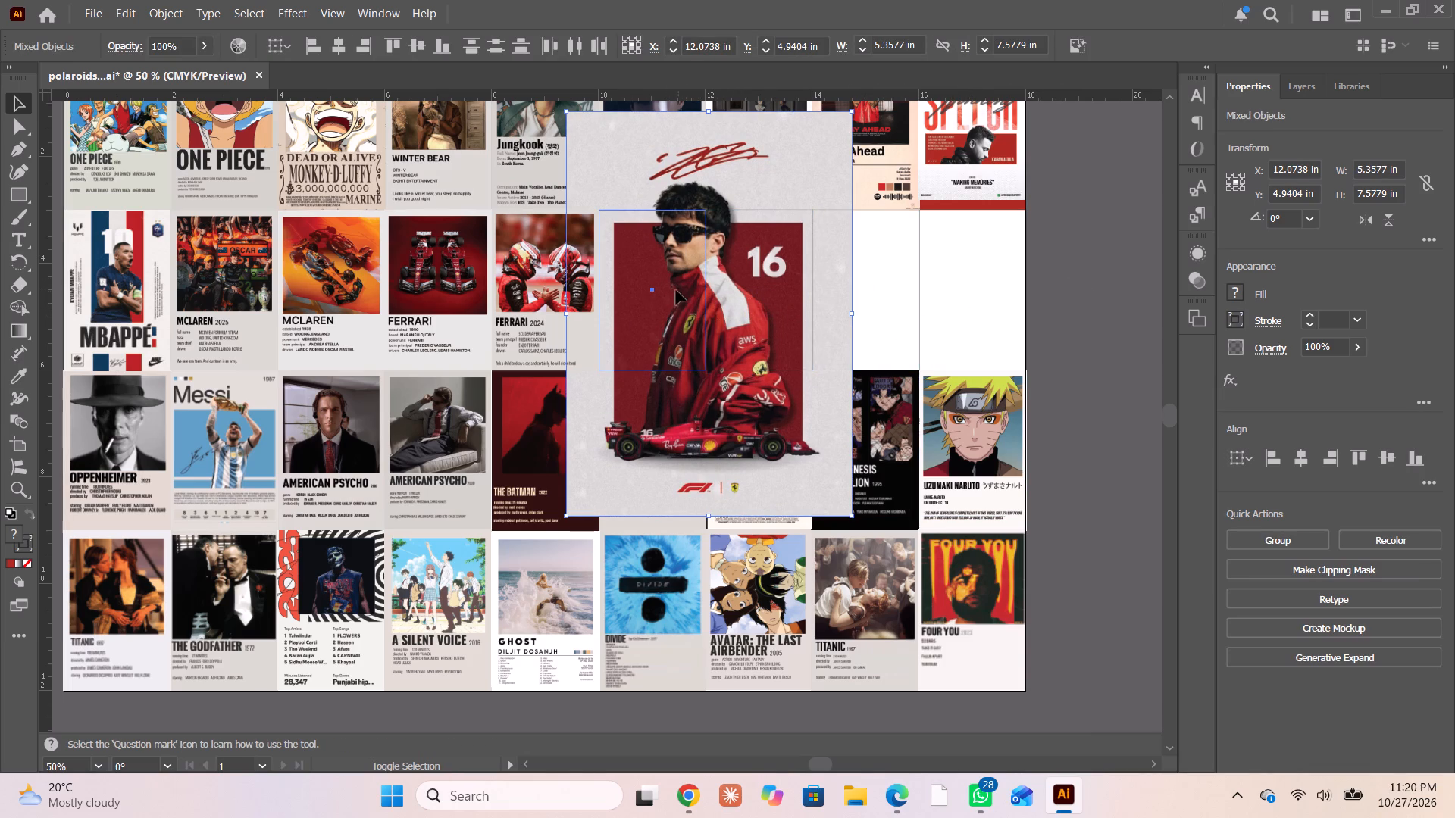
left_click(1294, 566)
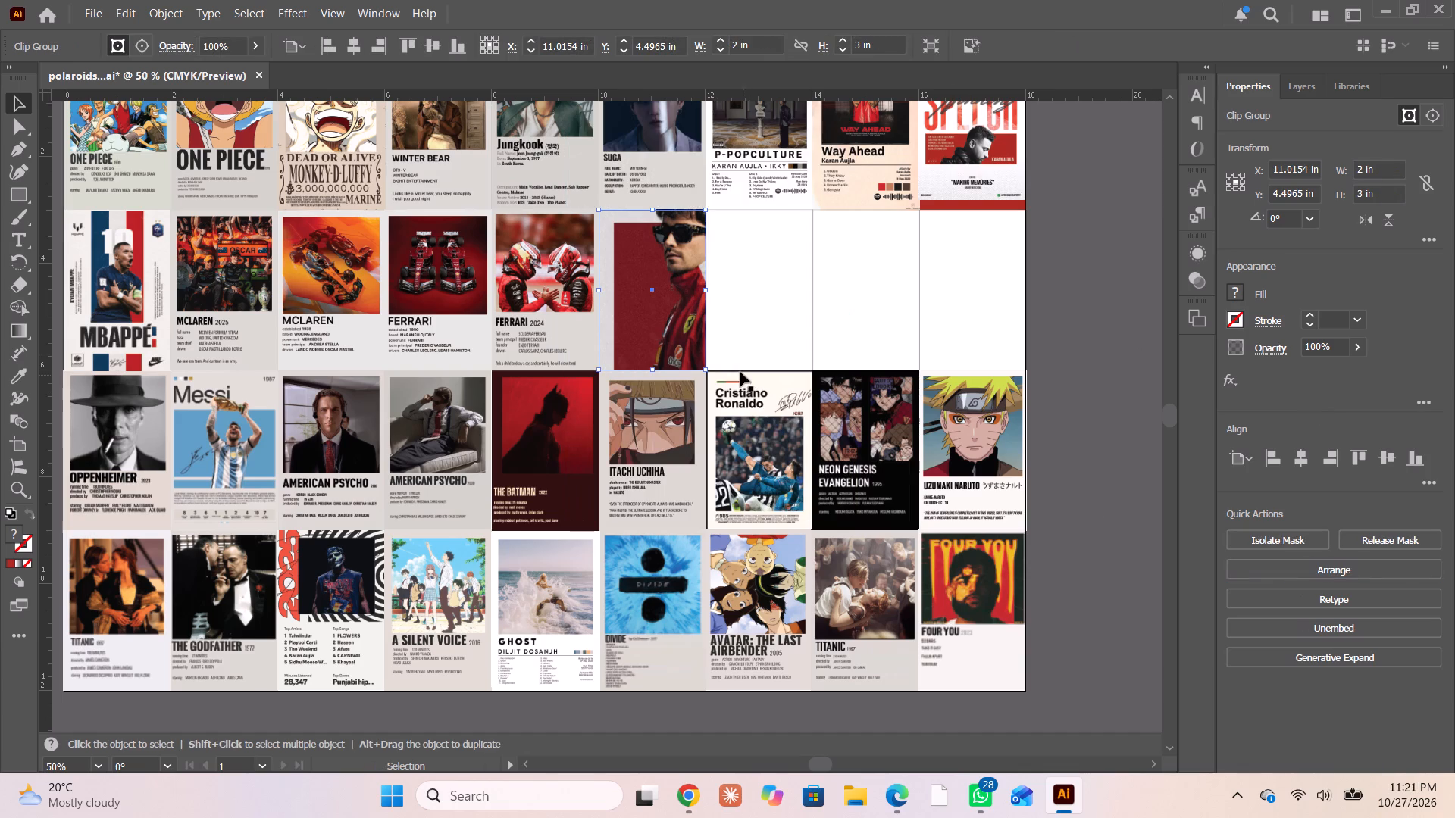
Isolate the masked number 16 driver poster, reduce it to about 2.25 × 3.18 in, and place it over the sixth frame.
triple_click(668, 350)
scroll(694, 323, "up", 1)
scroll(694, 323, "down", 1)
scroll(695, 323, "up", 5)
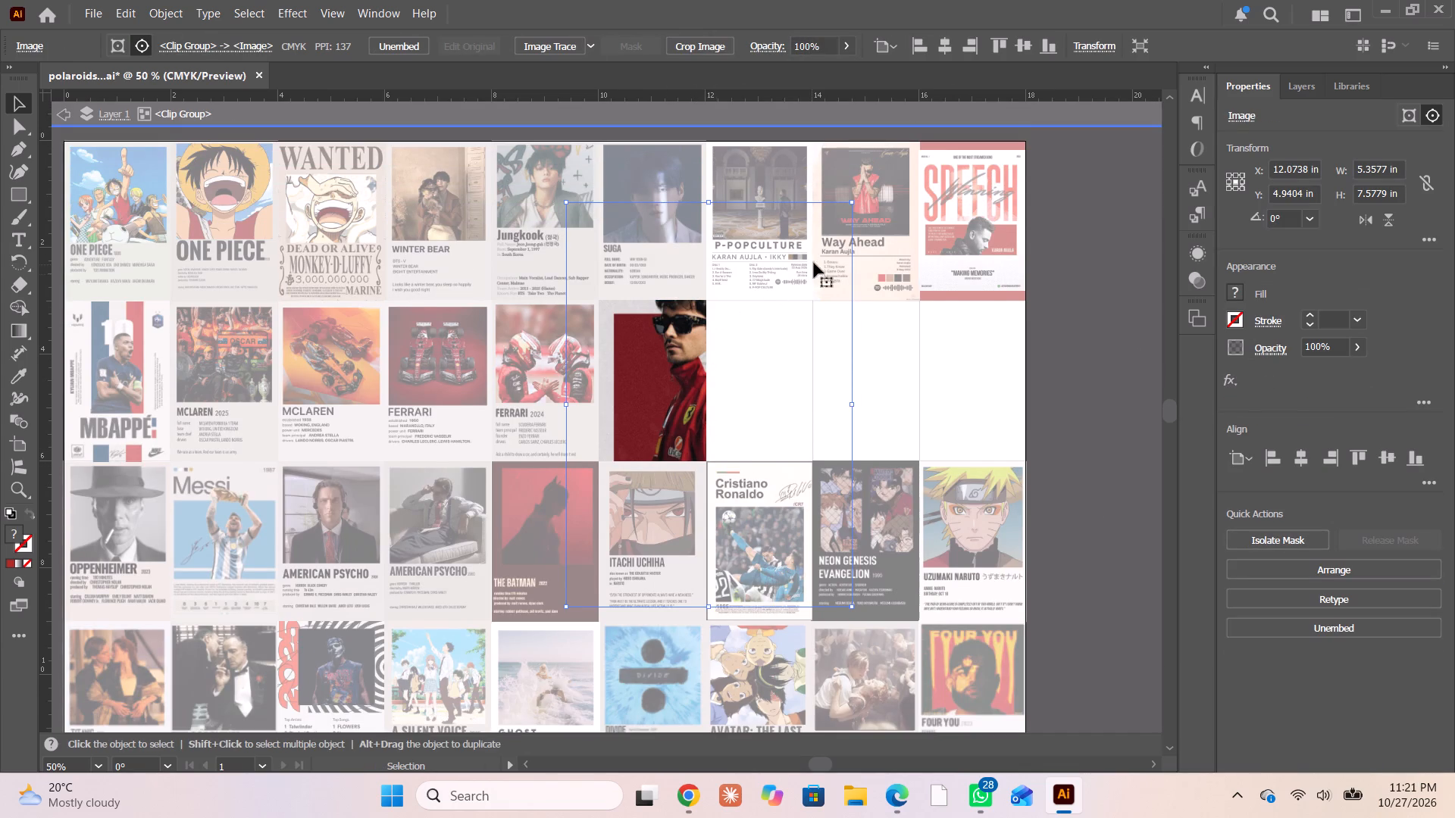
left_click_drag(853, 203, 698, 426, "shift")
left_click_drag(660, 445, 681, 327)
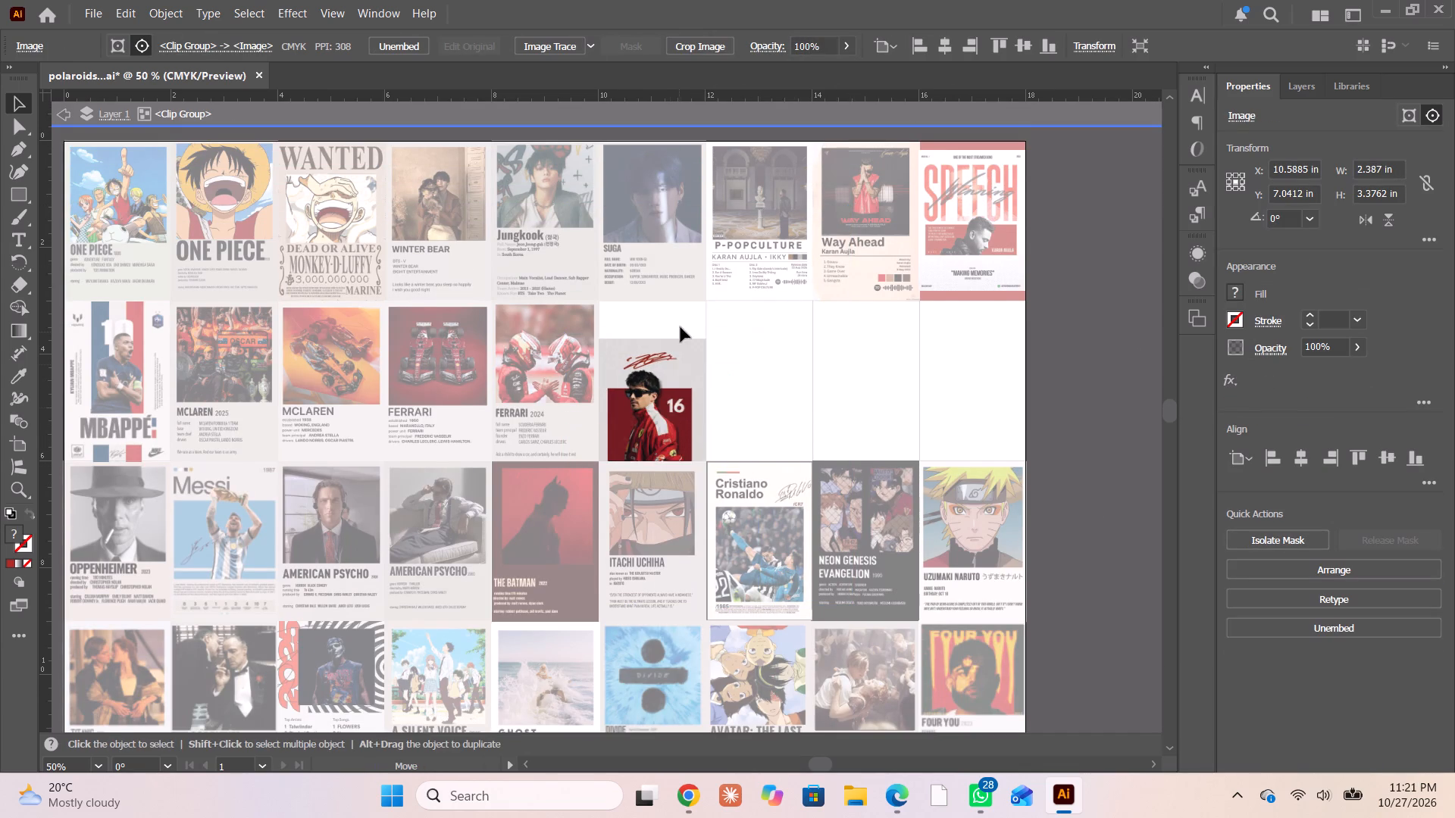
left_click_drag(681, 327, 687, 310)
left_click_drag(721, 287, 720, 287, "shift")
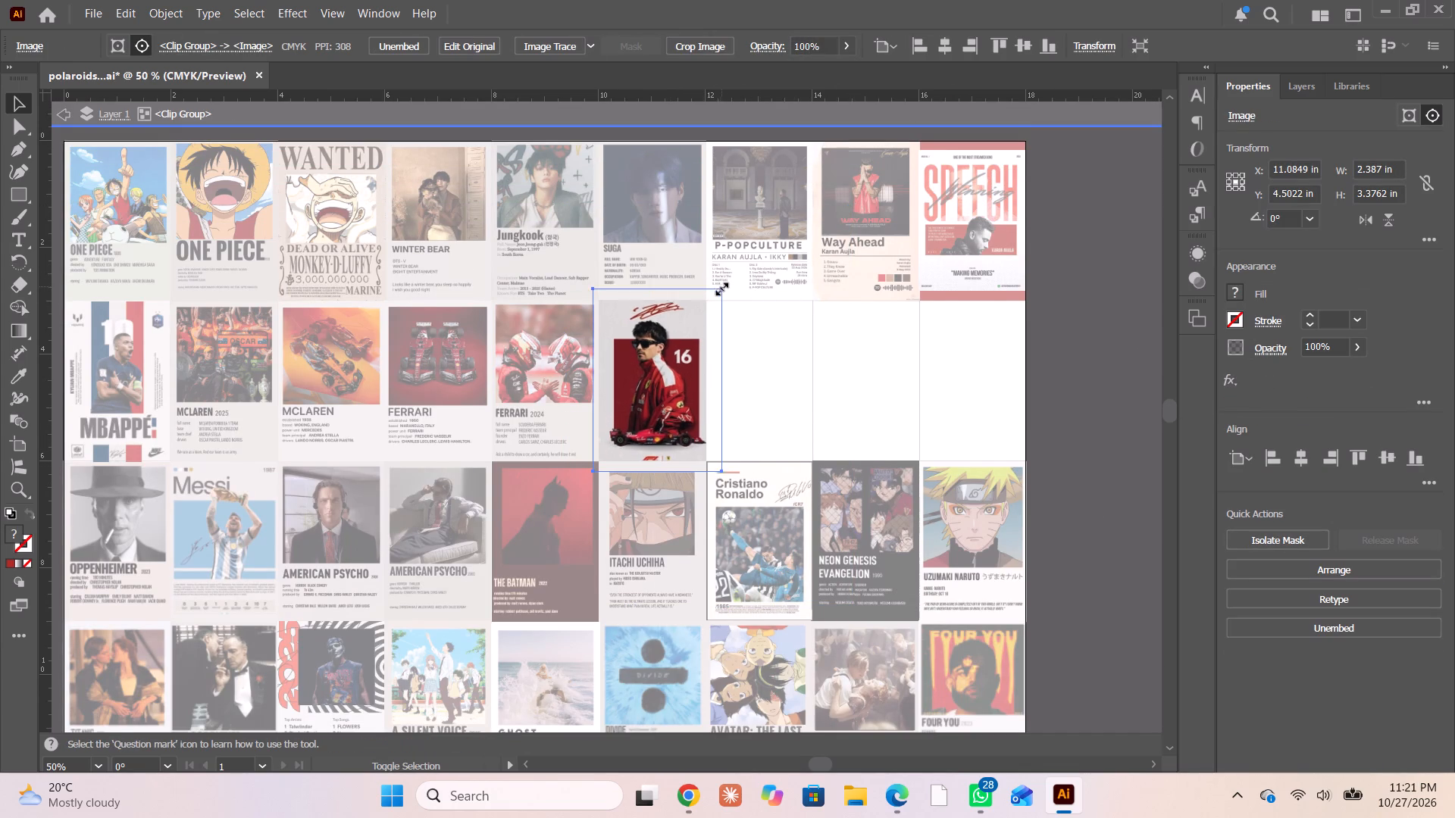
left_click_drag(720, 287, 712, 296, "shift")
Centre the number 16 driver poster in the sixth frame, scale it down slightly, and exit the clip group's isolation.
scroll(653, 398, "down", 1)
scroll(628, 374, "up", 2, "alt")
left_click_drag(672, 390, 672, 380)
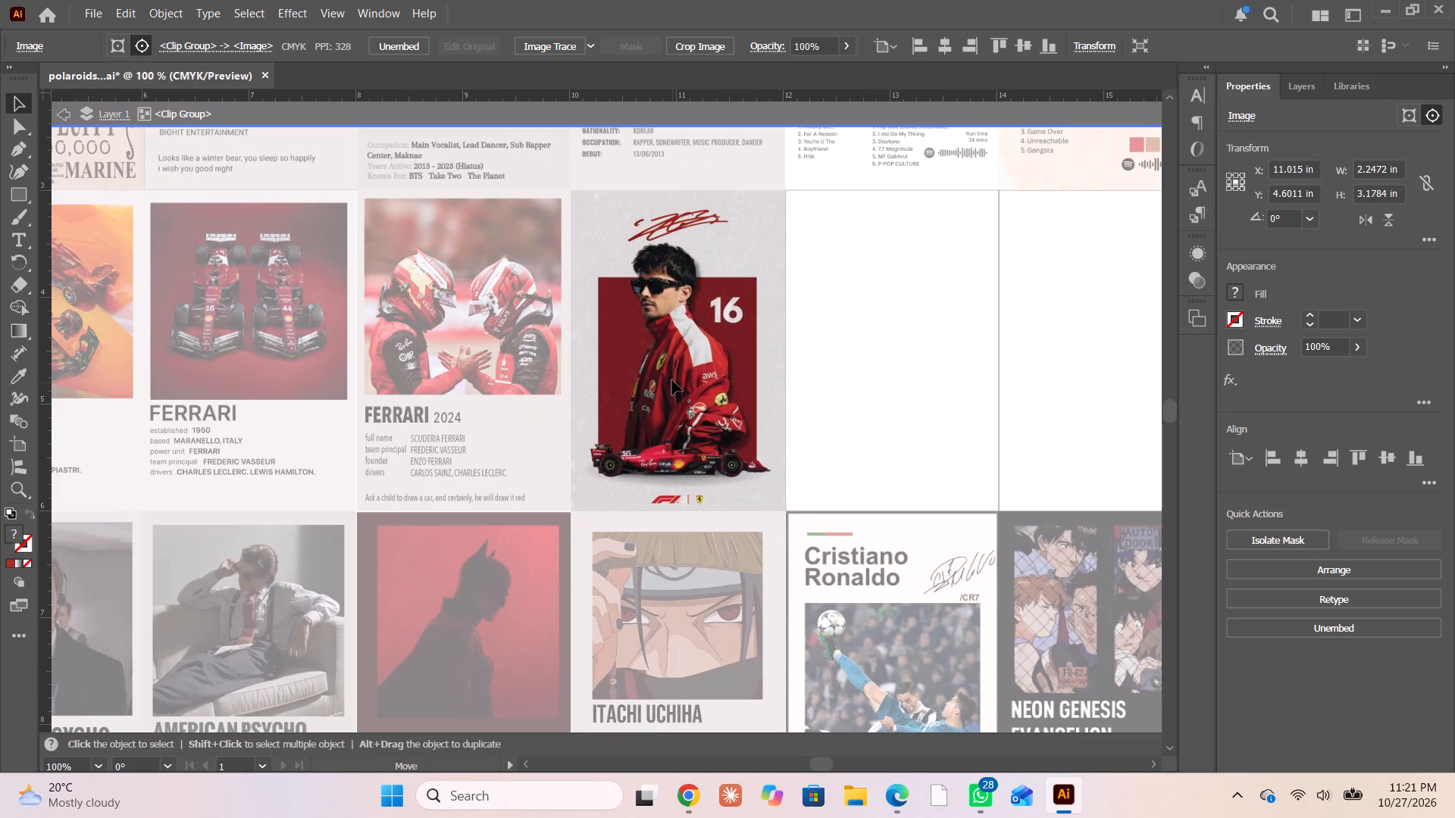
left_click_drag(672, 380, 671, 369)
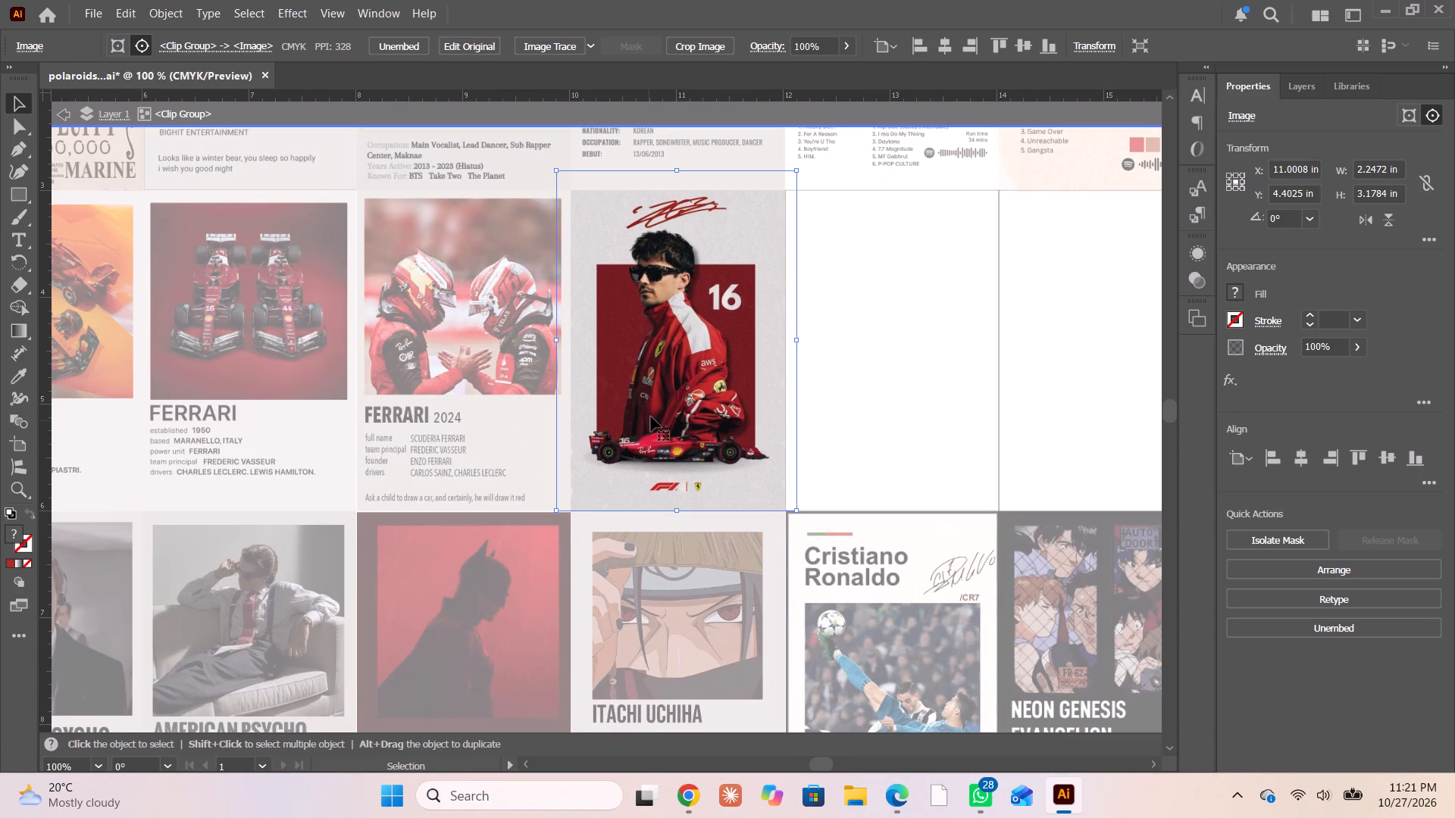
left_click(651, 416)
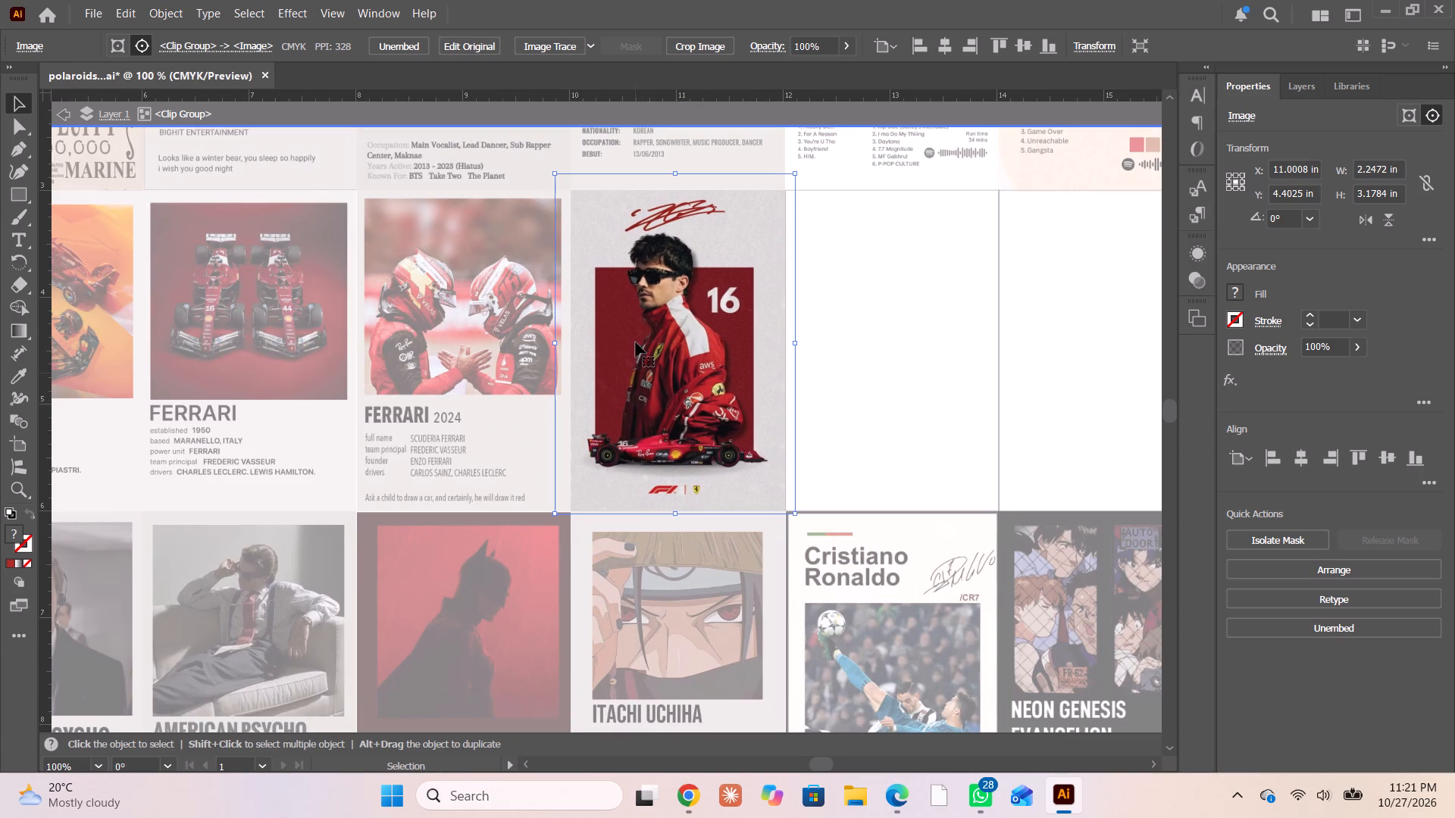
left_click(796, 173, "shift")
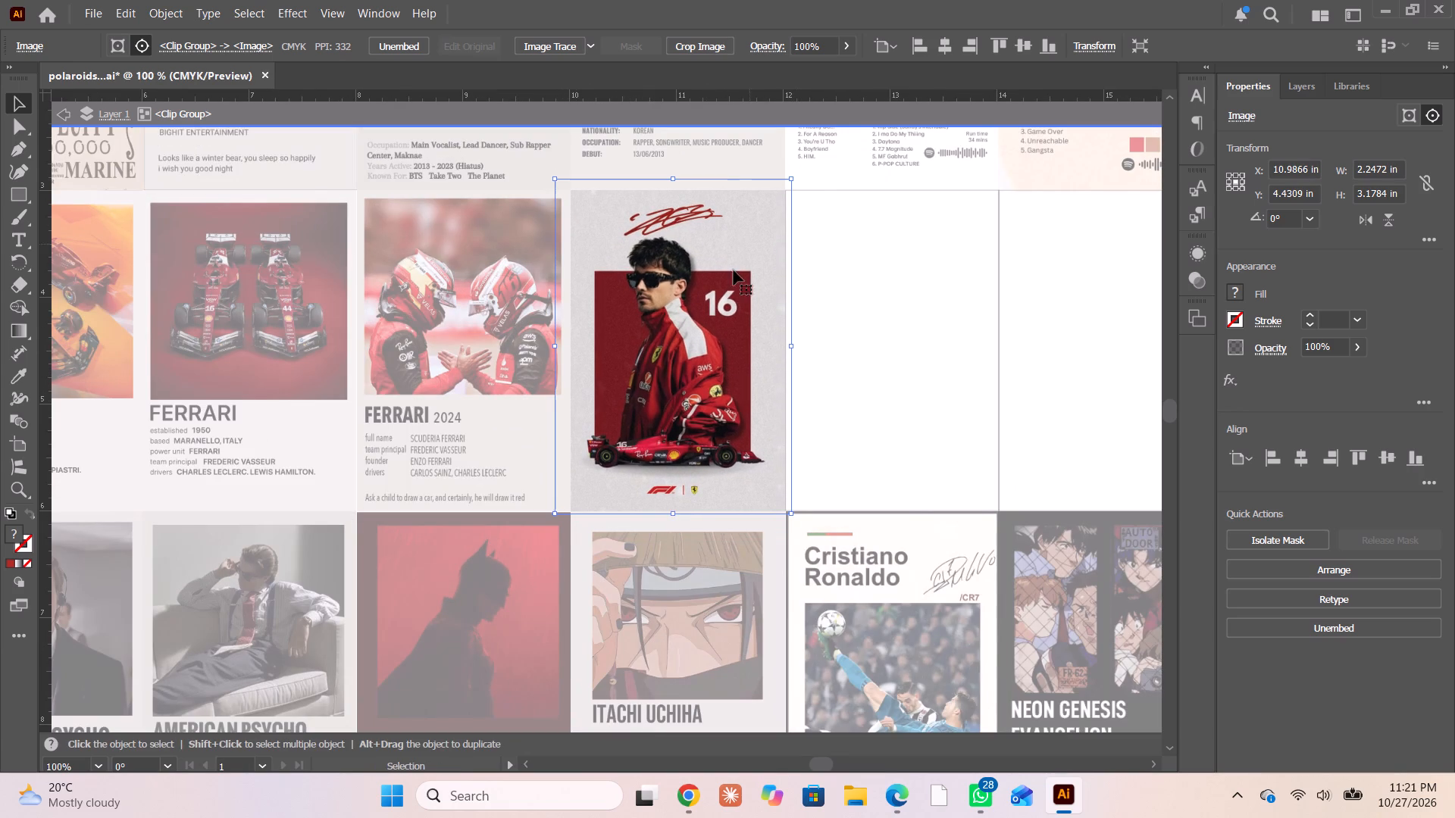
left_click(727, 292)
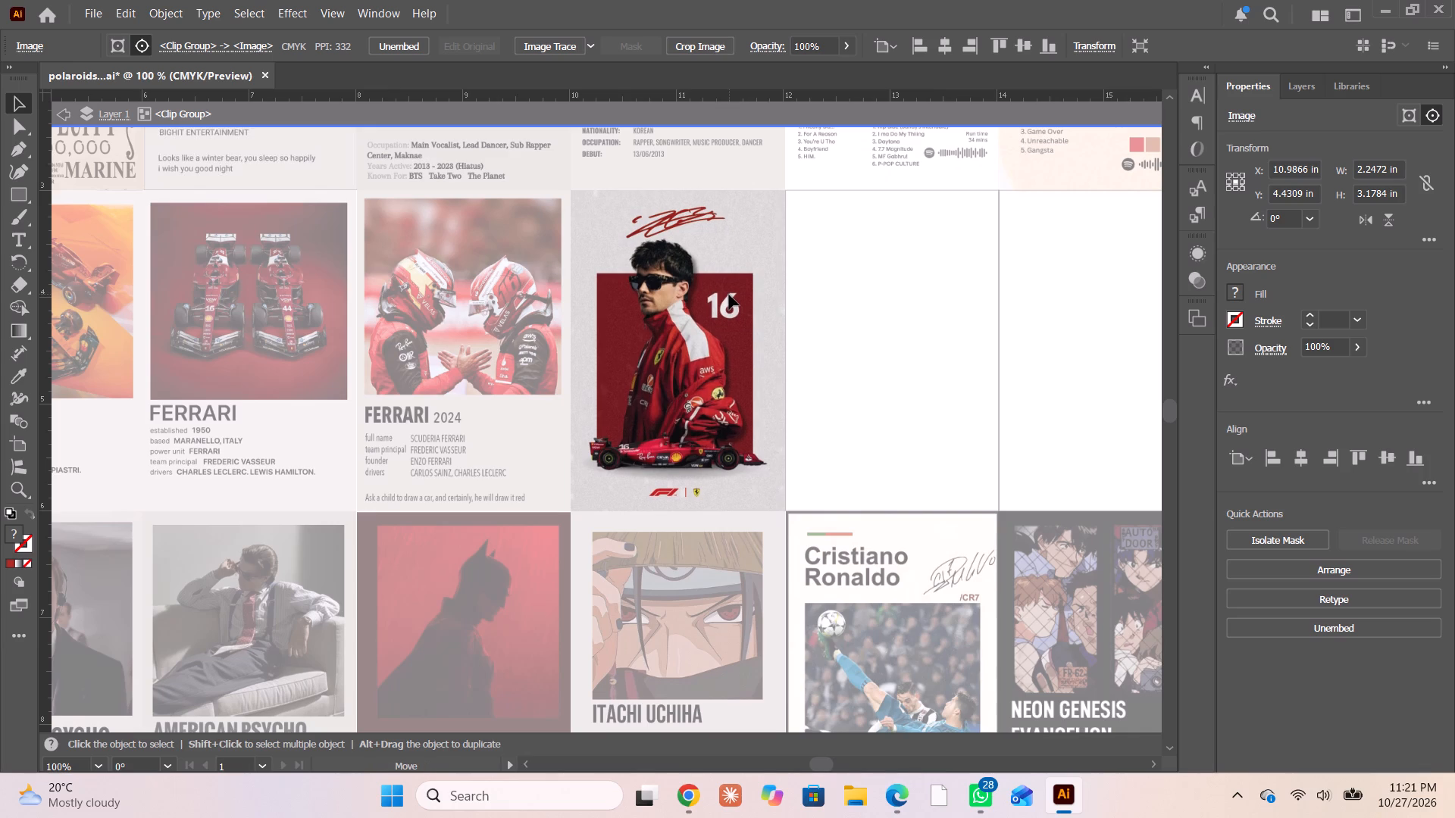
left_click(1028, 410)
scroll(1009, 417, "down", 3, "alt")
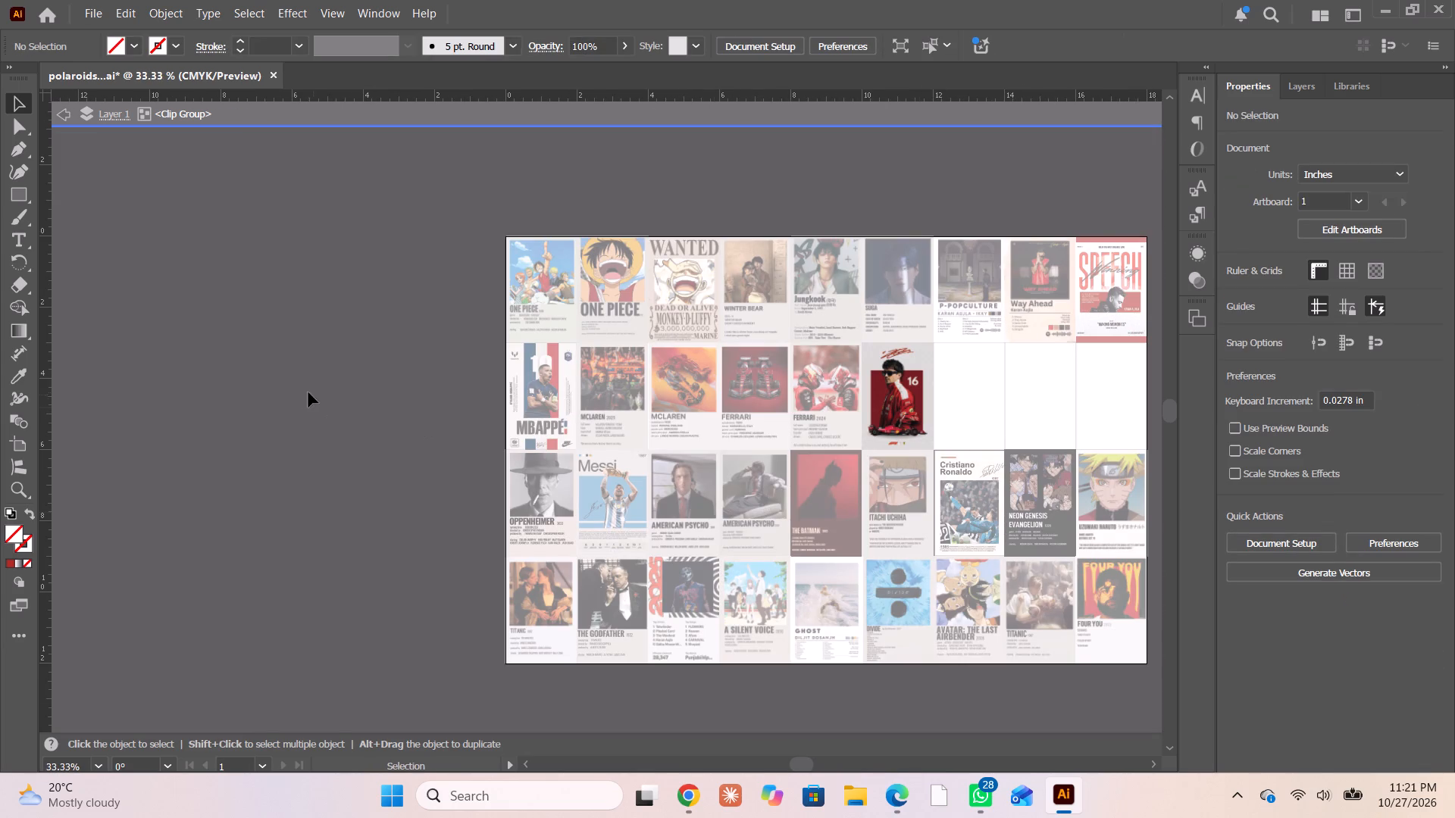
left_click(302, 391)
left_click(69, 116)
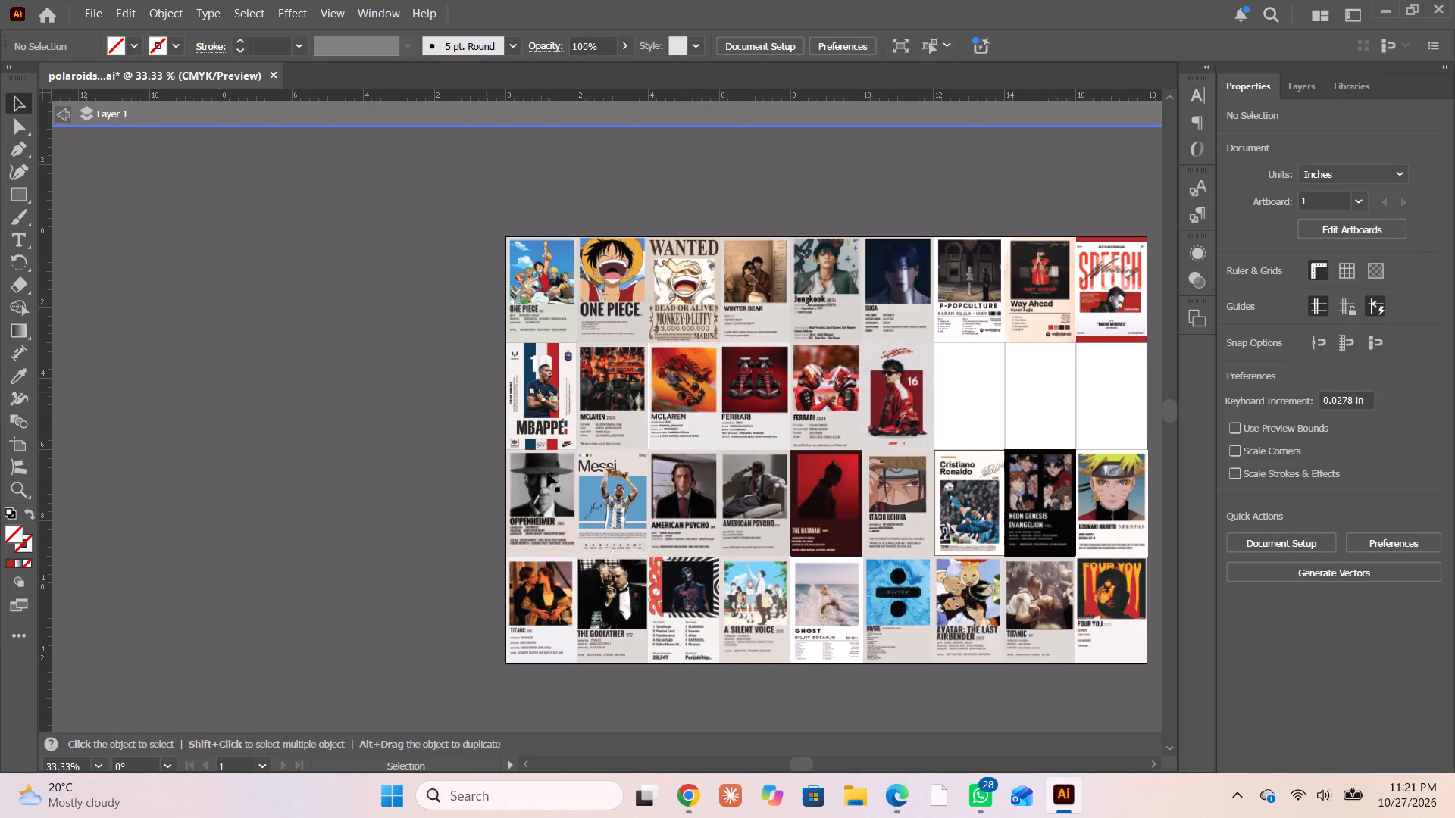
Switch to Pinterest in Chrome, leave the McLaren pin, and rerun the recent search for football polaroids.
scroll(575, 494, "down", 1)
scroll(602, 512, "up", 1)
left_click(681, 799)
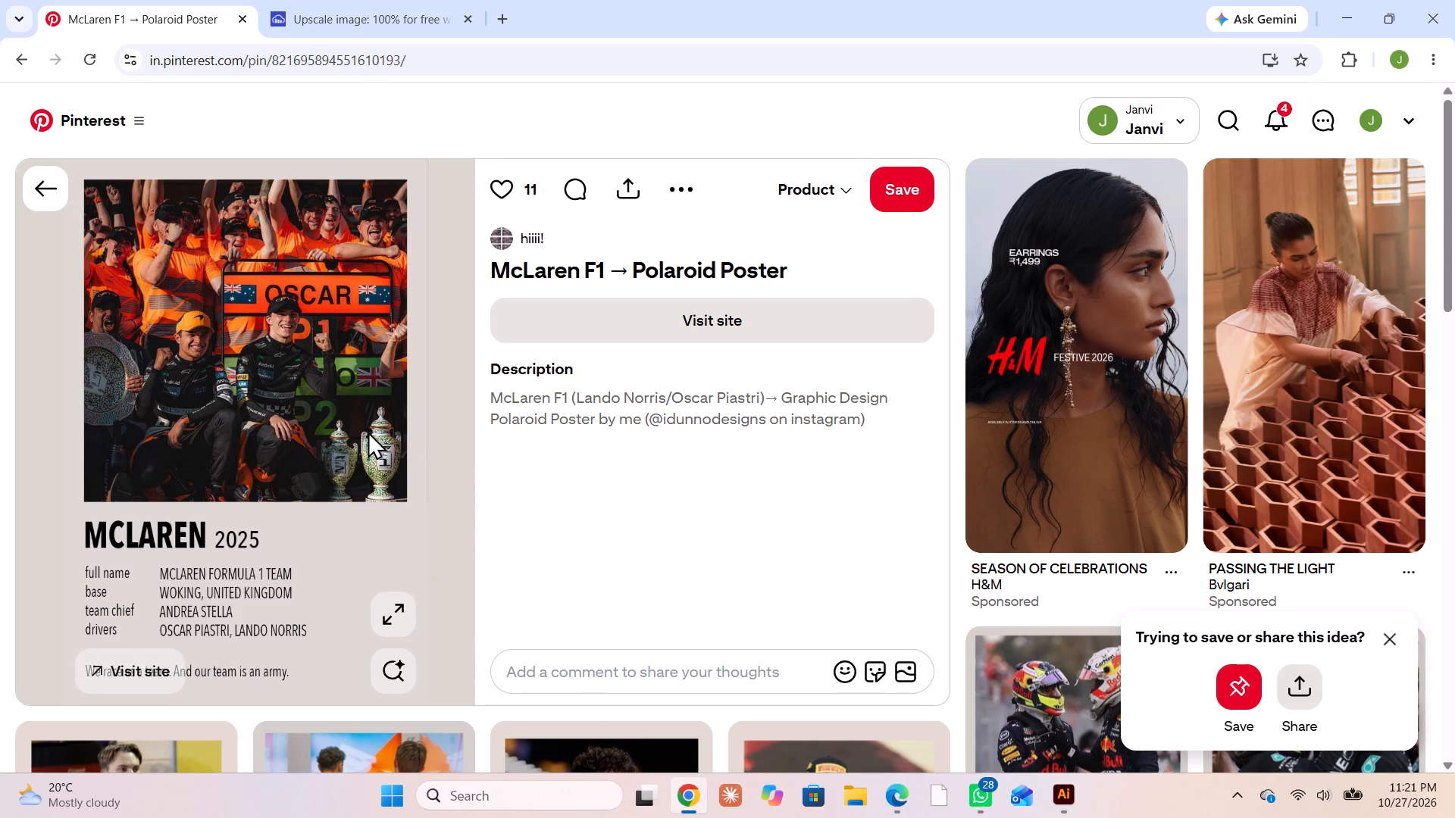
scroll(261, 393, "down", 3)
scroll(283, 384, "up", 4)
left_click(36, 193)
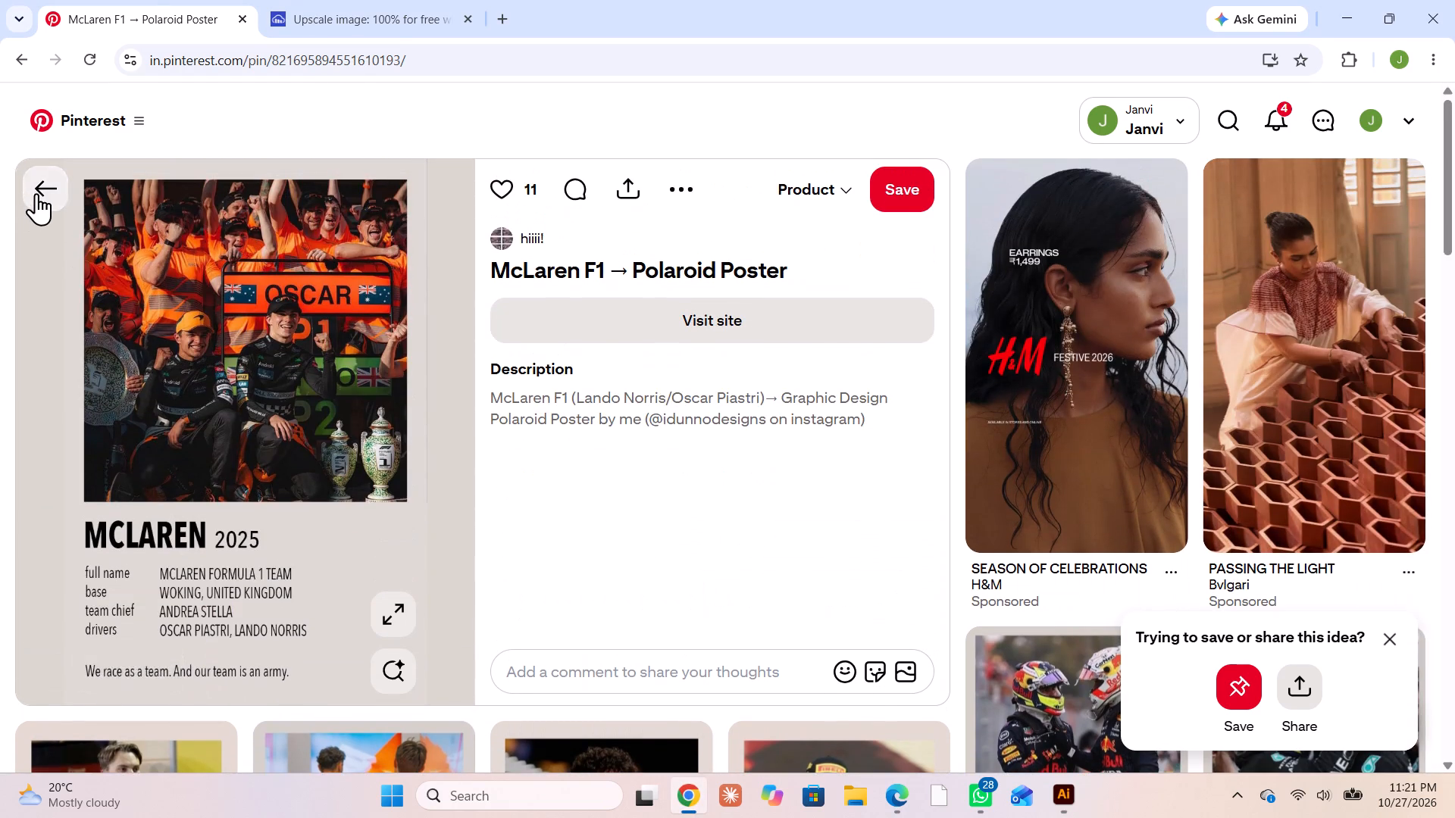
left_click(1221, 121)
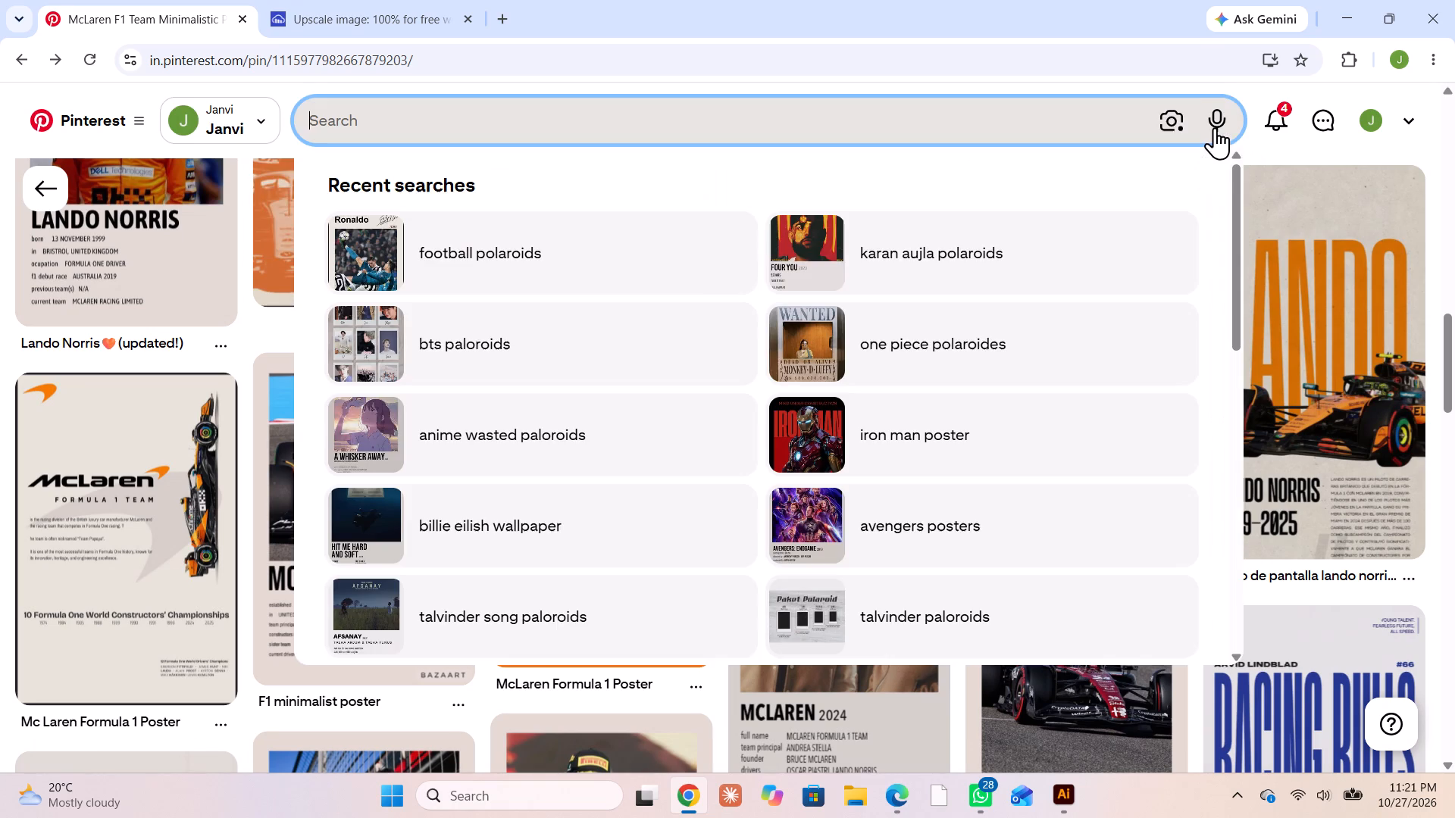
left_click(709, 258)
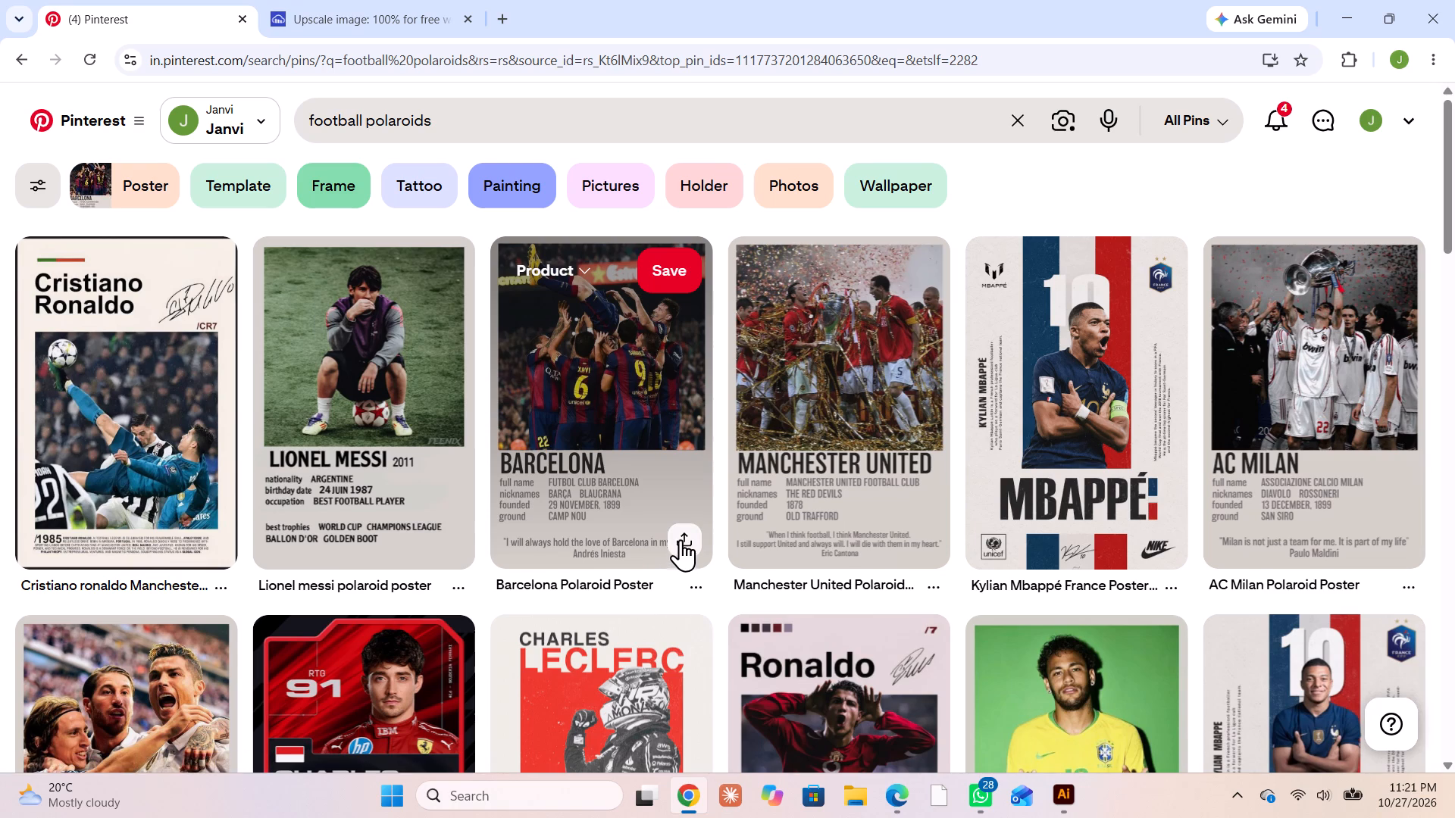
Browse the football polaroid results and open the blue-and-beige Erling Haaland poster pin.
scroll(718, 534, "down", 3)
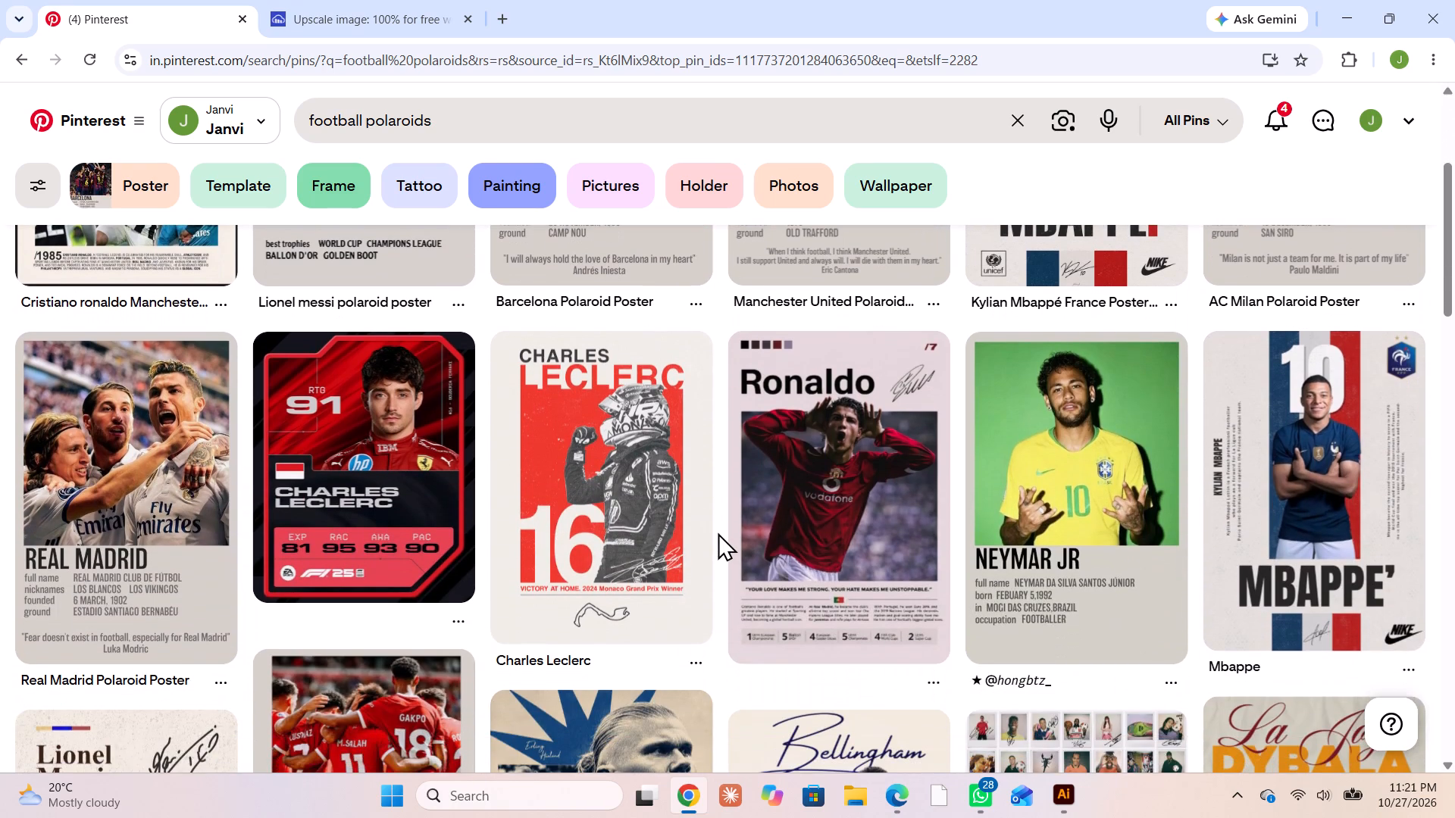
scroll(718, 532, "down", 3)
scroll(718, 532, "up", 2)
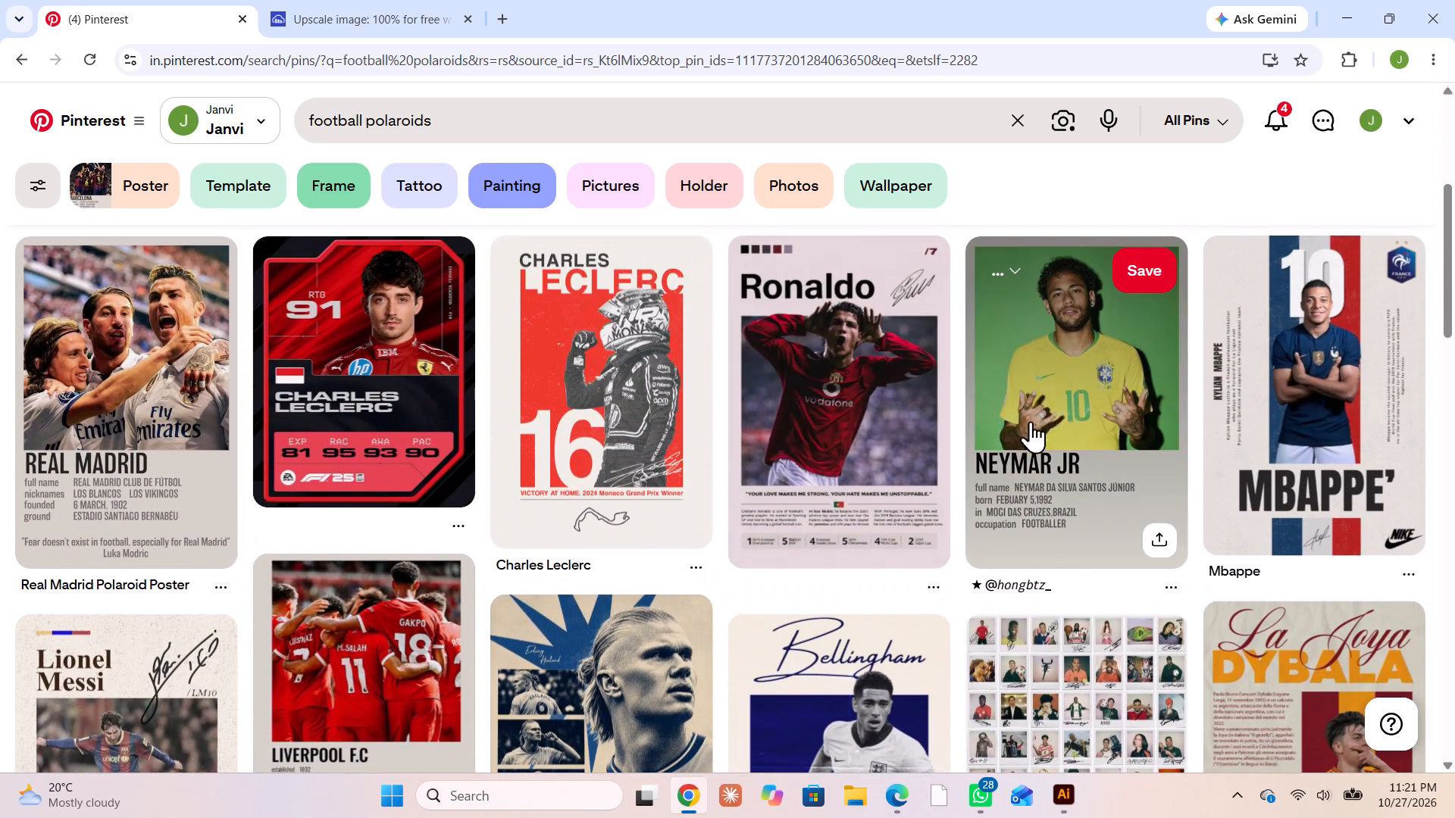
scroll(1021, 442, "down", 3)
left_click(597, 451)
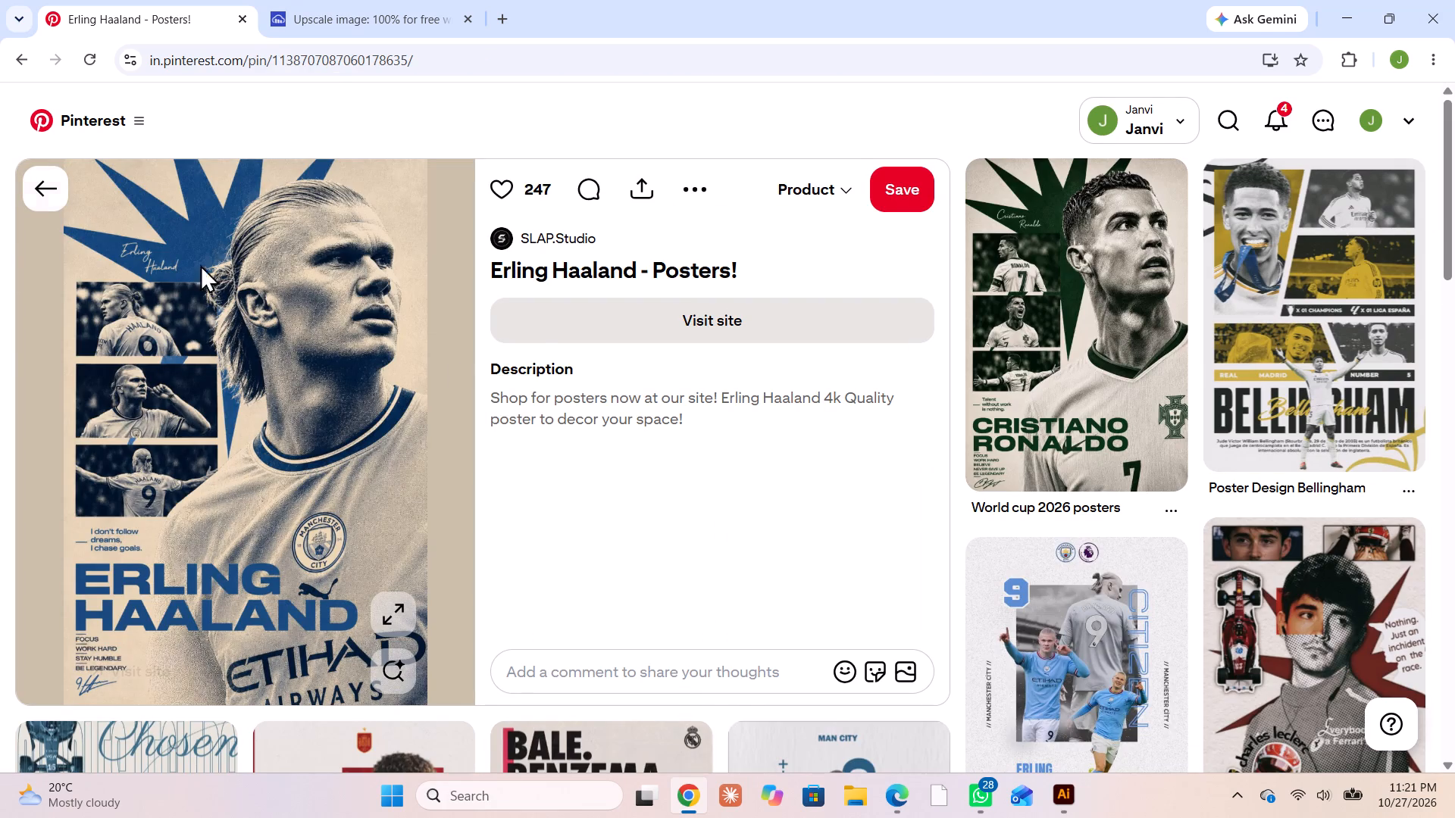
From the related pins, open the grey Erling Haaland poster with the blue number 9 and Manchester City photos.
scroll(978, 504, "down", 2)
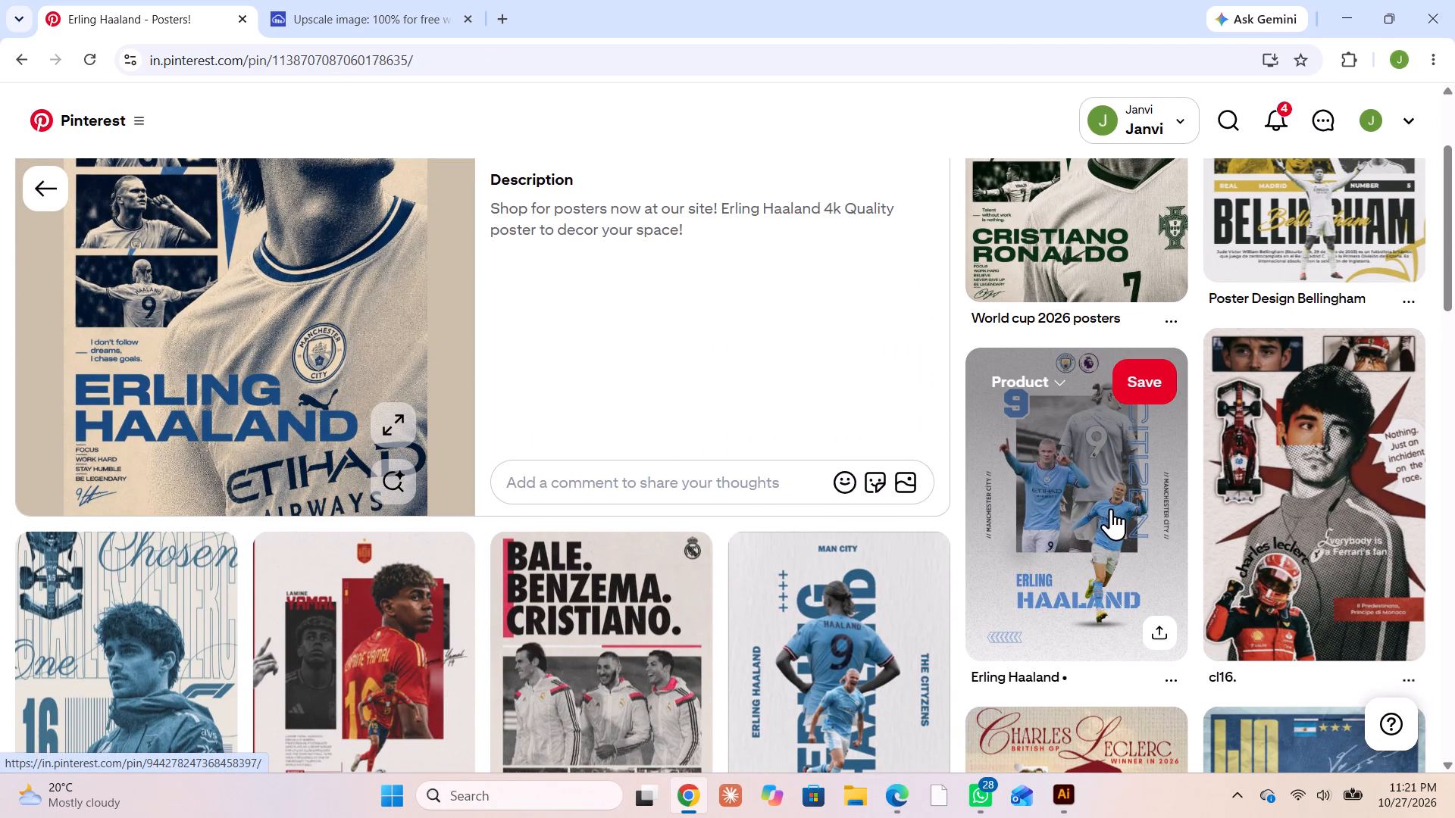
scroll(1097, 492, "down", 2)
scroll(1097, 492, "up", 1)
left_click(1099, 454)
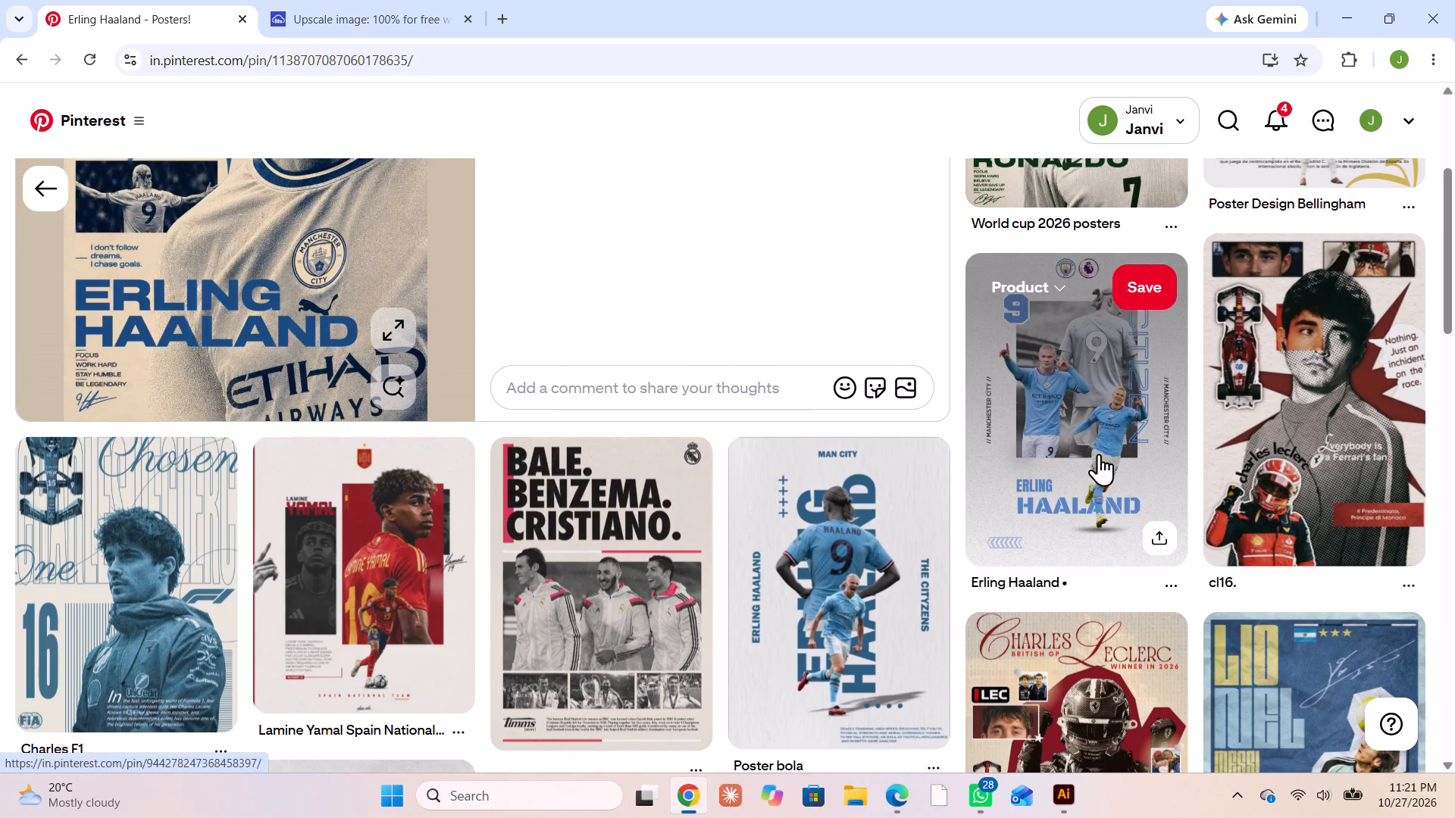
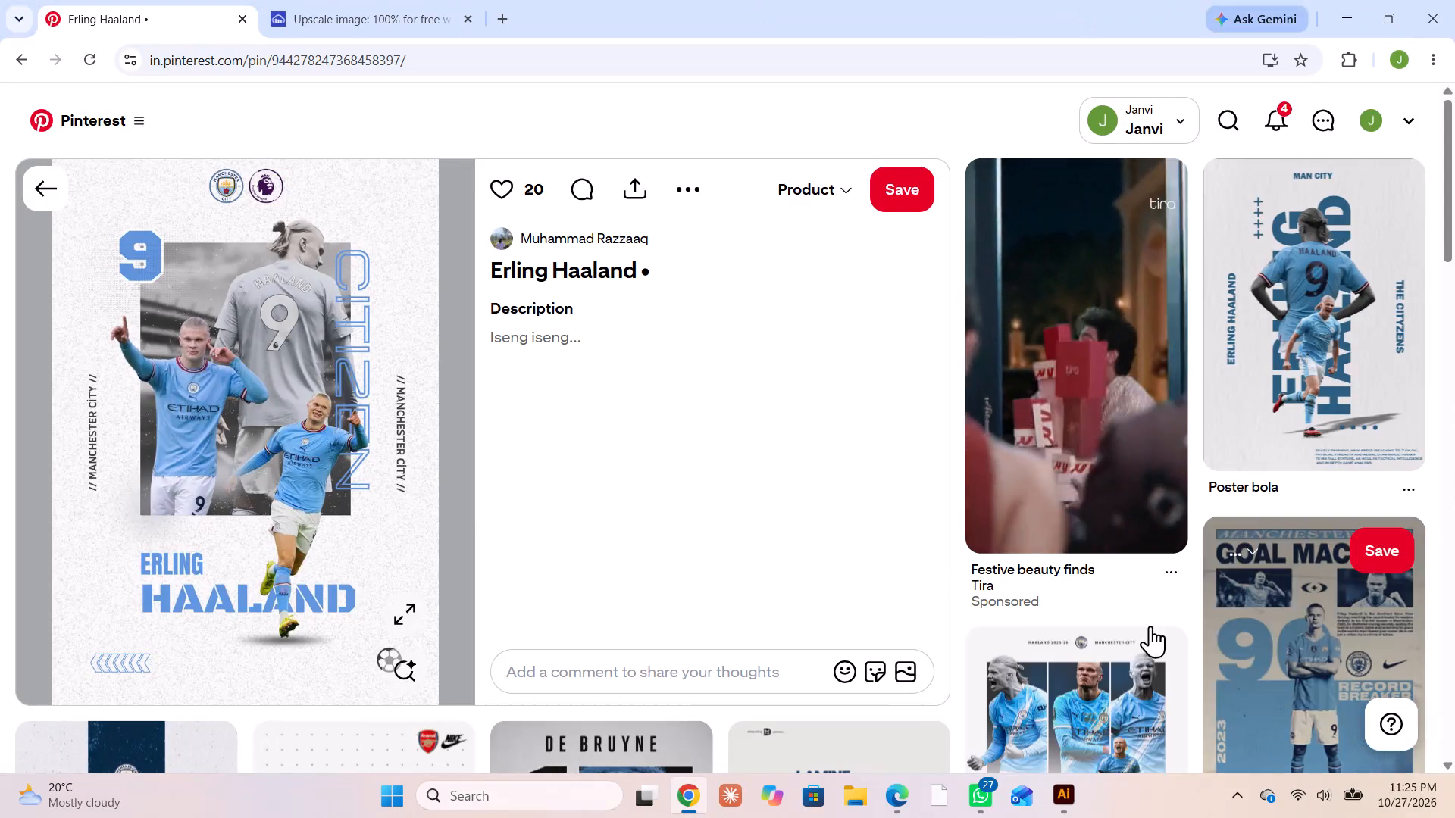
Look through the related football posters under the grey Erling Haaland pin, and go back to the previously viewed Haaland poster pin.
scroll(240, 561, "down", 4)
scroll(243, 552, "up", 2)
scroll(243, 551, "down", 2)
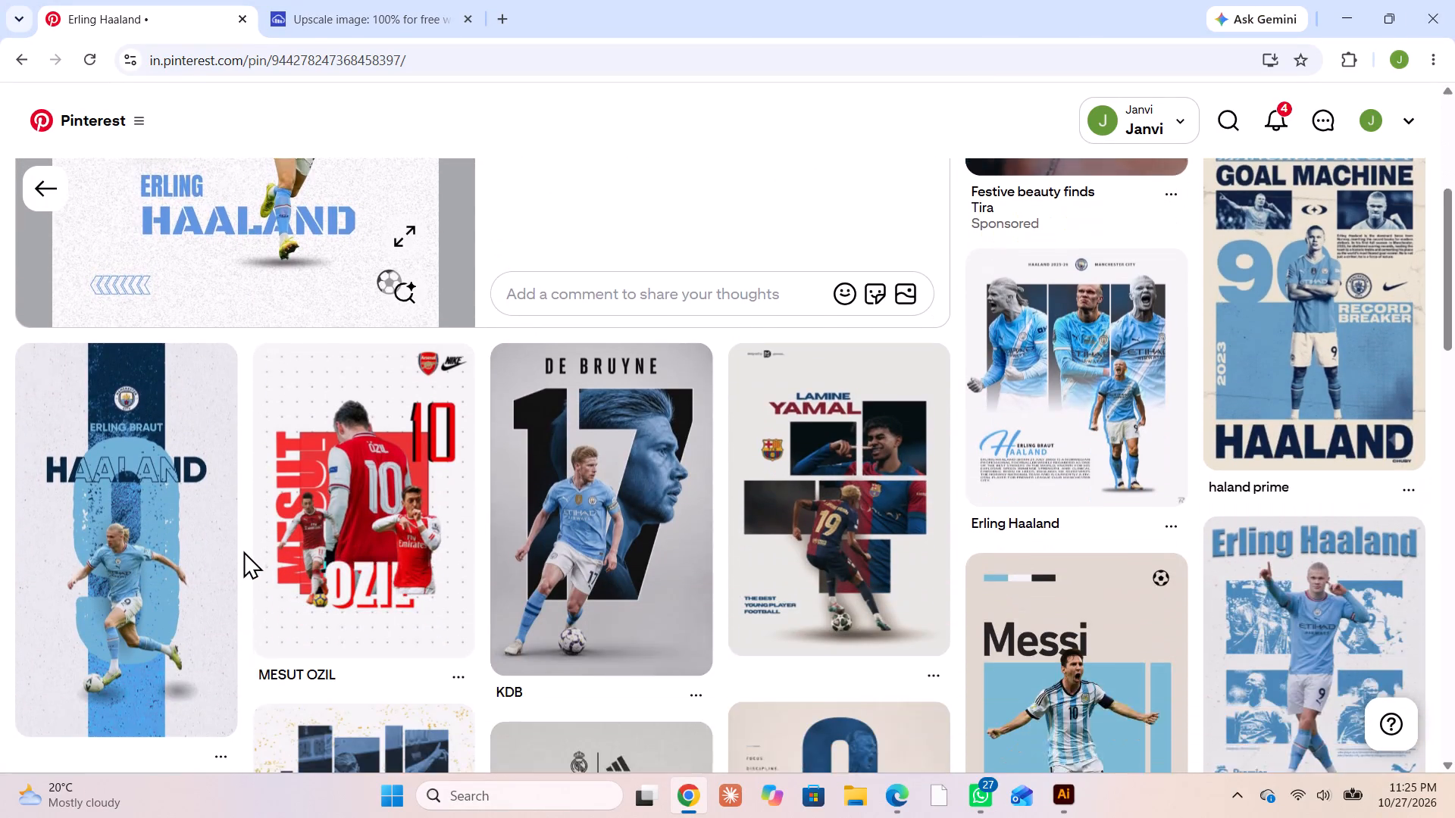
scroll(243, 548, "down", 3)
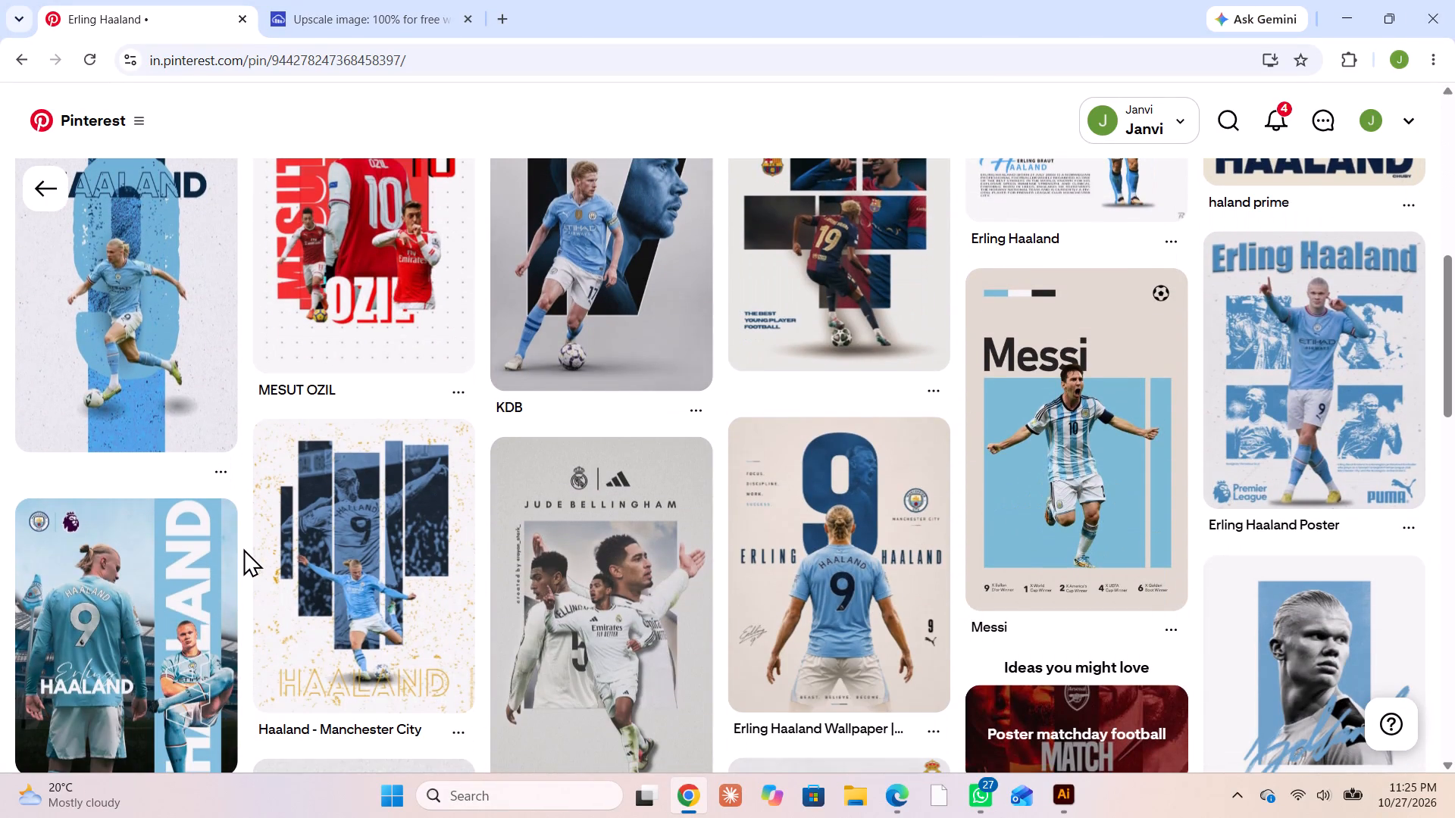
scroll(243, 548, "up", 8)
left_click(48, 186)
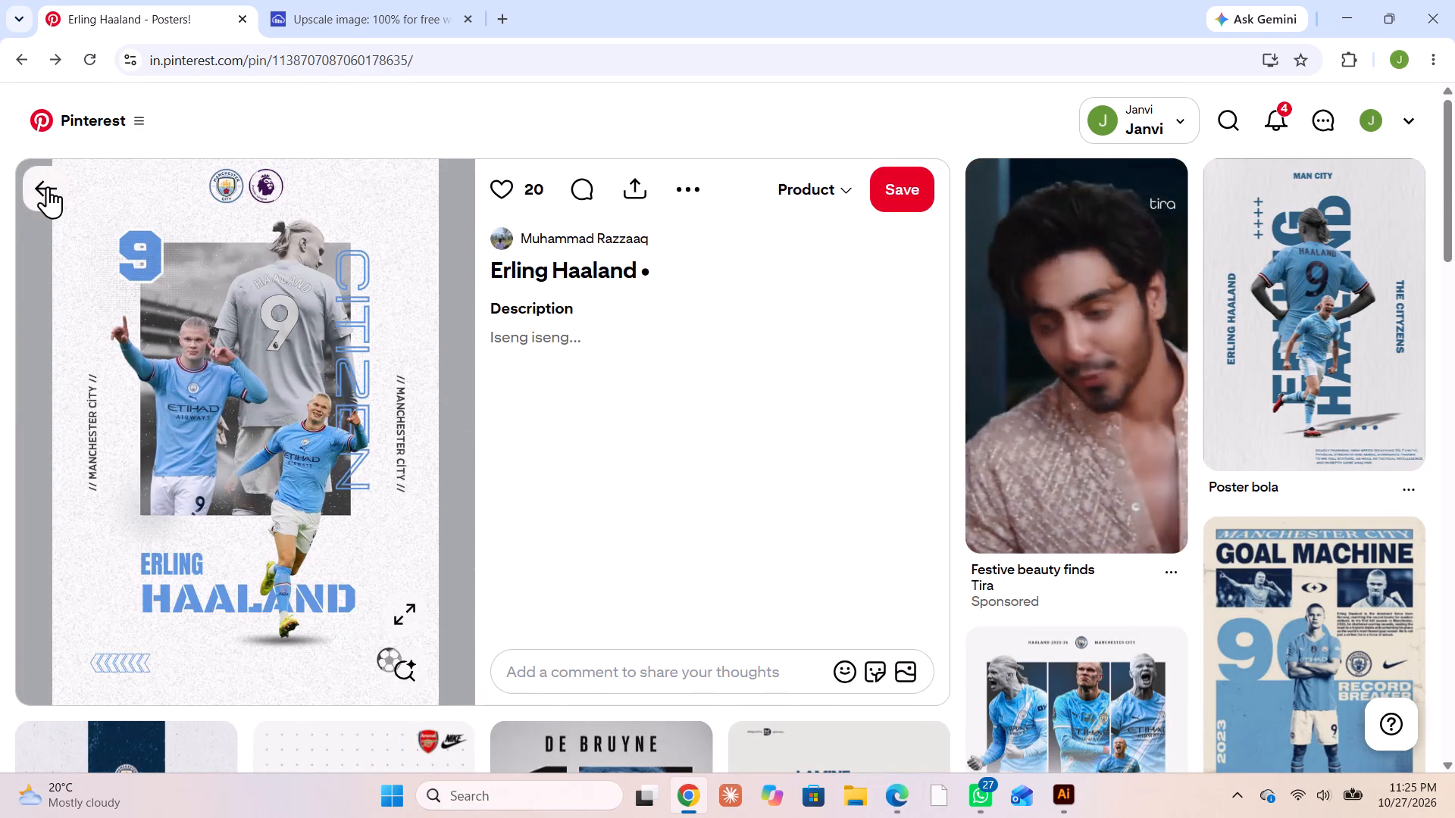
scroll(781, 455, "up", 7)
left_click(1229, 121)
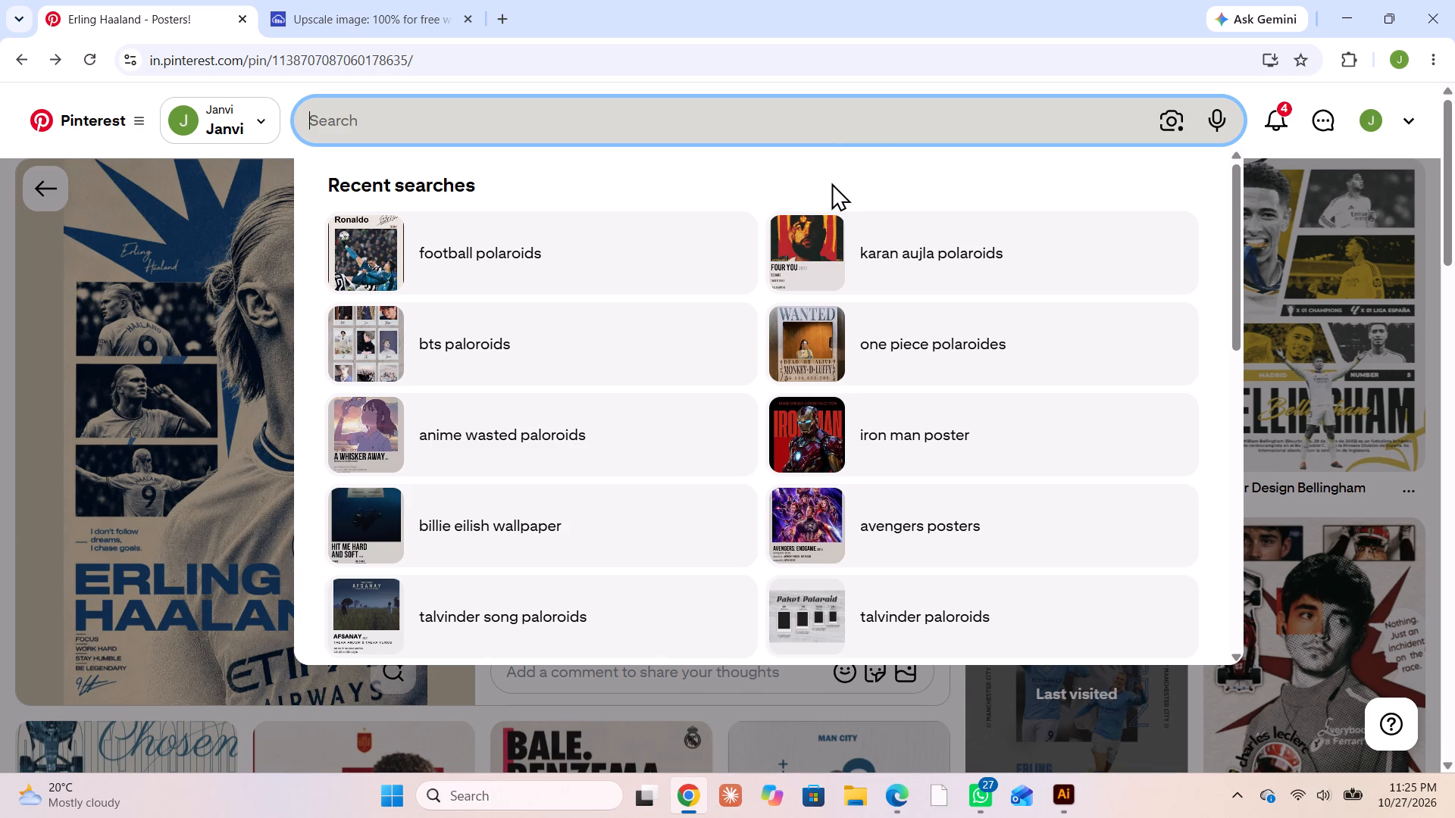
left_click(478, 126)
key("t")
key("BackSpace")
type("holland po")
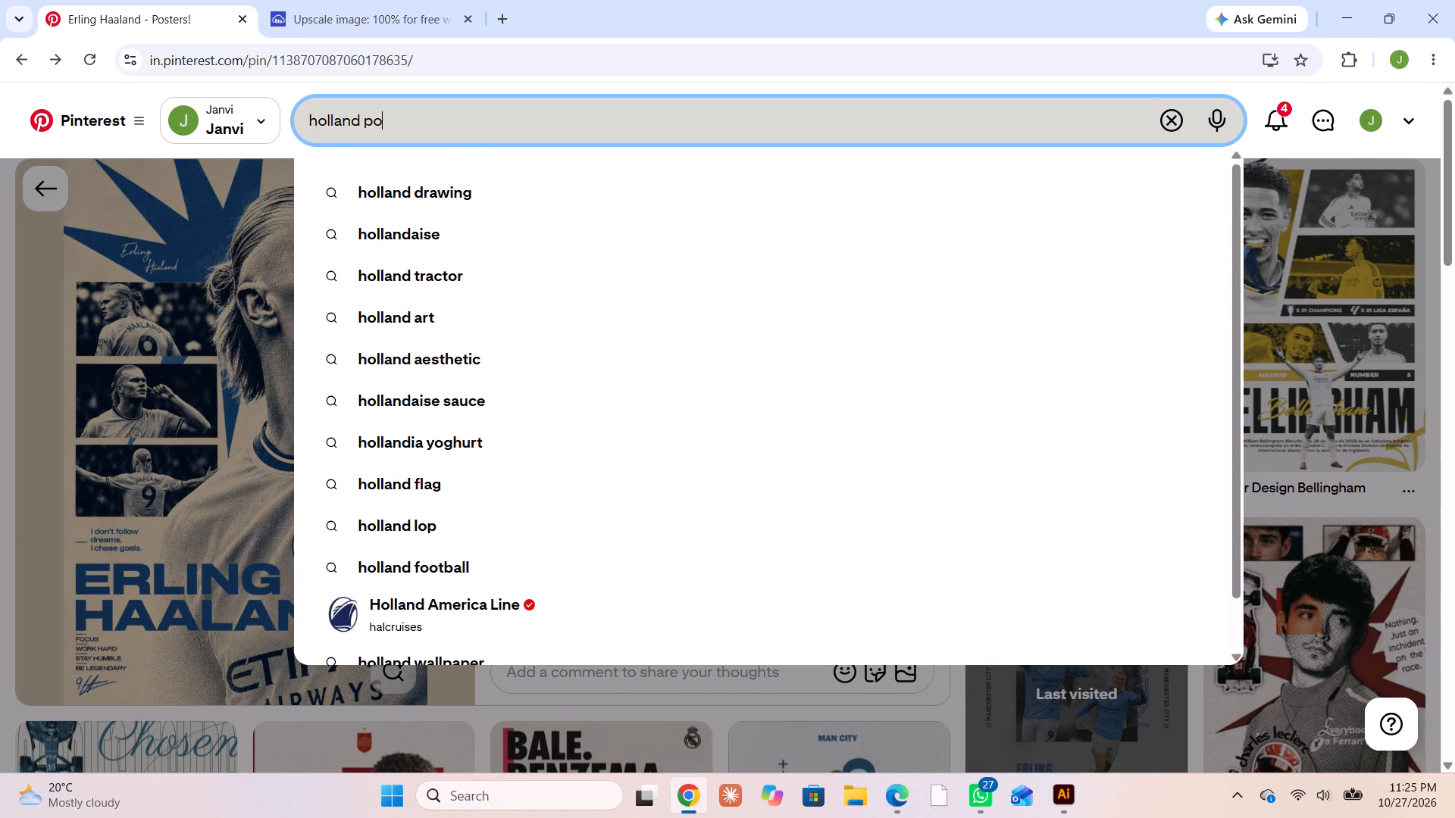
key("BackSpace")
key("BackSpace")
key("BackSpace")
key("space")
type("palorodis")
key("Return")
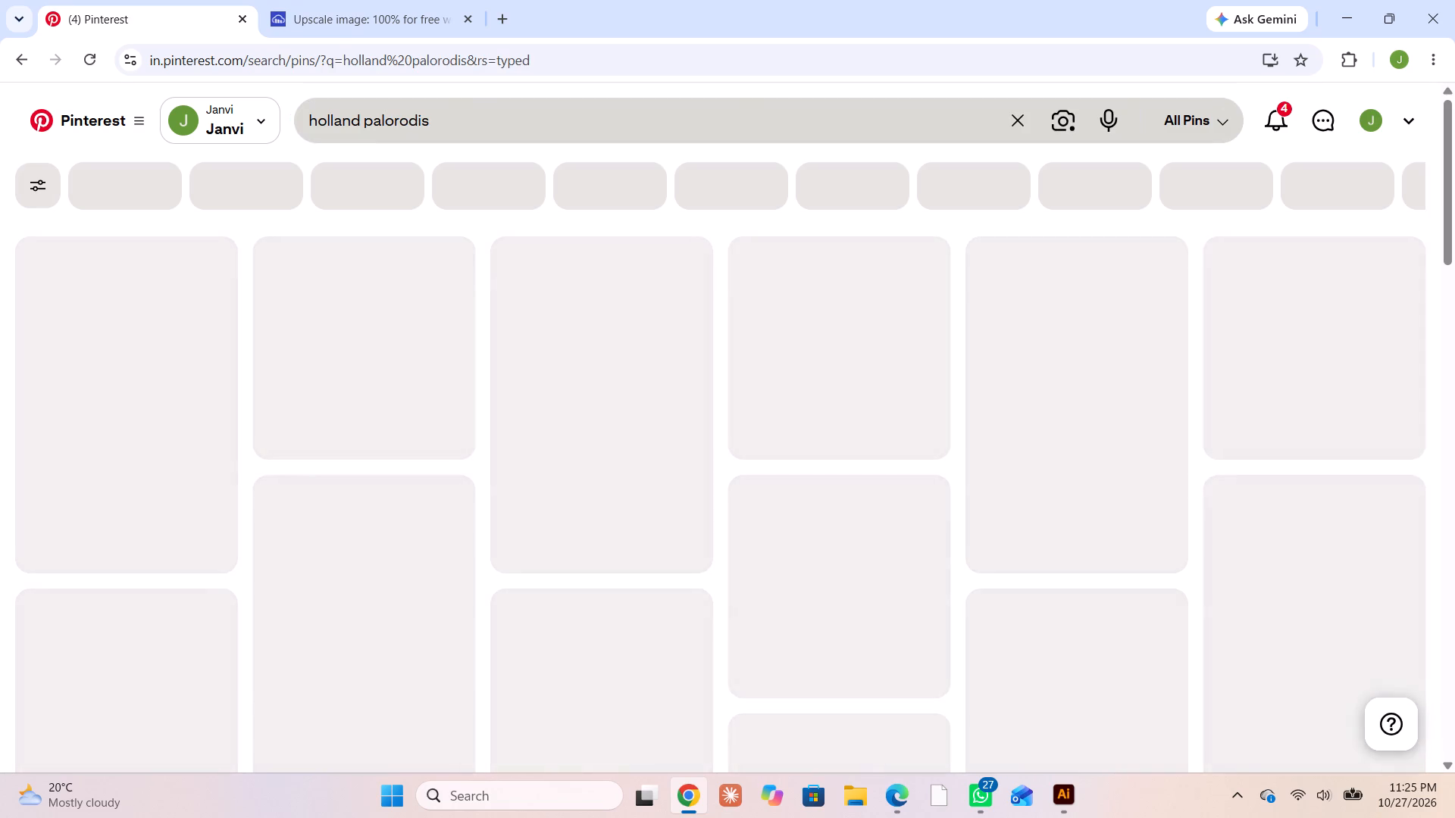
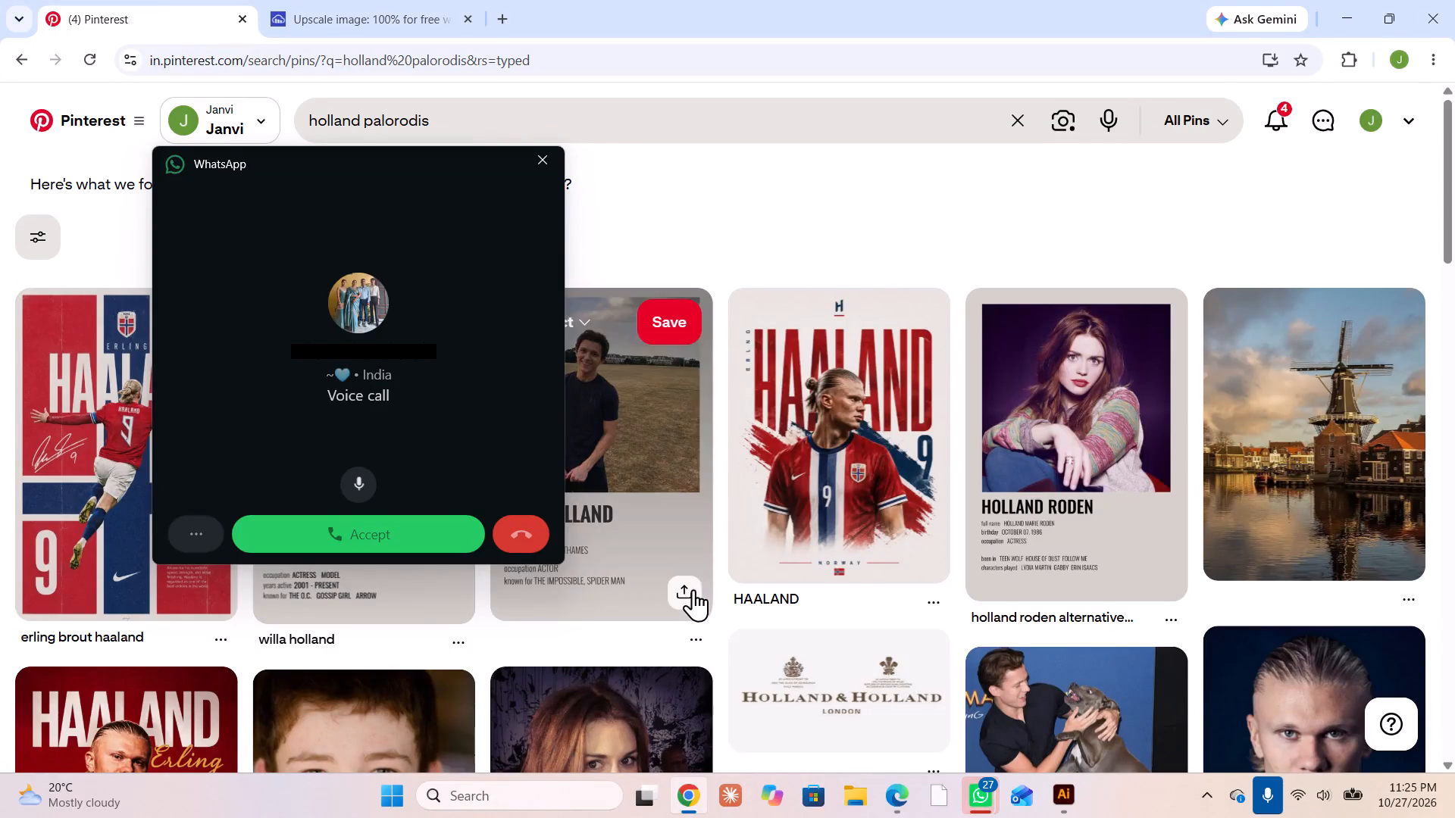
Look through the "holland palorodis" search results for a suitable Haaland football poster.
scroll(598, 519, "down", 1)
scroll(421, 526, "up", 2)
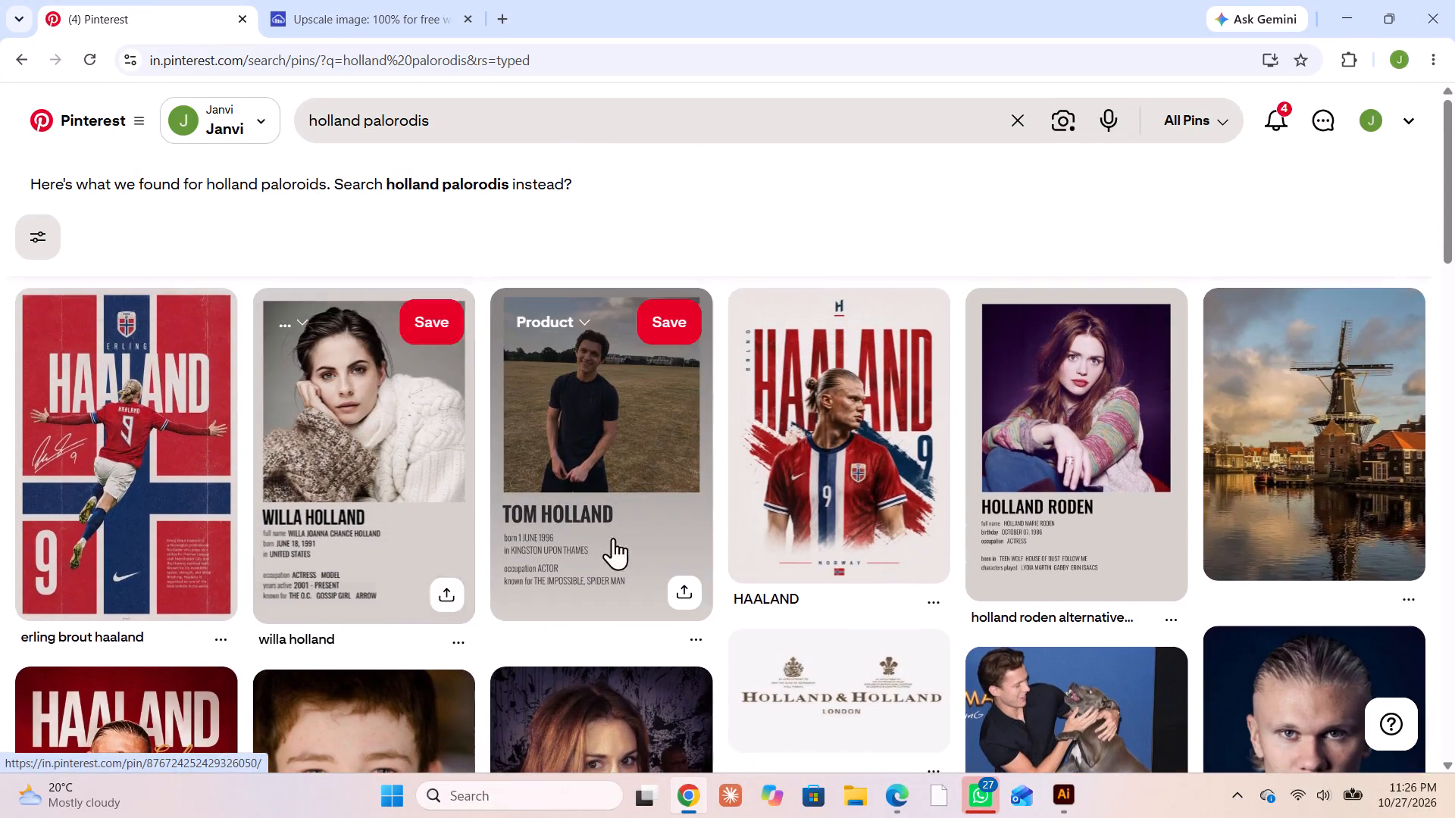
scroll(641, 521, "down", 3)
scroll(643, 512, "up", 4)
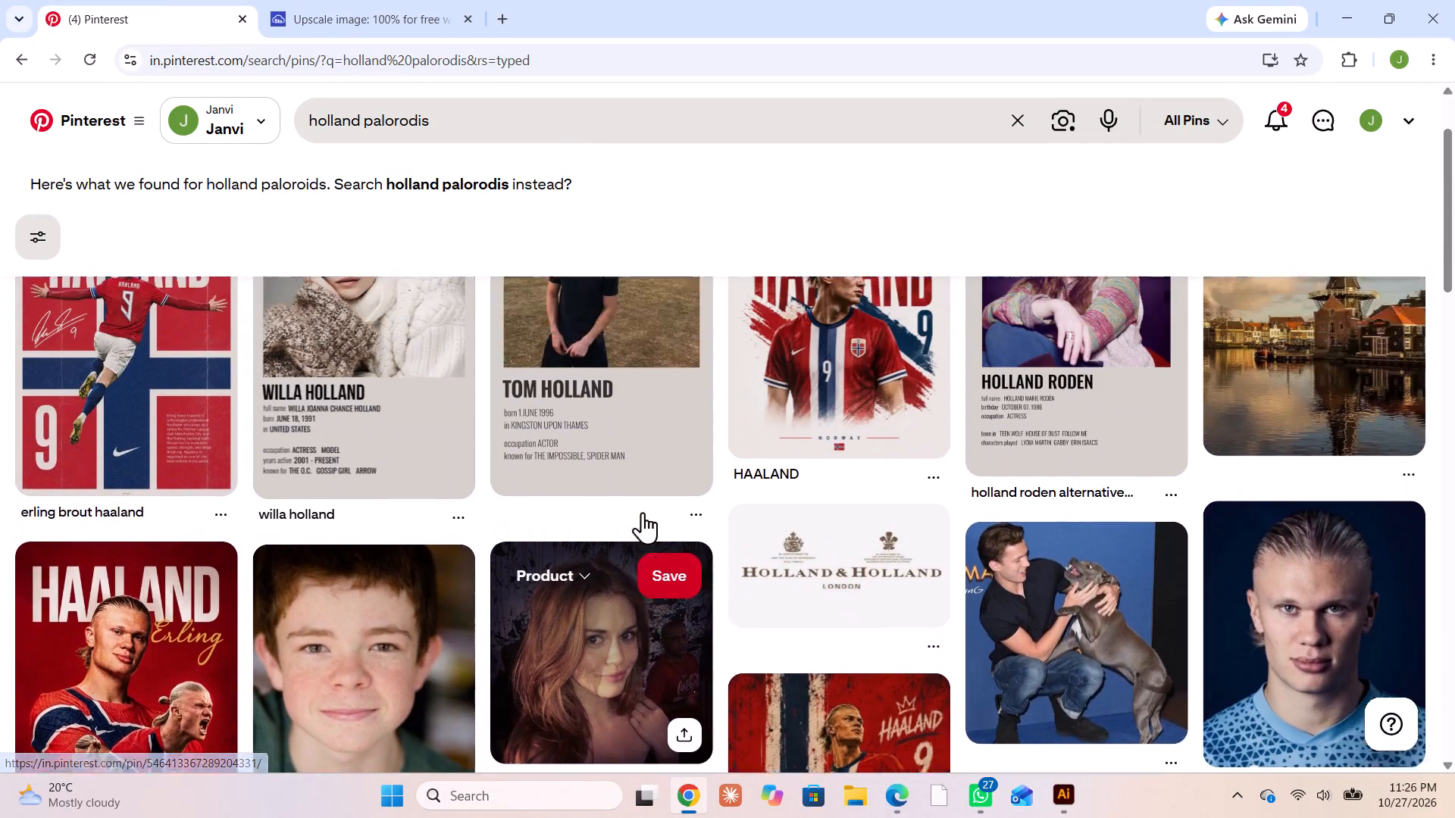
scroll(1088, 524, "down", 5)
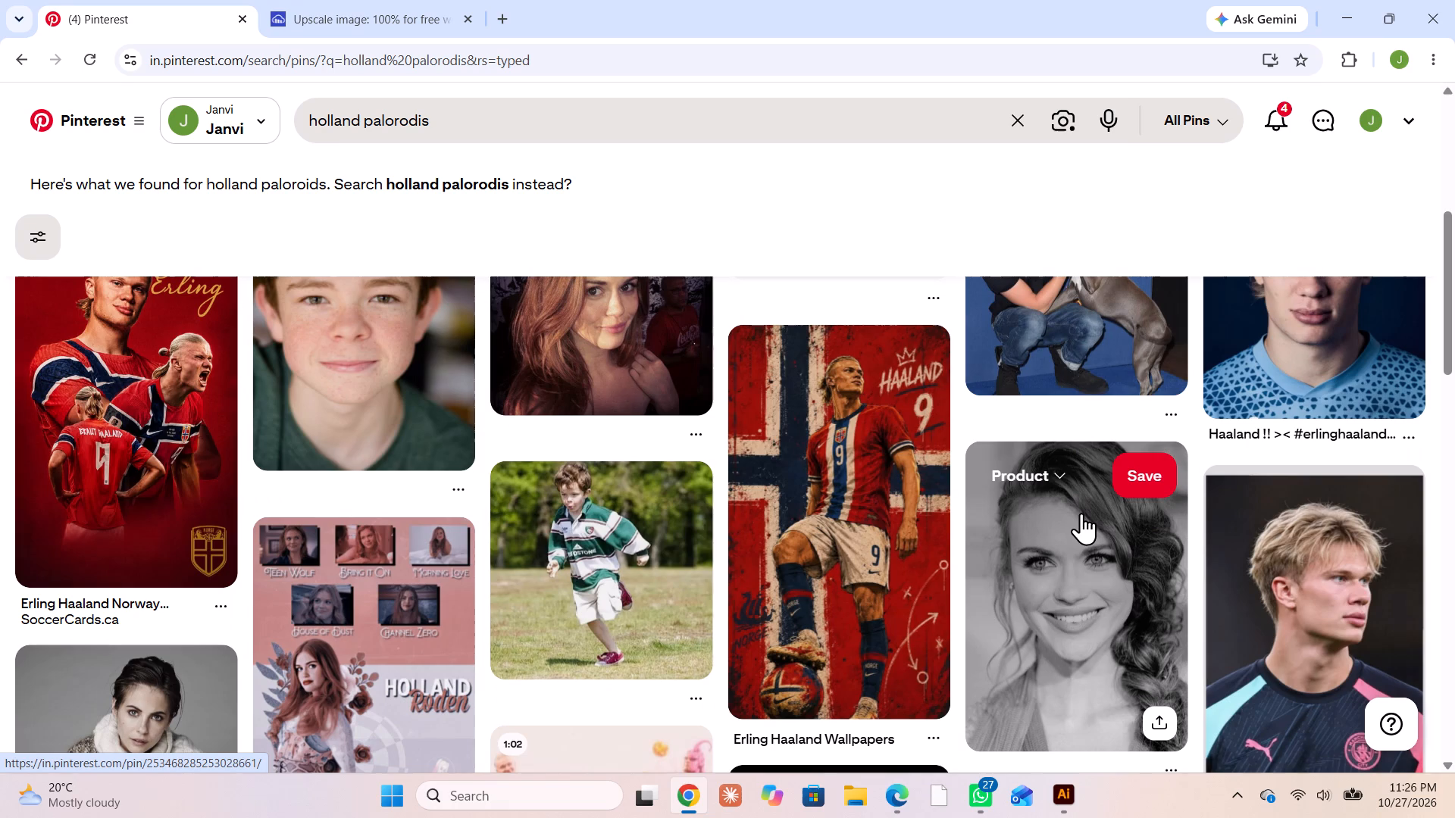
scroll(1078, 505, "down", 10)
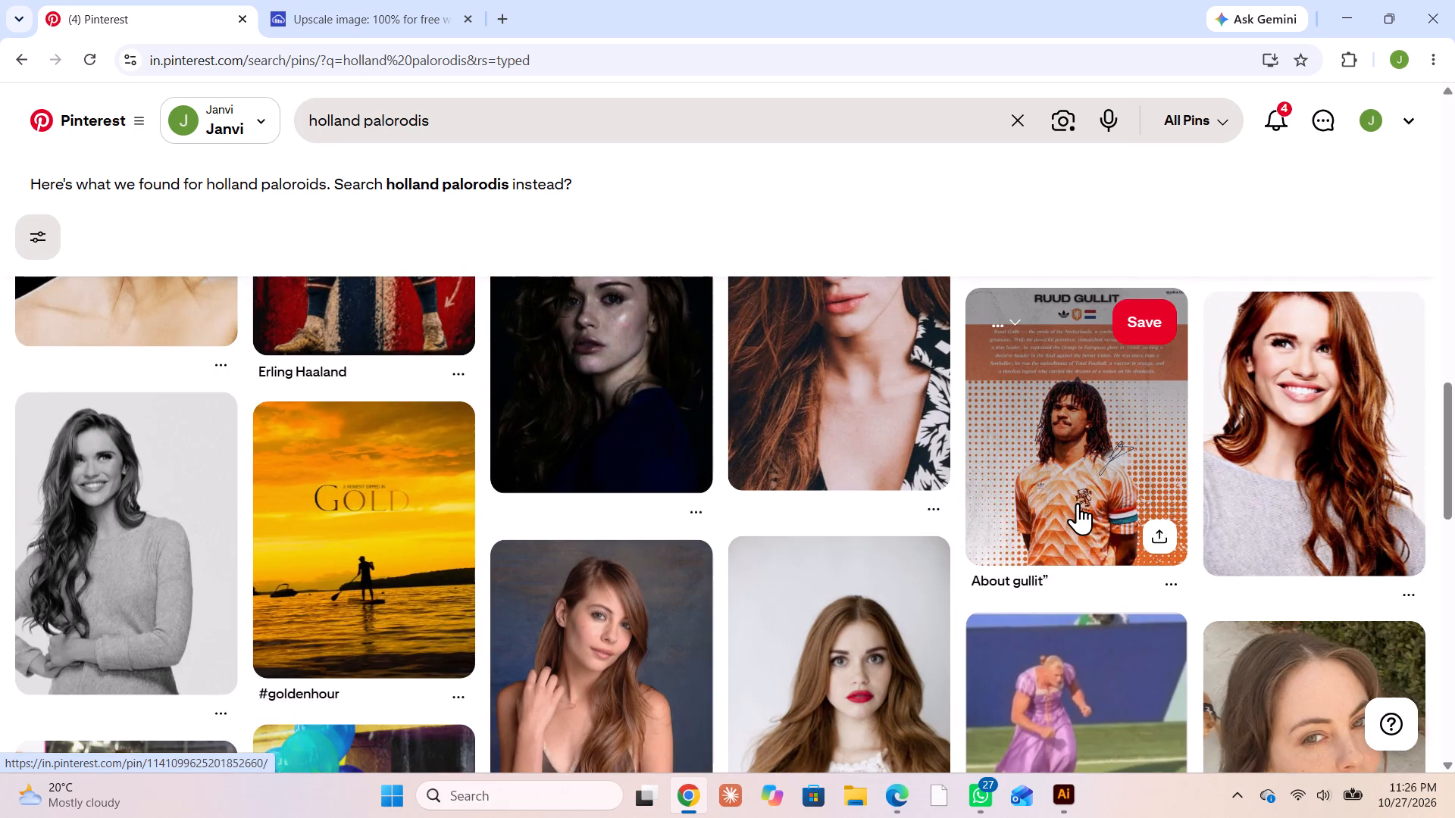
scroll(1078, 503, "down", 3)
scroll(1076, 502, "up", 15)
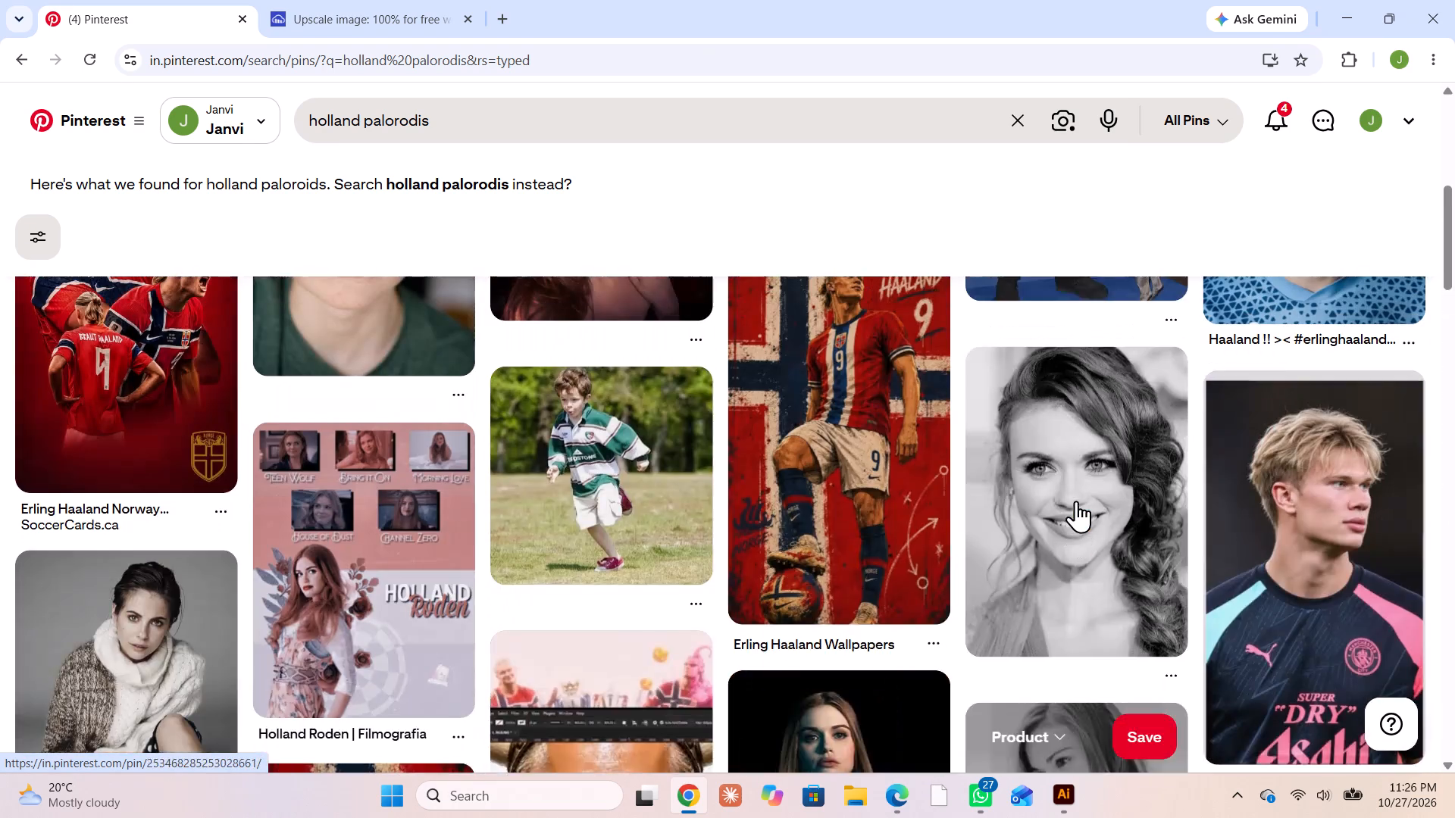
scroll(1076, 501, "up", 3)
scroll(1085, 817, "up", 2)
scroll(1085, 817, "down", 1)
scroll(1085, 817, "up", 9)
scroll(1085, 817, "down", 11)
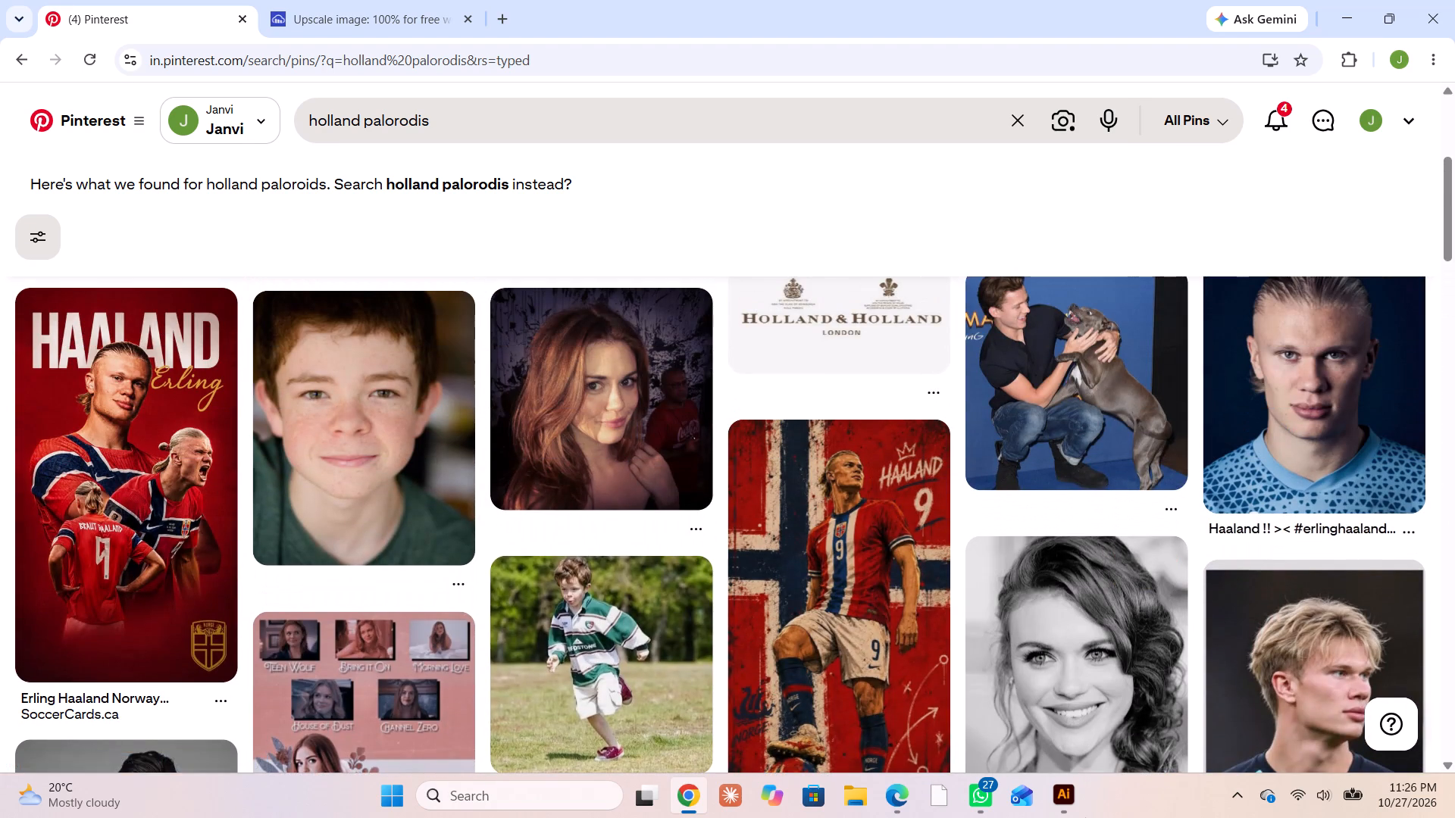
scroll(521, 766, "down", 5)
scroll(558, 717, "down", 12)
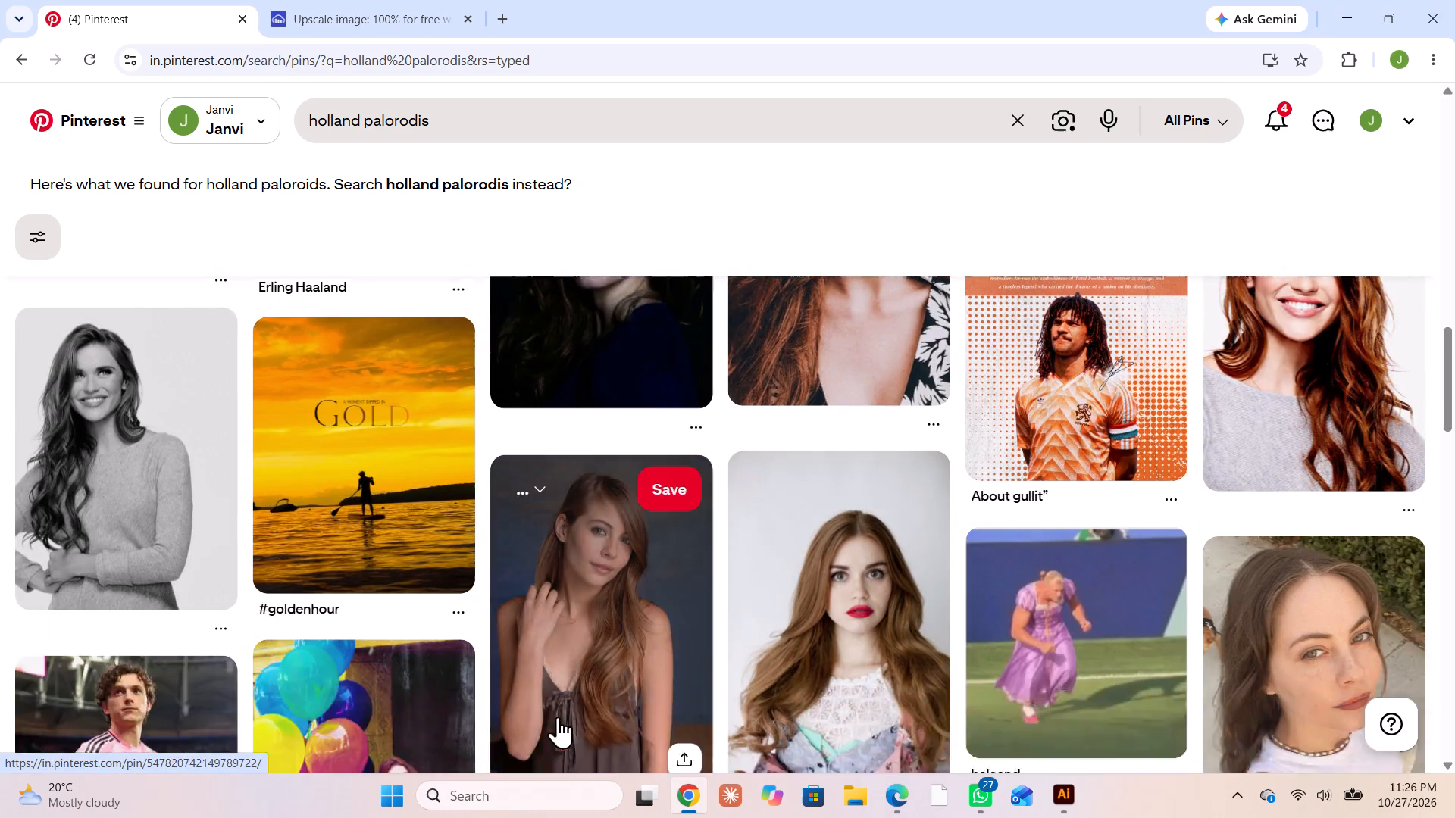
scroll(558, 717, "up", 4)
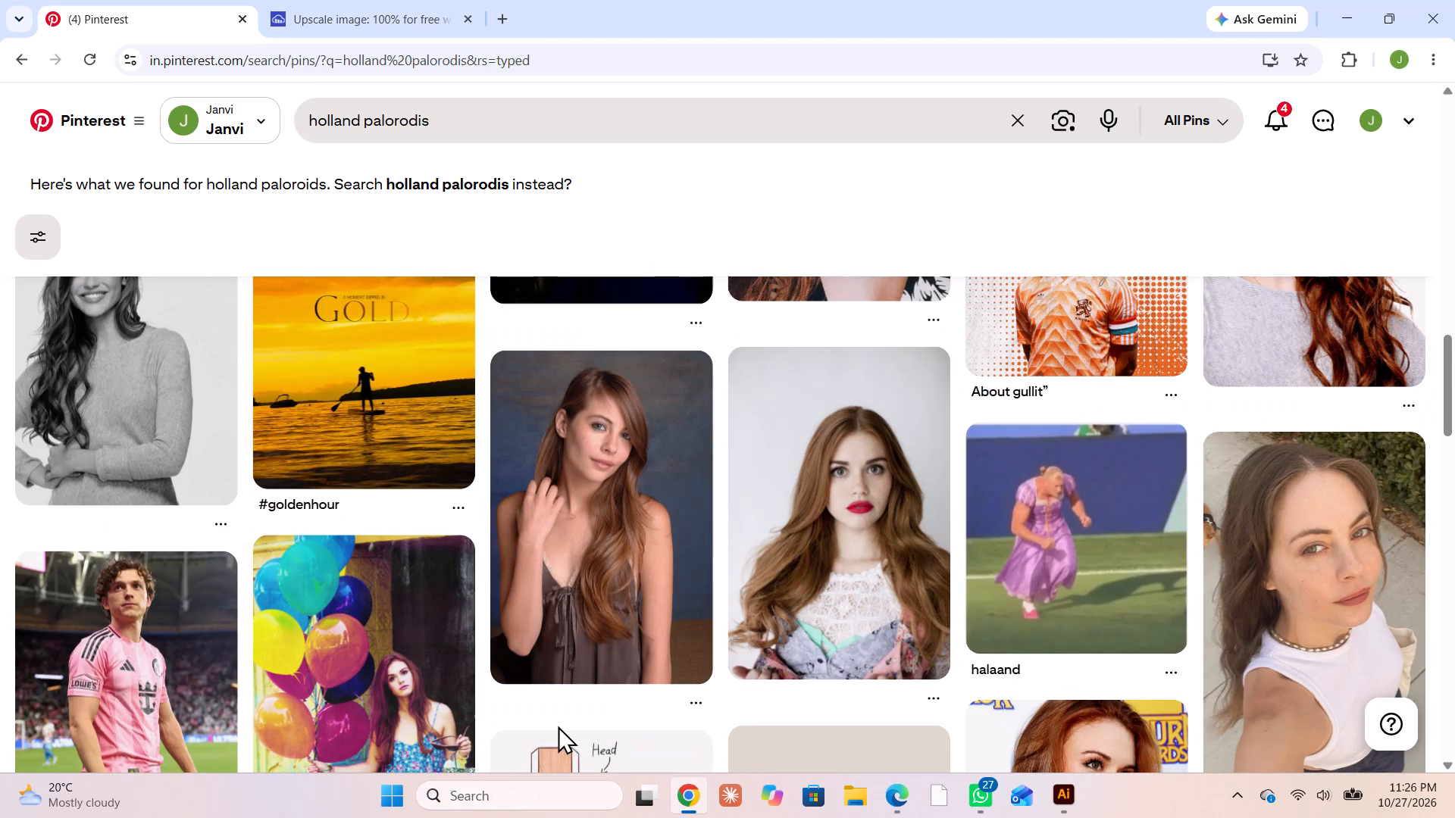
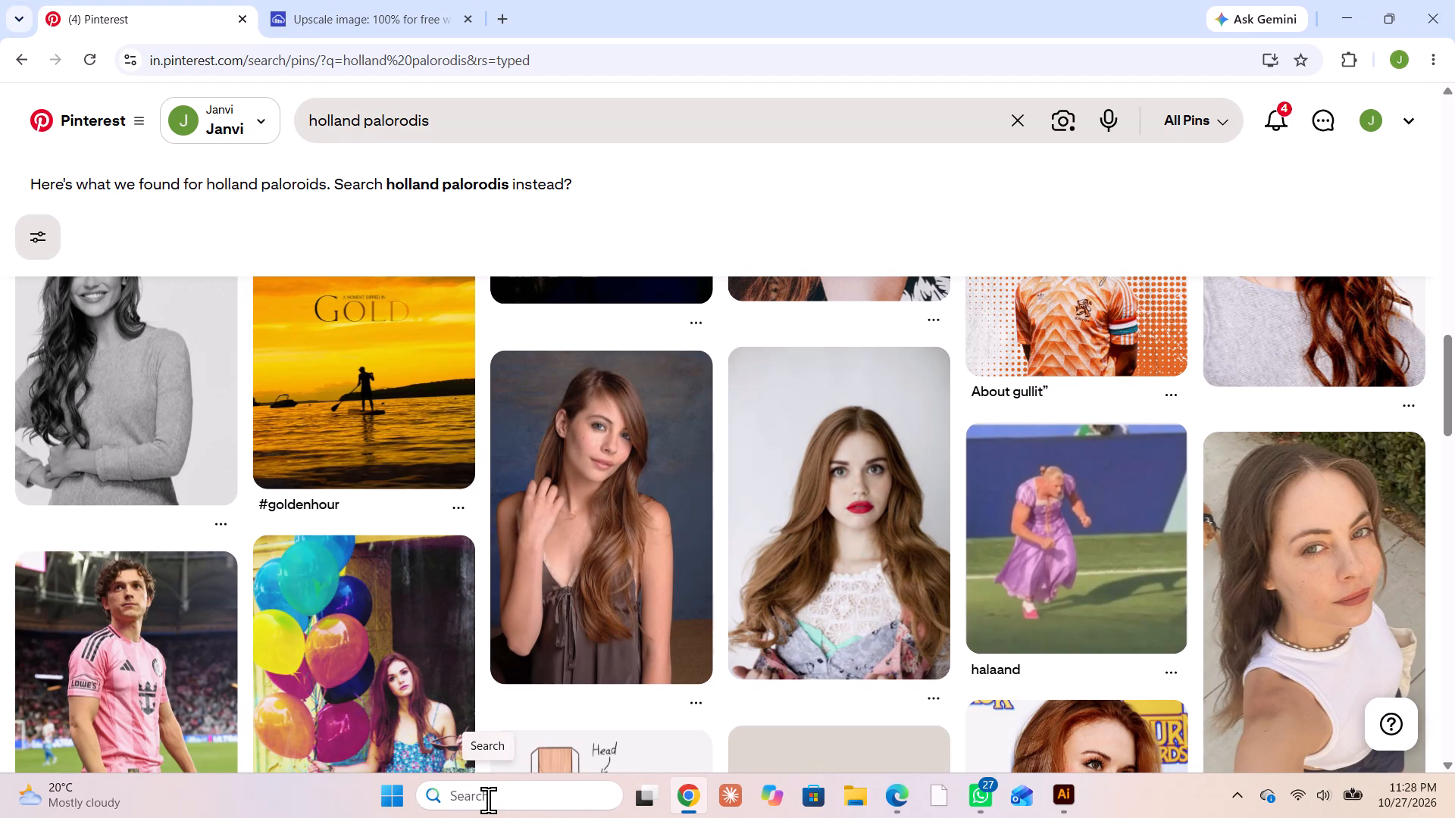
Look back up through the "holland palorodis" search results for a Haaland poster.
scroll(1050, 390, "up", 1)
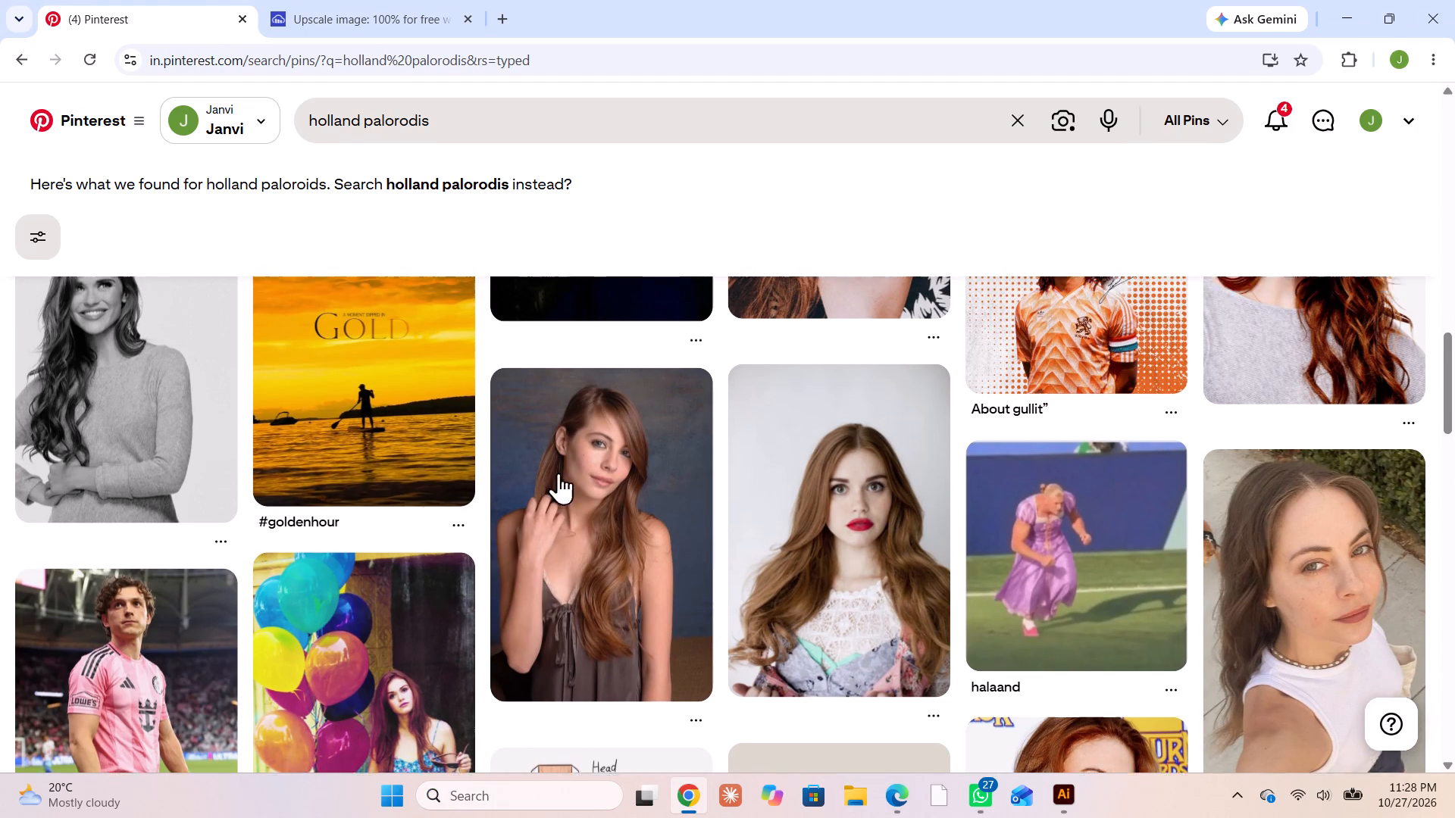
scroll(606, 473, "up", 2)
scroll(769, 560, "down", 5)
scroll(762, 548, "up", 5)
scroll(656, 504, "down", 1)
scroll(656, 504, "up", 5)
scroll(637, 494, "down", 2)
scroll(637, 494, "up", 11)
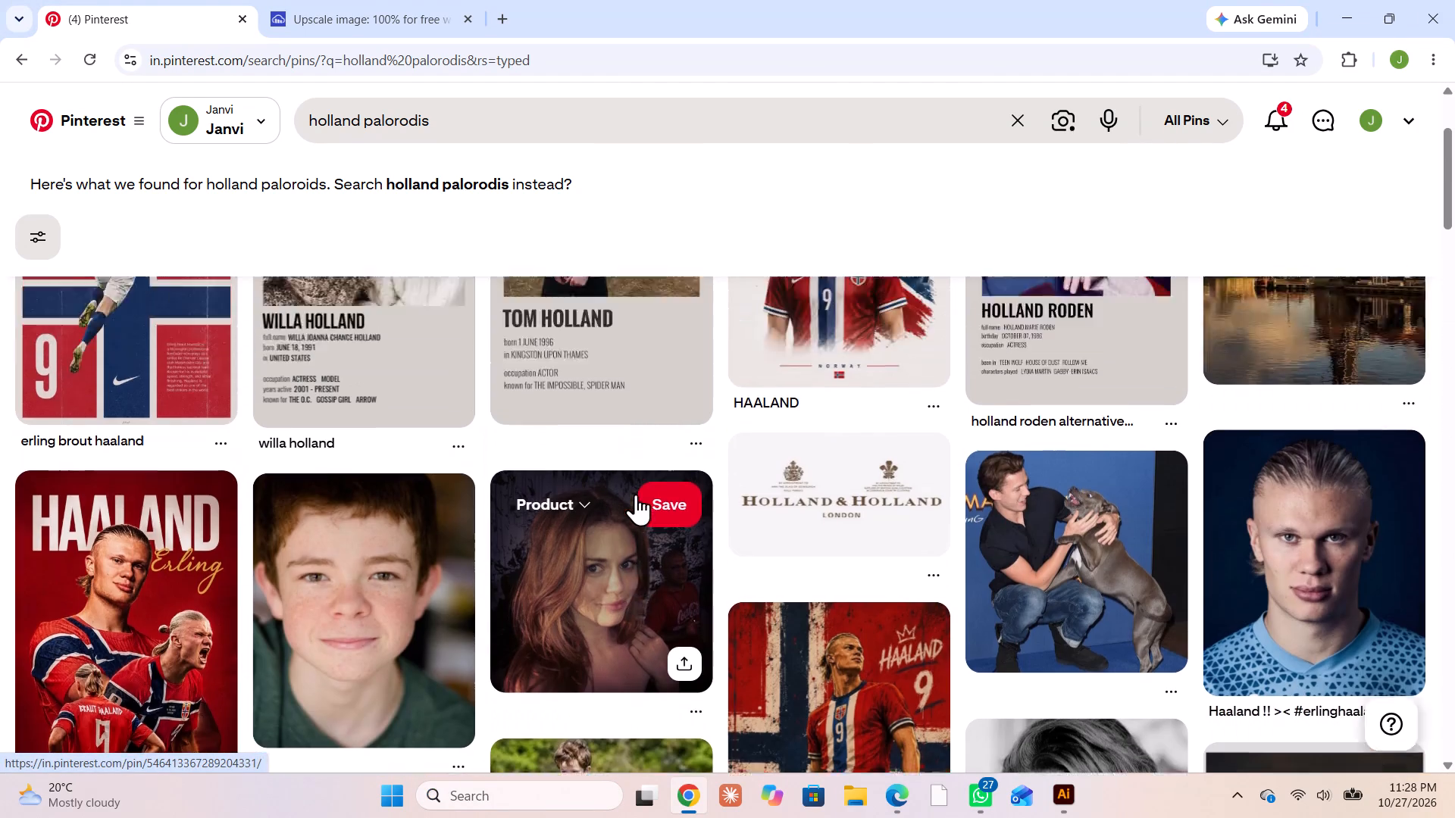
scroll(636, 494, "up", 3)
scroll(636, 495, "down", 1)
scroll(636, 495, "up", 4)
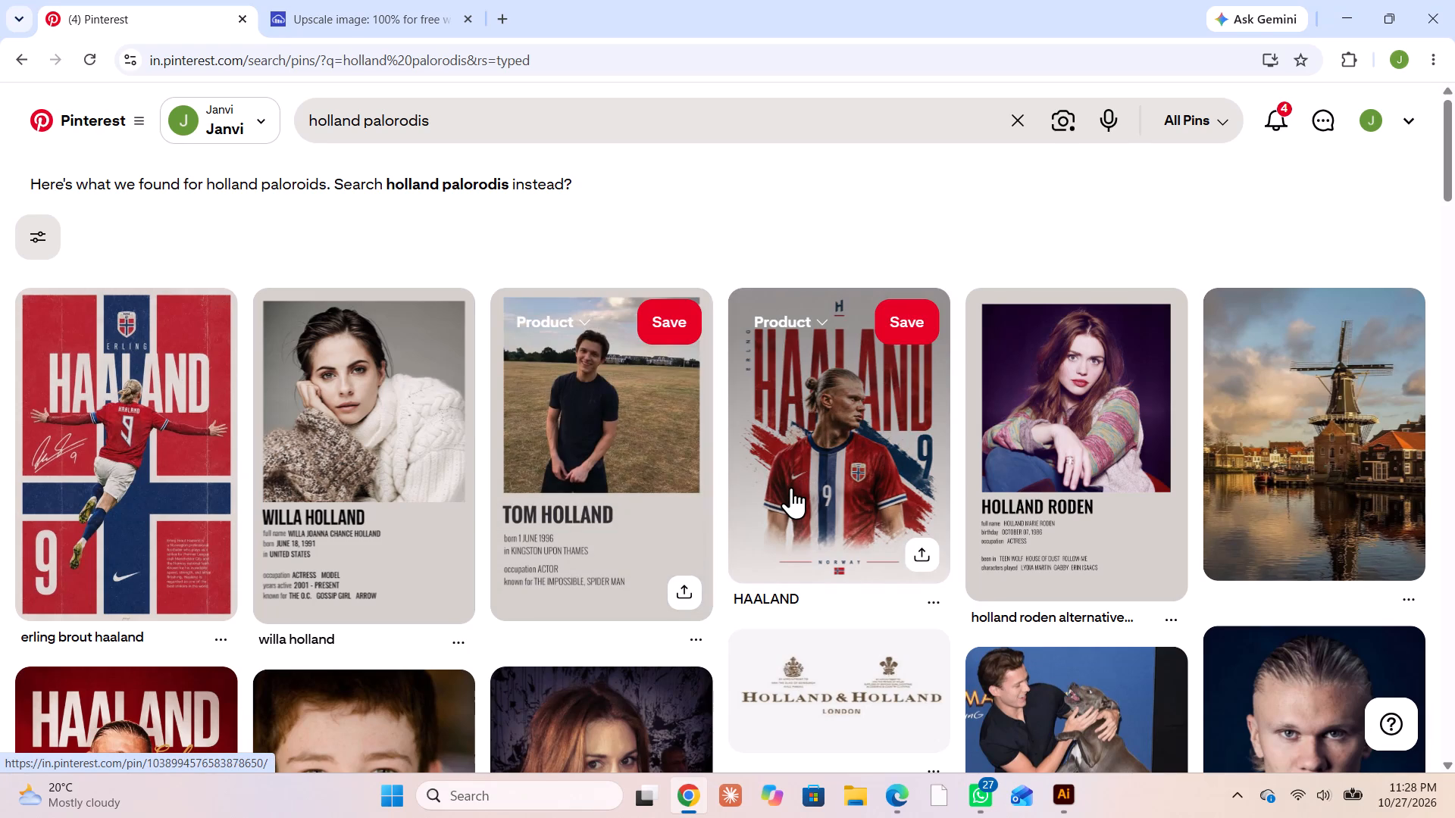
Copy the HAALAND Norway wallpaper pin's image and paste it into the Illustrator polaroid document, placed beside the artboard over the empty canvas.
left_click(791, 487)
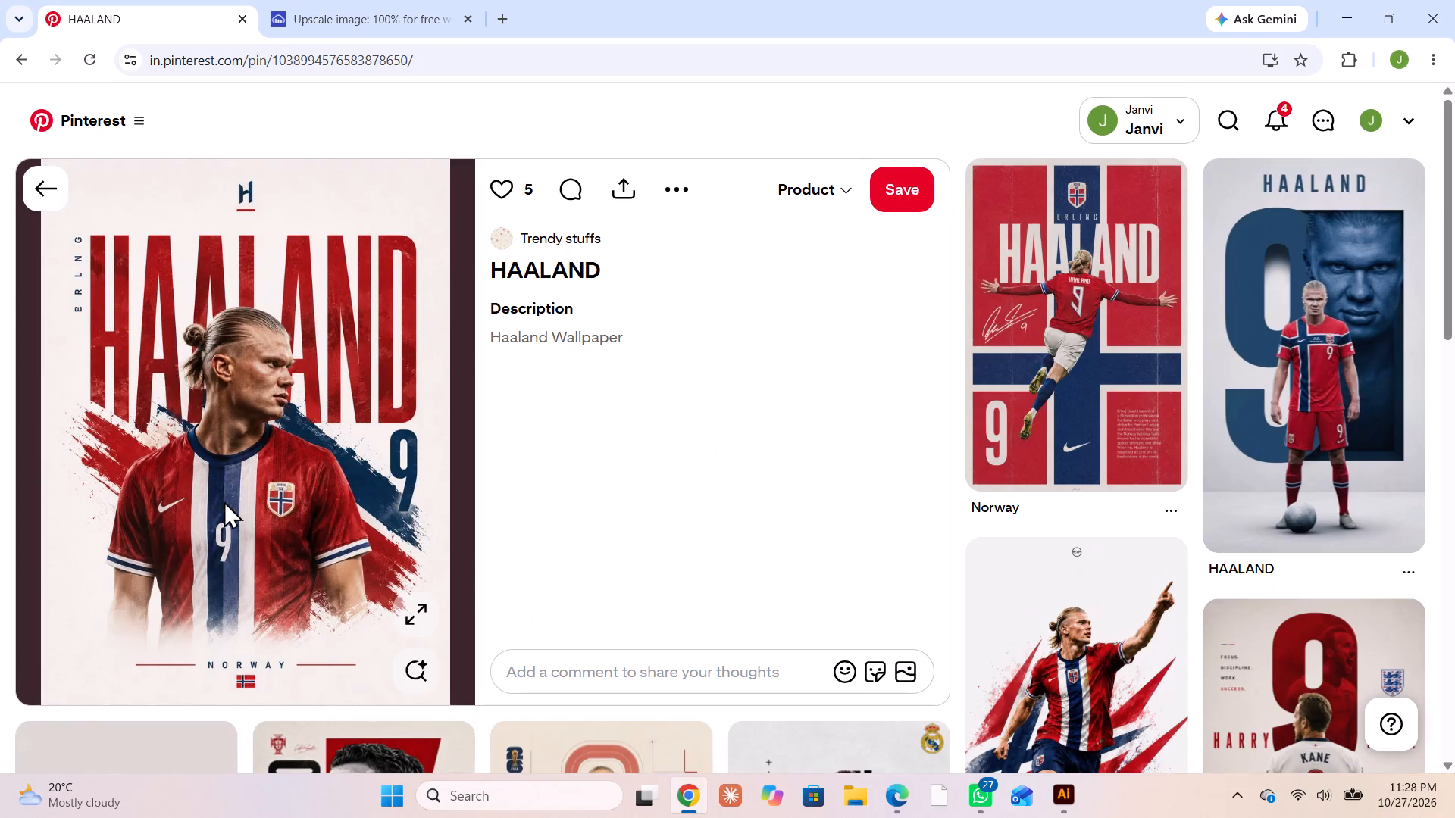
scroll(230, 509, "down", 4)
scroll(230, 508, "up", 5)
right_click(205, 489)
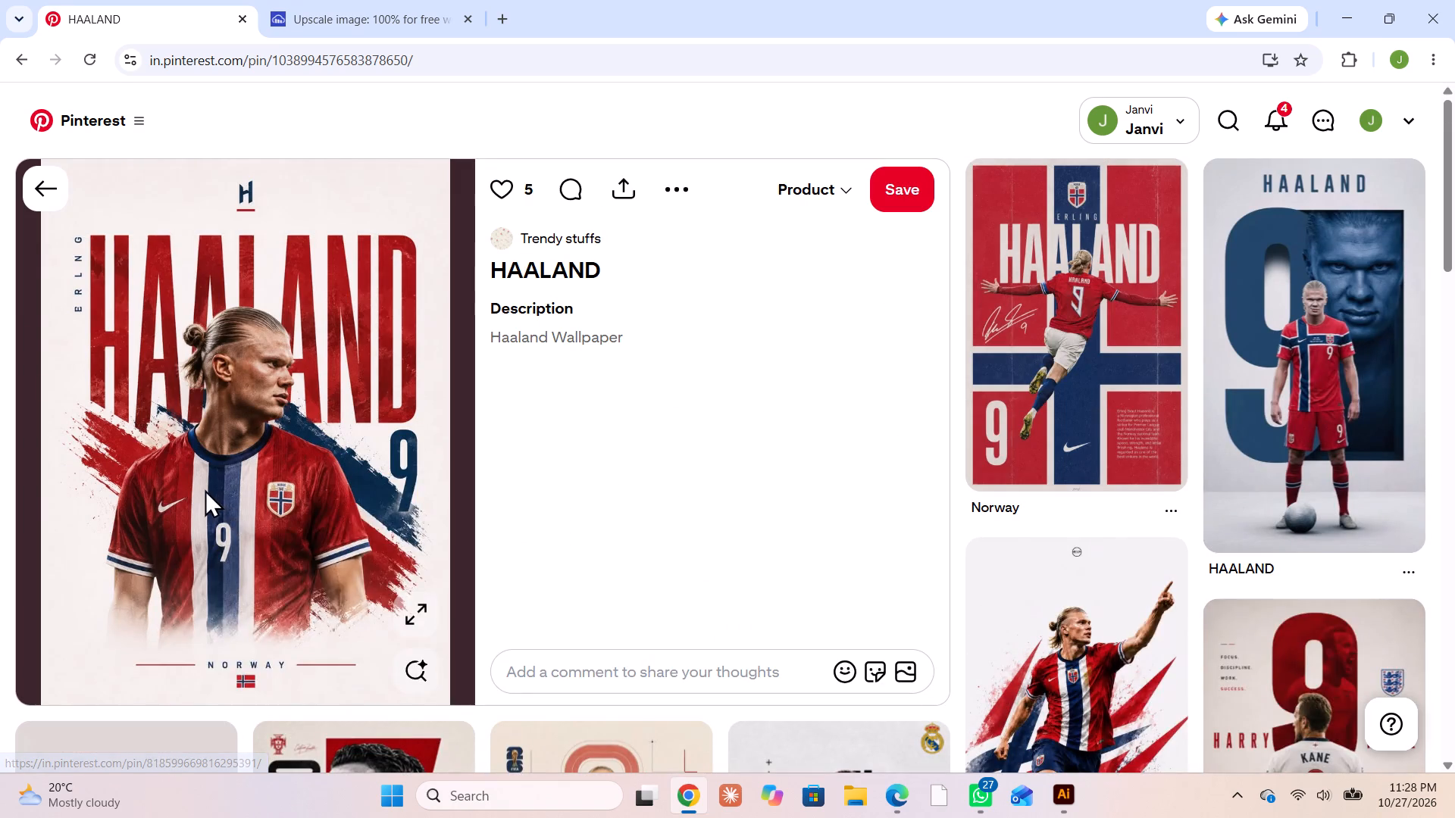
left_click(267, 563)
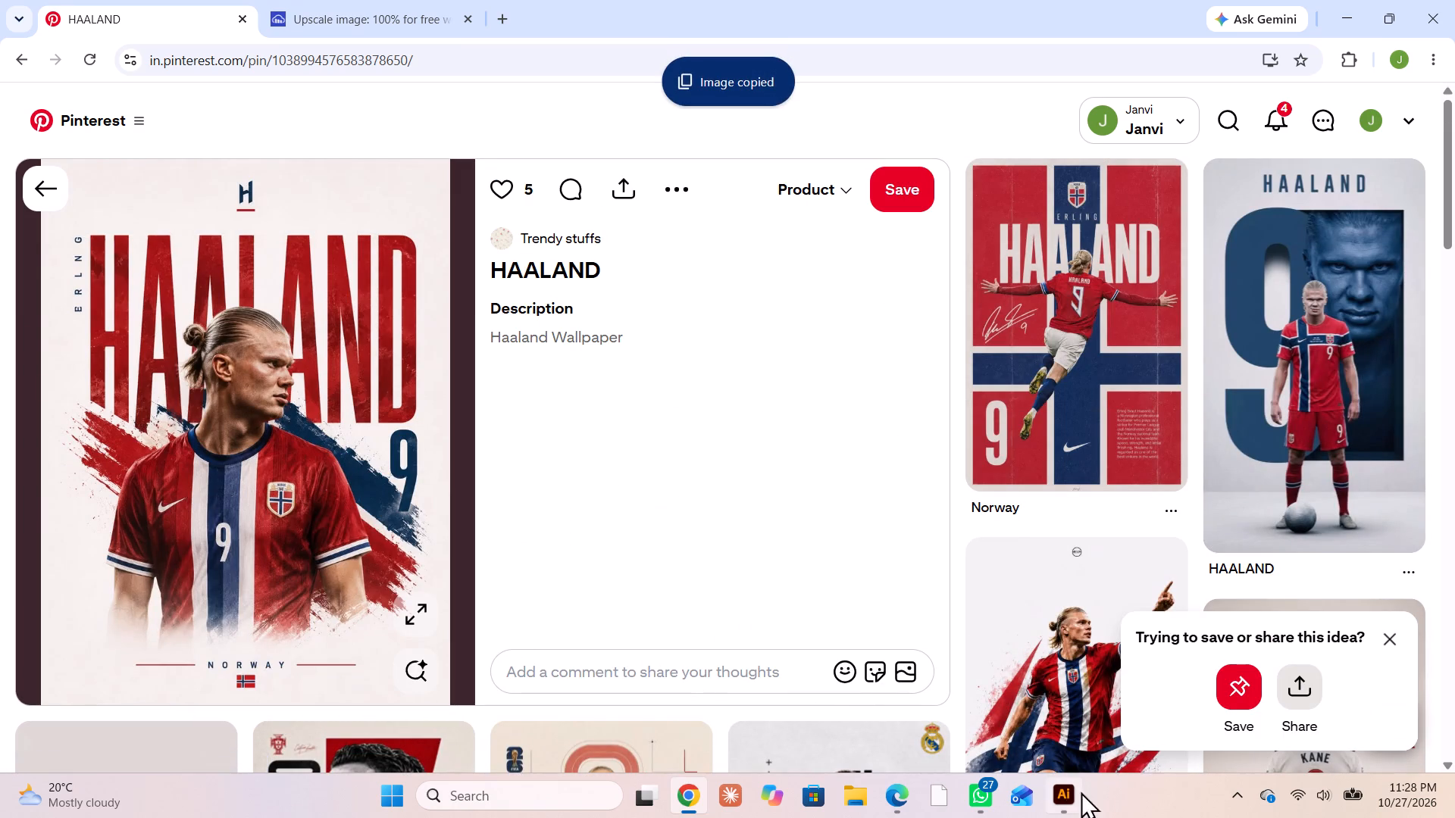
left_click(1065, 795)
left_click(386, 472)
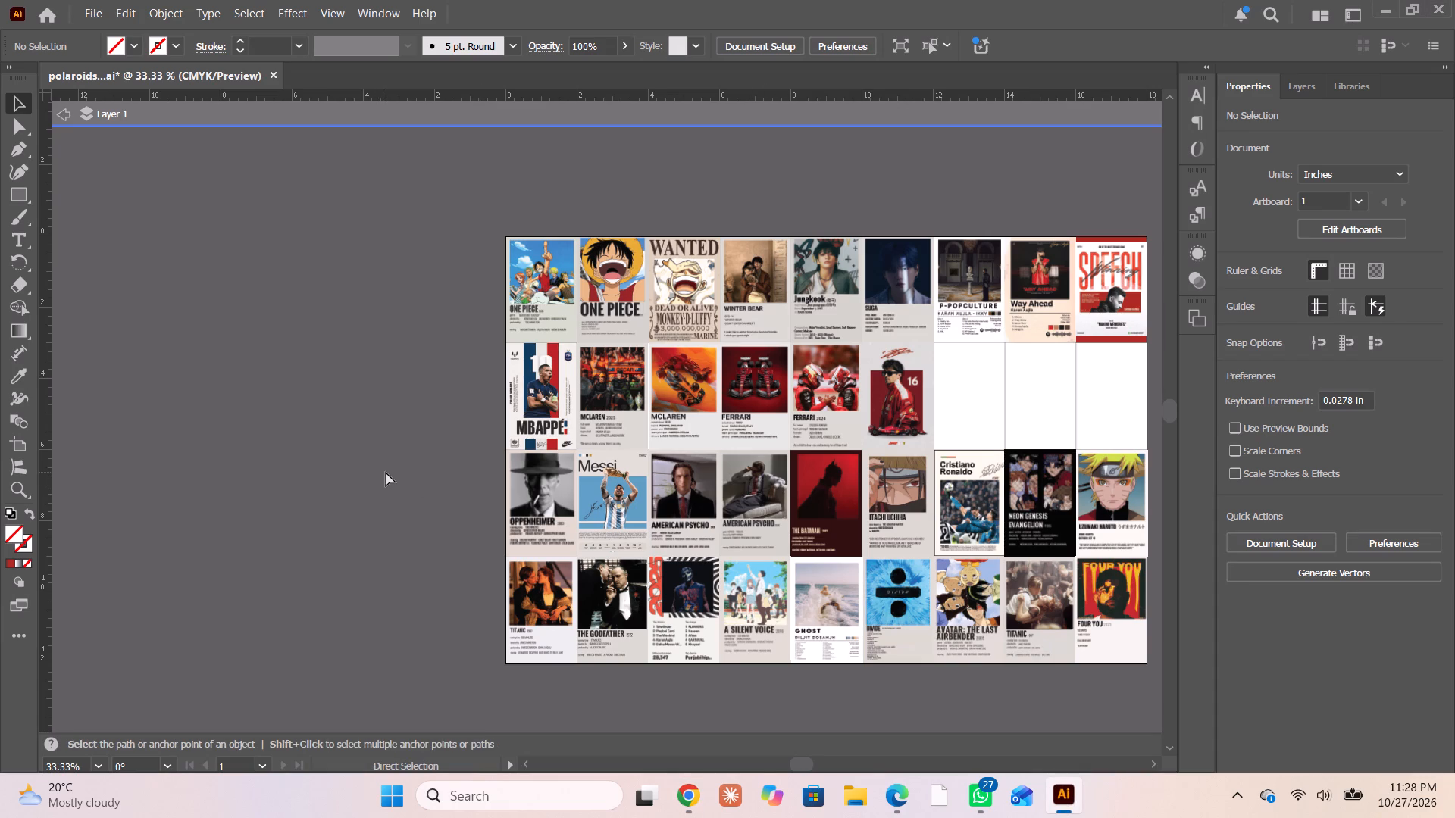
key("ctrl+v")
left_click_drag(491, 423, 211, 429)
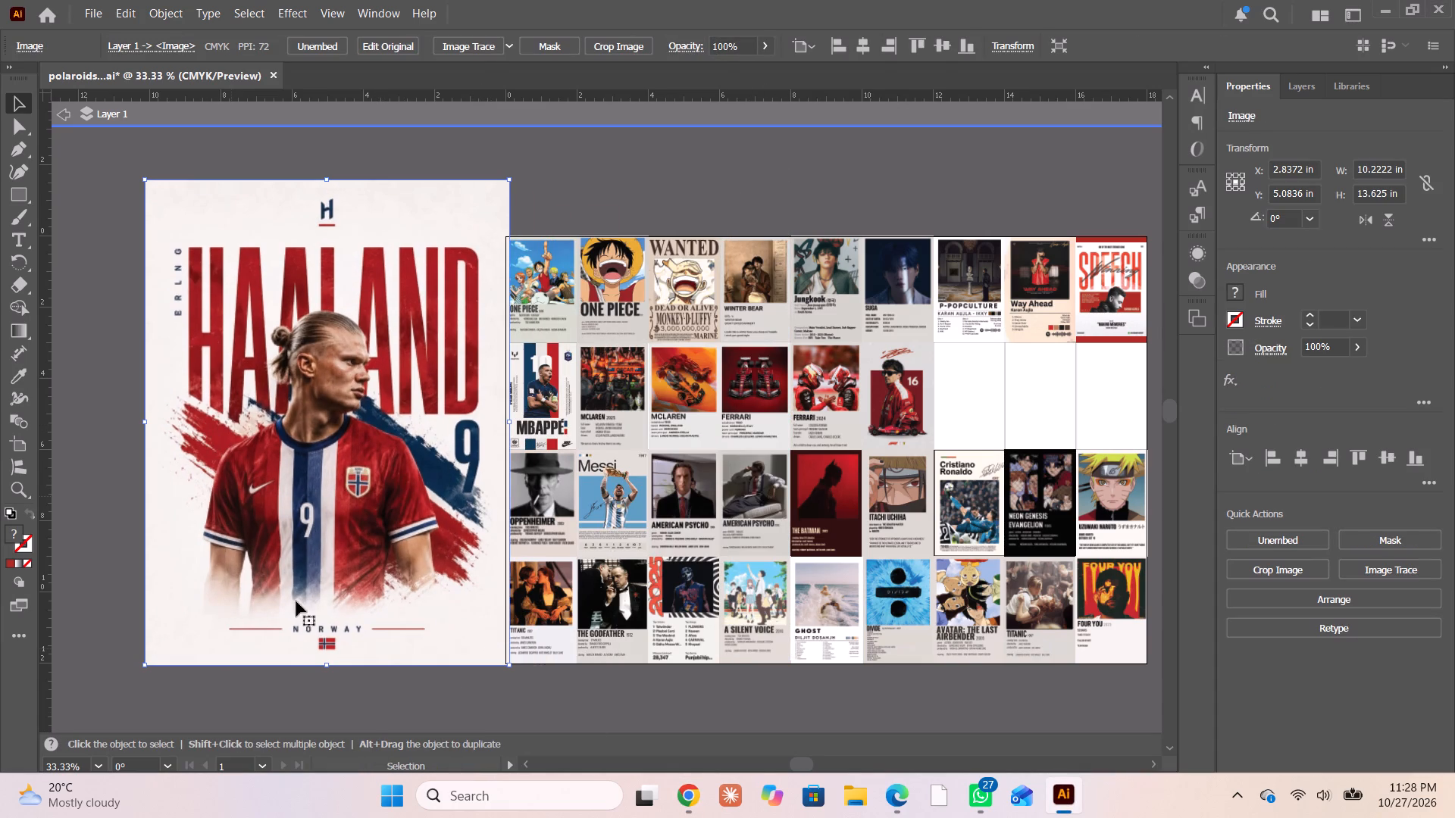
Return to Pinterest in Chrome and search for "neymar paloroids".
left_click(679, 791)
scroll(484, 557, "down", 11)
scroll(483, 545, "up", 1)
scroll(483, 545, "down", 2)
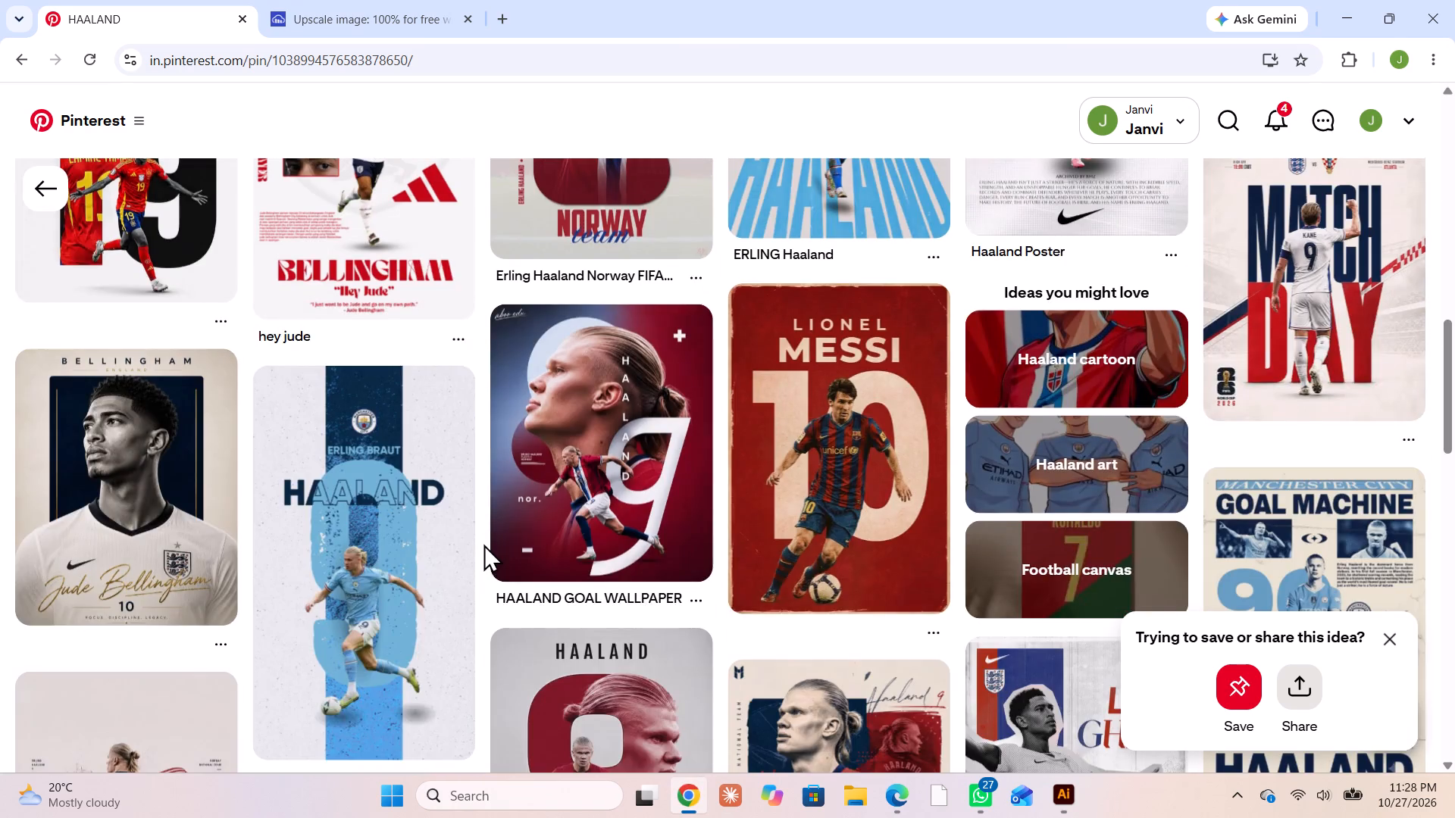
scroll(483, 543, "up", 1)
scroll(483, 541, "down", 1)
scroll(483, 540, "up", 11)
left_click(1222, 120)
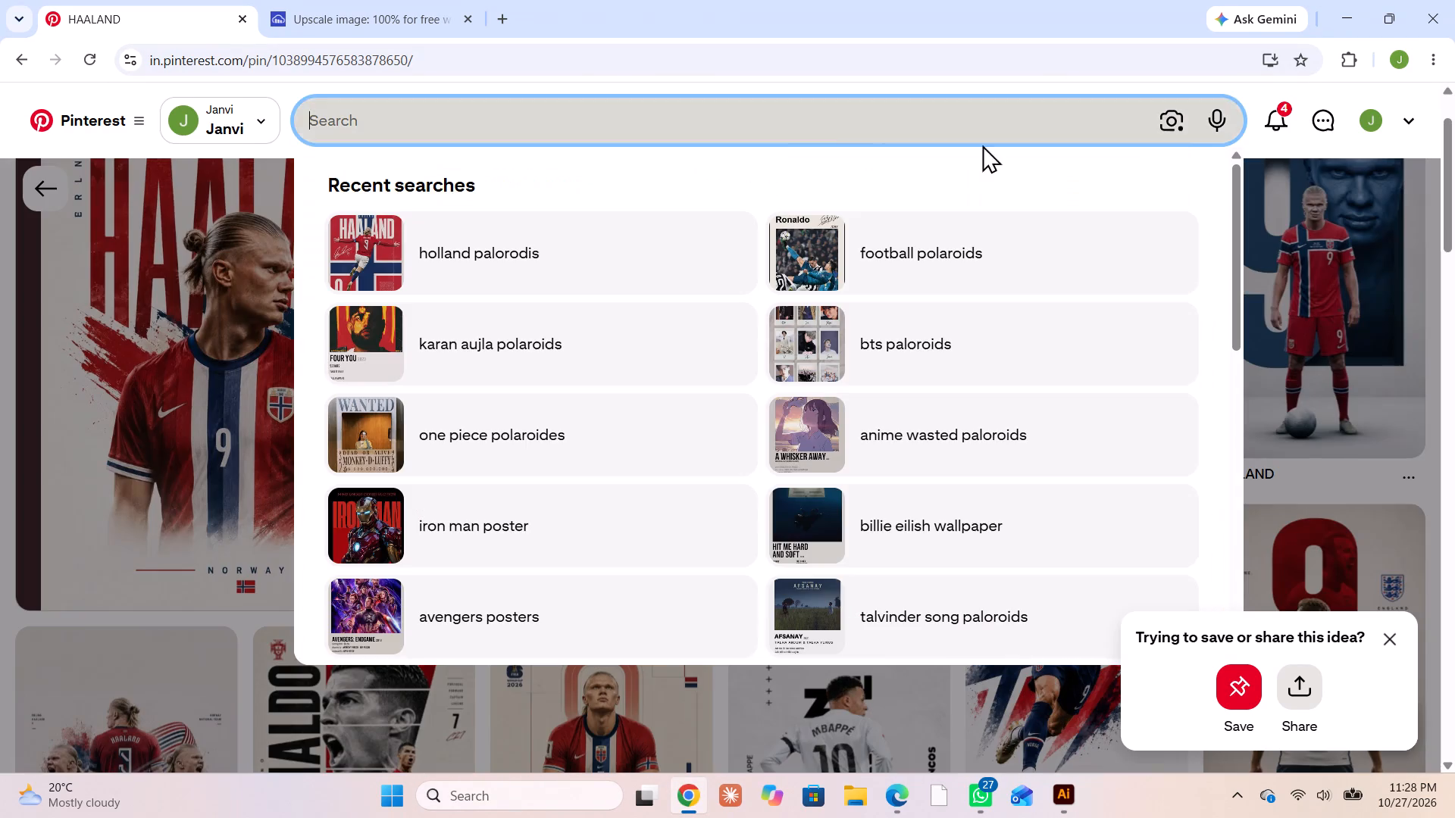
left_click(803, 139)
type("neymar paloroids")
key("Return")
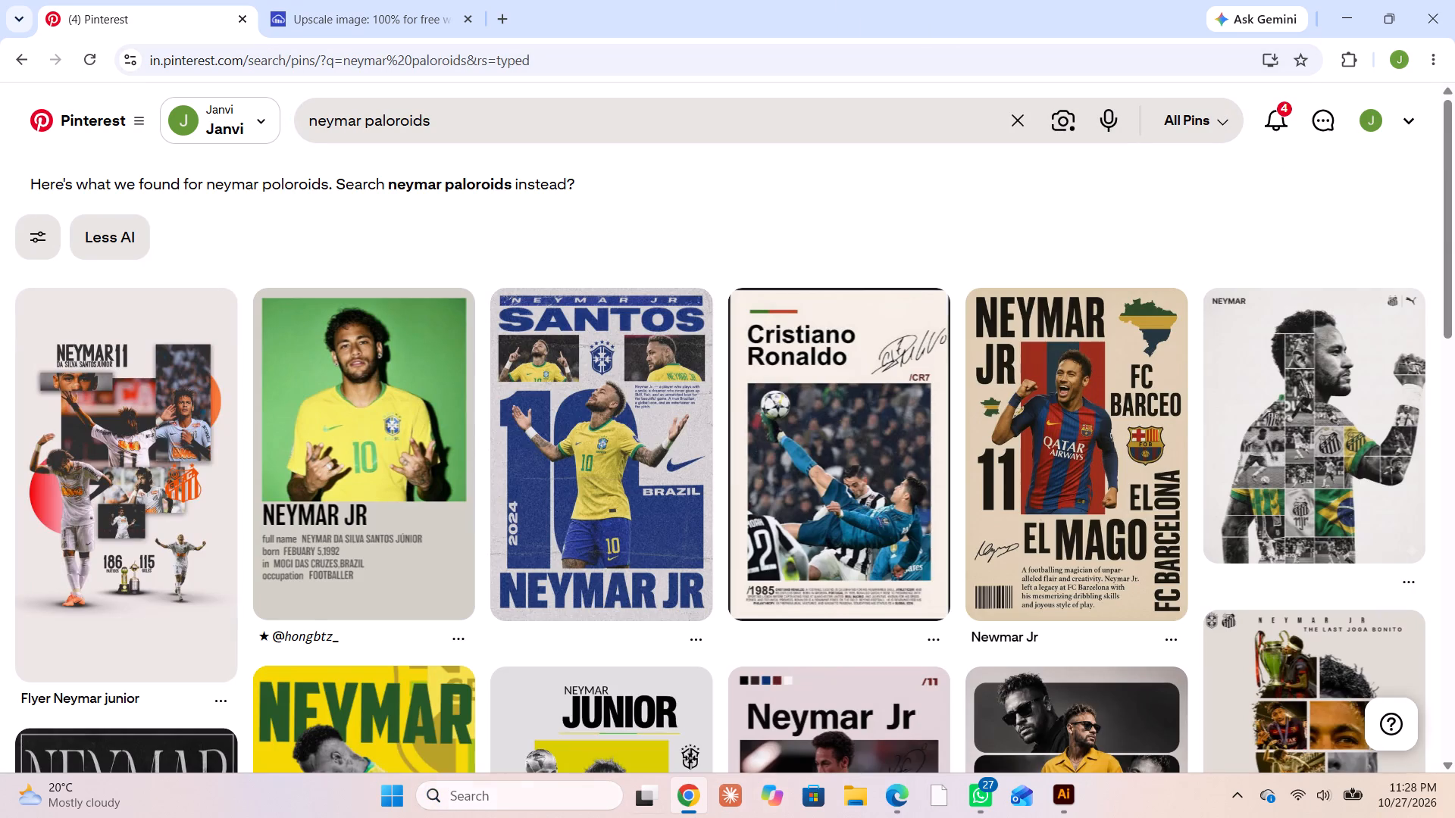
Open the Neymar Jr polaroid pin with the green background and yellow Brazil shirt.
scroll(396, 525, "down", 1)
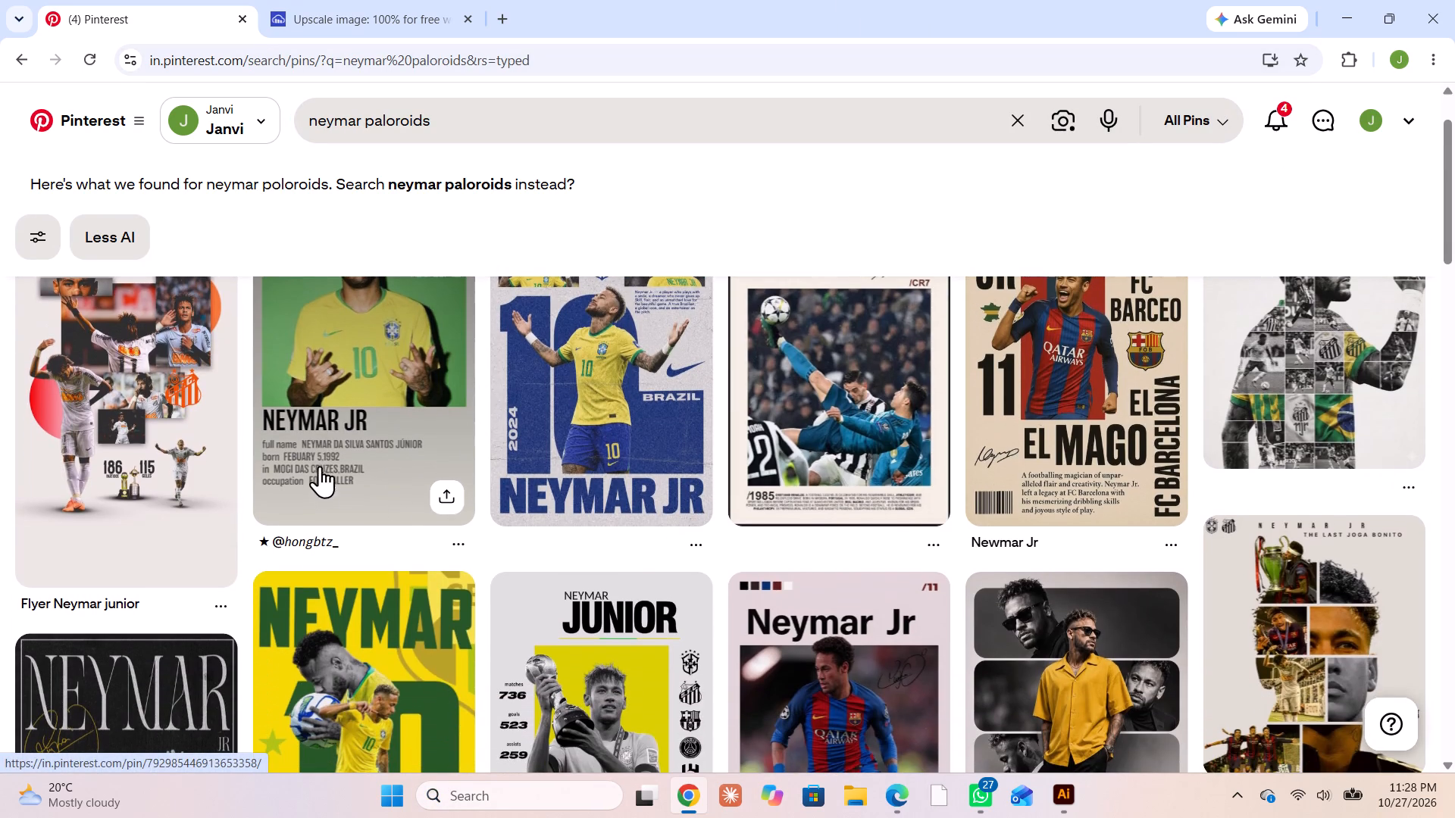
left_click(297, 299)
left_click(377, 345)
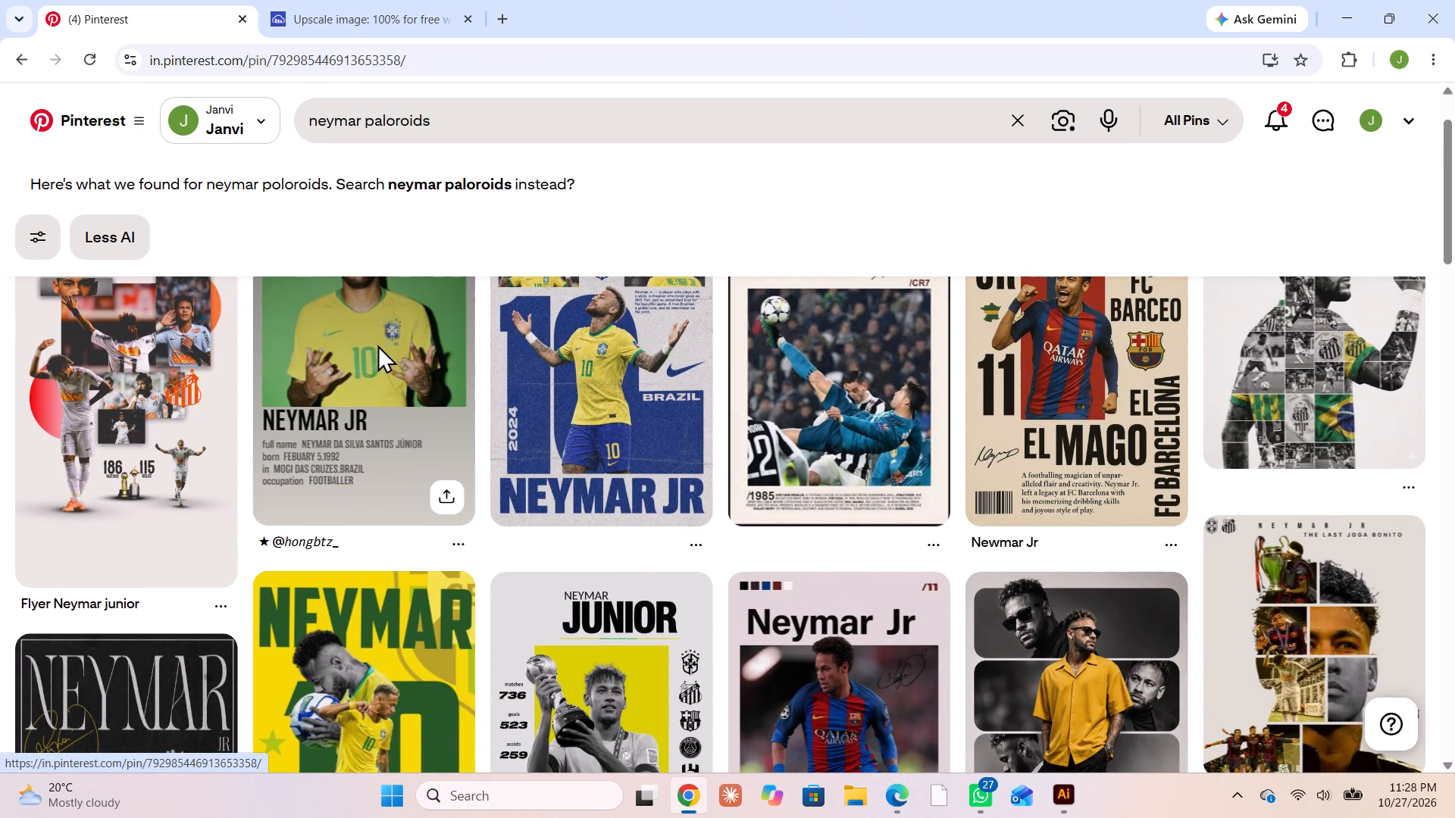
Look through the related football posters around the Neymar Jr pin and return to the pin's own image.
scroll(1058, 684, "down", 2)
scroll(1053, 673, "up", 1)
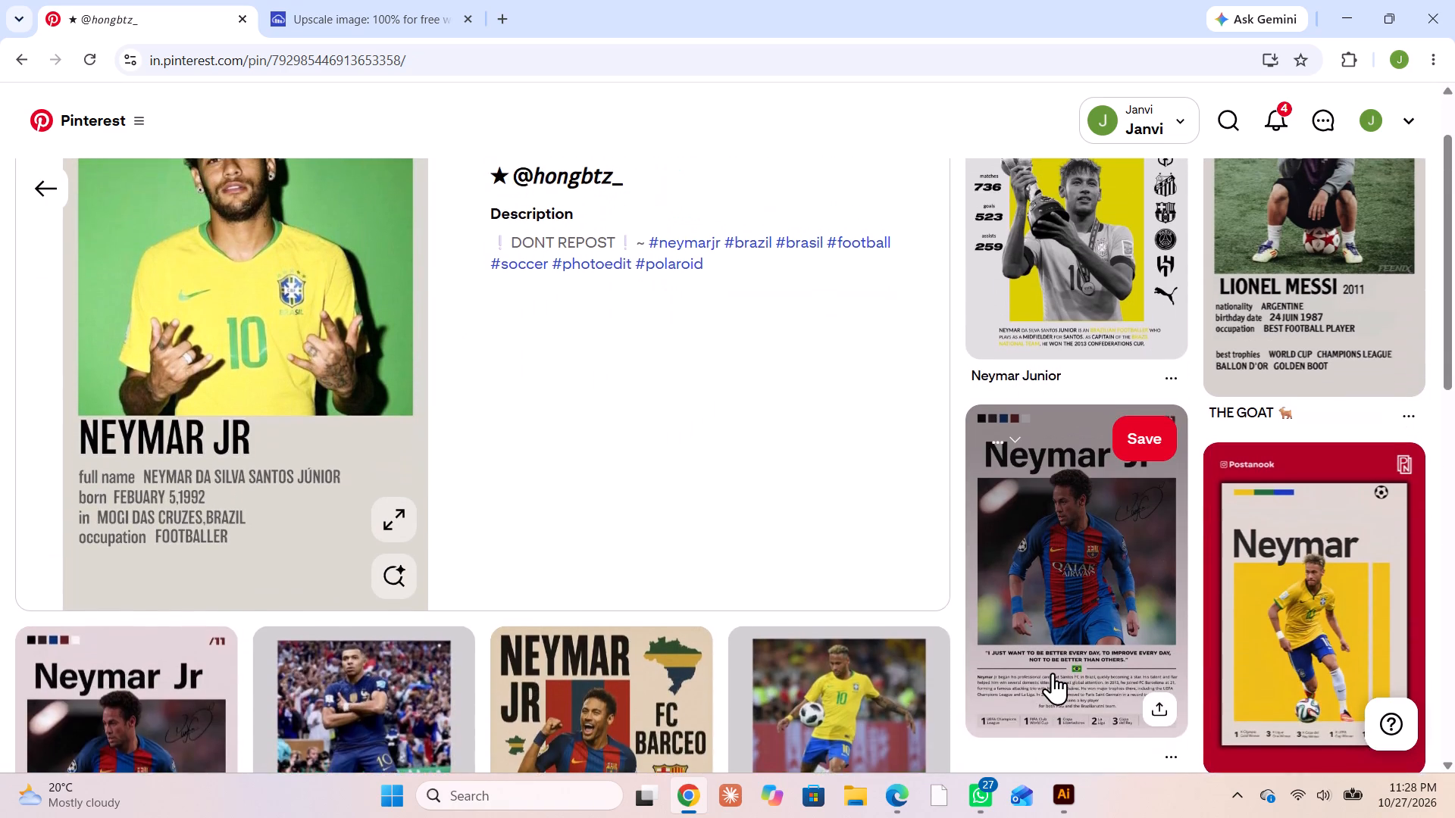
scroll(1053, 673, "up", 2)
scroll(1051, 671, "down", 3)
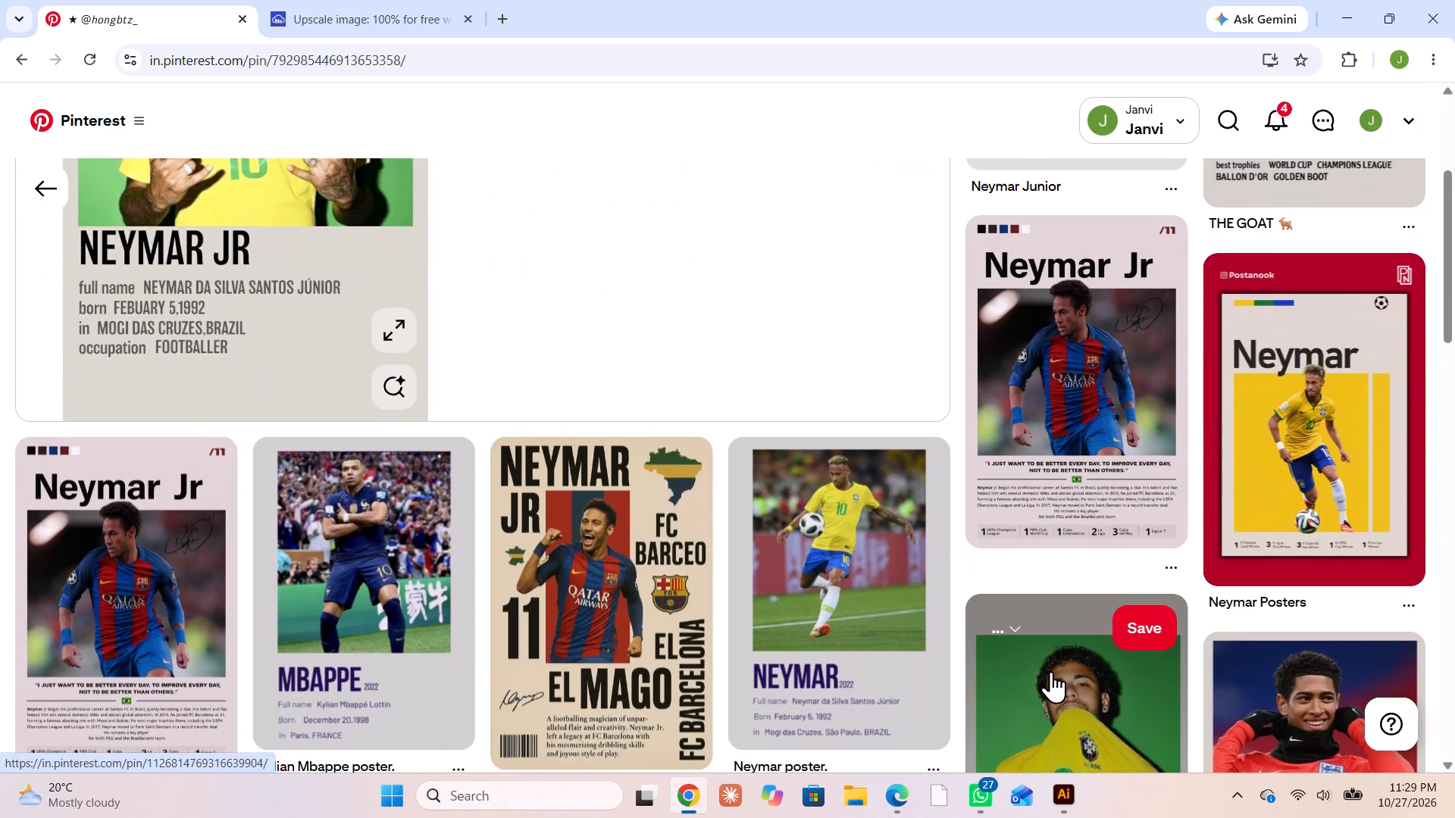
scroll(1051, 671, "down", 2)
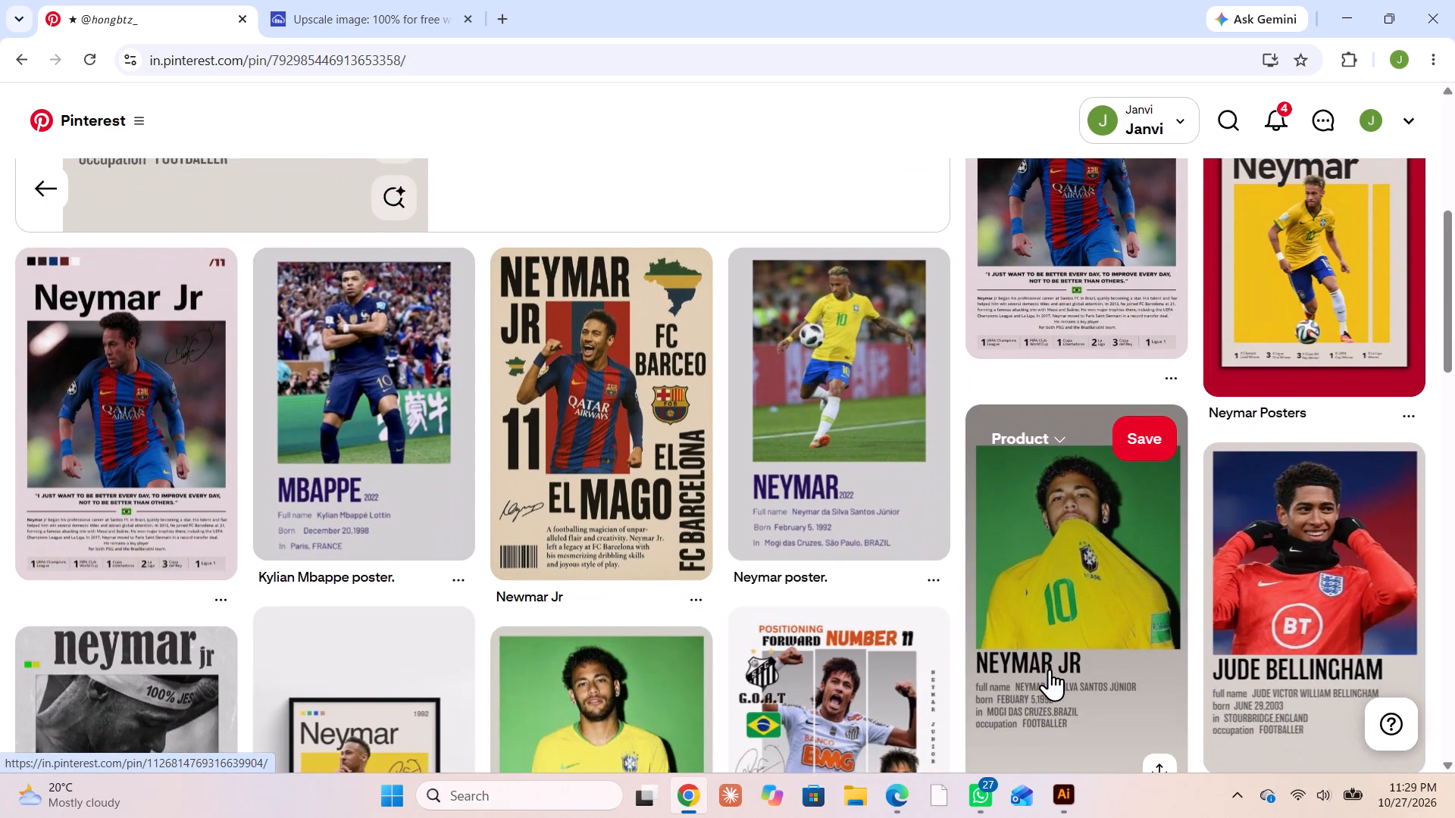
scroll(1046, 664, "up", 1)
scroll(1044, 662, "down", 3)
scroll(1044, 662, "up", 2)
scroll(1044, 662, "down", 1)
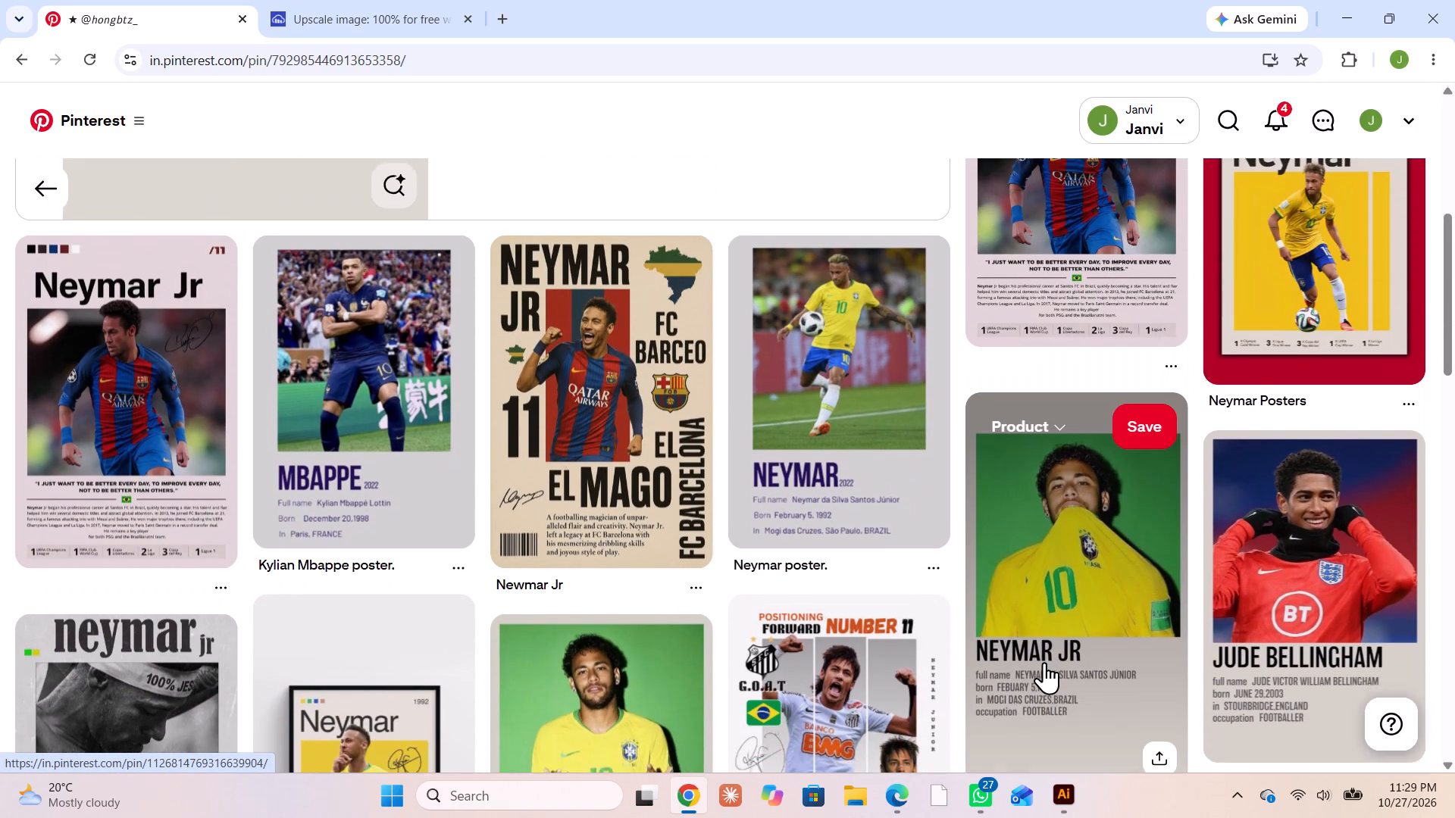
scroll(1036, 624, "down", 5)
scroll(1036, 624, "up", 2)
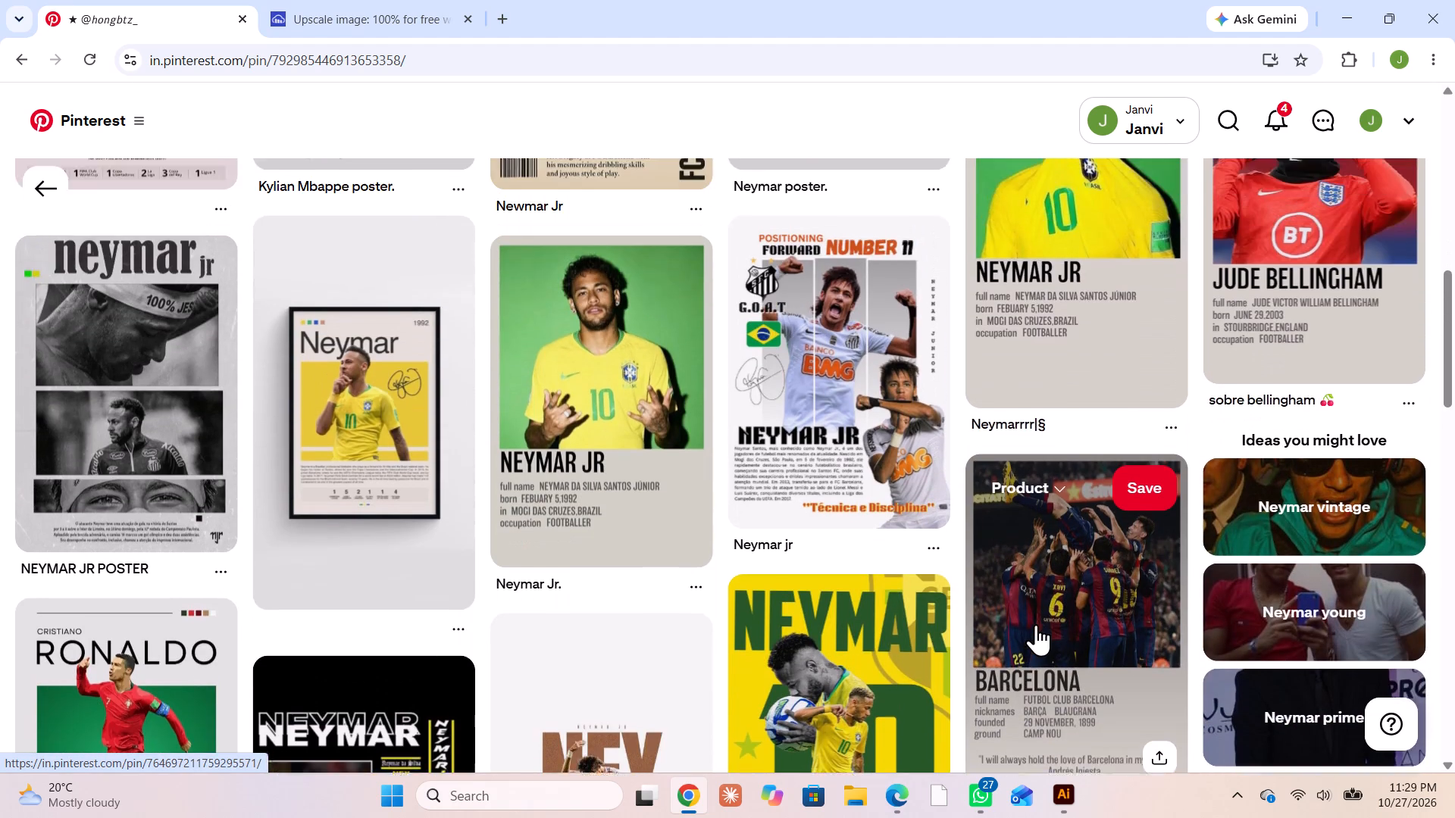
scroll(1036, 624, "down", 2)
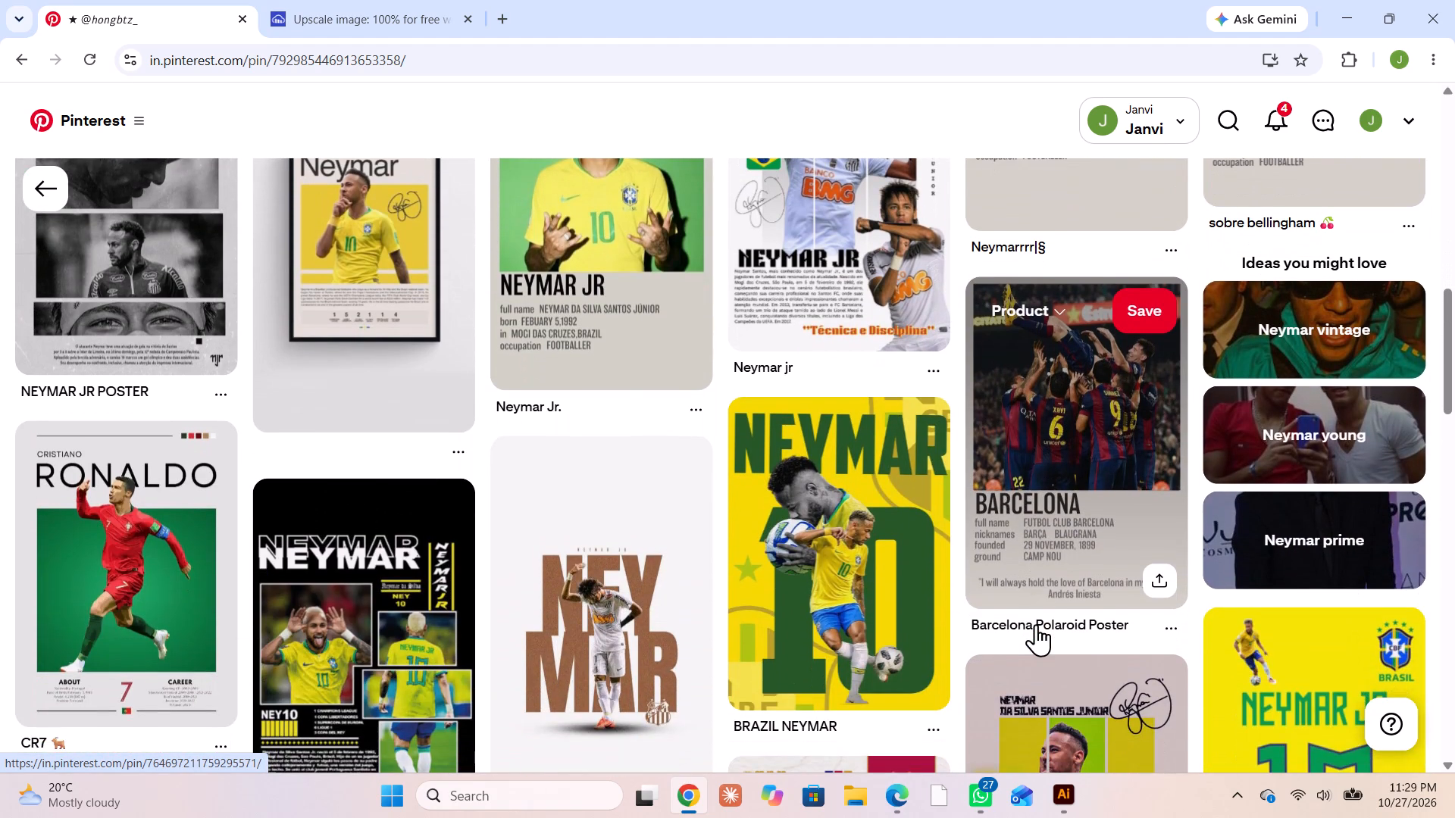
scroll(1036, 624, "down", 4)
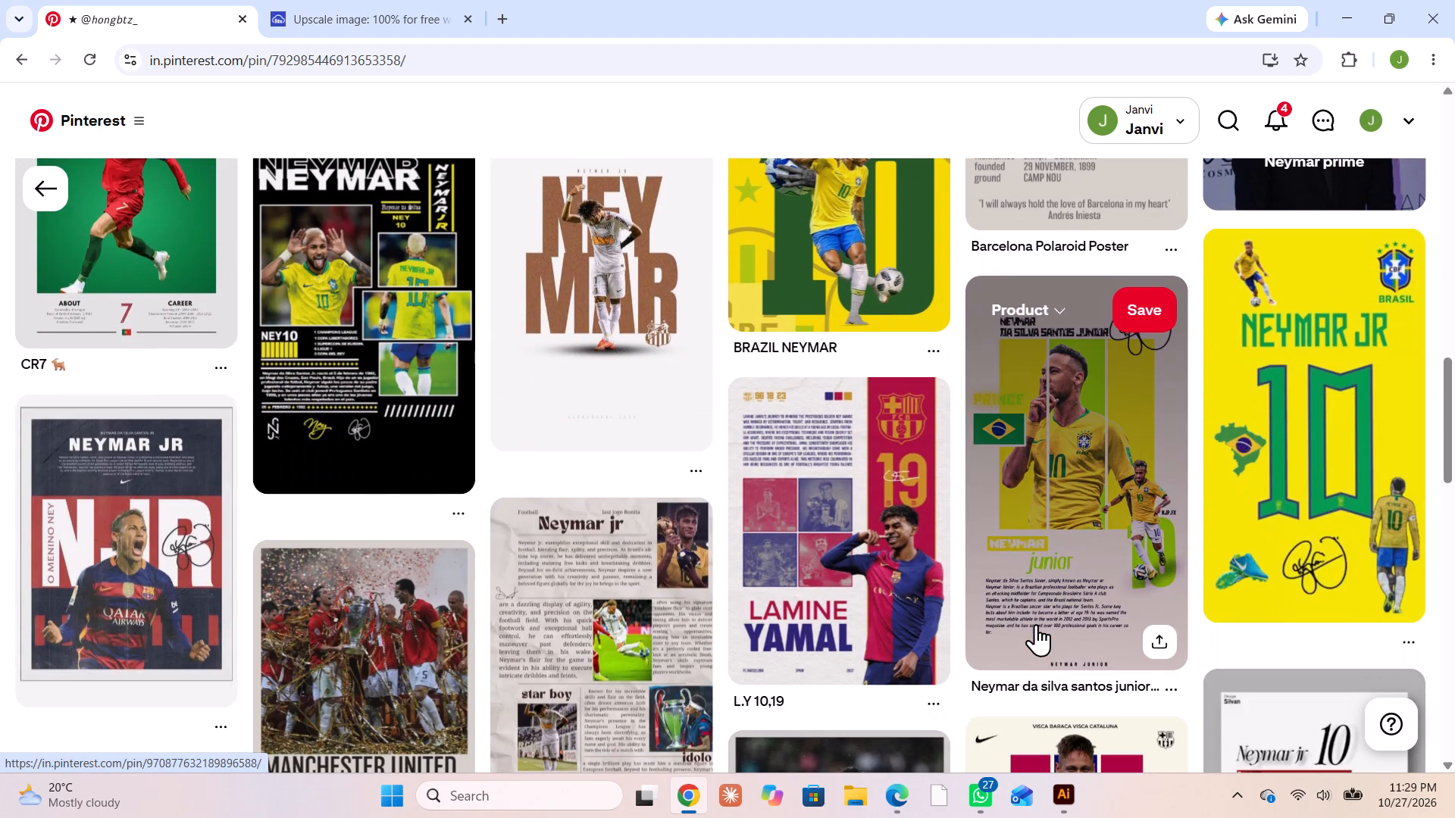
scroll(1036, 624, "down", 1)
scroll(1036, 624, "up", 11)
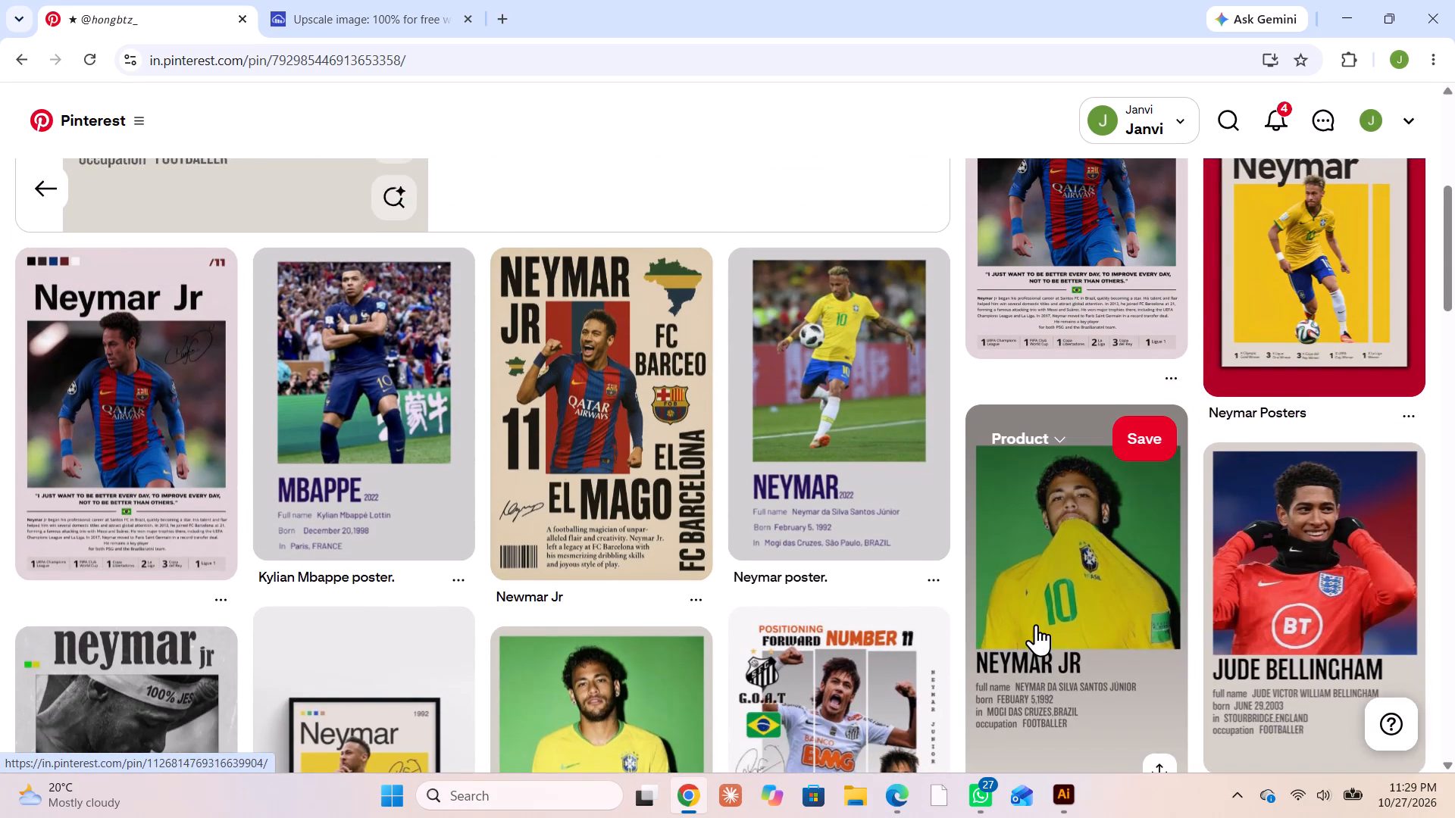
scroll(1036, 624, "up", 2)
scroll(1036, 624, "down", 1)
scroll(1036, 624, "up", 5)
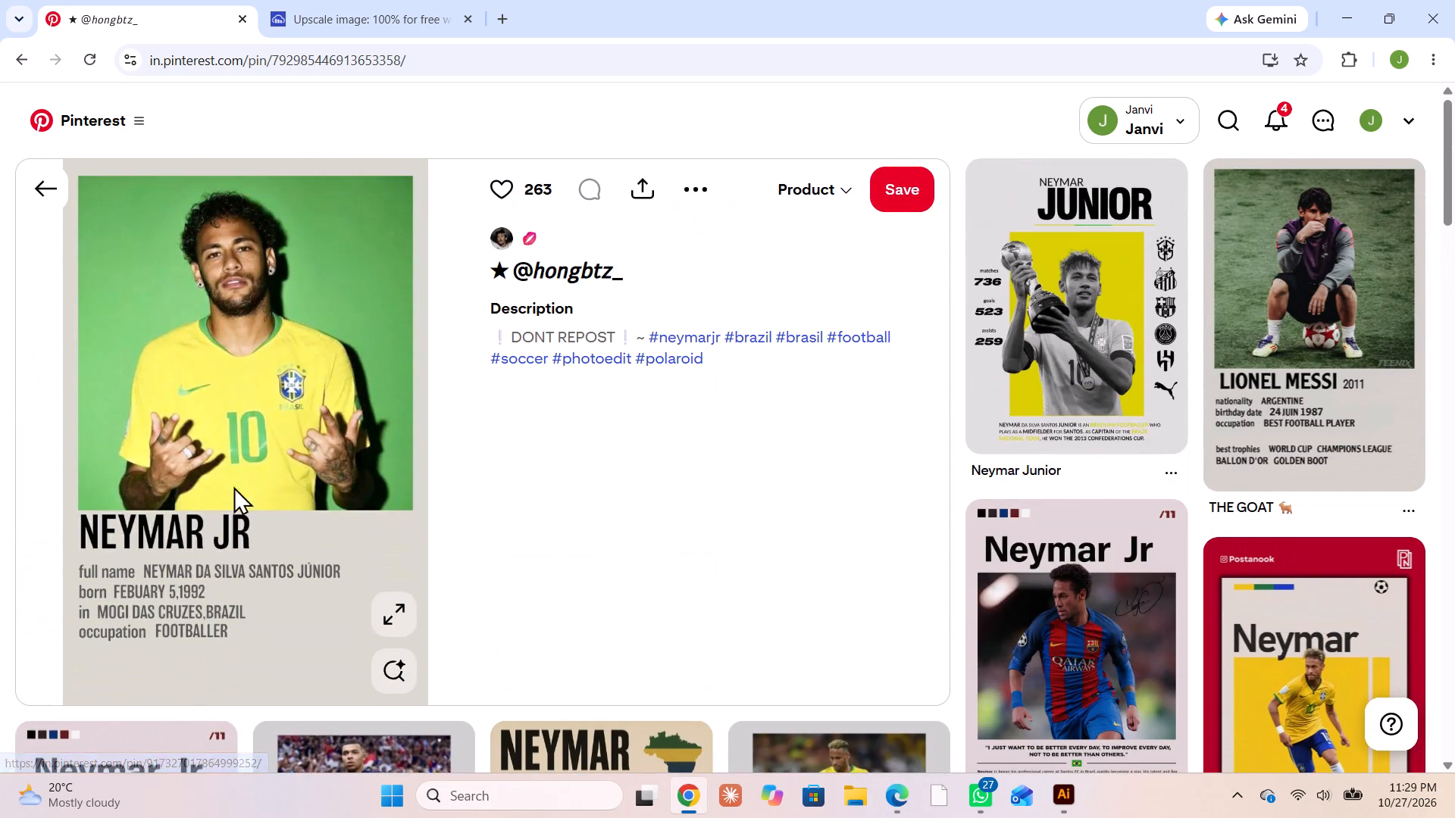
Copy the green Neymar Jr polaroid image and paste it into the Illustrator document, placed beside the artboard overlapping the Haaland poster.
right_click(214, 430)
left_click(333, 499)
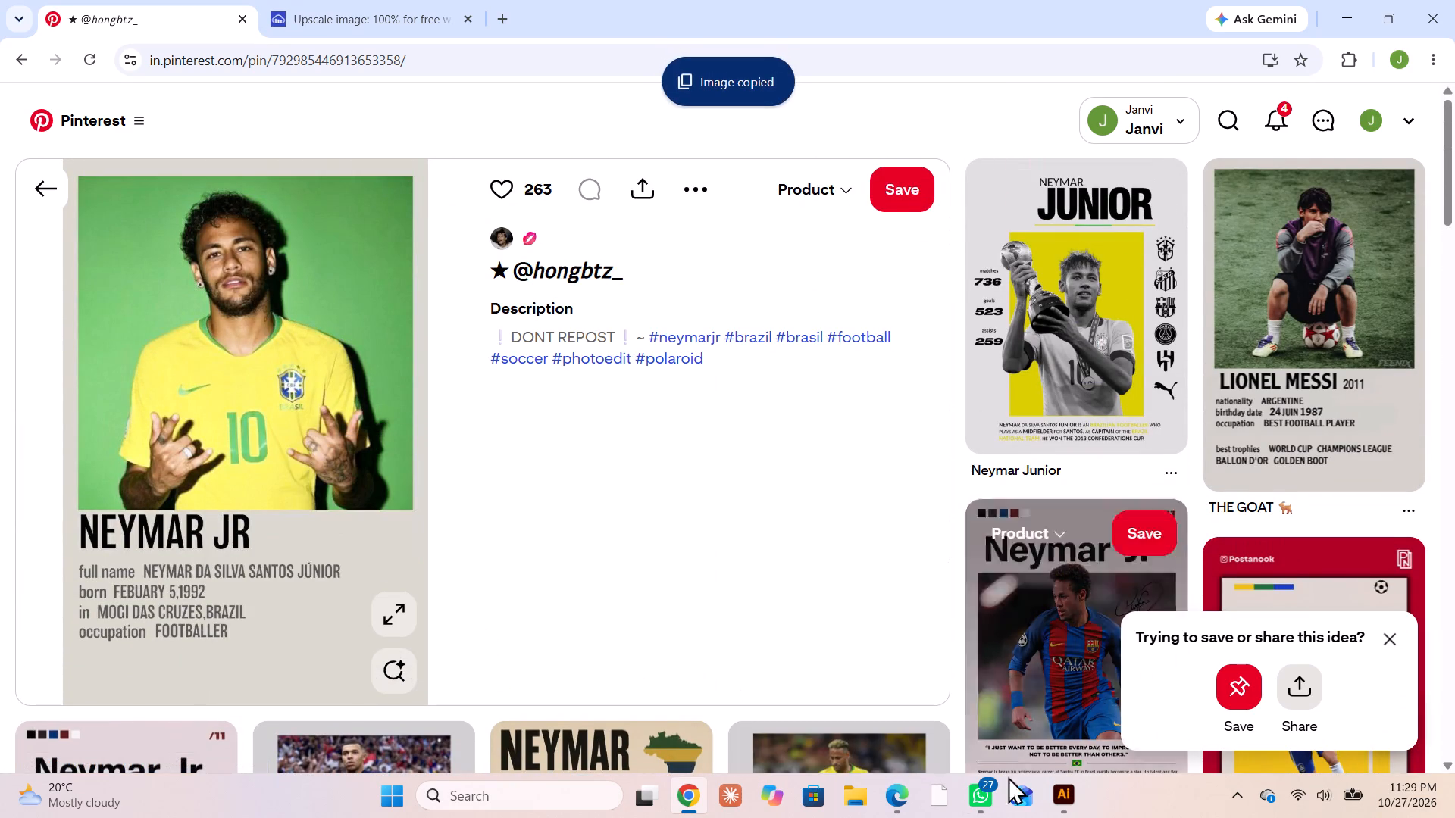
left_click(1049, 793)
left_click(267, 445)
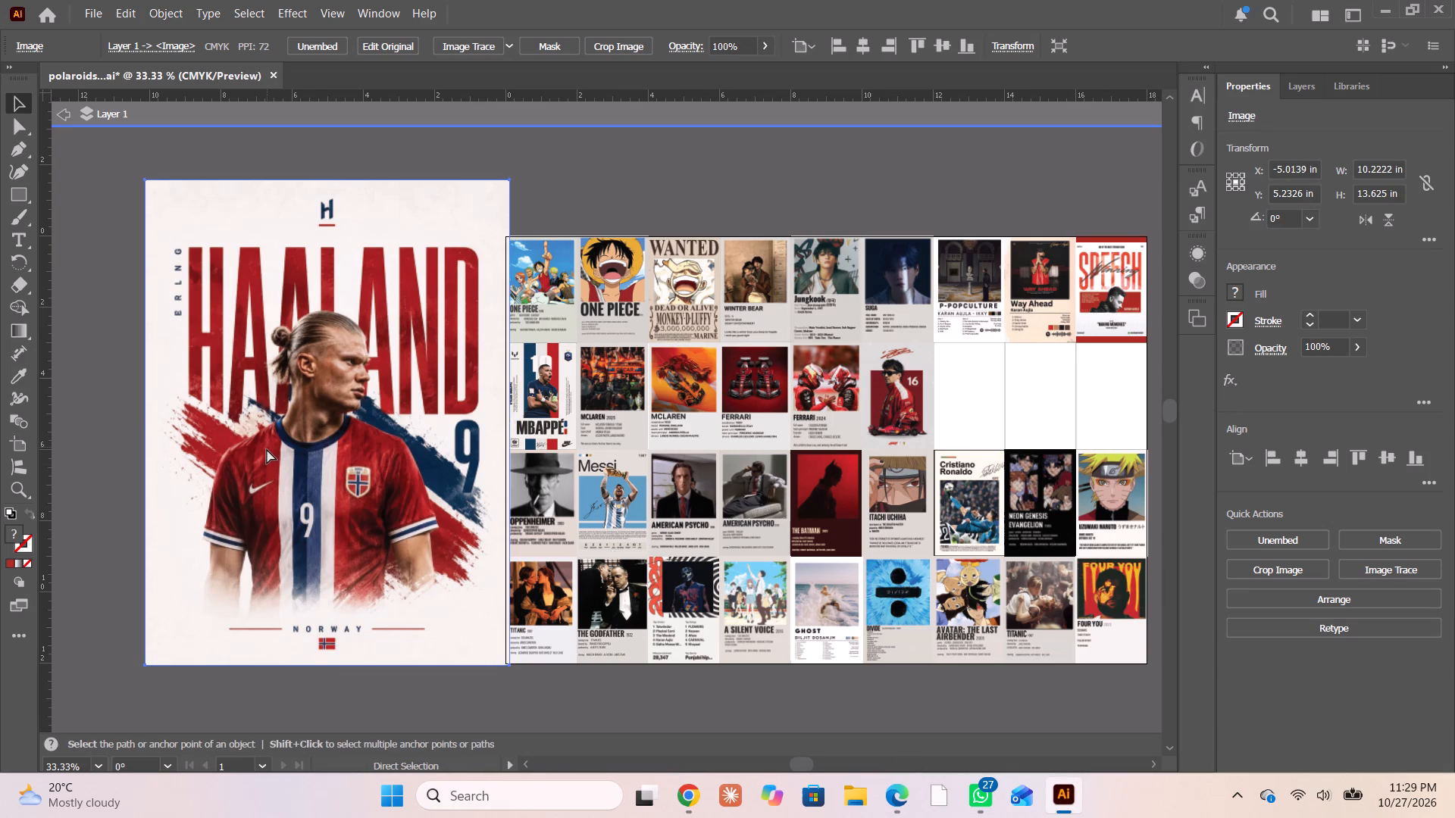
key("ctrl+v")
left_click_drag(551, 432, 200, 420)
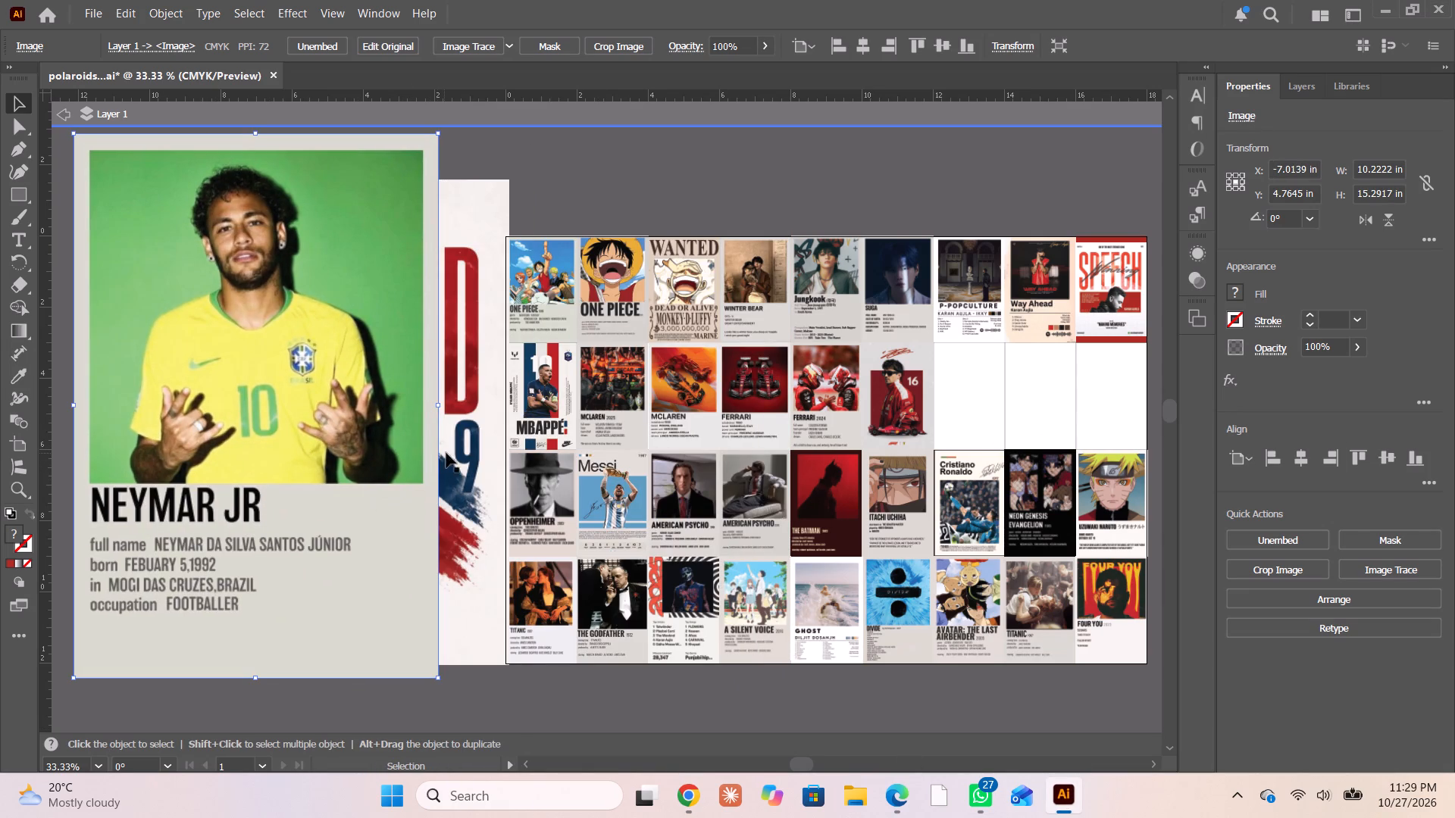
Return to Pinterest in Chrome and look through the related posters under the Neymar Jr pin for another poster.
left_click(692, 795)
scroll(912, 608, "down", 7)
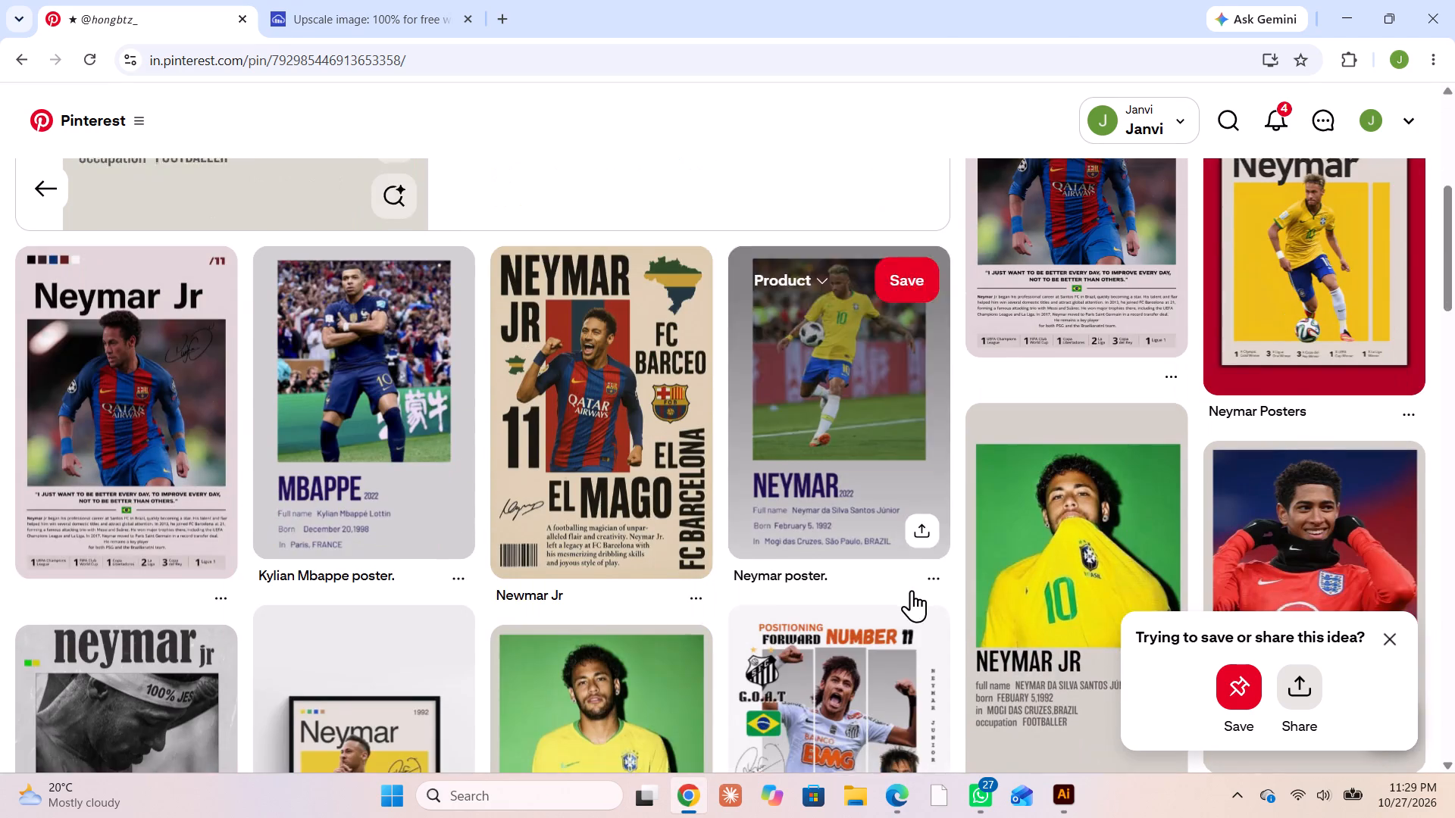
scroll(911, 589, "down", 4)
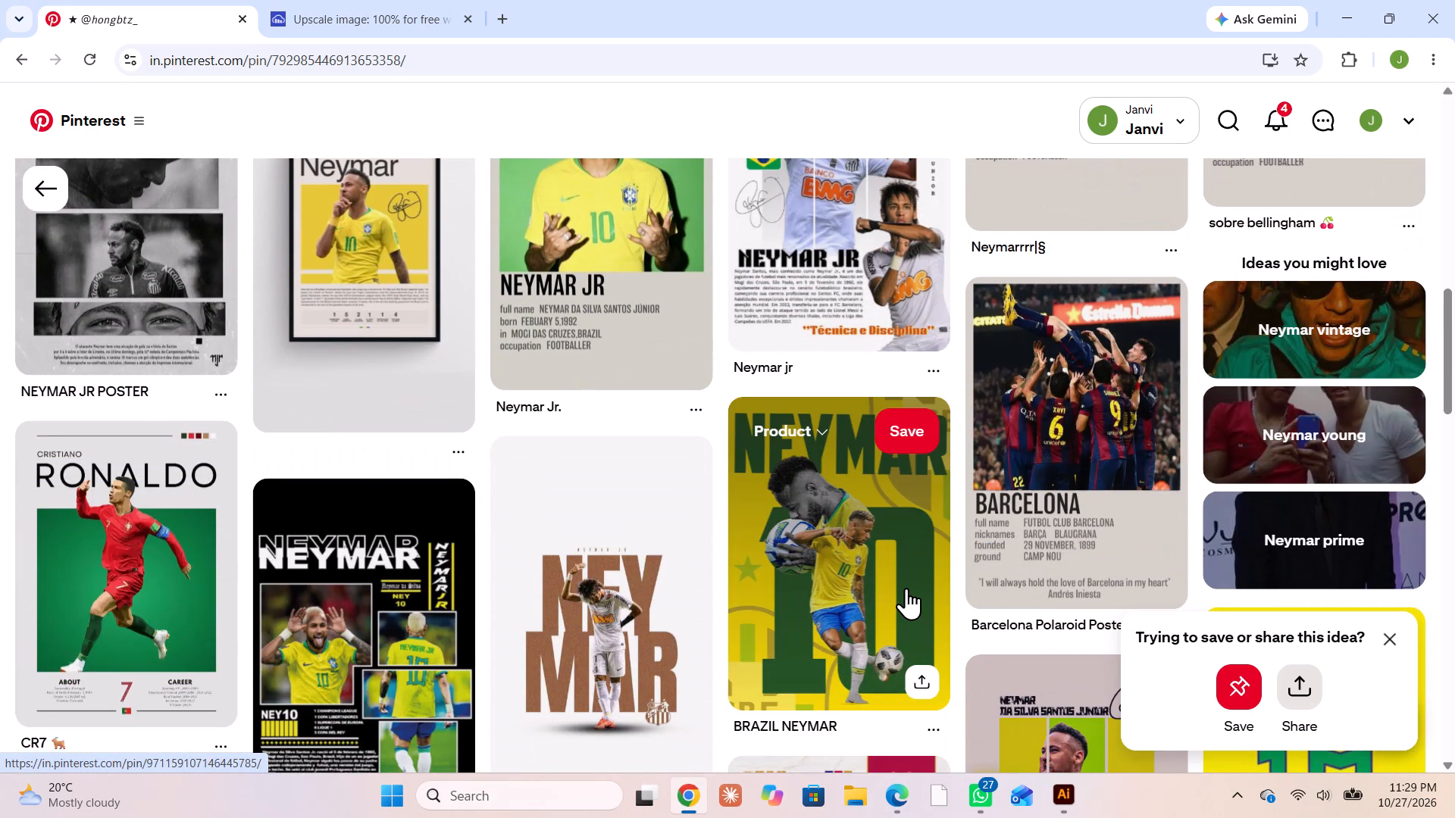
scroll(906, 587, "down", 4)
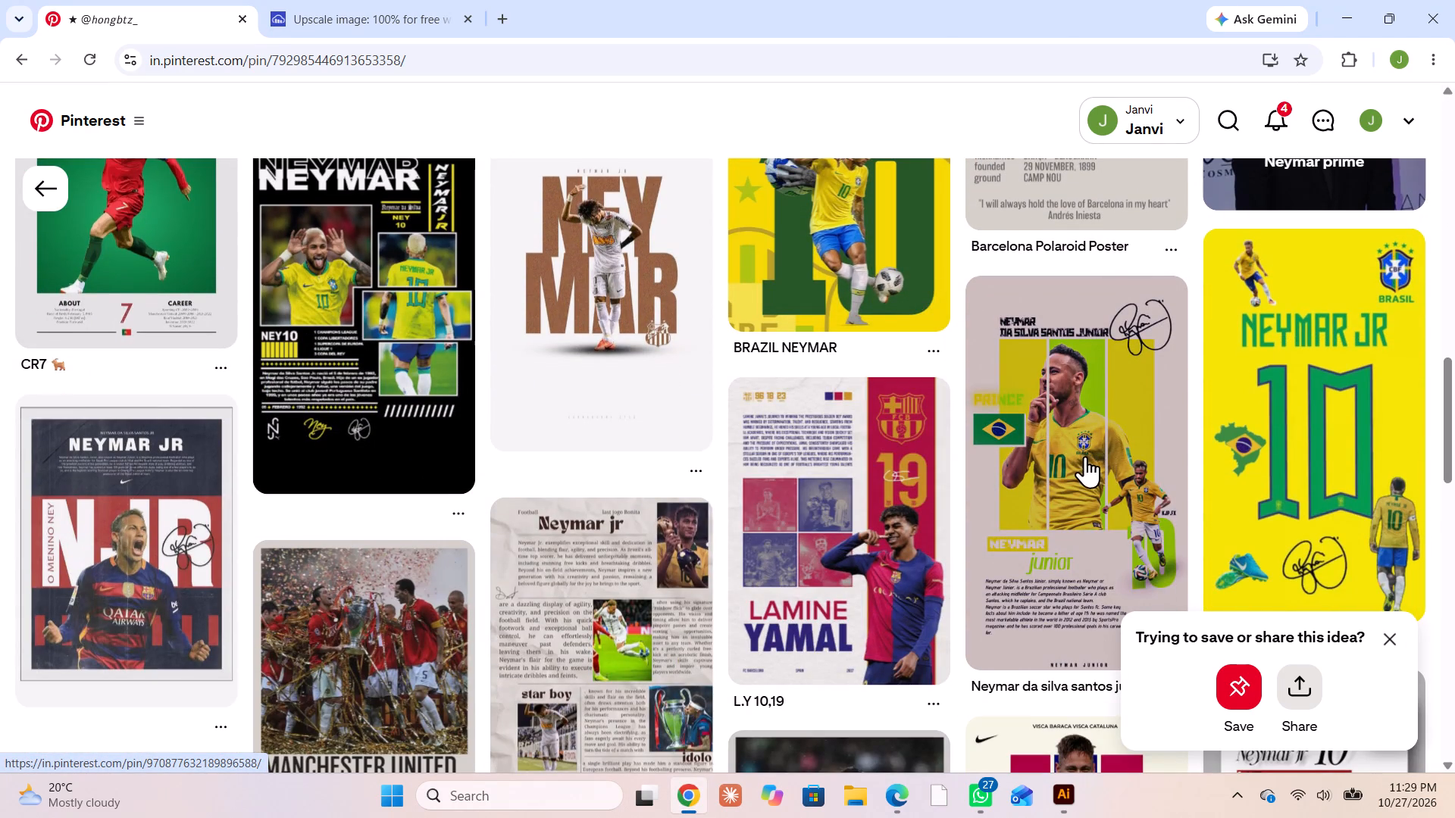
Open the framed Neymar poster pin with the yellow panel, look through its related football posters, and return to the previous pin.
scroll(540, 542, "up", 7)
left_click(349, 549)
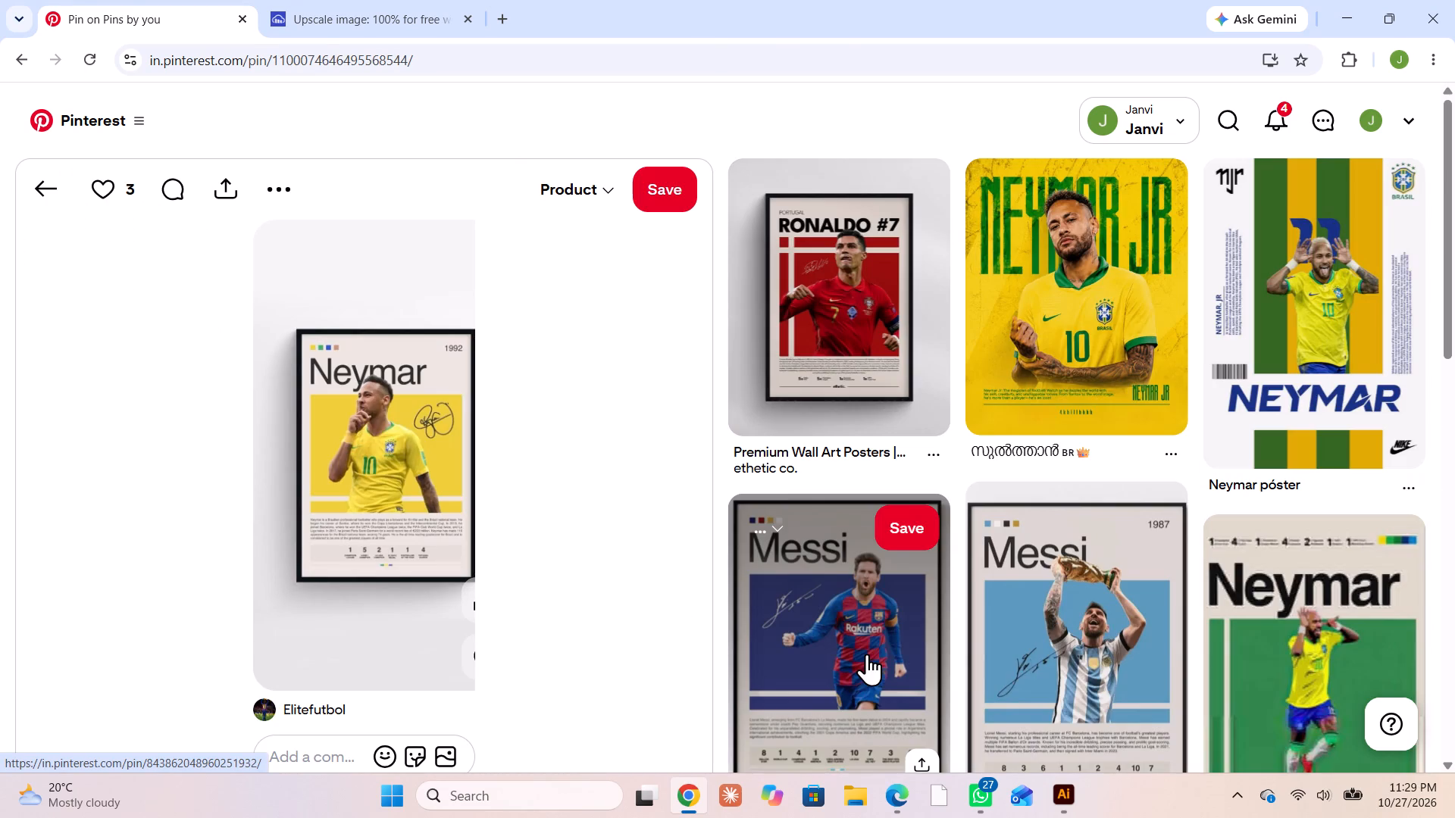
scroll(867, 654, "down", 4)
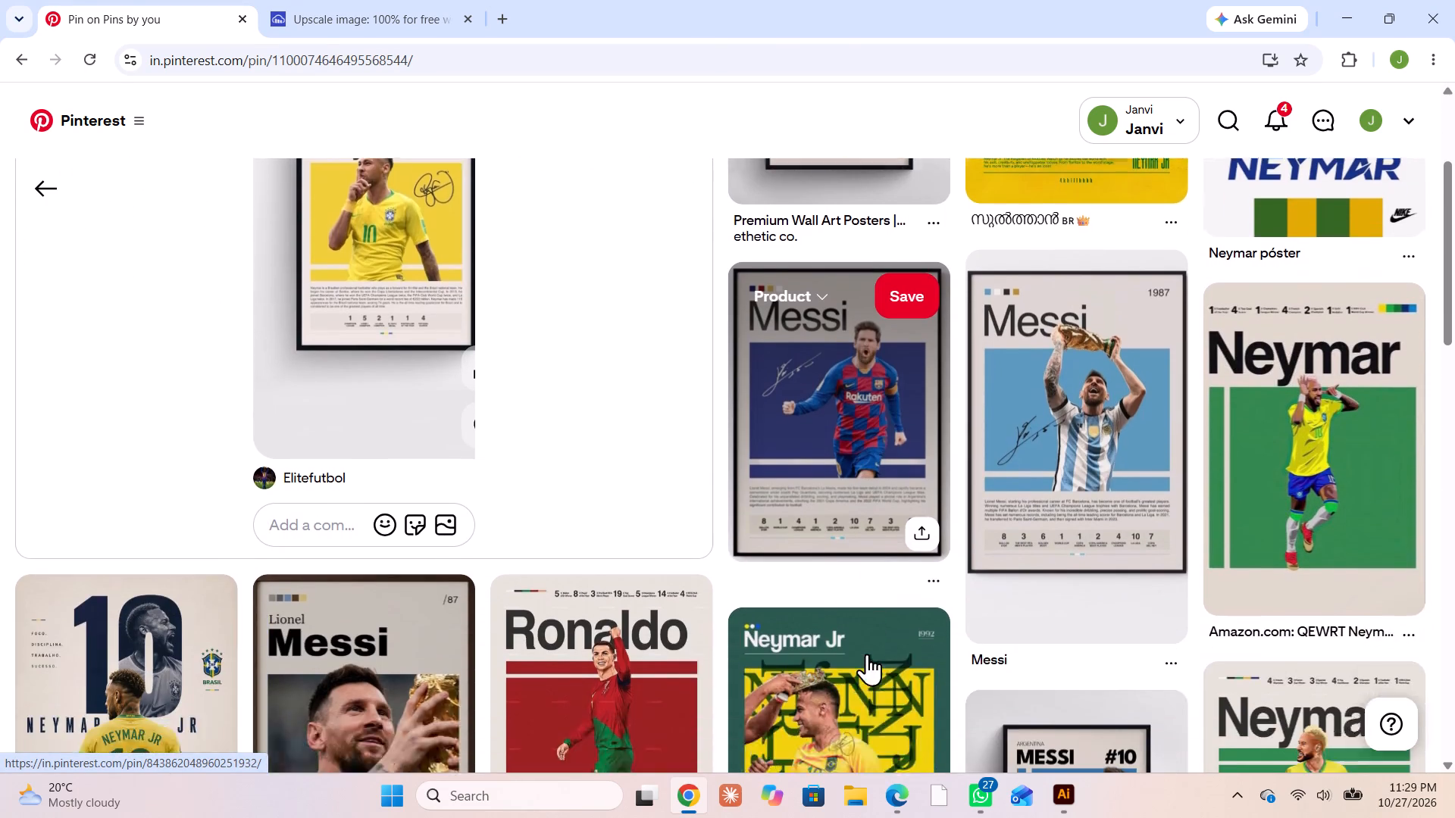
scroll(867, 654, "down", 1)
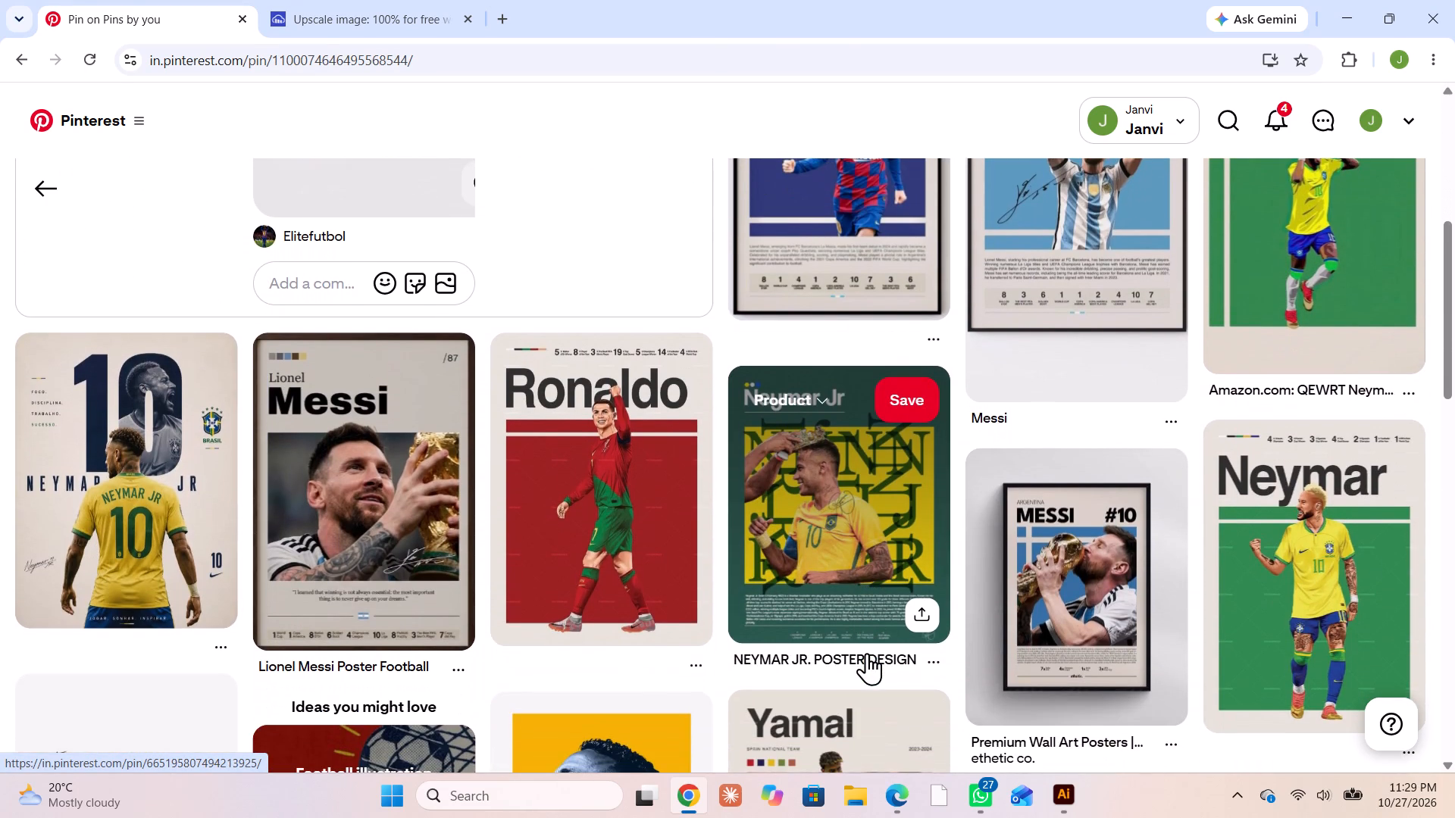
scroll(845, 646, "down", 1)
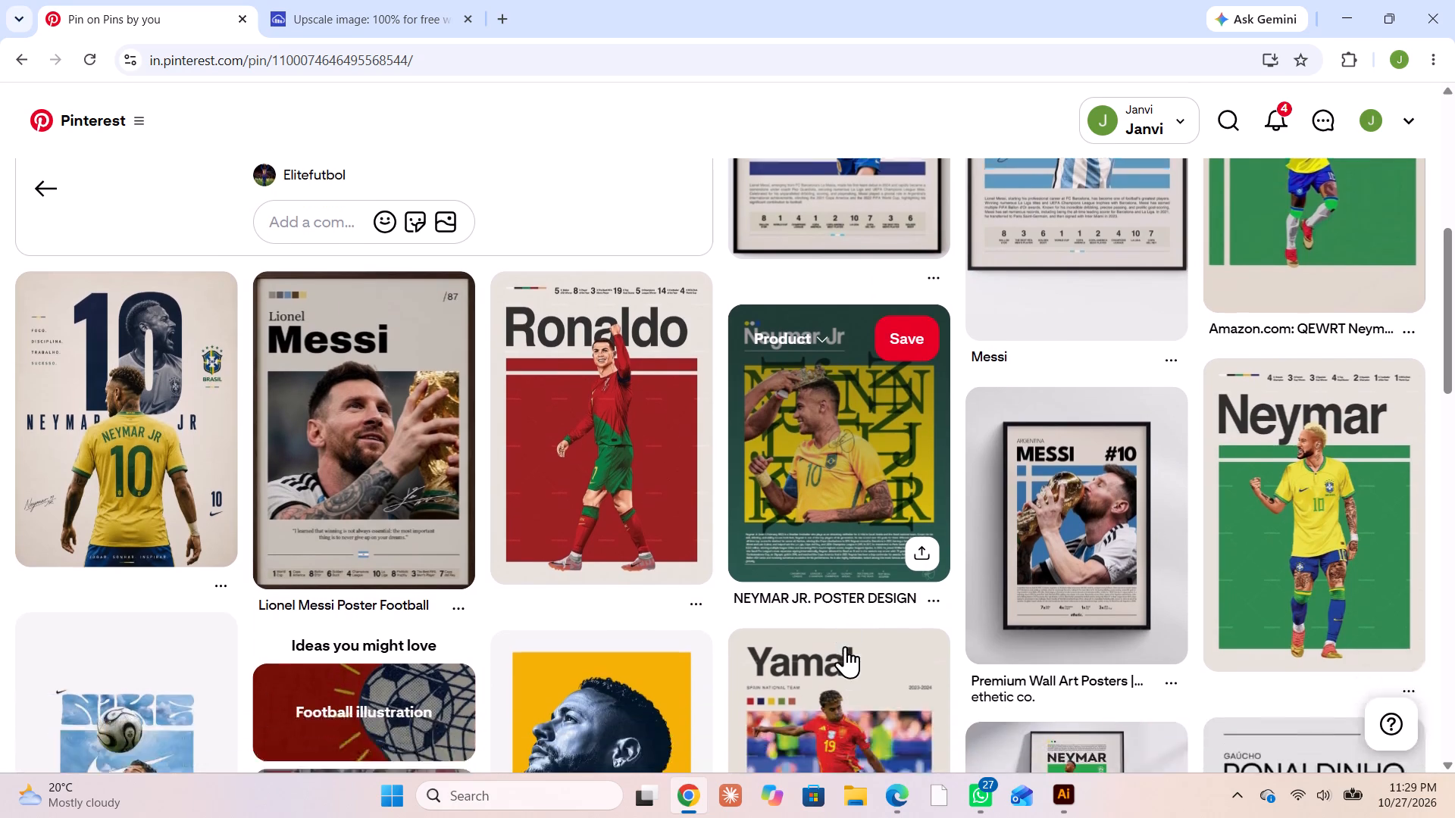
scroll(842, 641, "up", 9)
left_click(33, 186)
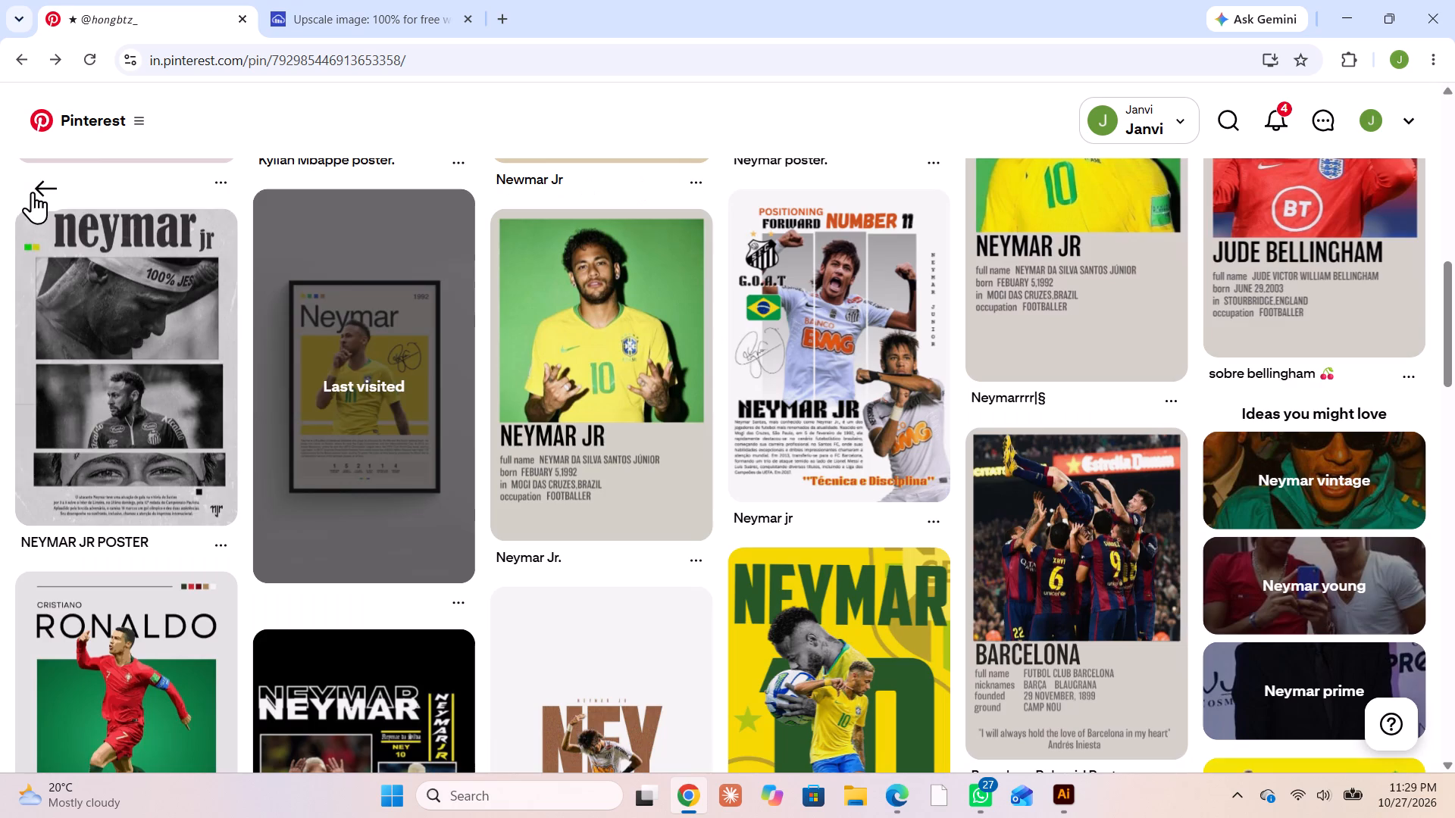
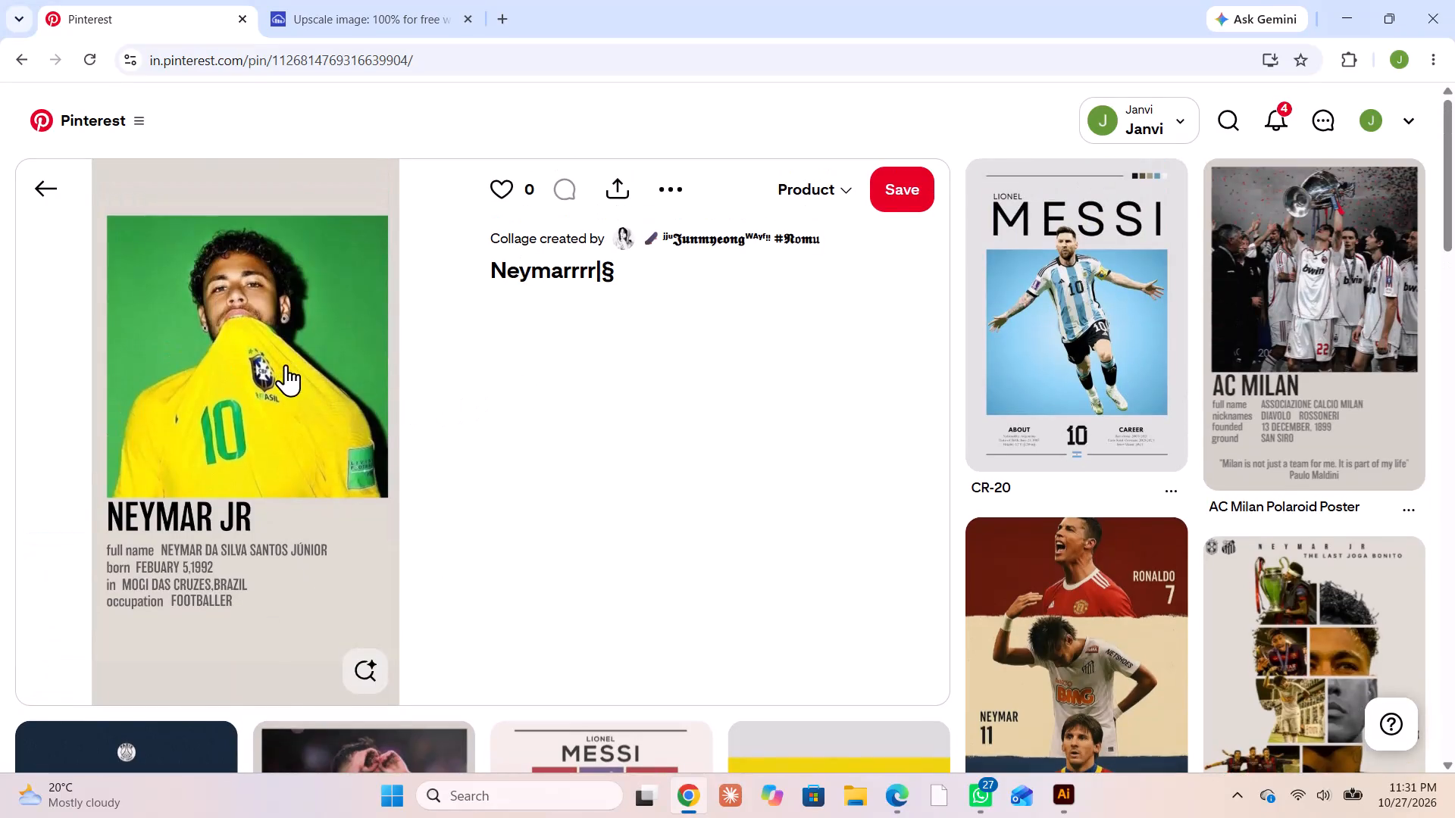
Look through the related football and celebrity polaroid posters under the green Neymar Jr pin for another poster to use.
scroll(1163, 383, "down", 4)
scroll(1164, 383, "up", 1)
scroll(1164, 383, "down", 4)
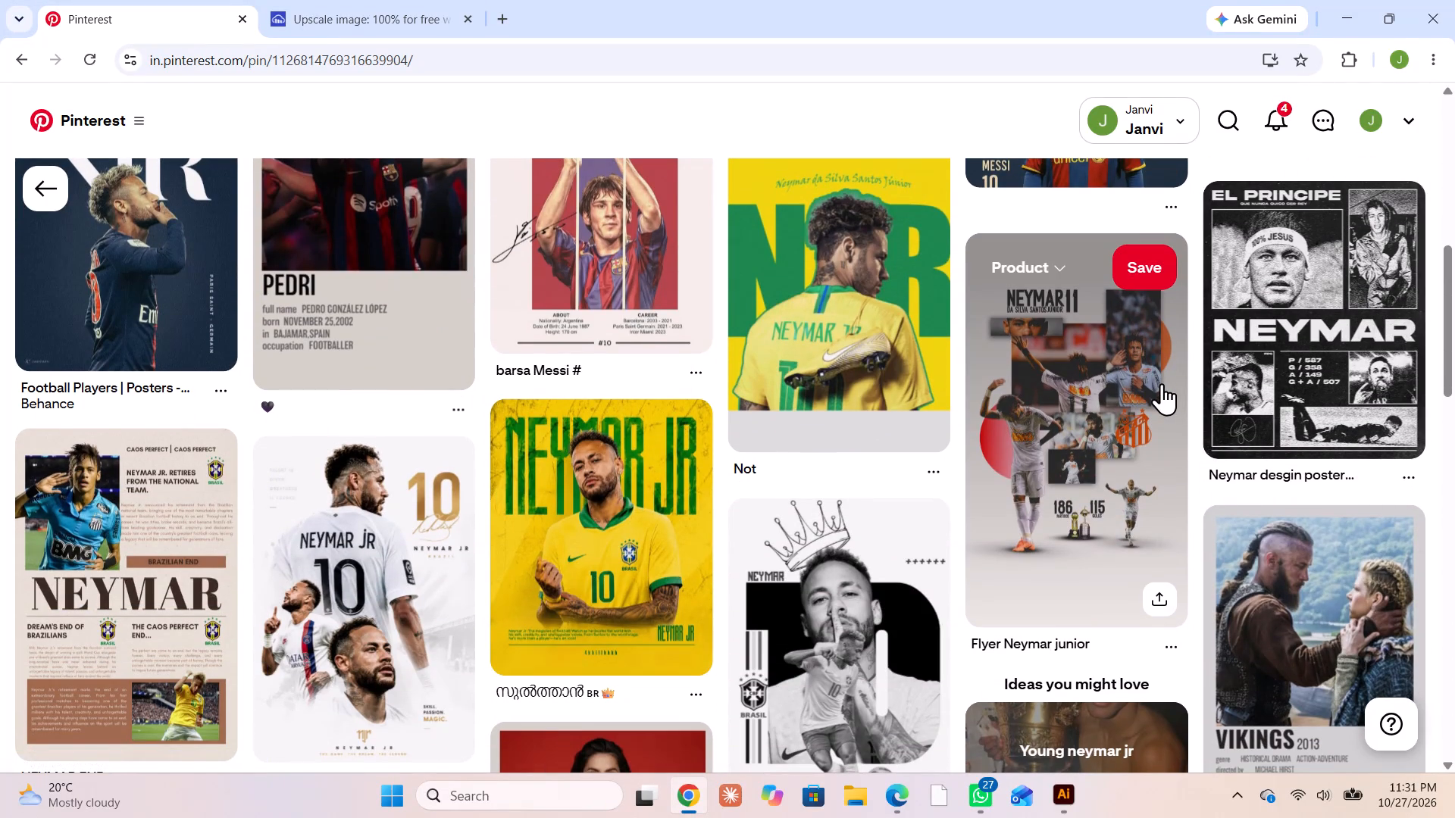
scroll(1162, 383, "down", 9)
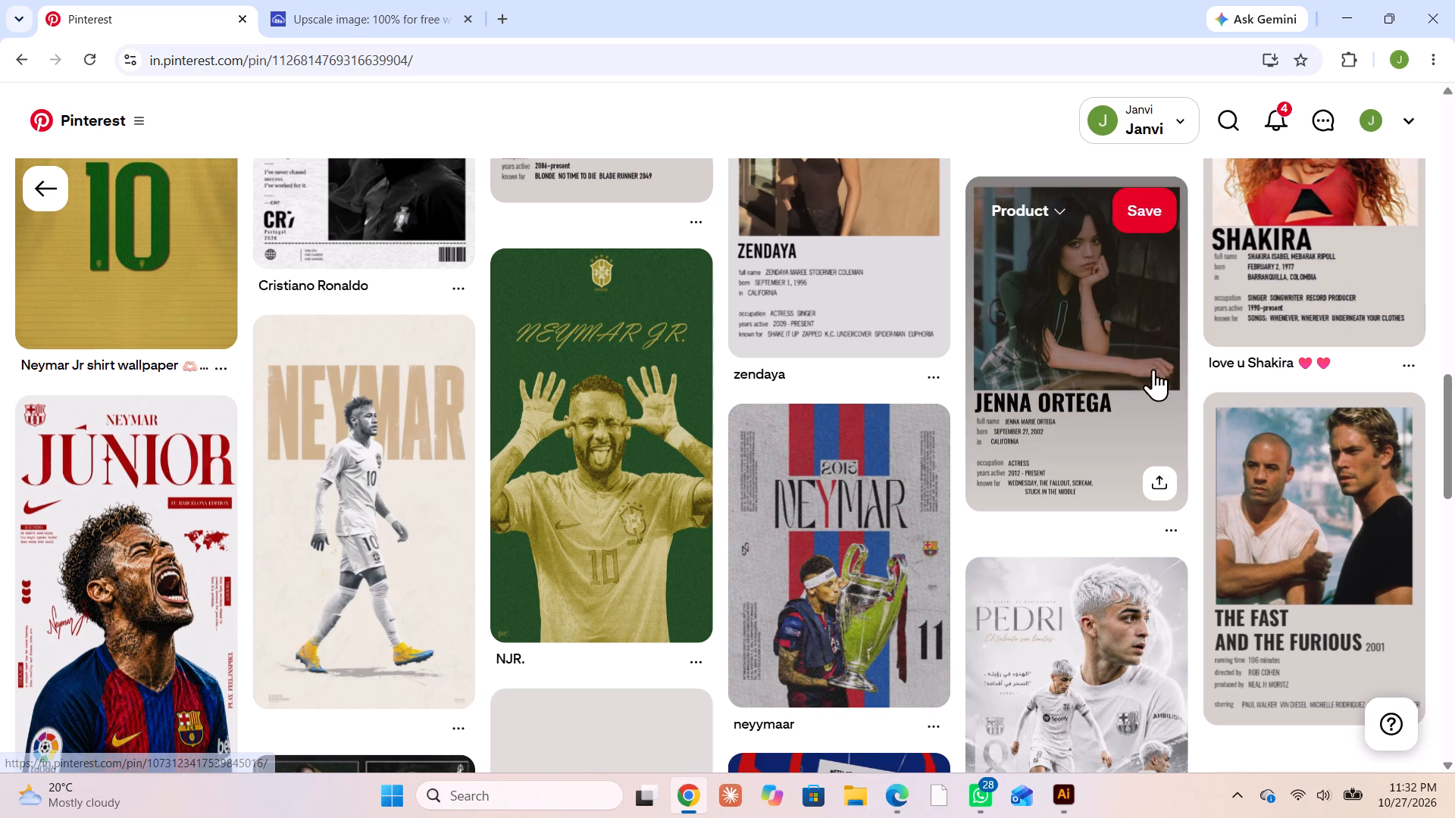
Open the Jenna Ortega polaroid pin, copy its image and paste it into the Illustrator document.
left_click(1075, 326)
right_click(335, 438)
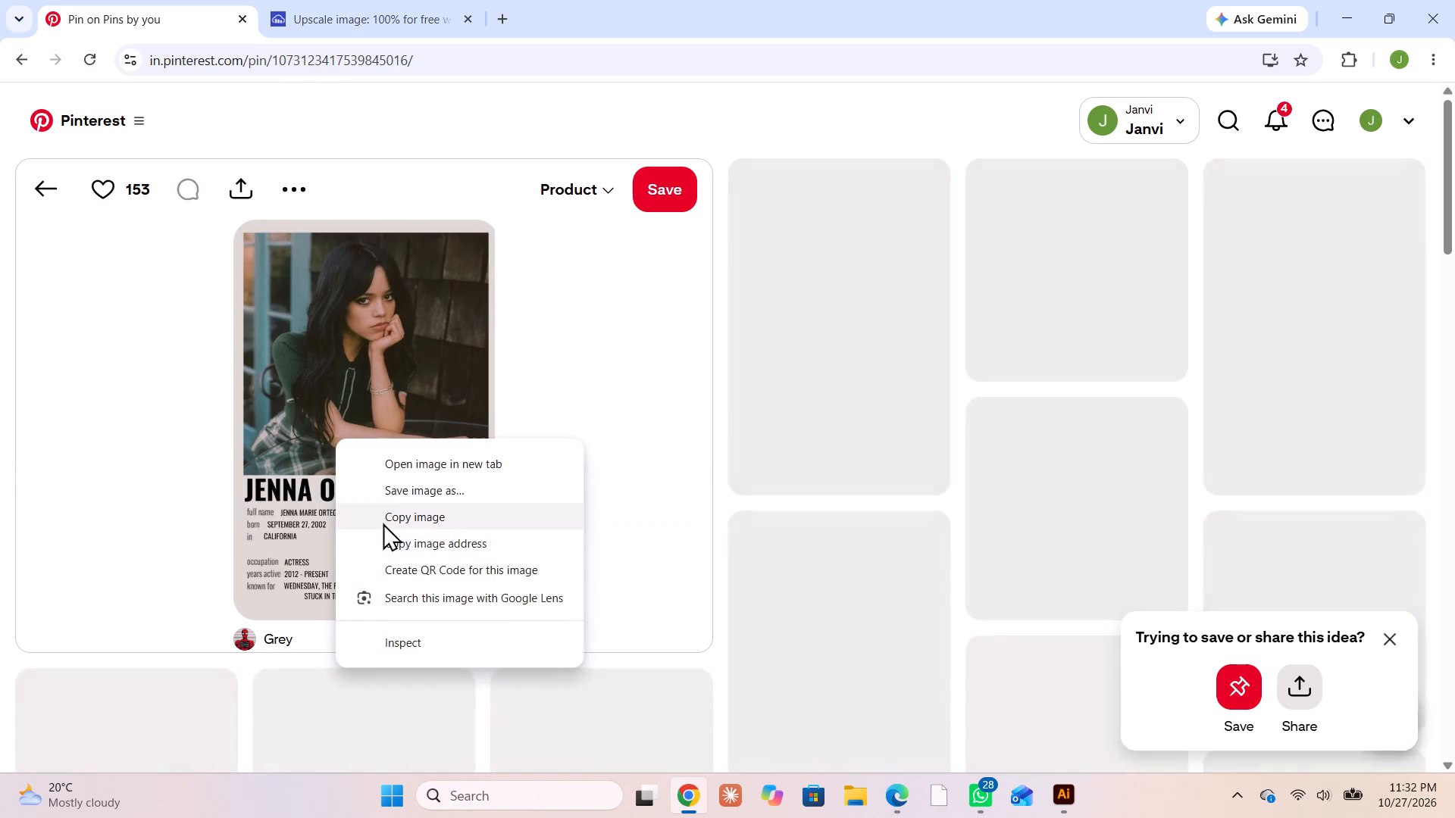
left_click(396, 520)
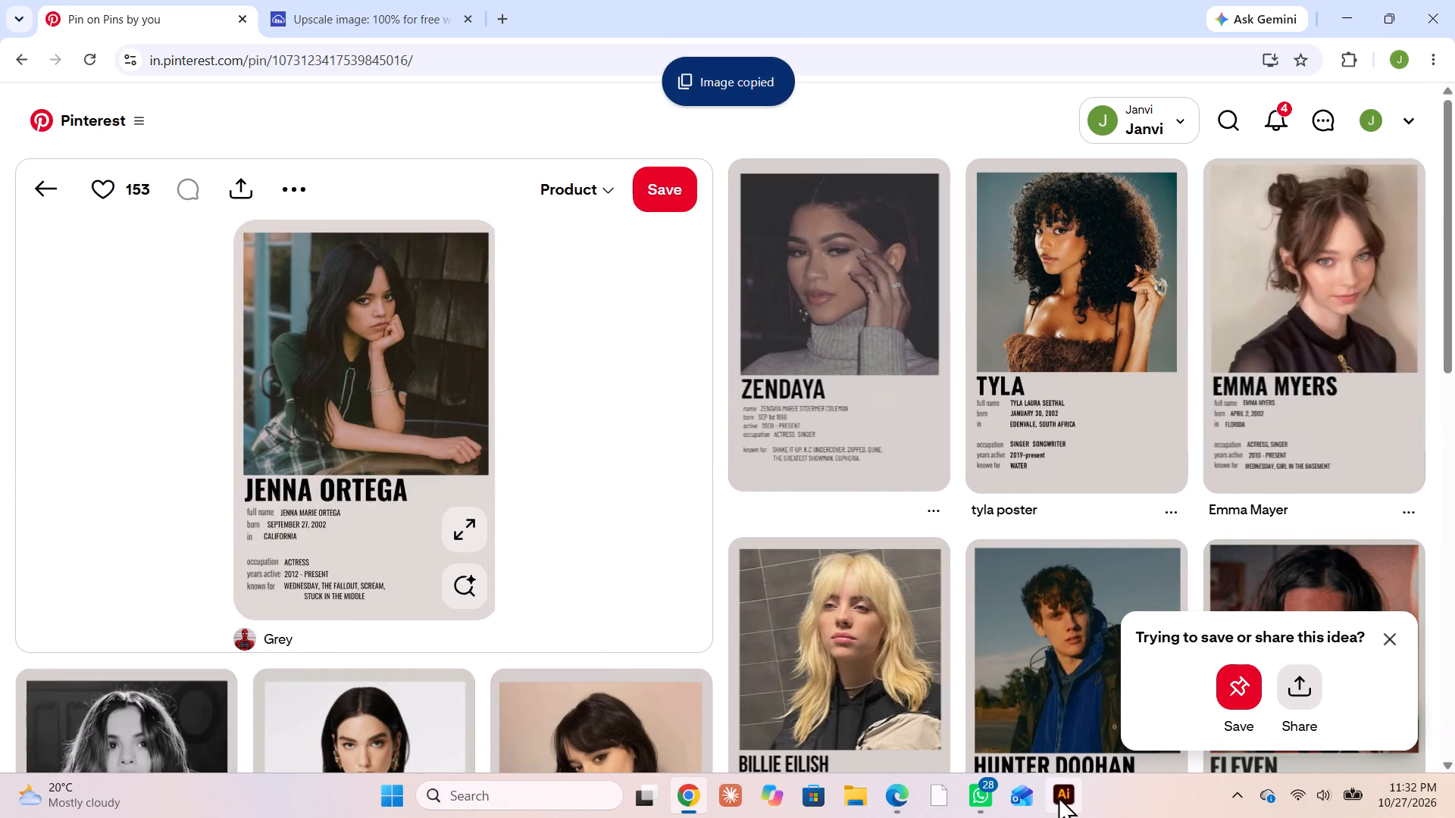
left_click(1058, 796)
left_click(283, 436)
key("ctrl+v")
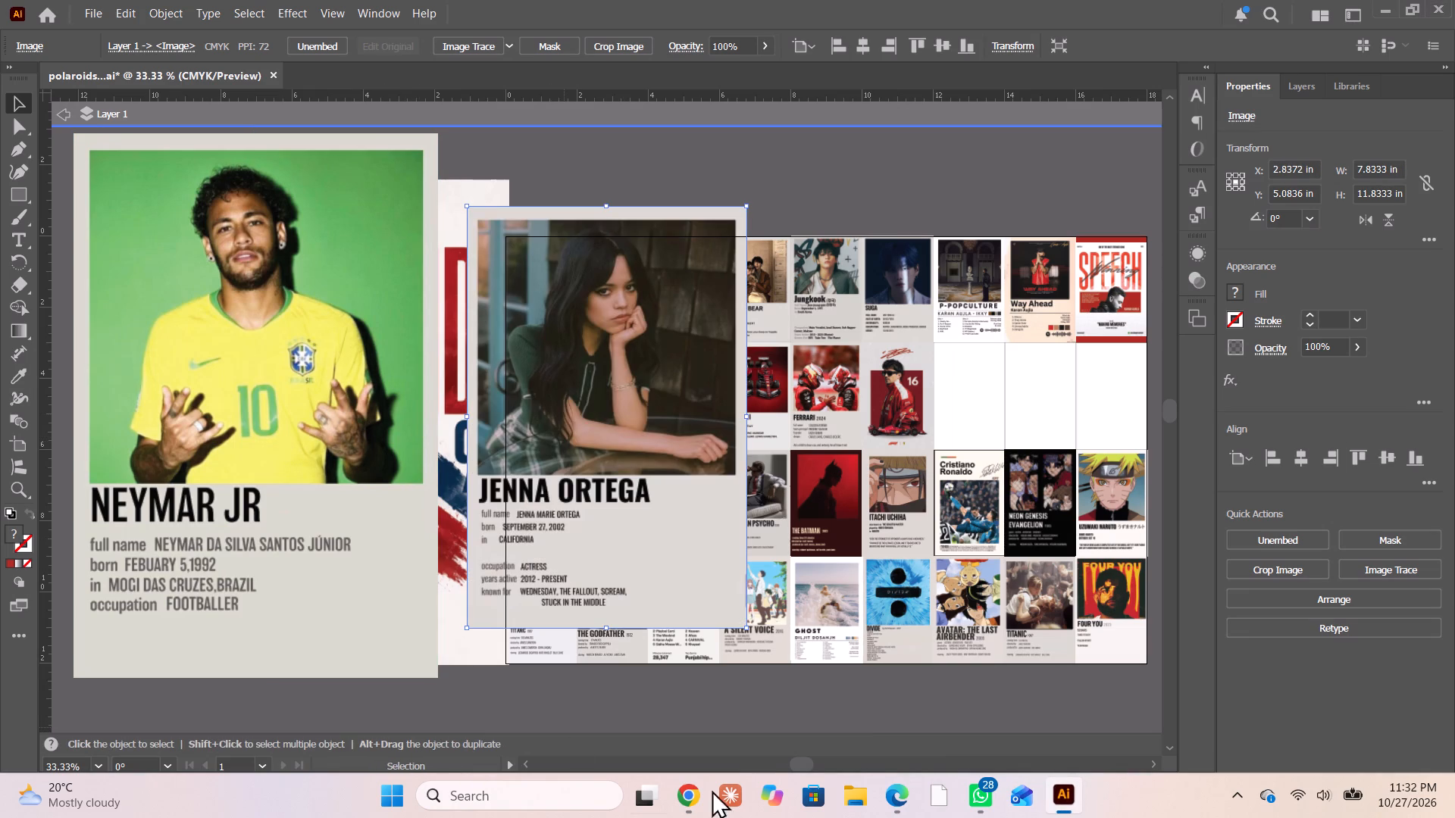
Return to Pinterest in Chrome, copy the Zendaya grey-sweater polaroid image and paste it into the Illustrator document.
left_click(684, 798)
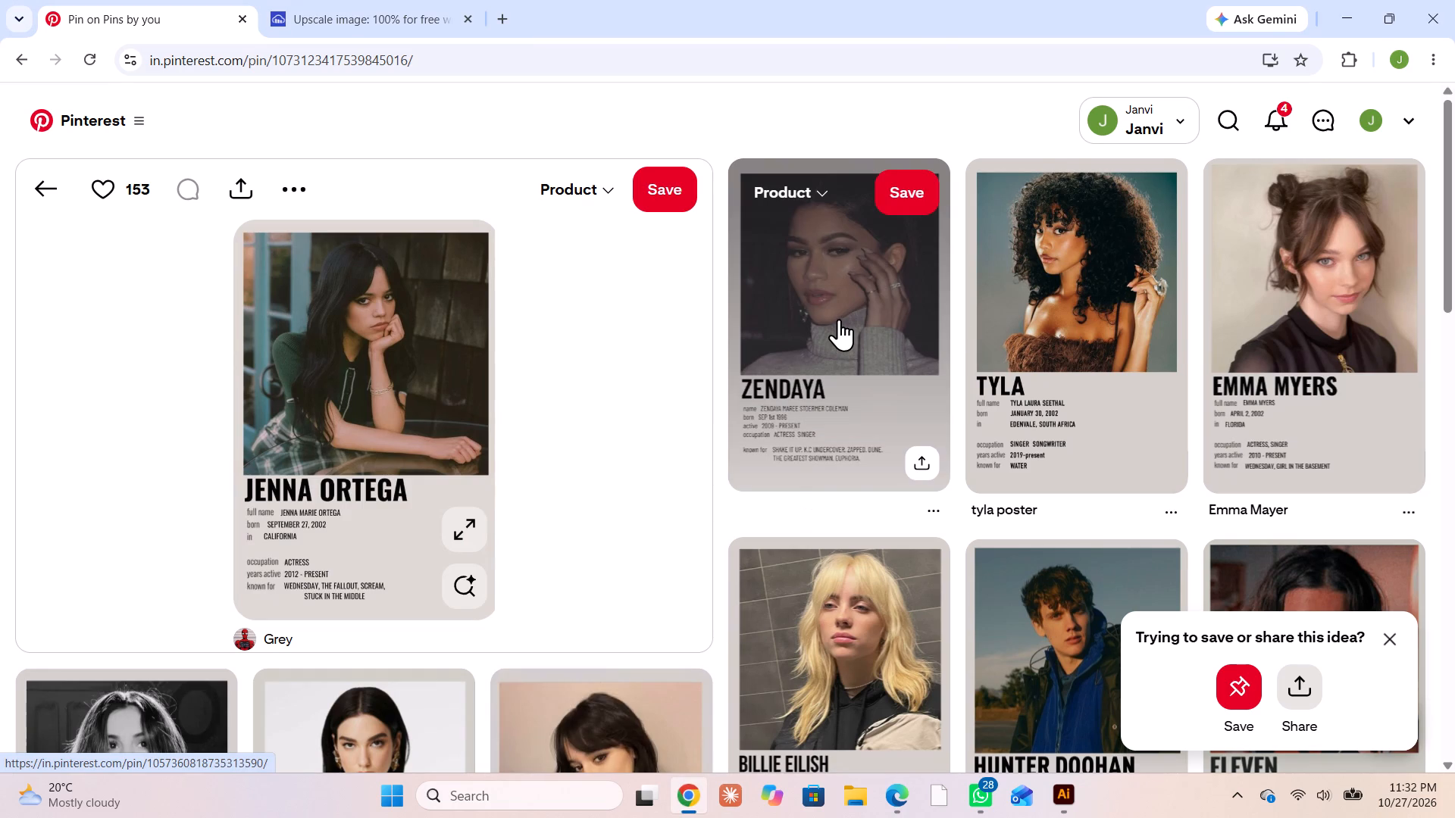
left_click(839, 319)
right_click(234, 407)
left_click(320, 485)
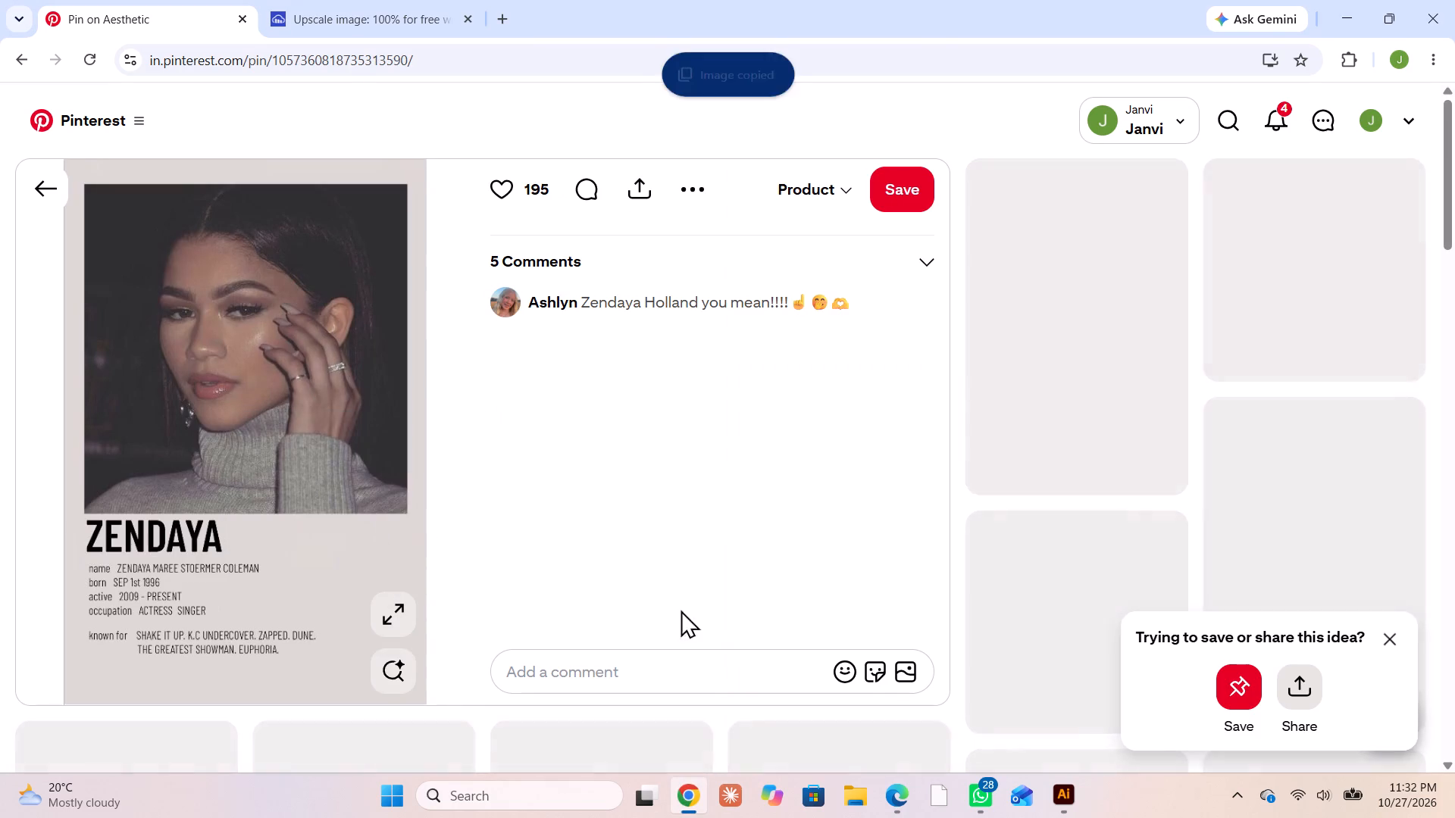
left_click(1057, 801)
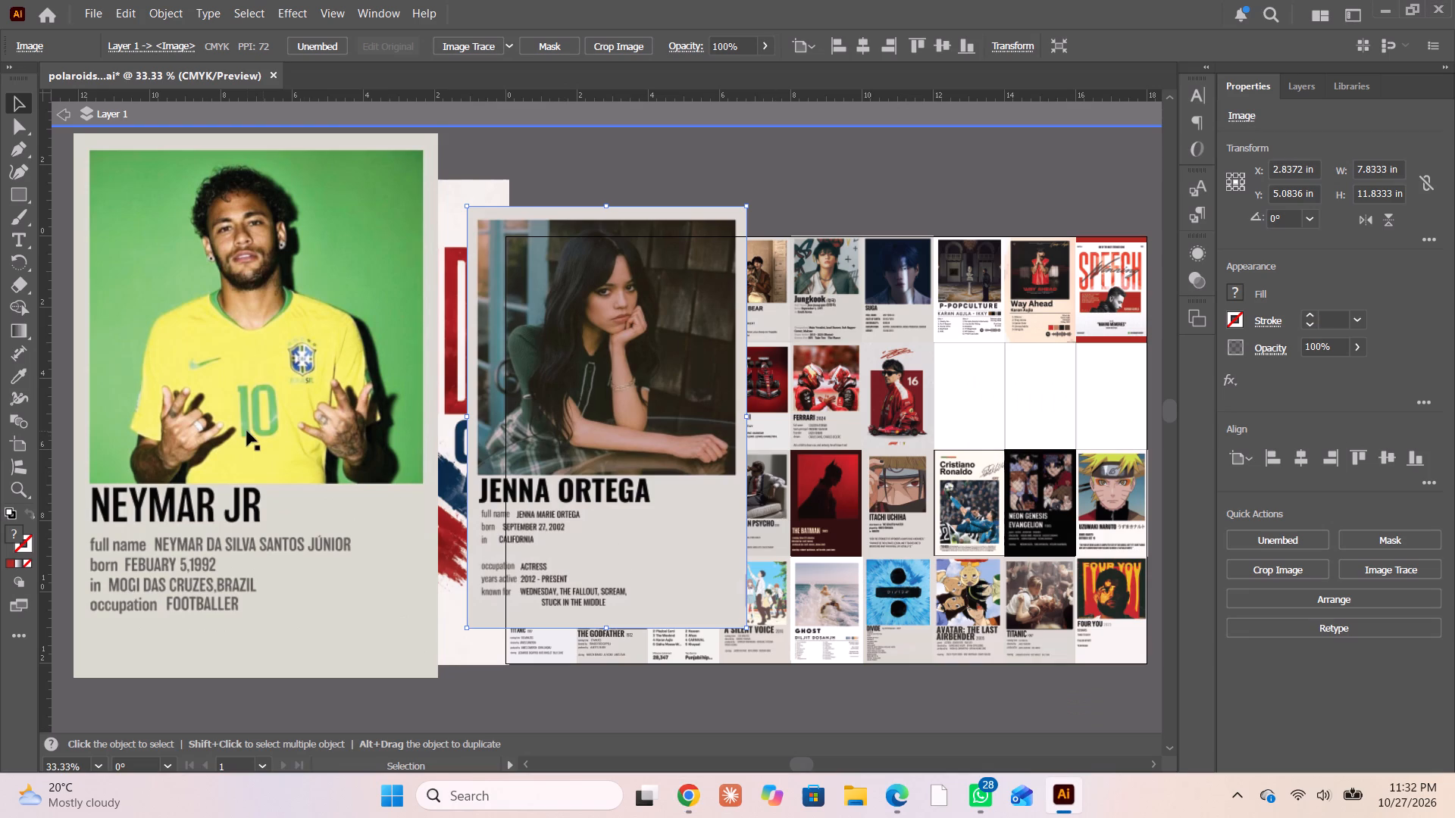
left_click(251, 423)
key("ctrl+v")
Return to Pinterest in Chrome and look through the related celebrity polaroid posters under the Zendaya pin.
left_click(687, 803)
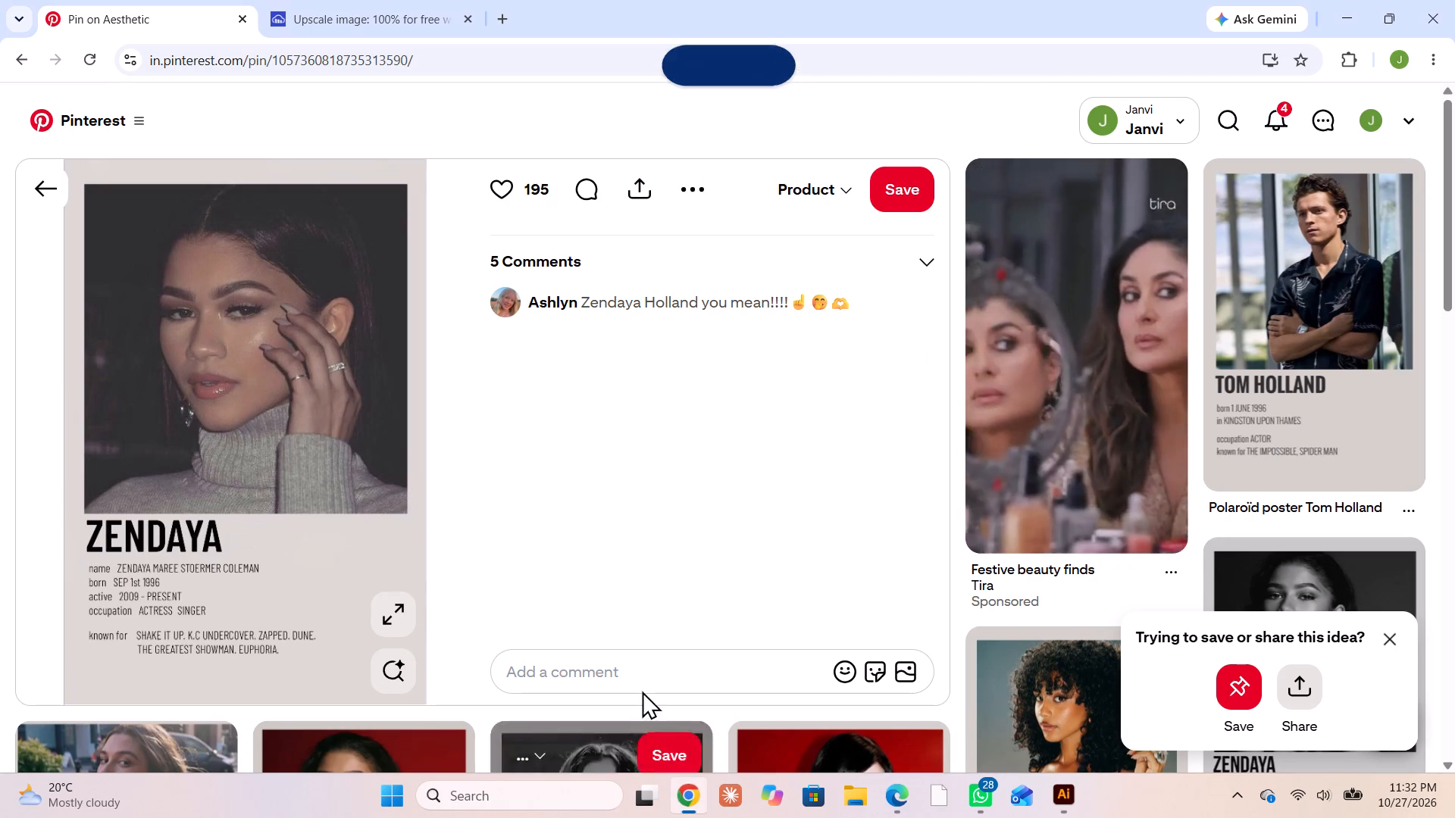
scroll(660, 547, "down", 5)
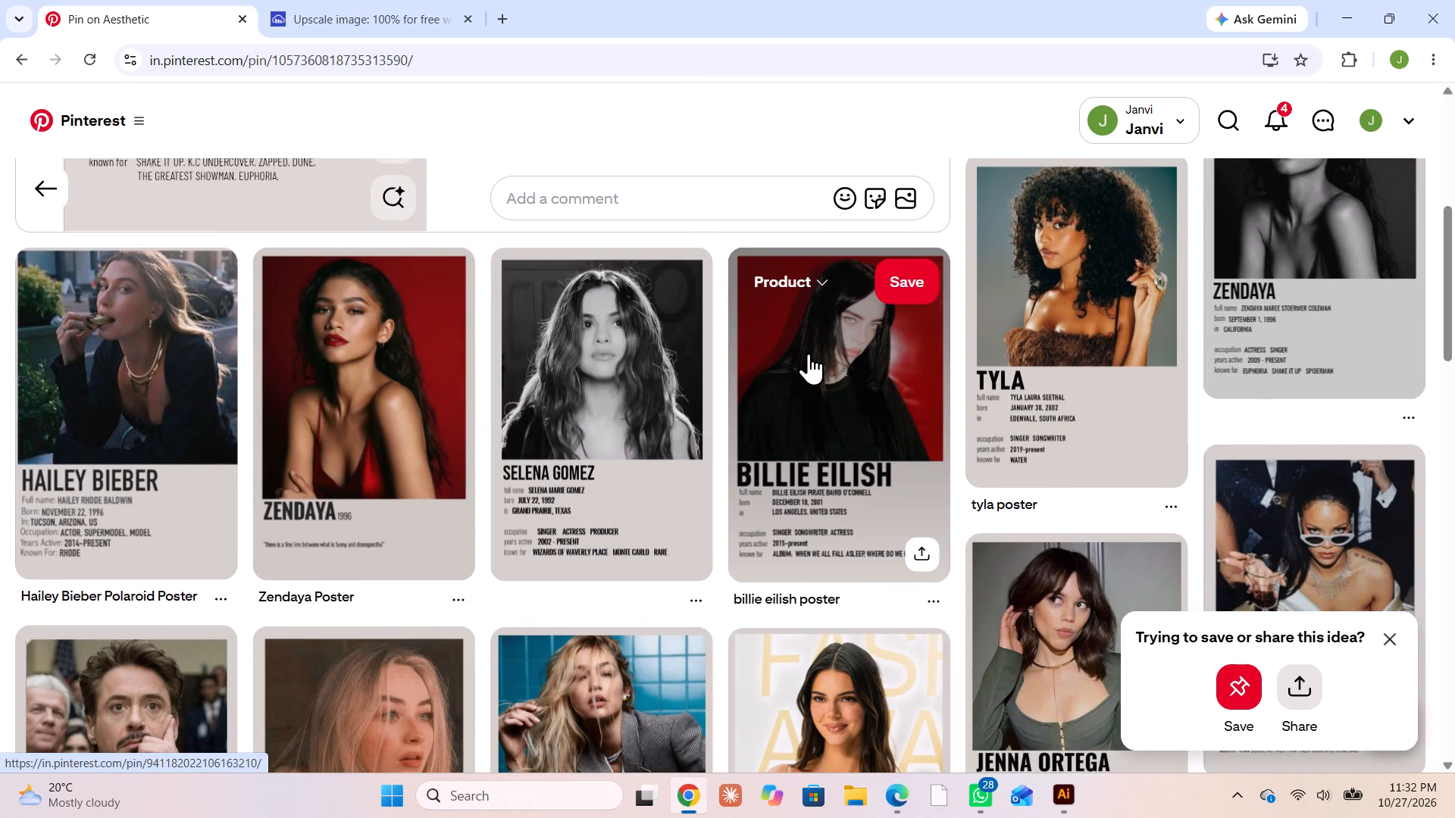
scroll(241, 424, "down", 3)
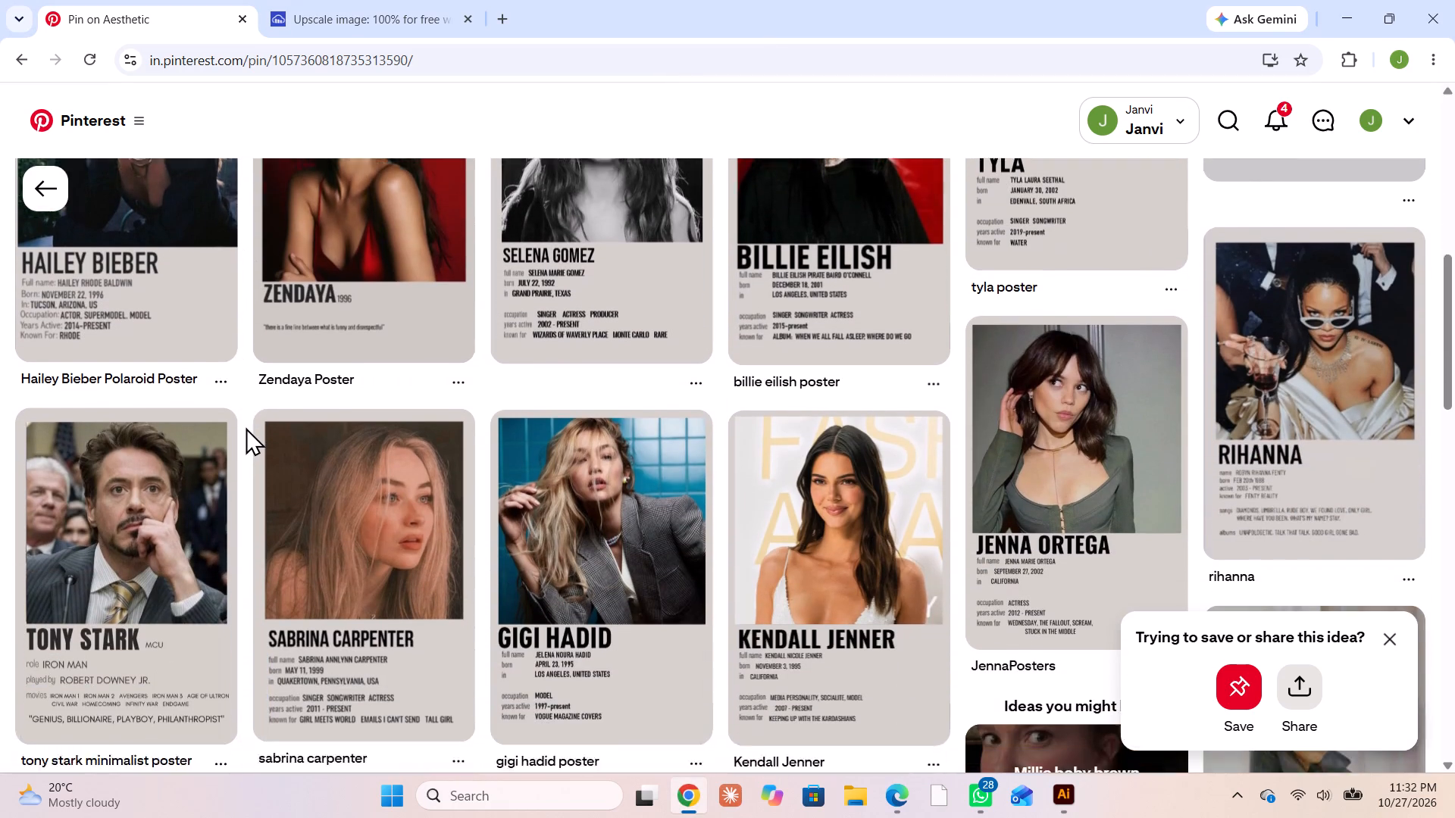
scroll(246, 427, "down", 1)
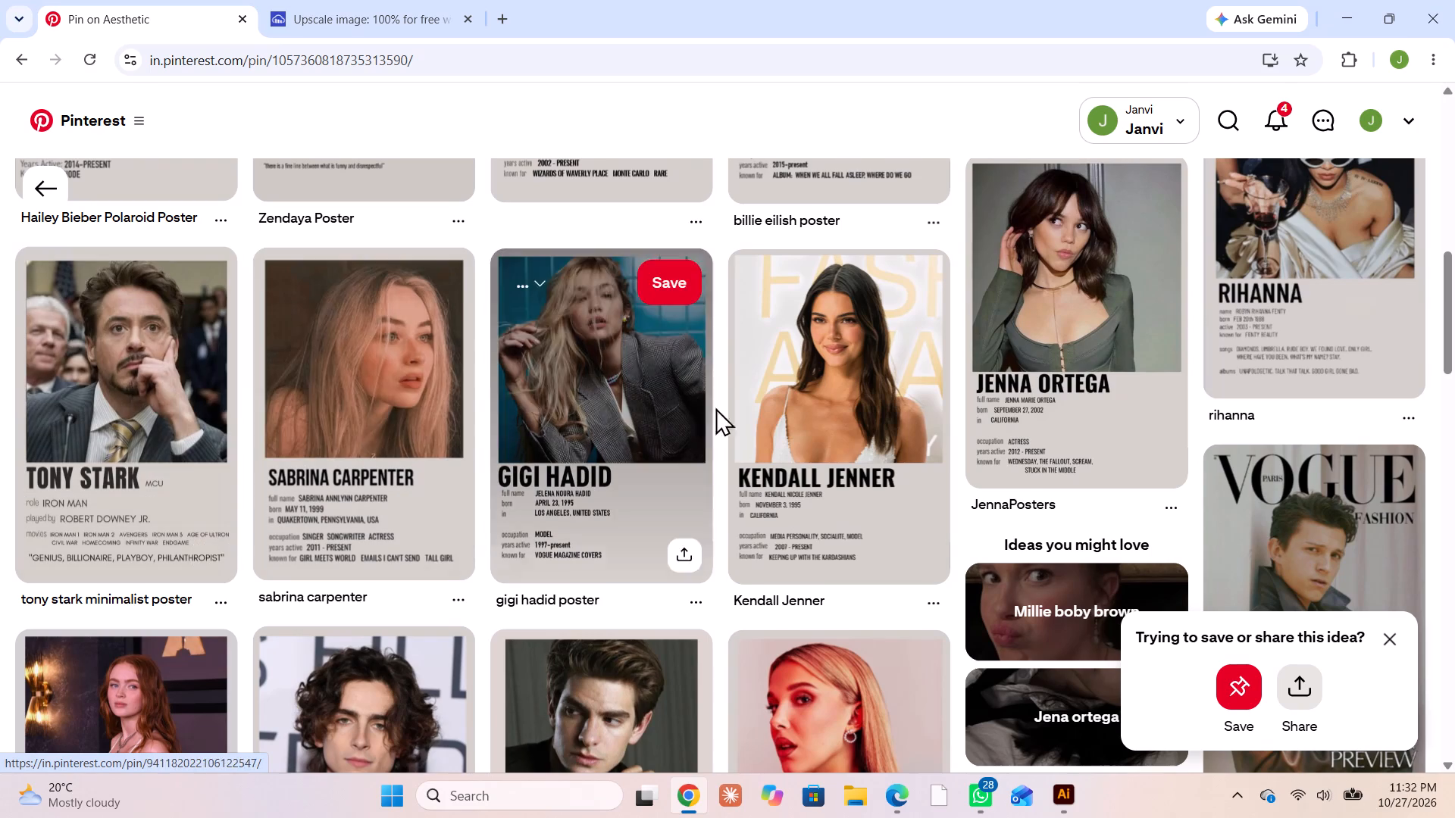
scroll(749, 419, "down", 3)
scroll(749, 419, "up", 4)
scroll(749, 419, "down", 1)
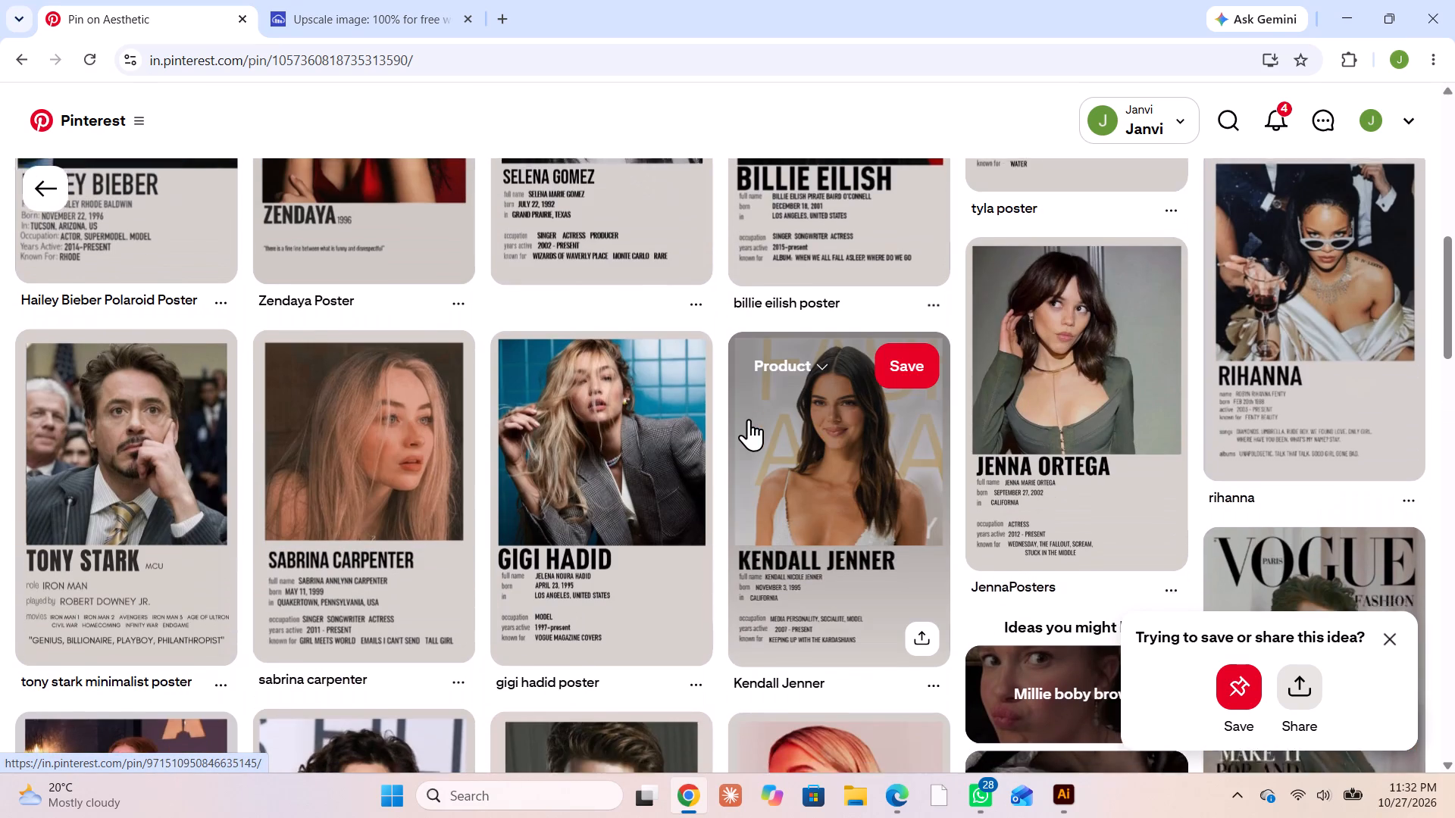
scroll(749, 419, "down", 2)
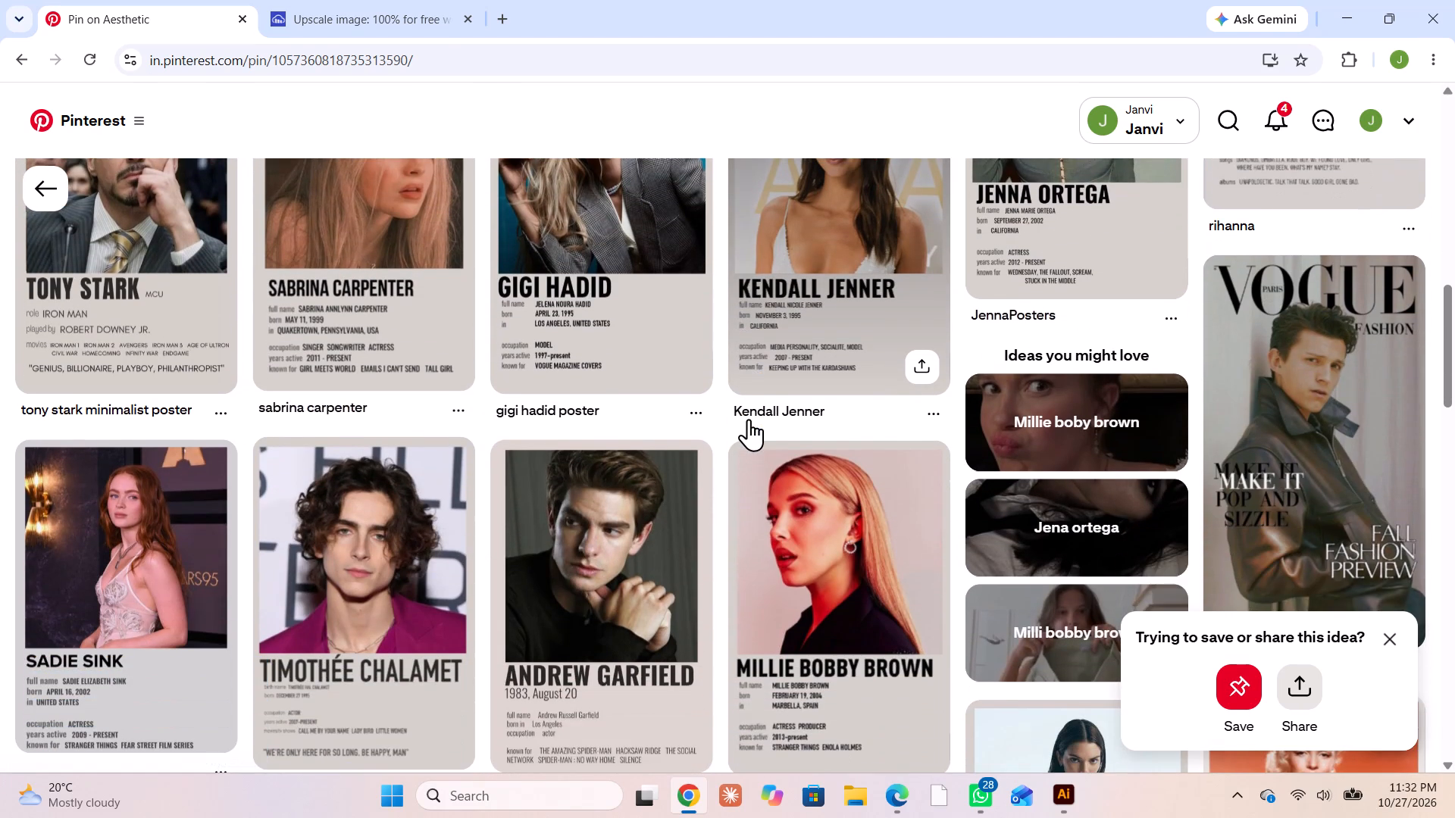
scroll(749, 419, "down", 5)
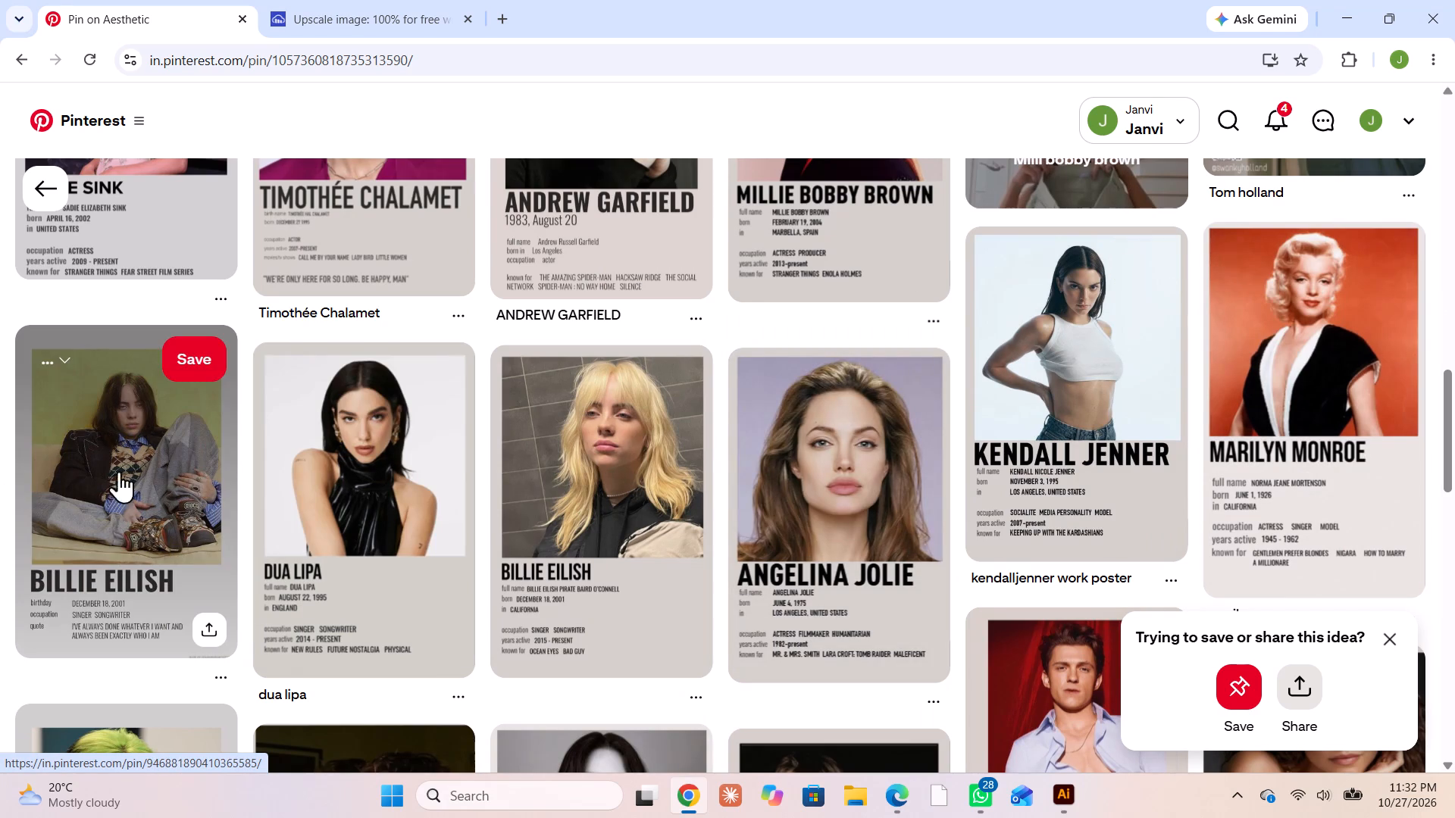
scroll(137, 497, "down", 4)
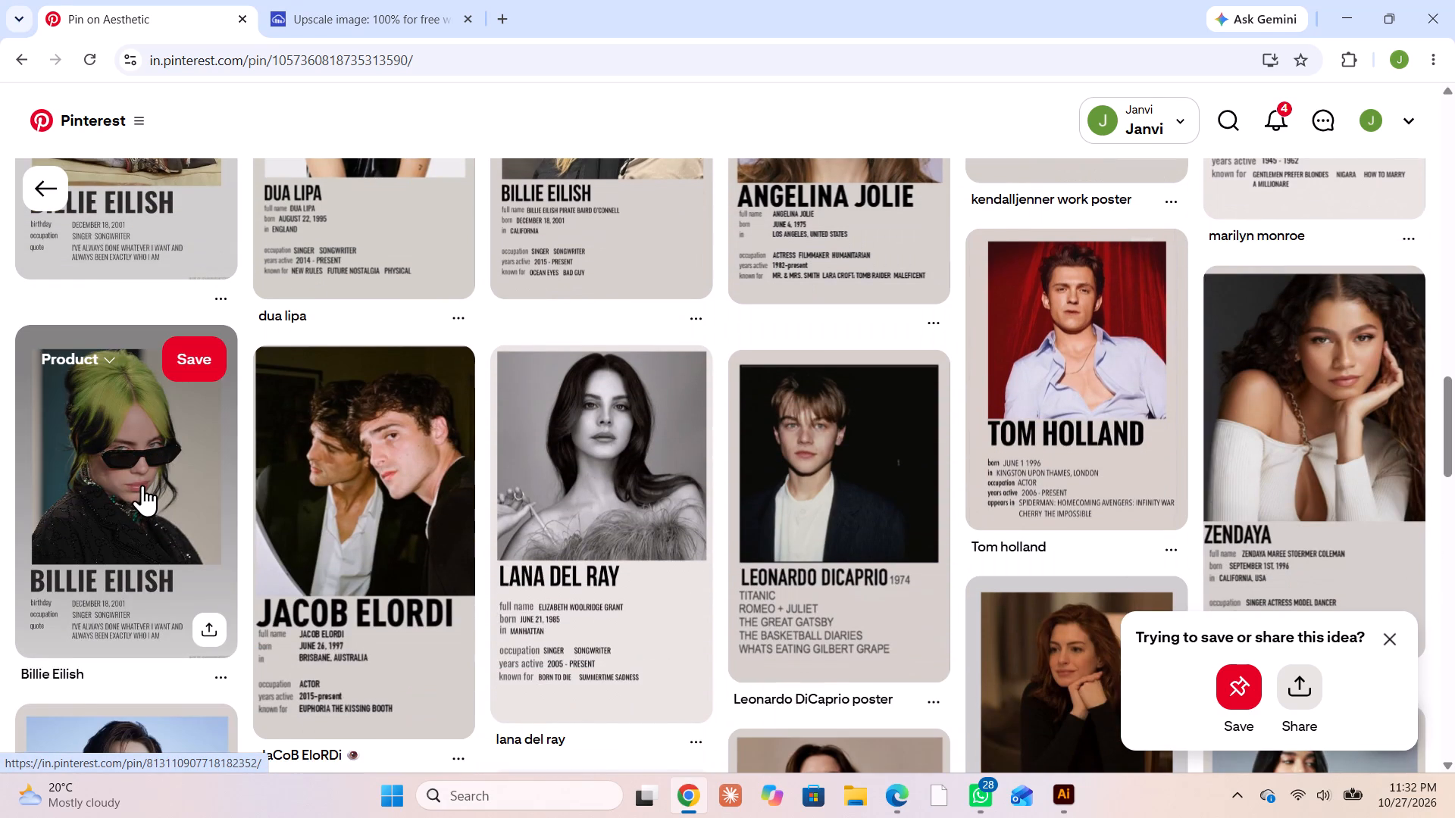
scroll(144, 484, "down", 1)
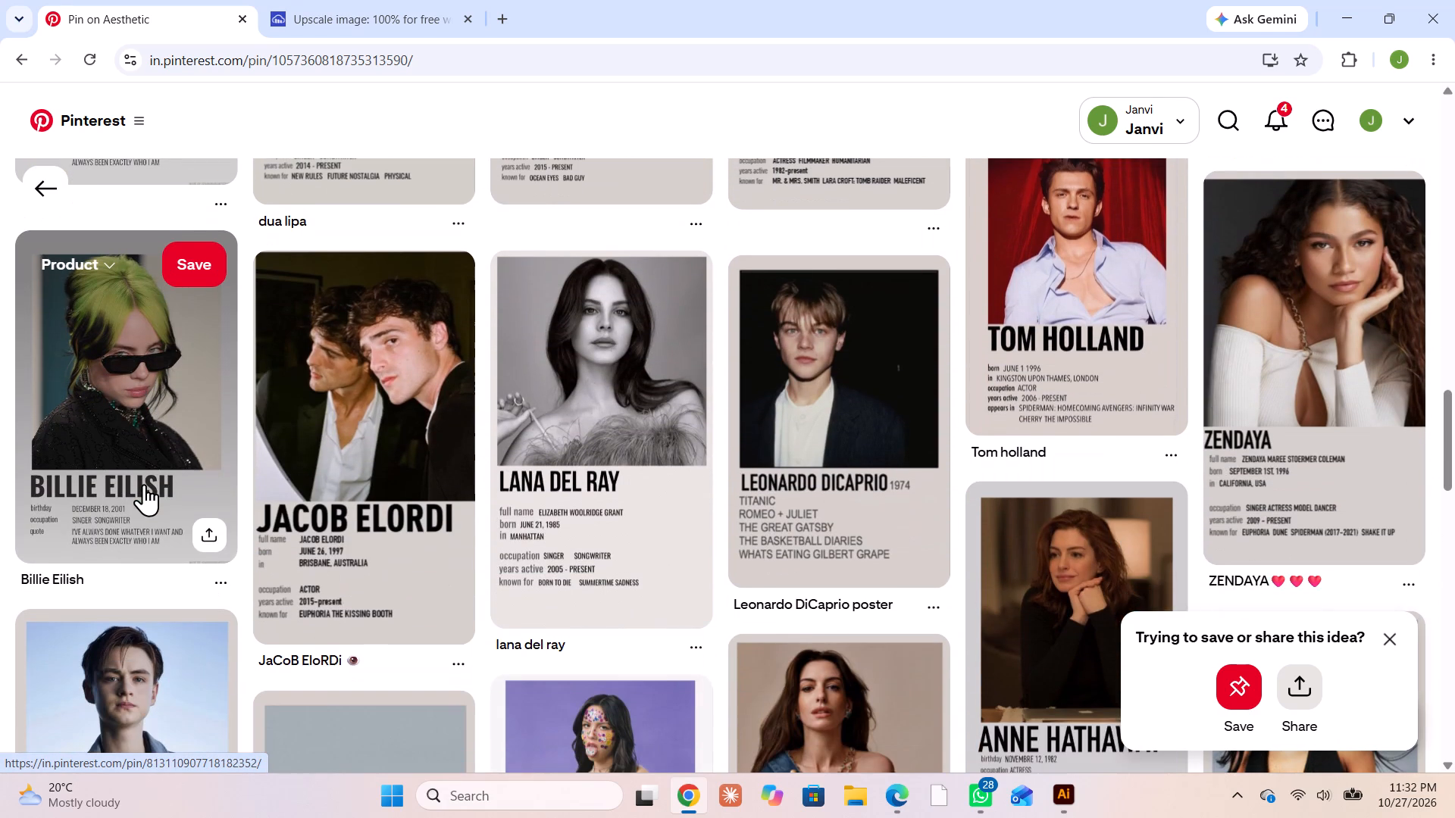
scroll(144, 484, "down", 2)
scroll(144, 484, "up", 2)
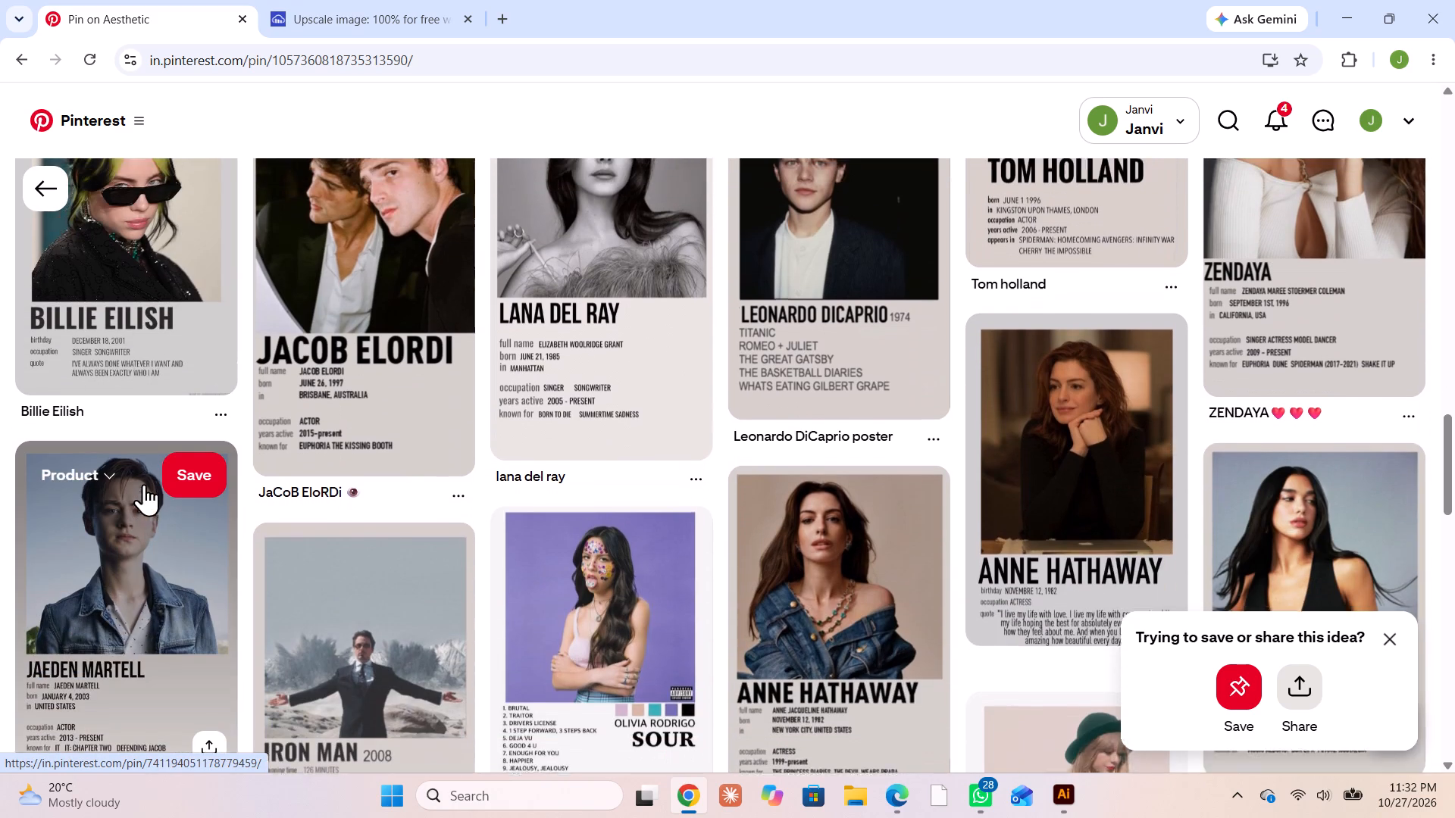
scroll(144, 484, "up", 1)
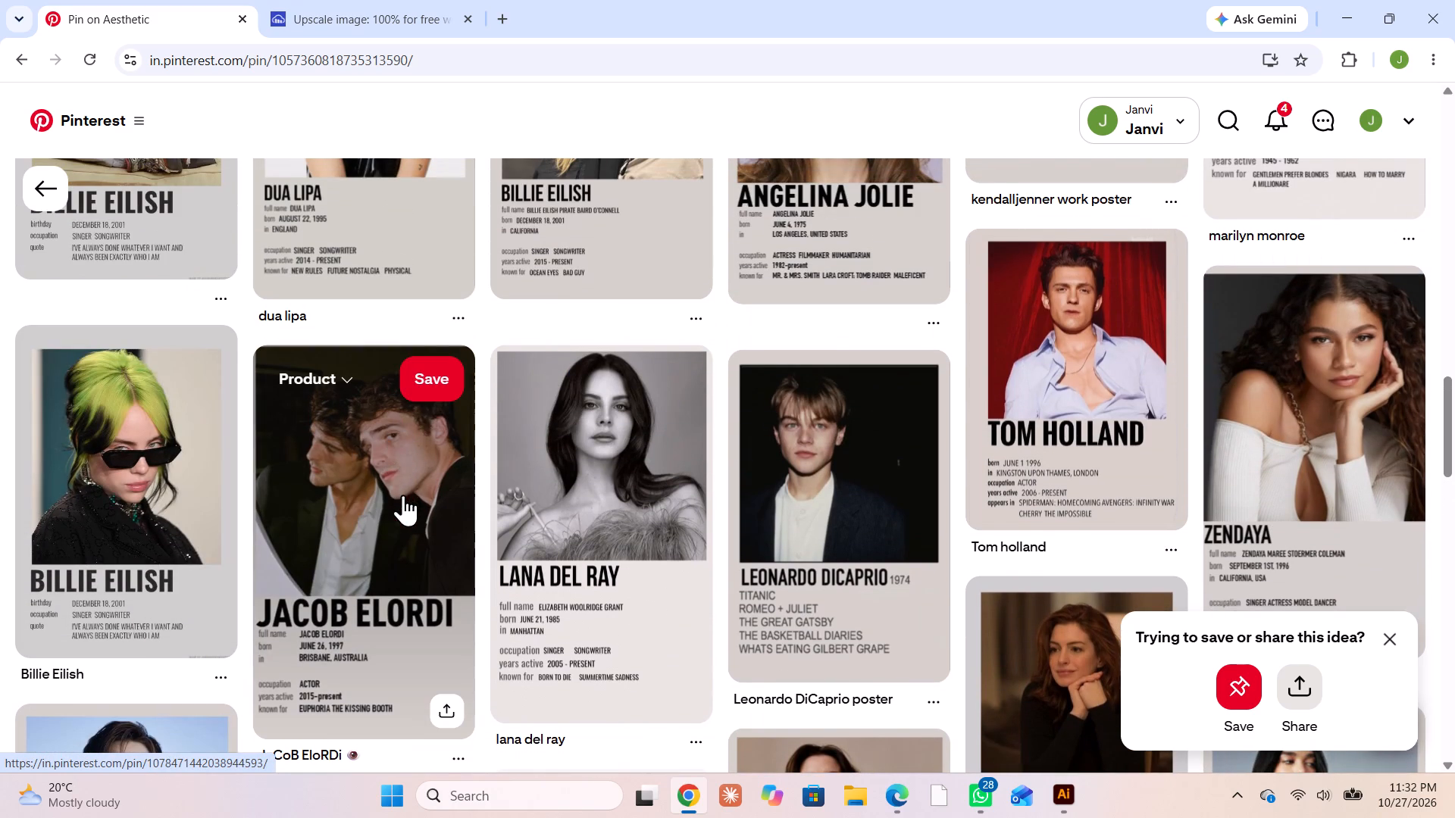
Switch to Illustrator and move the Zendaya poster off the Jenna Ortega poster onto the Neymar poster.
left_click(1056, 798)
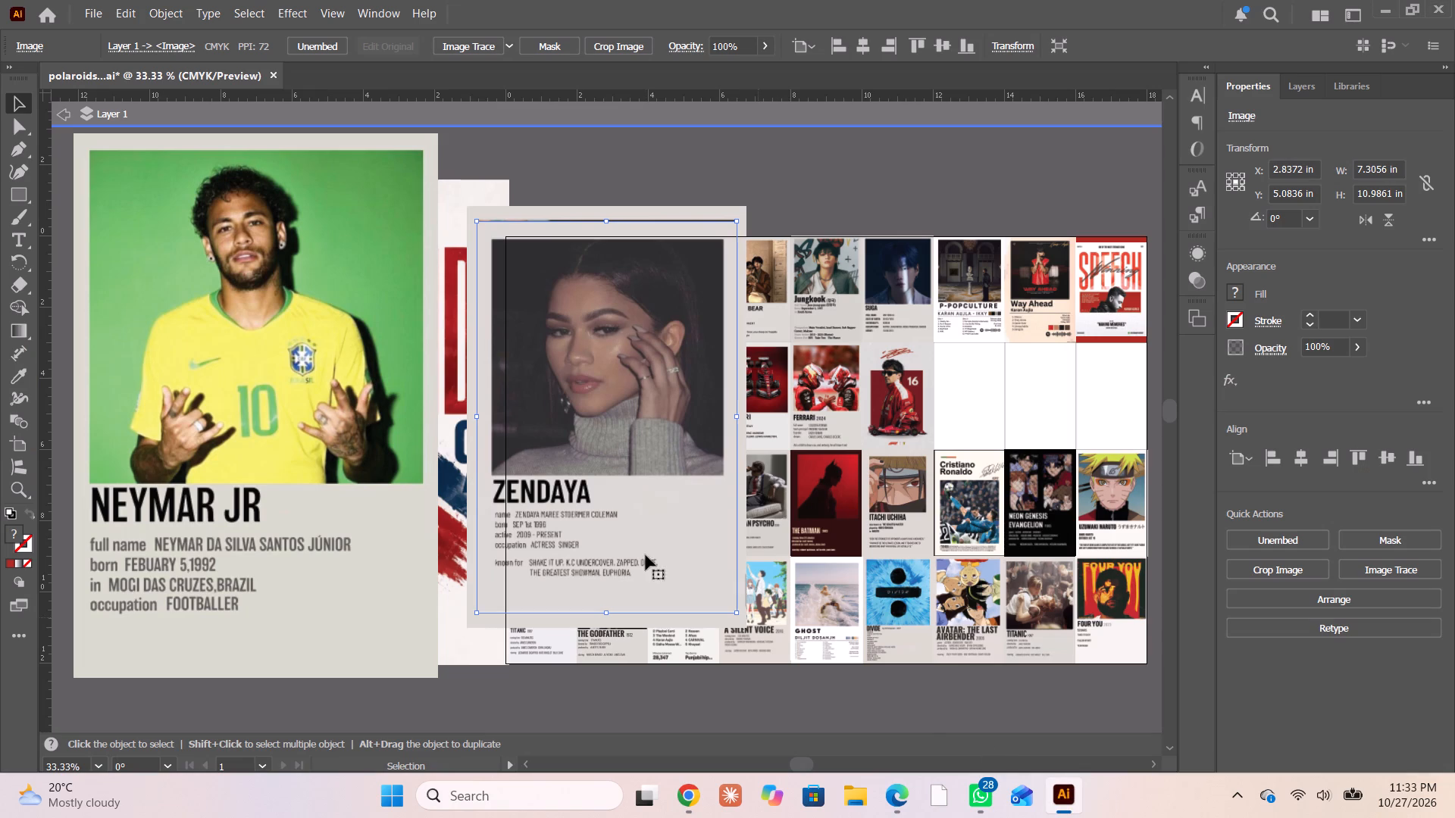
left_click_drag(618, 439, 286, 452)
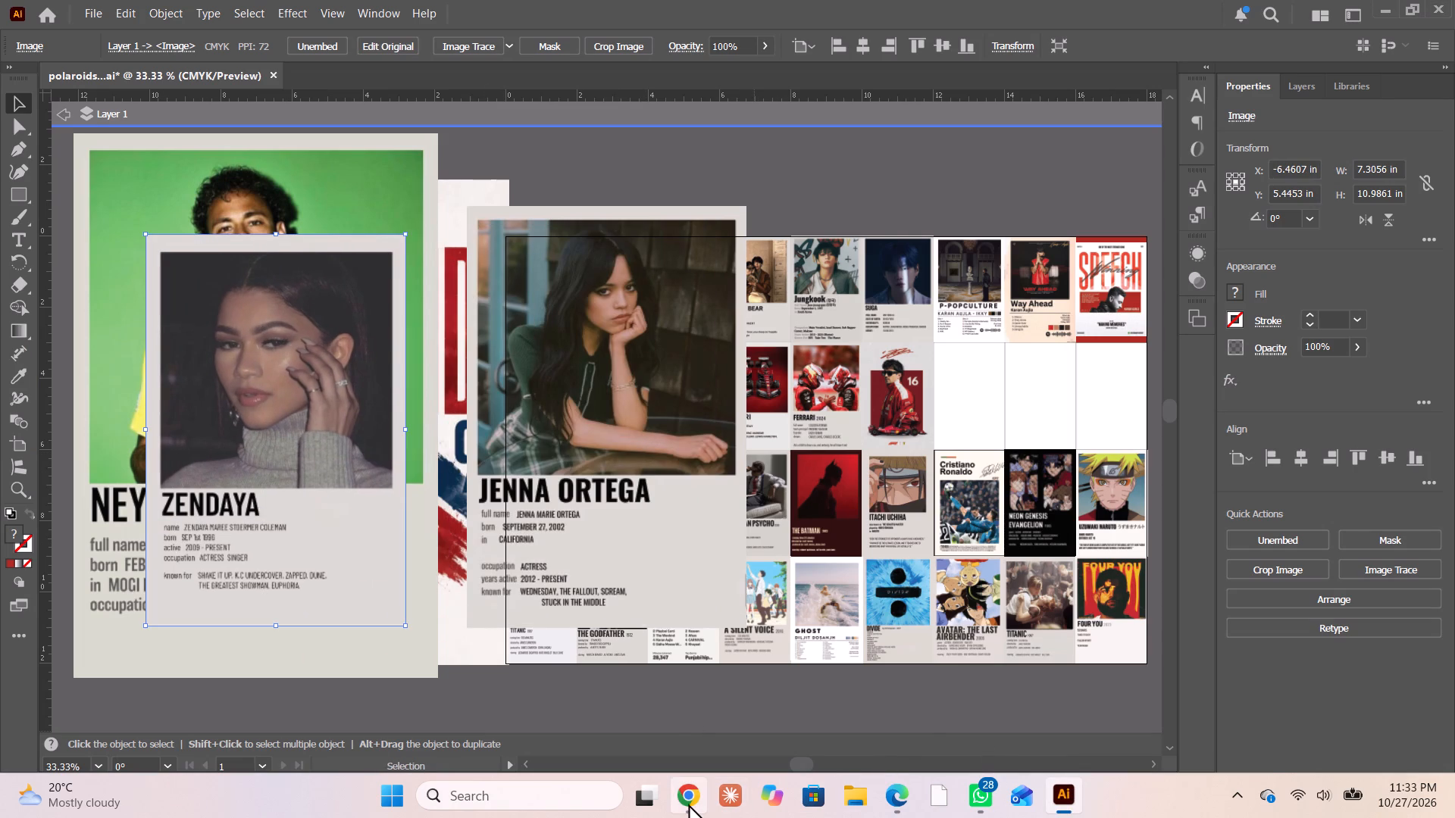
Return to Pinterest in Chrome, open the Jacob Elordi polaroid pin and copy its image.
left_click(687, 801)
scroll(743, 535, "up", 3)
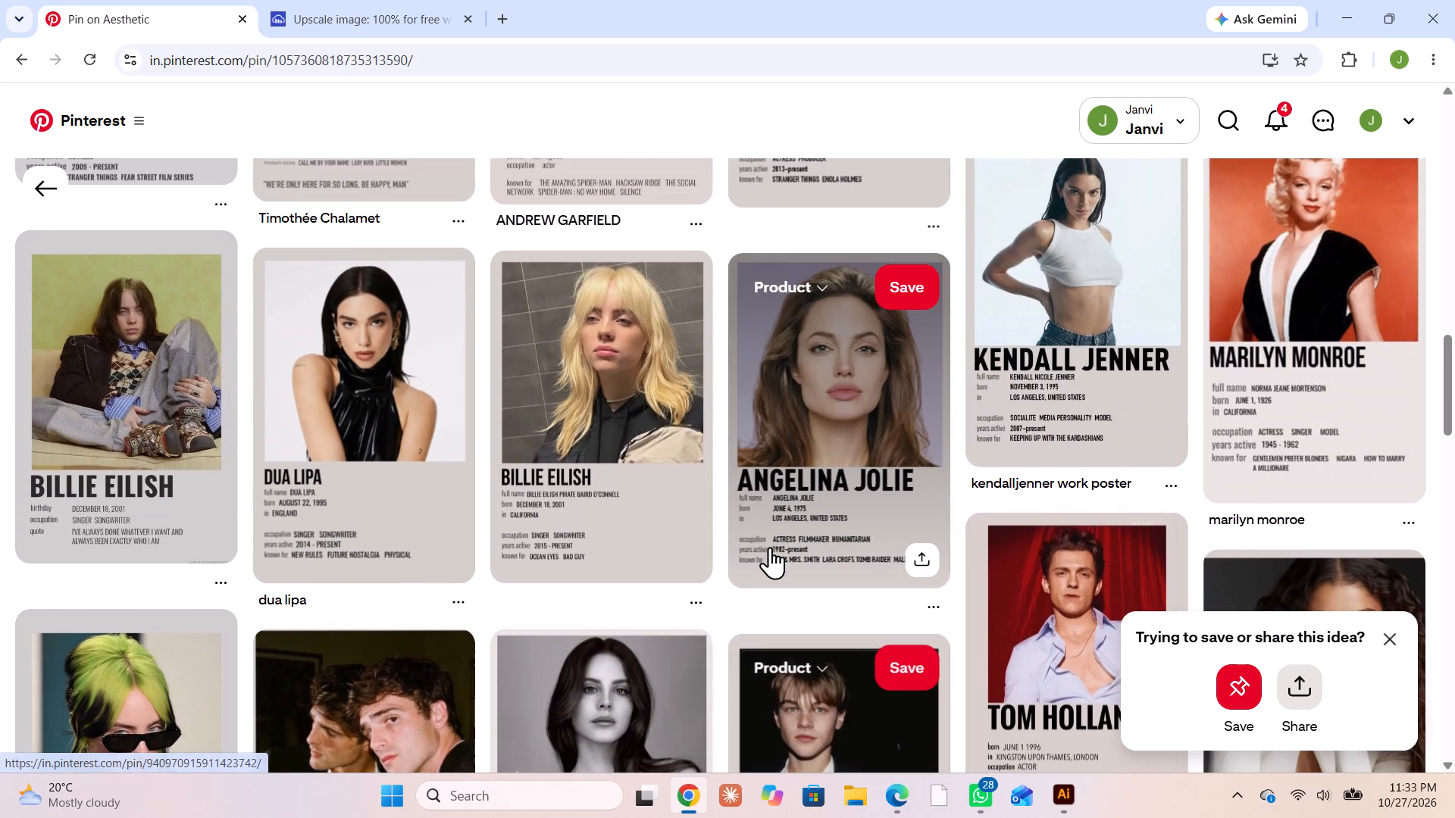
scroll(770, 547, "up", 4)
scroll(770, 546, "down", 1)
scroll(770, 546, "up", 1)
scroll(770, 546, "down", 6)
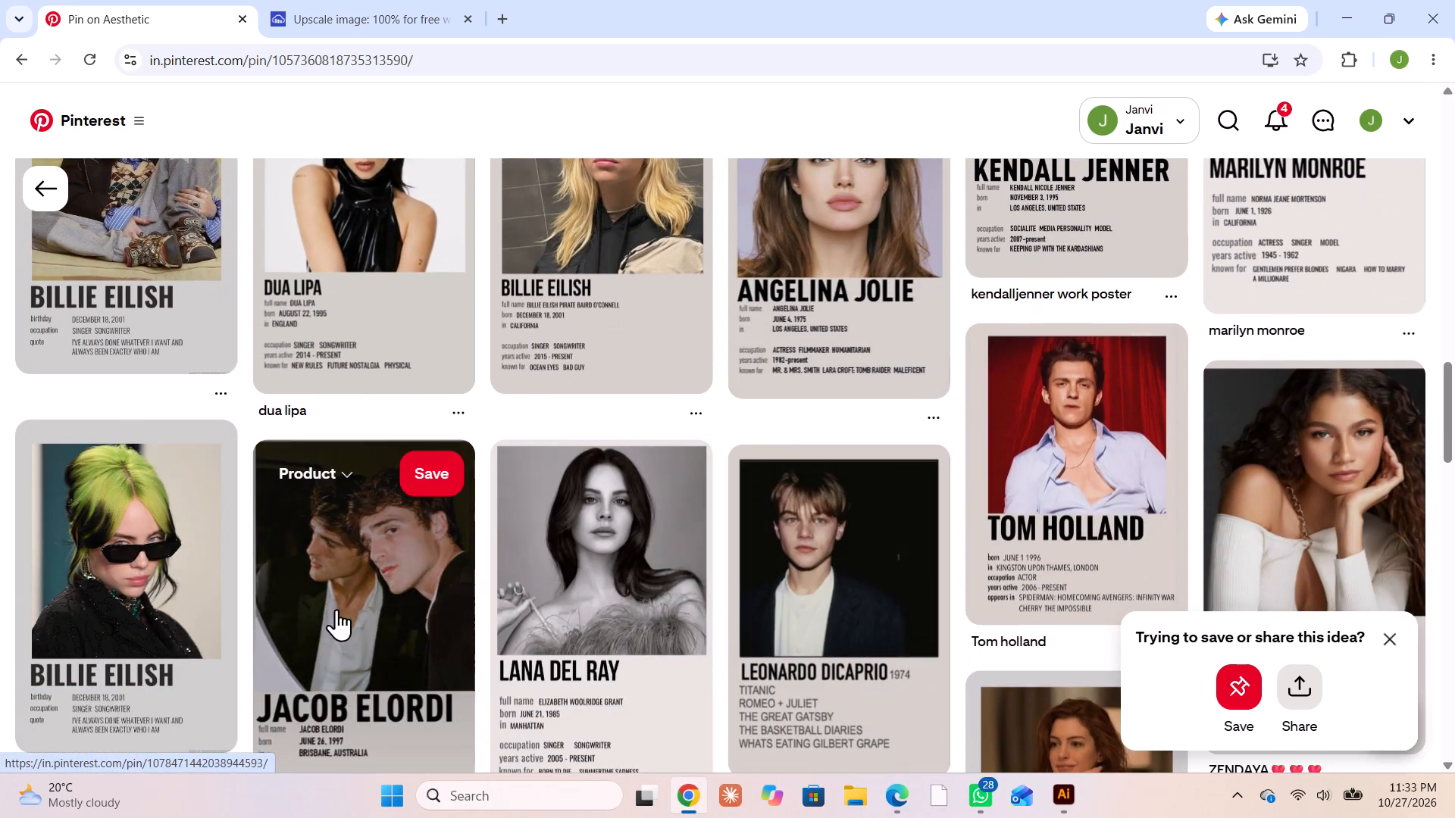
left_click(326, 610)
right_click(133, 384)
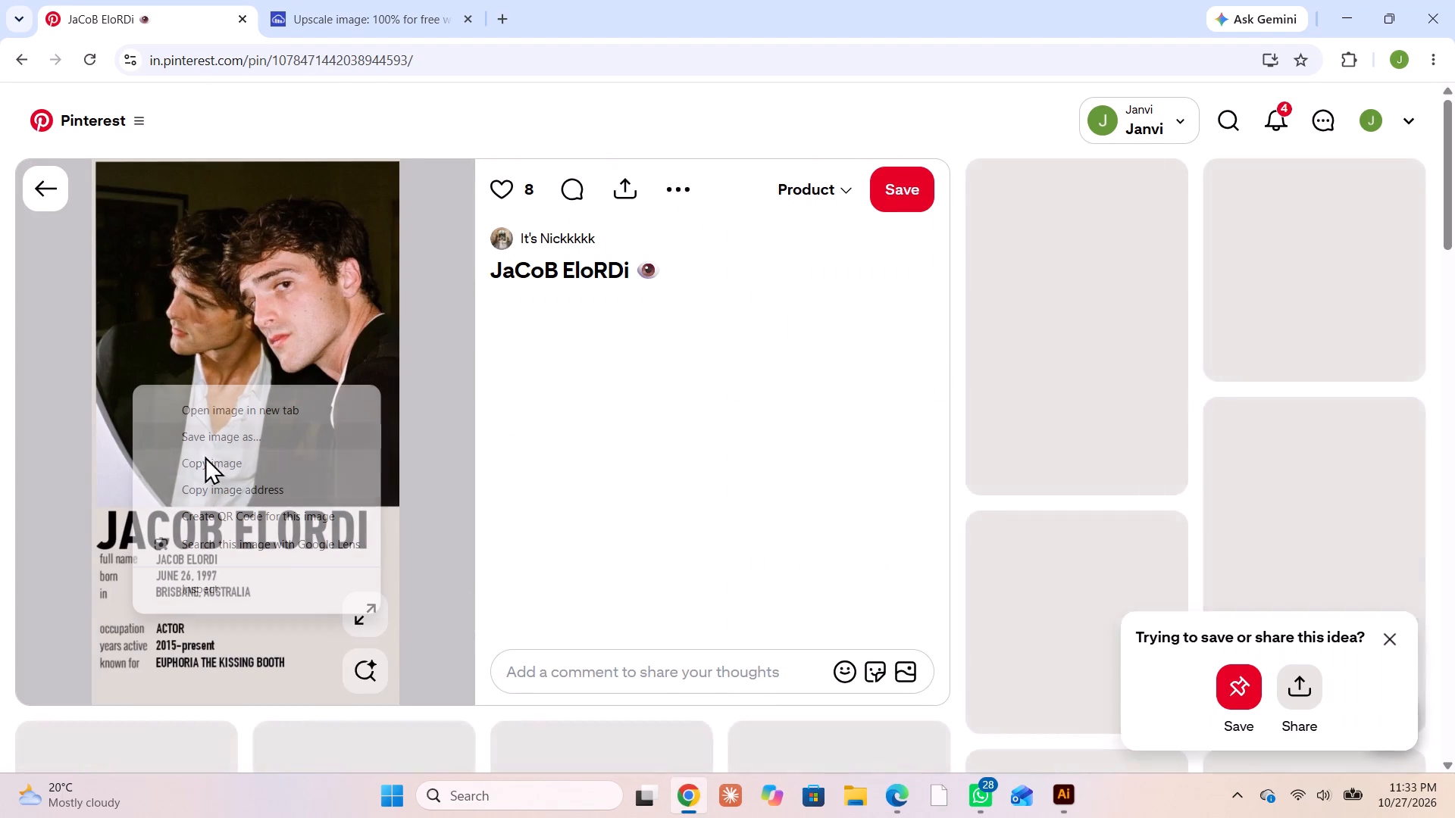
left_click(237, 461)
Go through the related Justin Bieber pin to the My World 2.0 album poster, copy its image and paste it into the Illustrator document.
scroll(892, 499, "down", 5)
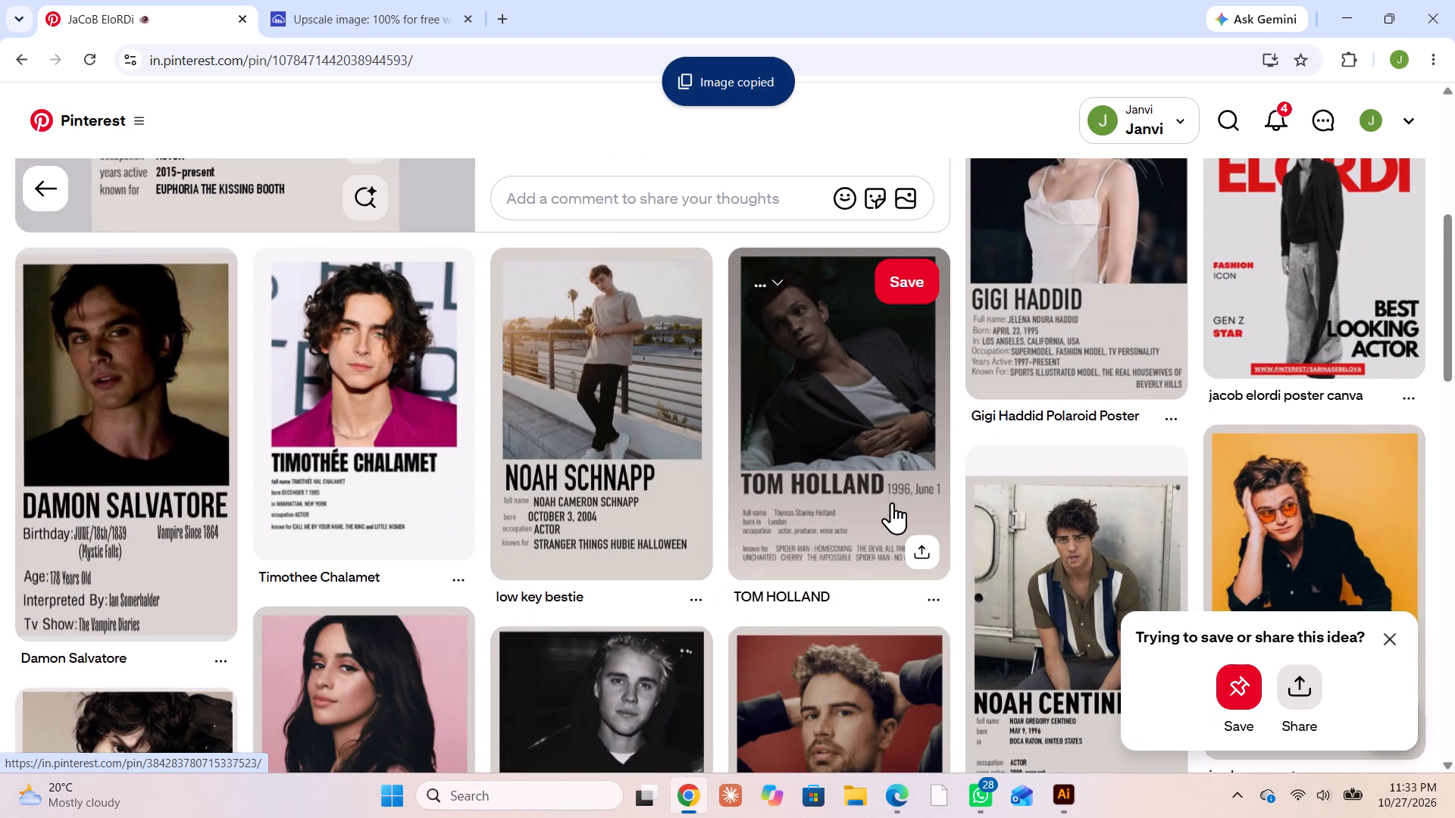
scroll(892, 503, "up", 1)
scroll(892, 503, "down", 4)
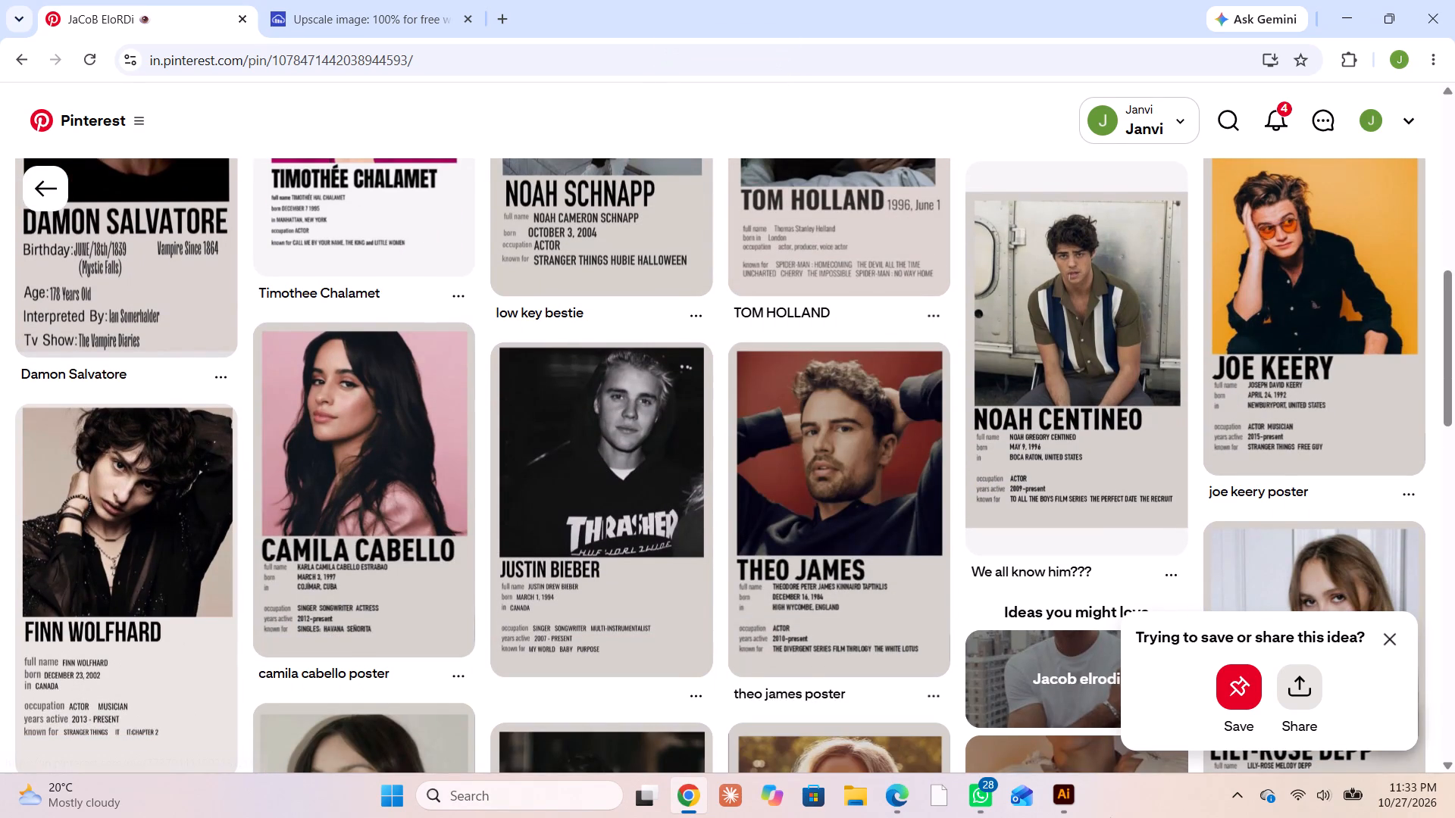
left_click(536, 502)
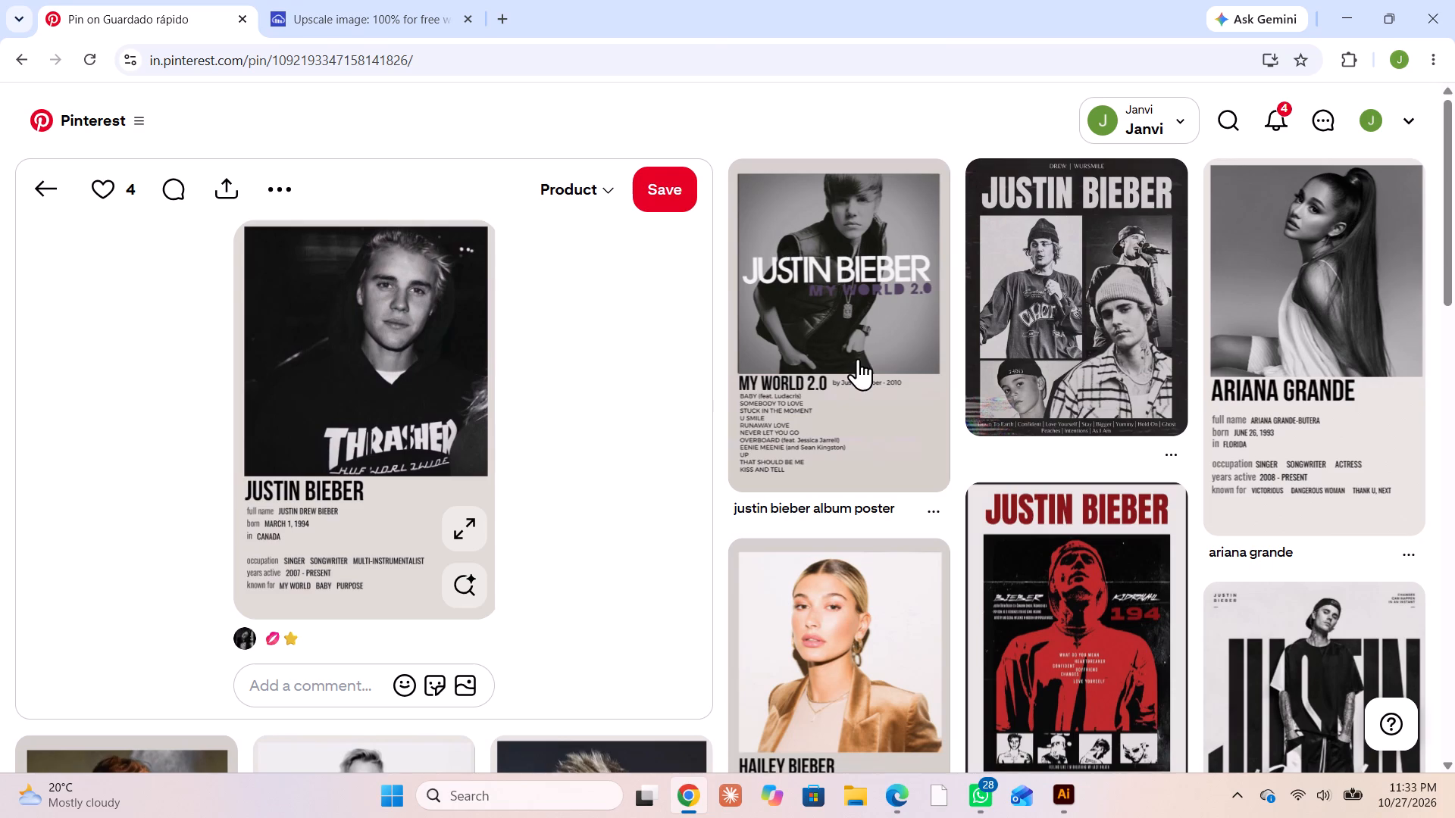
left_click(852, 327)
right_click(209, 395)
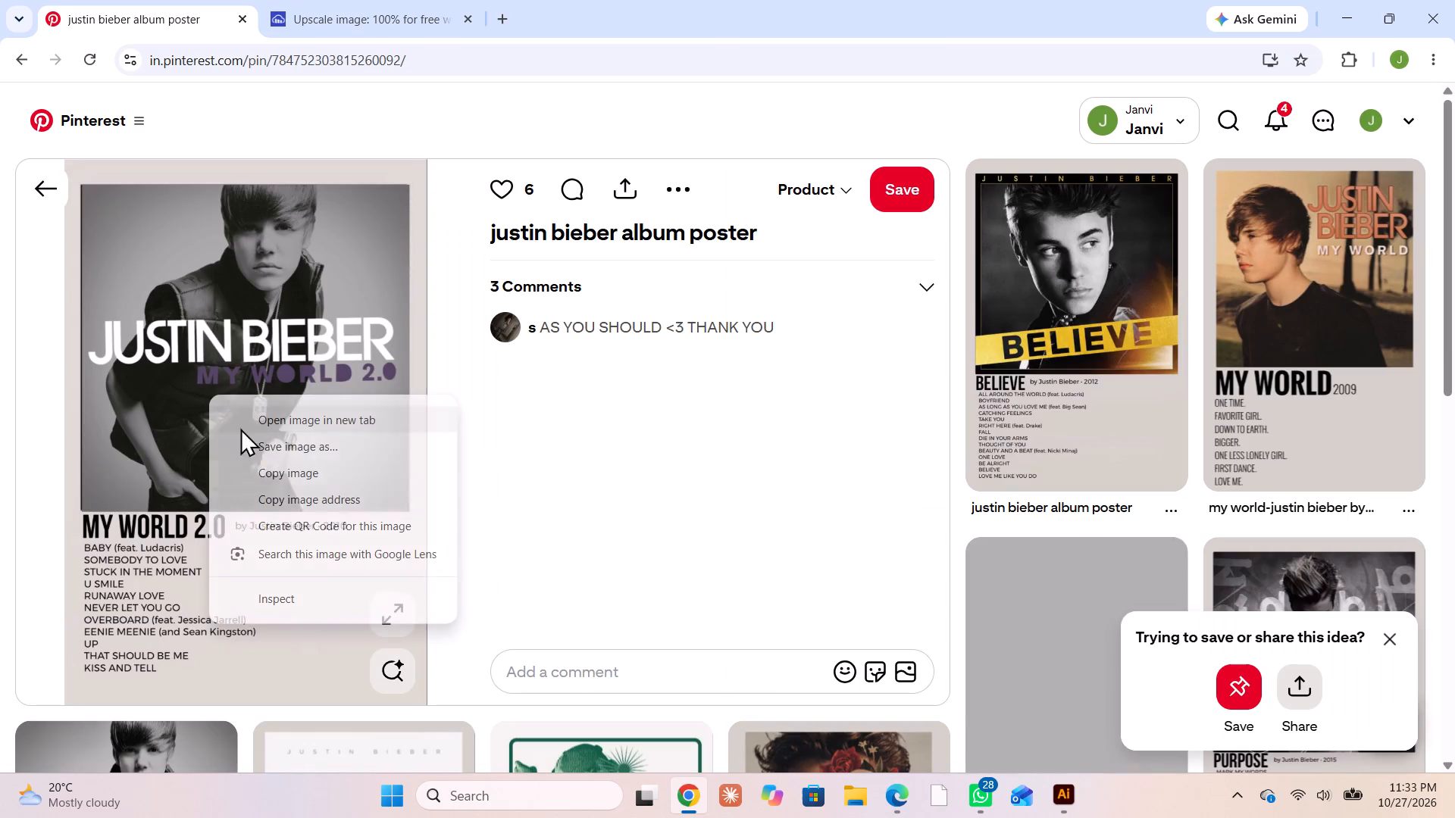
left_click(270, 469)
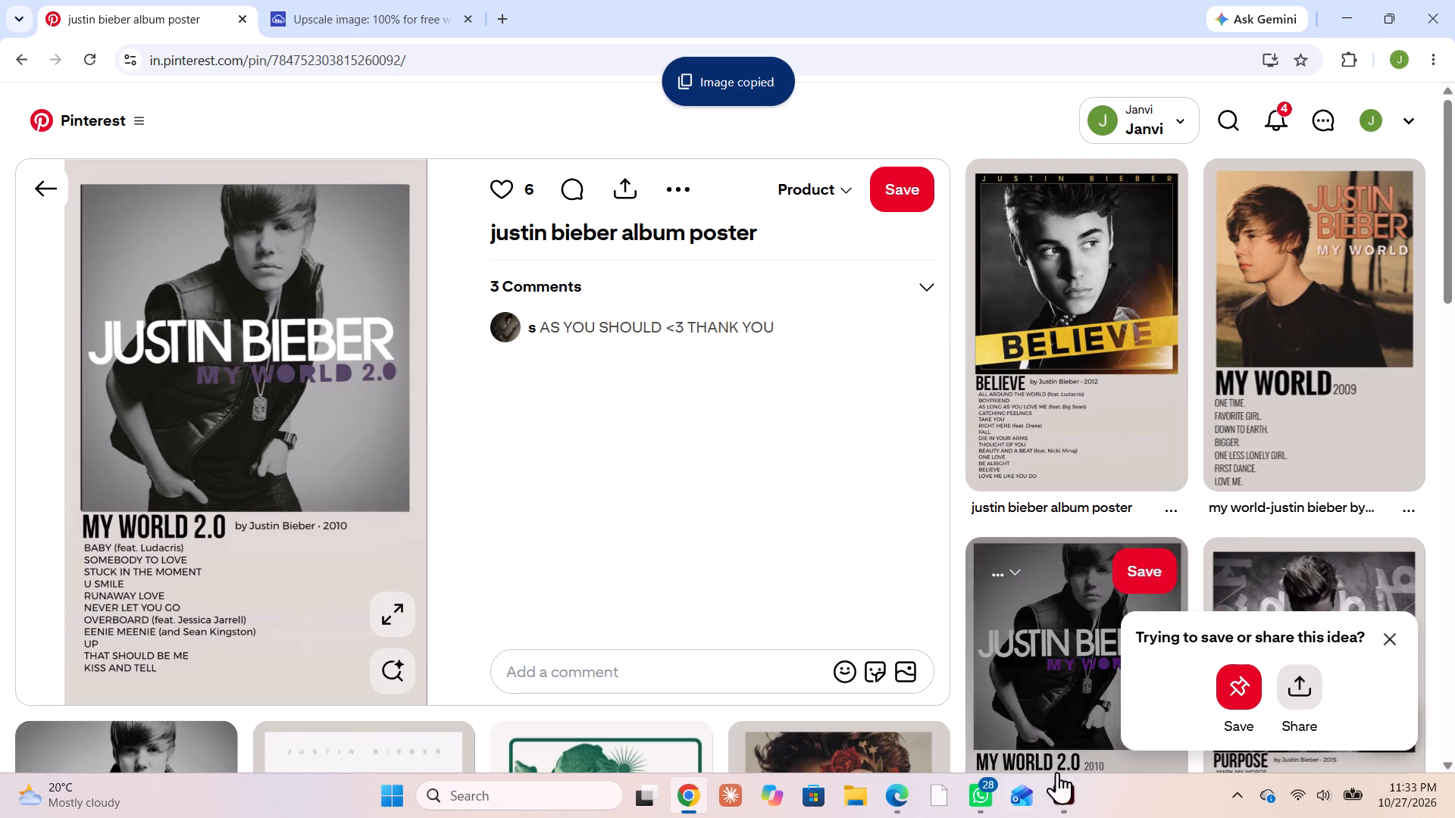
left_click(1057, 795)
left_click(268, 480)
key("ctrl+v")
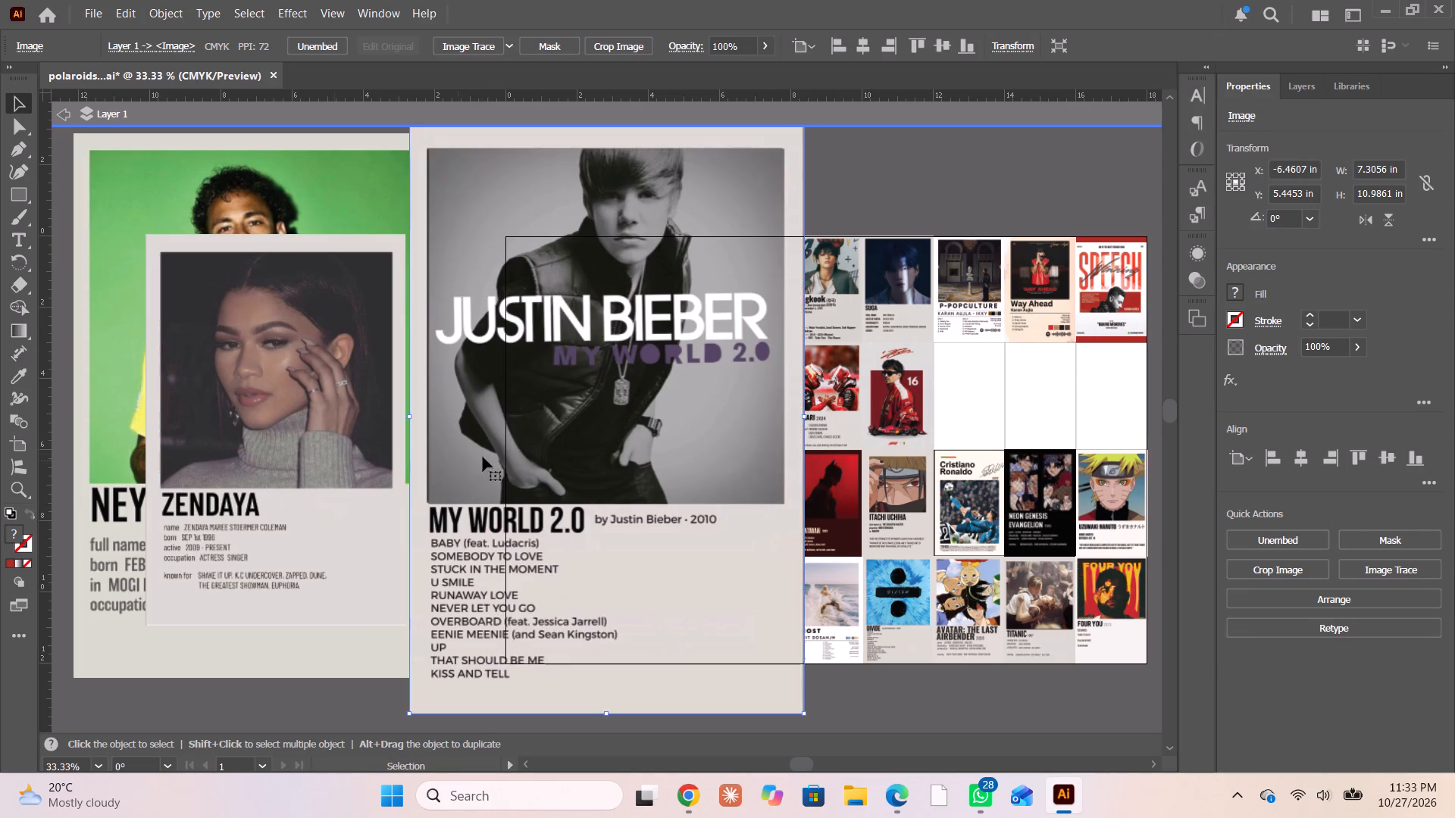
Move the Justin Bieber My World 2.0 poster to the empty pasteboard beside the artboard's Speech poster column, at about X 23.2 in, Y 2.3 in.
left_click_drag(506, 446, 182, 426)
scroll(235, 462, "down", 2, "alt")
scroll(244, 454, "up", 2, "alt")
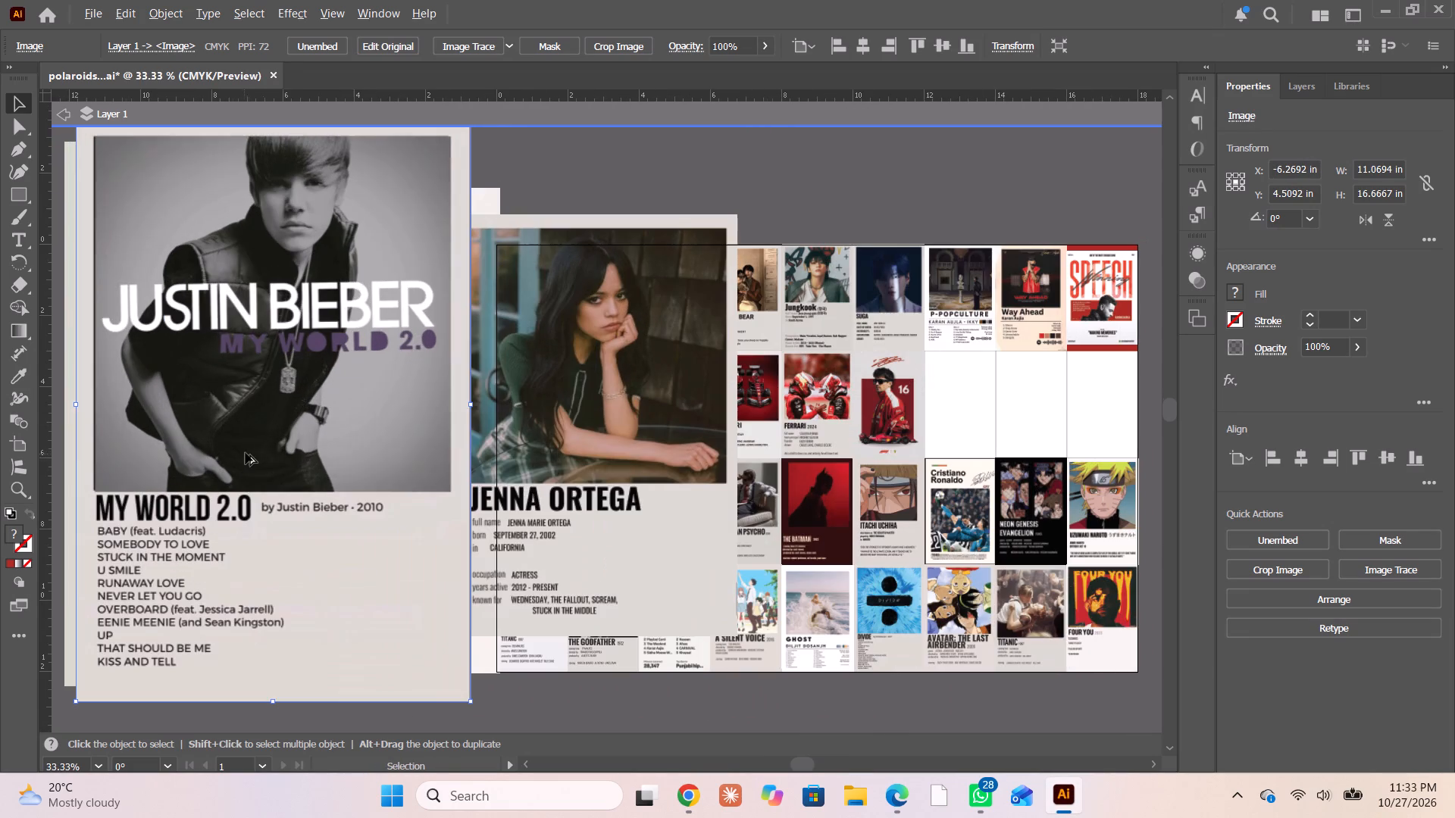
left_click_drag(252, 436, 863, 357)
scroll(820, 379, "left", 1)
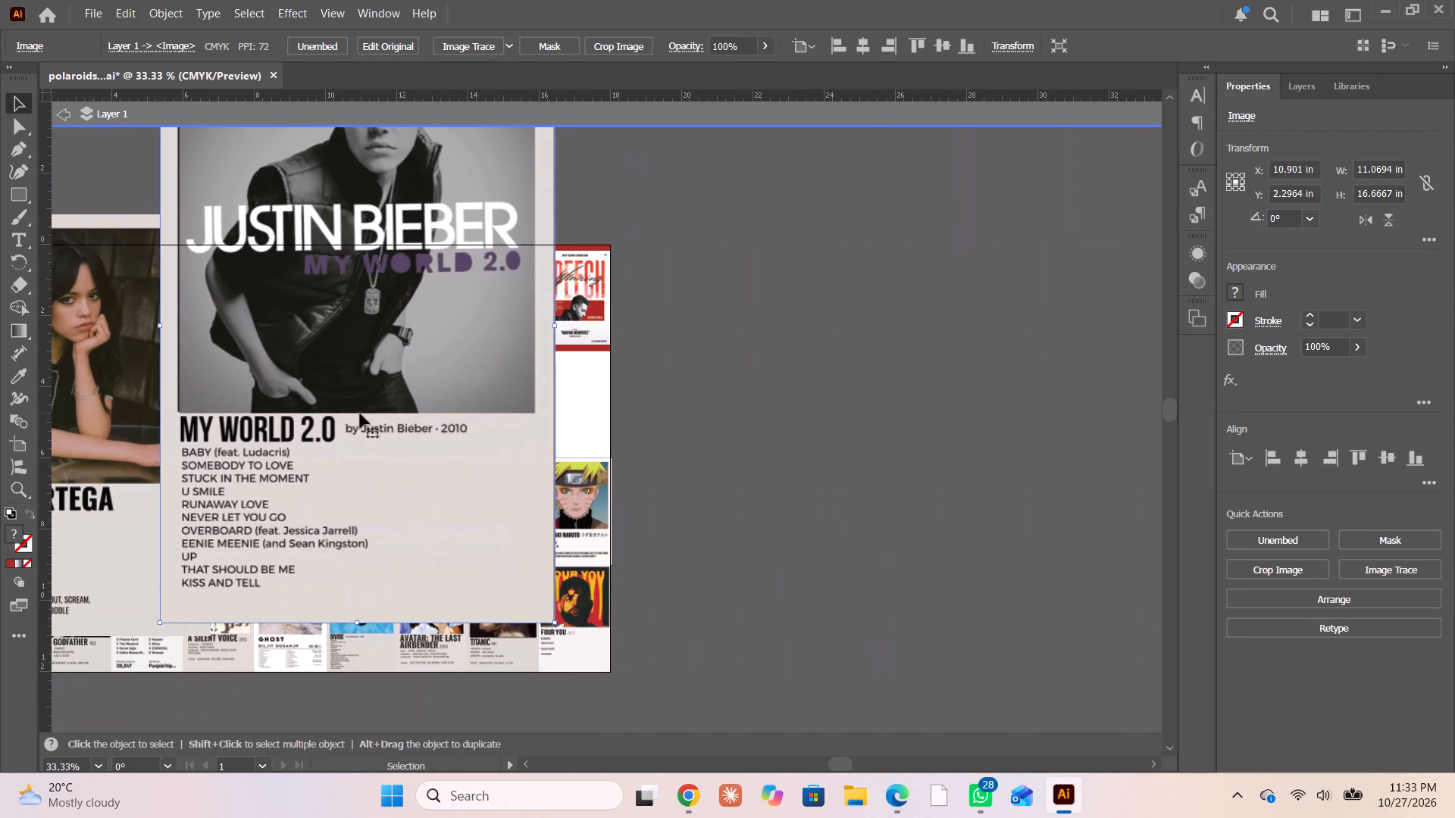
left_click_drag(300, 418, 905, 408)
scroll(892, 405, "right", 1)
scroll(722, 436, "down", 3)
scroll(708, 425, "down", 1, "alt")
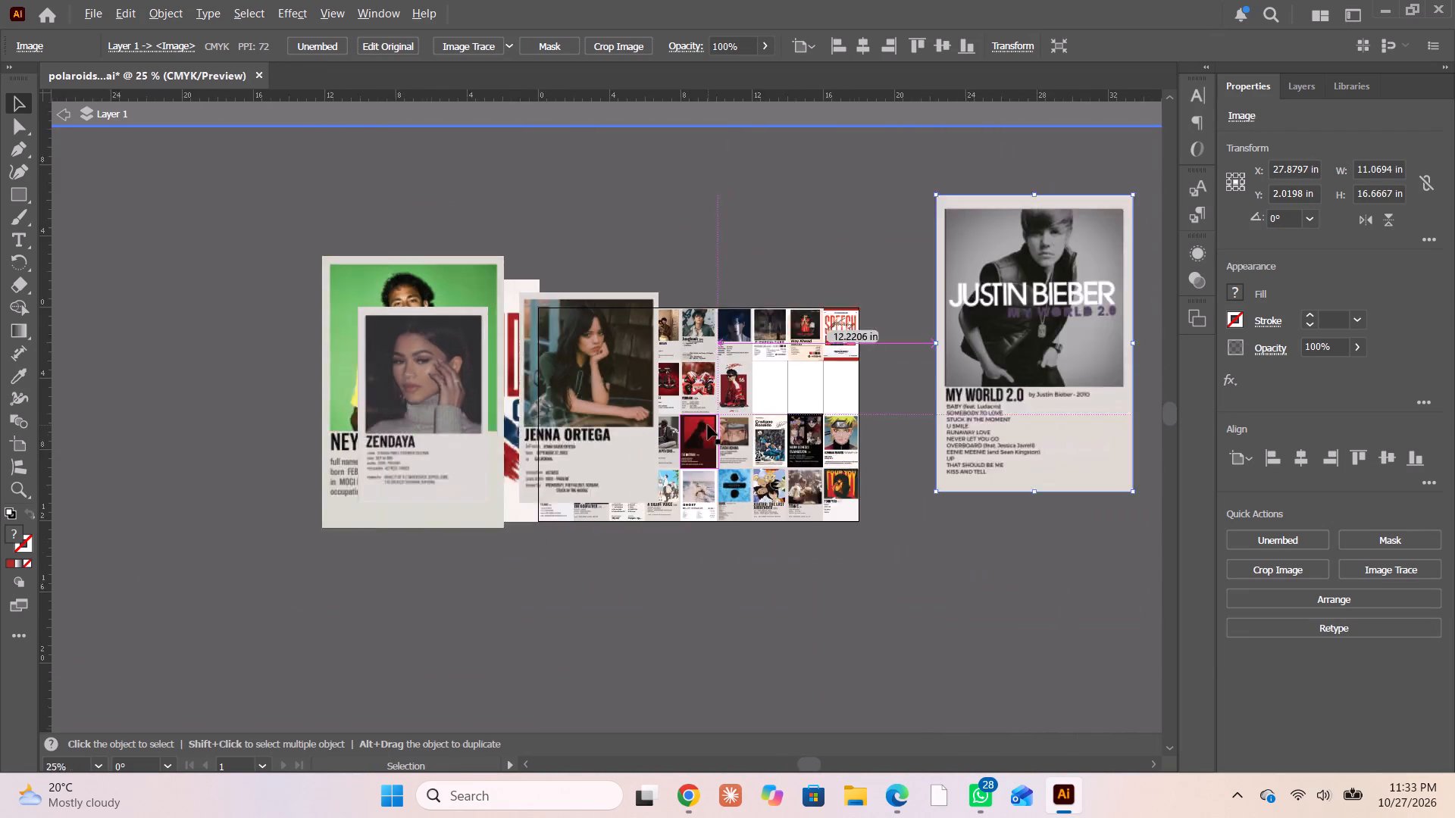
scroll(708, 425, "down", 2, "alt")
left_click_drag(999, 366, 872, 380)
scroll(837, 404, "up", 4)
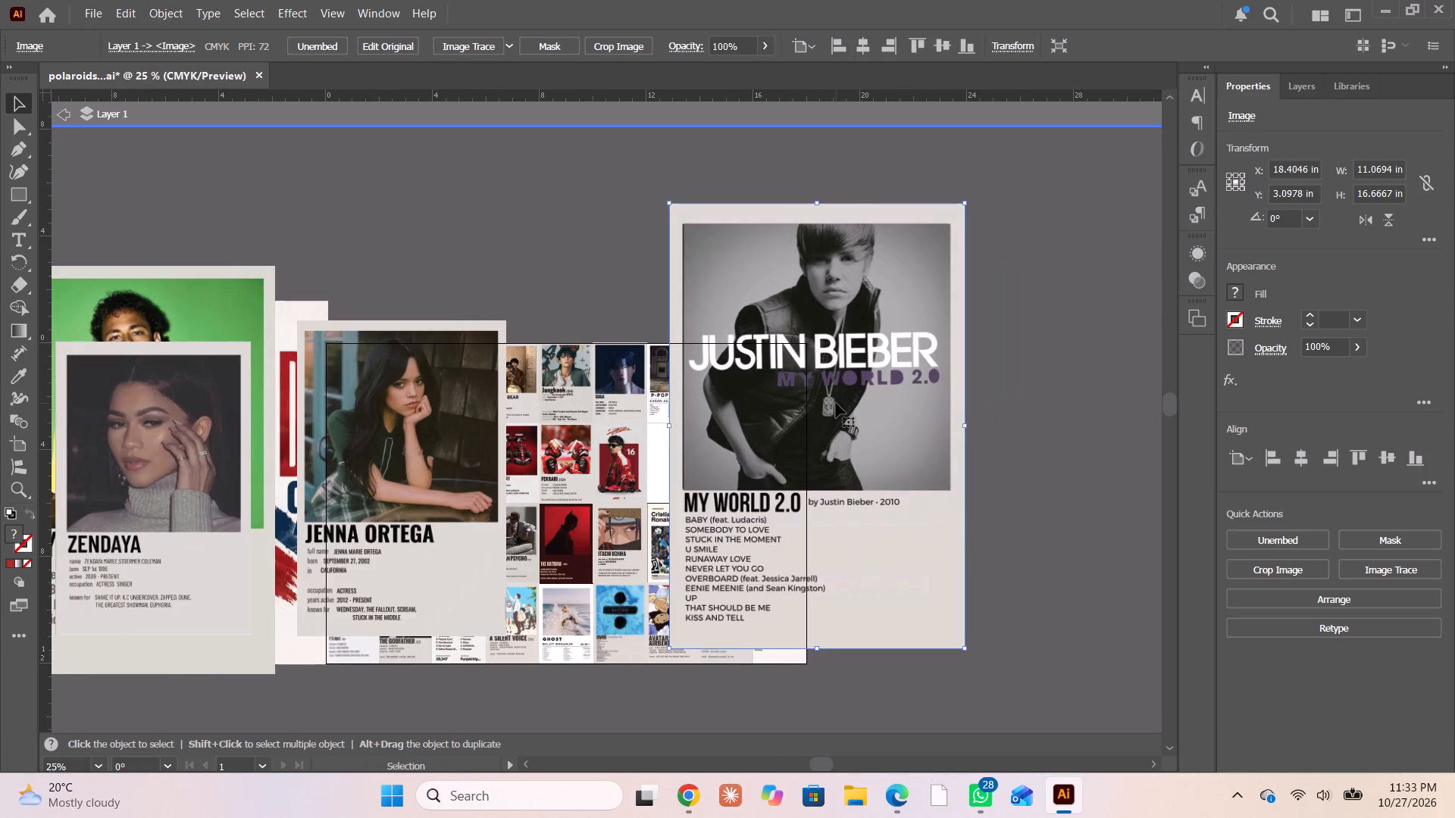
scroll(834, 403, "up", 1, "alt")
scroll(830, 408, "down", 3)
scroll(822, 408, "up", 1, "alt")
left_click_drag(816, 408, 1118, 361)
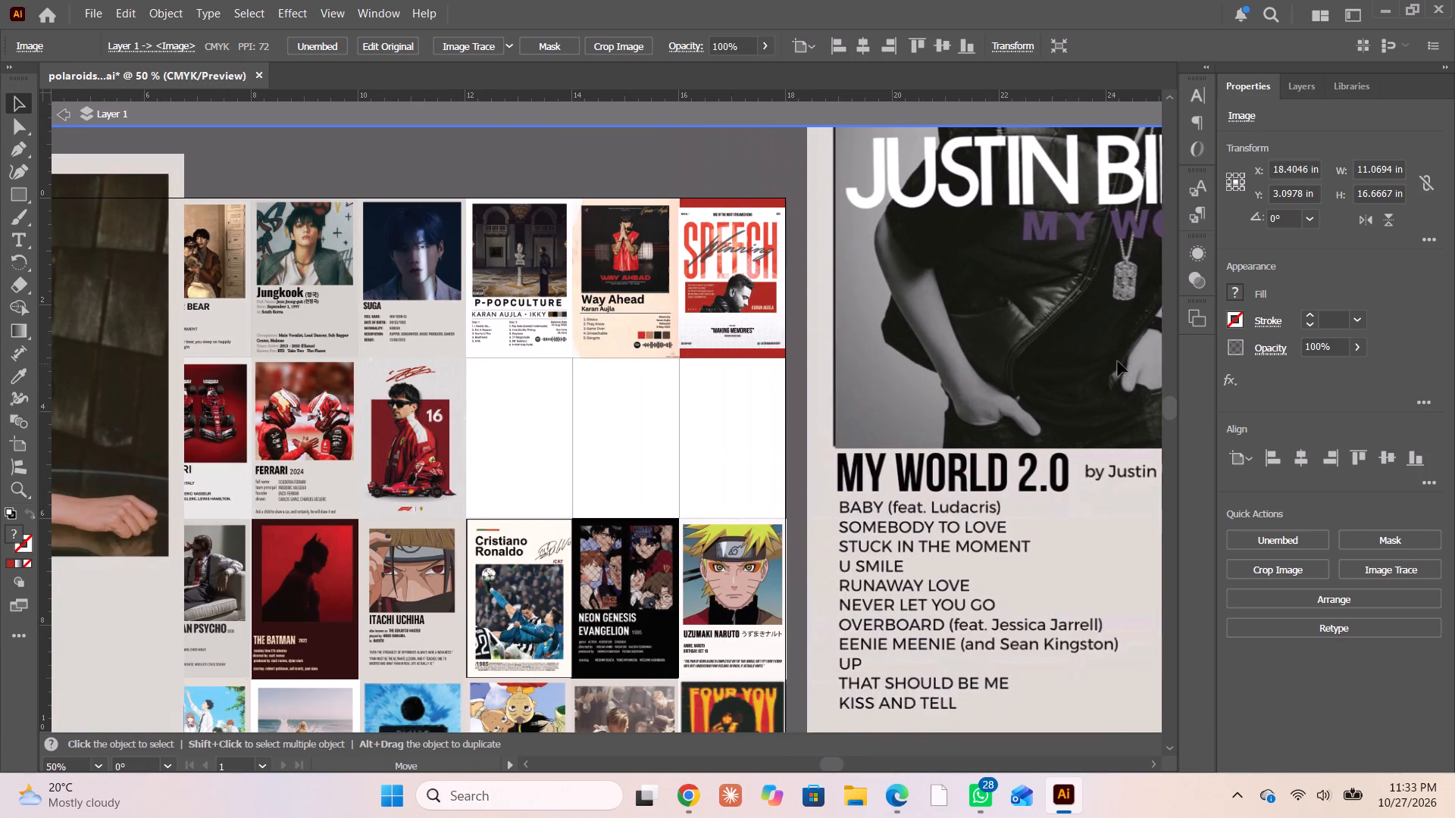
left_click_drag(1118, 361, 1141, 356)
left_click_drag(904, 426, 834, 438)
scroll(813, 436, "down", 2, "alt")
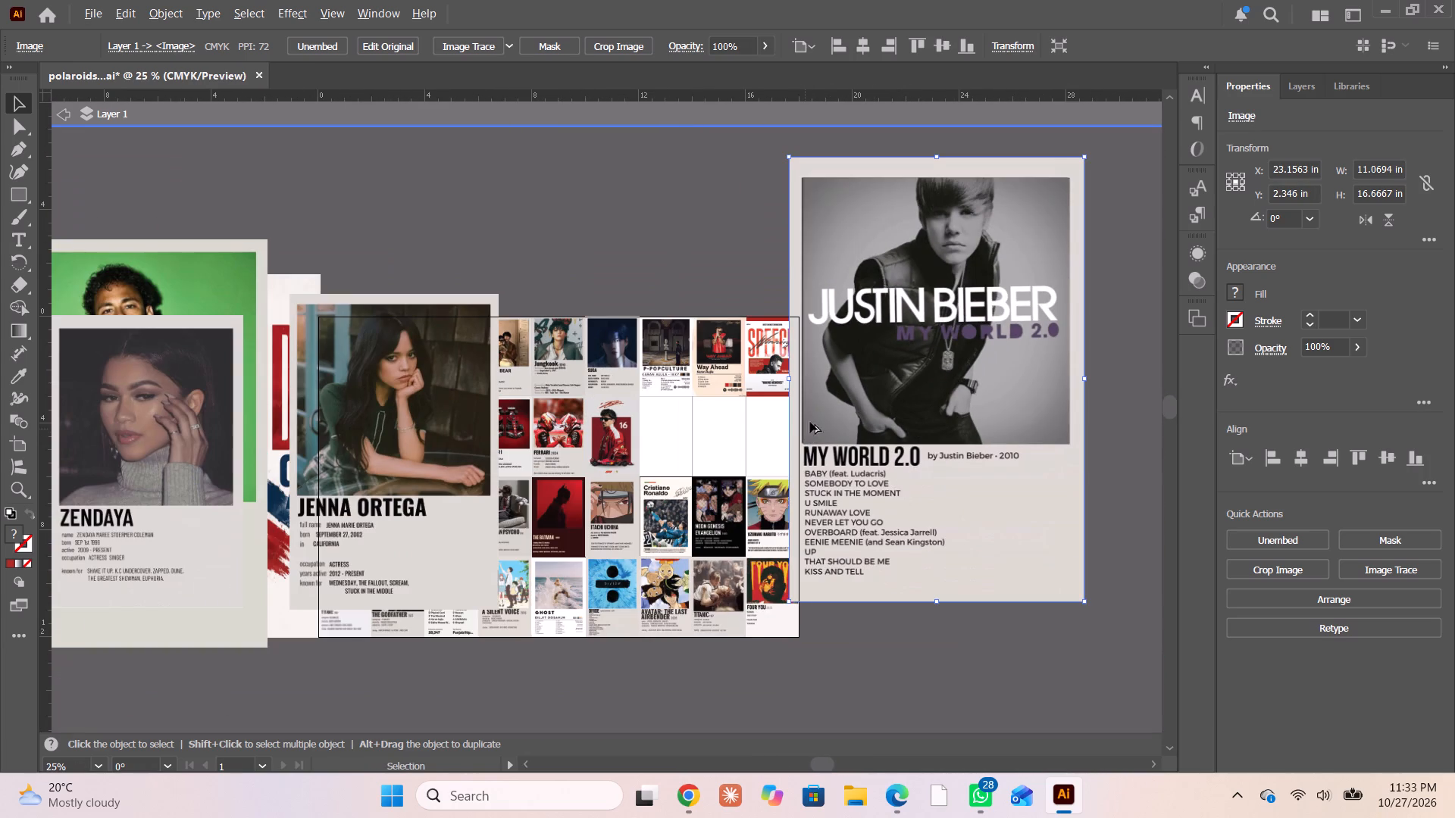
Scale the Justin Bieber poster down to about 4.28 × 6.44 in, reposition it beside the artboard and exit isolation mode.
left_click_drag(1083, 154, 973, 429)
left_click_drag(887, 522, 950, 417)
left_click(64, 116)
Move the Zendaya, Neymar, Jenna Ortega and Haaland posters off the sheet's first-column side to the pasteboard beside the Speech poster column.
left_click_drag(142, 467, 918, 276)
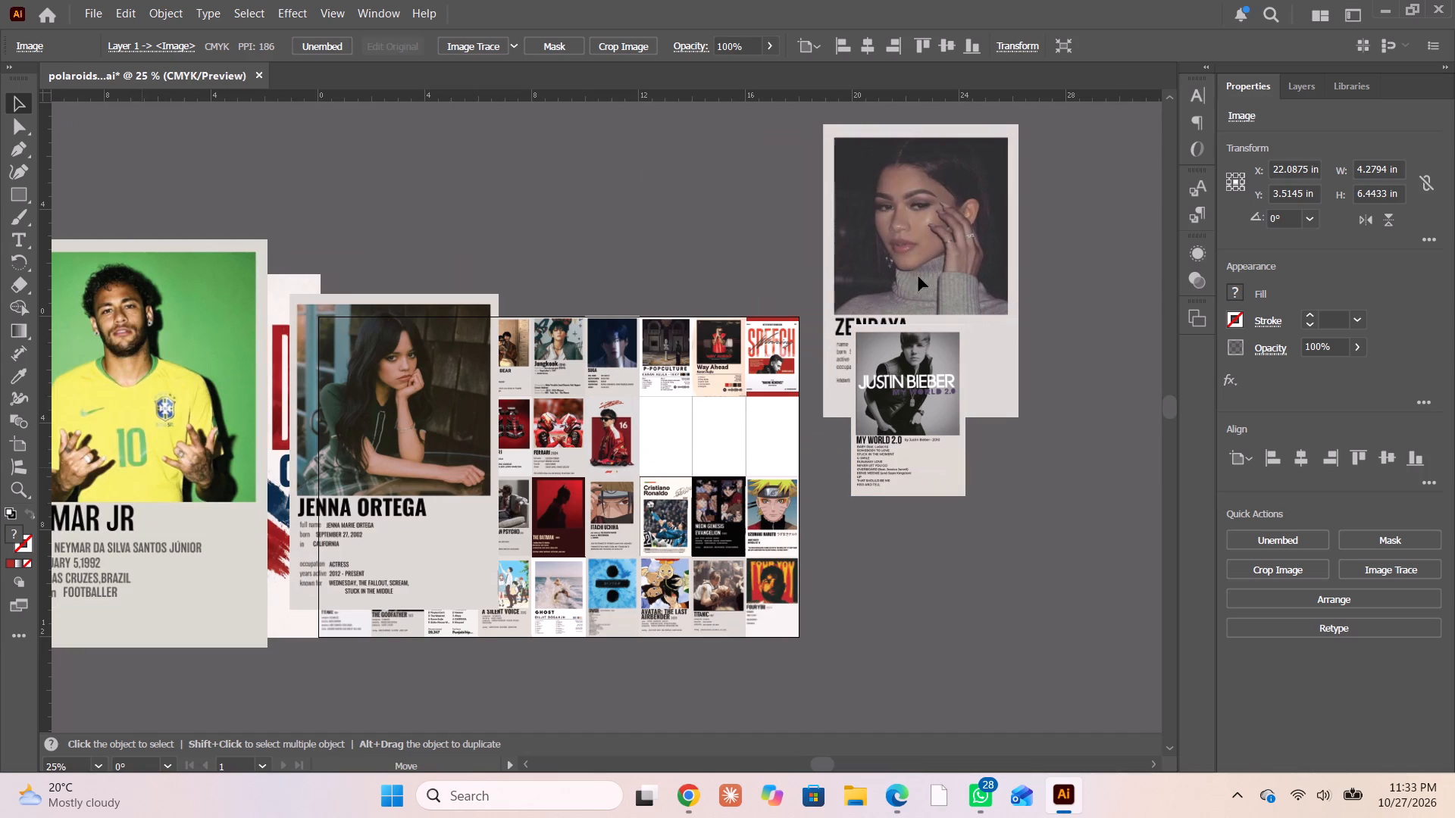
left_click_drag(918, 276, 919, 276)
left_click_drag(134, 362, 1002, 371)
left_click_drag(416, 385, 1068, 291)
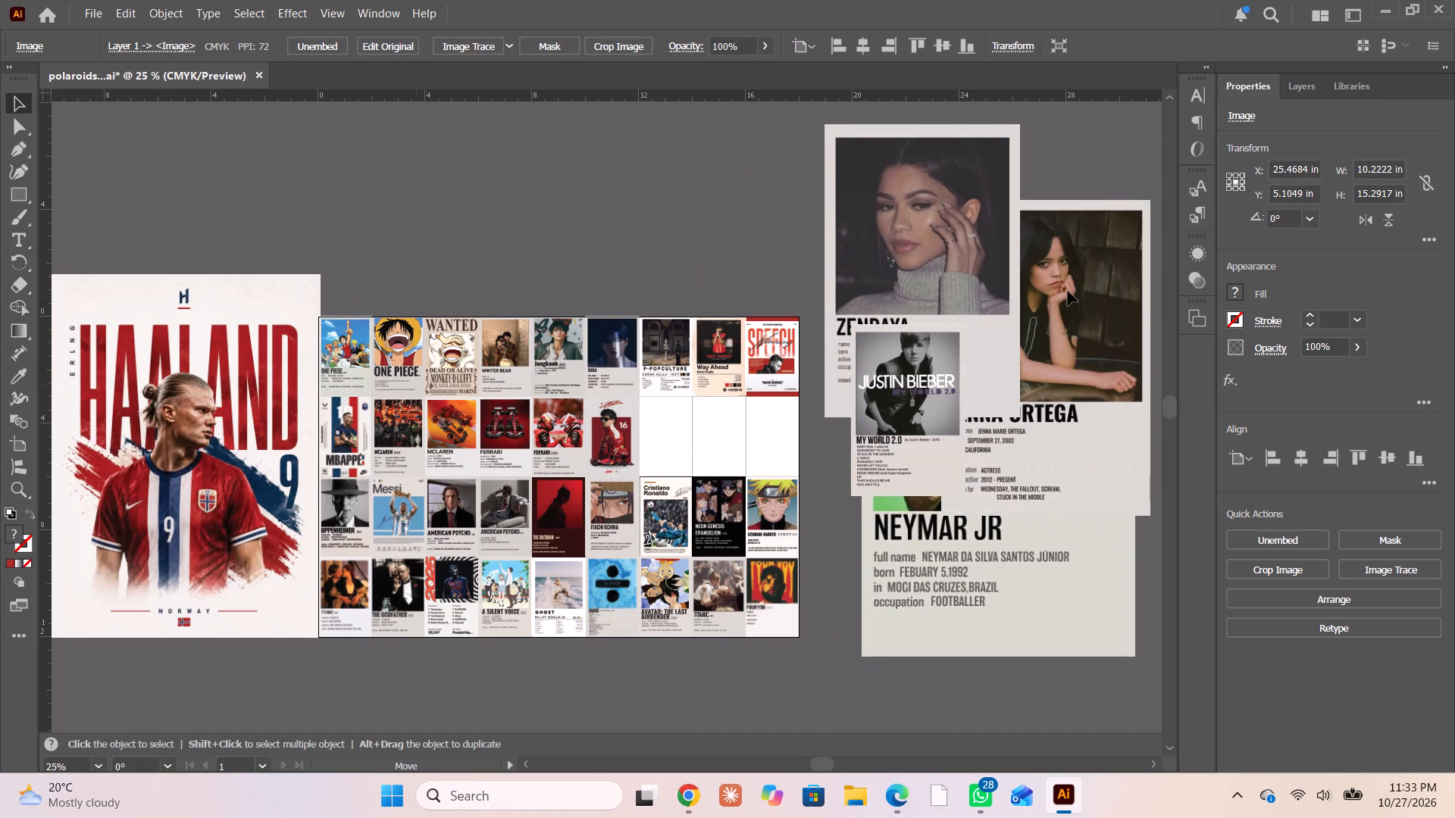
left_click_drag(1068, 291, 1068, 292)
left_click_drag(230, 336, 1048, 272)
Select all five pasteboard posters and scale them down together proportionally, making the Zendaya poster about 2.77 × 4.17 in.
scroll(901, 272, "left", 1)
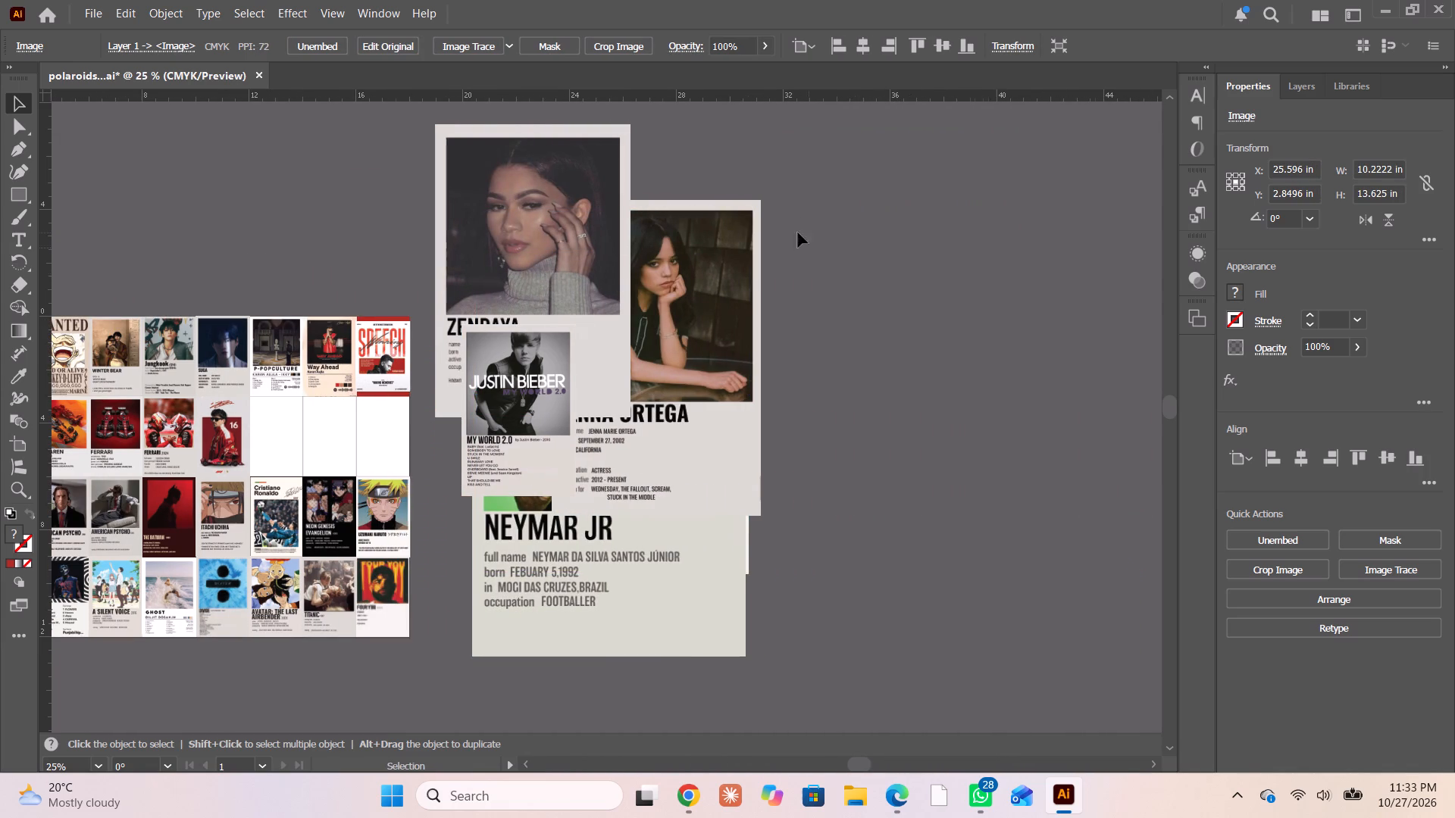
left_click_drag(817, 174, 523, 560)
left_click_drag(763, 125, 753, 142, "shift")
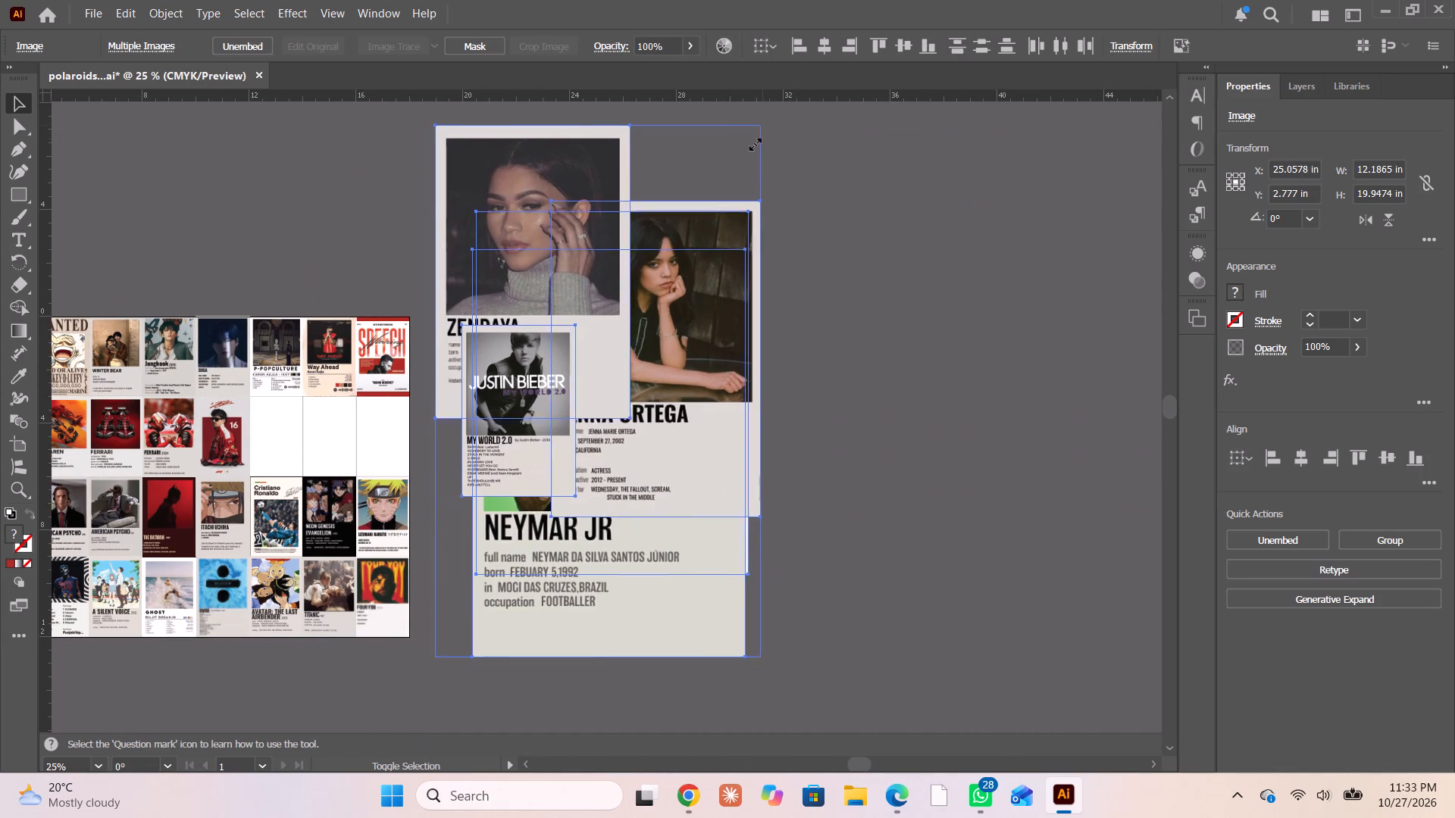
left_click_drag(753, 142, 559, 443, "shift")
left_click(678, 404)
Scale the Zendaya poster down to about 1.18 × 1.77 in and place it across the outer edge of the last empty second-row frame.
scroll(525, 494, "down", 4)
scroll(449, 458, "up", 2, "alt")
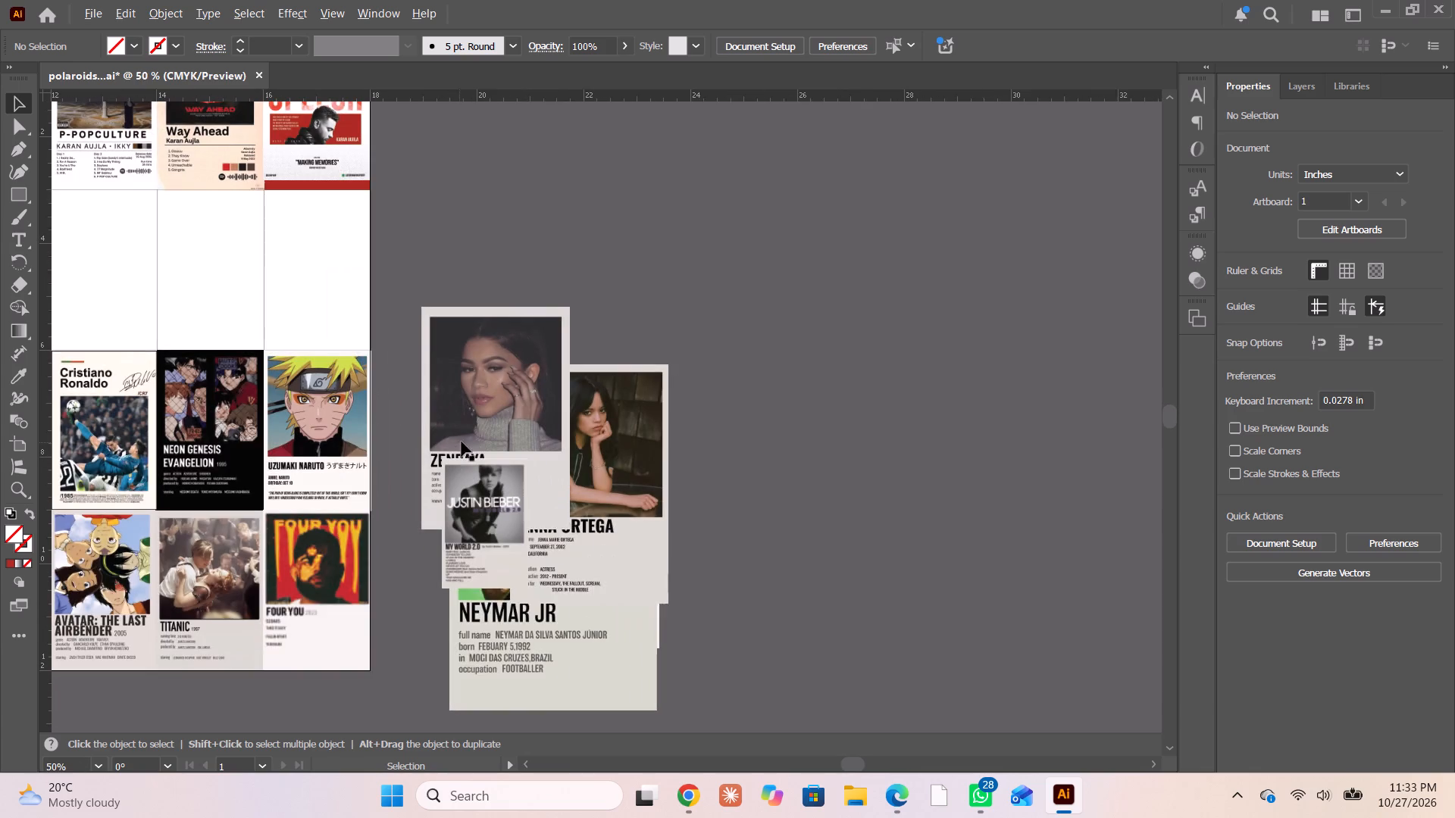
scroll(466, 442, "right", 2)
left_click_drag(891, 384, 807, 307)
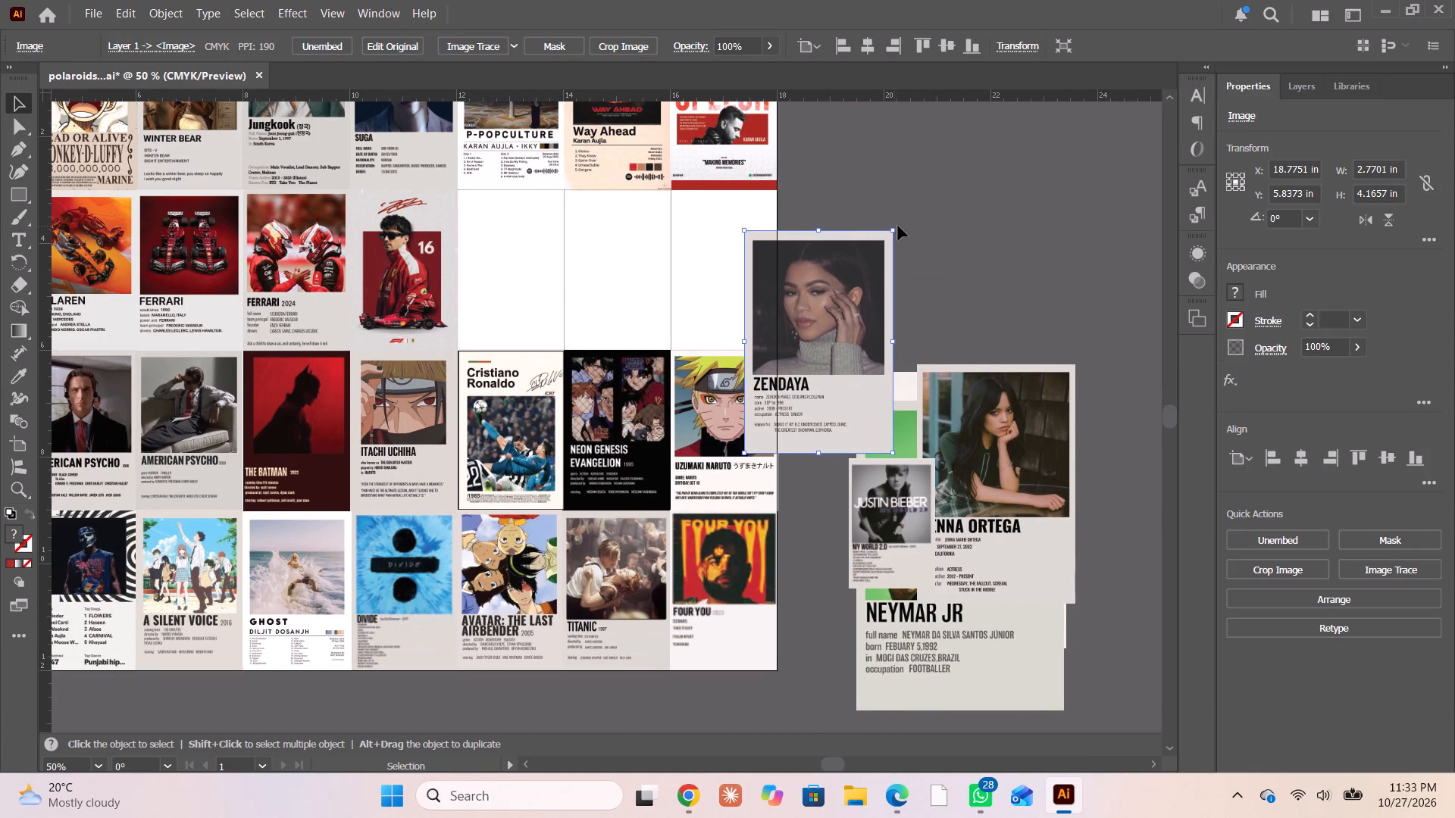
left_click_drag(894, 229, 812, 358, "shift")
left_click_drag(778, 401, 598, 296)
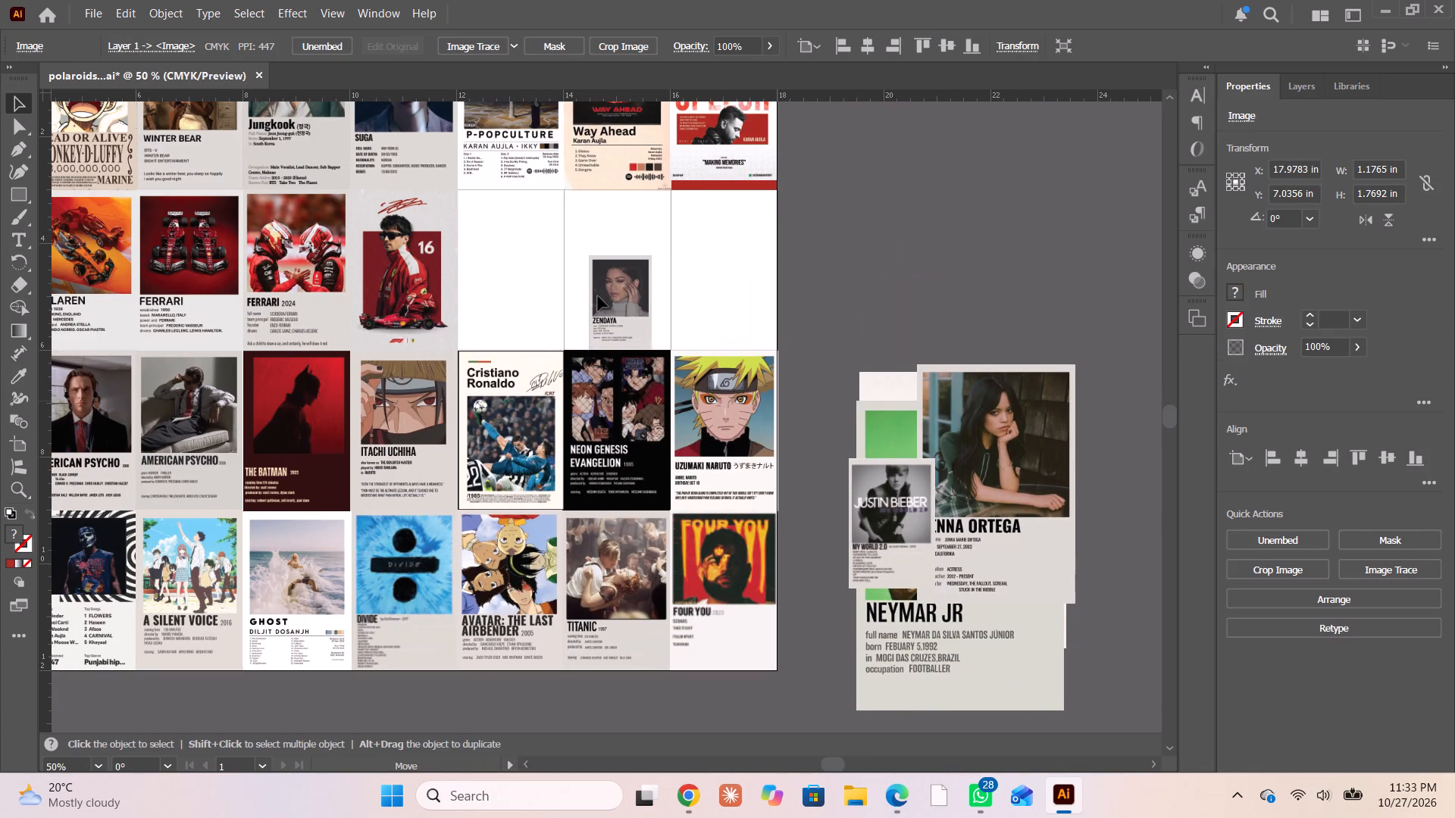
left_click_drag(598, 296, 913, 270)
left_click_drag(909, 290, 770, 293)
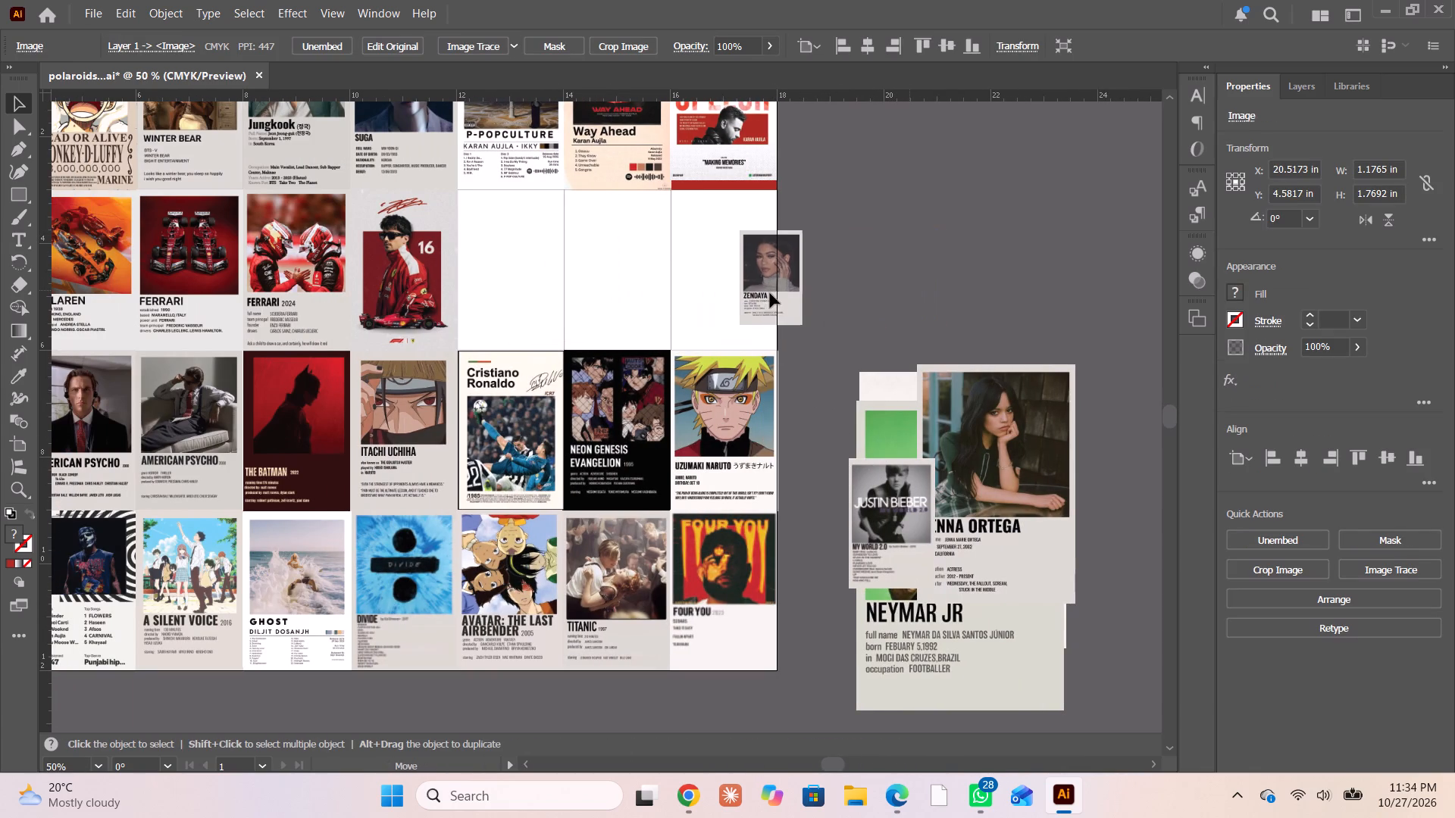
left_click_drag(770, 293, 771, 291)
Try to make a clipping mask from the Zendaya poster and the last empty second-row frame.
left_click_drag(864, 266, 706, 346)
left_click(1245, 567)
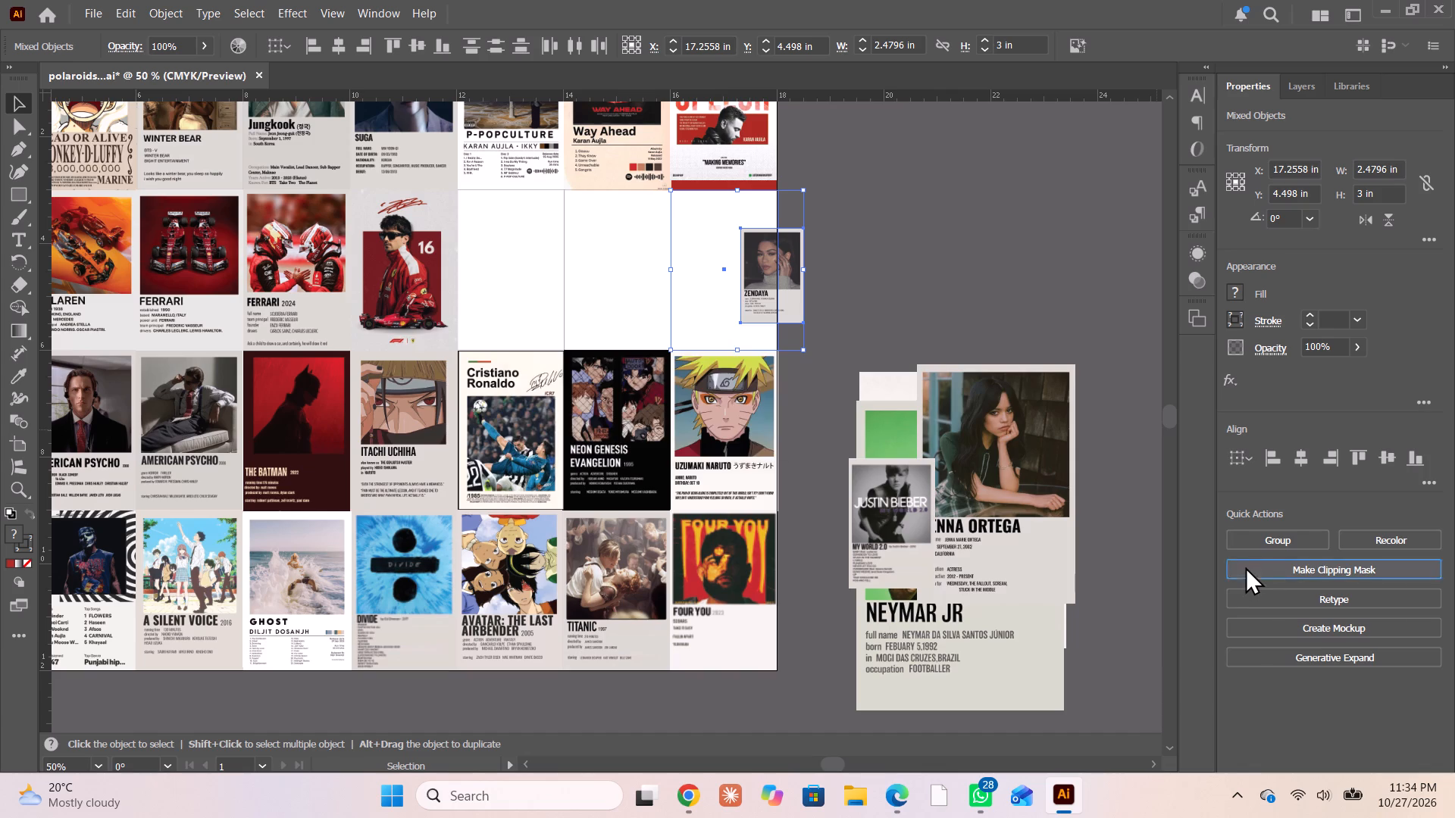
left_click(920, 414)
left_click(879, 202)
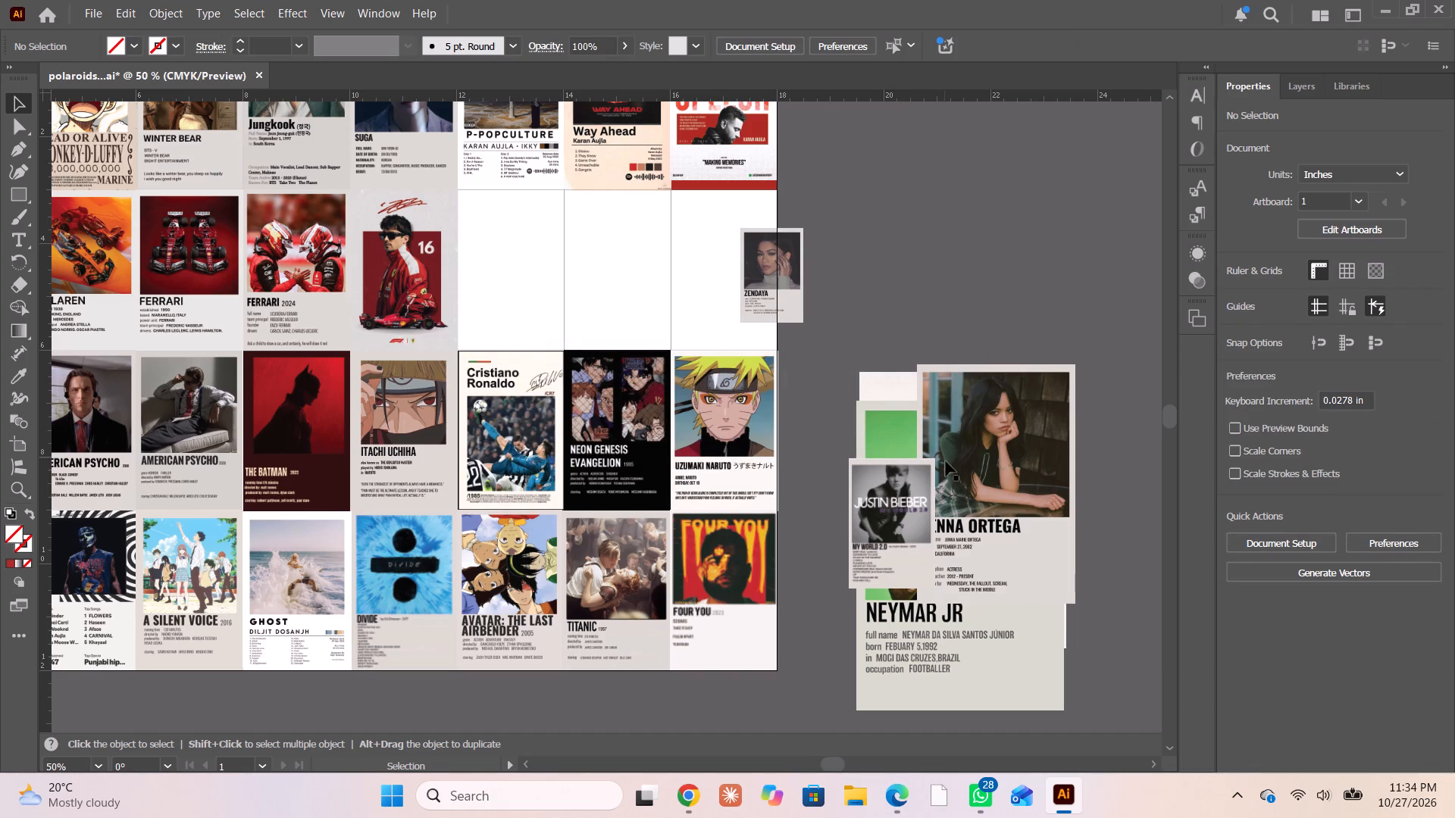
Spread the Jenna Ortega, Justin Bieber and Neymar posters apart on the pasteboard, with Justin Bieber at about X 19.8 in, Y 4.7 in.
left_click_drag(959, 489, 959, 331)
left_click_drag(868, 542, 848, 299)
left_click_drag(931, 537, 914, 544)
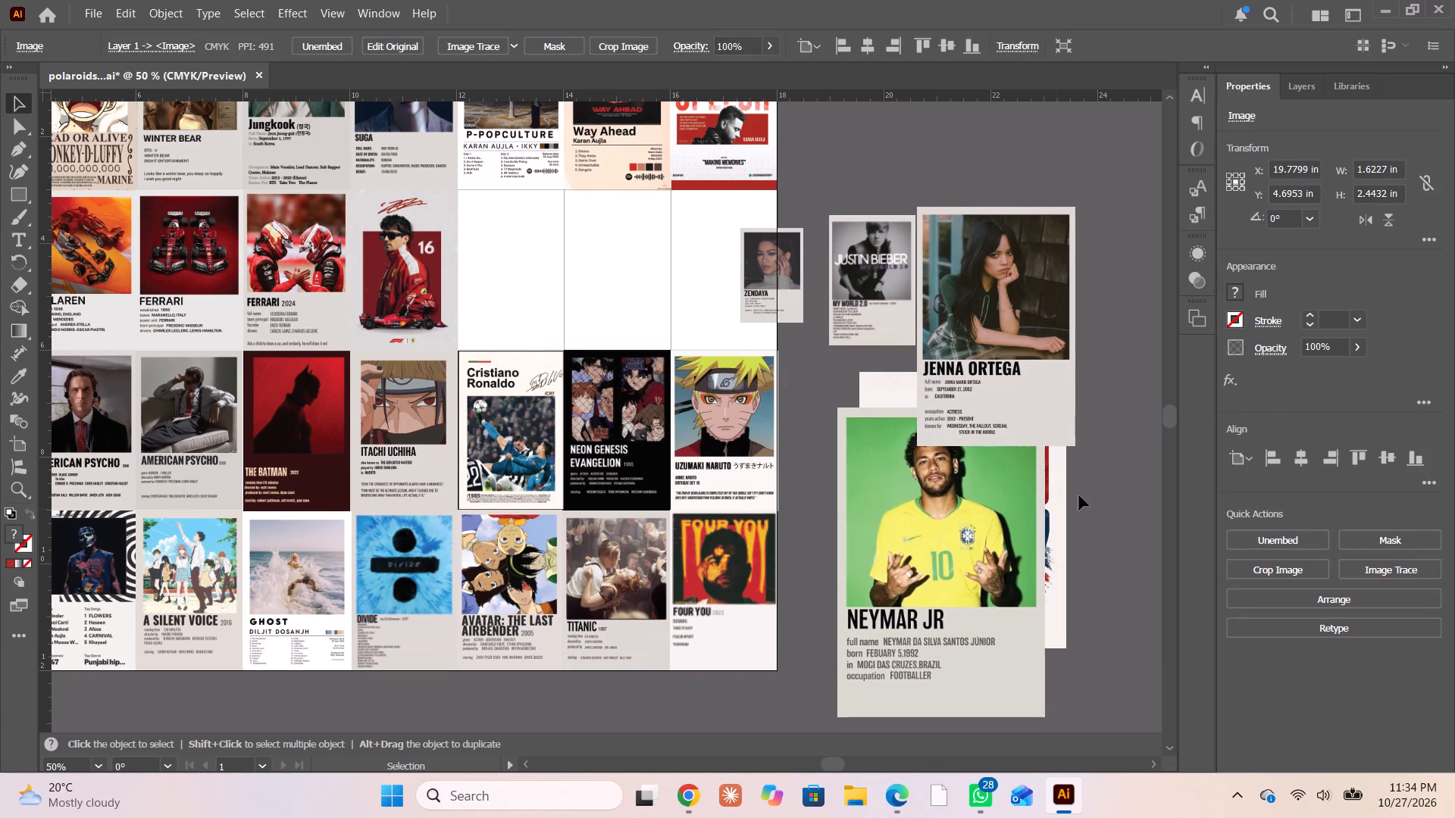
left_click_drag(1086, 482, 908, 595)
left_click_drag(1001, 273, 1014, 280)
Scale the Jenna Ortega, Neymar and Haaland posters together to roughly half size and move them up beside the Justin Bieber poster.
left_click_drag(1097, 311, 976, 701)
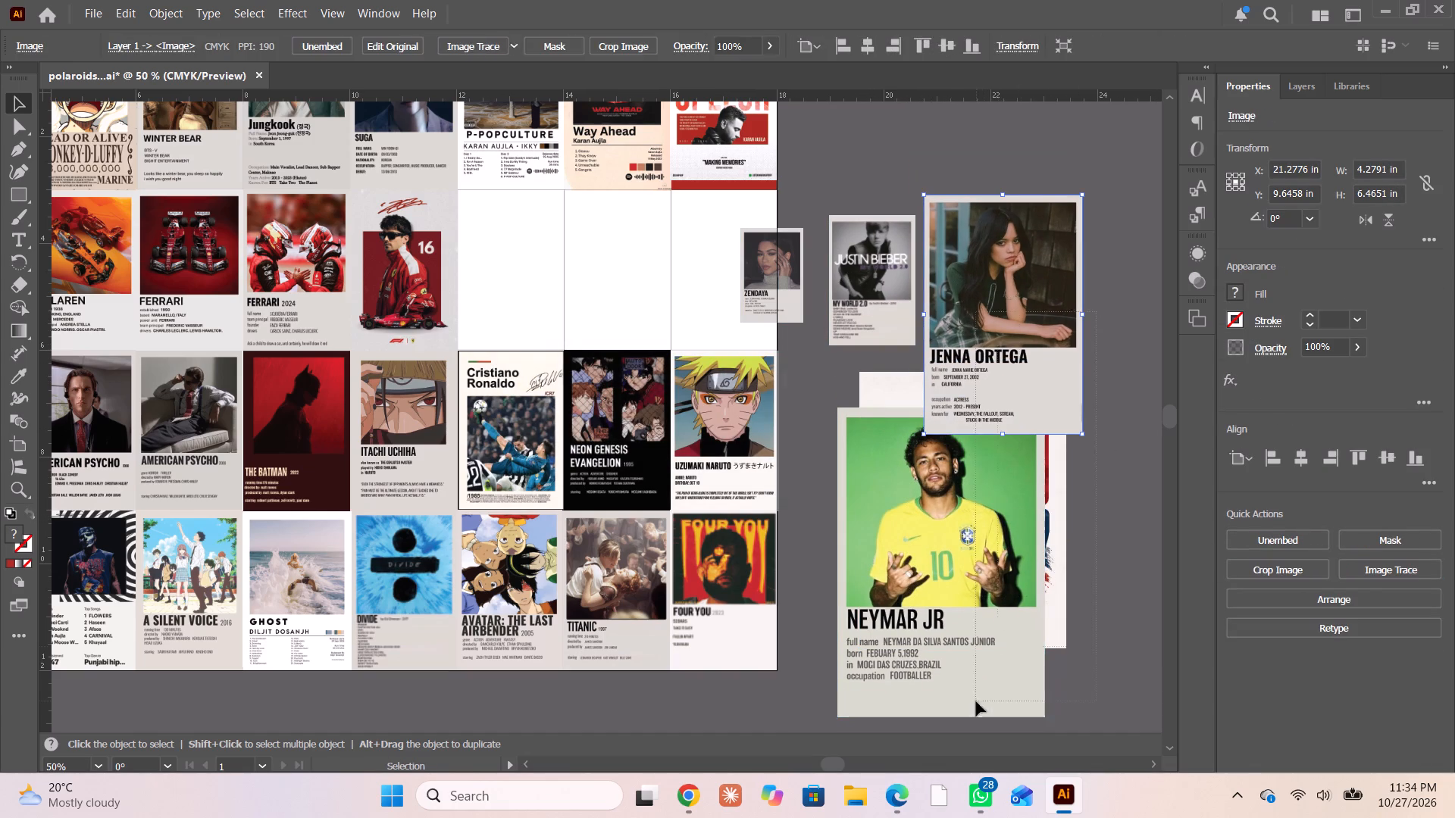
left_click_drag(976, 701, 972, 674)
left_click_drag(1082, 191, 1008, 442)
left_click_drag(920, 584, 979, 291)
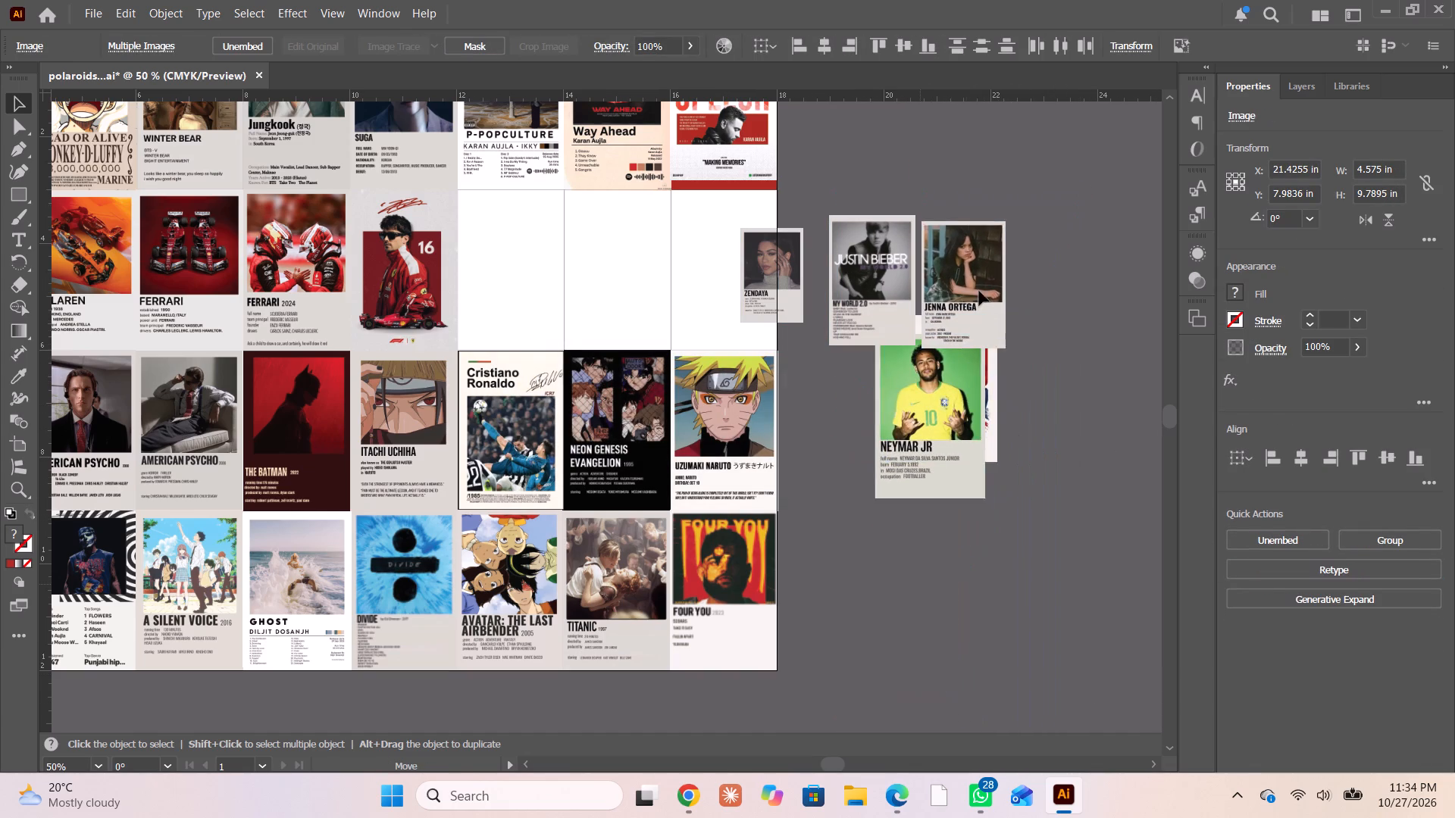
left_click_drag(979, 291, 1002, 235)
left_click(936, 473)
Shift the Zendaya poster slightly outward, select all five loose posters and send them to the back of the stacking order.
left_click_drag(784, 286, 806, 309)
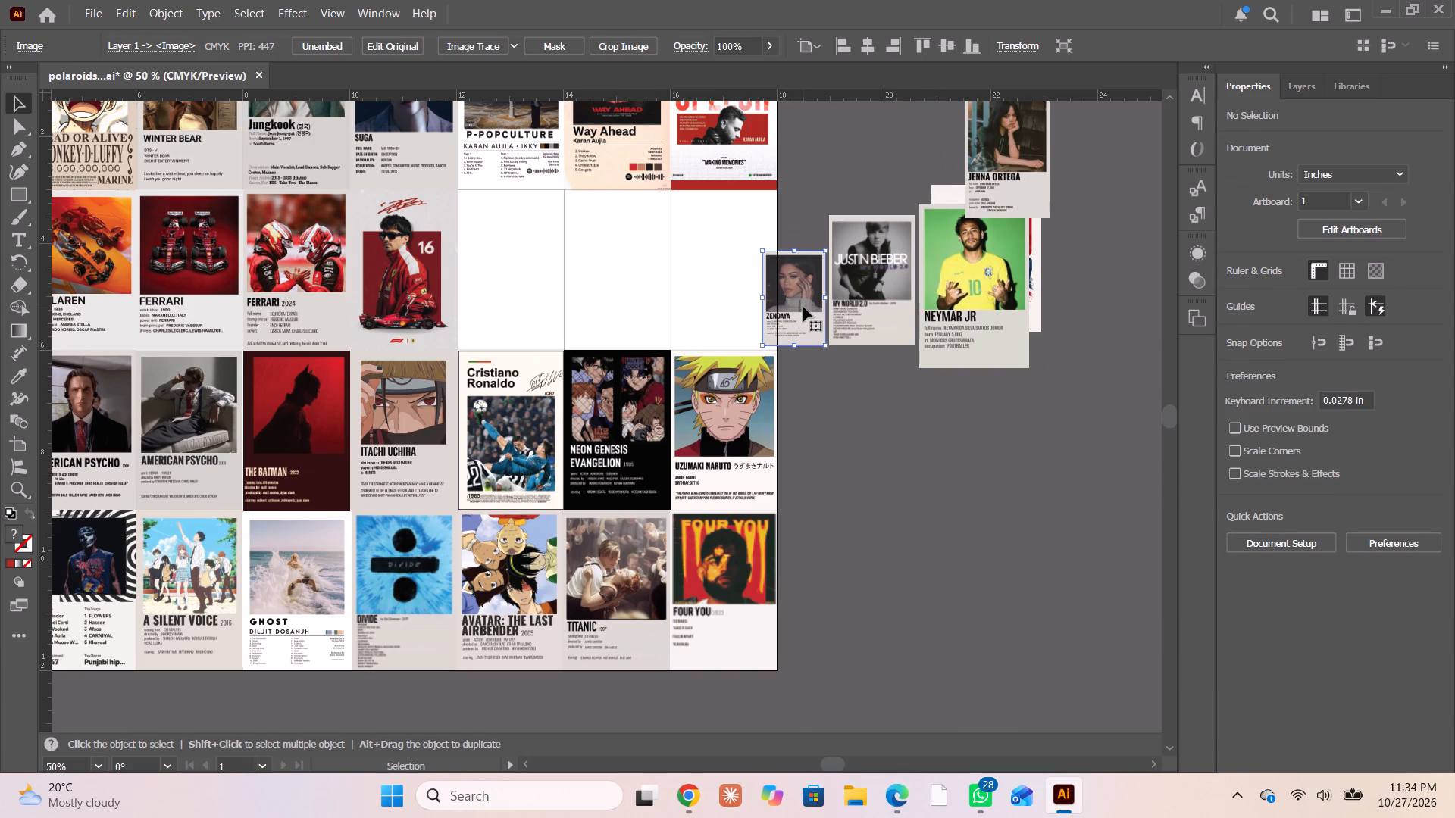
left_click_drag(1089, 150, 794, 354)
right_click(851, 317)
left_click_drag(900, 564, 906, 563)
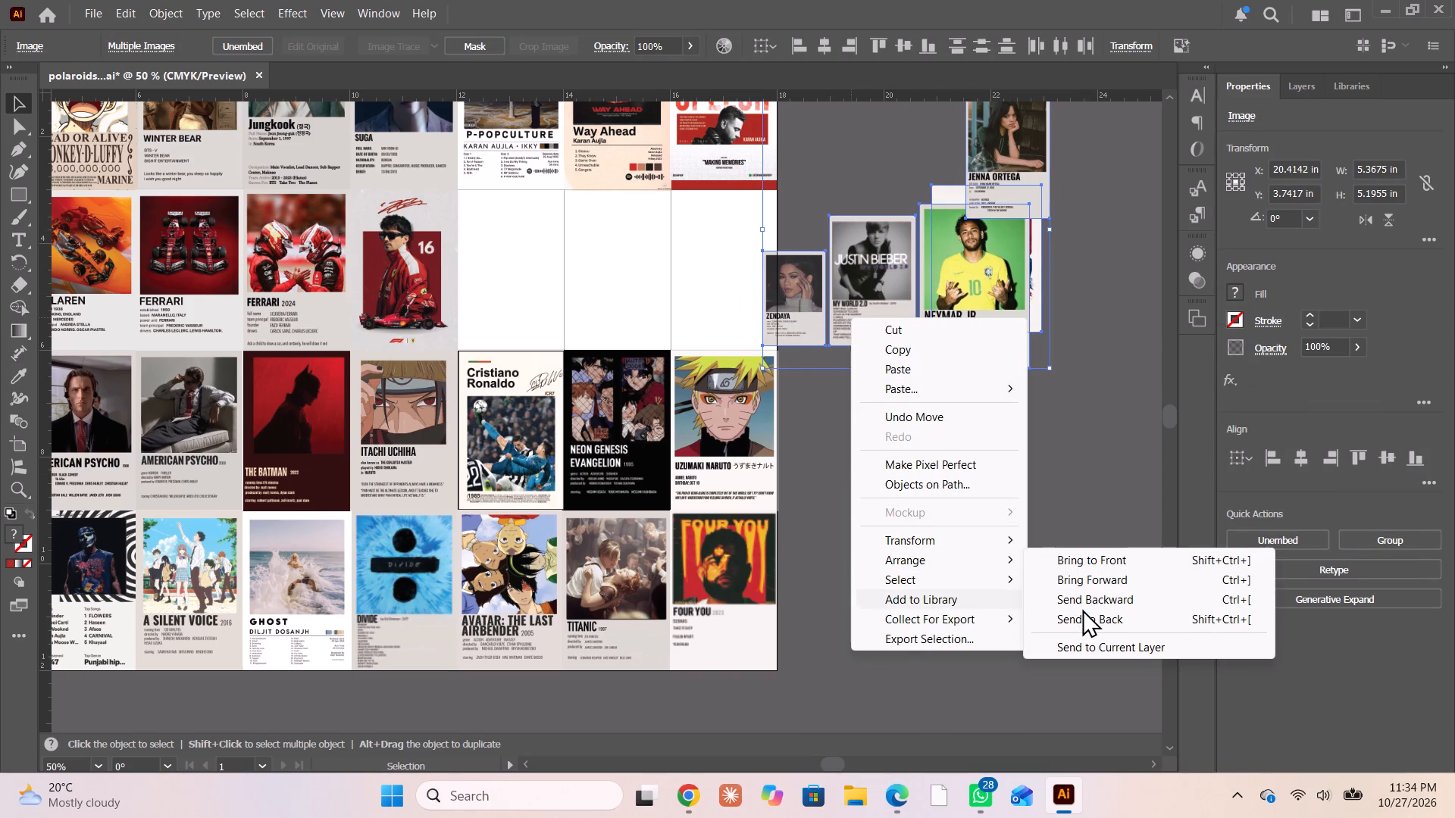
left_click(1081, 610)
left_click(943, 483)
Move the Zendaya poster back over the last empty second-row frame's edge and clip it to that frame with a clipping mask.
left_click_drag(788, 320, 767, 314)
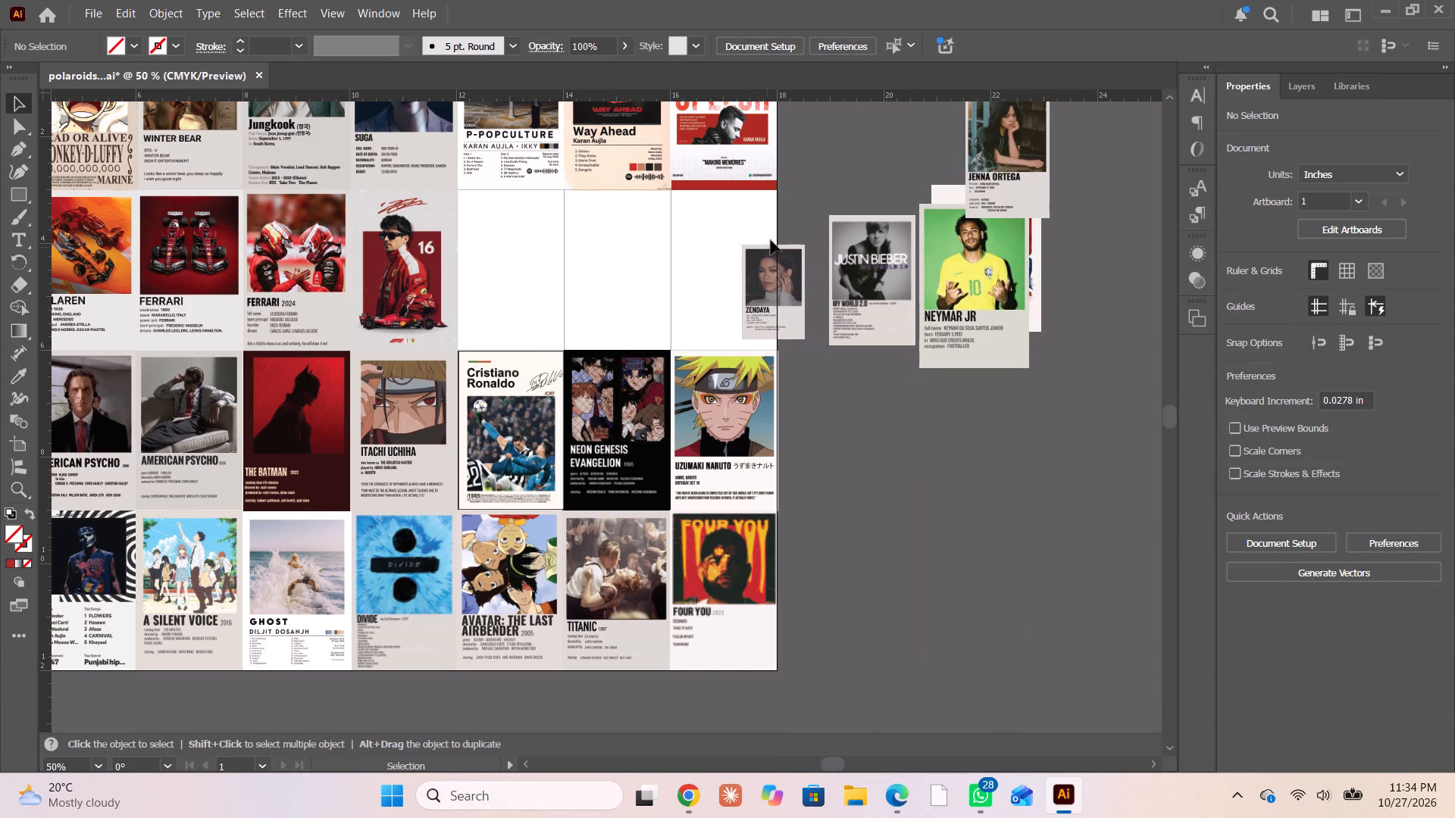
left_click_drag(808, 213, 779, 289)
left_click_drag(793, 216, 745, 275)
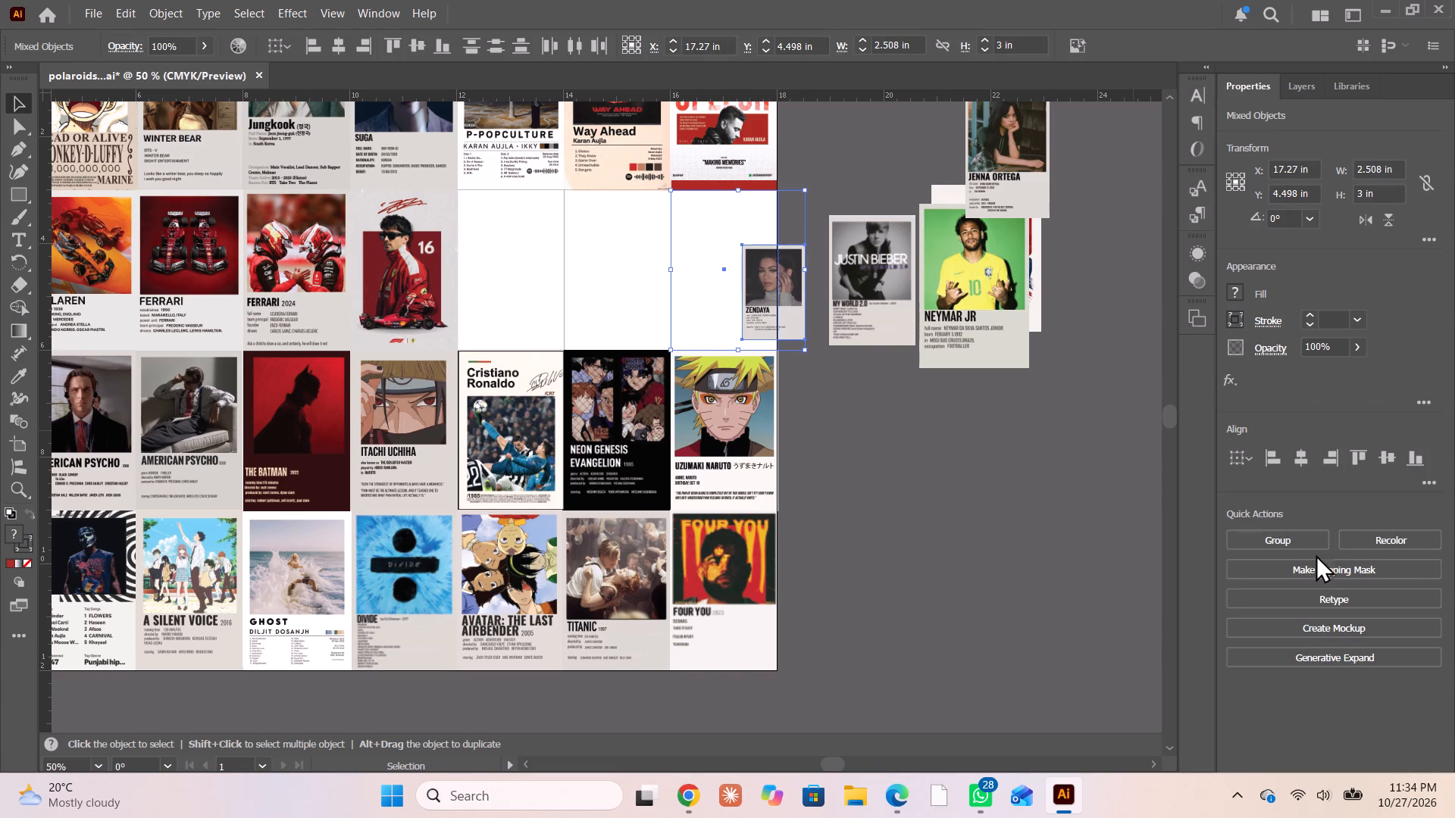
left_click(1305, 572)
Isolate the Zendaya clip group, move its image to the frame's lower inner corner and enlarge it to about 2 × 3 in.
double_click(752, 313)
left_click(749, 313)
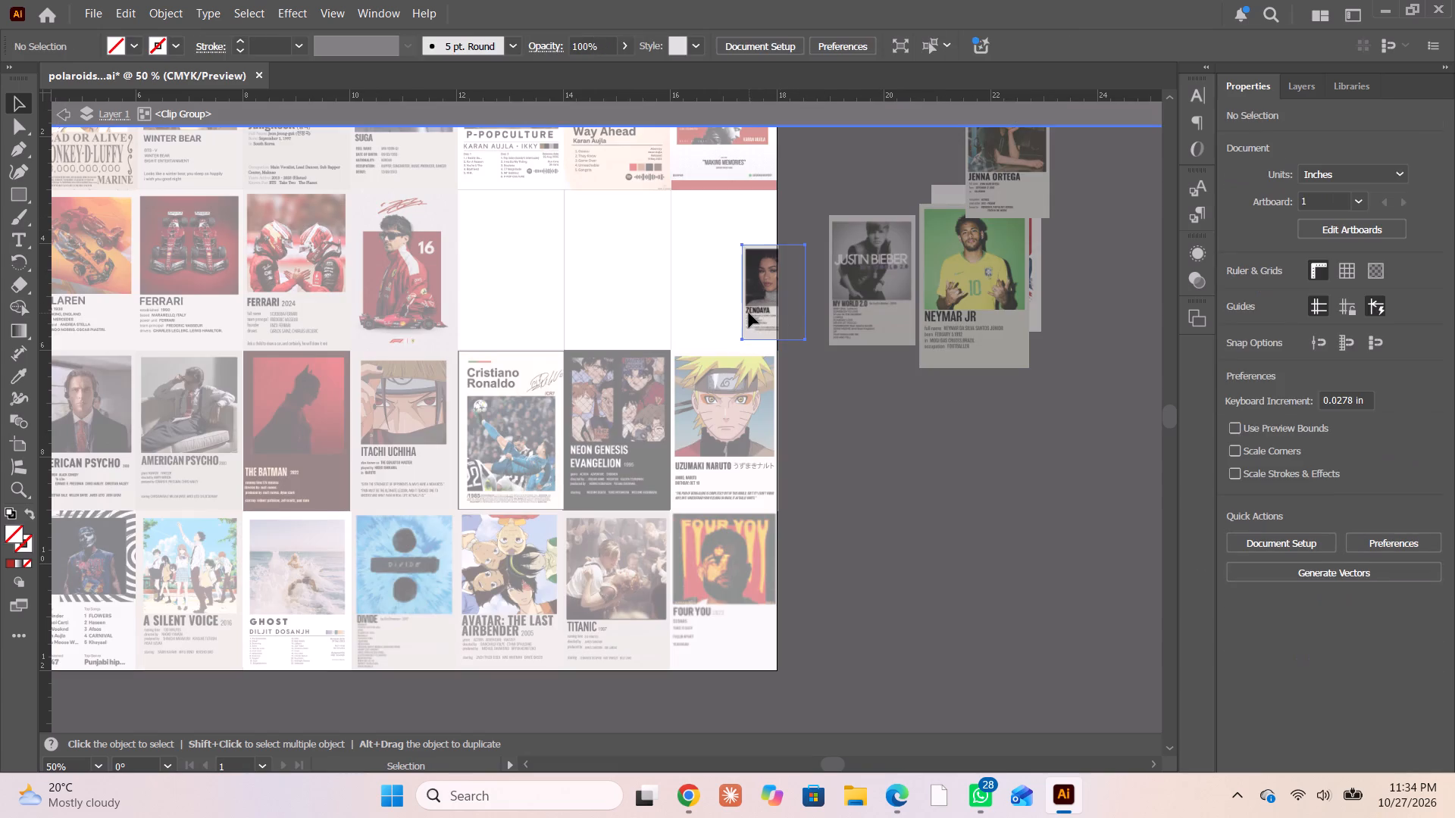
left_click_drag(745, 305, 671, 318)
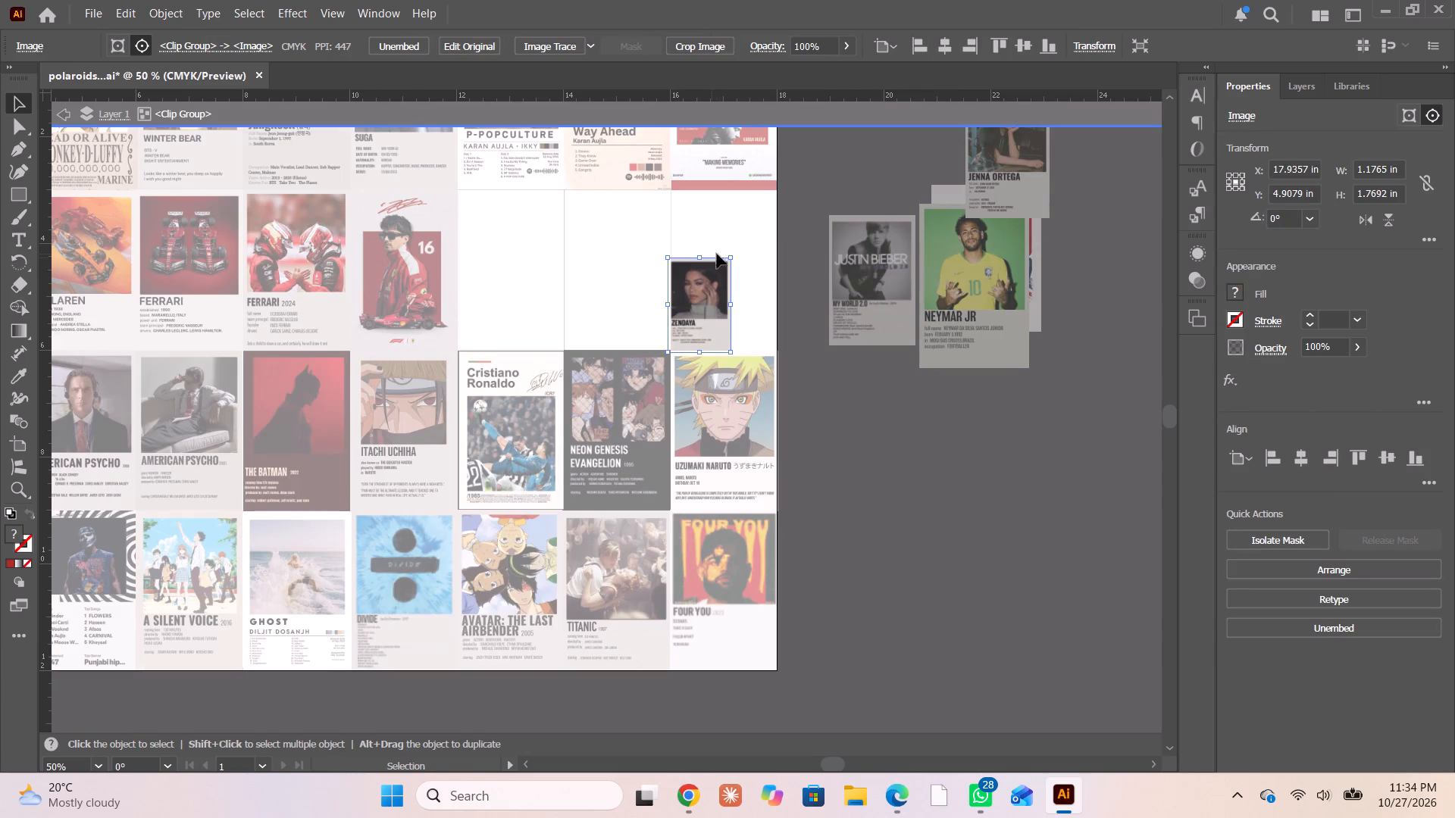
left_click_drag(729, 257, 801, 189)
scroll(726, 326, "up", 3, "alt")
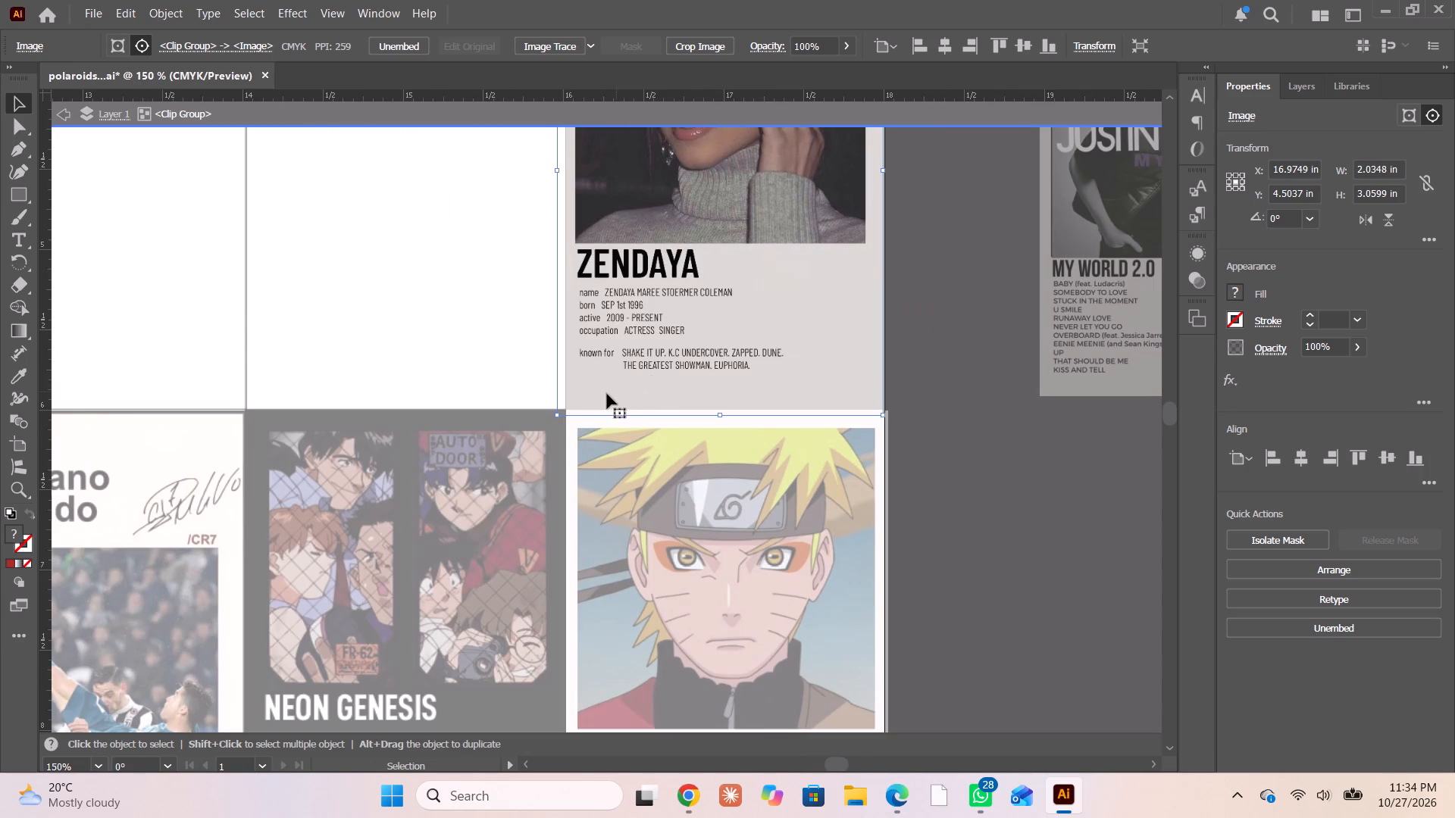
left_click_drag(554, 414, 563, 424, "shift")
Align the Zendaya image with its frame at about X 17 in, Y 4.48 in and exit isolation mode.
left_click_drag(710, 299, 710, 320)
scroll(706, 316, "up", 2)
scroll(706, 316, "down", 1)
scroll(706, 316, "up", 6)
scroll(705, 301, "down", 4)
scroll(704, 301, "up", 1)
scroll(704, 301, "down", 1)
scroll(704, 301, "up", 13)
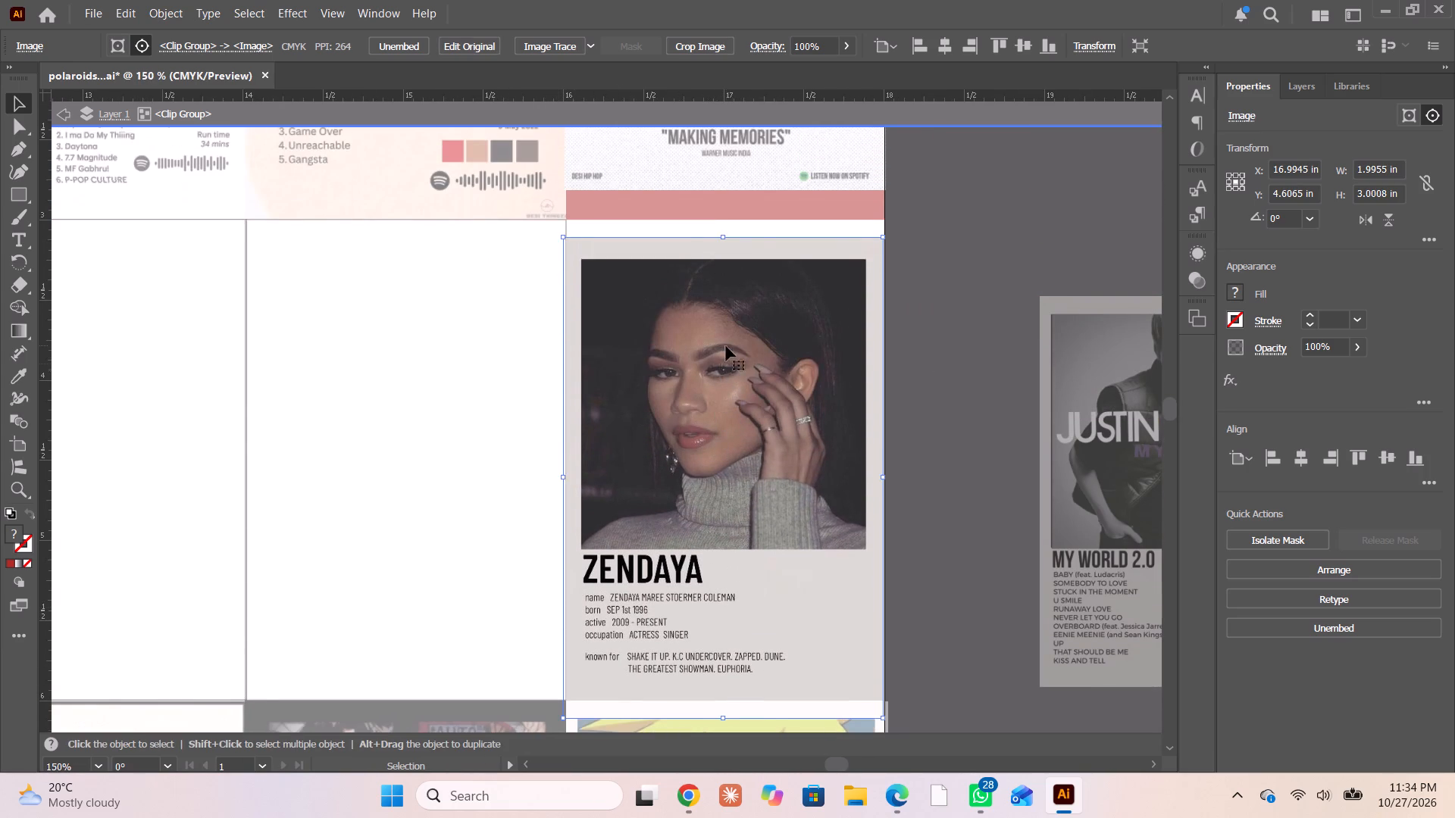
left_click_drag(743, 380, 744, 361)
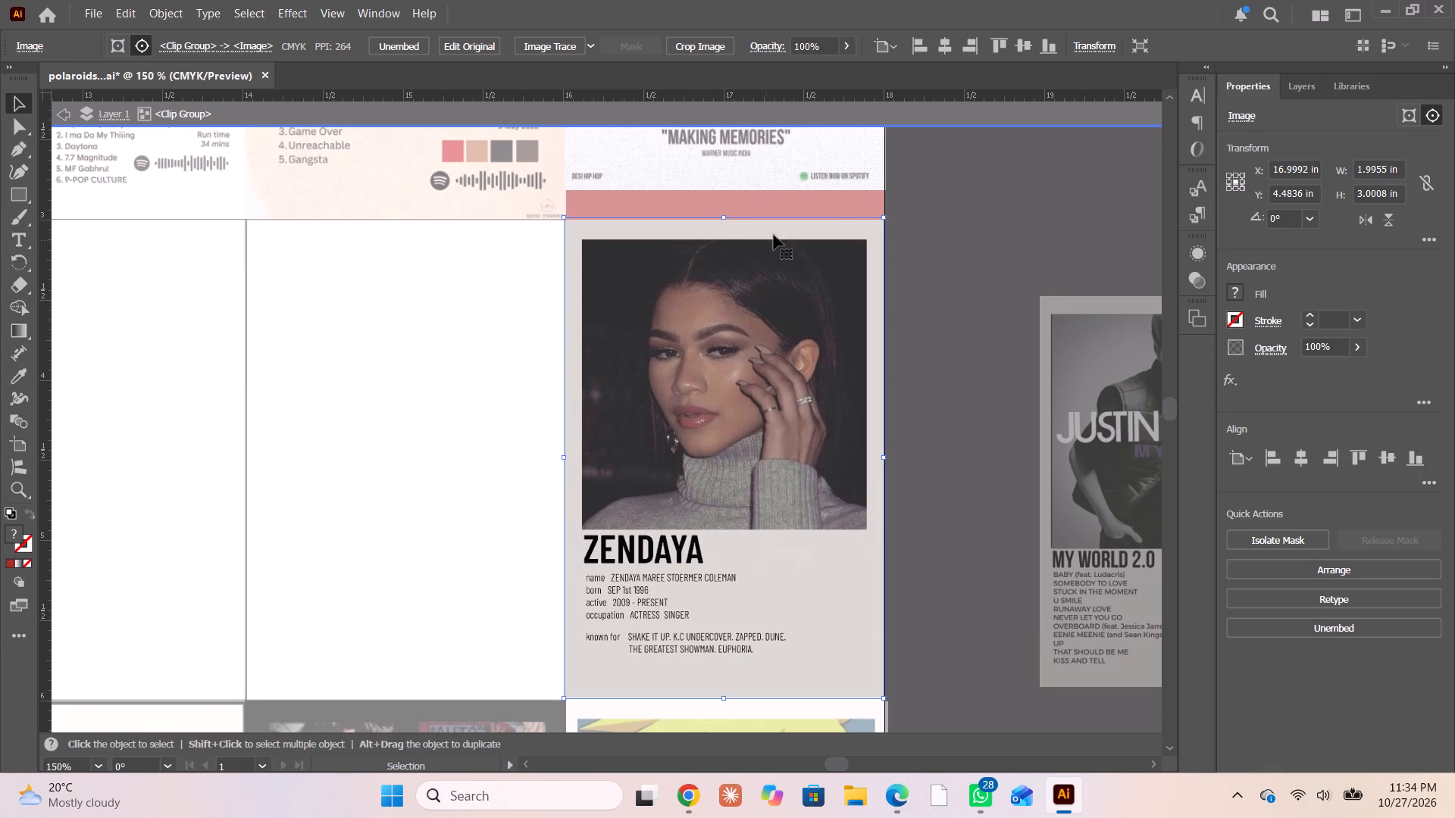
scroll(819, 763, "down", 5)
left_click(963, 493)
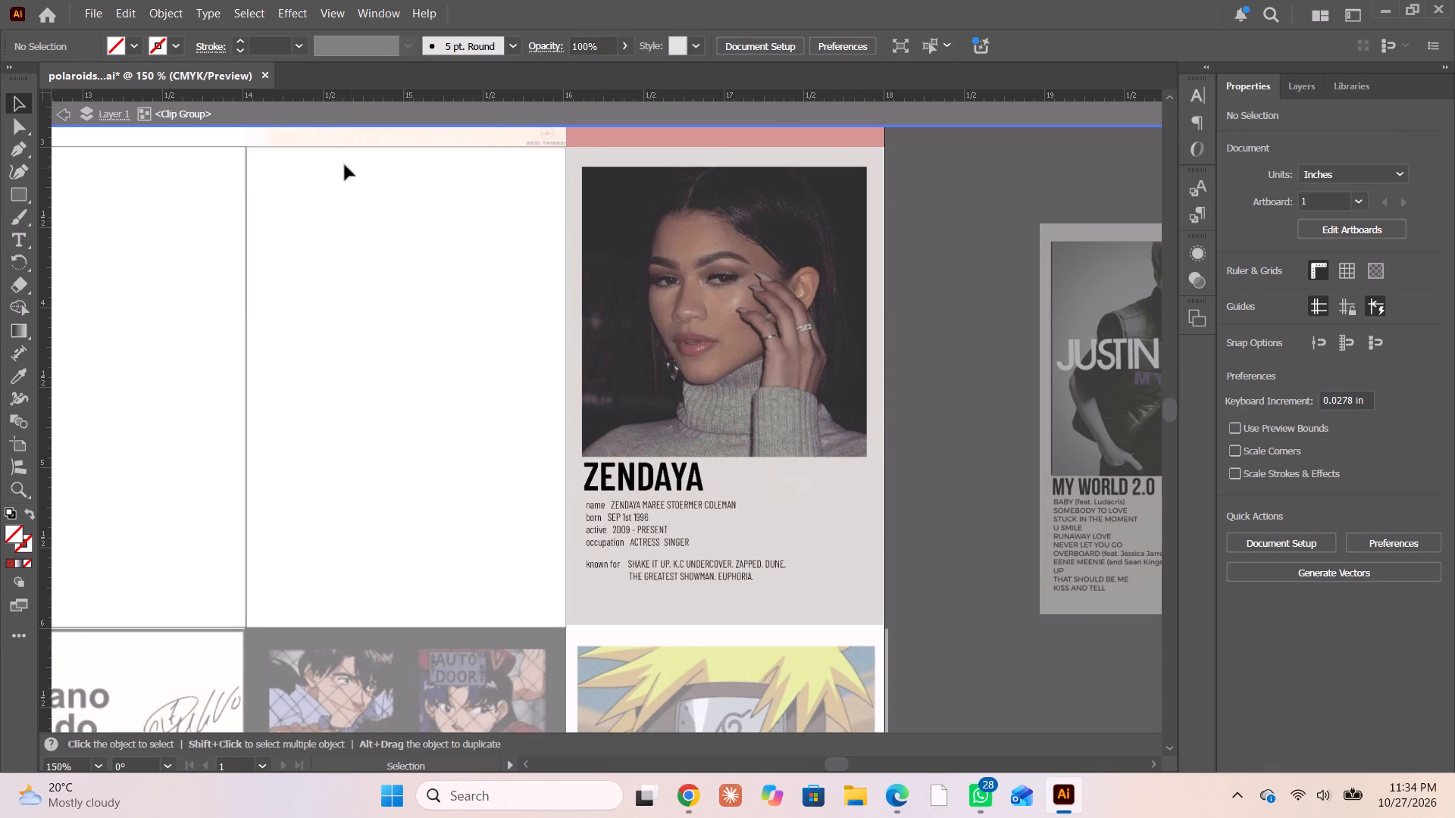
double_click(66, 120)
Move the Justin Bieber poster across the edge of the empty frame beside Zendaya and clip it to that frame with a clipping mask.
scroll(449, 473, "down", 1, "alt")
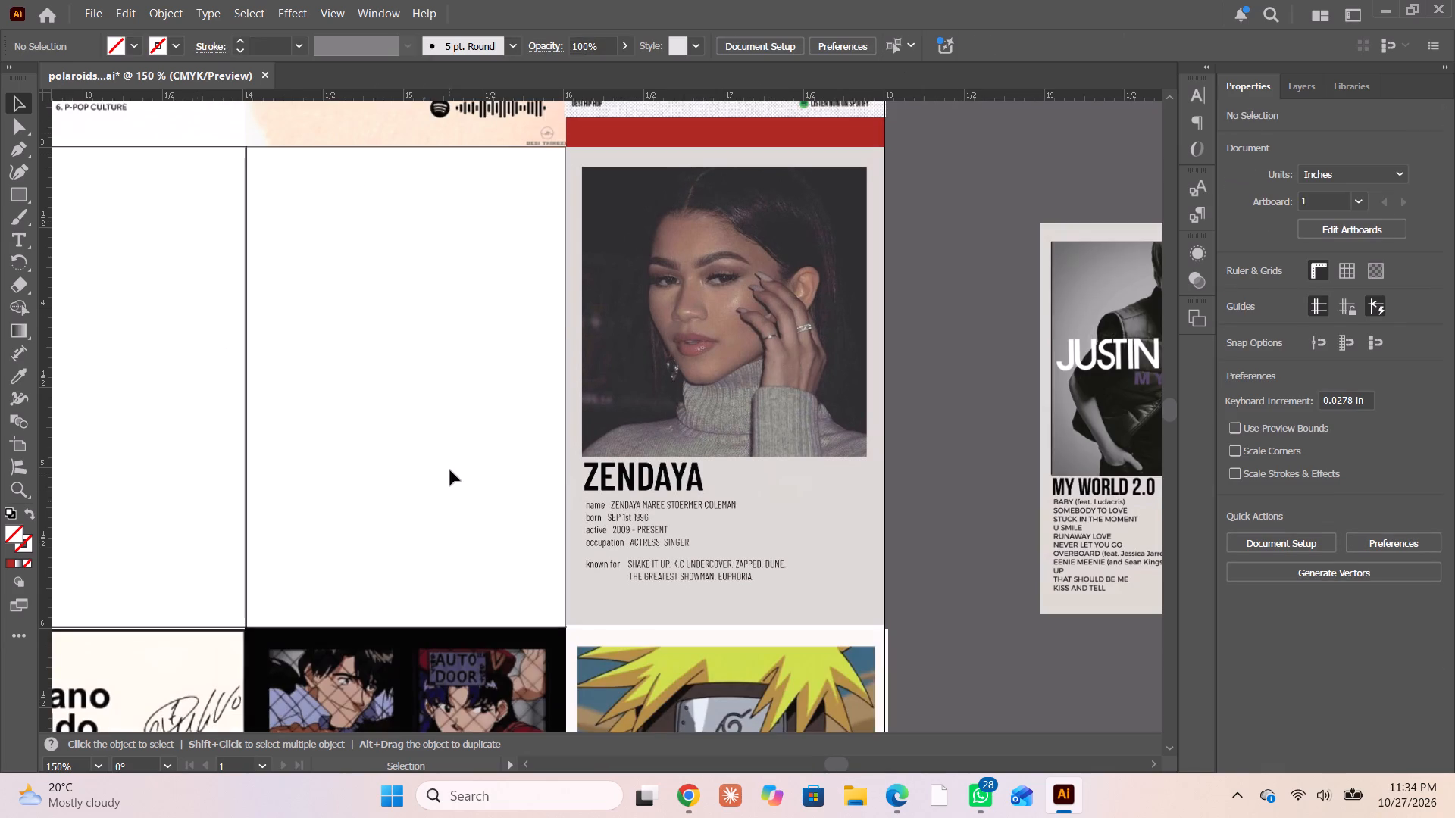
scroll(450, 470, "down", 2, "alt")
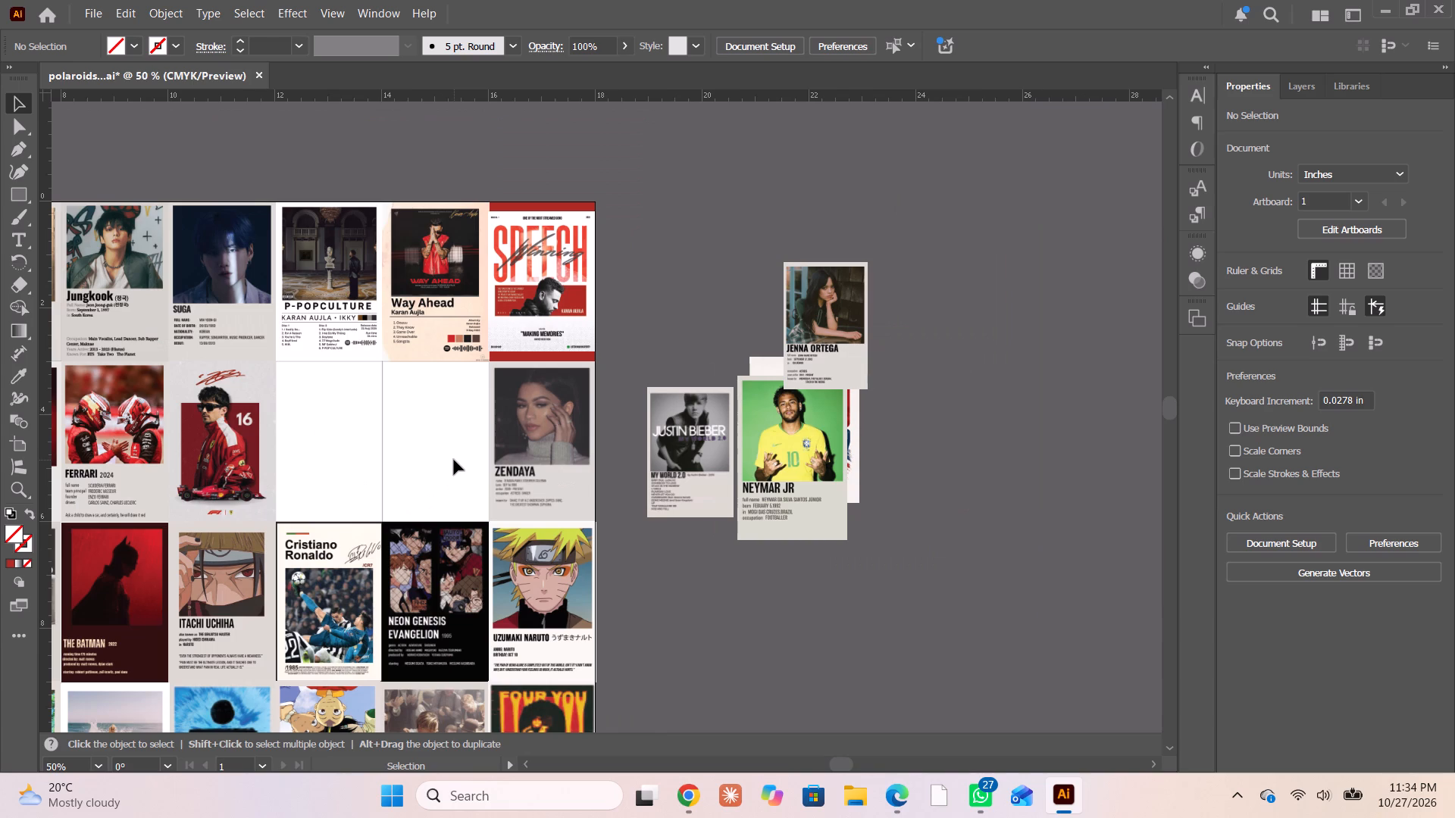
scroll(453, 462, "down", 3)
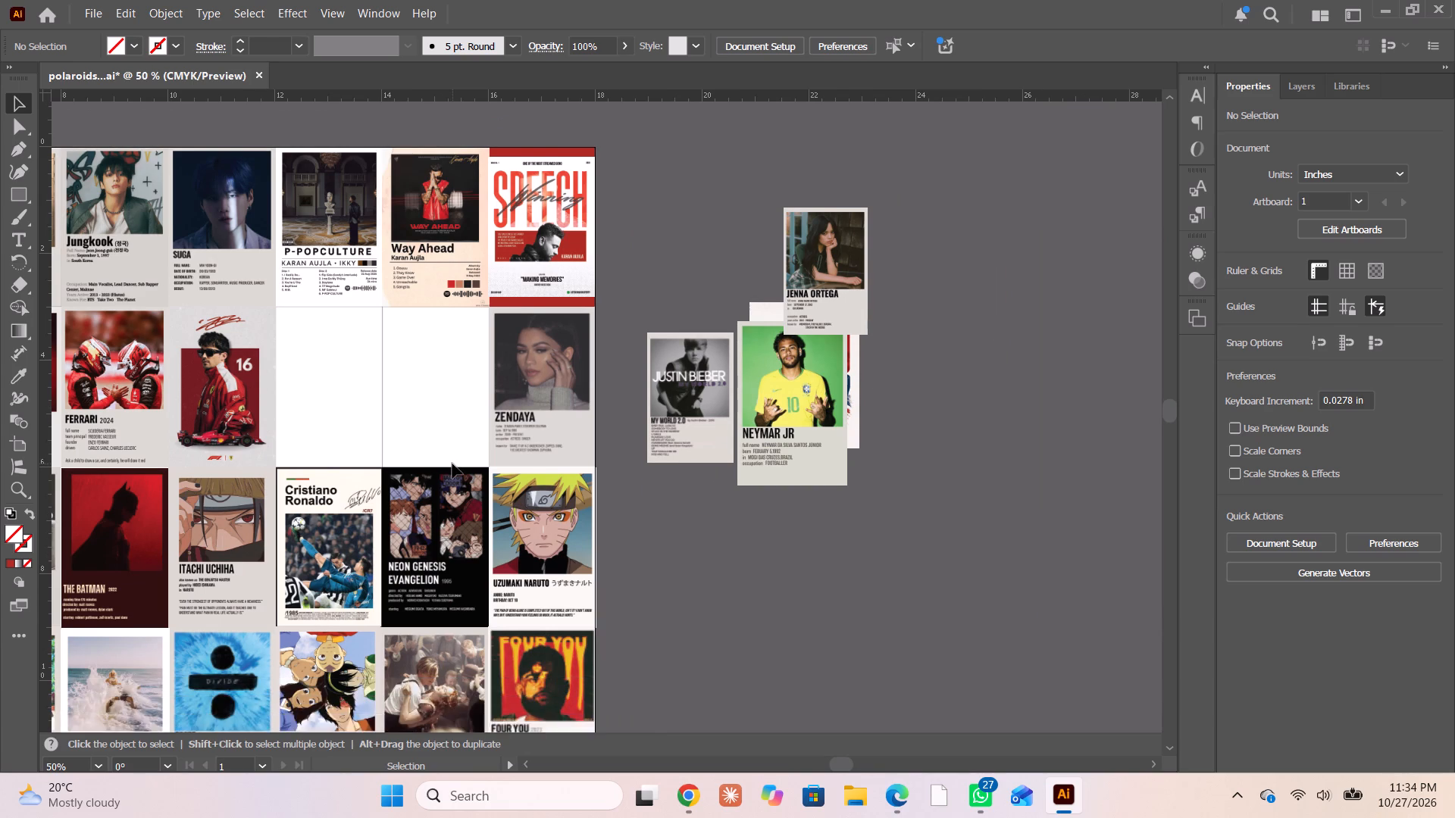
scroll(452, 464, "up", 3)
scroll(452, 462, "up", 2, "alt")
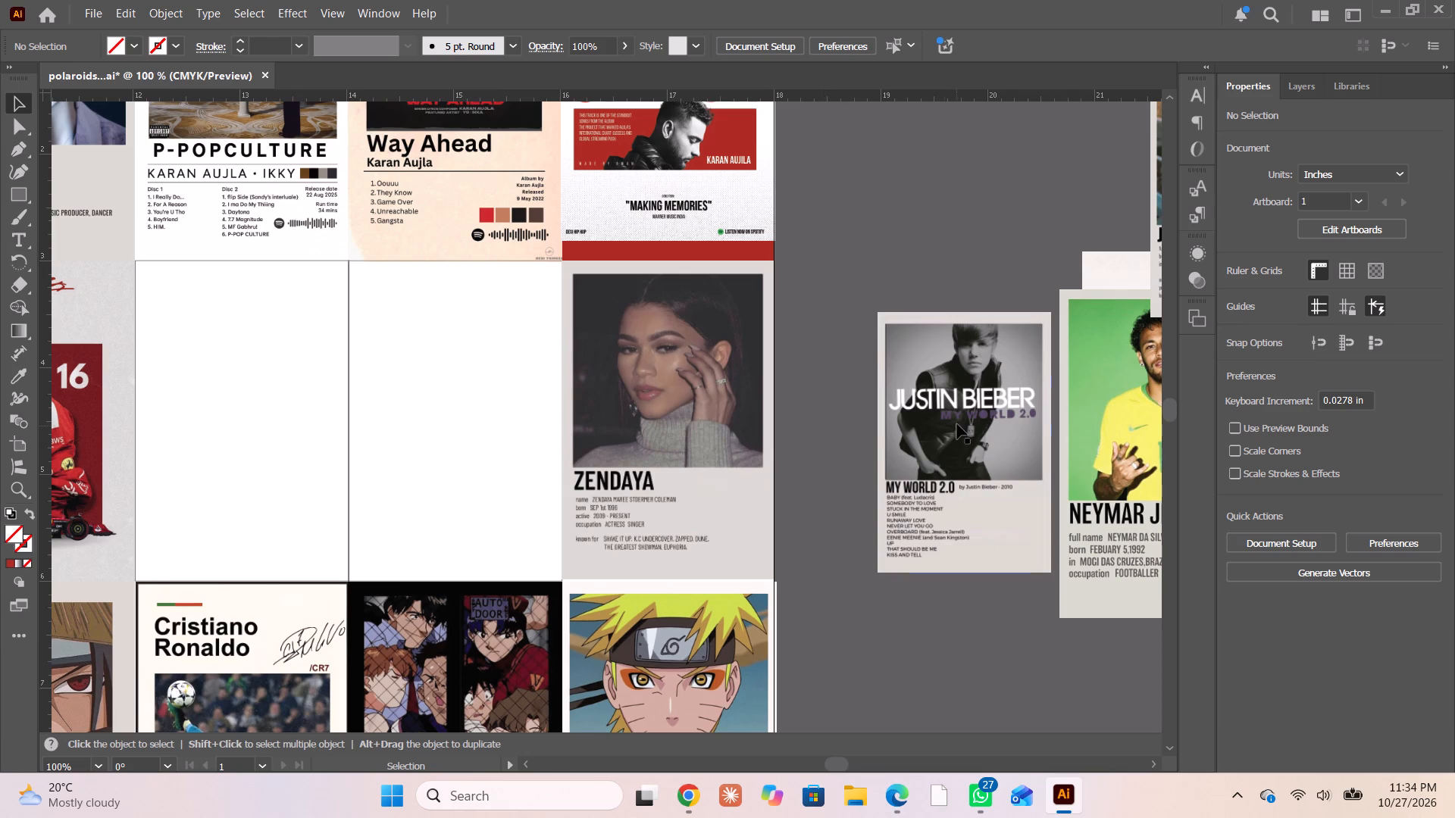
left_click_drag(957, 424, 605, 406)
left_click_drag(869, 396, 490, 496)
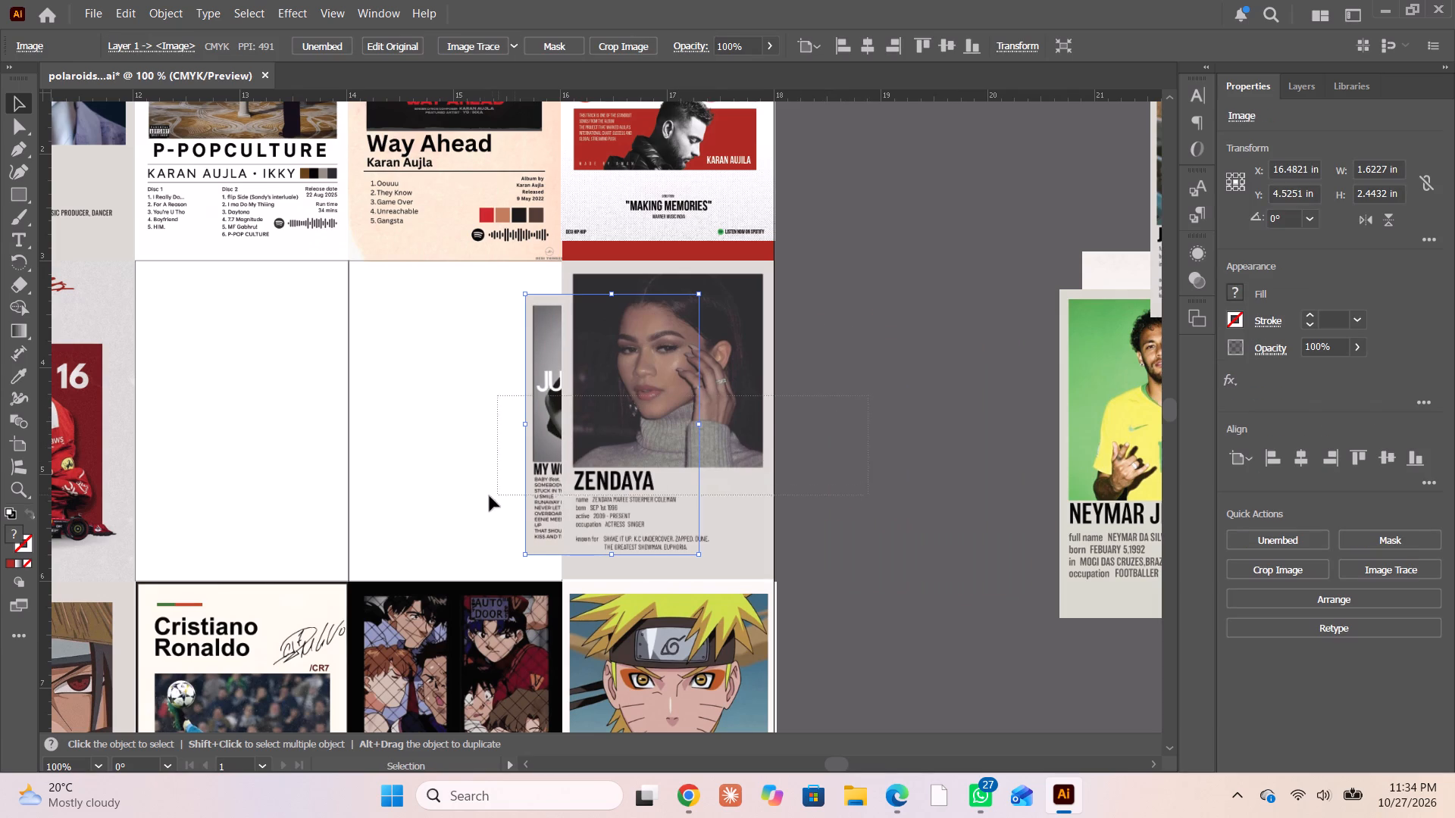
left_click_drag(490, 496, 450, 507)
left_click(738, 467, "shift")
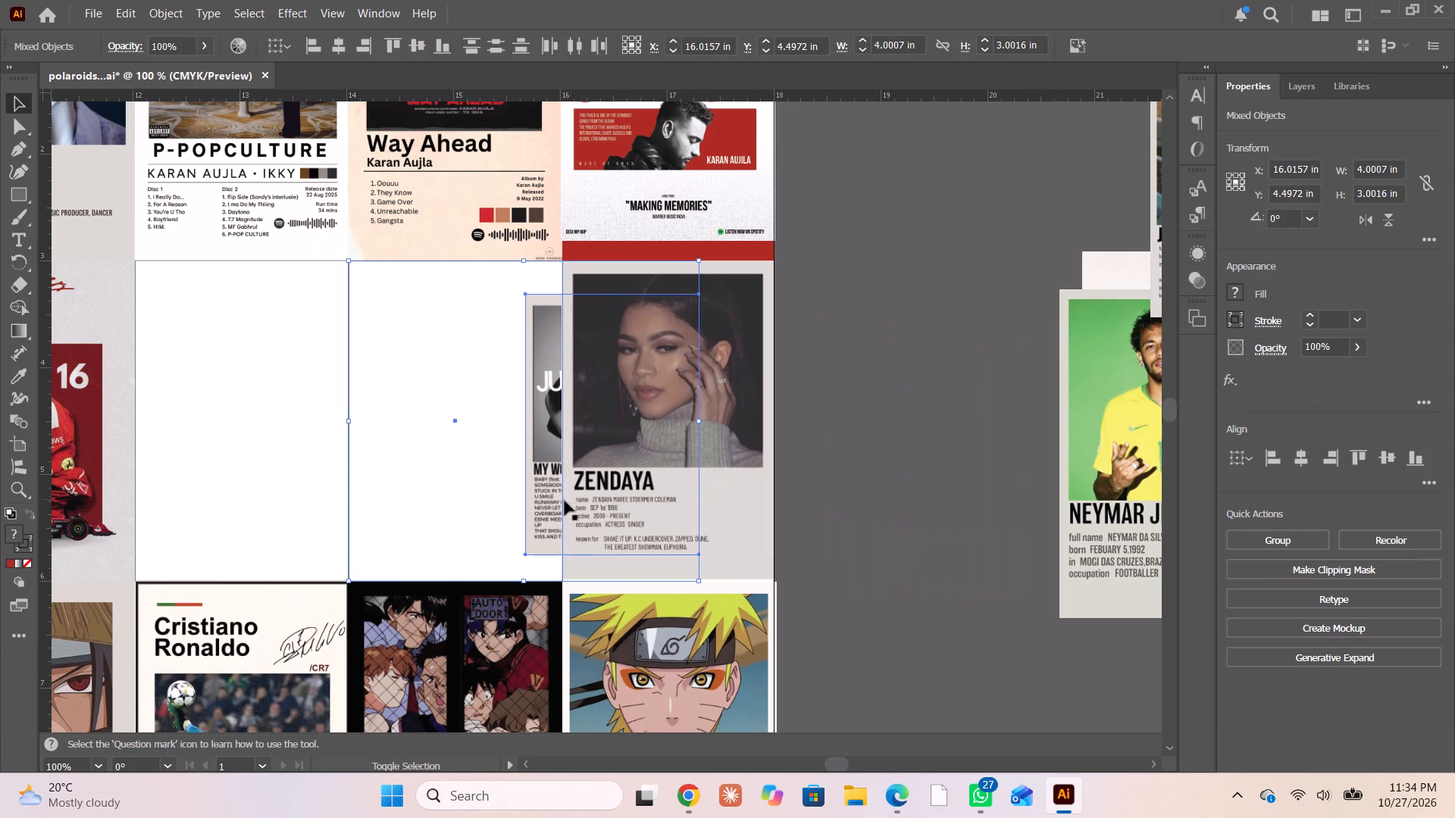
left_click(1347, 569)
Isolate the Justin Bieber clip group, move and enlarge its image to fill the 2 × 3 in frame, and exit isolation mode.
double_click(544, 518)
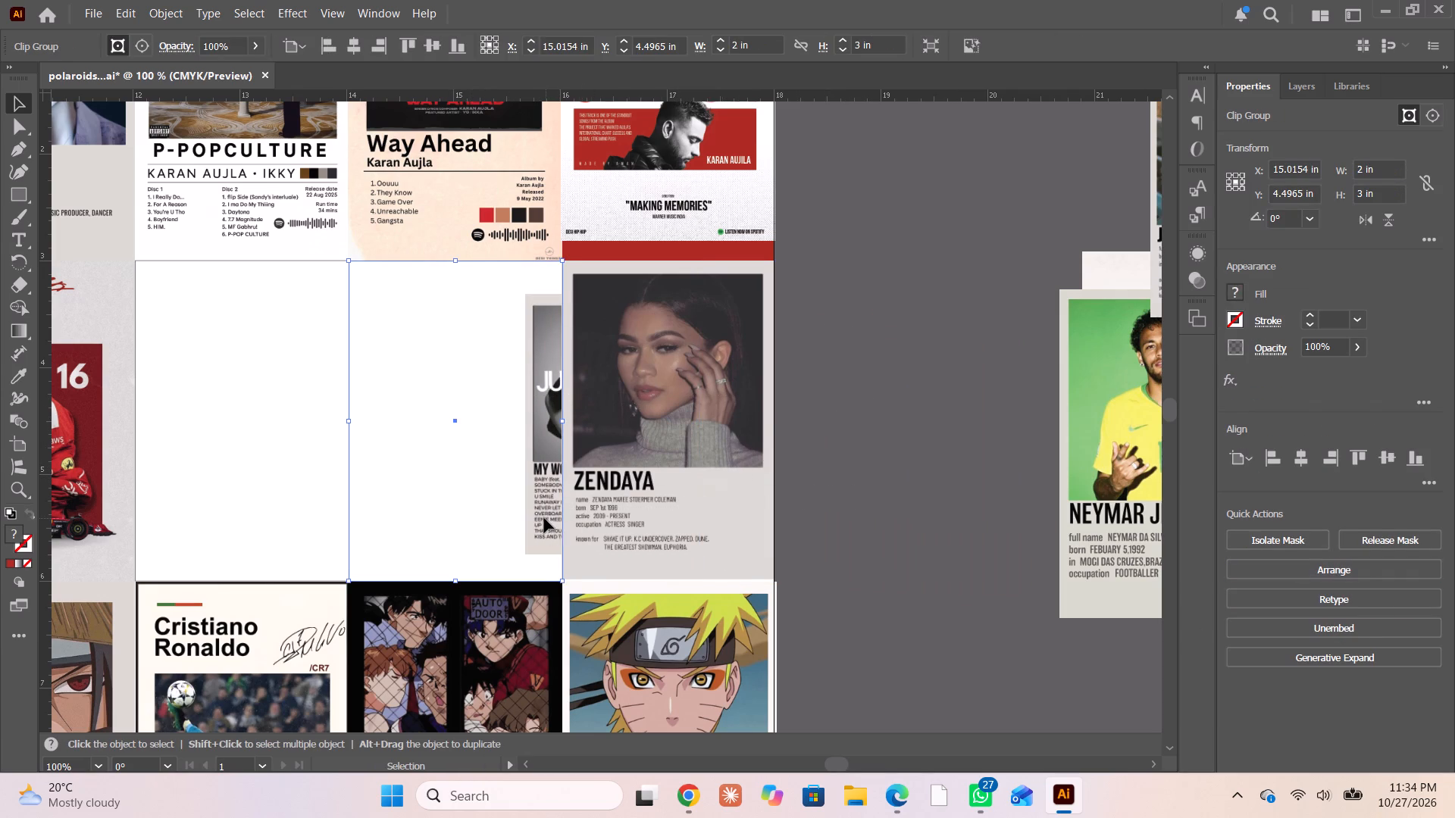
left_click(544, 518)
left_click_drag(545, 517, 374, 545)
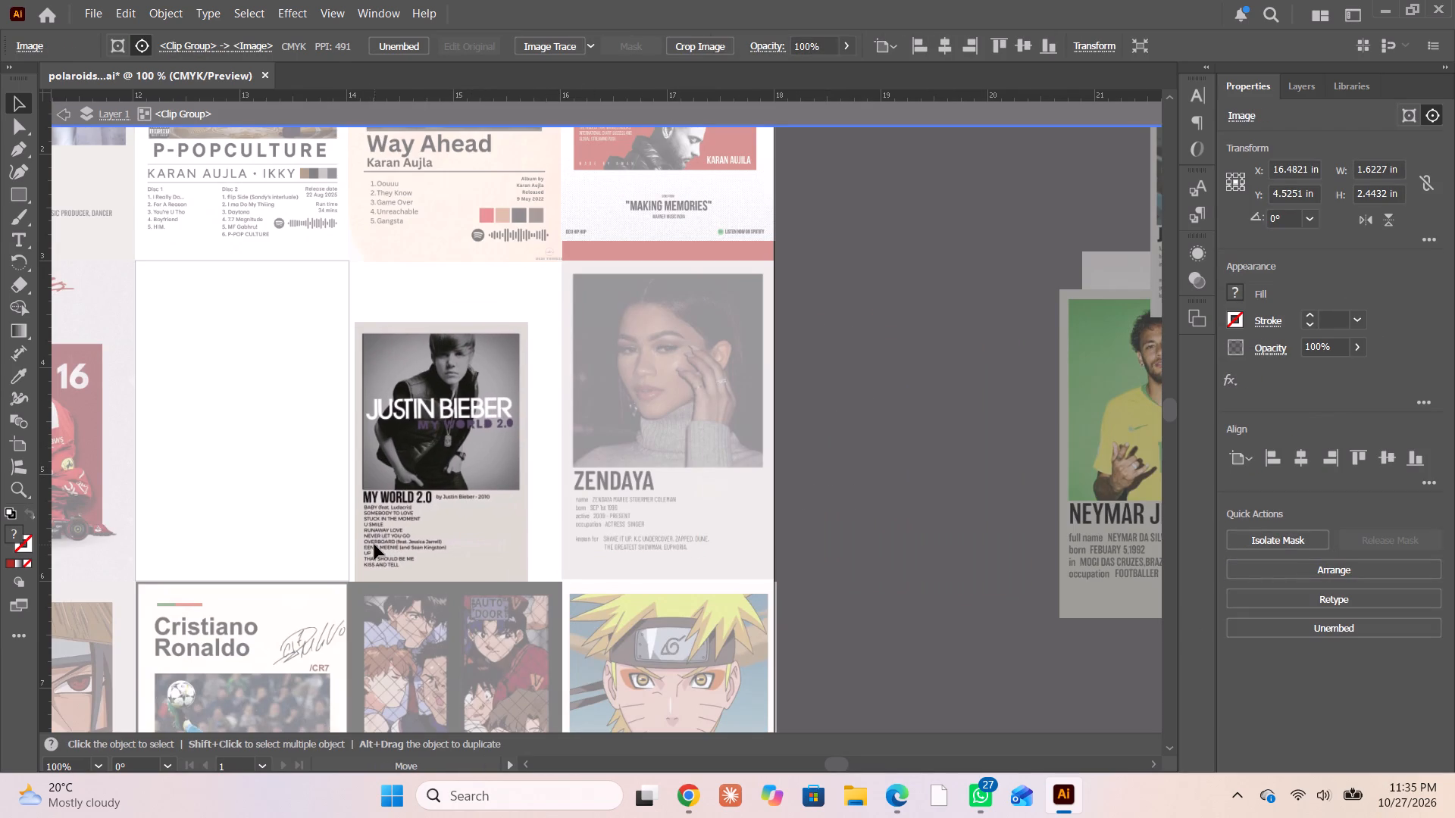
left_click_drag(374, 545, 369, 545)
left_click_drag(522, 319, 568, 259)
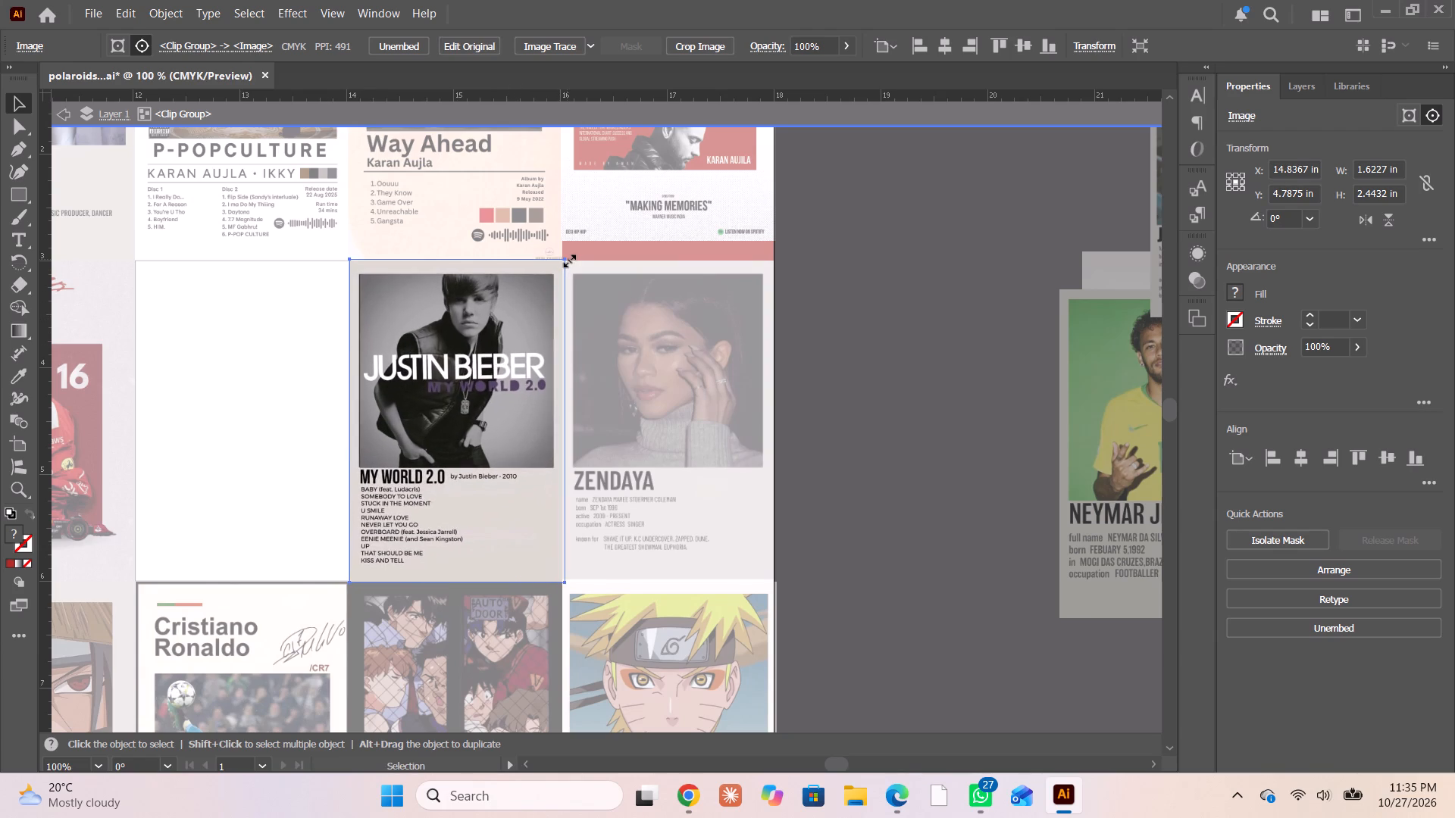
left_click_drag(568, 259, 567, 261)
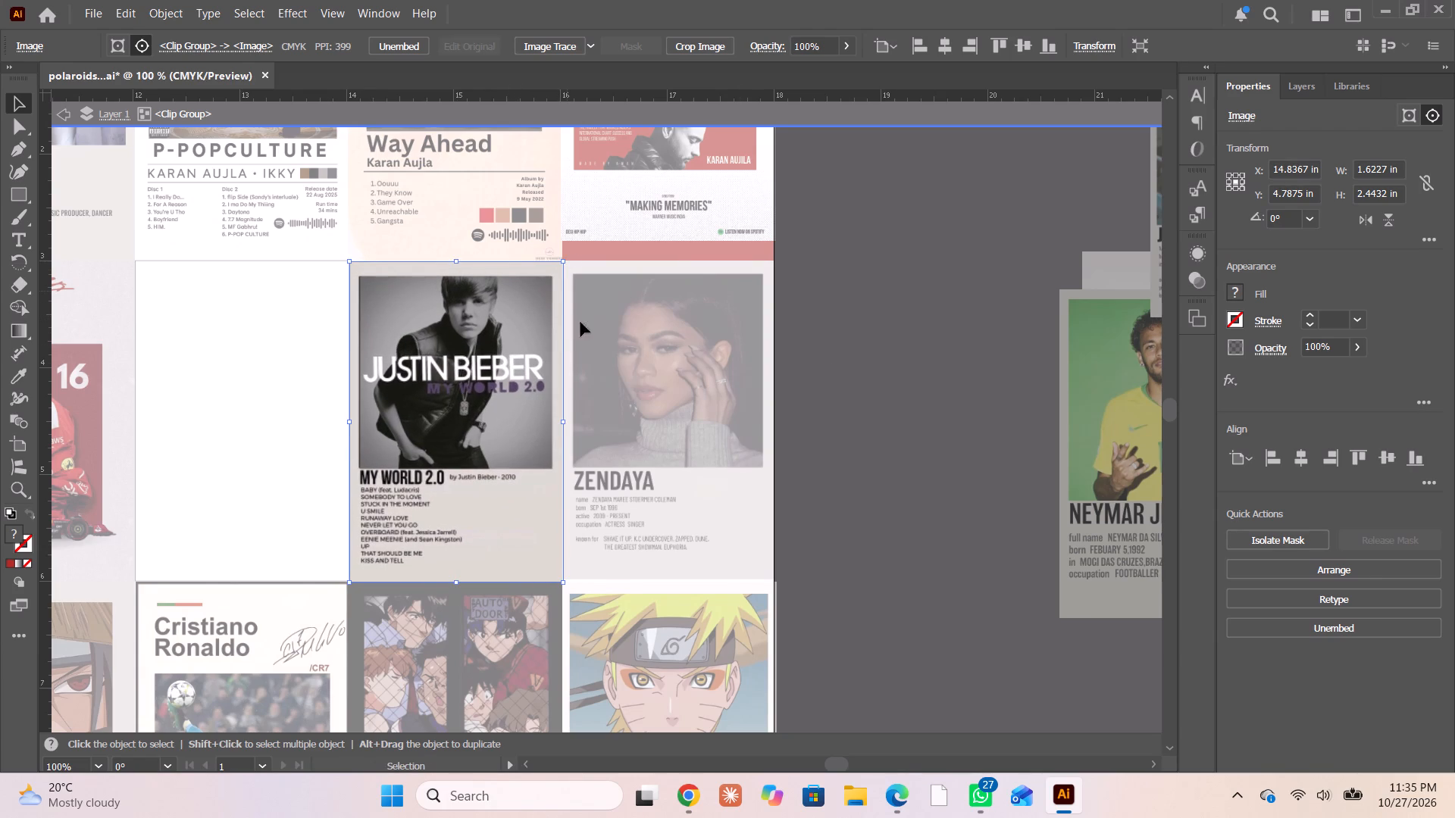
left_click(959, 363)
triple_click(64, 115)
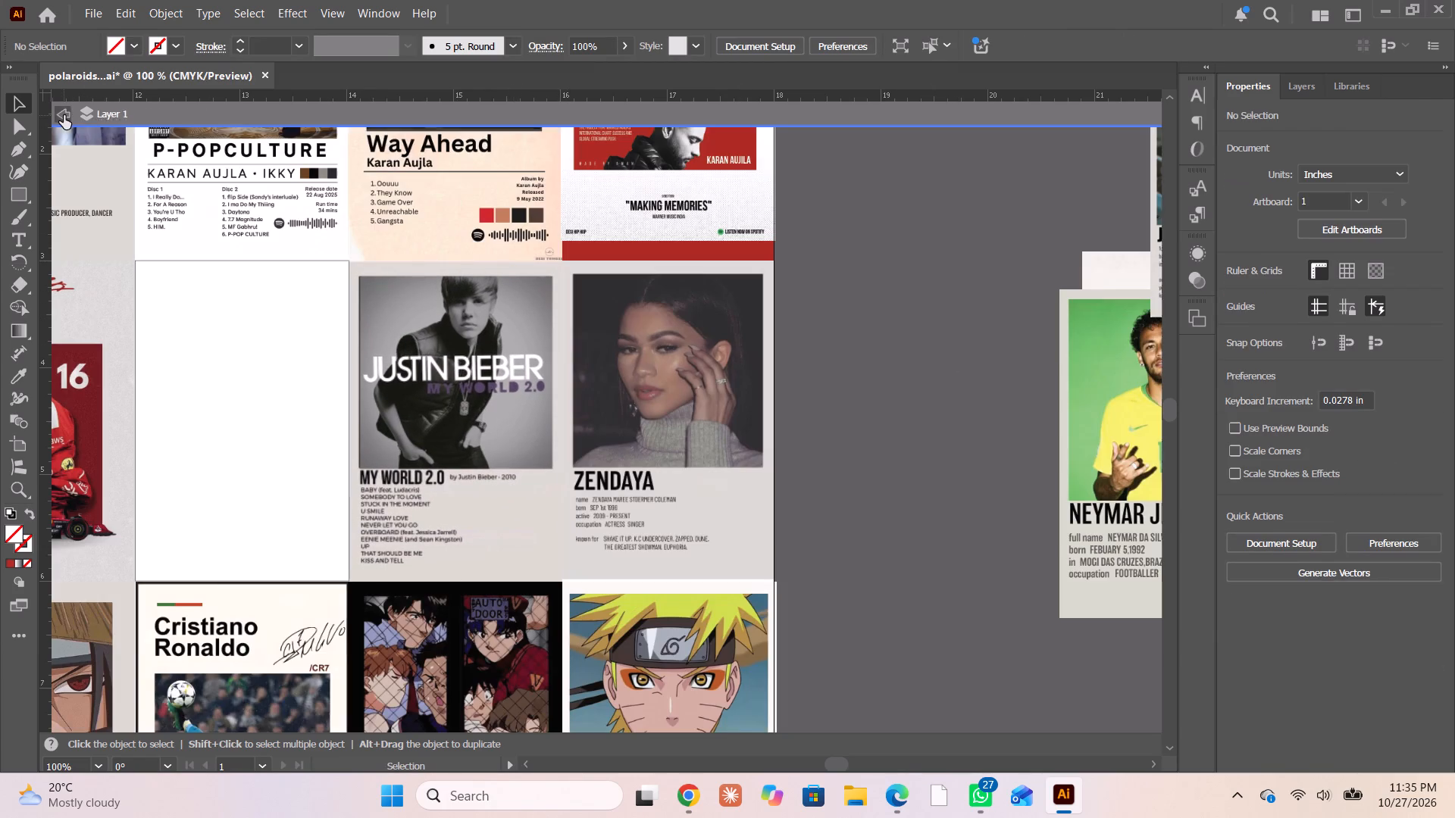
Select the clipped Justin Bieber poster and check its fit within the frame.
left_click(461, 542)
scroll(455, 537, "up", 3, "alt")
scroll(456, 525, "down", 3, "alt")
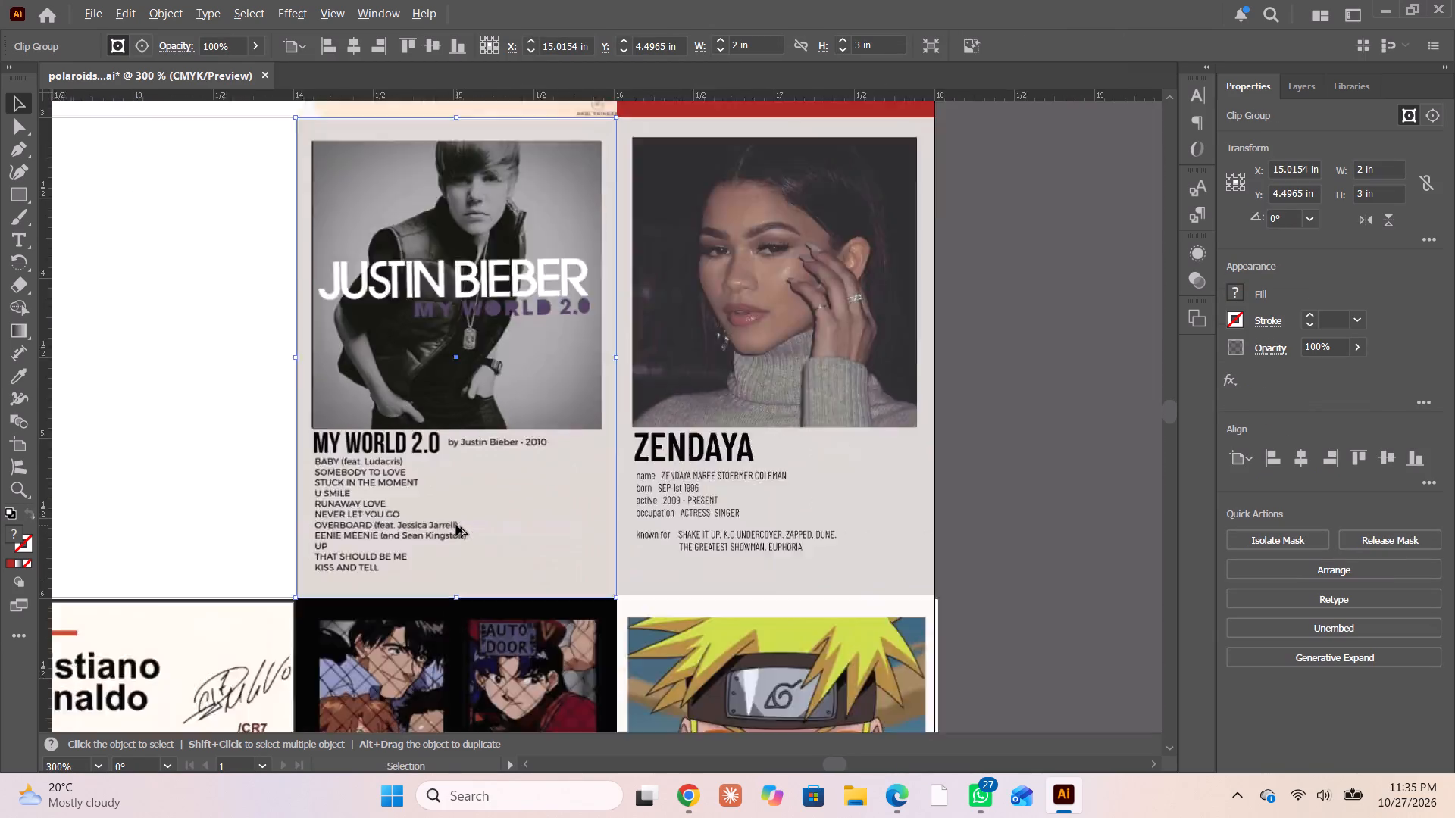
Set the Neymar poster slightly aside and move the Jenna Ortega poster across the edge of the empty frame beside Justin Bieber.
scroll(456, 525, "down", 1, "alt")
scroll(456, 523, "right", 1)
left_click(885, 436)
left_click_drag(1084, 481, 903, 505)
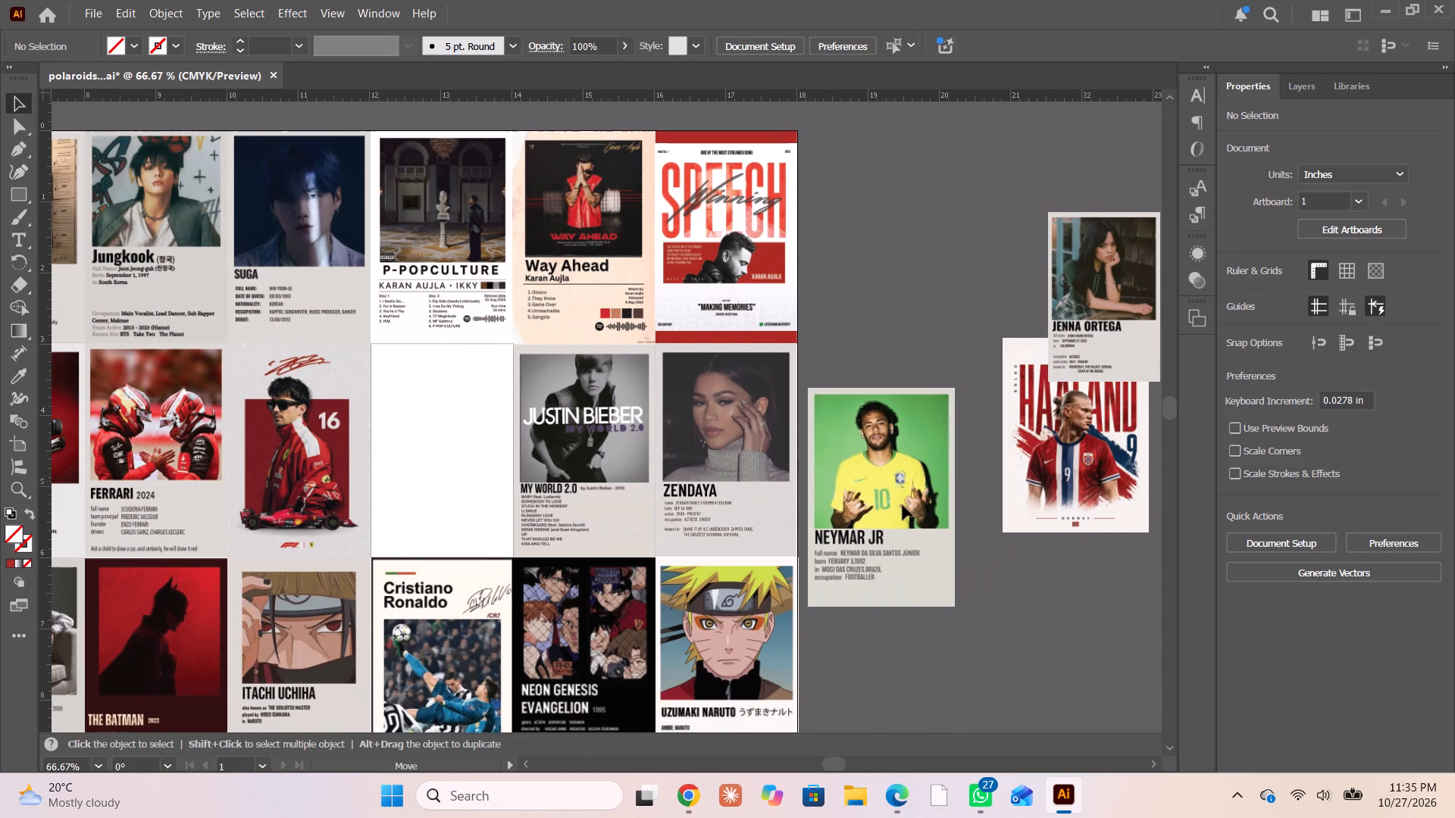
left_click_drag(903, 505, 914, 495)
scroll(914, 495, "right", 1)
left_click_drag(1131, 321, 1037, 364)
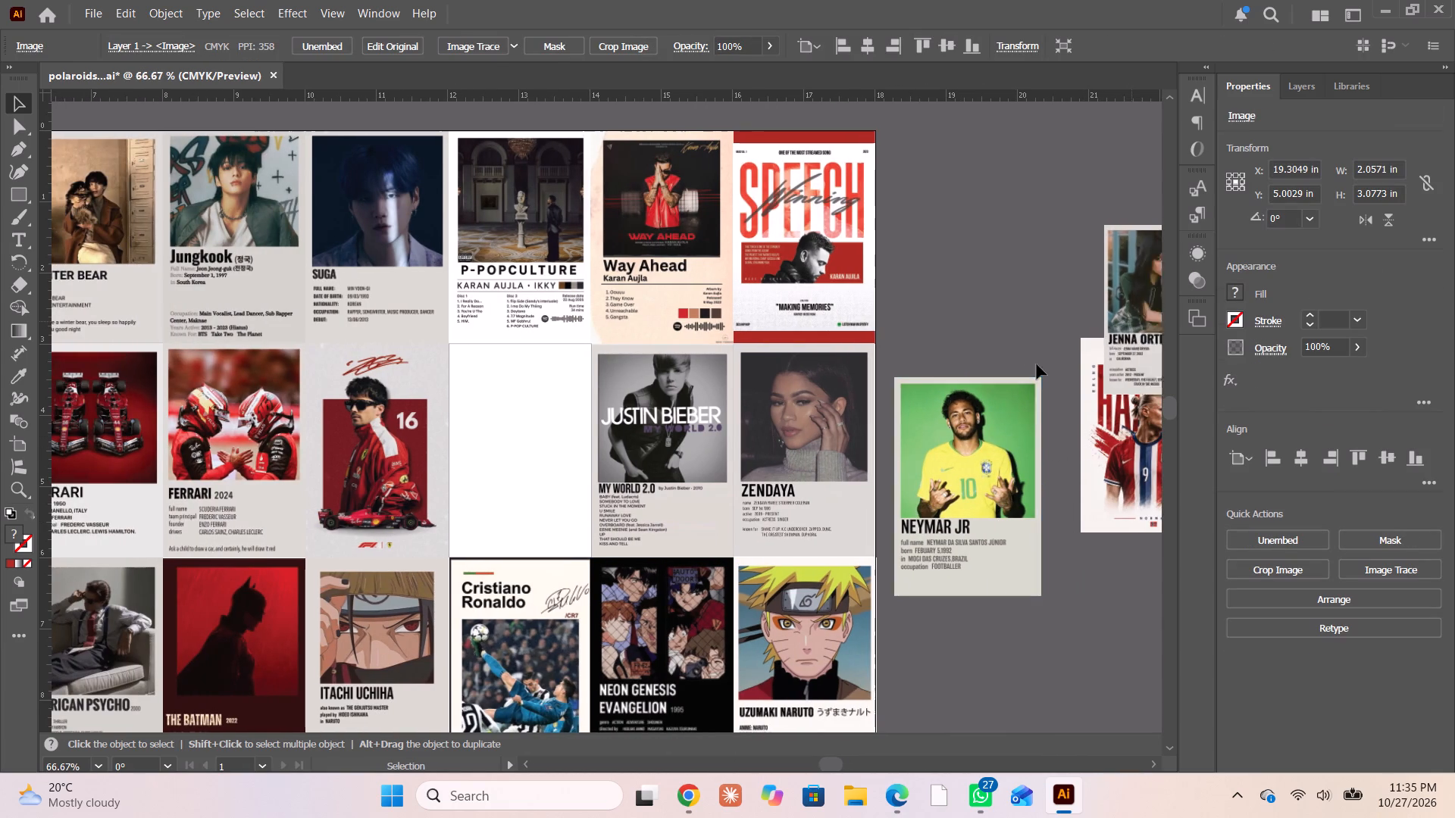
left_click_drag(1037, 364, 853, 387)
left_click_drag(892, 364, 569, 497)
Select only the Jenna Ortega poster and the empty second-row frame, and clip the poster to that frame with a clipping mask.
left_click_drag(926, 331, 529, 511)
left_click(776, 461, "shift")
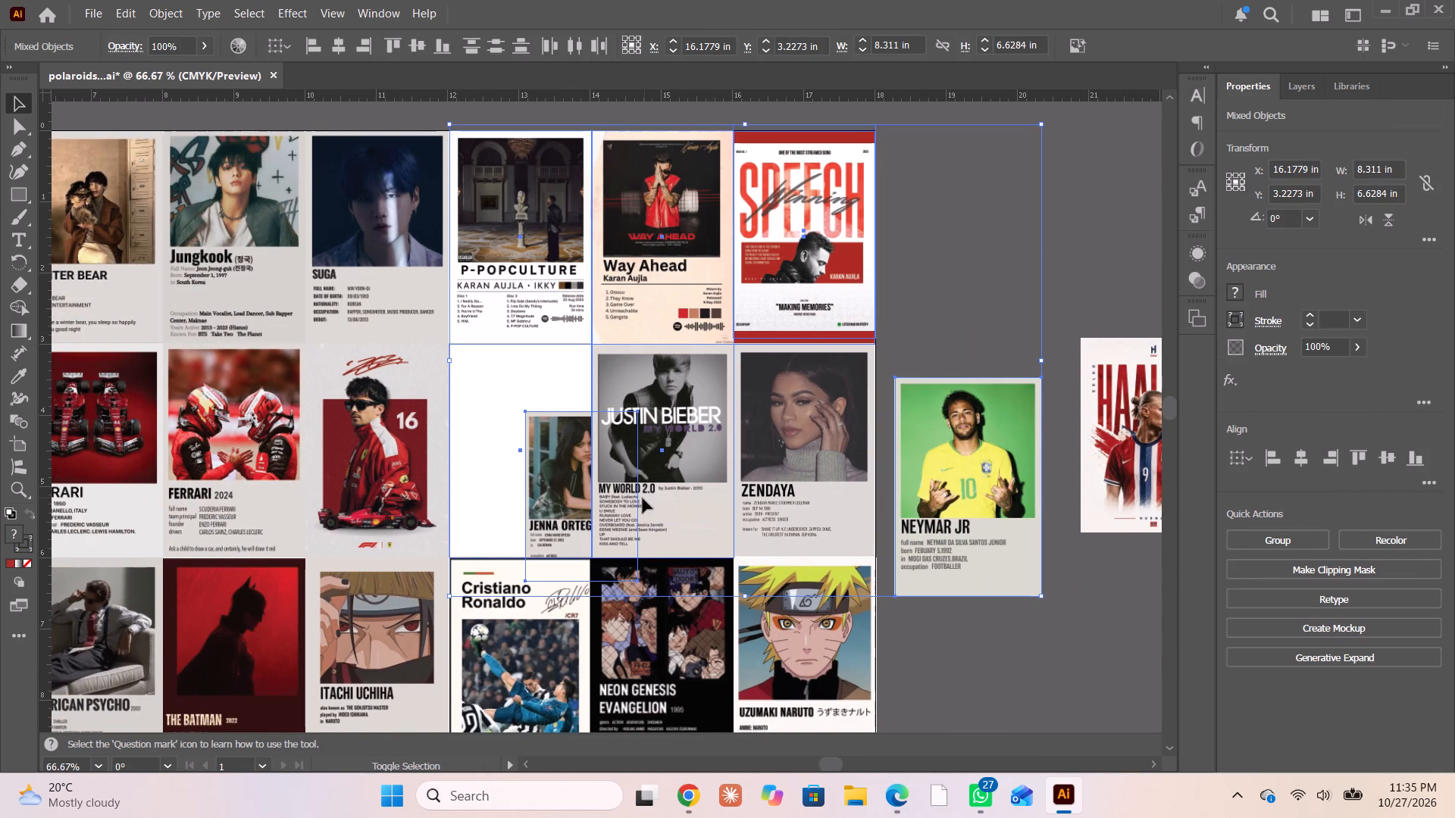
left_click(643, 498, "shift")
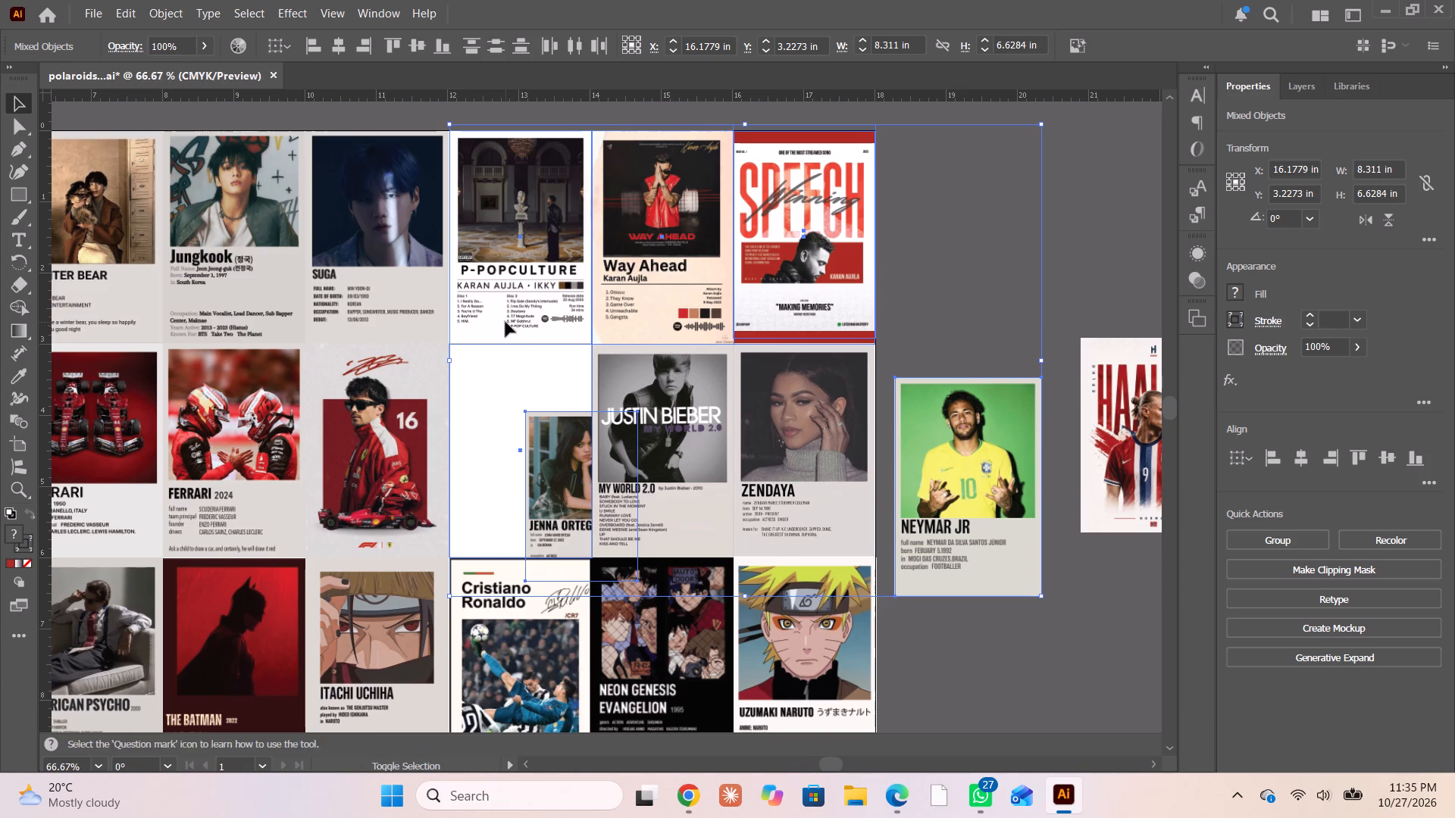
left_click(505, 321, "shift")
left_click(797, 318, "shift")
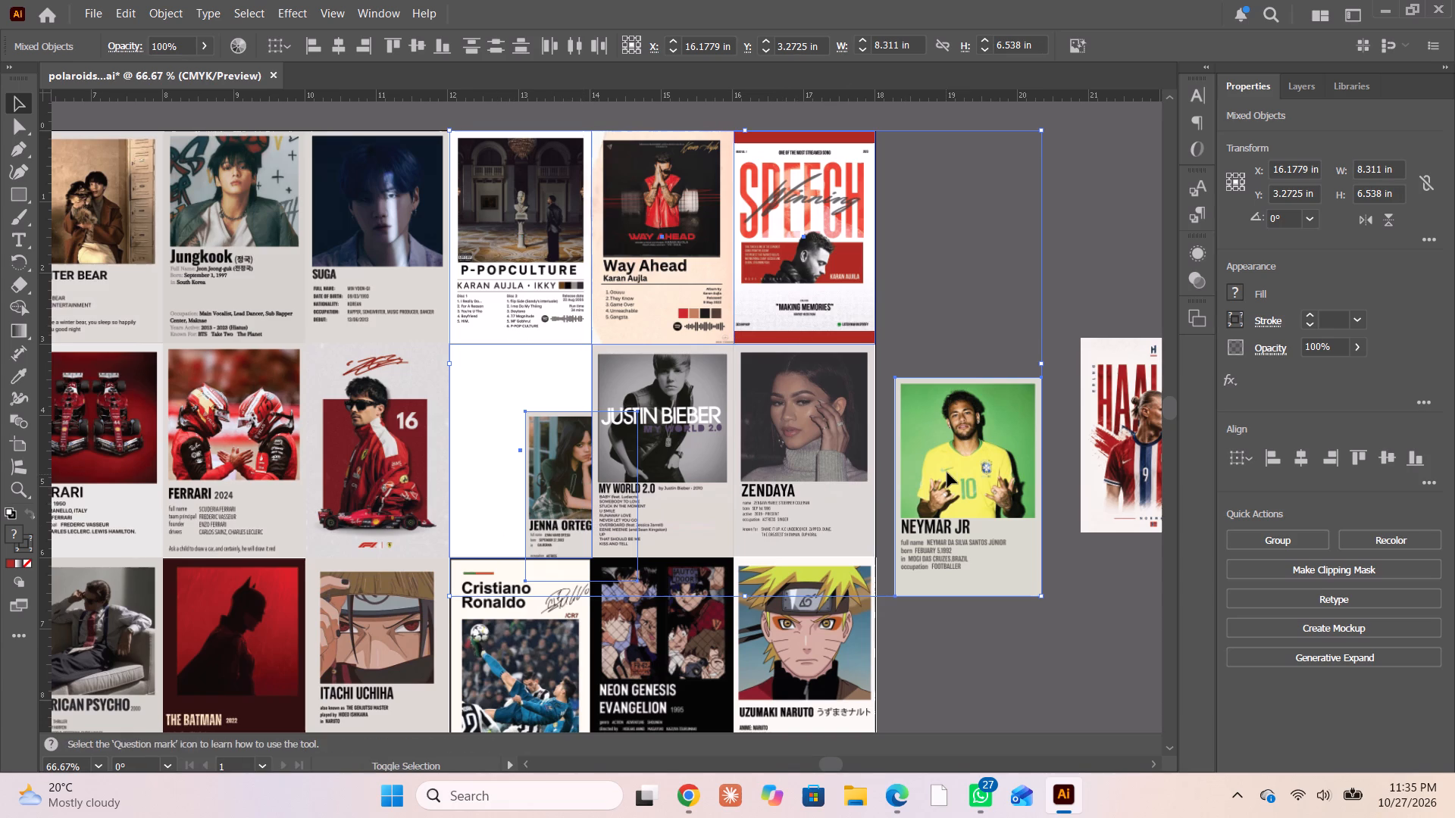
left_click(948, 472, "shift")
left_click(557, 476)
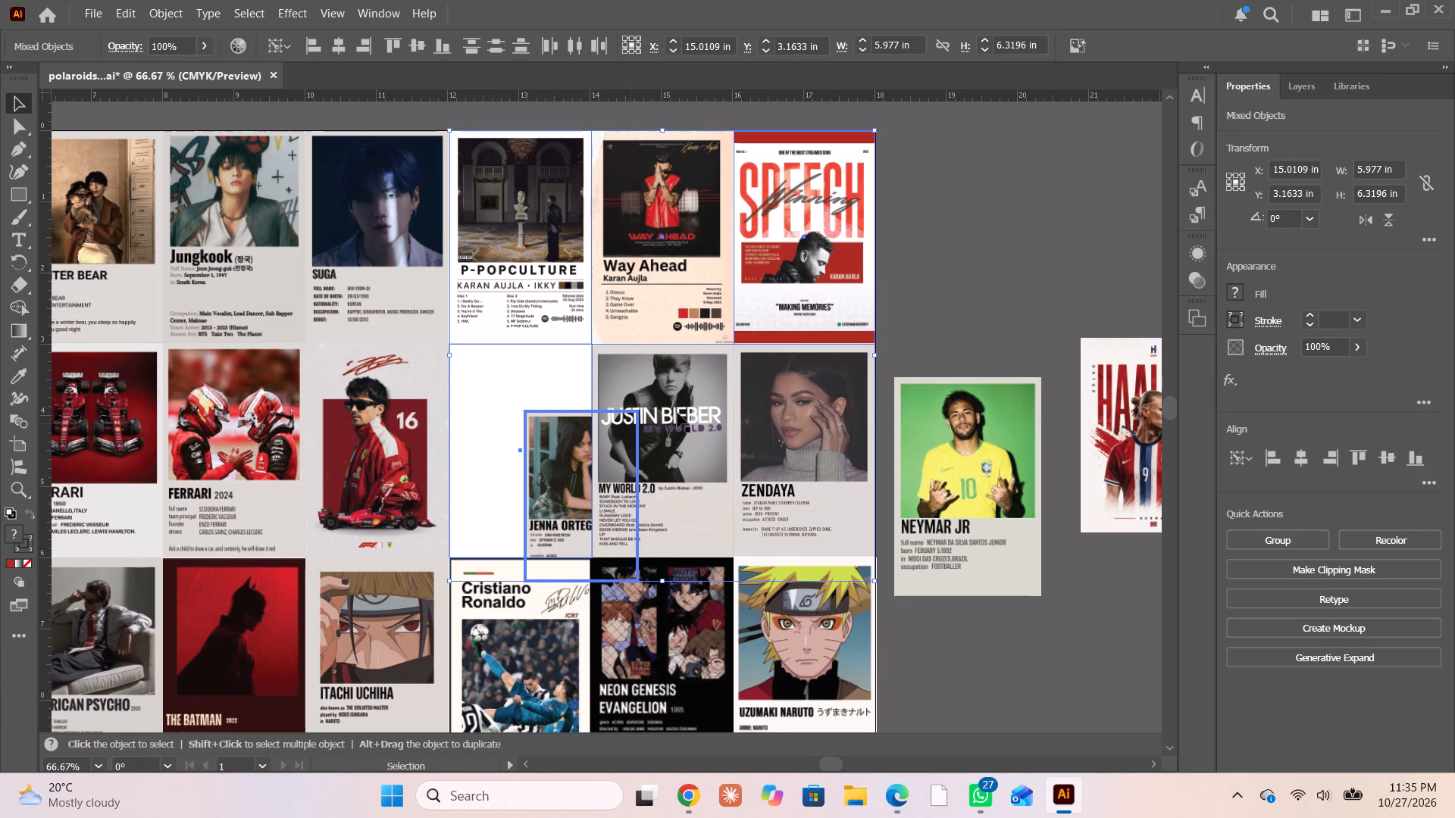
left_click(828, 286, "shift")
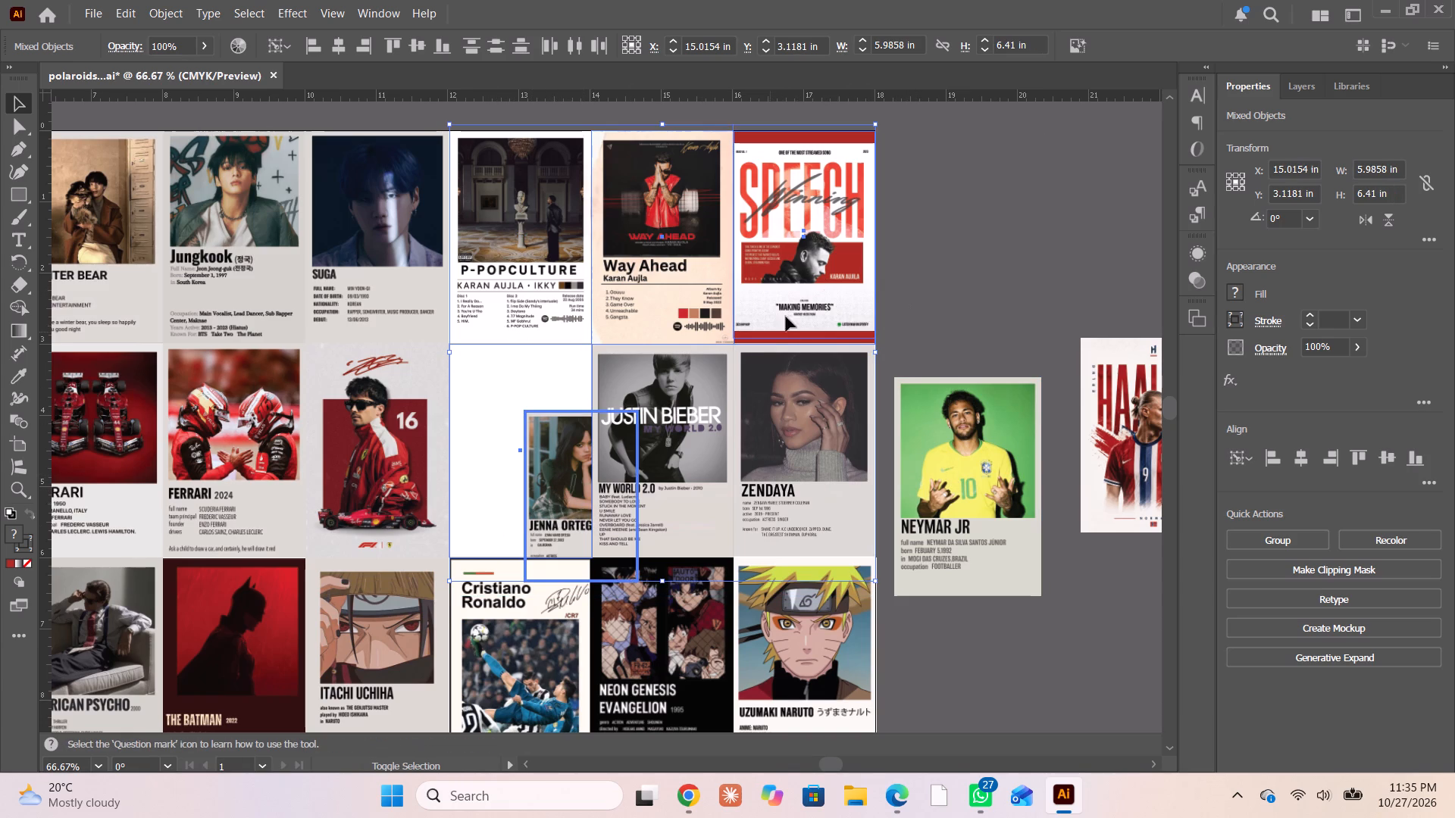
left_click(799, 299, "shift")
left_click(803, 239, "shift")
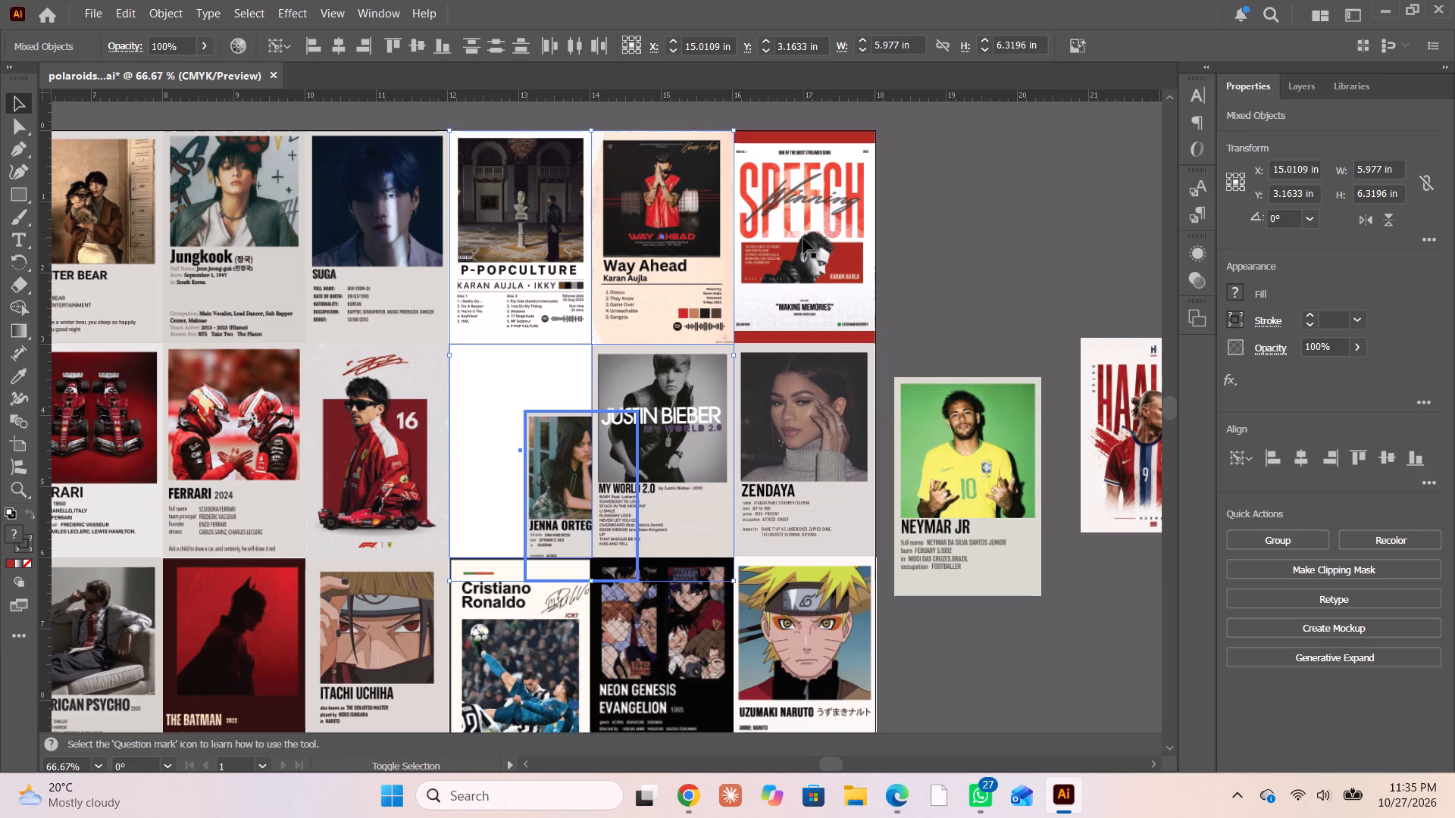
left_click(1278, 563)
key("ctrl+z")
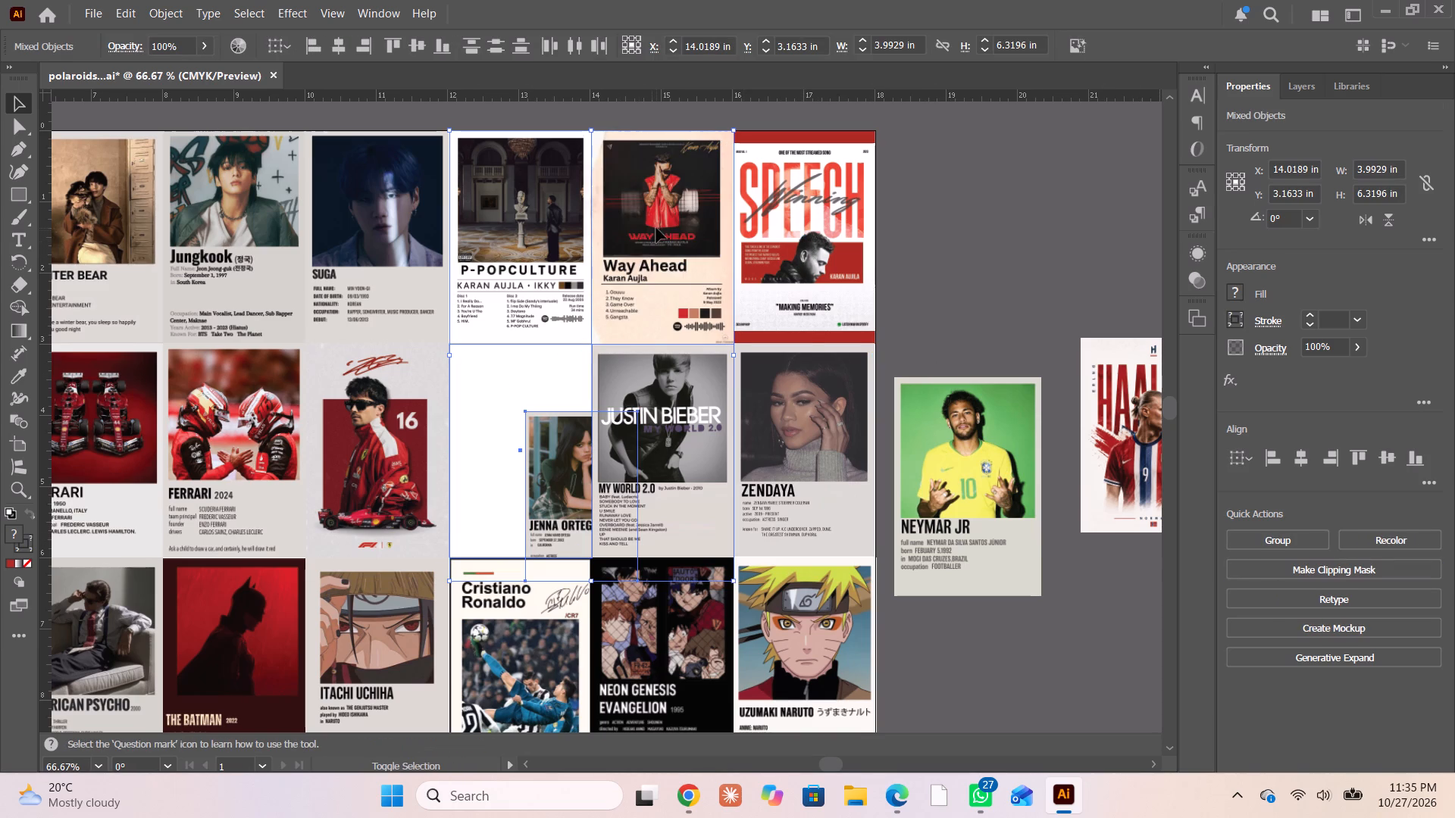
left_click(662, 238, "shift")
left_click(1371, 572)
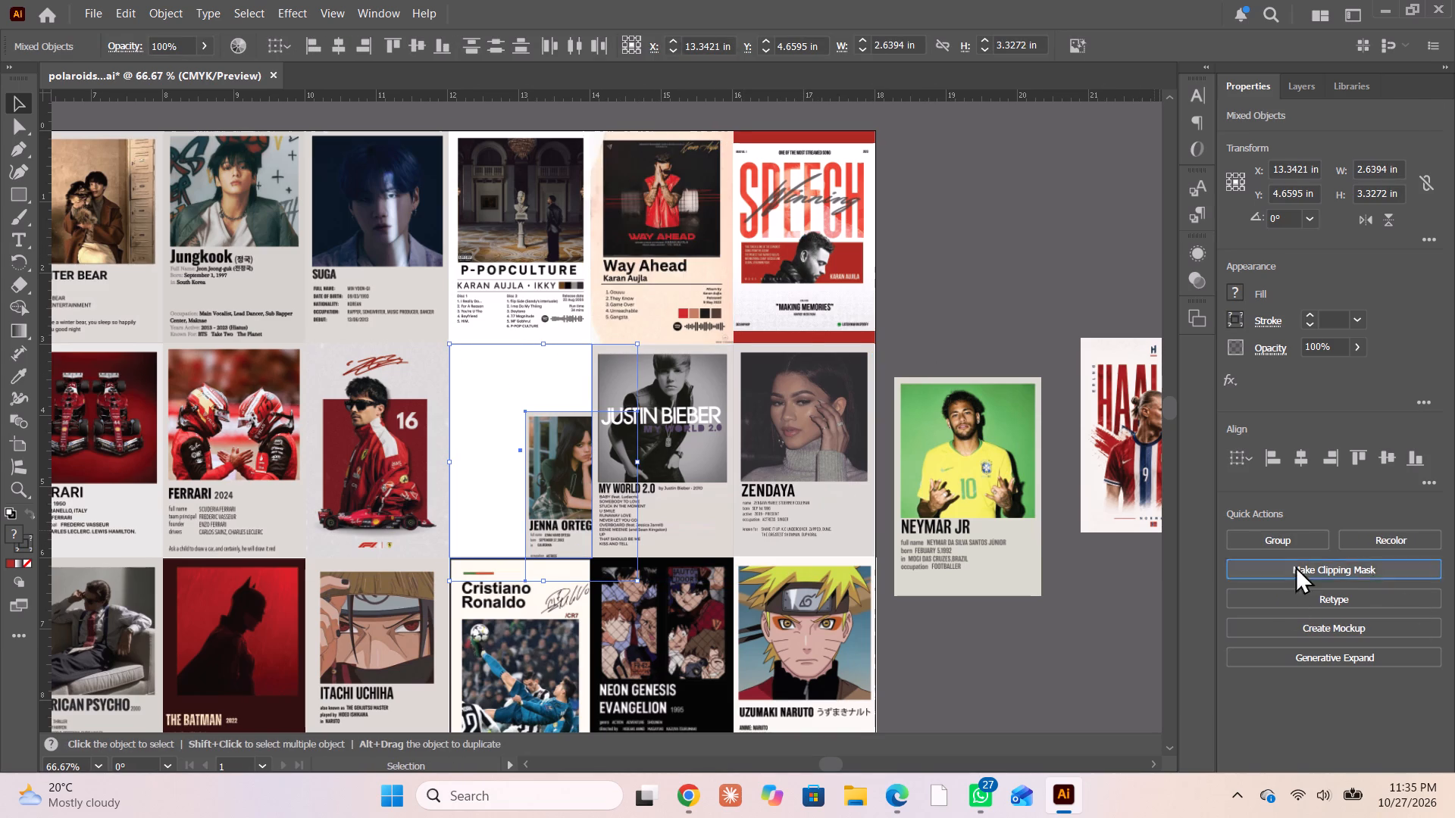
Isolate the Jenna Ortega clip group, move its image to the frame's lower-left corner and enlarge it to about 1.96 × 2.96 in.
triple_click(562, 509)
left_click_drag(559, 510, 517, 477)
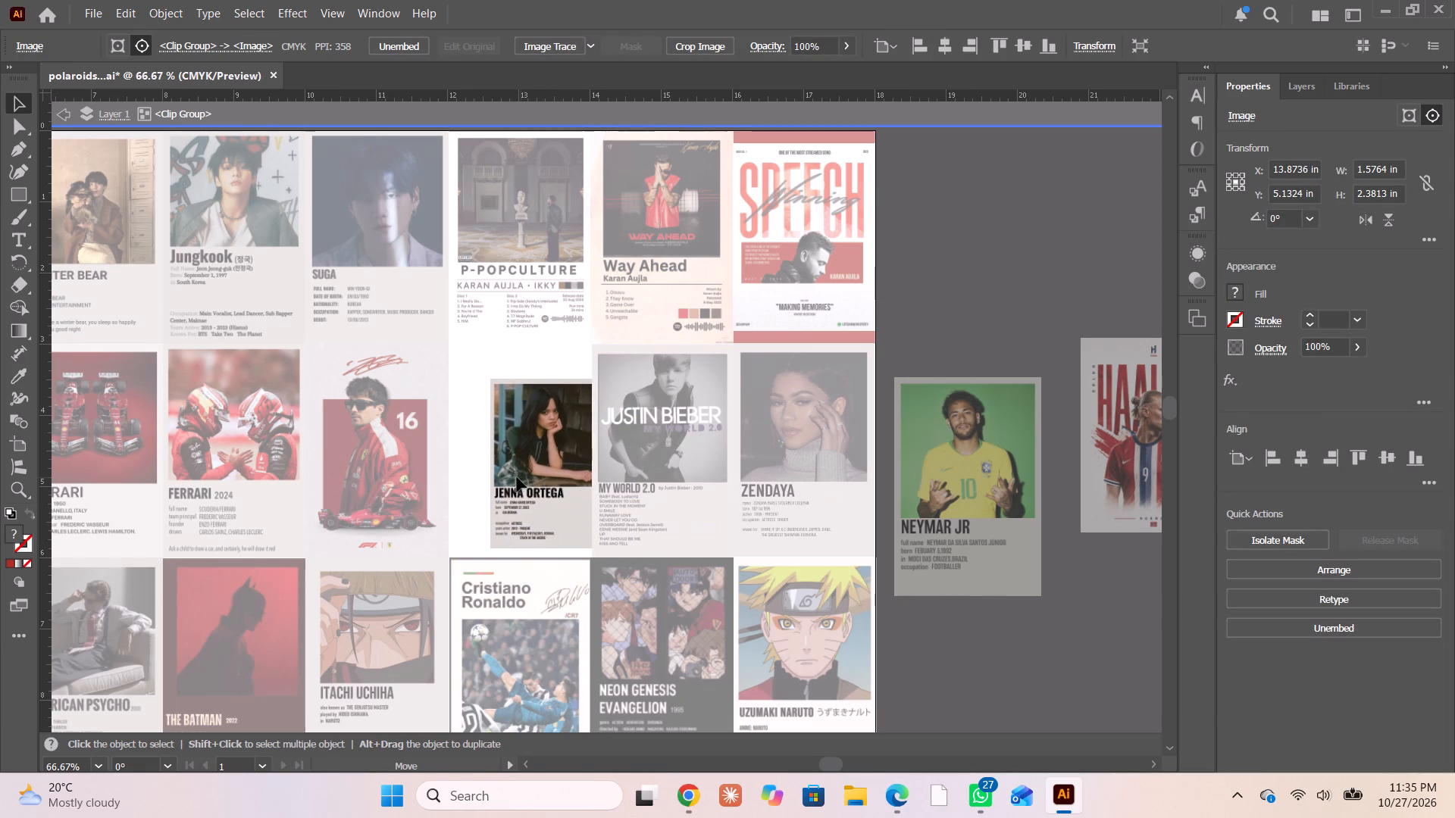
left_click_drag(517, 477, 481, 486)
scroll(498, 467, "up", 2, "alt")
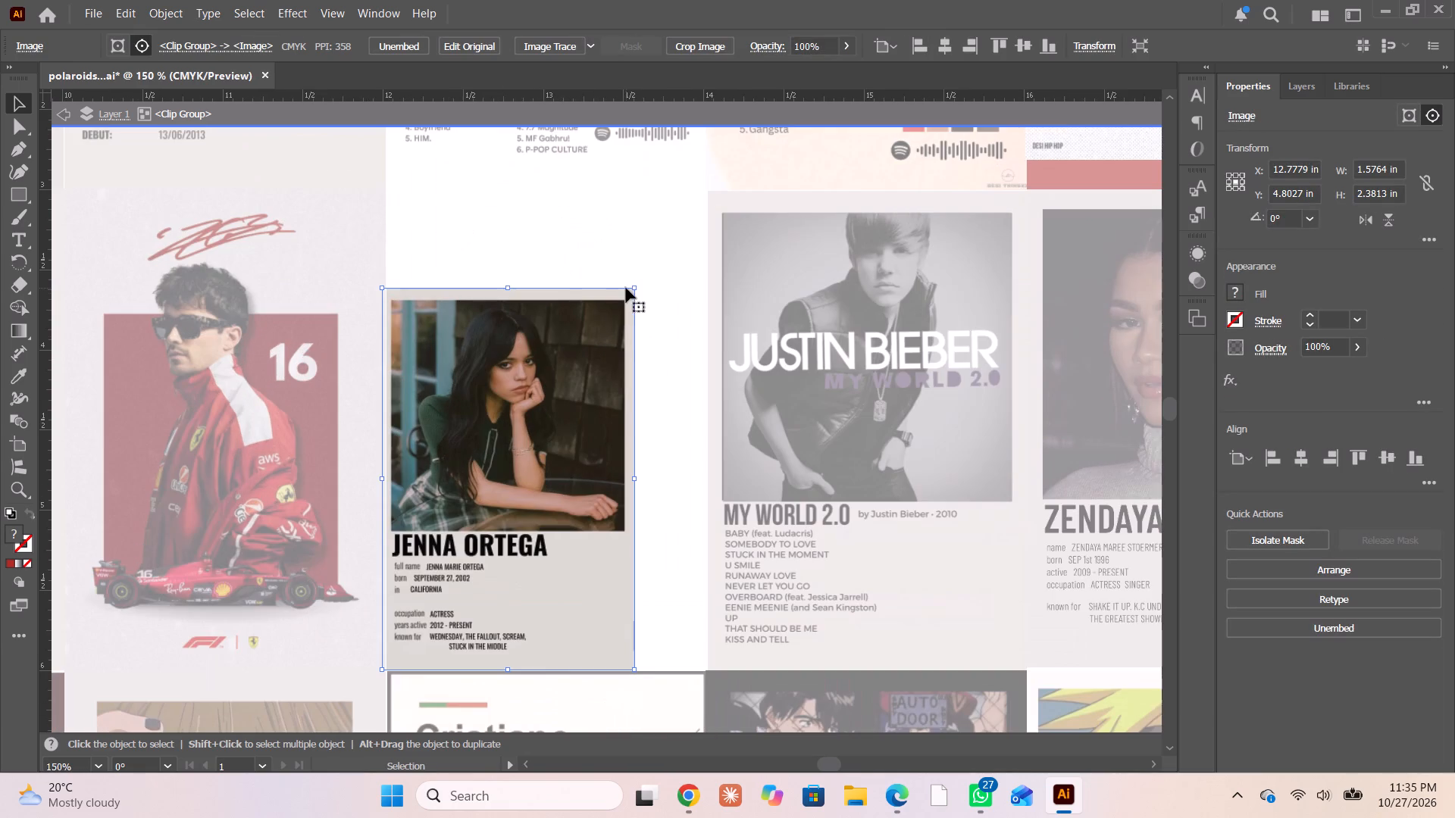
left_click_drag(636, 286, 709, 183, "shift")
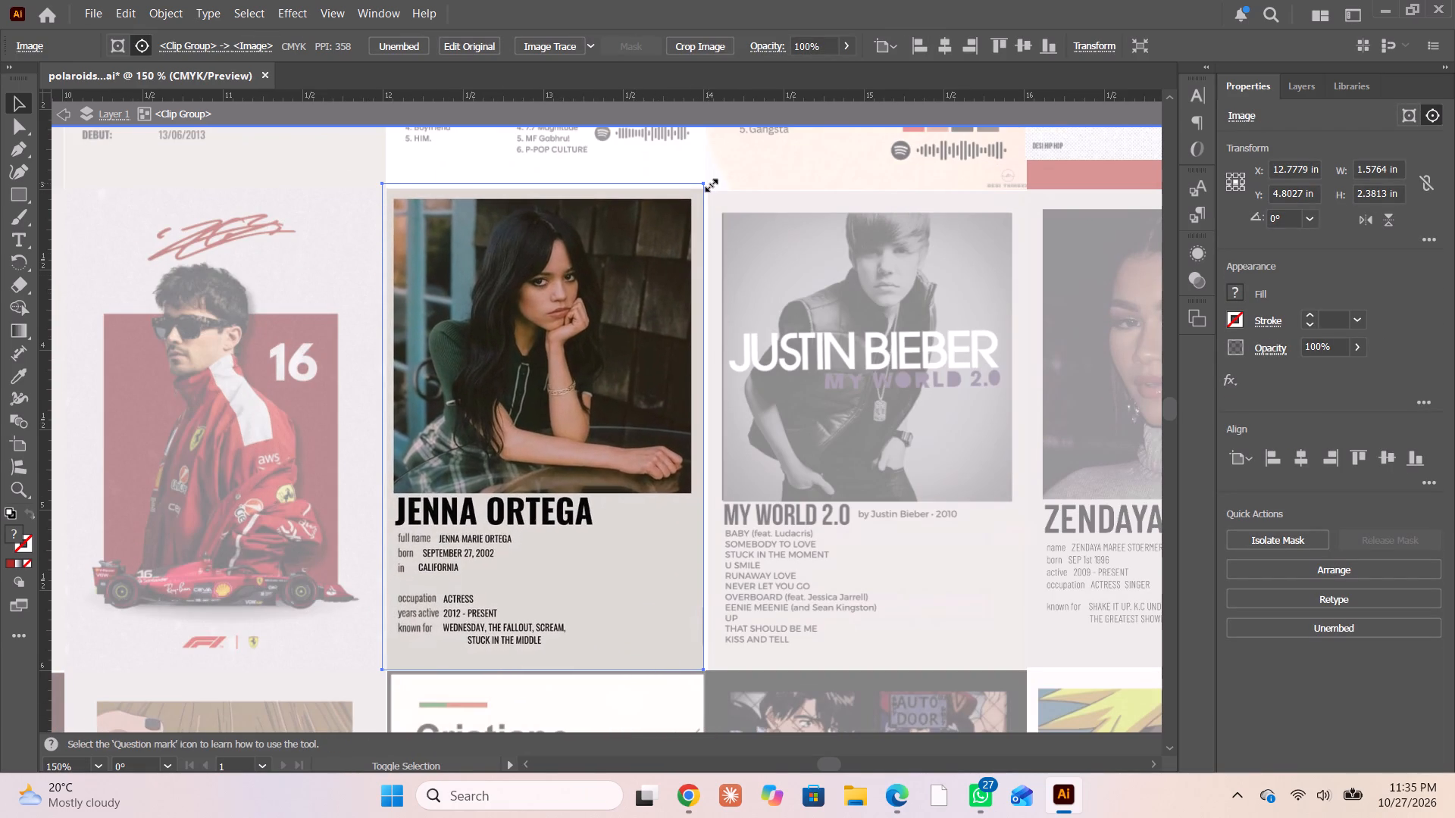
left_click_drag(709, 183, 709, 196, "shift")
left_click(609, 308)
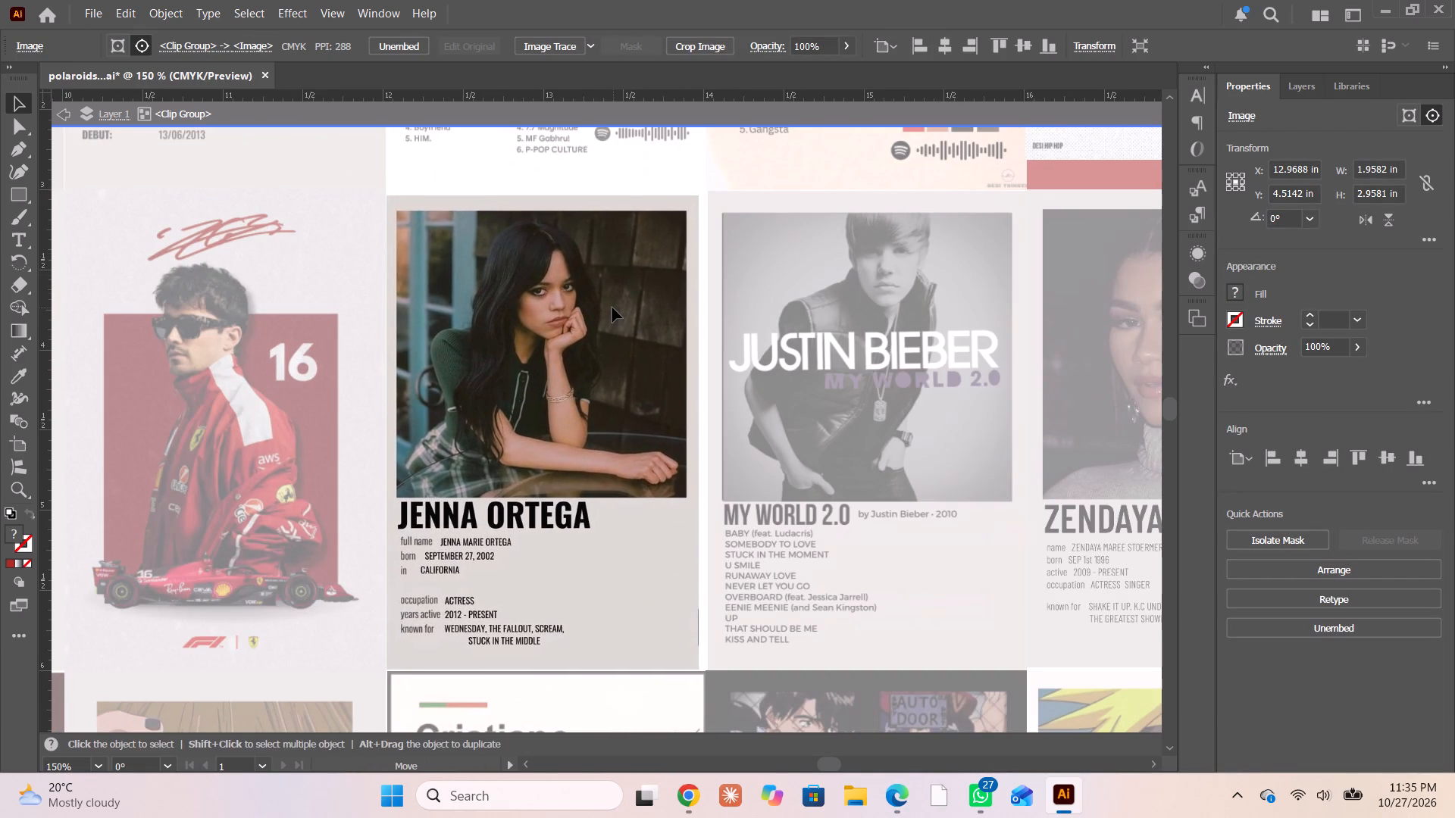
Align the Jenna Ortega image with its frame, enlarge it to about 2.01 × 3.03 in, and exit isolation mode.
left_click_drag(636, 246, 646, 242)
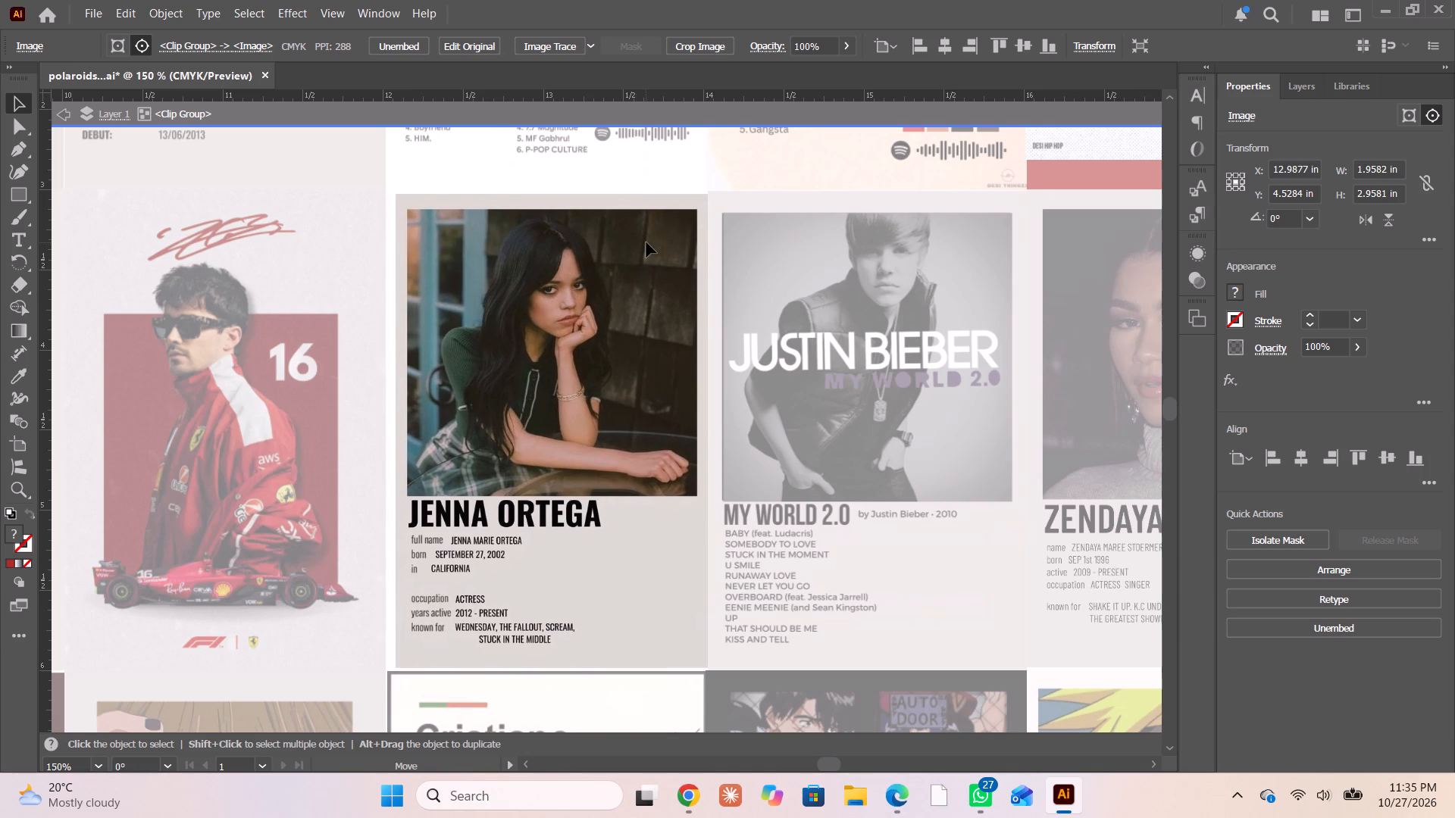
left_click_drag(646, 242, 634, 242)
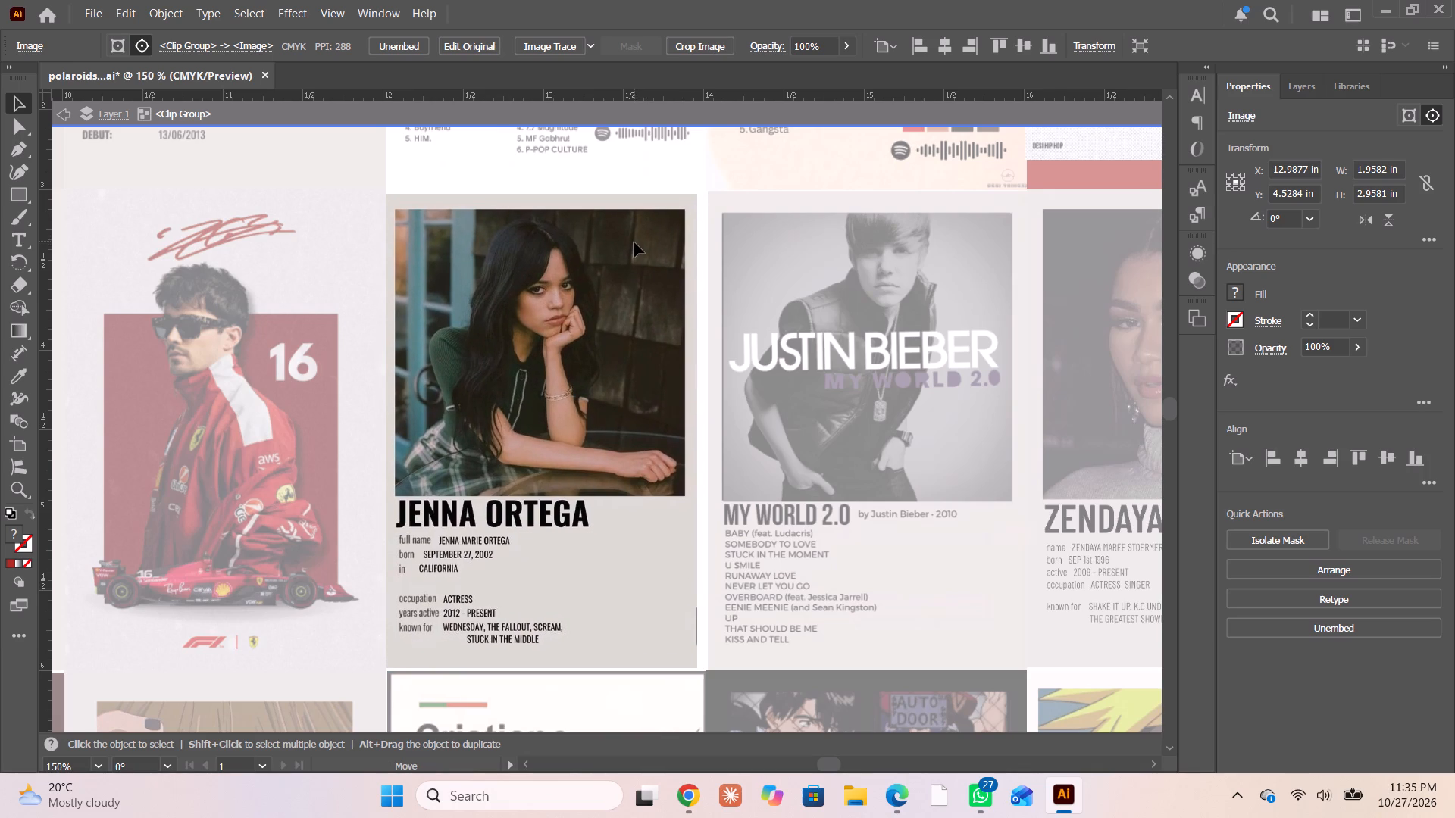
left_click_drag(634, 242, 635, 237)
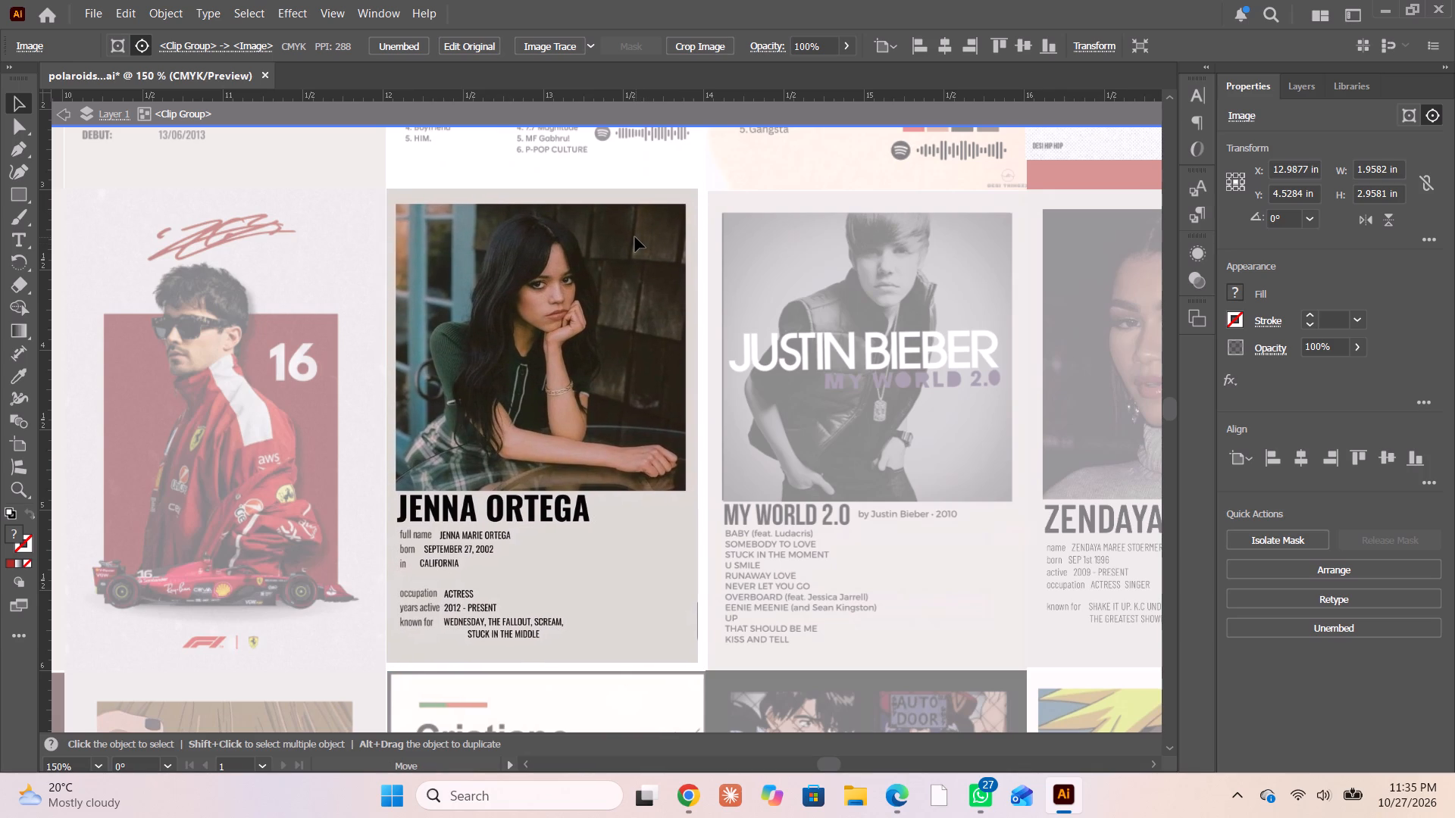
left_click_drag(635, 237, 639, 240)
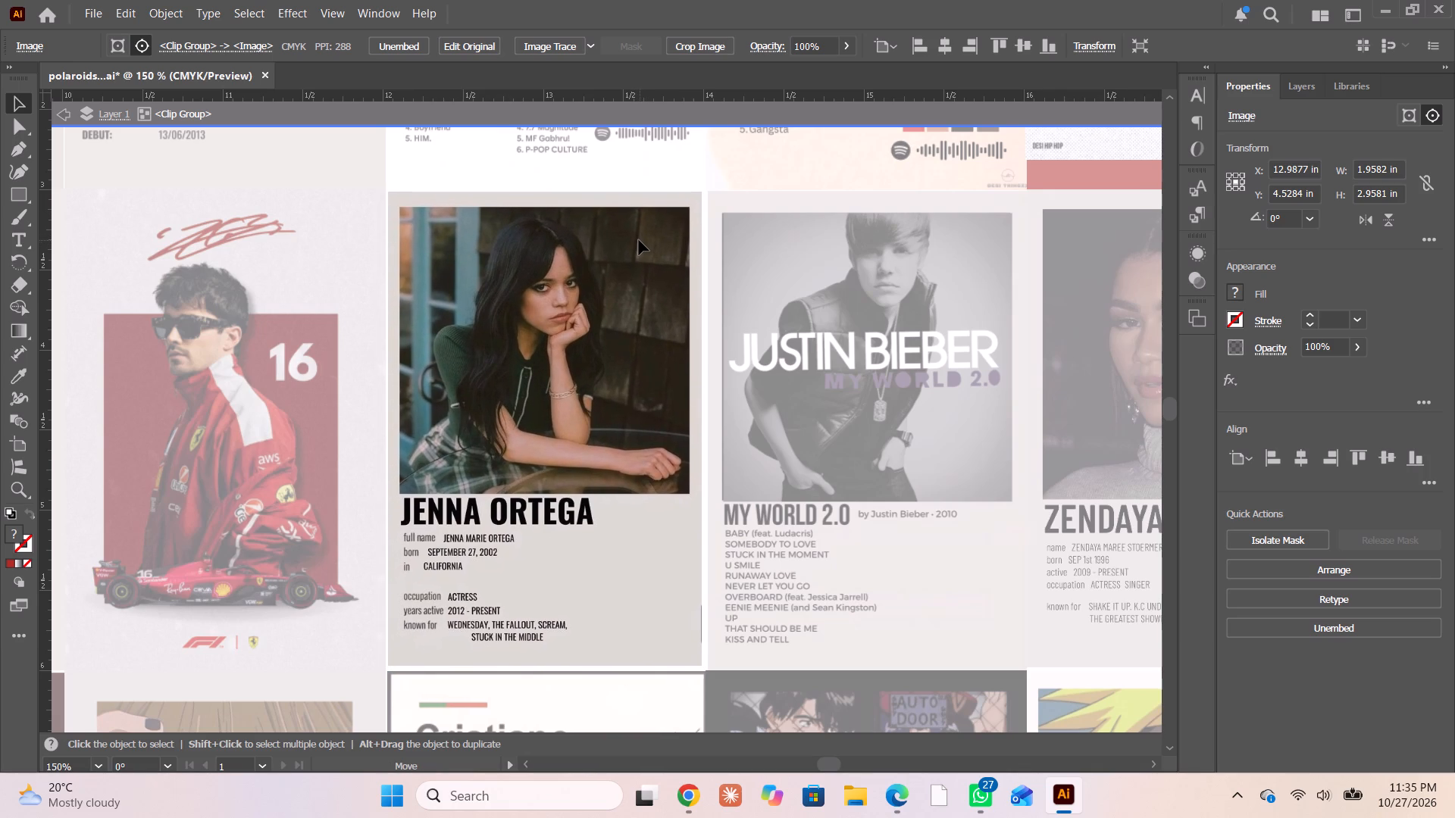
left_click_drag(639, 240, 637, 239)
left_click_drag(699, 665, 717, 664, "shift")
left_click_drag(702, 665, 720, 667, "shift")
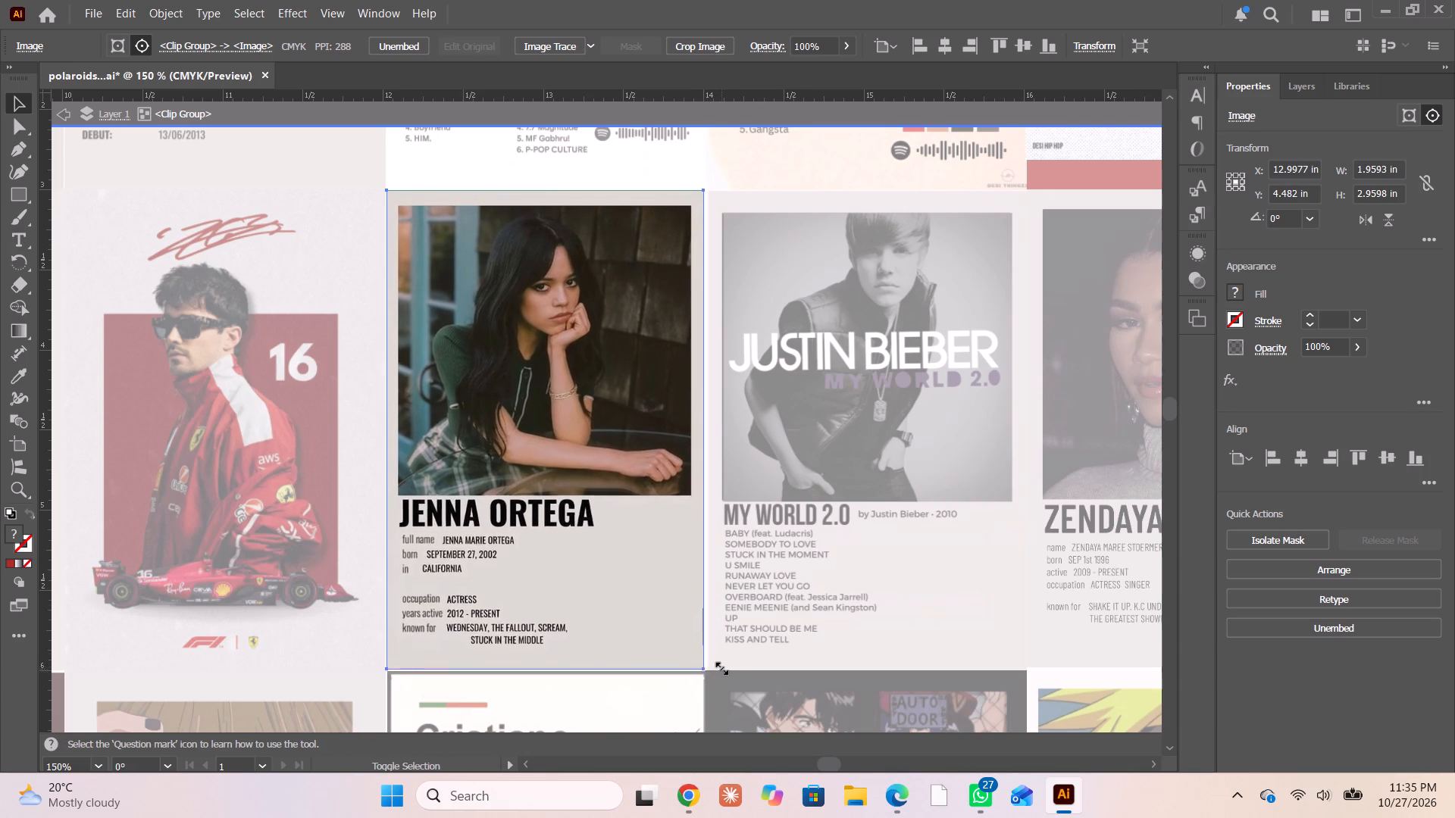
left_click_drag(720, 667, 724, 676, "shift")
left_click(646, 625)
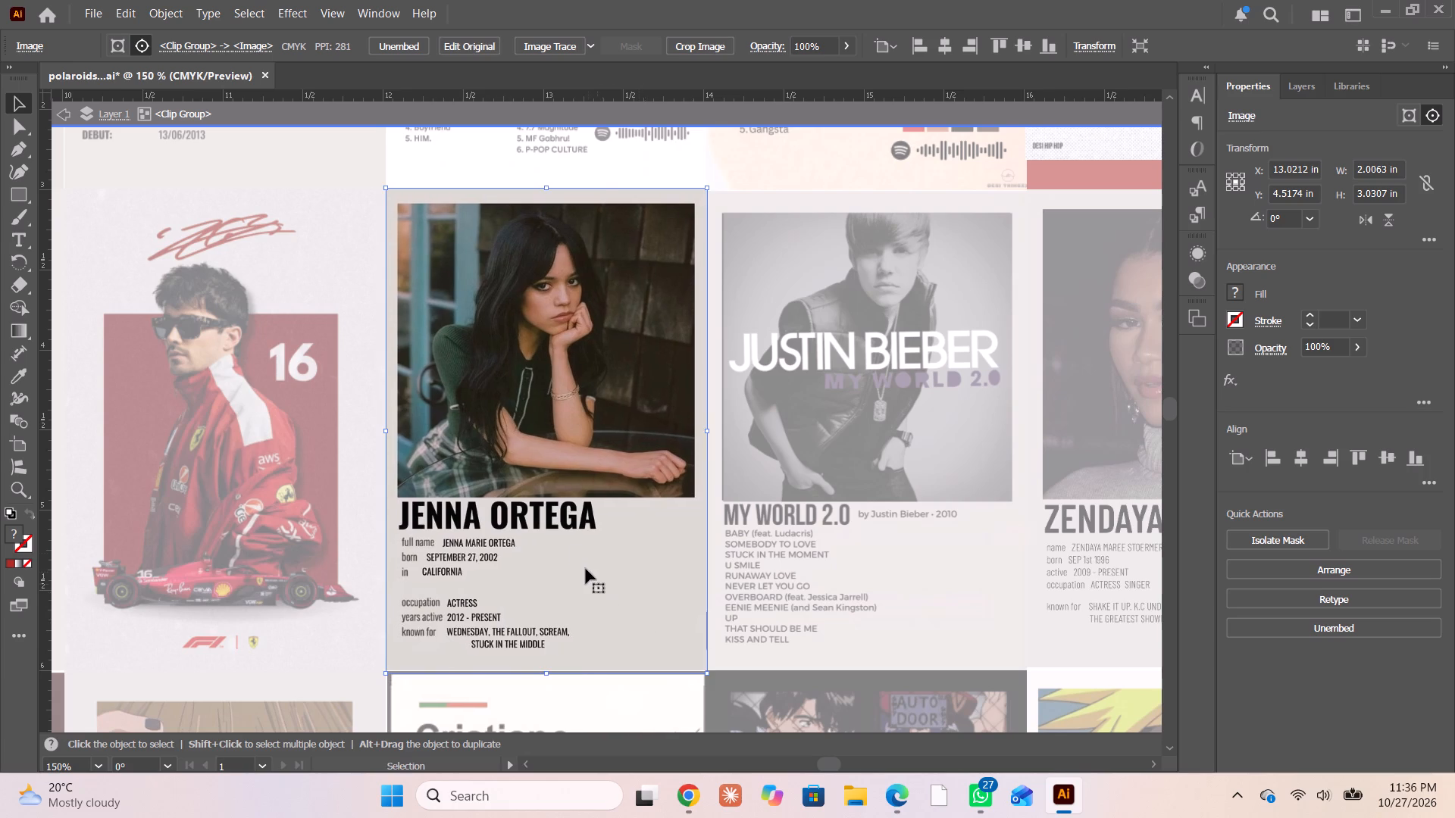
scroll(574, 550, "down", 2, "alt")
double_click(70, 117)
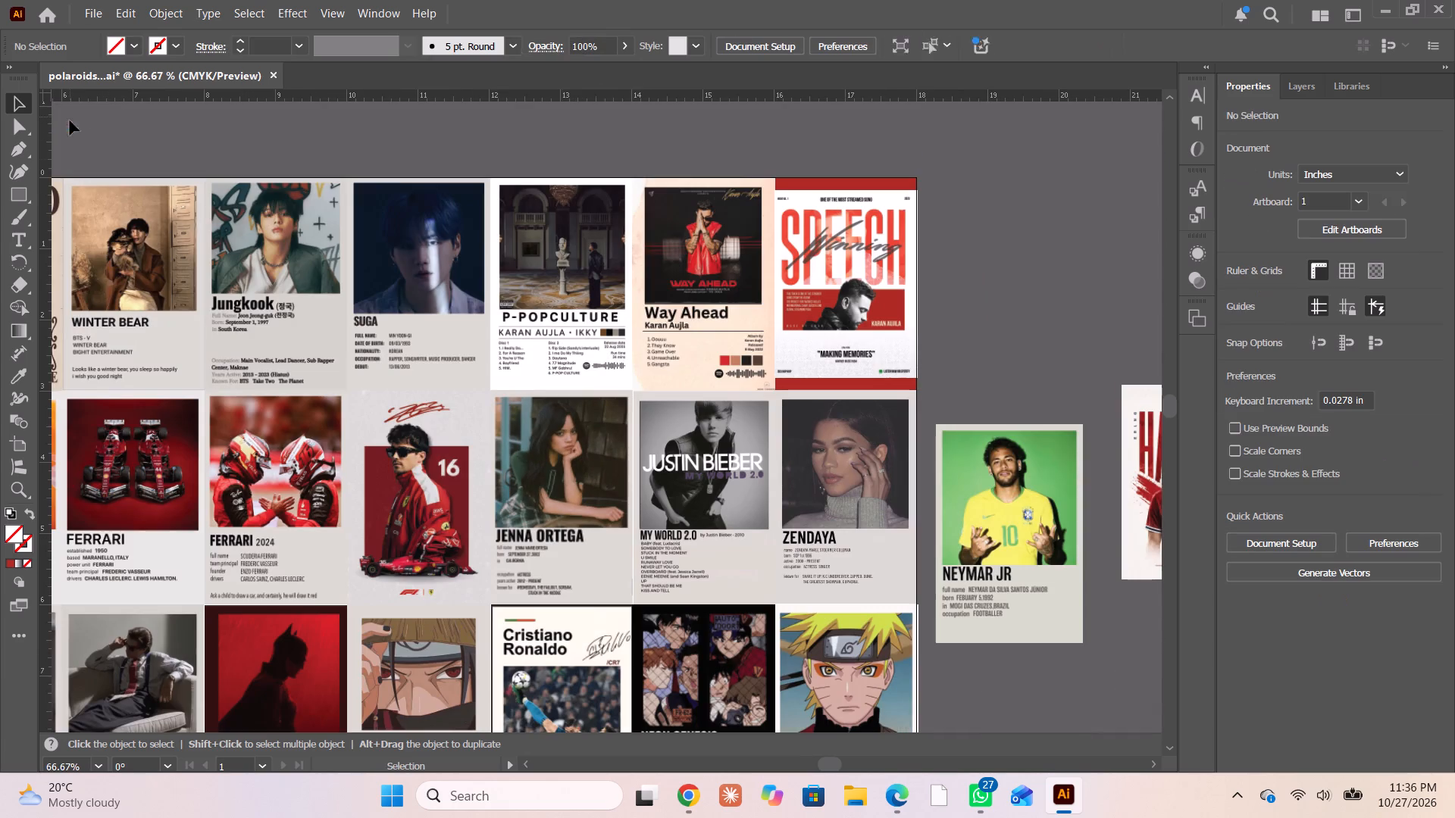
Move the Neymar poster beside the sheet's third row, at about X 19.73 in, Y 6.38 in.
scroll(448, 482, "down", 7)
scroll(479, 463, "down", 10, "alt")
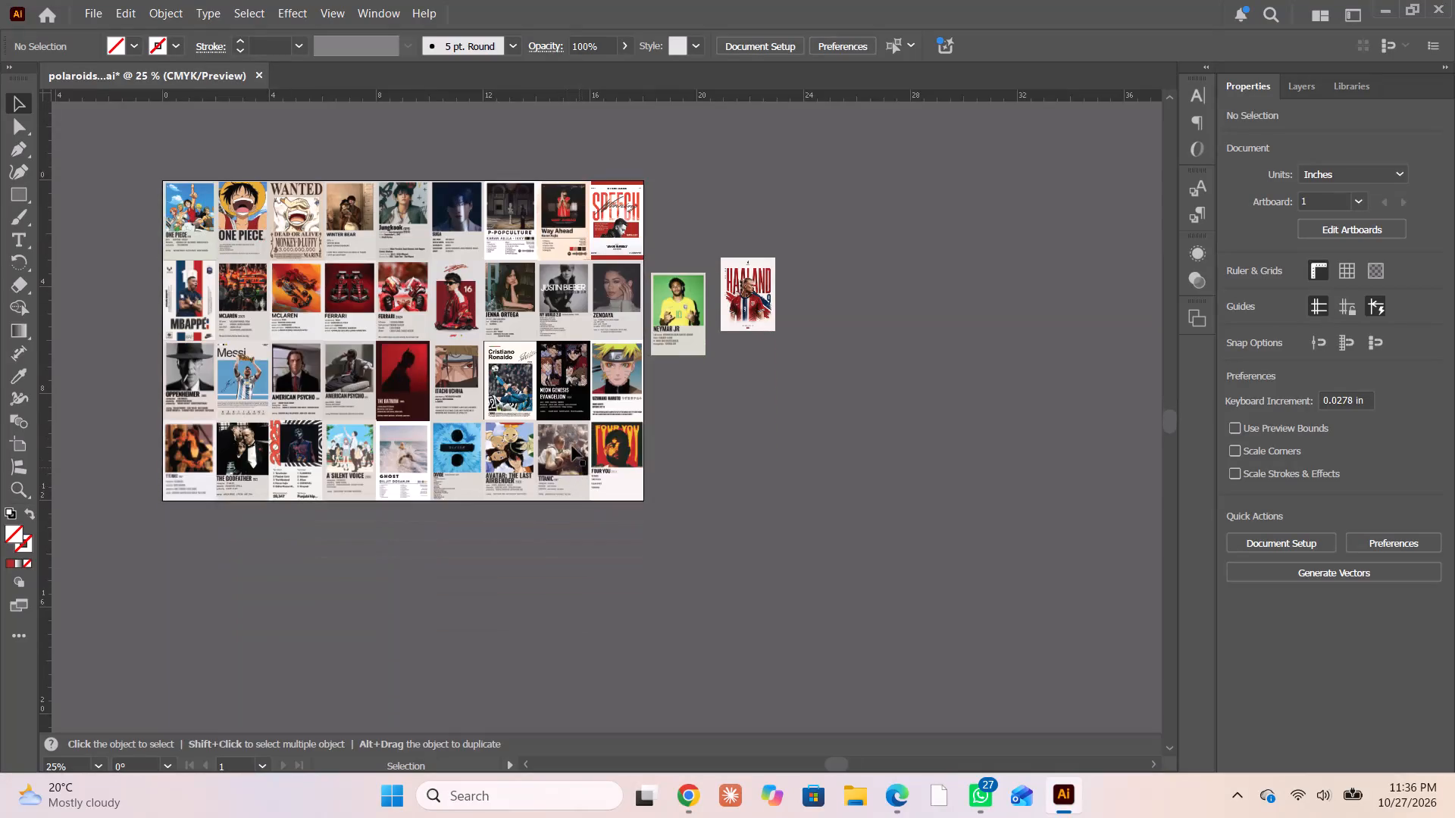
scroll(564, 430, "up", 2, "alt")
left_click_drag(773, 260, 796, 334)
scroll(794, 335, "right", 1)
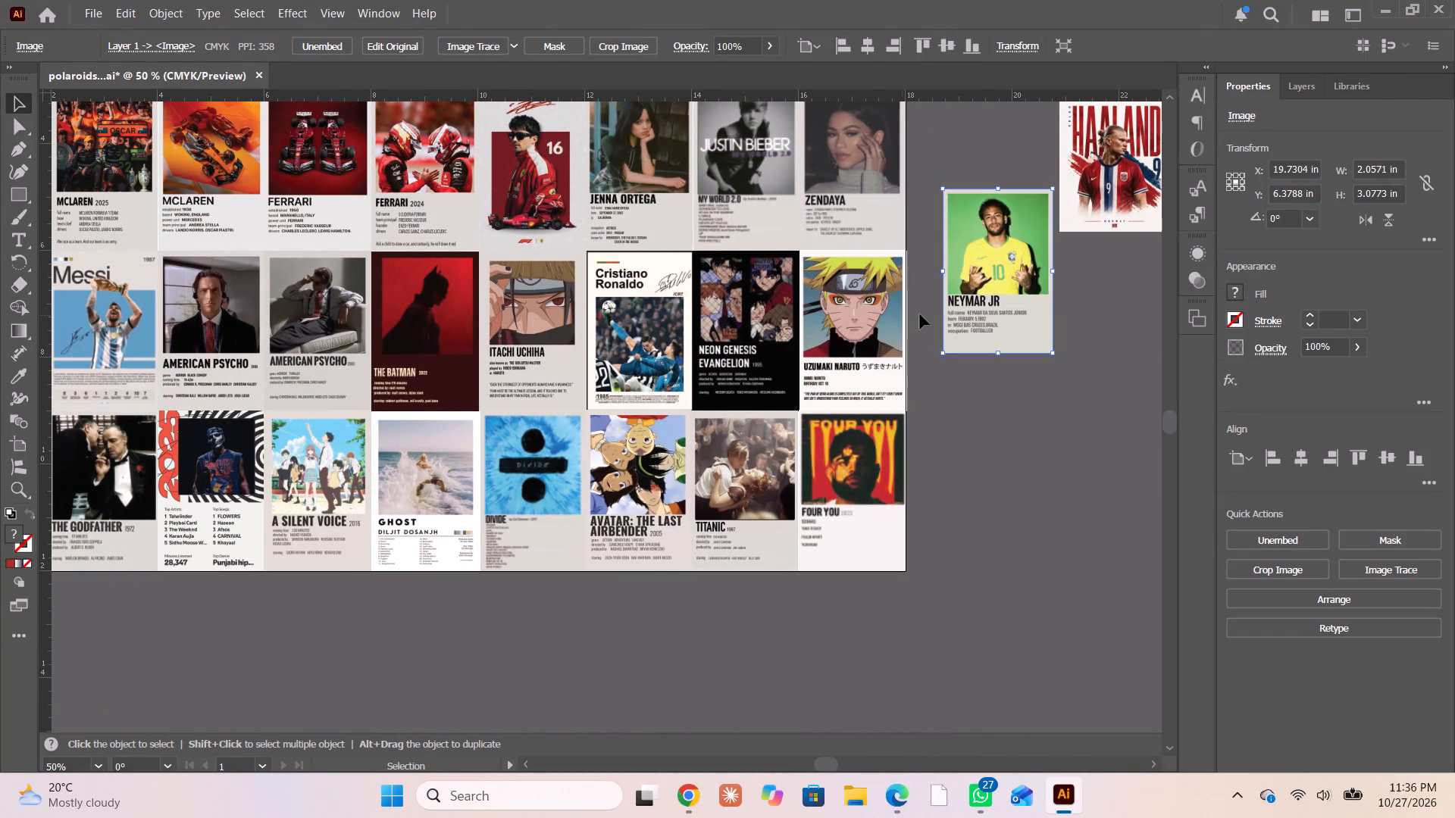
Release the Uzumaki Naruto poster's clipping mask and delete its image, keeping the frame.
scroll(939, 310, "up", 1)
left_click(872, 368)
left_click(1358, 532)
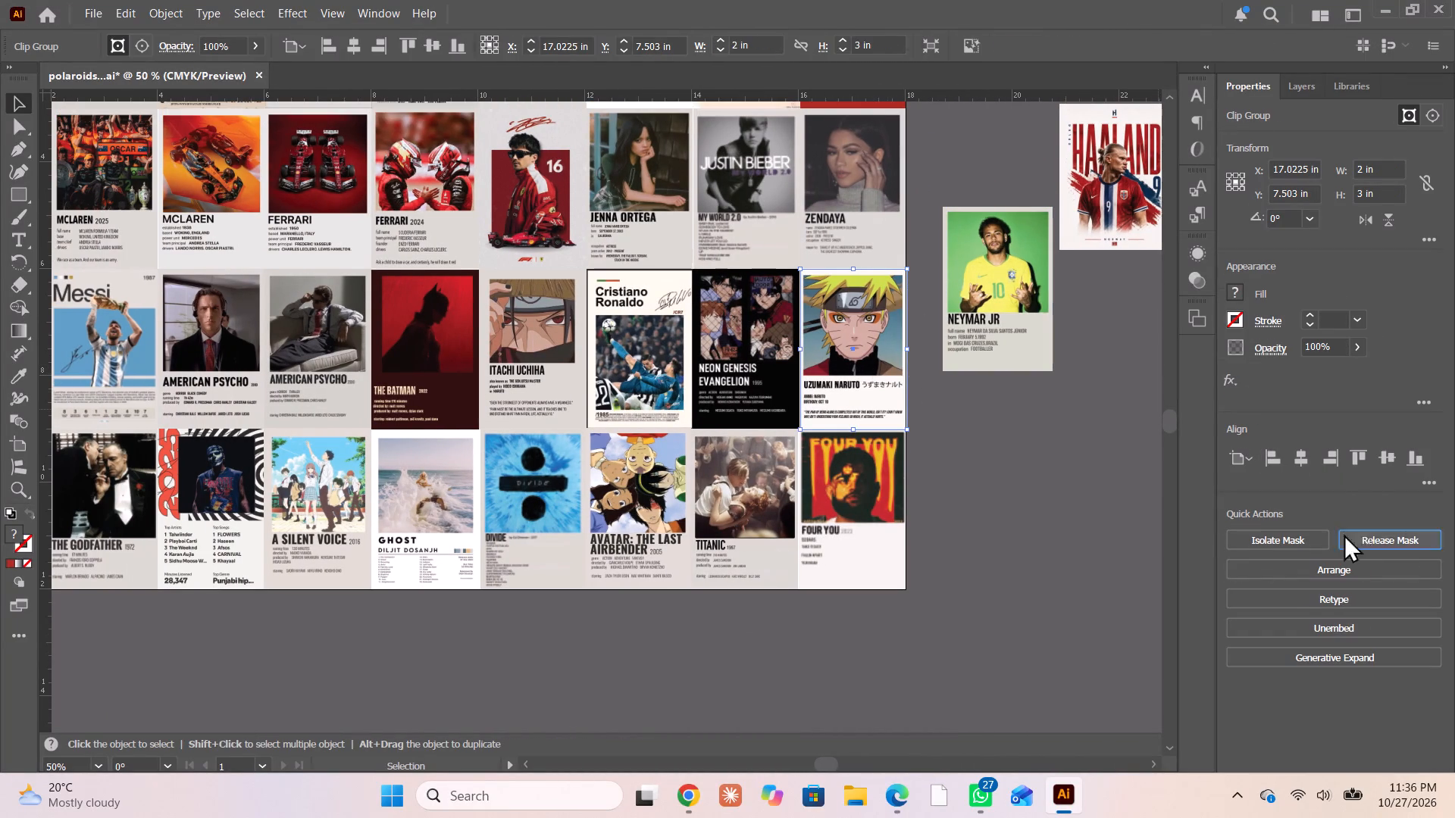
left_click(1078, 522)
left_click(858, 414)
key("Delete")
Release the Four You poster's clipping mask, delete its image, and select the remaining 2 × 3 in frame to check it.
left_click(881, 503)
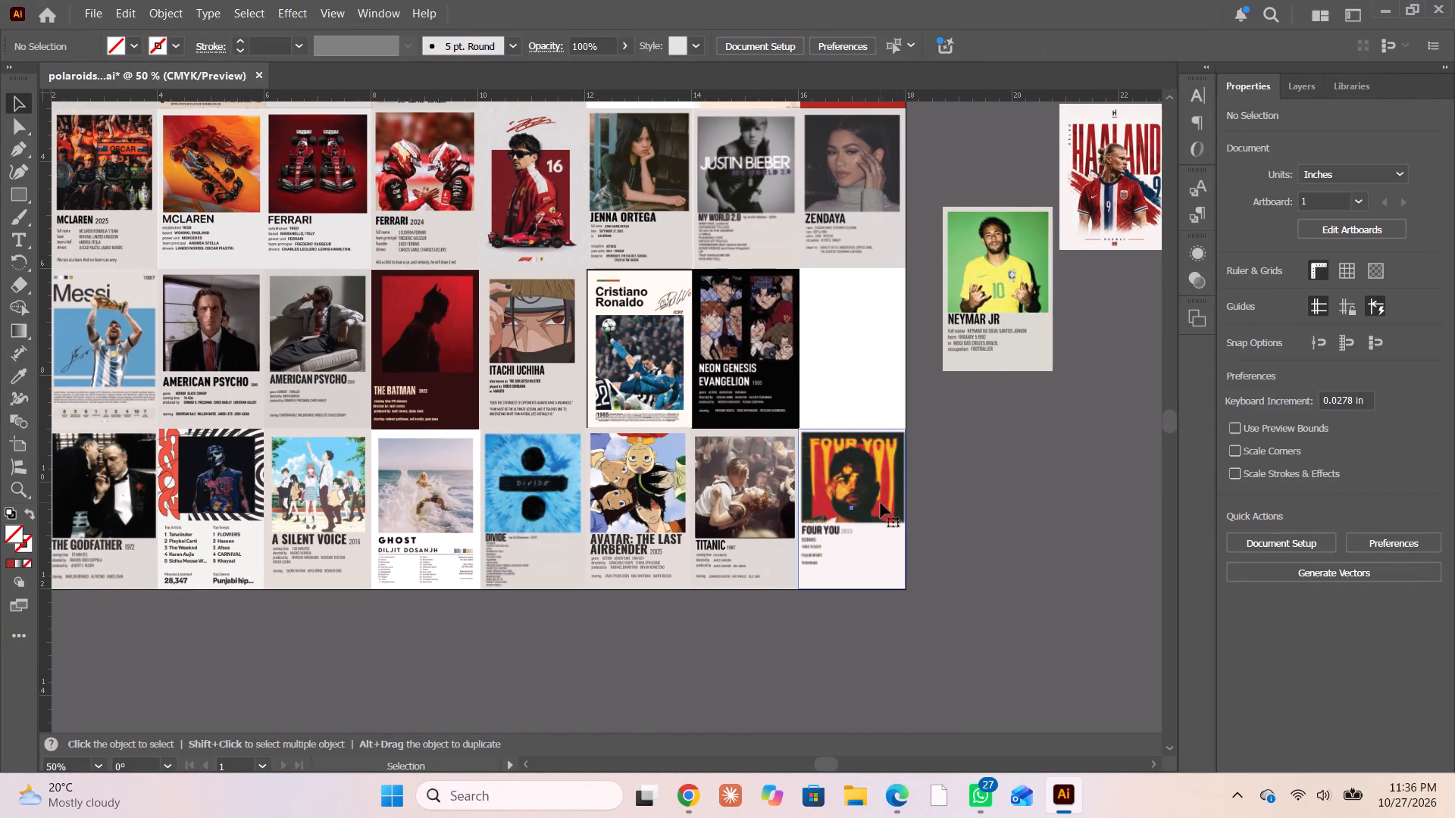
left_click(1360, 535)
left_click(1085, 544)
left_click(884, 556)
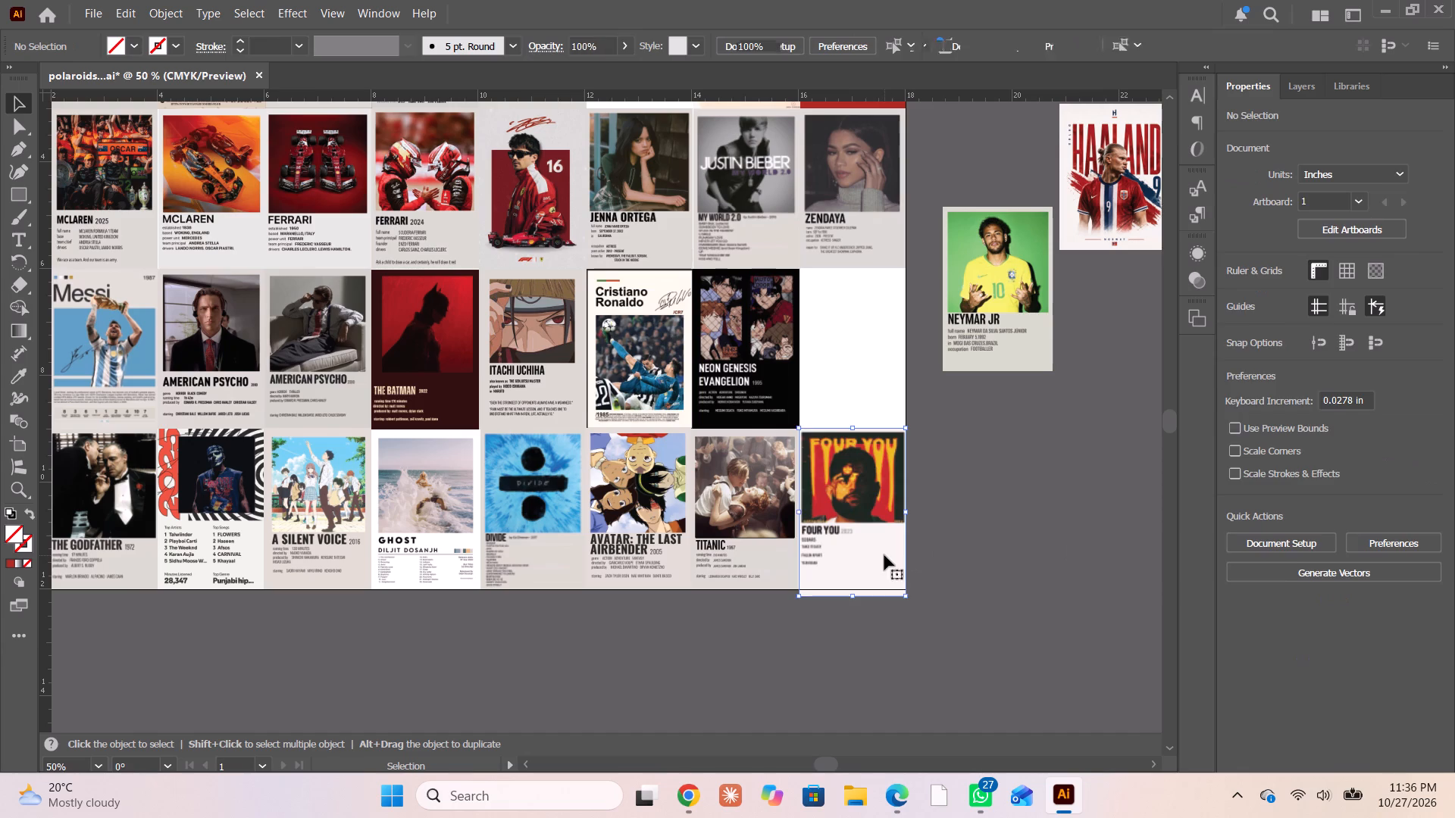
key("Delete")
left_click_drag(956, 504, 858, 576)
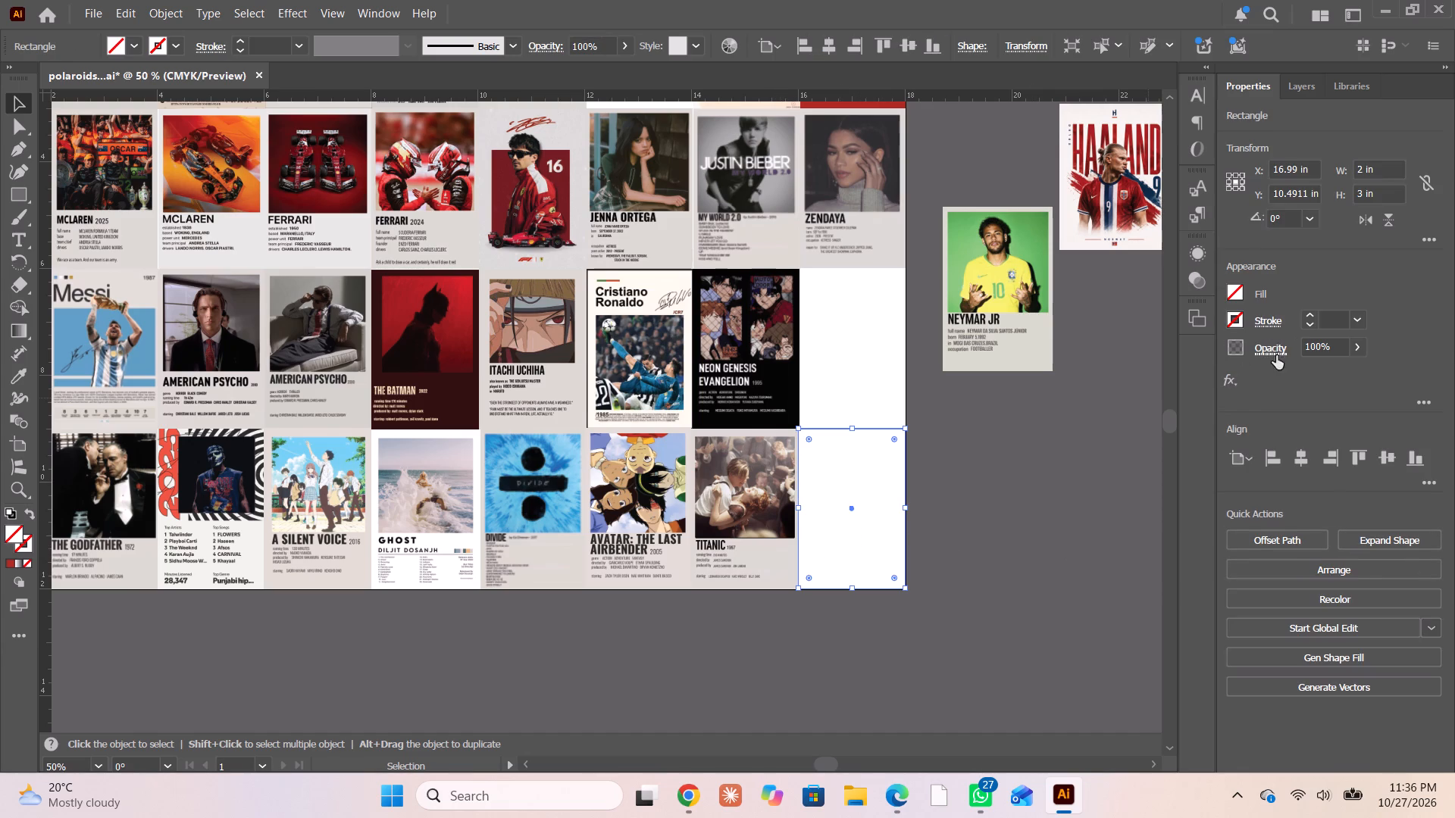
left_click(1033, 479)
Release the Titanic poster's clipping mask and delete its image, keeping the frame.
left_click(757, 548)
left_click(1348, 537)
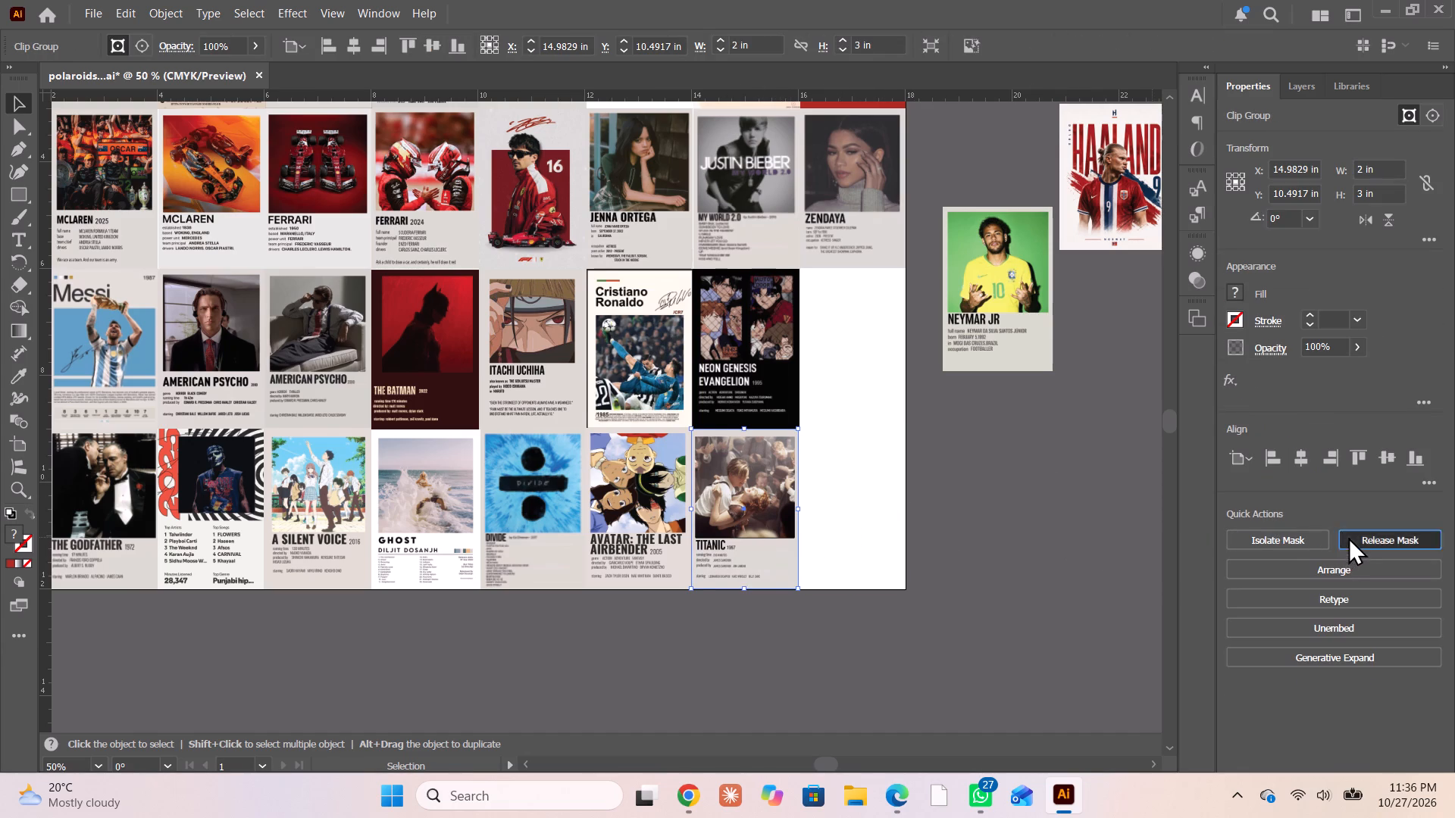
left_click(1028, 528)
left_click(774, 533)
key("Delete")
Release the Neon Genesis Evangelion poster's clipping mask and delete its image, keeping the frame.
left_click(749, 399)
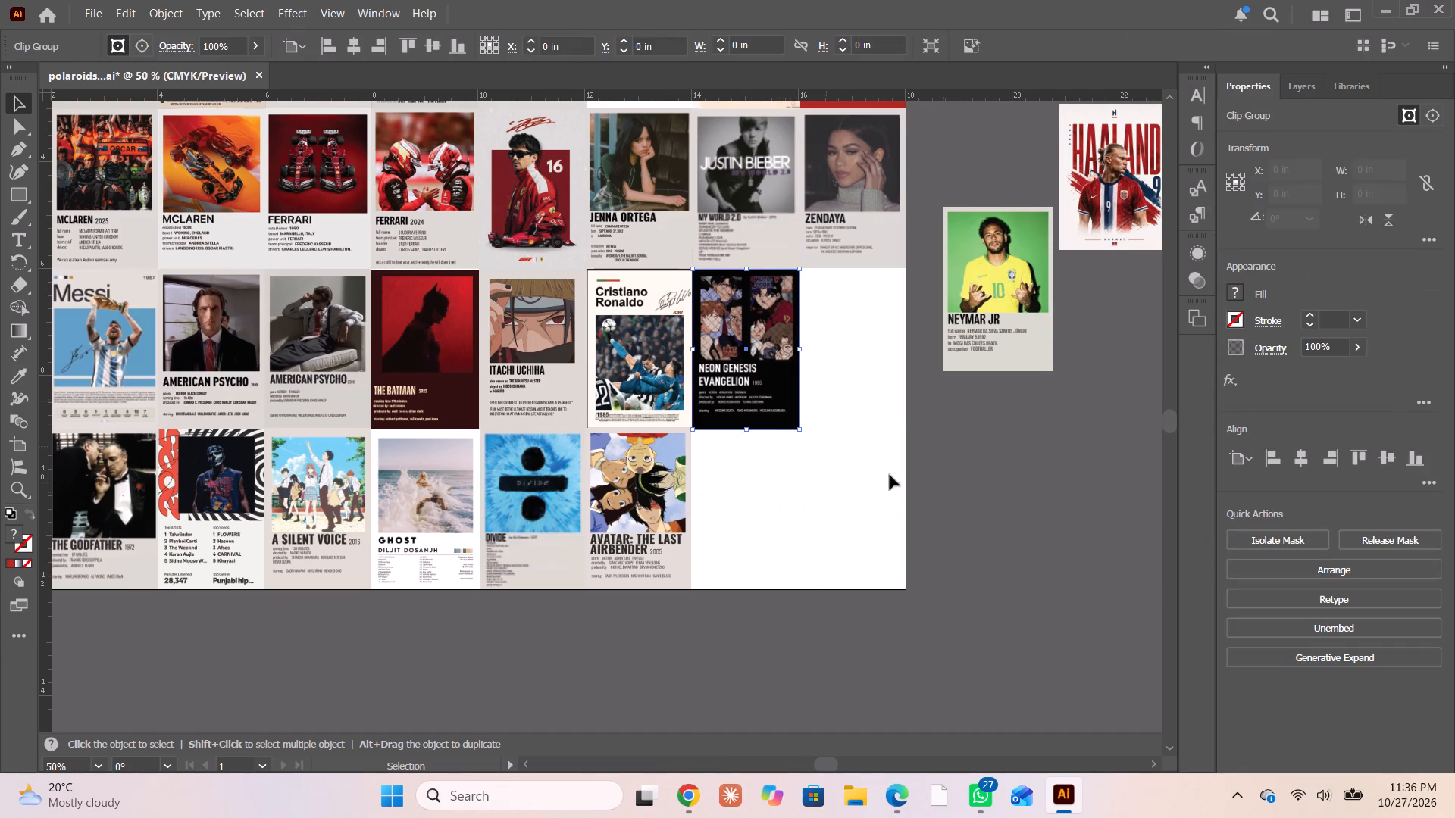
left_click(1346, 538)
left_click(1128, 542)
left_click(788, 414)
key("Delete")
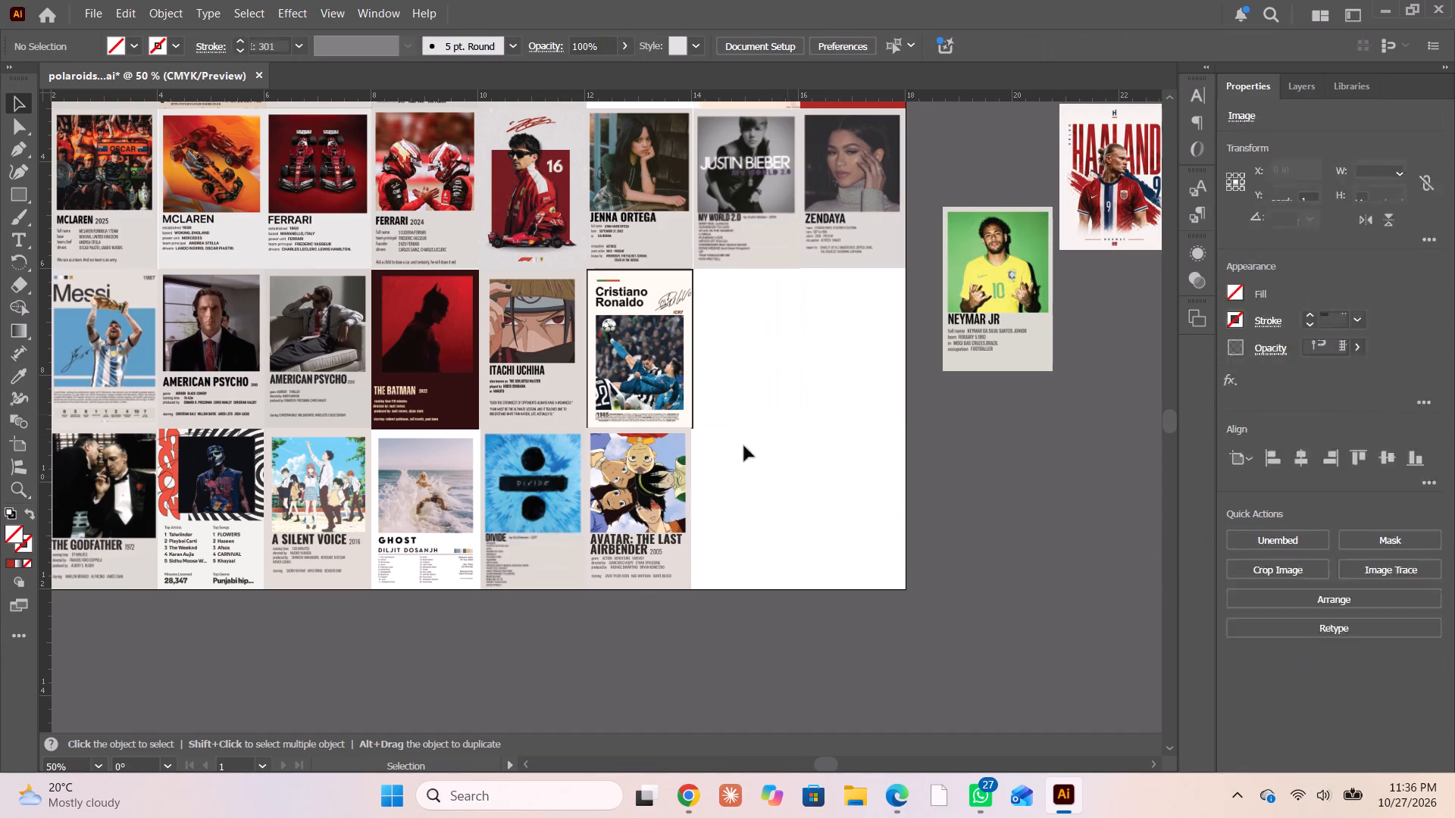
Release the Avatar: The Last Airbender poster's clipping mask and delete its image, keeping the frame.
left_click(668, 523)
left_click(1390, 542)
left_click(985, 650)
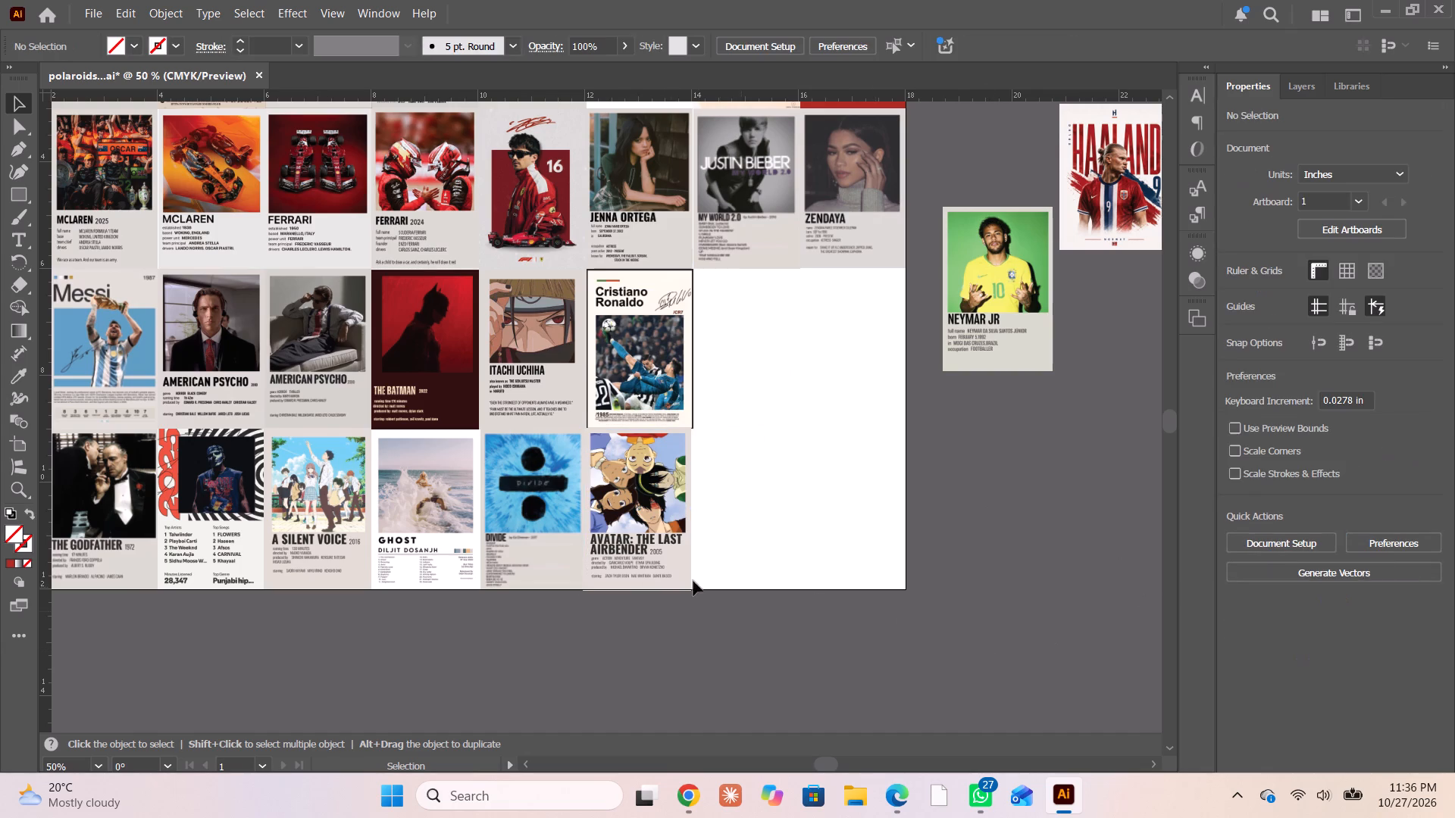
left_click(638, 566)
key("Delete")
Release the Cristiano Ronaldo poster's clipping mask, delete its image while keeping the frame, and check the emptied frames.
left_click(674, 398)
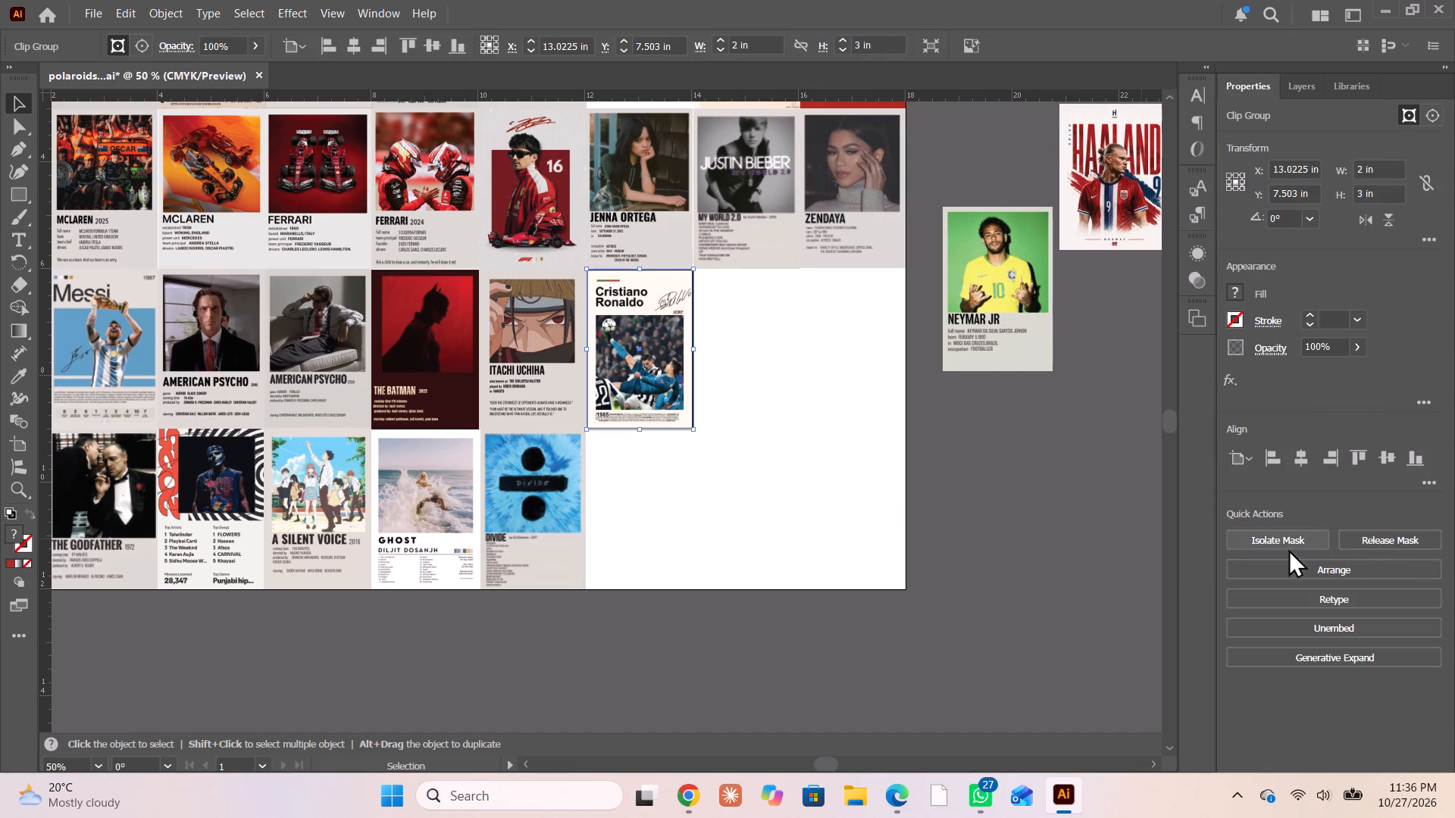
left_click(1363, 534)
left_click(1068, 555)
left_click(653, 401)
key("Delete")
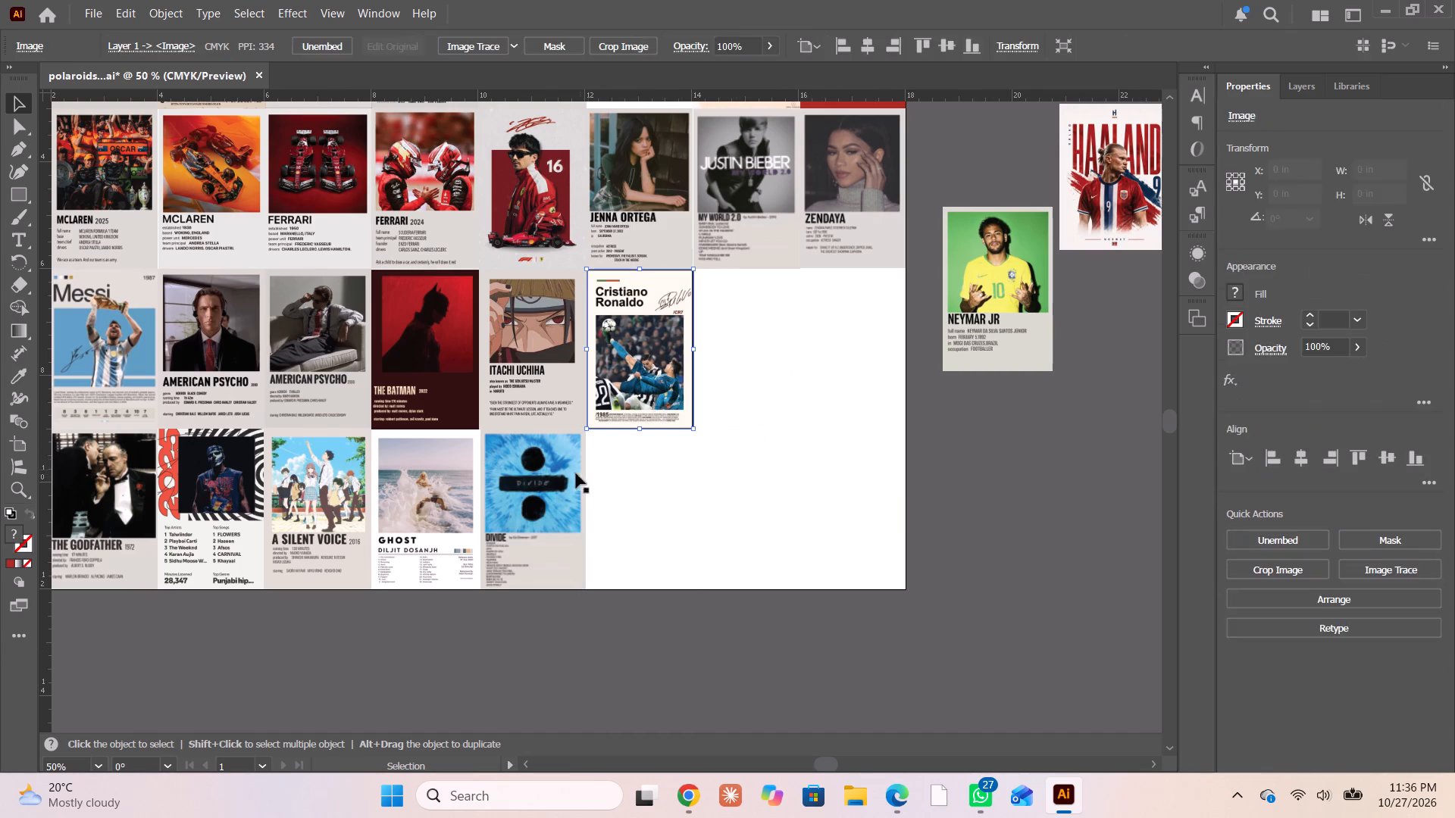
left_click(658, 393)
left_click_drag(986, 436, 609, 525)
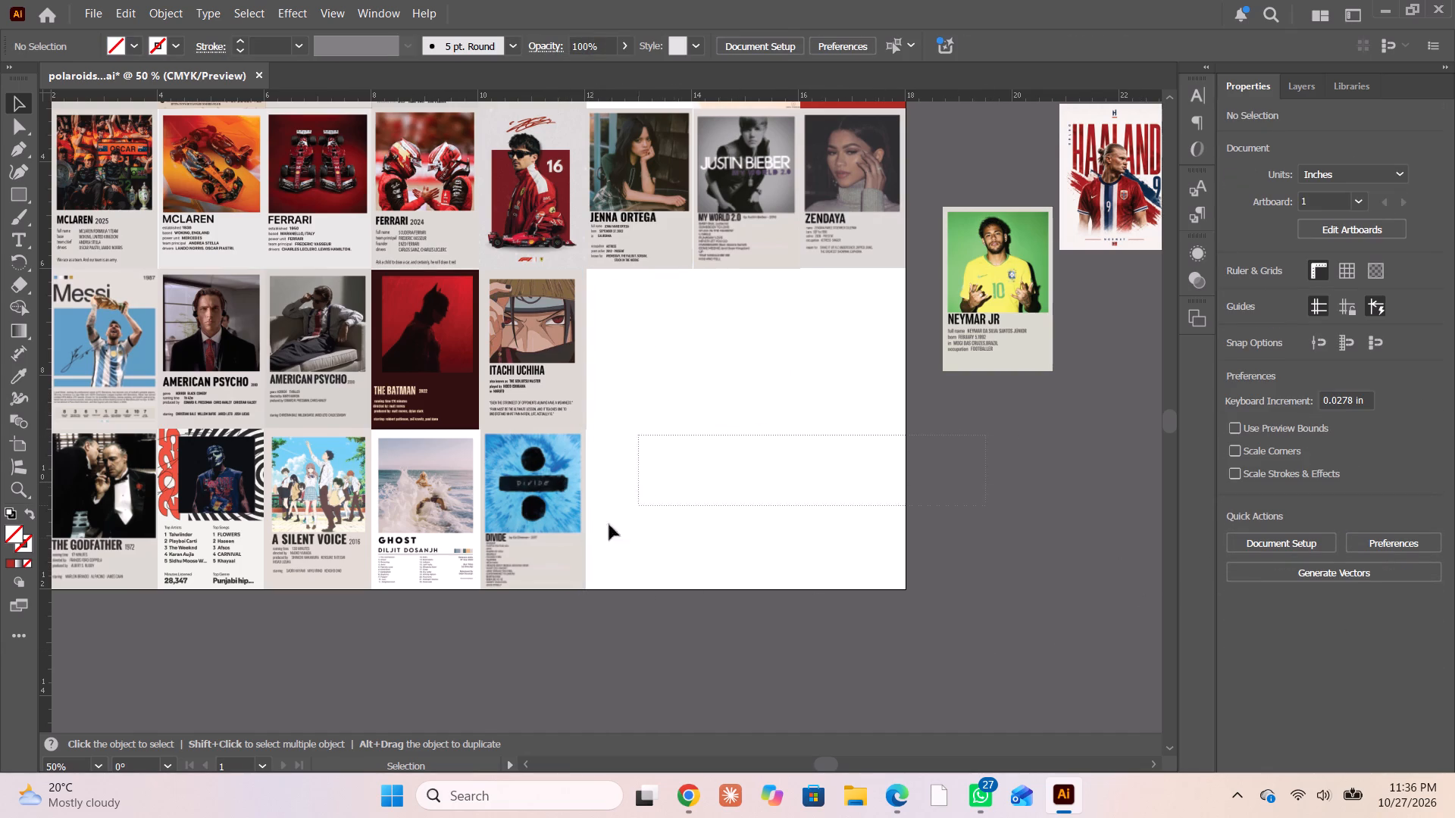
left_click_drag(609, 525, 654, 420)
left_click(732, 651)
Release the Itachi Uchiha poster's clipping mask and delete its image, keeping the frame.
left_click(518, 423)
left_click(1352, 542)
left_click(968, 650)
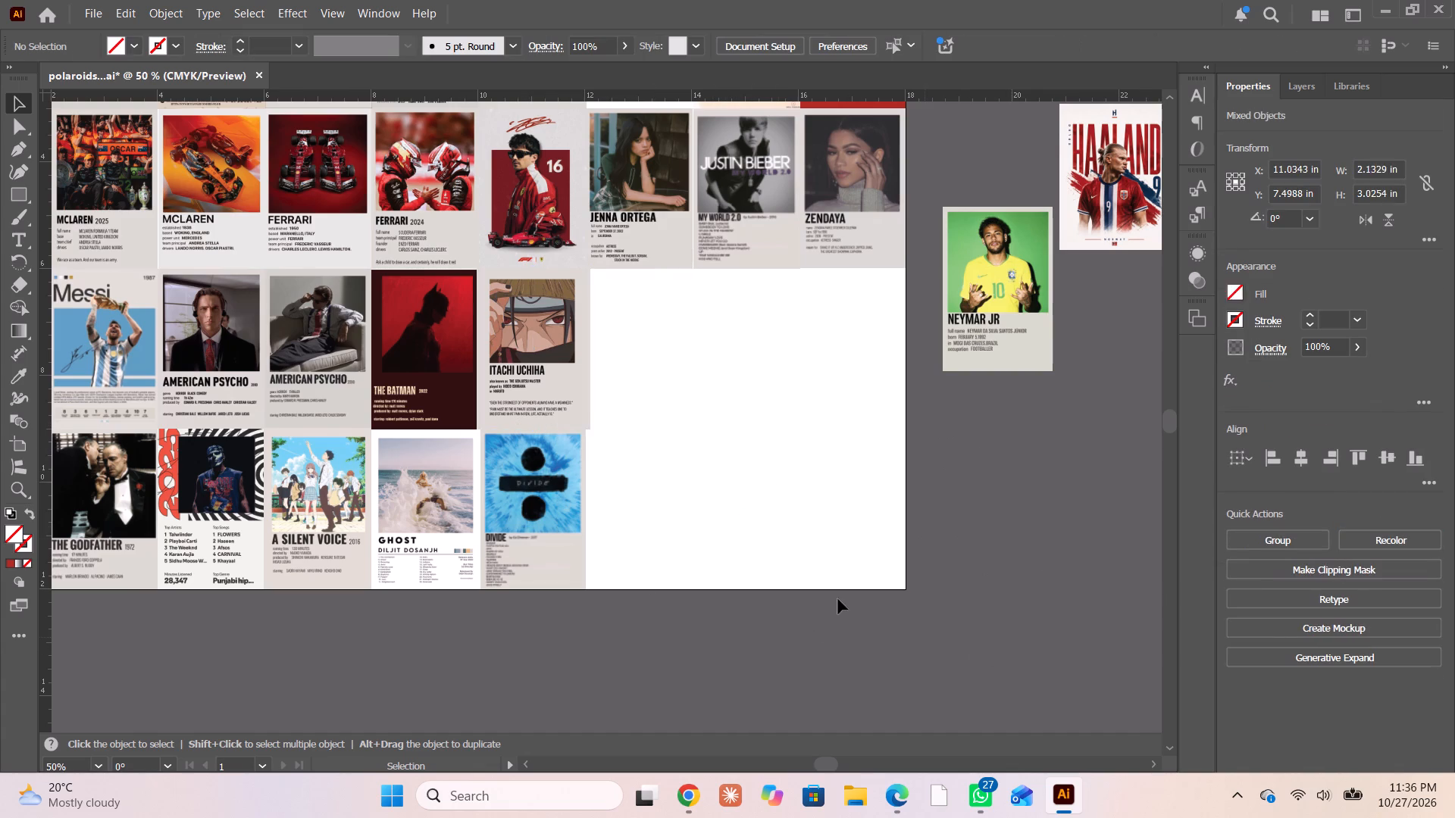
left_click(550, 401)
key("Delete")
Release the Divide album poster's clipping mask and delete its image, keeping the frame.
left_click(559, 542)
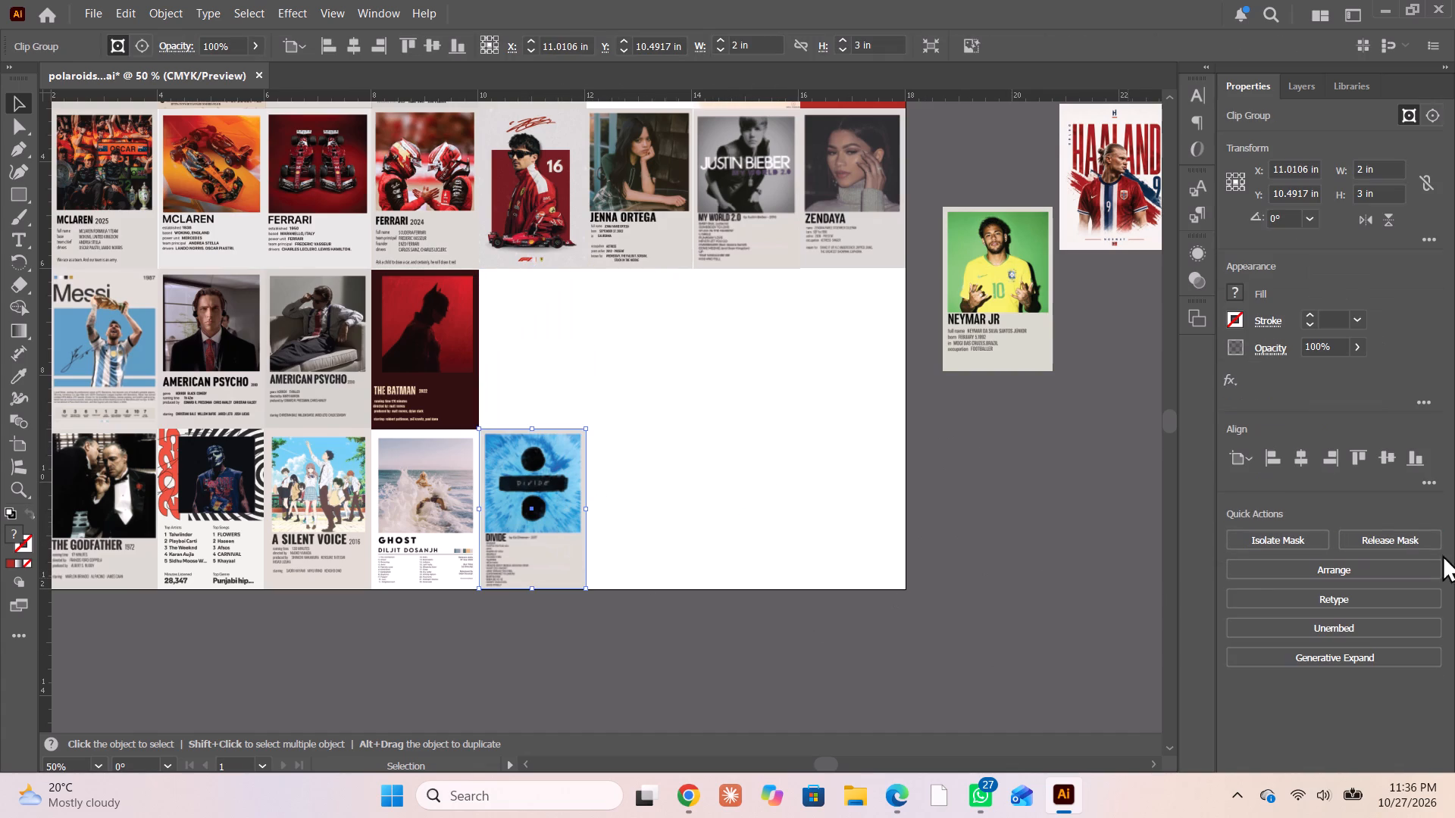
left_click(1402, 534)
left_click(879, 616)
left_click(552, 551)
key("Delete")
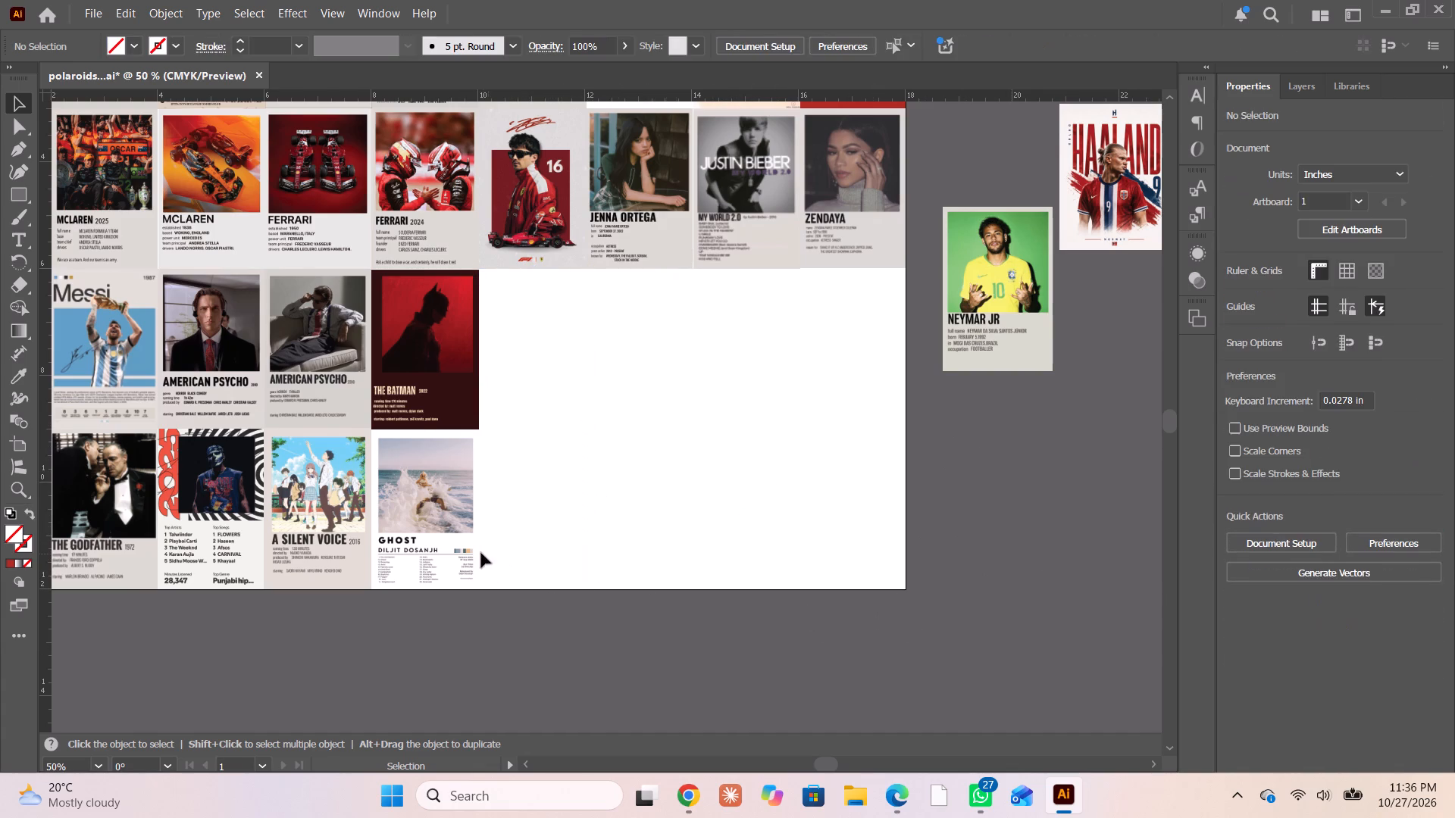
Release the Ghost album poster's clipping mask and delete its image, keeping the frame.
left_click(469, 551)
left_click(1375, 539)
left_click(699, 632)
left_click(462, 552)
key("Delete")
Release the Oppenheimer poster's clipping mask and delete its image, keeping the frame.
scroll(458, 584, "right", 4)
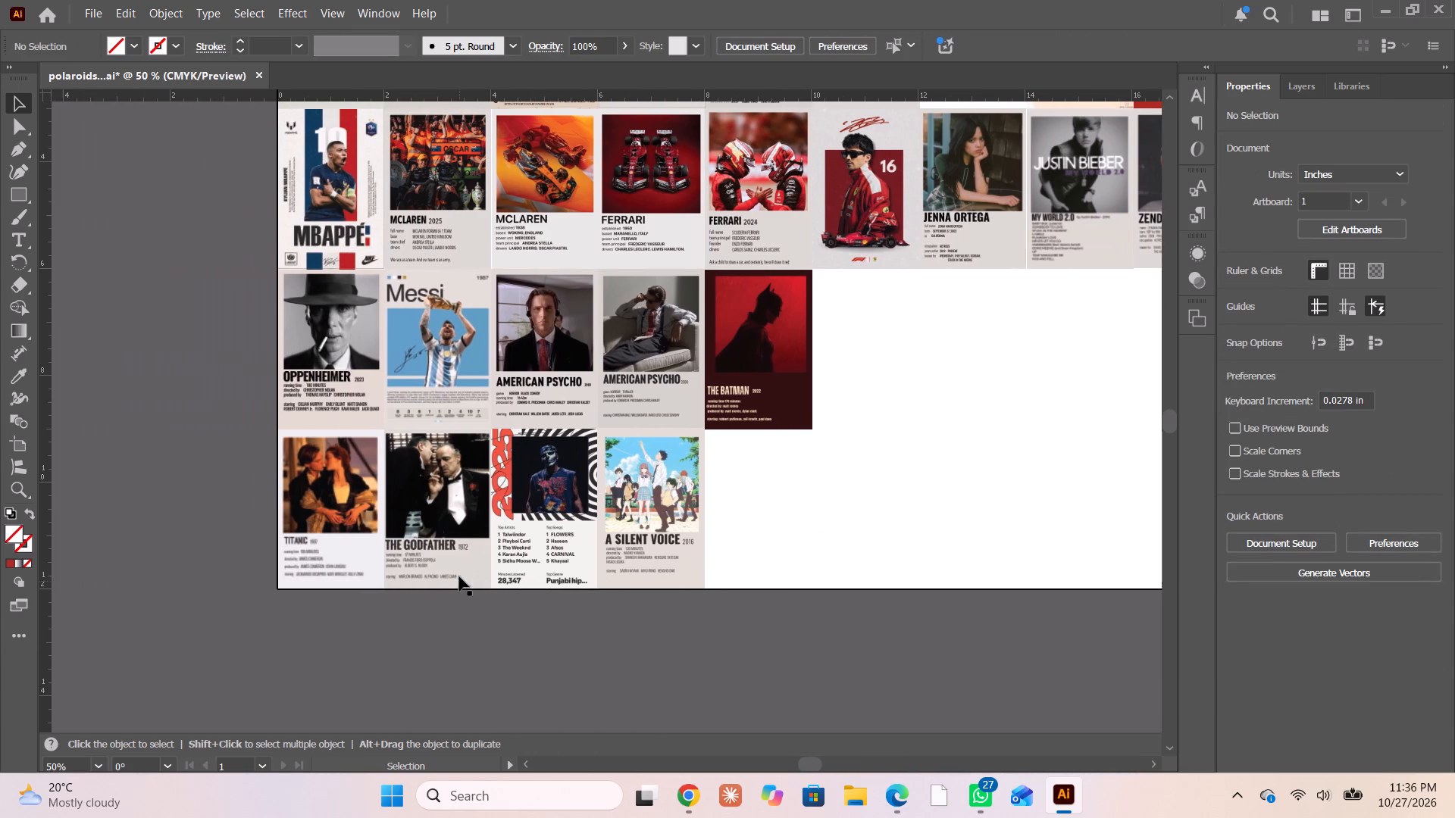
scroll(459, 576, "right", 1)
left_click(344, 390)
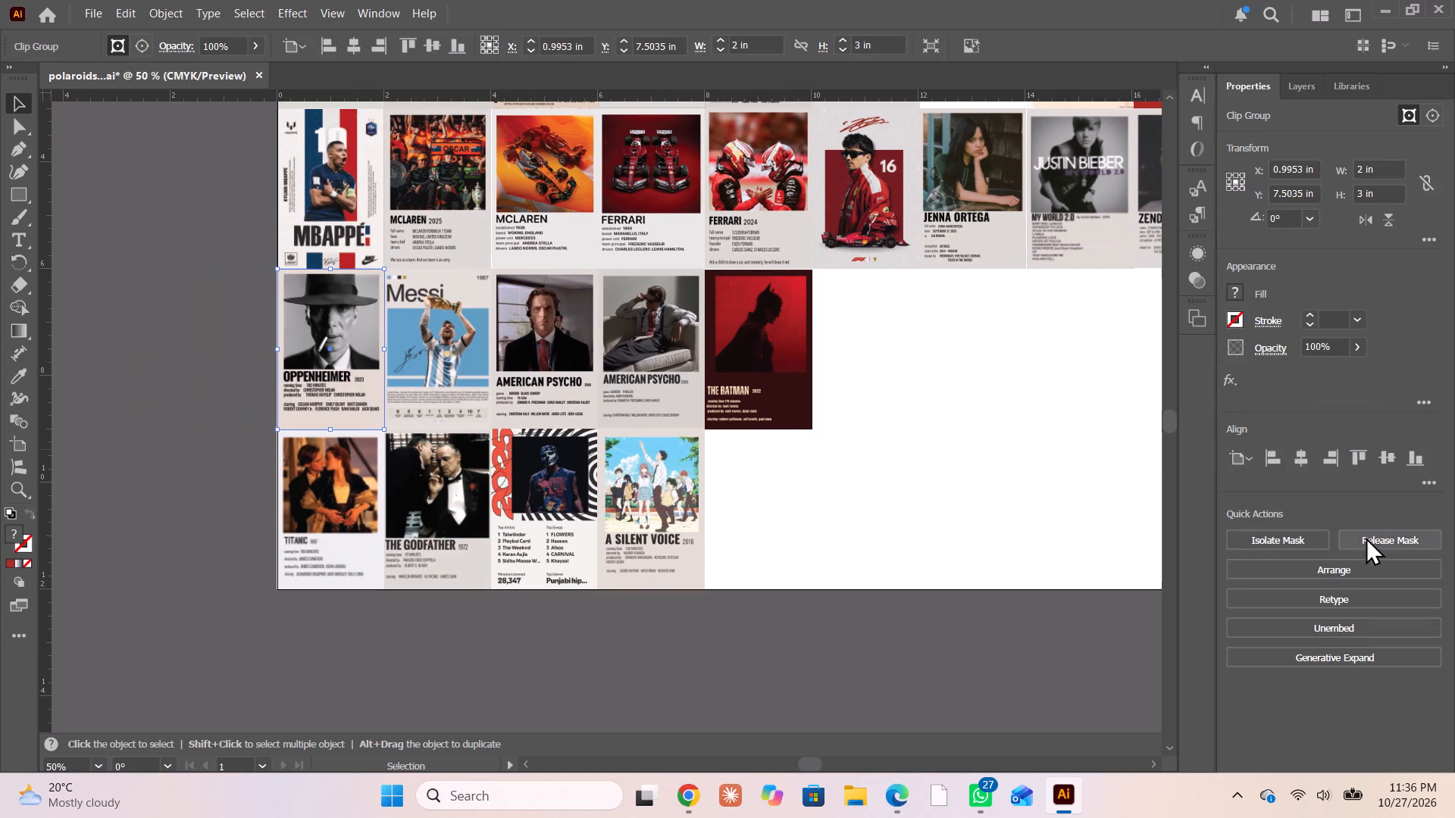
left_click(1366, 538)
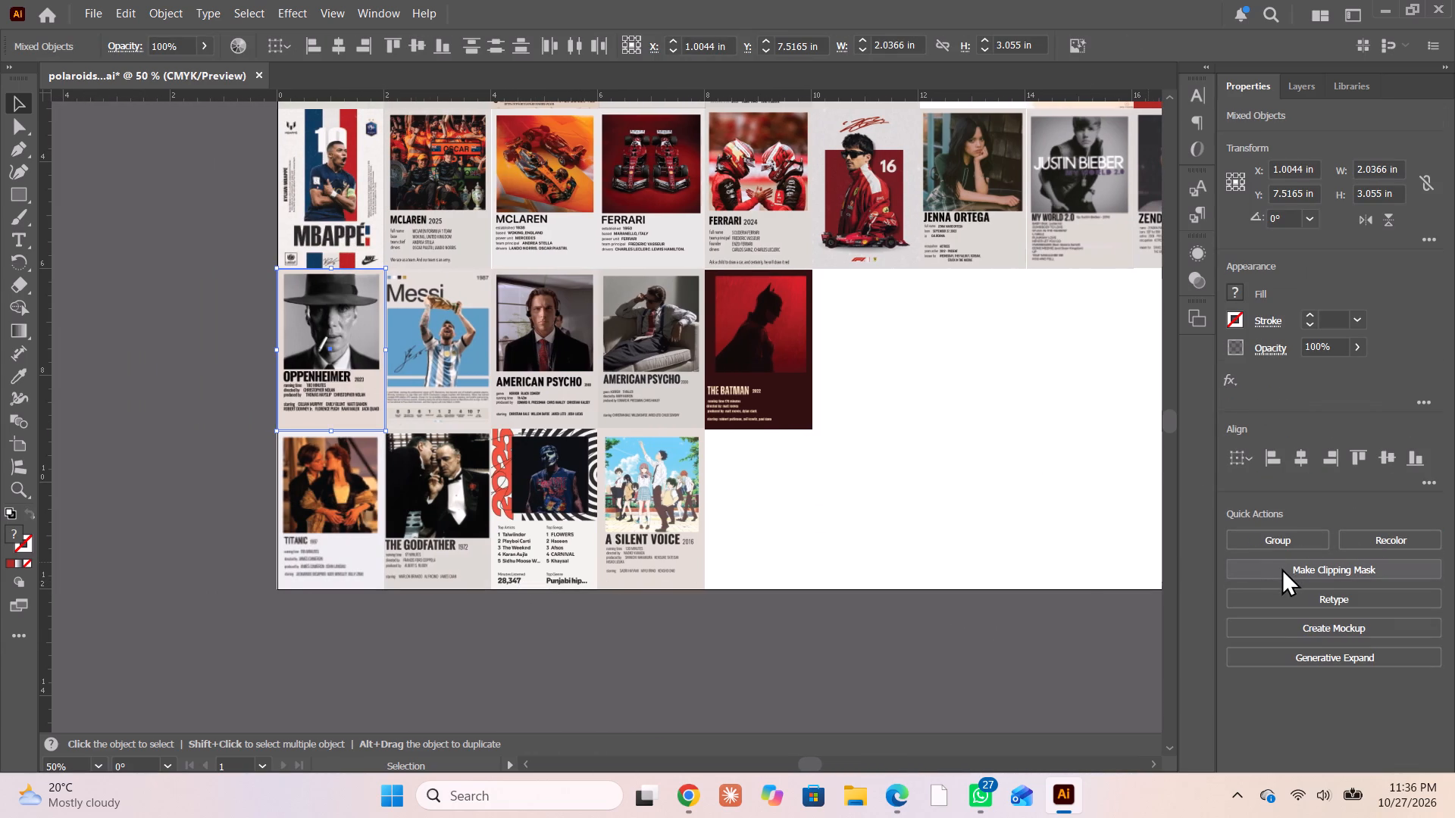
left_click(249, 562)
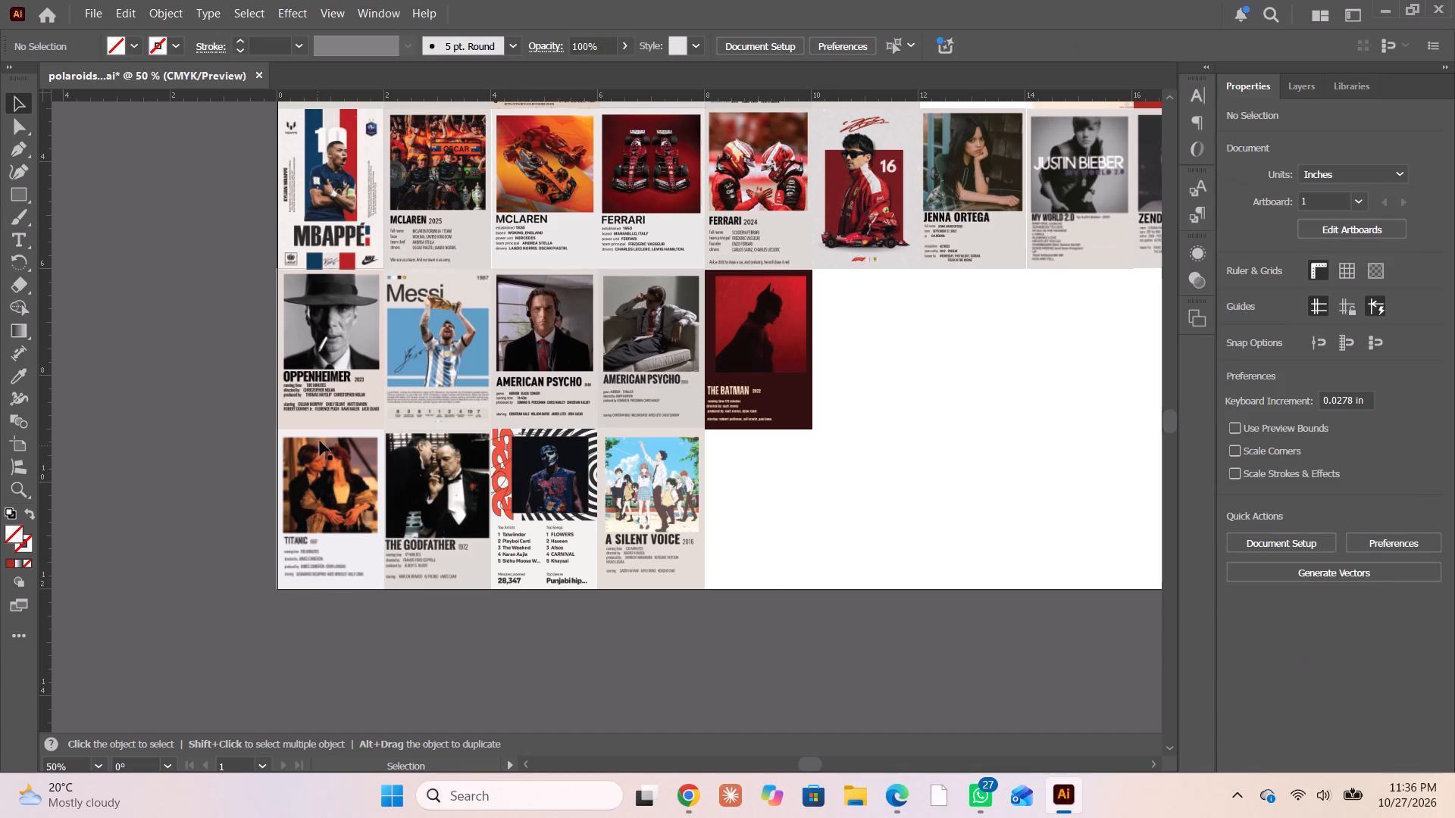
left_click(330, 428)
key("Home")
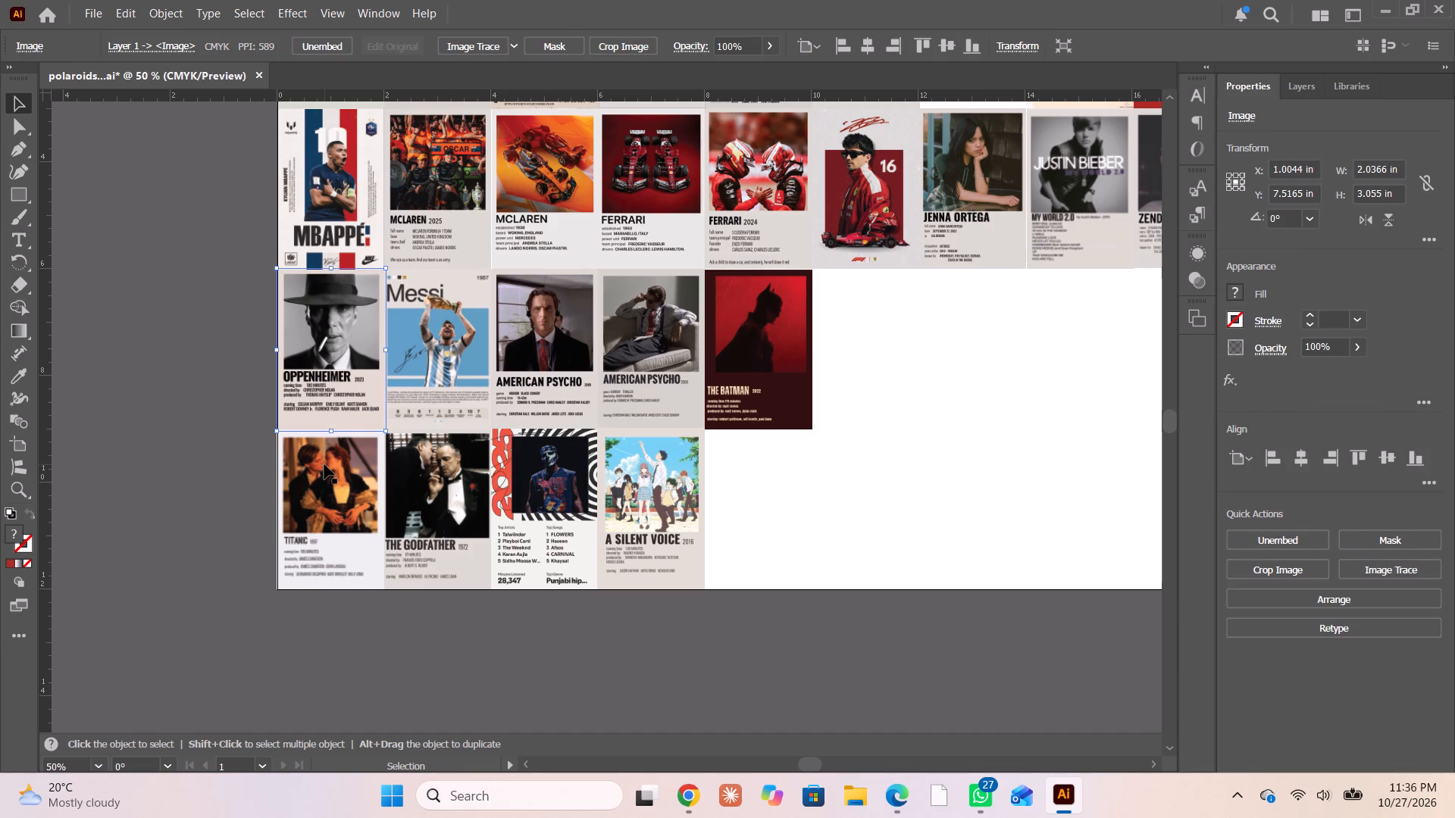
key("Delete")
Release the clipping mask of the Titanic poster in the fourth row and select its image.
left_click(327, 464)
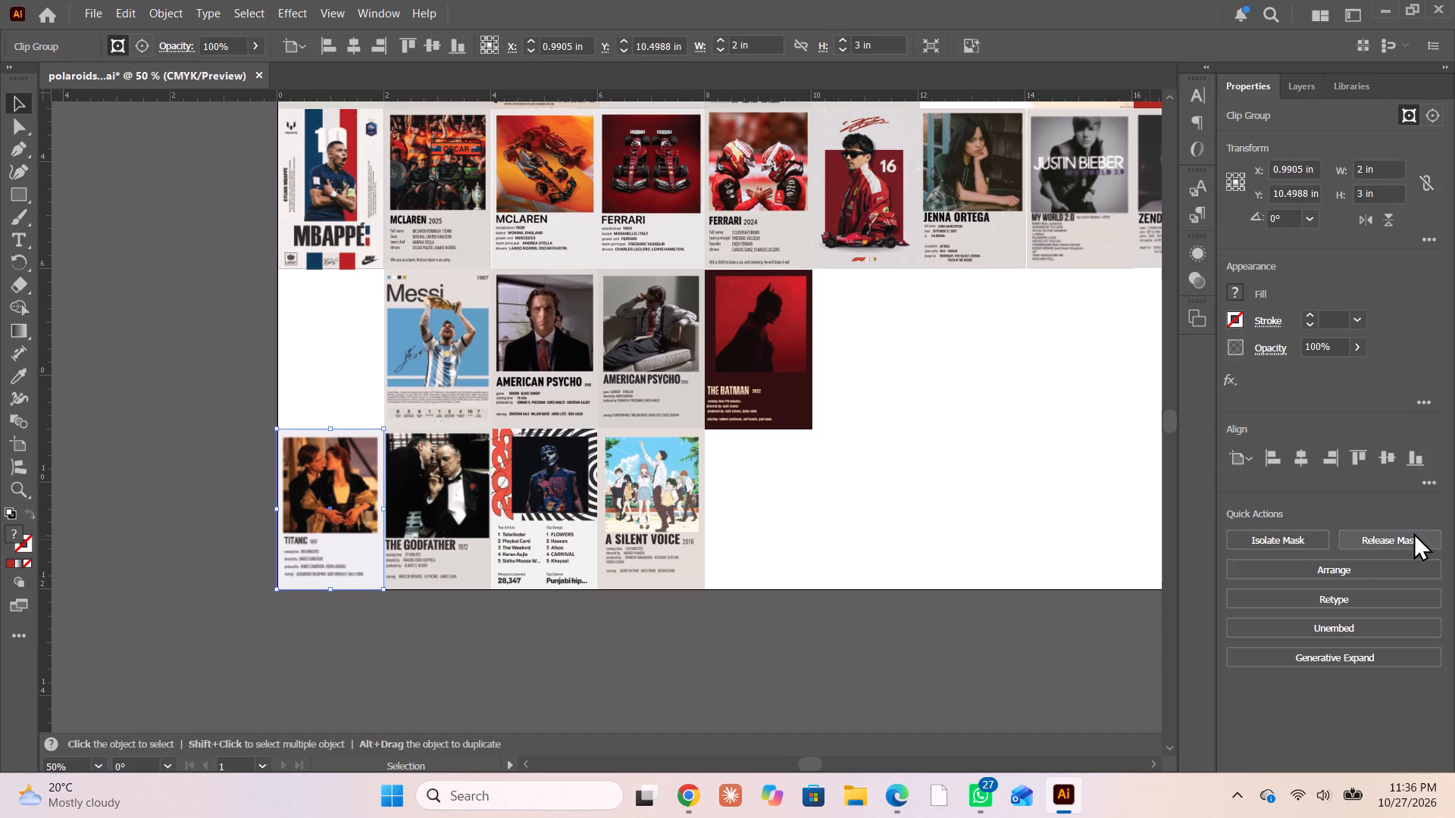
left_click(1405, 539)
left_click(182, 619)
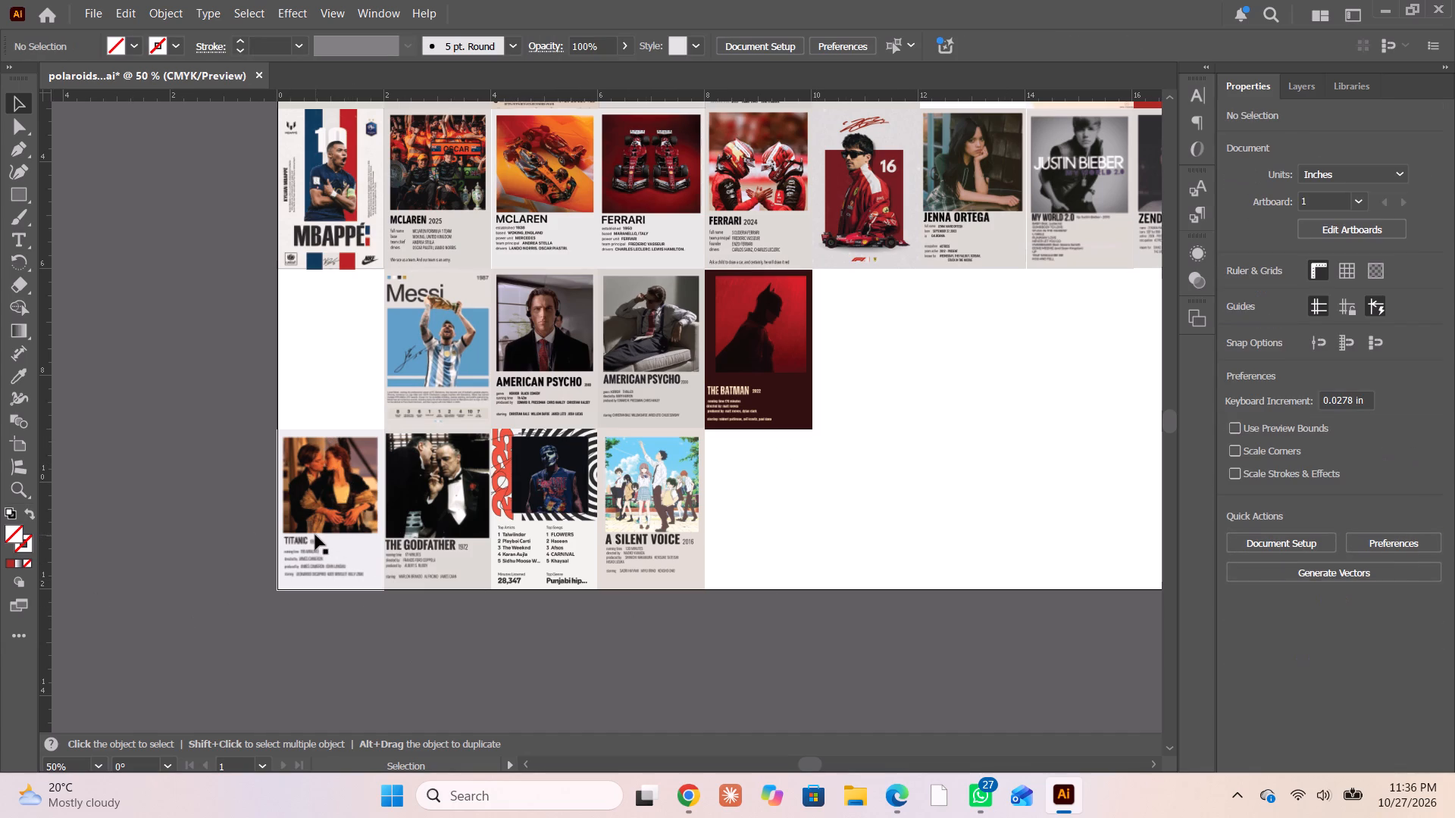
left_click(315, 534)
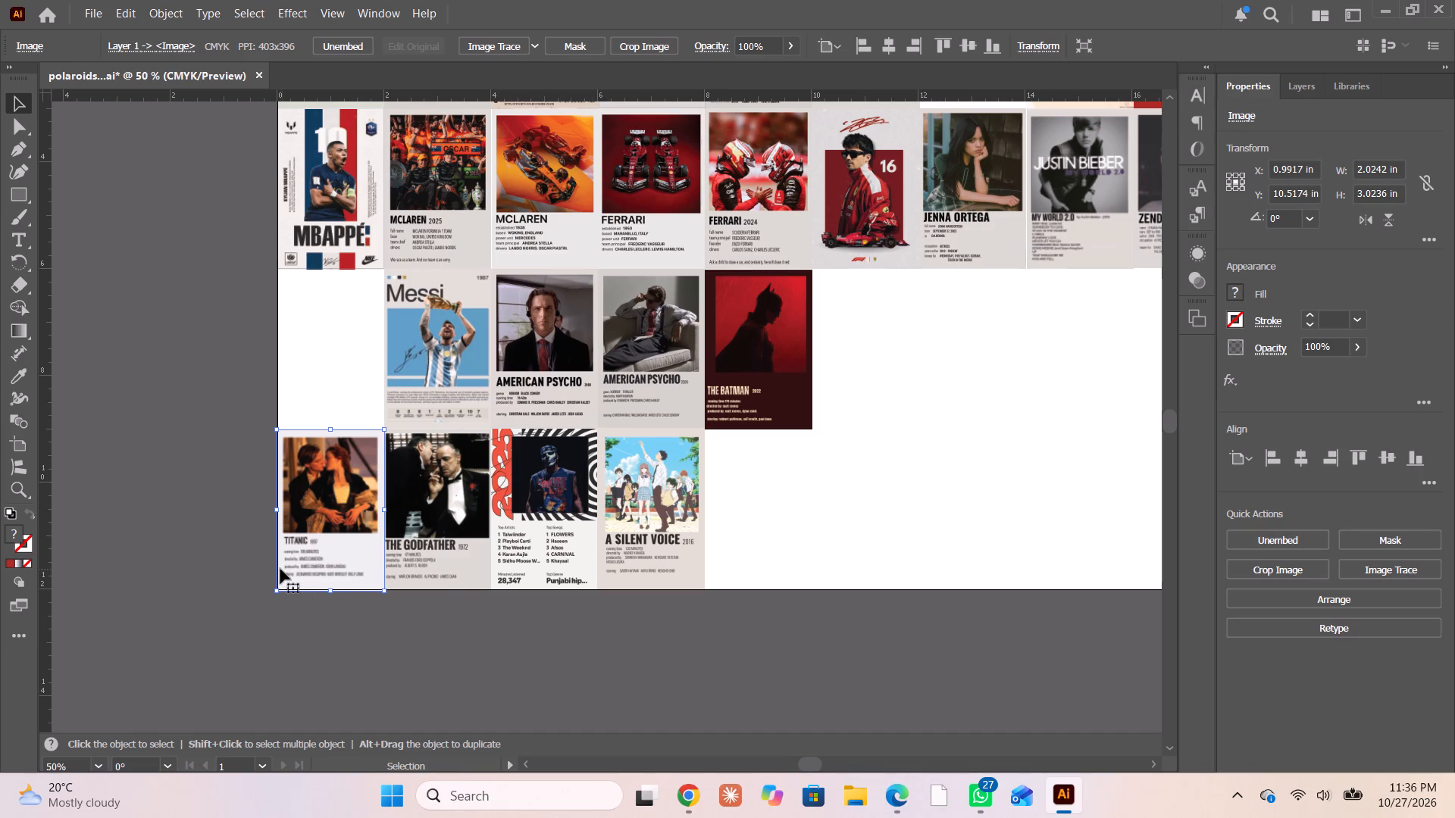
Delete the released Titanic poster image from the bottom row, keeping its frame.
key("Delete")
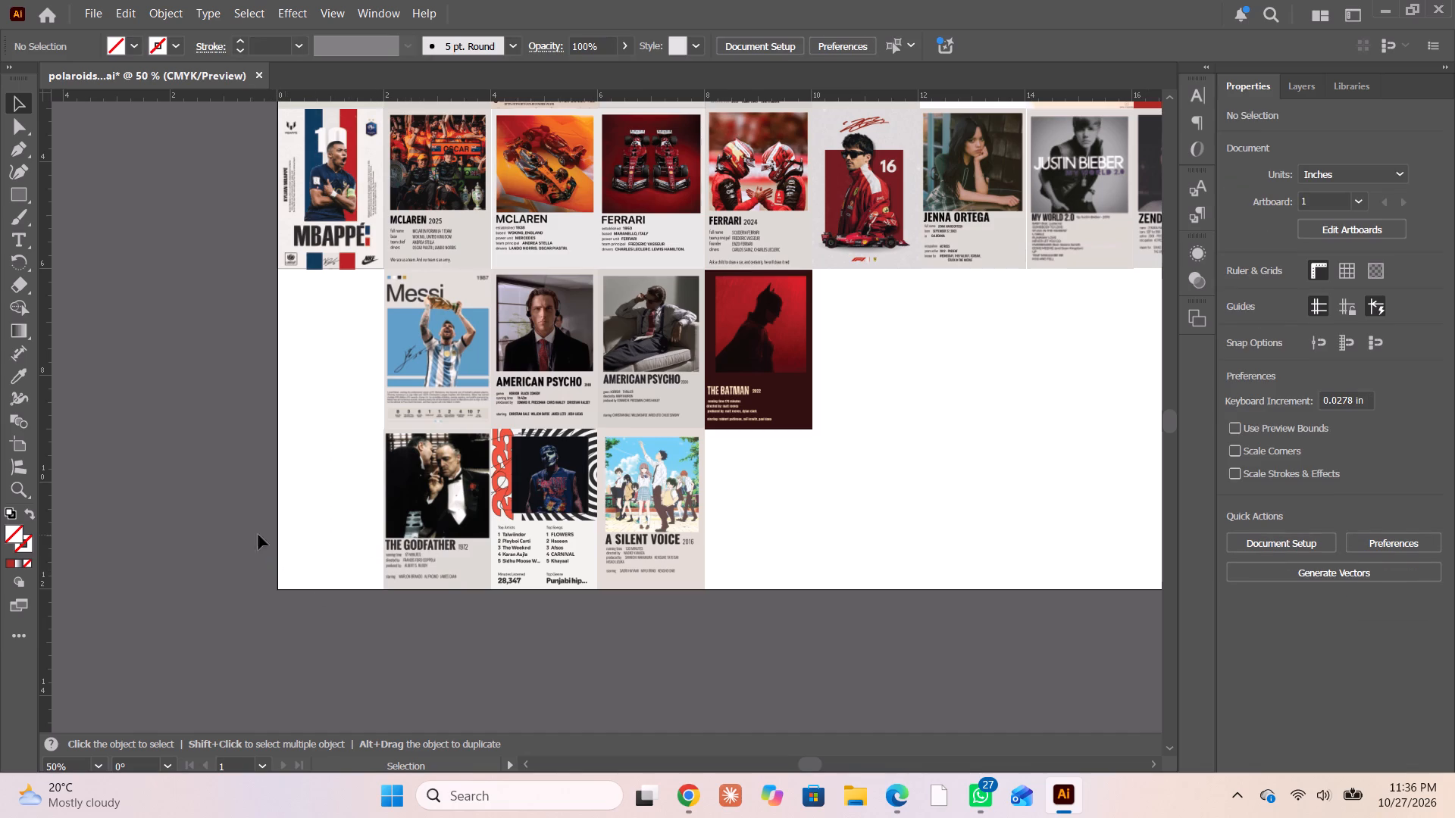
key("ctrl+z")
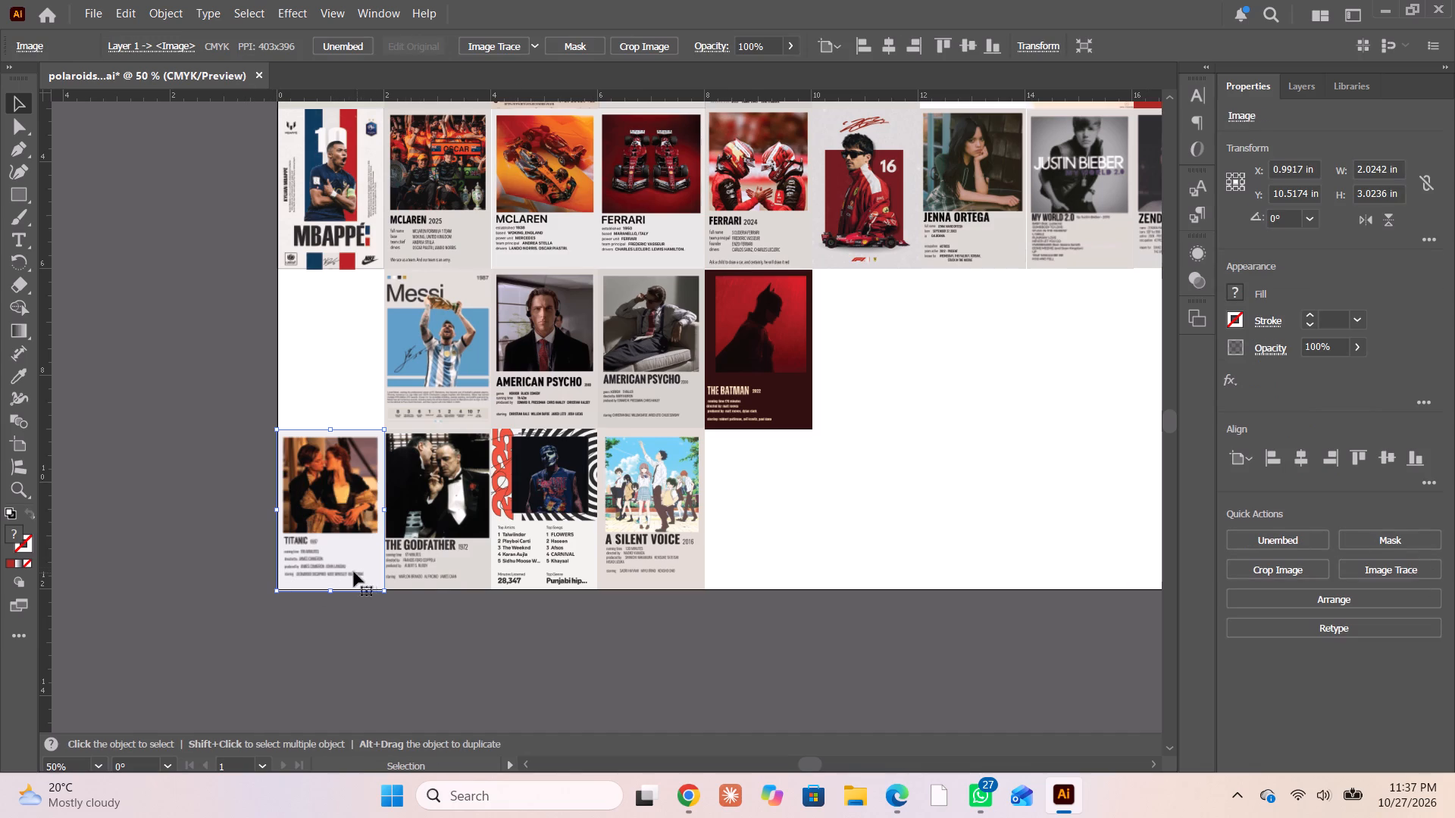
left_click(227, 558)
left_click(324, 537)
key("Delete")
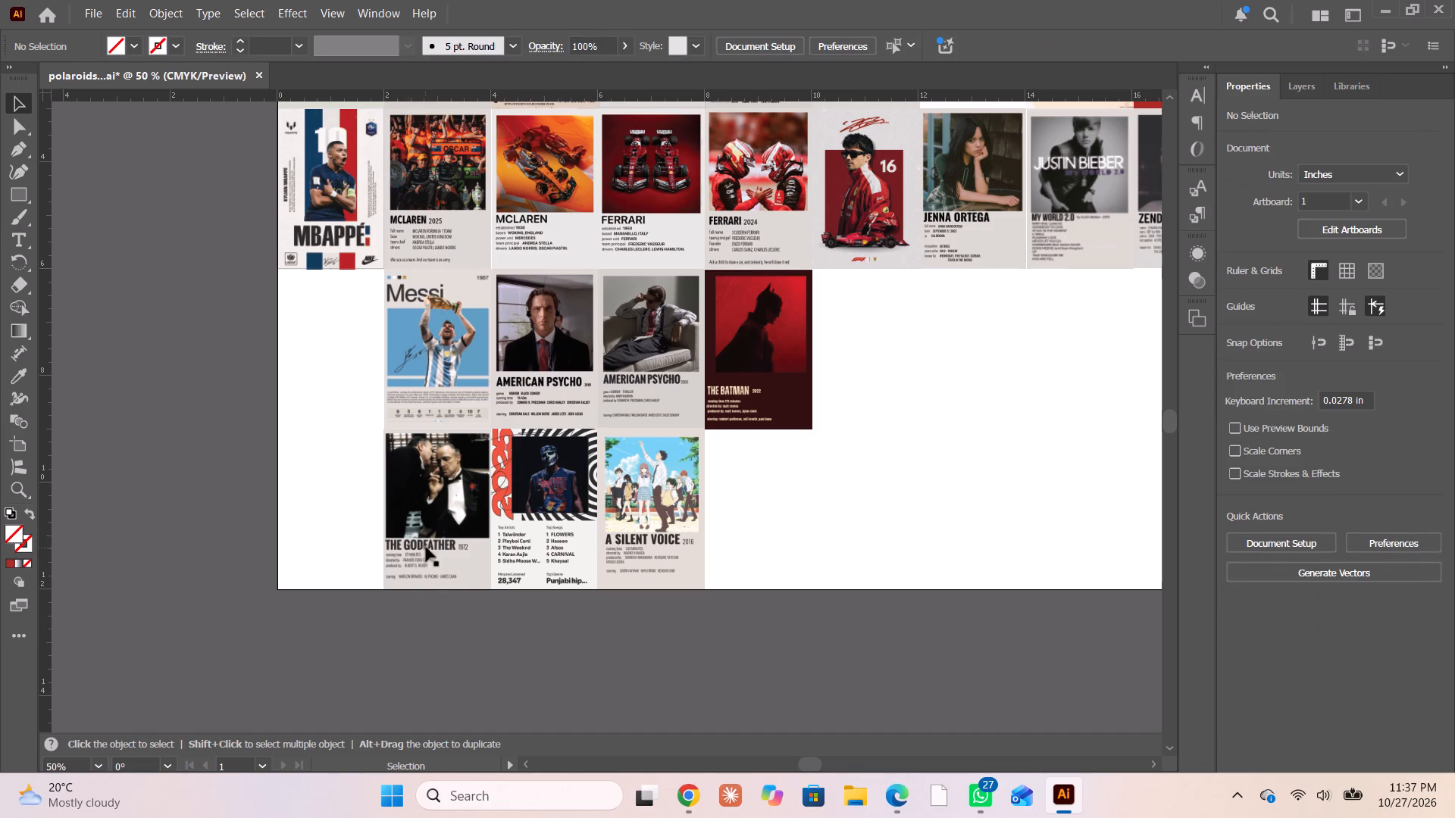
Release The Godfather poster's clipping mask and delete its image, keeping the frame.
left_click(427, 545)
left_click(1400, 539)
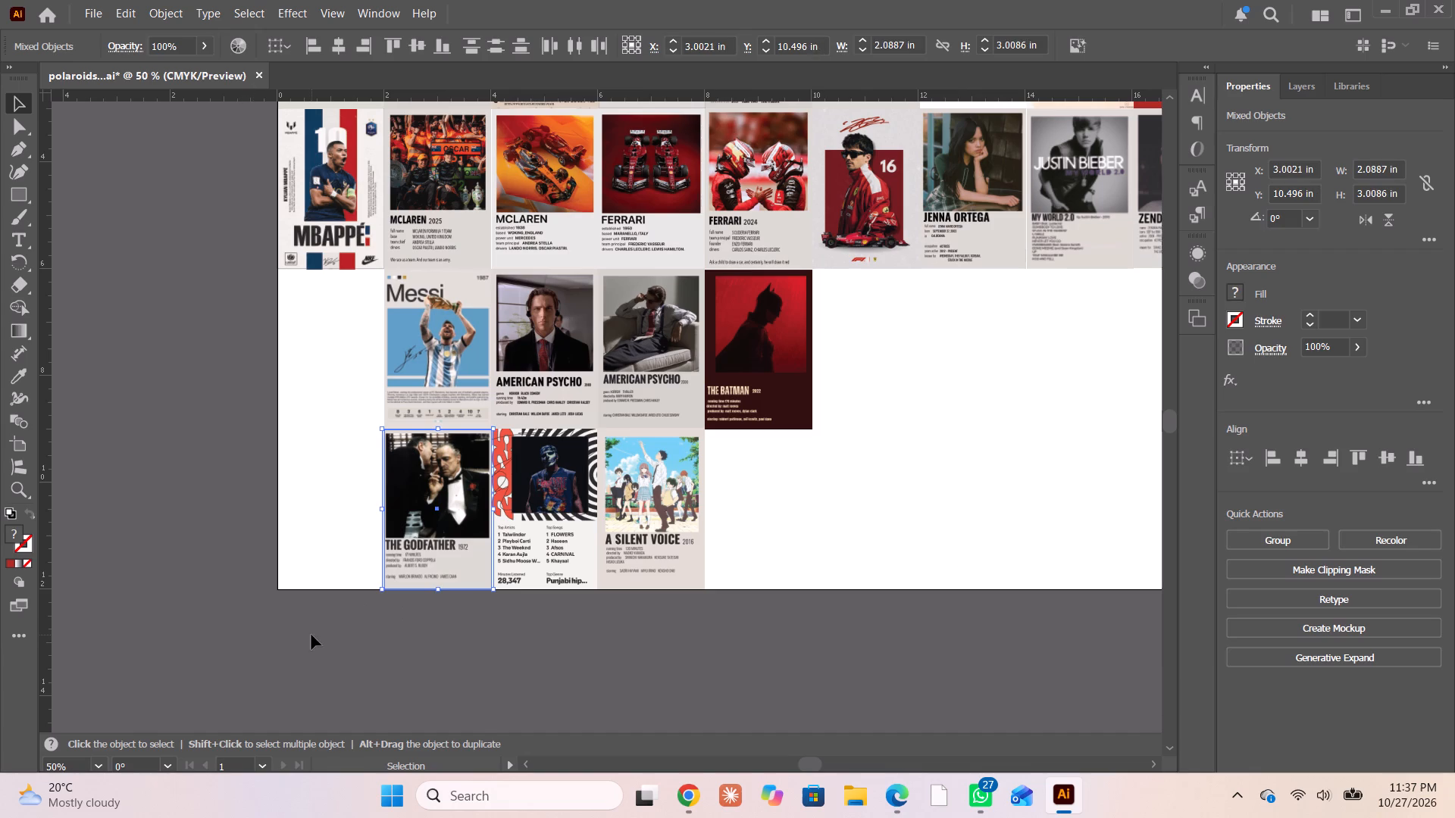
left_click(311, 634)
left_click(448, 541)
key("Delete")
Release the clipping mask of the Spotify Wrapped poster in the bottom row and delete its image, keeping the frame.
left_click(546, 564)
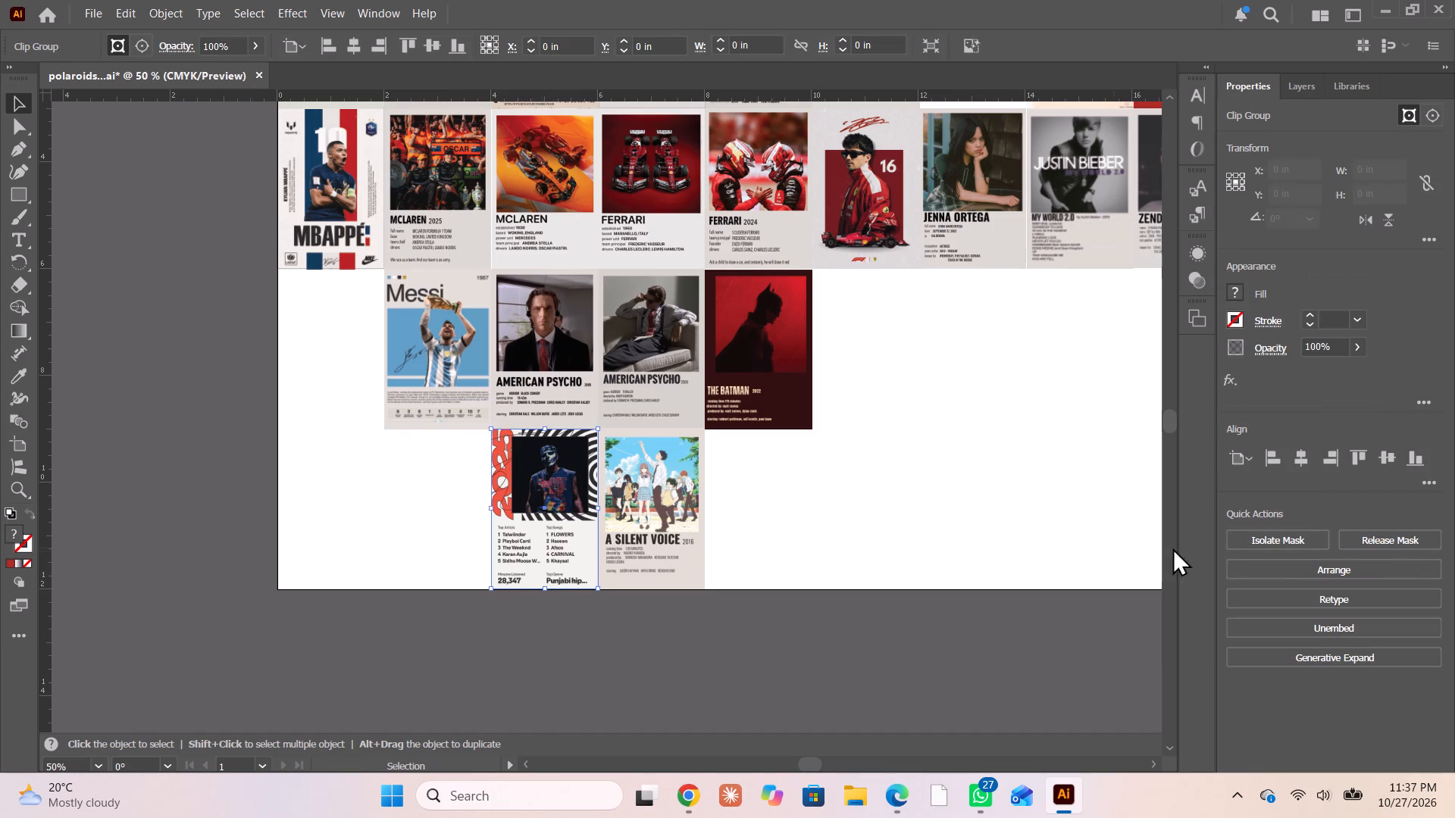
left_click(1406, 546)
left_click(466, 667)
left_click(555, 535)
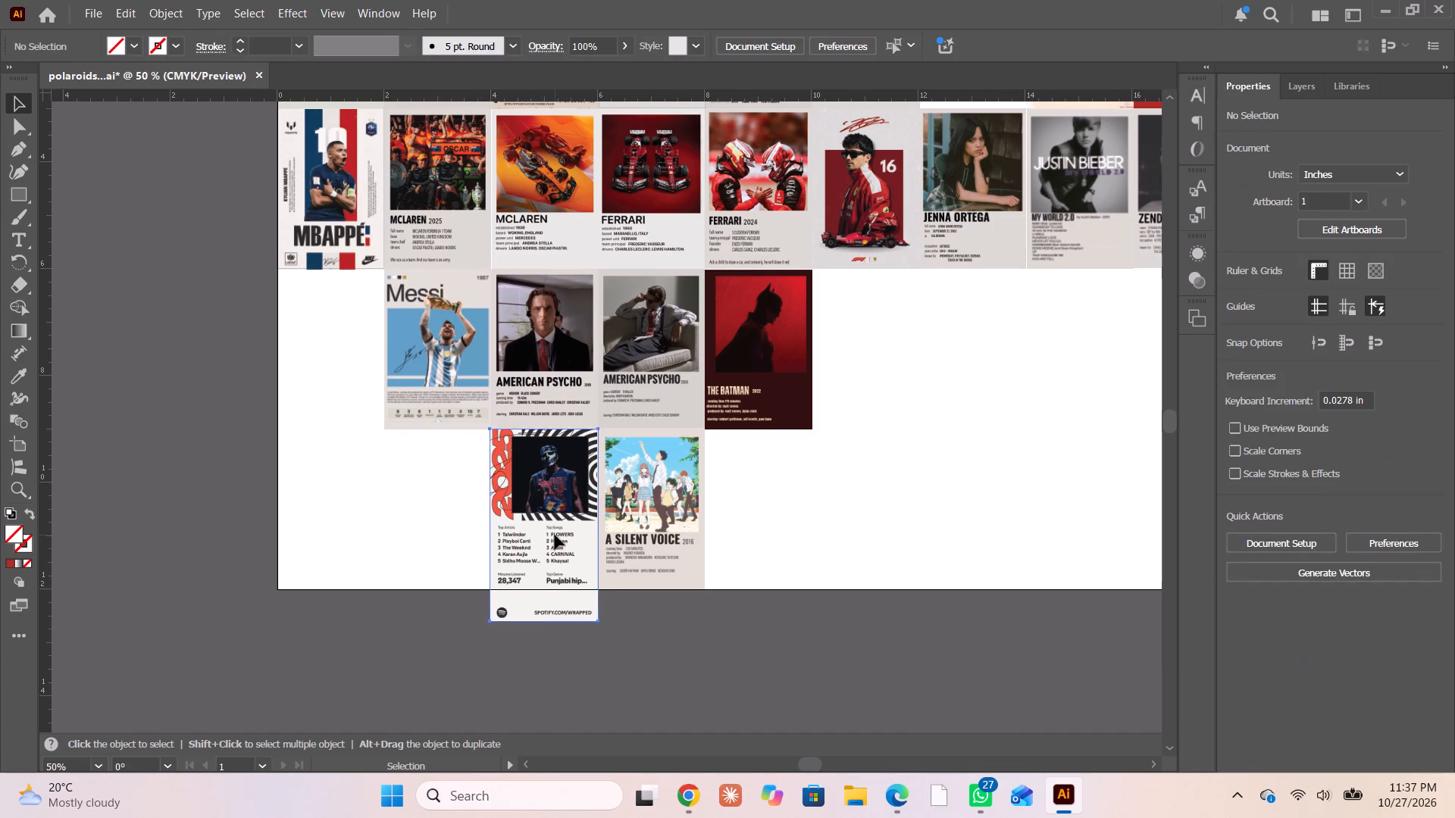
key("Delete")
Release the A Silent Voice poster's clipping mask and delete its image, keeping the frame.
left_click(646, 545)
left_click(1403, 540)
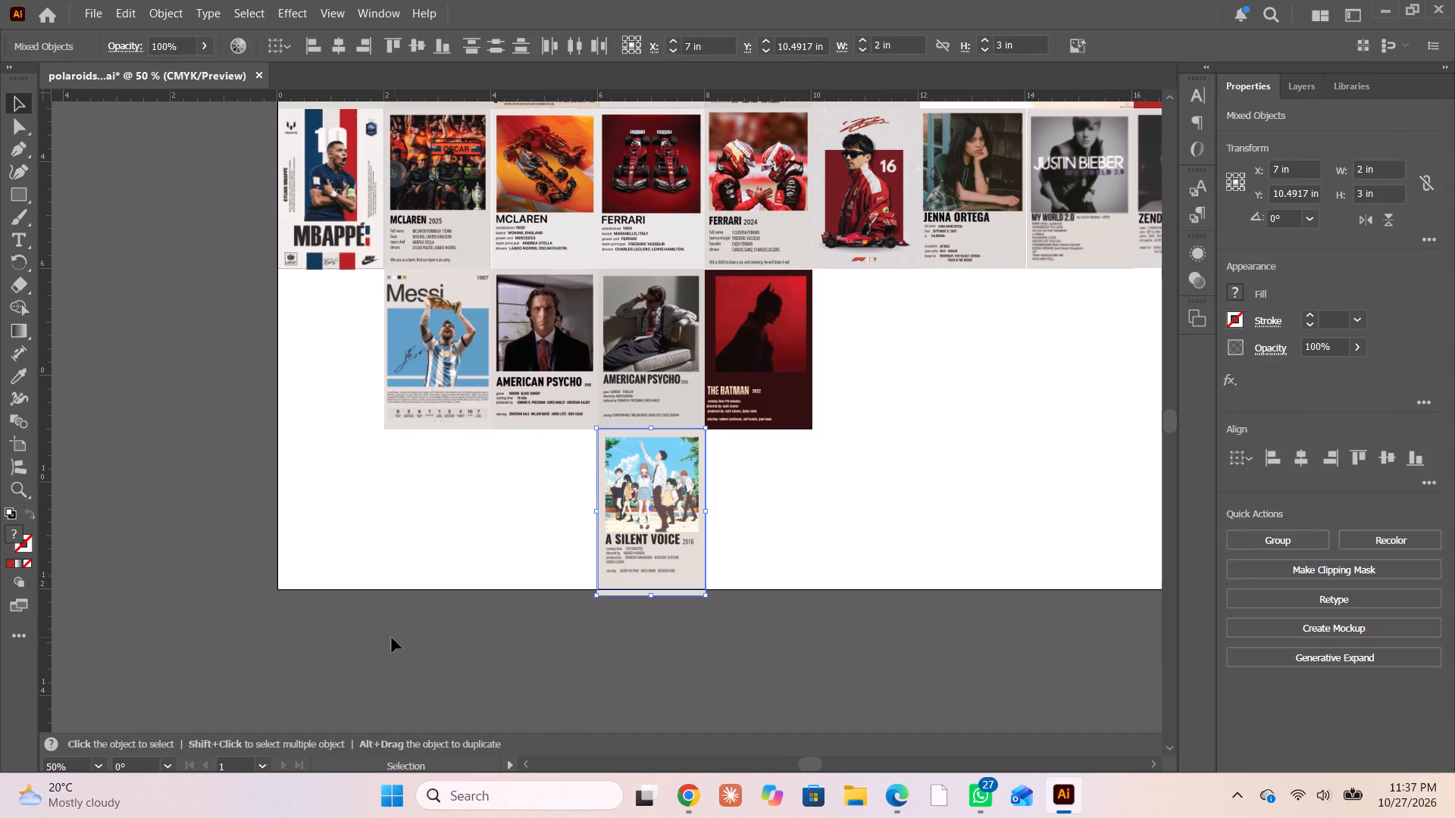
left_click(366, 647)
left_click(688, 558)
key("Delete")
Release the Messi poster's clipping mask and delete its image, keeping the frame.
left_click(441, 386)
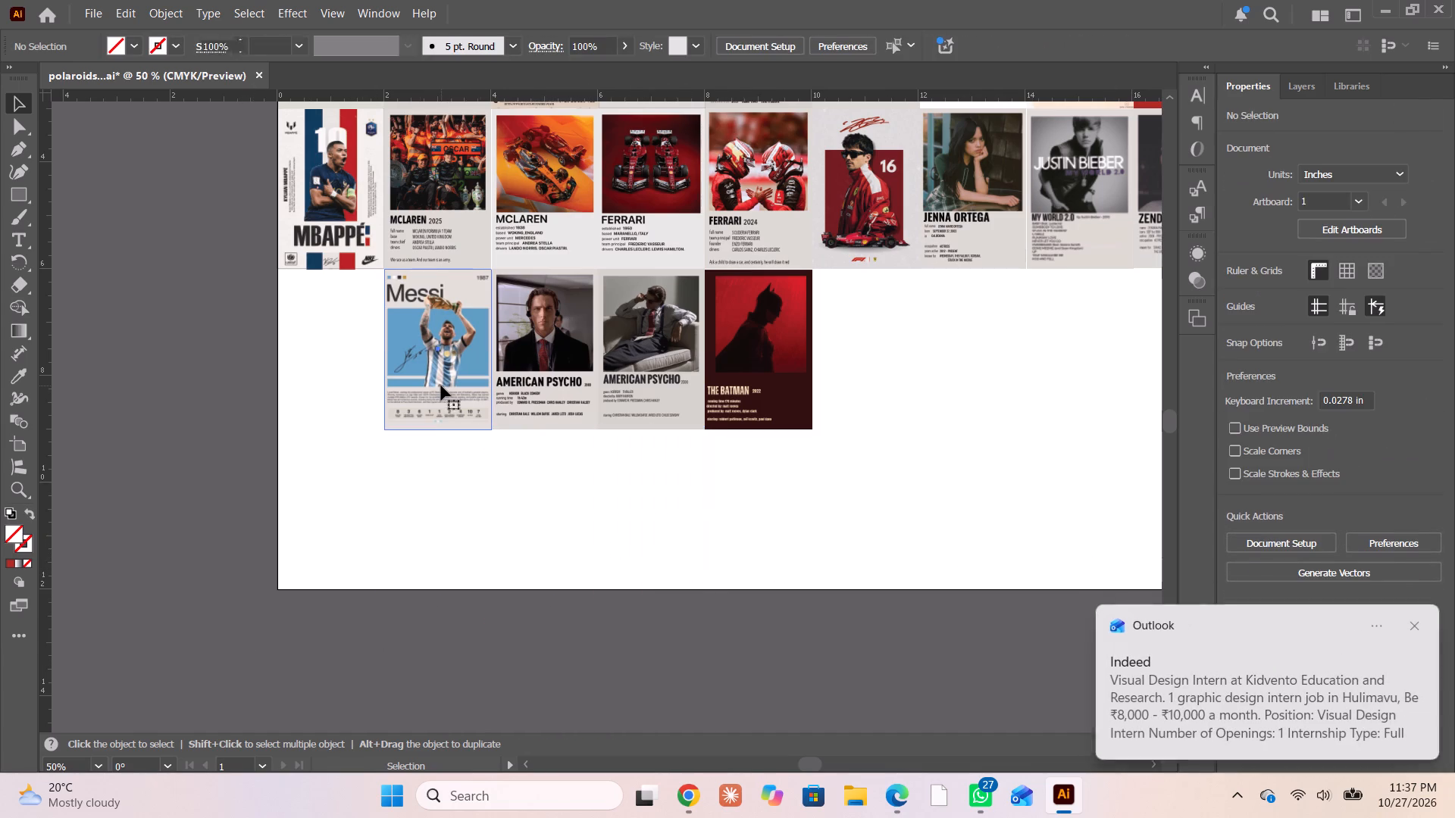
left_click(1404, 538)
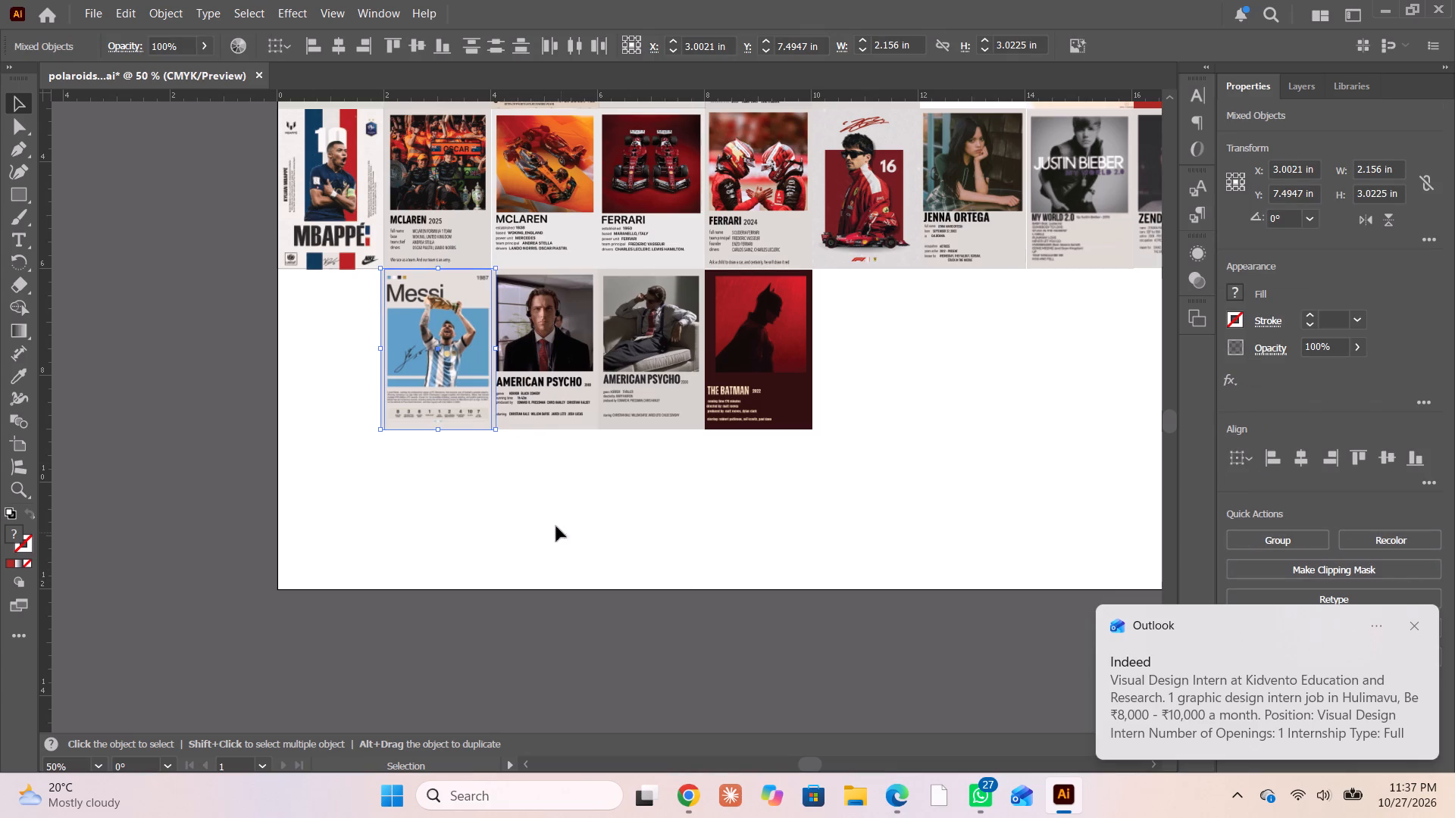
left_click(740, 692)
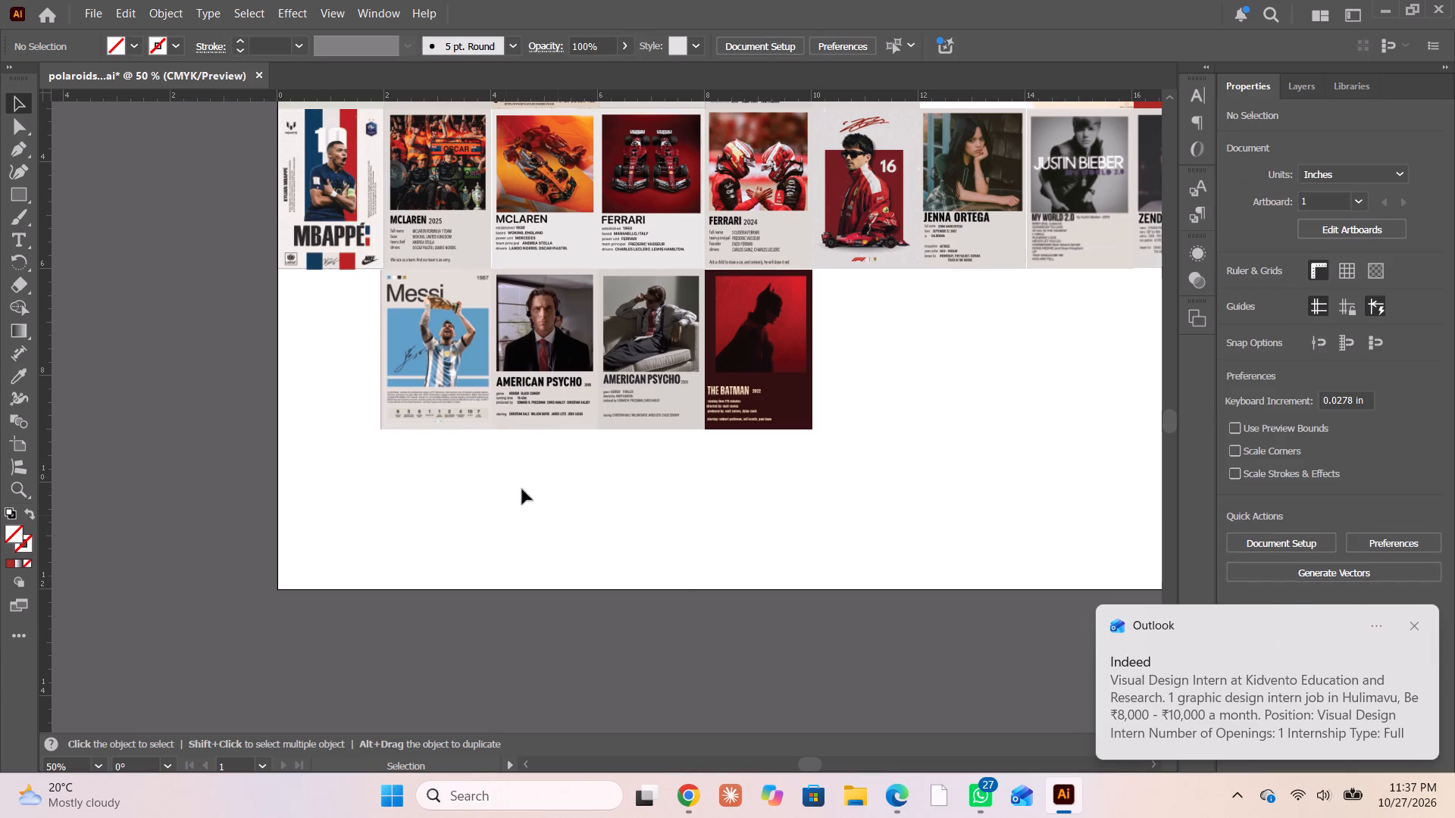
left_click(444, 414)
key("Delete")
Release the clipping mask of the American Psycho poster with the standing portrait and delete its image, keeping the frame.
left_click(538, 392)
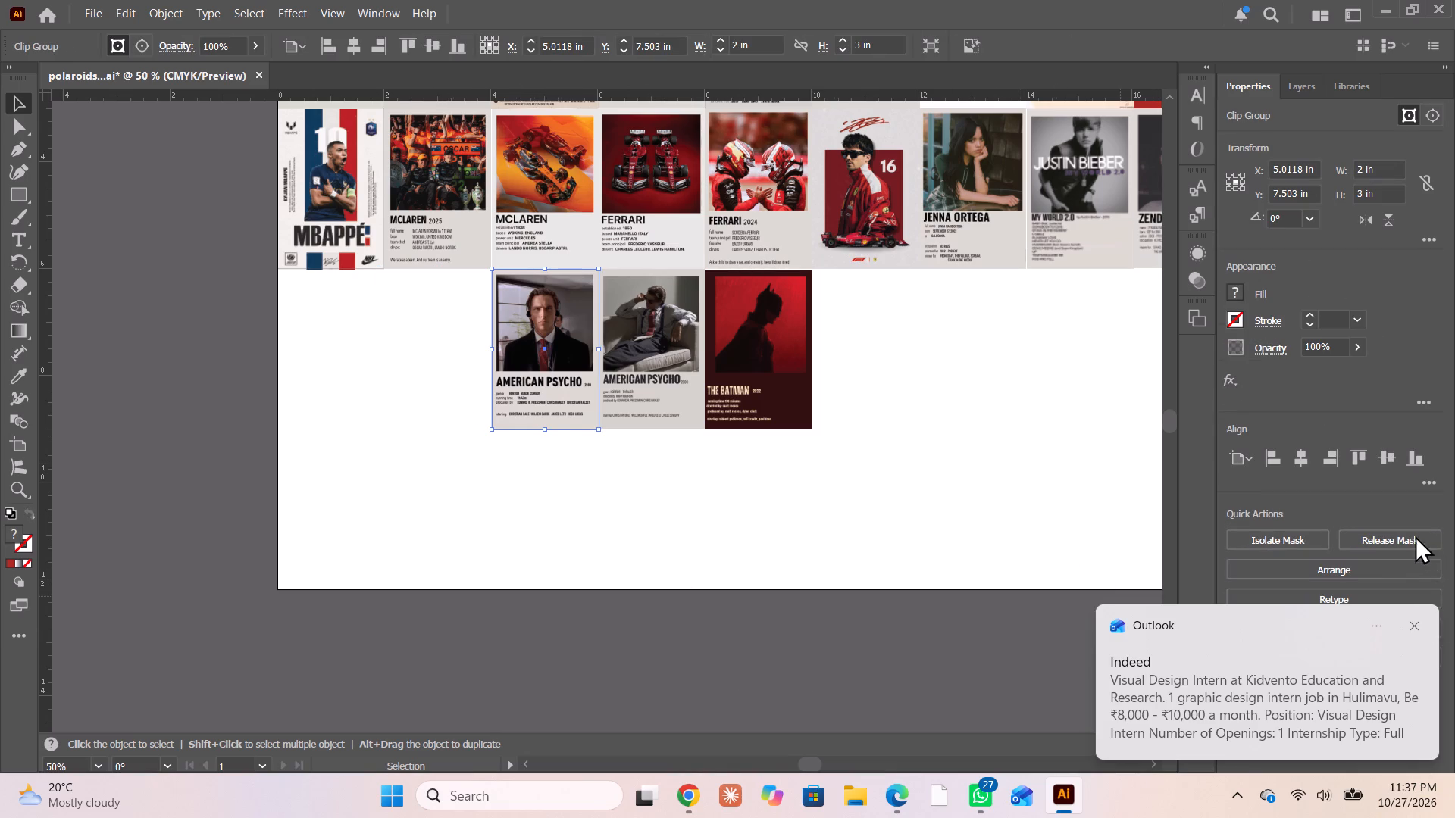
left_click(1414, 534)
left_click(323, 704)
left_click(524, 407)
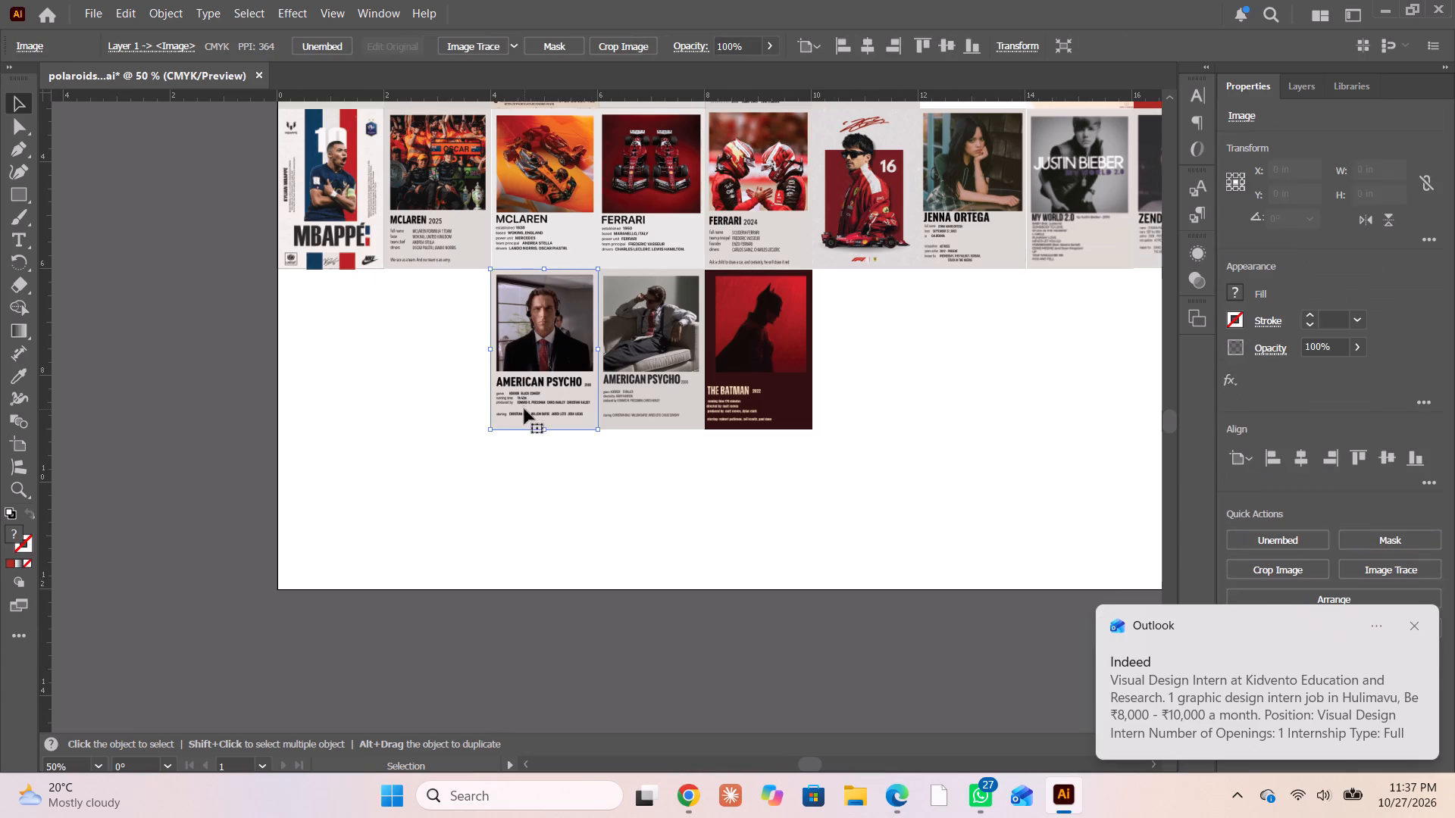
key("Delete")
Release the clipping mask of the American Psycho poster with the seated figure and delete its image, keeping the frame.
left_click(639, 404)
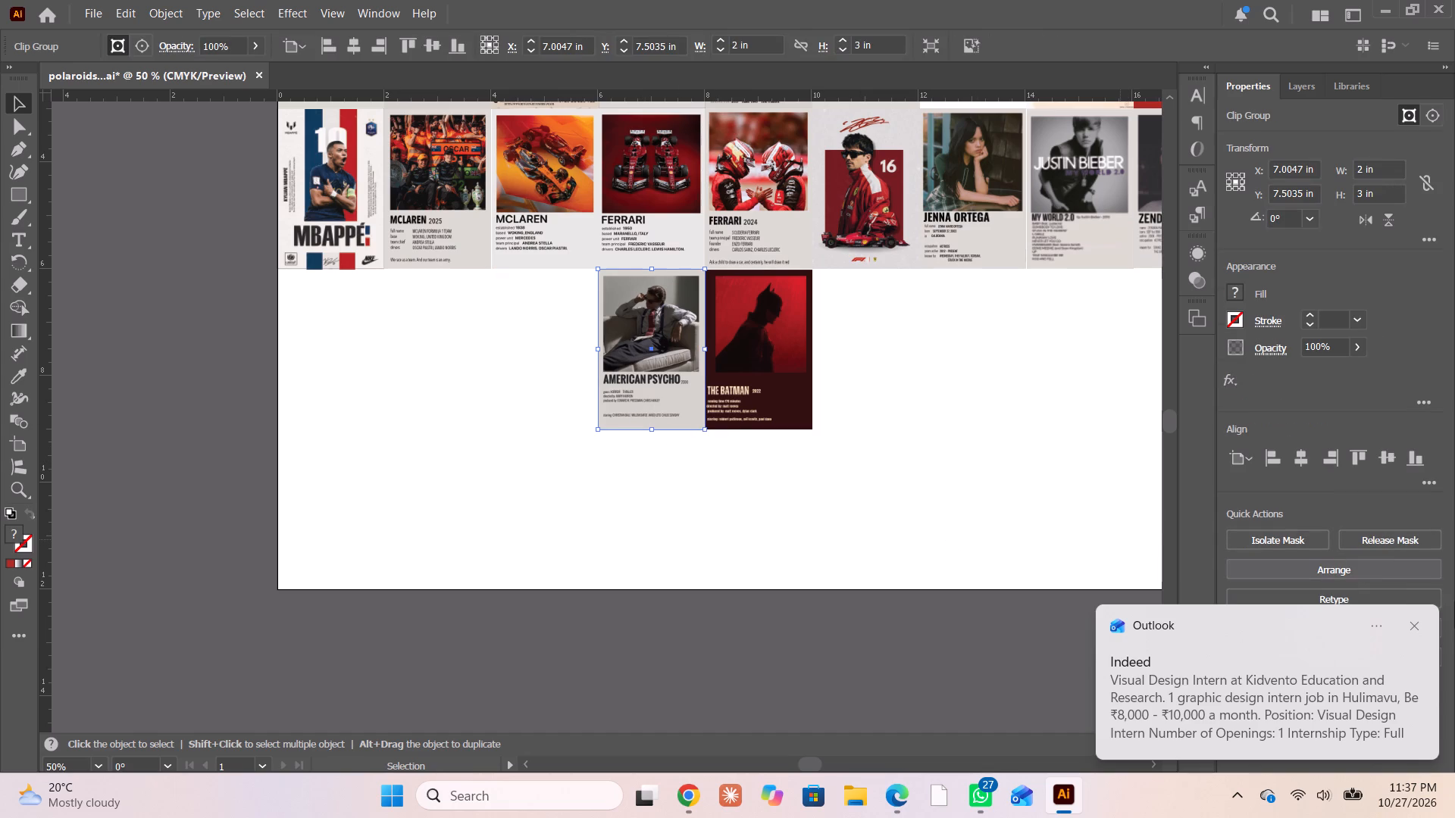
left_click(1372, 539)
left_click(681, 706)
left_click(631, 416)
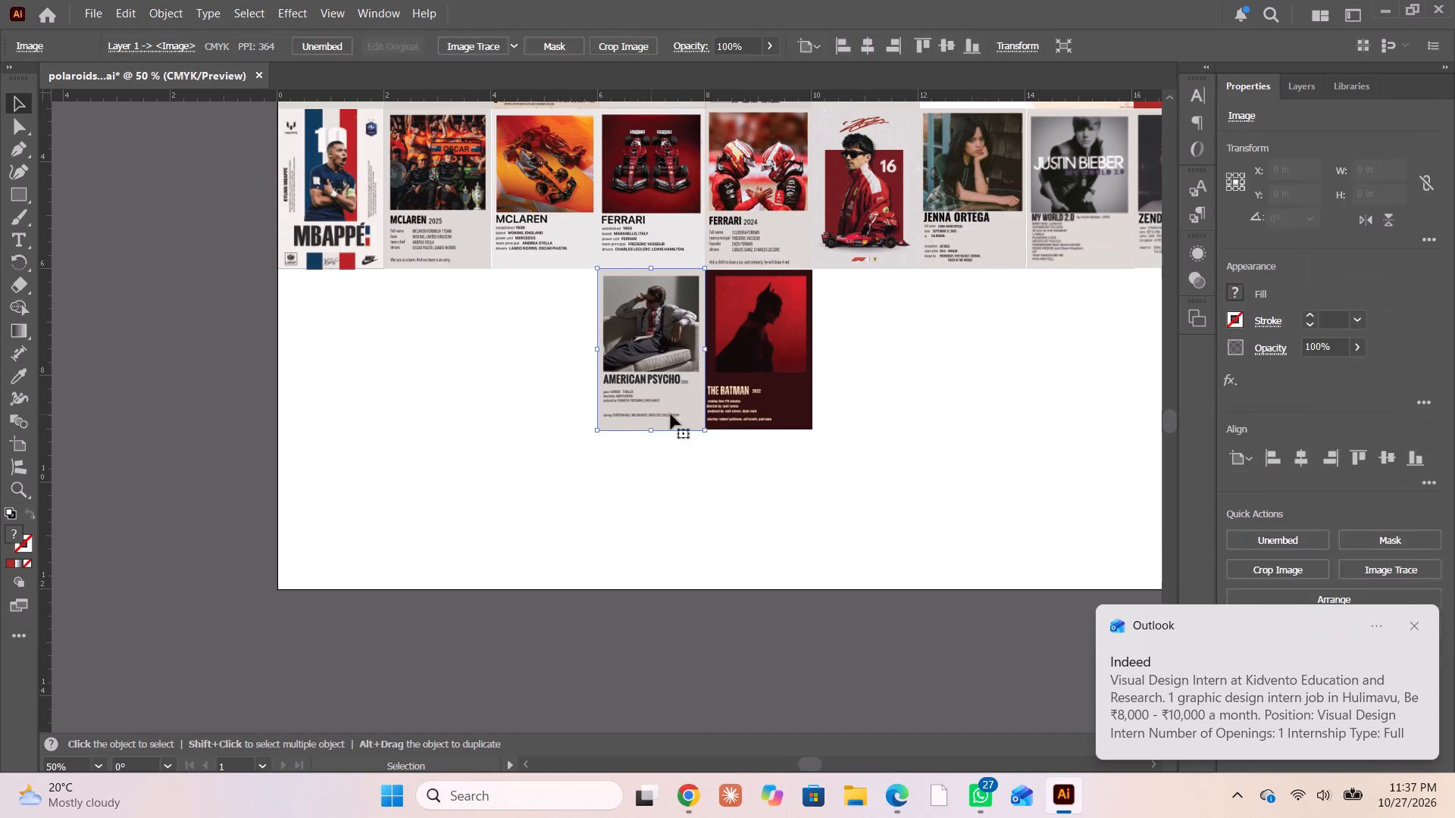
key("Delete")
Release The Batman poster's clipping mask and delete its image, keeping the frame.
left_click(769, 414)
left_click(1395, 542)
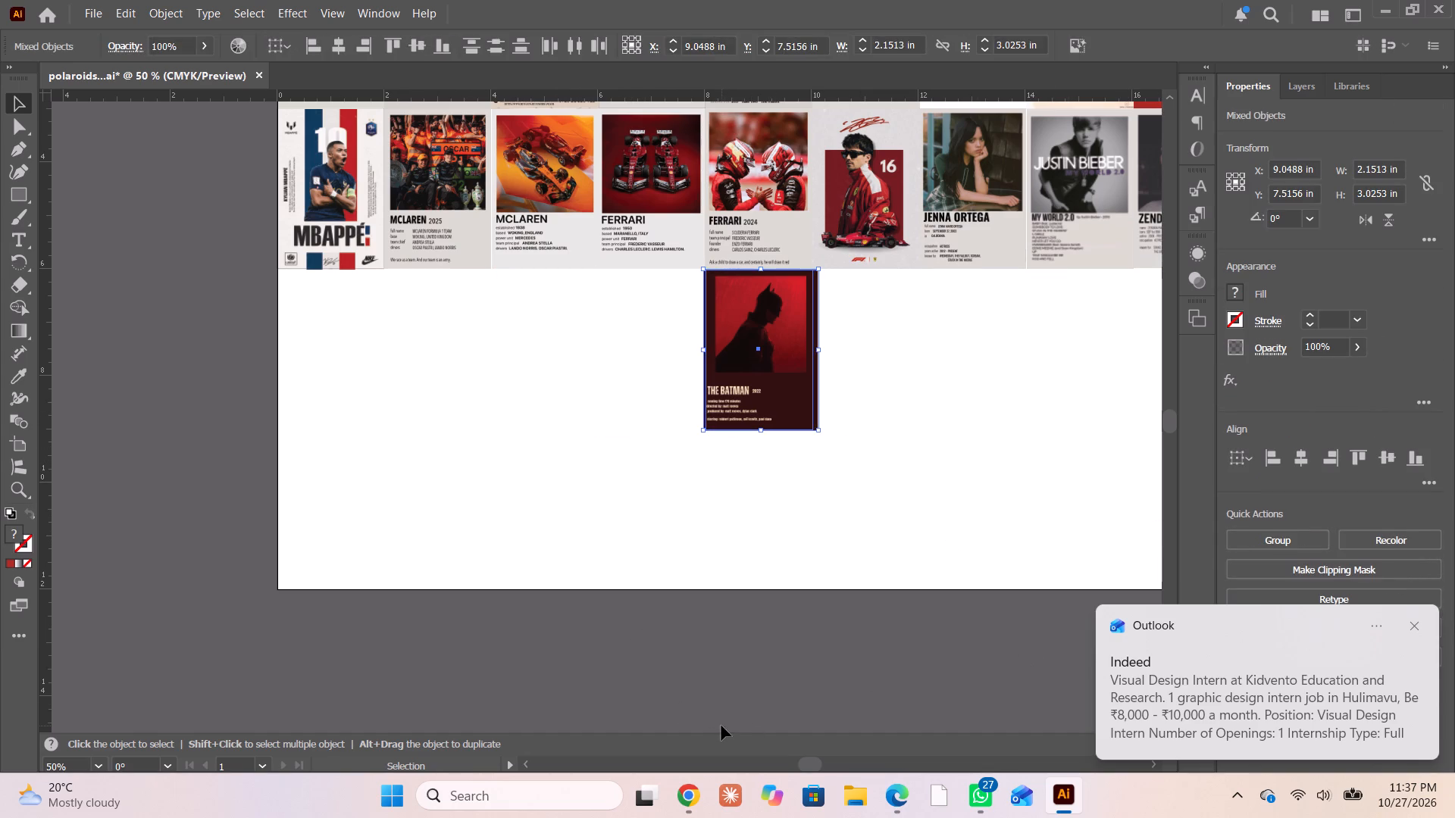
left_click(721, 724)
left_click(747, 420)
key("Delete")
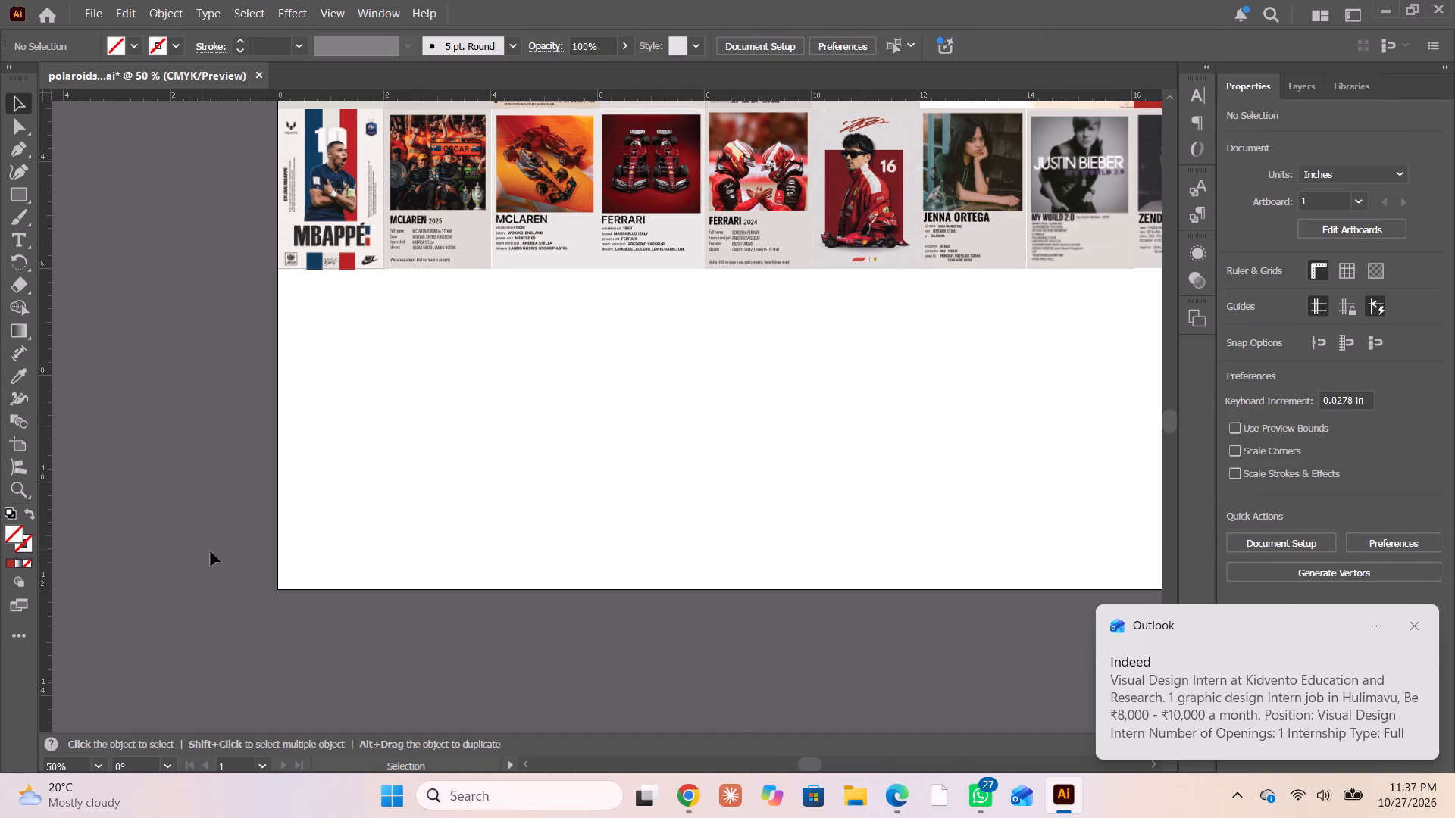
Select all the empty rectangle frames in the third and fourth rows of the artboard and delete them.
scroll(291, 614, "down", 1, "alt")
left_click_drag(166, 385, 443, 498)
left_click(144, 539)
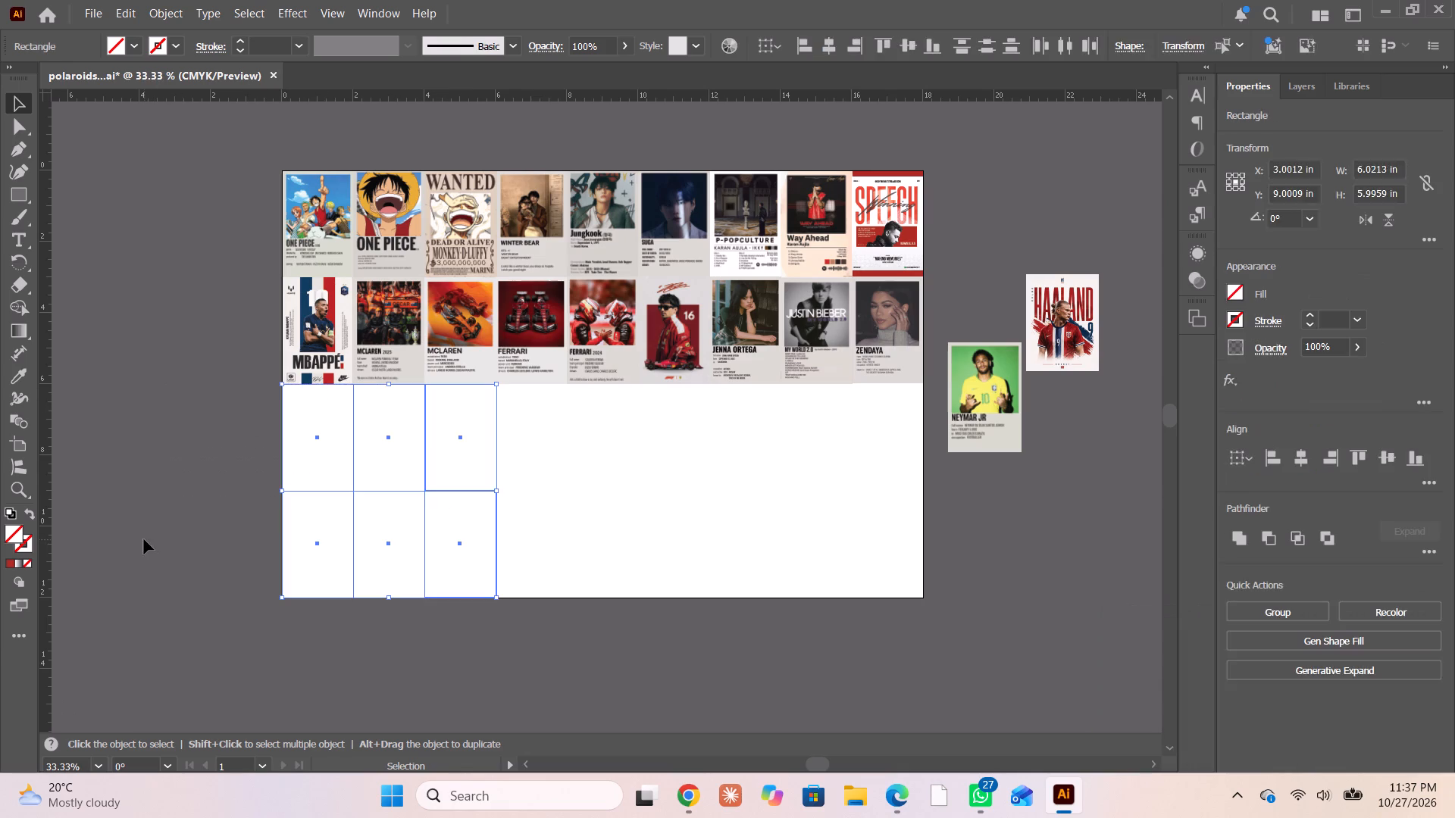
left_click_drag(186, 456, 931, 587)
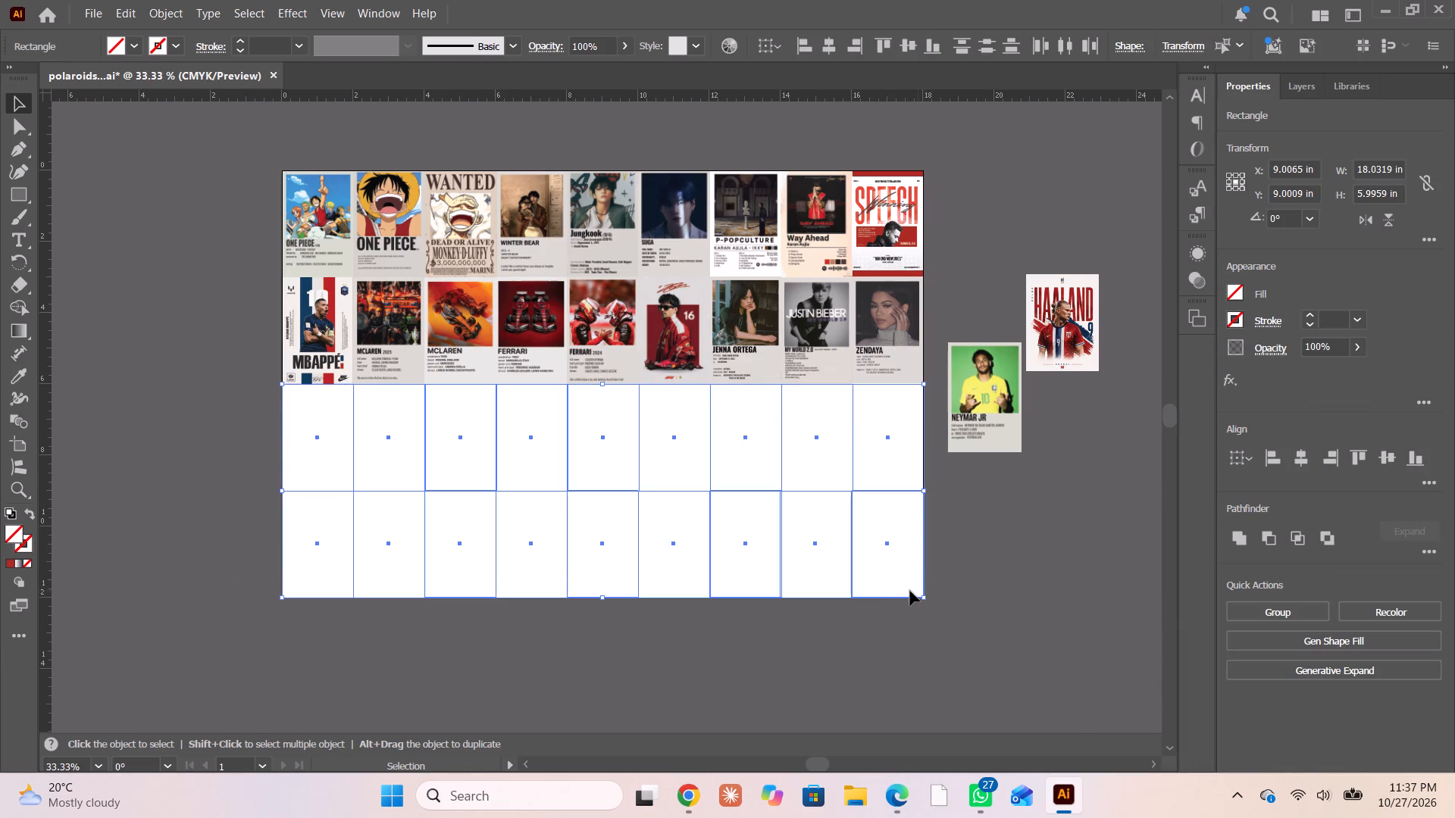
key("Delete")
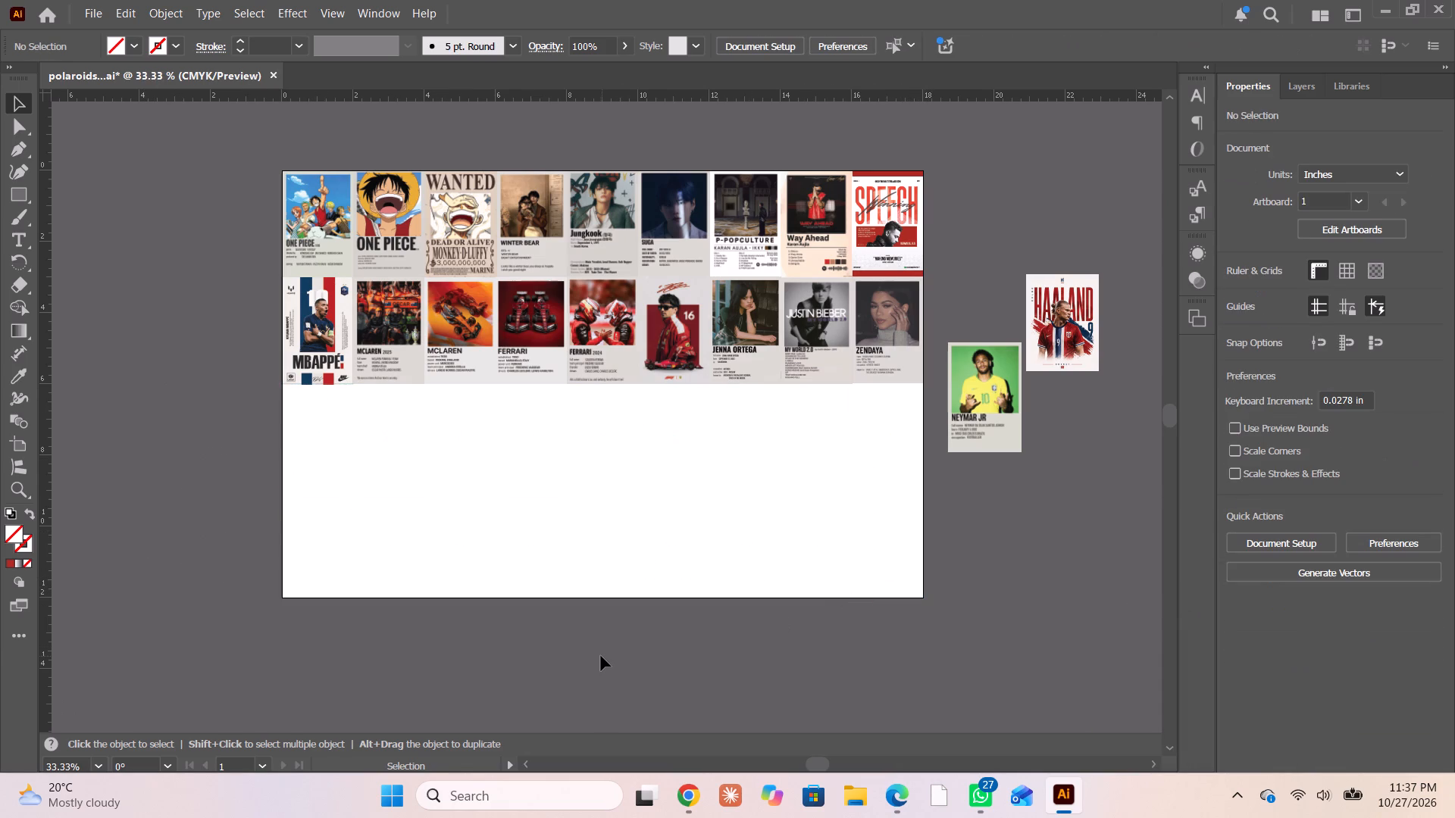
Restore the selection of all empty third- and fourth-row frames and give them a 0.25 pt stroke.
key("ctrl+z")
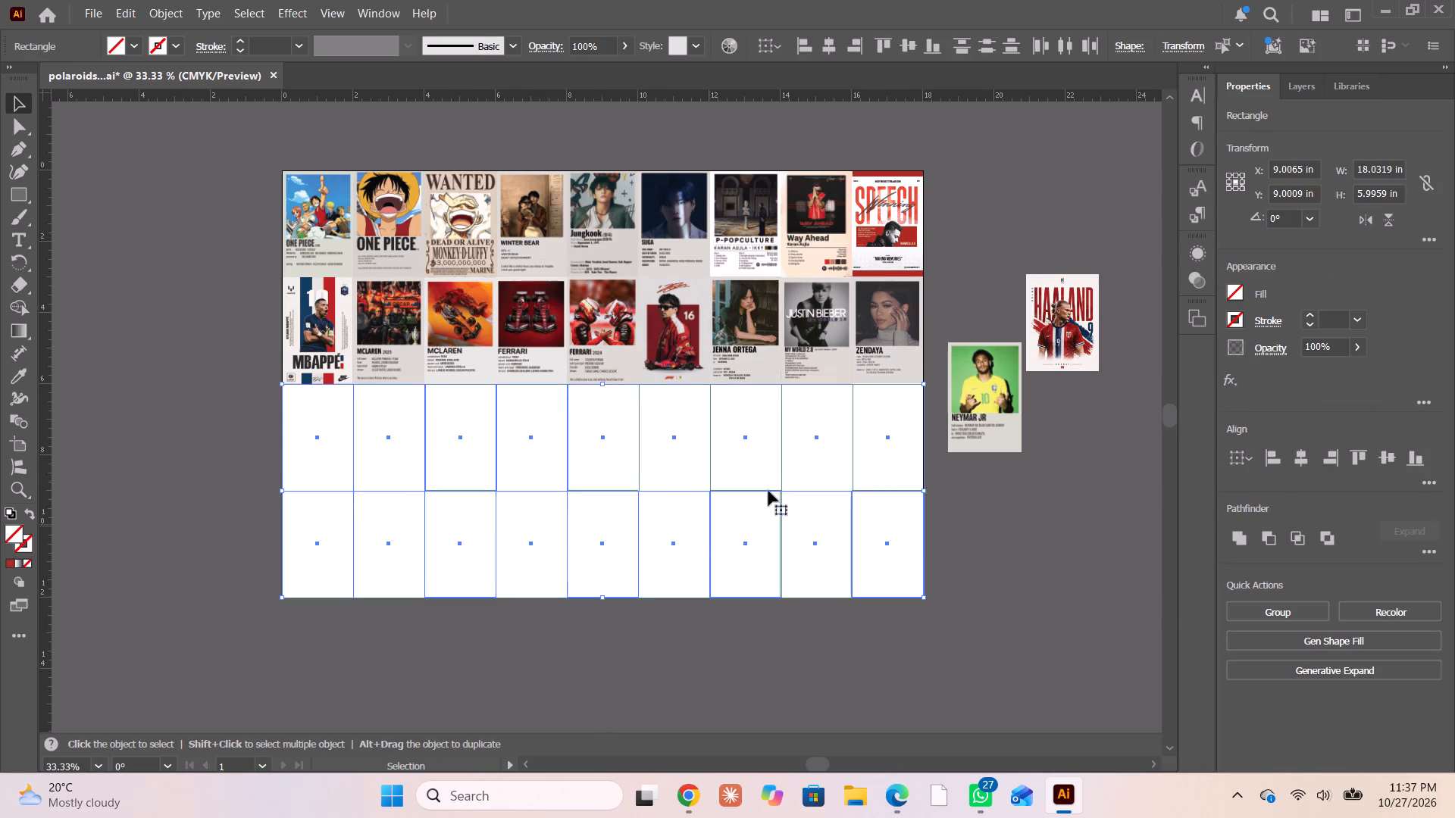
left_click(1309, 314)
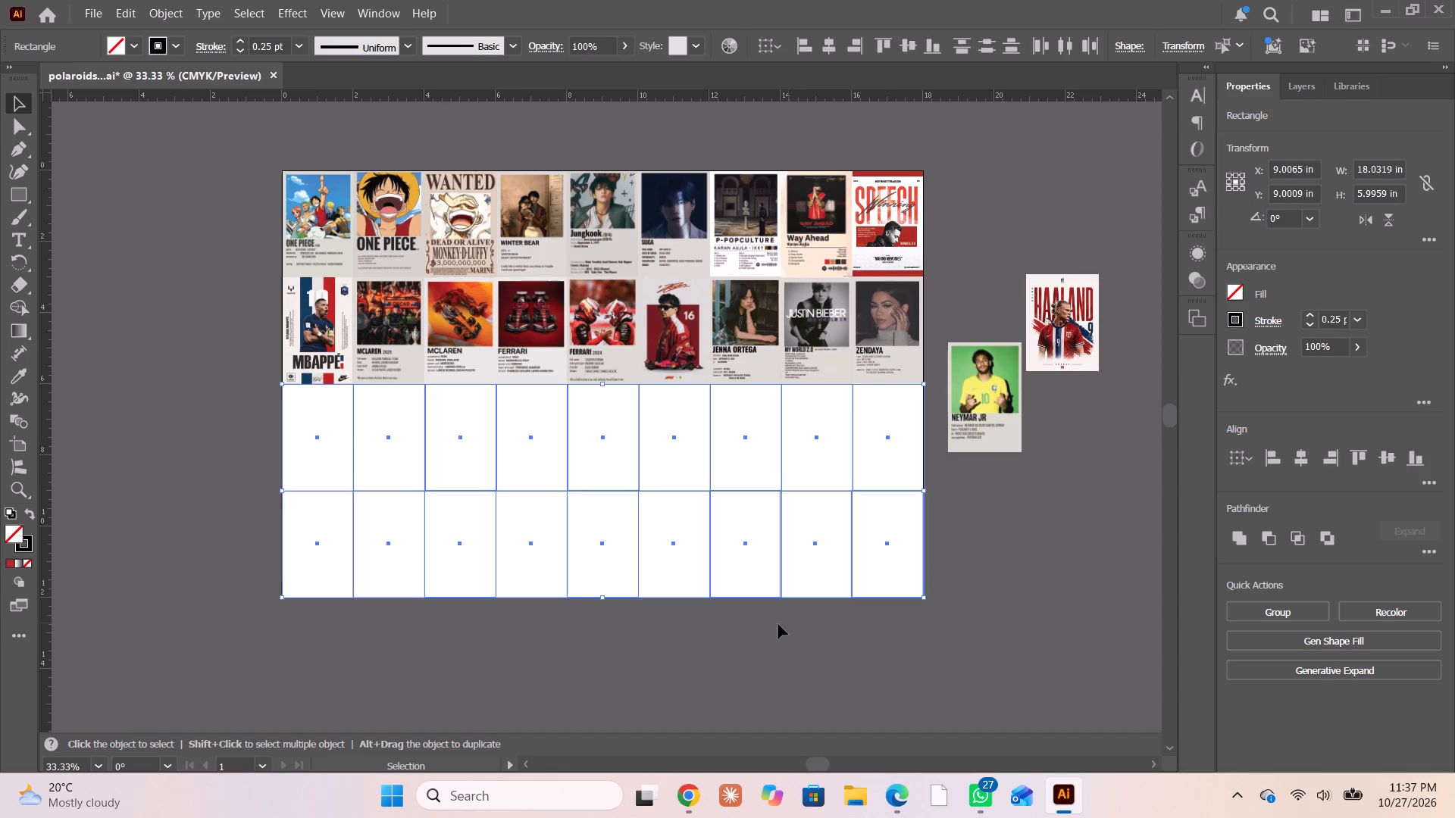
left_click(675, 648)
Narrow the fourth row's seventh frame from its right edge to about 1.96 in wide.
scroll(731, 637, "down", 1, "alt")
scroll(736, 640, "down", 2)
scroll(743, 616, "up", 3, "ctrl")
scroll(773, 597, "up", 3, "alt")
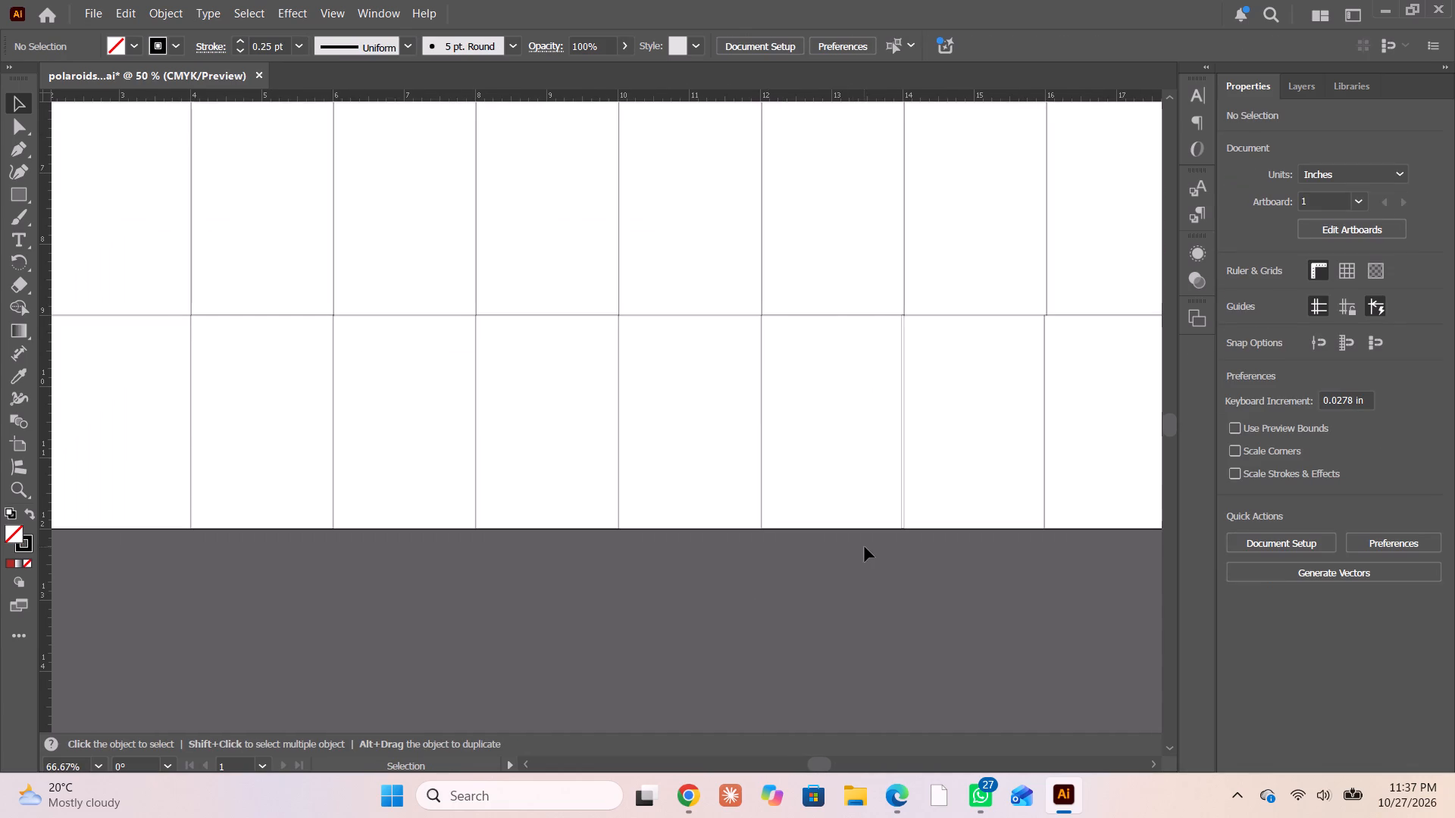
left_click_drag(865, 548, 868, 496)
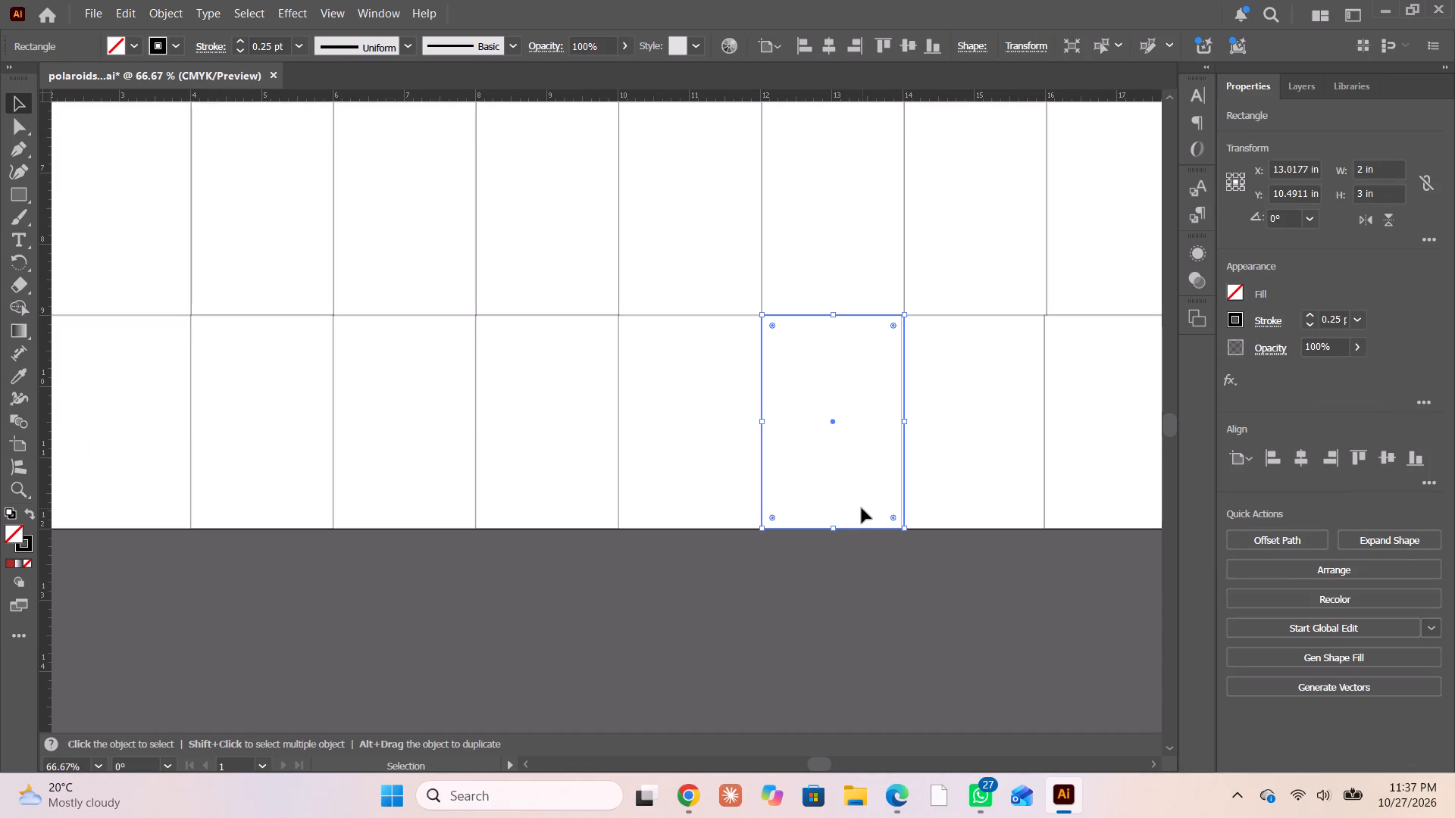
left_click(780, 651)
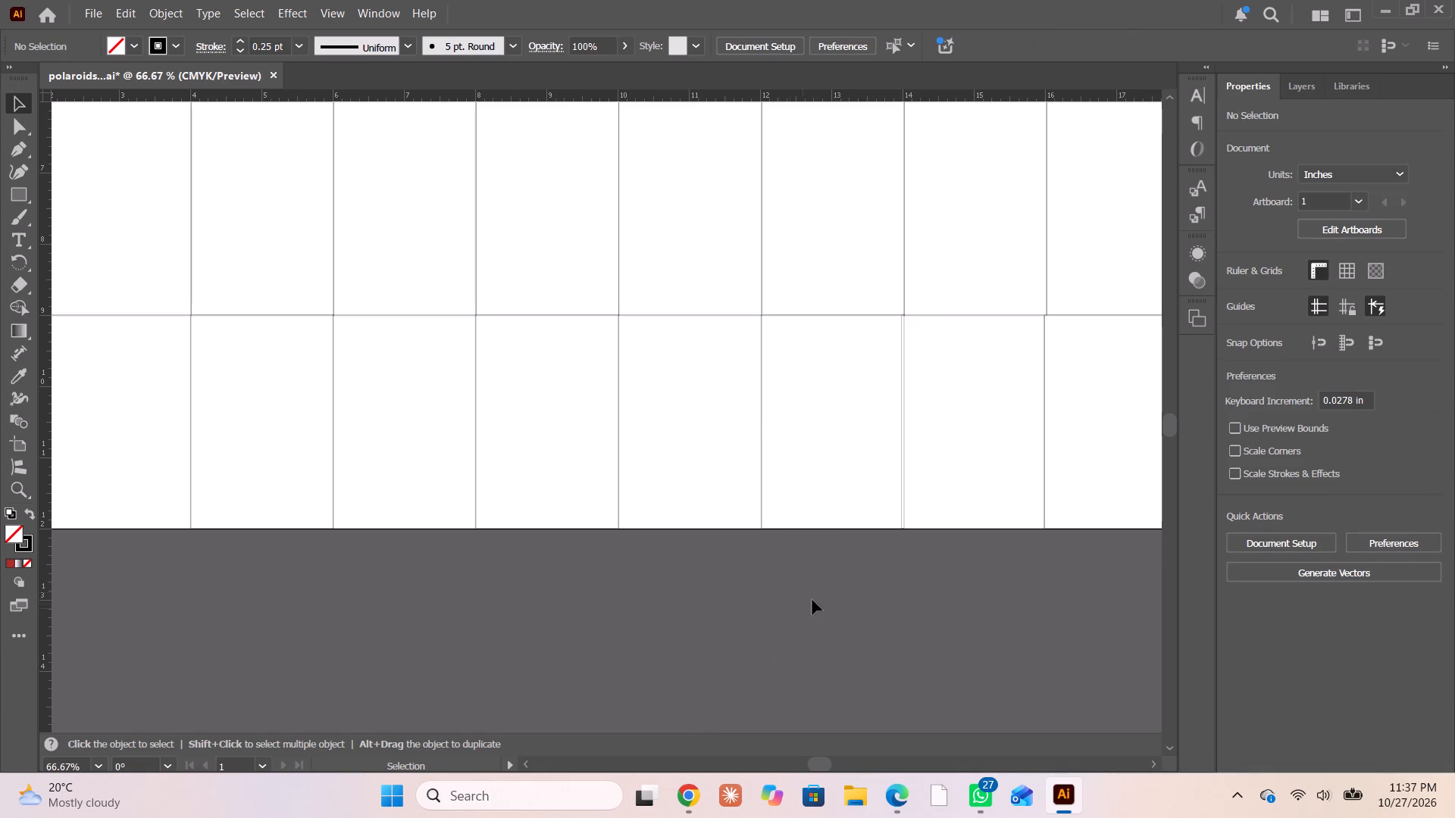
left_click_drag(821, 587, 838, 498)
left_click(905, 420)
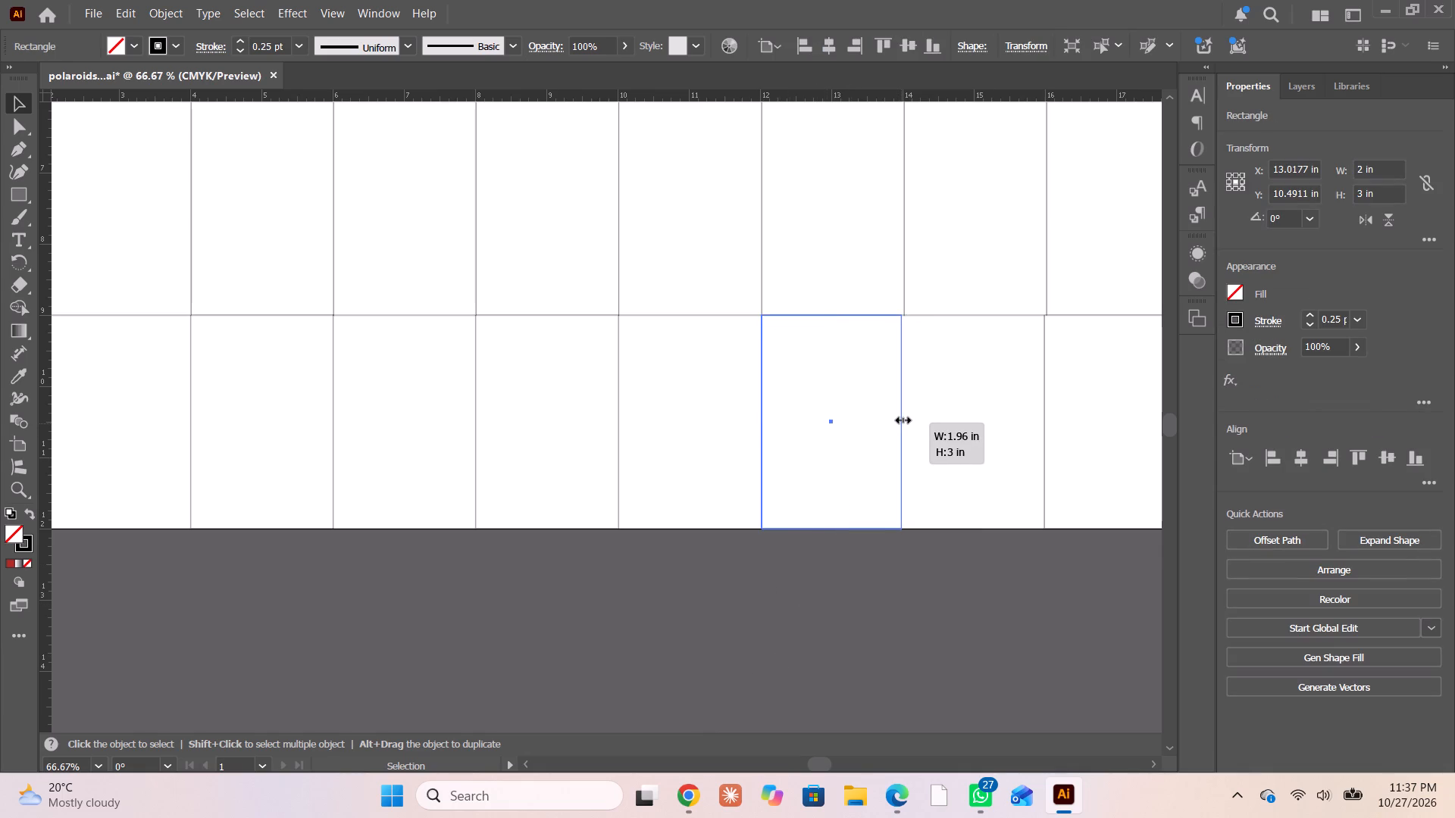
left_click(932, 564)
Narrow the fourth row's eighth frame from its left edge to about 1.95 in wide.
left_click_drag(940, 552, 941, 510)
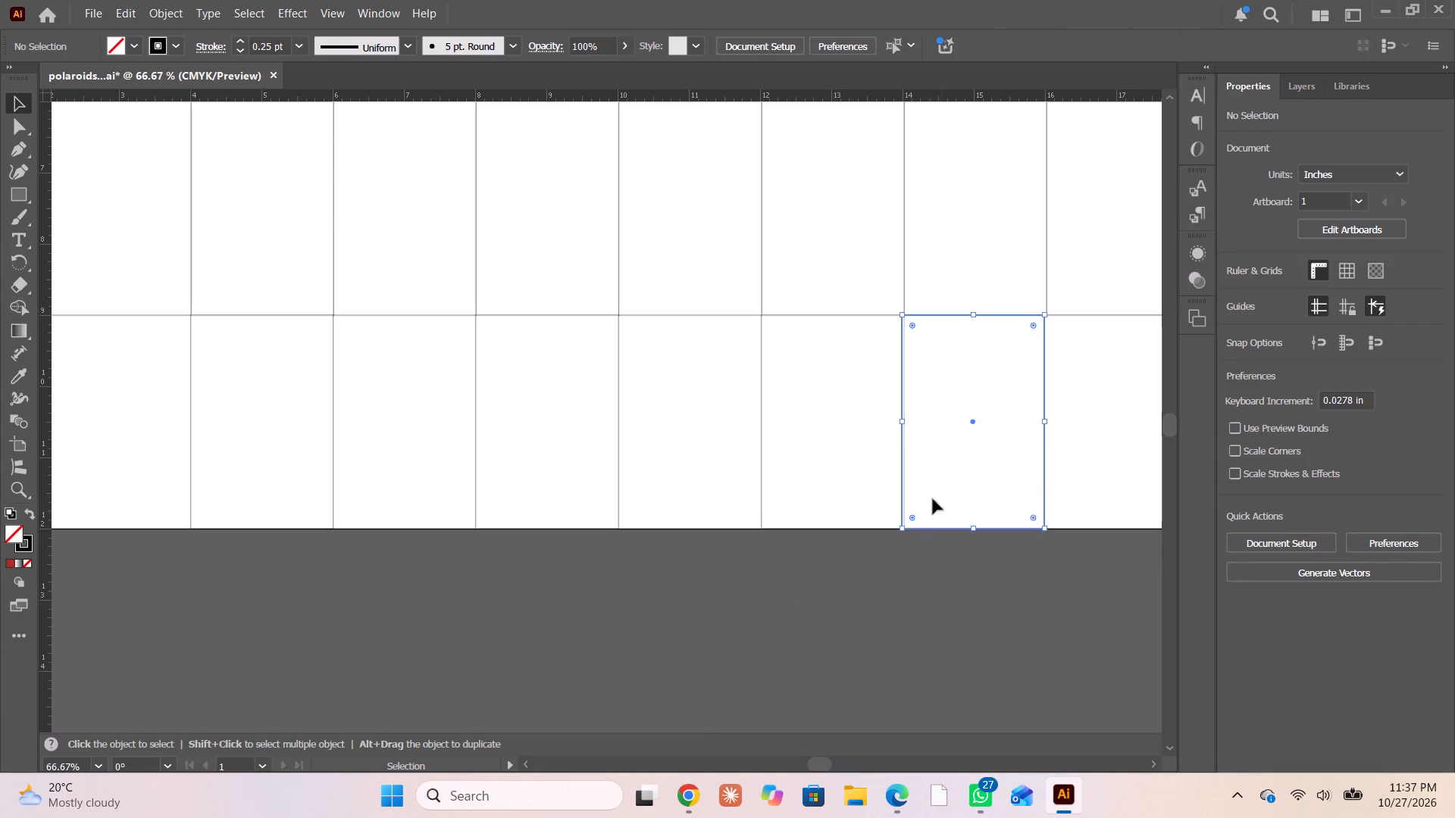
left_click(900, 423)
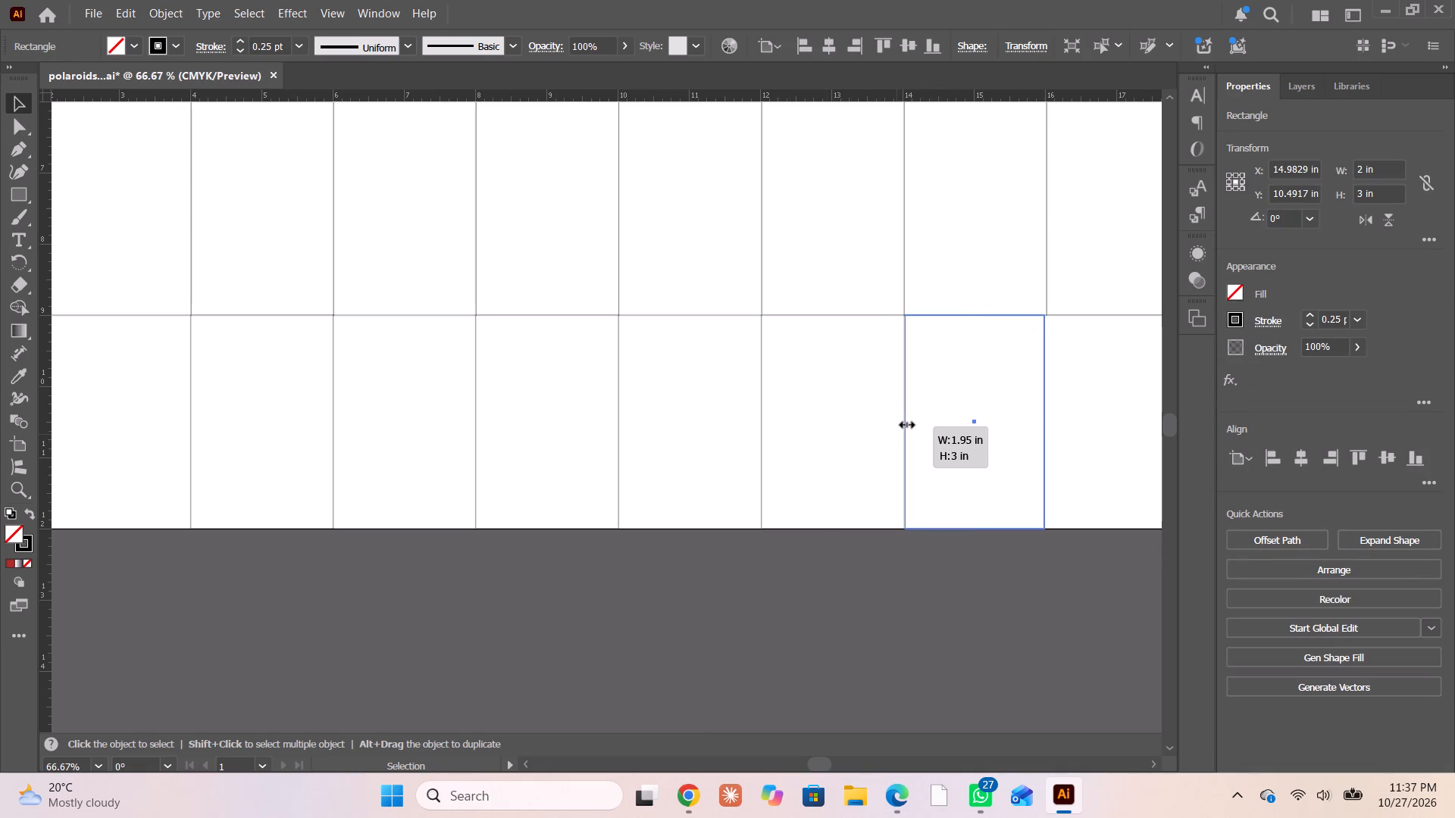
left_click(809, 635)
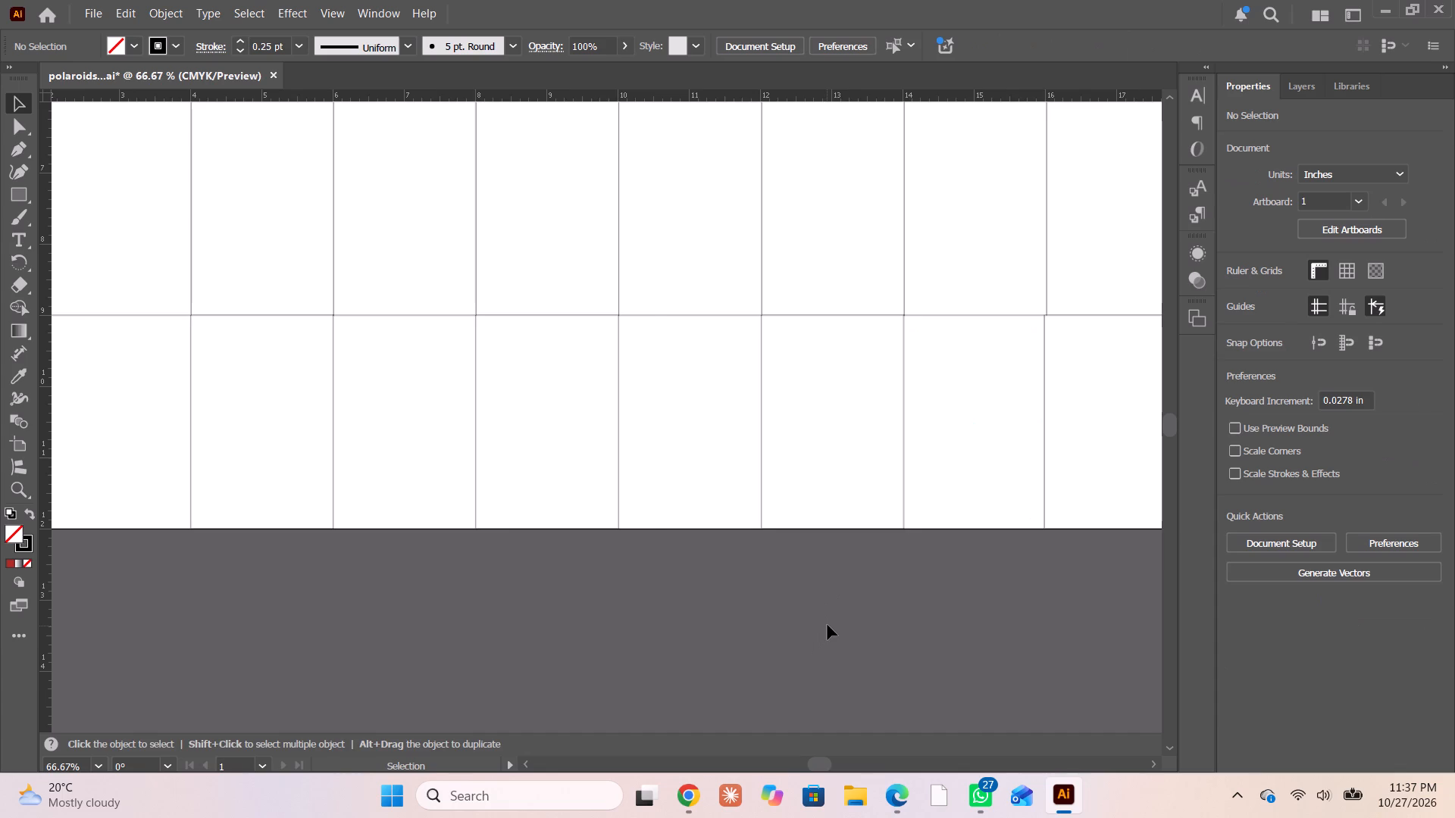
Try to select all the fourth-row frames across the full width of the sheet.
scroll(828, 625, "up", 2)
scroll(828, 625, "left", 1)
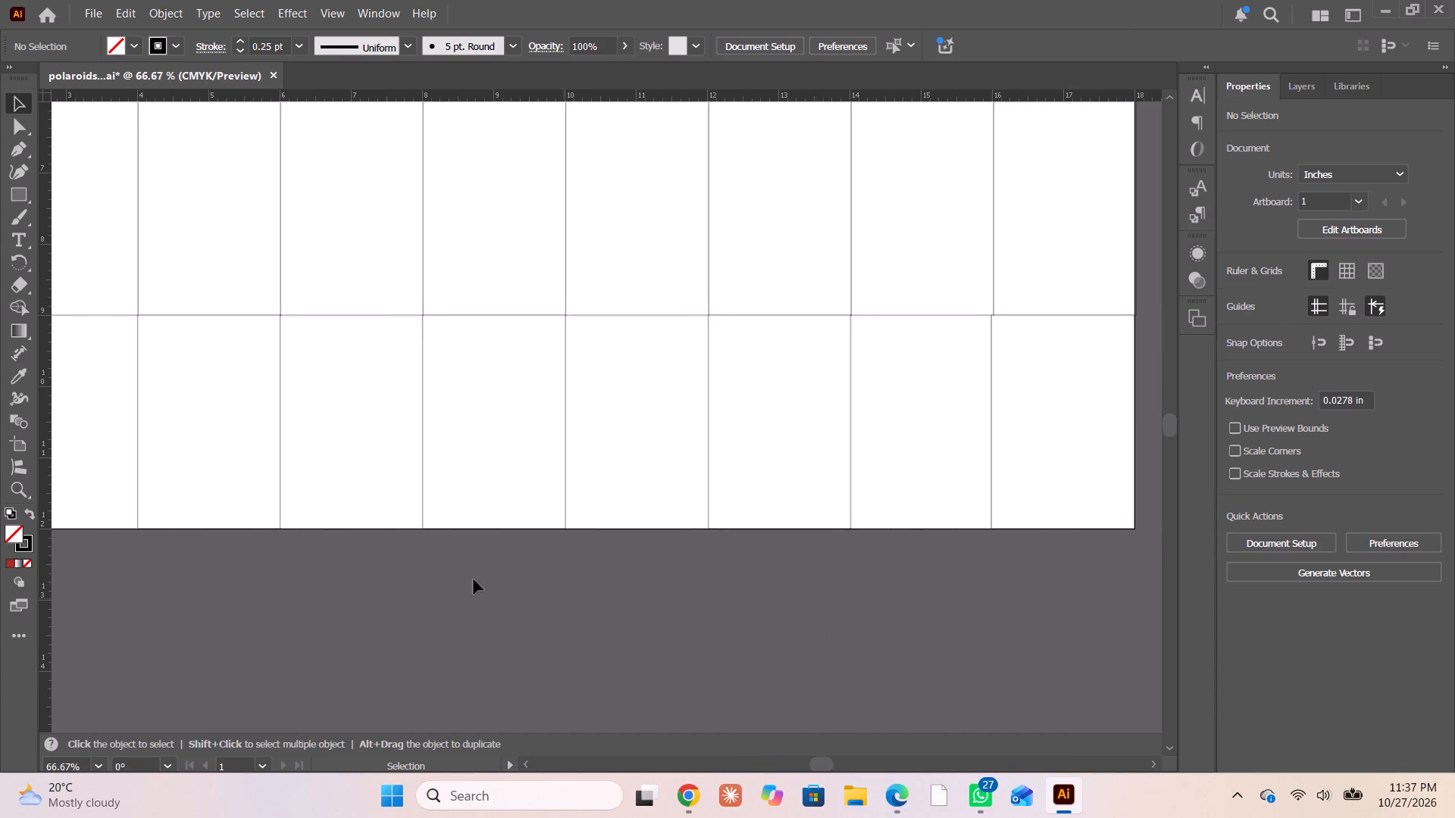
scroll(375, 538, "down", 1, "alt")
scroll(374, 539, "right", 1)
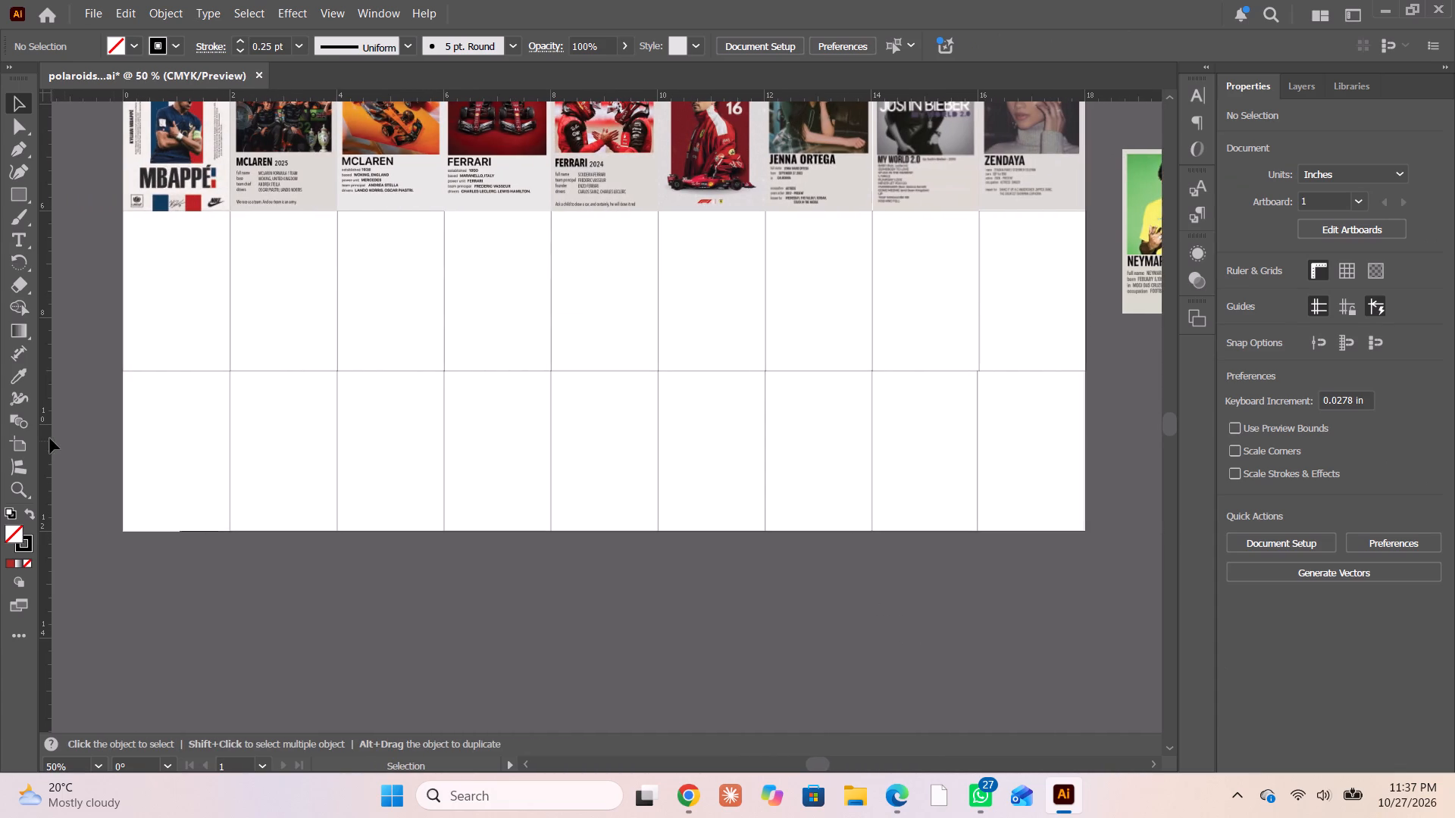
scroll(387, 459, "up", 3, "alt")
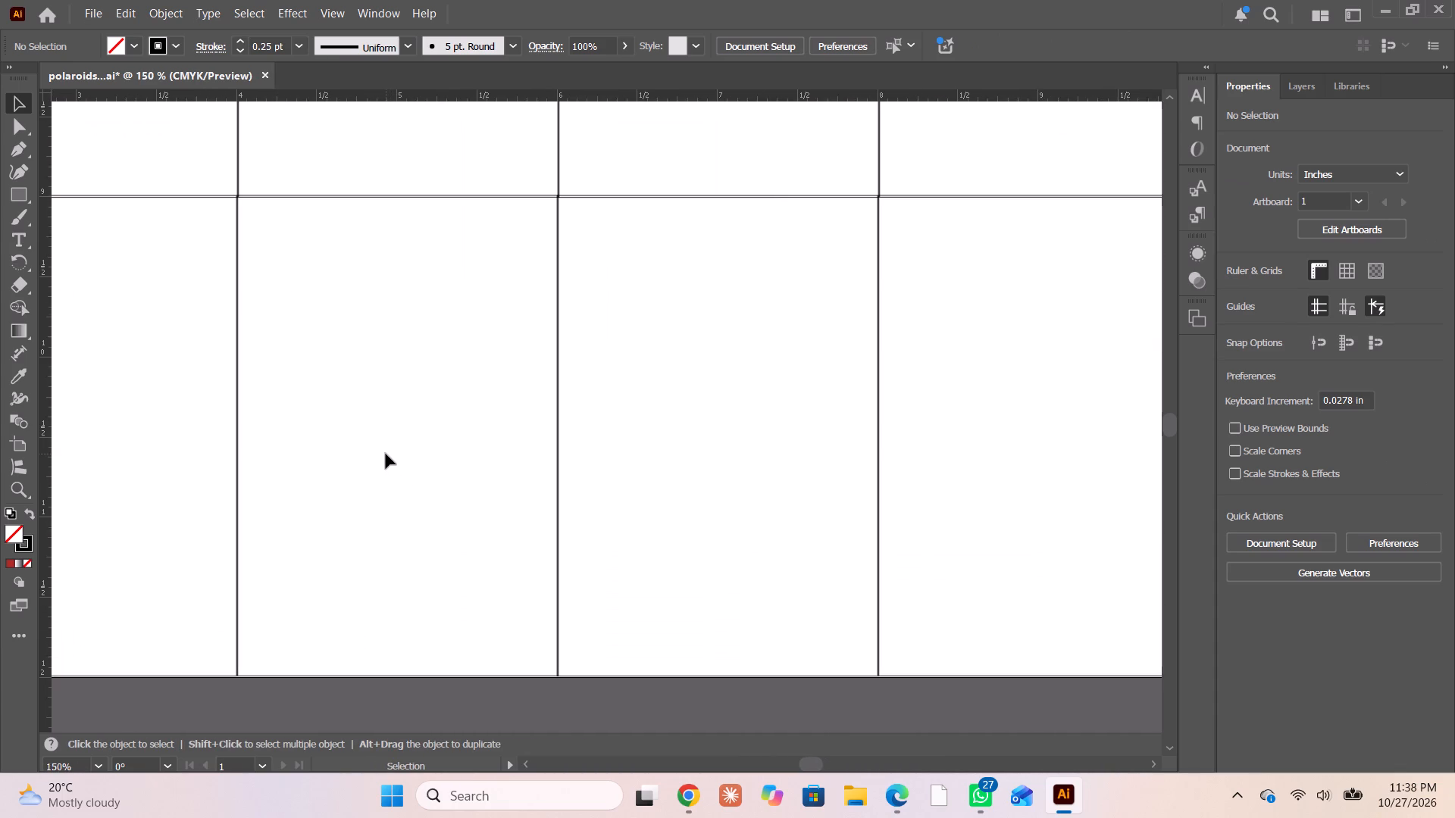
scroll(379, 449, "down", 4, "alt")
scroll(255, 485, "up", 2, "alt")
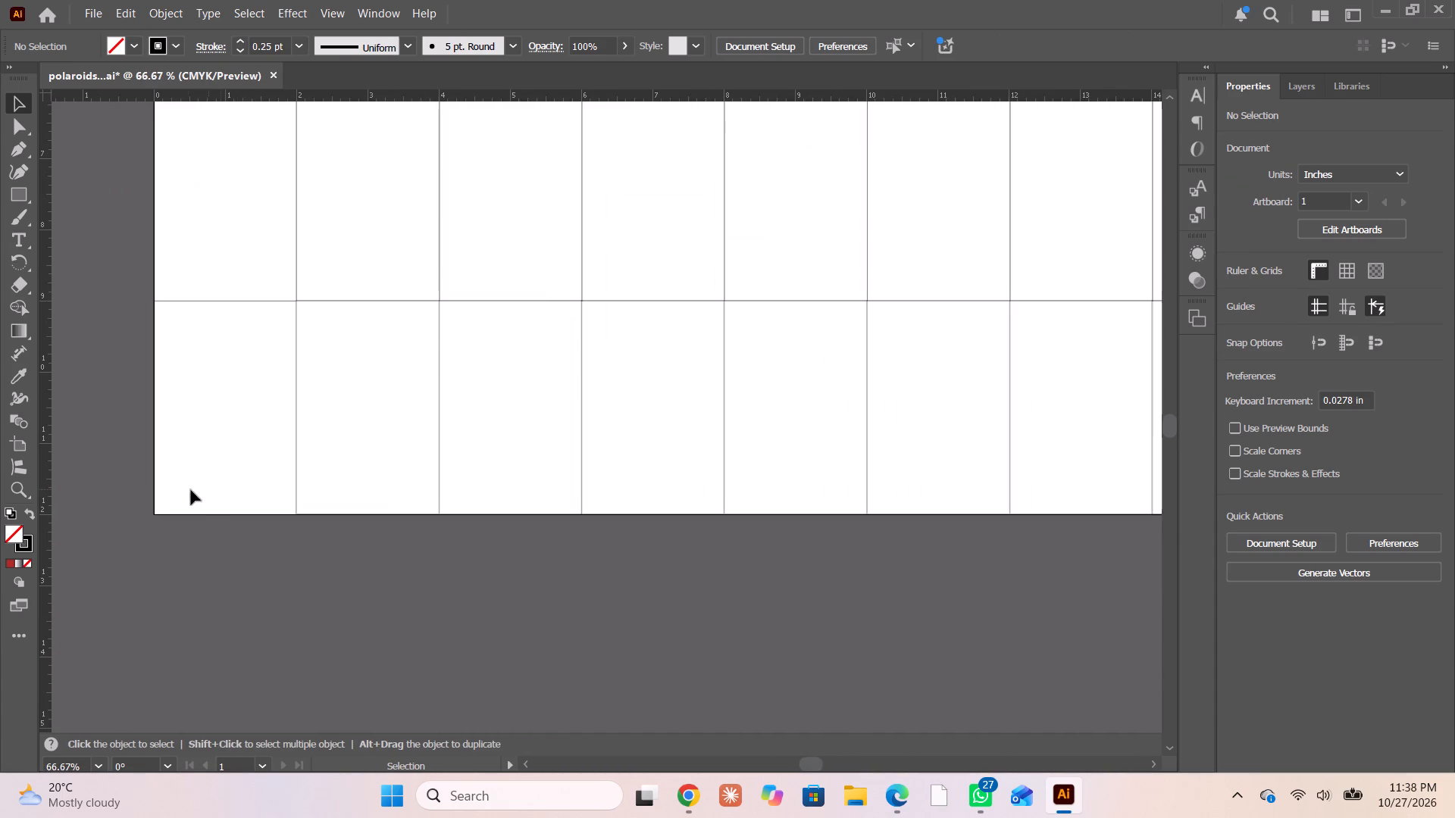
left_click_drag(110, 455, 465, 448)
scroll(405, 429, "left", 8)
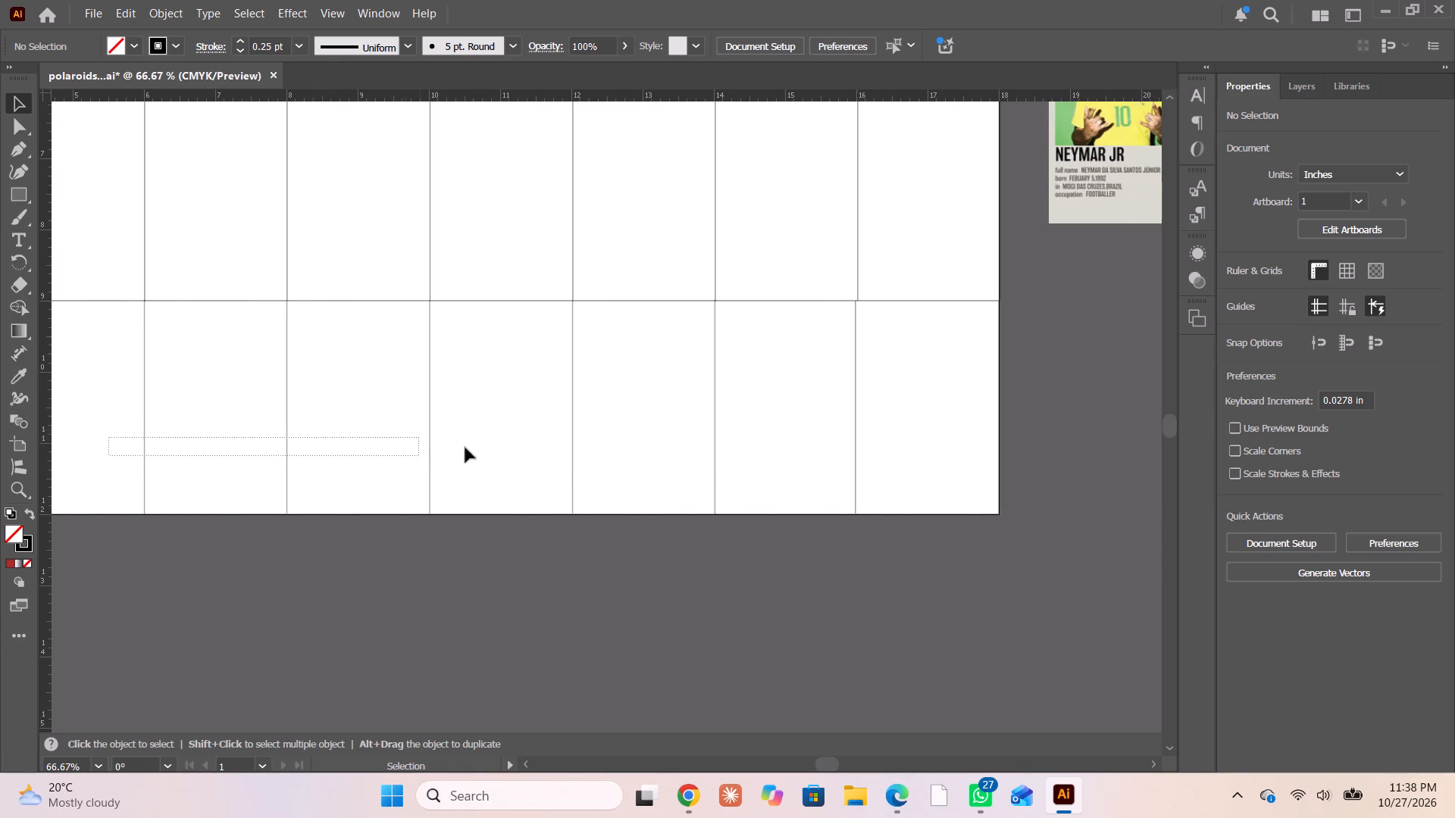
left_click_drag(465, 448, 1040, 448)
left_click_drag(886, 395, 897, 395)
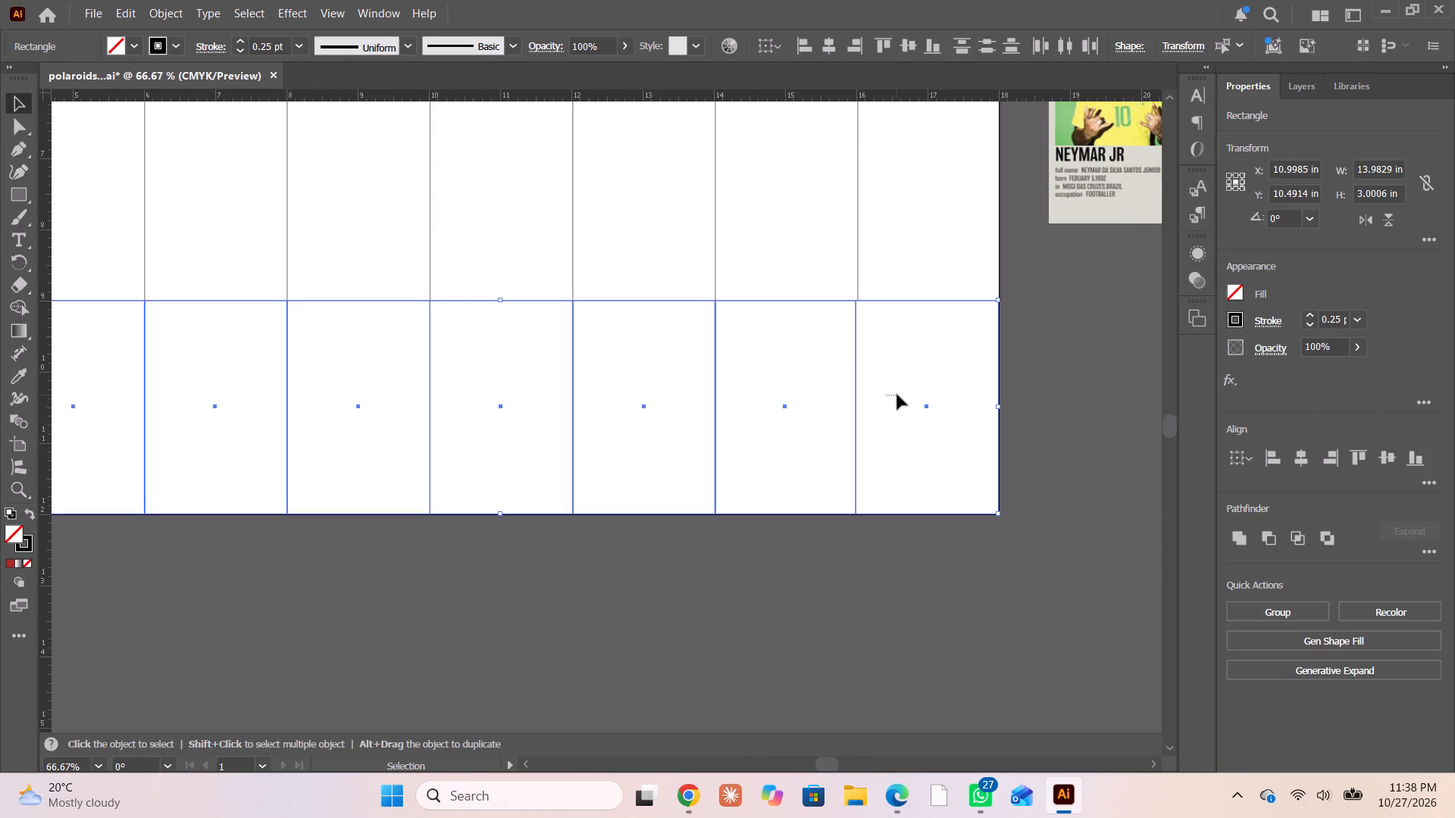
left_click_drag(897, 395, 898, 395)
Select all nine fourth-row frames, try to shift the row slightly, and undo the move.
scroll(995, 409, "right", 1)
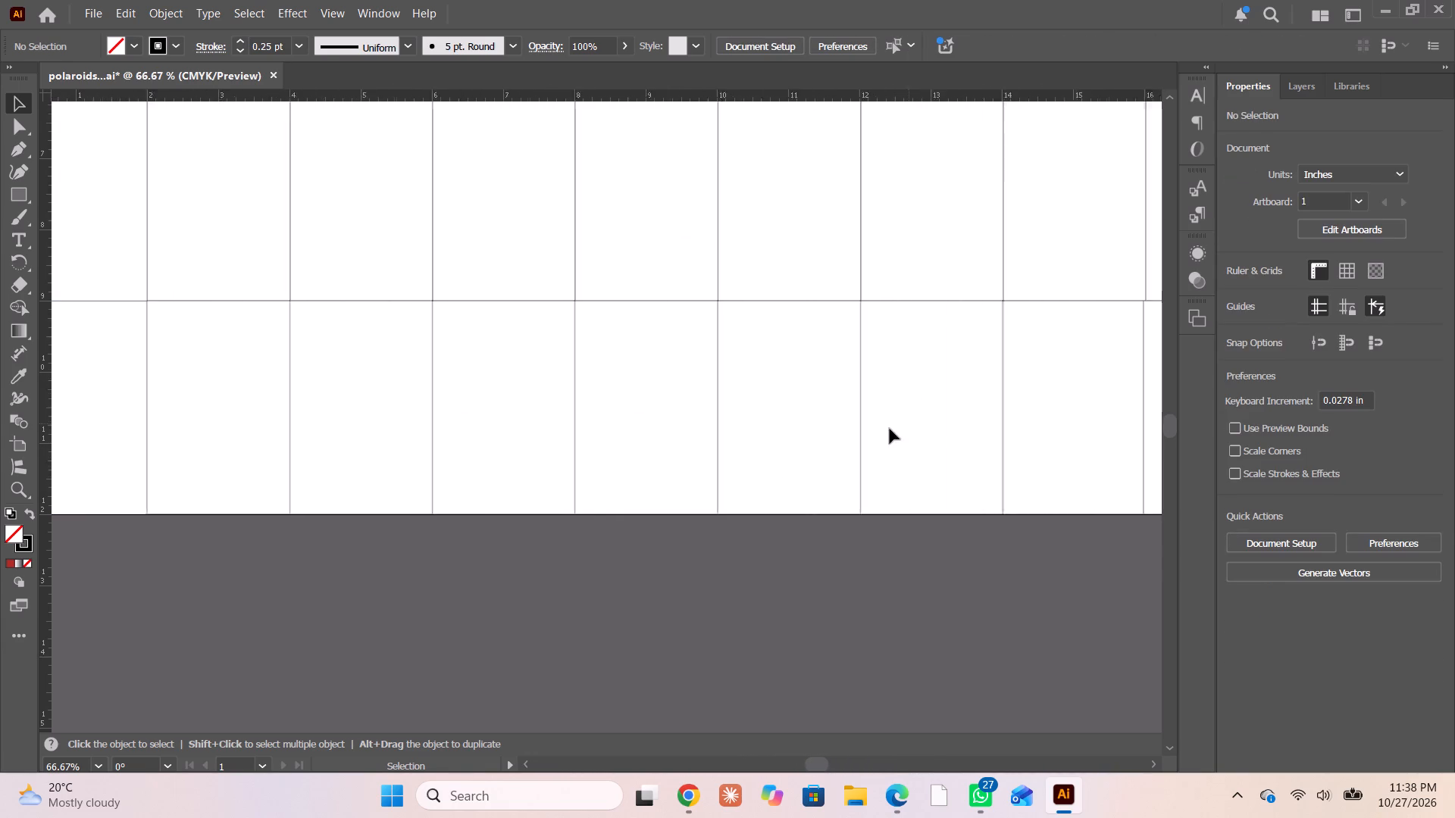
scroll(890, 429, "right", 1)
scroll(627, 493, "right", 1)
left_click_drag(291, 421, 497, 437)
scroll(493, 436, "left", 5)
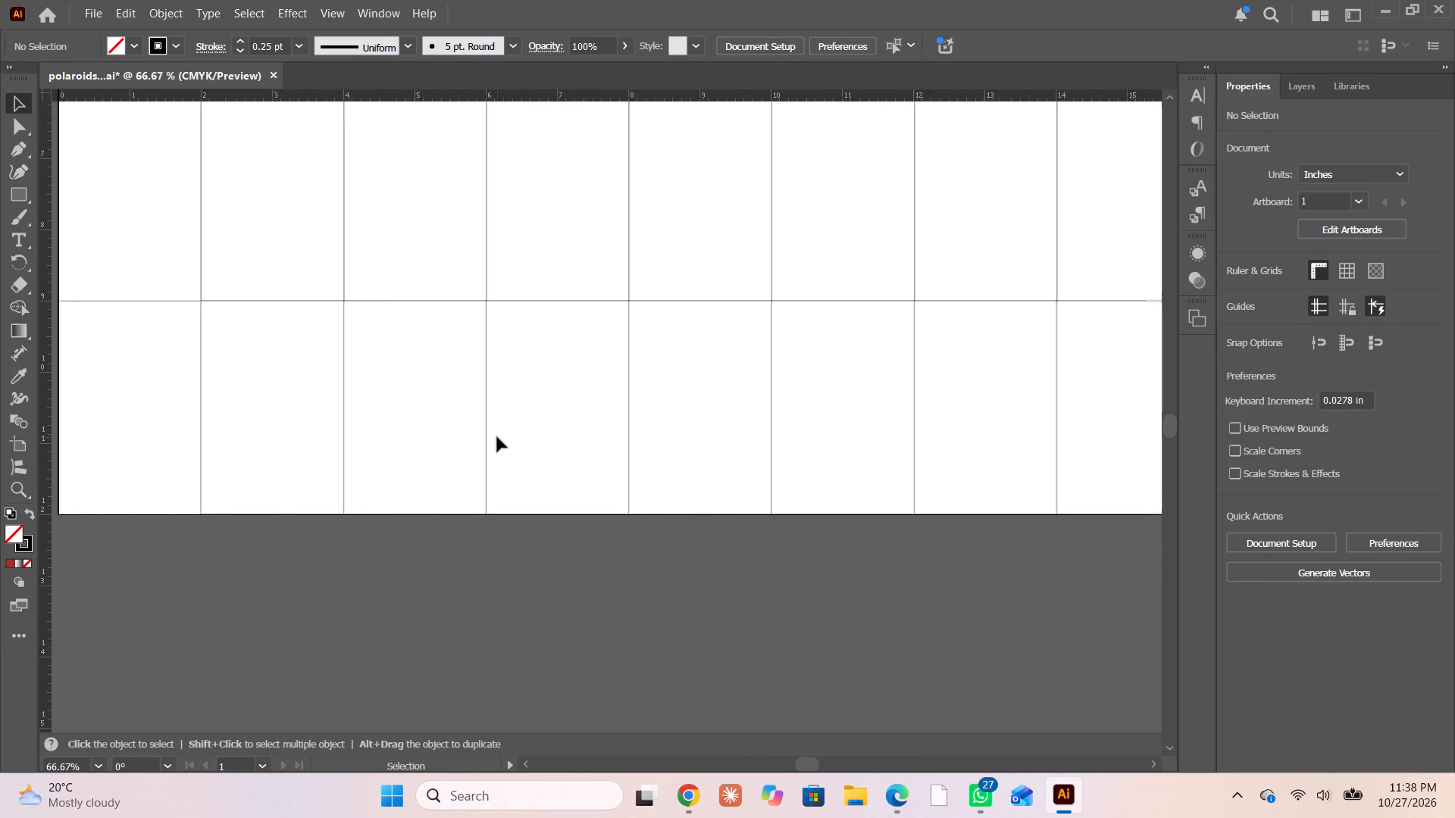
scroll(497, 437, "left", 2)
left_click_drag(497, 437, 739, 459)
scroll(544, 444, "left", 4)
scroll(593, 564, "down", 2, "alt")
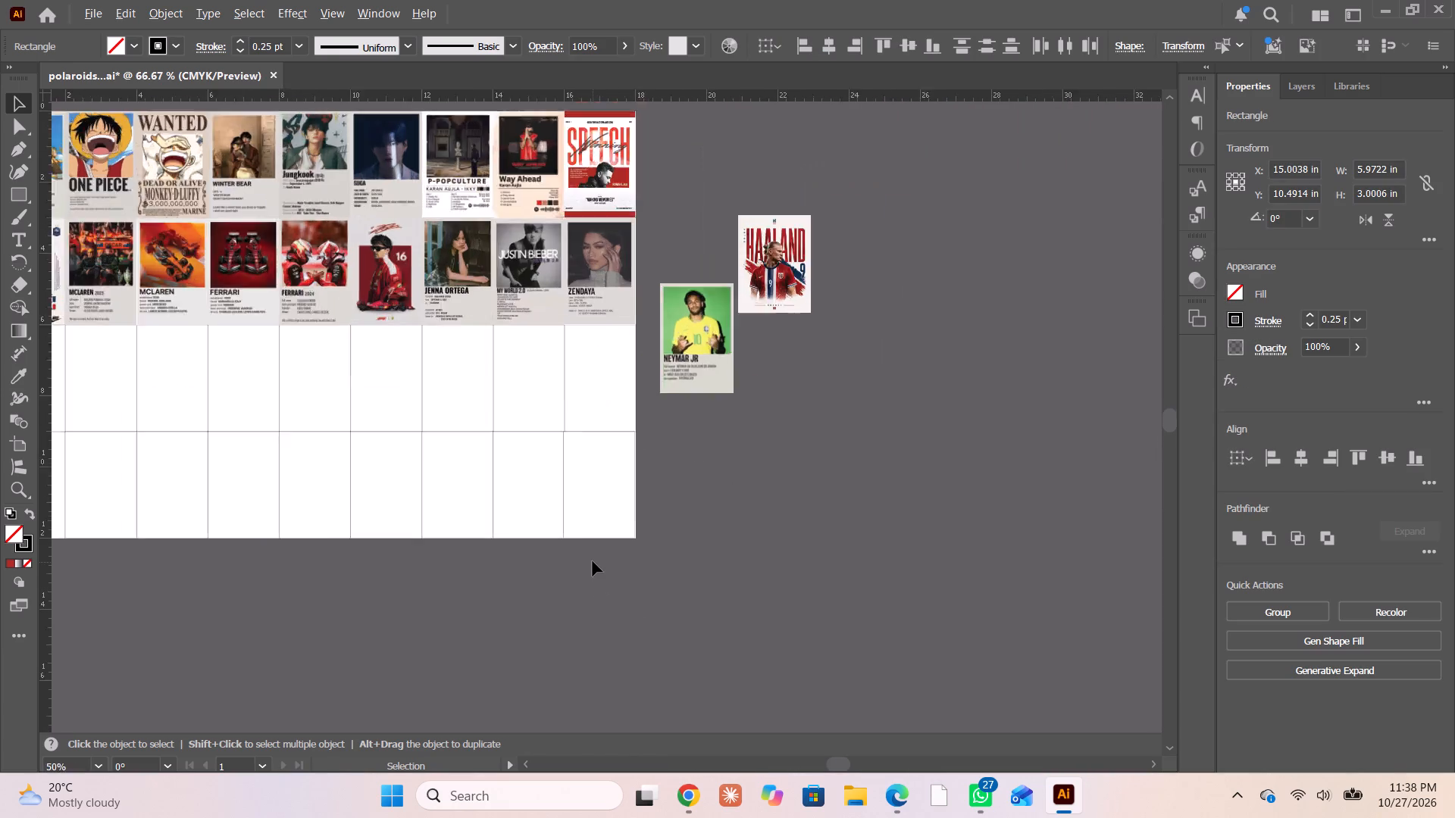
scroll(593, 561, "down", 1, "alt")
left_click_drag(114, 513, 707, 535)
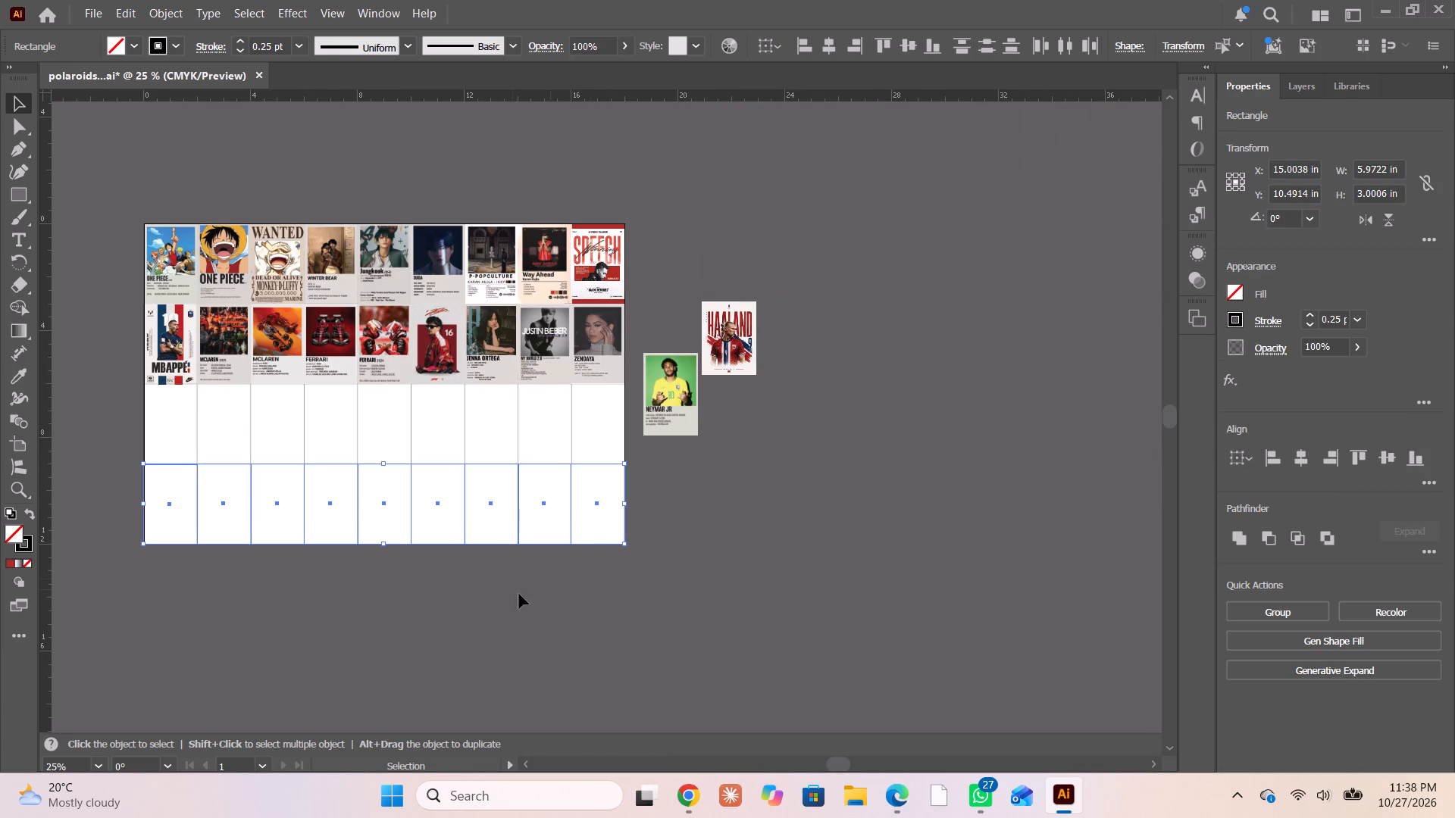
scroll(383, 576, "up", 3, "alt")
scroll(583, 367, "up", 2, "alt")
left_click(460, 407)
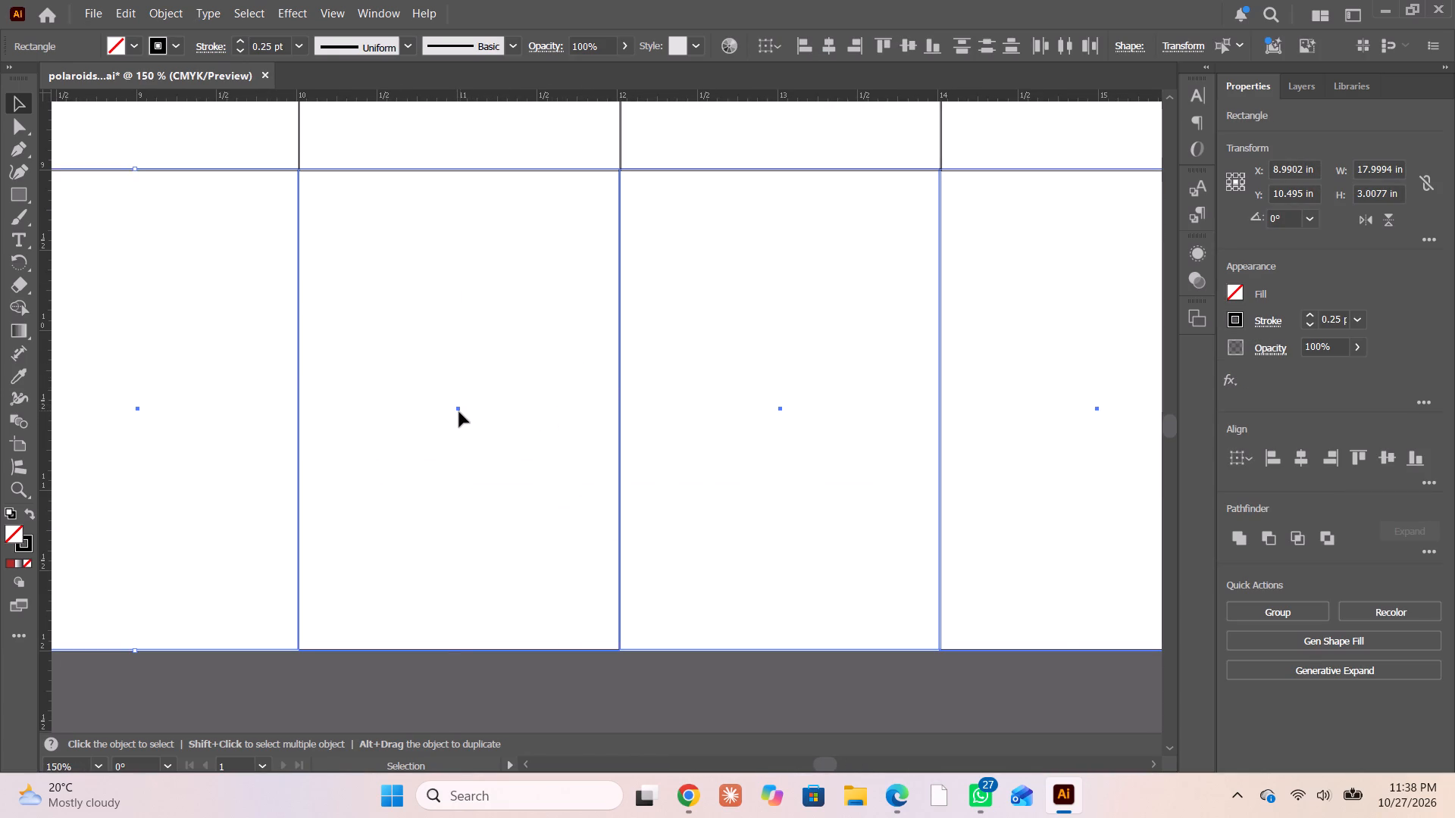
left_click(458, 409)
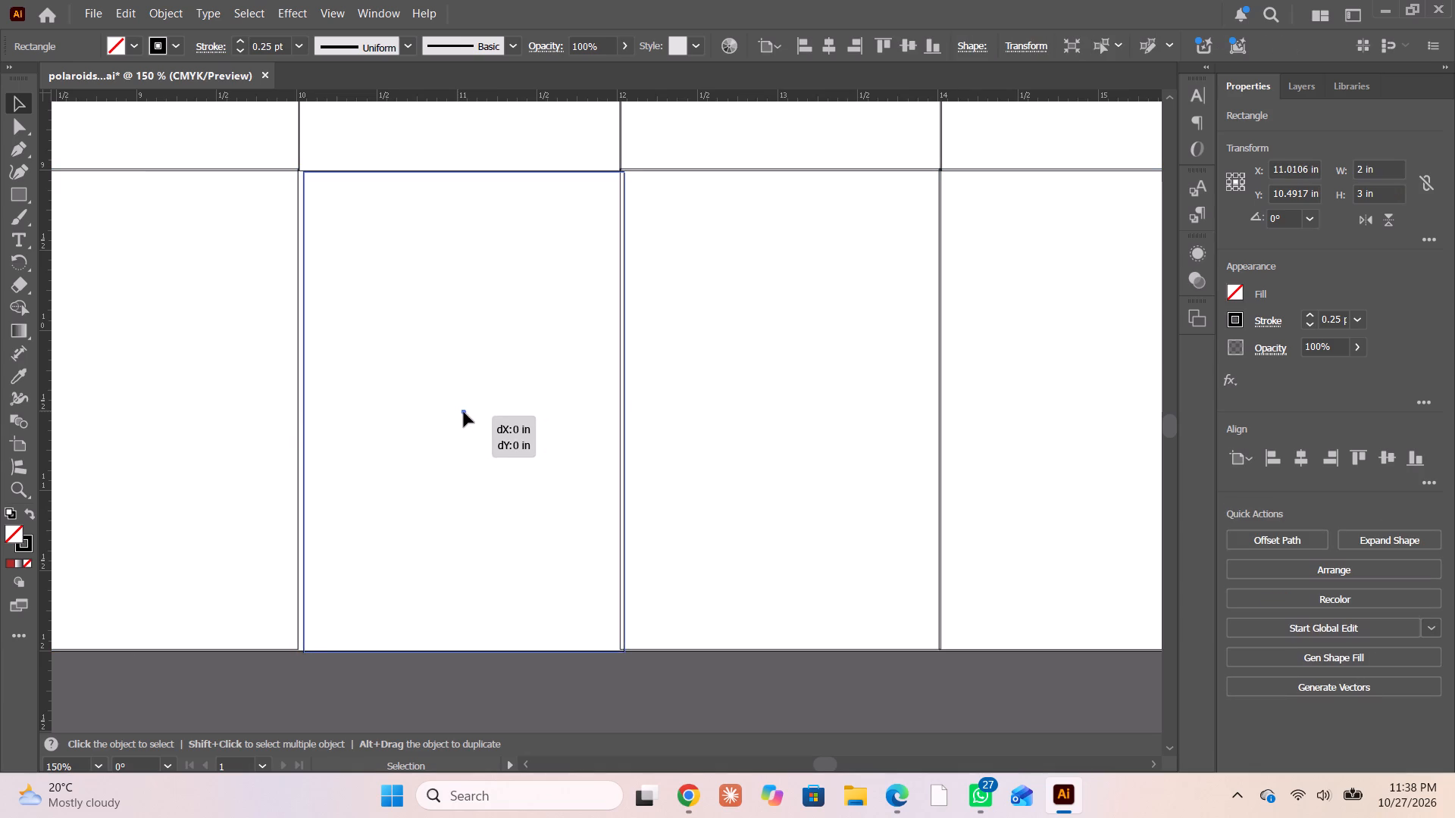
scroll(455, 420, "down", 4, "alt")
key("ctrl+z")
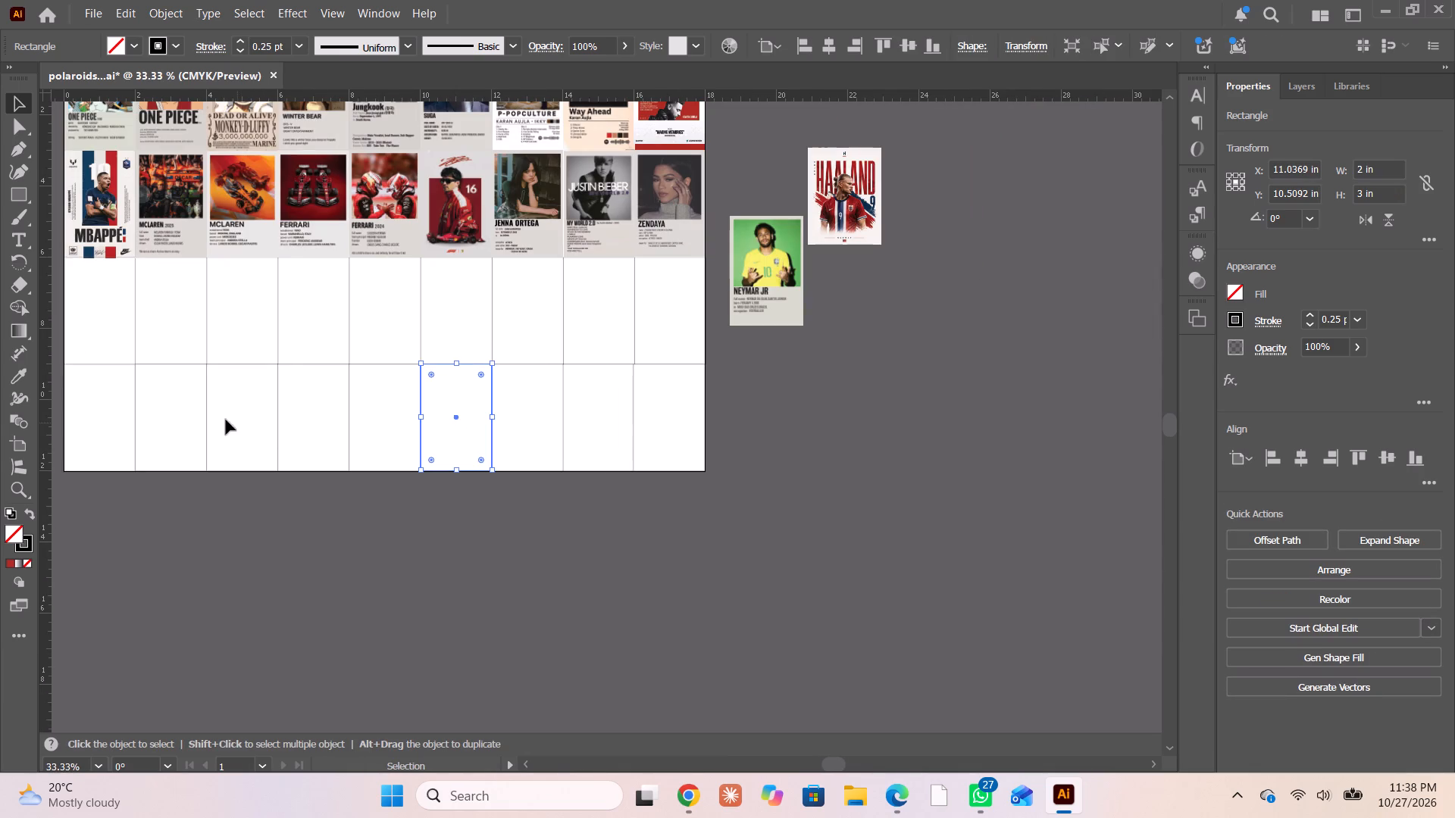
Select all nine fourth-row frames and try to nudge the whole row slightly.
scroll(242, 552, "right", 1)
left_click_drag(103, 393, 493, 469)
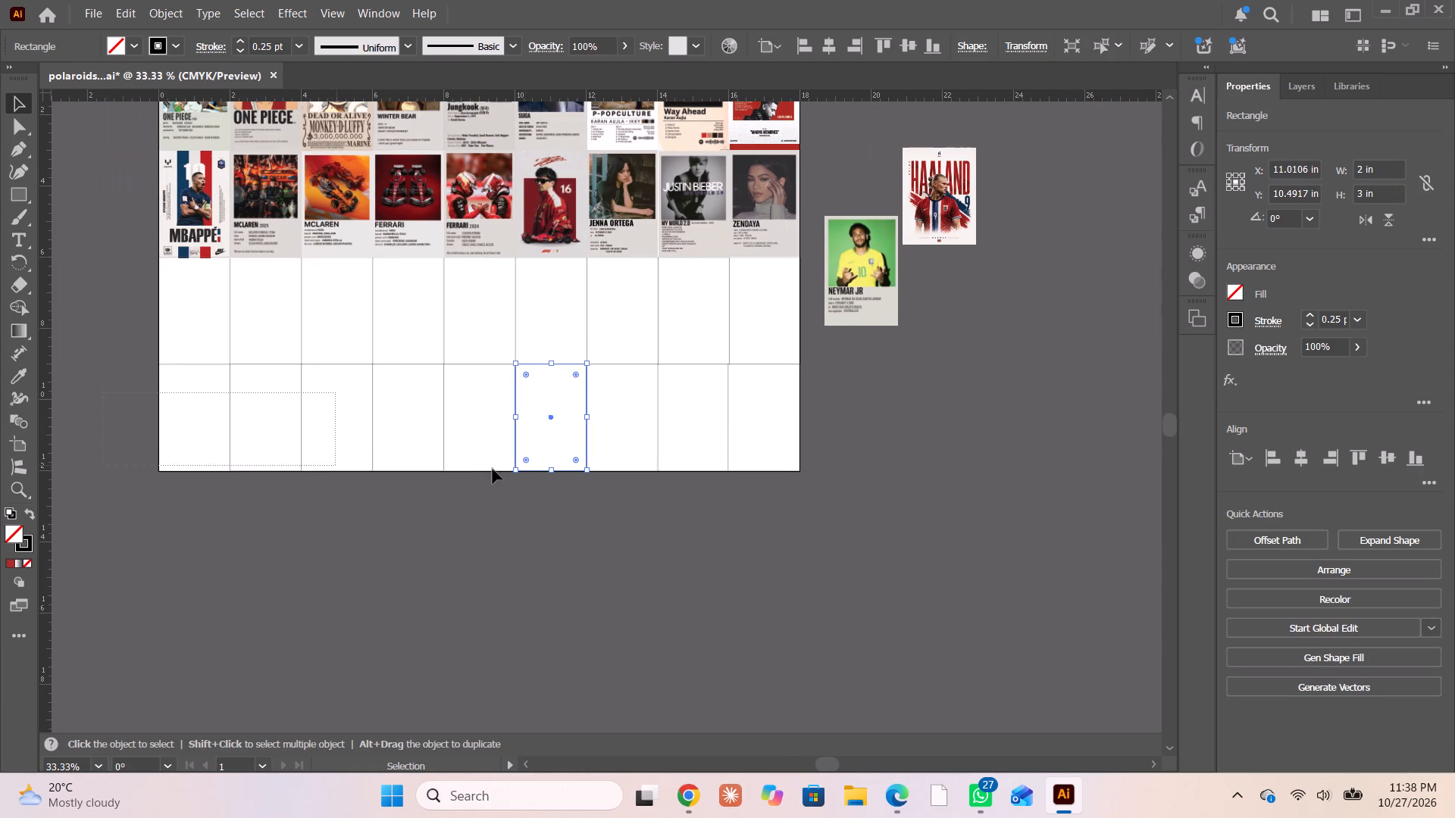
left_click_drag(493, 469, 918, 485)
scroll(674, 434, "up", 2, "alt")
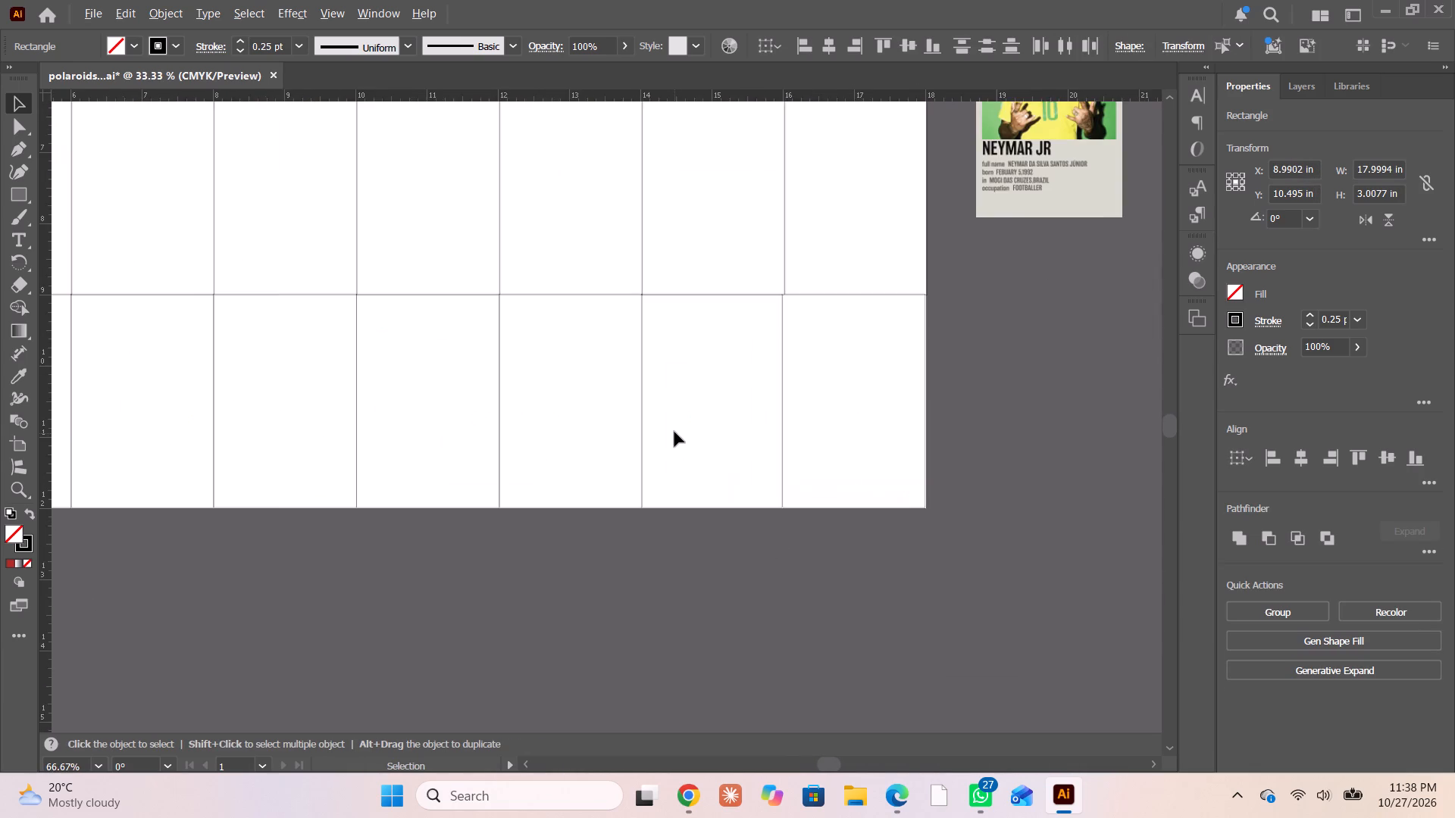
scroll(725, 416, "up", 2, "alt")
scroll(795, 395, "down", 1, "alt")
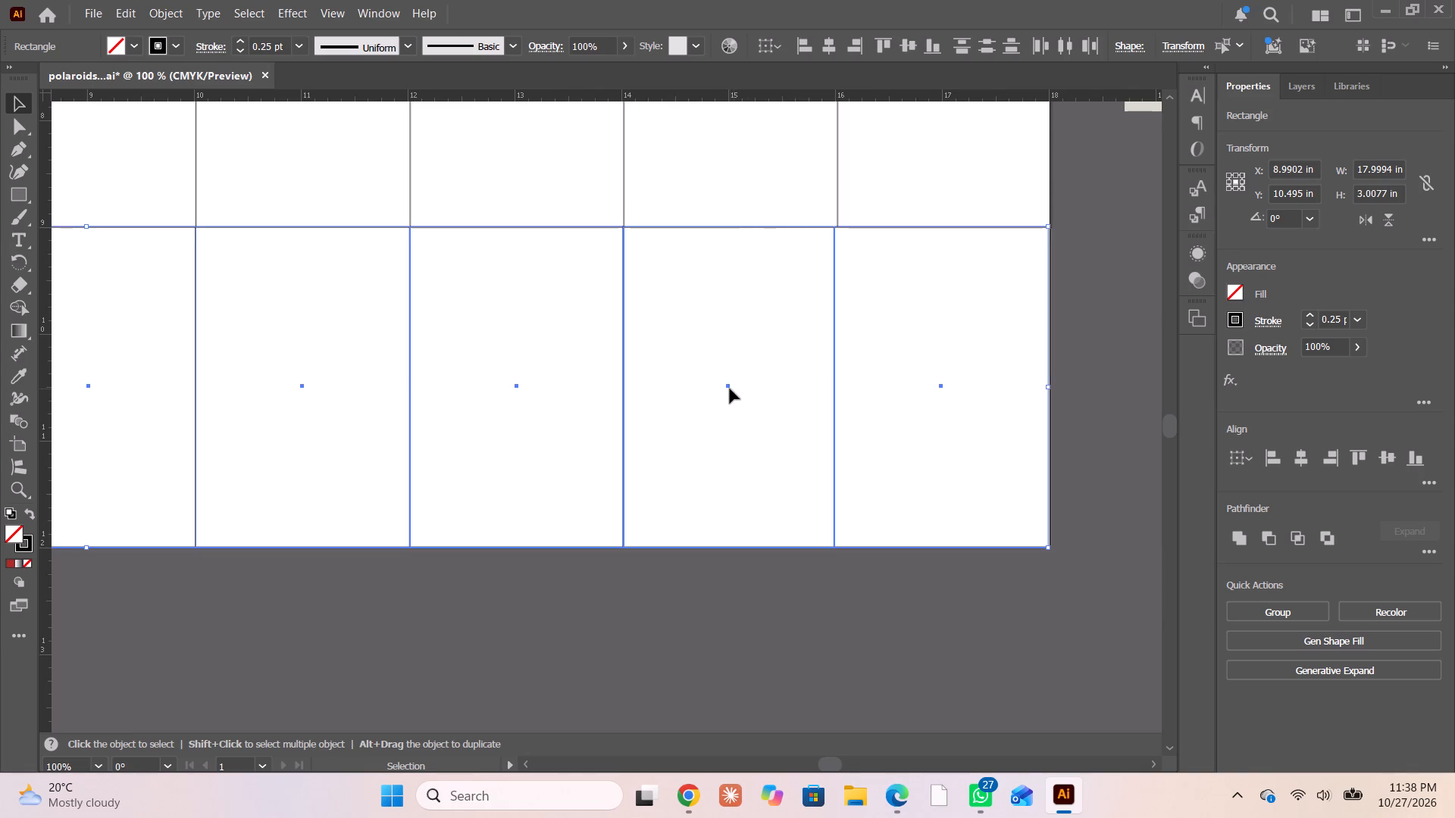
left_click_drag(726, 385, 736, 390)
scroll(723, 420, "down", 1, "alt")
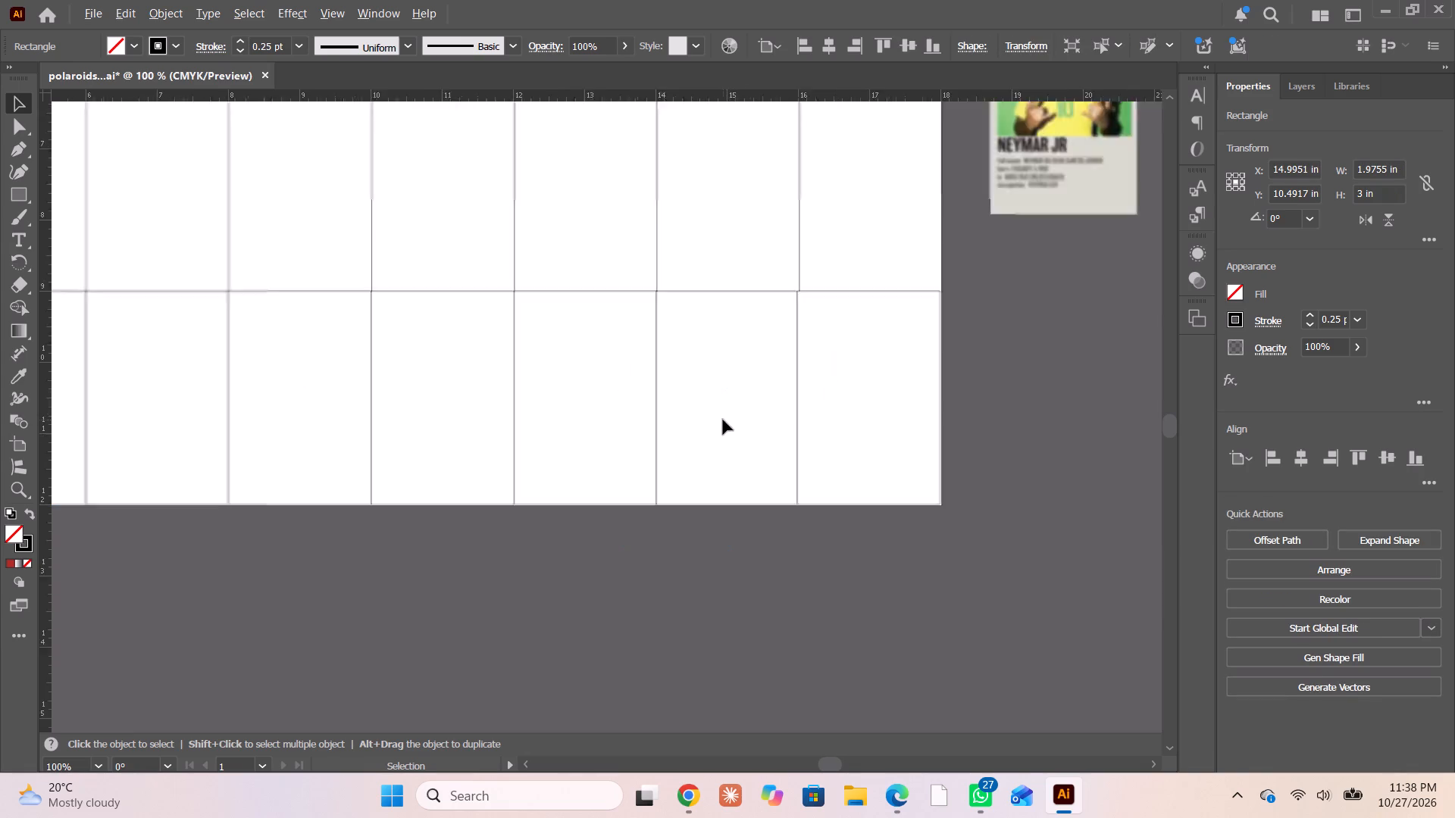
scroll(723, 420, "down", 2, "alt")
Reposition all nine fourth-row frames together so the row sits flush beneath the third row and within the sheet.
left_click_drag(127, 426, 993, 436)
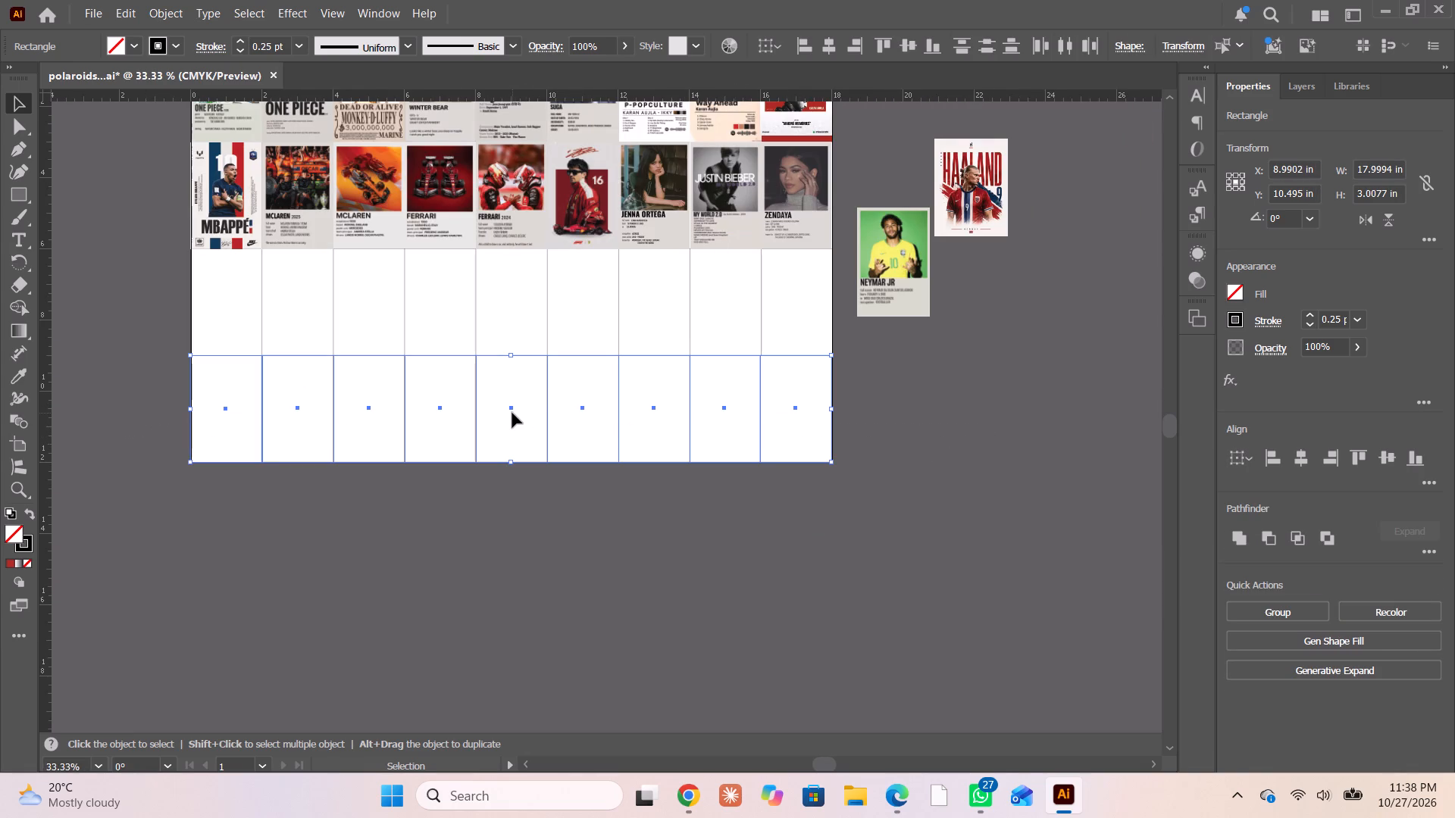
left_click_drag(512, 408, 523, 420)
scroll(522, 406, "up", 2, "alt")
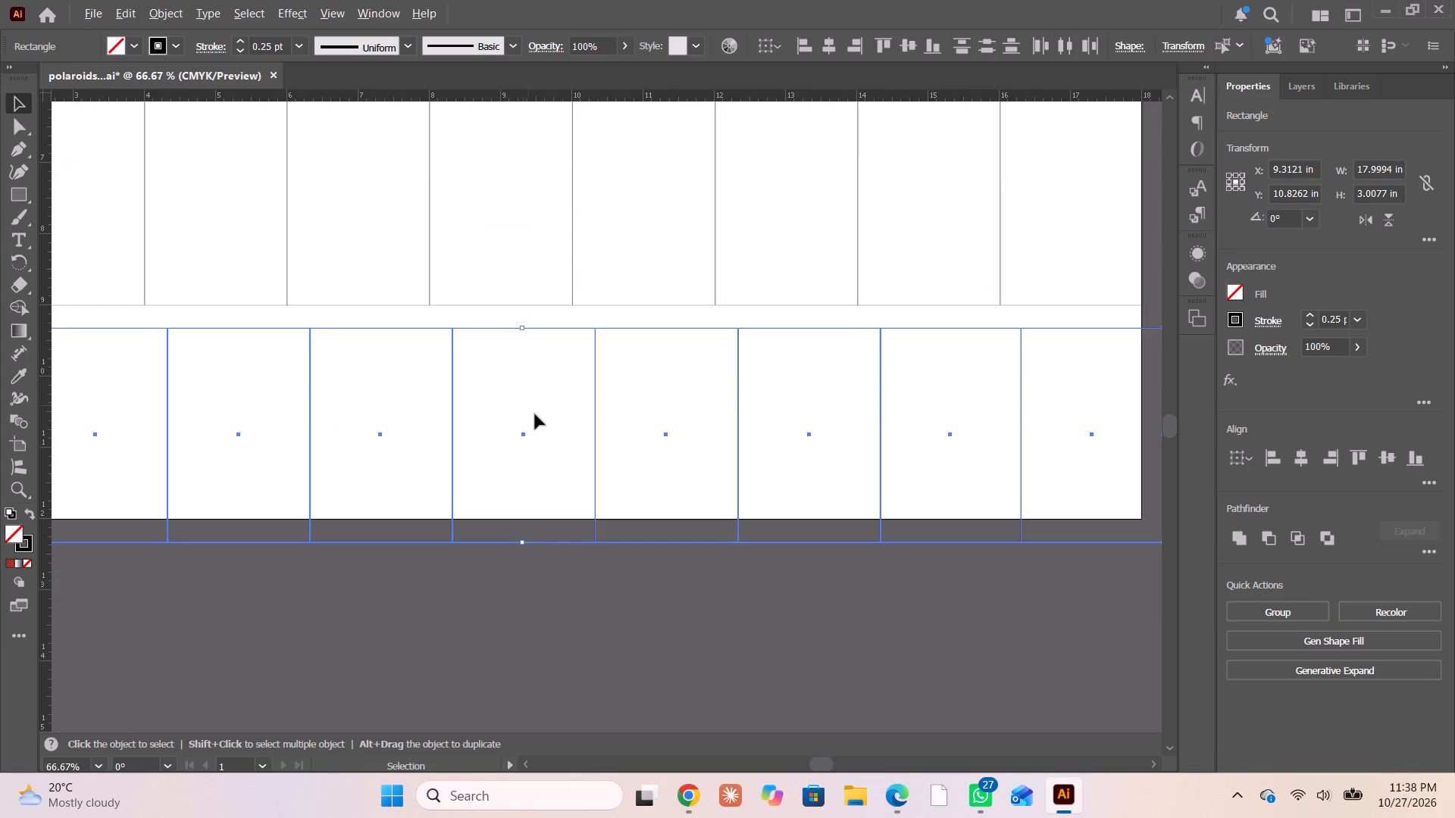
left_click_drag(524, 436, 501, 414)
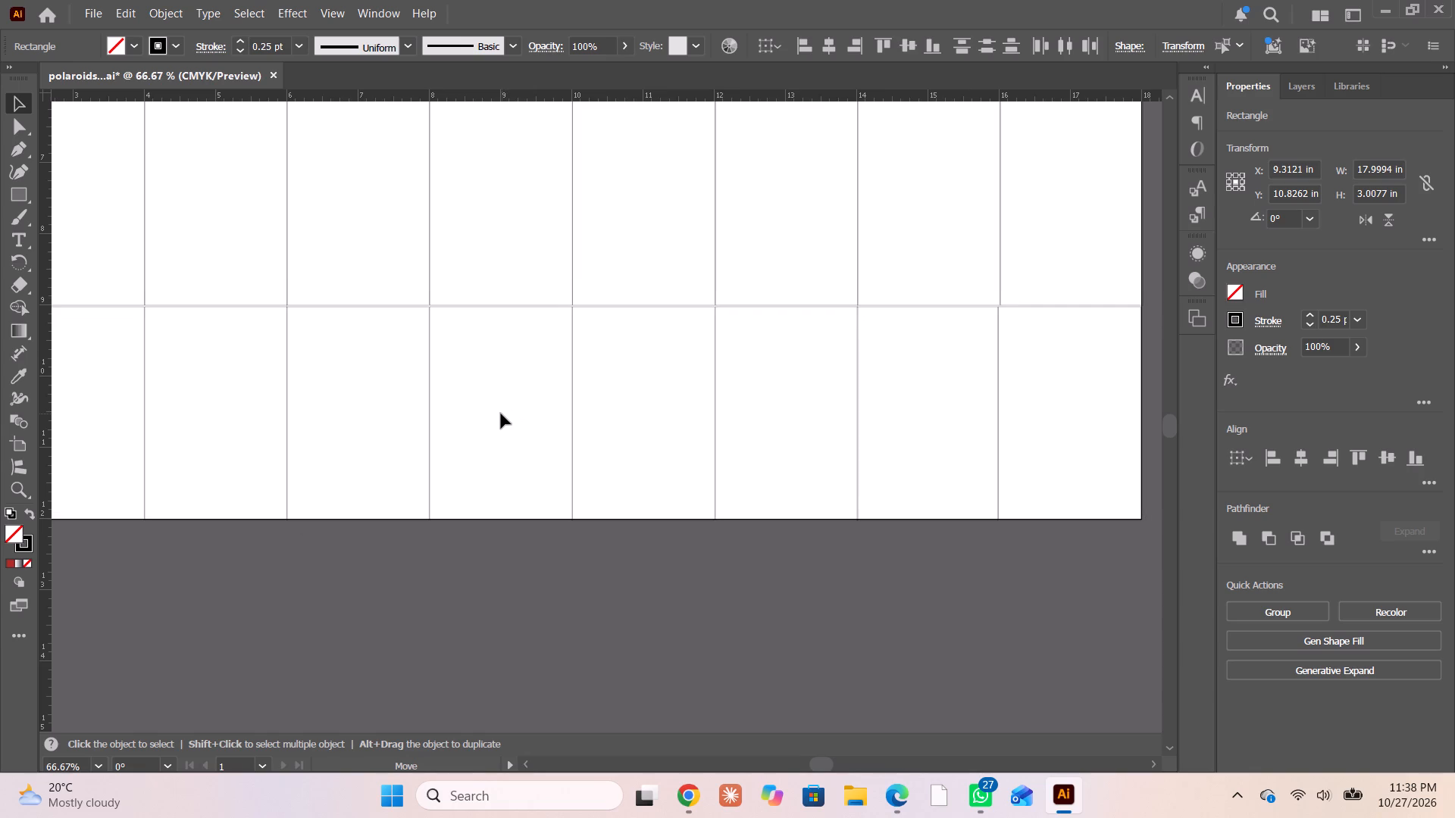
left_click_drag(501, 414, 501, 412)
scroll(501, 414, "up", 1)
left_click(416, 589)
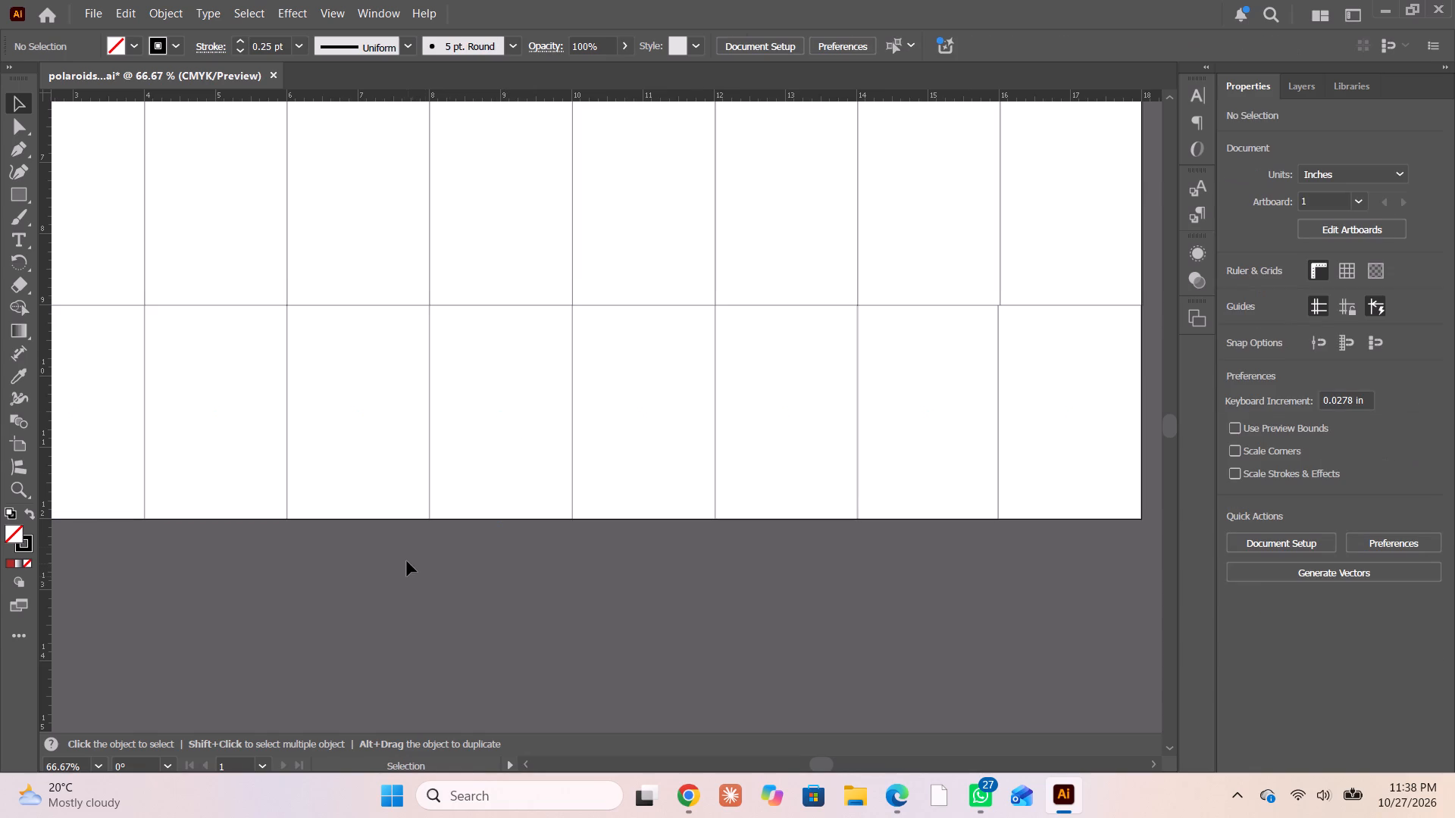
Shift the fourth row's ninth frame slightly right so it lines up with the third-row frame above it.
scroll(398, 523, "down", 3, "alt")
scroll(529, 517, "up", 2, "alt")
scroll(826, 439, "up", 1, "alt")
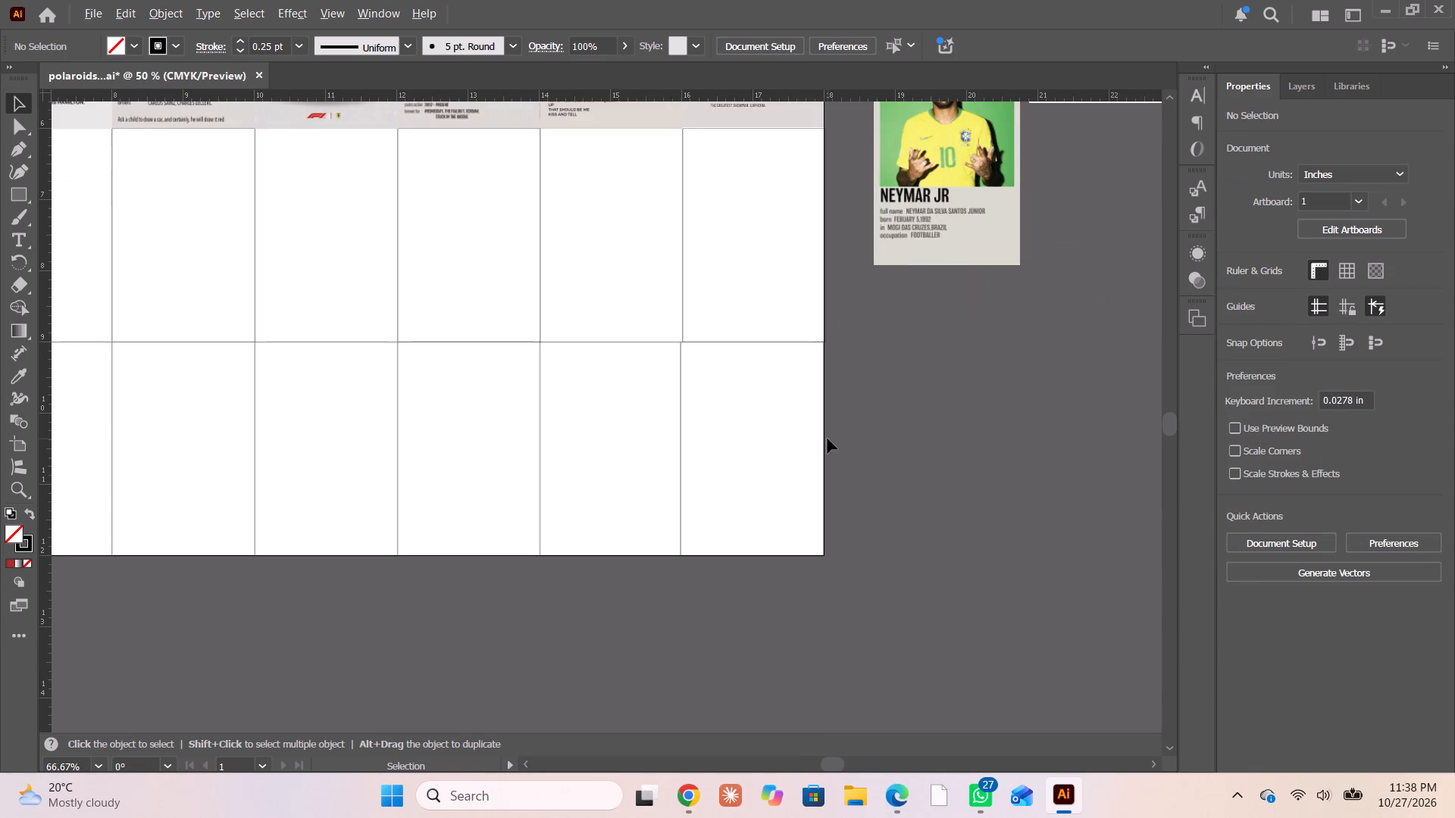
scroll(841, 442, "up", 1, "alt")
left_click_drag(848, 426, 755, 473)
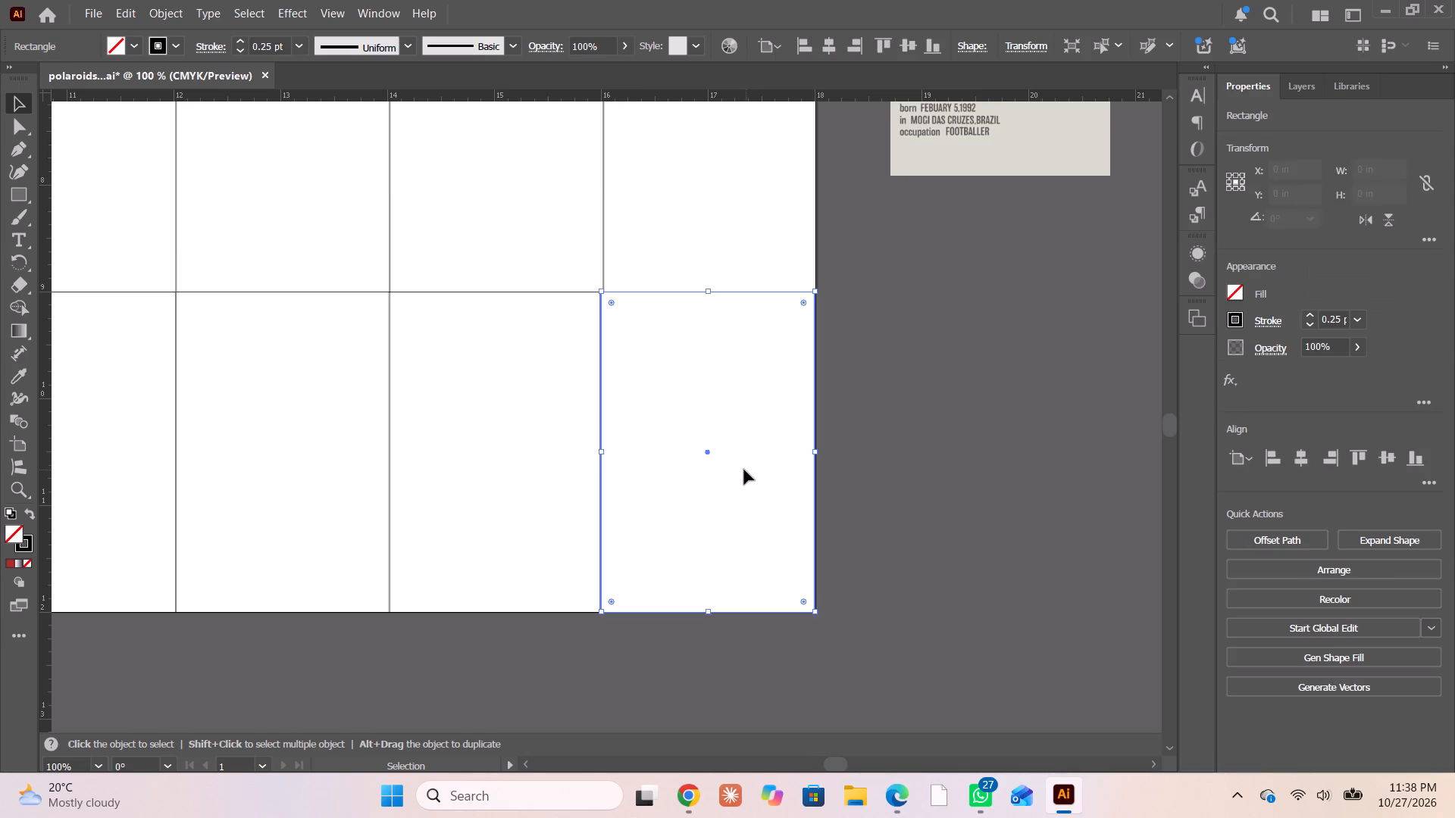
left_click(709, 452)
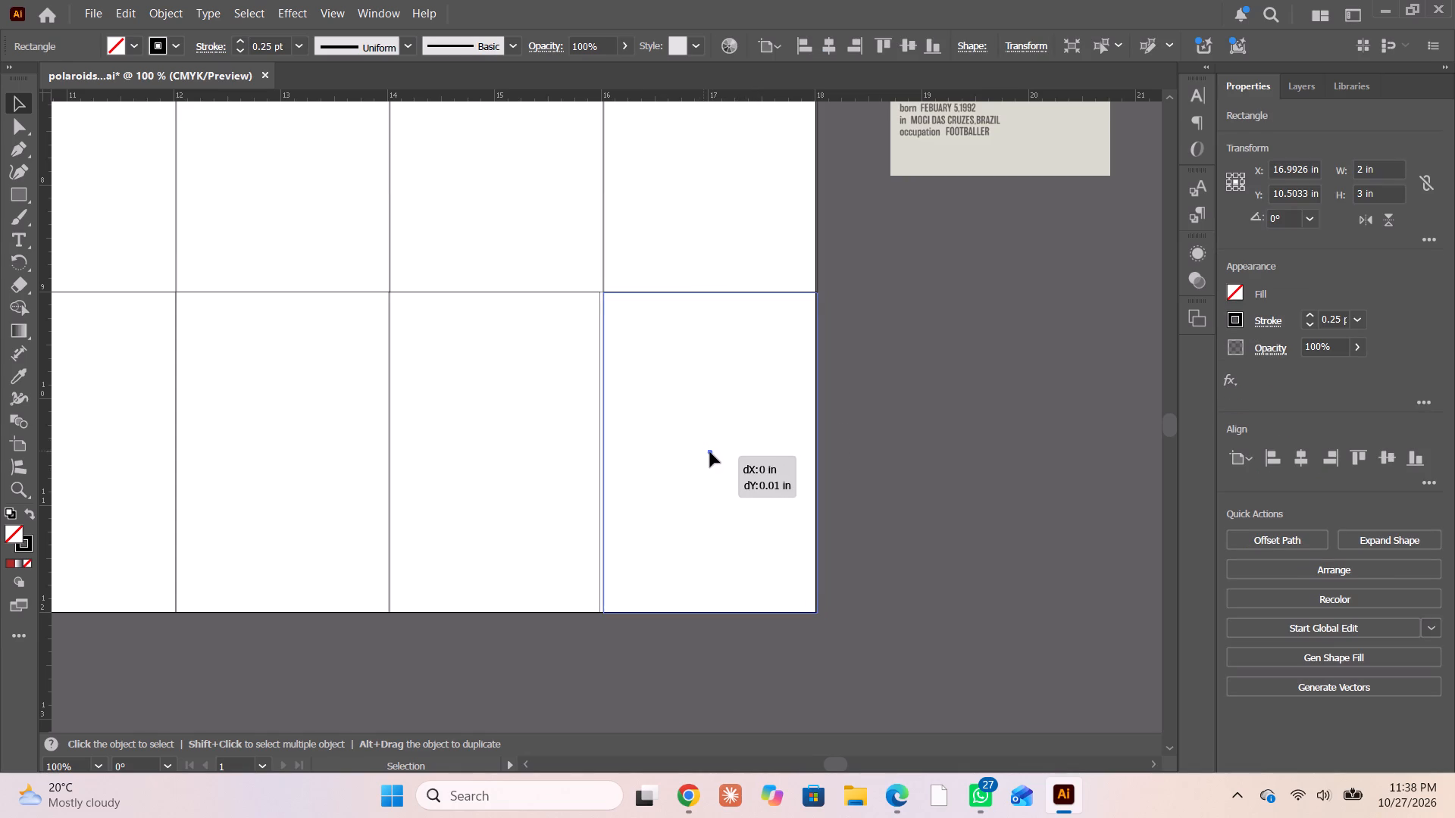
left_click(853, 476)
Nudge the fourth row's eighth frame right against the ninth and extend its left edge to meet the seventh frame.
left_click(495, 400)
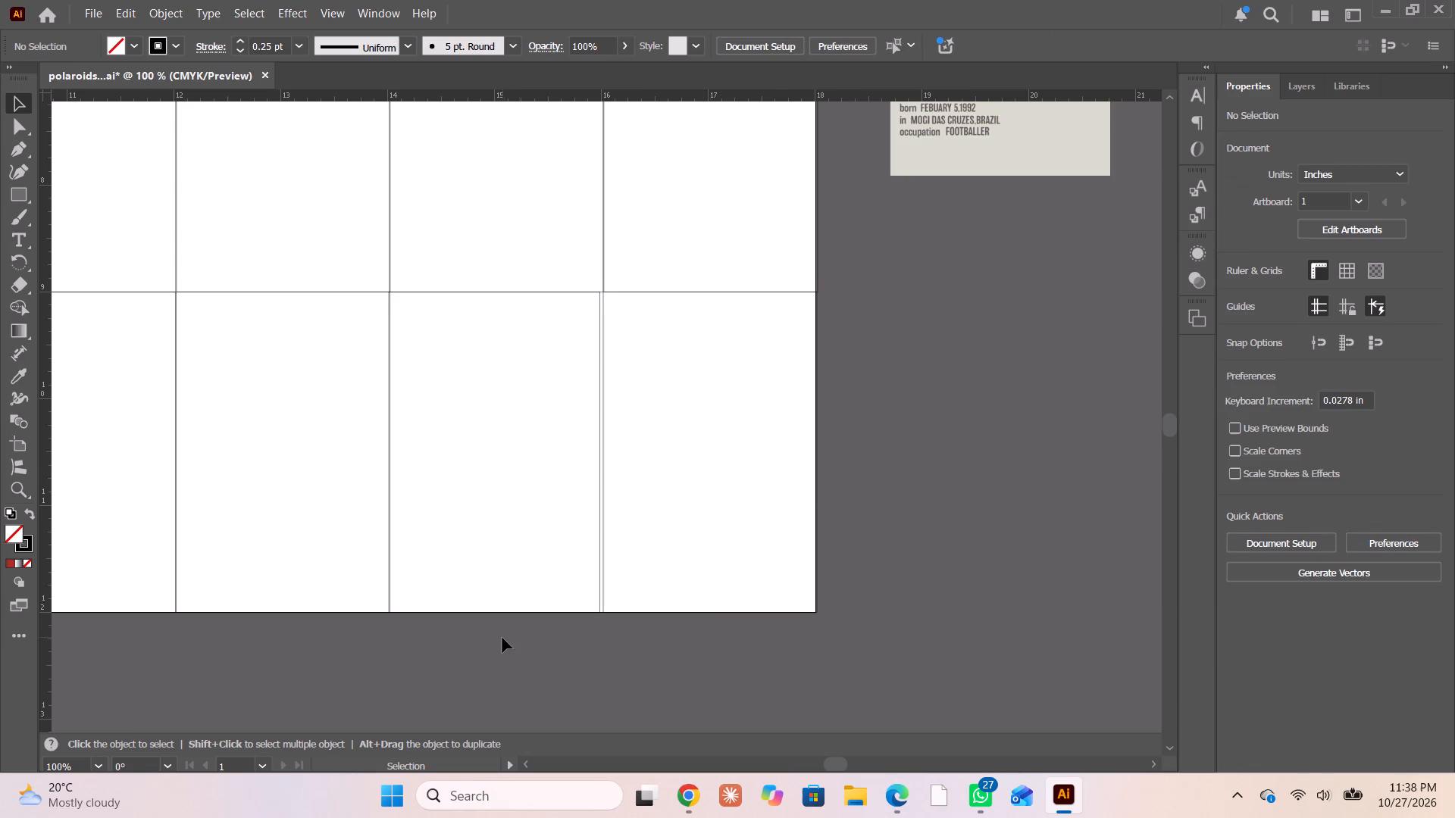
left_click_drag(502, 638, 533, 502)
key("Right")
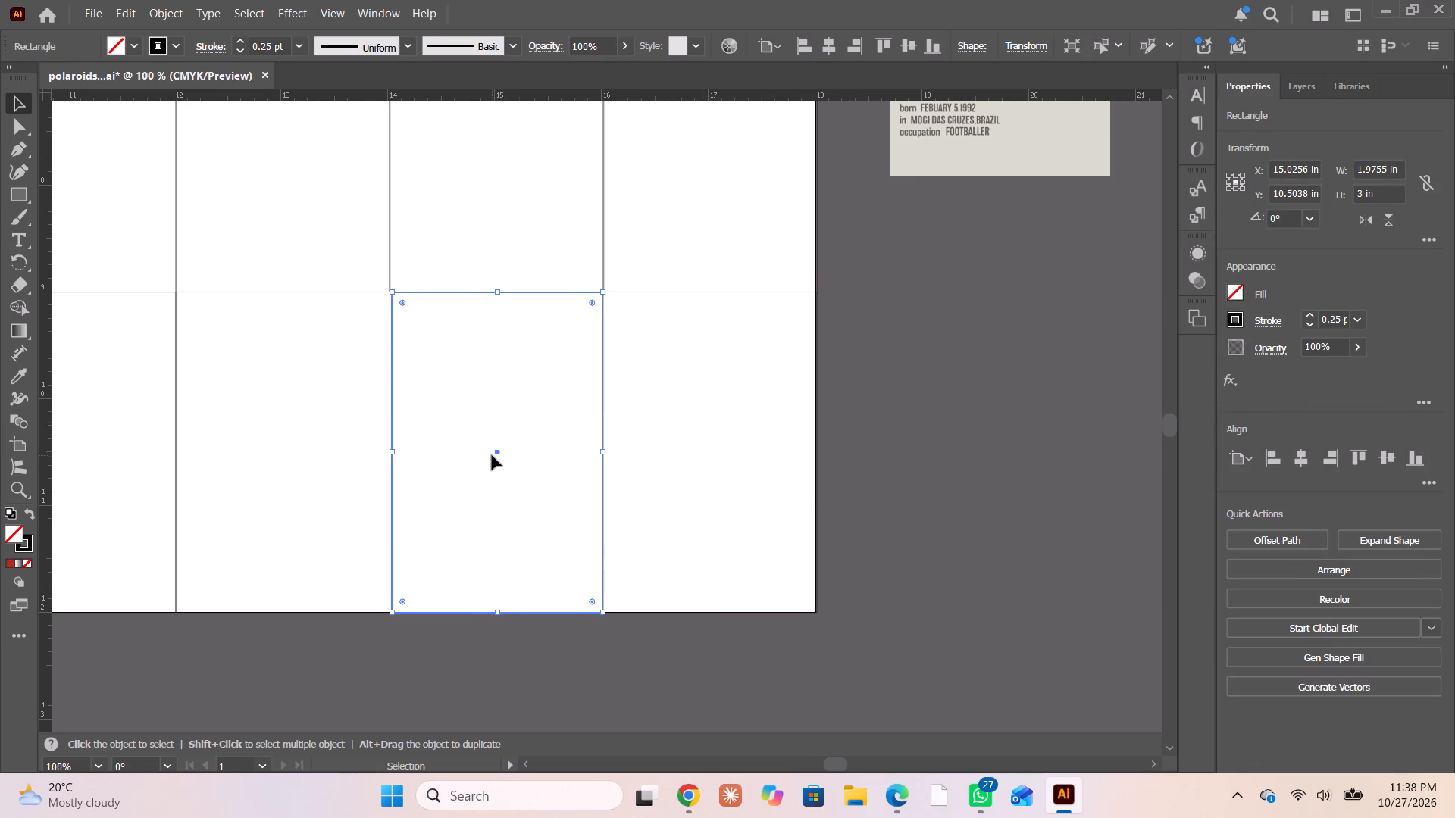
left_click(392, 451)
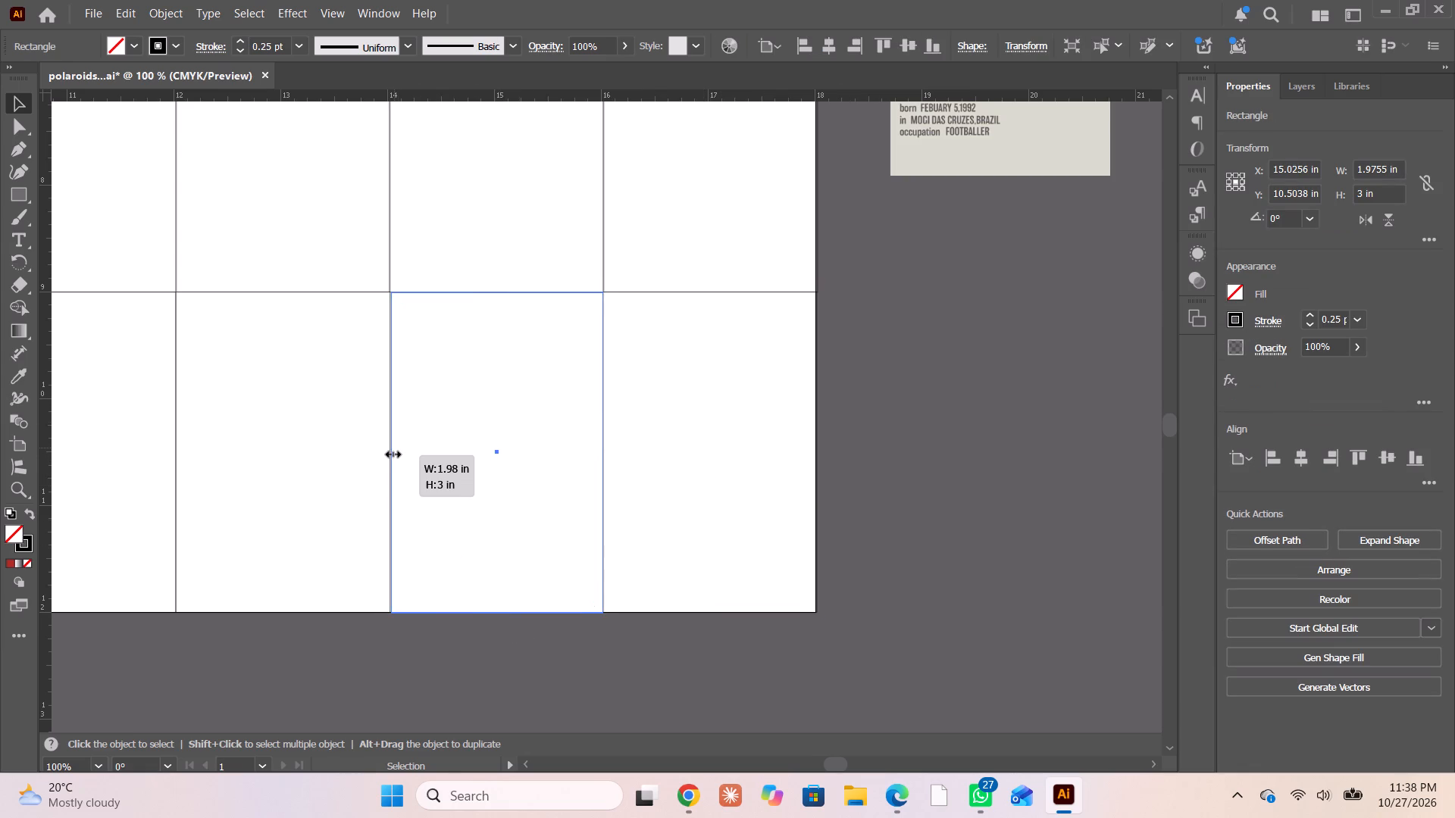
left_click(457, 652)
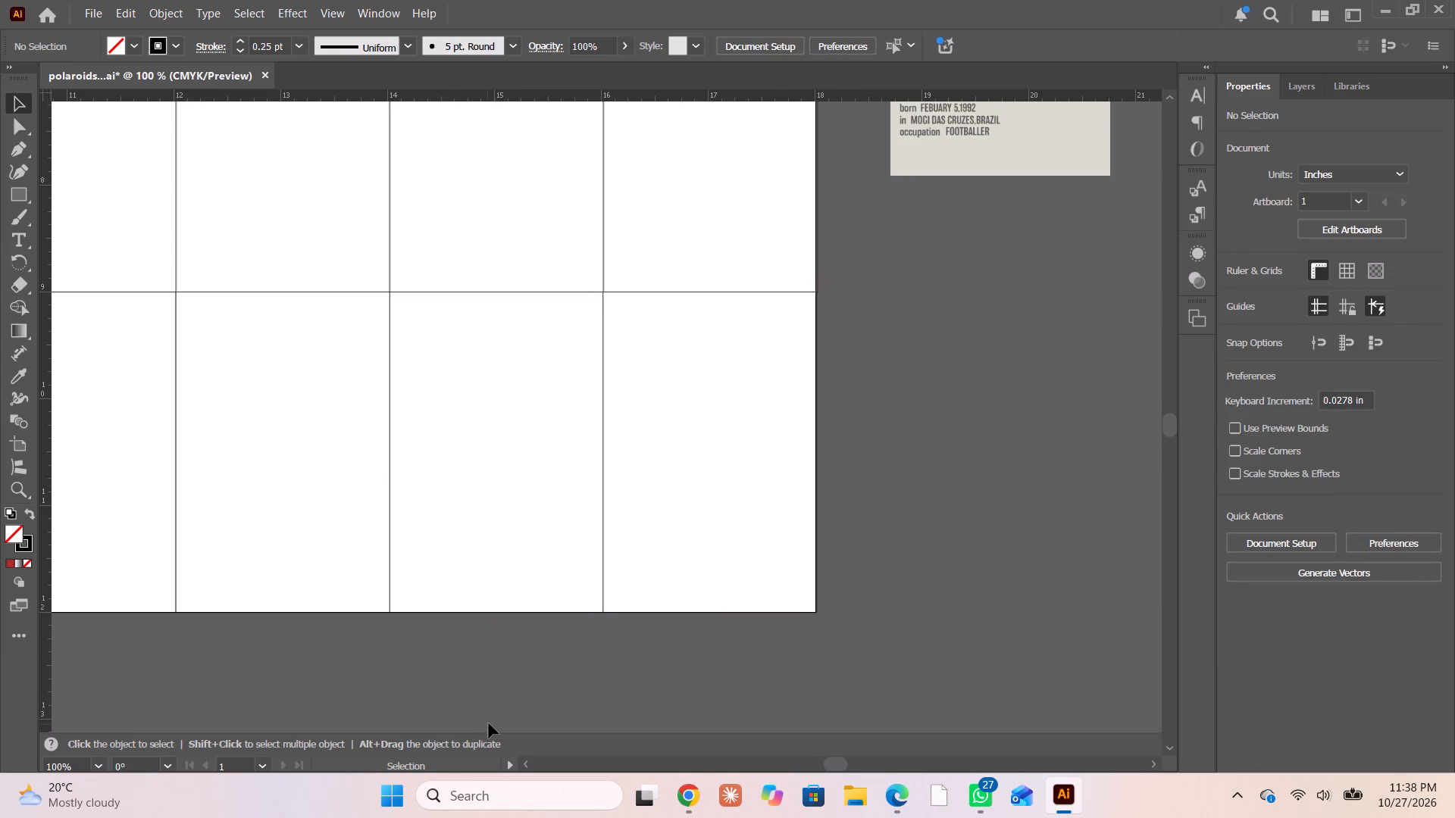
Enlarge the Zendaya poster image inside its clip group to about 2.00 × 3.01 in, and leave the group.
scroll(497, 698, "down", 3, "alt")
scroll(486, 690, "down", 3)
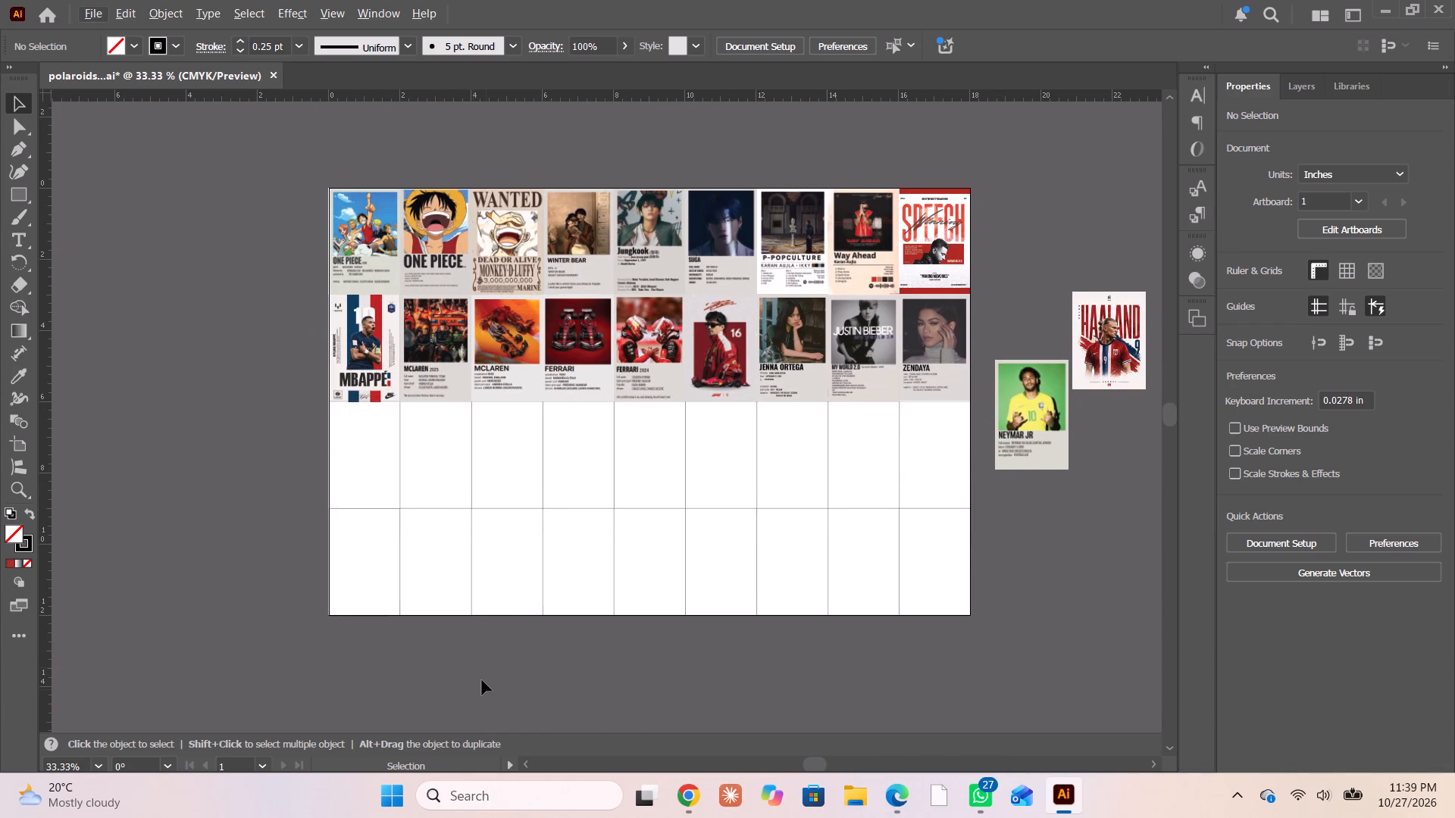
scroll(947, 393, "up", 1, "ctrl")
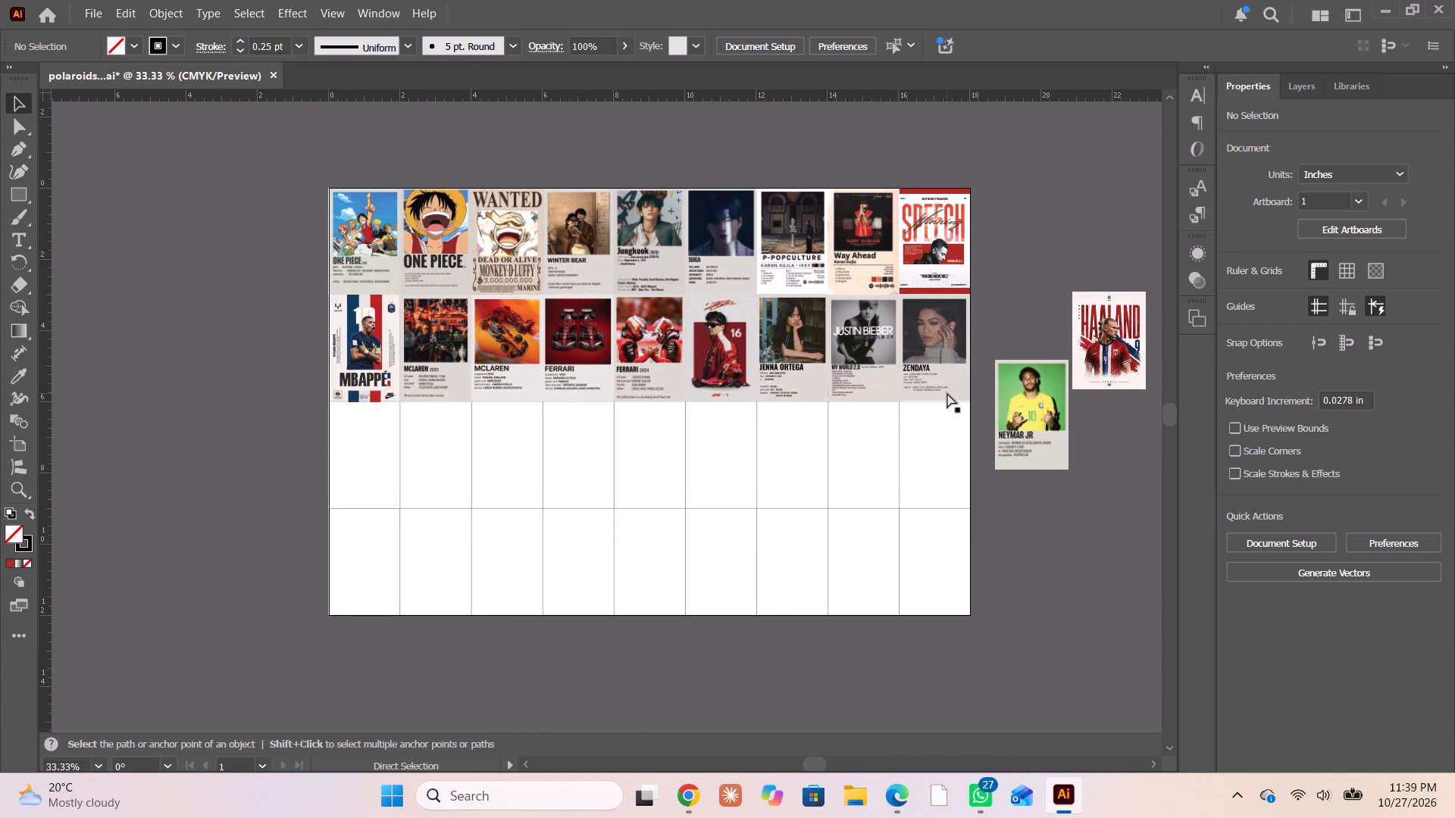
scroll(948, 395, "up", 2, "alt")
double_click(973, 381)
scroll(967, 380, "up", 1, "alt")
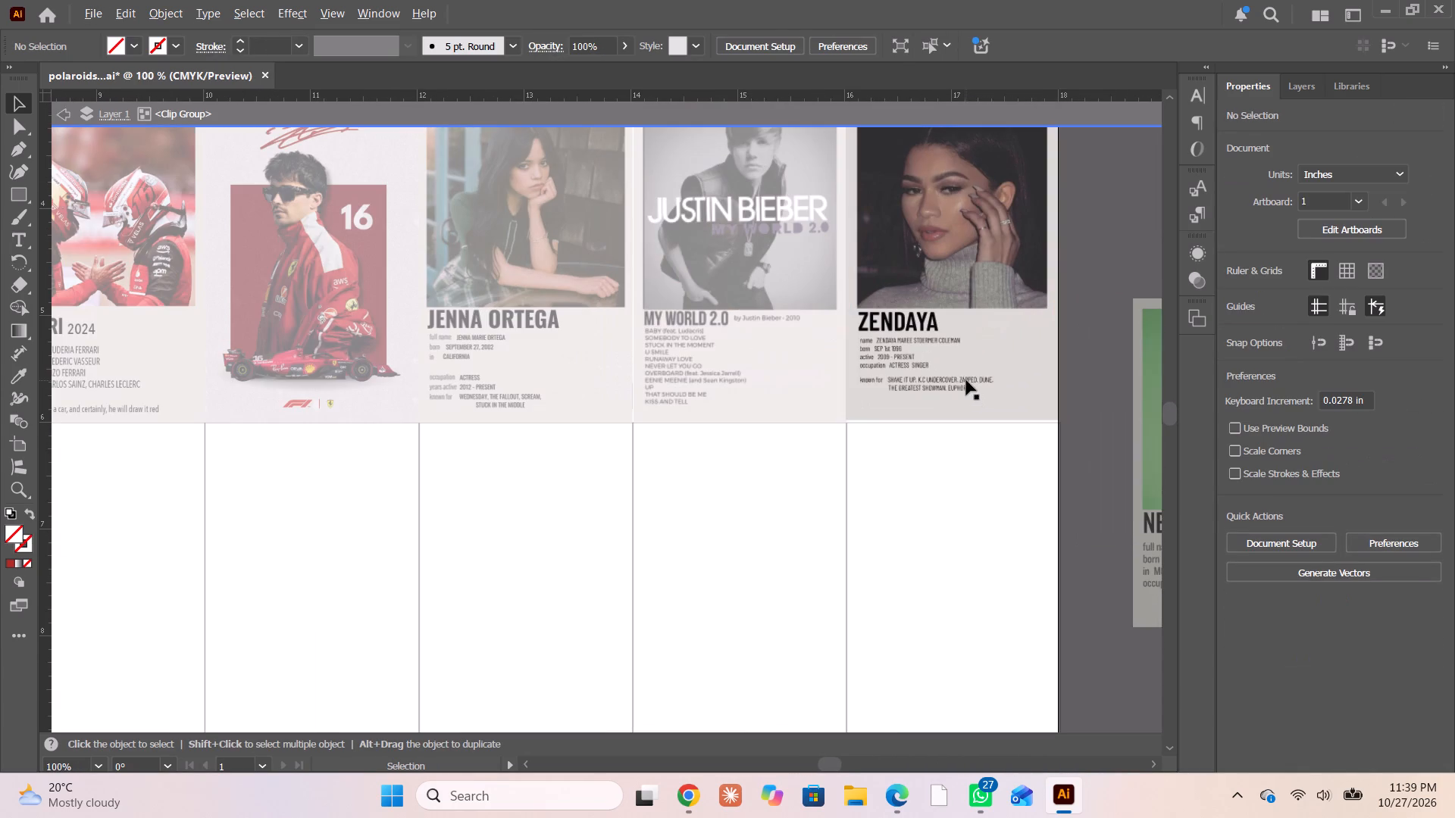
left_click(953, 384)
left_click(844, 418, "shift")
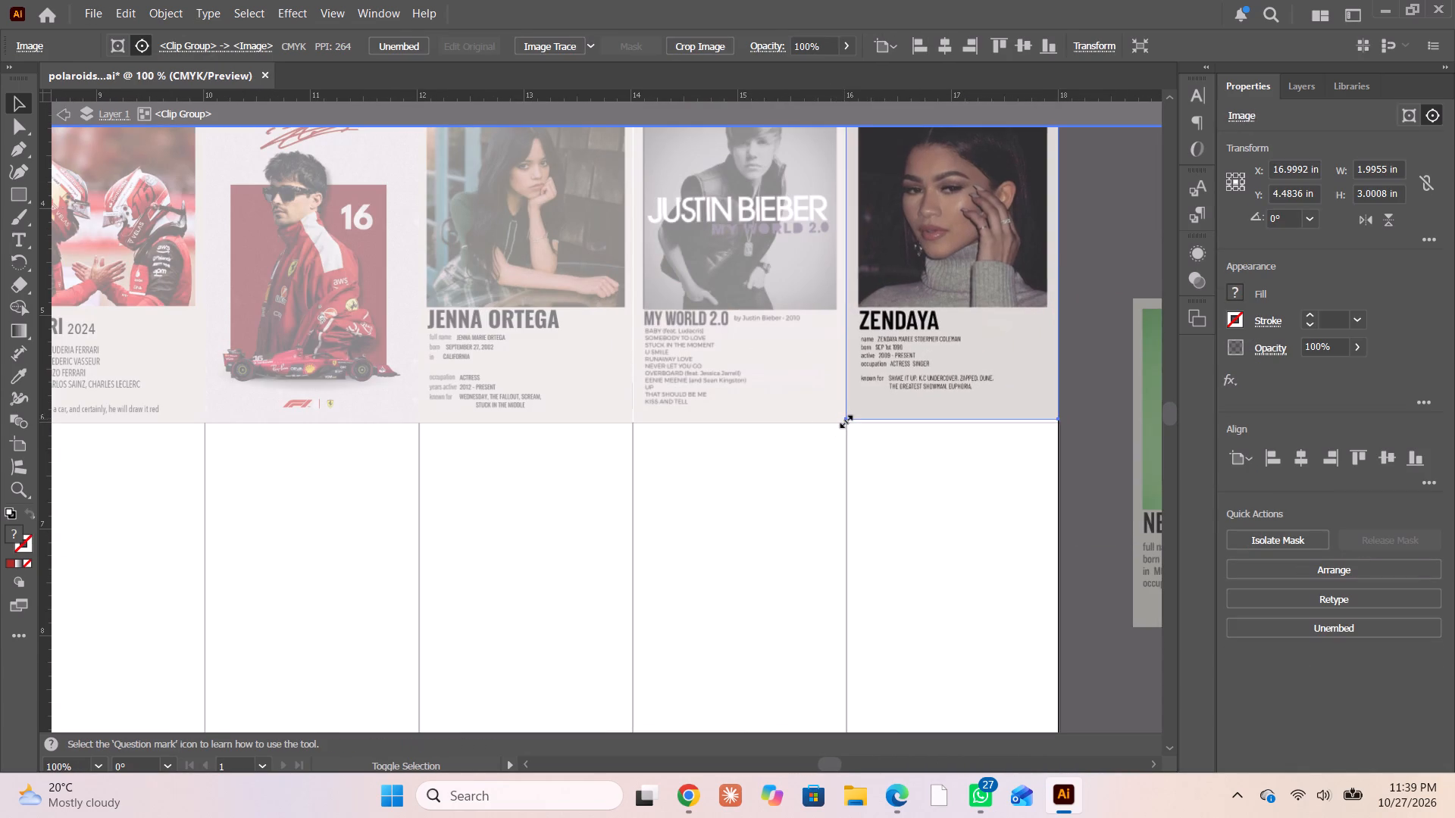
scroll(843, 420, "up", 3)
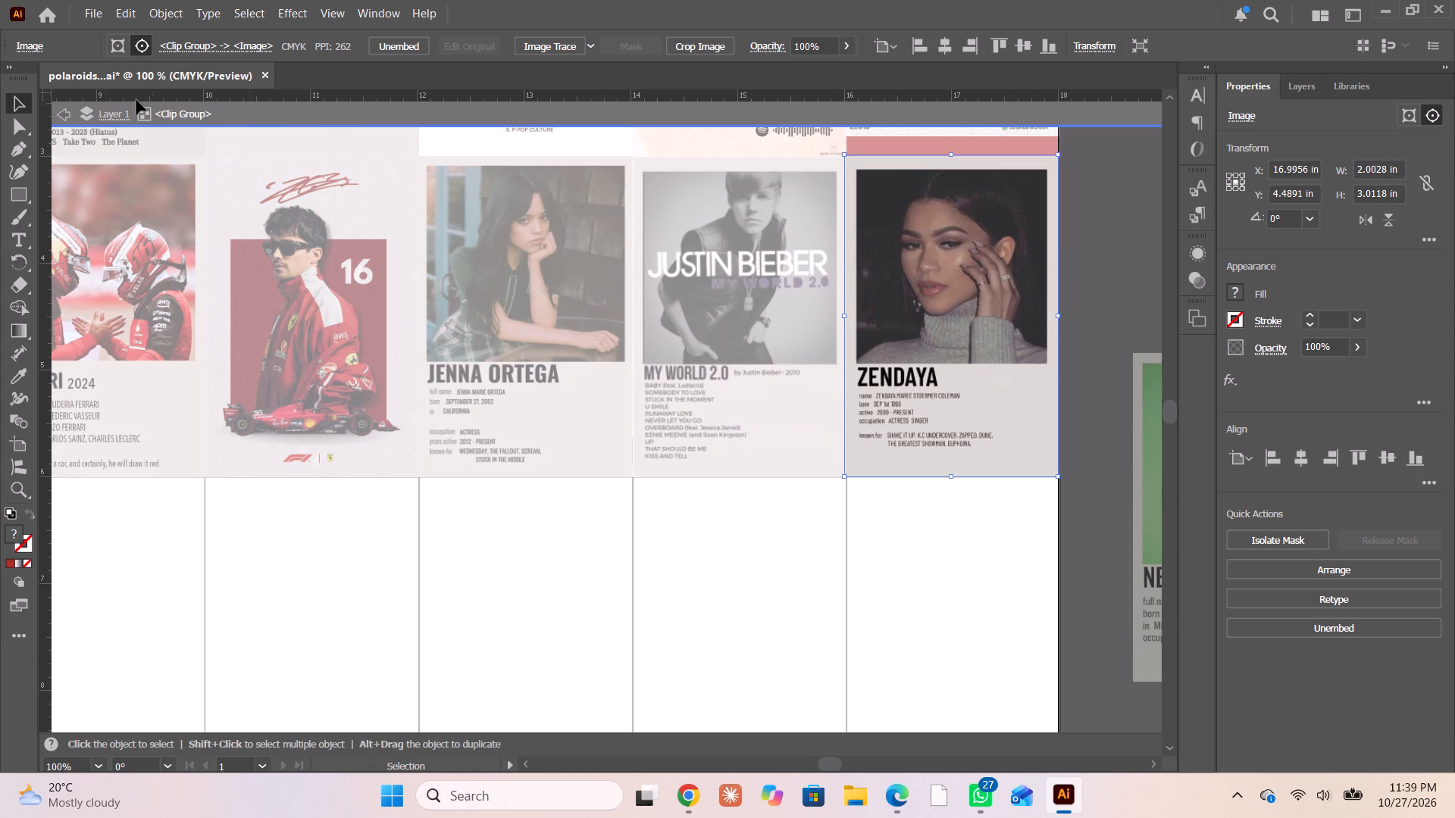
double_click(70, 116)
Move the Neymar Jr poster beside the first third-row frame and the Haaland poster beside the first fourth-row frame.
scroll(283, 329, "down", 3, "alt")
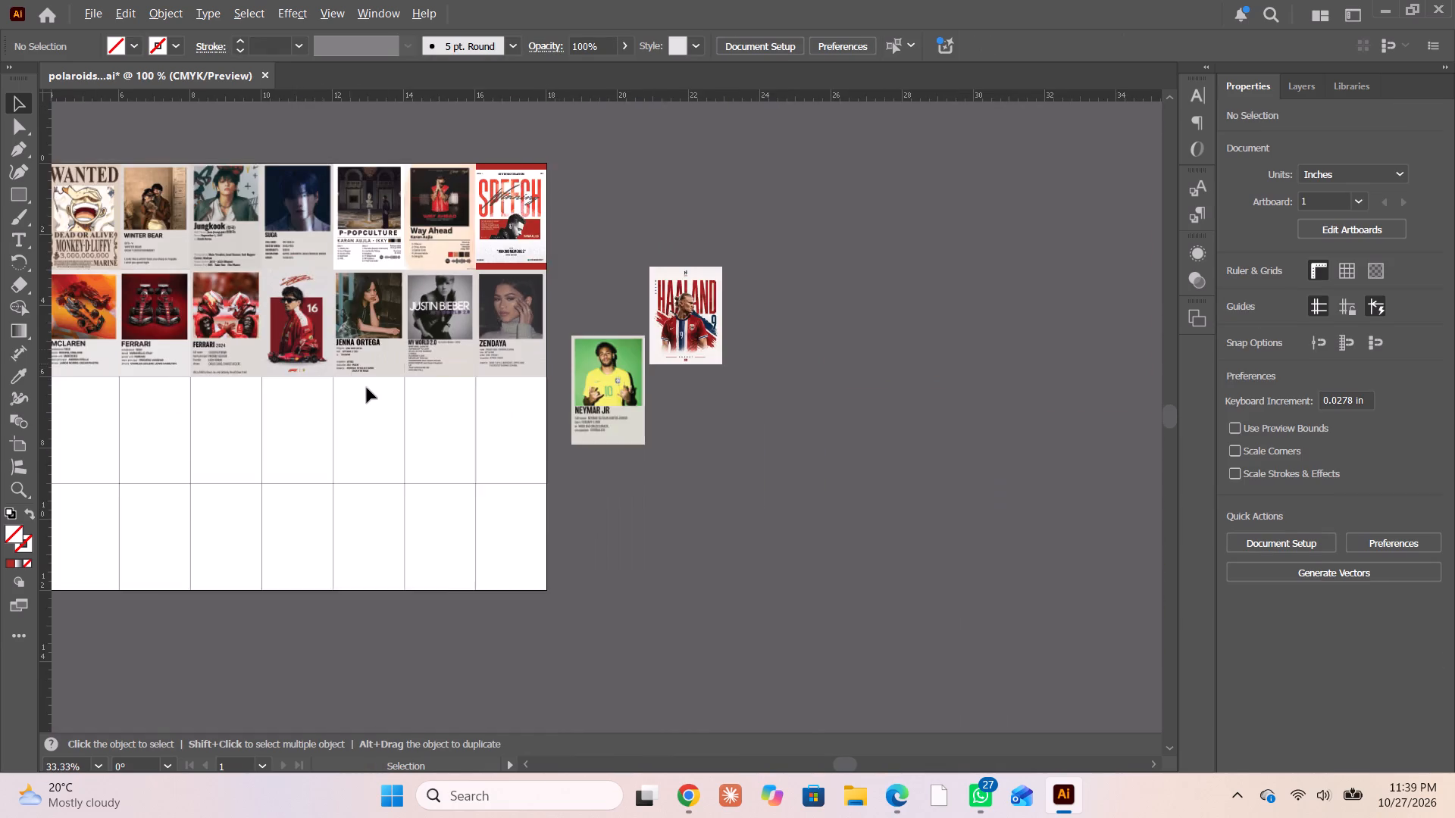
scroll(367, 388, "down", 2, "alt")
scroll(377, 407, "right", 2)
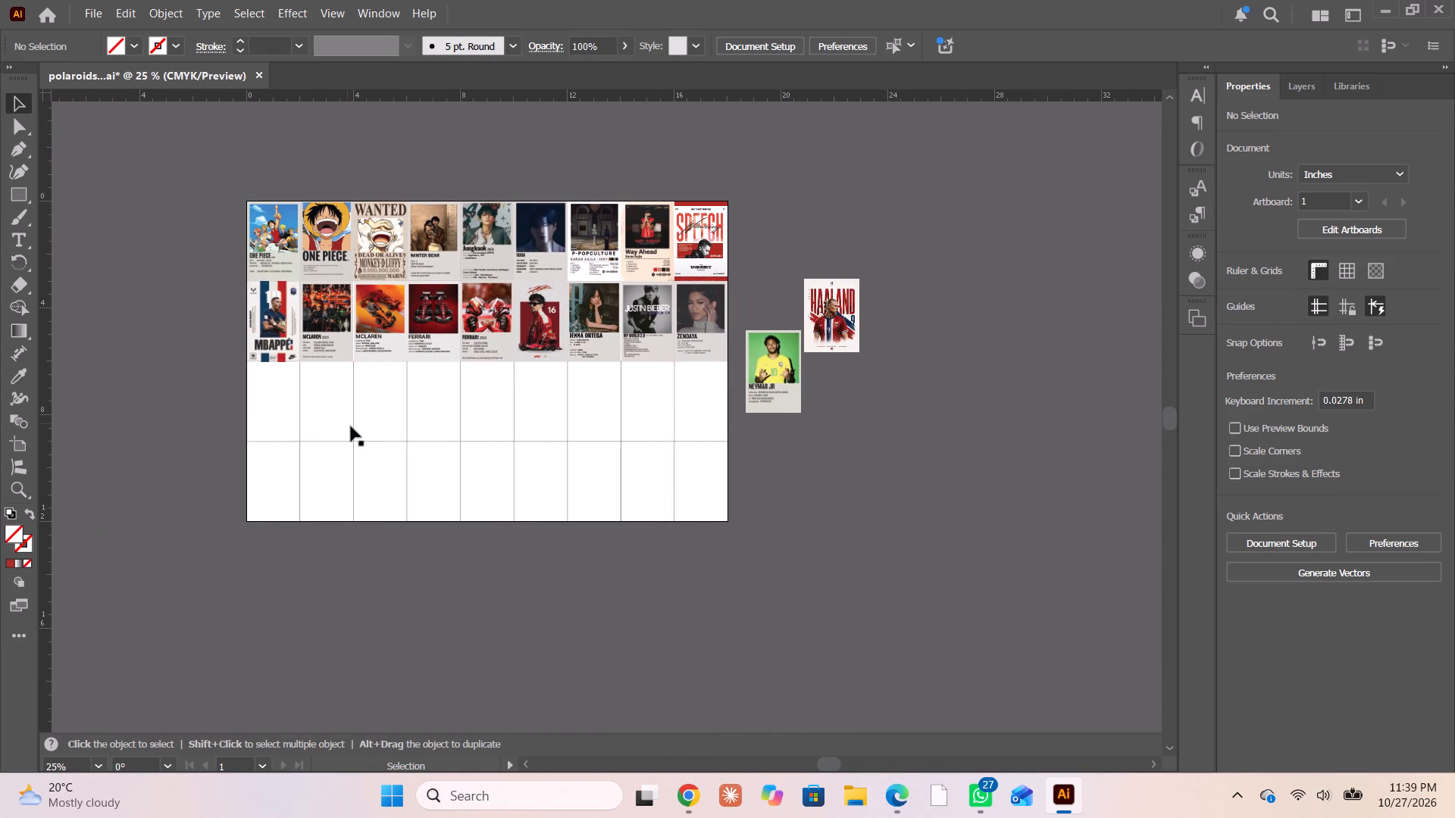
scroll(351, 425, "right", 1)
scroll(405, 325, "up", 6, "alt")
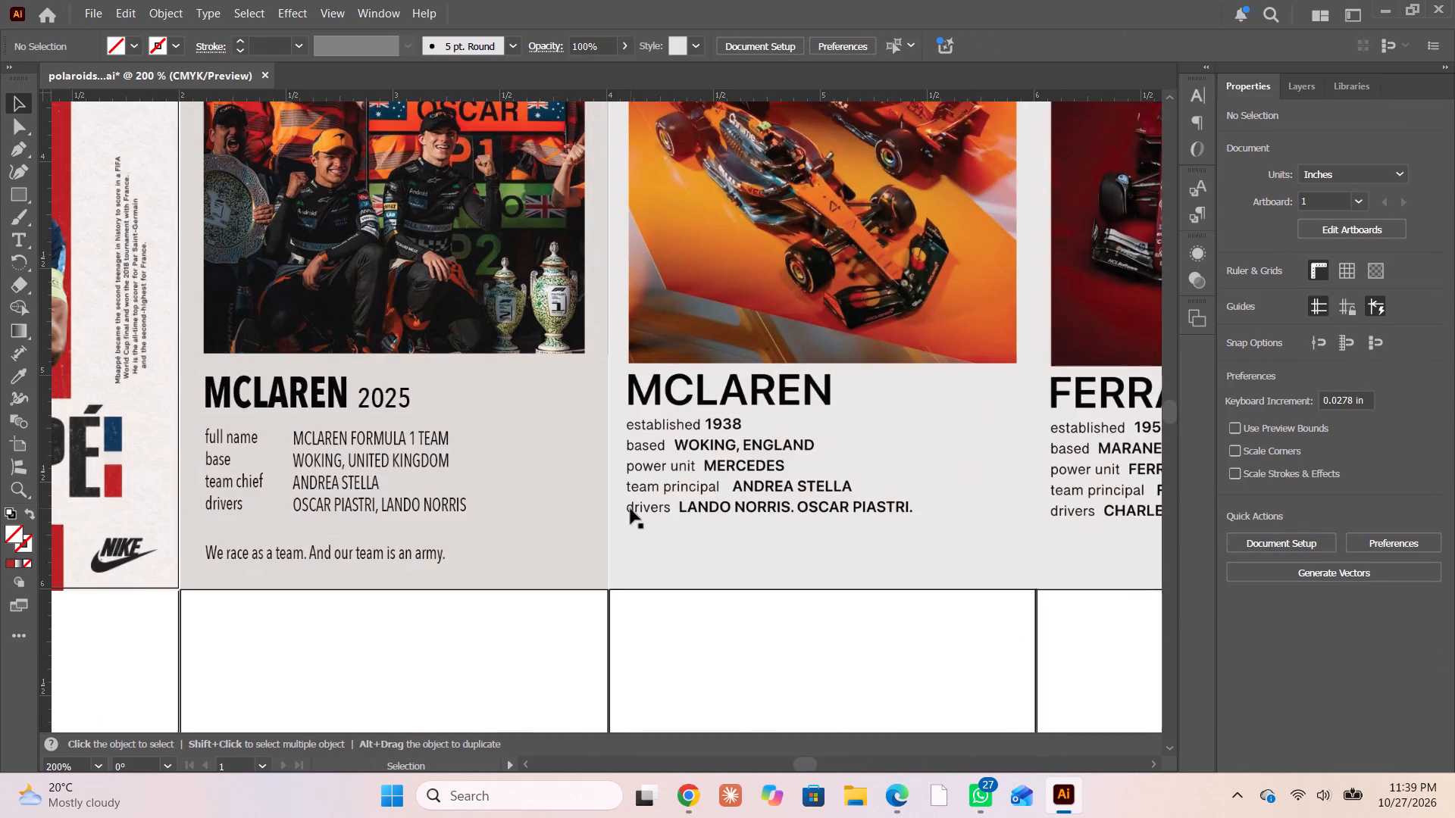
scroll(628, 501, "down", 4, "alt")
scroll(615, 551, "down", 7)
left_click_drag(998, 462, 993, 465)
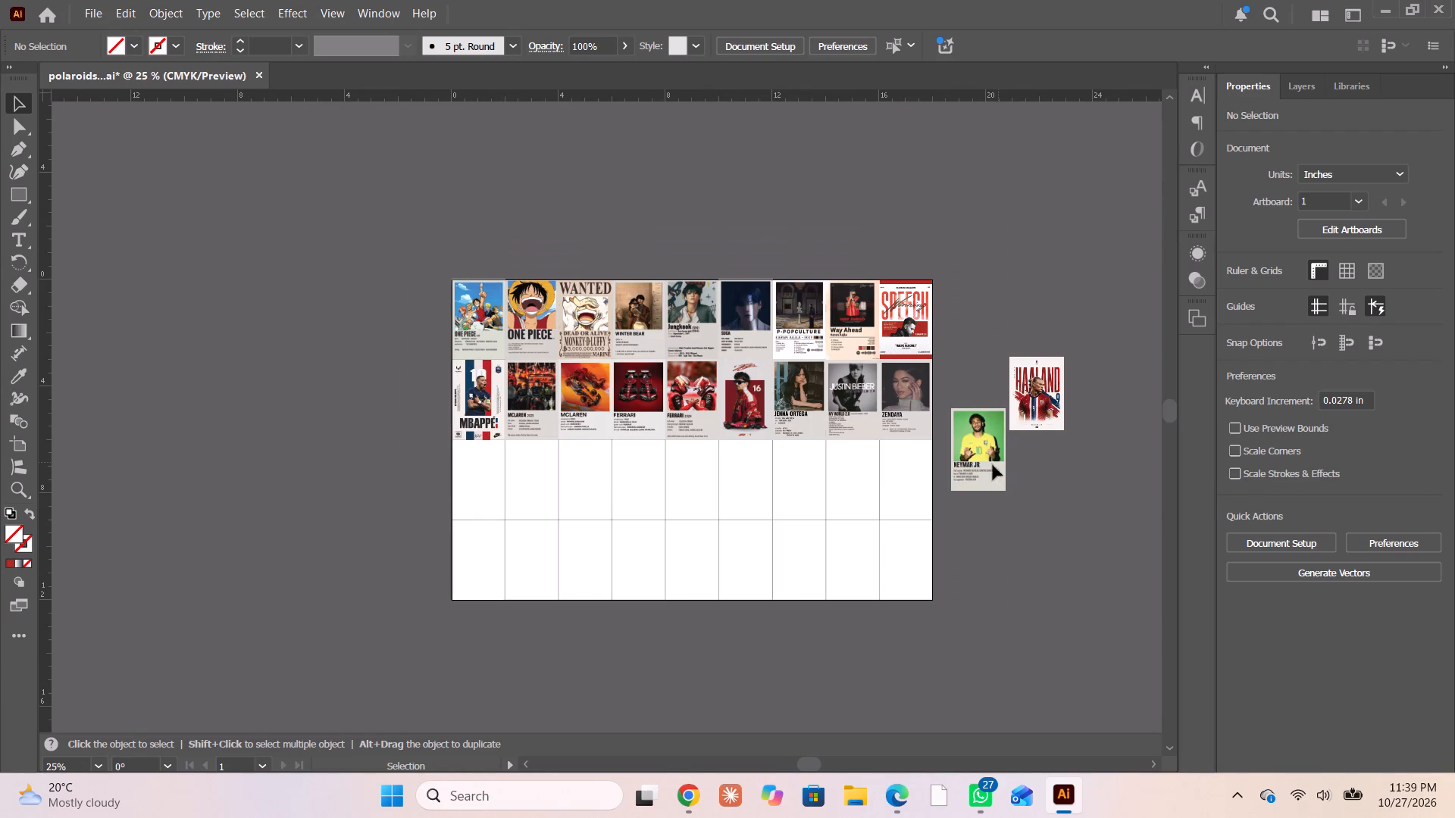
left_click_drag(993, 465, 442, 492)
left_click_drag(1037, 416, 489, 523)
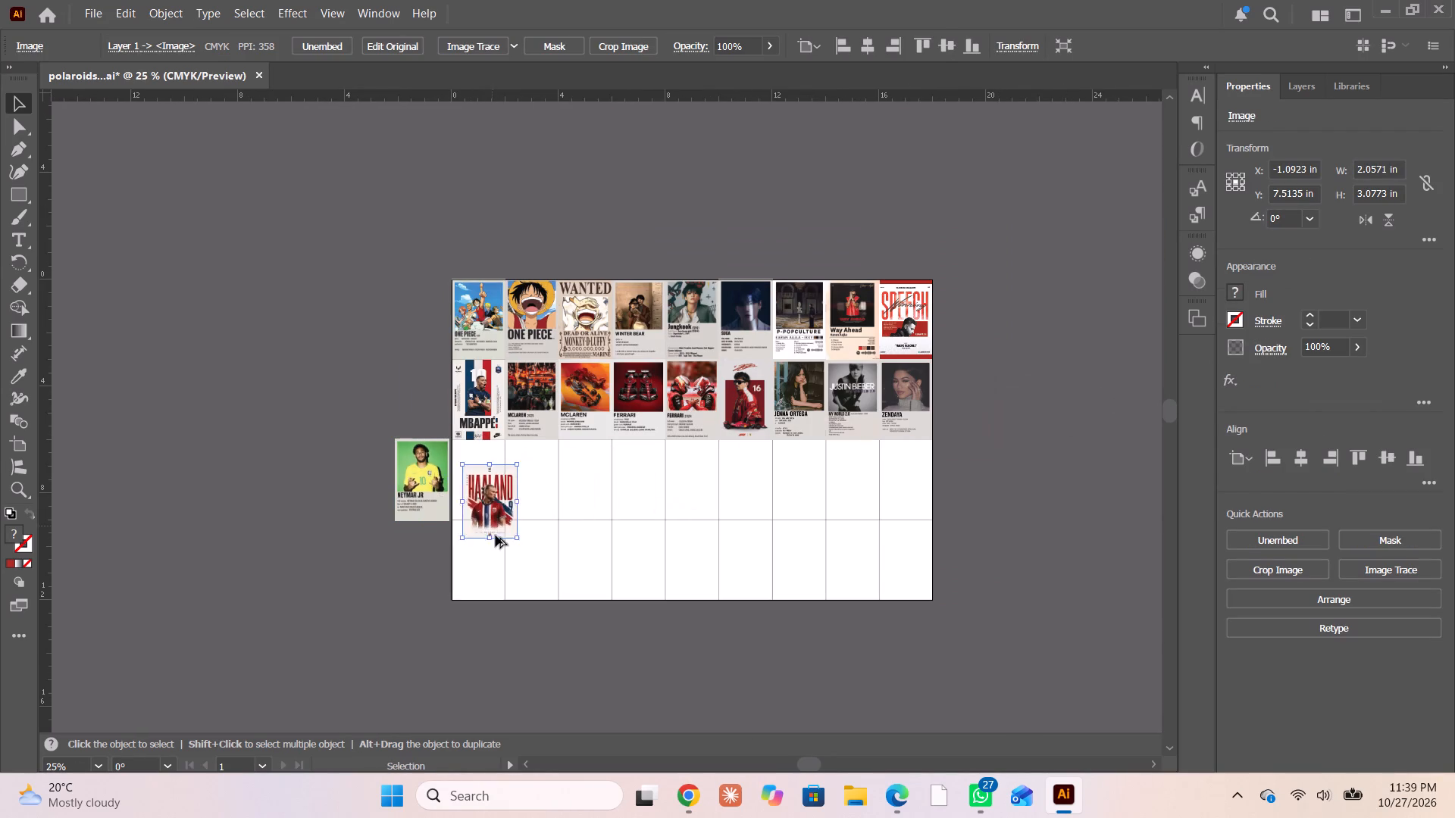
scroll(498, 541, "up", 4, "alt")
scroll(393, 434, "down", 4)
left_click_drag(458, 354, 311, 467)
Select all the empty third- and fourth-row frames and bring them to the front.
scroll(323, 464, "down", 3, "alt")
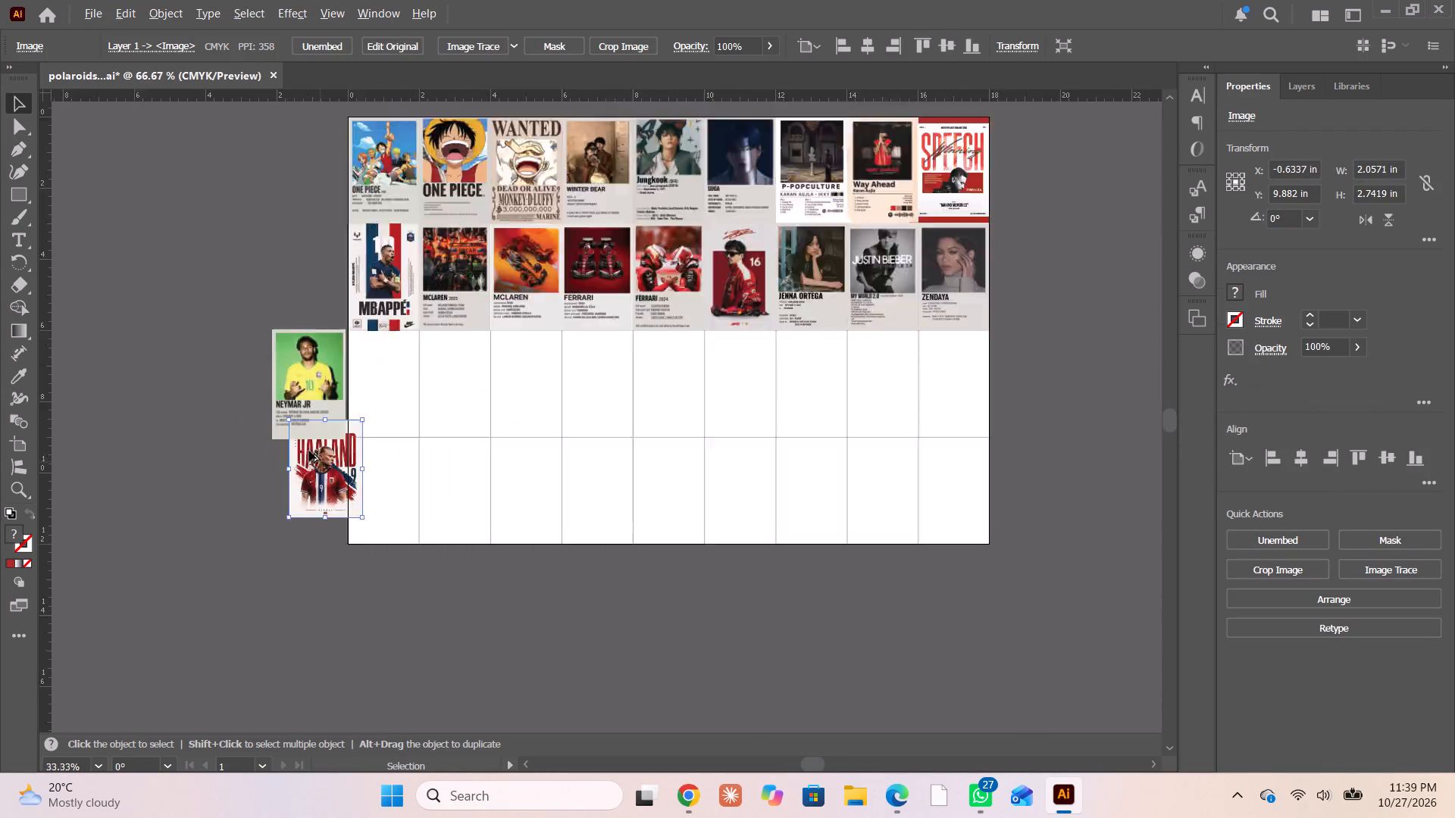
scroll(309, 451, "down", 1, "alt")
left_click_drag(709, 413, 344, 509)
right_click(421, 492)
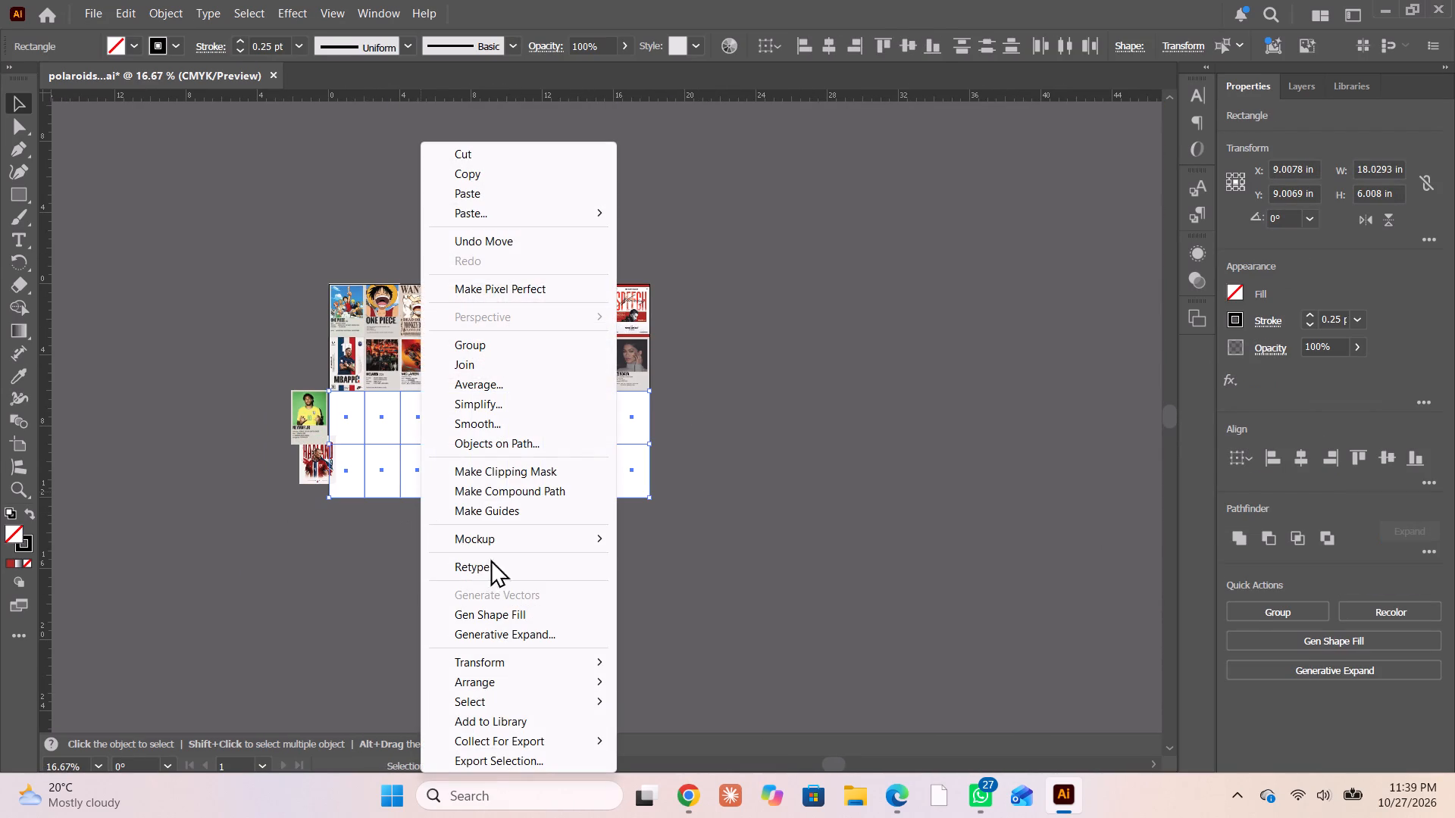
left_click(524, 687)
left_click(689, 676)
left_click(731, 576)
Move the Haaland poster lower, clear of the Neymar Jr poster, and shift Neymar Jr to partly overlap the third row's first frame.
scroll(223, 490, "up", 2, "alt")
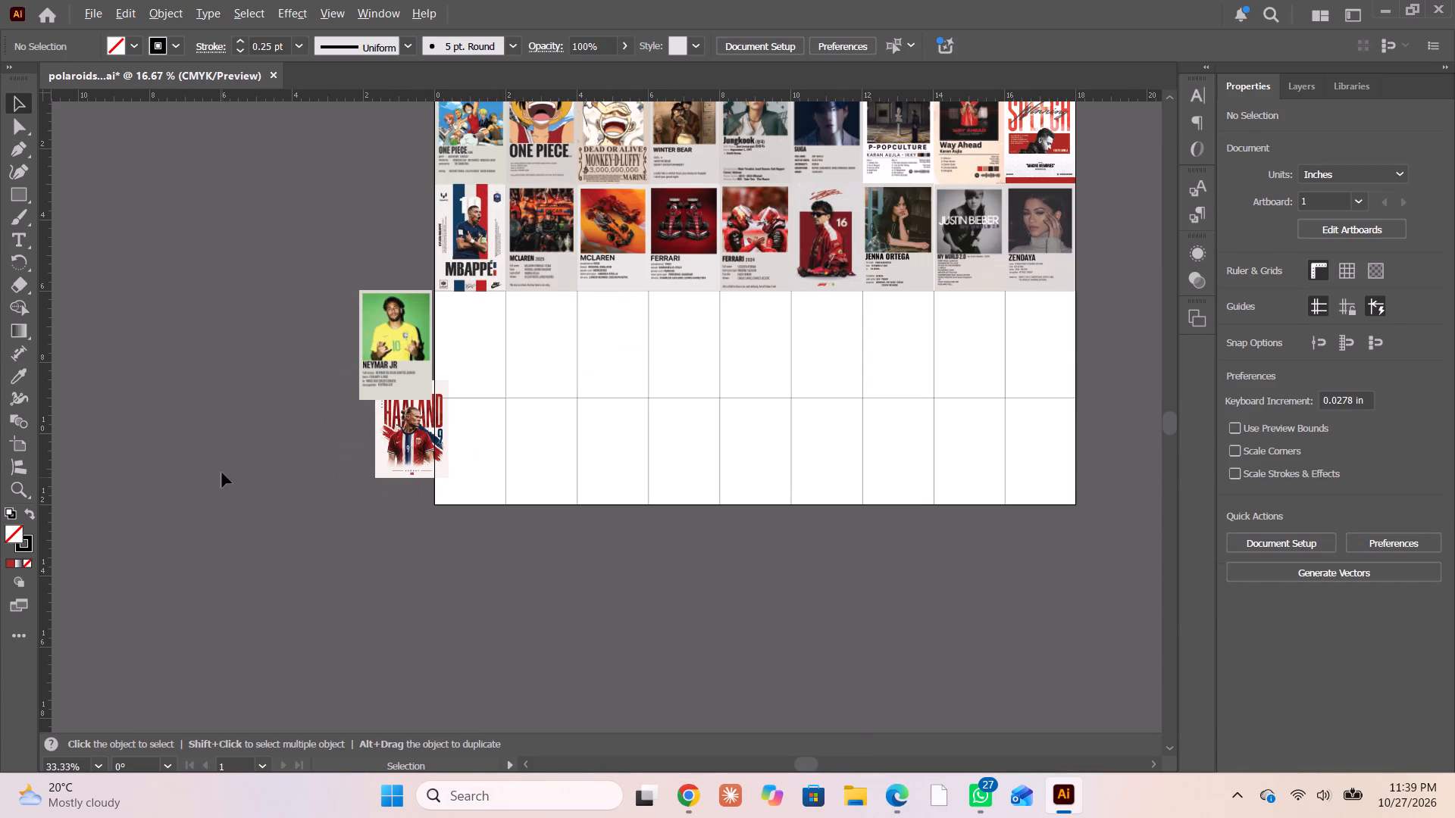
left_click_drag(356, 340, 469, 353)
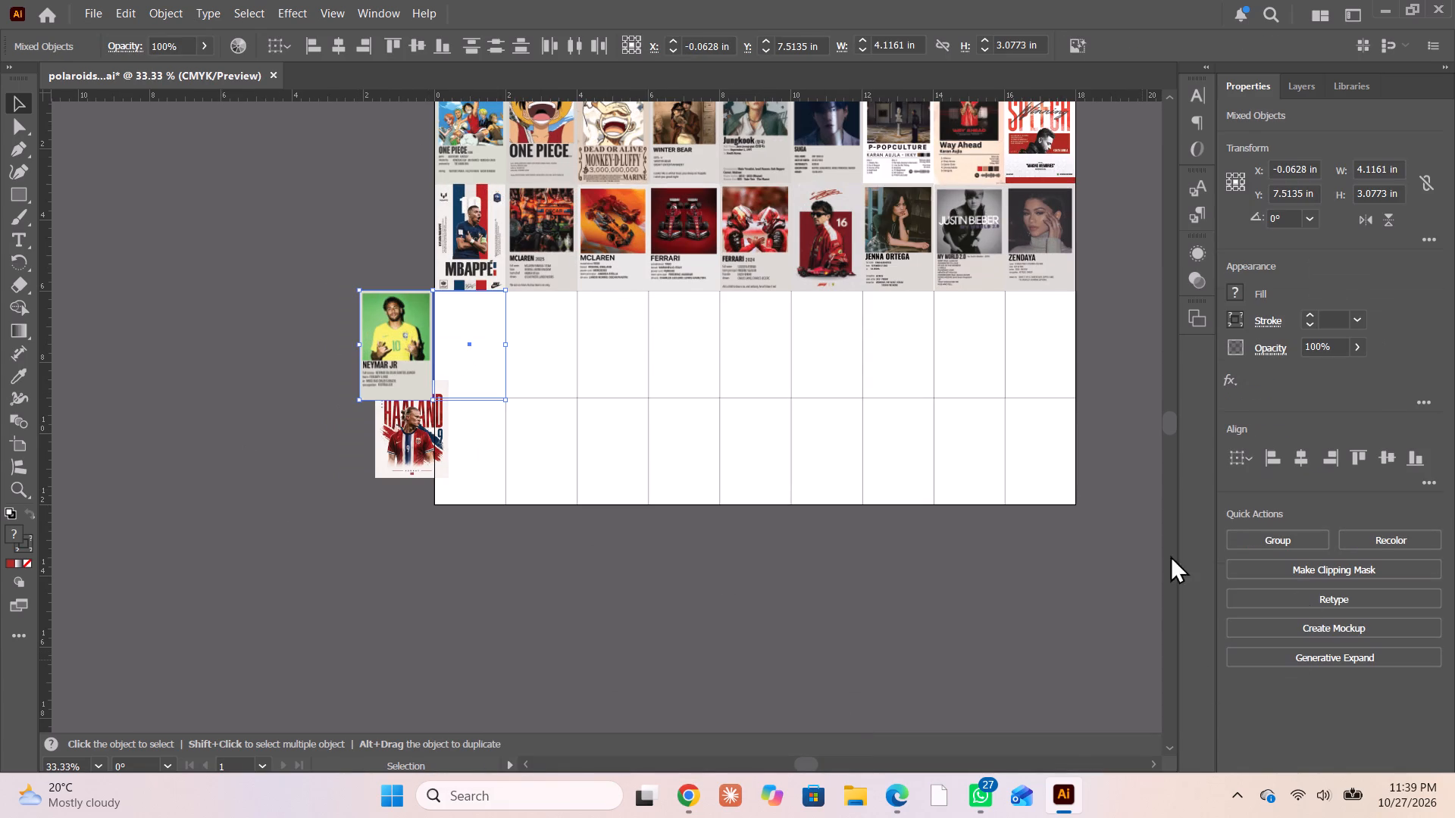
left_click(246, 642)
left_click_drag(396, 454, 393, 504)
left_click_drag(391, 350, 422, 368)
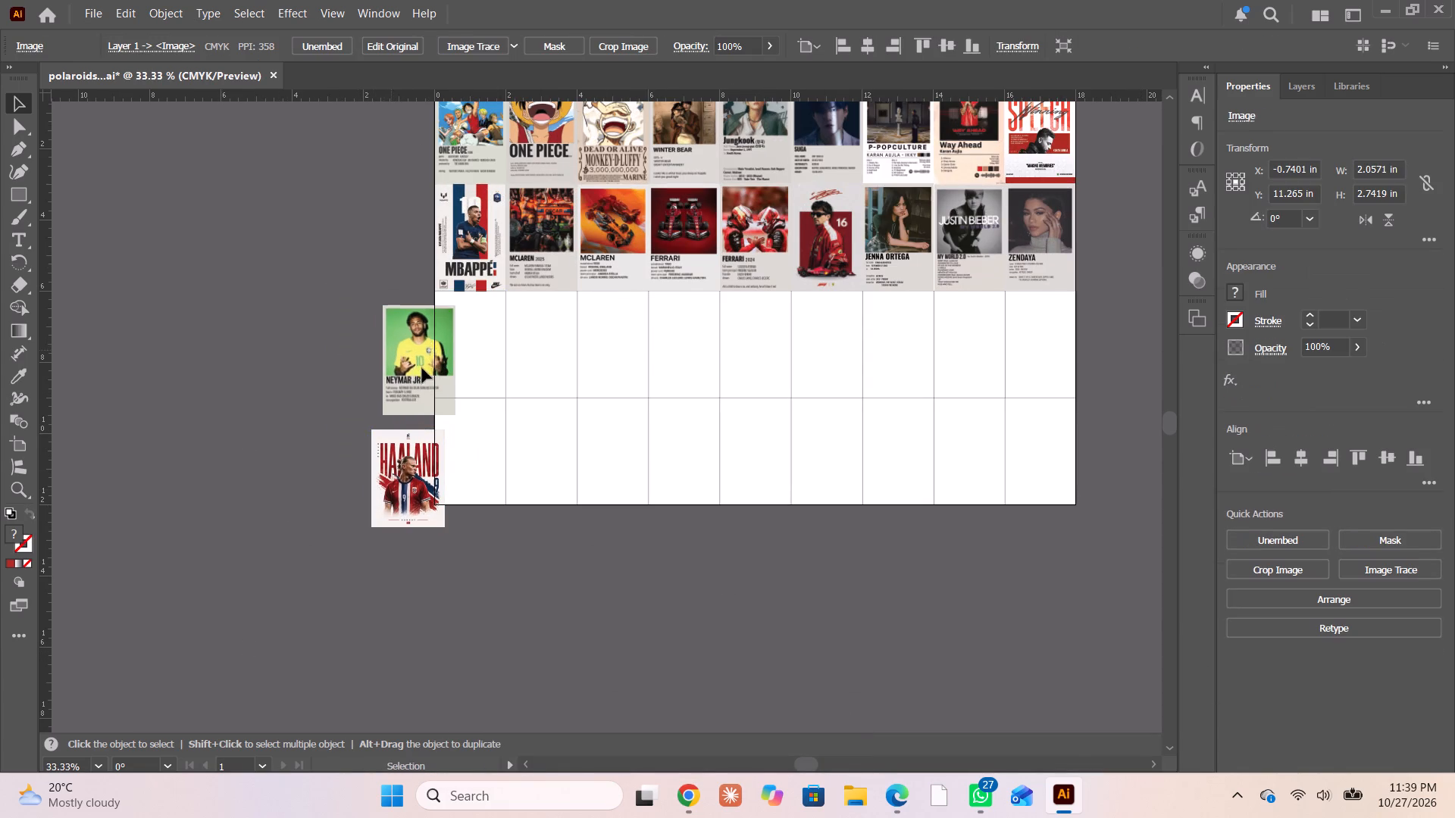
left_click_drag(422, 368, 424, 370)
Make a clipping mask from the Neymar Jr poster and the third row's first frame.
left_click_drag(332, 354, 486, 351)
left_click(1357, 569)
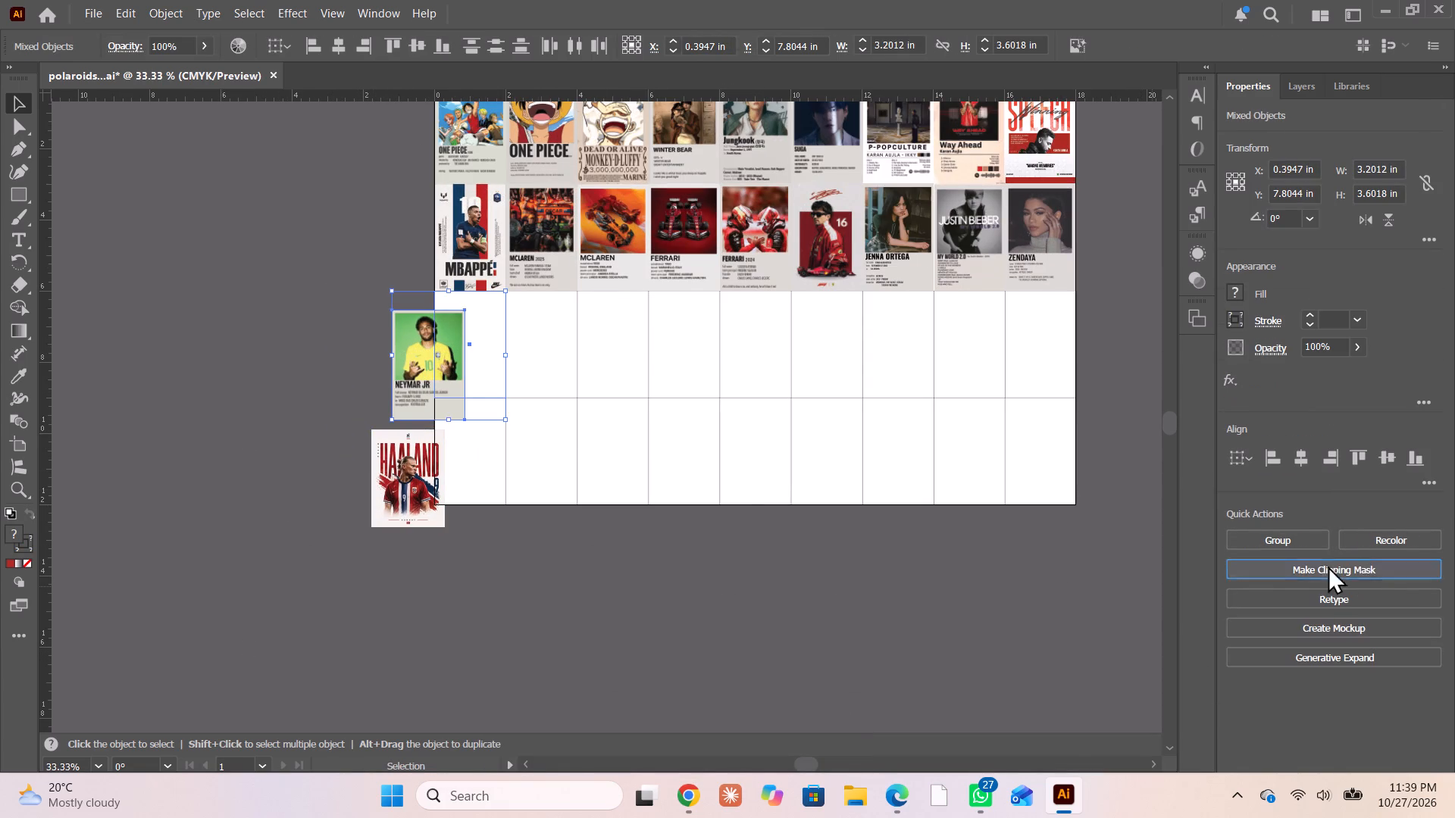
Inside the clip group, move the Neymar Jr image over the frame, scale it to about 2.04 × 3.04 in and adjust its position.
double_click(447, 382)
left_click(447, 382)
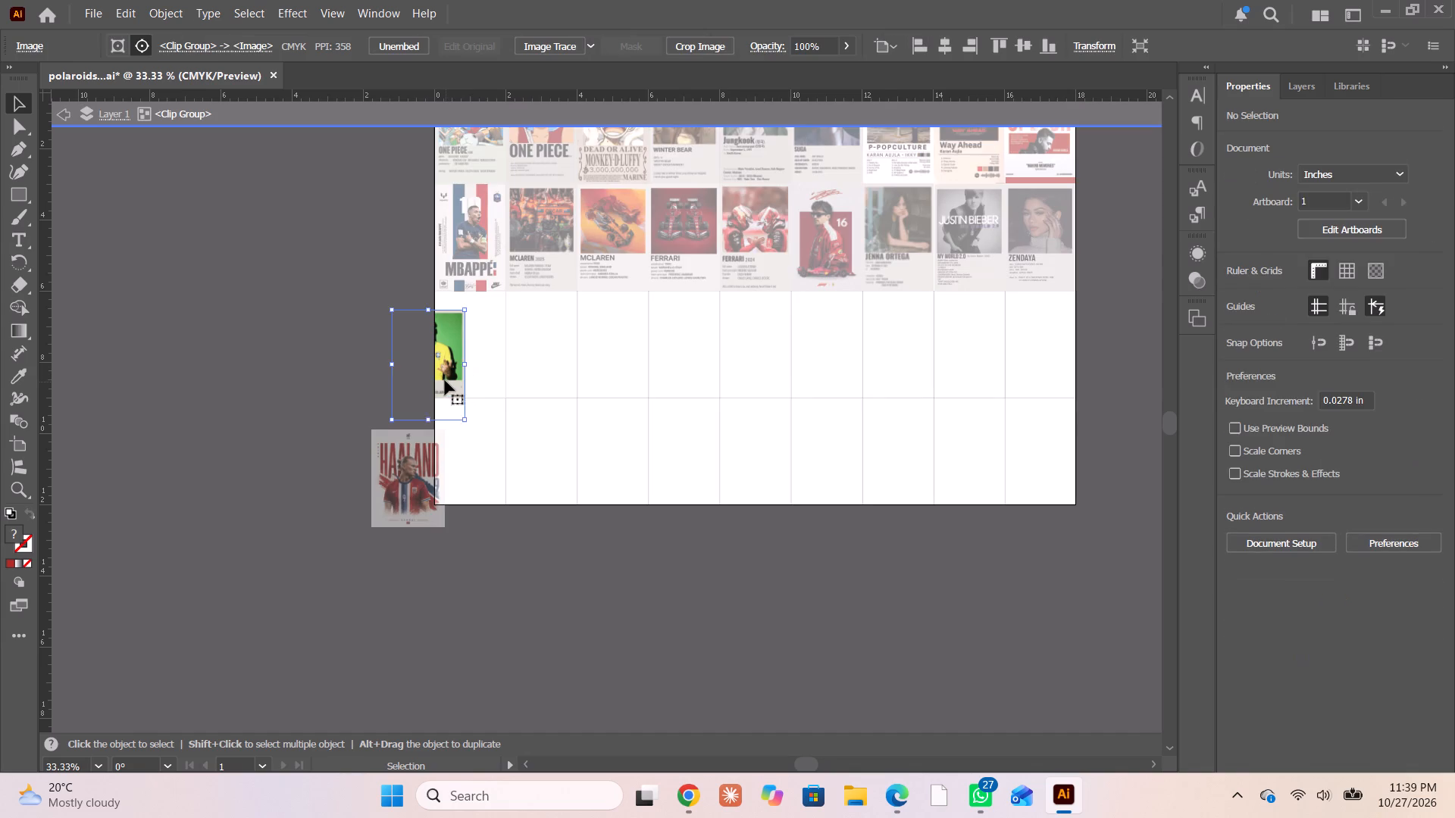
scroll(449, 366, "up", 2, "alt")
left_click_drag(451, 367, 532, 327)
scroll(530, 327, "up", 2, "alt")
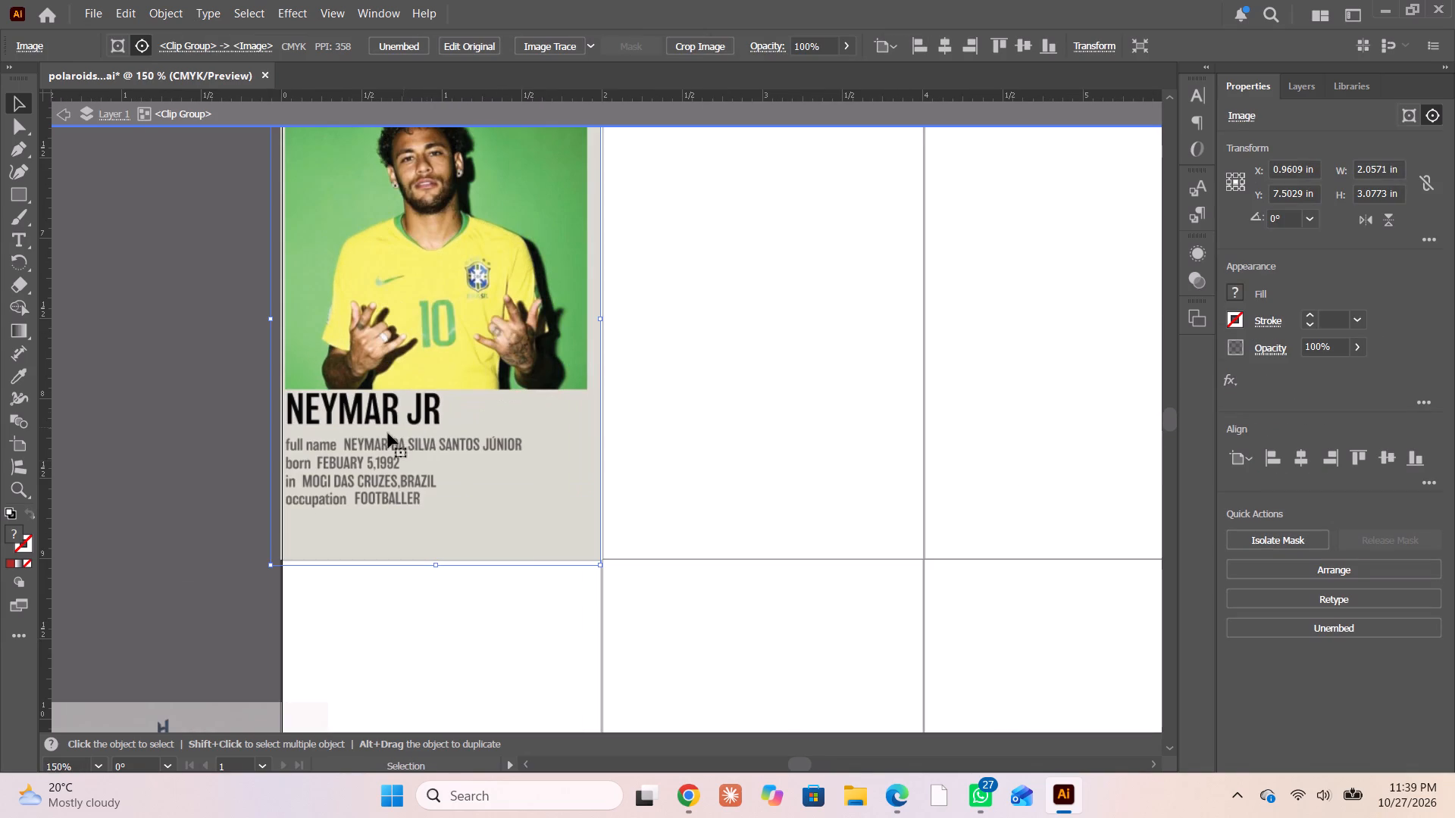
left_click_drag(270, 564, 279, 575, "shift")
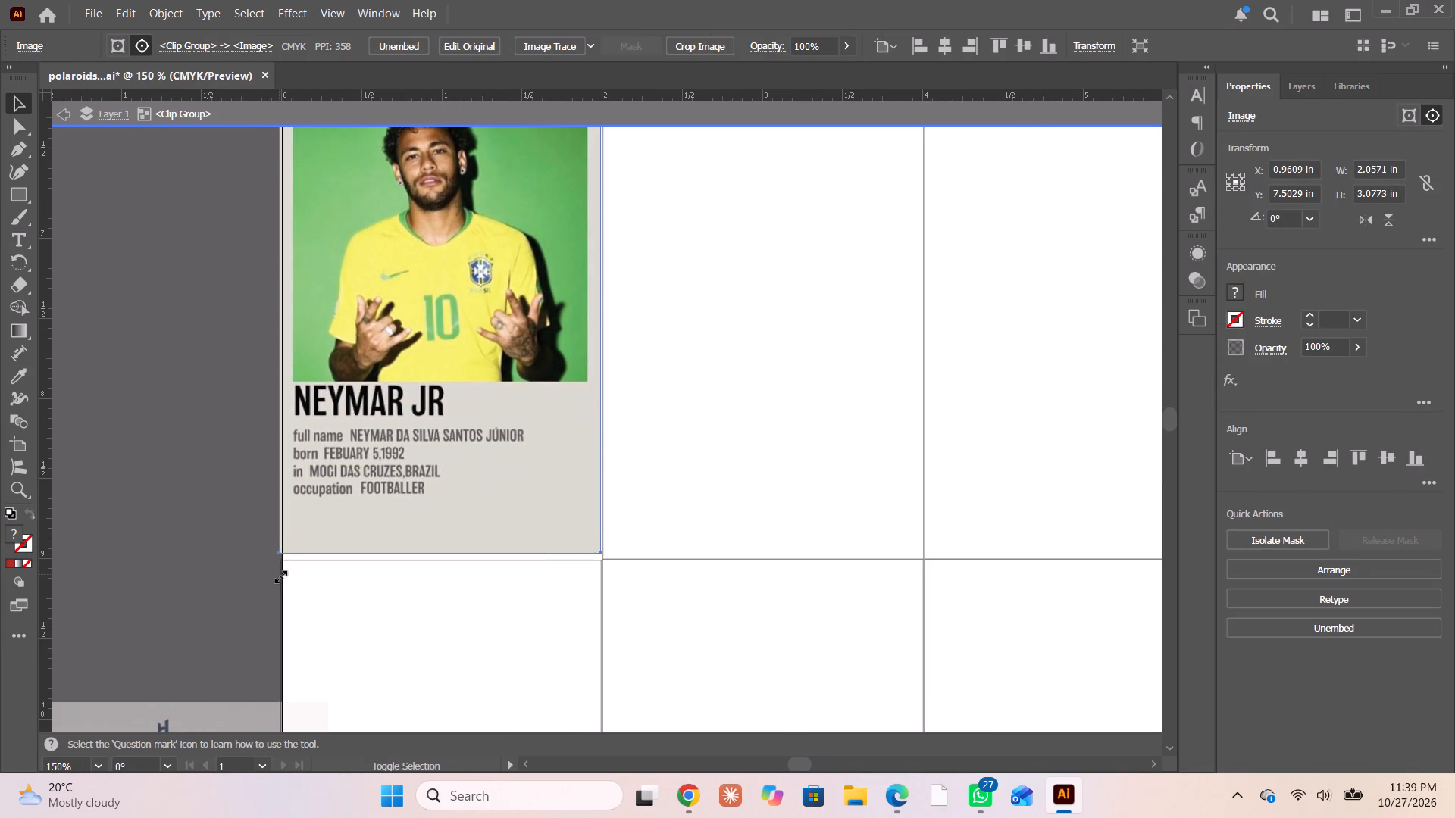
left_click_drag(279, 575, 274, 580, "shift")
scroll(294, 551, "up", 5)
left_click_drag(343, 534, 347, 532)
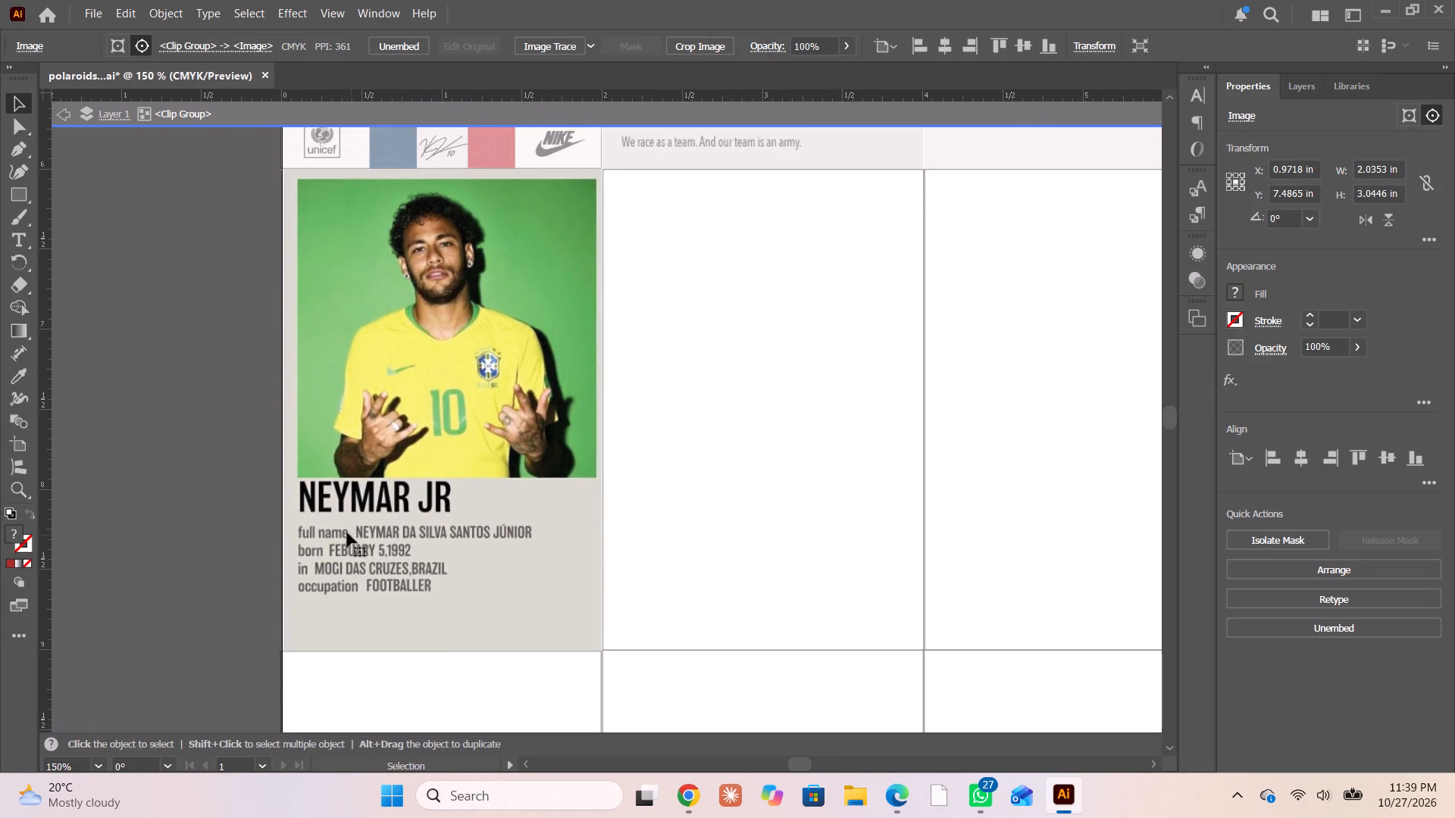
Scale the Neymar Jr image to about 2.02 × 3.02 in, shift it to fill its frame, and leave the clip group.
left_click_drag(347, 532, 351, 535)
left_click(605, 161, "shift")
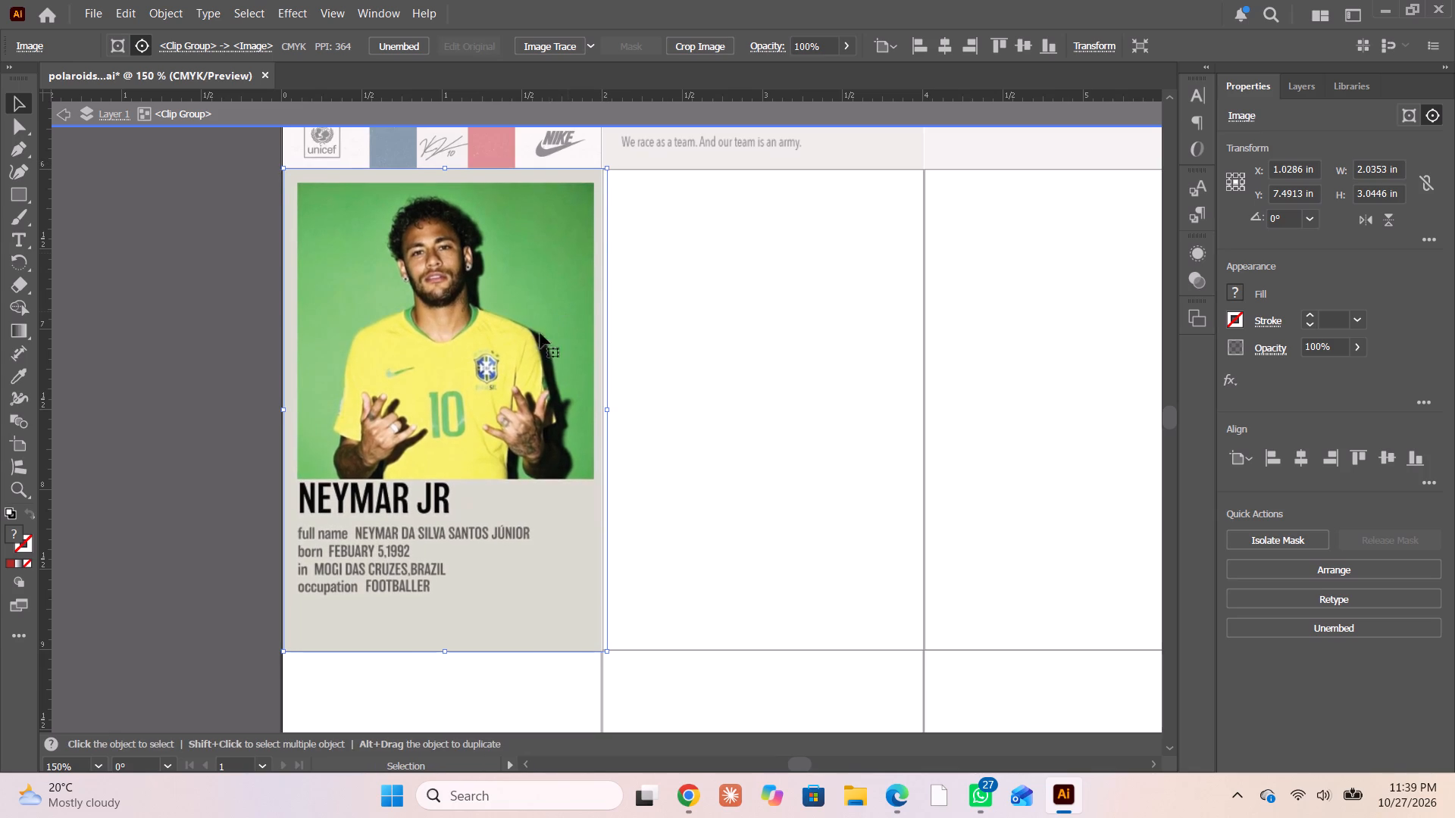
key("Left")
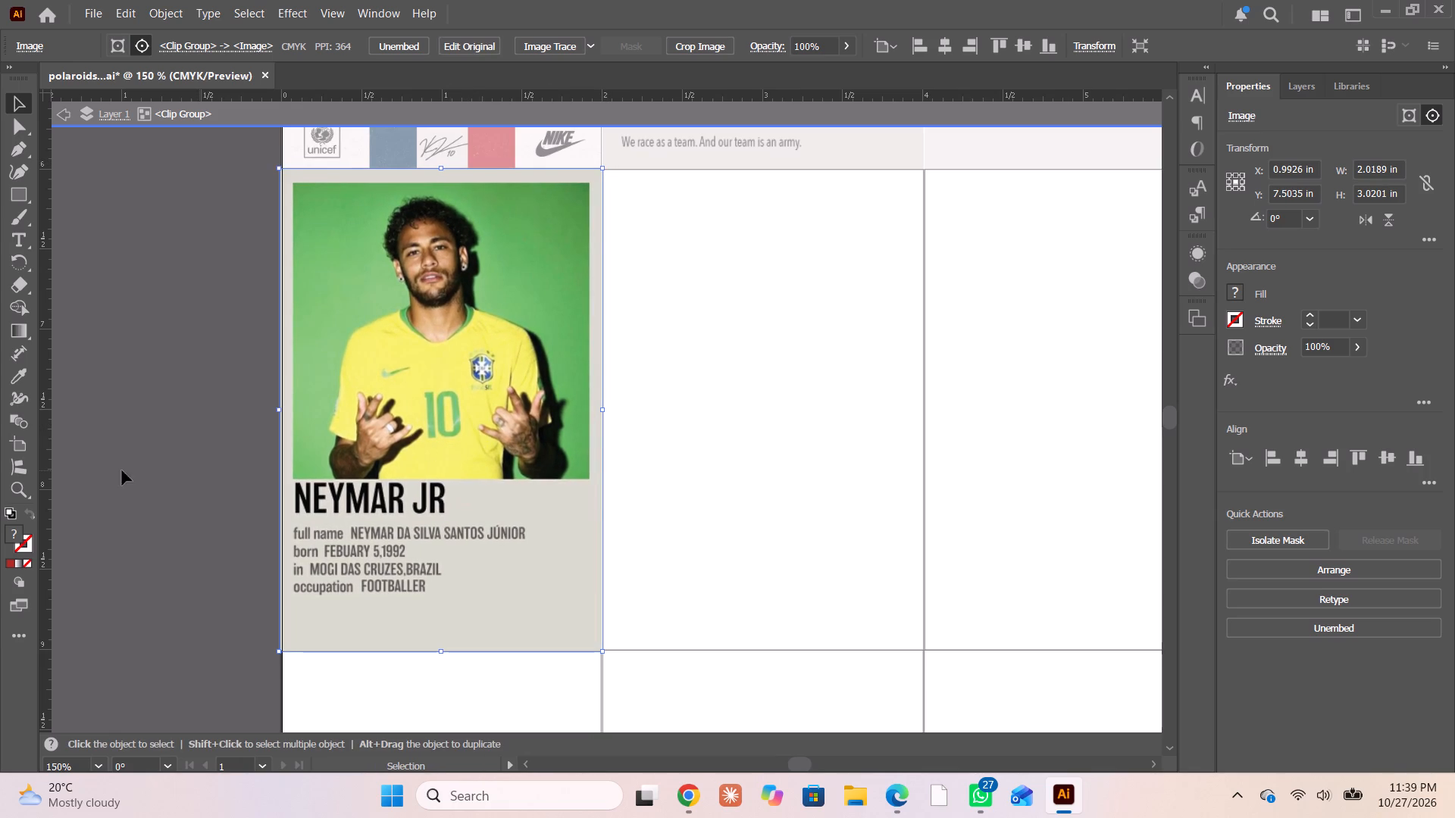
left_click(97, 470)
left_click(107, 476)
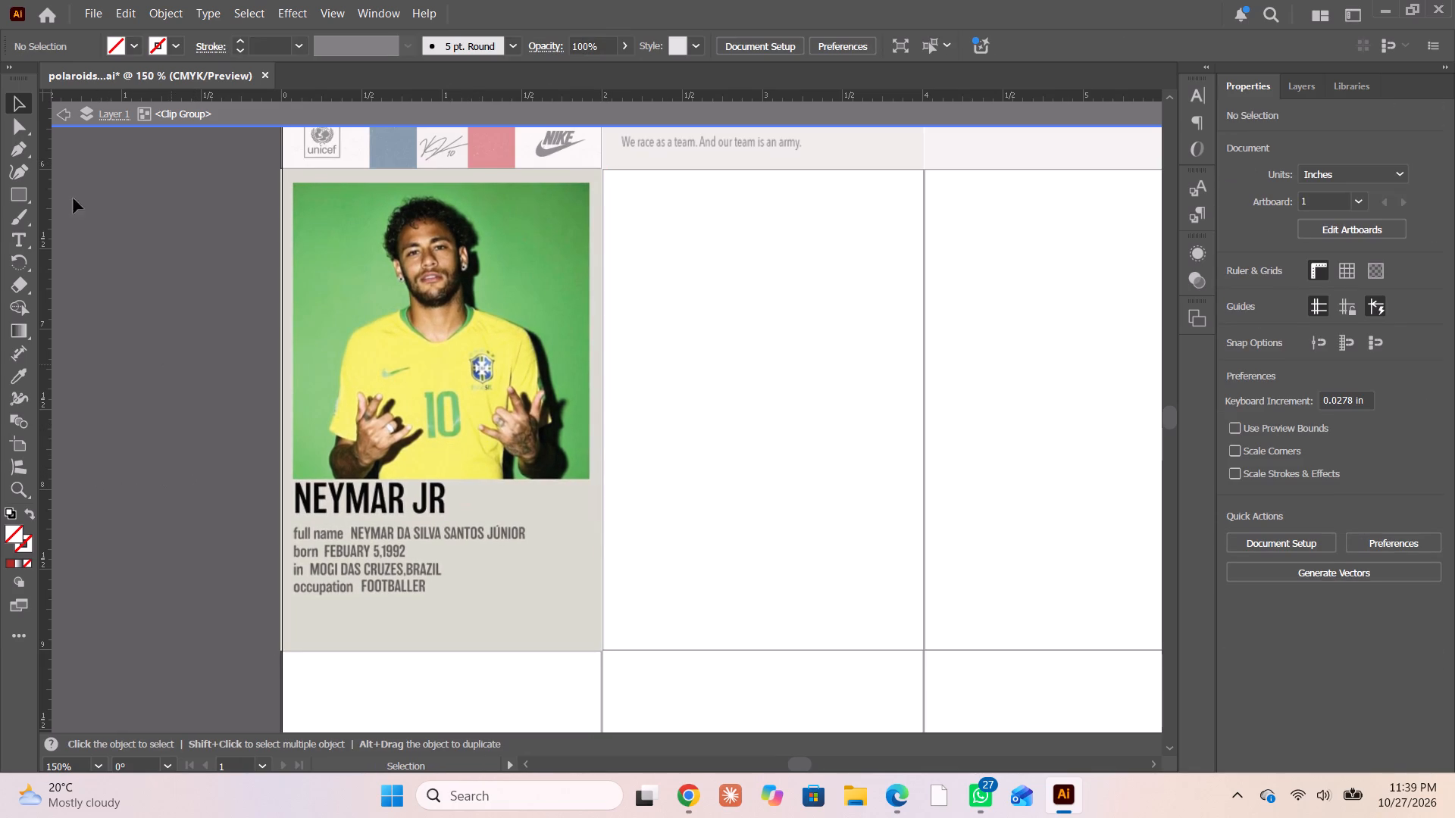
double_click(65, 116)
left_click(127, 433)
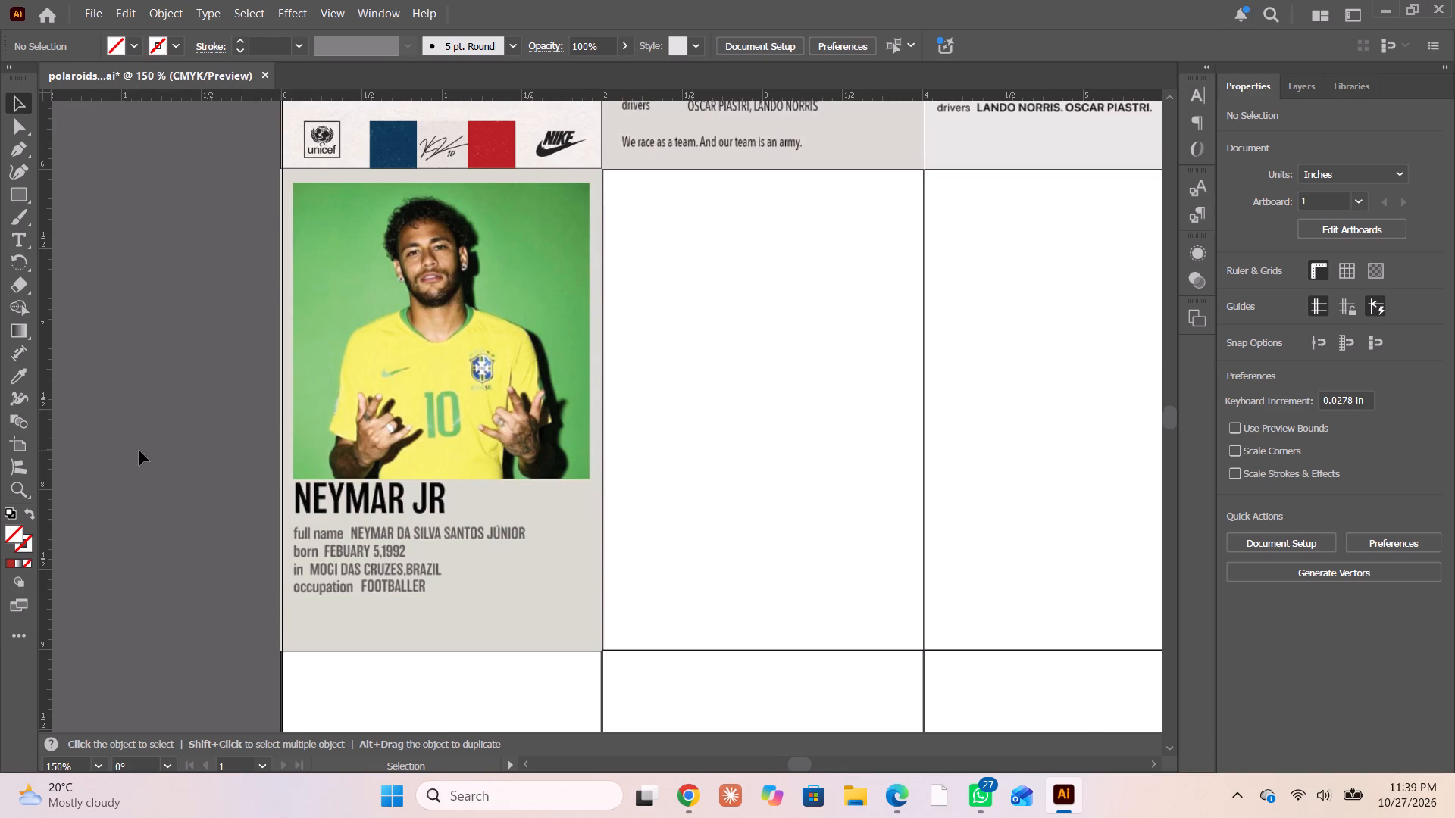
Move the Haaland poster to partly overlap the fourth row's first frame and make a clipping mask from both.
scroll(139, 450, "down", 3, "alt")
scroll(147, 582, "down", 4)
left_click_drag(157, 580, 186, 561)
left_click_drag(99, 567, 255, 562)
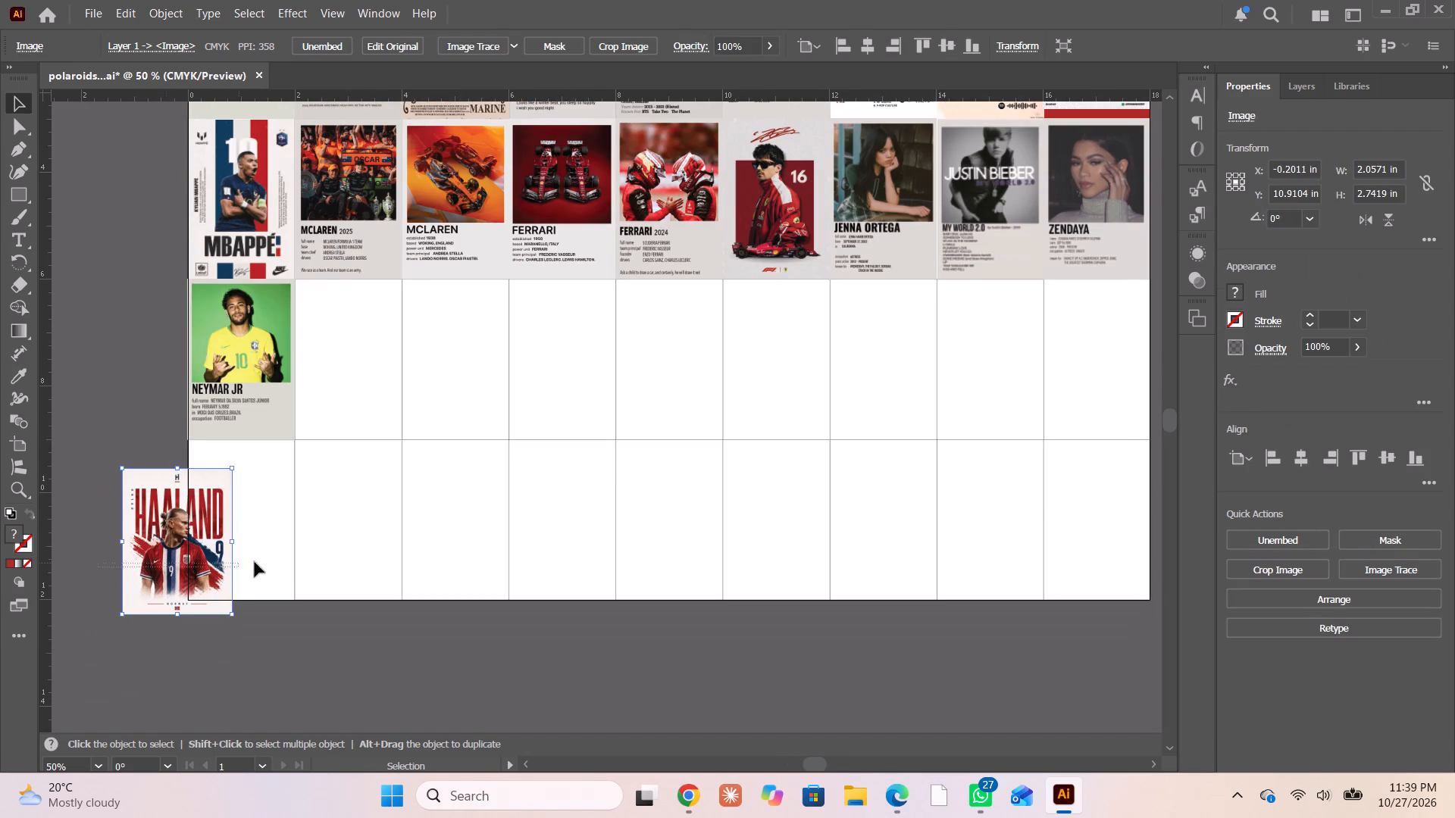
left_click_drag(255, 562, 268, 564)
left_click_drag(1369, 567, 1360, 570)
Inside the new clip group, move the Haaland image over the frame, to about X 0.99 in, Y 10.68 in.
scroll(3, 504, "up", 4, "alt")
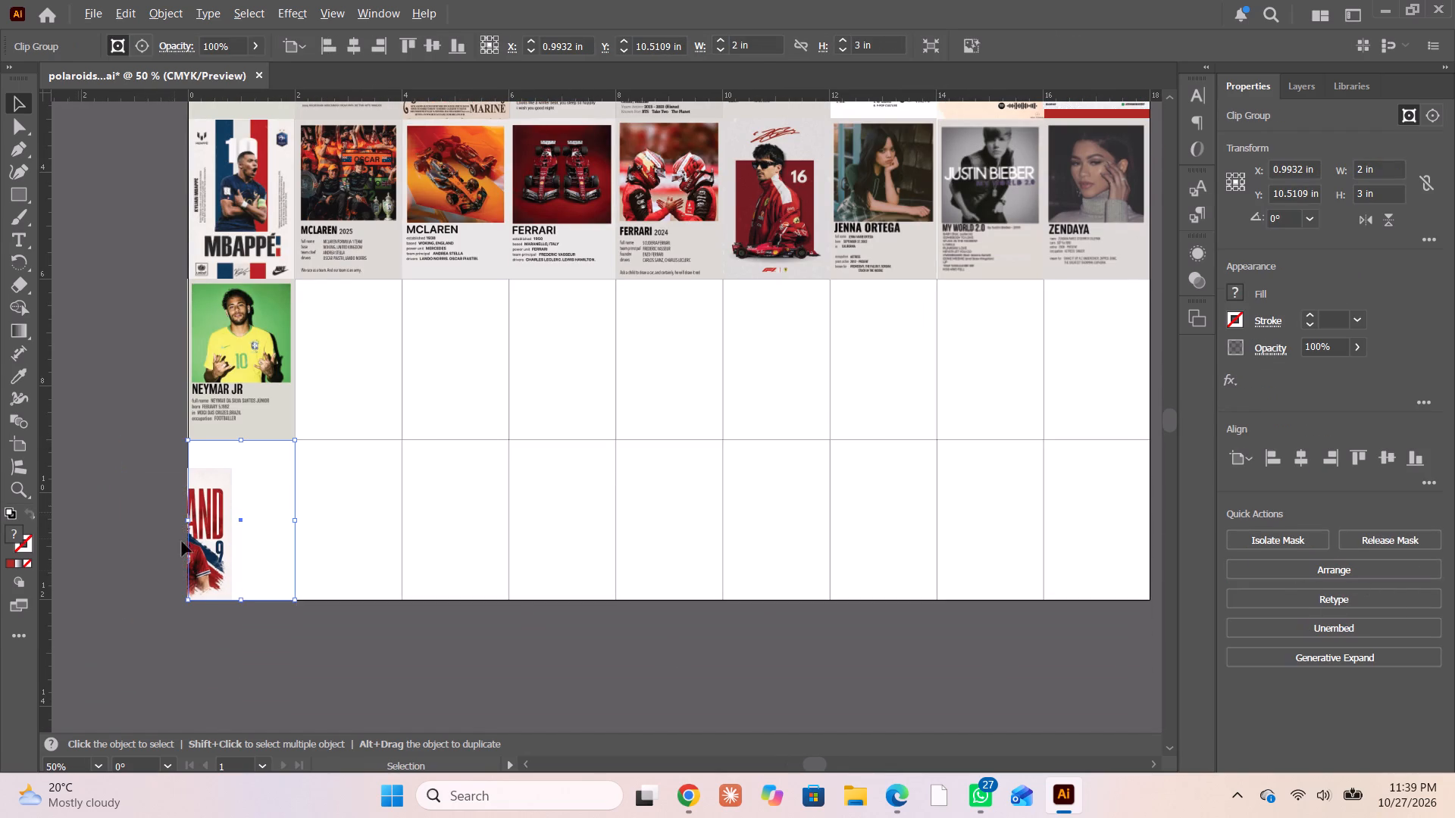
scroll(223, 579, "up", 2, "ctrl")
scroll(224, 576, "up", 4, "alt")
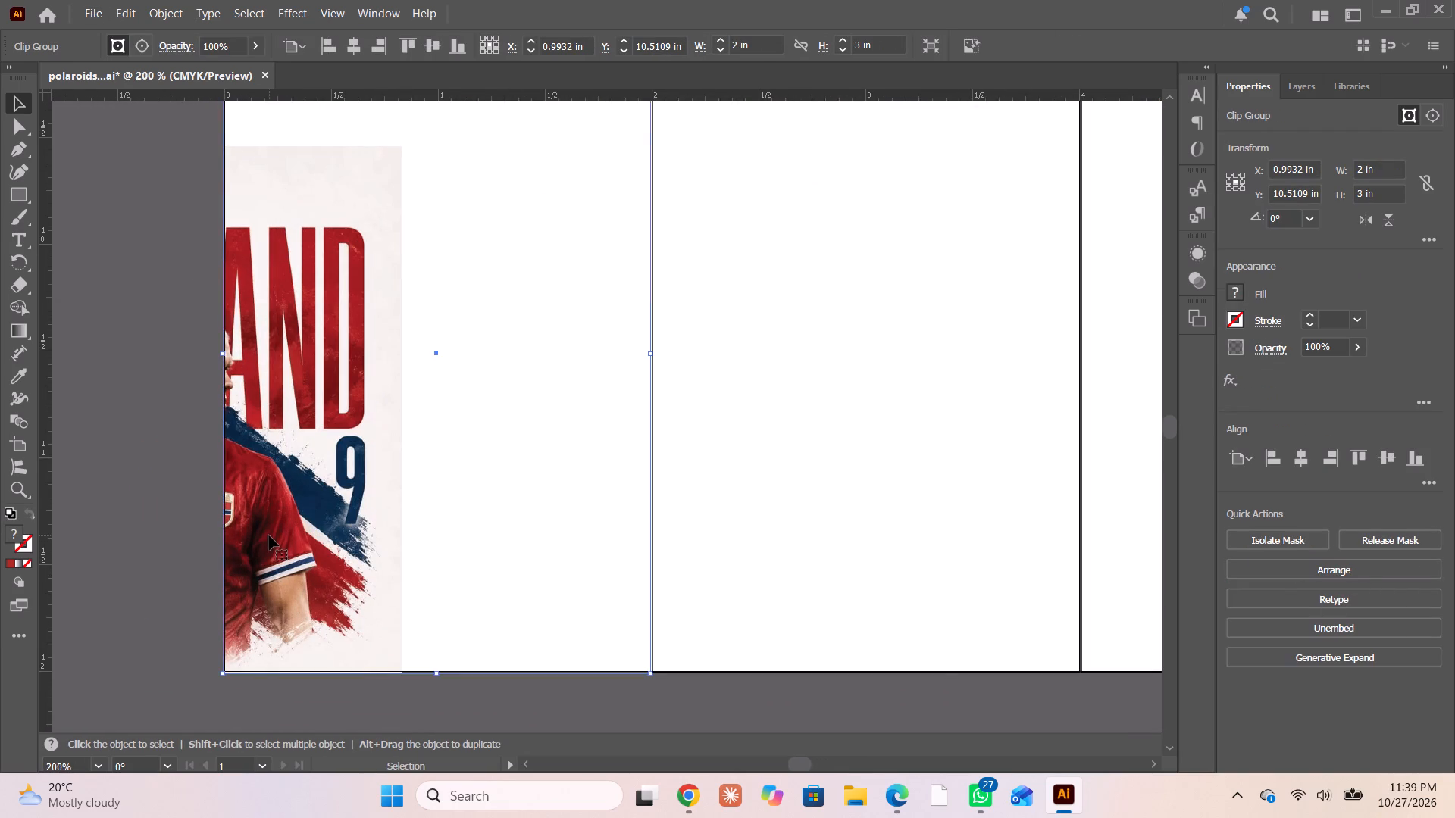
triple_click(269, 535)
left_click_drag(280, 539, 478, 459)
scroll(440, 476, "down", 3, "alt")
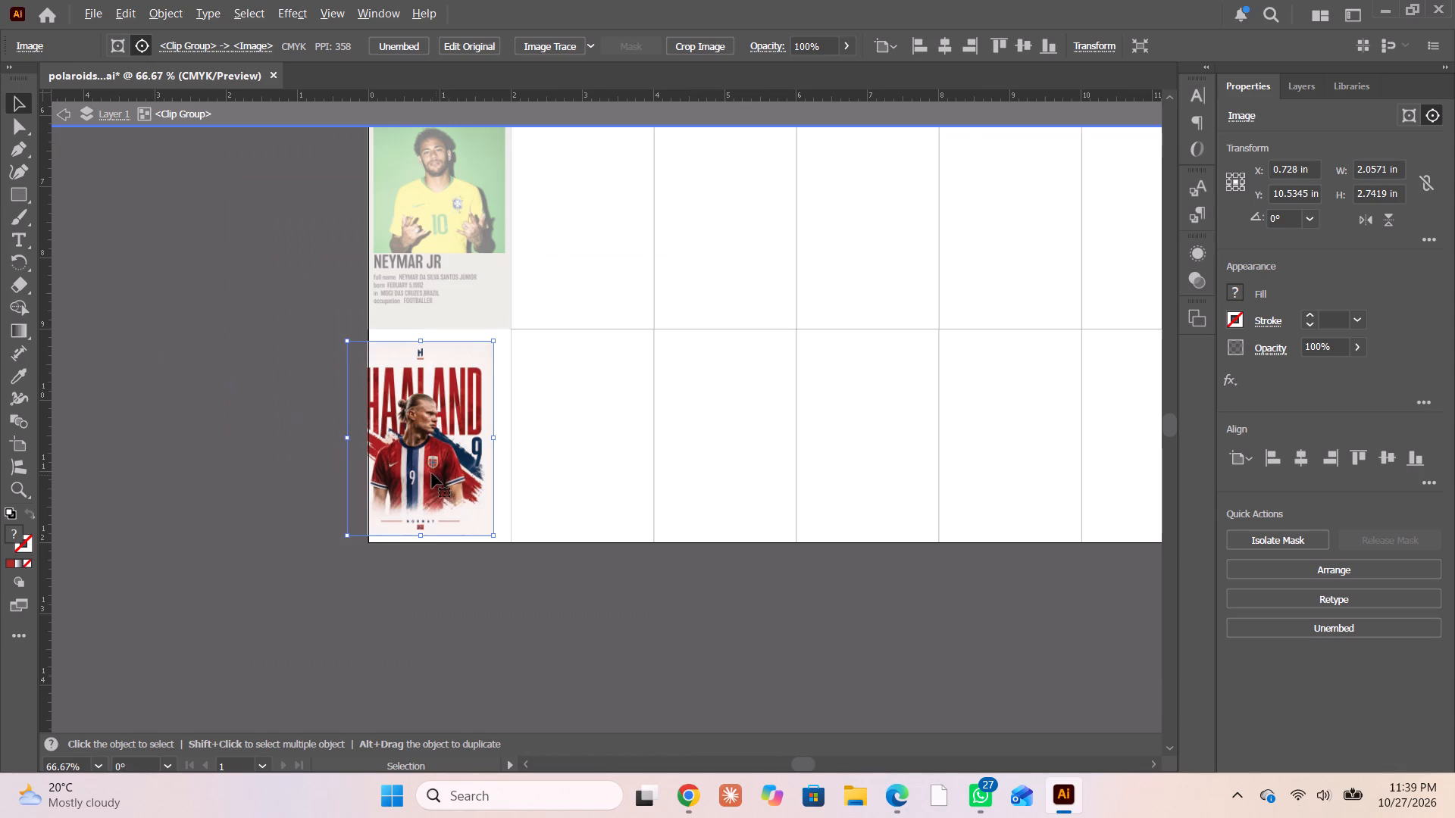
left_click_drag(430, 472, 449, 482)
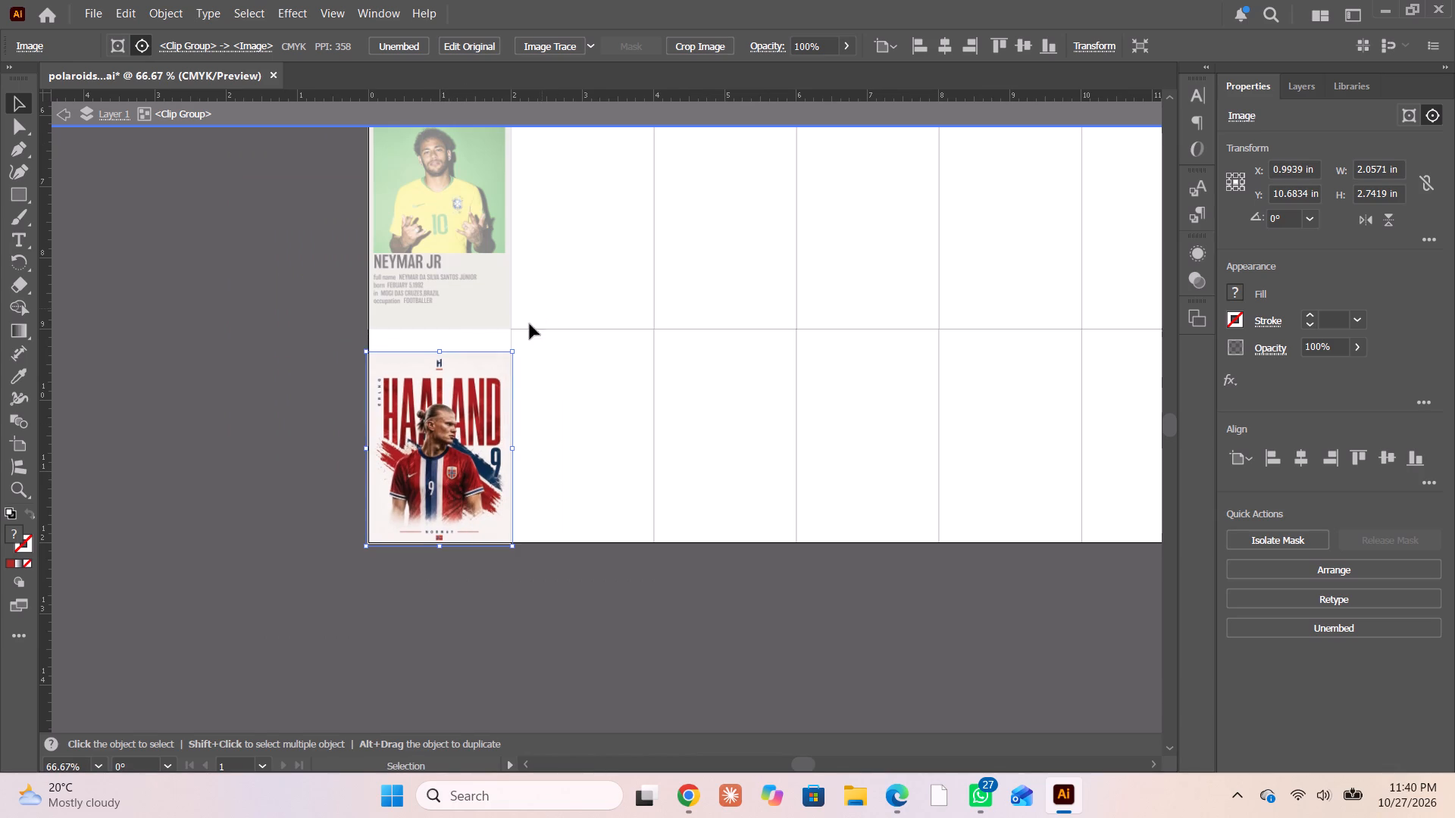
Scale the Haaland image to about 2.17 × 2.90 in, centre it within the frame, and leave the clip group.
left_click_drag(510, 348, 530, 323)
left_click_drag(447, 426, 434, 425)
left_click_drag(520, 323, 515, 331, "shift")
left_click(445, 407)
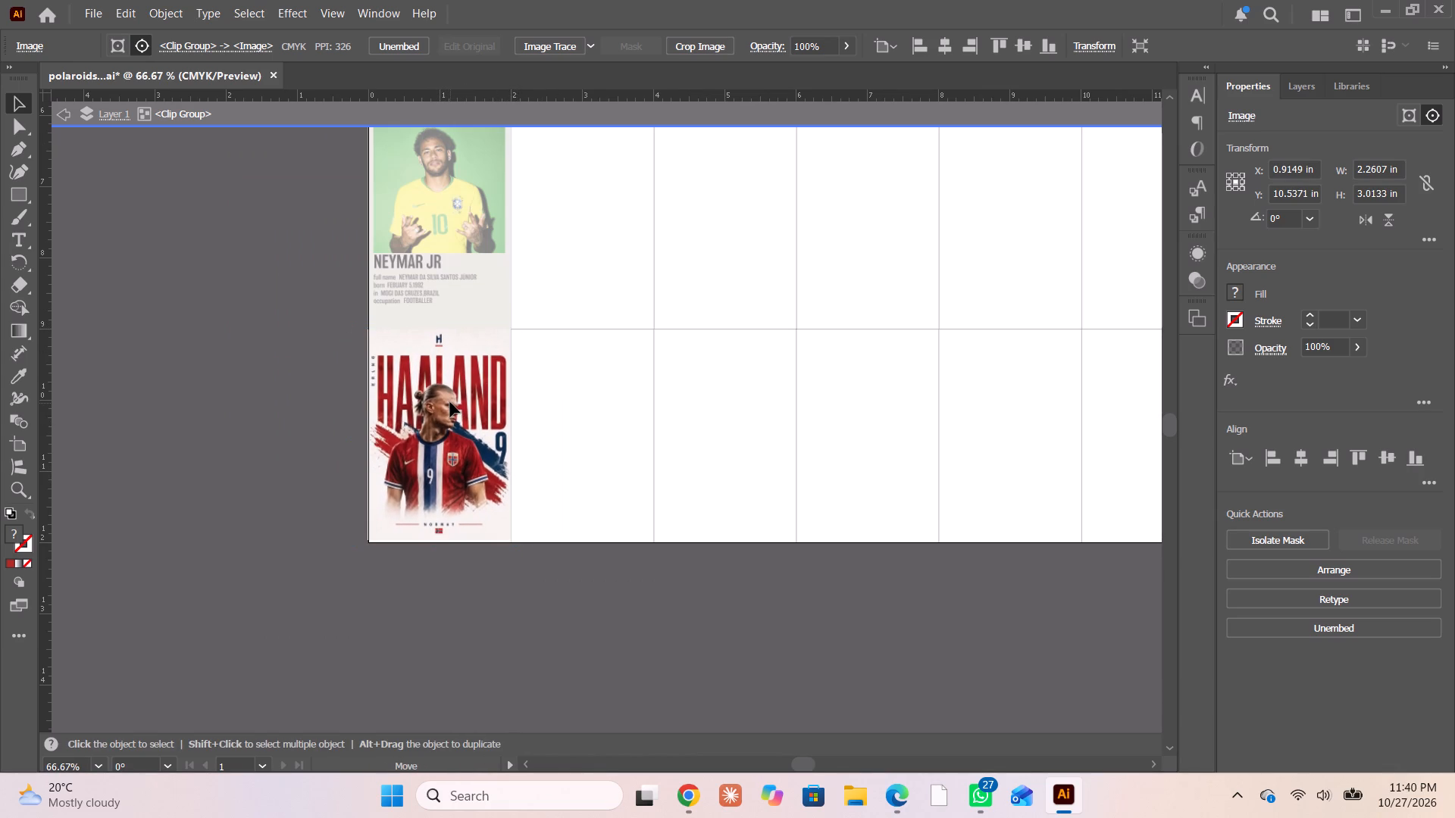
left_click_drag(520, 327, 520, 326, "shift")
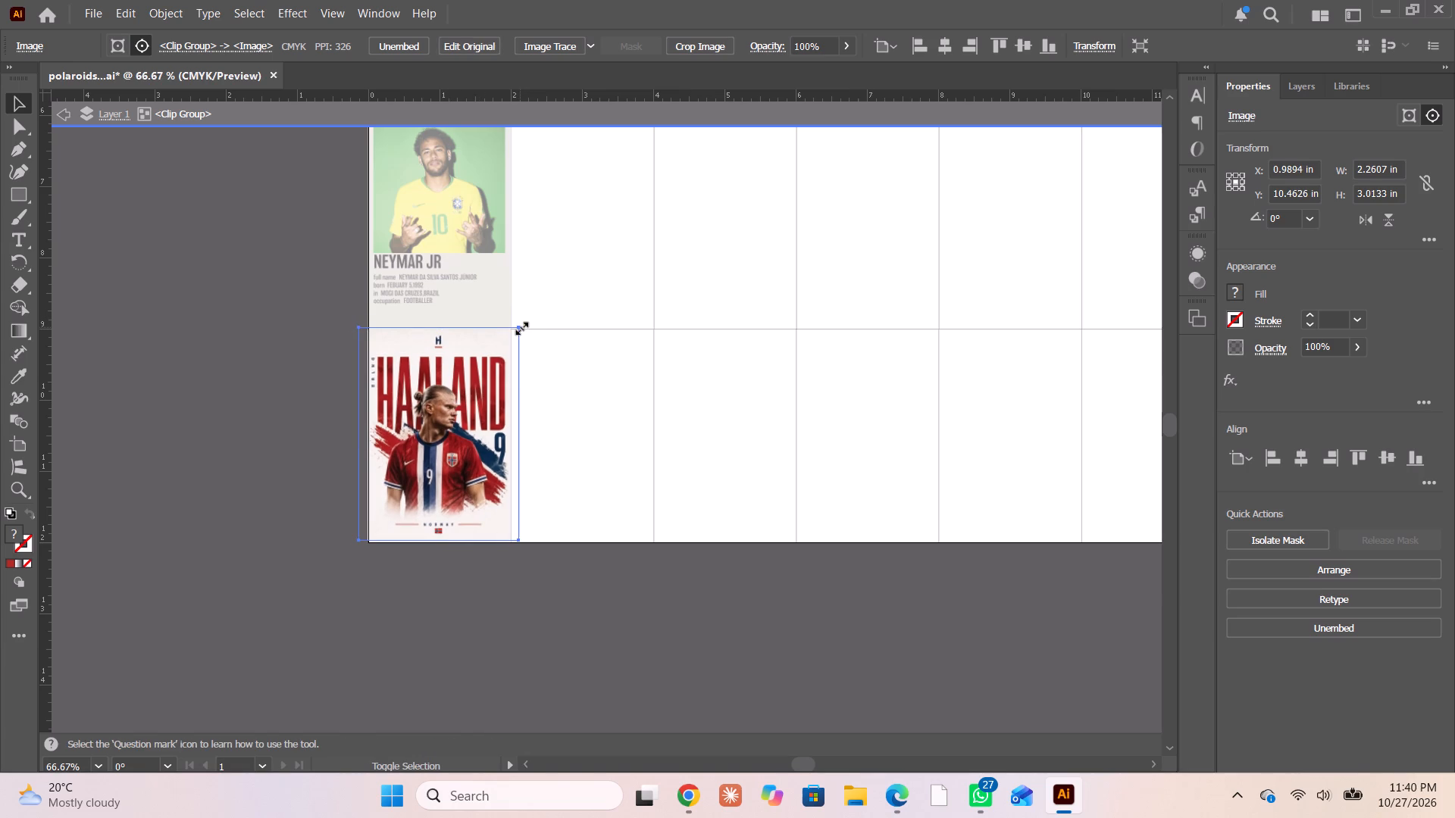
left_click_drag(520, 326, 514, 335, "shift")
scroll(421, 470, "down", 2)
scroll(421, 454, "up", 2, "alt")
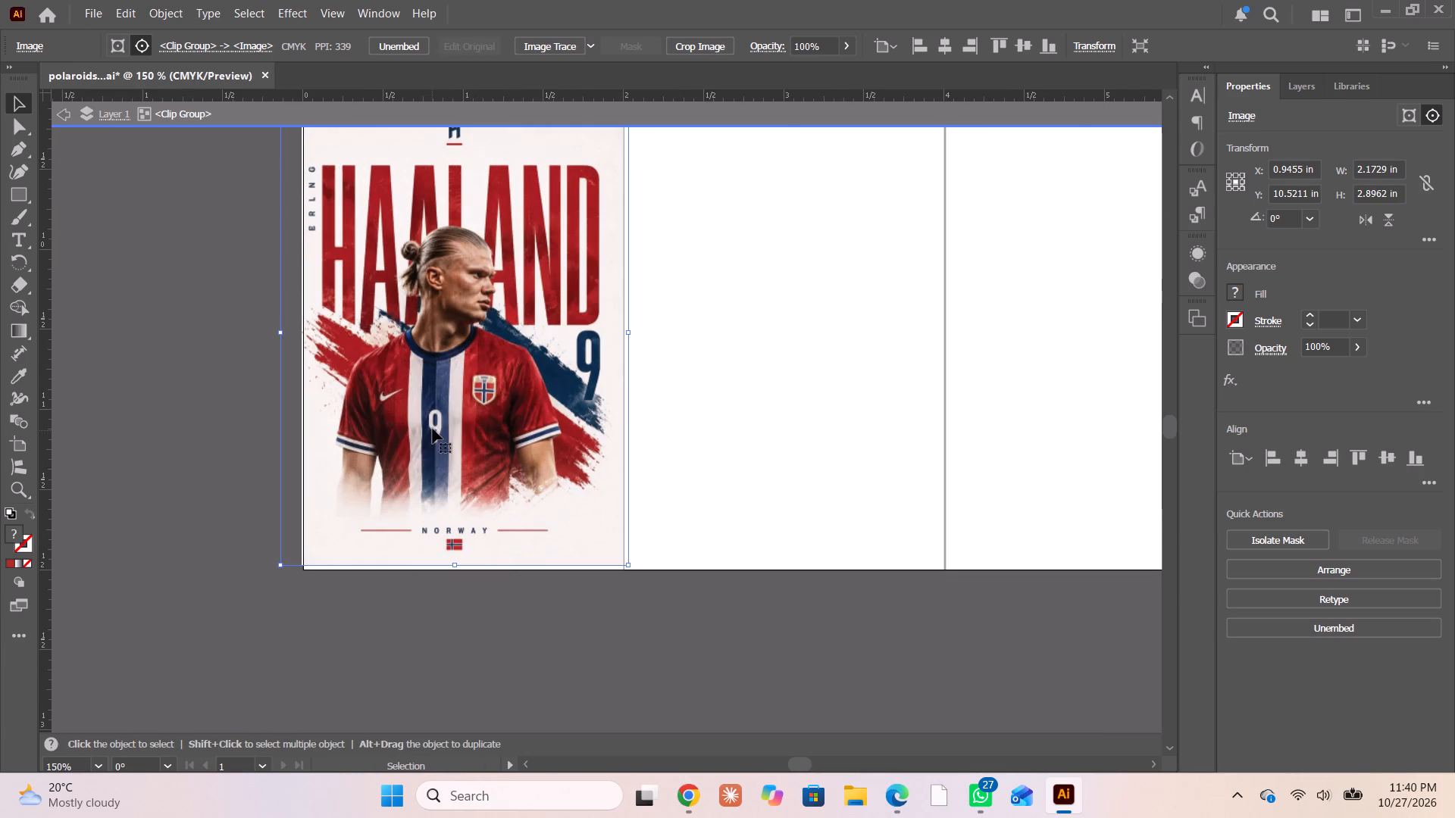
left_click(433, 429)
scroll(433, 429, "up", 3)
left_click_drag(445, 438, 449, 438)
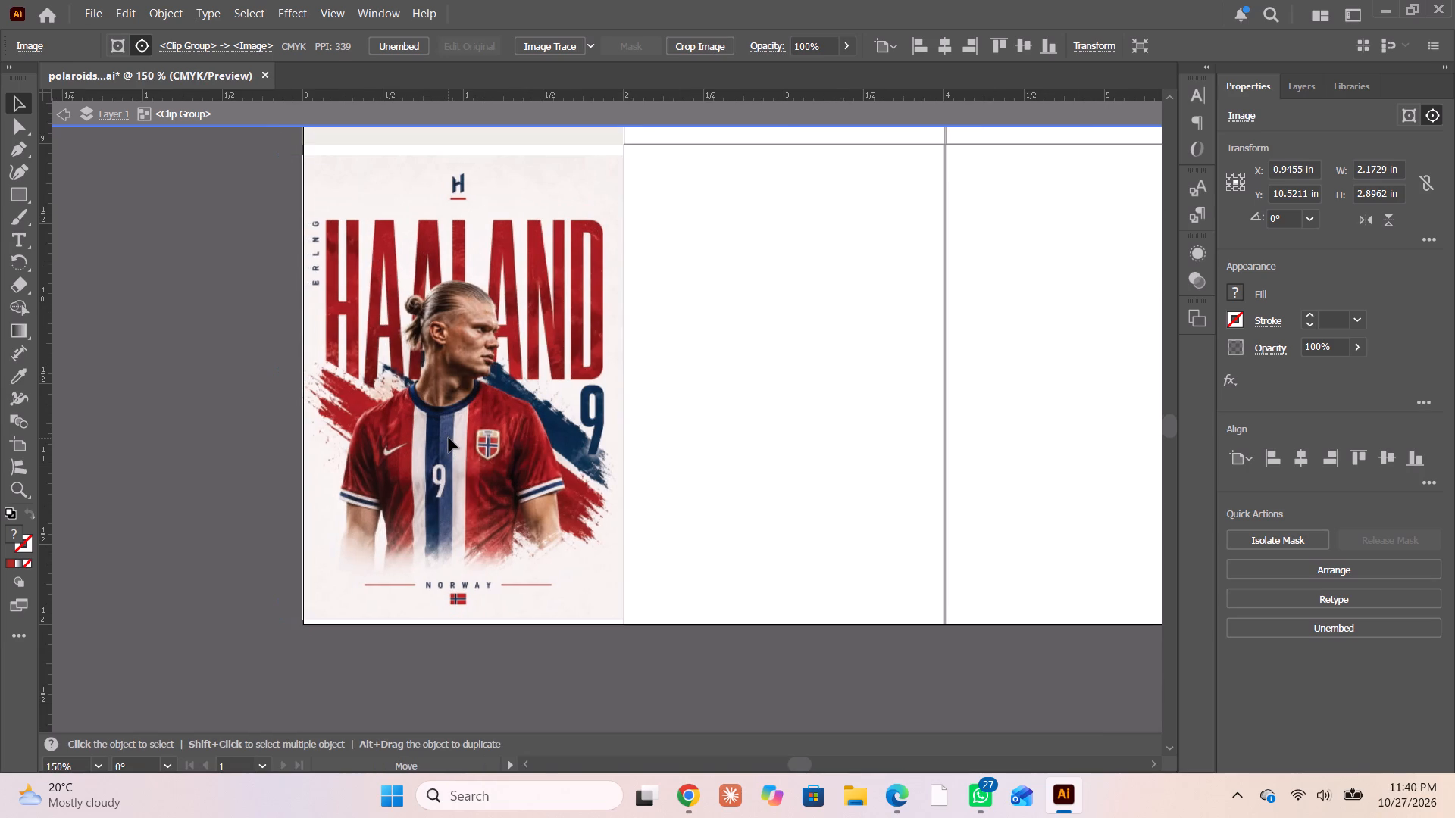
left_click_drag(449, 438, 450, 436)
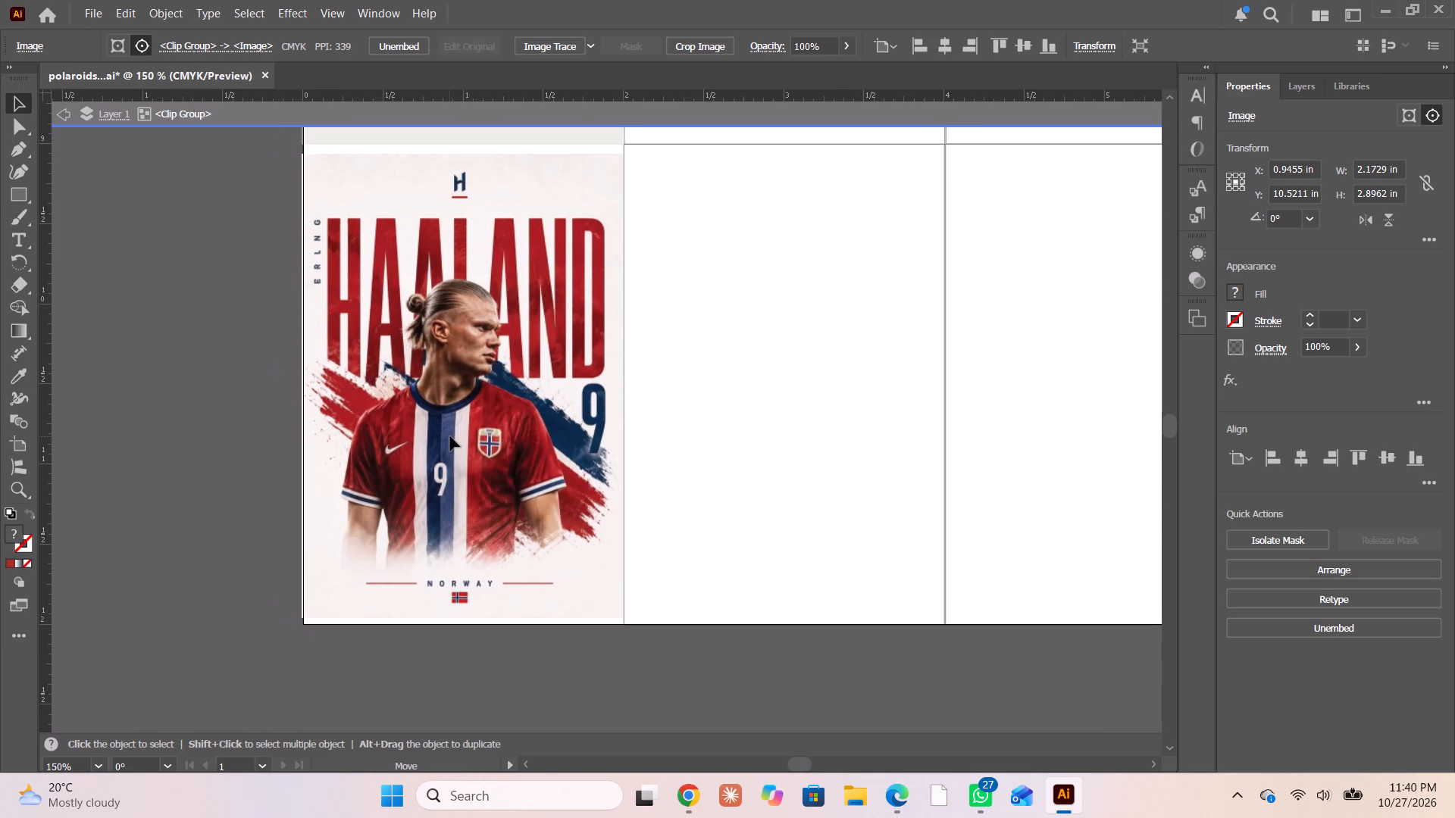
left_click_drag(450, 436, 453, 434)
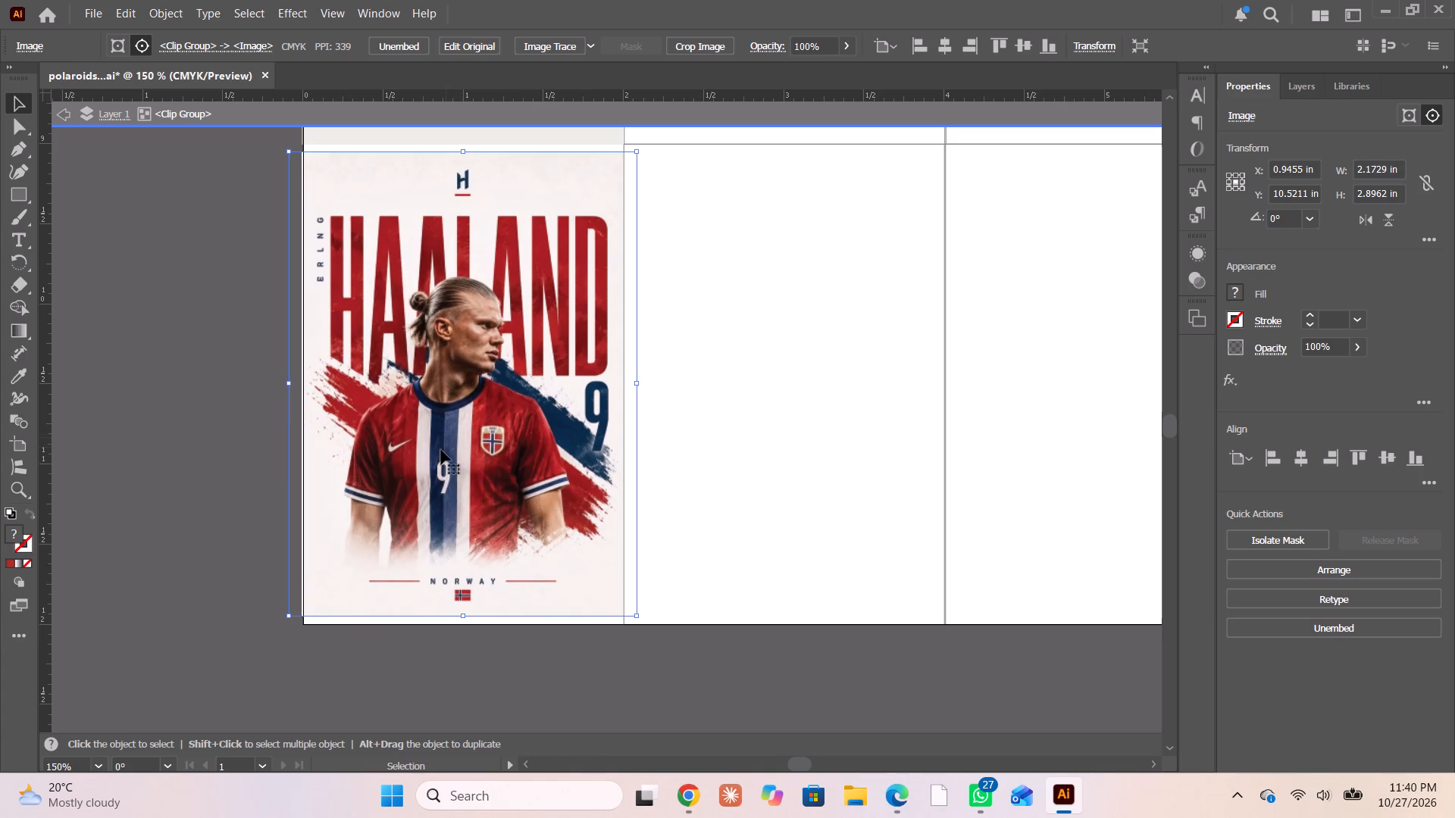
double_click(65, 120)
left_click(119, 213)
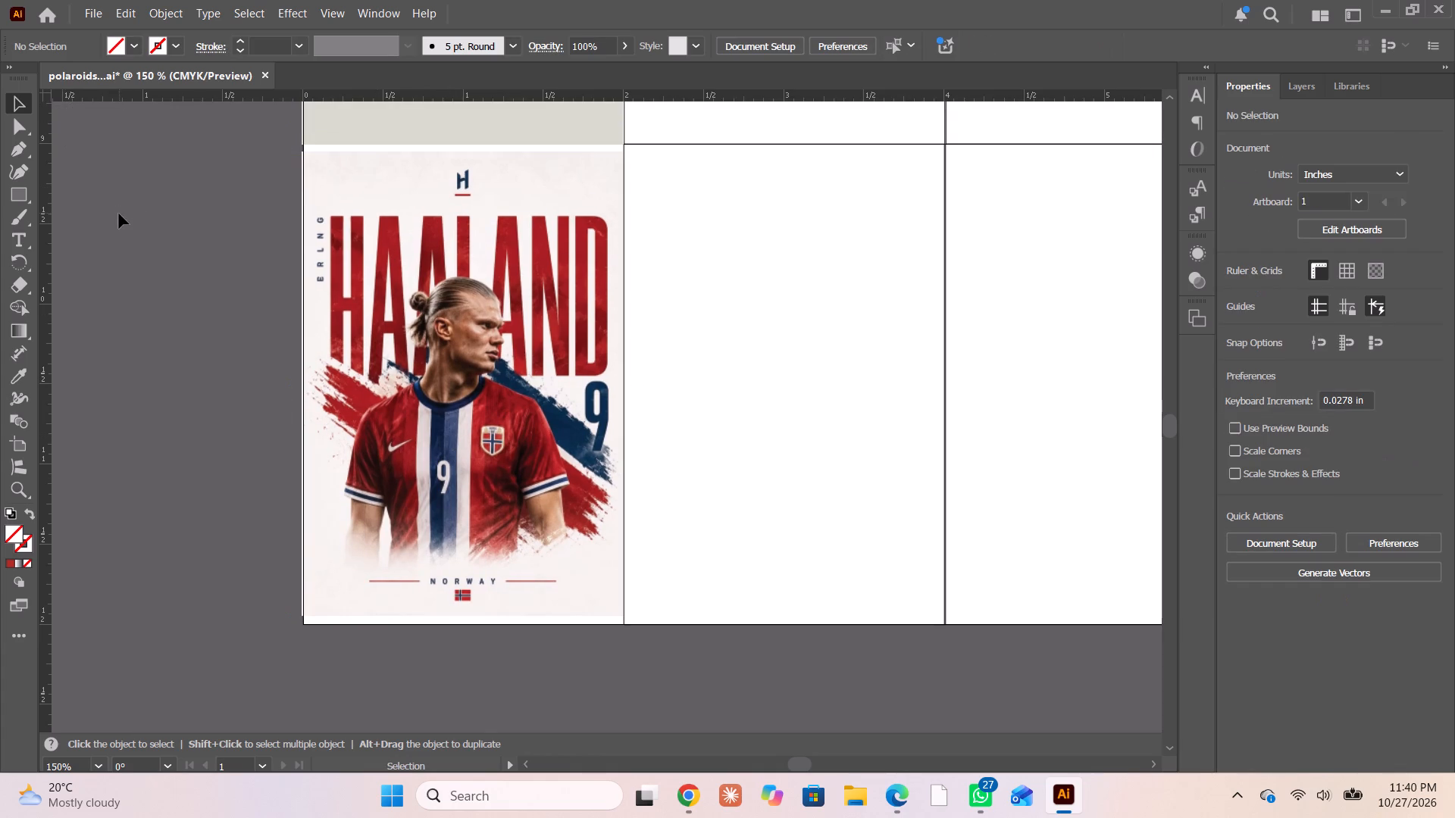
Draw a rectangle about 2.01 × 3.00 in over the Haaland frame and fill it with the poster's navy blue using the Eyedropper.
left_click(27, 189)
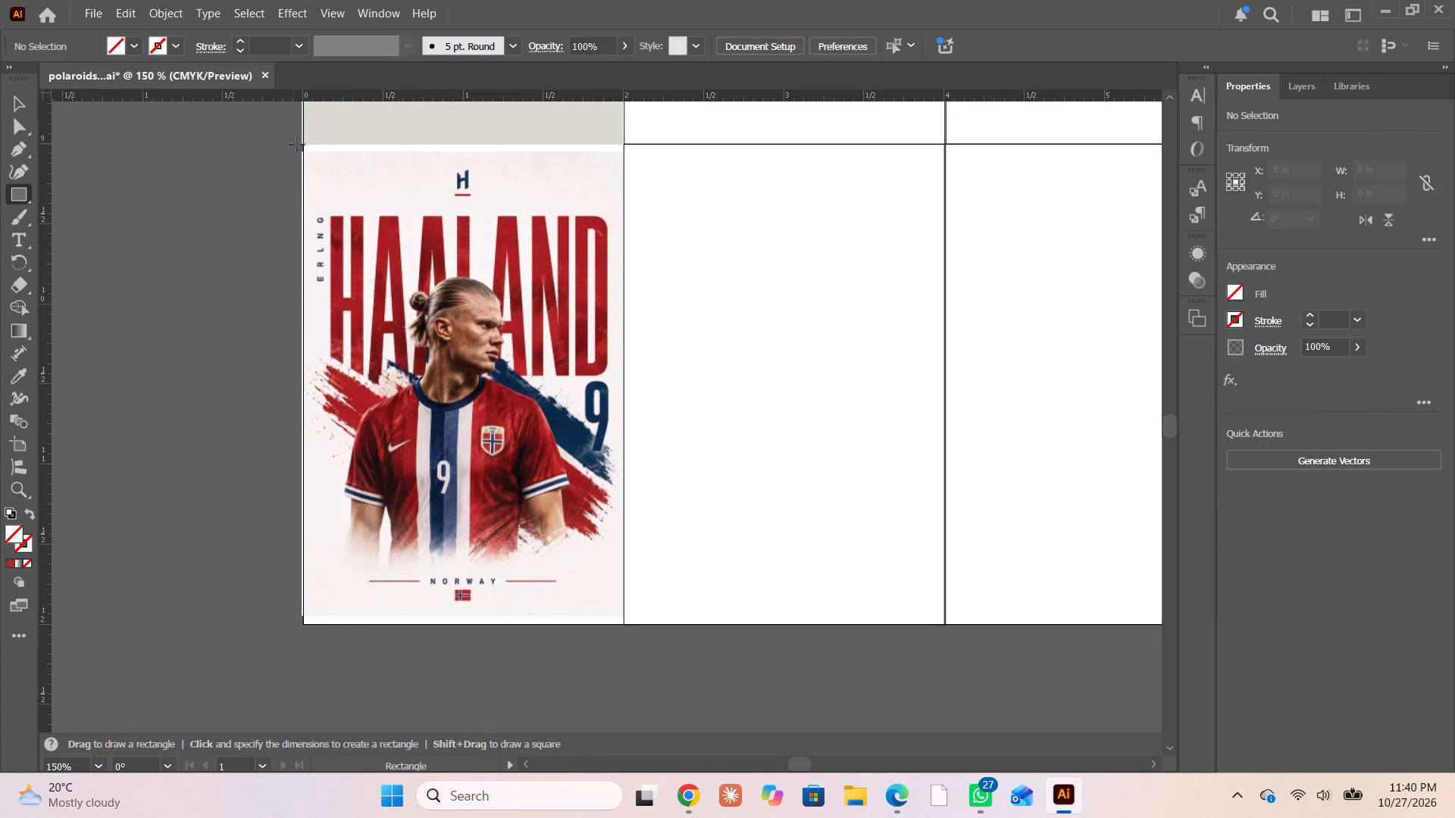
left_click_drag(300, 145, 574, 520)
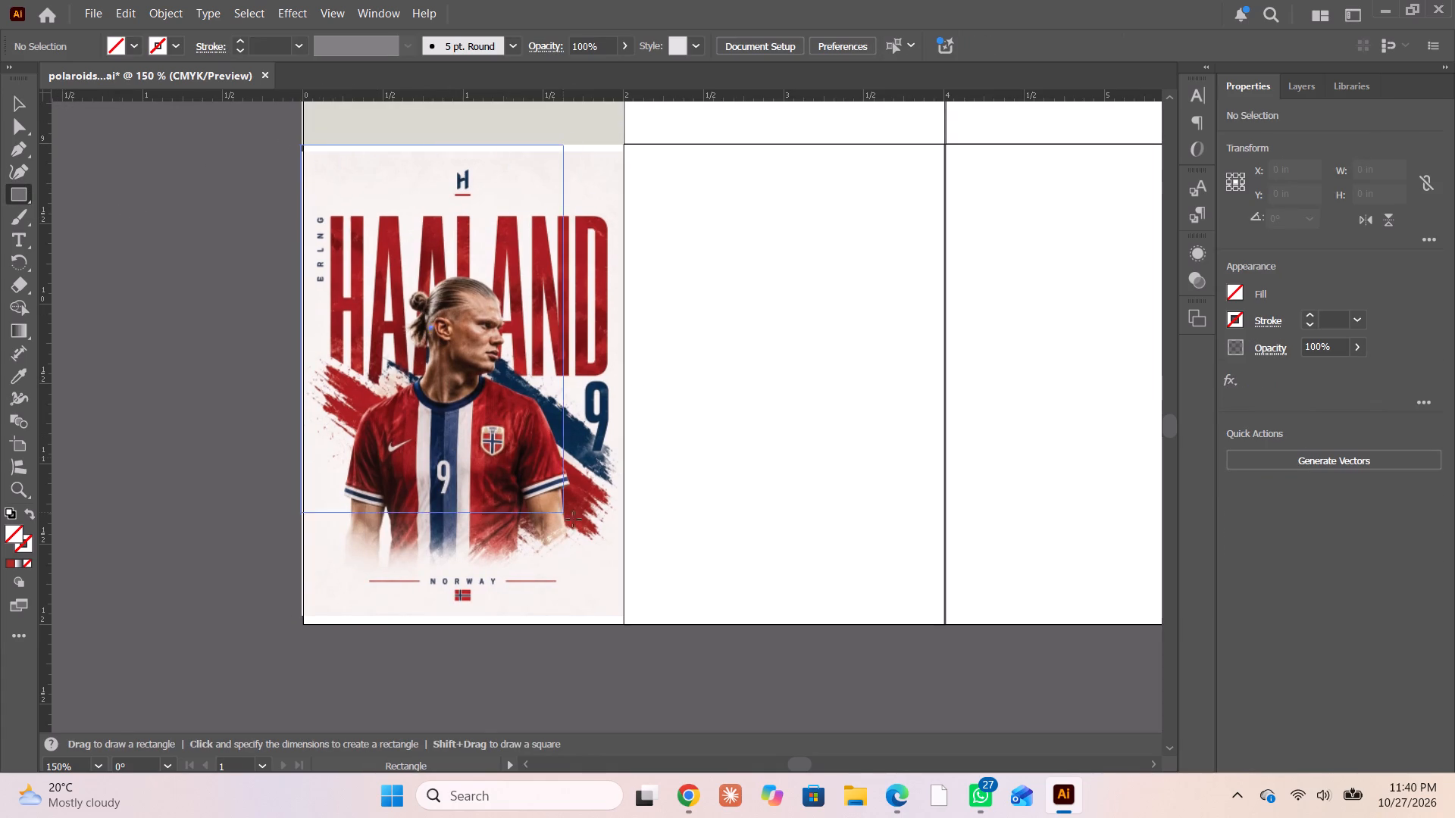
left_click_drag(574, 520, 622, 625)
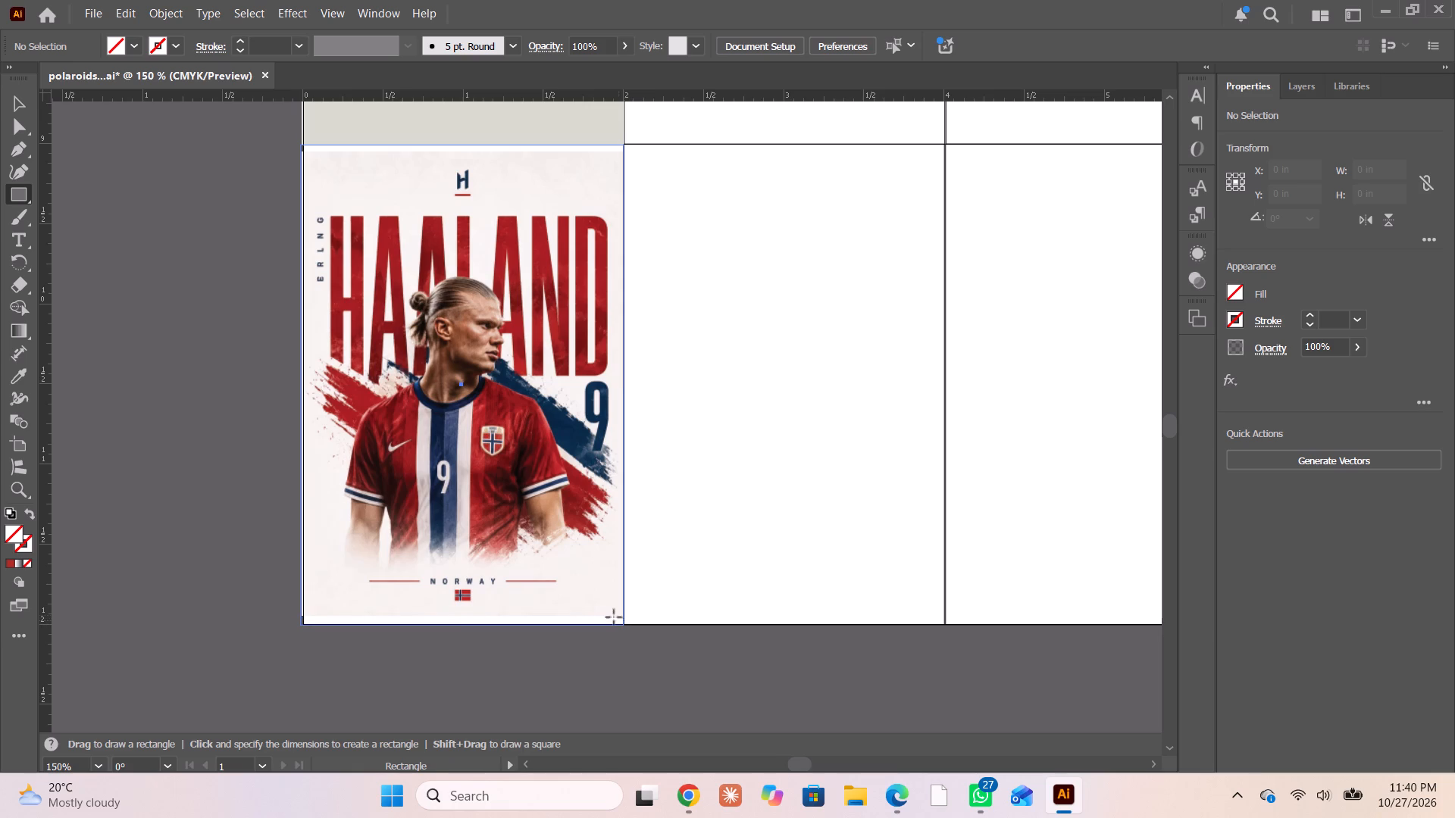
left_click(14, 378)
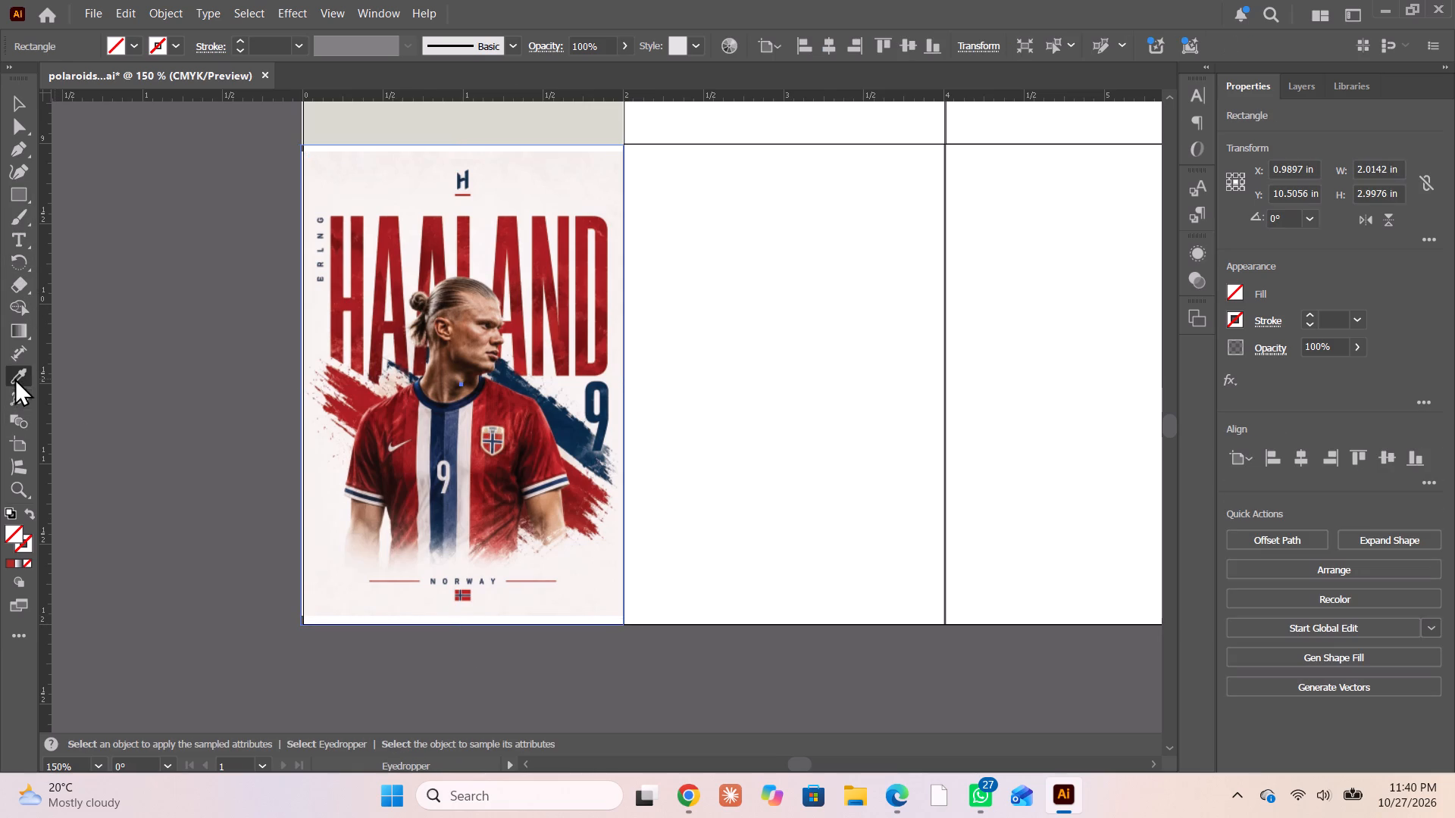
left_click(569, 436)
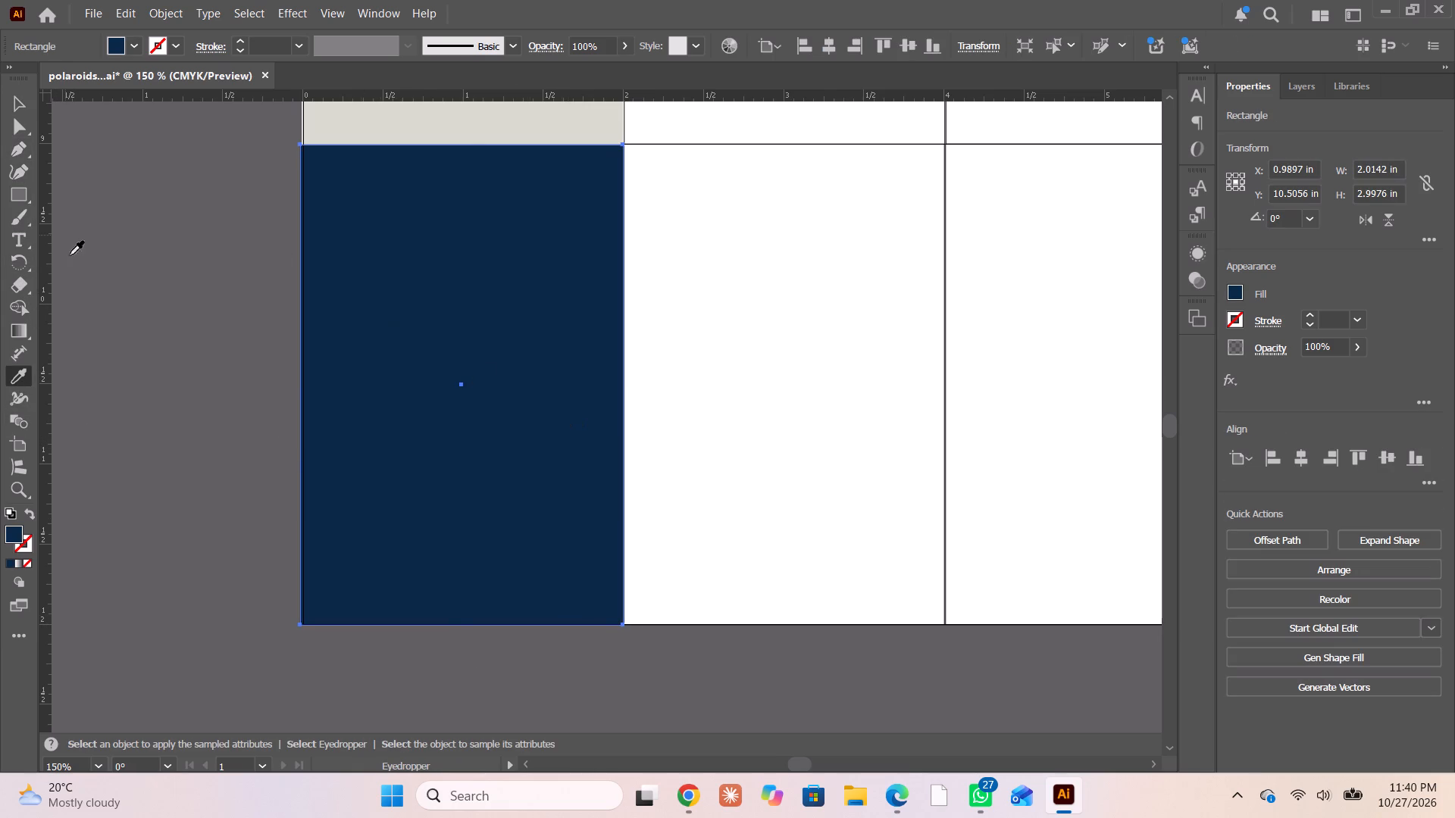
Send the navy rectangle to the back so it sits behind the Haaland poster.
left_click(22, 101)
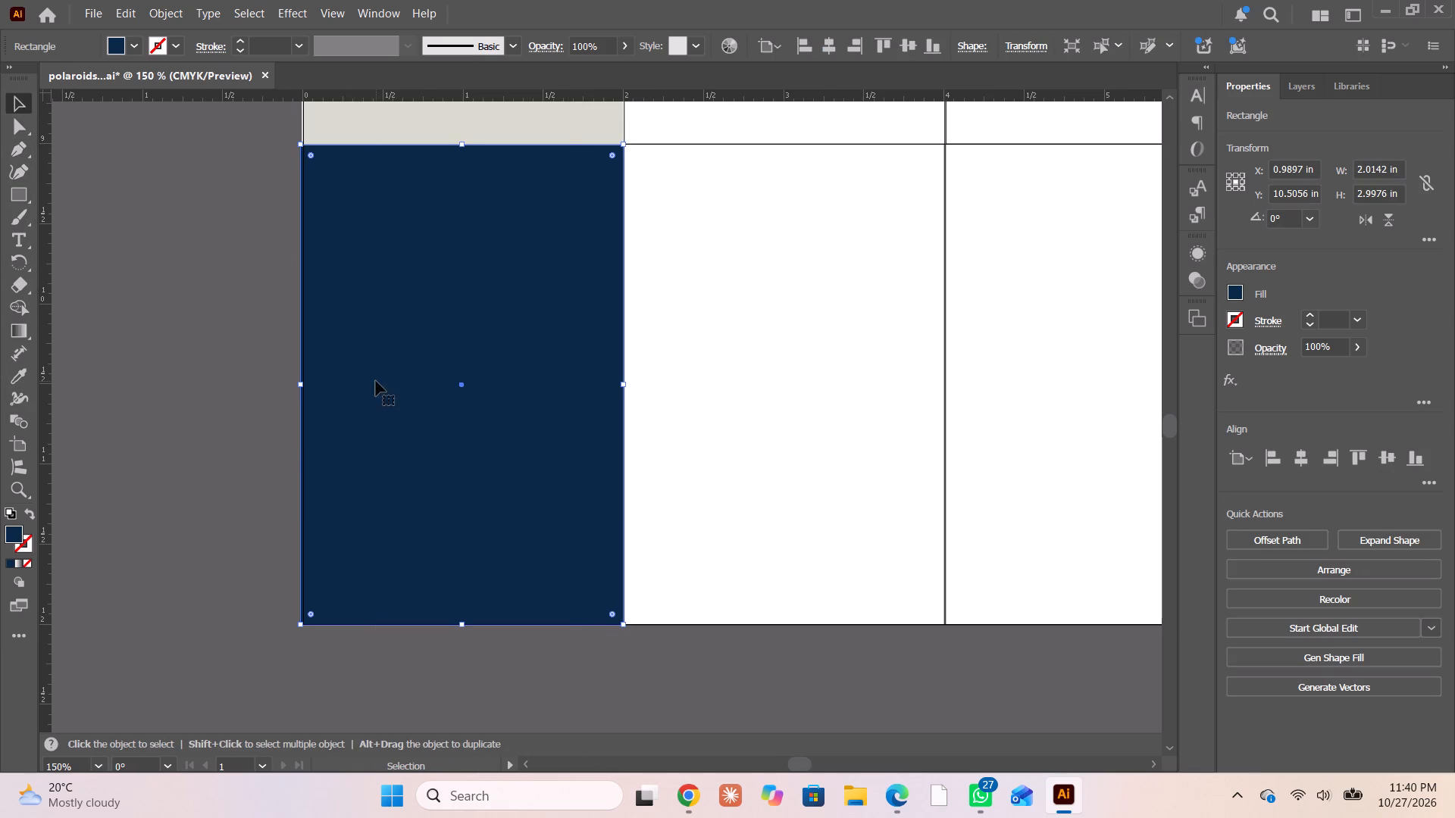
right_click(376, 381)
left_click(484, 680)
left_click(640, 737)
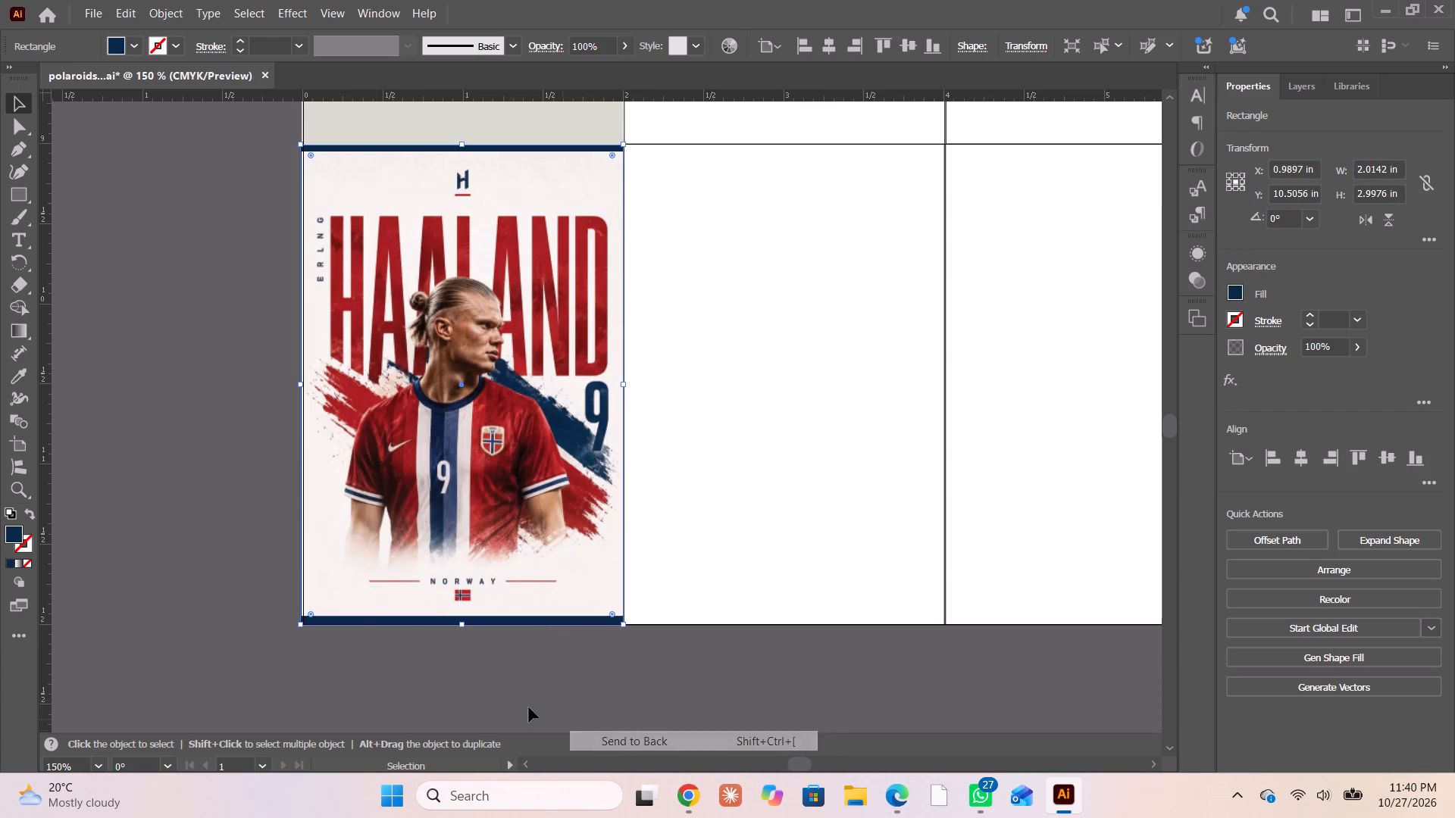
left_click(193, 583)
Nudge the Haaland clip group slightly down over the navy rectangle, to about X 0.99 in, Y 10.53 in.
left_click(377, 406)
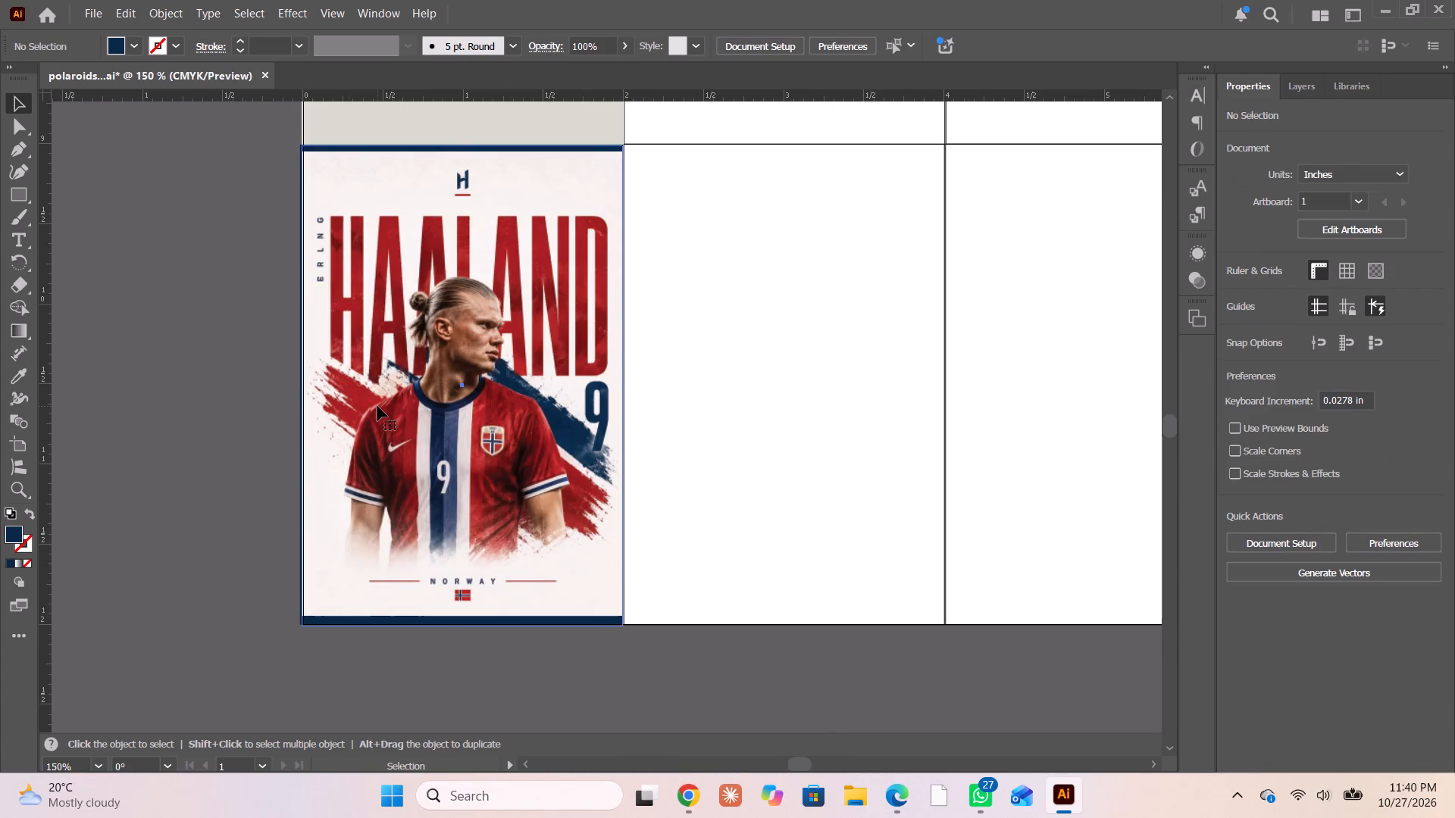
left_click(388, 392)
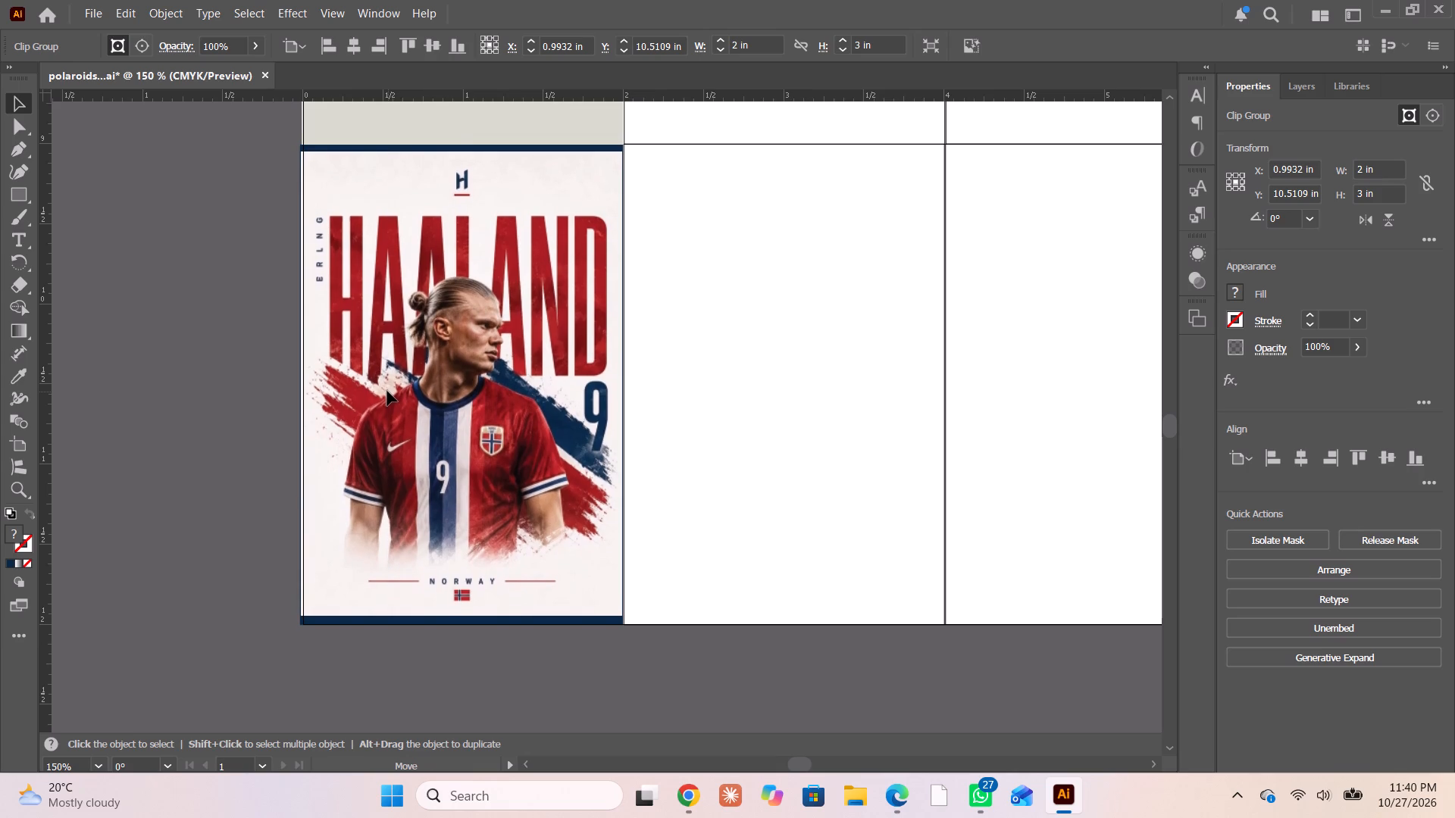
left_click(180, 447)
scroll(142, 491, "down", 2, "alt")
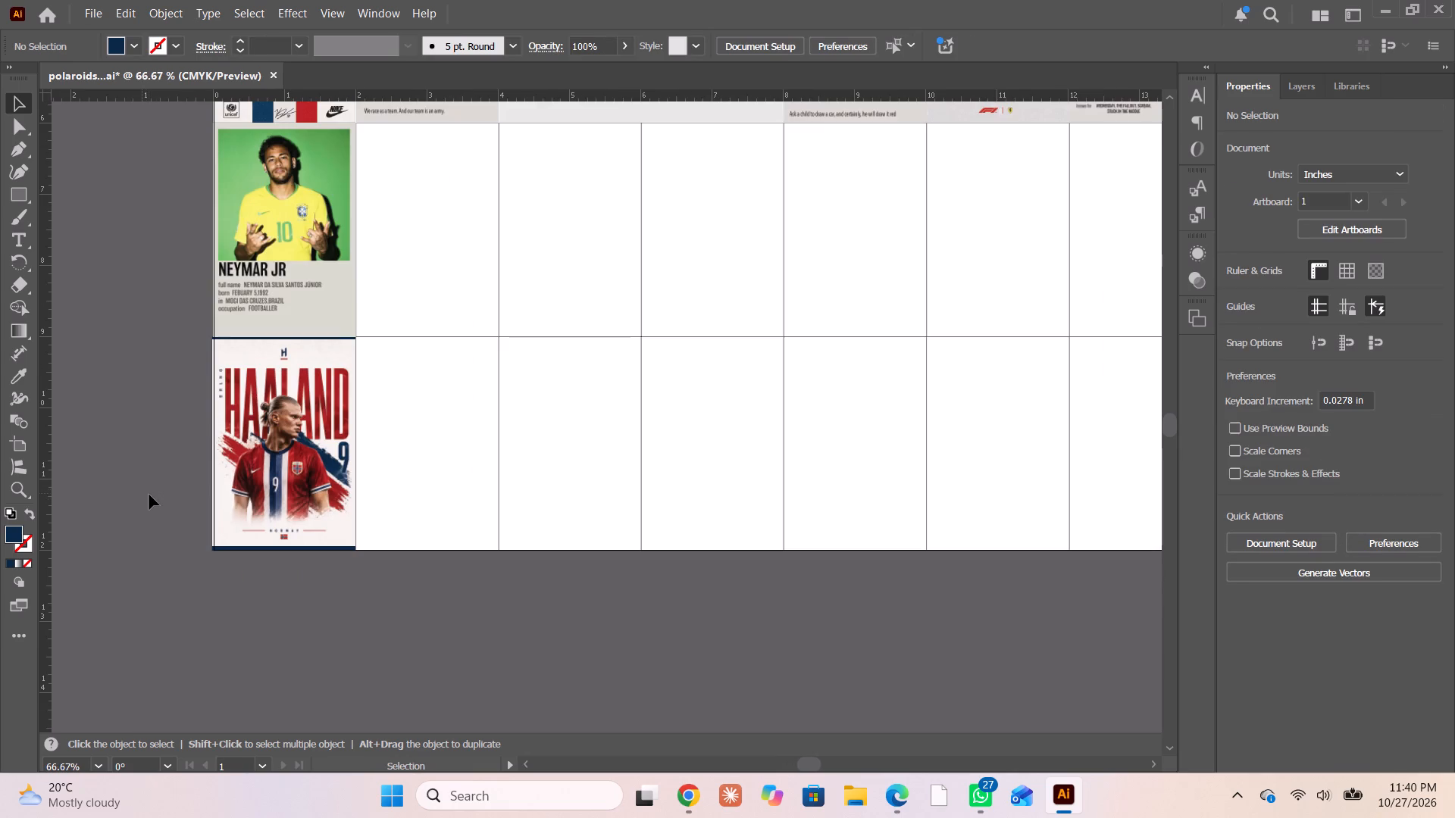
left_click(296, 493)
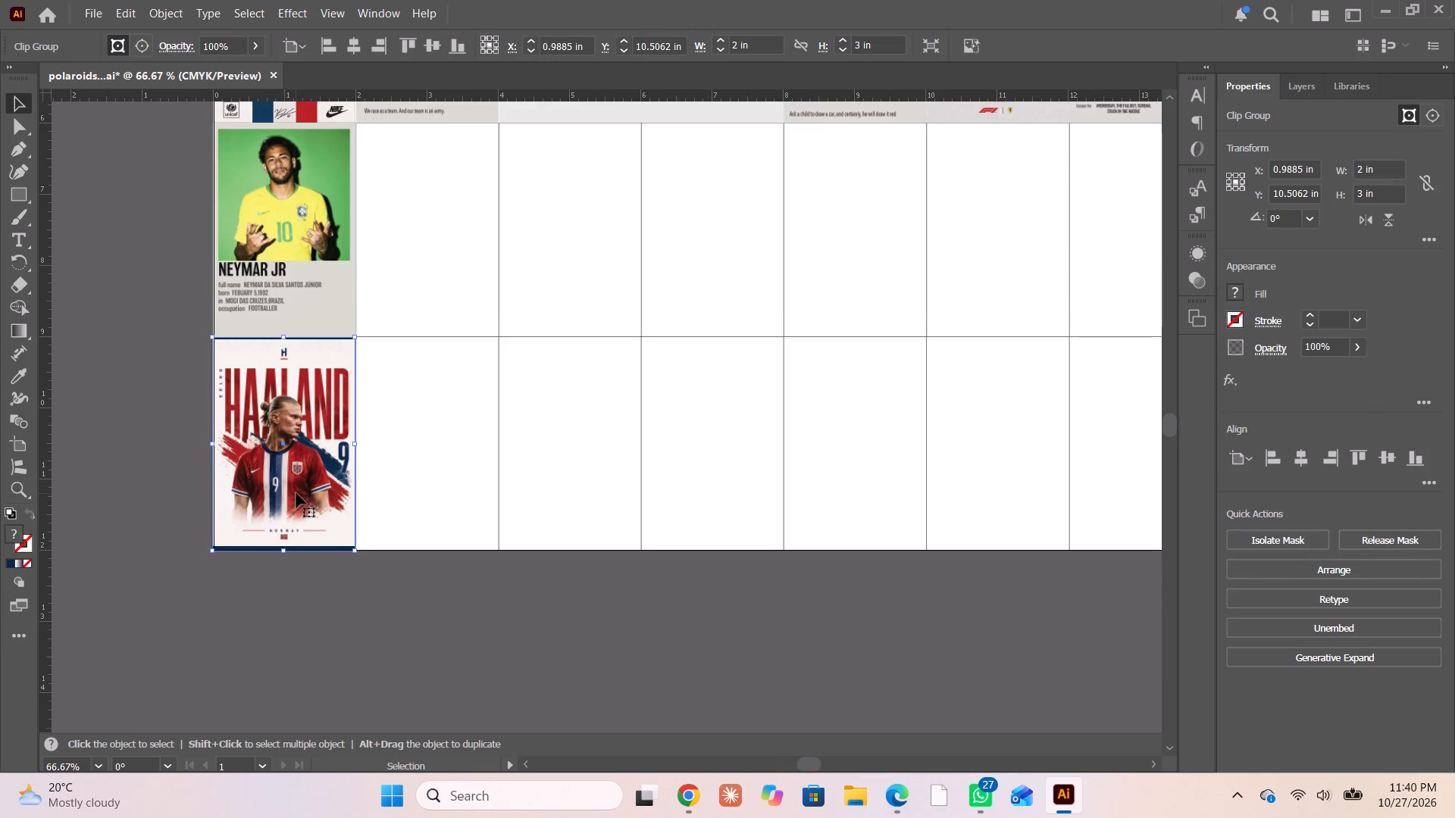
key("Down")
scroll(268, 551, "up", 3, "alt")
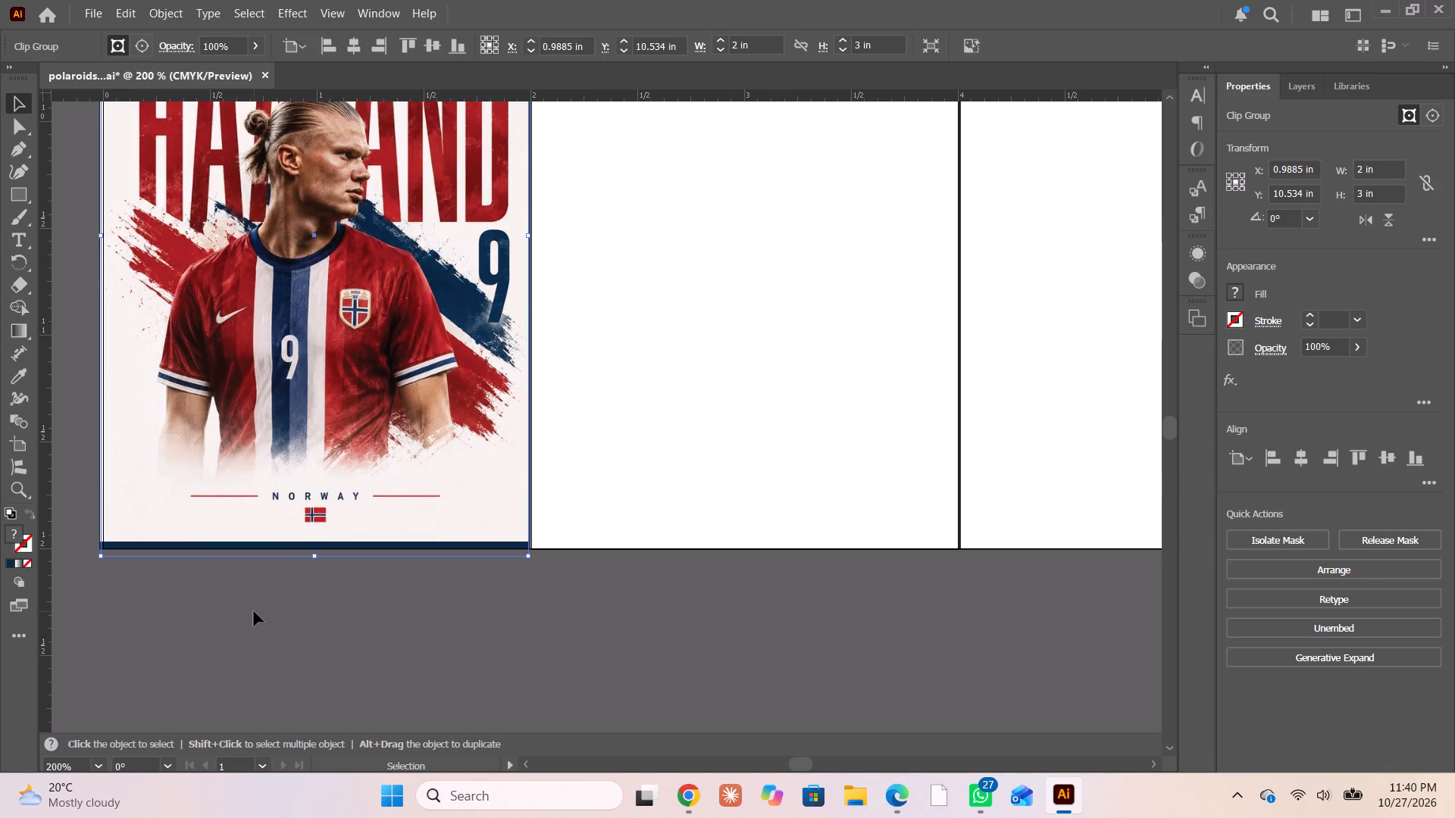
left_click(254, 611)
Examine the Haaland poster's edges and its navy borders up close and against the rest of the sheet.
scroll(254, 608, "down", 1)
scroll(254, 608, "up", 12)
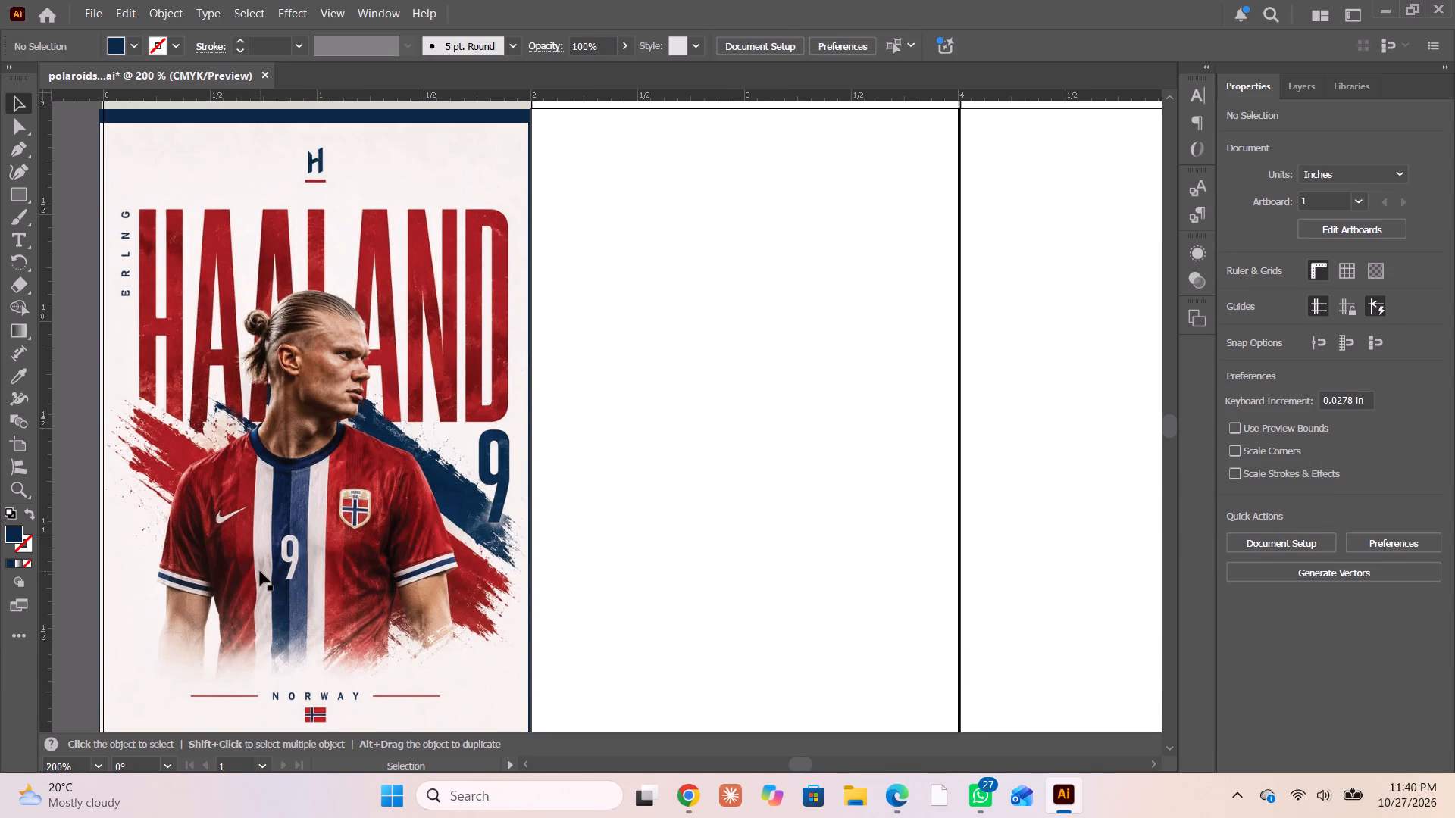
scroll(268, 542, "down", 3)
scroll(268, 542, "up", 3)
scroll(268, 542, "down", 3, "alt")
left_click(86, 204)
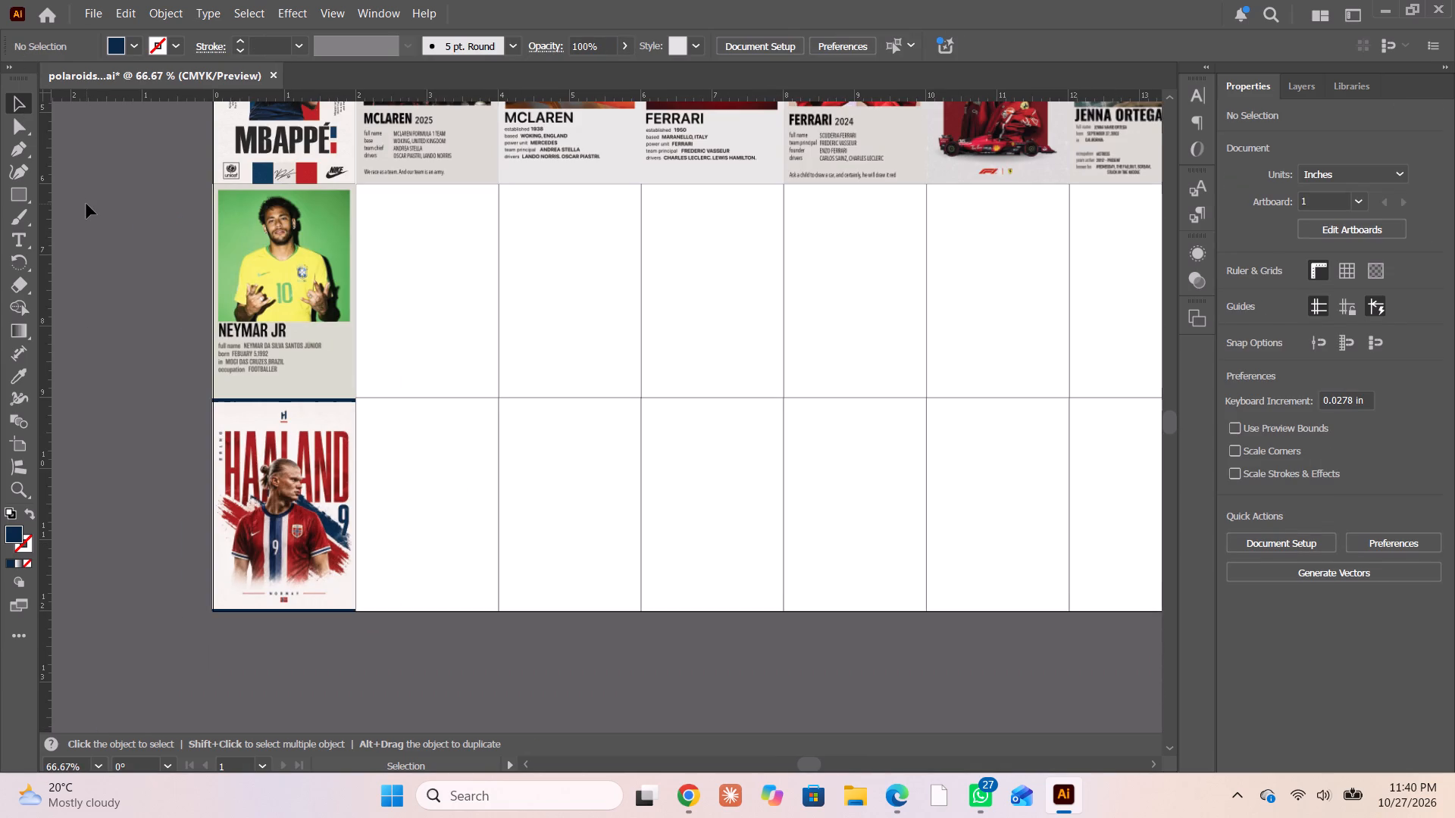
scroll(213, 474, "up", 4, "alt")
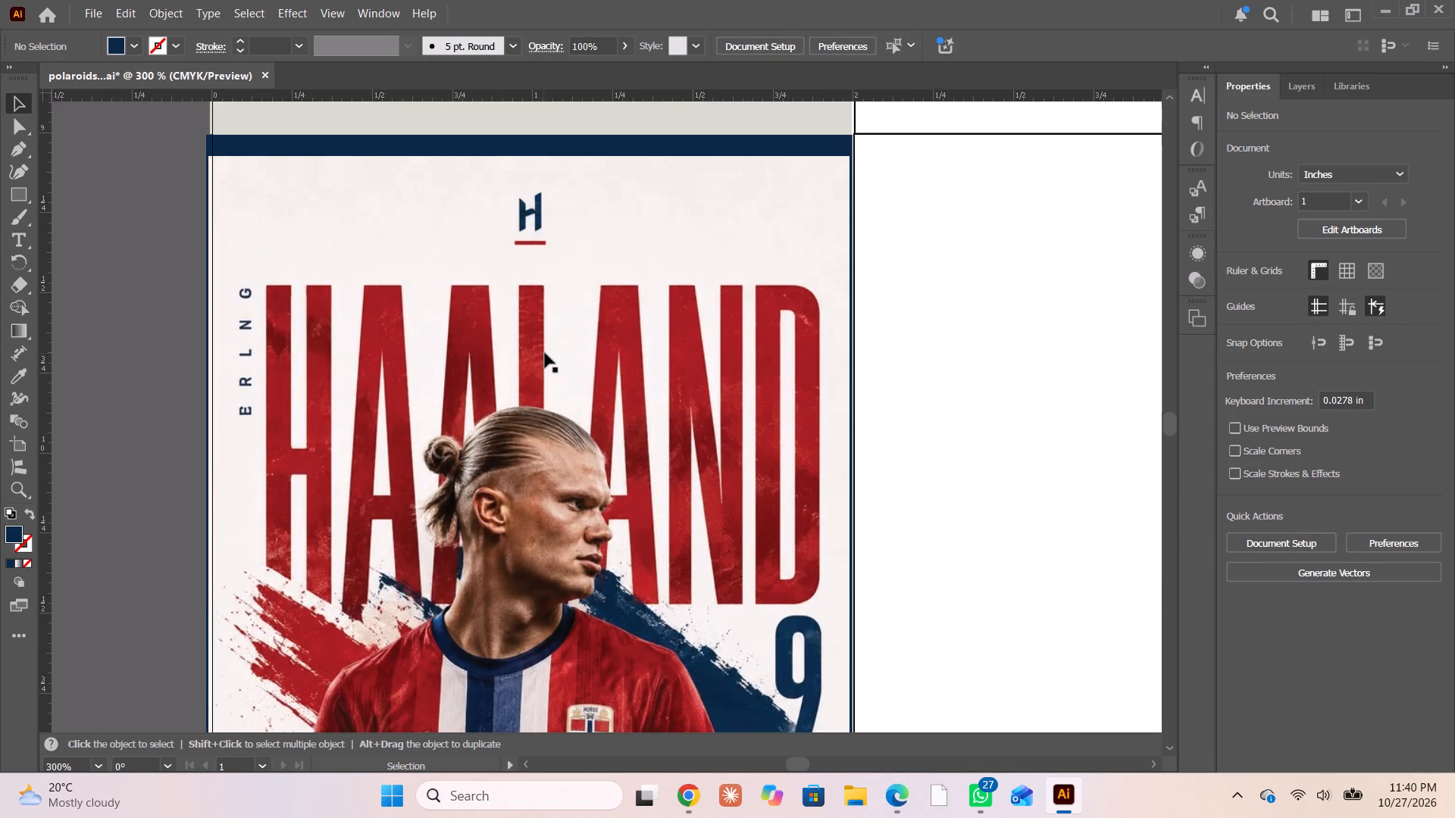
scroll(537, 337, "down", 6, "alt")
scroll(1147, 380, "left", 1)
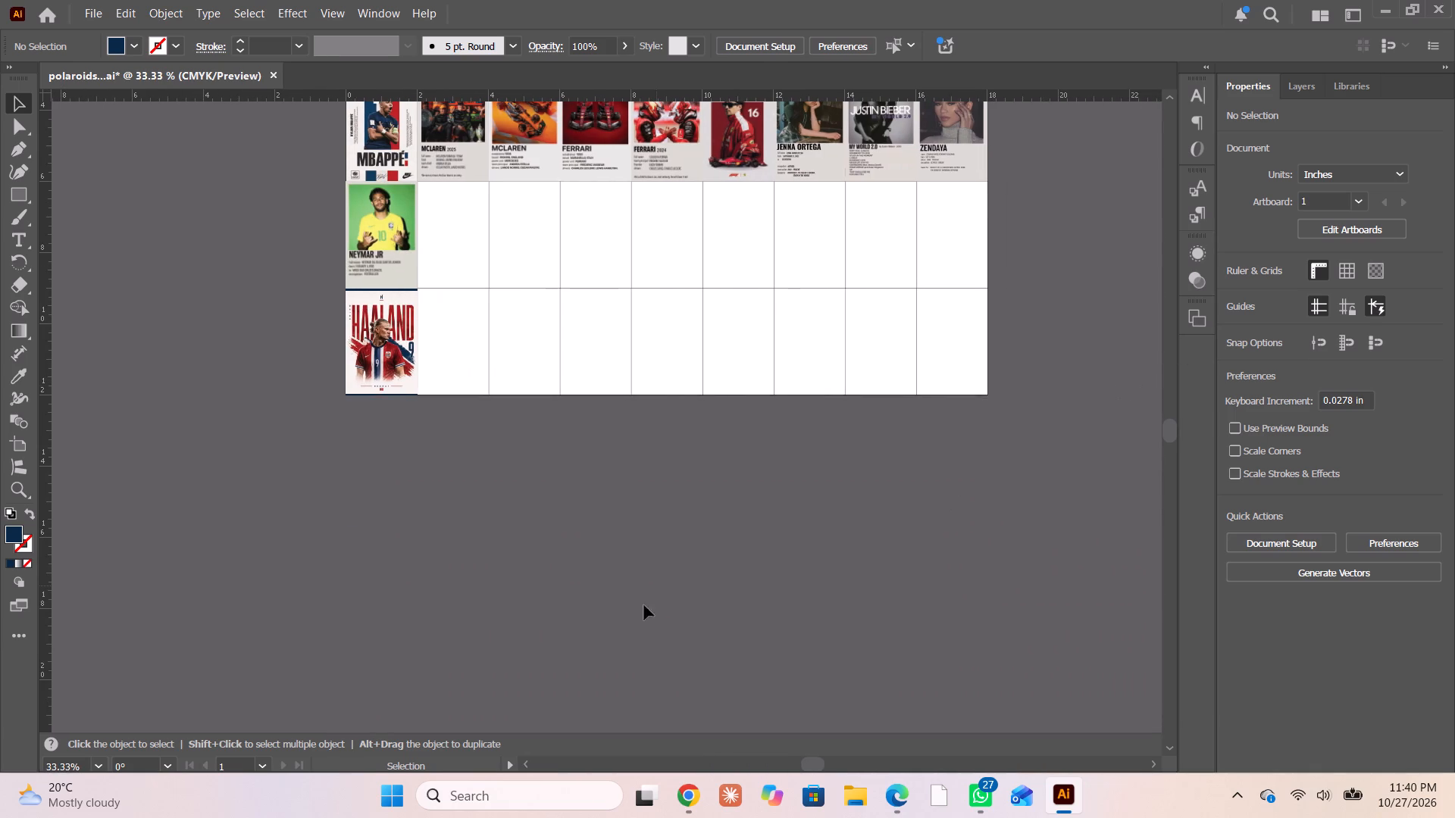
Switch to Chrome and search Pinterest for football polaroids.
left_click(687, 785)
scroll(665, 680, "down", 2)
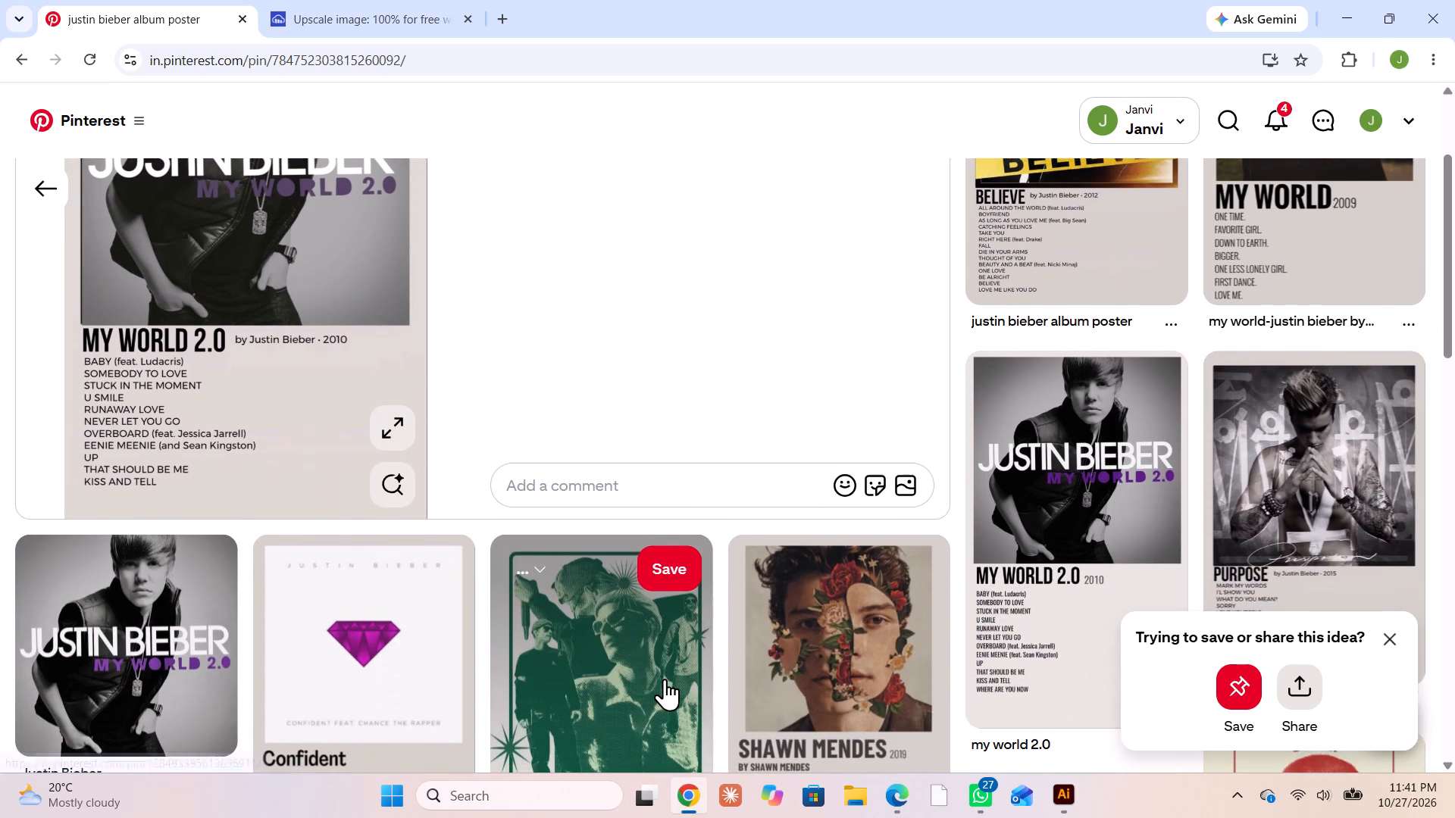
scroll(665, 674, "up", 3)
scroll(611, 599, "down", 1)
scroll(611, 599, "up", 1)
scroll(611, 599, "down", 4)
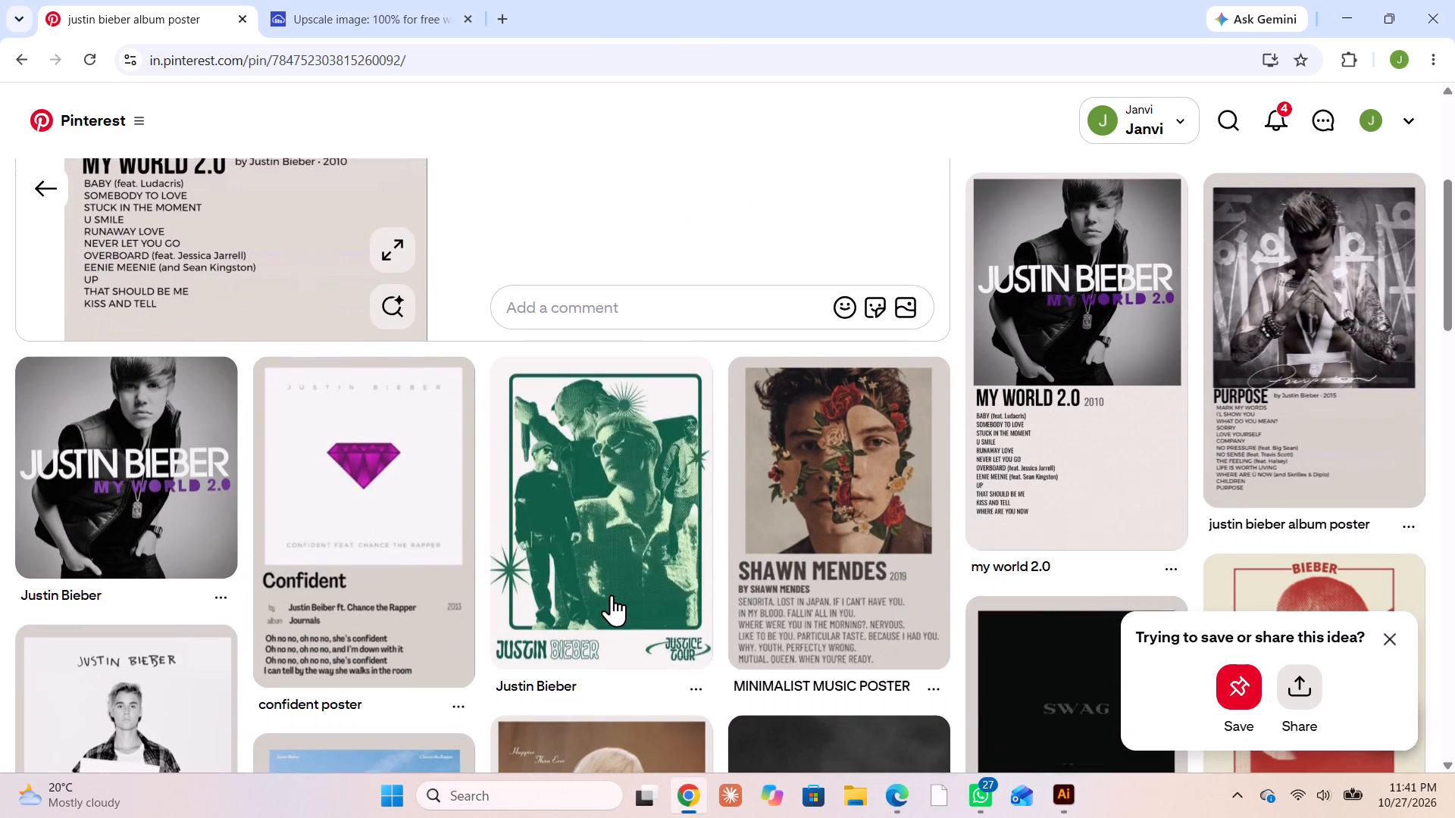
scroll(612, 595, "up", 6)
scroll(612, 595, "down", 1)
scroll(612, 595, "up", 2)
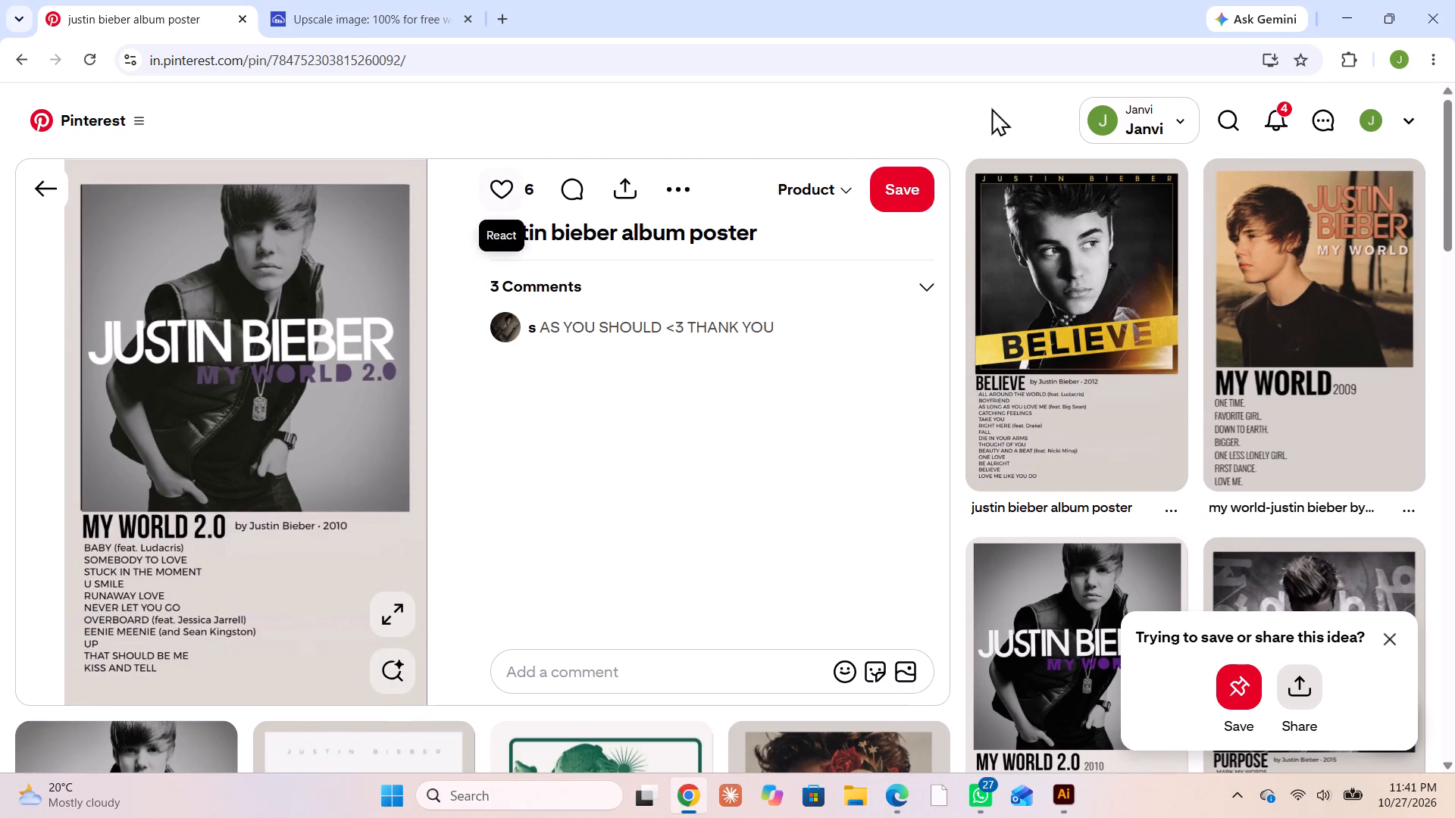
left_click(1236, 117)
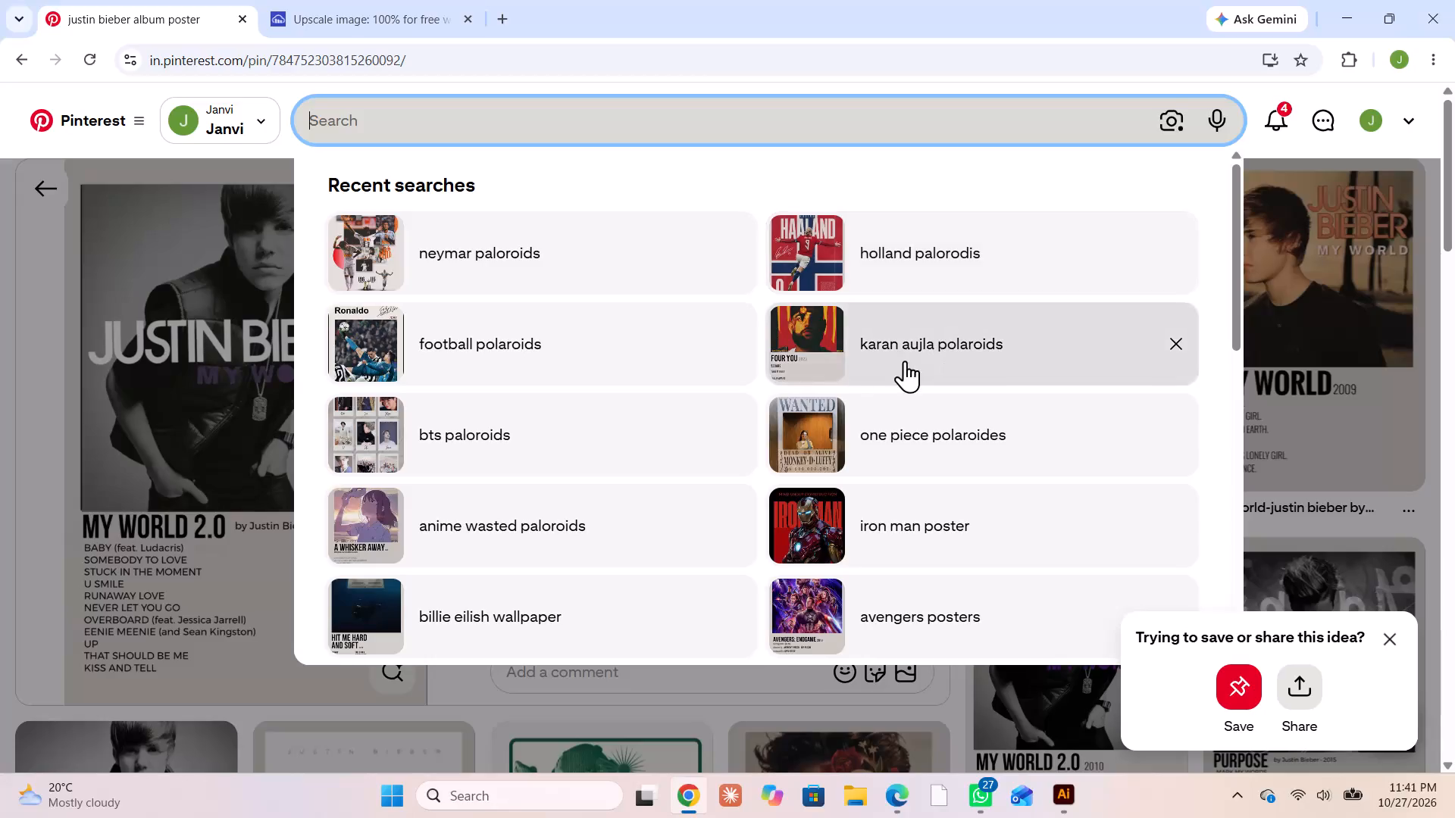
left_click(510, 336)
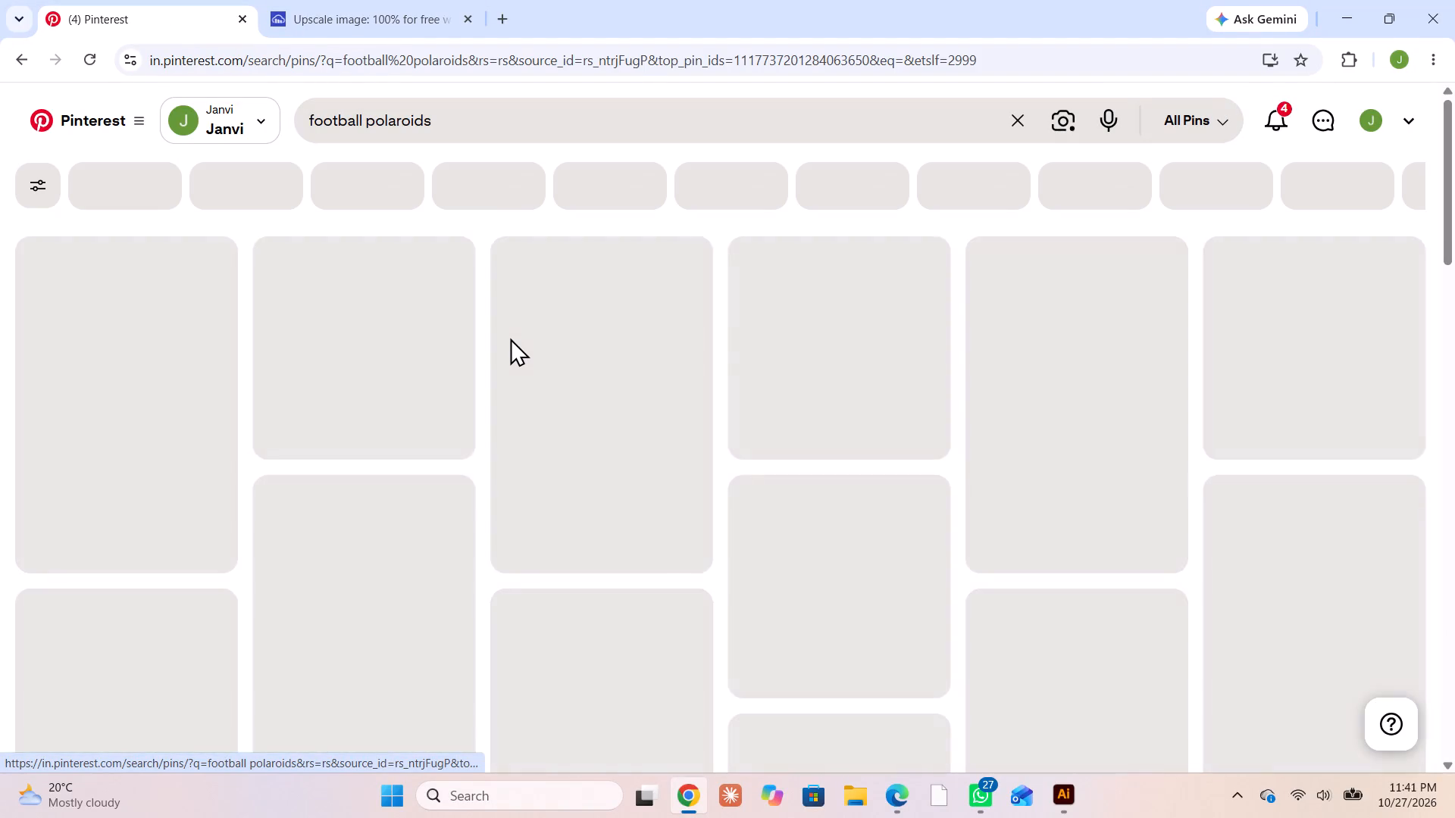
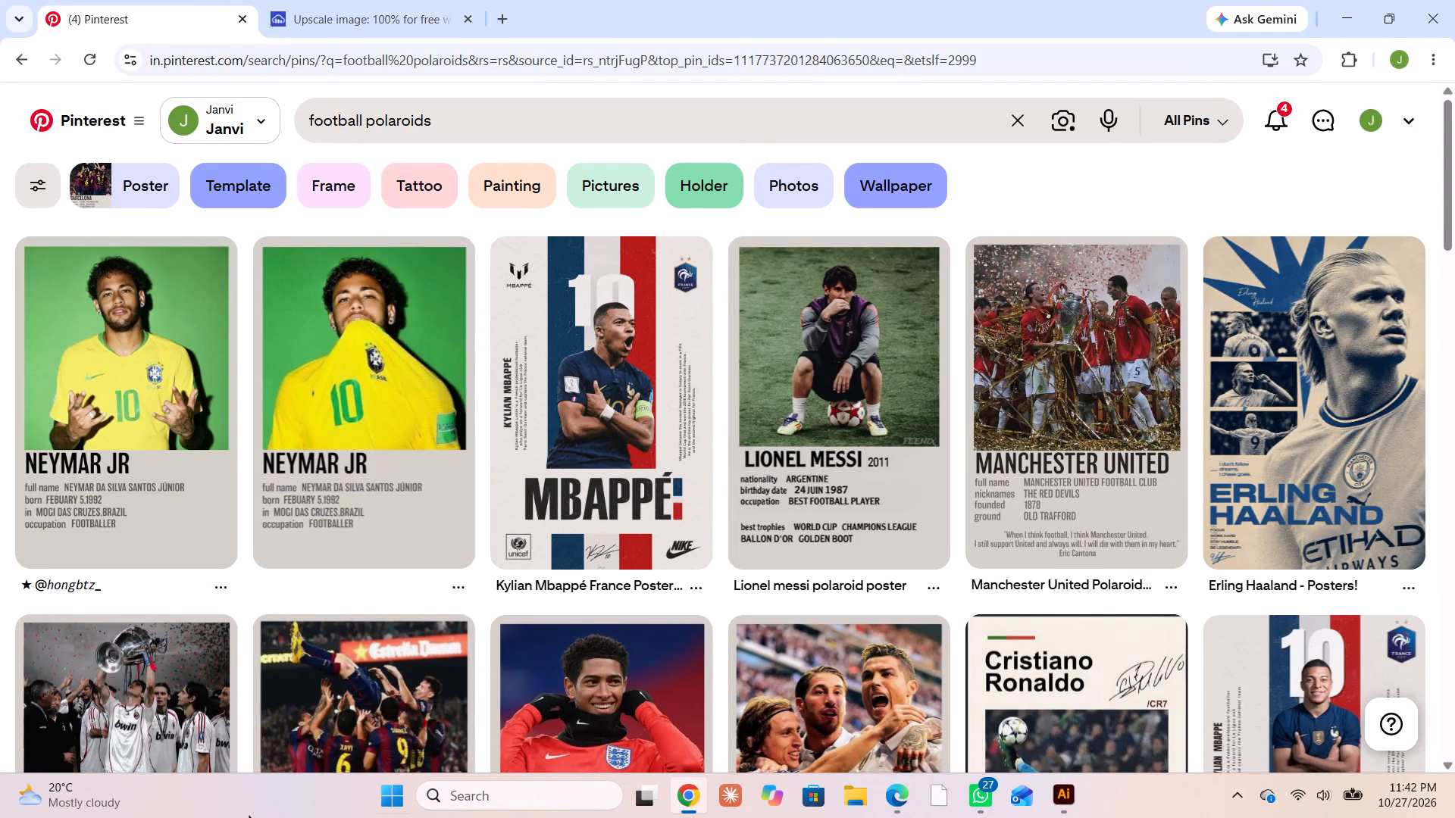
Find the Pedri polaroid poster in the blue and red striped shirt among the football polaroids results and copy its image.
scroll(227, 612, "down", 4)
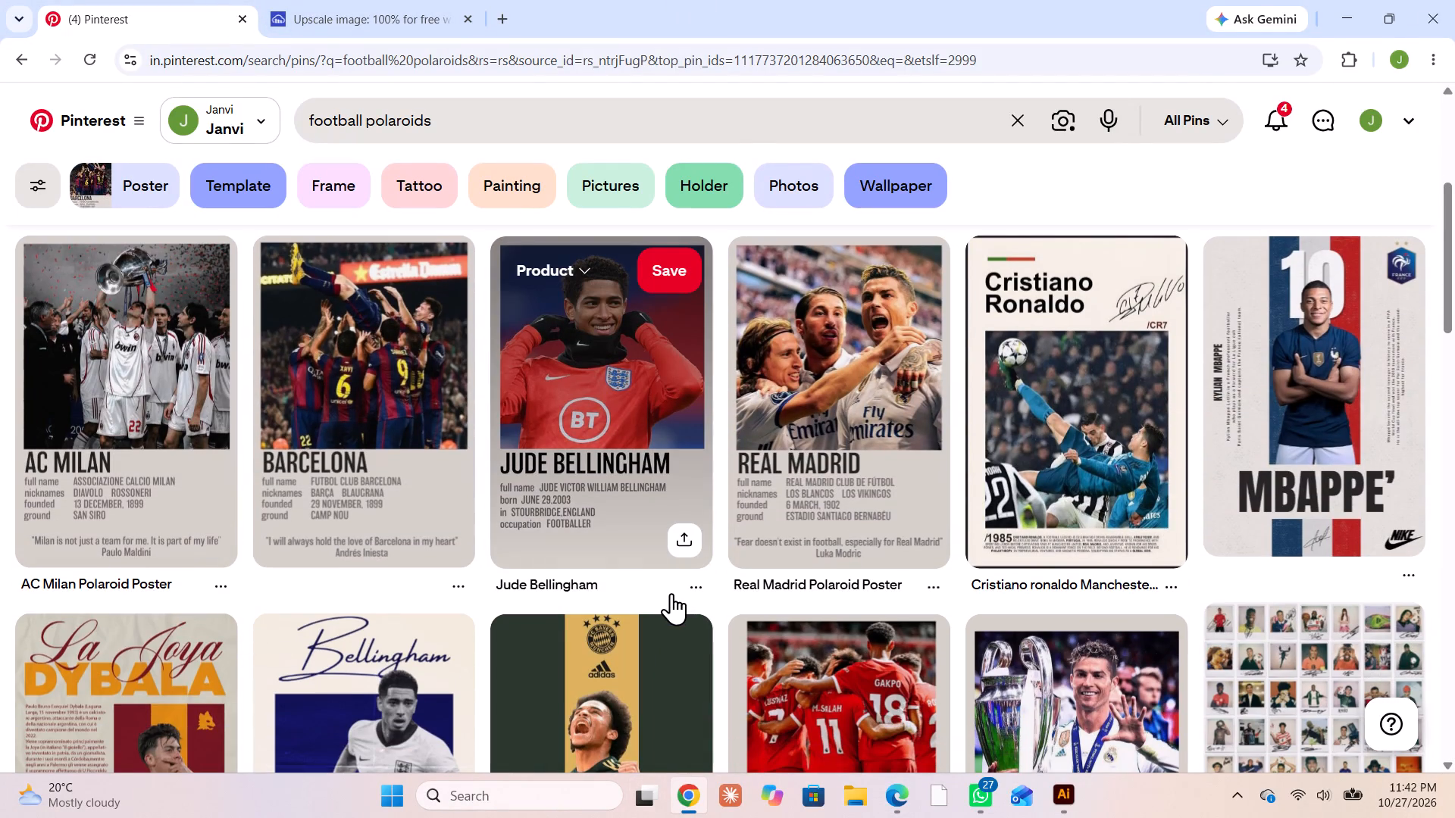
scroll(1178, 445, "down", 1)
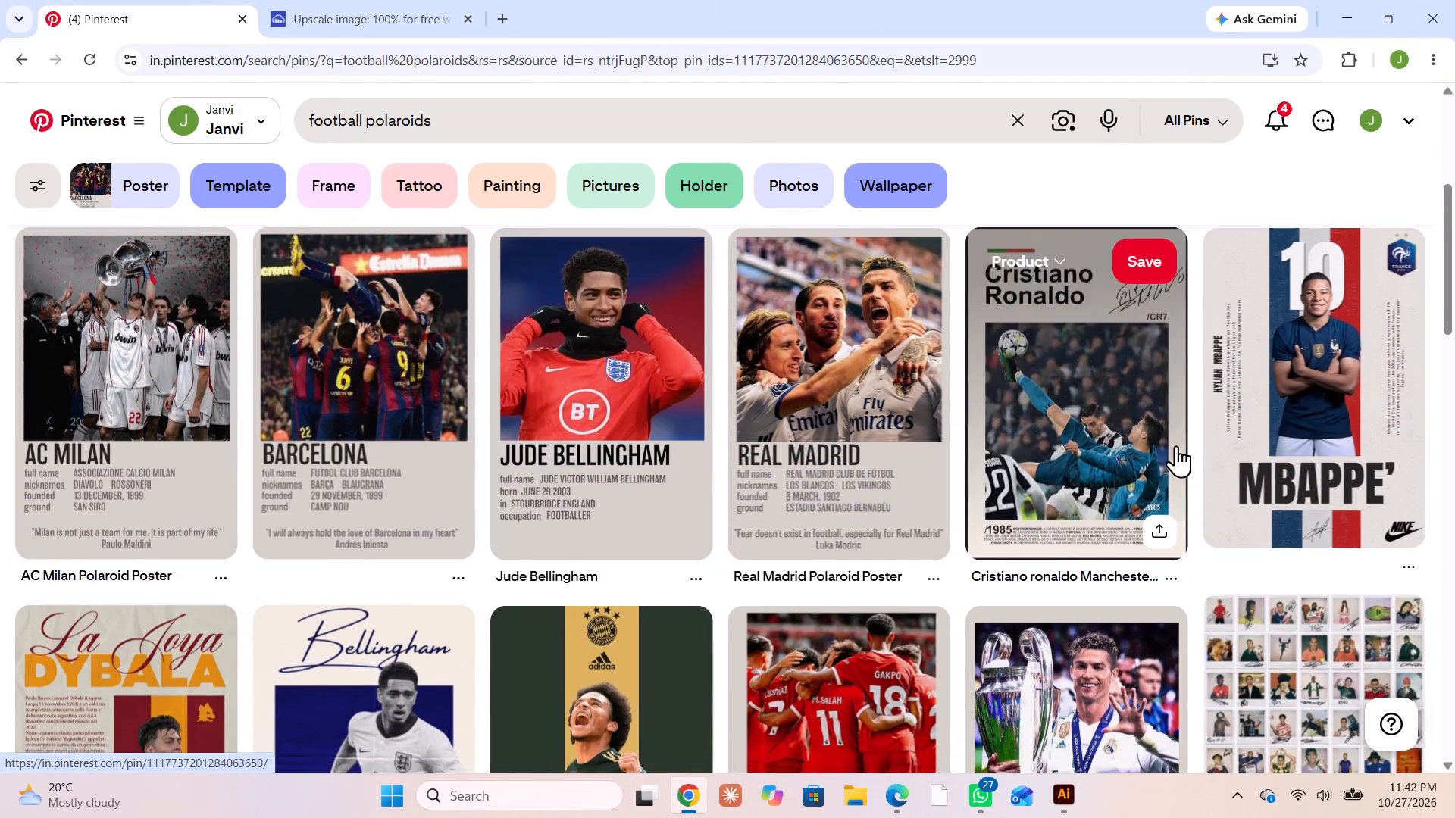
scroll(1176, 445, "down", 2)
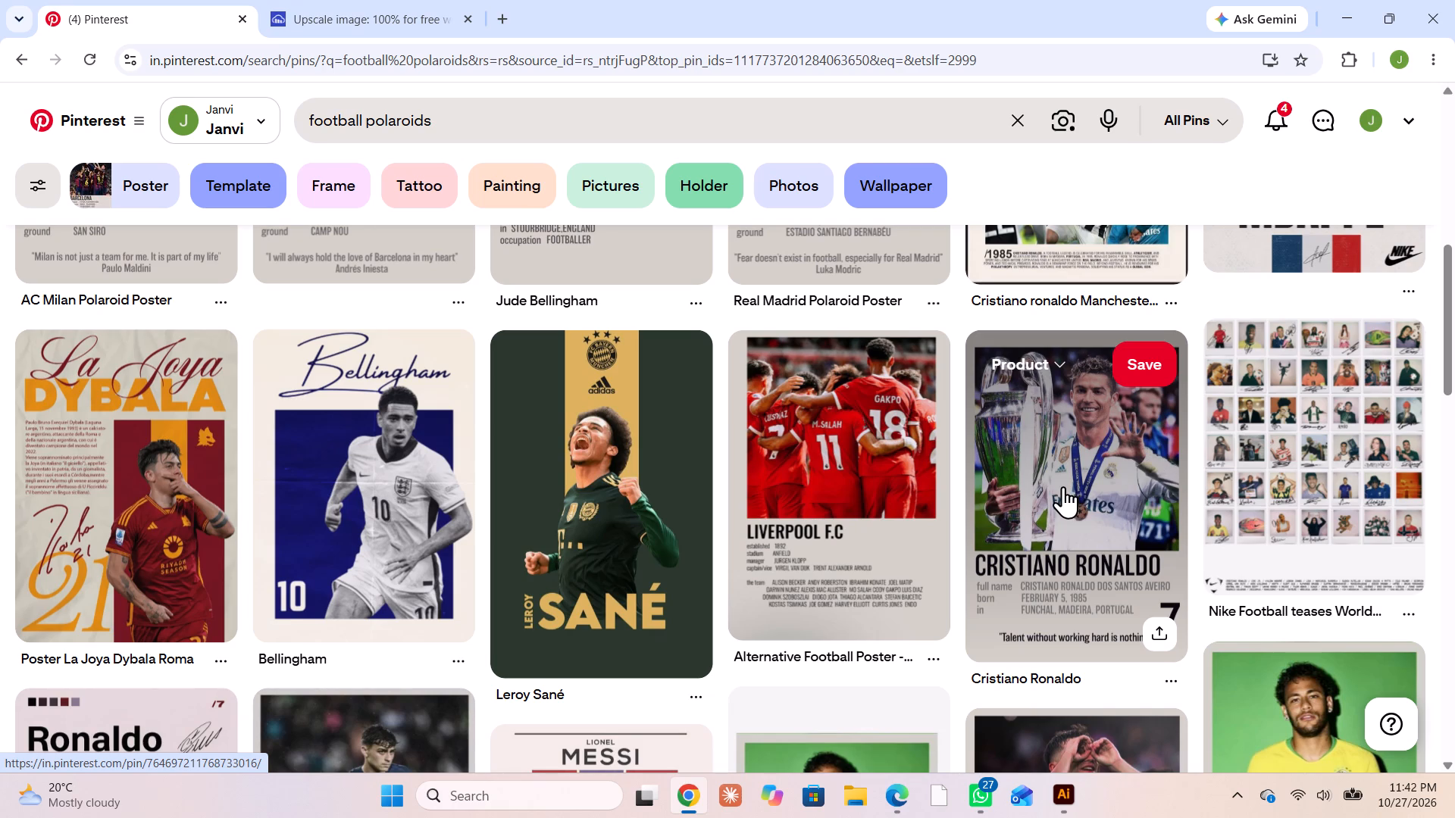
scroll(534, 620, "down", 4)
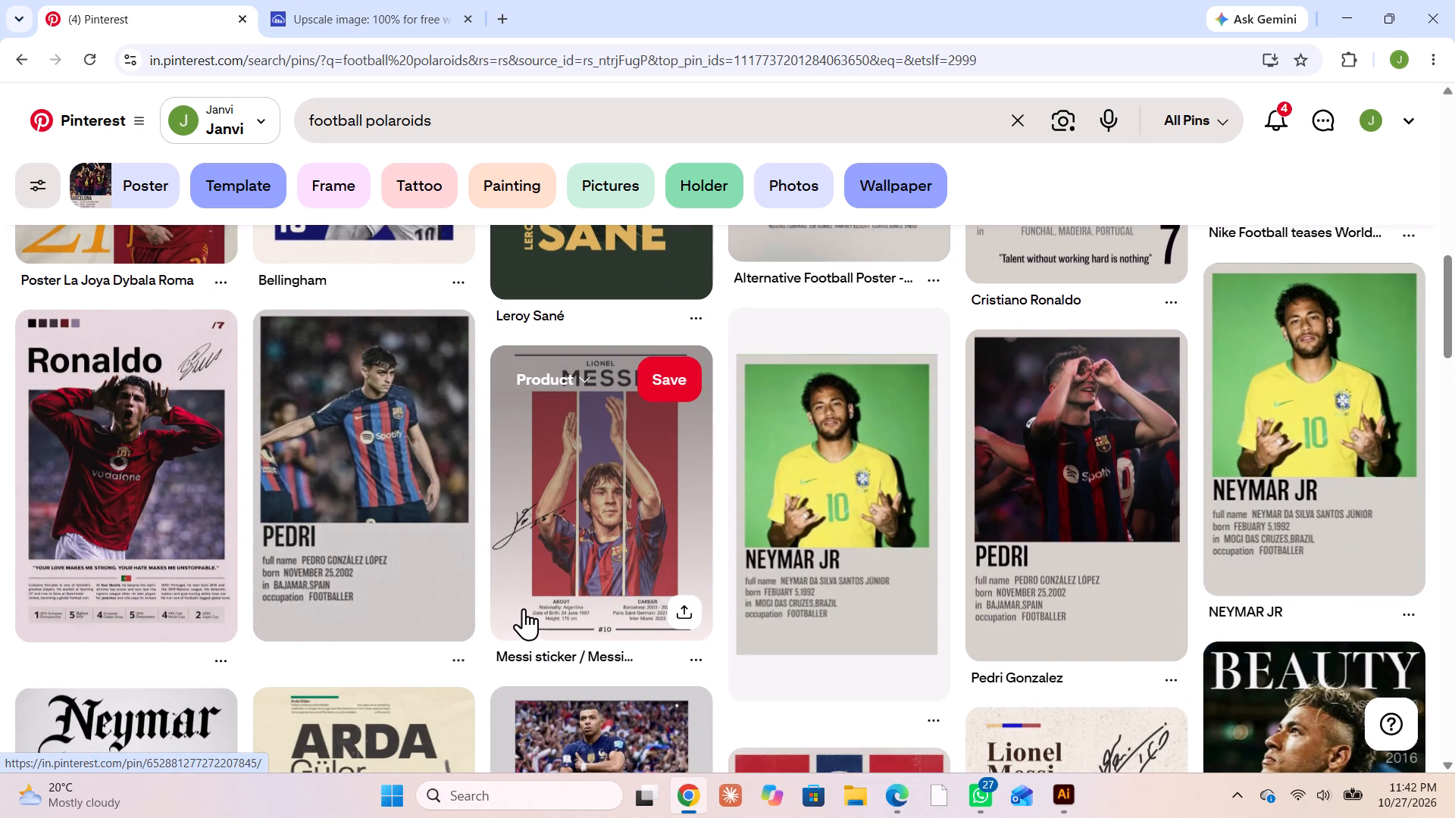
scroll(332, 479, "down", 2)
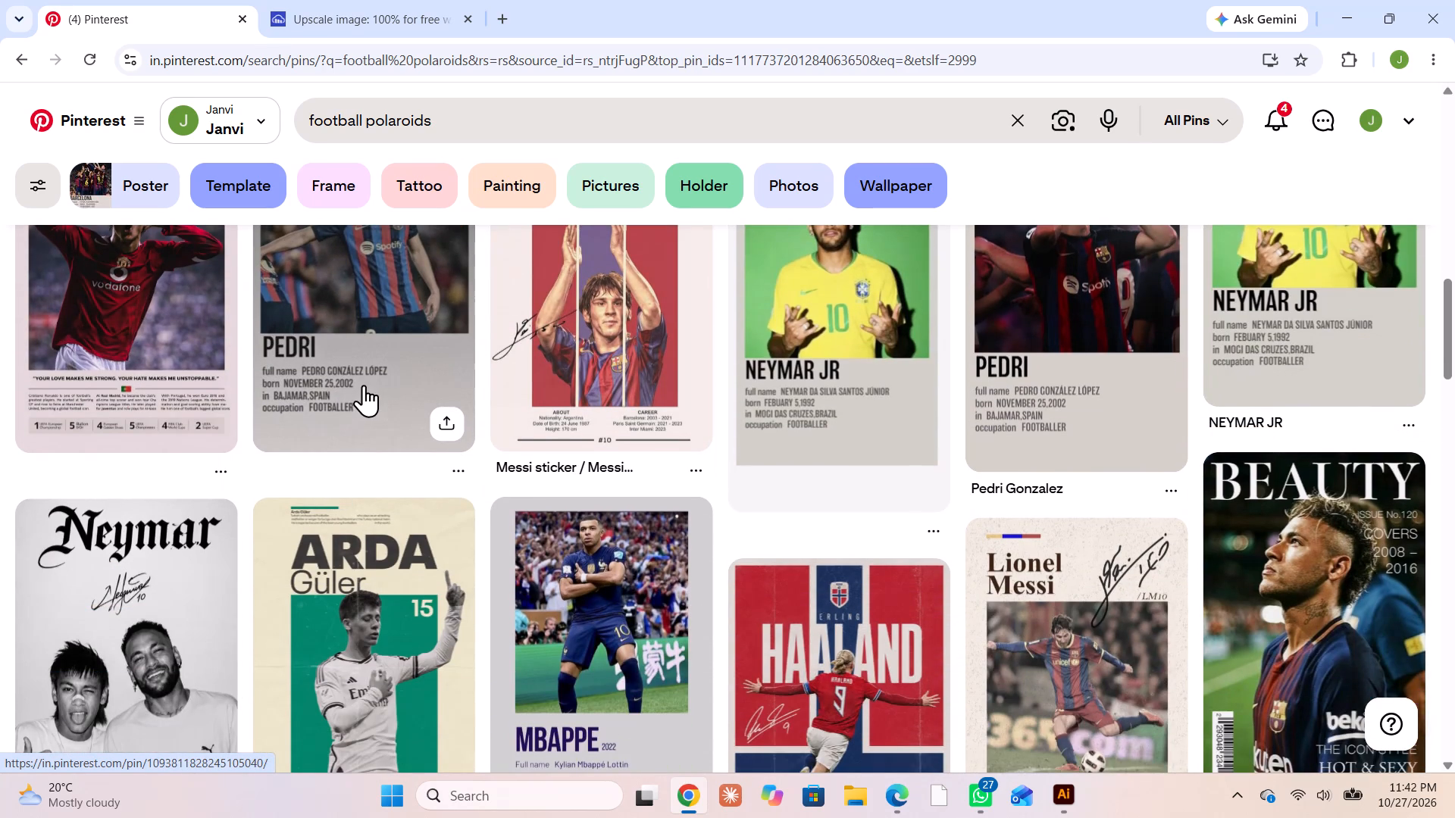
left_click(323, 373)
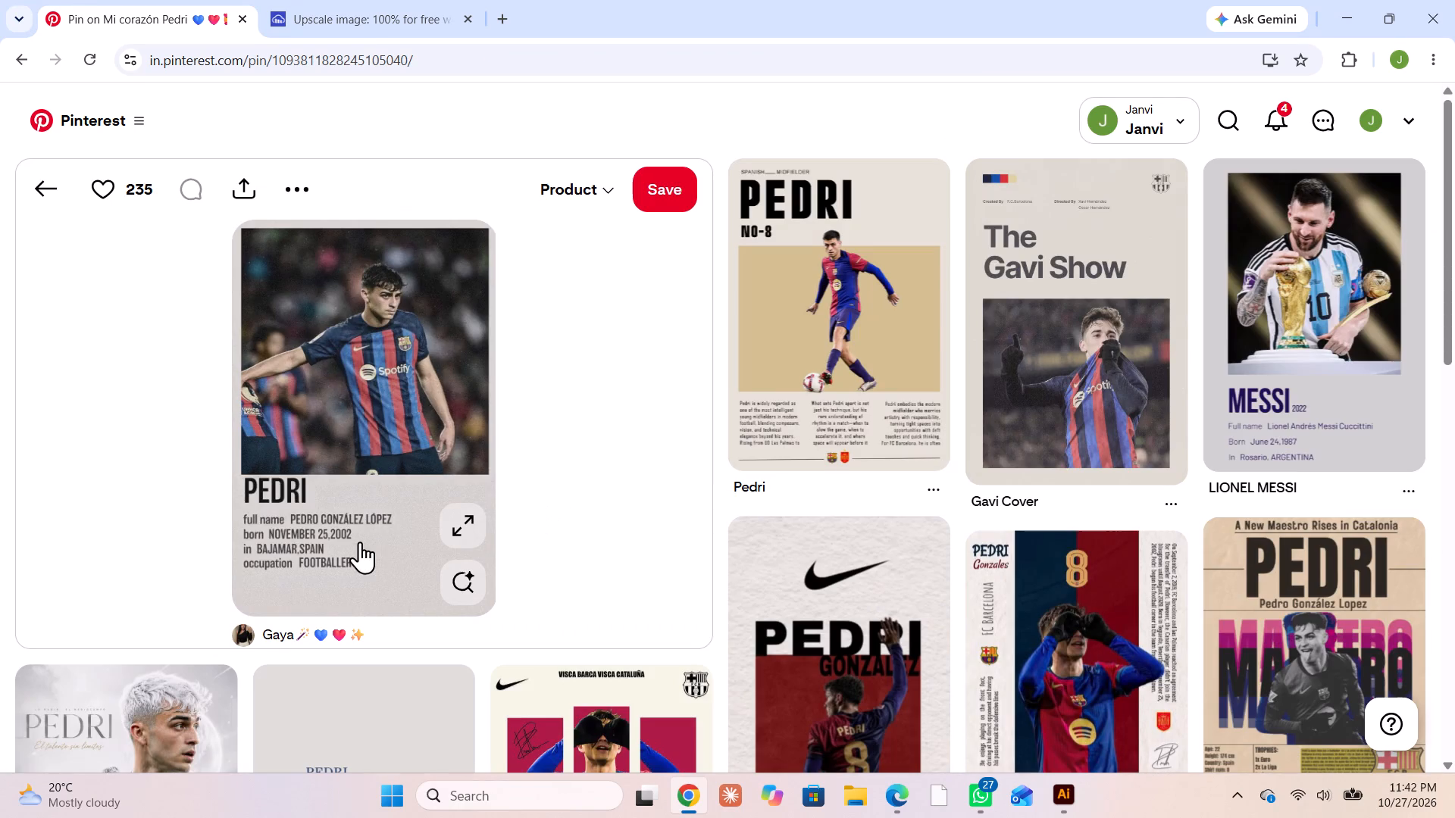
scroll(326, 425, "down", 2)
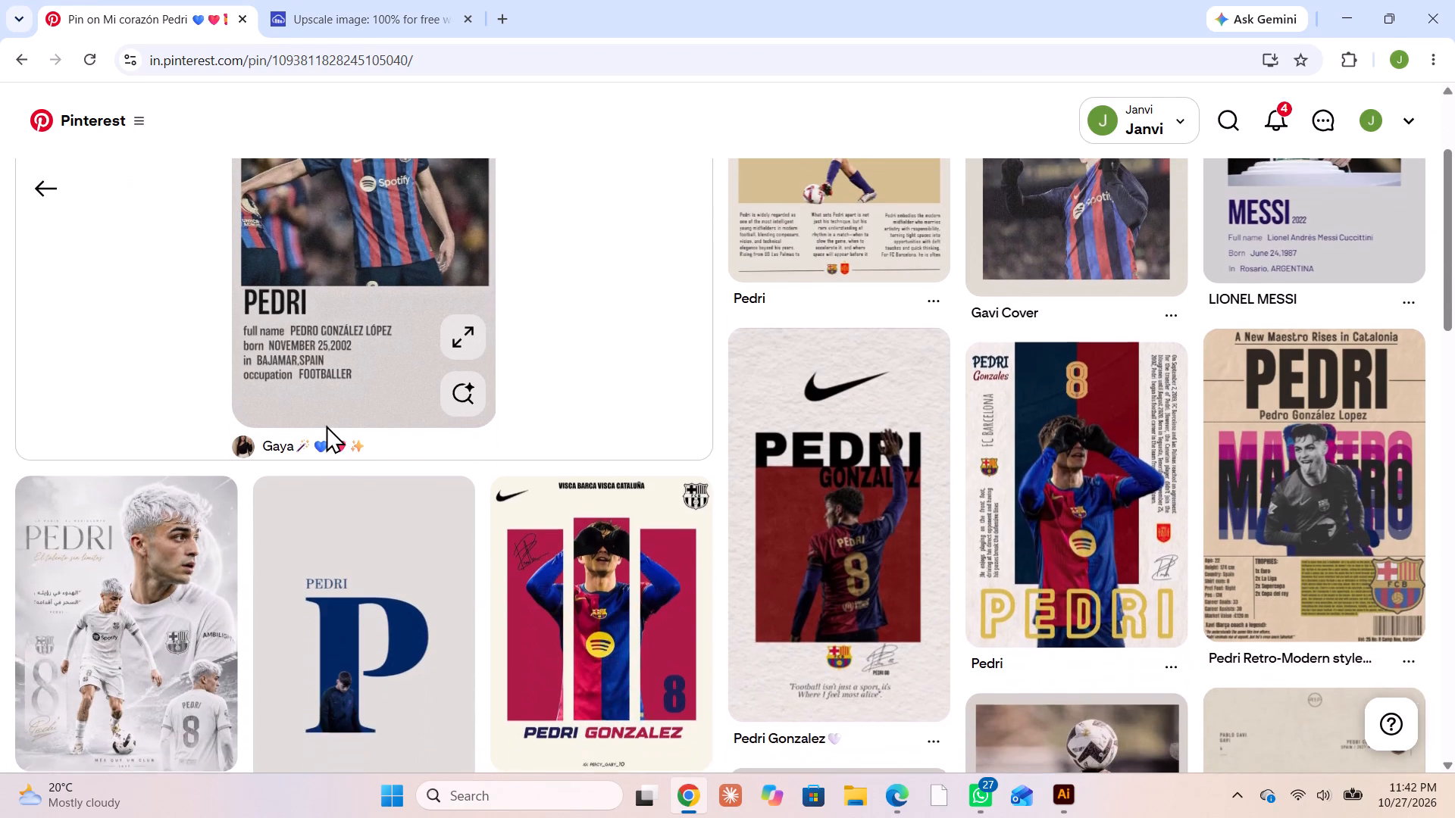
scroll(326, 425, "up", 2)
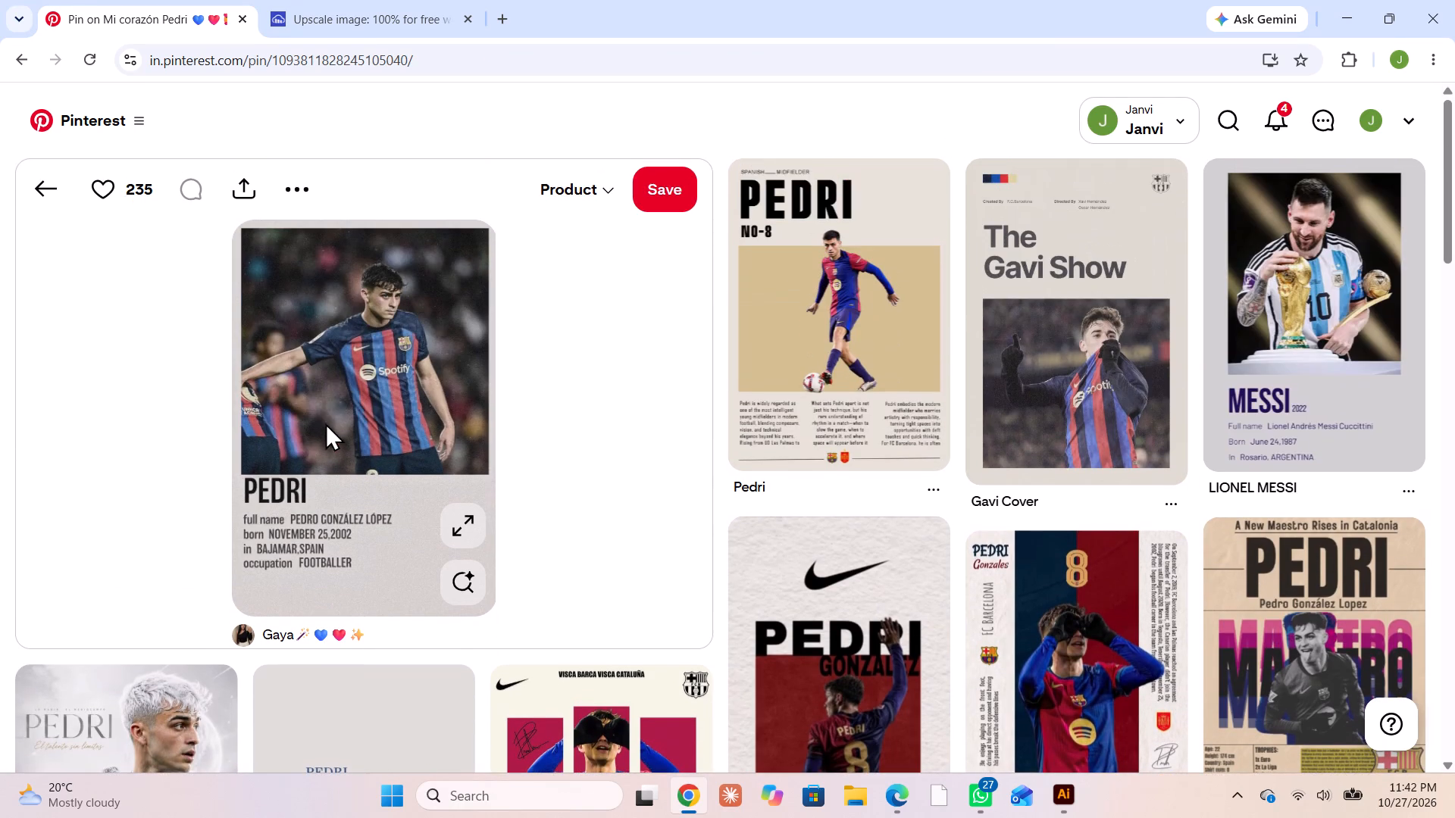
right_click(338, 382)
left_click(378, 452)
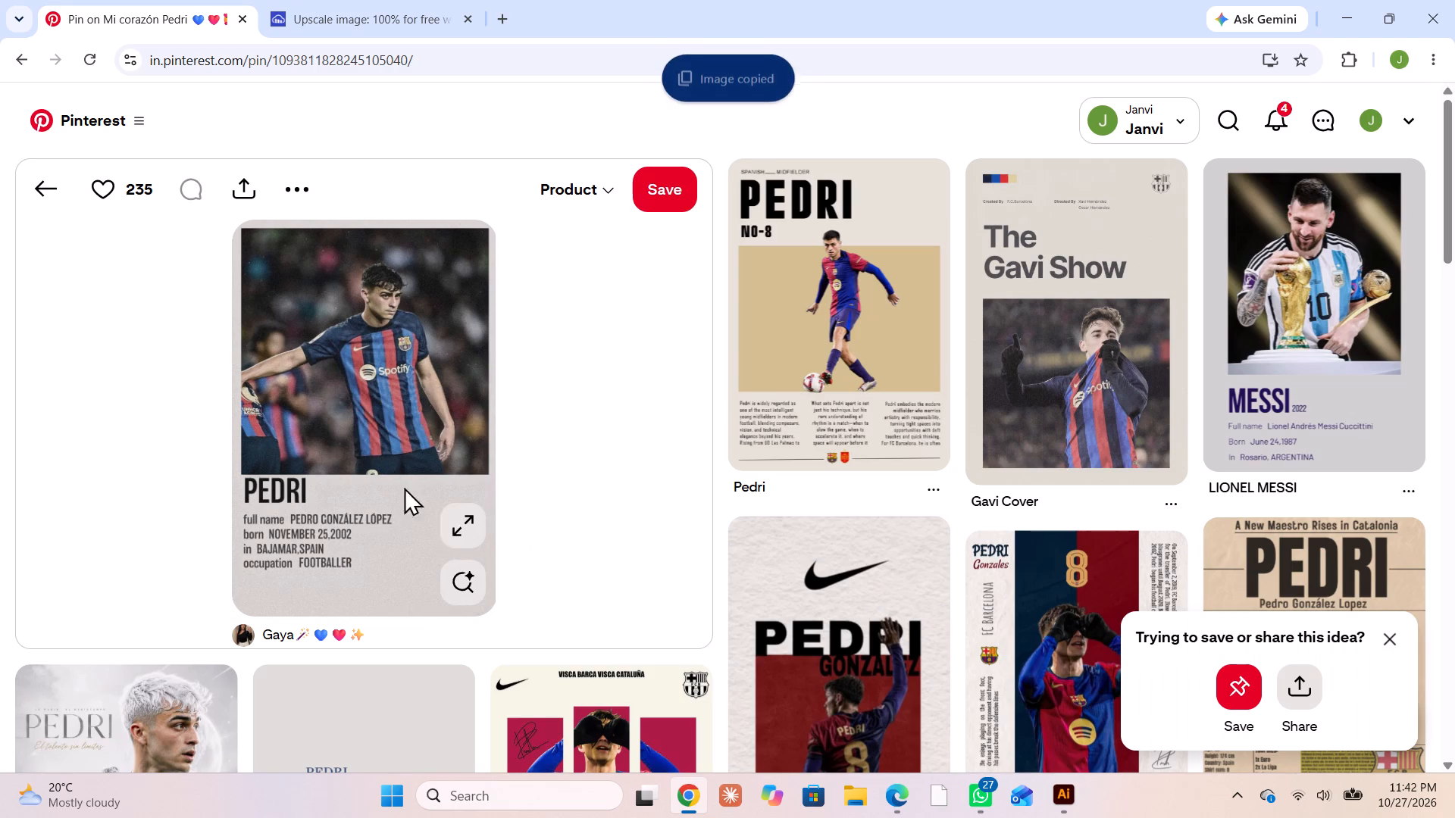
Switch to Illustrator, paste the Pedri poster into the polaroids document and place it over the artboard's left edge, at about X -2.6 in, Y 11.4 in.
left_click(1067, 796)
left_click(368, 533)
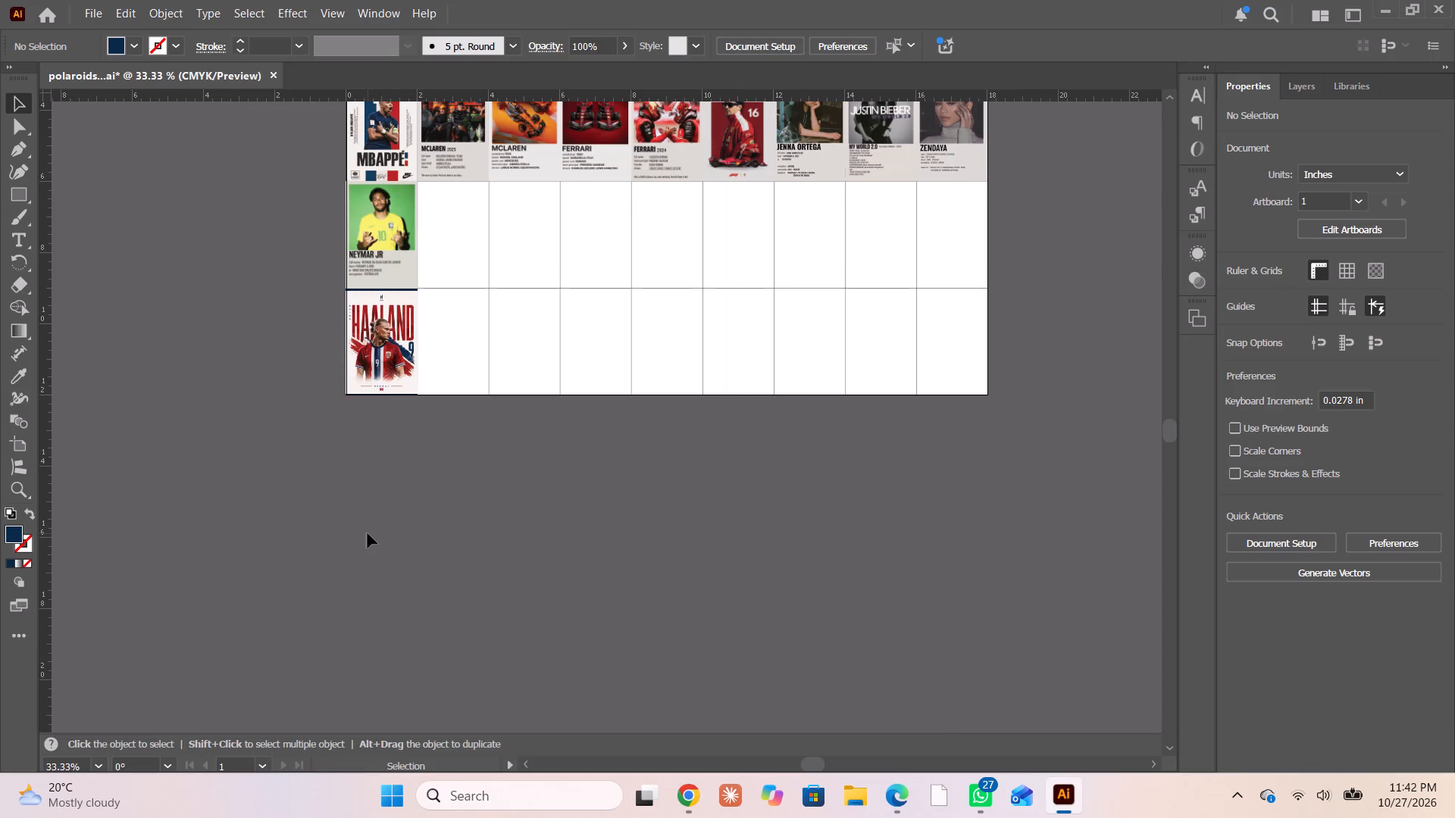
key("ctrl+v")
left_click_drag(580, 552, 385, 561)
scroll(386, 562, "down", 1)
scroll(386, 562, "up", 3)
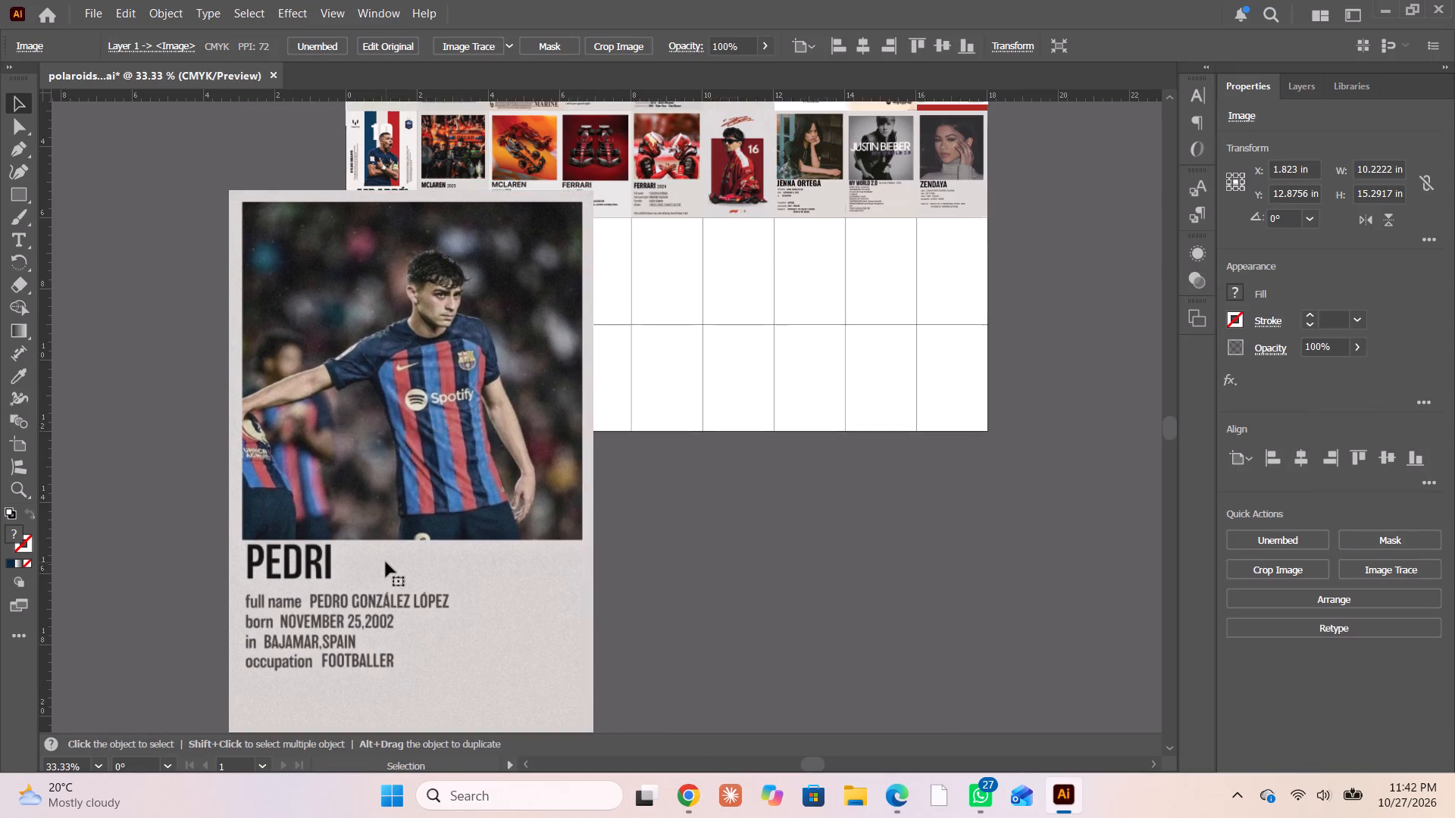
scroll(386, 562, "up", 9)
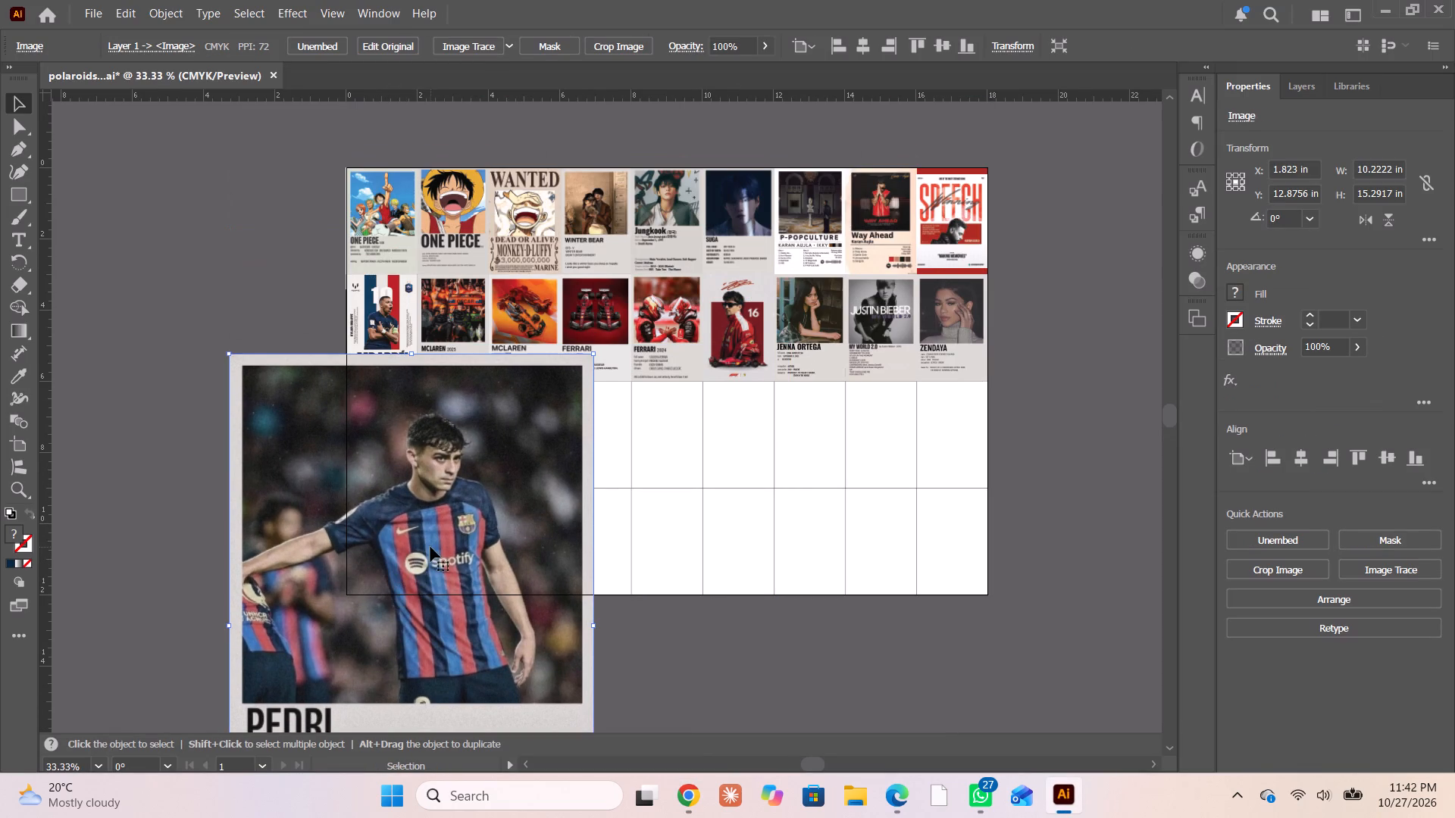
left_click_drag(428, 545, 271, 492)
scroll(277, 492, "down", 3)
scroll(278, 492, "up", 3)
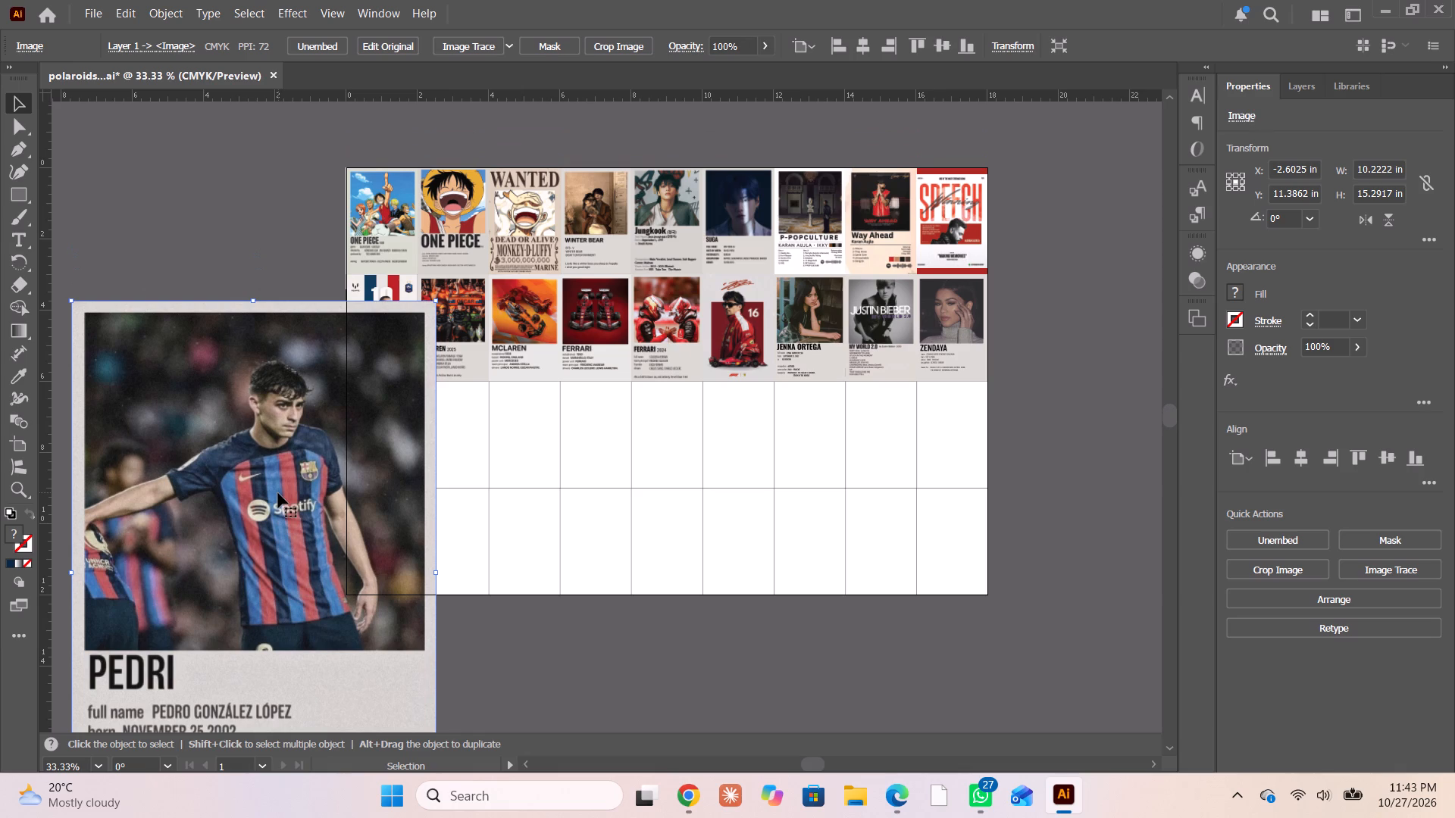
Switch to Chrome, examine the pins related to the Pedri poster and return to the football polaroids results.
left_click(680, 789)
scroll(668, 695, "down", 1)
scroll(668, 695, "up", 1)
scroll(668, 695, "down", 5)
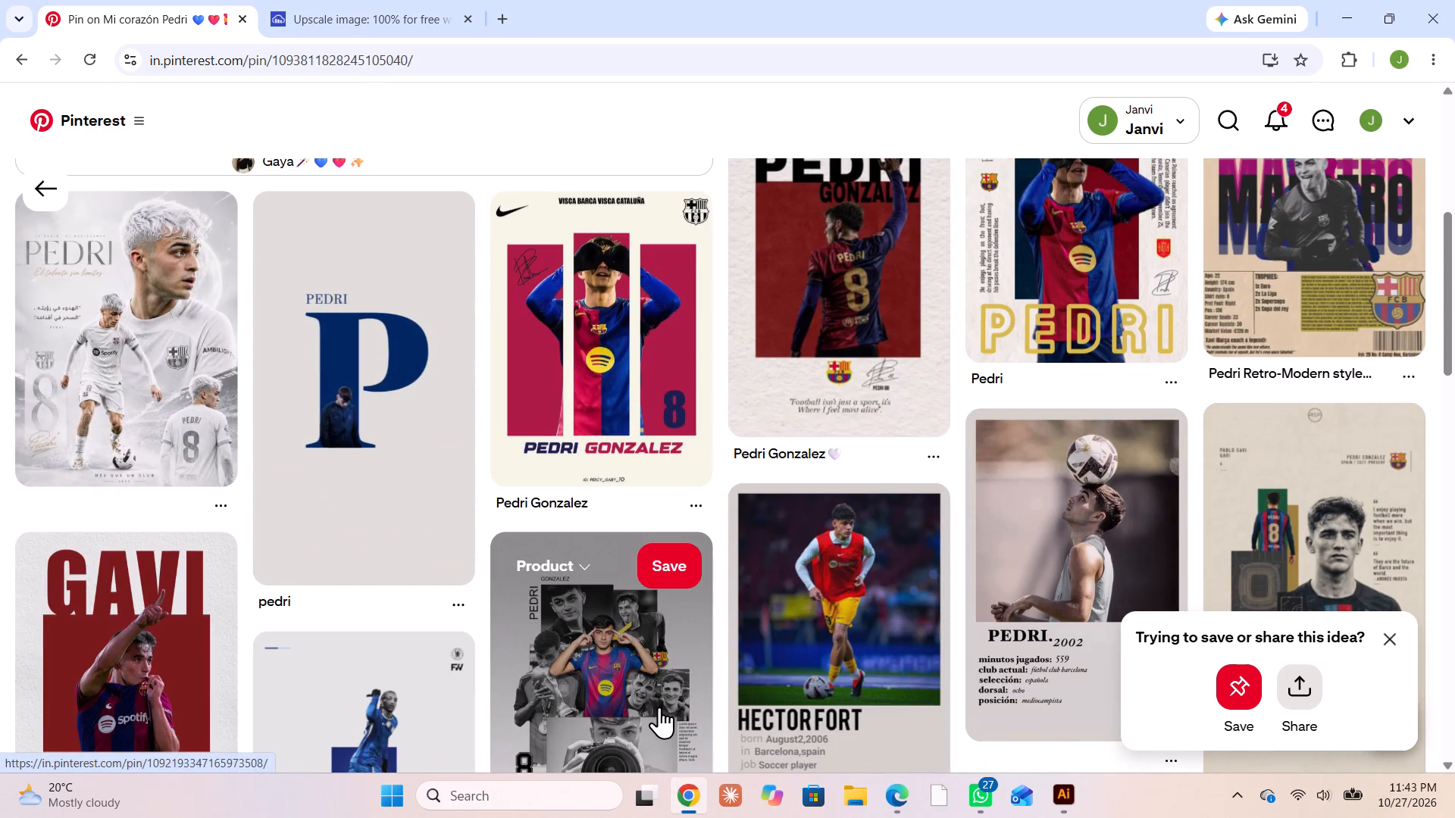
scroll(902, 651, "down", 6)
scroll(477, 505, "up", 8)
scroll(206, 351, "down", 2)
scroll(206, 351, "up", 4)
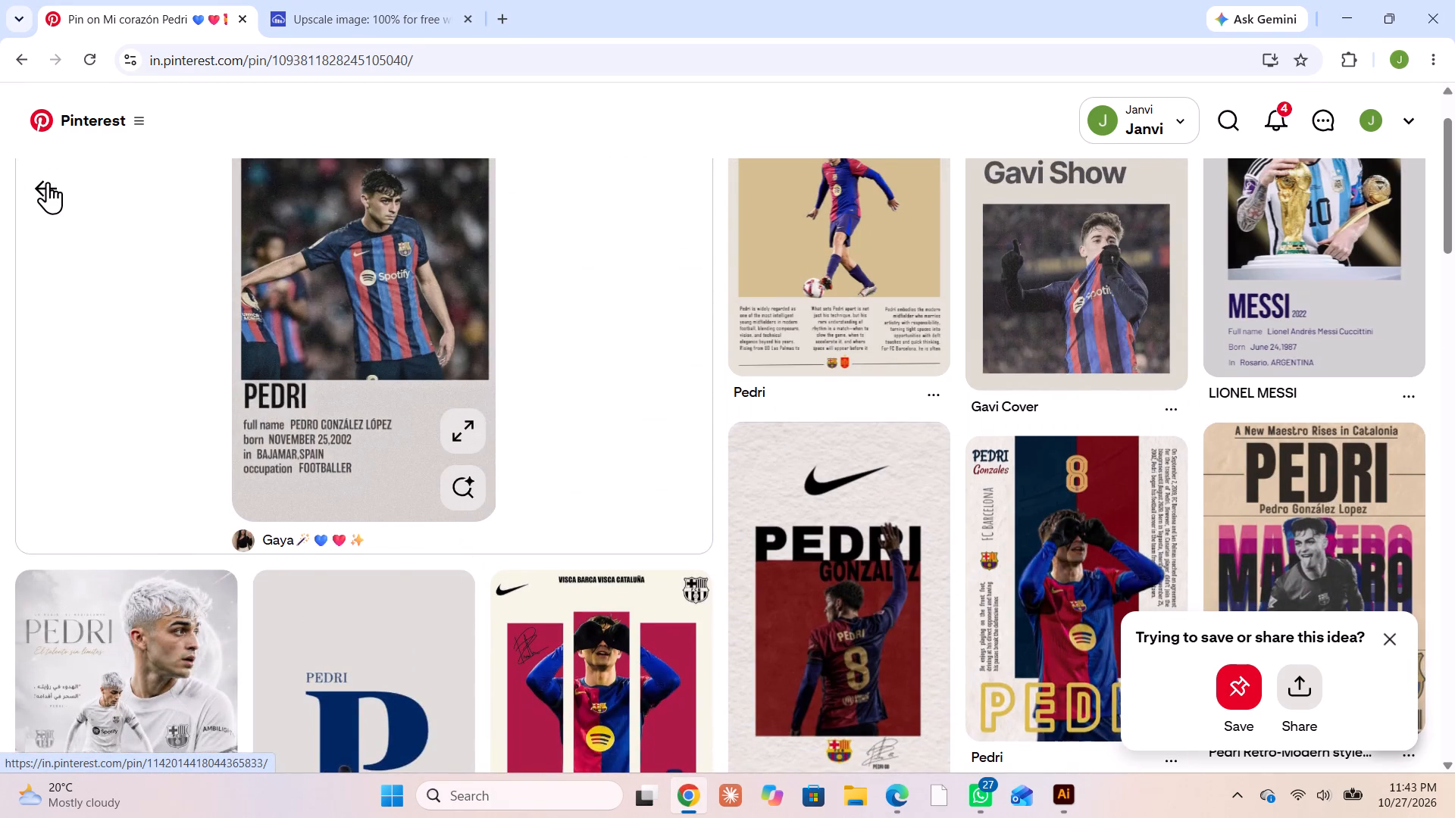
left_click(48, 182)
scroll(352, 283, "up", 11)
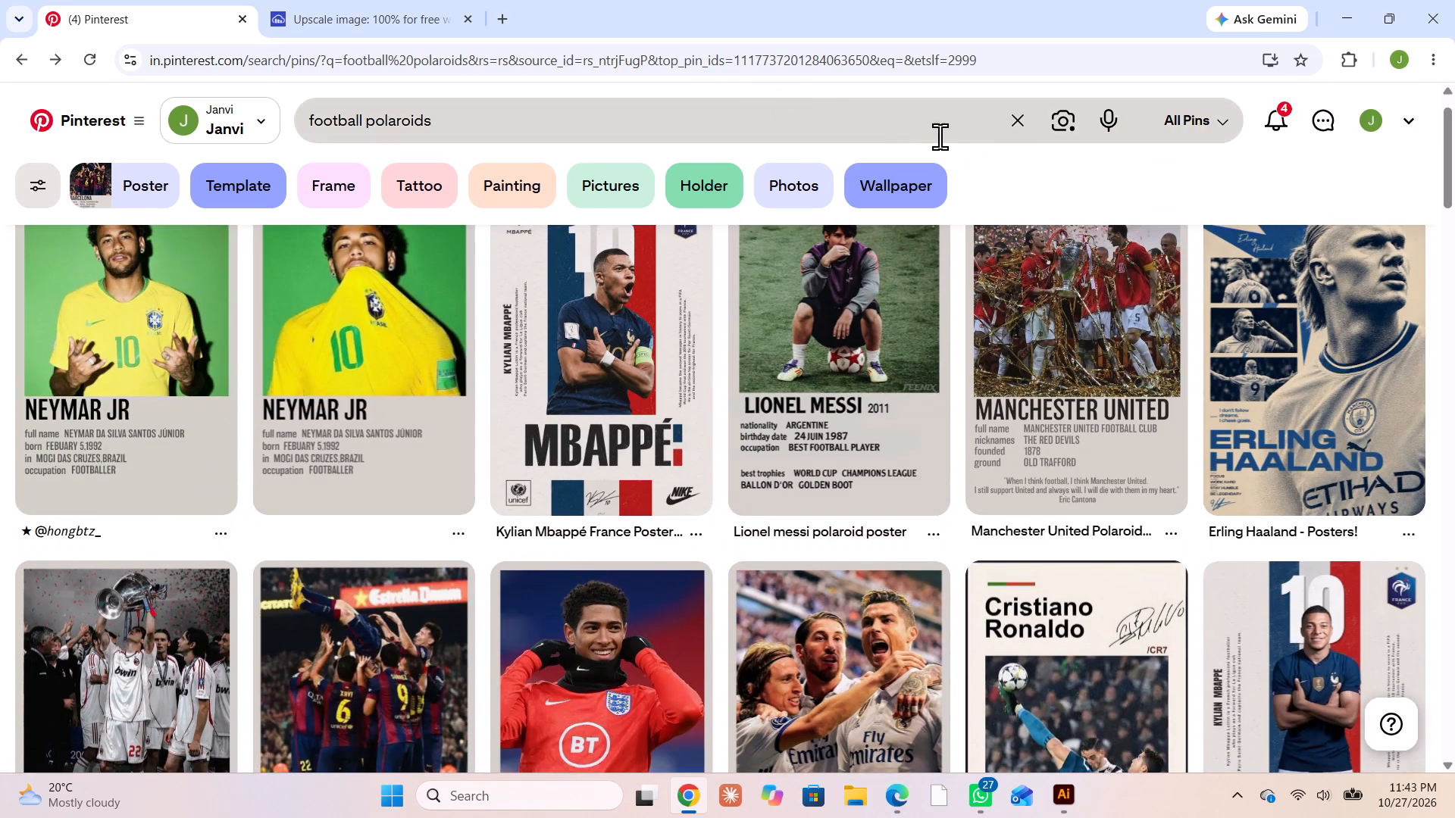
Replace the Pinterest search with "for boys poloroids" and run it.
left_click(1010, 119)
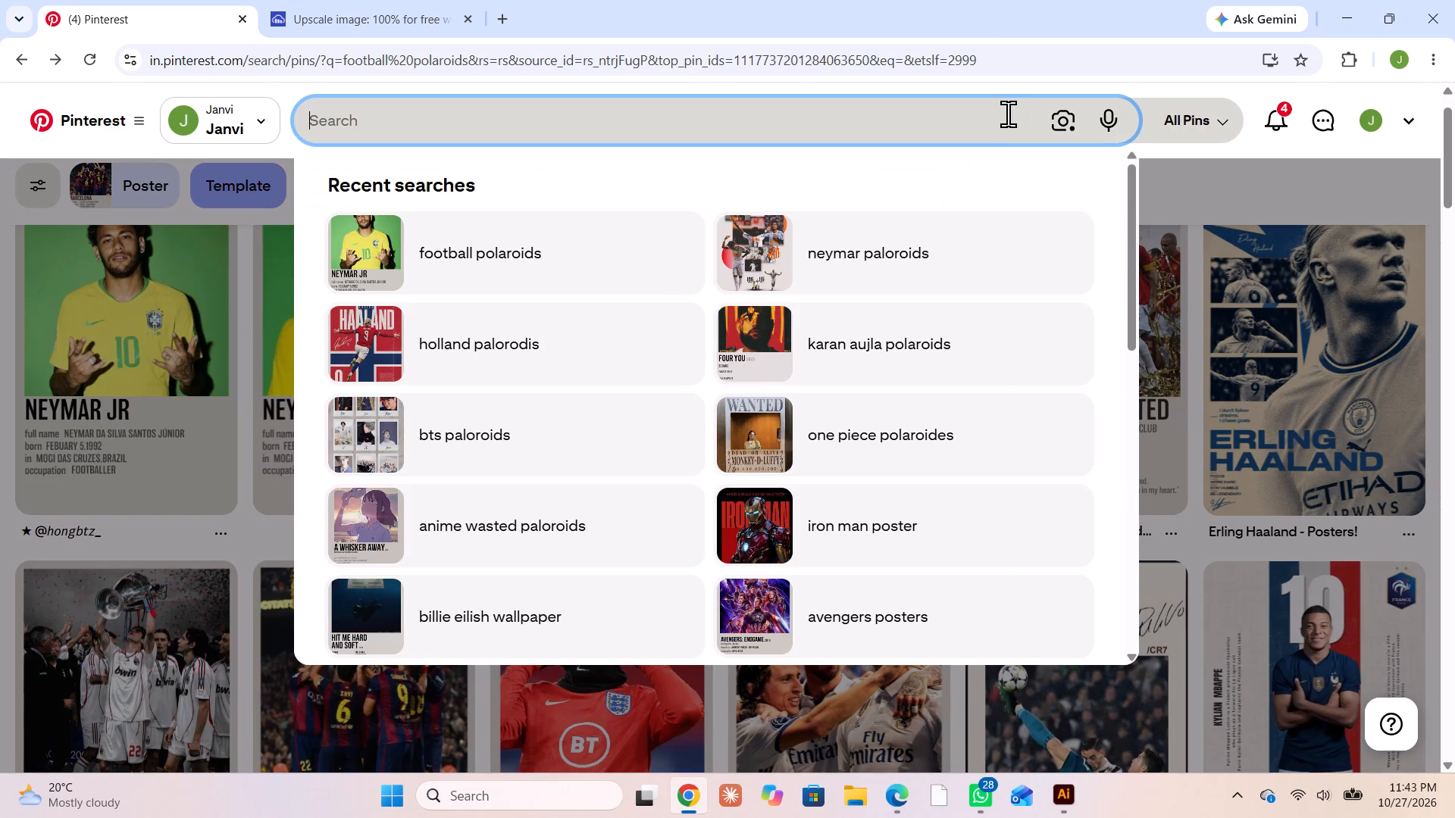
type("boy")
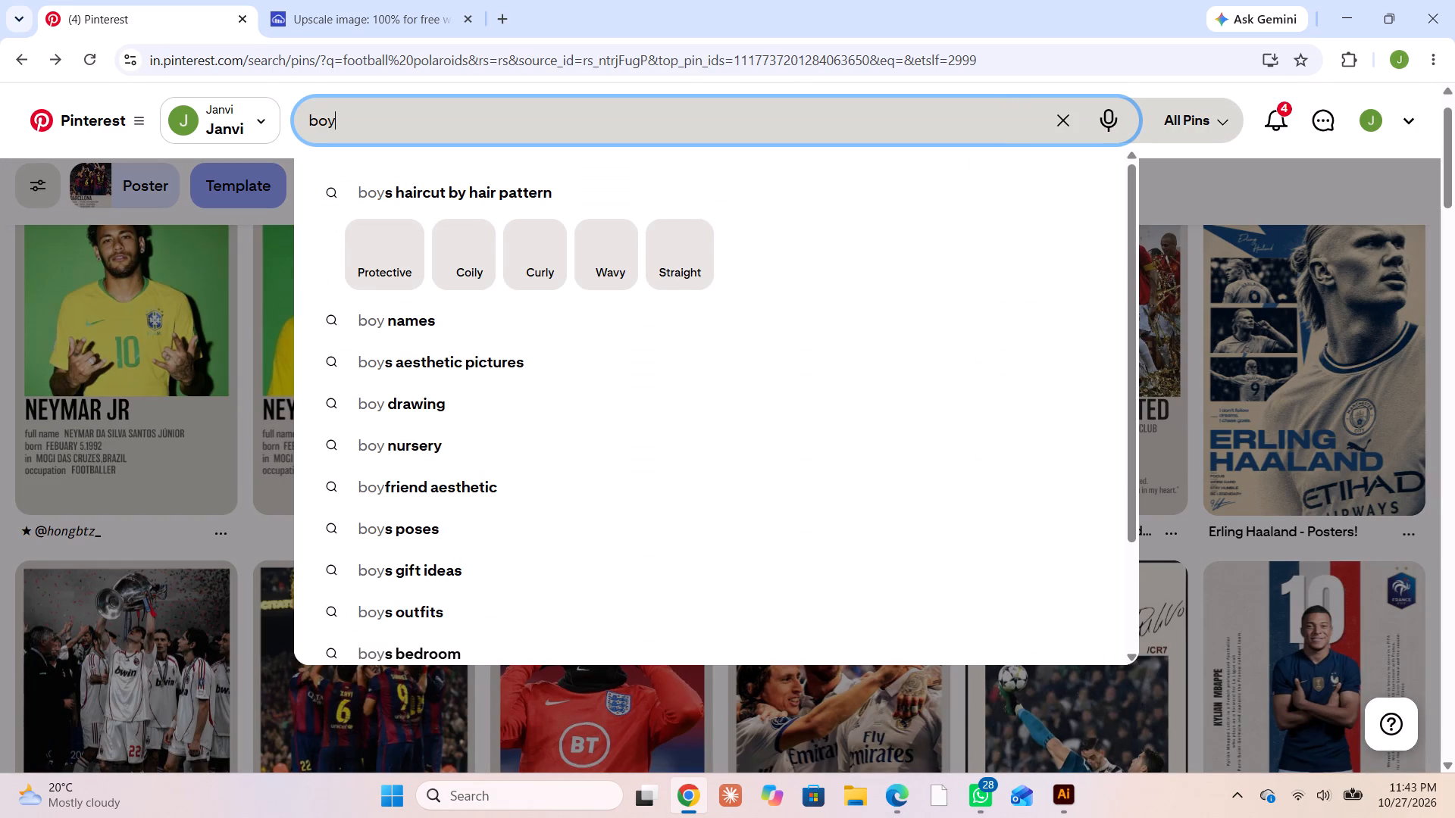
key("BackSpace")
key("BackSpace")
key("BackSpace")
key("BackSpace")
key("BackSpace")
key("BackSpace")
key("BackSpace")
key("BackSpace")
key("BackSpace")
key("BackSpace")
type("for bou")
key("BackSpace")
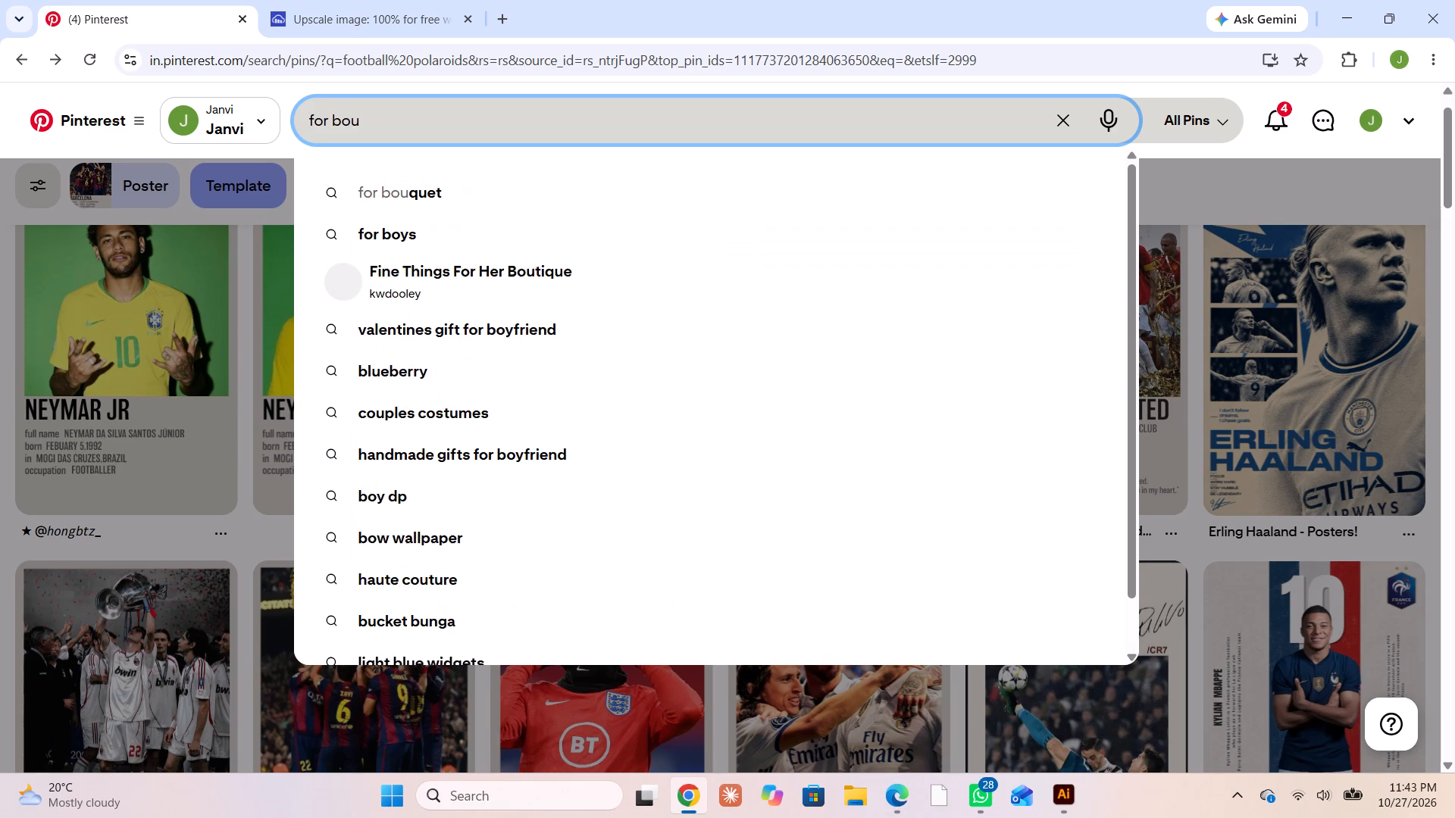
type("ys pol")
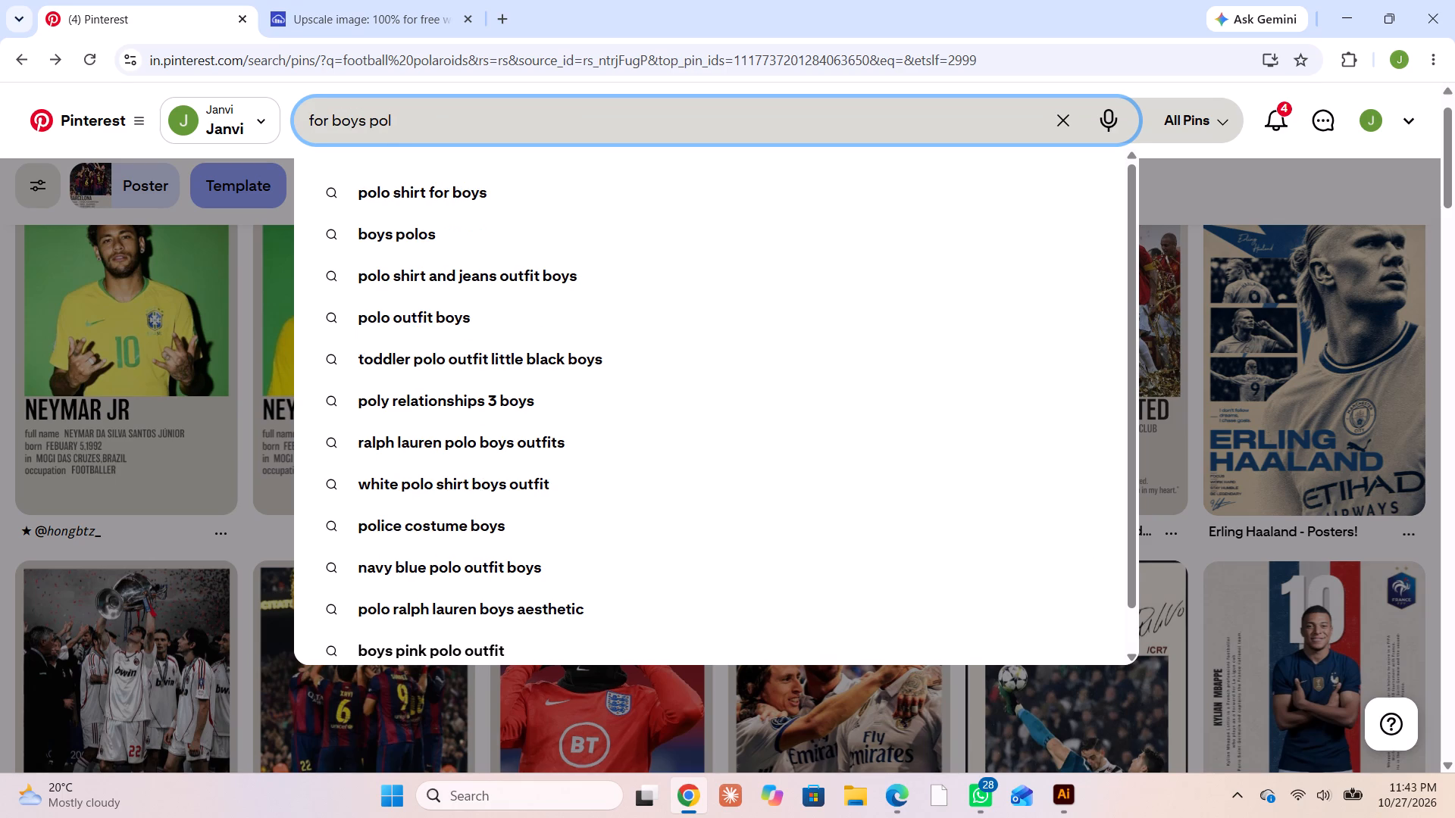
key("BackSpace")
type("loroids")
key("Return")
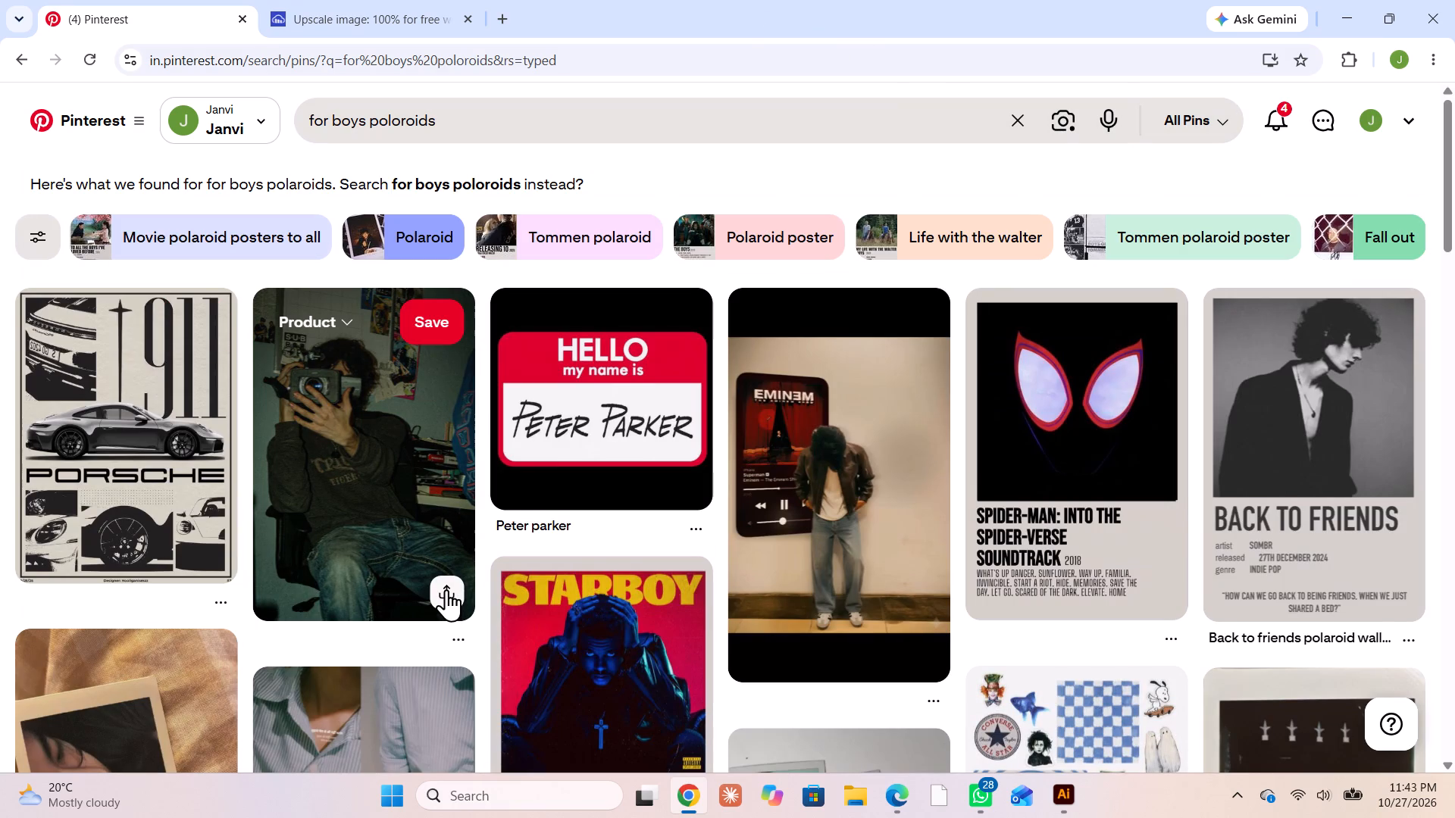
Look through the boys polaroids results for posters suitable for the sheet.
scroll(446, 589, "down", 4)
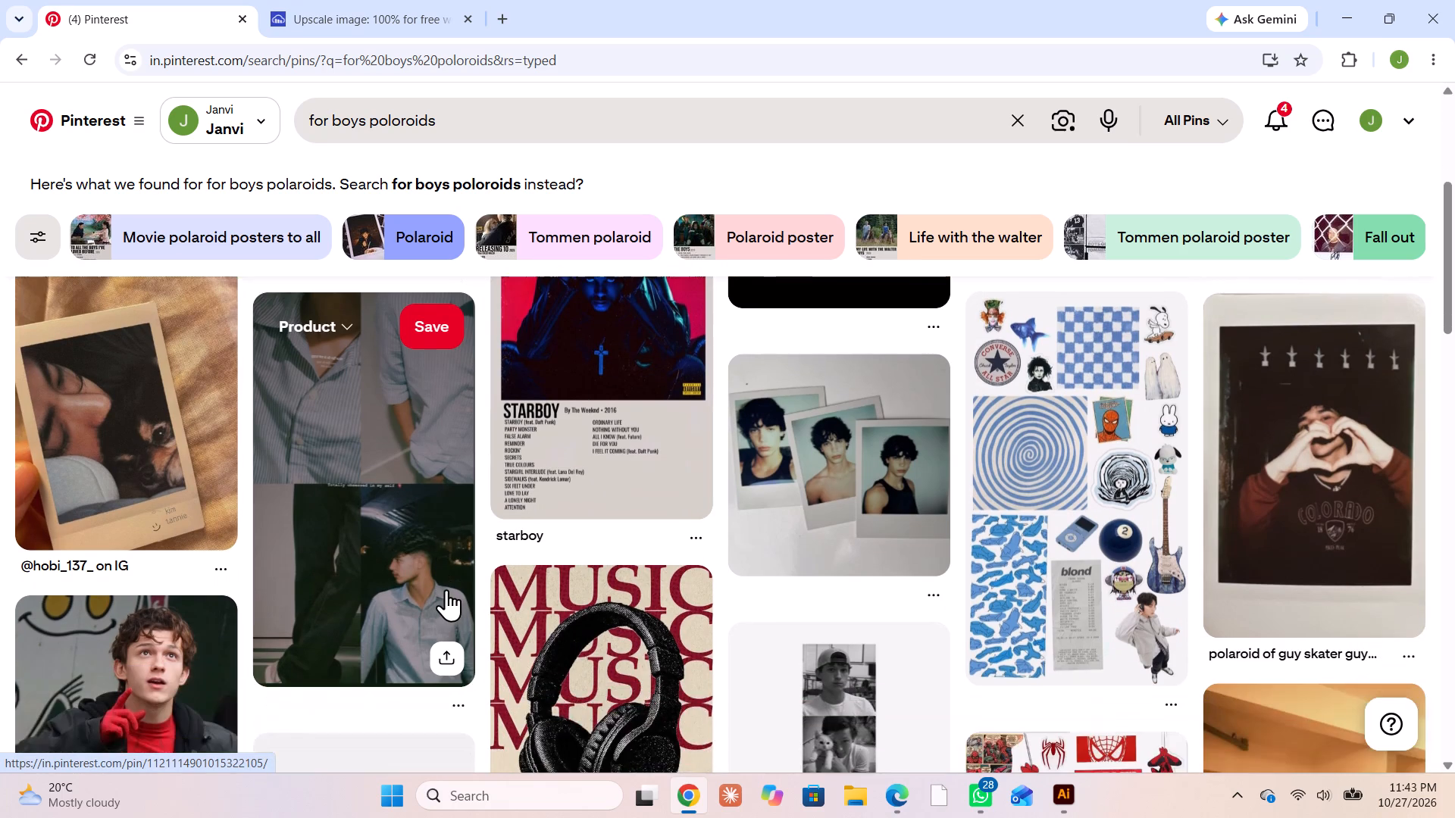
scroll(446, 589, "down", 8)
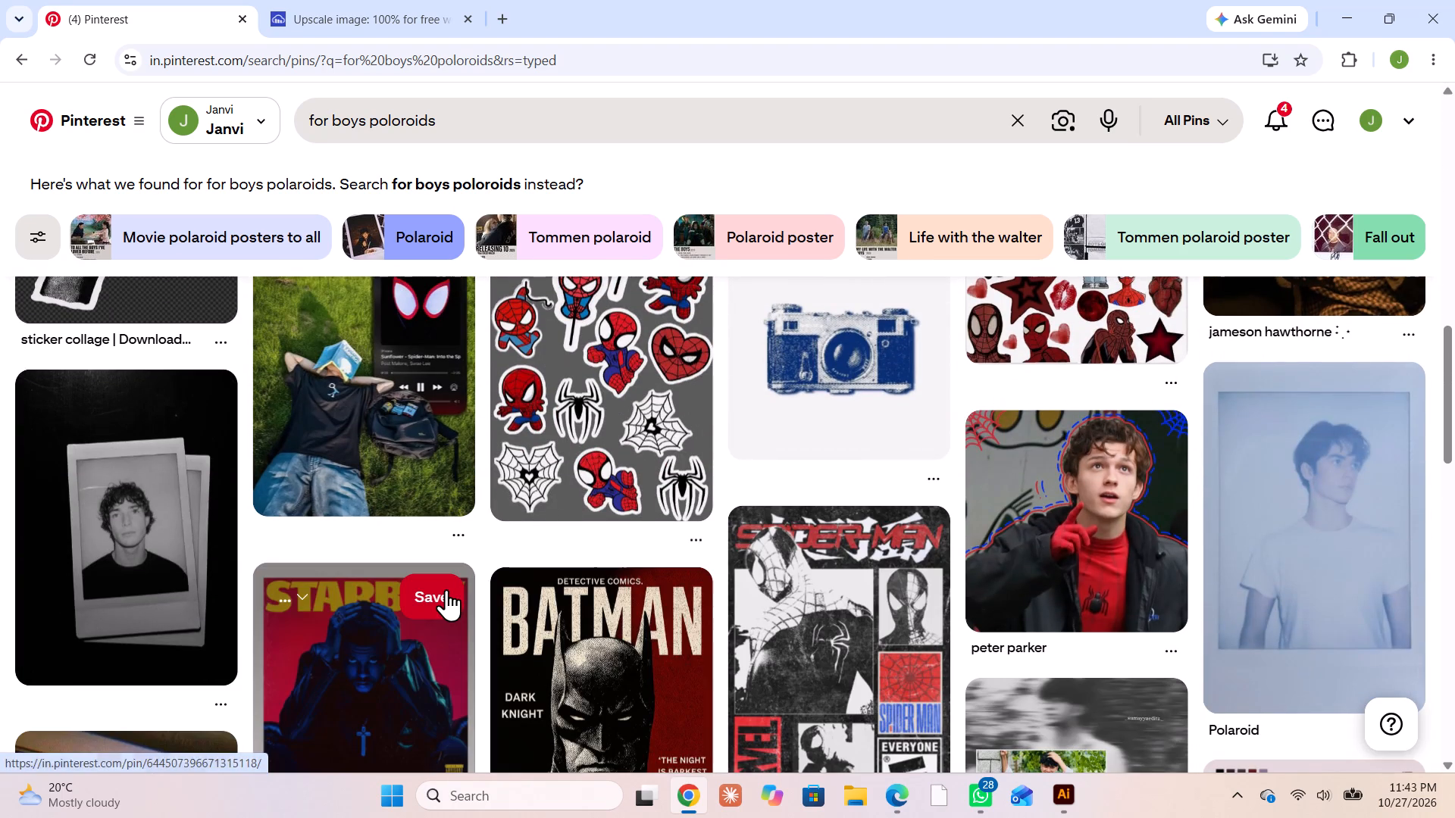
scroll(446, 589, "up", 4)
scroll(446, 589, "down", 4)
scroll(446, 589, "up", 1)
scroll(446, 589, "down", 1)
scroll(446, 589, "up", 1)
scroll(446, 589, "down", 5)
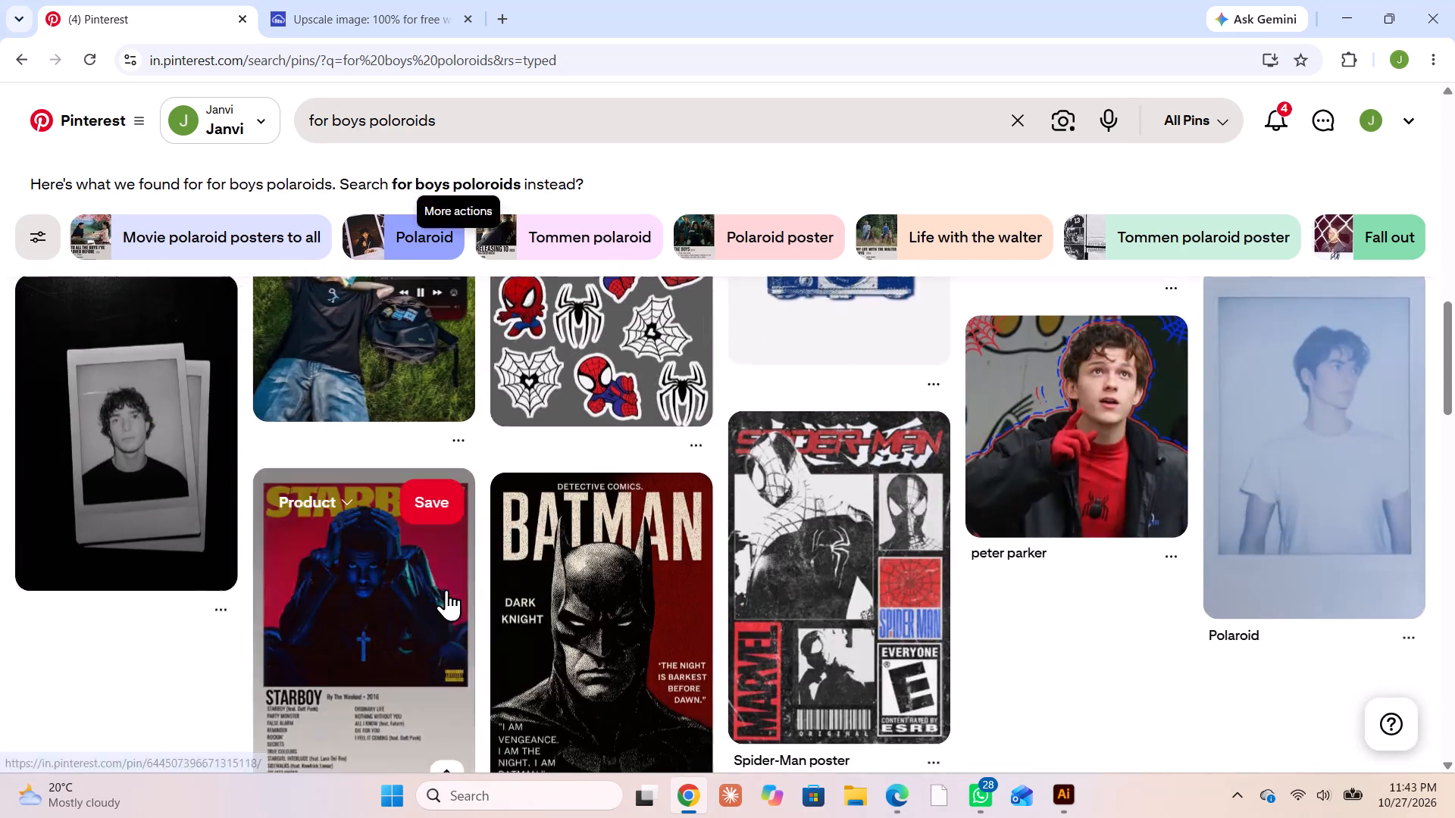
scroll(446, 589, "down", 4)
scroll(446, 589, "up", 5)
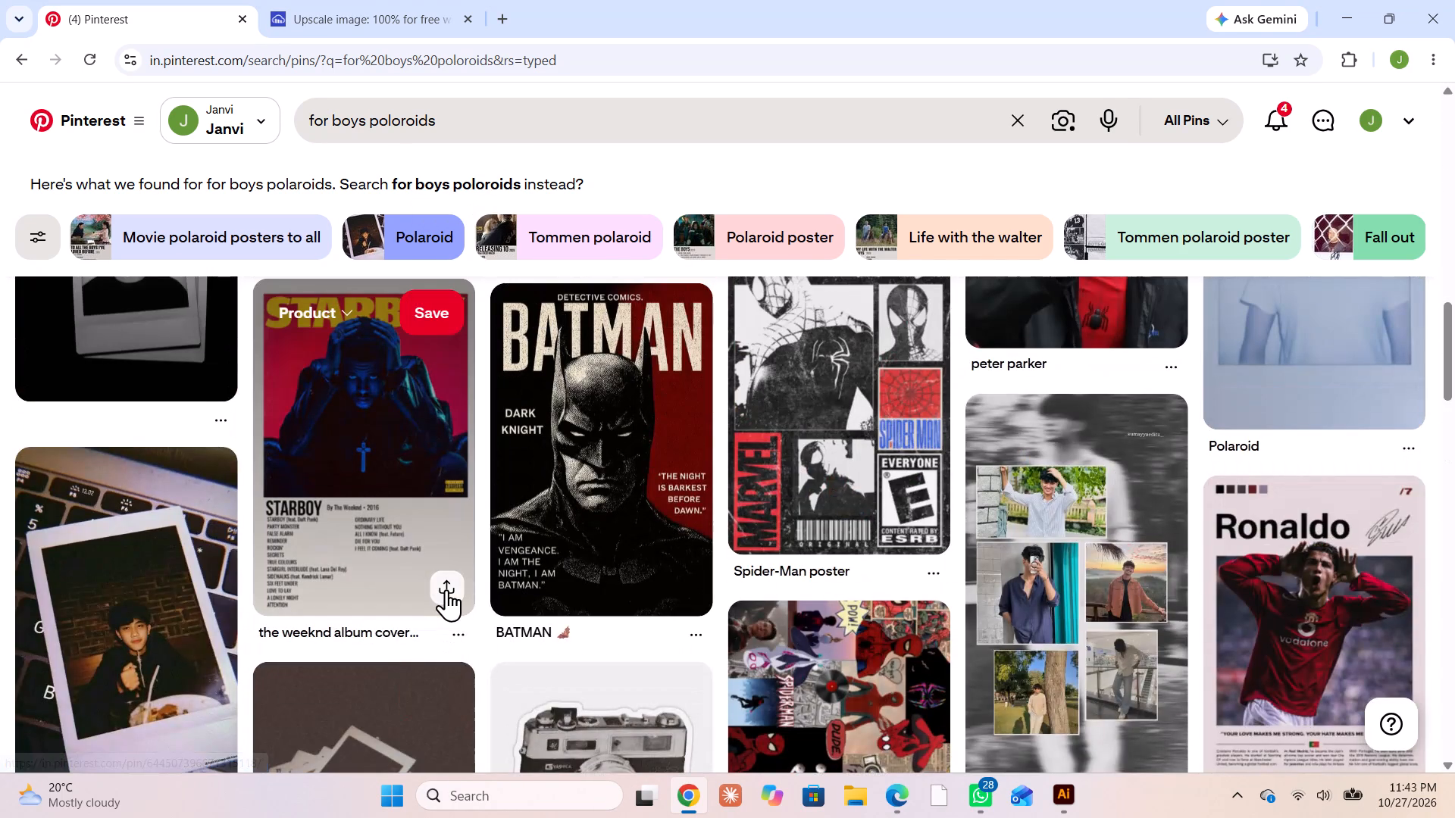
scroll(446, 589, "up", 2)
scroll(446, 589, "down", 14)
scroll(446, 589, "up", 1)
scroll(446, 589, "down", 4)
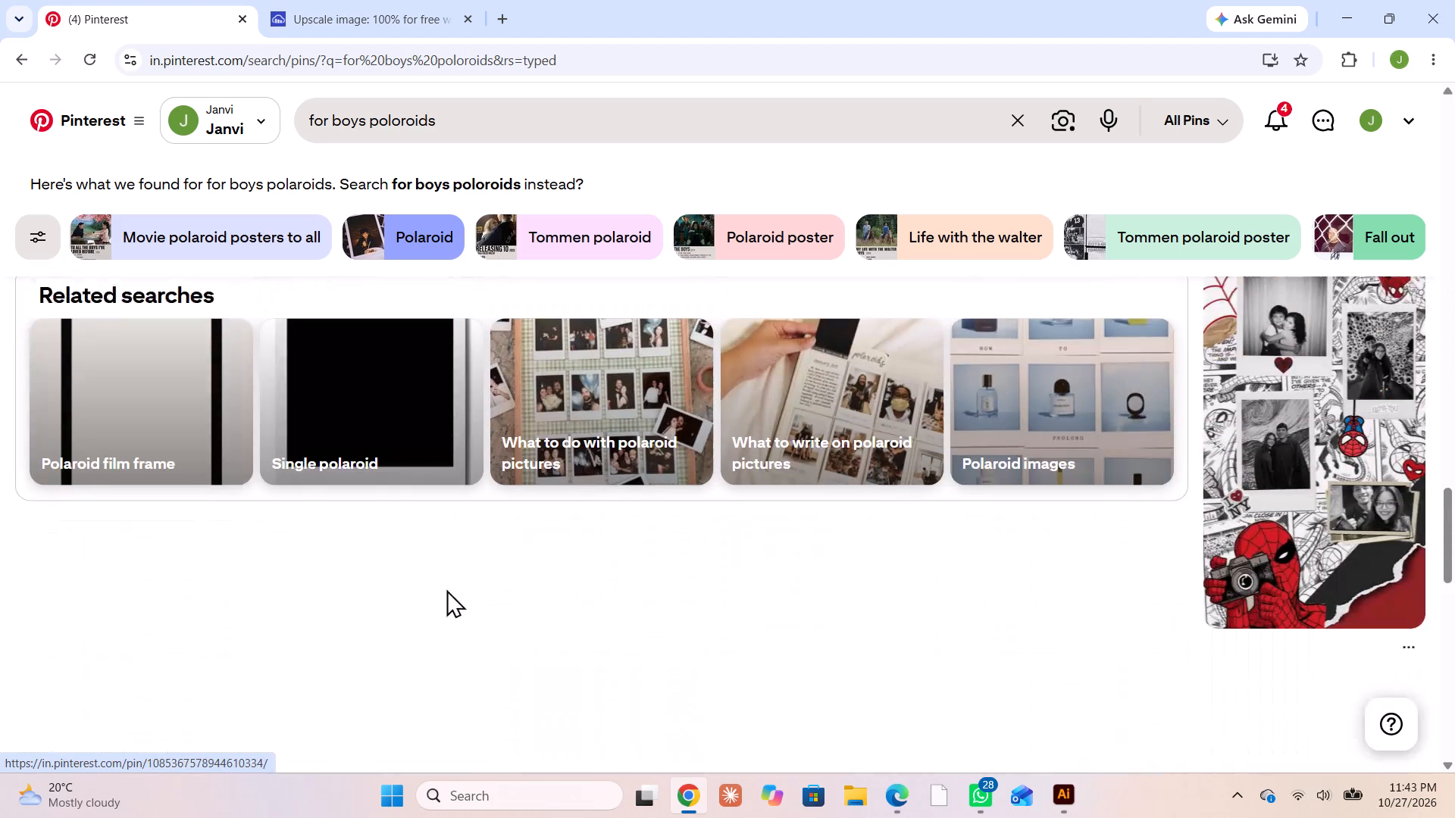
scroll(446, 589, "up", 3)
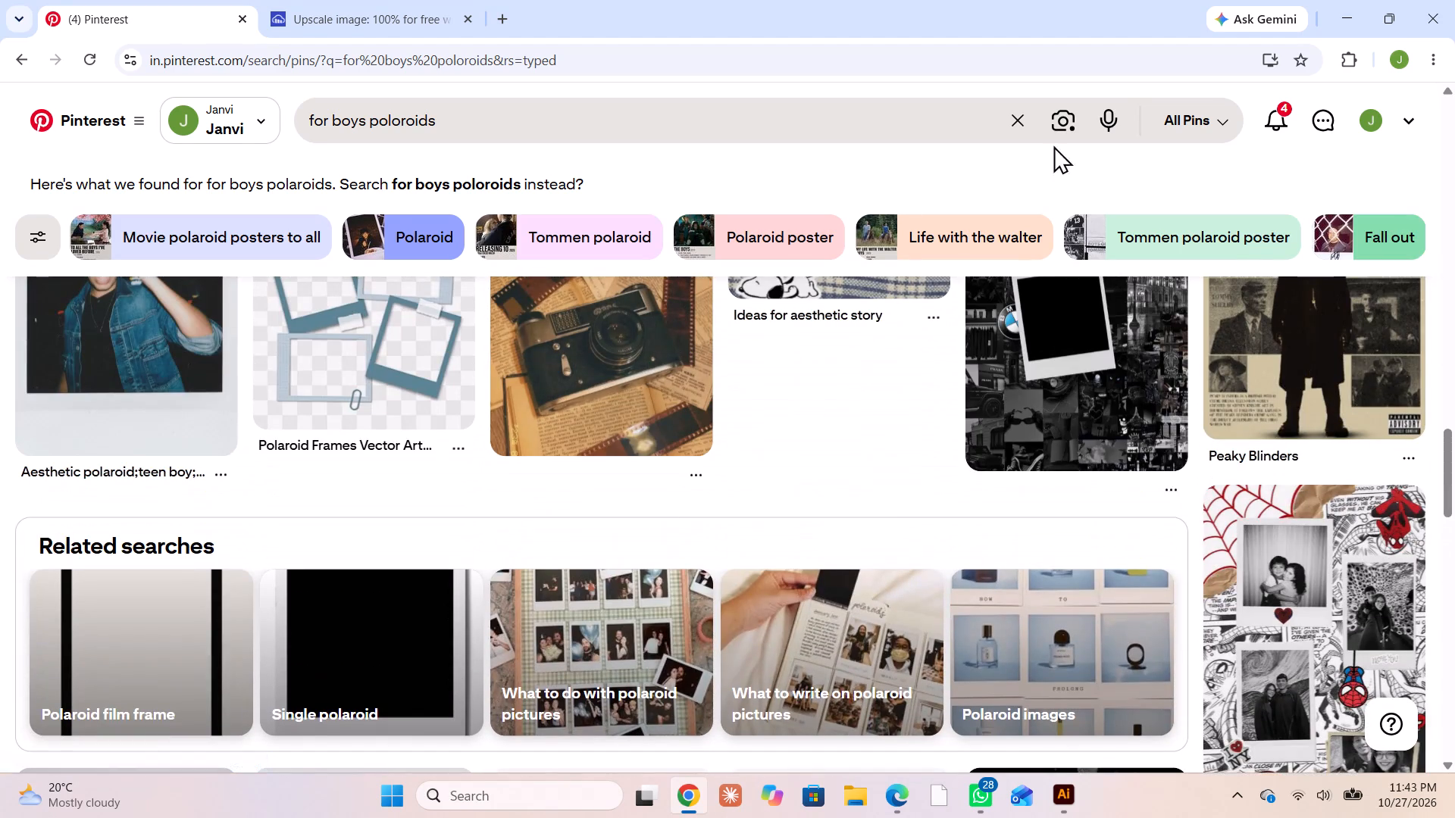
Search Pinterest for "boy thmwr polroids mage" and look over the results.
left_click(1018, 120)
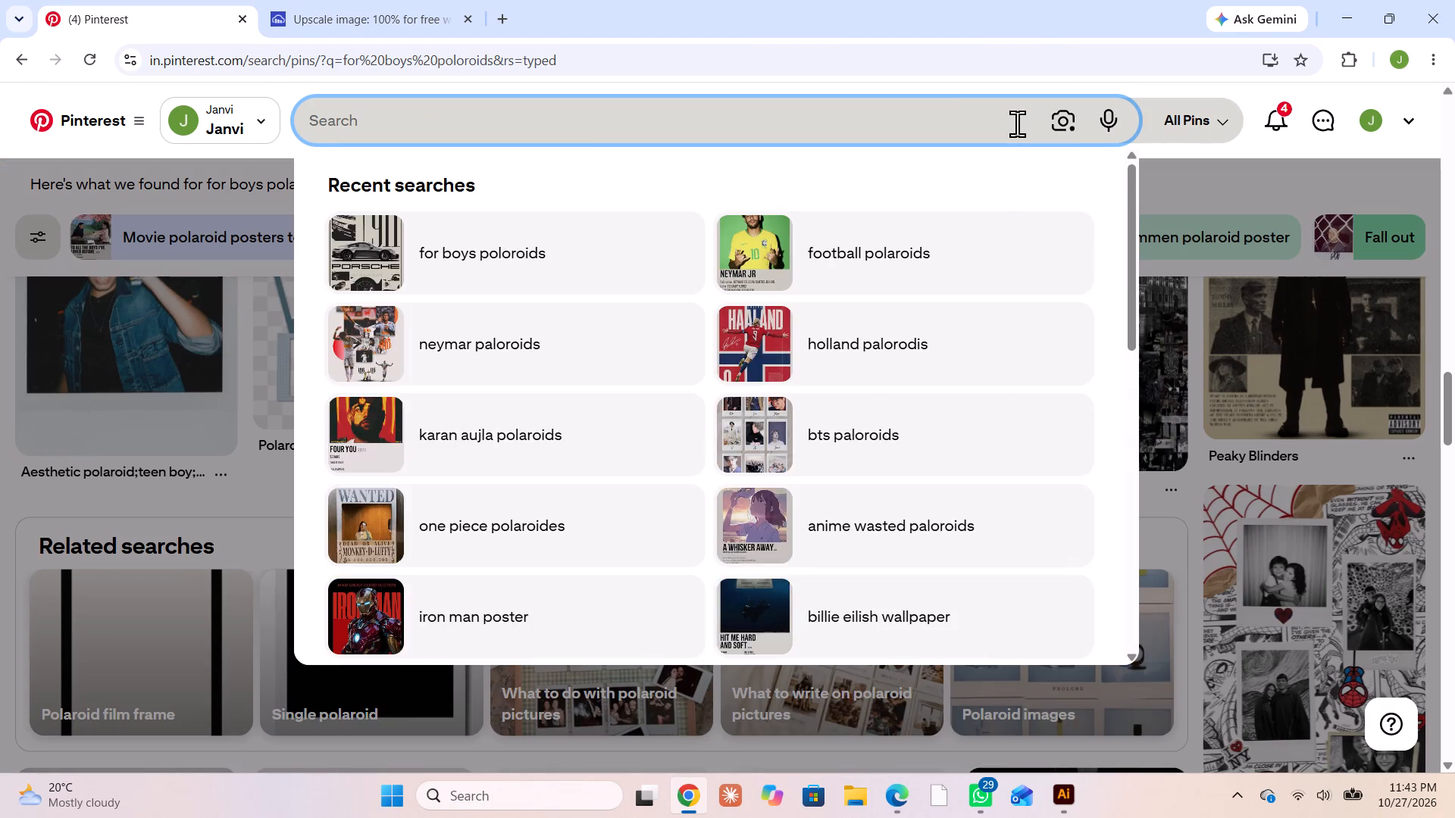
key("b")
key("BackSpace")
key("BackSpace")
type("boy thmwr polroids mage")
key("Return")
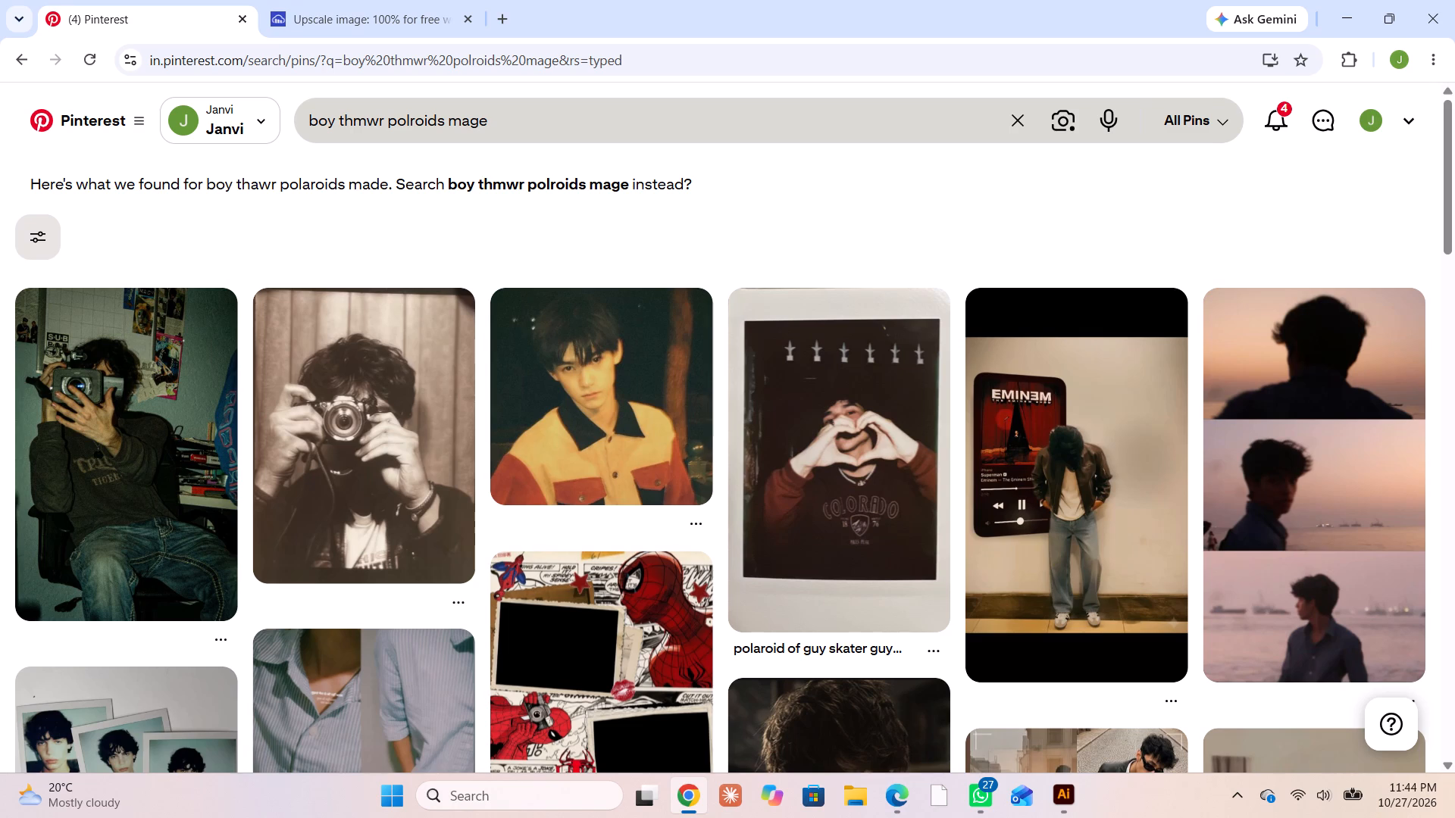
scroll(741, 507, "down", 4)
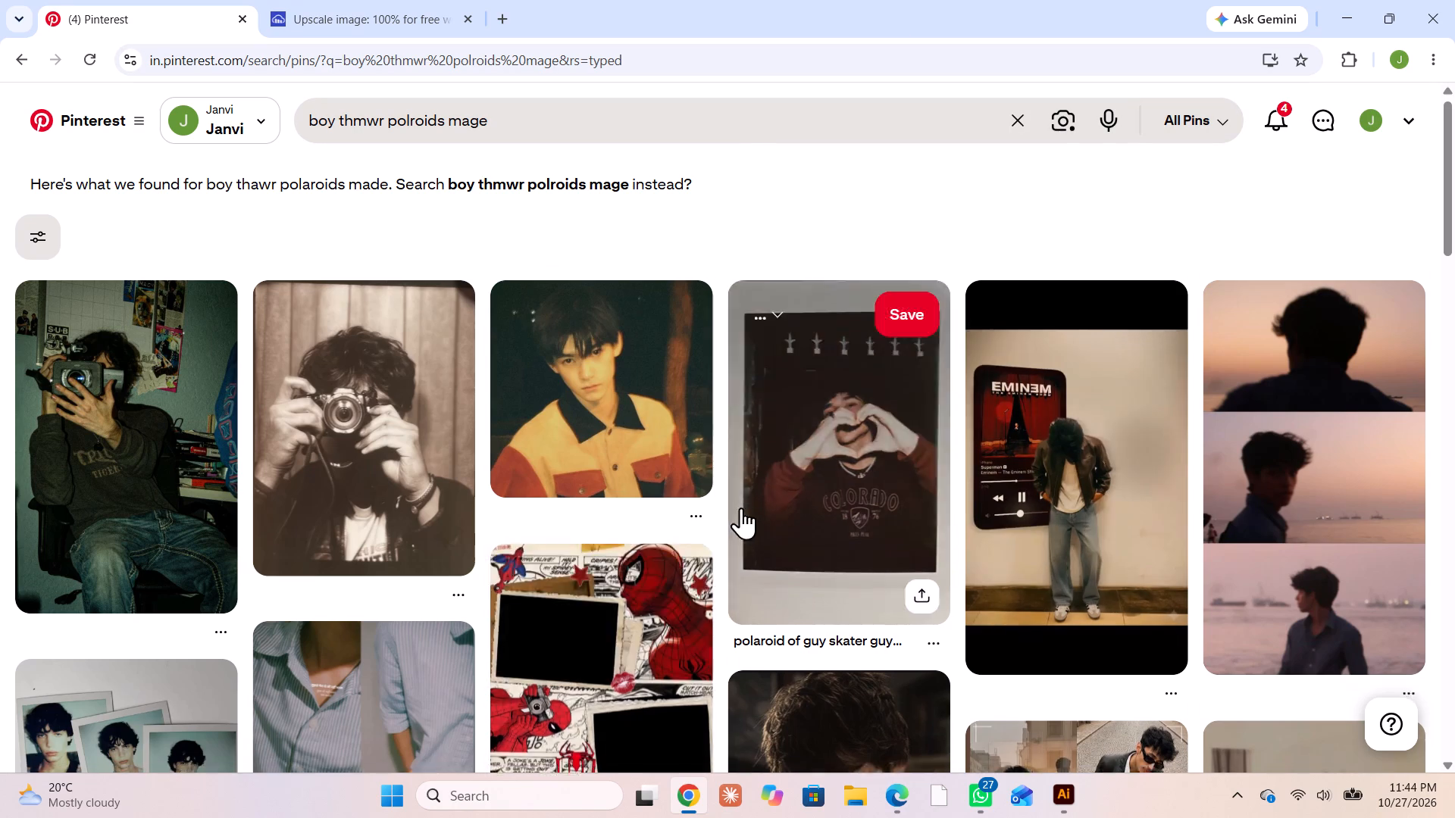
scroll(741, 507, "down", 3)
scroll(735, 502, "up", 3)
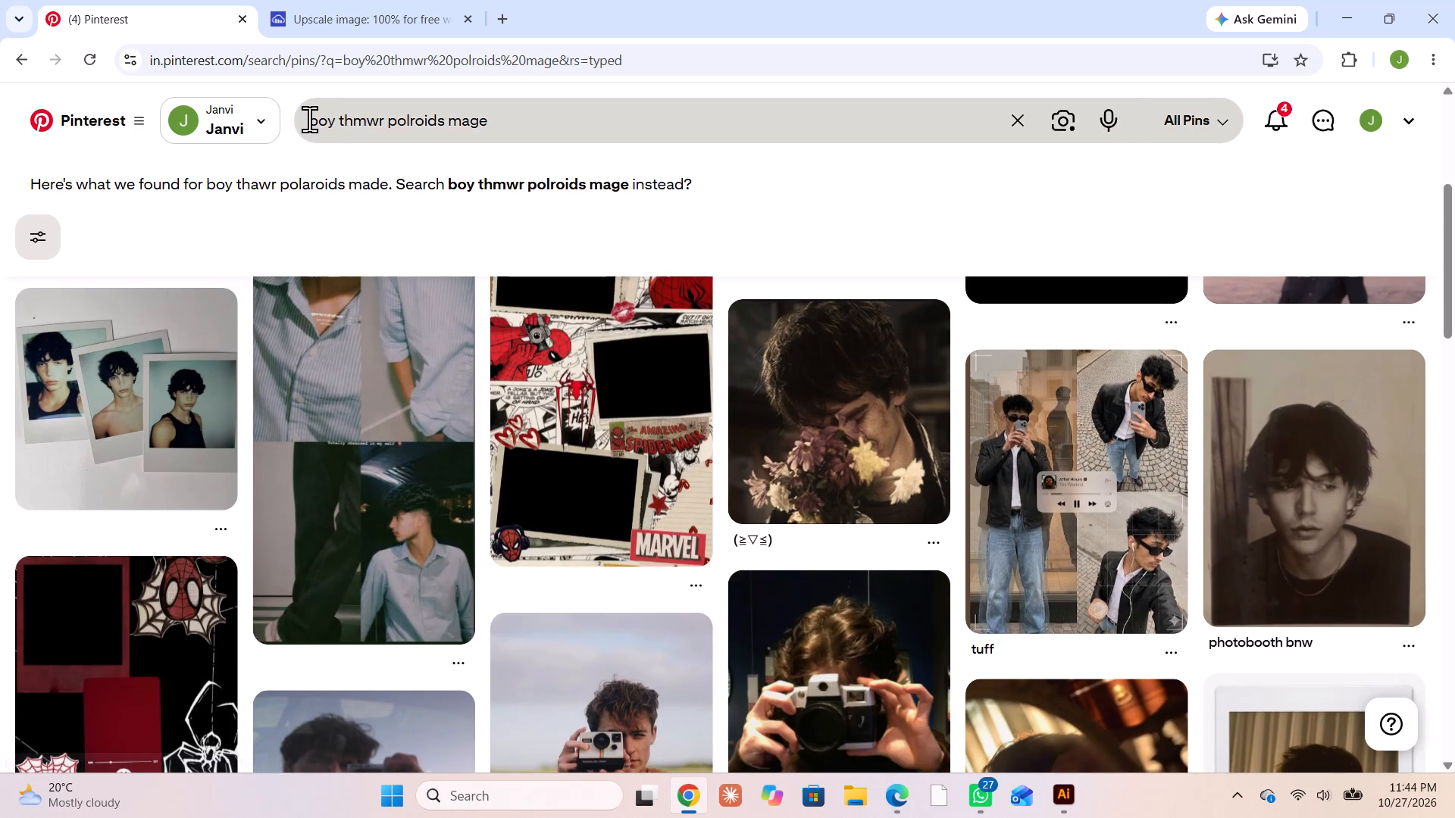
Add "for" to the start of the search phrase, rerun the search and look over the results.
left_click(308, 119)
type("for")
key("space")
key("Return")
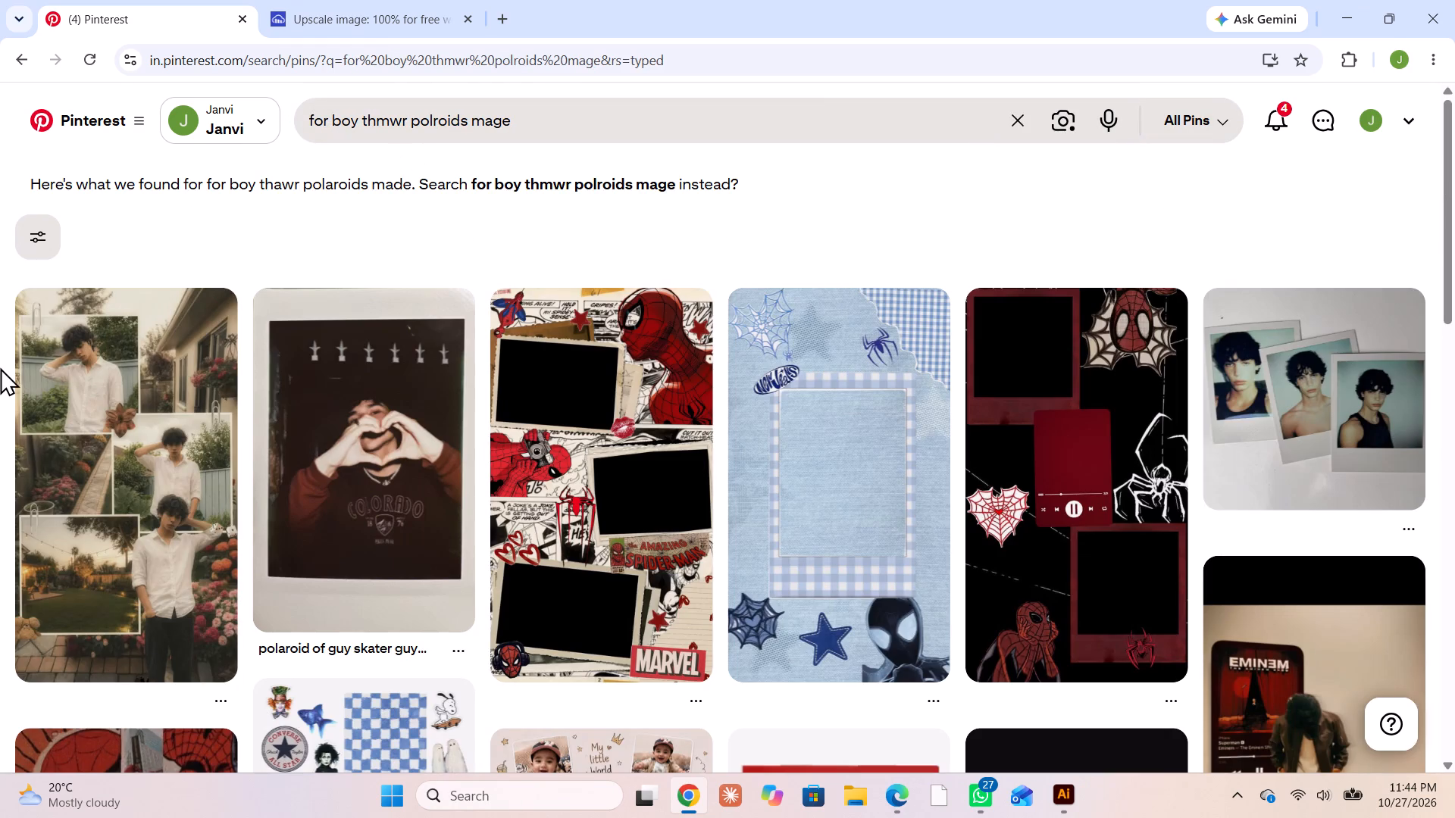
scroll(557, 562, "down", 9)
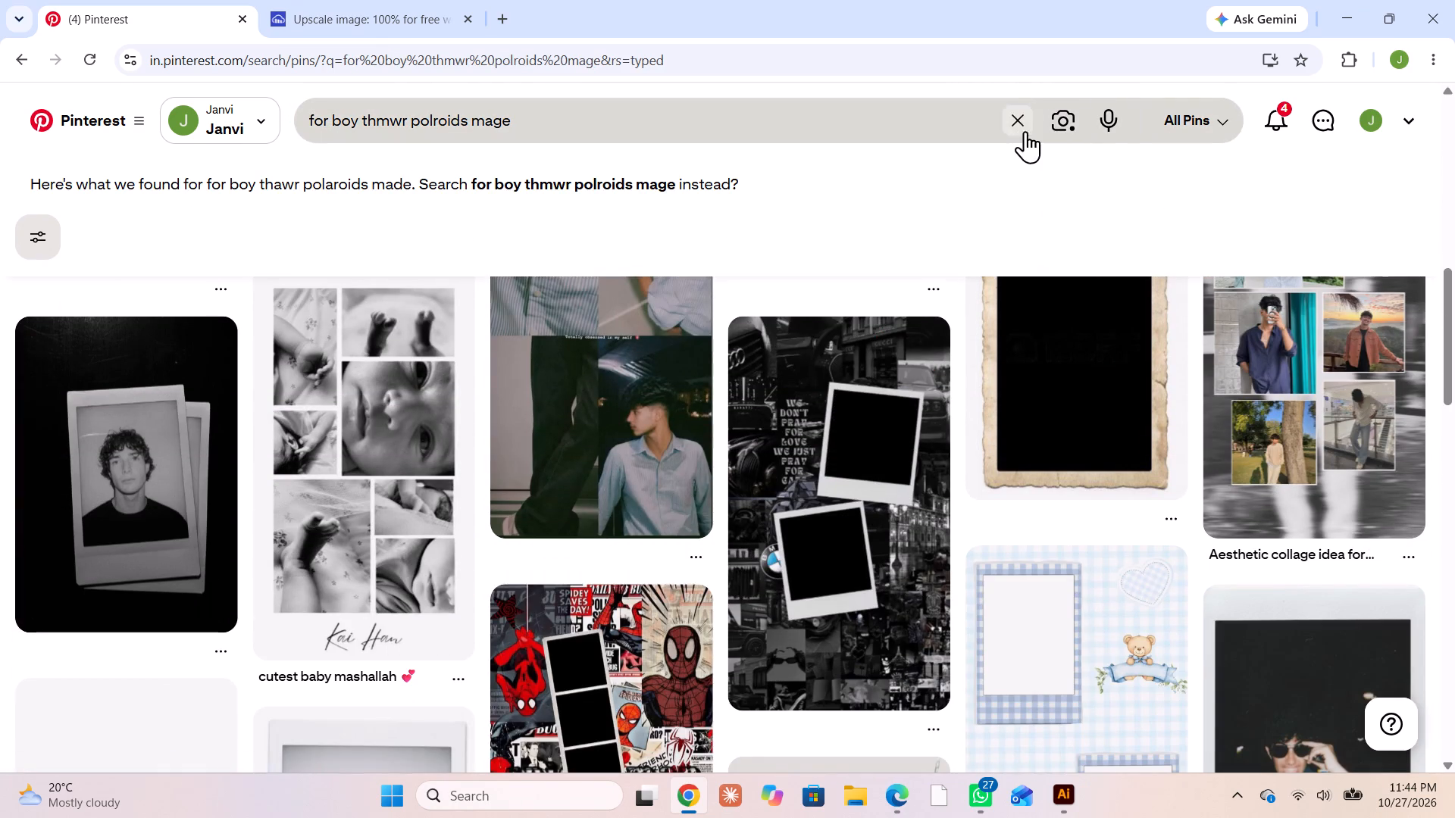
Search Pinterest for "sports polroids" and look over the poster results.
left_click(1018, 126)
type("sports polroids")
key("Return")
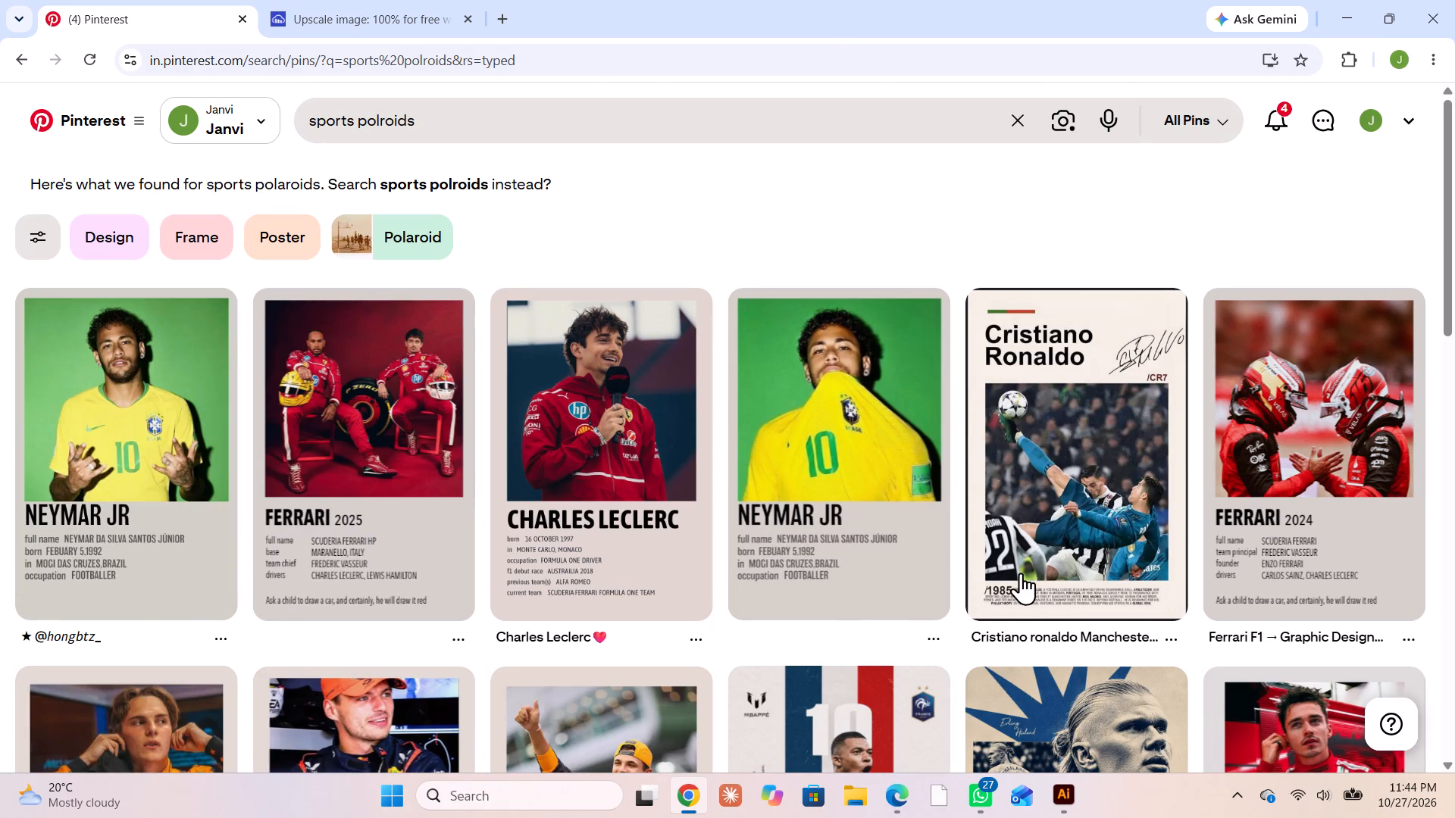
scroll(1012, 582, "down", 3)
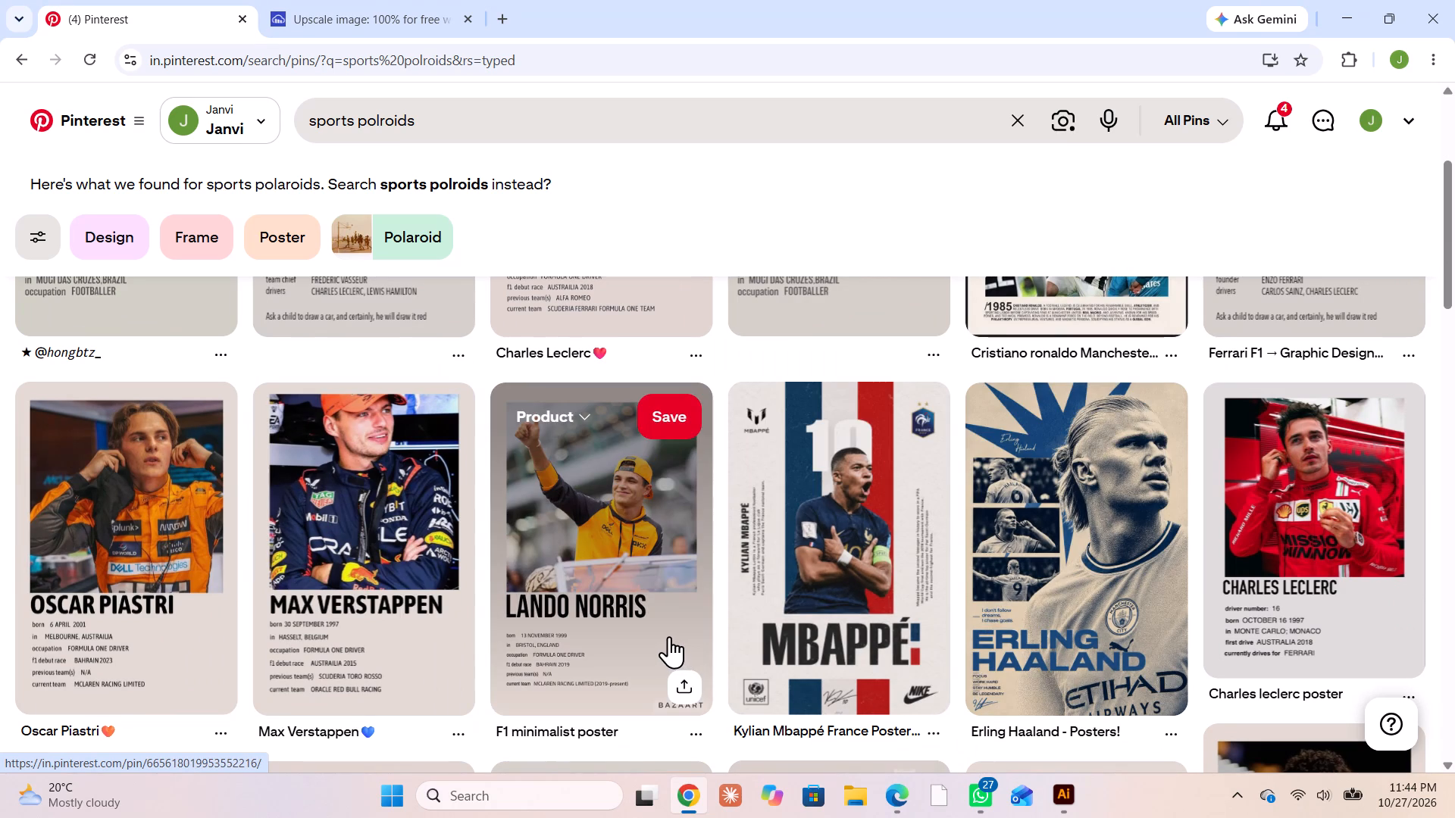
Look through the sports polaroid results for posters suitable for the sheet.
scroll(711, 633, "down", 5)
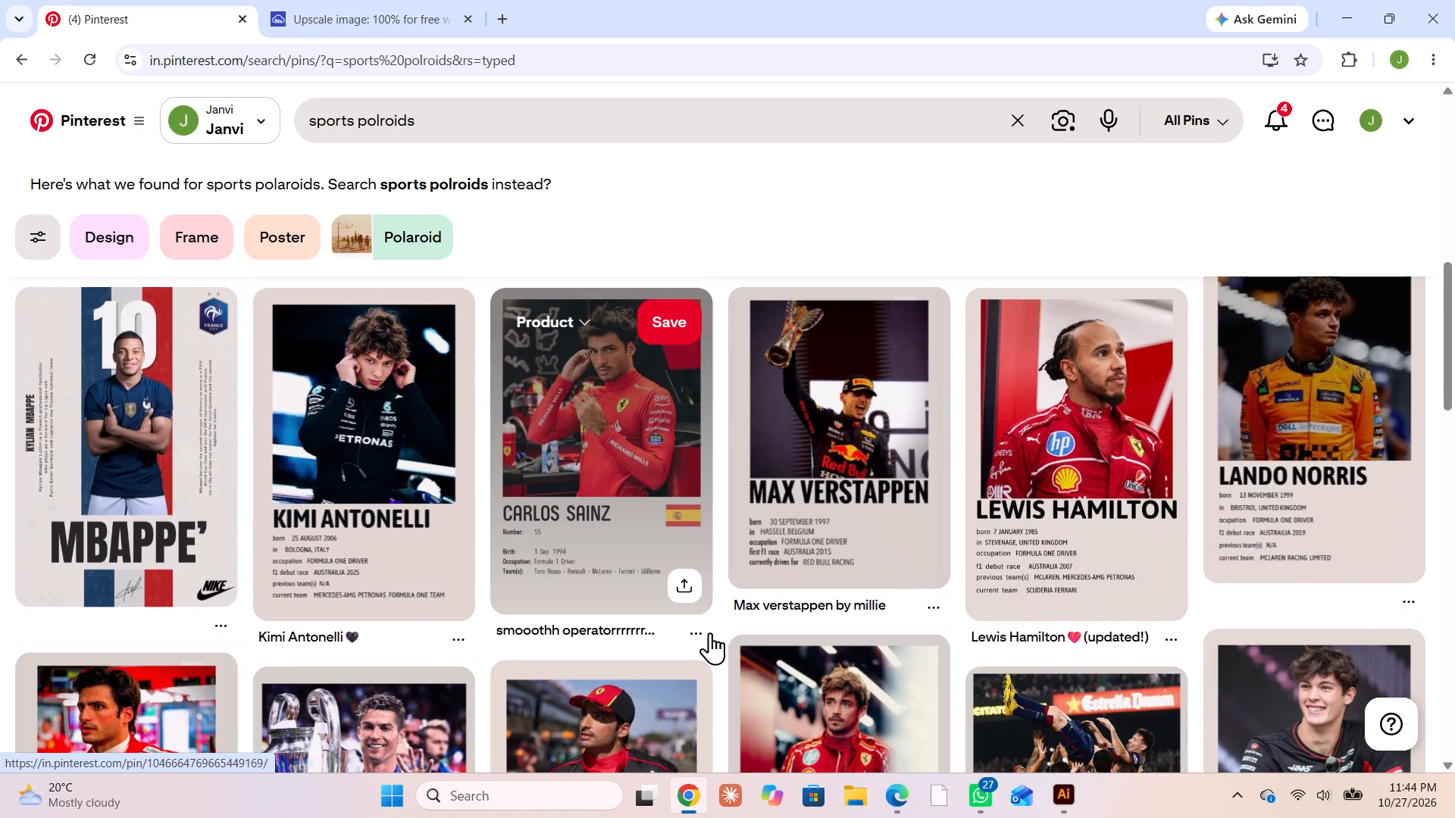
scroll(710, 632, "down", 5)
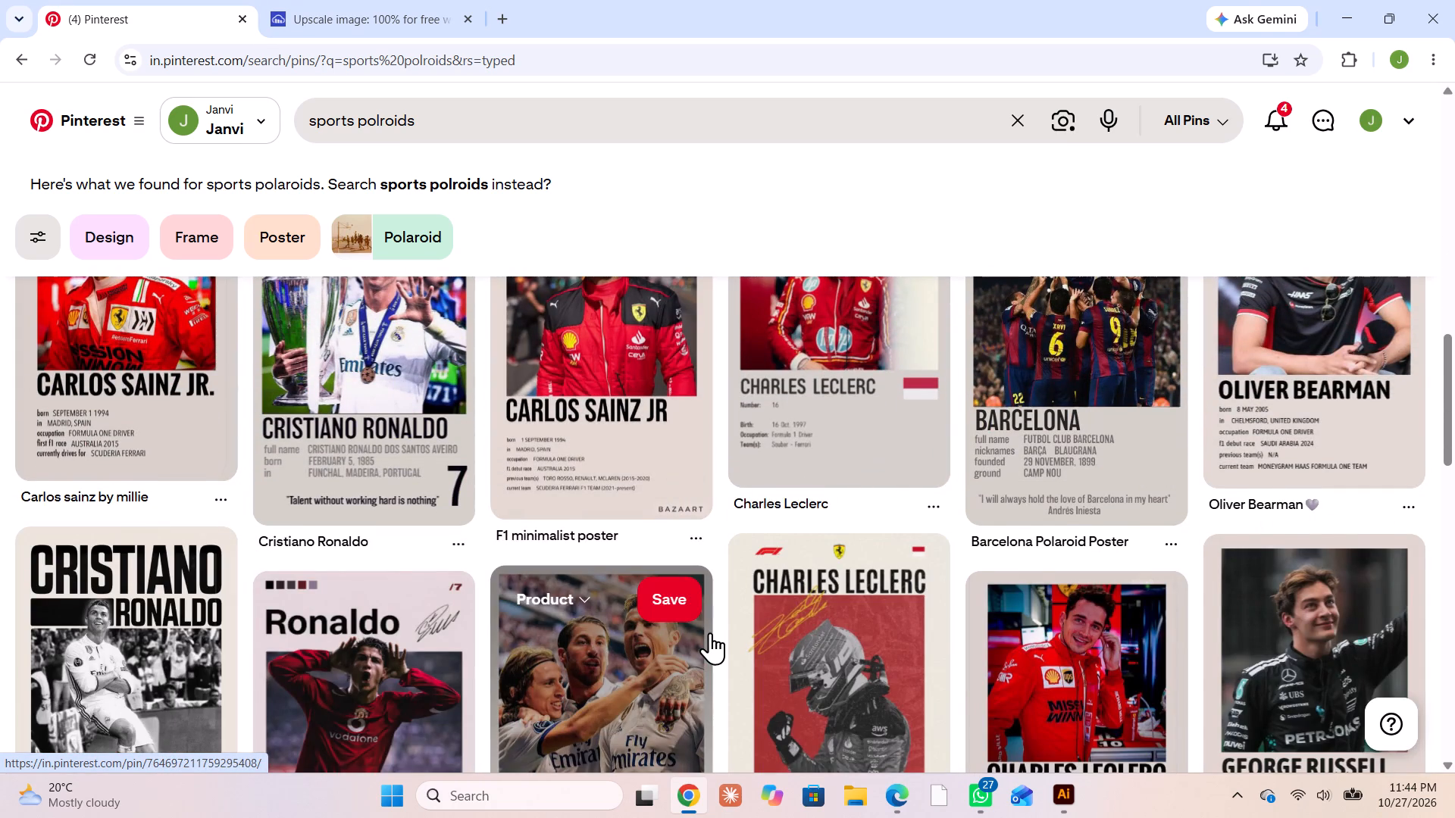
scroll(710, 632, "up", 2)
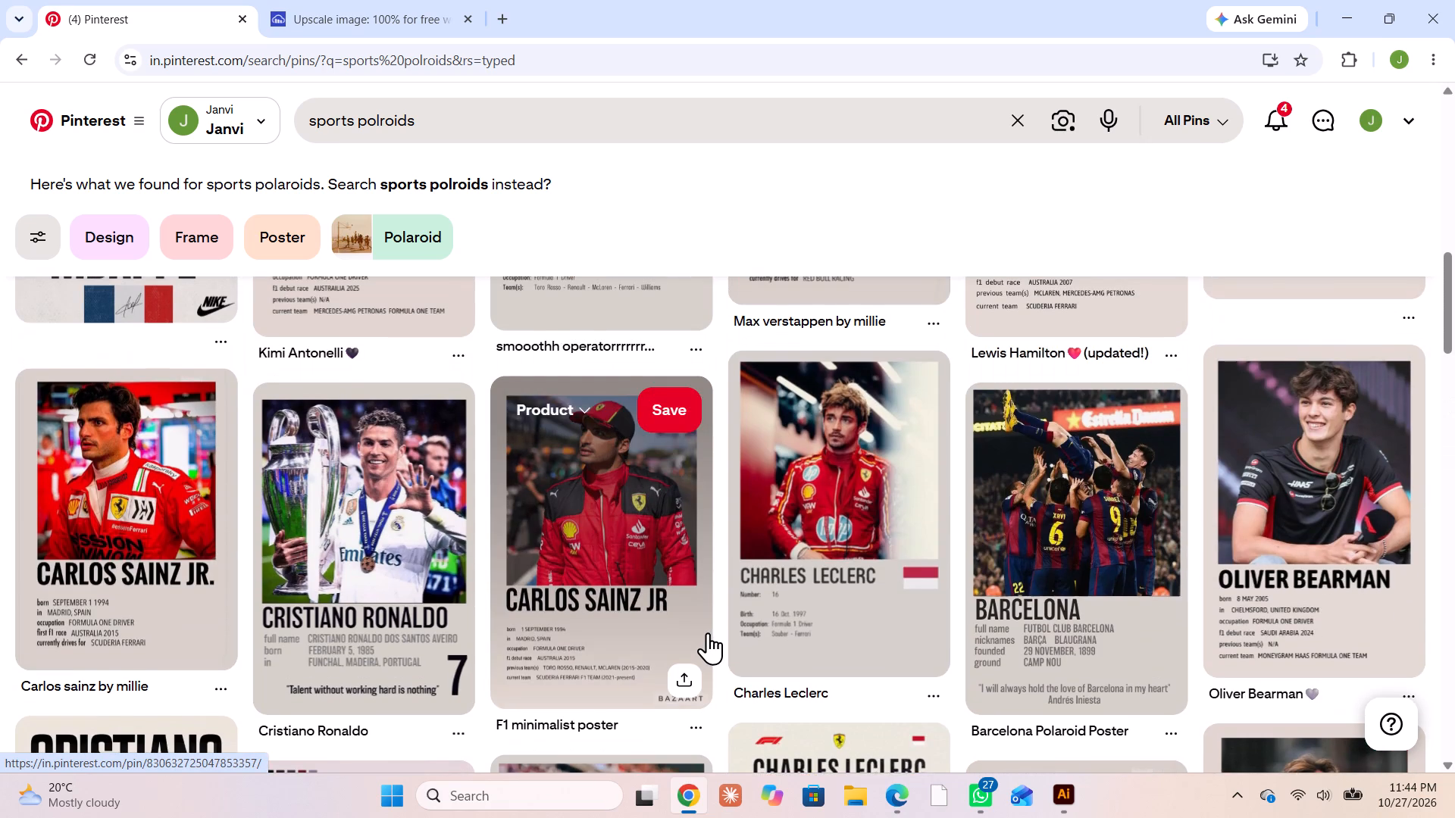
scroll(708, 632, "up", 1)
scroll(708, 632, "down", 10)
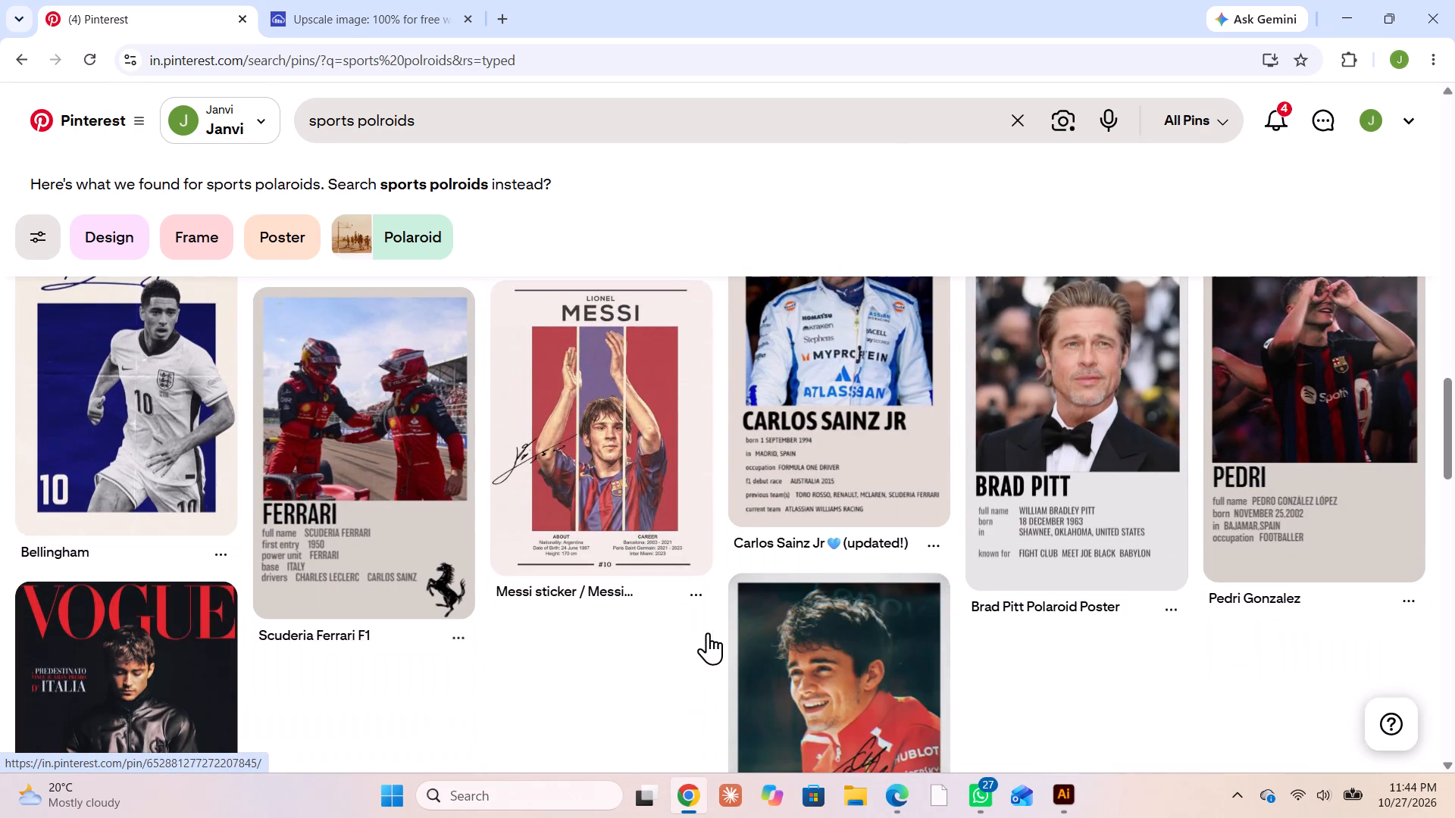
scroll(708, 632, "down", 4)
scroll(706, 632, "up", 4)
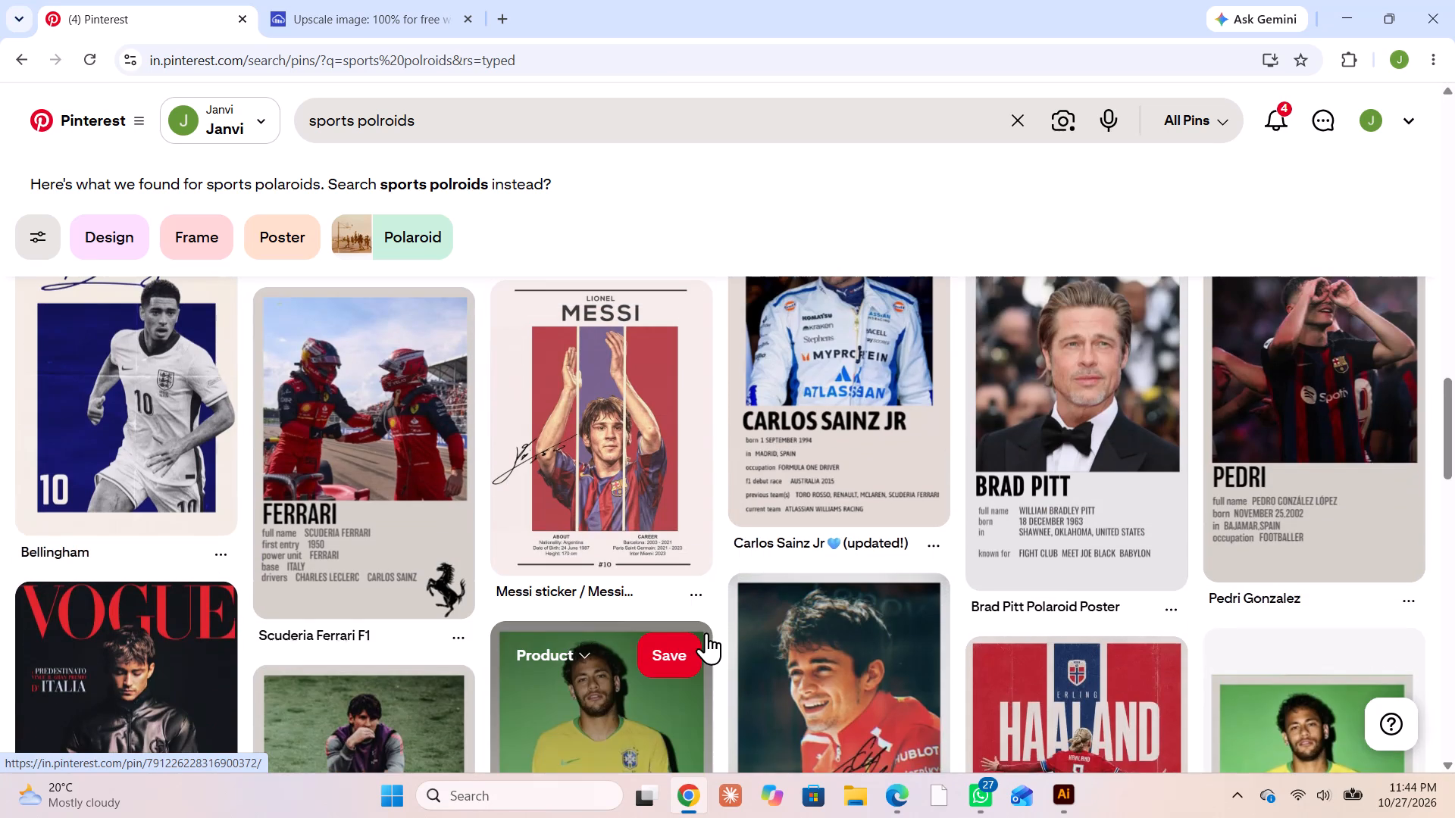
scroll(706, 632, "down", 4)
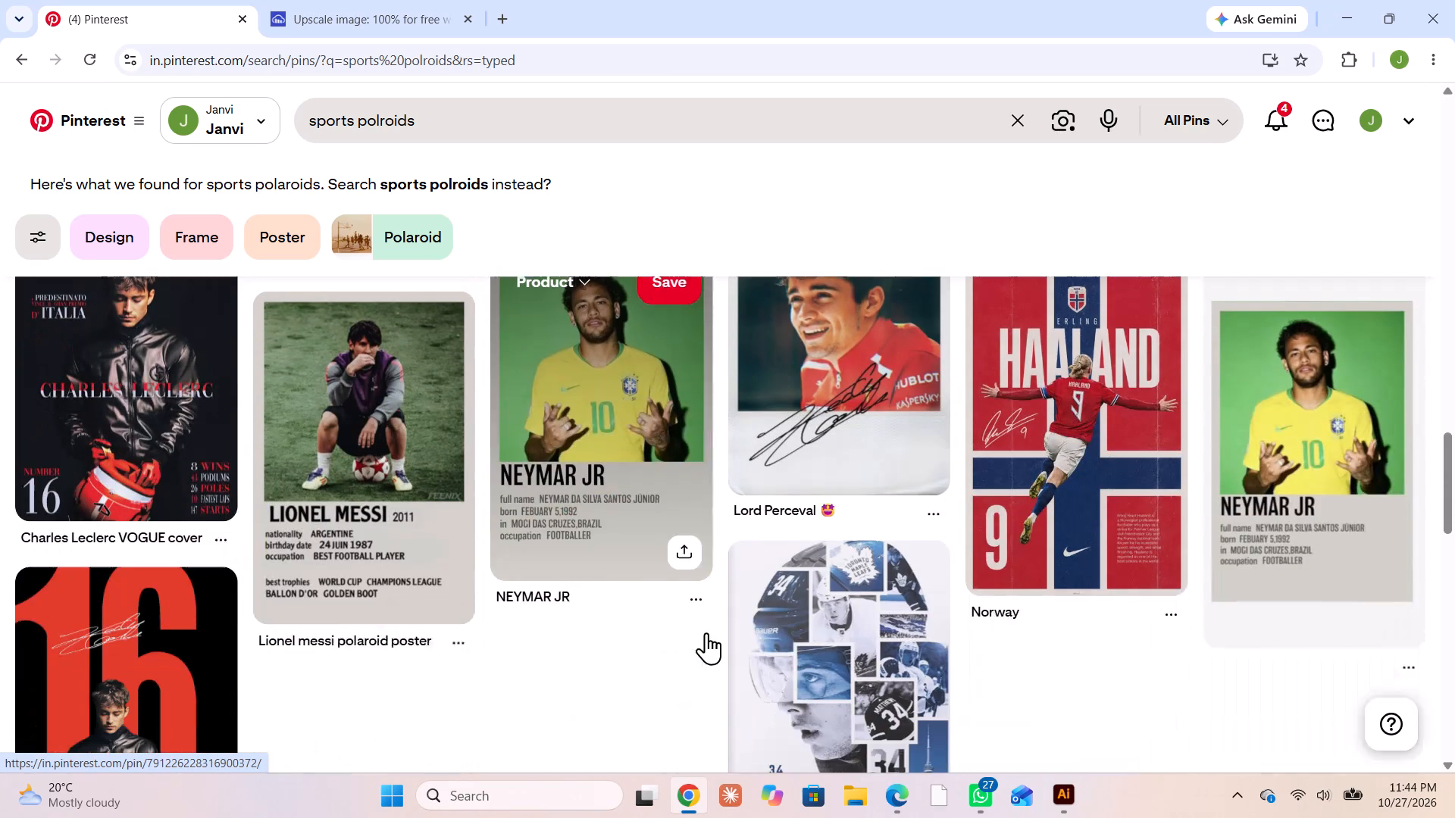
scroll(706, 632, "down", 5)
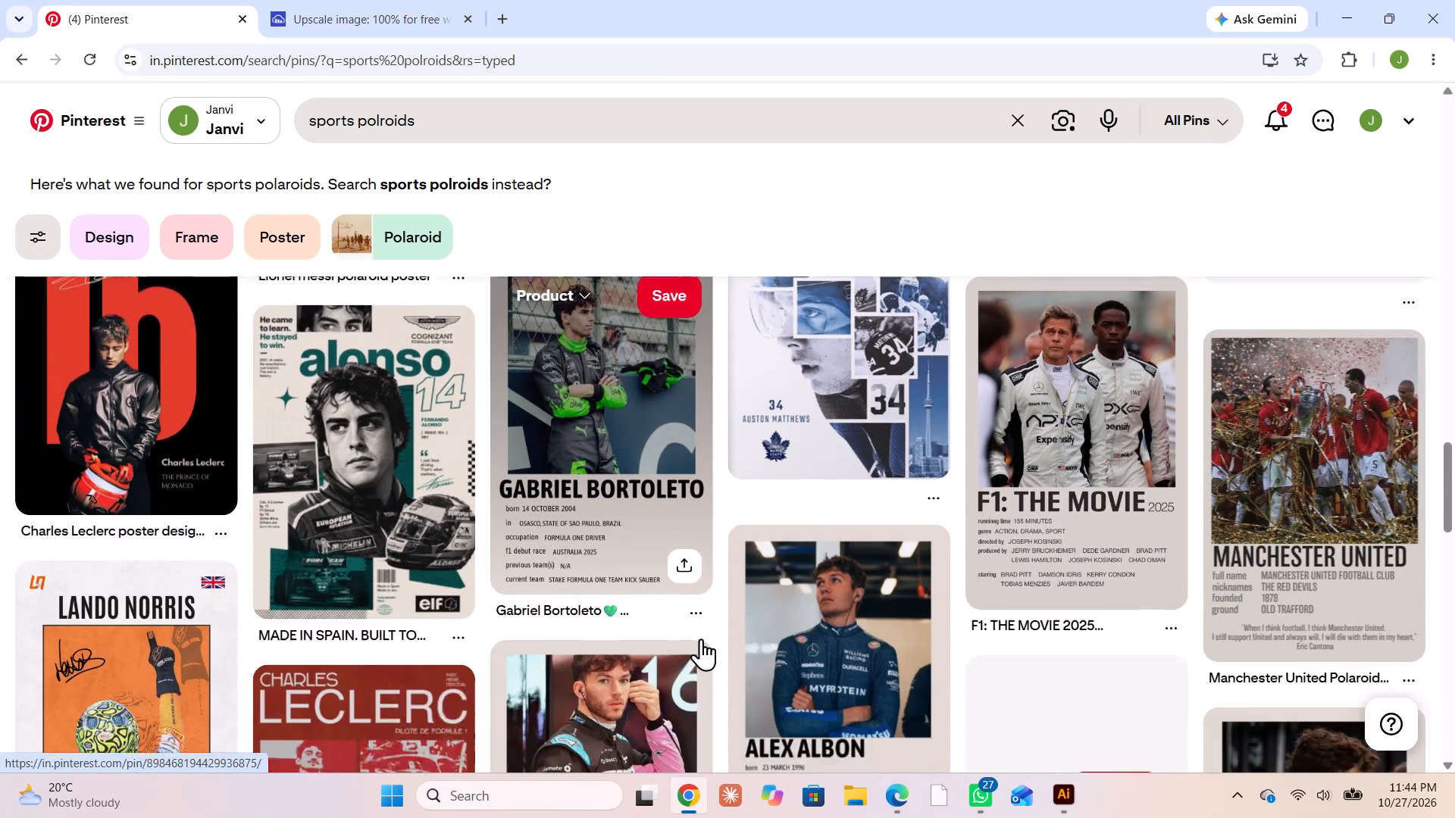
scroll(700, 638, "down", 4)
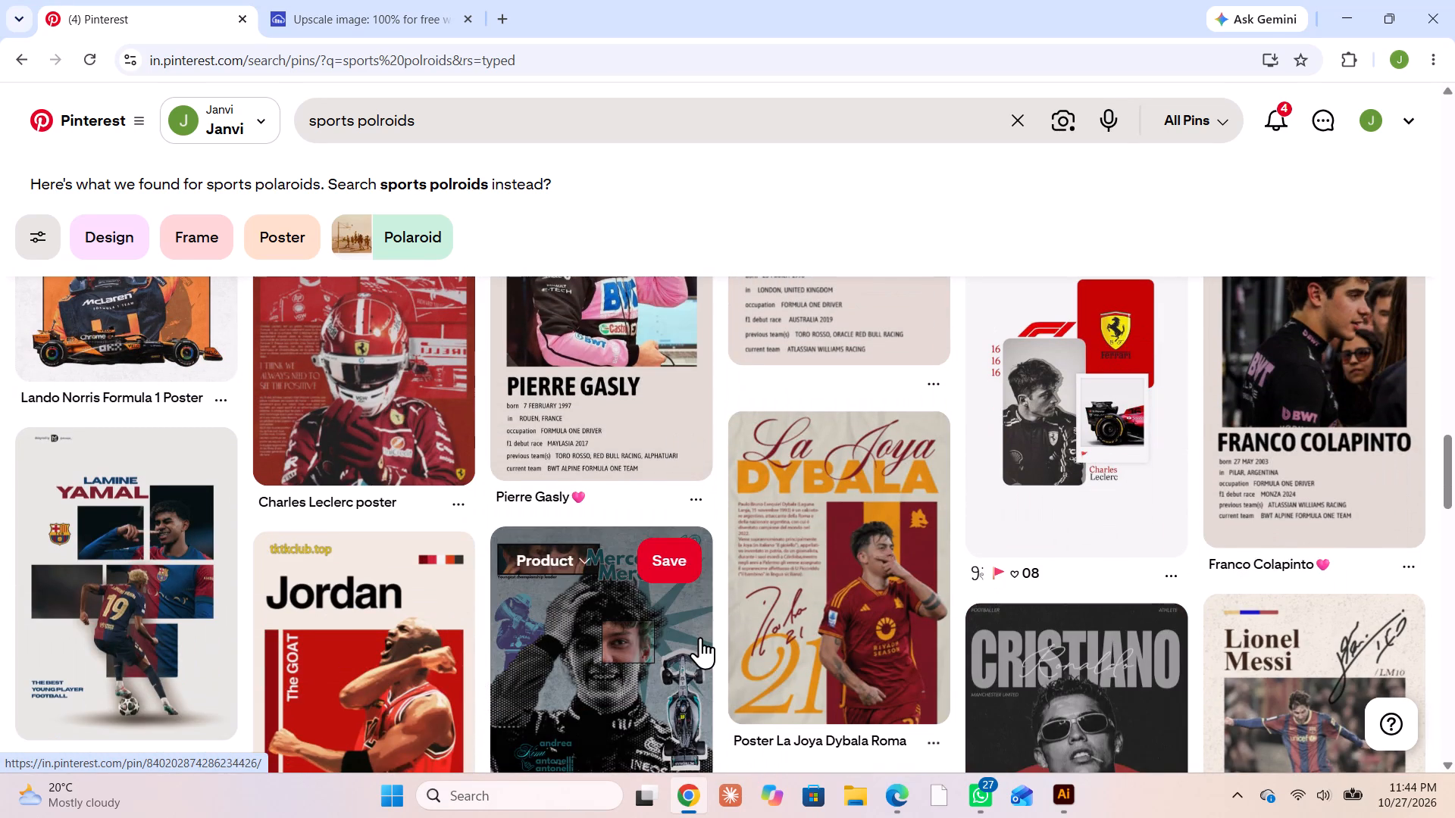
scroll(700, 637, "down", 9)
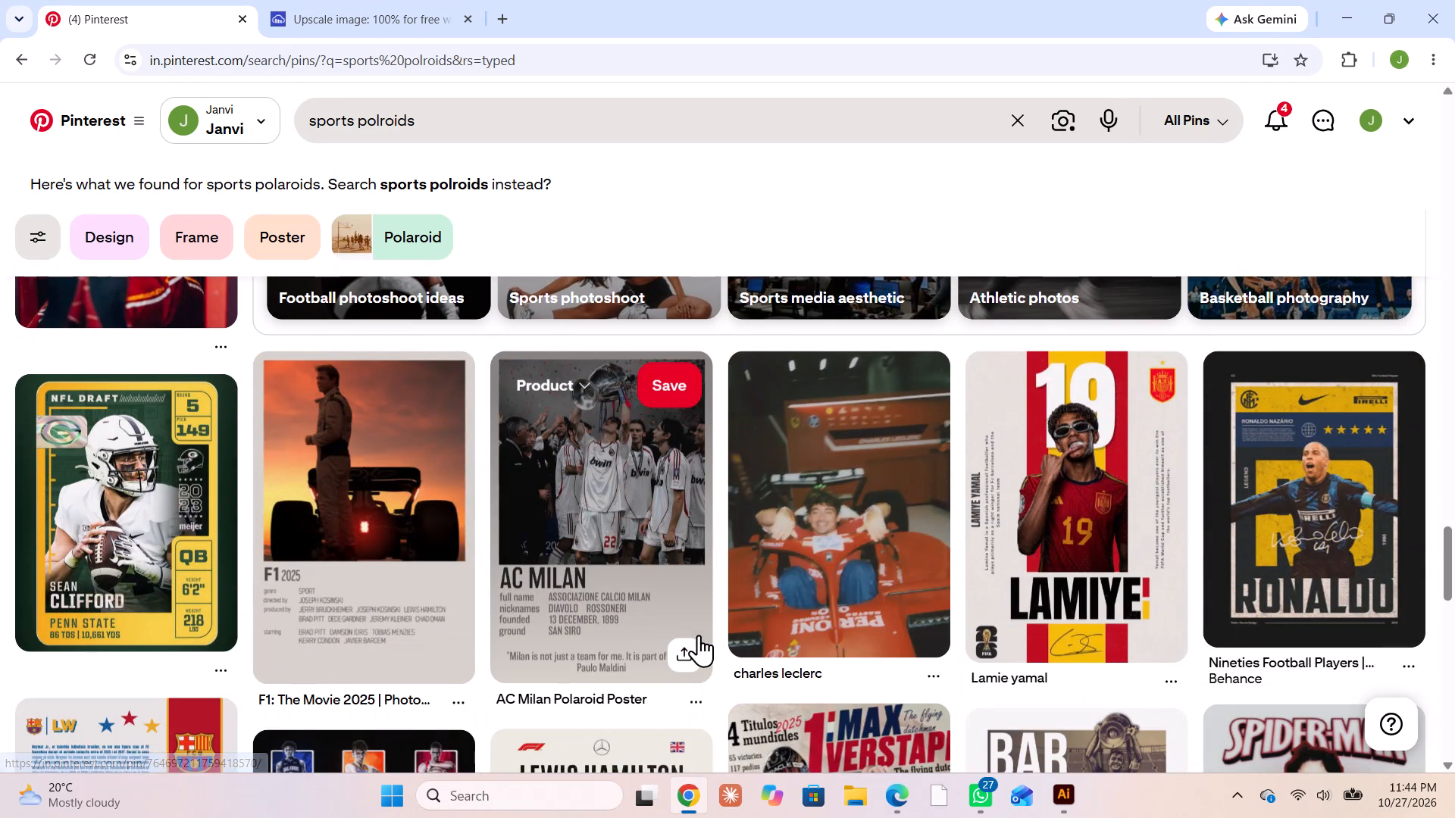
Copy the "F1 2025" movie poster from Pinterest, paste it into the Illustrator polaroids sheet and place it partly over the Pedri poster.
left_click(346, 495)
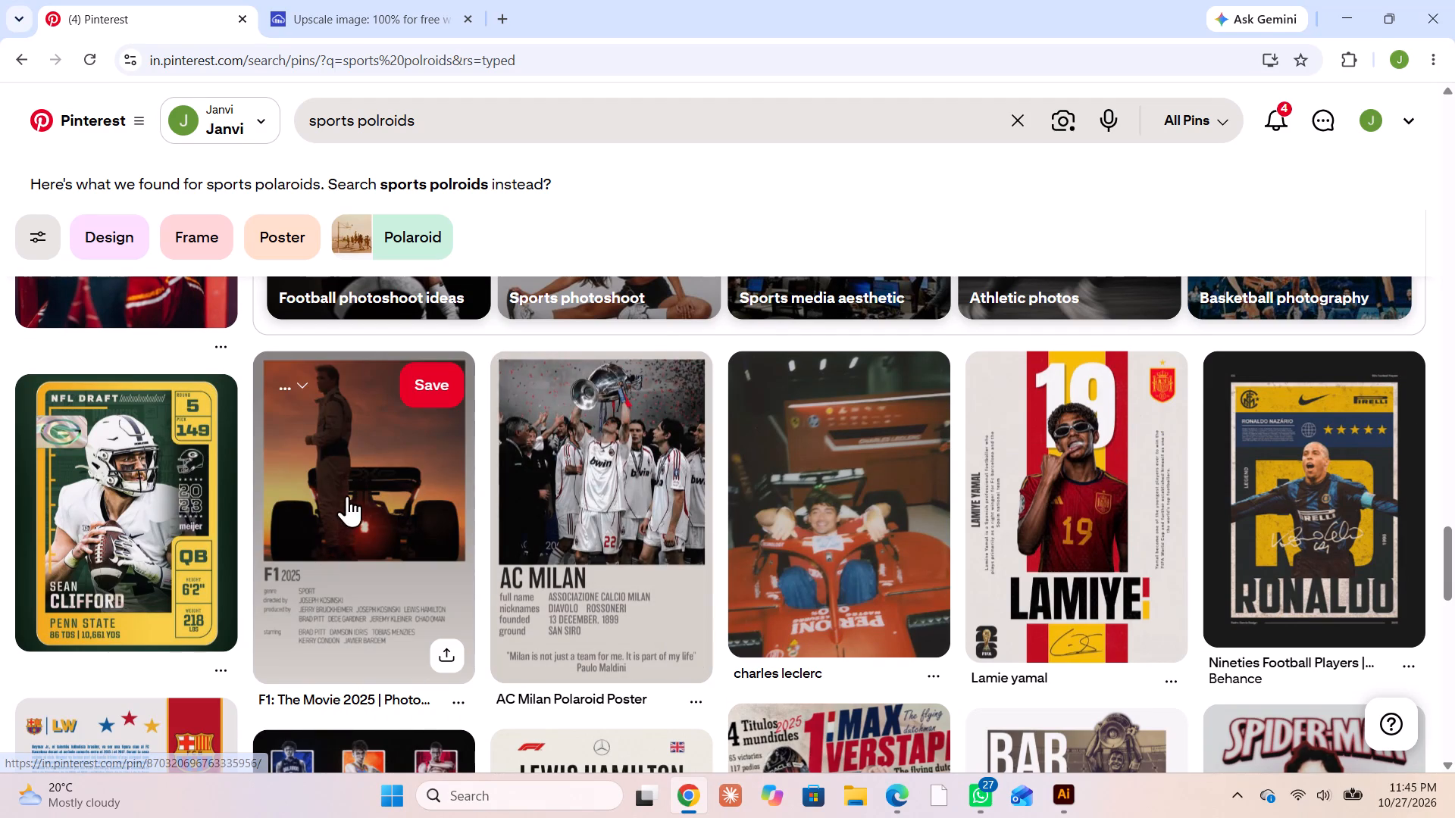
right_click(168, 406)
left_click(251, 474)
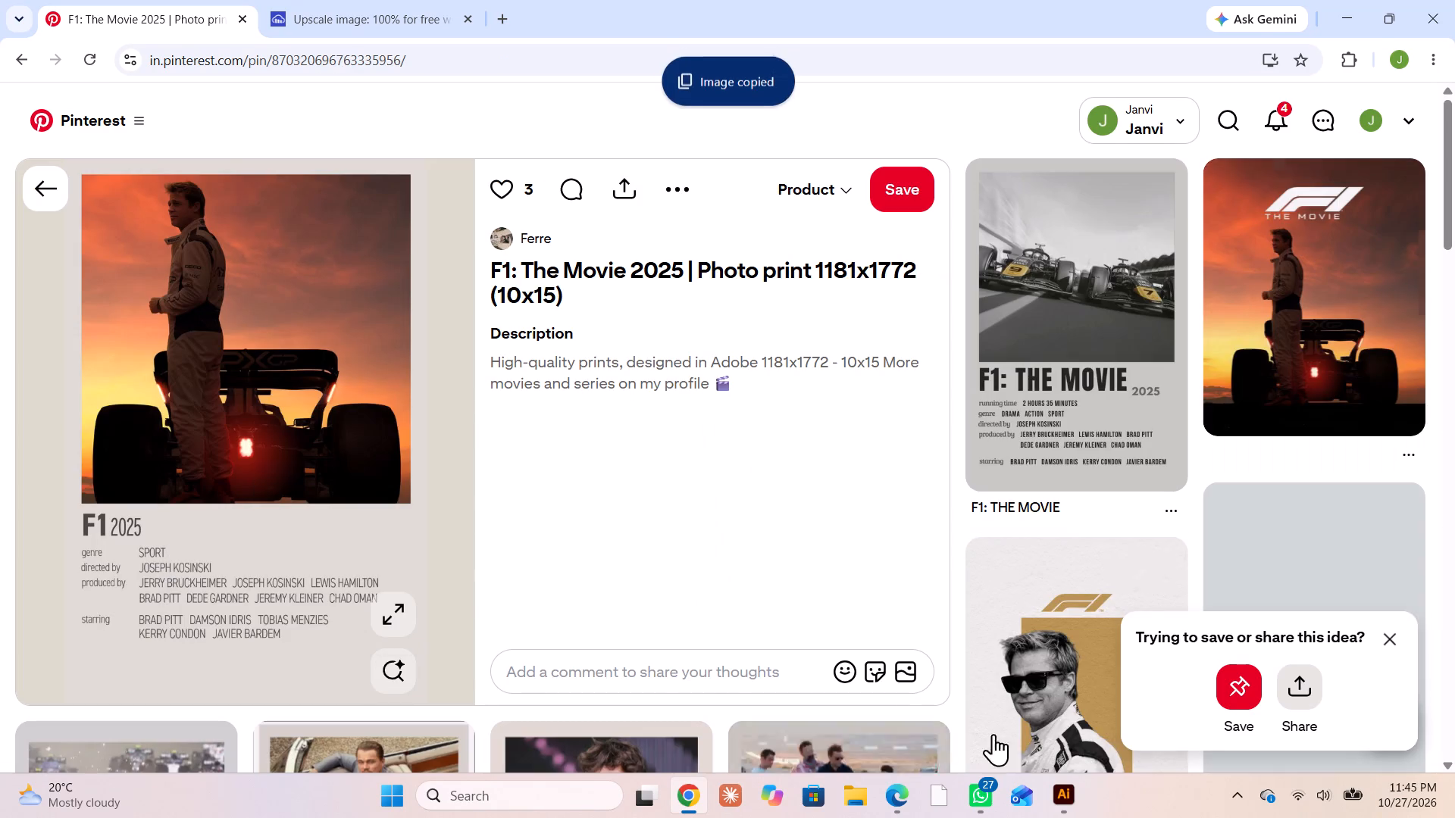
left_click(1069, 804)
left_click(266, 504)
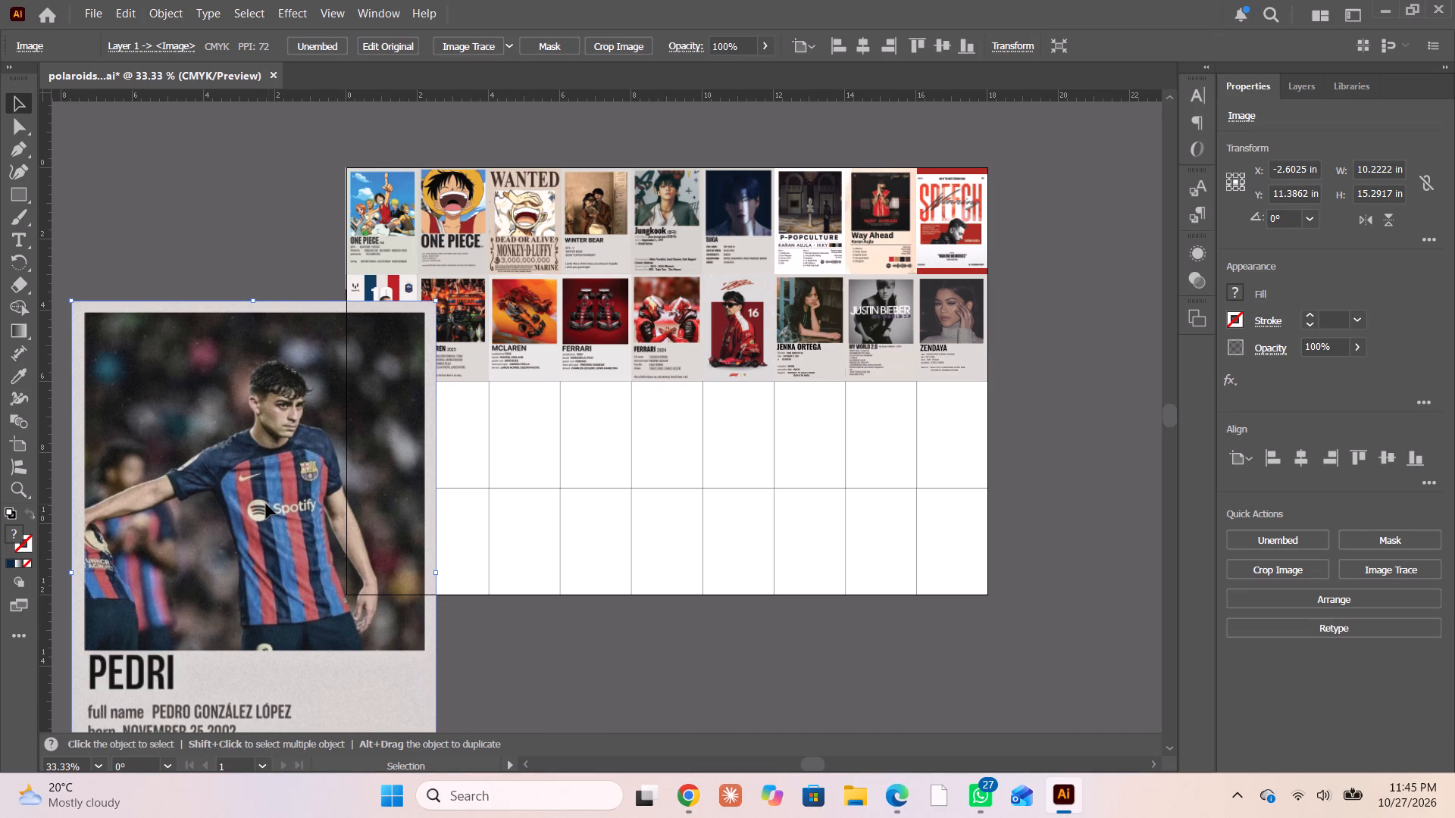
key("ctrl+v")
left_click_drag(517, 460, 294, 512)
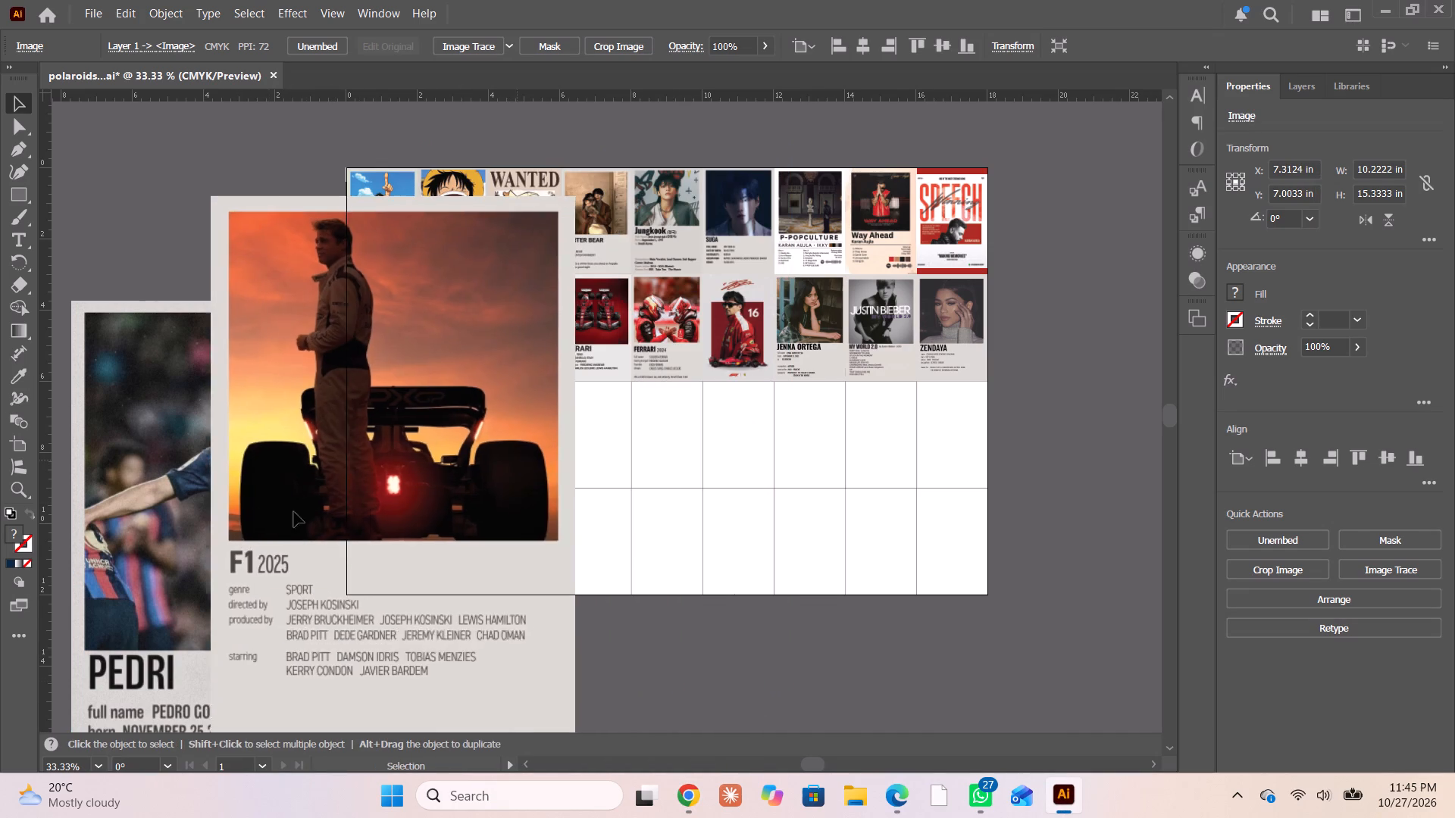
left_click_drag(294, 512, 215, 532)
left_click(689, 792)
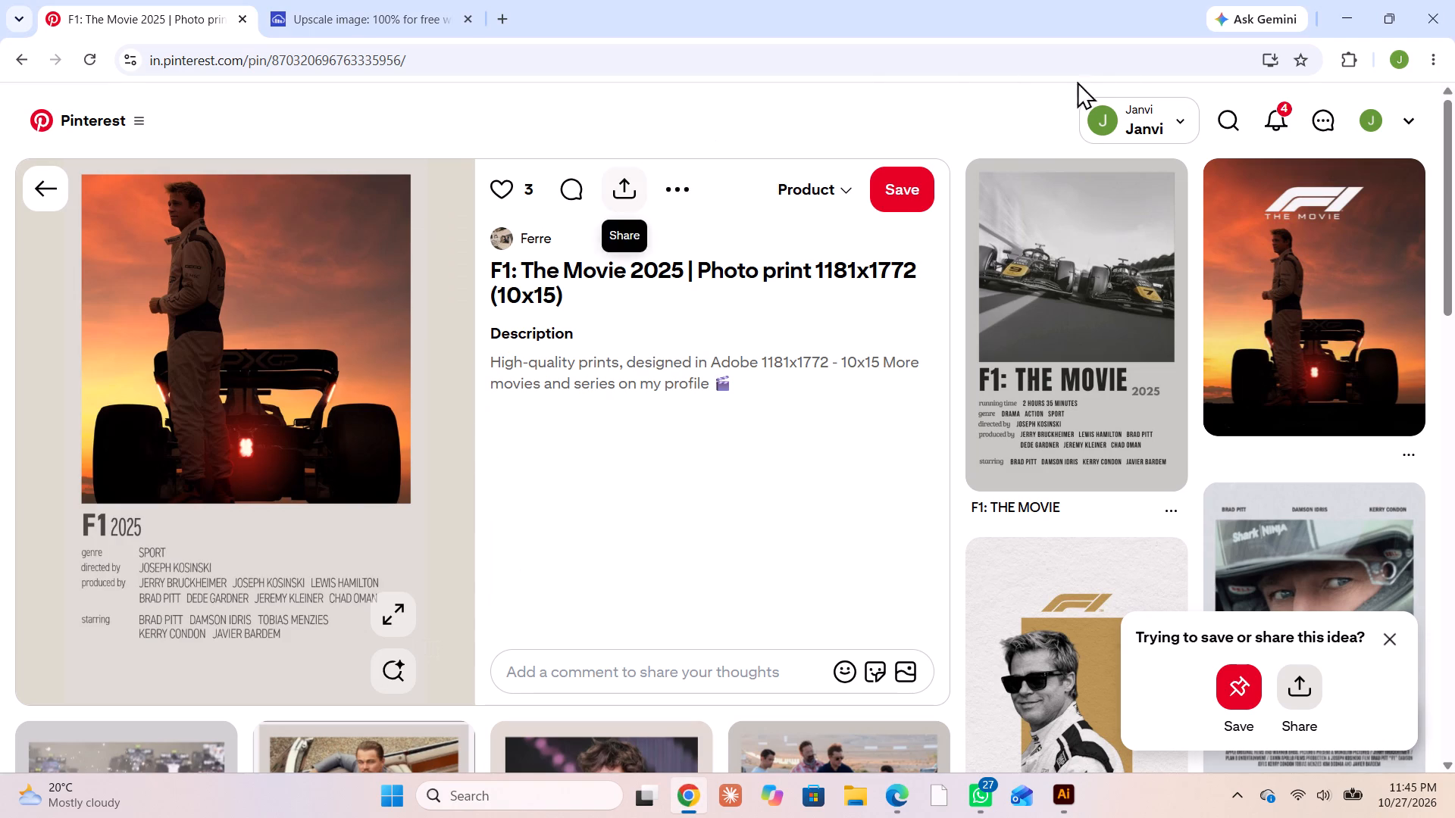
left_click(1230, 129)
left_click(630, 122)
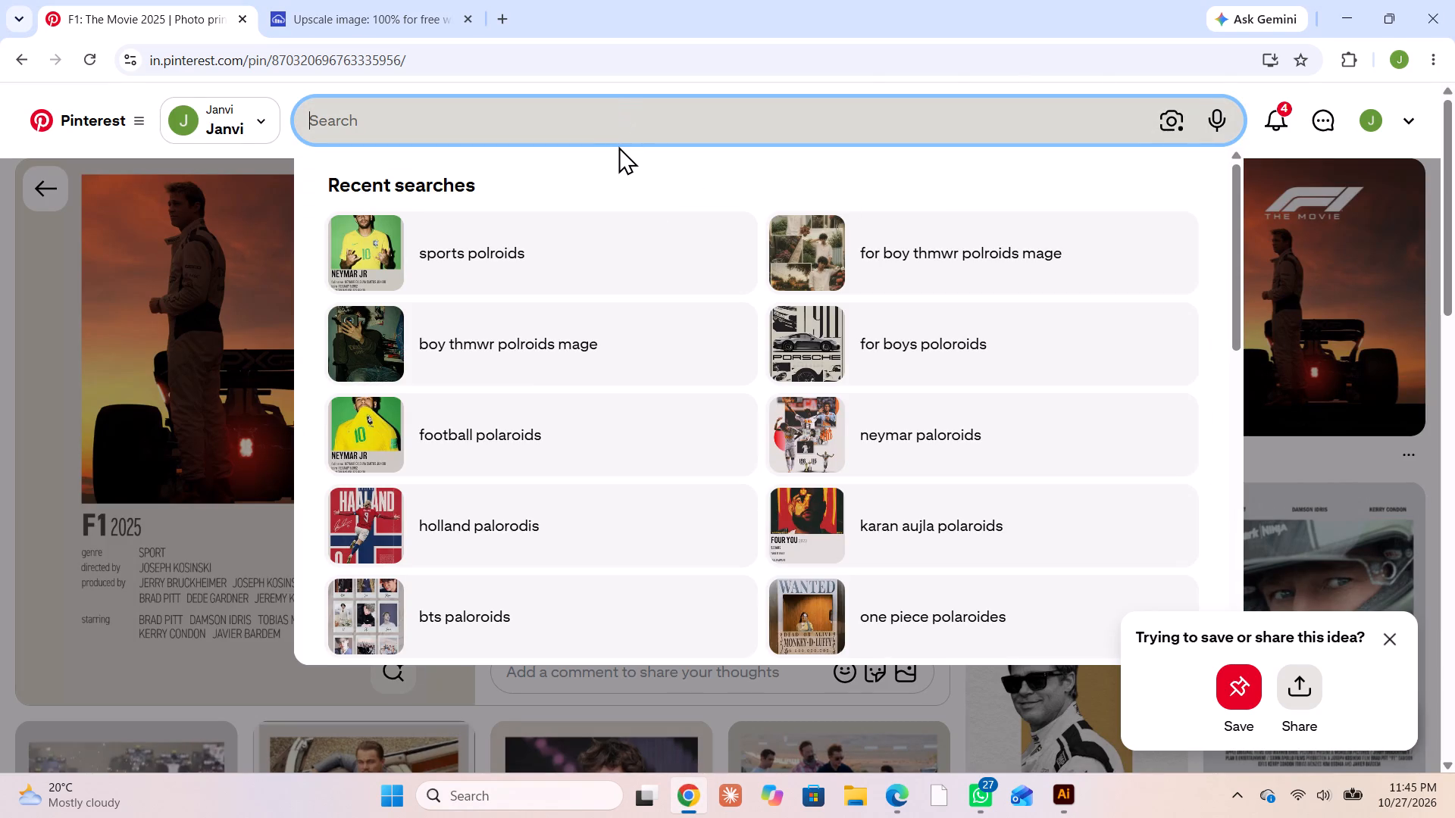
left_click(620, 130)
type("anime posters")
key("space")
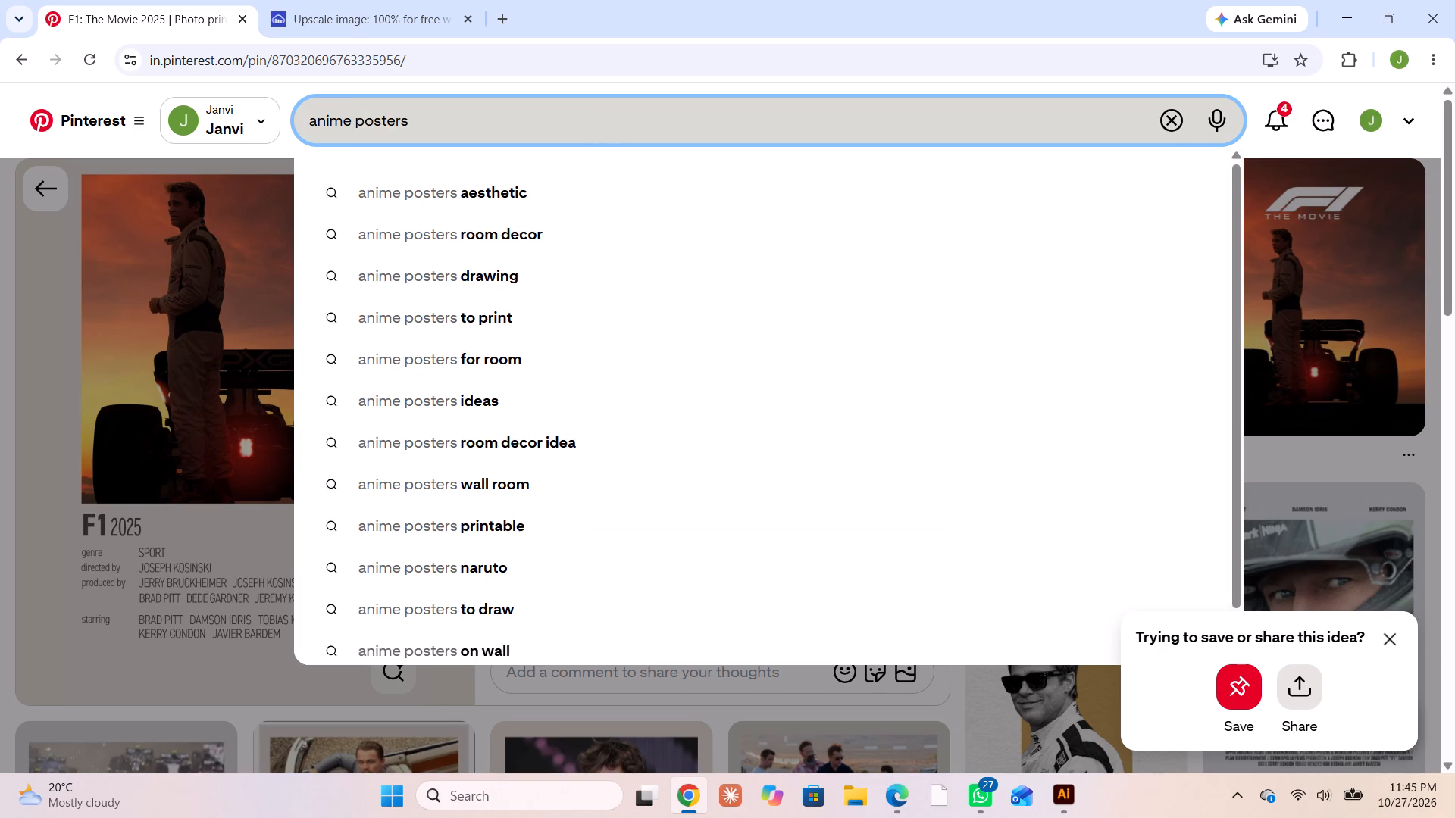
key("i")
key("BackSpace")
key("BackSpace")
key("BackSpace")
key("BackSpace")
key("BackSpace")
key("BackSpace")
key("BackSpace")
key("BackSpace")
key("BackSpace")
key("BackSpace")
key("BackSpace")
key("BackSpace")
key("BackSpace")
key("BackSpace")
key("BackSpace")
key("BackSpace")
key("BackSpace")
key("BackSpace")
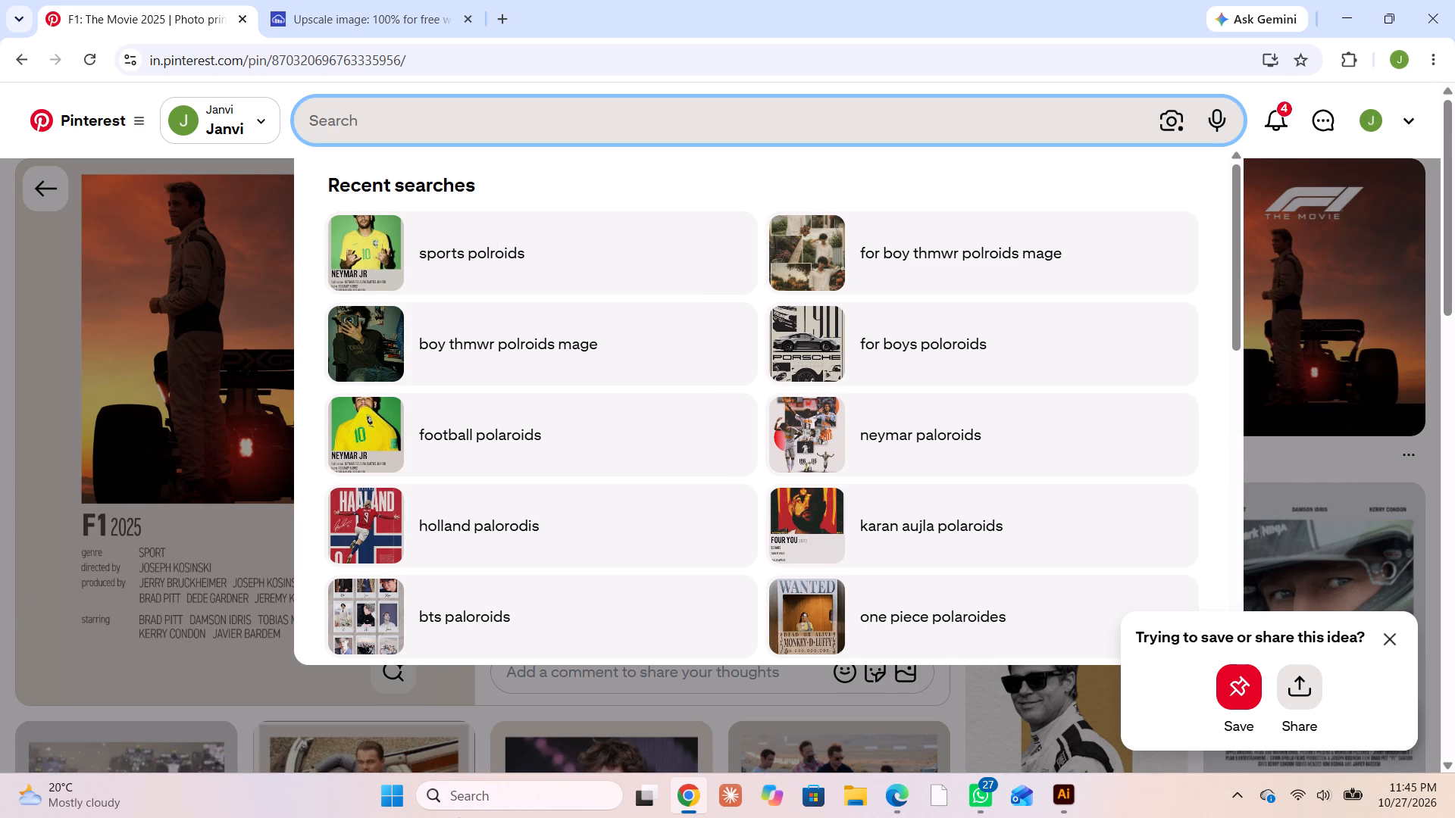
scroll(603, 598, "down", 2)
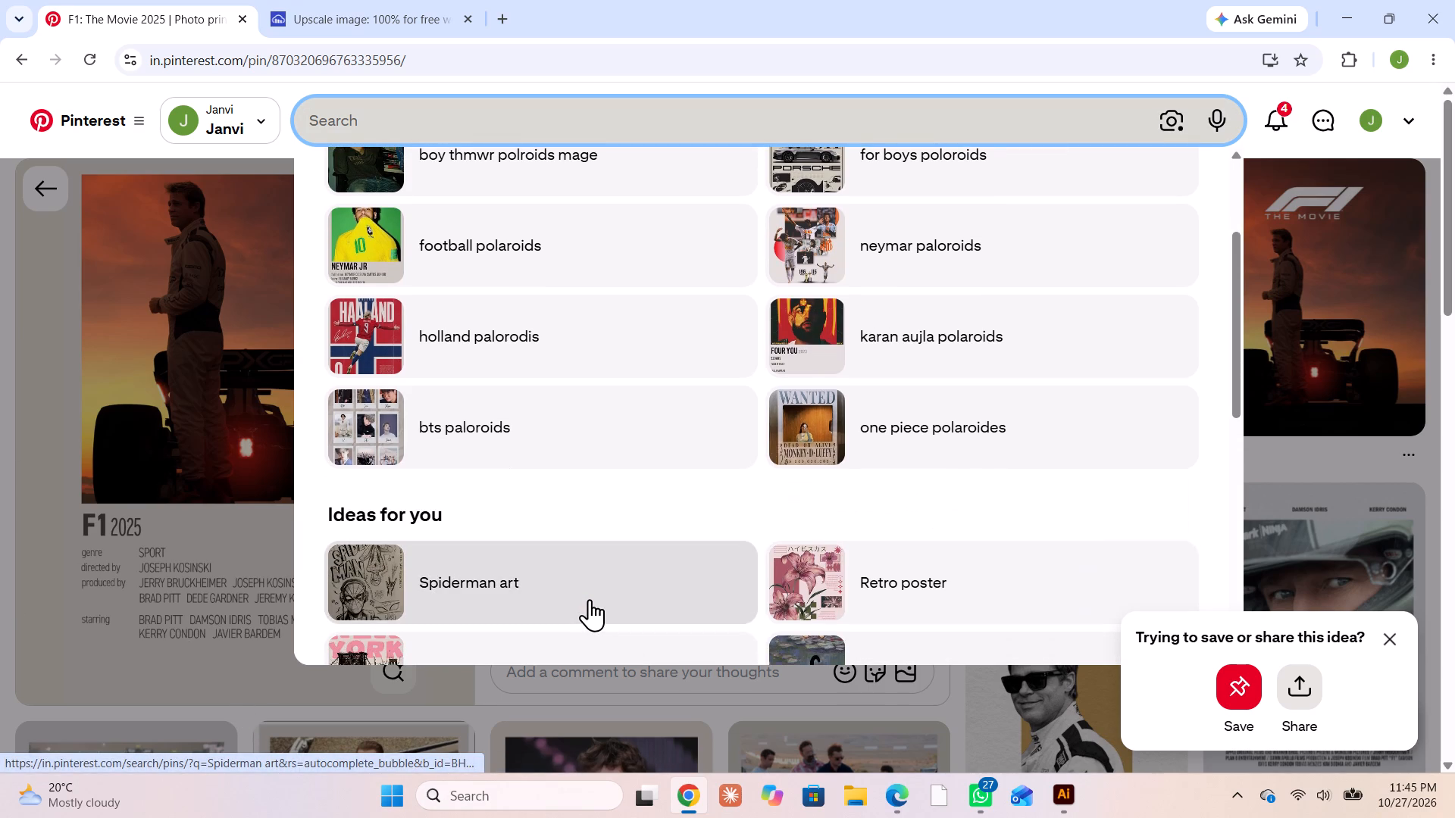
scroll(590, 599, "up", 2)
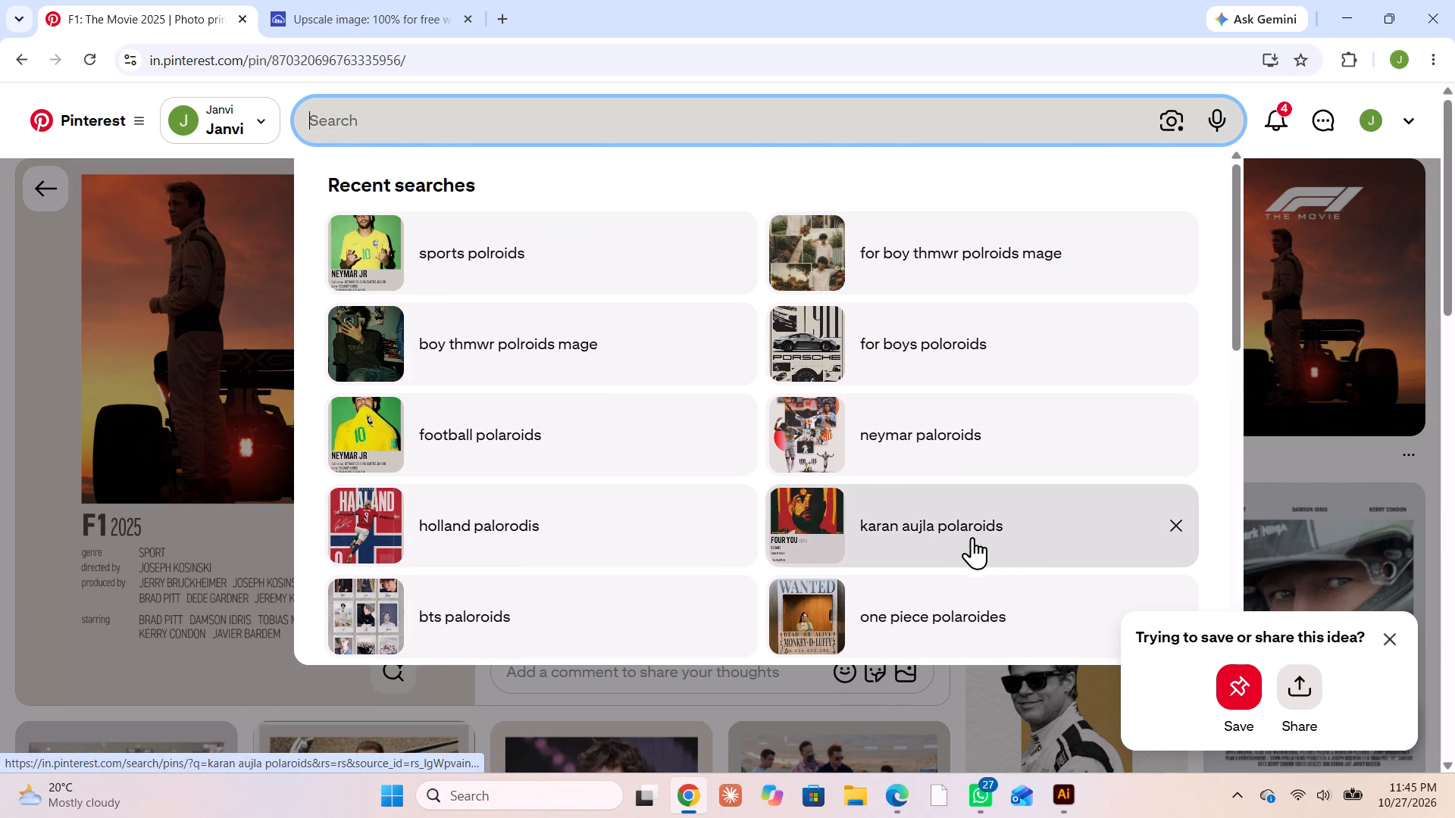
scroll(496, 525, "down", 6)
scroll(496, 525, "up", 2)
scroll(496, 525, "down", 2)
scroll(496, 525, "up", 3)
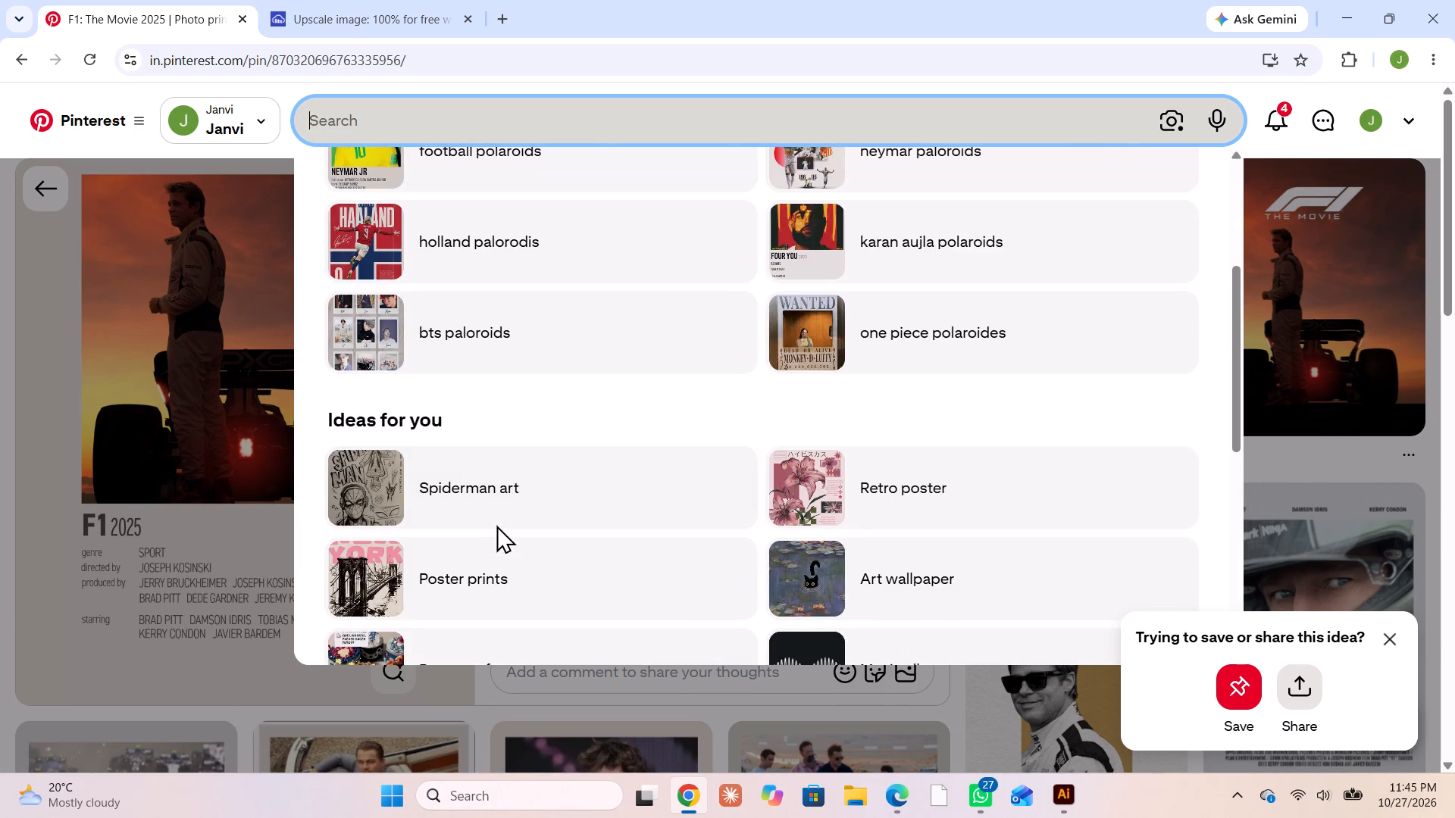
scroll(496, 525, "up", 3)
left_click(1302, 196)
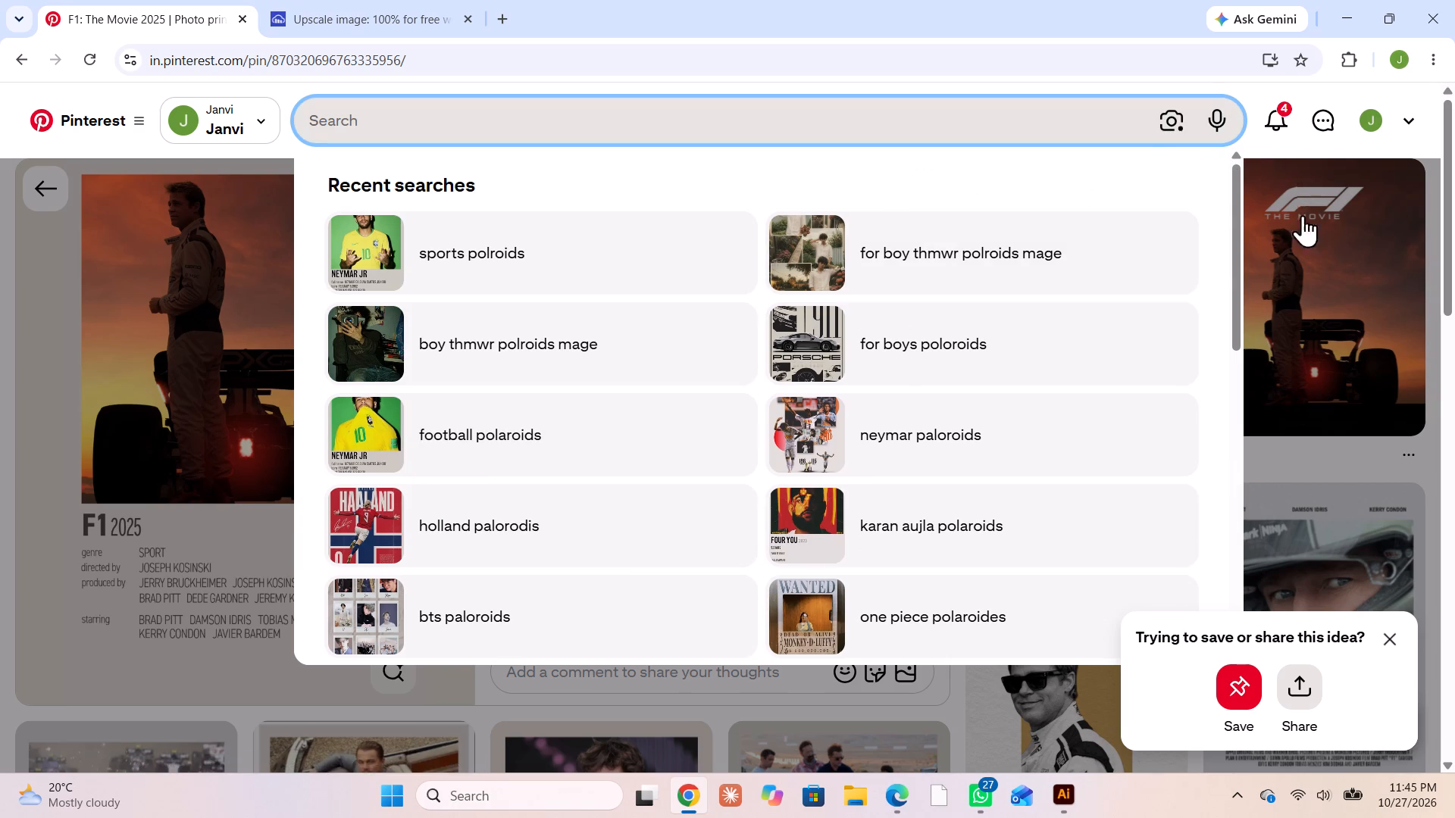
Look through the related movie and racing posters under the F1: The Movie 2025 pin for further candidates.
scroll(1188, 423, "down", 4)
scroll(1171, 432, "up", 1)
scroll(1171, 432, "down", 4)
scroll(876, 401, "up", 1)
scroll(876, 401, "down", 7)
scroll(876, 401, "up", 1)
scroll(876, 401, "down", 4)
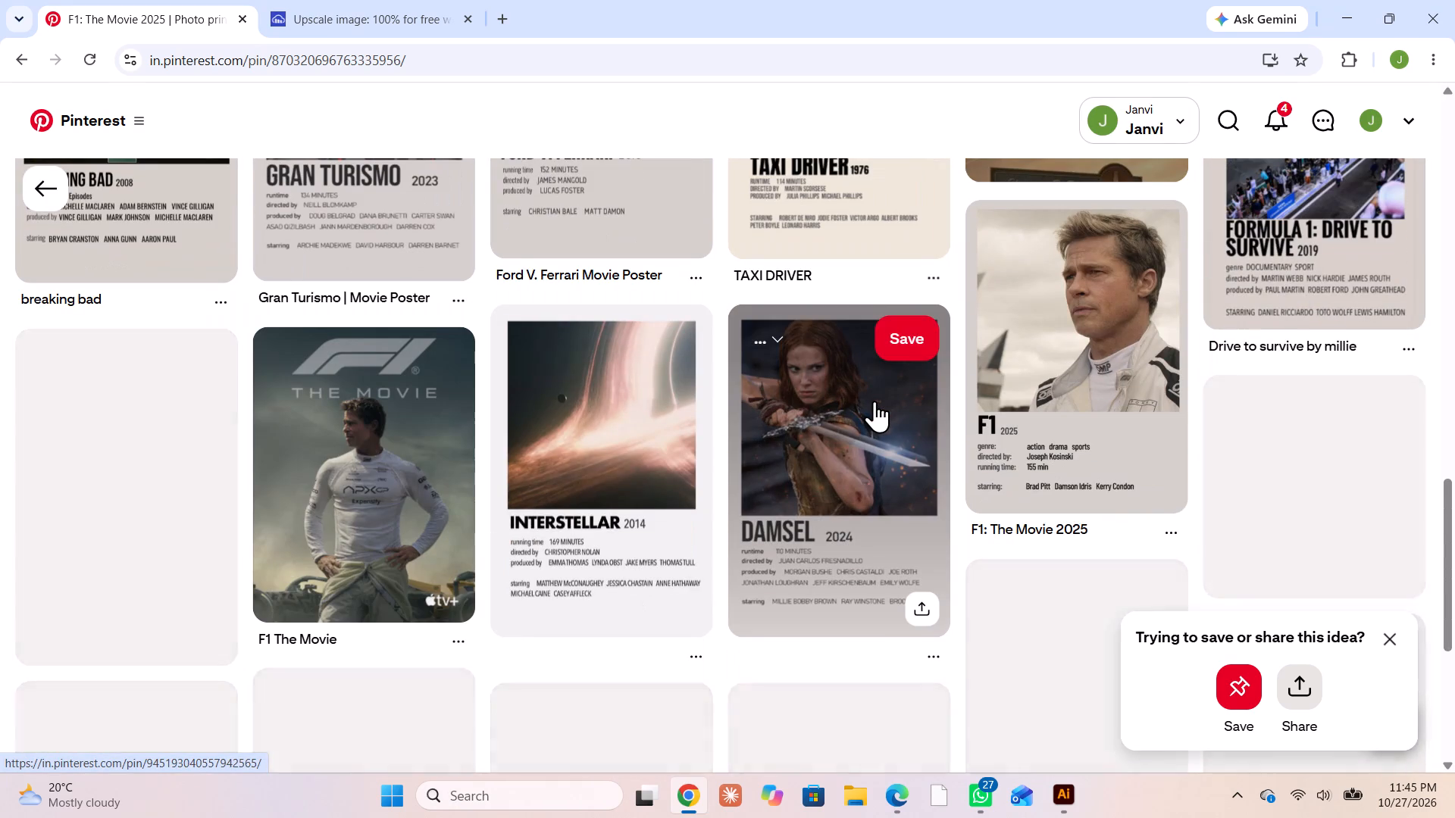
scroll(875, 401, "down", 6)
scroll(875, 401, "up", 10)
scroll(874, 401, "down", 3)
scroll(874, 401, "up", 2)
scroll(874, 401, "down", 2)
scroll(874, 401, "up", 1)
scroll(874, 401, "down", 1)
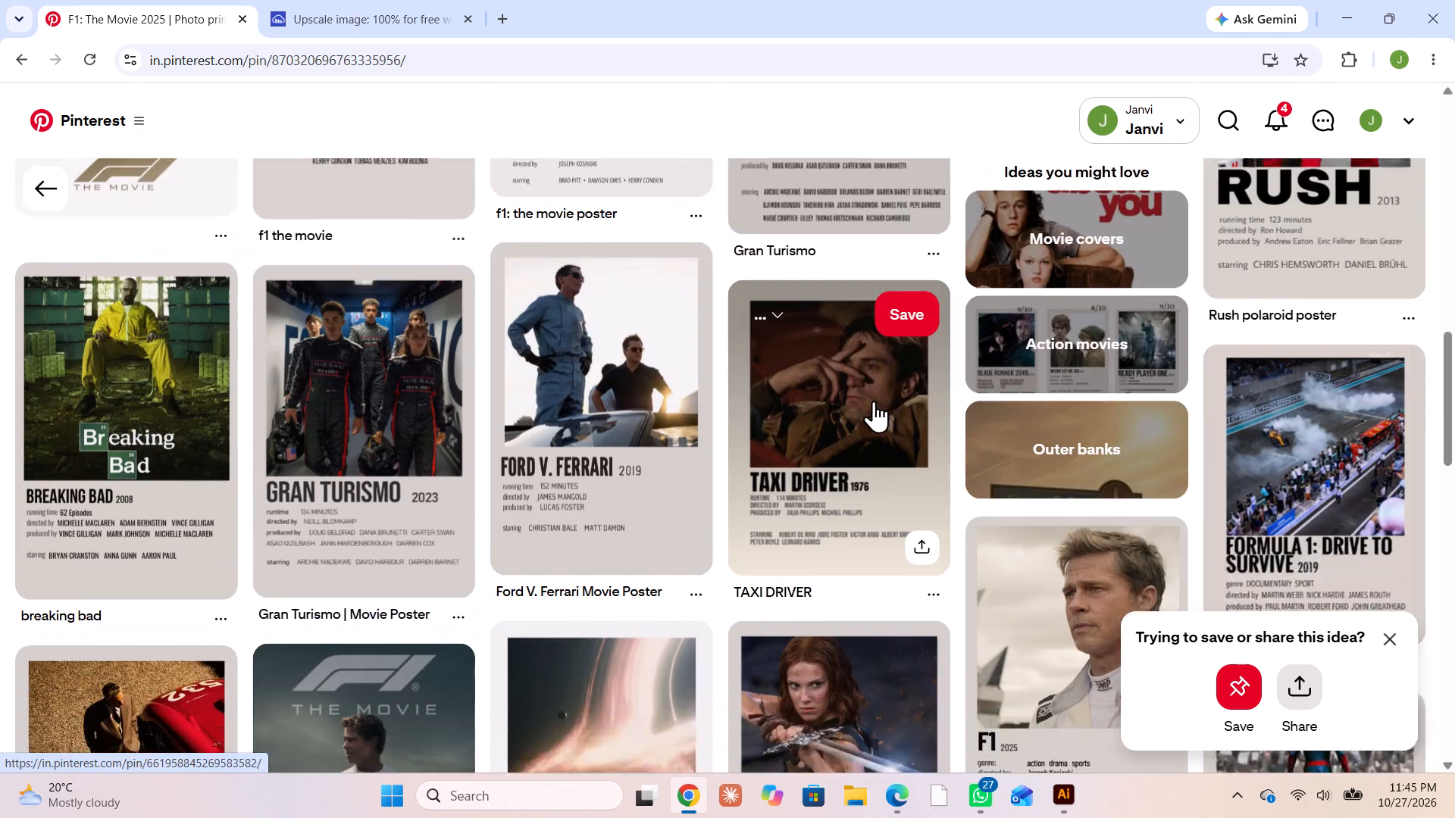
scroll(874, 401, "down", 6)
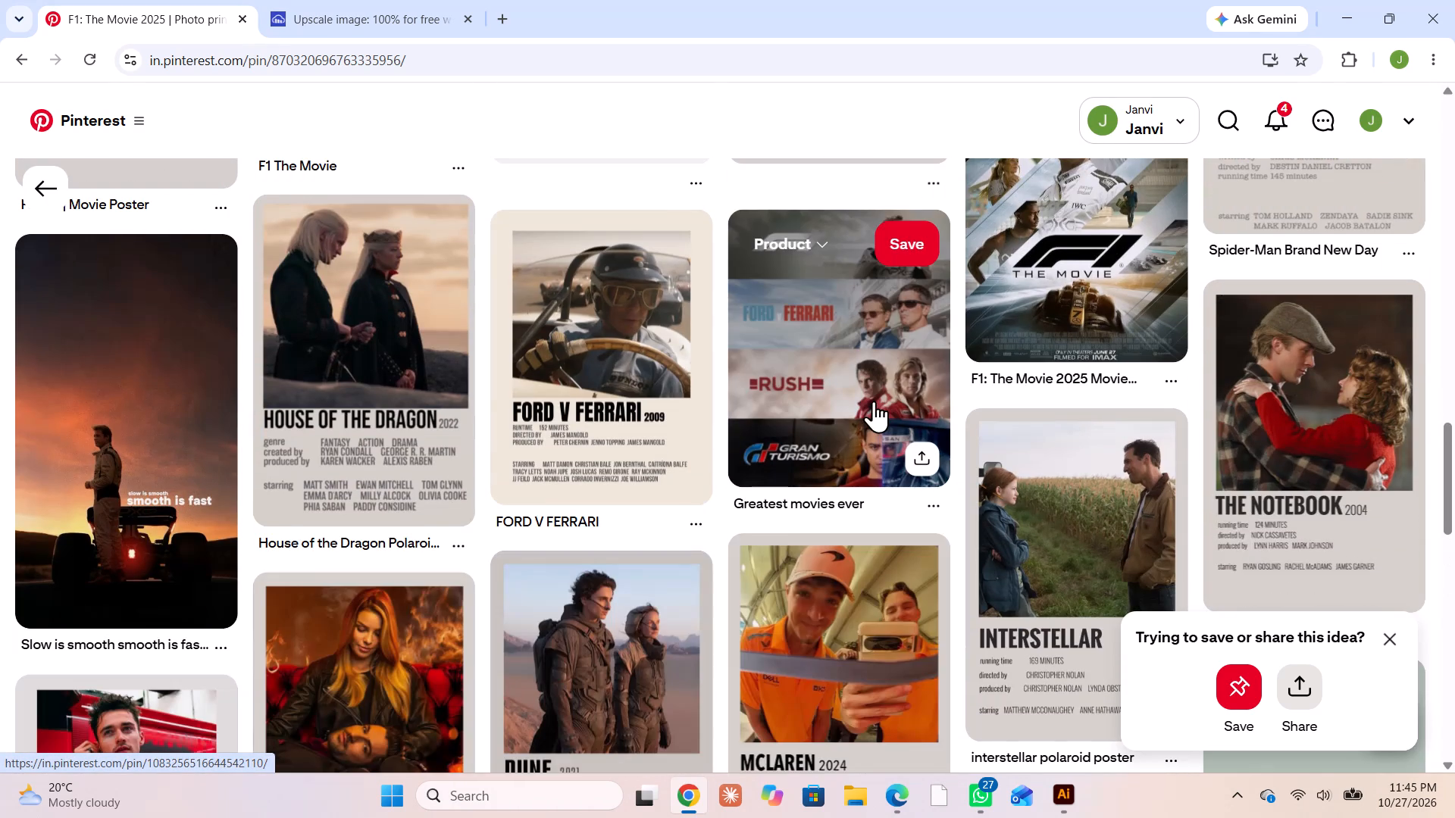
scroll(872, 401, "down", 4)
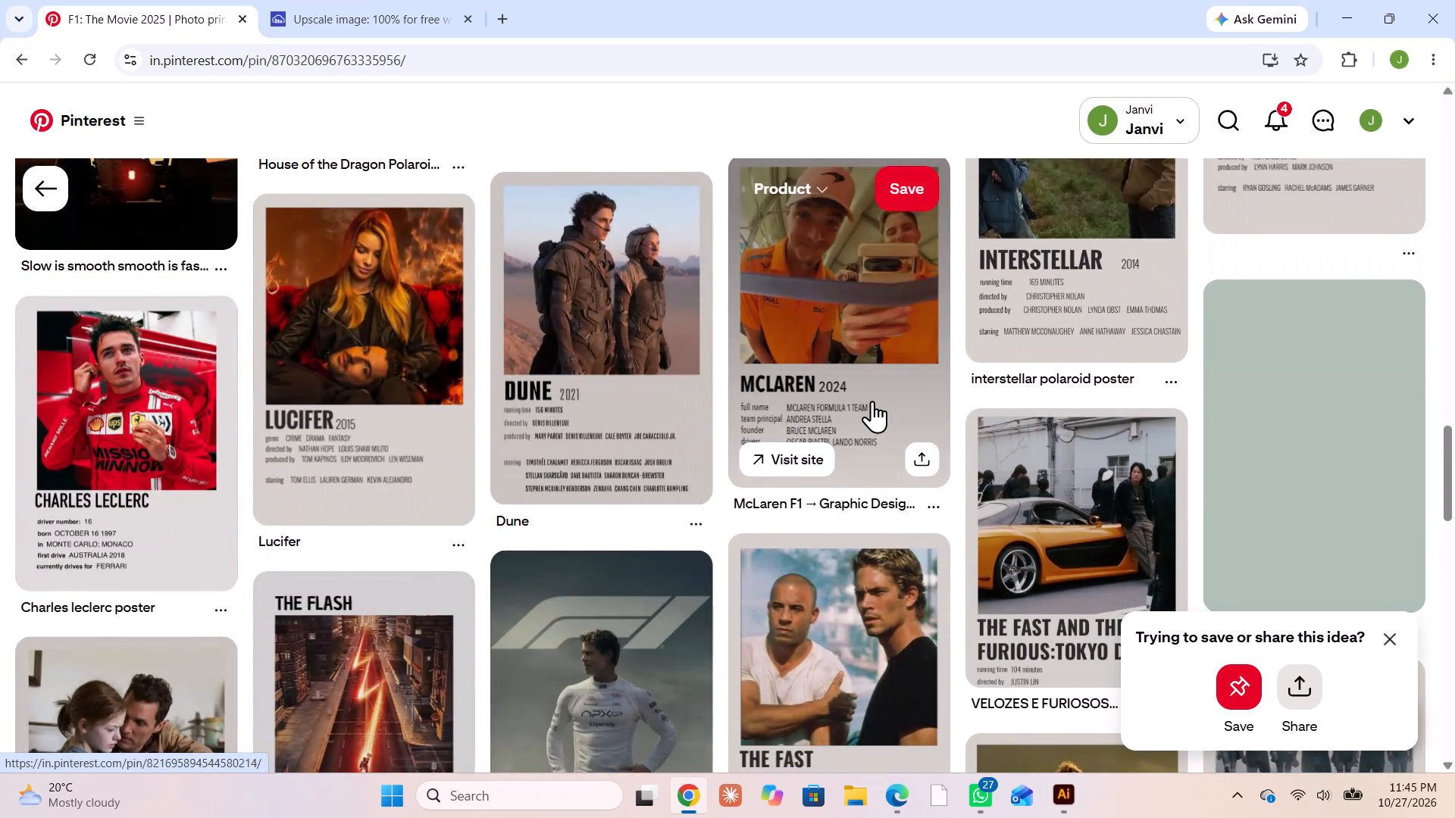
scroll(872, 401, "up", 2)
scroll(872, 401, "down", 1)
scroll(872, 401, "up", 3)
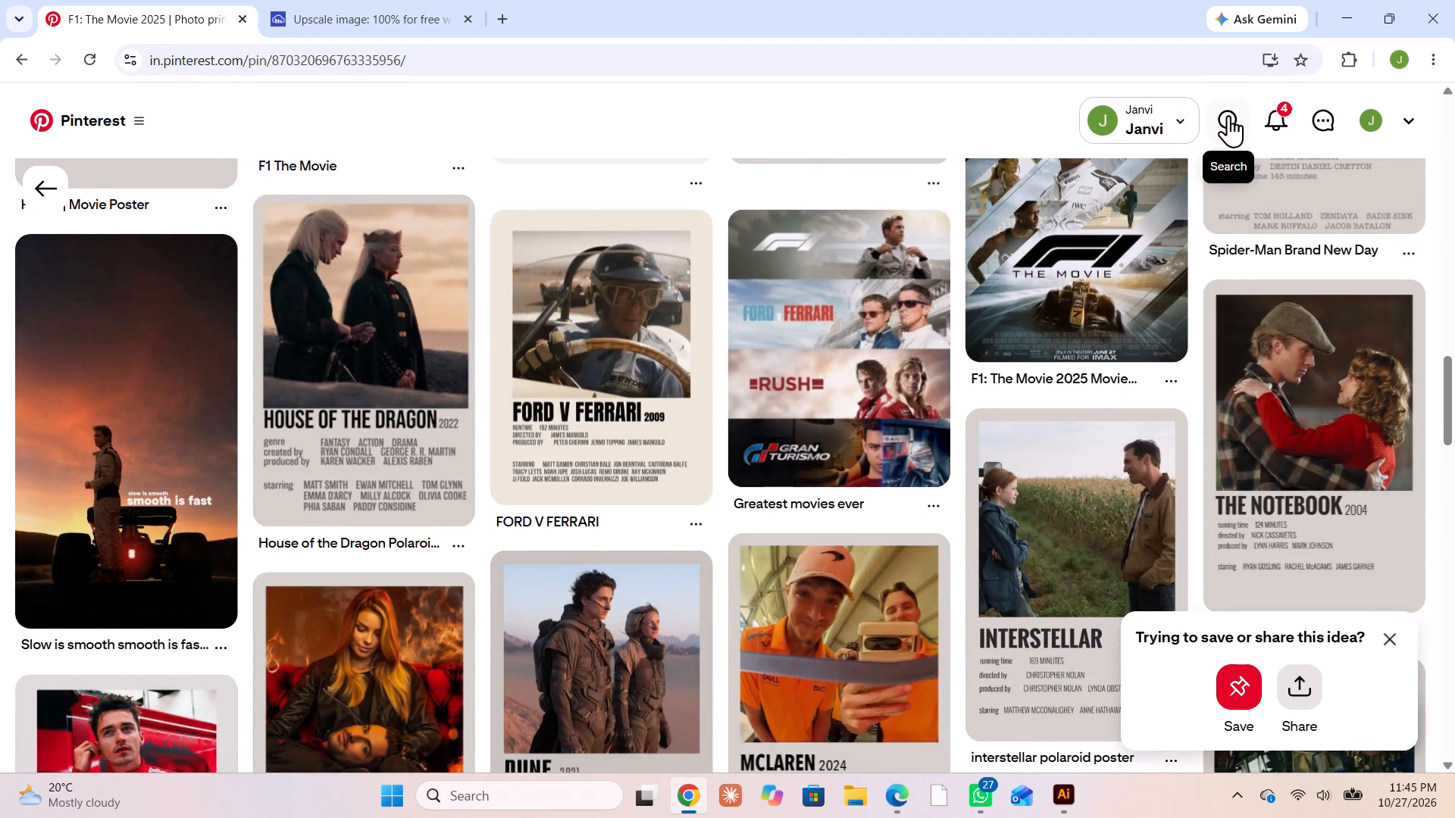
Search Pinterest for "avengers game of throme poster" and look over the results.
left_click(1229, 115)
type("avengers game of throme poster")
key("Return")
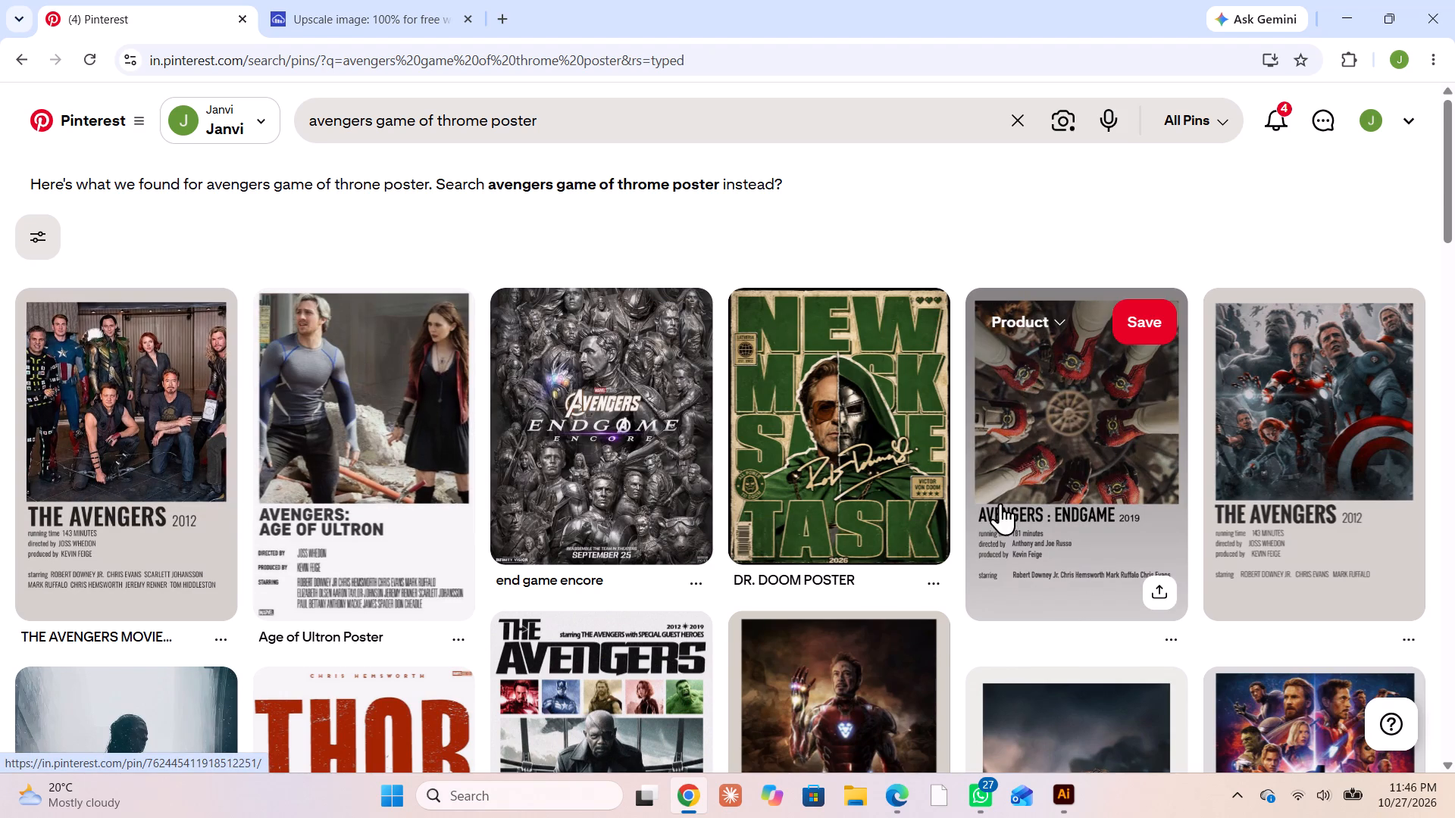
scroll(1001, 499, "down", 5)
scroll(1001, 499, "up", 2)
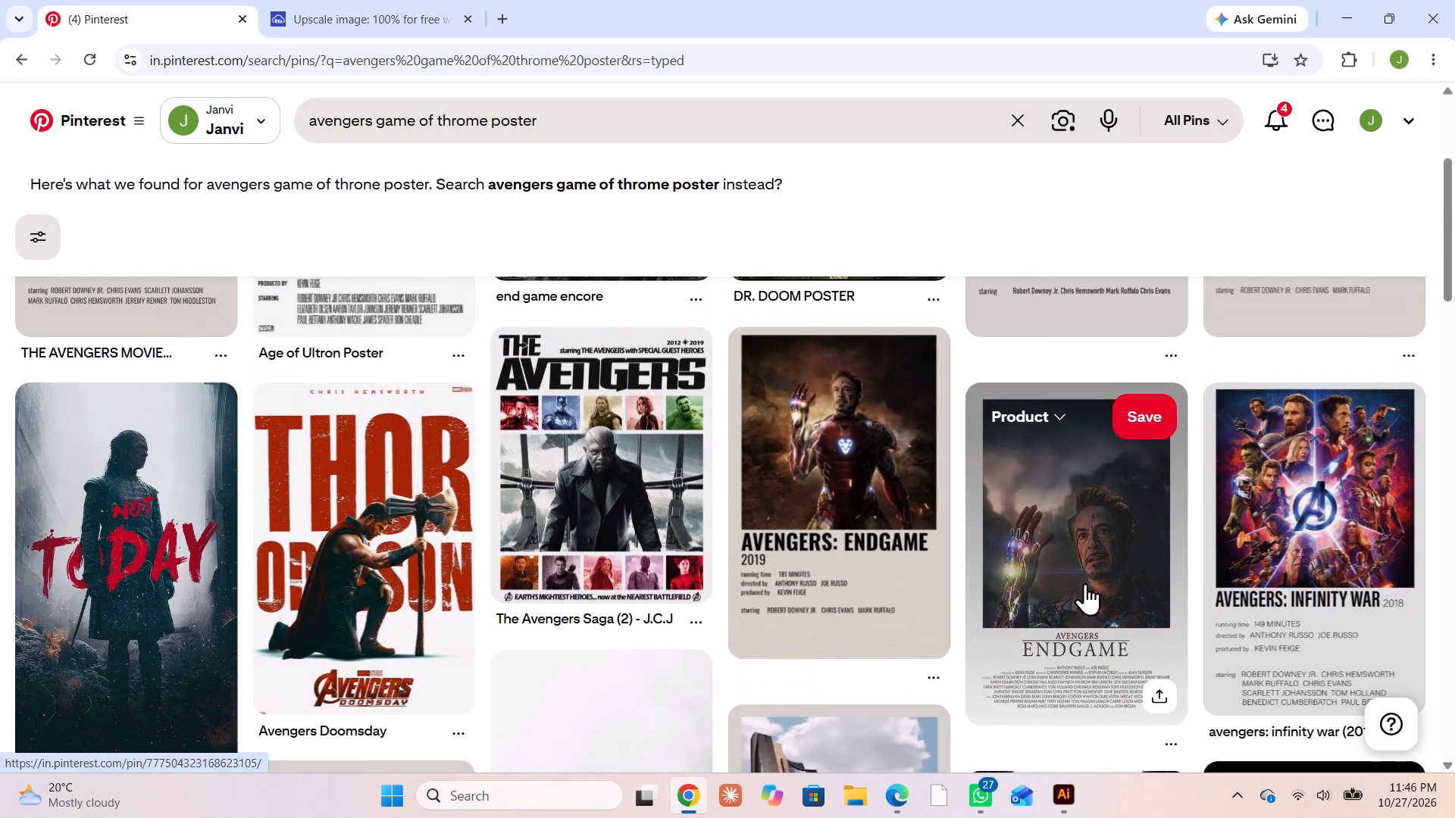
scroll(1090, 572, "down", 2)
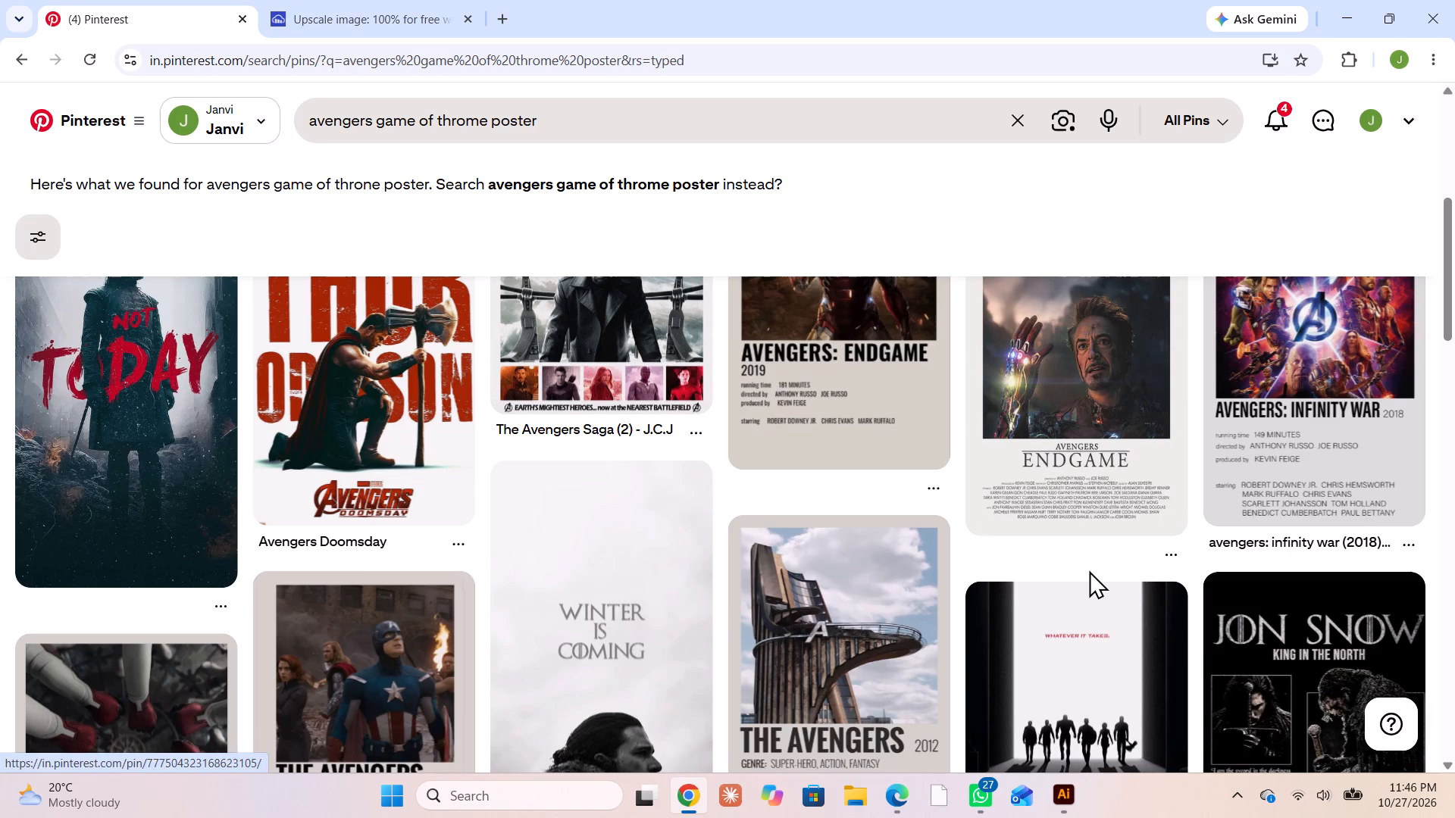
scroll(1089, 570, "down", 3)
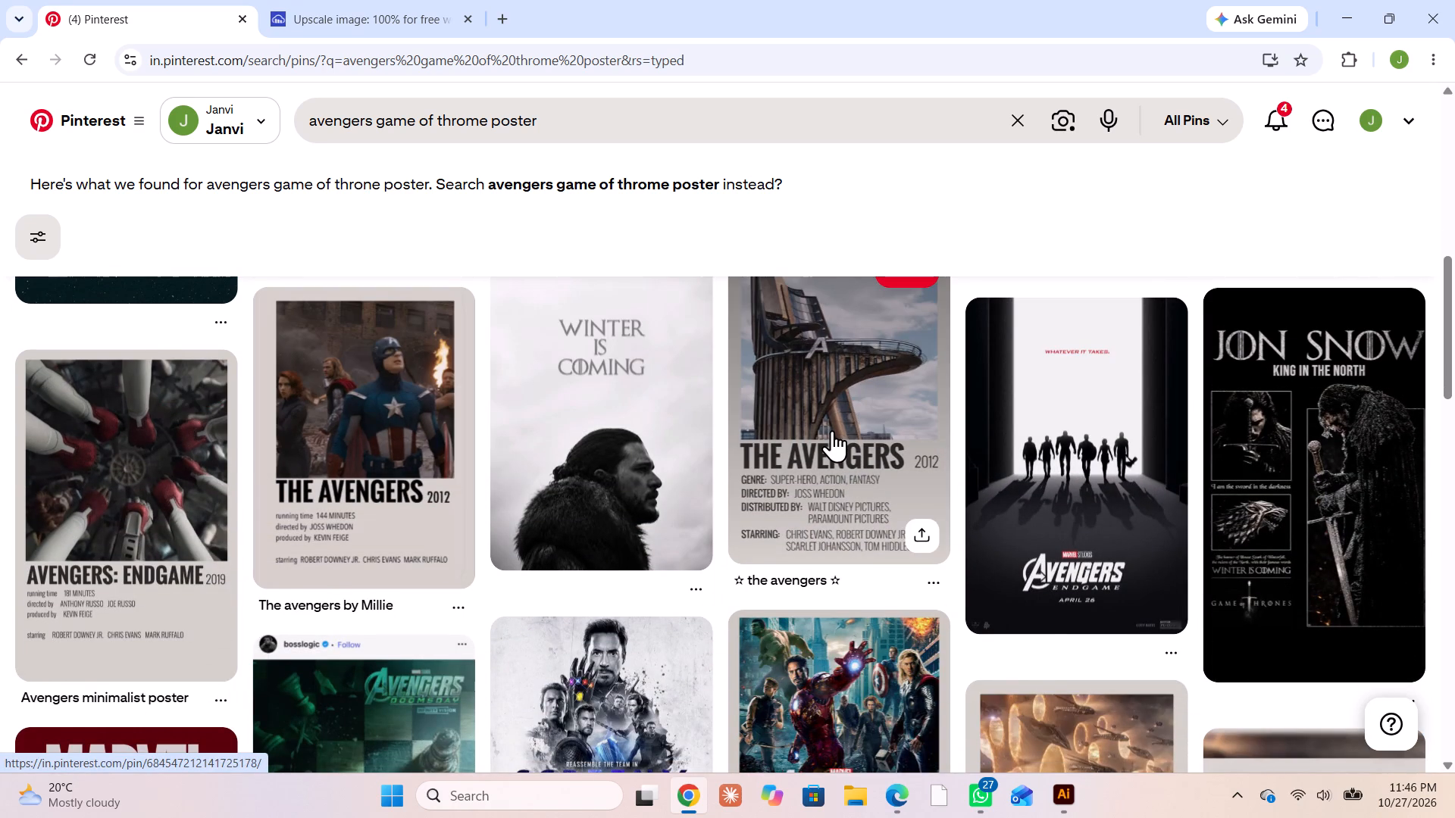
Copy the Avengers Endgame "Whatever it takes" poster from Pinterest, paste it into the Illustrator polaroids sheet and move it over the F1 poster.
left_click(1044, 506)
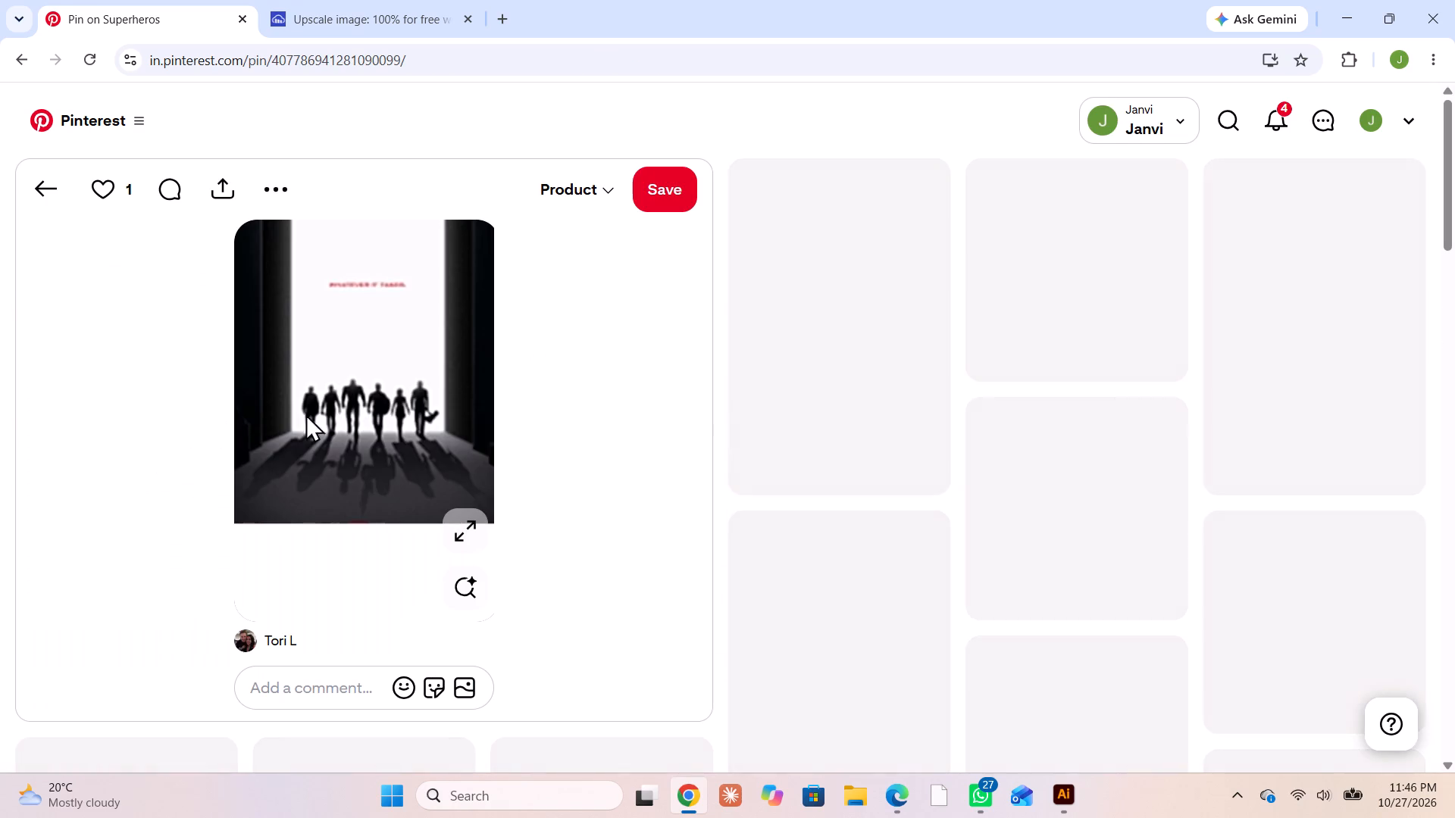
right_click(310, 411)
left_click(123, 391)
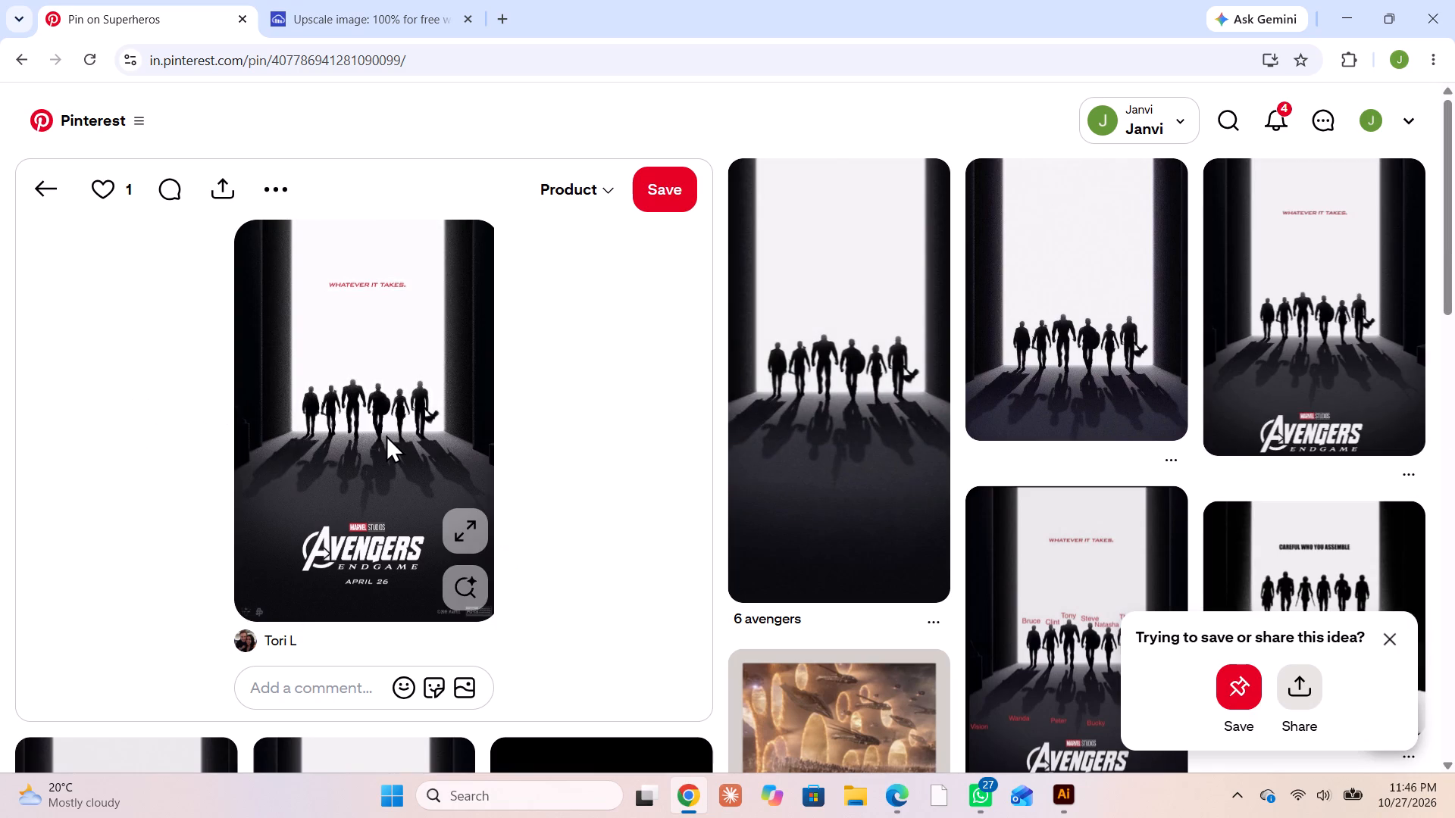
right_click(386, 435)
left_click(487, 512)
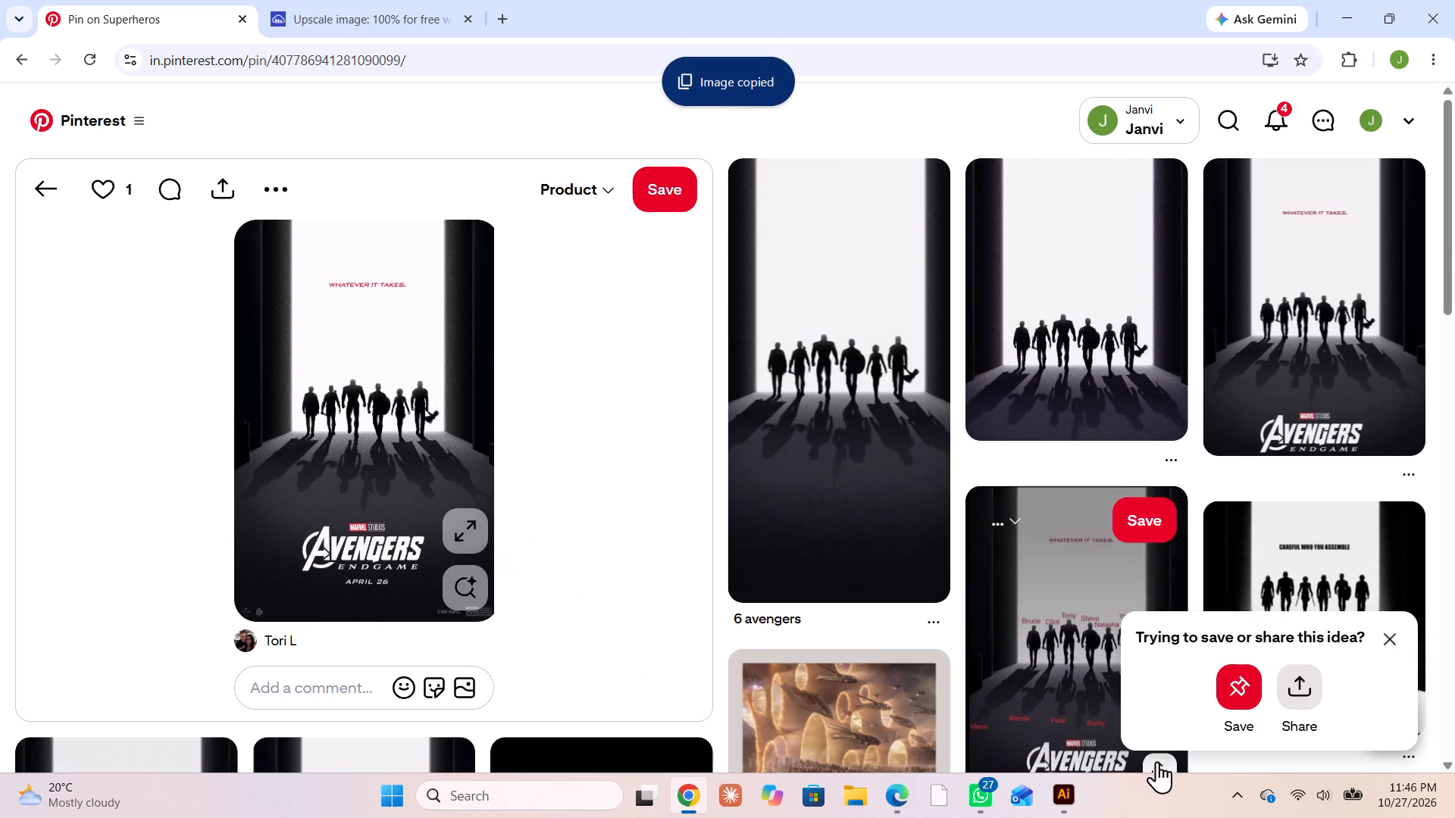
left_click(1065, 805)
left_click(296, 573)
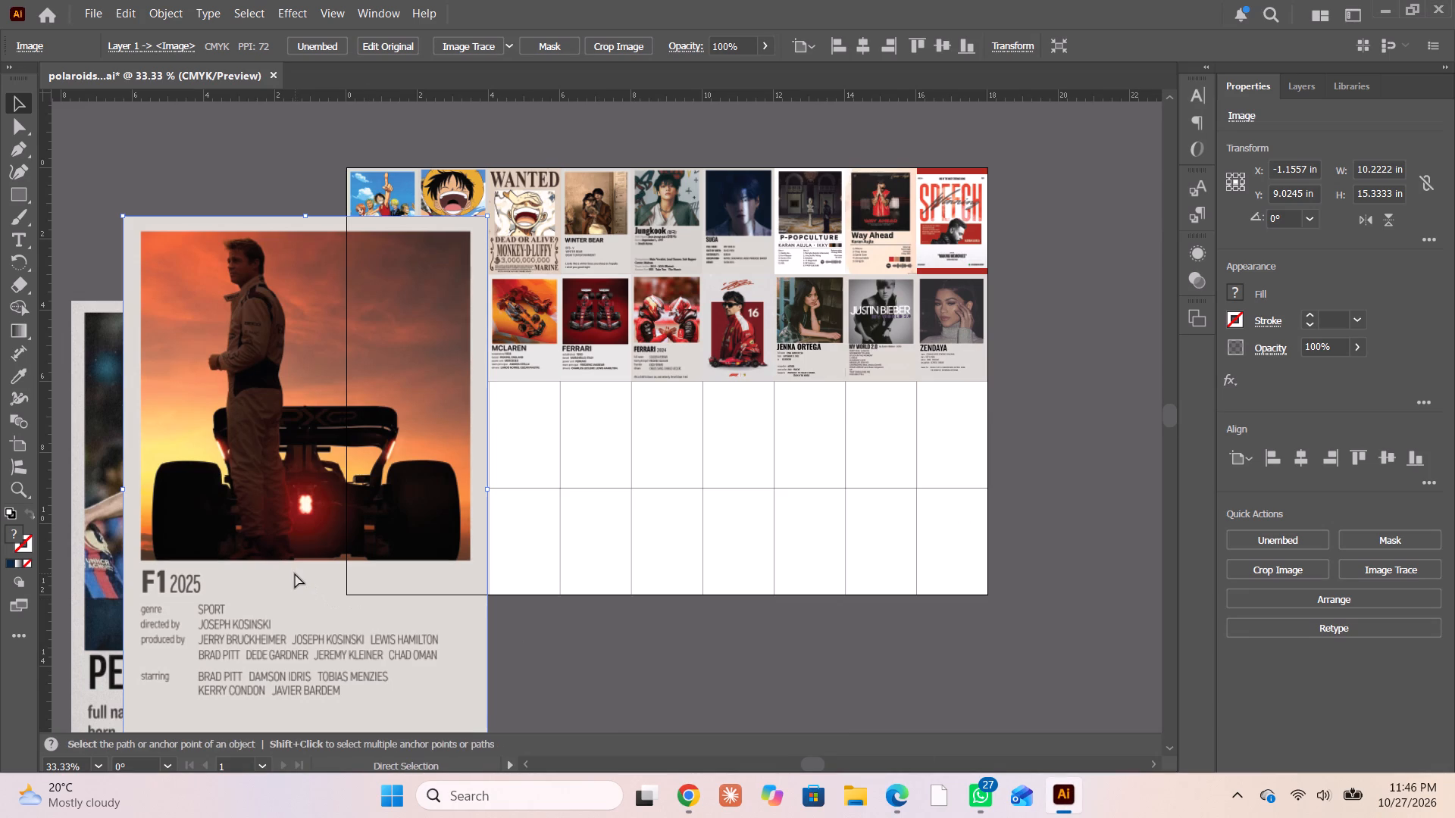
key("ctrl+v")
left_click_drag(556, 504, 188, 507)
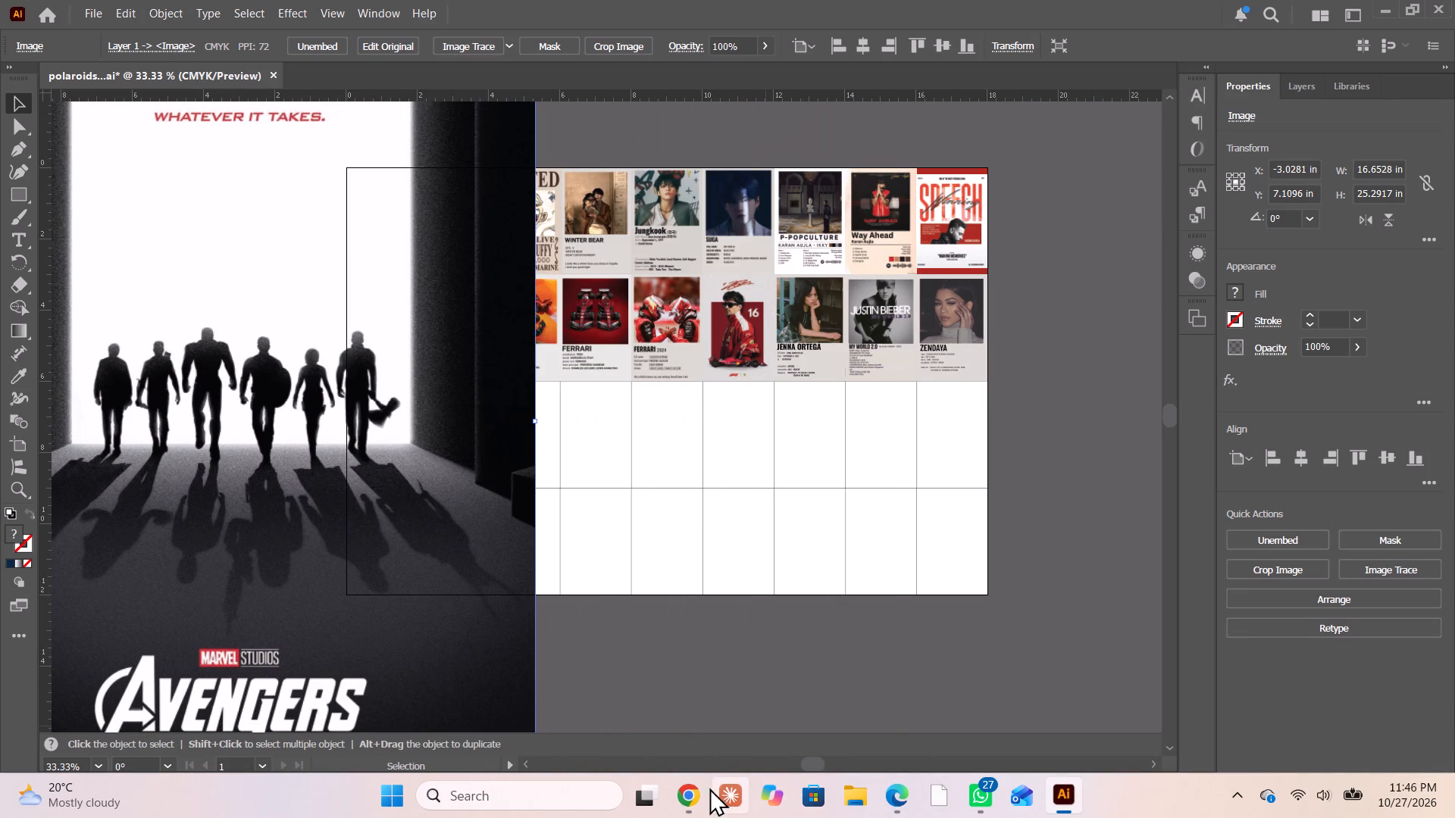
Return to Pinterest and look through the related Endgame pins and the Avengers search results for further poster candidates.
left_click(684, 796)
scroll(611, 622, "down", 9)
scroll(611, 612, "up", 2)
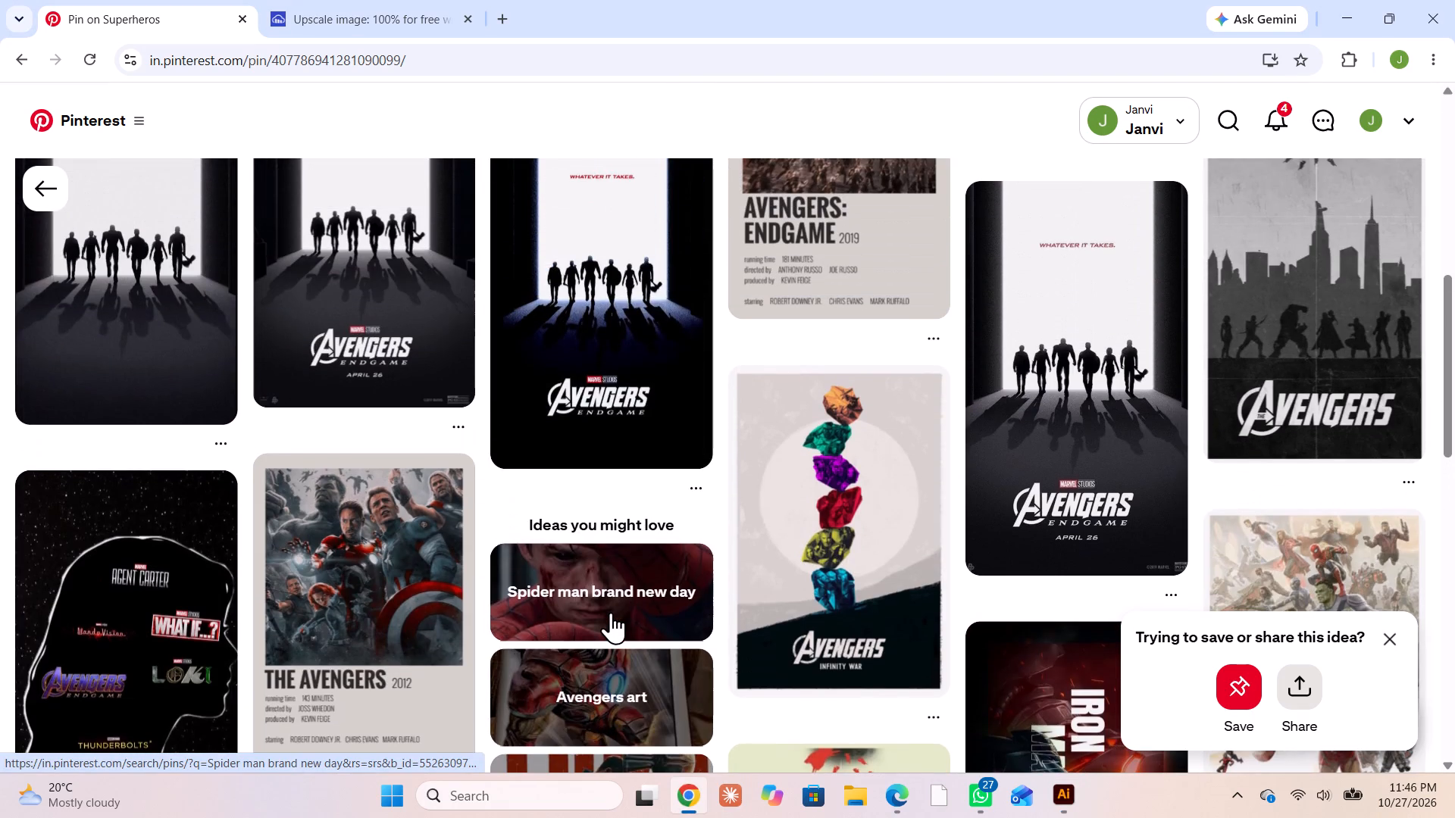
scroll(611, 612, "up", 3)
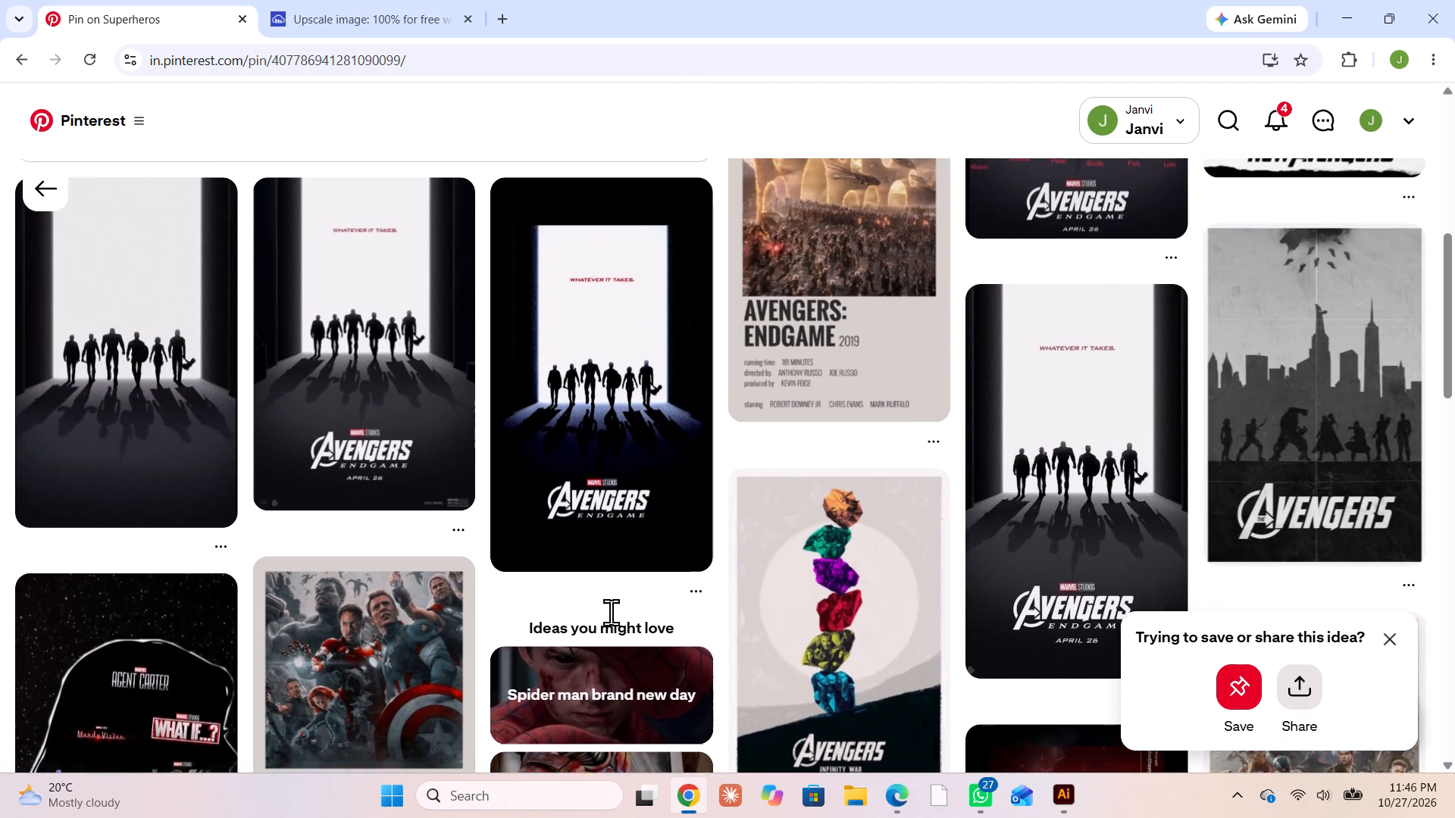
scroll(610, 609, "up", 3)
scroll(610, 609, "down", 1)
scroll(610, 609, "up", 1)
left_click(45, 186)
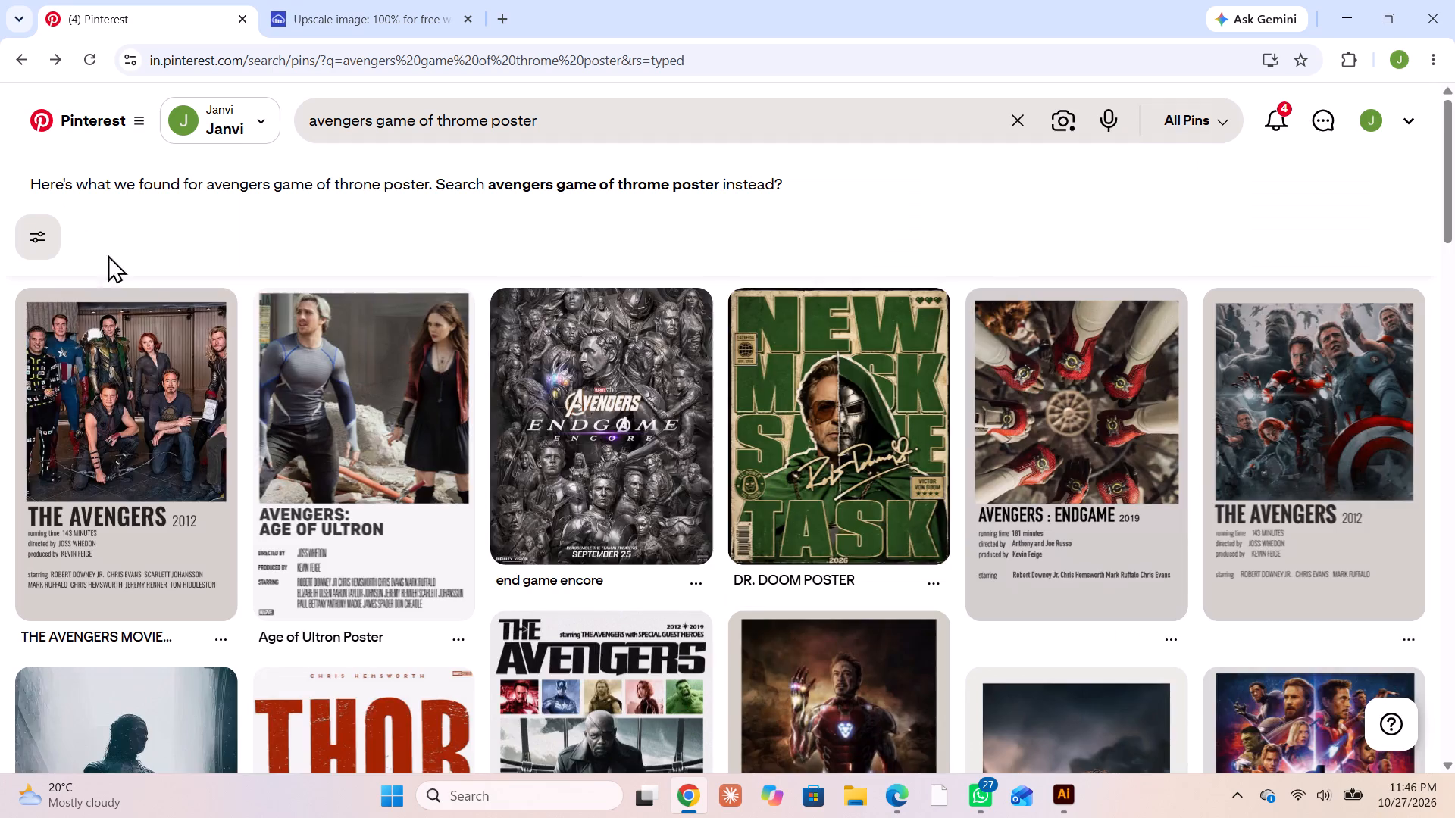
scroll(775, 474, "down", 1)
scroll(775, 474, "up", 3)
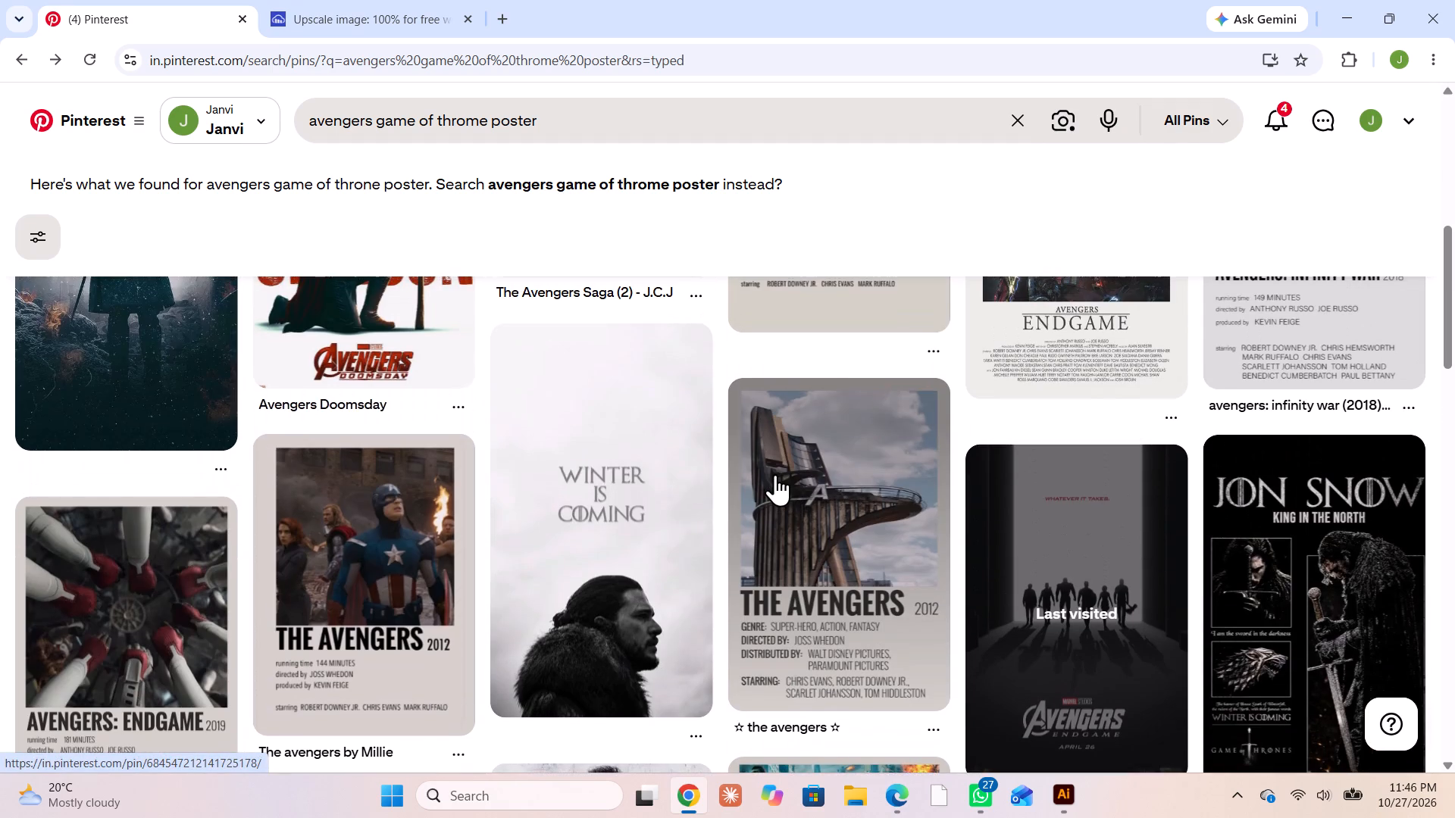
scroll(775, 474, "down", 5)
scroll(775, 474, "up", 4)
scroll(774, 473, "down", 1)
scroll(774, 473, "up", 1)
scroll(774, 473, "down", 6)
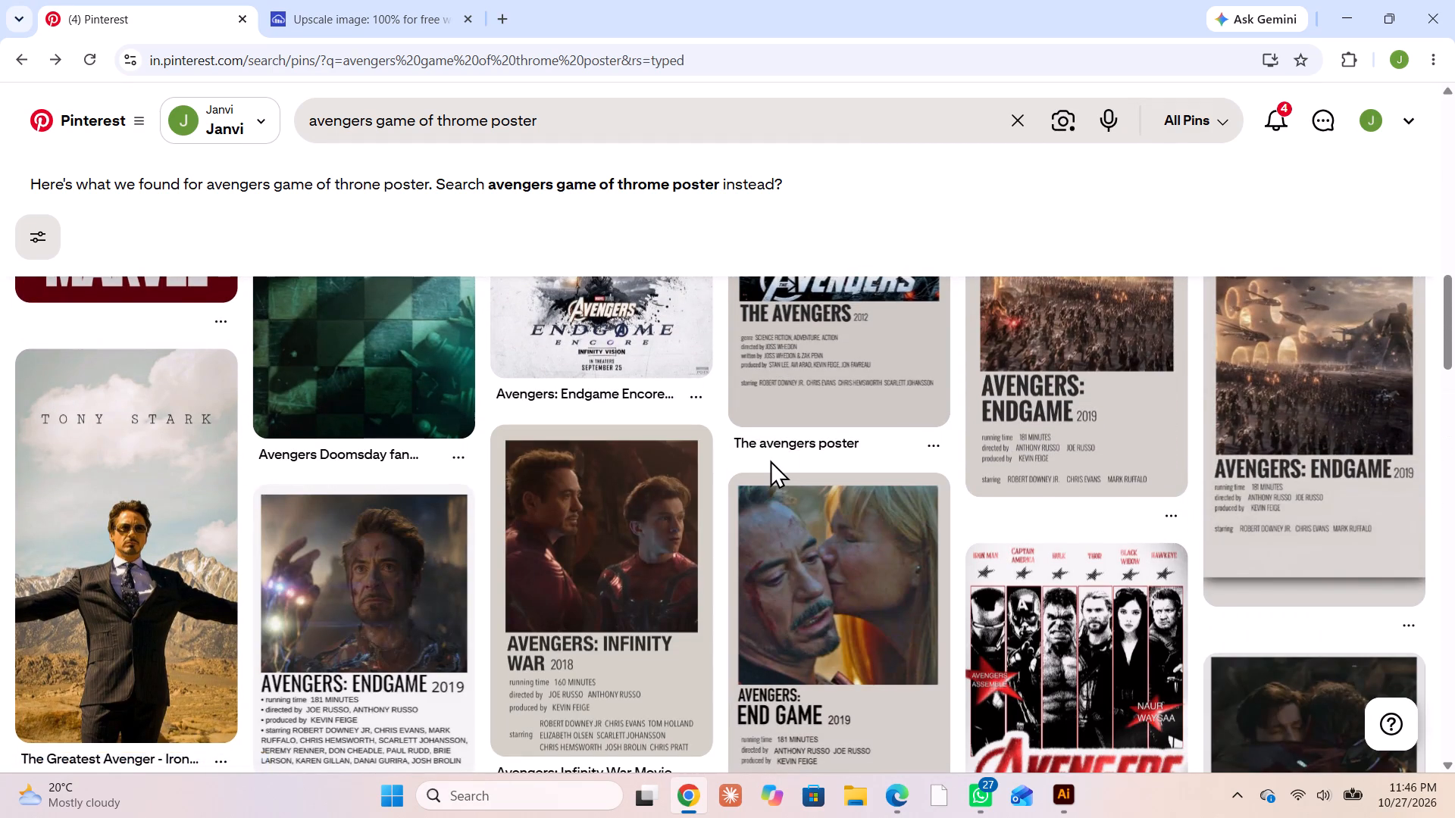
scroll(770, 460, "down", 2)
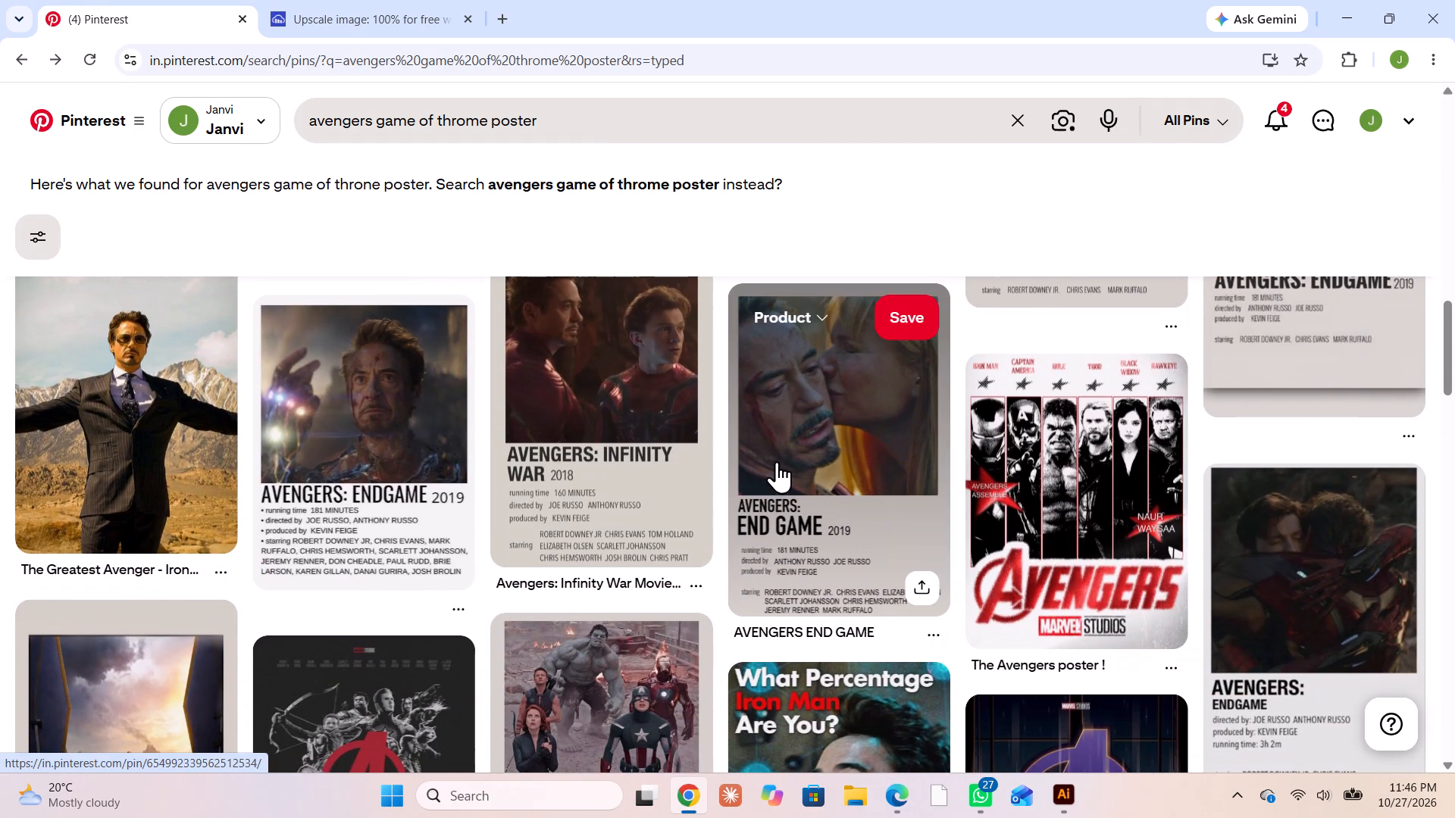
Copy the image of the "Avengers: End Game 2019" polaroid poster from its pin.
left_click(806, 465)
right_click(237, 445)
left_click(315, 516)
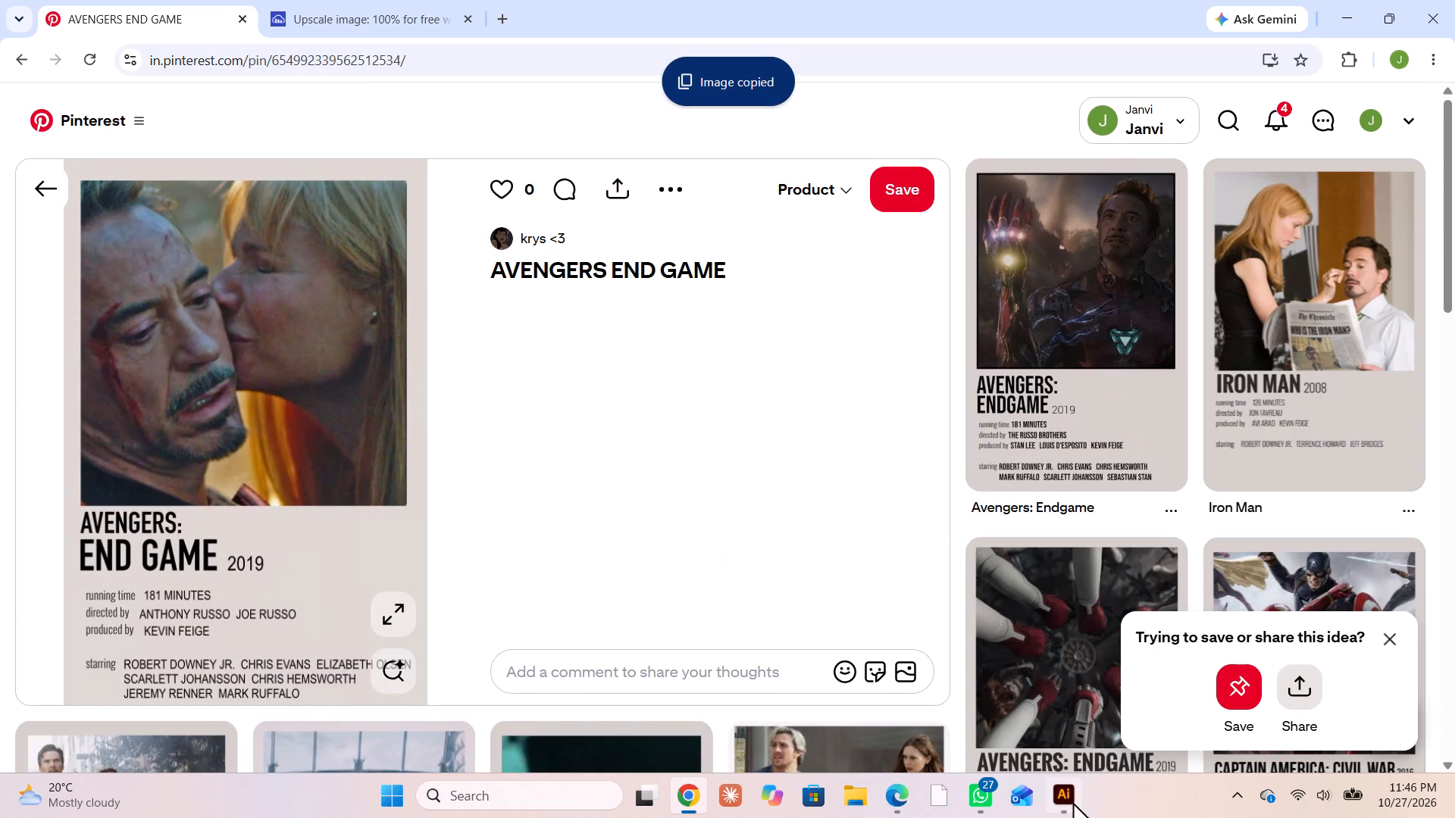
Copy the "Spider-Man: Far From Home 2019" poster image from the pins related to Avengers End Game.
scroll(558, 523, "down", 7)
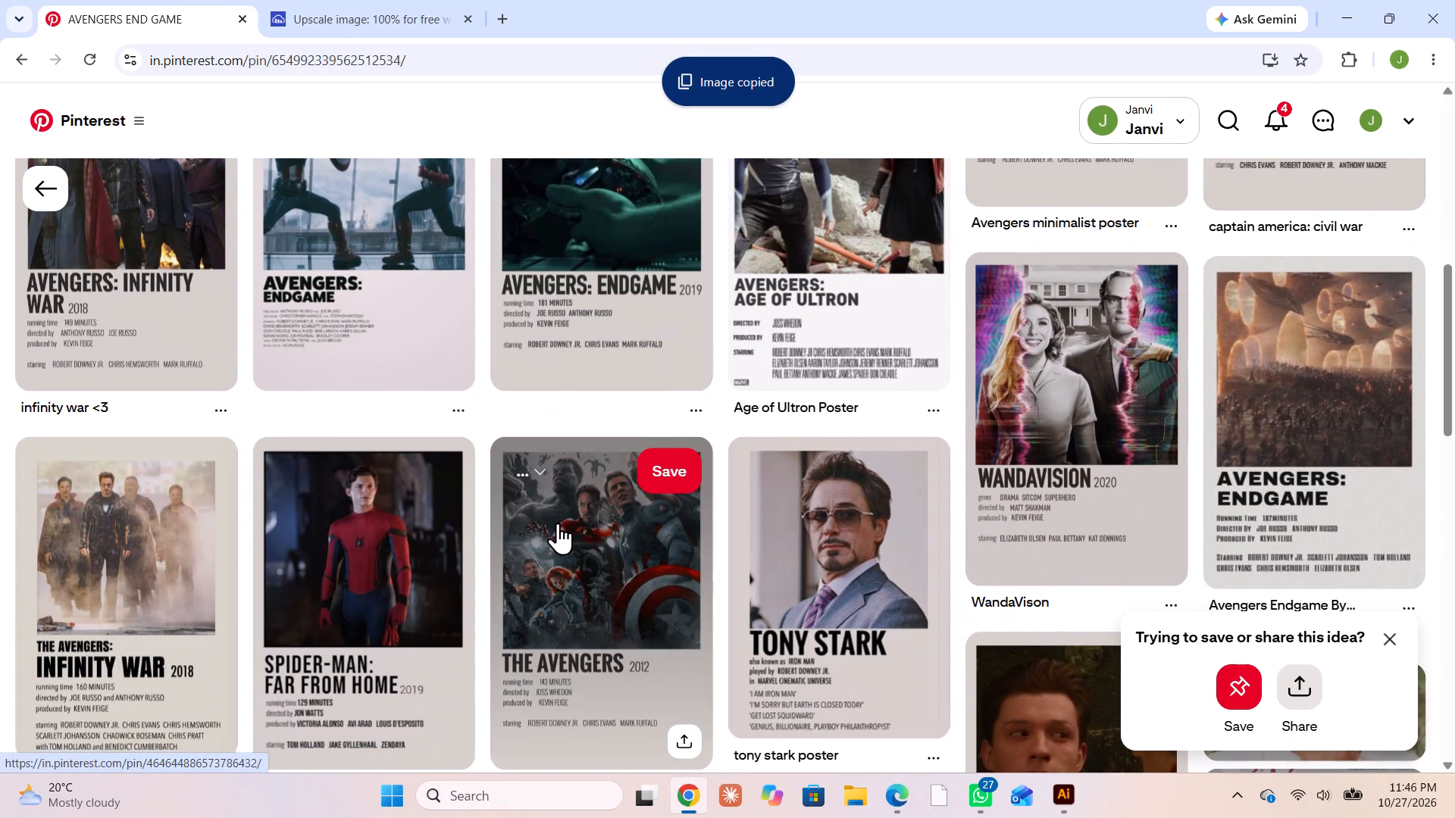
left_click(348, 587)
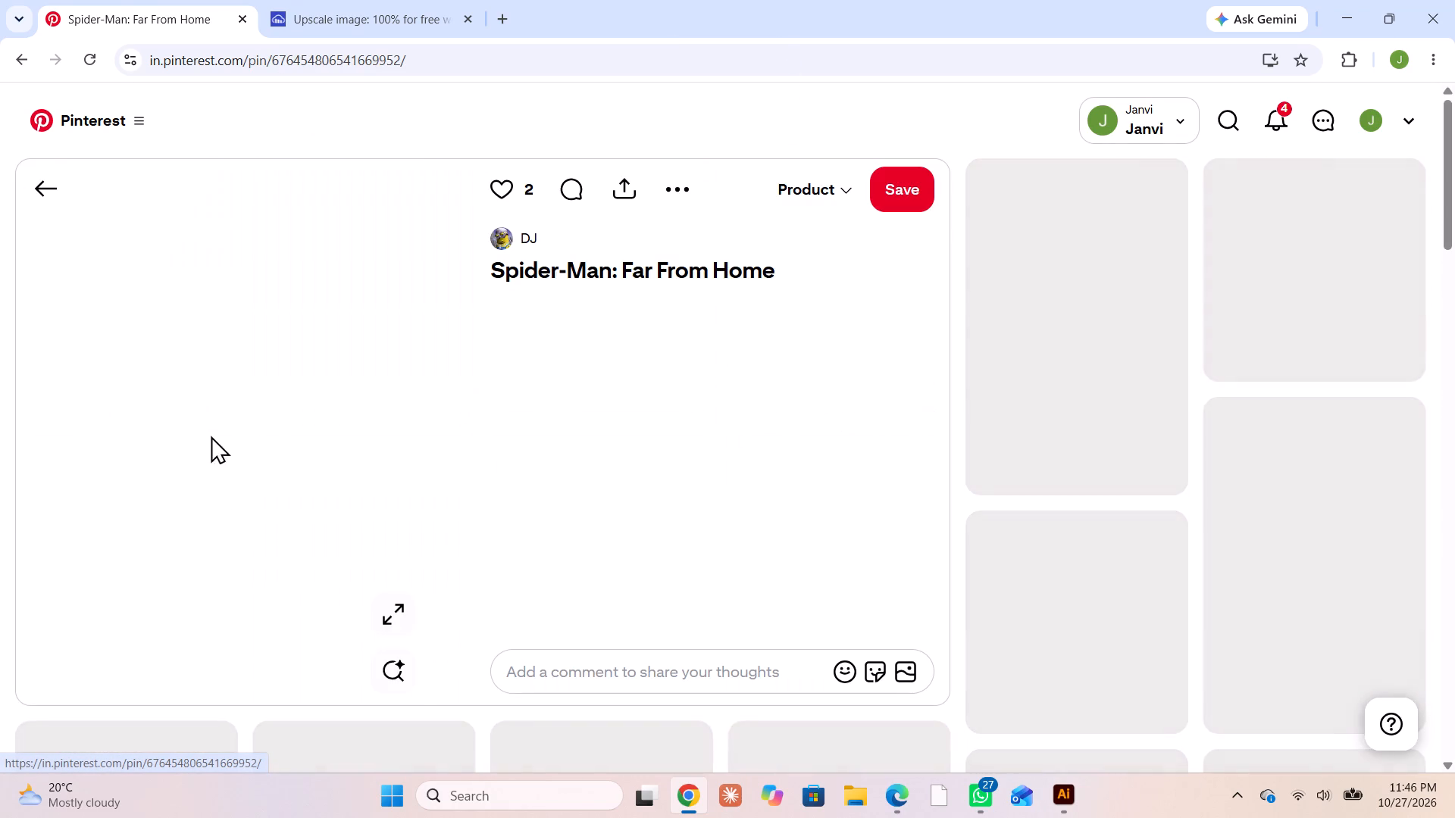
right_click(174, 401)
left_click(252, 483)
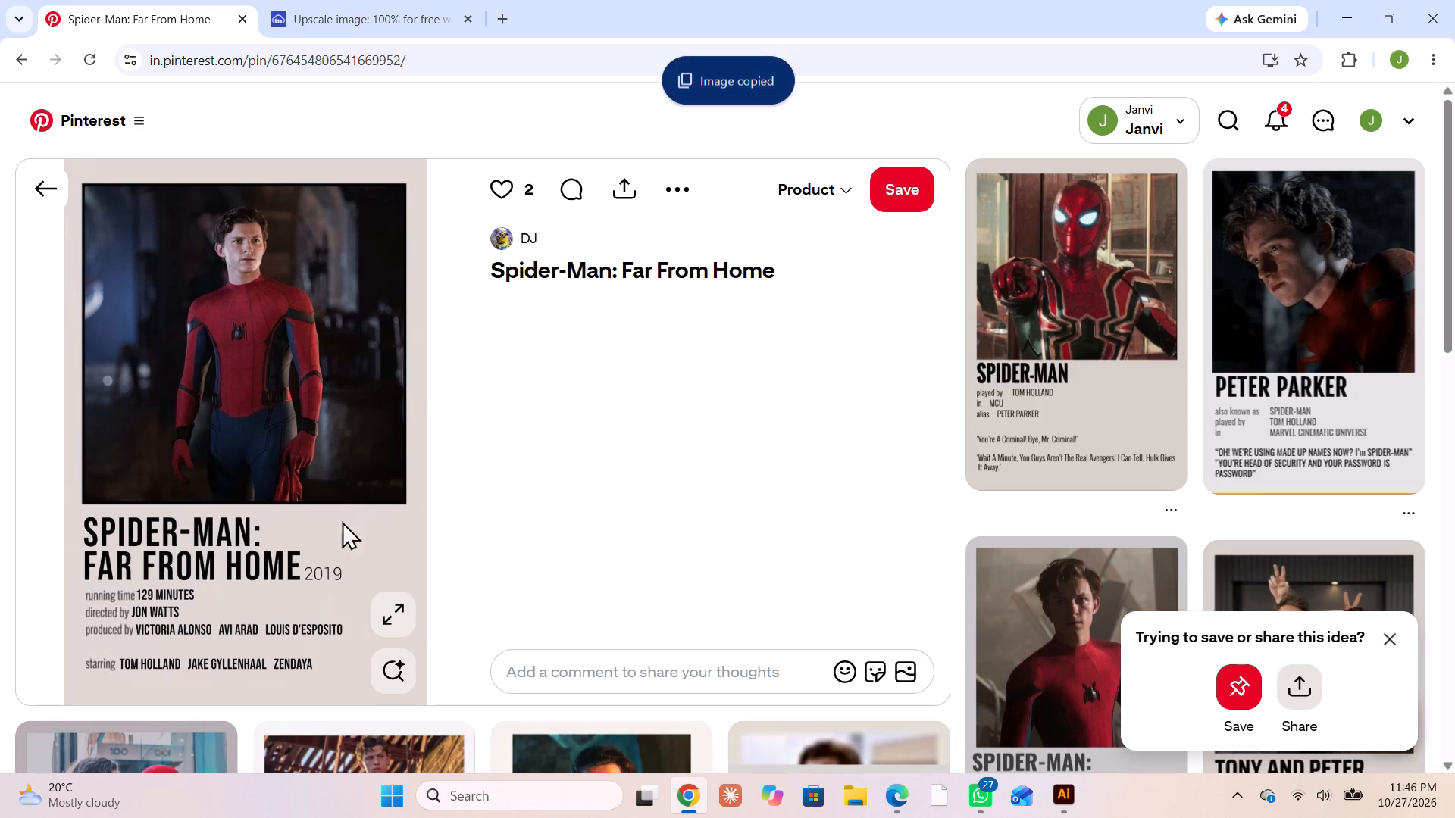
Copy the light-background Peter Parker polaroid poster from the related Spider-Man pins and paste it into the Illustrator polaroids sheet.
scroll(987, 520, "down", 2)
scroll(987, 519, "up", 3)
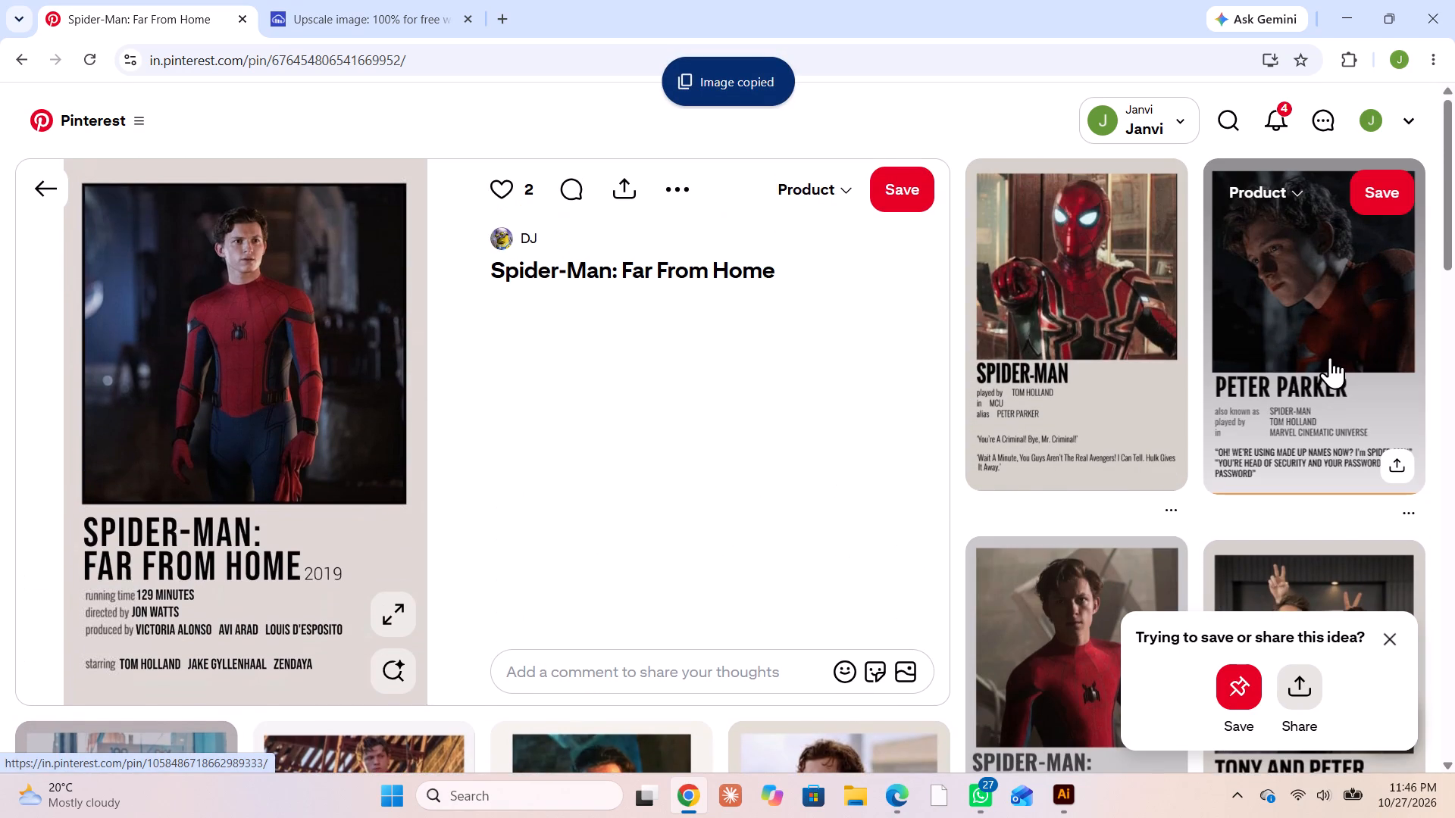
left_click(1313, 333)
right_click(320, 359)
left_click(387, 445)
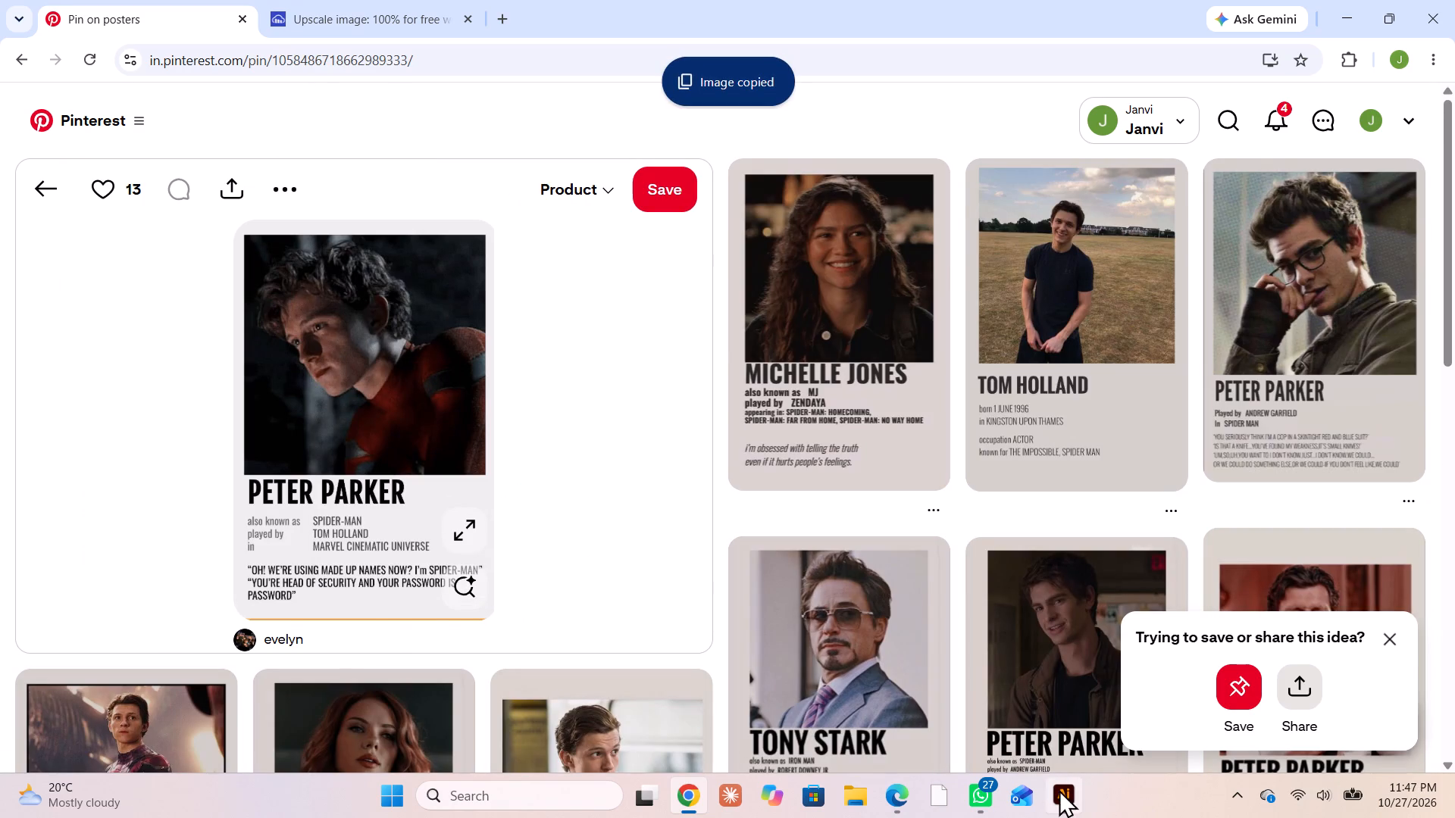
left_click(1059, 788)
left_click(378, 570)
key("ctrl+v")
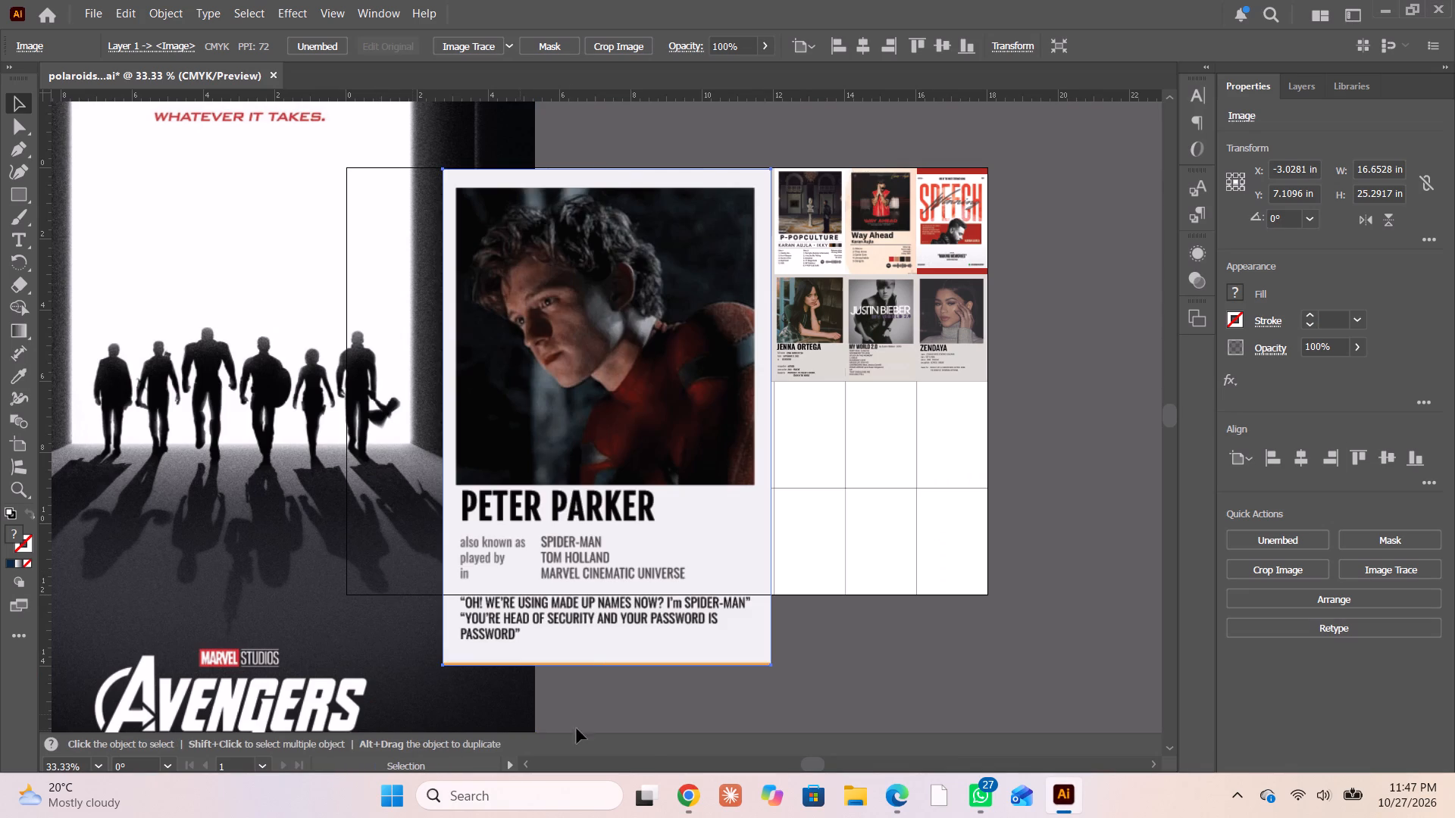
Return to Pinterest and look through the Marvel character posters related to the Peter Parker pin.
left_click(699, 803)
scroll(918, 585, "down", 2)
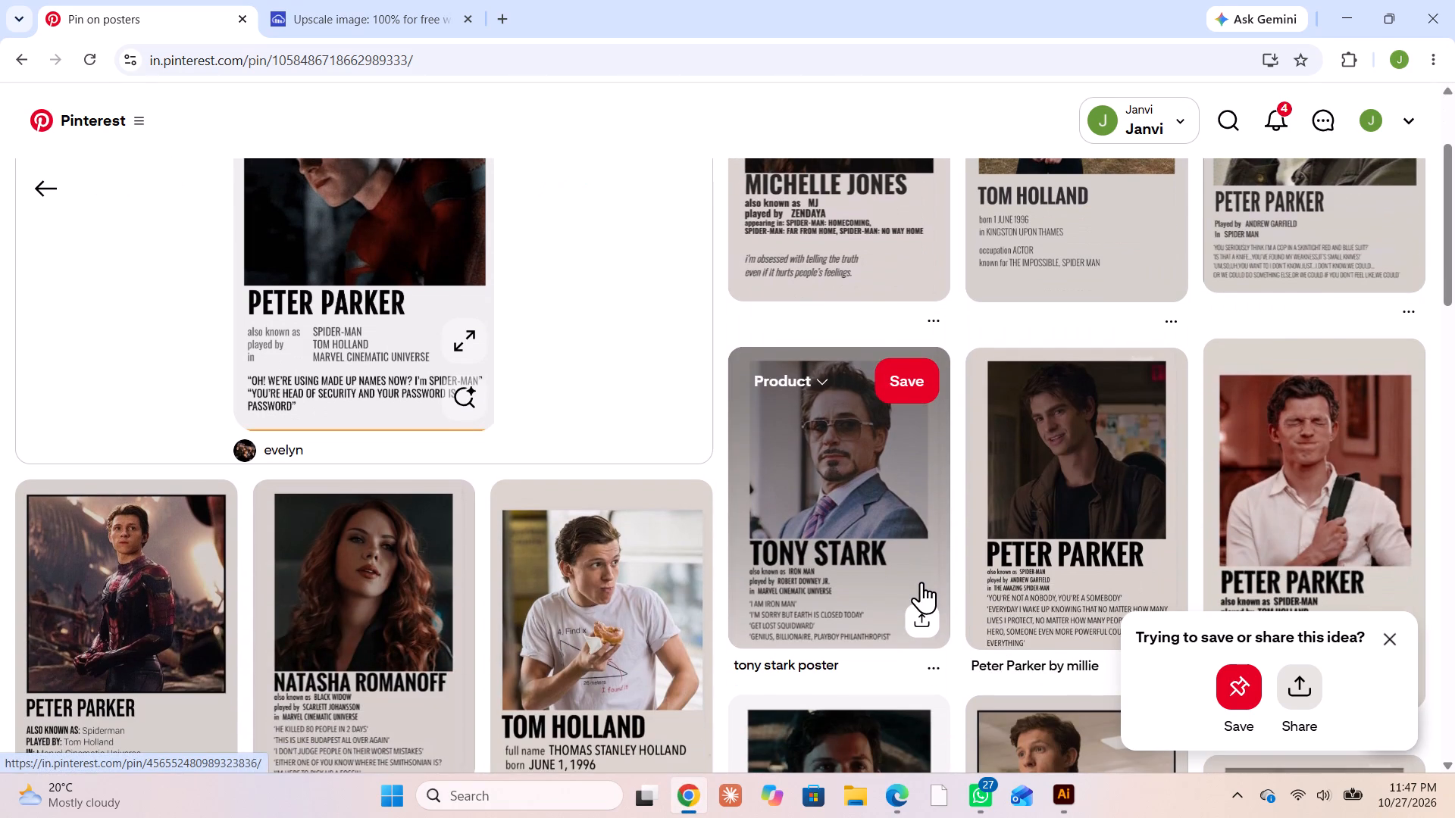
scroll(921, 582, "up", 3)
scroll(921, 574, "down", 4)
scroll(921, 573, "up", 7)
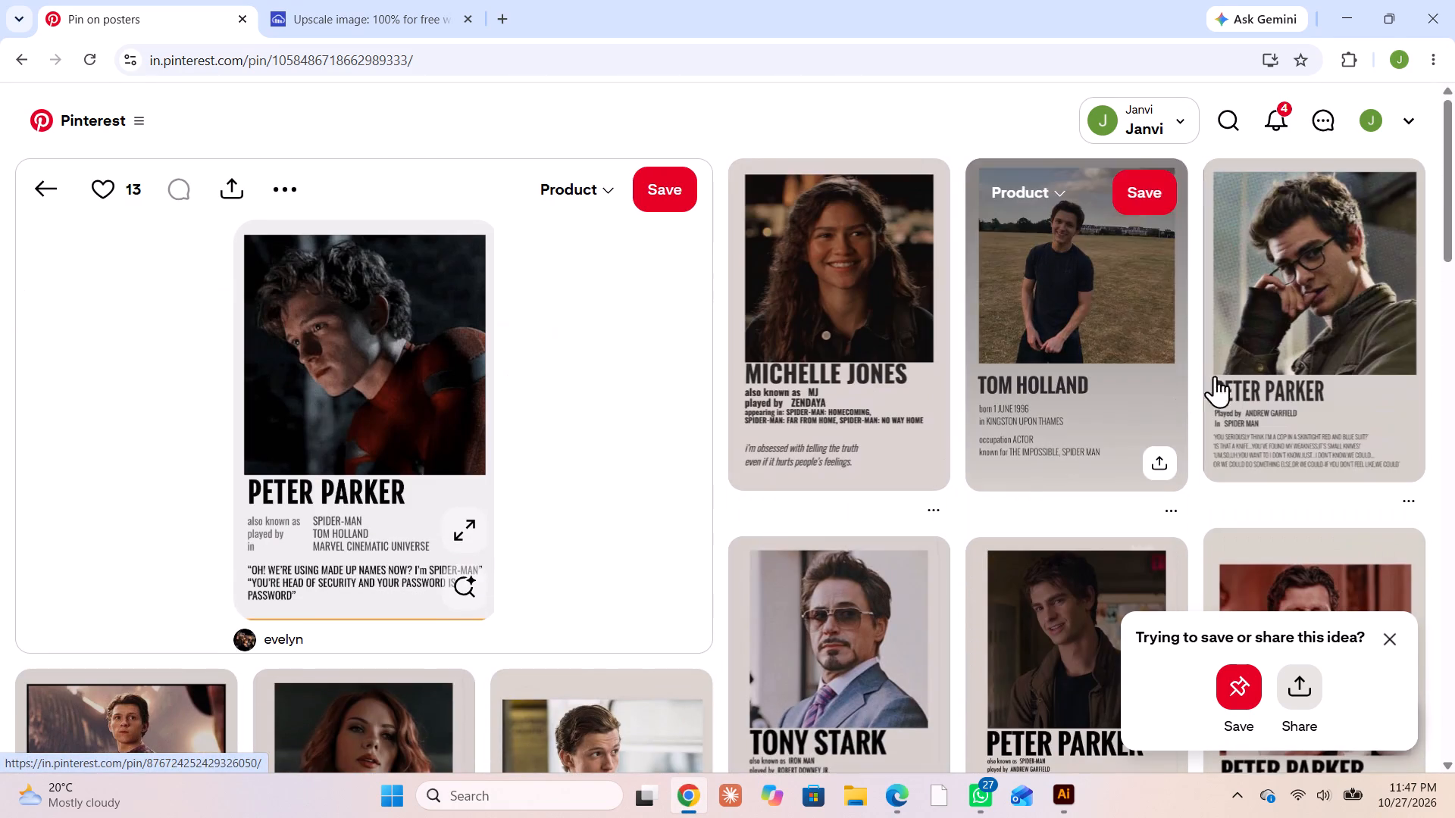
scroll(1261, 339, "down", 3)
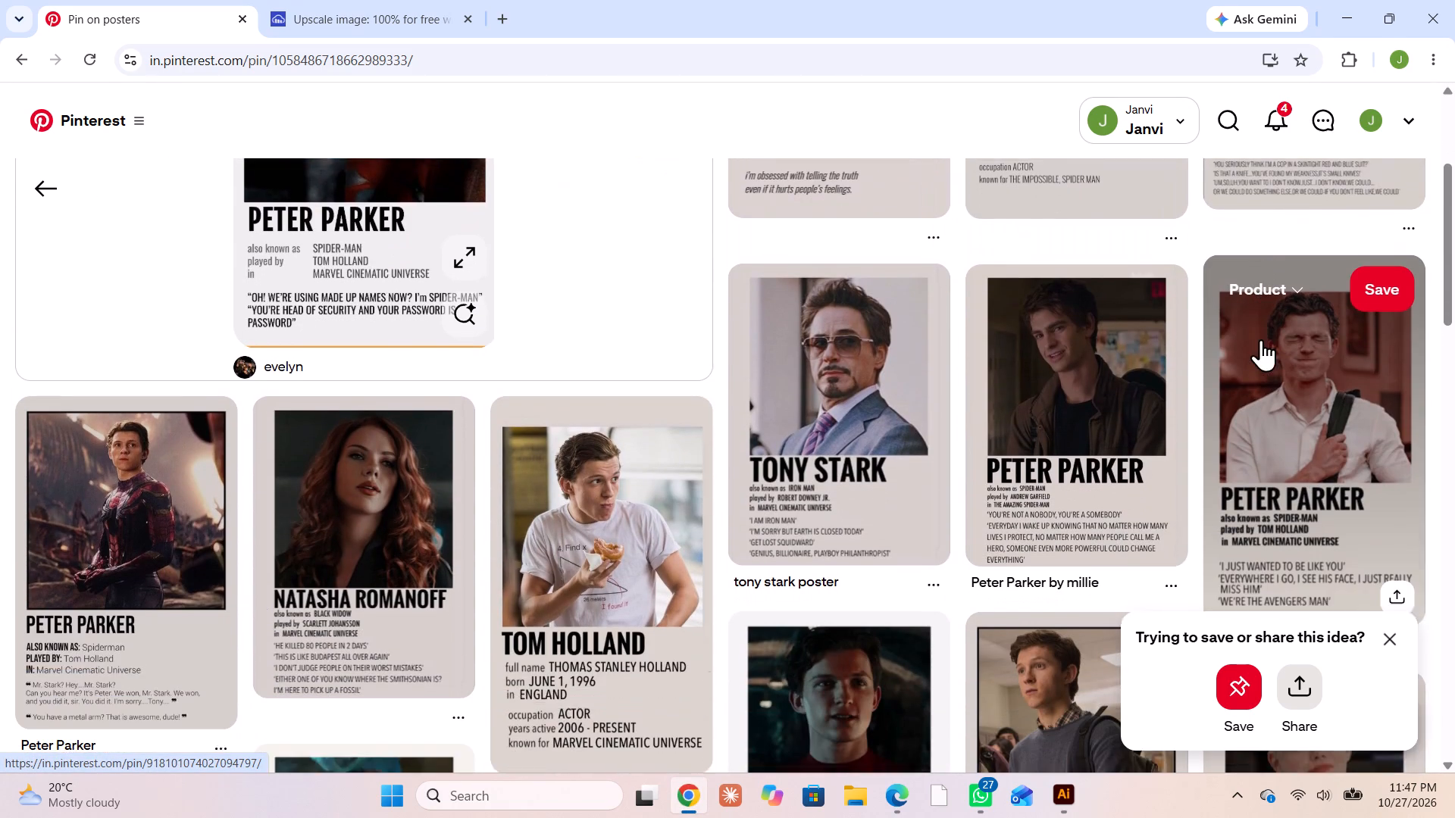
scroll(1261, 339, "down", 3)
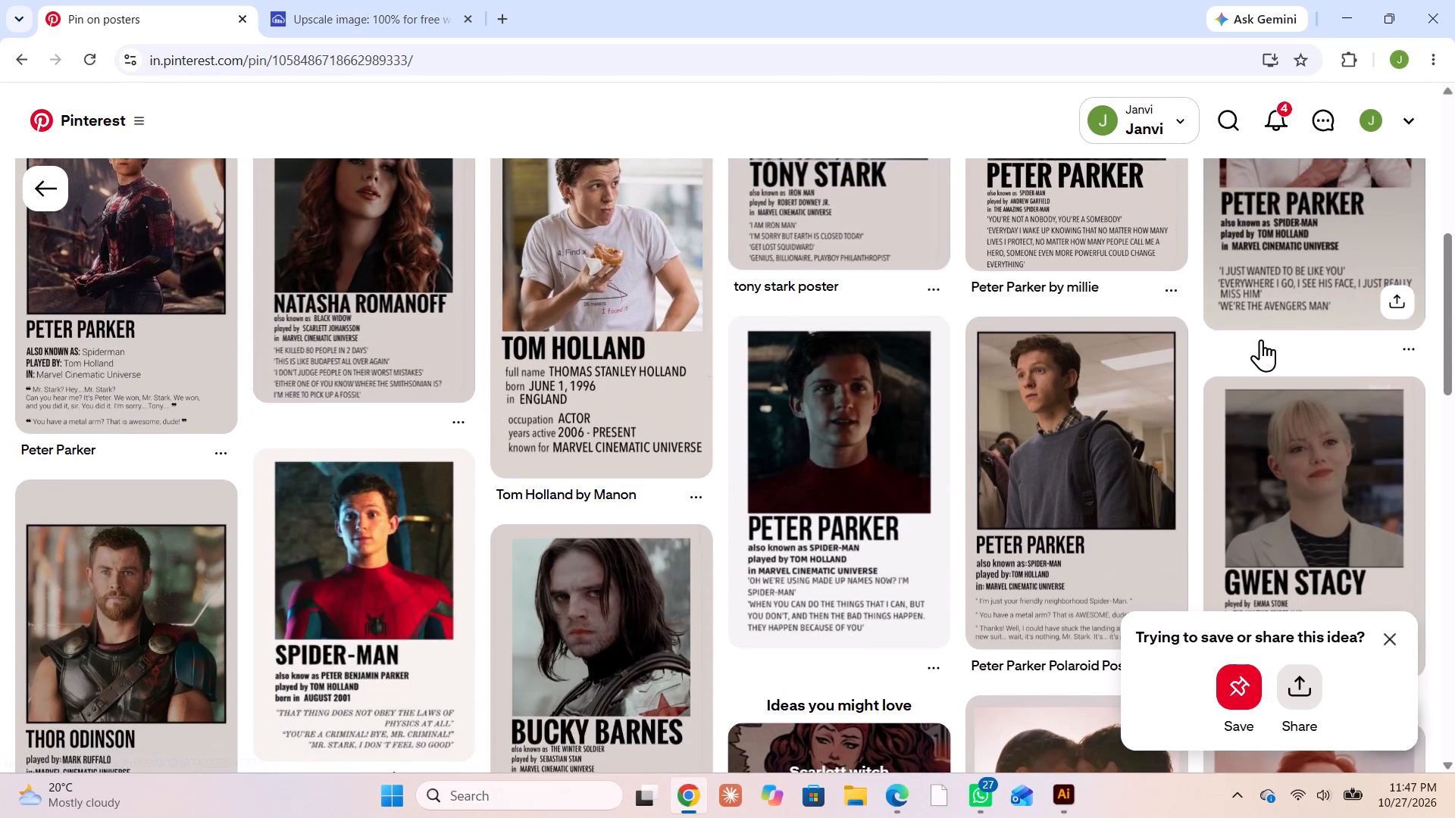
scroll(1261, 339, "down", 1)
scroll(1261, 339, "up", 1)
scroll(1261, 339, "down", 1)
scroll(1261, 339, "up", 1)
scroll(1261, 339, "down", 2)
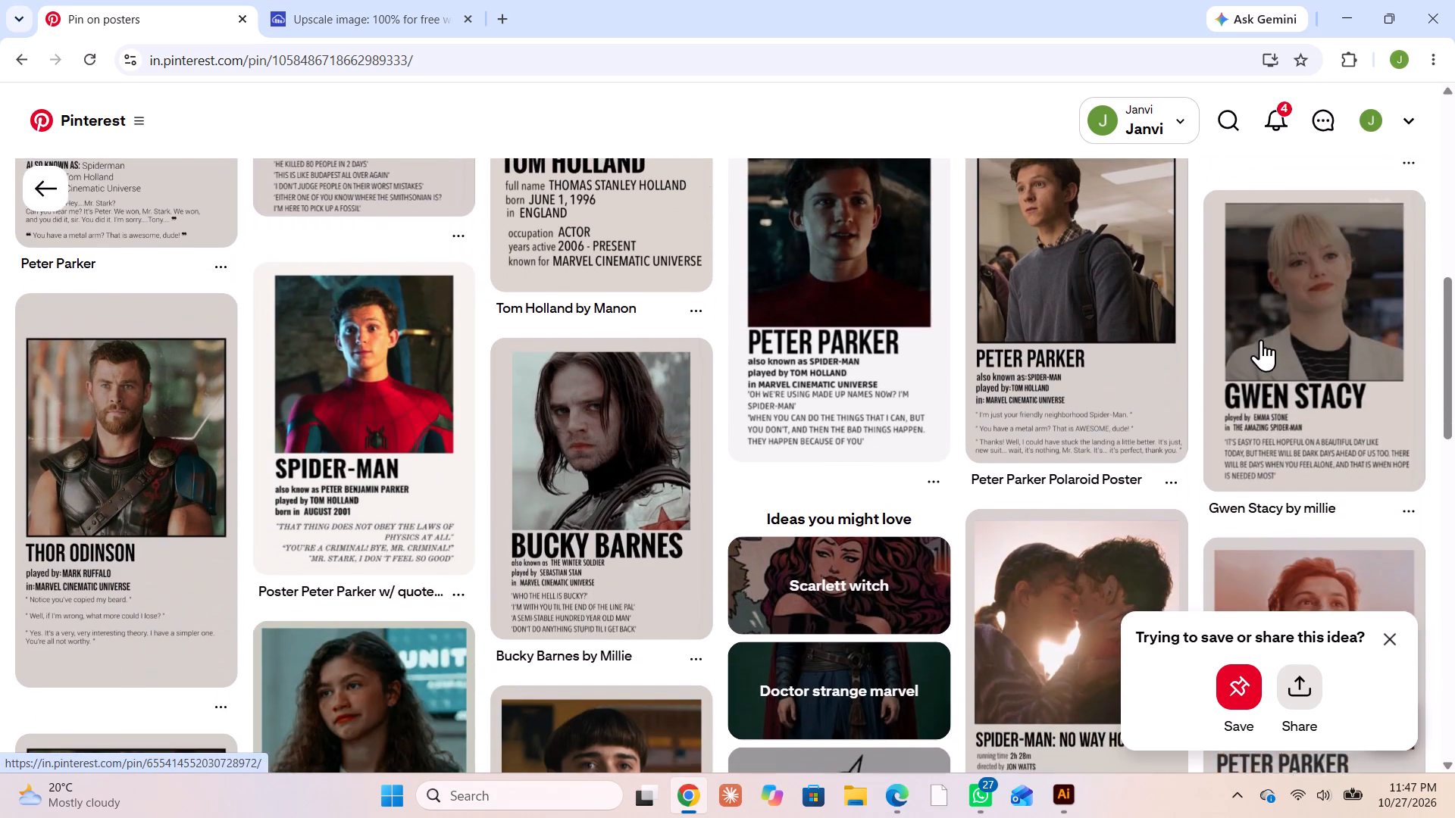
scroll(1261, 339, "down", 1)
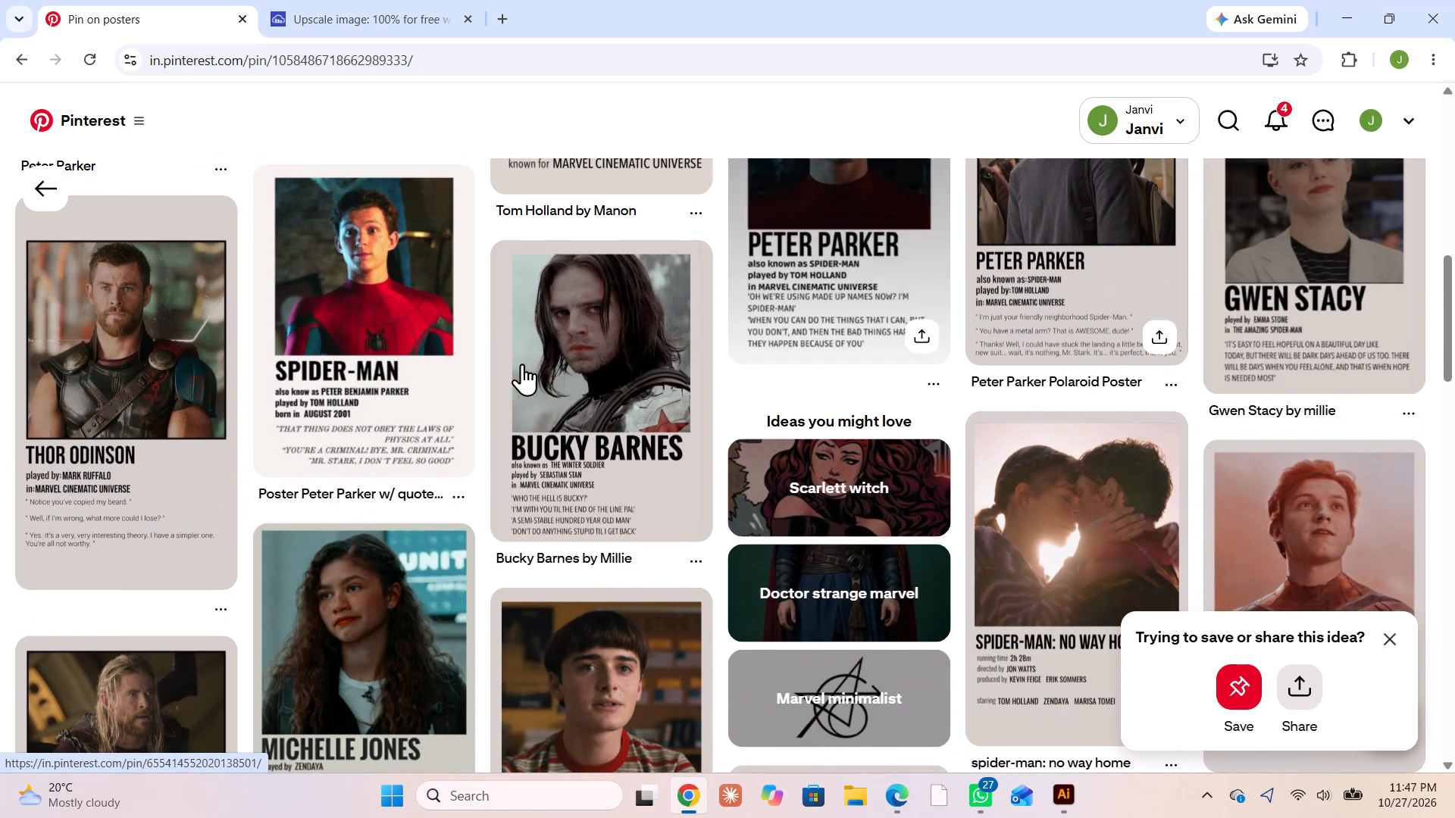
Open the Thor Odinson character poster pin and look through its related Marvel character posters.
left_click(137, 401)
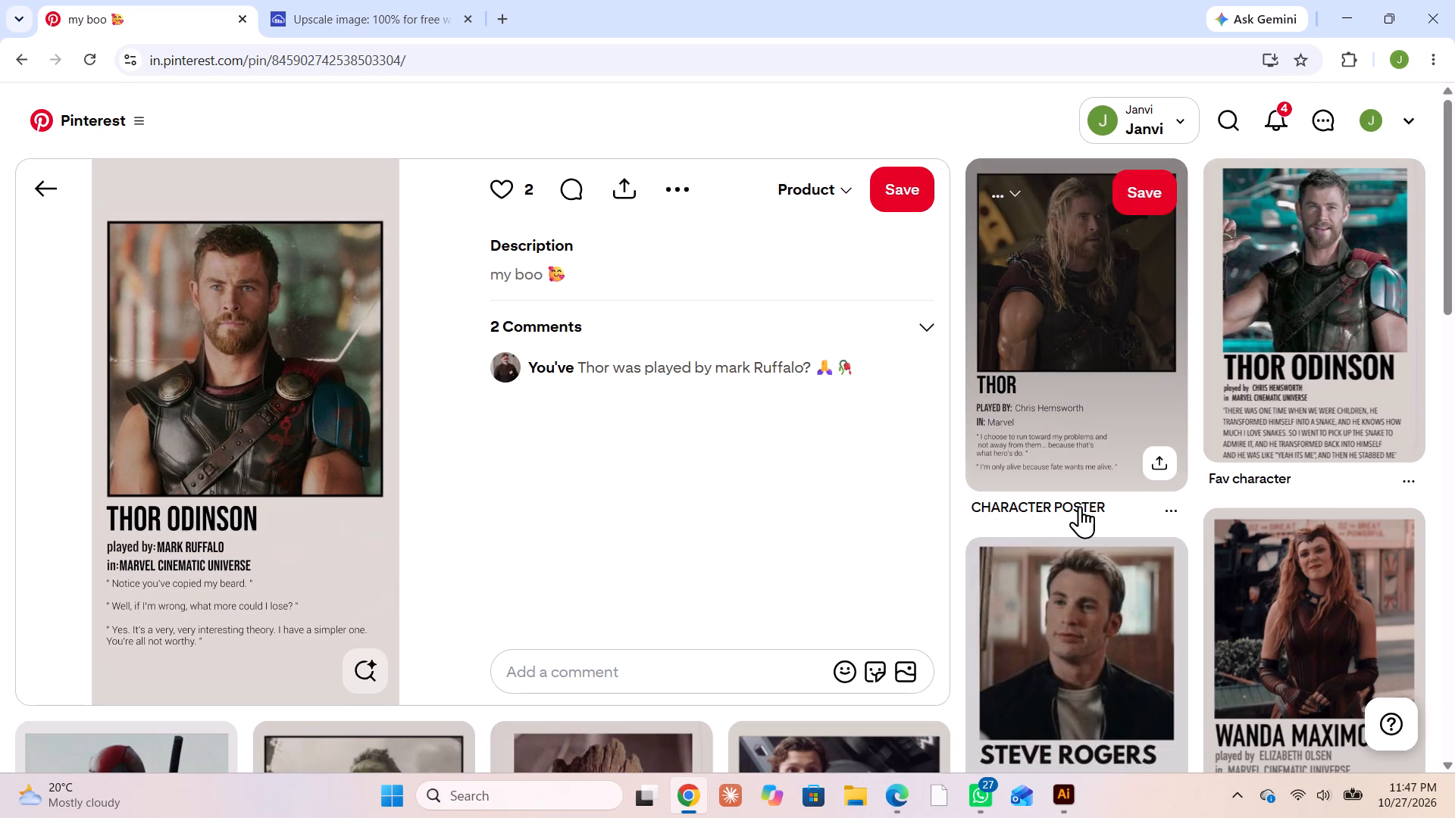
scroll(1083, 499, "down", 4)
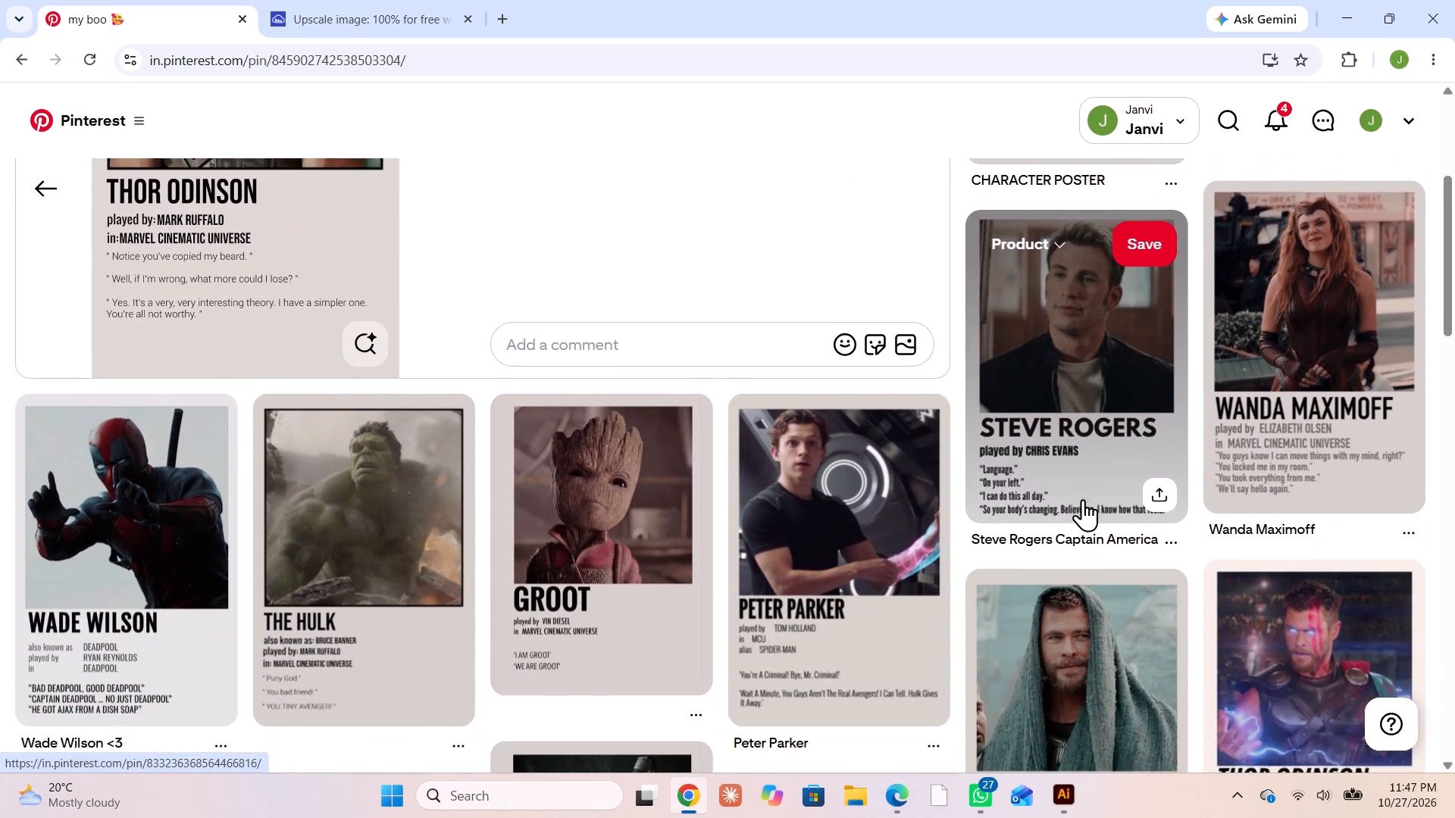
scroll(1083, 499, "down", 3)
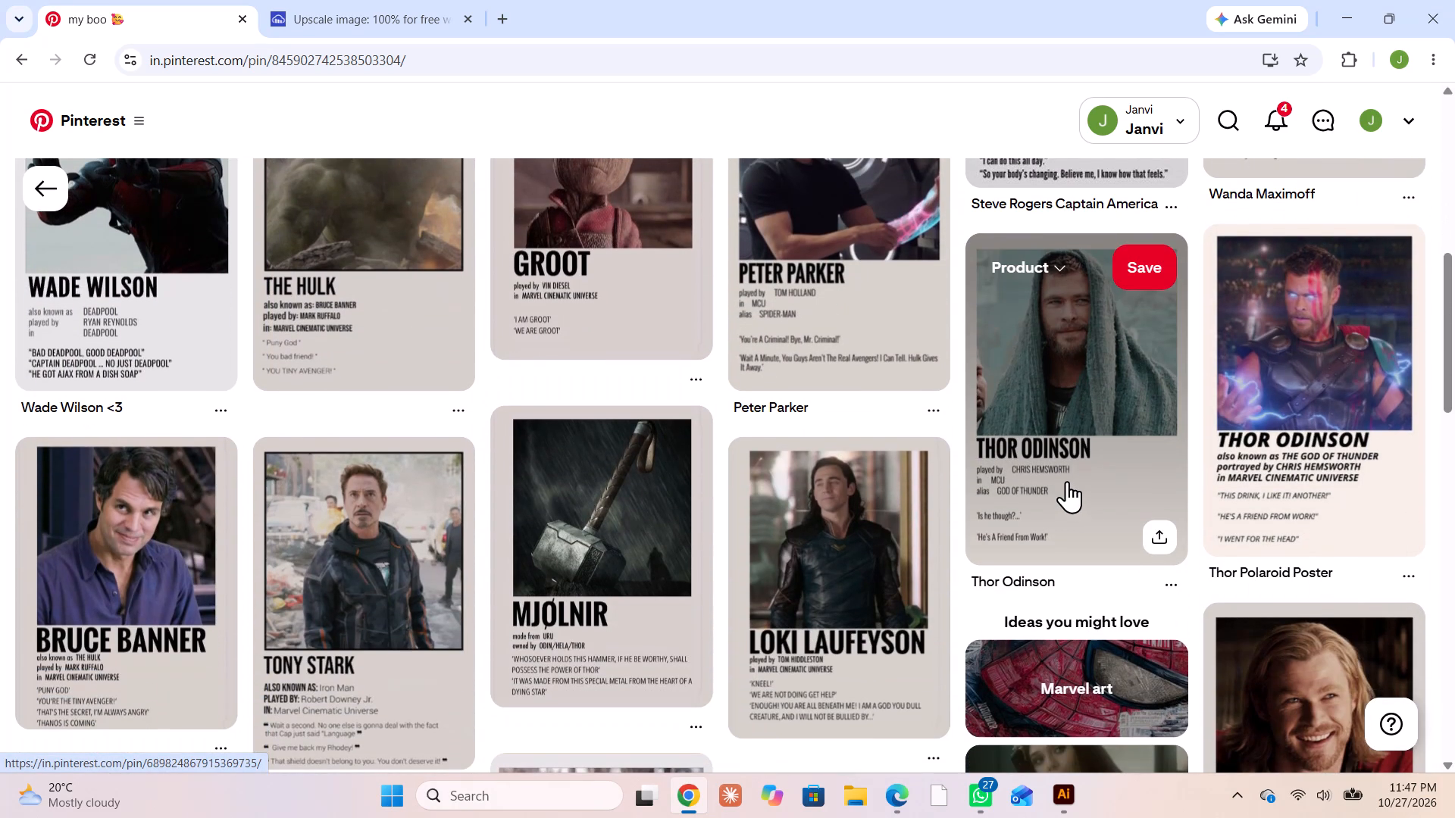
scroll(1065, 473, "down", 3)
scroll(1265, 315, "up", 2)
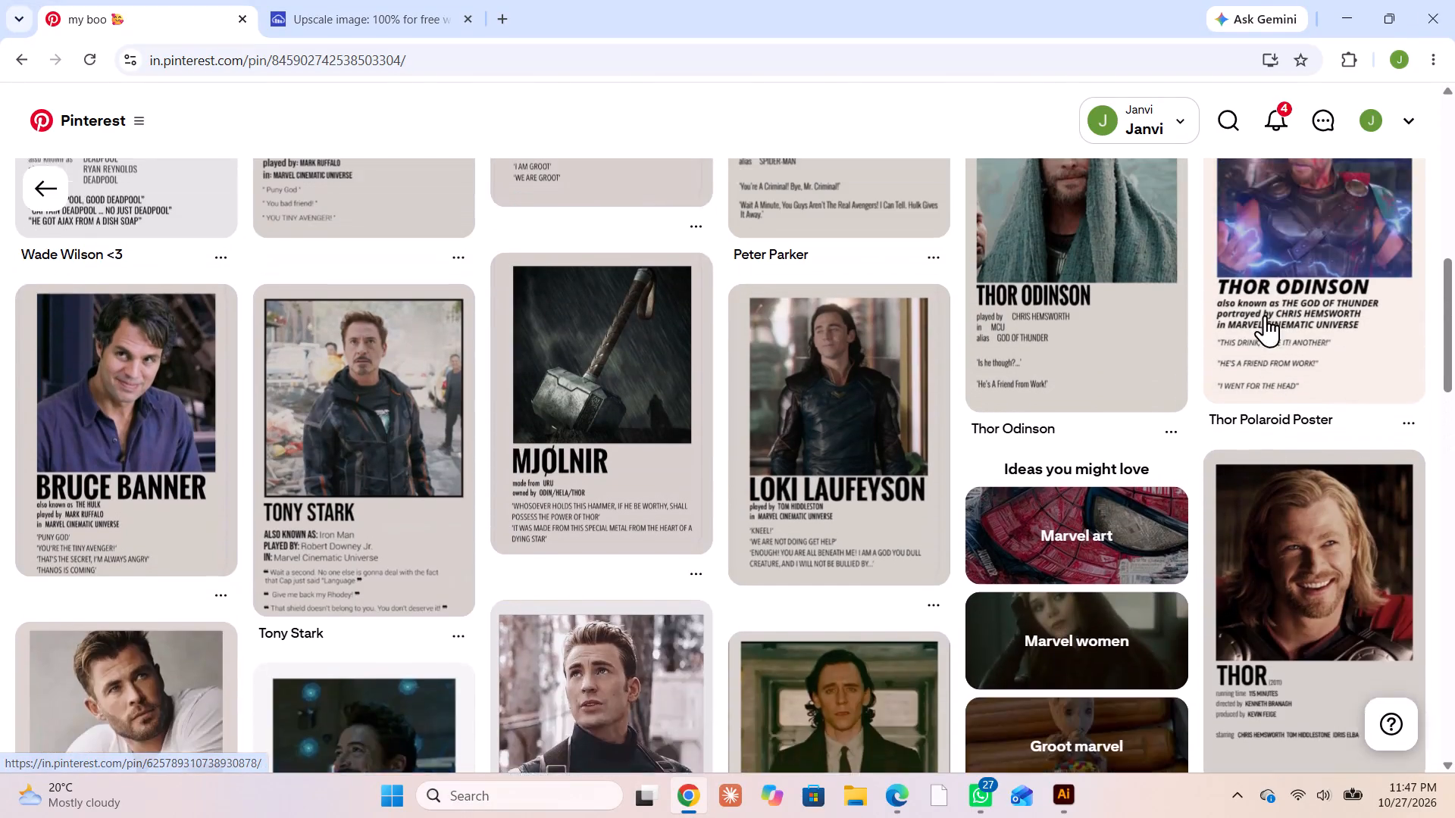
Open the "Thor Polaroid Poster" pin and look through its related Marvel posters for further candidates.
left_click(1278, 298)
right_click(234, 435)
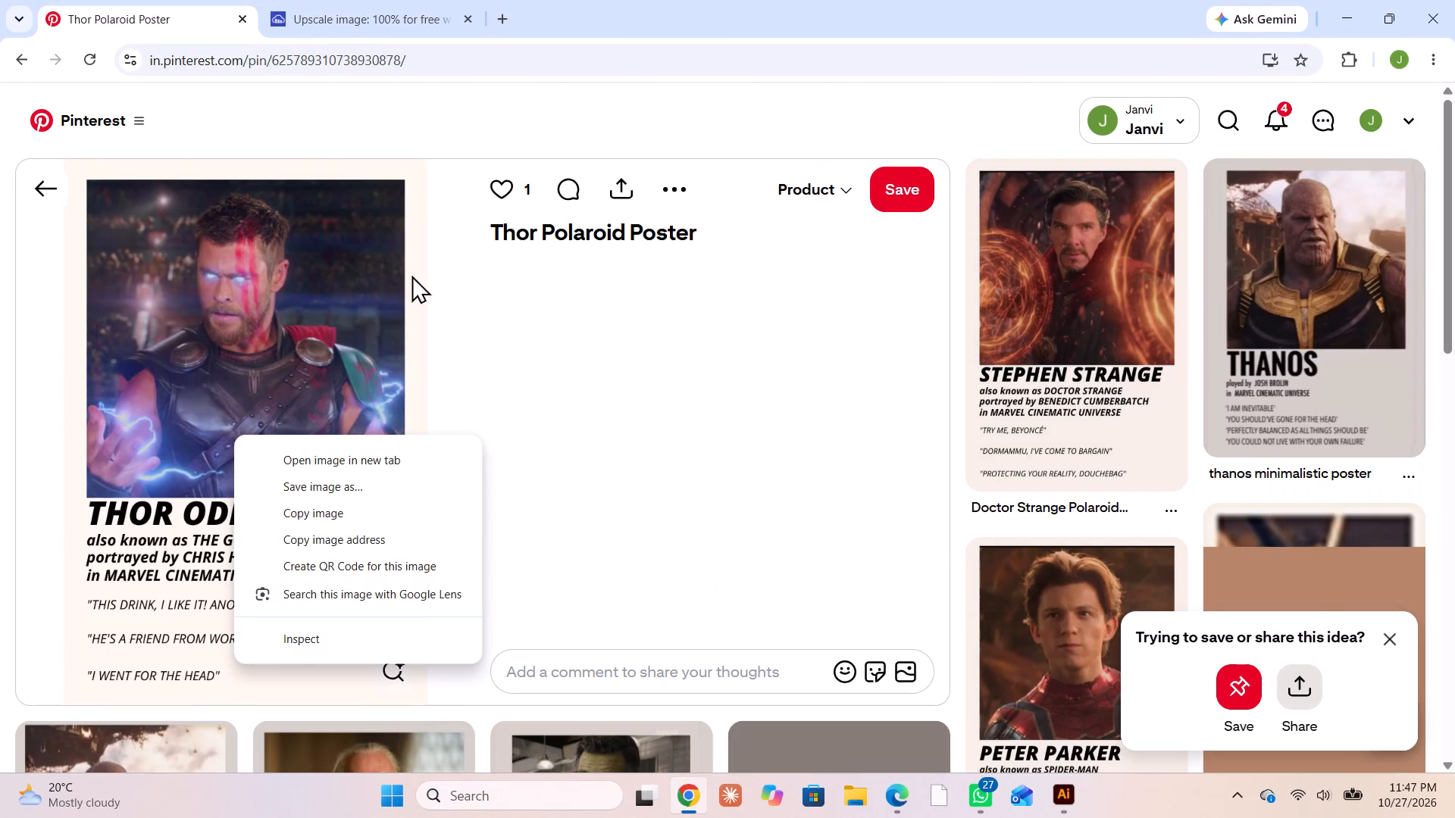
scroll(984, 292, "down", 2)
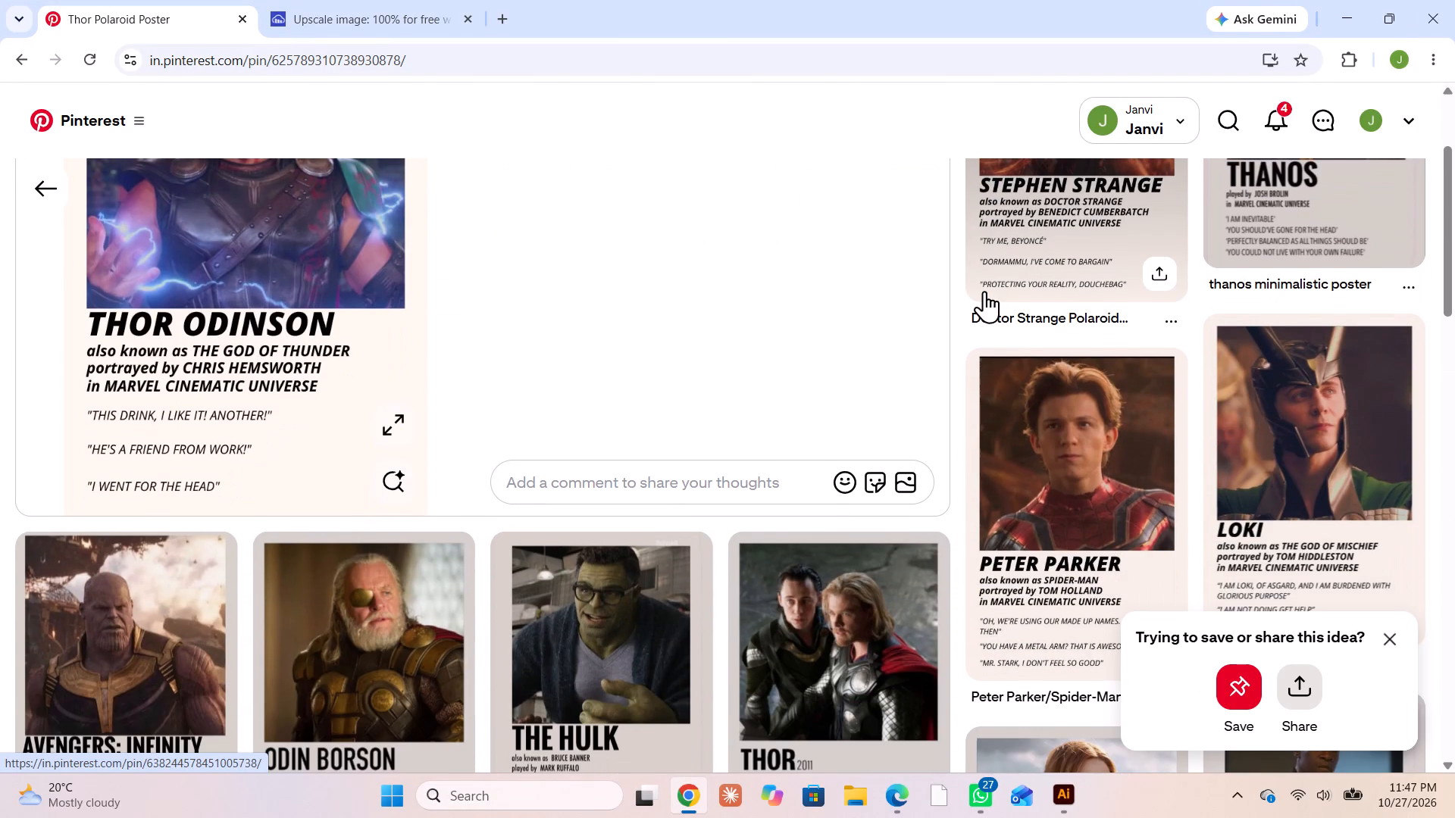
scroll(984, 291, "down", 6)
scroll(953, 376, "up", 4)
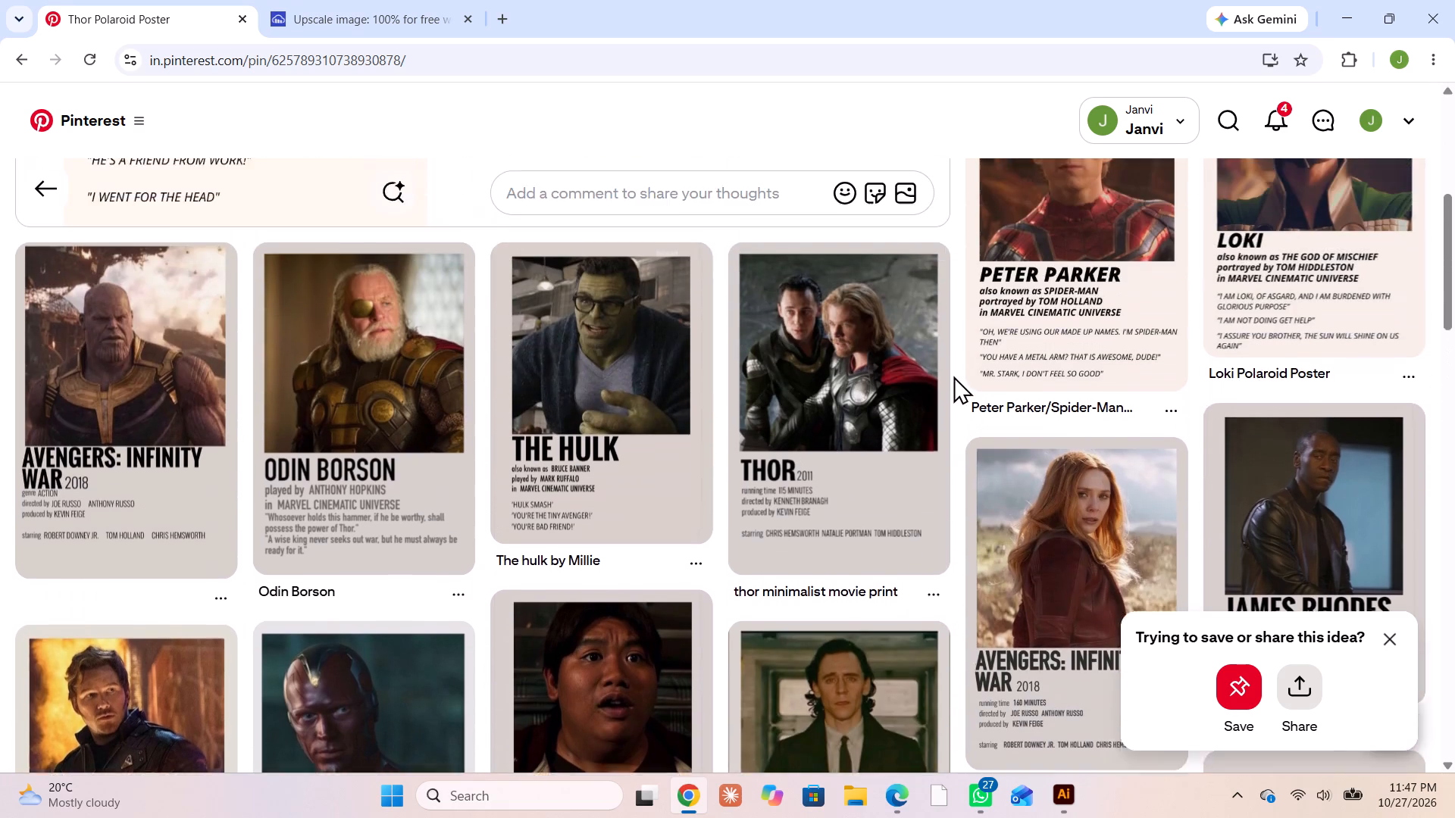
scroll(953, 376, "down", 3)
Find the "wanda maximoff minimalist polaroid film poster" among the related Marvel pins and paste a copy into the Illustrator polaroids sheet.
left_click(1062, 375)
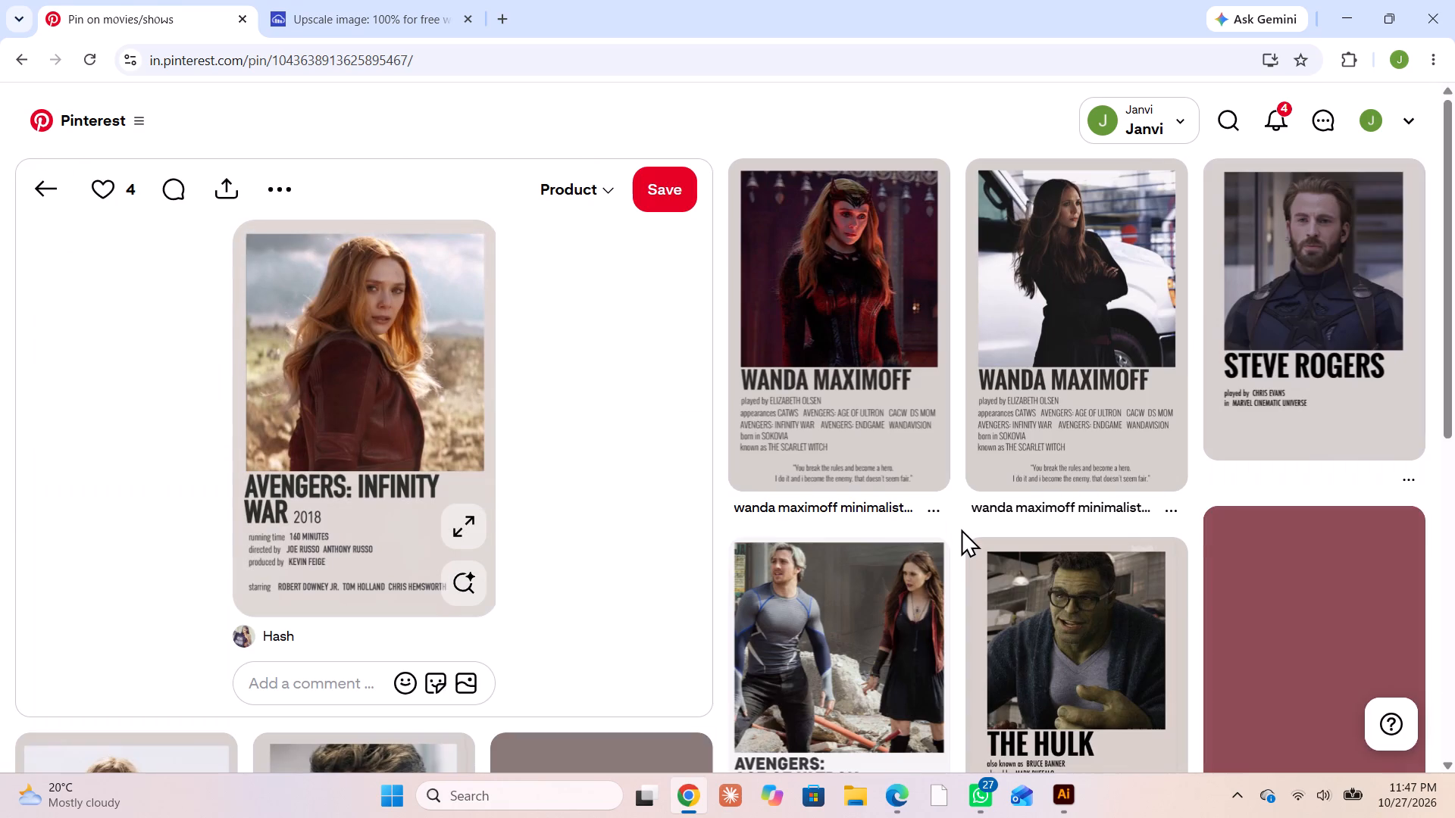
scroll(979, 446, "down", 1)
scroll(979, 446, "up", 2)
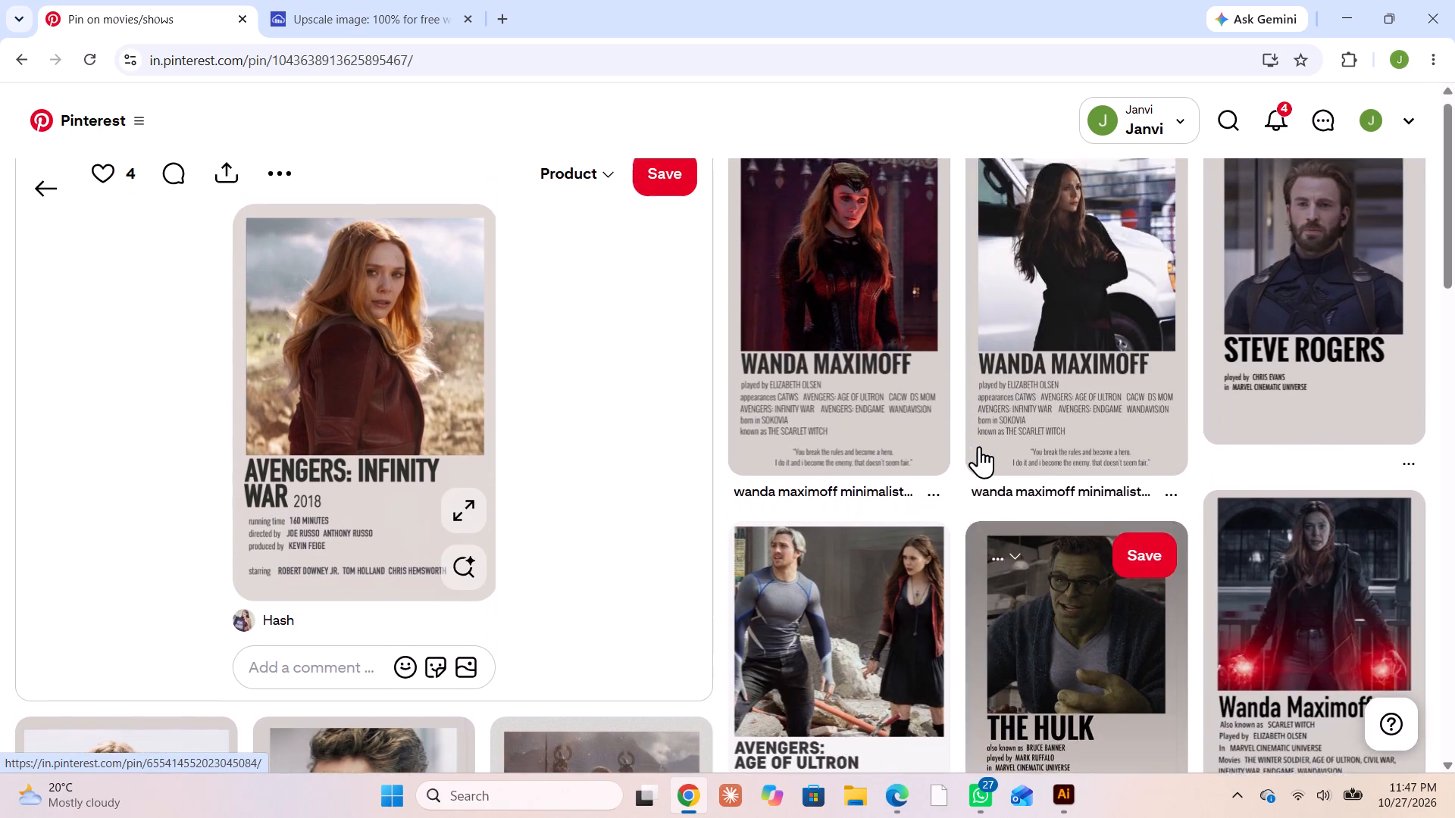
left_click(829, 295)
right_click(229, 400)
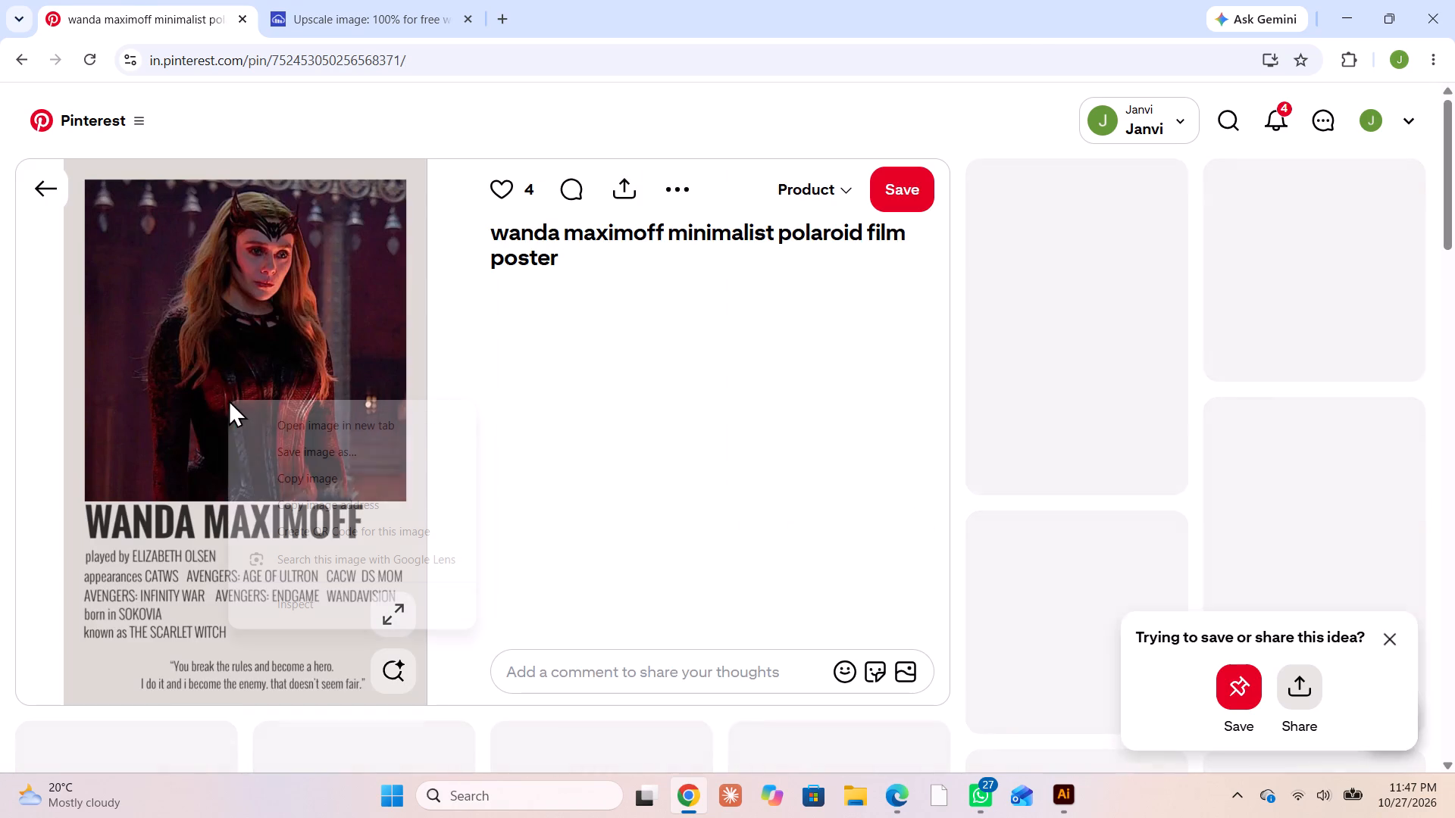
left_click(311, 479)
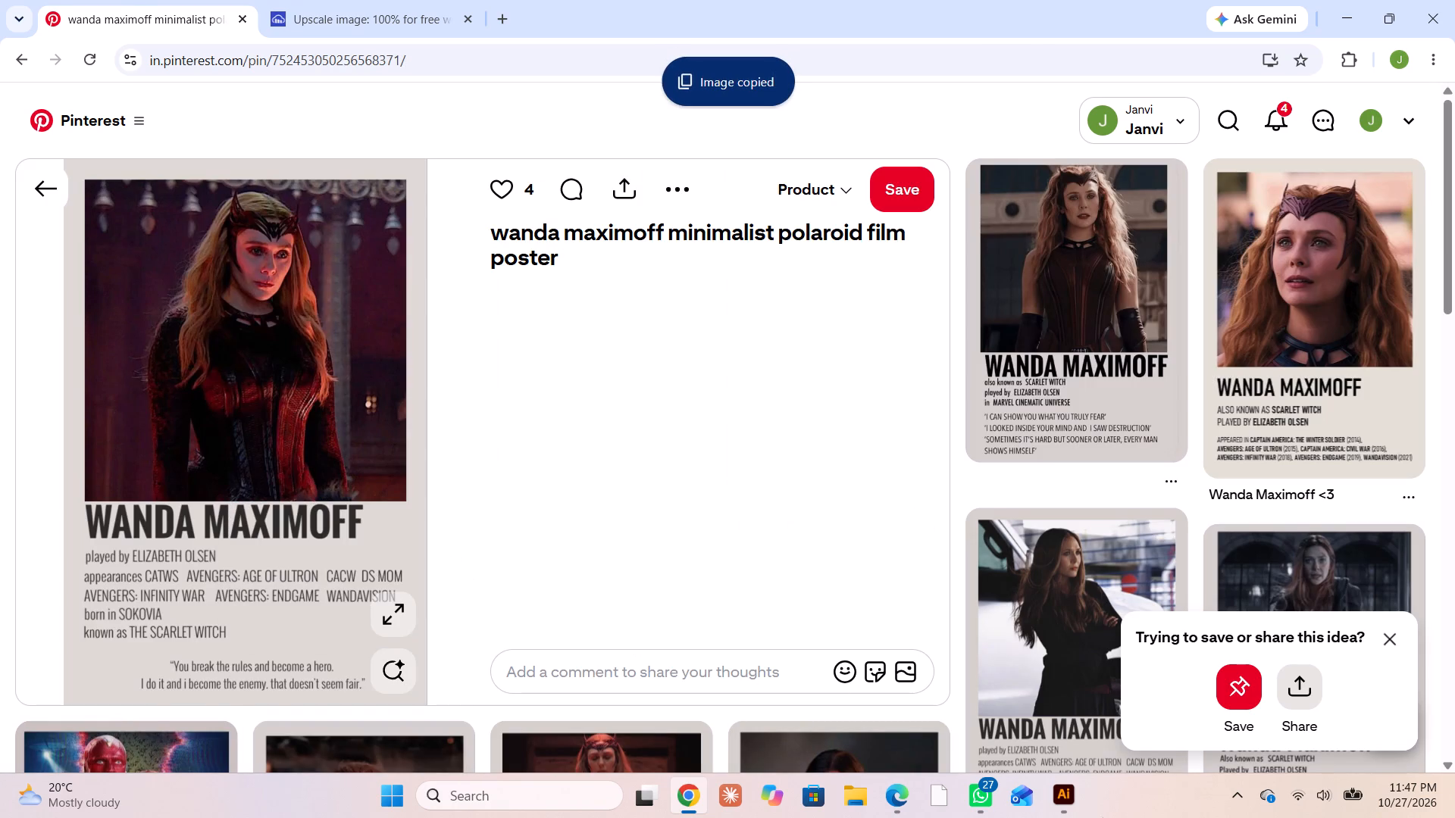
left_click(1059, 791)
left_click(385, 545)
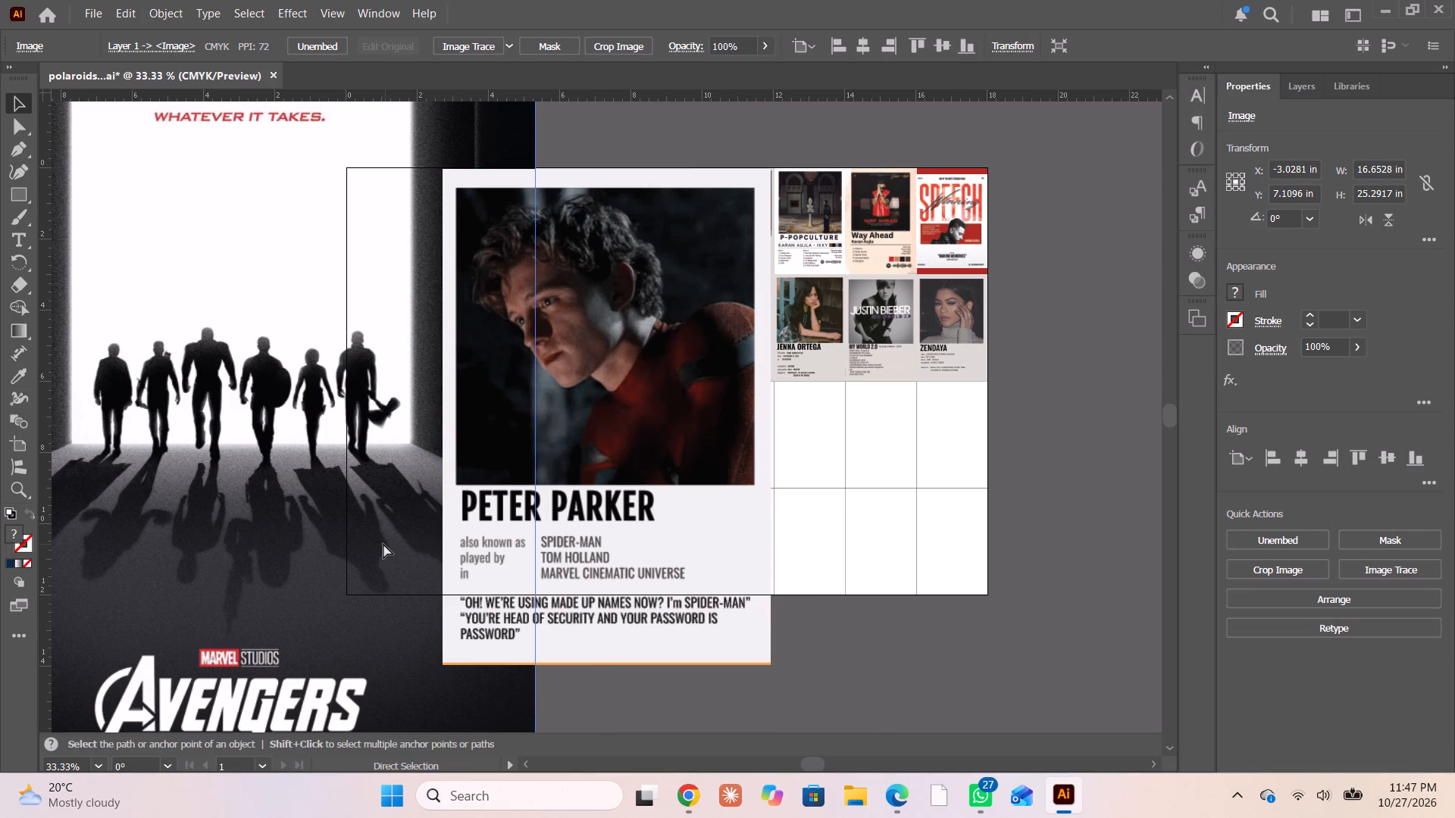
key("ctrl+v")
Move the large pasted Wanda Maximoff, Peter Parker, Avengers, F1 and footballer posters off the artboard onto the pasteboard beside it.
left_click_drag(571, 517, 290, 526)
left_click_drag(593, 495, 217, 532)
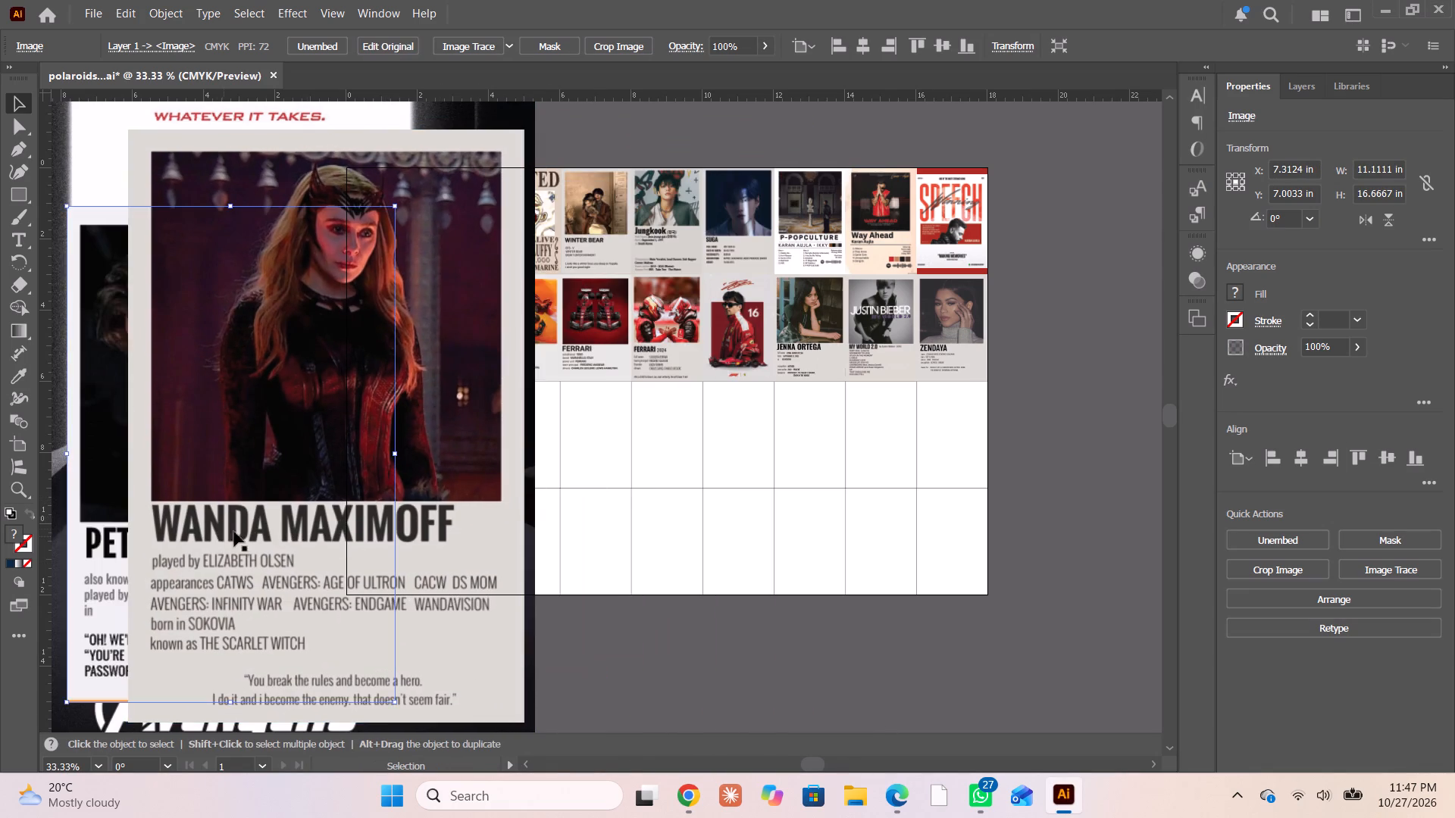
scroll(261, 502, "down", 2, "alt")
scroll(261, 499, "up", 3)
scroll(436, 524, "right", 3)
scroll(529, 485, "down", 1, "alt")
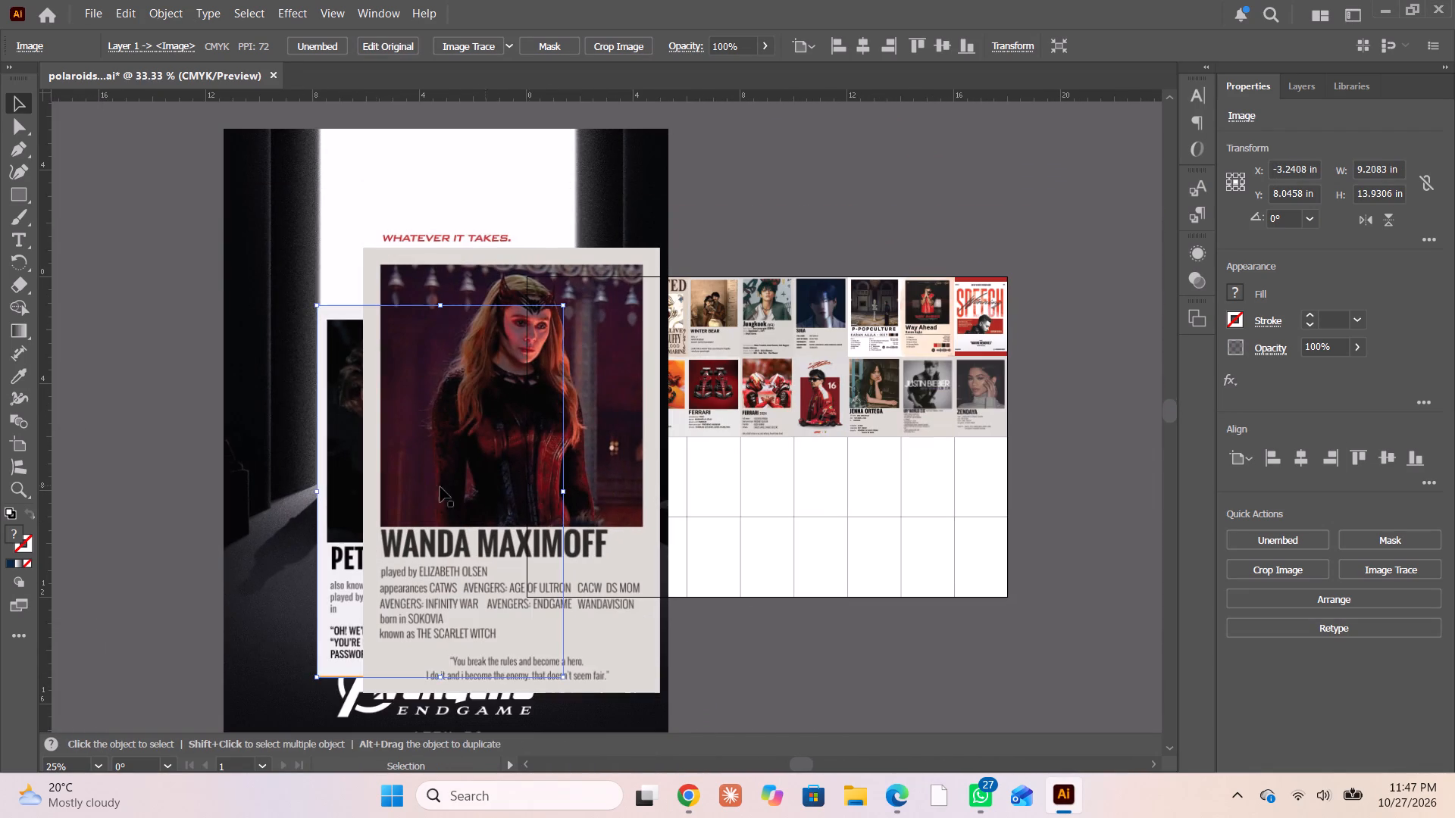
left_click_drag(480, 445, 167, 432)
left_click_drag(452, 428, 299, 447)
left_click_drag(508, 442, 231, 478)
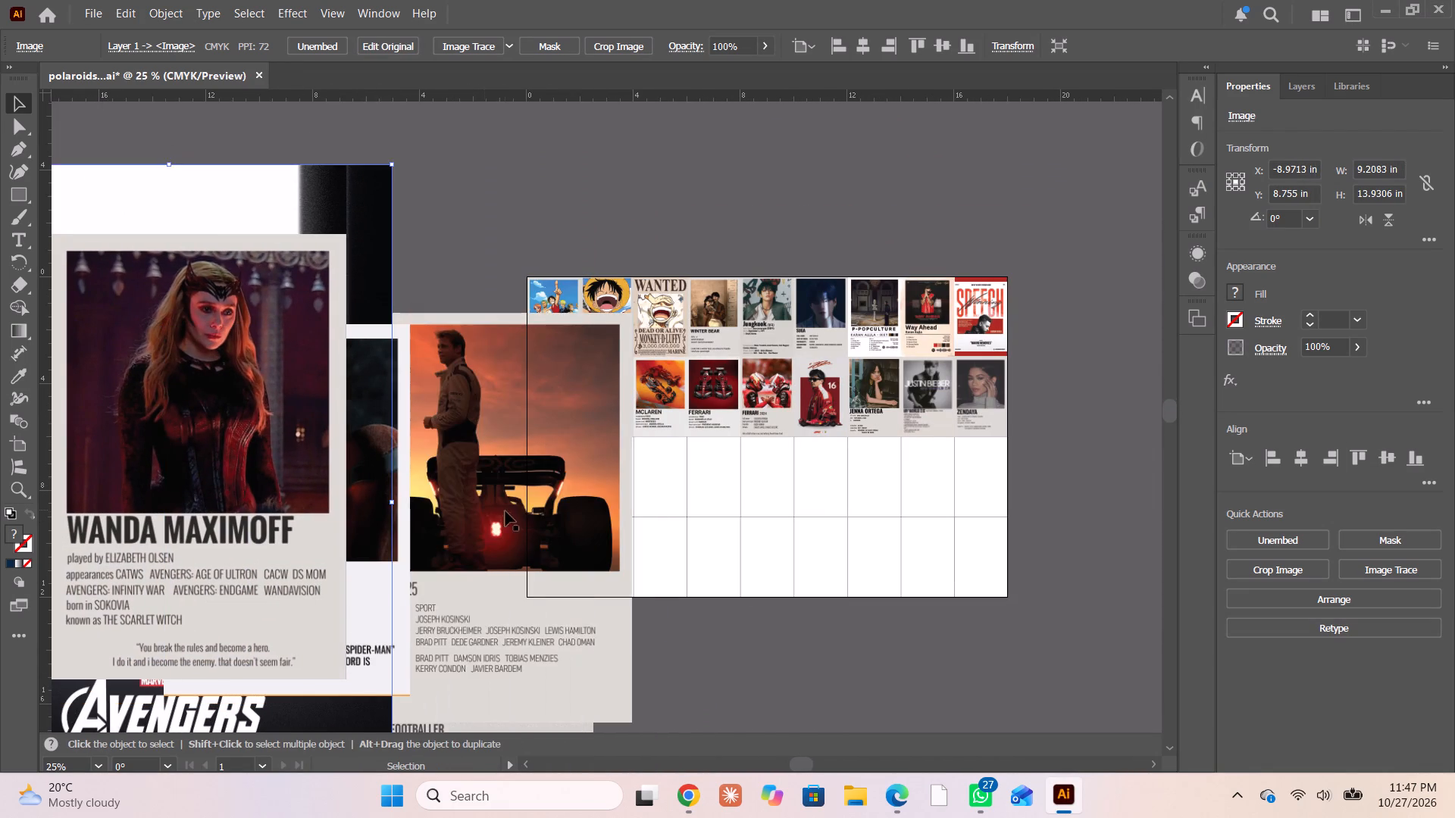
left_click_drag(519, 511, 306, 507)
left_click(440, 540)
left_click_drag(461, 535, 293, 521)
Scale all the loose posters down together to about 6.8 × 9.6 in overall and place them just beyond the artboard's Zendaya column.
left_click_drag(505, 339, 124, 559)
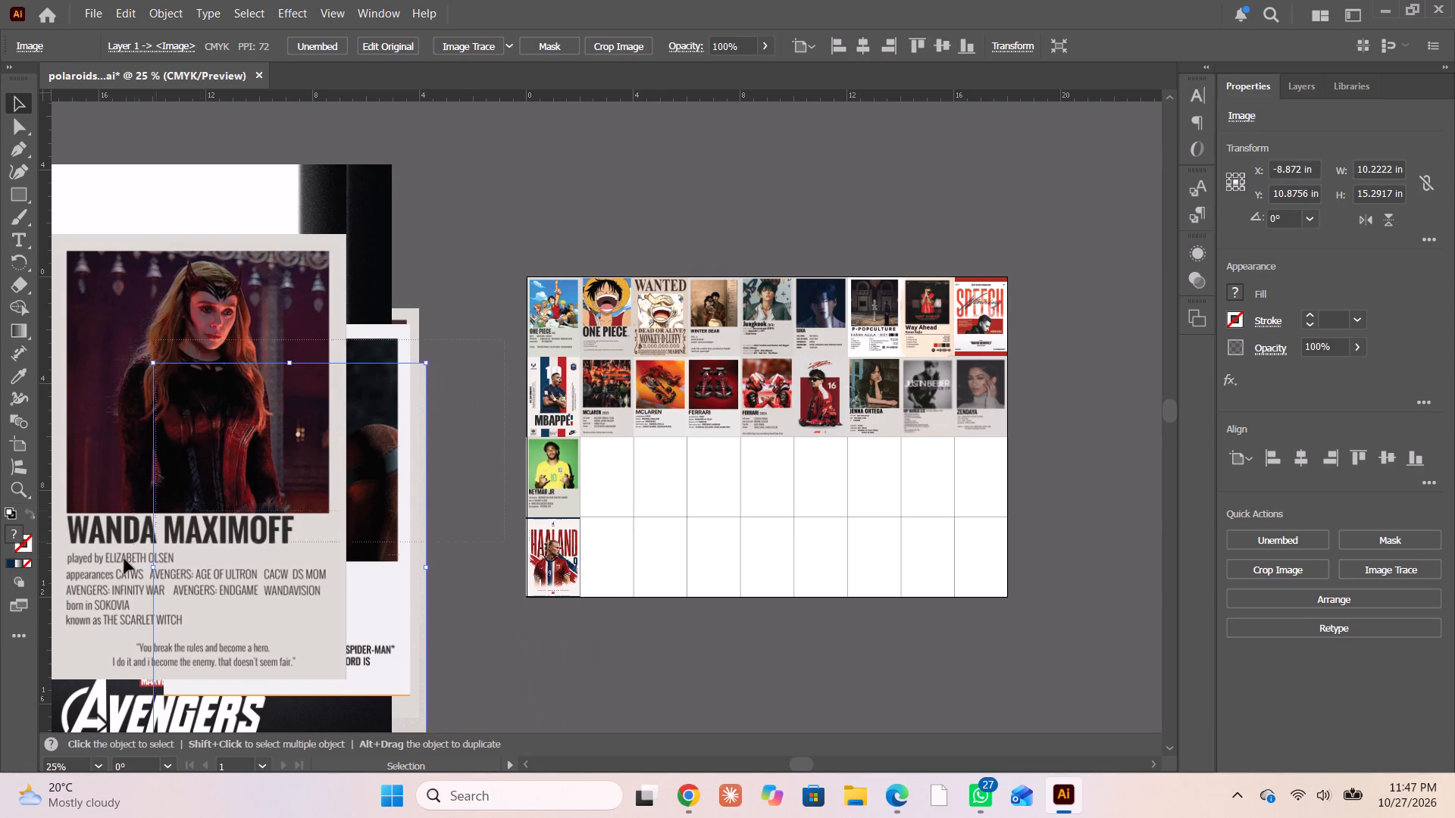
left_click_drag(124, 559, 115, 564)
left_click_drag(427, 166, 182, 490, "shift")
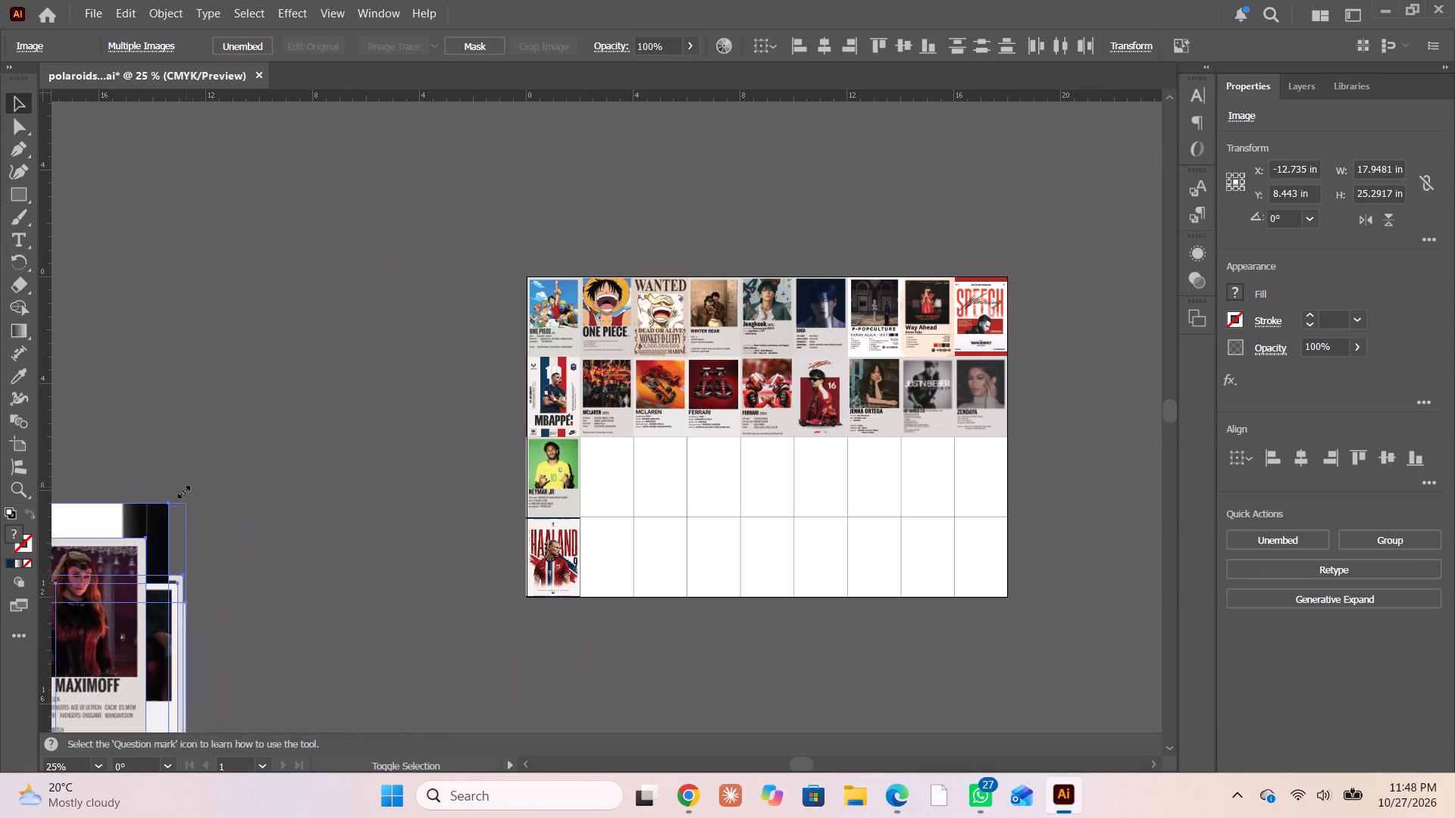
left_click_drag(182, 490, 127, 557, "shift")
left_click_drag(89, 645, 1153, 436)
scroll(1113, 429, "left", 1)
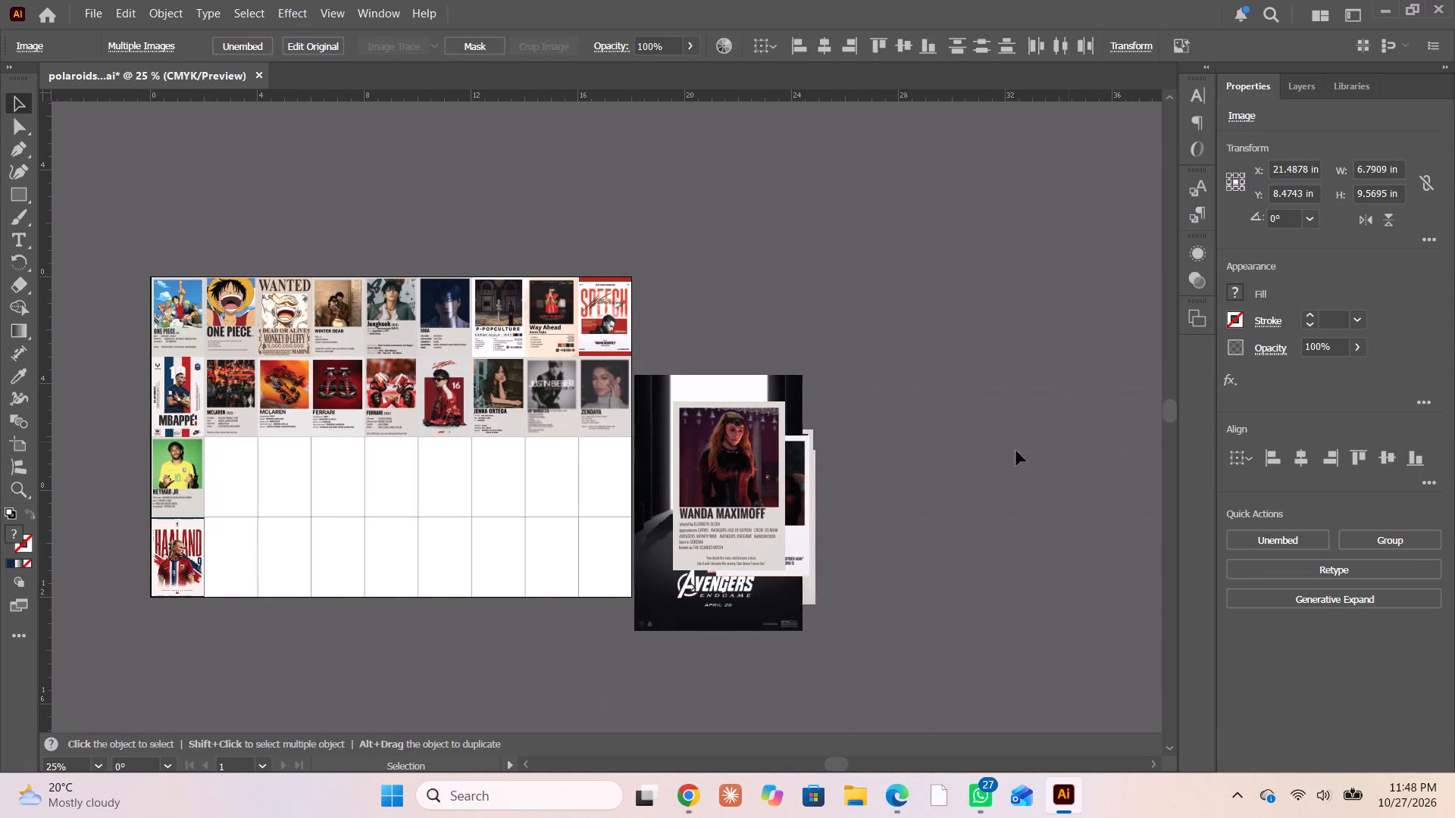
scroll(1016, 451, "left", 1)
scroll(712, 520, "down", 3)
scroll(684, 480, "up", 2, "alt")
left_click(929, 354)
Separate the Wanda Maximoff poster from the stack and shrink it to about 1.42 × 2.13 in.
left_click_drag(658, 423, 781, 471)
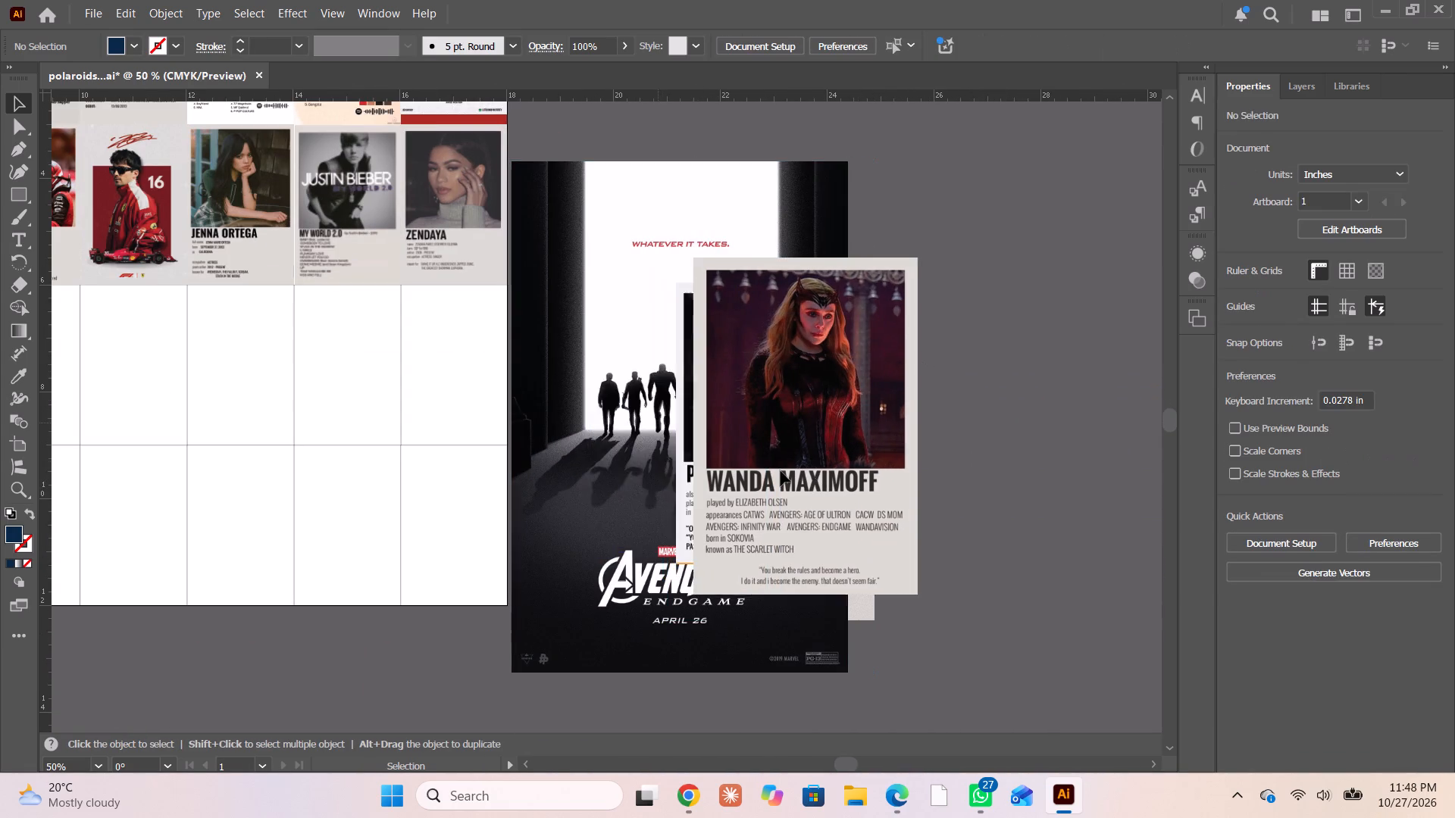
left_click_drag(781, 471, 631, 473)
left_click_drag(789, 264, 647, 417, "shift")
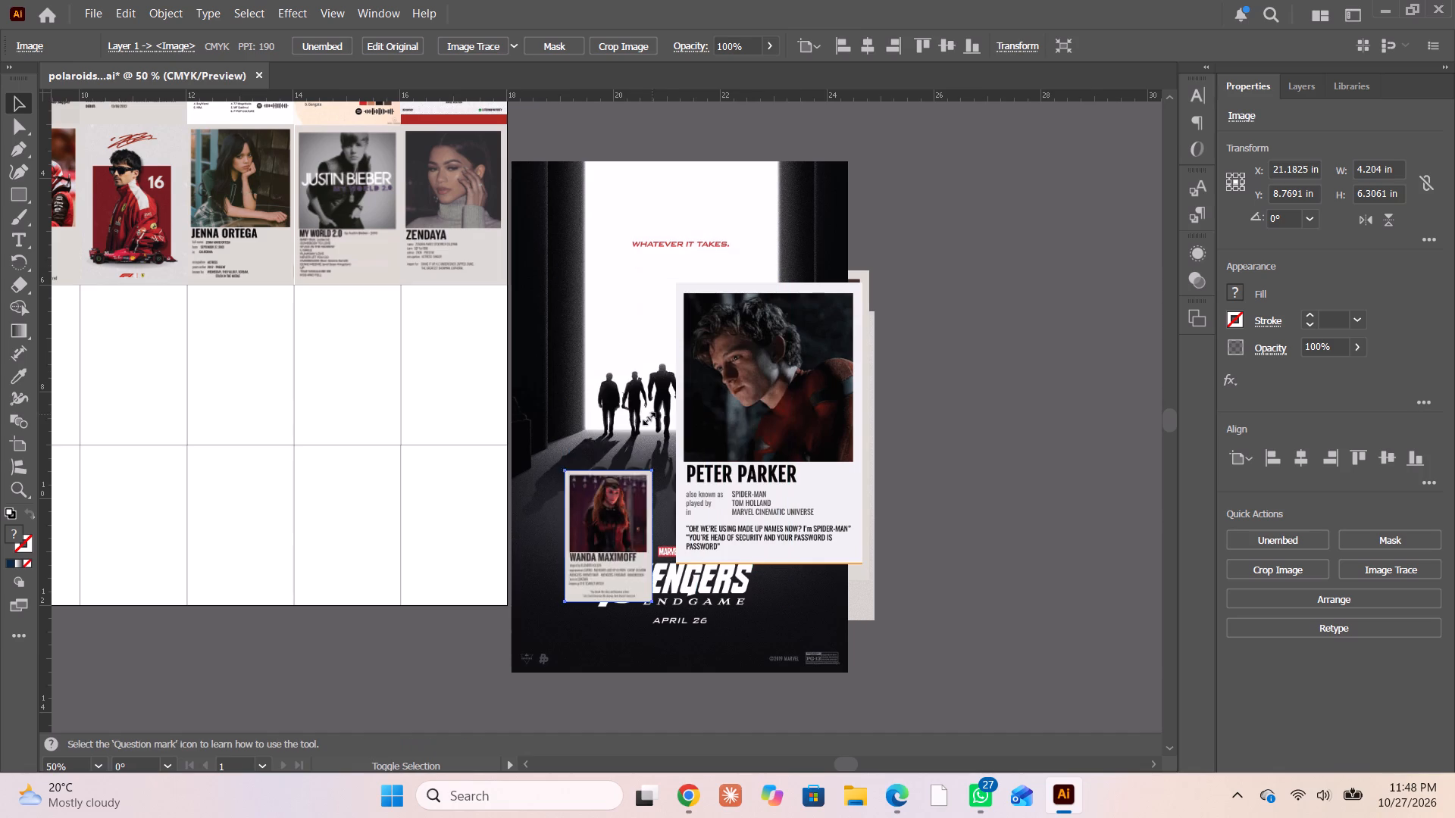
left_click_drag(647, 417, 639, 423, "shift")
left_click_drag(612, 523, 623, 461)
Shrink the Avengers Endgame poster to about 2.43 × 3.68 in and scale the Peter Parker, F1 and Pedri stack to near cell size.
left_click_drag(755, 226, 787, 265)
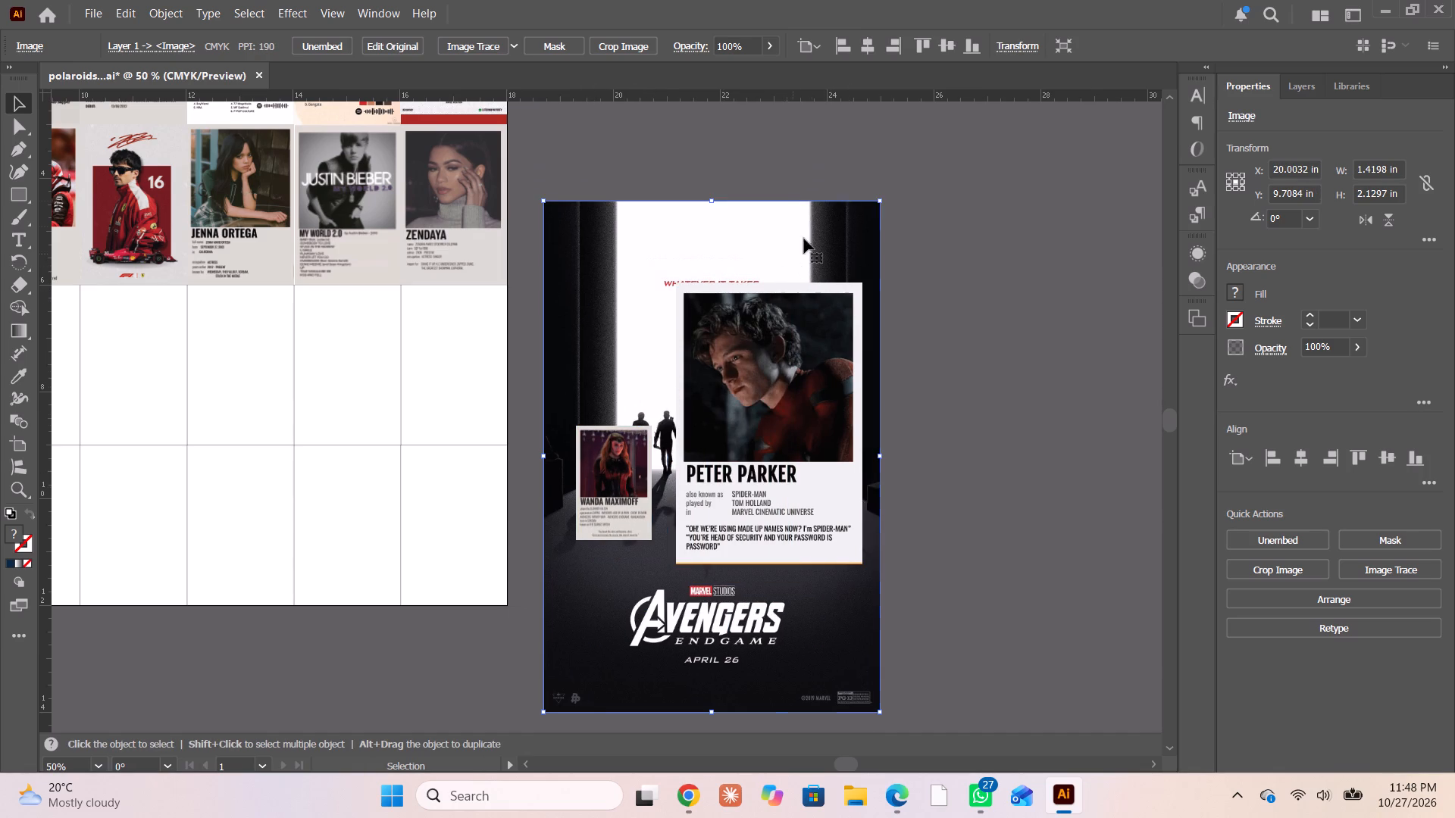
left_click_drag(883, 198, 694, 516, "shift")
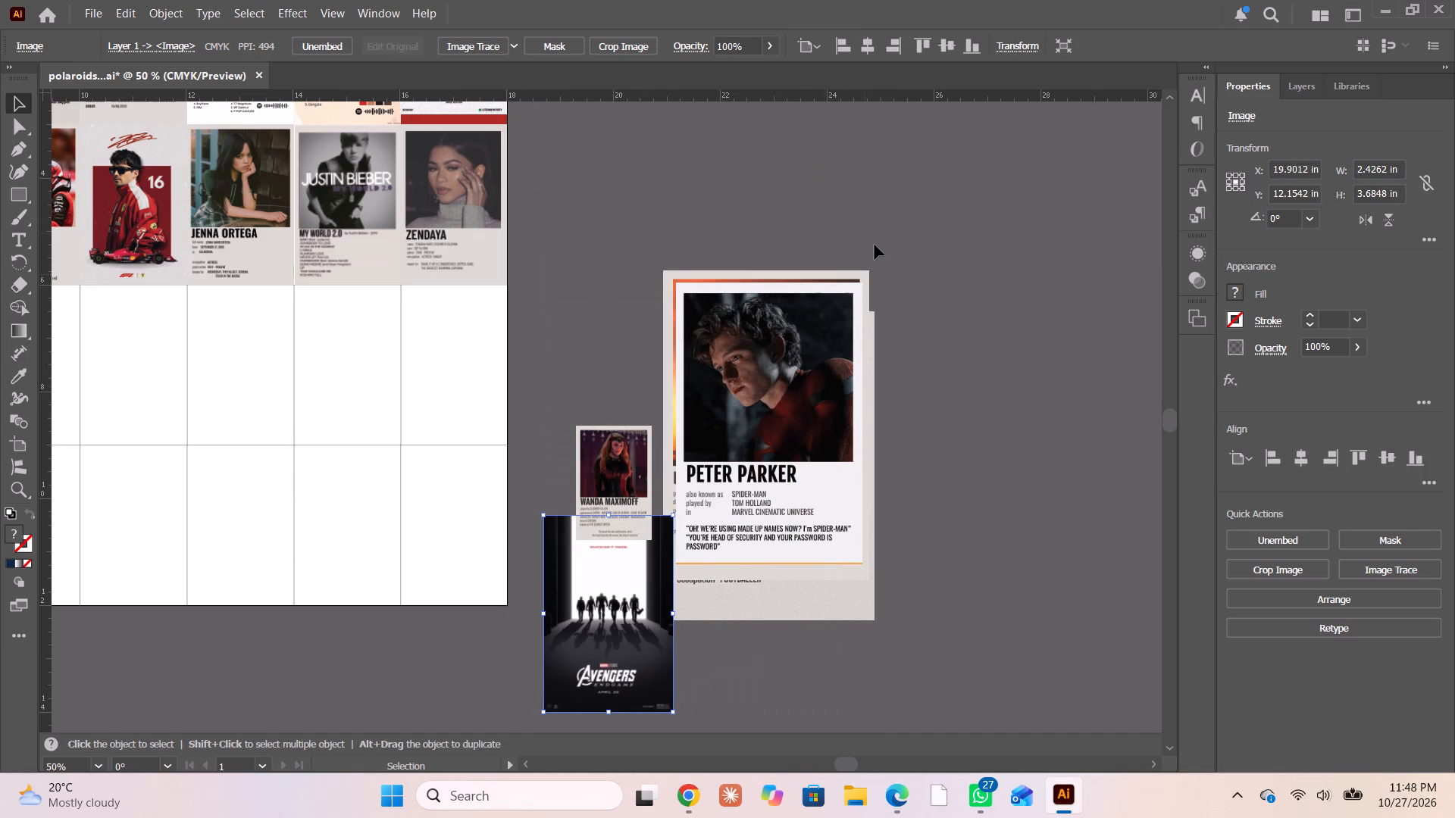
left_click_drag(891, 220, 809, 540)
left_click_drag(874, 273, 778, 426, "shift")
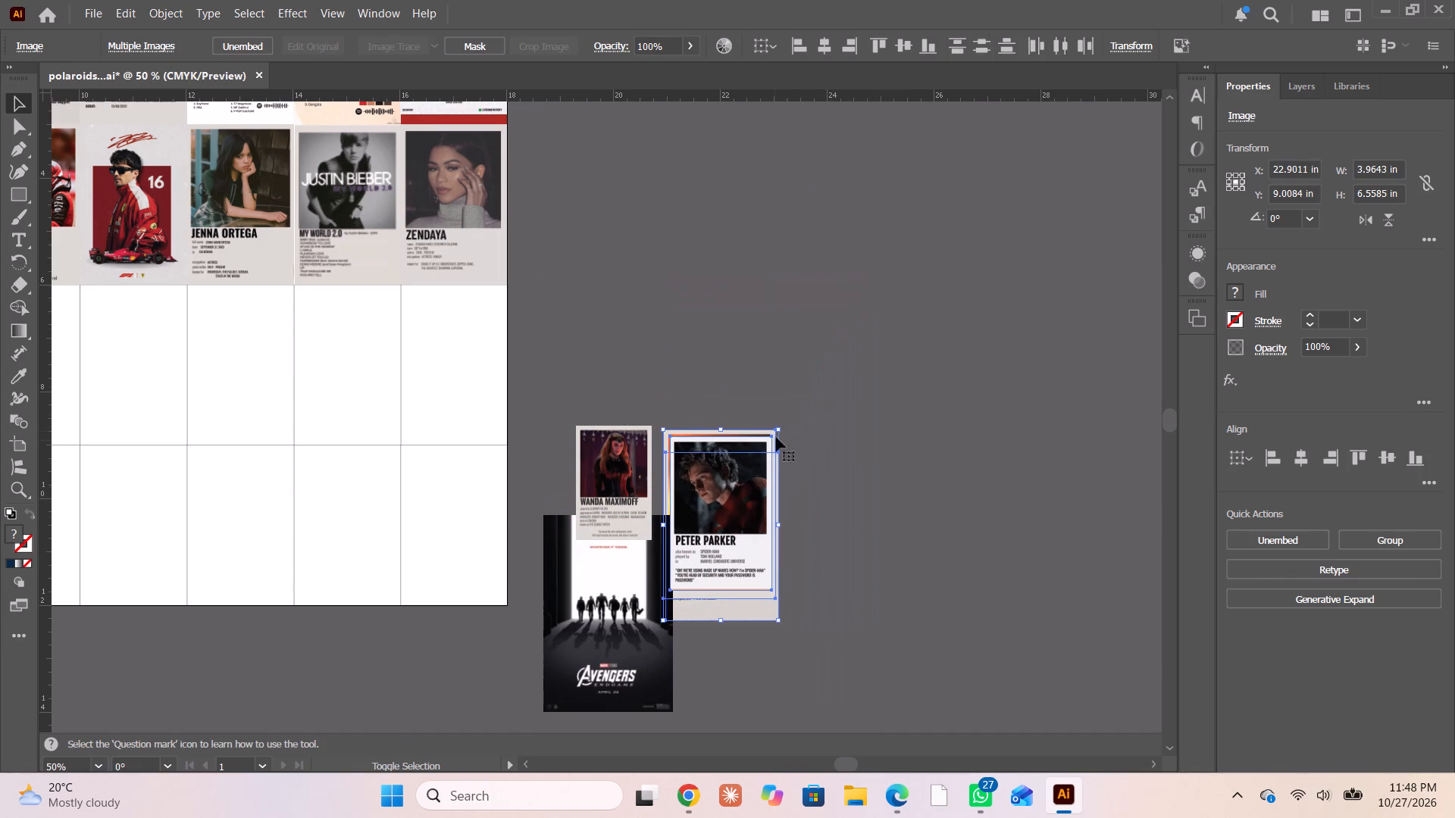
Send all the loose posters to the back of the stacking order, behind the grid cells.
left_click_drag(834, 384, 578, 667)
right_click(677, 535)
left_click(745, 436)
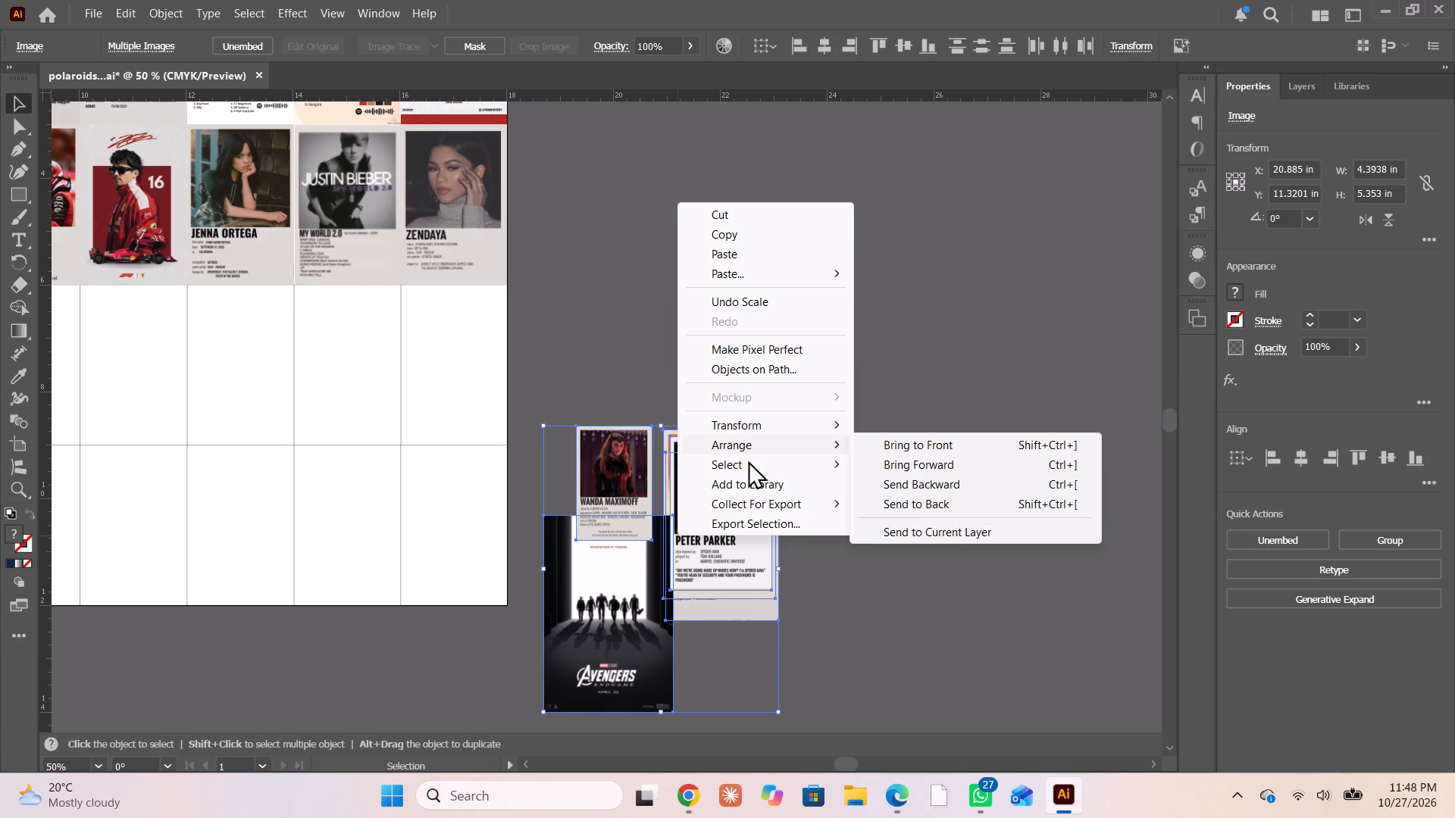
left_click(934, 514)
left_click(935, 506)
left_click(935, 303)
Place the Wanda Maximoff poster over the third-row cell below Zendaya and clip it to that cell.
left_click_drag(616, 481, 616, 480)
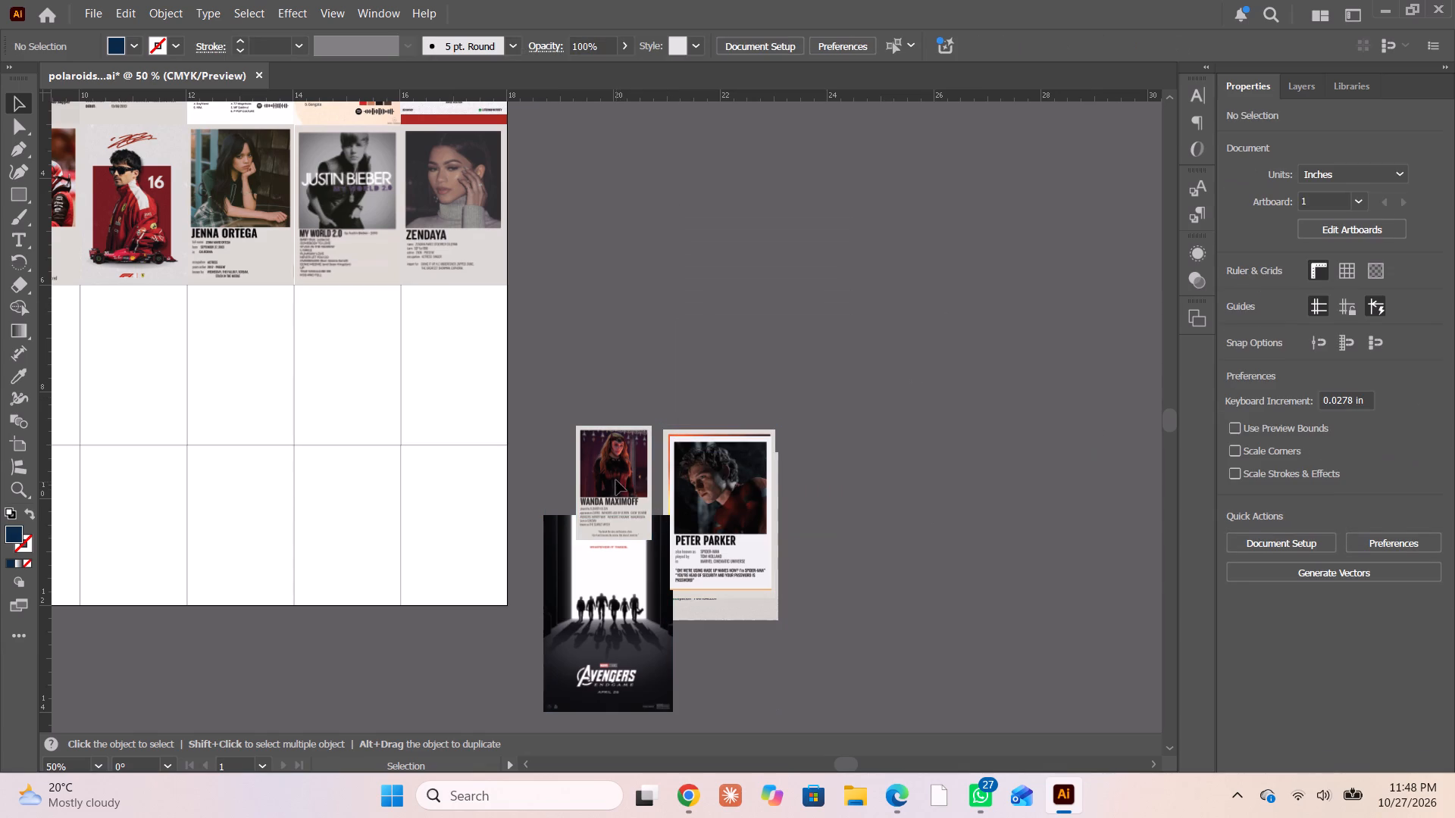
left_click_drag(616, 480, 485, 389)
left_click_drag(545, 334, 452, 412)
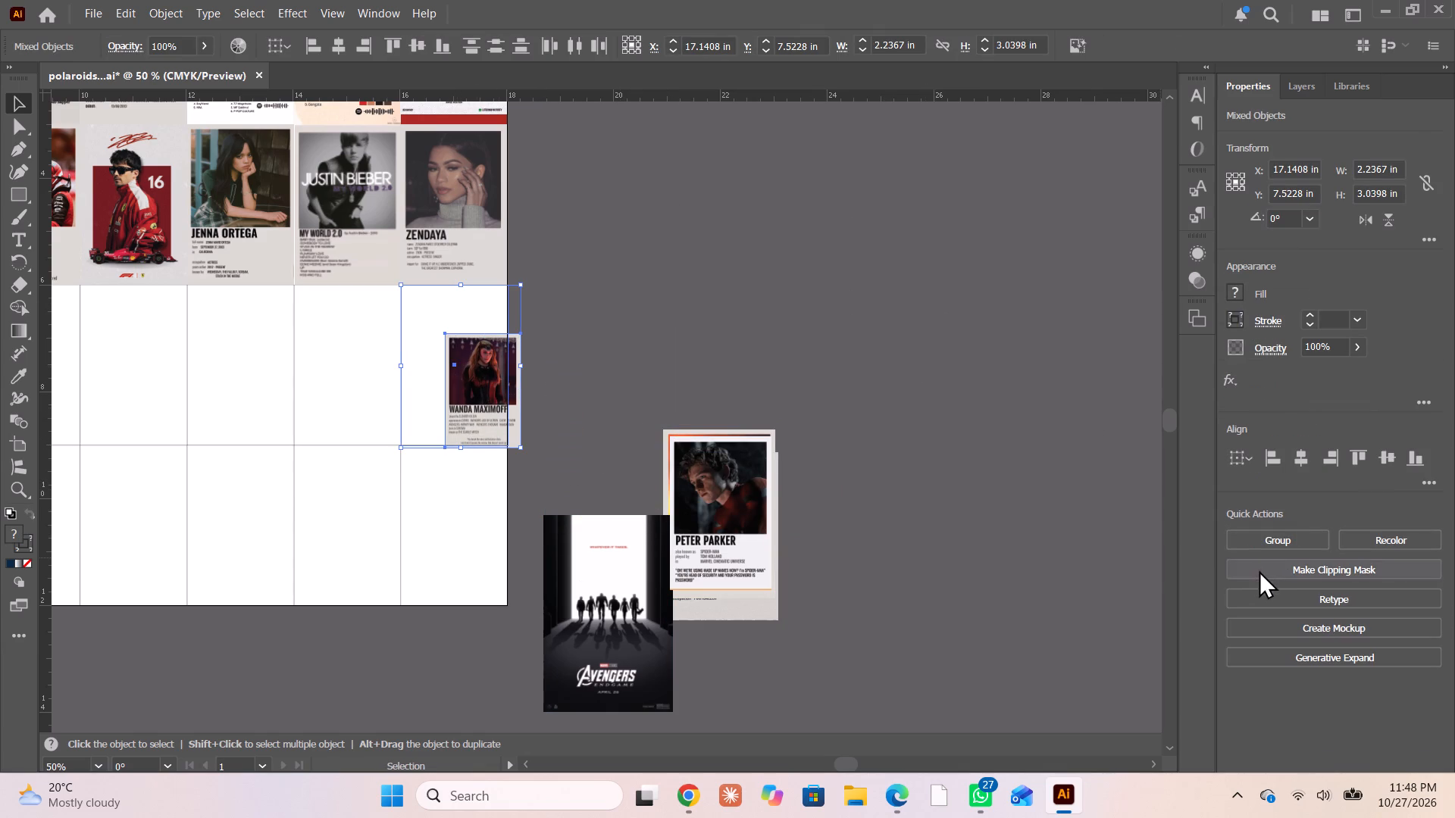
left_click(1259, 570)
Place the Avengers Endgame poster over the fourth-row cell in the Zendaya column and clip it to that cell.
left_click_drag(633, 582, 510, 556)
left_click_drag(577, 448, 440, 583)
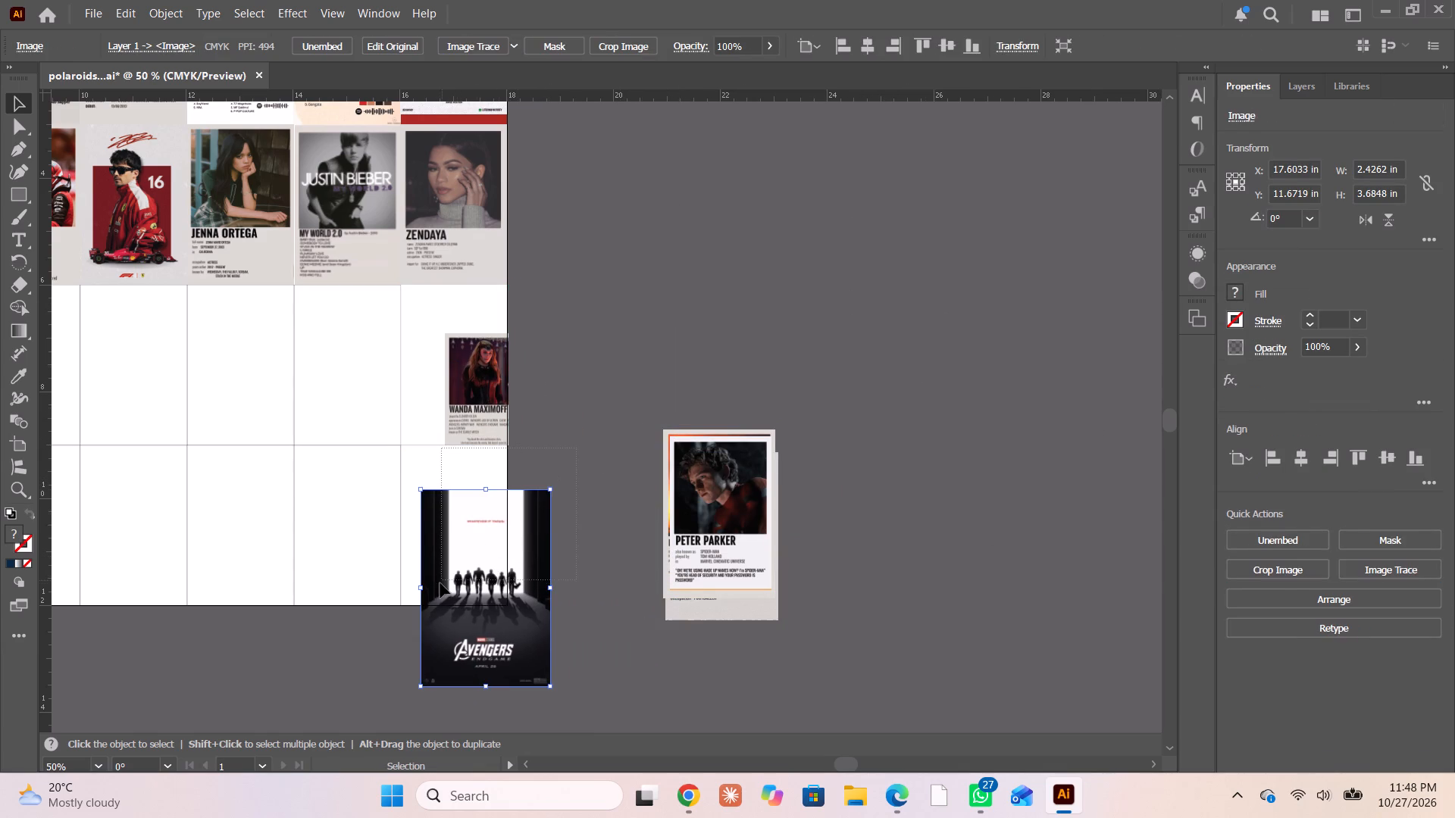
left_click_drag(440, 583, 440, 584)
left_click(1285, 570)
Place the Peter Parker poster over the third-row cell below Justin Bieber and clip it to that cell.
scroll(762, 536, "right", 1)
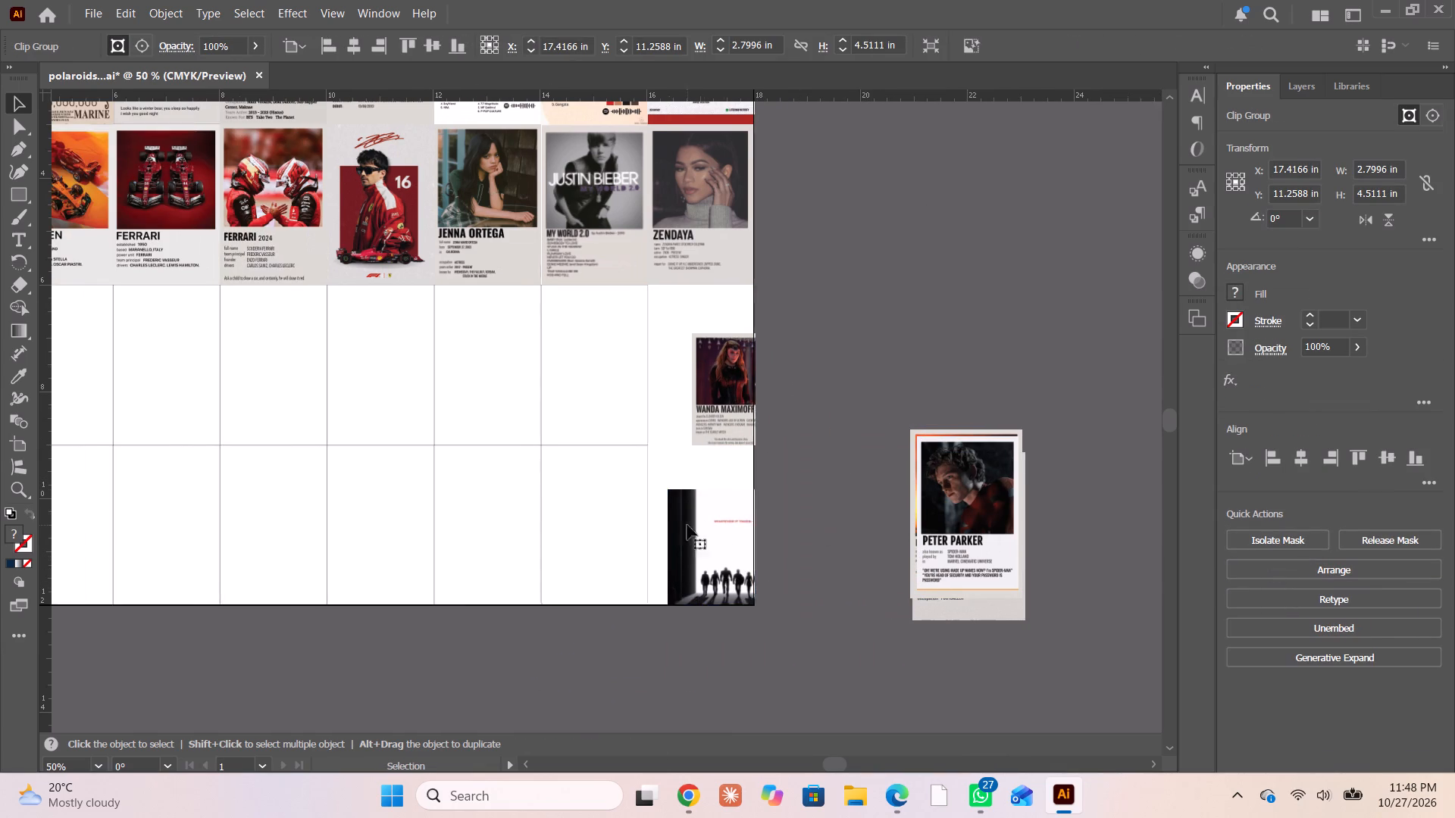
scroll(687, 525, "right", 1)
left_click_drag(975, 520, 617, 434)
left_click_drag(801, 370, 796, 370)
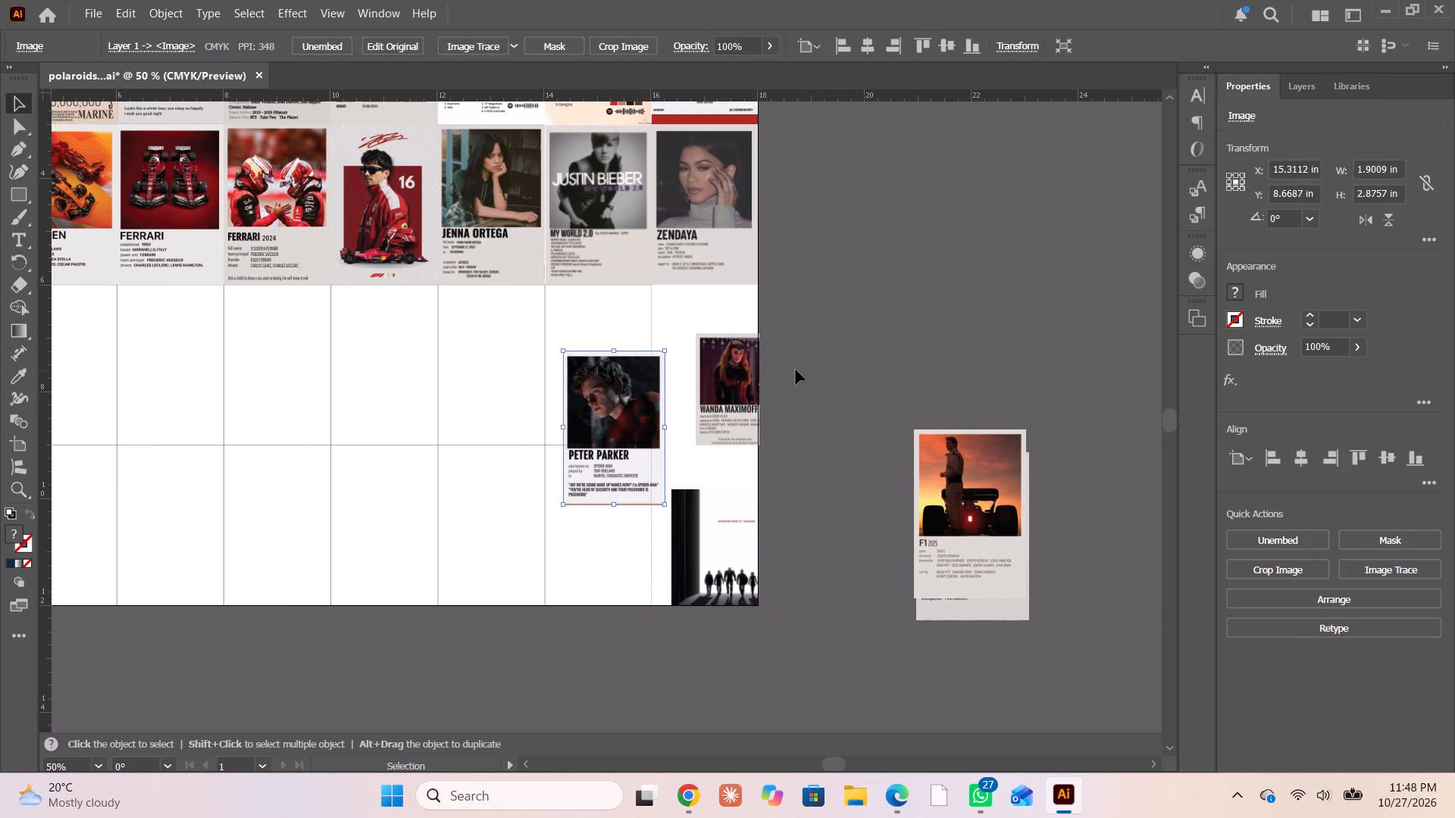
left_click_drag(796, 370, 584, 429)
left_click(716, 387, "shift")
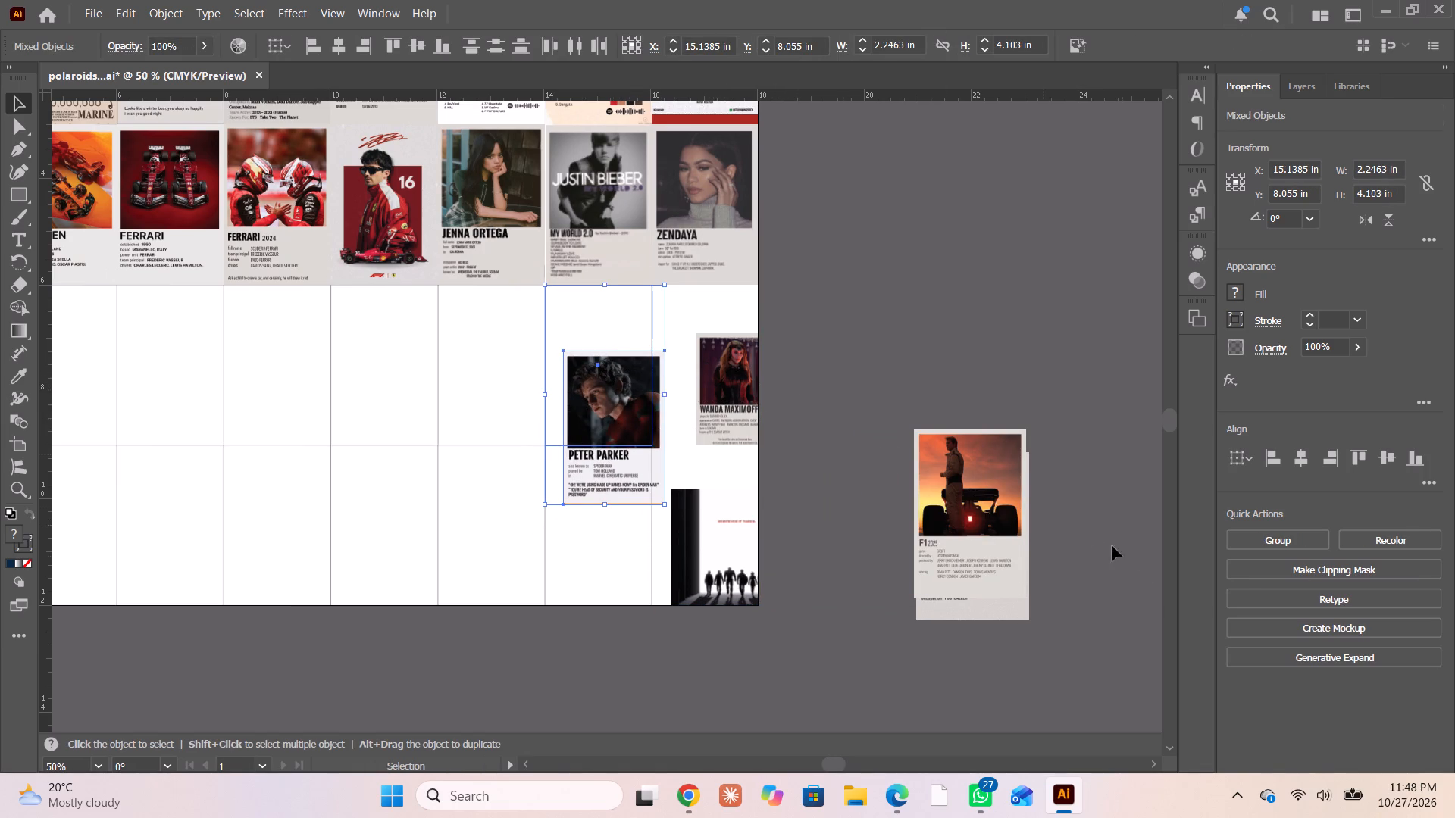
left_click(1262, 569)
Place the F1 movie poster over the third-row cell below Jenna Ortega and clip it to that cell.
left_click_drag(983, 500, 540, 411)
left_click_drag(774, 381, 480, 425)
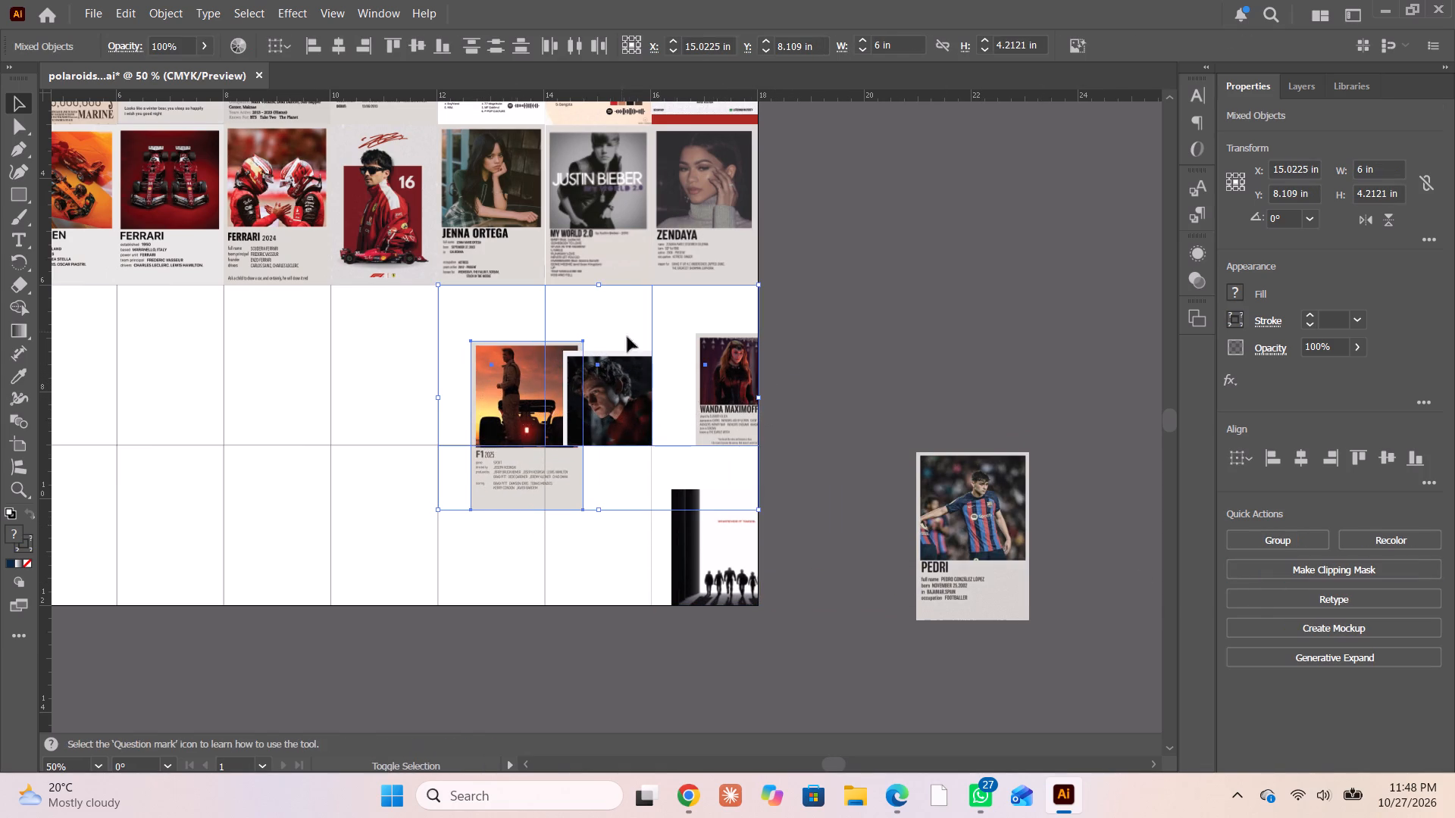
left_click(632, 376, "shift")
left_click(726, 373, "shift")
left_click(1280, 563)
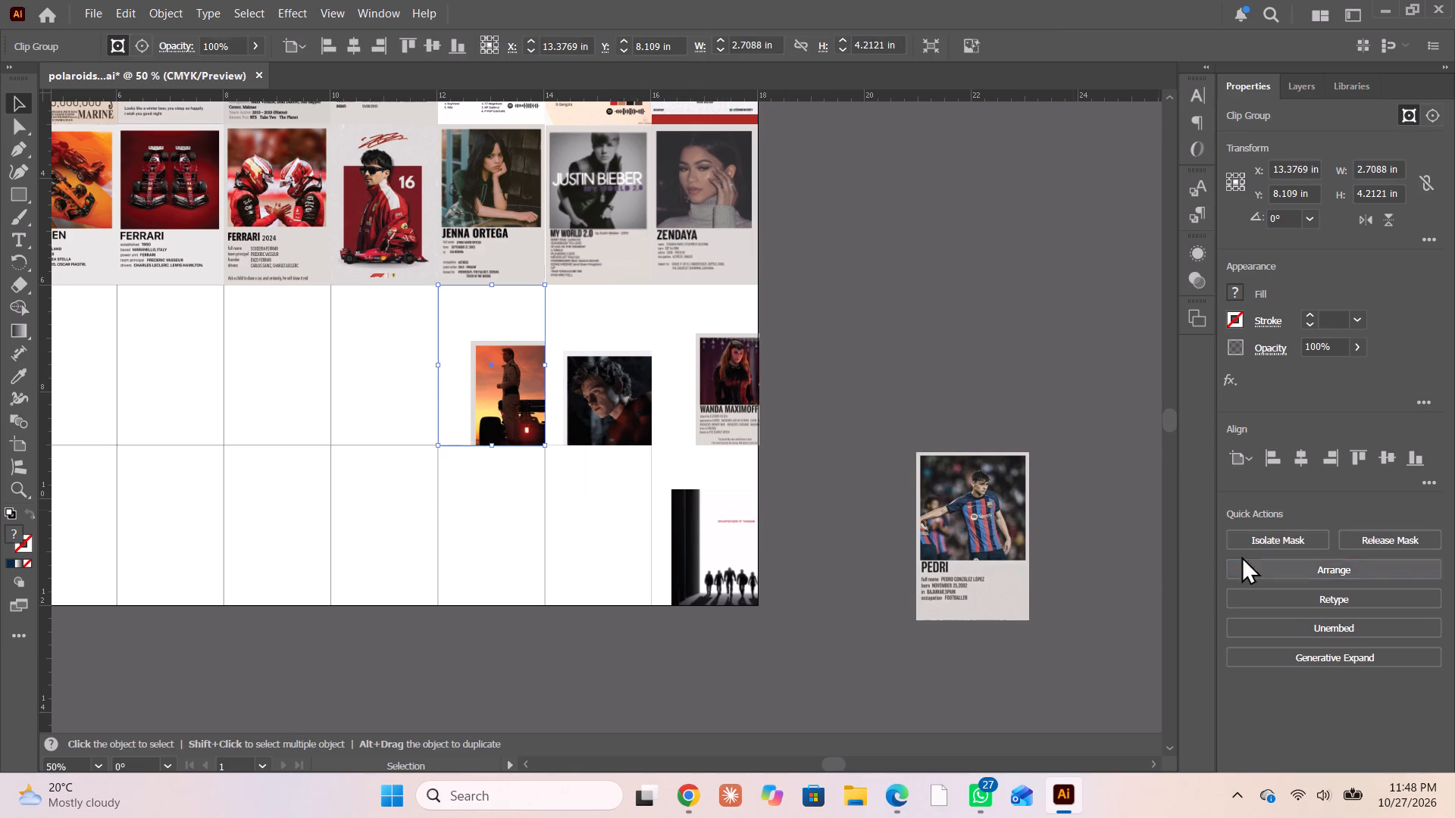
Place the Pedri poster over the fourth-row cell in the Justin Bieber column and clip it to that cell.
left_click_drag(965, 521, 614, 548)
left_click_drag(584, 700, 592, 619)
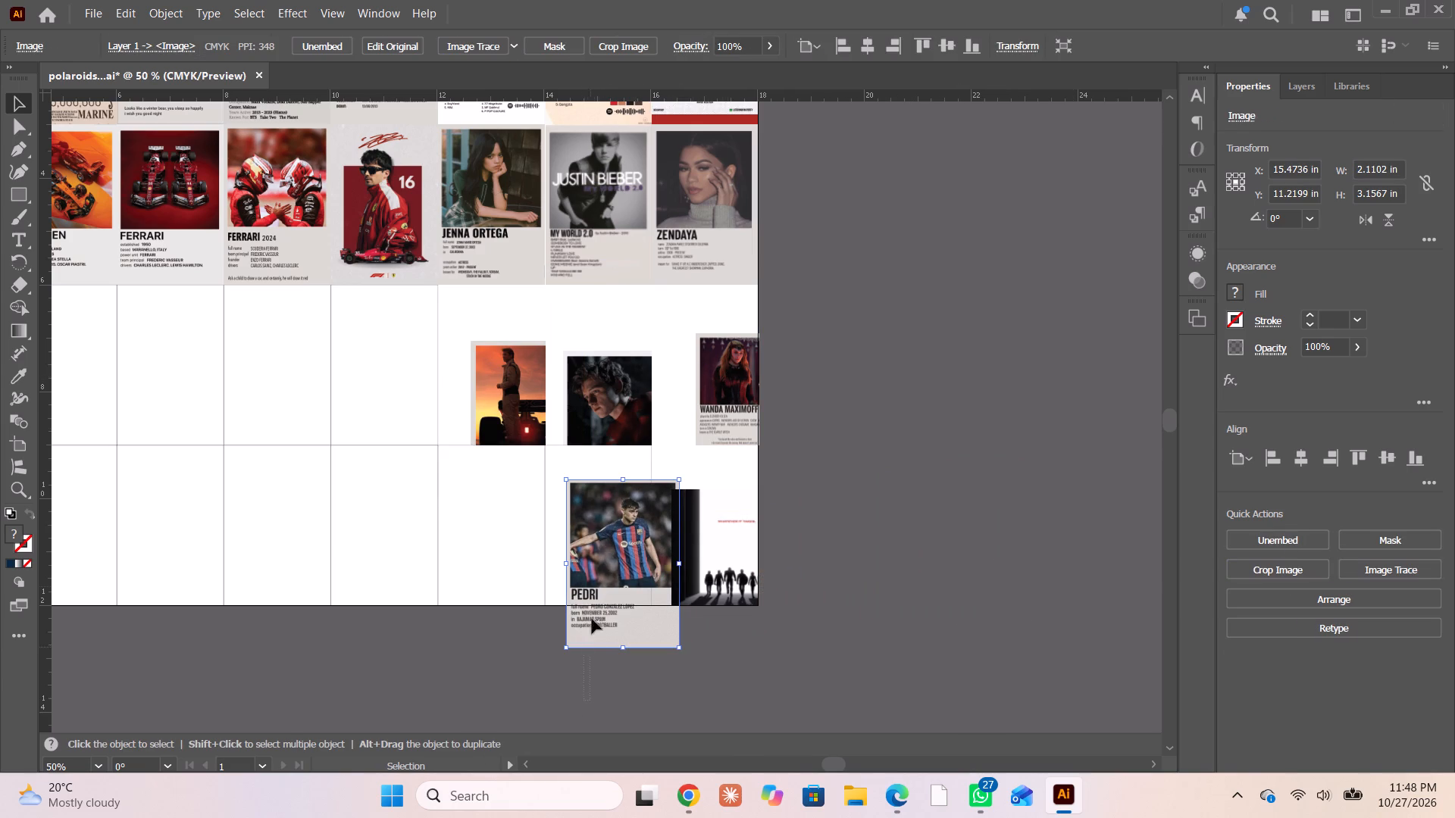
left_click_drag(592, 619, 594, 544)
left_click(1298, 572)
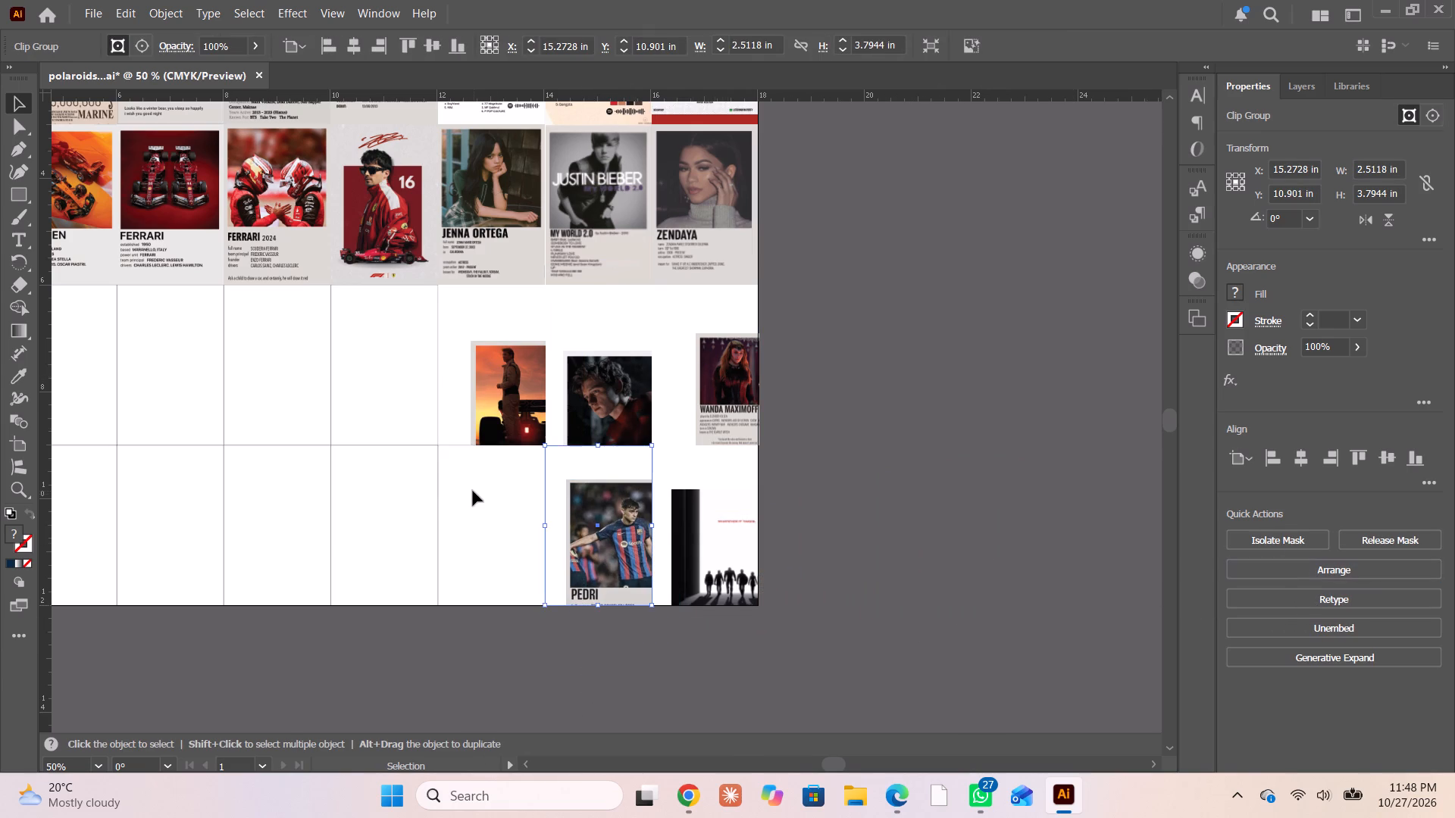
Reposition and resize the F1 poster inside its clipping mask so the whole poster fits its cell.
scroll(473, 491, "right", 1)
scroll(719, 443, "up", 3, "alt")
double_click(557, 367)
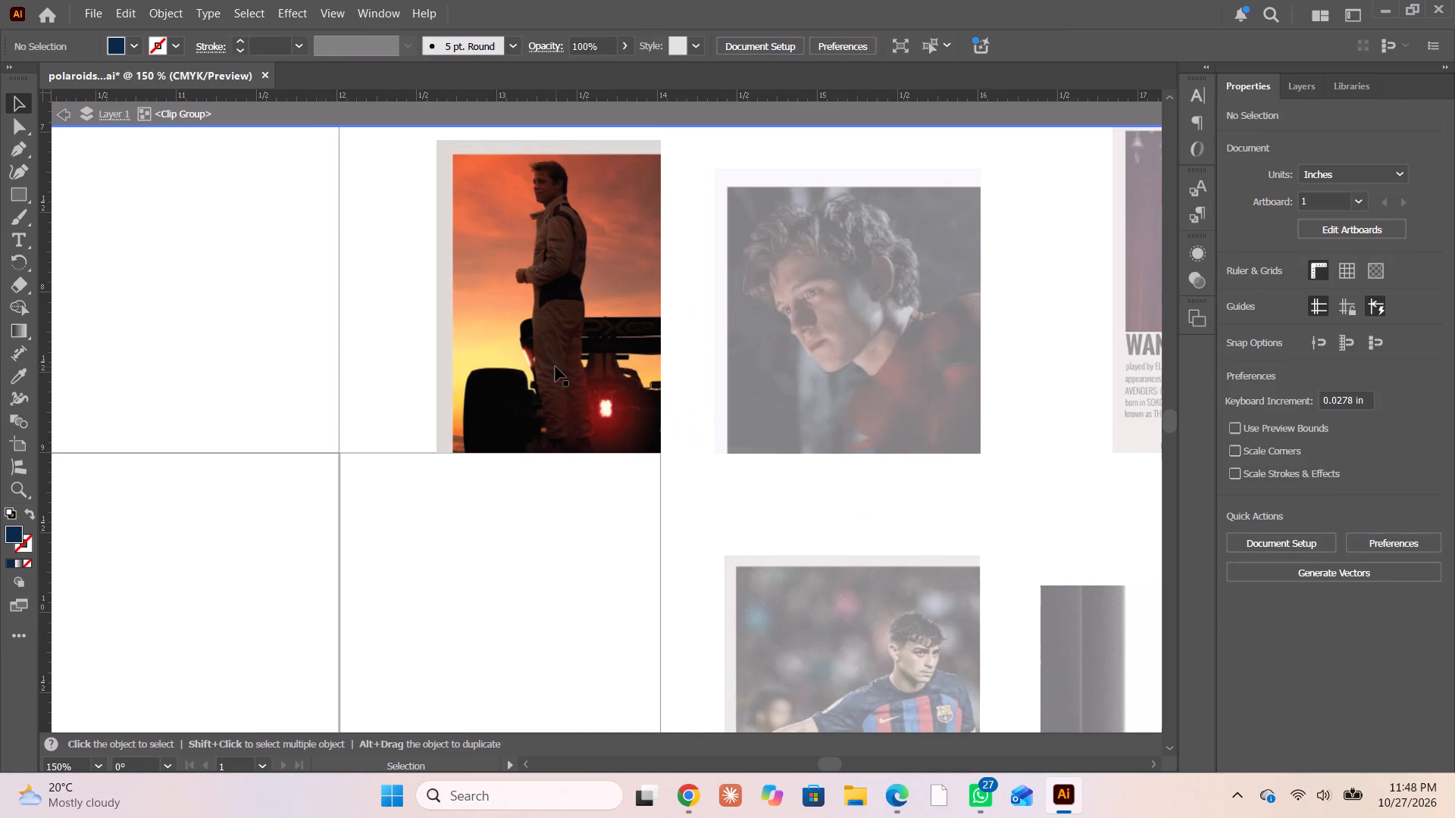
left_click(555, 367)
scroll(530, 396, "up", 14)
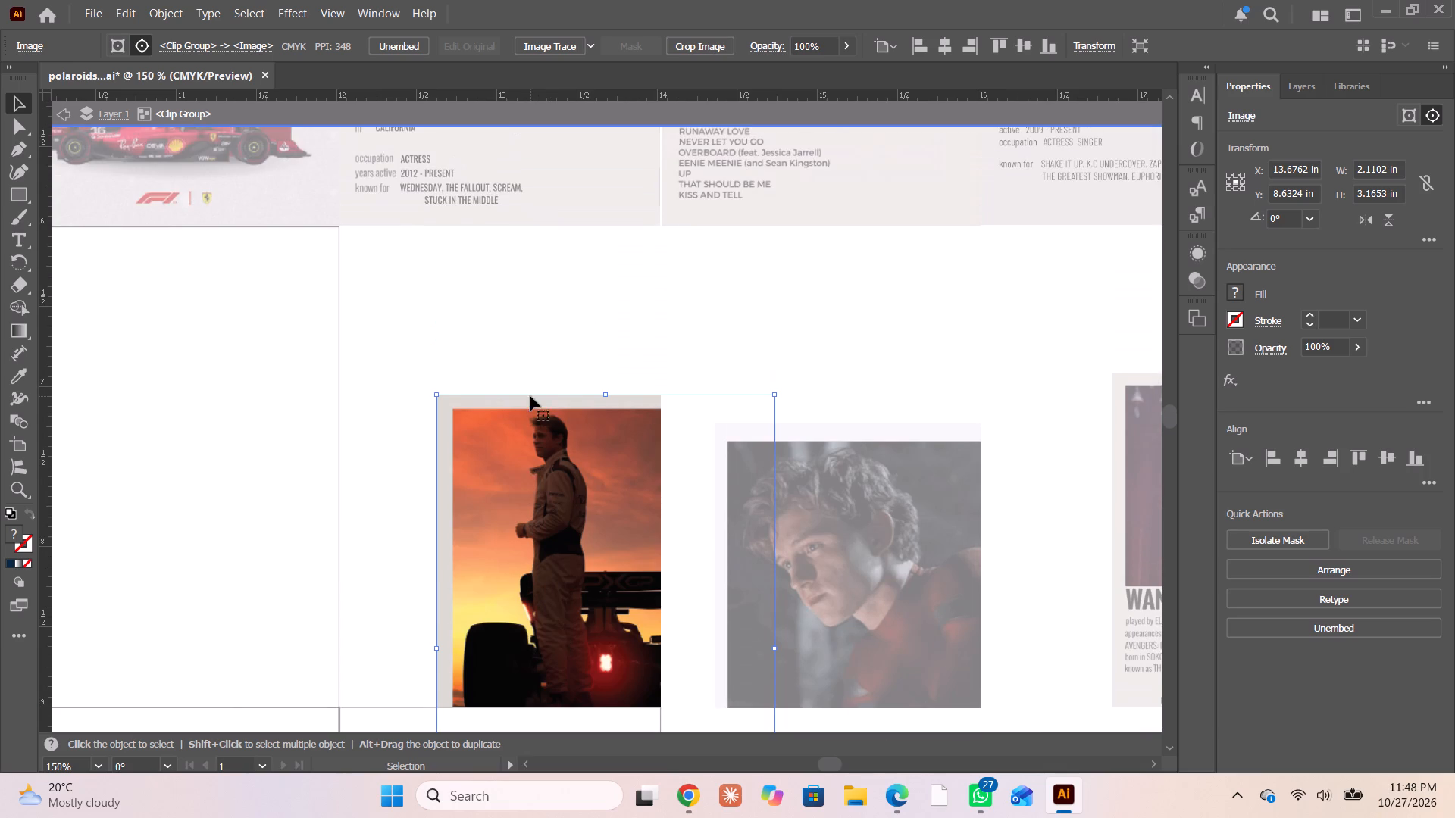
left_click_drag(514, 509, 400, 341)
left_click_drag(398, 342, 424, 342)
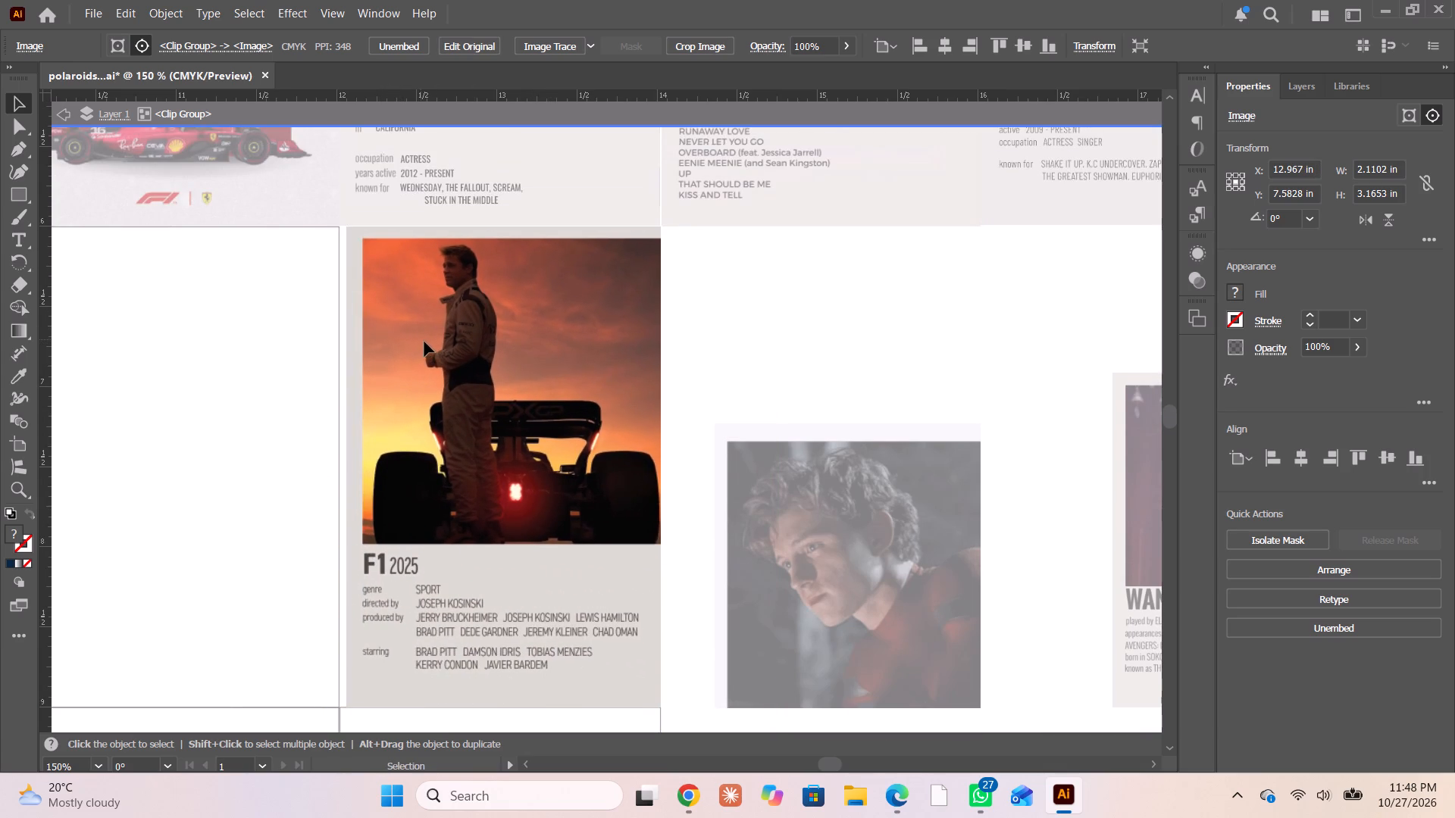
left_click_drag(424, 342, 414, 341)
scroll(400, 349, "down", 4)
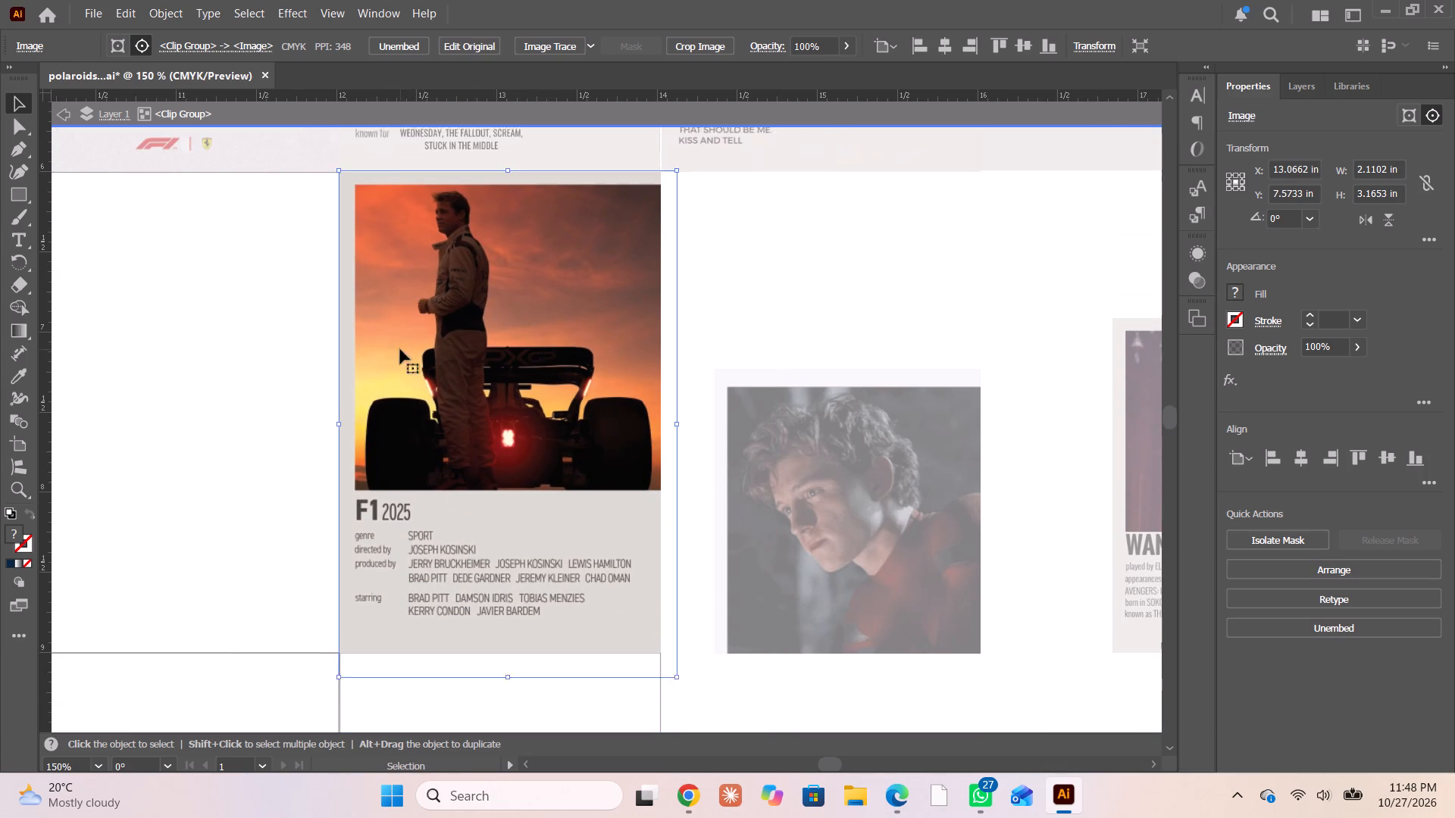
scroll(400, 349, "down", 3)
scroll(405, 349, "up", 2)
left_click_drag(678, 642, 667, 617, "shift")
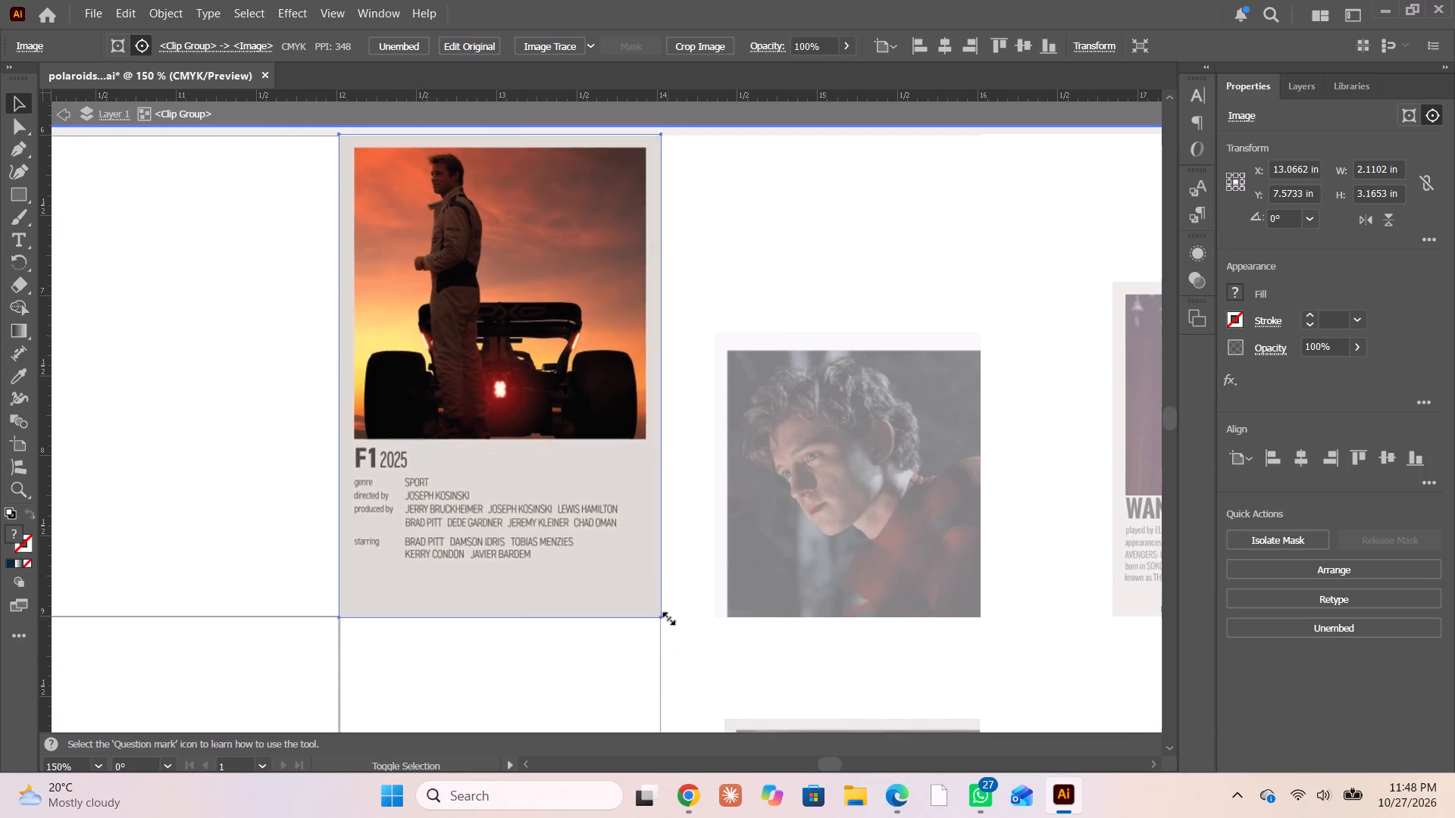
left_click_drag(667, 617, 665, 619, "shift")
double_click(70, 116)
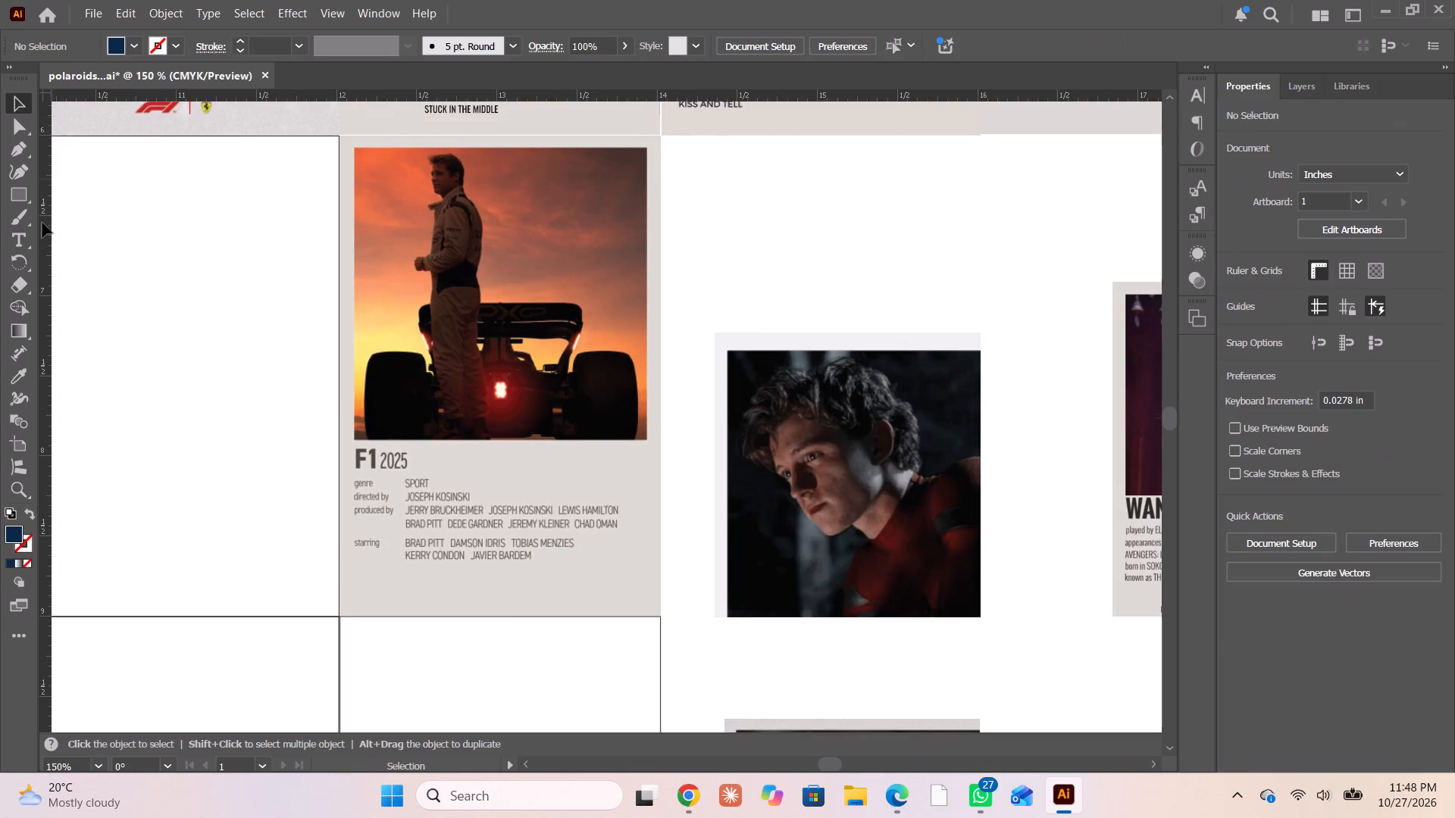
Reposition the Peter Parker poster inside its clipping mask and scale it to about 2.03 by 3.07 in to fill its cell.
scroll(68, 282, "down", 1, "alt")
left_click(576, 408)
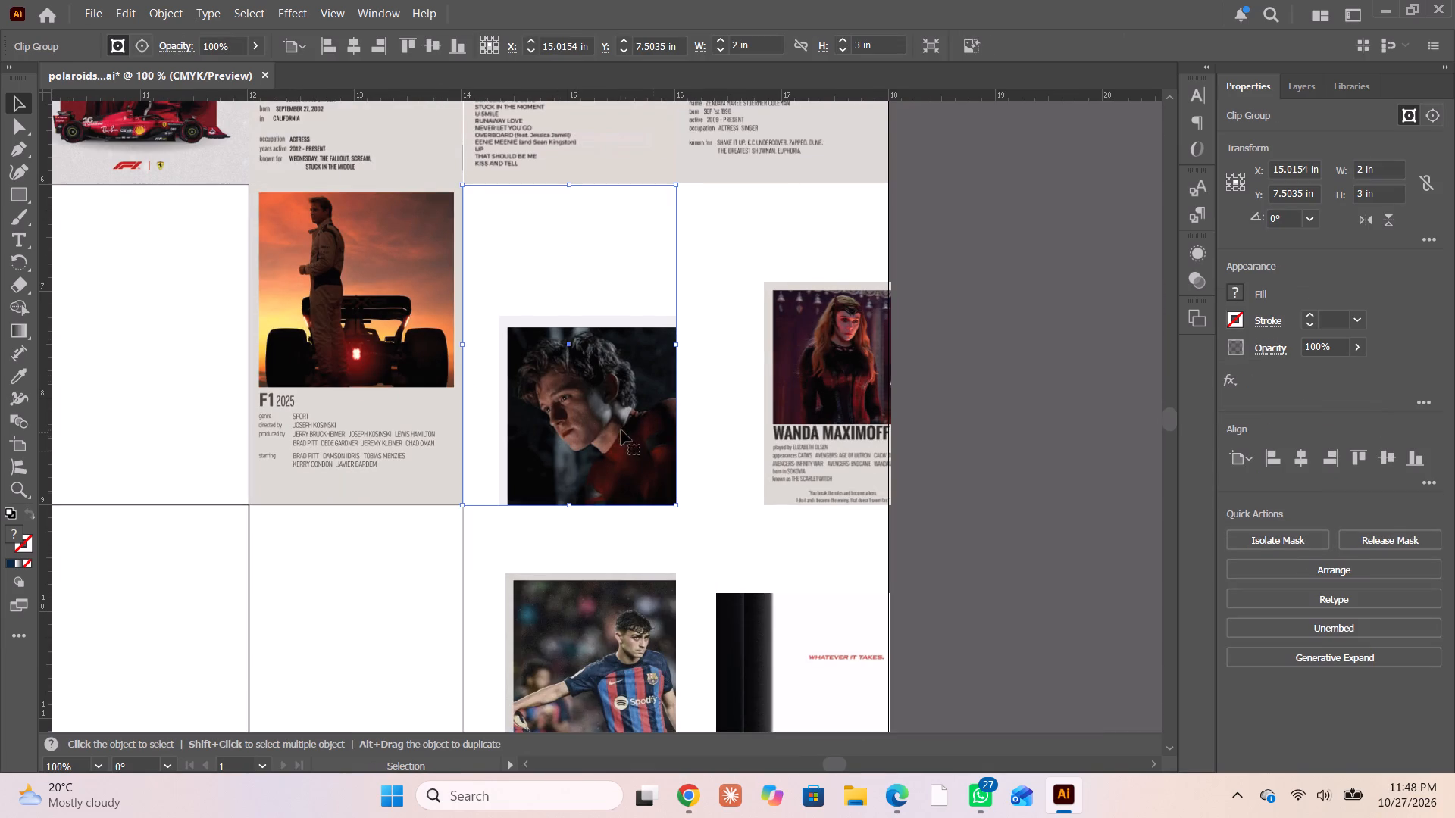
double_click(581, 429)
left_click(581, 429)
left_click_drag(593, 446, 562, 333)
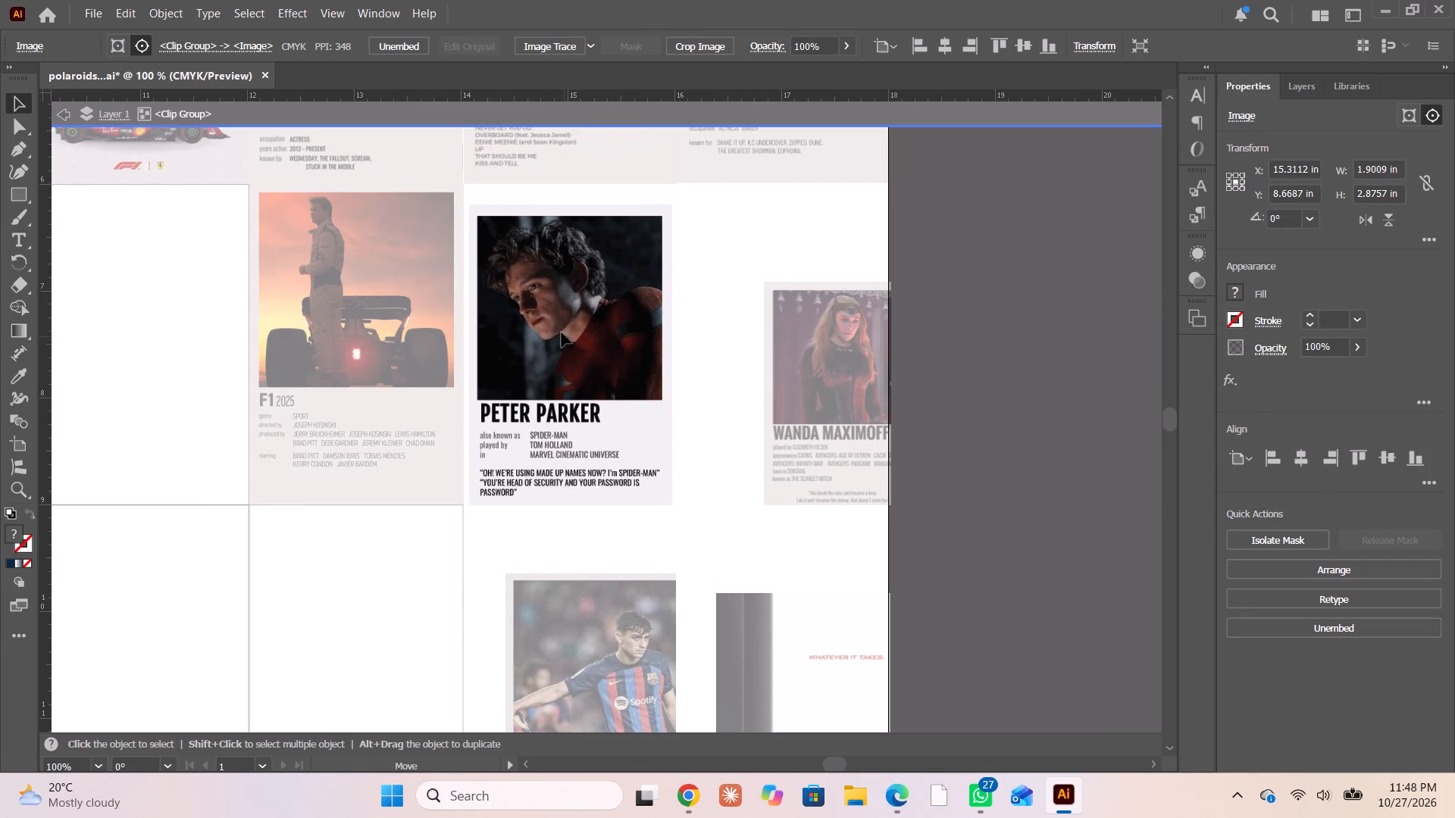
left_click_drag(562, 333, 558, 330)
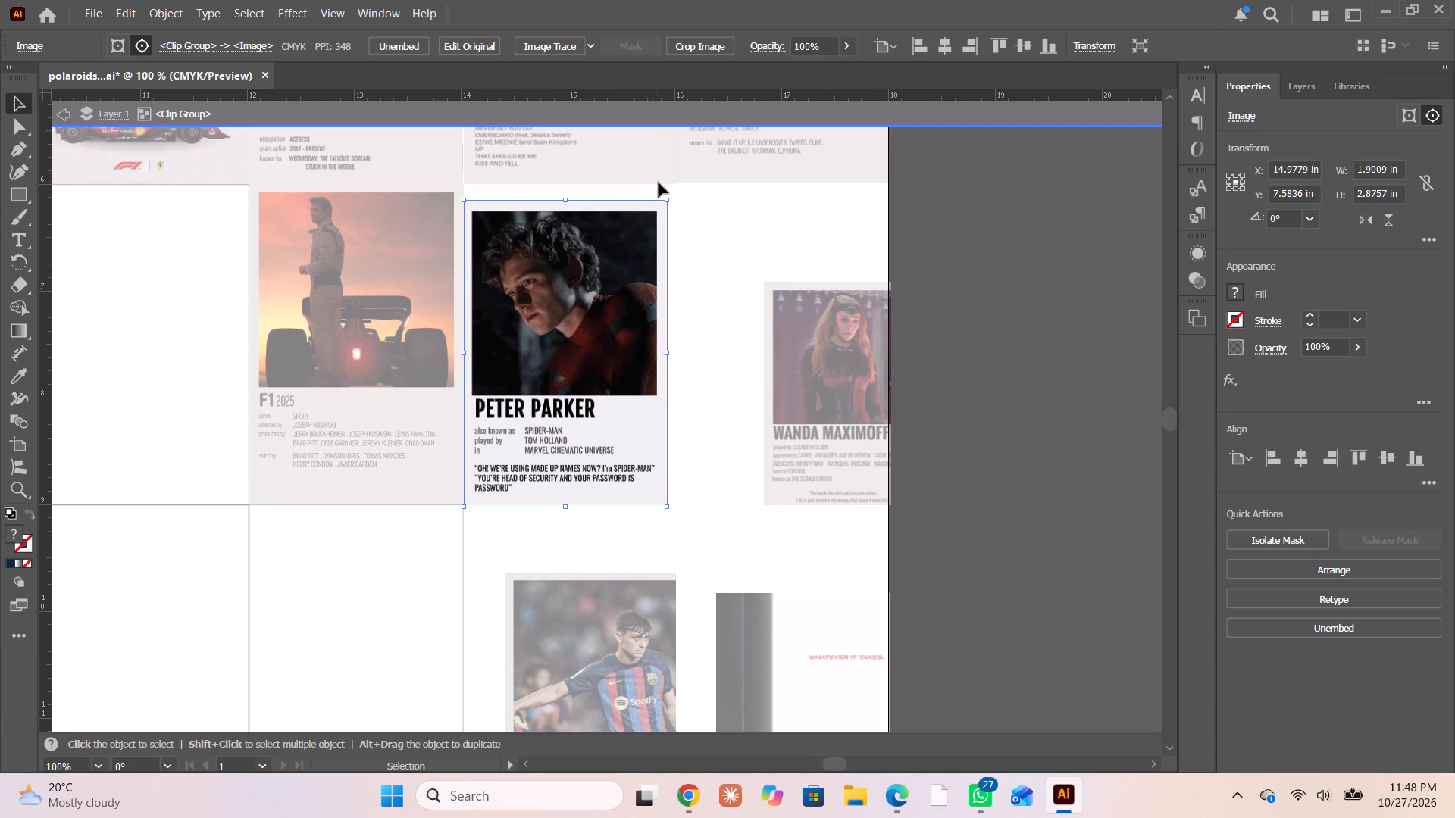
left_click_drag(665, 201, 679, 172, "shift")
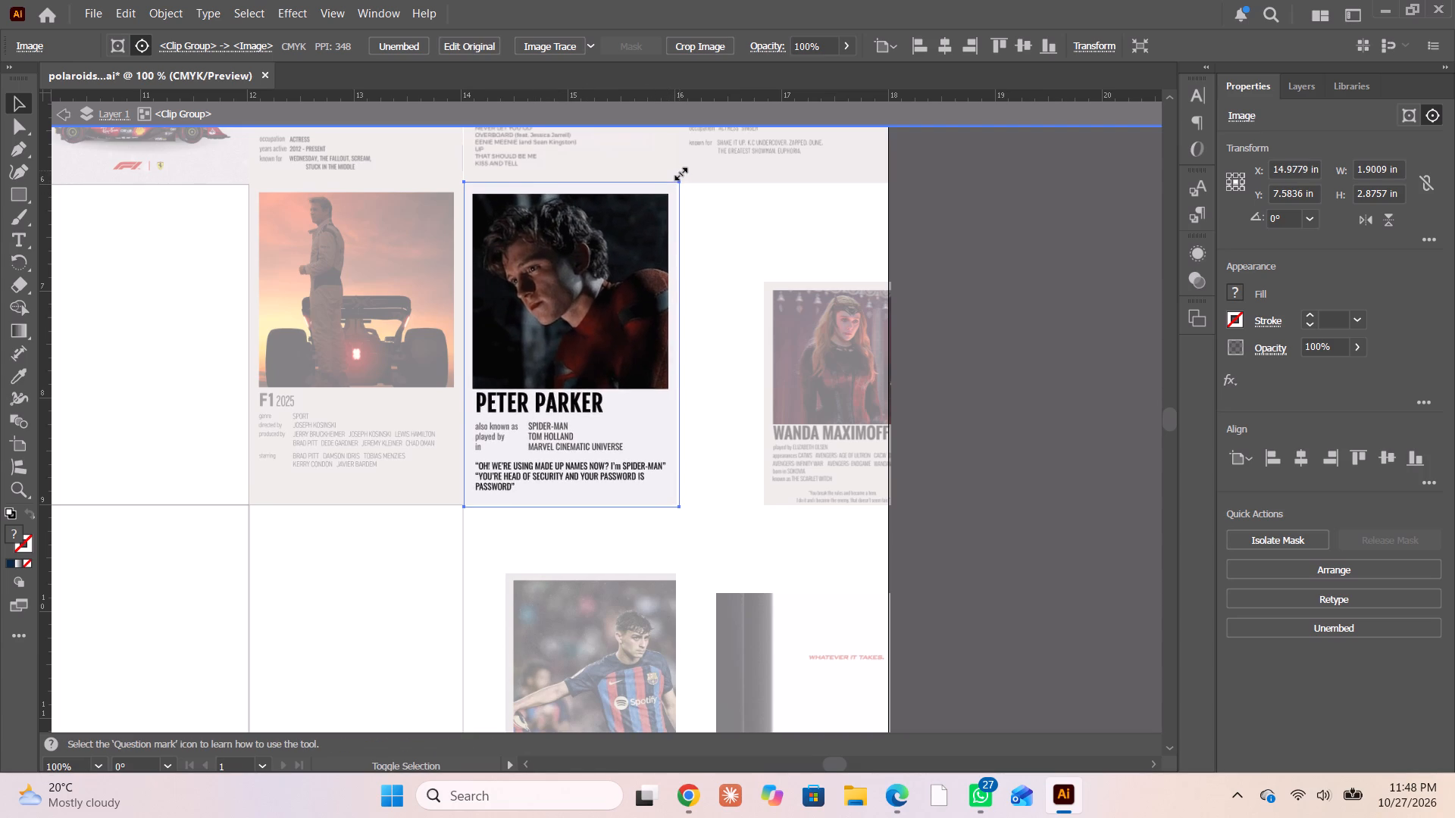
left_click_drag(679, 172, 681, 174, "shift")
triple_click(64, 116)
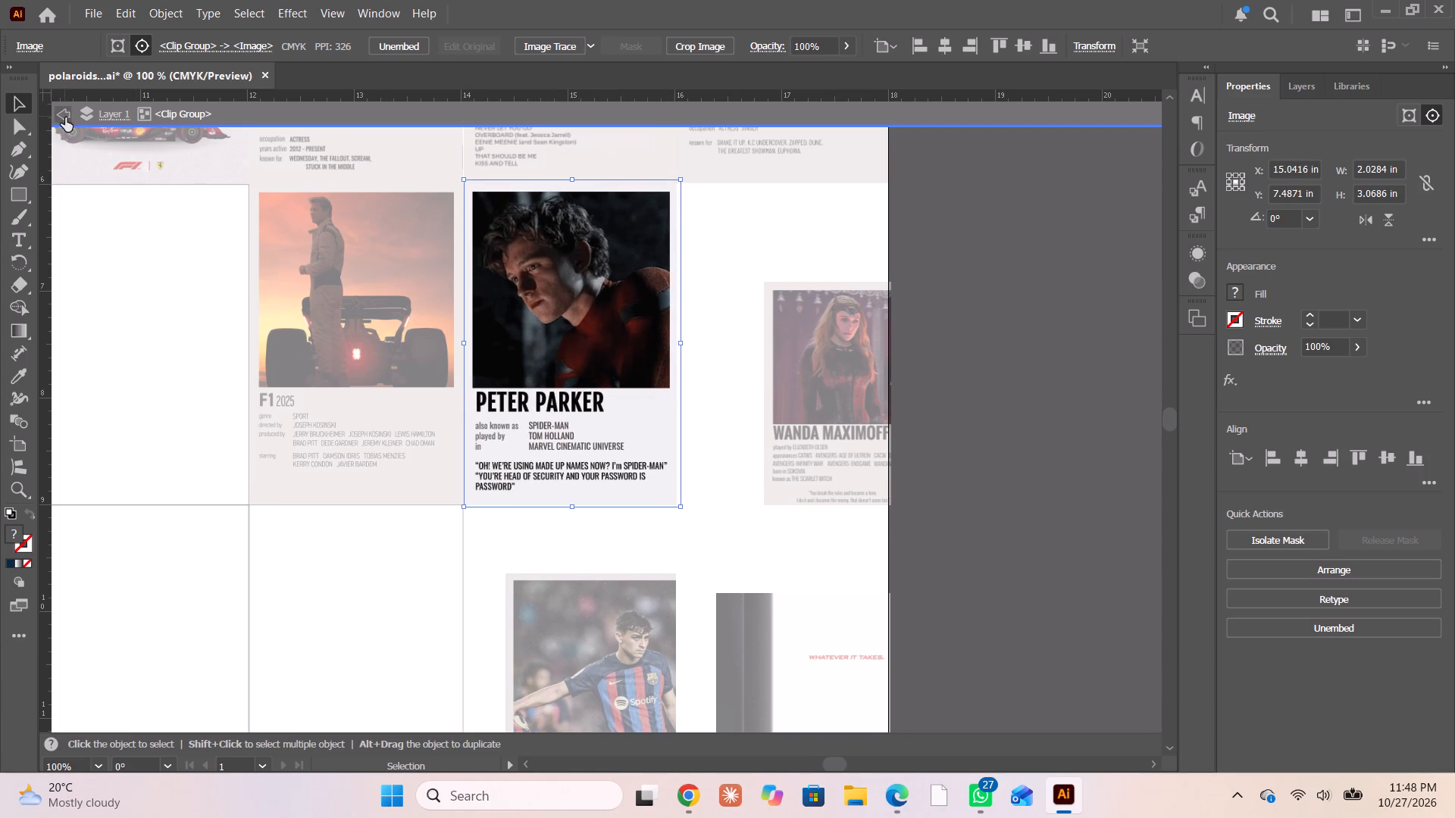
Move the Wanda Maximoff poster inside its clipping mask and enlarge it to about 2.02 by 3.04 in to fill its cell.
left_click_drag(930, 367, 800, 447)
triple_click(831, 416)
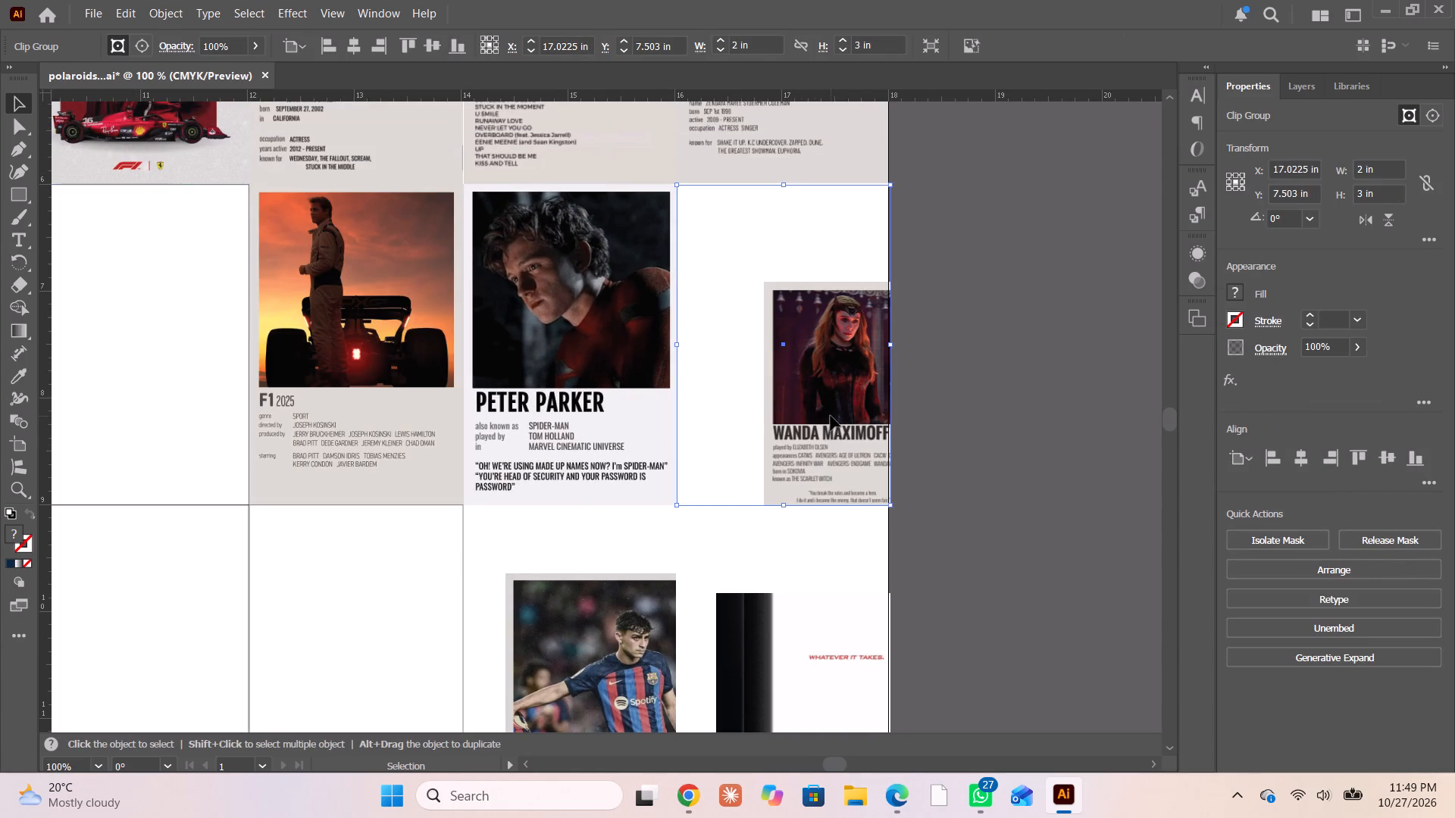
left_click_drag(809, 415, 723, 408)
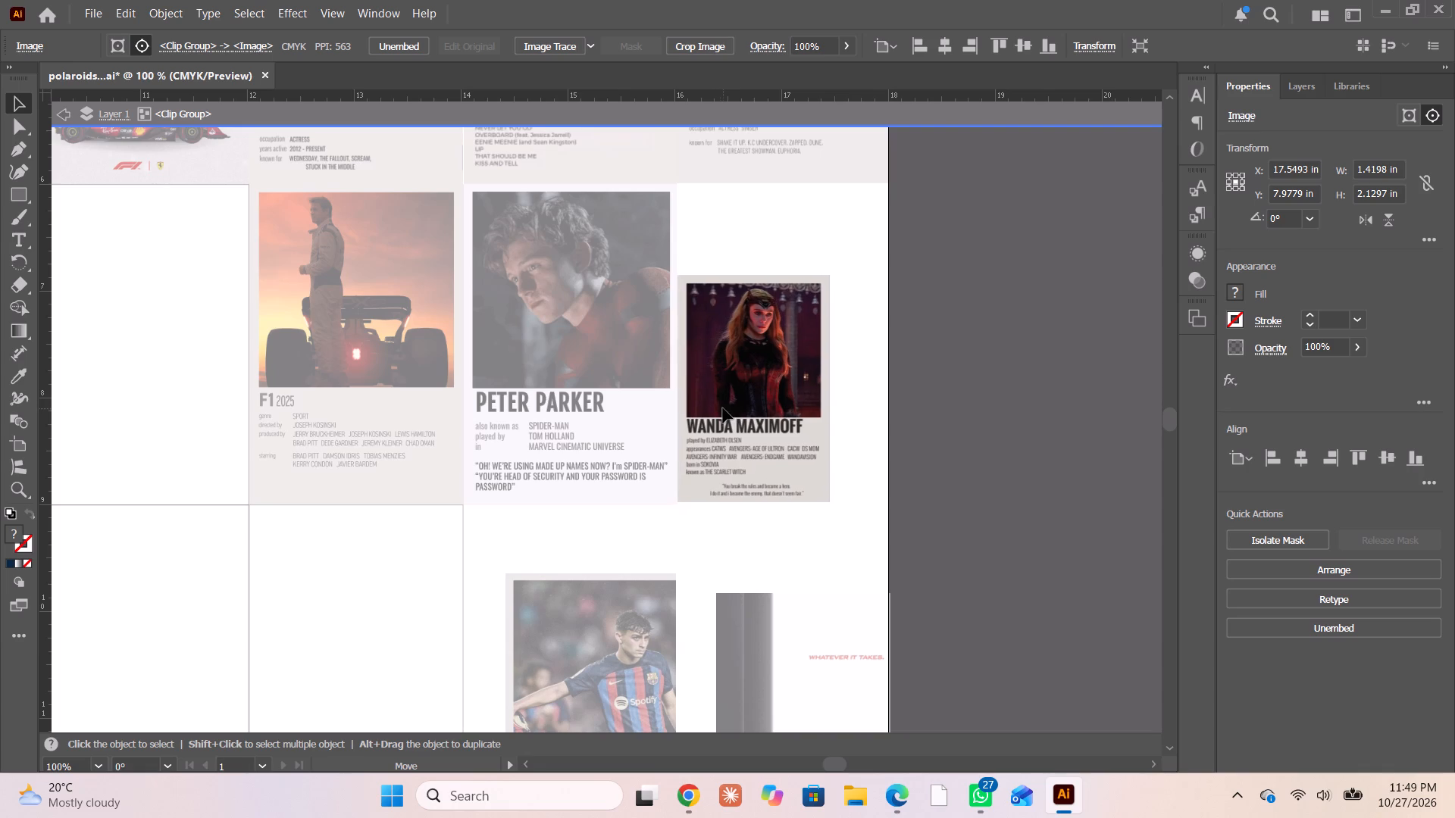
left_click_drag(723, 408, 722, 413)
left_click_drag(829, 276, 829, 275, "shift")
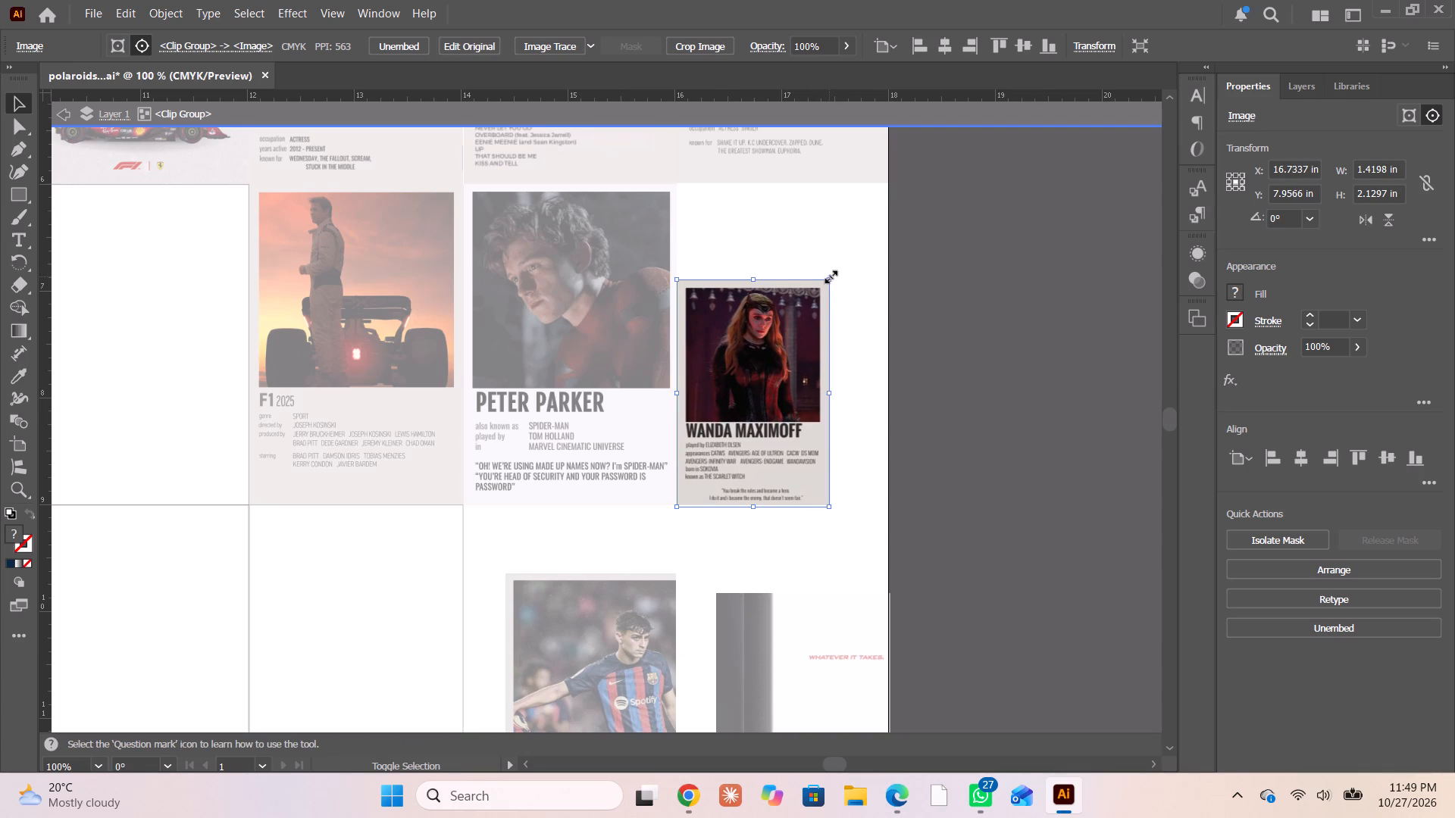
left_click_drag(829, 275, 893, 173, "shift")
left_click(975, 200)
double_click(790, 214)
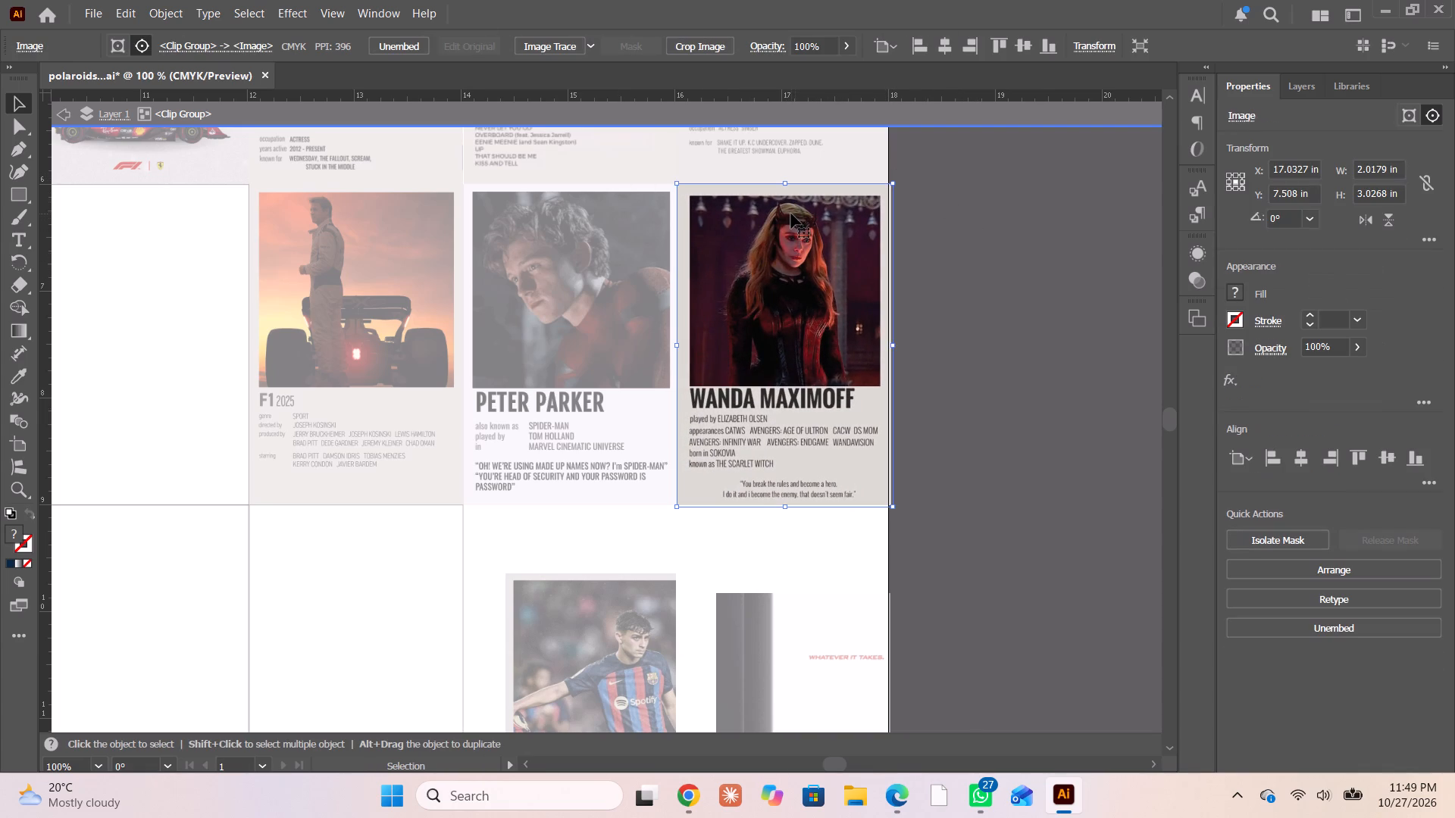
left_click(893, 179, "shift")
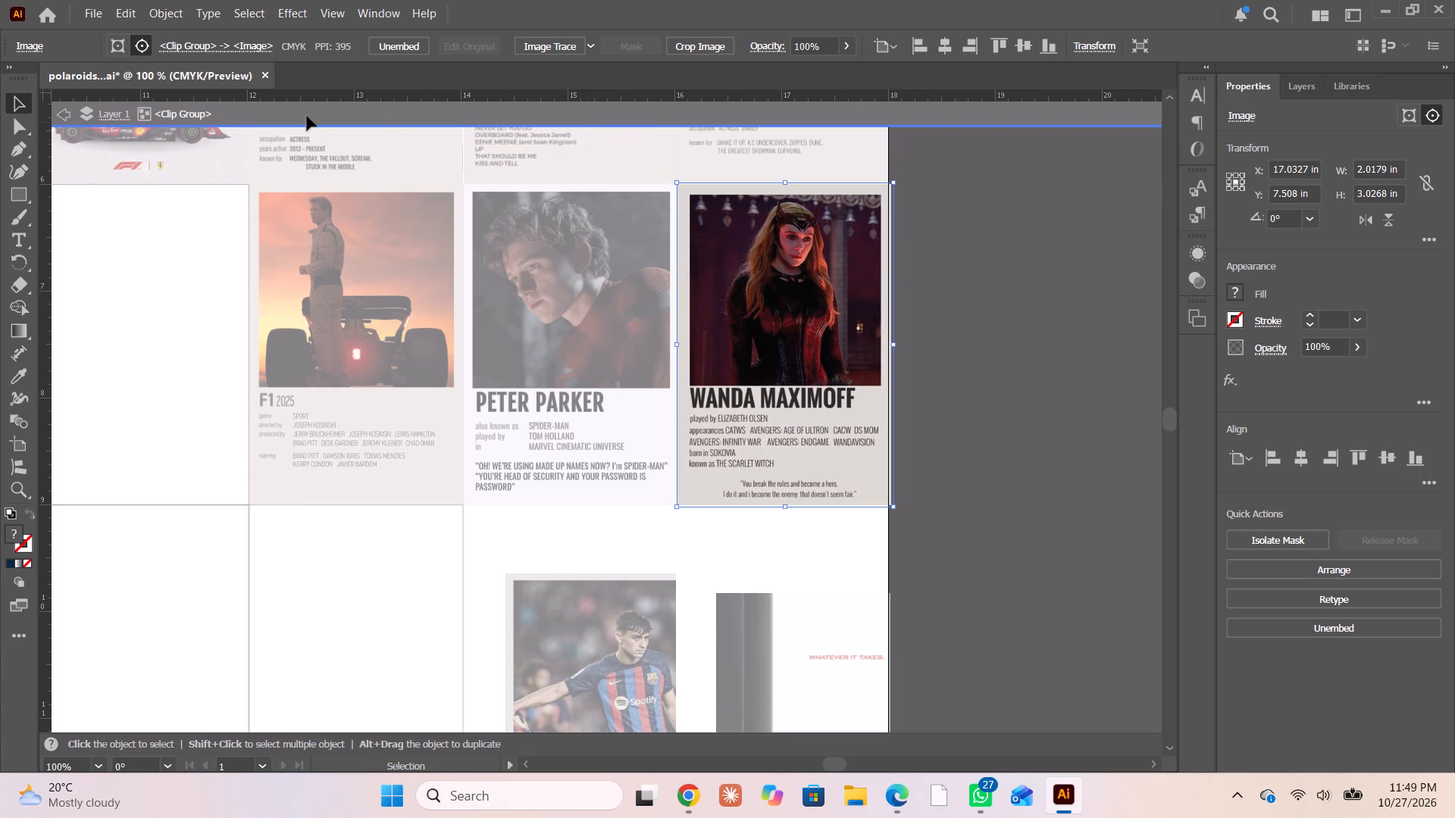
double_click(70, 119)
Reposition and shrink the Pedri poster inside its clipping mask so the whole poster fits its fourth-row cell.
scroll(370, 350, "down", 7)
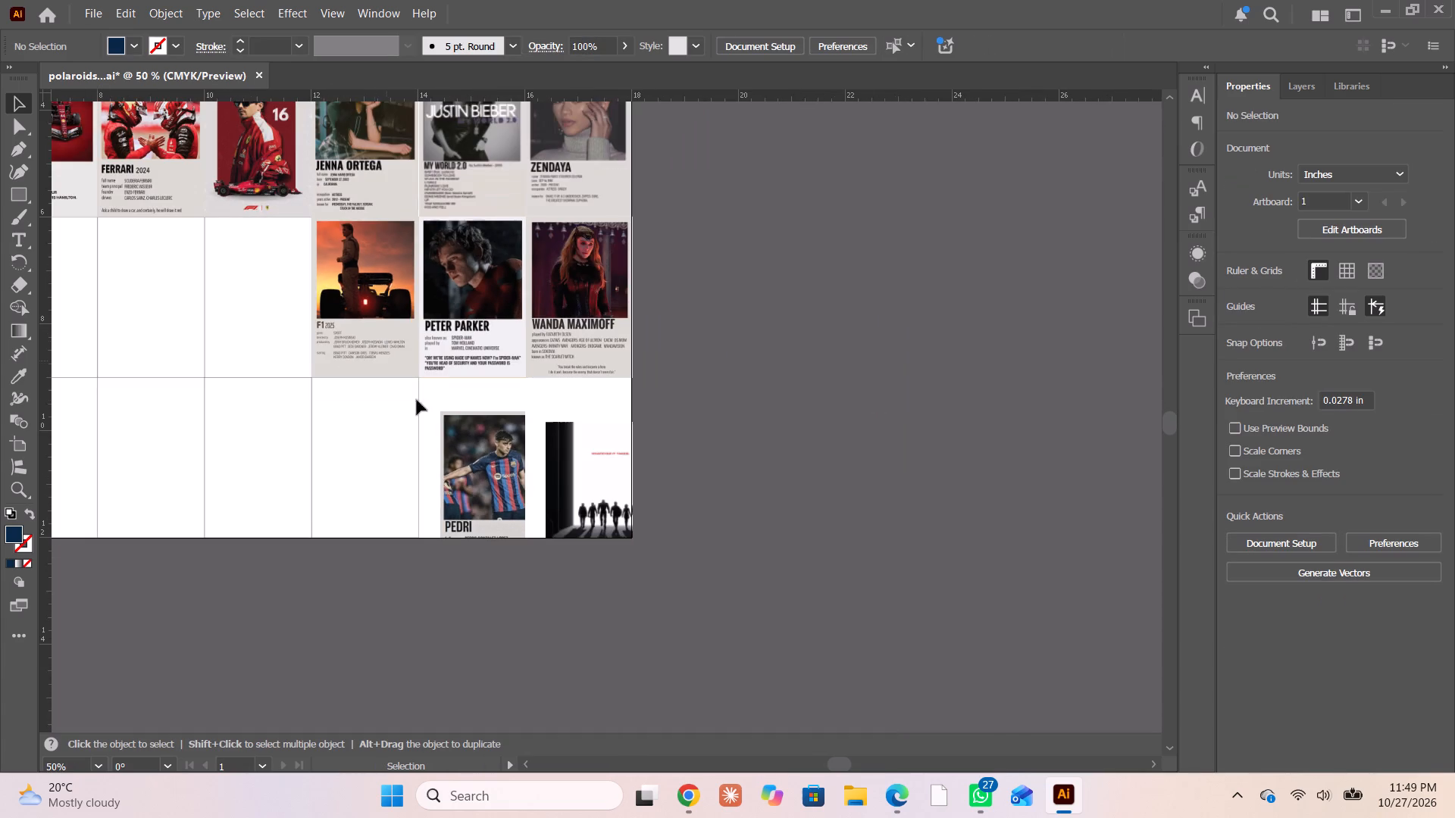
scroll(445, 439, "down", 1)
scroll(445, 439, "up", 2, "alt")
left_click(528, 514)
double_click(521, 520)
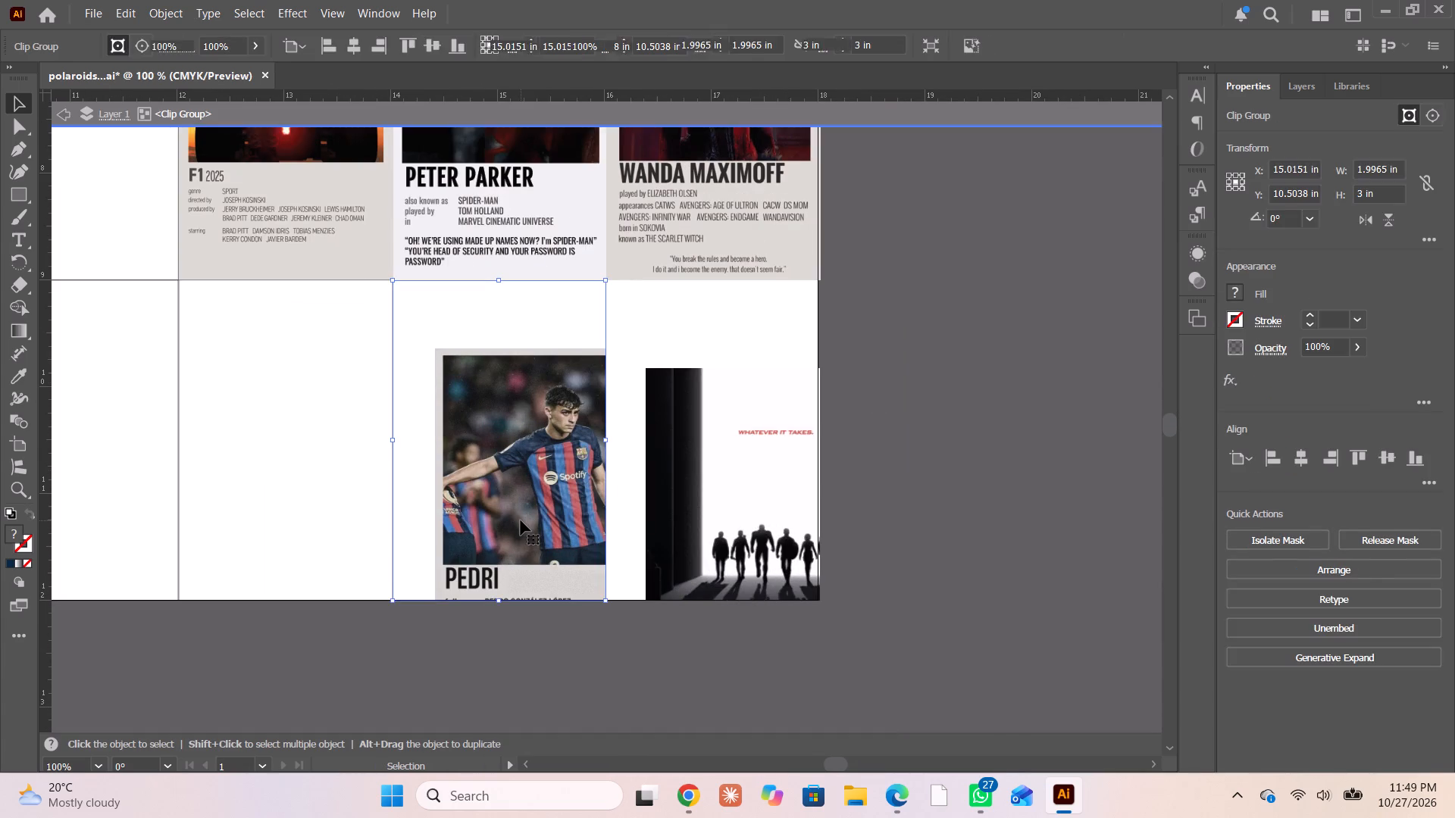
left_click(517, 520)
left_click_drag(513, 516, 474, 421)
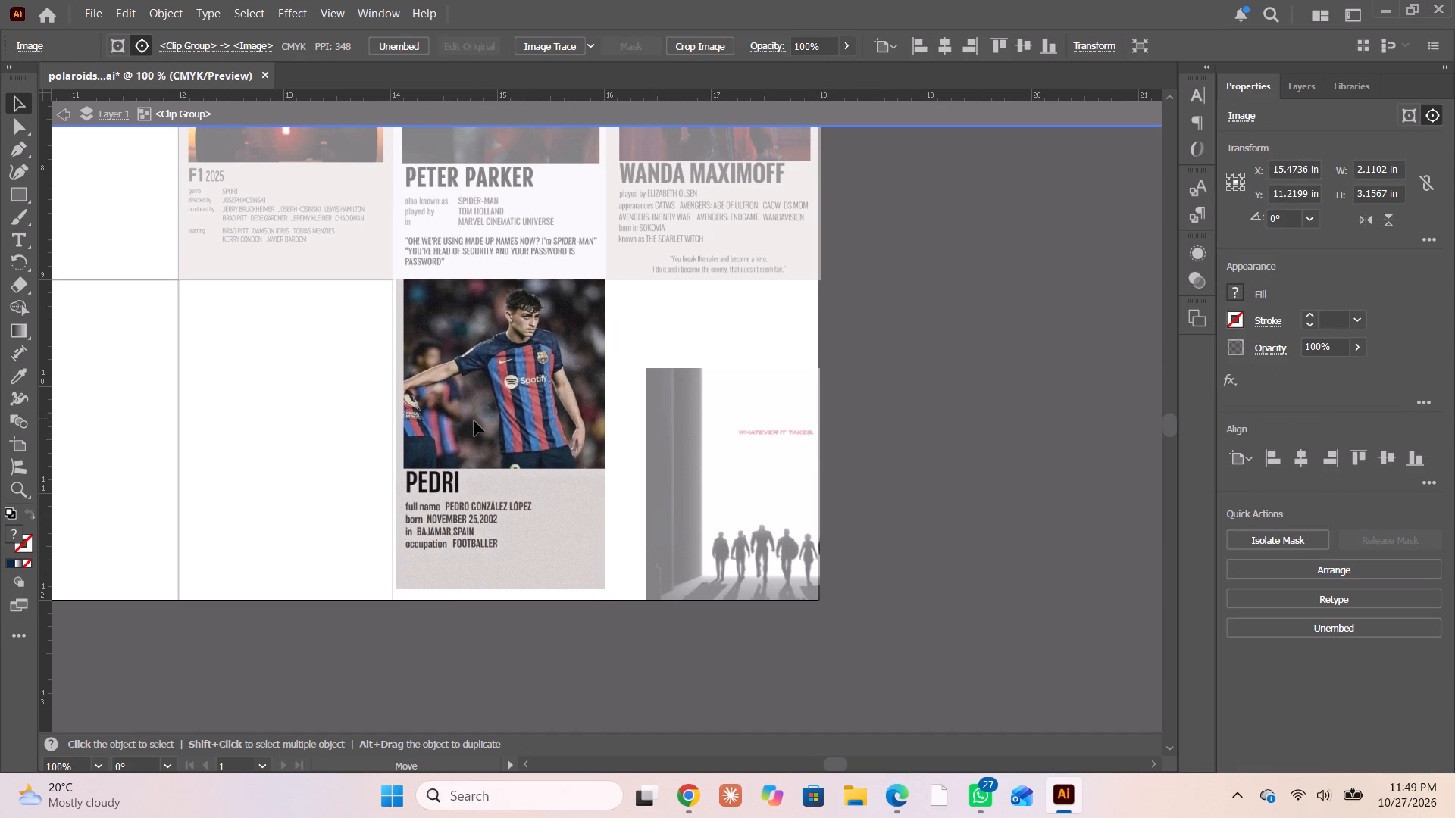
left_click_drag(474, 421, 468, 432)
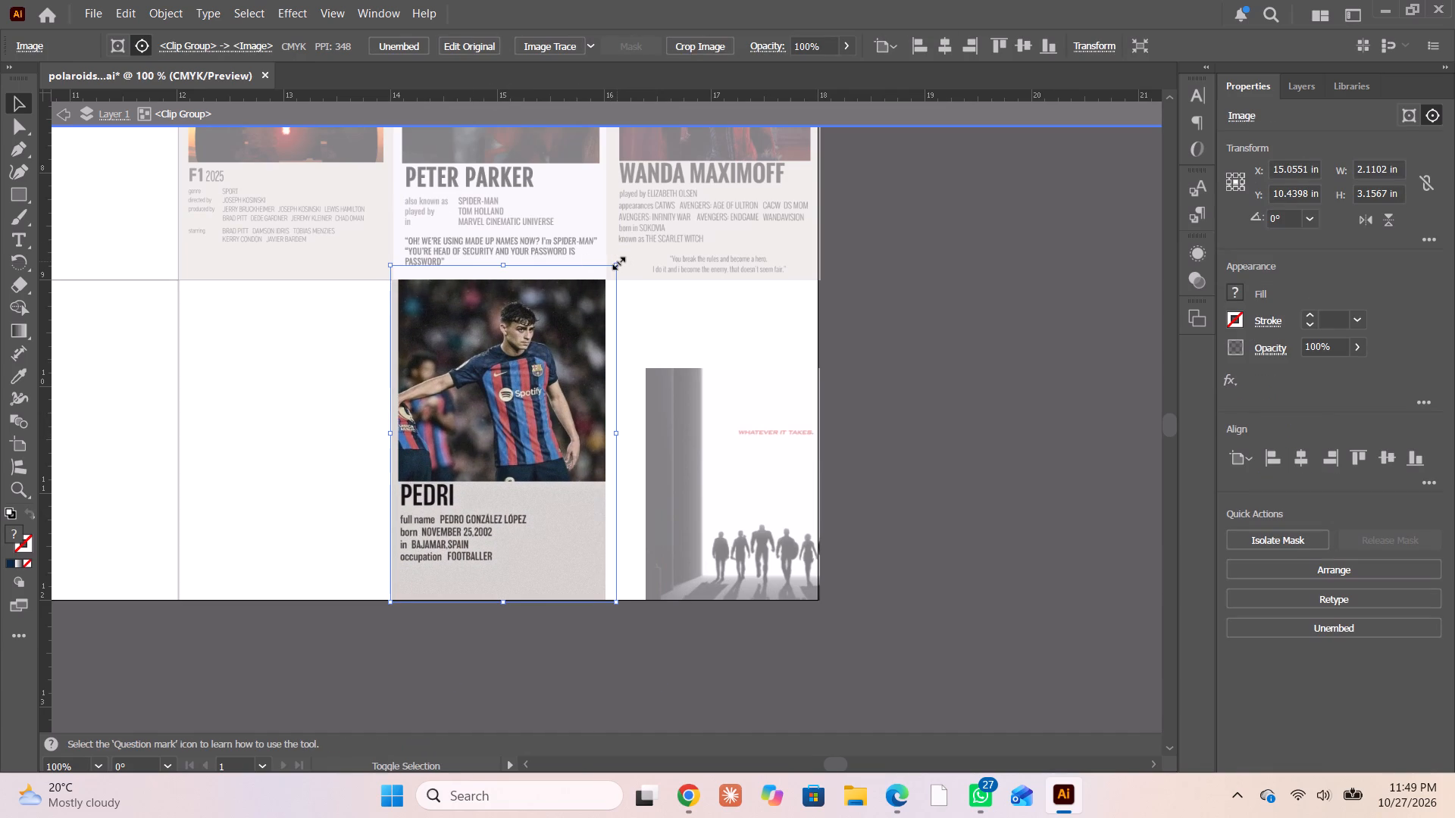
left_click_drag(617, 261, 609, 281, "shift")
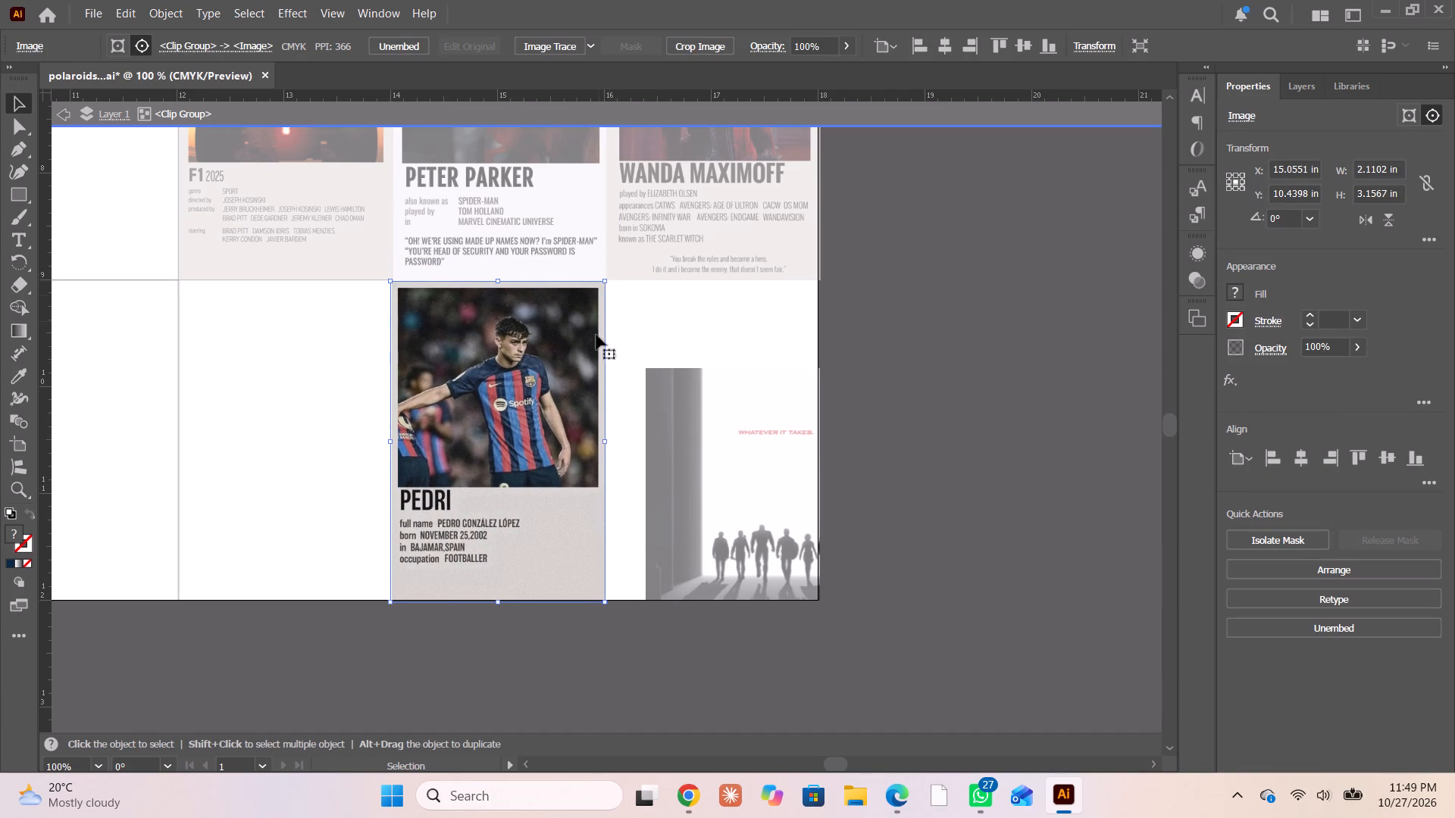
double_click(480, 643)
Move the Avengers Endgame poster inside its clipping mask and shrink it to about 1.98 by 3.01 in over its cell.
double_click(702, 553)
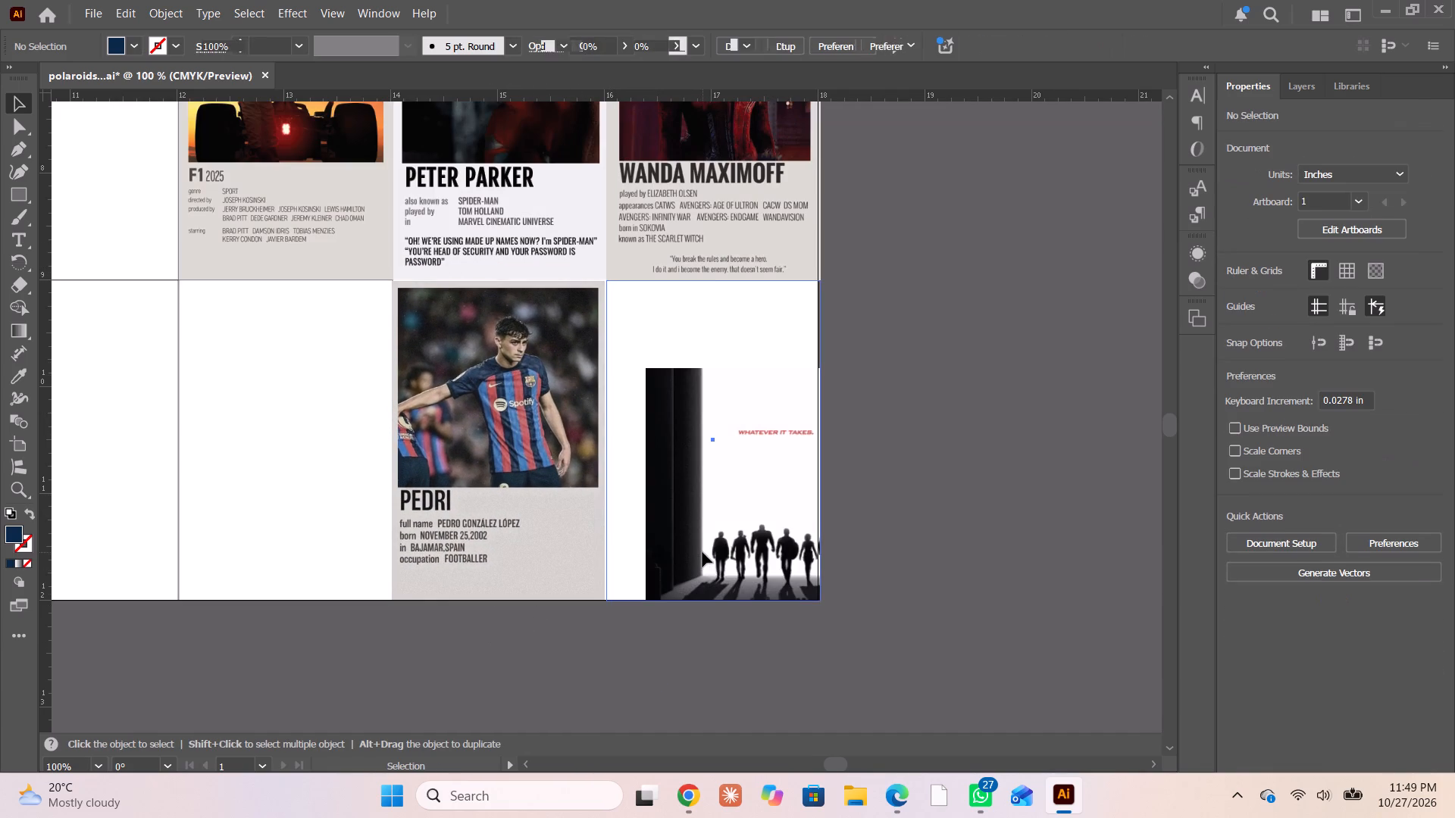
double_click(718, 529)
left_click(714, 531)
left_click_drag(702, 529, 705, 497)
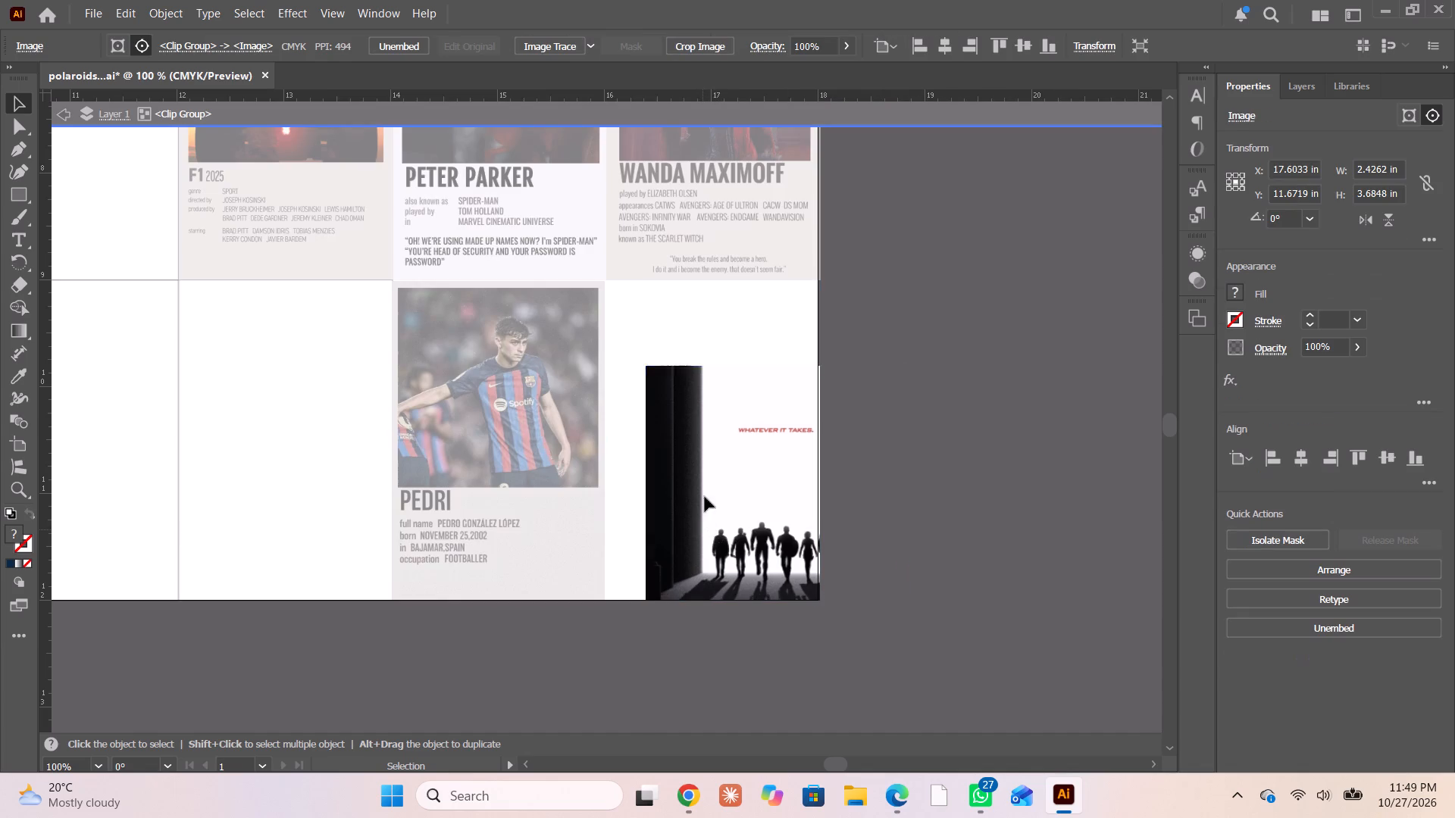
left_click_drag(705, 497, 627, 383)
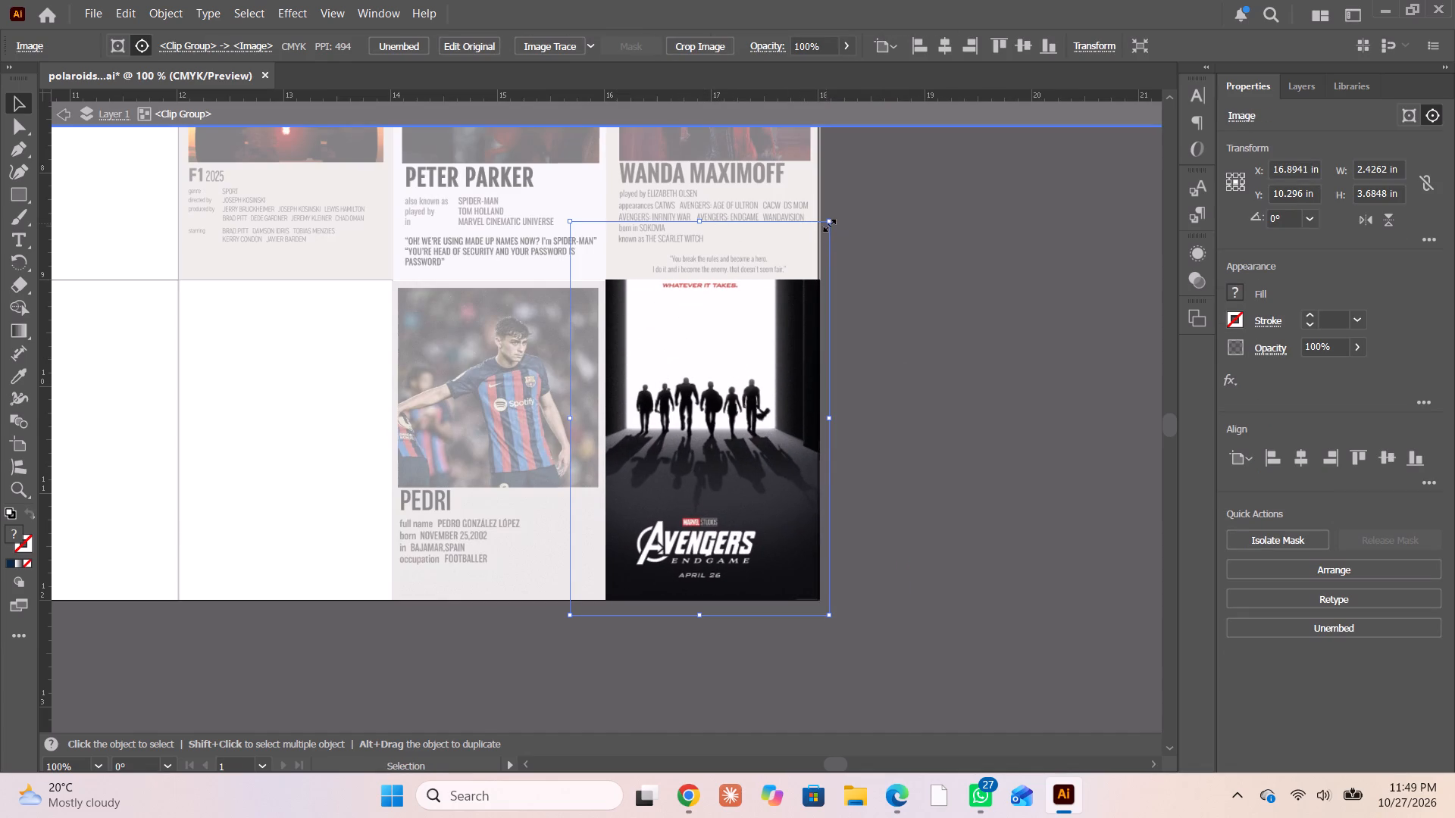
left_click_drag(828, 221, 837, 242, "shift")
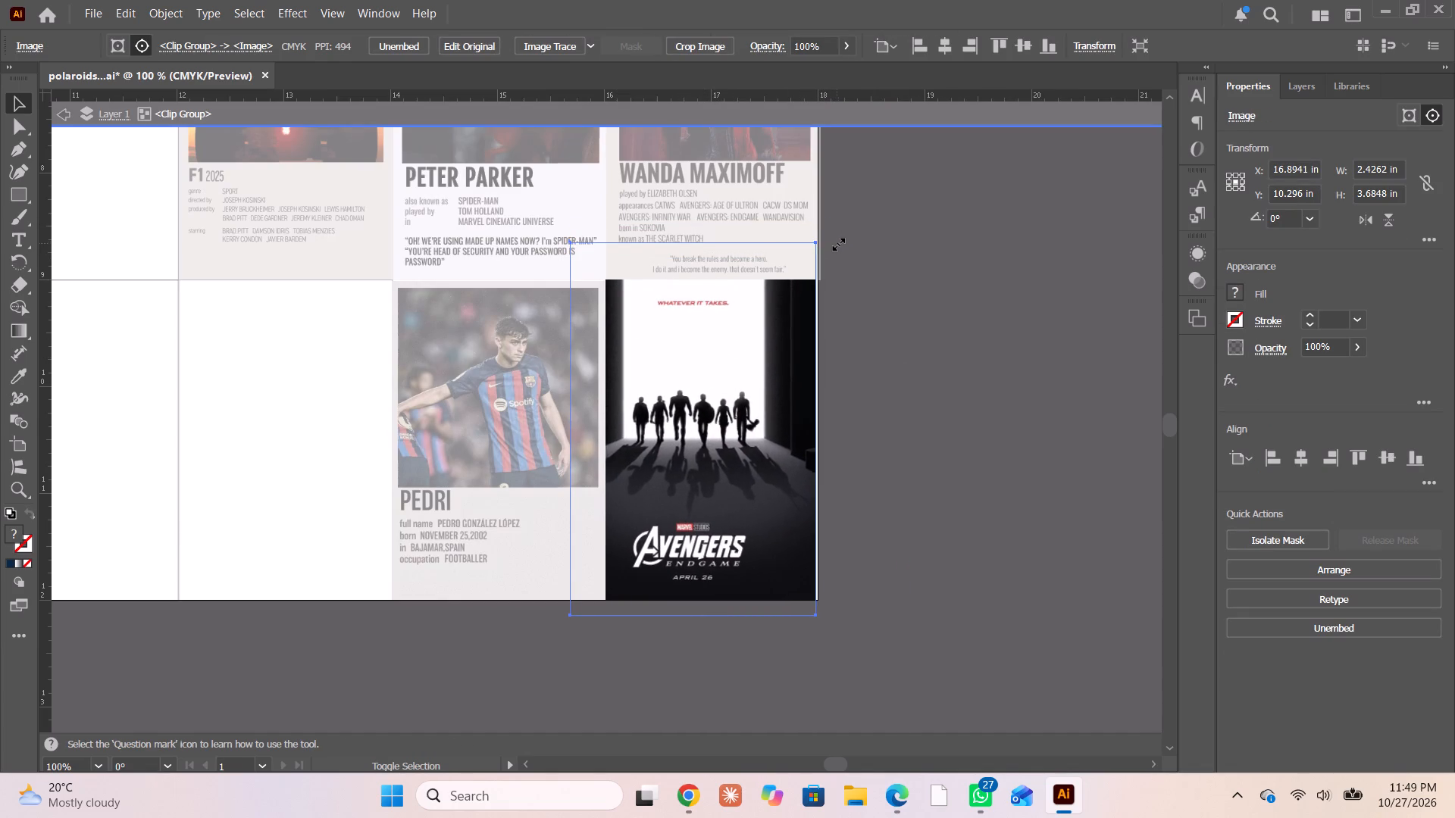
left_click_drag(837, 242, 840, 239, "shift")
left_click_drag(744, 404, 750, 413)
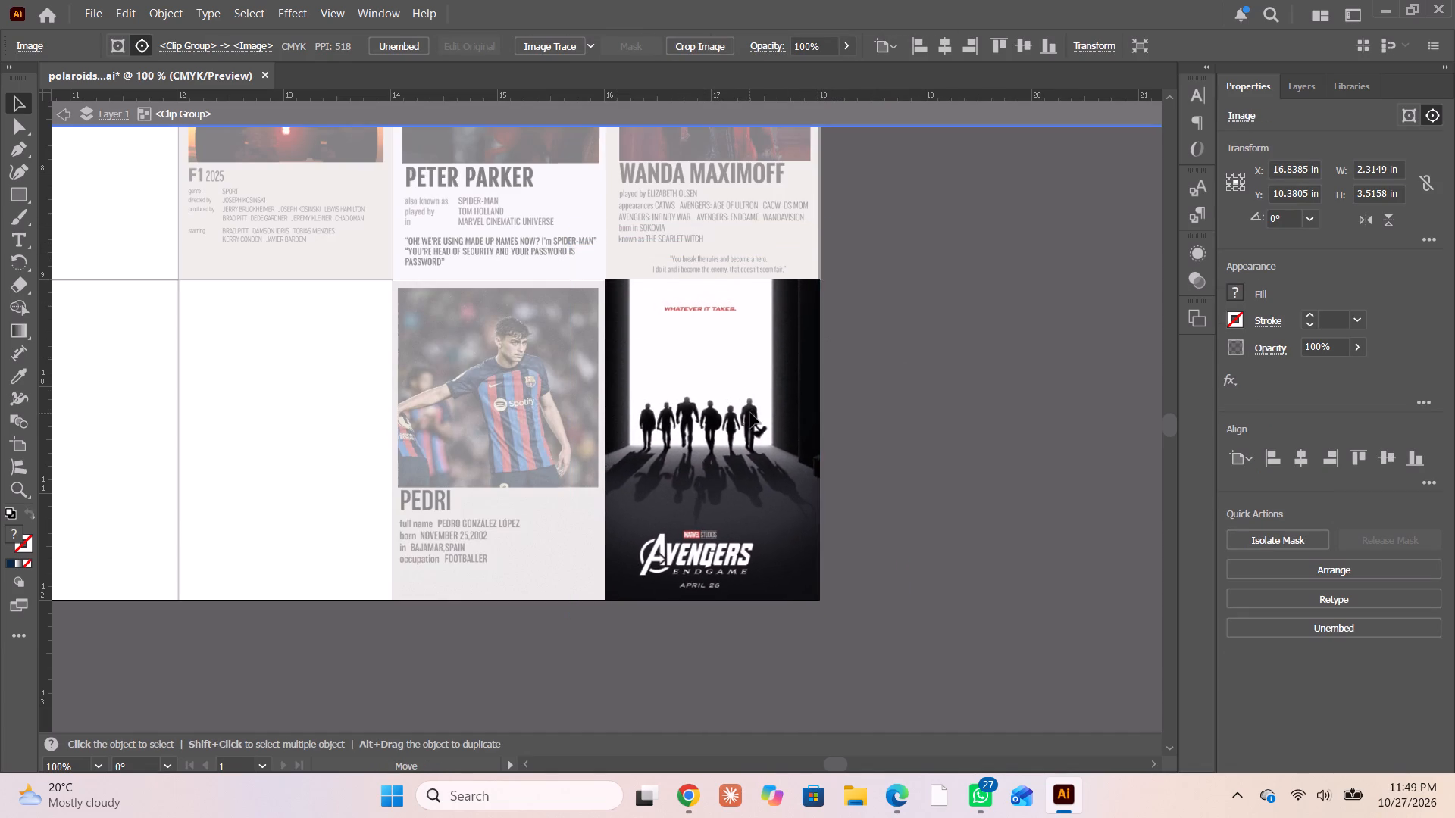
left_click_drag(750, 413, 748, 423)
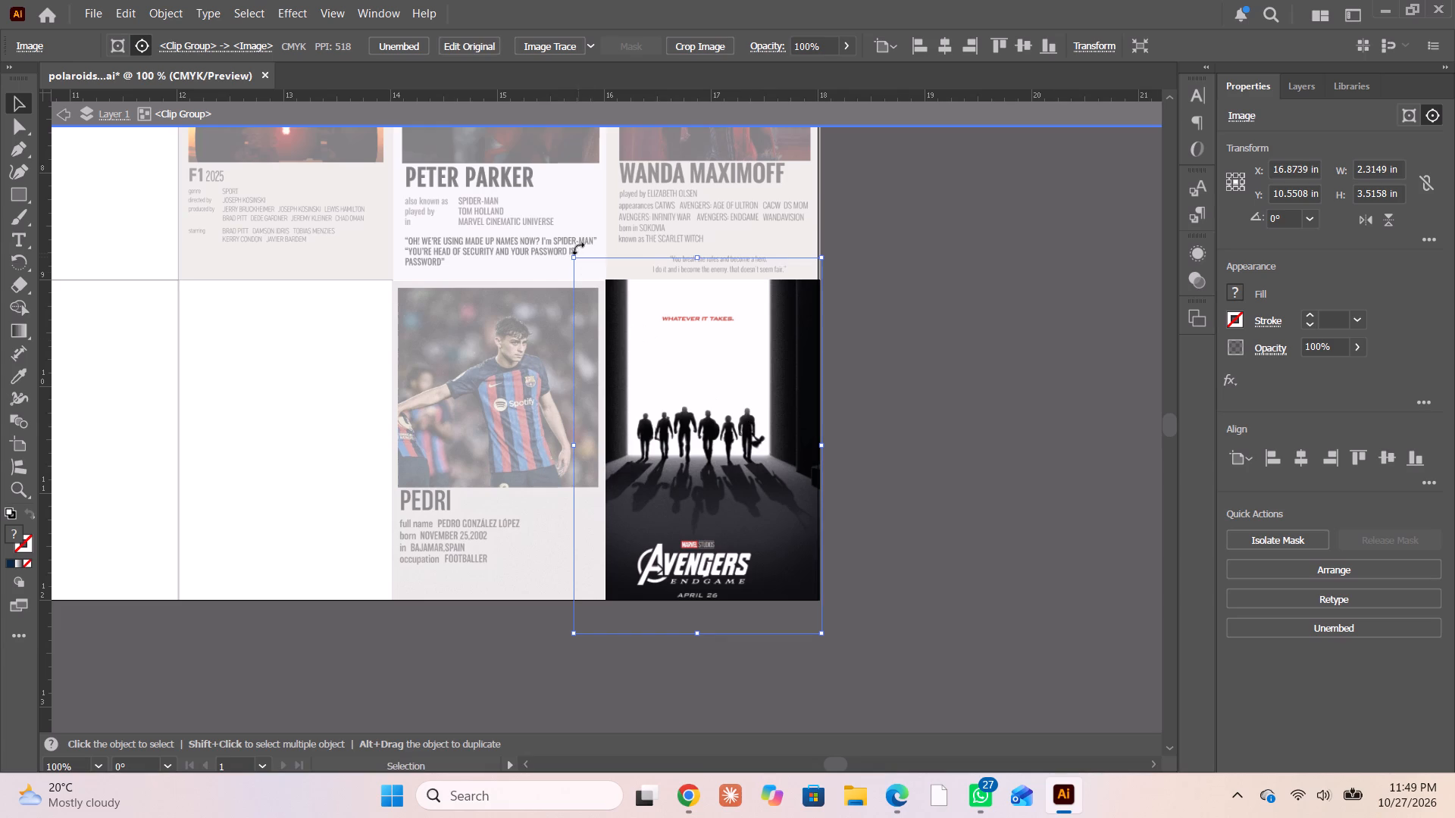
left_click_drag(574, 255, 598, 264, "shift")
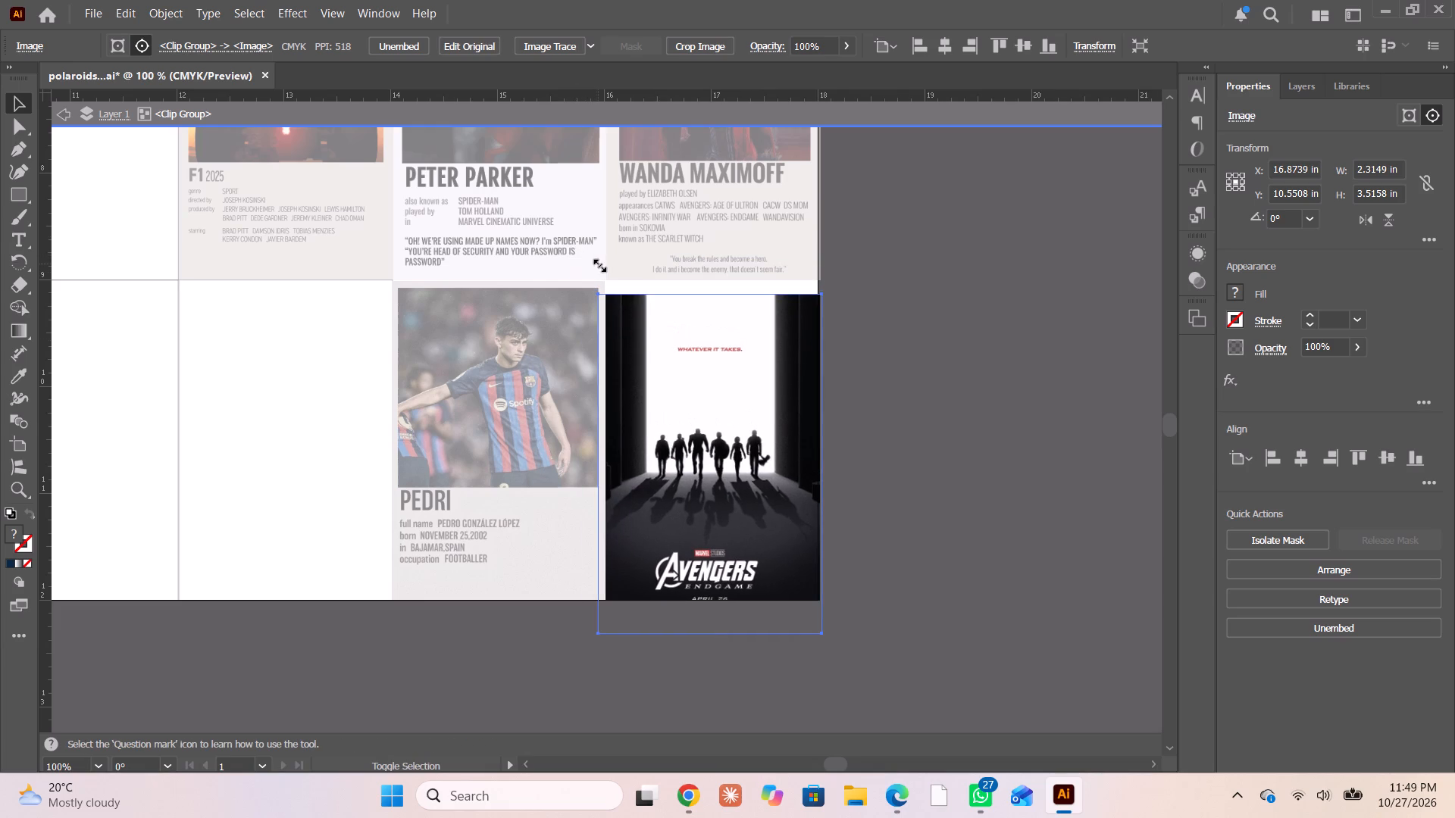
left_click_drag(598, 264, 609, 273, "shift")
left_click_drag(737, 439, 736, 401)
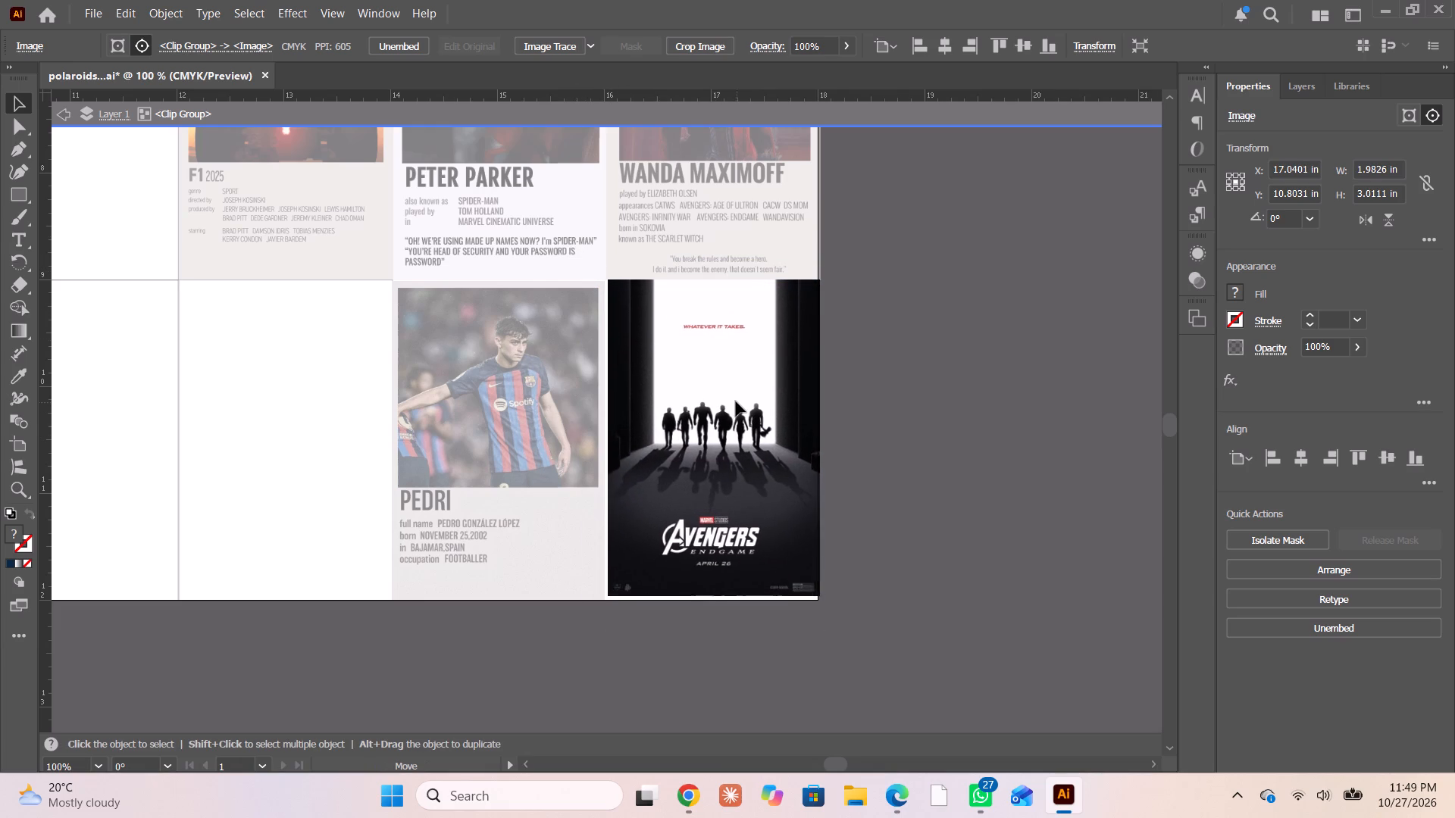
left_click_drag(736, 401, 731, 413)
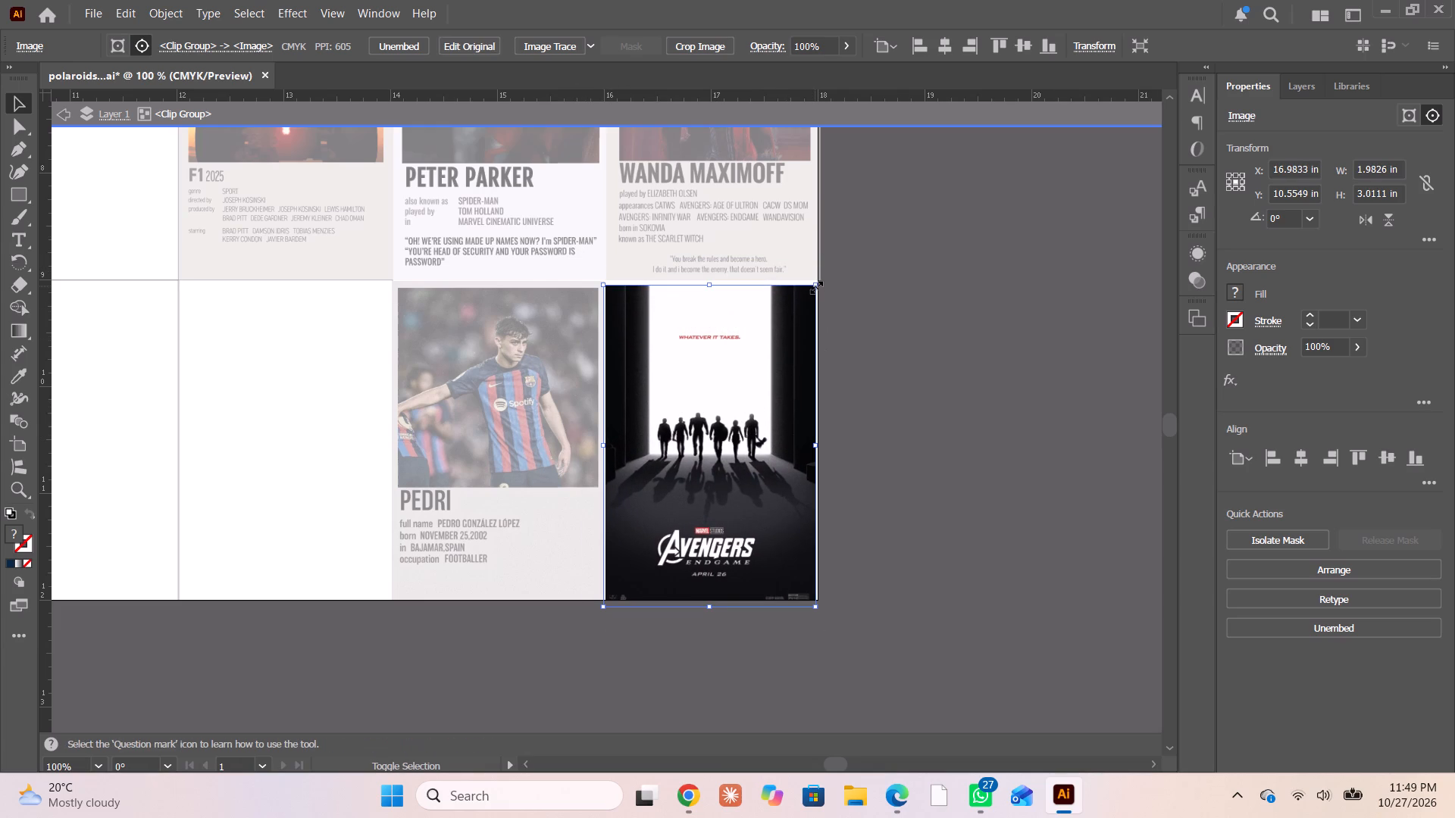
Enlarge the Avengers Endgame poster to about 2.18 by 3.31 in and reposition it so it covers its whole cell.
left_click_drag(815, 284, 822, 268, "shift")
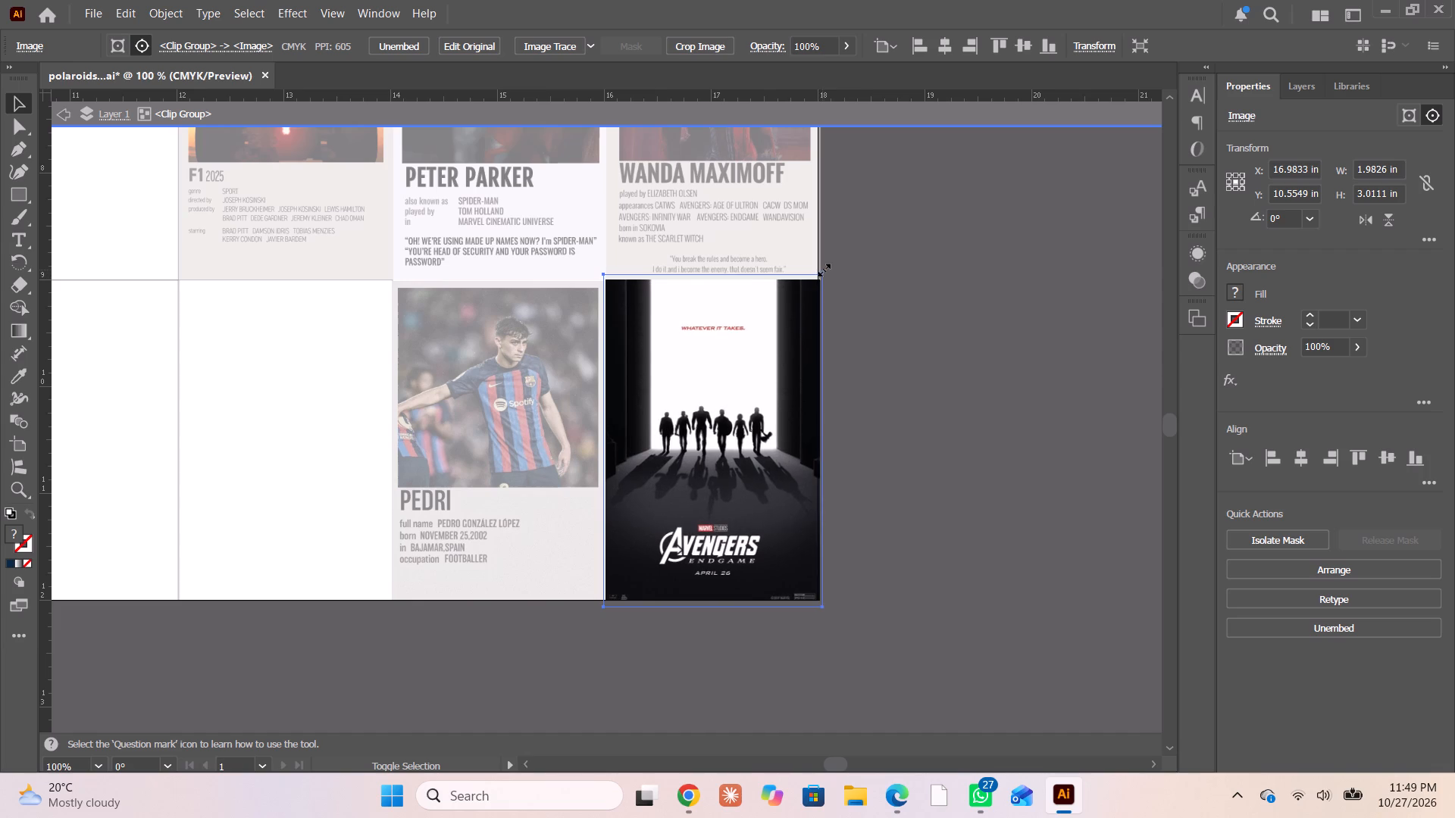
left_click_drag(822, 268, 828, 258, "shift")
left_click_drag(749, 385, 746, 379)
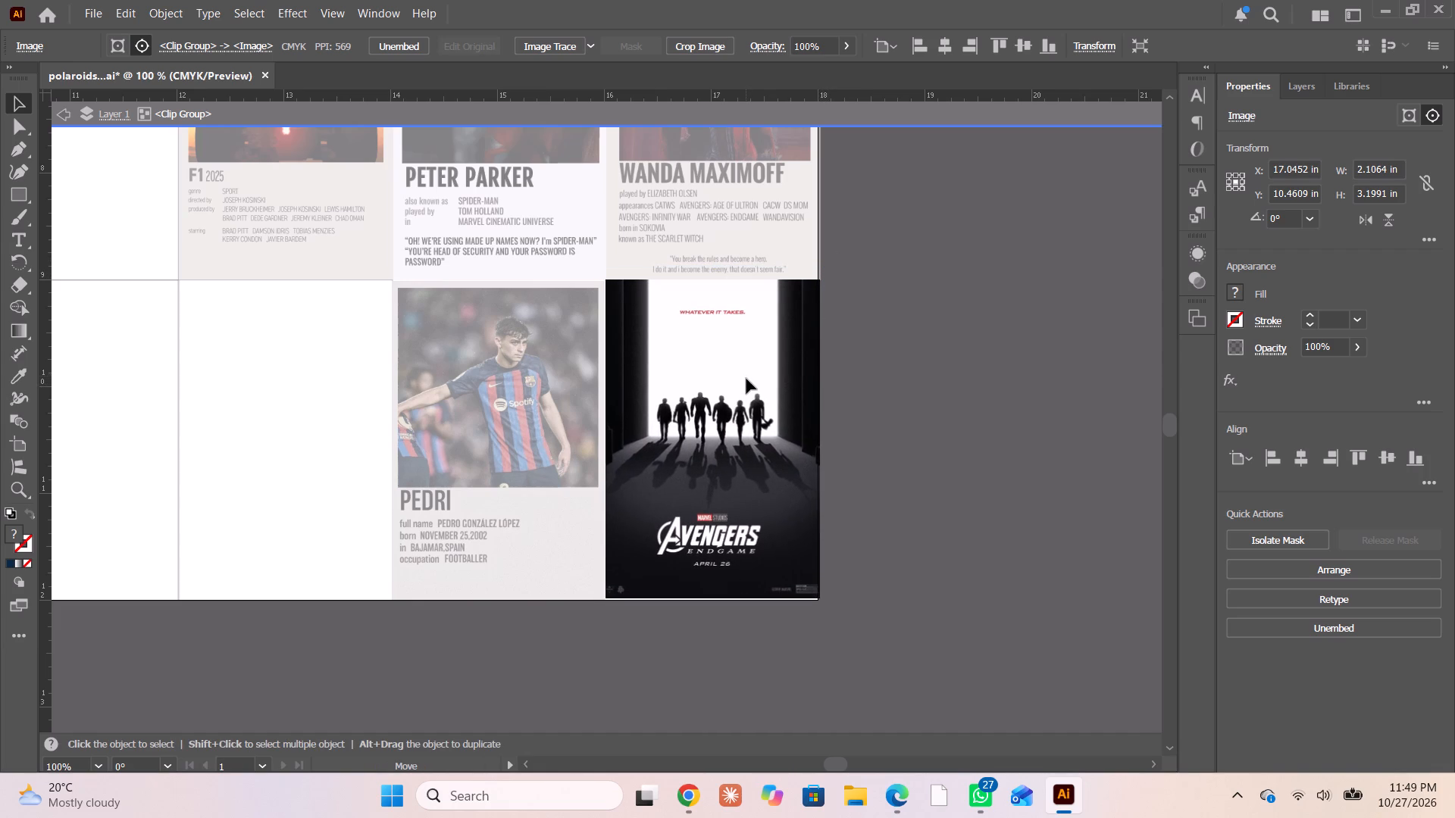
left_click_drag(746, 379, 748, 395)
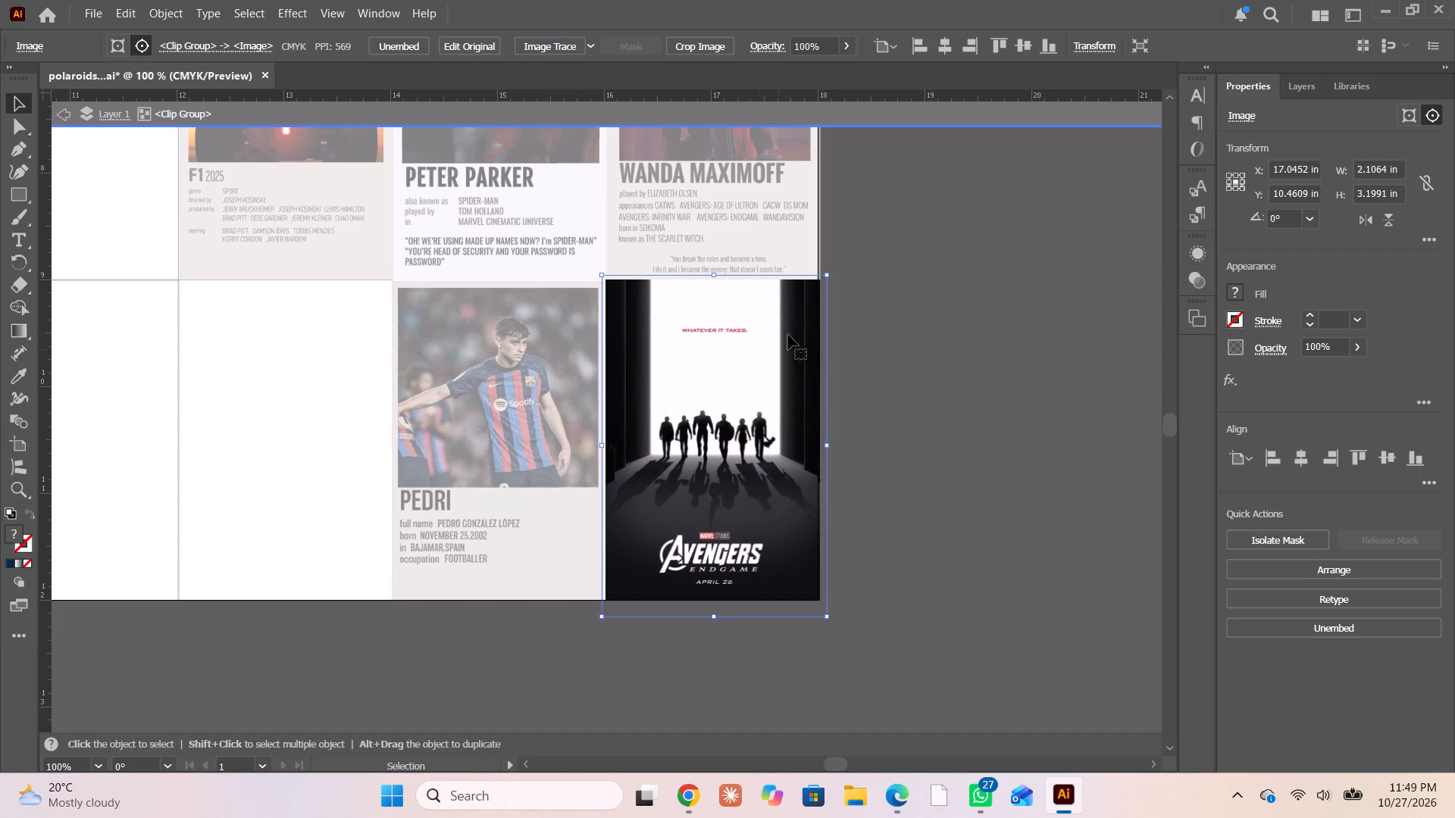
left_click_drag(827, 273, 837, 263, "shift")
left_click(765, 389)
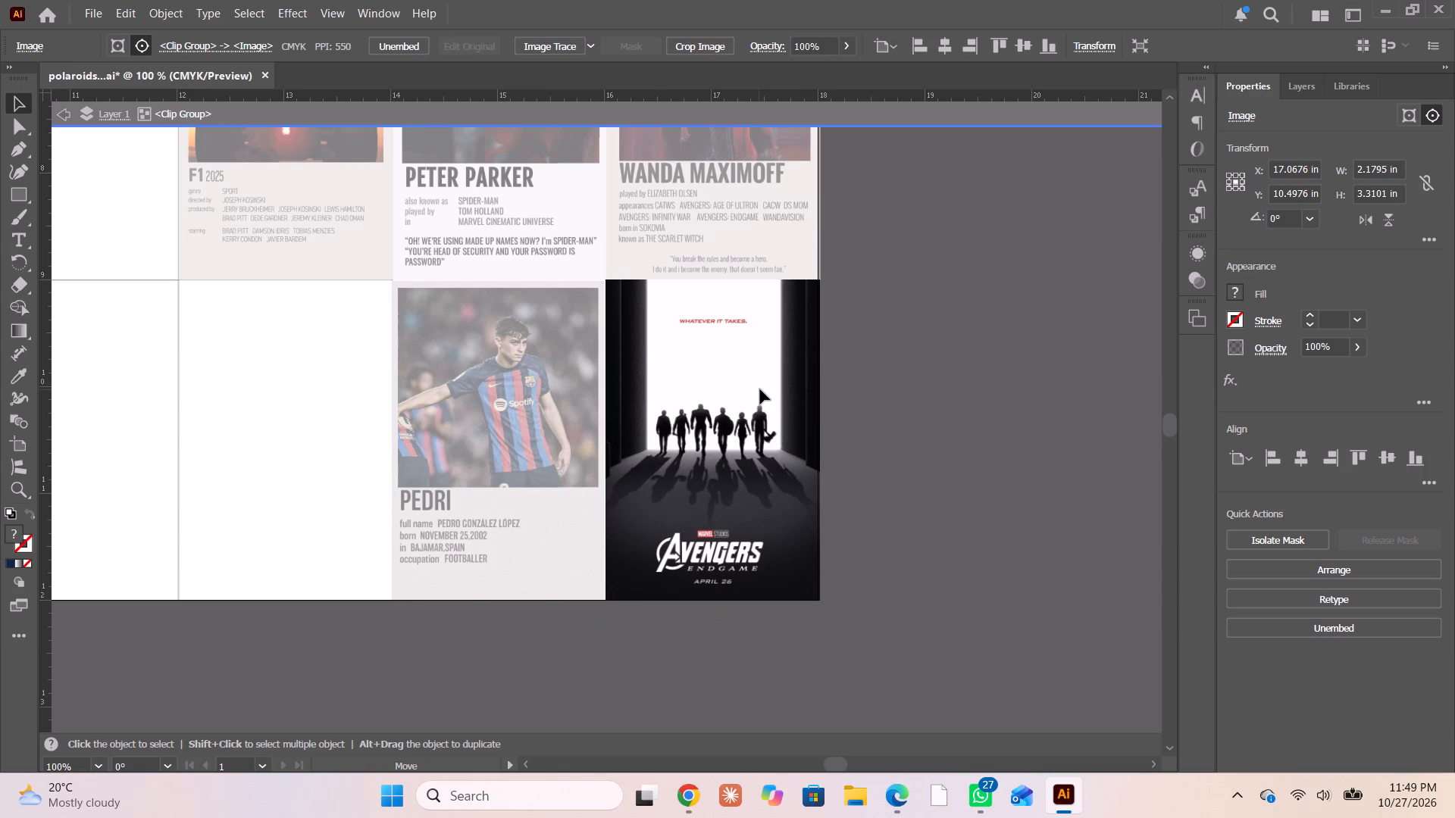
left_click(918, 347)
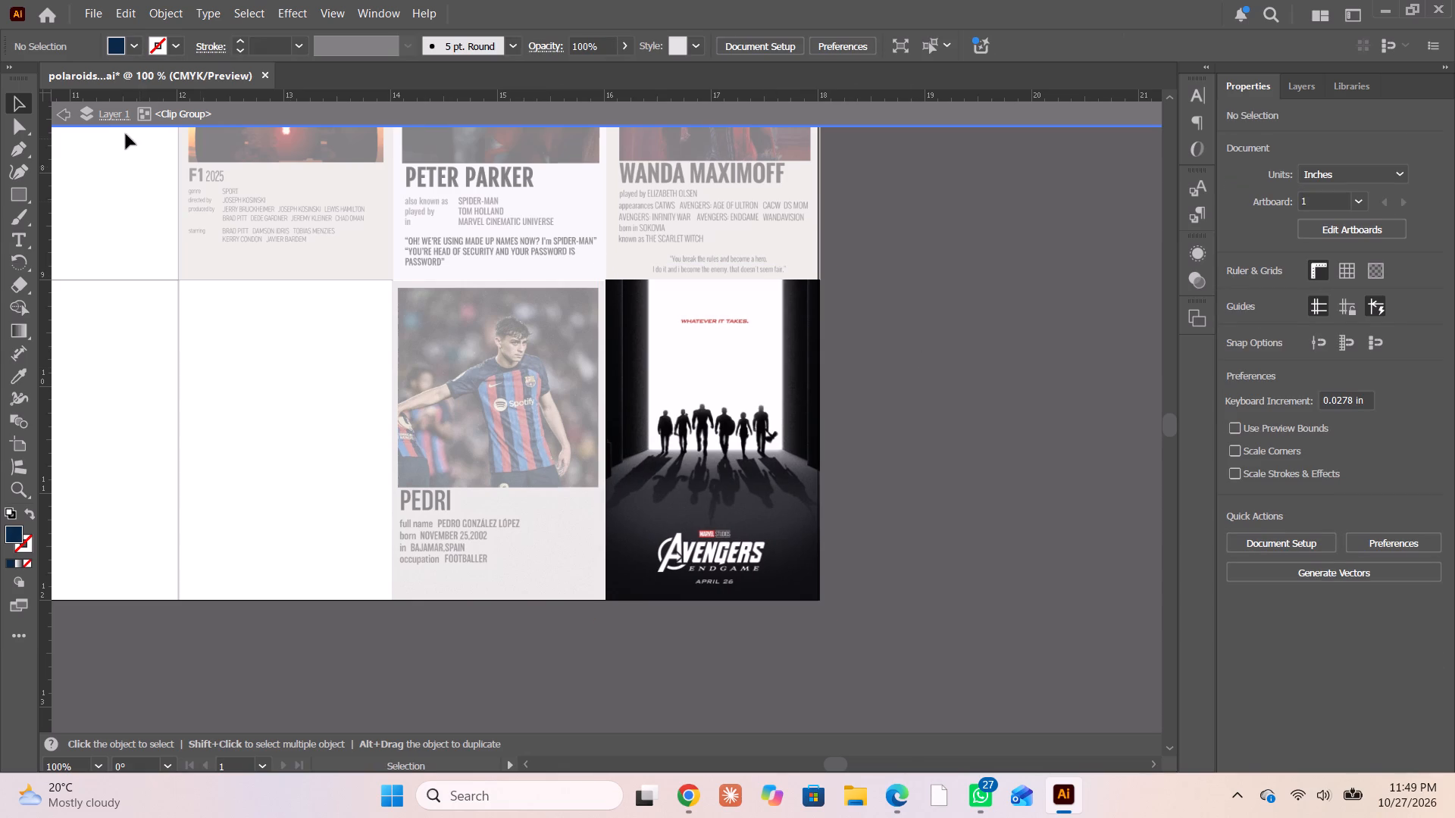
double_click(66, 120)
Switch to Pinterest in Chrome and browse the pins related to the Wanda Maximoff poster for more polaroid designs.
scroll(324, 476, "down", 2, "alt")
scroll(305, 480, "right", 1)
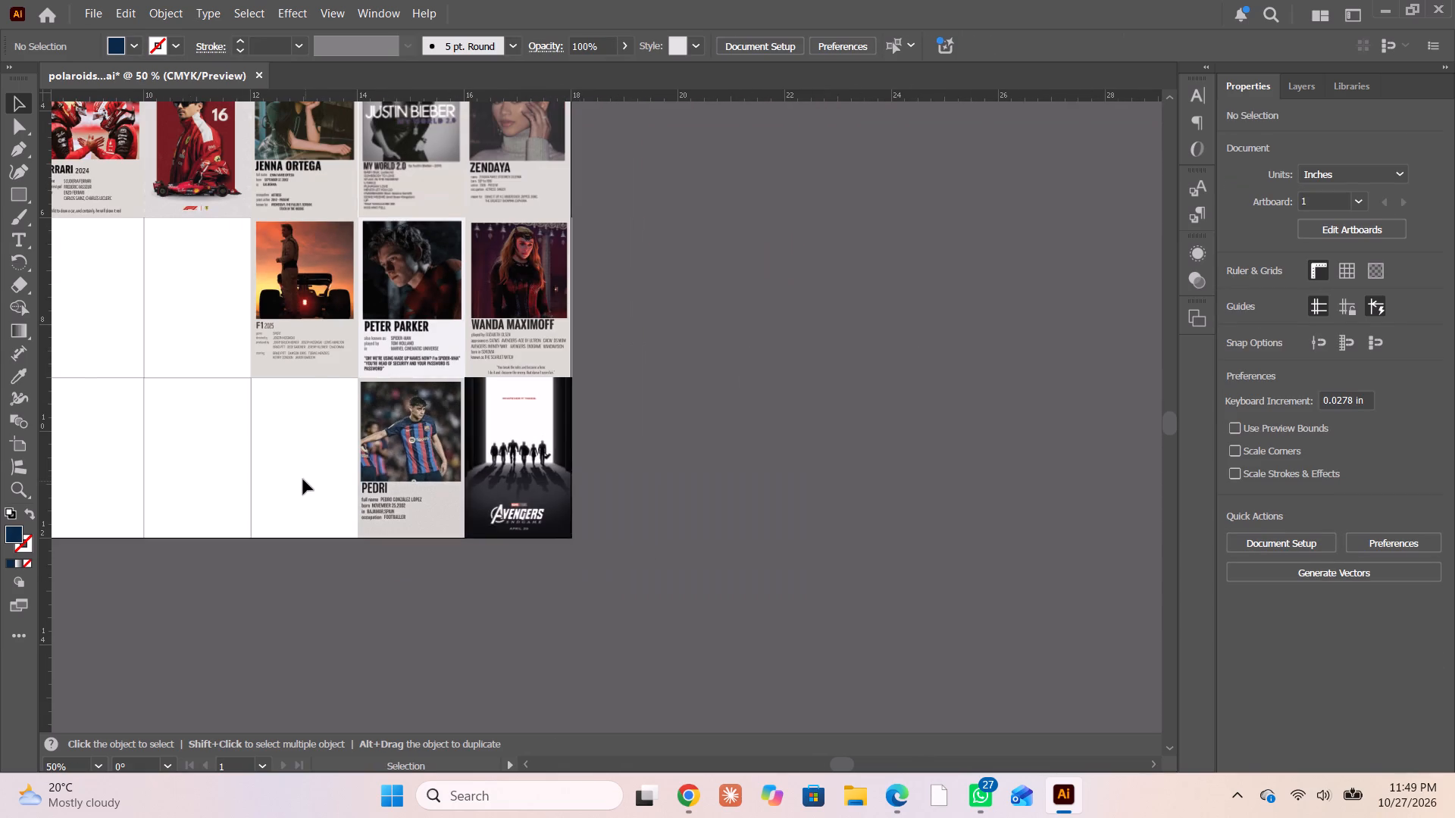
scroll(303, 479, "right", 2)
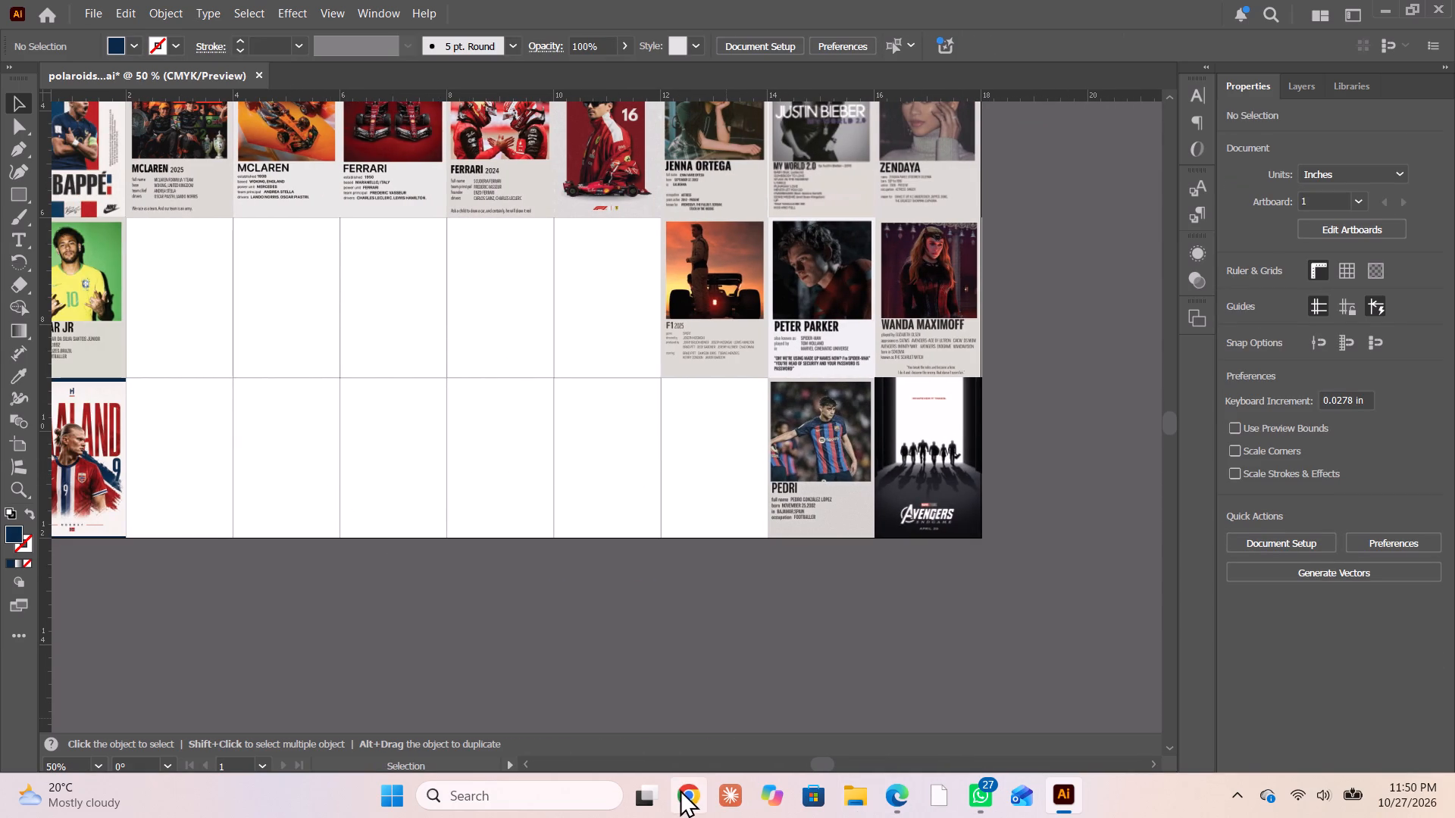
left_click(693, 788)
scroll(650, 639, "down", 3)
scroll(651, 638, "up", 5)
scroll(651, 638, "down", 8)
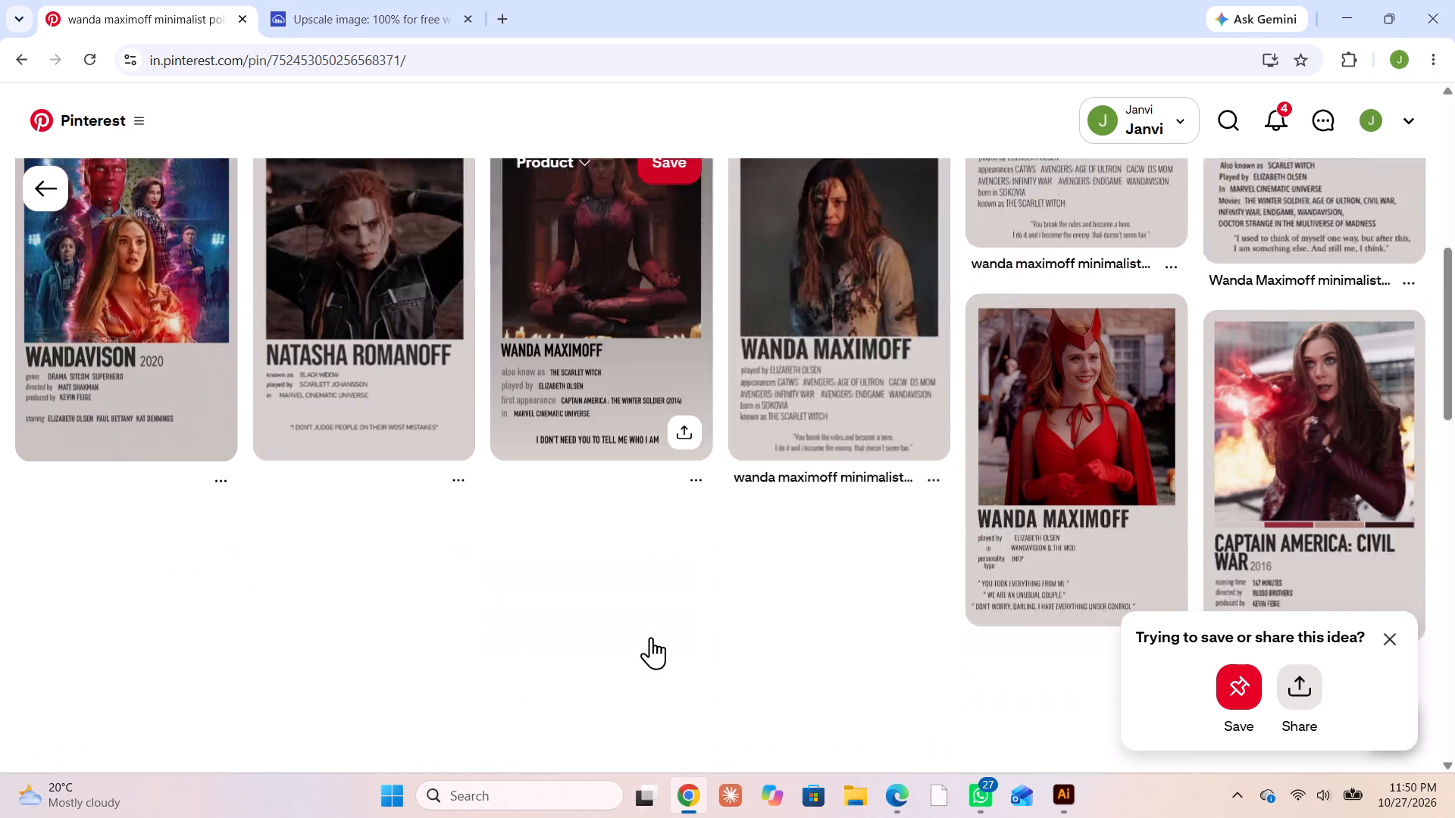
scroll(649, 636, "down", 5)
scroll(649, 633, "up", 2)
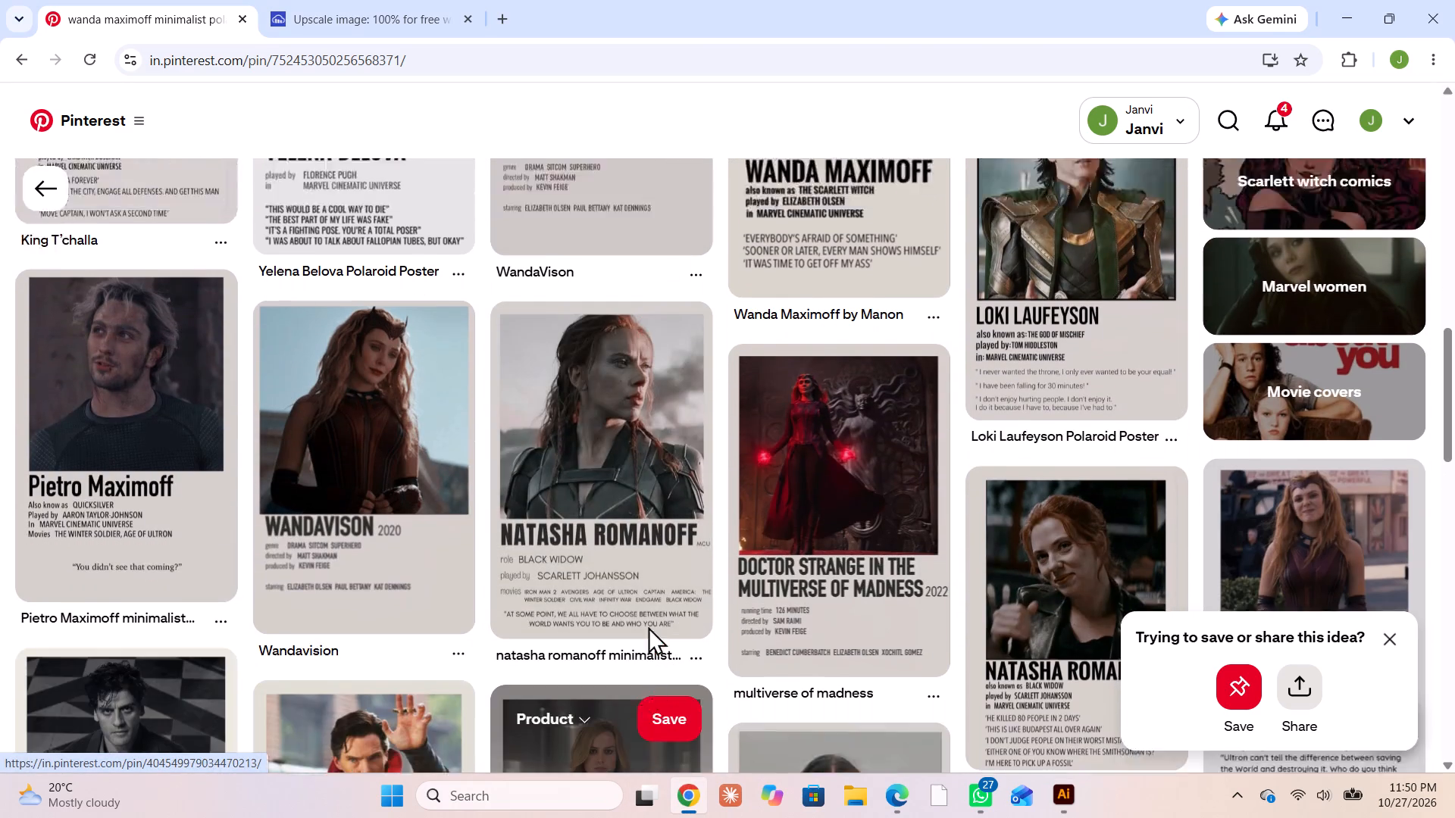
scroll(648, 626, "up", 7)
scroll(632, 501, "down", 1)
scroll(632, 501, "up", 2)
scroll(632, 501, "down", 1)
scroll(632, 501, "up", 14)
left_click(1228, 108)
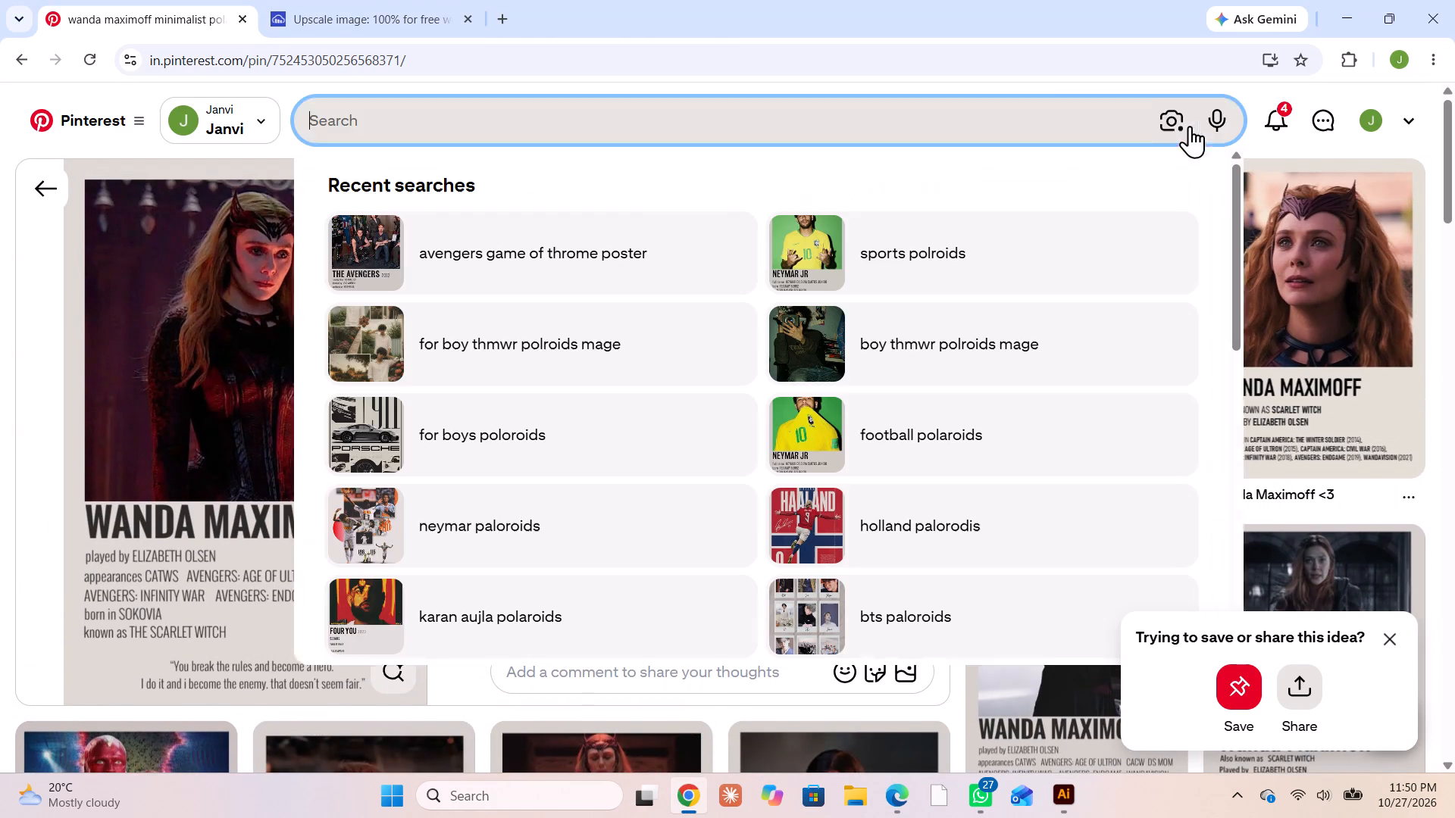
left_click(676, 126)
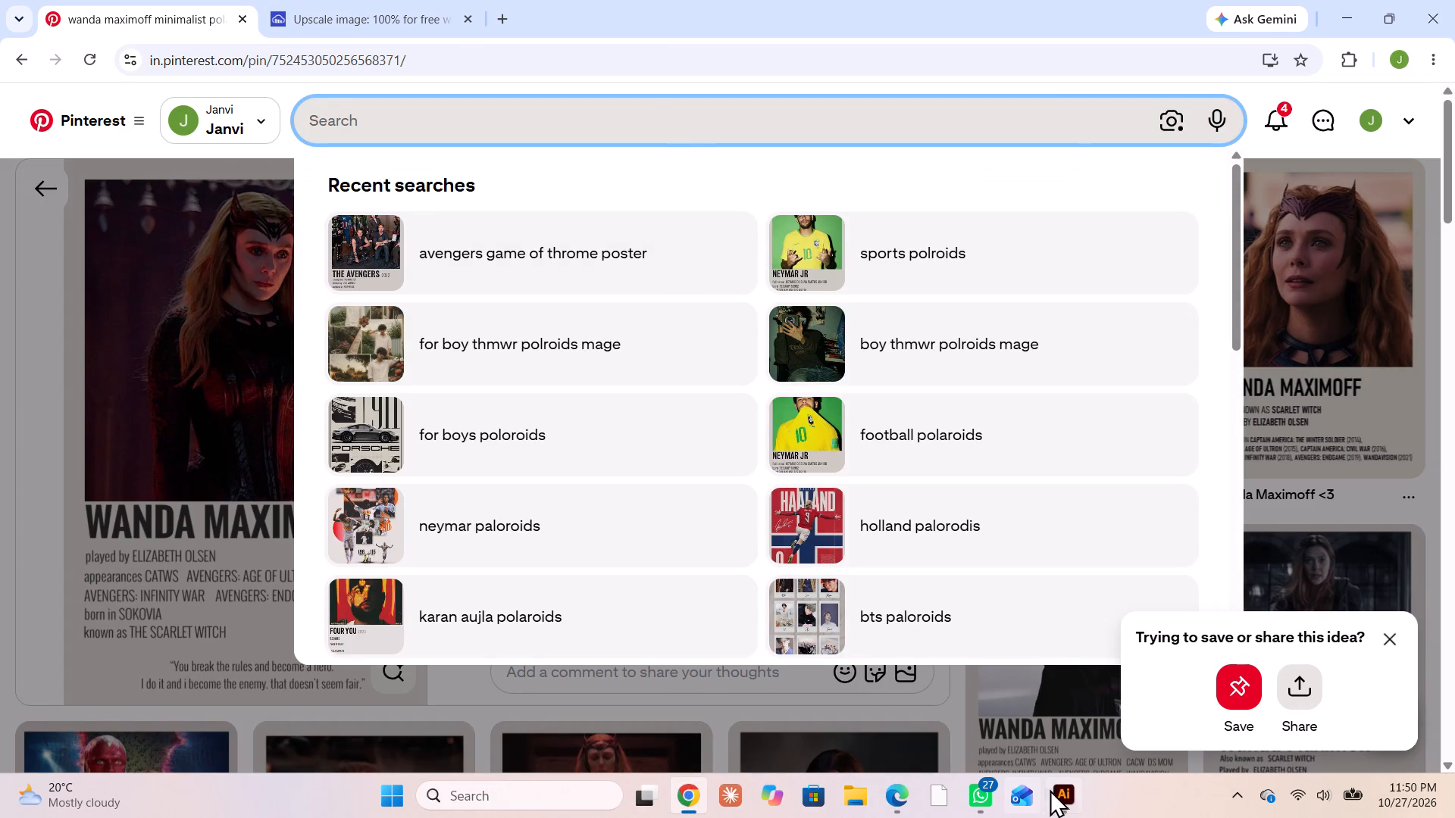
Switch to Illustrator and review the filled and empty cells across the polaroids sheet.
left_click(1055, 791)
scroll(766, 532, "up", 10)
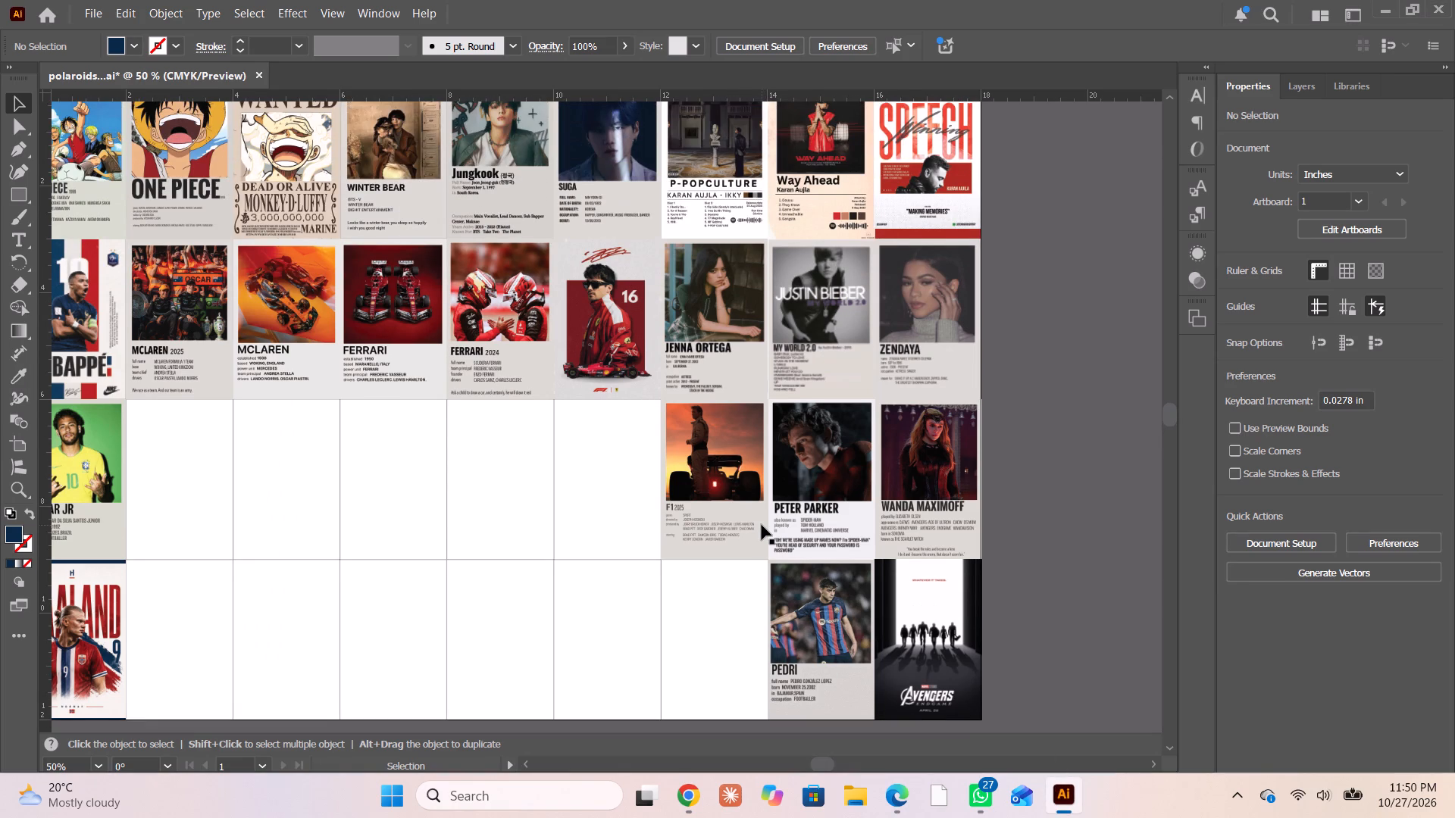
scroll(762, 525, "up", 6)
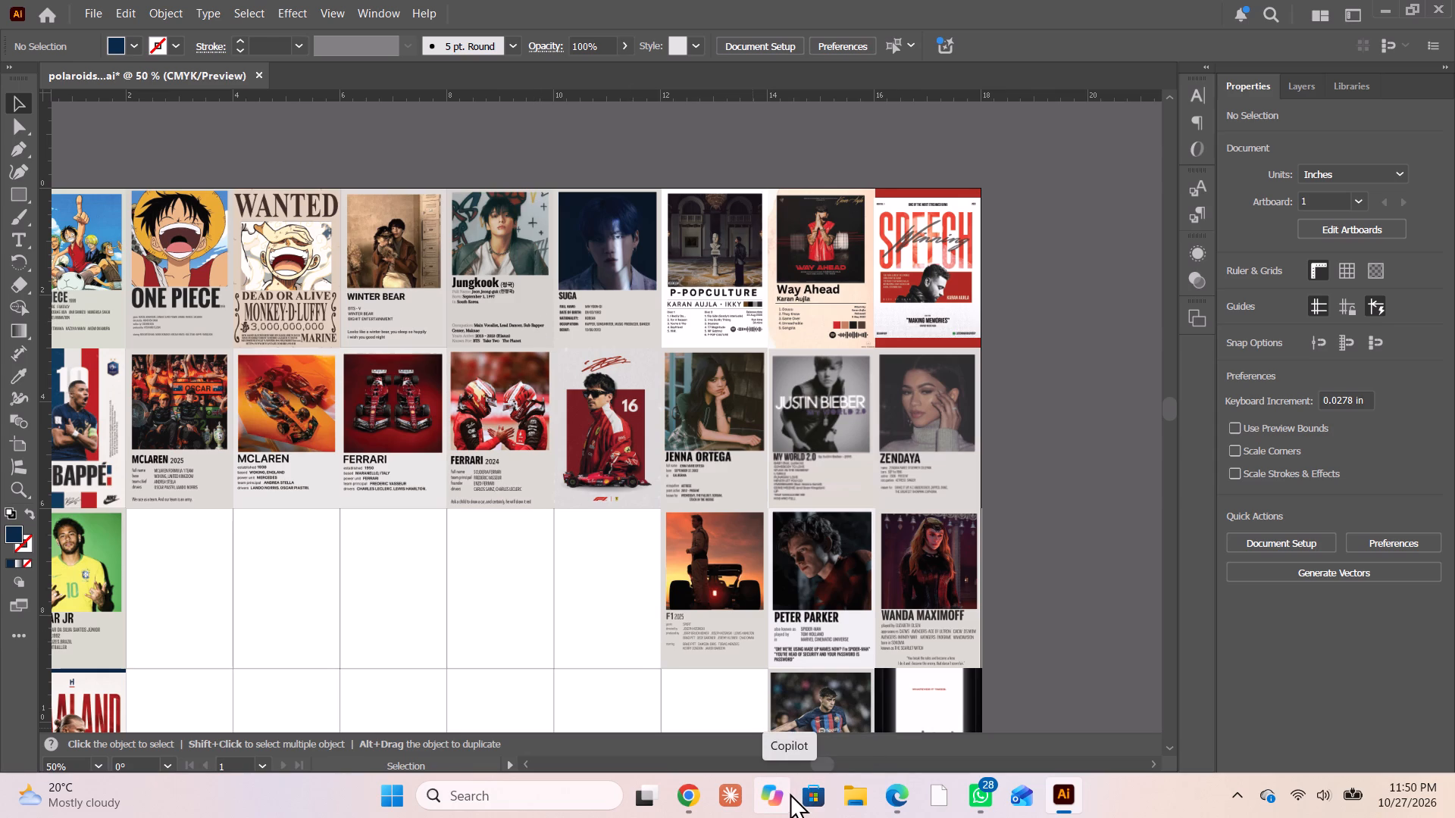
scroll(787, 782, "down", 2)
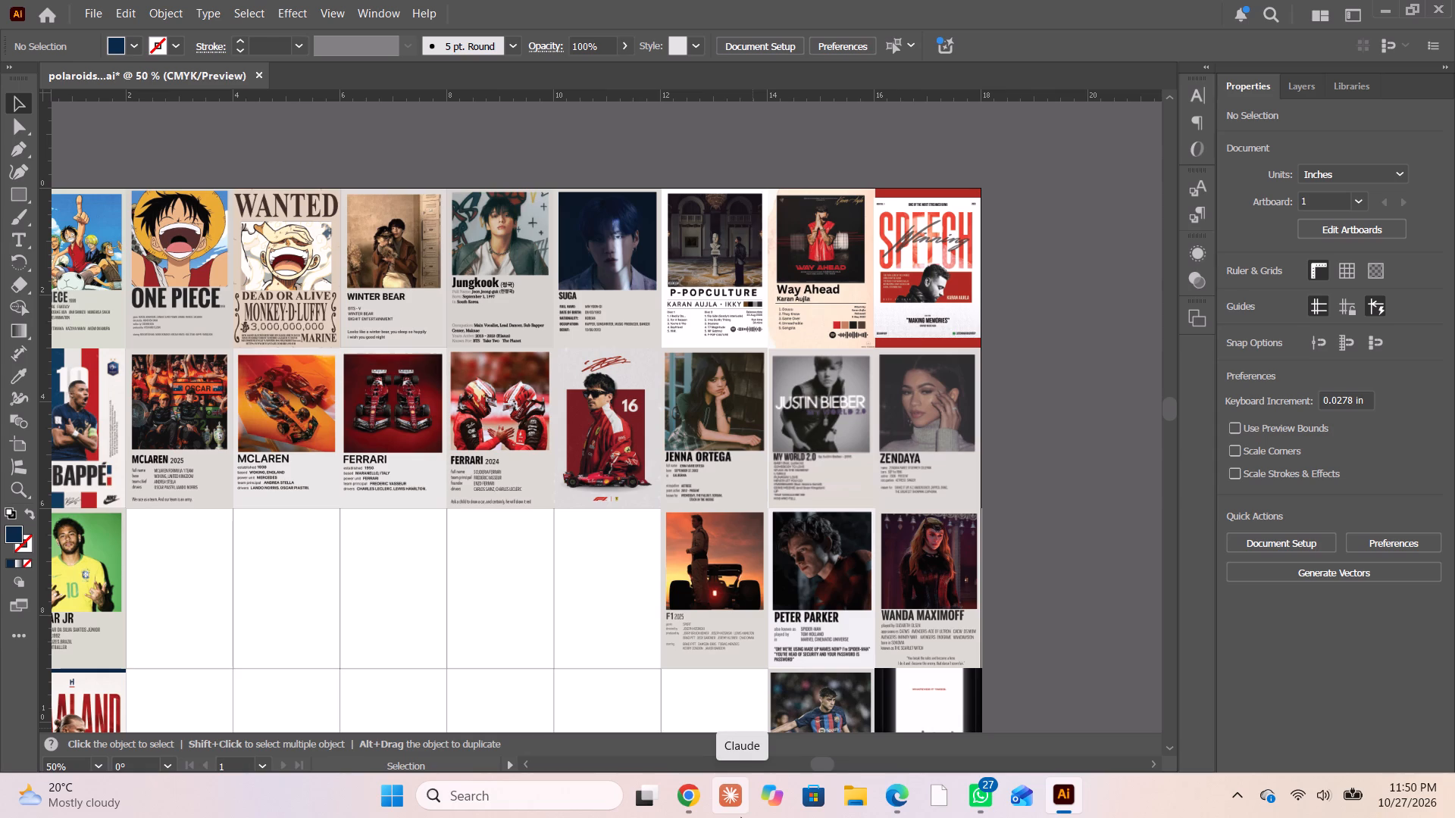
scroll(734, 806, "down", 4)
scroll(731, 795, "up", 4)
scroll(726, 773, "down", 7)
scroll(605, 640, "up", 1)
scroll(605, 639, "down", 9)
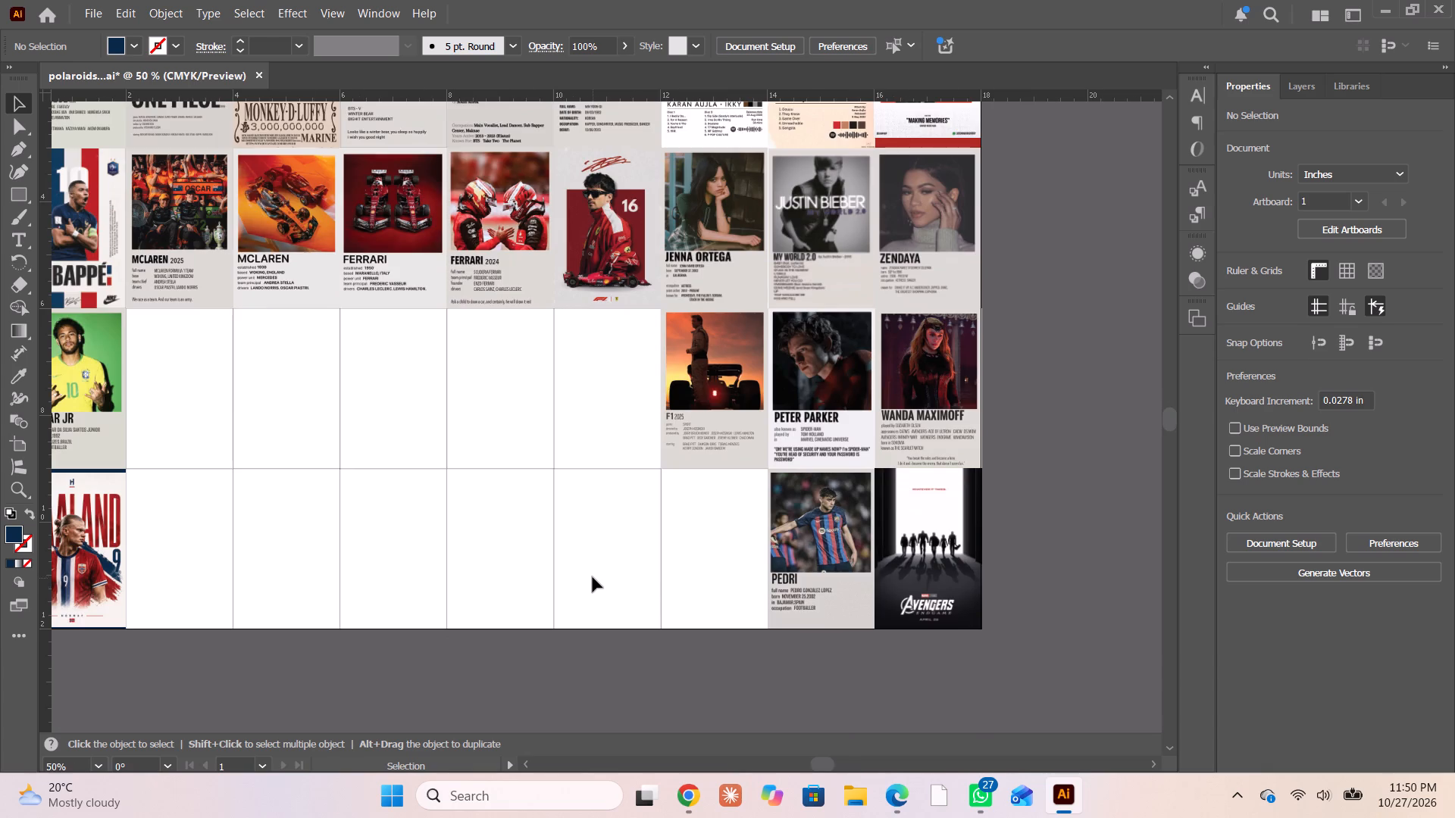
scroll(593, 577, "down", 3, "alt")
scroll(588, 573, "up", 3, "alt")
scroll(486, 464, "up", 8)
scroll(486, 461, "down", 1)
scroll(486, 461, "up", 9)
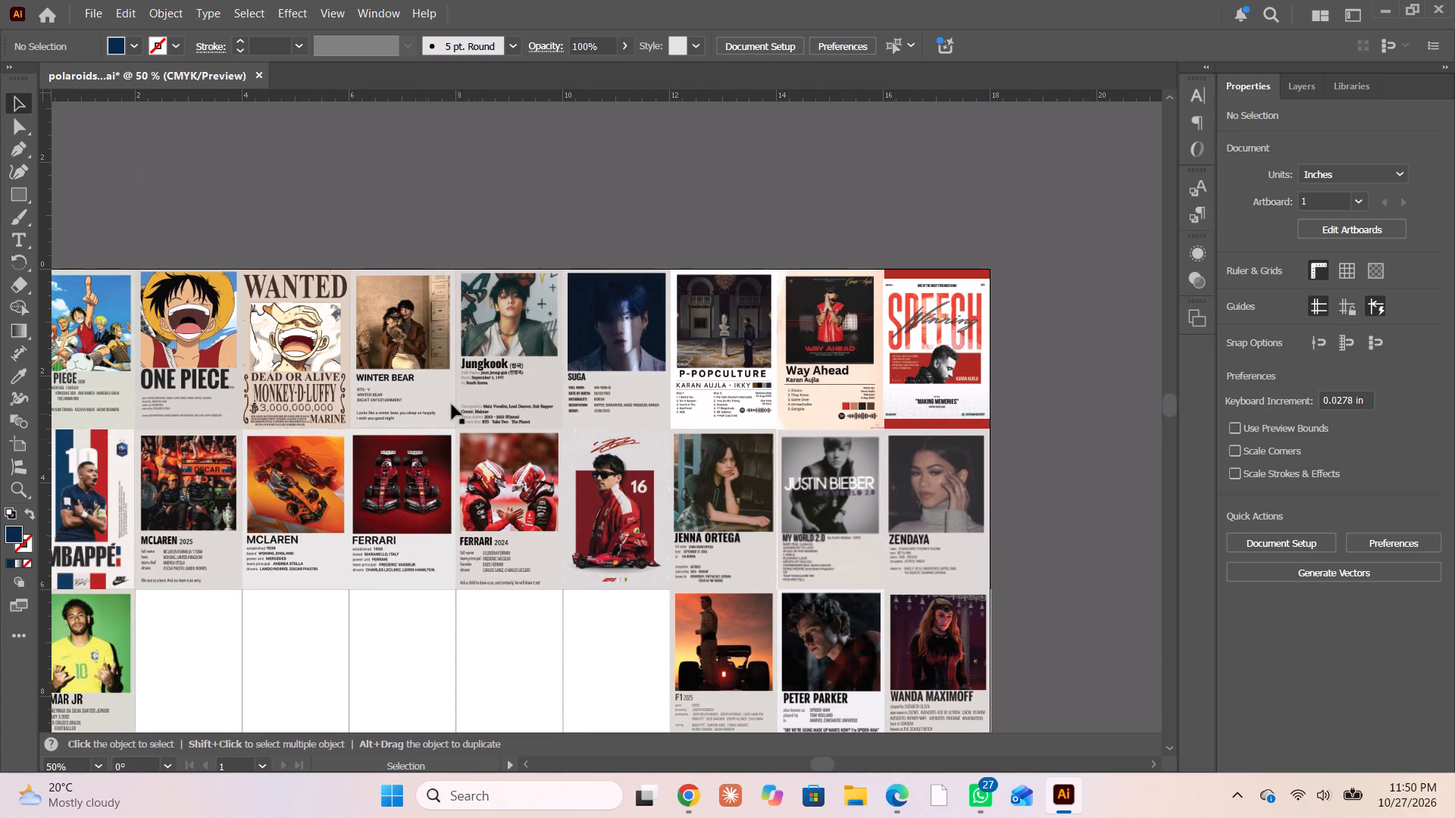
Release the clipping mask of the Winter Bear poster in the first row and delete the poster image.
left_click(411, 379)
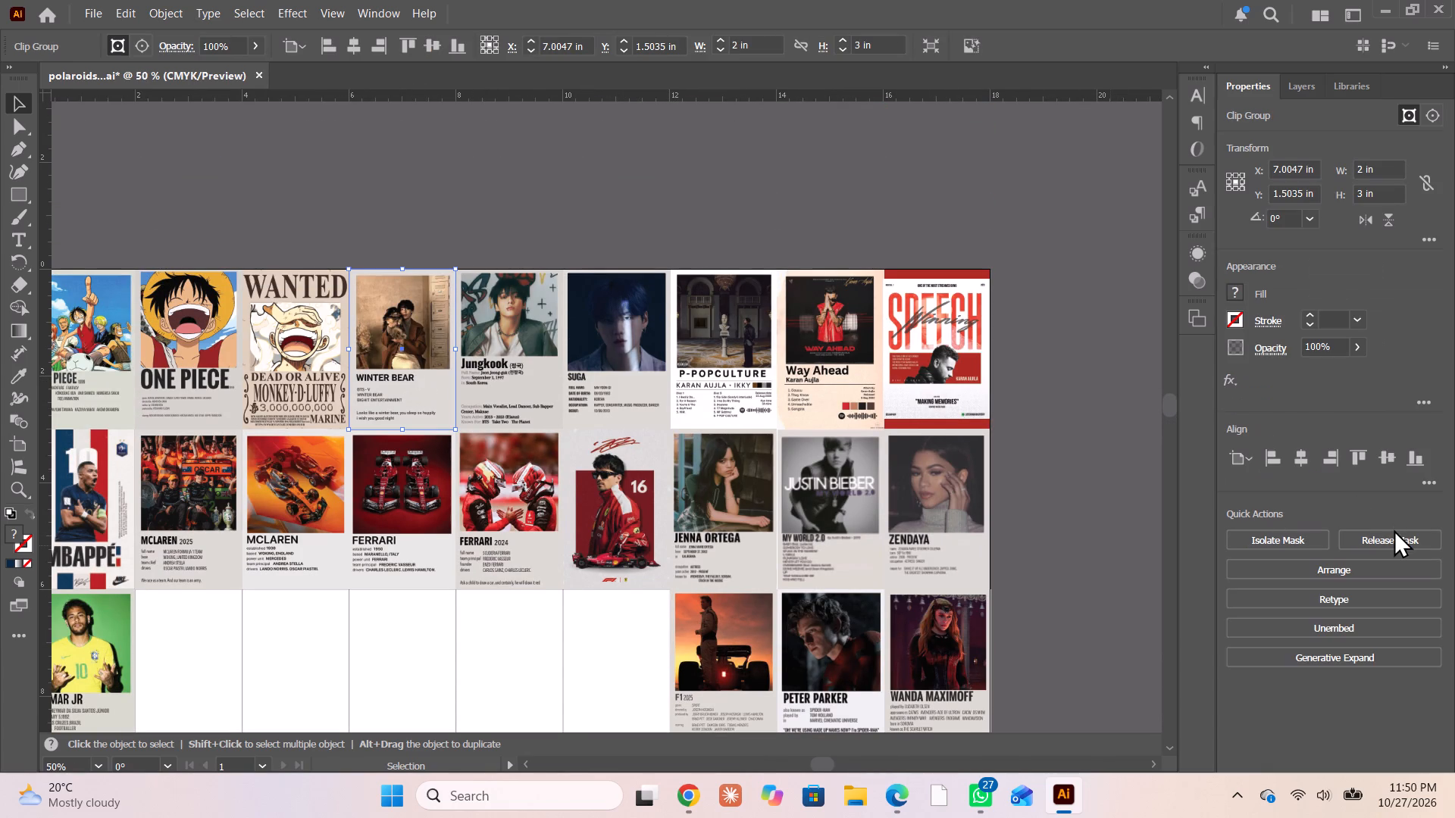
left_click(1394, 533)
left_click(614, 206)
left_click(393, 361)
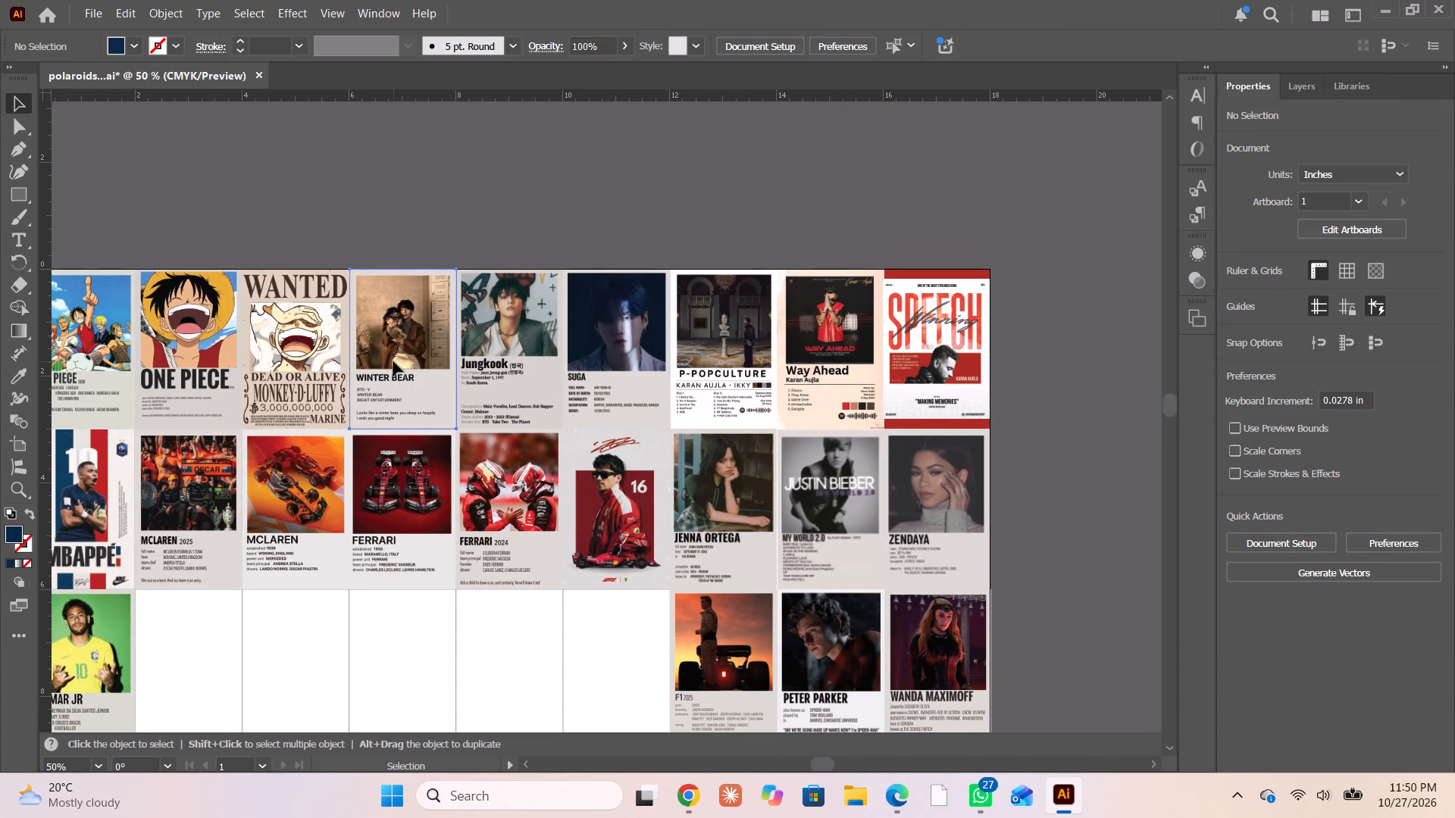
key("Delete")
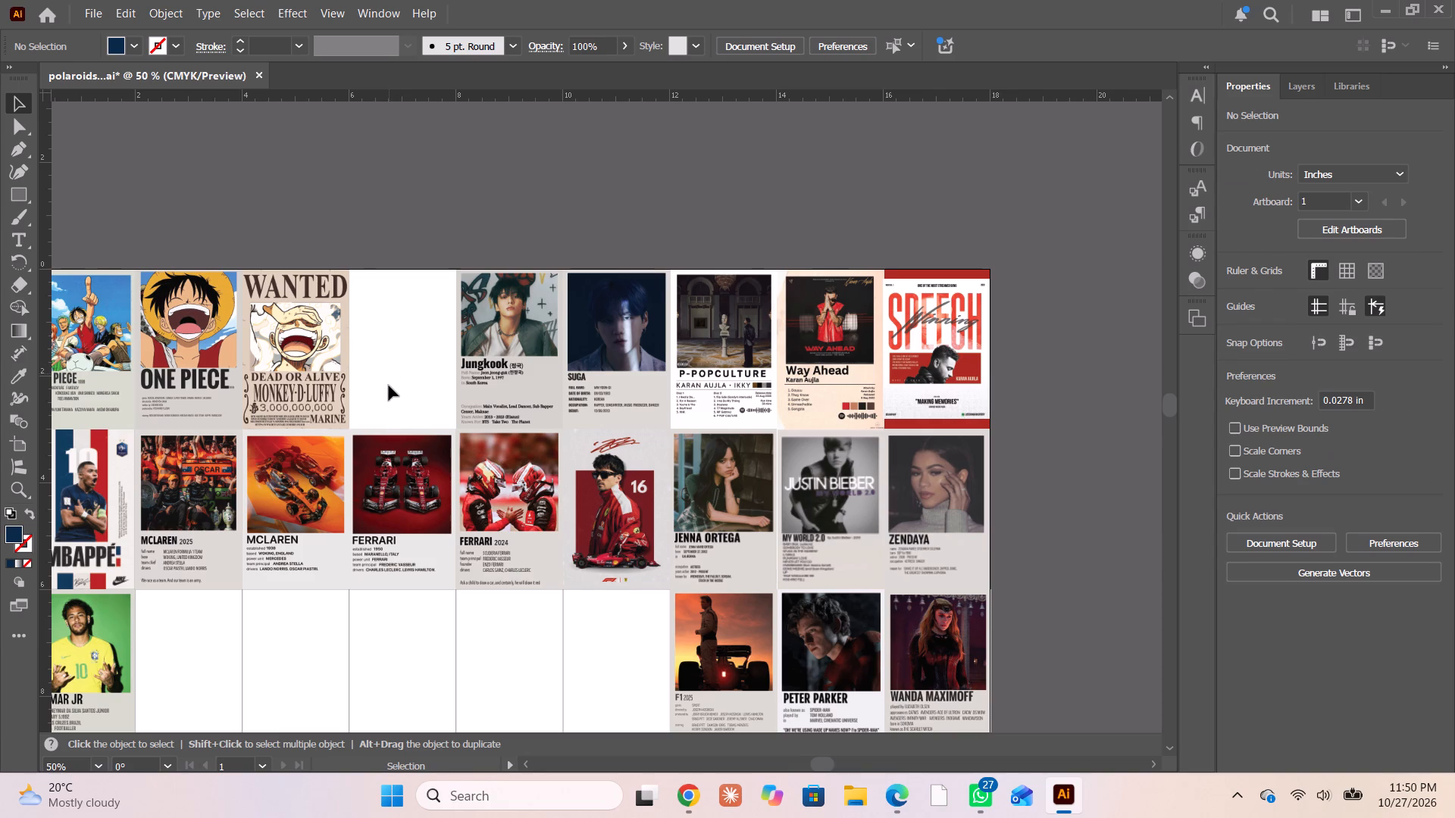
scroll(417, 496, "down", 2)
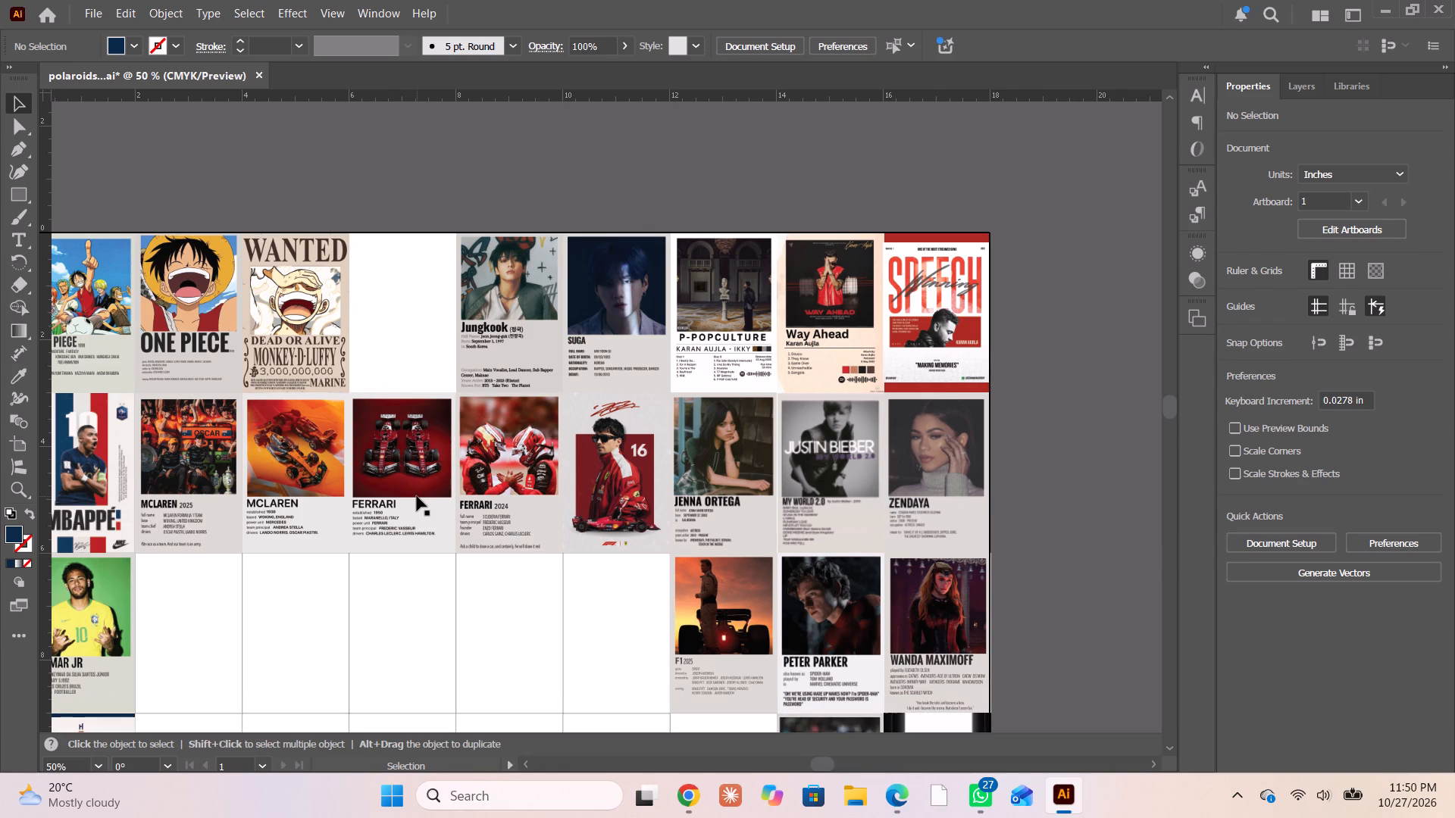
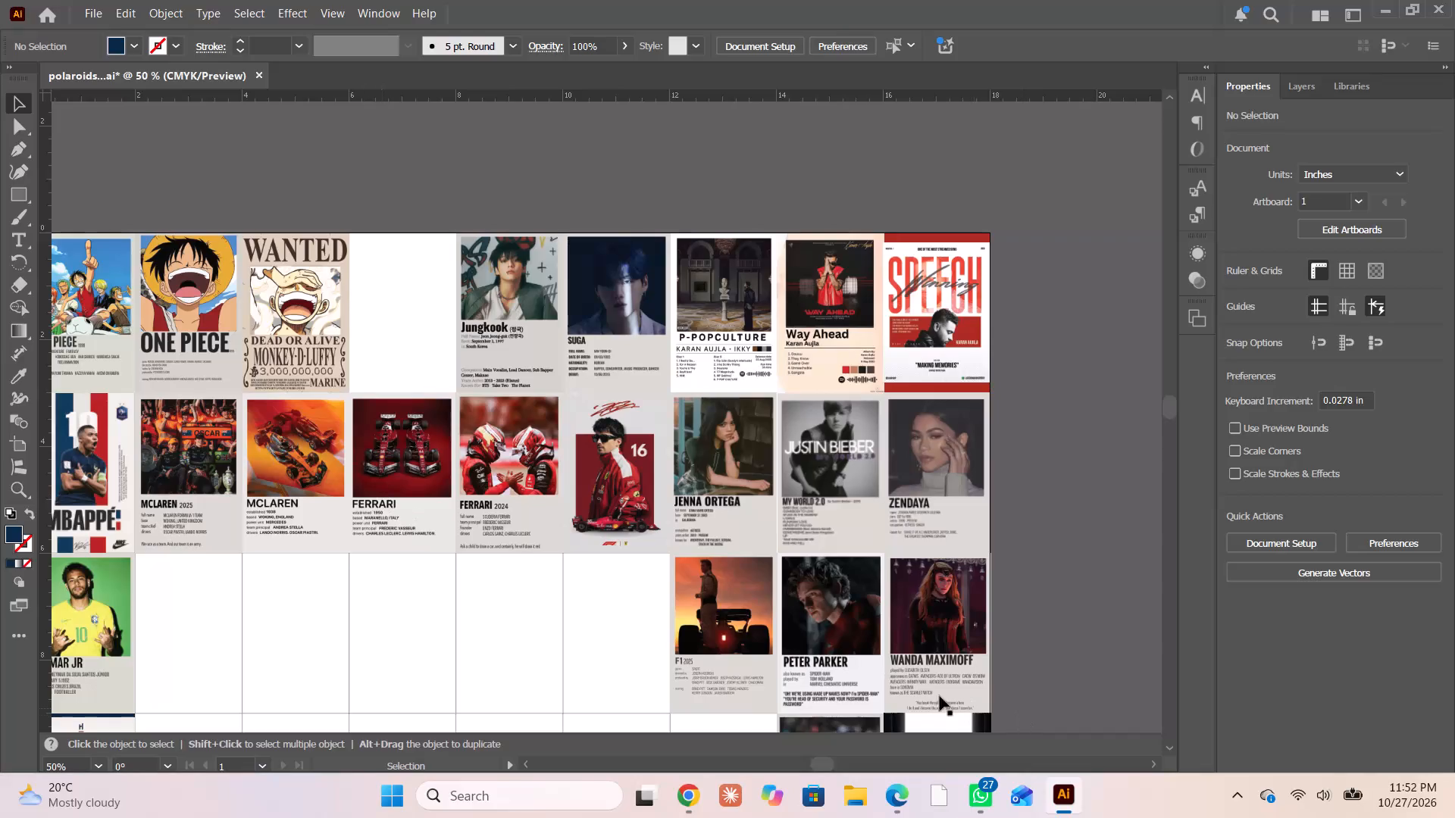
Switch to Pinterest in Chrome and search for "demon slayer polroids".
scroll(753, 633, "down", 3)
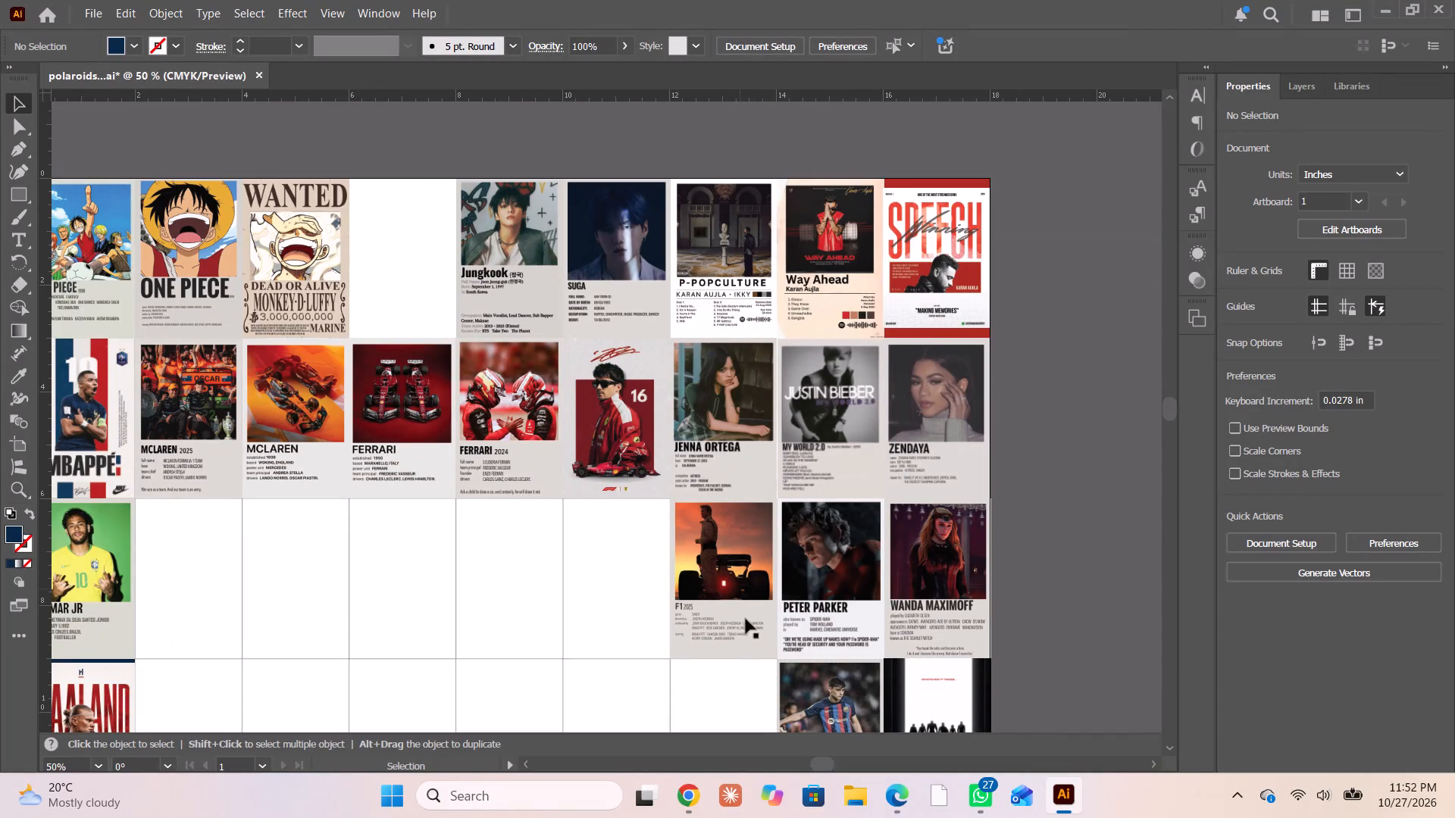
left_click(693, 797)
scroll(637, 762, "right", 2)
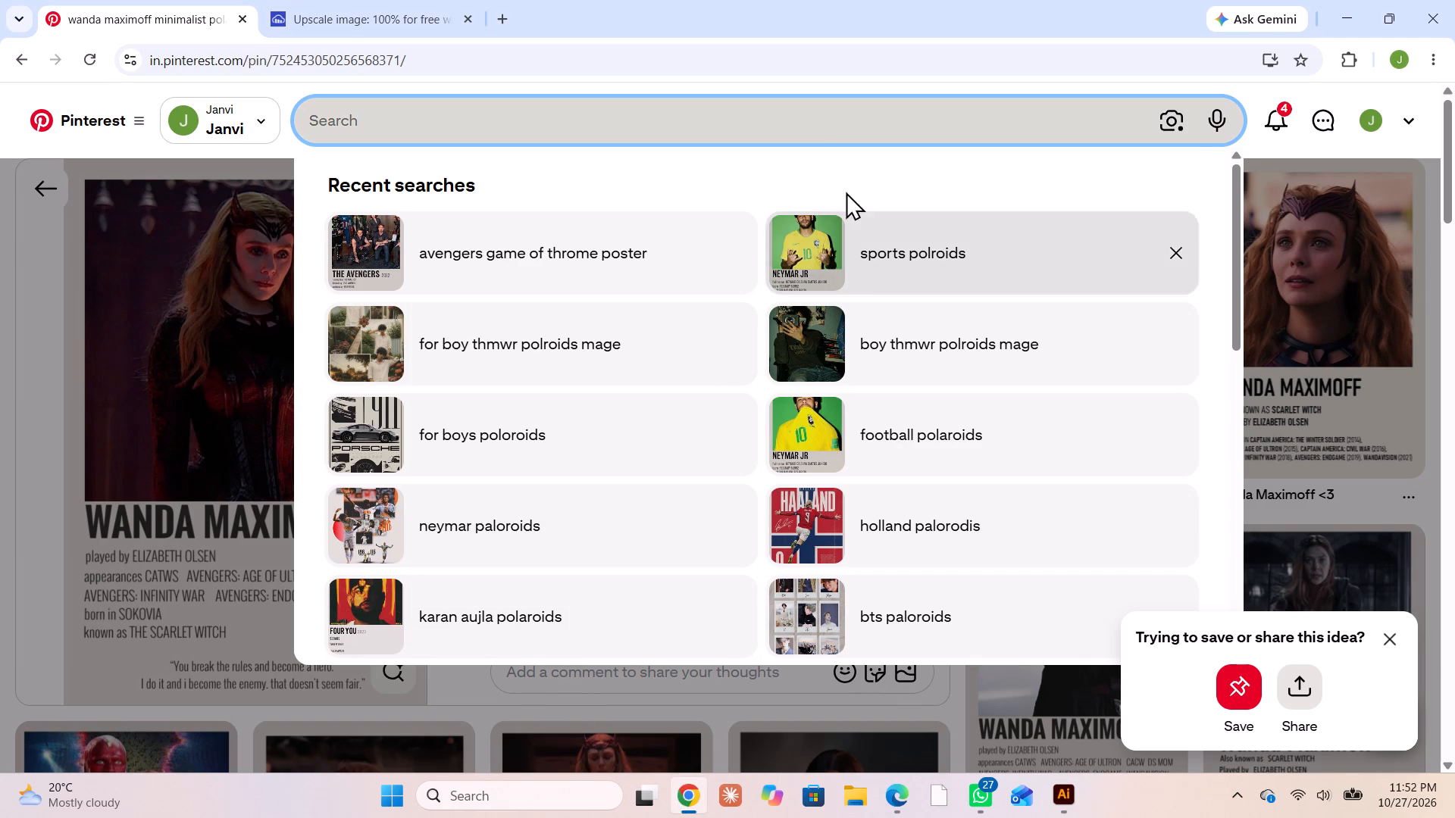
left_click(827, 132)
type("demon slaye")
type("r polroids")
key("Return")
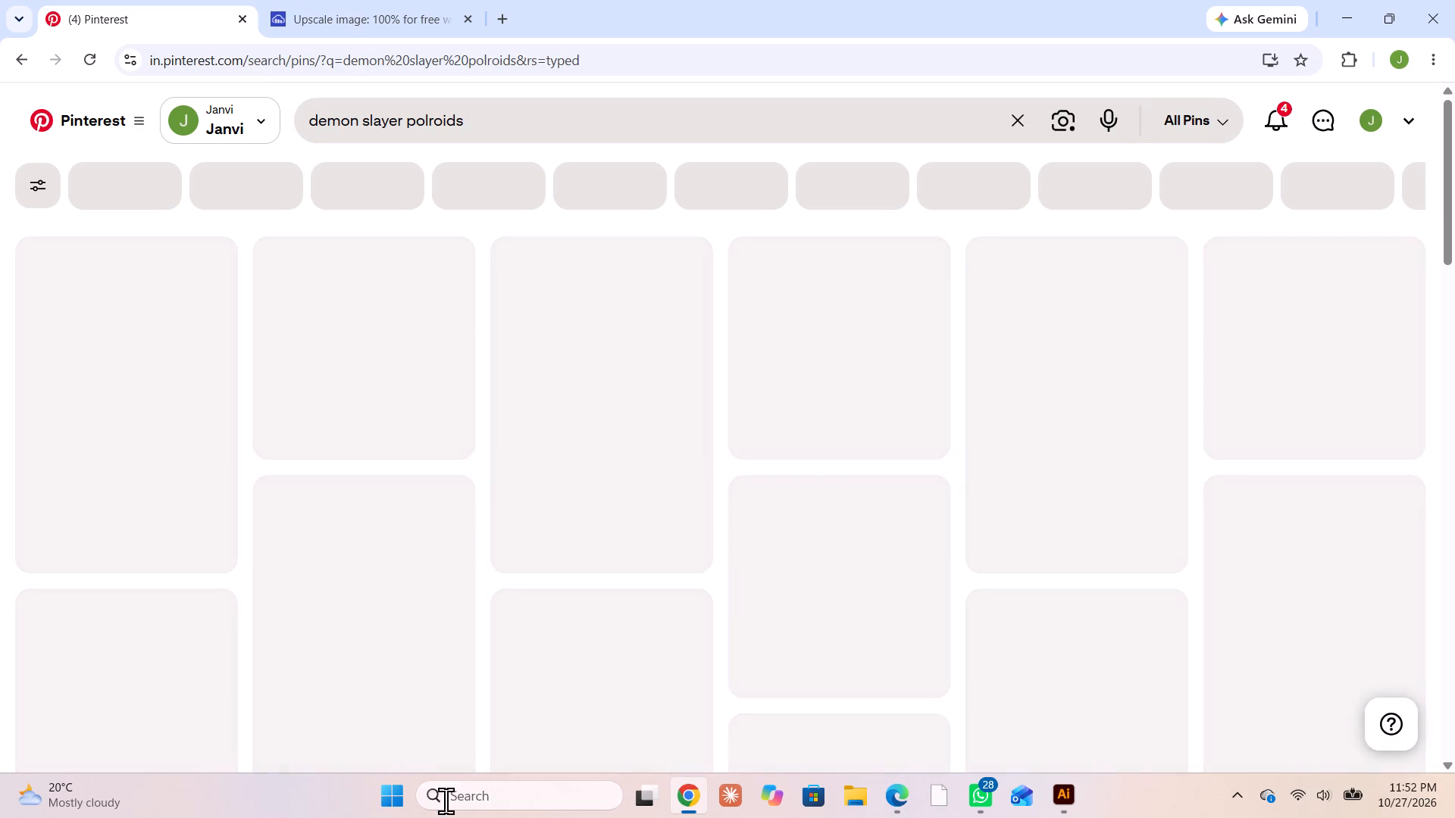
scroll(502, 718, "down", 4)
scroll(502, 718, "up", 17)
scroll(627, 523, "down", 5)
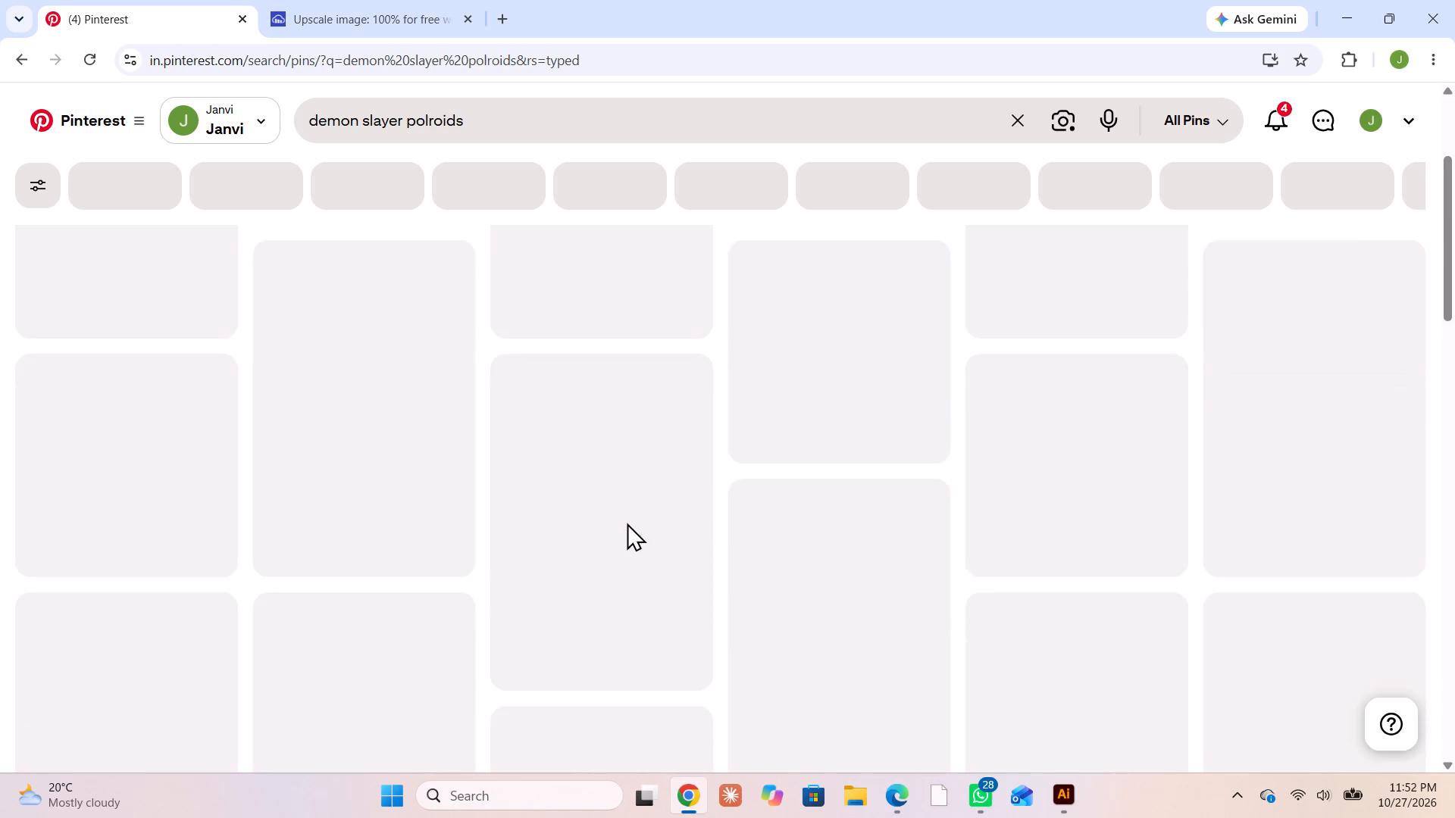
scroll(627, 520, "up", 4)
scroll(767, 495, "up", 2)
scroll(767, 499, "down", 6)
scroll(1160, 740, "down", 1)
Turn the computer's Wi-Fi off and back on to reset the internet connection.
left_click(1293, 790)
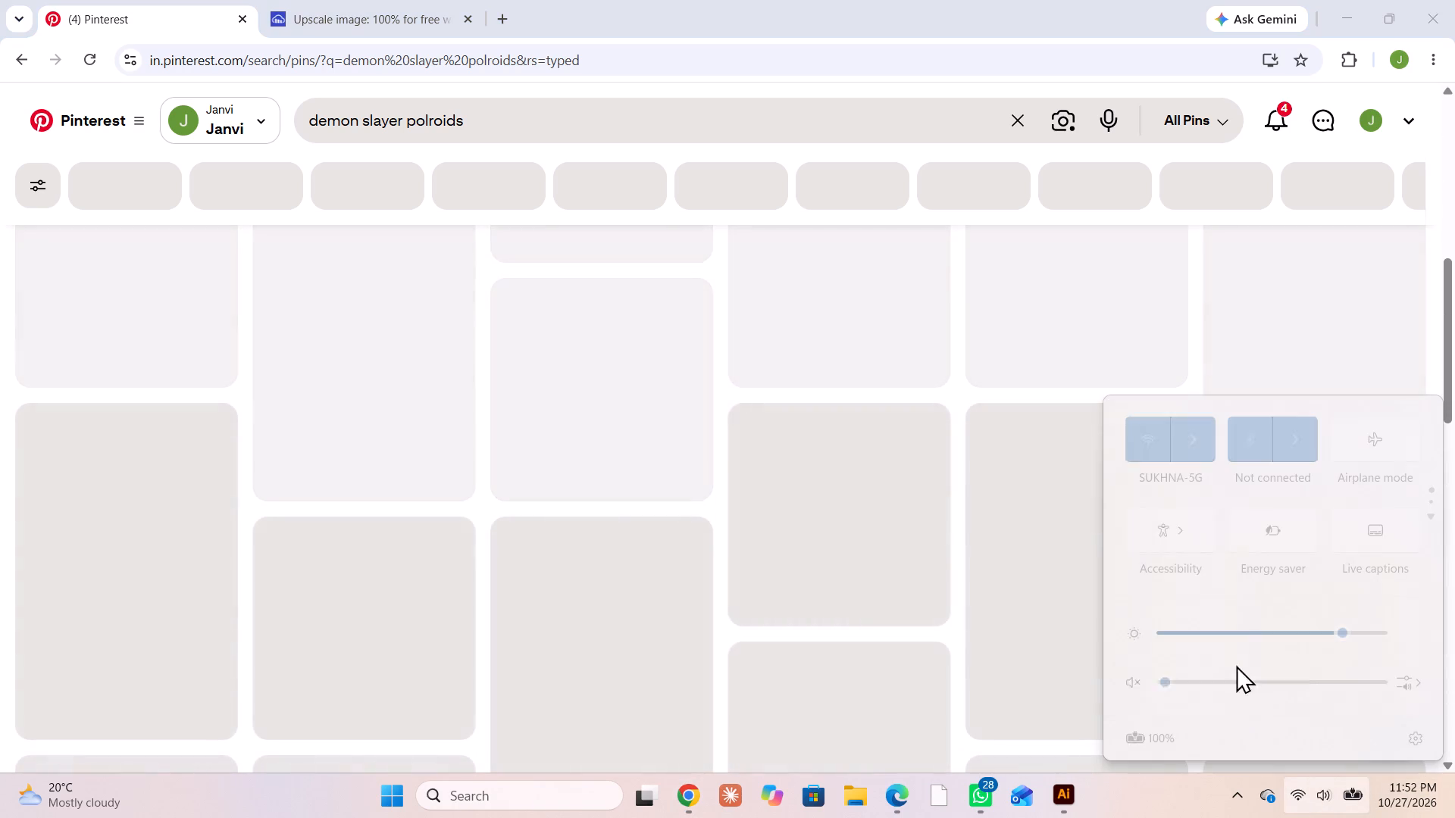
left_click(1169, 448)
left_click(1189, 441)
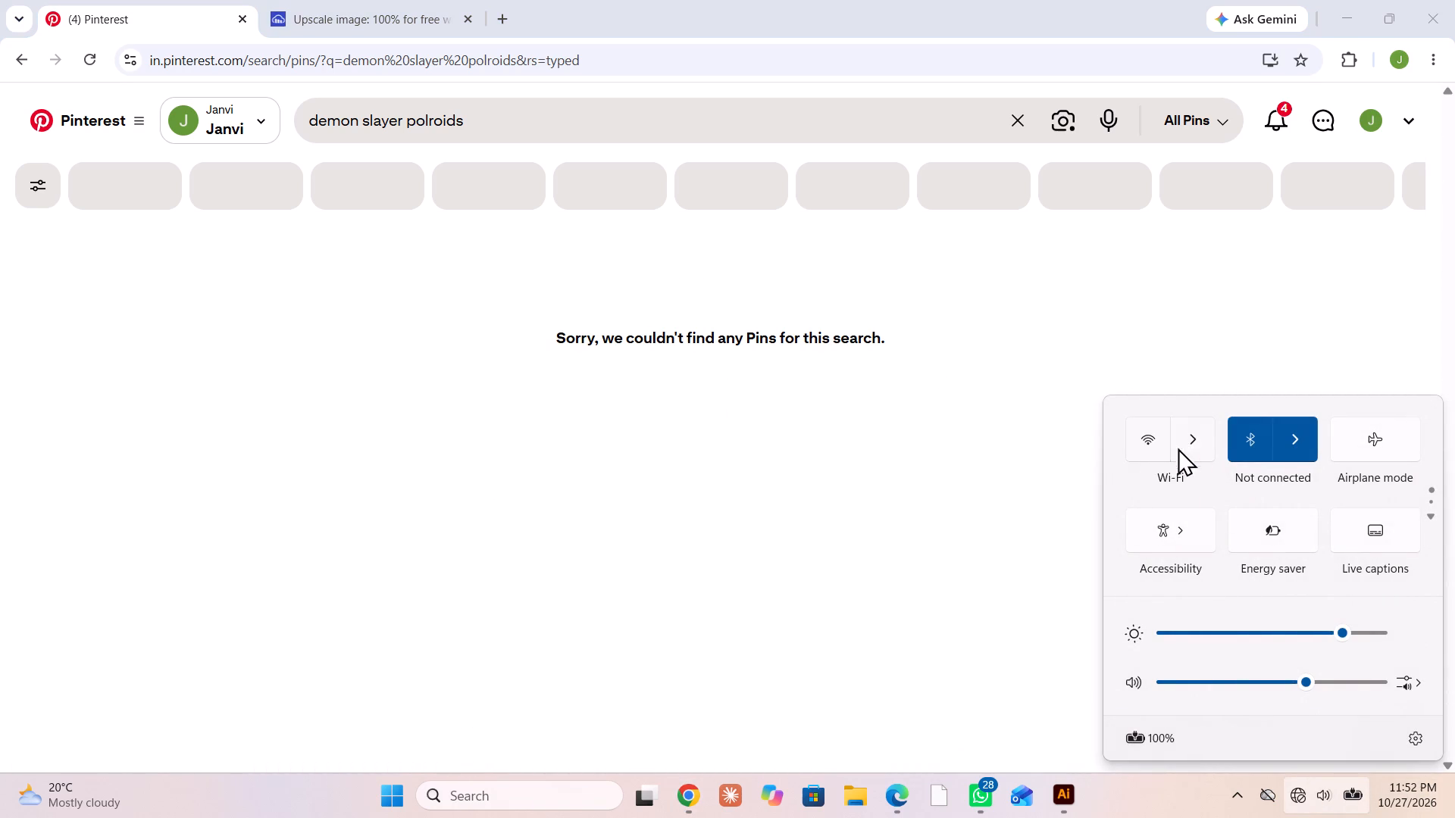
left_click(1149, 452)
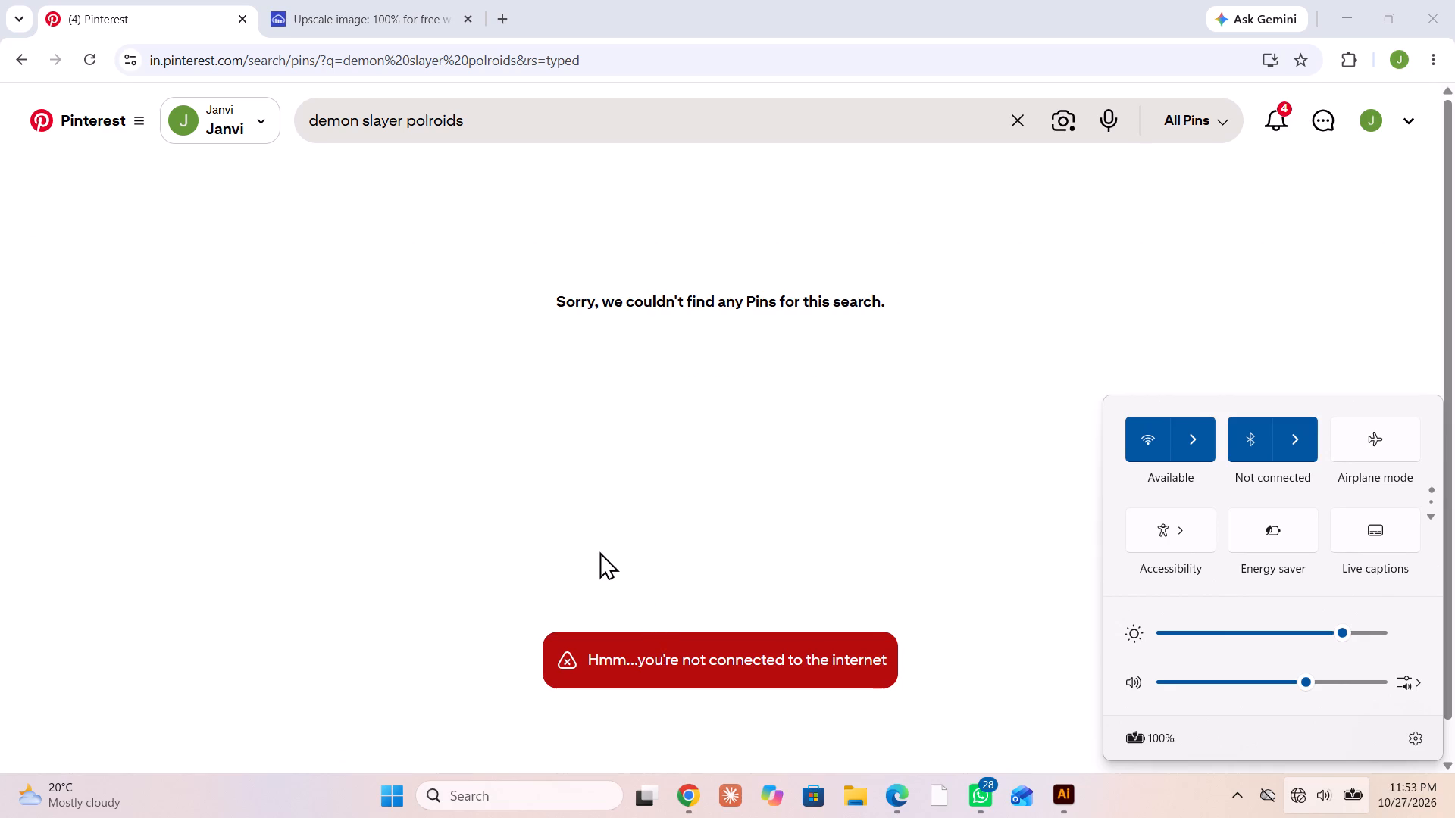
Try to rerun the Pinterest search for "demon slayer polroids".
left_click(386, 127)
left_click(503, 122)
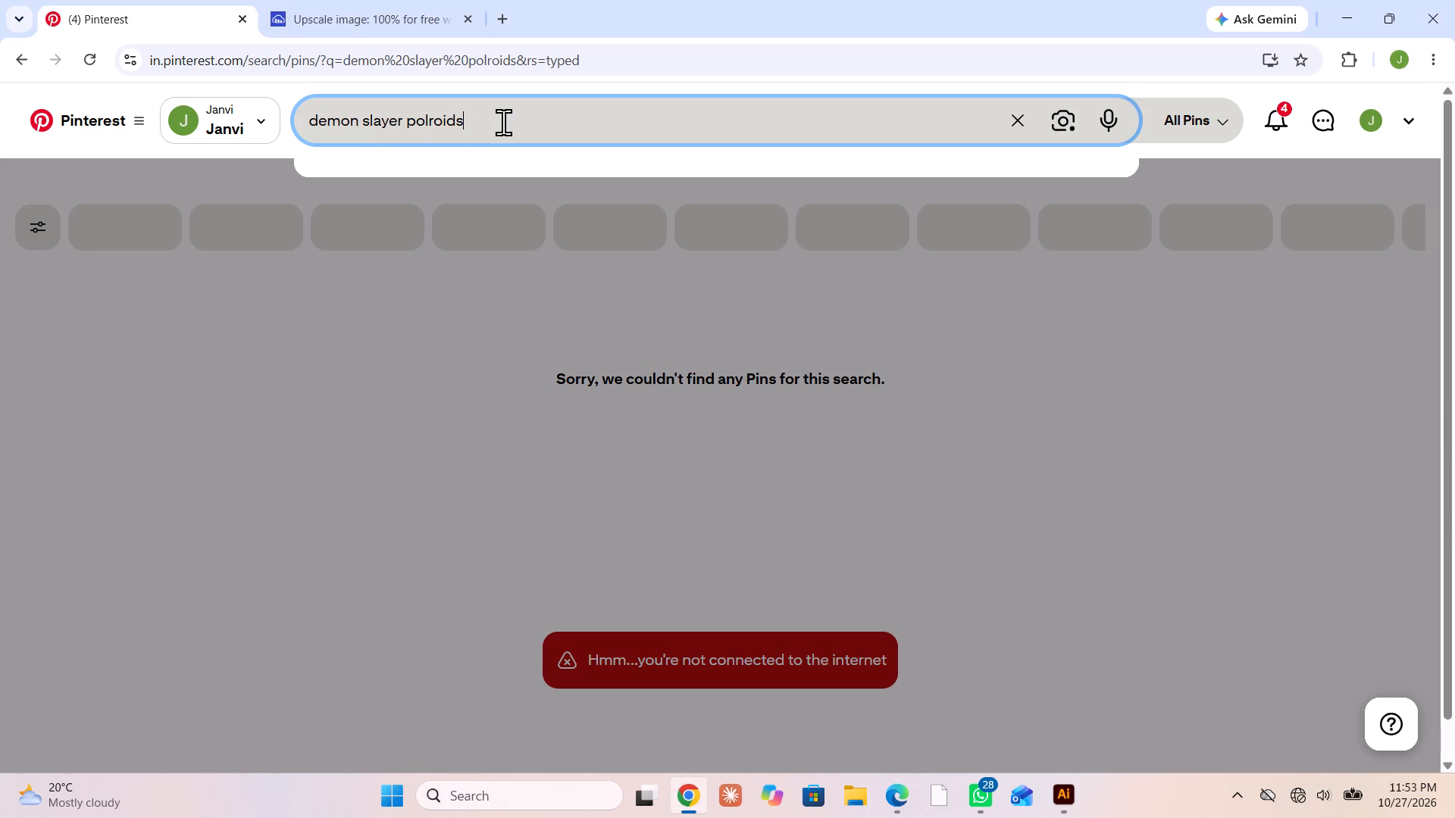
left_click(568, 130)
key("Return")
Connect the computer to the SUKHNA Wi-Fi network.
left_click(1308, 798)
left_click(1190, 432)
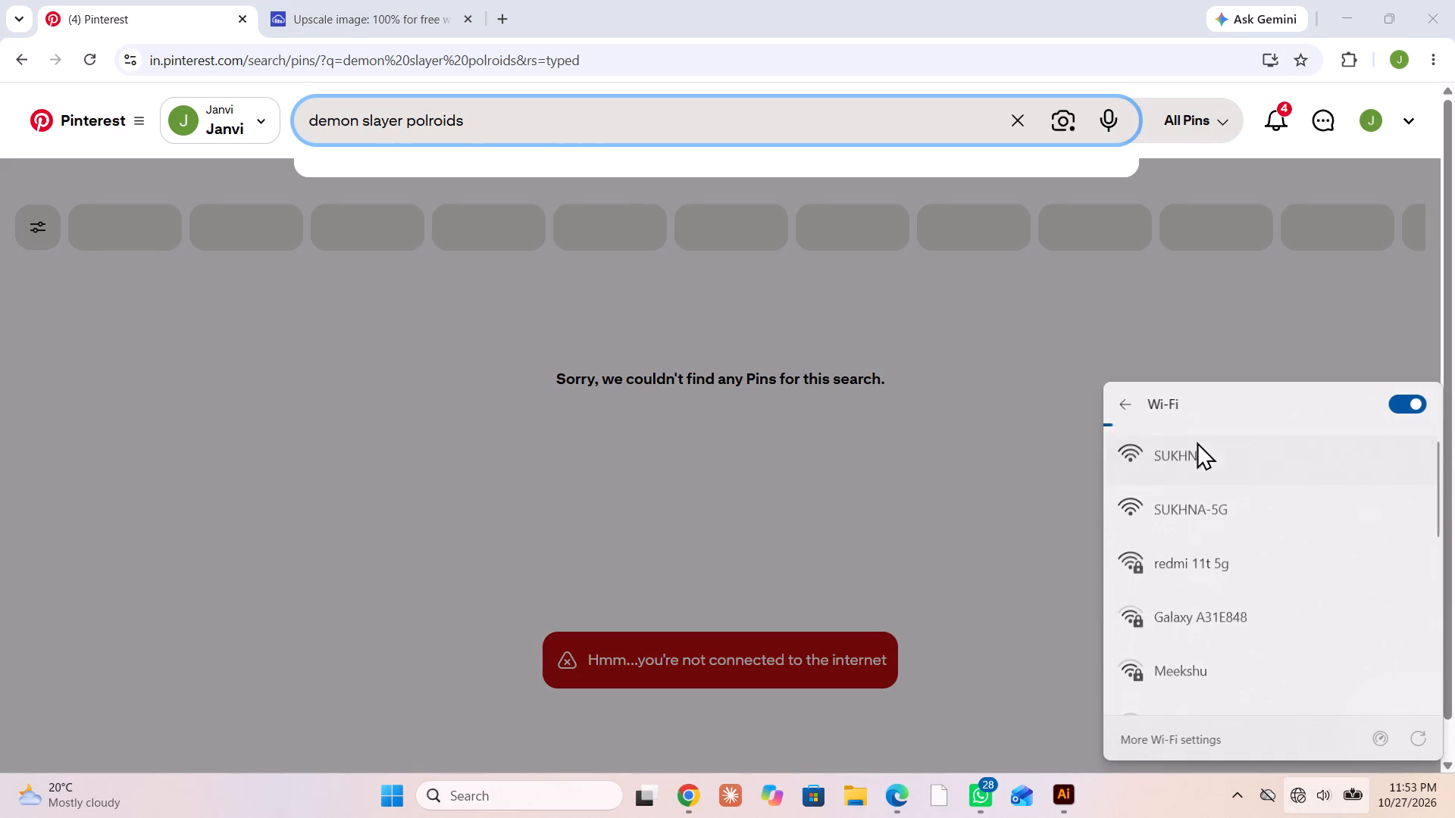
left_click(1236, 466)
left_click(1360, 583)
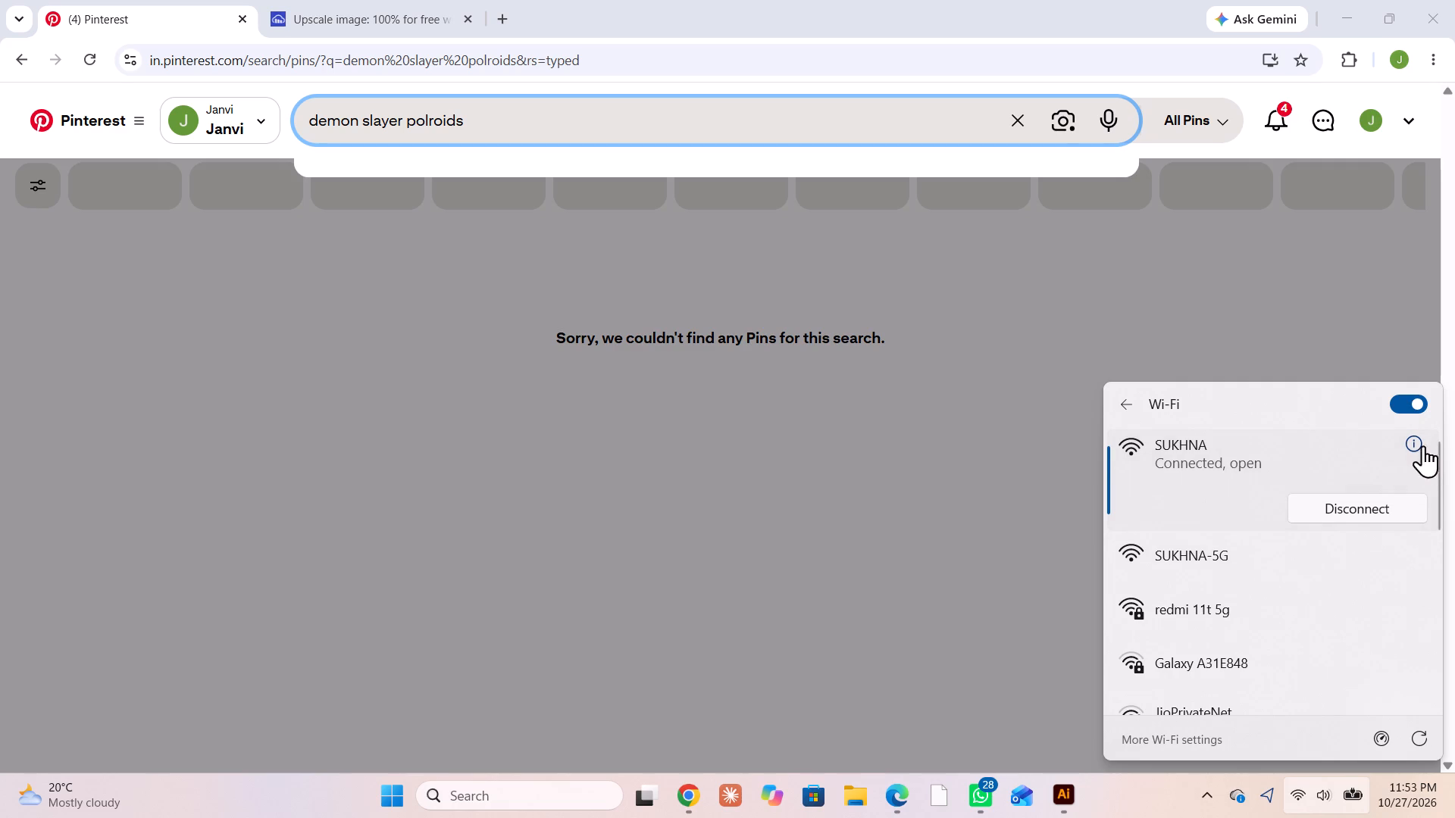
Return to Pinterest, rerun the search for "demon slayer polroids" and check the results page for pins.
left_click(861, 602)
scroll(214, 480, "up", 2)
scroll(217, 480, "down", 1)
scroll(217, 480, "up", 3)
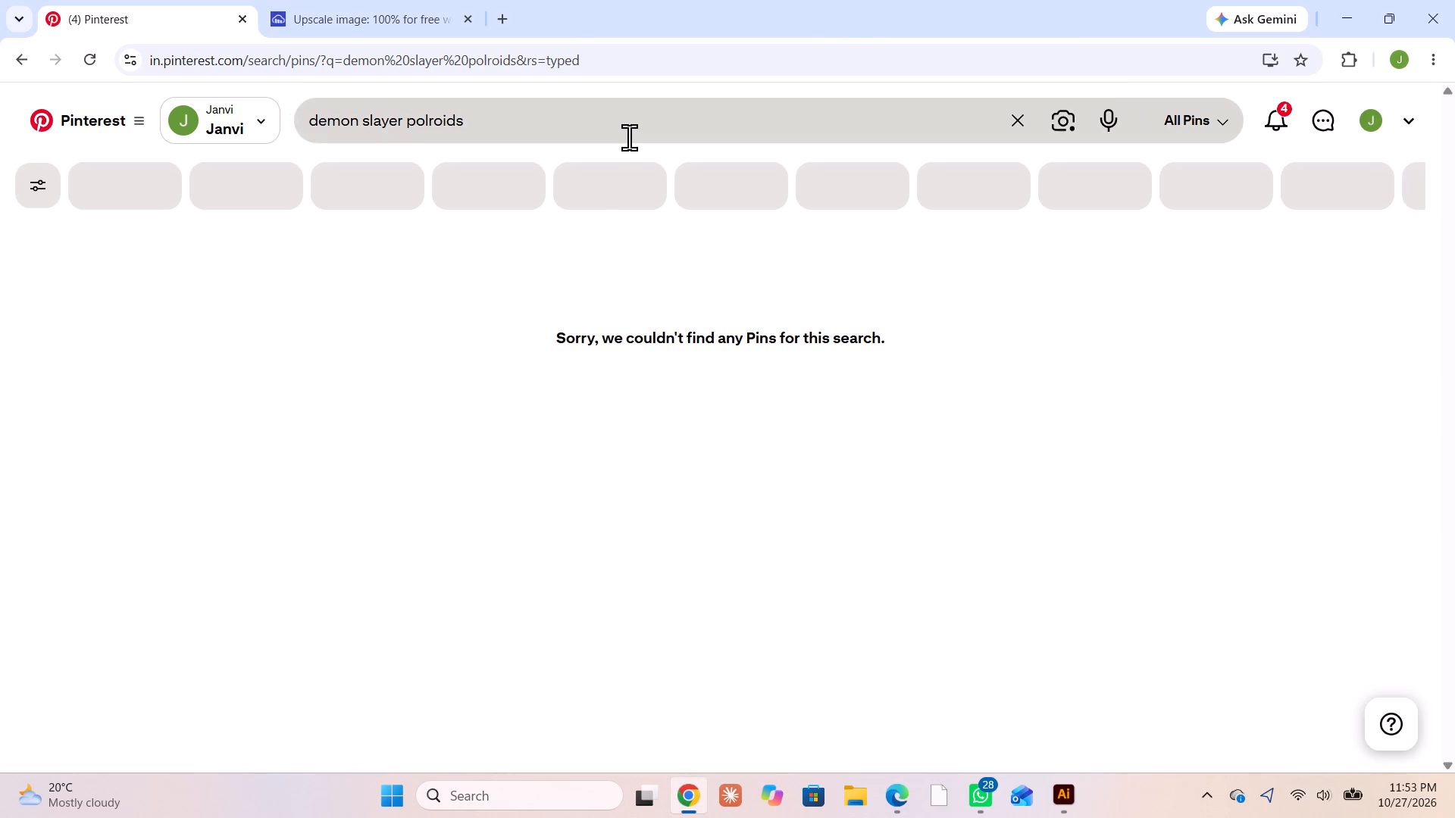
left_click(630, 128)
left_click(665, 467)
key("Return")
key("Return")
scroll(675, 344, "down", 5)
scroll(668, 342, "up", 2)
scroll(668, 342, "down", 2)
scroll(668, 342, "up", 4)
scroll(637, 287, "up", 4)
scroll(634, 288, "down", 8)
scroll(634, 288, "up", 6)
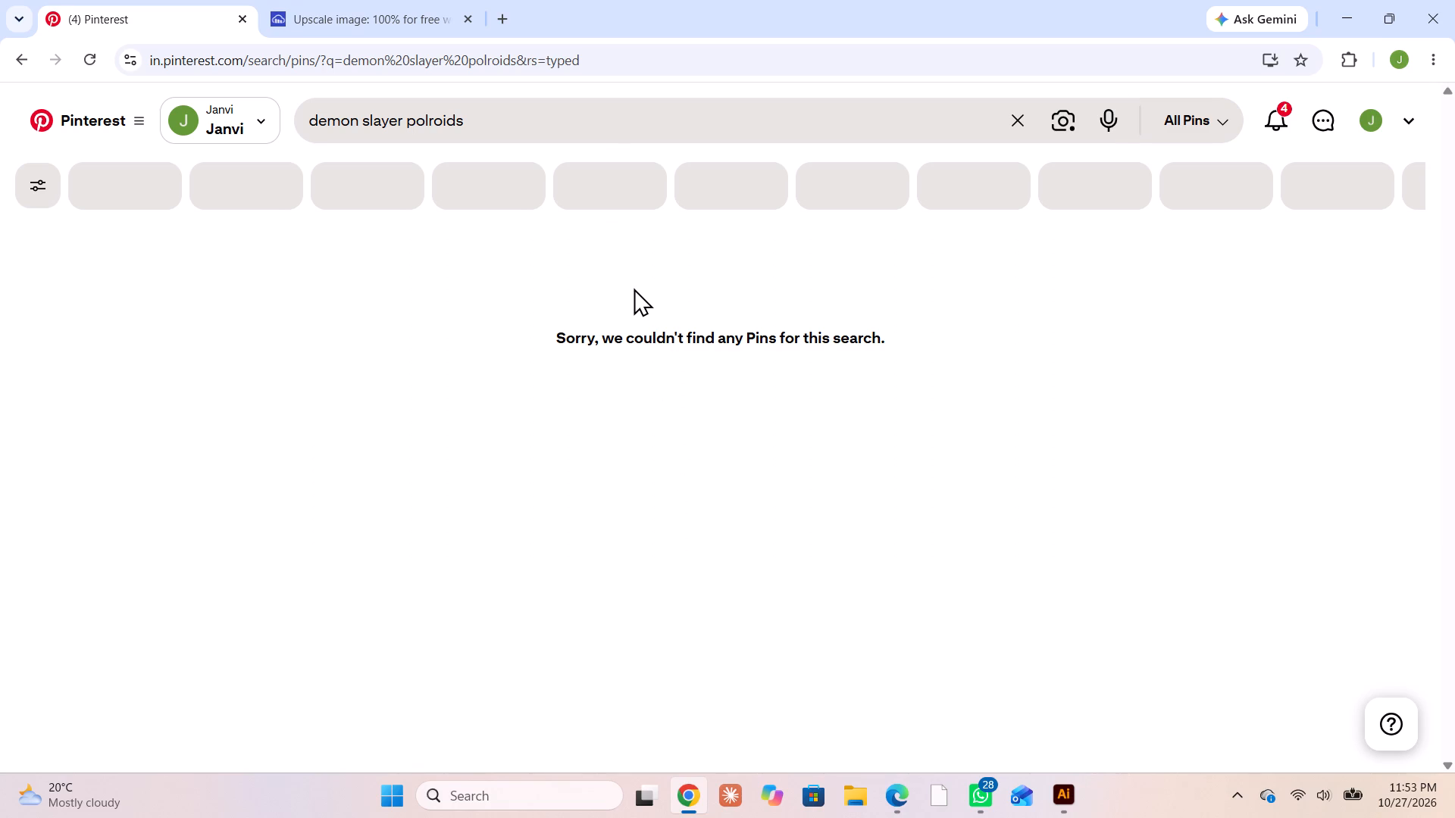
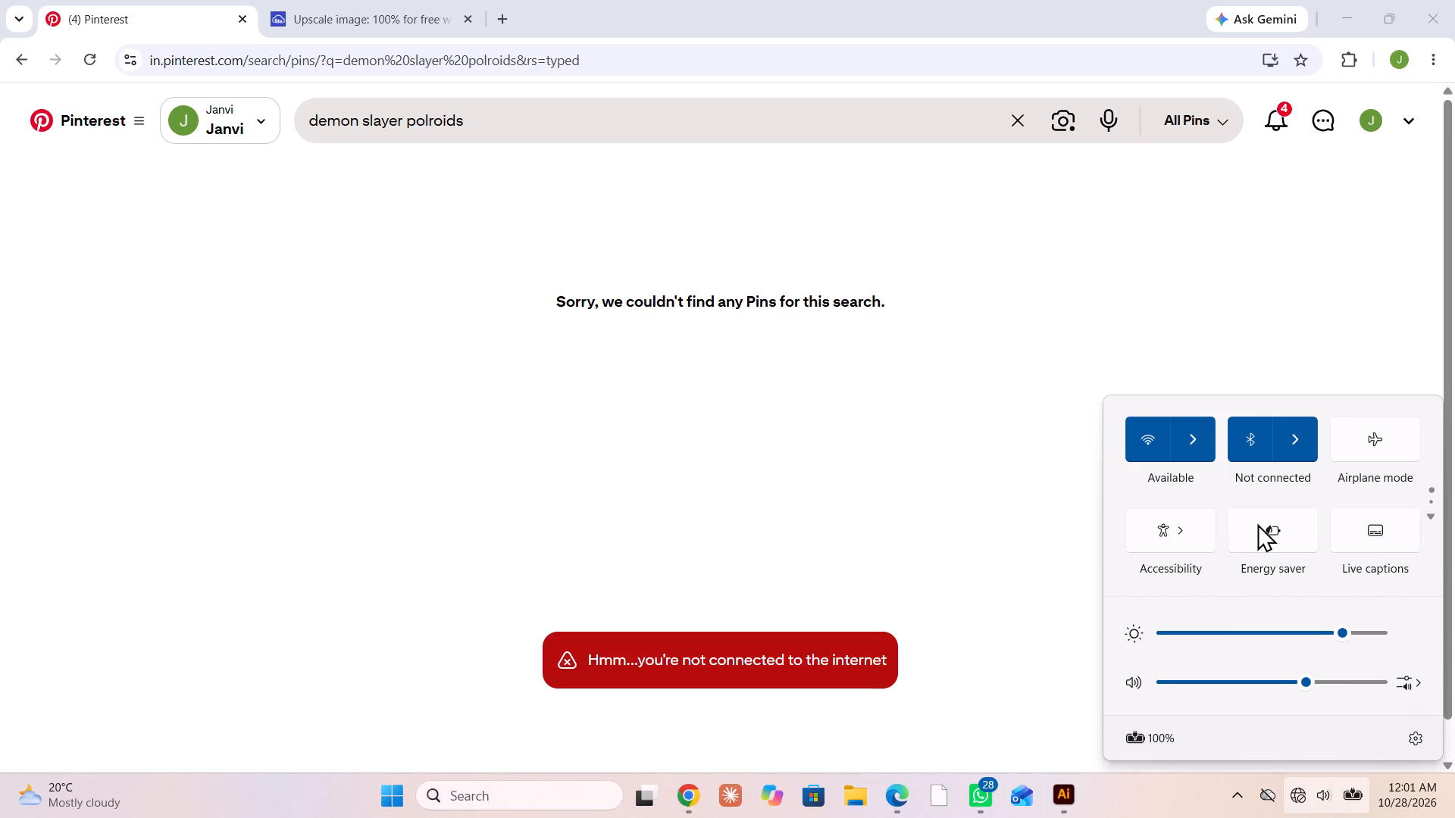
Close the Chrome window and connect the computer to the vivo Y27 Wi-Fi network.
left_click(1422, 2)
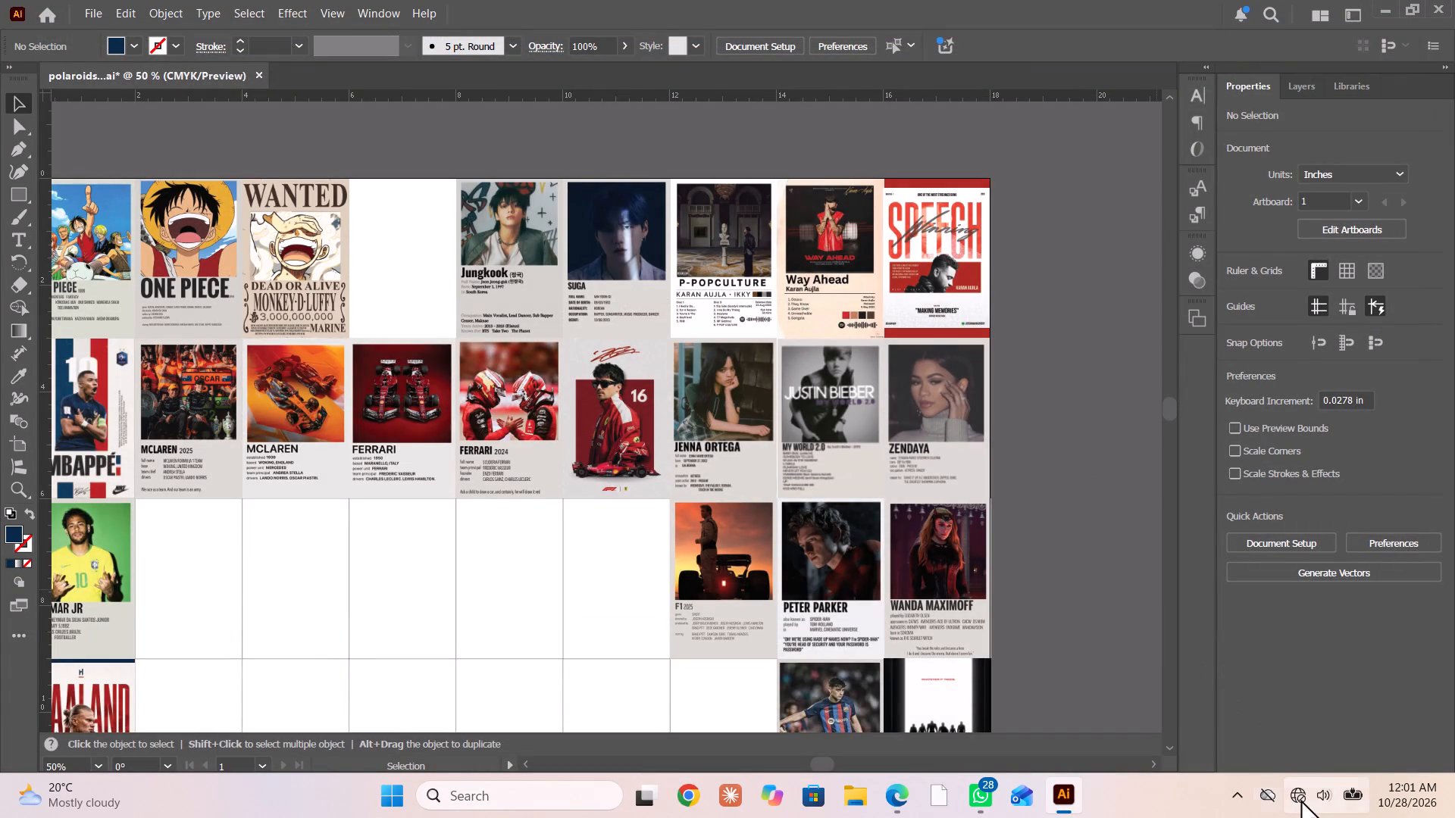
left_click(1306, 799)
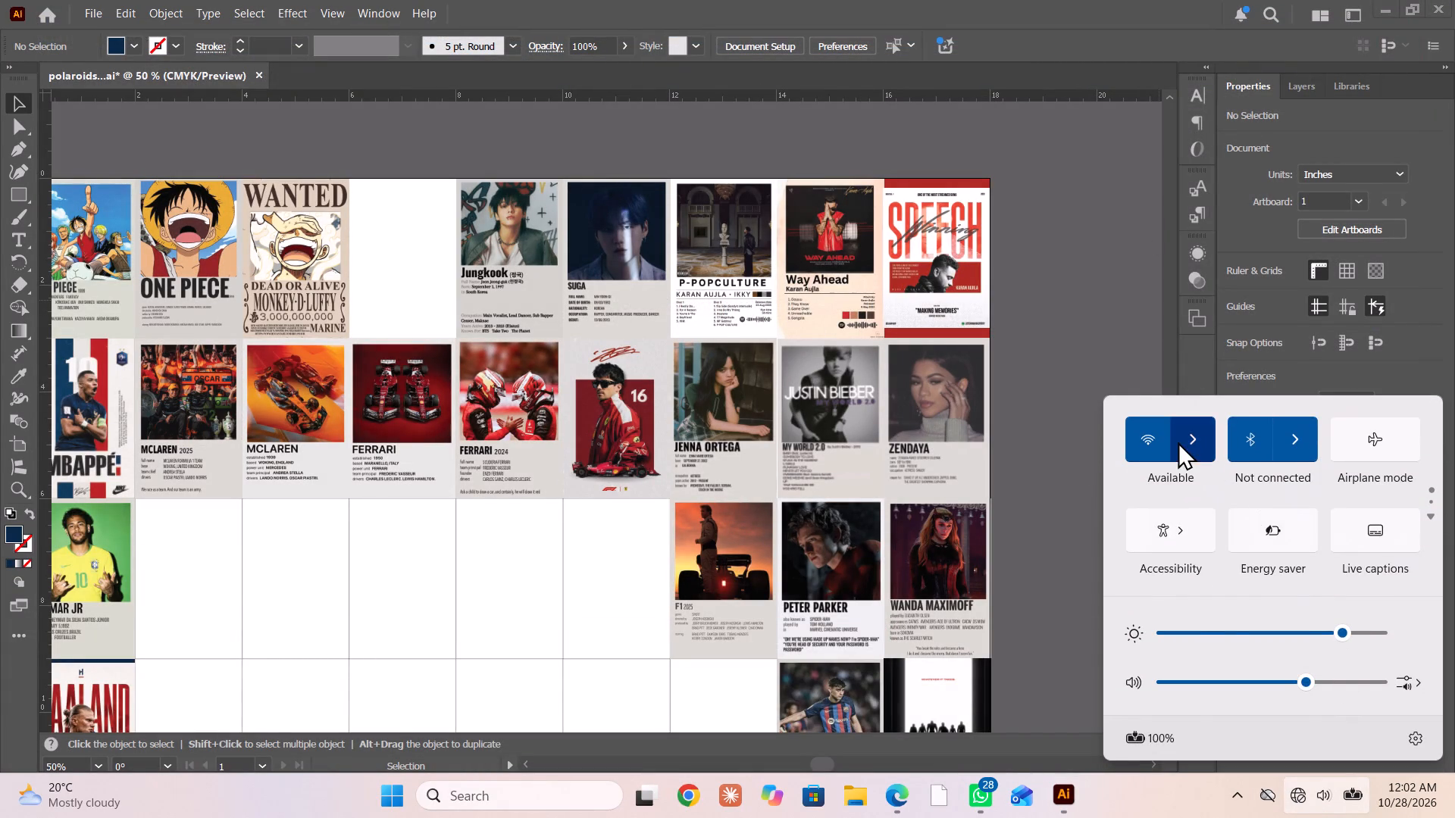
left_click(1178, 440)
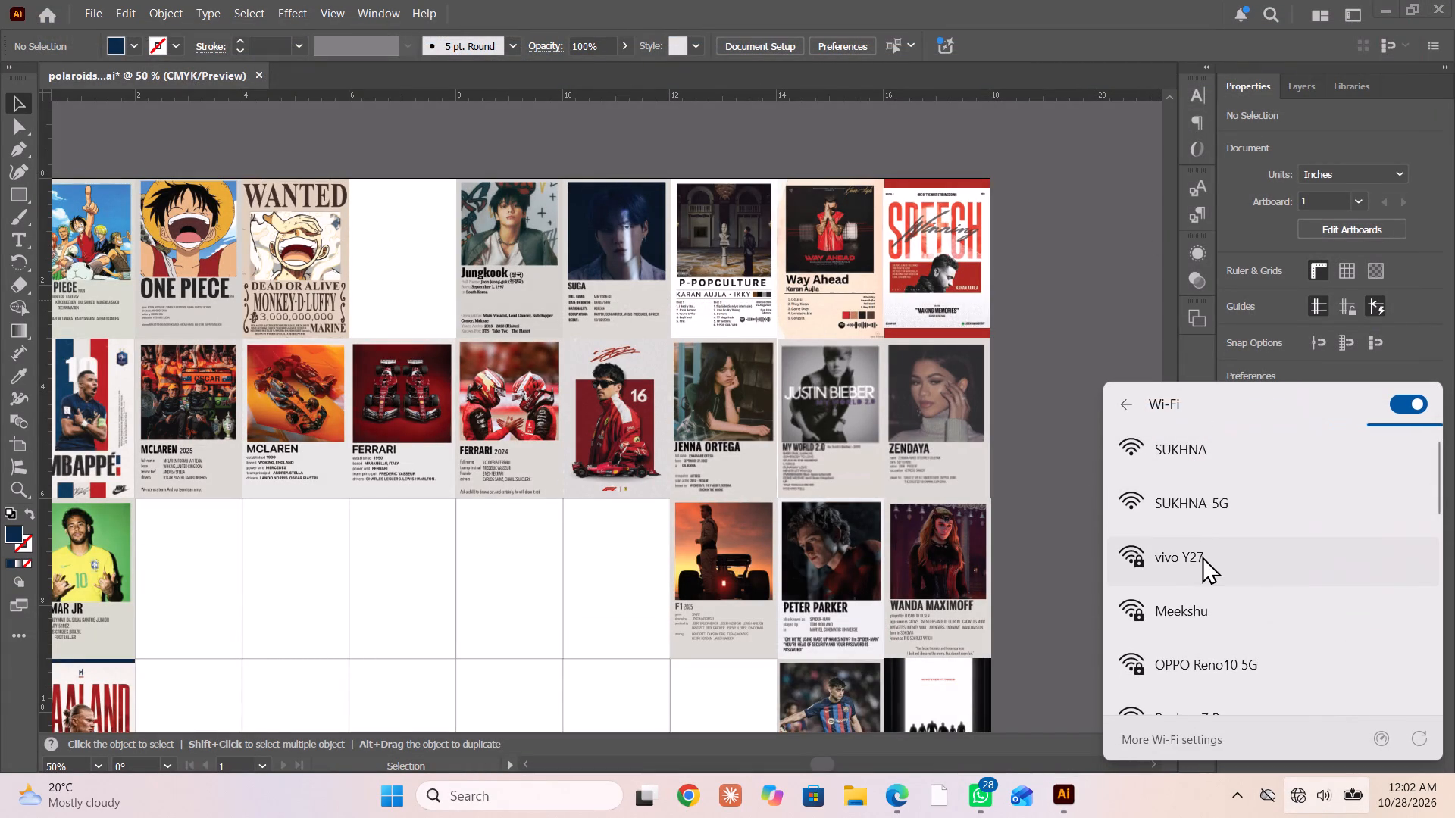
left_click(1202, 556)
left_click(1324, 649)
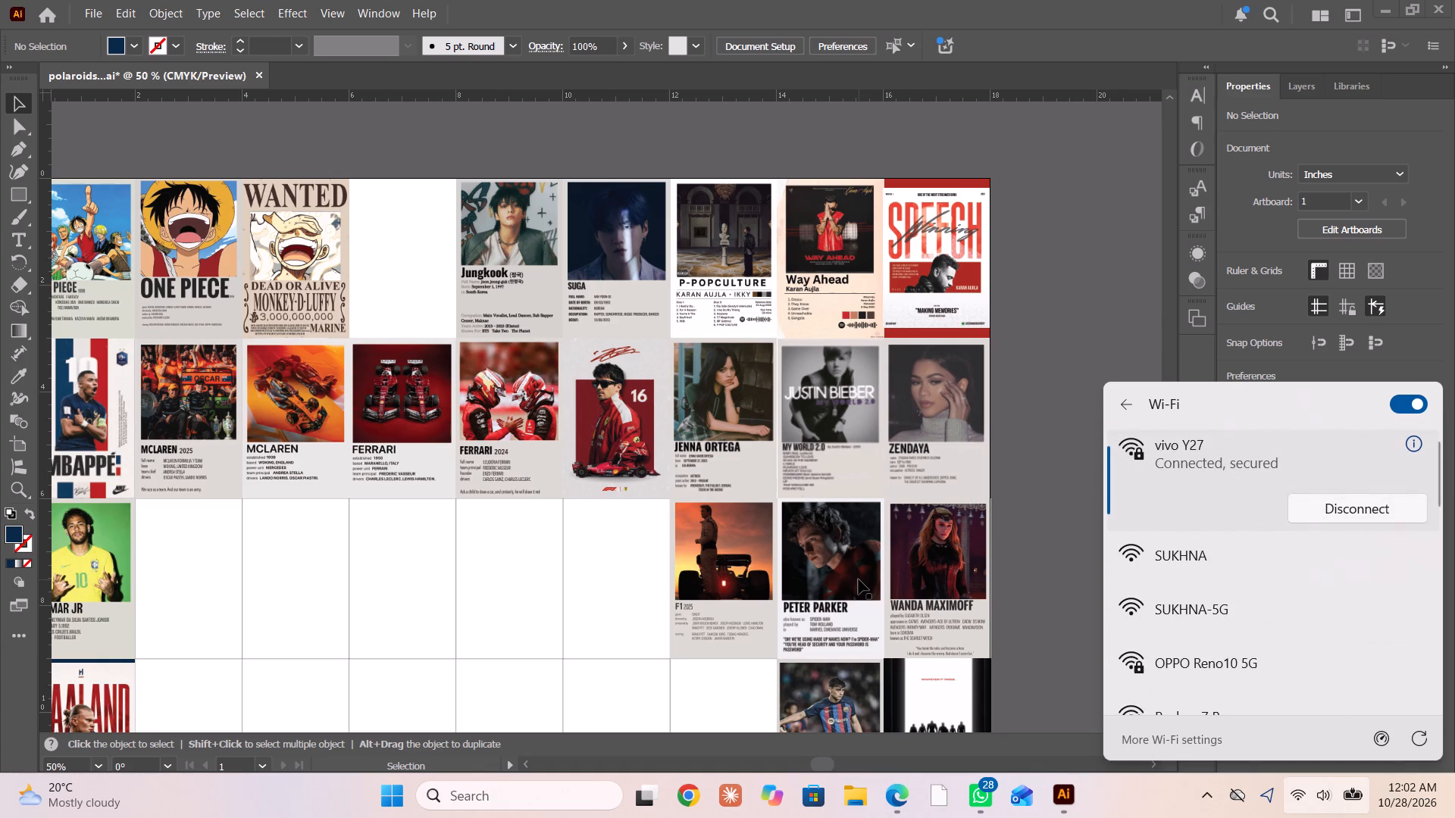
Reopen Chrome, close the extra blank tab and open a fresh tab beside the What's New page.
left_click(696, 799)
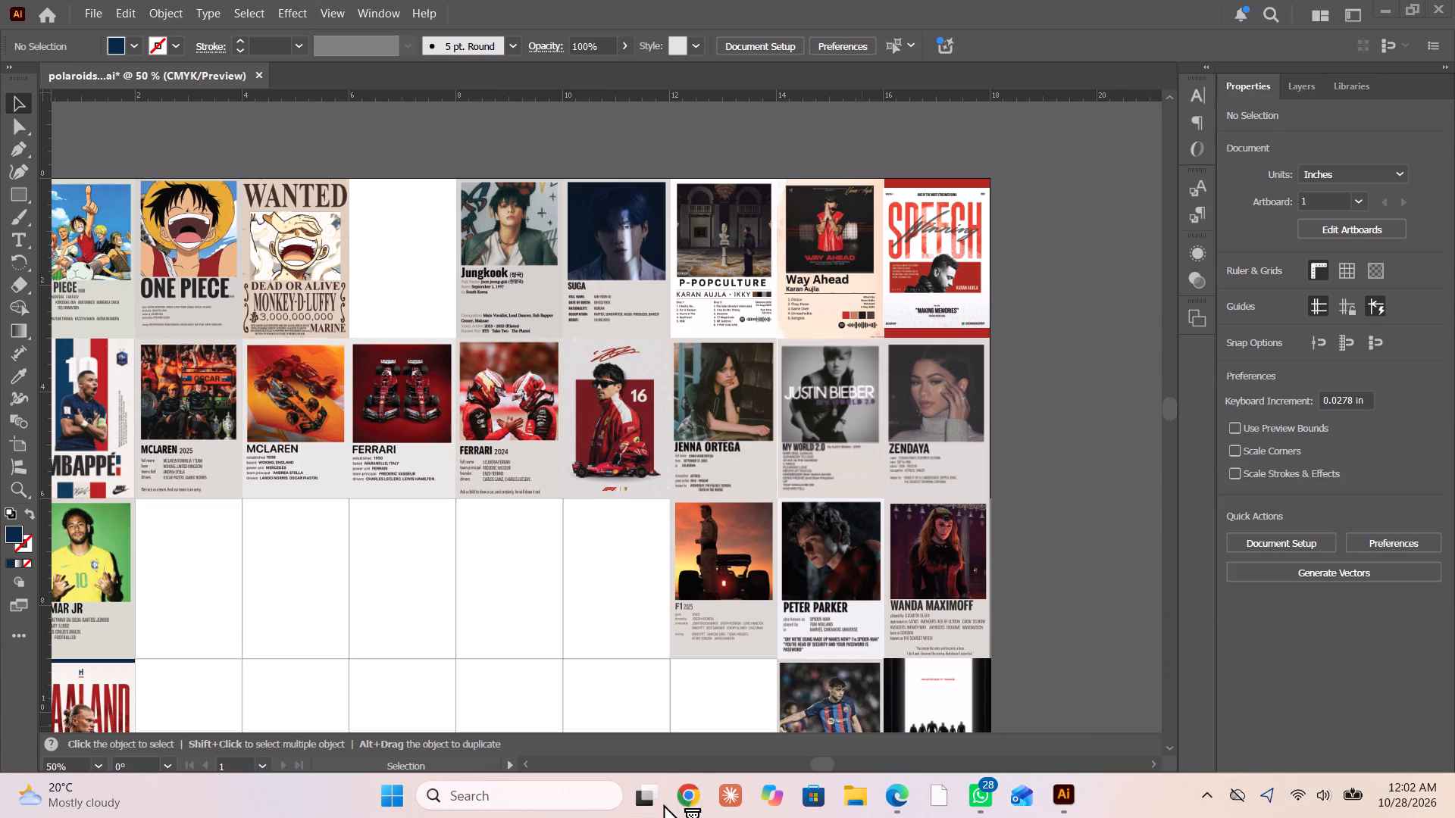
left_click(835, 476)
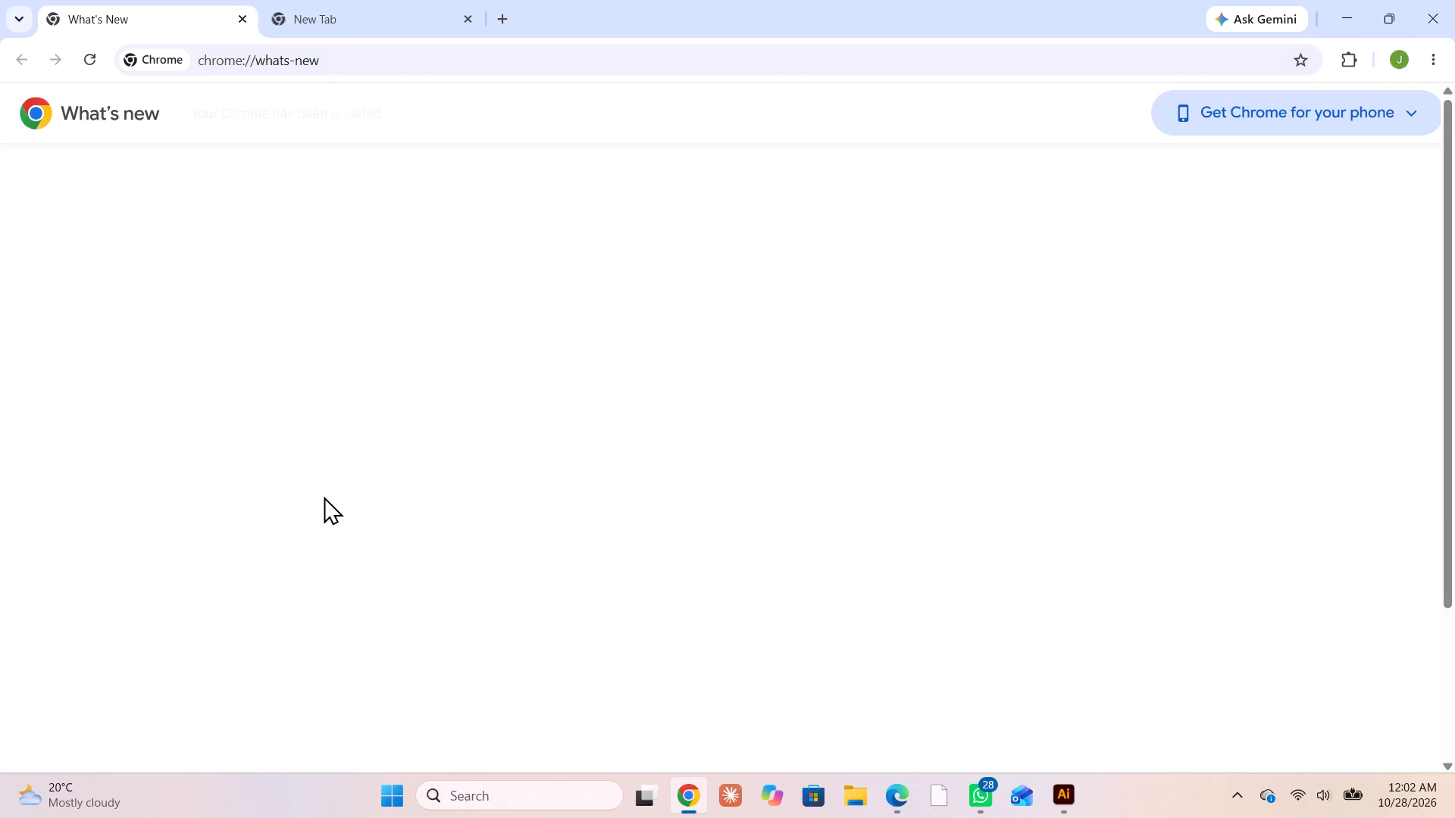
left_click(472, 22)
left_click(280, 19)
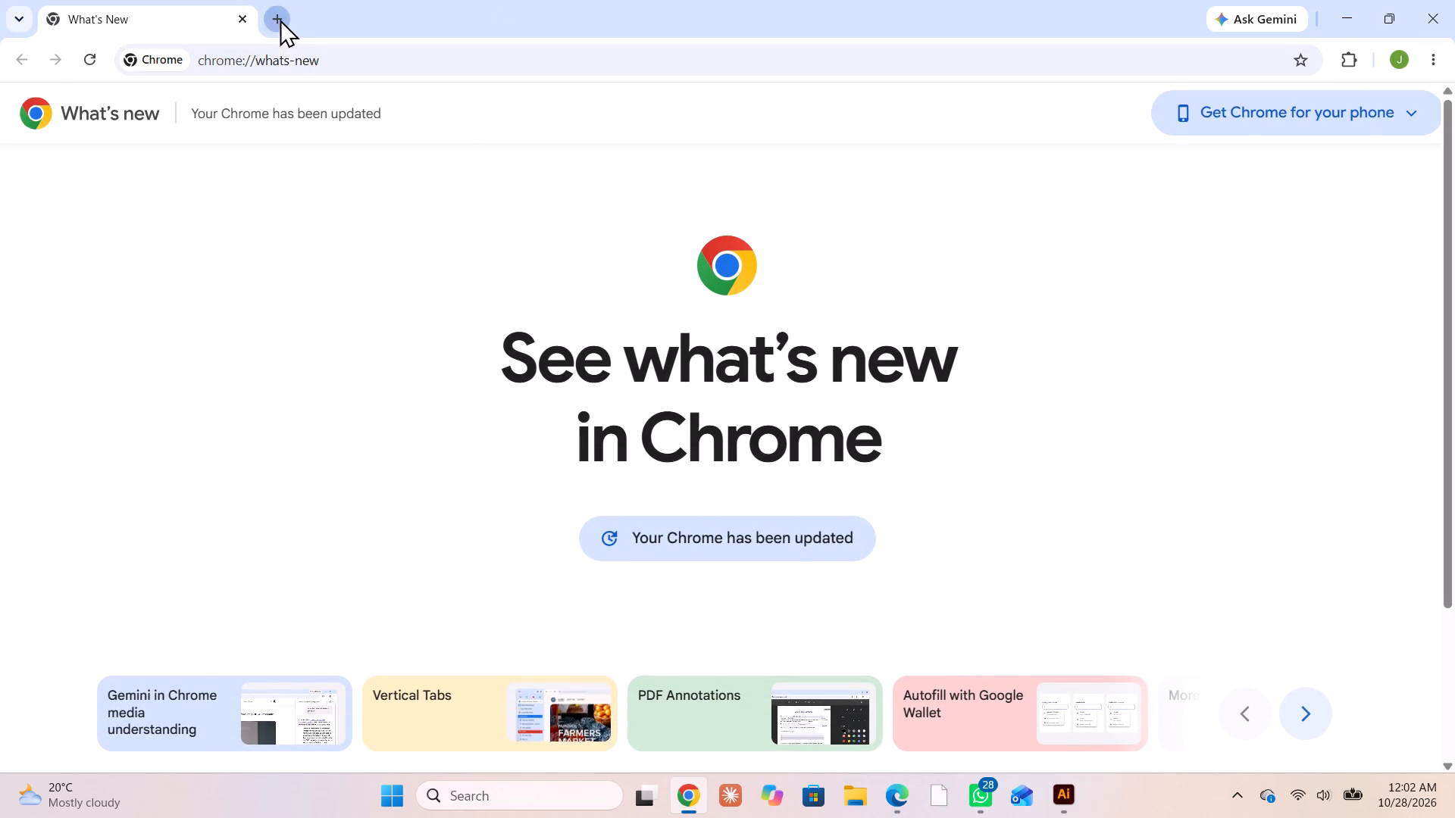
Look up "pinterest" on Google, open the Pinterest site and open its search for a new query.
left_click(493, 360)
left_click(493, 412)
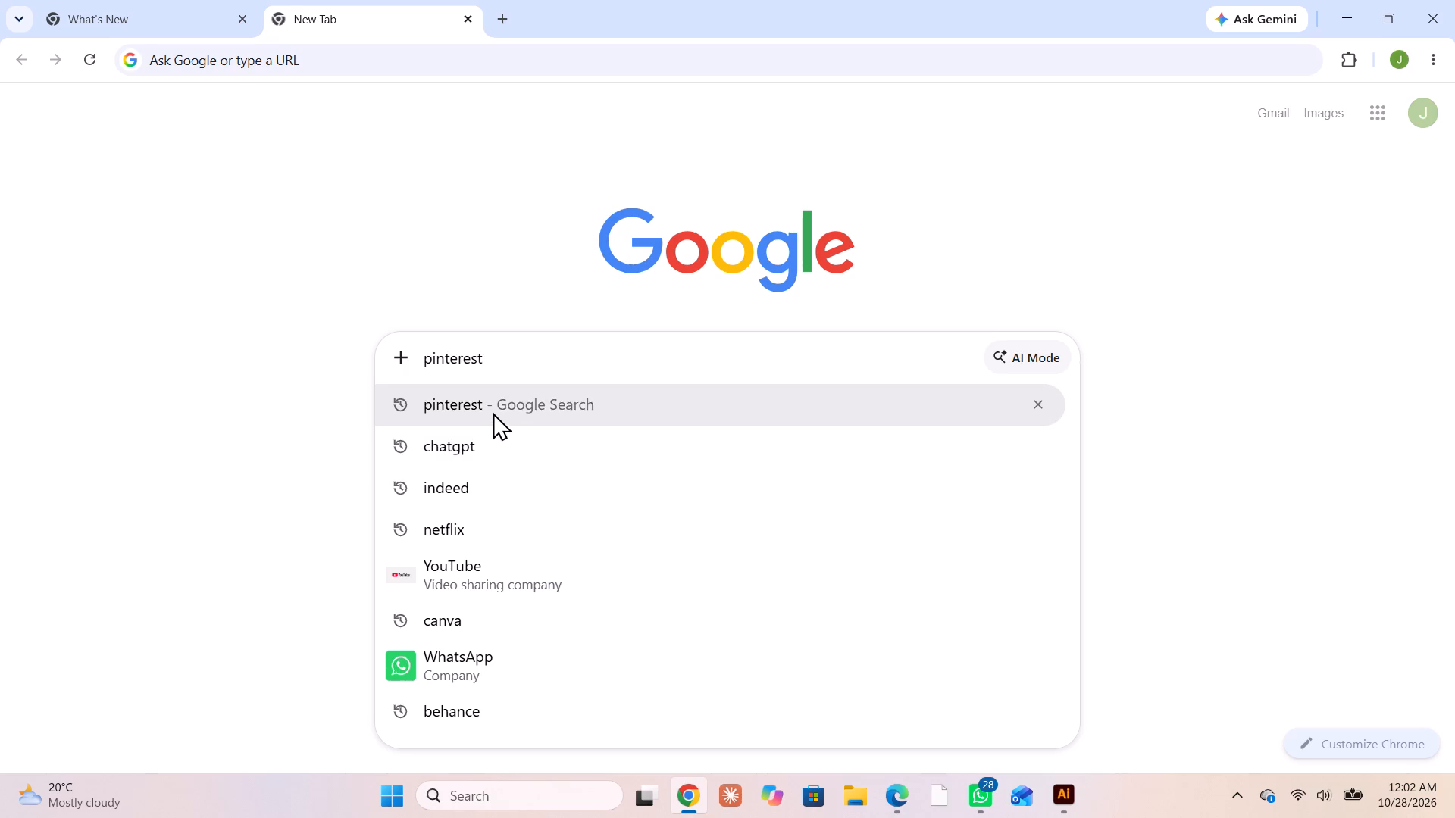
left_click(205, 263)
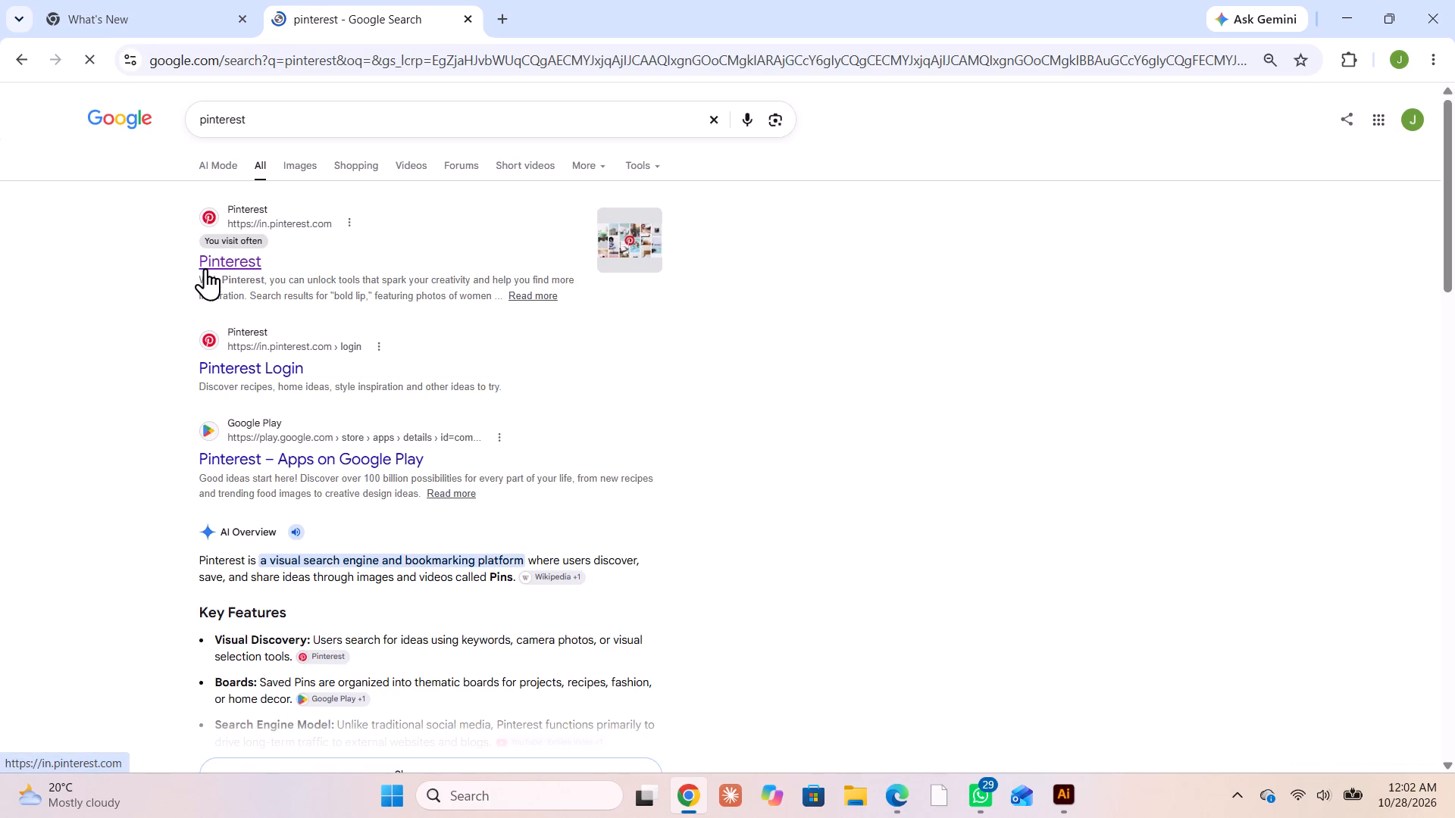
left_click(222, 259)
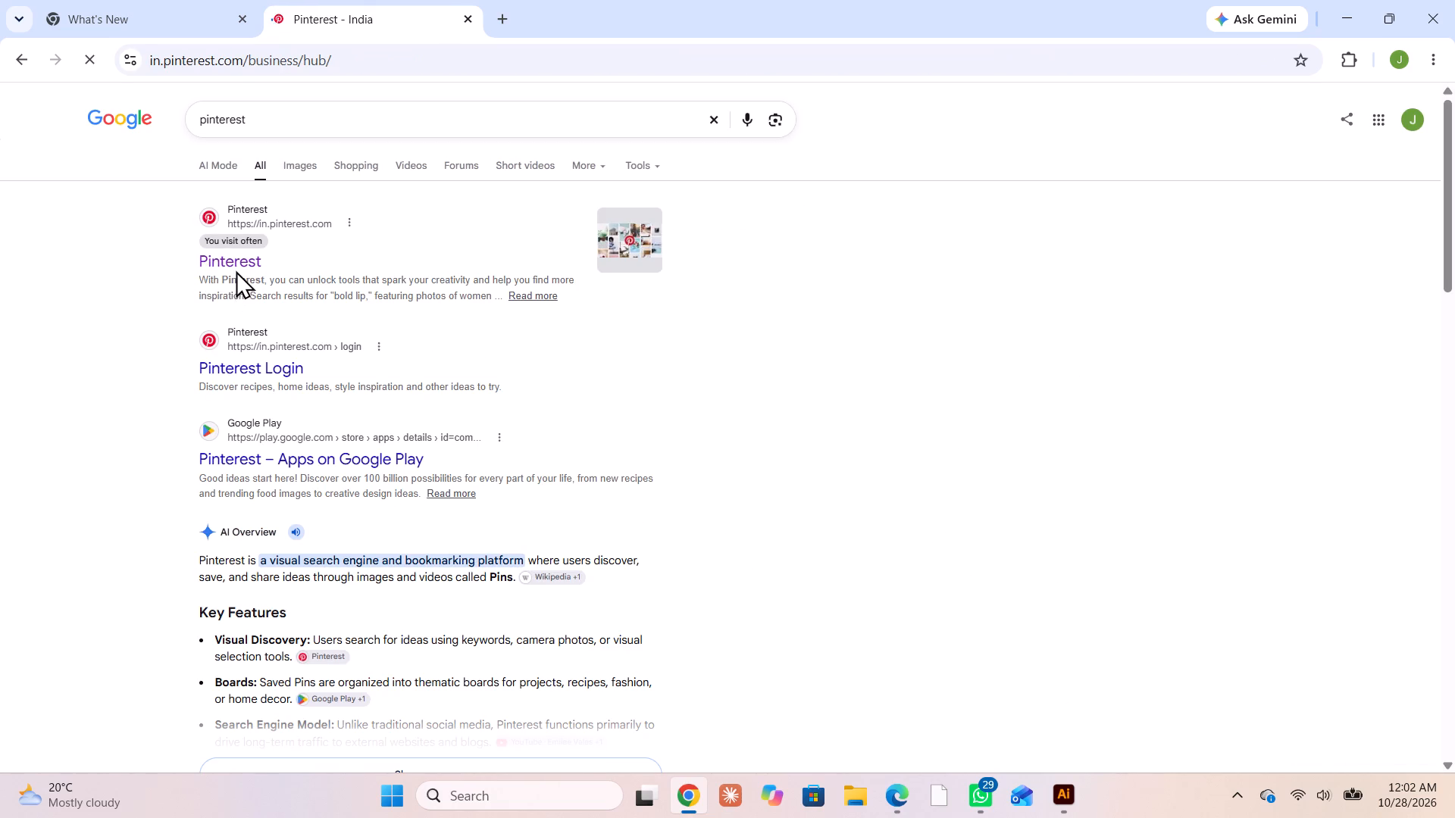
left_click(236, 264)
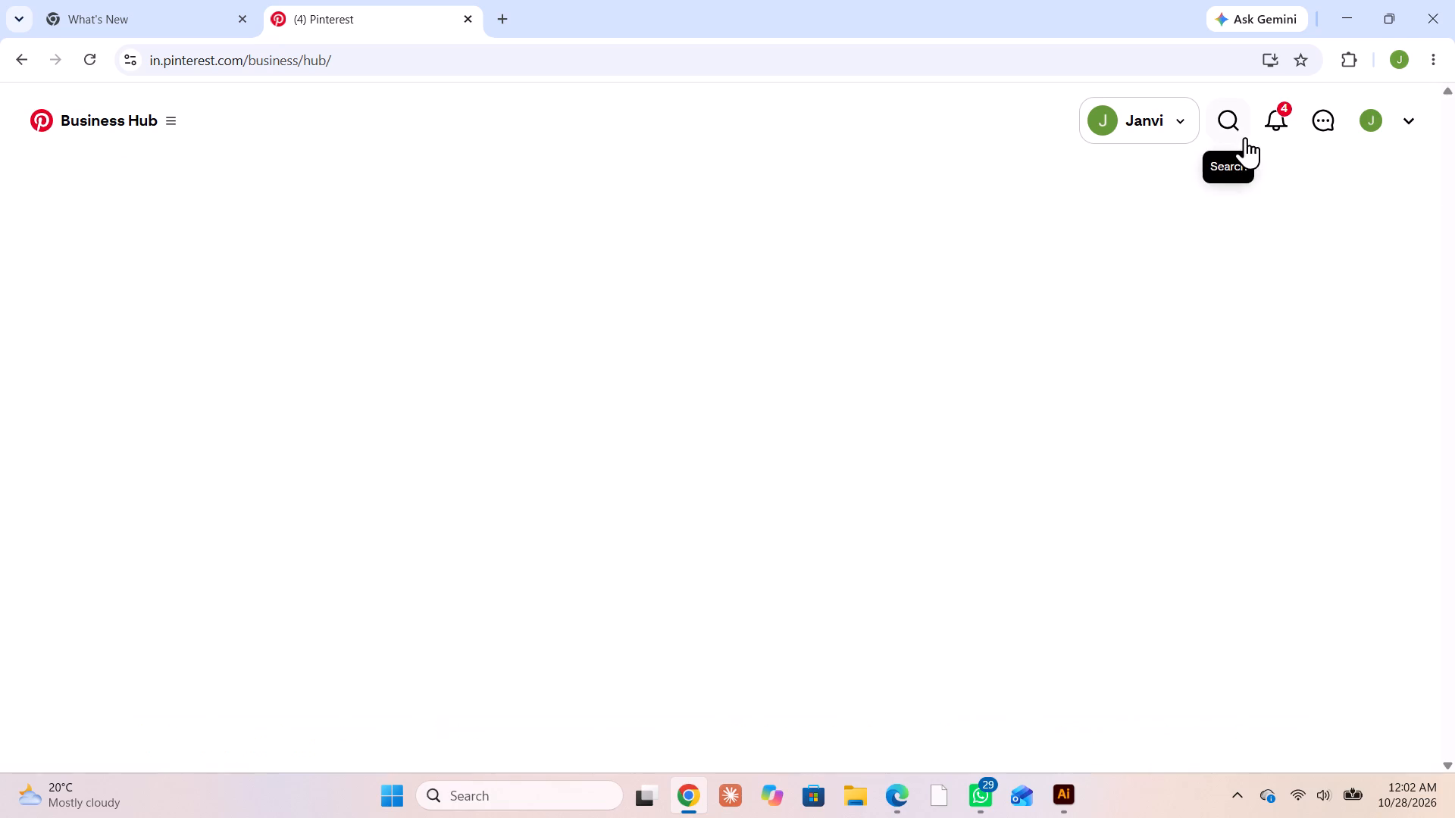
left_click(1229, 129)
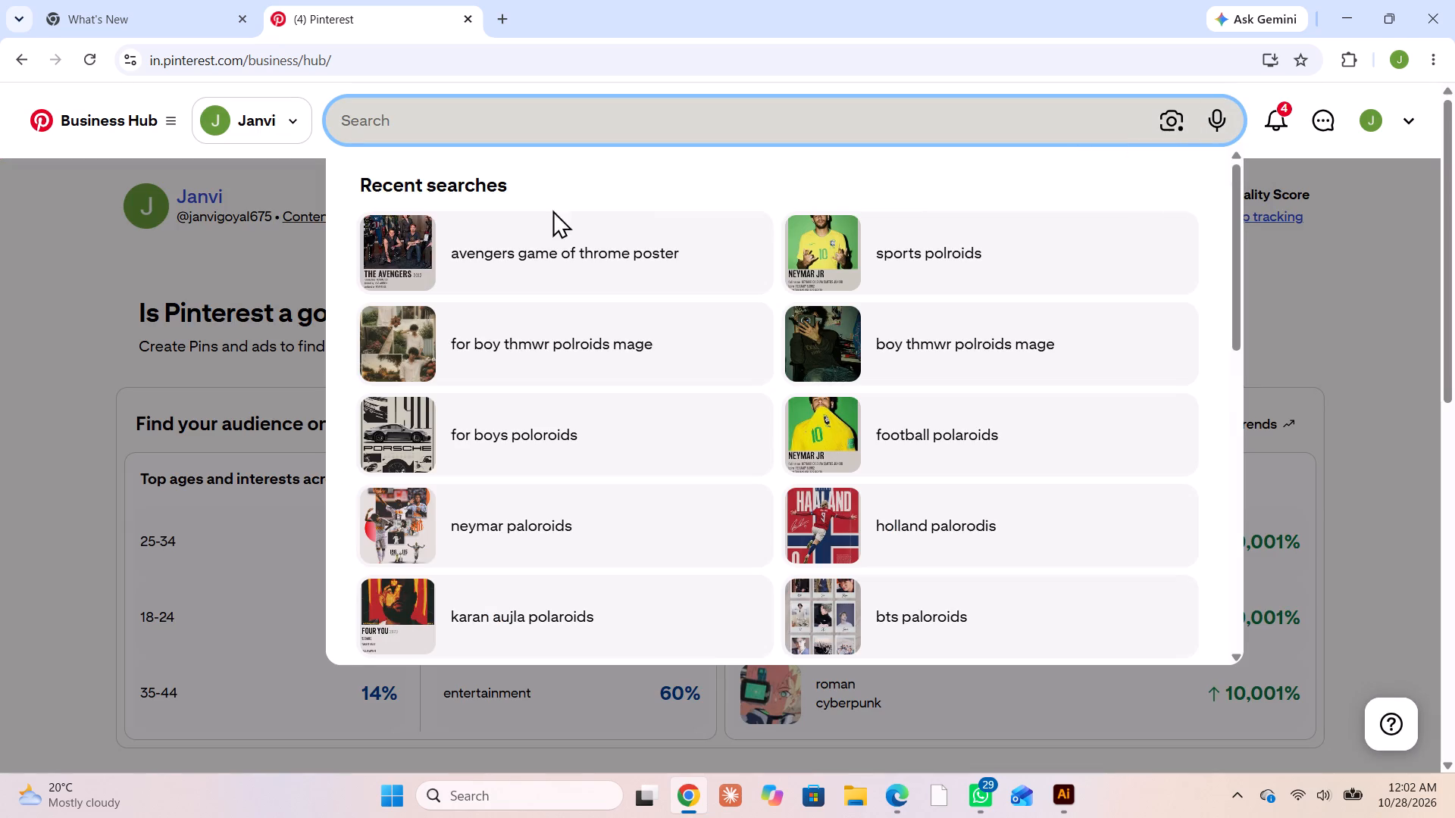
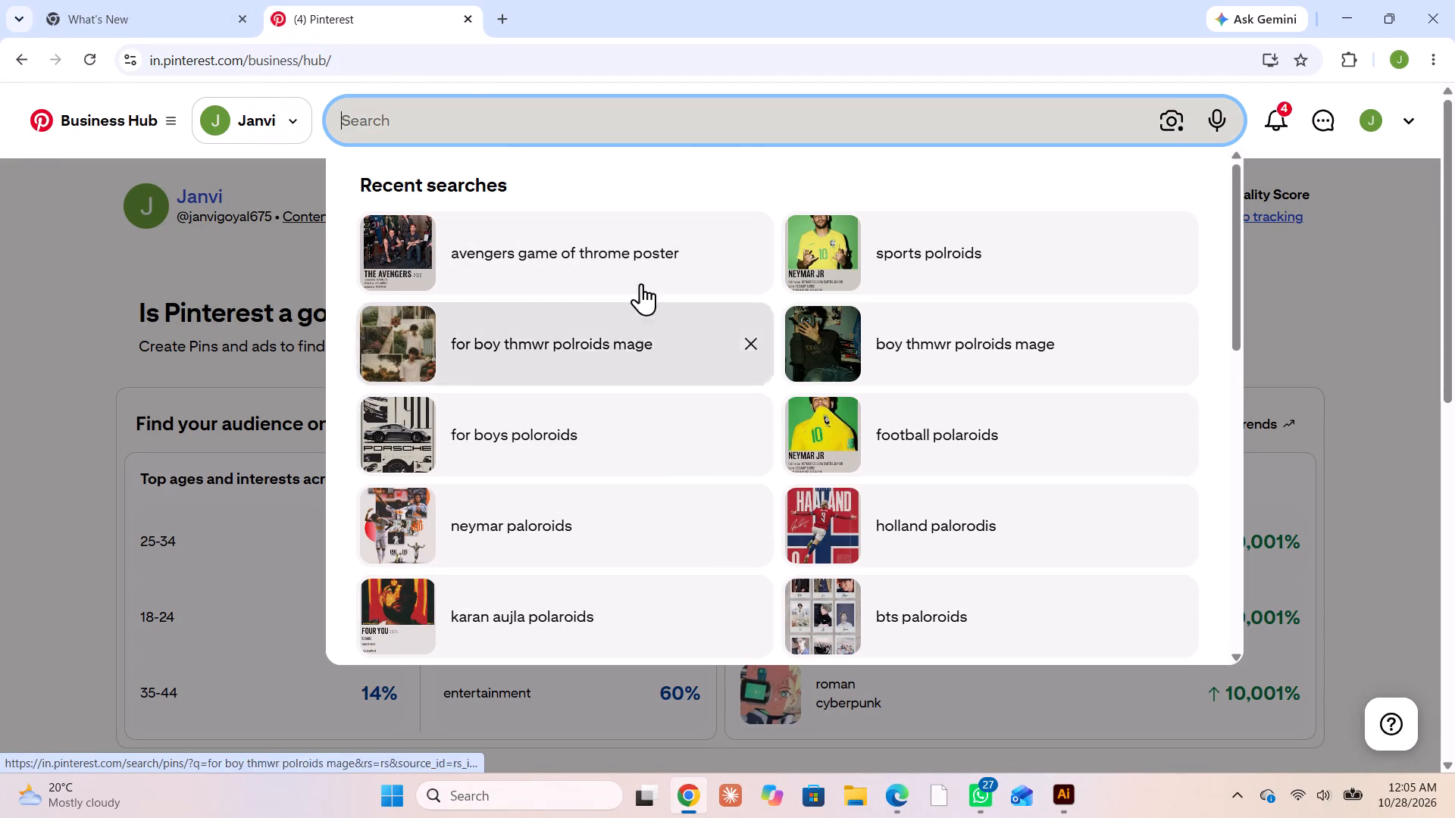
Search Pinterest for "demon slayre polroids".
left_click(690, 124)
type("demon slayre")
key("space")
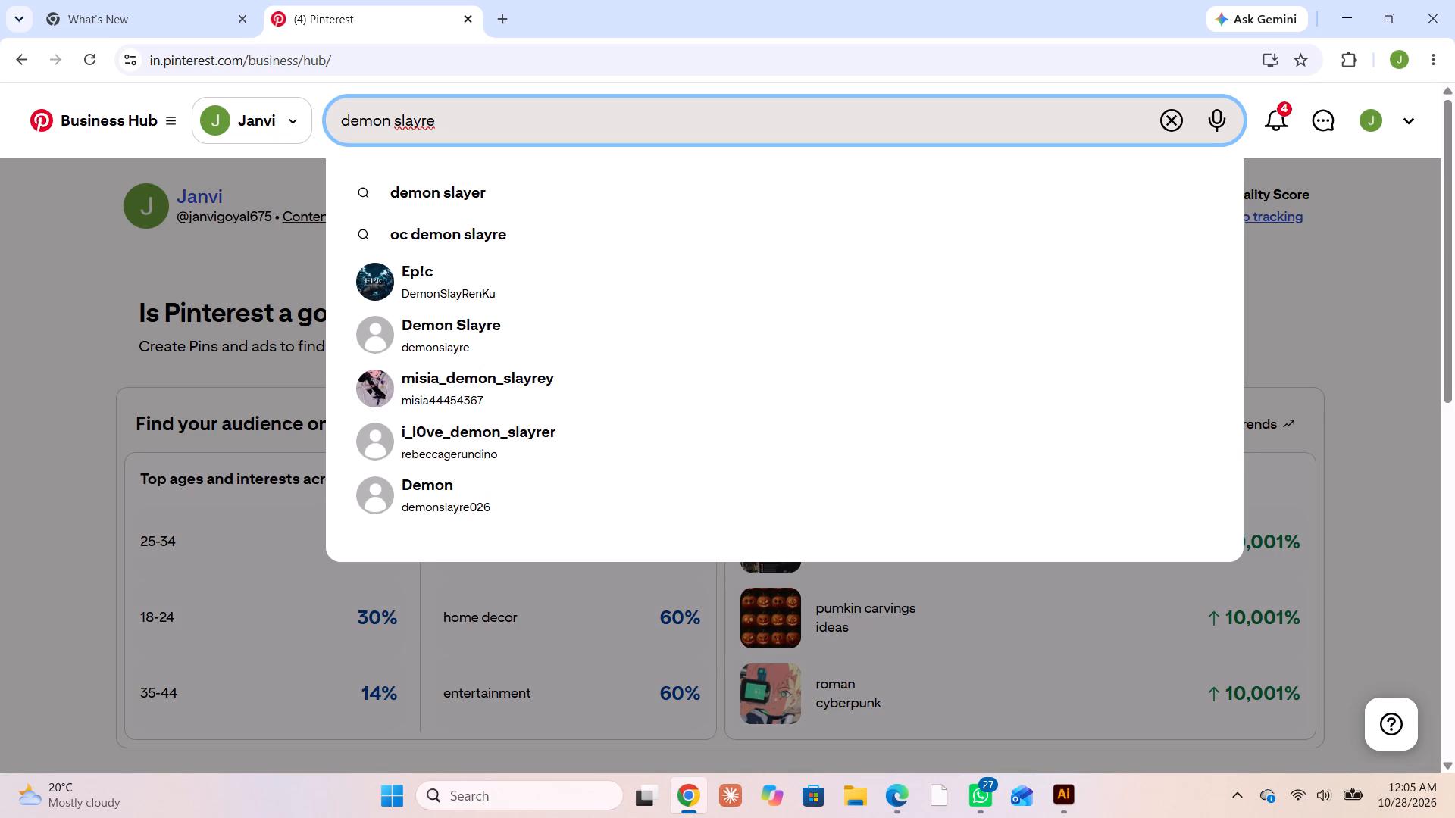
key("space")
type("polroids")
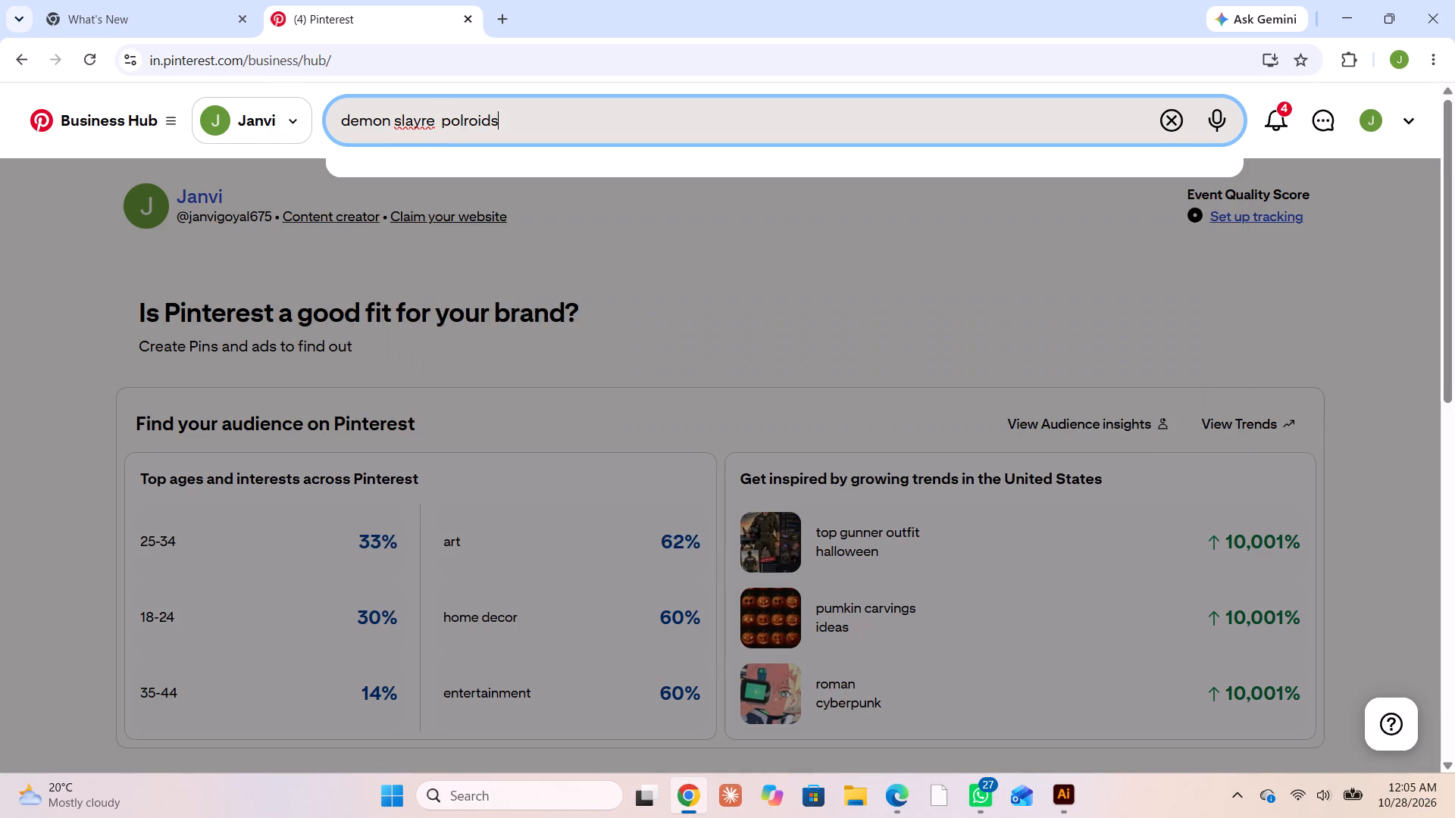
key("Return")
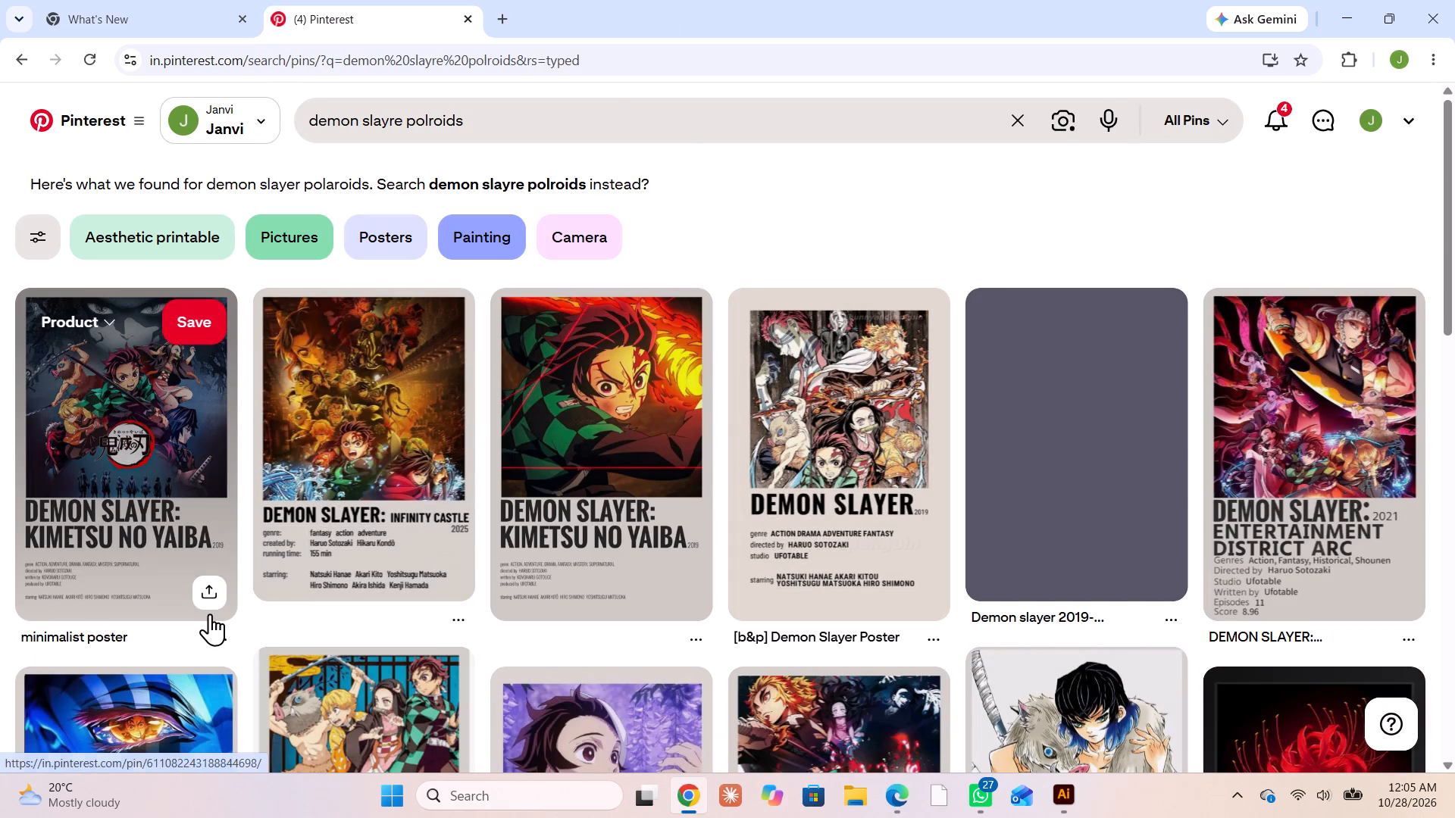
Copy the "Demon Slayer: Kimetsu no Yaiba" poster with the close-up fiery face from Pinterest and paste it into the Illustrator polaroids document.
left_click(588, 427)
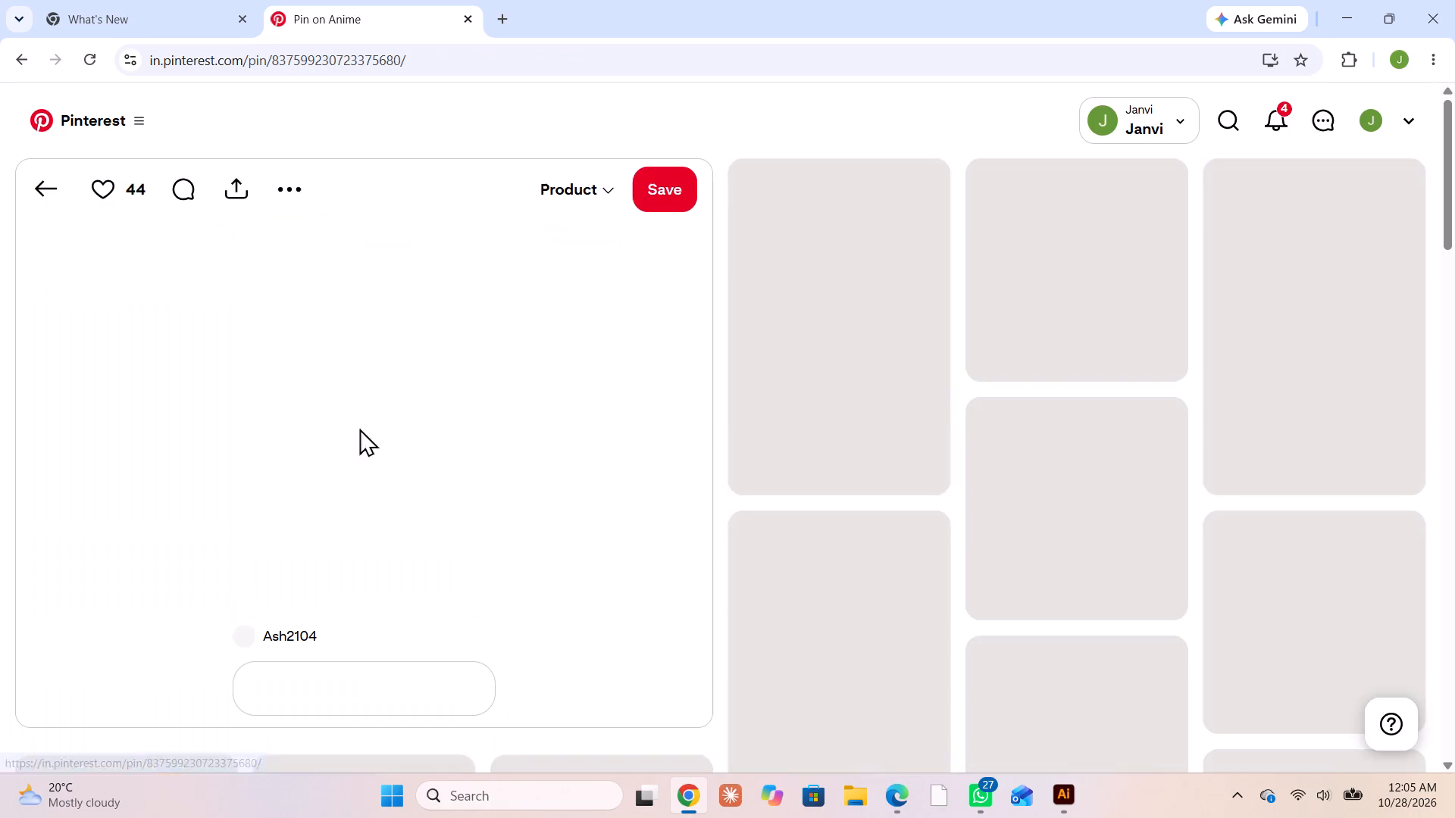
right_click(319, 418)
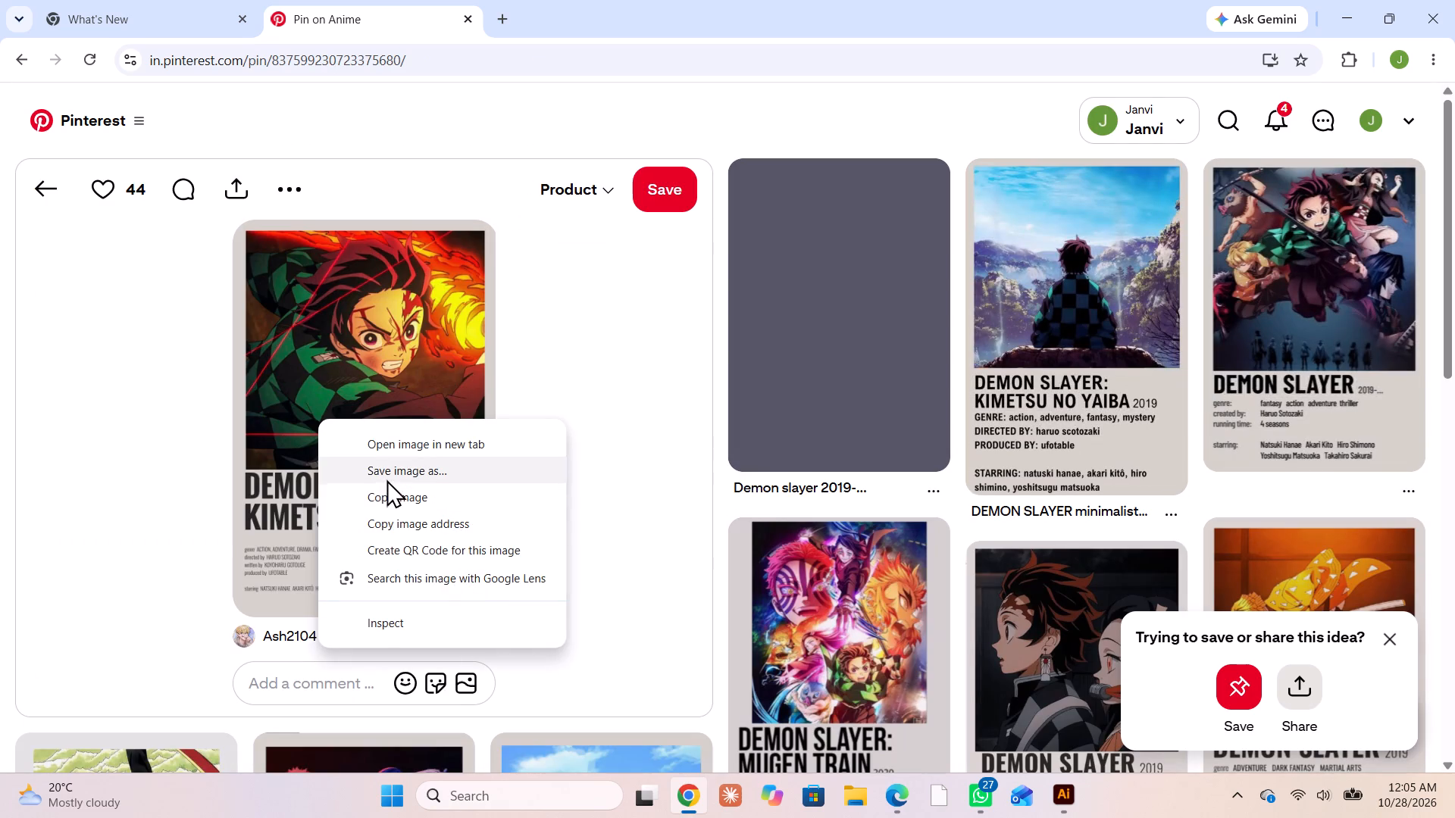
left_click(388, 492)
left_click(1074, 798)
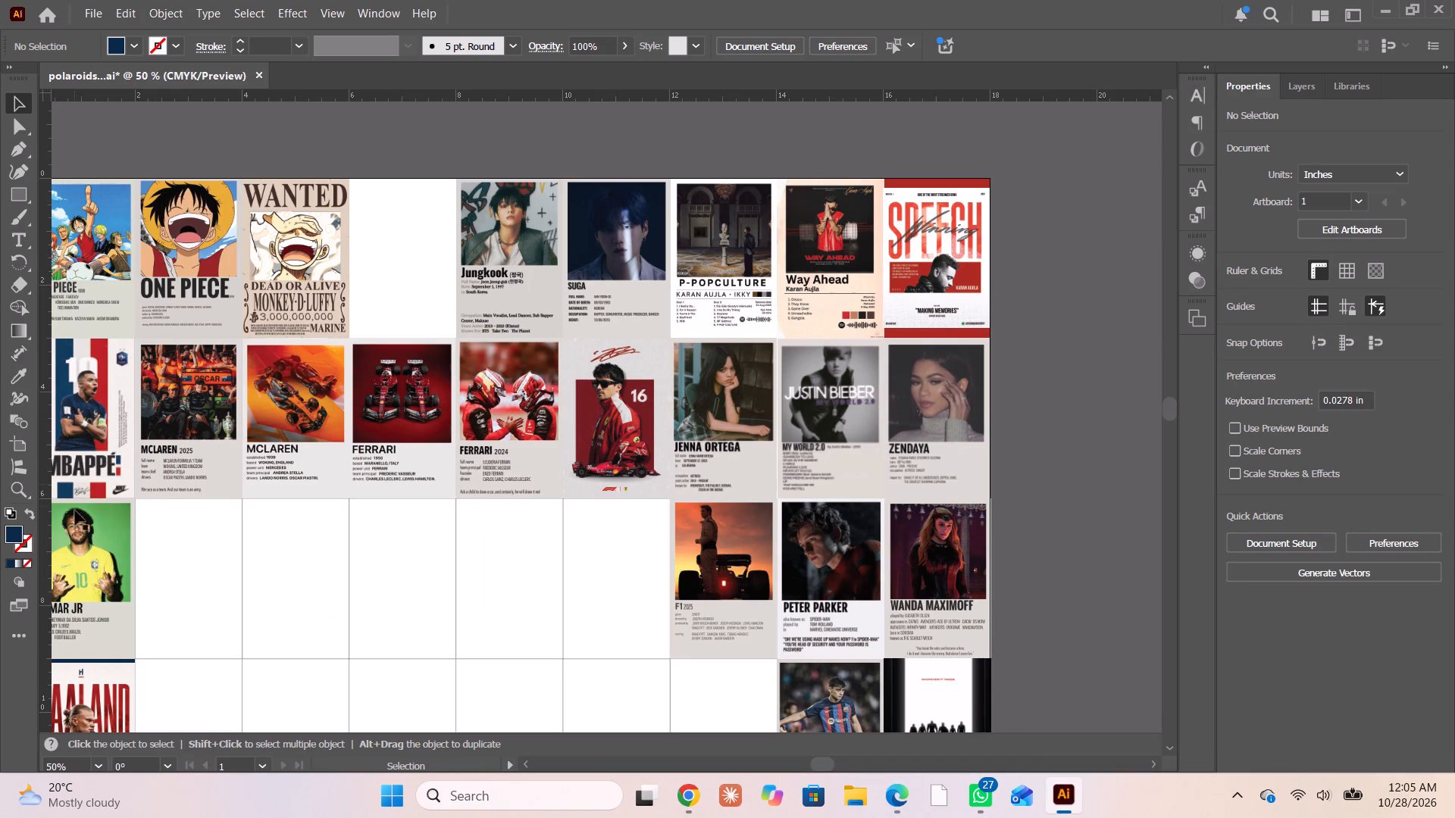
scroll(562, 427, "down", 2, "alt")
left_click(376, 255)
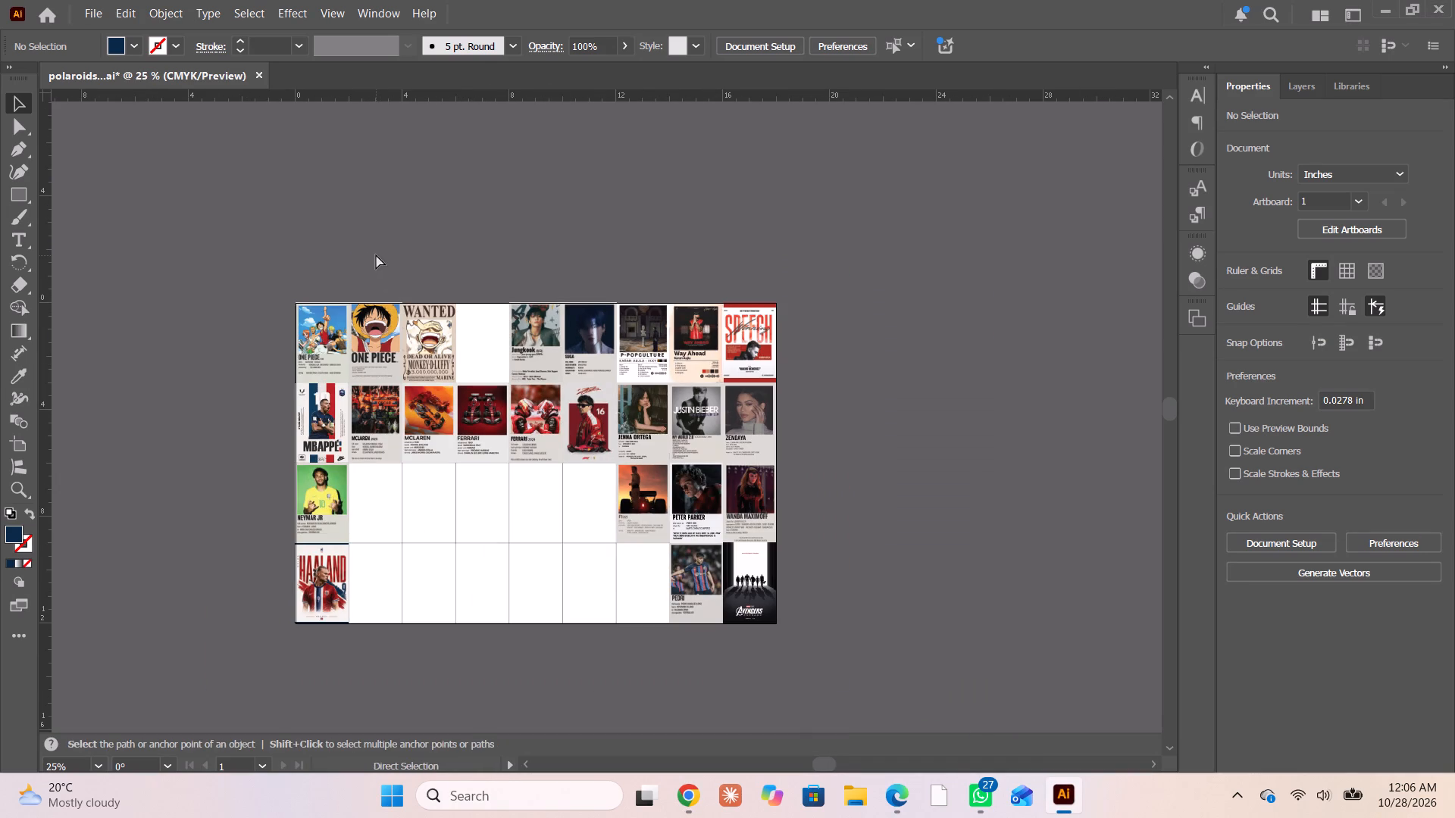
key("ctrl+v")
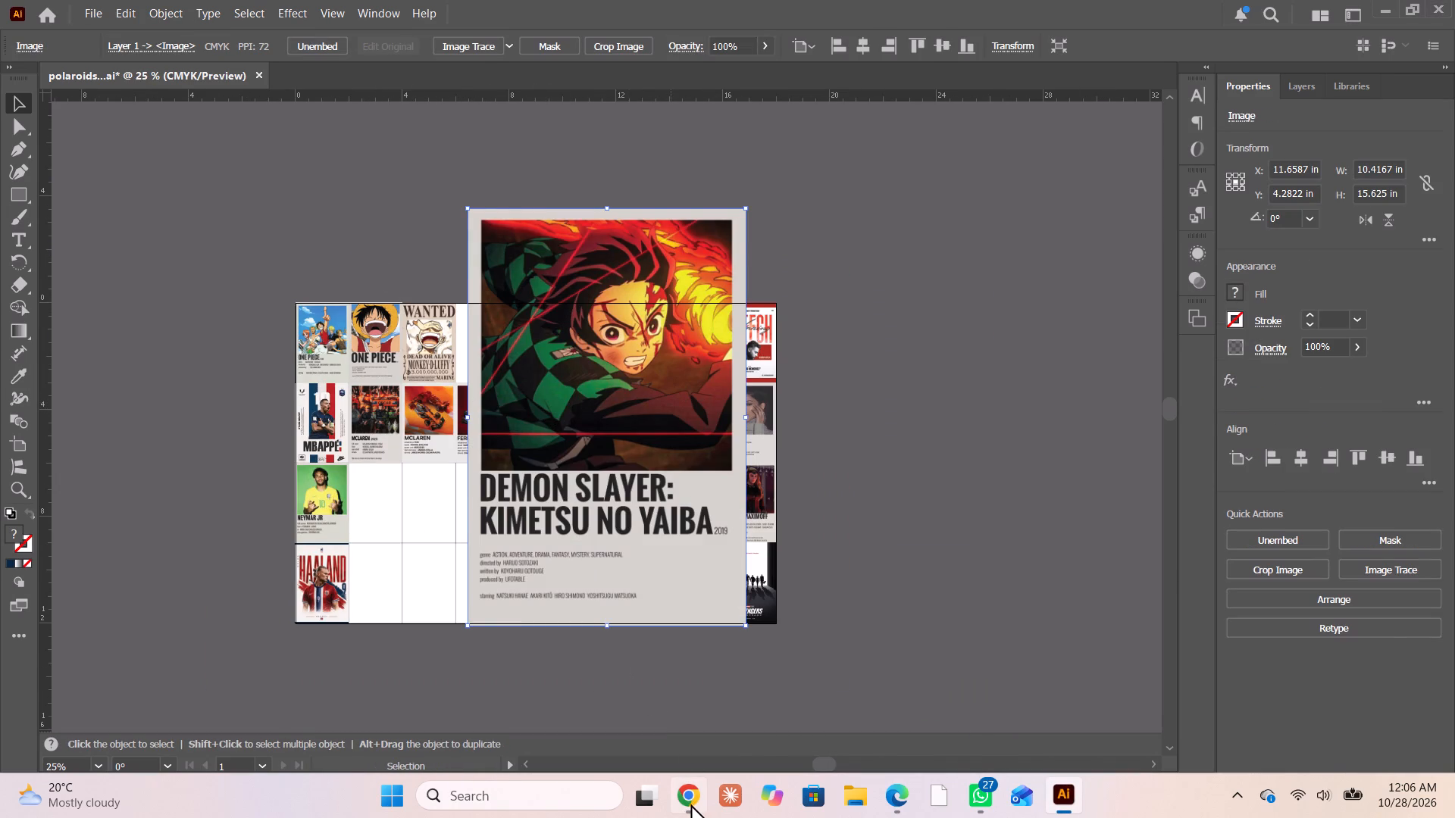
Copy the orange "Demon Slayer 2019" poster of the crouching yellow-robed swordsman from Pinterest's related pins and paste it into the Illustrator polaroids document.
left_click(690, 803)
scroll(790, 397, "down", 2)
scroll(790, 397, "up", 2)
scroll(790, 396, "down", 2)
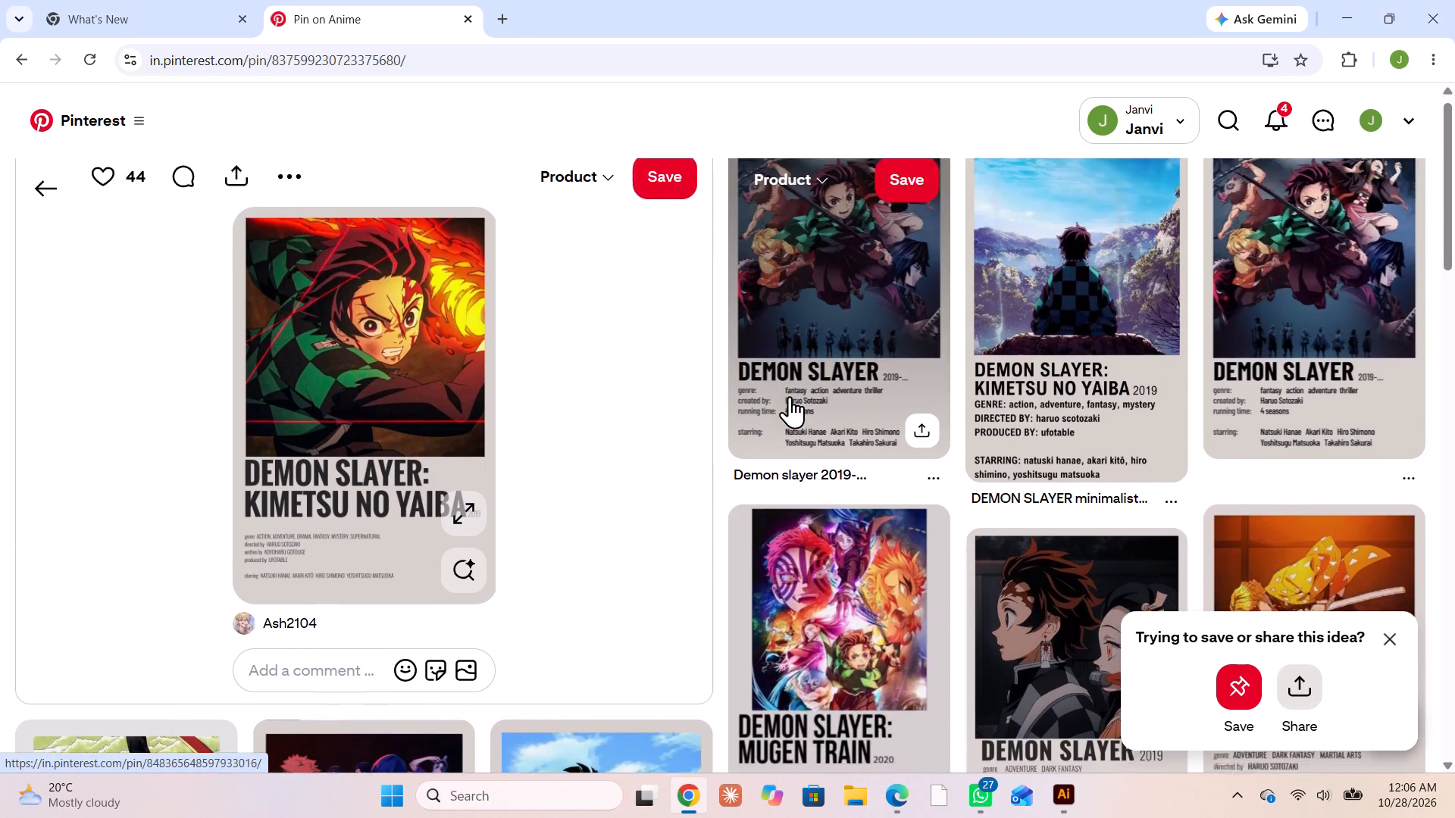
scroll(790, 396, "down", 1)
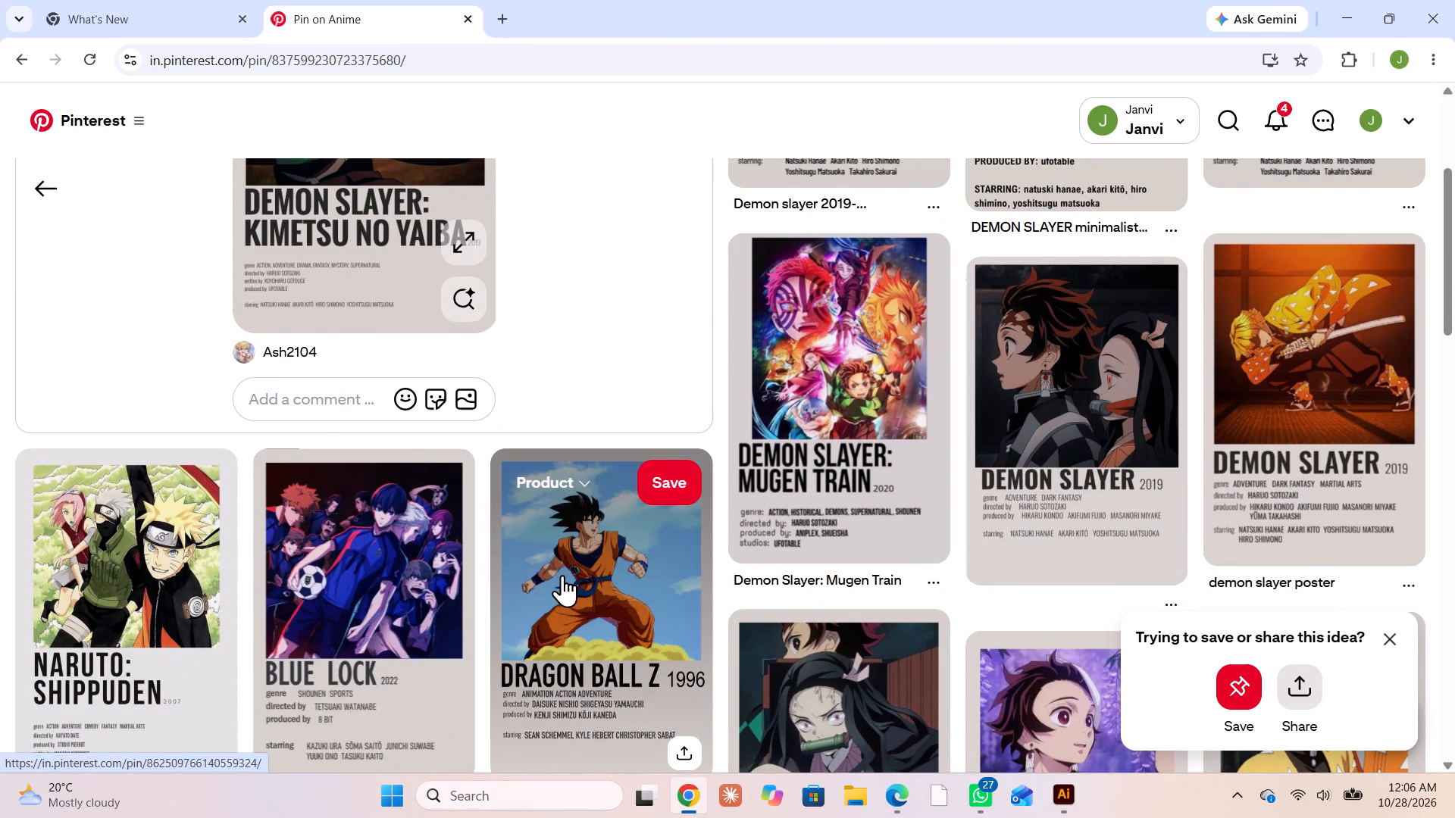
scroll(1009, 428, "up", 2)
scroll(1006, 426, "down", 1)
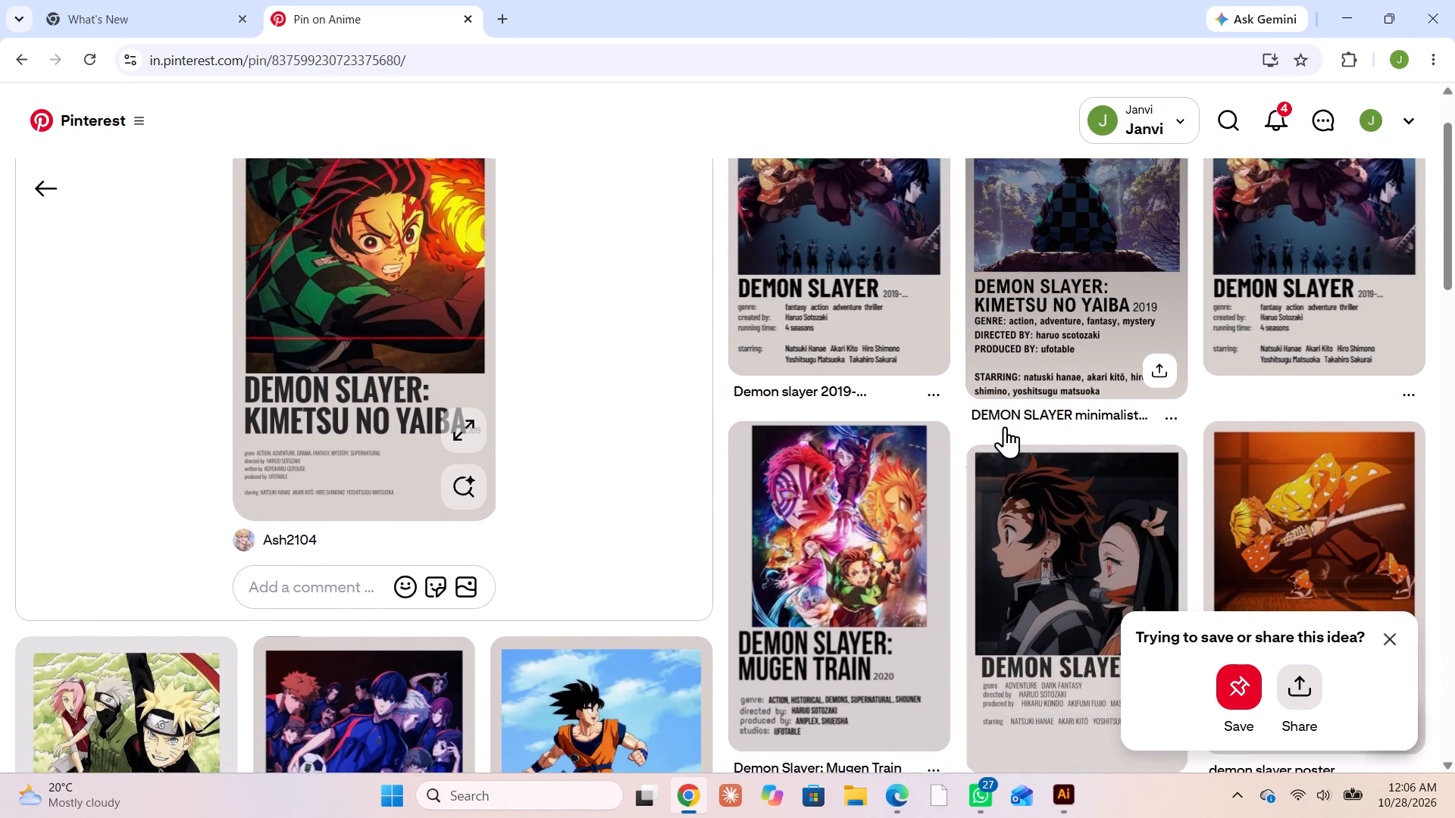
scroll(1005, 426, "down", 1)
left_click(1350, 391)
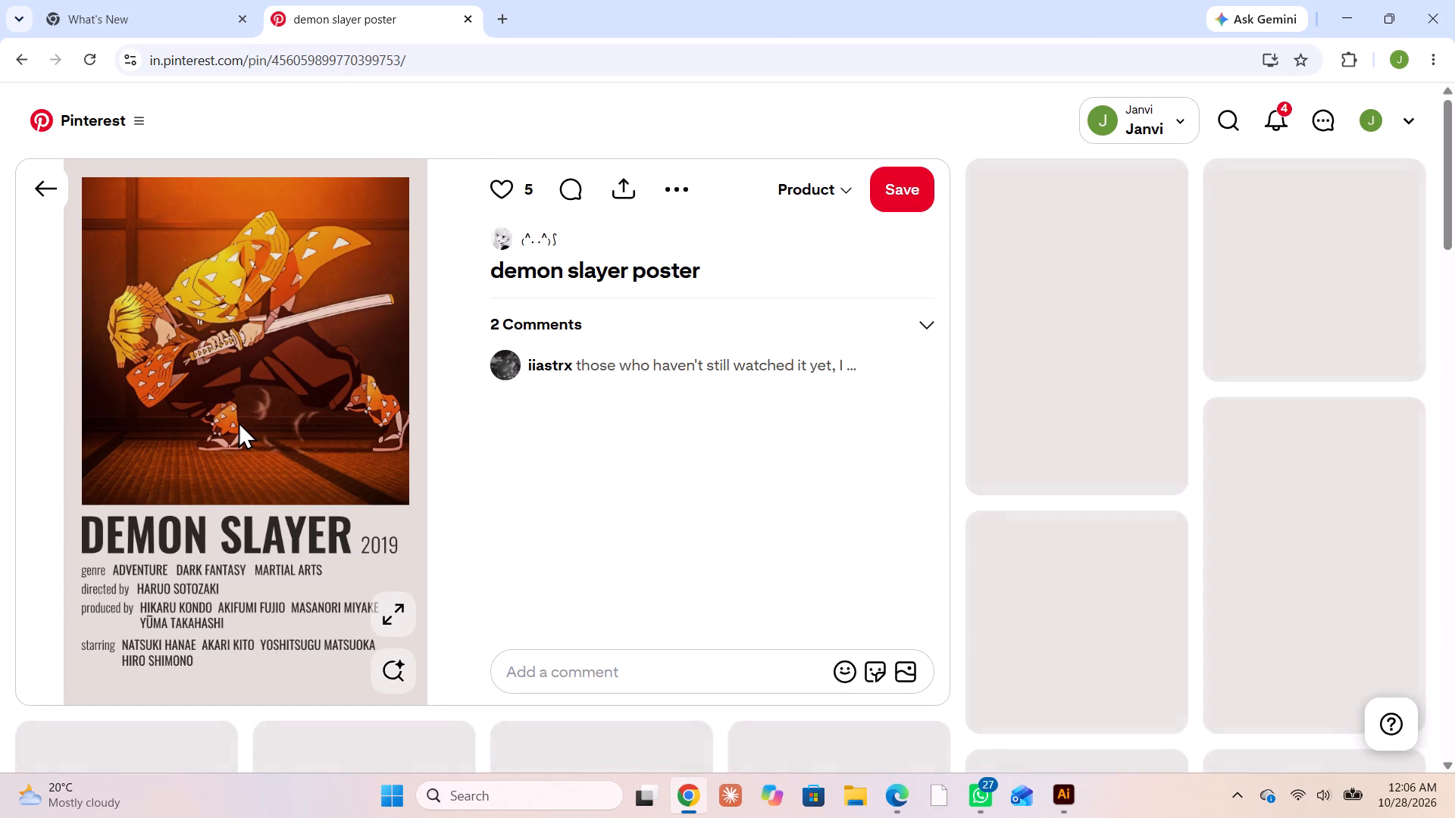
right_click(206, 374)
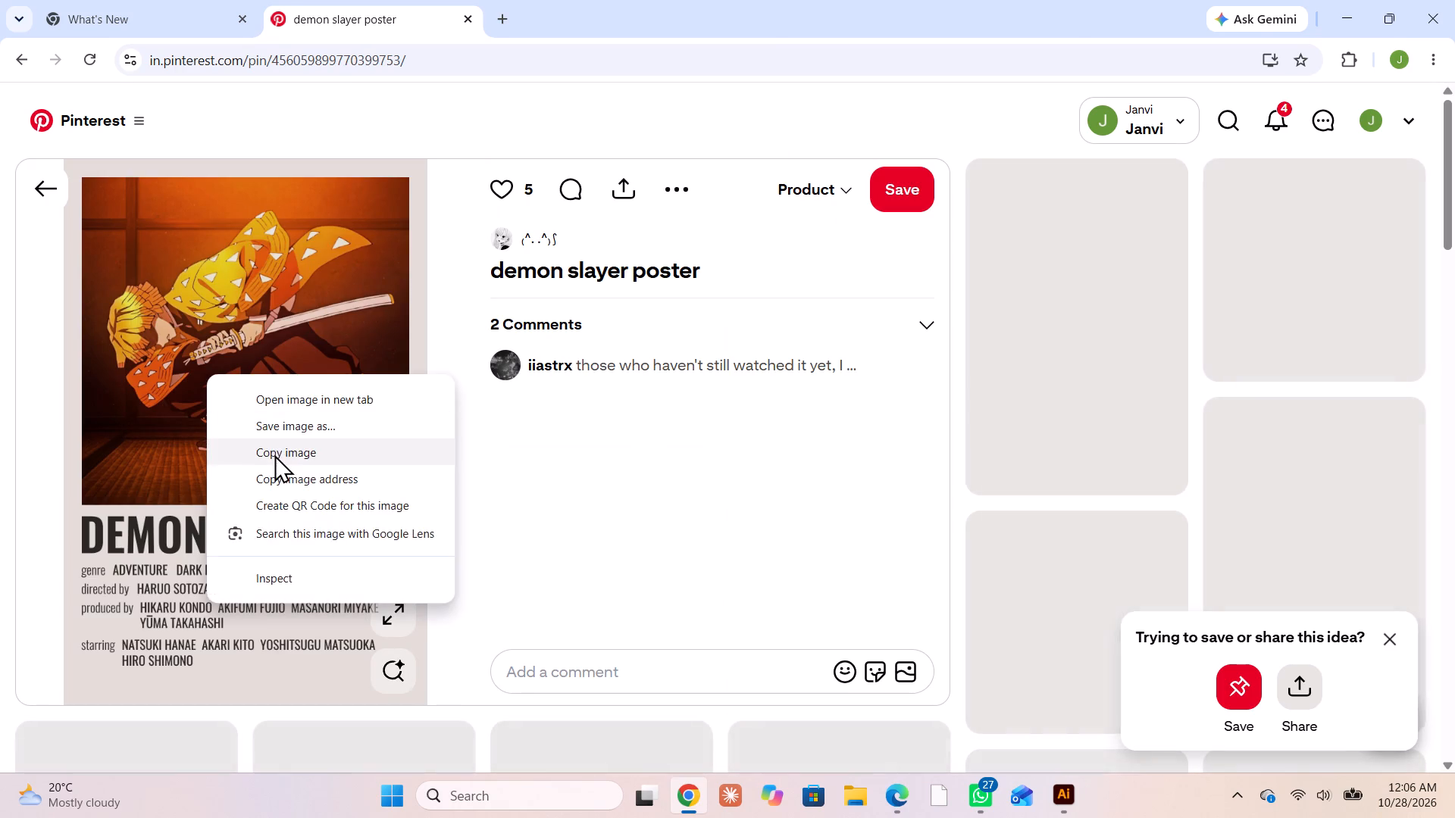
left_click(274, 451)
left_click(1066, 800)
right_click(183, 442)
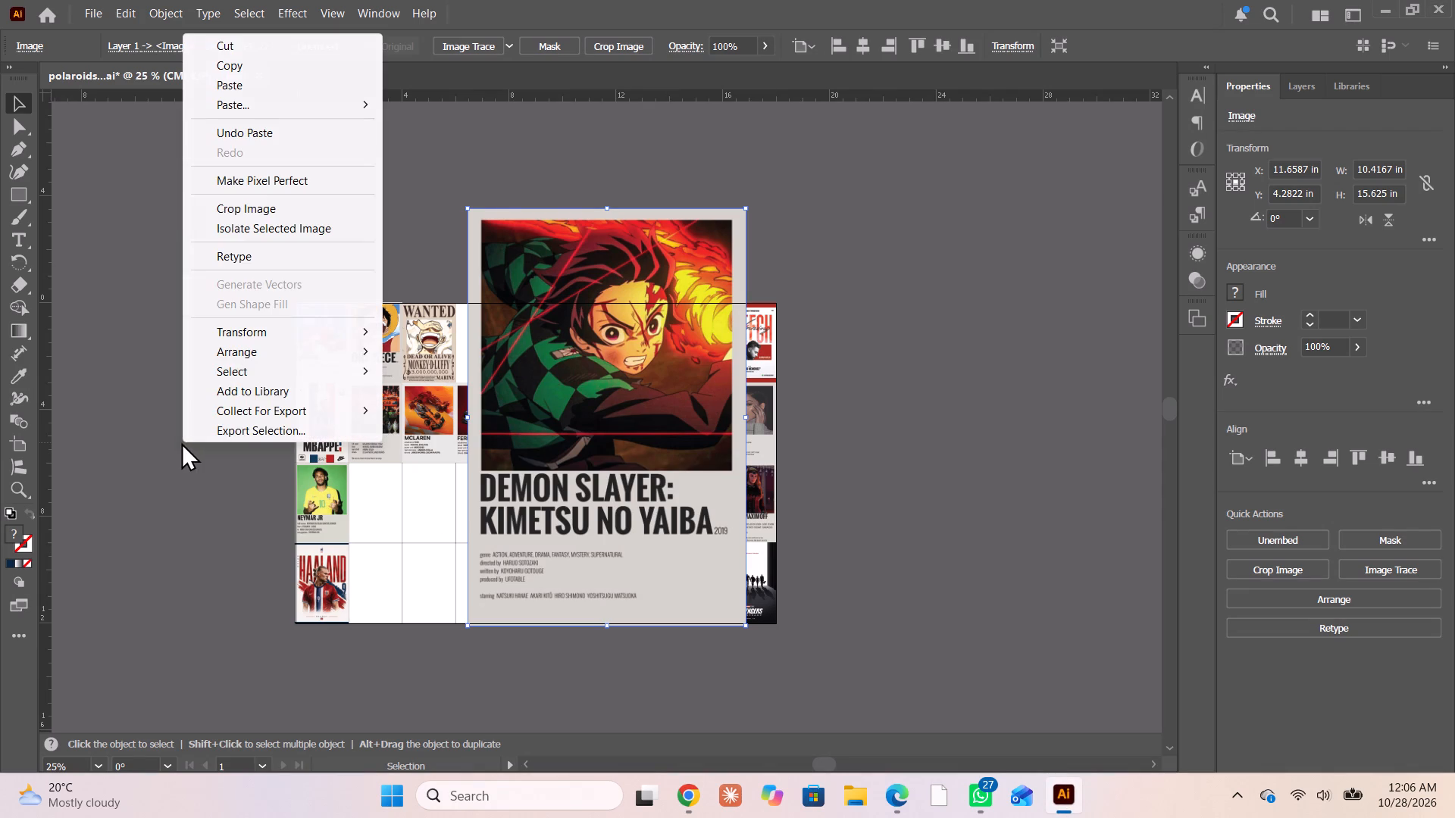
right_click(126, 525)
key("ctrl+v")
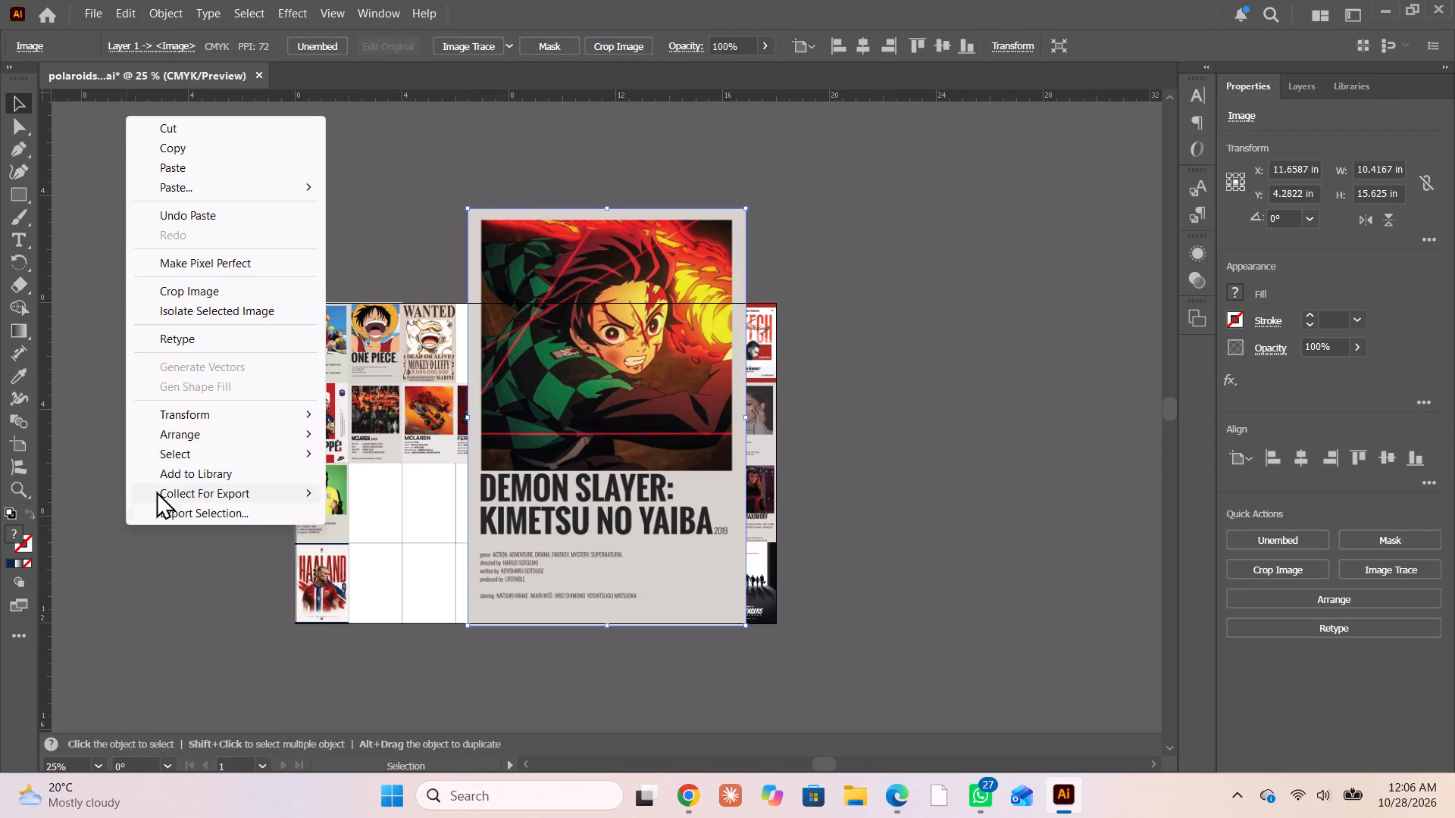
left_click(167, 580)
key("ctrl+v")
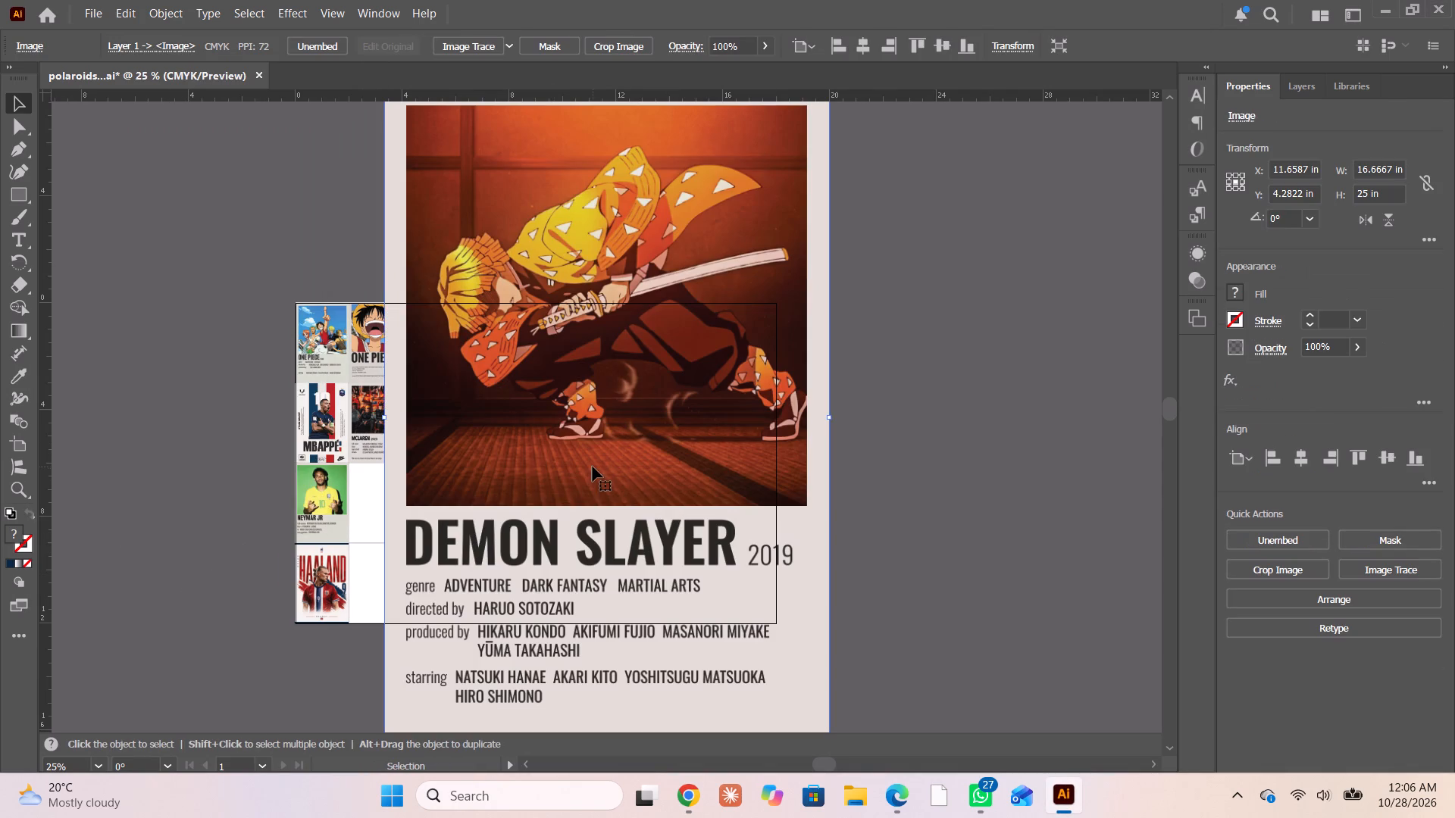
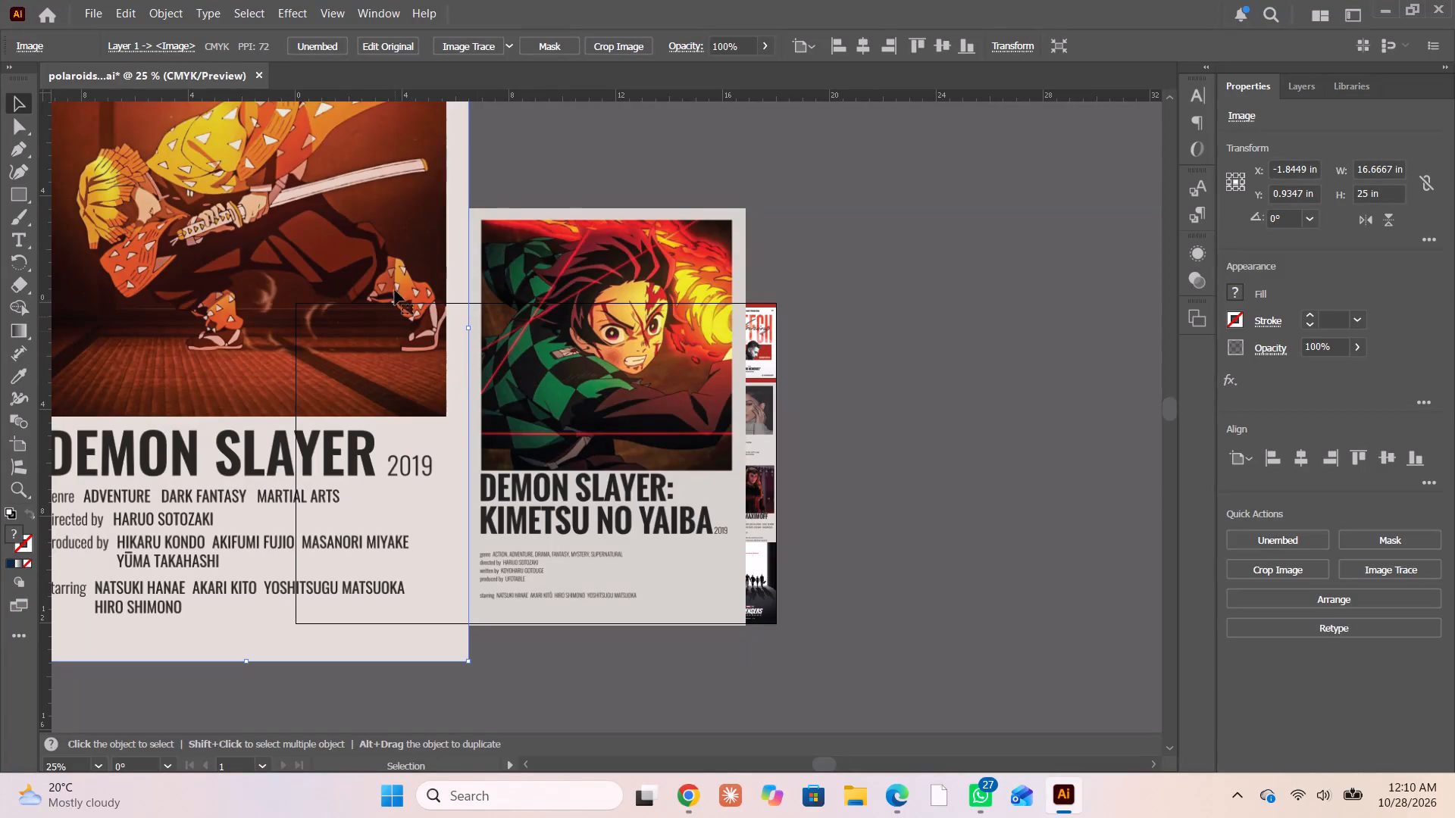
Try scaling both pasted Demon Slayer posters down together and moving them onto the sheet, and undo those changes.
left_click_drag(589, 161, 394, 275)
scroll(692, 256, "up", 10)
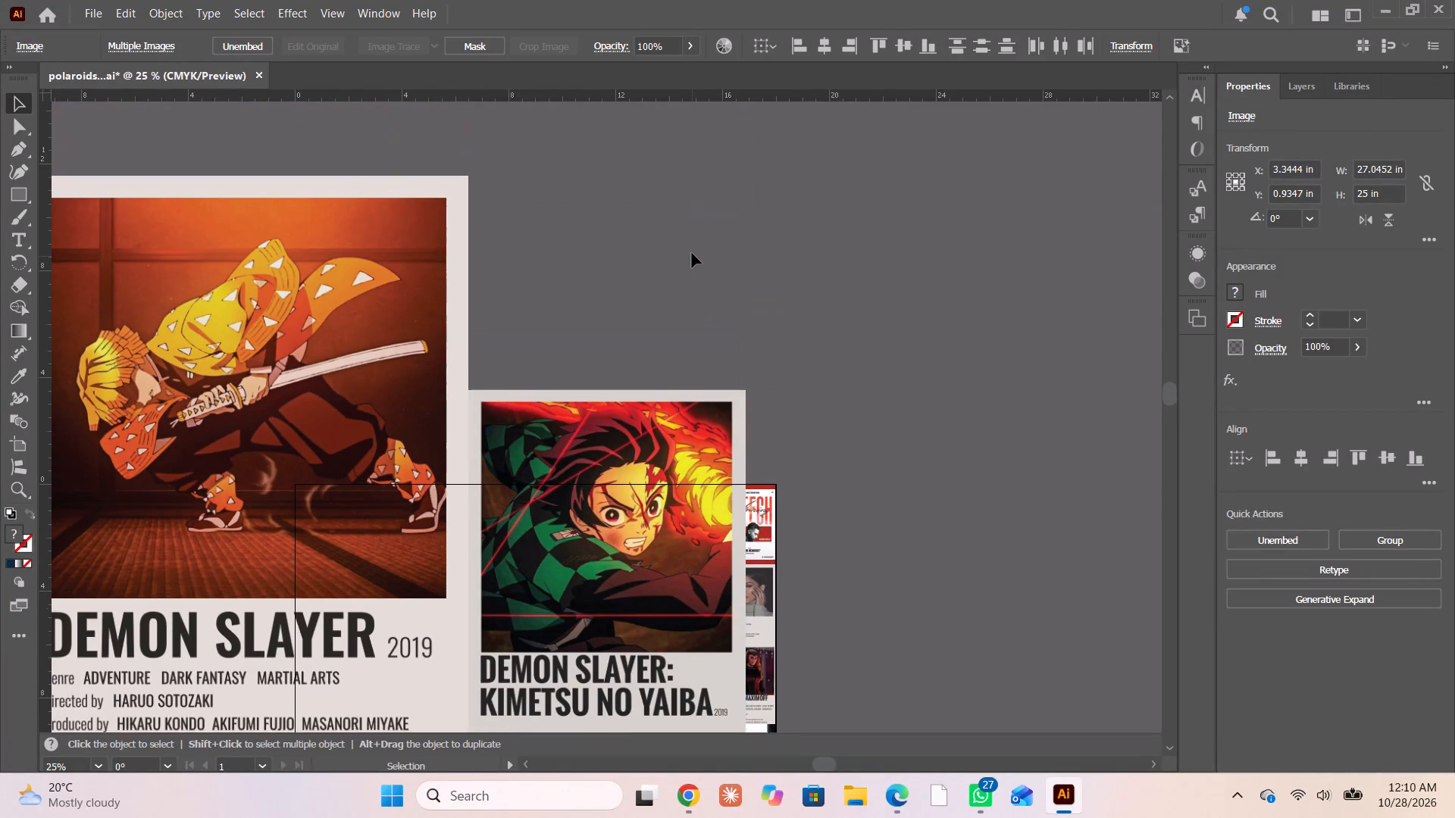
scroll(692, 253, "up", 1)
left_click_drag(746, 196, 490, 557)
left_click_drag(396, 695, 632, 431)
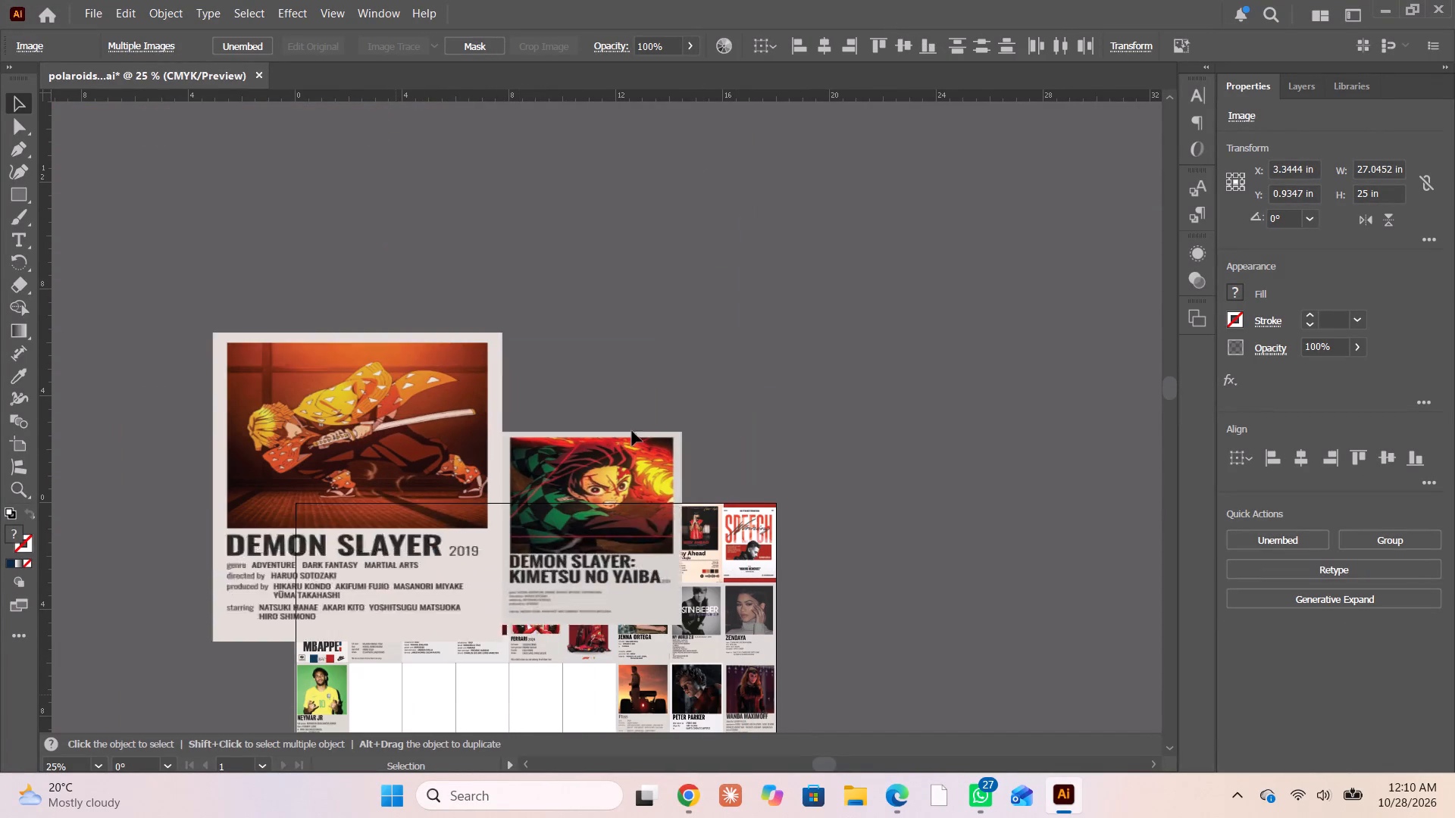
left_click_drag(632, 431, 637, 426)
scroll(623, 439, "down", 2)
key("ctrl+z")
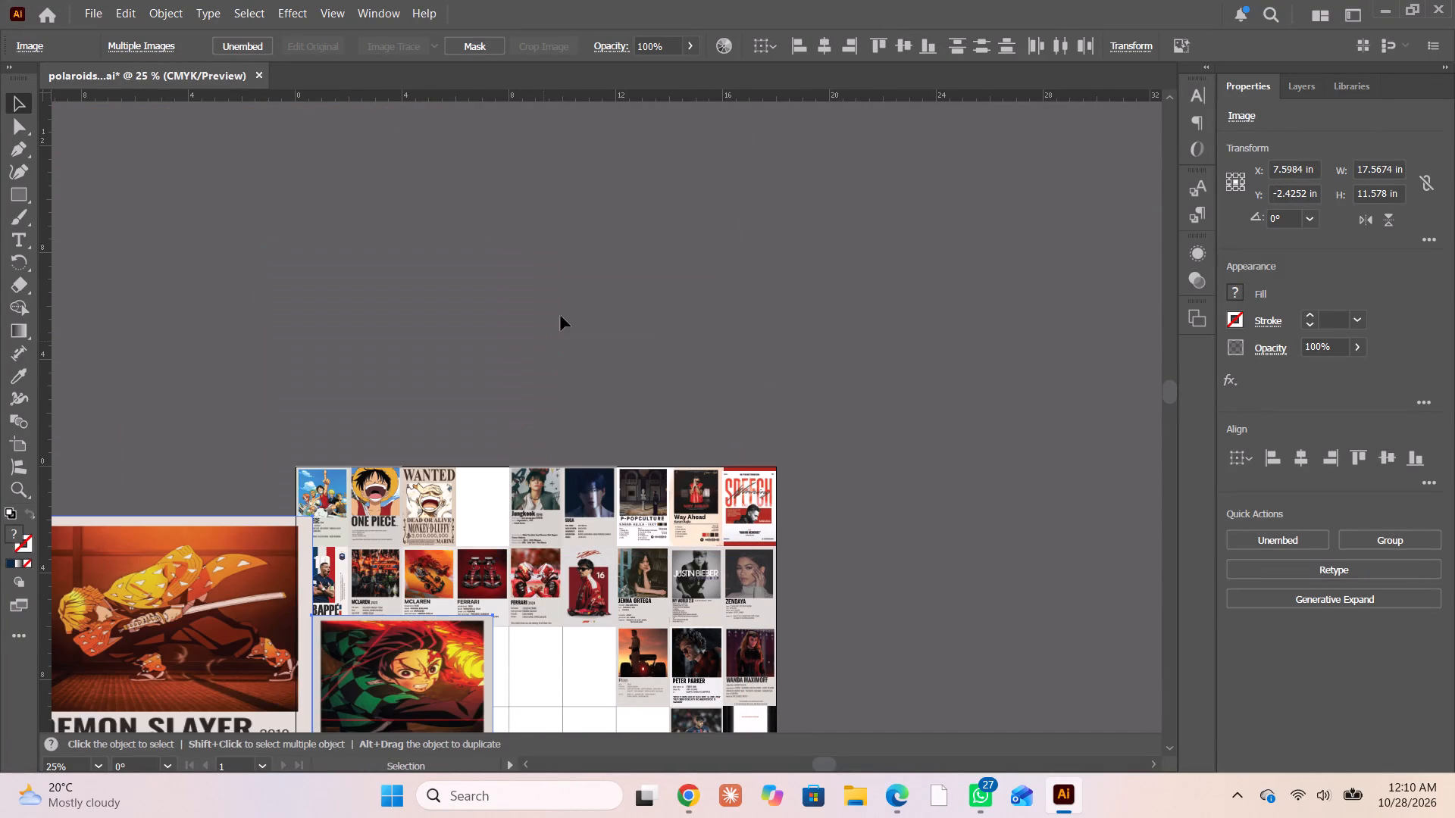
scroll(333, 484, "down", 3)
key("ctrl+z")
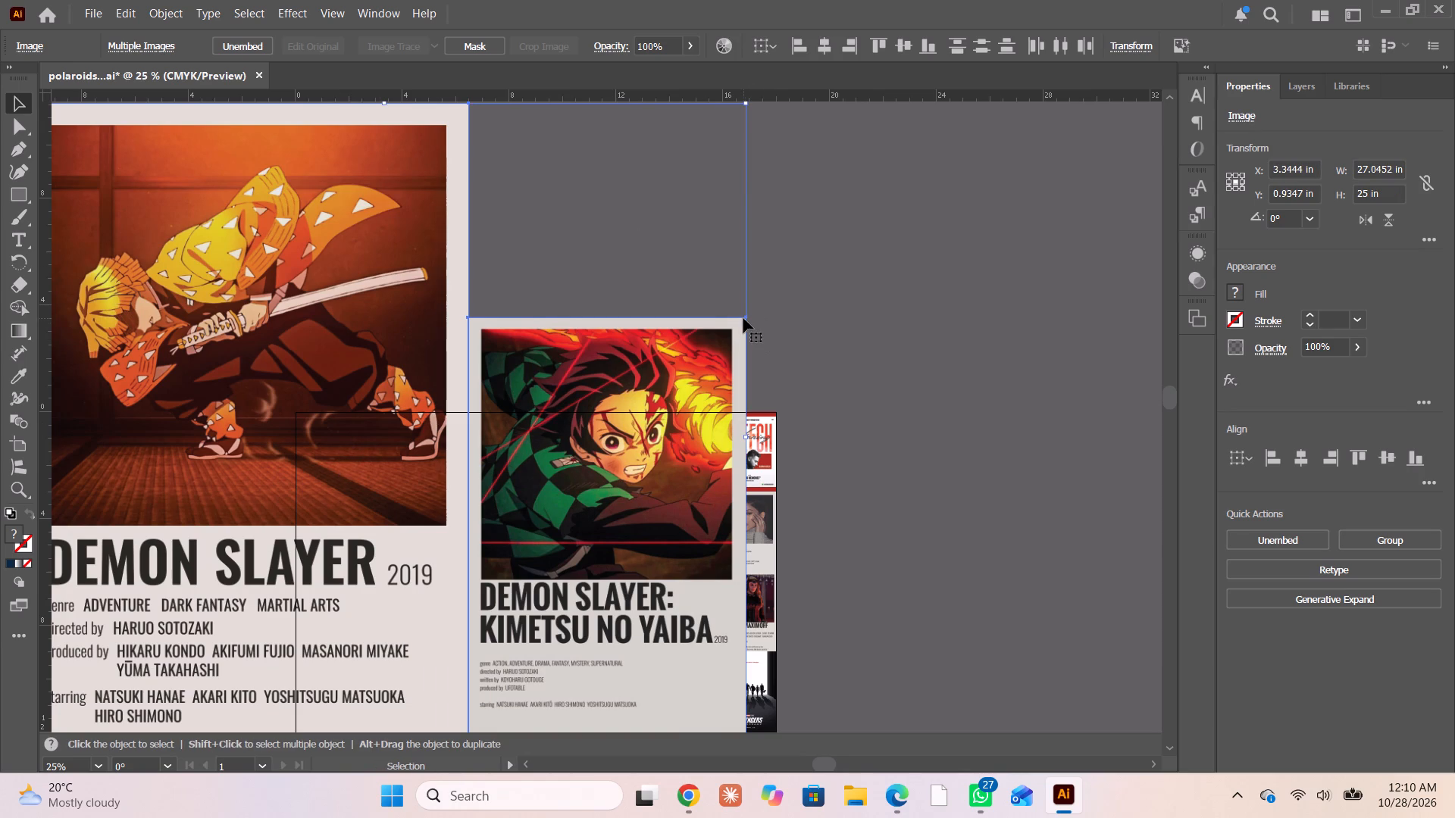
Scale both Demon Slayer posters down together until the Kimetsu no Yaiba poster is about 2.07 by 3.11 in.
scroll(696, 245, "up", 12)
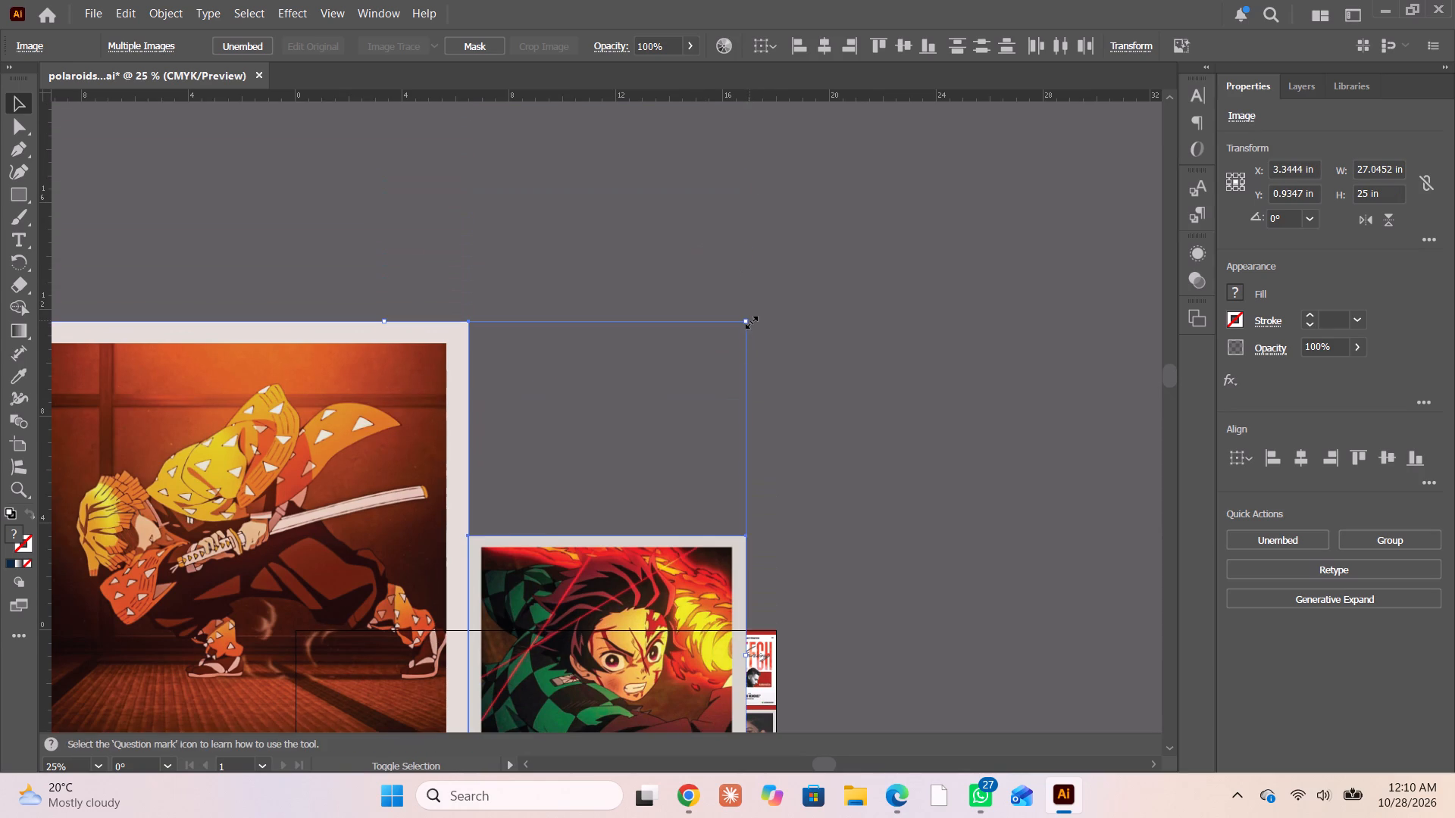
left_click_drag(749, 319, 362, 651, "shift")
scroll(357, 564, "down", 4)
scroll(359, 554, "up", 1)
scroll(360, 553, "down", 7)
scroll(322, 547, "up", 2, "alt")
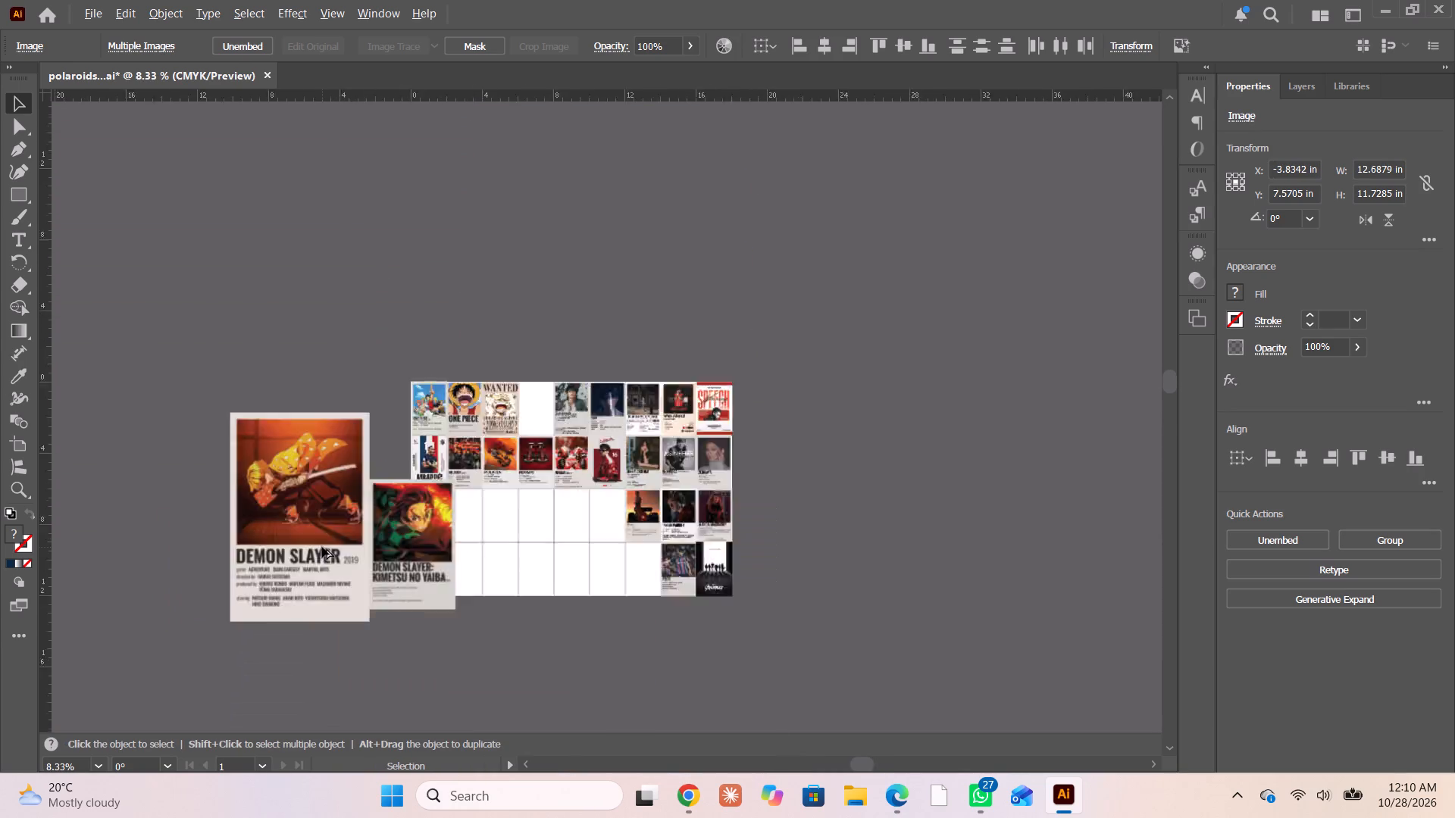
scroll(322, 547, "up", 3, "alt")
left_click_drag(314, 545, 614, 498)
scroll(778, 277, "up", 6)
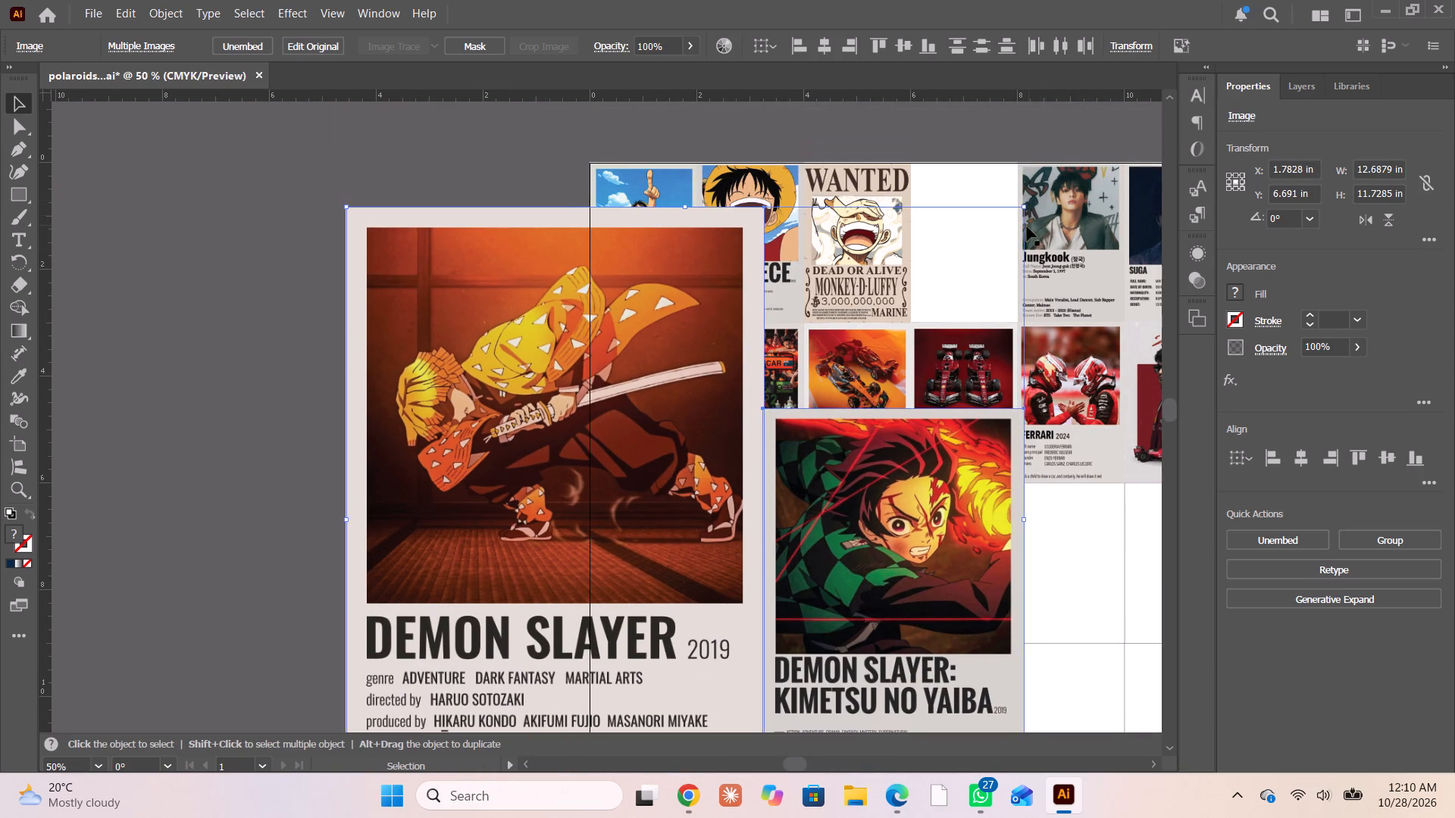
left_click_drag(1028, 207, 633, 520, "shift")
left_click(444, 454)
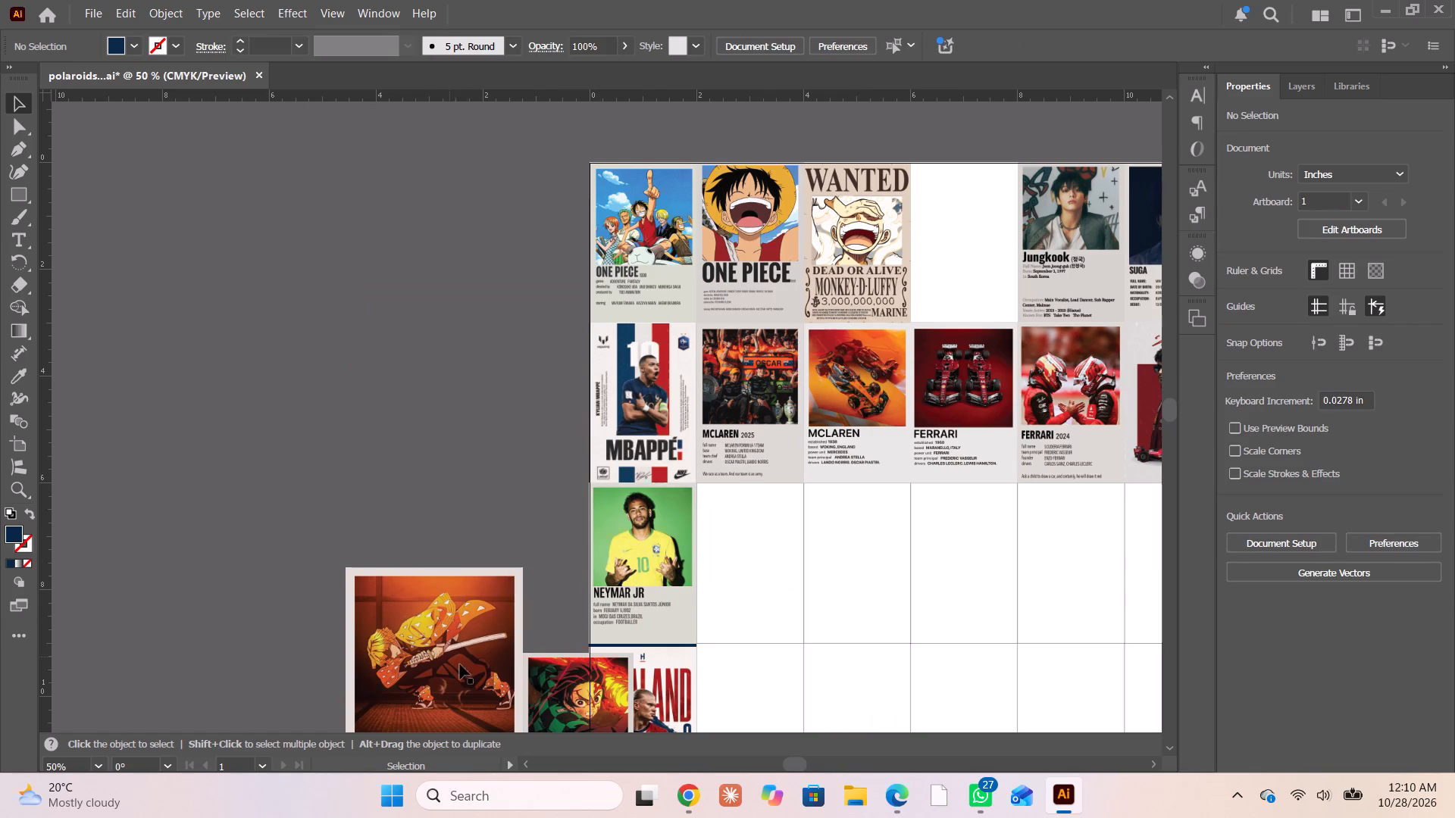
Move both scaled Demon Slayer posters off the artboard, beside the Mbappé and Neymar Jr cells.
left_click_drag(444, 618, 430, 436)
left_click_drag(566, 680, 519, 423)
left_click_drag(356, 396, 507, 486)
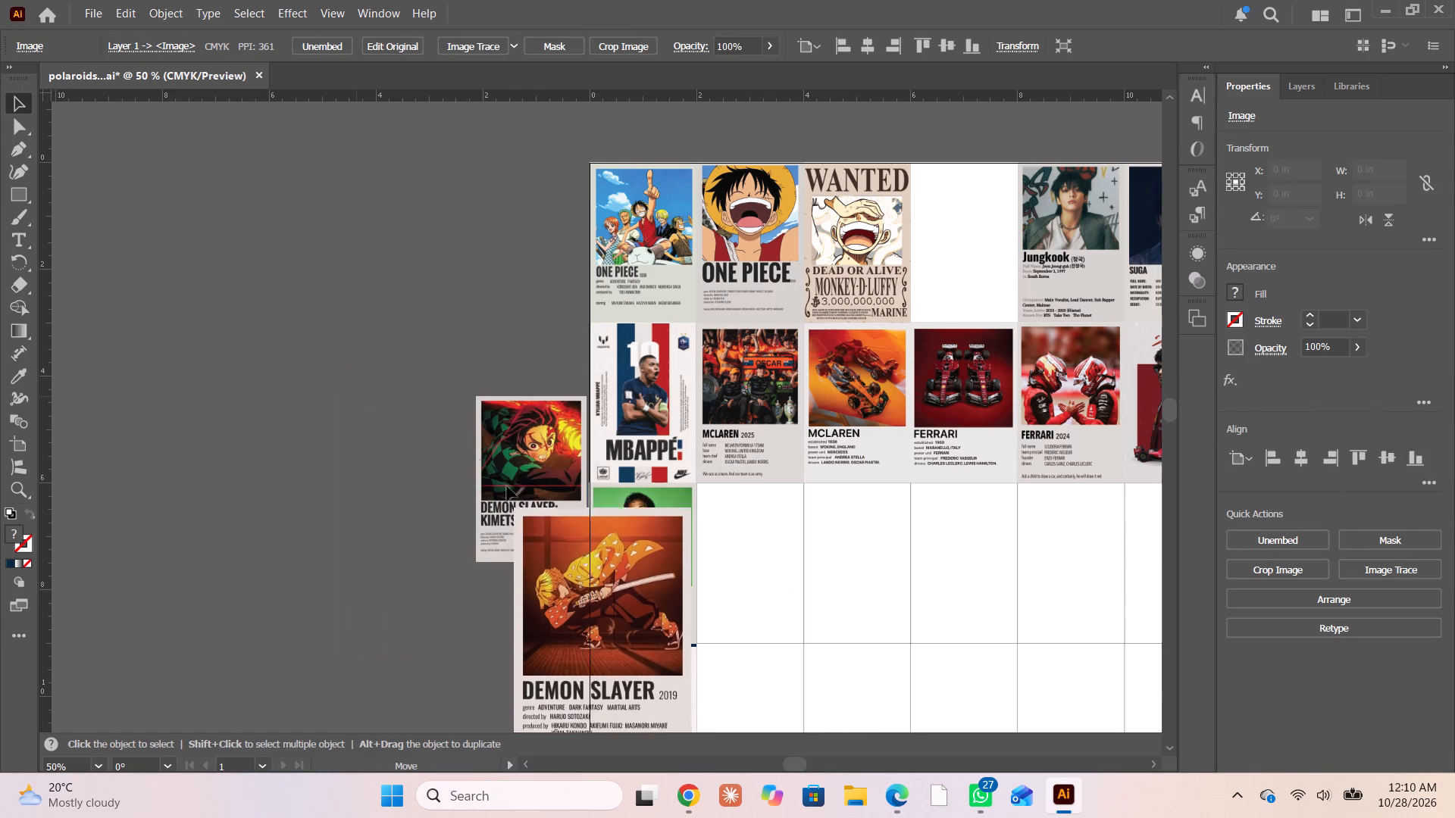
left_click_drag(507, 486, 396, 374)
Select both Demon Slayer posters and send them to the back of the stacking order.
left_click_drag(400, 264, 545, 595)
right_click(494, 545)
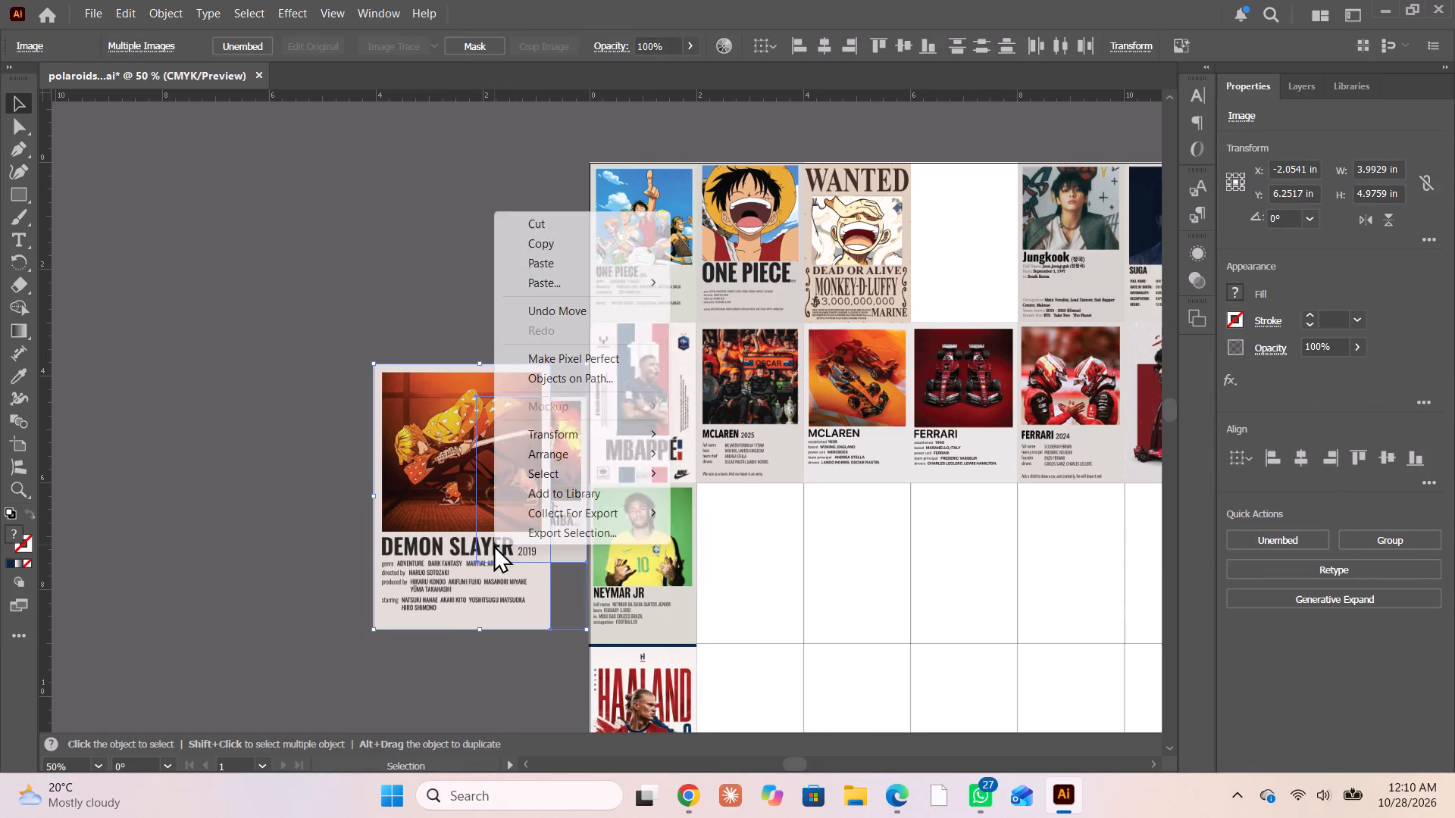
left_click(565, 449)
left_click(695, 516)
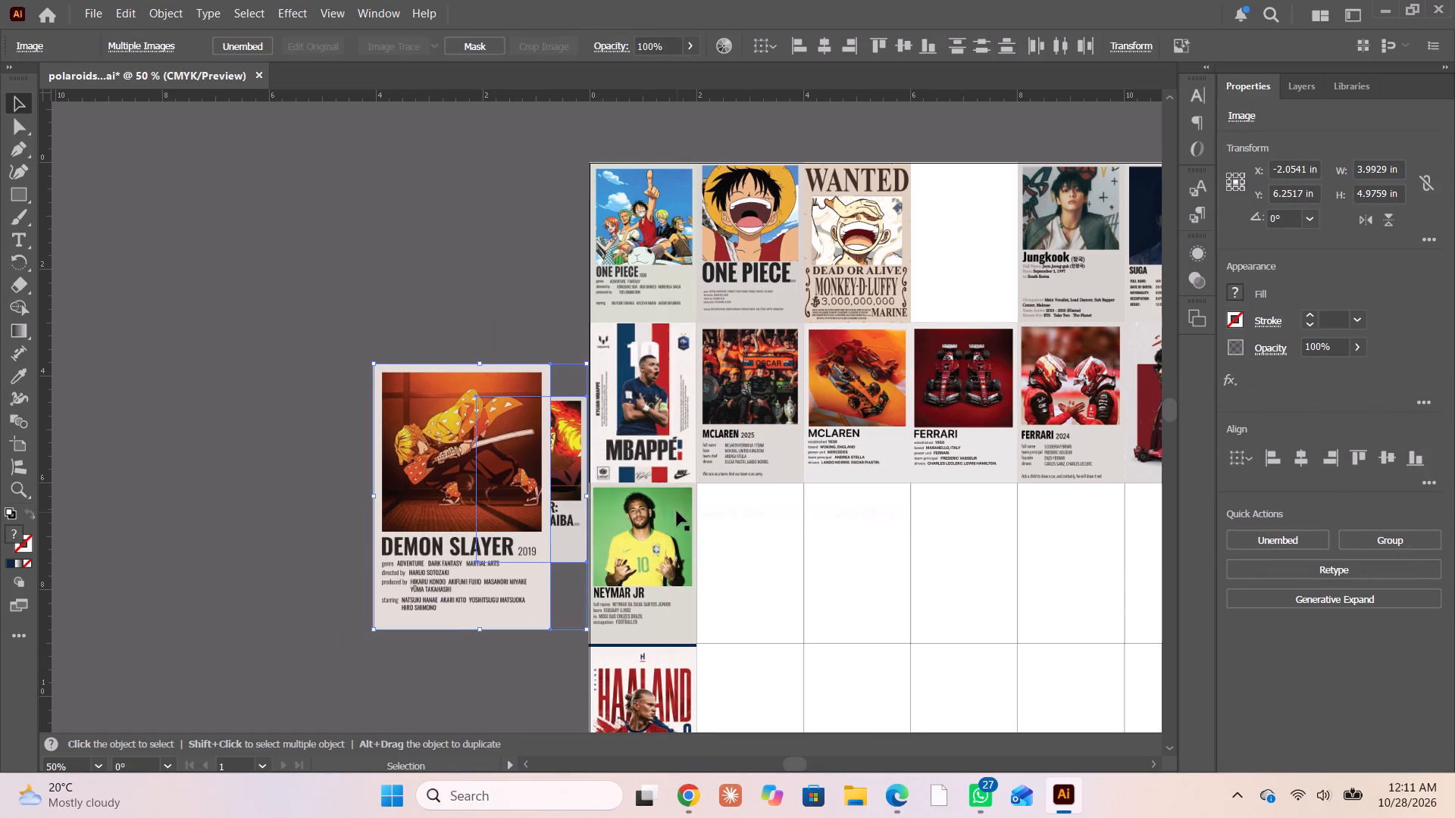
Place the Kimetsu no Yaiba poster on the empty top-row cell between WANTED and Jungkook, and clip it to that cell.
scroll(677, 511, "left", 1)
scroll(90, 296, "right", 1)
left_click(100, 291)
left_click_drag(174, 423, 277, 304)
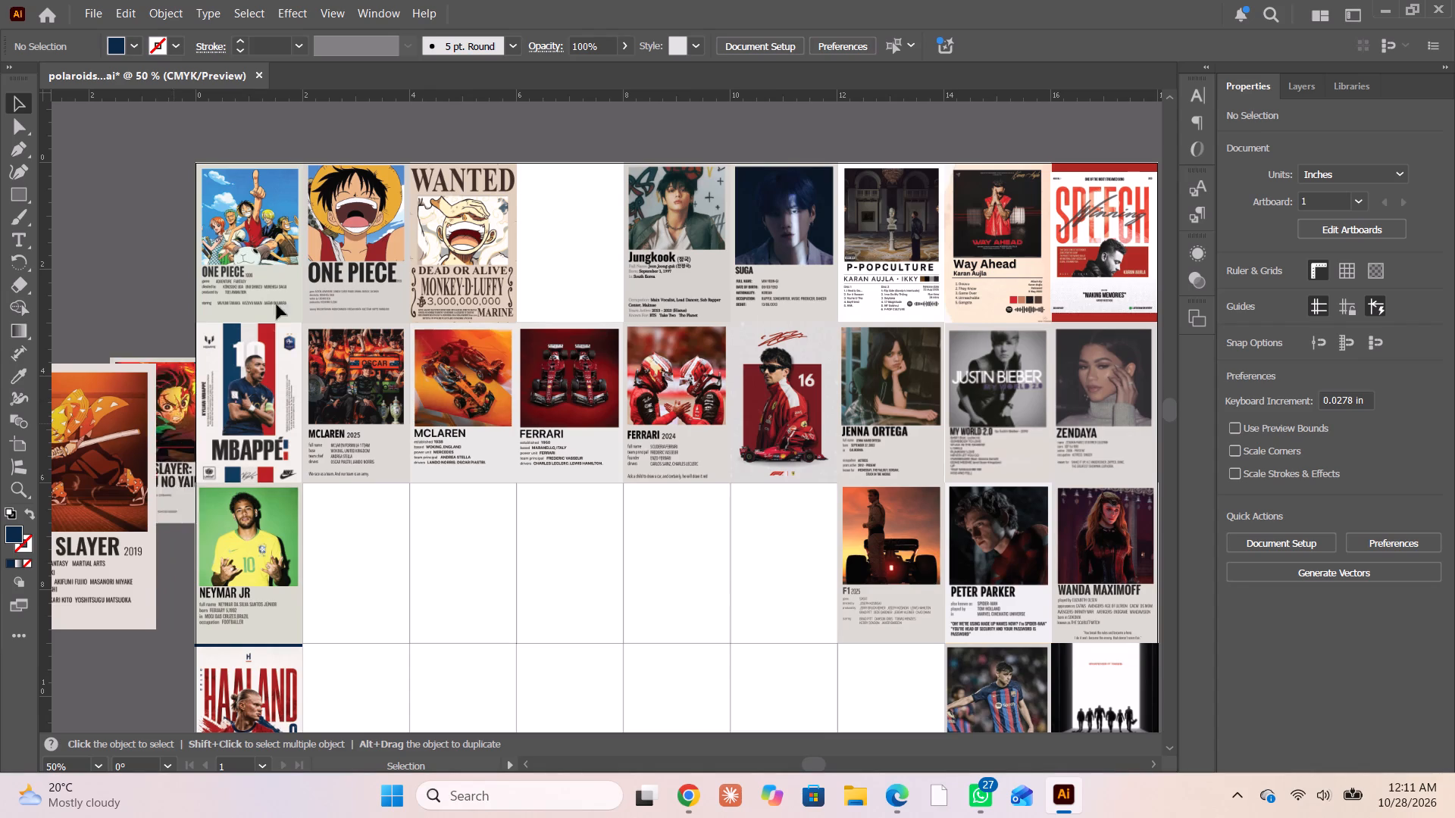
left_click_drag(277, 304, 594, 170)
scroll(592, 183, "up", 1)
left_click_drag(604, 229, 575, 357)
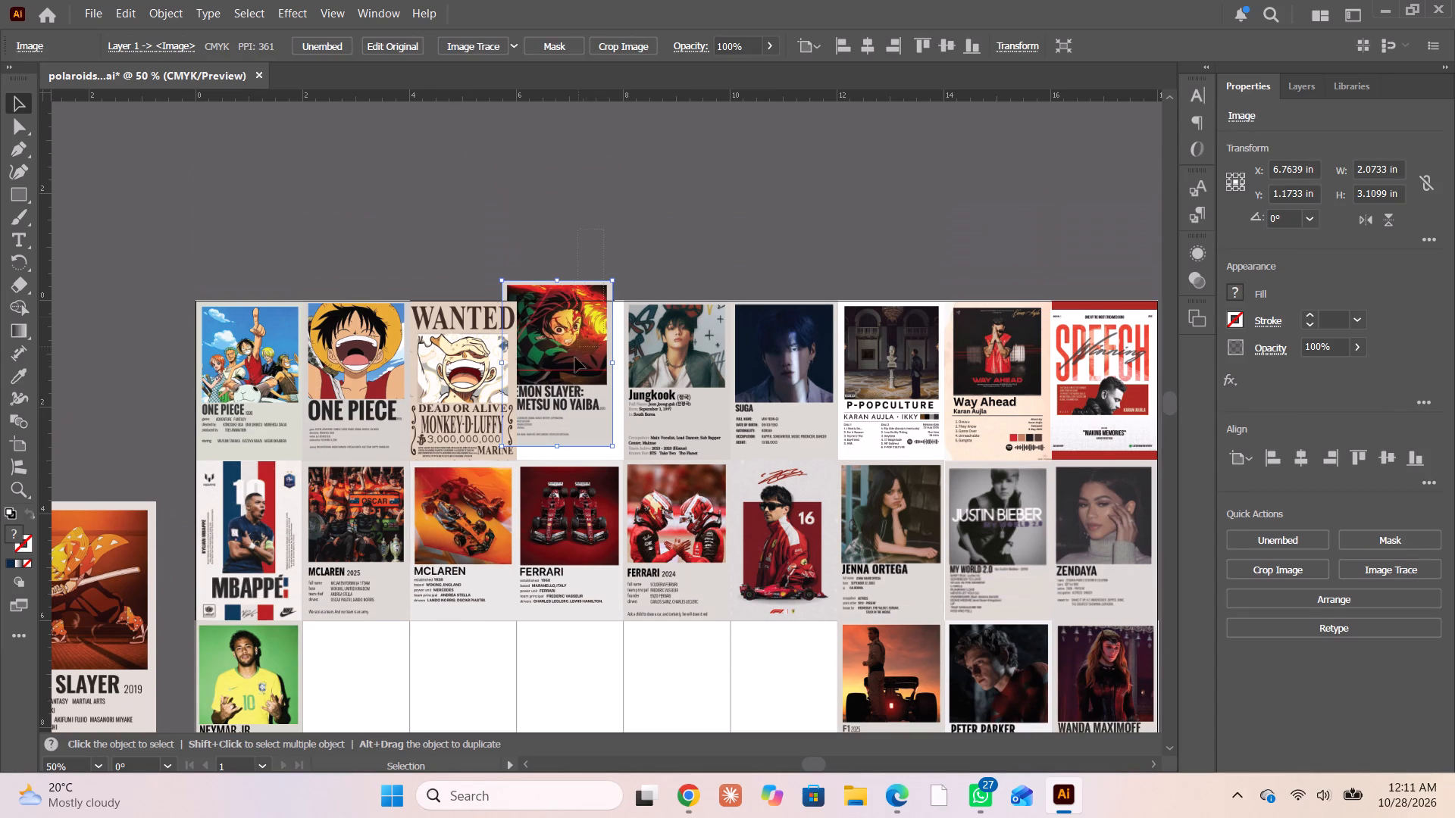
left_click_drag(575, 357, 574, 364)
left_click(1268, 565)
Reposition and resize the Kimetsu no Yaiba image inside its clip group to about 2.01 by 3.01 in, filling the cell.
scroll(575, 374, "up", 2, "alt")
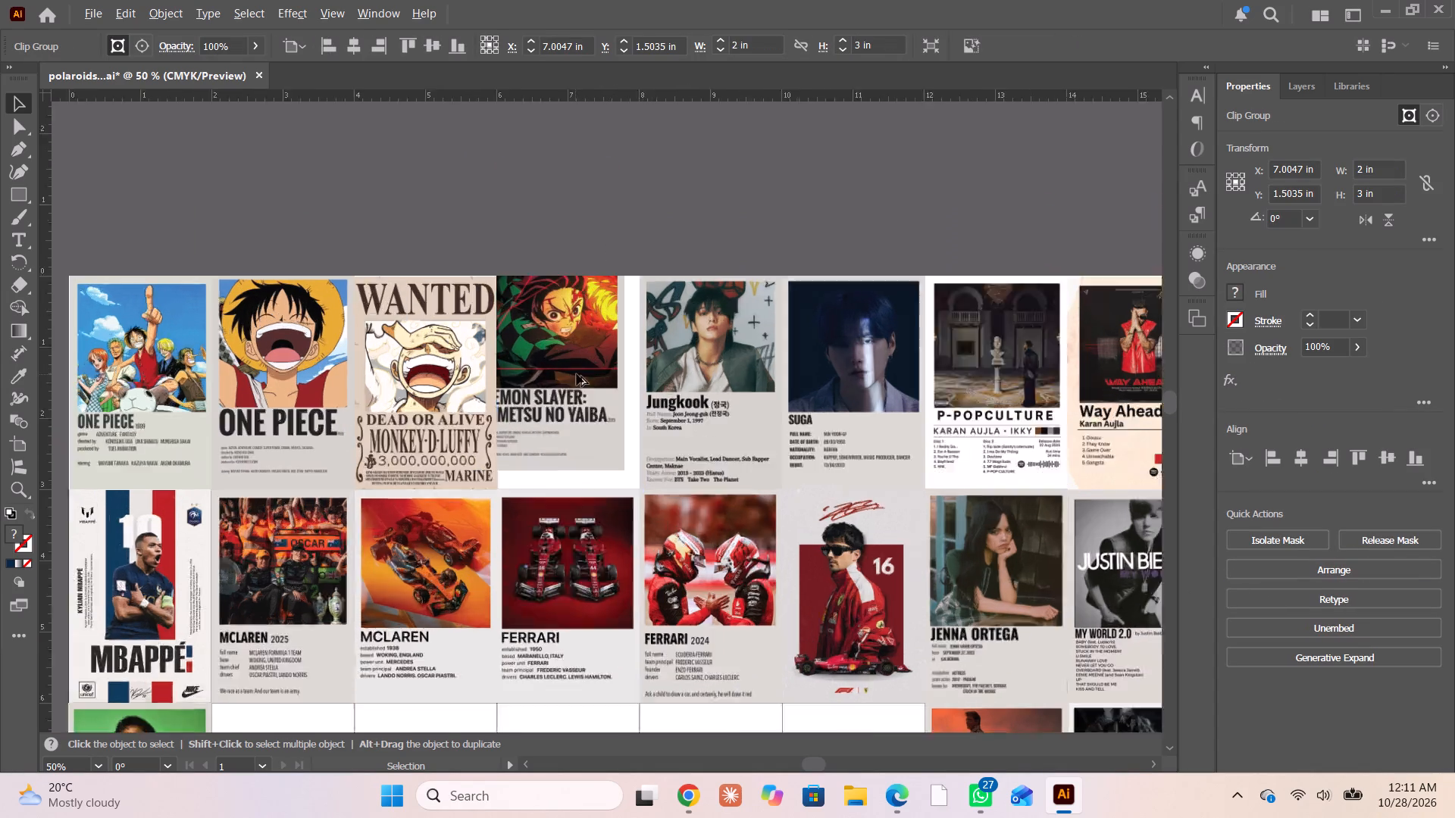
double_click(593, 382)
left_click(576, 388)
left_click_drag(554, 386, 587, 399)
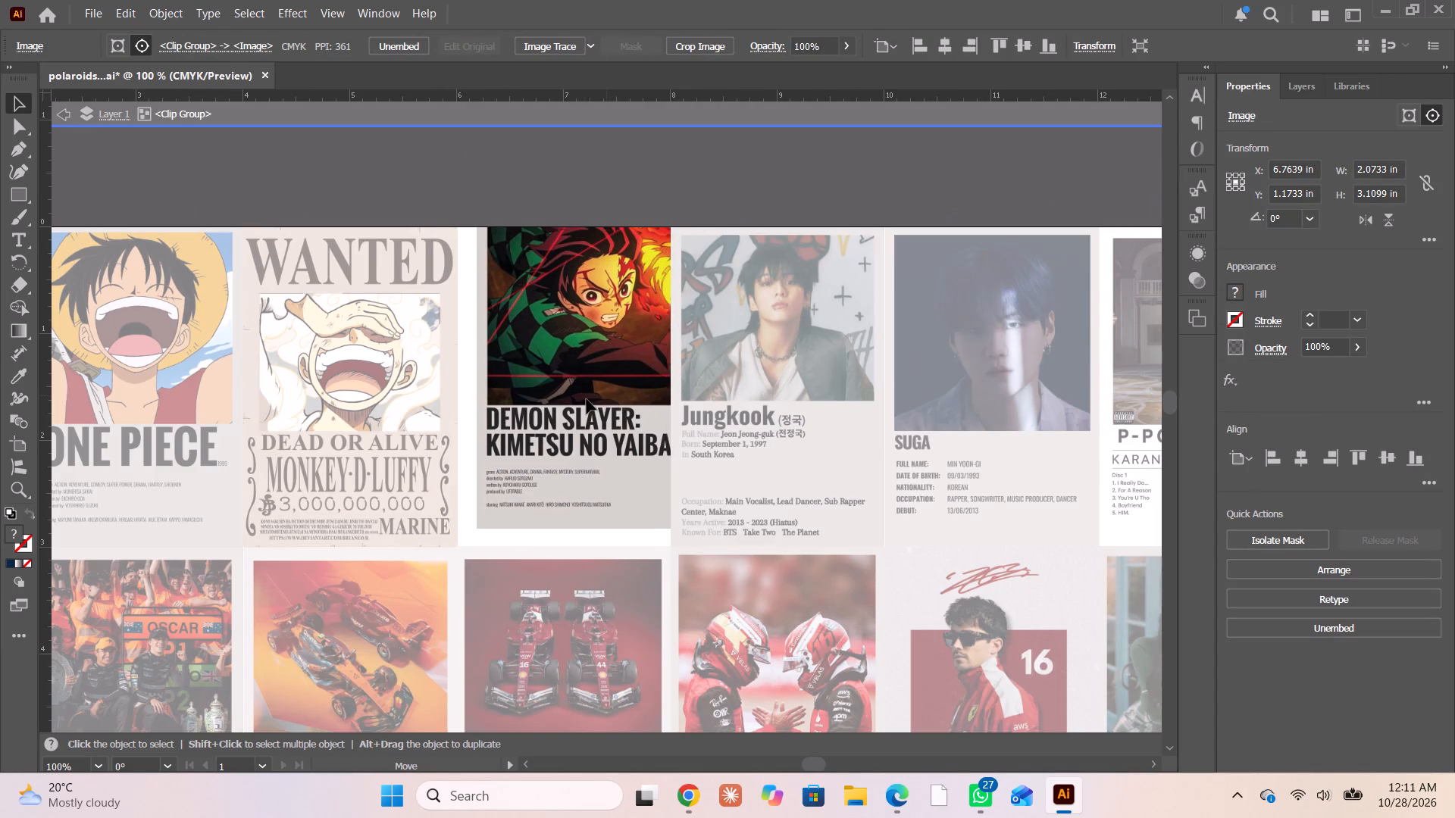
left_click_drag(587, 399, 575, 423)
left_click_drag(590, 320, 598, 311)
left_click(577, 327)
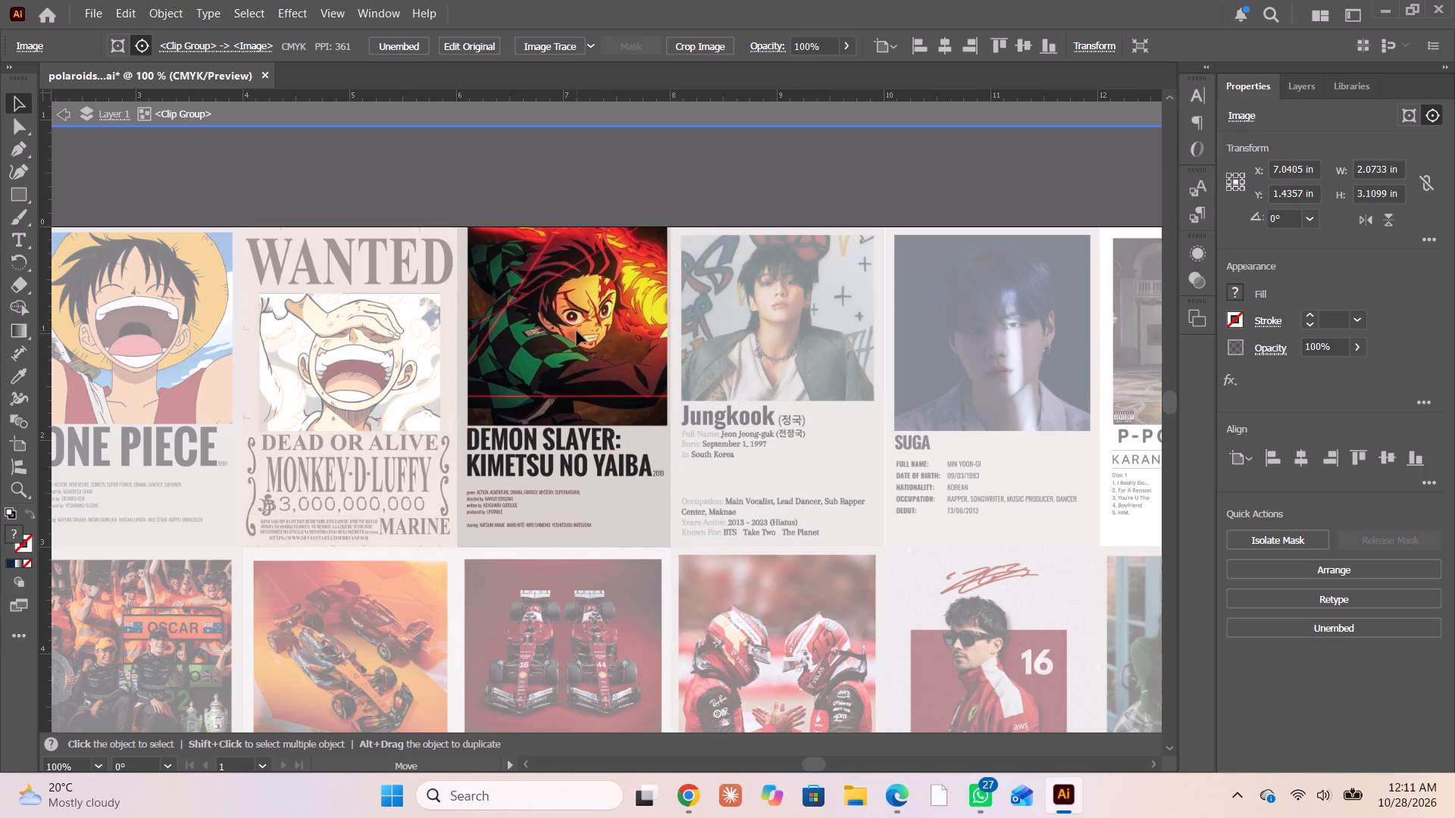
left_click_drag(677, 220, 674, 228, "shift")
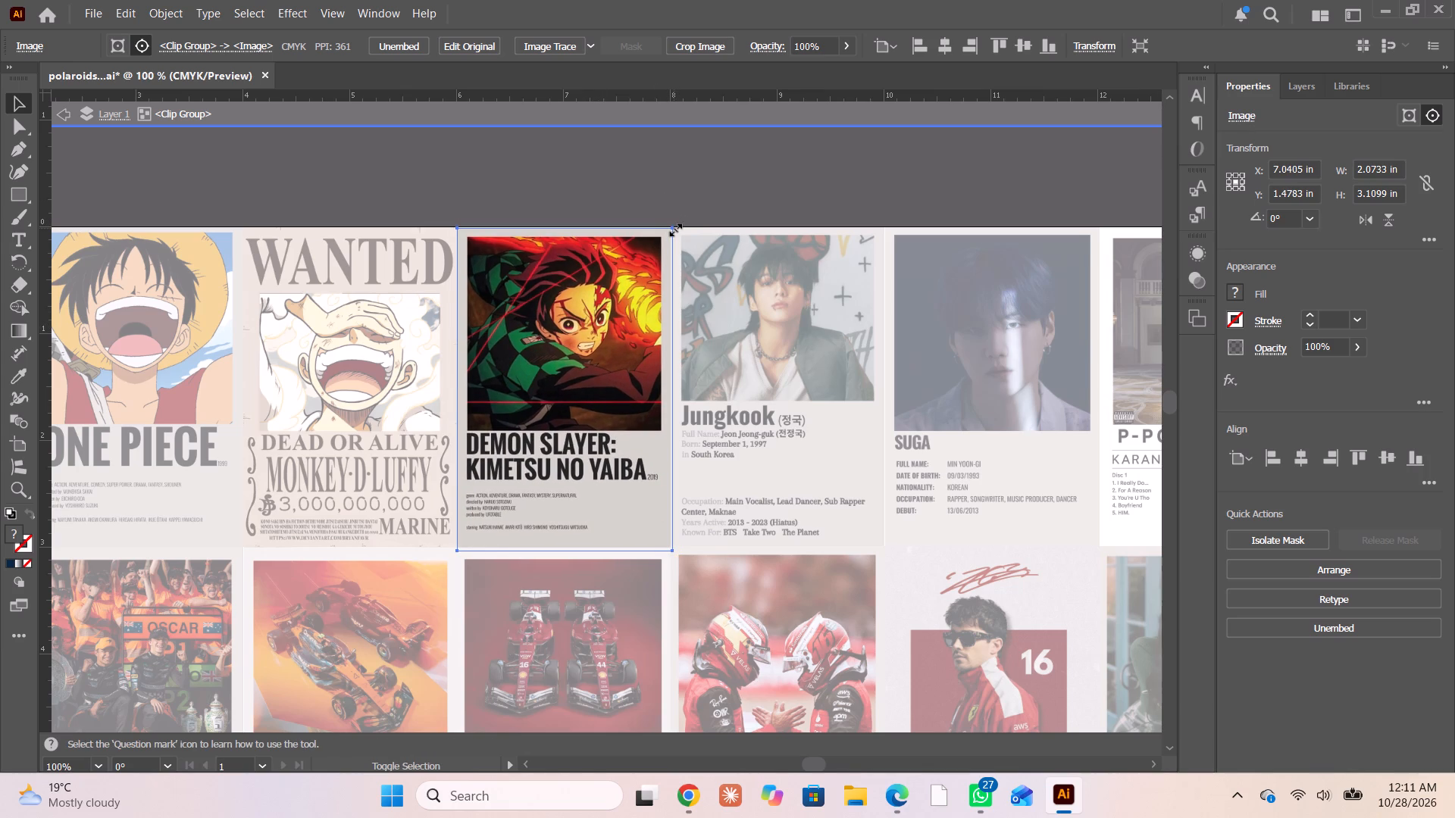
left_click_drag(674, 228, 675, 229, "shift")
left_click(619, 316)
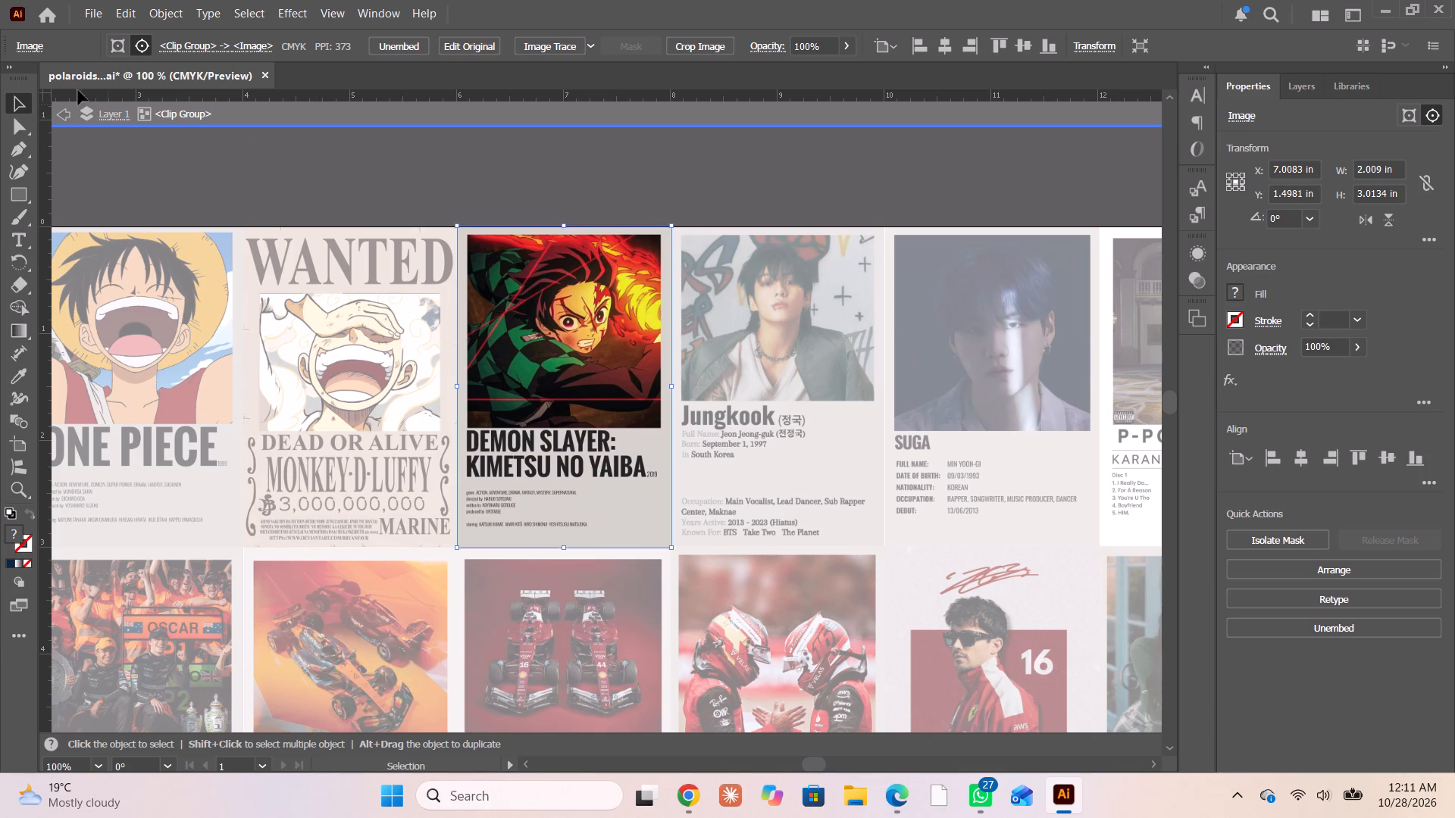
double_click(60, 122)
Place the Demon Slayer 2019 poster on the empty bottom-row cell beside Pedri and clip it to that cell.
scroll(398, 193, "down", 3, "alt")
scroll(460, 342, "down", 2)
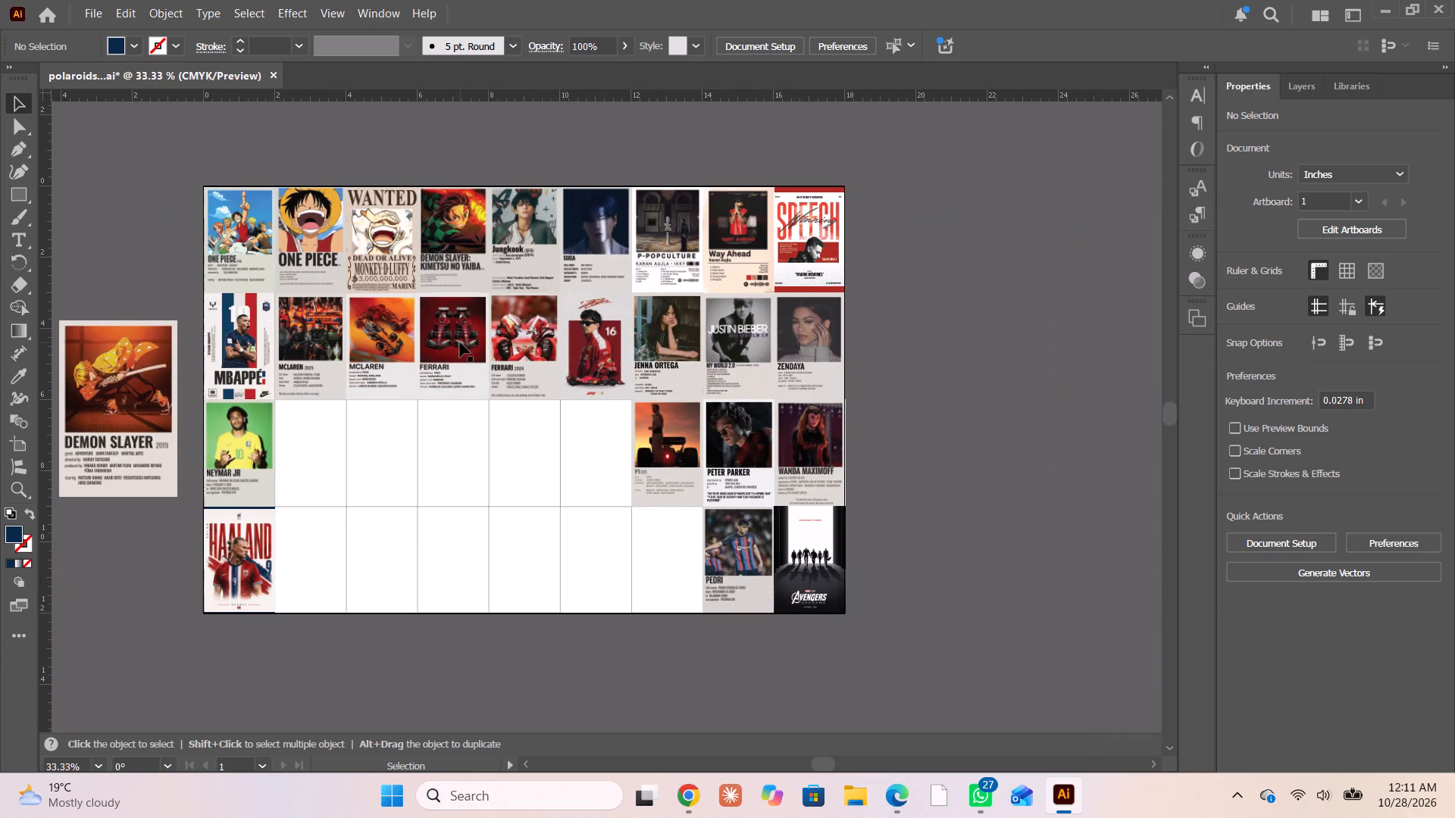
scroll(460, 342, "down", 1)
scroll(436, 337, "up", 1, "alt")
scroll(301, 408, "down", 5)
scroll(324, 365, "down", 2, "alt")
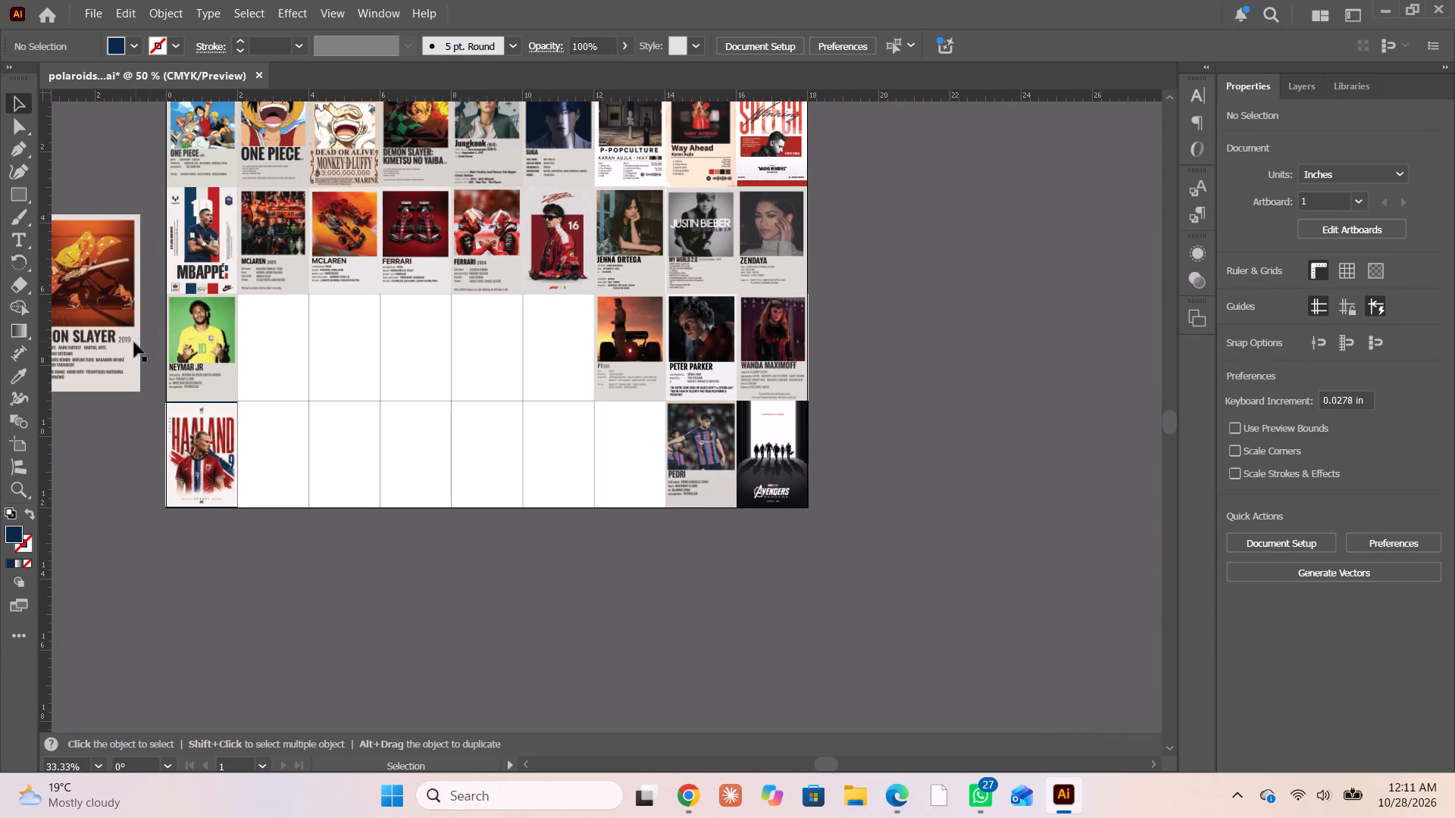
left_click_drag(124, 342, 641, 506)
left_click_drag(631, 614, 632, 449)
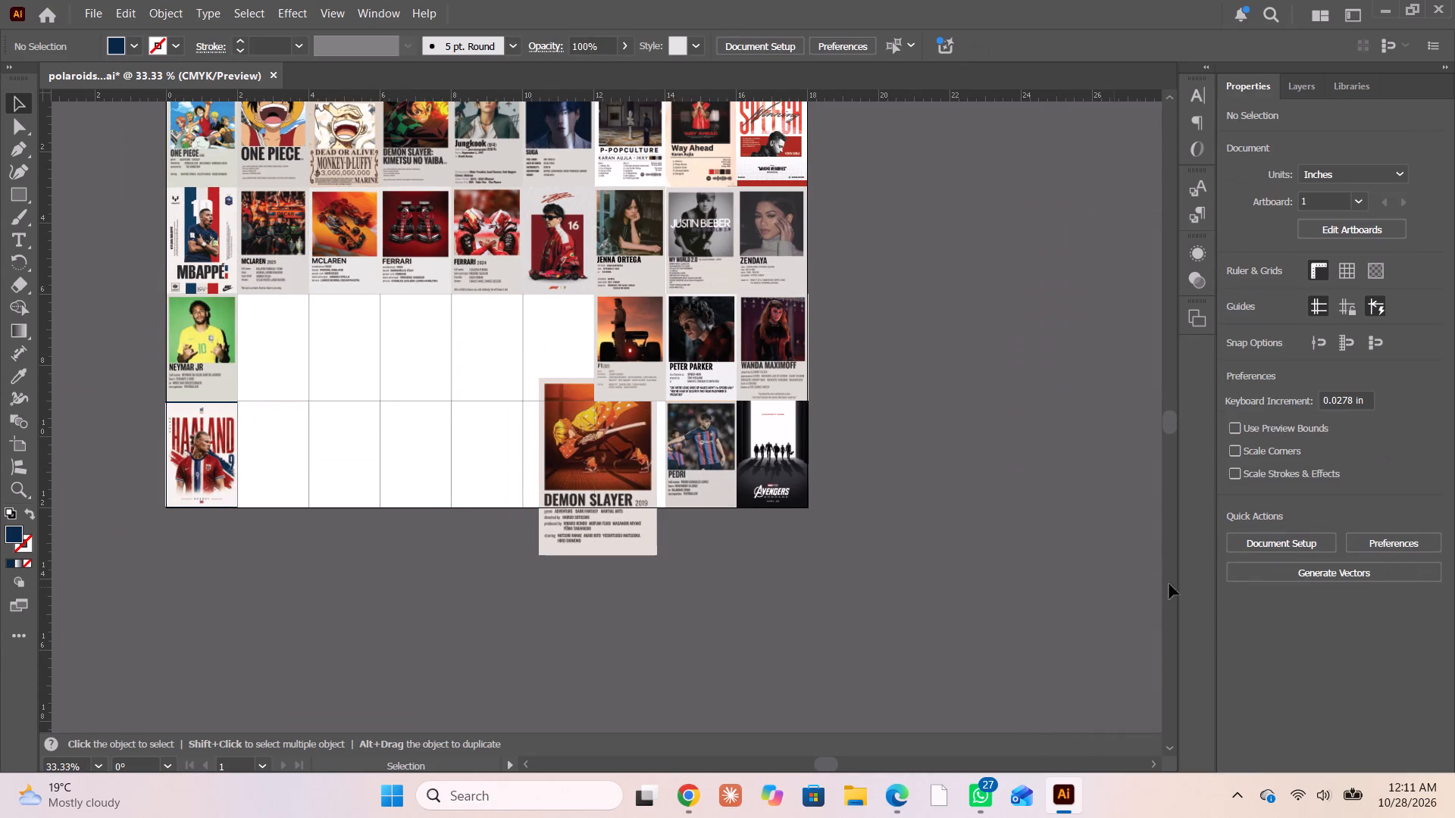
left_click(582, 601)
left_click_drag(627, 598, 663, 484)
left_click_drag(663, 484, 656, 467)
left_click(1330, 572)
Scale down and reposition the Demon Slayer 2019 image inside its clip group so the whole poster fills the cell.
scroll(724, 503, "up", 3, "alt")
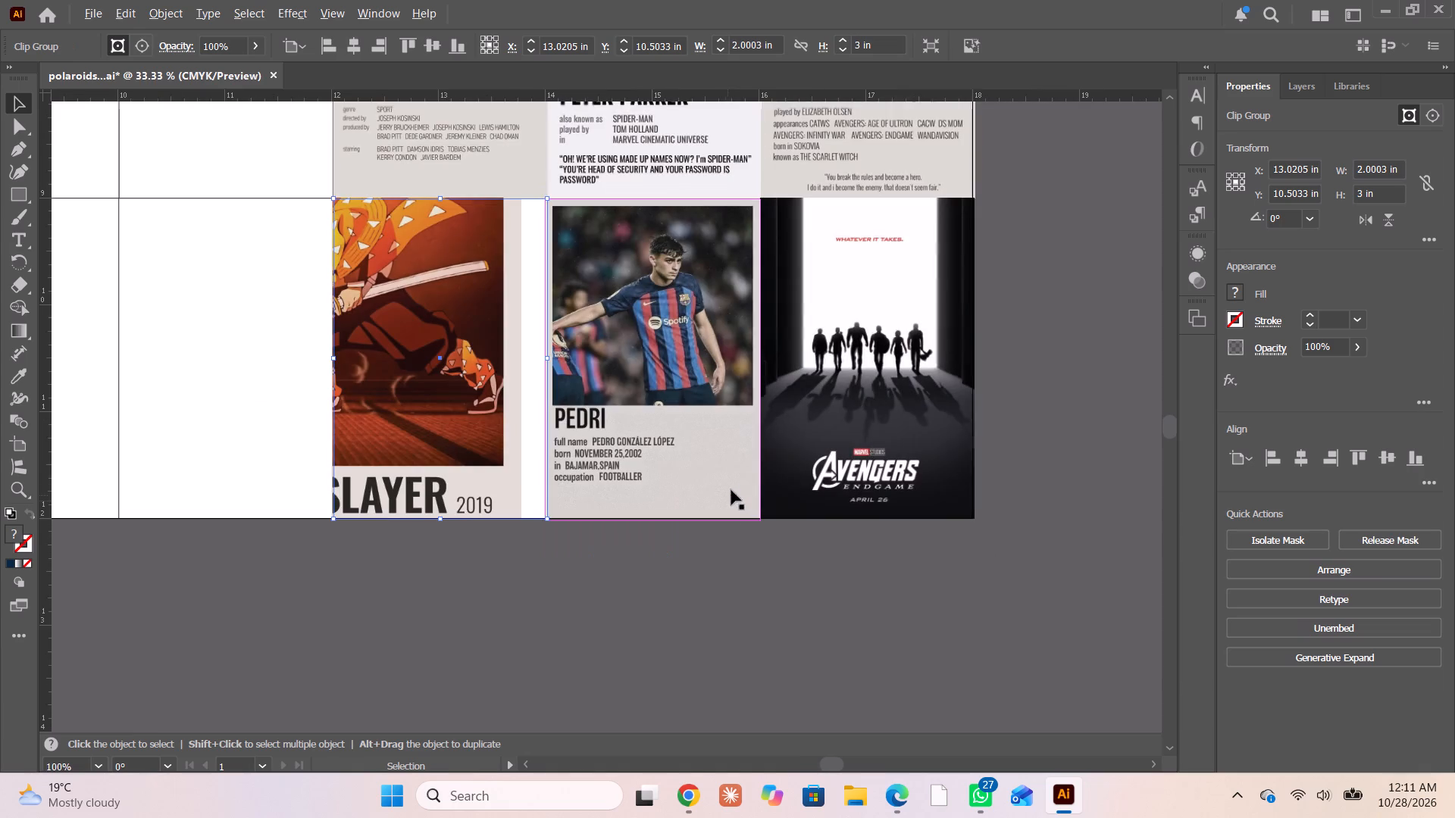
double_click(458, 407)
scroll(465, 385, "up", 4)
left_click(442, 392)
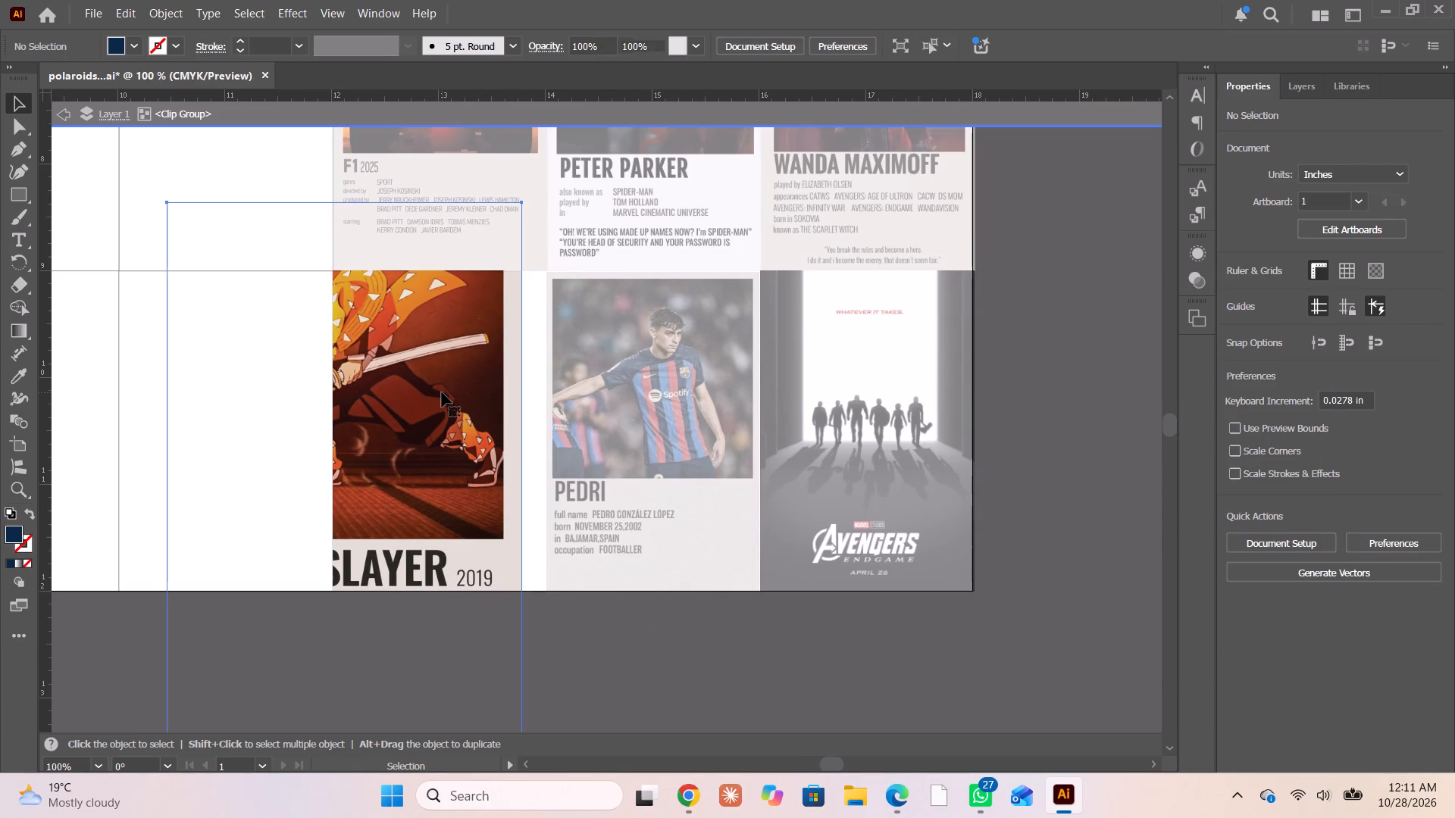
left_click_drag(518, 200, 431, 426, "shift")
left_click_drag(359, 497, 490, 337)
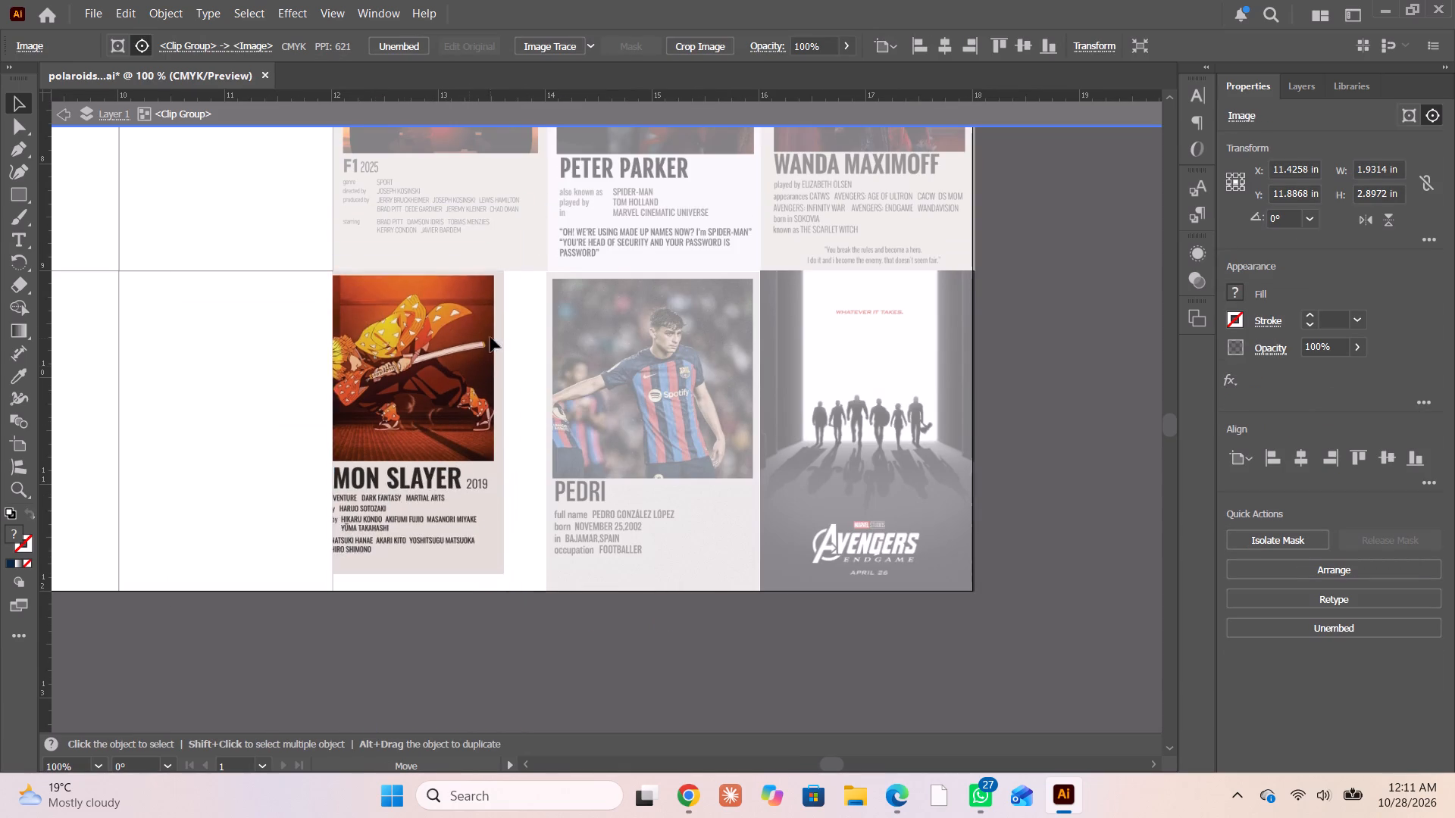
left_click_drag(490, 337, 523, 354)
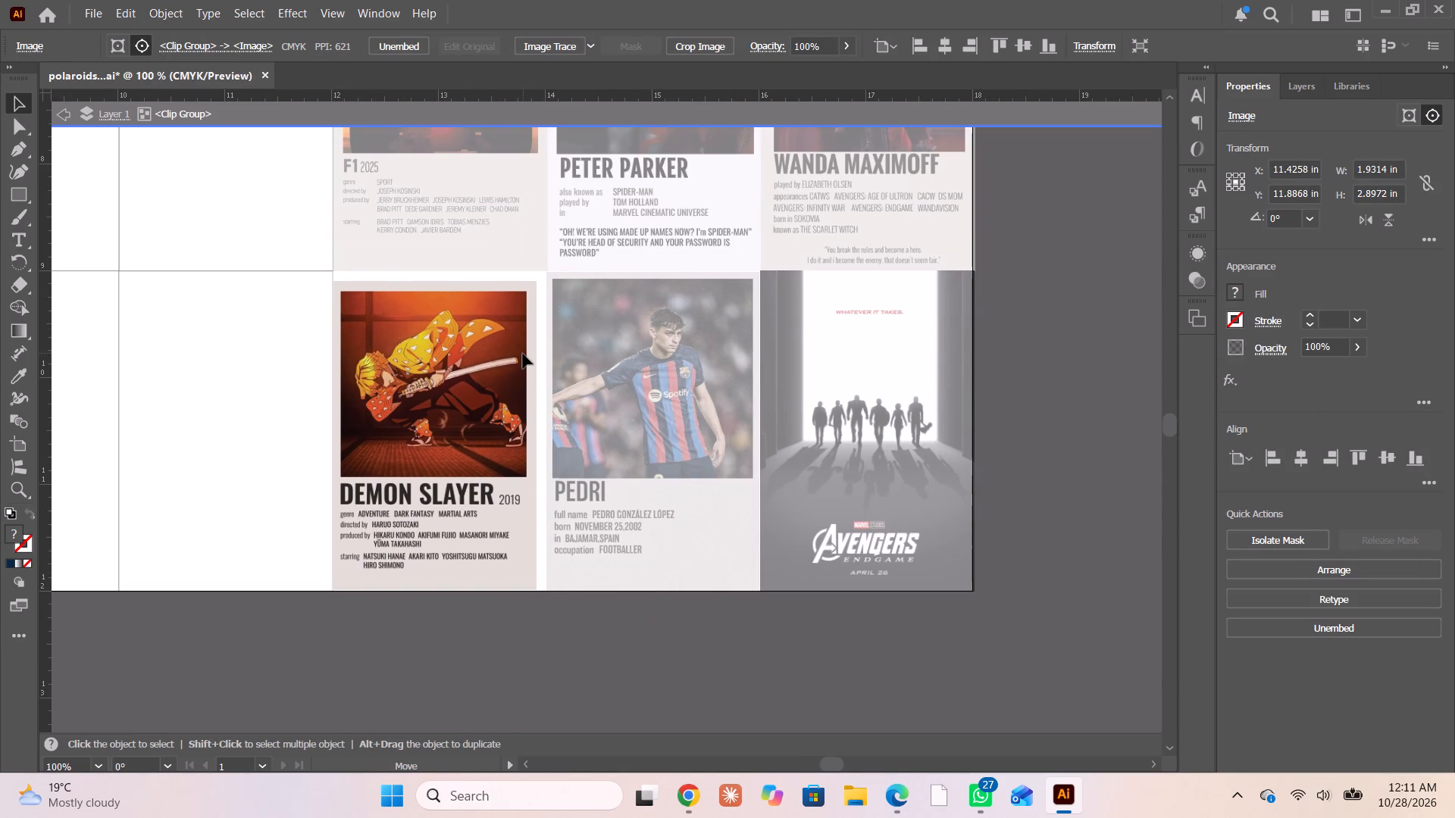
left_click_drag(523, 354, 523, 358)
left_click_drag(540, 285, 541, 281, "shift")
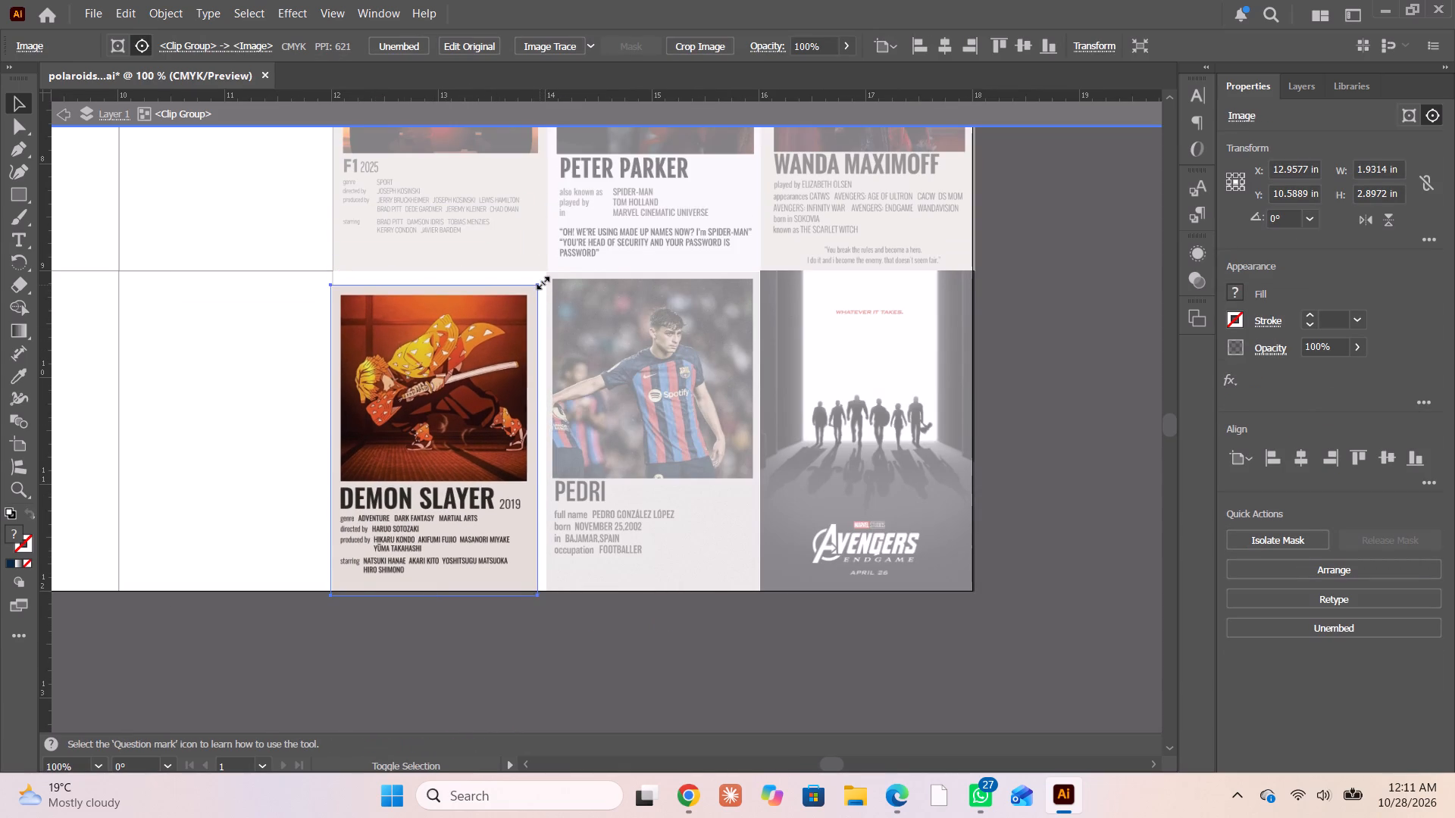
left_click_drag(541, 281, 553, 268, "shift")
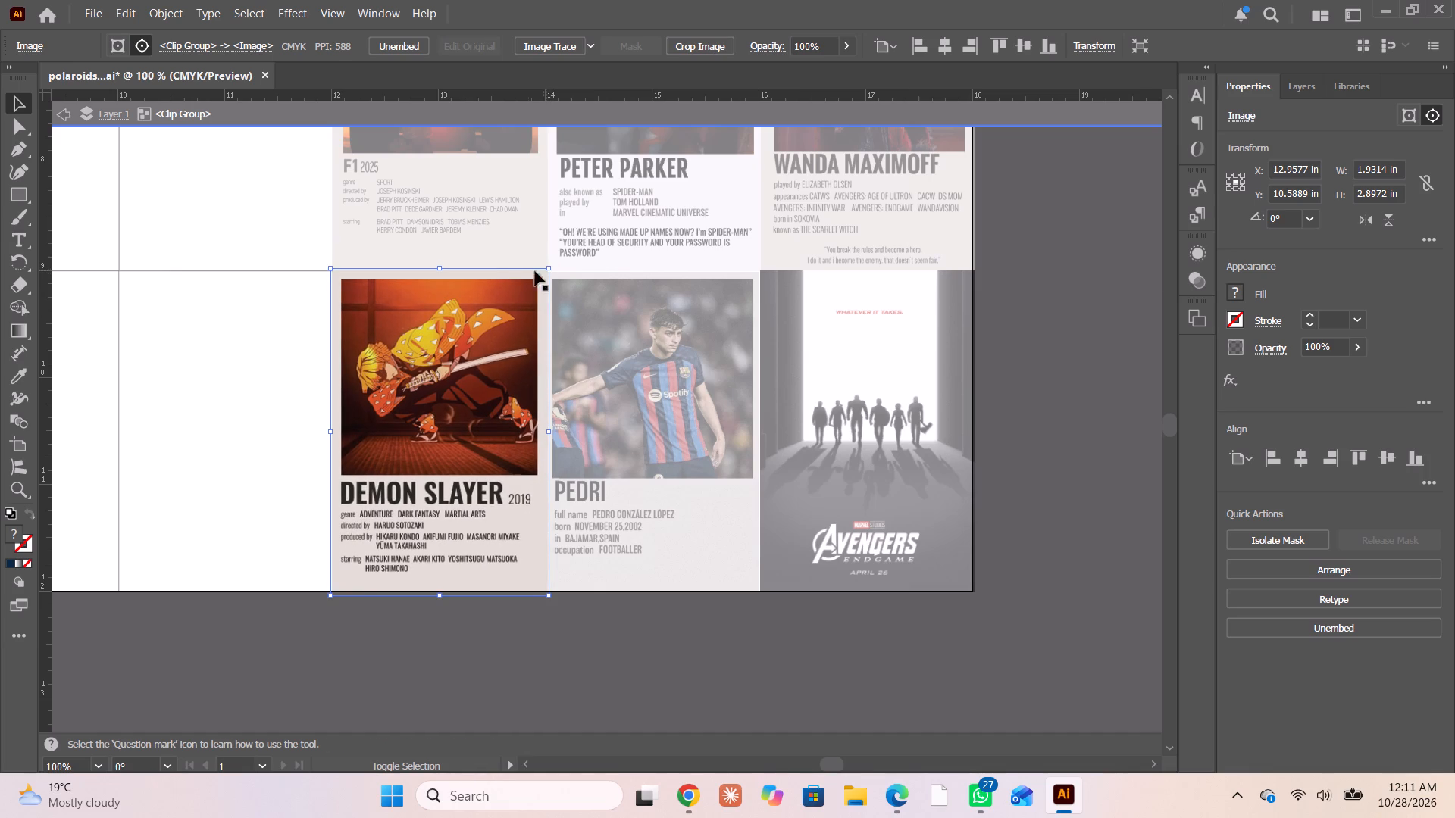
left_click(62, 116)
left_click(64, 116)
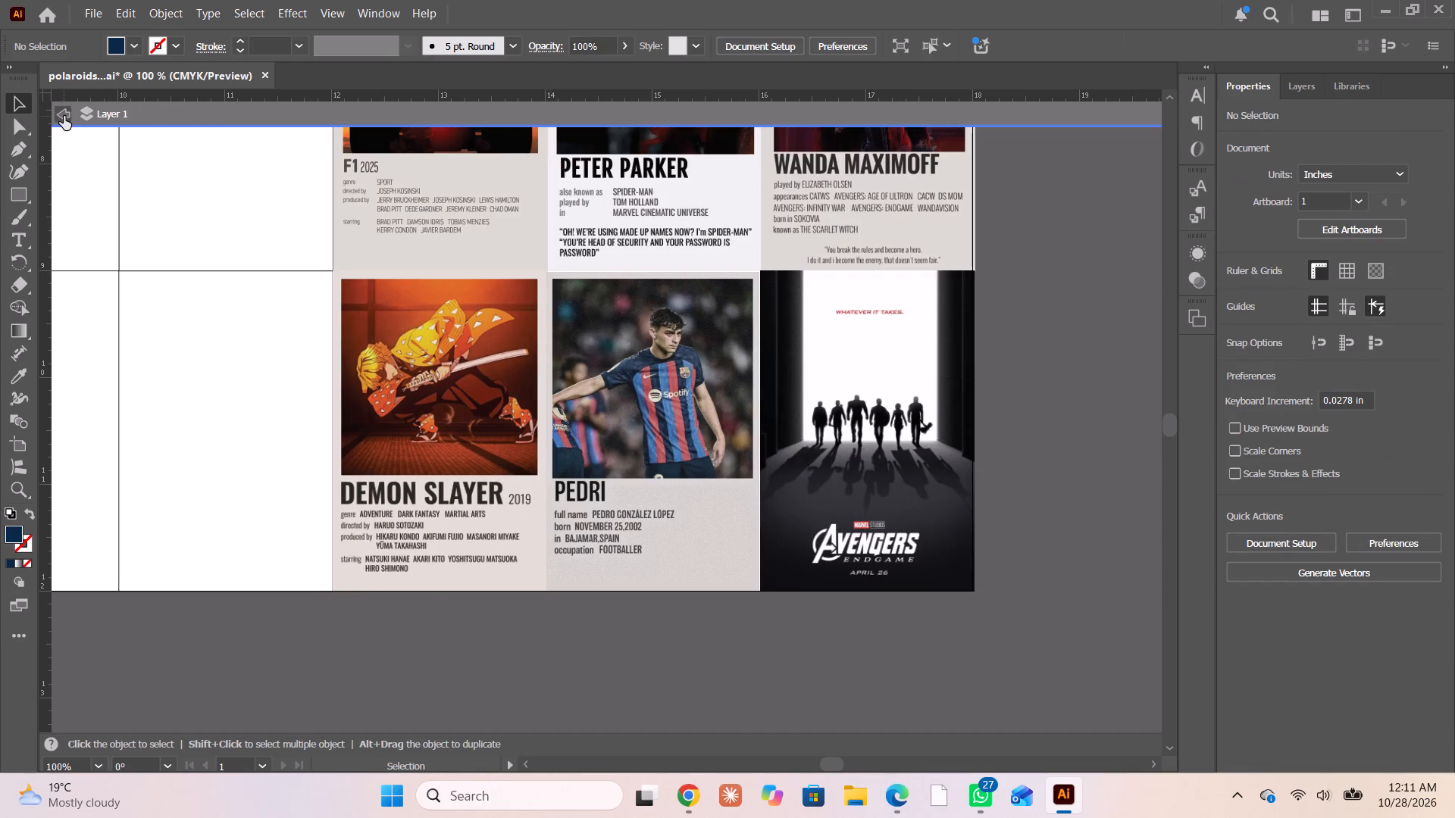
Look over the whole polaroids sheet, checking the filled and the empty cells.
scroll(405, 292, "down", 4, "alt")
scroll(439, 347, "up", 2)
scroll(439, 347, "down", 2)
scroll(440, 348, "up", 2)
scroll(440, 348, "right", 1)
scroll(441, 343, "up", 4)
scroll(441, 342, "down", 1)
scroll(441, 342, "up", 3)
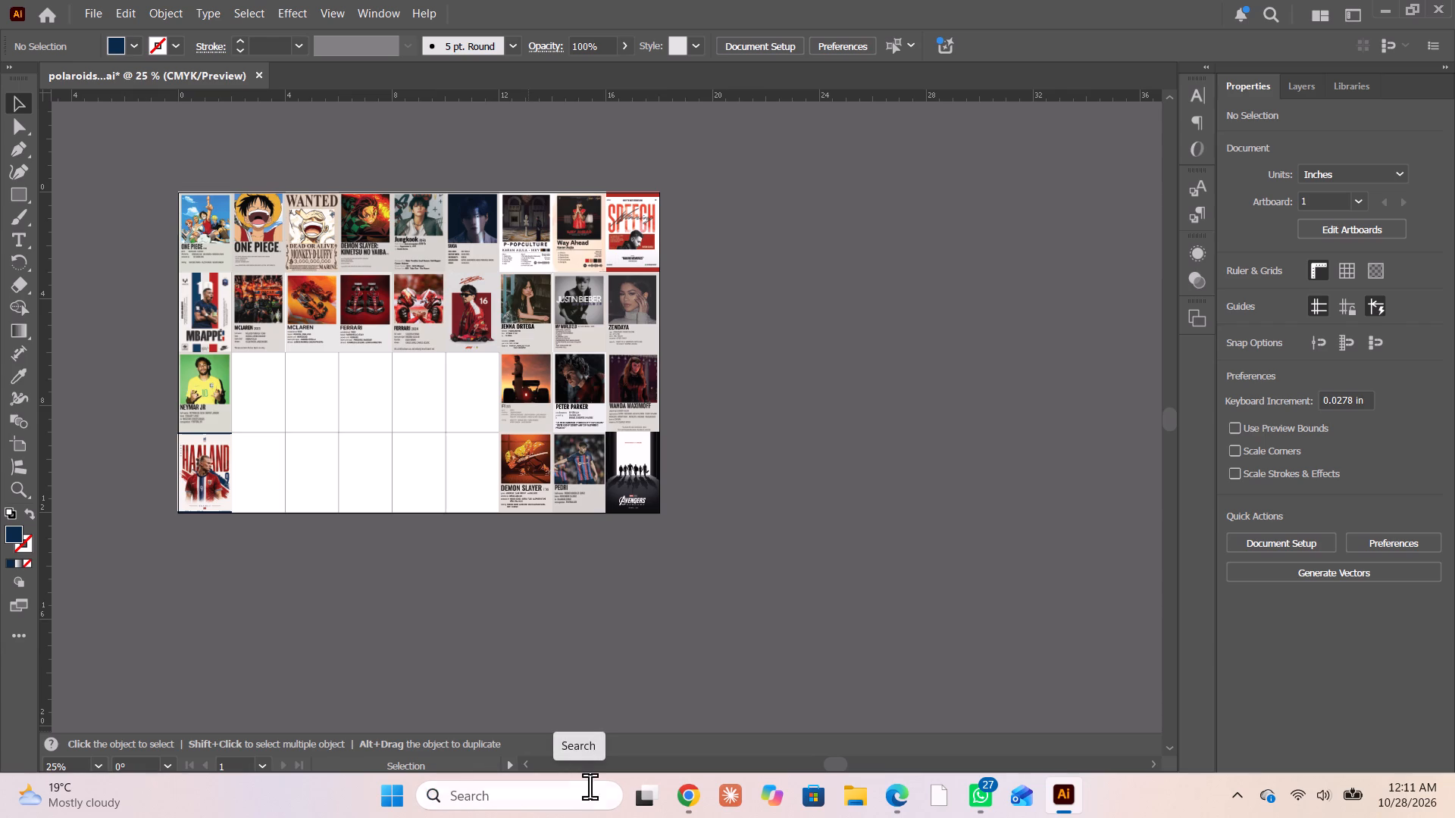
Switch to Pinterest in Chrome and search for "ciggerate after sex polroids".
left_click(679, 795)
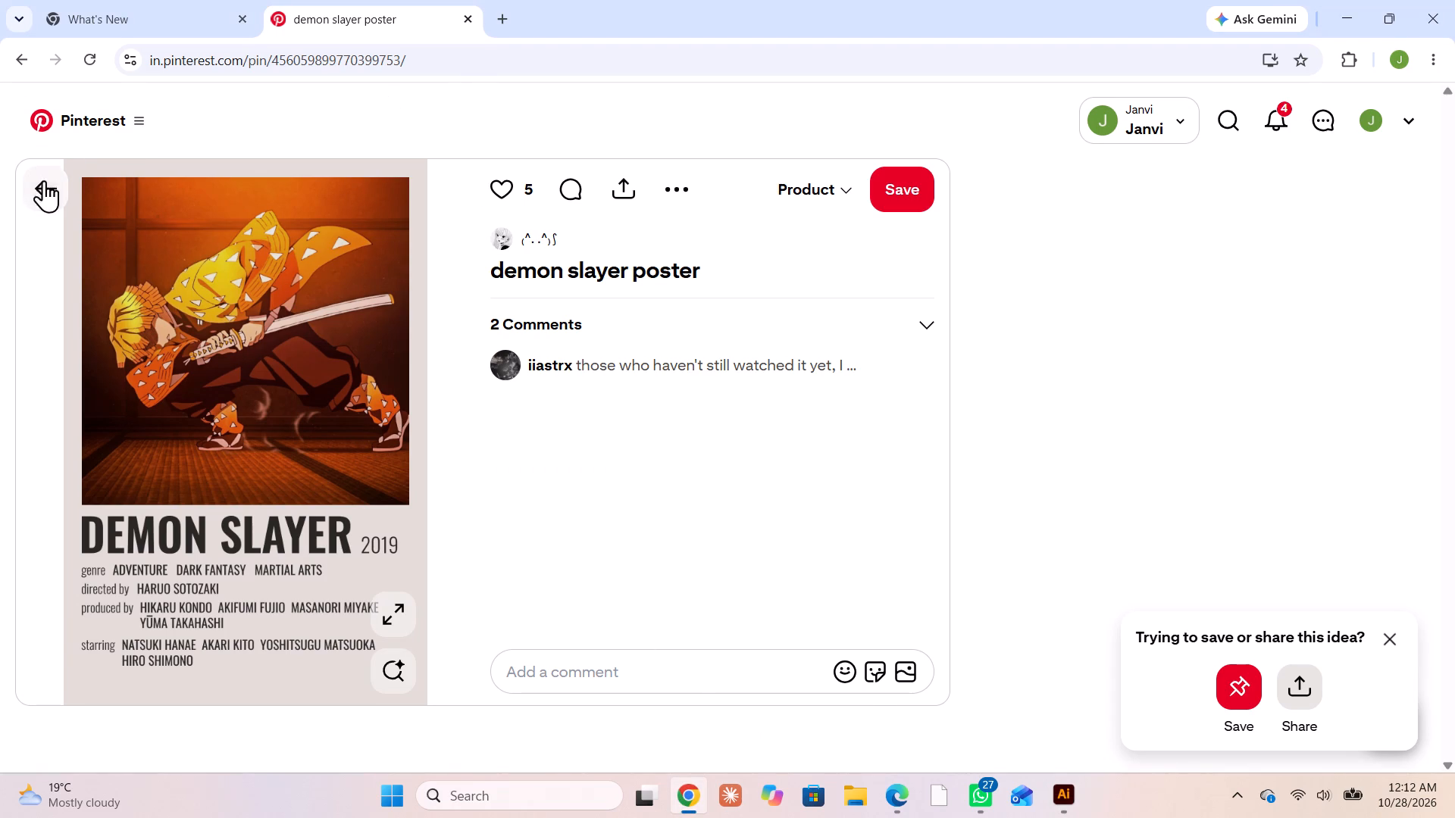
left_click(45, 180)
scroll(925, 328, "up", 8)
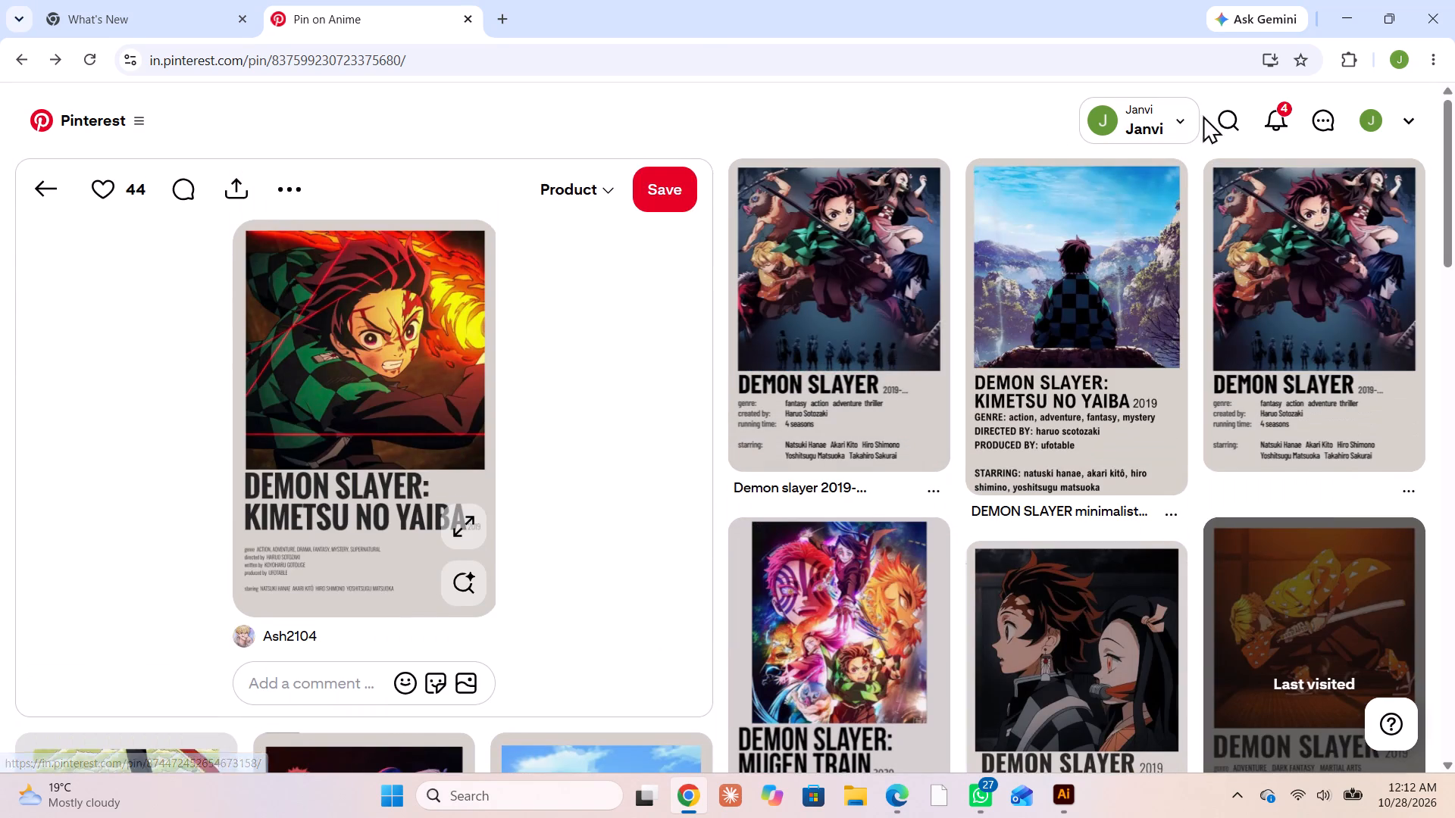
left_click(1231, 124)
left_click(734, 122)
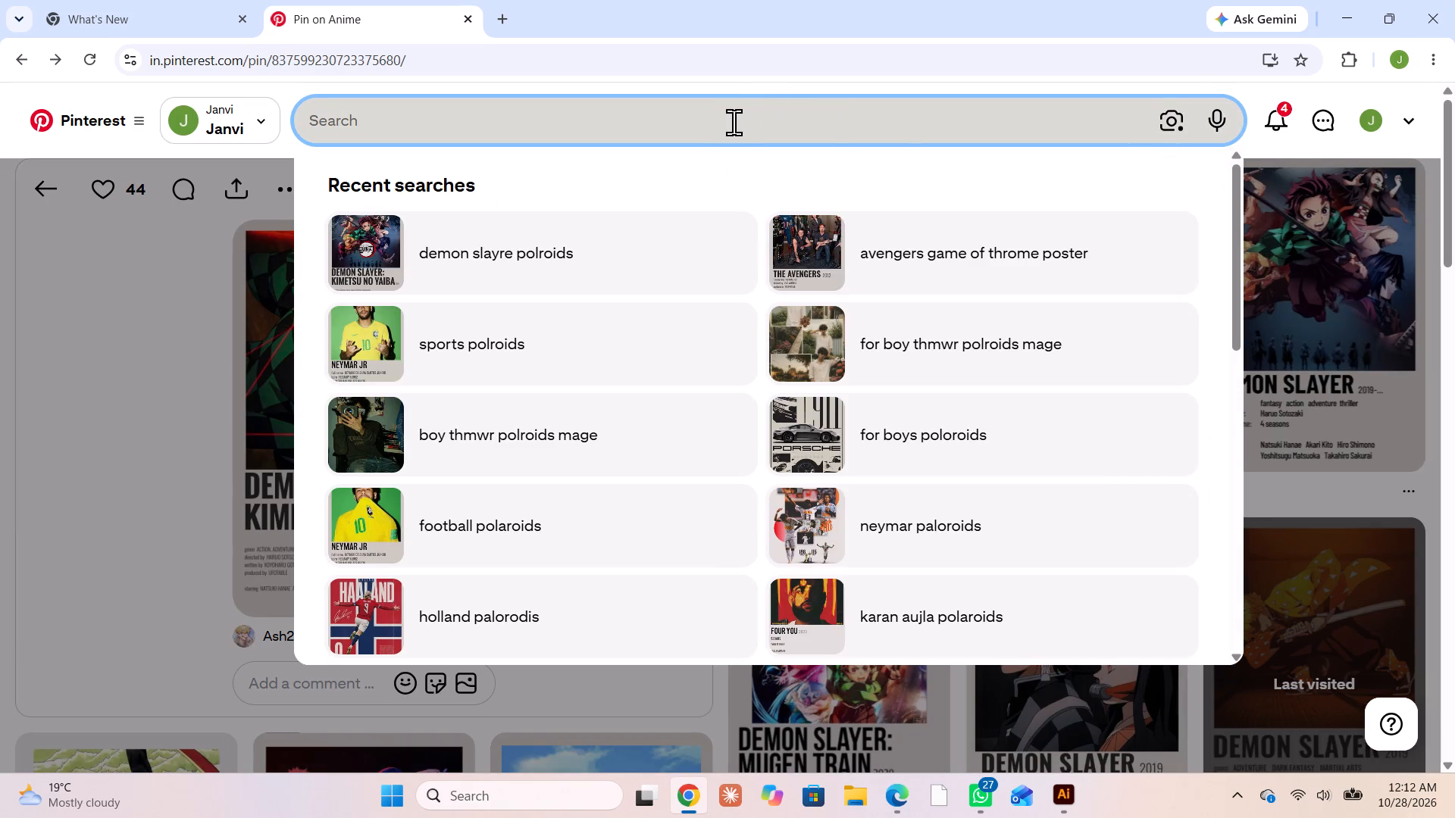
type("ciggerate after sex")
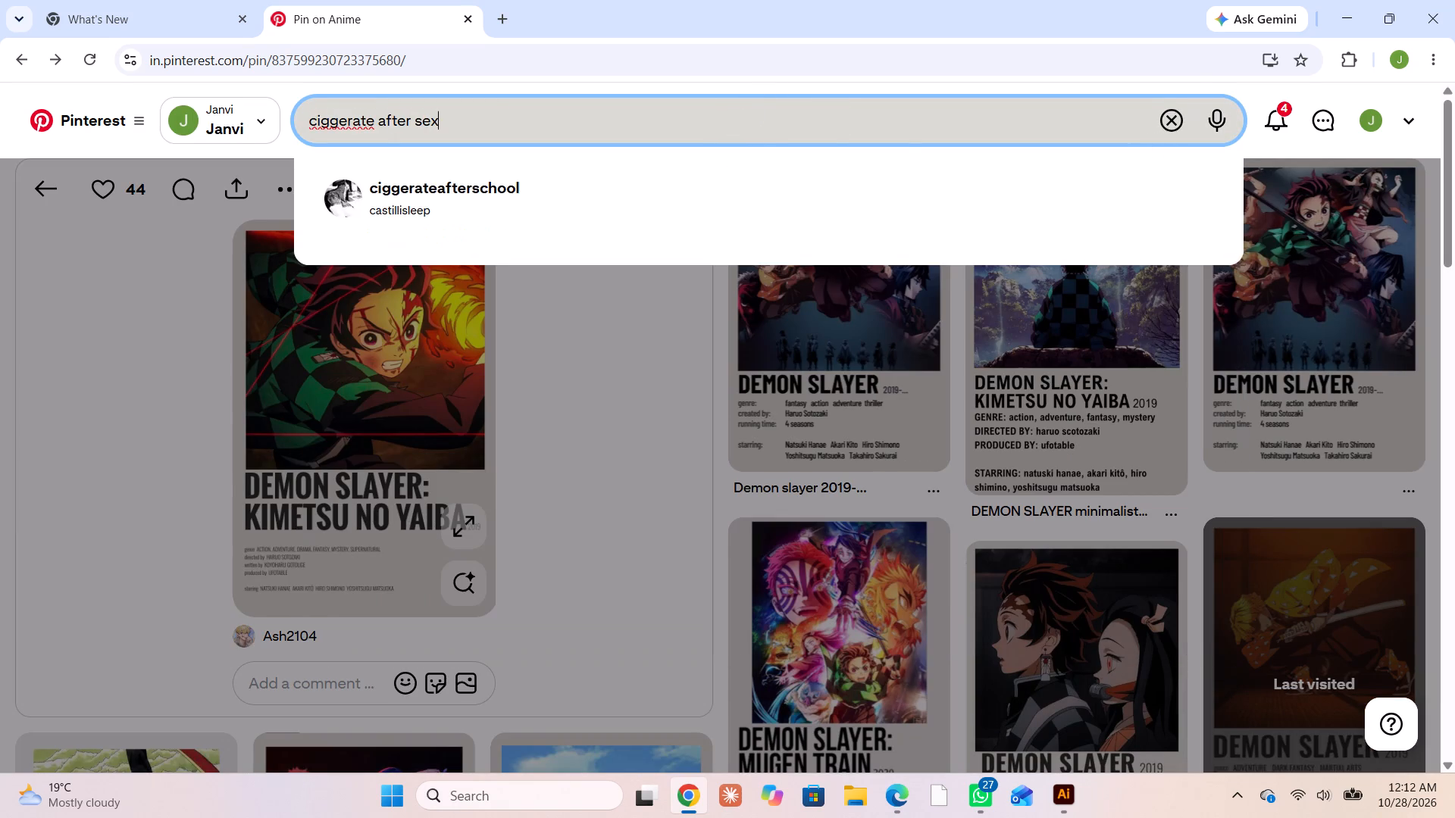
key("space")
type("polroids")
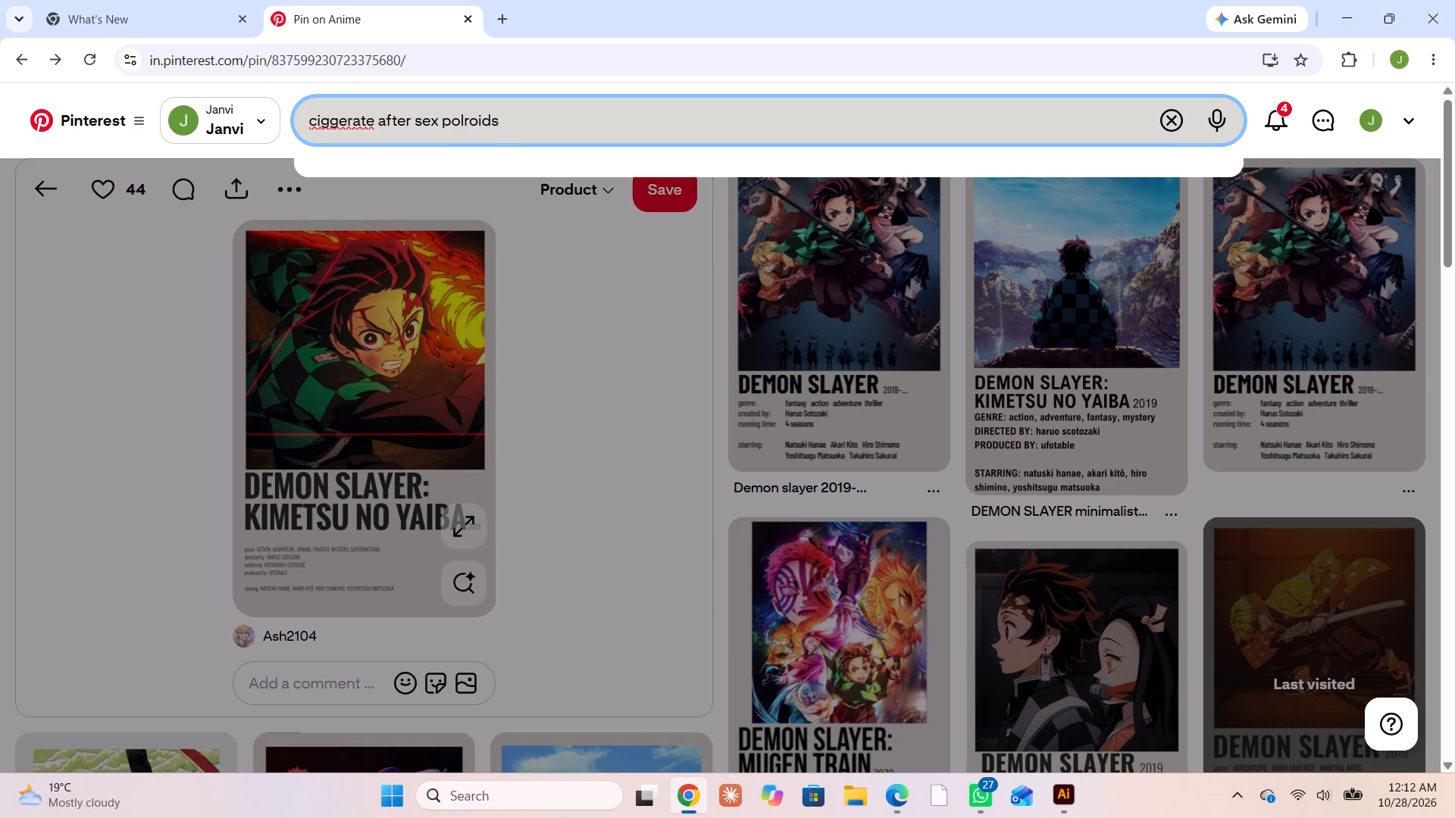
key("Return")
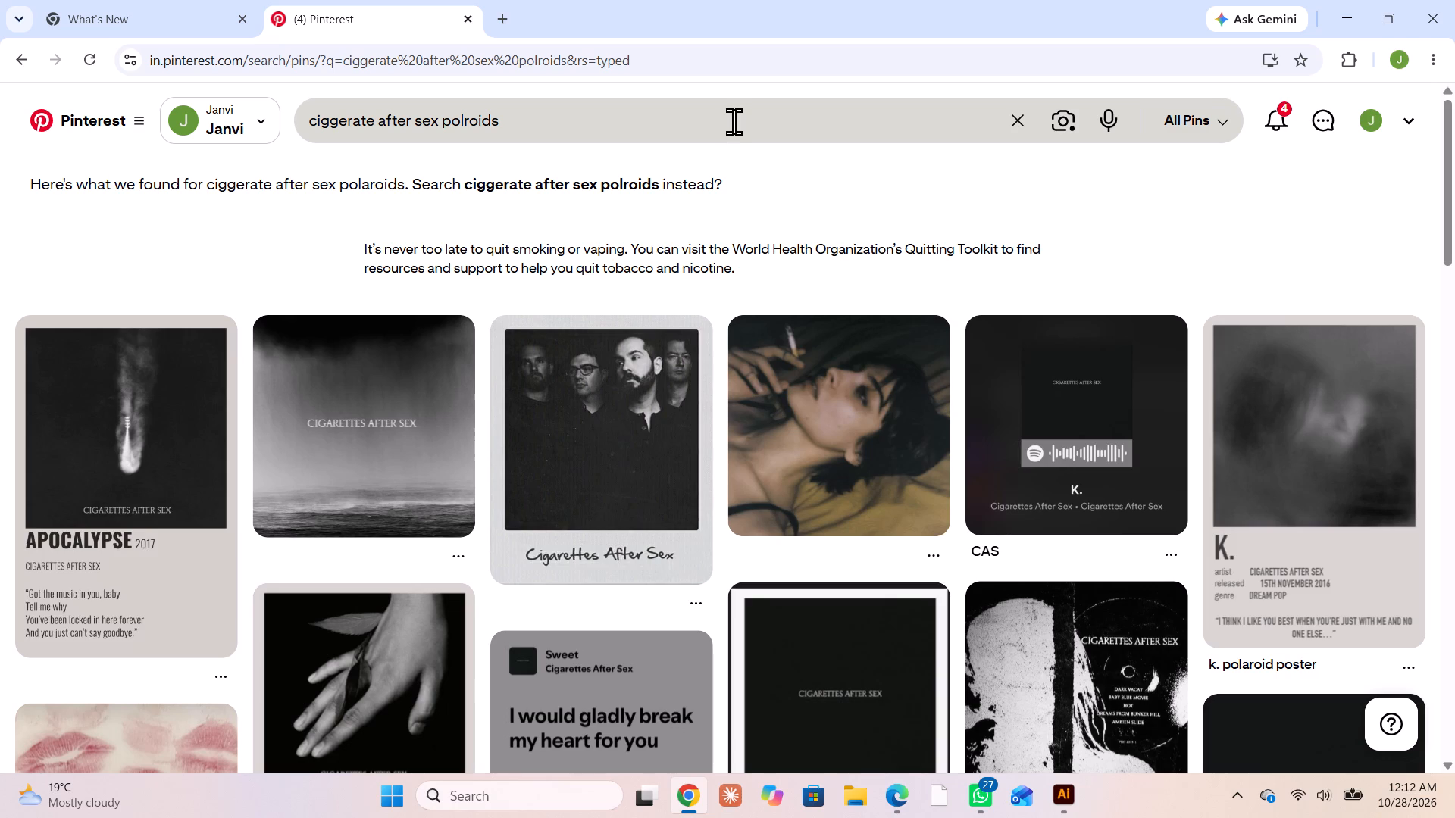
Look through the search results and open the beige Cigarettes After Sex 2017 album poster.
scroll(734, 121, "down", 5)
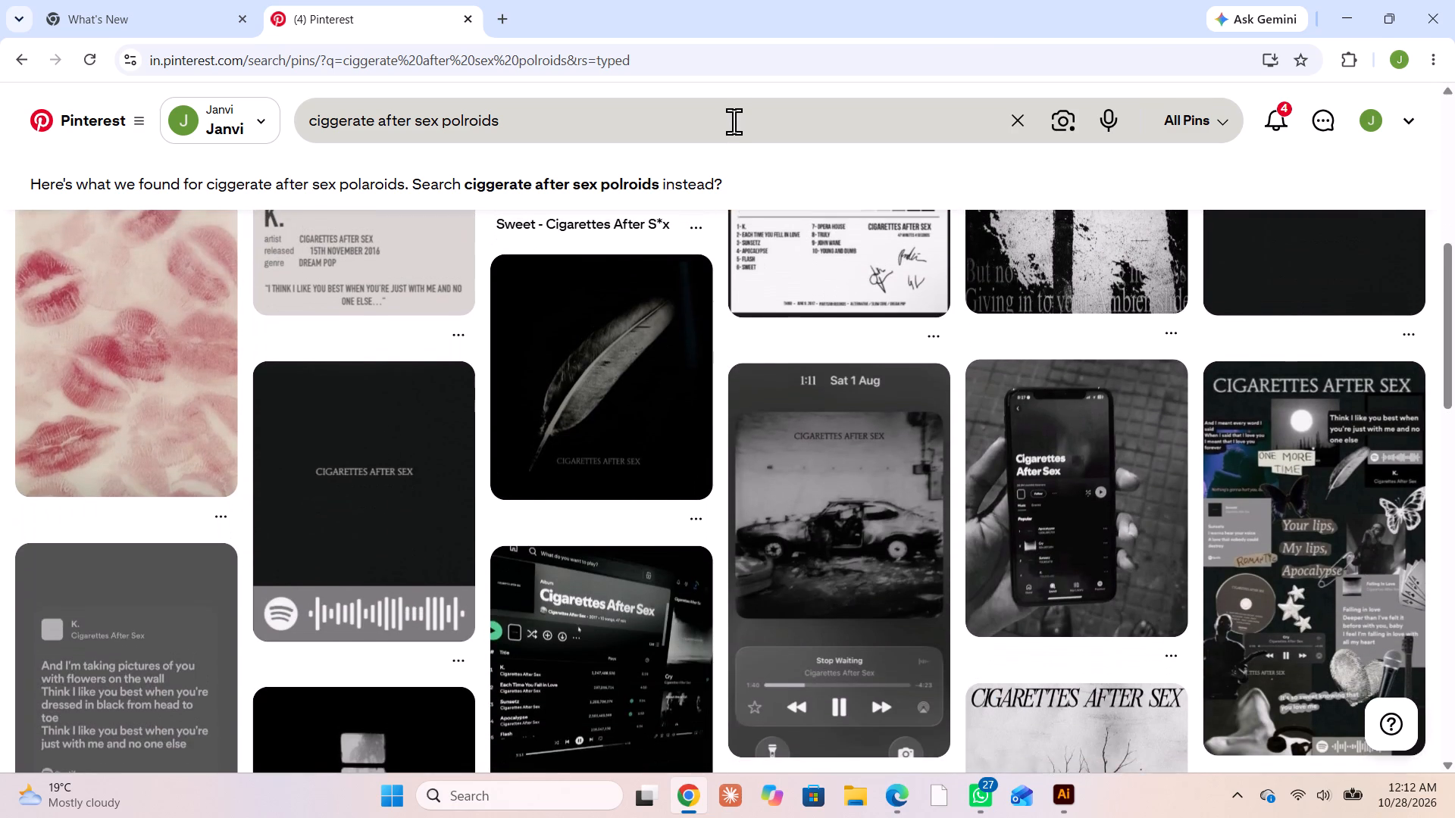
scroll(734, 121, "down", 5)
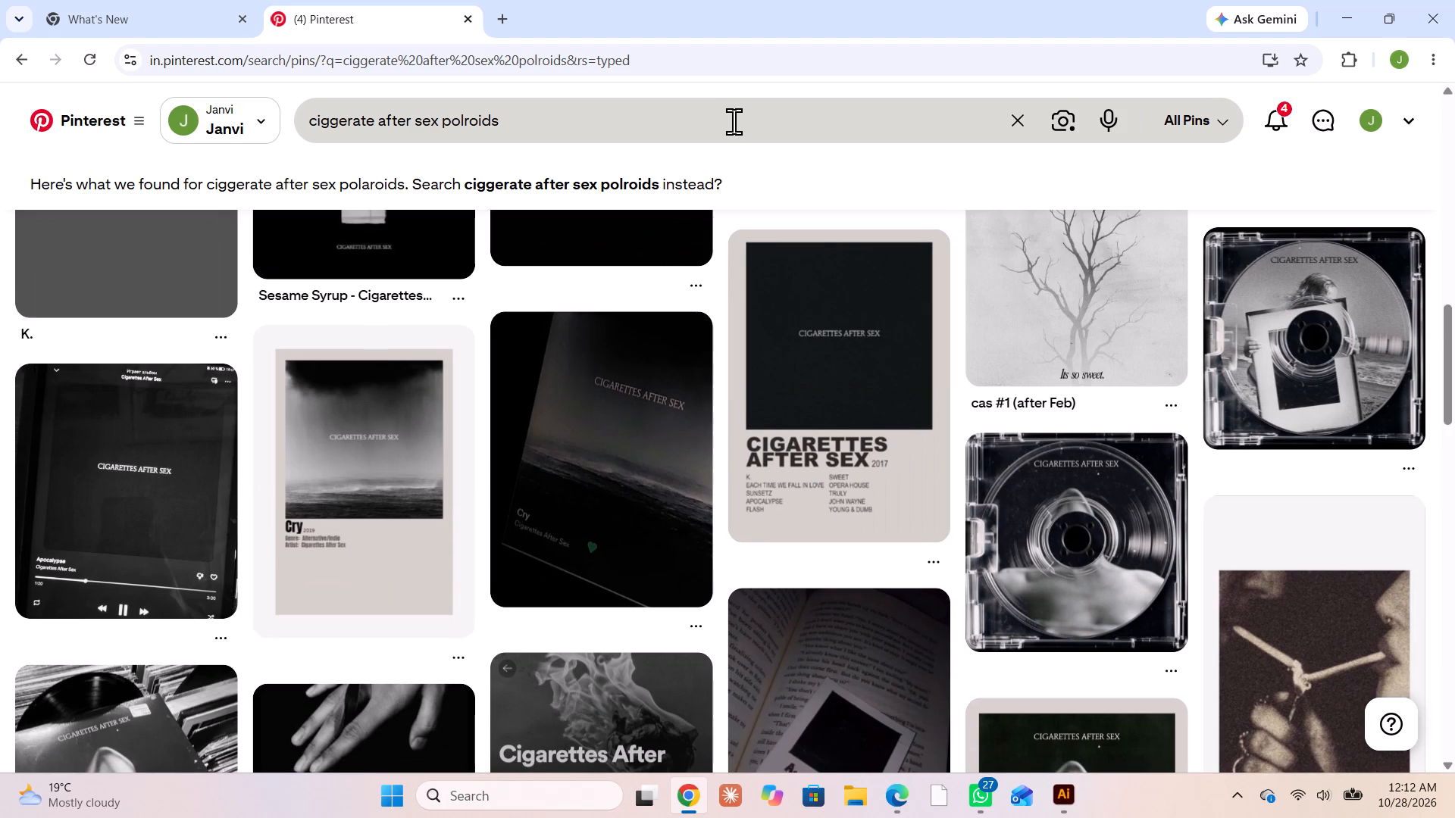
scroll(734, 121, "down", 1)
scroll(734, 121, "right", 1)
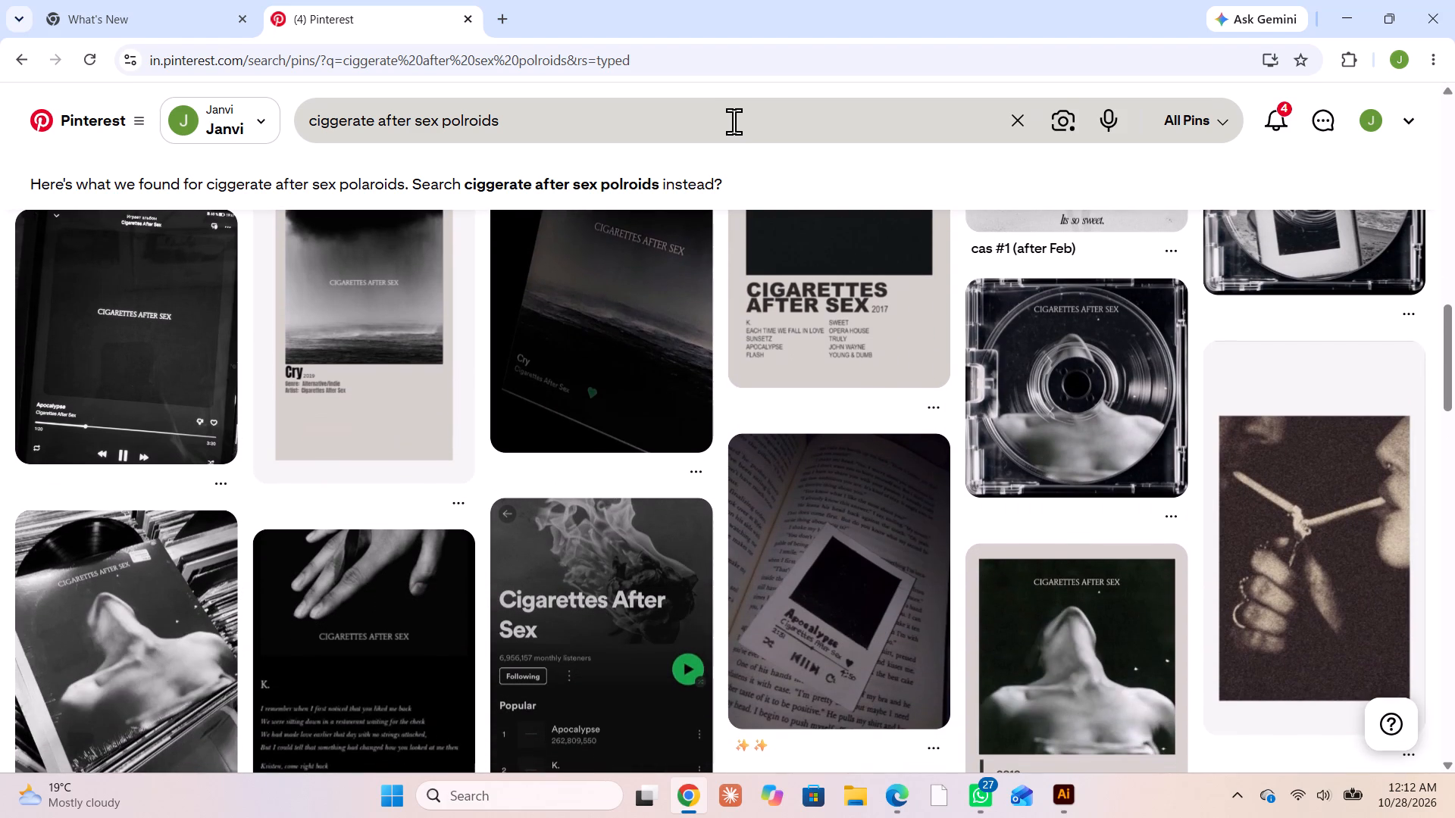
left_click(803, 283)
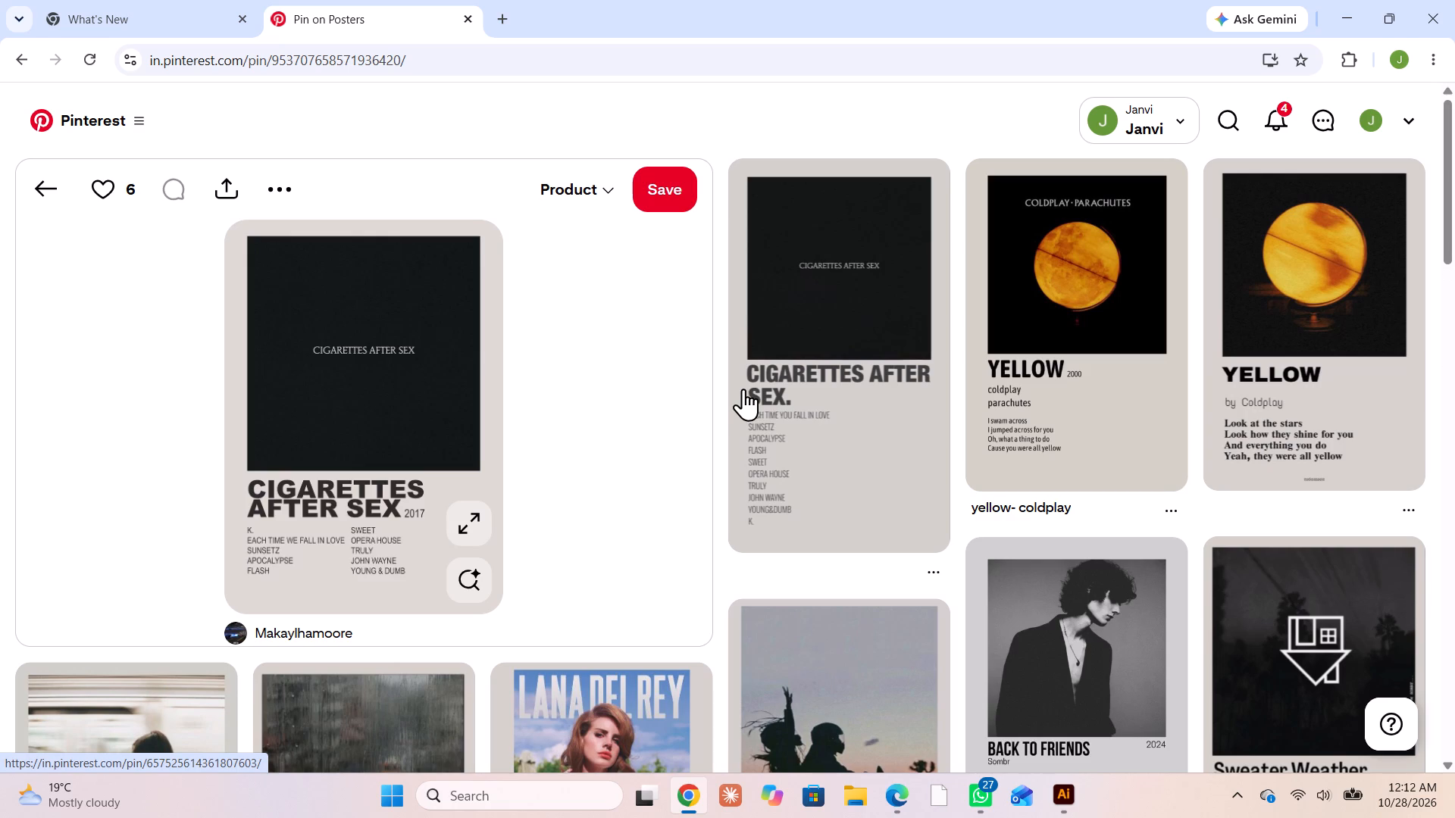
Open the related Cigarettes After Sex track-list poster, examine its similar music posters and return to the search results.
left_click(743, 389)
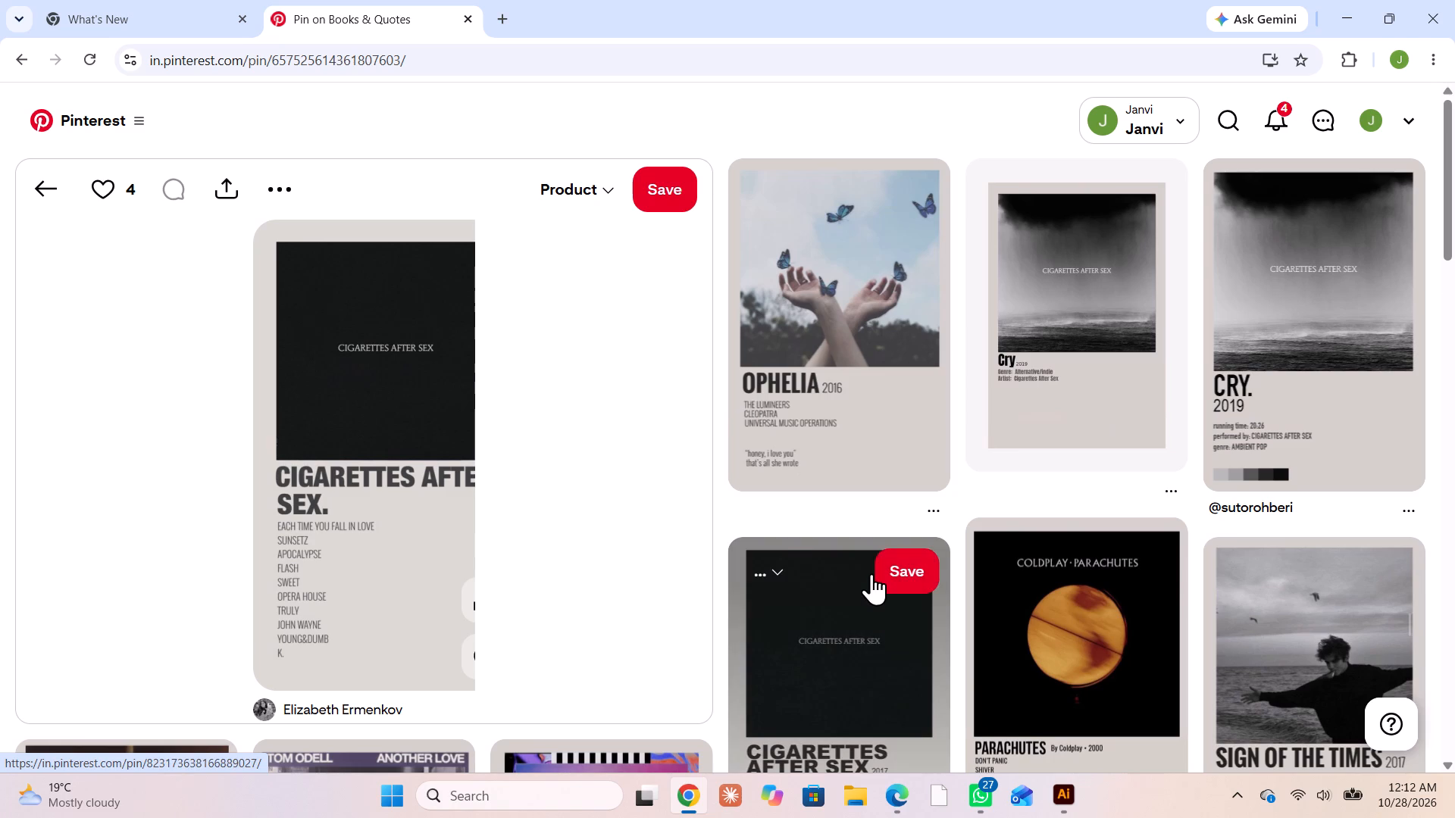
scroll(871, 573, "down", 5)
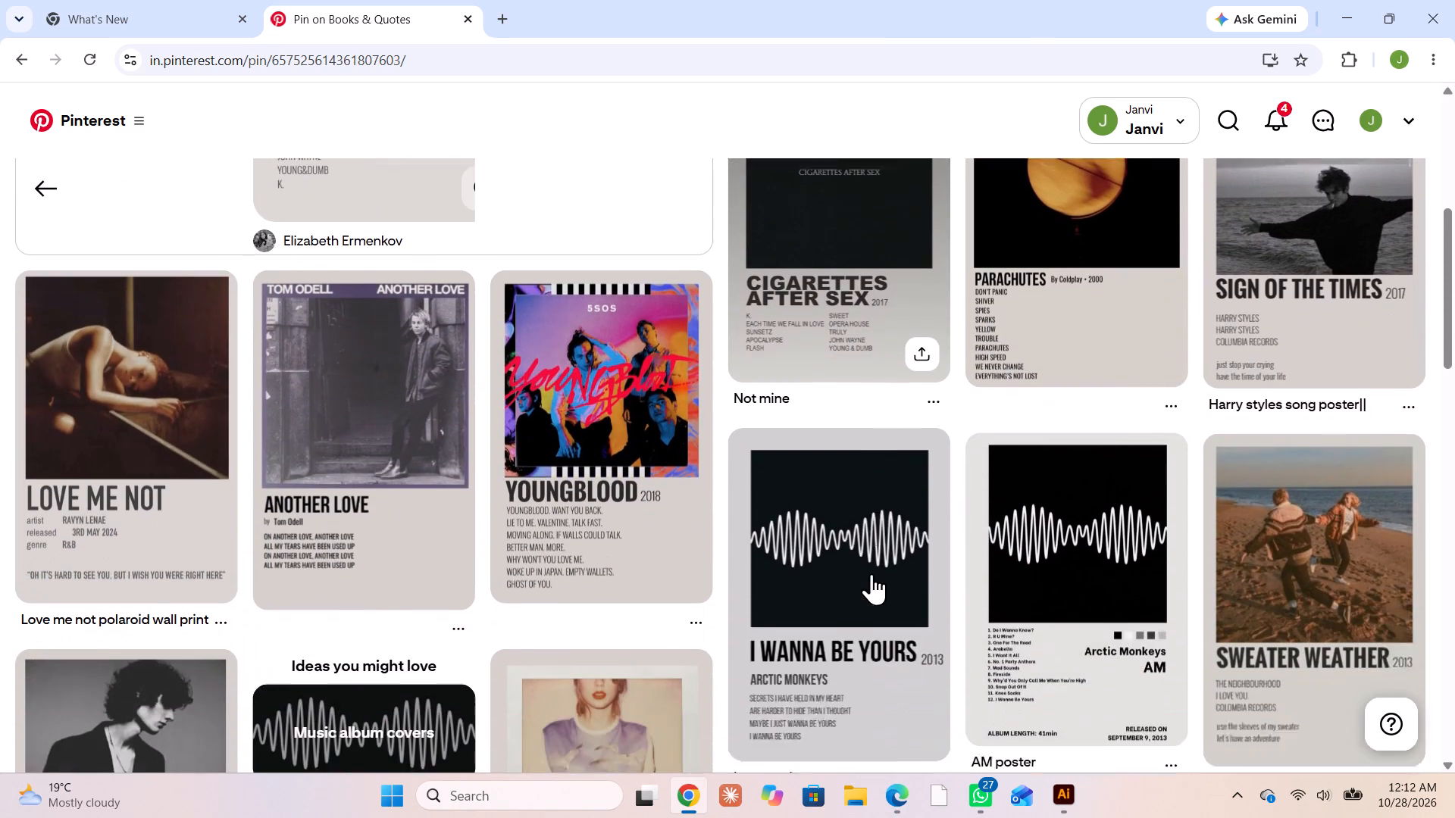
scroll(871, 573, "down", 4)
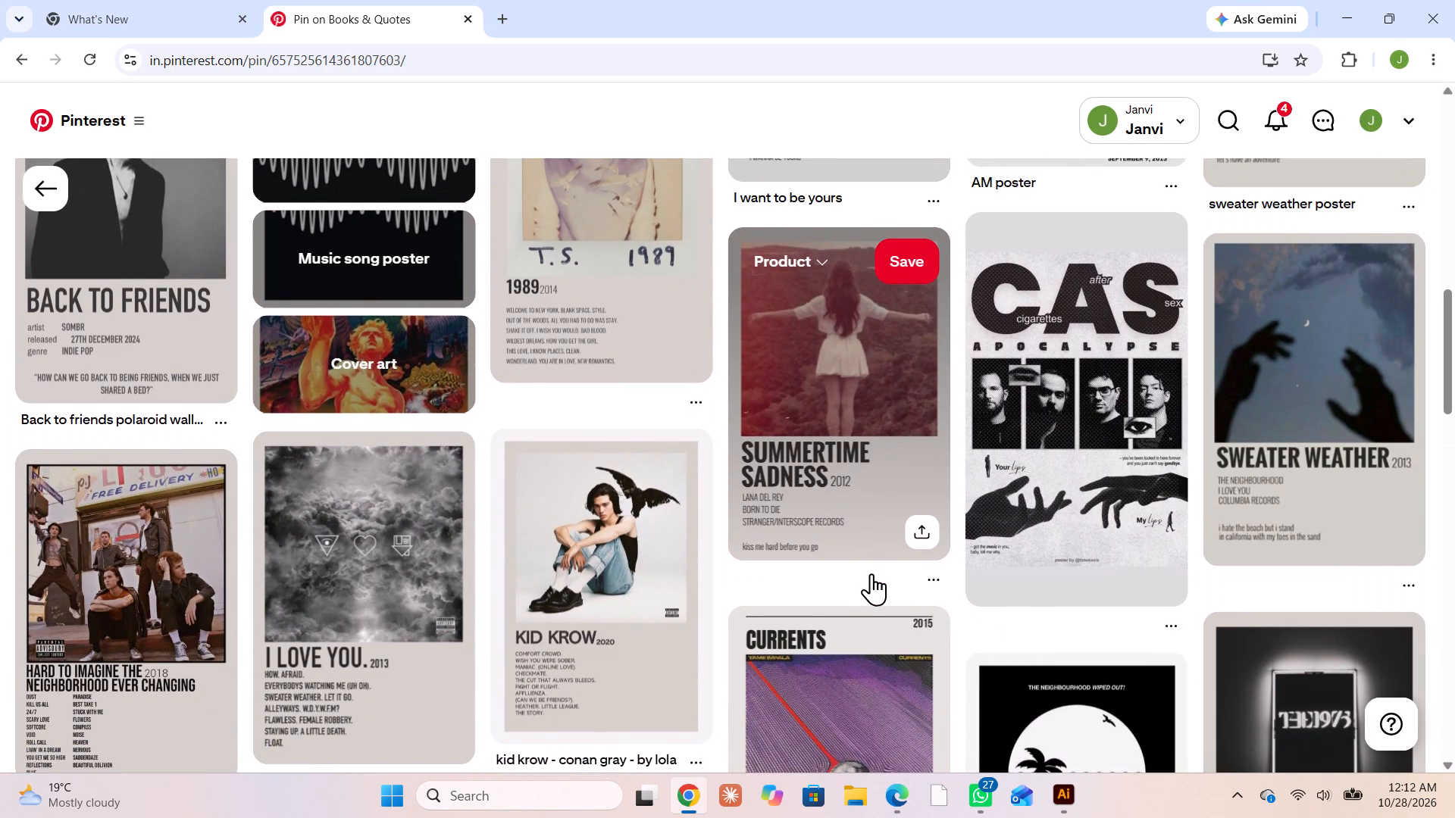
scroll(871, 573, "down", 2)
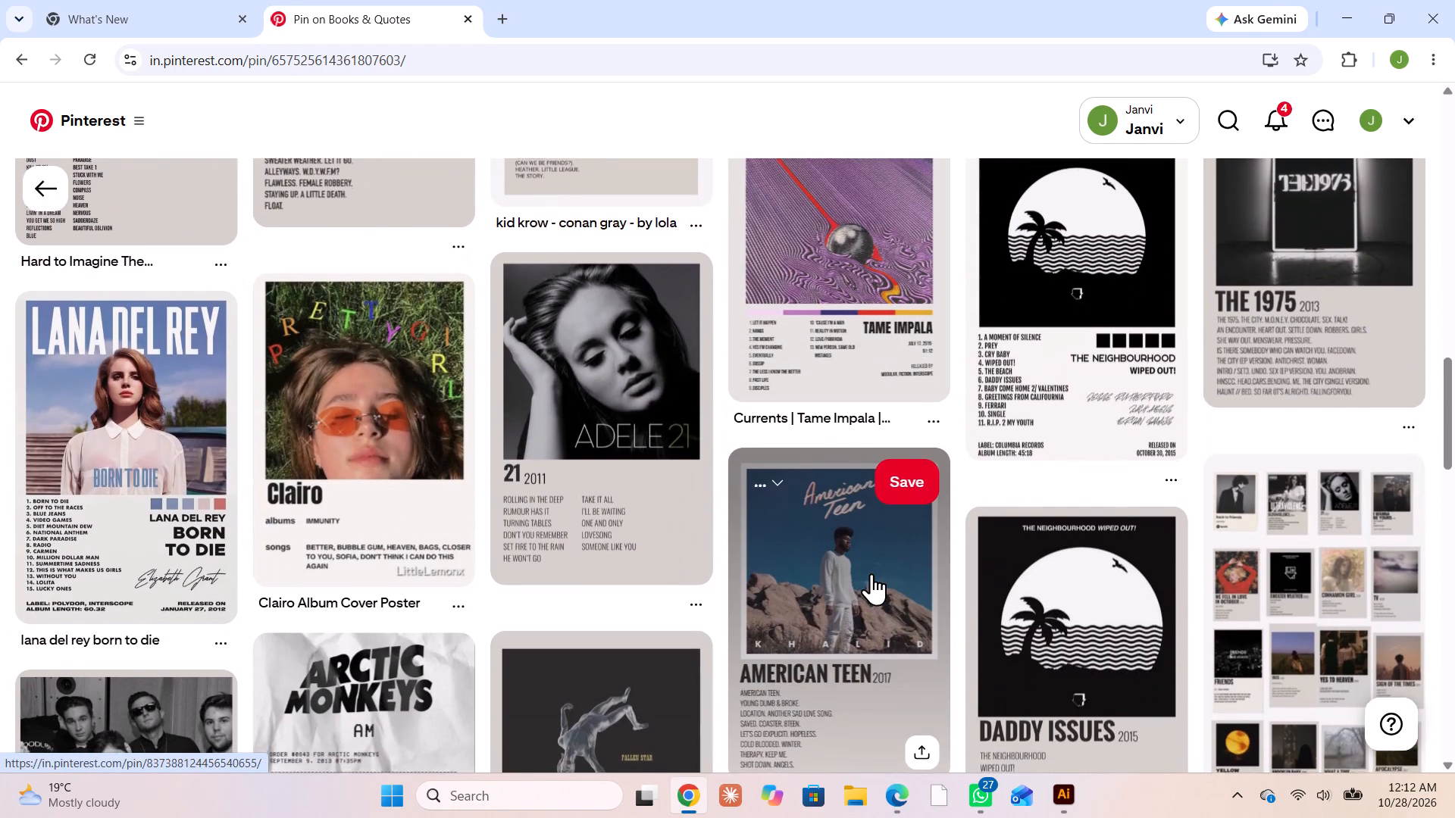
scroll(871, 573, "up", 7)
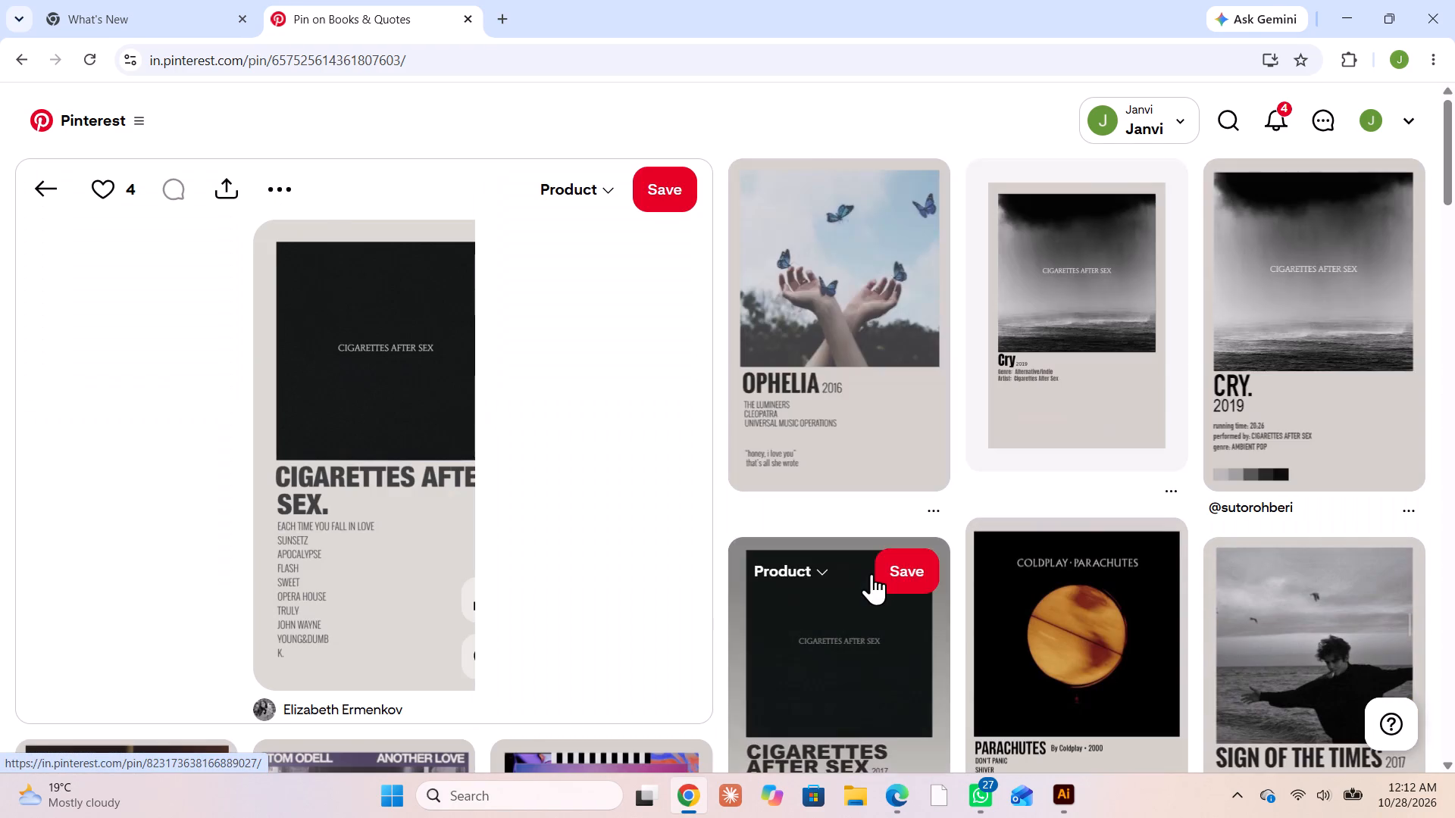
left_click(46, 198)
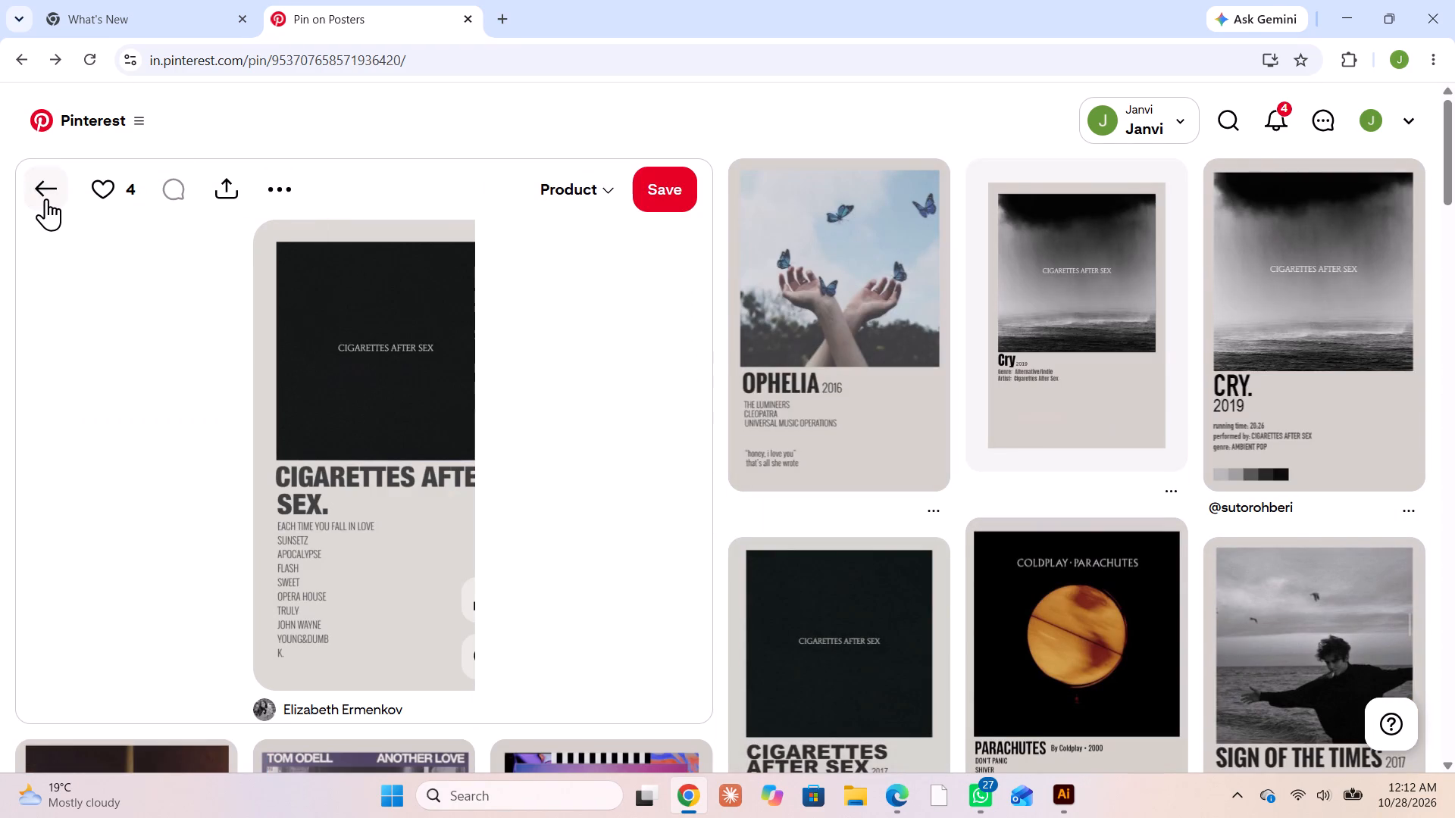
left_click(49, 171)
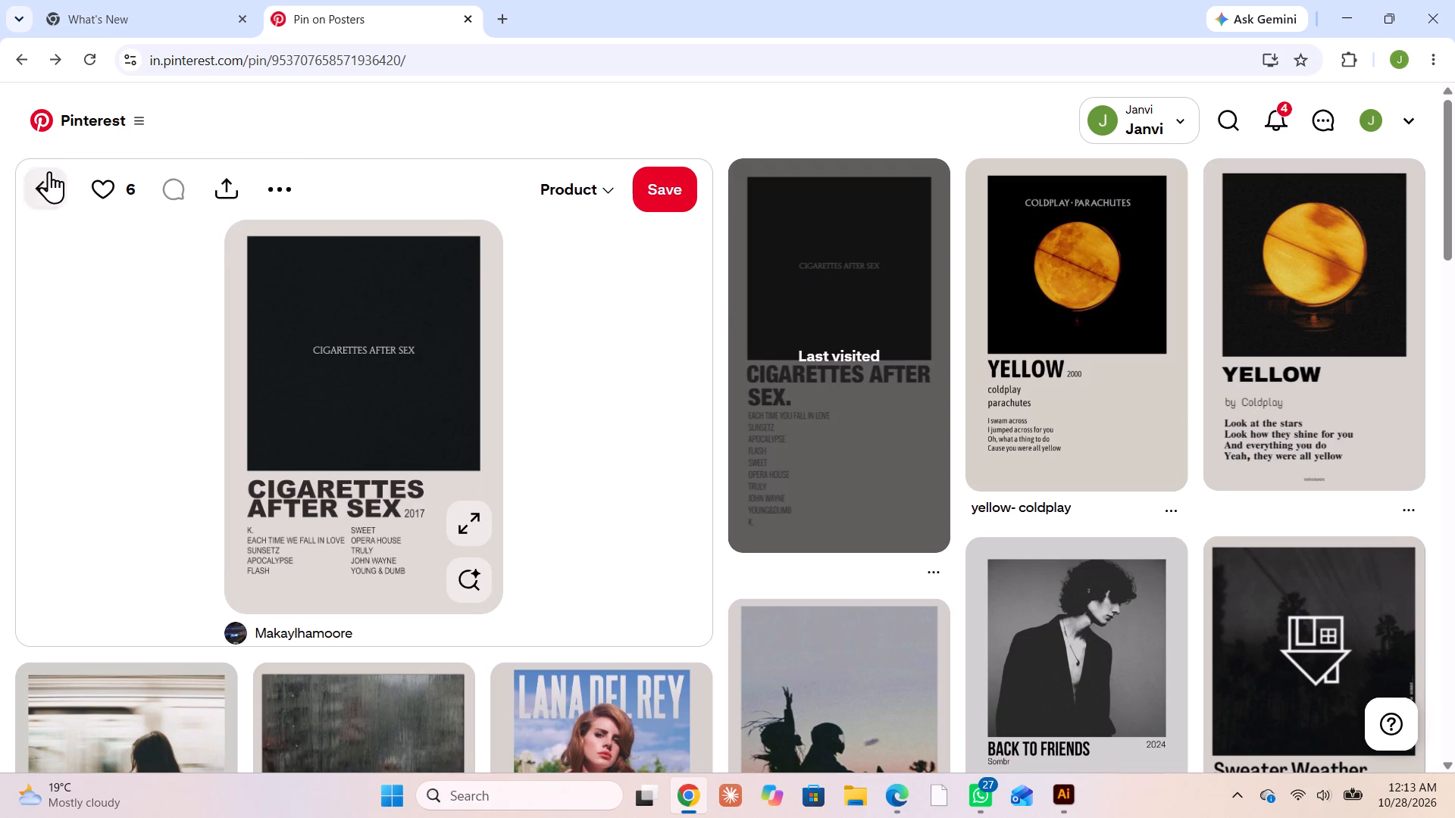
Look over the first results again, viewing the photo of the woman holding a cigarette before going back.
scroll(630, 341, "up", 9)
scroll(630, 341, "down", 1)
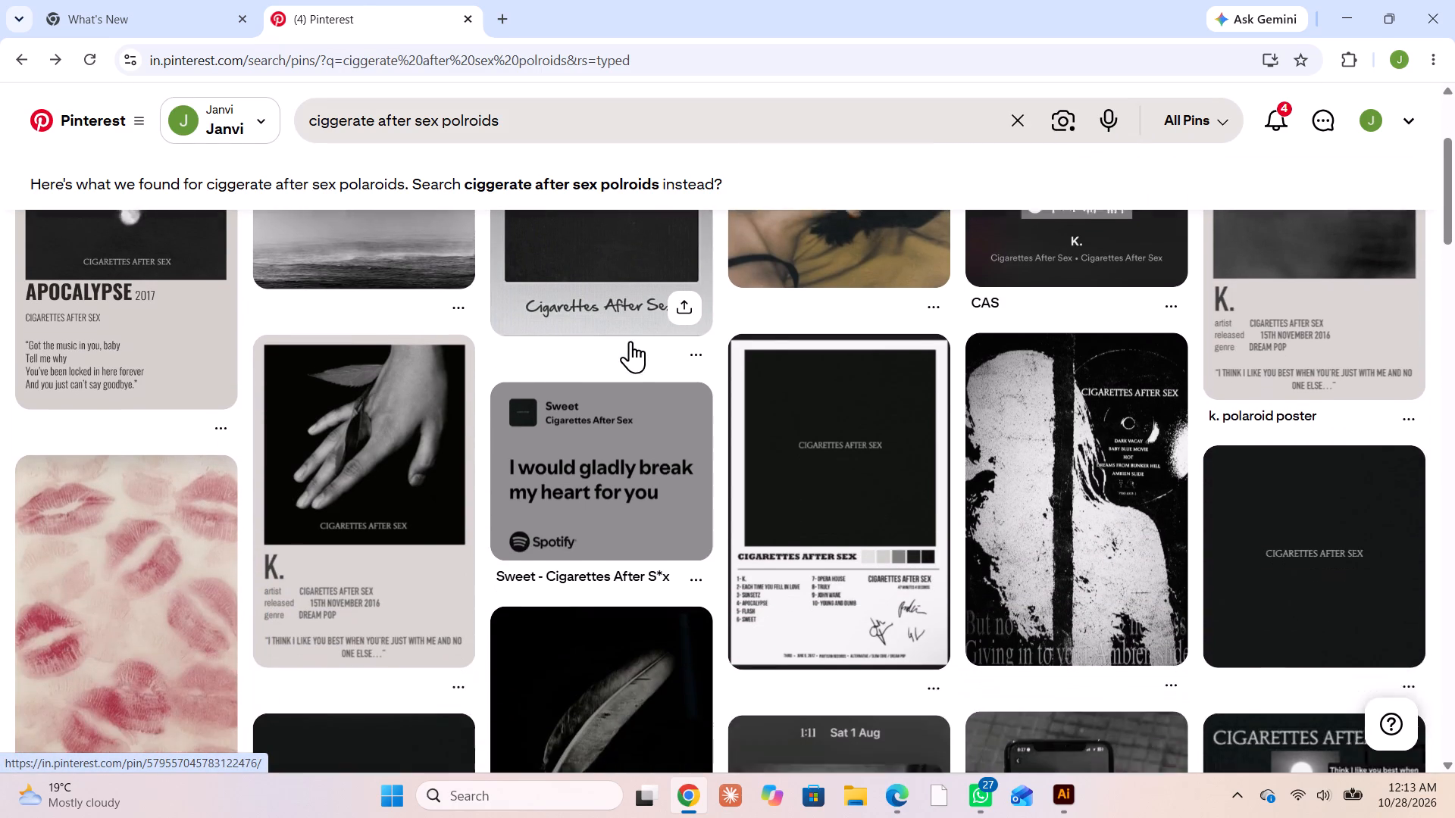
scroll(630, 341, "down", 1)
left_click(768, 420)
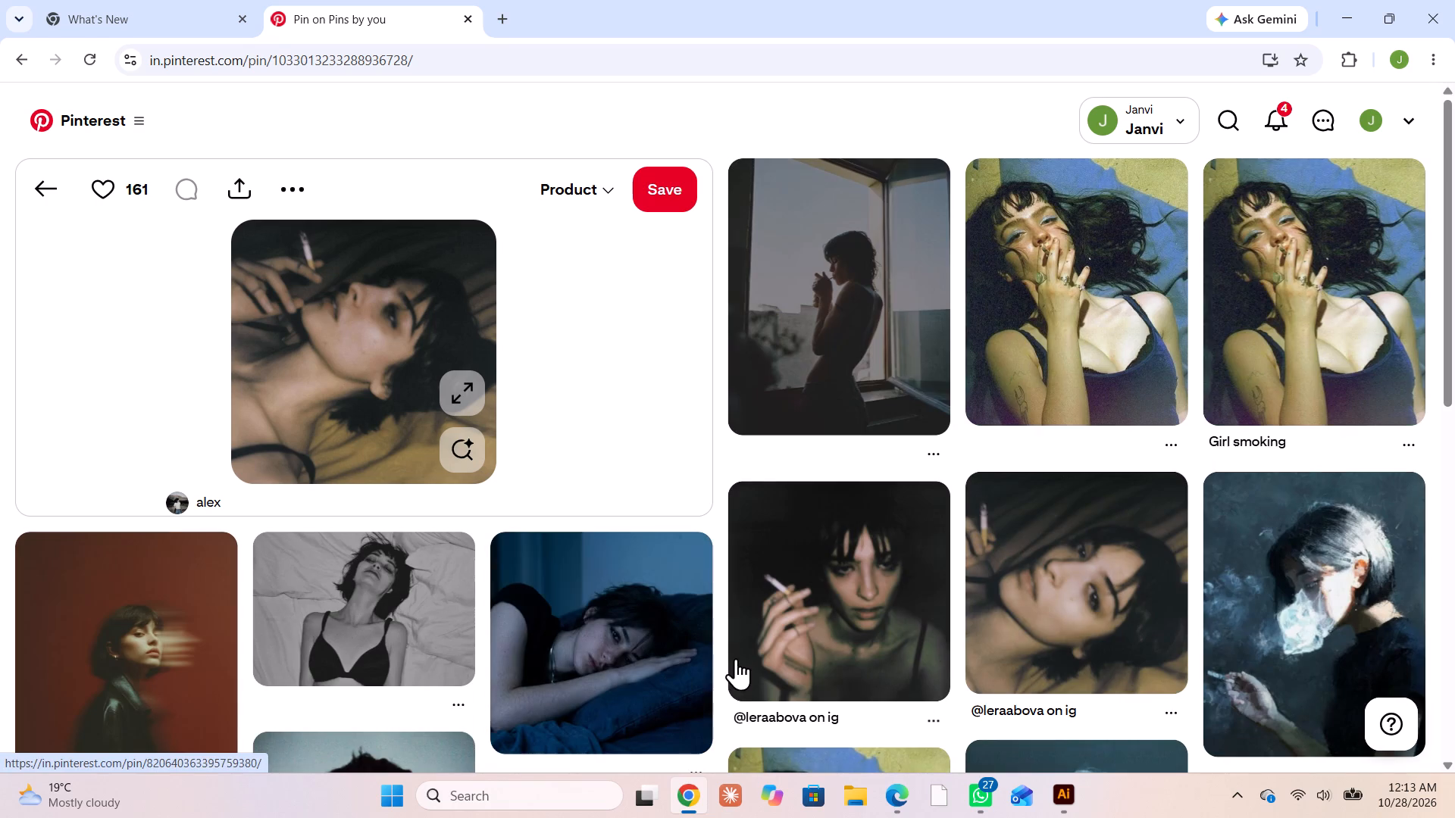
scroll(742, 660, "down", 4)
scroll(742, 660, "up", 8)
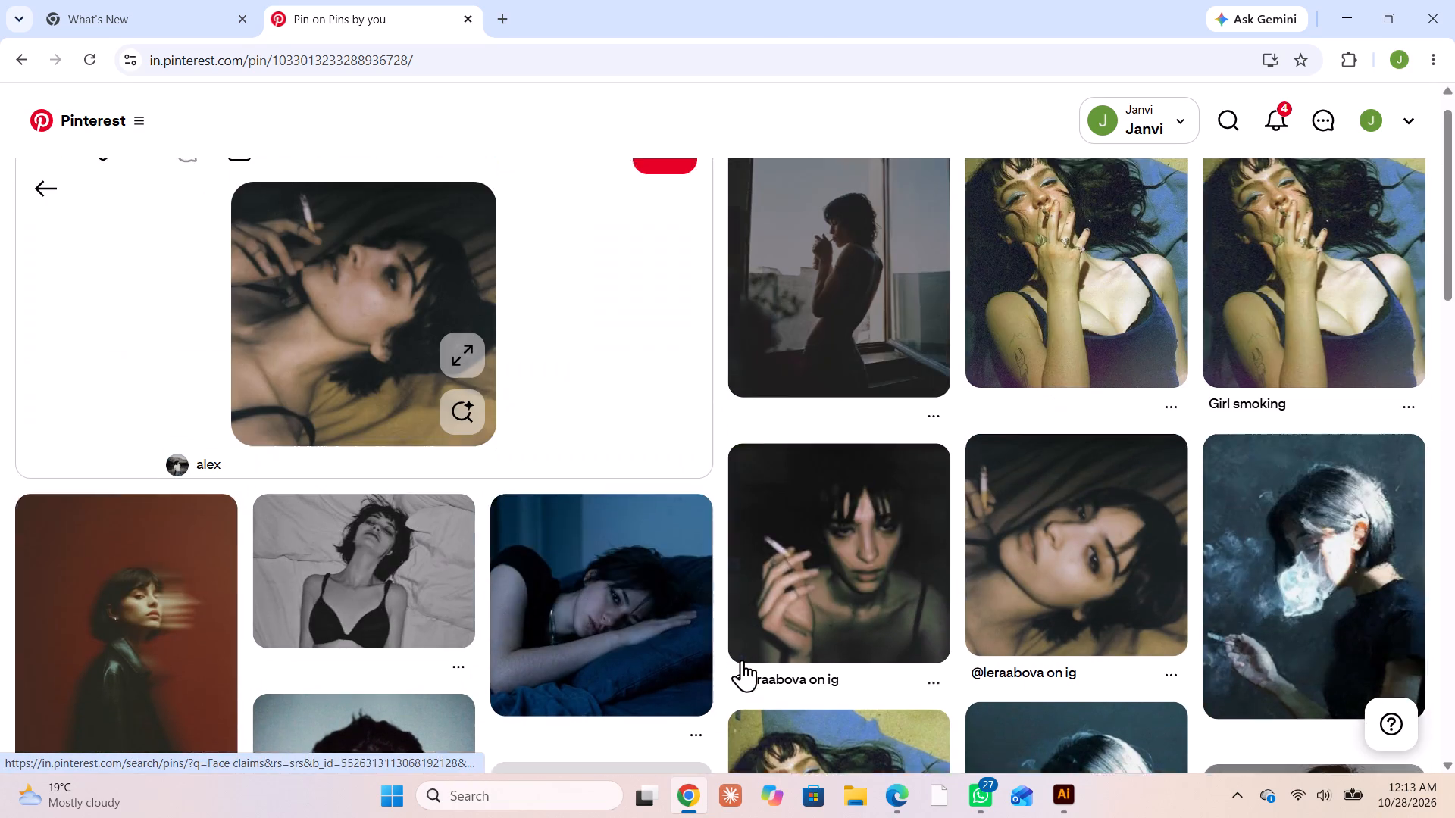
scroll(742, 660, "up", 3)
left_click(39, 192)
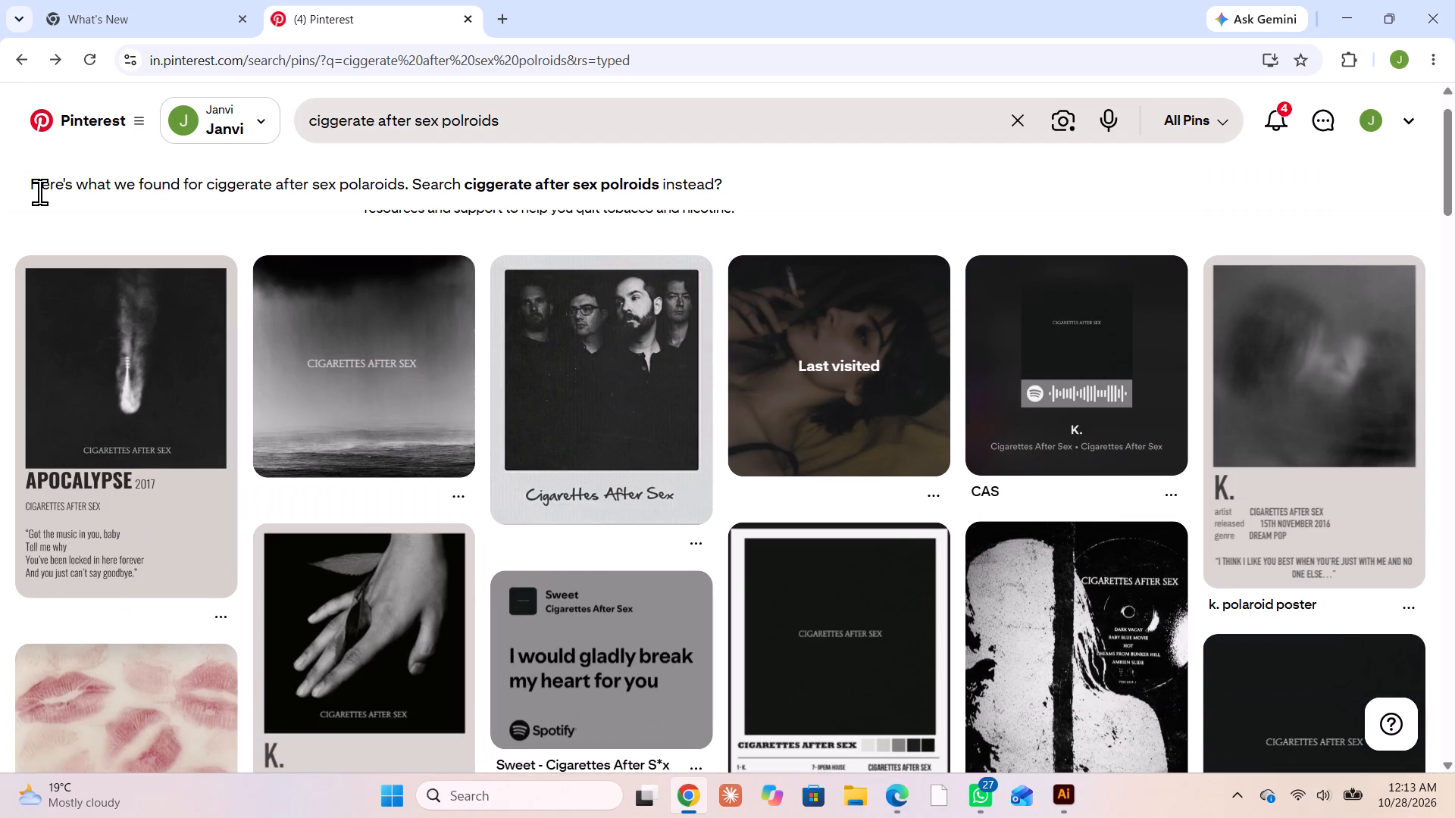
Correct the Pinterest search to "cigarettes after sex polroids" and run it.
left_click(371, 121)
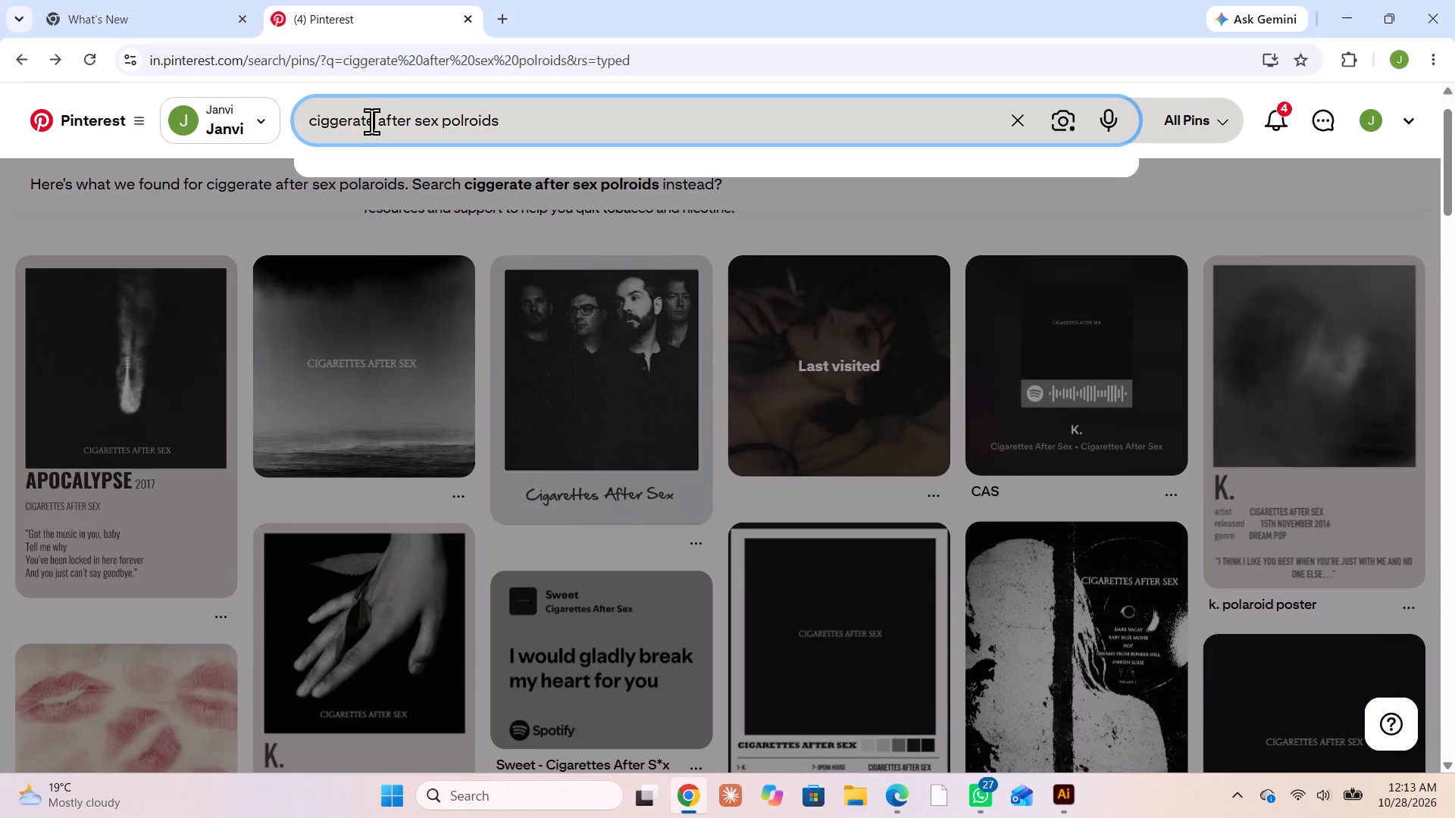
key("BackSpace")
key("BackSpace")
key("BackSpace")
key("BackSpace")
key("BackSpace")
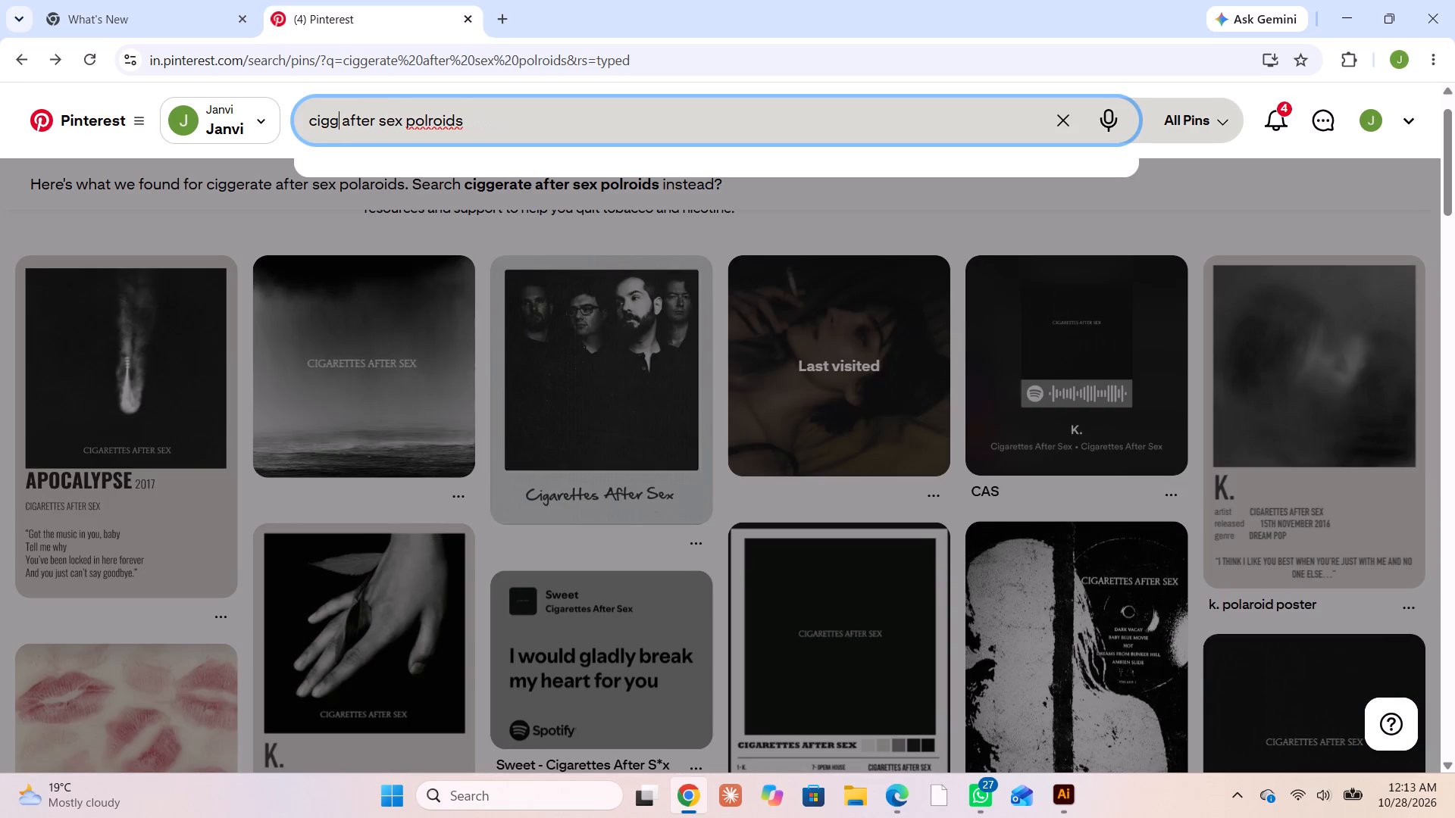
key("BackSpace")
type("arett")
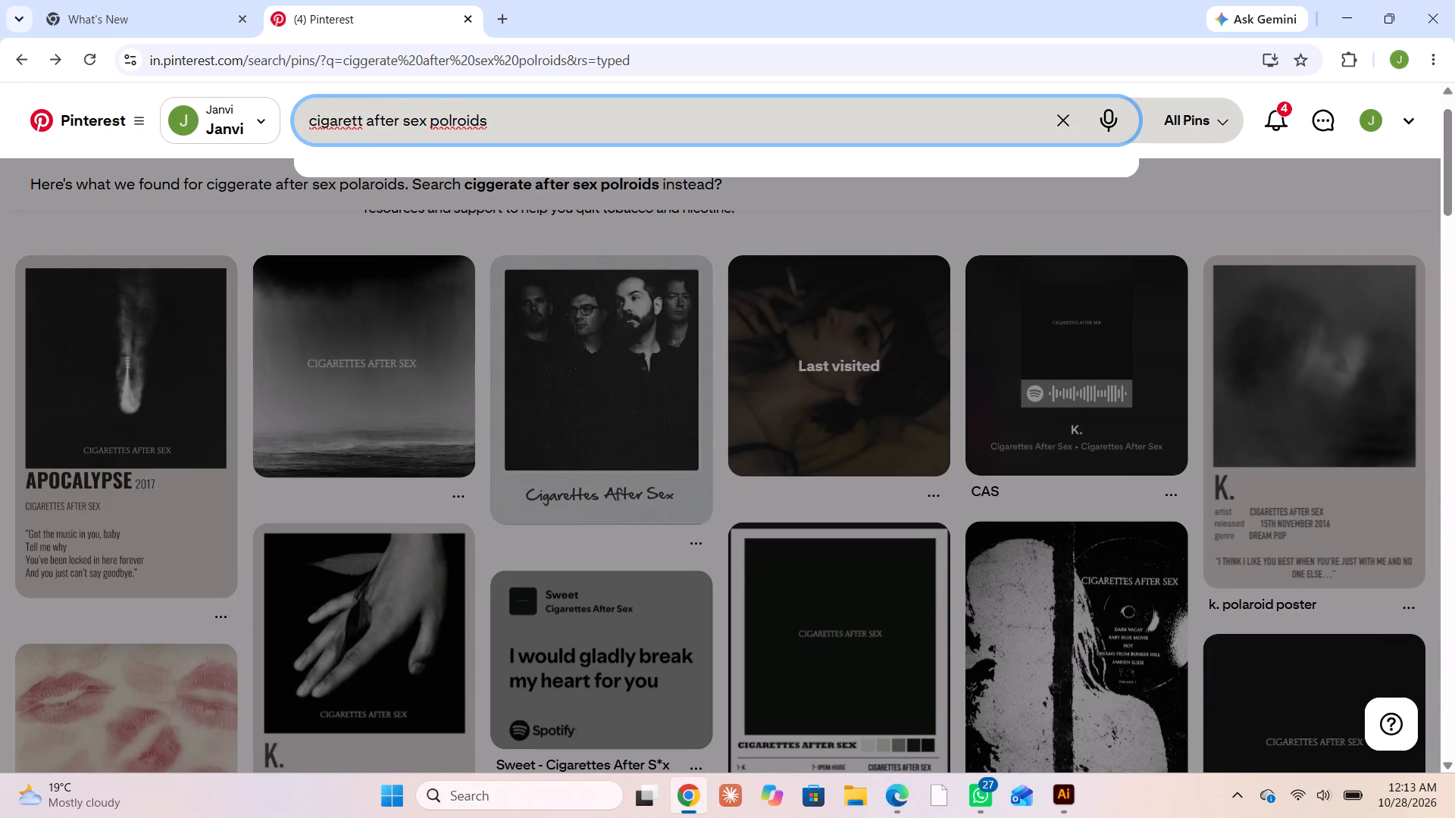
type("es")
key("Return")
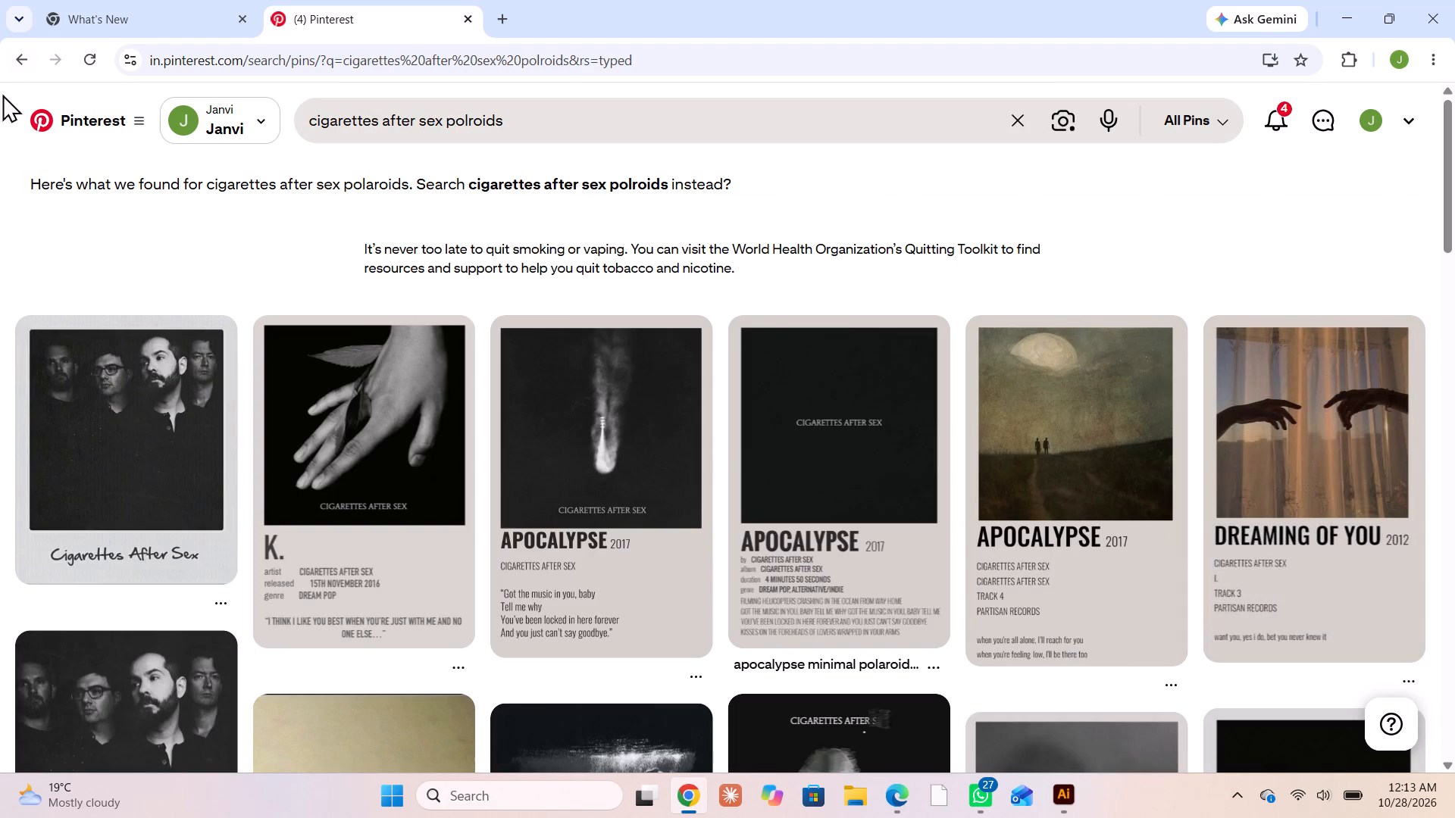
Look through the corrected search's results for a suitable Cigarettes After Sex poster.
scroll(656, 488, "down", 3)
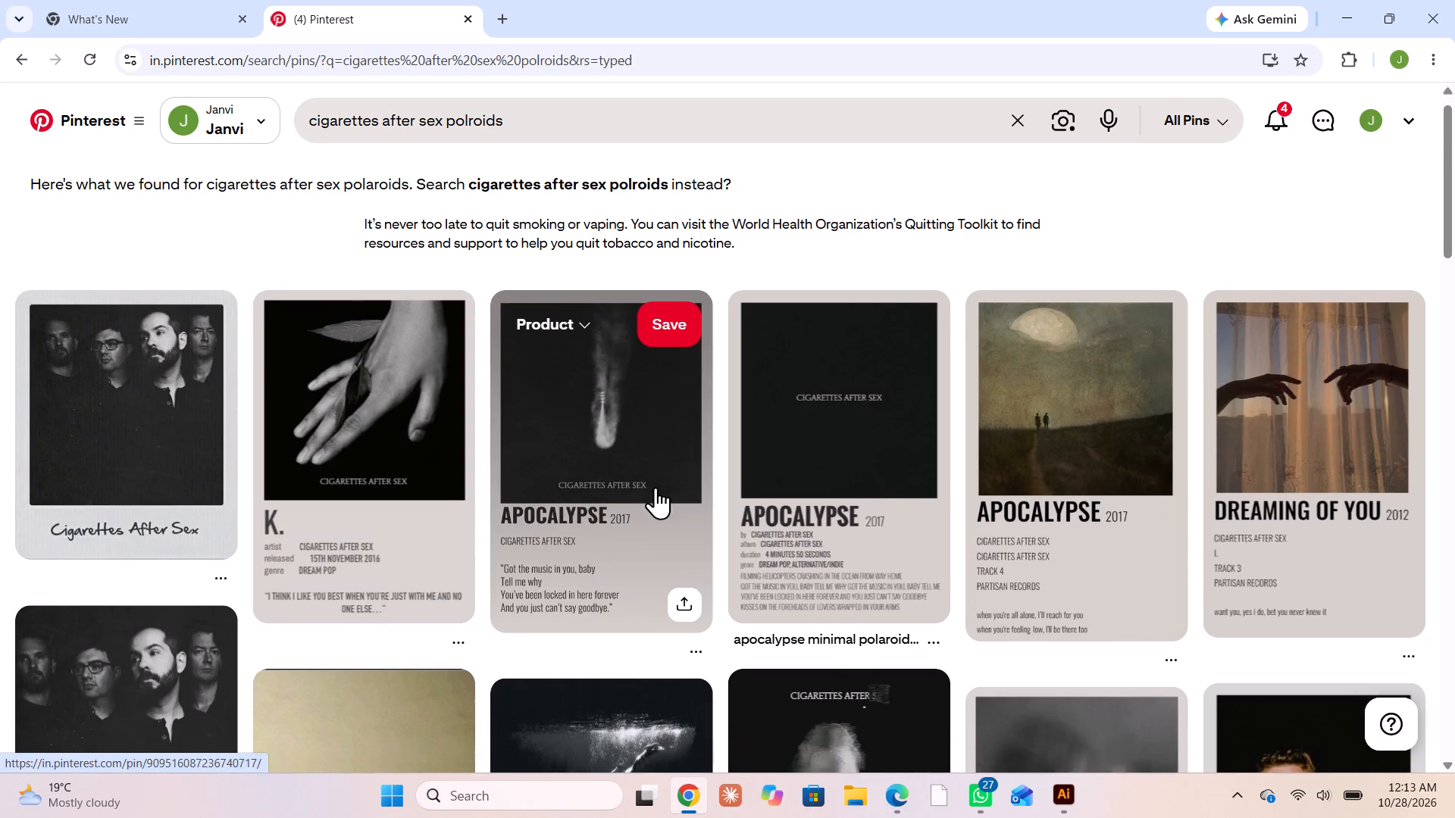
scroll(657, 465, "down", 1)
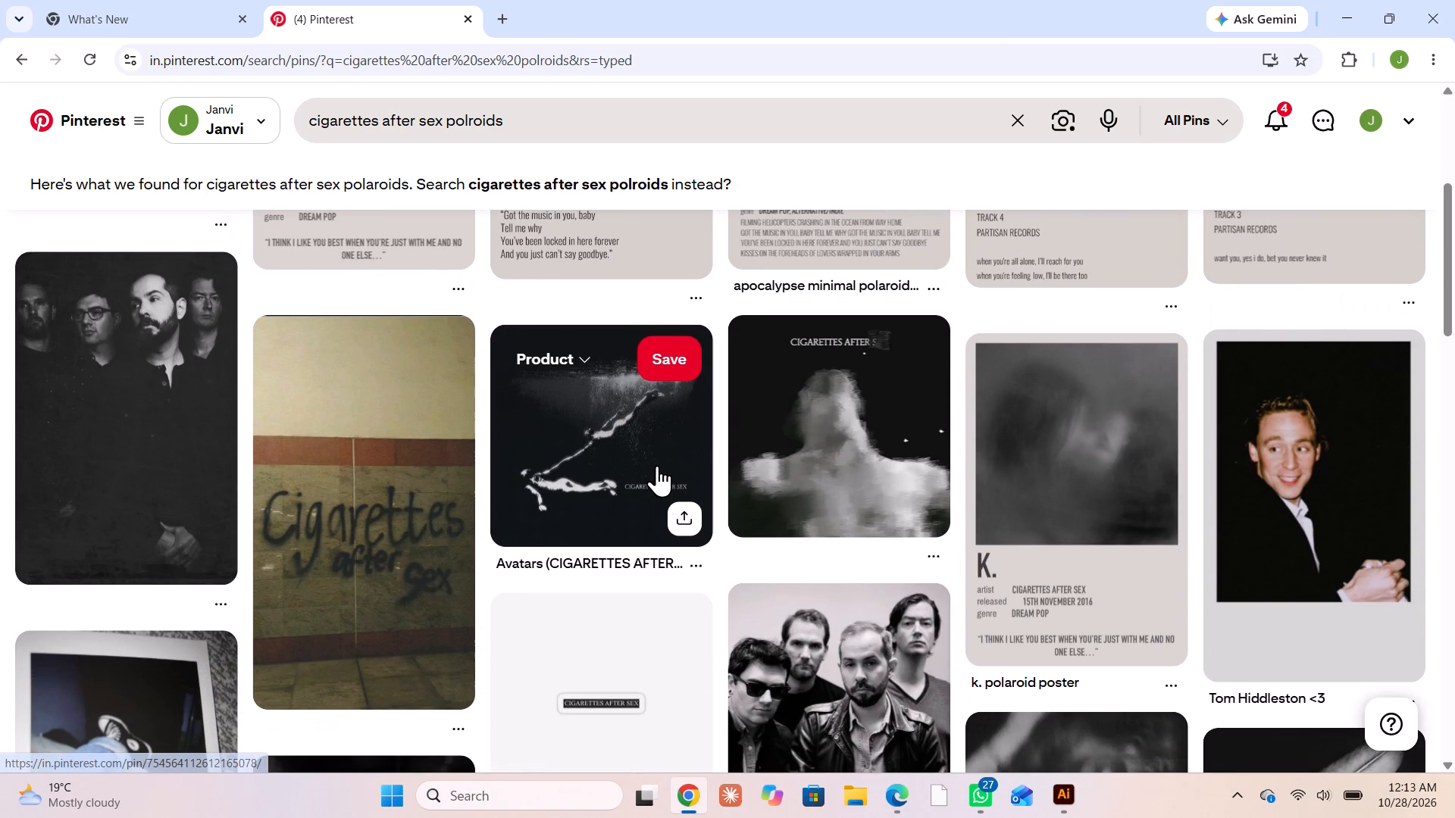
scroll(657, 465, "down", 6)
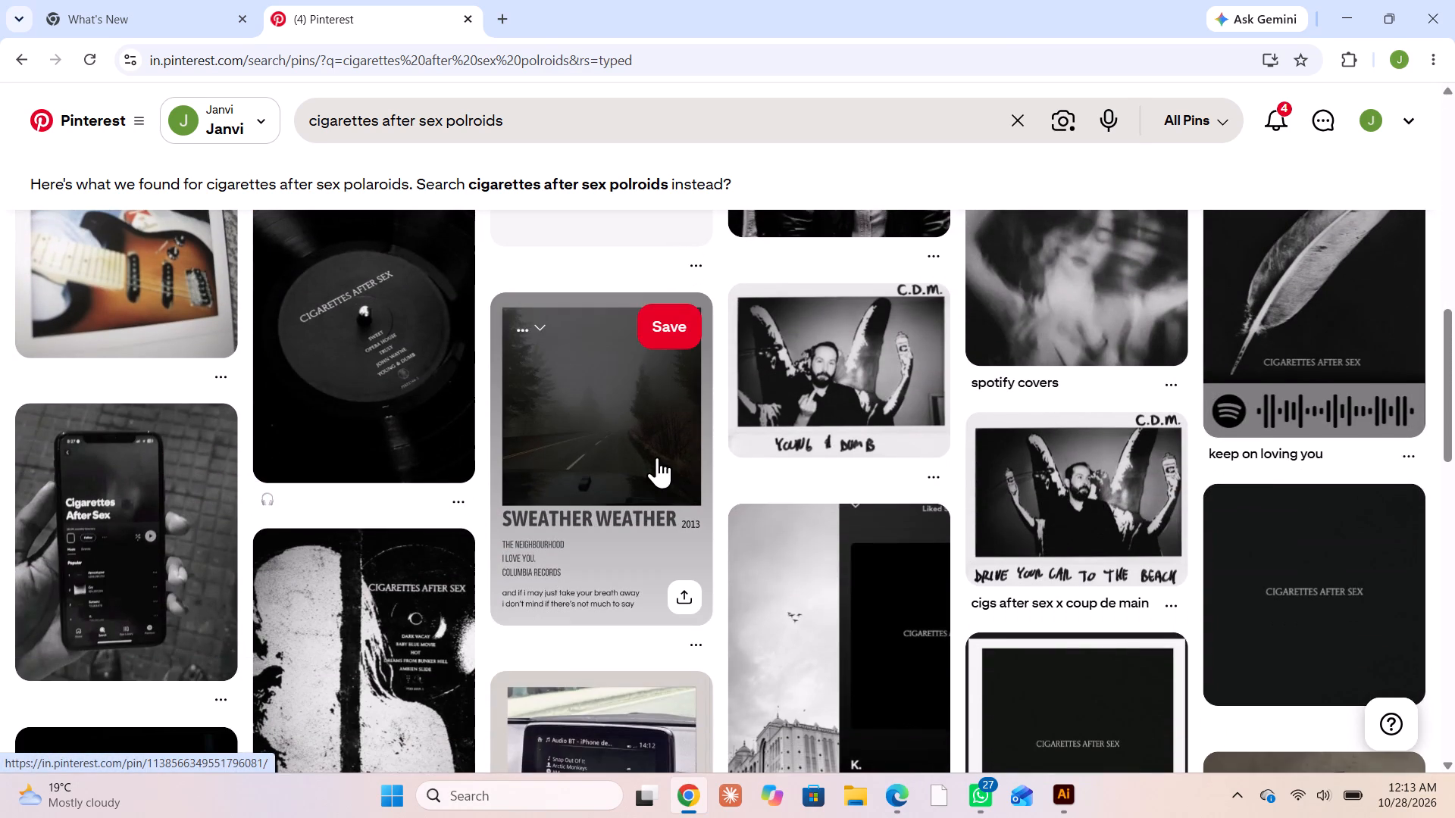
scroll(657, 457, "down", 7)
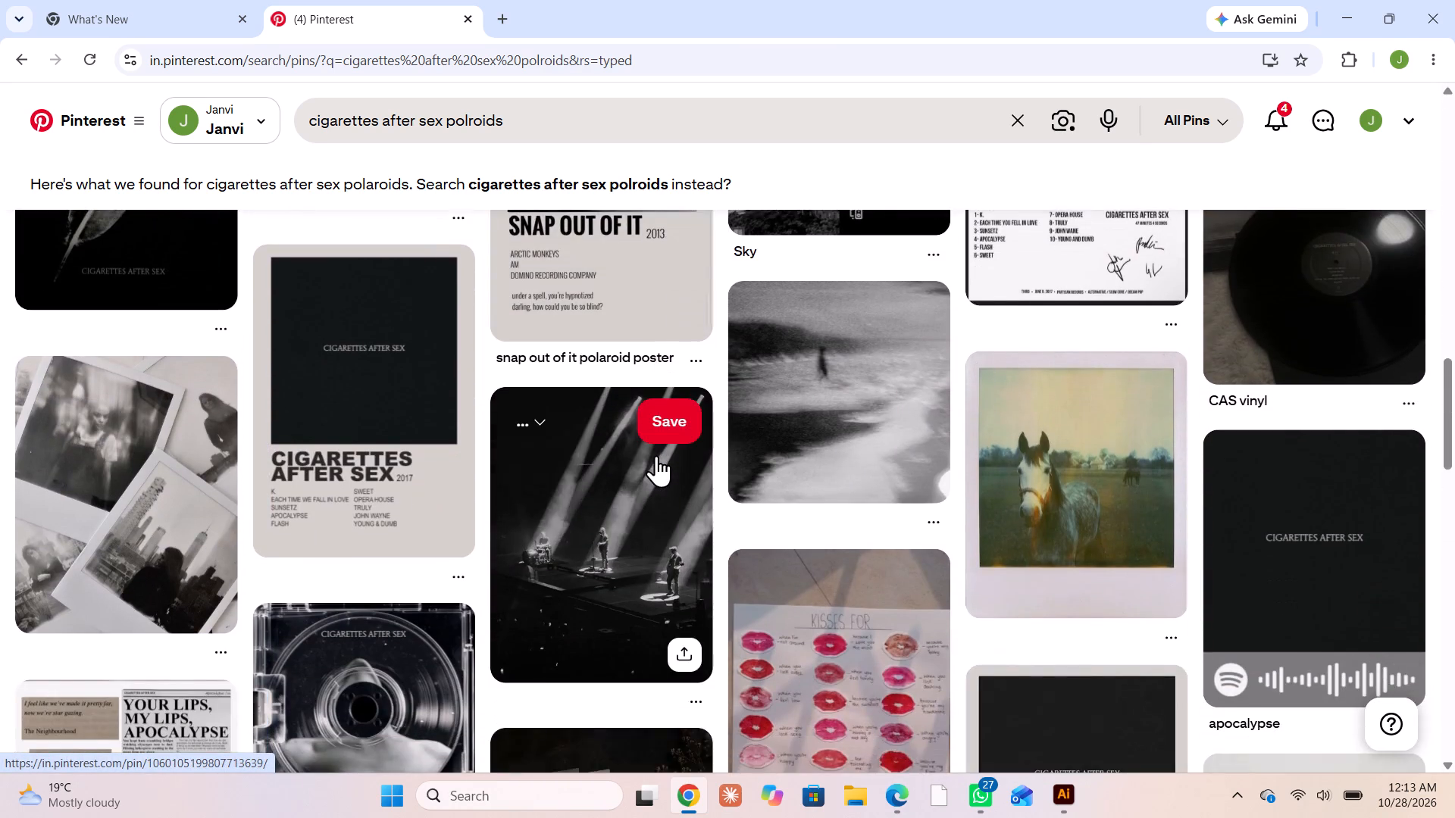
scroll(656, 454, "down", 1)
scroll(656, 454, "up", 2)
scroll(656, 454, "down", 10)
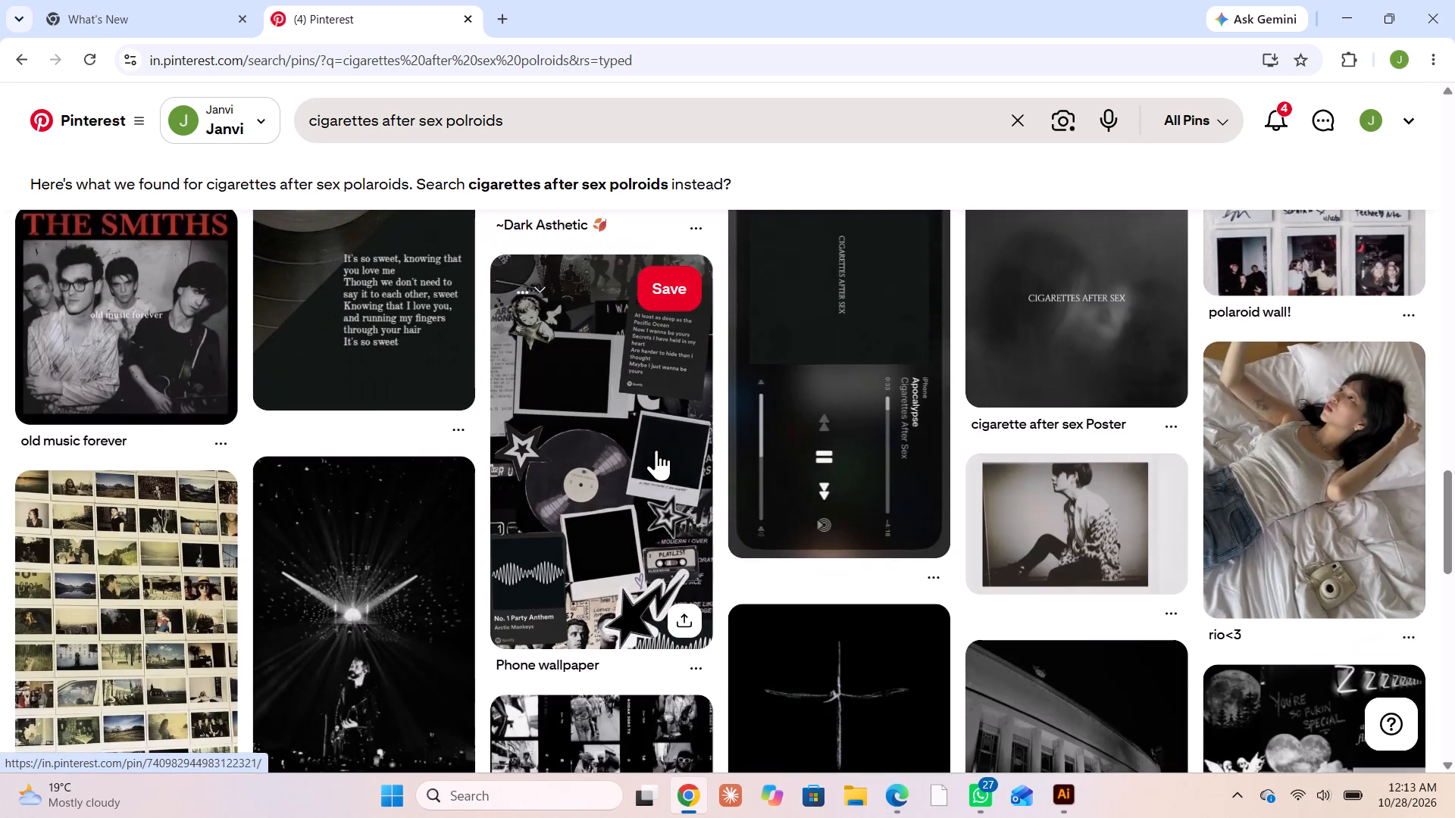
scroll(655, 447, "down", 7)
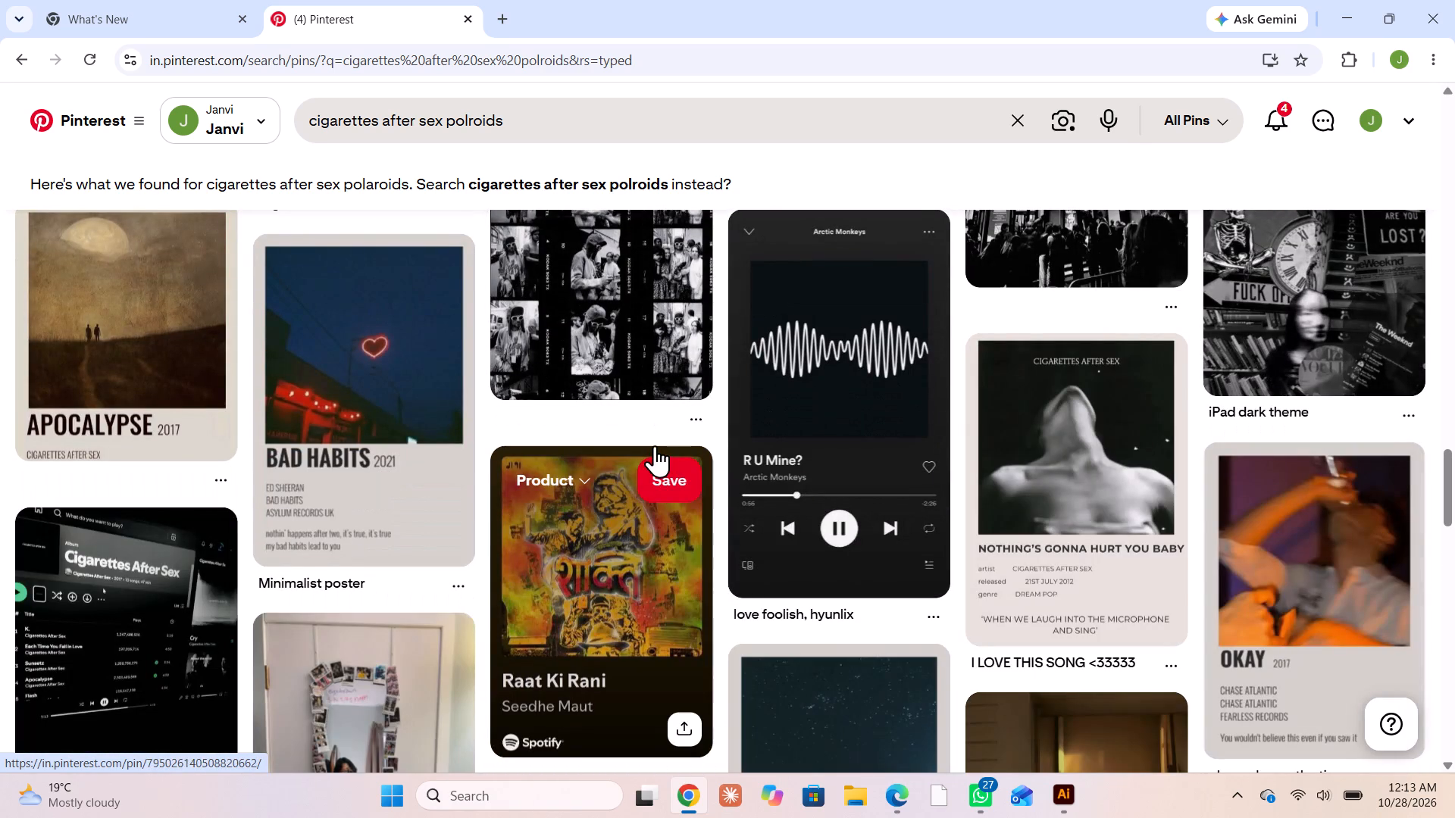
scroll(655, 445, "down", 7)
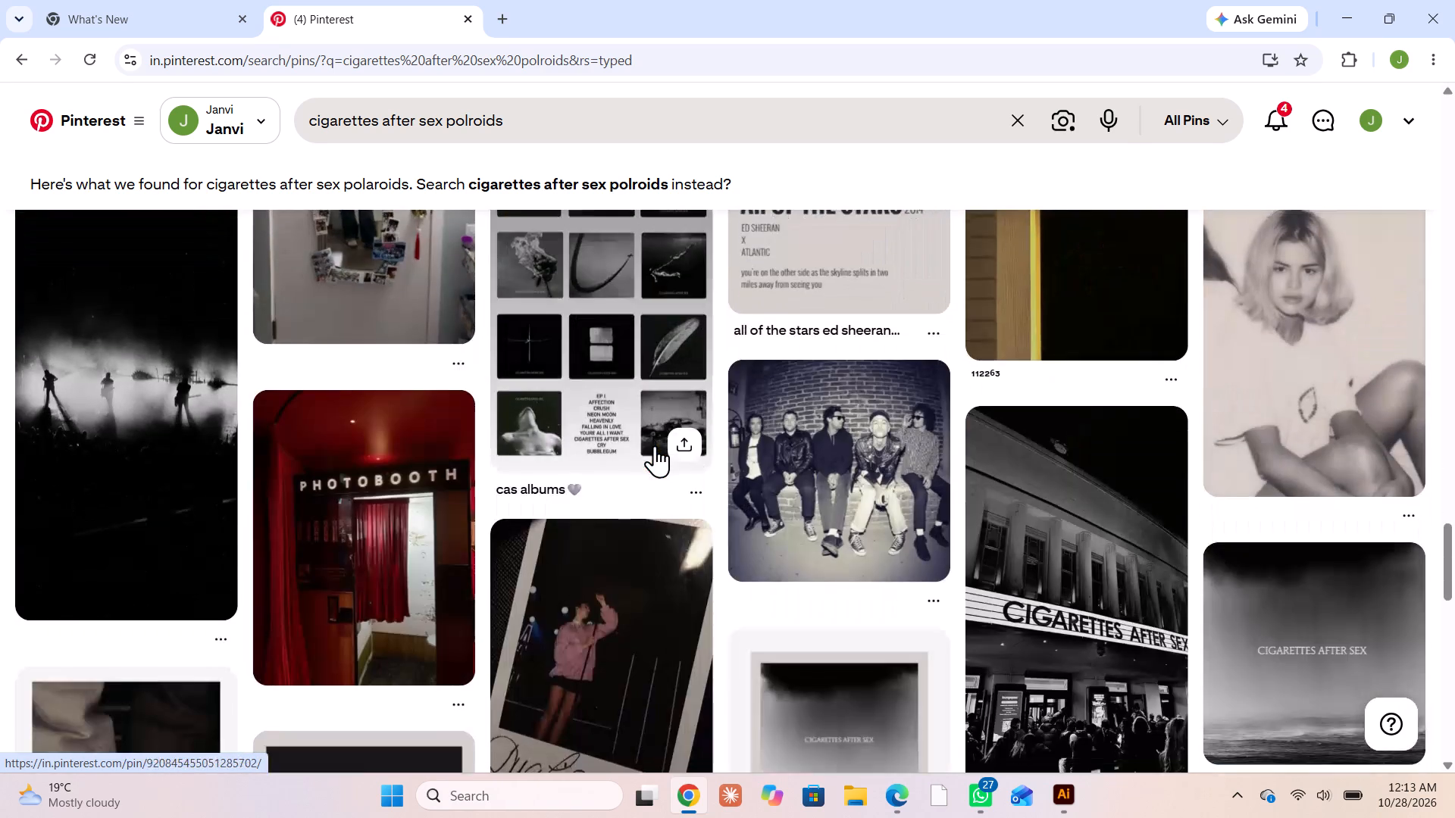
scroll(655, 445, "up", 7)
Copy the "Nothing's Gonna Hurt You Baby" poster image from its pin and switch back to the polaroids sheet in Illustrator.
left_click(1086, 514)
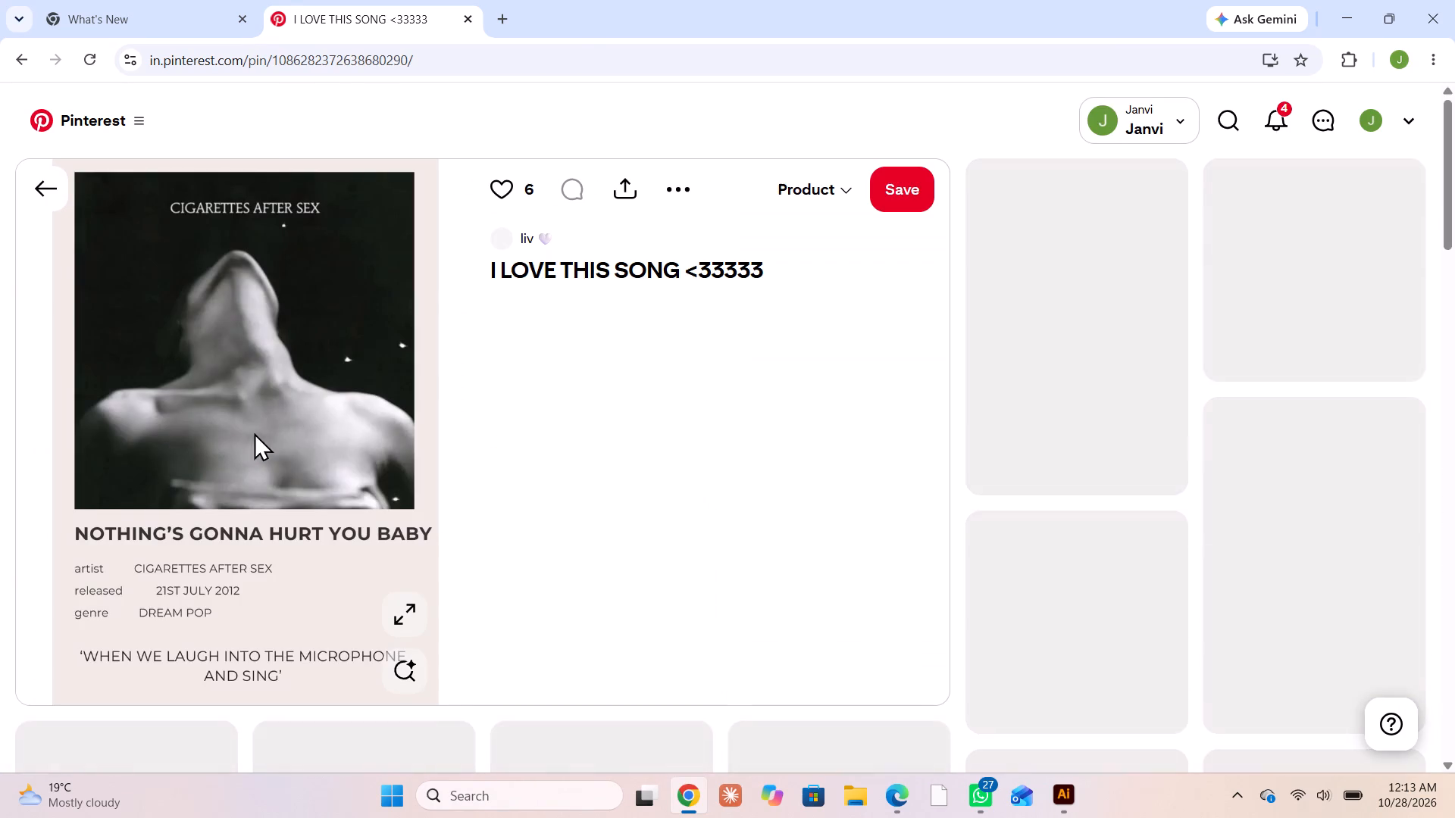
right_click(266, 427)
left_click(344, 500)
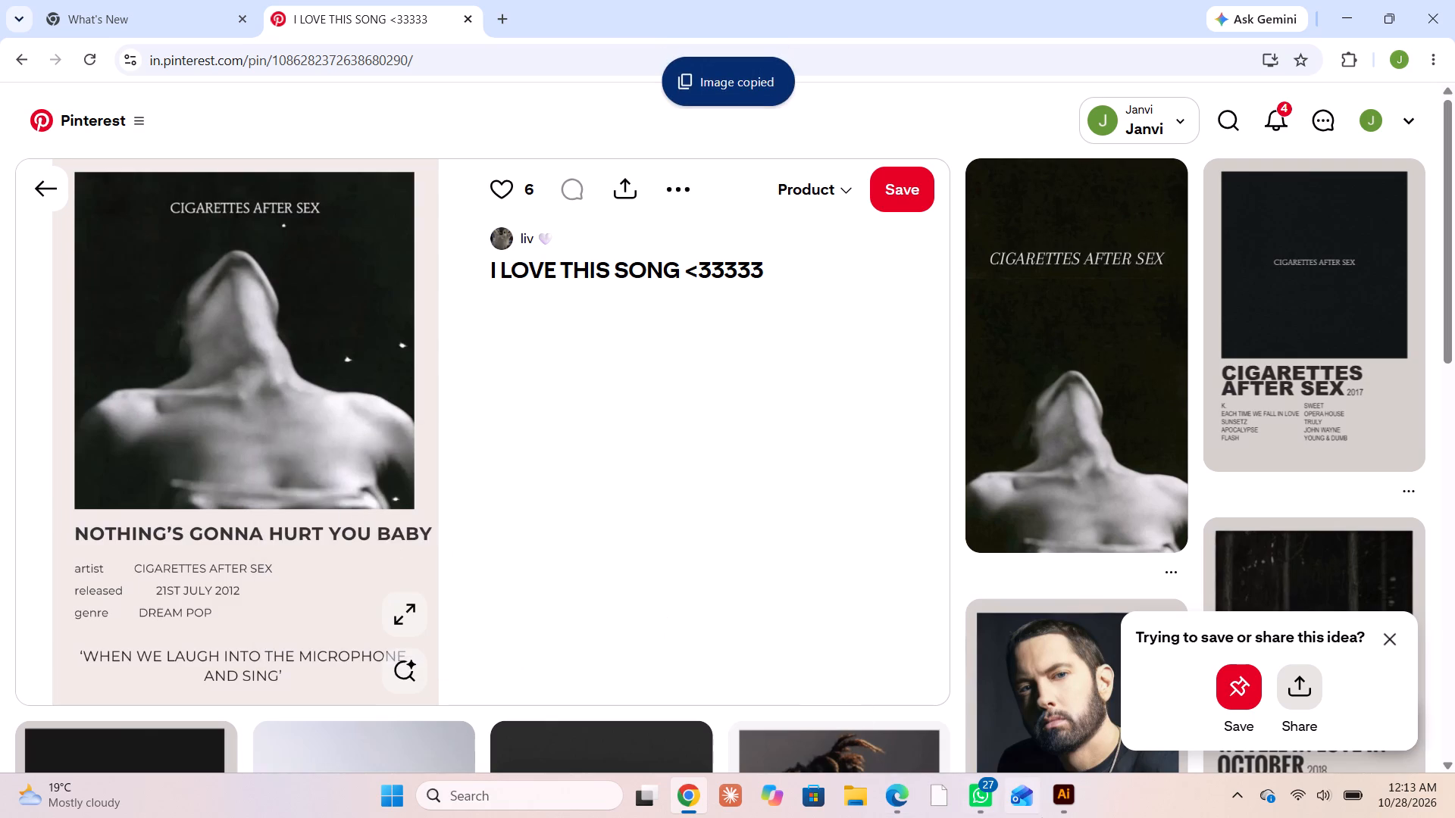
left_click(1064, 800)
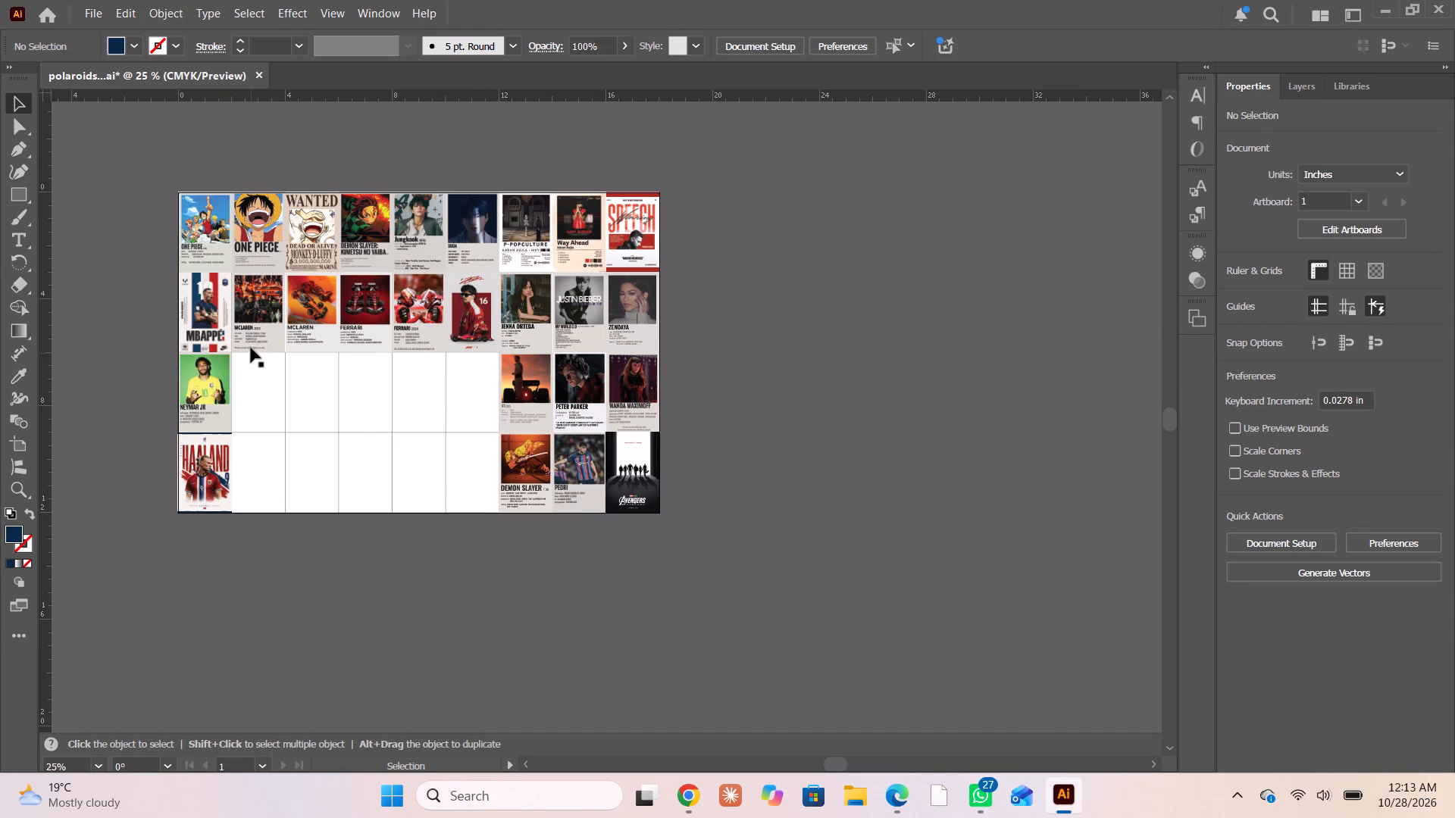
Paste the "Nothing's Gonna Hurt You Baby" poster, shrink it to about 3.1 by 4.4 in and park it beside the Haaland poster, off the artboard.
scroll(251, 345, "right", 2)
scroll(375, 328, "down", 3)
scroll(455, 392, "up", 3, "alt")
scroll(621, 479, "down", 2, "alt")
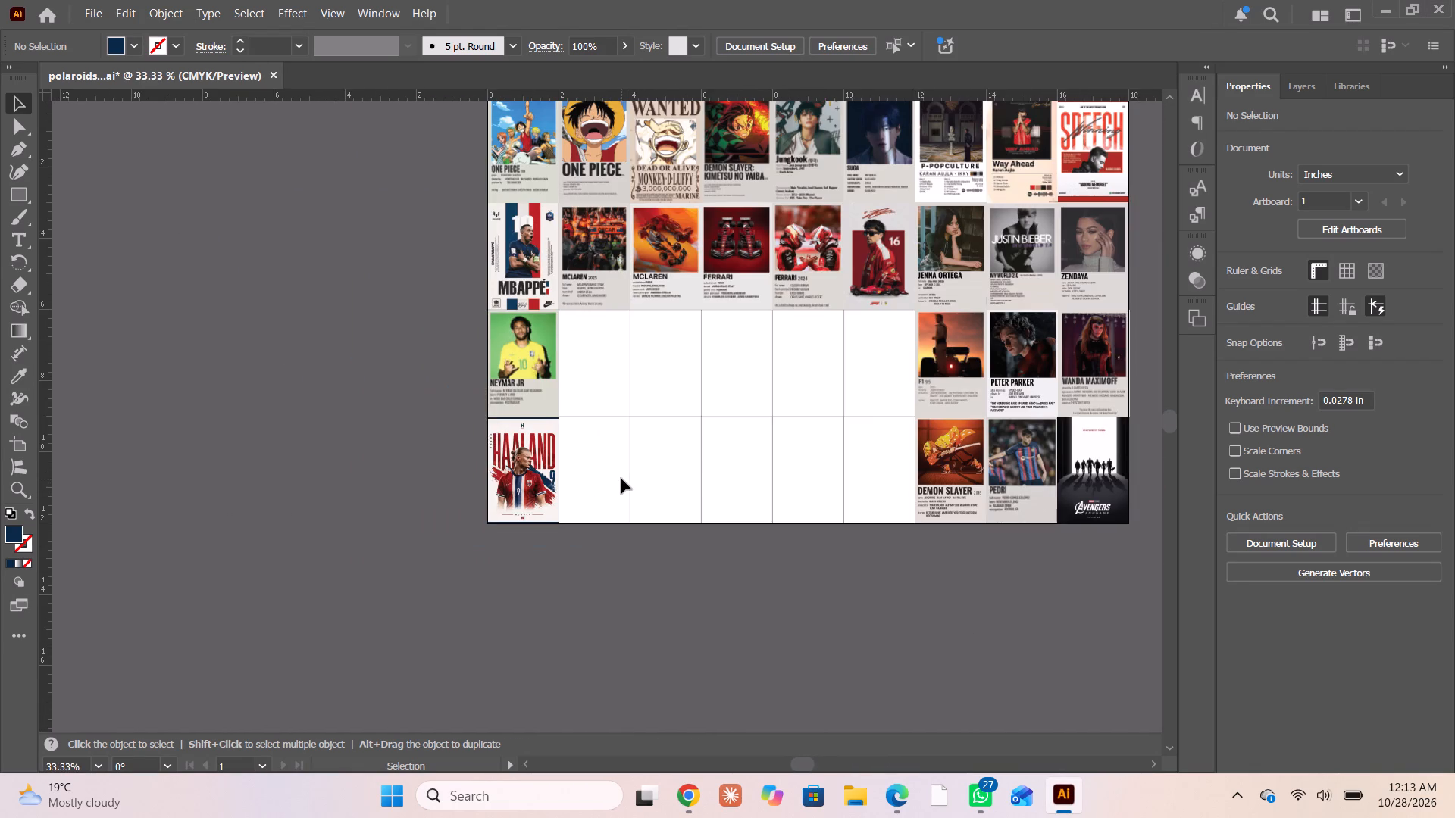
scroll(621, 479, "left", 1)
scroll(502, 585, "up", 1, "alt")
left_click(490, 462)
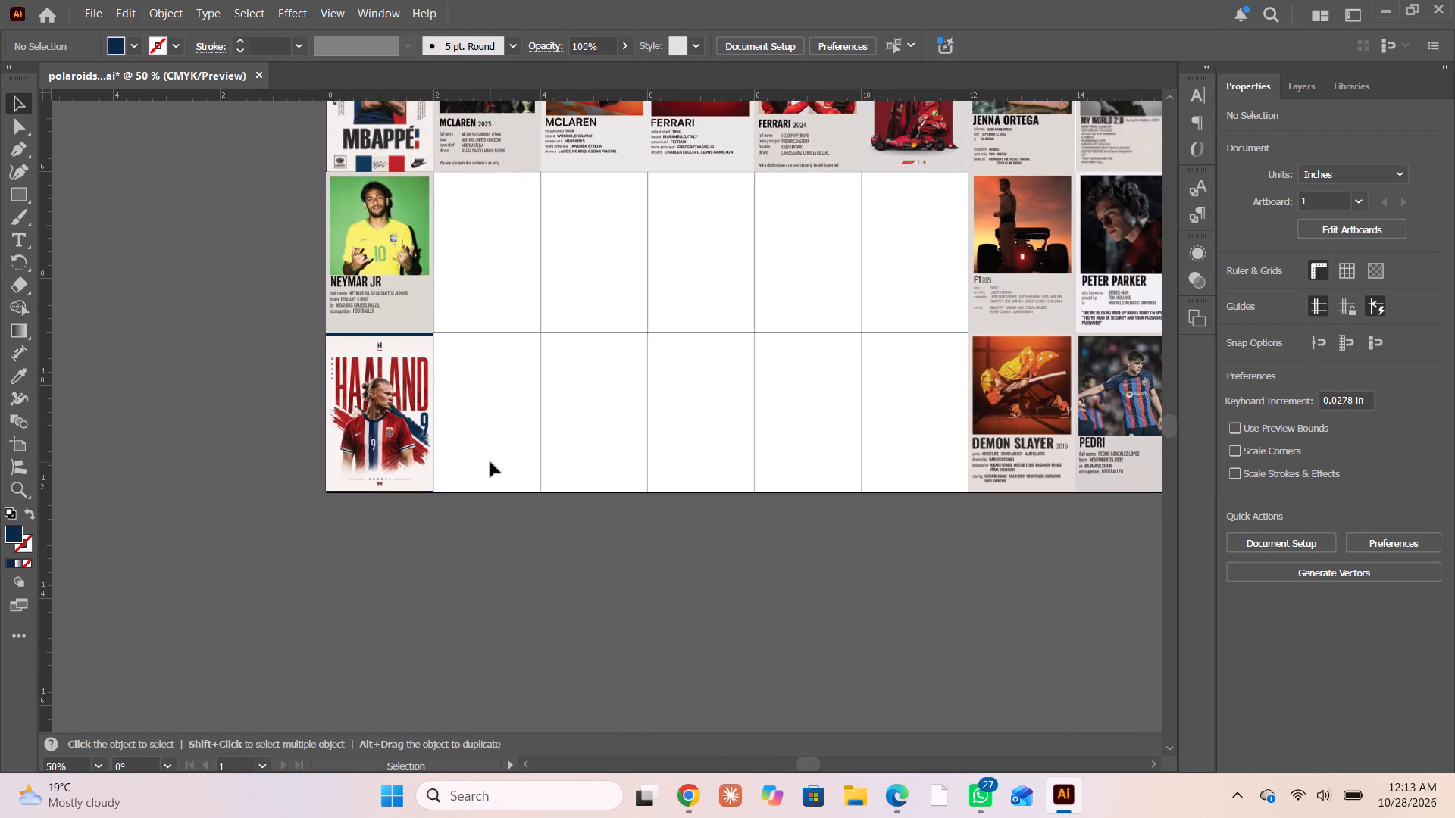
key("ctrl+v")
scroll(483, 510, "down", 3, "alt")
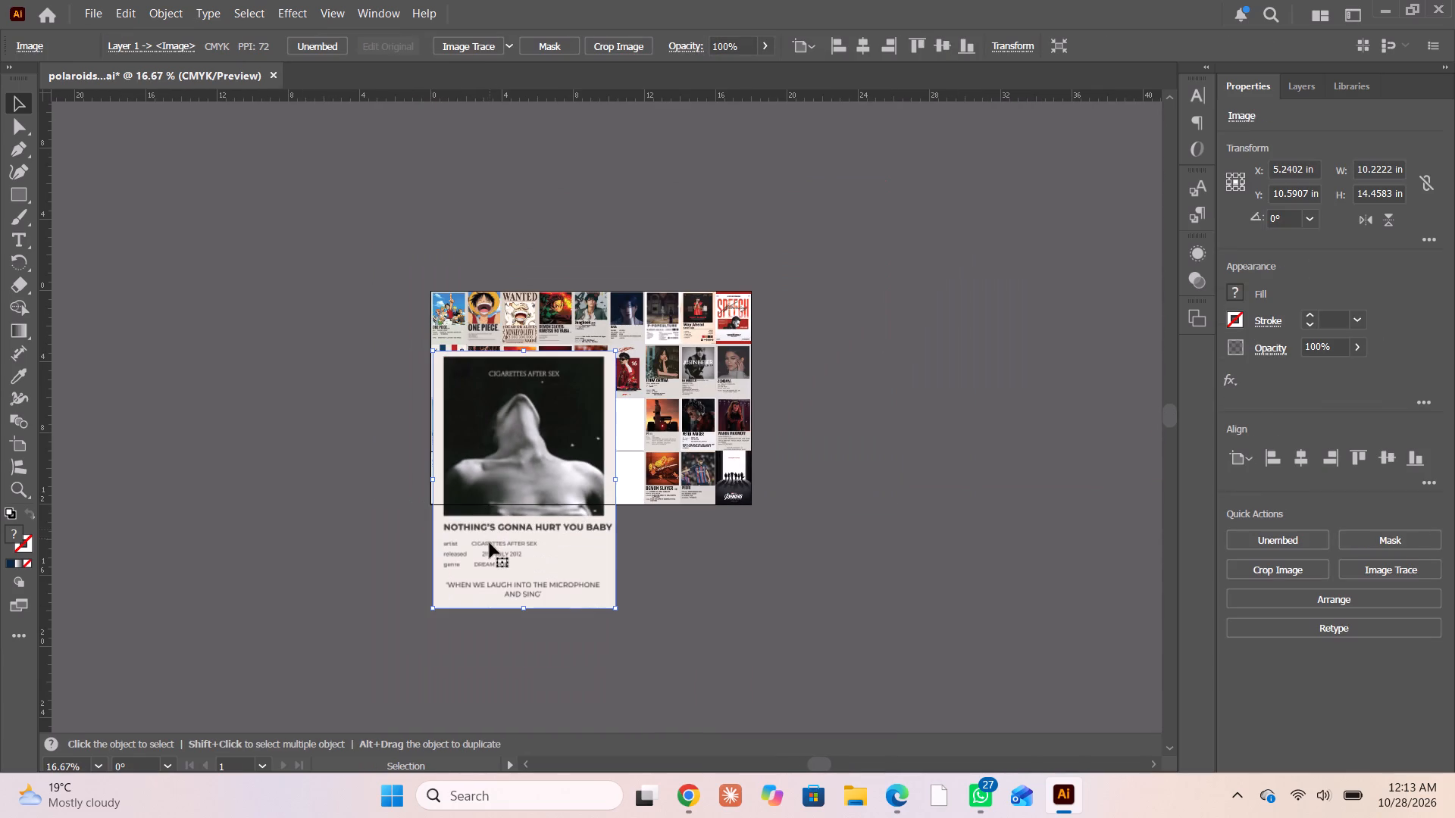
left_click_drag(488, 557, 493, 620)
scroll(492, 610, "up", 2, "alt")
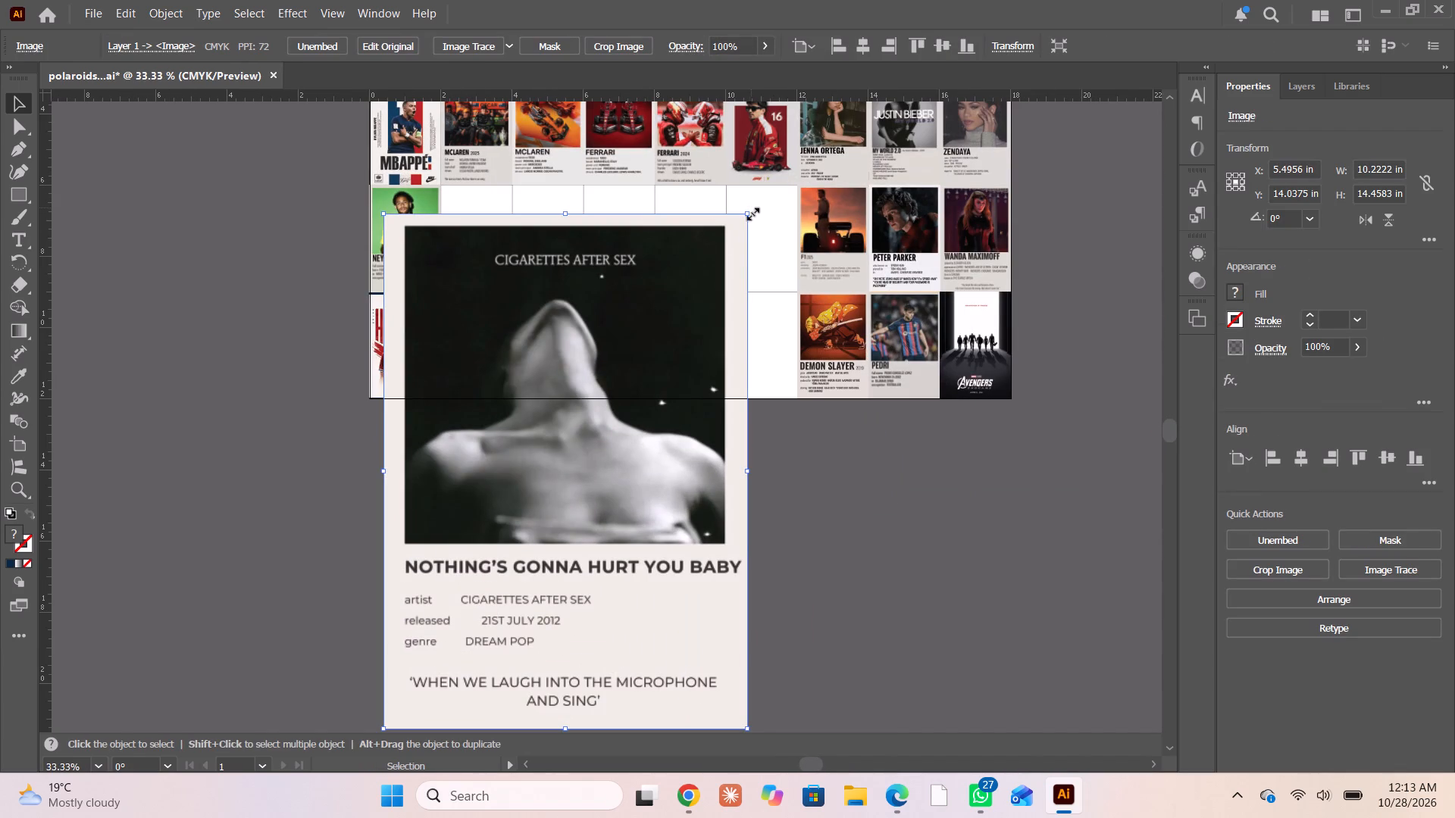
left_click_drag(747, 215, 493, 553, "shift")
left_click_drag(430, 639, 299, 370)
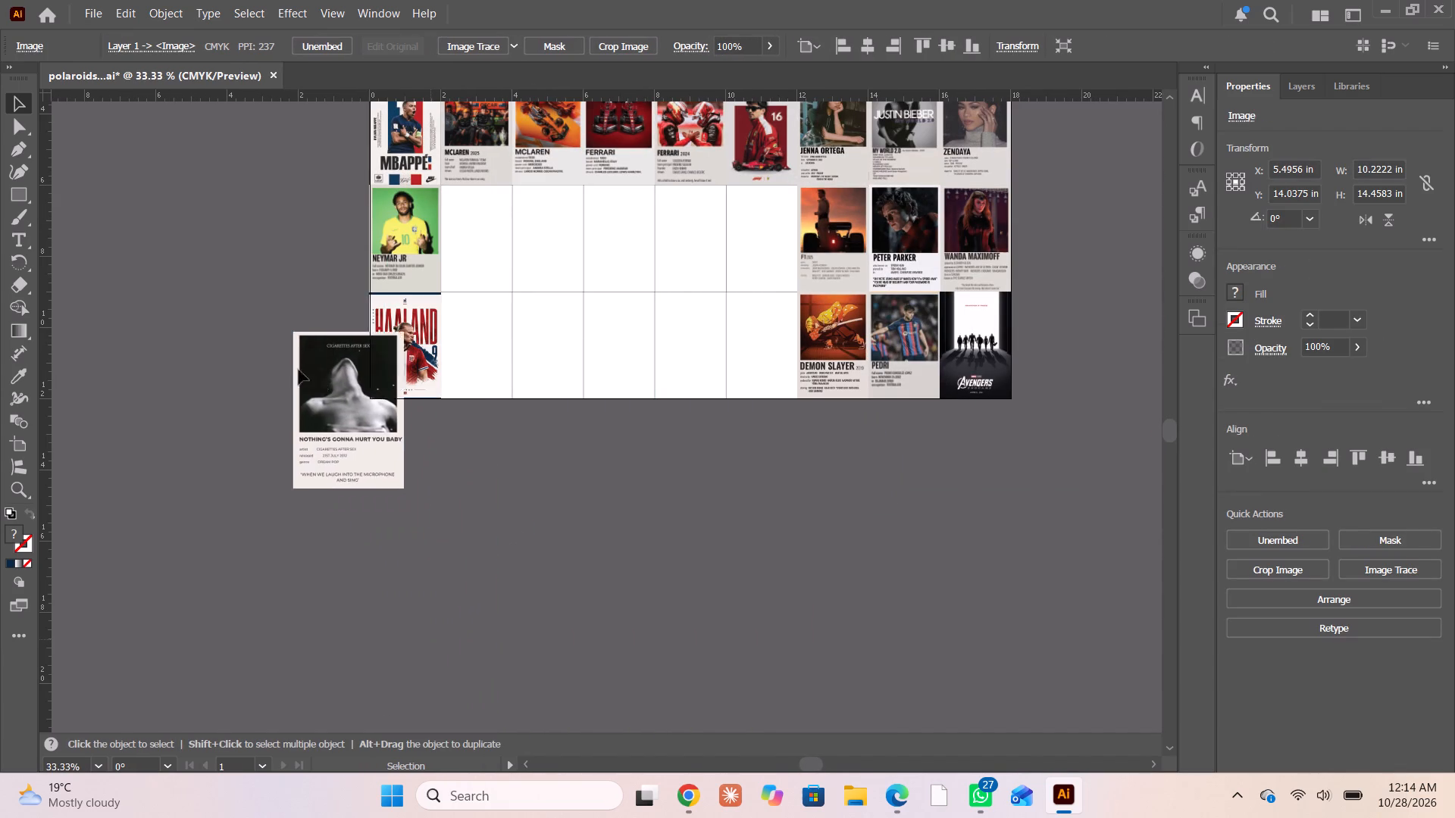
left_click_drag(299, 370, 291, 363)
Switch to Pinterest in Chrome and search for "fight club polroids".
left_click(690, 787)
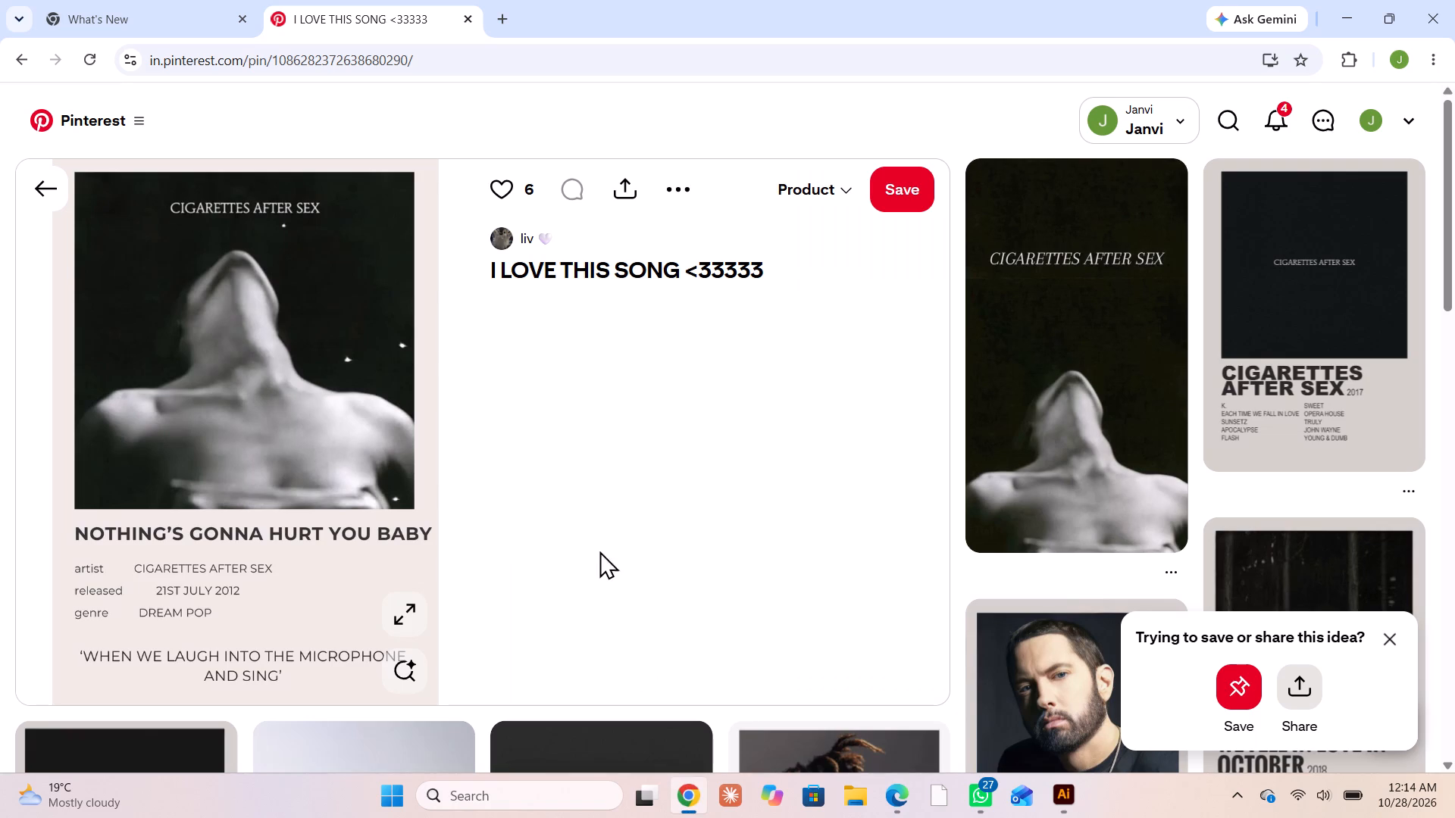
scroll(601, 547, "up", 4)
left_click(1234, 113)
left_click(703, 124)
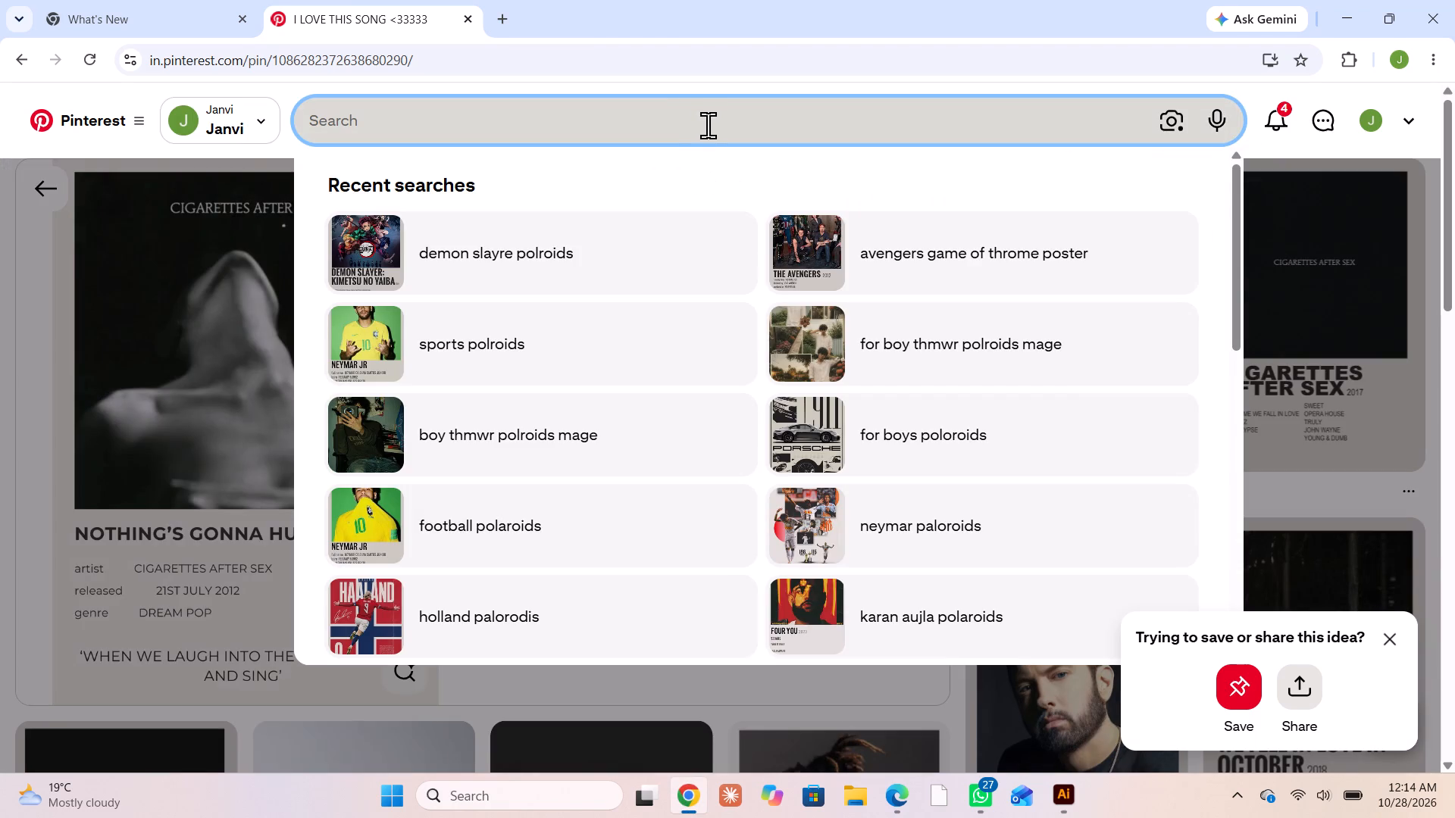
type("fight club")
key("space")
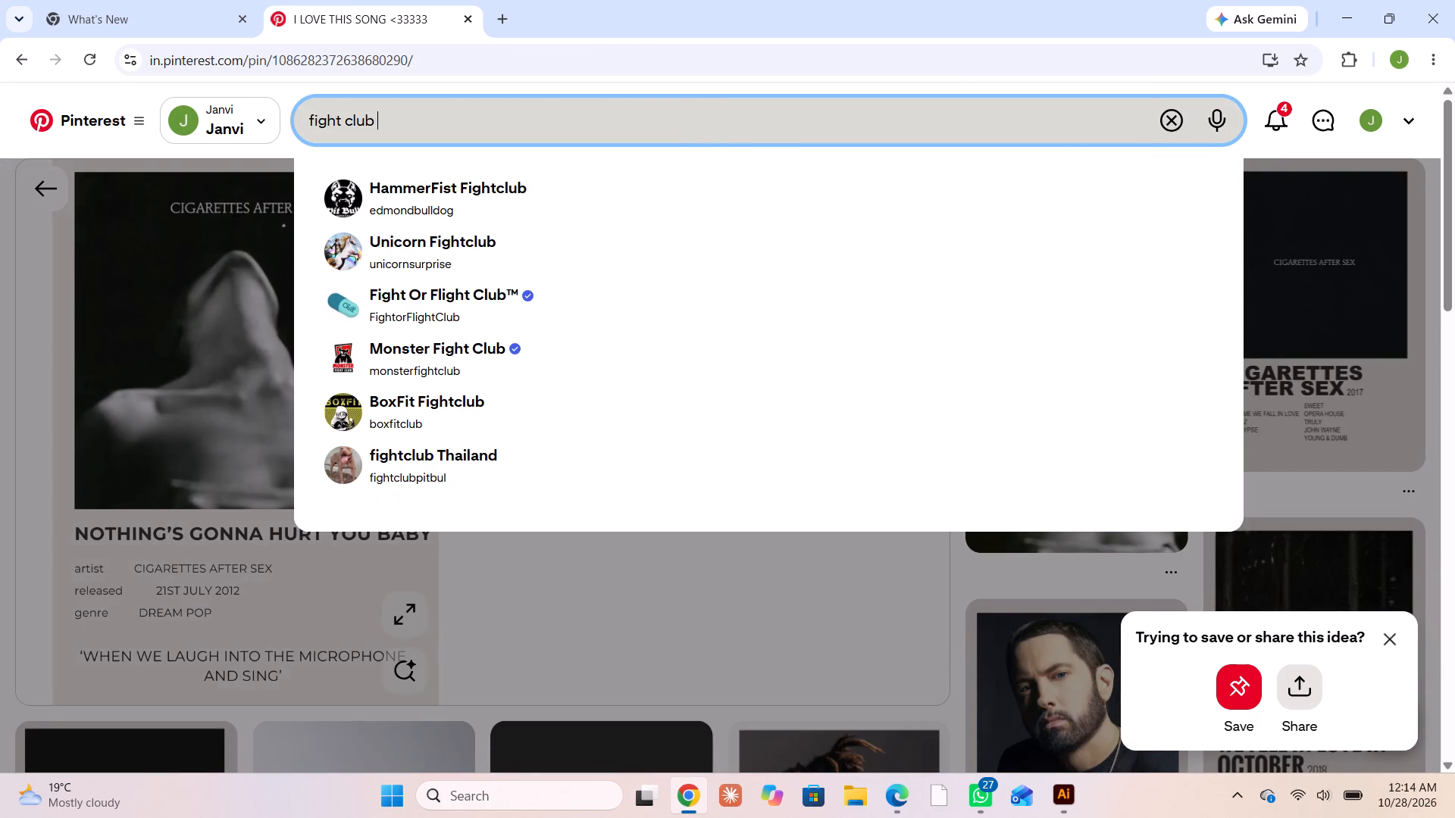
type("polroids")
key("Return")
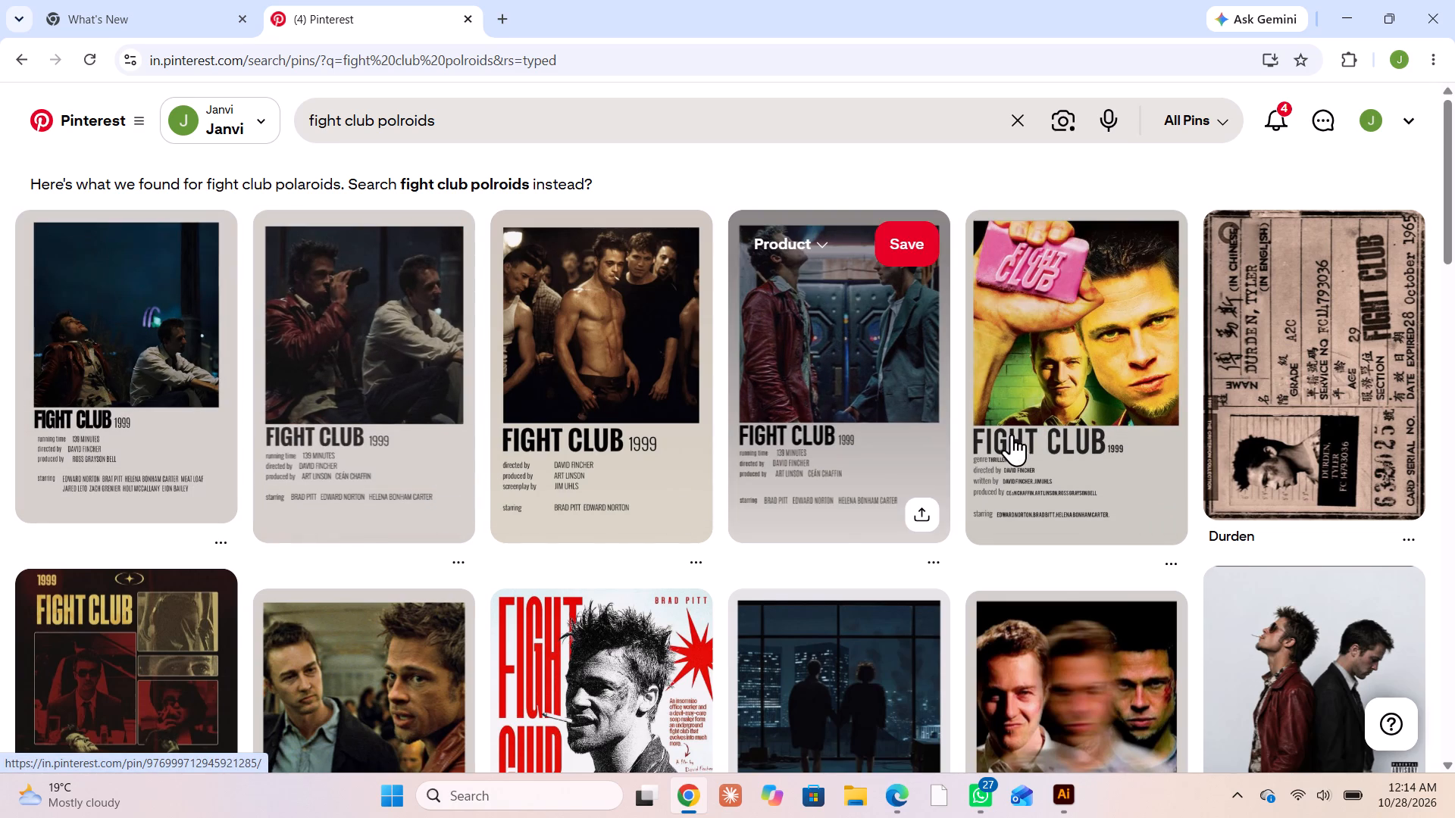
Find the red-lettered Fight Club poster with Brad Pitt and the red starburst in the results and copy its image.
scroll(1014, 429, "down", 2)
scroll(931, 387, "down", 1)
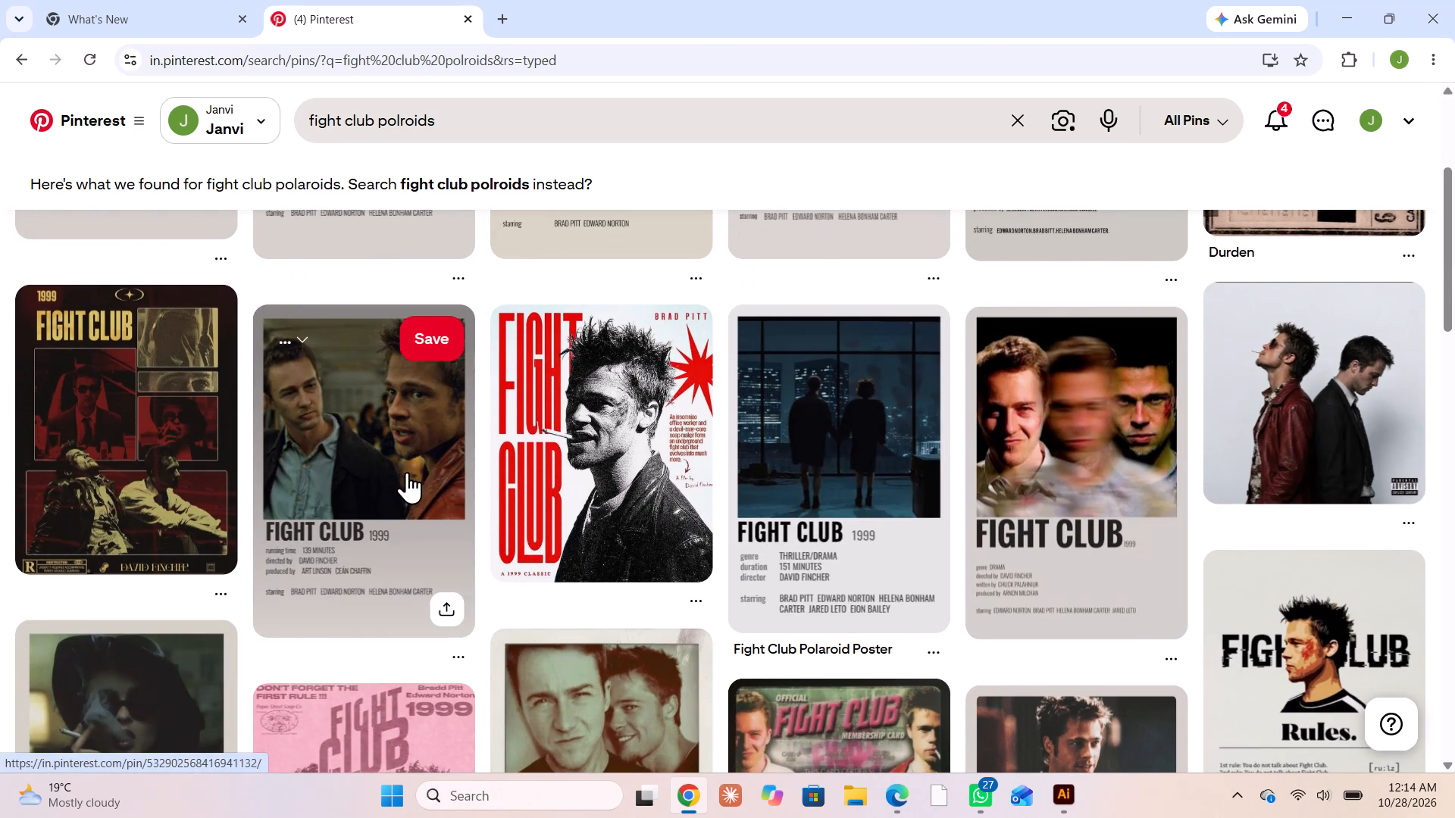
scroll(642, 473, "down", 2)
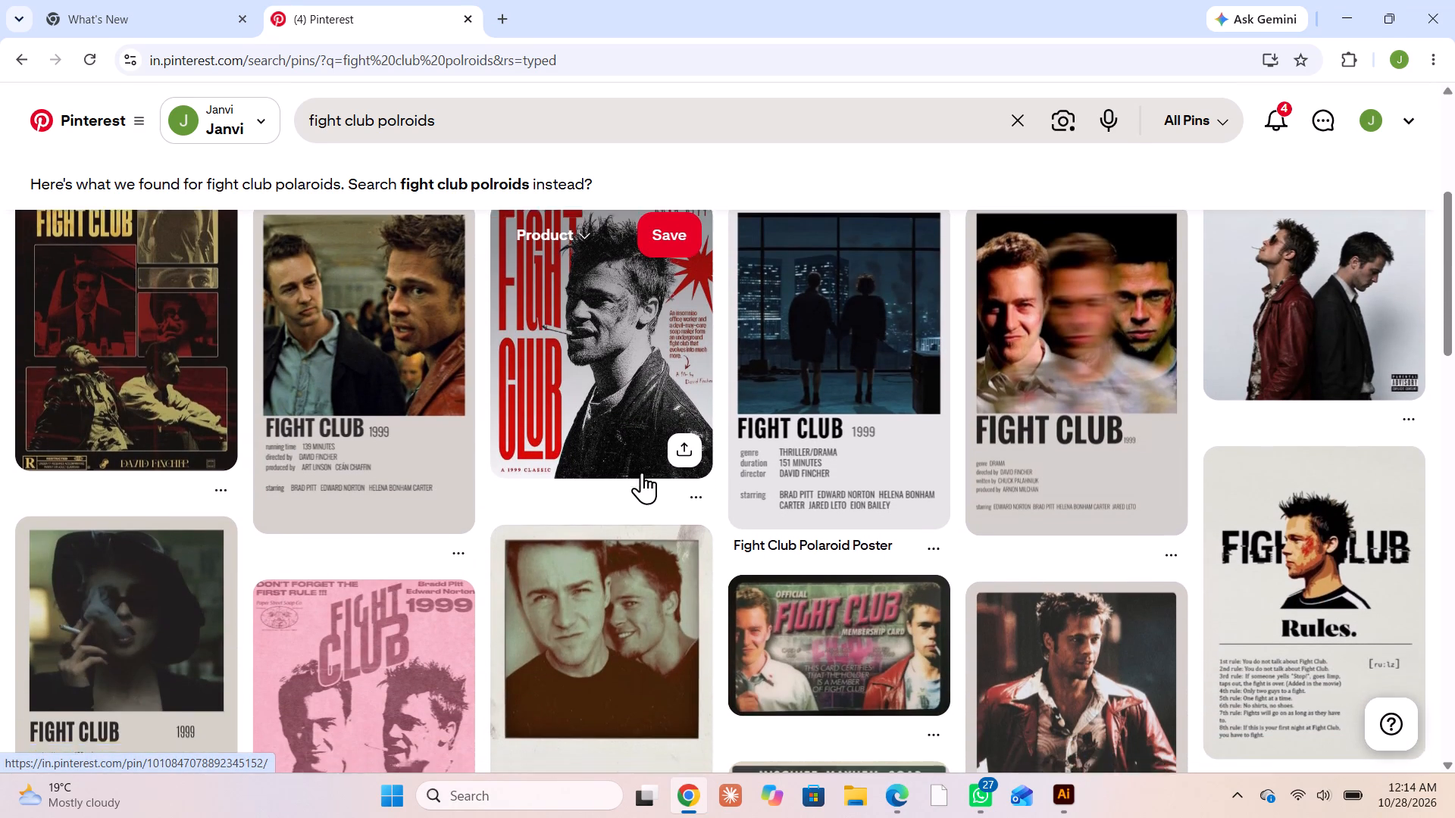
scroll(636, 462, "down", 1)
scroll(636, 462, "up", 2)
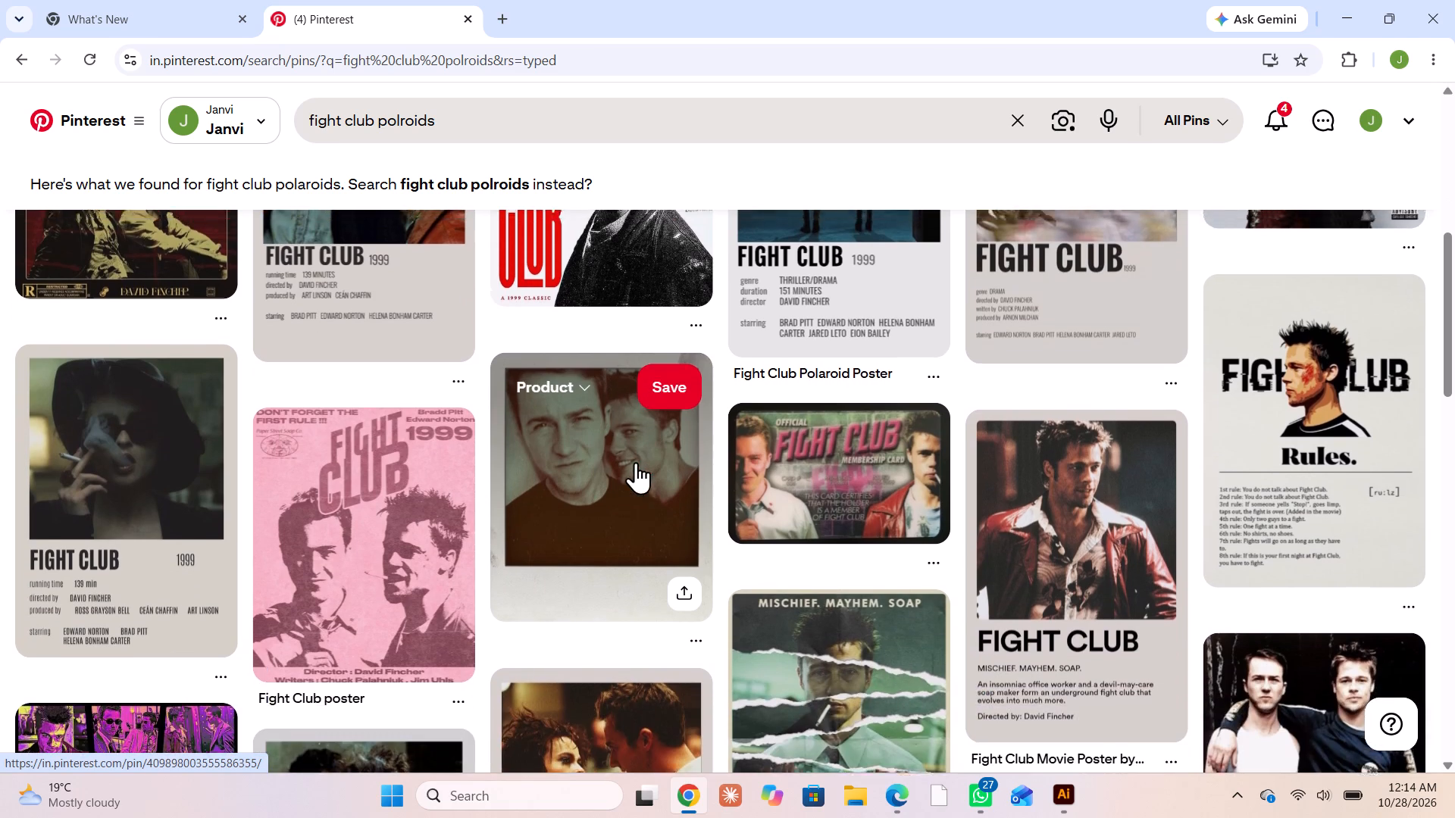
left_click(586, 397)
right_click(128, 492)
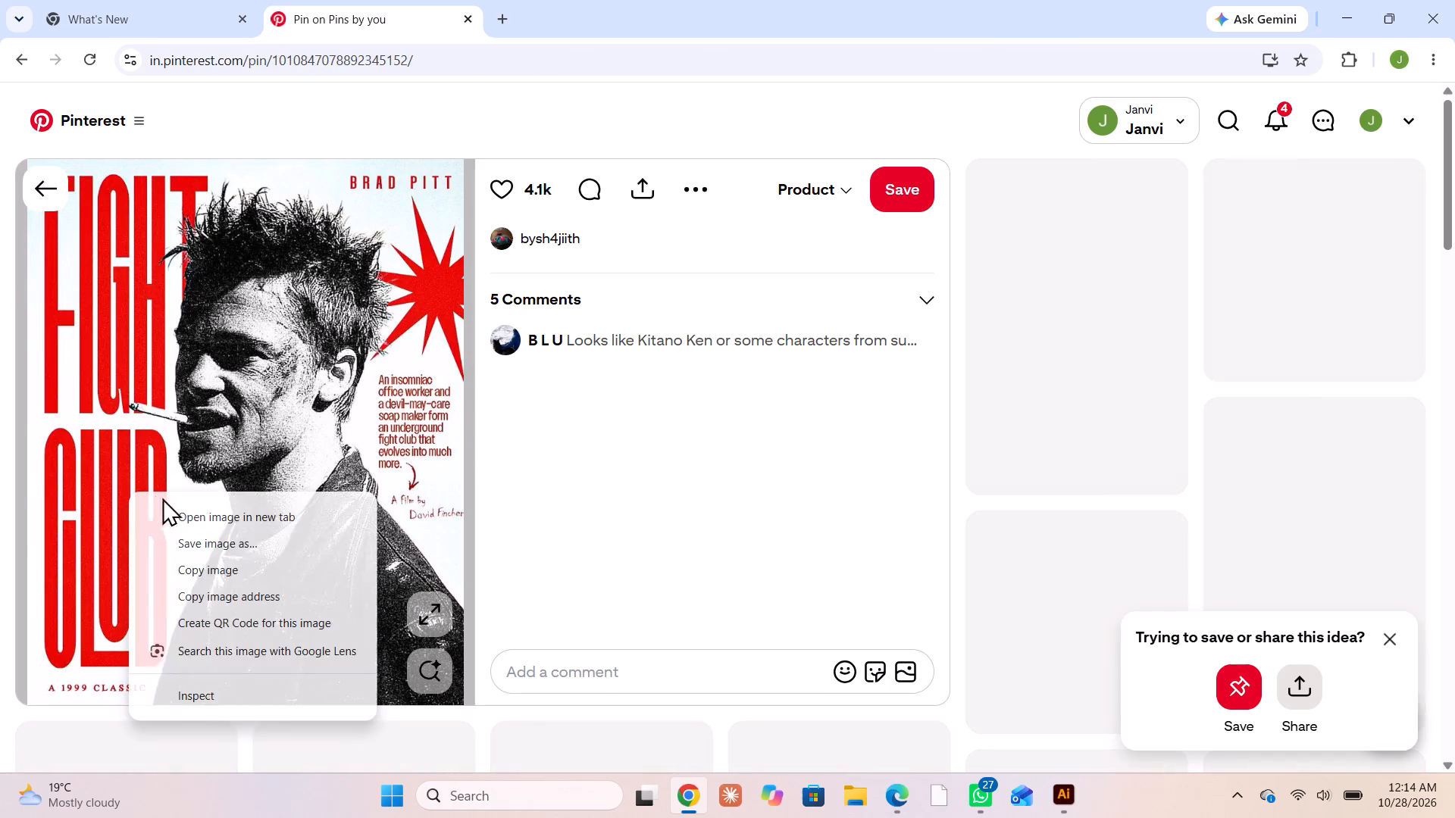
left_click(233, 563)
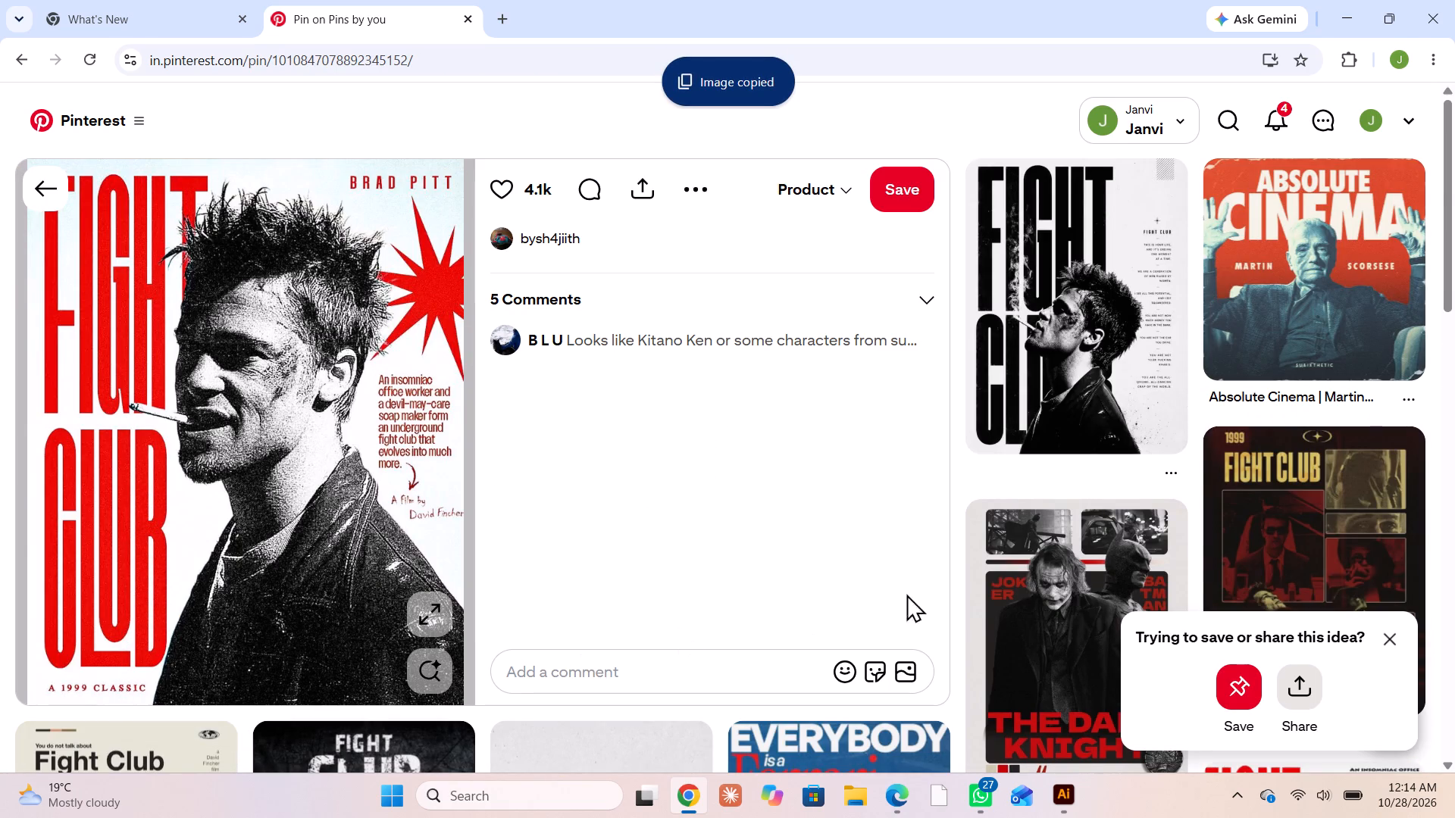
Open the related black-and-white Fight Club poster, copy its image and switch back to the polaroids sheet in Illustrator.
left_click(1012, 408)
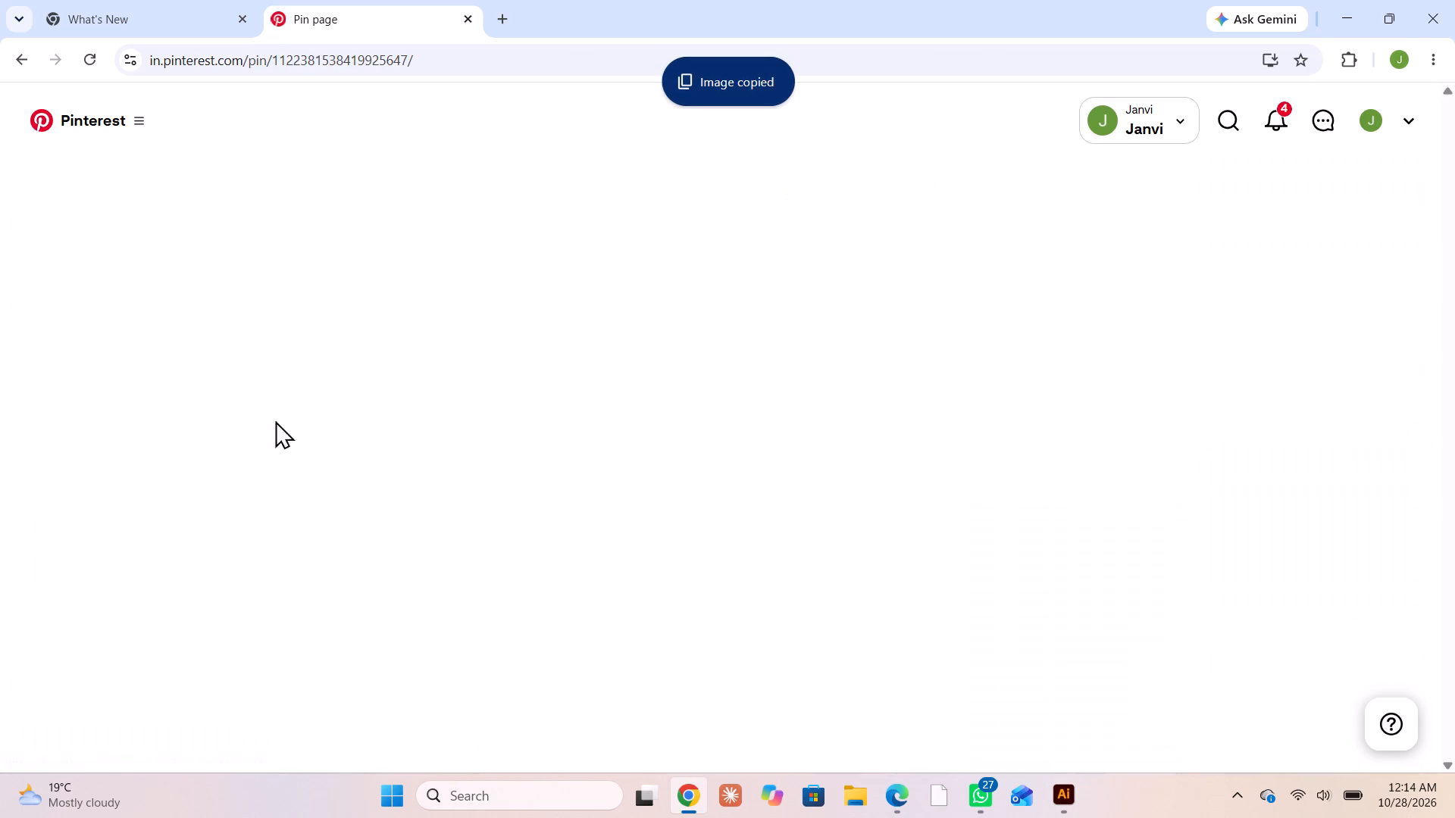
right_click(302, 471)
left_click(408, 551)
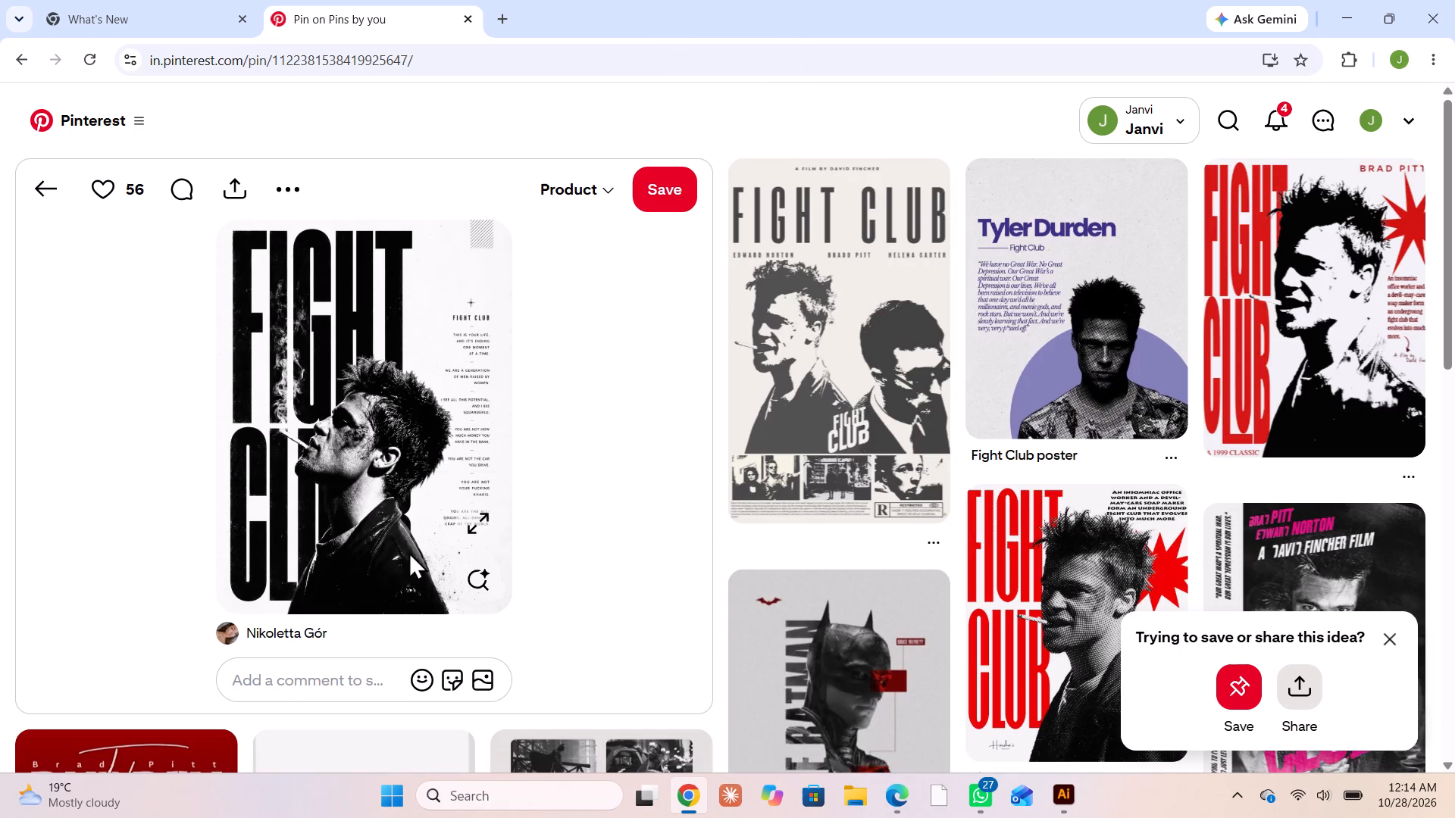
left_click(1061, 794)
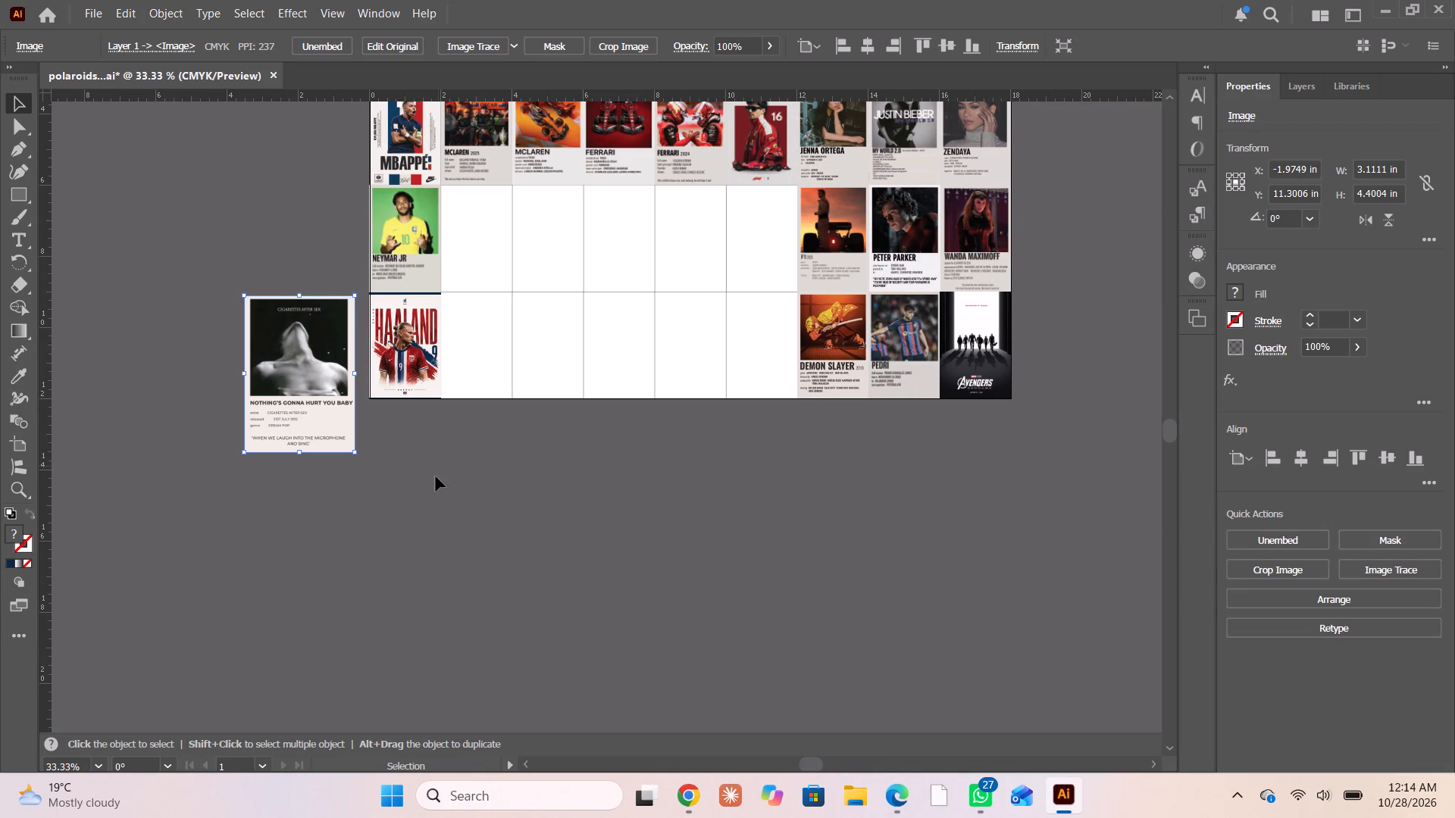
Paste the black-and-white Fight Club poster, scale it down and park it off the artboard, over the Cigarettes After Sex poster.
left_click(426, 497)
key("ctrl+v")
left_click_drag(555, 393, 235, 379)
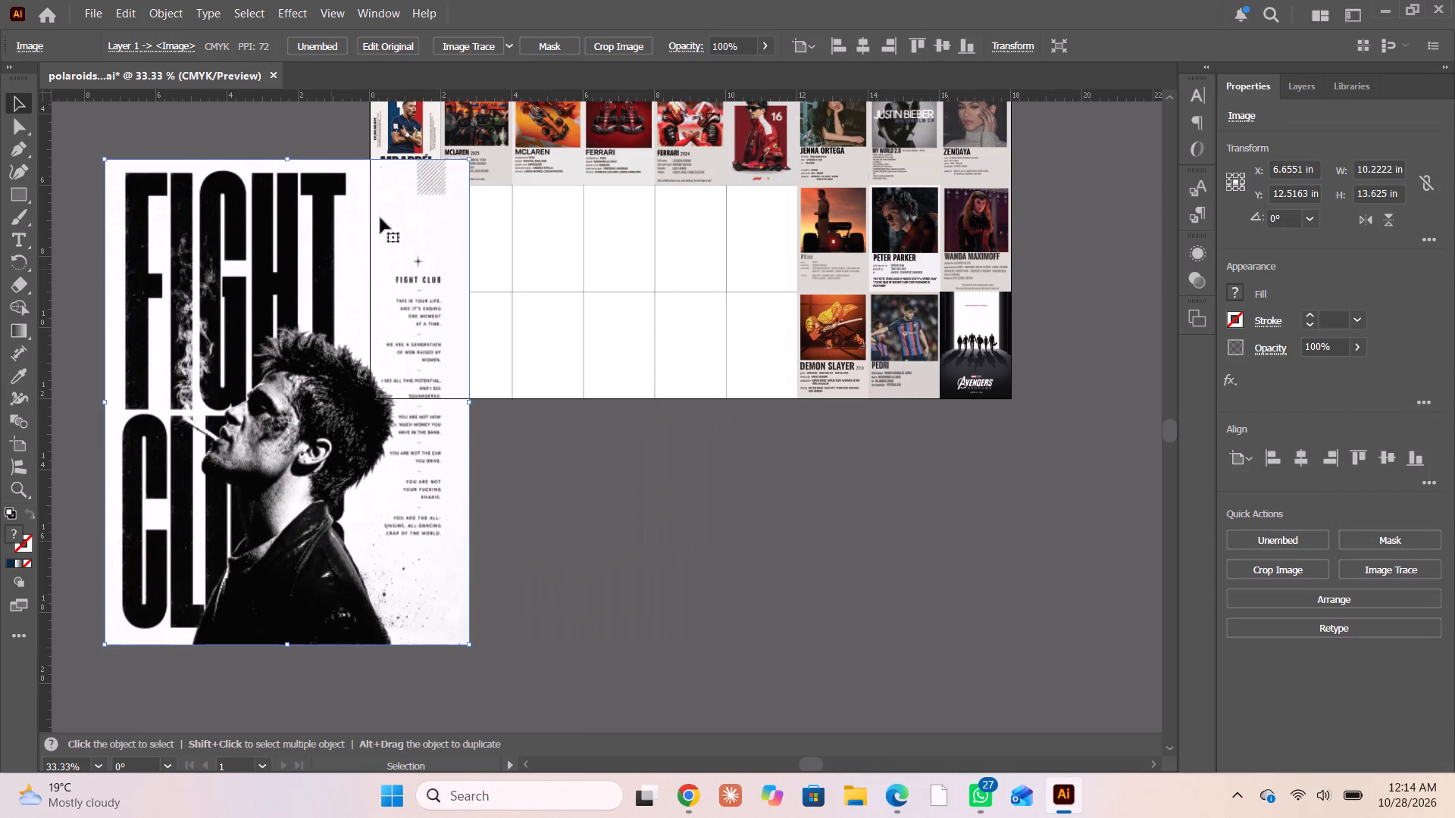
left_click_drag(470, 156, 296, 379, "shift")
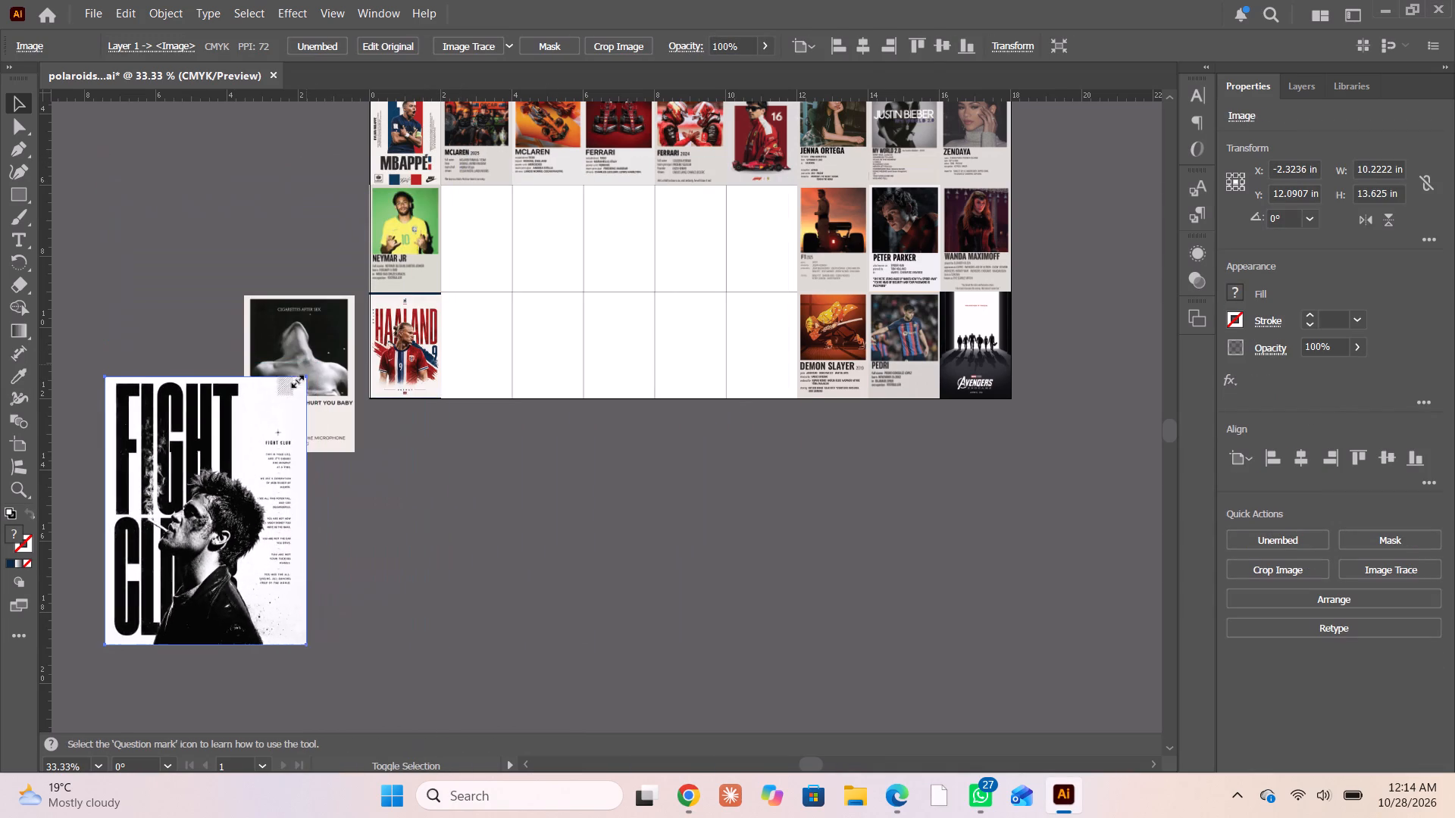
left_click_drag(296, 379, 286, 387, "shift")
left_click_drag(243, 512, 301, 360)
Return to Pinterest, look through the pins related to the black-and-white Fight Club poster and go back to the search results.
left_click(687, 792)
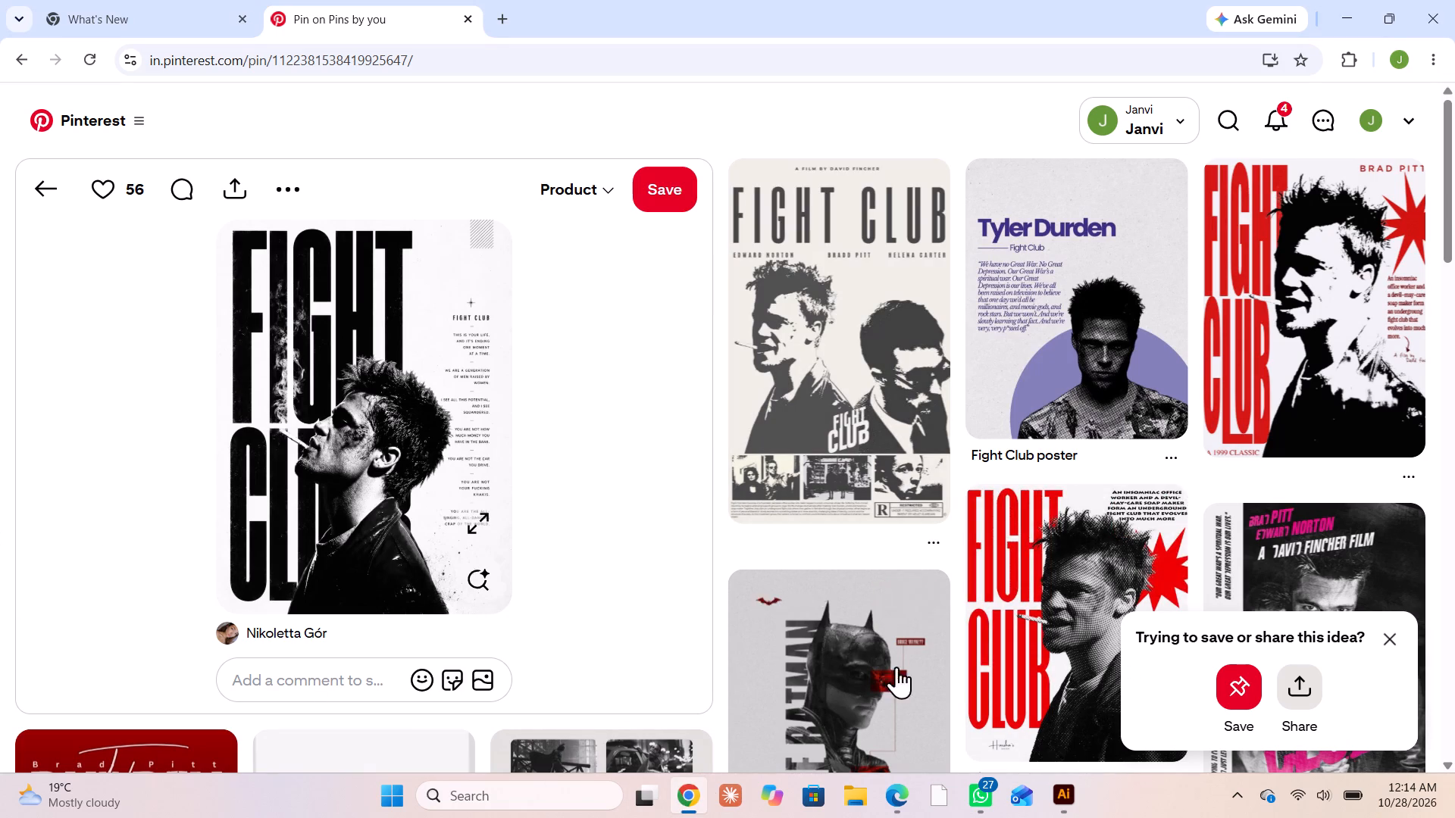
scroll(964, 524, "down", 6)
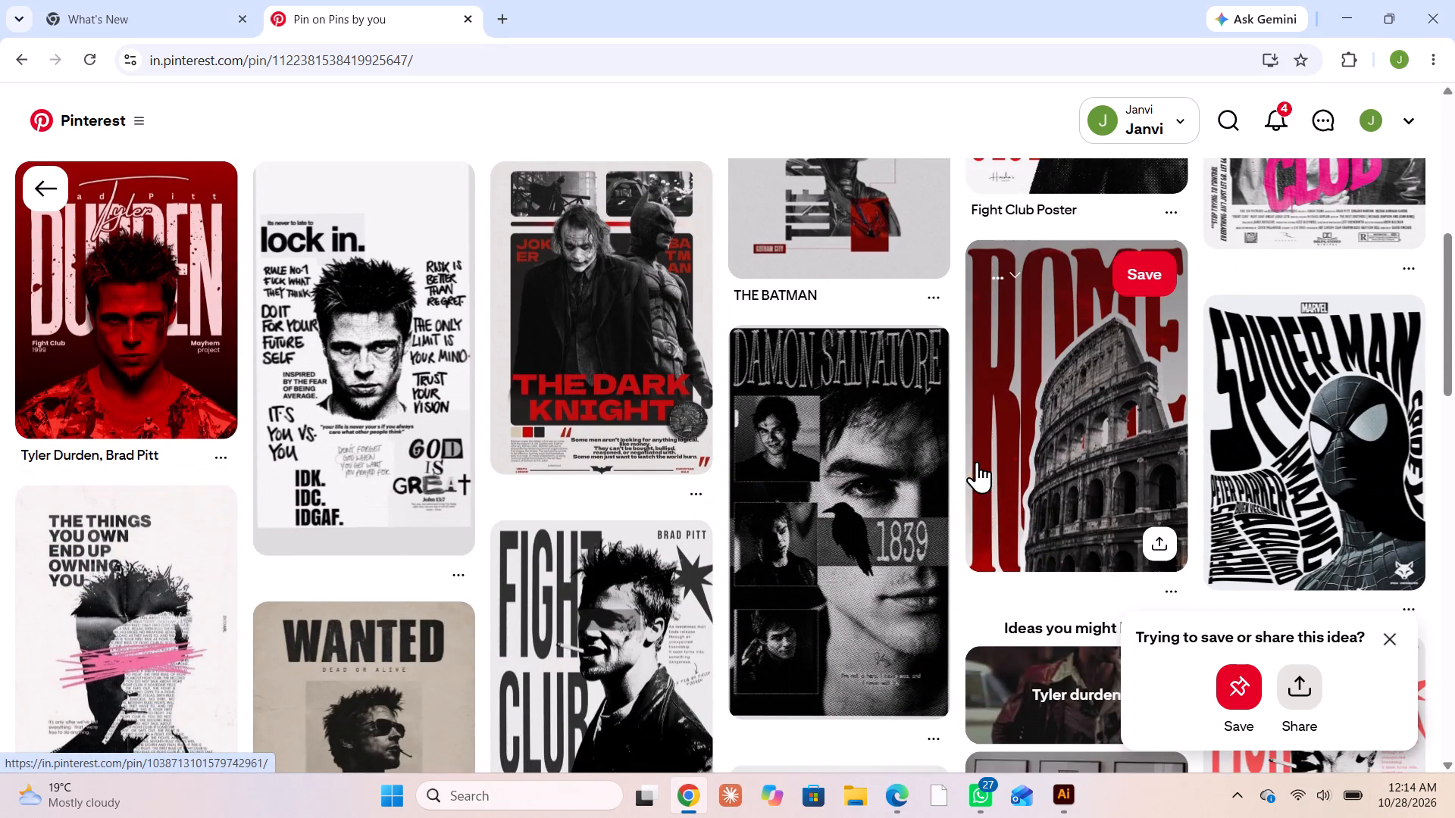
scroll(977, 461, "up", 1)
scroll(977, 460, "down", 2)
scroll(977, 460, "up", 2)
scroll(977, 460, "down", 2)
scroll(977, 460, "up", 7)
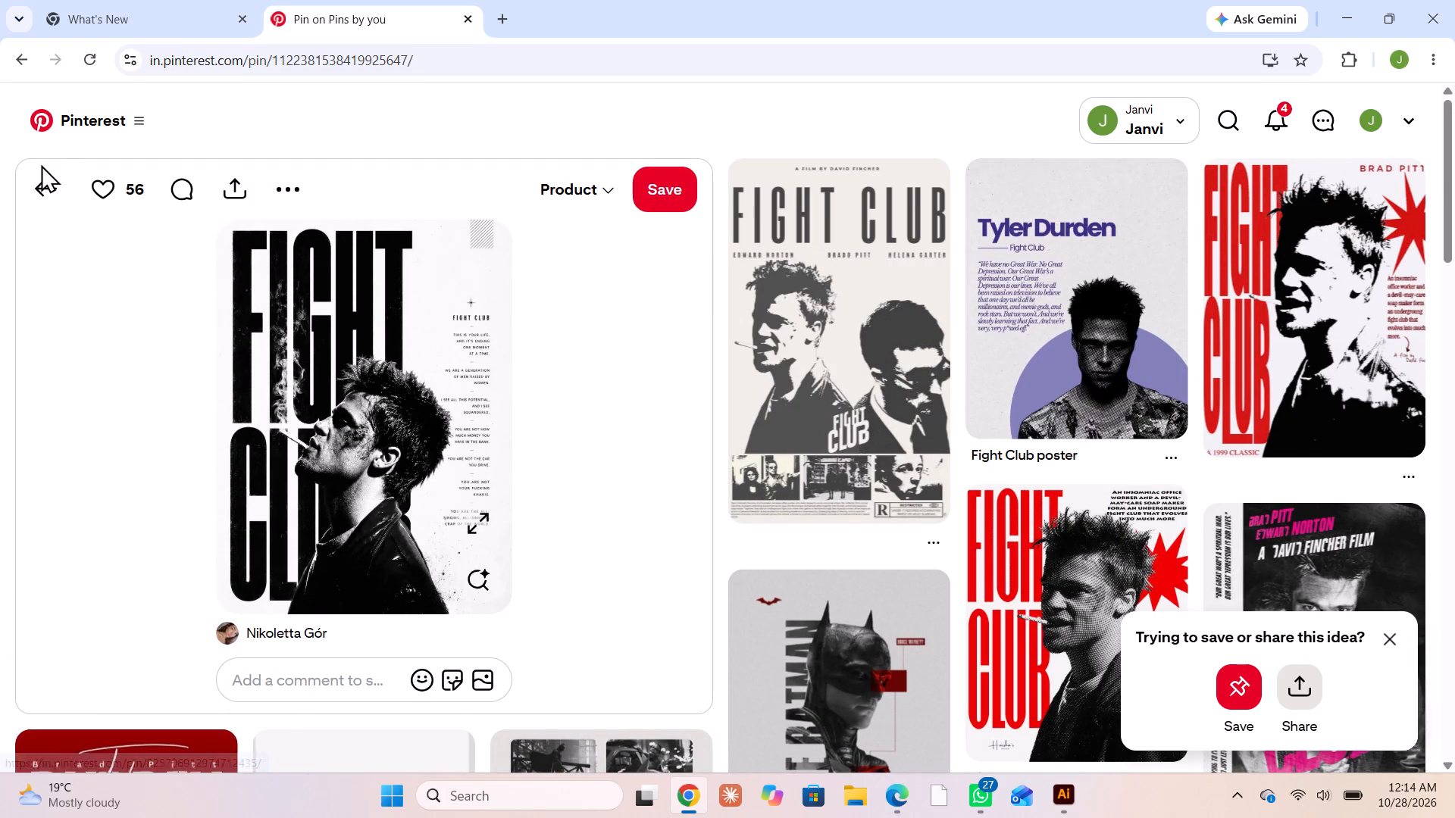
left_click(43, 187)
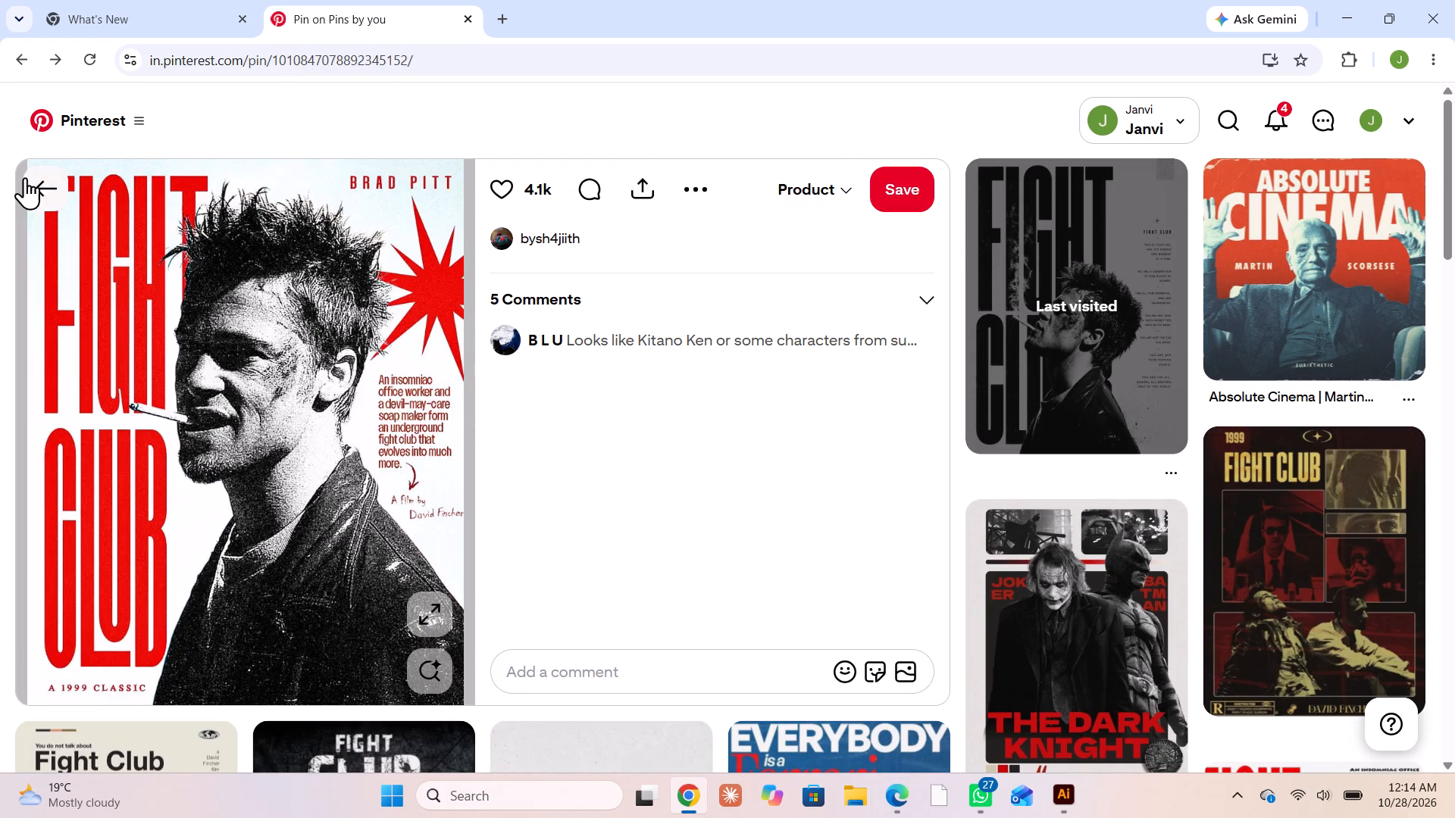
left_click(51, 177)
Look through the "fight club polroids" search results for another suitable poster.
scroll(972, 418, "up", 1)
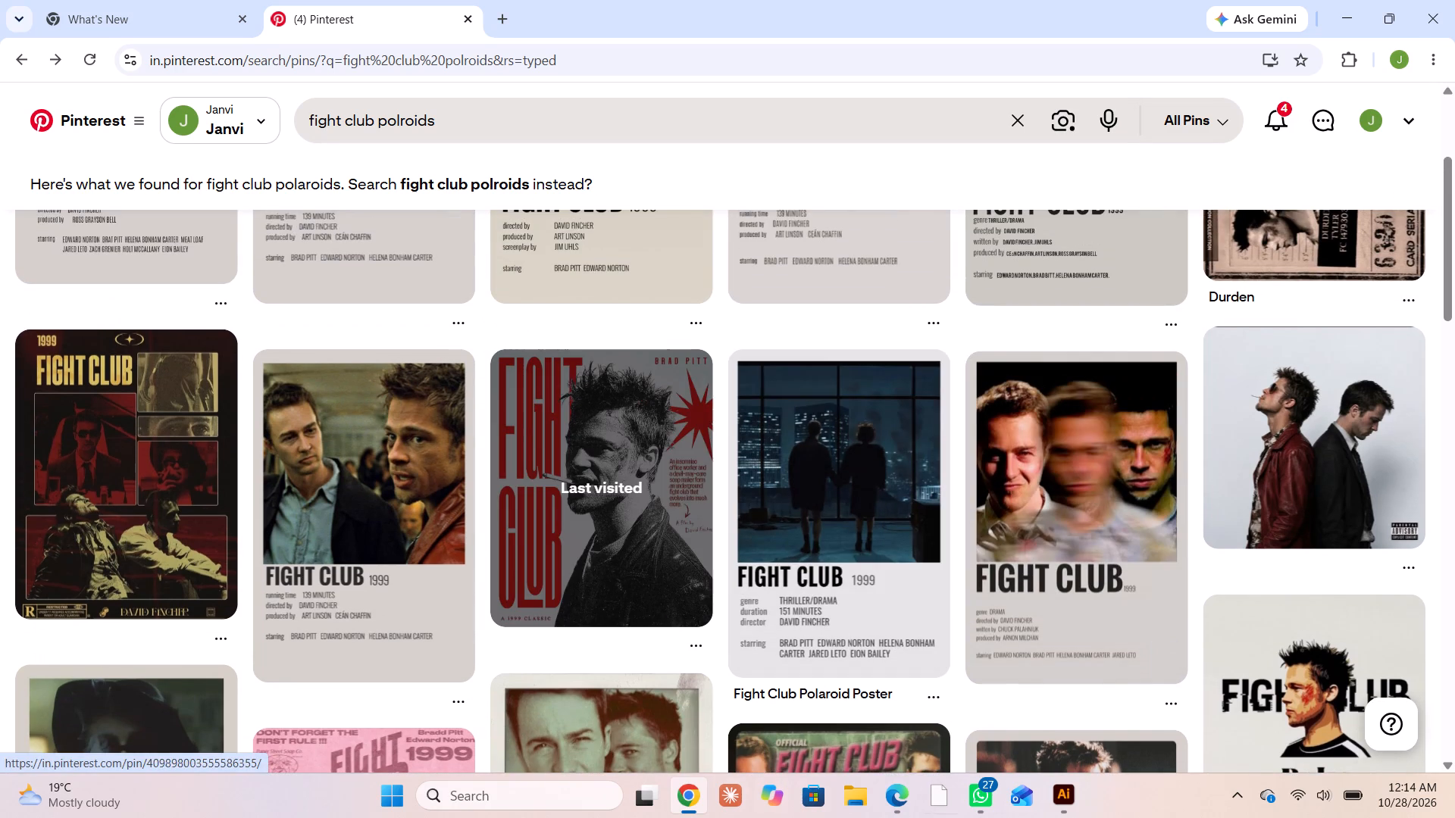
scroll(929, 677, "down", 7)
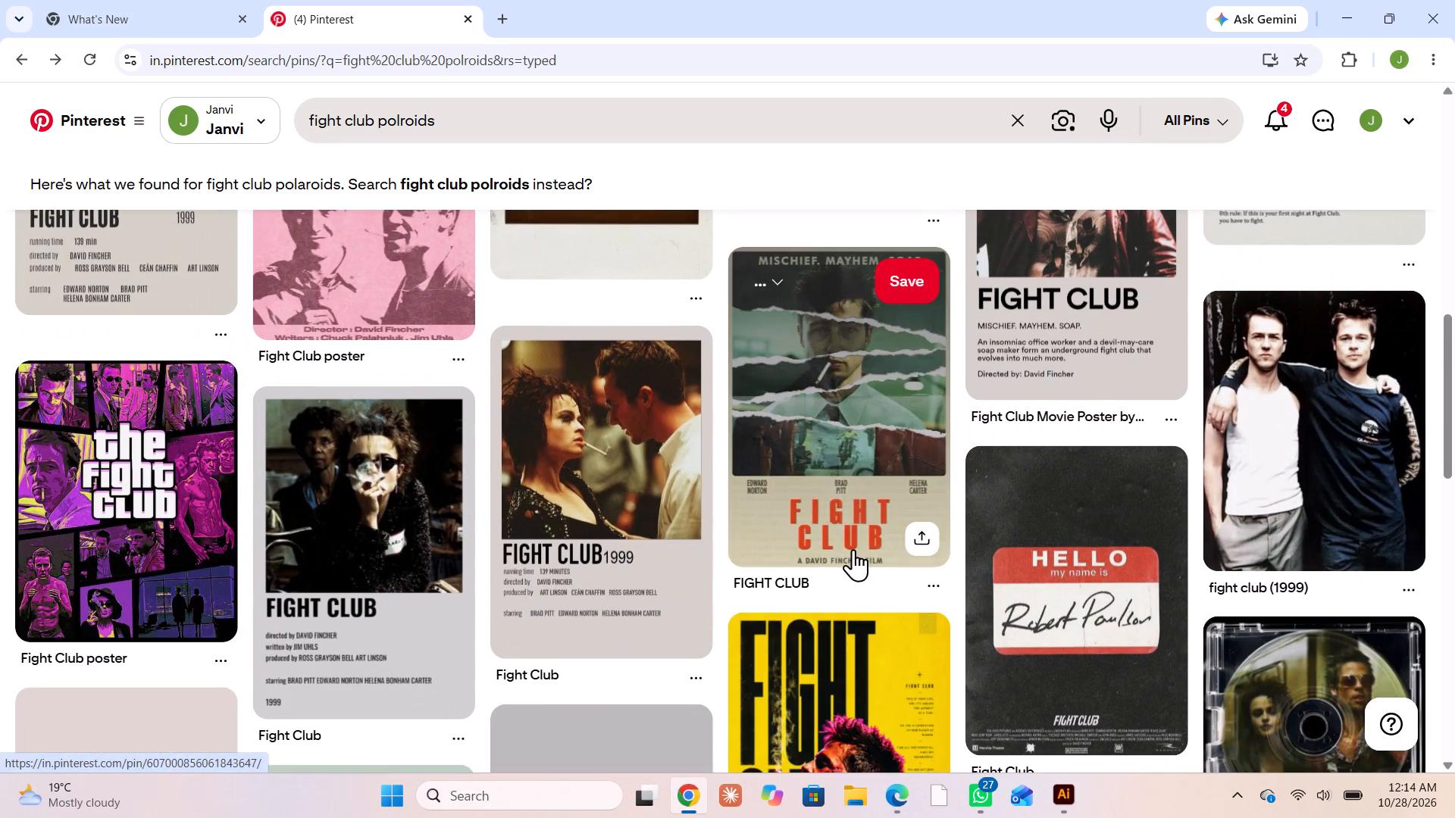
scroll(581, 543, "down", 3)
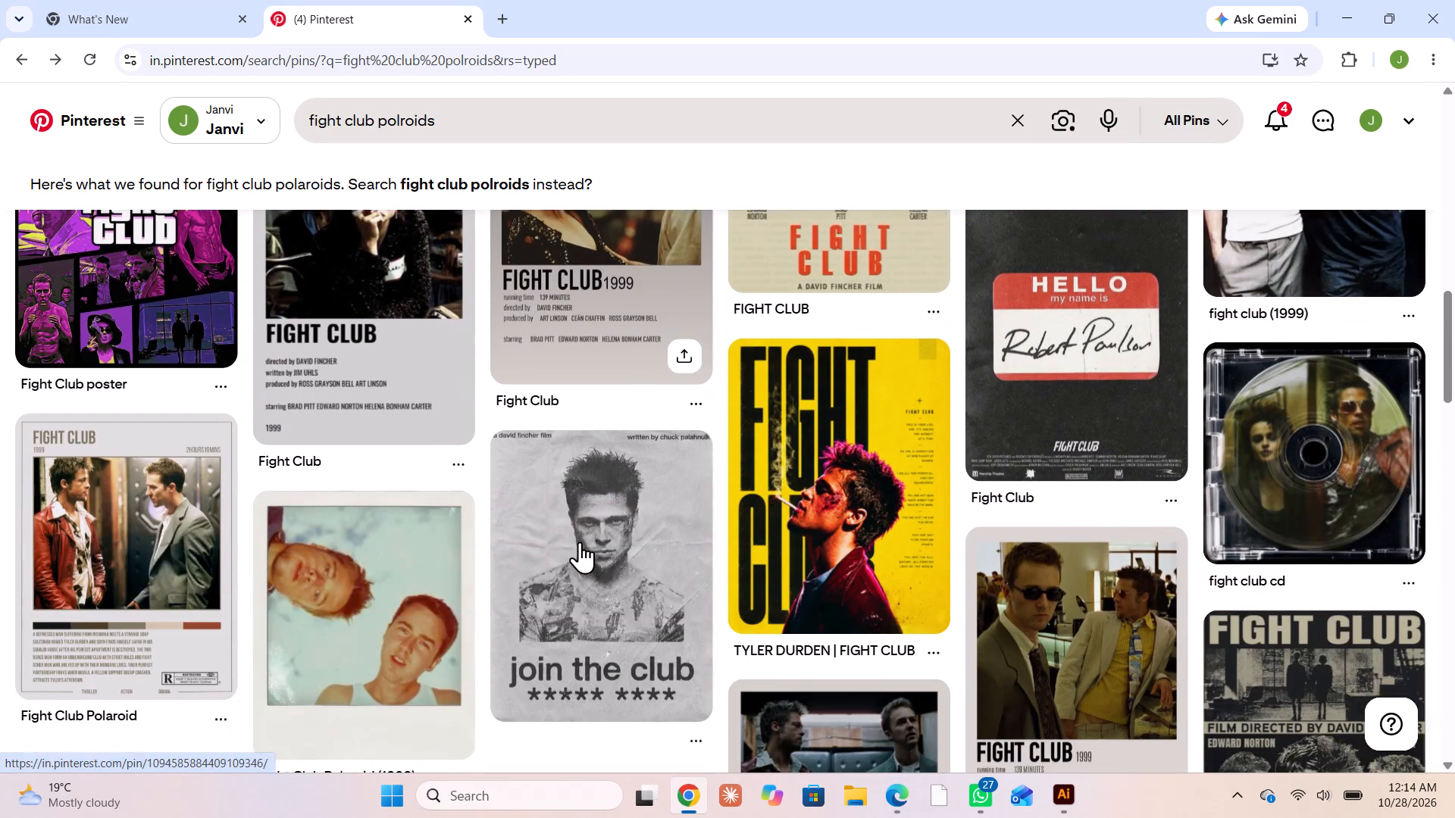
scroll(577, 538, "down", 3)
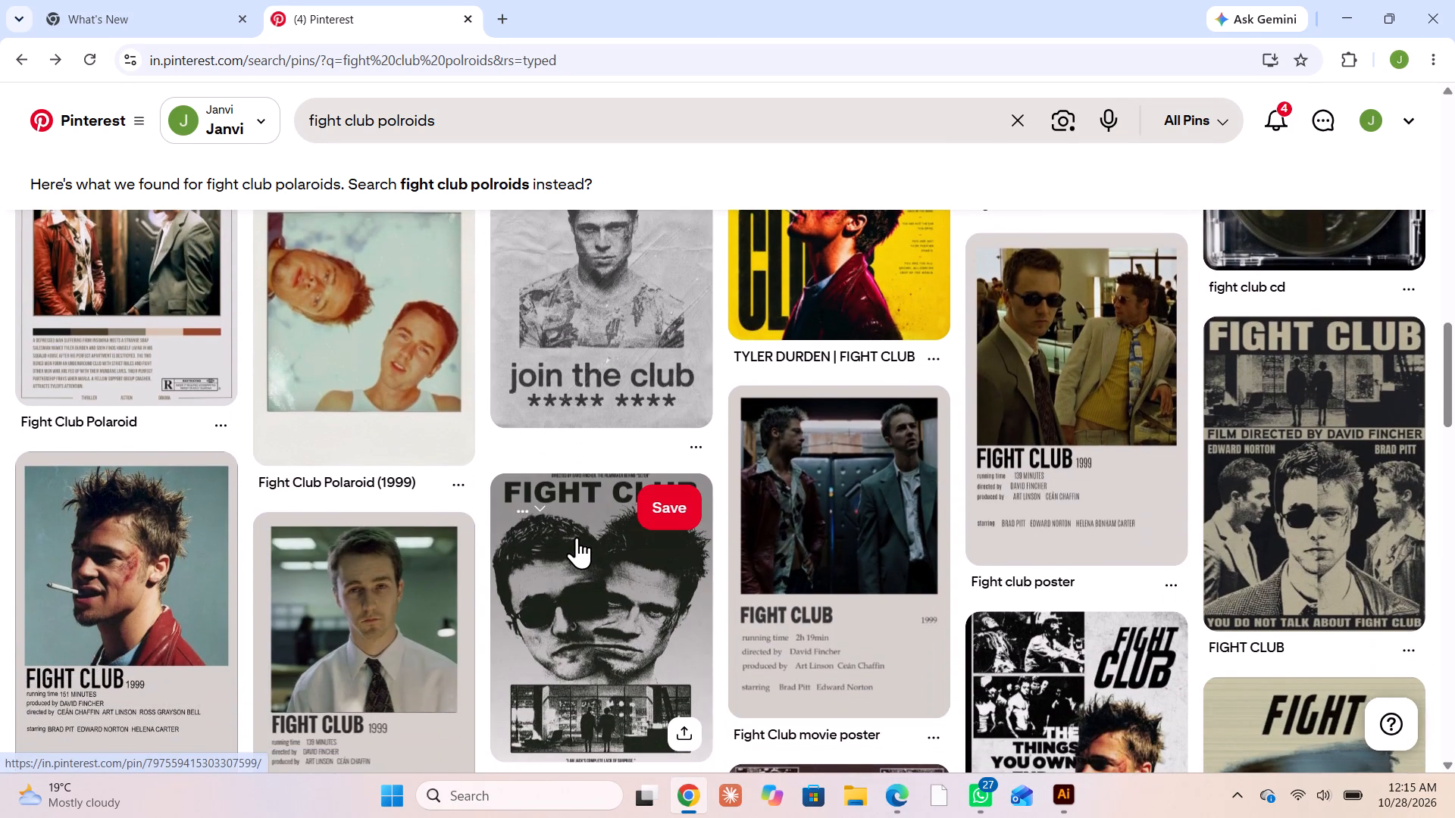
scroll(577, 537, "down", 2)
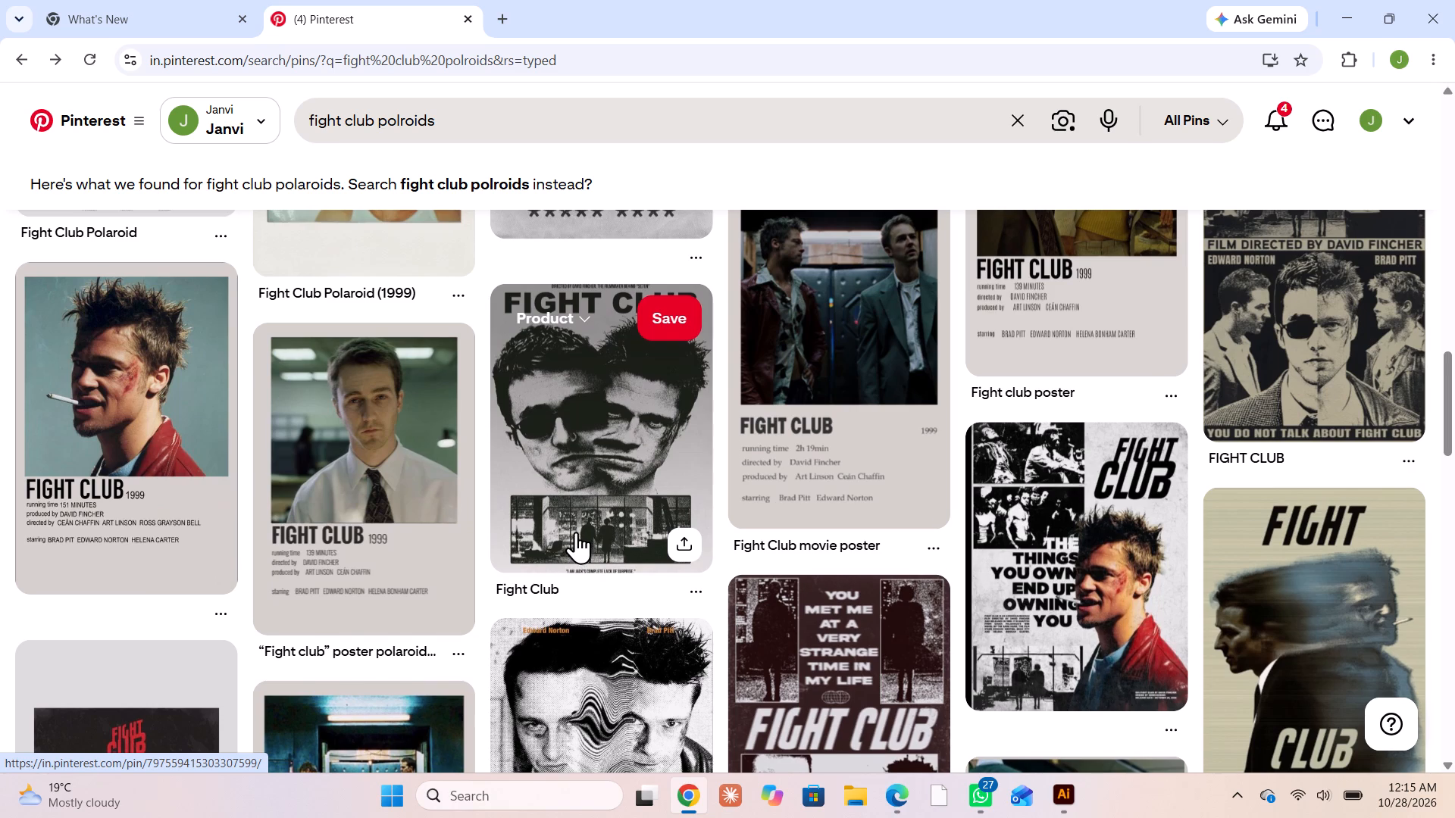
scroll(576, 532, "down", 6)
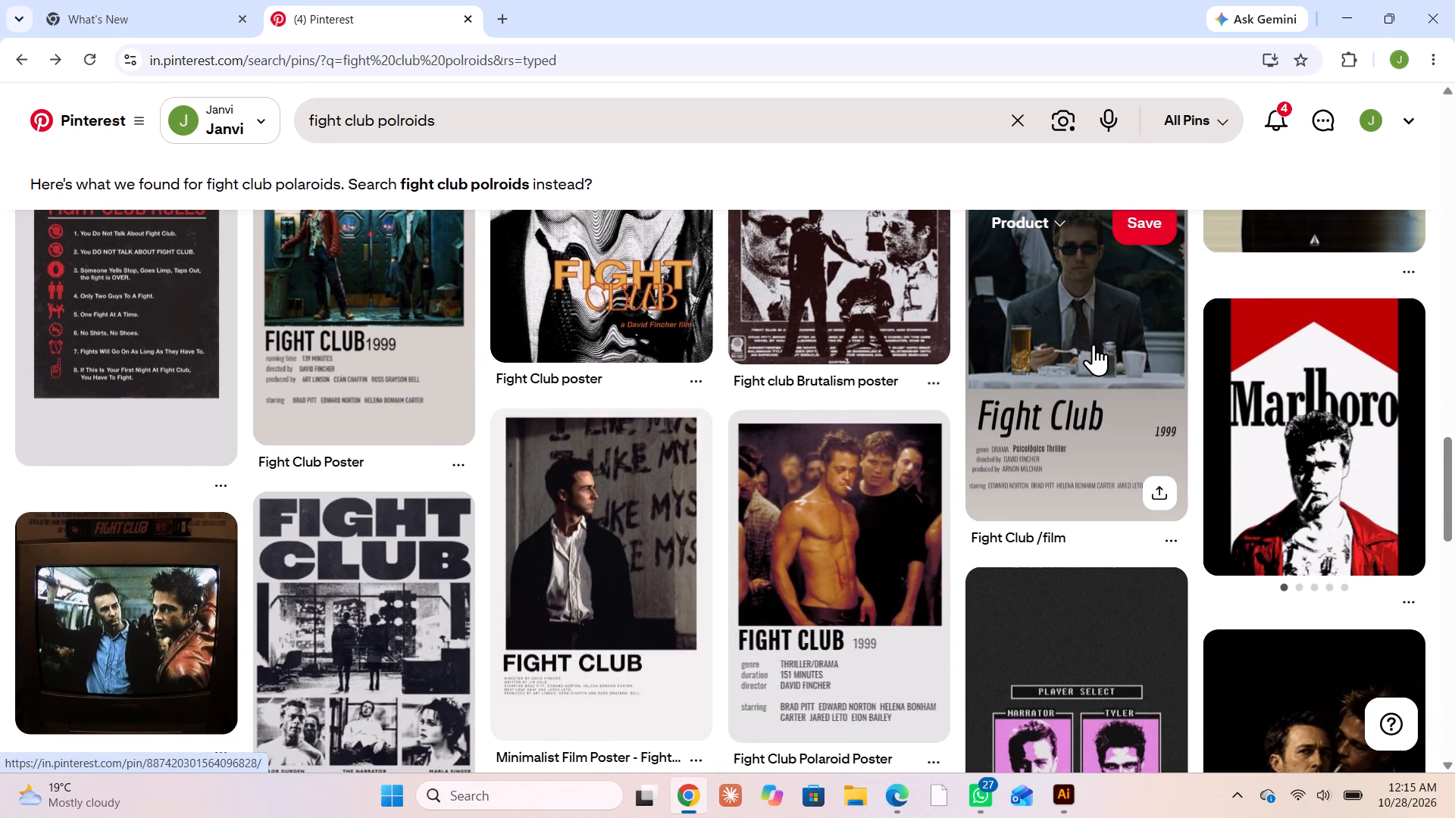
scroll(1085, 346, "down", 1)
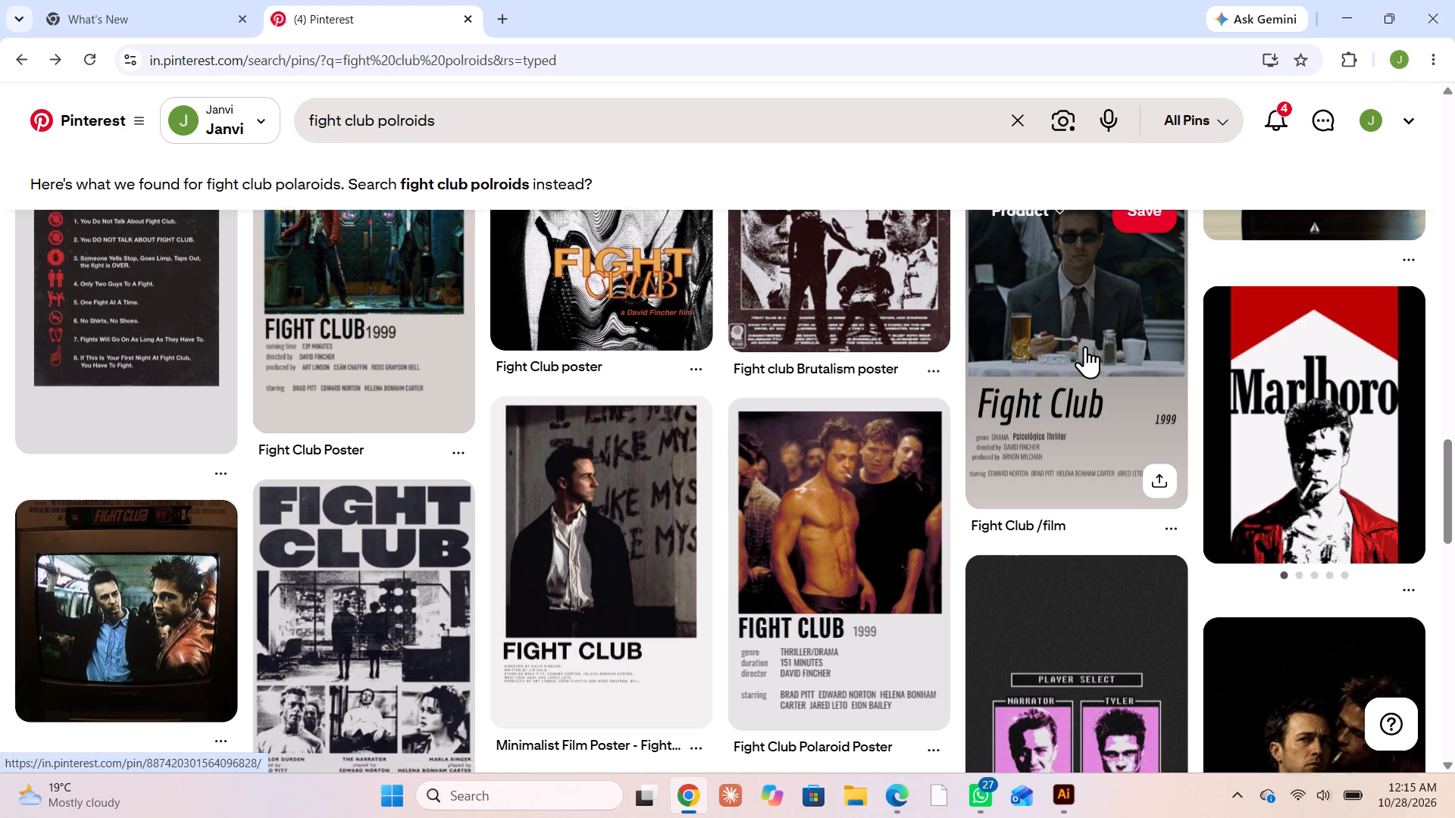
scroll(1085, 346, "down", 1)
scroll(1085, 346, "up", 3)
scroll(1085, 346, "down", 5)
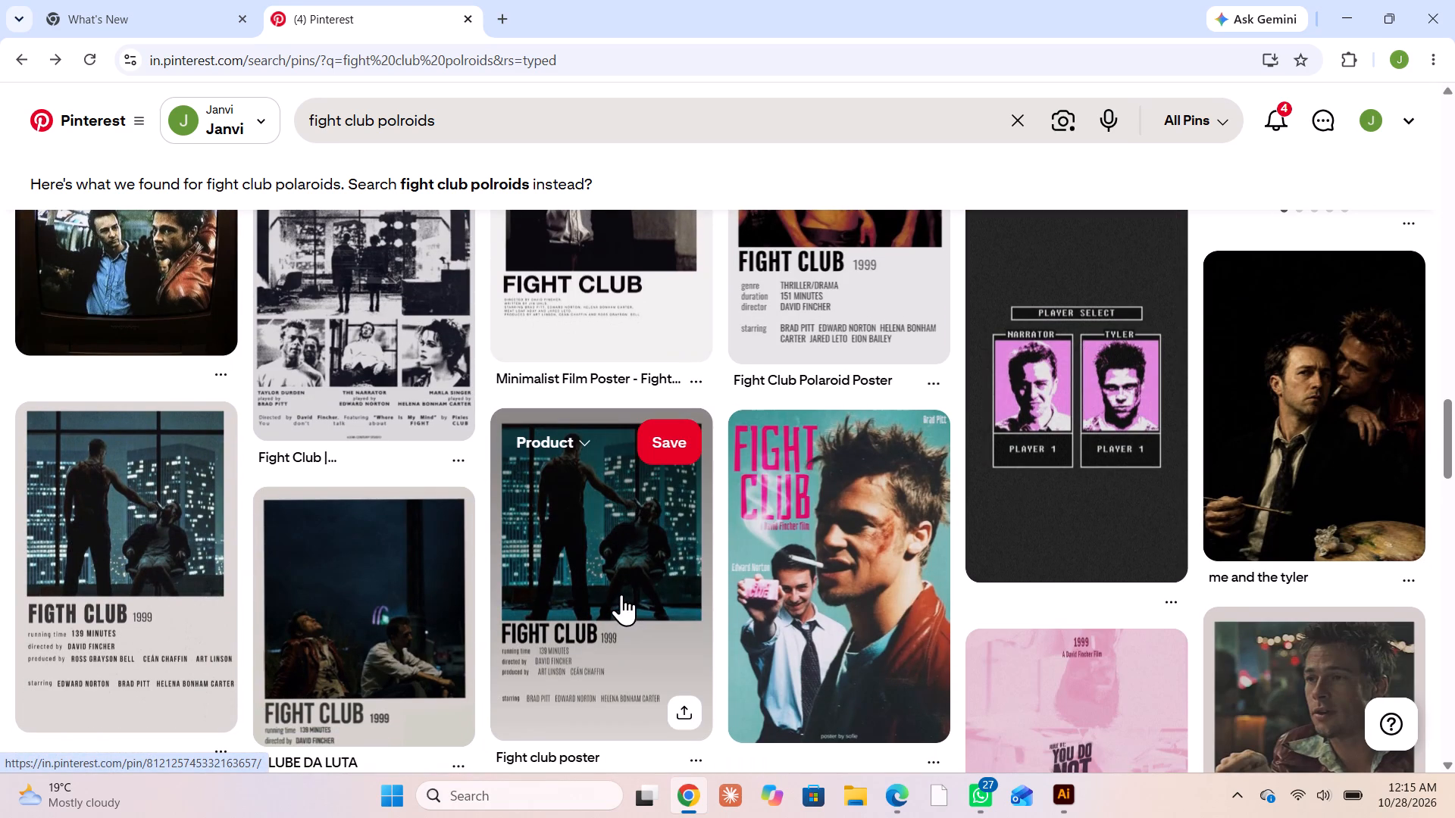
scroll(713, 475, "up", 6)
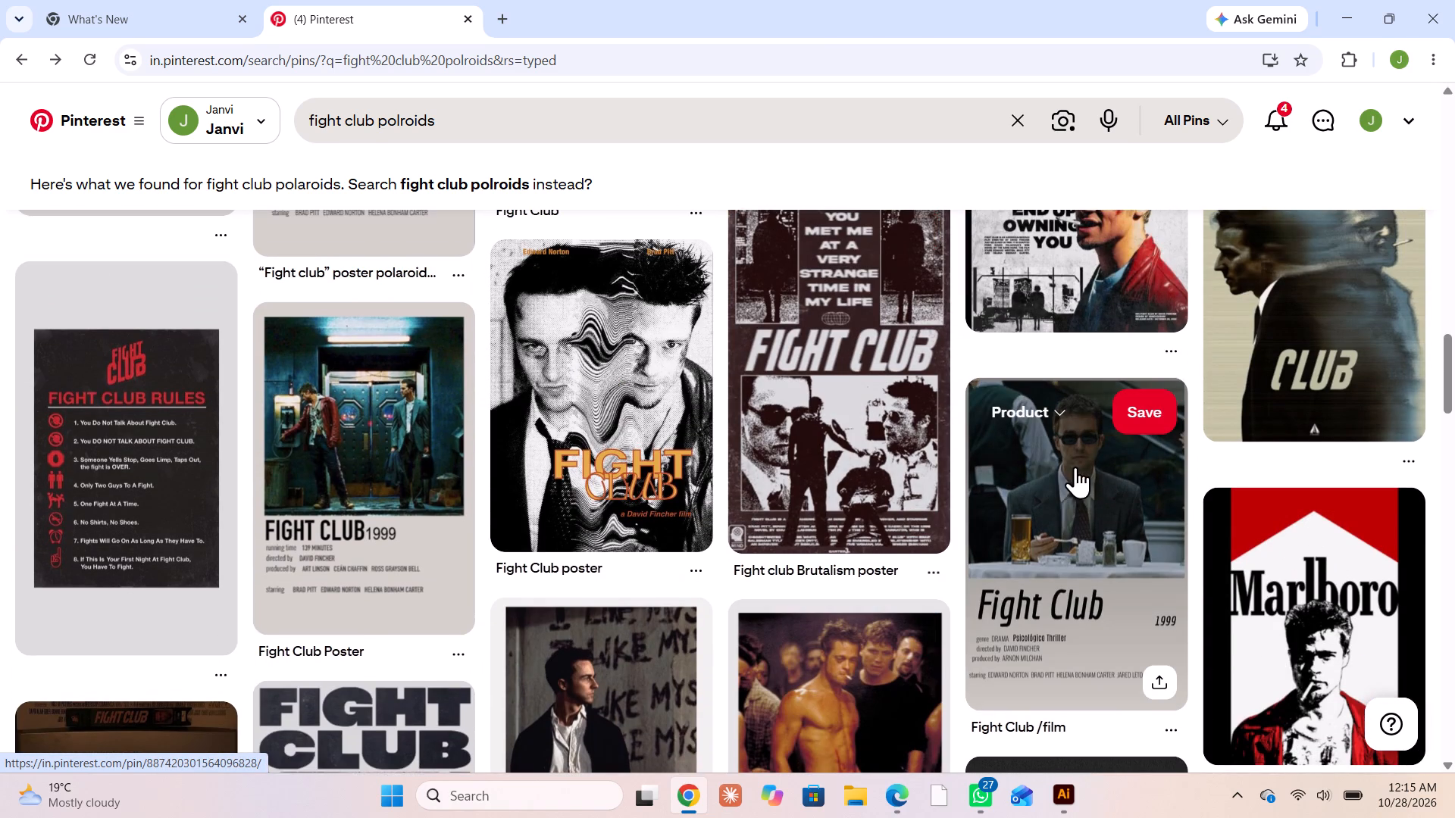
scroll(646, 496, "down", 6)
scroll(440, 548, "down", 4)
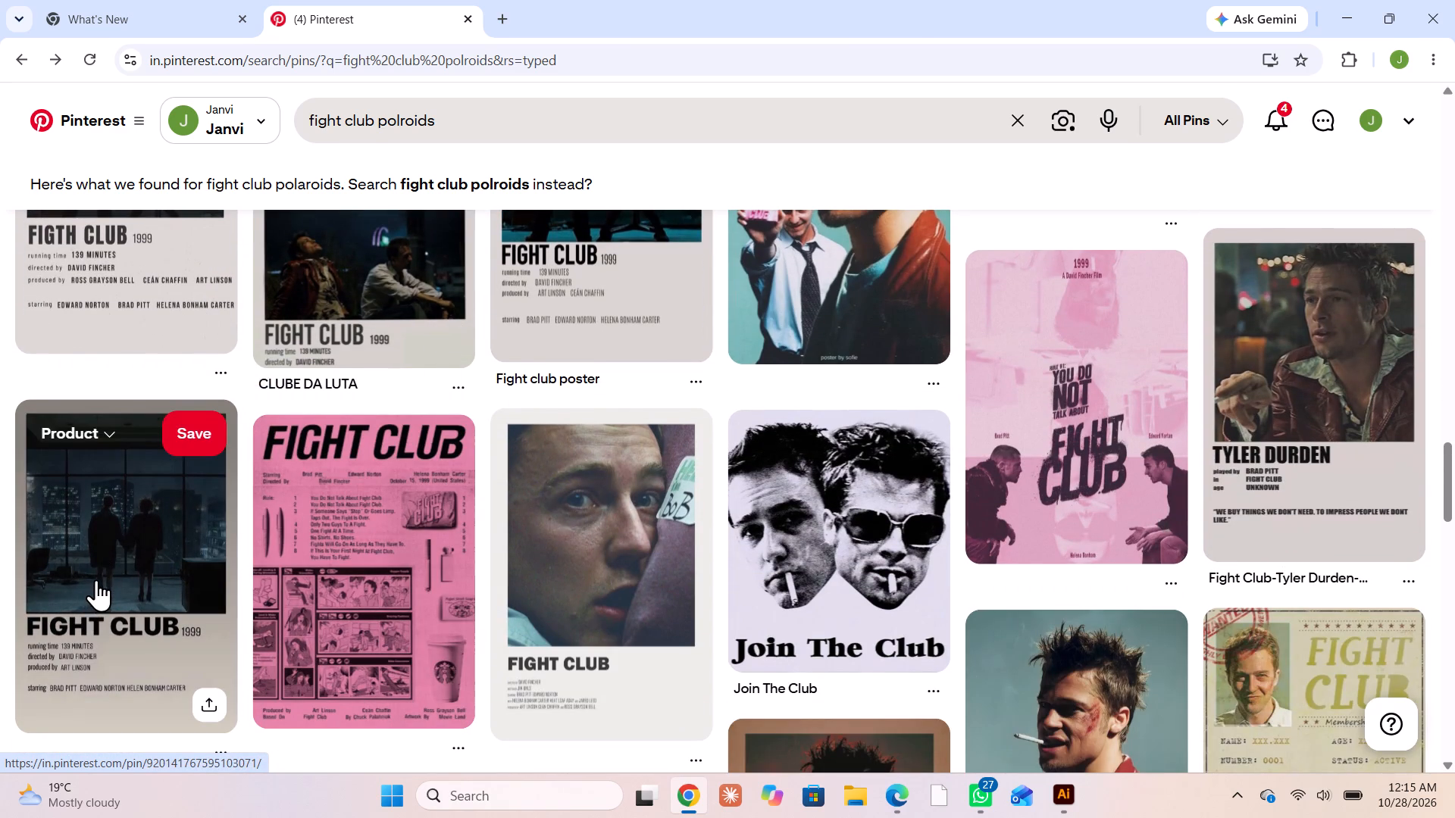
Open the Fight Club poster with two silhouetted figures and look through its related pins for more posters.
left_click(96, 579)
right_click(364, 445)
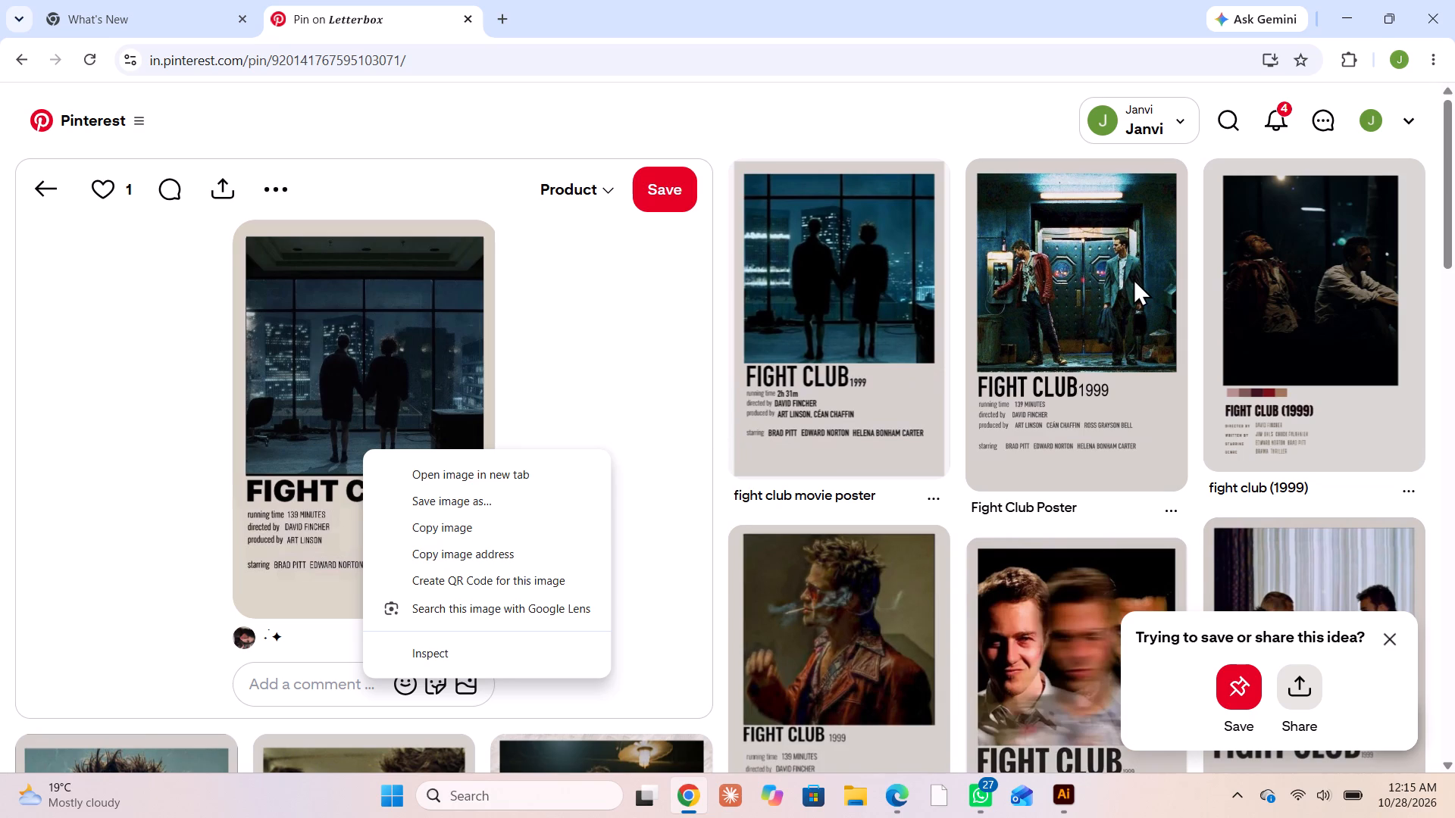
scroll(1104, 284, "down", 6)
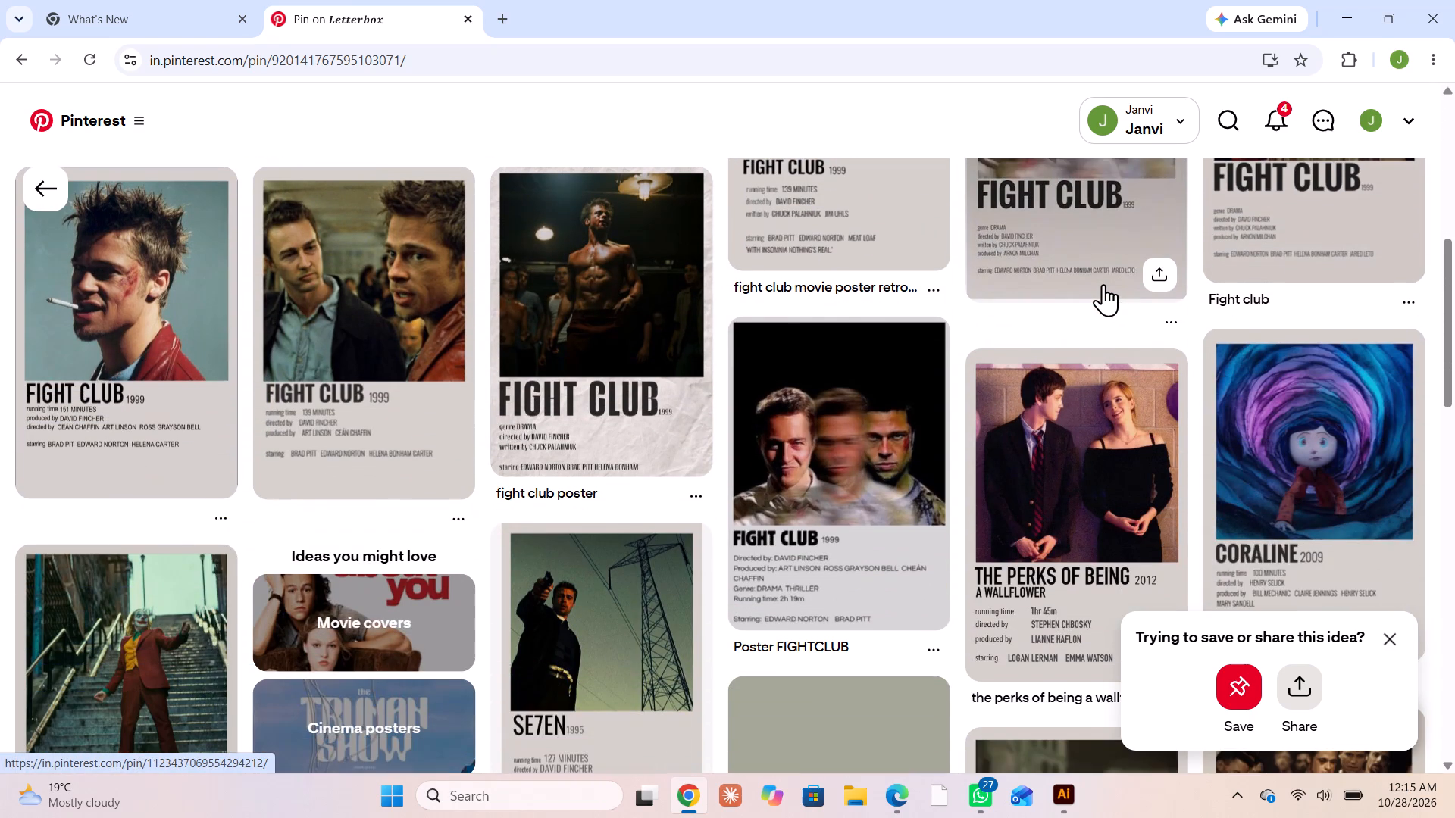
scroll(1103, 283, "down", 7)
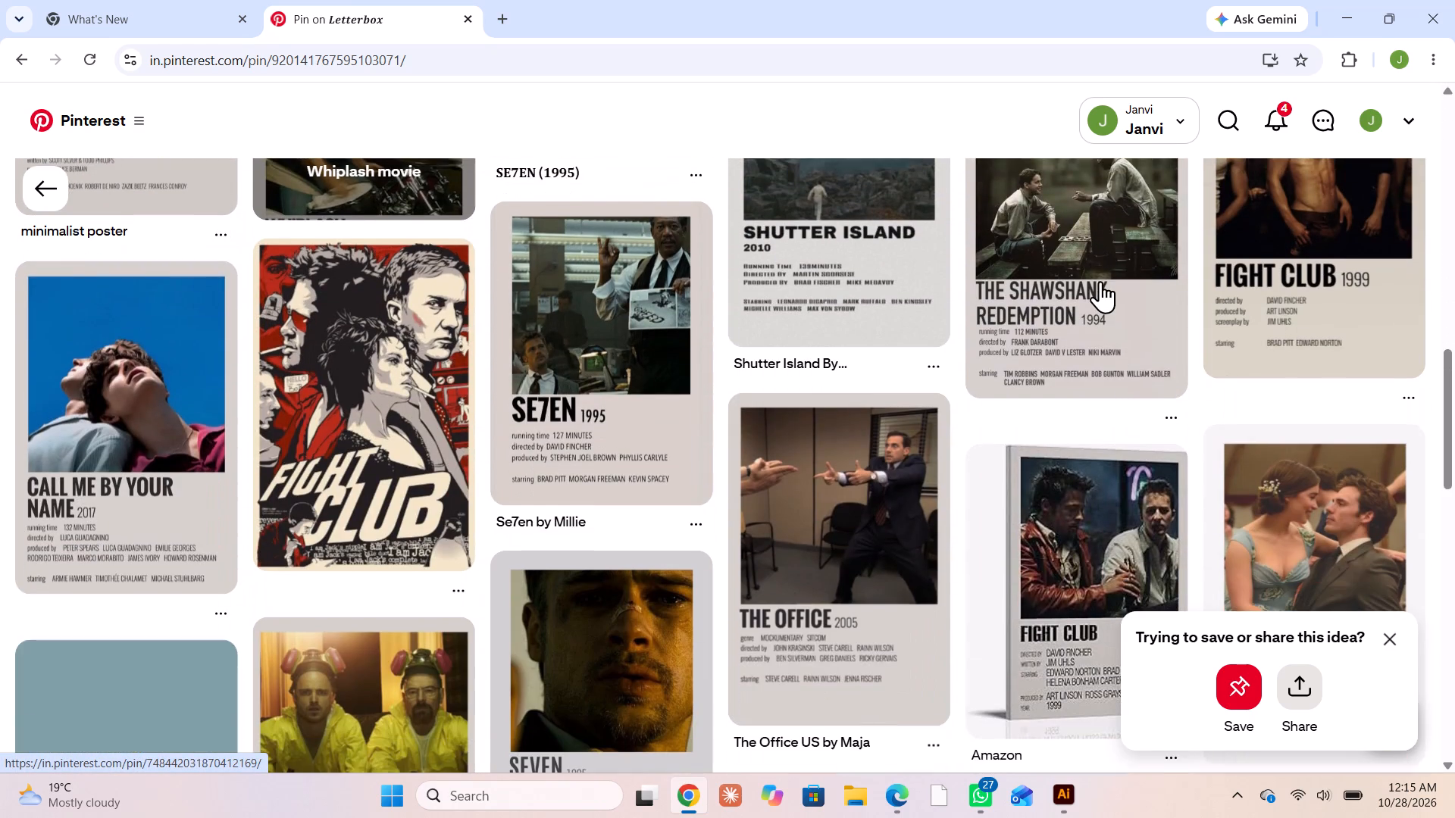
scroll(1100, 281, "down", 2)
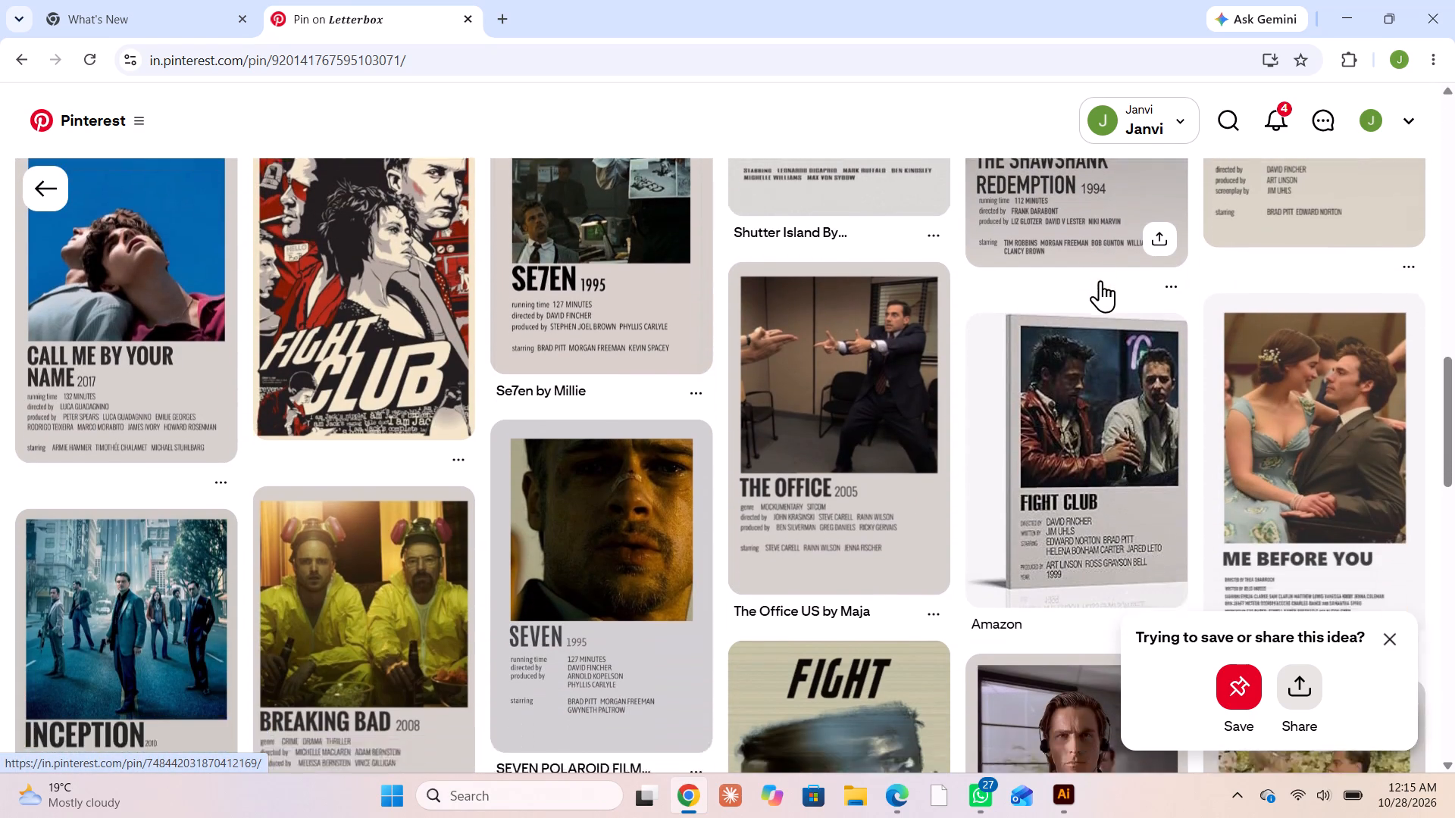
scroll(1100, 280, "down", 2)
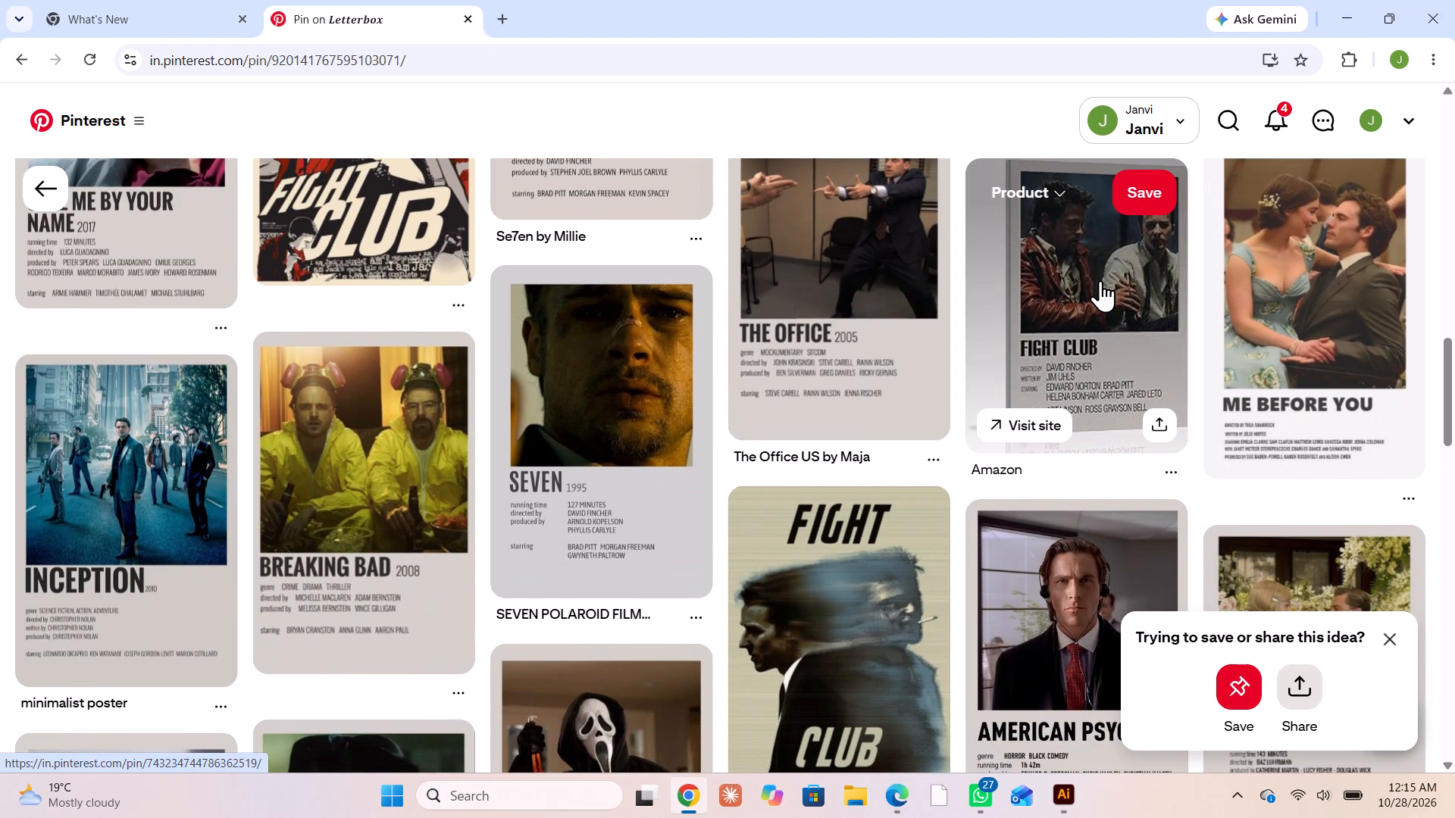
scroll(663, 336, "down", 1)
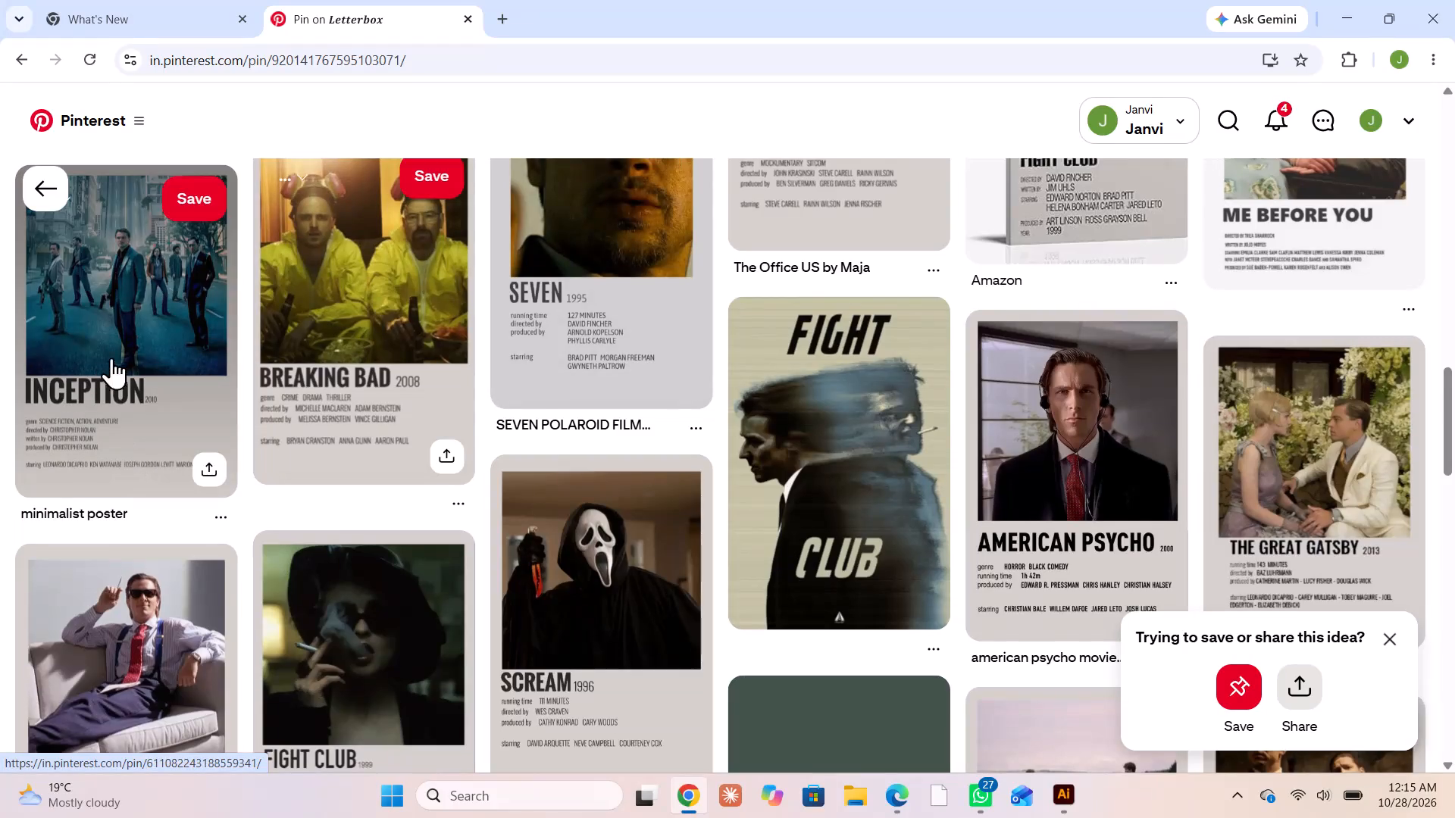
scroll(183, 320, "down", 2)
scroll(587, 371, "down", 3)
scroll(528, 381, "up", 2)
scroll(528, 381, "down", 3)
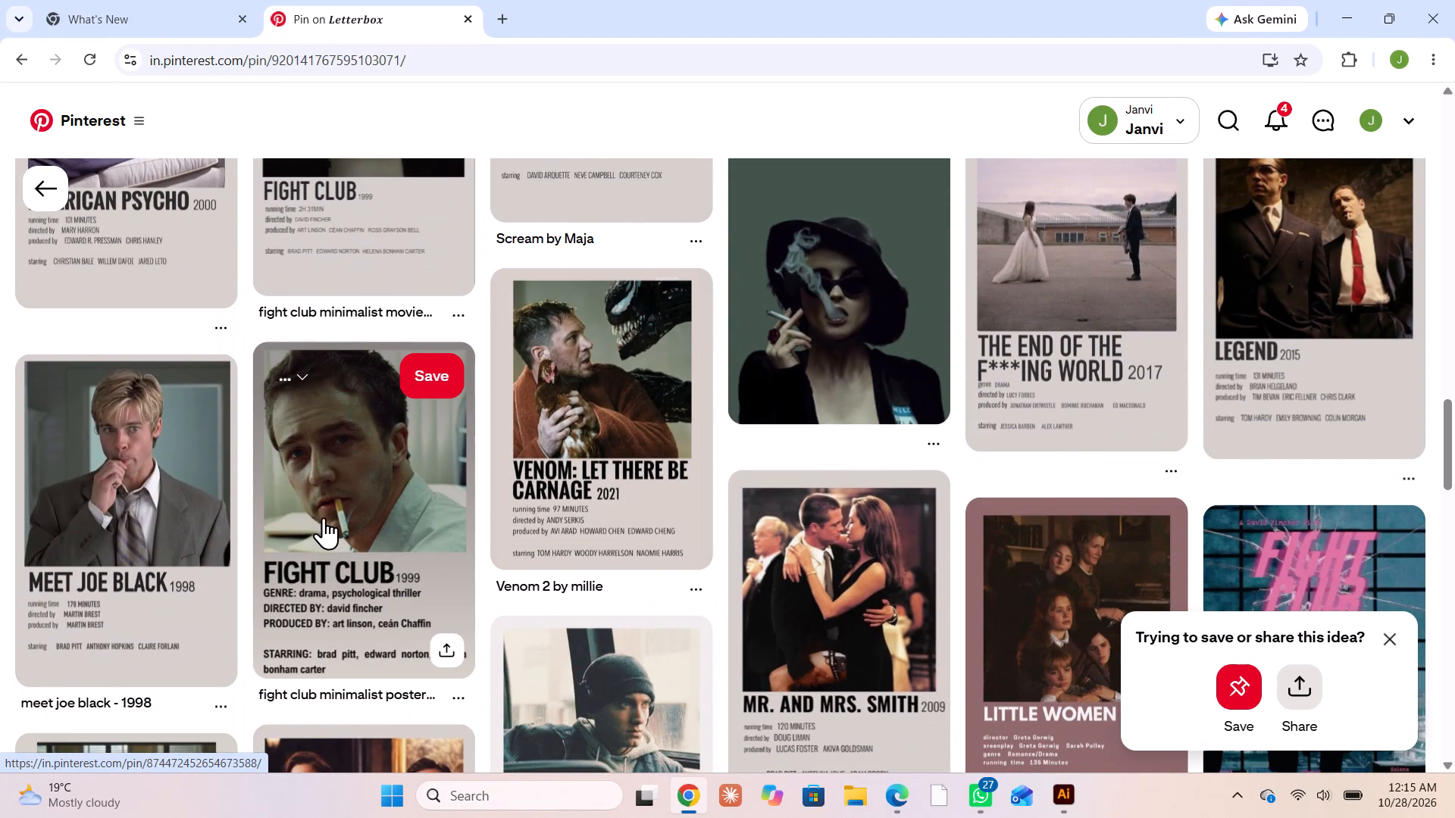
scroll(327, 508, "down", 2)
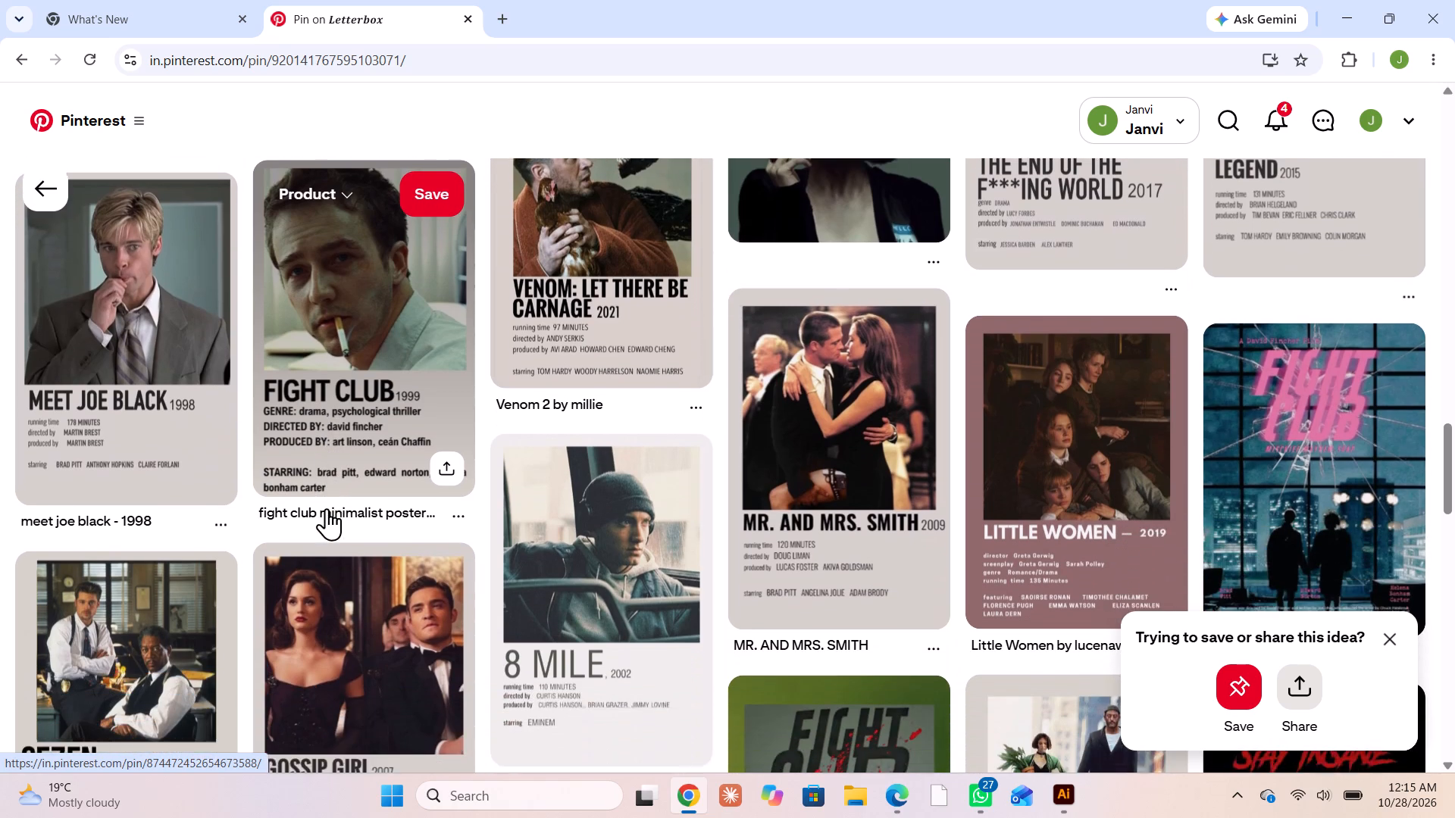
scroll(327, 508, "down", 3)
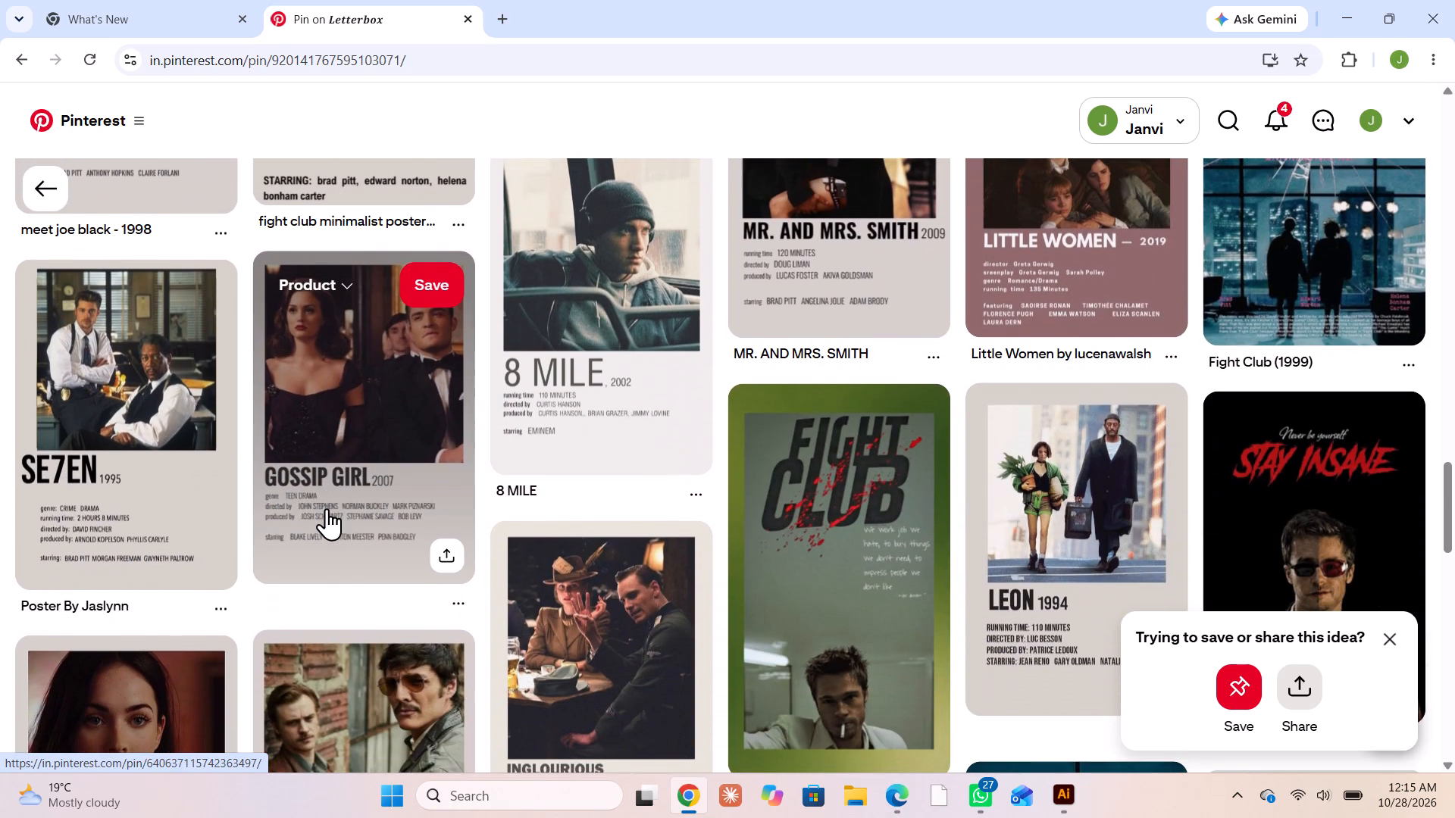
scroll(327, 508, "down", 5)
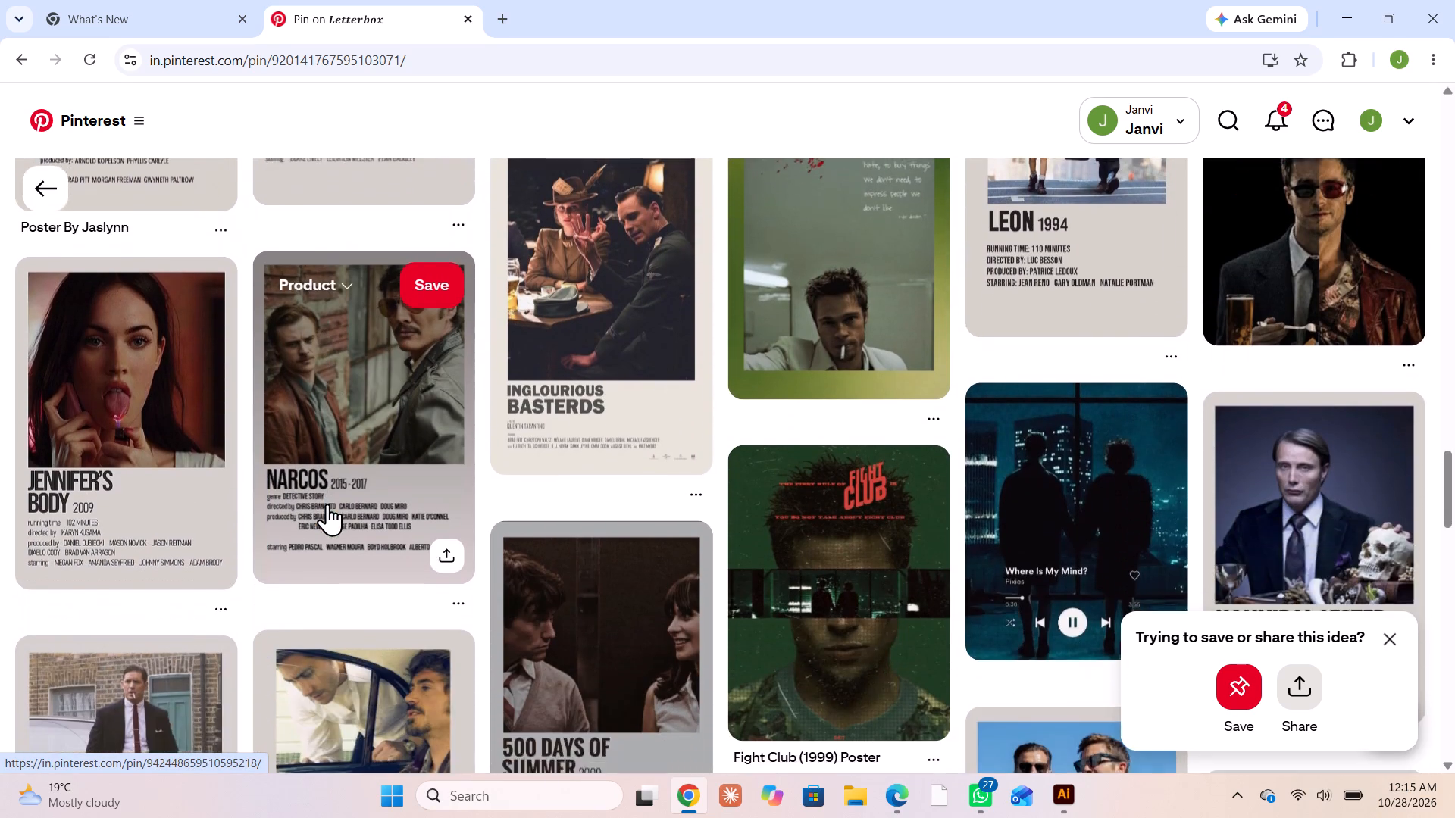
scroll(327, 504, "down", 4)
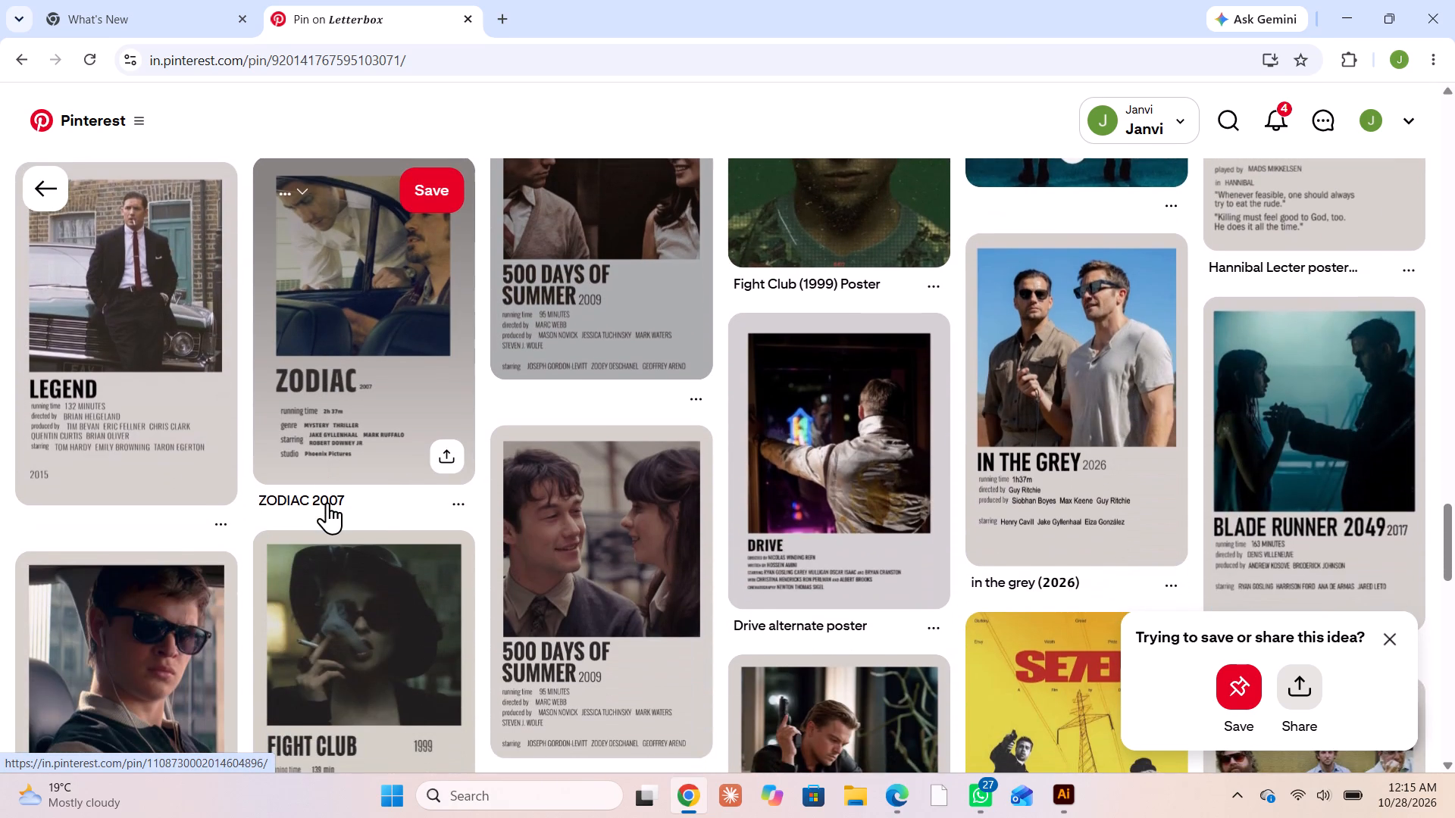
Browse further through the related pins and open the Inception 2010 movie polaroid poster.
scroll(327, 502, "down", 3)
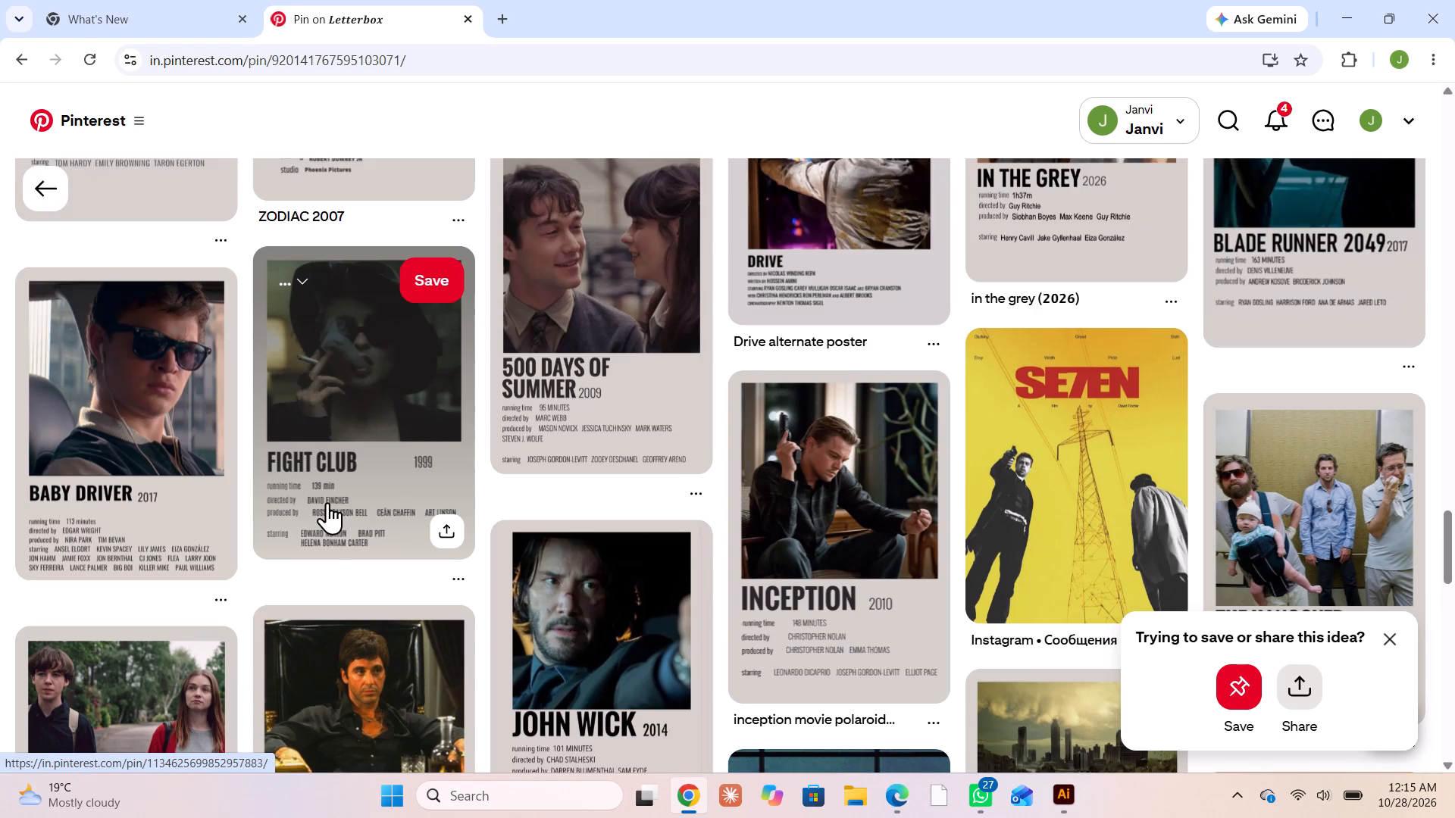
scroll(327, 502, "down", 1)
left_click(865, 359)
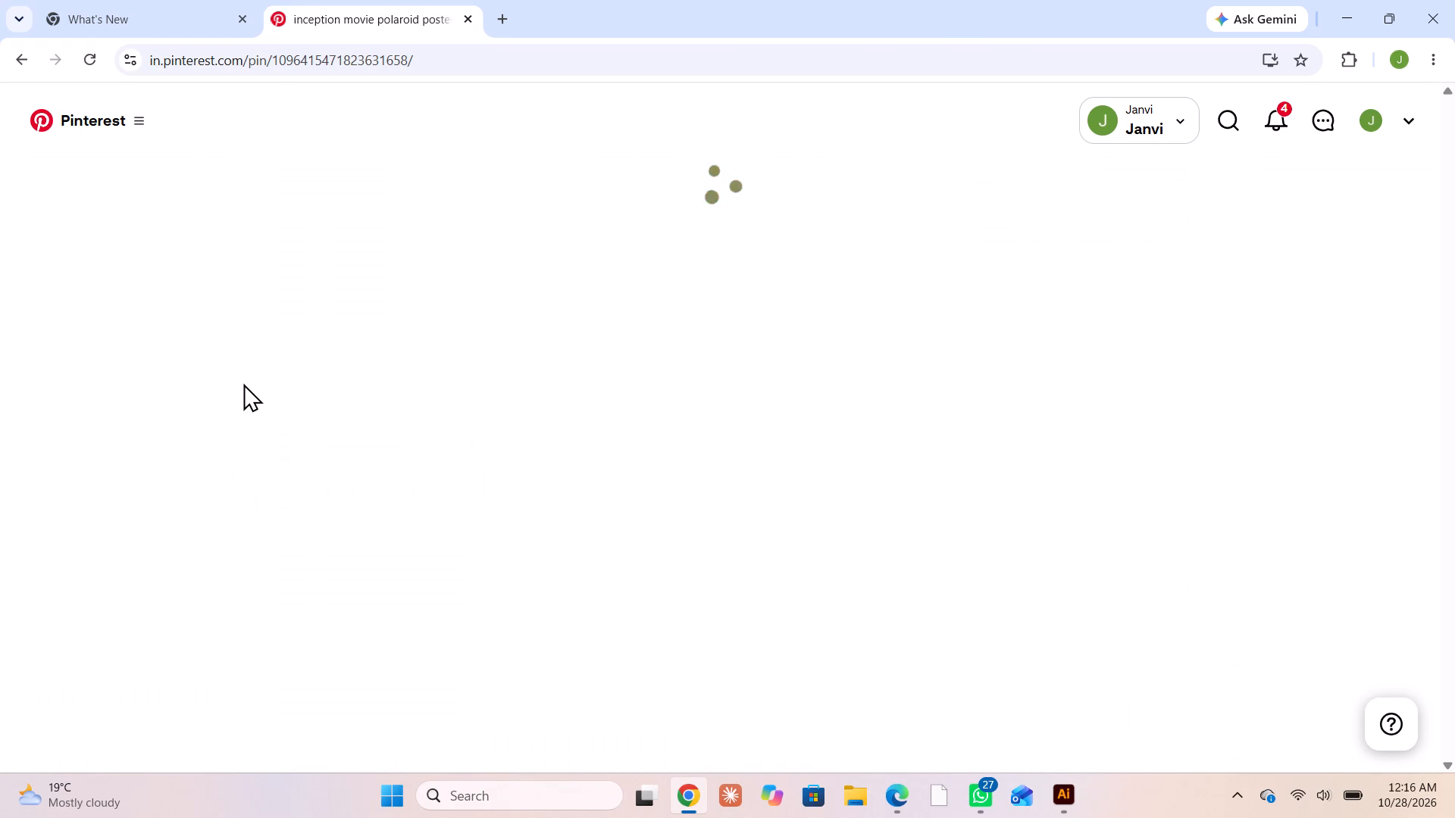
Reconnect the computer to the vivo Y27 Wi-Fi network.
left_click(1291, 796)
left_click(1184, 438)
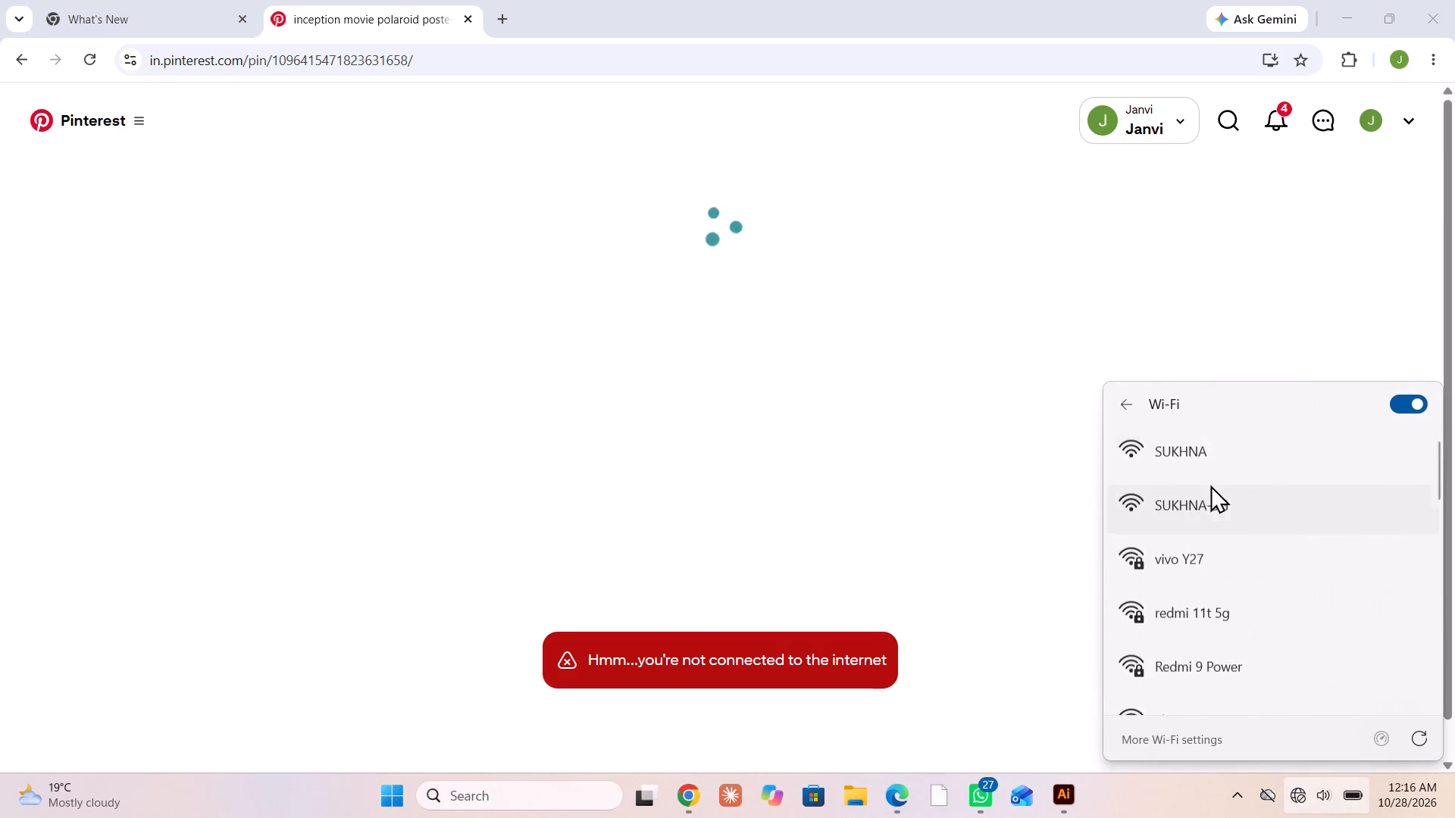
left_click(1187, 557)
left_click(1342, 642)
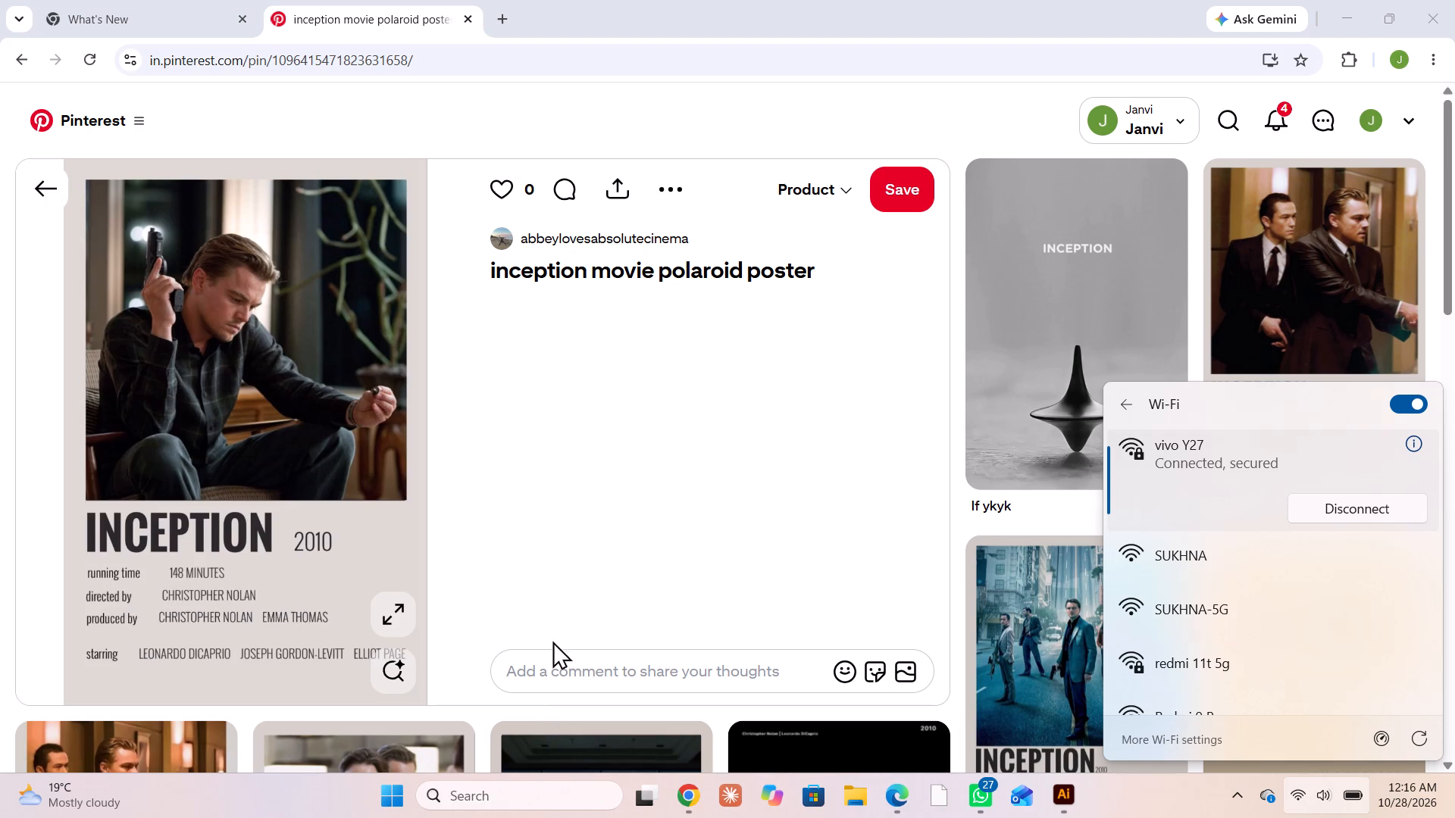
Copy the Inception poster image from its pin and paste it into the Illustrator polaroids sheet.
right_click(234, 414)
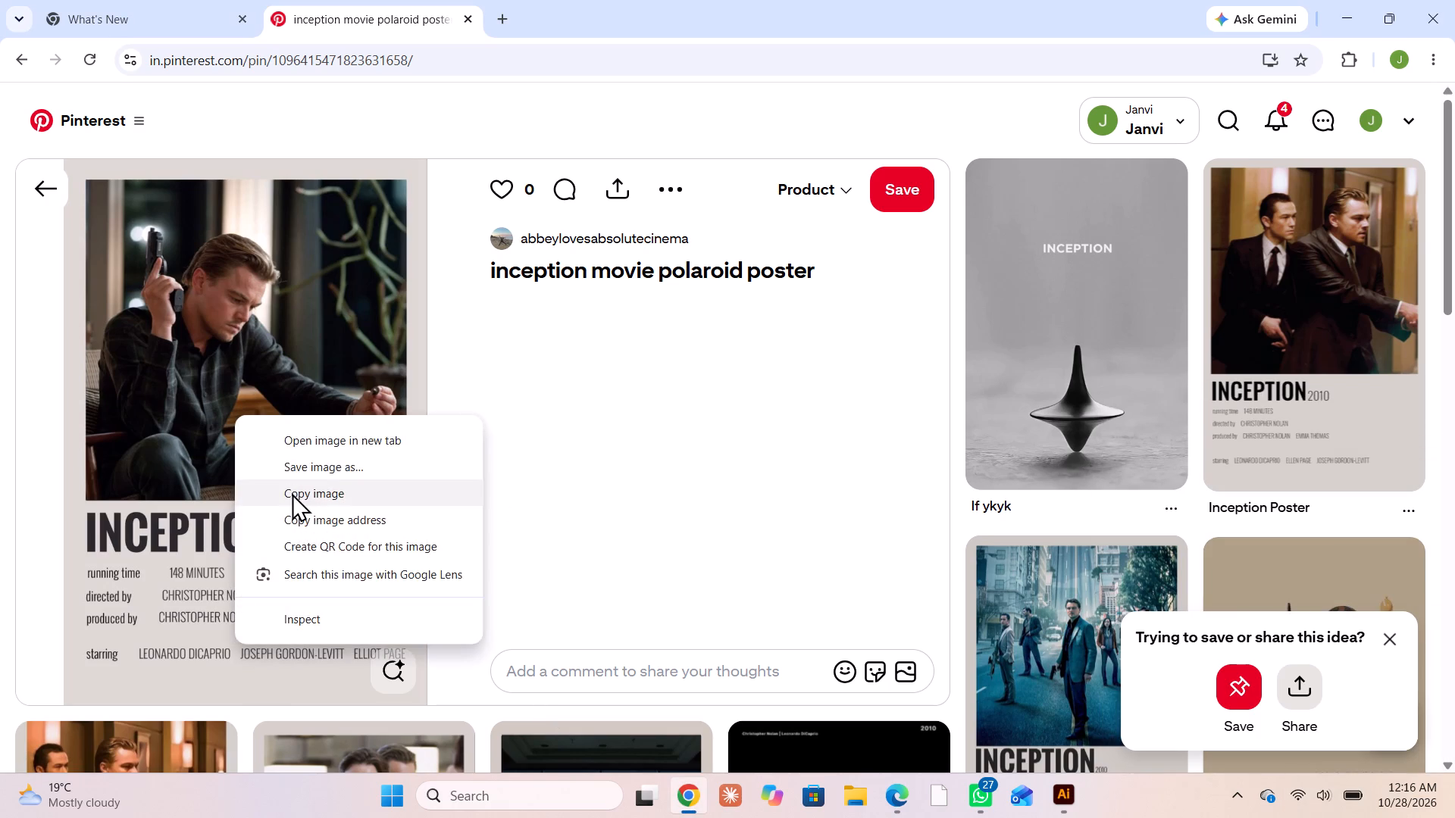
left_click(293, 493)
left_click(1051, 789)
left_click(446, 482)
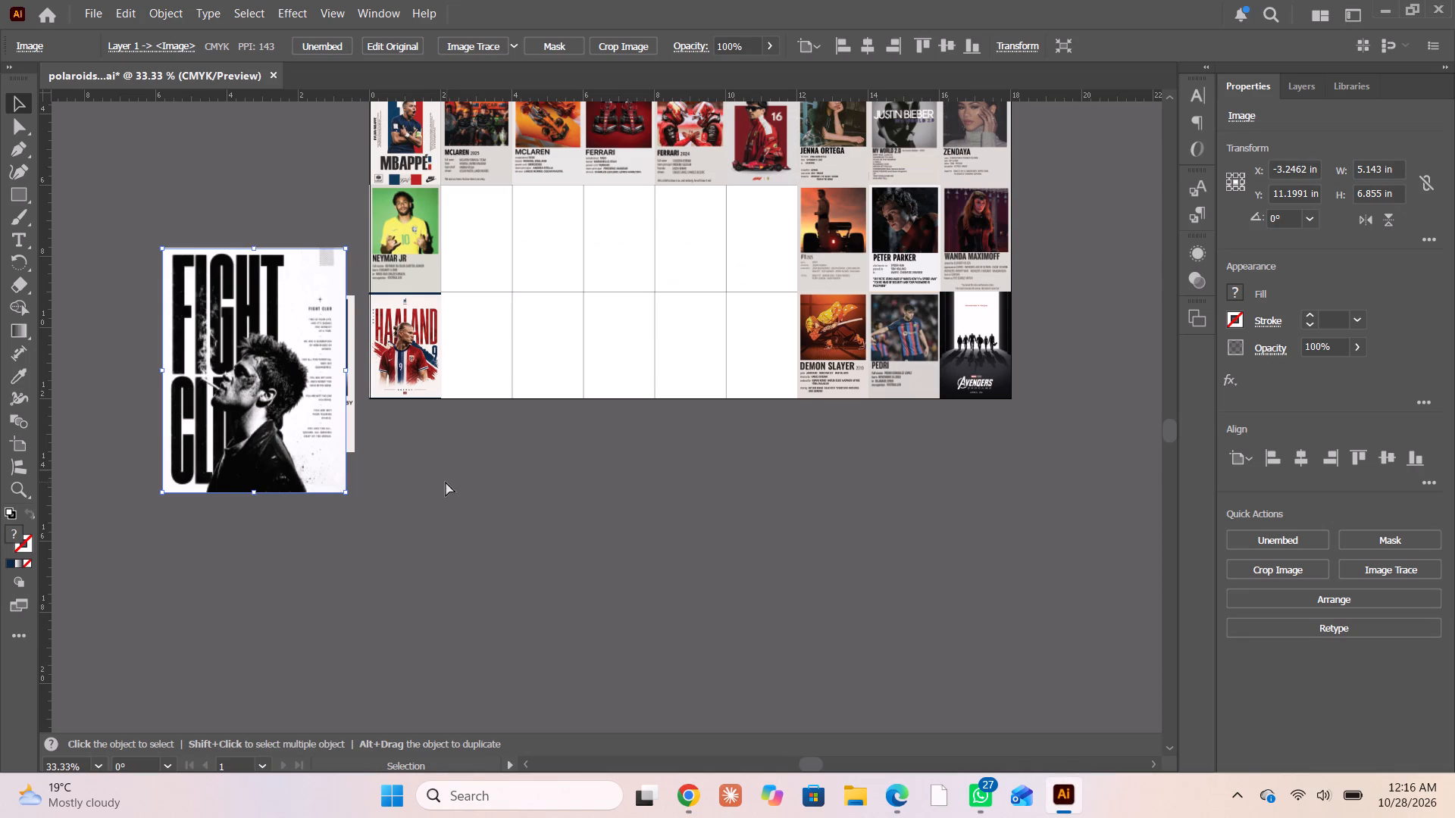
key("ctrl+v")
Scale the Inception poster down to roughly polaroid size and park it off the artboard, over the black-and-white Fight Club poster.
left_click_drag(513, 390, 322, 464)
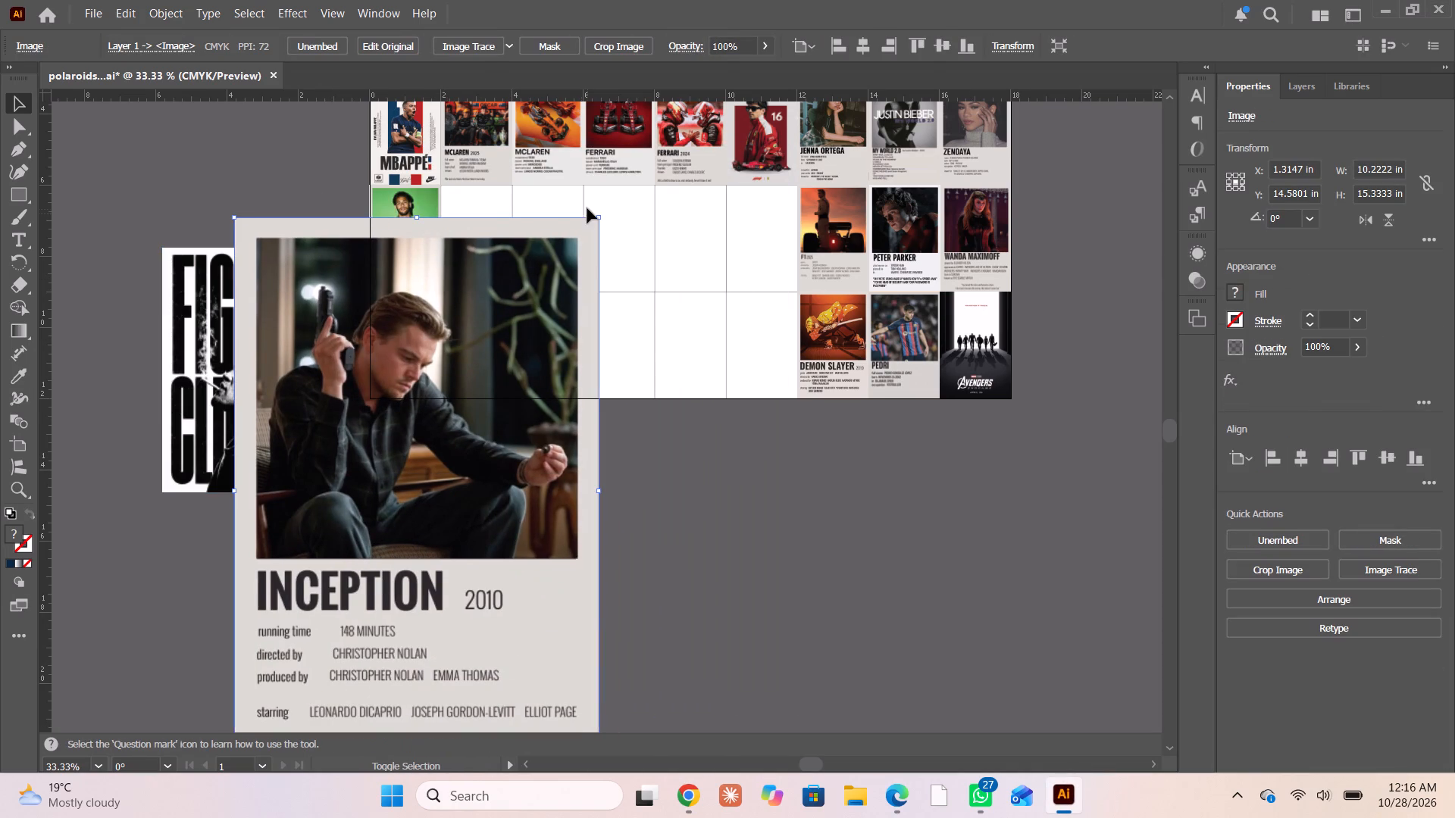
left_click_drag(601, 218, 318, 510, "shift")
left_click_drag(279, 655, 281, 434)
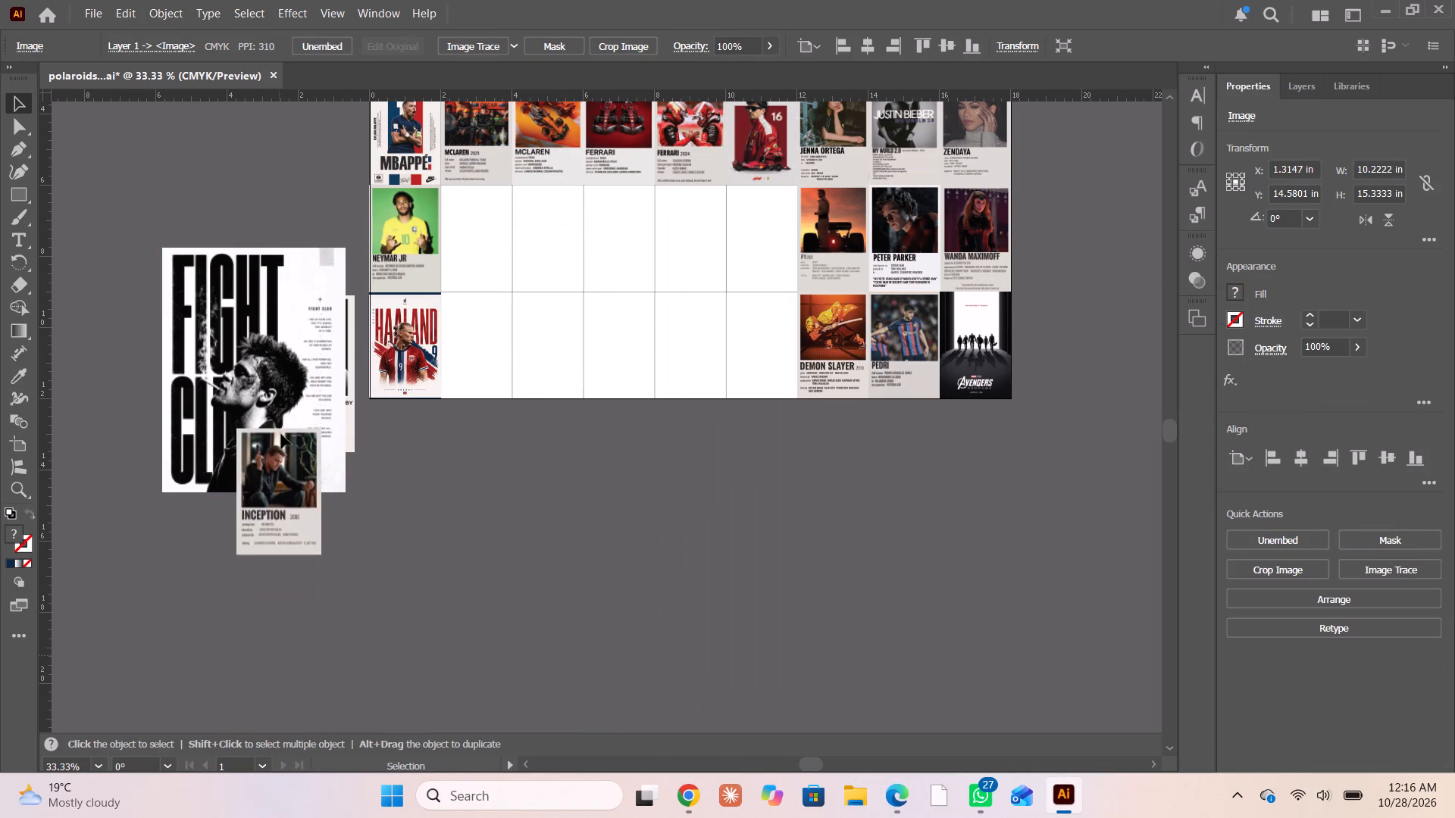
left_click_drag(281, 434, 273, 379)
Scale the parked black-and-white Fight Club poster down to about 3.24 by 4.31 in.
left_click(331, 305)
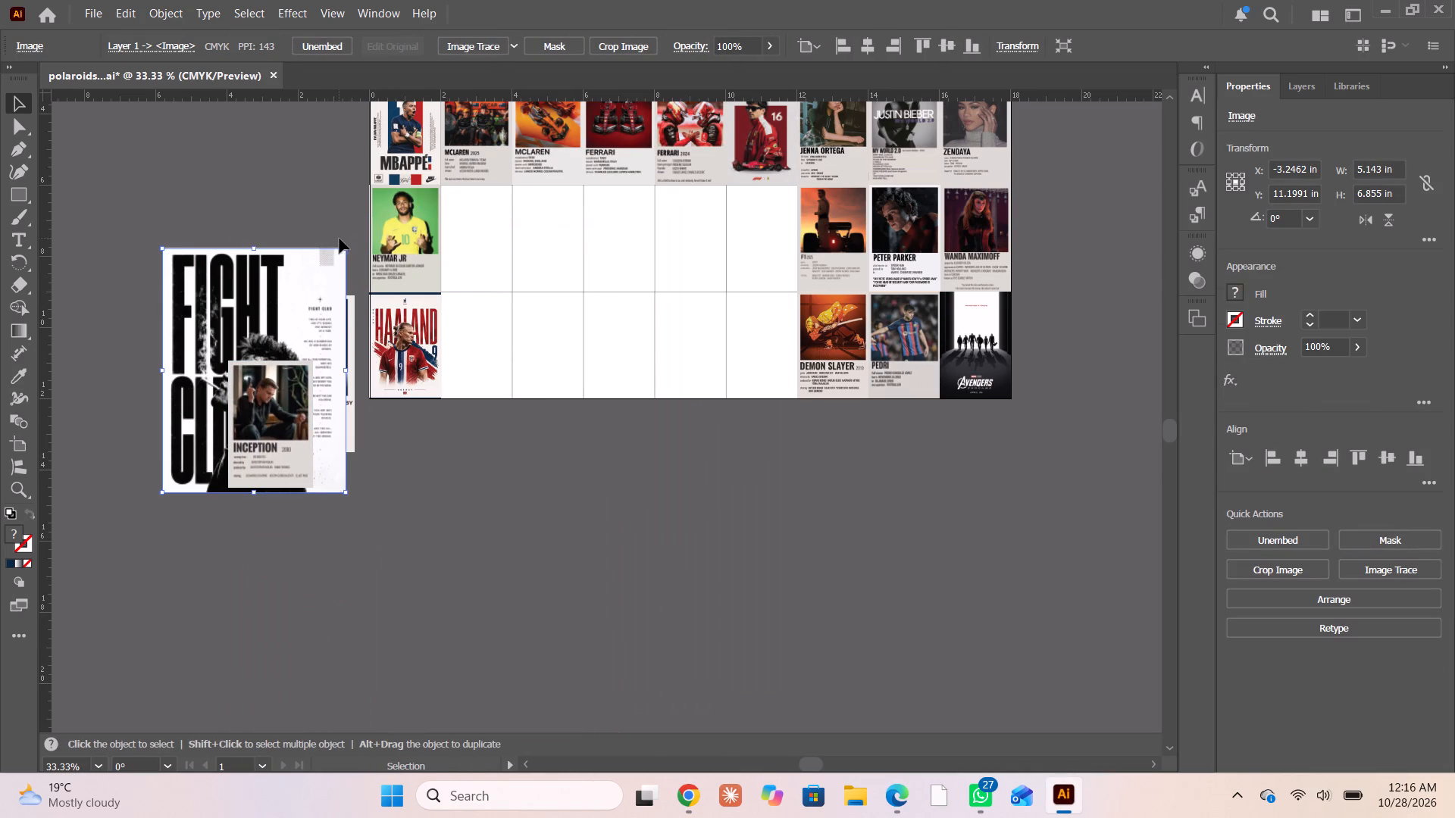
left_click_drag(342, 248, 290, 339, "shift")
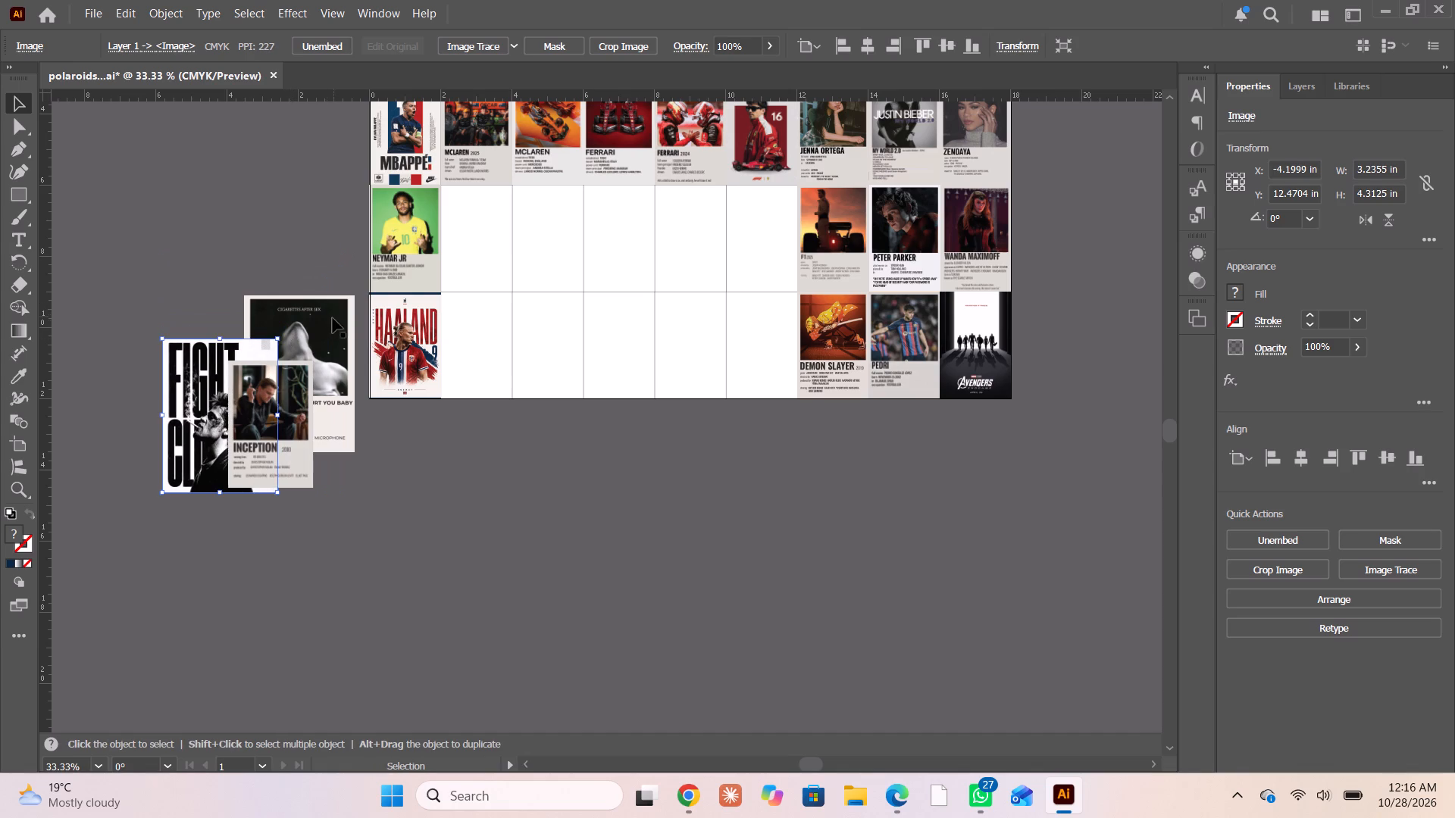
Scale the Cigarettes After Sex poster down to about 2.09 × 2.96 in and move the three parked posters below the artboard, with Inception set apart.
left_click(330, 320)
left_click_drag(352, 292, 318, 343, "shift")
left_click_drag(213, 310, 303, 499)
left_click_drag(248, 421, 434, 563)
left_click(543, 514)
left_click_drag(436, 564, 488, 517)
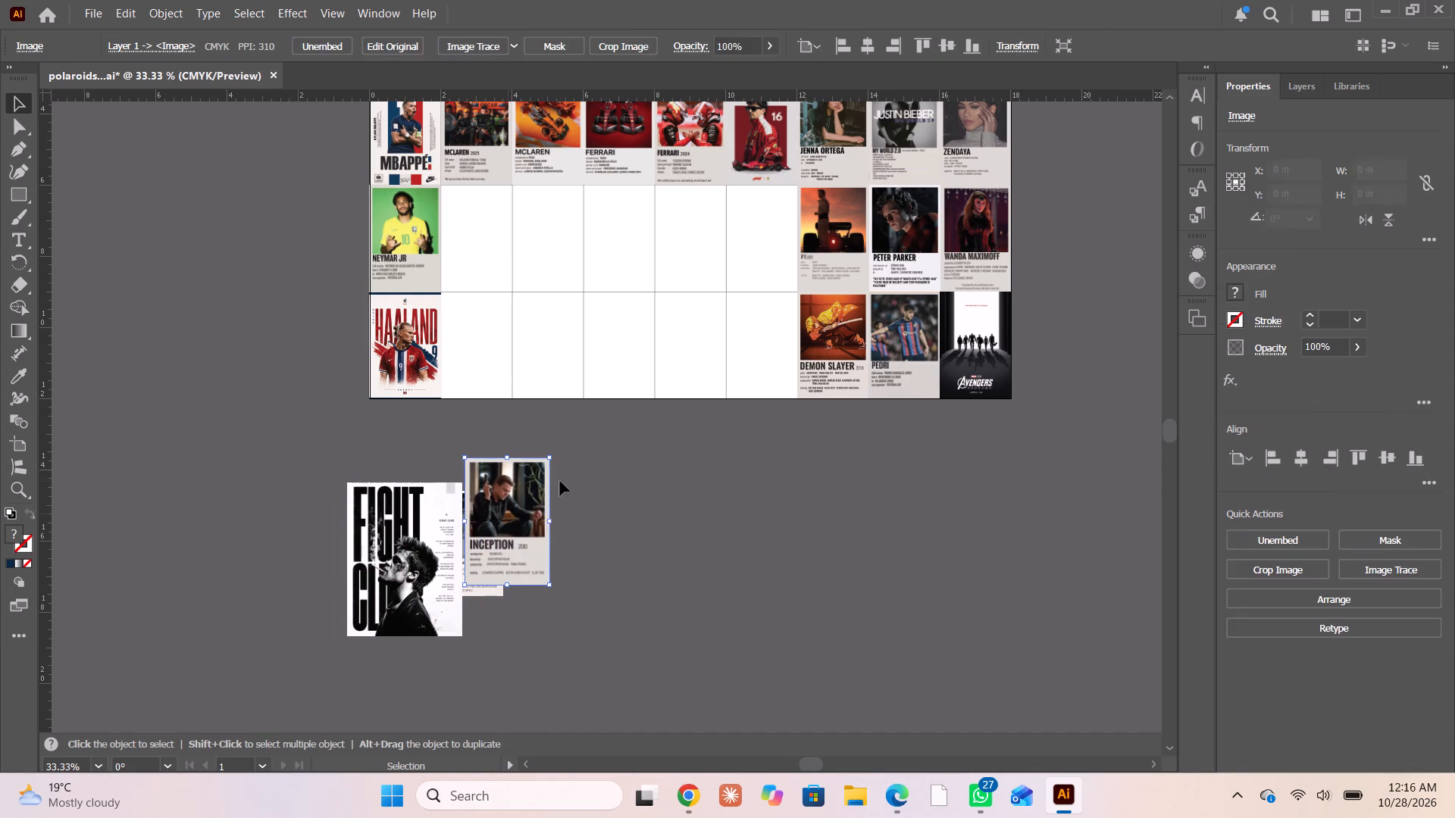
Send the Fight Club, Cigarettes After Sex and Inception posters to the back of the stacking order.
left_click_drag(560, 481, 342, 640)
right_click(430, 562)
left_click(512, 477)
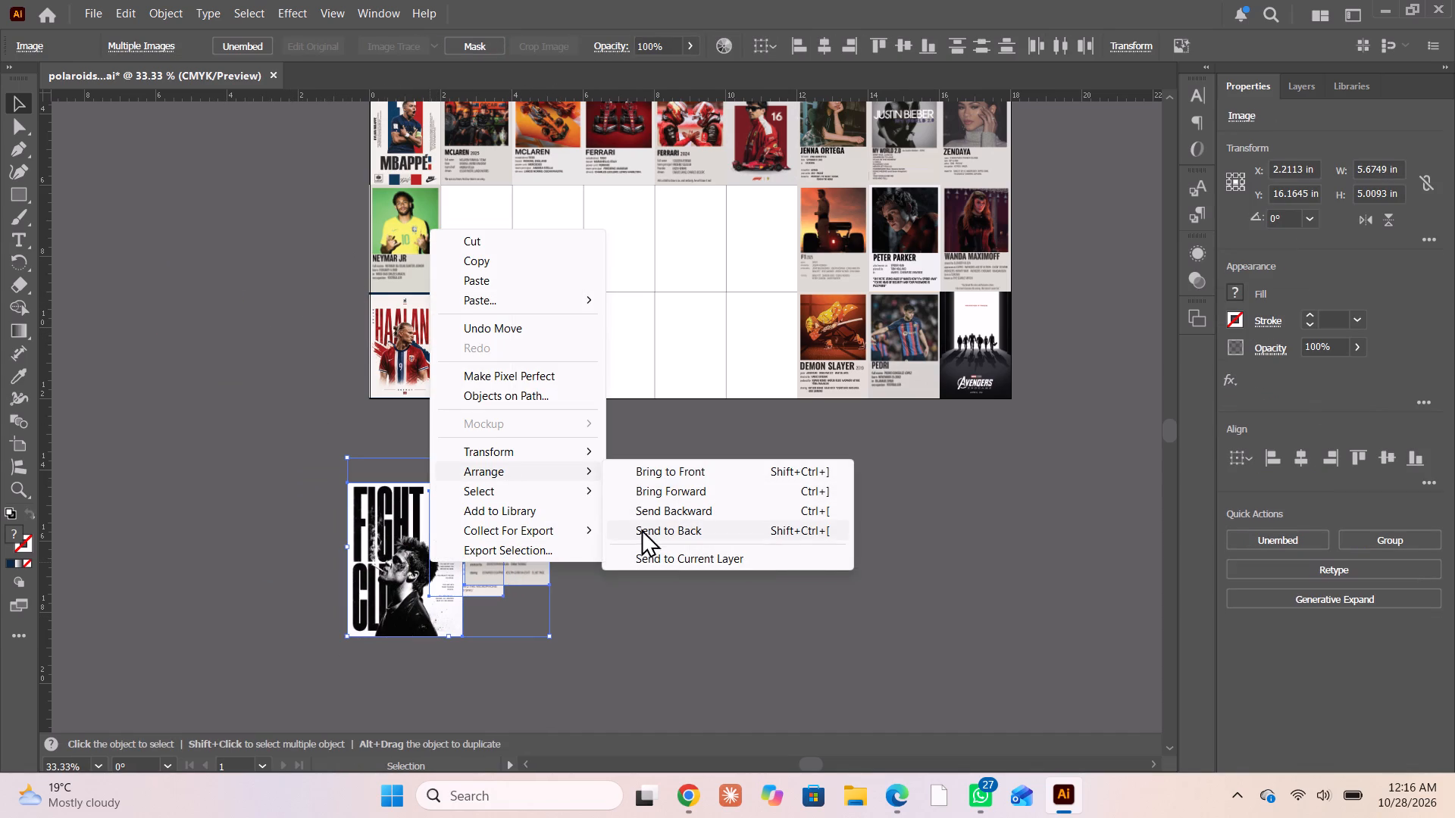
left_click(641, 529)
left_click(711, 492)
Place the Inception and Cigarettes After Sex posters side by side across the artboard's lower edge, under the empty cells beside Demon Slayer.
left_click_drag(533, 532, 778, 459)
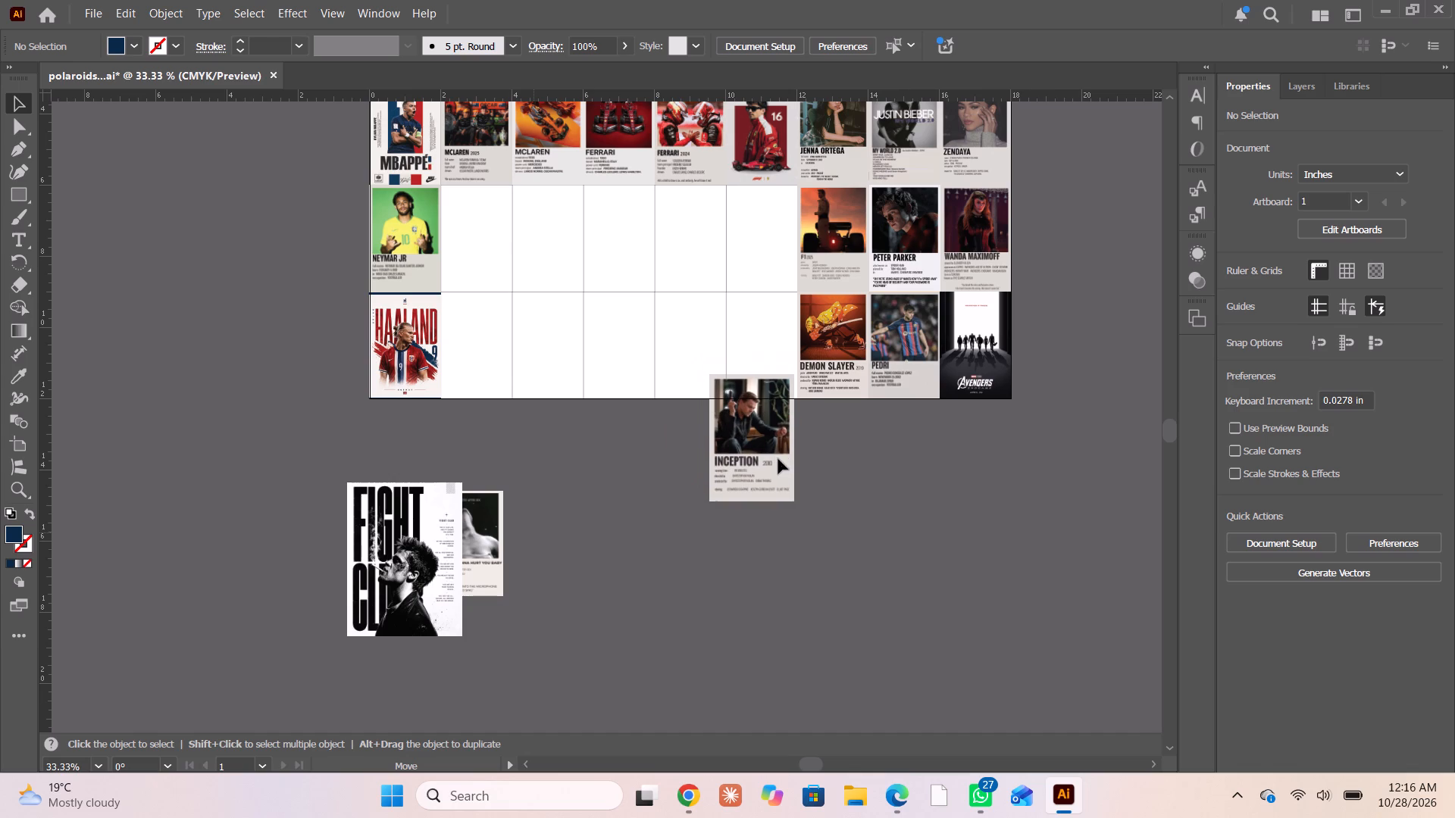
left_click_drag(778, 459, 804, 460)
left_click_drag(473, 560, 786, 414)
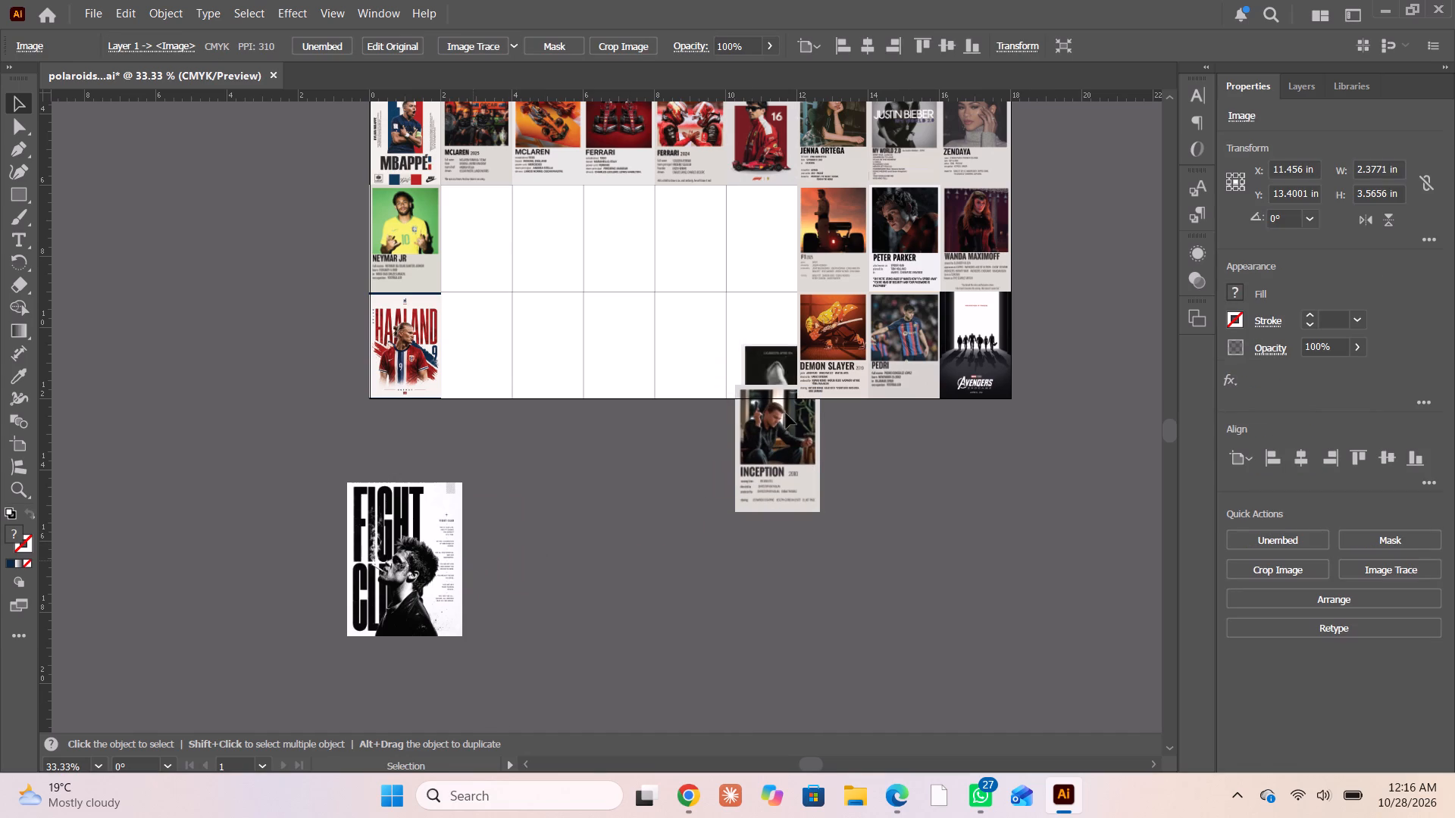
left_click_drag(786, 414, 702, 442)
Scale the Fight Club poster down to about 1.87 × 2.49 in and place it beside the Cigarettes After Sex poster.
left_click_drag(428, 581, 639, 506)
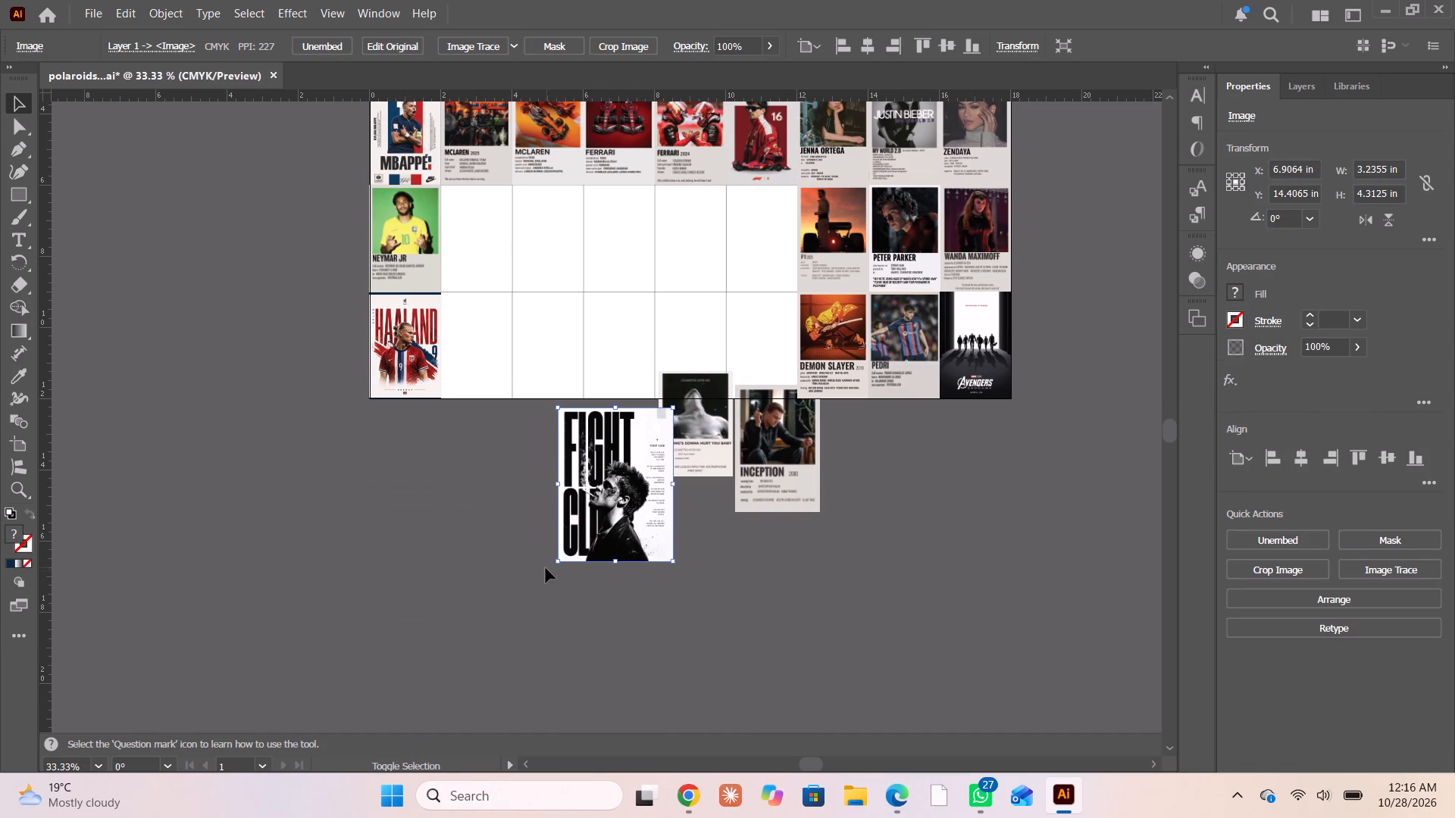
left_click_drag(557, 564, 602, 496, "shift")
scroll(636, 492, "up", 3, "alt")
left_click_drag(652, 467, 648, 451)
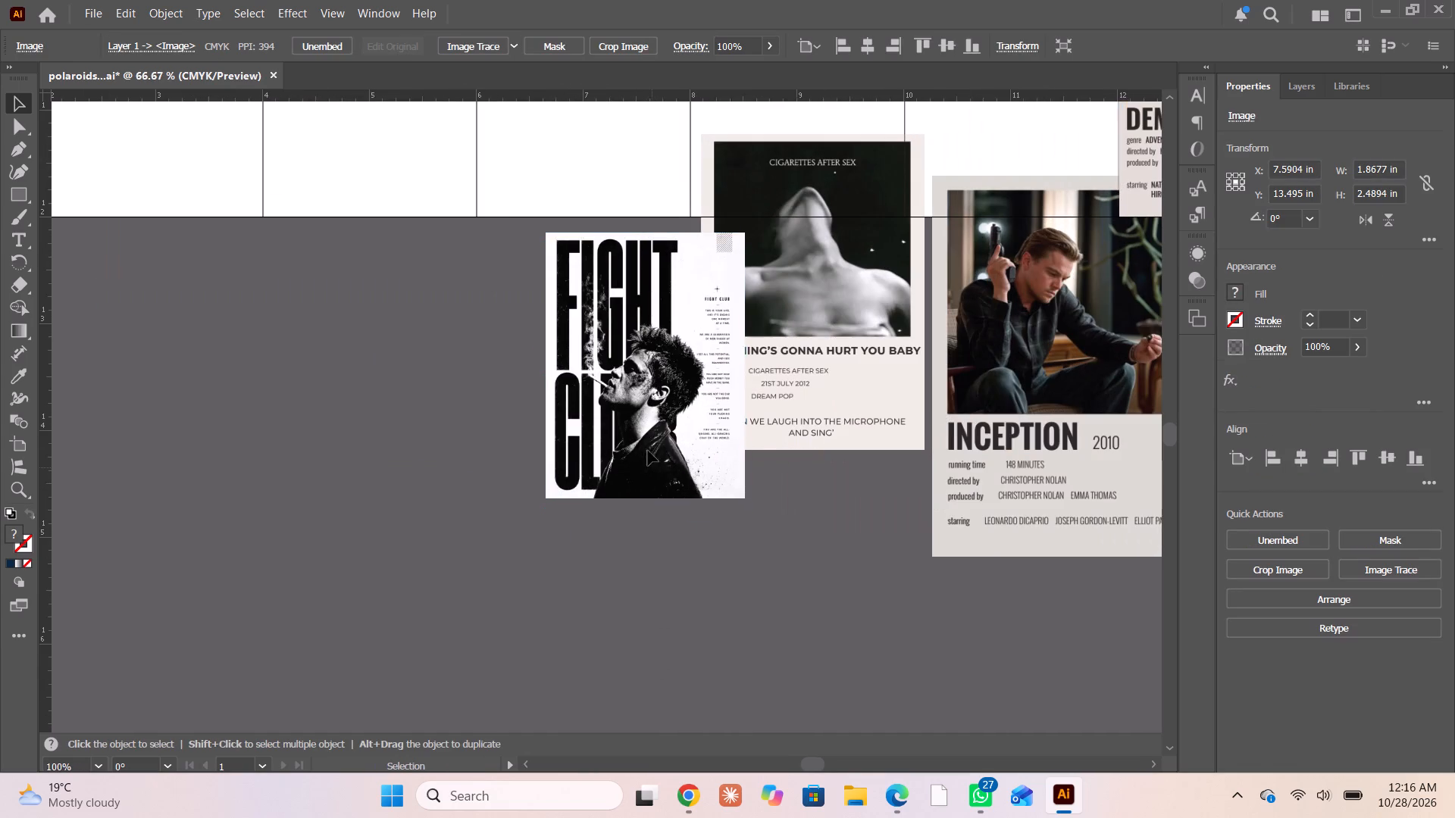
left_click_drag(648, 451, 602, 389)
Make a clipping mask of the Inception poster with the empty bottom-row cell next to Demon Slayer.
scroll(596, 387, "down", 2, "alt")
scroll(652, 387, "up", 2, "alt")
scroll(687, 389, "down", 2, "alt")
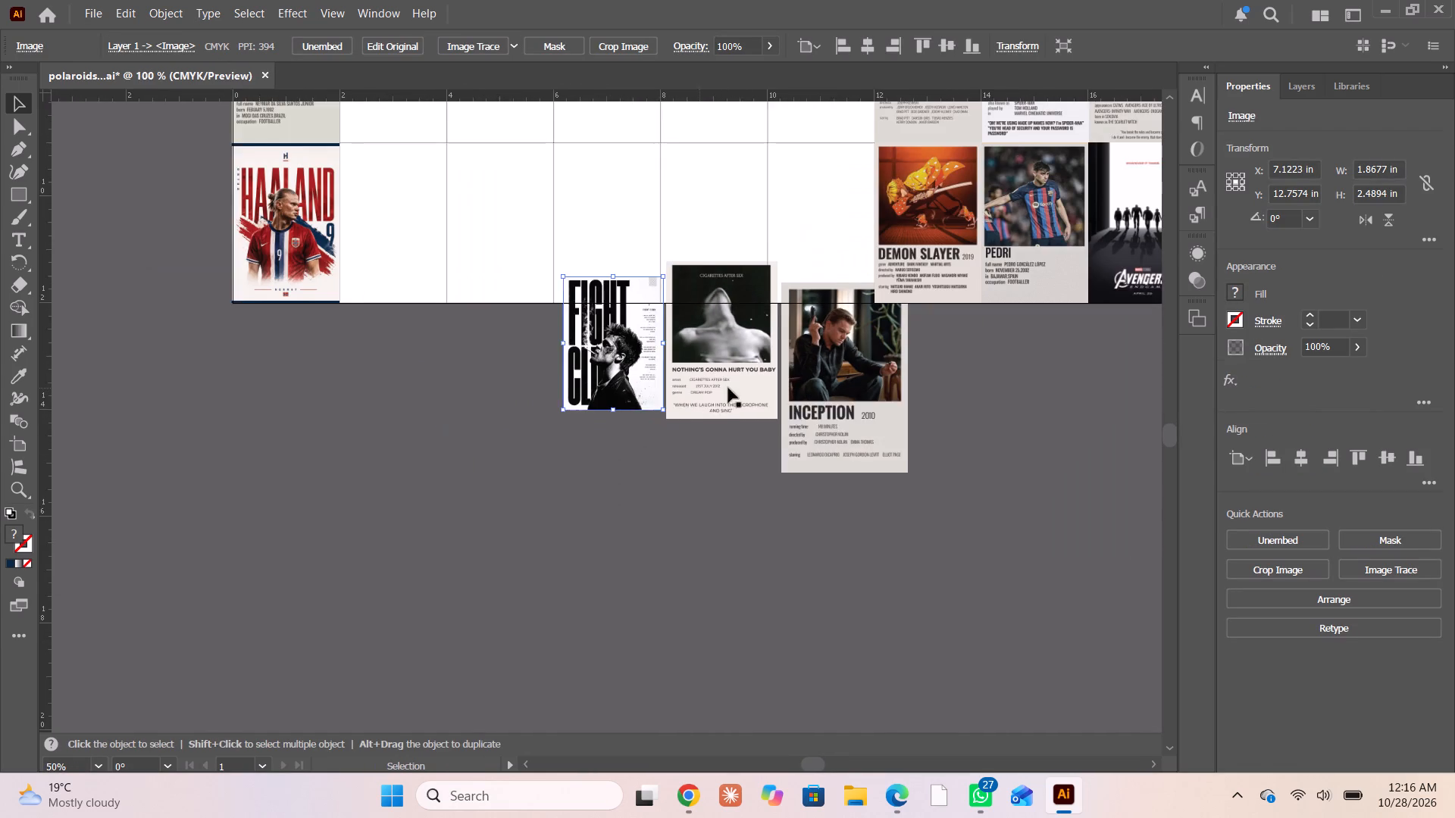
scroll(753, 385, "up", 5)
left_click(825, 440)
left_click_drag(839, 576, 810, 308)
left_click(1272, 567)
Inside its clip group, move the Inception poster into the cell and scale it to about 2 × 3 in so it fits, then exit isolation.
scroll(829, 409, "up", 2, "alt")
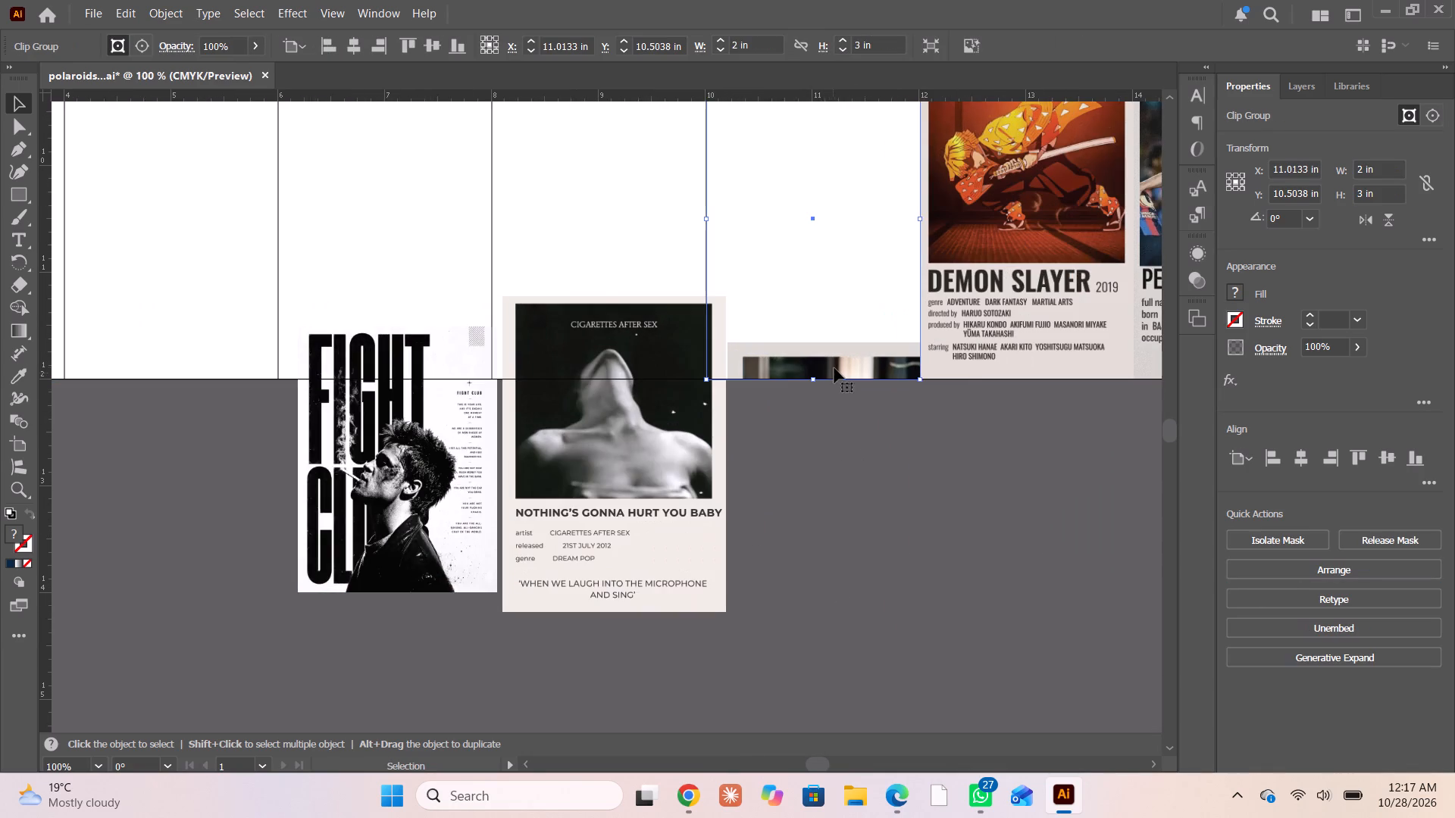
triple_click(834, 367)
scroll(796, 405, "down", 3, "alt")
left_click_drag(814, 389, 803, 311)
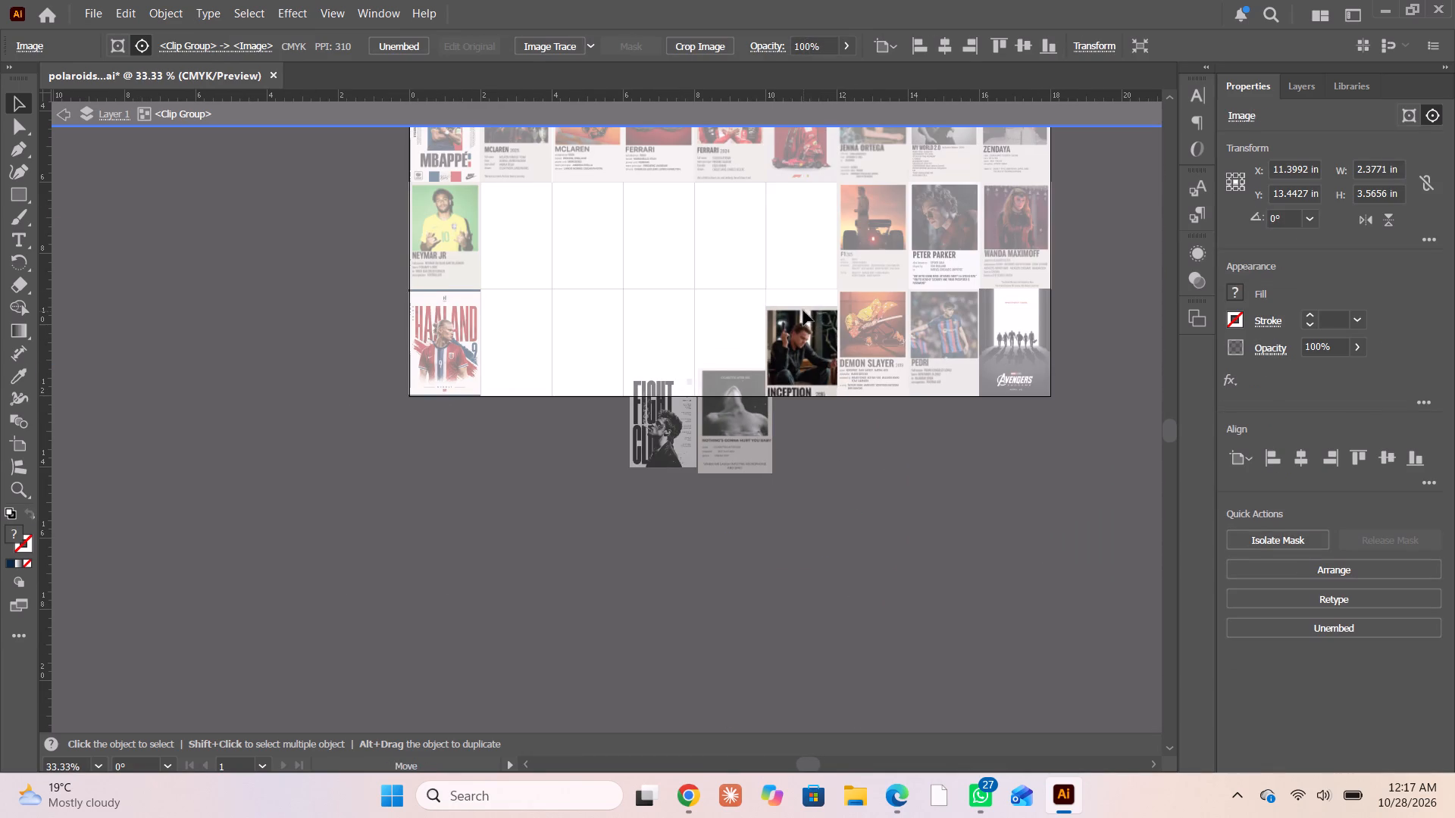
left_click_drag(803, 311, 803, 307)
scroll(804, 309, "up", 7)
scroll(796, 491, "up", 1, "alt")
scroll(796, 491, "down", 2, "alt")
scroll(796, 490, "up", 2, "alt")
scroll(796, 489, "down", 1, "alt")
scroll(796, 488, "up", 1, "alt")
left_click_drag(816, 482, 817, 462)
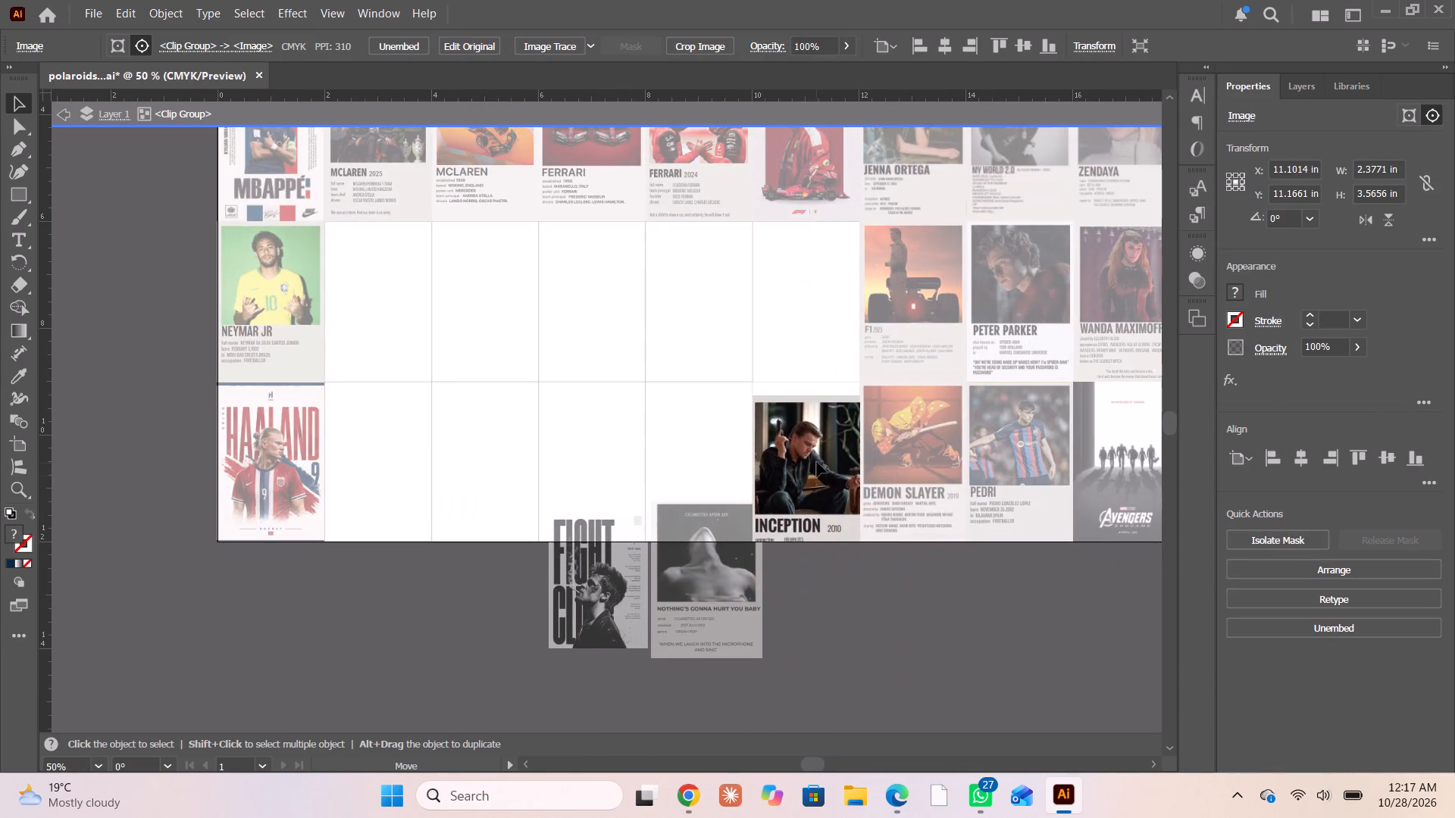
left_click_drag(817, 462, 821, 423)
scroll(815, 454, "up", 2, "alt")
left_click_drag(806, 482, 812, 498)
left_click_drag(949, 245, 903, 288, "shift")
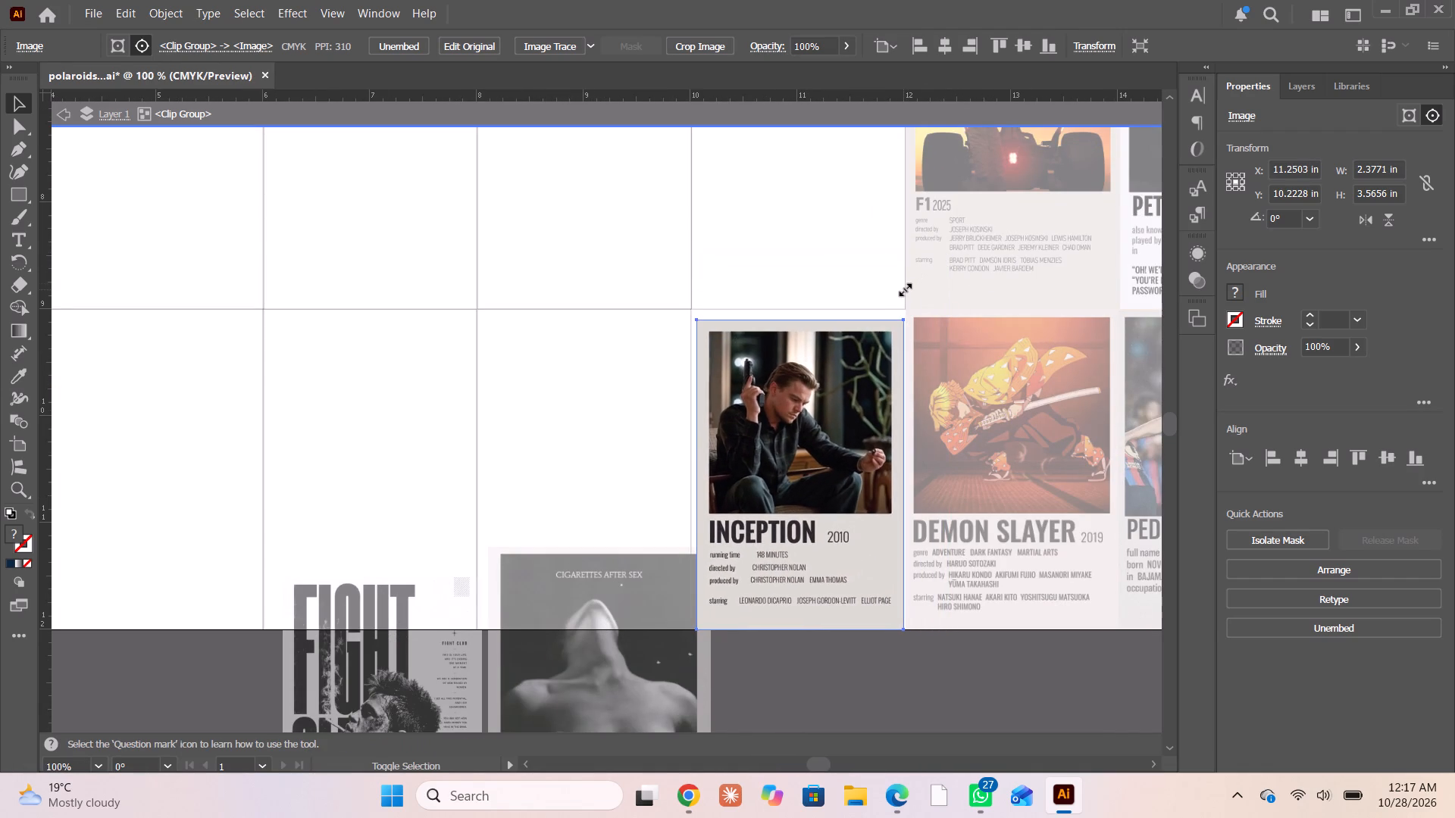
left_click_drag(903, 288, 910, 277, "shift")
left_click_drag(851, 418, 844, 420)
left_click(904, 311, "shift")
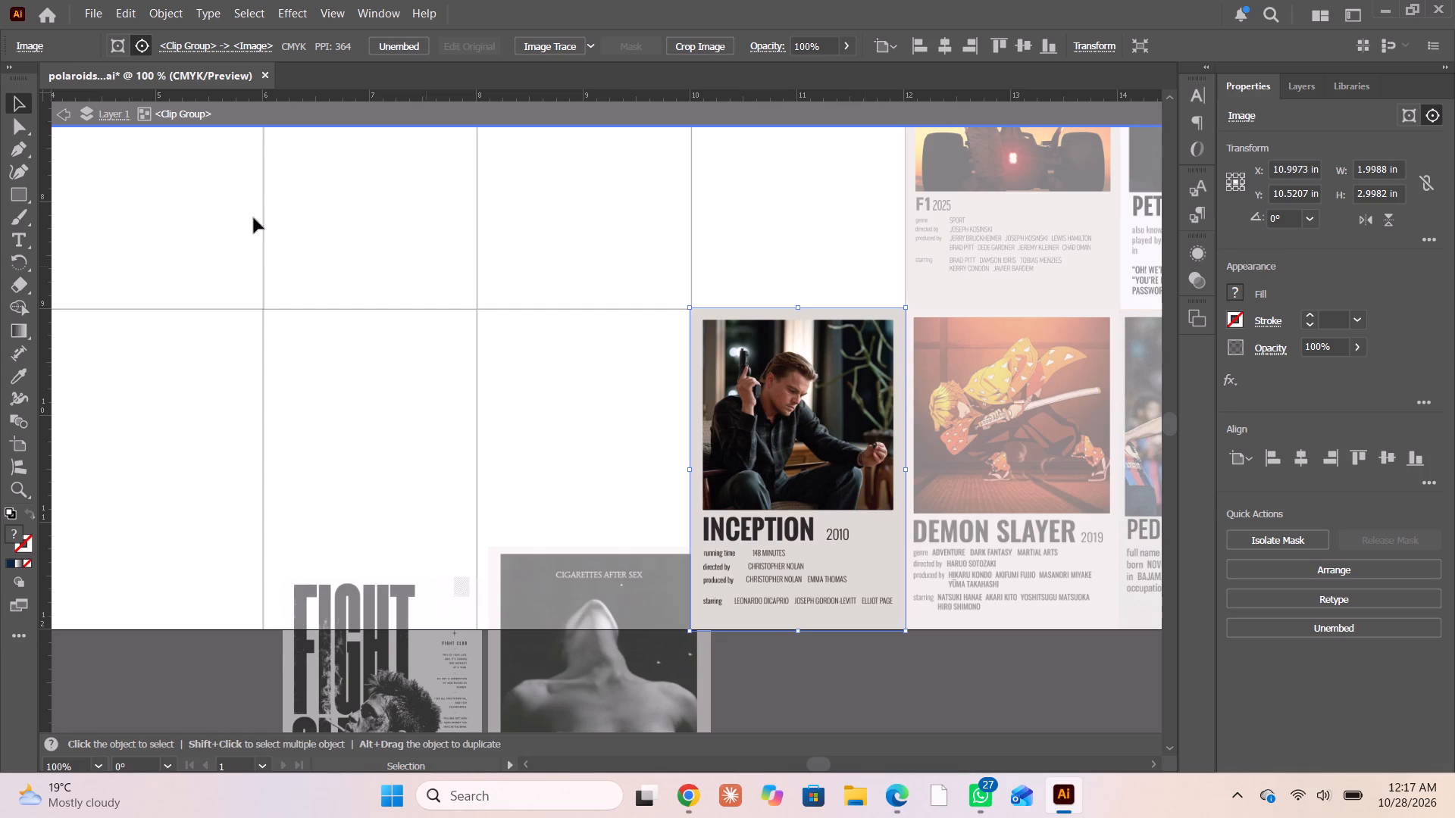
double_click(69, 117)
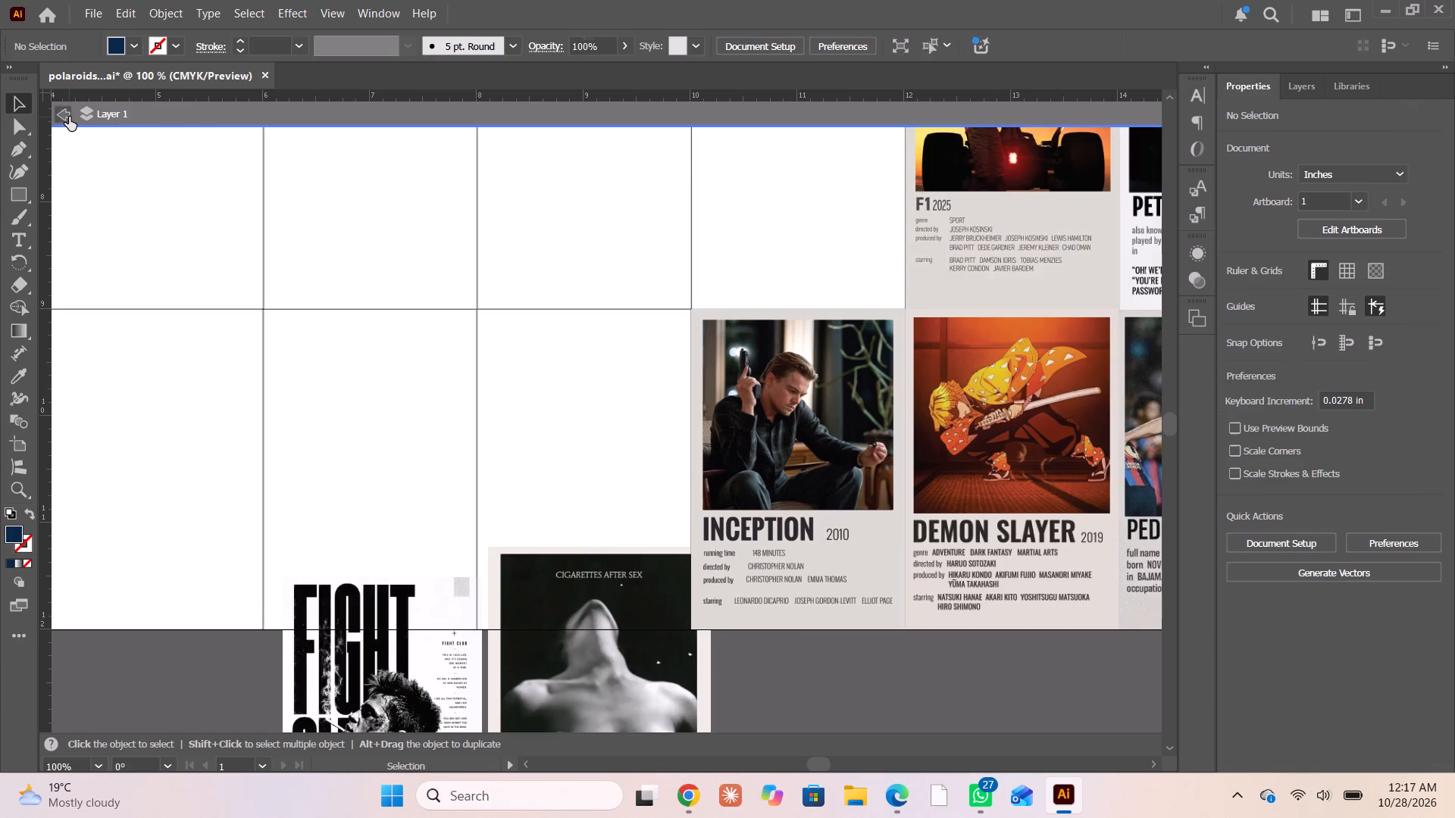
Make a clipping mask of the Cigarettes After Sex poster with the empty bottom-row cell beside Inception.
scroll(470, 490, "down", 5)
scroll(589, 621, "down", 4)
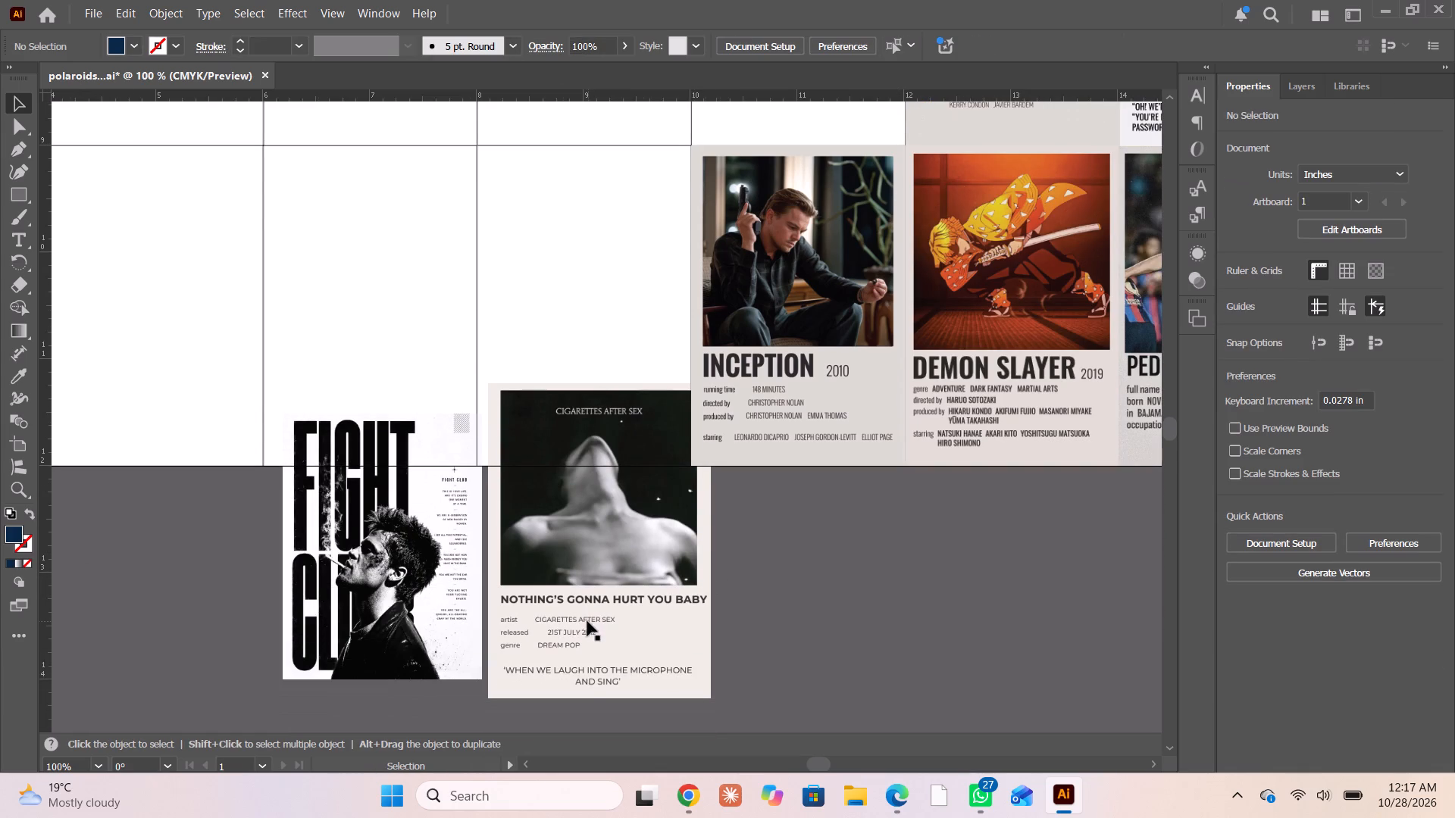
left_click_drag(568, 707, 577, 346)
left_click(1250, 564)
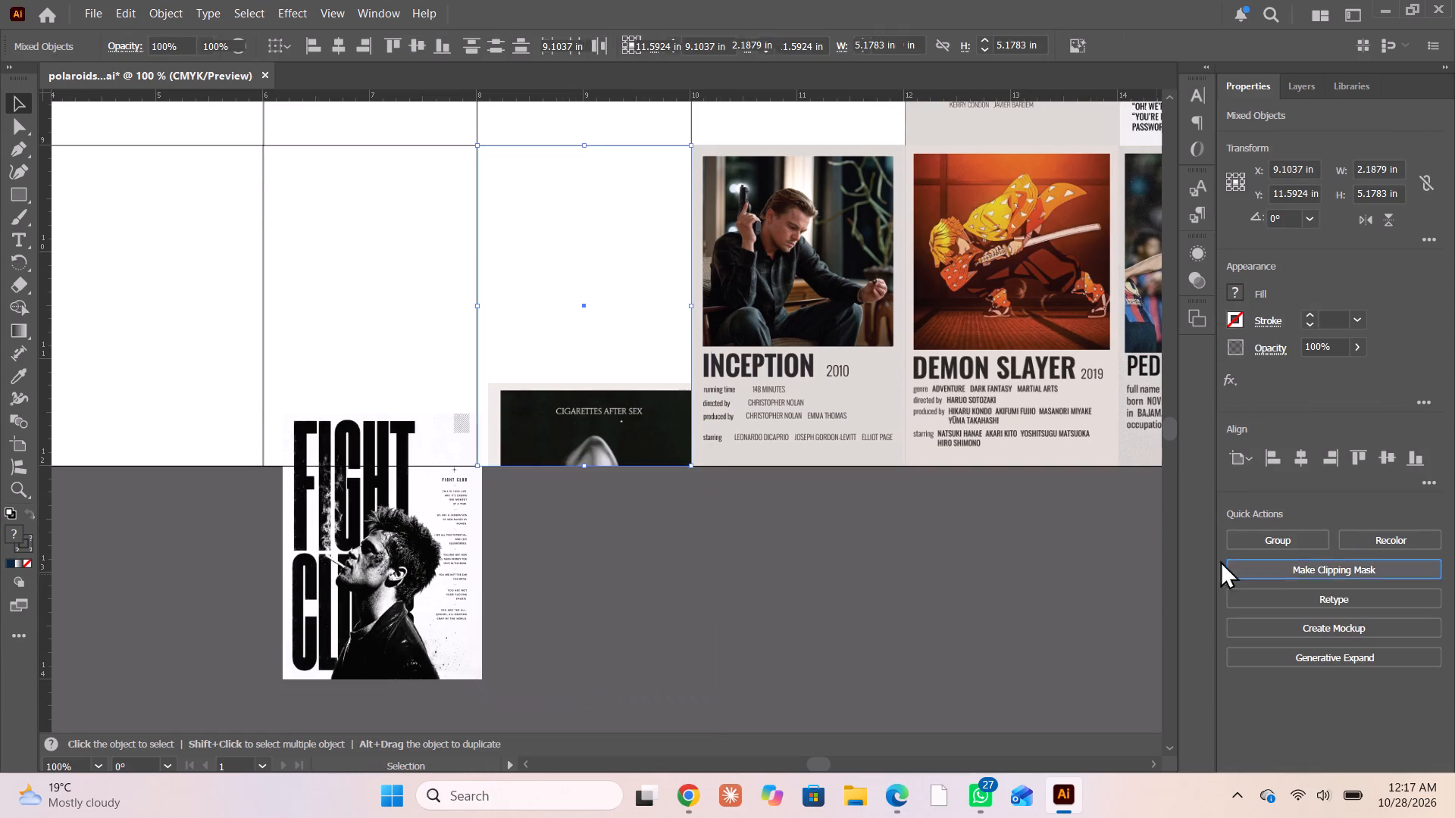
Inside its clip group, fit the Cigarettes After Sex poster to the cell at about 2.14 × 3.03 in, then exit isolation.
triple_click(552, 420)
scroll(566, 432, "up", 3)
scroll(566, 432, "down", 1)
scroll(566, 432, "up", 2)
left_click_drag(588, 495, 572, 284)
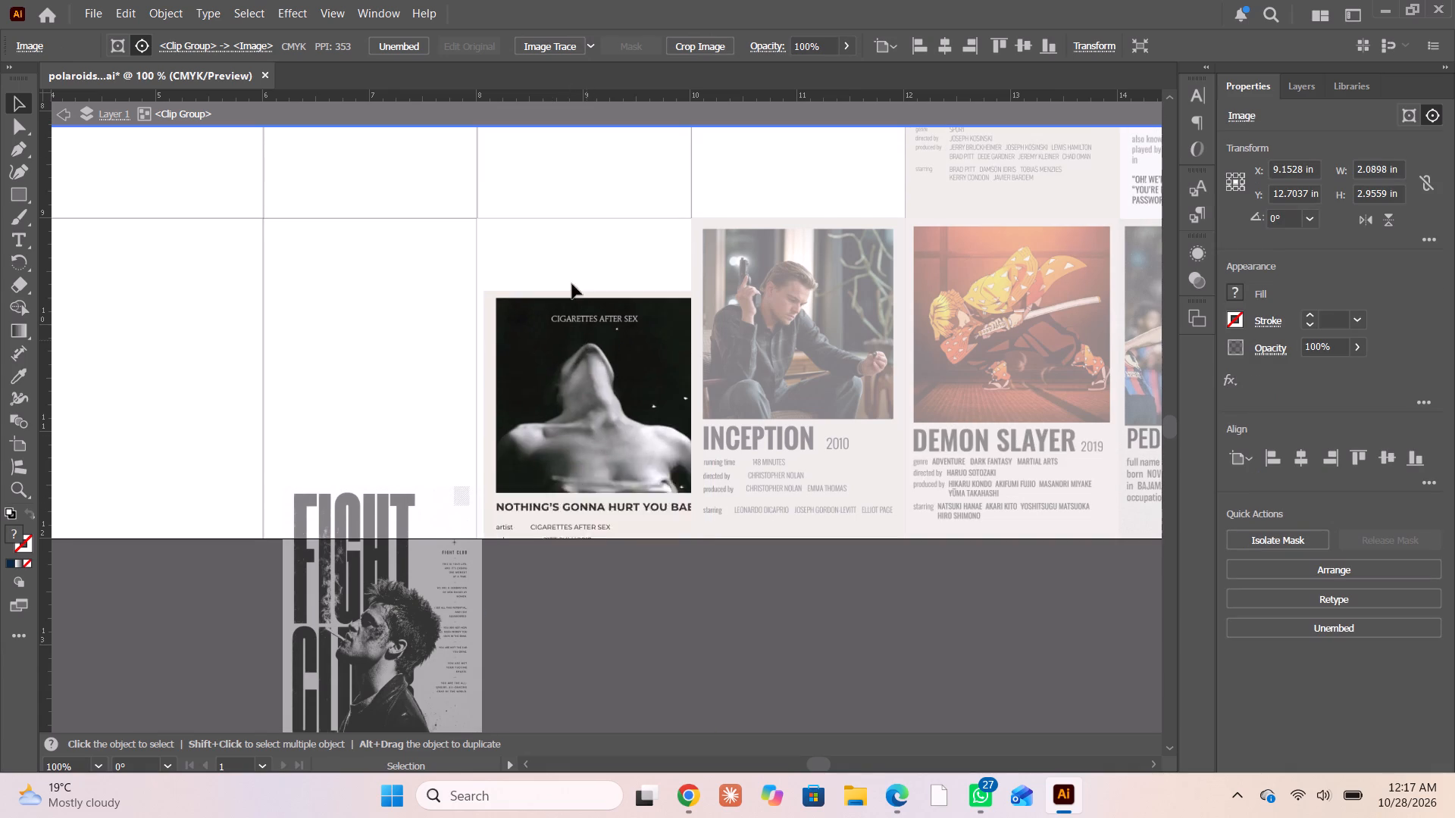
left_click_drag(572, 284, 579, 244)
scroll(538, 379, "up", 2)
left_click_drag(559, 433, 555, 454)
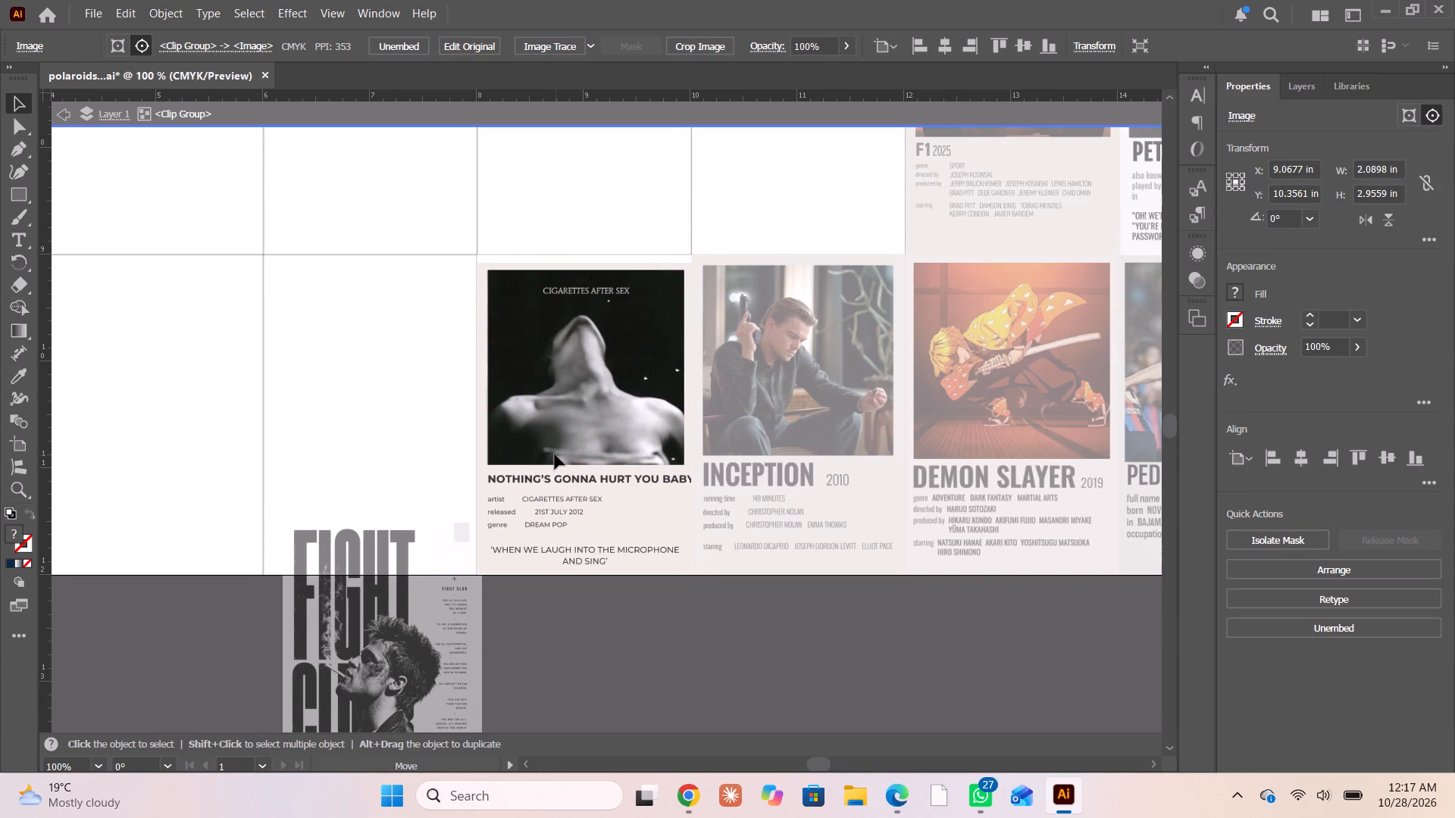
left_click_drag(555, 454, 554, 454)
left_click_drag(698, 262, 700, 247, "shift")
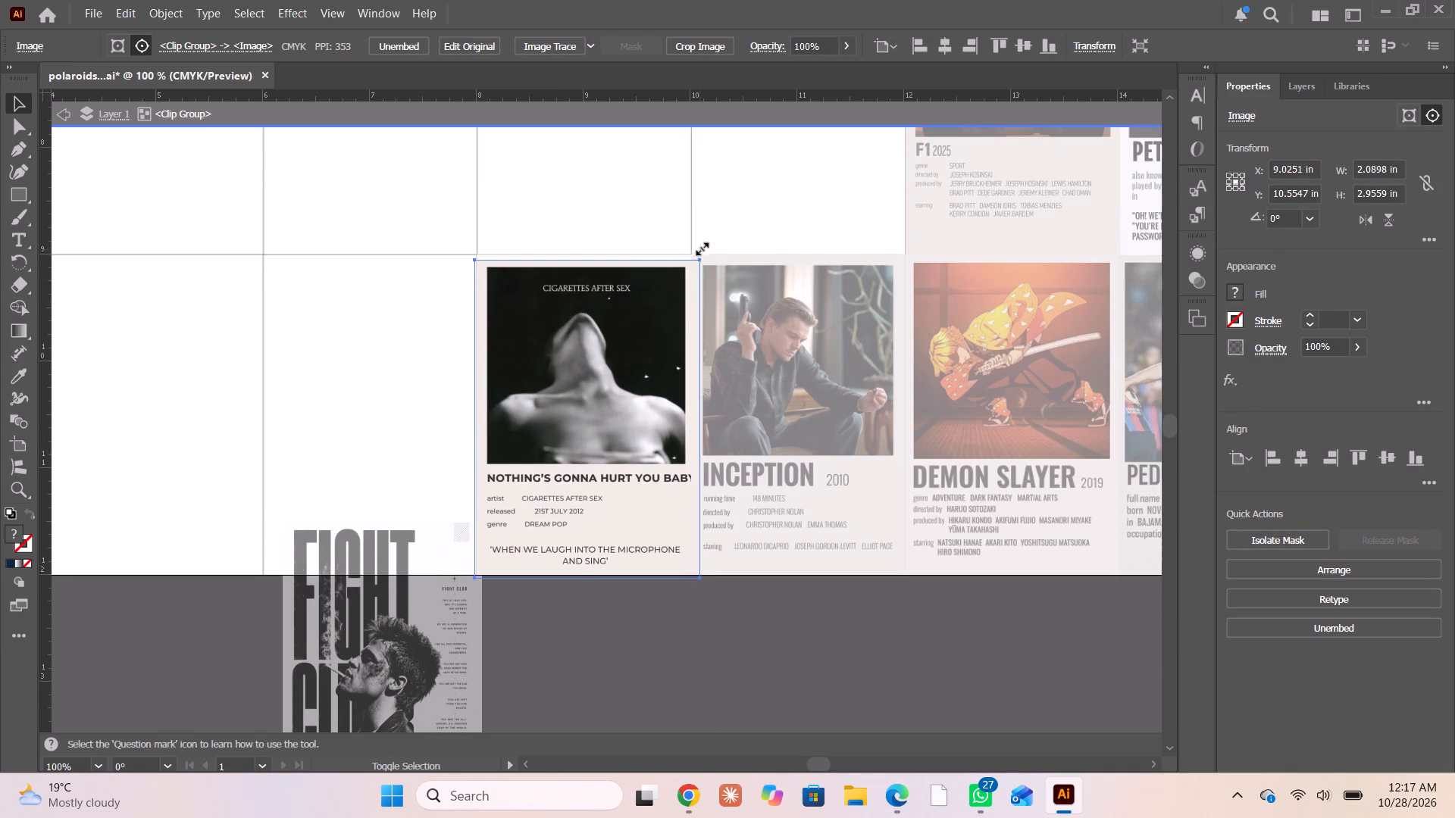
left_click_drag(700, 247, 703, 239, "shift")
left_click(625, 352)
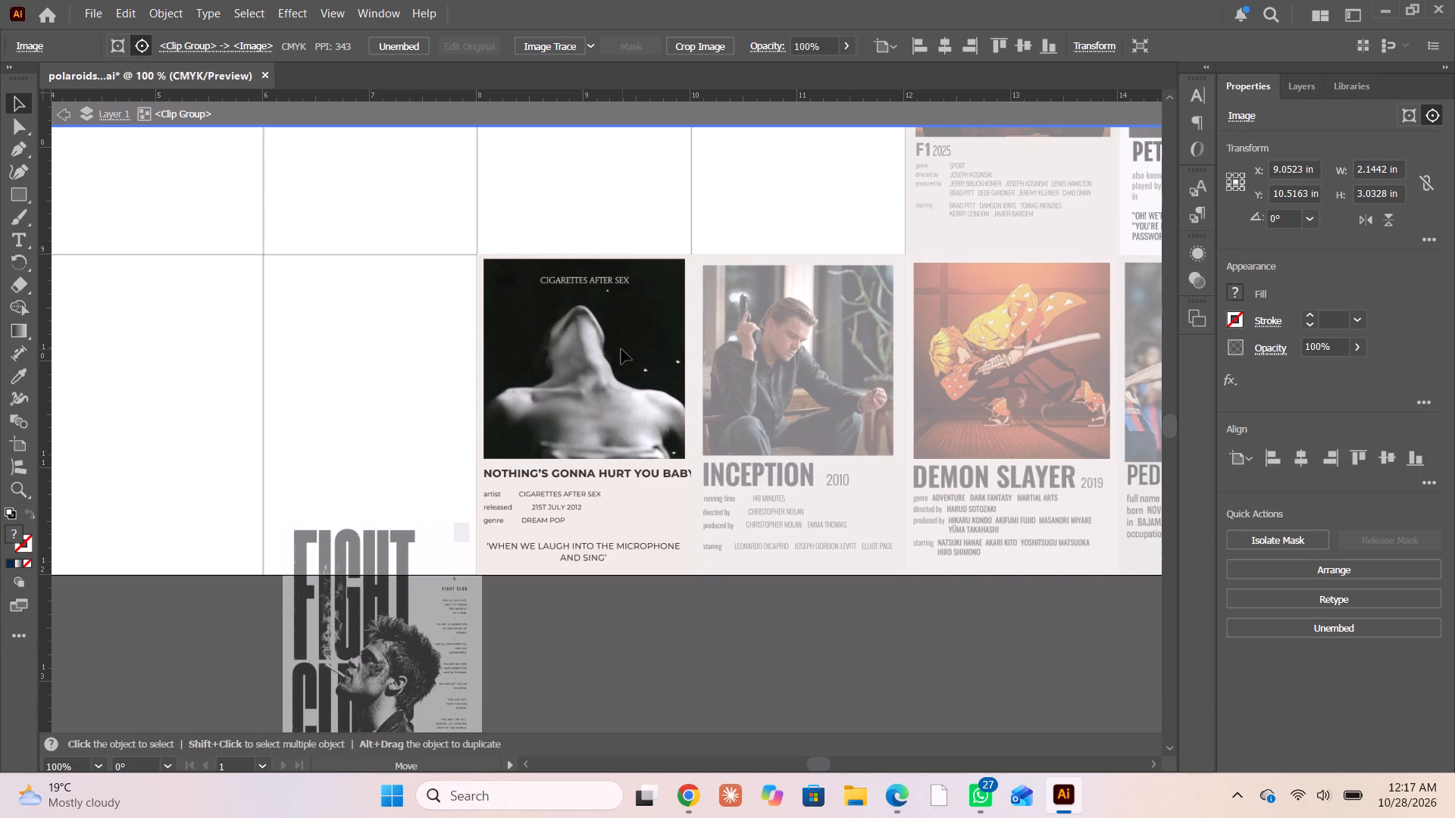
left_click(532, 608)
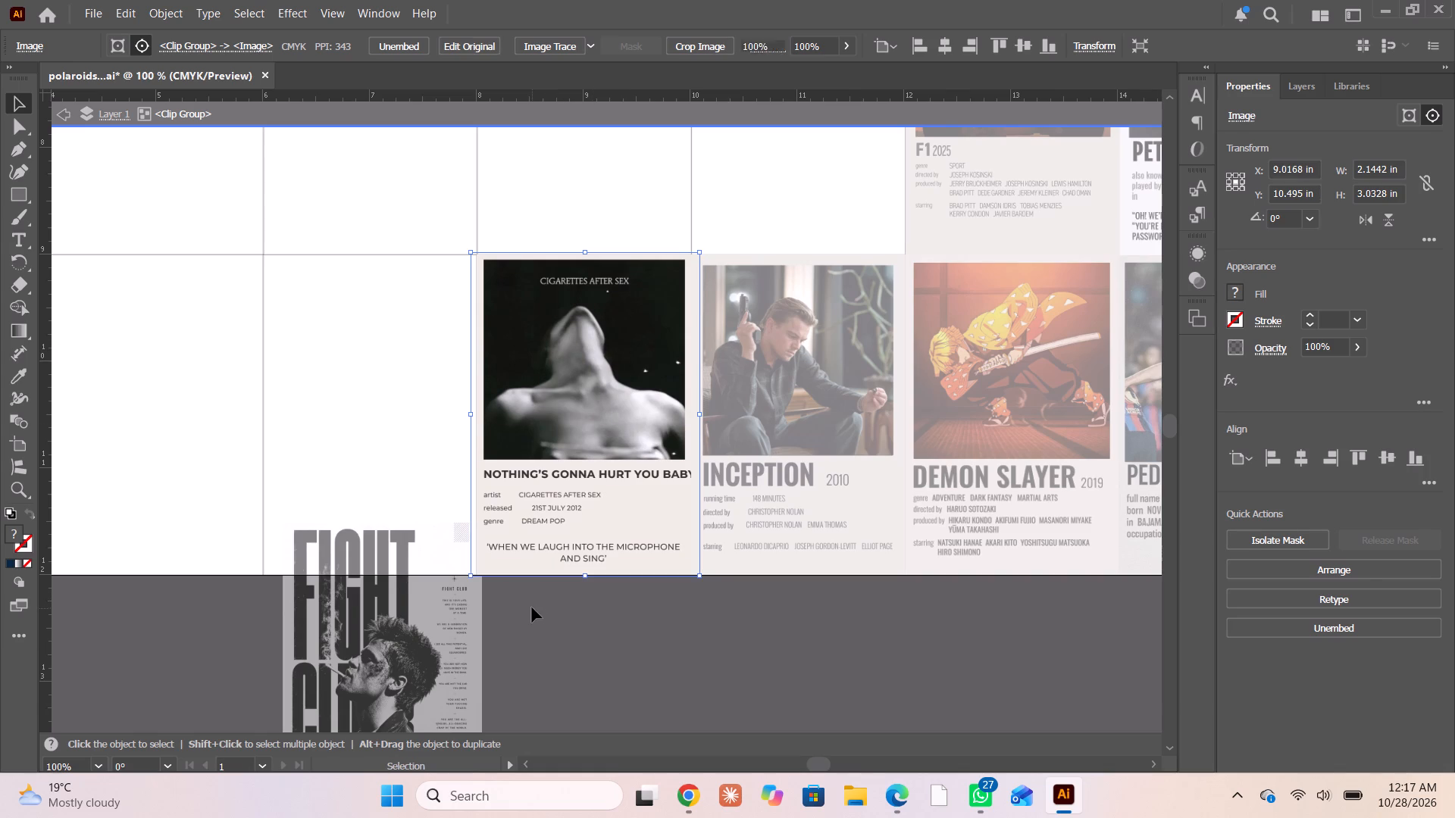
double_click(64, 116)
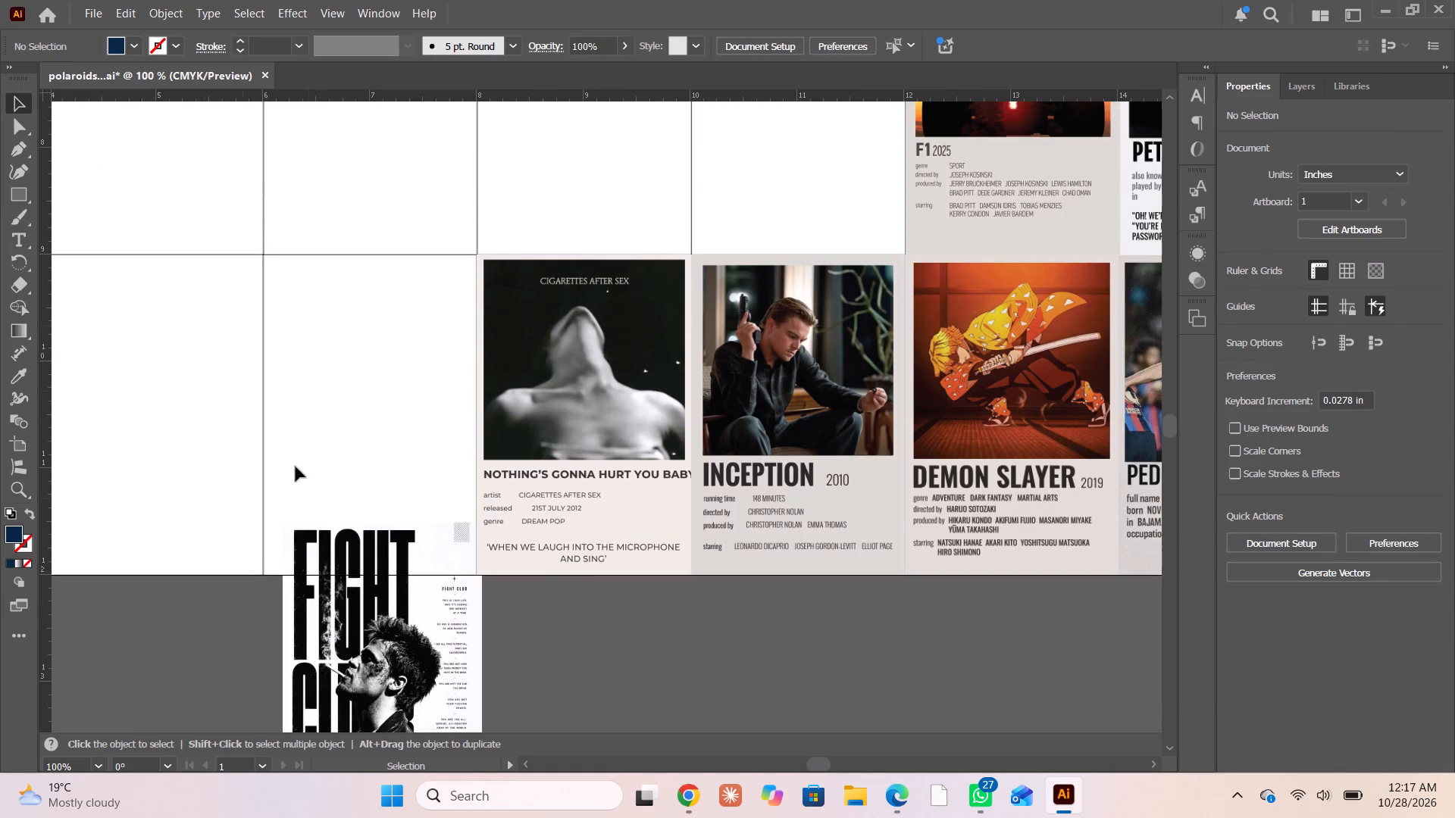
Make a clipping mask of the Fight Club poster with the empty bottom-row cell beside Cigarettes After Sex.
scroll(359, 482, "down", 4)
scroll(344, 610, "down", 3)
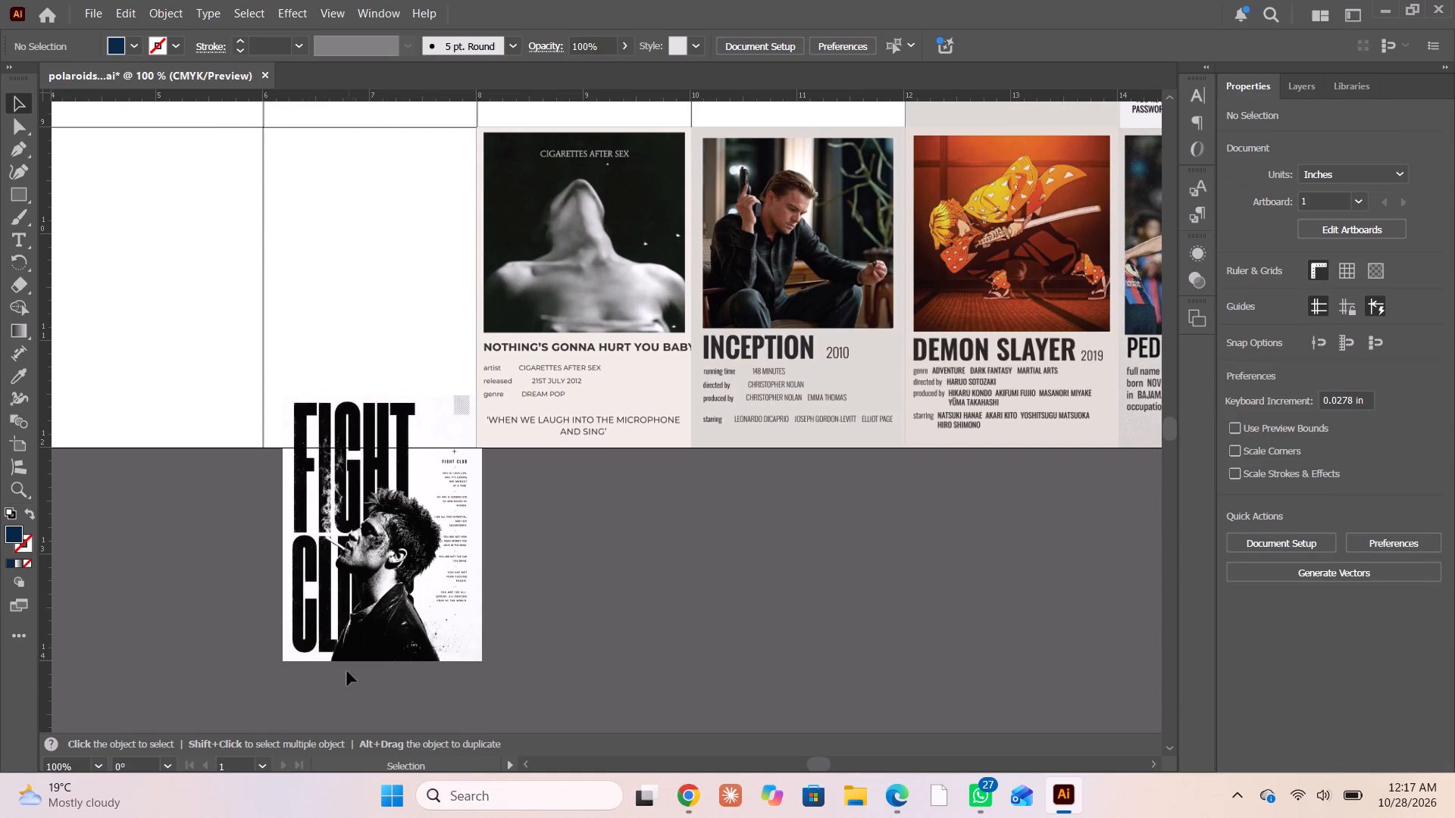
left_click_drag(347, 698, 393, 282)
left_click(1265, 573)
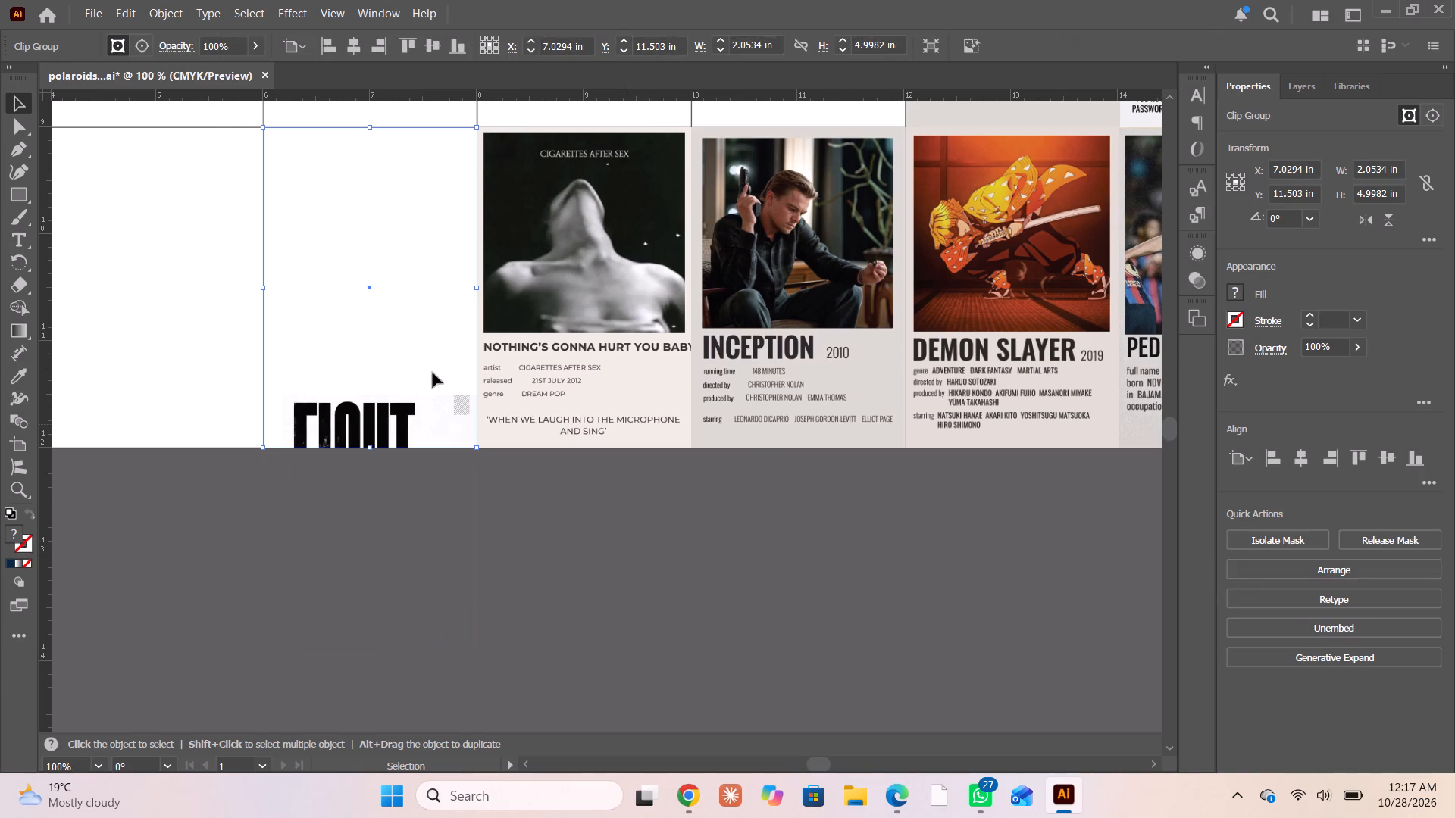
Inside its clip group, move the Fight Club poster up into the bottom-row cell beside Cigarettes After Sex.
left_click(361, 431)
double_click(361, 424)
key("ctrl+z")
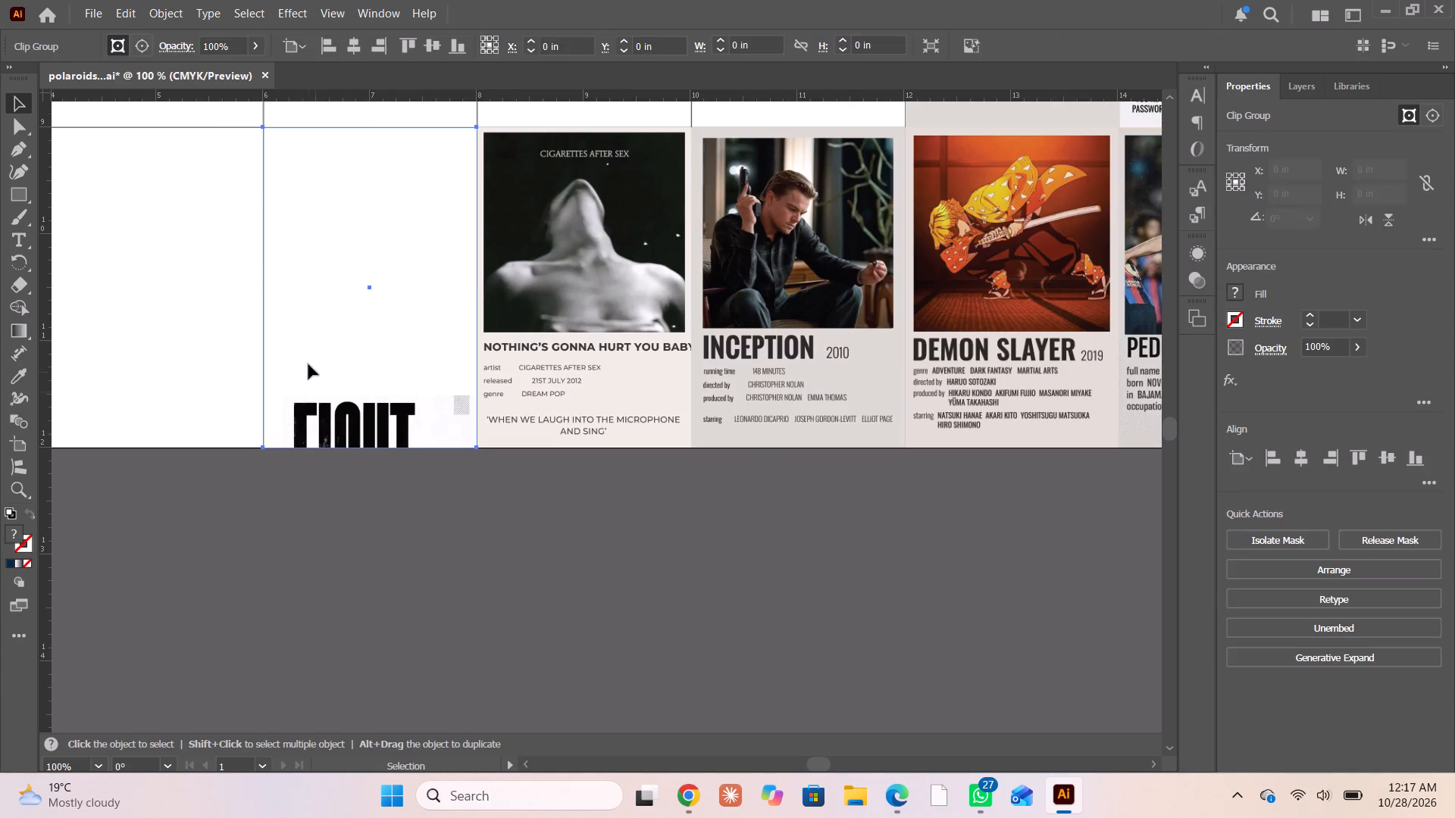
triple_click(335, 407)
scroll(341, 411, "up", 9)
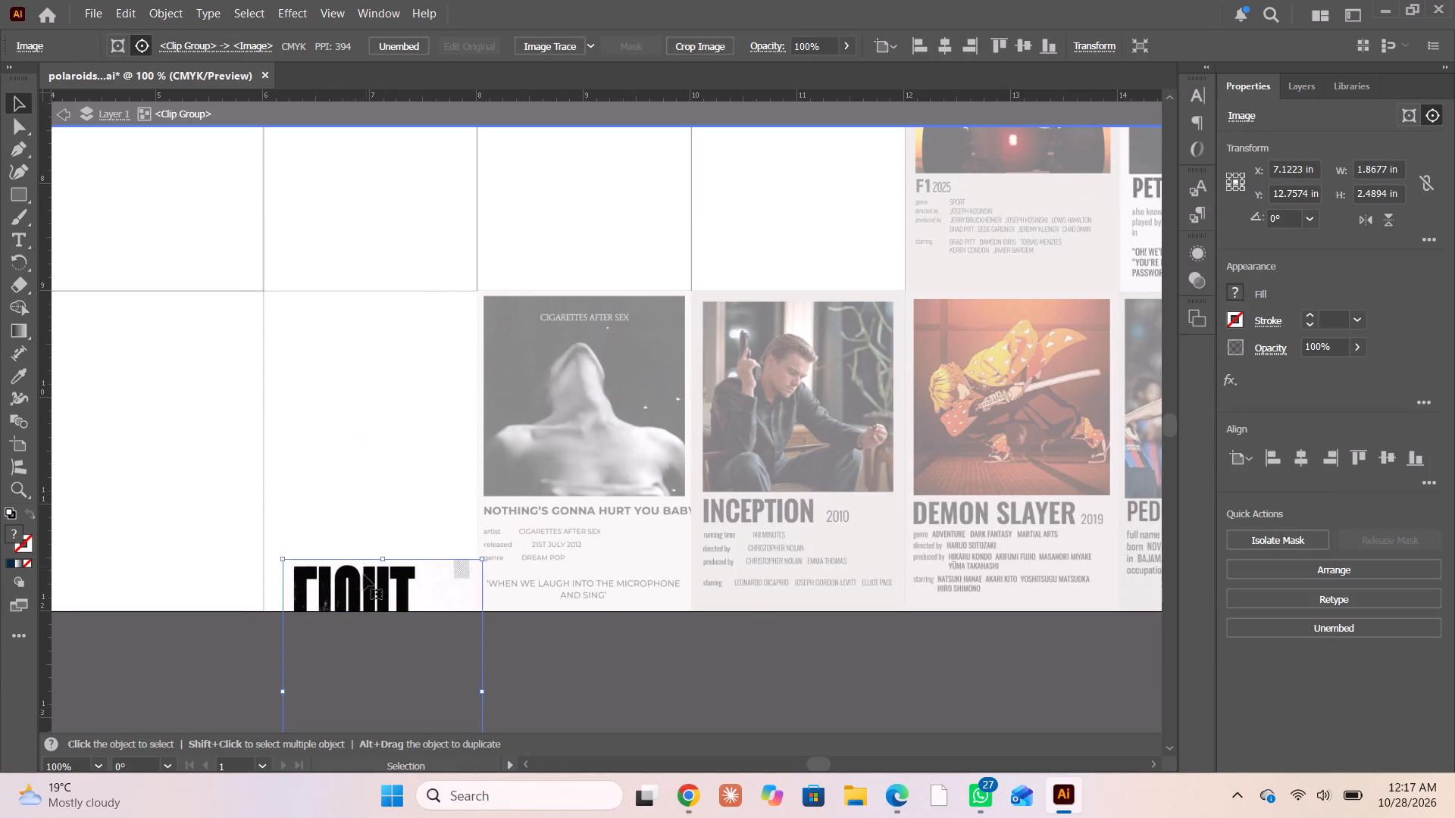
left_click_drag(361, 587, 347, 364)
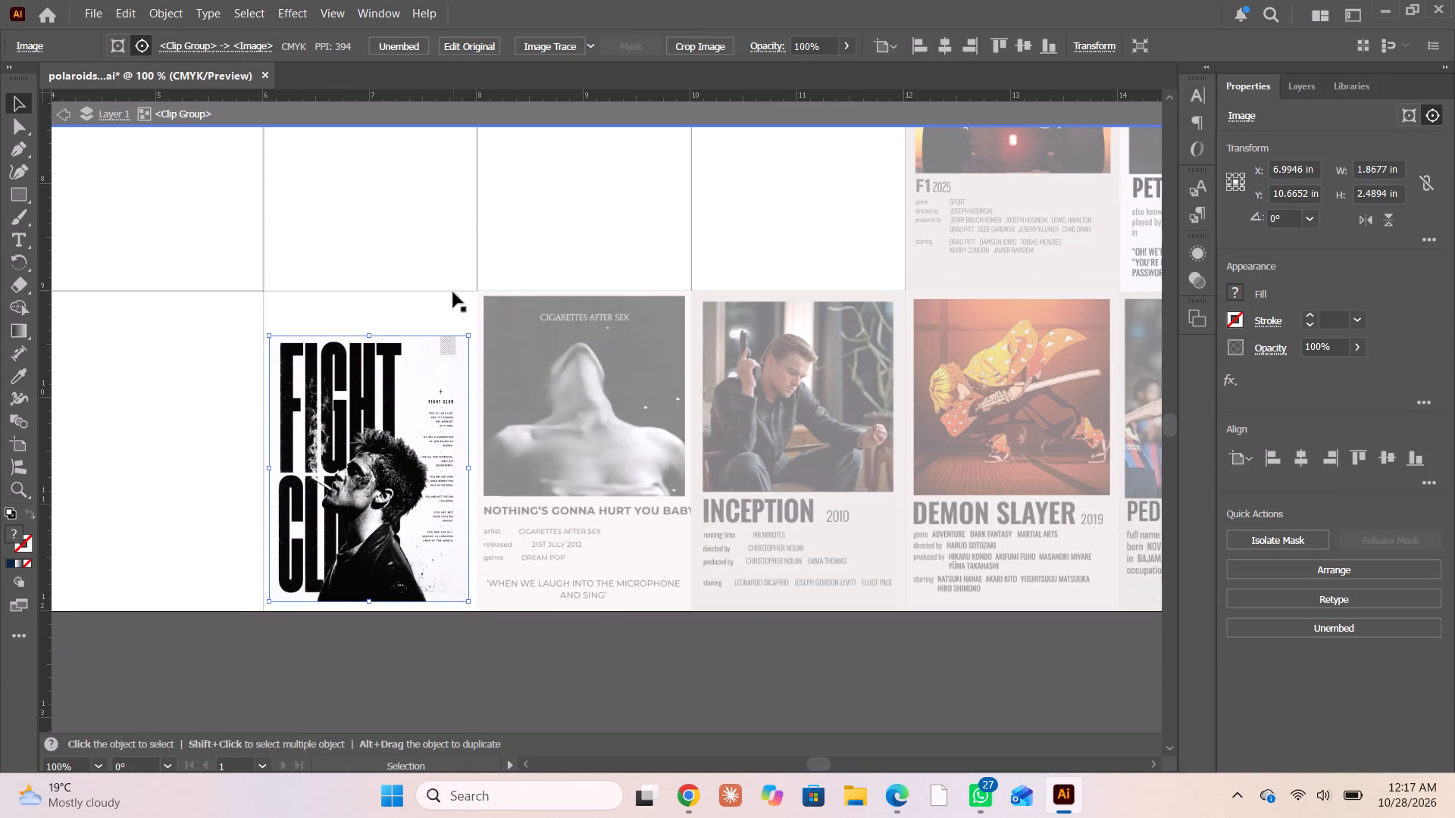
Scale the Fight Club poster to about 2 × 2.67 in, centre it in its cell, and exit isolation.
left_click_drag(468, 336, 498, 284, "shift")
left_click_drag(387, 412, 378, 406)
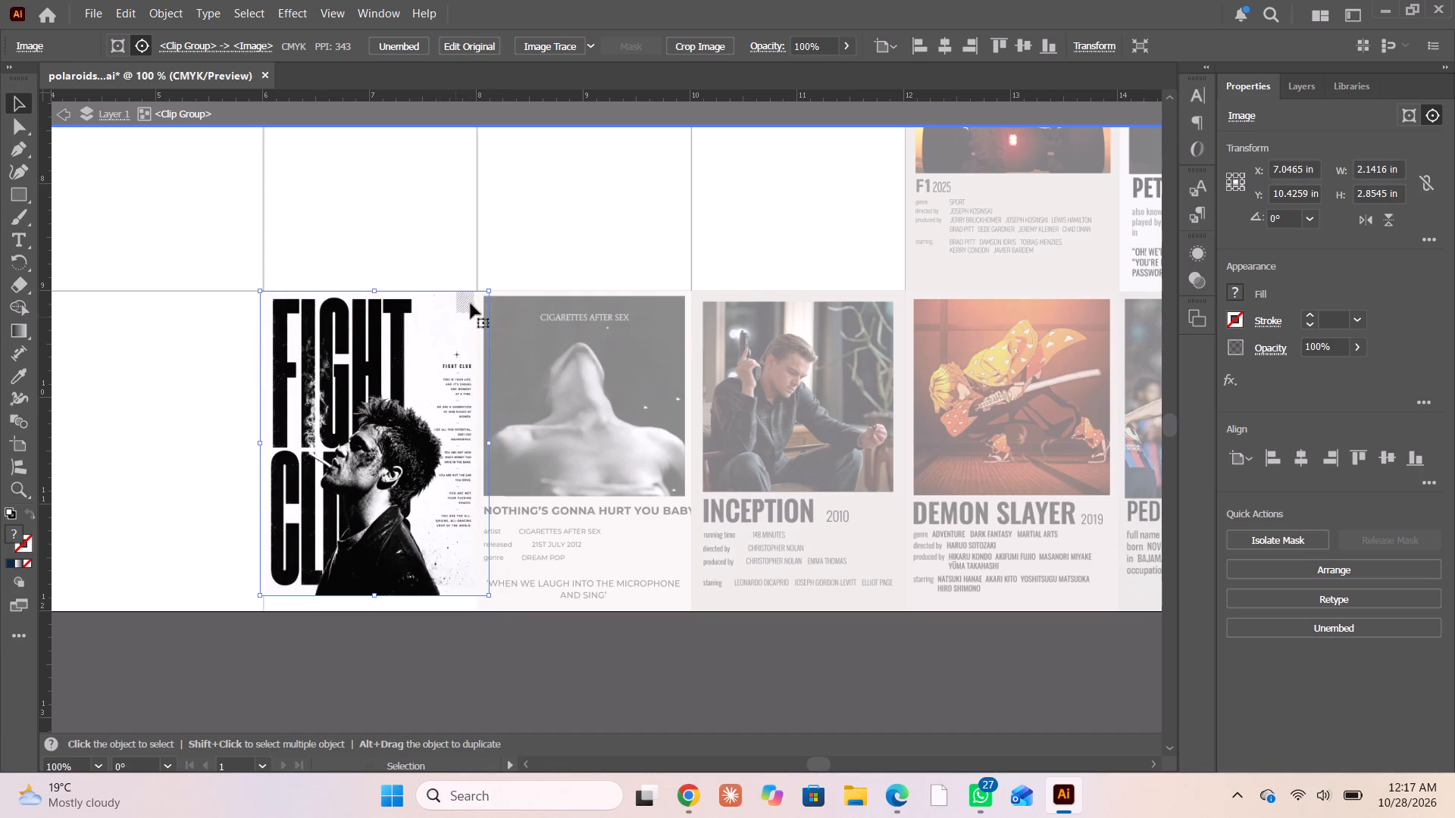
left_click_drag(486, 289, 480, 300, "shift")
left_click(409, 393)
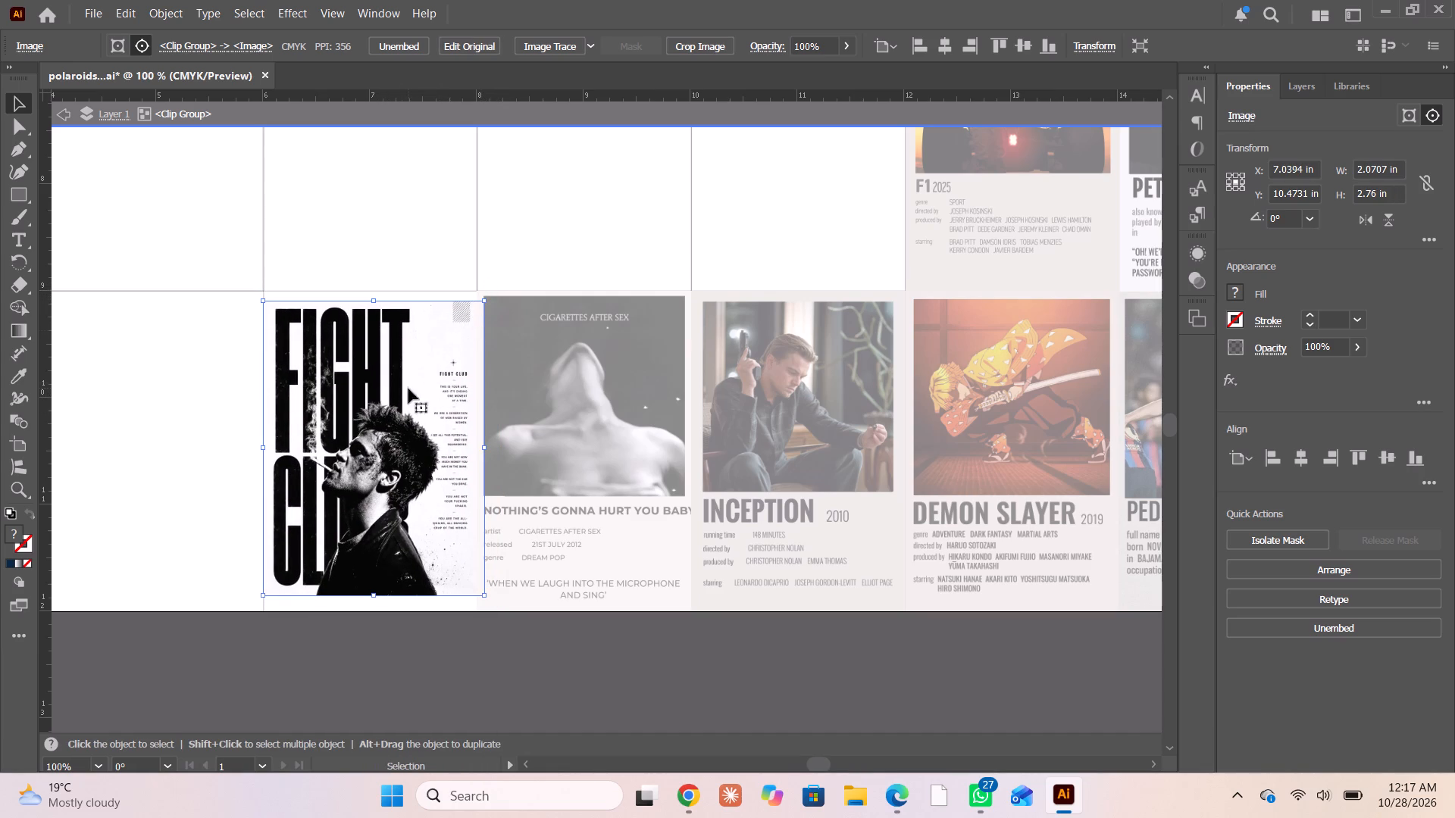
left_click_drag(483, 300, 476, 305, "shift")
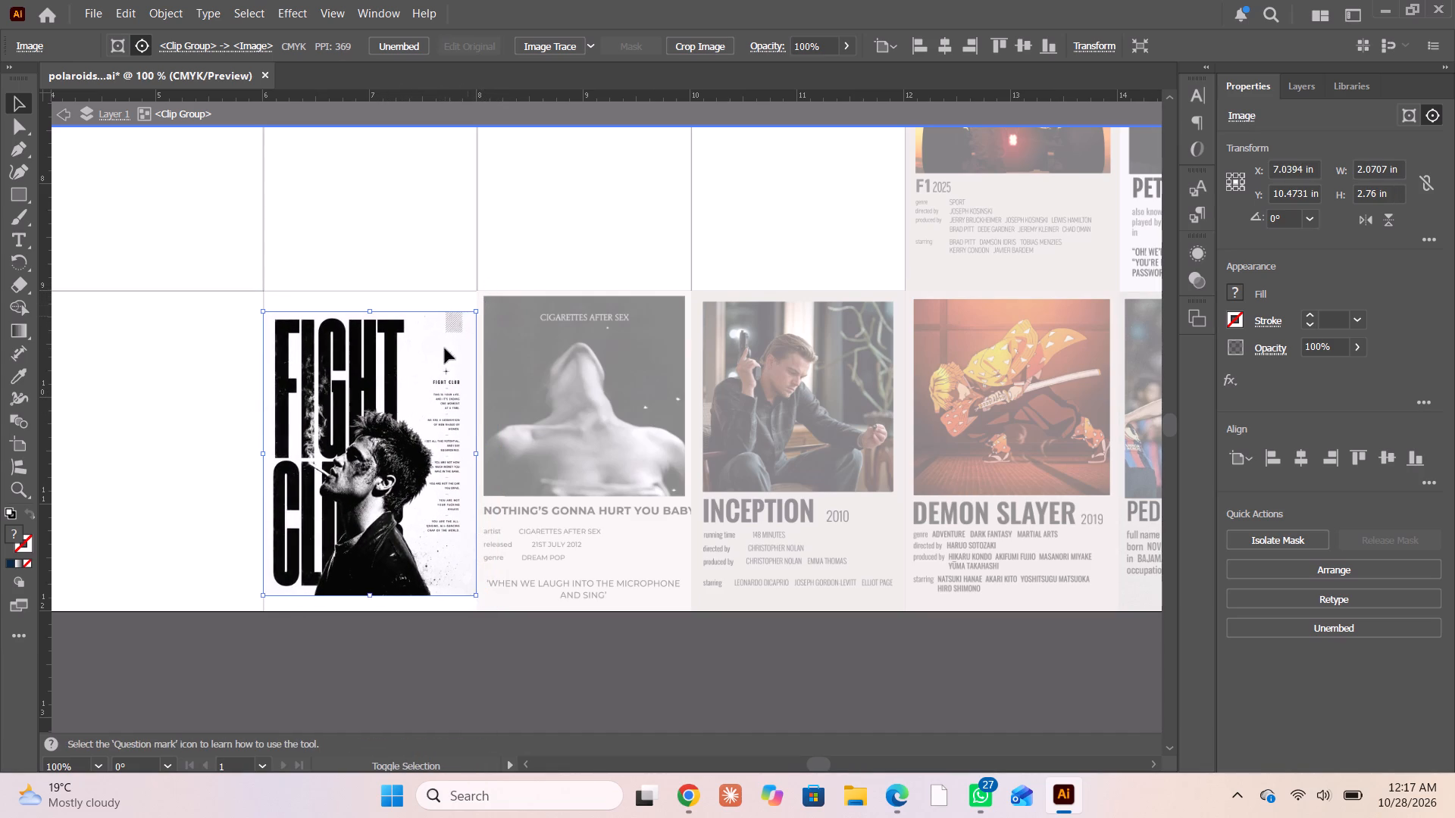
left_click_drag(415, 395, 418, 385)
left_click(372, 379)
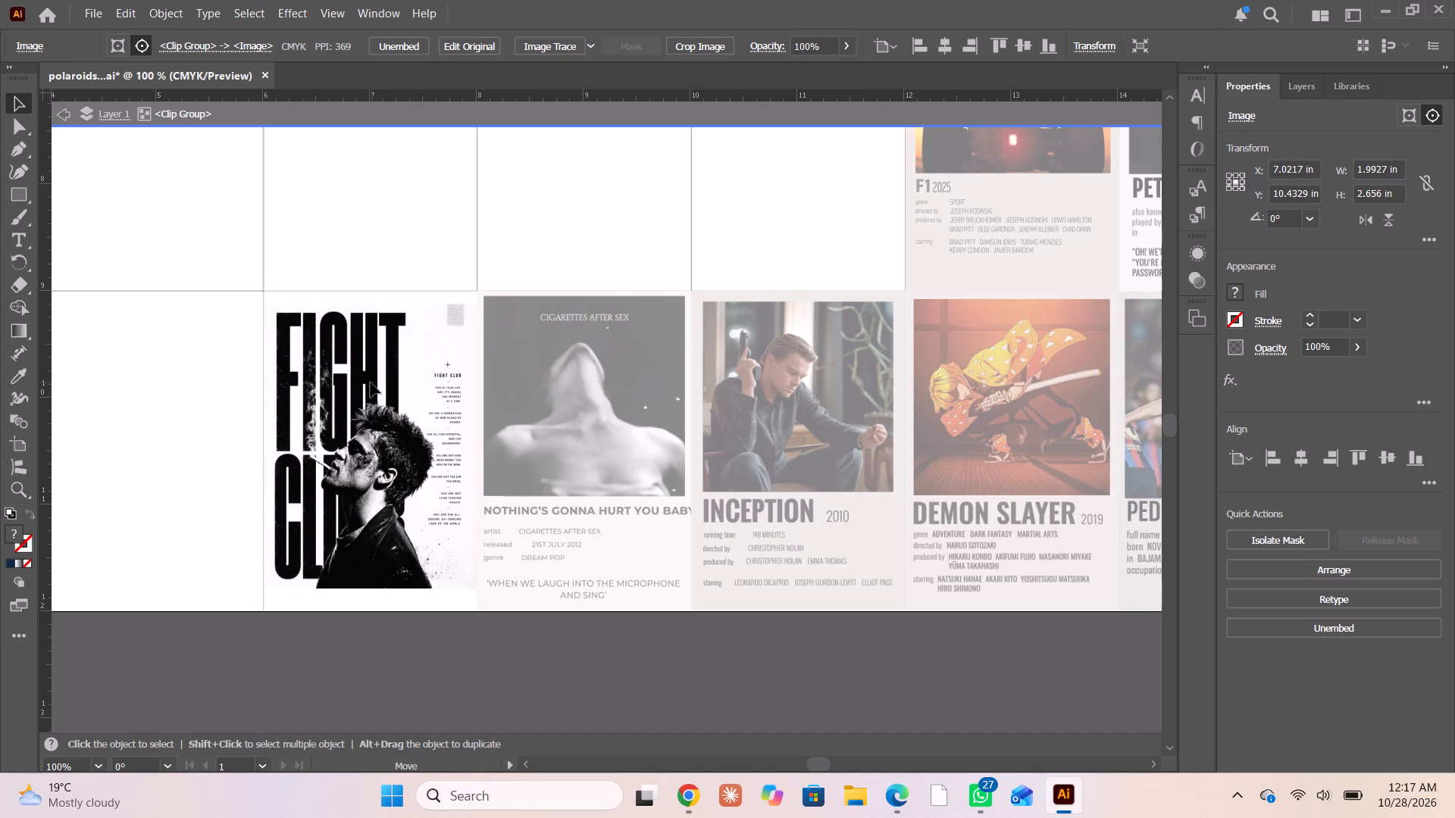
left_click(474, 301, "shift")
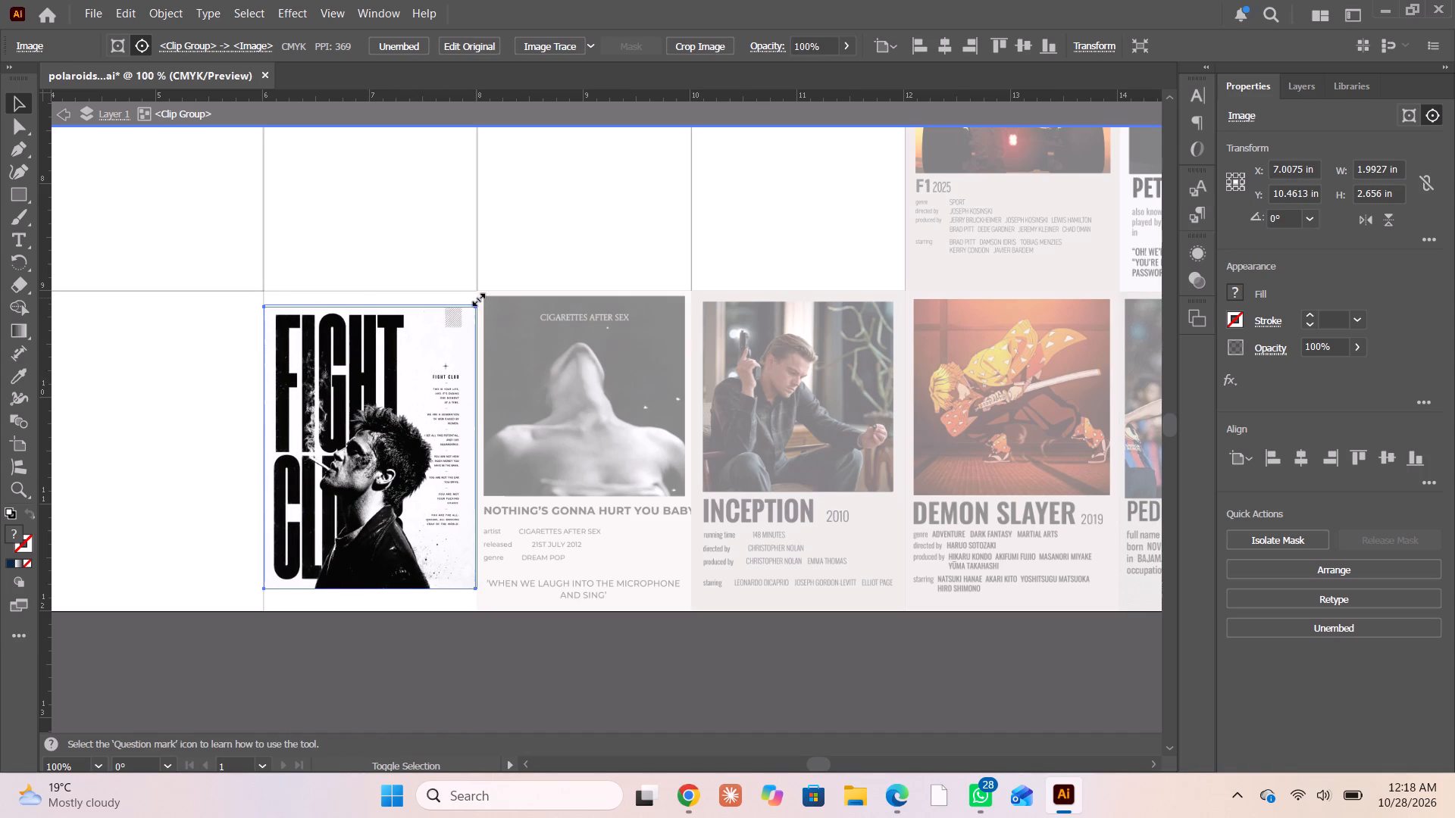
left_click(417, 384)
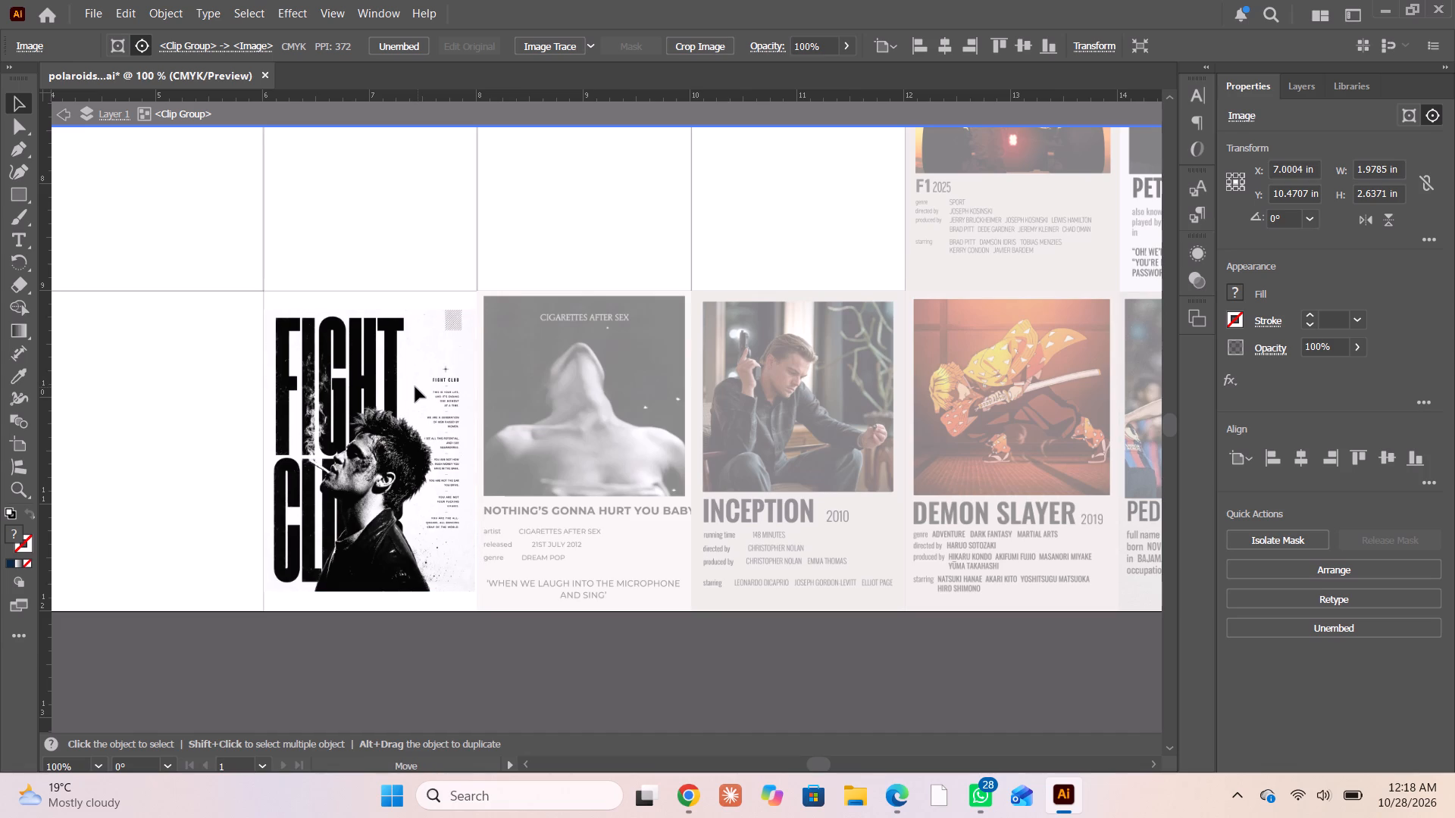
key("Right")
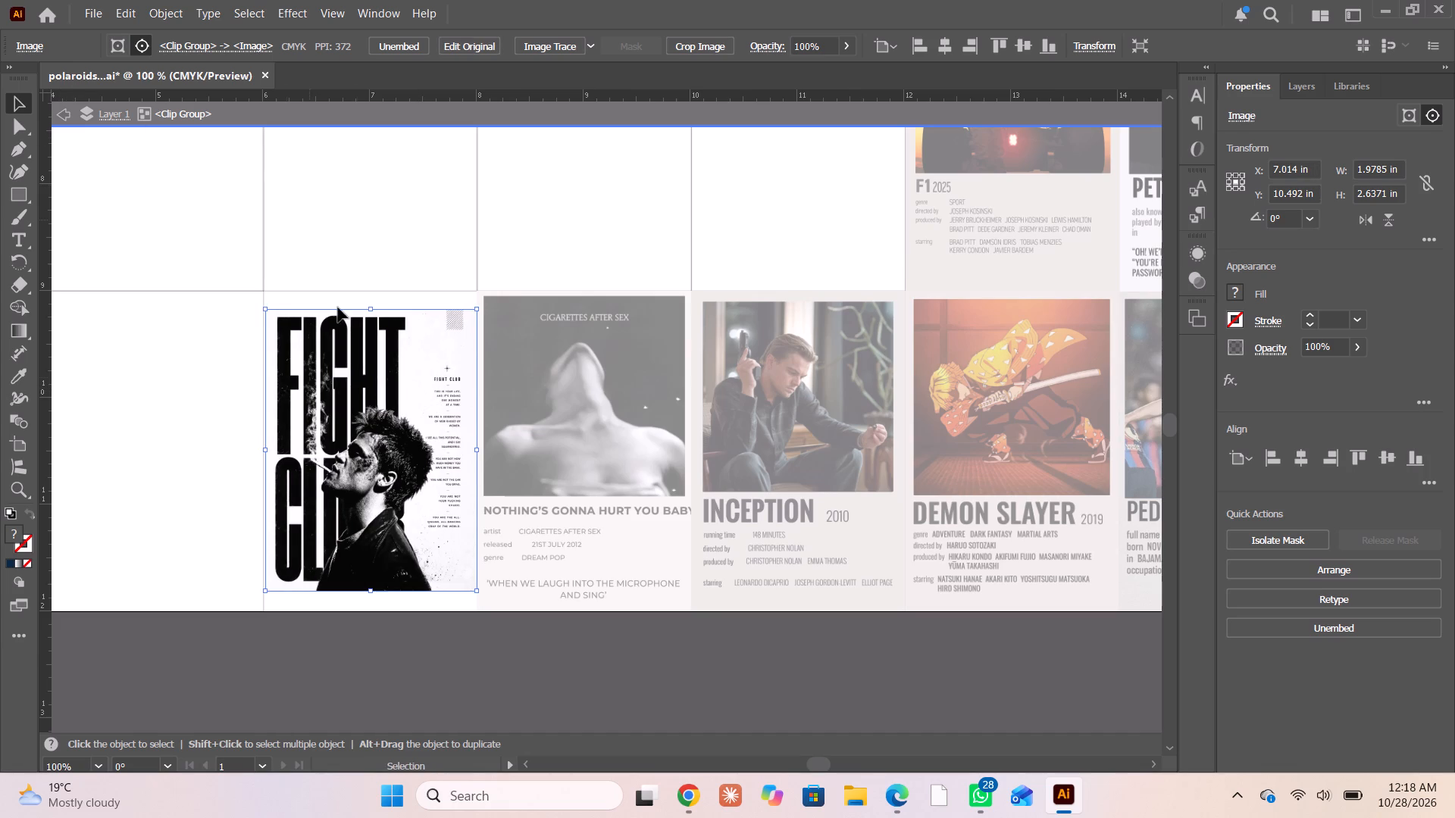
left_click(265, 308, "shift")
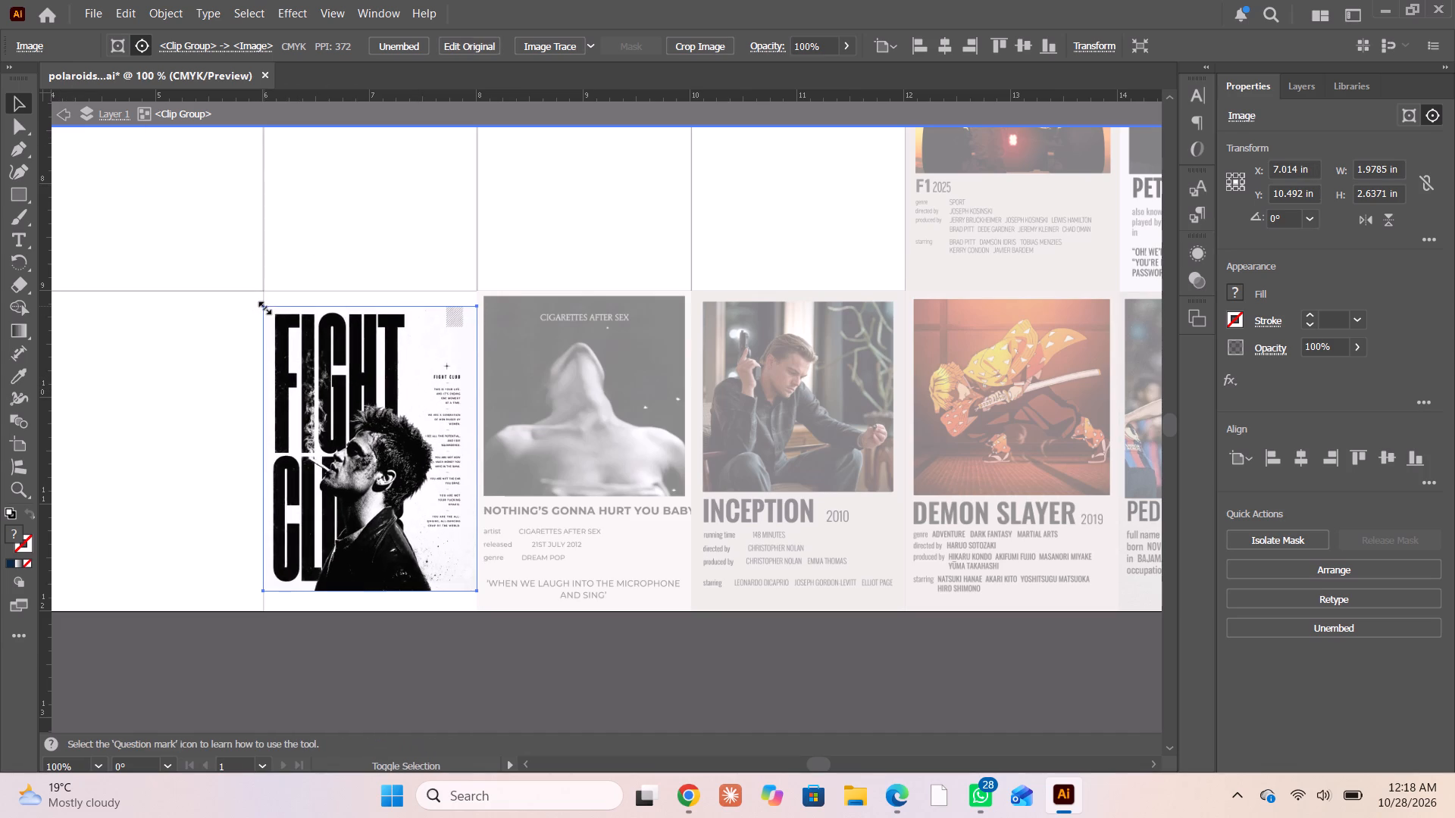
key("Down")
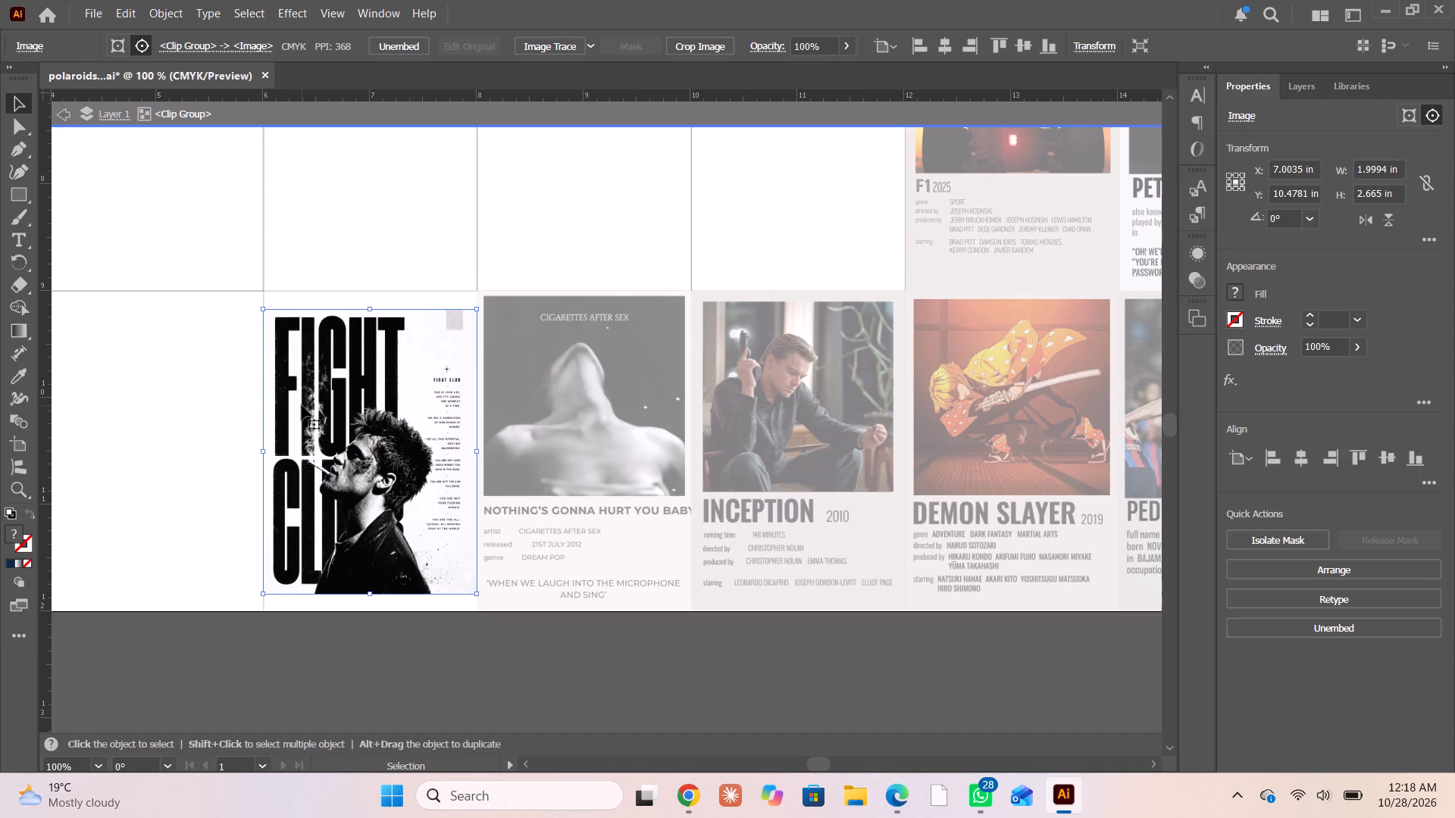
double_click(62, 110)
Draw a rectangle about 2 × 3 in over the Fight Club cell and fill it with black sampled from the Cigarettes After Sex photo.
scroll(379, 598, "down", 2)
left_click(27, 196)
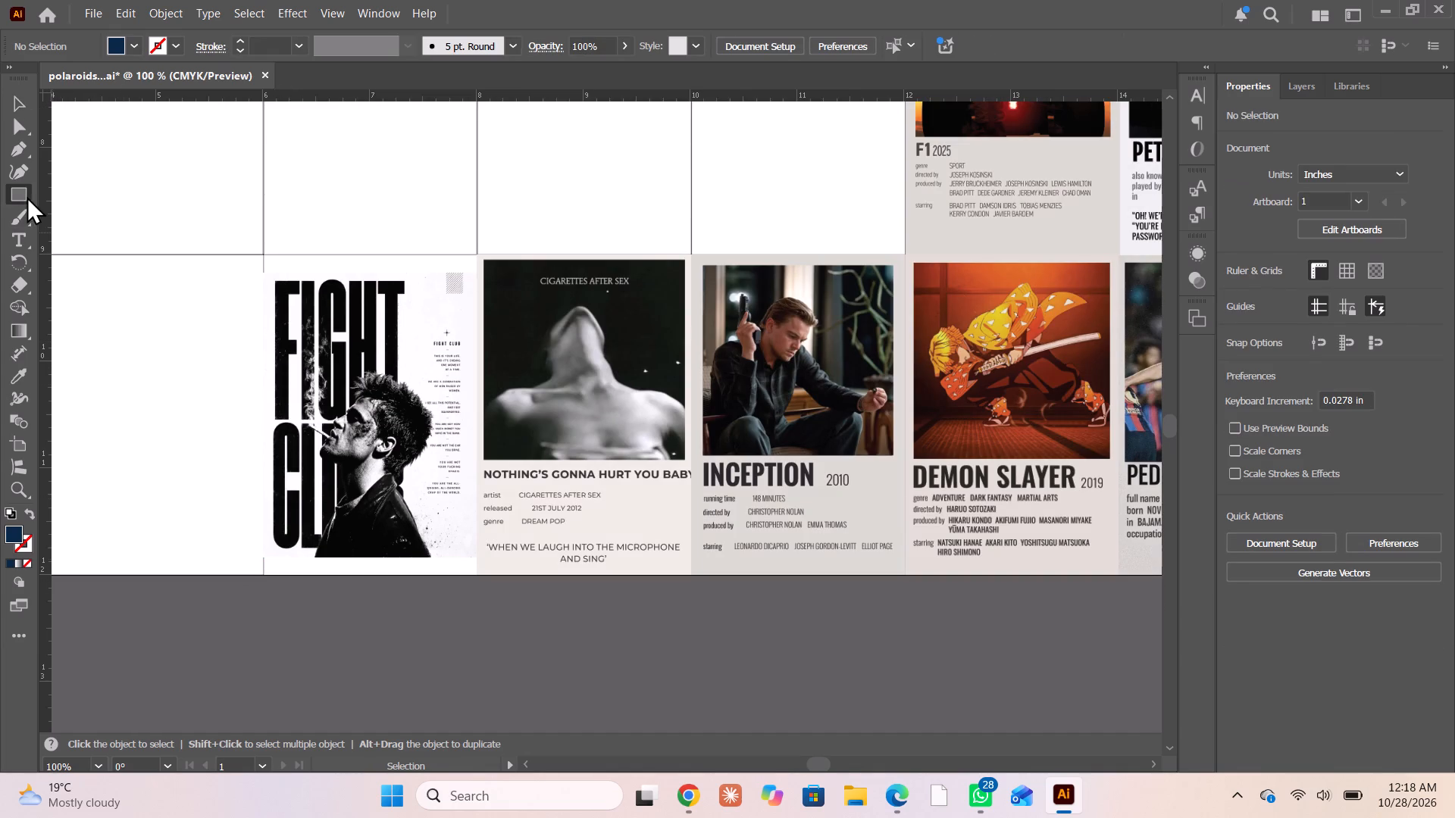
left_click_drag(261, 253, 457, 585)
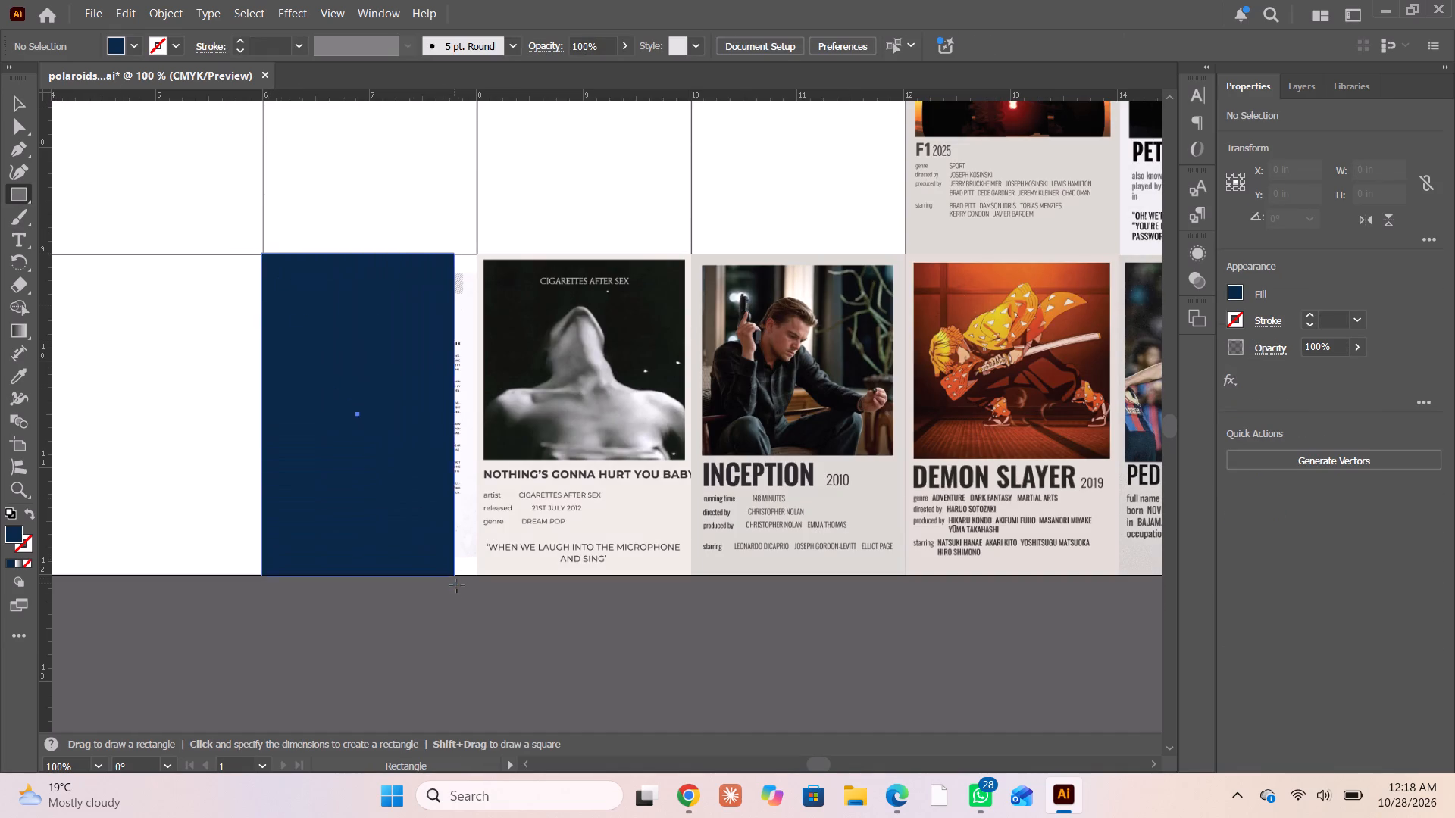
left_click_drag(457, 585, 476, 576)
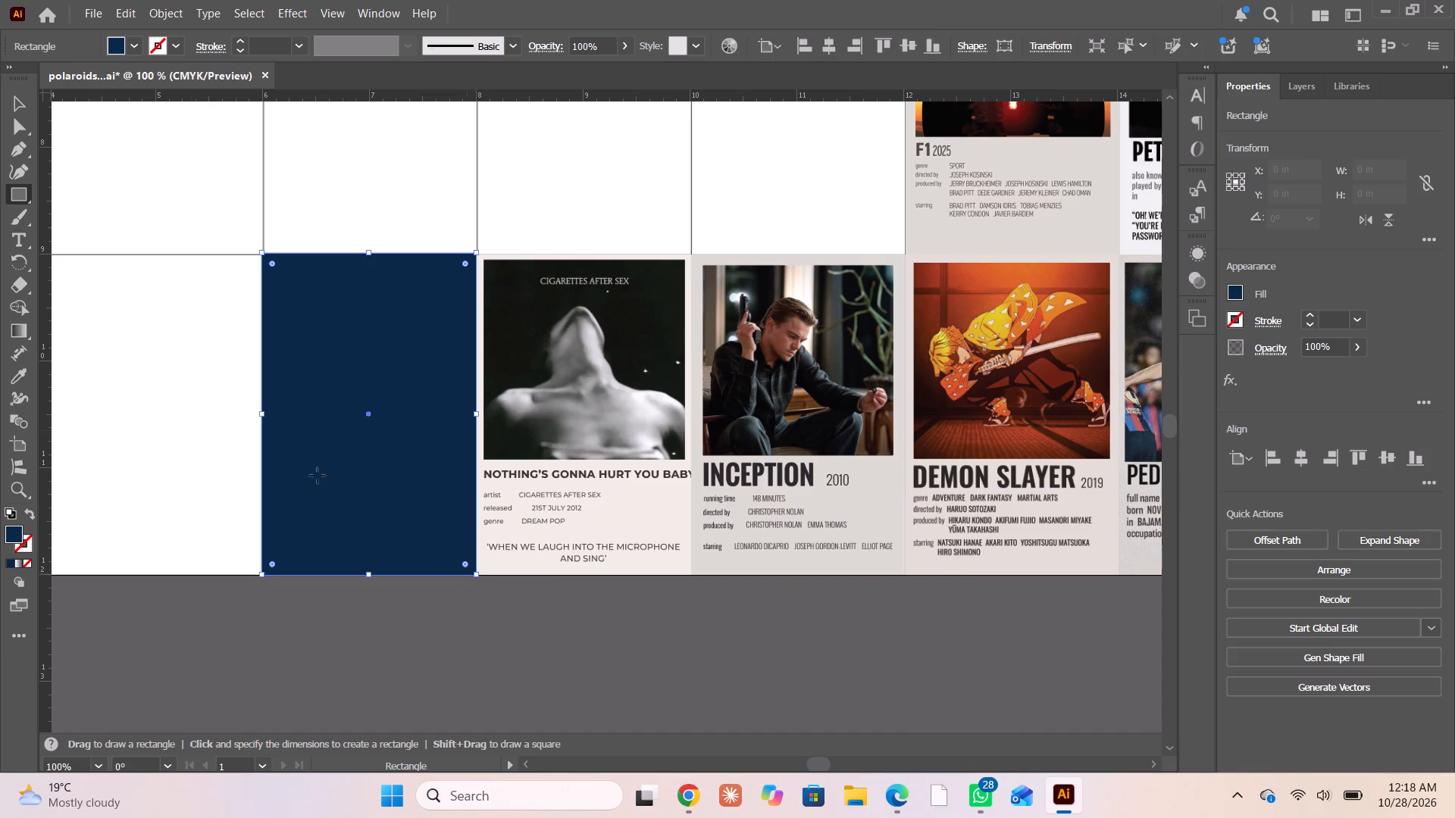
left_click(23, 380)
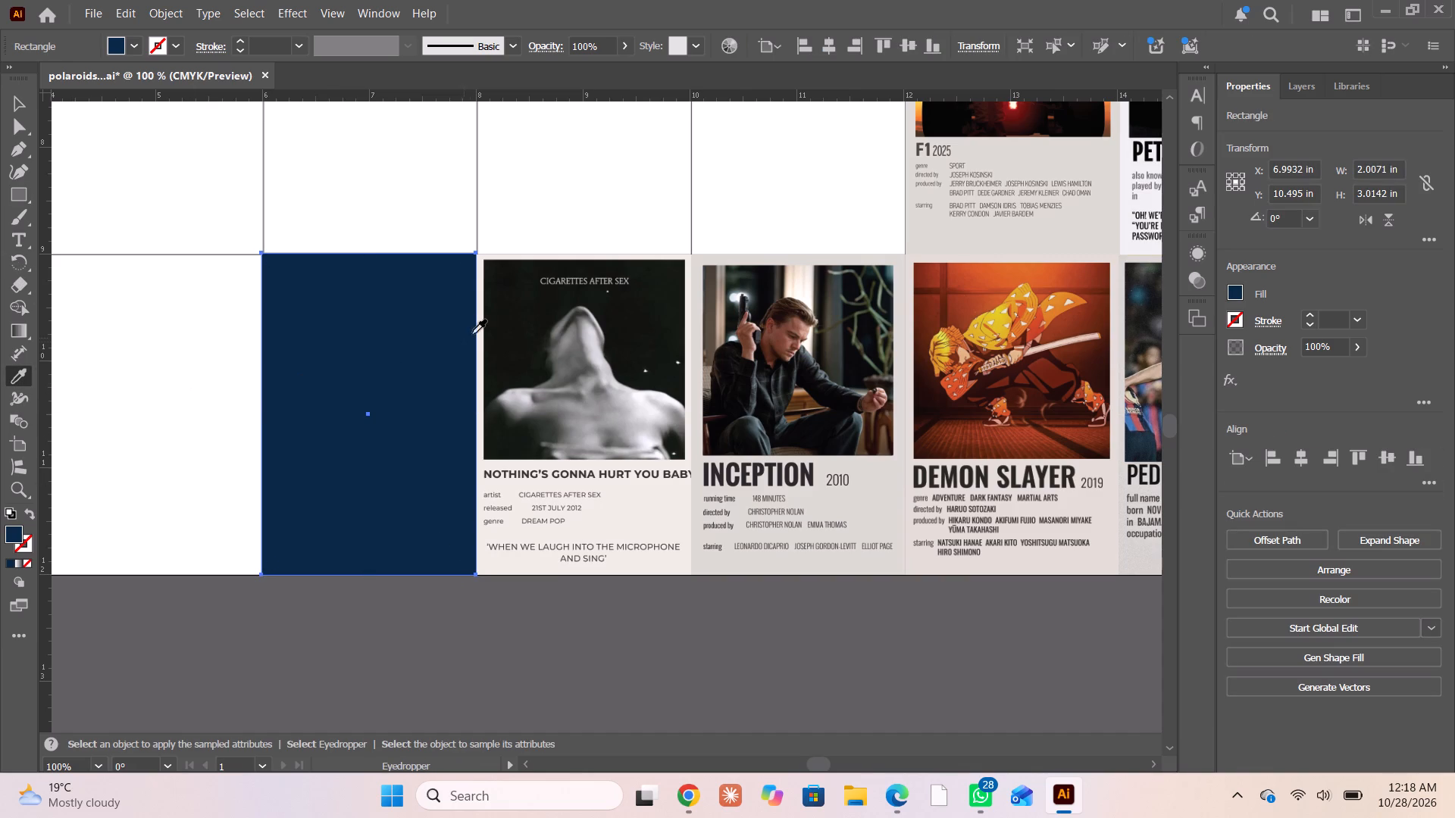
left_click(505, 316)
Send the black rectangle to the back, behind the Fight Club poster, and deselect it.
left_click(15, 96)
right_click(317, 345)
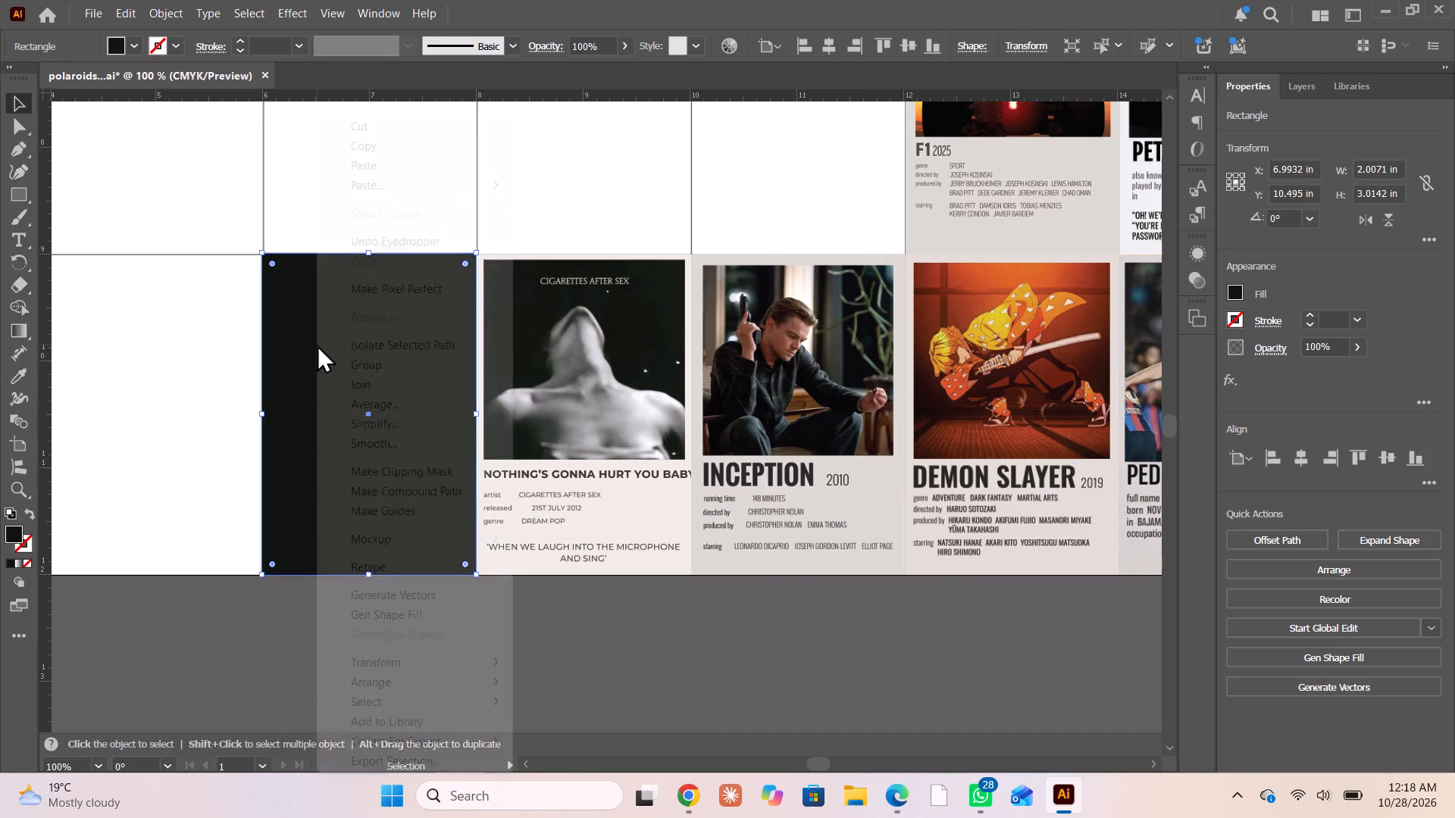
left_click(371, 679)
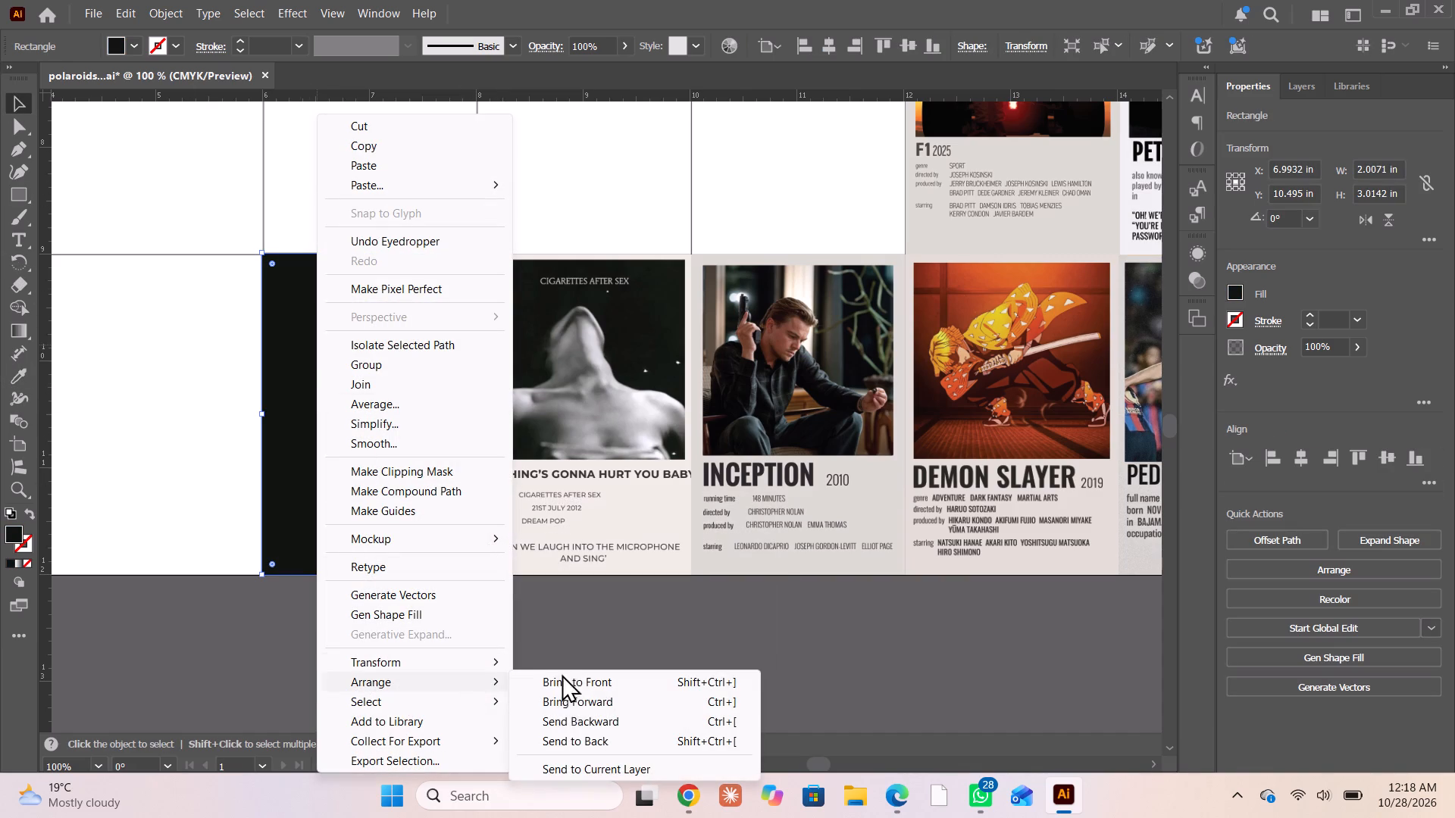
left_click(553, 735)
left_click(342, 644)
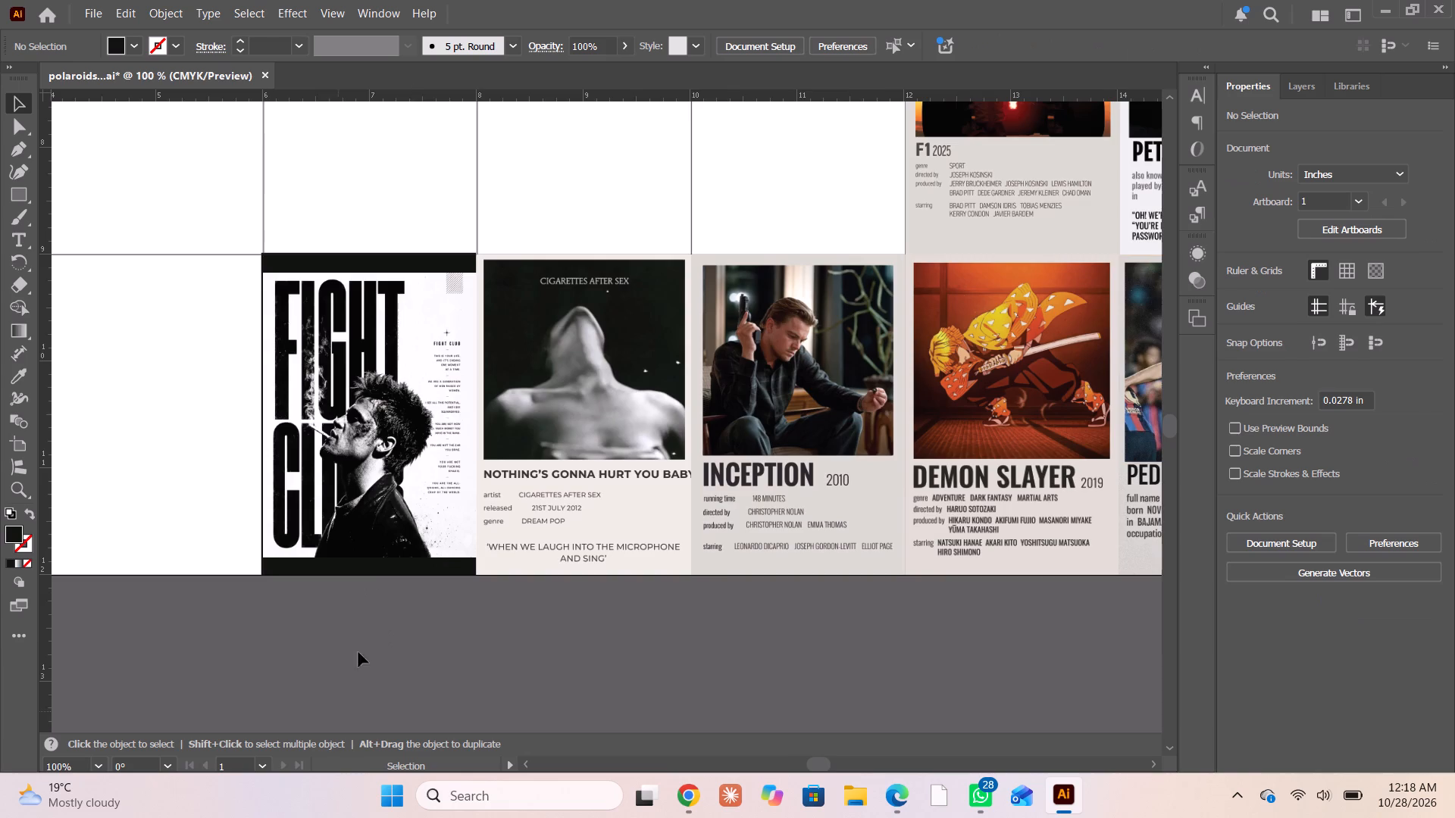
Switch to Pinterest in Chrome, browse the posters related to Inception, and open the grey spinning-top Inception pin.
scroll(373, 541, "down", 3, "alt")
left_click(347, 657)
scroll(352, 634, "down", 3)
scroll(372, 631, "up", 2, "alt")
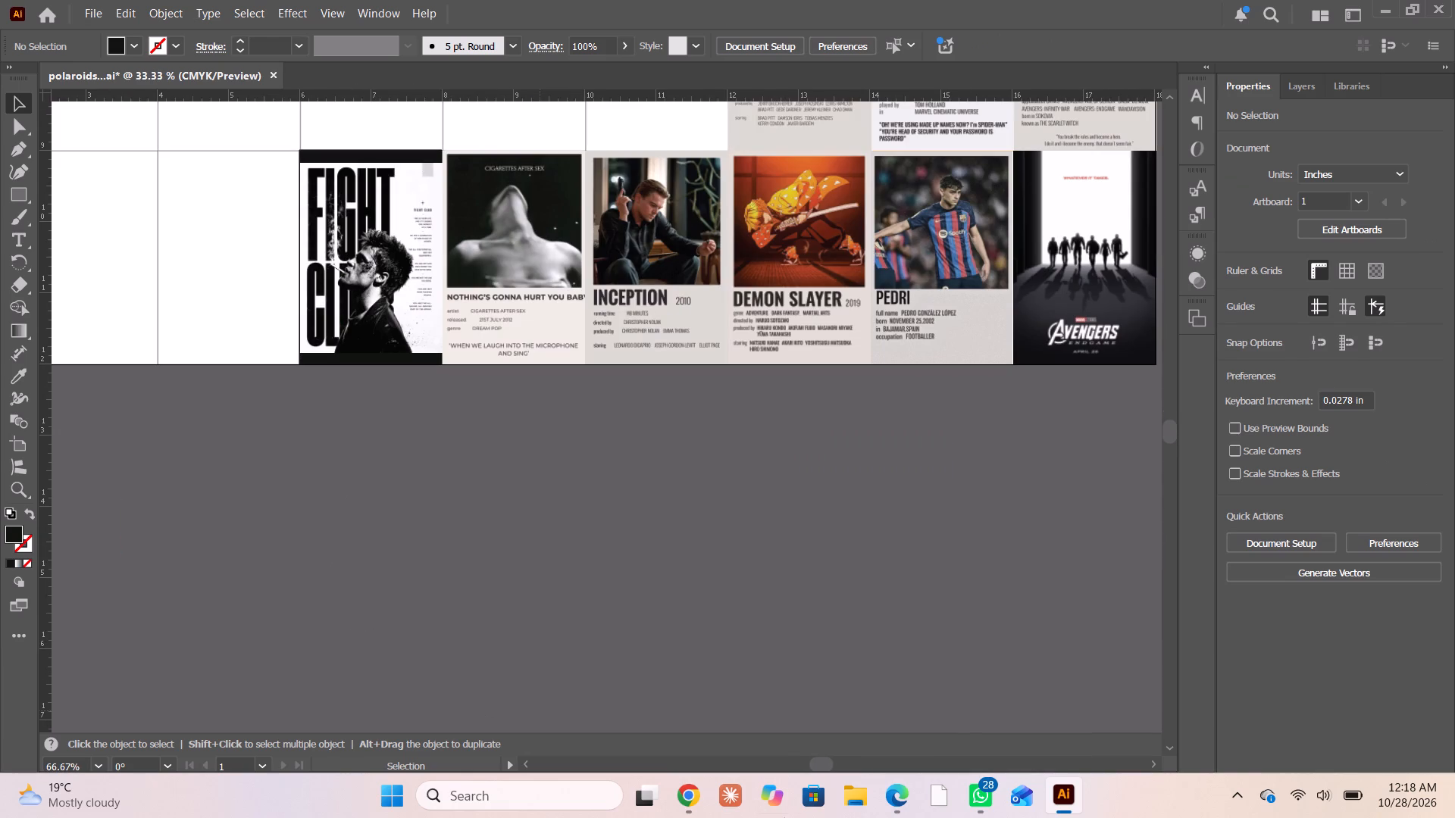
left_click(695, 801)
scroll(627, 651, "down", 3)
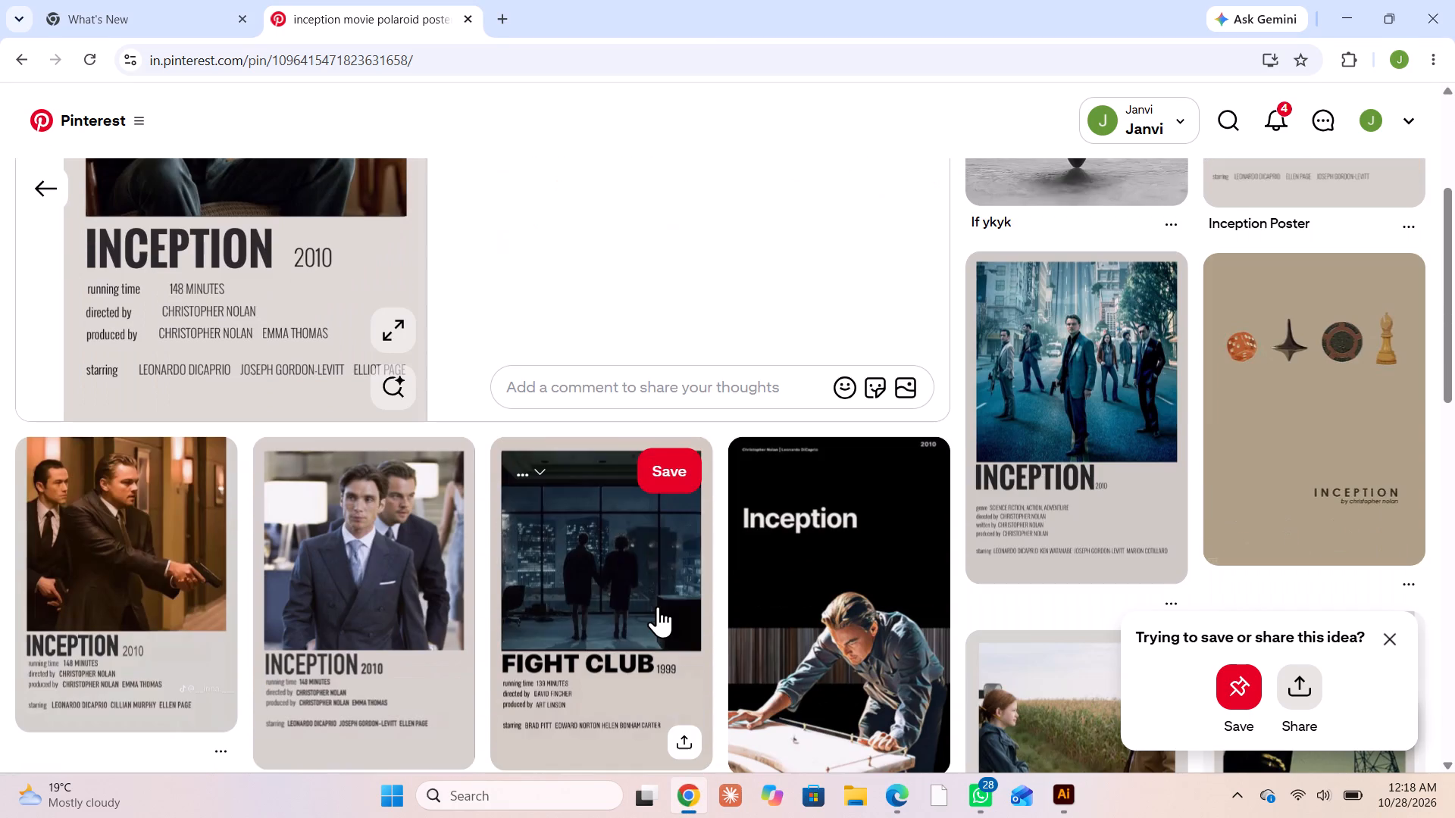
scroll(707, 582, "down", 3)
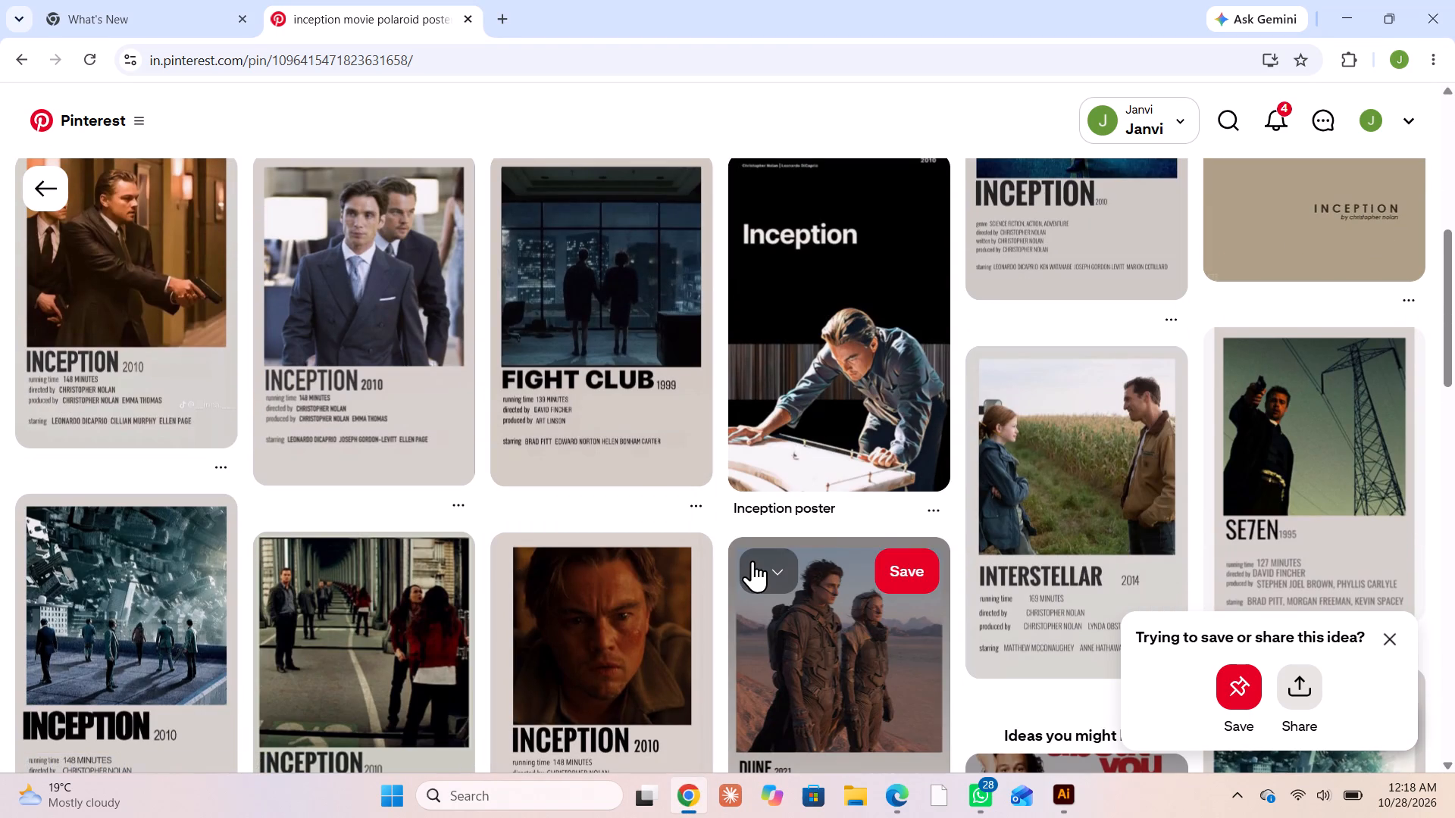
scroll(753, 560, "up", 3)
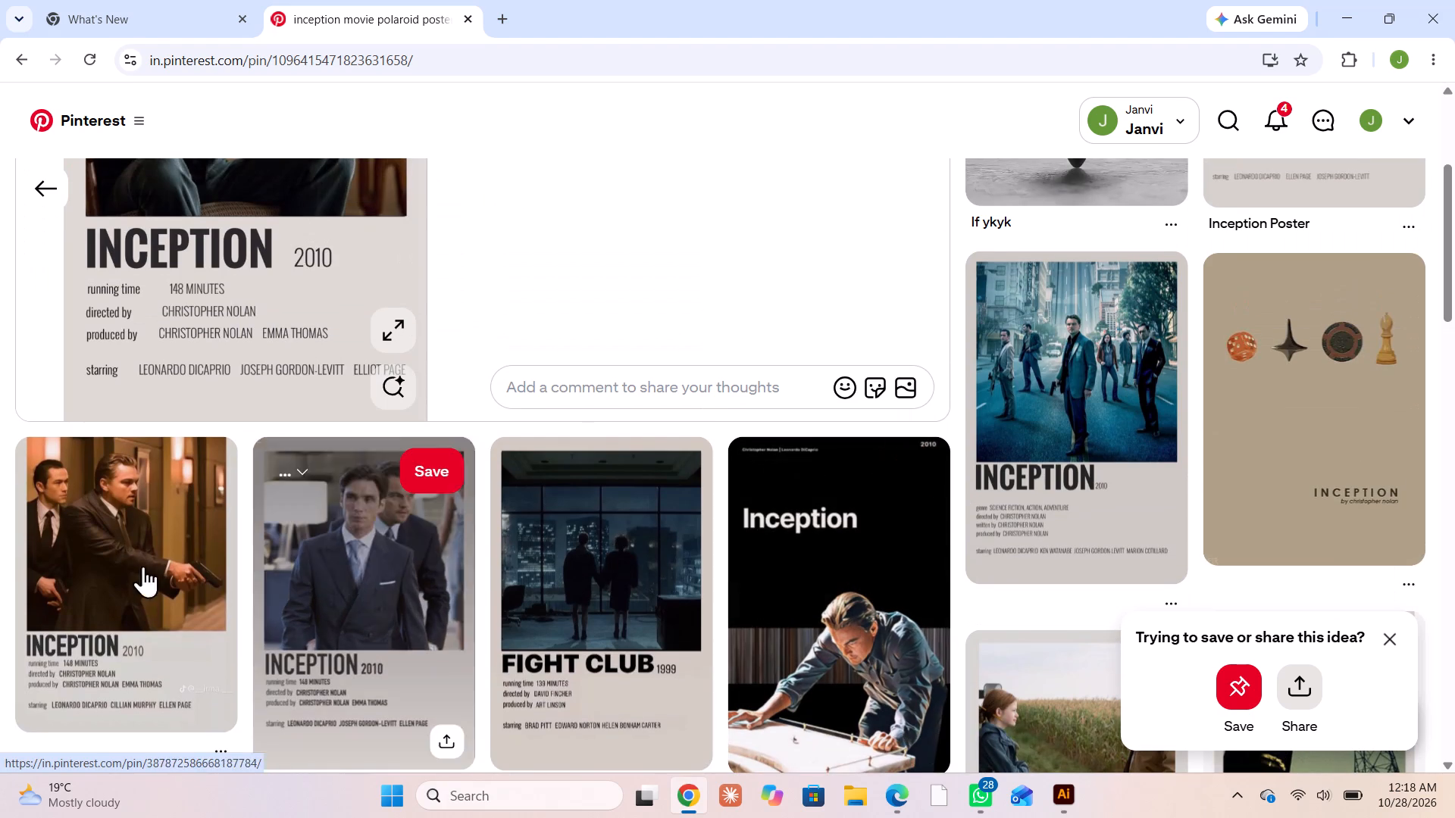
scroll(912, 462, "up", 1)
scroll(709, 567, "up", 1)
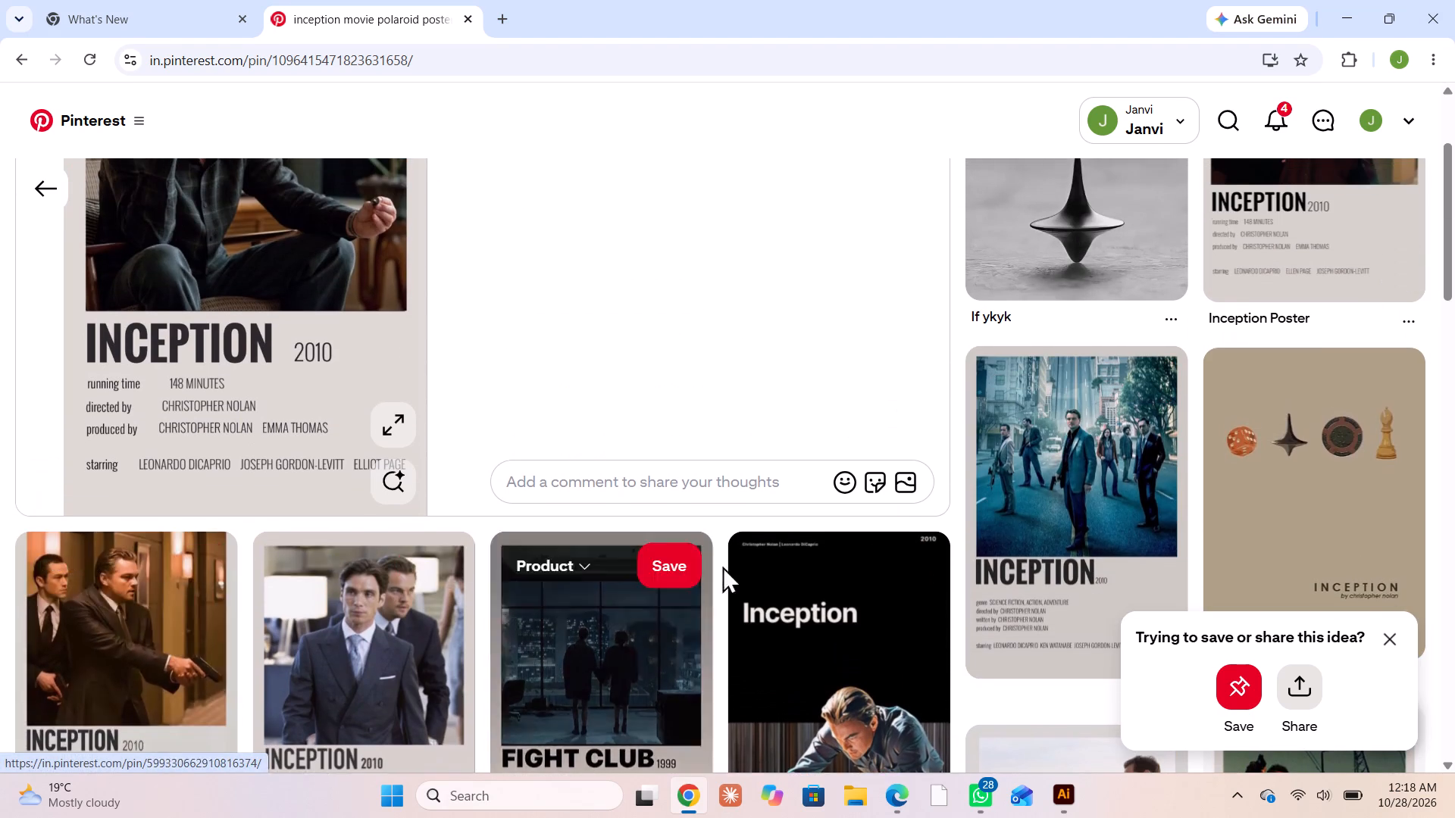
scroll(722, 566, "up", 2)
left_click(1095, 404)
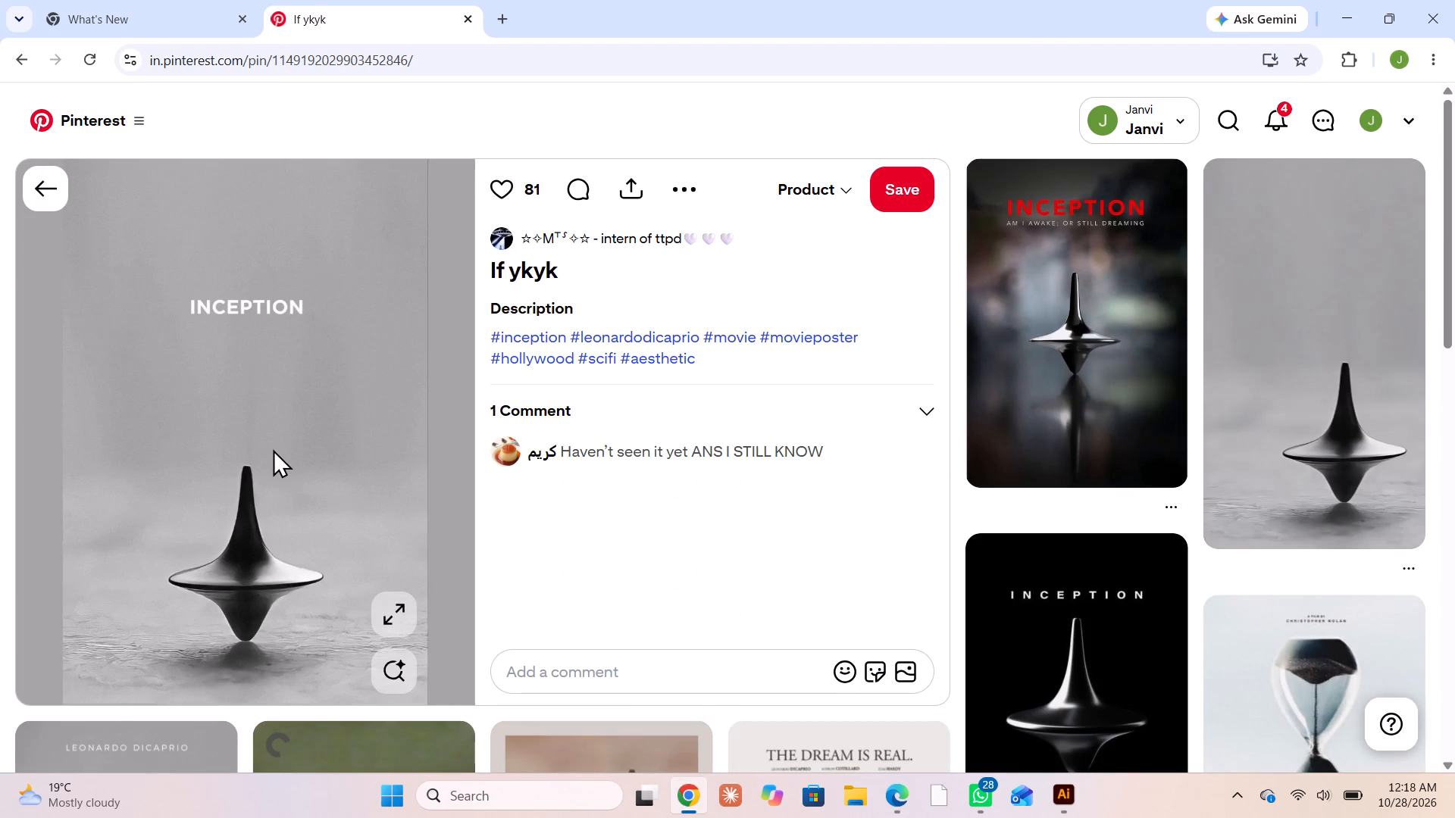
Copy the spinning-top Inception poster image from the opened pin.
scroll(277, 440, "down", 4)
scroll(277, 437, "up", 3)
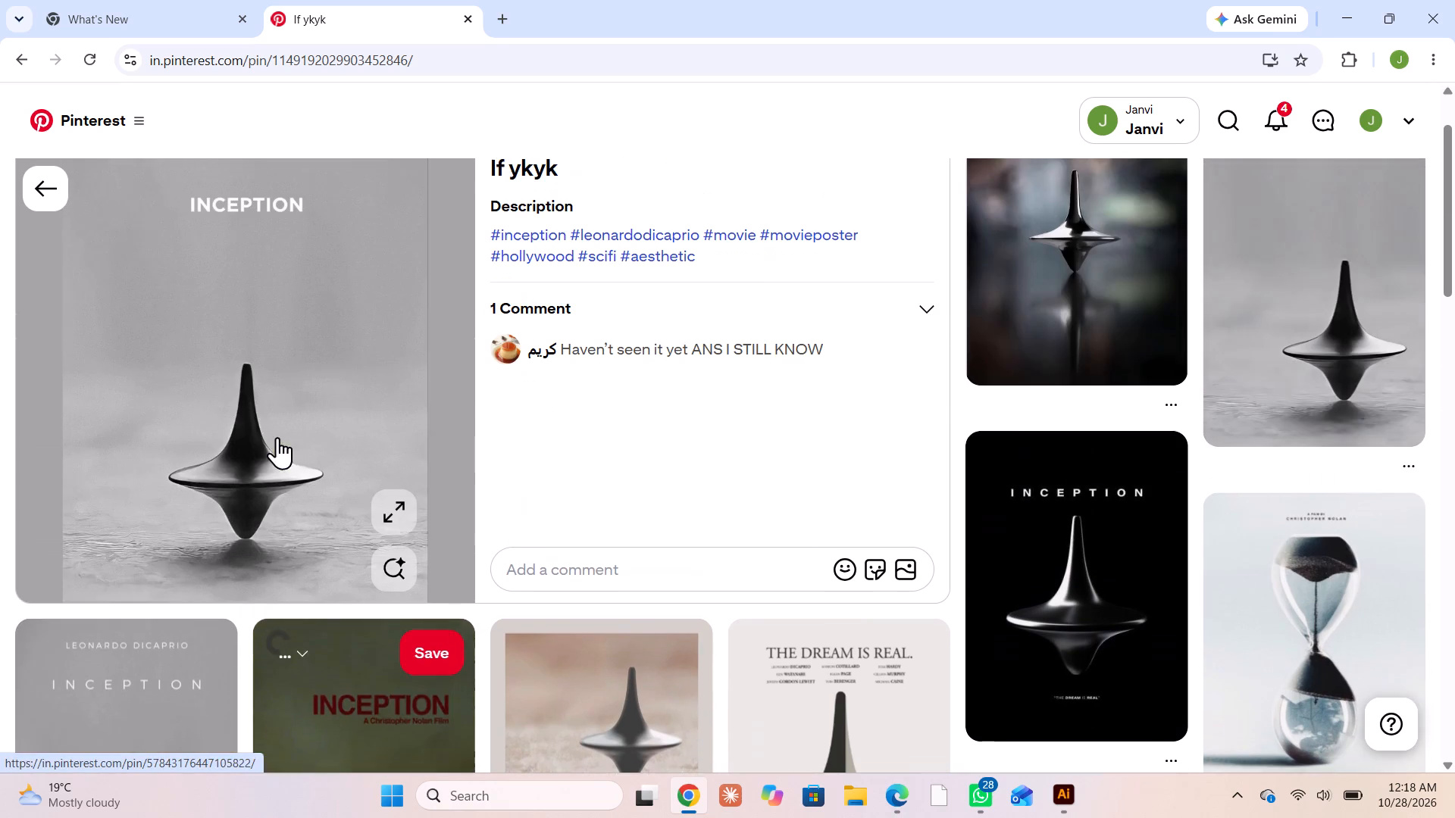
right_click(170, 408)
left_click(307, 495)
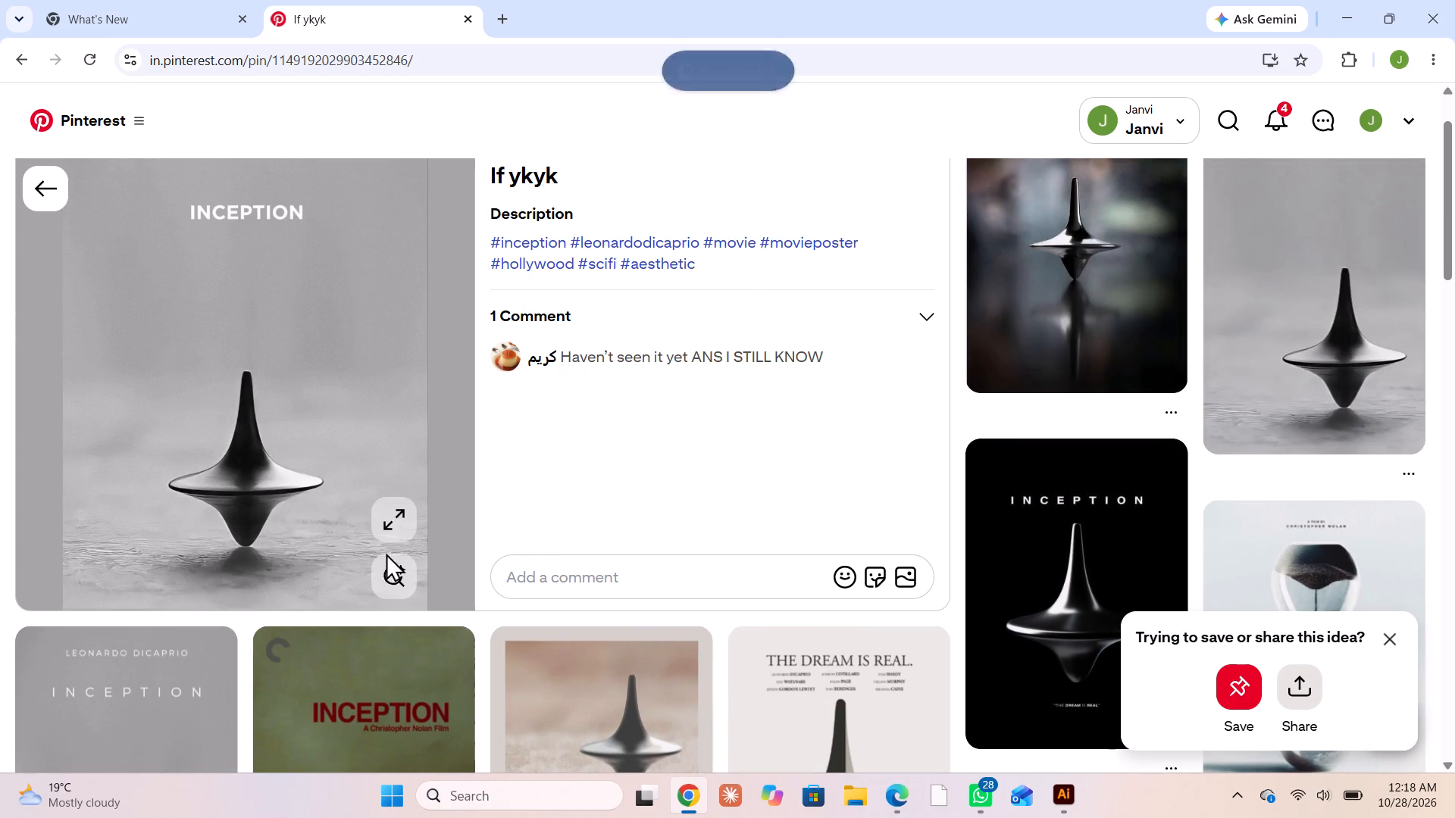
Switch to Illustrator, paste the spinning-top Inception poster, and shift it down over the sheet's lower edge.
left_click(1069, 798)
left_click(230, 485)
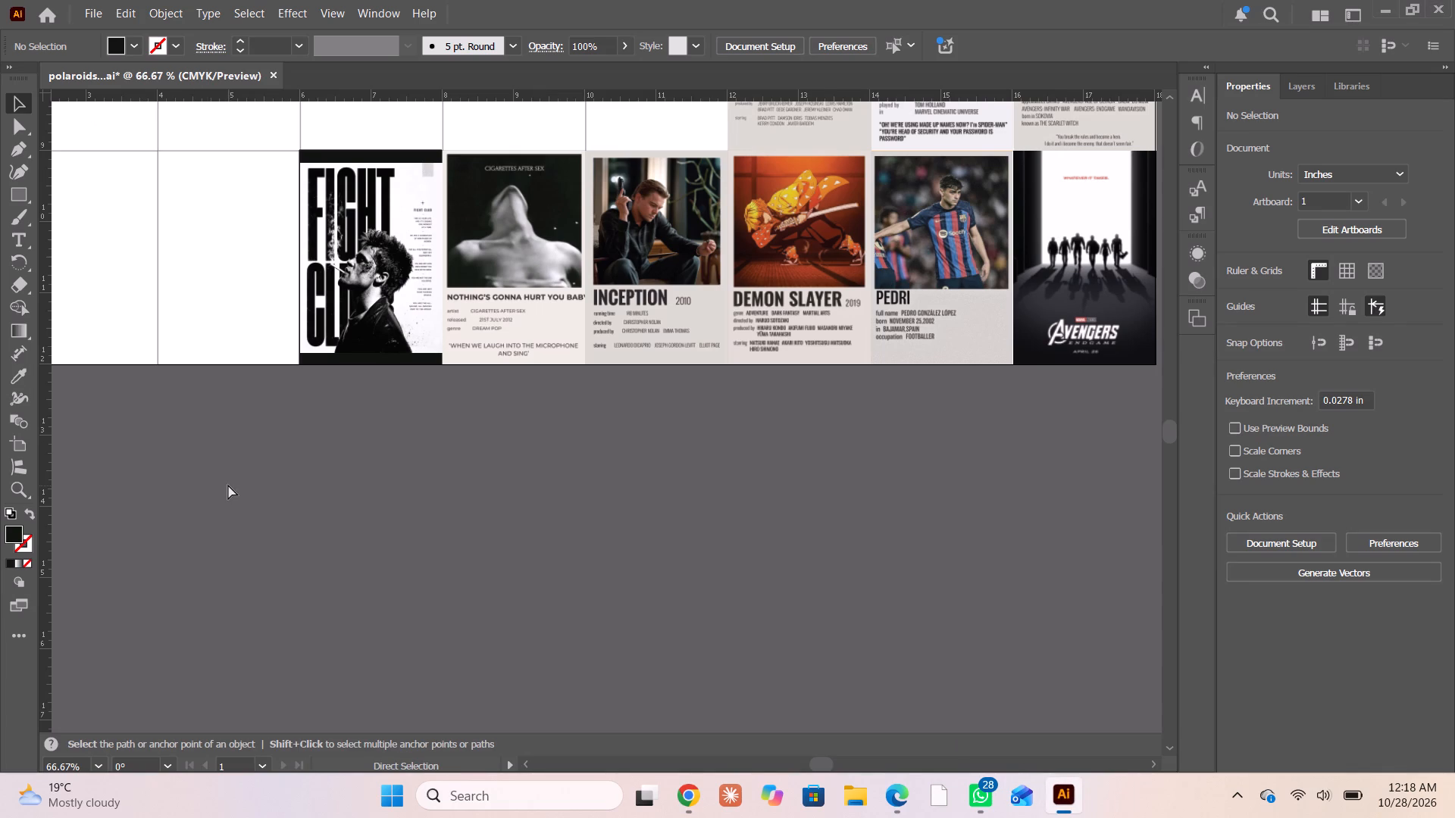
key("ctrl+v")
left_click_drag(446, 485, 365, 611)
Scale the spinning-top Inception poster down to about 3.37 × 5.04 in and place it just below the sheet's bottom row.
scroll(401, 526, "down", 3)
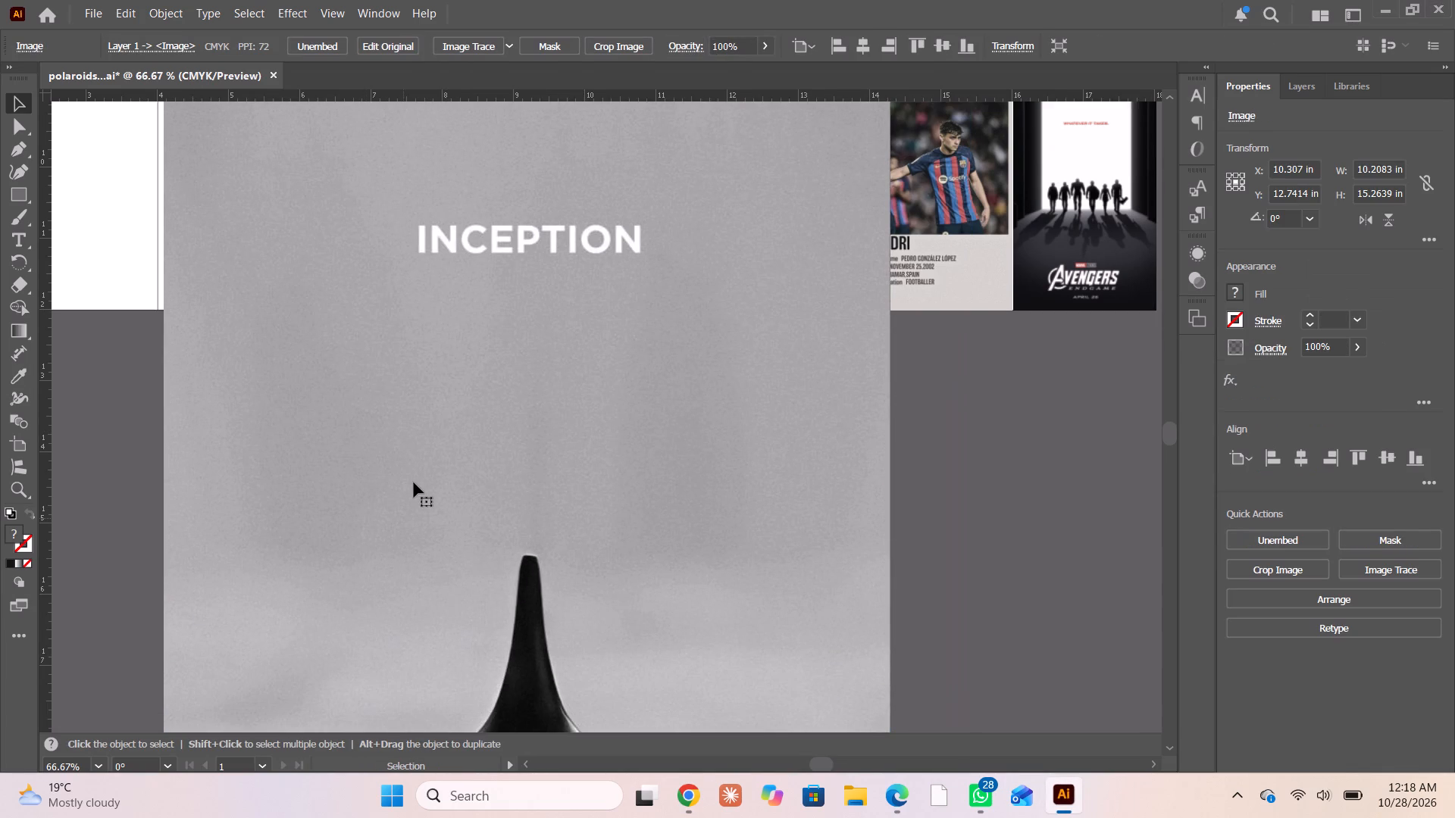
scroll(440, 438, "down", 3, "ctrl")
left_click(142, 517)
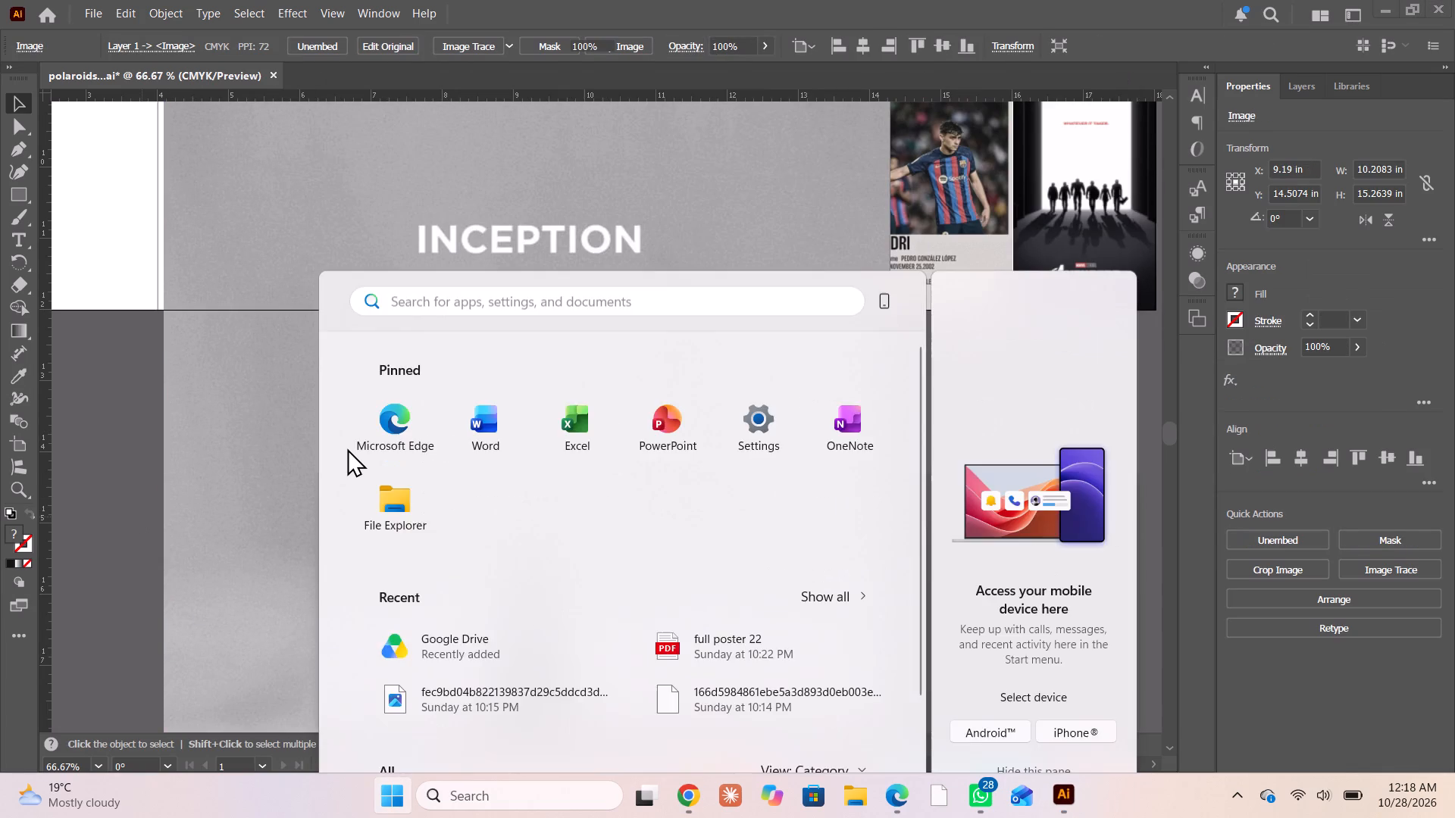
scroll(347, 448, "down", 5, "alt")
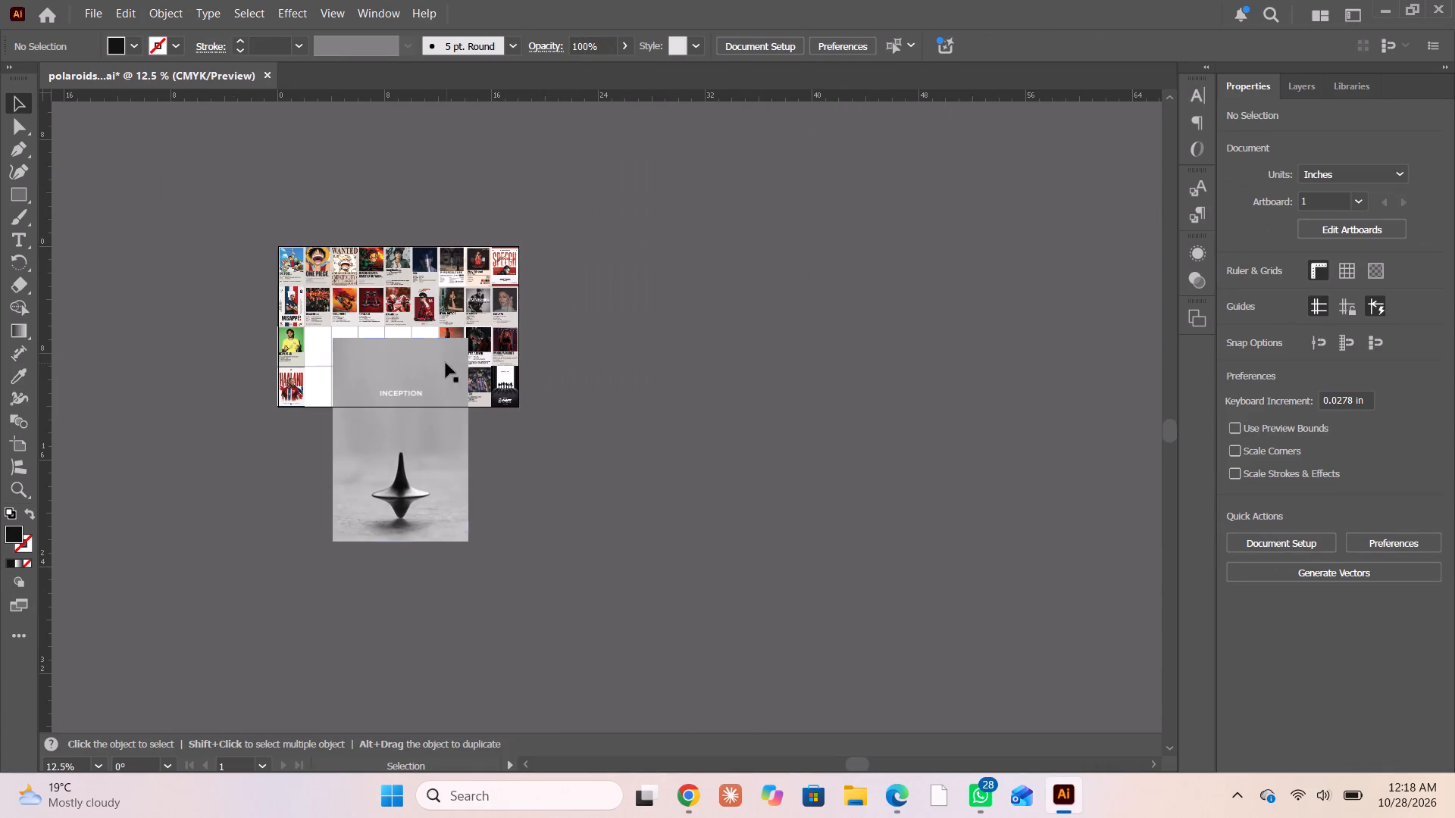
left_click(446, 363)
left_click_drag(468, 340, 378, 467, "shift")
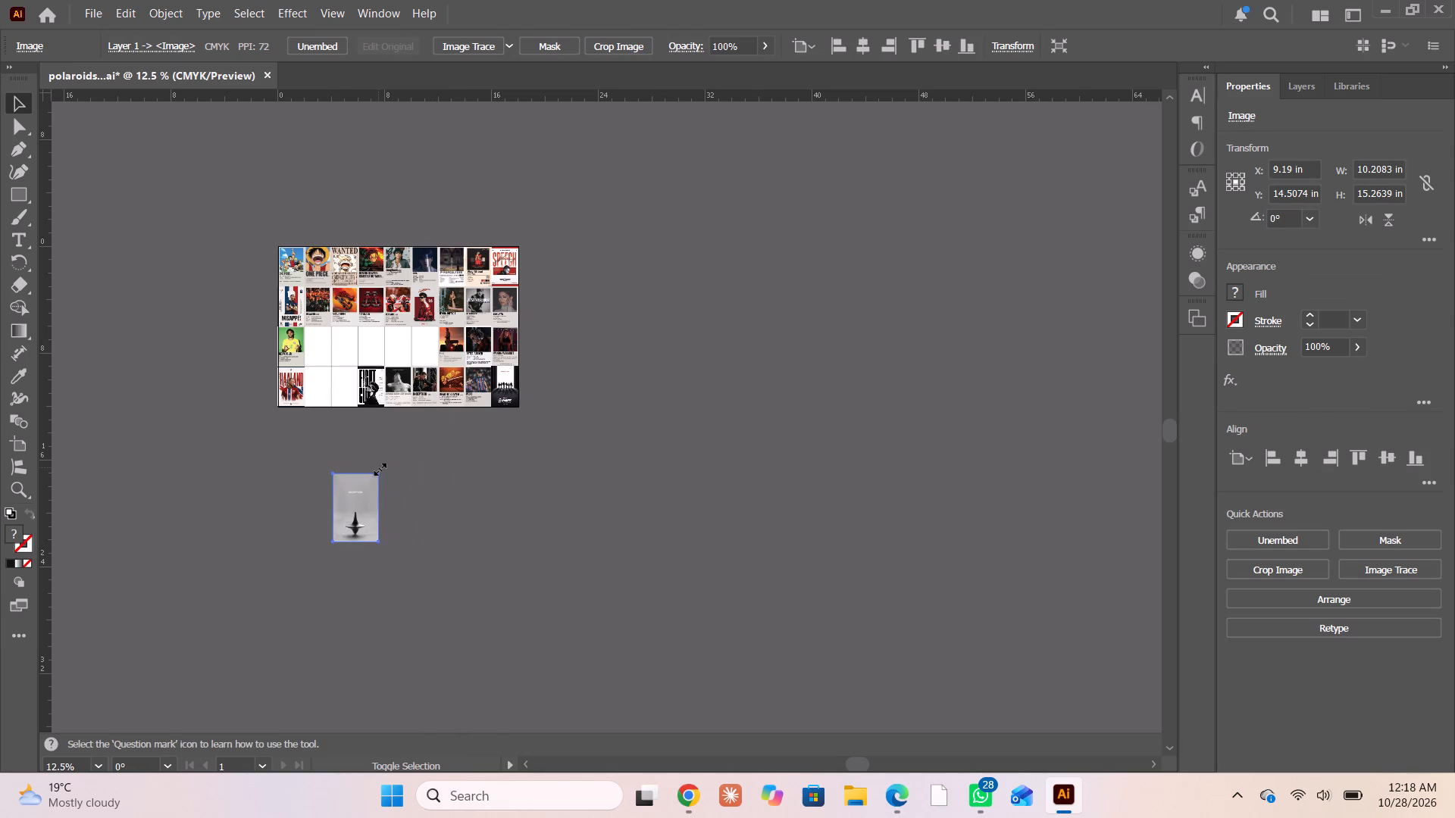
left_click_drag(378, 467, 377, 467, "shift")
scroll(374, 508, "up", 3, "alt")
left_click_drag(374, 543, 350, 379)
scroll(350, 378, "right", 1)
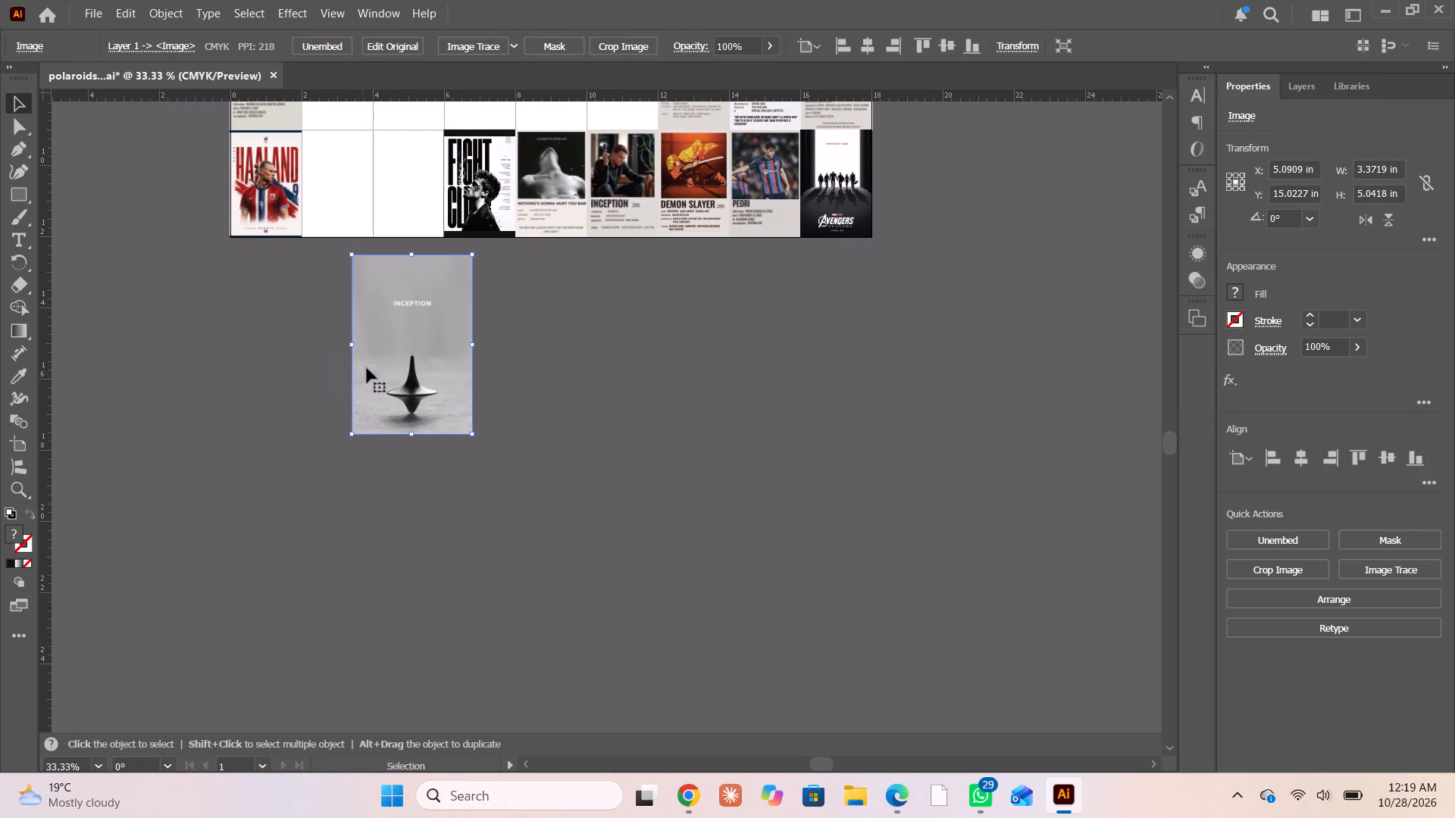
scroll(374, 361, "up", 1)
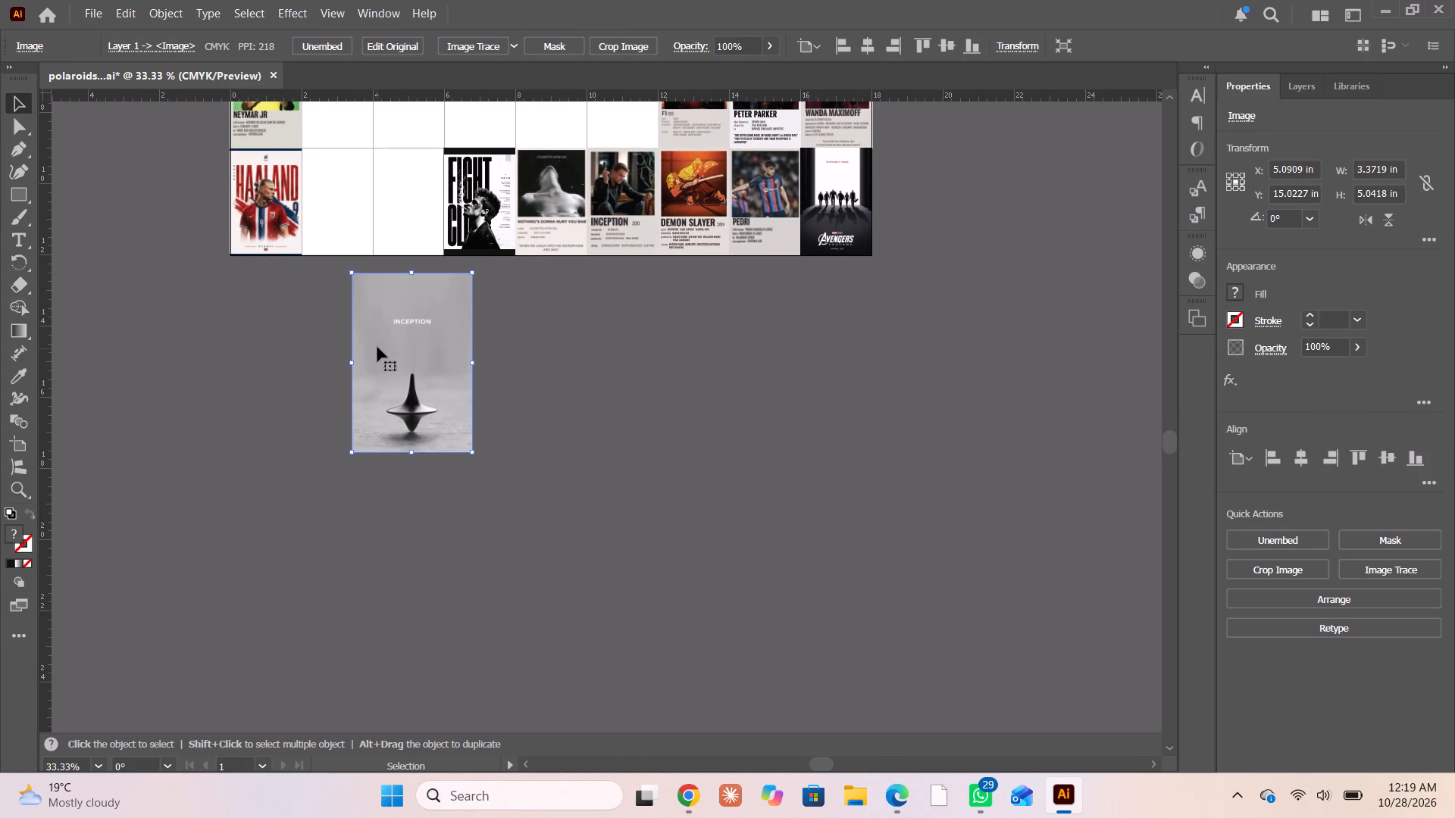
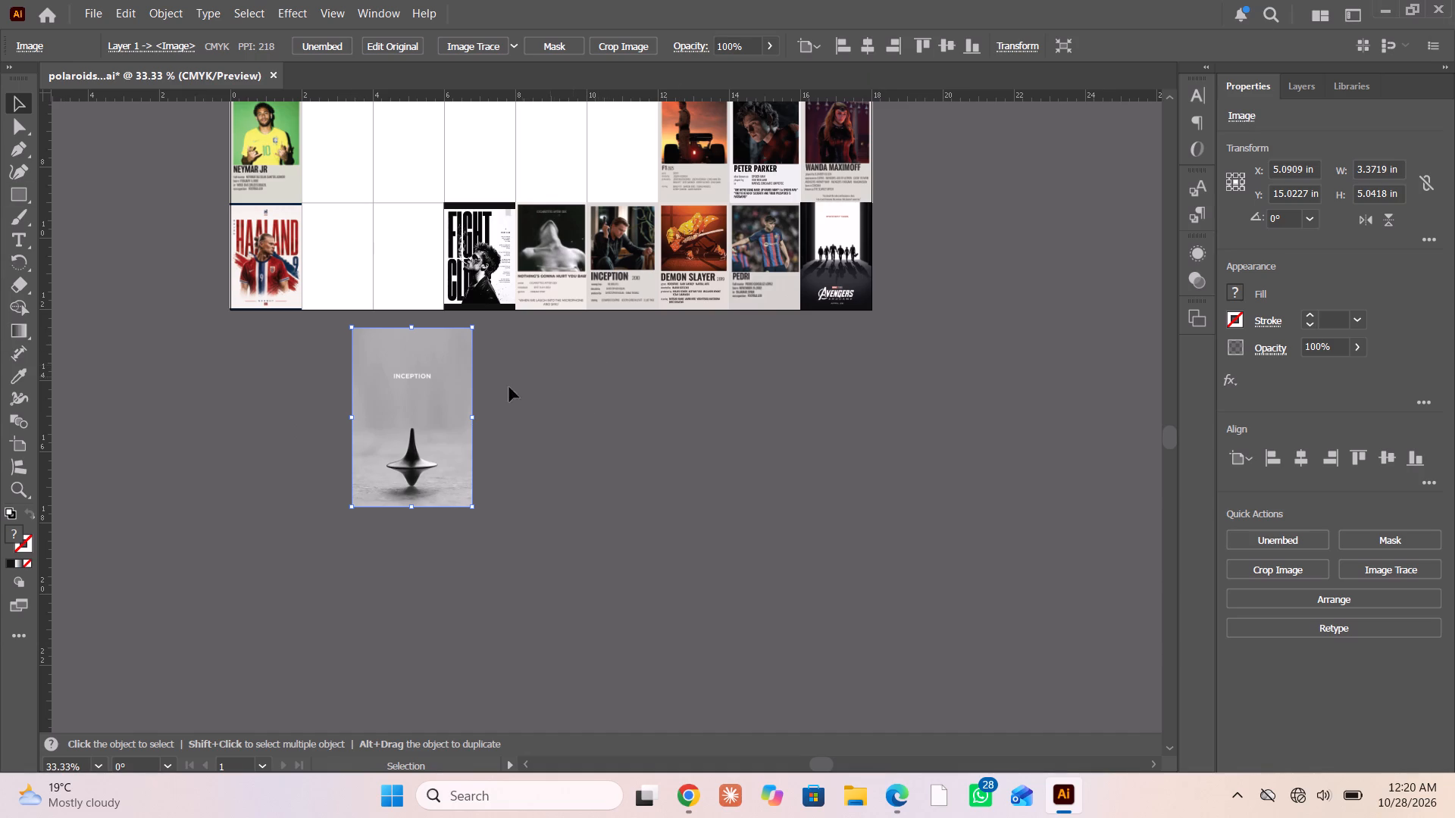
Move the spinning-top Inception poster clear of the cells, to the left of the sheet's bottom row.
scroll(411, 401, "up", 1, "alt")
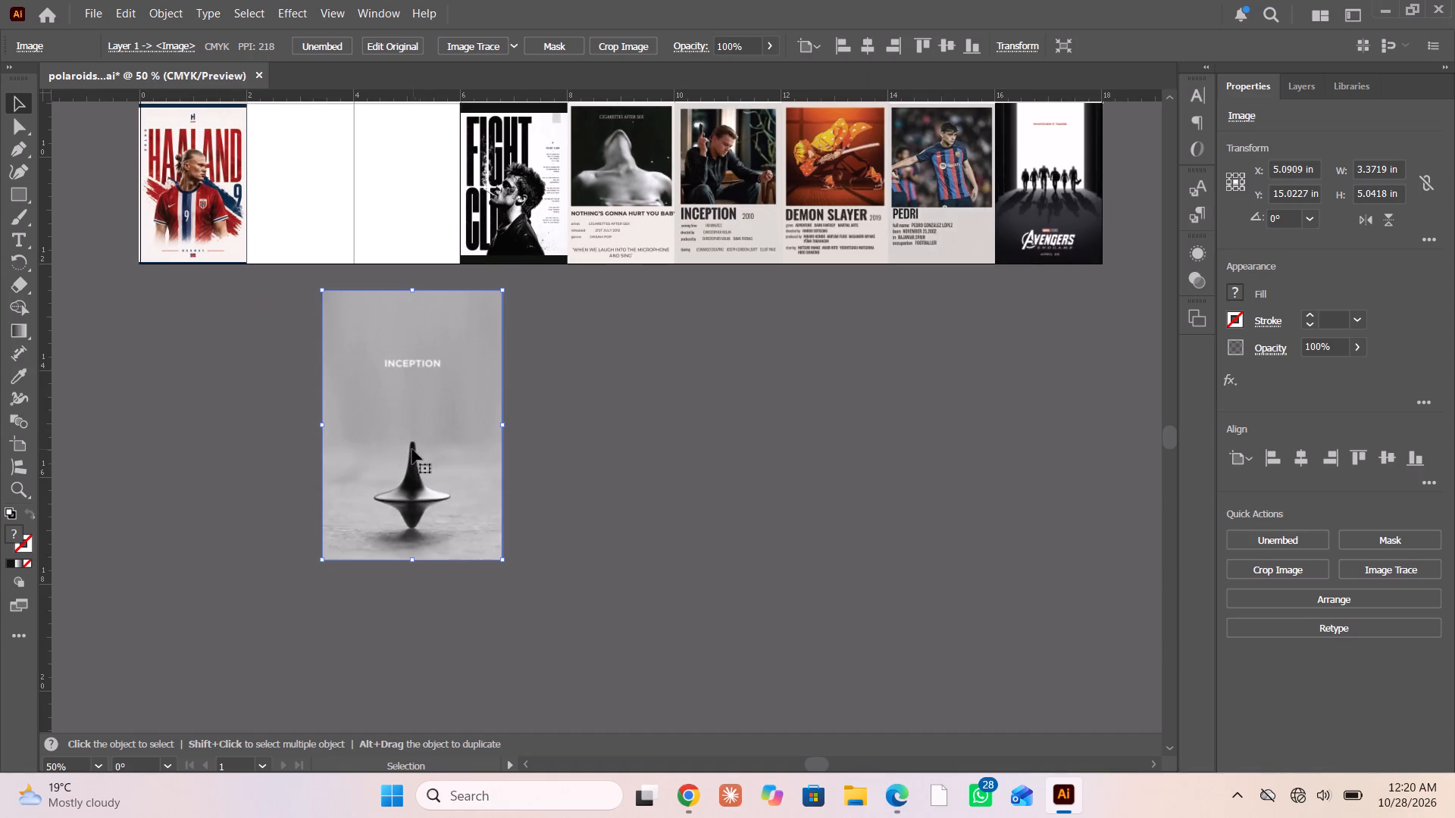
scroll(412, 449, "right", 1)
scroll(433, 473, "up", 9)
left_click_drag(458, 521, 443, 446)
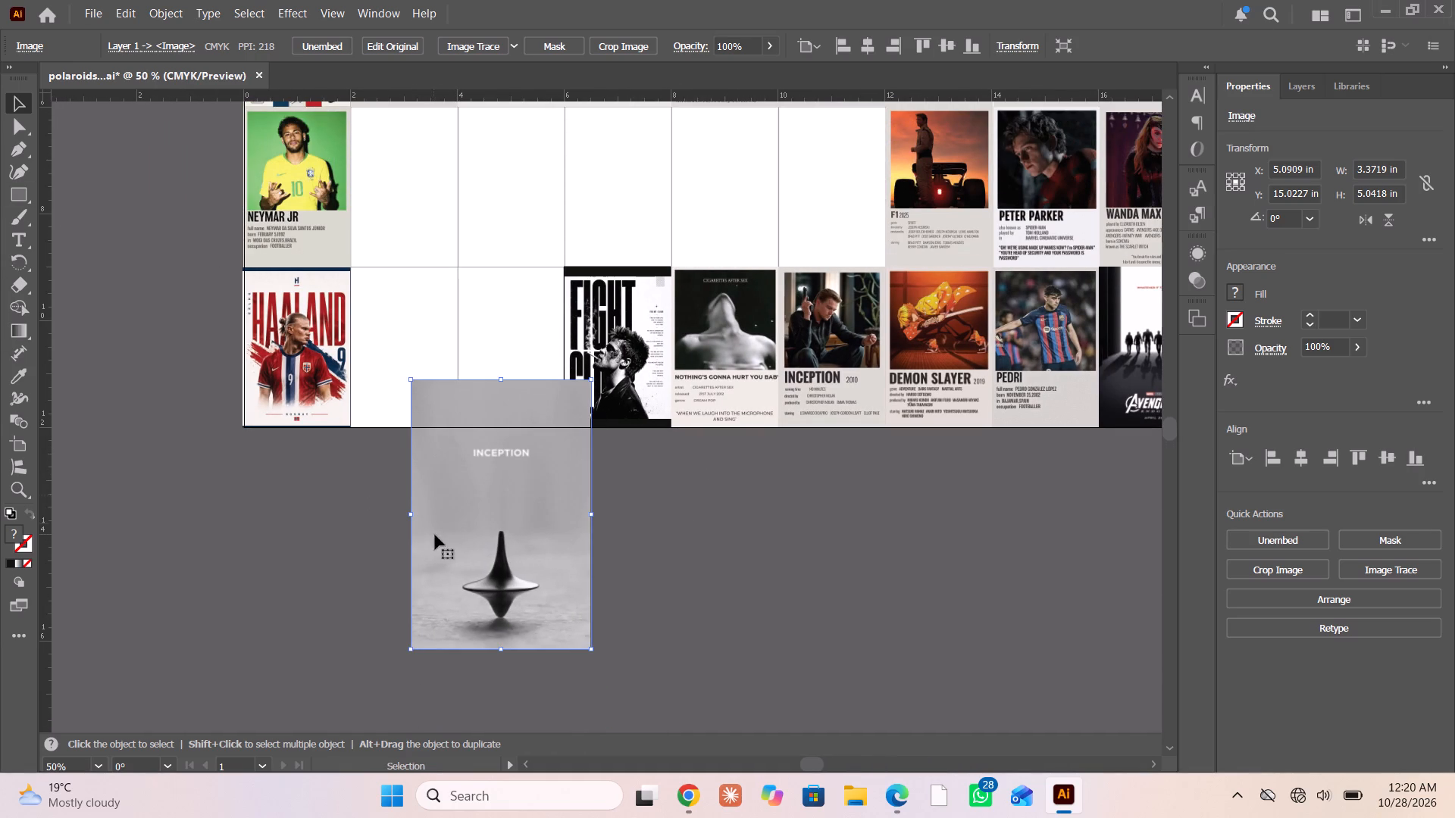
scroll(455, 560, "up", 1, "alt")
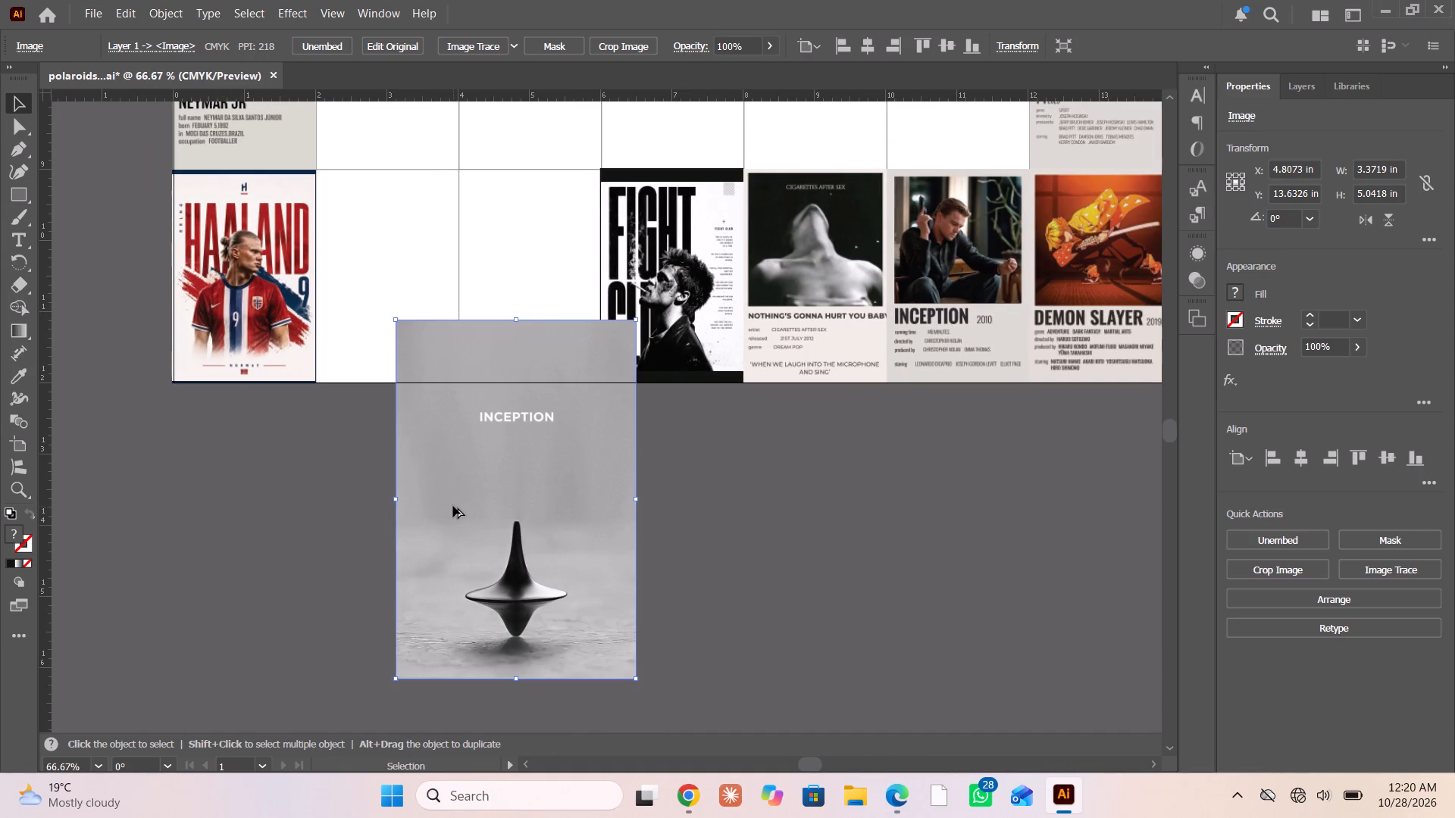
scroll(452, 503, "down", 3, "alt")
left_click_drag(472, 530, 285, 544)
scroll(440, 502, "up", 2)
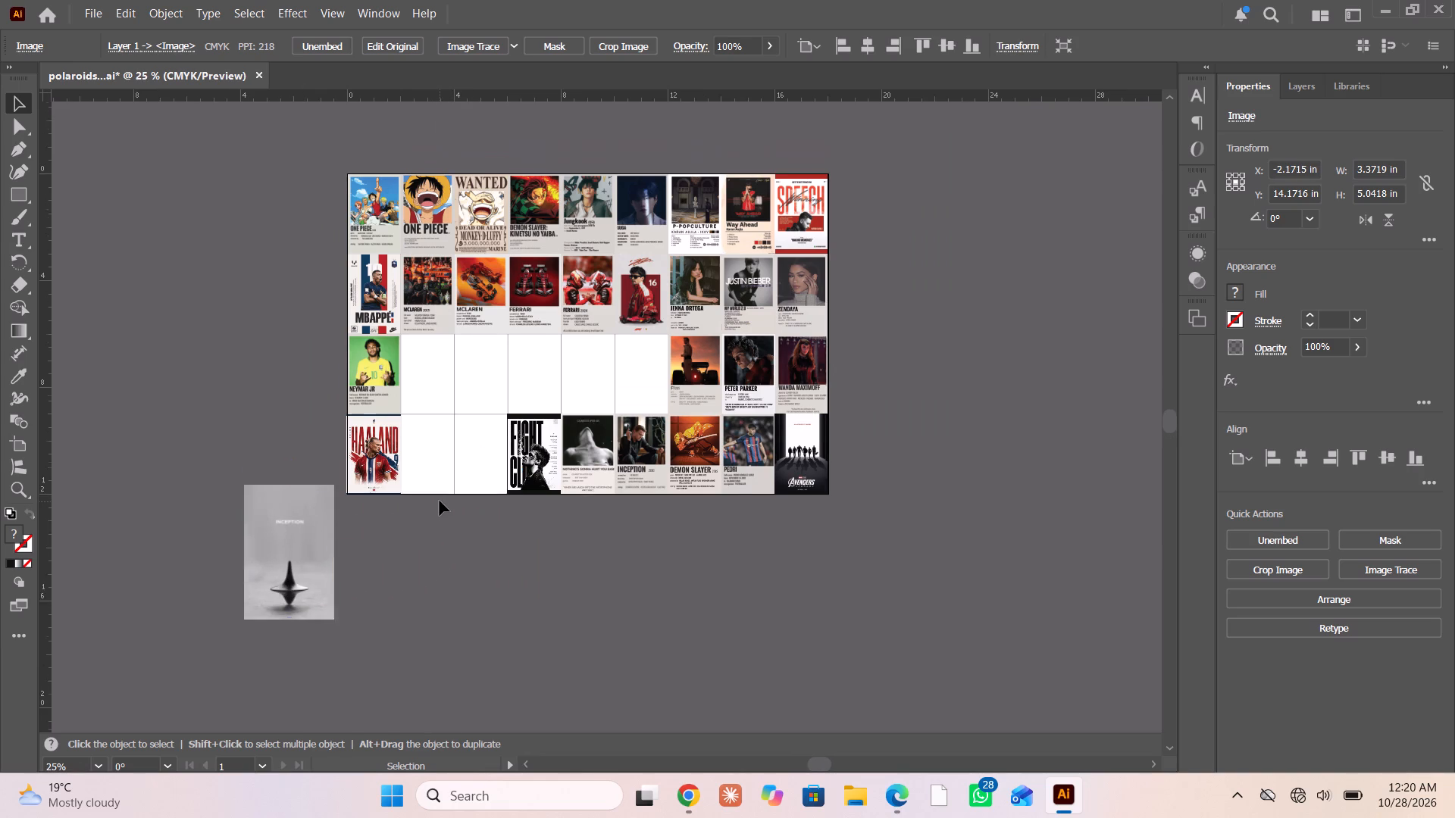
Duplicate the Inception 2010 polaroid from the bottom row and place the copy over the sheet's lower edge.
scroll(438, 501, "up", 2, "alt")
scroll(821, 454, "up", 4, "alt")
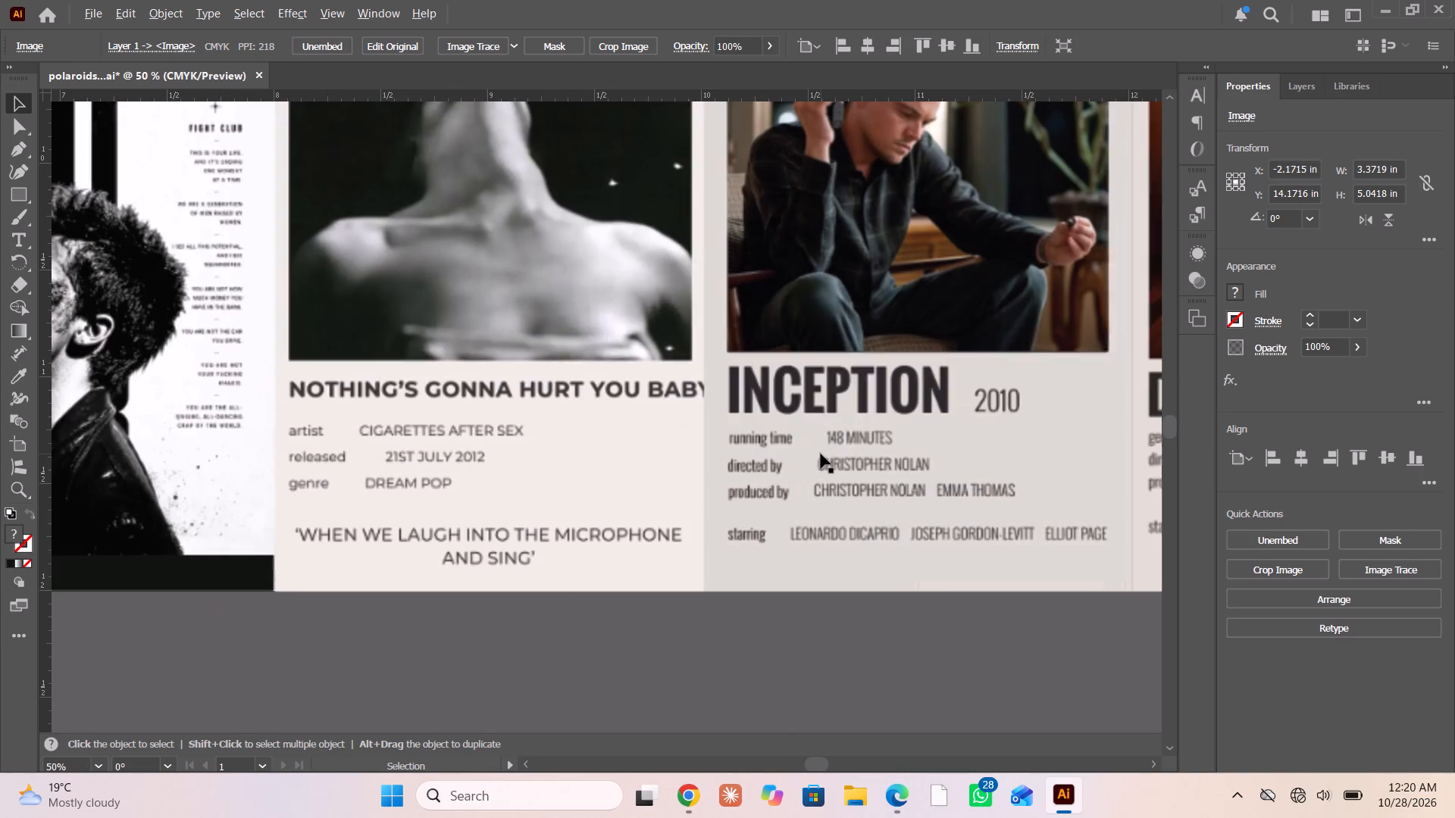
scroll(797, 445, "down", 3, "alt")
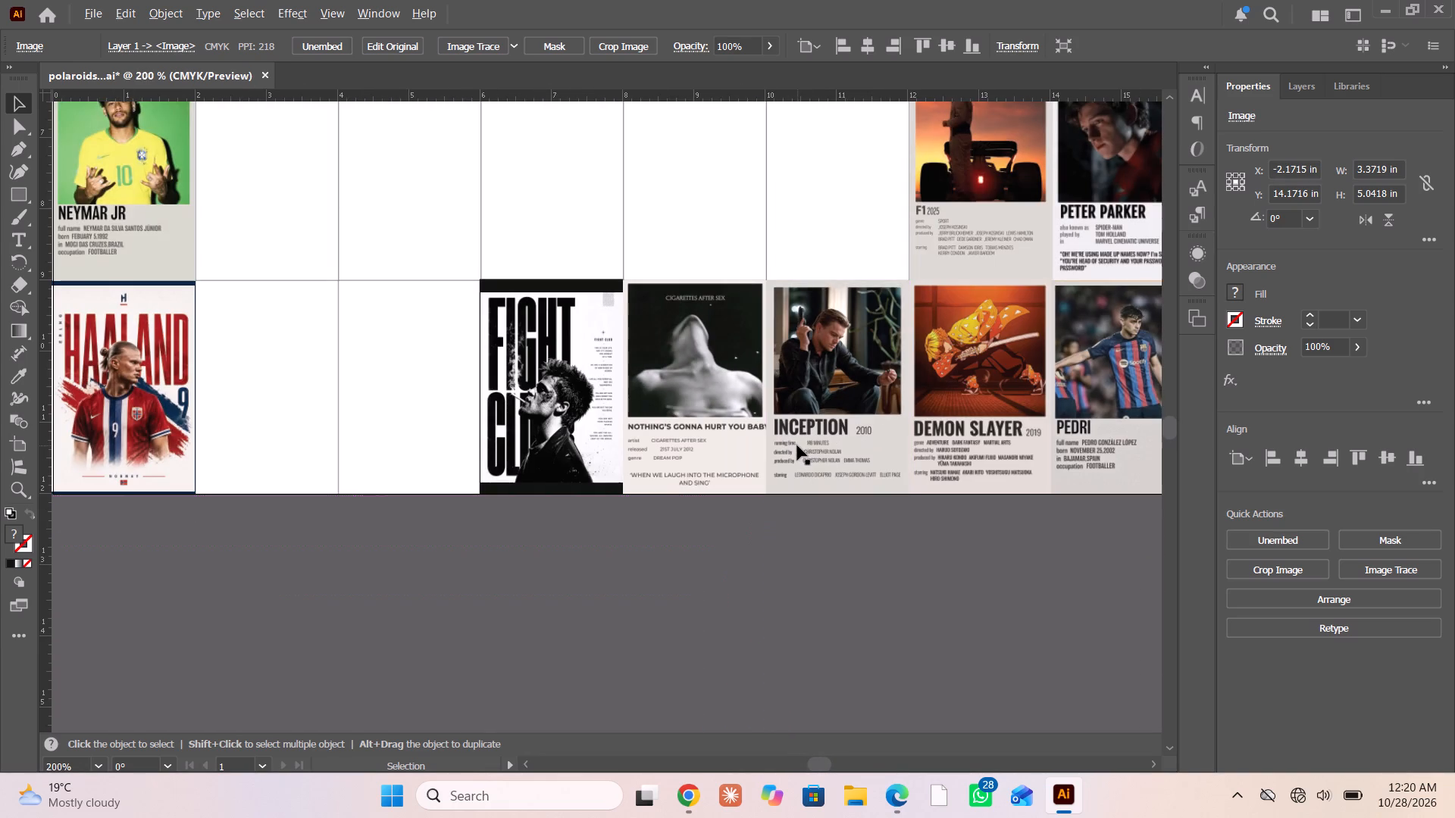
left_click(812, 440)
left_click_drag(815, 431, 425, 571, "alt")
Bring the spinning-top poster and the copied Inception 2010 polaroid side by side, with the copy just below the sheet.
scroll(419, 557, "right", 3)
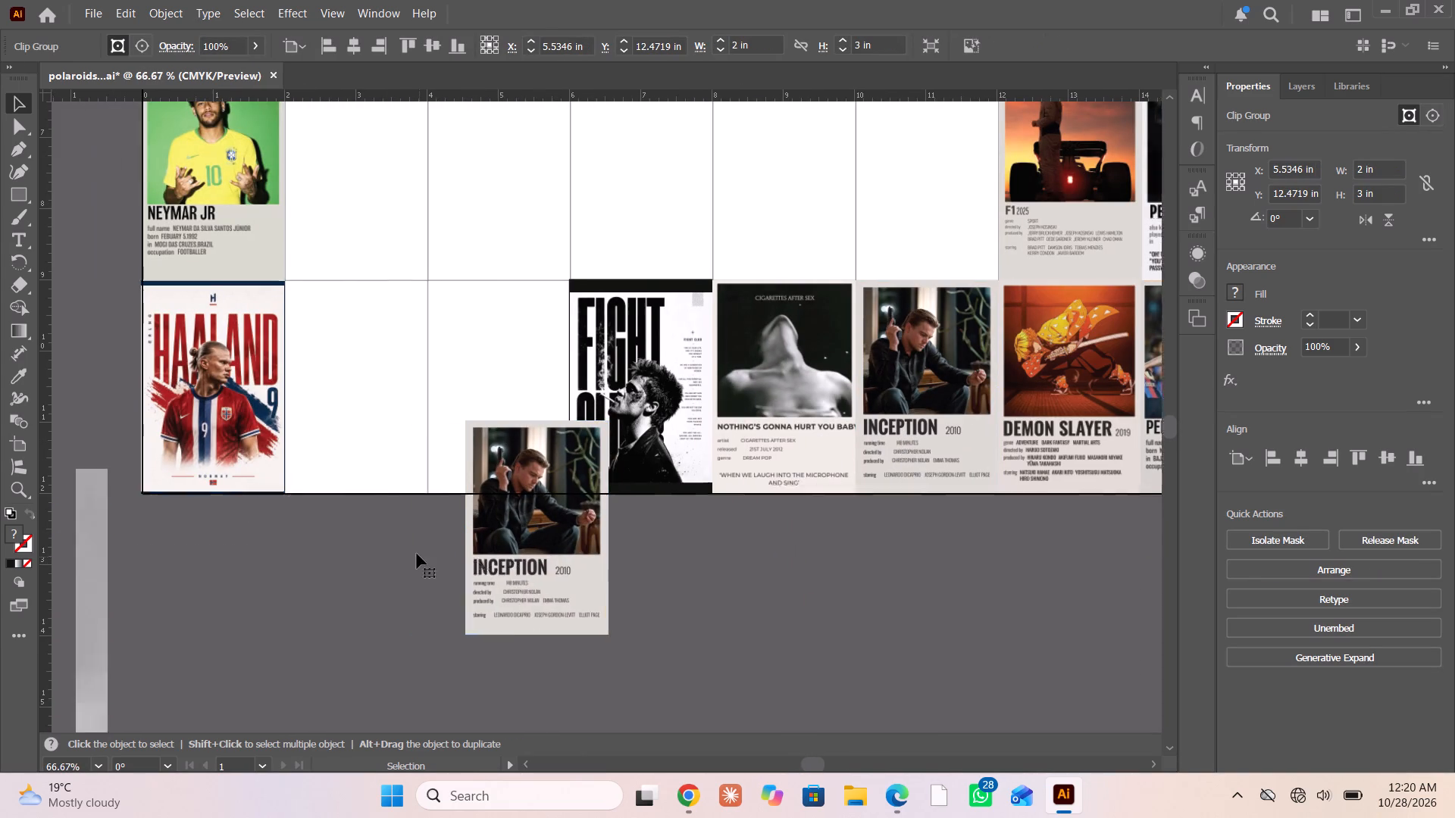
scroll(417, 554, "right", 4)
left_click_drag(203, 661, 368, 609)
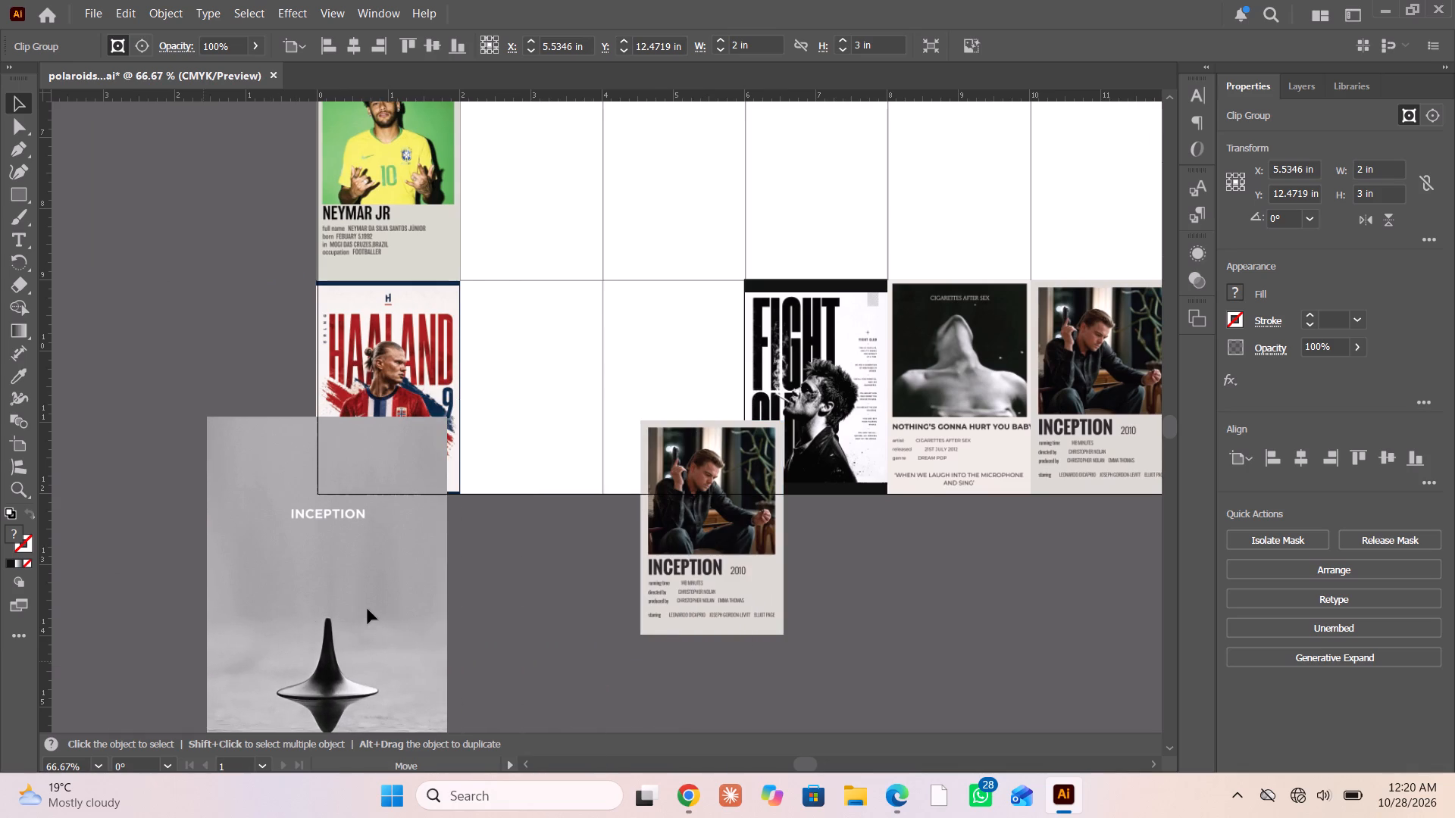
left_click_drag(368, 609, 367, 609)
left_click_drag(663, 613, 437, 667)
scroll(430, 650, "down", 4)
left_click_drag(543, 556, 577, 673)
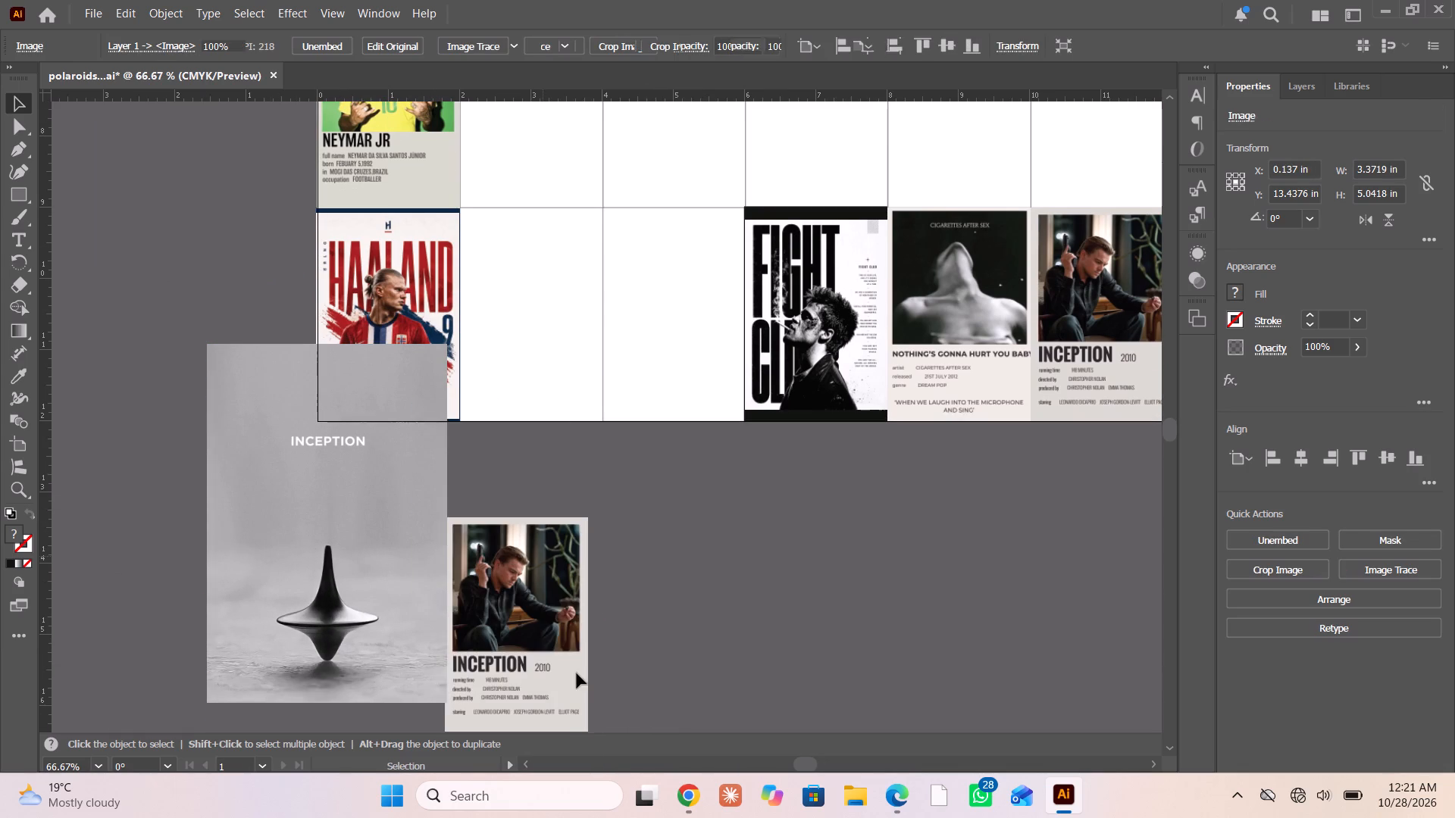
left_click_drag(577, 673, 580, 673)
left_click(267, 577)
left_click_drag(523, 627, 555, 547)
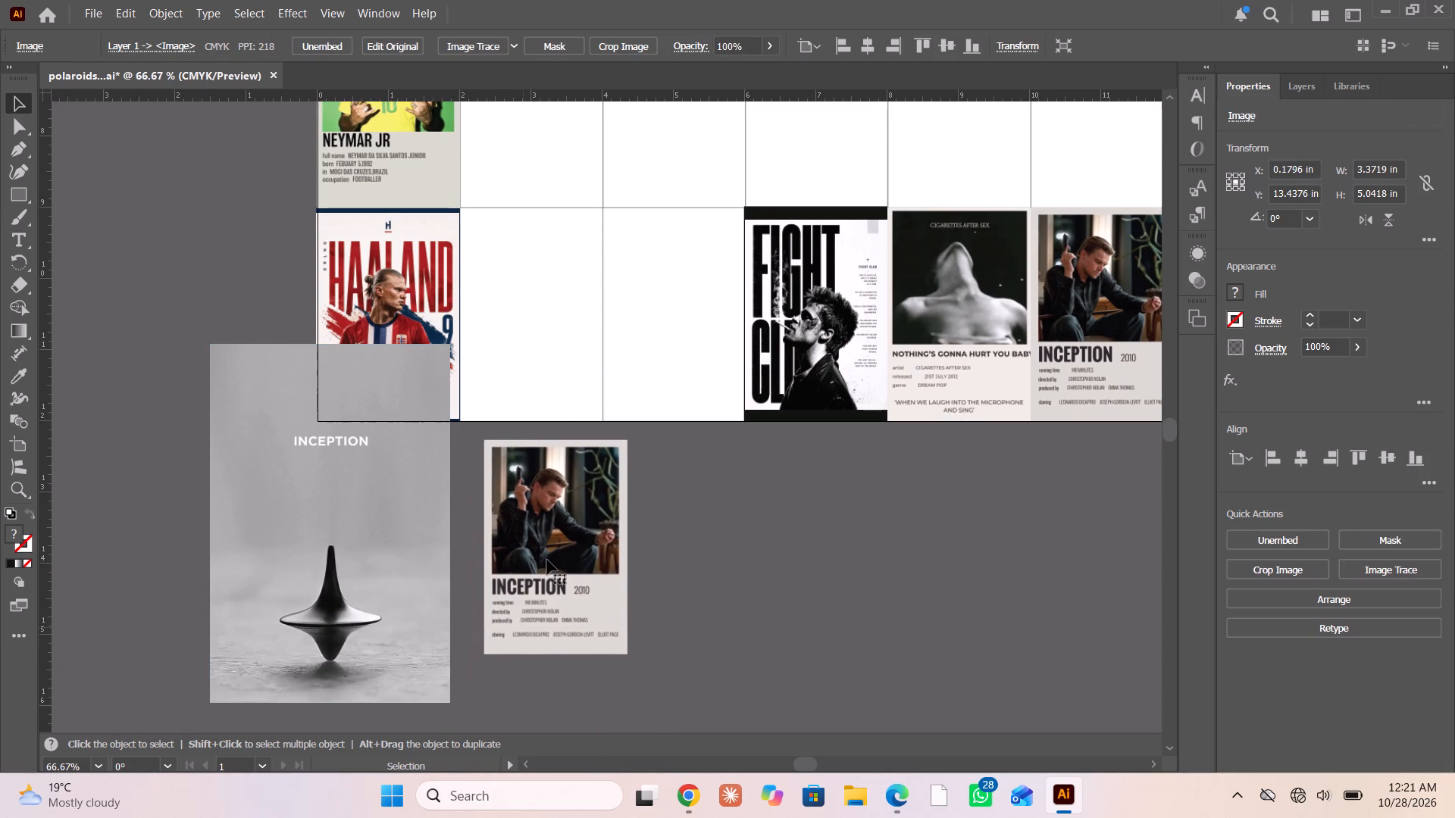
Draw a black rectangle about 1.79 × 1.80 in exactly over the photo of the copied Inception polaroid.
left_click(22, 198)
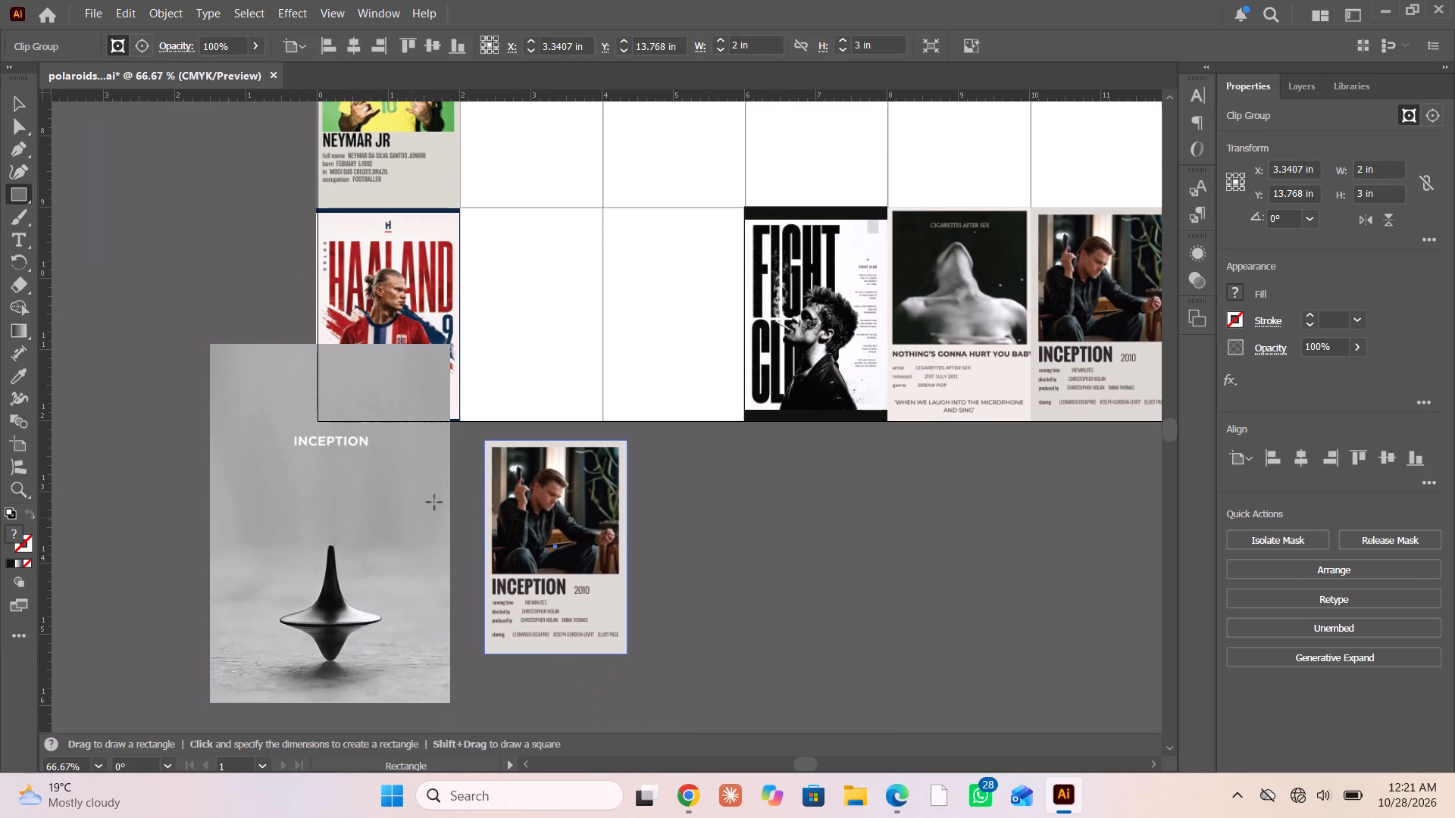
scroll(518, 508, "up", 3, "alt")
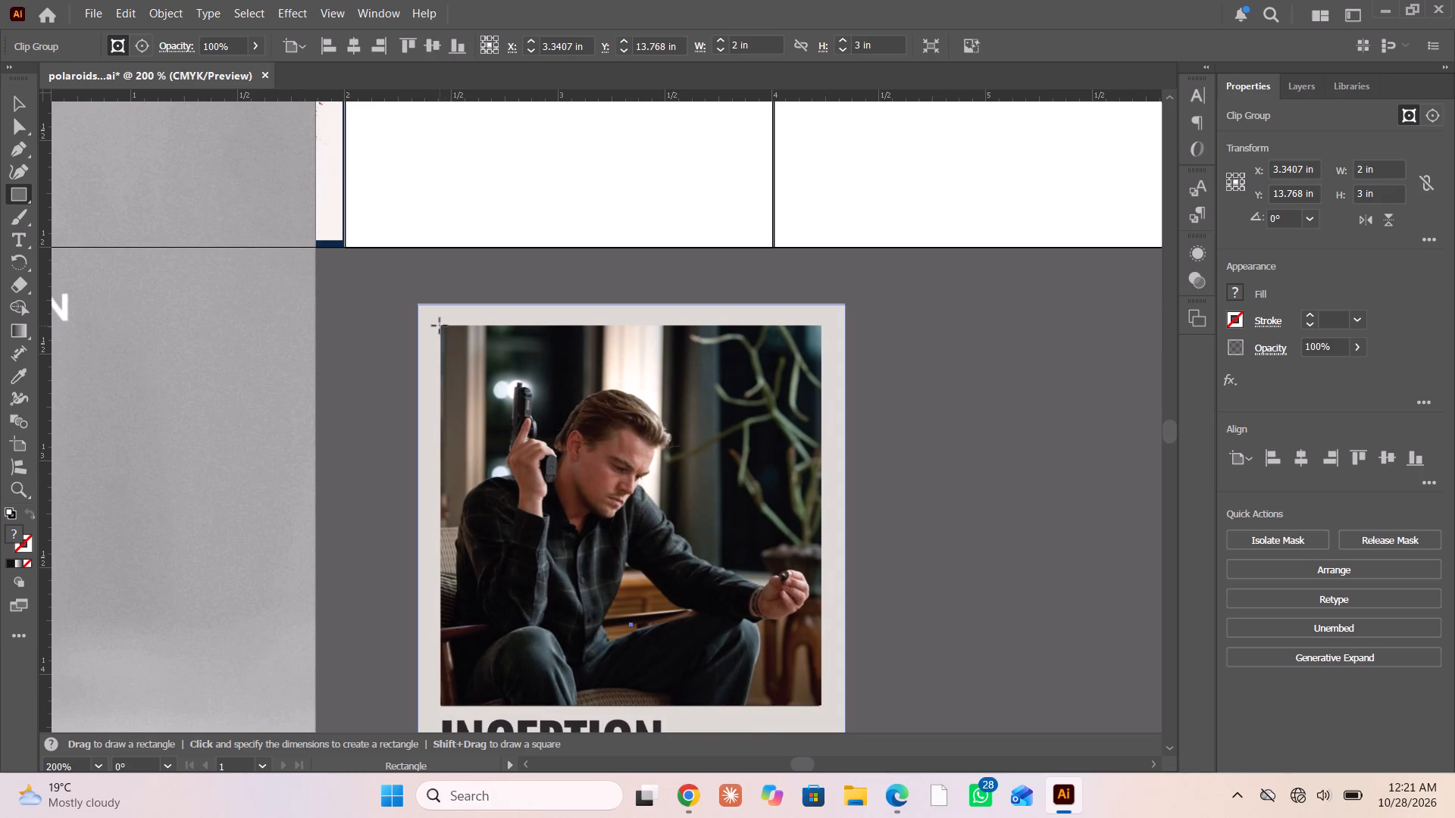
left_click_drag(440, 324, 822, 708)
scroll(693, 600, "down", 3, "alt")
scroll(689, 620, "up", 2, "alt")
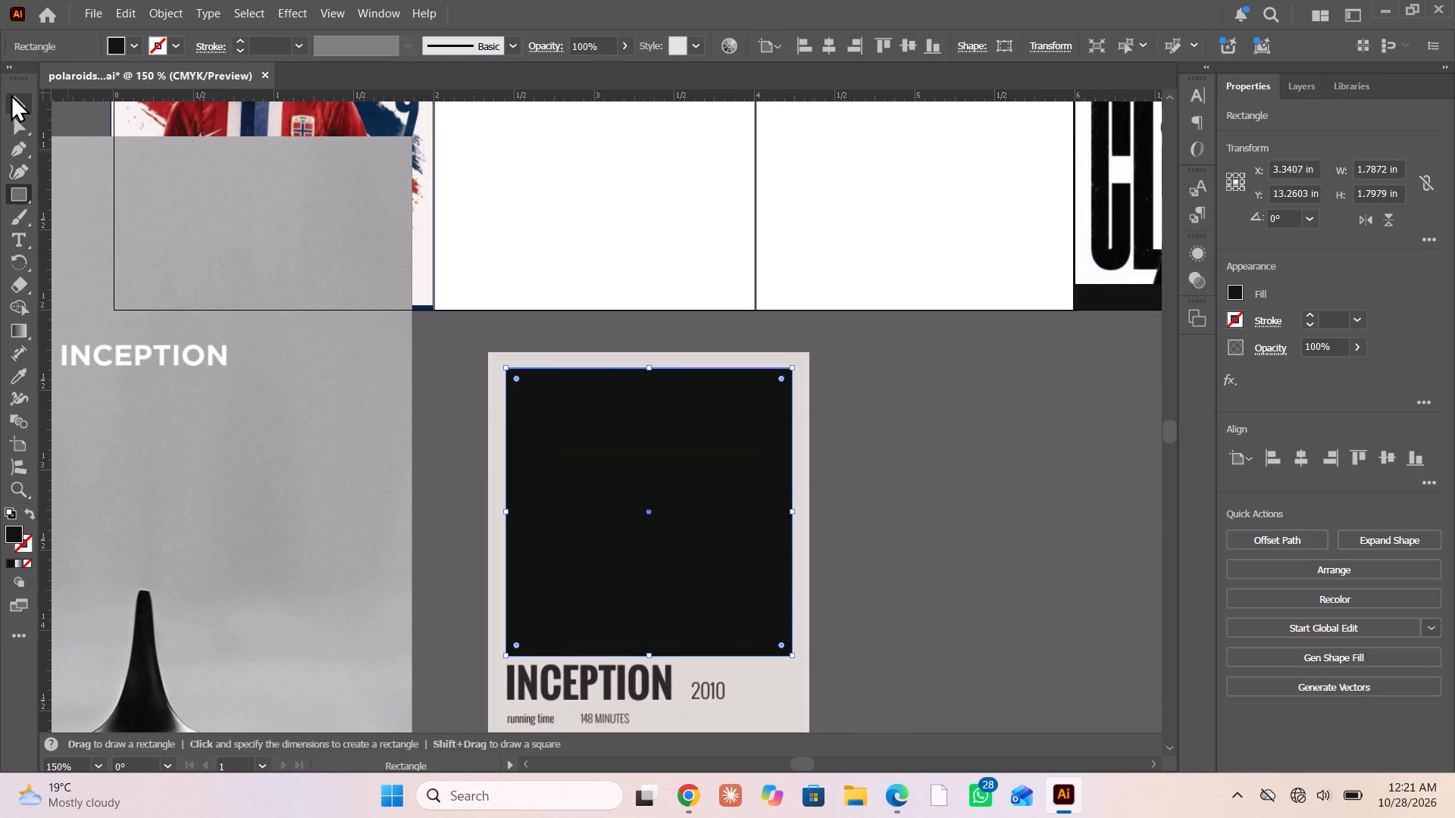
Overlap the spinning-top poster with the black rectangle and clip the poster to the rectangle with a clipping mask.
left_click(12, 96)
left_click_drag(228, 482, 411, 523)
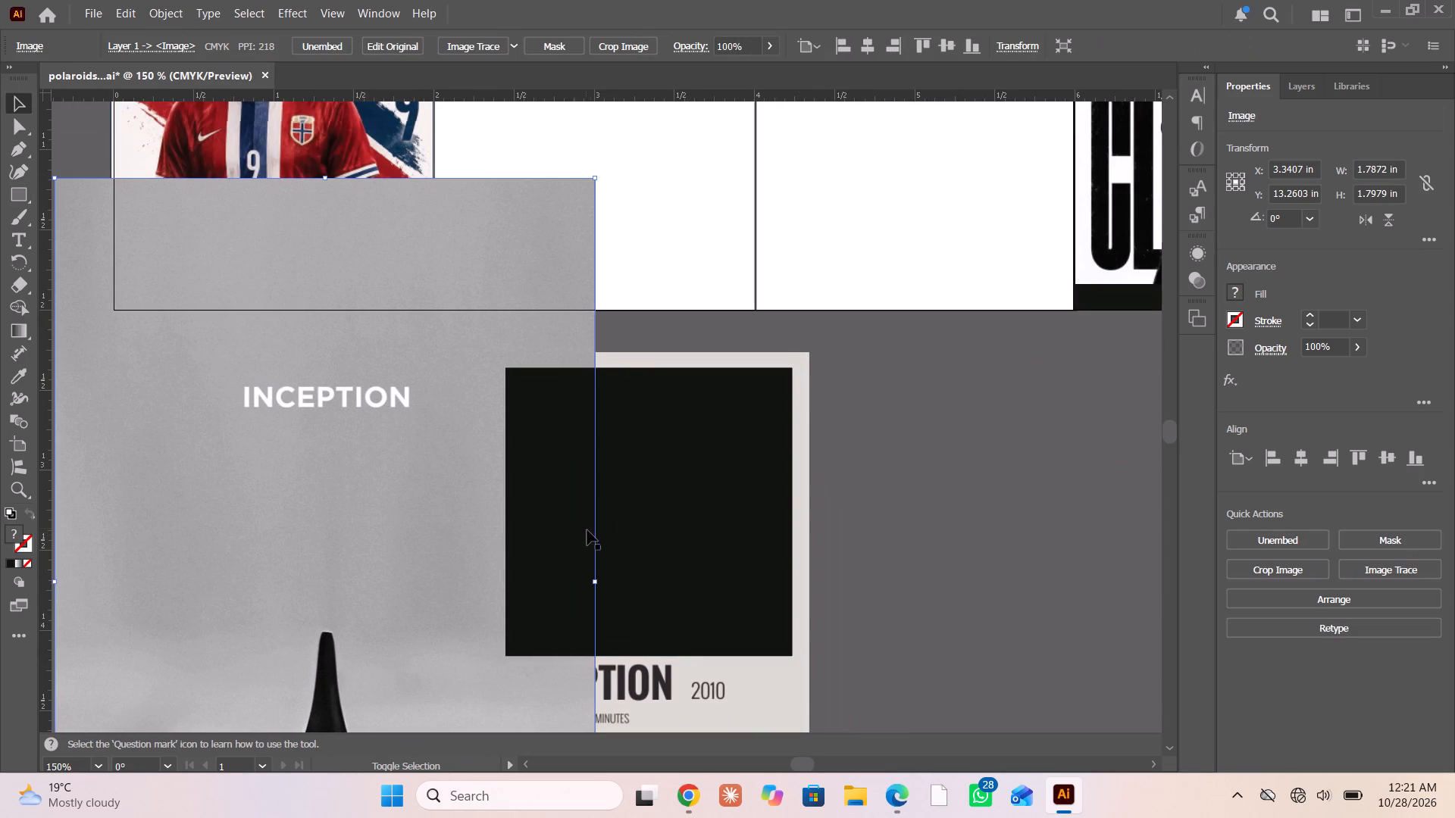
left_click(649, 507, "shift")
left_click(1311, 570)
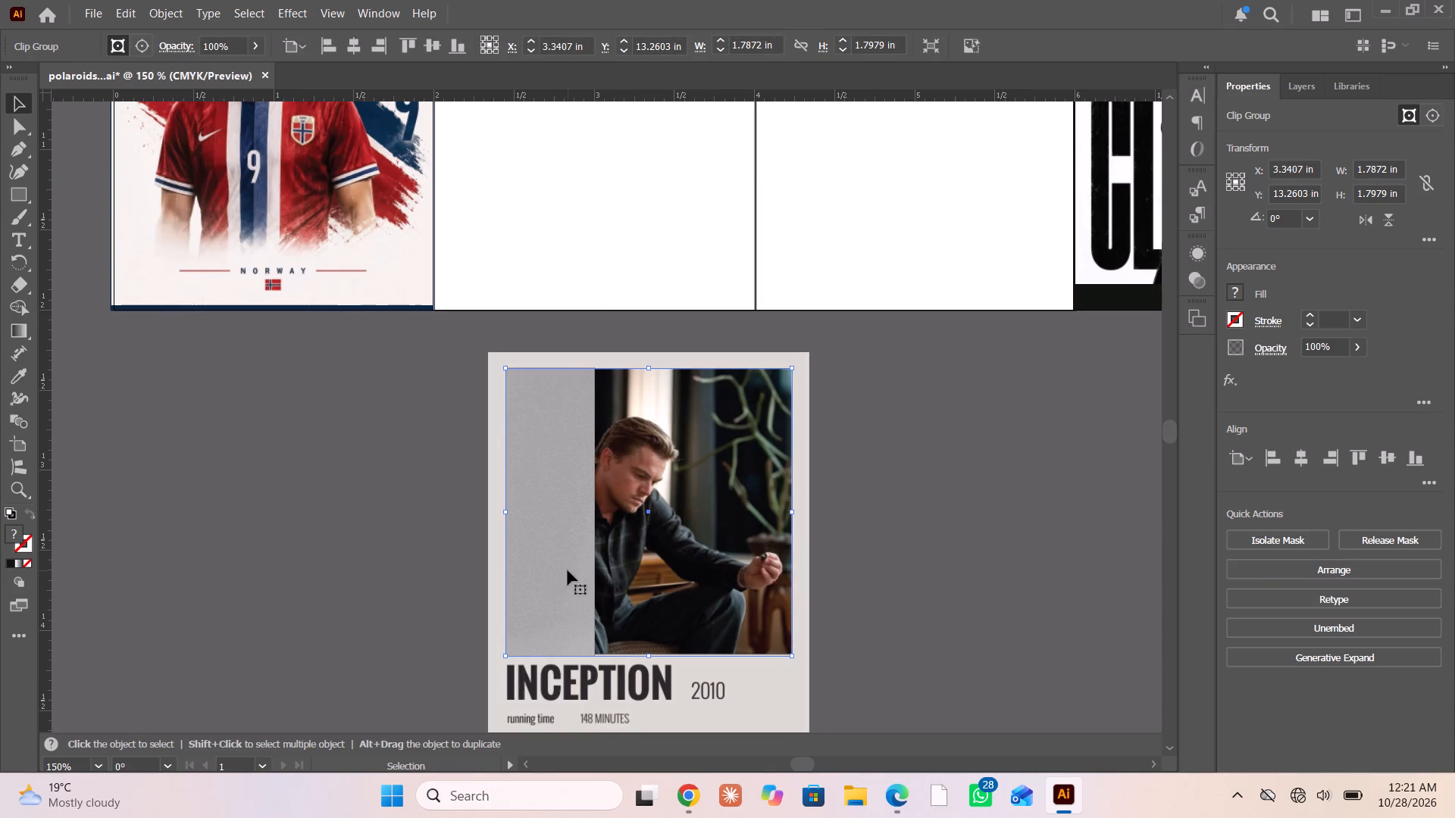
Inside the clip group, scale the spinning-top image to about 1.94 × 2.91 in and move it to fill the photo area.
double_click(561, 567)
left_click(560, 567)
left_click_drag(542, 562, 821, 544, "alt")
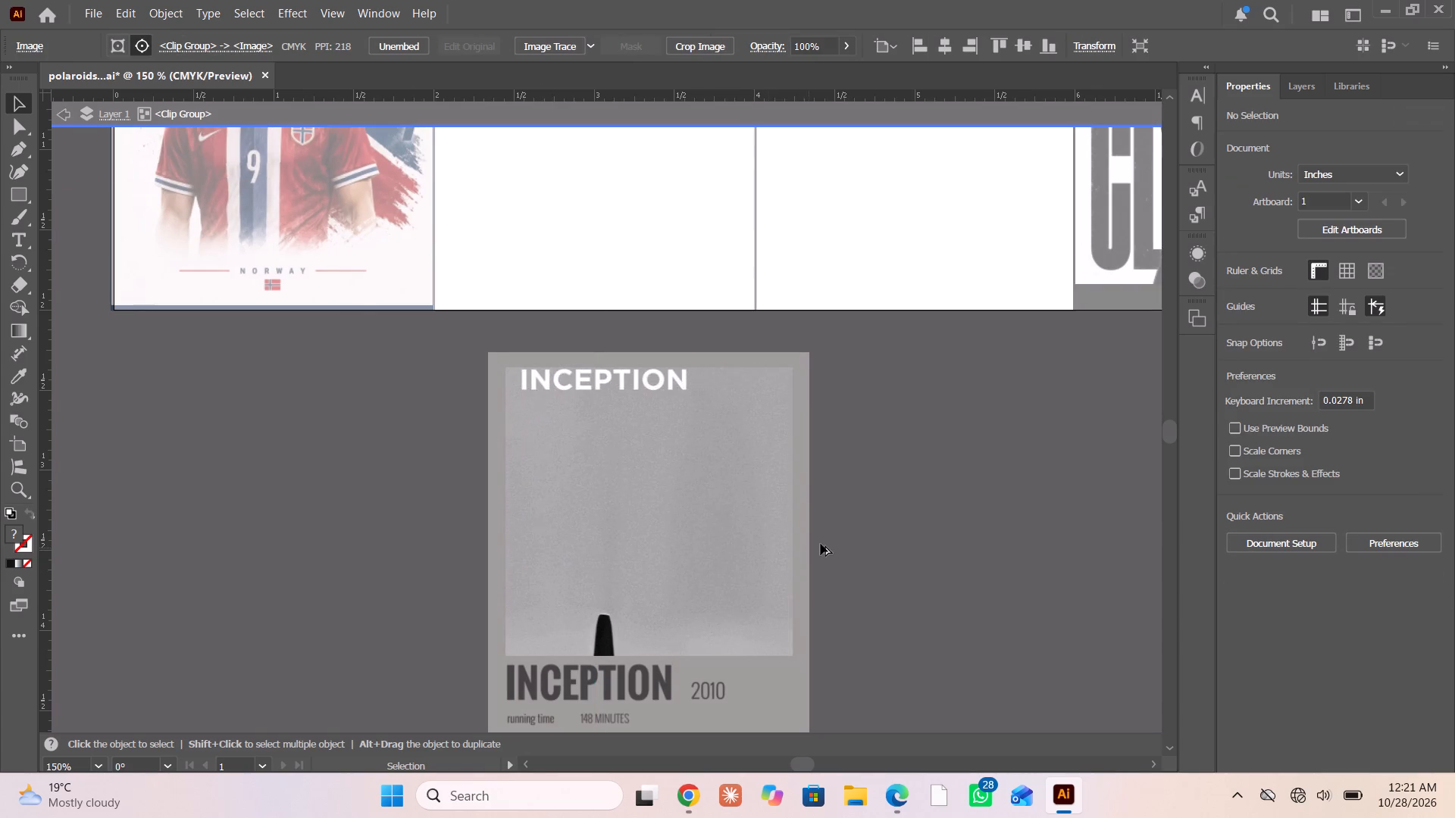
left_click_drag(821, 544, 826, 543, "alt")
scroll(696, 497, "down", 2, "alt")
left_click_drag(771, 351, 672, 496, "shift")
left_click(721, 436)
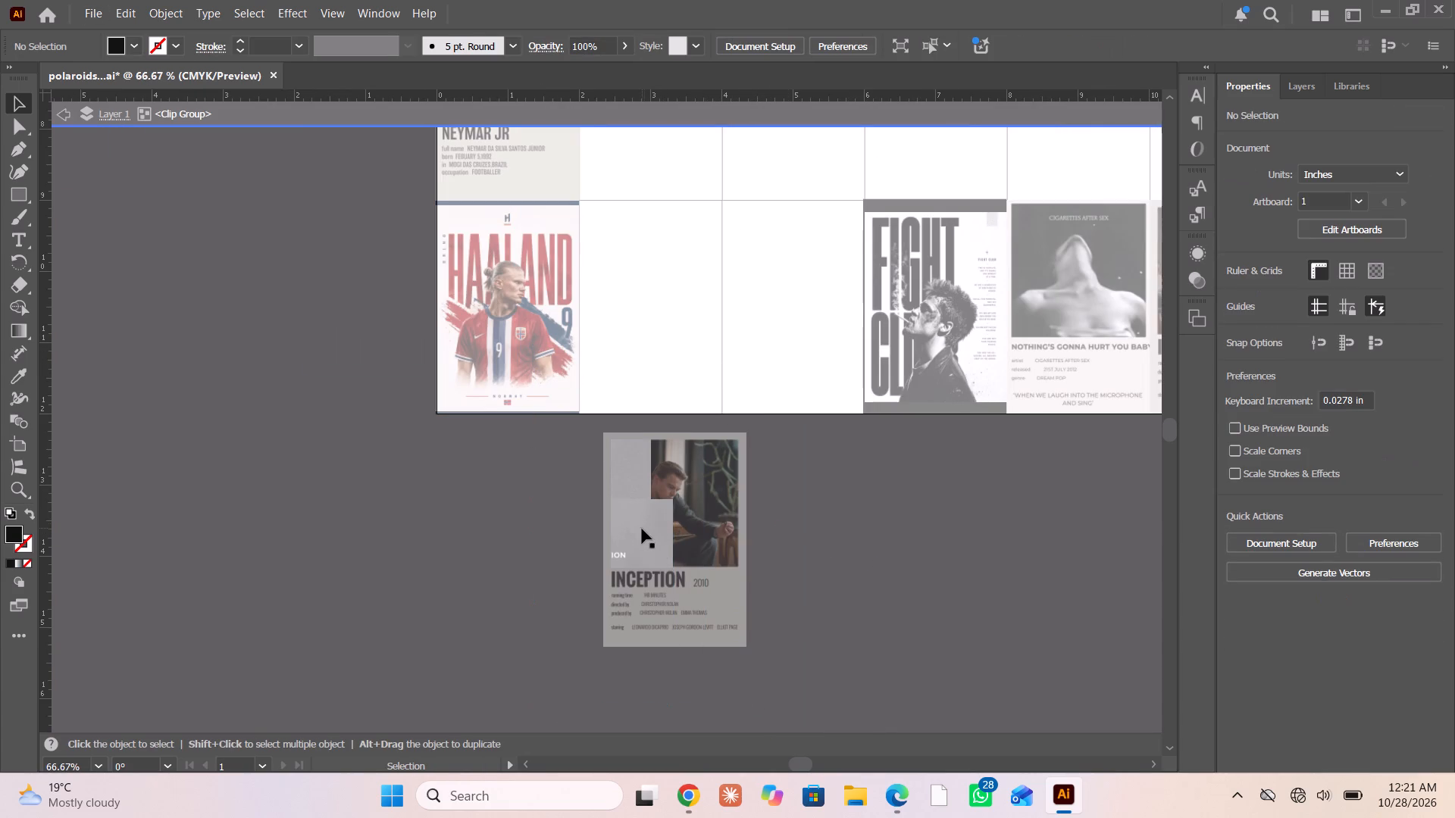
left_click_drag(640, 538, 717, 411)
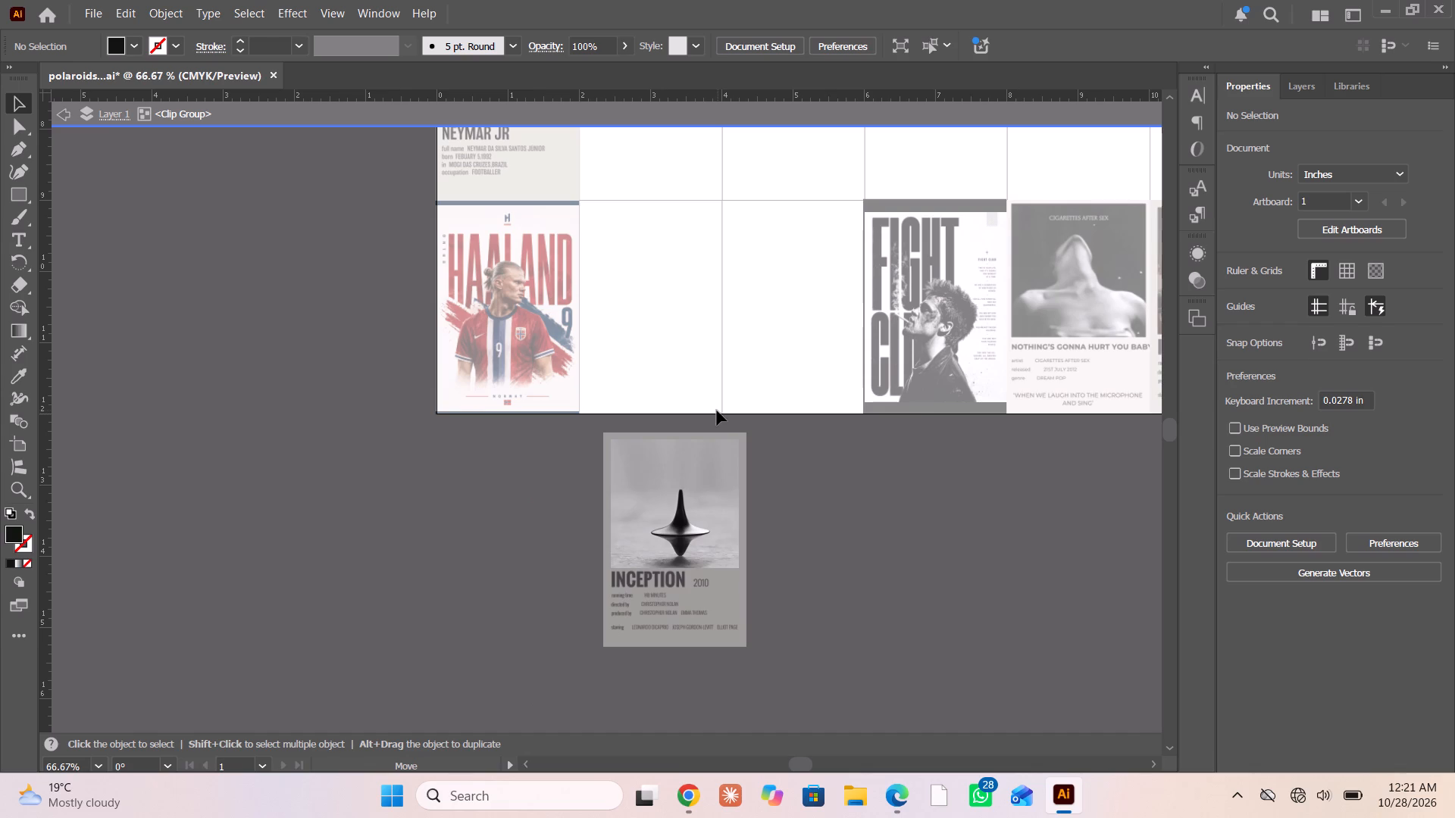
left_click_drag(717, 411, 714, 404)
Fine-tune the spinning-top image to about X 3.33, Y 12.76 in so it is centred in the photo area, and exit isolation mode.
scroll(714, 536, "down", 1, "alt")
scroll(714, 535, "up", 1, "alt")
scroll(714, 534, "down", 1, "alt")
scroll(710, 526, "up", 5, "alt")
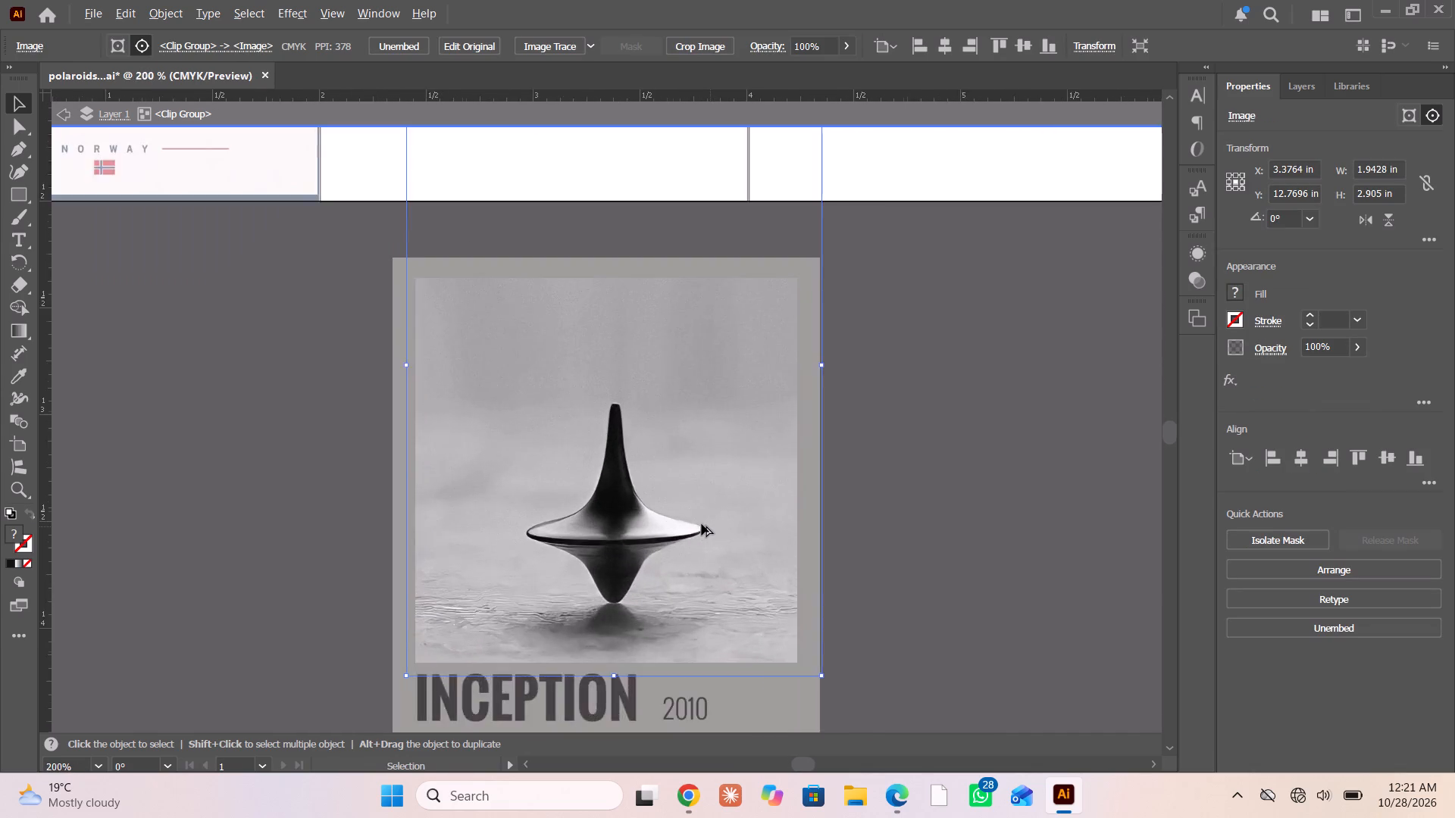
left_click_drag(674, 526, 656, 524)
scroll(653, 514, "down", 4)
scroll(630, 487, "down", 2, "alt")
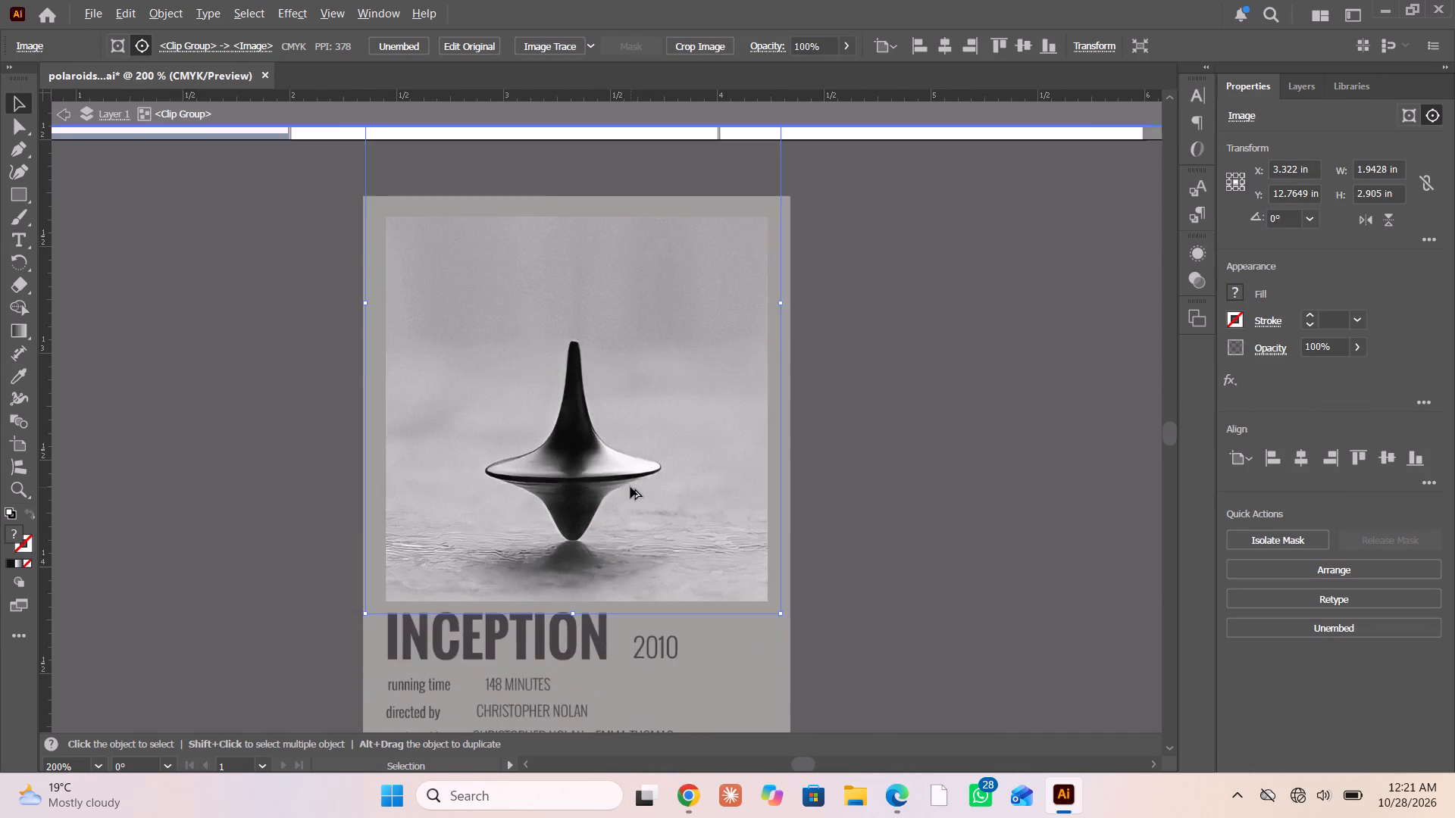
left_click(619, 476)
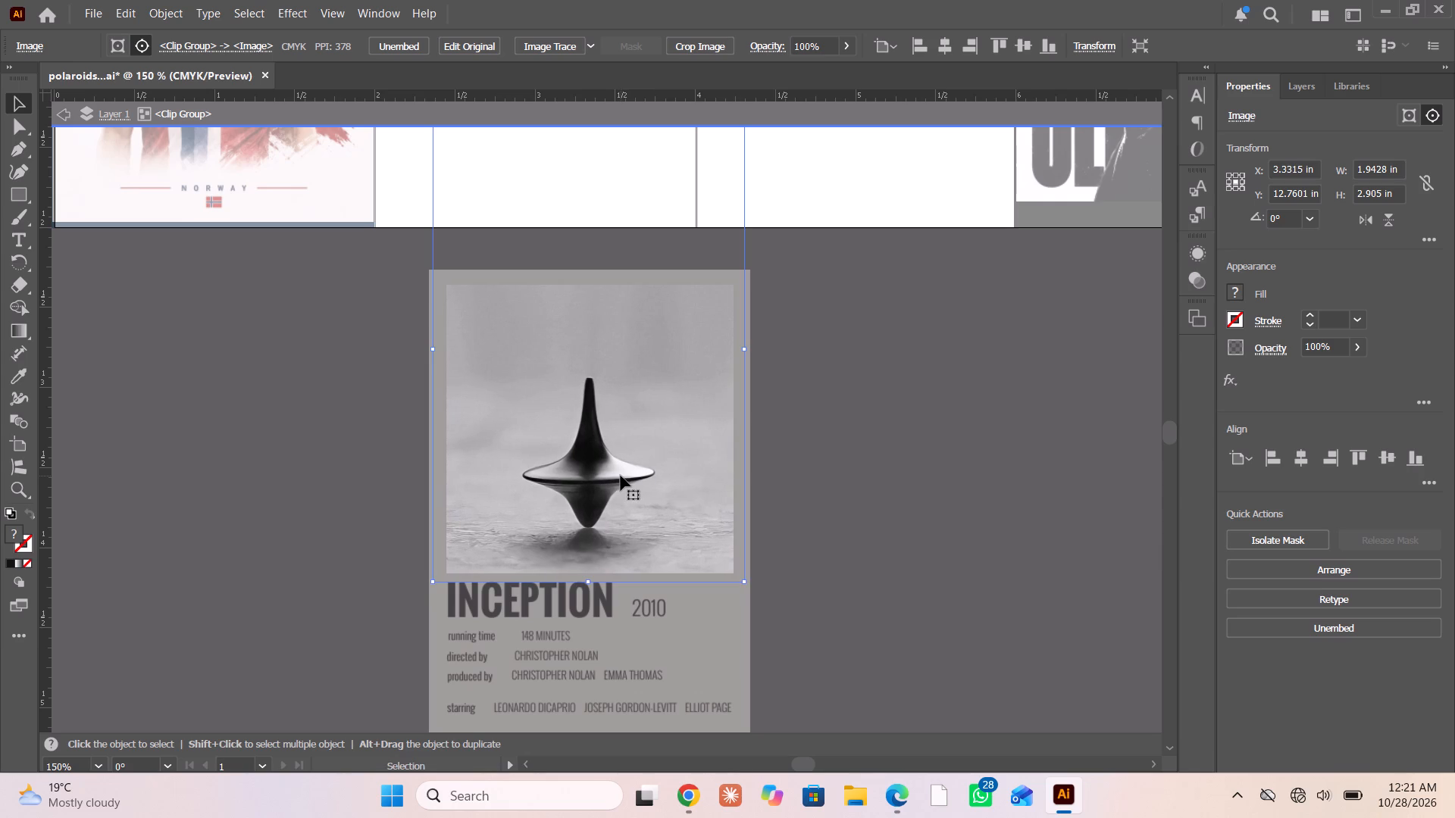
scroll(560, 454, "down", 1, "alt")
double_click(62, 114)
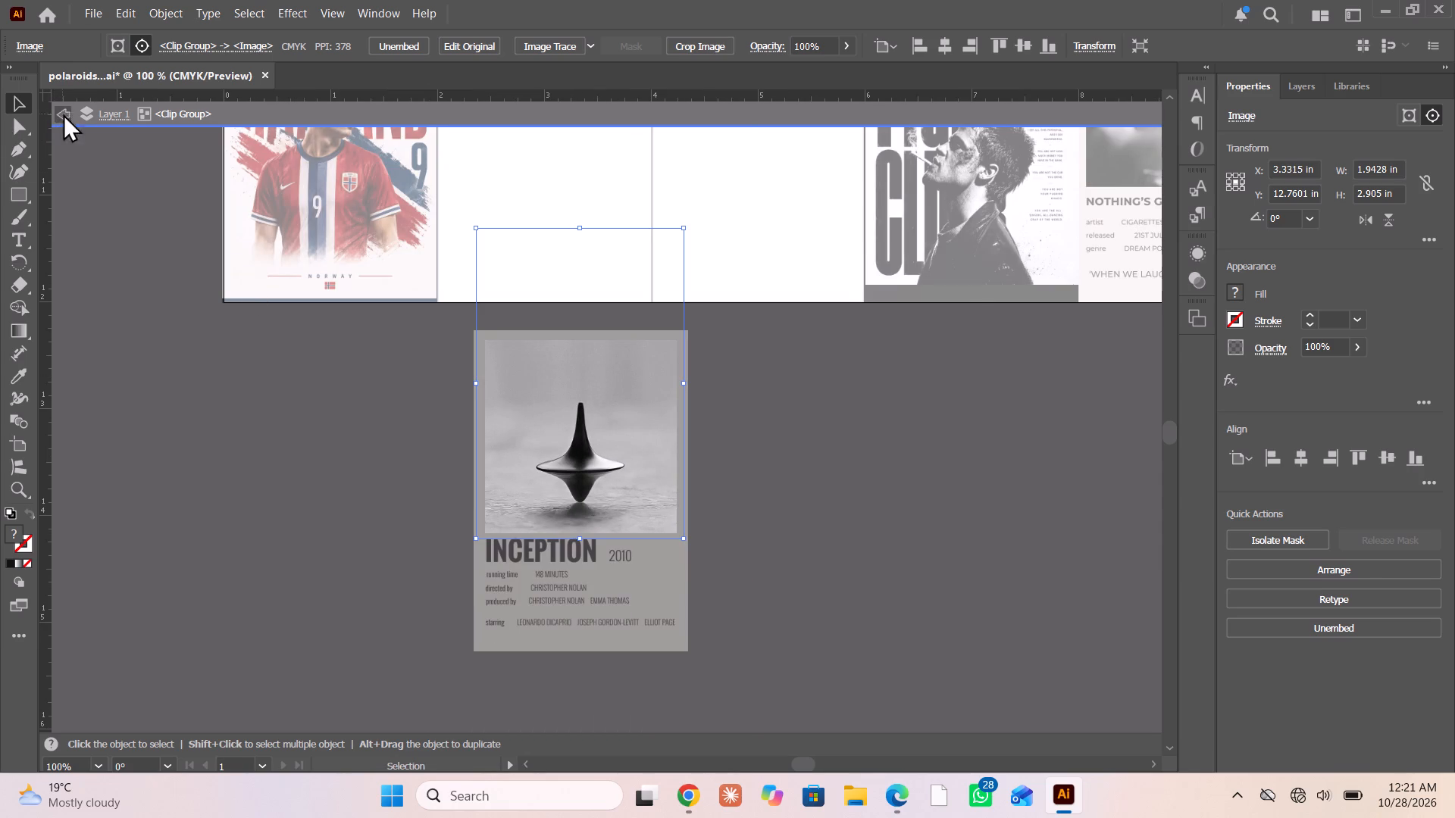
left_click(266, 484)
scroll(336, 539, "down", 2, "alt")
scroll(415, 566, "up", 2, "alt")
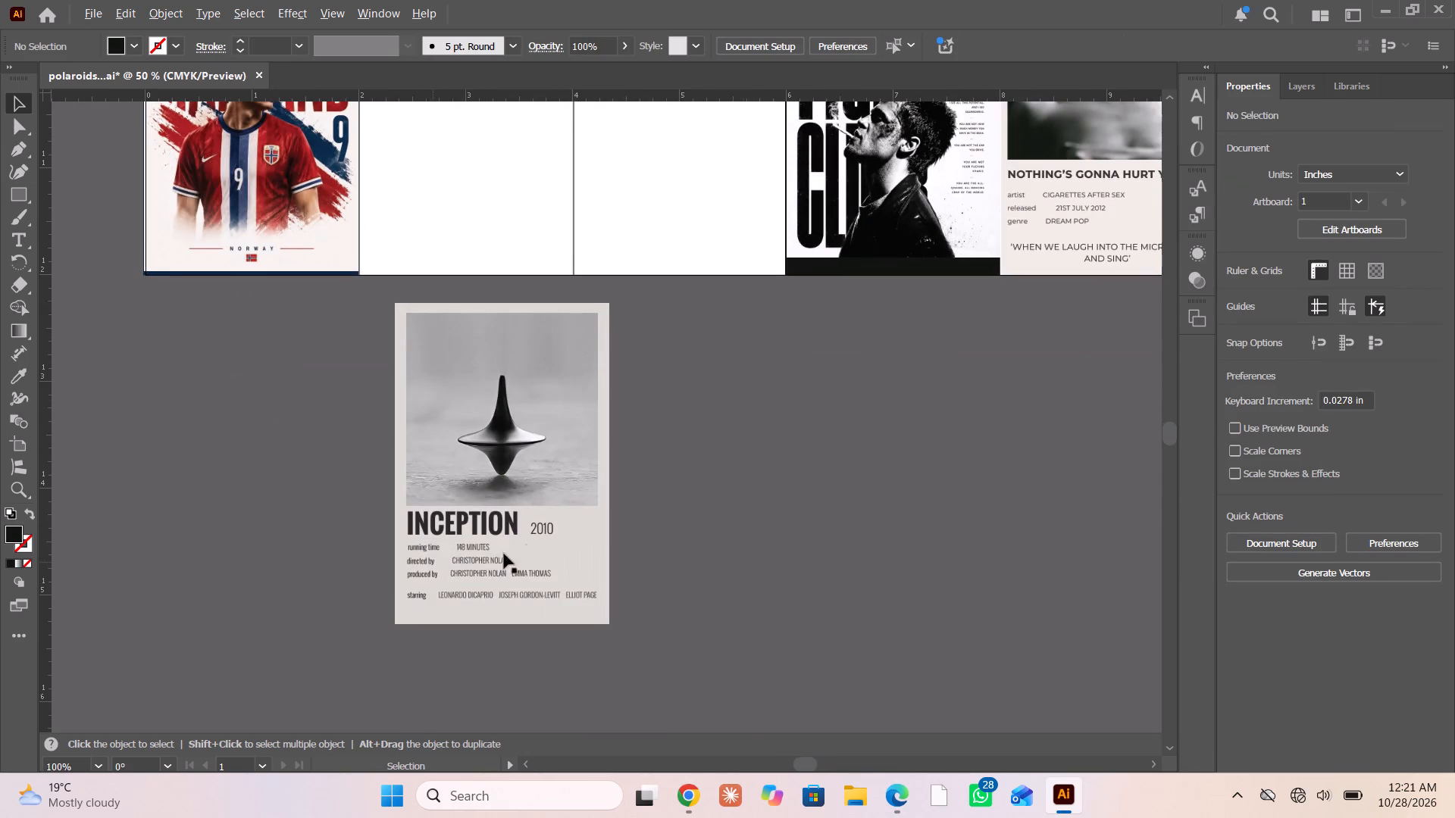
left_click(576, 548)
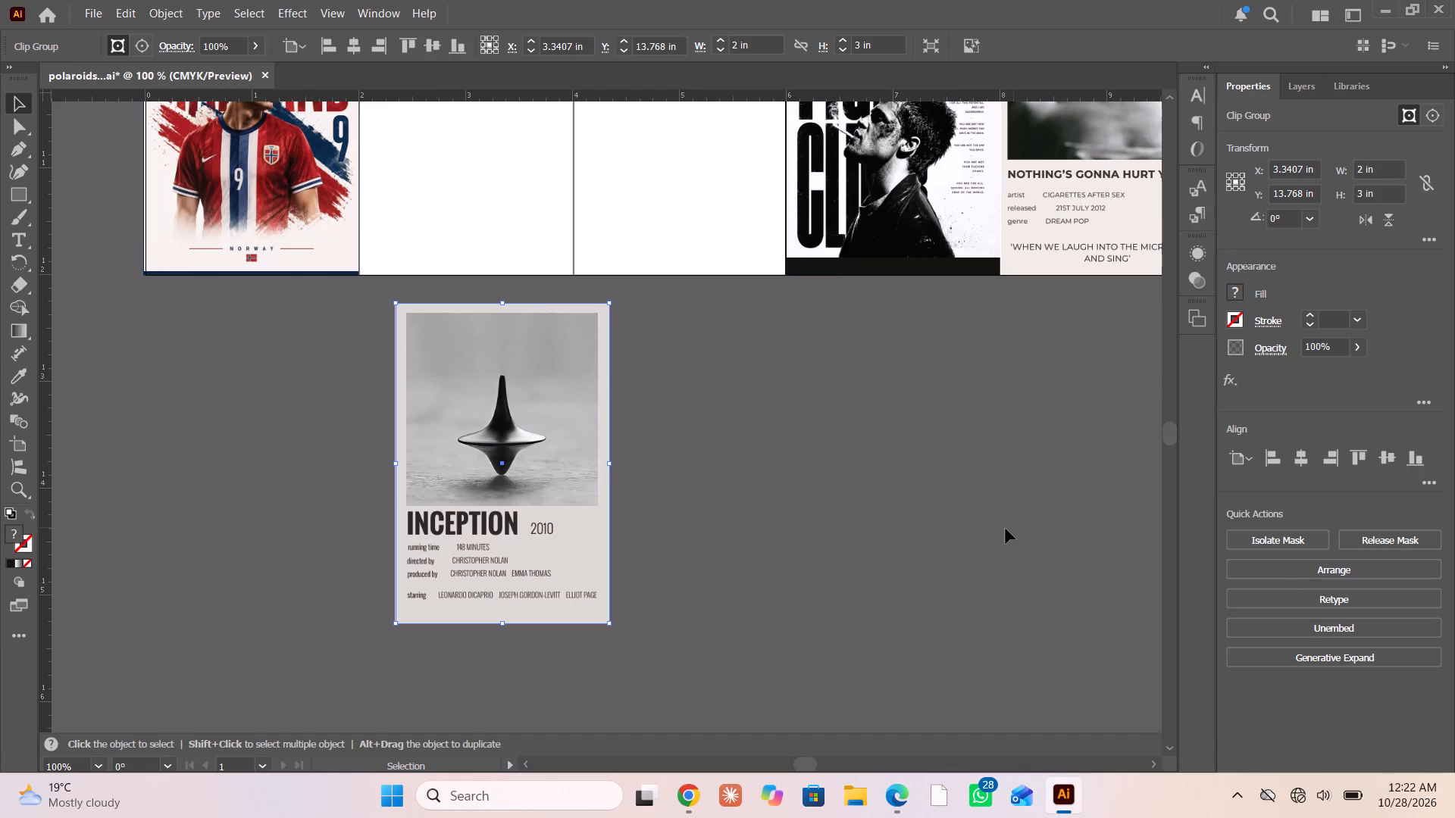
Connect the computer to the vivo Y27 Wi-Fi network and return to the polaroids sheet.
left_click(1294, 799)
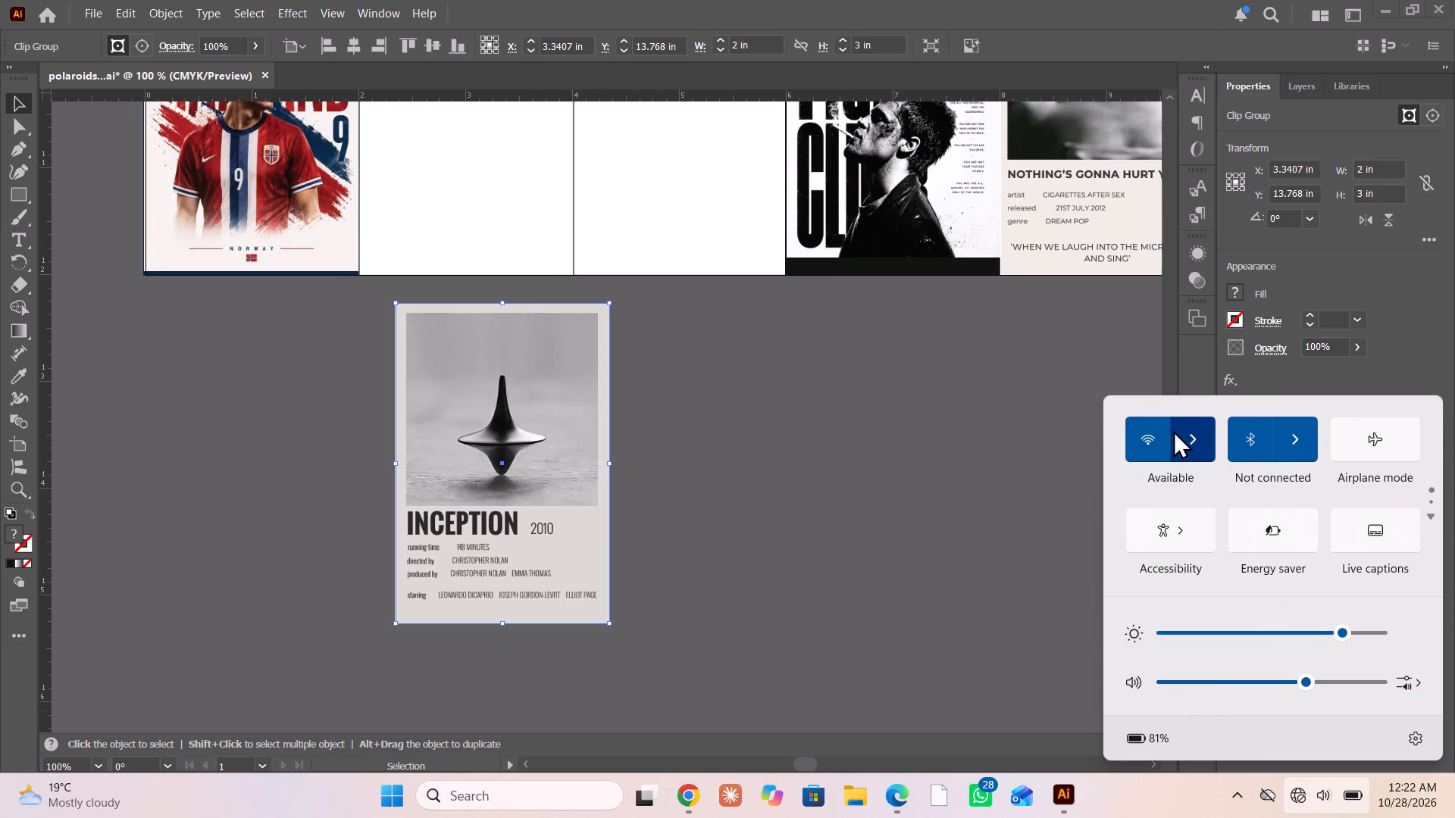
left_click(1173, 430)
left_click(1208, 551)
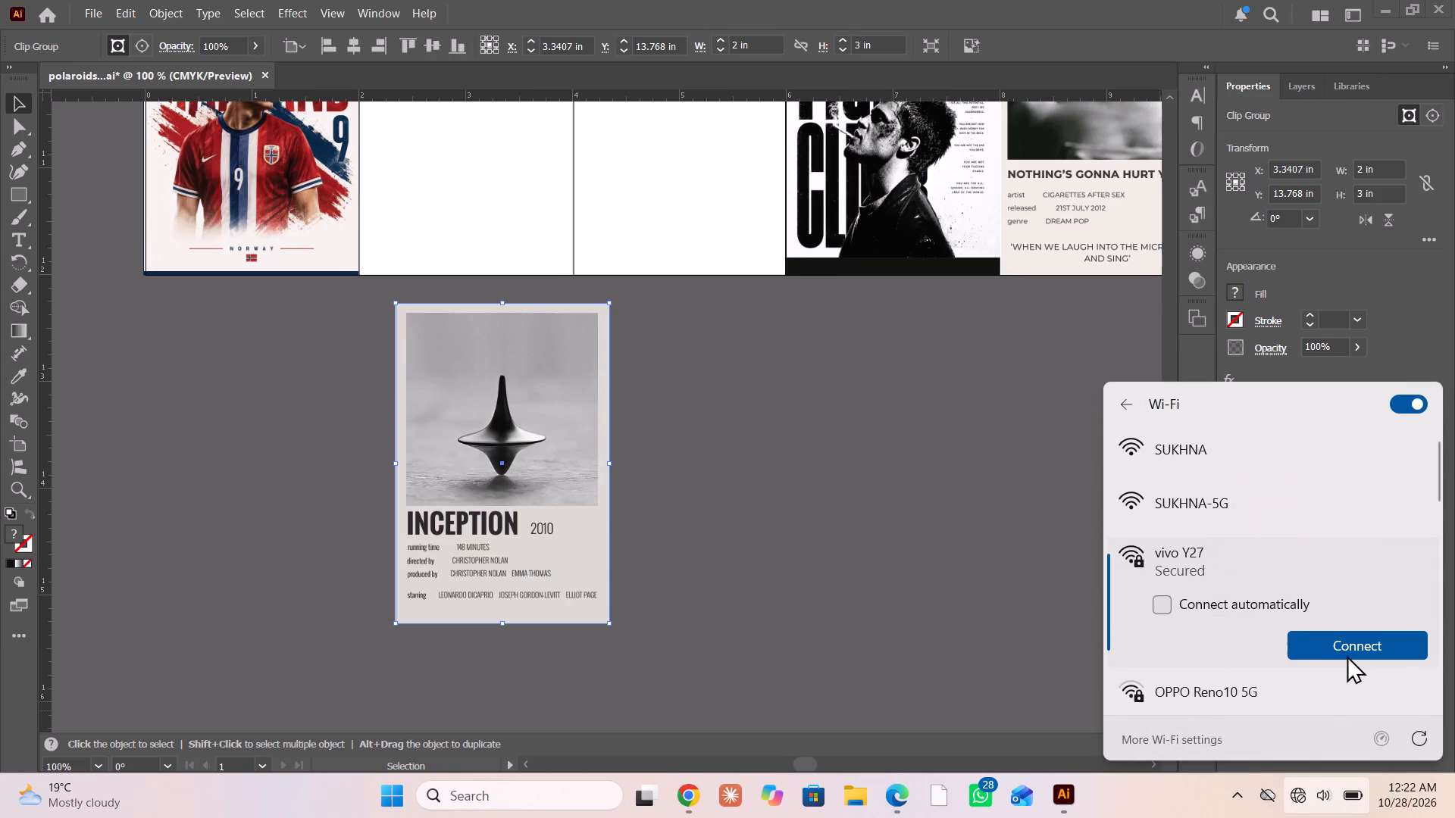
left_click(1347, 646)
left_click(787, 509)
Delete the copied Inception polaroid below the artboard together with its clipped spinning-top image.
scroll(460, 492, "up", 1, "alt")
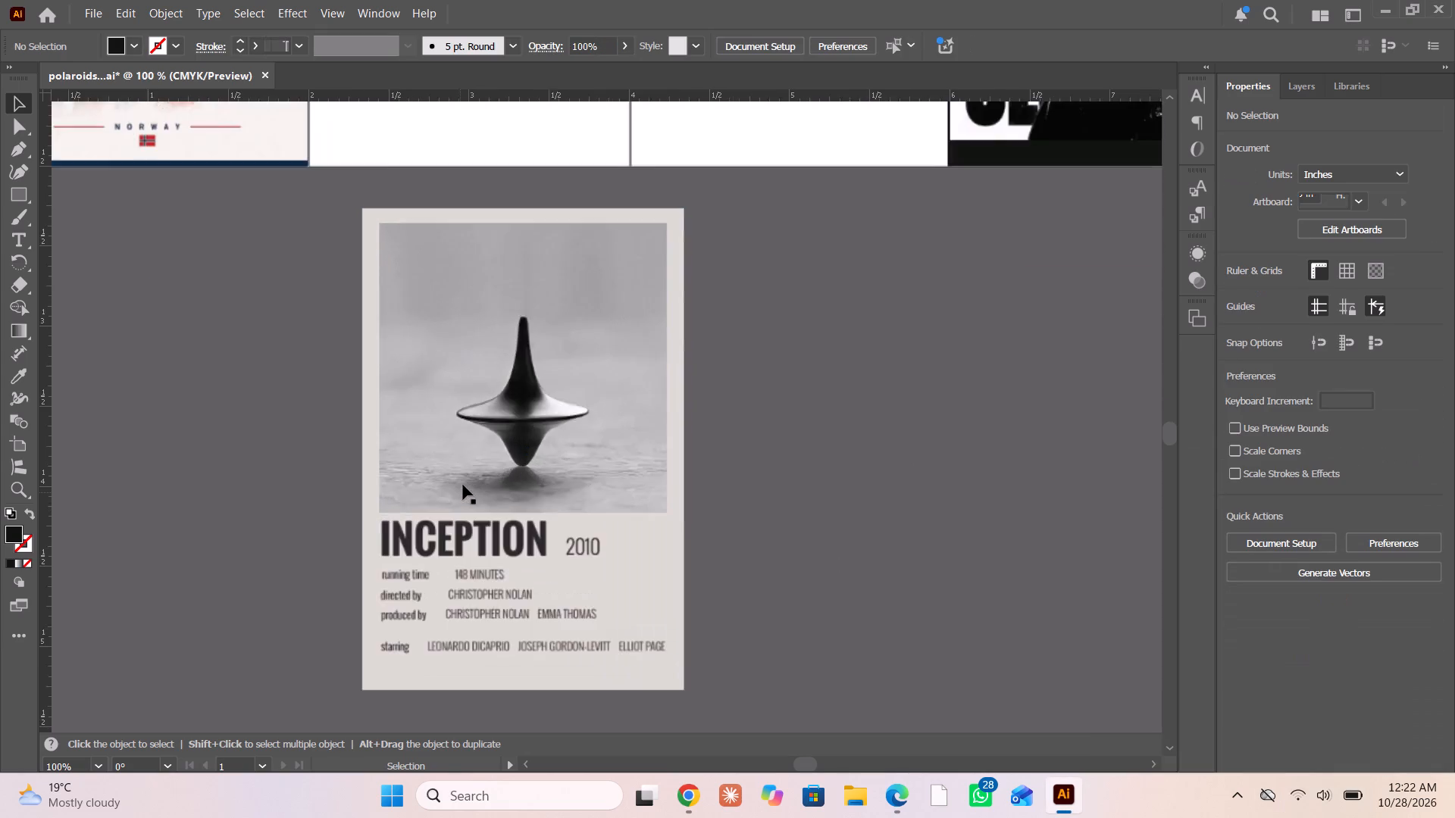
scroll(463, 485, "down", 3, "alt")
scroll(520, 467, "up", 3, "alt")
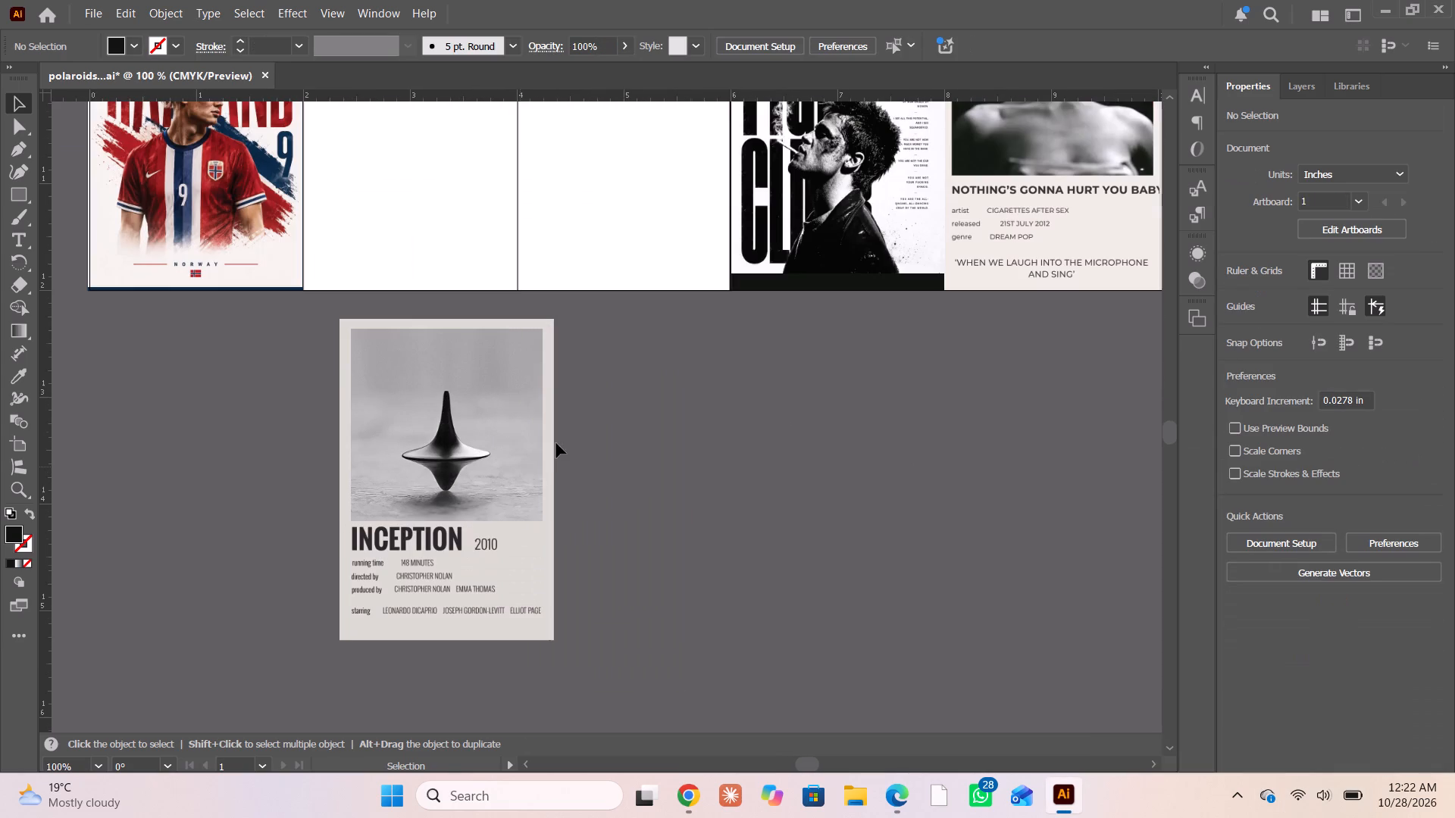
left_click(548, 426)
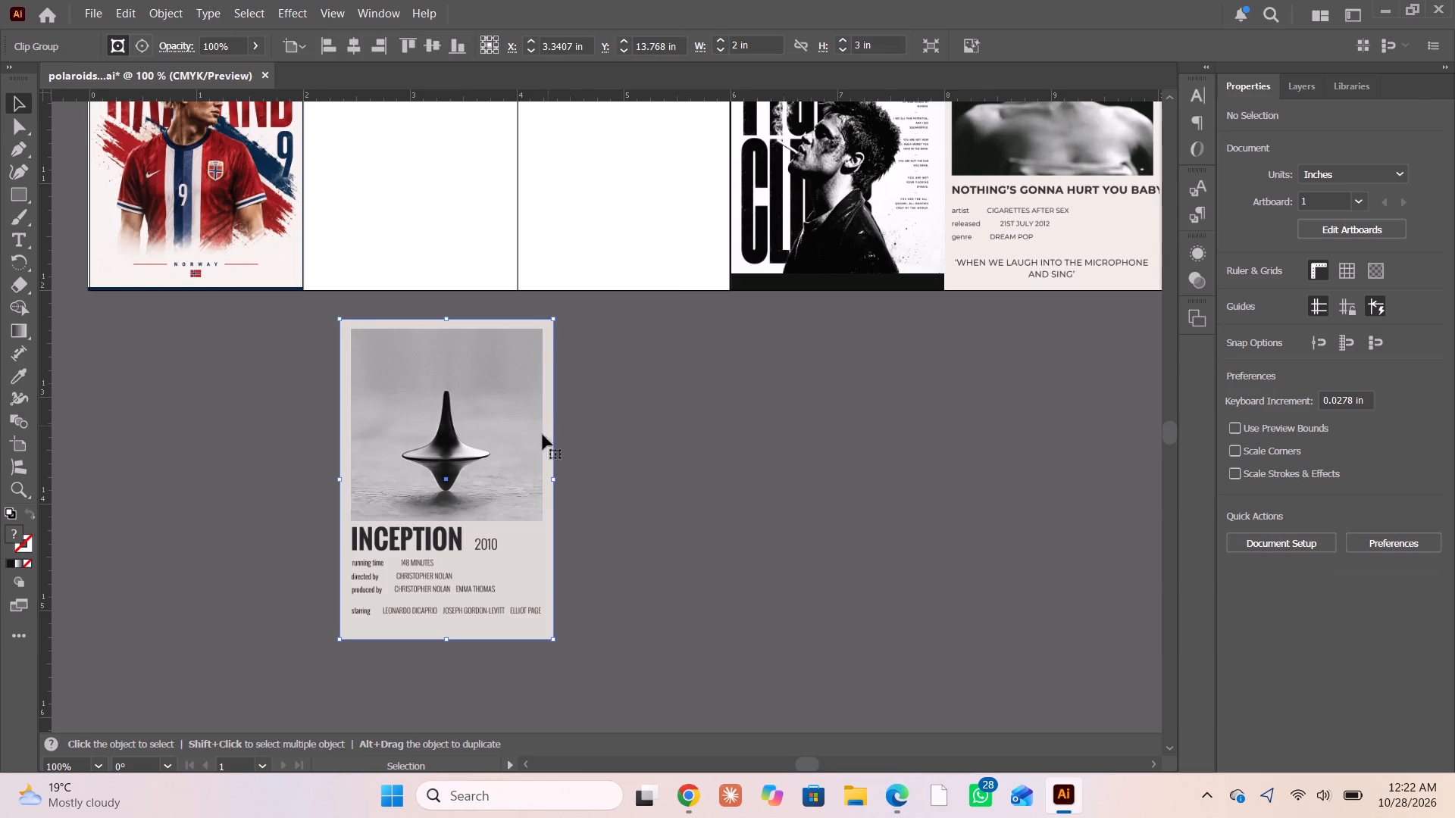
scroll(533, 432, "down", 2, "alt")
left_click(616, 451)
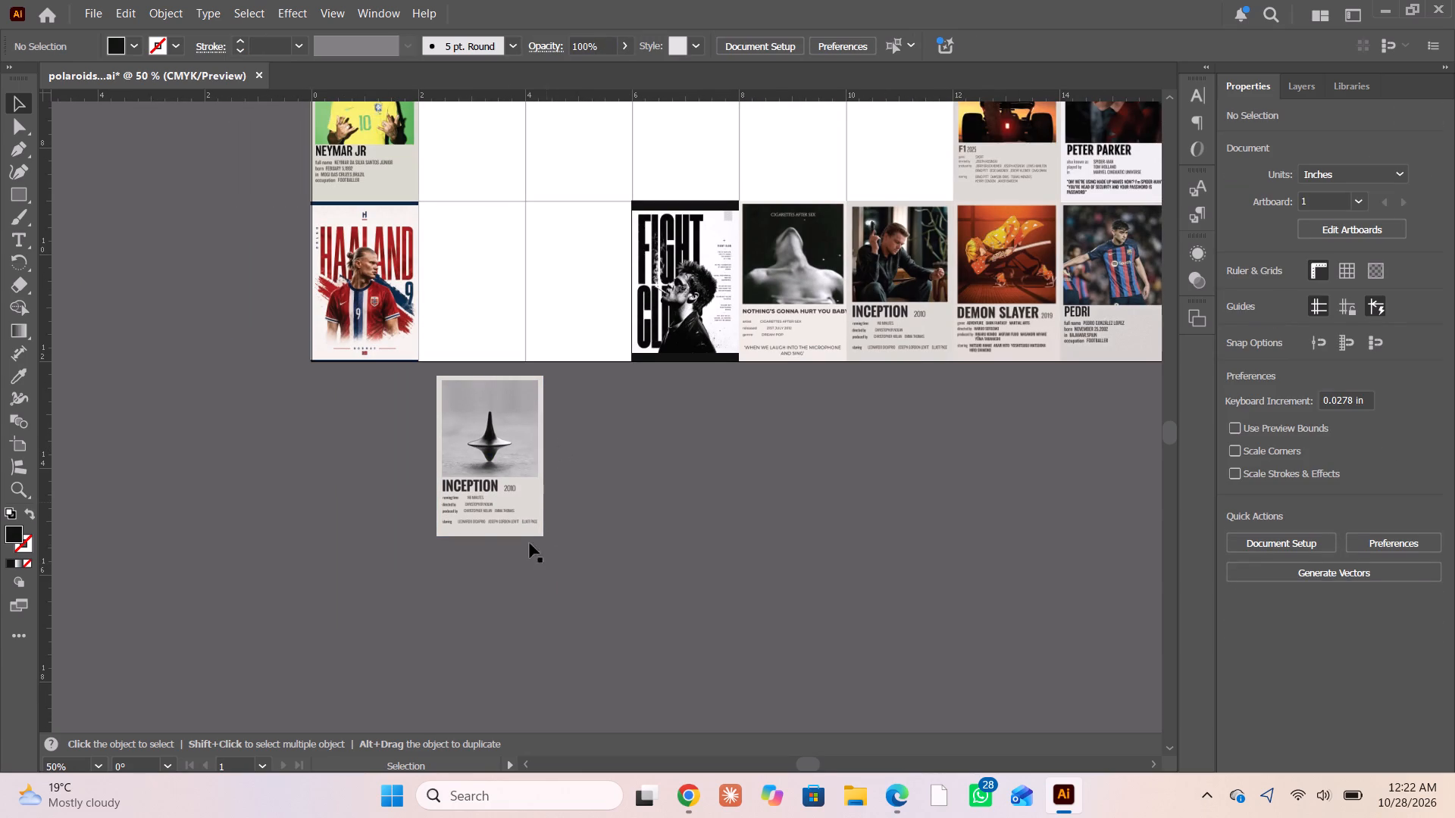
scroll(497, 487, "up", 3, "alt")
scroll(497, 482, "down", 2, "alt")
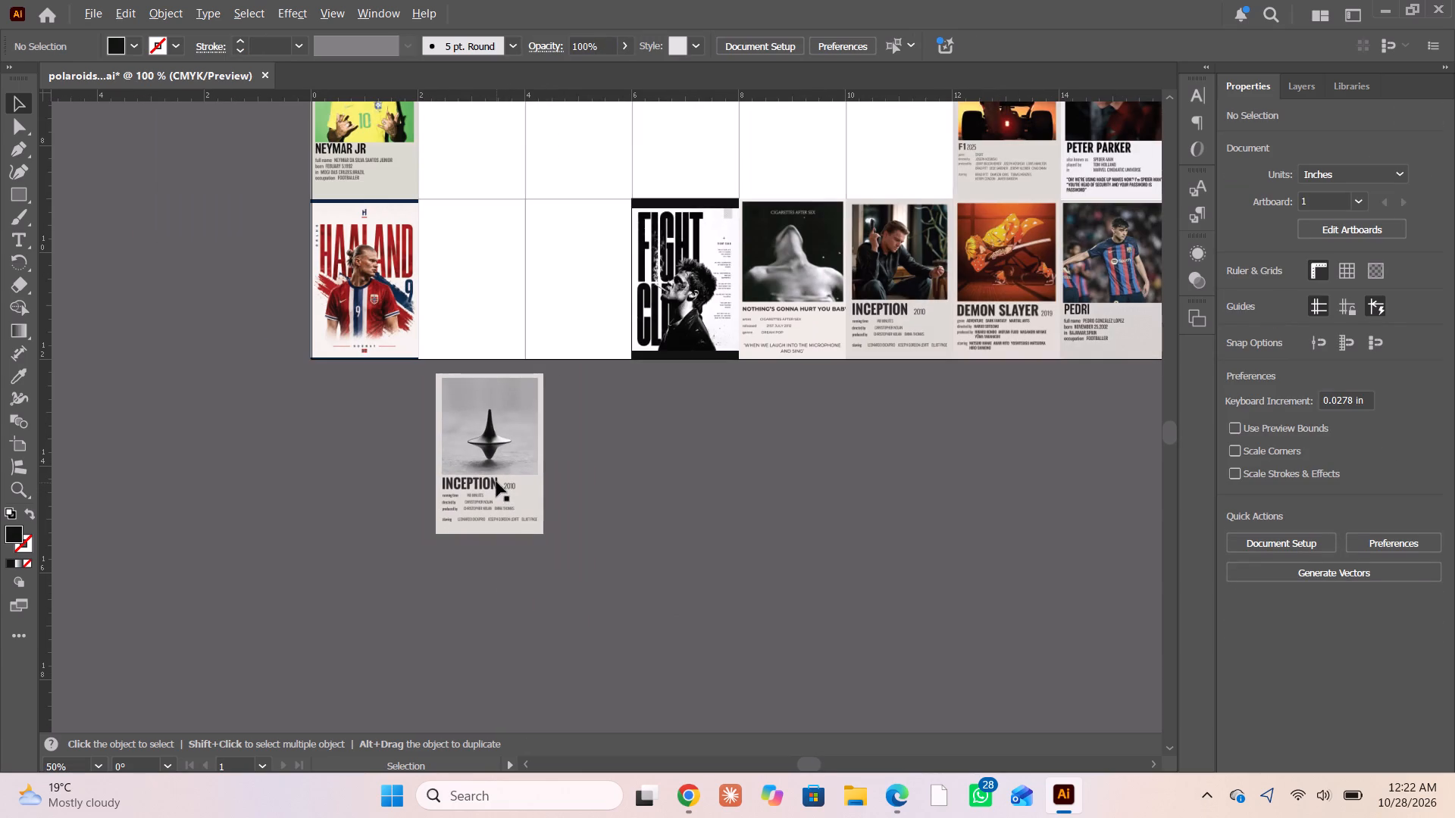
left_click_drag(496, 457, 622, 467)
left_click_drag(650, 457, 587, 482)
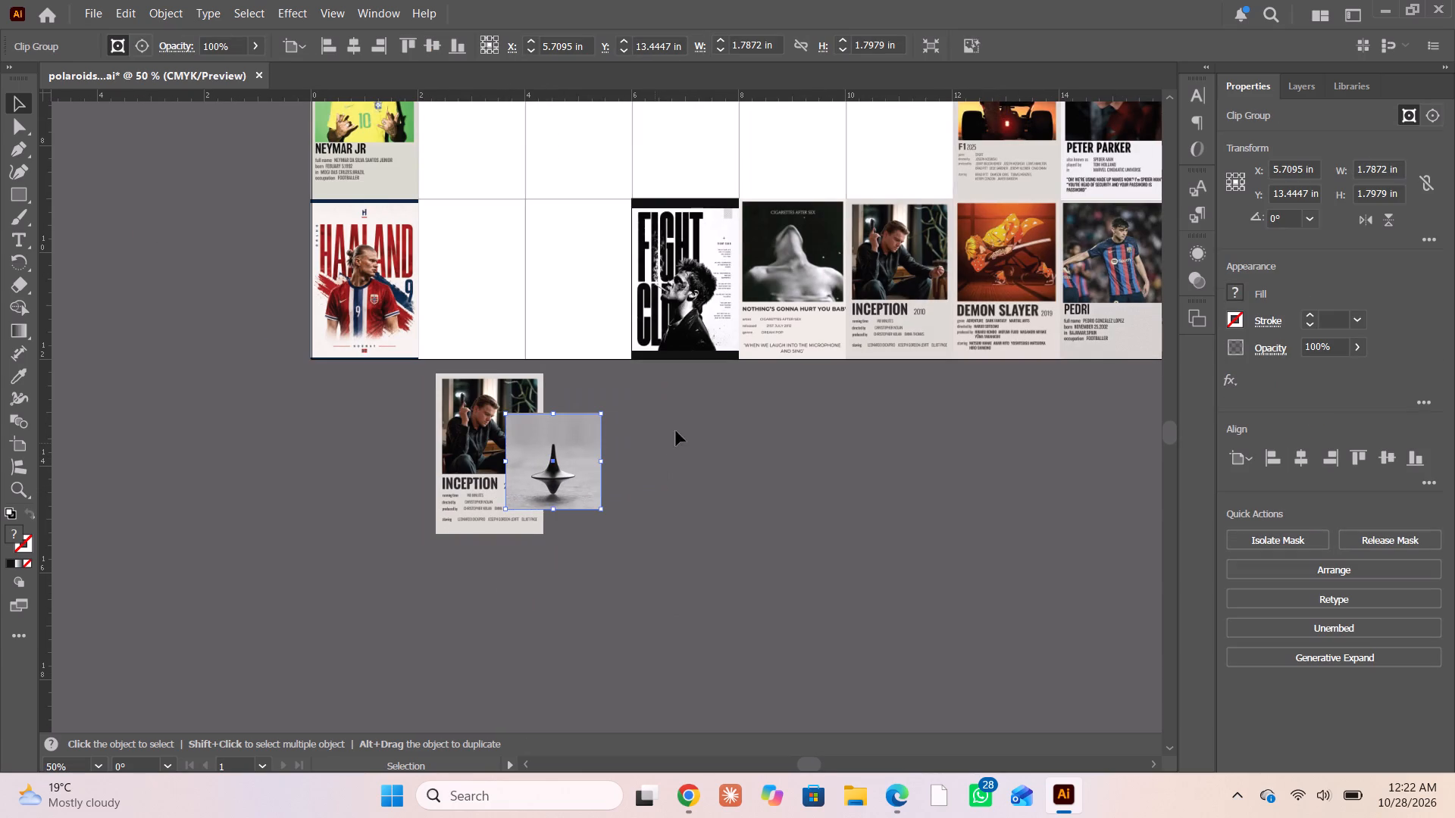
left_click_drag(673, 431, 452, 512)
key("Delete")
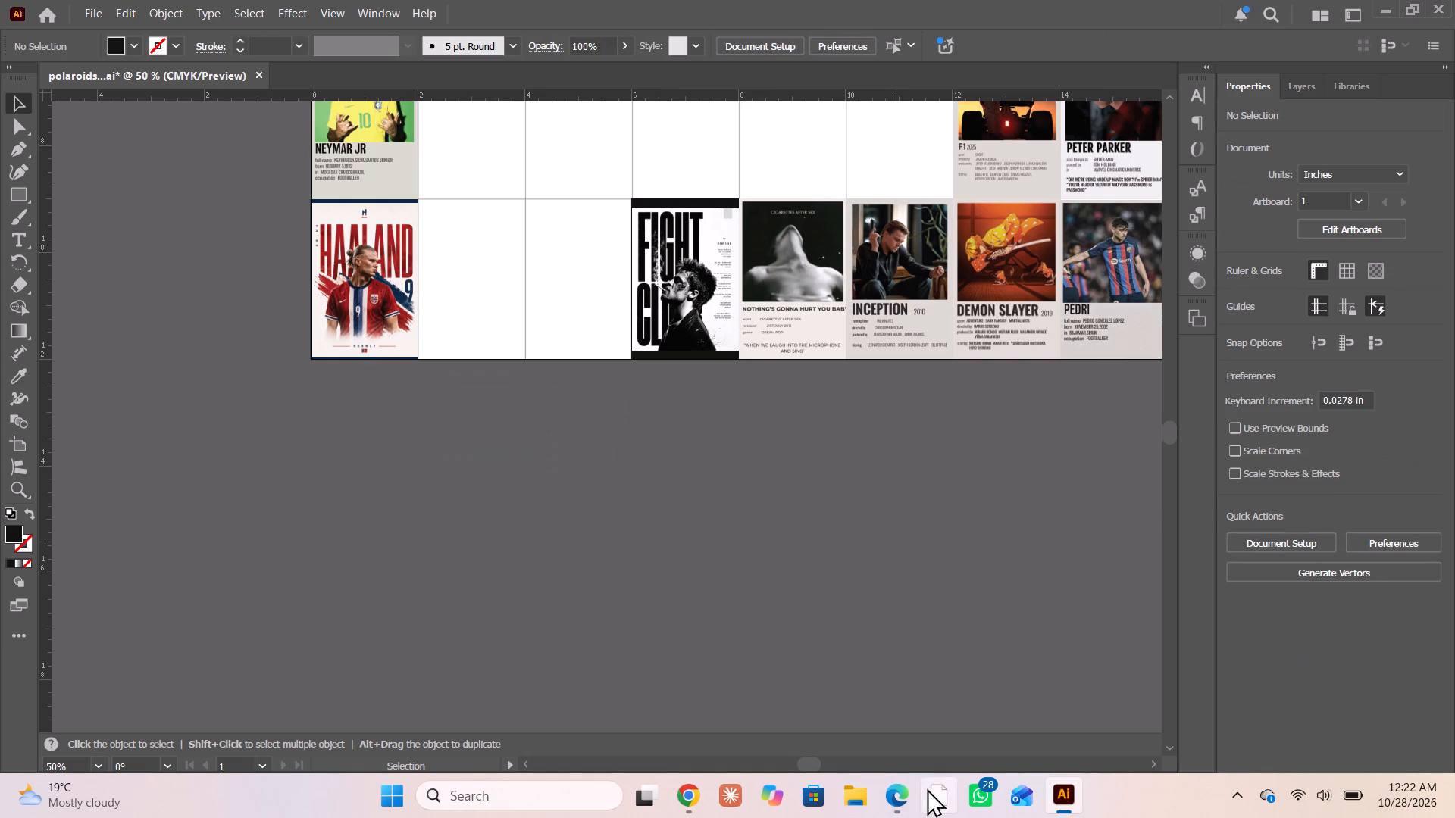
Switch to Chrome and look through the Pinterest suggestions under the spinning-top pin for another movie or series poster.
left_click(689, 800)
scroll(436, 545, "down", 4)
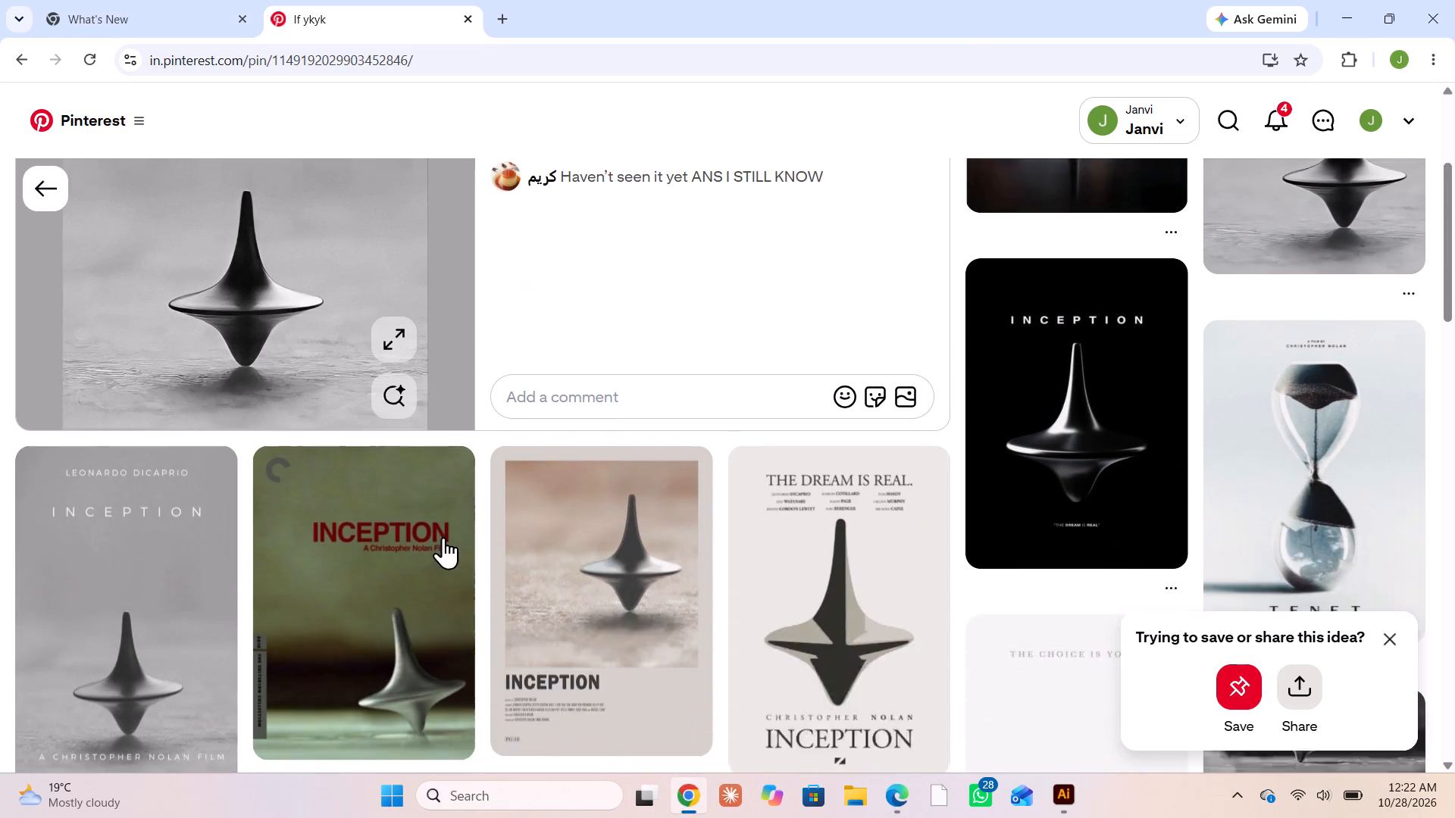
scroll(443, 521, "down", 5)
scroll(443, 521, "up", 2)
scroll(443, 521, "down", 1)
scroll(443, 521, "up", 2)
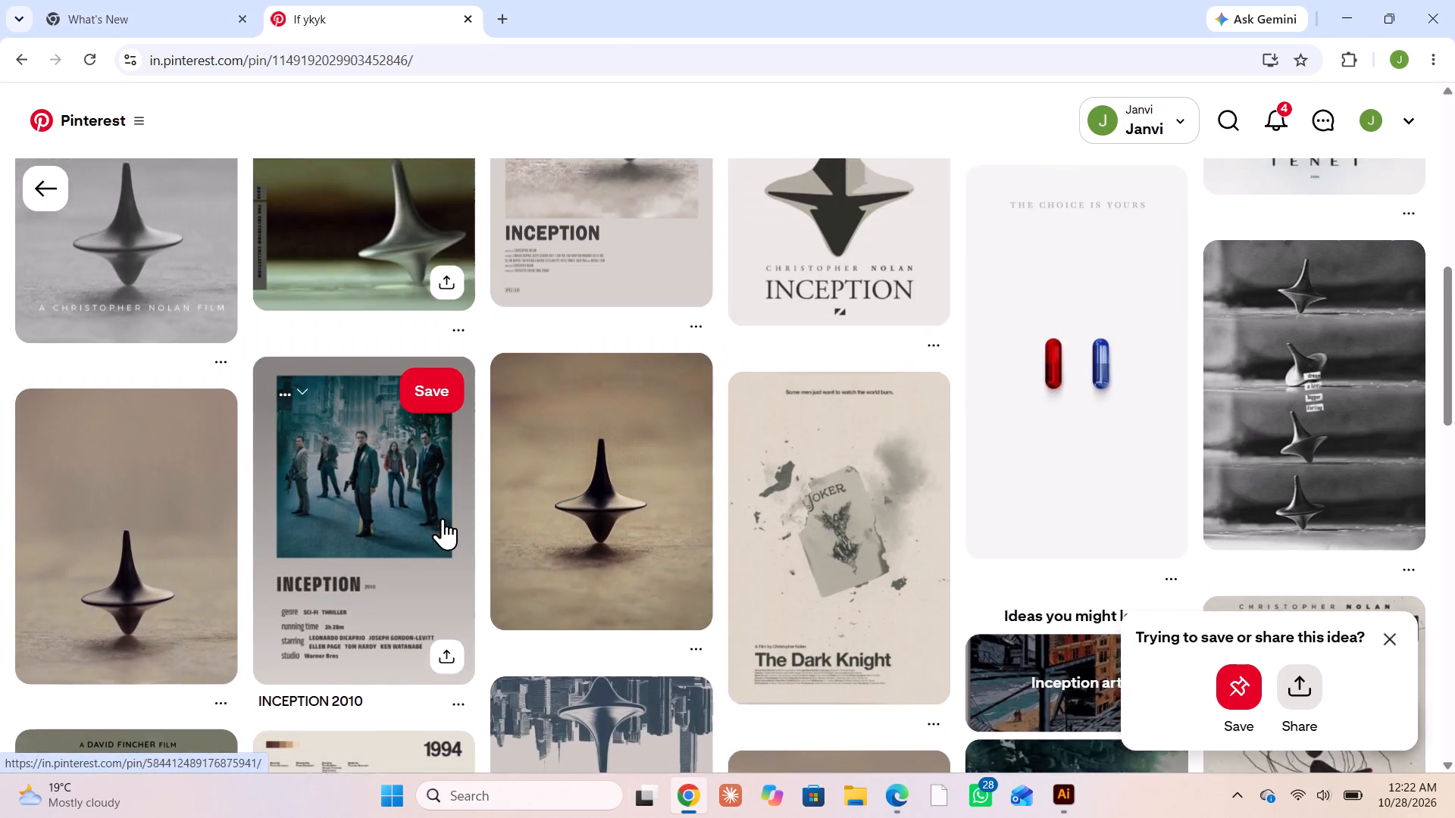
scroll(442, 517, "up", 4)
scroll(442, 513, "down", 6)
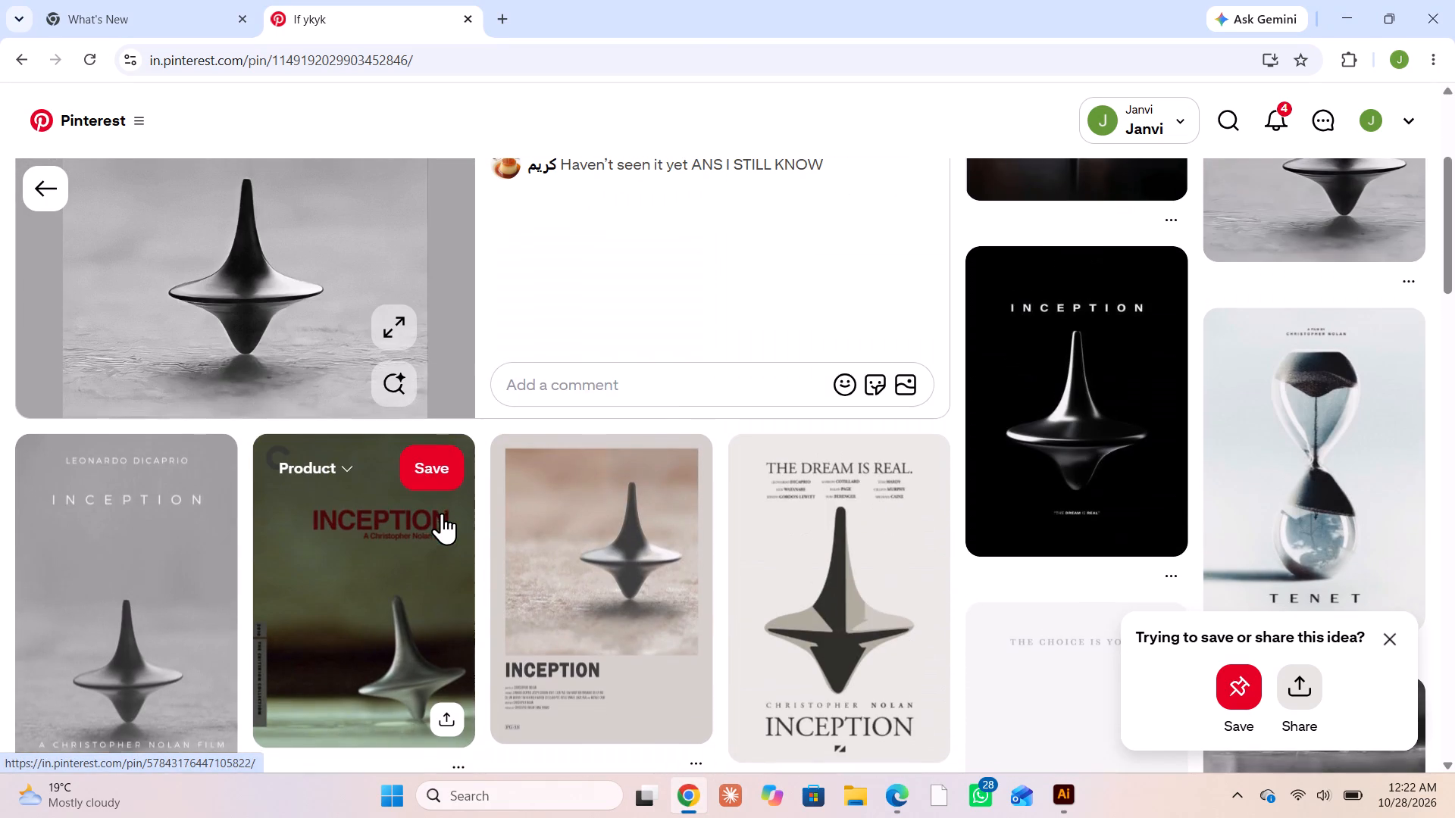
scroll(443, 504, "down", 7)
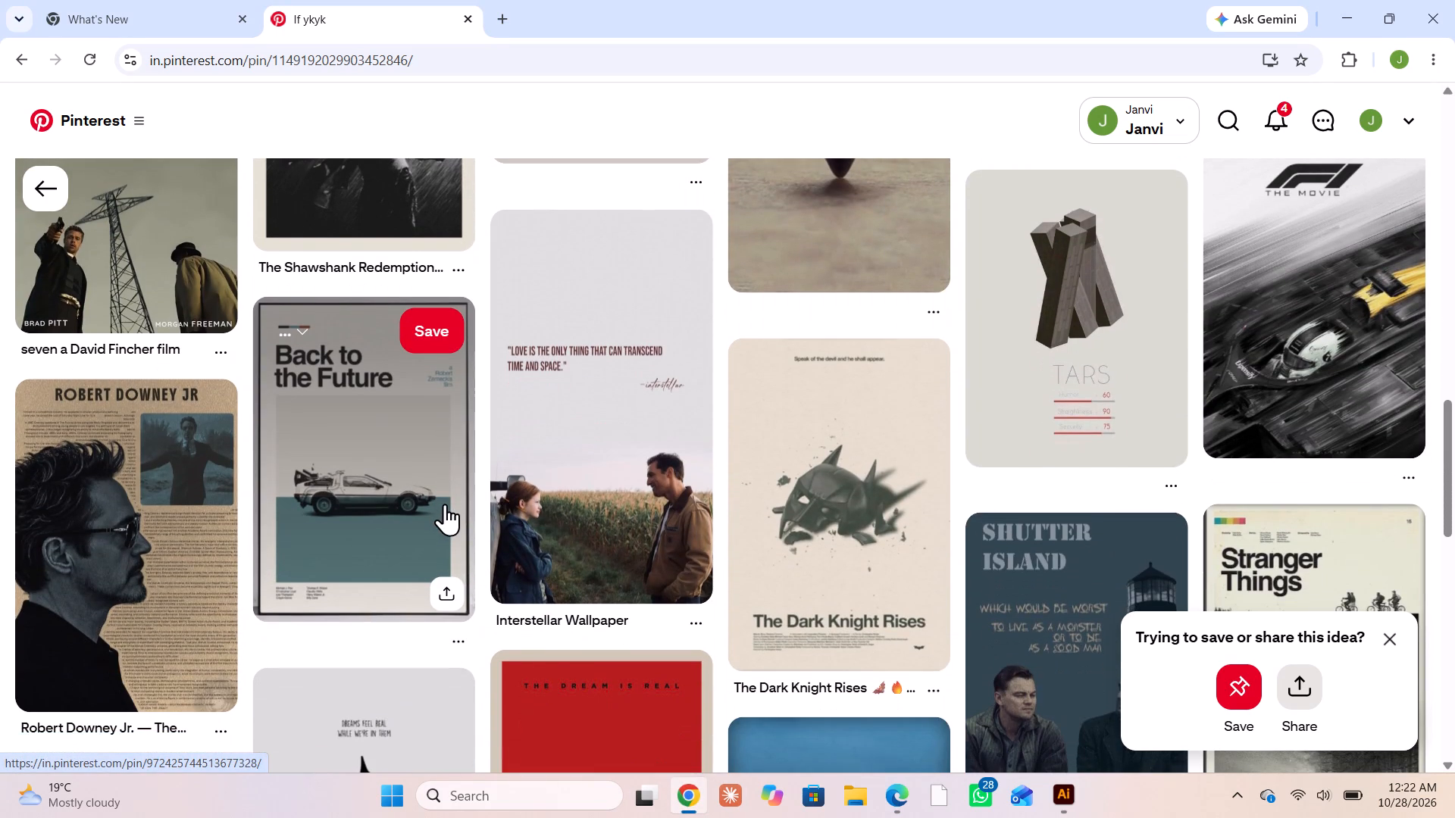
scroll(455, 482, "down", 9)
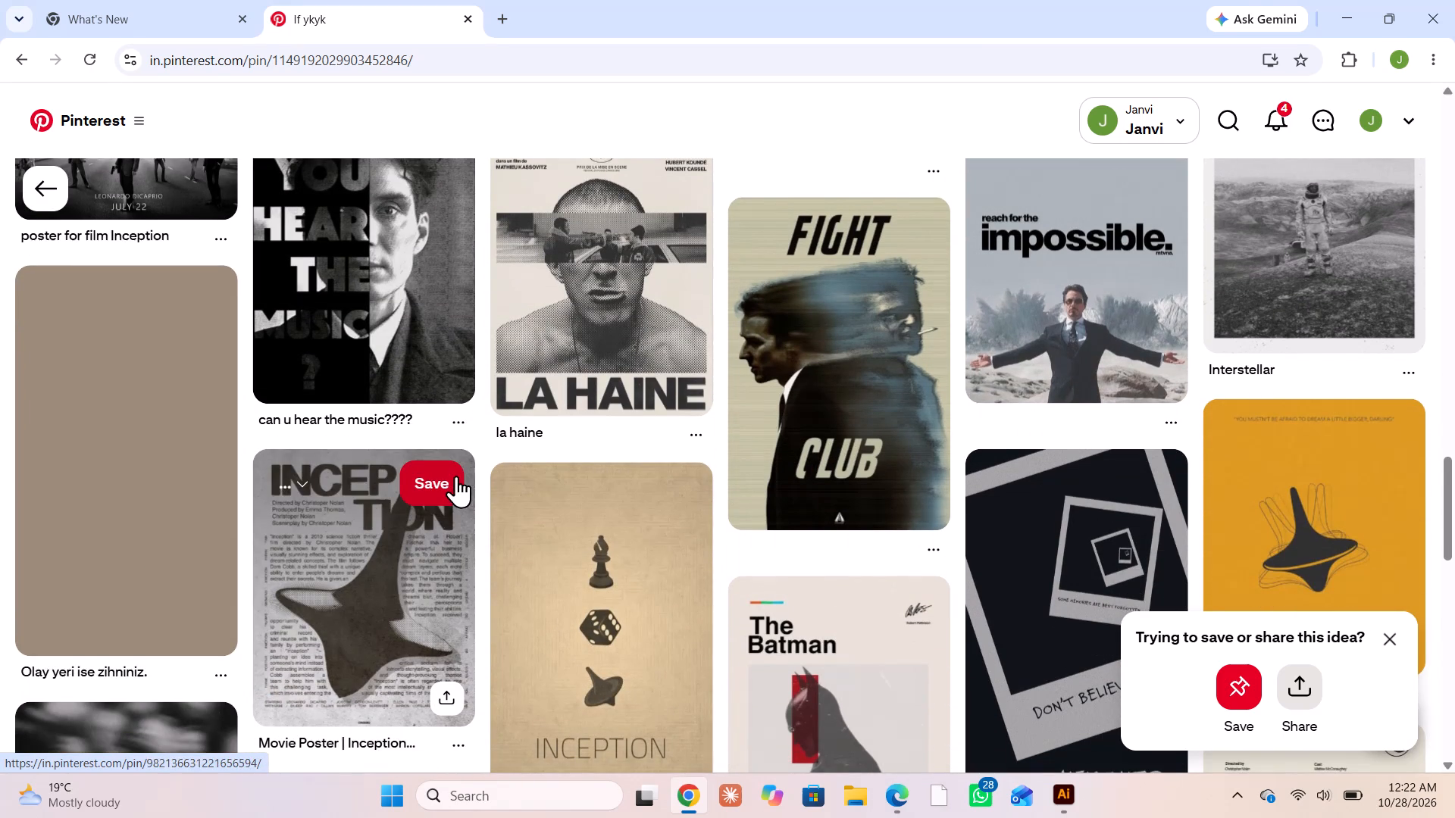
scroll(456, 474, "down", 3)
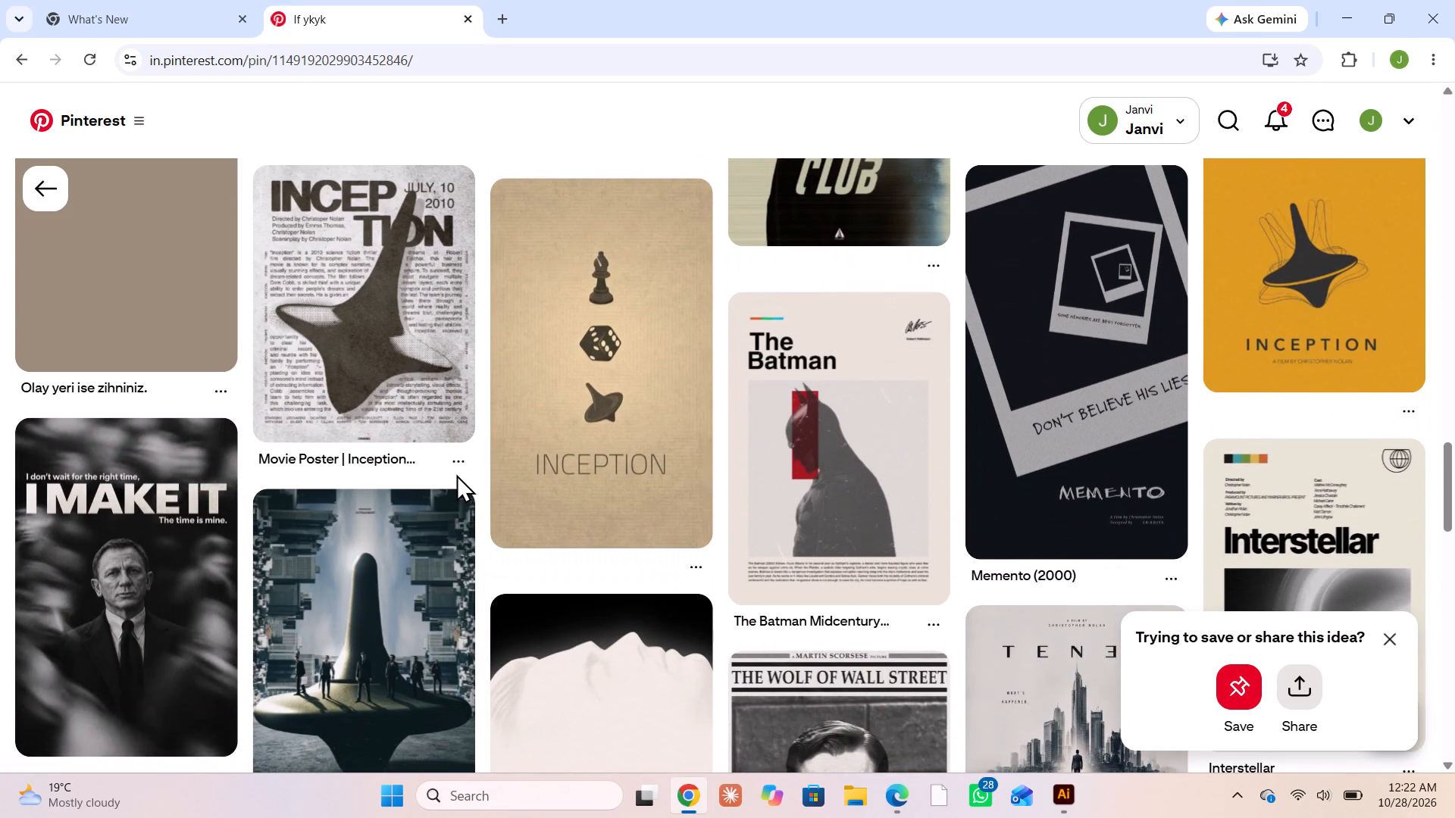
scroll(456, 474, "down", 2)
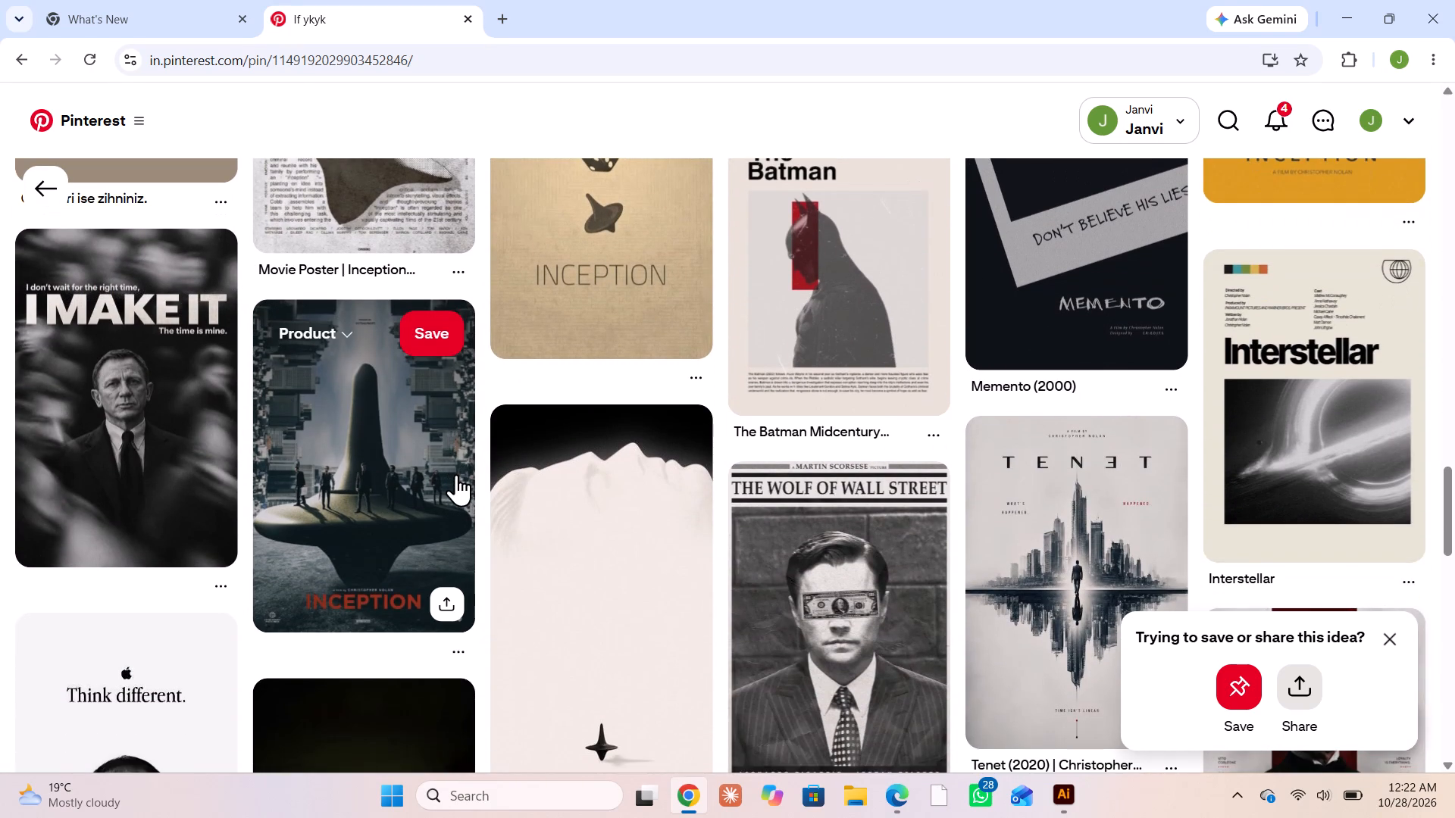
scroll(456, 474, "down", 6)
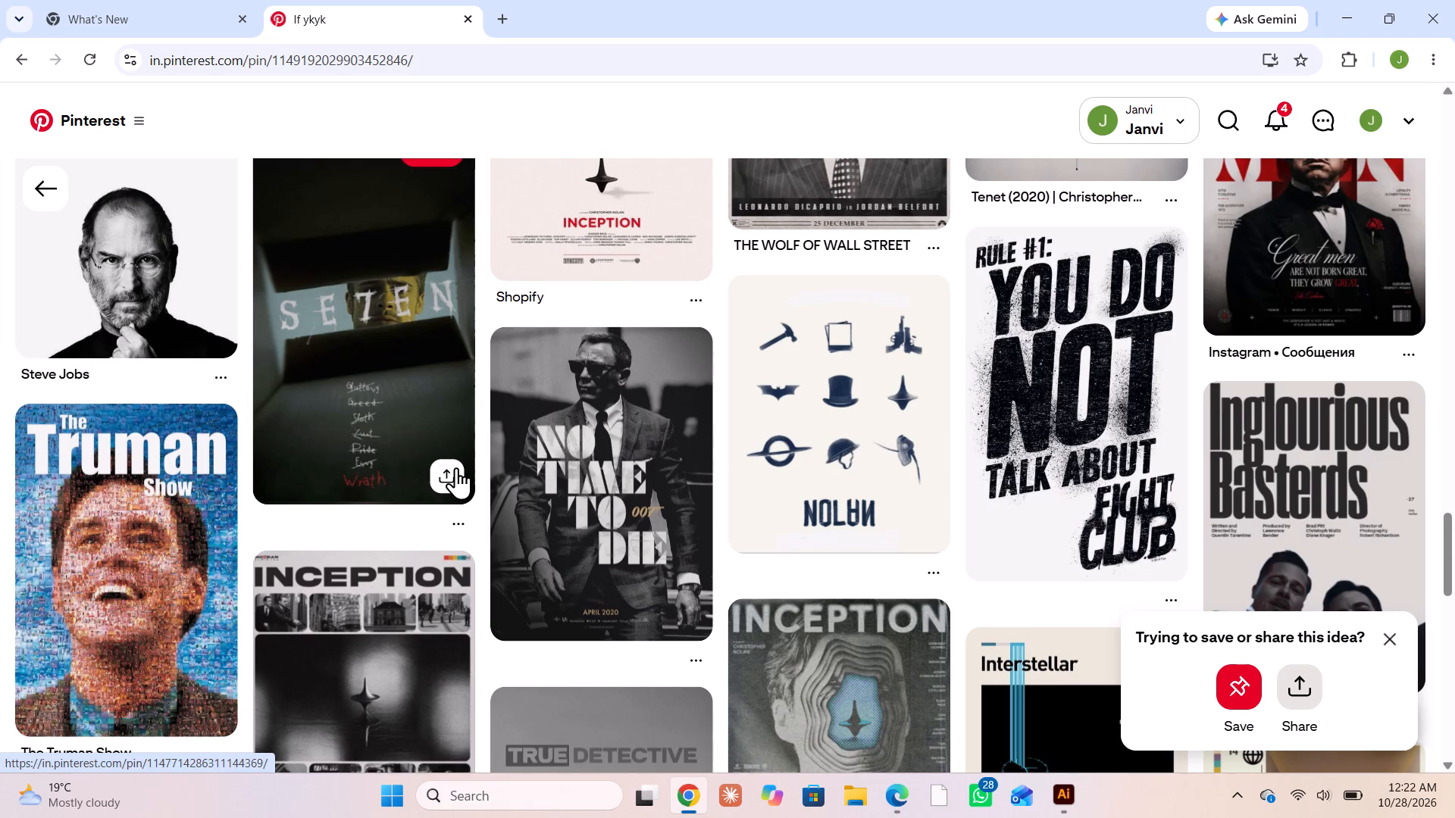
scroll(456, 467, "down", 7)
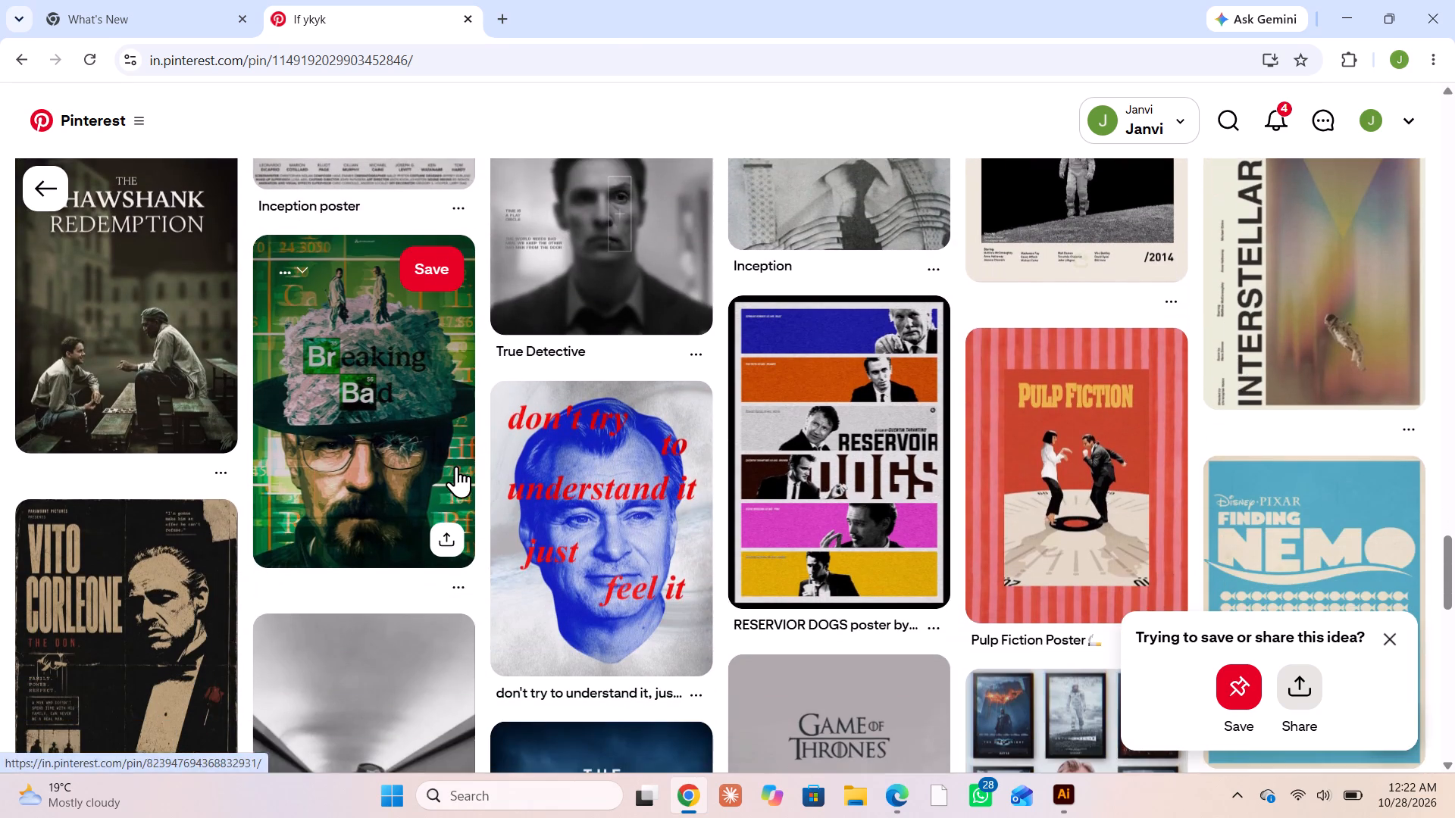
scroll(456, 466, "down", 1)
scroll(456, 466, "up", 1)
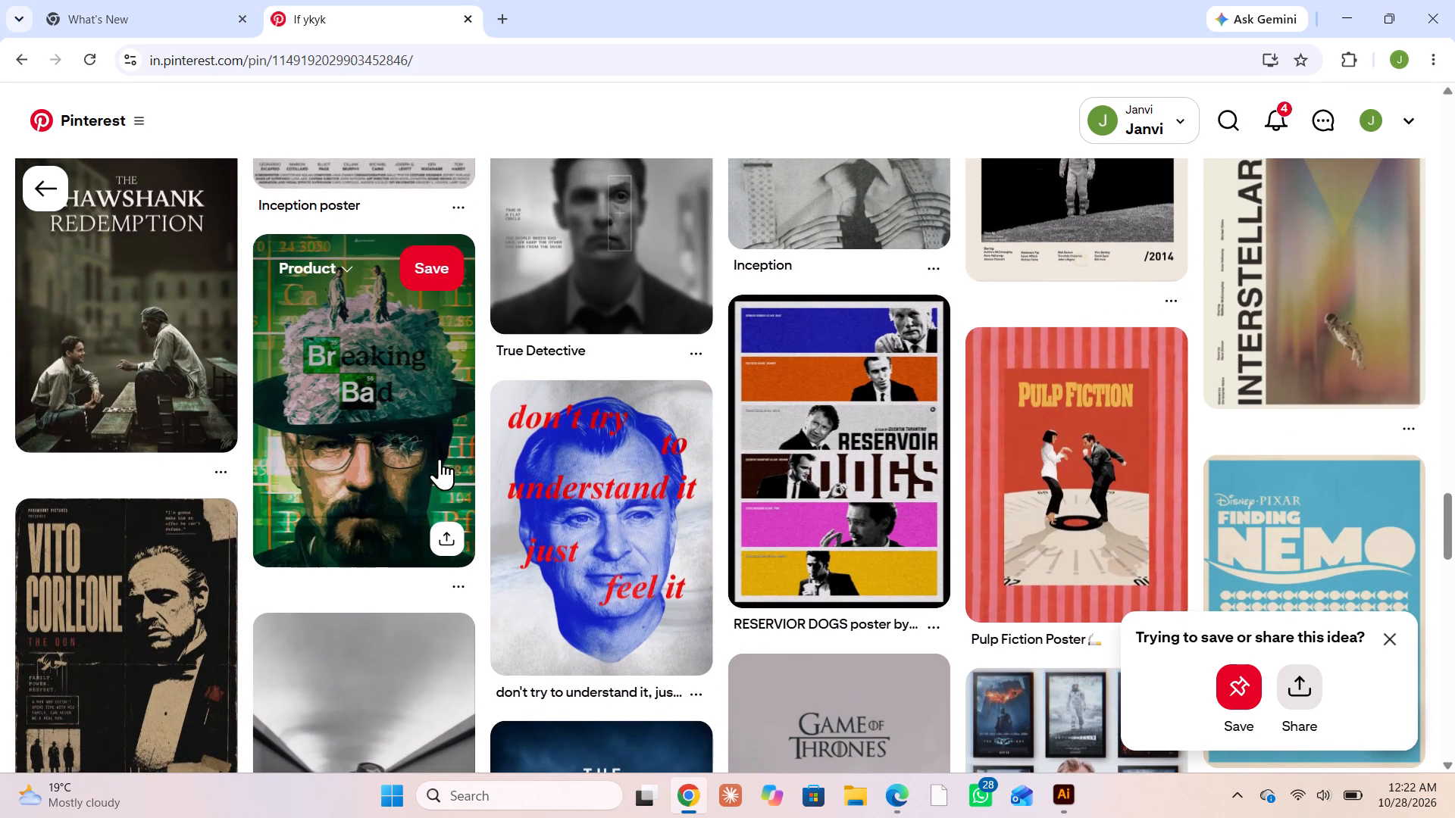
Open the green Breaking Bad poster pin with the man in a hat and glasses.
left_click(402, 445)
Search Pinterest for "money heist polaroids".
left_click(1225, 120)
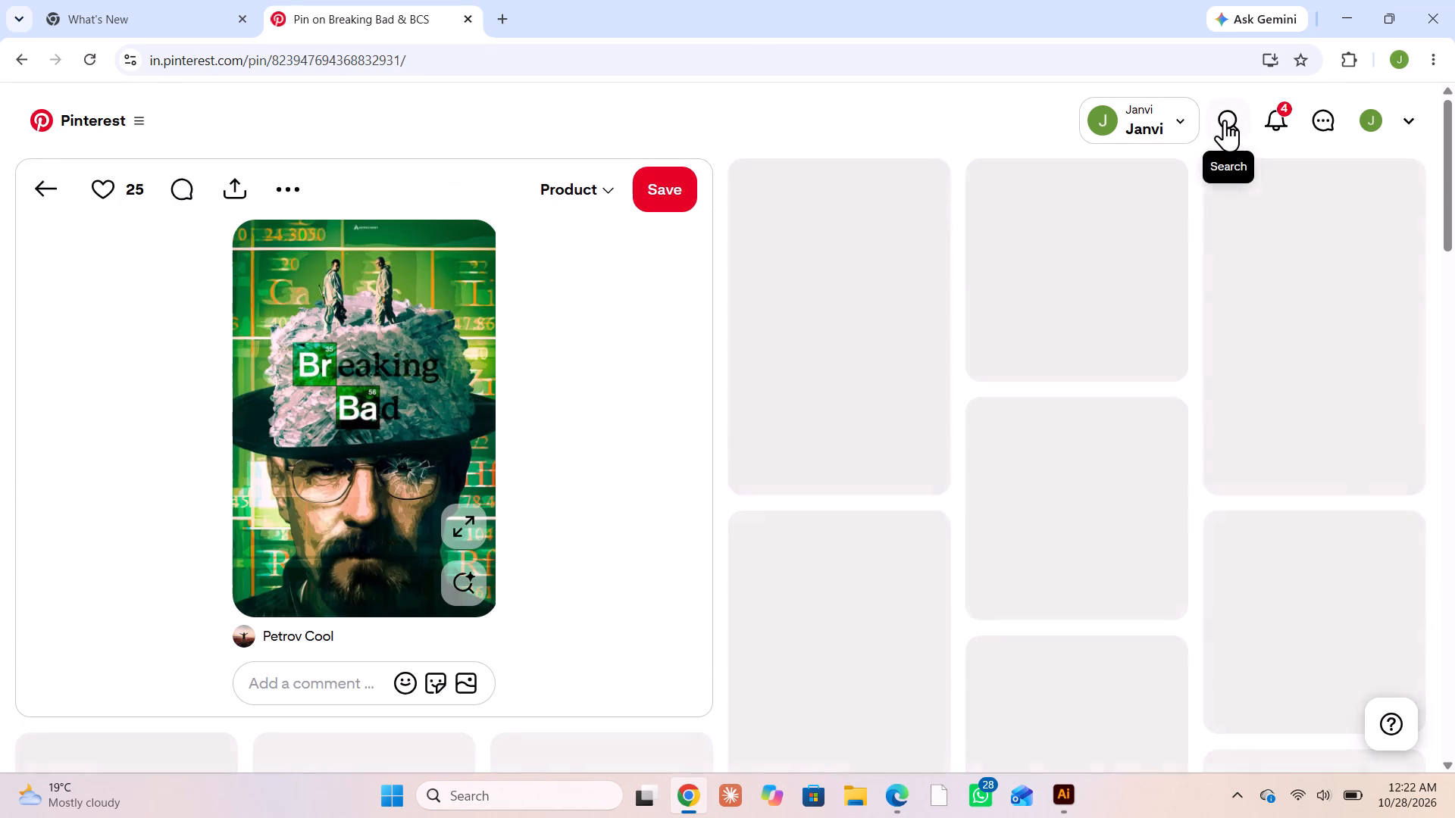
left_click(912, 119)
type("mo")
type("ney heist polaroids")
key("Return")
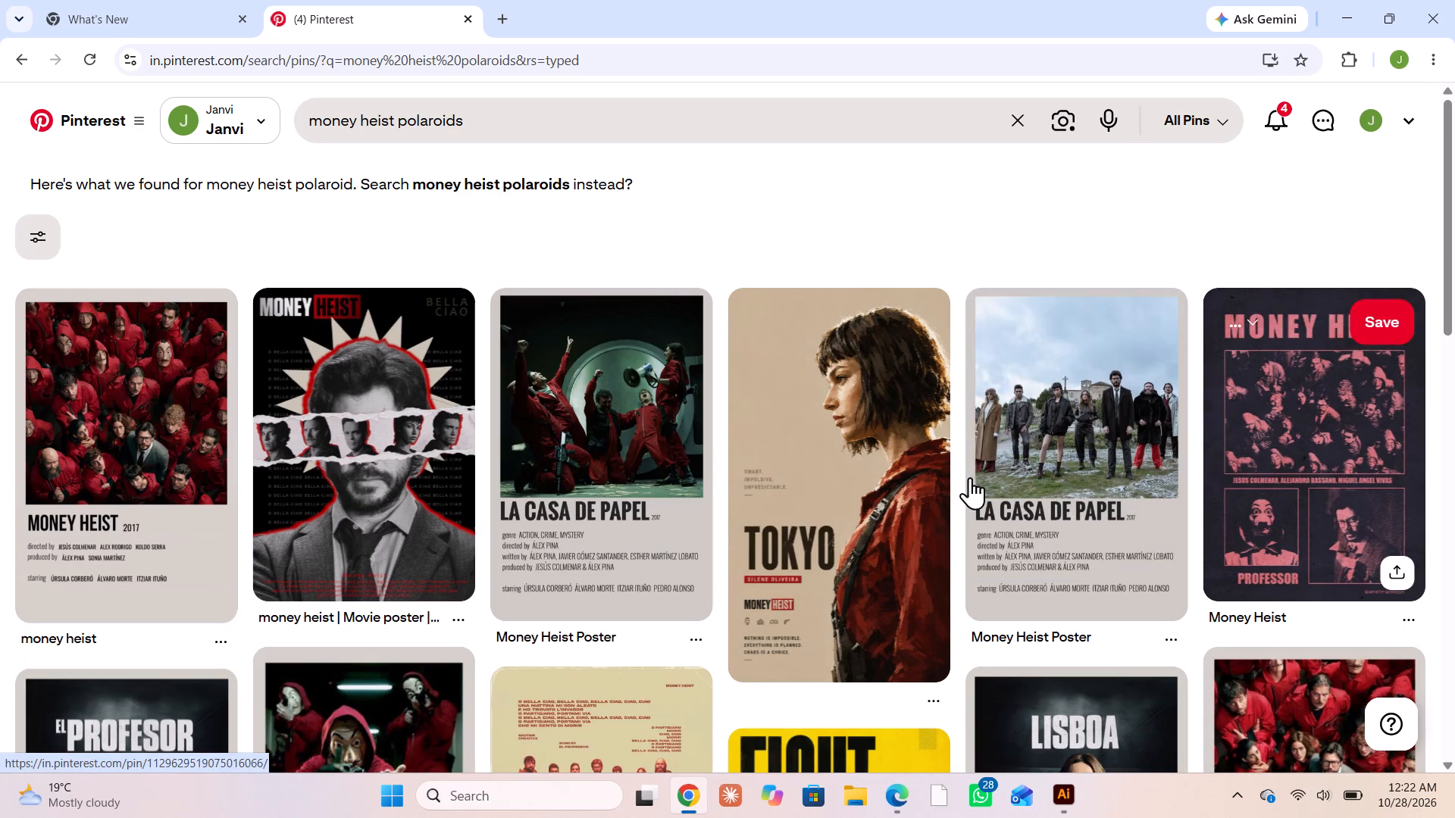
Open the "Money Heist 2017" group poster pin, copy its image and paste it into the Illustrator polaroids sheet.
left_click(70, 440)
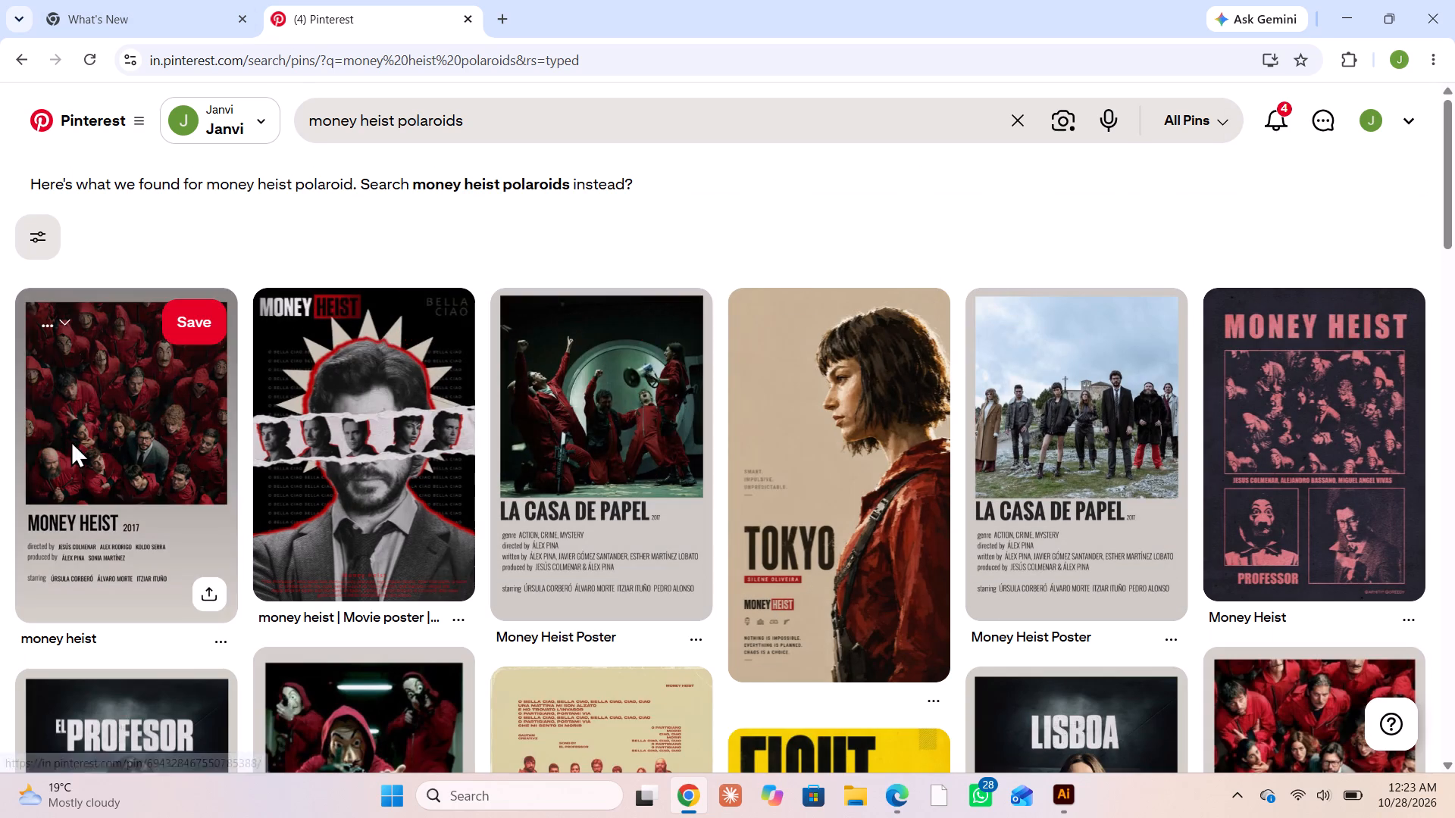
right_click(269, 395)
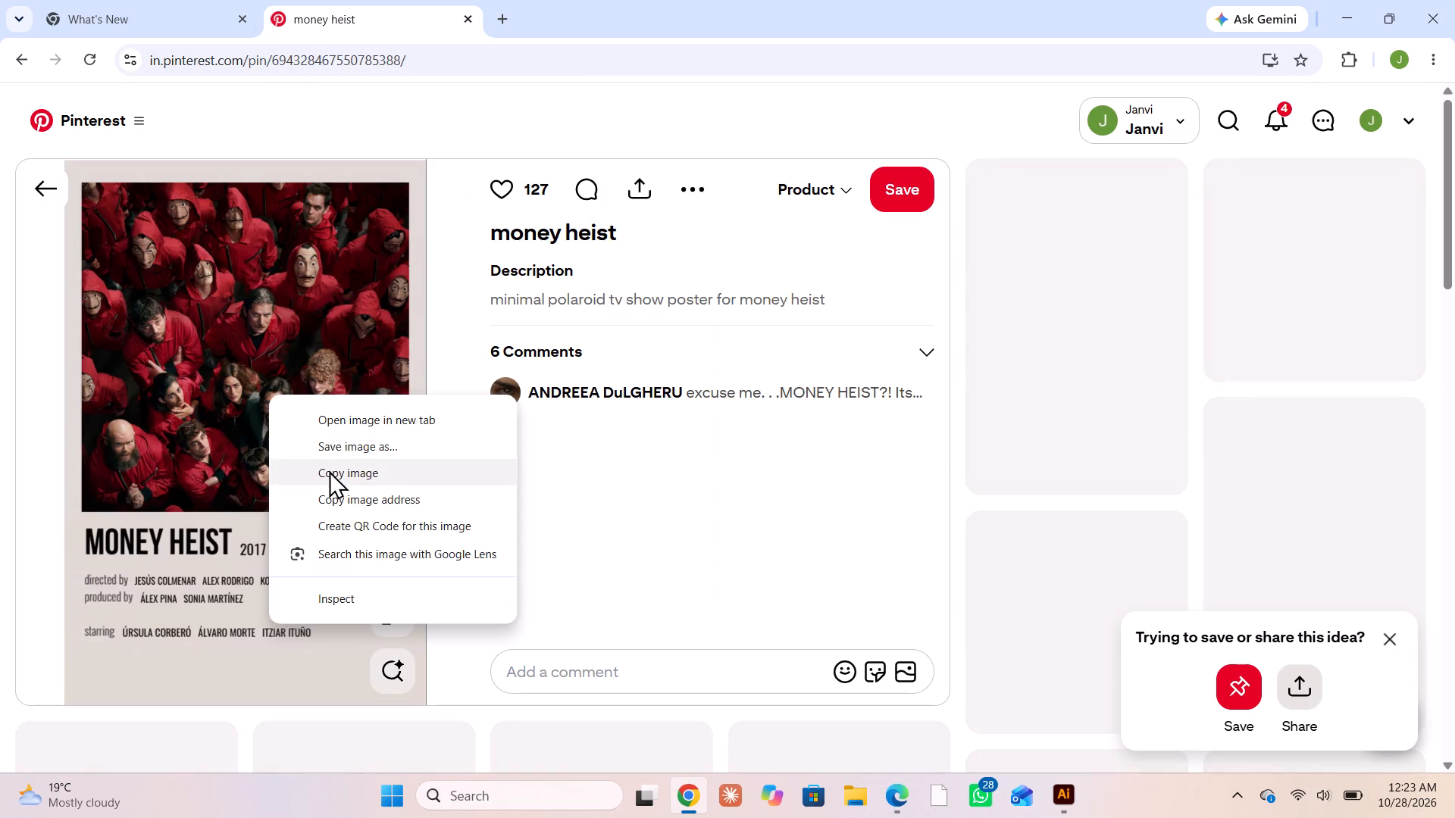
left_click(329, 470)
left_click(1069, 791)
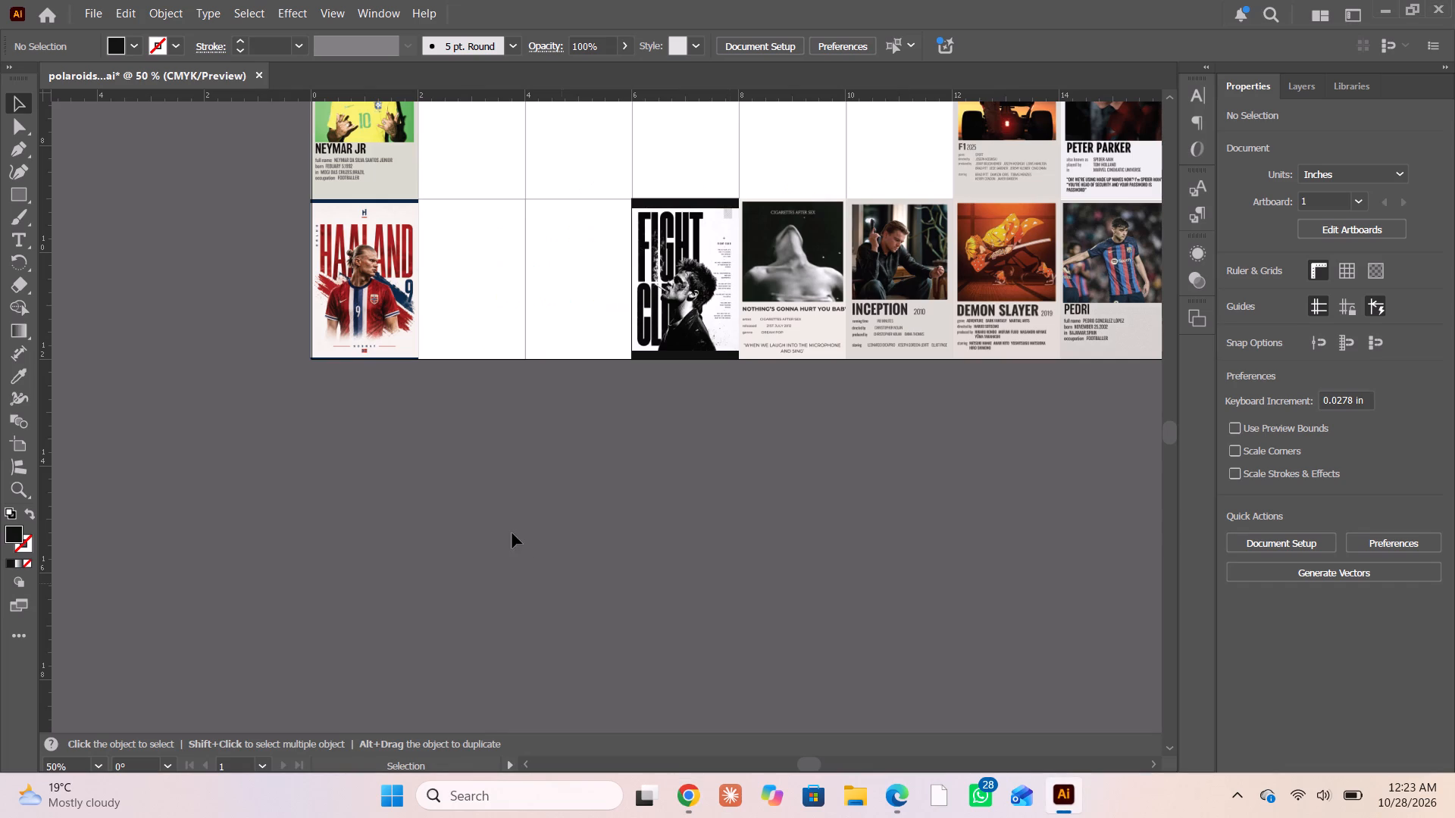
left_click(512, 532)
key("ctrl+v")
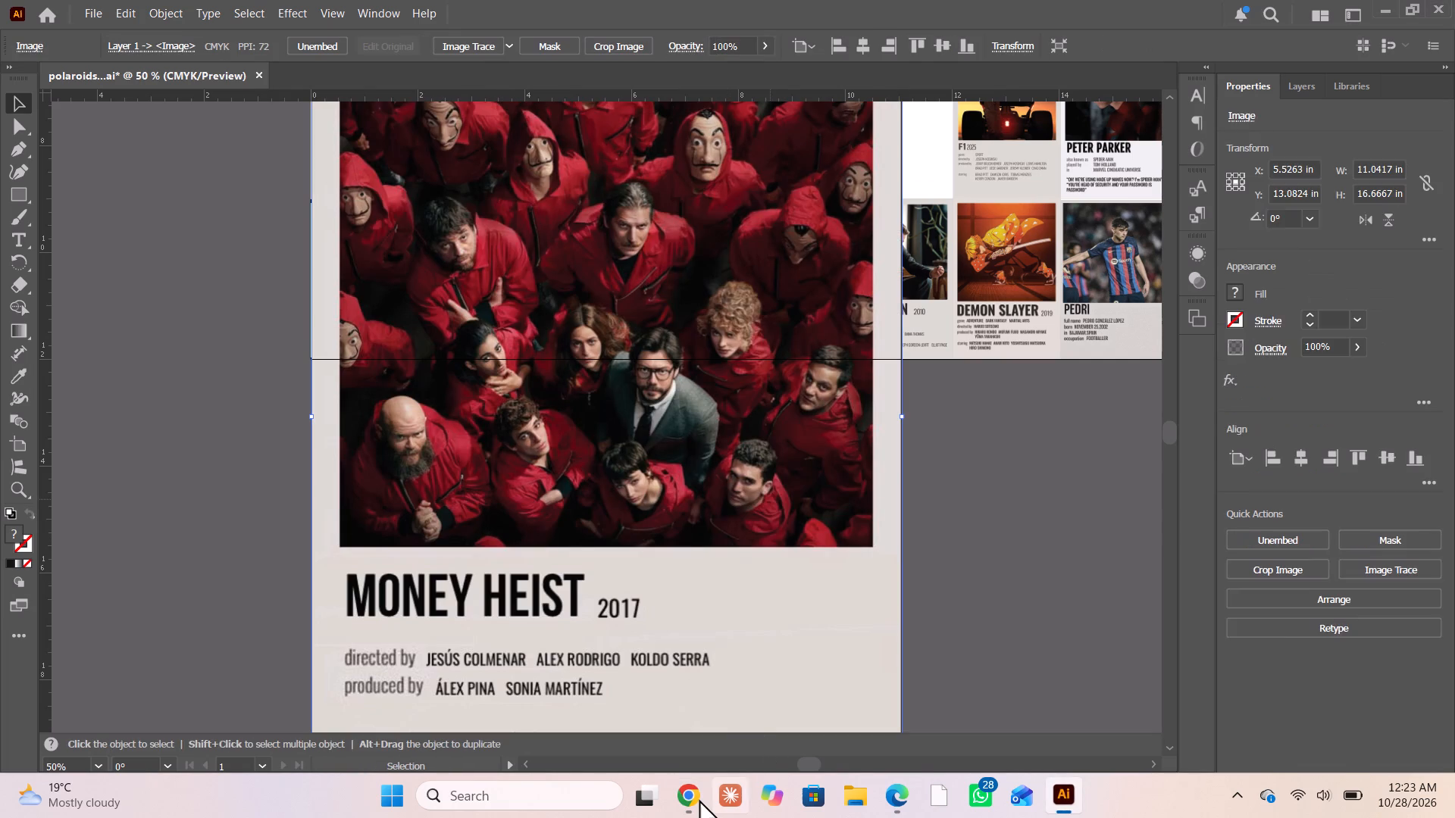
Return to the Pinterest results in Chrome, open the "Professor" Money Heist pin, copy its image and paste it into the Illustrator sheet.
left_click(699, 799)
scroll(419, 500, "down", 4)
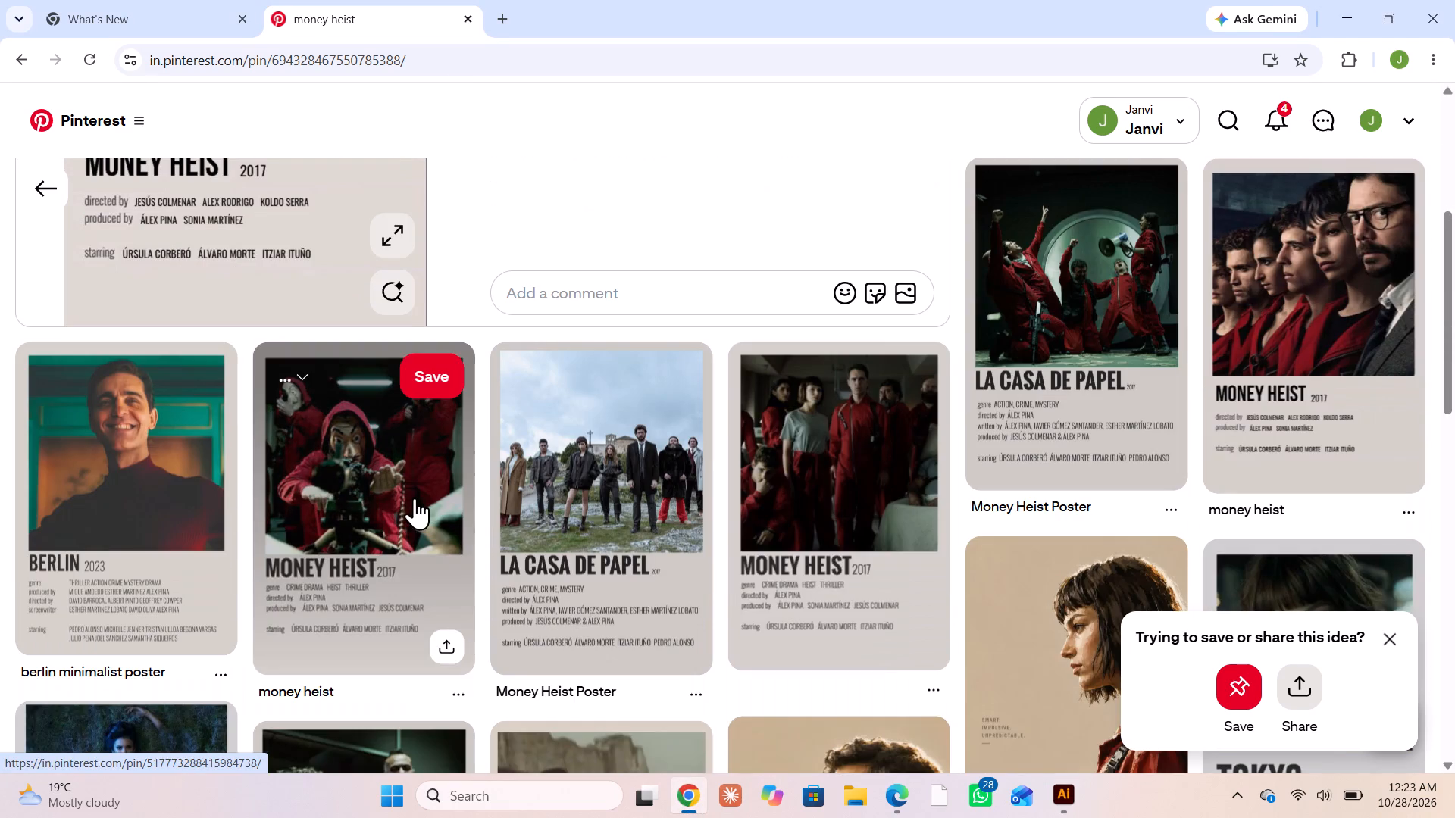
scroll(276, 503, "up", 3)
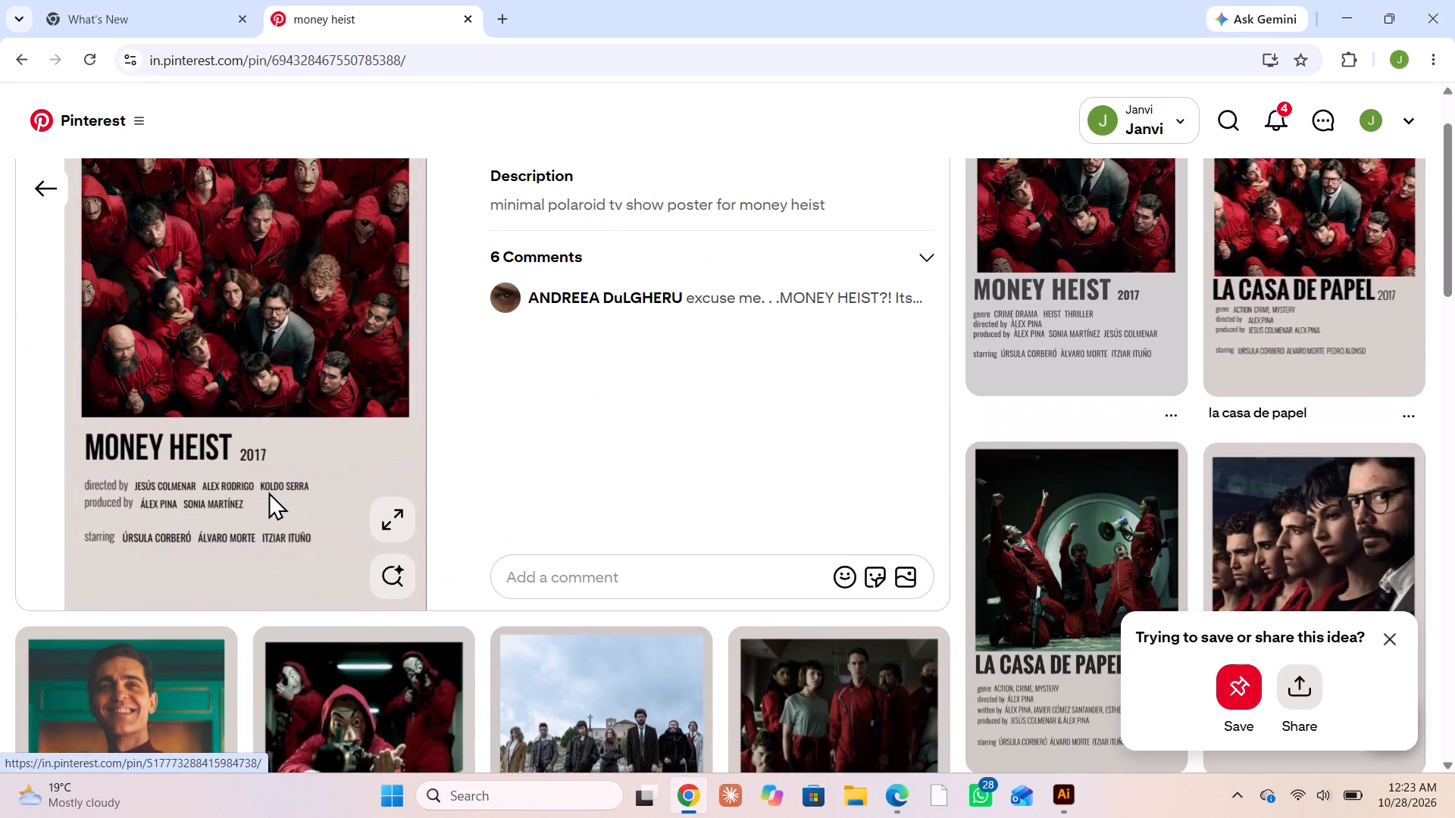
scroll(262, 480, "up", 4)
left_click(55, 187)
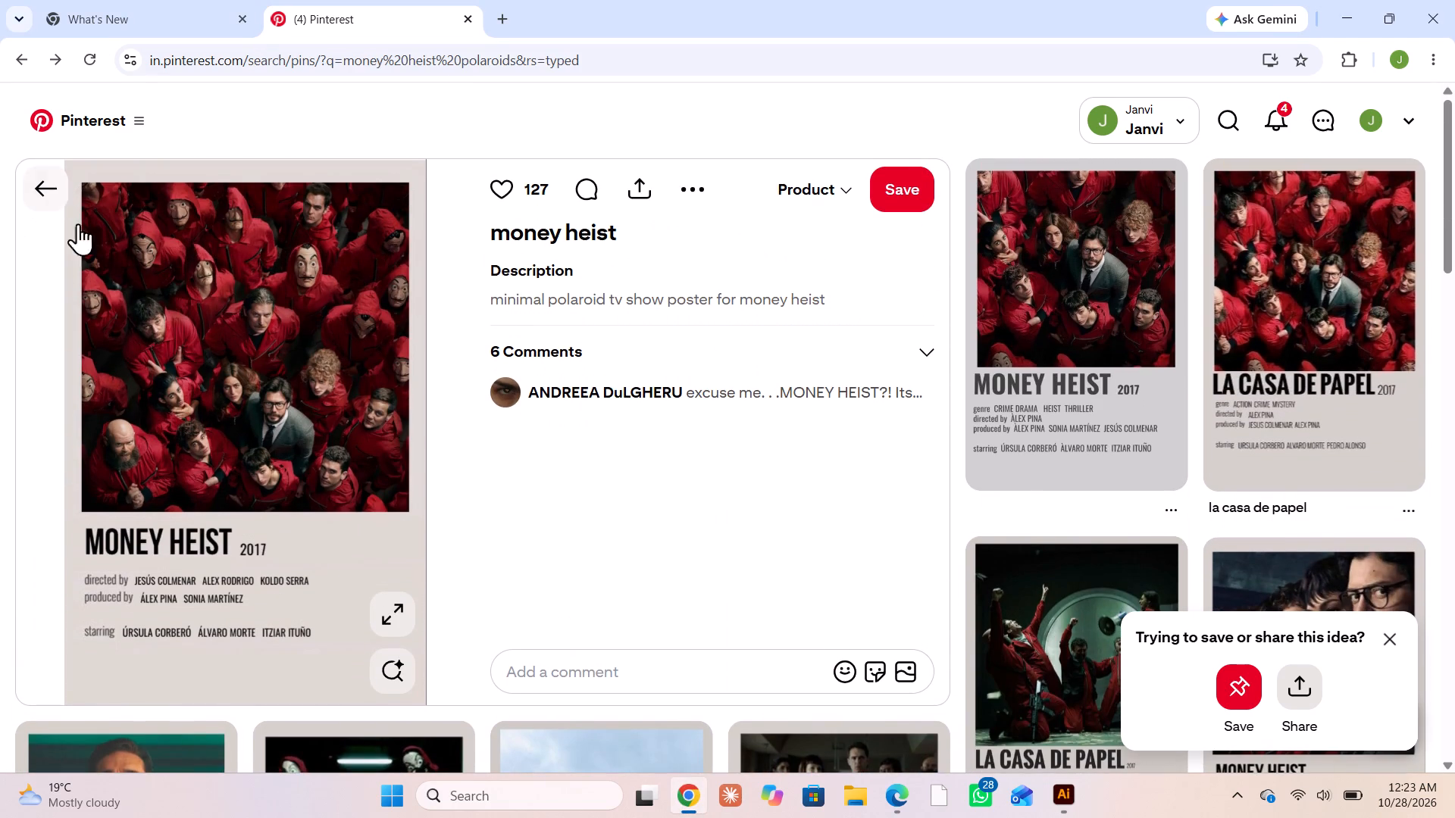
scroll(468, 429, "down", 2)
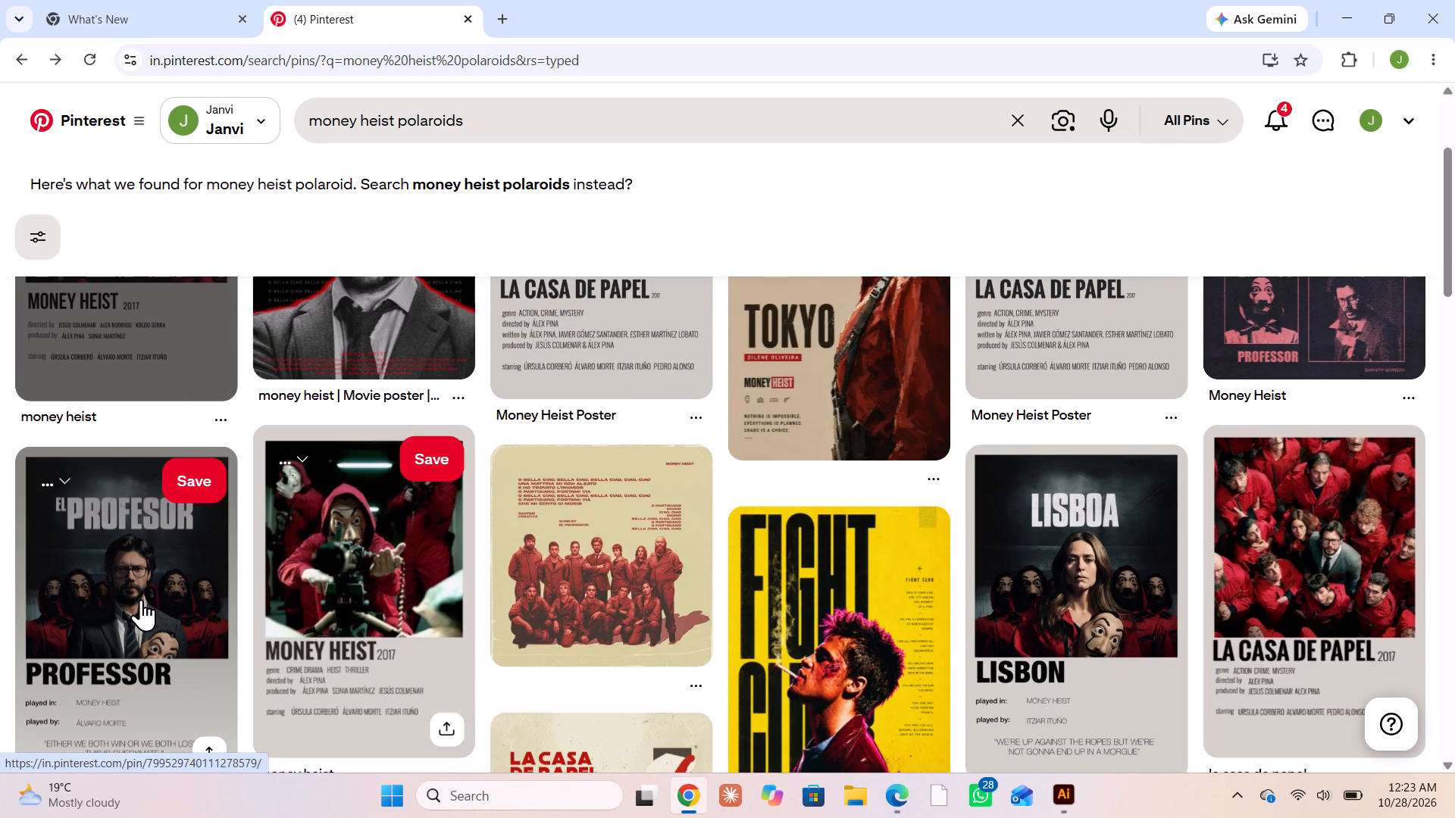
left_click(140, 598)
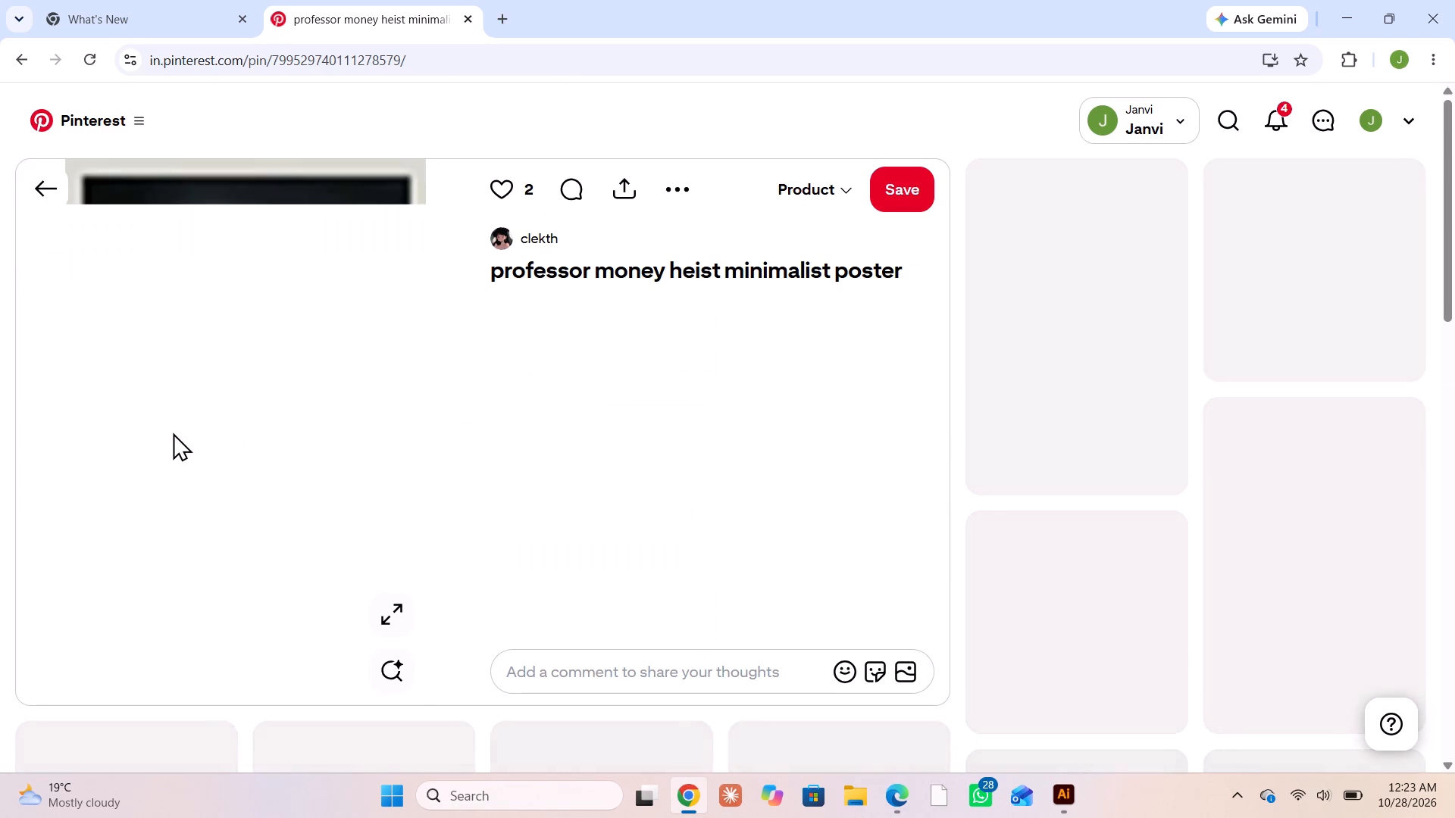
right_click(210, 400)
left_click(280, 482)
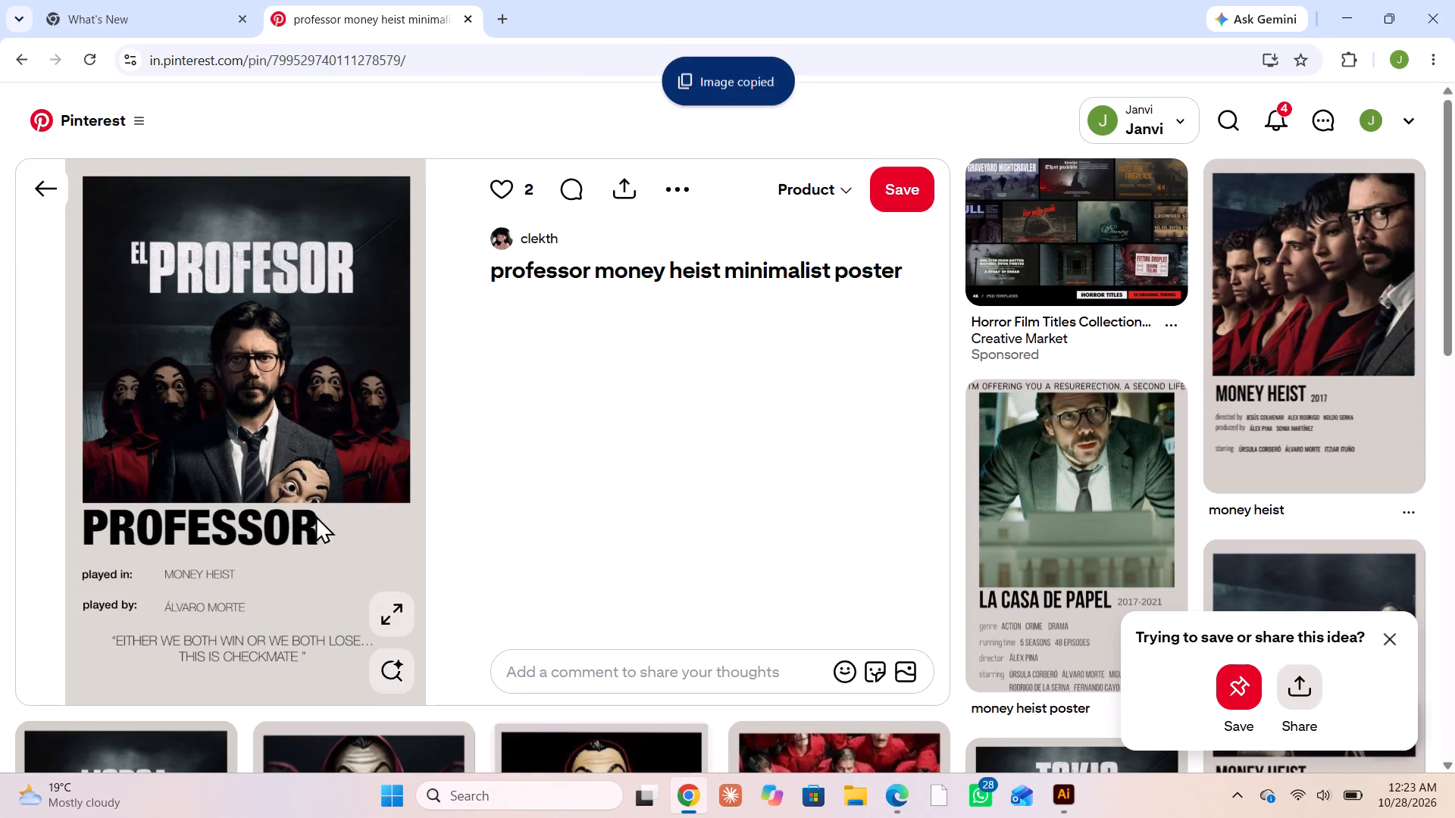
left_click(1062, 800)
left_click(380, 510)
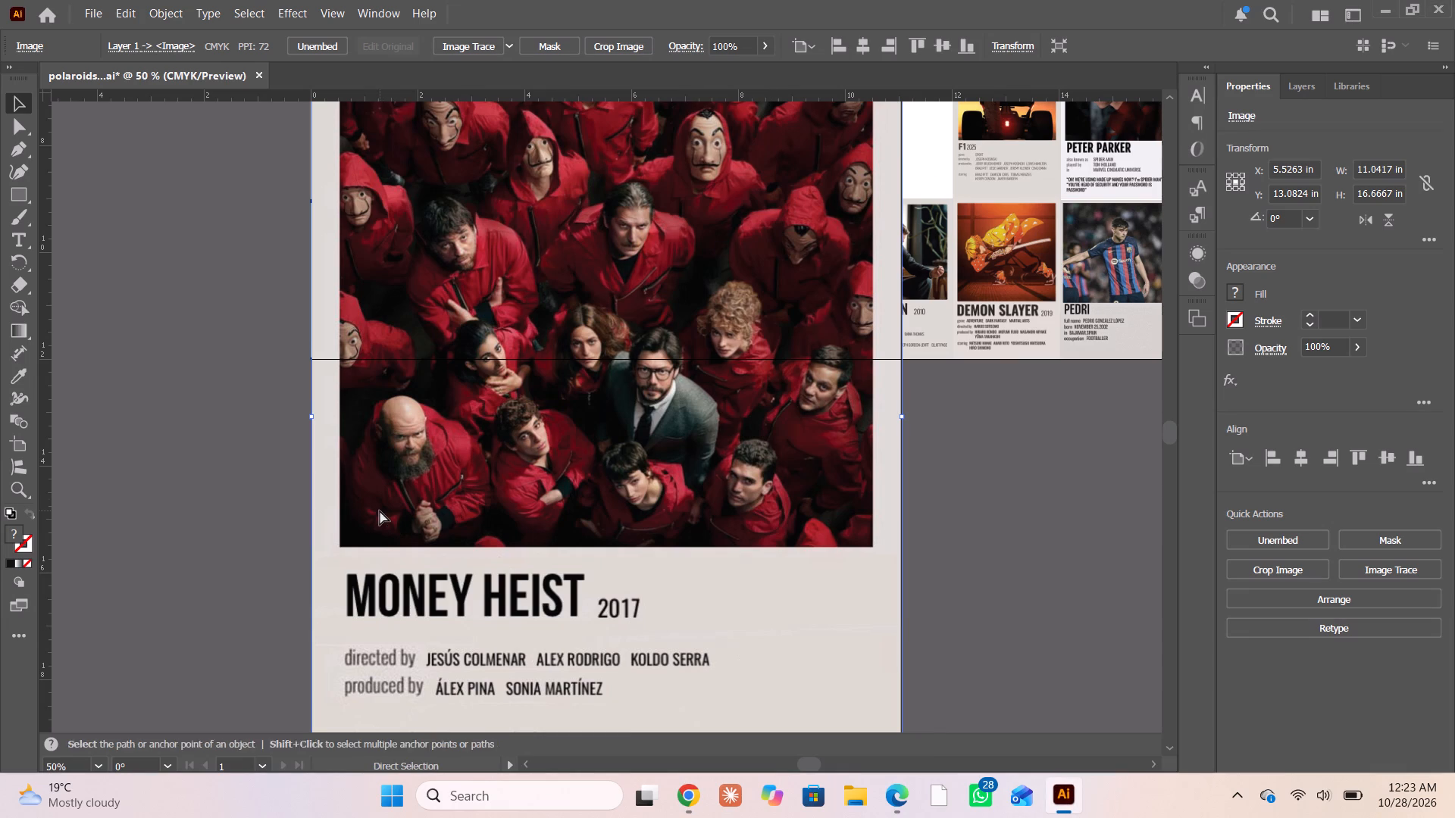
key("ctrl+v")
Scale both pasted Money Heist images down together below the sheet, with the group poster about 3.66 × 5.52 in.
scroll(357, 514, "down", 3, "alt")
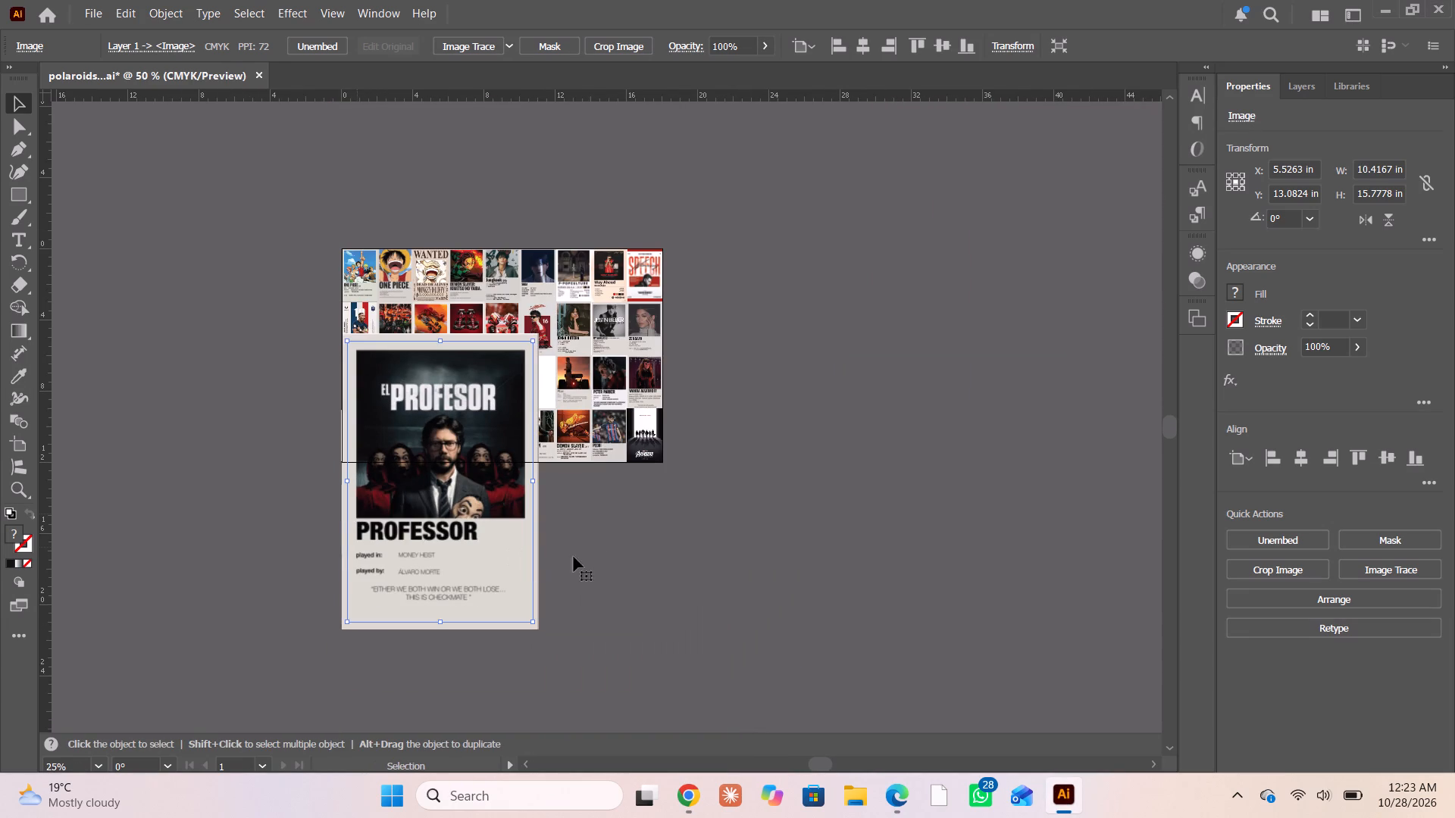
left_click_drag(596, 533, 389, 547)
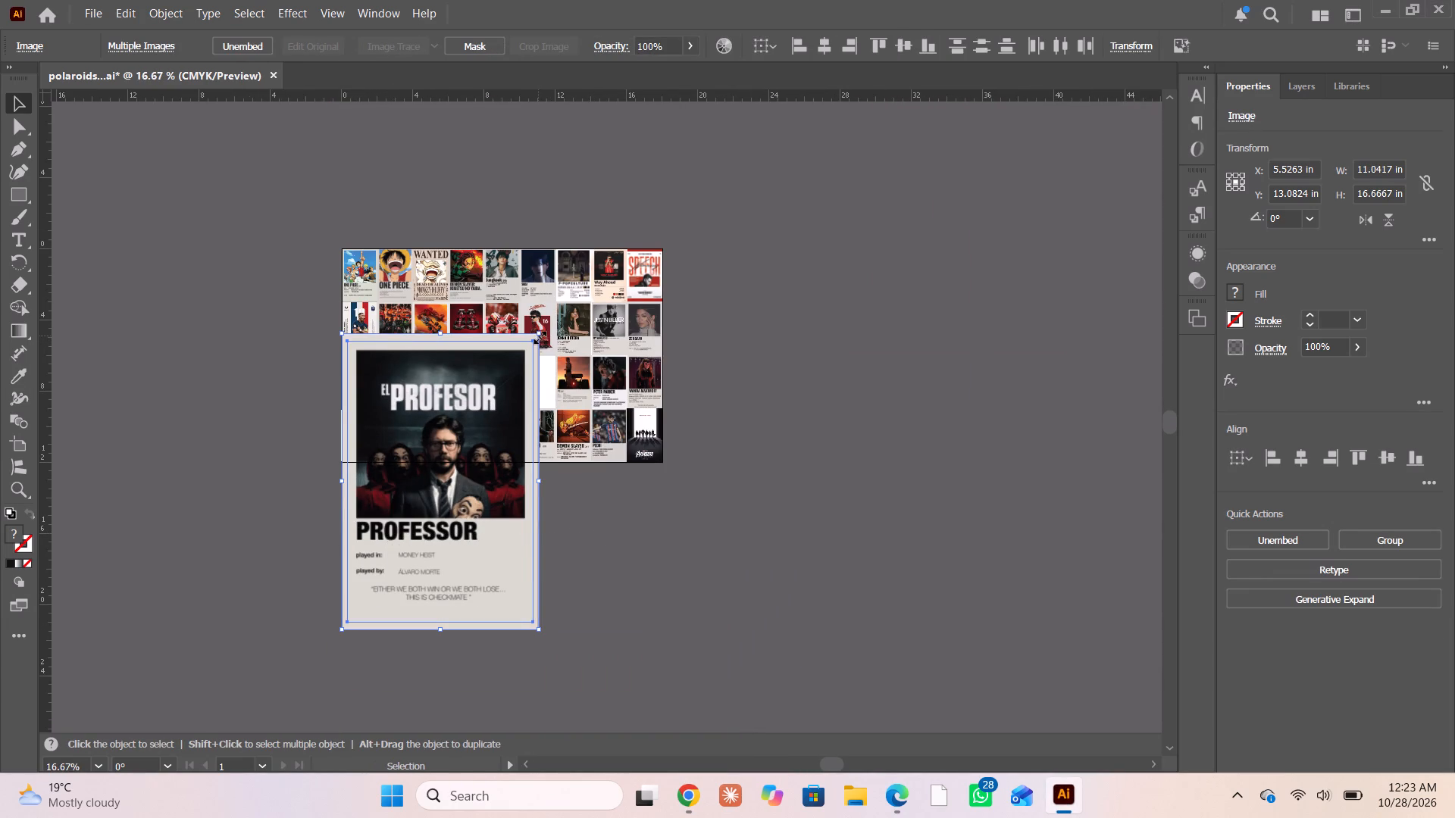
left_click_drag(535, 336, 407, 502, "shift")
scroll(396, 578, "up", 3, "alt")
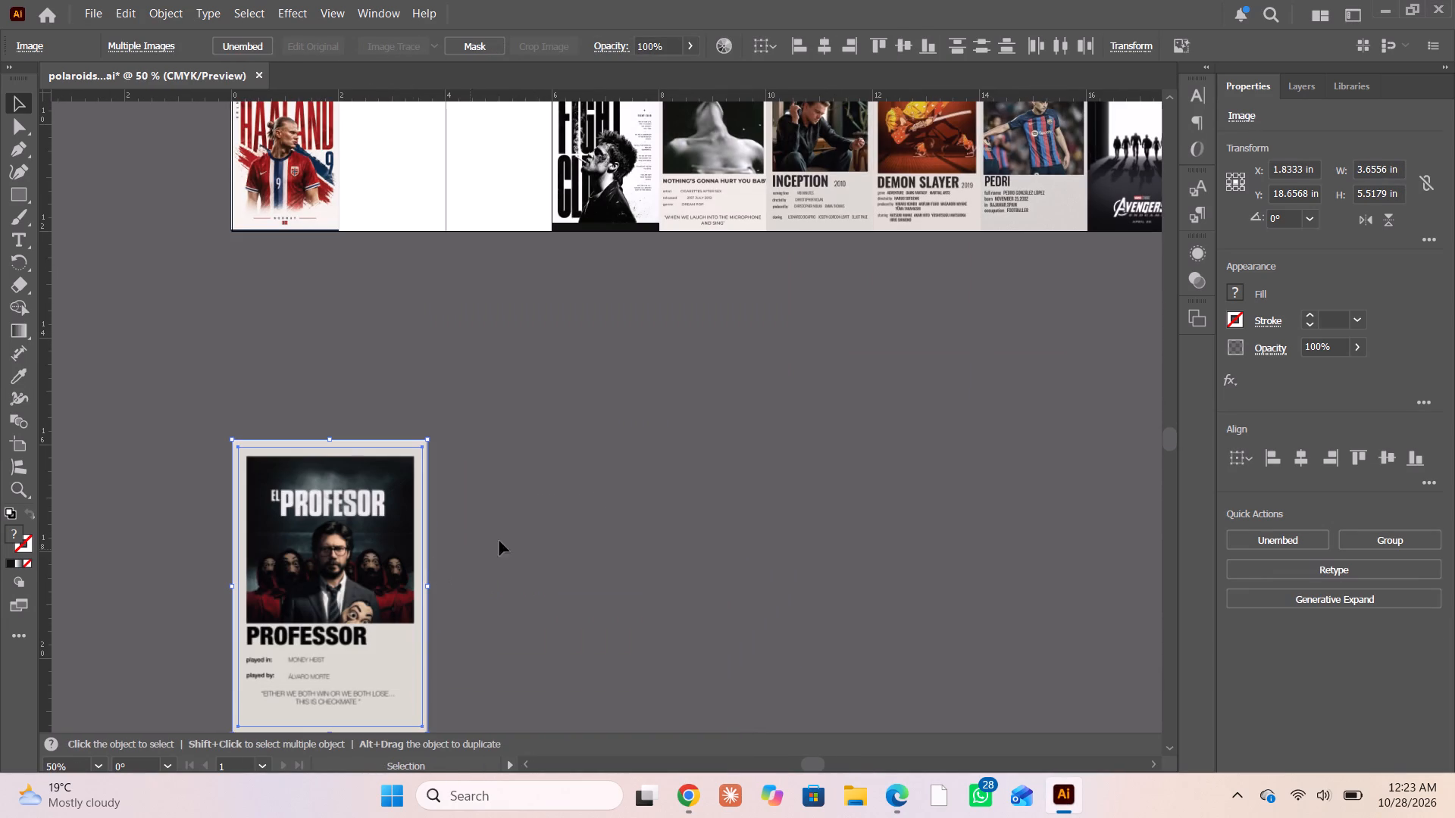
left_click(533, 530)
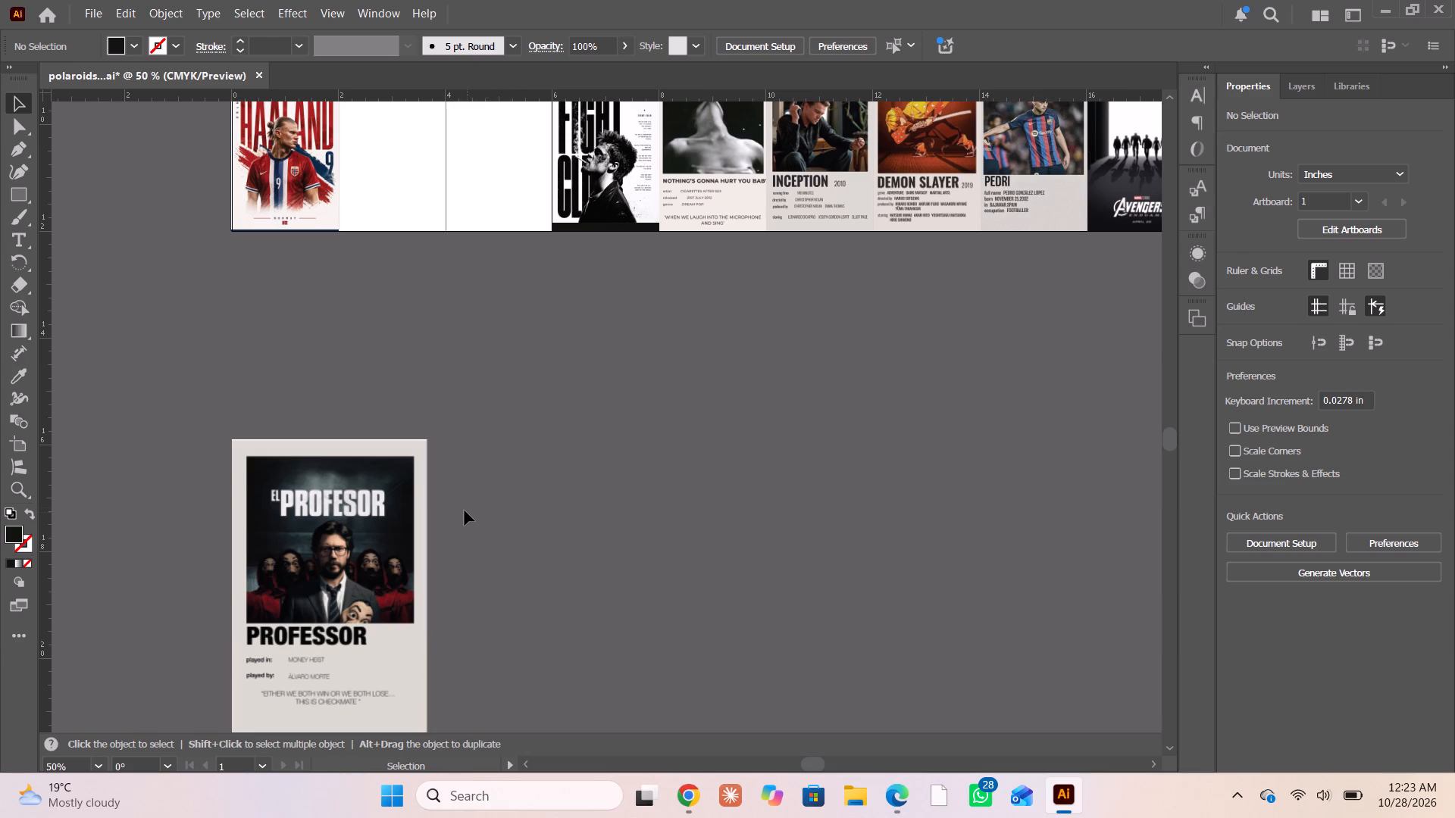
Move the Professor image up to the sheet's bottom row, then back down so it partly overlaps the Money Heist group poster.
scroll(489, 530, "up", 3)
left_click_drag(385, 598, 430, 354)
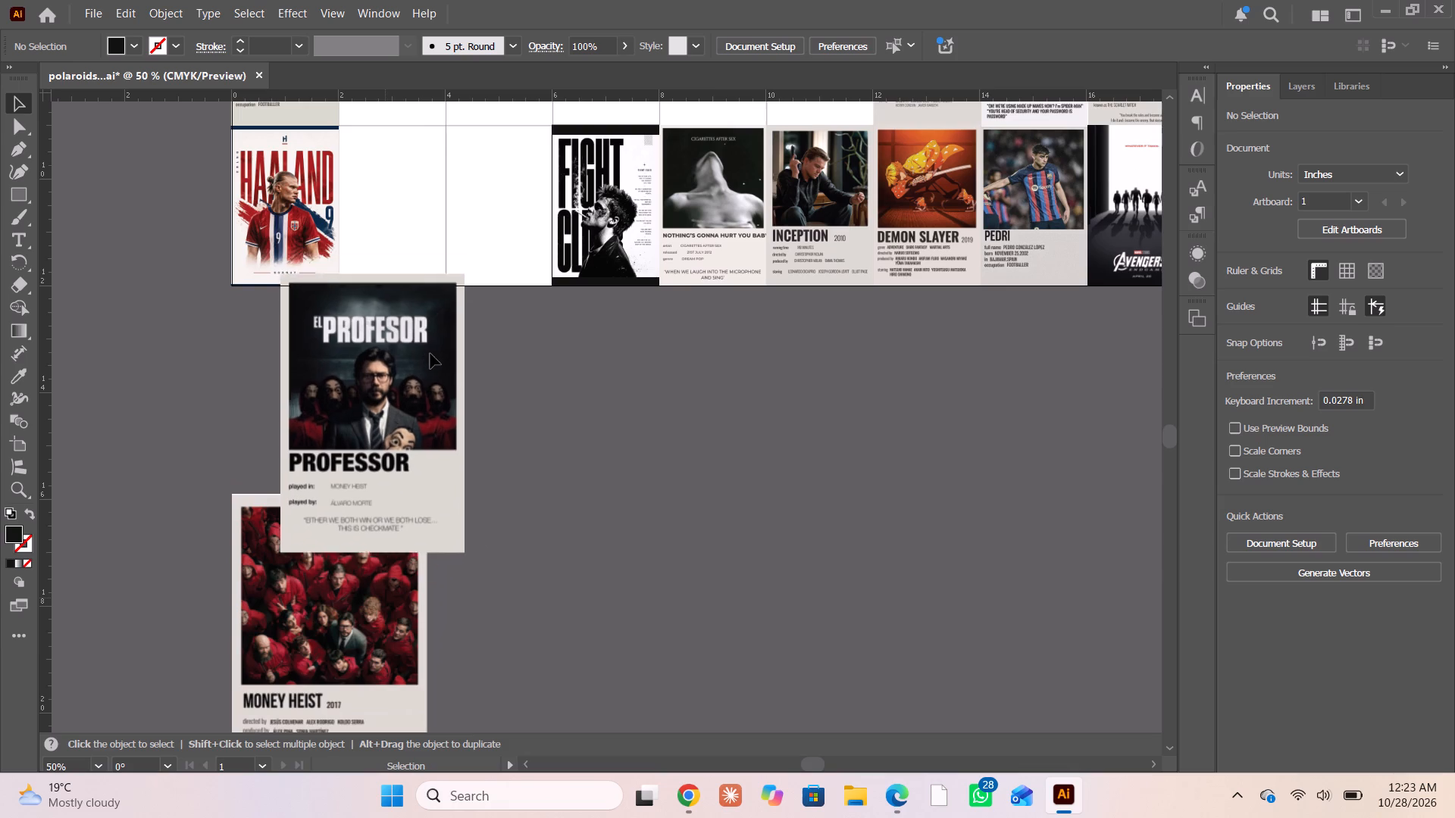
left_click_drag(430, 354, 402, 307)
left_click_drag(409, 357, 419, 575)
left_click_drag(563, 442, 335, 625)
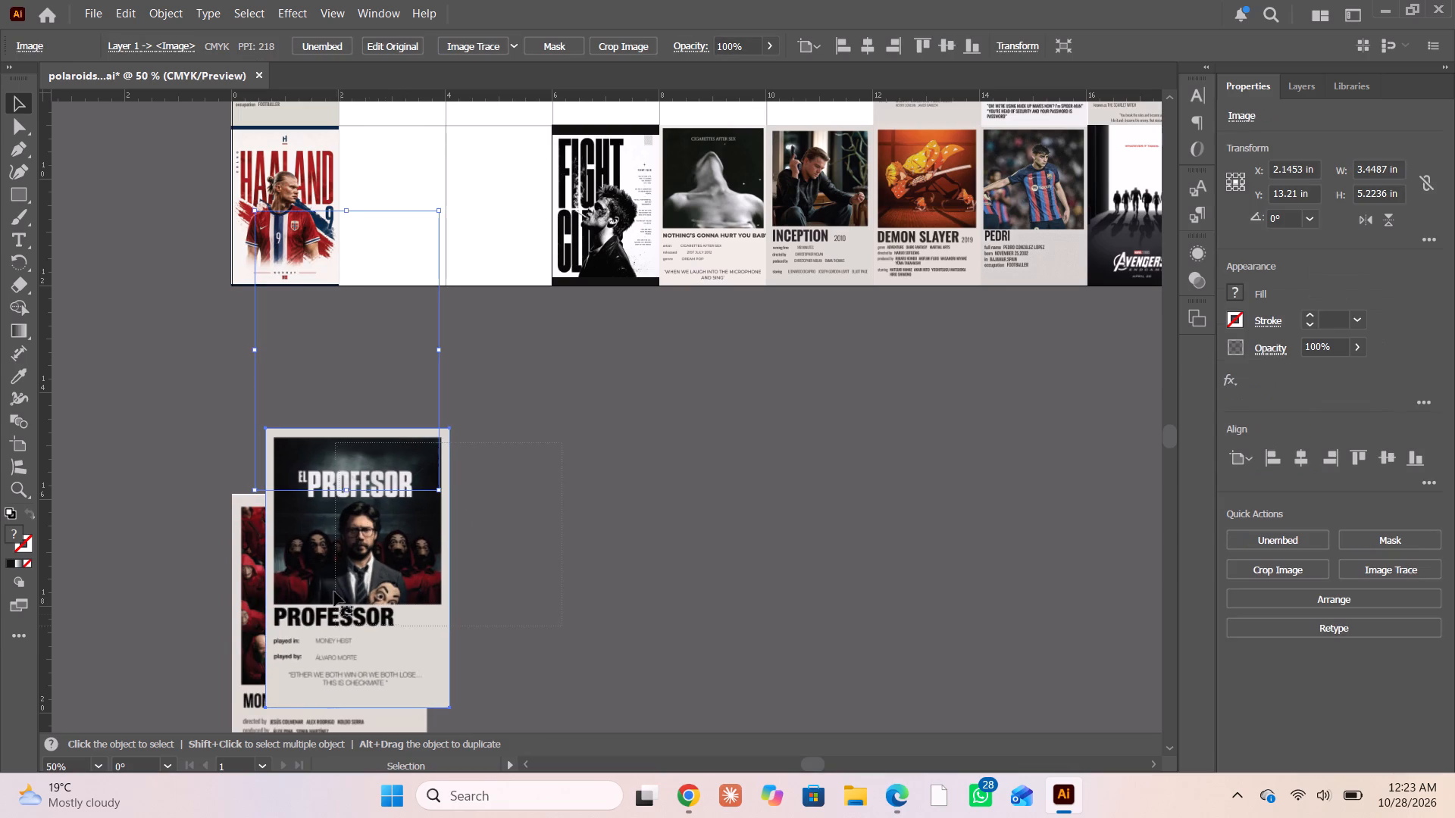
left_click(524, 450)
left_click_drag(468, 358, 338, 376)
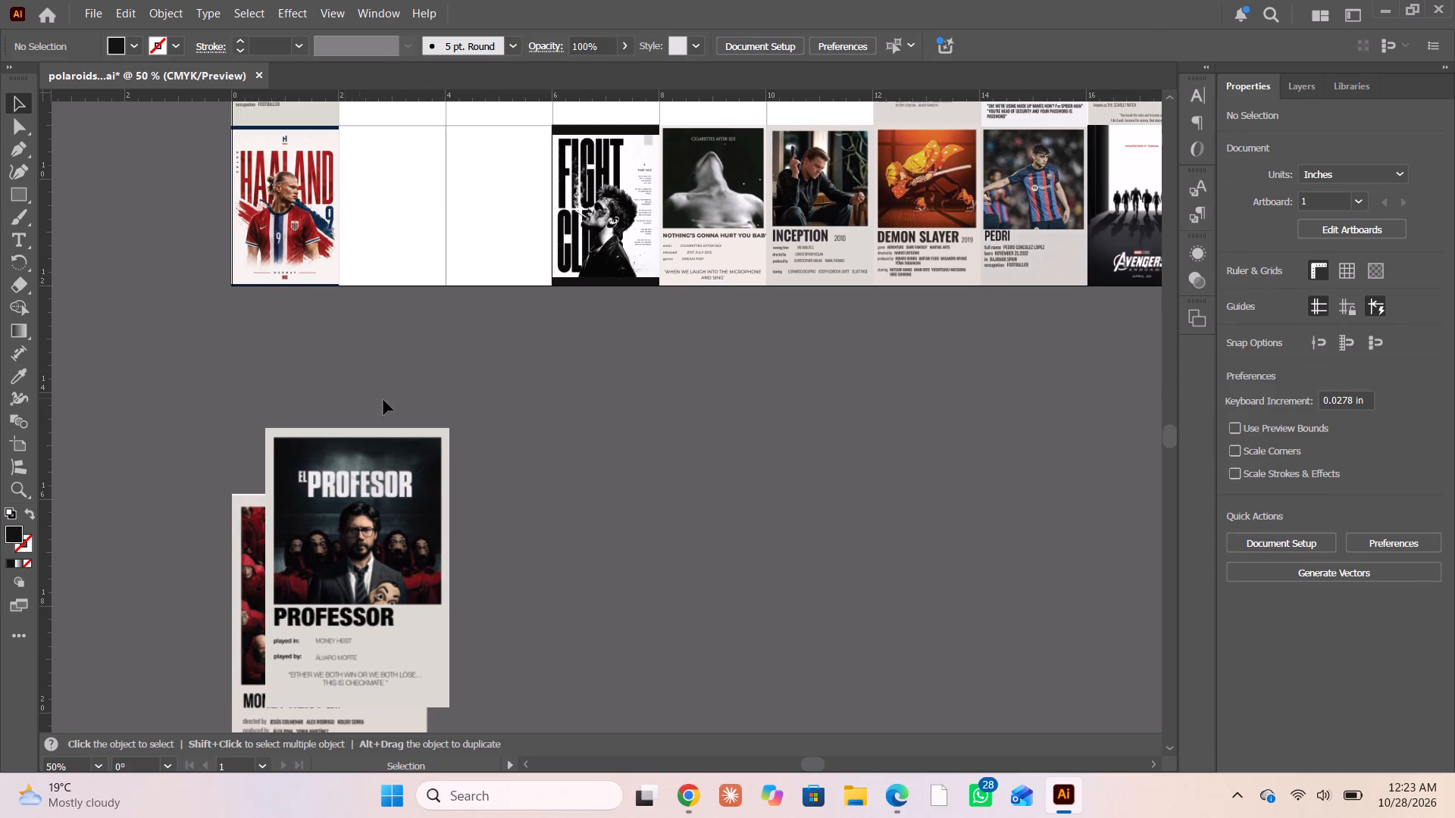
Scale both images down further, the Money Heist group poster to about 2.58 in wide and the Professor image to about 1.34 × 2.03 in.
left_click_drag(476, 443, 236, 648)
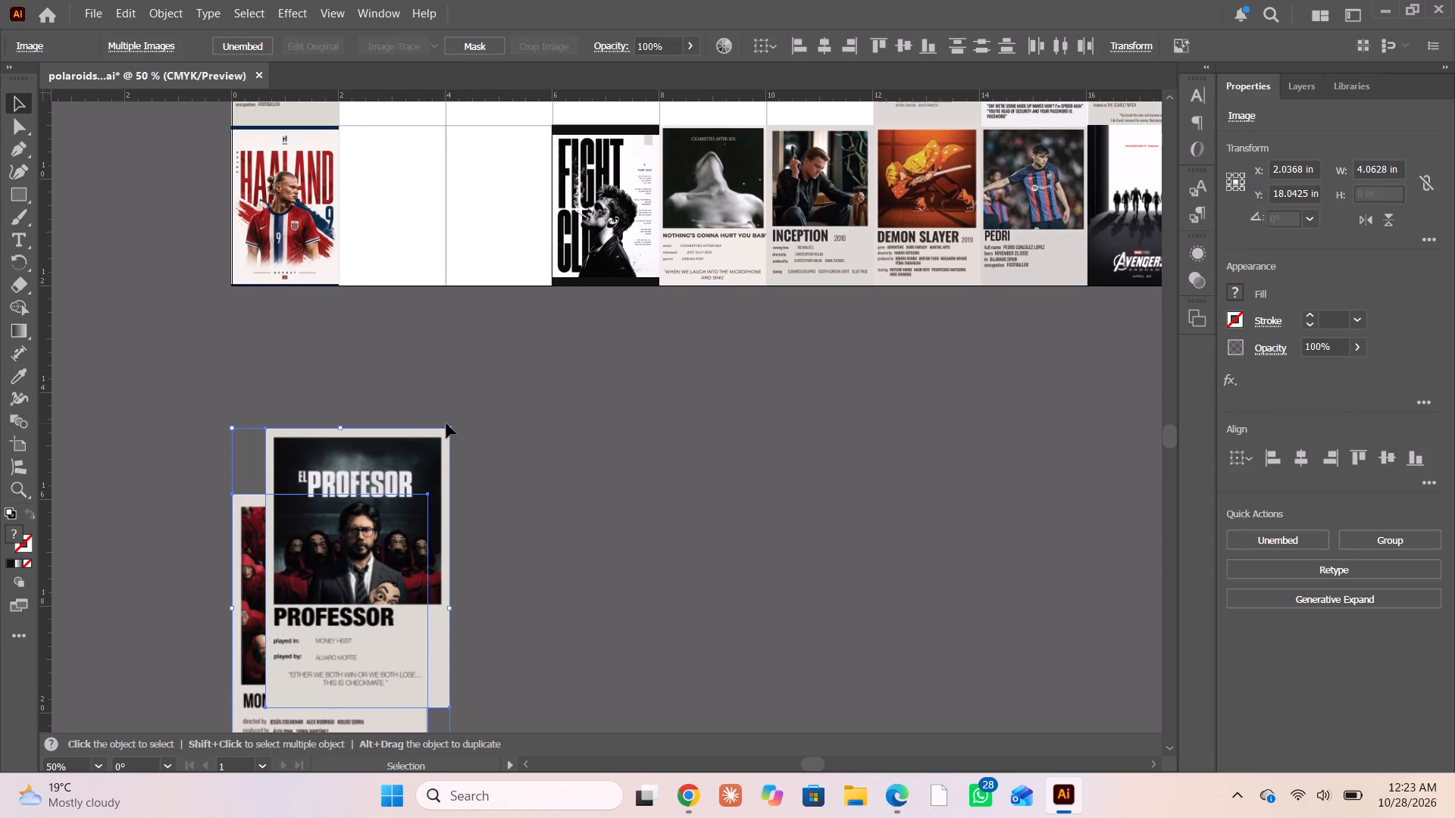
left_click_drag(446, 423, 442, 432, "shift")
left_click_drag(449, 426, 352, 536, "shift")
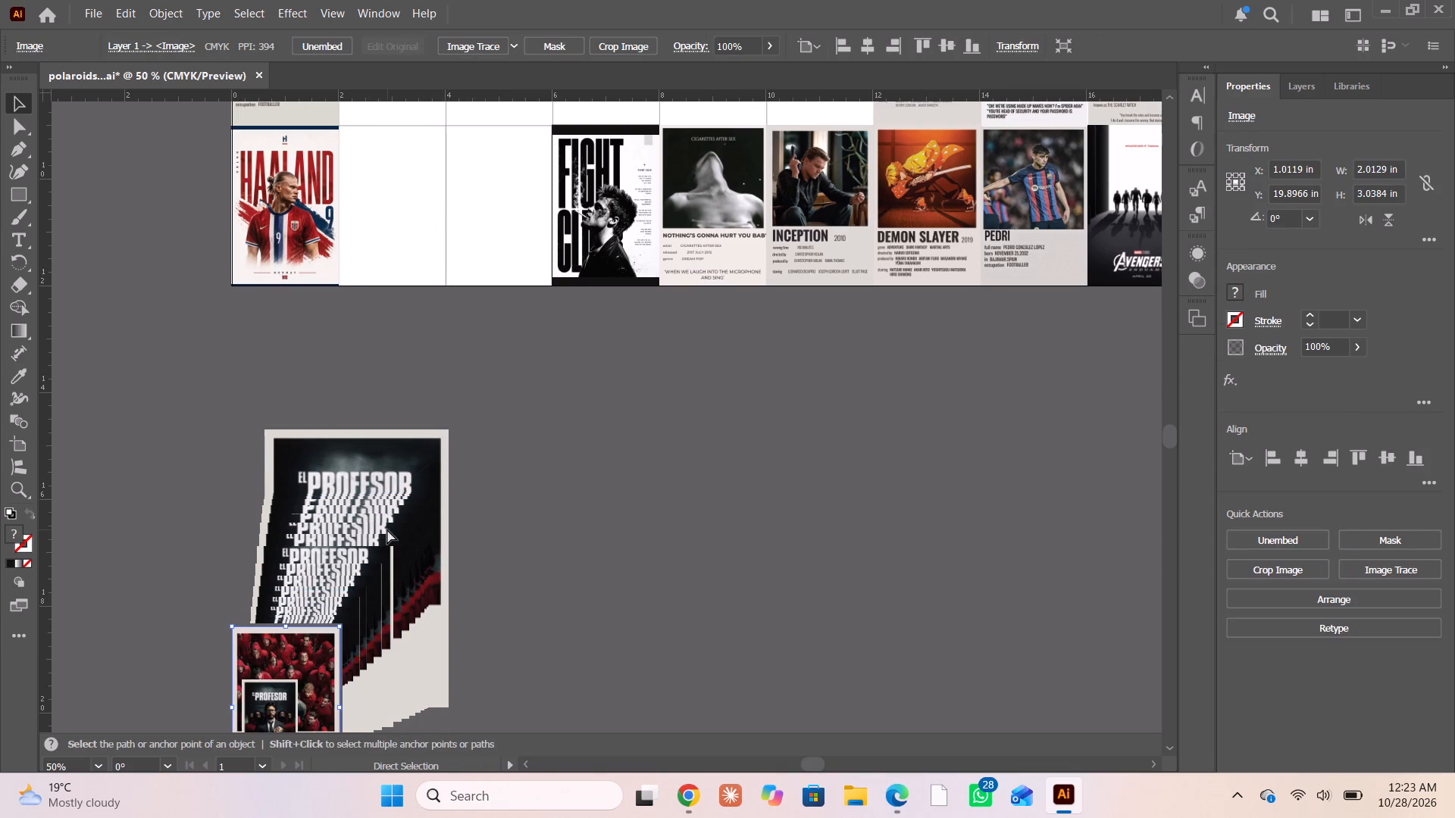
key("ctrl+z")
left_click_drag(314, 632, 339, 568)
left_click_drag(496, 478, 334, 610)
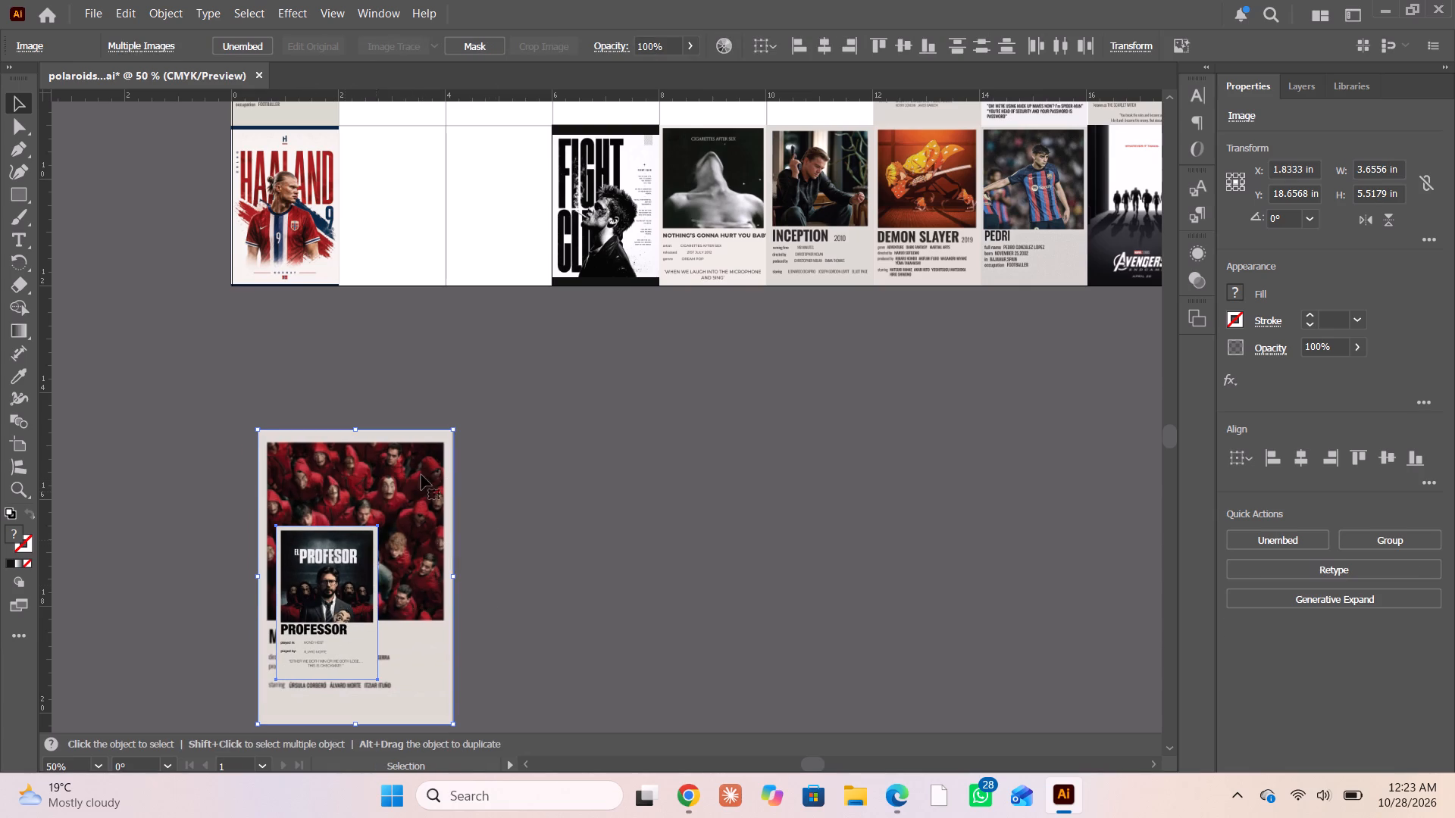
left_click_drag(450, 426, 396, 495, "shift")
left_click(461, 500)
Move the Money Heist group poster against the empty bottom-row cell beside Haaland and try to clip it with that cell.
left_click_drag(363, 550, 413, 389)
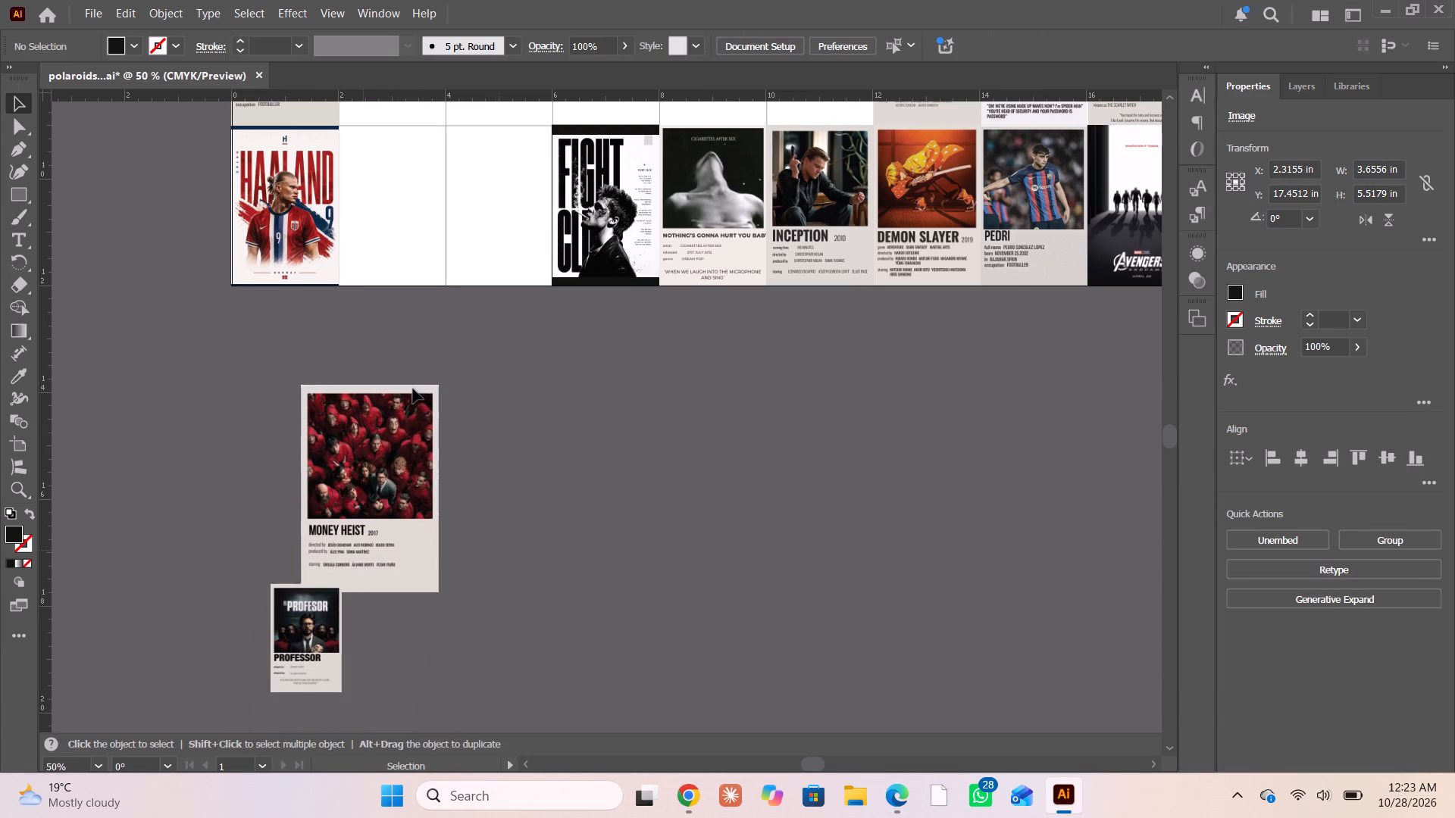
left_click_drag(413, 389, 419, 296)
left_click_drag(394, 521, 402, 201)
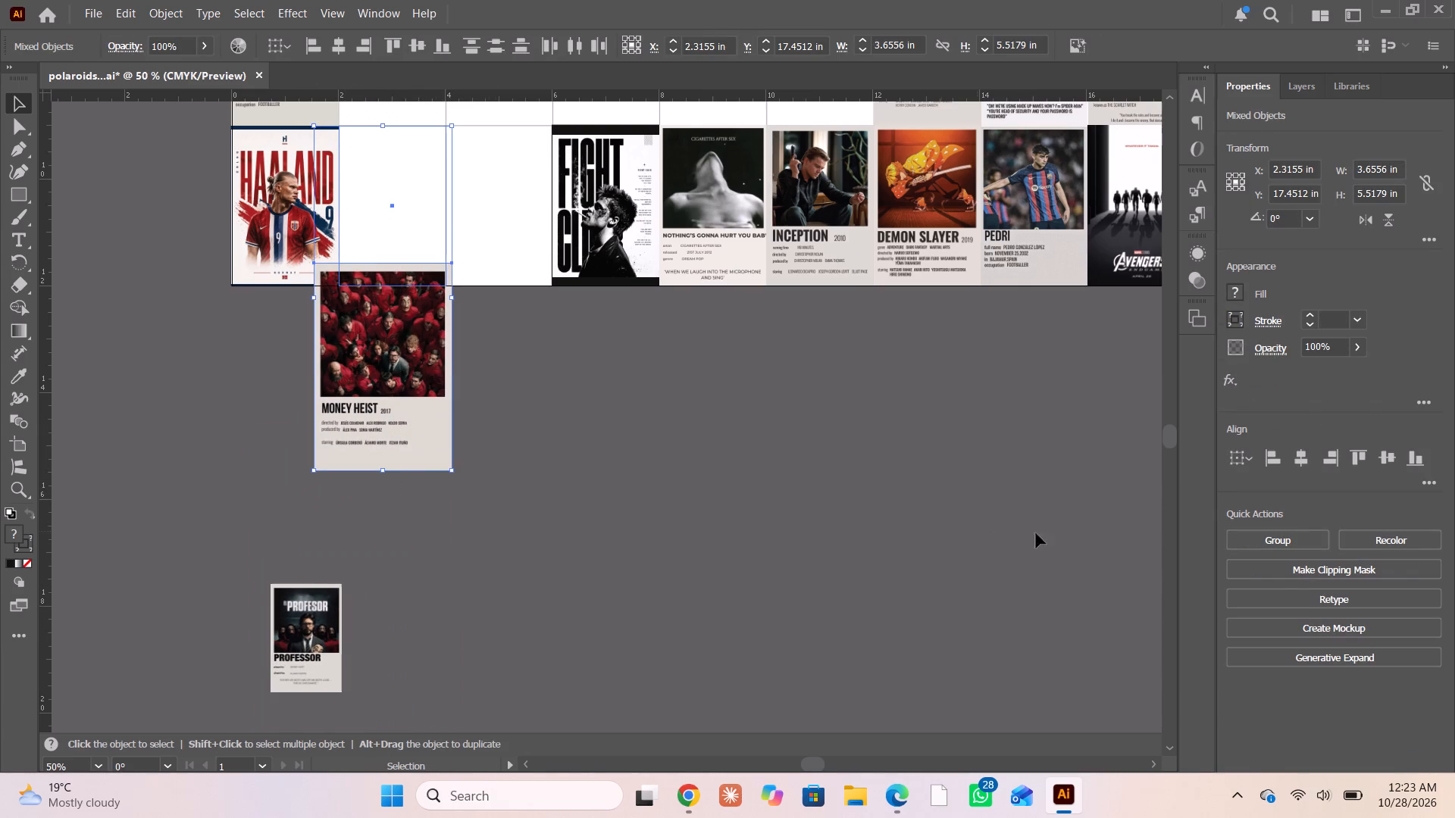
left_click(1274, 573)
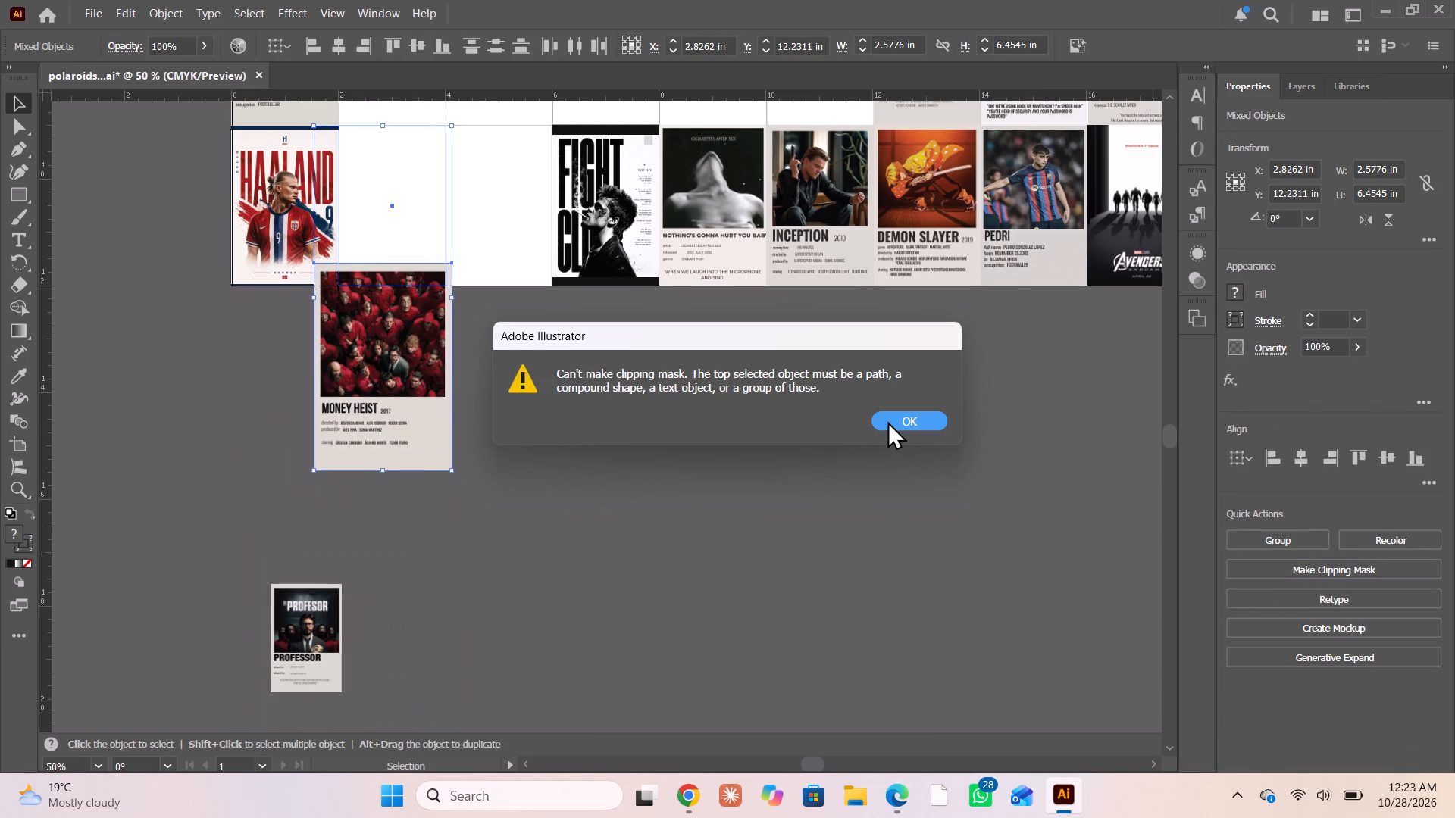
left_click(889, 421)
Move the Professor image onto the empty cell beside Fight Club and send both Money Heist images to the back.
left_click_drag(300, 617, 499, 286)
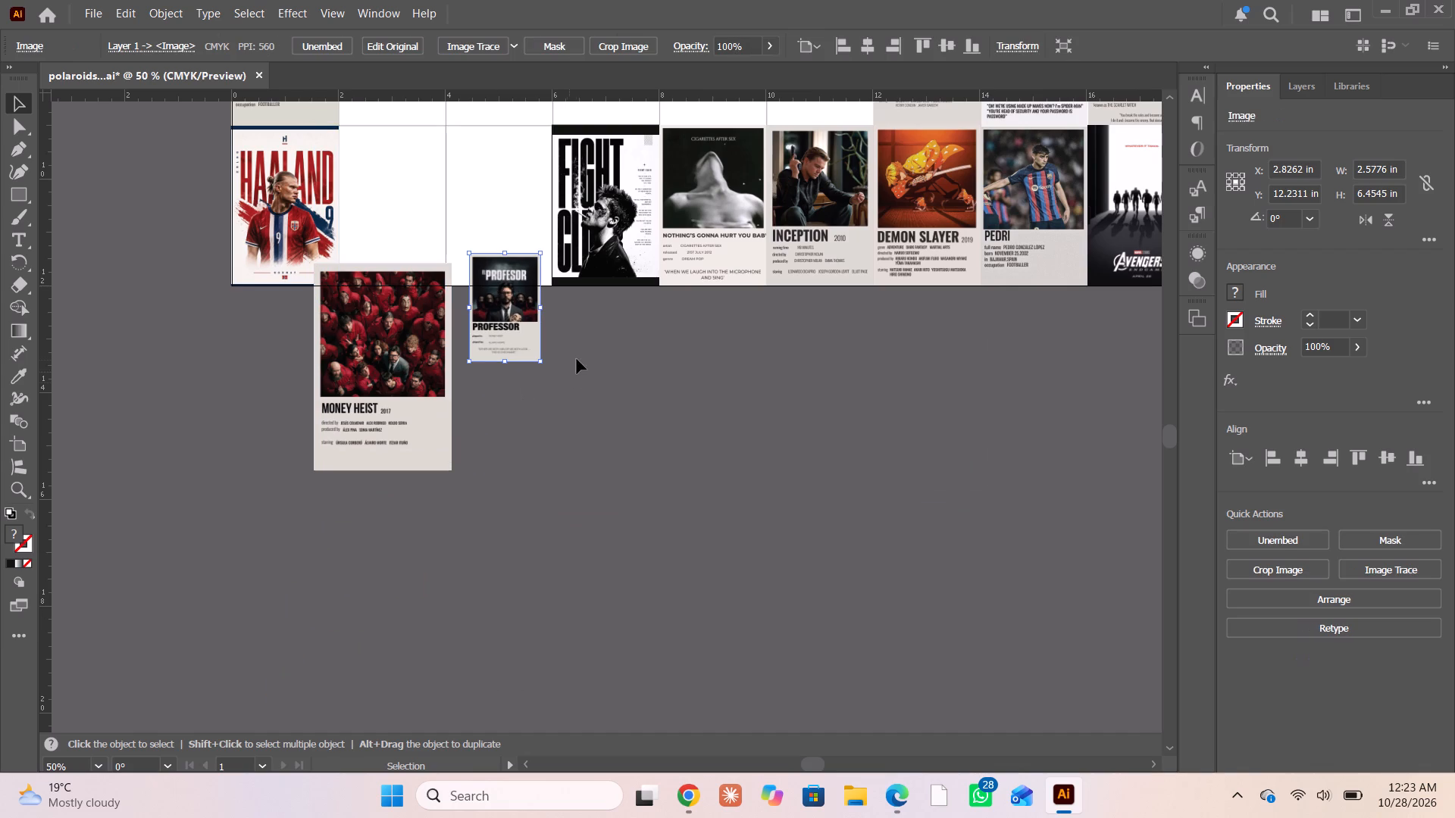
left_click_drag(577, 346, 303, 397)
right_click(371, 417)
left_click(439, 660)
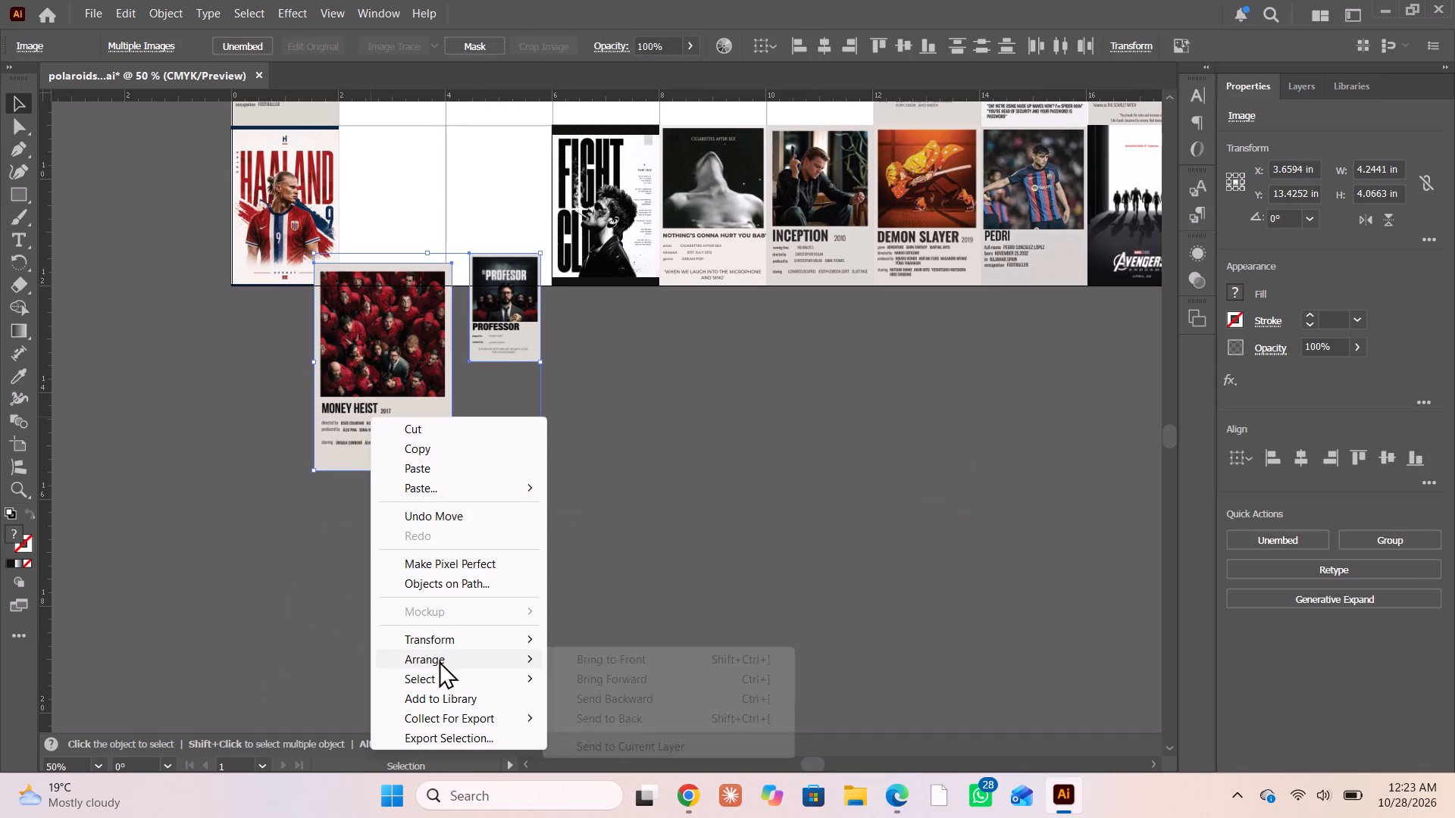
left_click(598, 713)
left_click(524, 459)
Make a clipping mask of the Professor image with the empty cell beside Fight Club.
left_click_drag(521, 408, 521, 335)
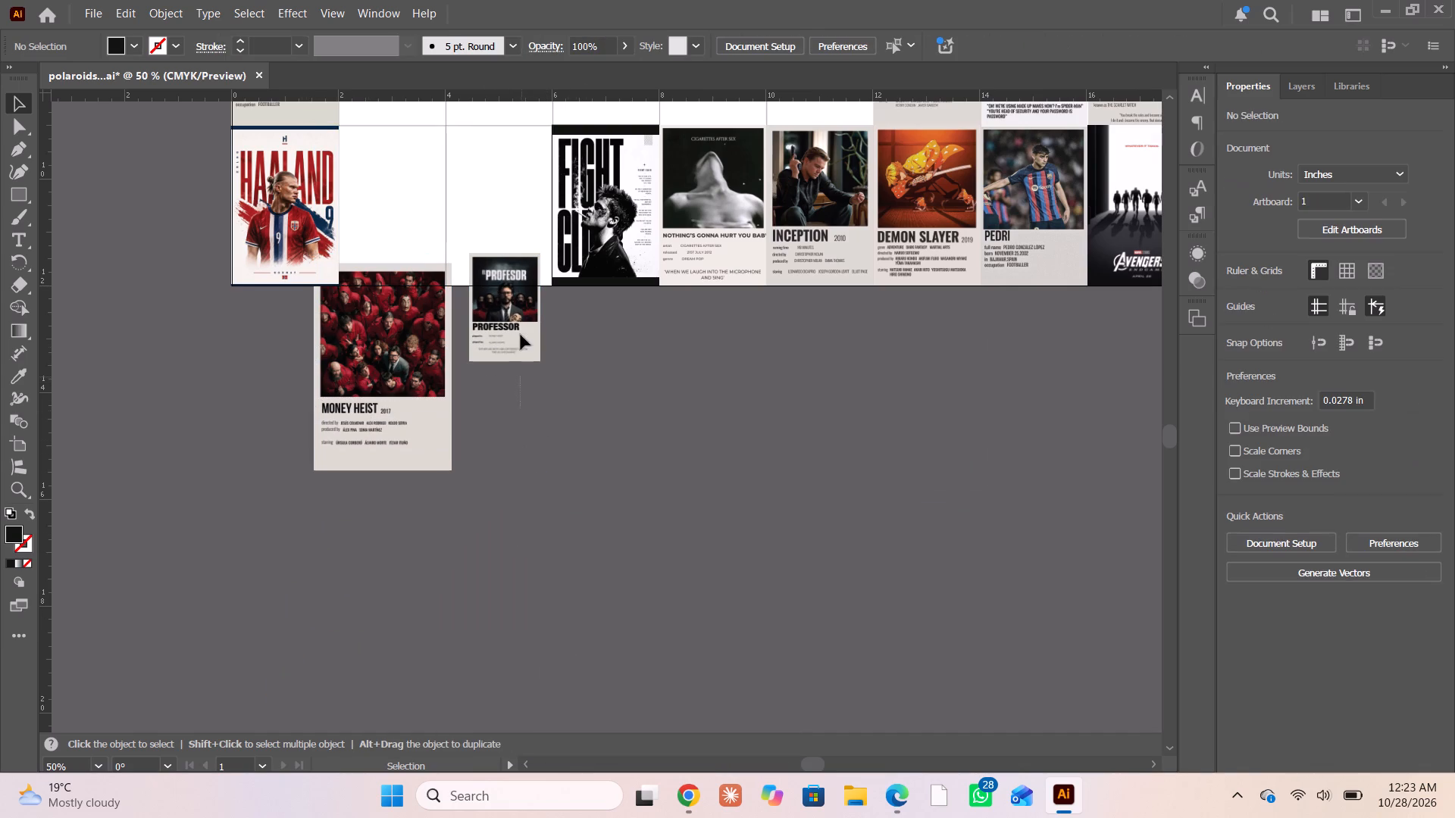
left_click_drag(521, 335, 490, 192)
left_click(1309, 569)
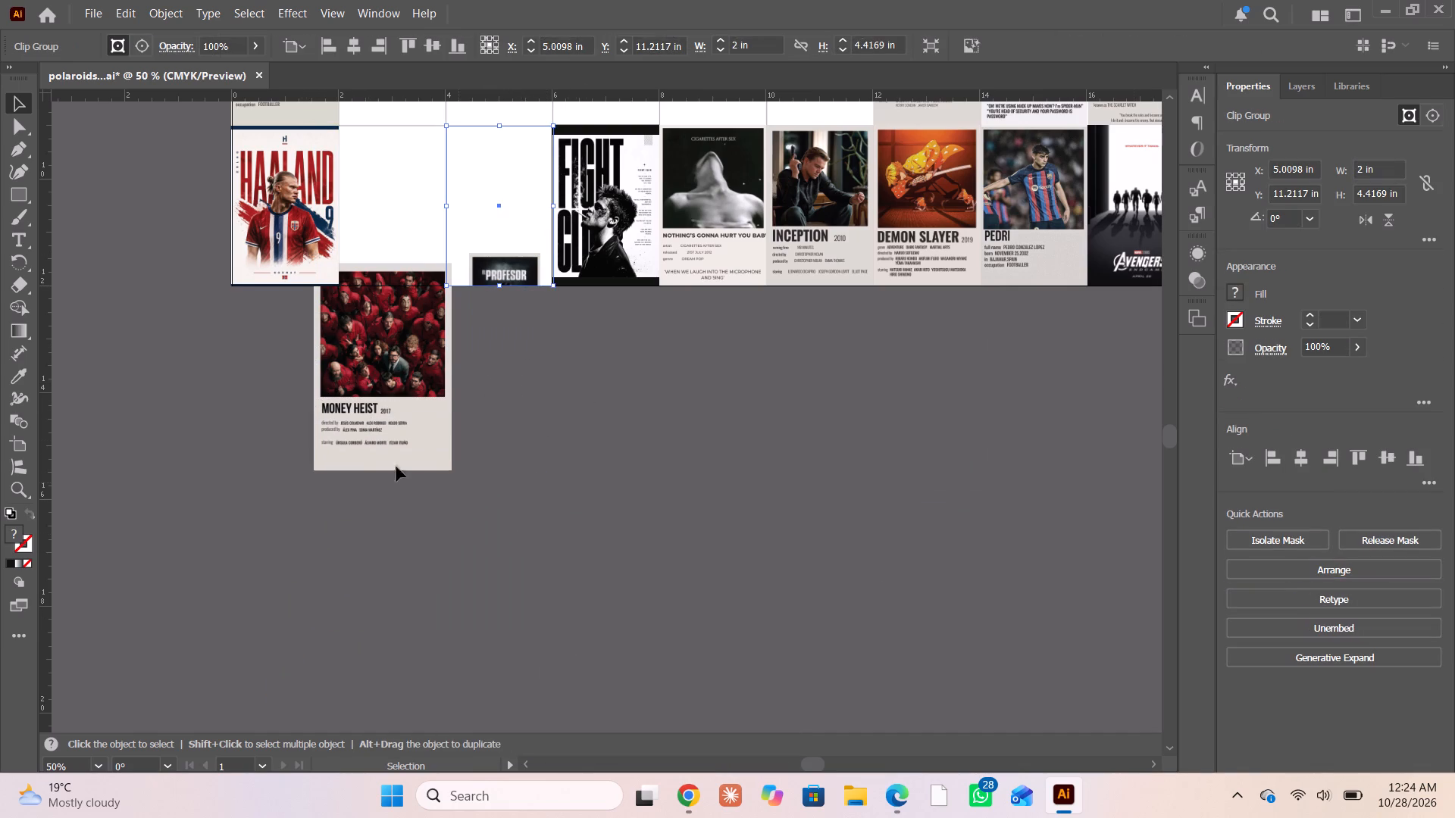
Isolate the Professor clip group and move its image to the cell's bottom-left corner, at about X 4.67, Y 11.02 in.
scroll(452, 389, "up", 12)
triple_click(512, 401)
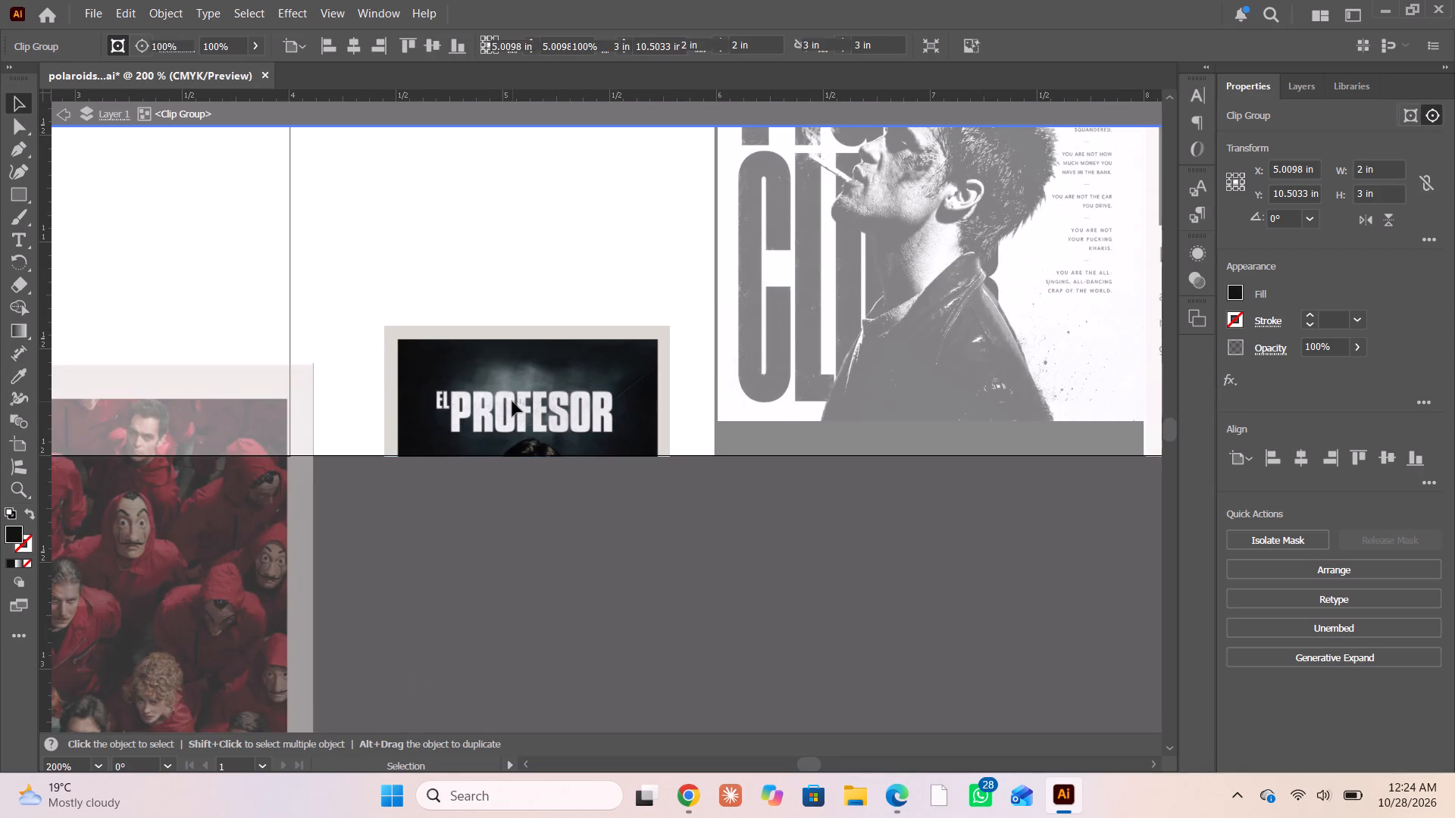
scroll(512, 403, "up", 3, "alt")
scroll(512, 402, "down", 7, "alt")
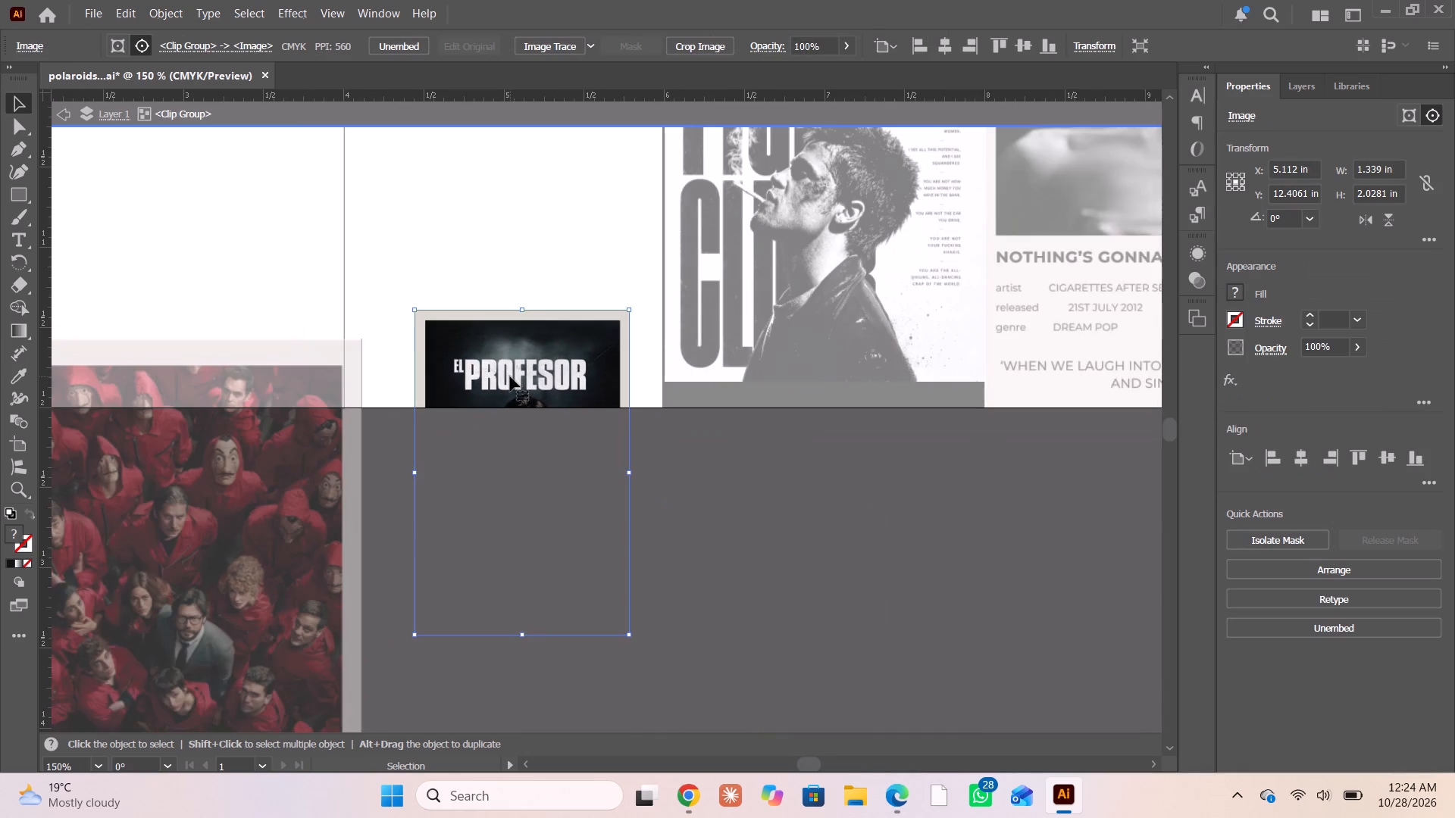
scroll(509, 375, "up", 9)
left_click_drag(527, 515, 493, 188)
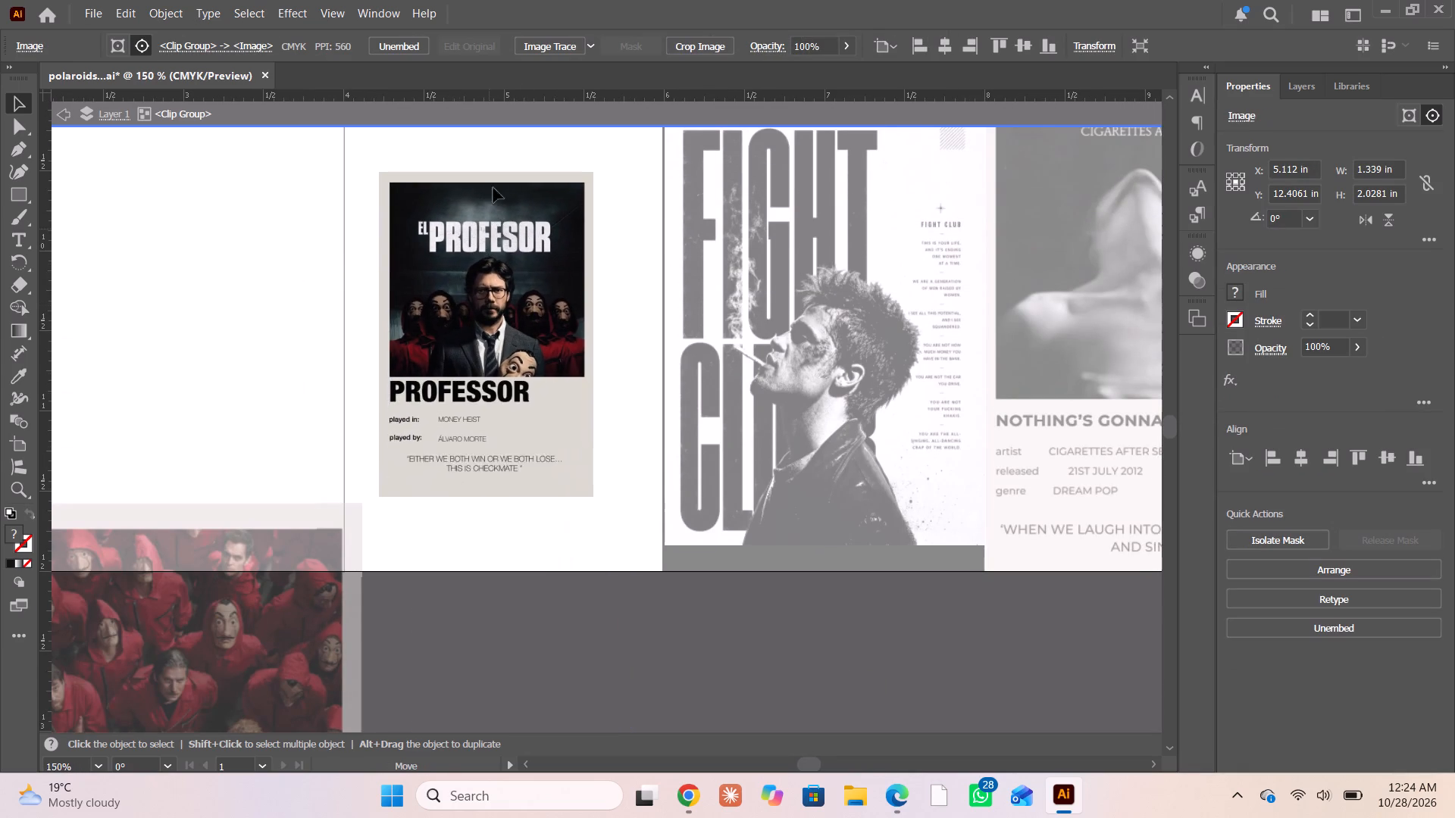
left_click_drag(493, 188, 458, 291)
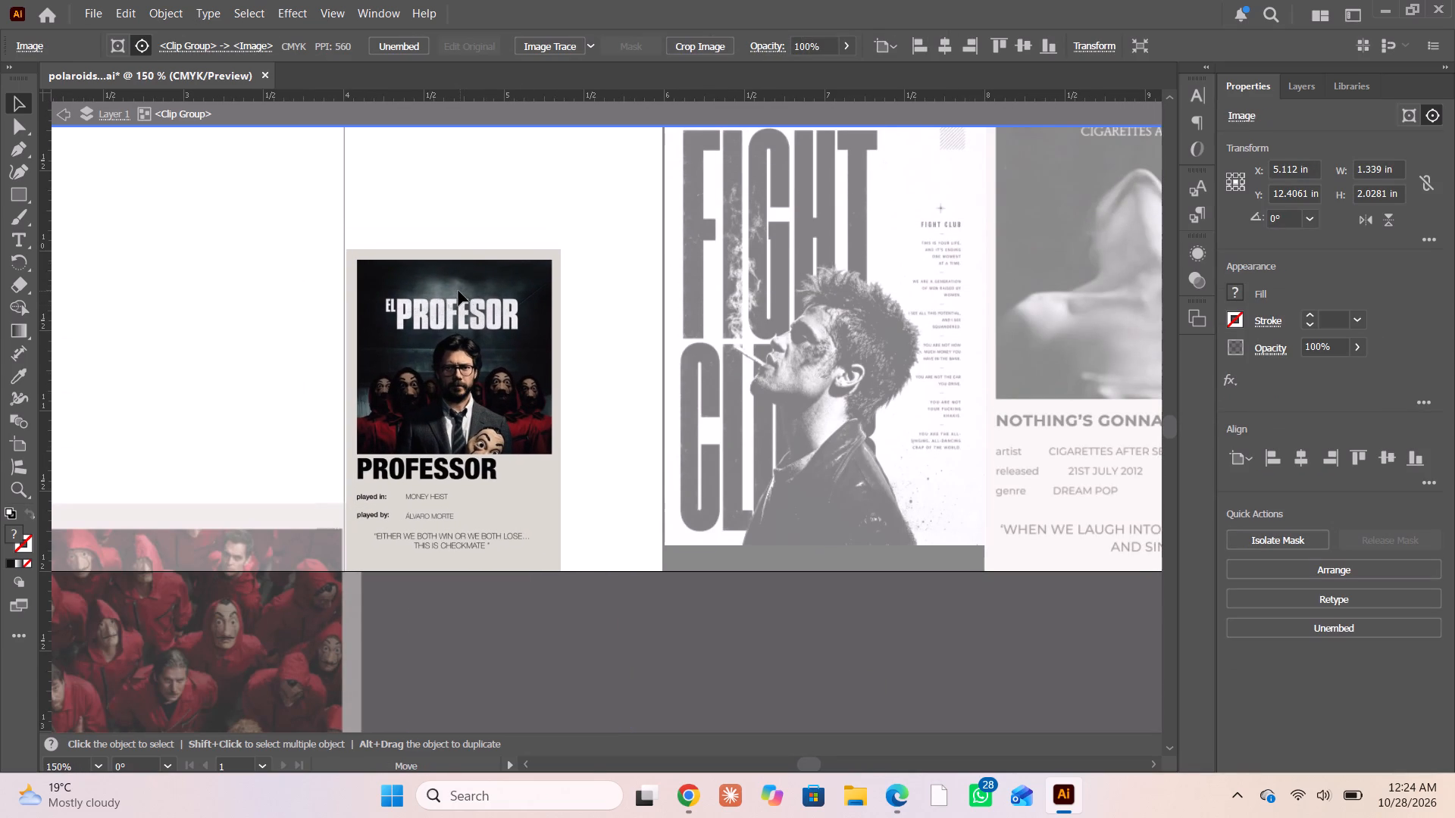
left_click_drag(458, 291, 456, 293)
Scale the Professor image up to about 2.01 × 3.04 in so it fills the cell, and exit isolation mode.
scroll(467, 291, "up", 1)
scroll(467, 291, "down", 2)
scroll(467, 291, "up", 9)
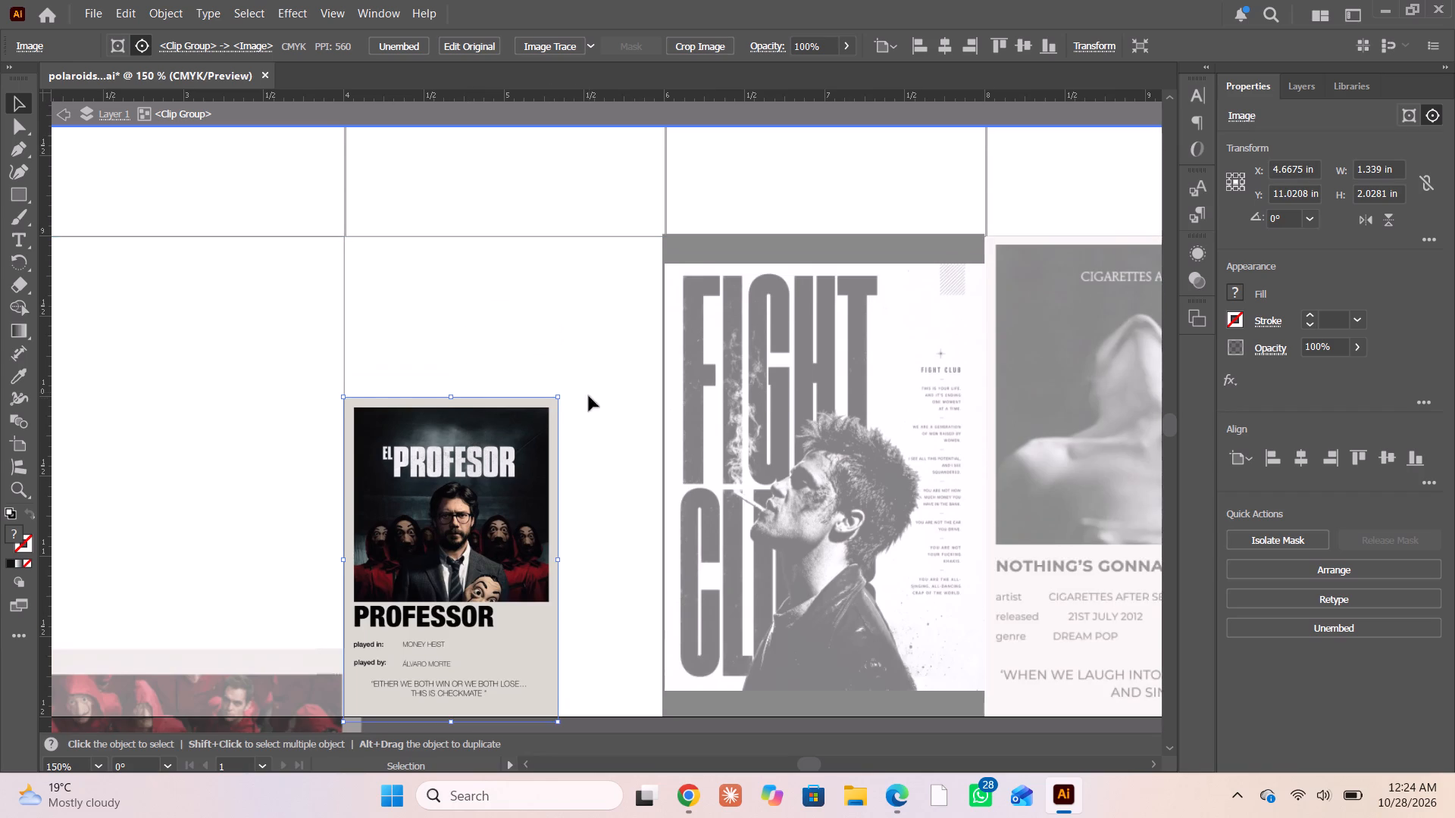
left_click_drag(557, 395, 674, 235, "shift")
scroll(587, 379, "down", 3, "alt")
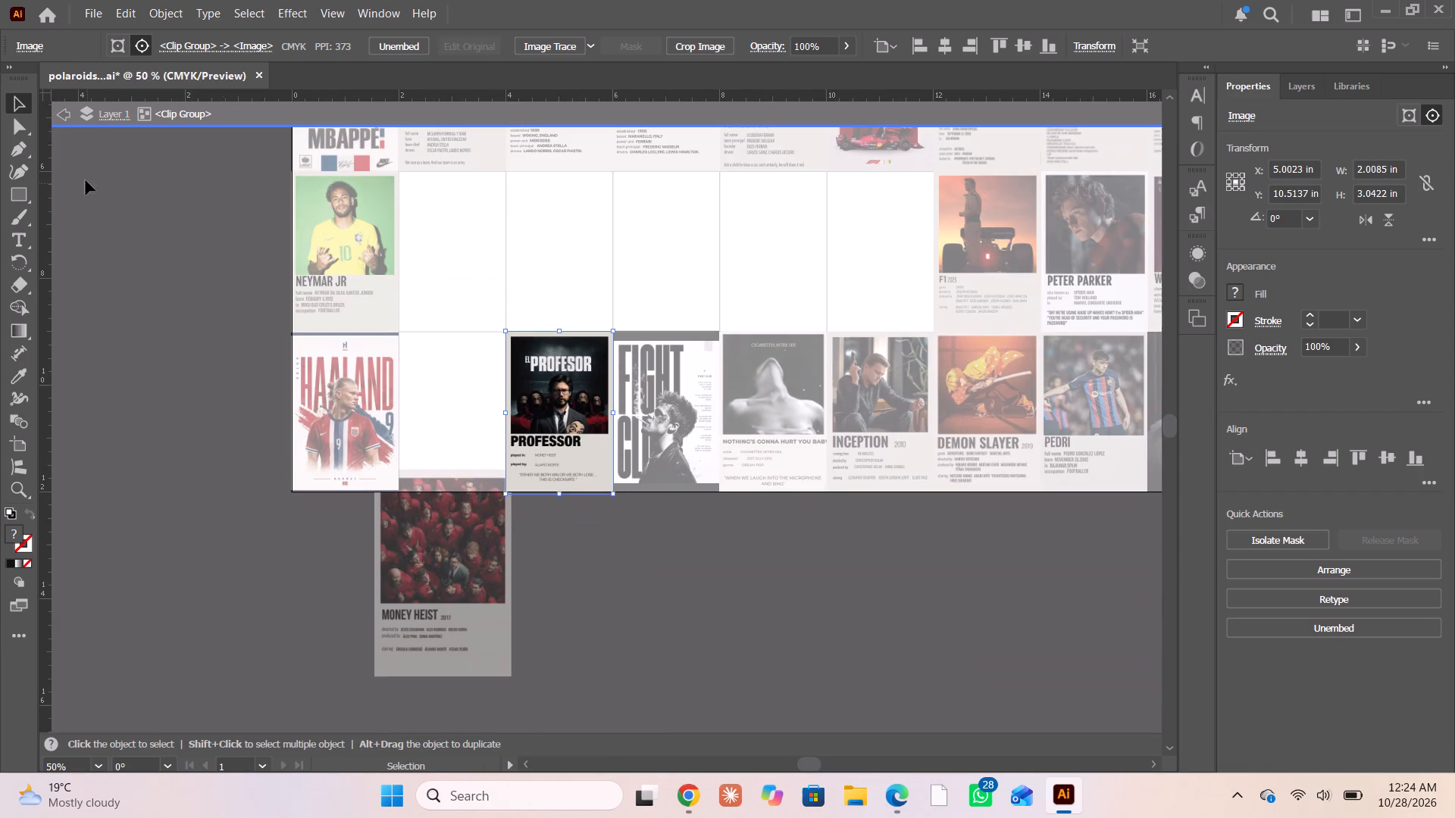
left_click(68, 114)
left_click(67, 117)
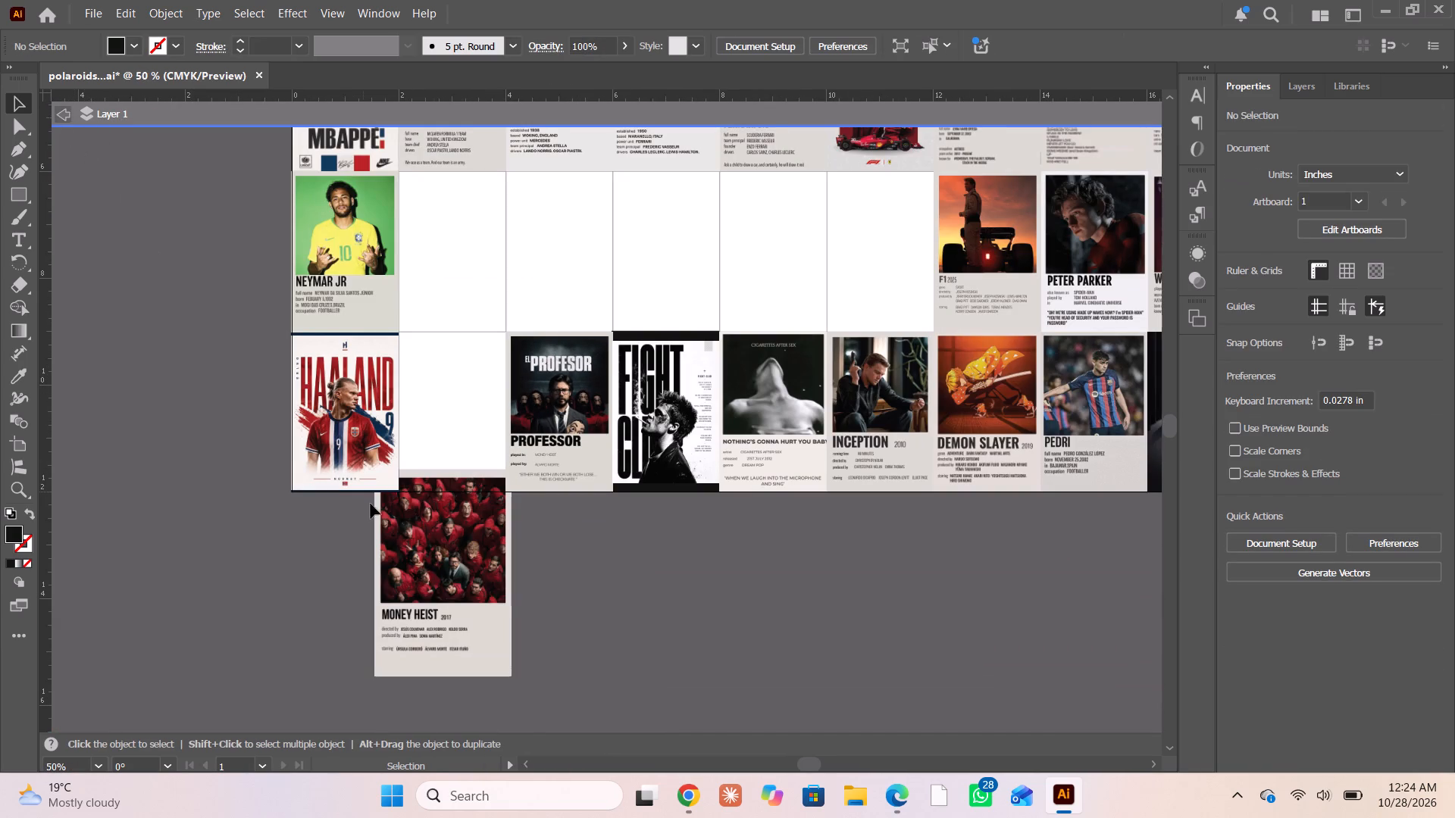
Move the Money Heist image onto the empty cell beside Haaland and make a clipping mask of it with that cell.
left_click_drag(422, 573, 440, 504)
left_click_drag(427, 640, 434, 328)
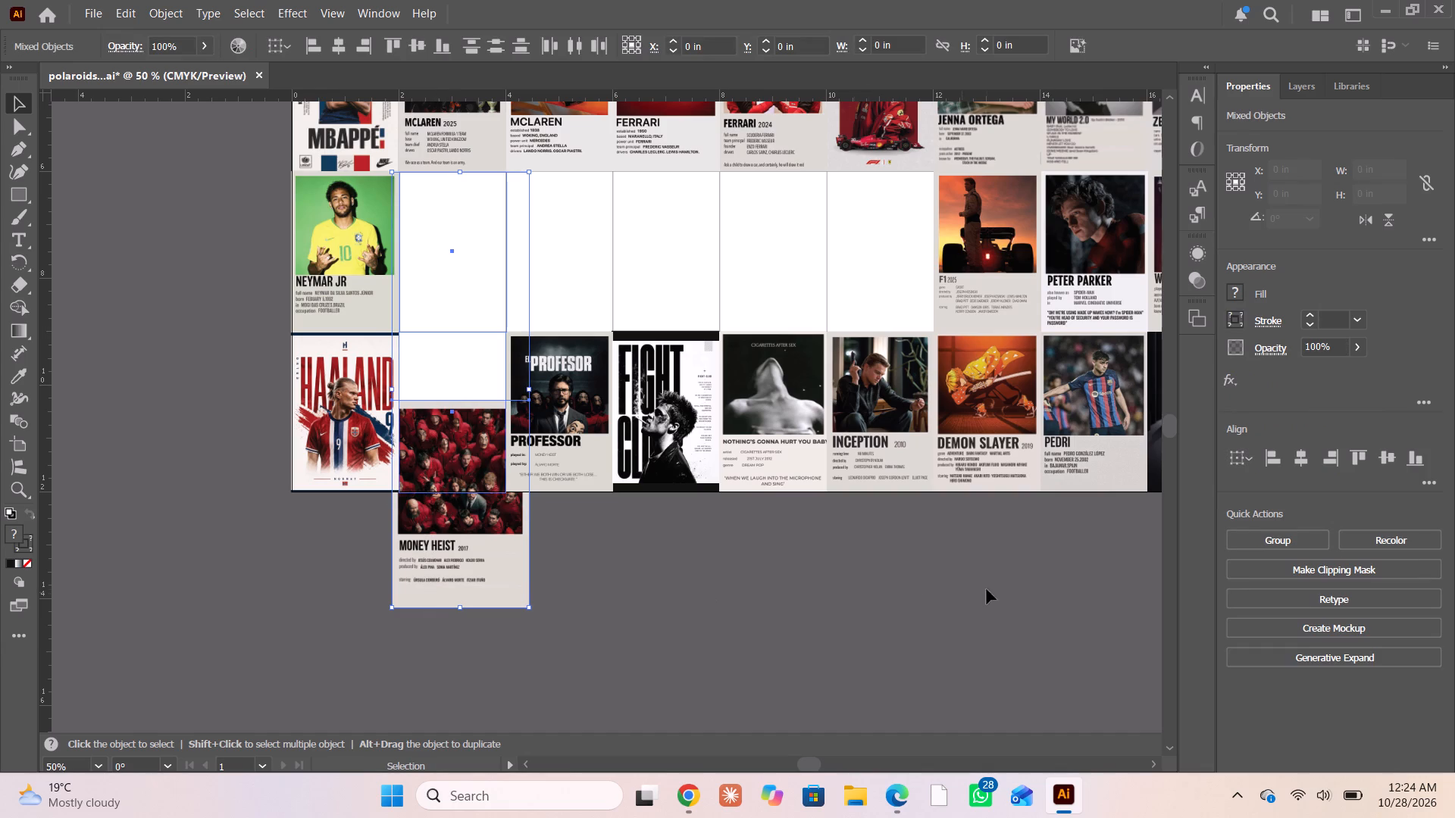
left_click(591, 618)
left_click_drag(485, 652, 470, 382)
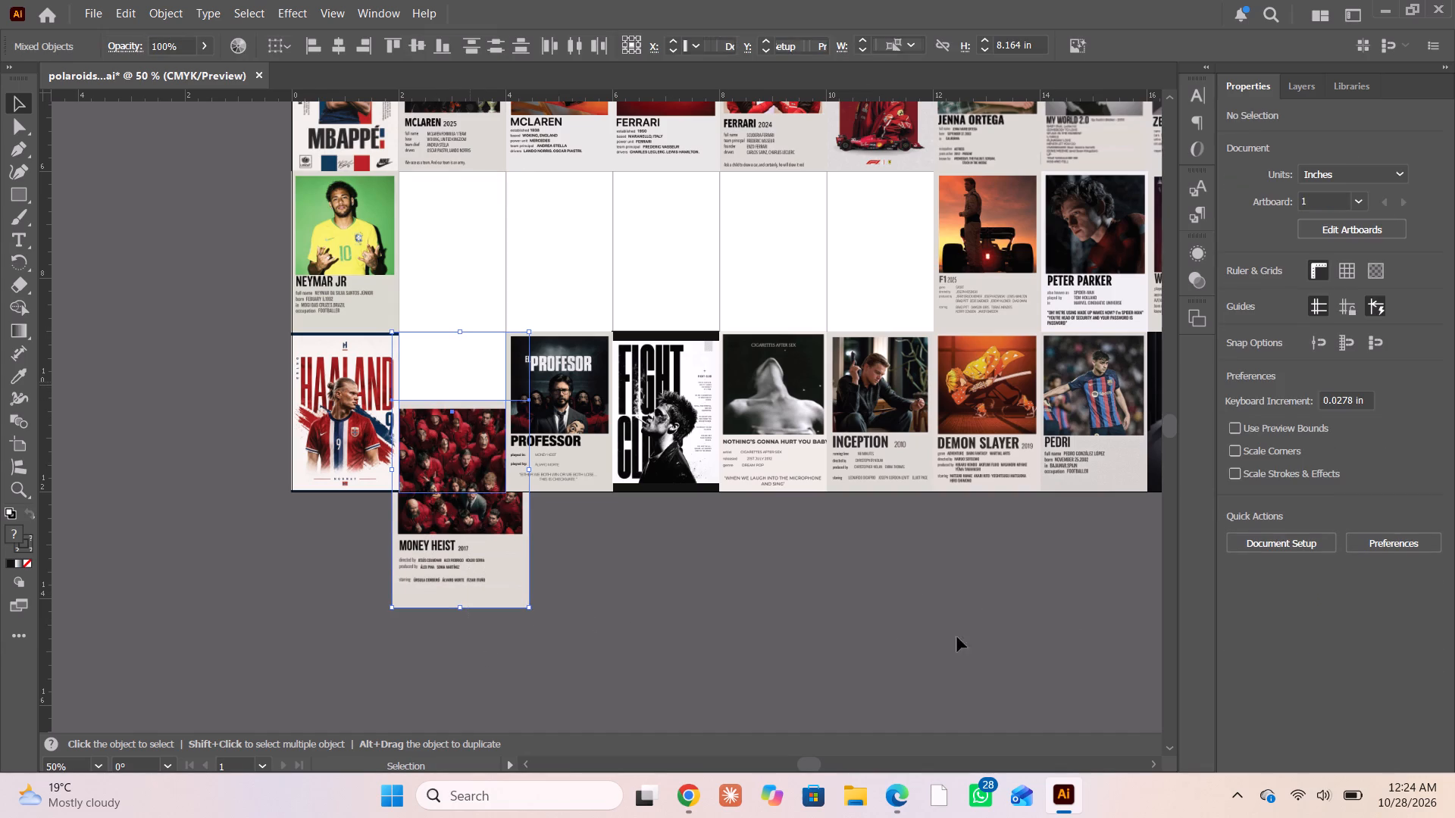
left_click(1280, 575)
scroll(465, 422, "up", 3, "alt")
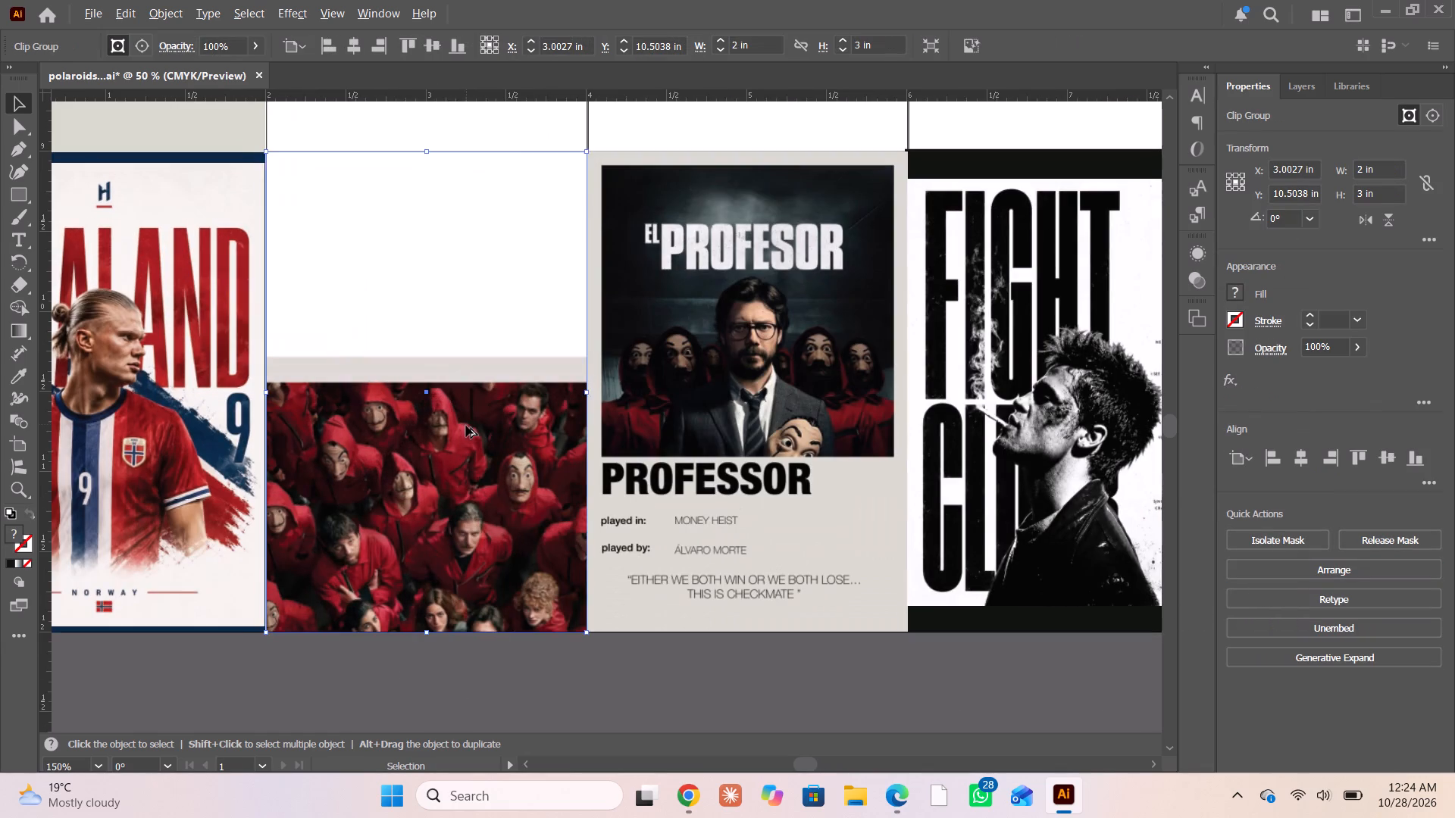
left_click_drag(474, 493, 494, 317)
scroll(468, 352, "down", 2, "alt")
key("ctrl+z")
Isolate the Money Heist clip group and move its image to the cell's bottom-left corner, at about X 3.28, Y 10.08 in.
triple_click(437, 395)
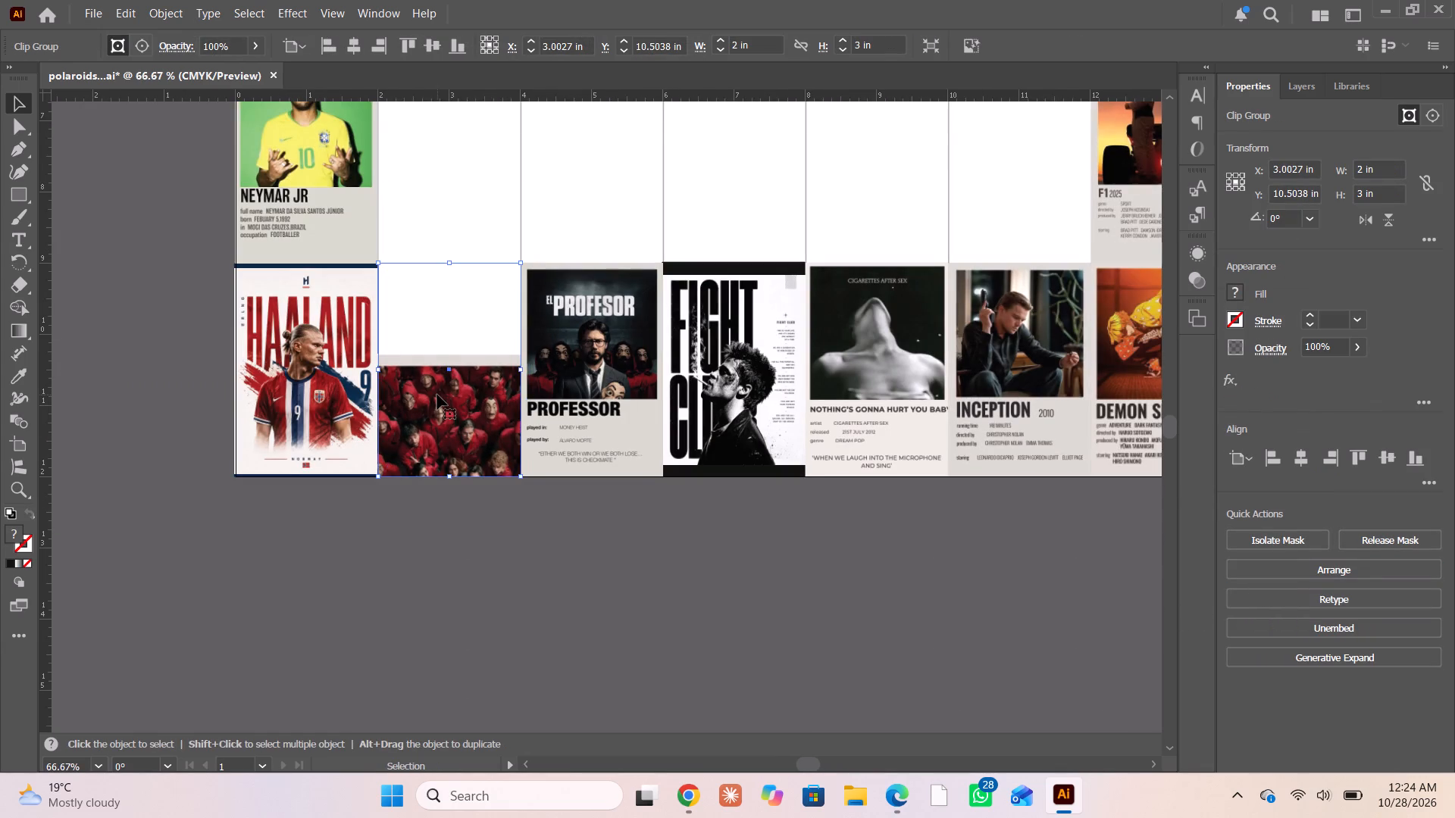
scroll(445, 423, "up", 3, "alt")
left_click_drag(443, 442, 490, 245)
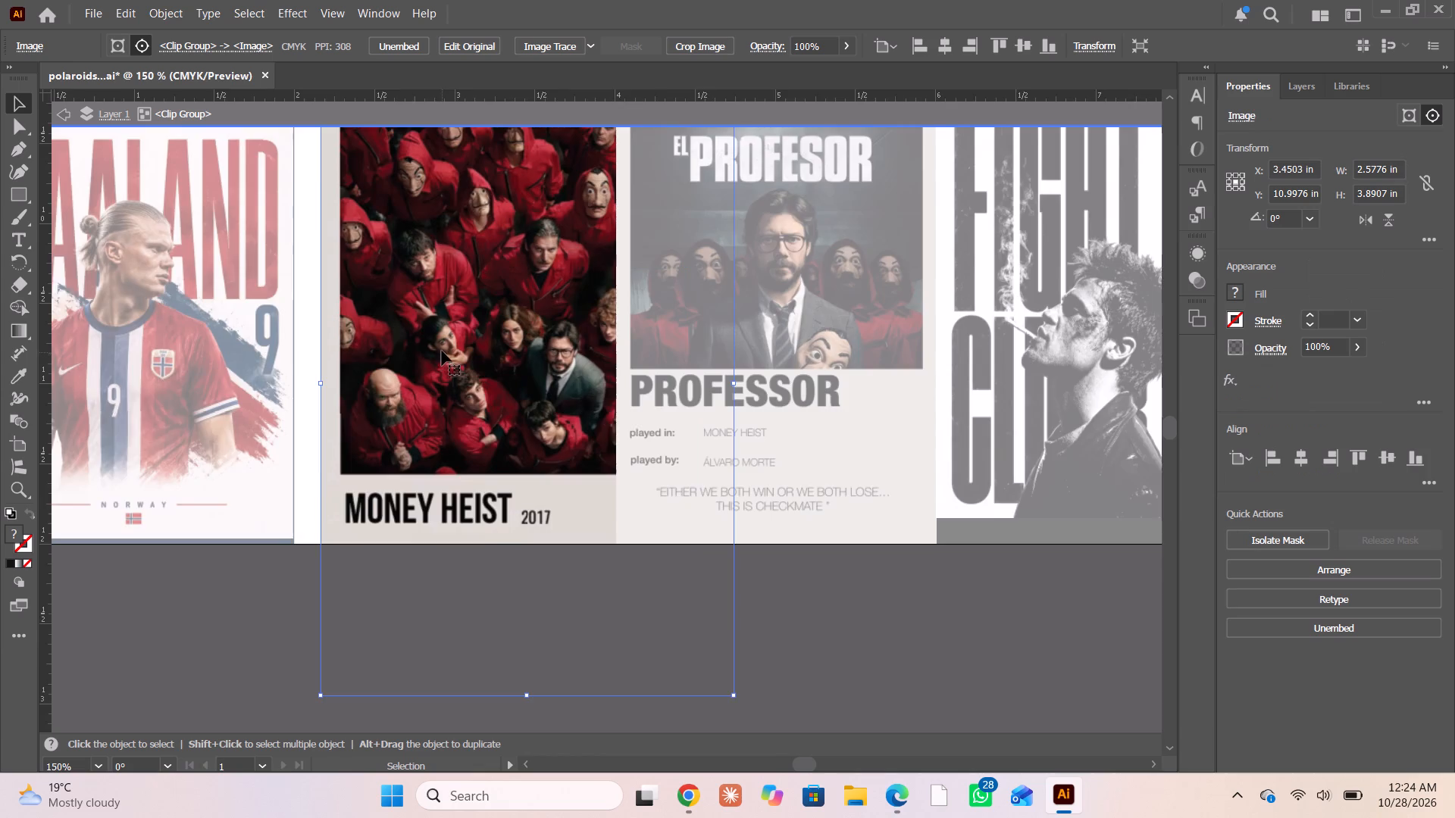
scroll(441, 351, "down", 1, "alt")
scroll(441, 351, "up", 7)
left_click_drag(412, 445, 403, 311)
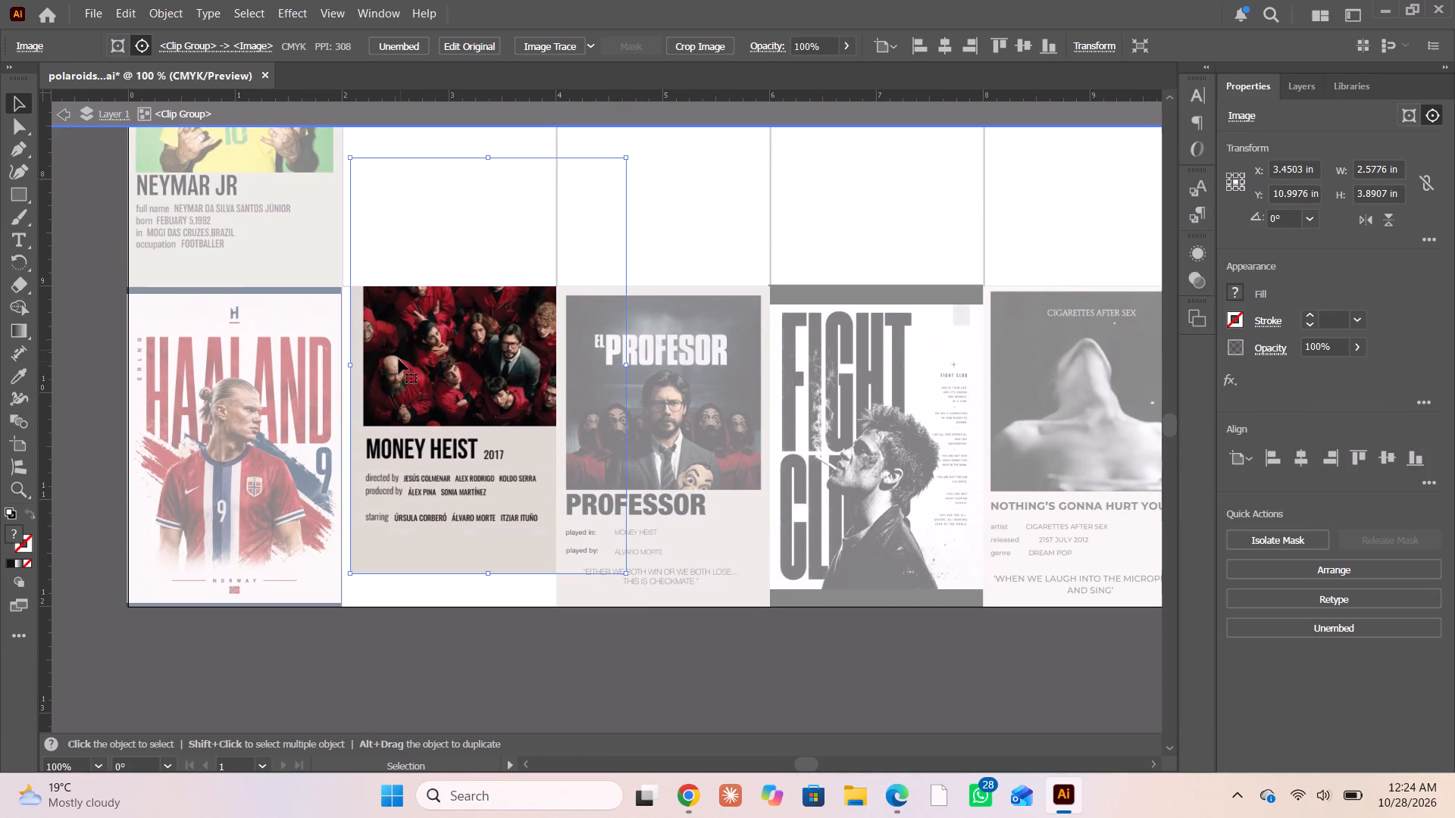
left_click_drag(397, 365, 388, 401)
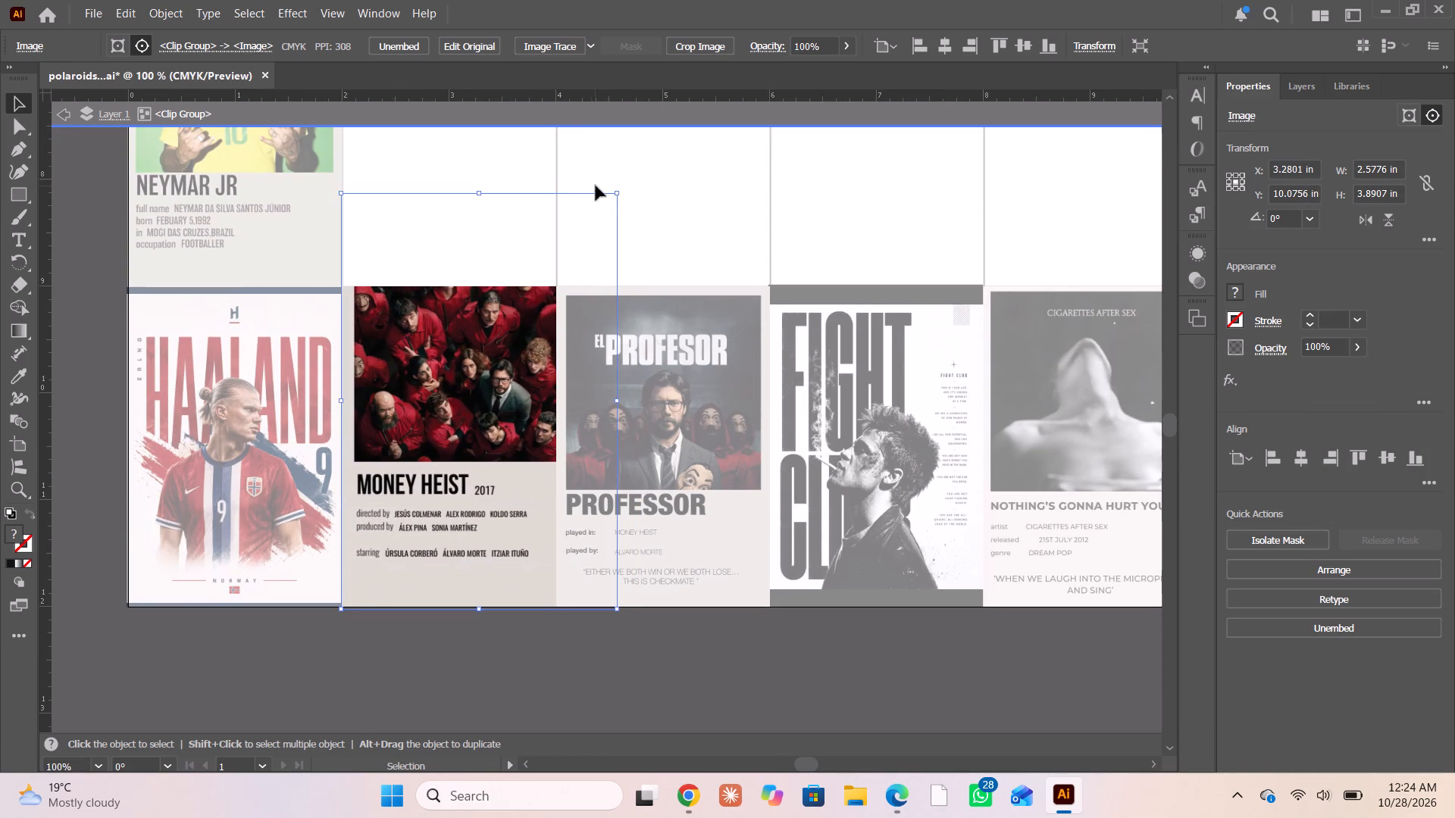
Scale the Money Heist image down to about 2.01 × 3.03 in so it fills the cell, and exit isolation mode.
left_click_drag(619, 192, 560, 283, "shift")
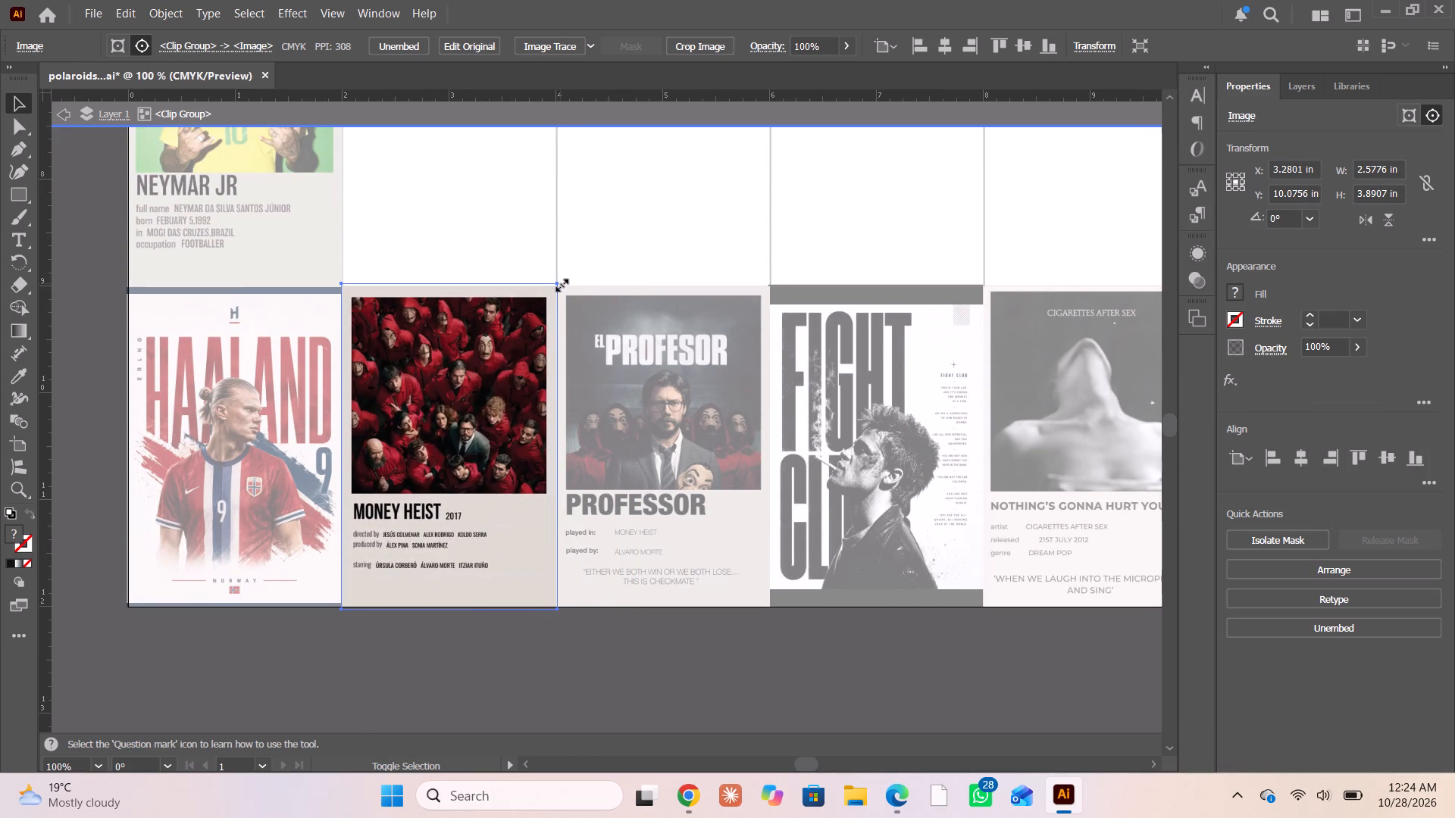
left_click_drag(560, 283, 560, 285, "shift")
scroll(523, 435, "down", 1, "alt")
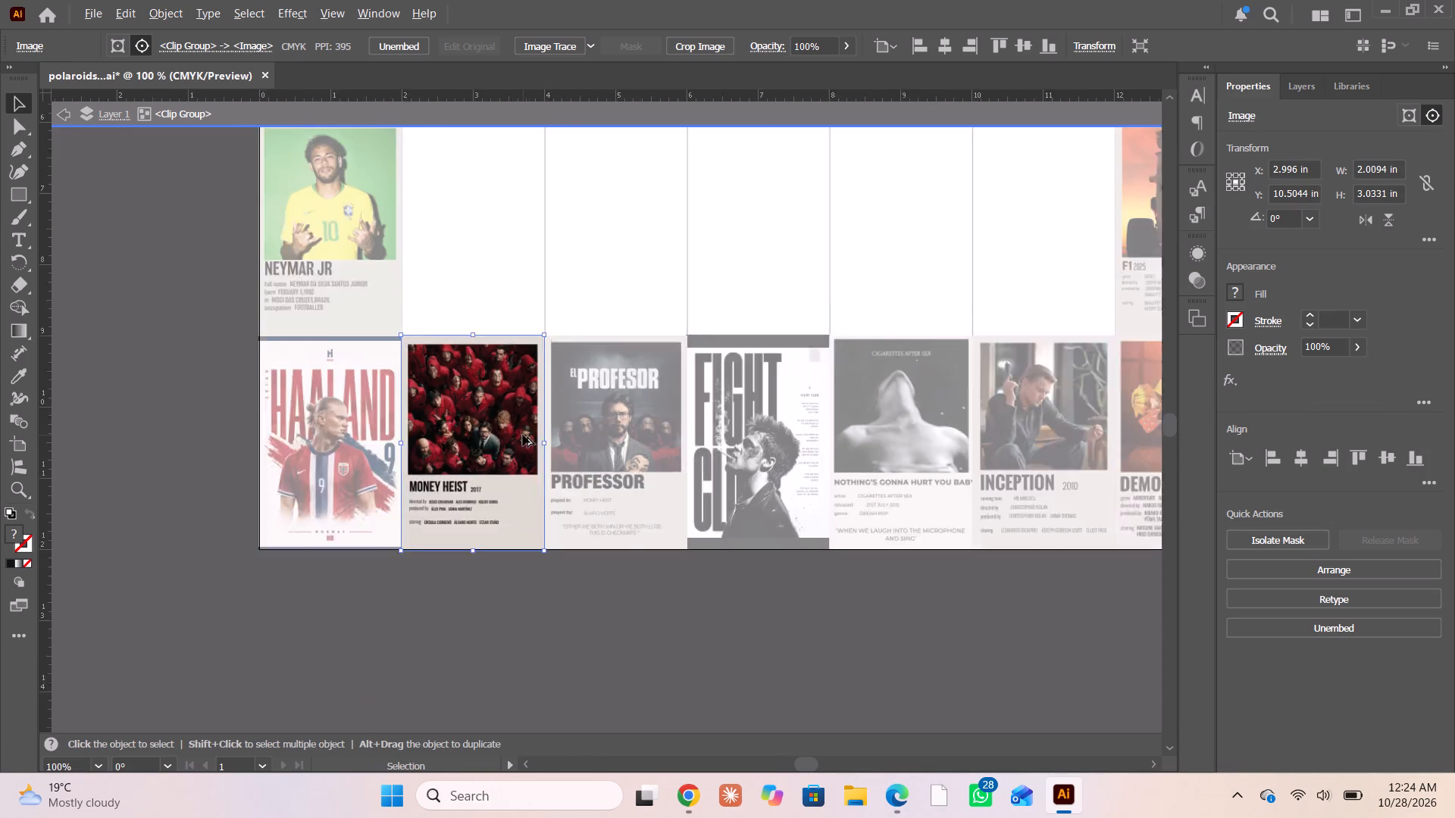
scroll(523, 435, "down", 1, "alt")
double_click(68, 120)
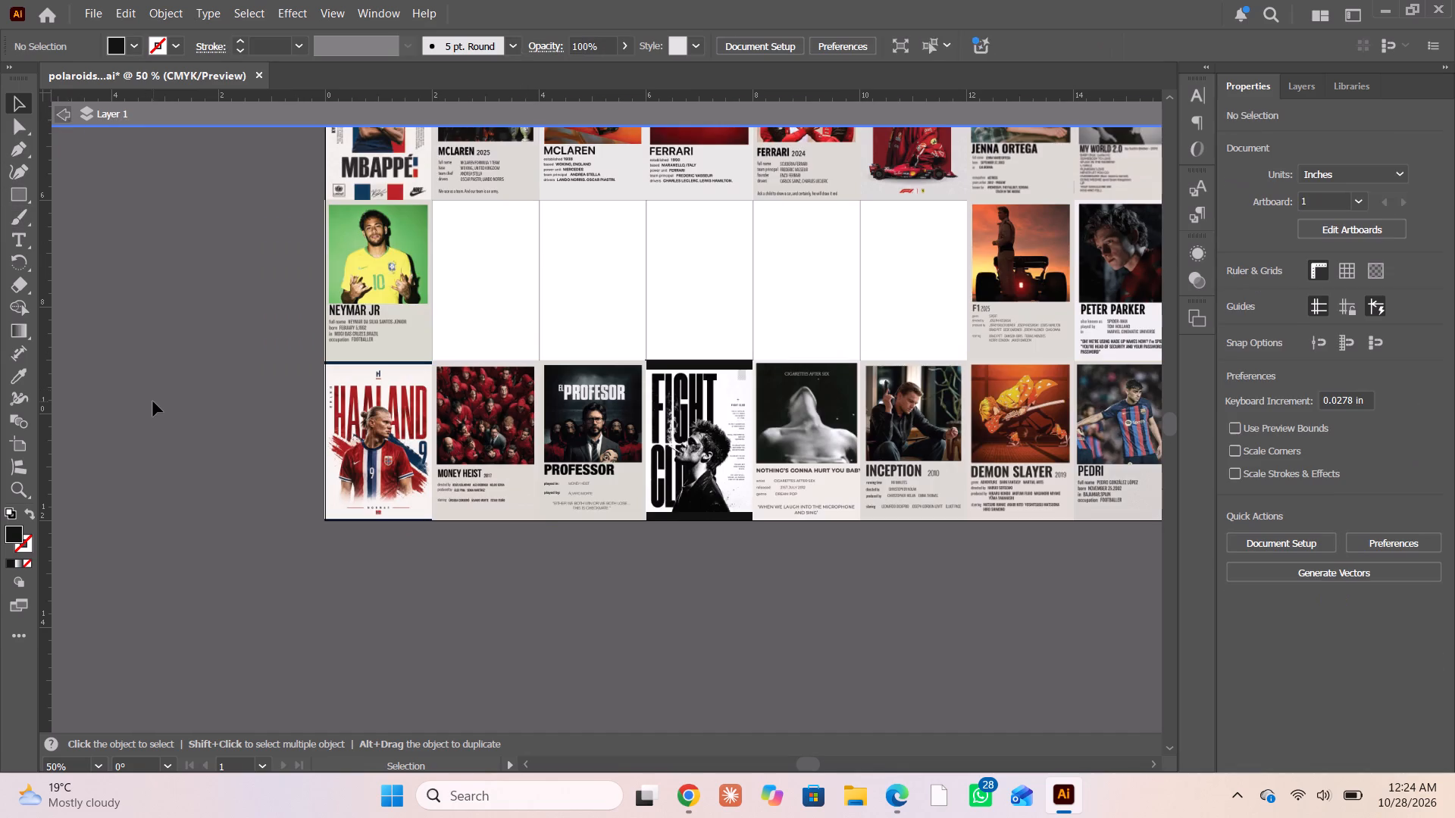
left_click(153, 401)
scroll(164, 411, "down", 1, "alt")
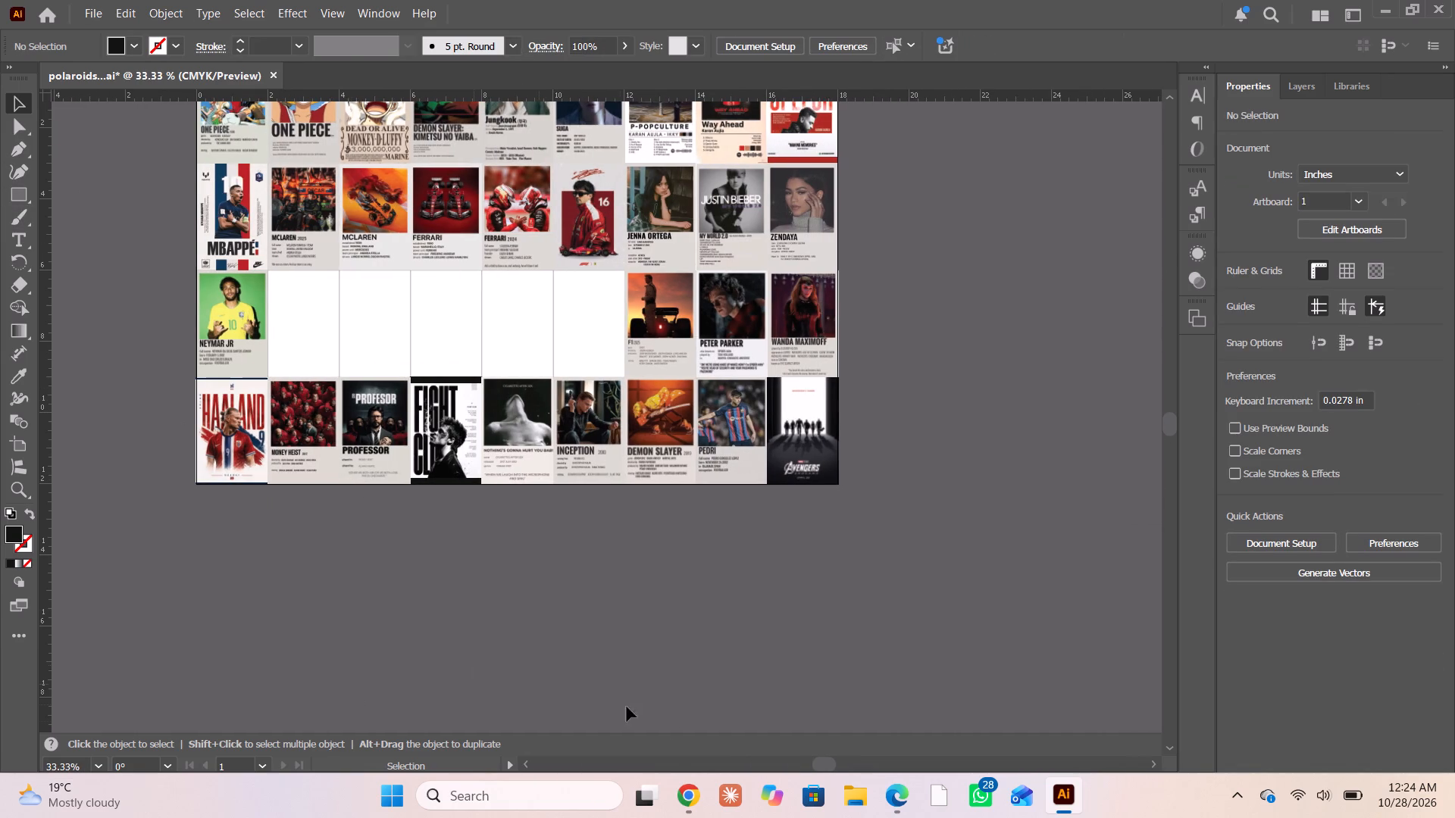
Switch to Pinterest in Chrome, search for "dog polroids" and look through the dog-themed posters.
left_click(695, 804)
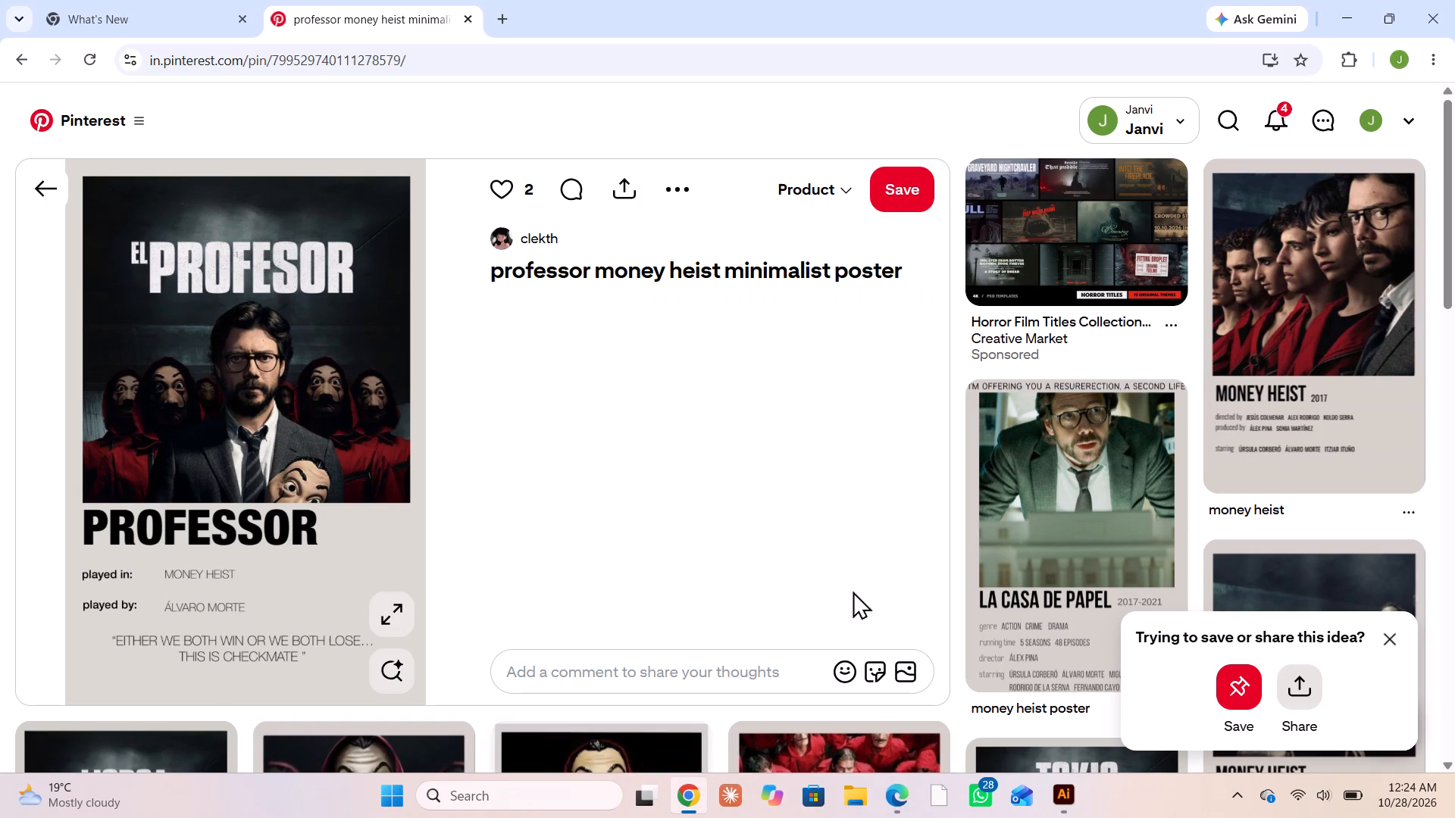
scroll(858, 588, "down", 11)
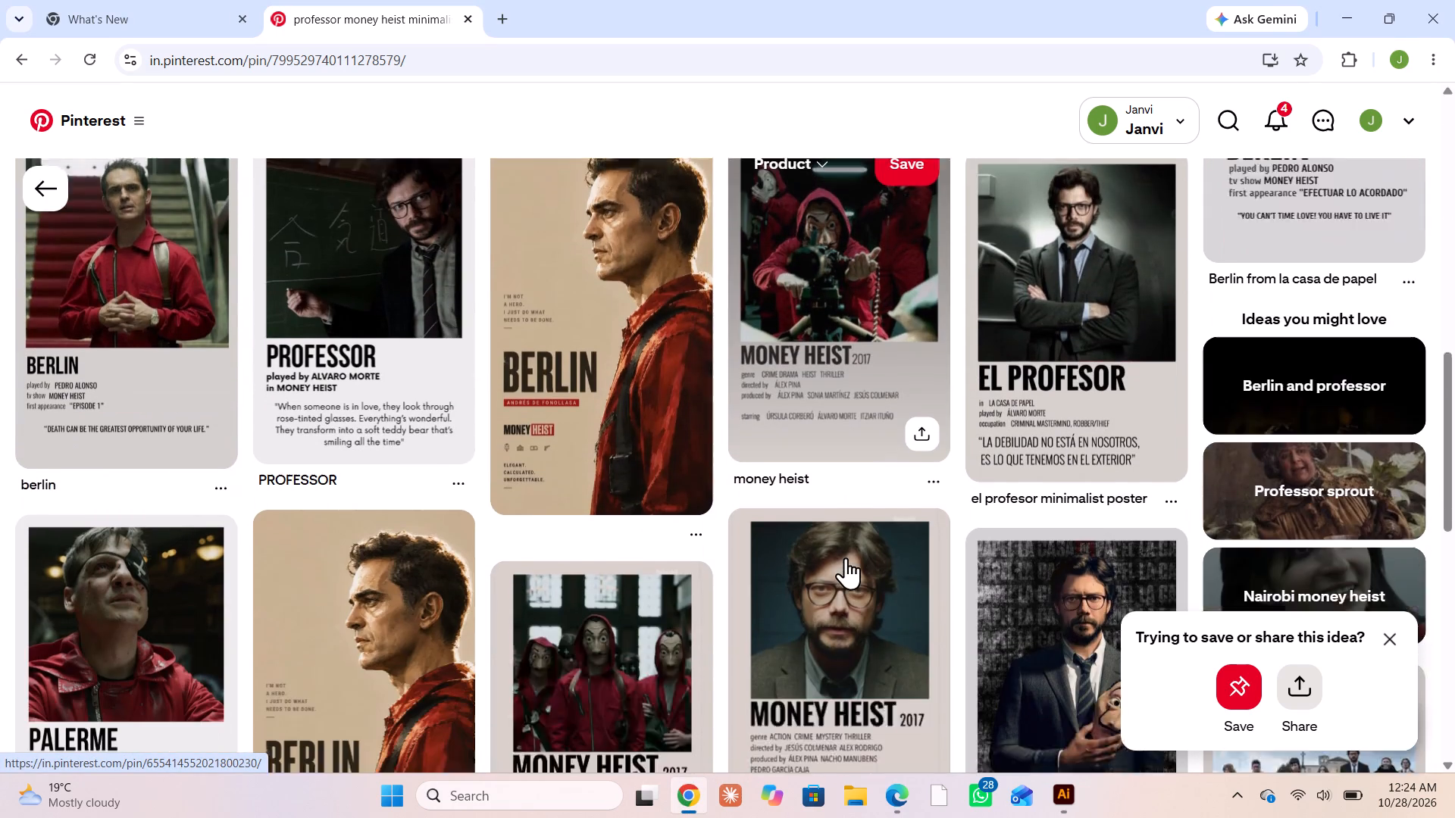
scroll(838, 546, "down", 3)
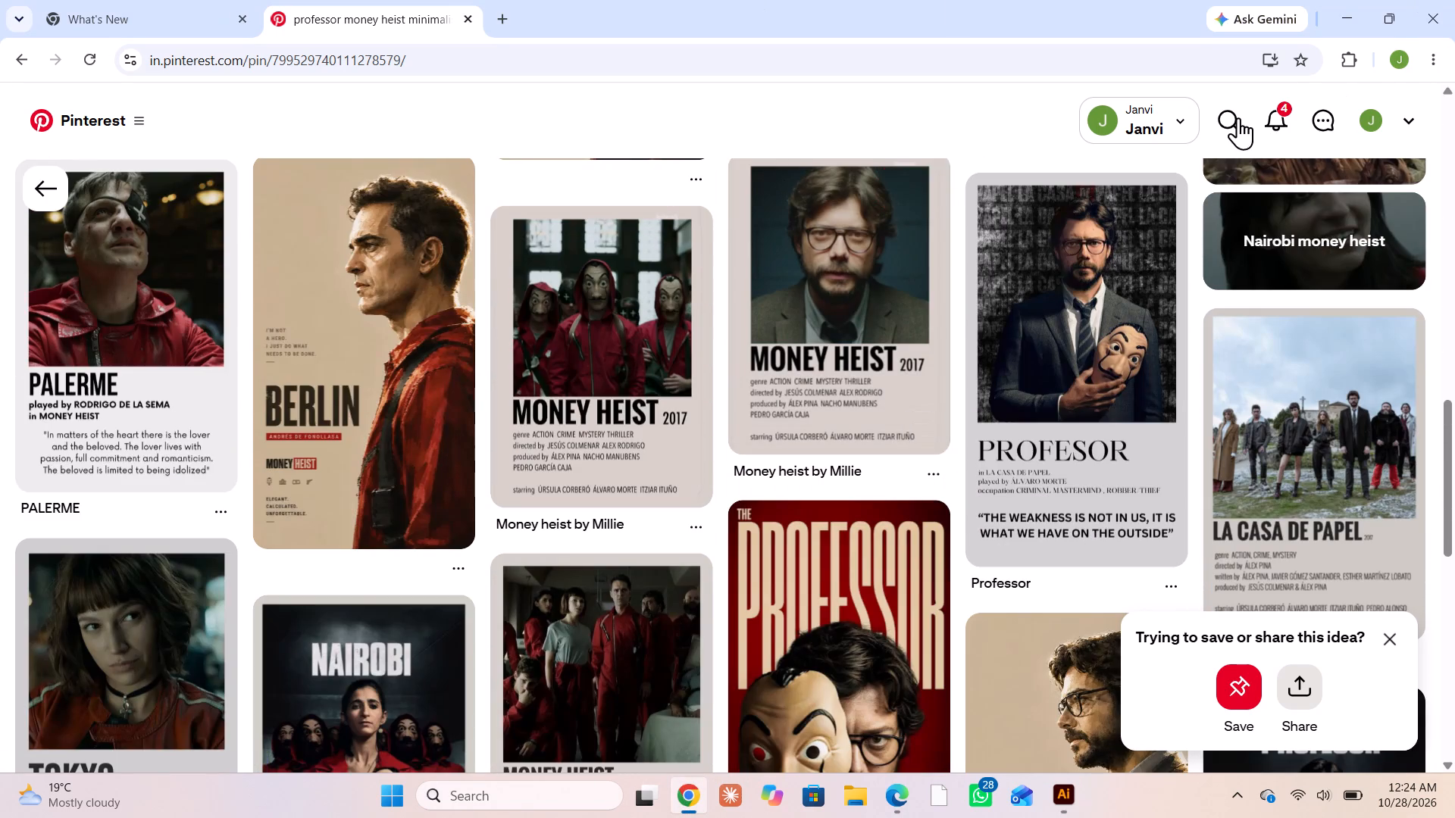
left_click(1231, 121)
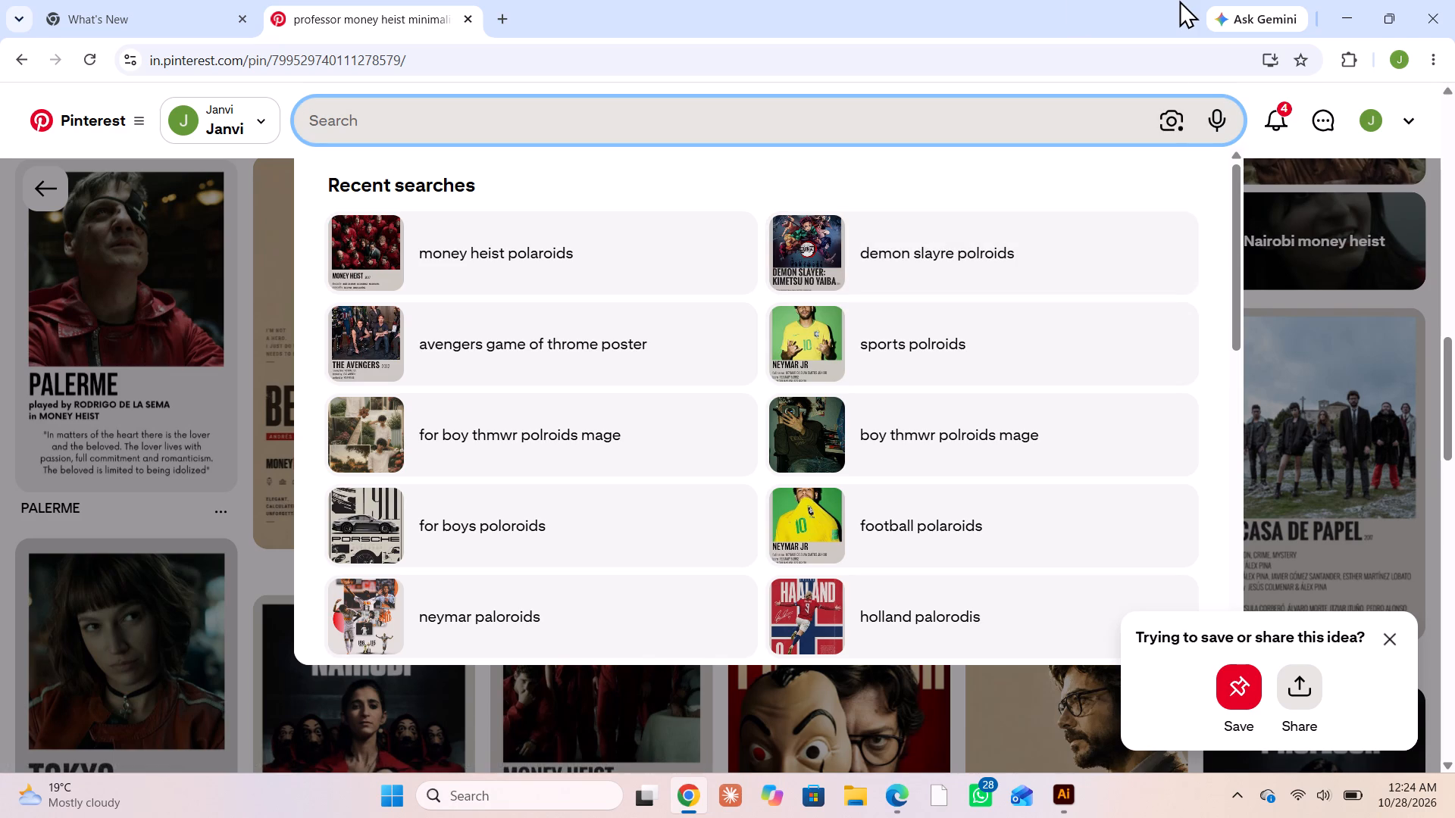
left_click(774, 113)
type("dog polroids")
key("Return")
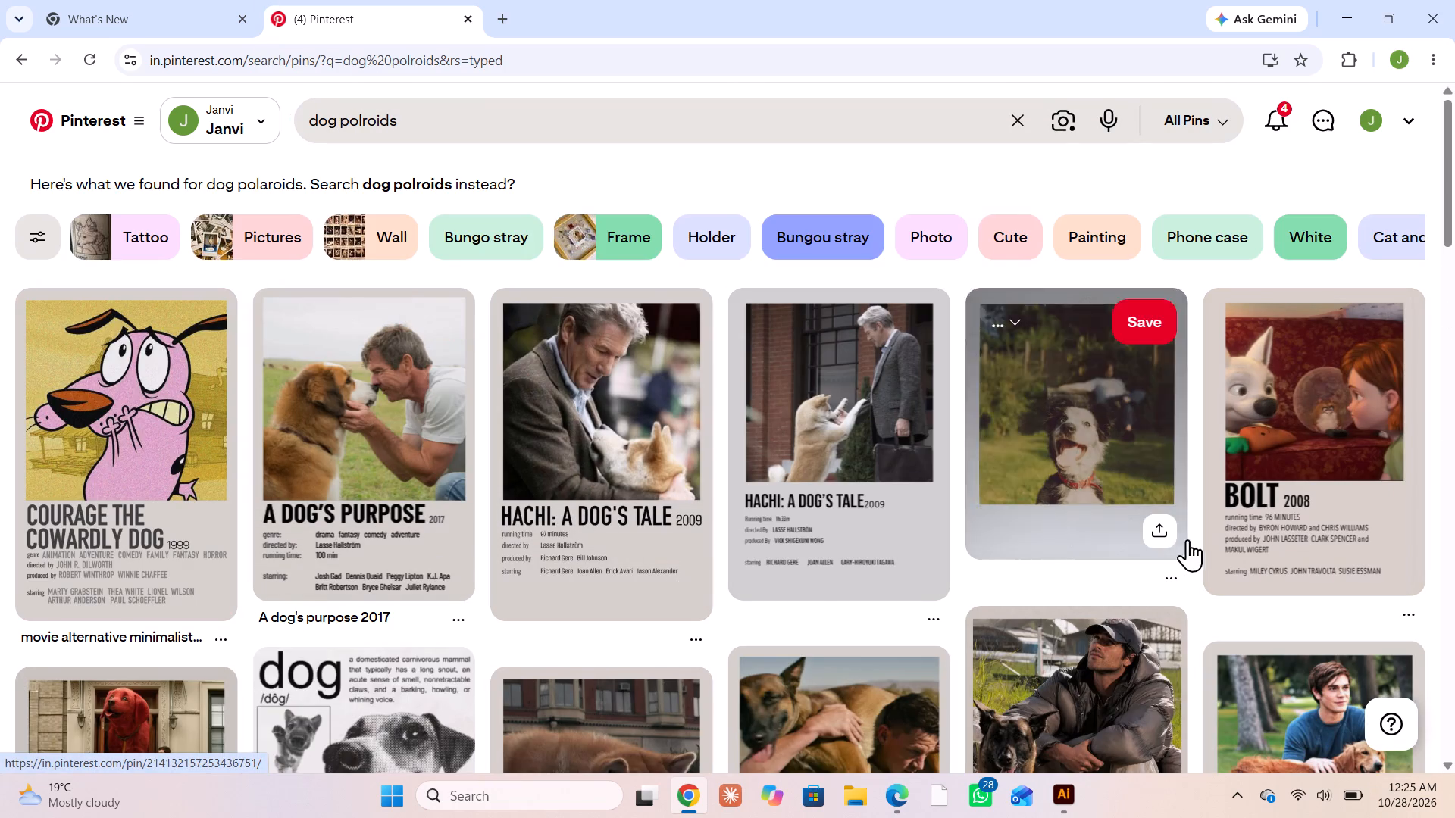
scroll(1191, 522, "down", 3)
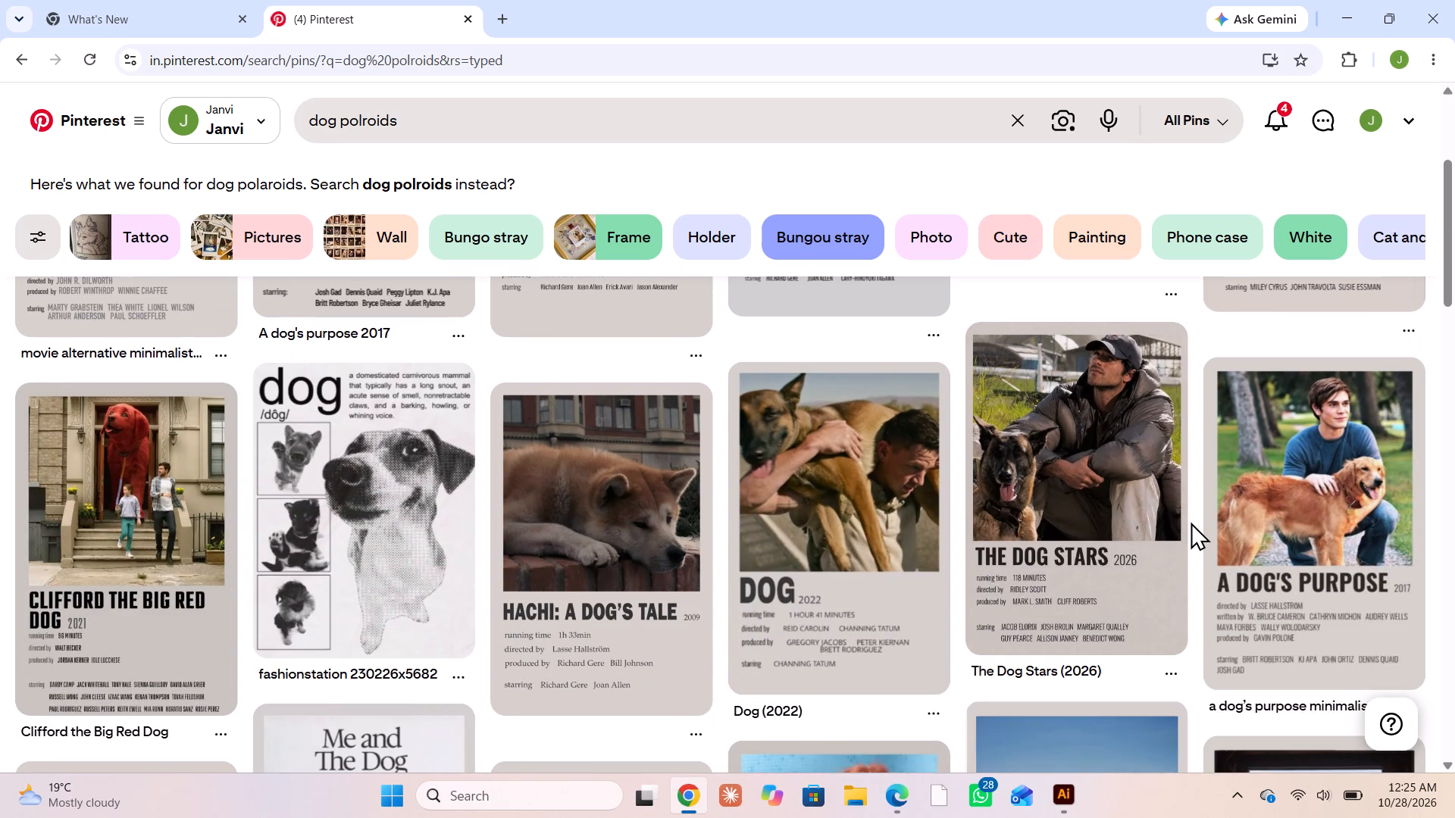
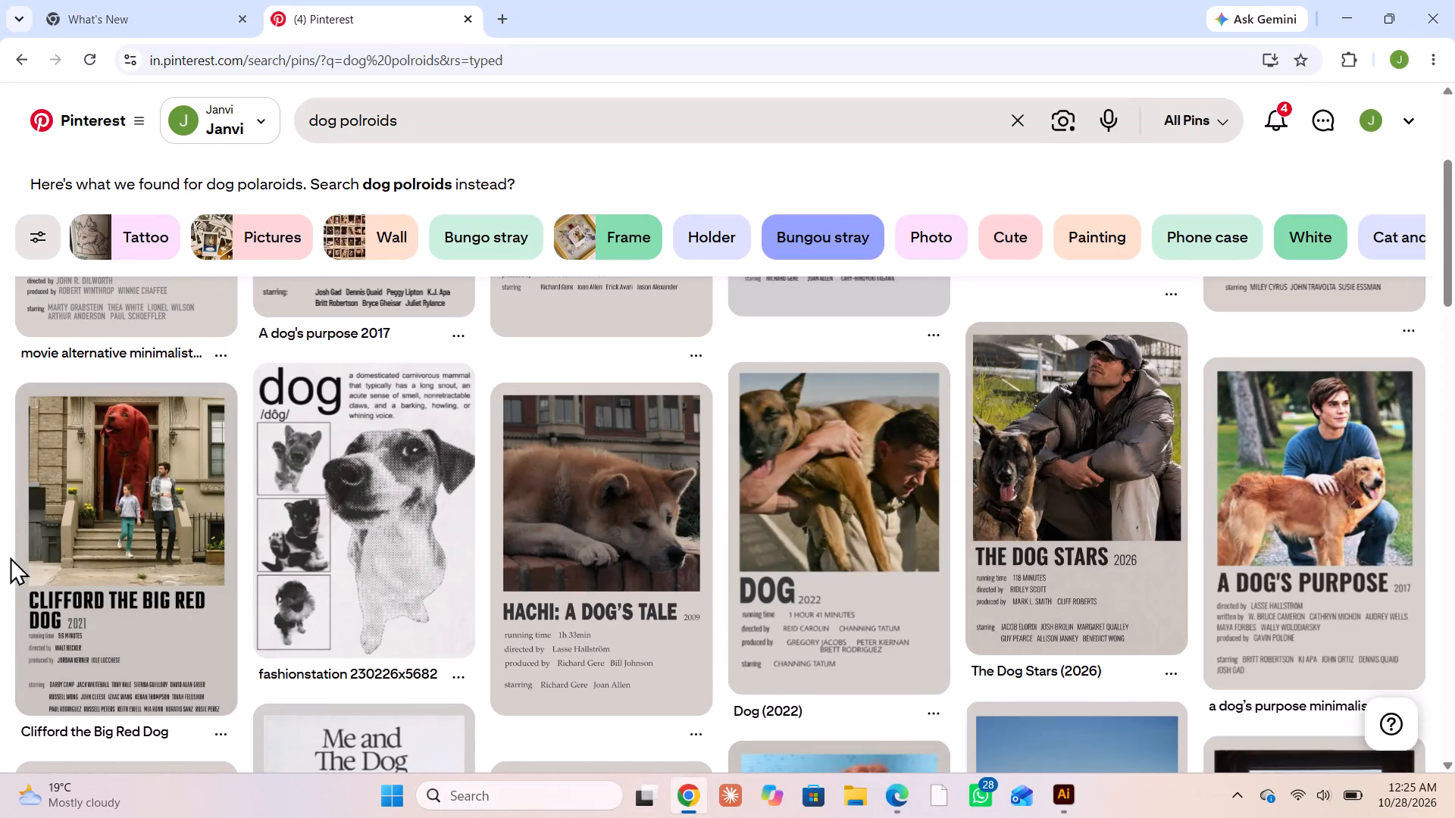
Look through the dog-themed polaroid posters in the Pinterest search results.
scroll(10, 557, "down", 6)
scroll(11, 556, "up", 4)
scroll(19, 554, "down", 3)
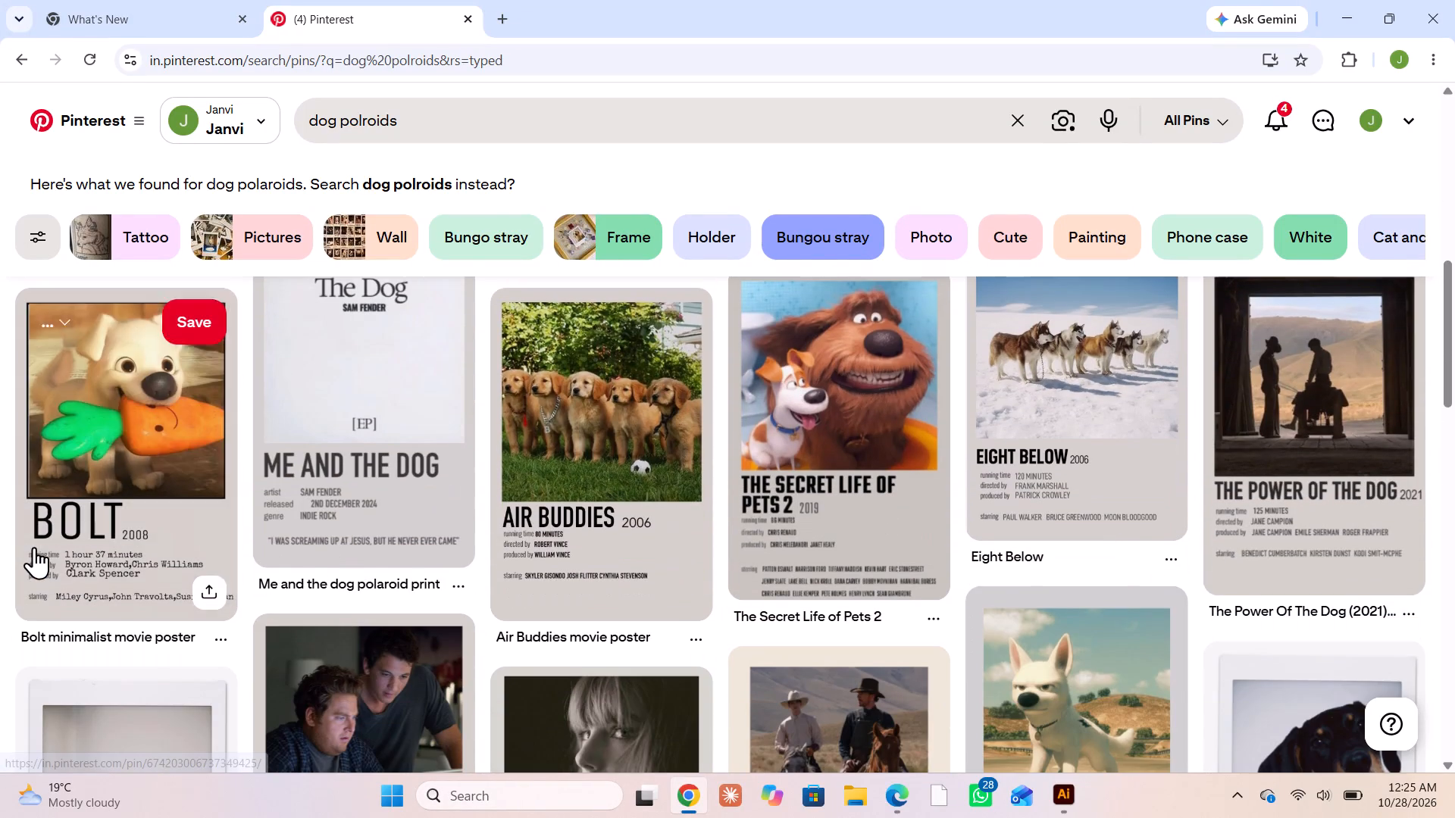
scroll(36, 545, "down", 3)
scroll(36, 545, "up", 5)
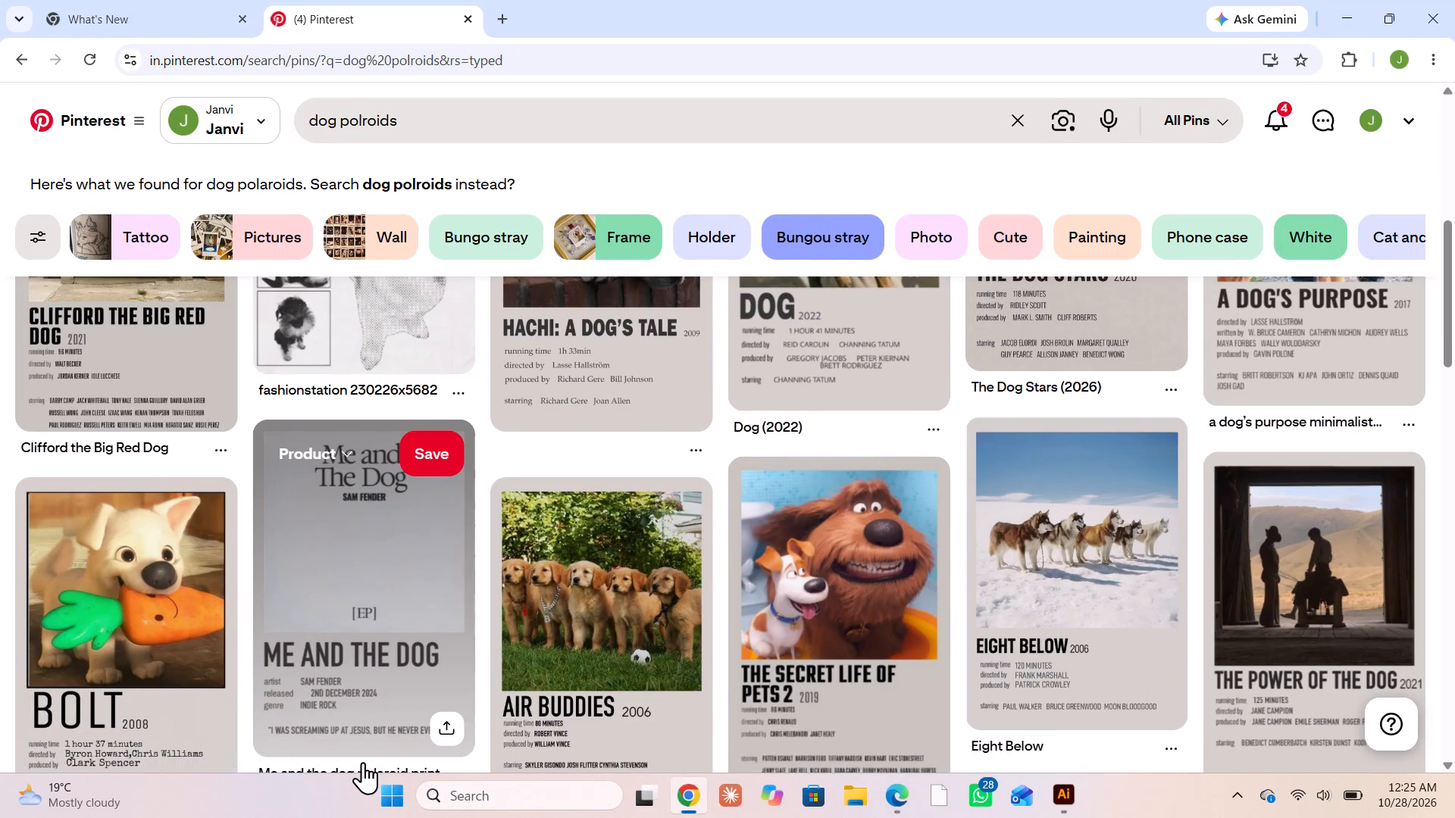
scroll(371, 738, "up", 1)
scroll(397, 696, "down", 10)
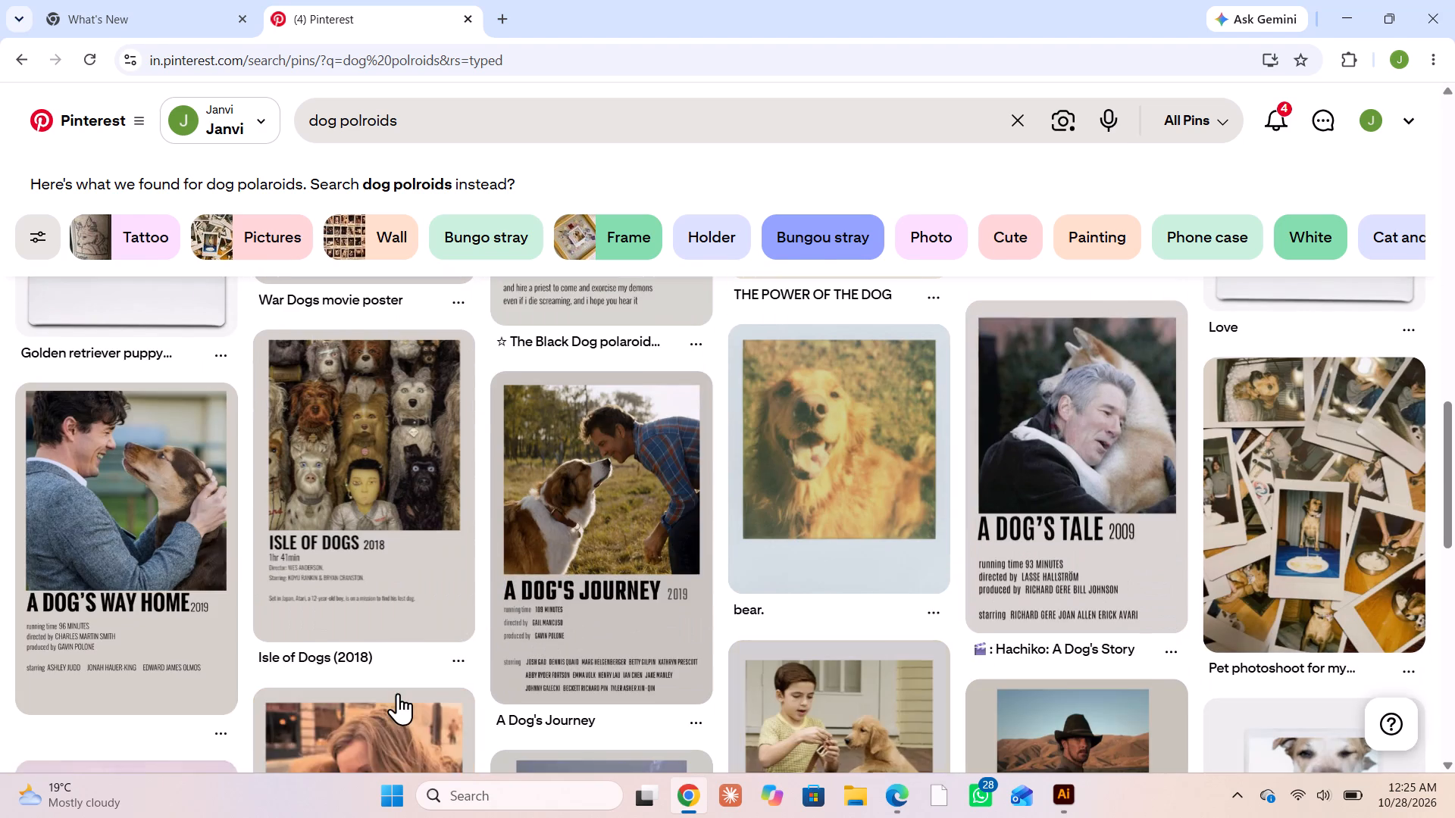
scroll(398, 694, "up", 6)
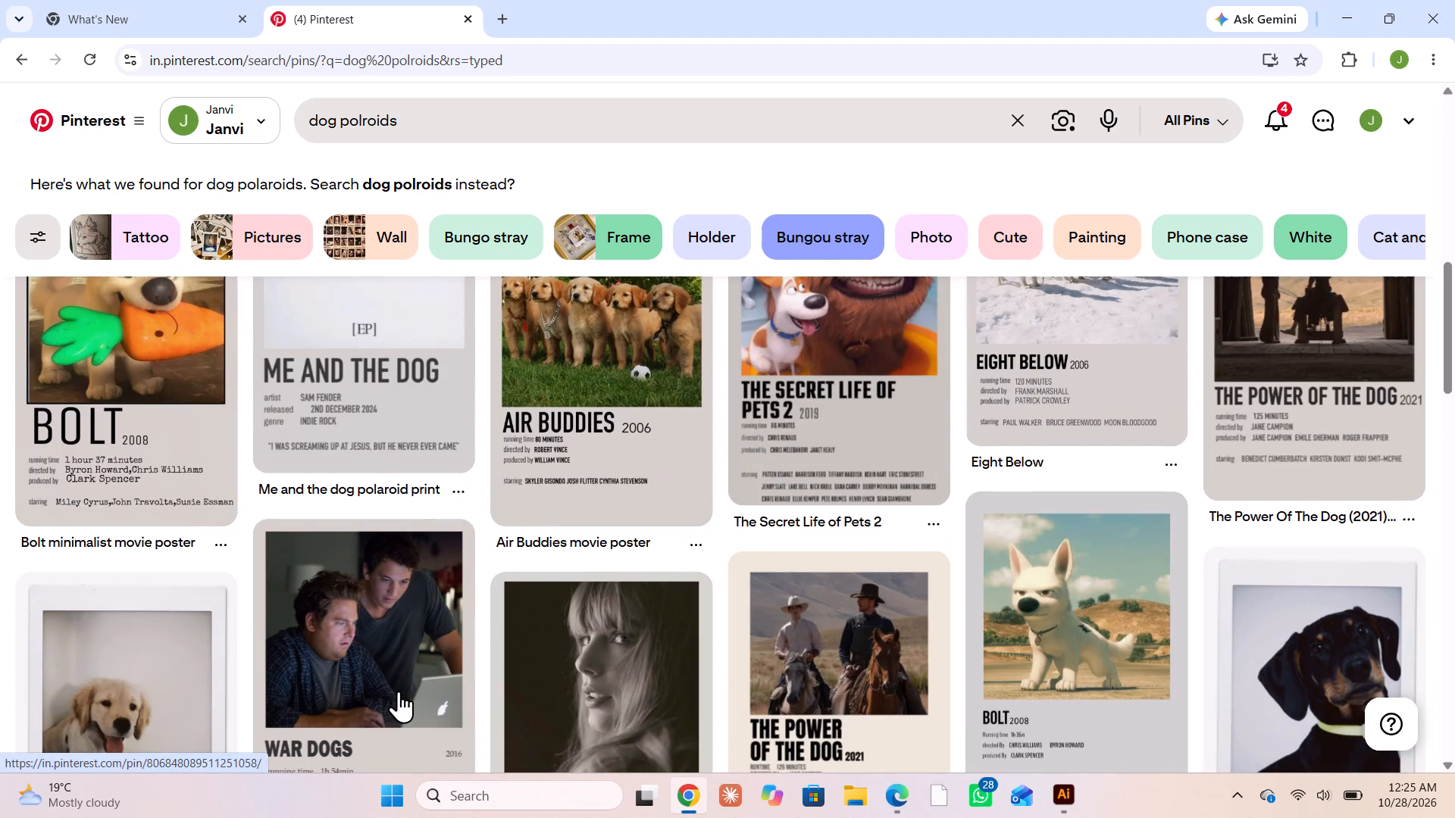
scroll(400, 684, "down", 7)
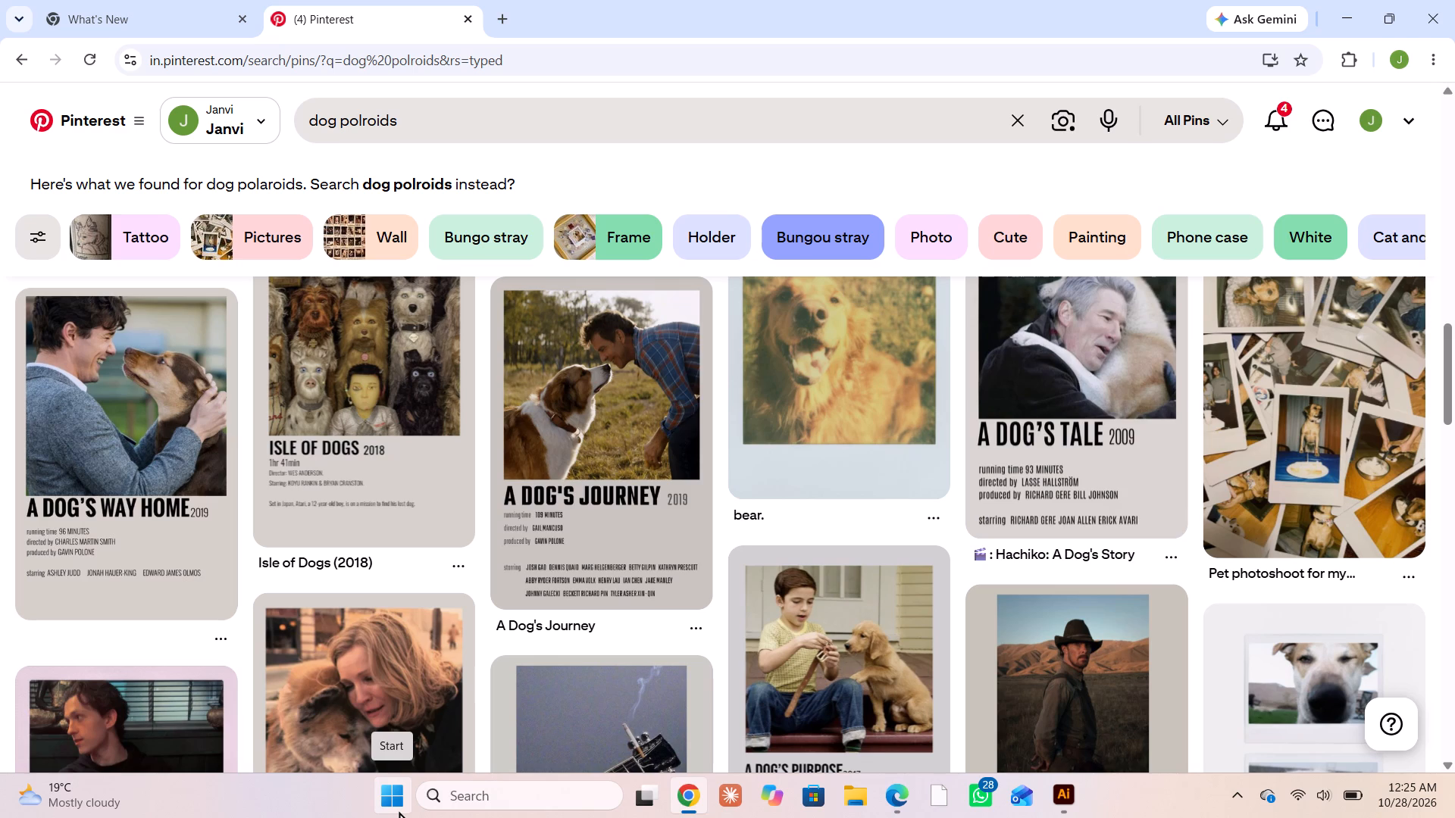
scroll(421, 817, "down", 4)
scroll(649, 665, "down", 2)
scroll(649, 665, "up", 1)
scroll(649, 665, "down", 5)
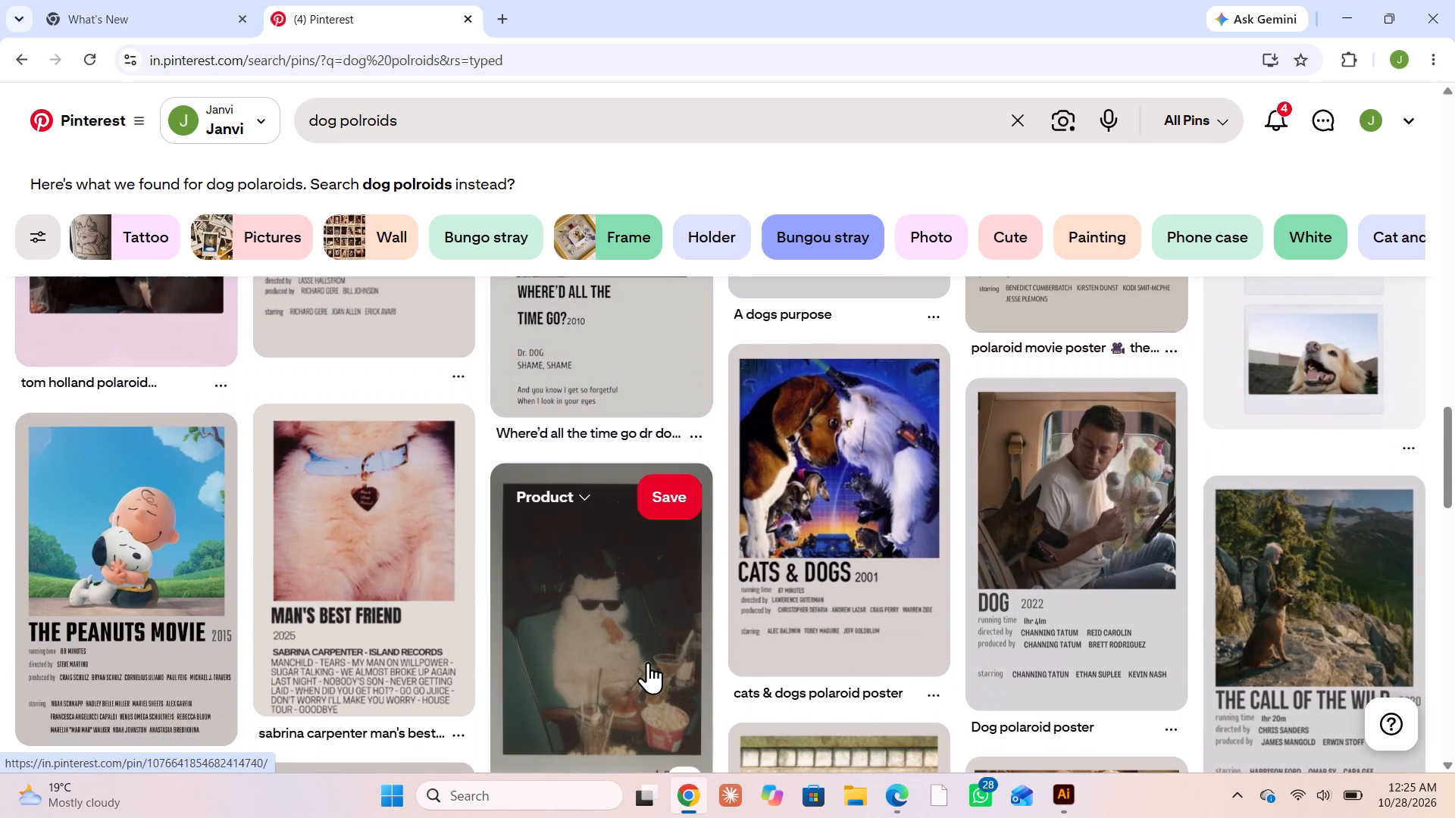
scroll(647, 662, "up", 4)
scroll(642, 629, "down", 8)
scroll(642, 629, "up", 3)
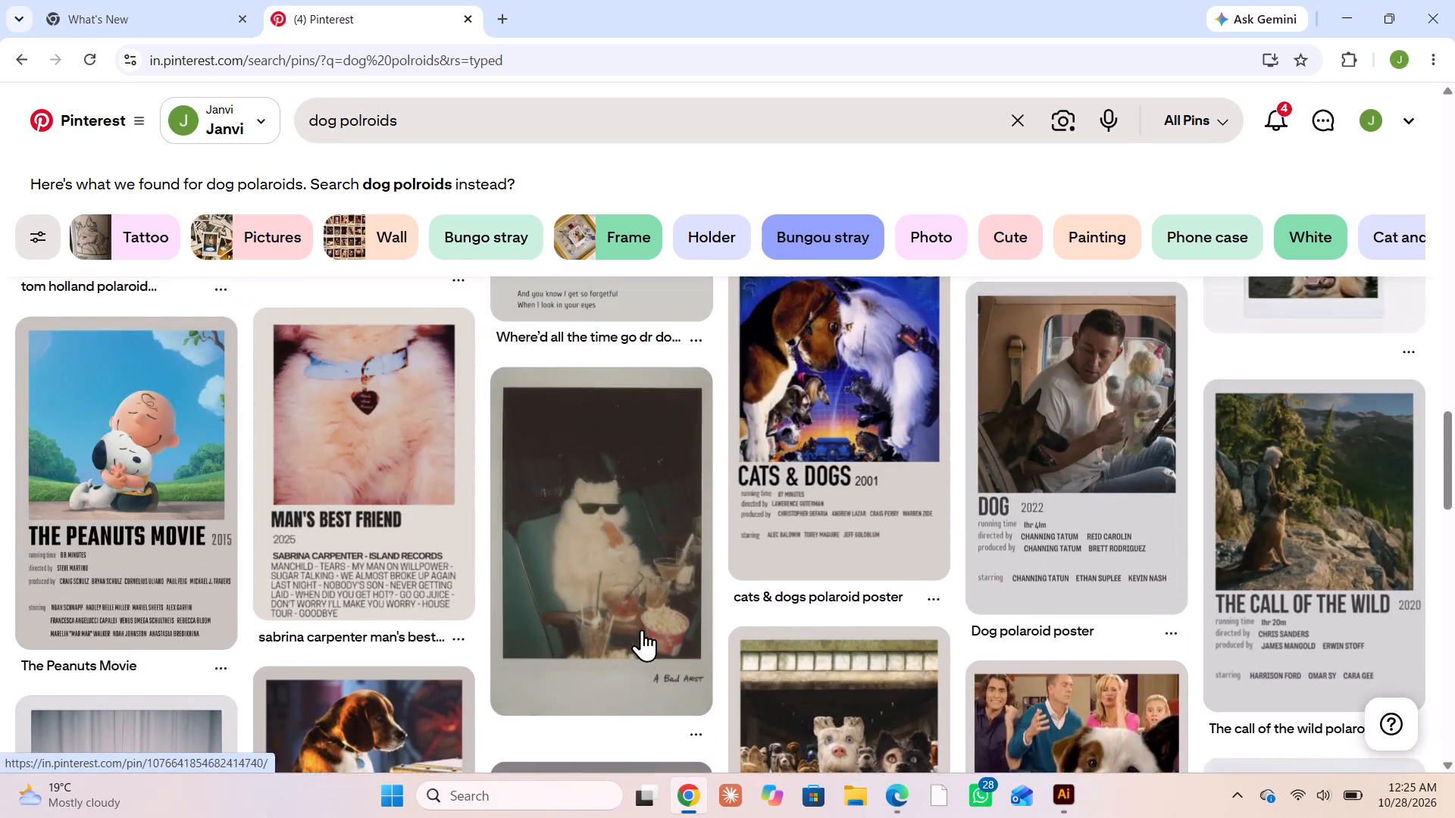
scroll(642, 629, "down", 4)
scroll(641, 626, "up", 3)
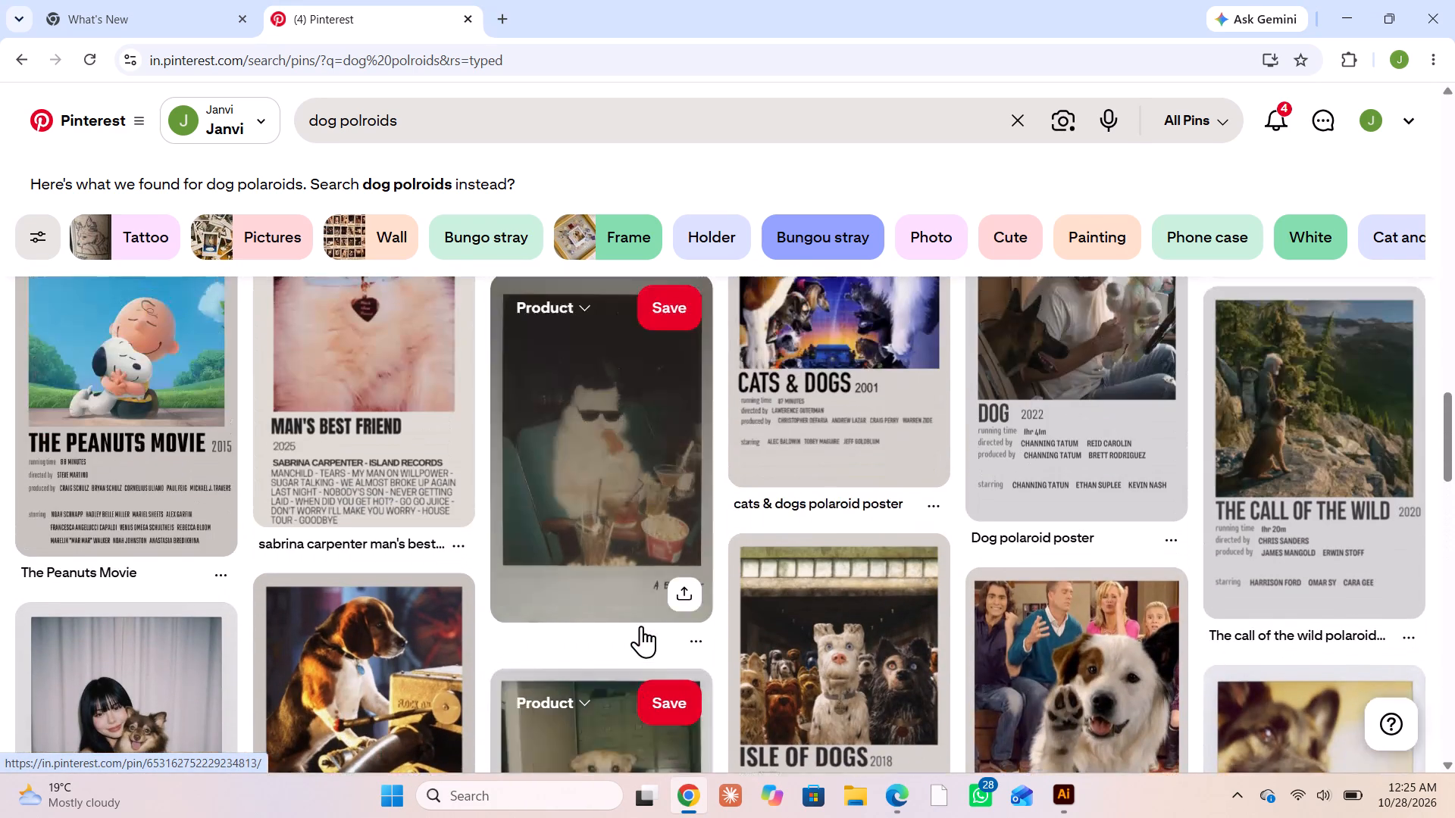
scroll(641, 611, "up", 1)
scroll(642, 587, "down", 3)
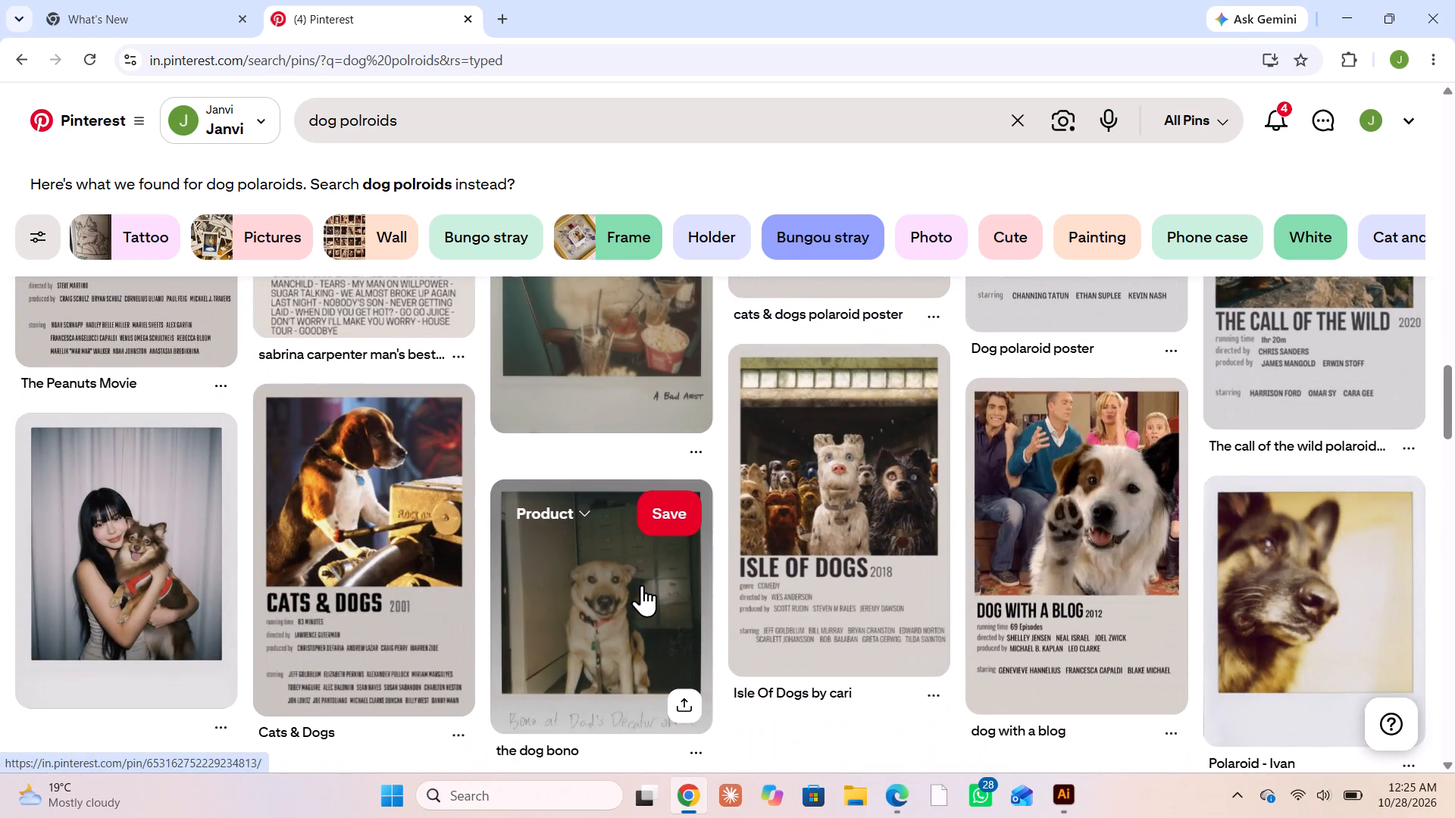
scroll(642, 585, "up", 3)
Open the "A Bad Artist" polaroid pin of the white cat with popcorn and look through its related images.
left_click(593, 539)
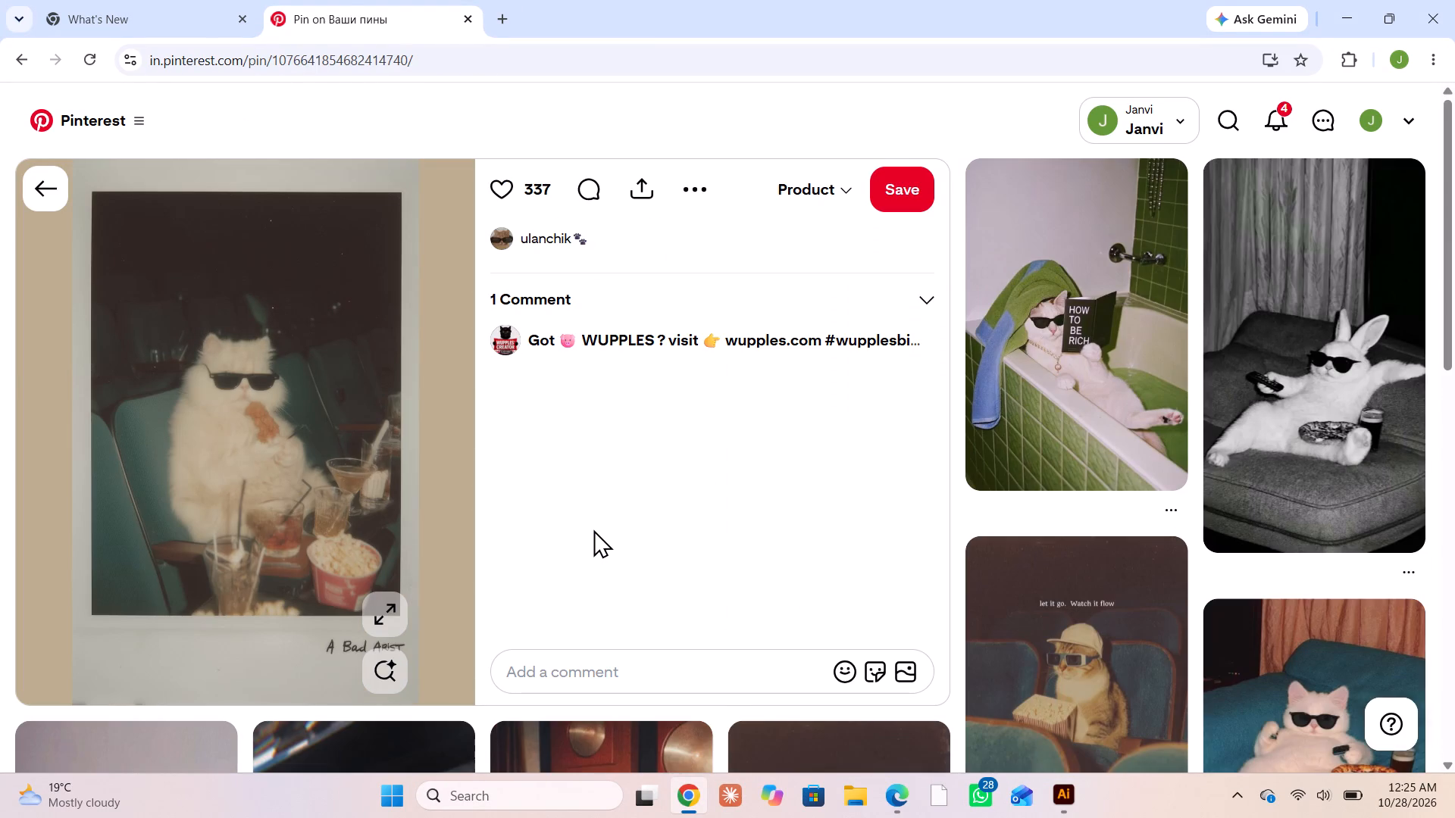
scroll(595, 530, "down", 4)
scroll(596, 529, "up", 2)
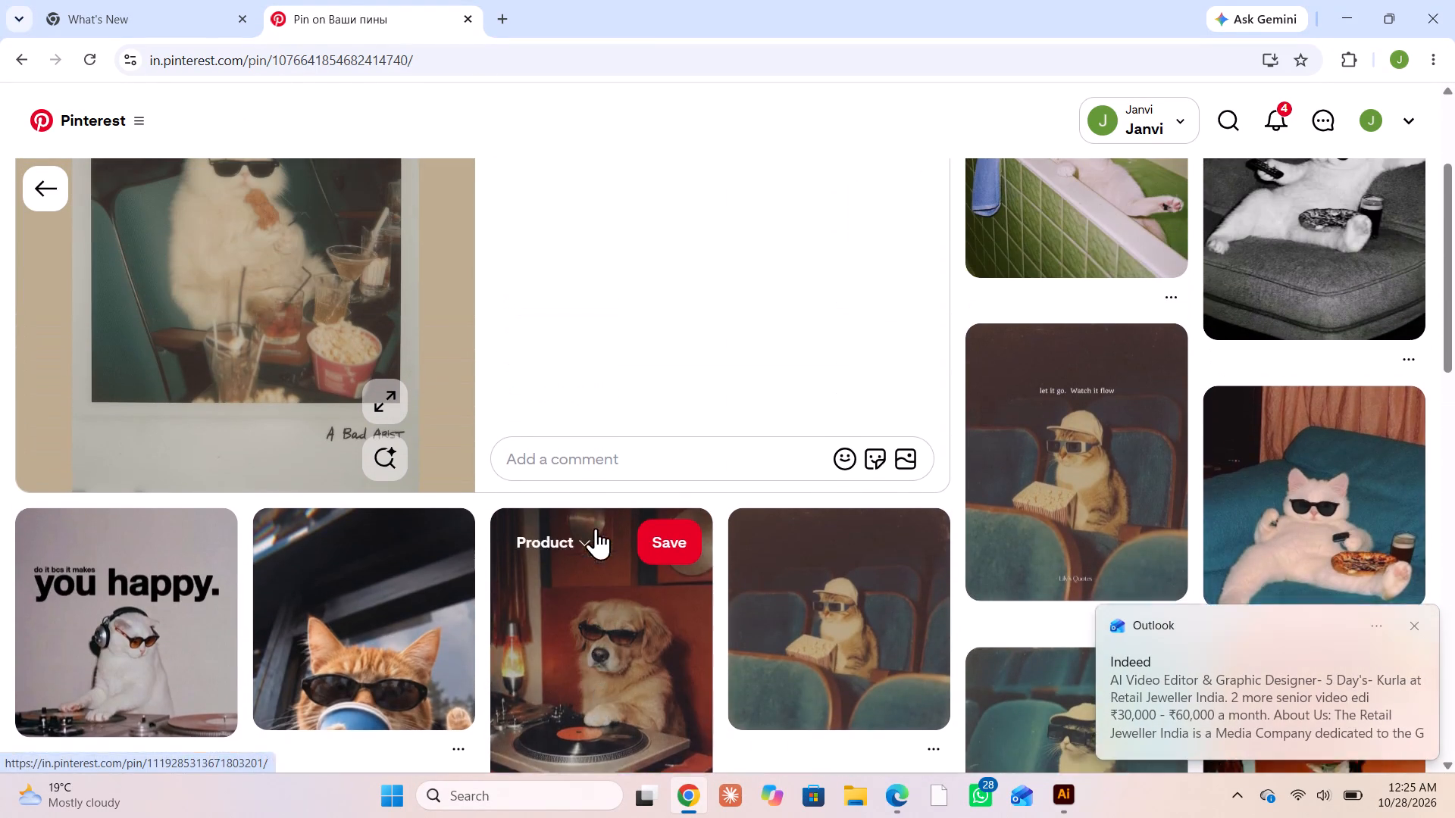
scroll(596, 537, "down", 2)
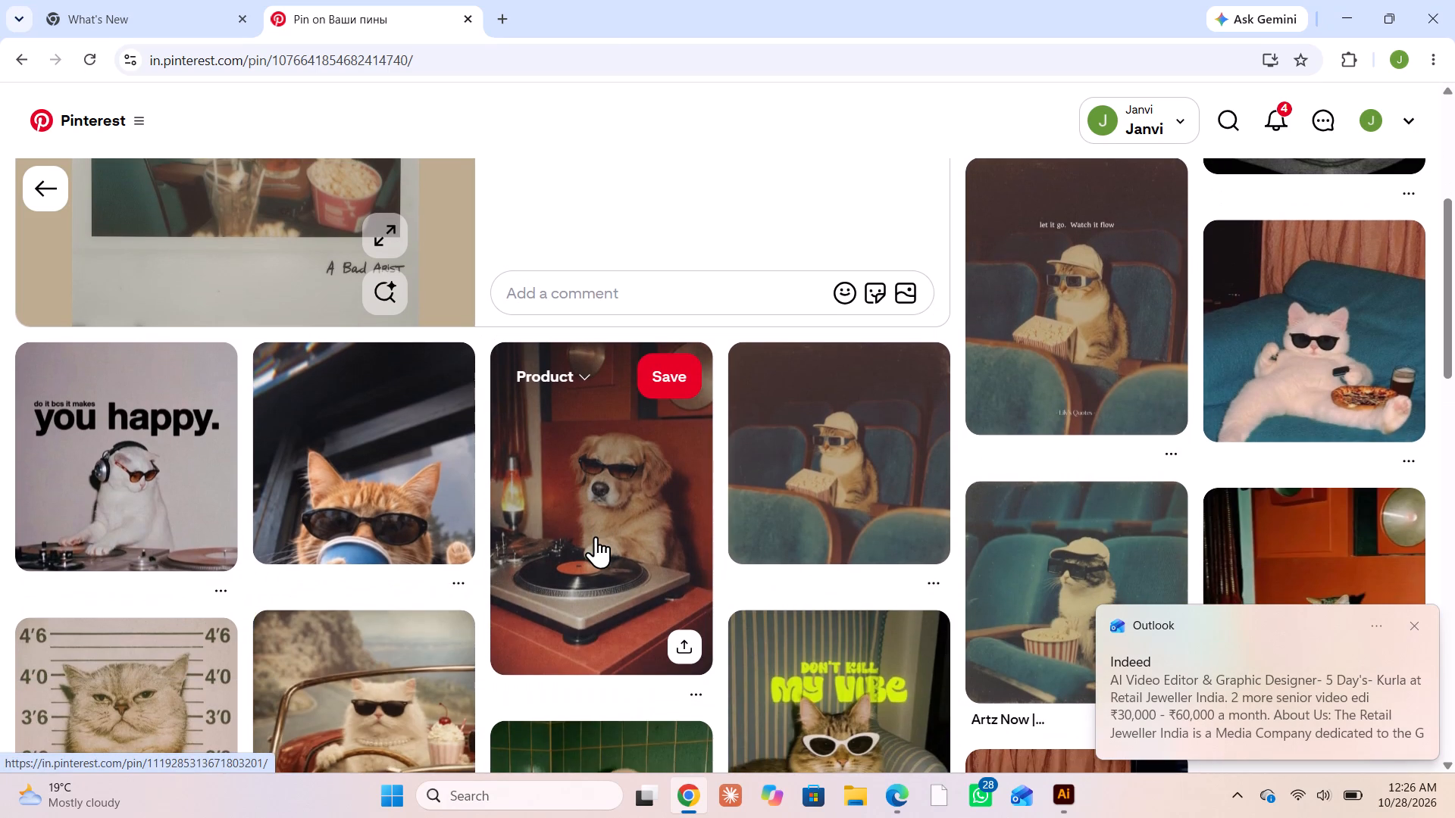
scroll(596, 536, "up", 5)
scroll(255, 562, "down", 9)
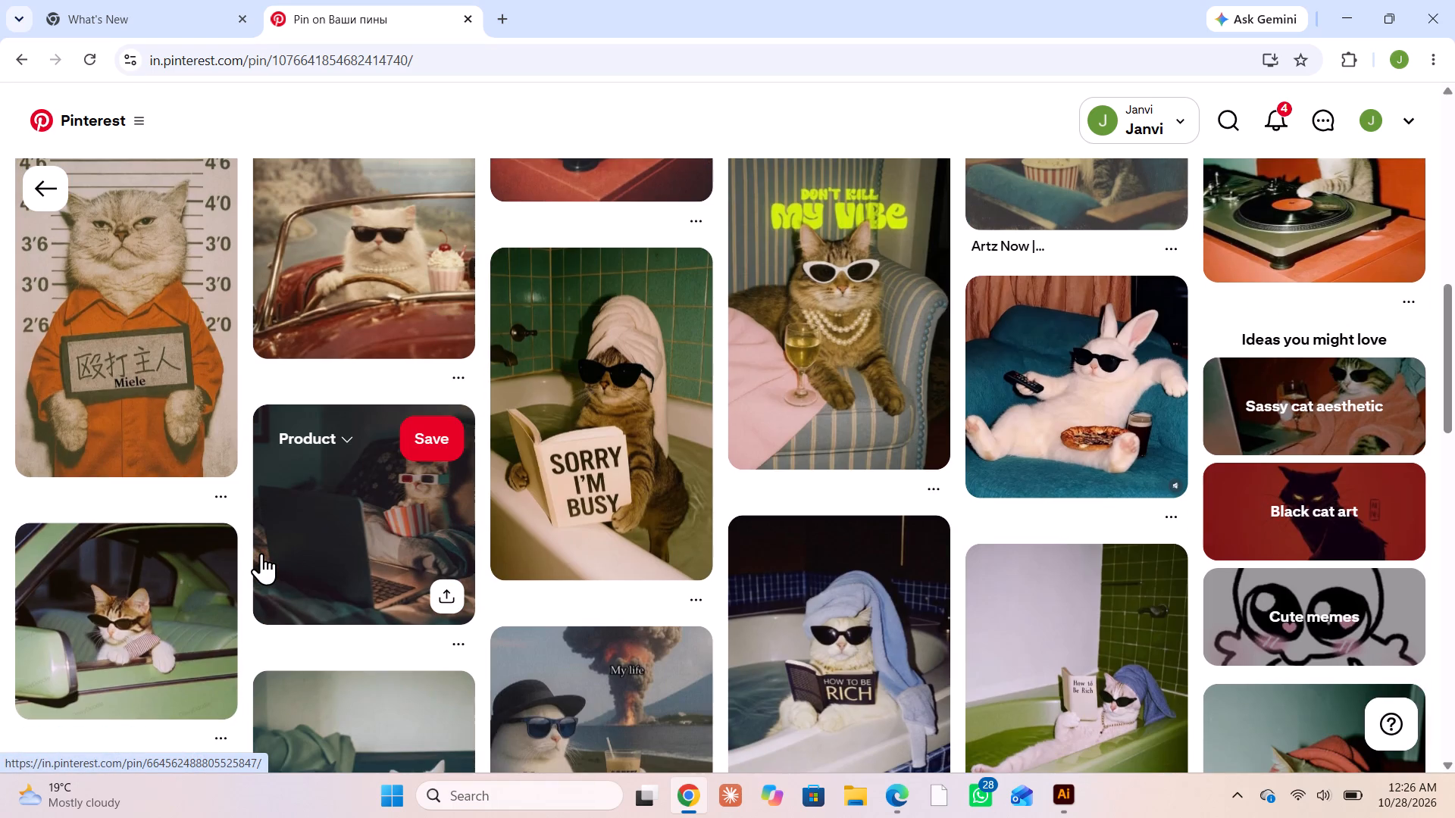
scroll(261, 553, "up", 3)
scroll(261, 553, "down", 1)
scroll(261, 553, "up", 6)
Copy the white cat polaroid image and paste it into the Illustrator polaroids document, shifted slightly towards the sheet's left side.
right_click(254, 442)
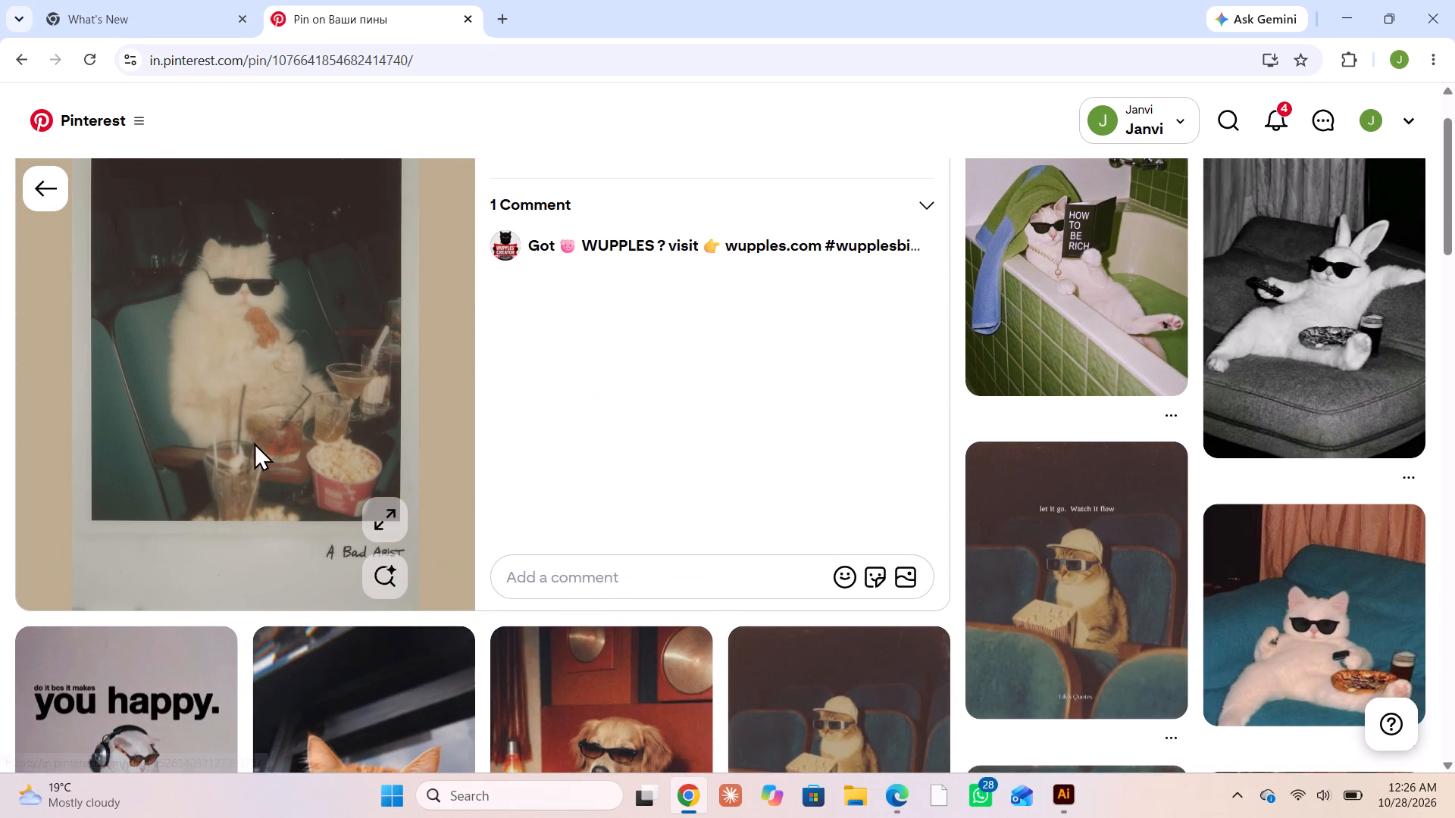
left_click(336, 520)
left_click(1063, 804)
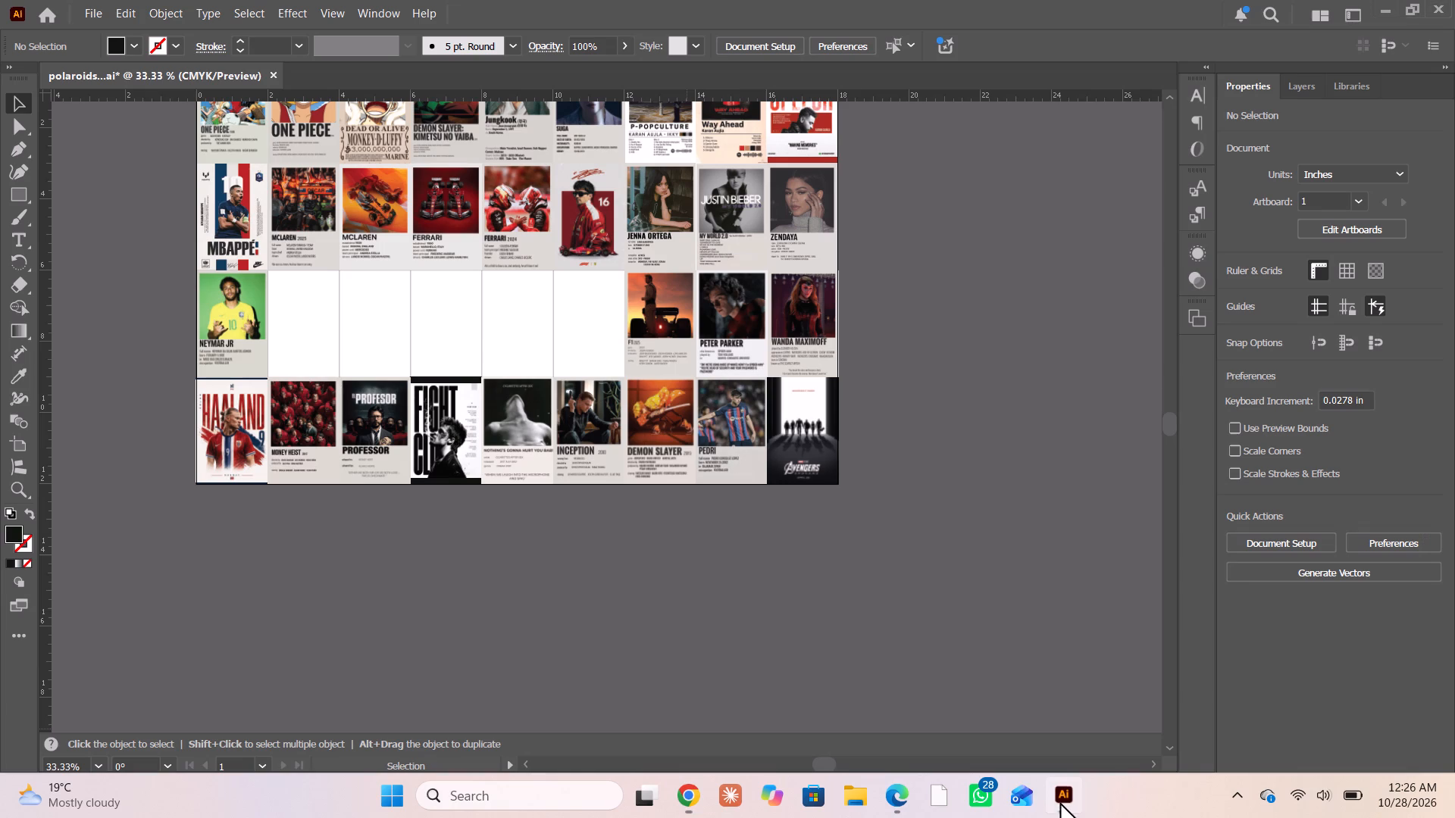
left_click(521, 595)
key("ctrl+v")
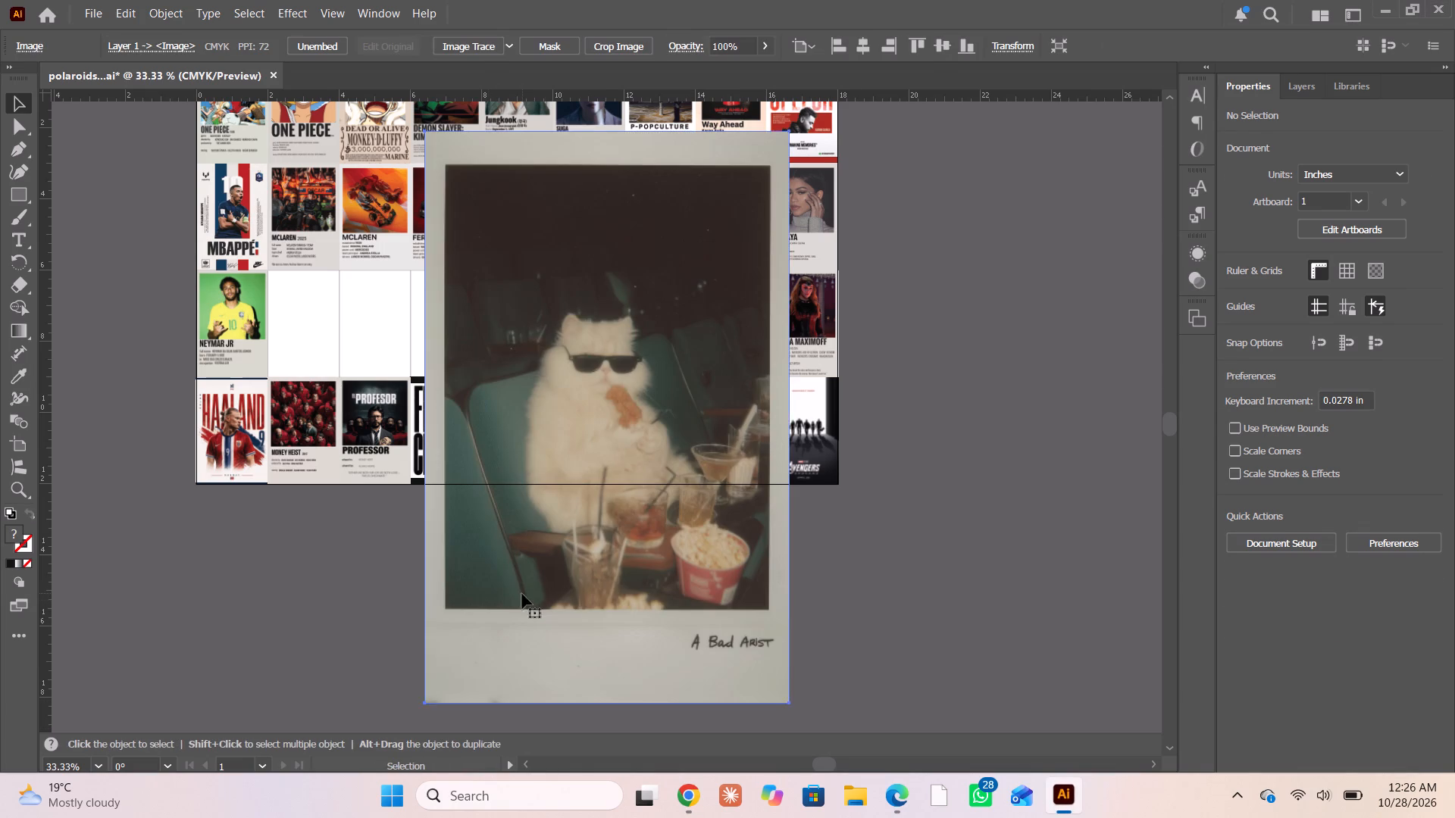
left_click_drag(605, 592, 489, 604)
Copy the related Pinterest image of the dog in sunglasses at a turntable and paste it into Illustrator at about X 18.00, Y 9.29 in.
left_click(690, 793)
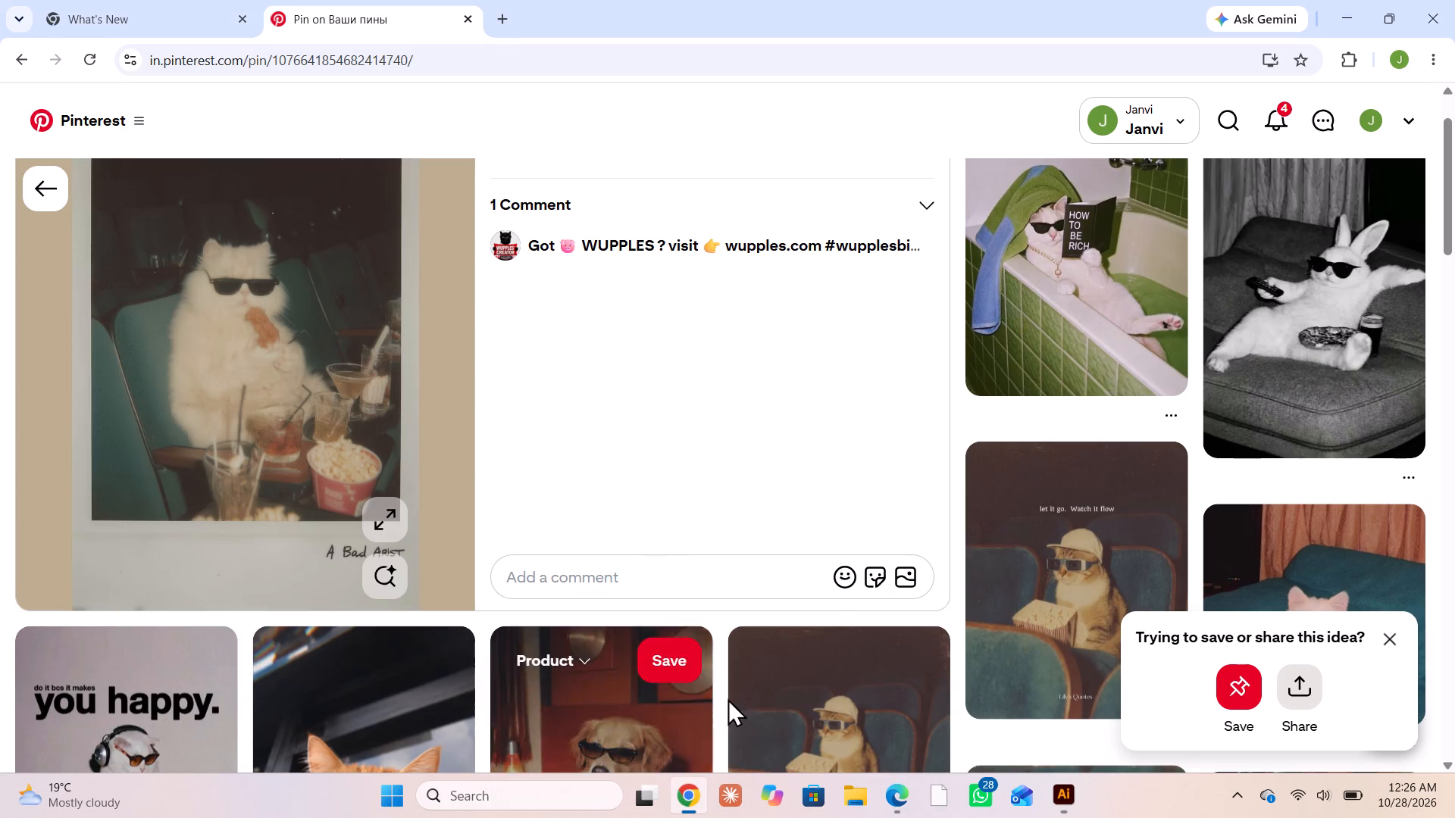
scroll(841, 592, "down", 5)
scroll(841, 592, "up", 4)
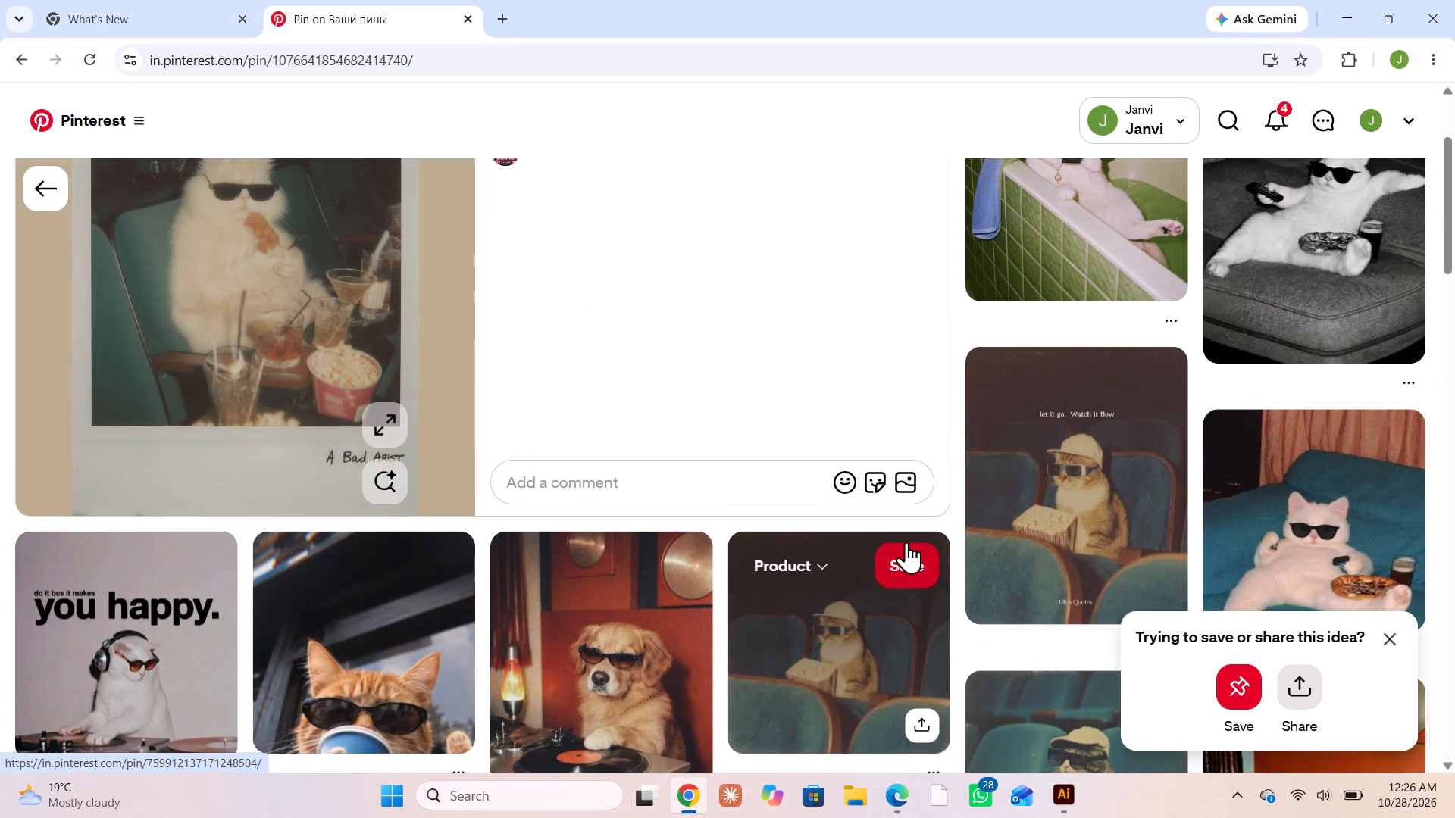
scroll(906, 542, "down", 2)
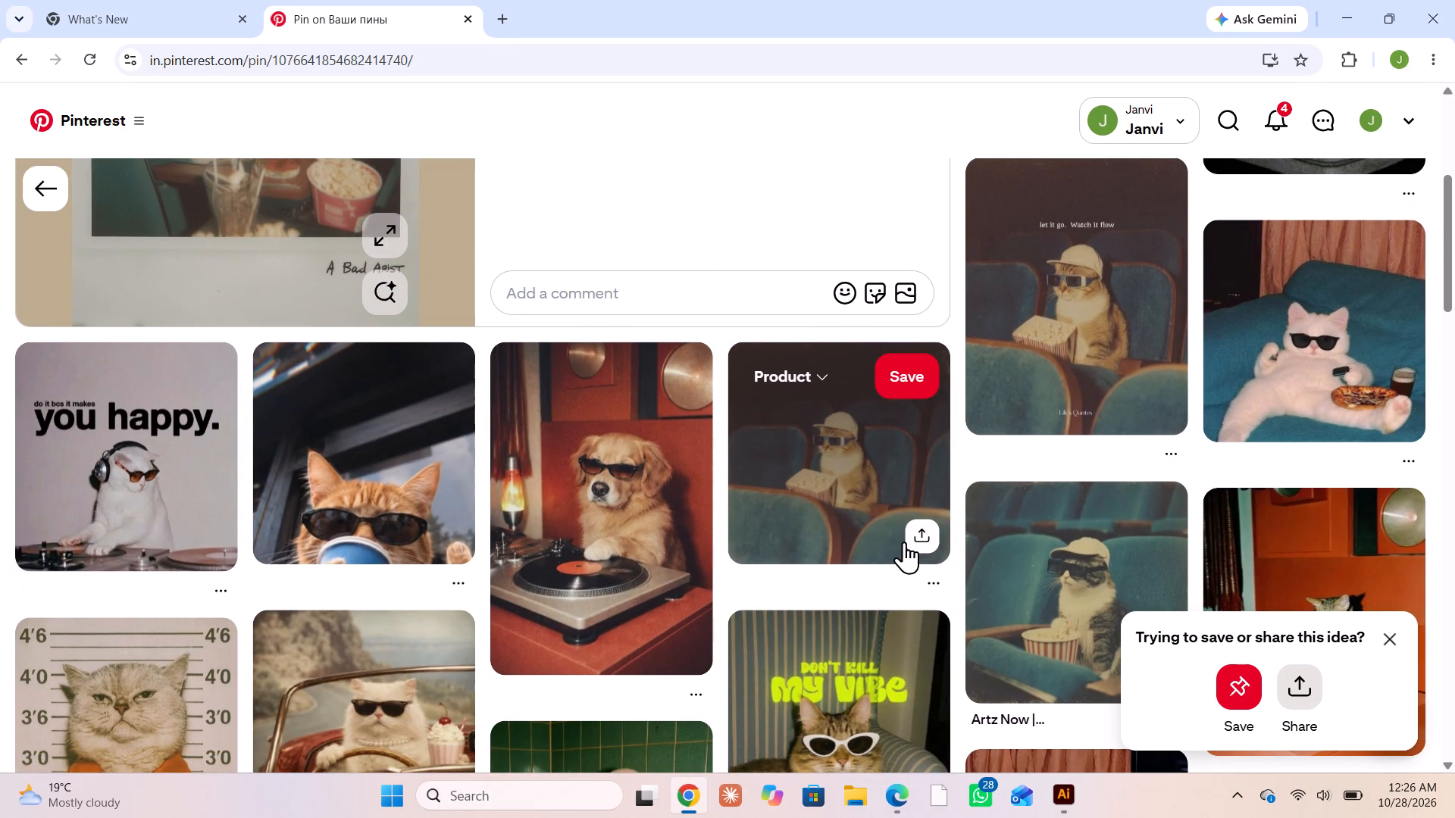
scroll(1047, 401, "down", 2)
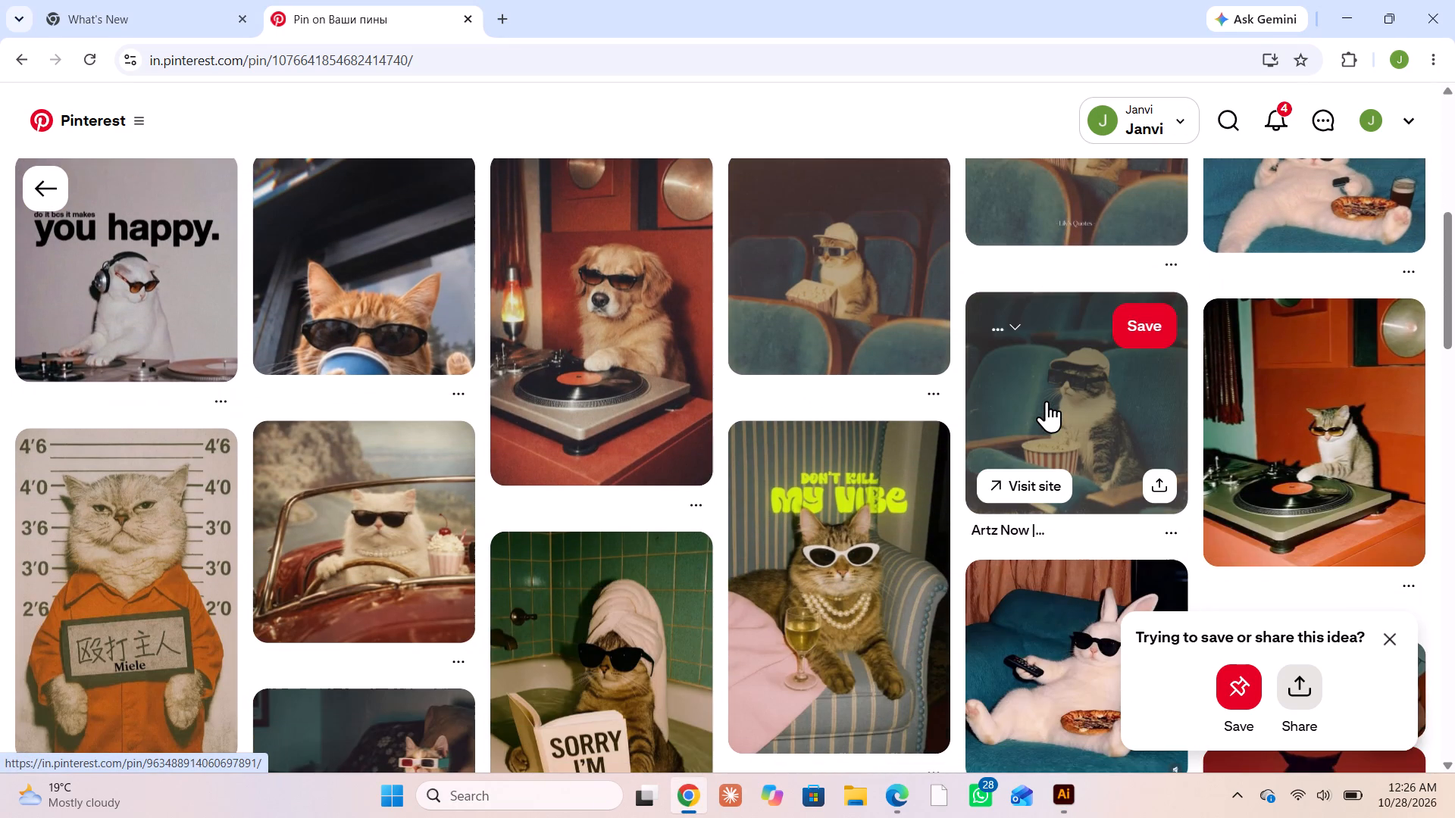
left_click(628, 415)
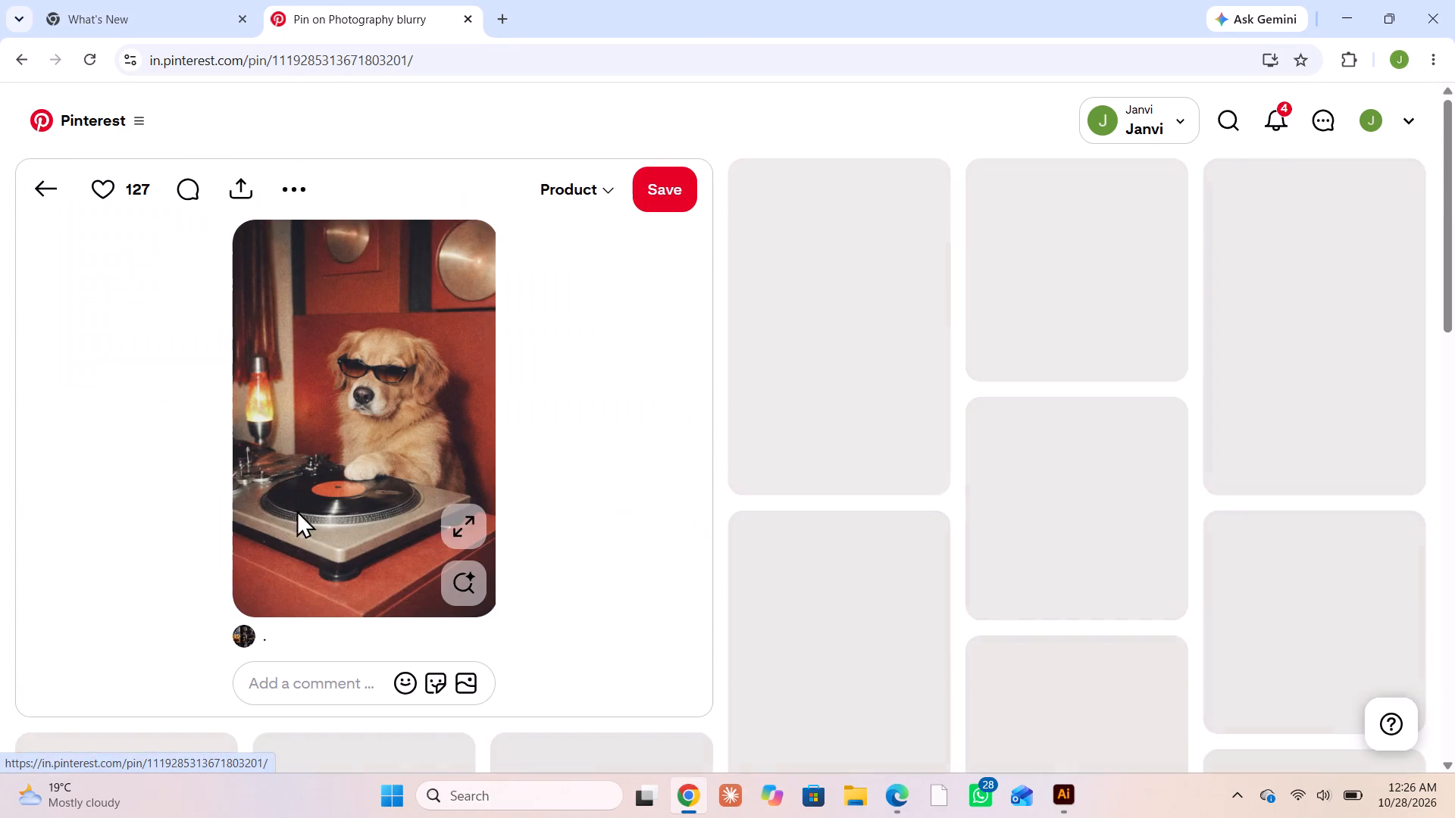
right_click(294, 498)
left_click(423, 582)
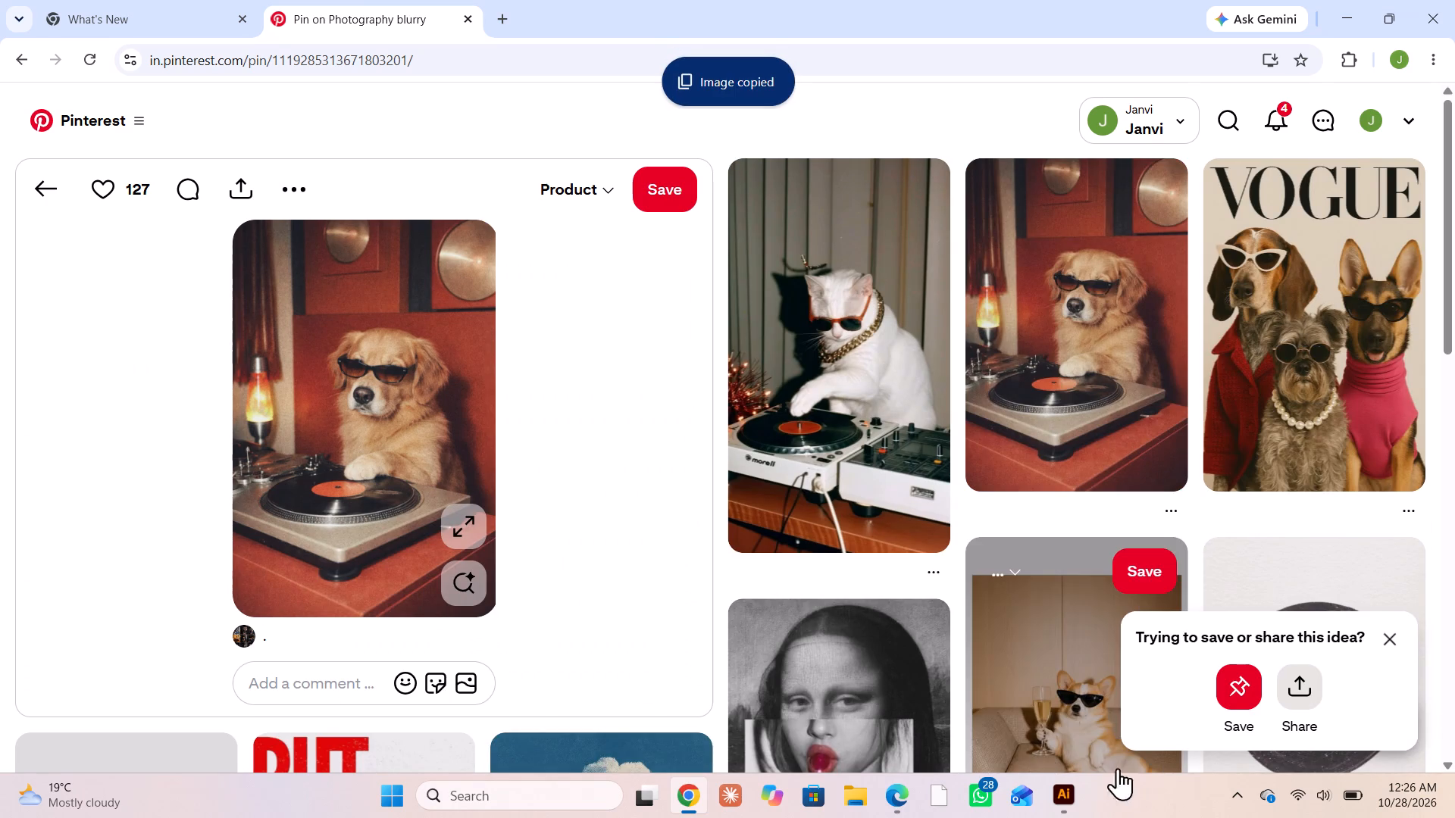
left_click(1052, 802)
left_click(814, 629)
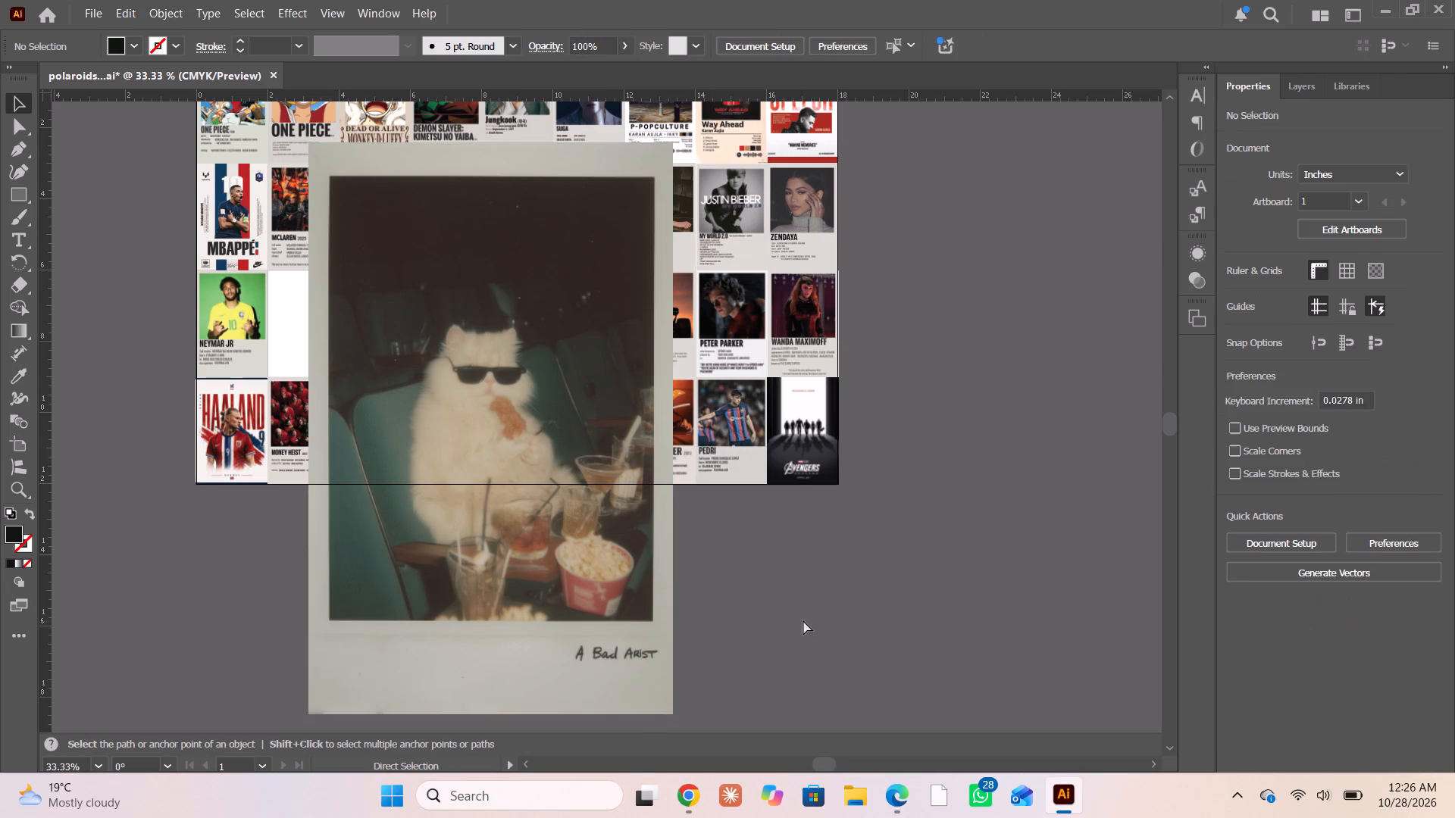
key("ctrl+v")
left_click_drag(687, 625, 918, 595)
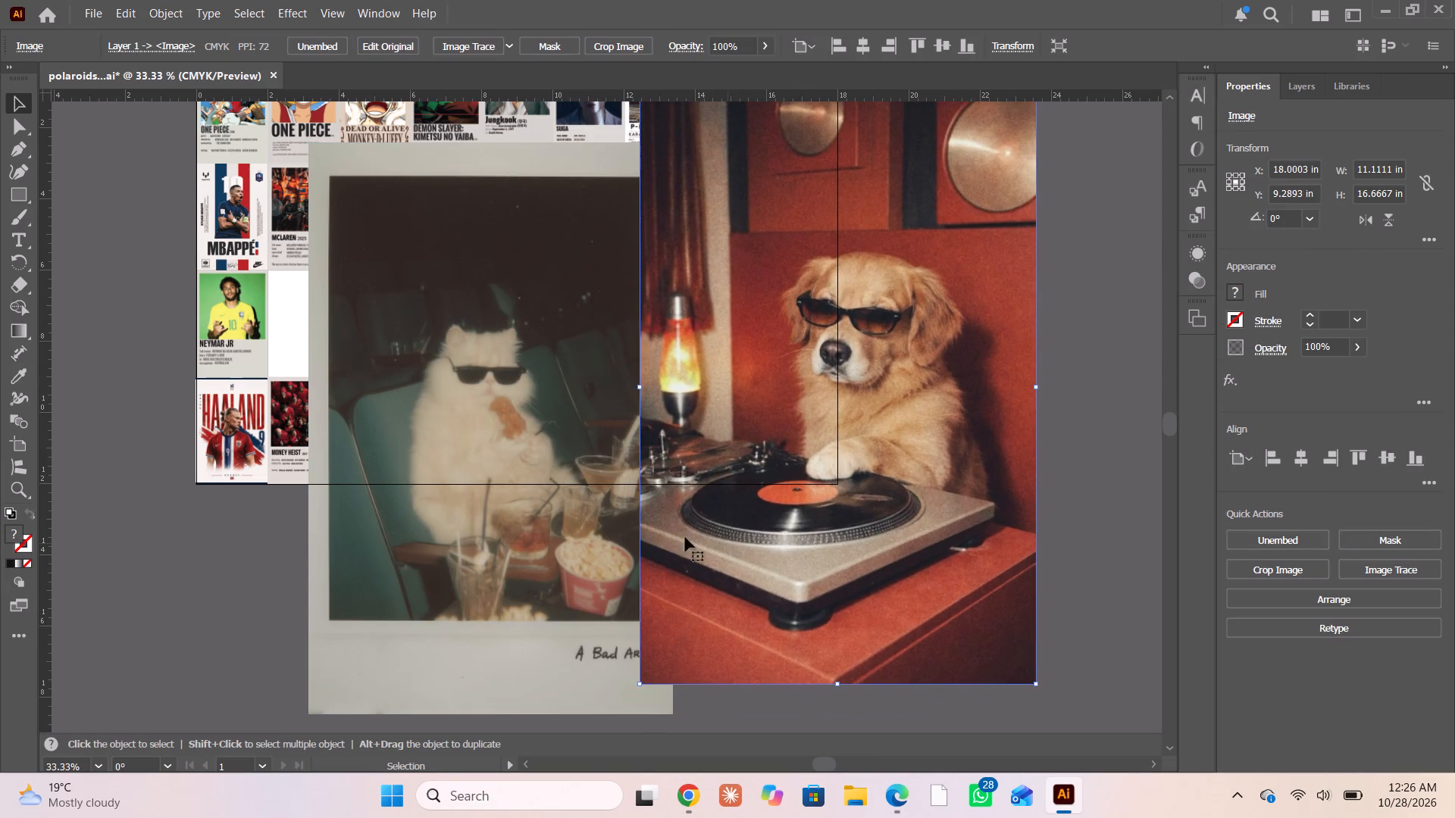
Scale the cat polaroid to about 3.80 × 5.98 in and the dog image to about 4.67 × 7.01 in, both below the sheet.
left_click_drag(514, 580, 411, 593)
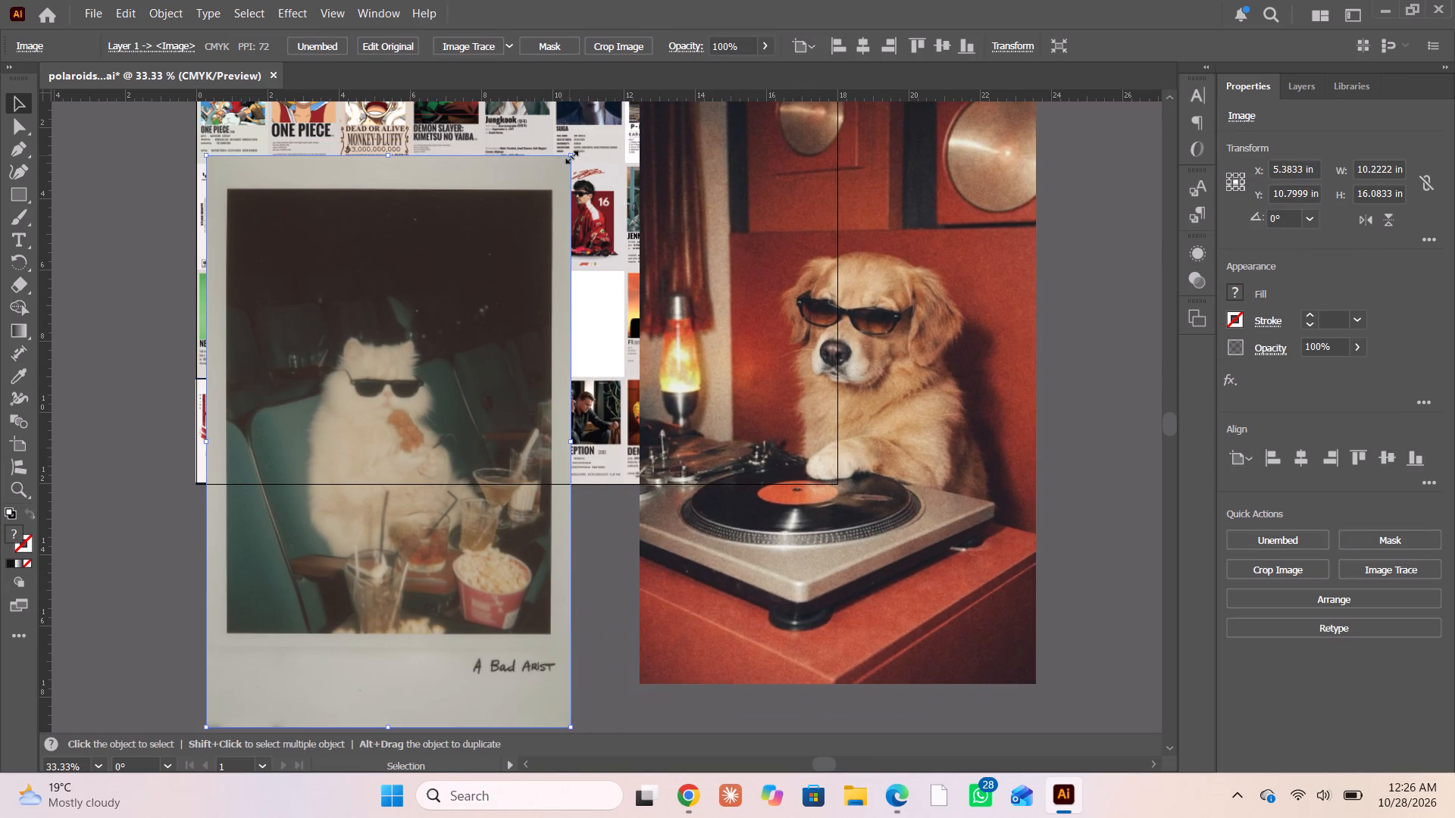
left_click_drag(570, 155, 342, 497, "shift")
left_click_drag(823, 497, 719, 624)
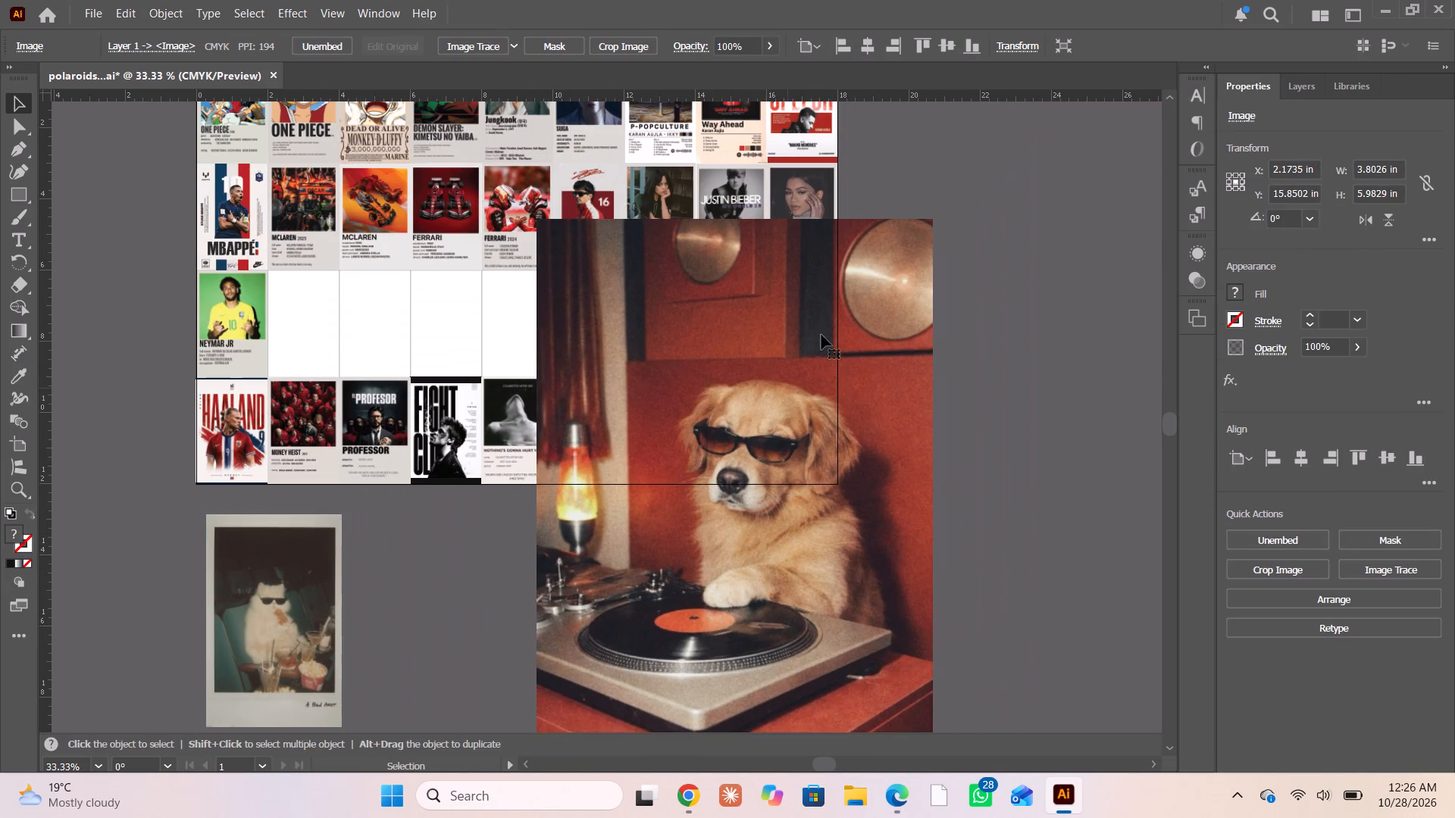
left_click_drag(934, 215, 703, 518, "shift")
scroll(677, 562, "down", 6)
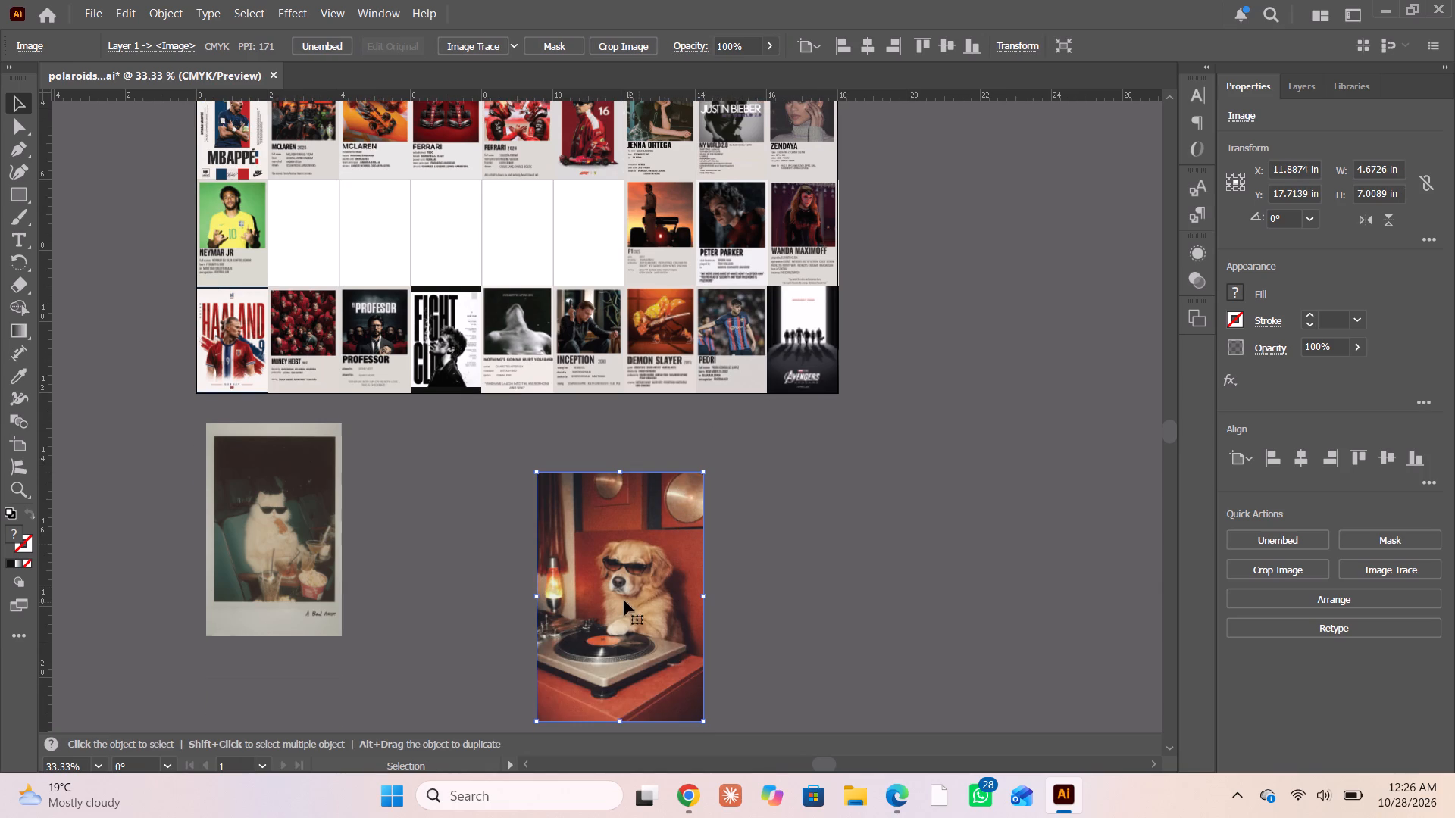
Duplicate the cat polaroid between the original and the dog image, at about X 6.66, Y 16.87 in.
left_click_drag(274, 559, 434, 595, "alt")
scroll(605, 606, "up", 1)
scroll(605, 605, "down", 3)
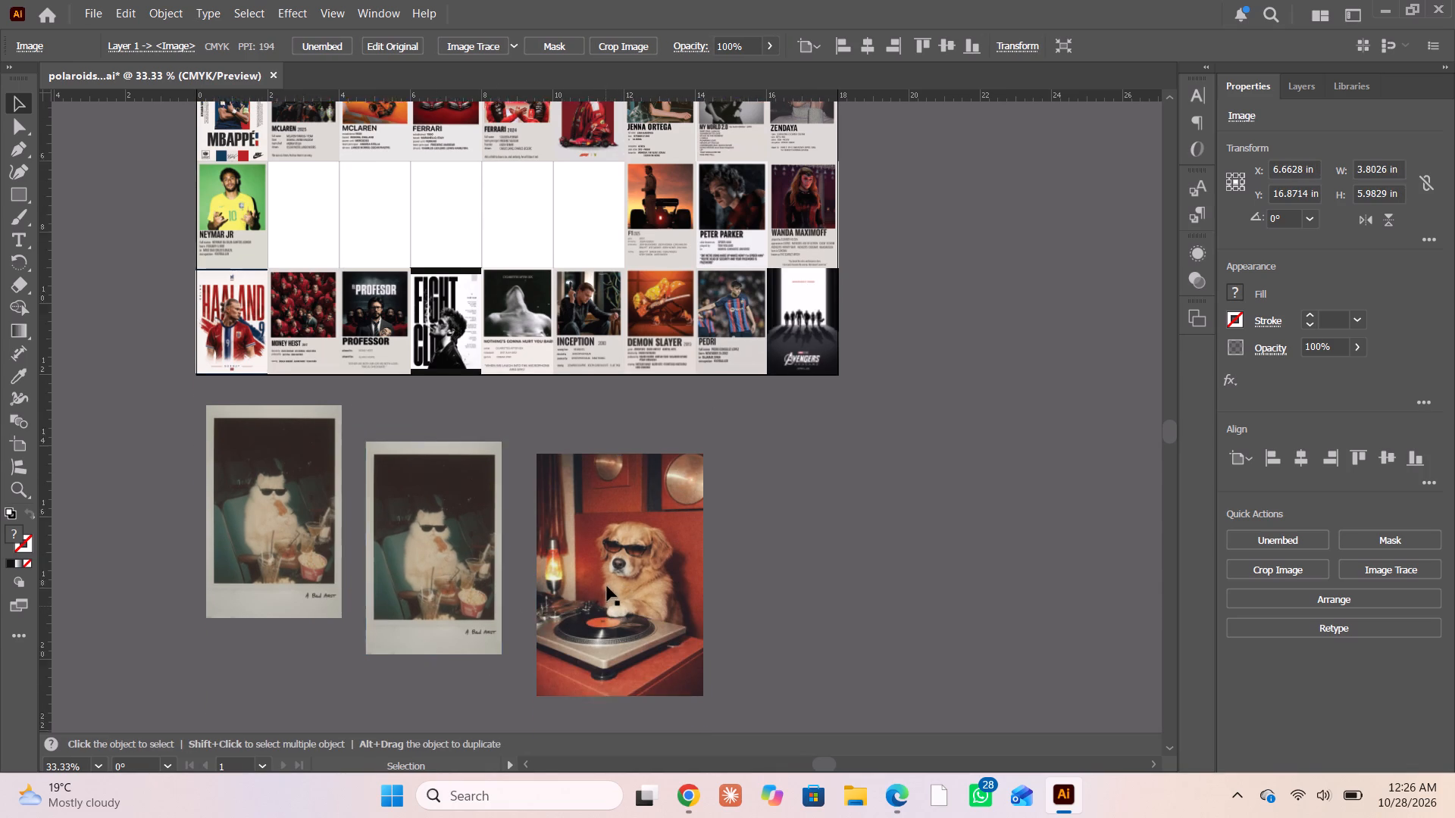
Move the dog image slightly up beside the polaroid copy and scale it down to about 3.15 × 4.73 in.
scroll(588, 592, "up", 3, "alt")
left_click_drag(615, 596, 598, 539)
scroll(605, 526, "down", 2, "alt")
scroll(605, 526, "up", 1, "alt")
scroll(605, 526, "down", 1)
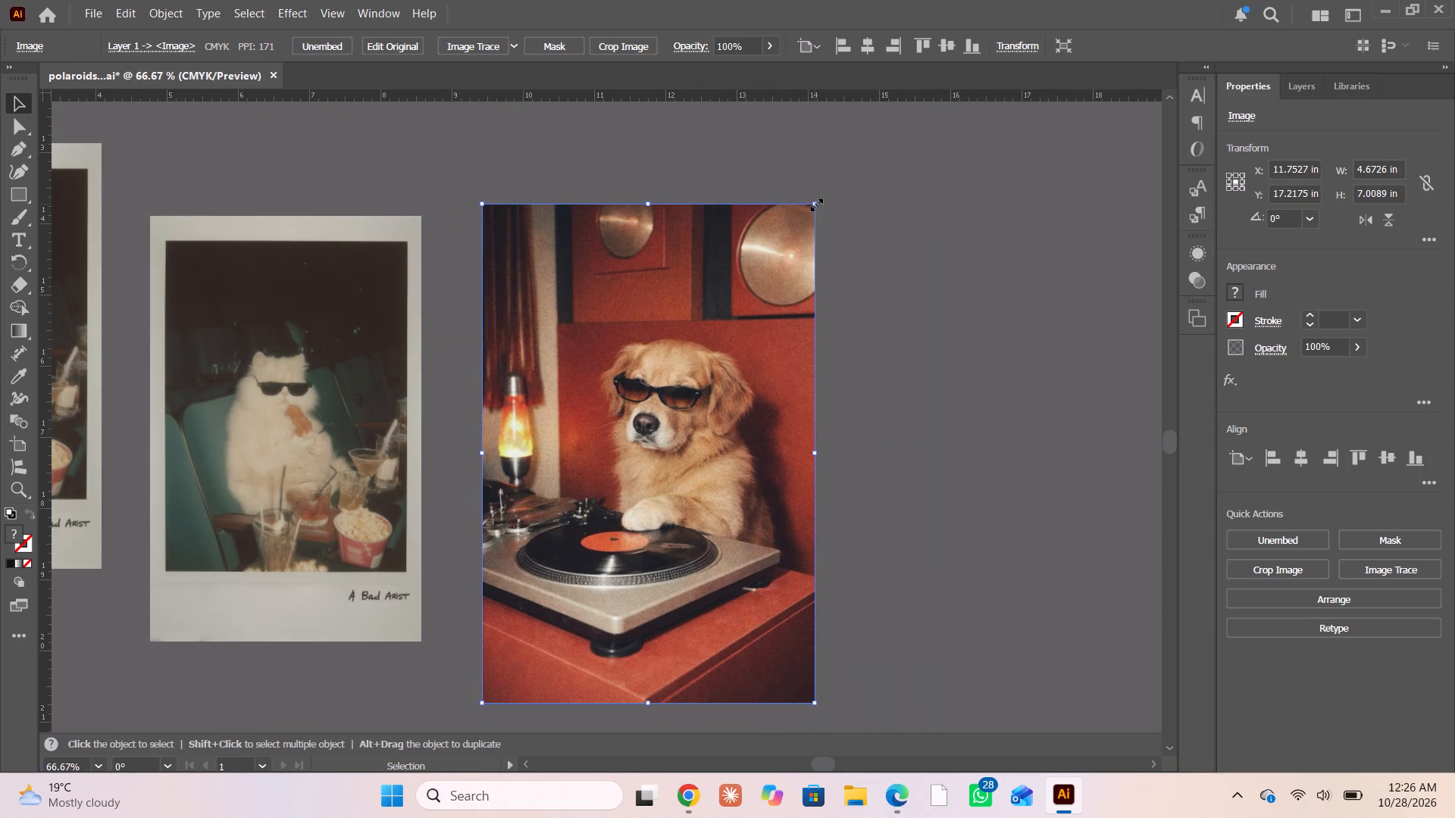
left_click_drag(815, 203, 706, 372, "shift")
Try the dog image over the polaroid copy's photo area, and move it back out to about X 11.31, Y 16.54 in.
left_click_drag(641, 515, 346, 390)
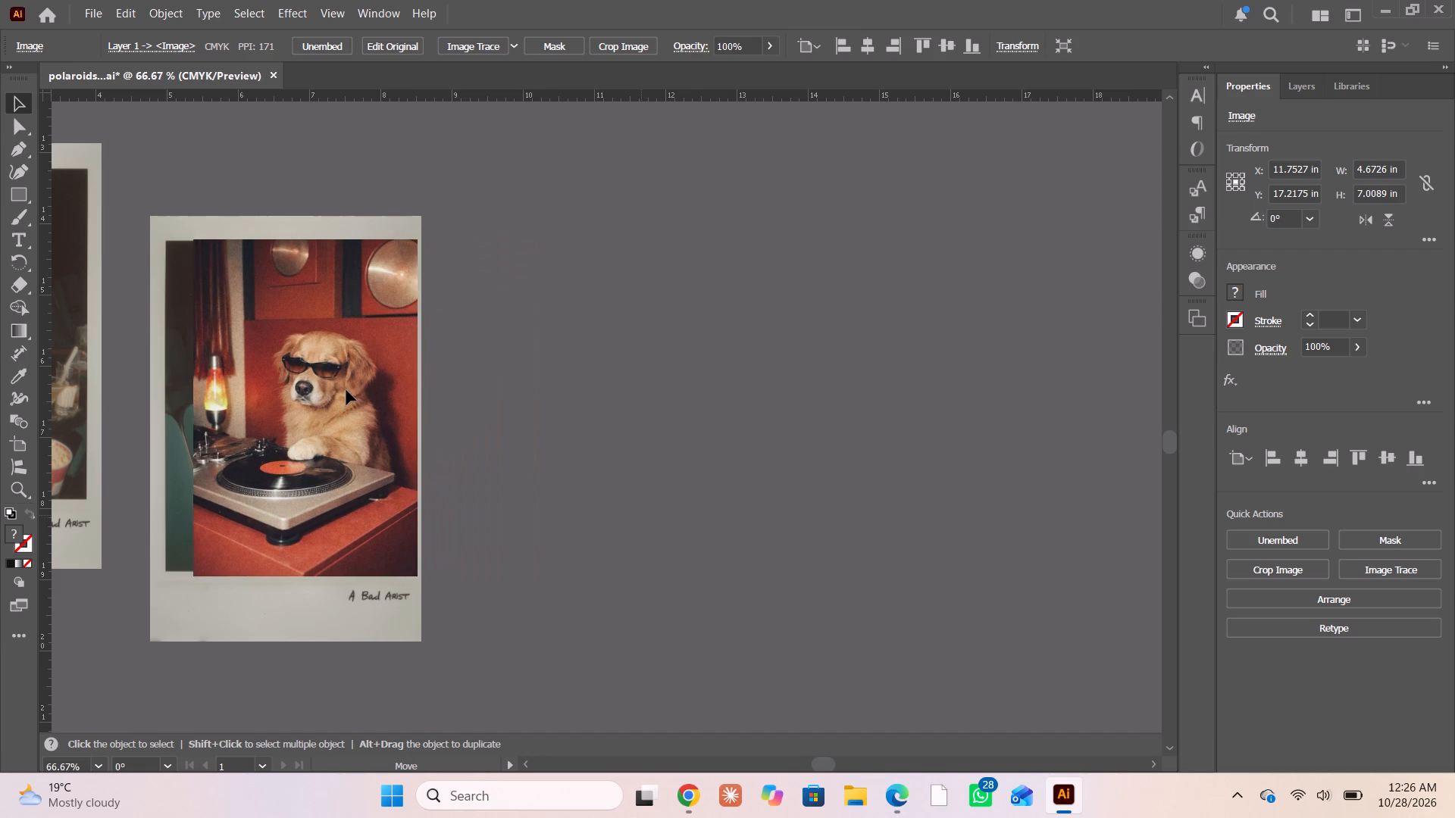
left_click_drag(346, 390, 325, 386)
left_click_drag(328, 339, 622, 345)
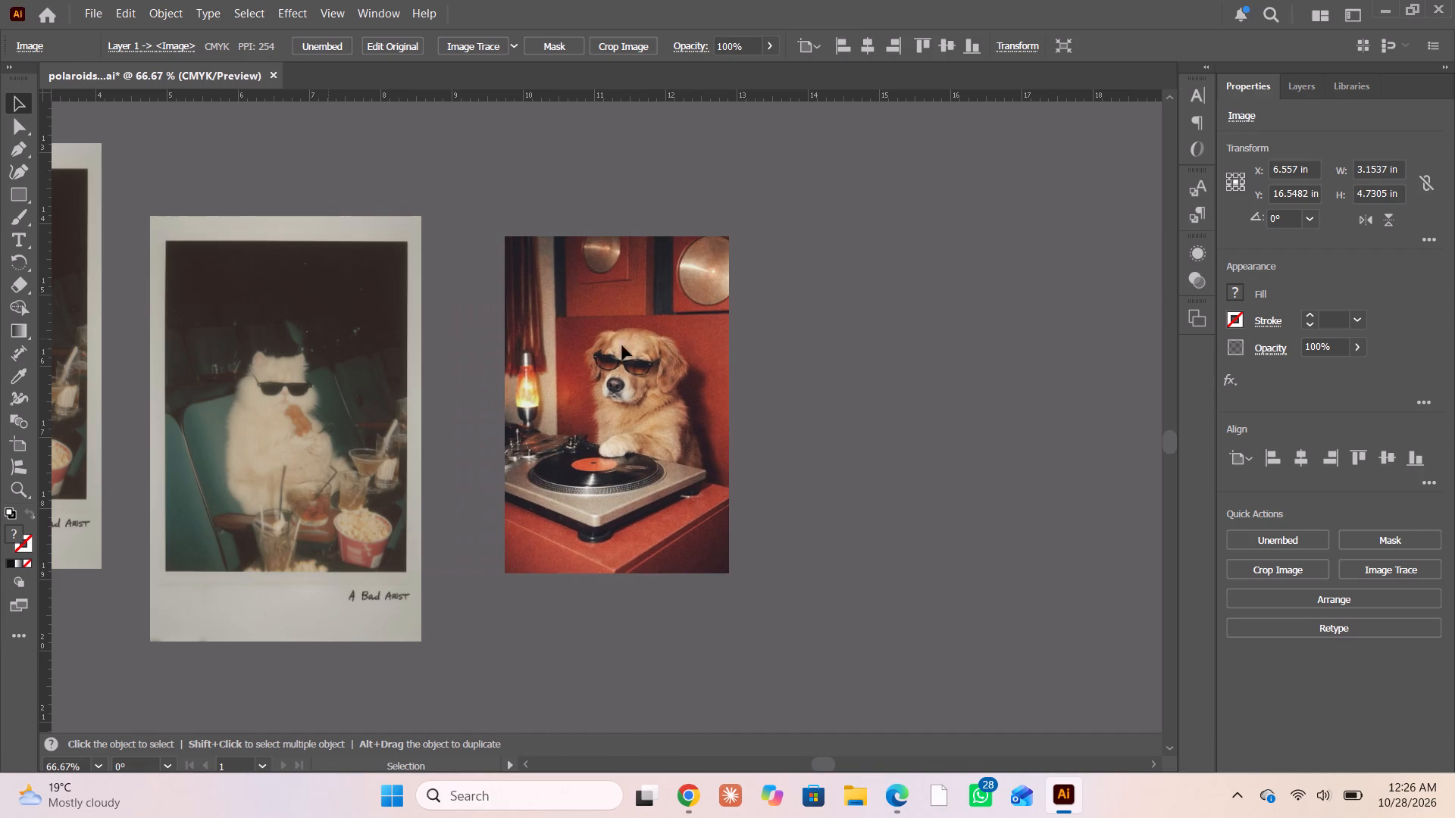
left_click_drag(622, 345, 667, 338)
Draw a black rectangle of about 3.44 × 4.64 in covering the photo area of the polaroid copy.
left_click(20, 192)
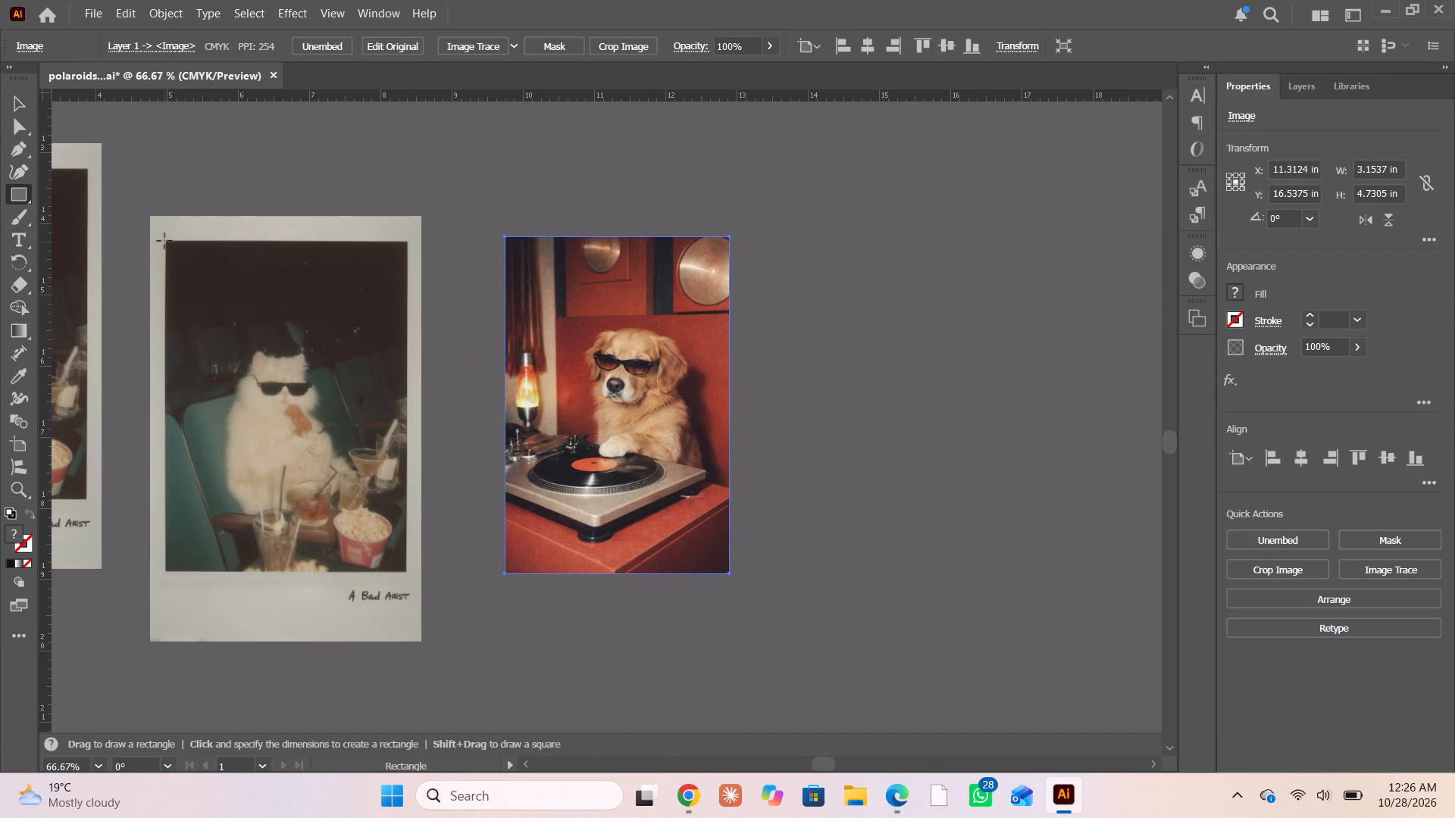
left_click_drag(165, 240, 405, 588)
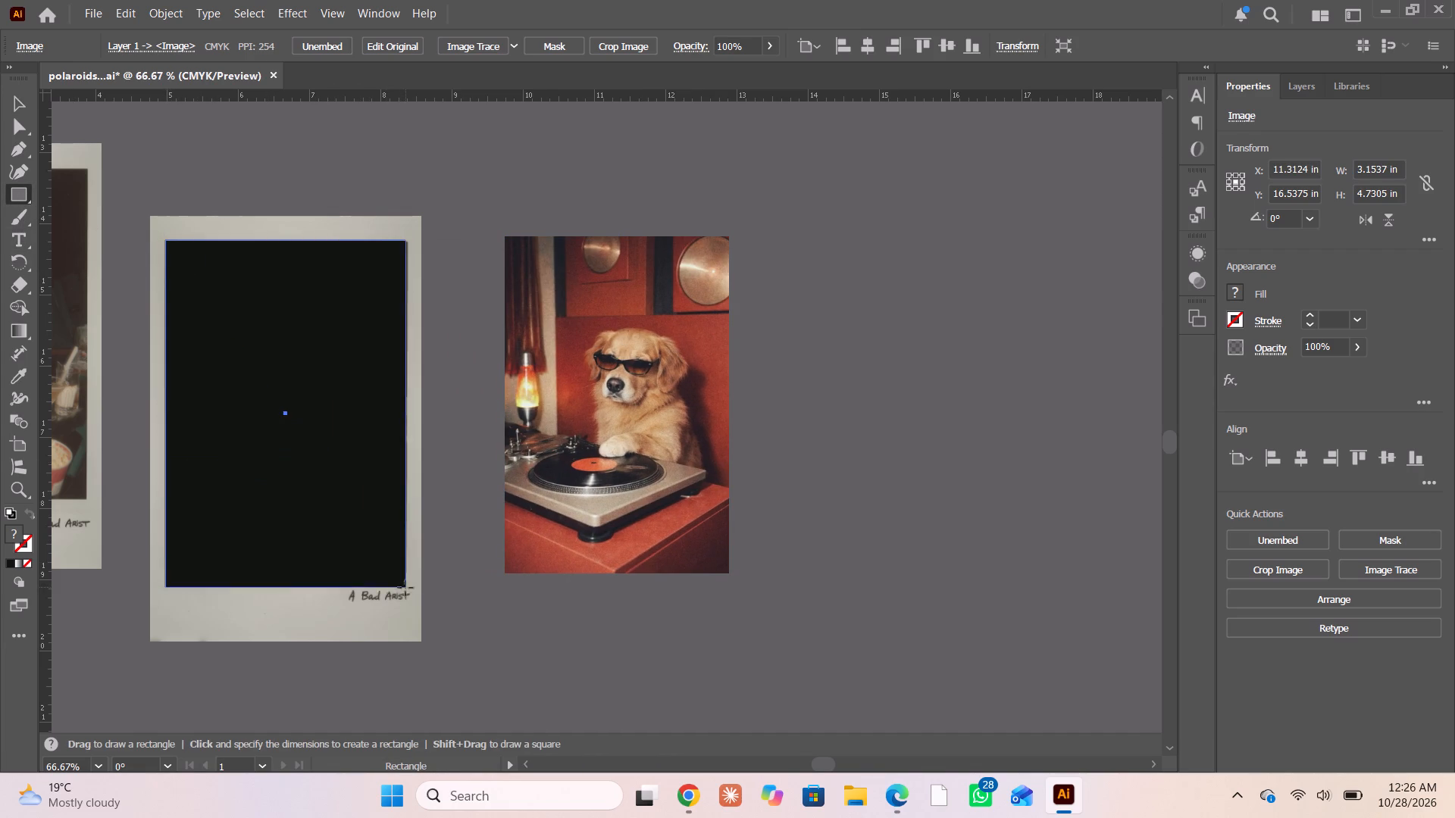
left_click_drag(405, 588, 410, 570)
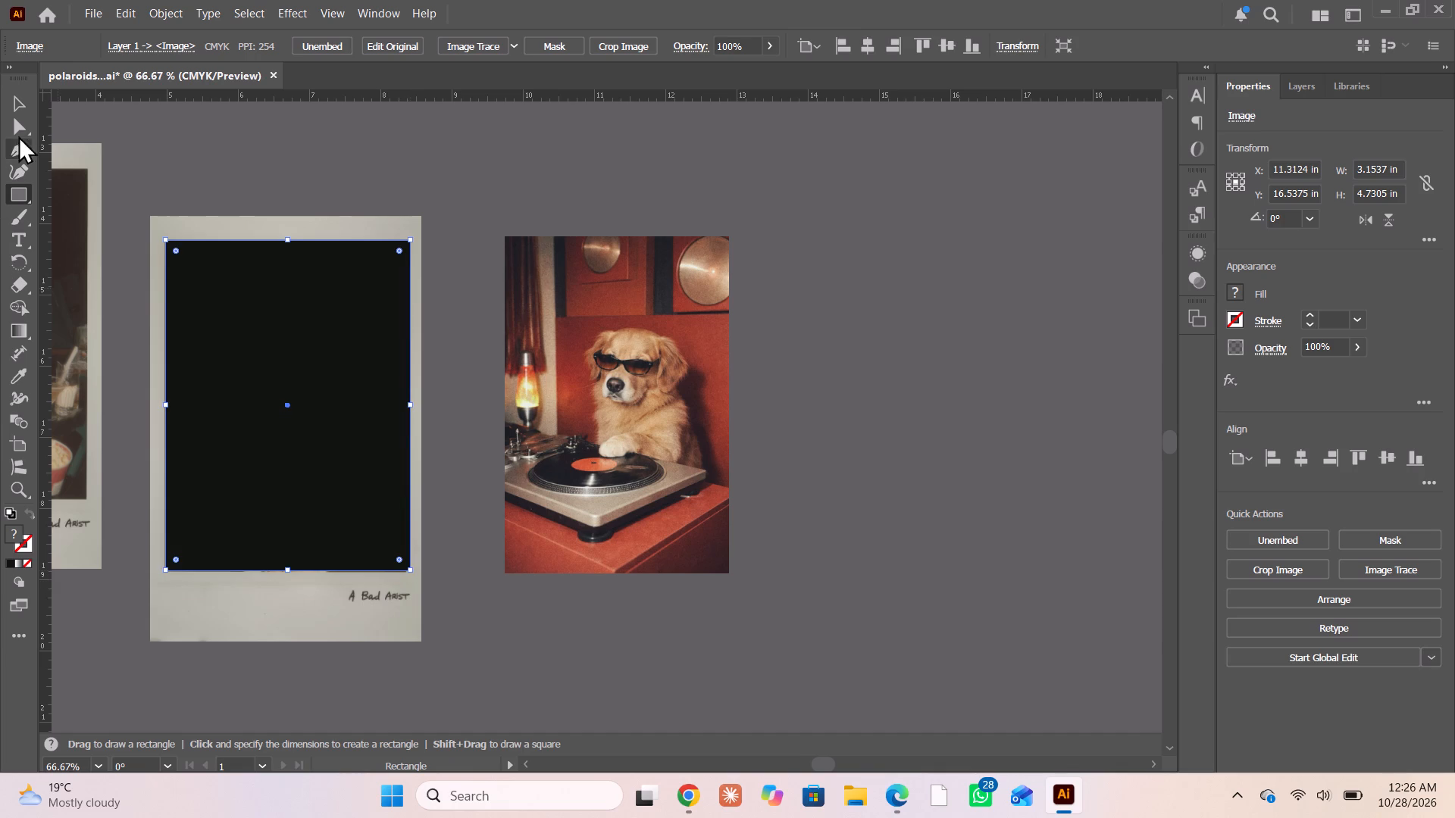
Move the dog image partly over the black rectangle and clip it with that rectangle using Make Clipping Mask.
left_click(14, 101)
left_click_drag(609, 323, 470, 345)
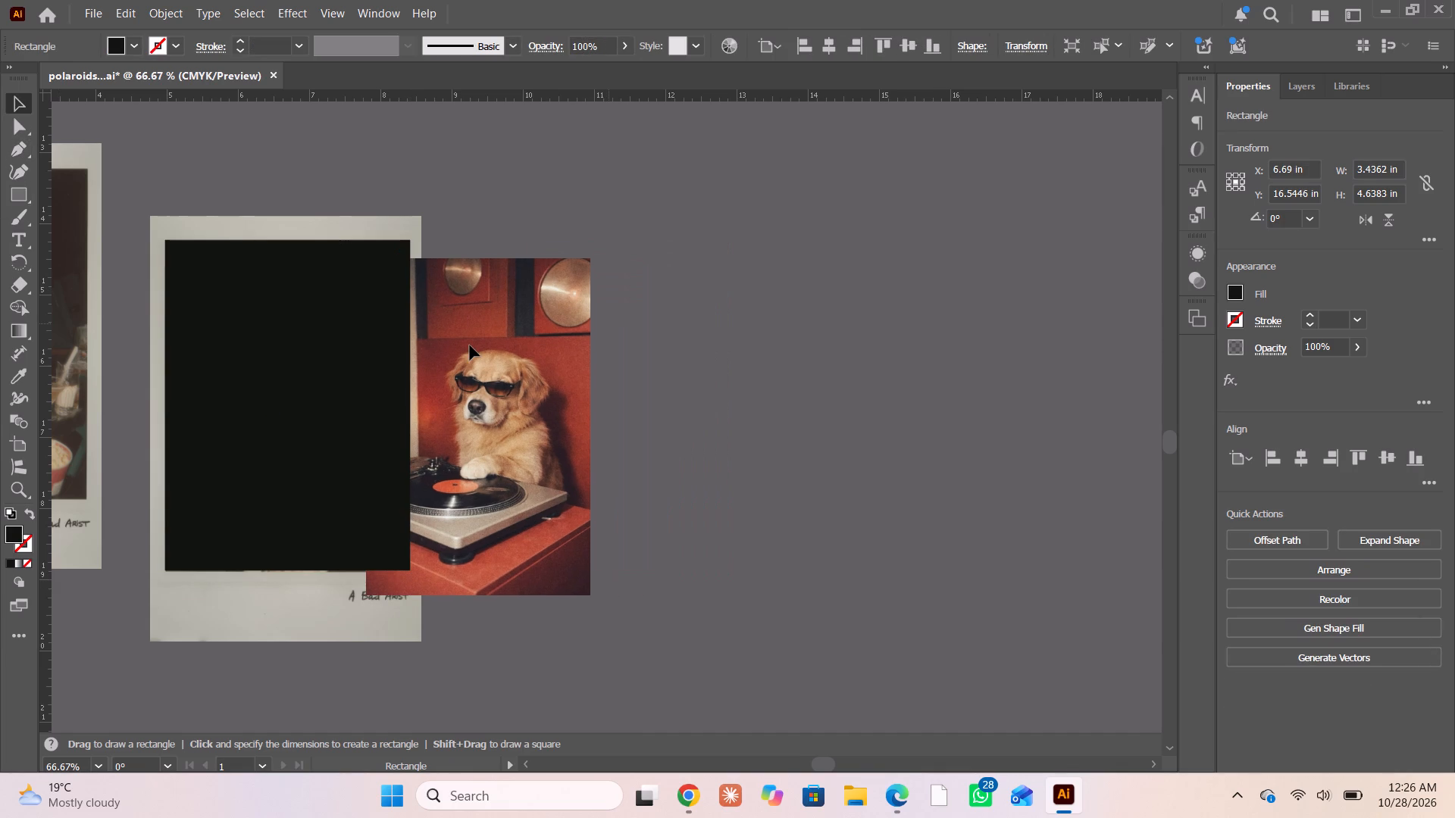
left_click_drag(470, 345, 471, 345)
left_click(365, 323)
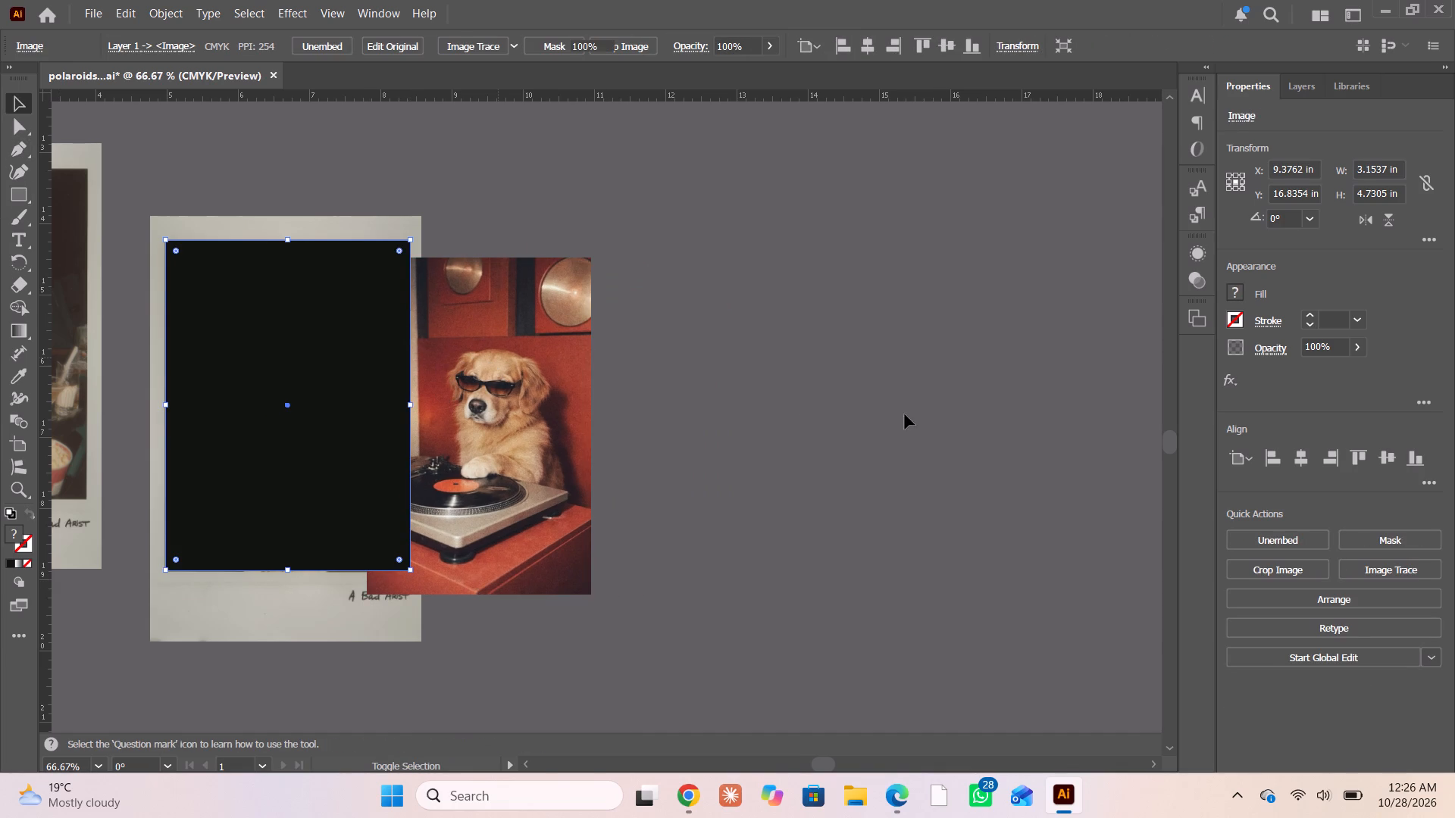
left_click(503, 403, "shift")
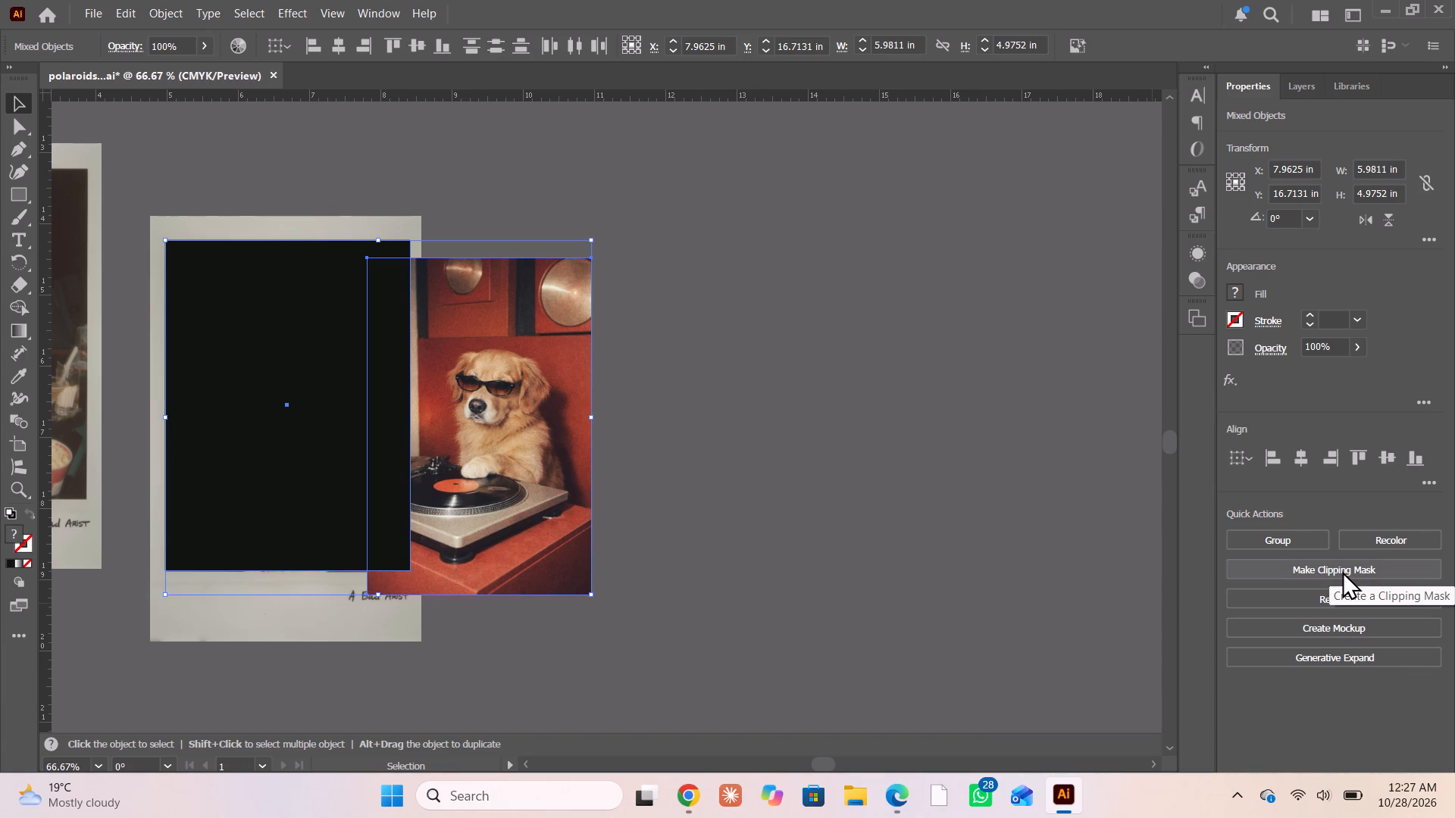
left_click(1342, 571)
Isolate the dog image inside the mask, move it over the polaroid's photo area, and enlarge it to fill the mask.
double_click(396, 392)
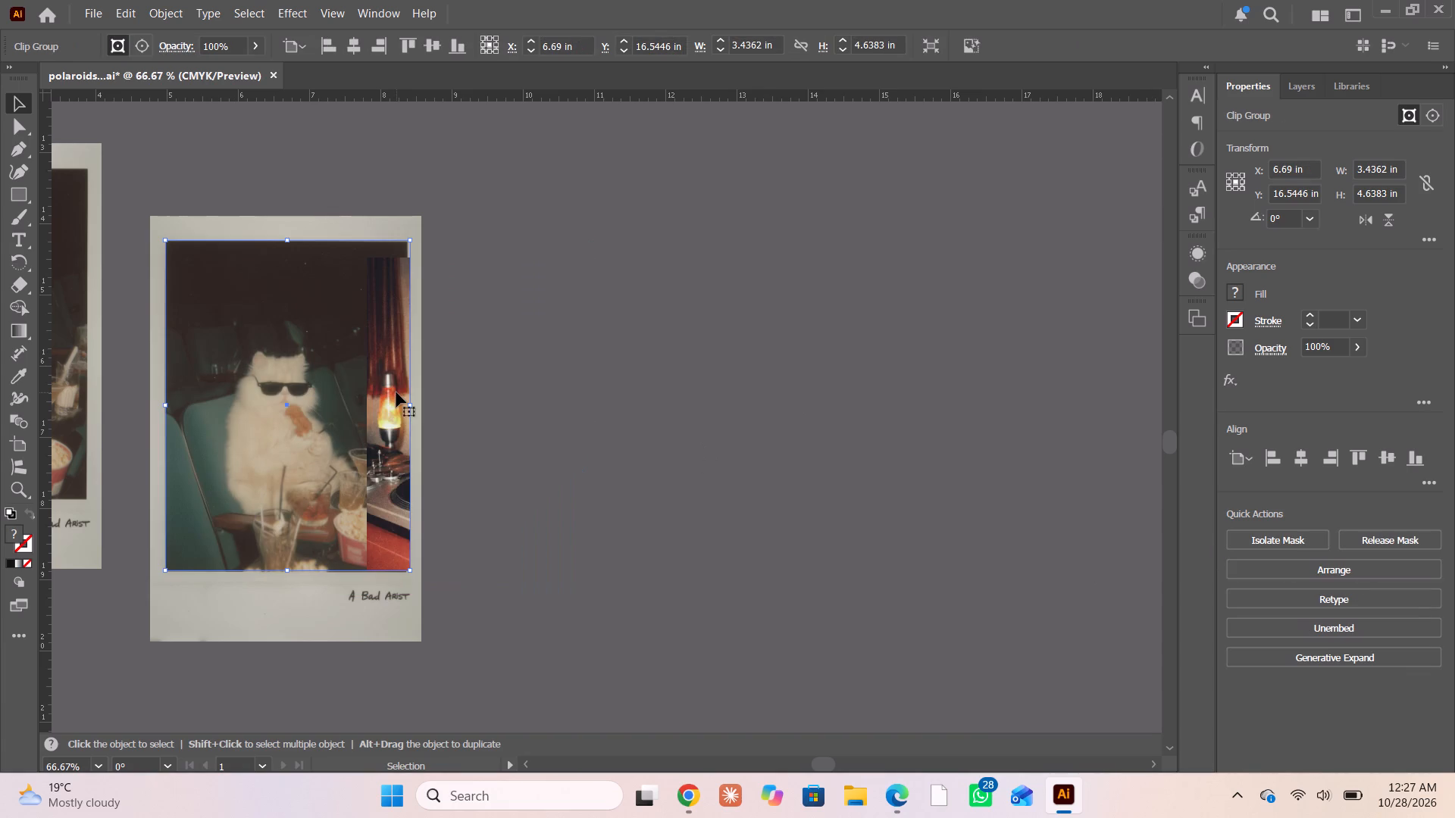
double_click(394, 393)
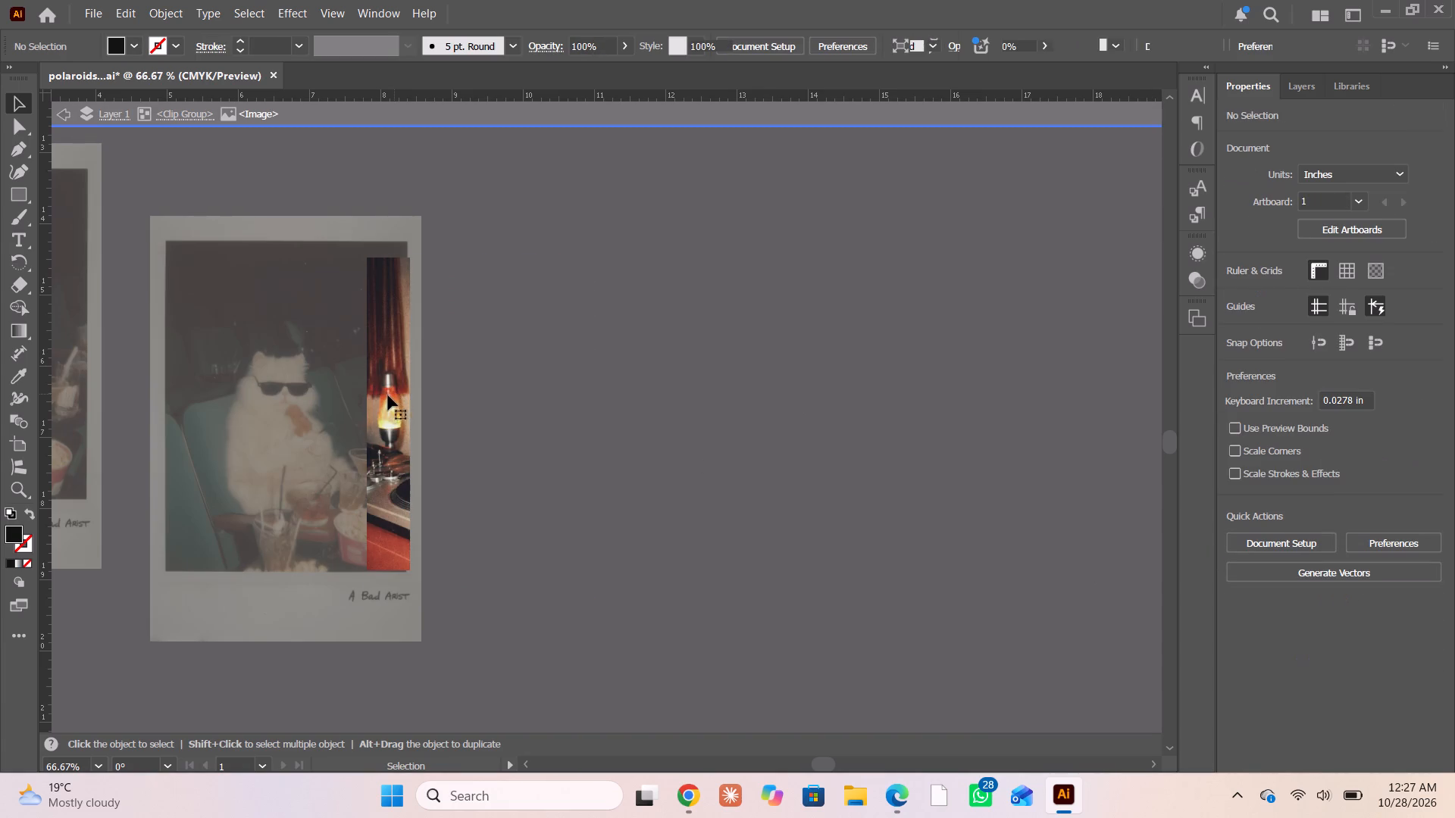
left_click(387, 395)
left_click_drag(434, 404, 245, 374)
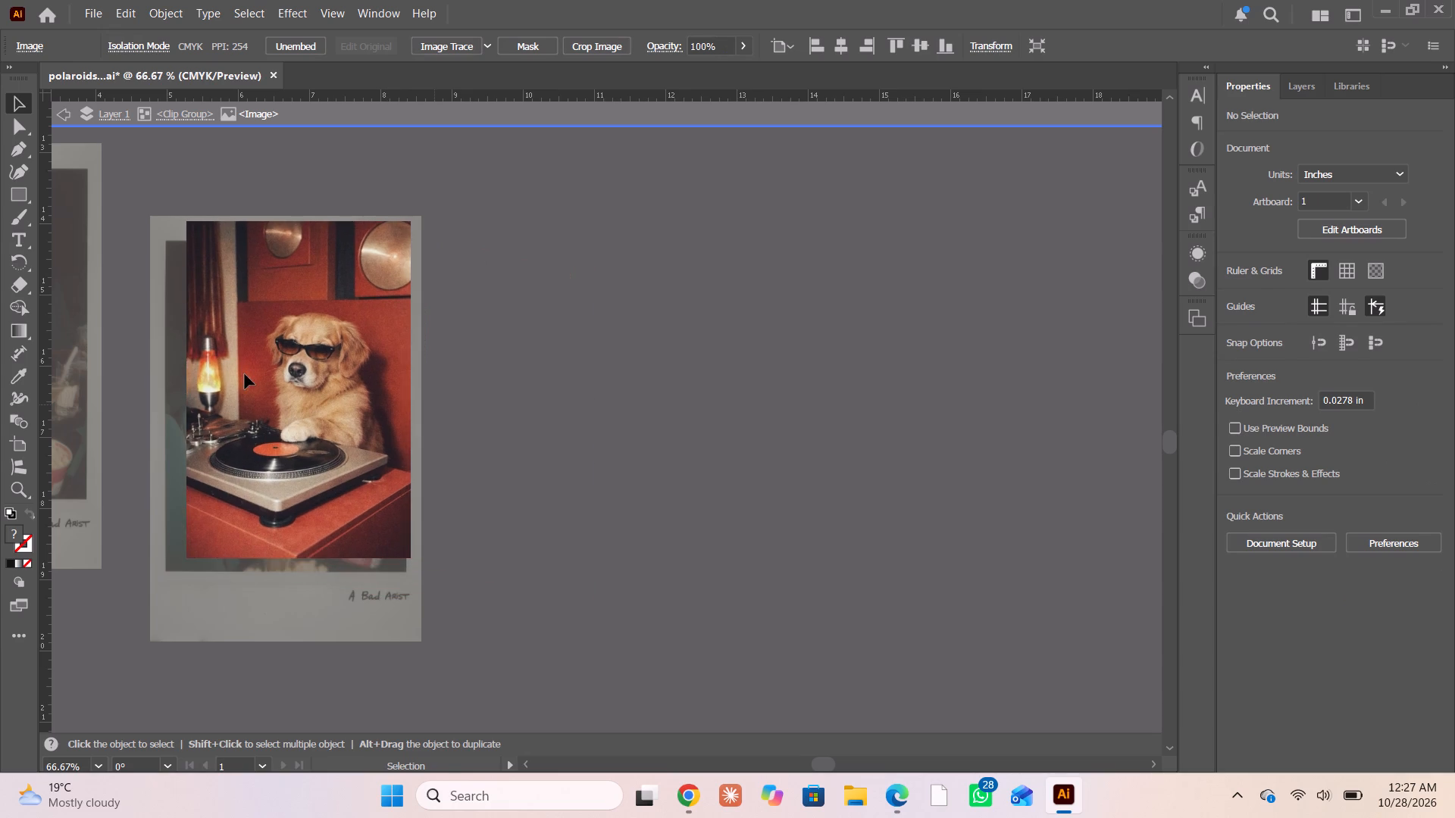
left_click_drag(245, 374, 232, 381)
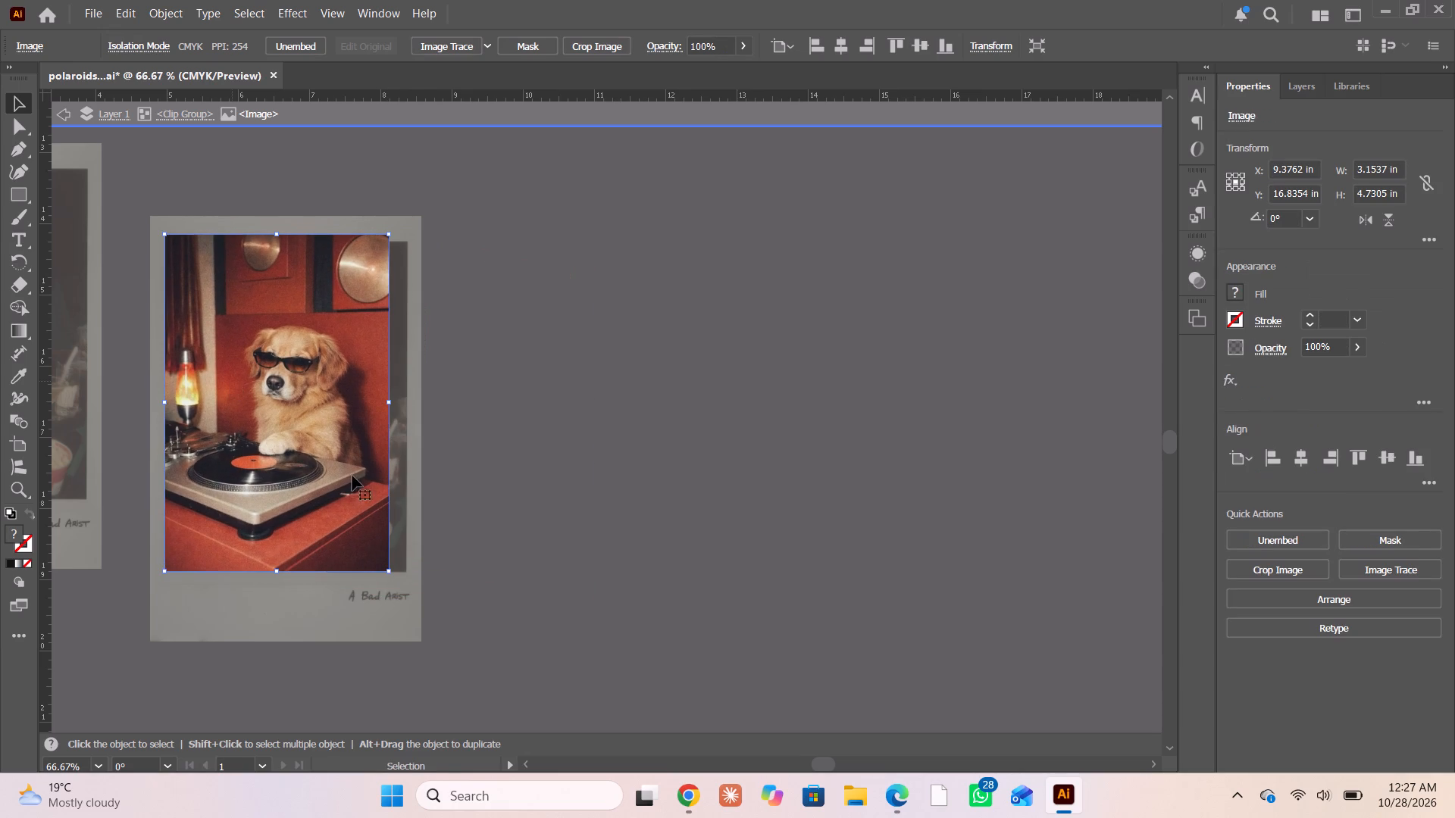
left_click_drag(387, 568, 429, 587, "shift")
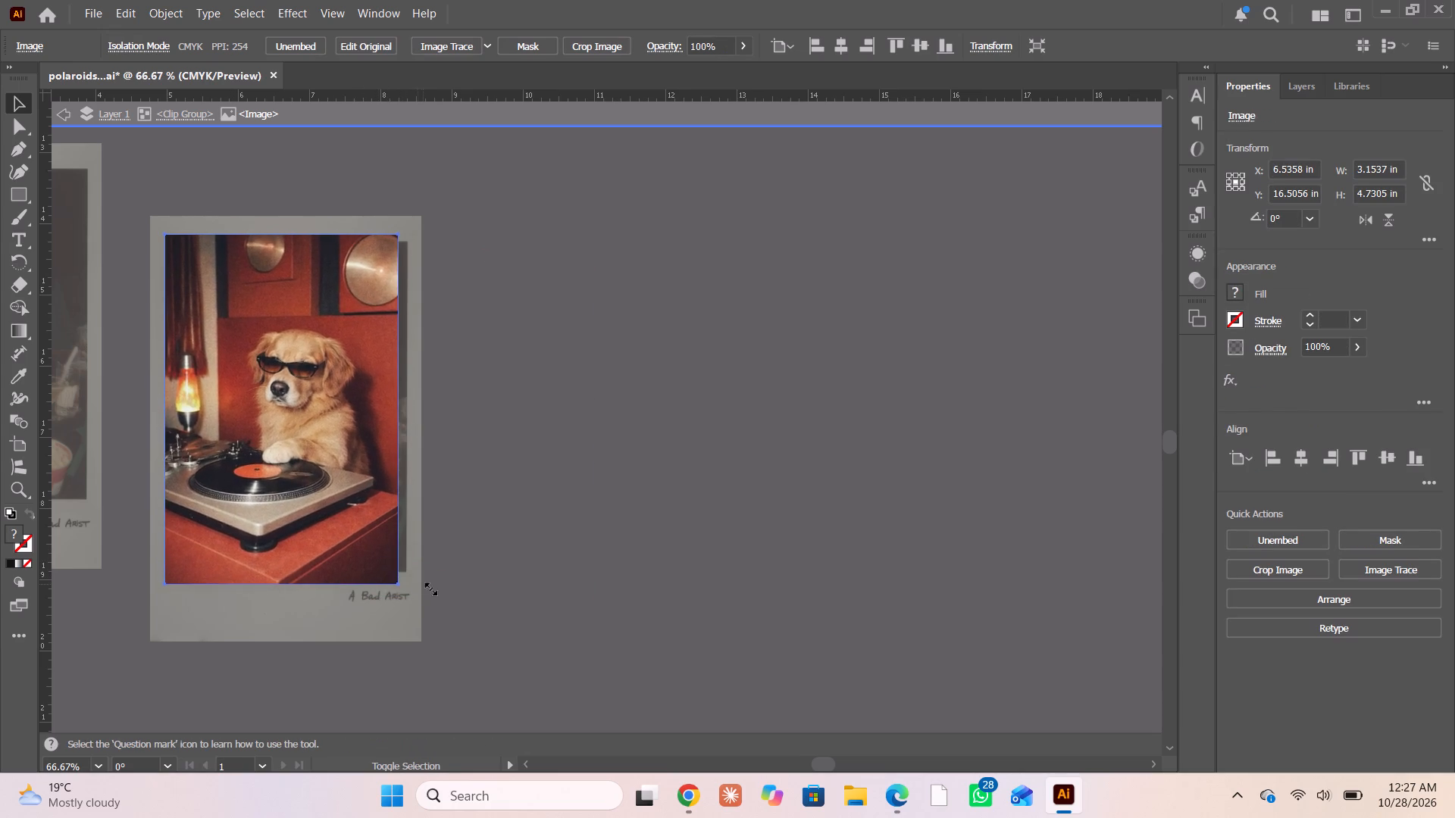
left_click_drag(429, 587, 447, 595, "shift")
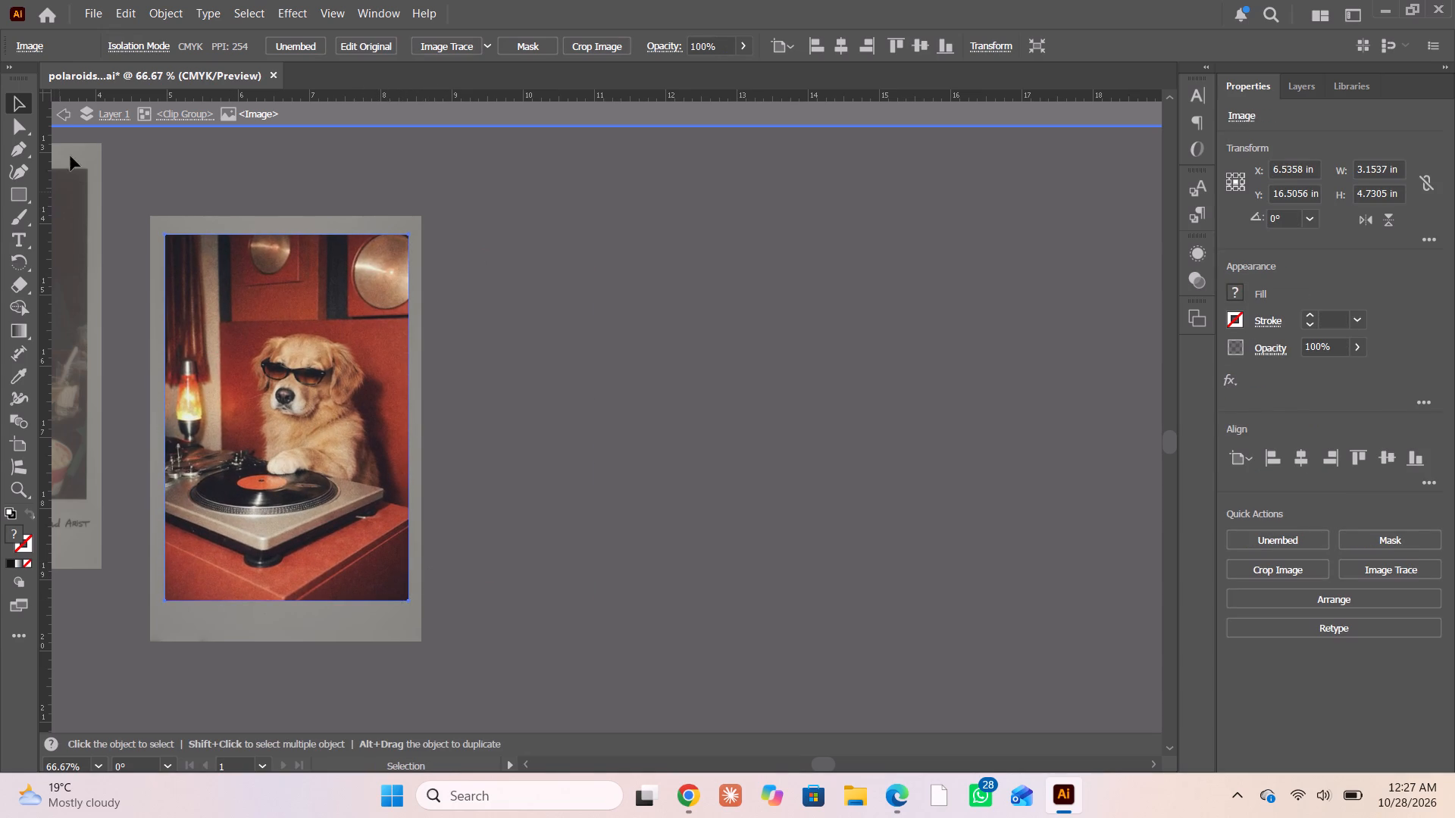
left_click(62, 112)
left_click(62, 112)
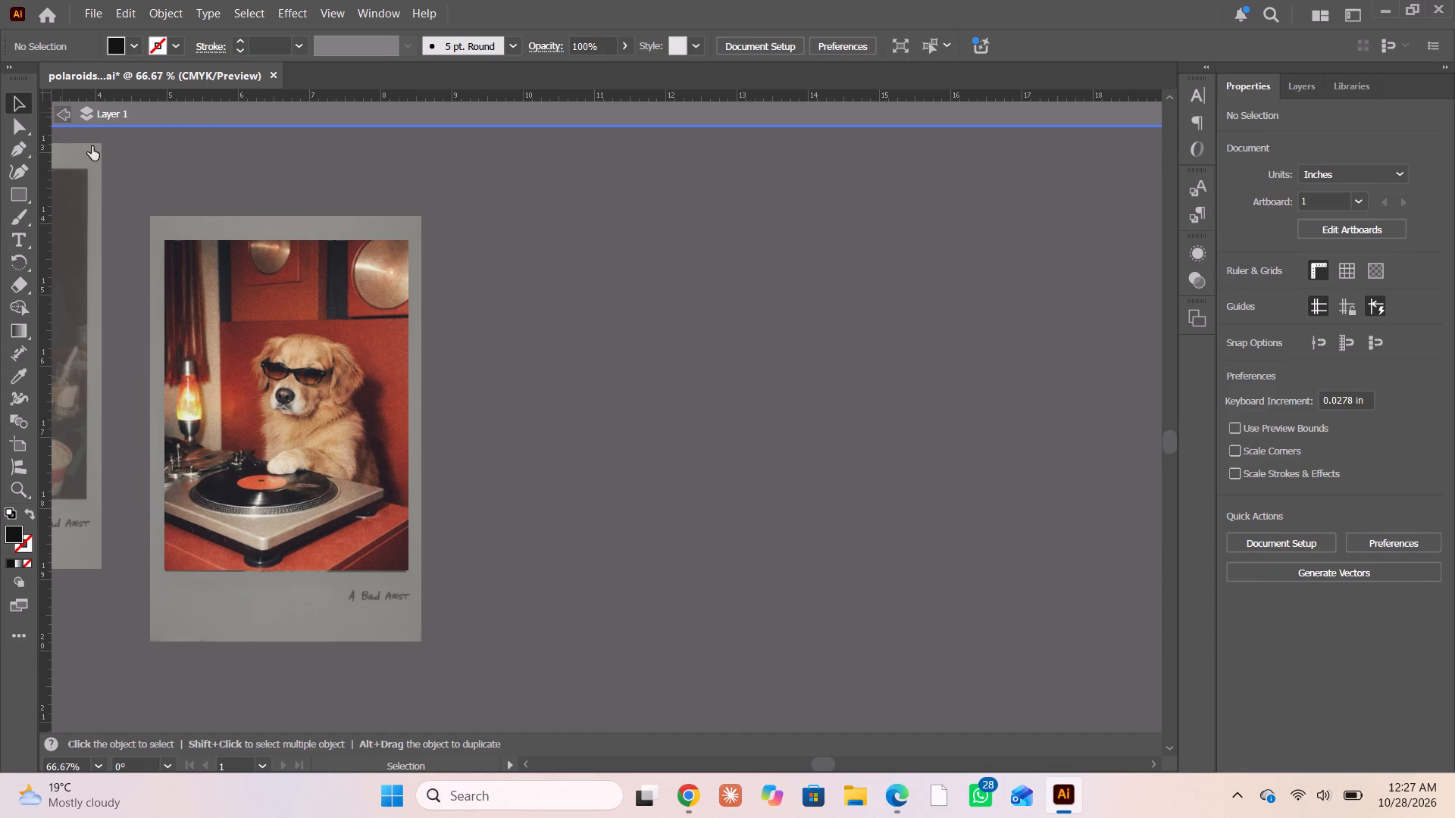
left_click(64, 111)
left_click(539, 293)
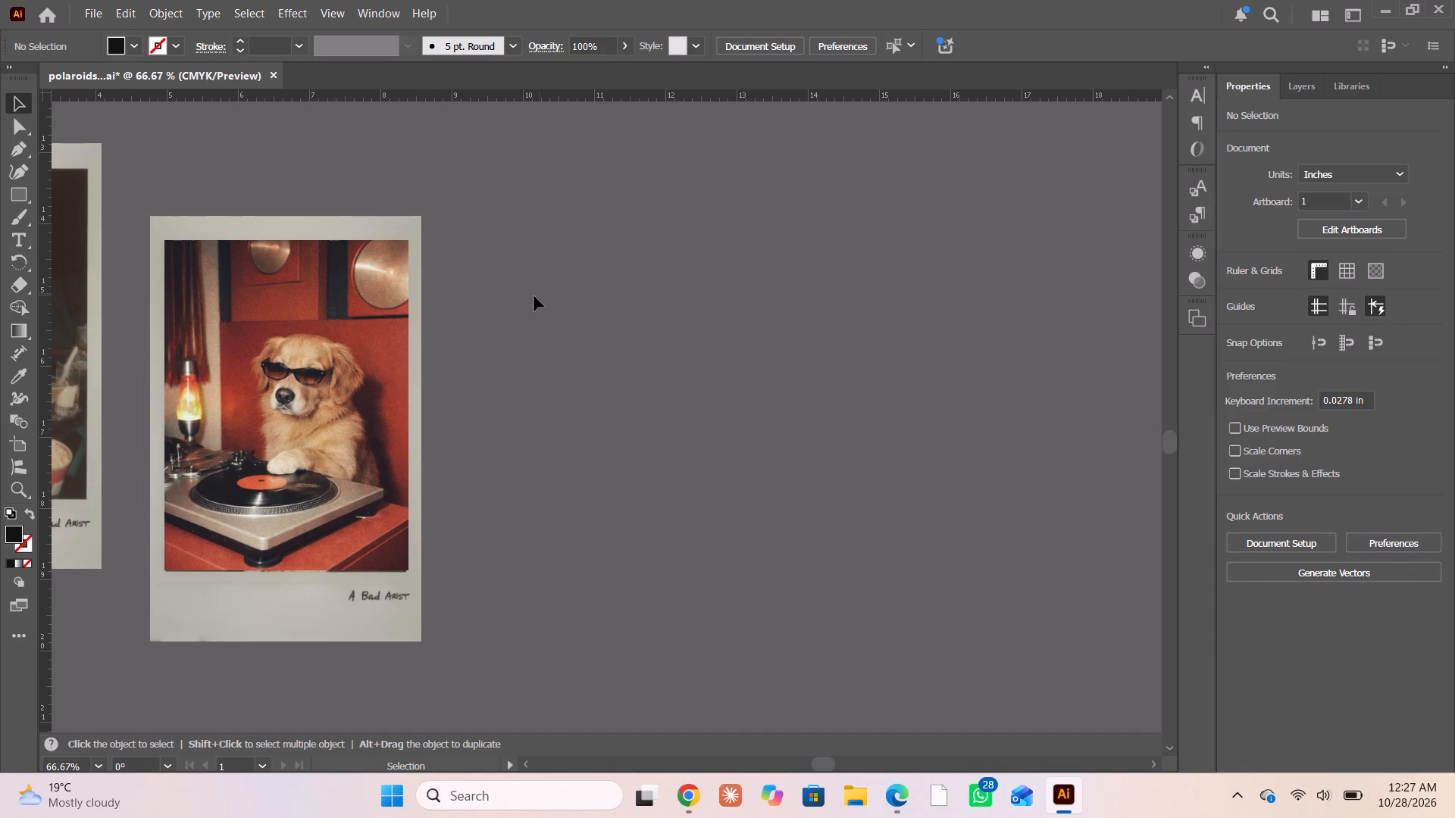
Move the clipped dog photo off the polaroid copy, and reposition it over the photo area at about X 6.68, Y 16.56 in.
left_click_drag(271, 349, 468, 350)
scroll(461, 341, "down", 4, "alt")
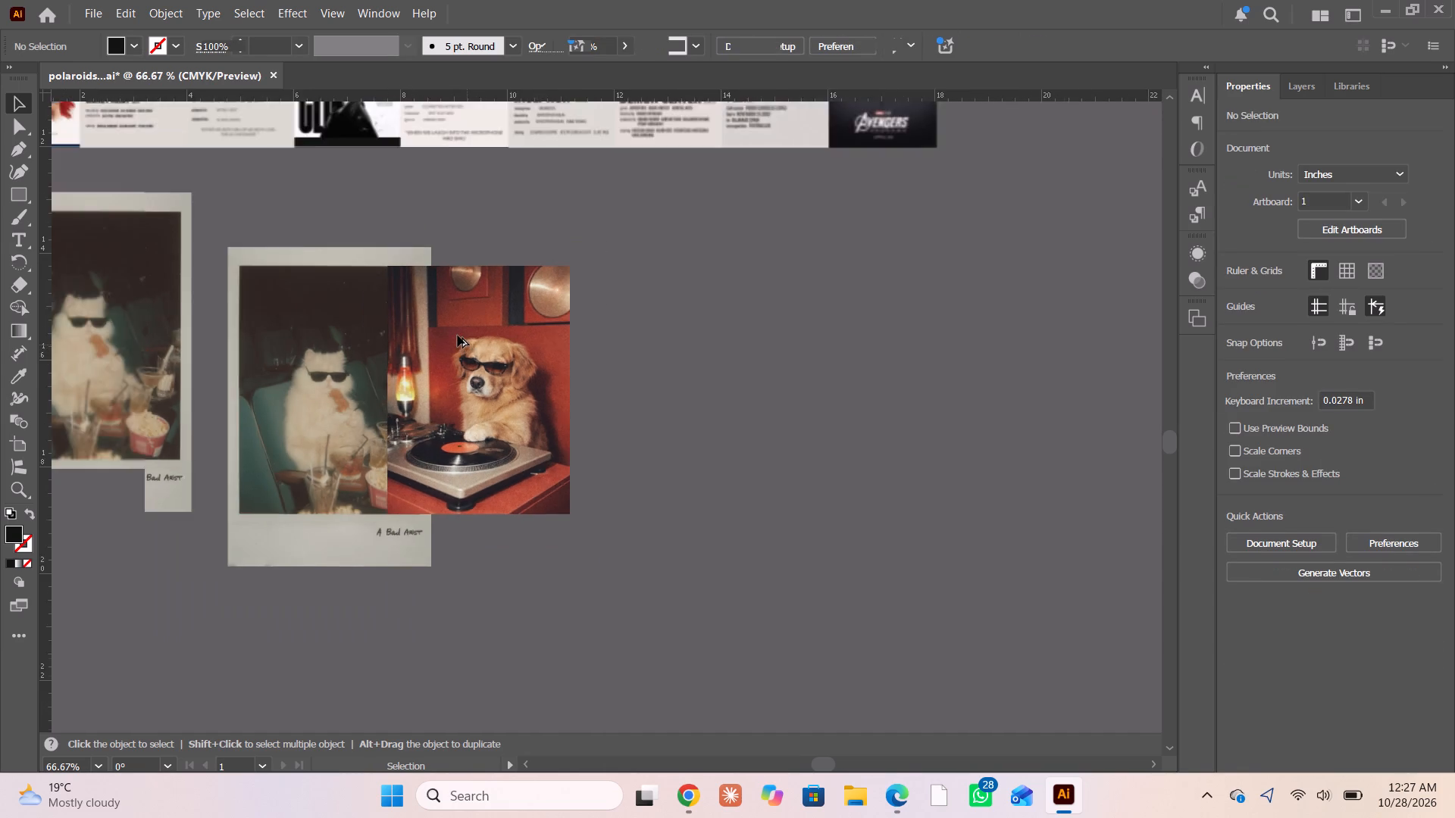
scroll(448, 336, "right", 1)
scroll(474, 388, "up", 2, "alt")
scroll(474, 388, "right", 2, "alt")
scroll(474, 388, "up", 1, "alt")
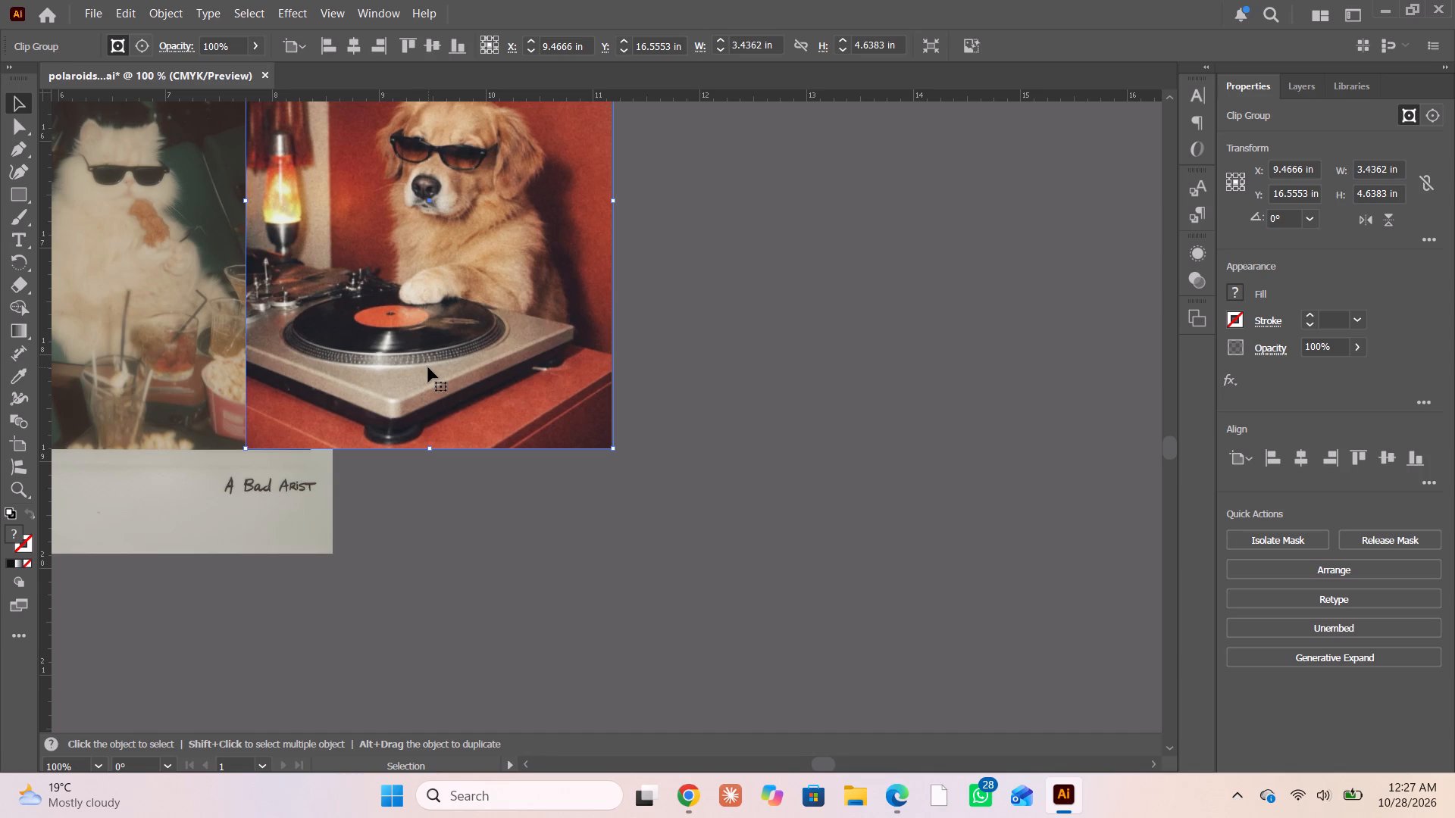
scroll(65, 698, "up", 2)
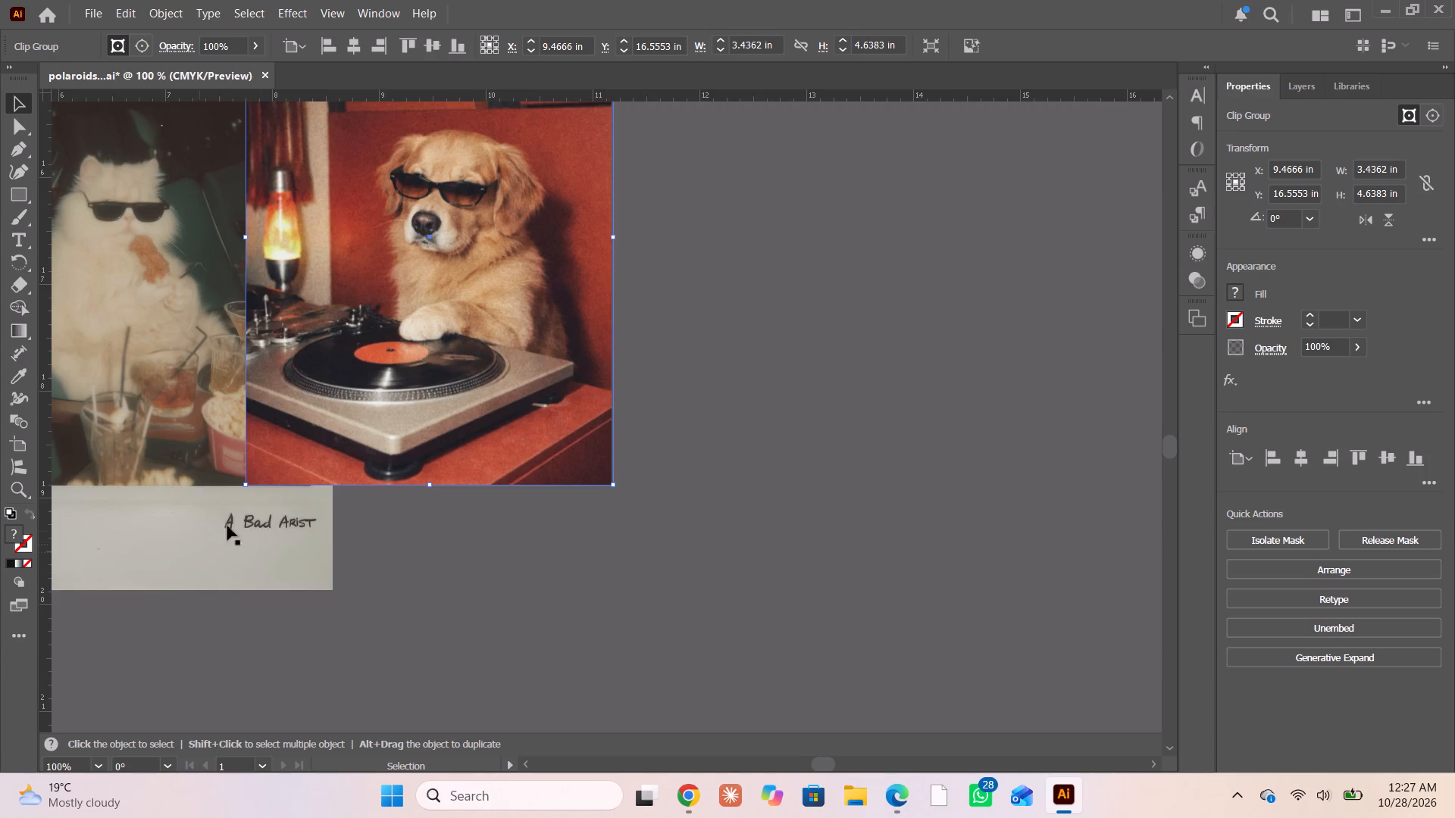
scroll(289, 482, "down", 2, "alt")
scroll(286, 480, "right", 1)
scroll(379, 436, "up", 2, "alt")
left_click_drag(669, 316, 448, 338)
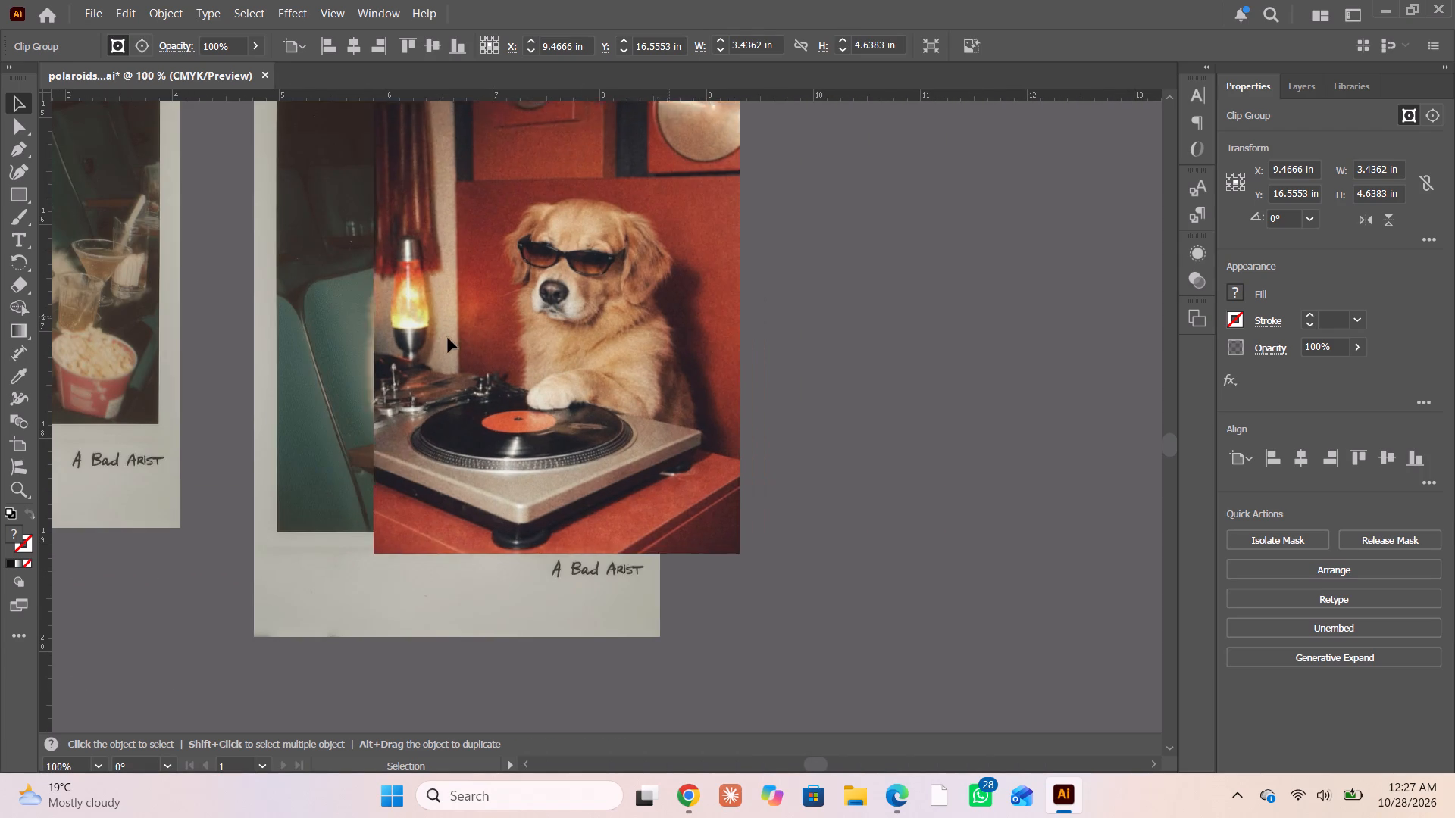
left_click_drag(448, 338, 371, 317)
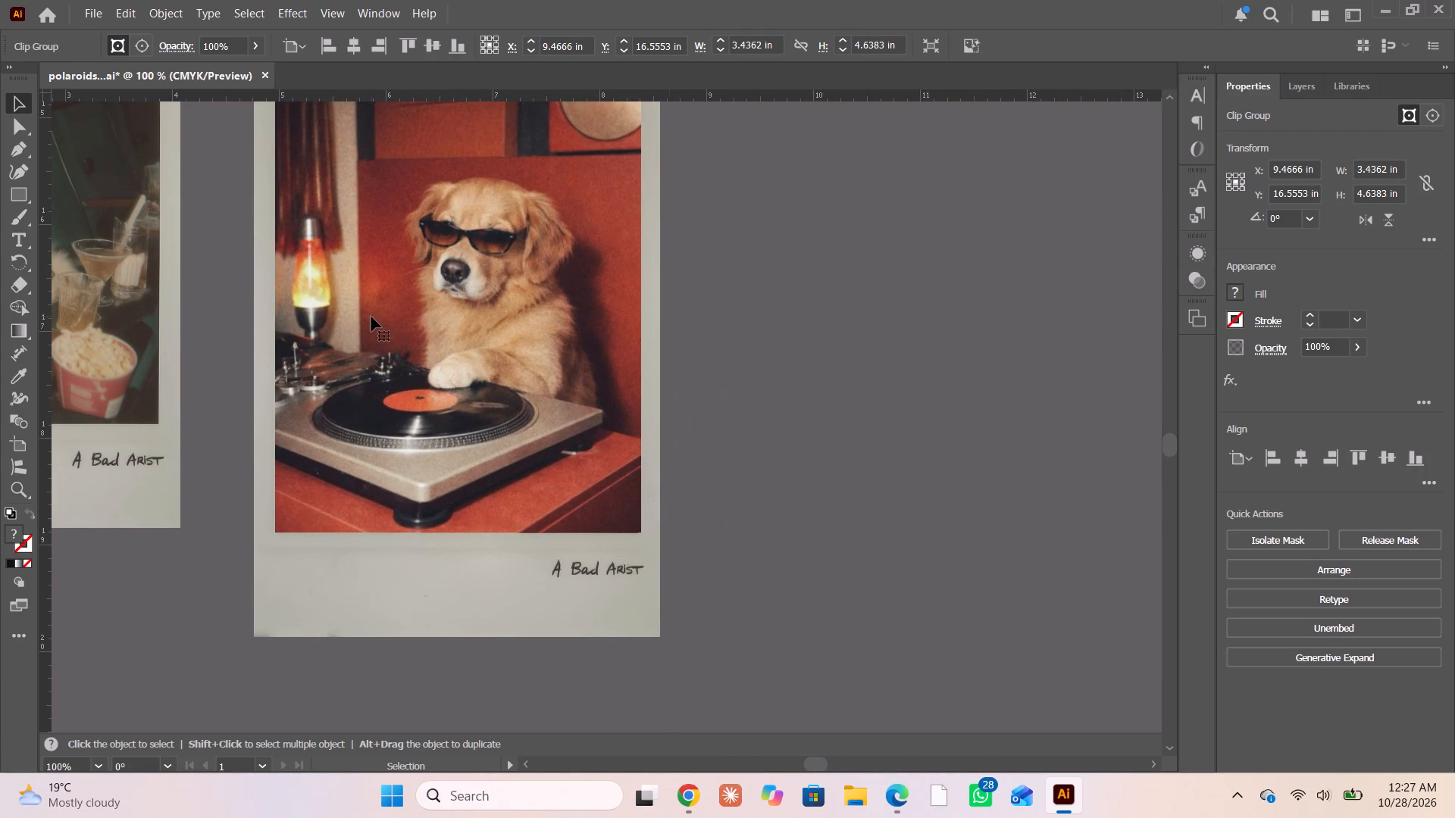
Group the dog photo with the polaroid copy's frame.
scroll(374, 320, "up", 6)
scroll(518, 351, "down", 2, "alt")
scroll(545, 406, "down", 3)
scroll(263, 353, "up", 4)
scroll(199, 358, "up", 2)
scroll(199, 358, "down", 1)
scroll(199, 358, "up", 2)
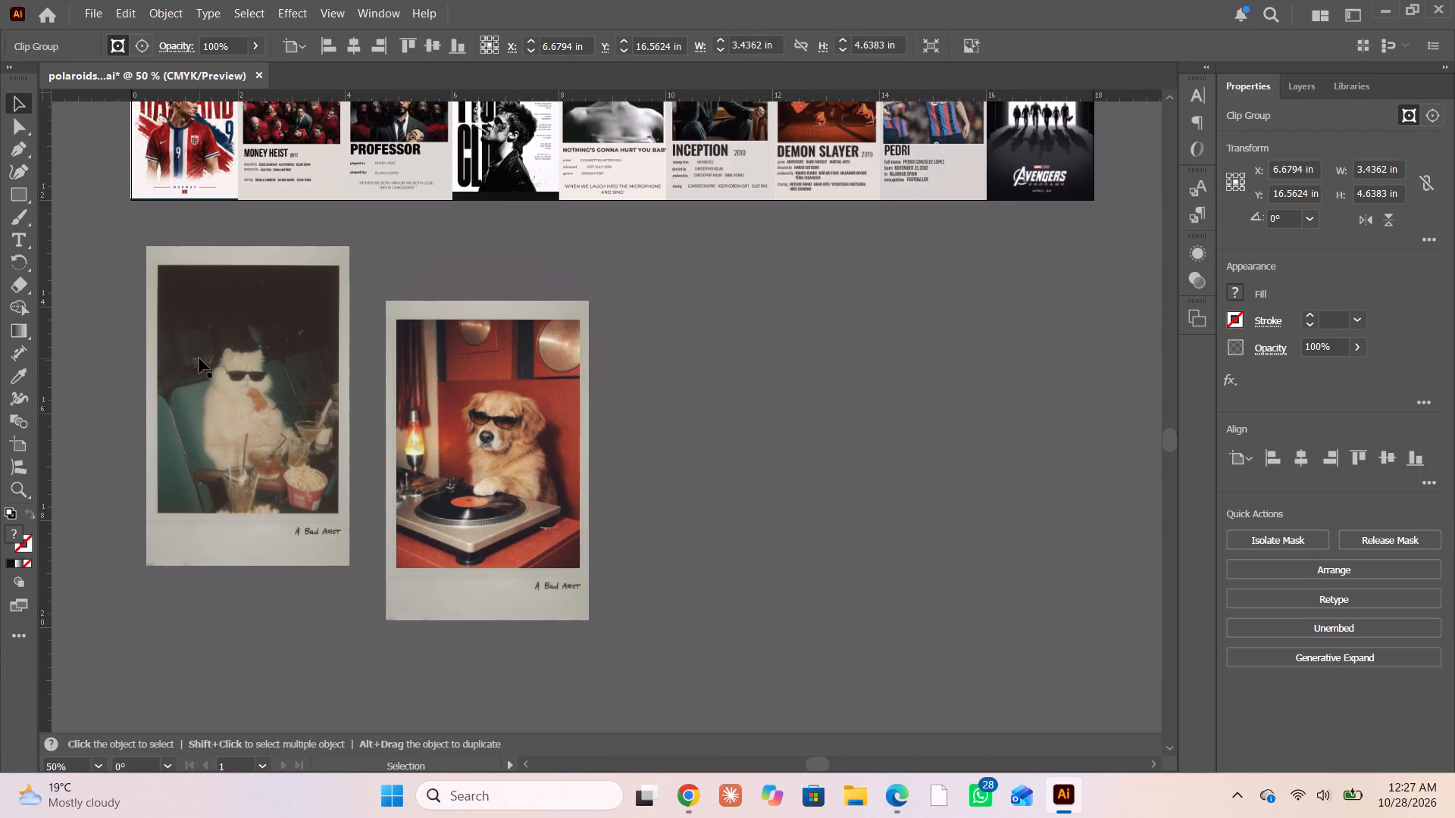
left_click_drag(106, 259, 279, 478)
scroll(288, 468, "up", 10)
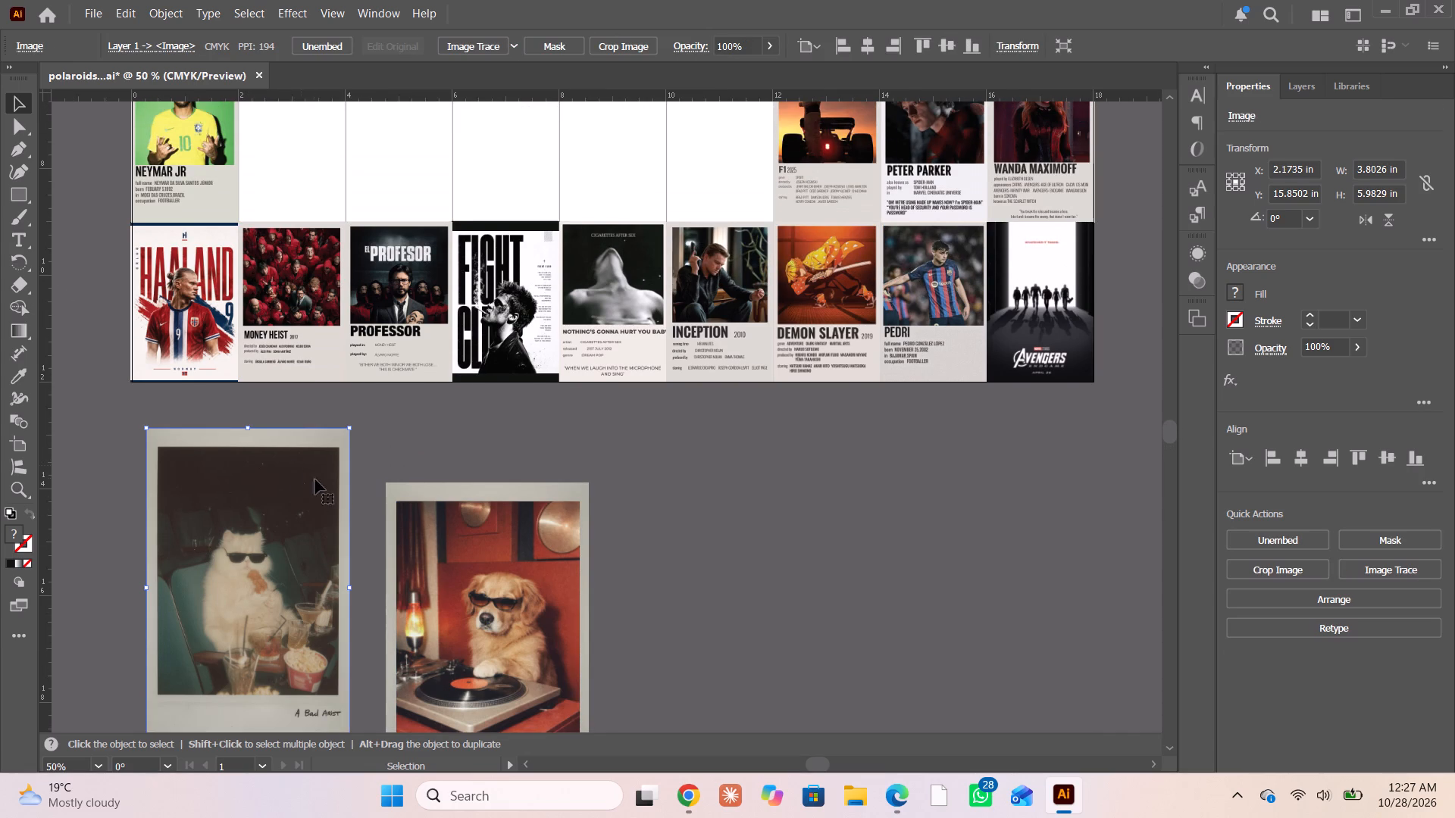
left_click_drag(484, 451, 465, 632)
scroll(496, 579, "down", 3)
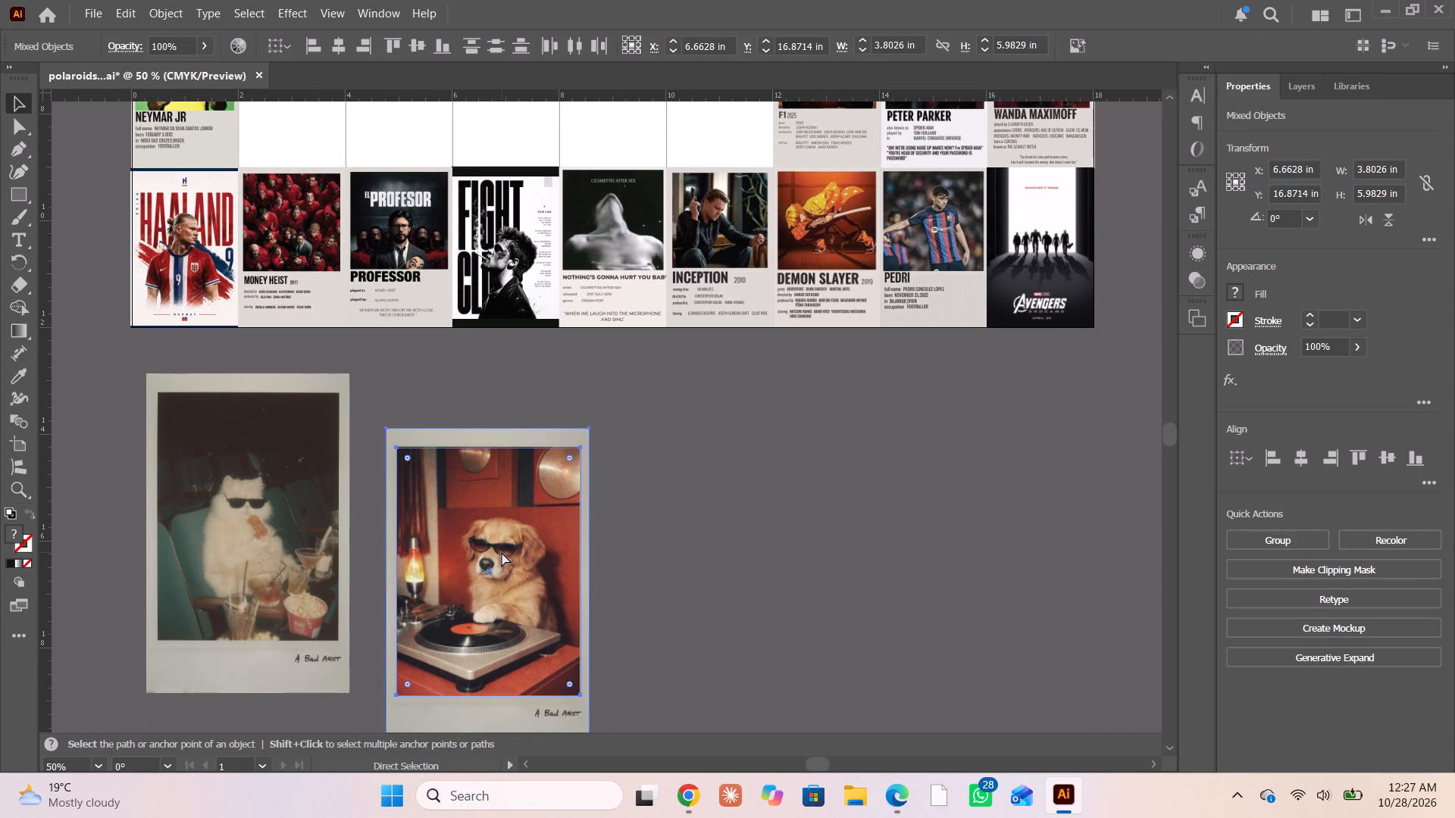
key("ctrl+g")
scroll(502, 538, "down", 4)
left_click(677, 470)
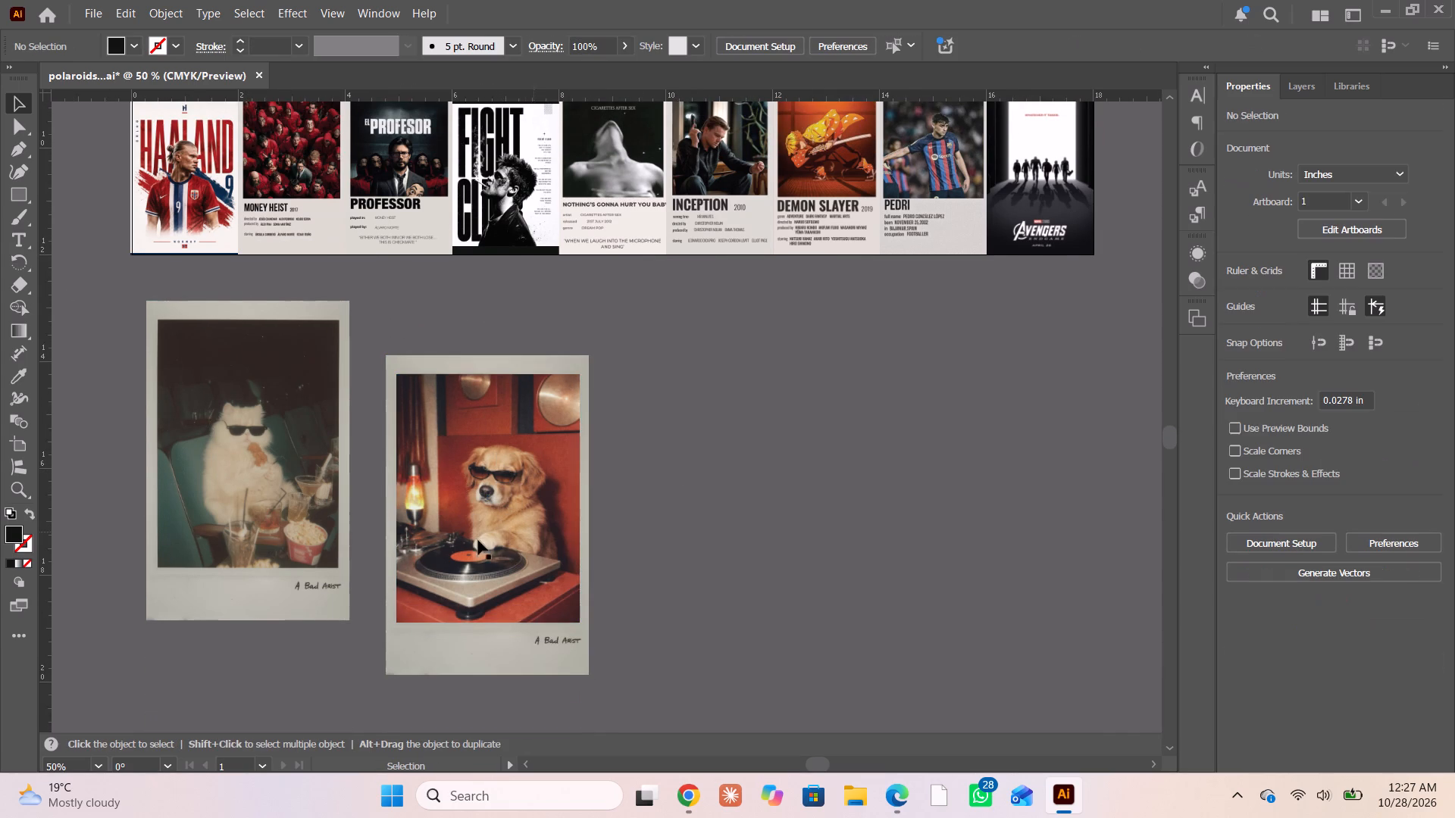
Move the cat polaroid and the dog polaroid up so they overlap the sheet's bottom poster row.
left_click_drag(351, 259, 215, 411)
scroll(226, 410, "up", 4)
left_click_drag(248, 516, 318, 257)
scroll(291, 328, "up", 2)
scroll(291, 329, "down", 2)
scroll(291, 329, "up", 3)
left_click_drag(518, 665, 520, 438)
Scale the cat and dog polaroids down together to about 2.28 × 3.59 in each and shift them slightly down.
left_click_drag(683, 505, 322, 511)
left_click_drag(665, 455, 234, 457)
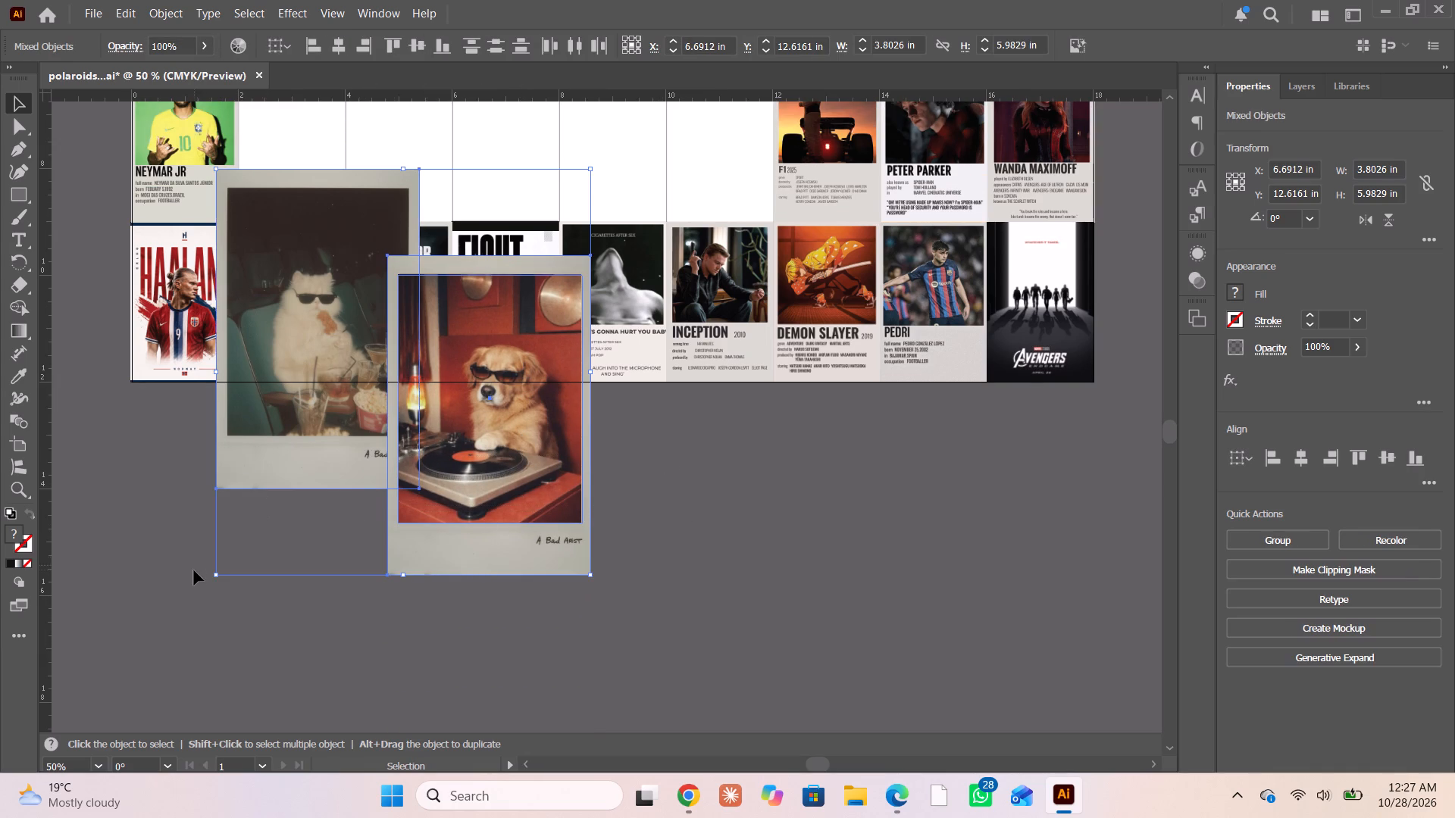
left_click_drag(217, 578, 366, 474)
left_click_drag(546, 401, 505, 442)
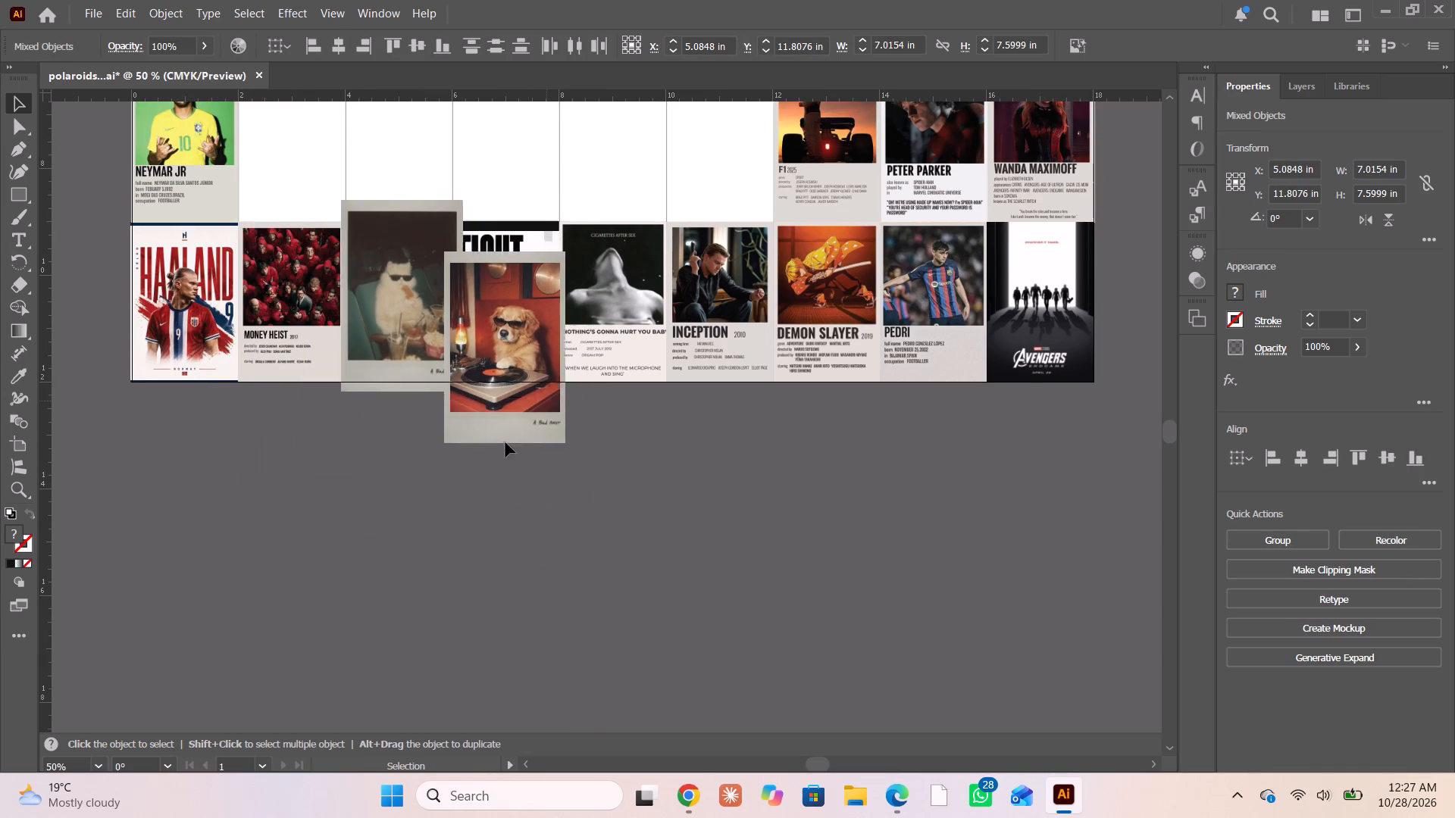
left_click_drag(505, 442, 497, 448)
left_click(490, 523)
Move the cat polaroid toward the empty cell beside the Neymar Jr poster and send both polaroids to the back.
left_click_drag(355, 392, 308, 342)
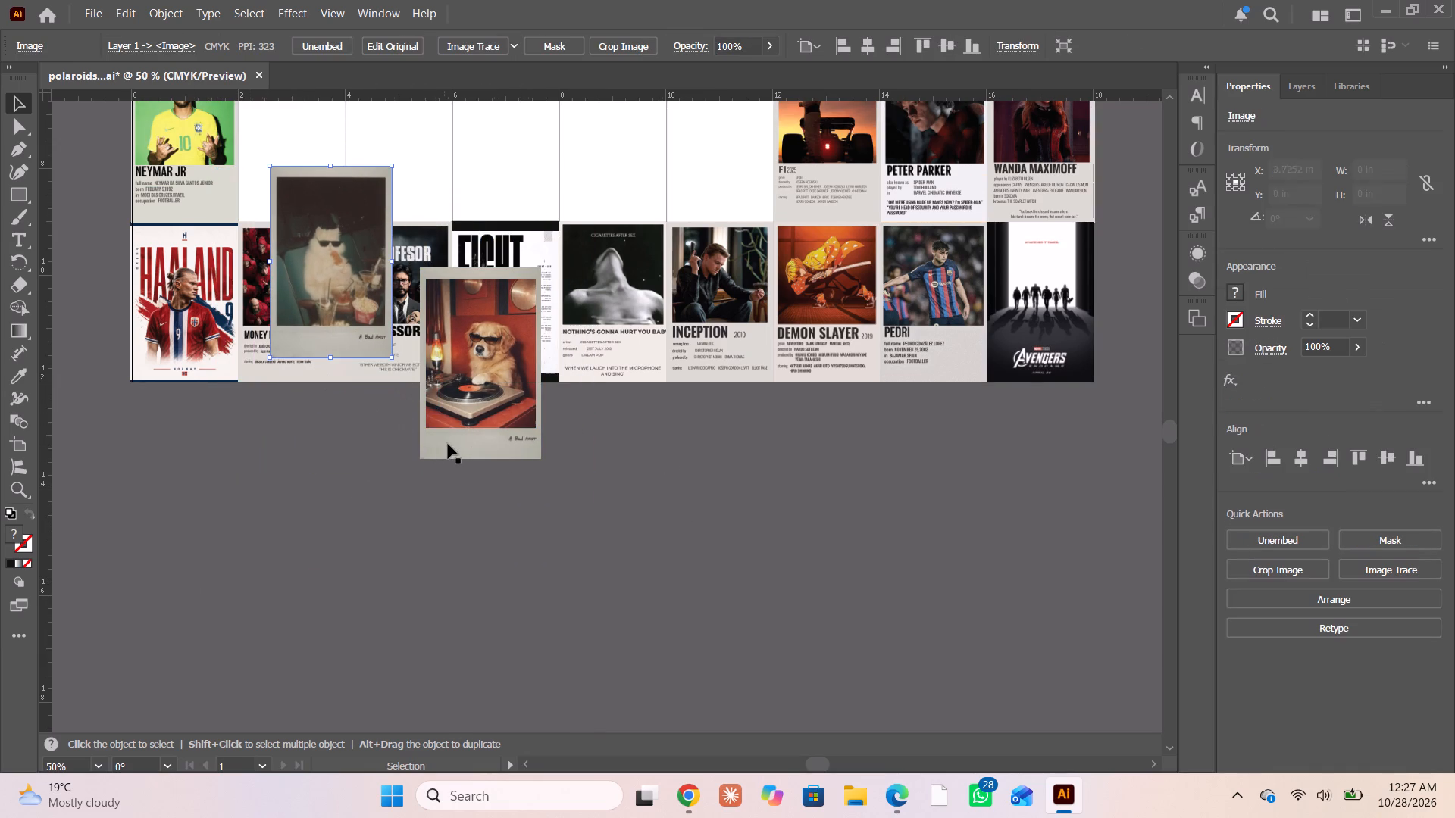
left_click(450, 448, "shift")
right_click(446, 464)
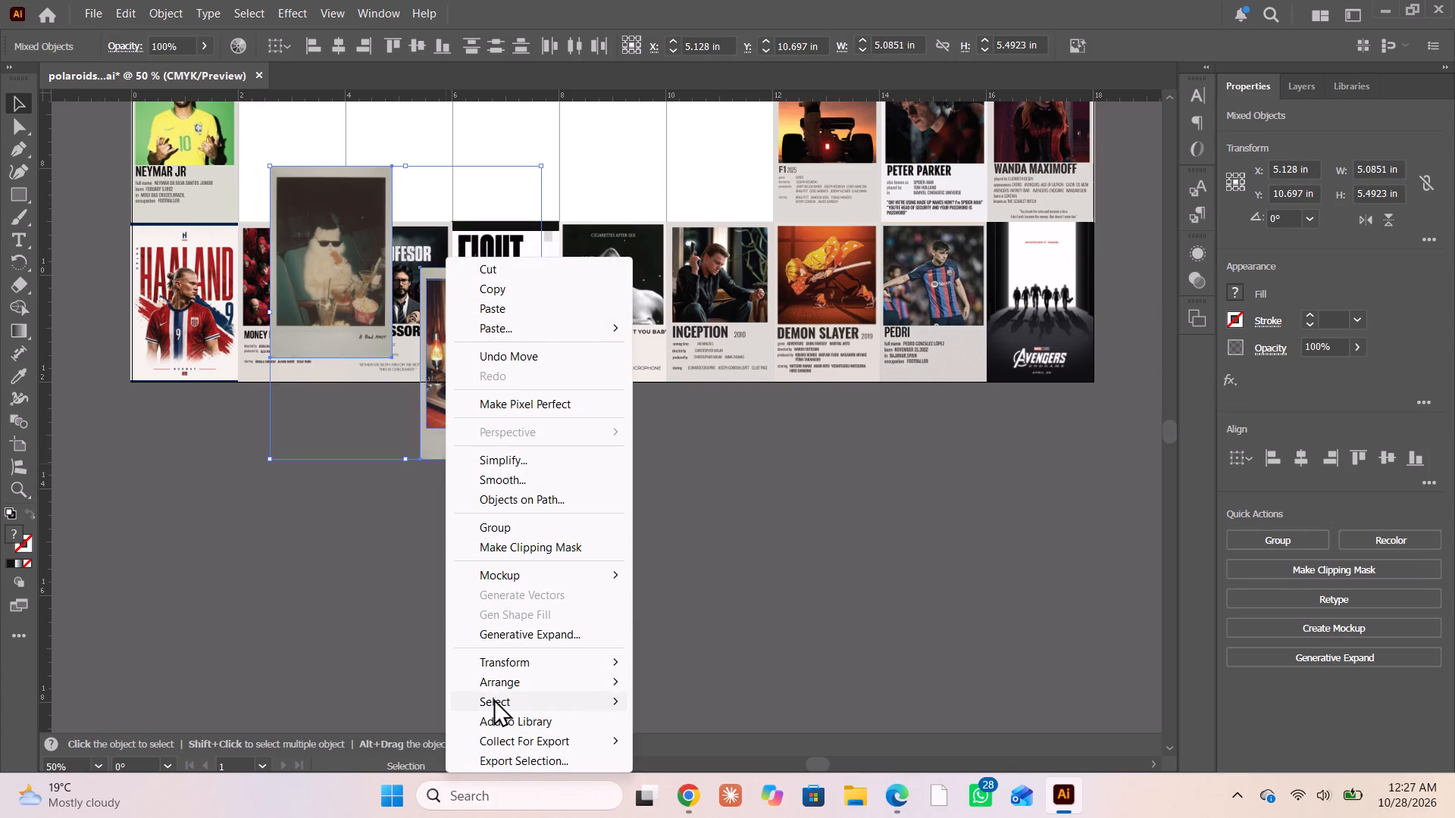
left_click(506, 680)
left_click(673, 736)
left_click(345, 610)
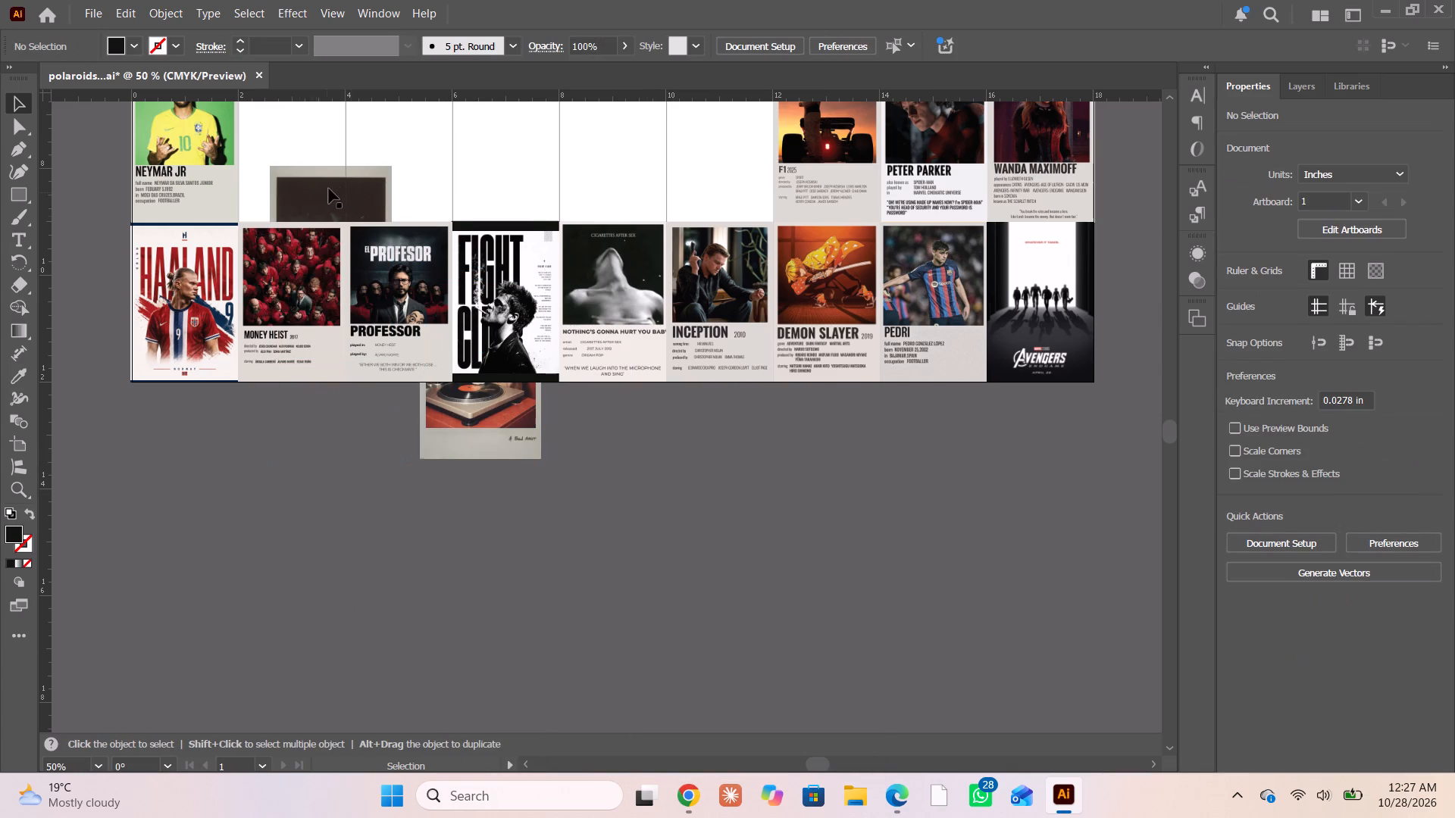
left_click_drag(331, 186, 315, 183)
Clip the cat polaroid with the empty cell beside the Neymar Jr poster using Make Clipping Mask.
scroll(208, 214, "up", 4)
left_click_drag(105, 213, 358, 284)
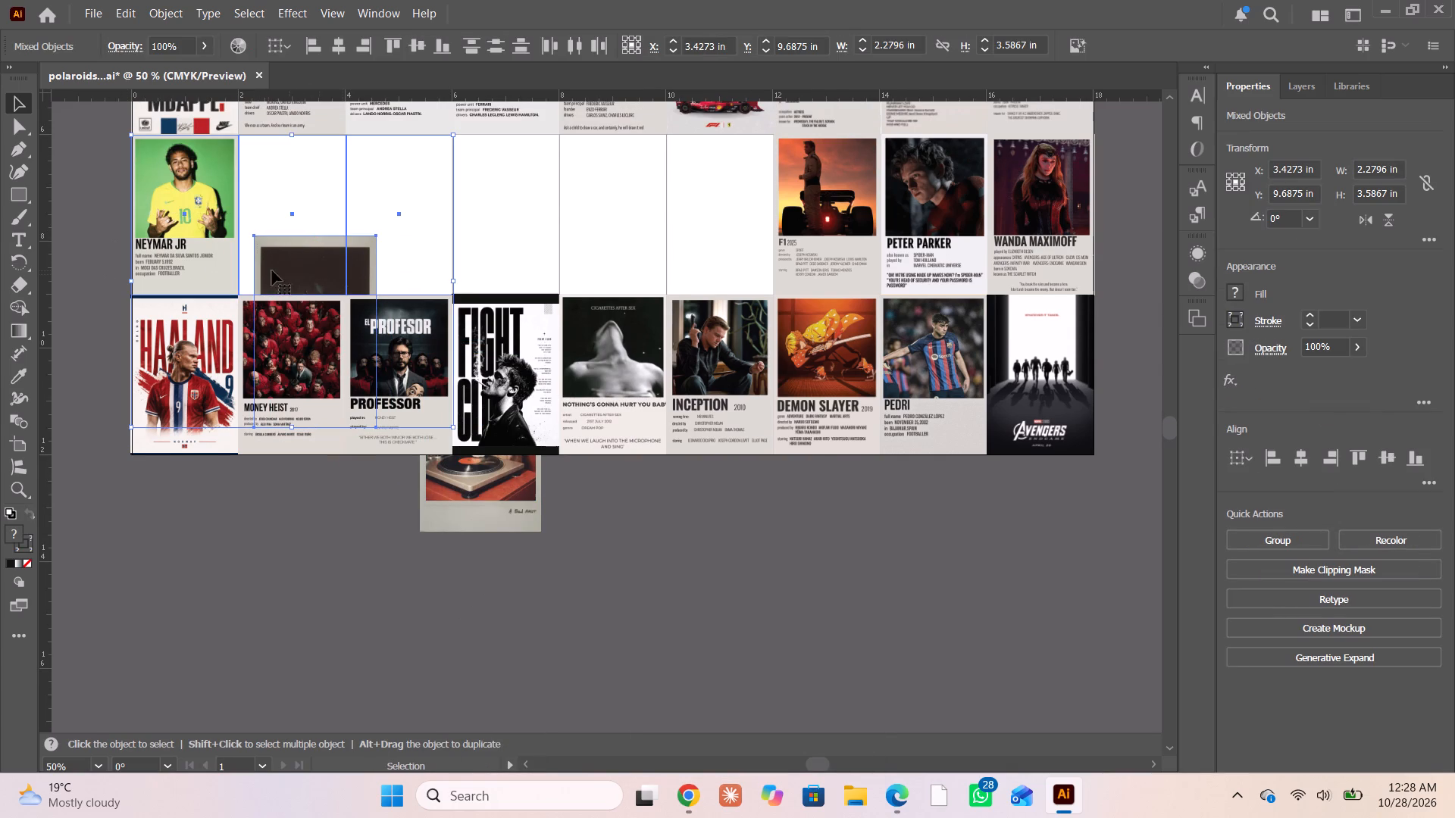
left_click(177, 239, "shift")
left_click(400, 212, "shift")
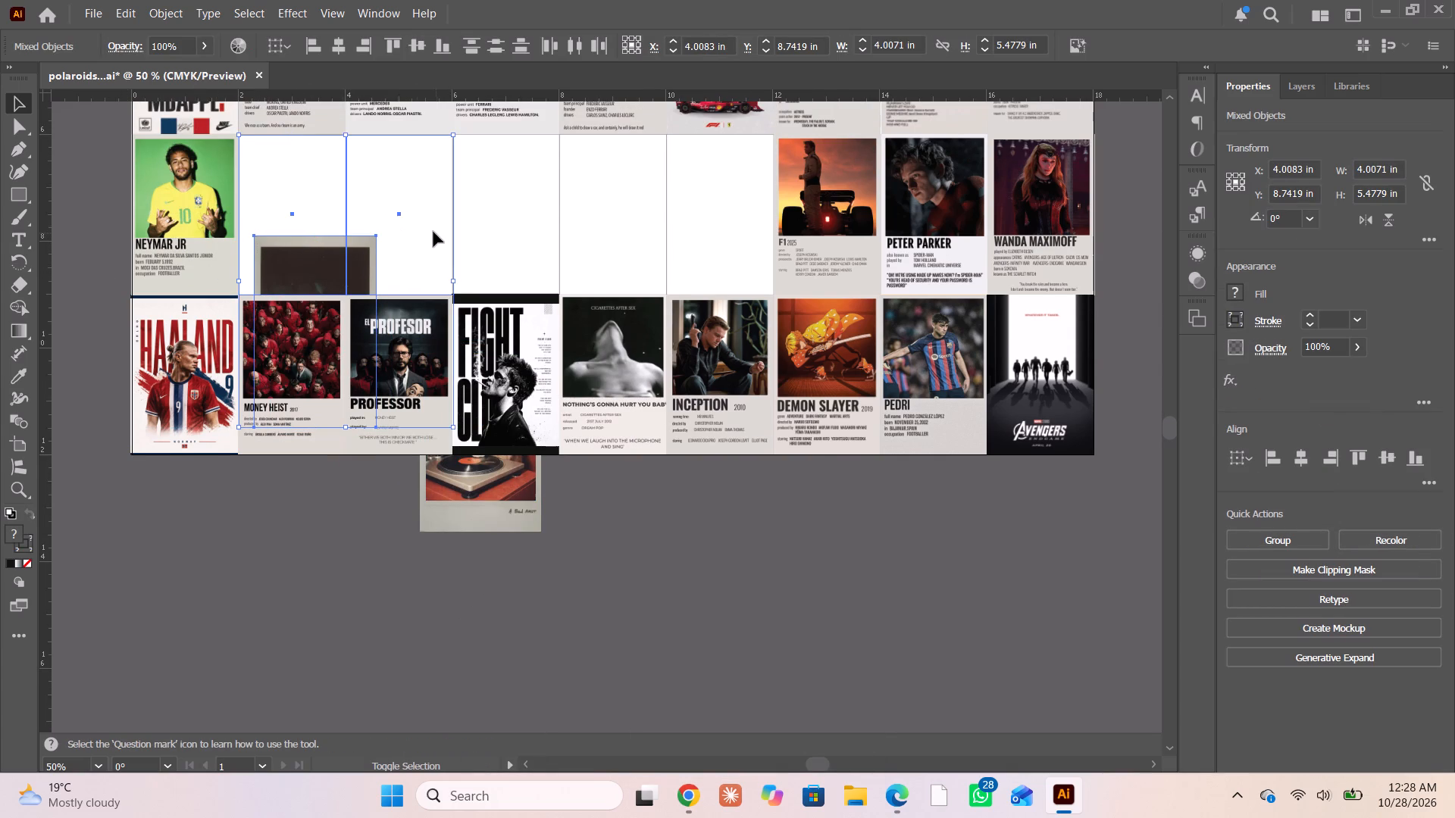
left_click(399, 214, "shift")
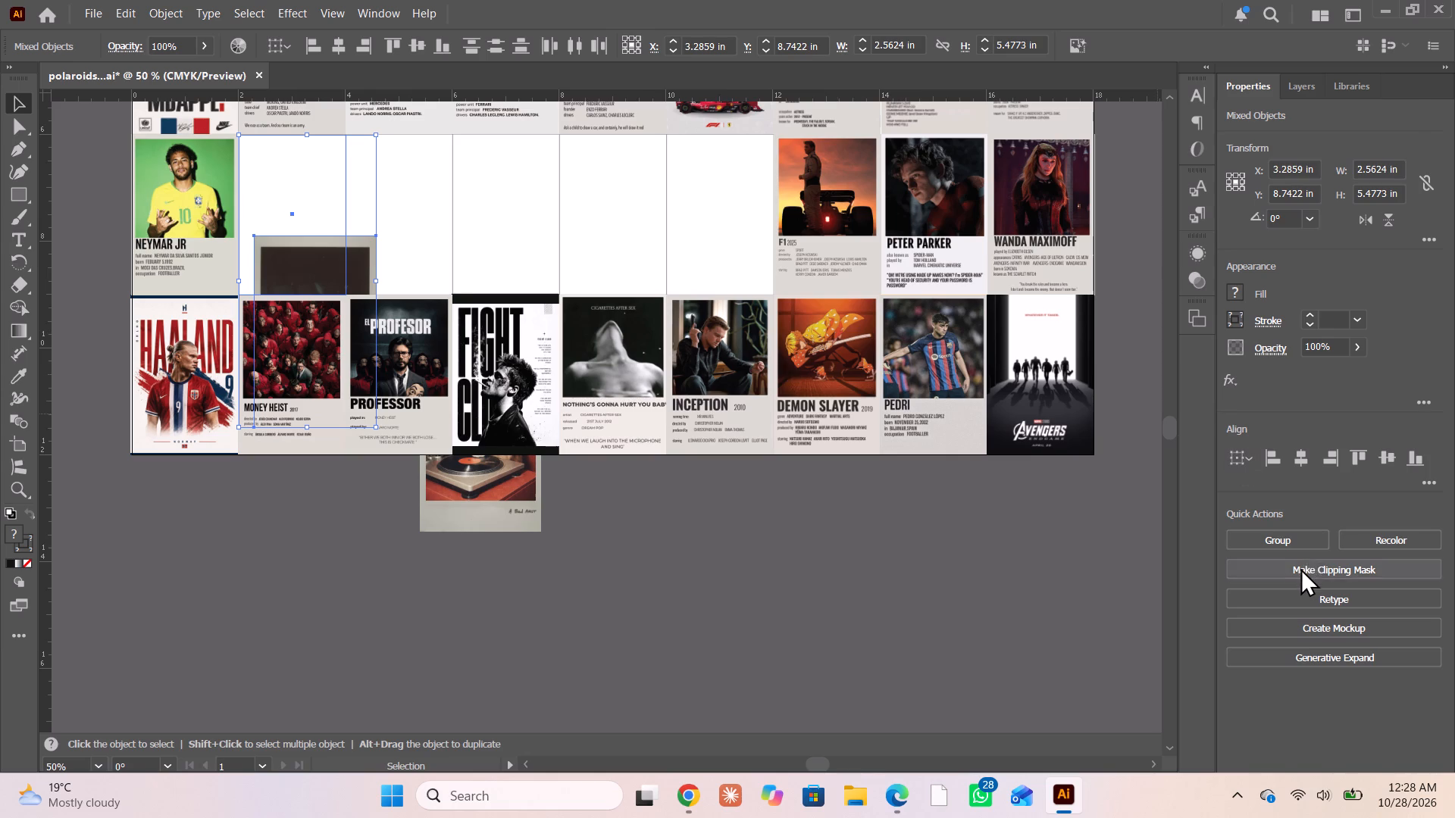
left_click(1300, 568)
Isolate the cat polaroid's clip group and move the image up into the cell, at about X 3.10, Y 7.23 in.
double_click(286, 260)
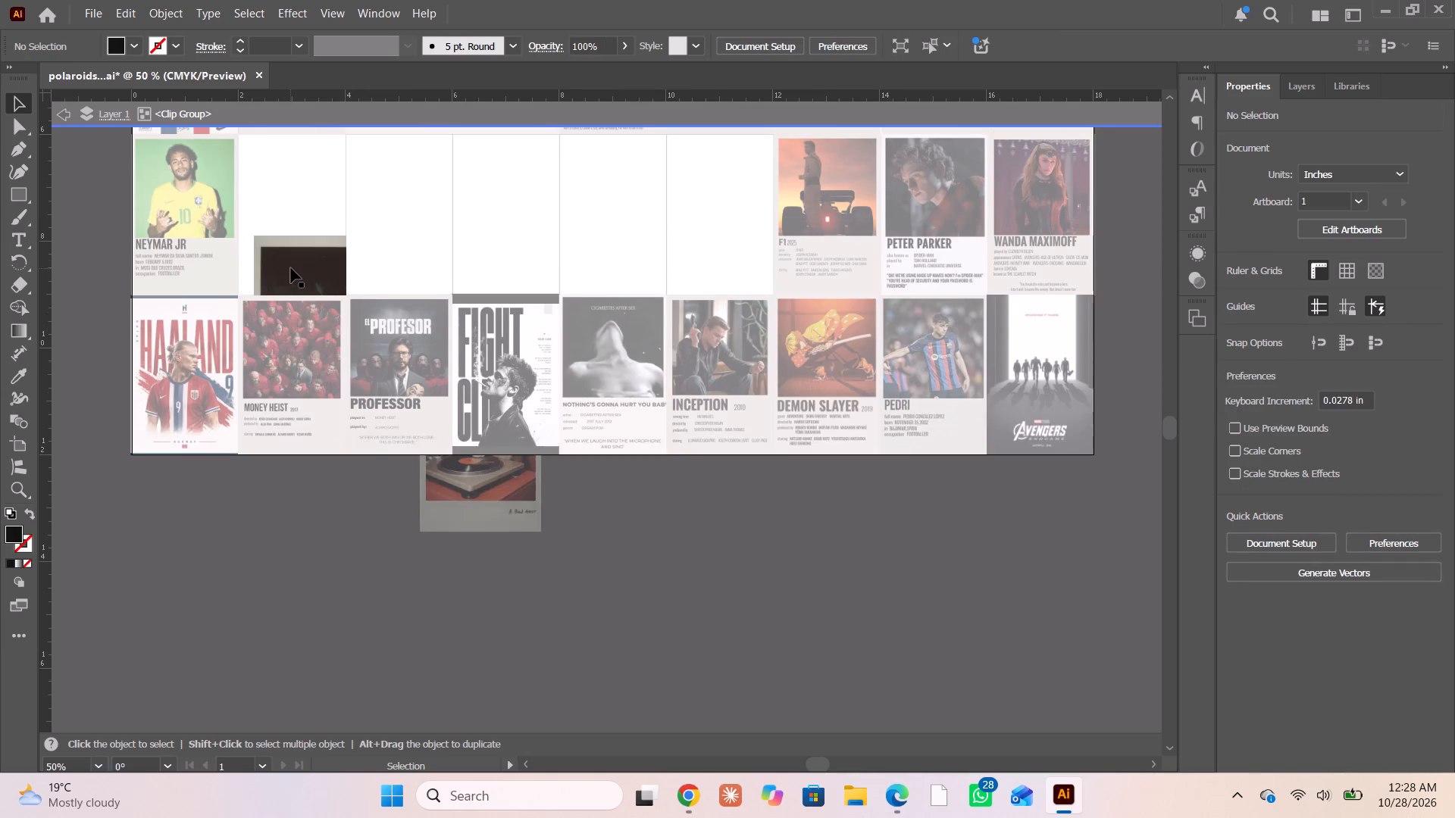
scroll(291, 268, "up", 8)
left_click(282, 421)
left_click_drag(284, 421, 268, 303)
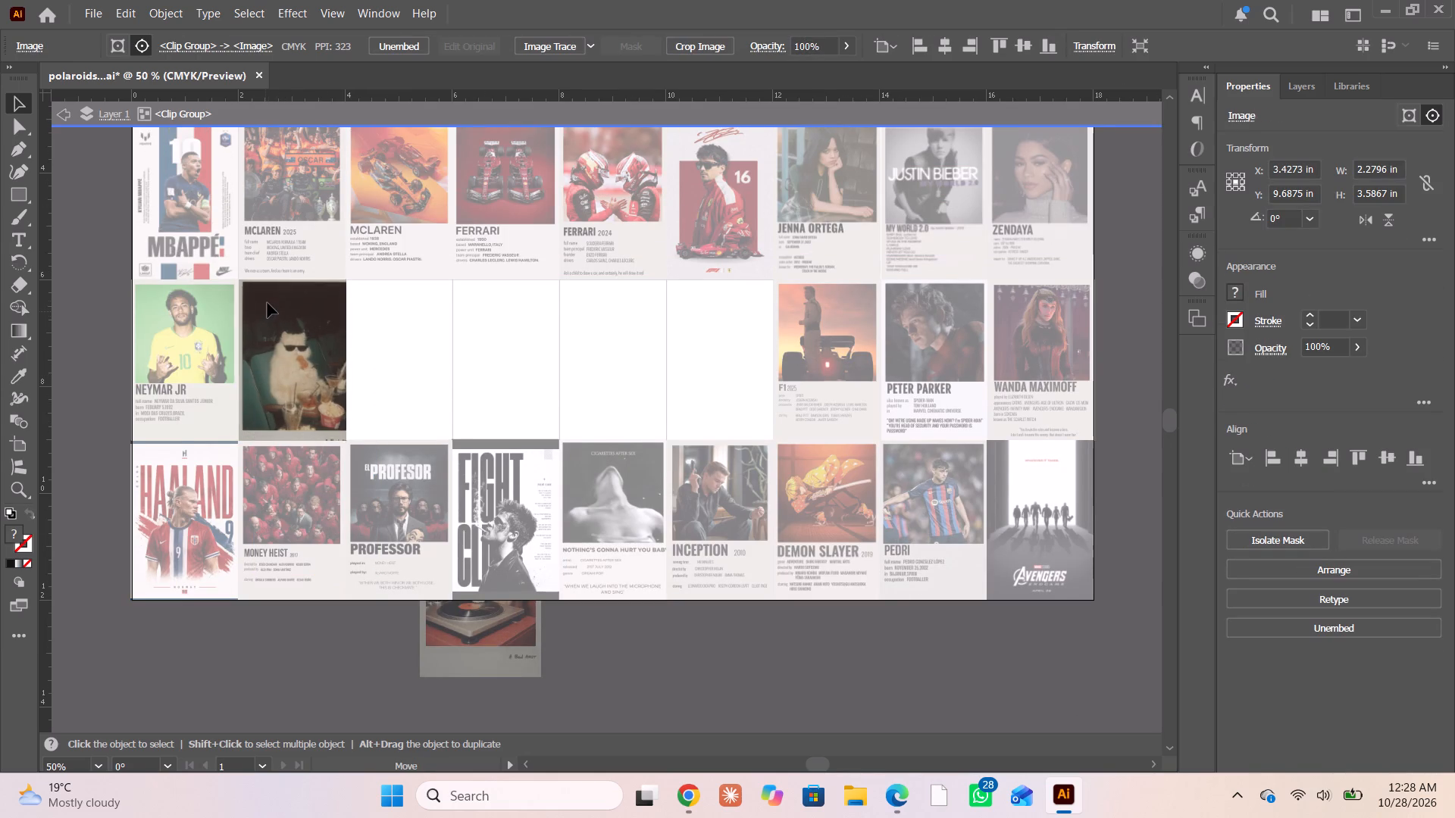
left_click_drag(268, 303, 270, 294)
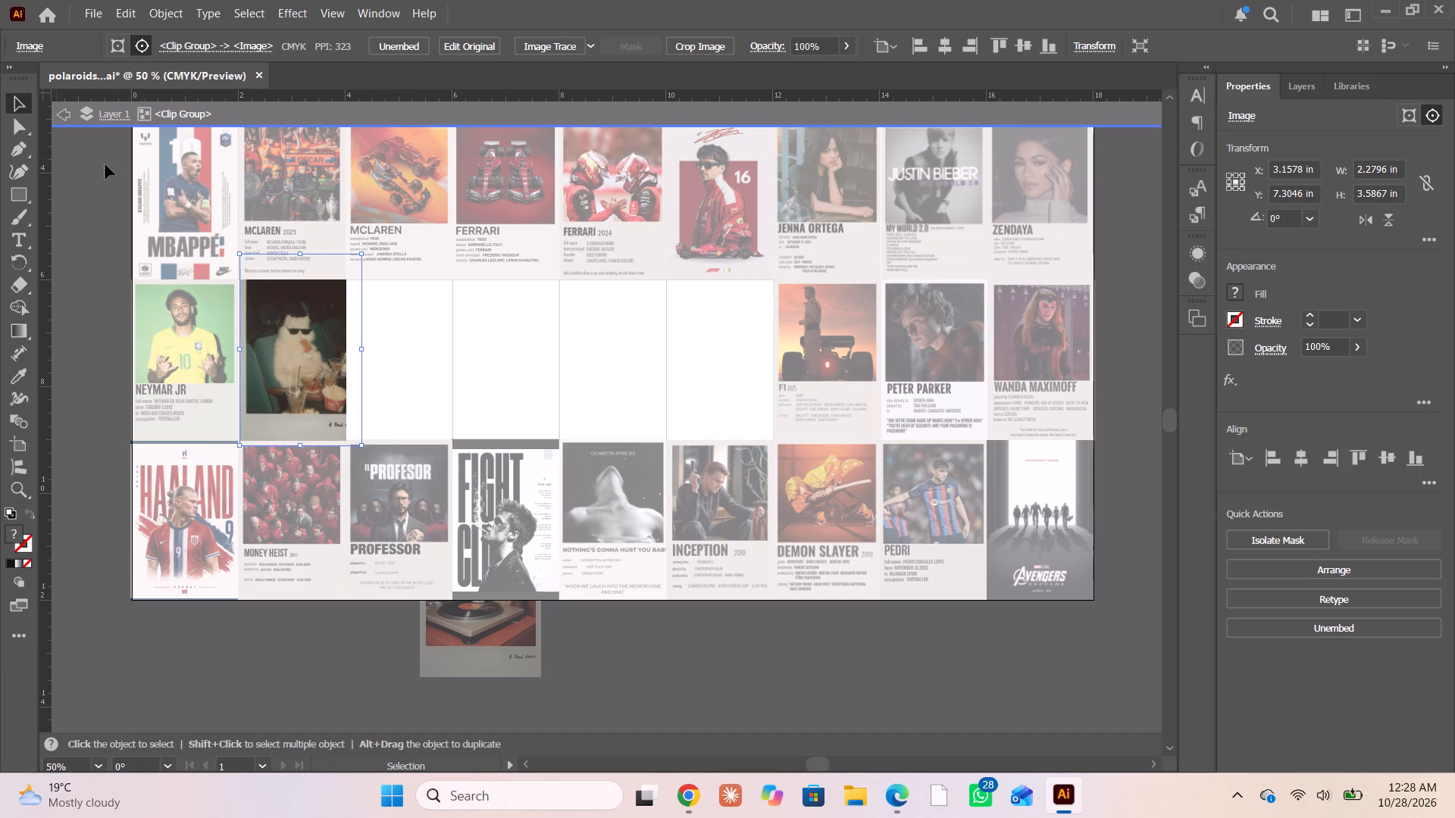
scroll(26, 225, "up", 4)
scroll(314, 439, "up", 2, "alt")
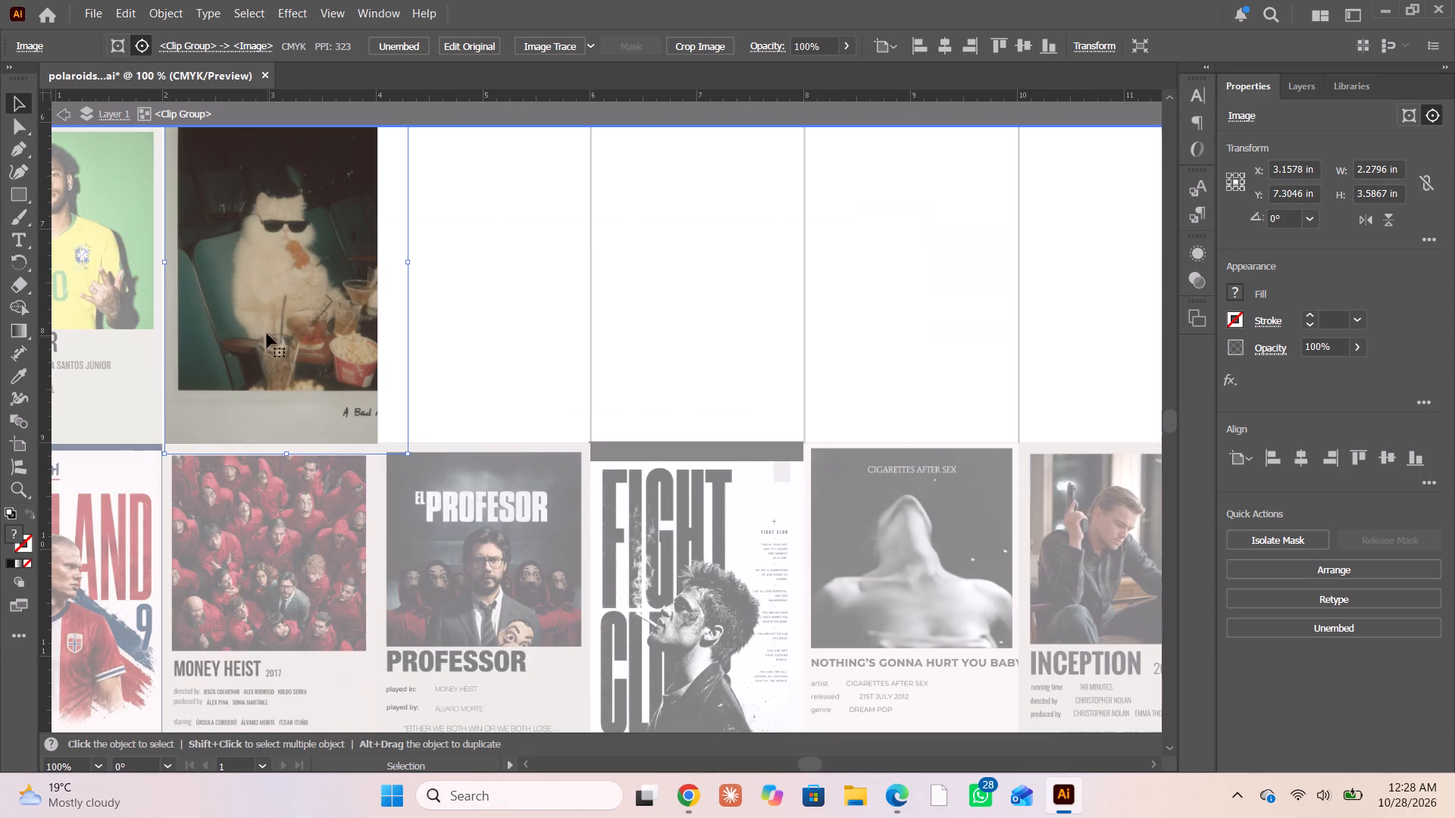
left_click_drag(267, 333, 261, 325)
Scale the cat polaroid down to about 2.02 × 3.18 in to match the cell's width.
scroll(255, 322, "down", 2)
scroll(255, 322, "up", 7)
scroll(254, 319, "down", 1)
scroll(254, 319, "up", 3)
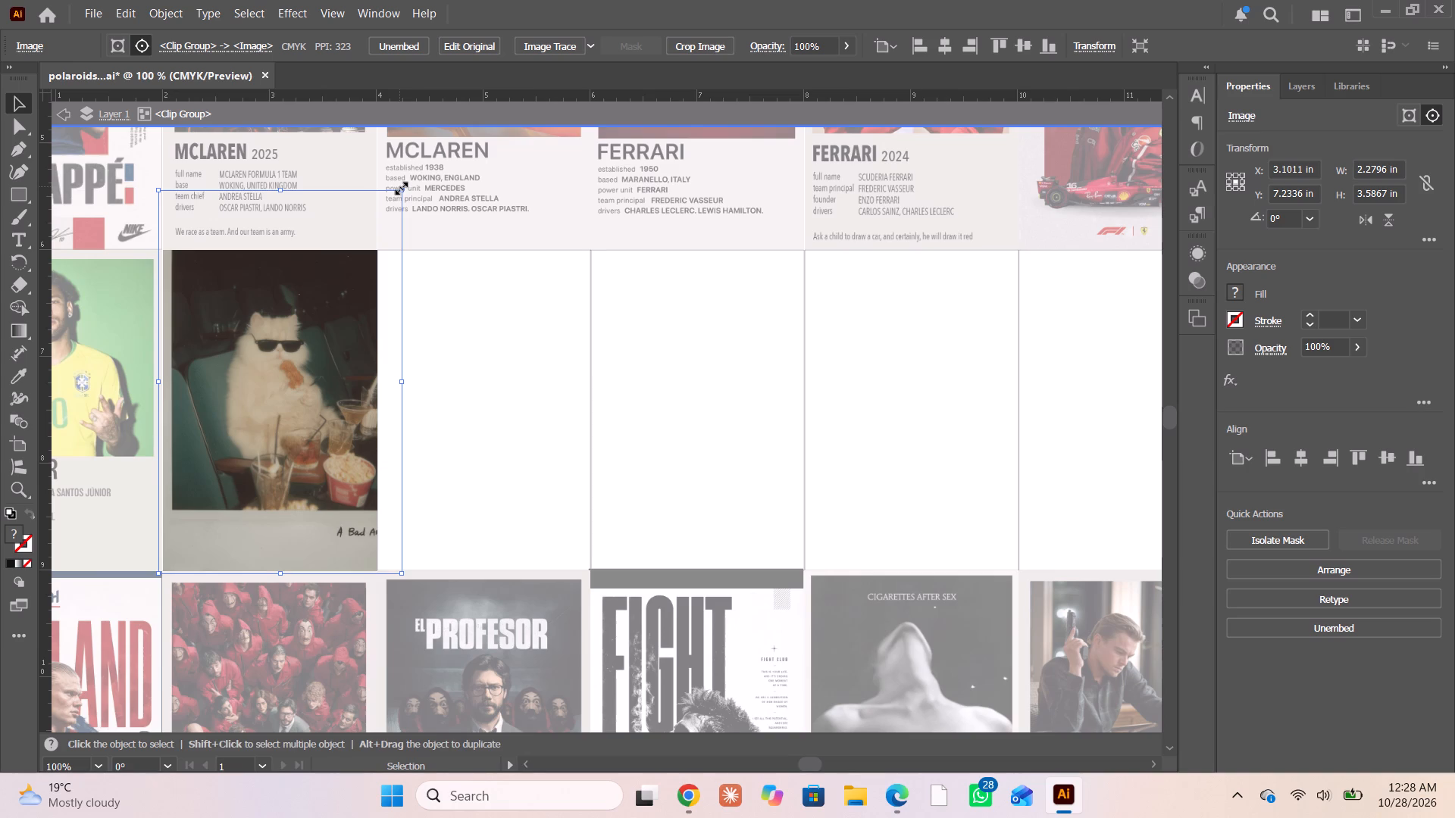
left_click_drag(399, 187, 377, 242, "shift")
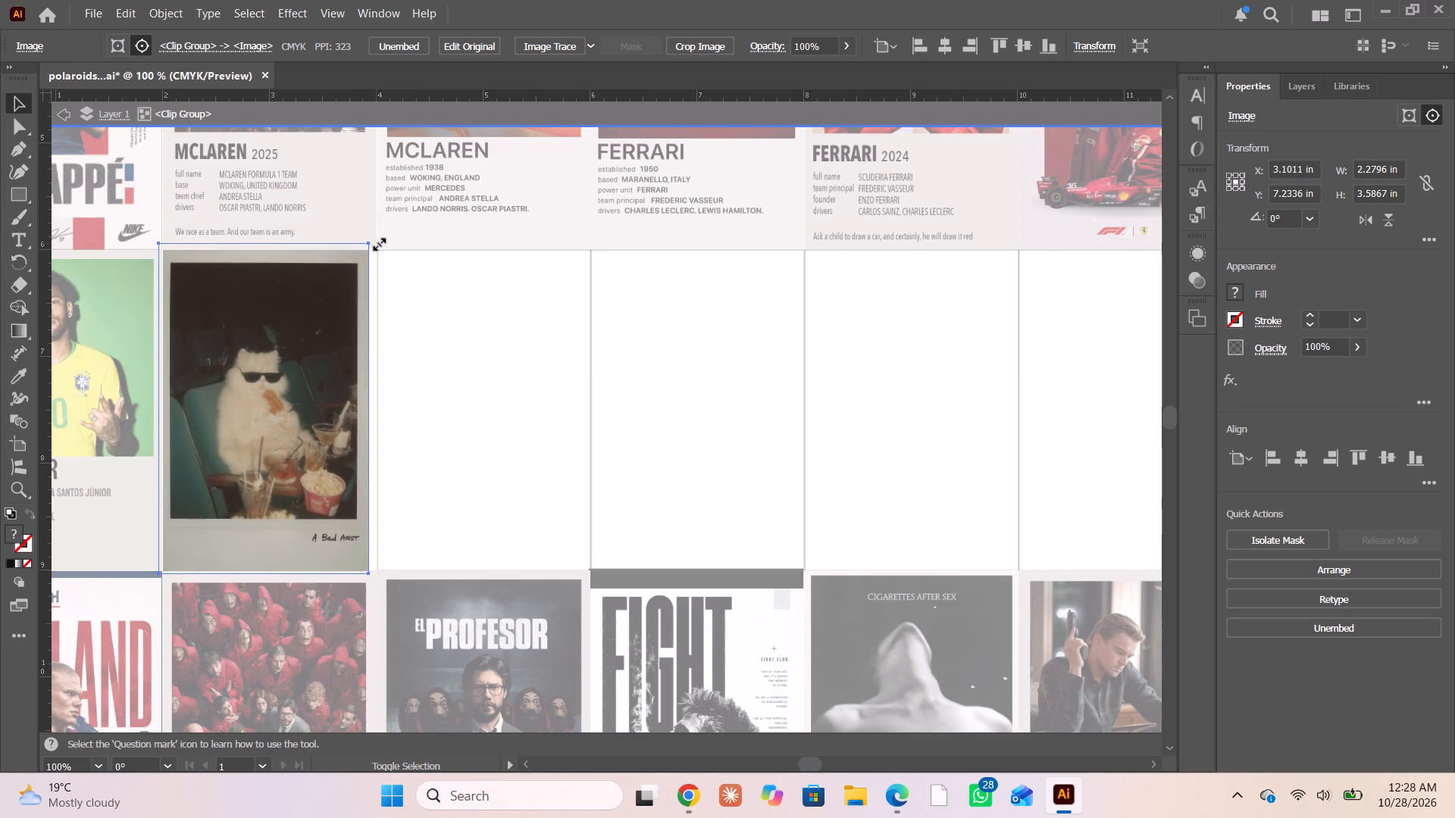
left_click_drag(377, 242, 393, 226, "shift")
left_click(337, 305)
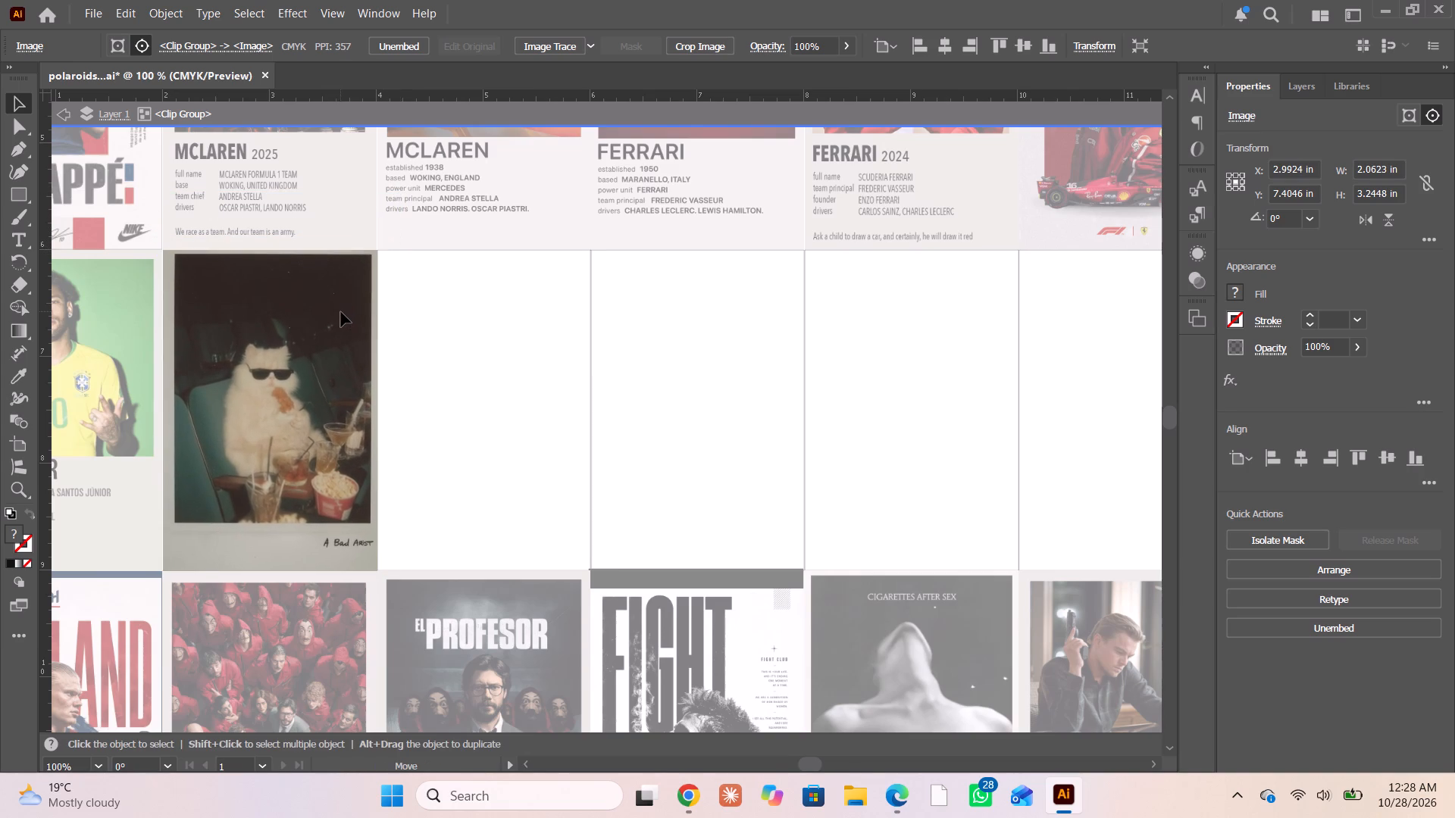
left_click(380, 231, "shift")
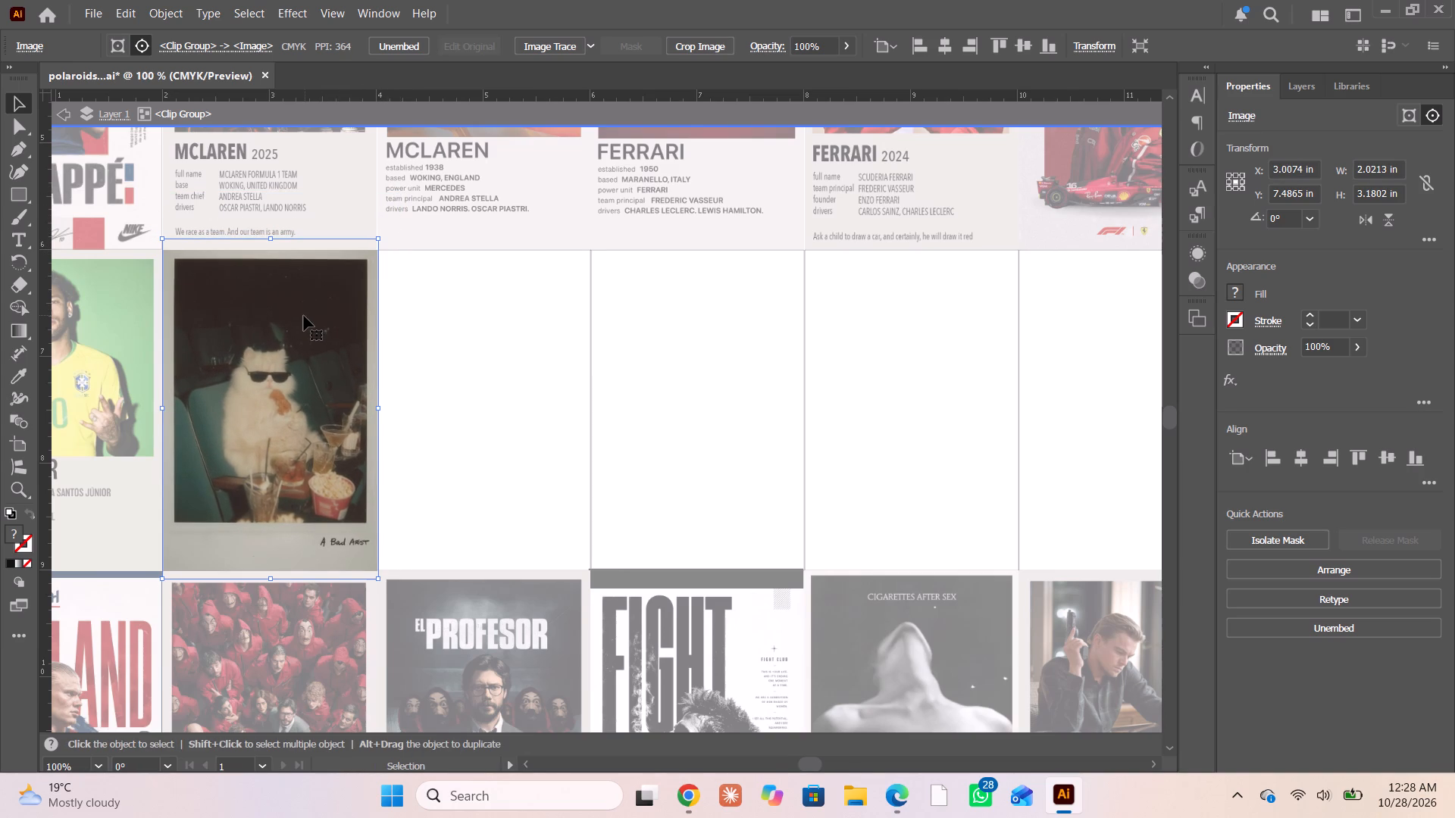
Nudge the cat polaroid down in its cell to about Y 7.54 in and exit isolation mode.
key("Down")
key("Down")
key("Down")
key("Down")
key("Down")
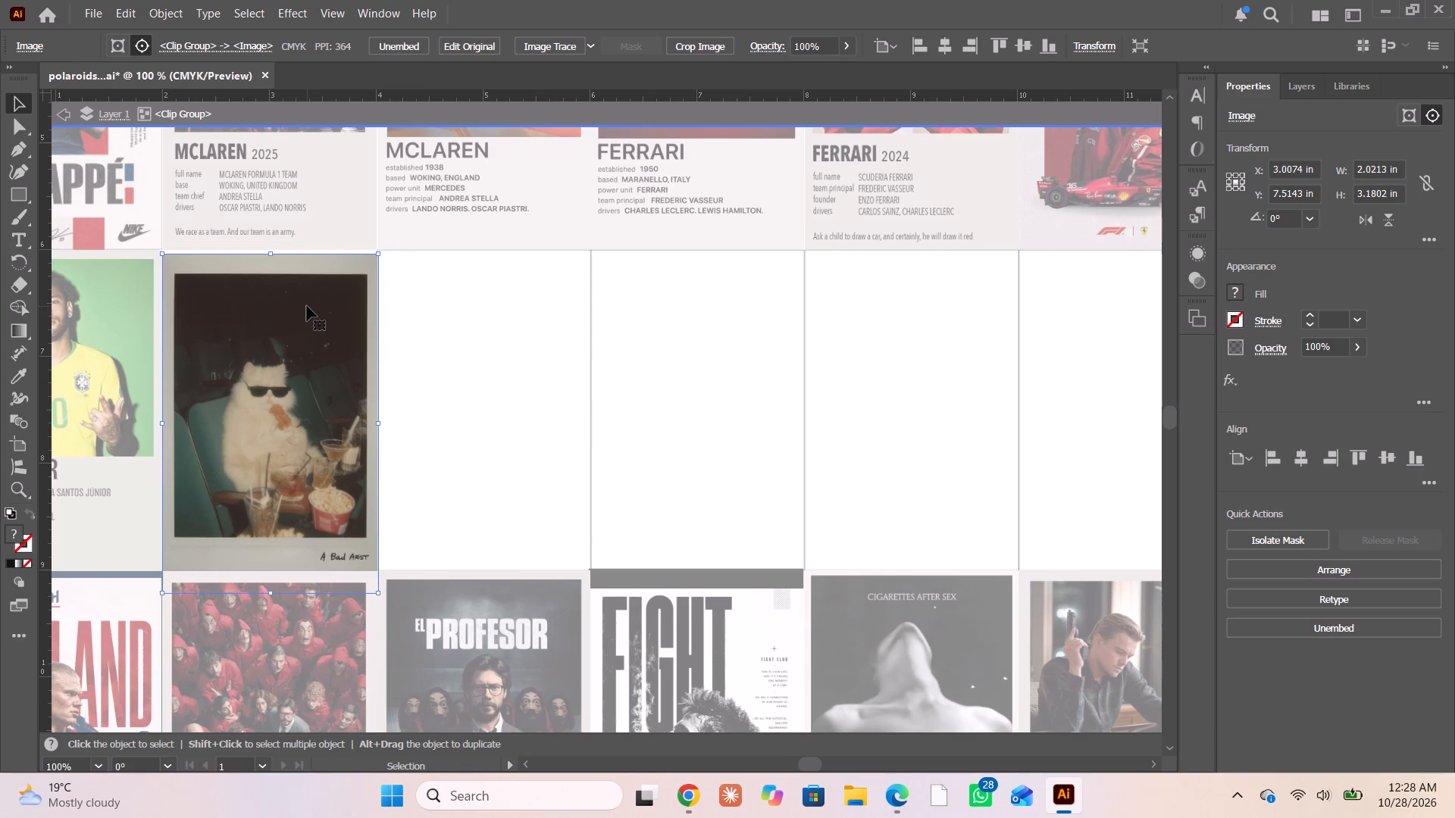
key("Up")
key("Up")
key("Up")
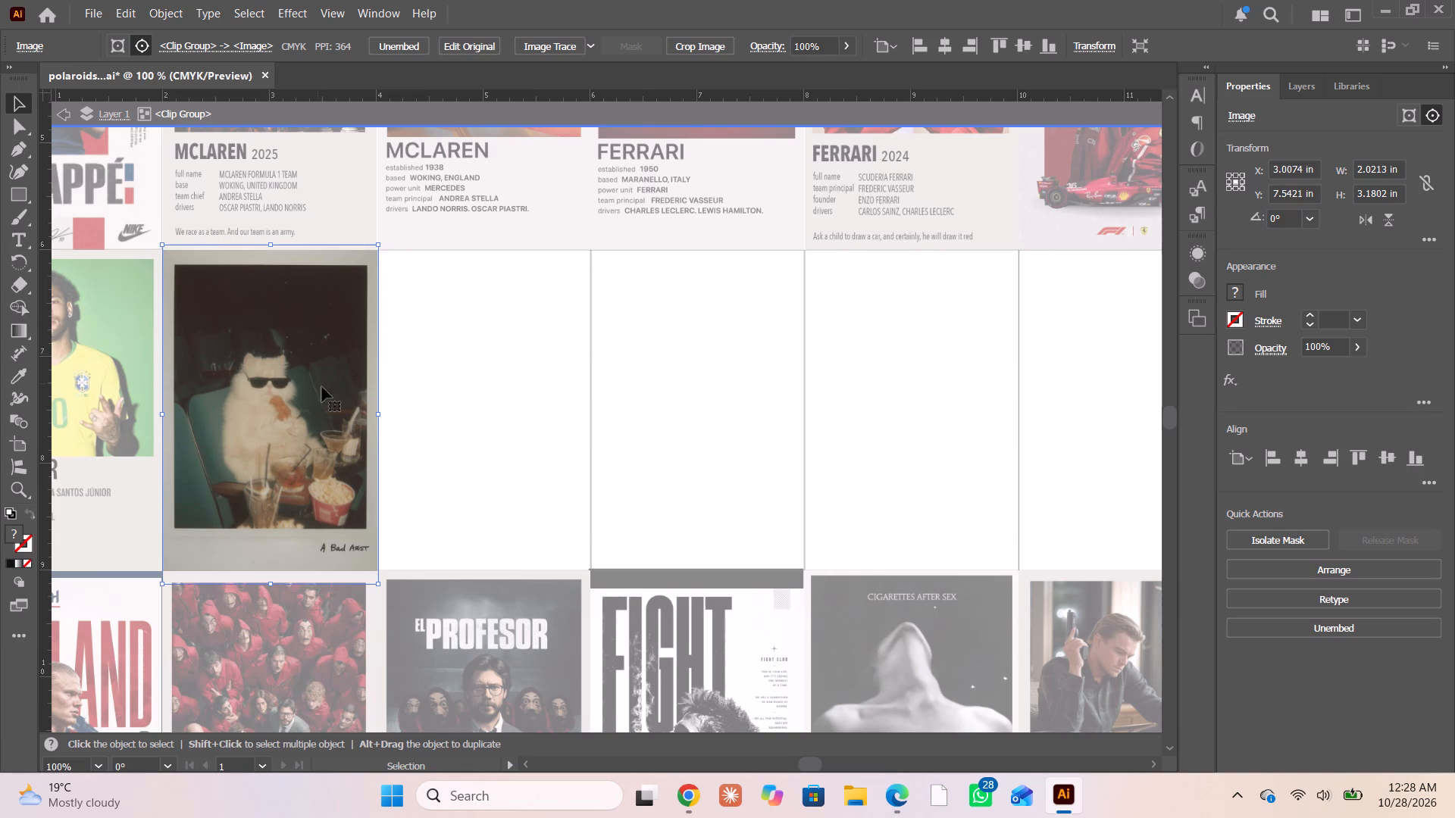
scroll(330, 393, "down", 3, "alt")
left_click(64, 109)
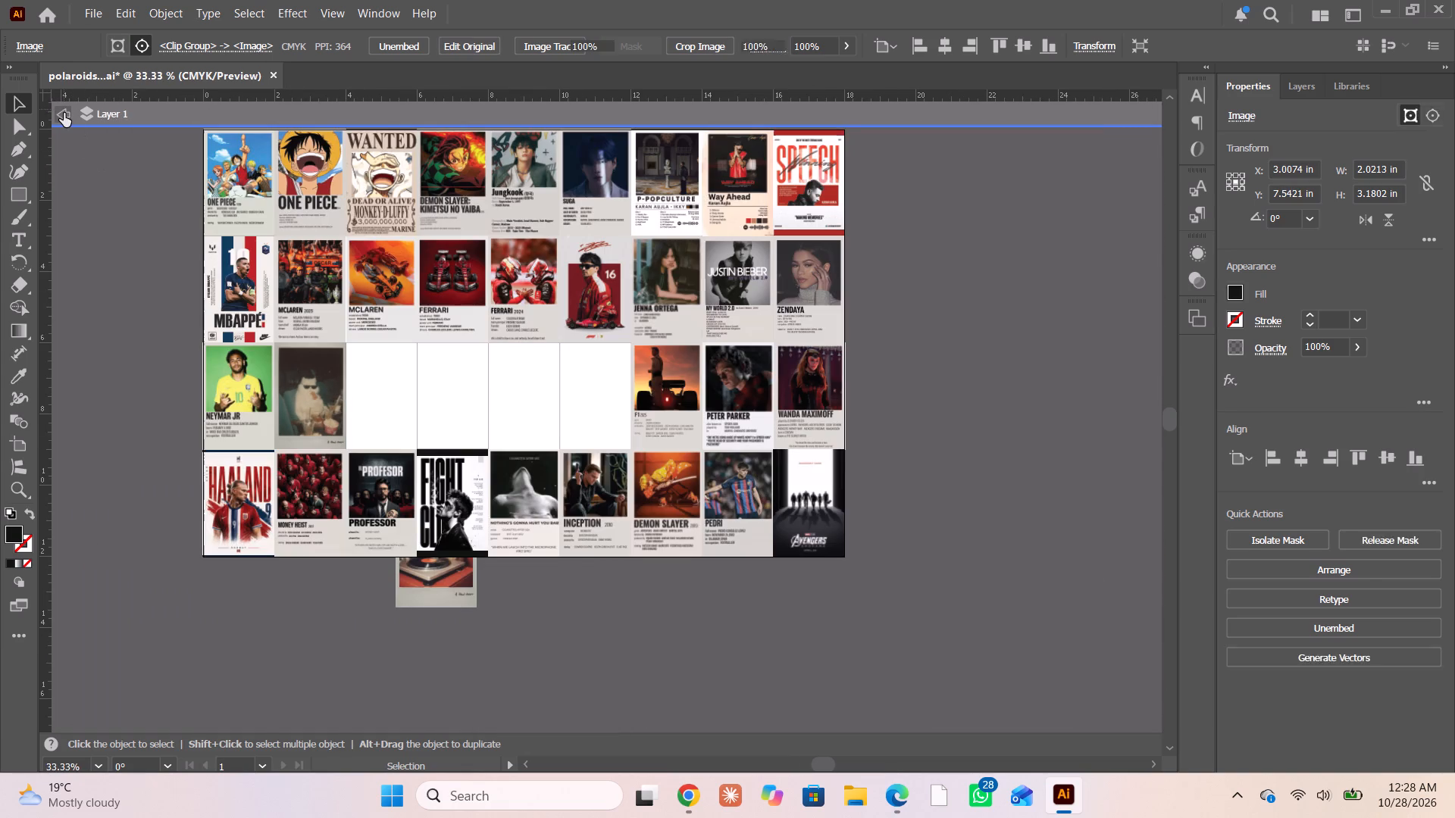
left_click(64, 114)
scroll(354, 448, "down", 2)
scroll(352, 449, "up", 2, "alt")
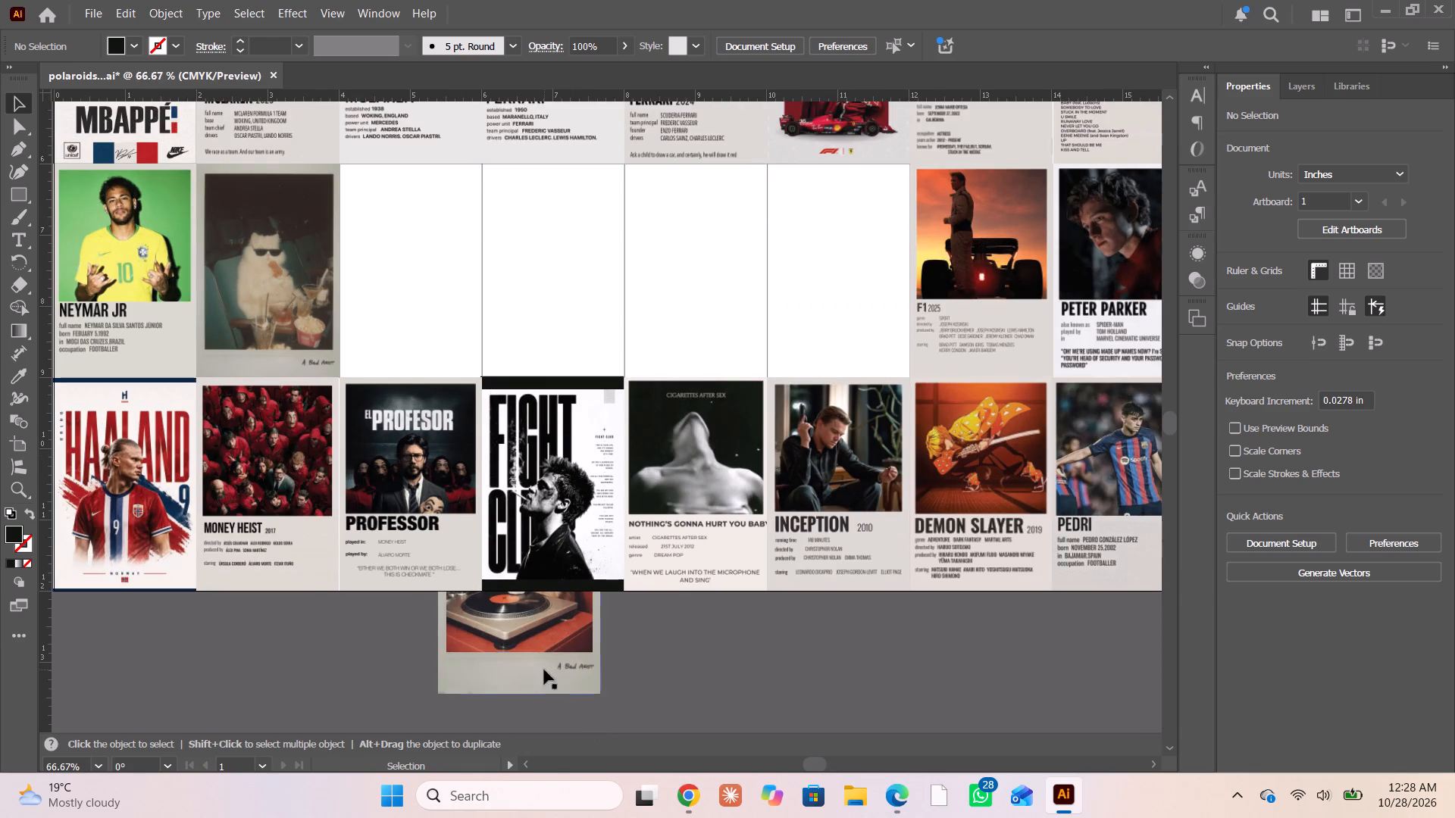
Move the dog-and-turntable polaroid up to overlap the empty cell beside the cat polaroid and clip it to that cell with Make Clipping Mask.
left_click_drag(544, 670, 436, 532)
left_click_drag(421, 663, 418, 229)
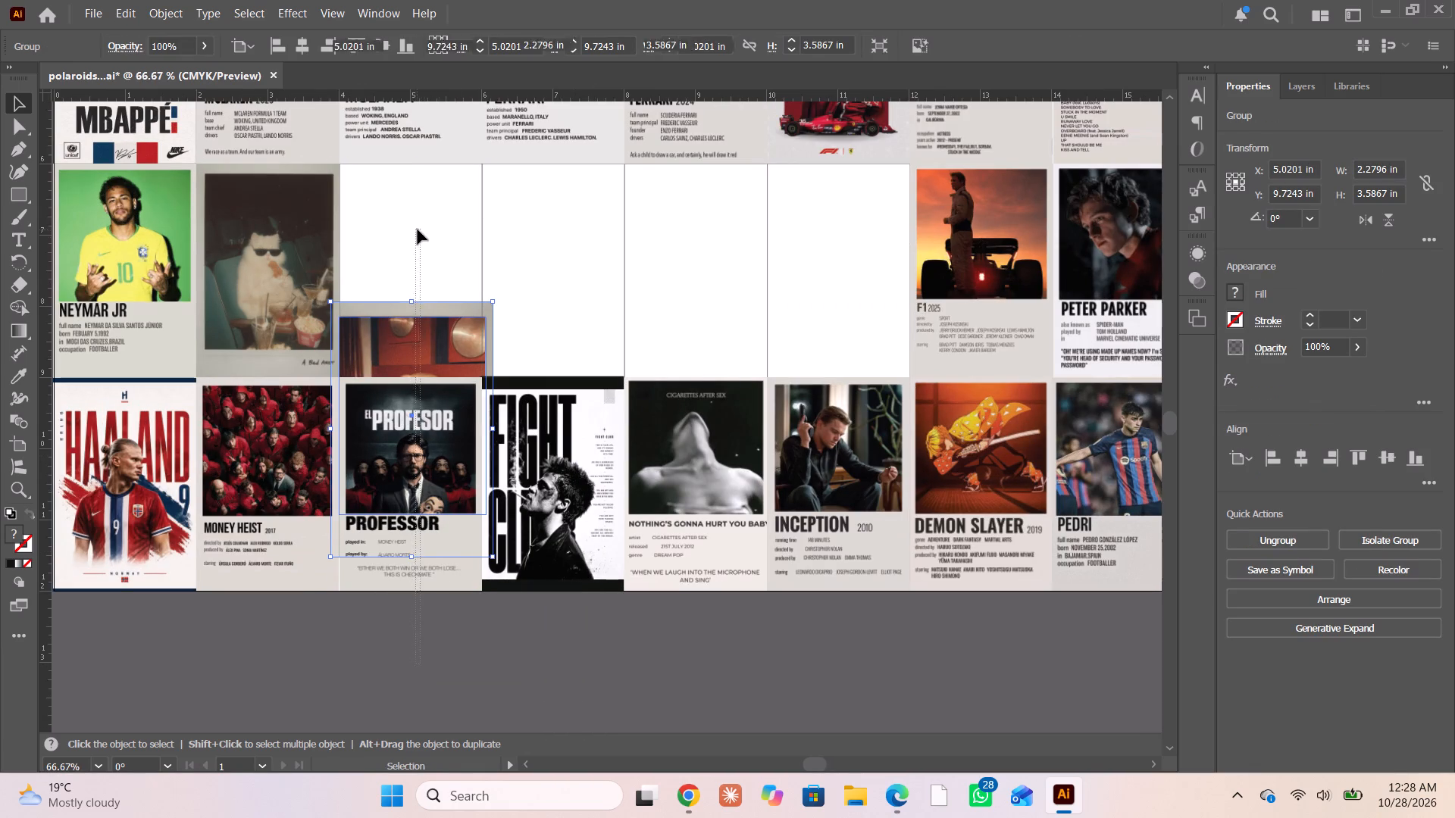
left_click(399, 573, "shift")
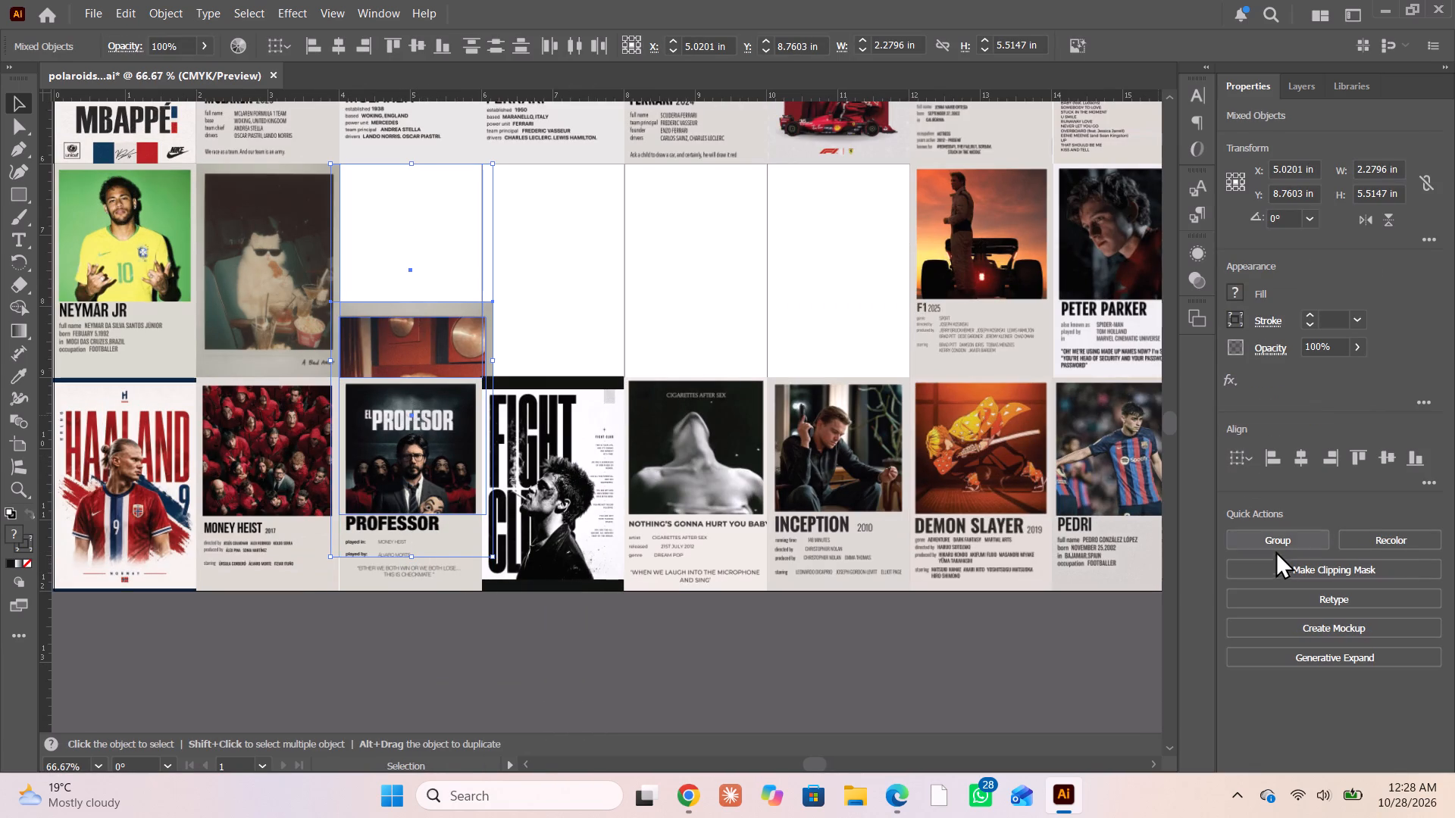
left_click(1274, 565)
Isolate the dog polaroid's clip group and move the image up into the cell, at about X 5.19, Y 7.35 in.
left_click(377, 335)
left_click(373, 334)
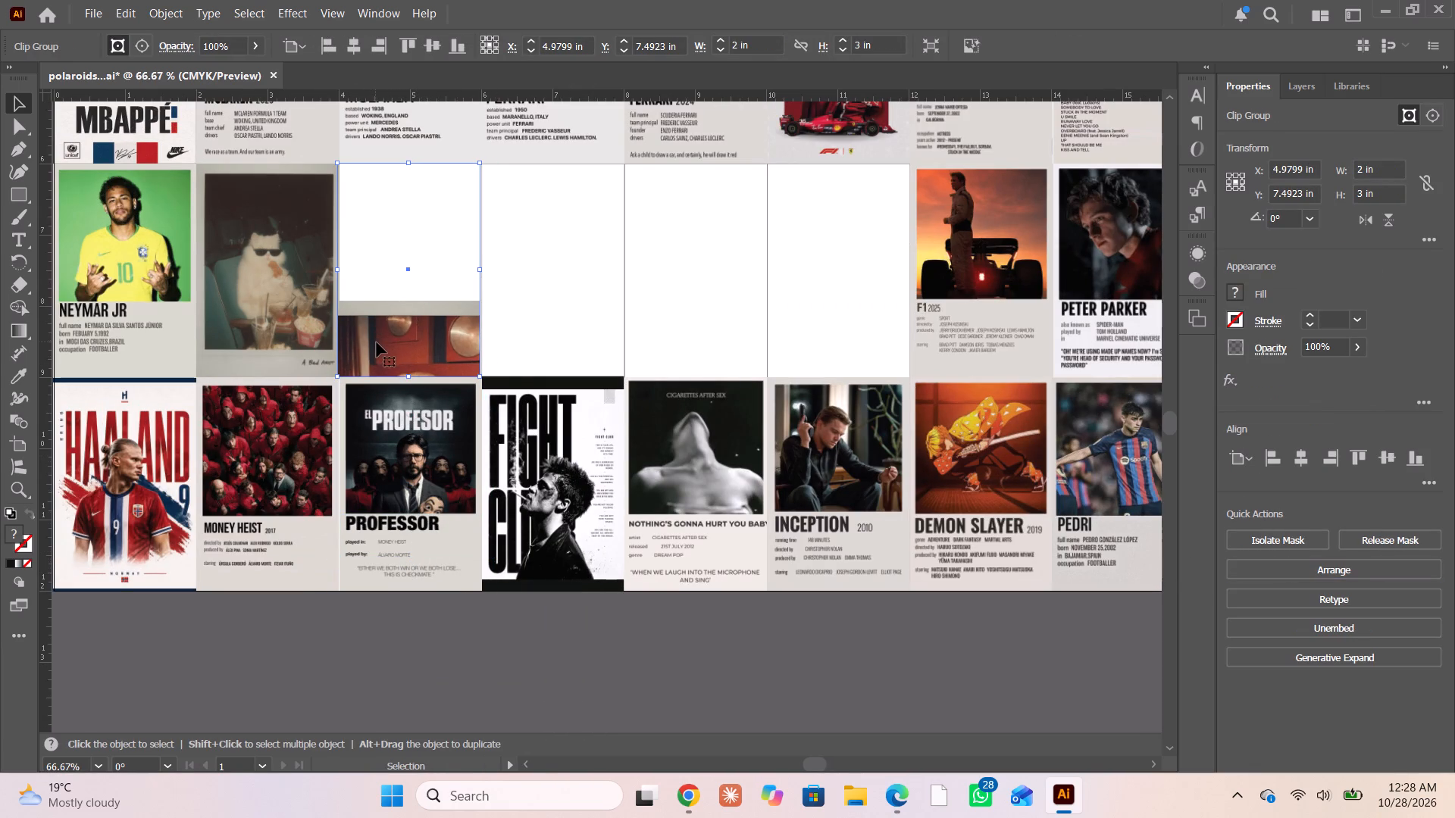
triple_click(377, 342)
scroll(433, 375, "up", 2)
scroll(433, 375, "down", 1)
scroll(433, 374, "up", 6)
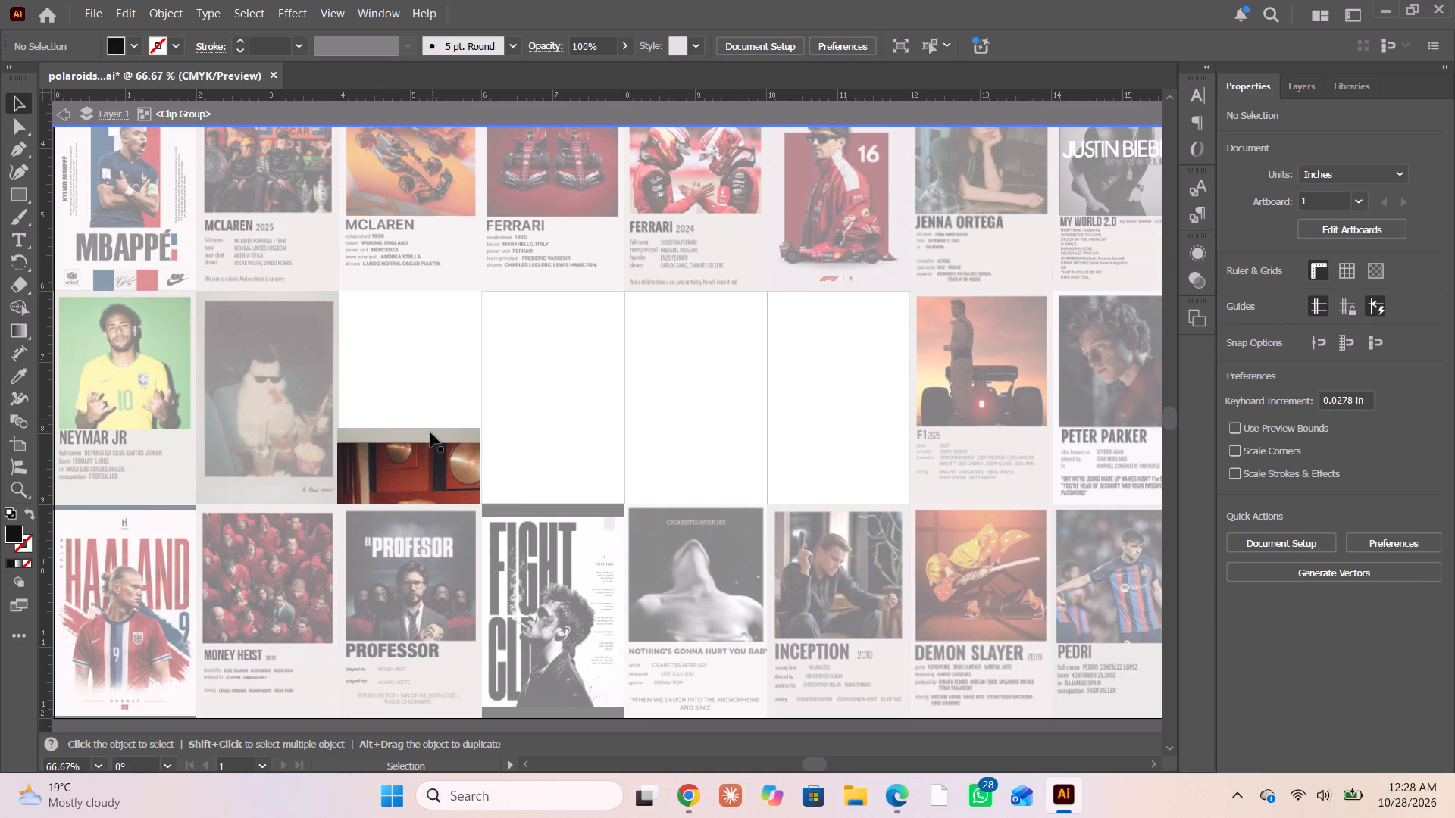
left_click_drag(409, 464, 435, 291)
left_click_drag(396, 392, 384, 397)
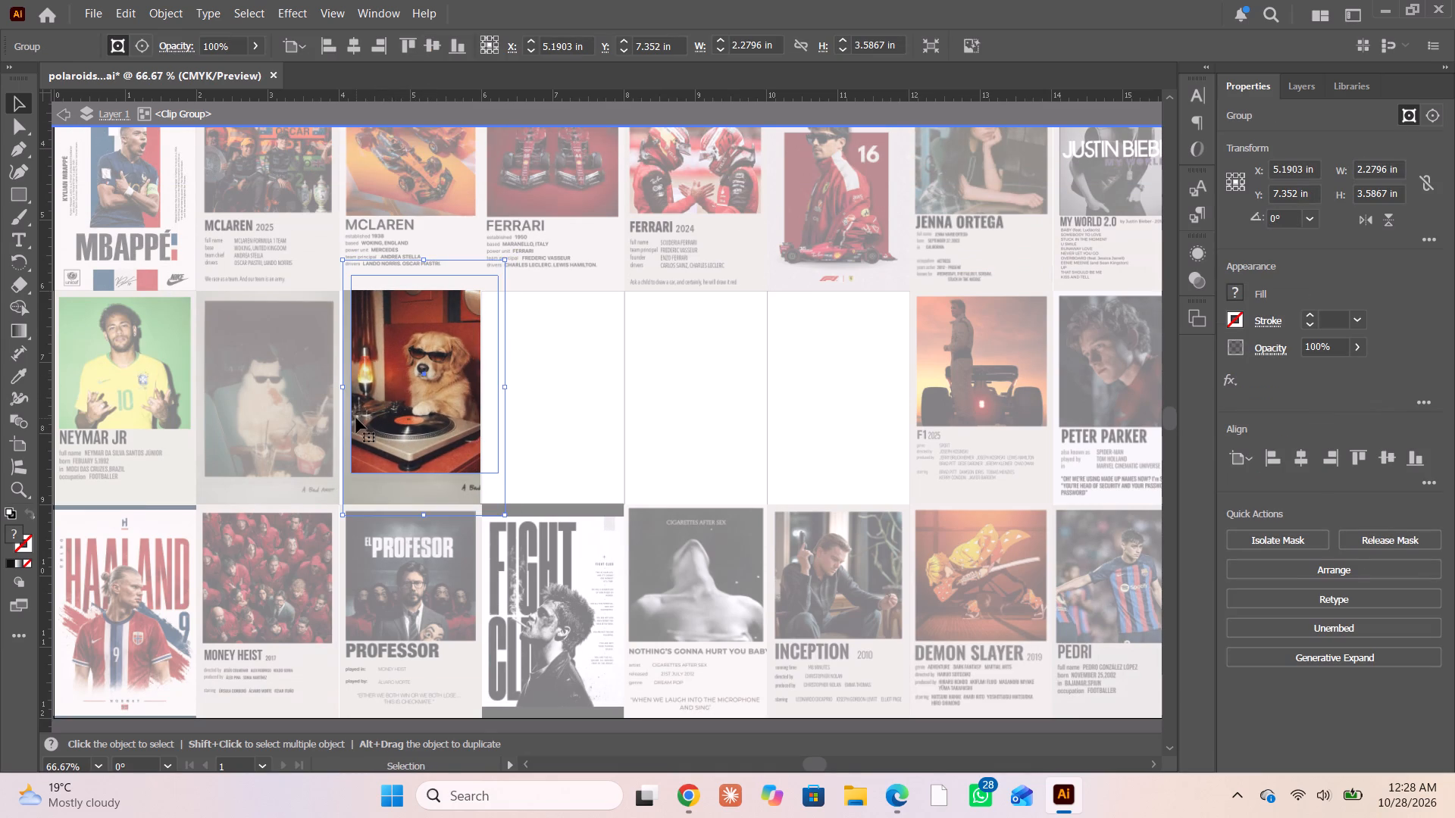
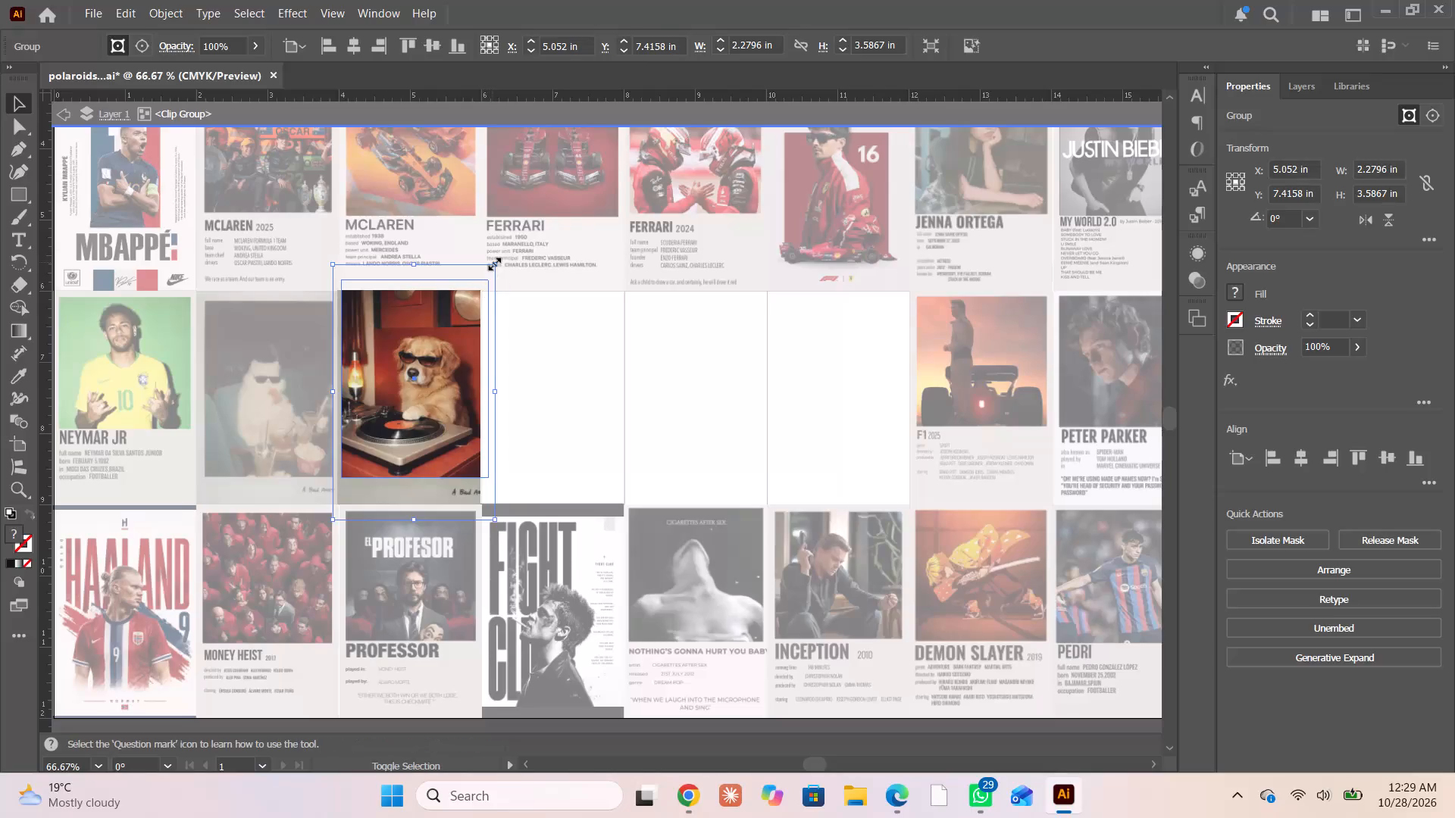
Scale the dog polaroid down to about 1.99 × 3.13 in and position it in its cell beside the cat polaroid.
left_click_drag(493, 262, 481, 286, "shift")
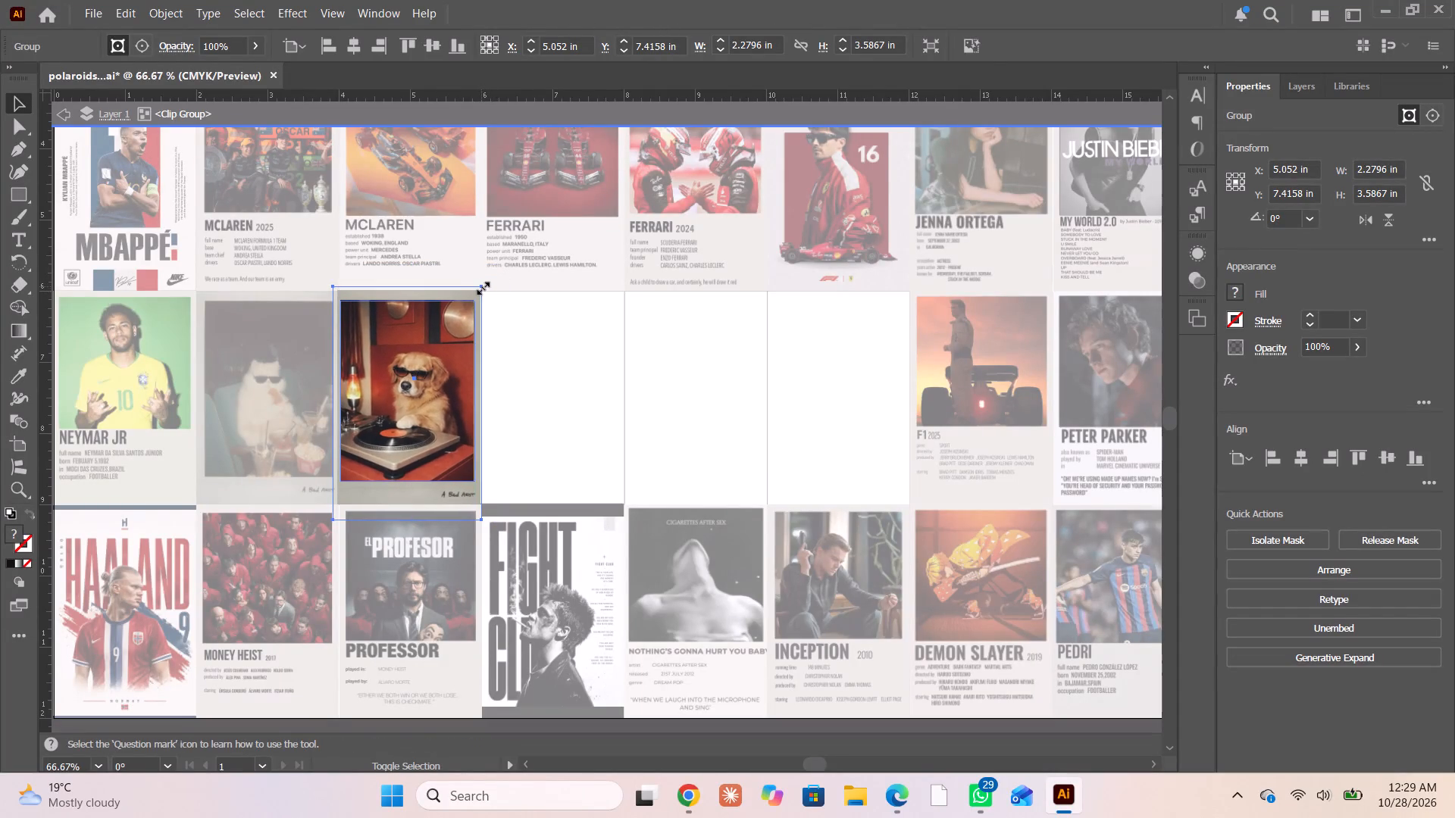
left_click_drag(481, 286, 482, 284, "shift")
left_click_drag(396, 422, 396, 411)
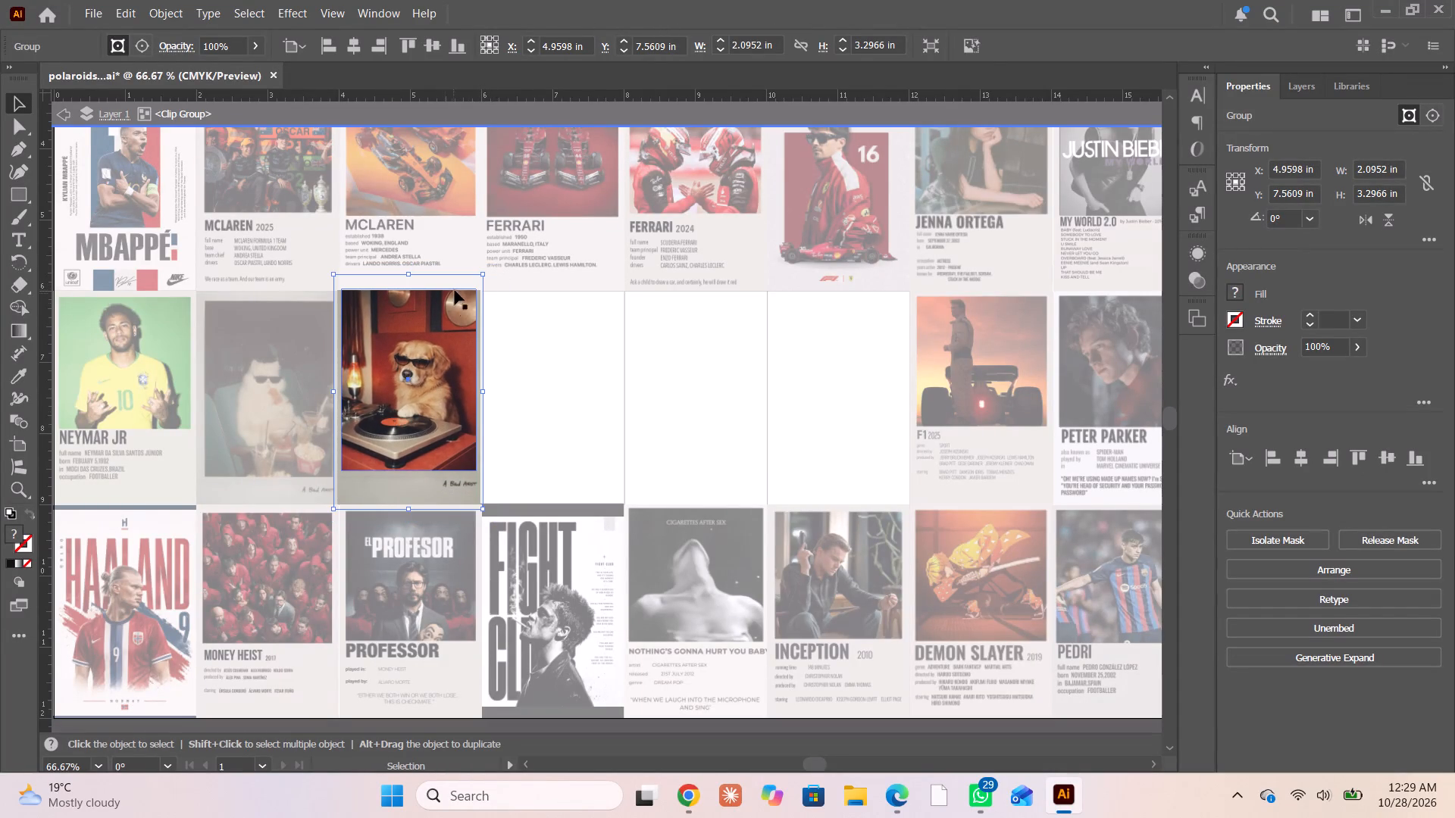
left_click_drag(480, 272, 478, 279, "shift")
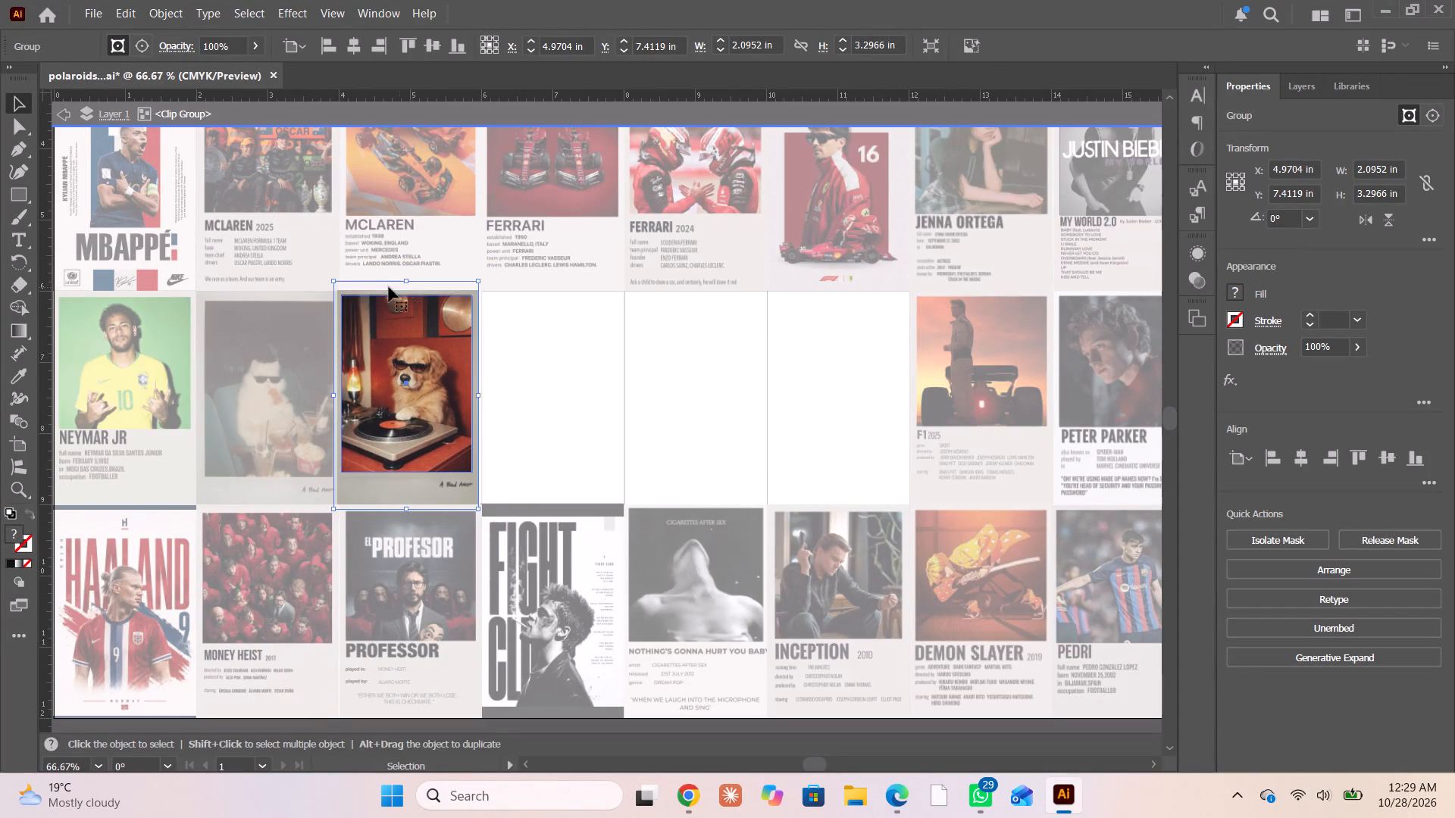
left_click(335, 279, "shift")
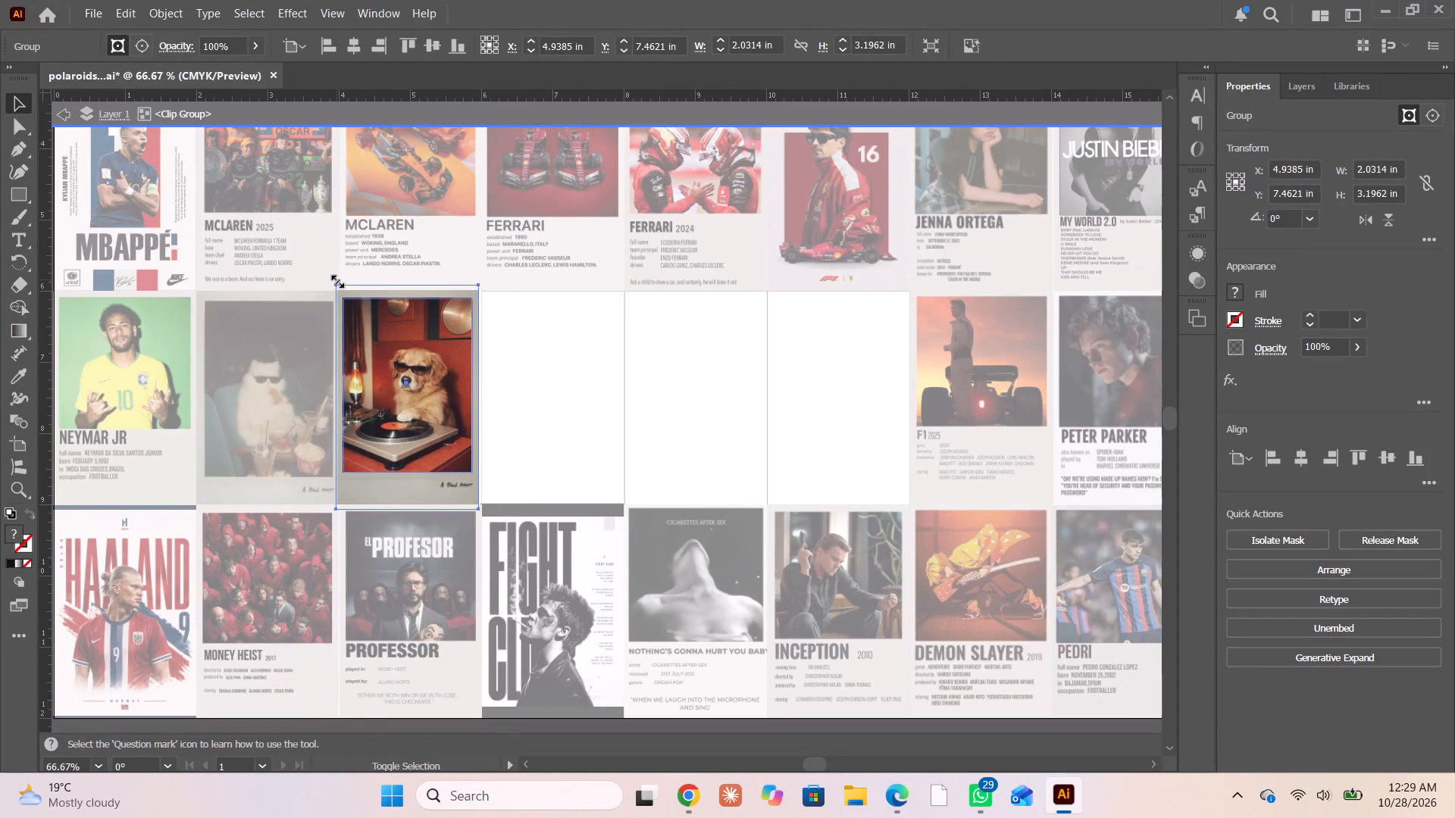
scroll(352, 396, "up", 1, "alt")
left_click(411, 398)
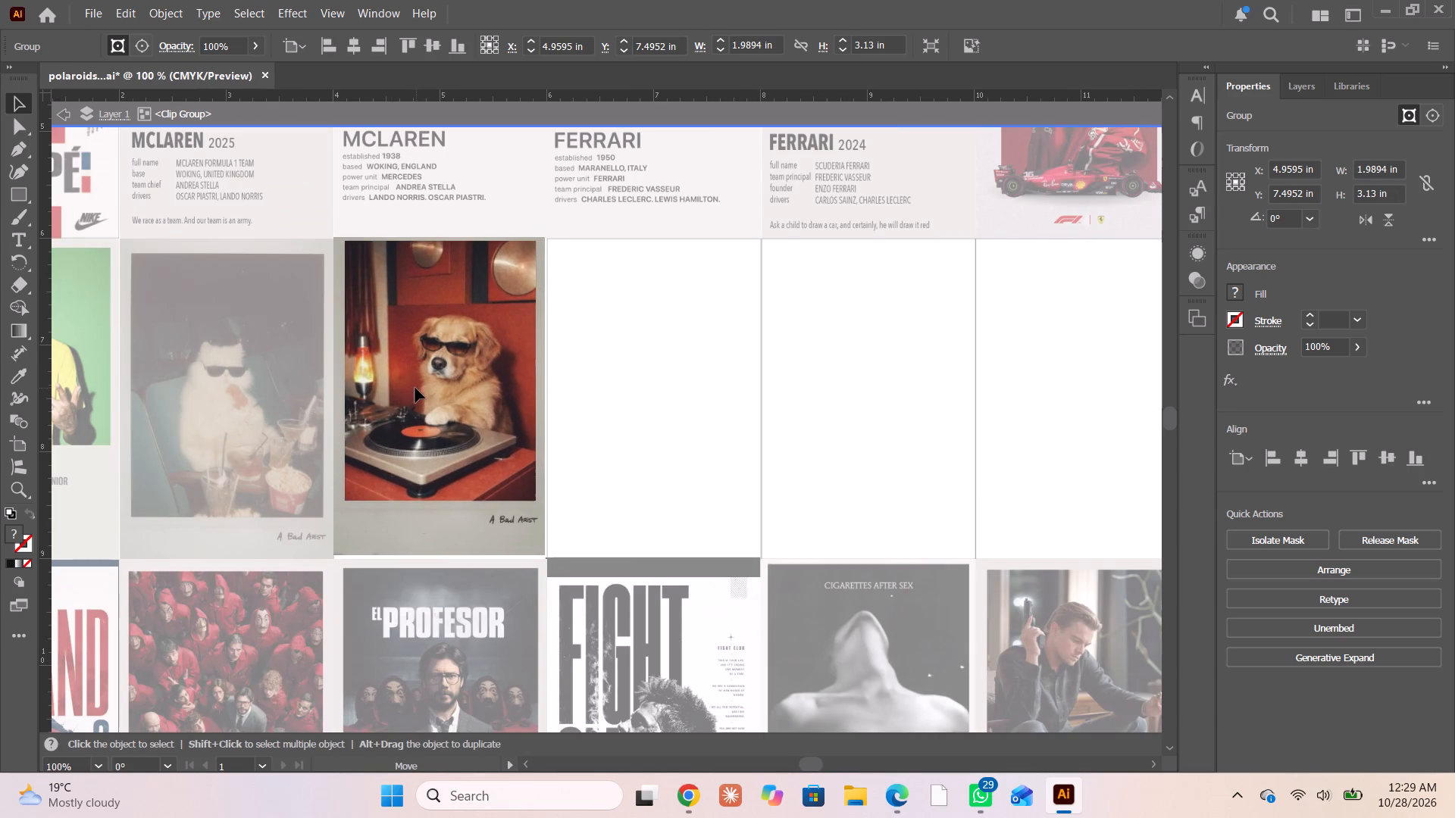
Resize the dog polaroid to about 1.99 × 3.14 in, position it at about X 5.01, Y 7.52 in, and exit isolation mode.
left_click(547, 227, "shift")
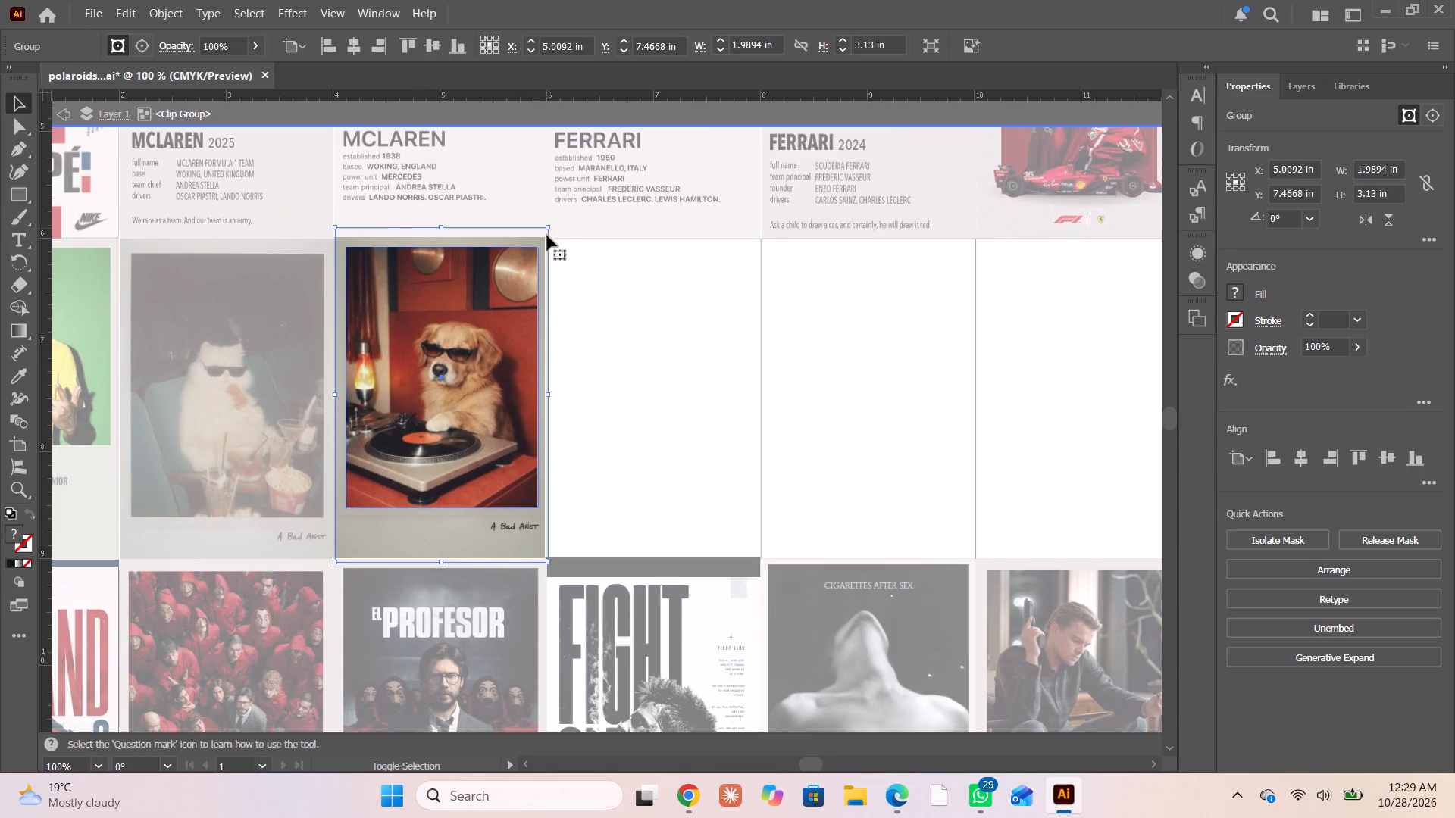
left_click(483, 411)
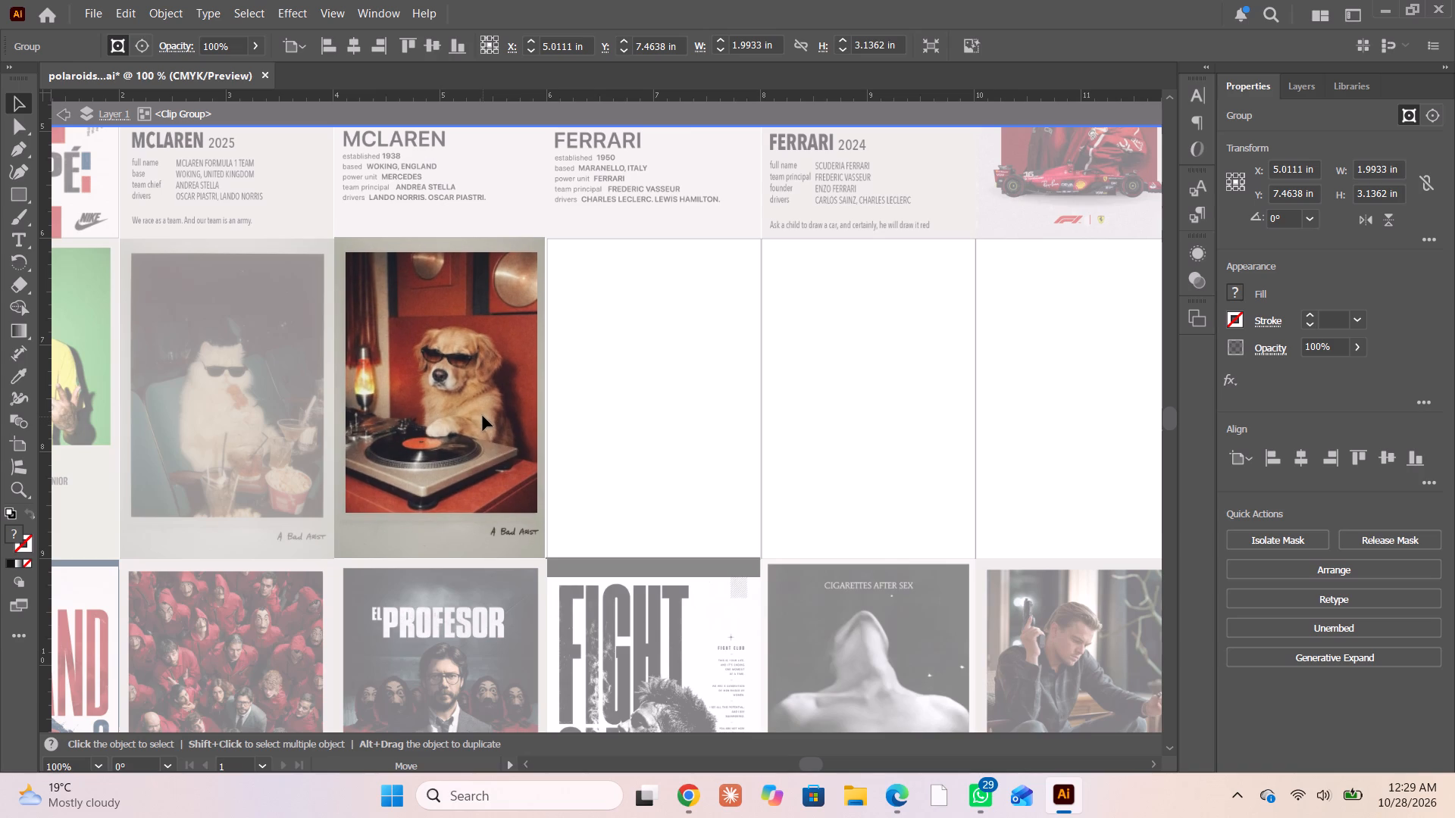
left_click(60, 120)
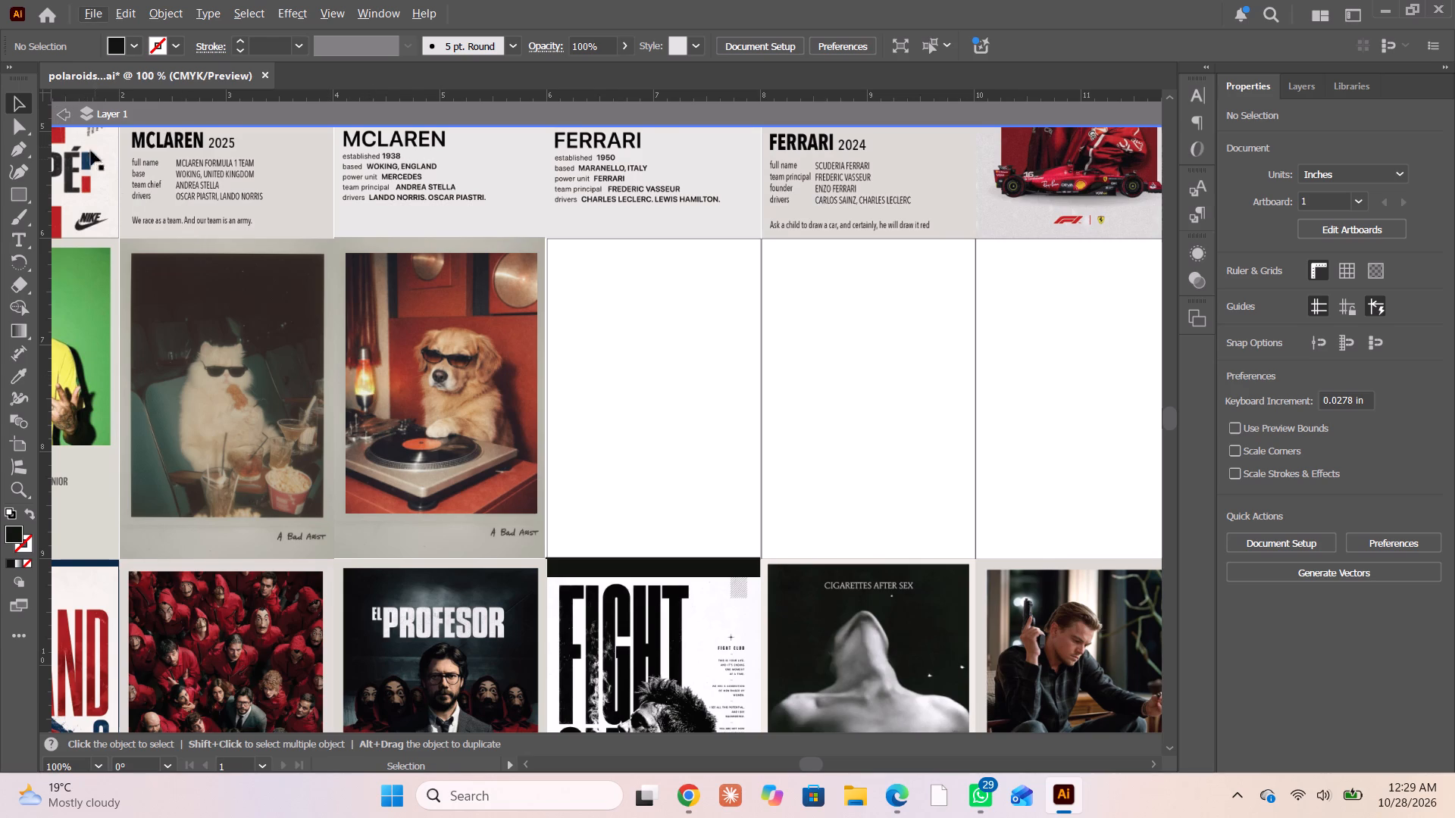
left_click(57, 114)
Isolate the dog polaroid's clip group again and scale the image down to about 1.98 × 3.12 in.
scroll(418, 408, "up", 1, "alt")
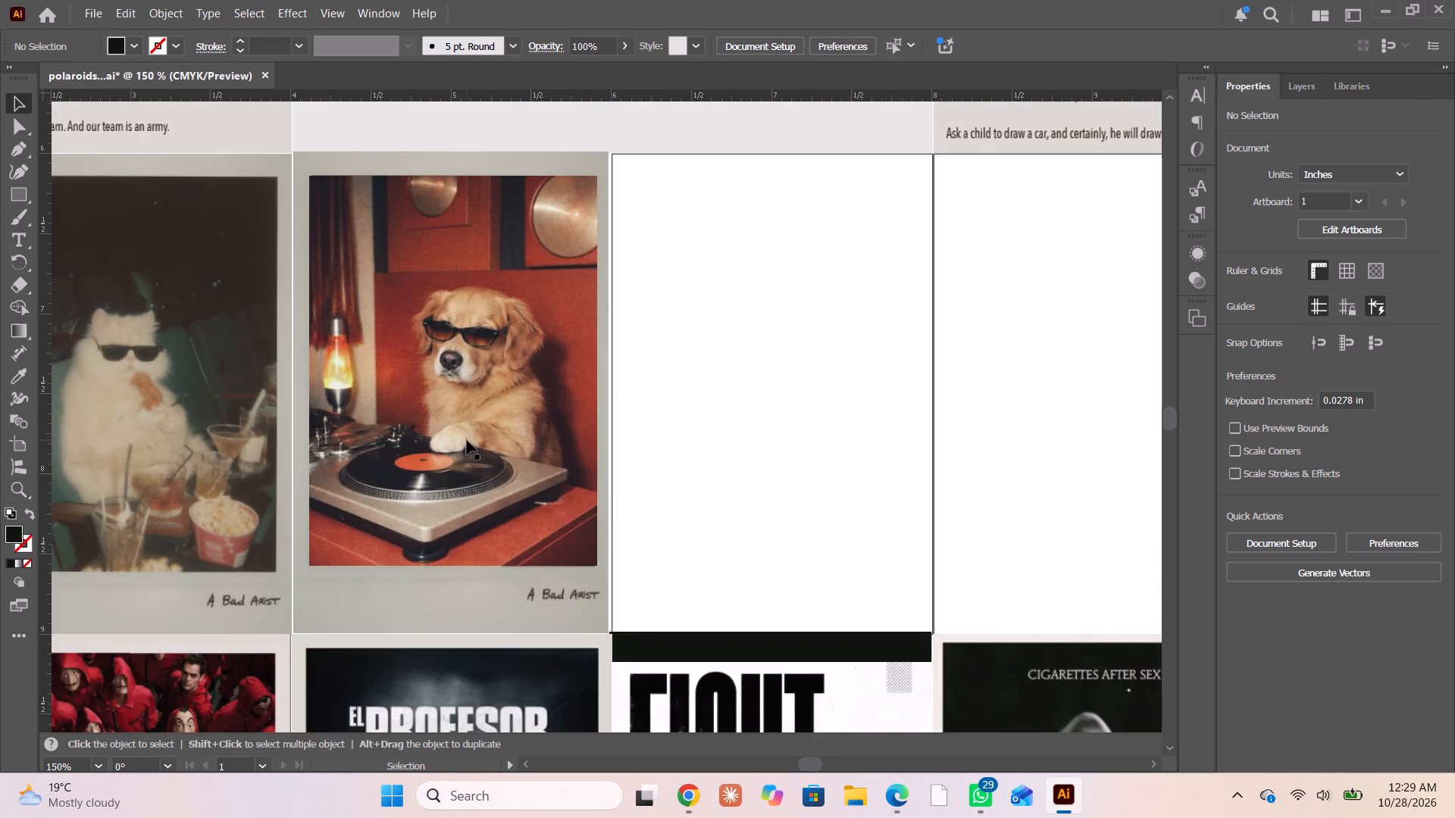
left_click(467, 439)
scroll(460, 432, "up", 3)
left_click(457, 431)
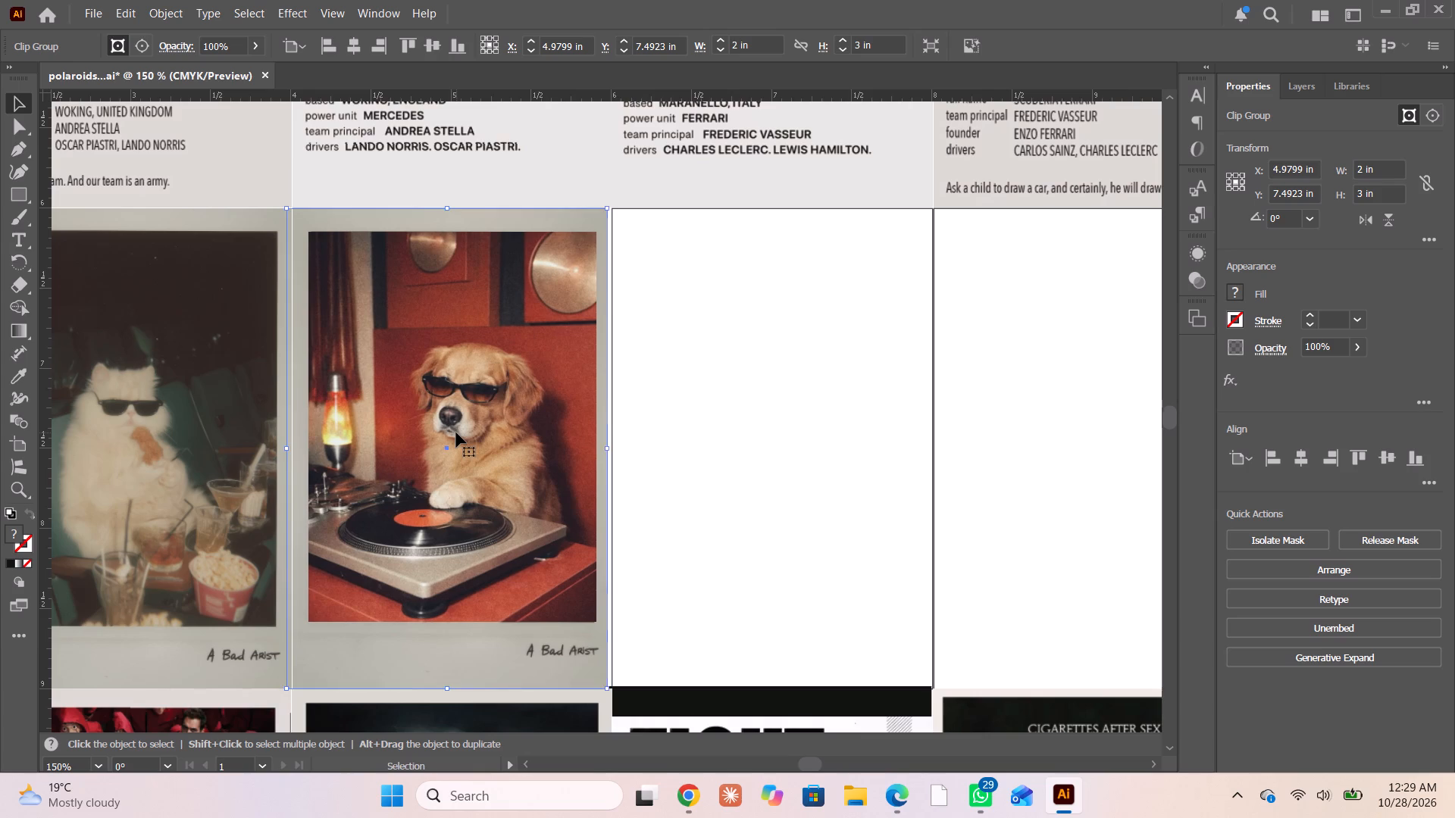
scroll(456, 427, "down", 2, "alt")
scroll(455, 426, "up", 2, "alt")
double_click(463, 419)
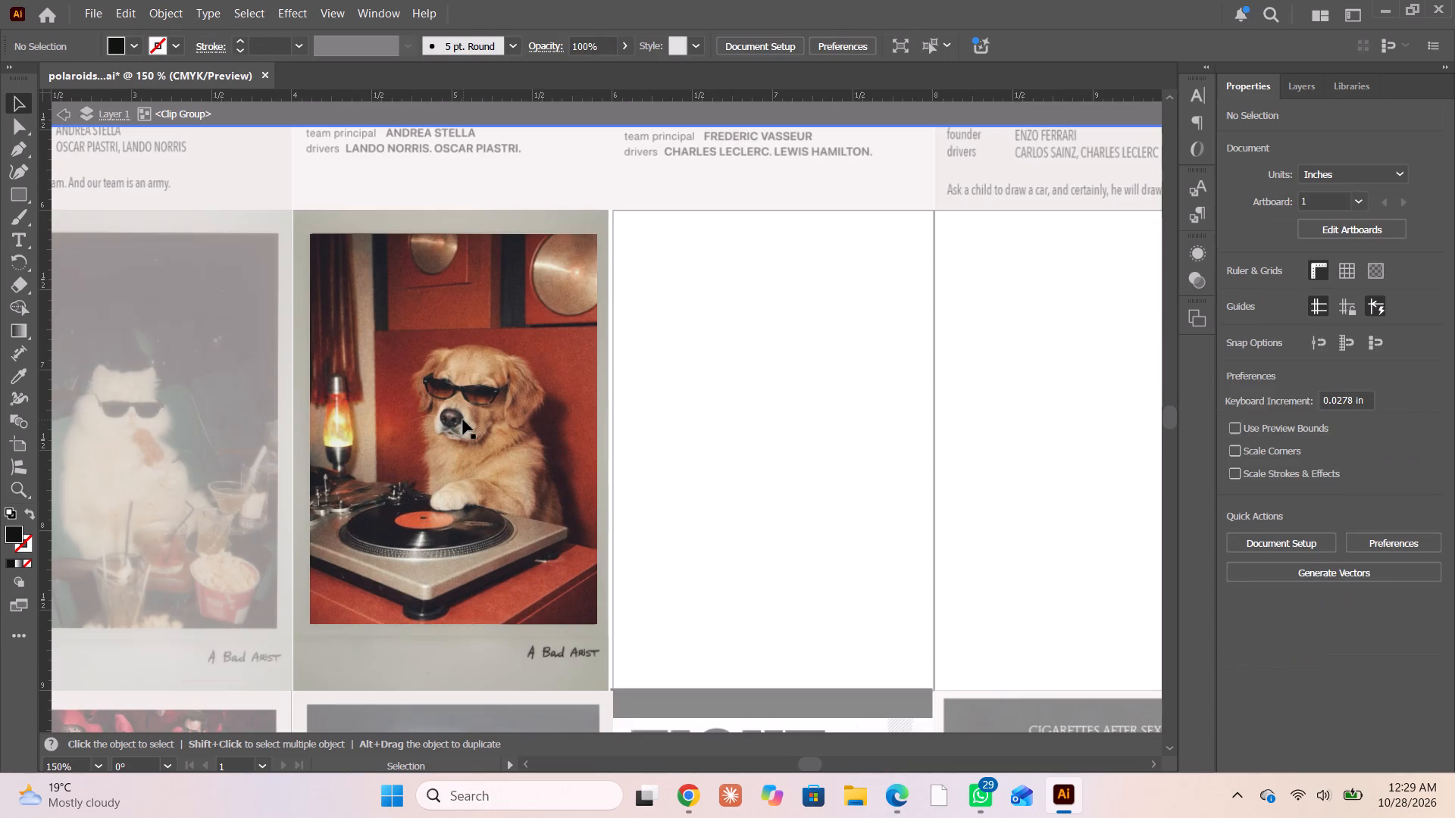
left_click(463, 420)
left_click(463, 420)
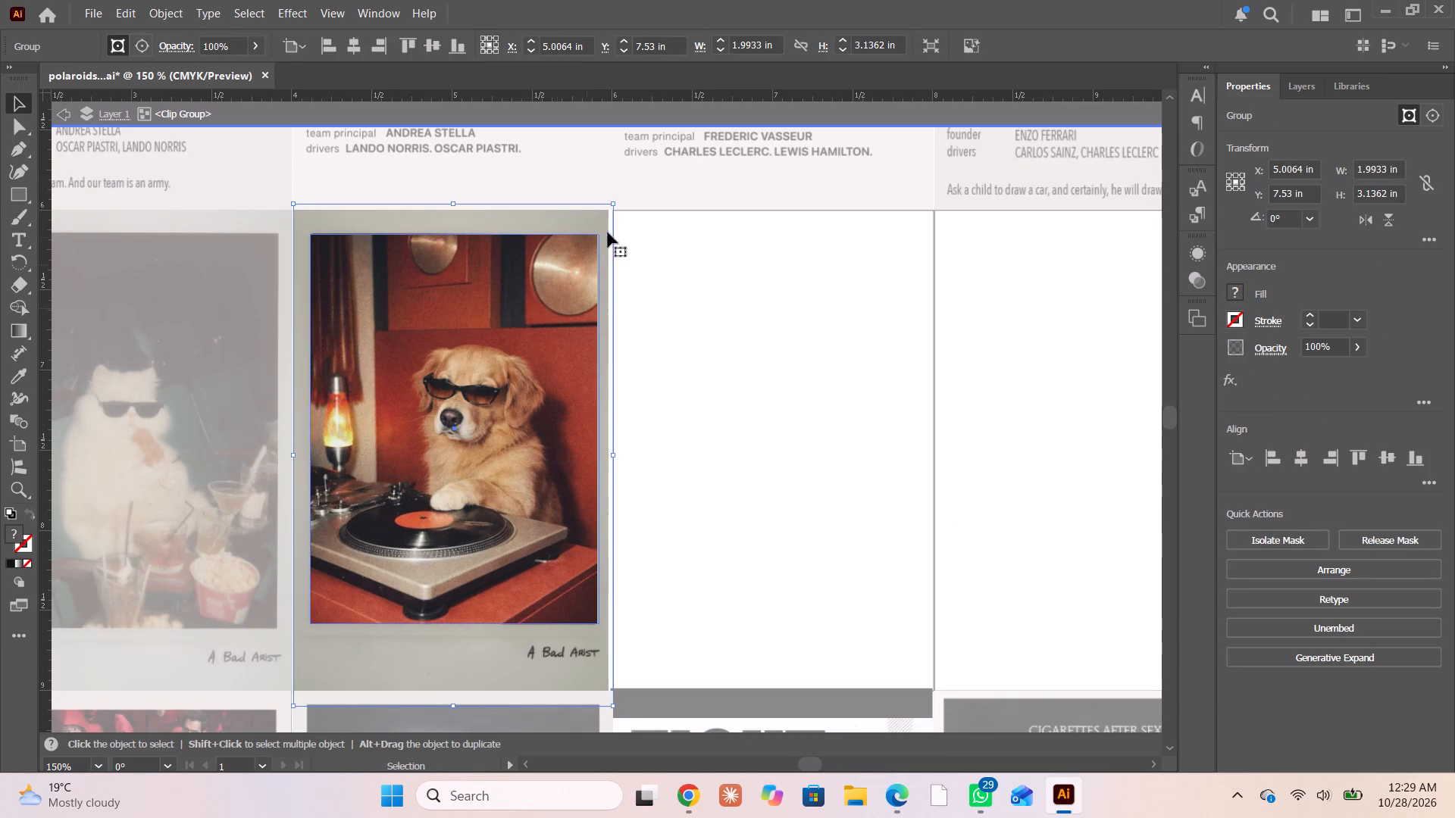
left_click(610, 204, "shift")
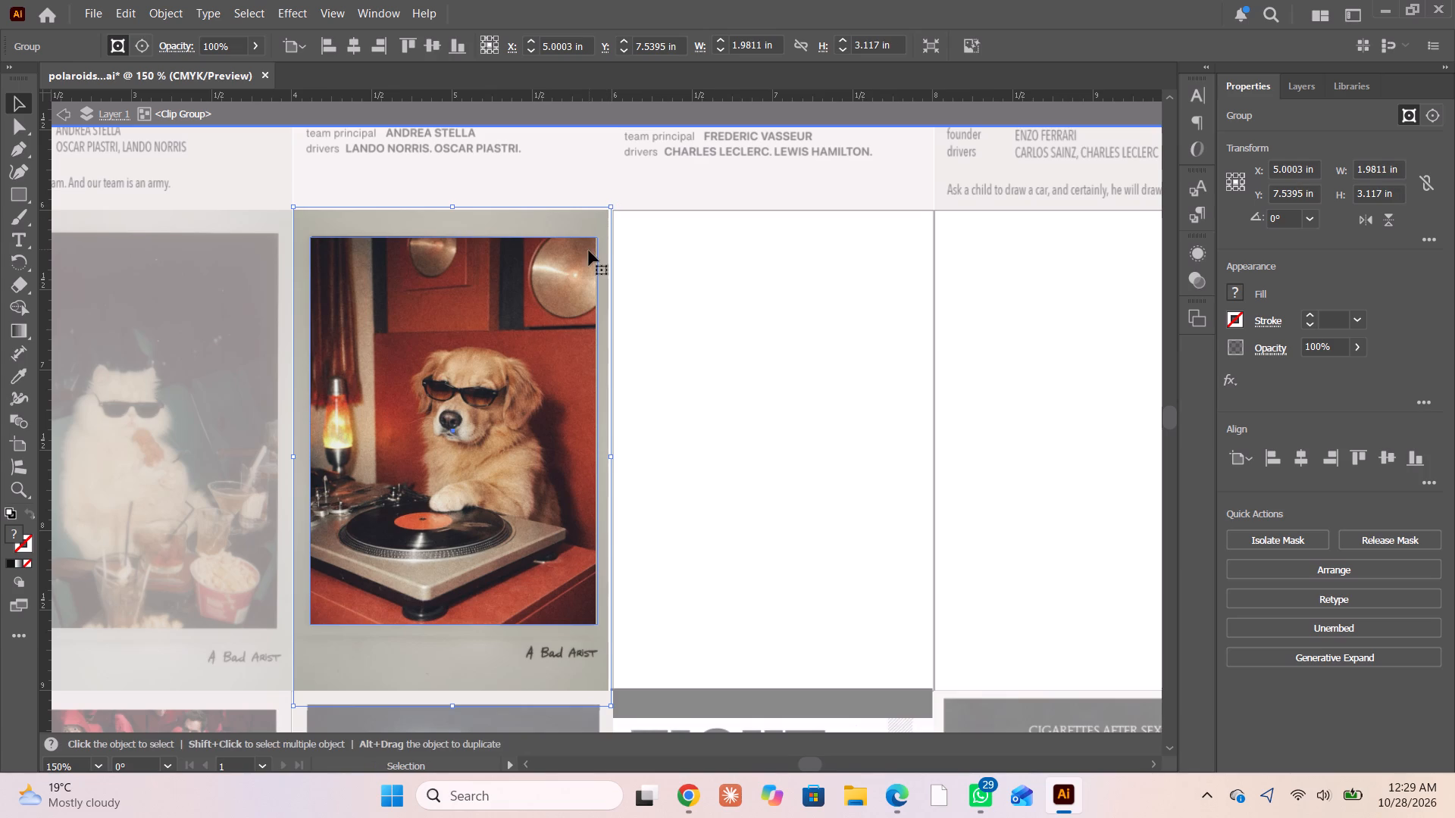
Nudge the dog polaroid image sideways within its clip group to about X 4.97 in and exit isolation mode.
left_click(524, 303)
key("Left")
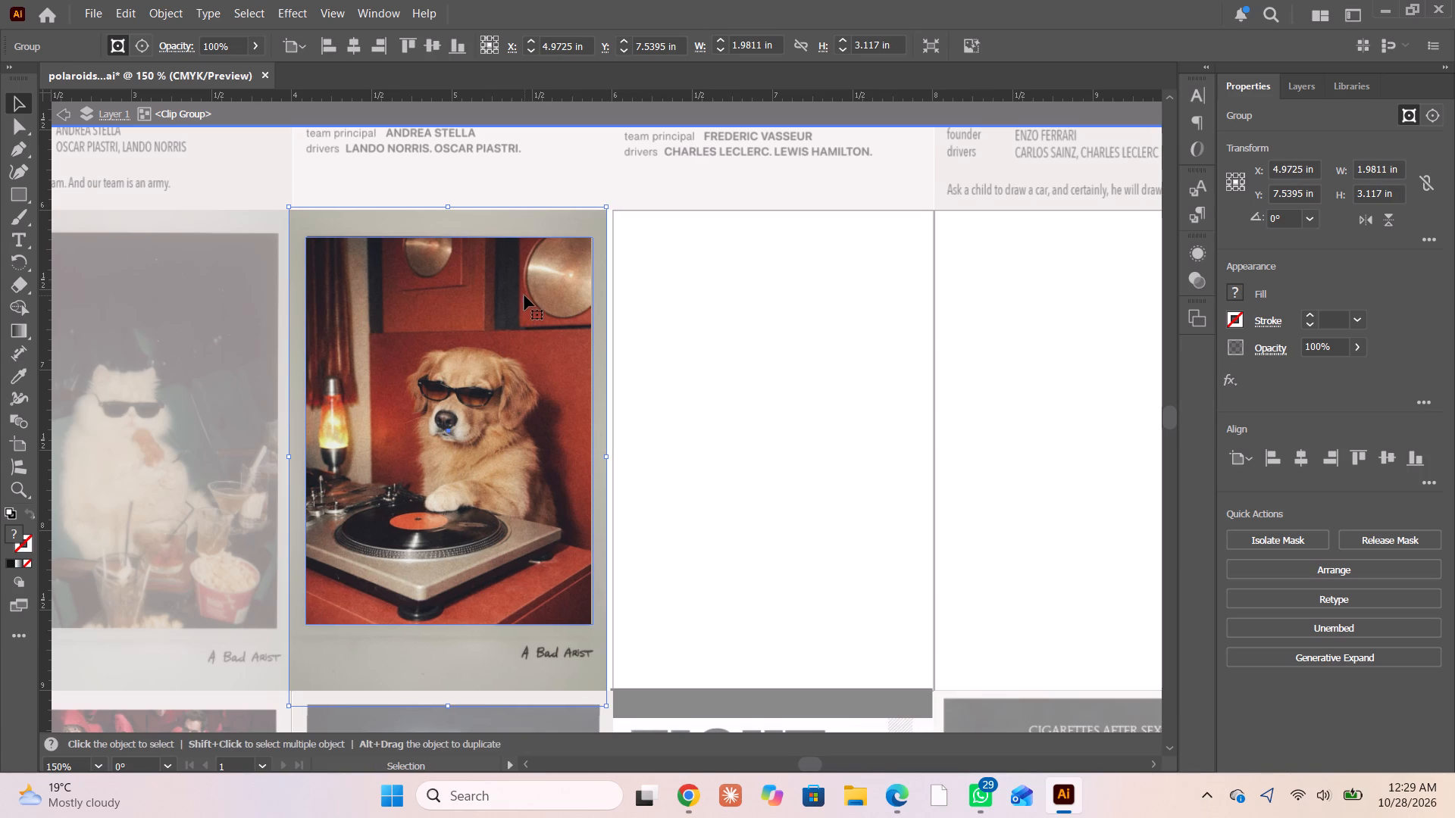
double_click(70, 119)
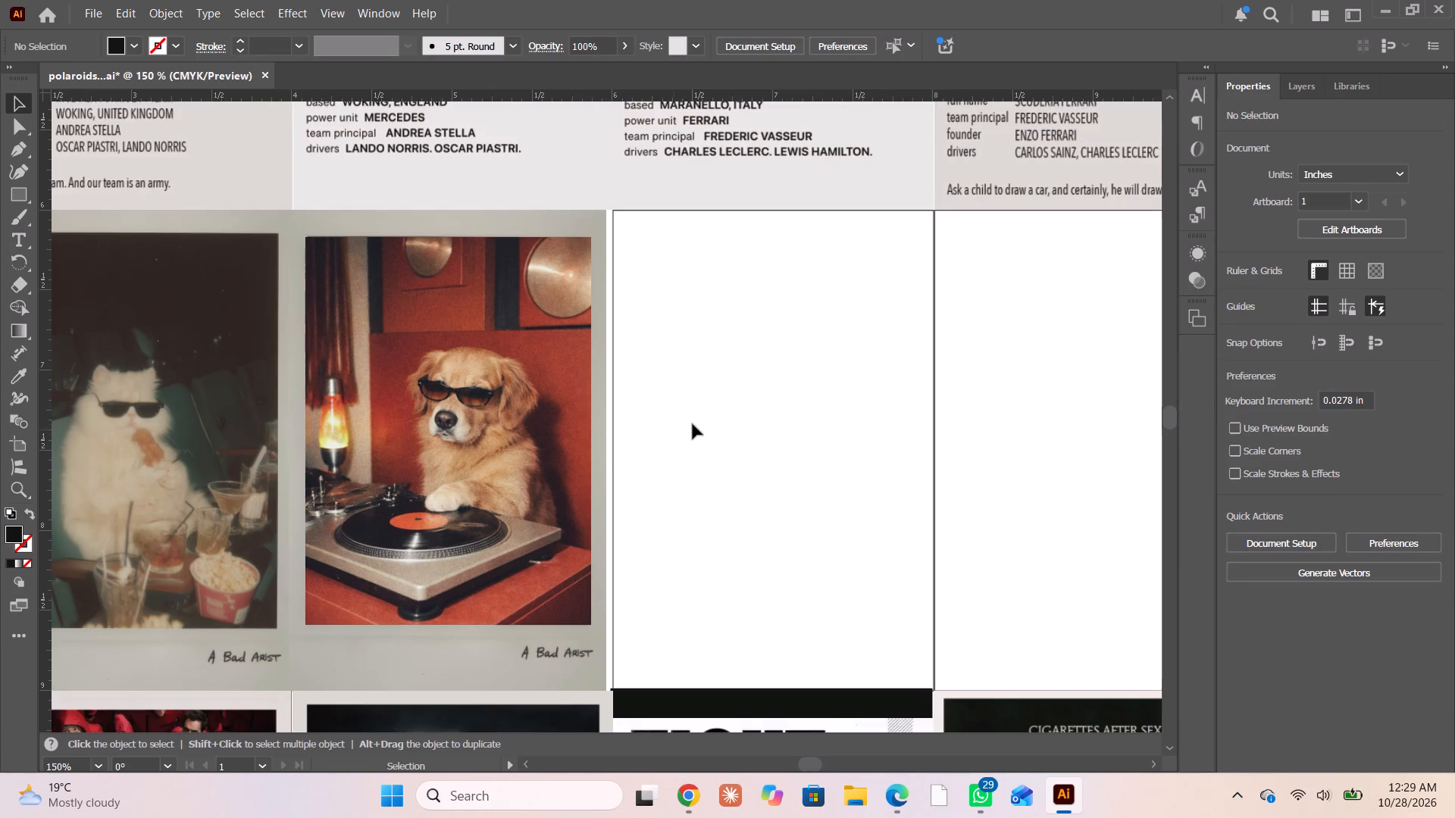
left_click(693, 424)
scroll(639, 465, "down", 1, "alt")
scroll(618, 402, "up", 1, "alt")
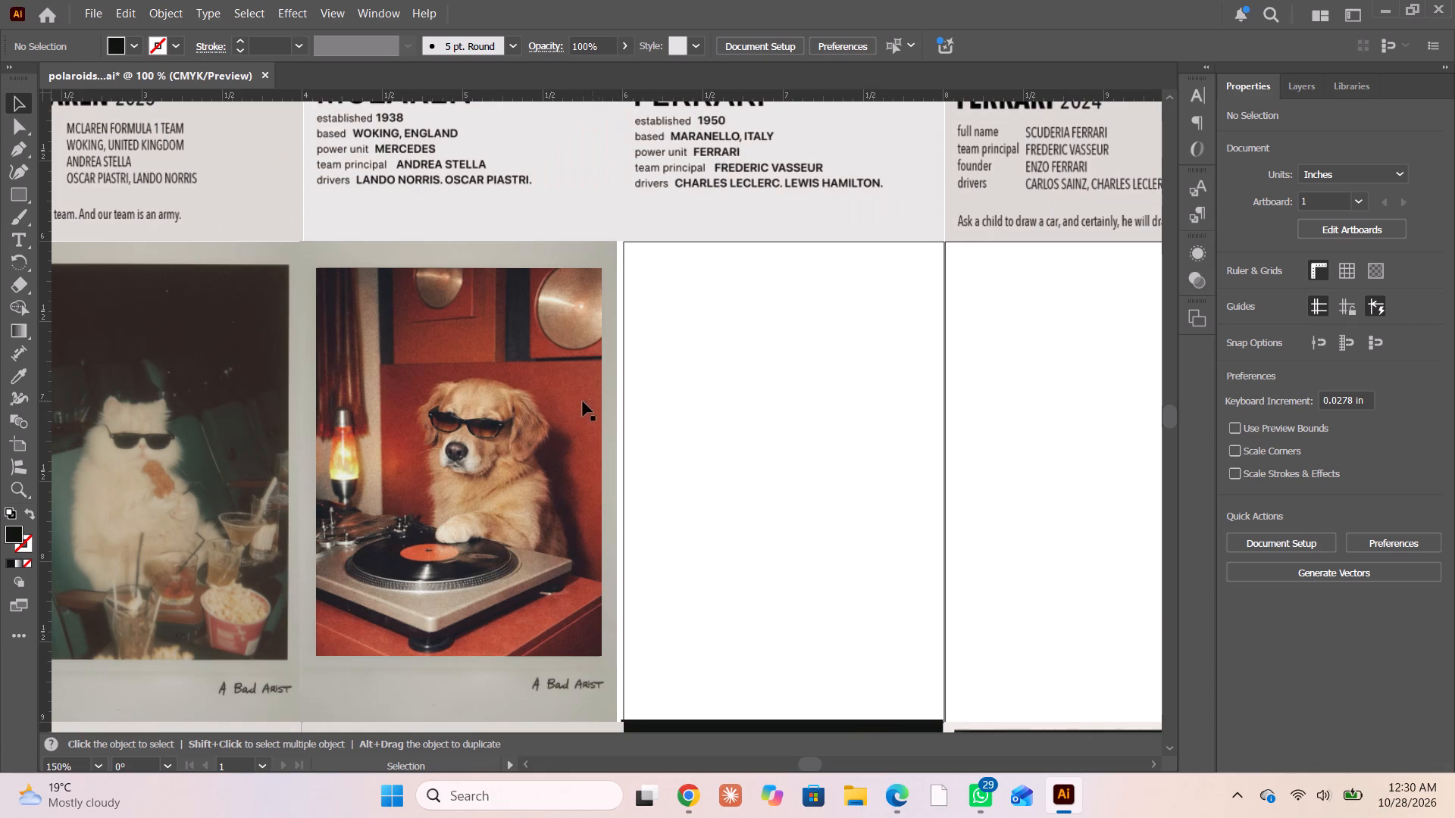
left_click(589, 214)
left_click(591, 266)
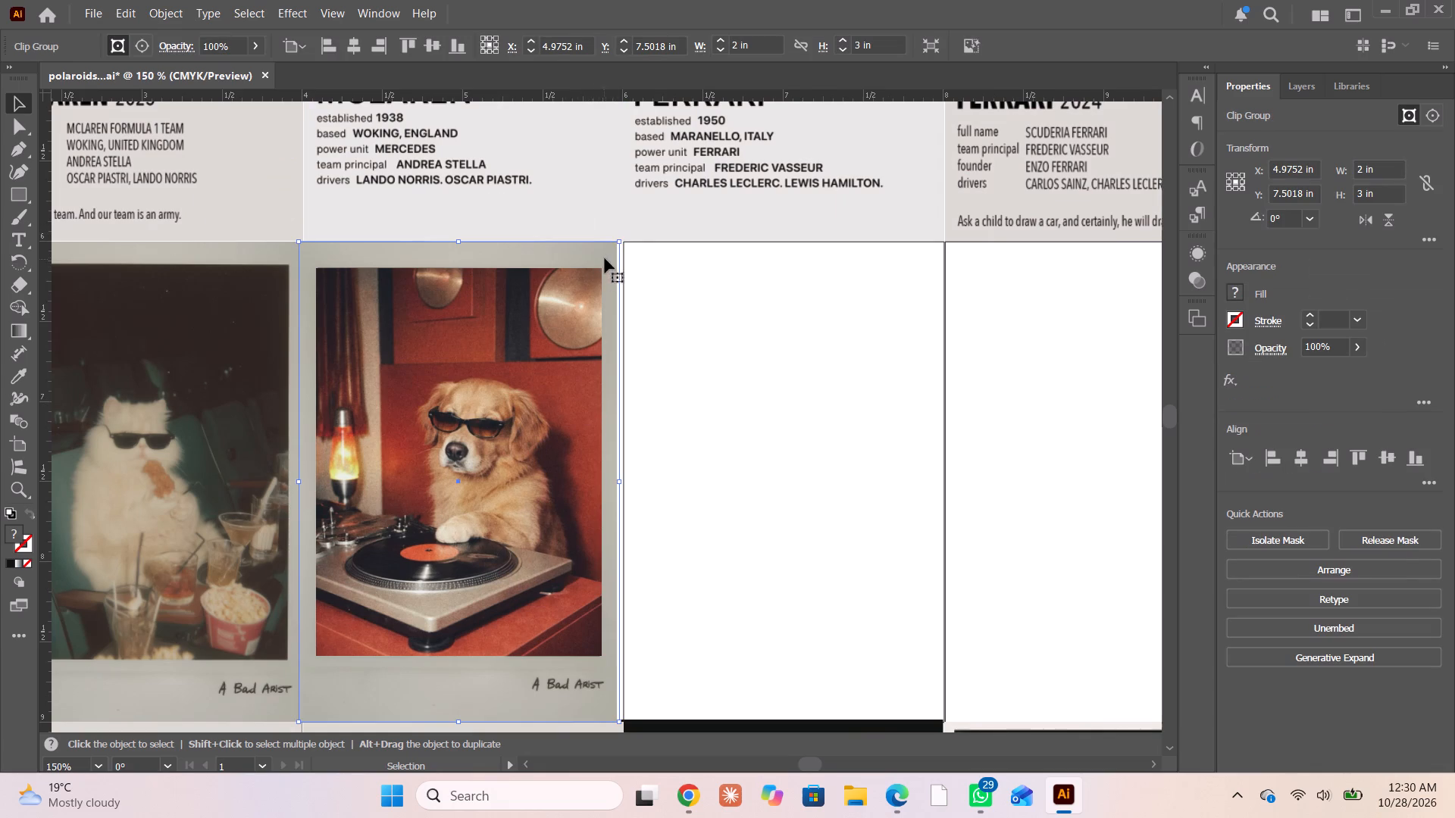
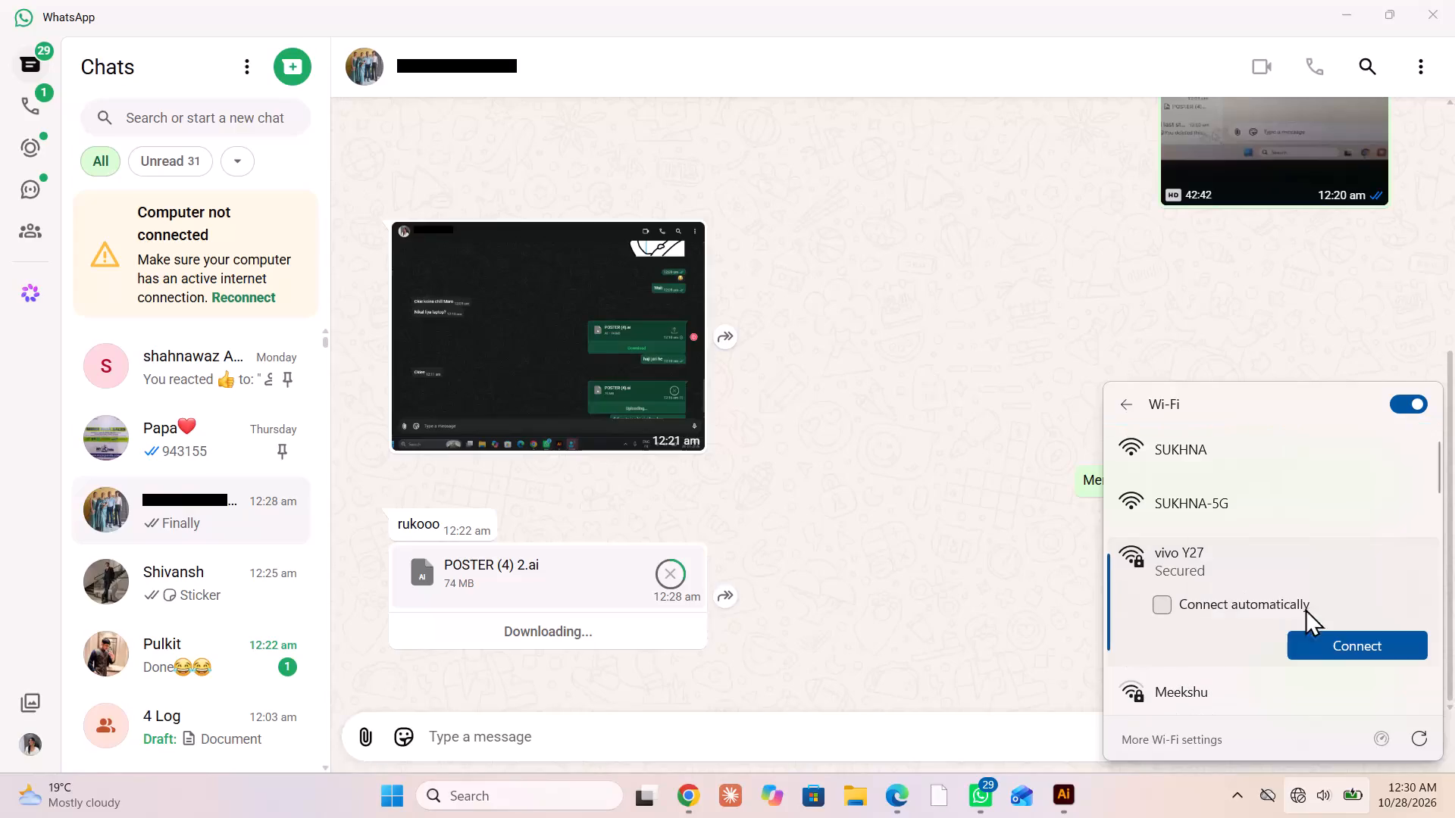
Connect the computer to the vivo Y27 Wi-Fi network, leaving automatic connection off.
left_click(1338, 644)
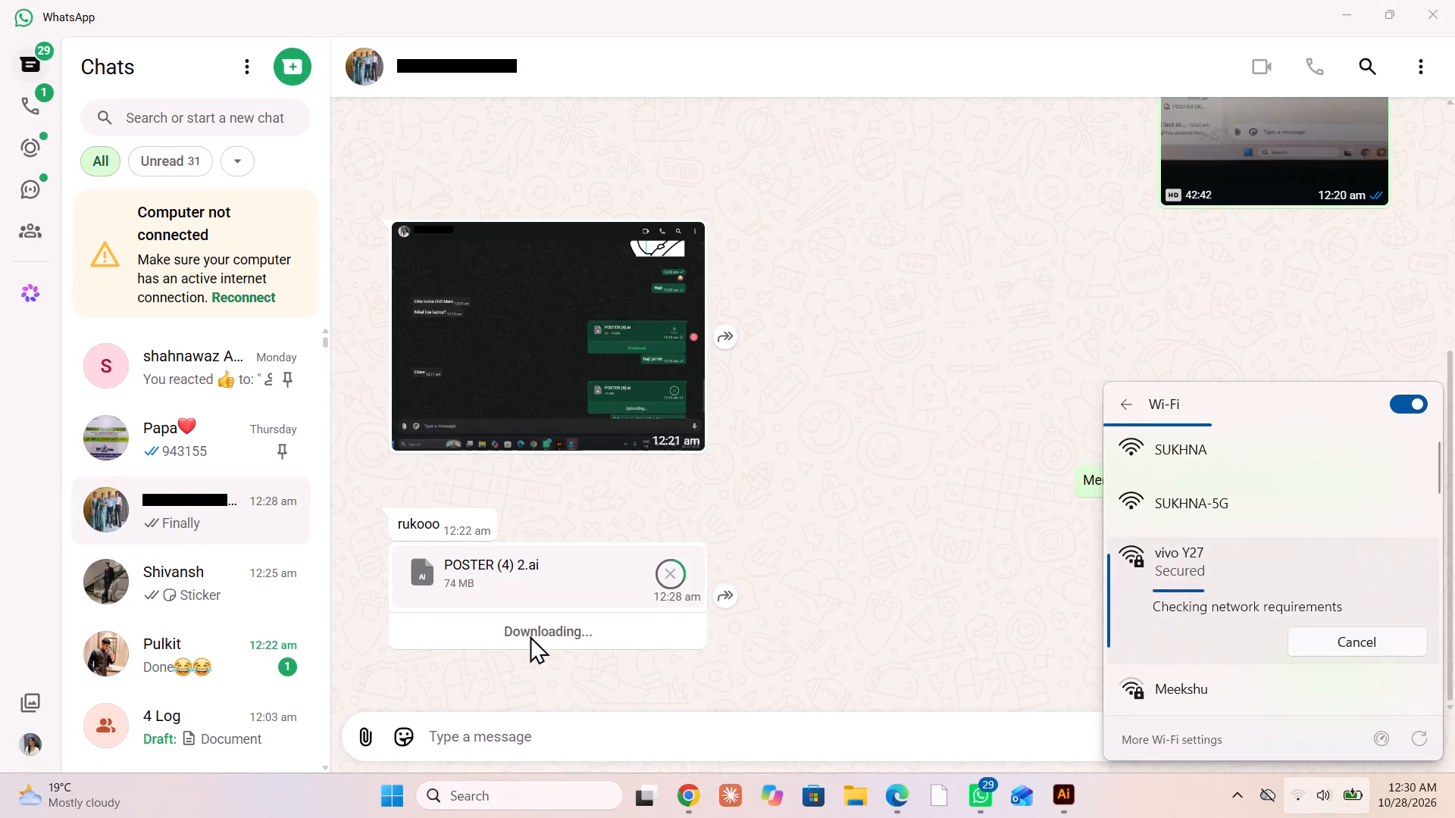
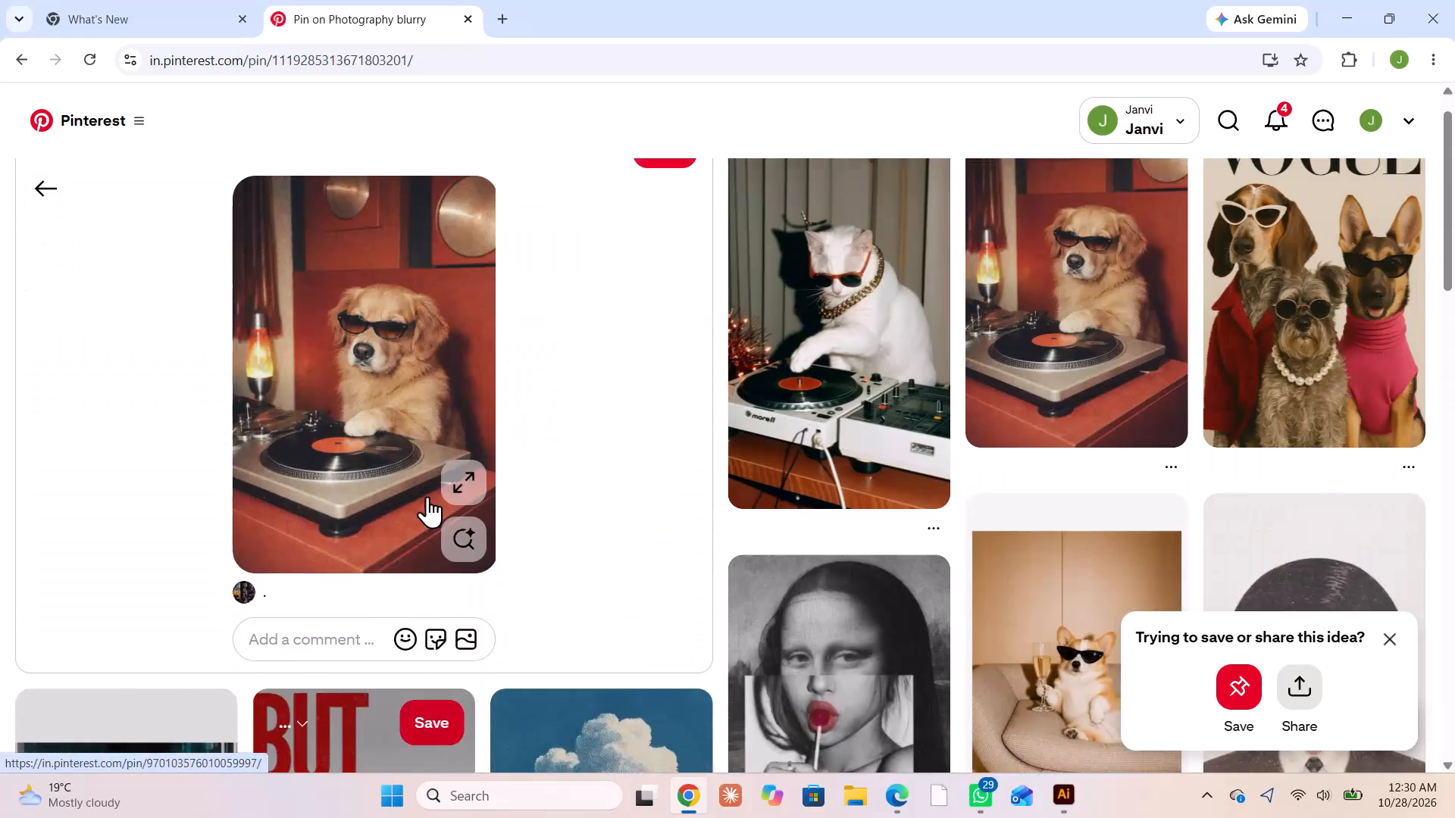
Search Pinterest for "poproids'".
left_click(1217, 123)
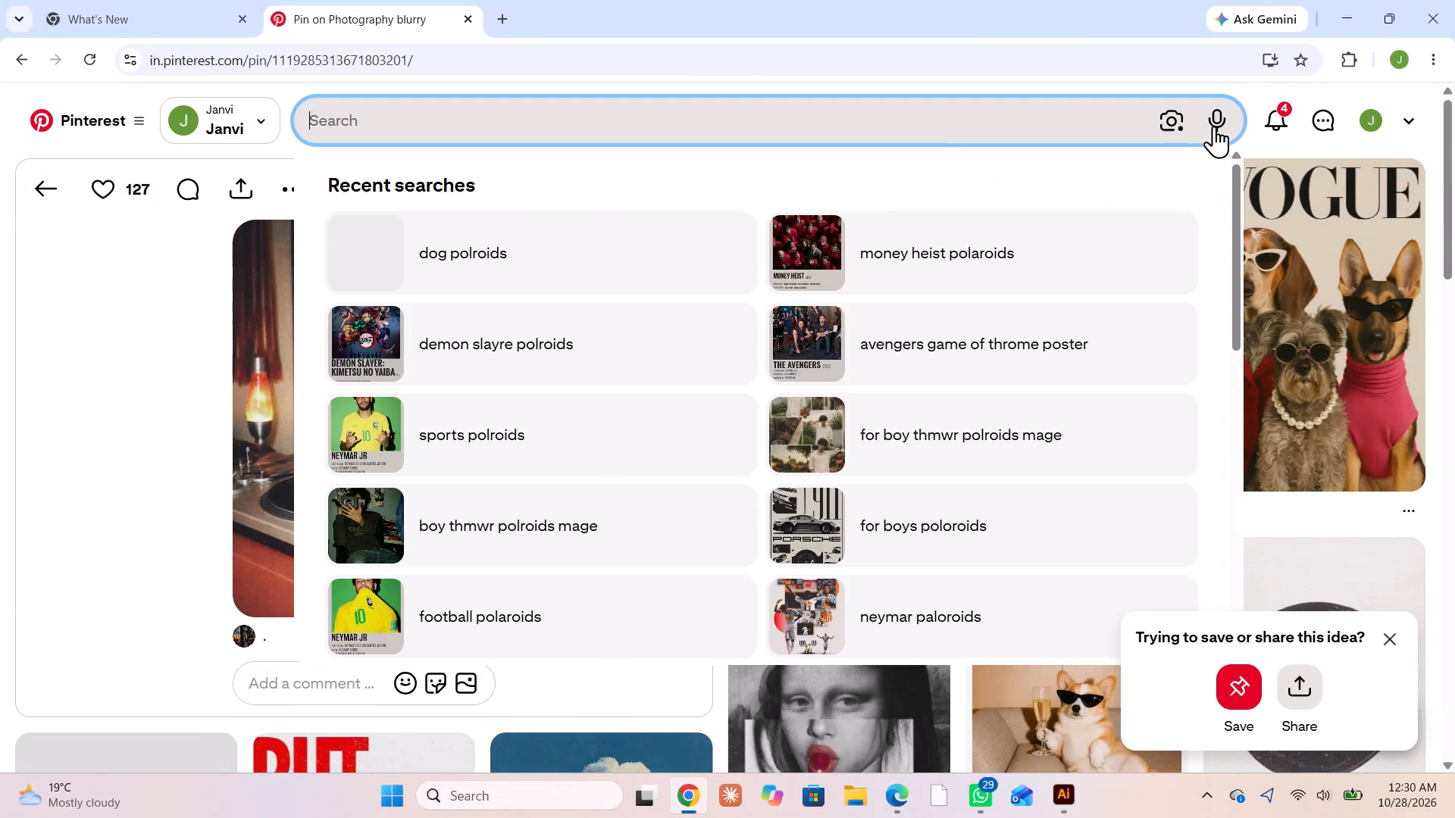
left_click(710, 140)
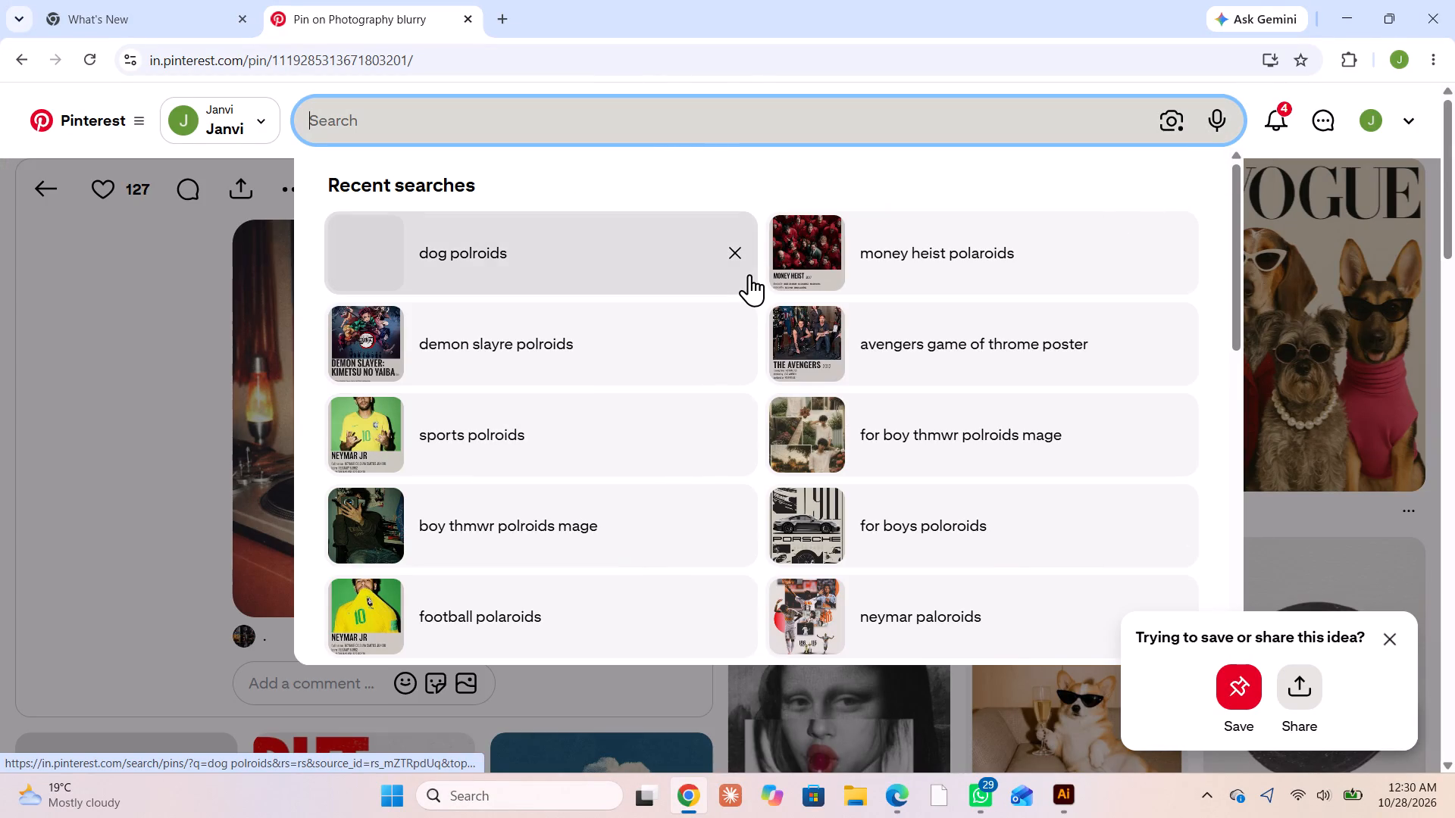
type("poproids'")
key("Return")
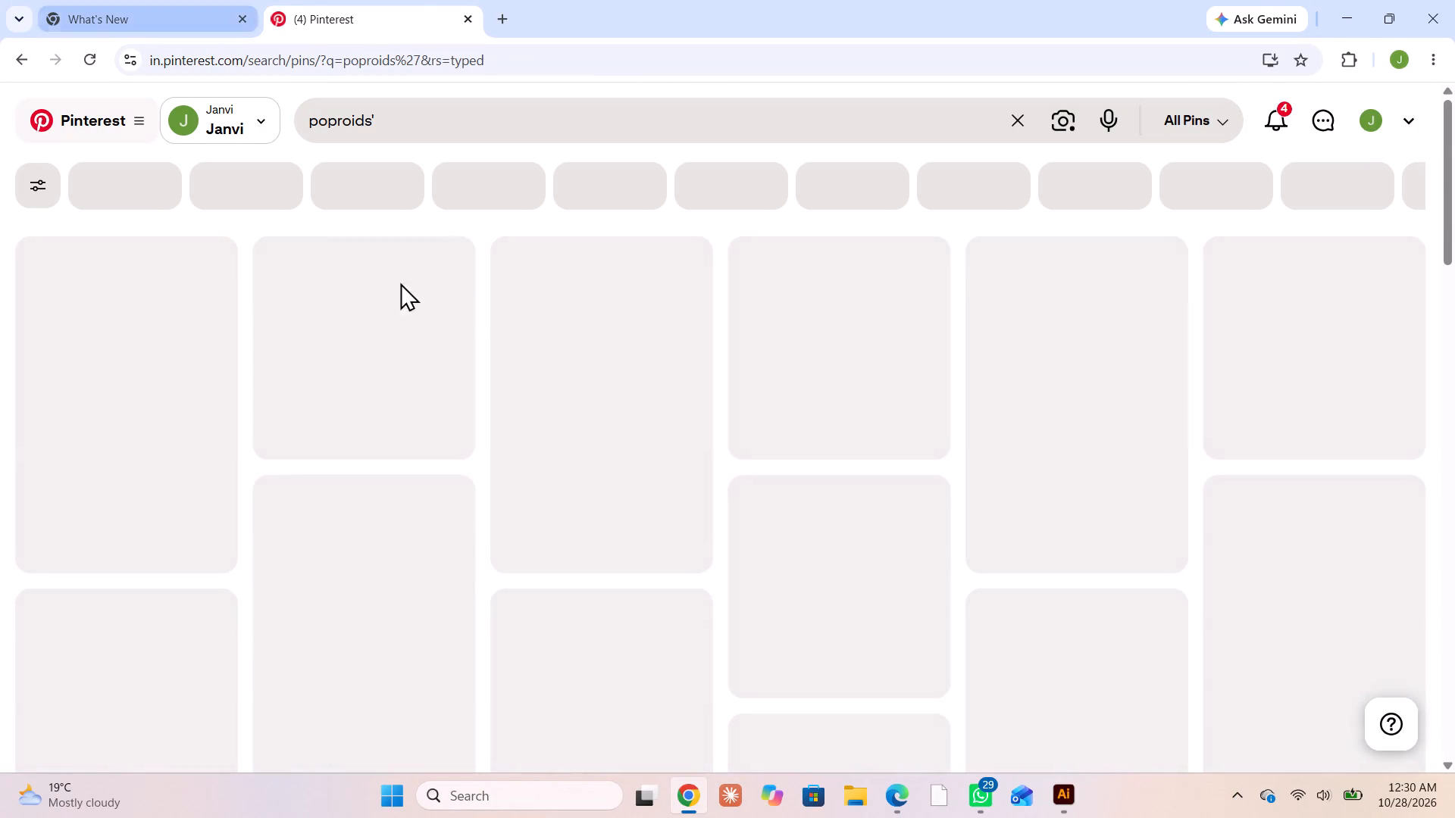
Correct the misspelled Pinterest query to "polorids'" and run the search for new polaroid images.
left_click(339, 117)
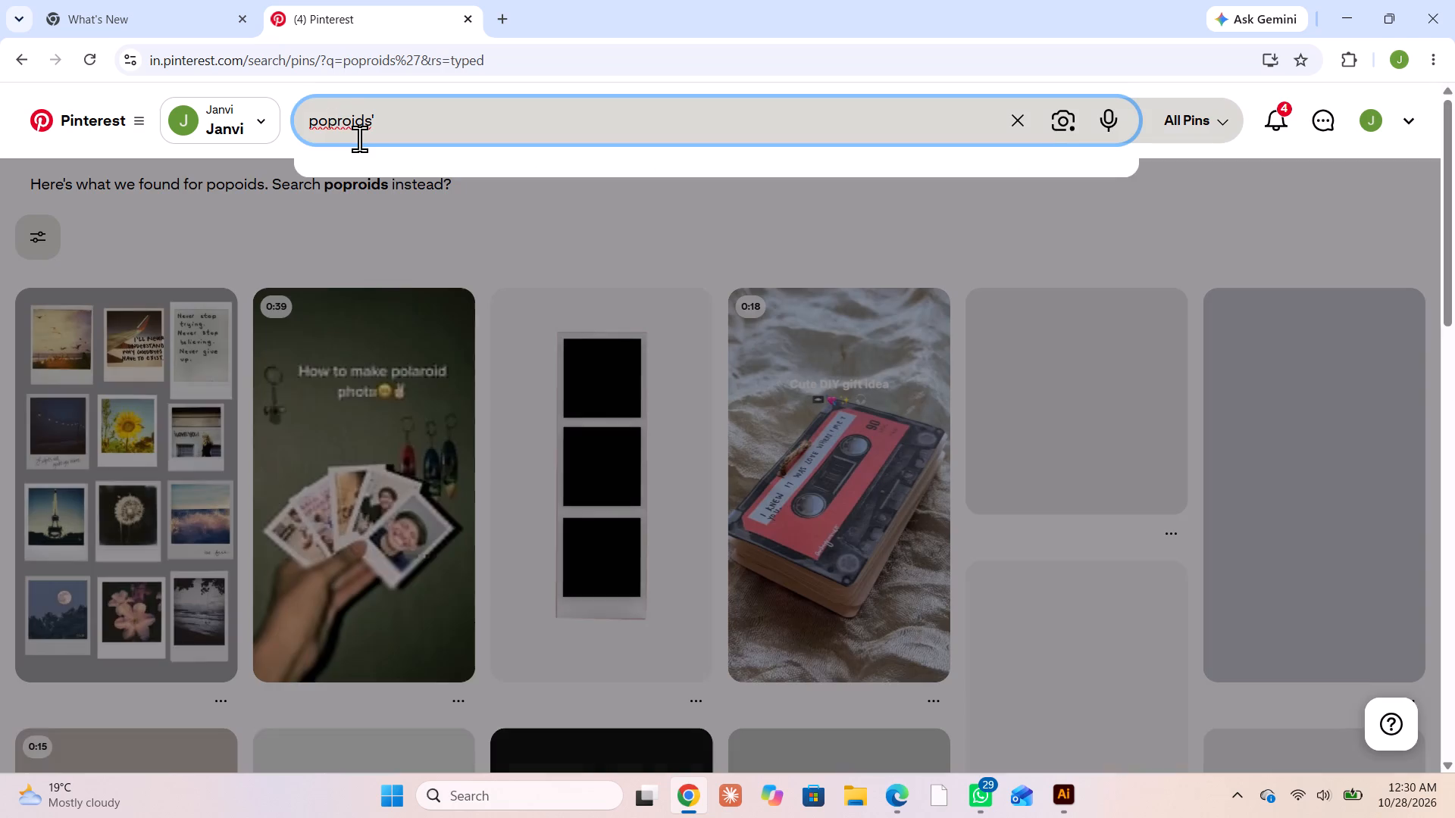
key("Right")
key("Right")
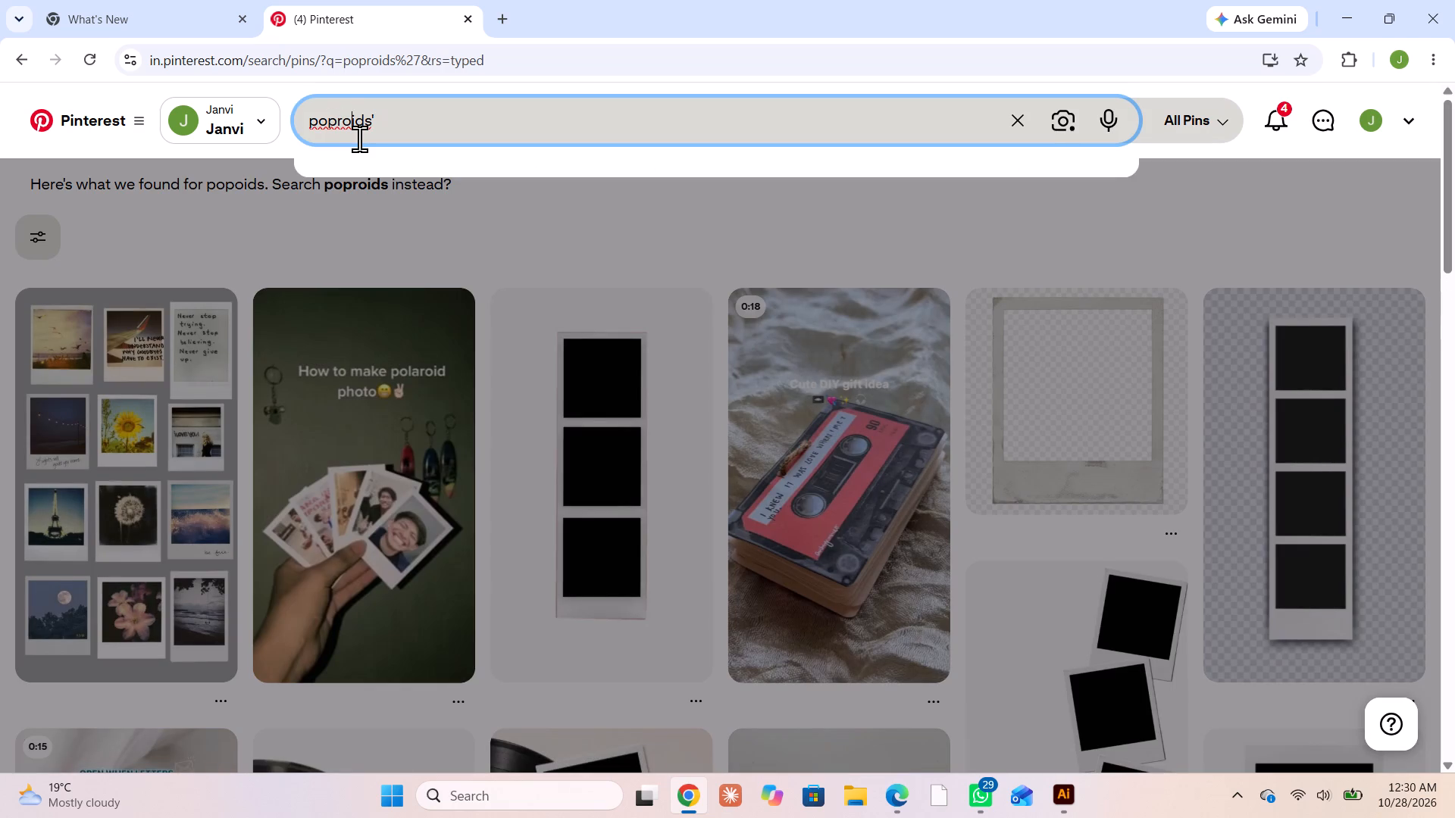
key("BackSpace")
key("BackSpace")
key("BackSpace")
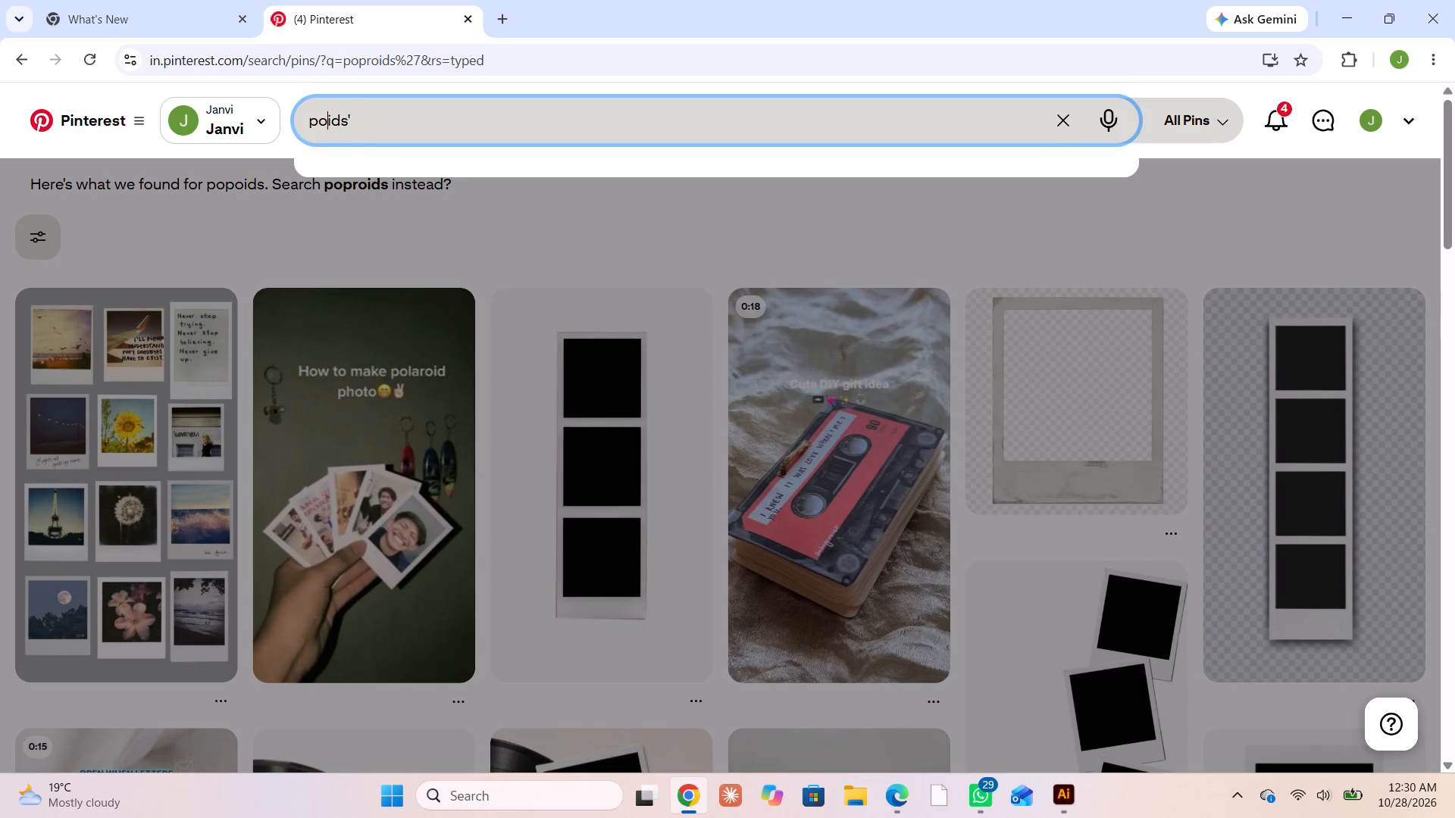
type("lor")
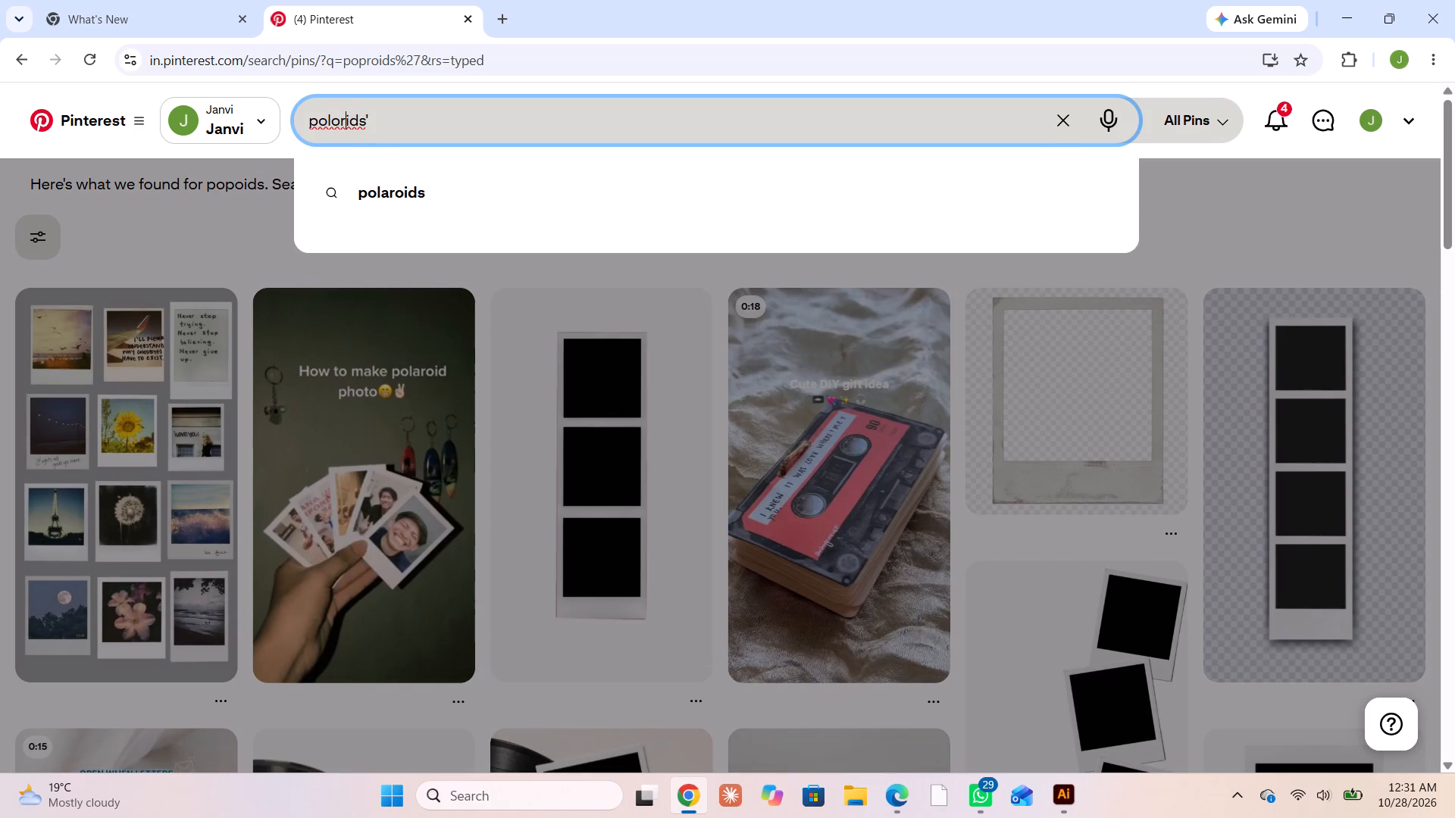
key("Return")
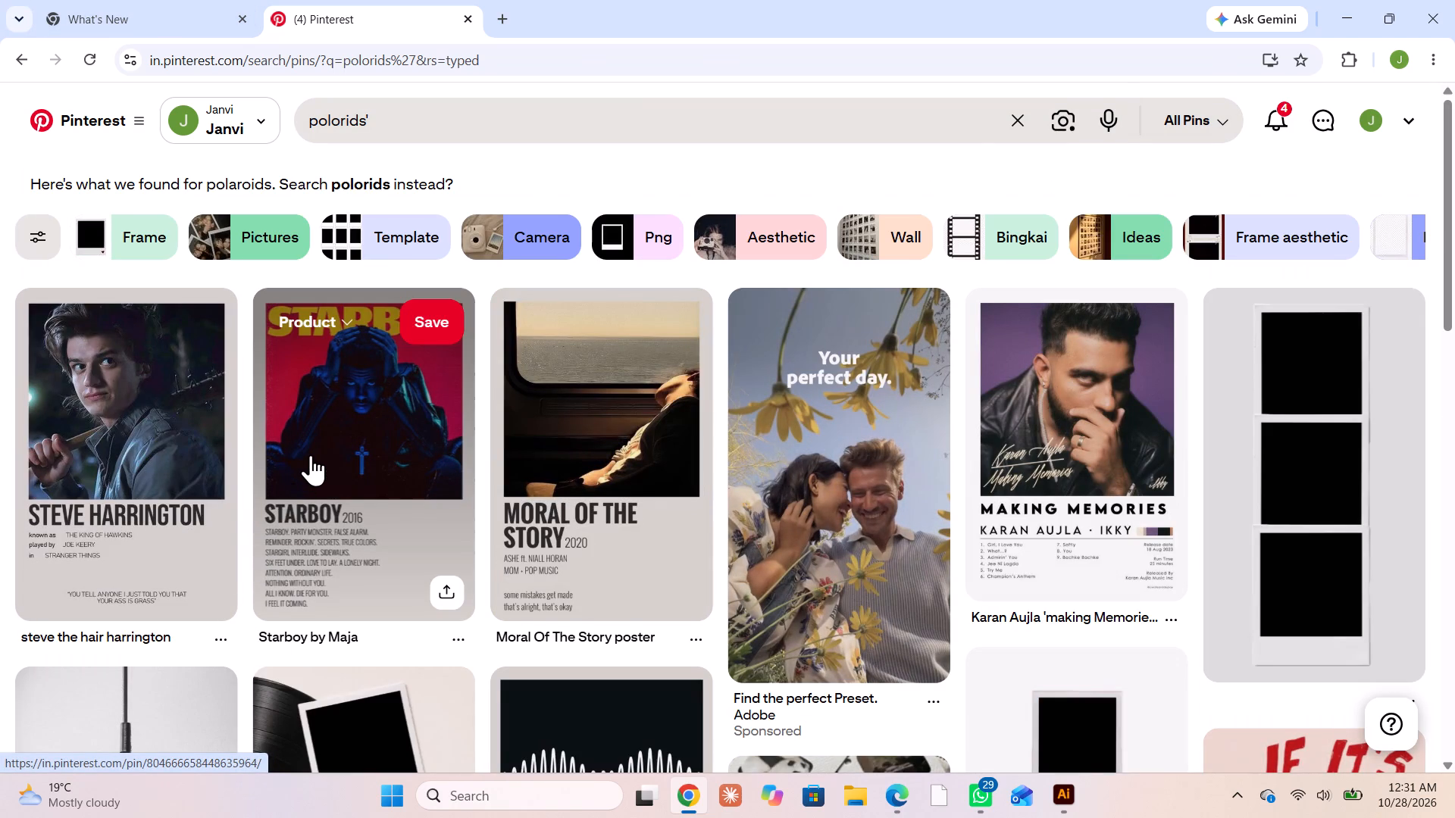
Browse the Pinterest polaroid search results for another poster design to add to the sheet.
scroll(313, 452, "down", 4)
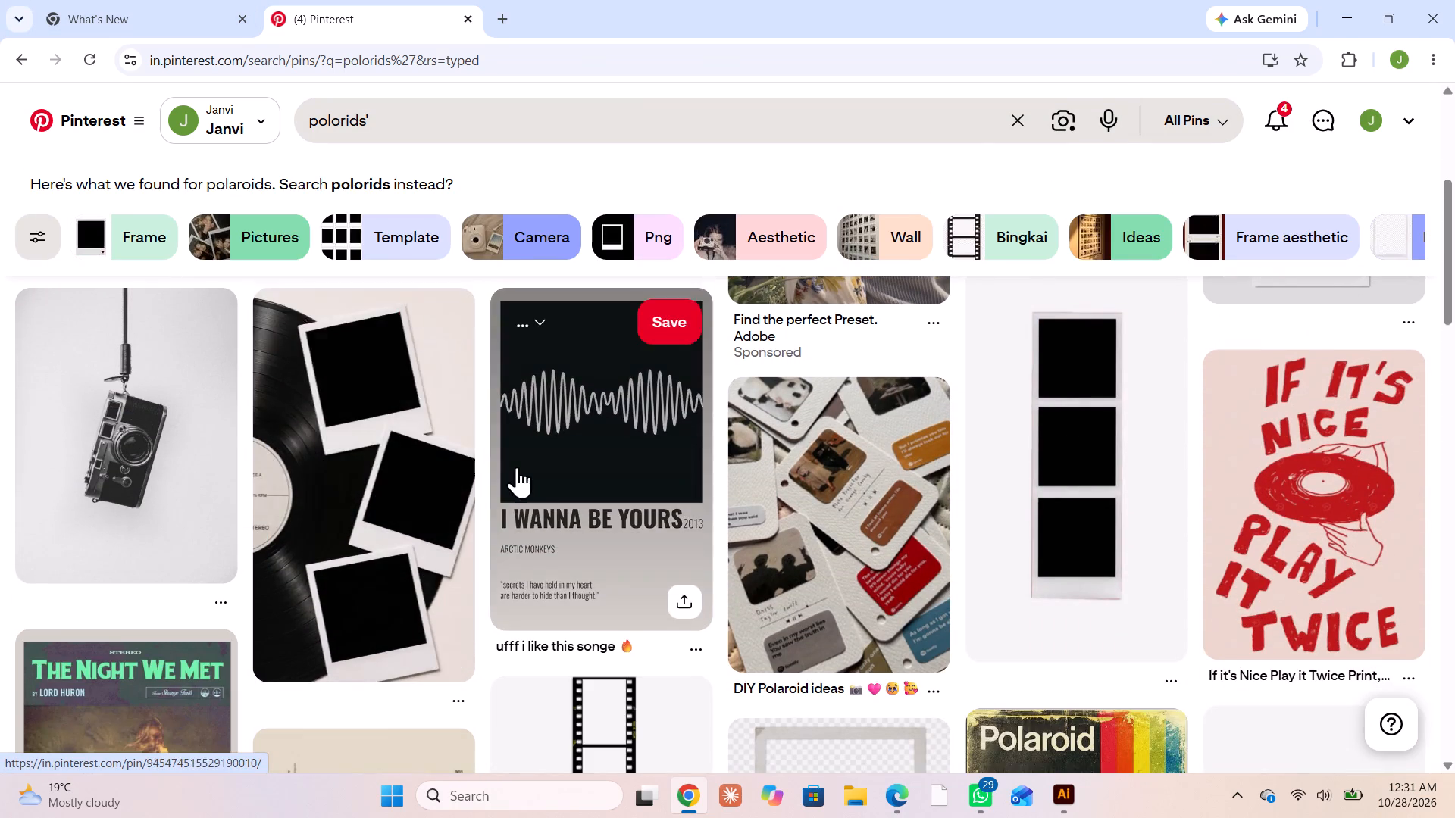
scroll(517, 466, "down", 4)
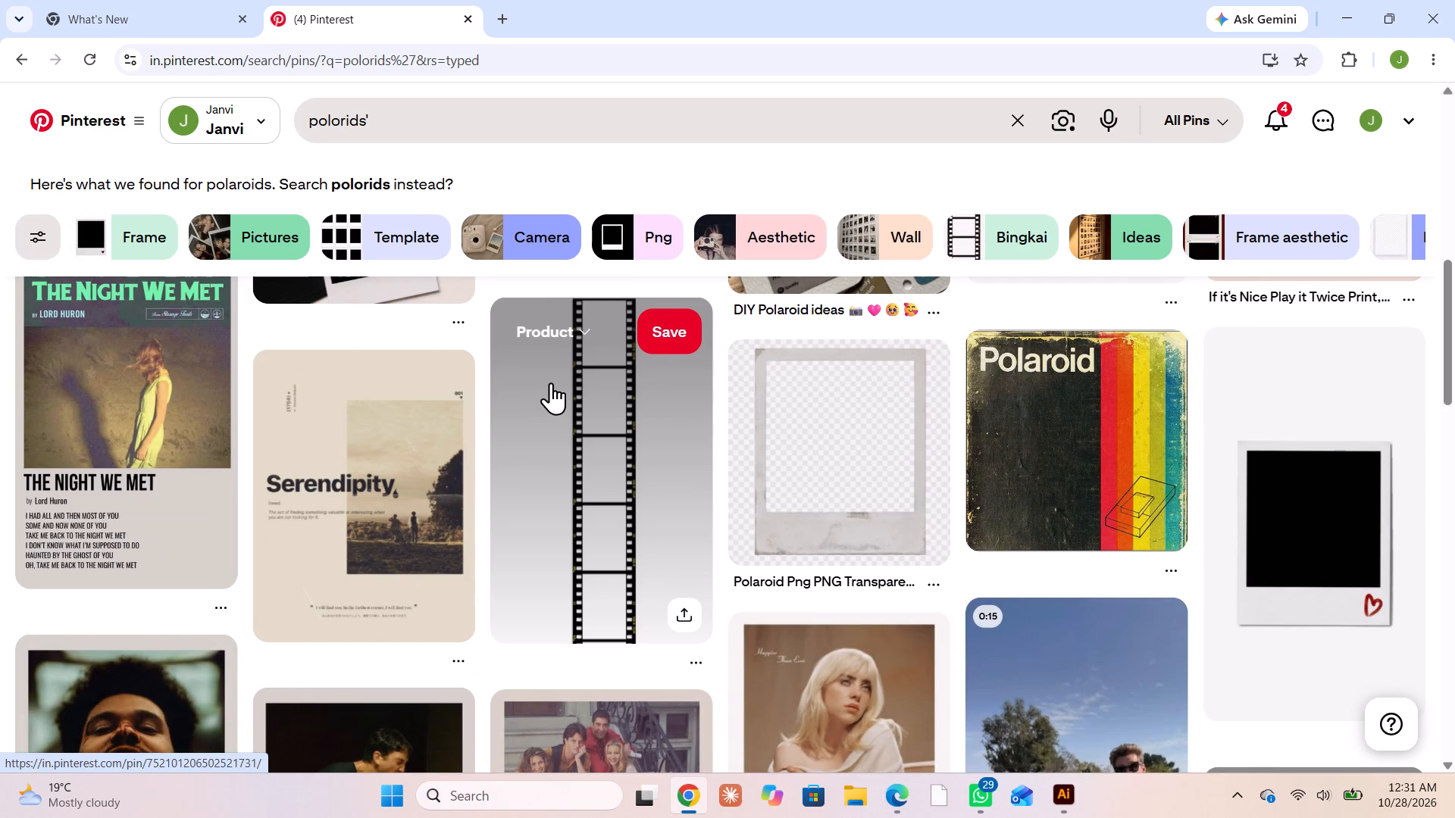
scroll(227, 588, "down", 4)
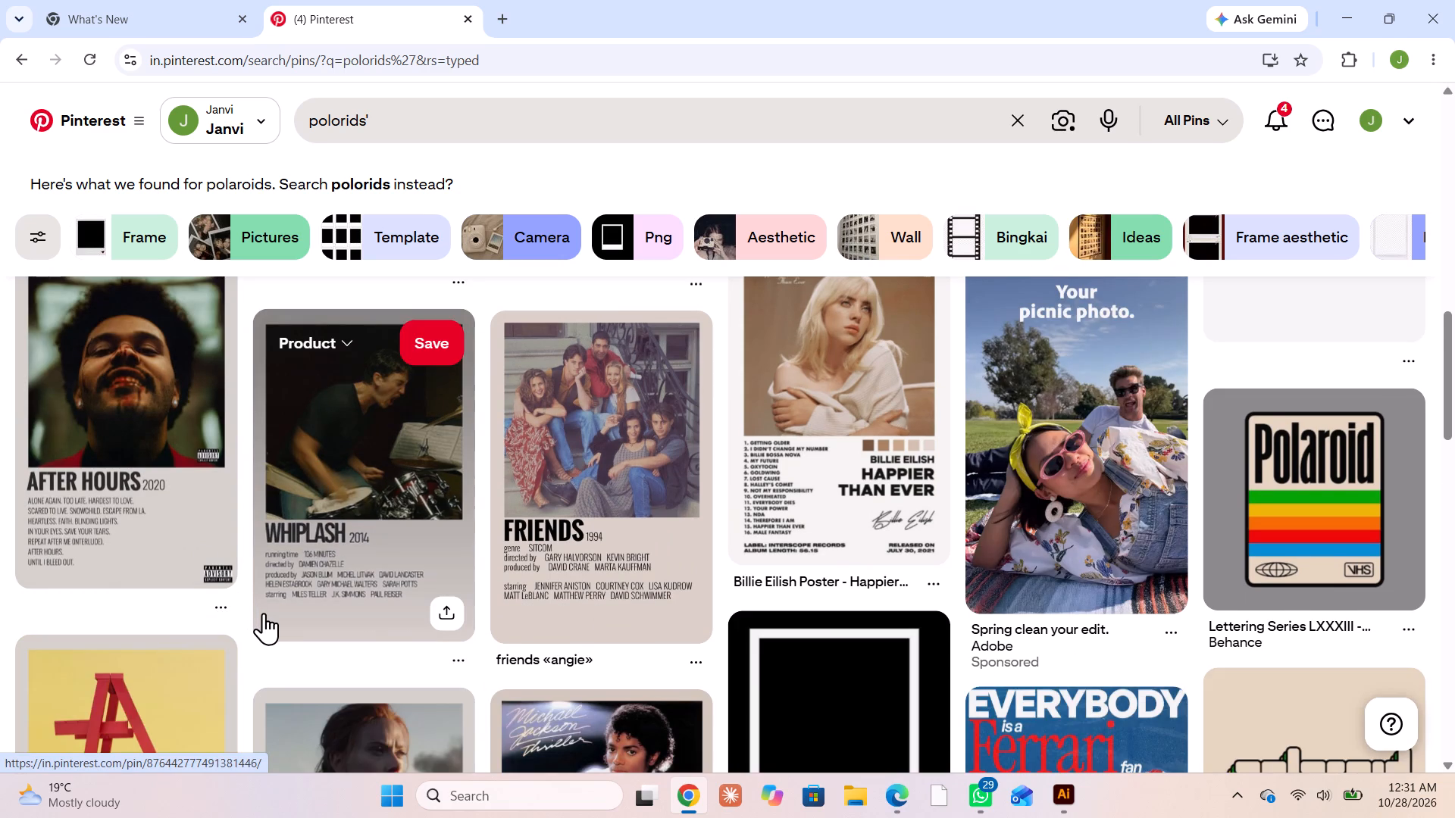
scroll(264, 613, "down", 1)
scroll(268, 606, "up", 4)
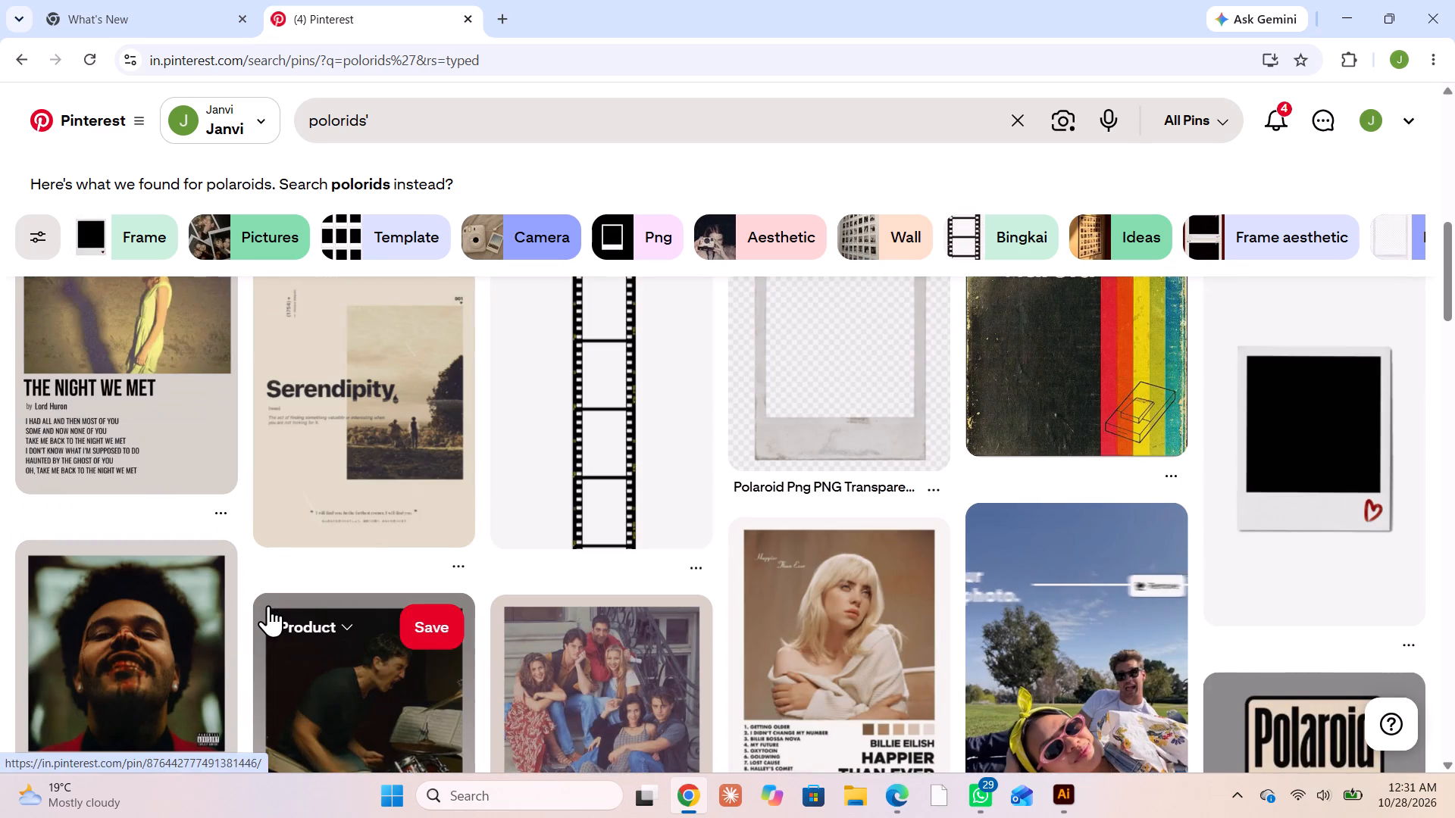
scroll(268, 605, "up", 13)
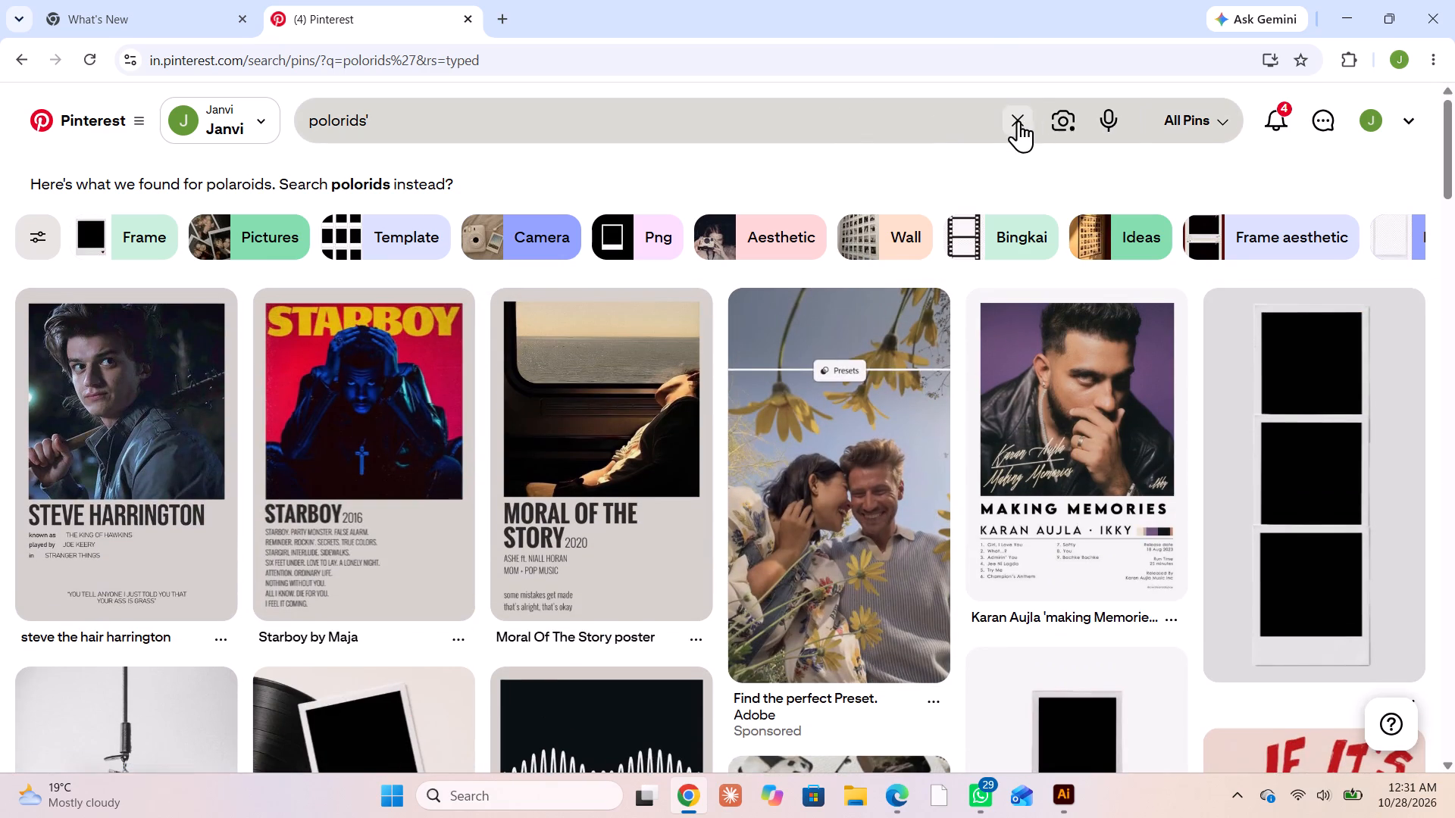
Search Pinterest for "billi paloroids".
left_click(1014, 122)
type("billi")
key("space")
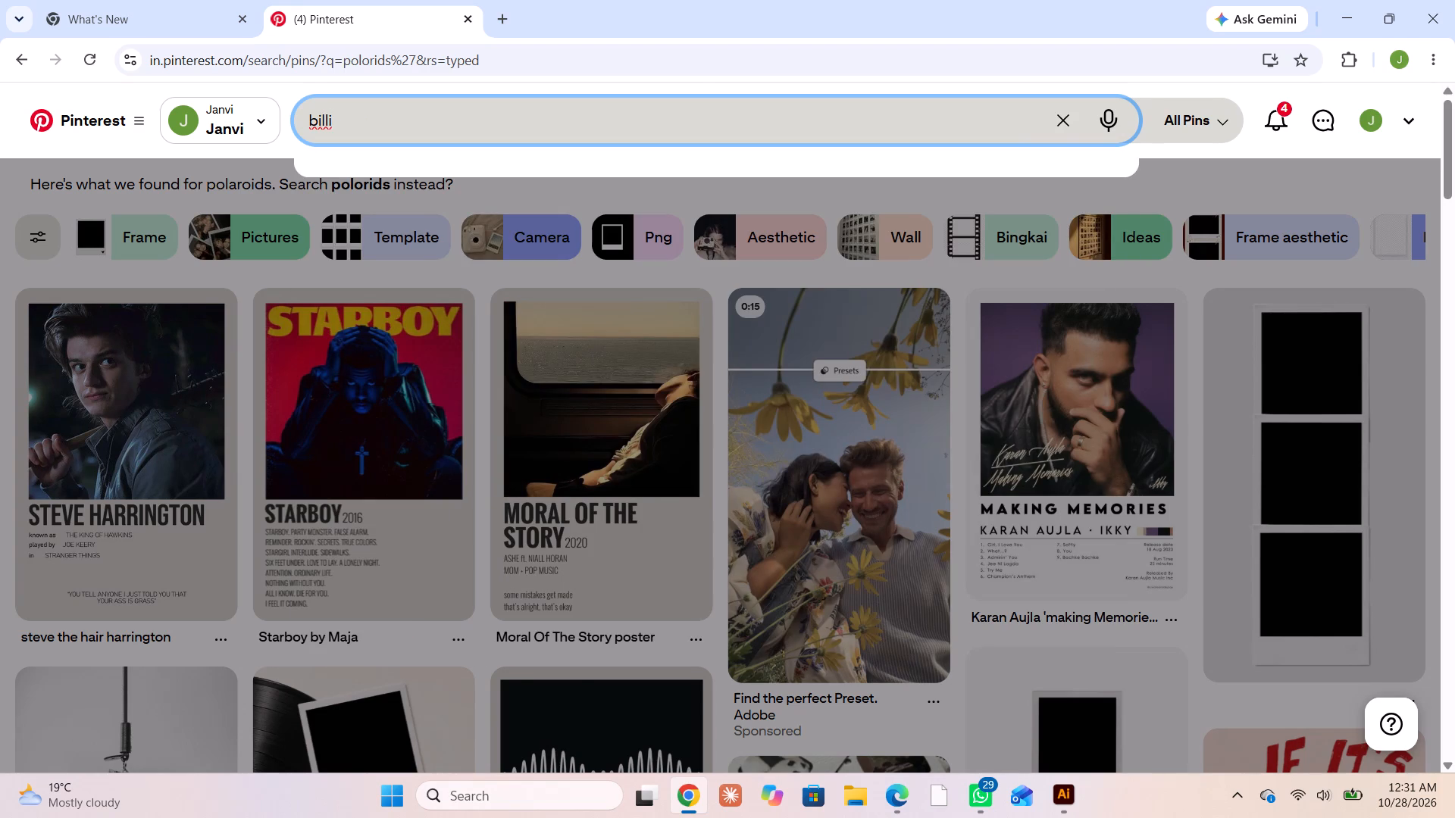
type("paloroids")
key("Return")
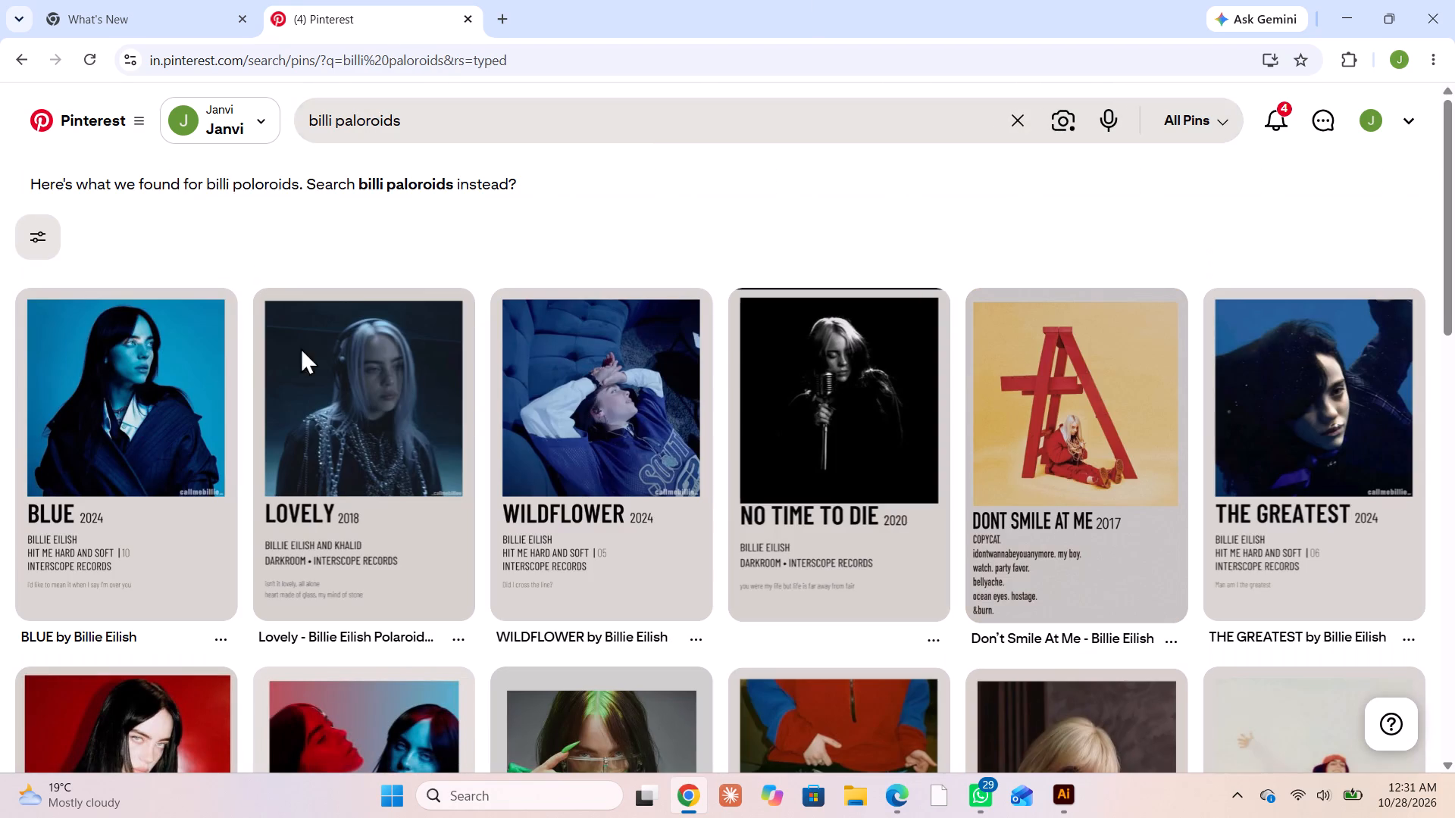
Open the "Lovely - Billie Eilish Polaroid Music Poster" pin and copy its image.
left_click(373, 466)
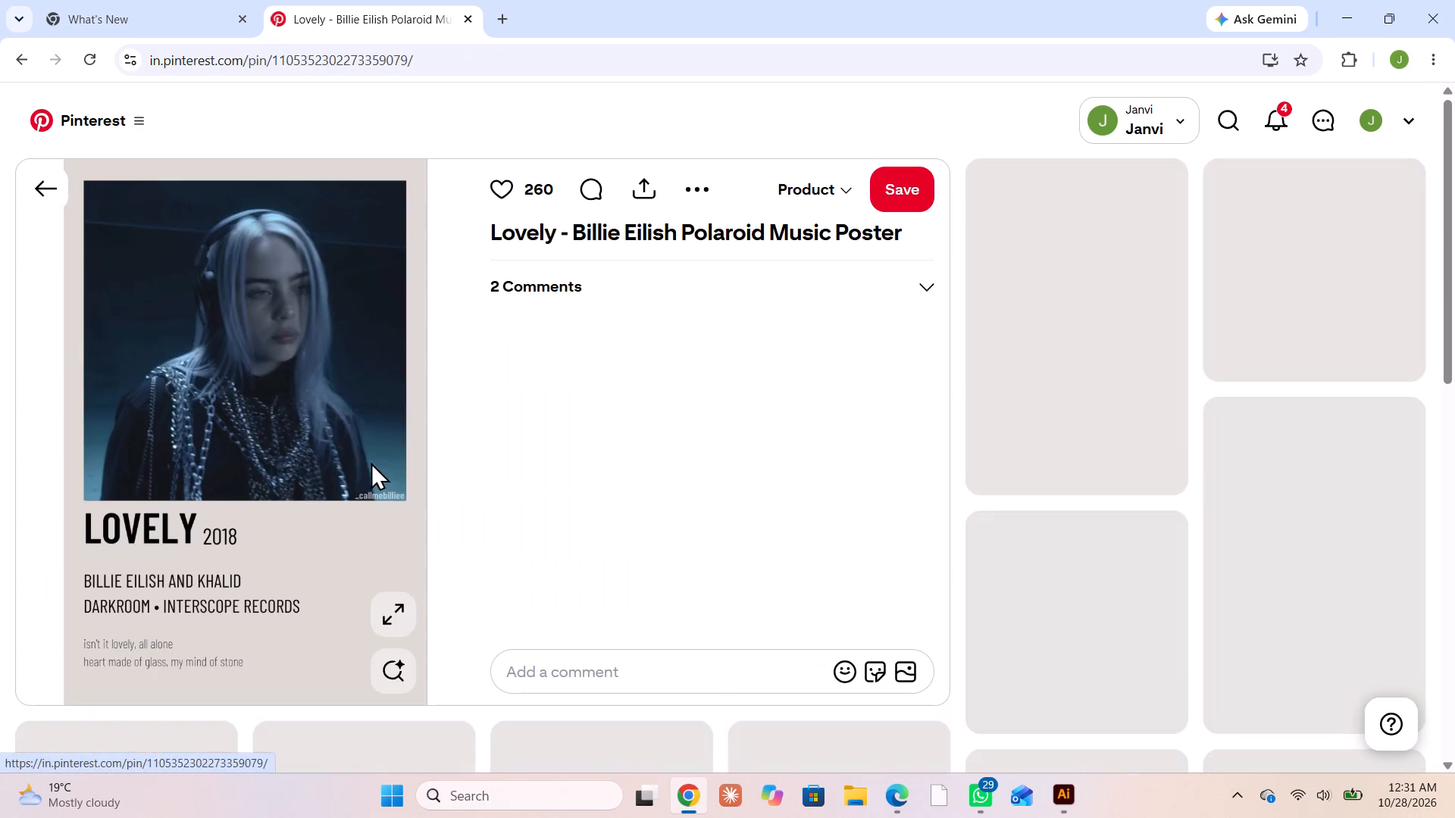
right_click(327, 396)
left_click(382, 480)
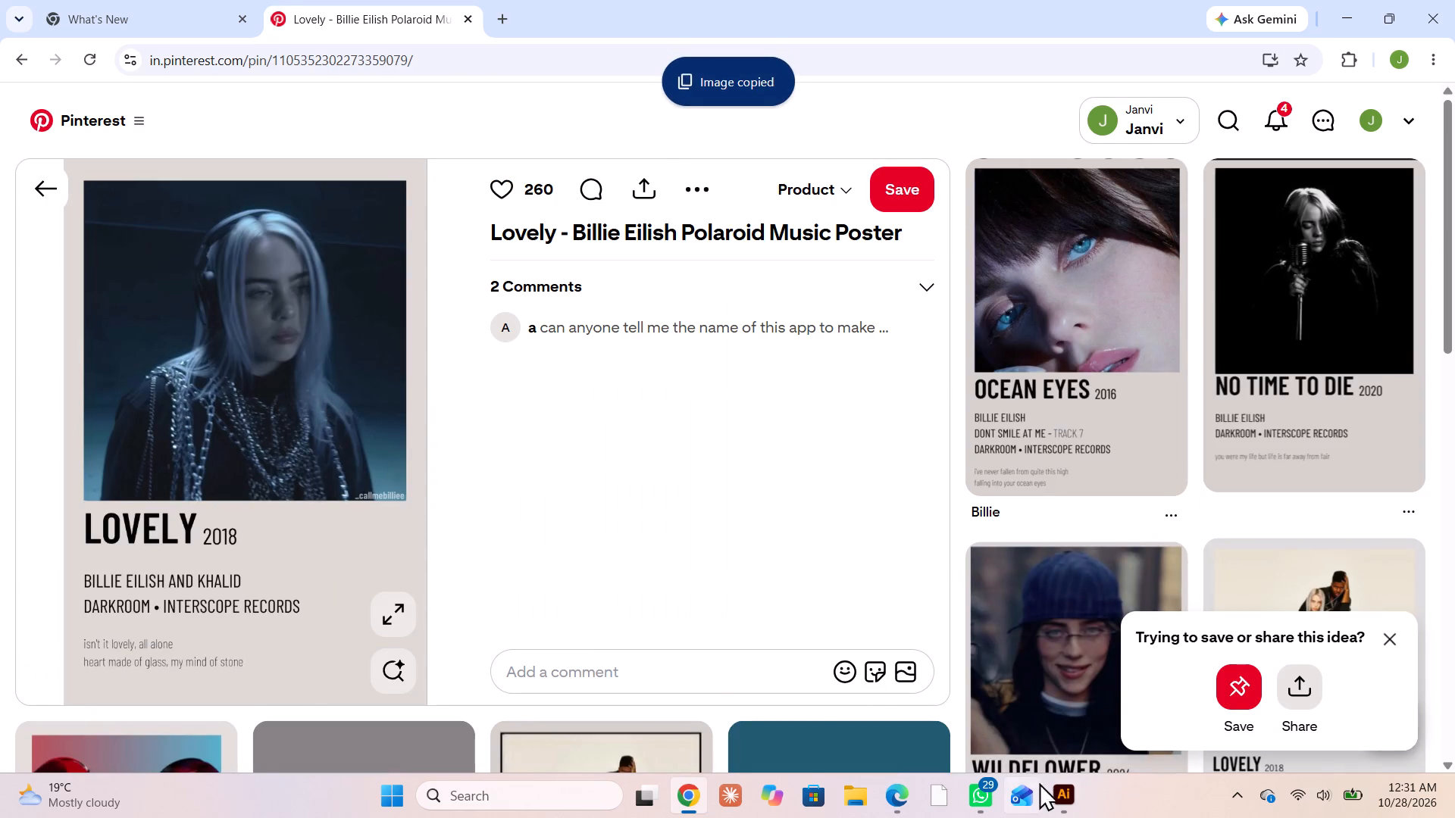
Switch to Illustrator, paste the Lovely poster, scale it to about 4.54 × 6.81 in and place it around X 5.01, Y 9.11 in.
left_click(1062, 795)
scroll(596, 513, "down", 2, "alt")
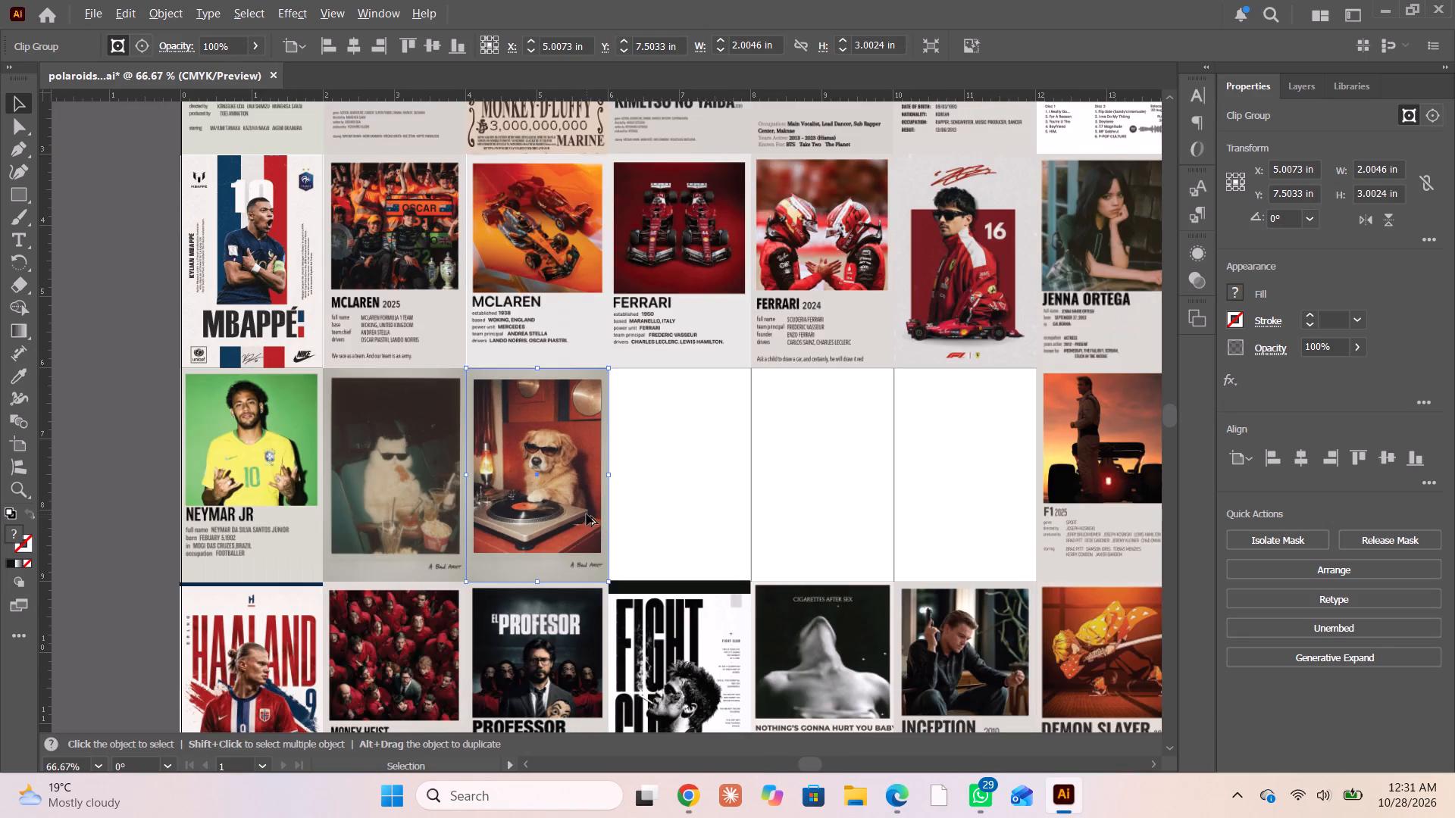
scroll(587, 514, "down", 2, "alt")
scroll(652, 532, "down", 3)
scroll(654, 498, "up", 1, "alt")
left_click(630, 451)
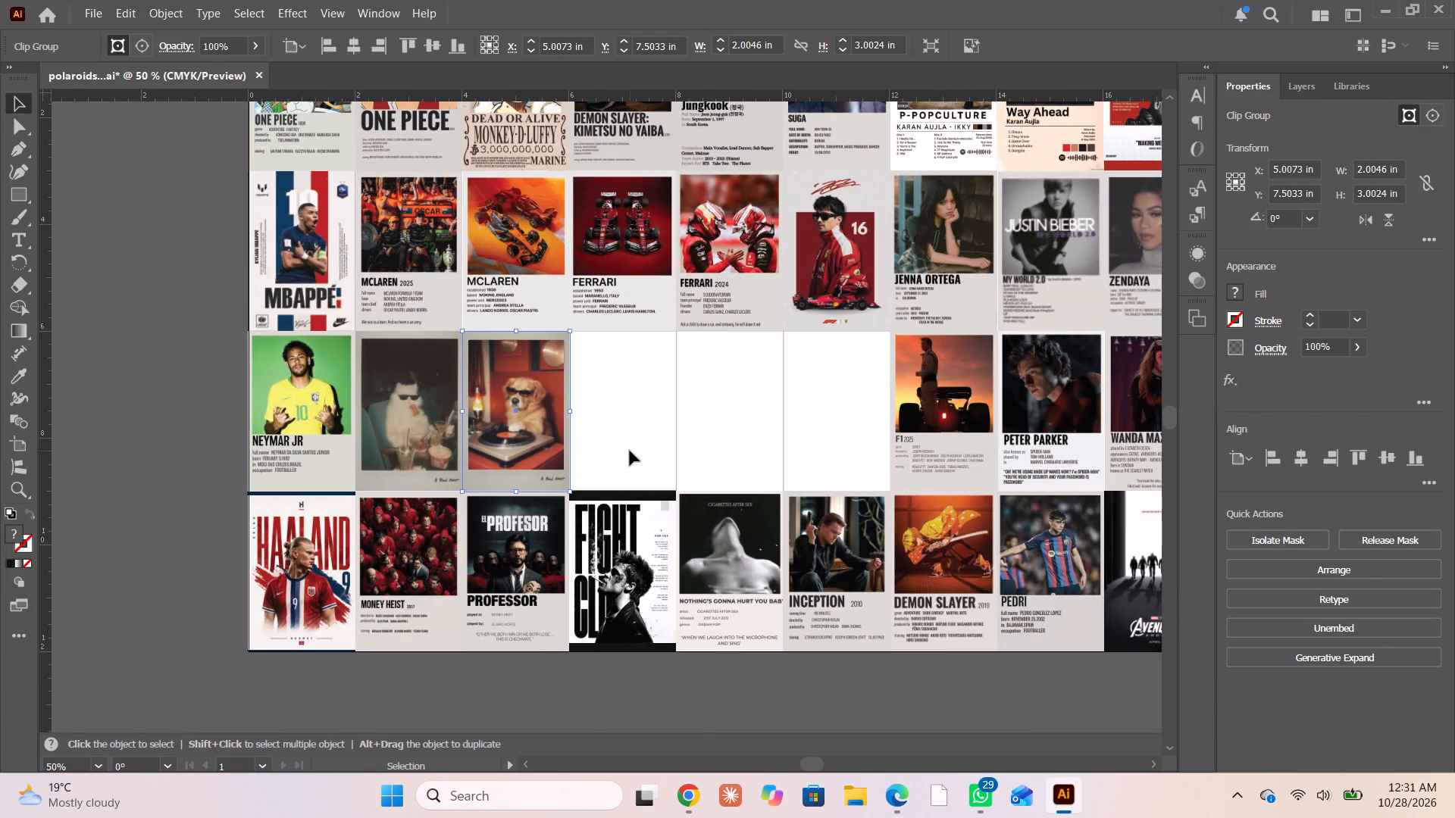
key("ctrl+v")
scroll(627, 451, "down", 2, "alt")
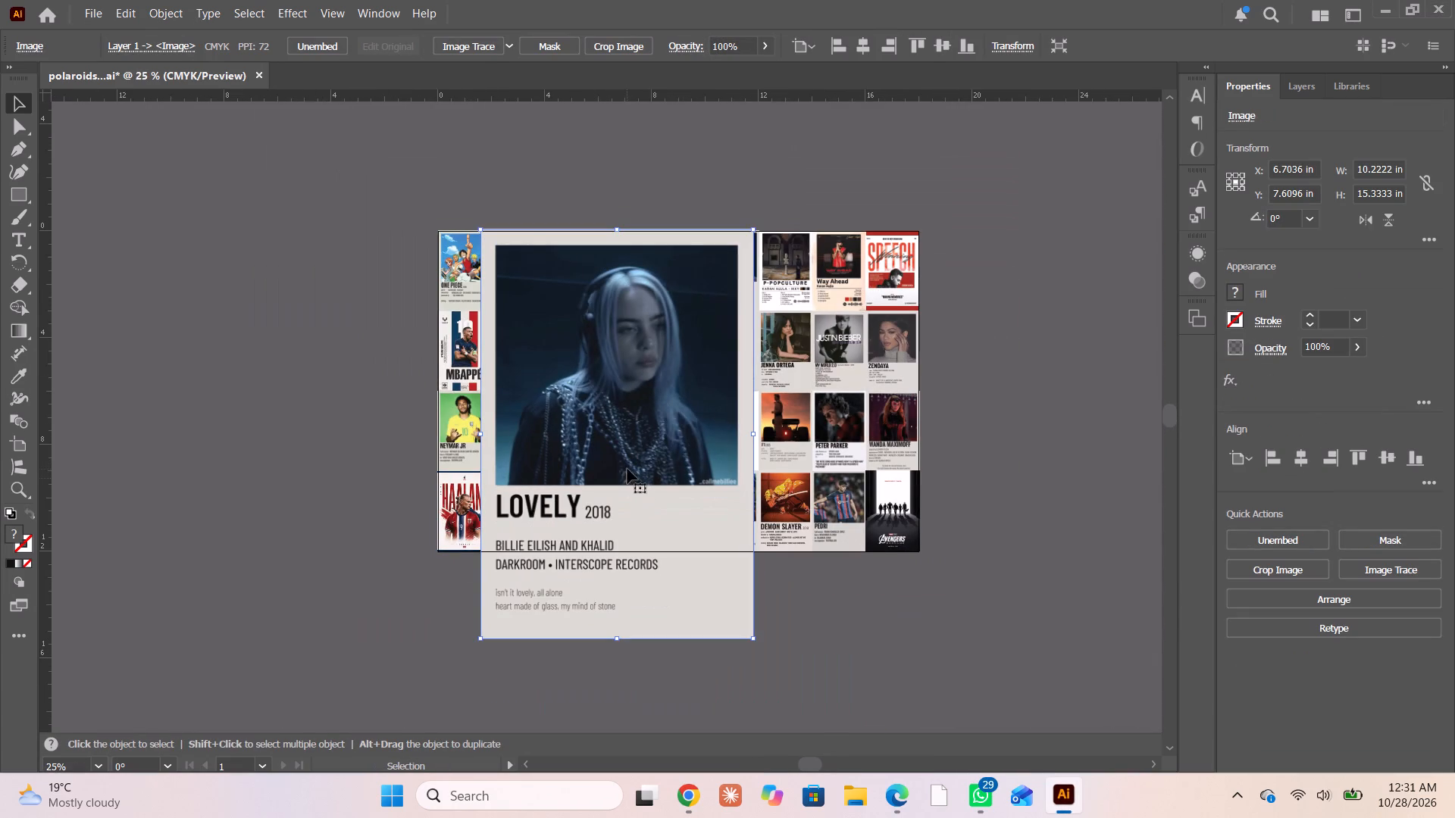
left_click_drag(749, 227, 615, 457, "shift")
scroll(584, 548, "up", 2, "alt")
left_click_drag(518, 586, 542, 479)
left_click_drag(503, 557, 540, 517)
Send the Lovely poster image to the back, behind the other posters and cell frames, and deselect it.
right_click(559, 552)
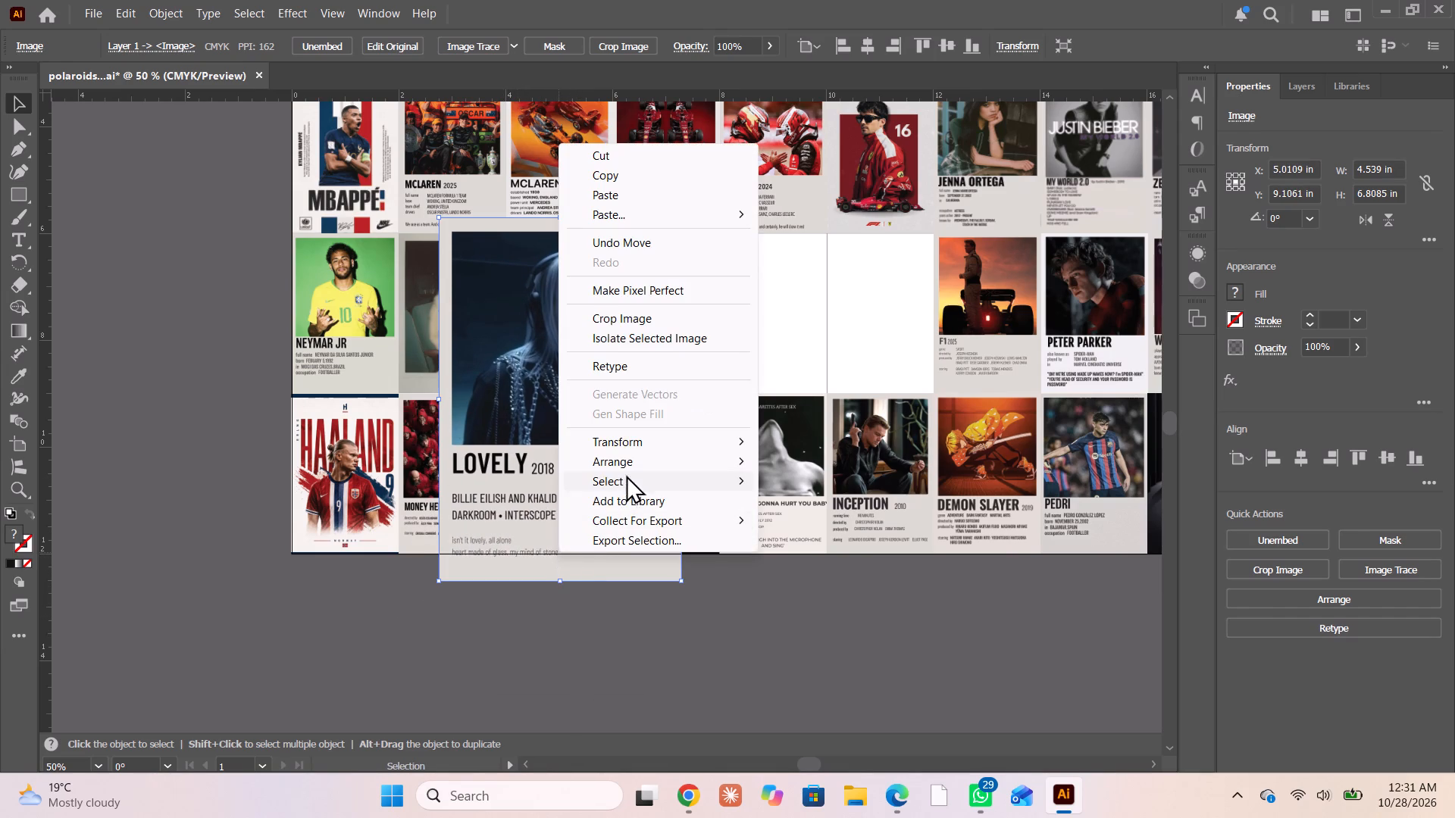
left_click(631, 467)
left_click(787, 520)
left_click(687, 648)
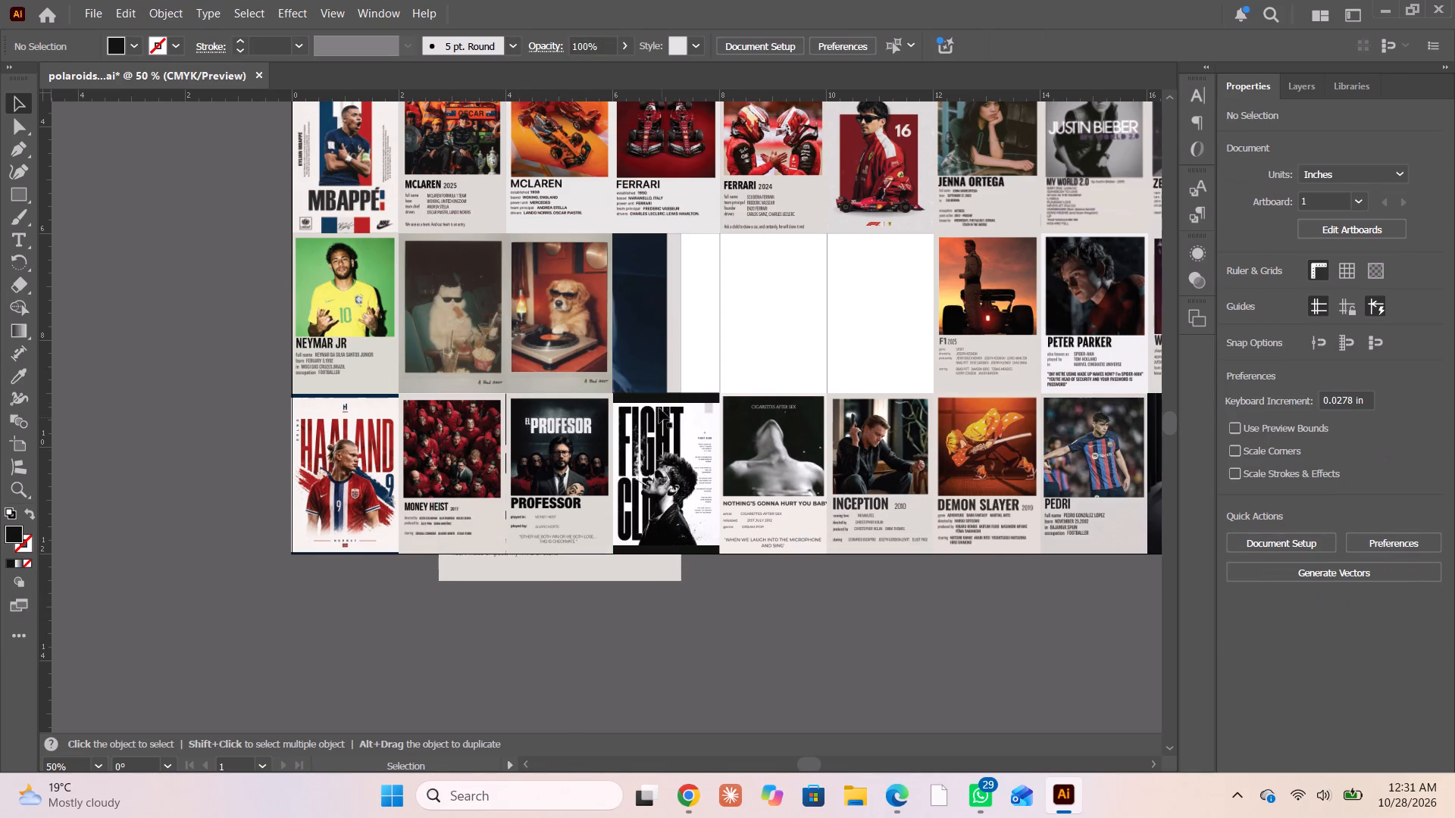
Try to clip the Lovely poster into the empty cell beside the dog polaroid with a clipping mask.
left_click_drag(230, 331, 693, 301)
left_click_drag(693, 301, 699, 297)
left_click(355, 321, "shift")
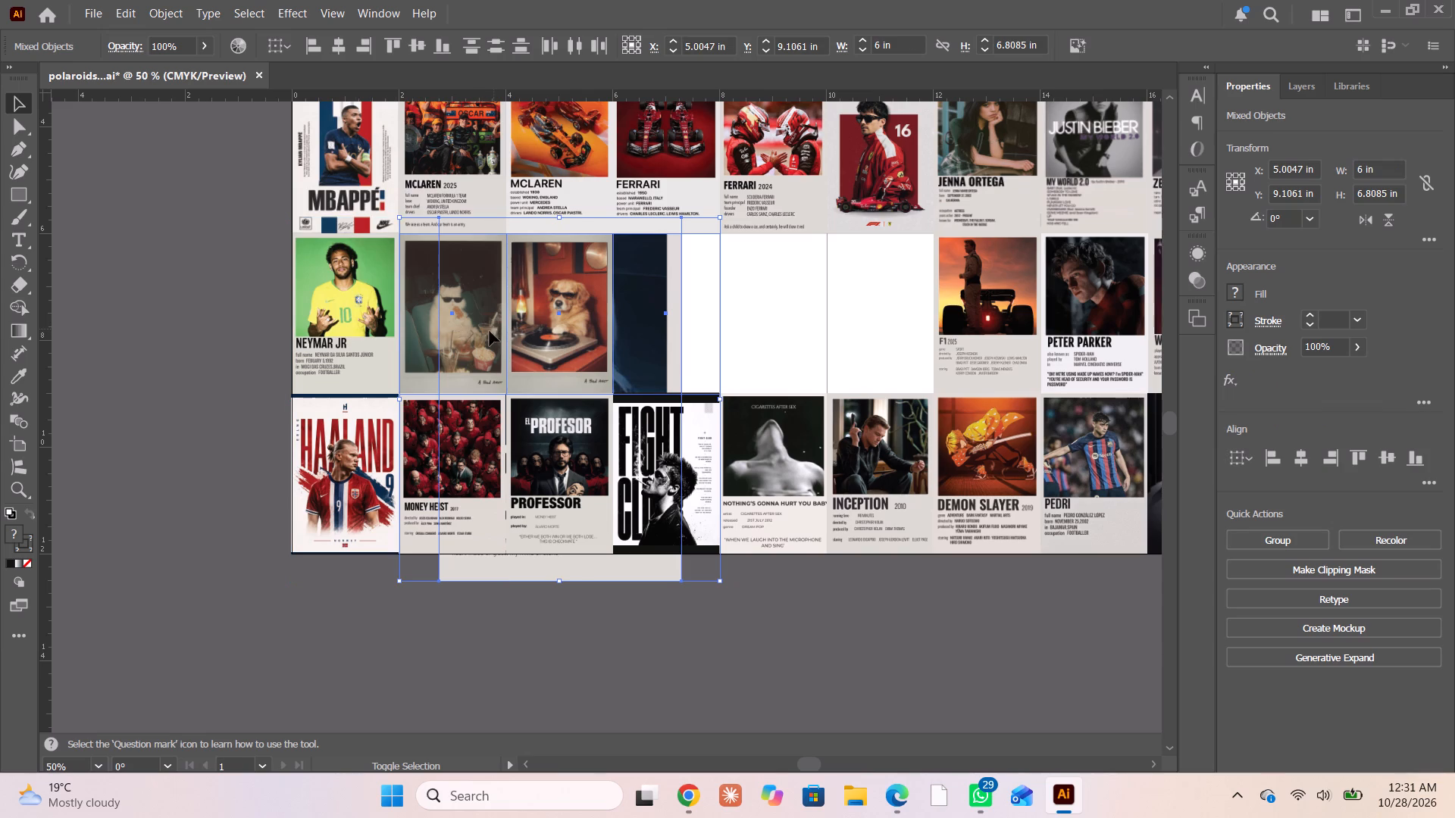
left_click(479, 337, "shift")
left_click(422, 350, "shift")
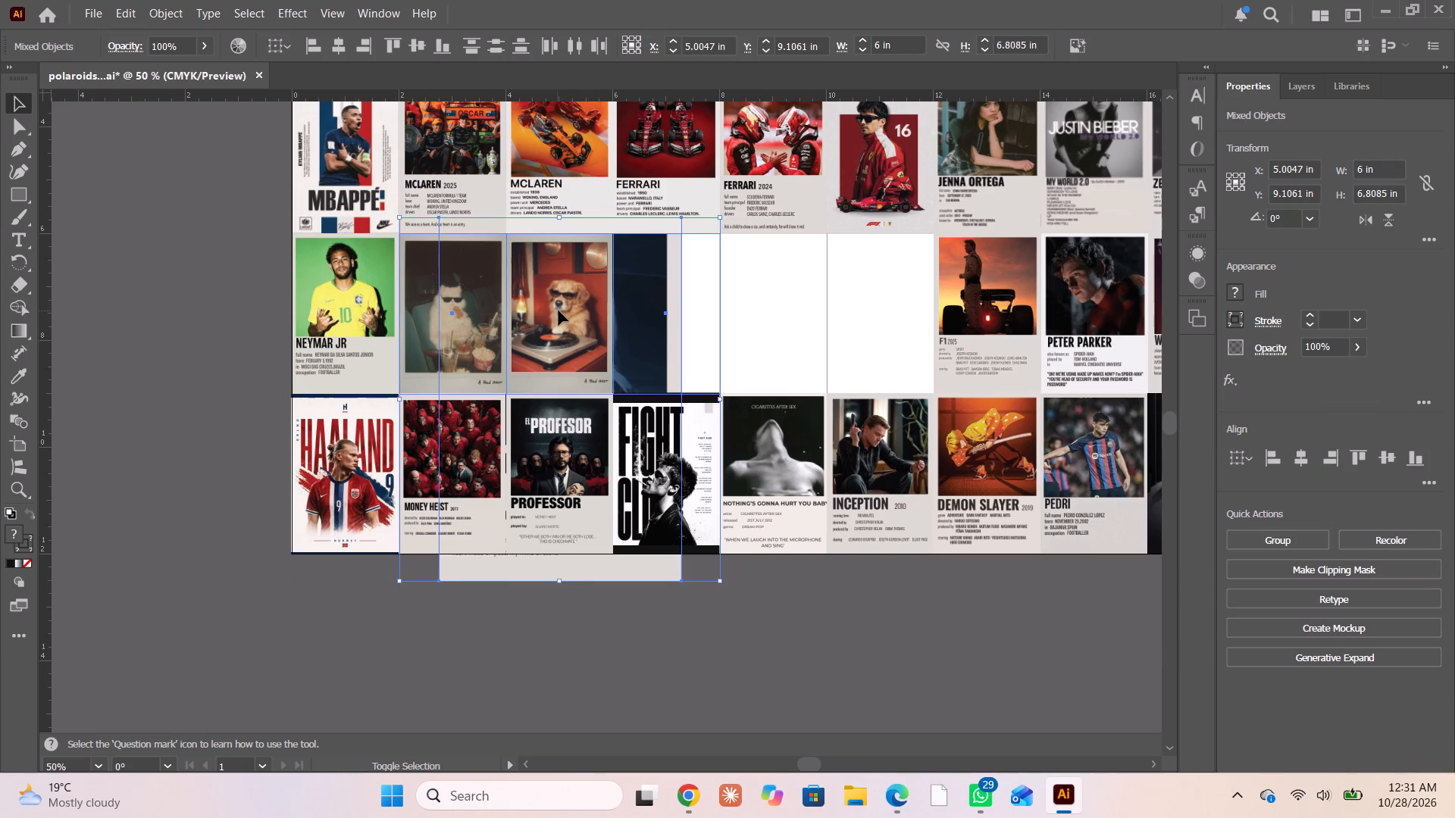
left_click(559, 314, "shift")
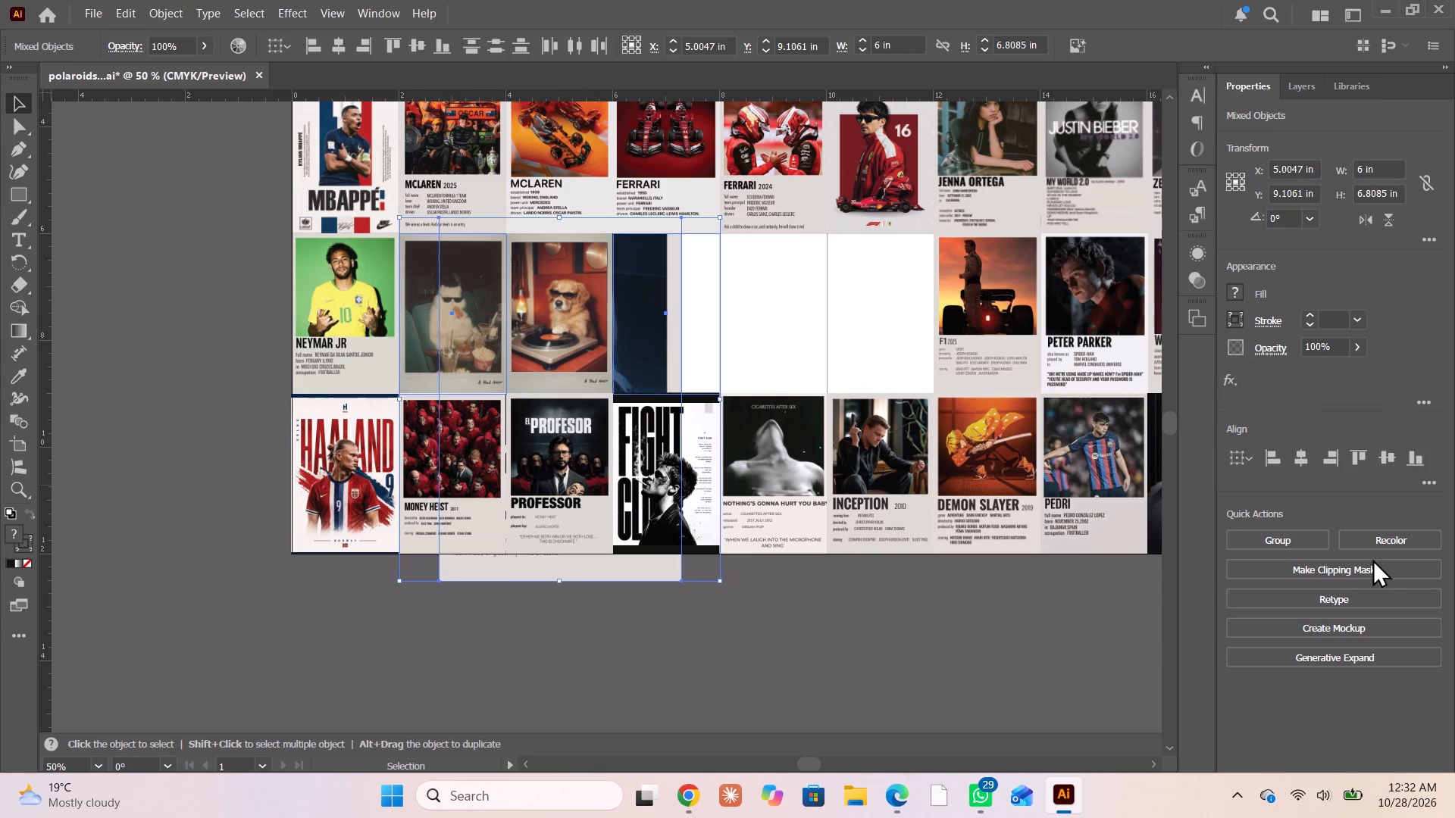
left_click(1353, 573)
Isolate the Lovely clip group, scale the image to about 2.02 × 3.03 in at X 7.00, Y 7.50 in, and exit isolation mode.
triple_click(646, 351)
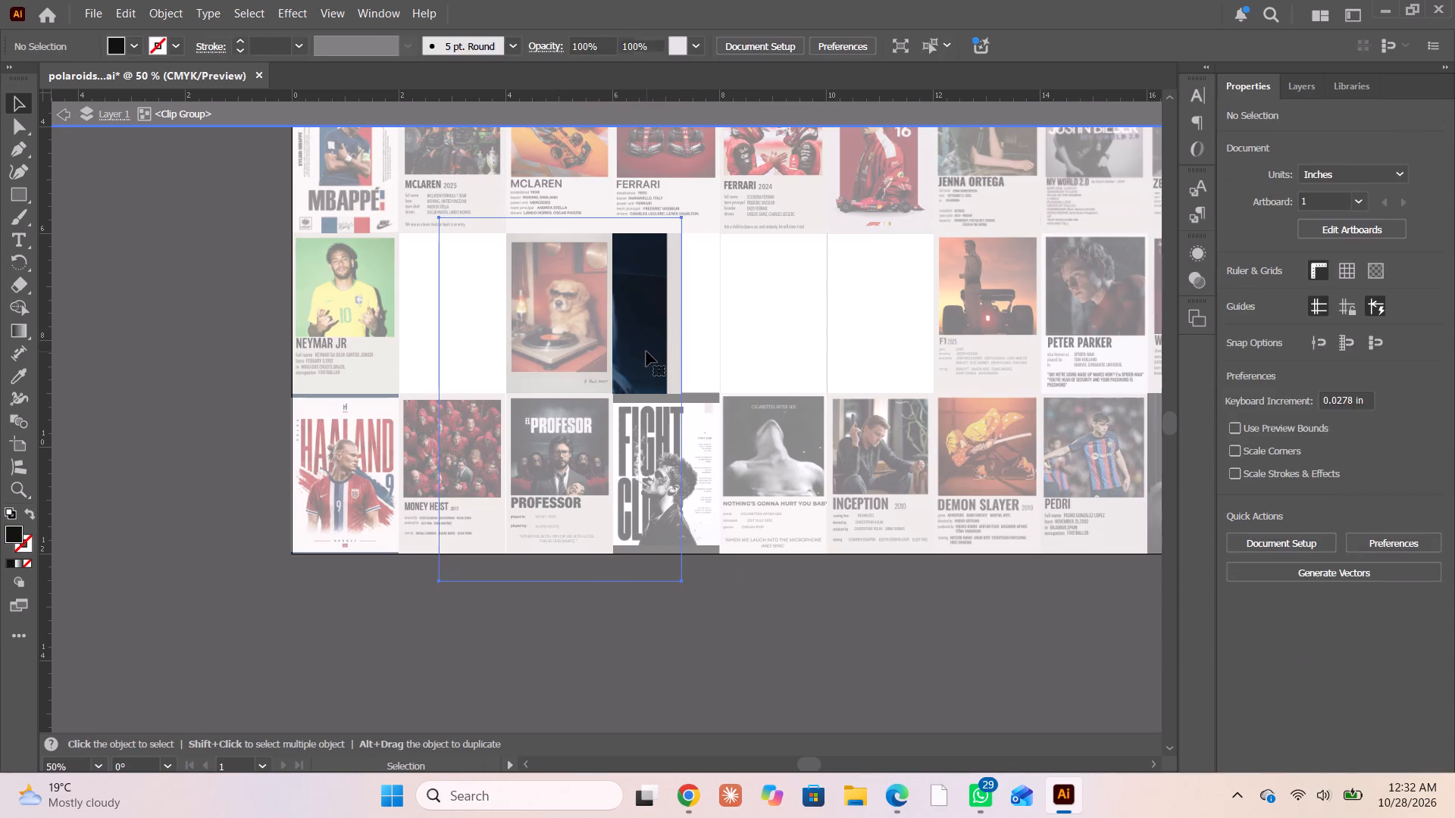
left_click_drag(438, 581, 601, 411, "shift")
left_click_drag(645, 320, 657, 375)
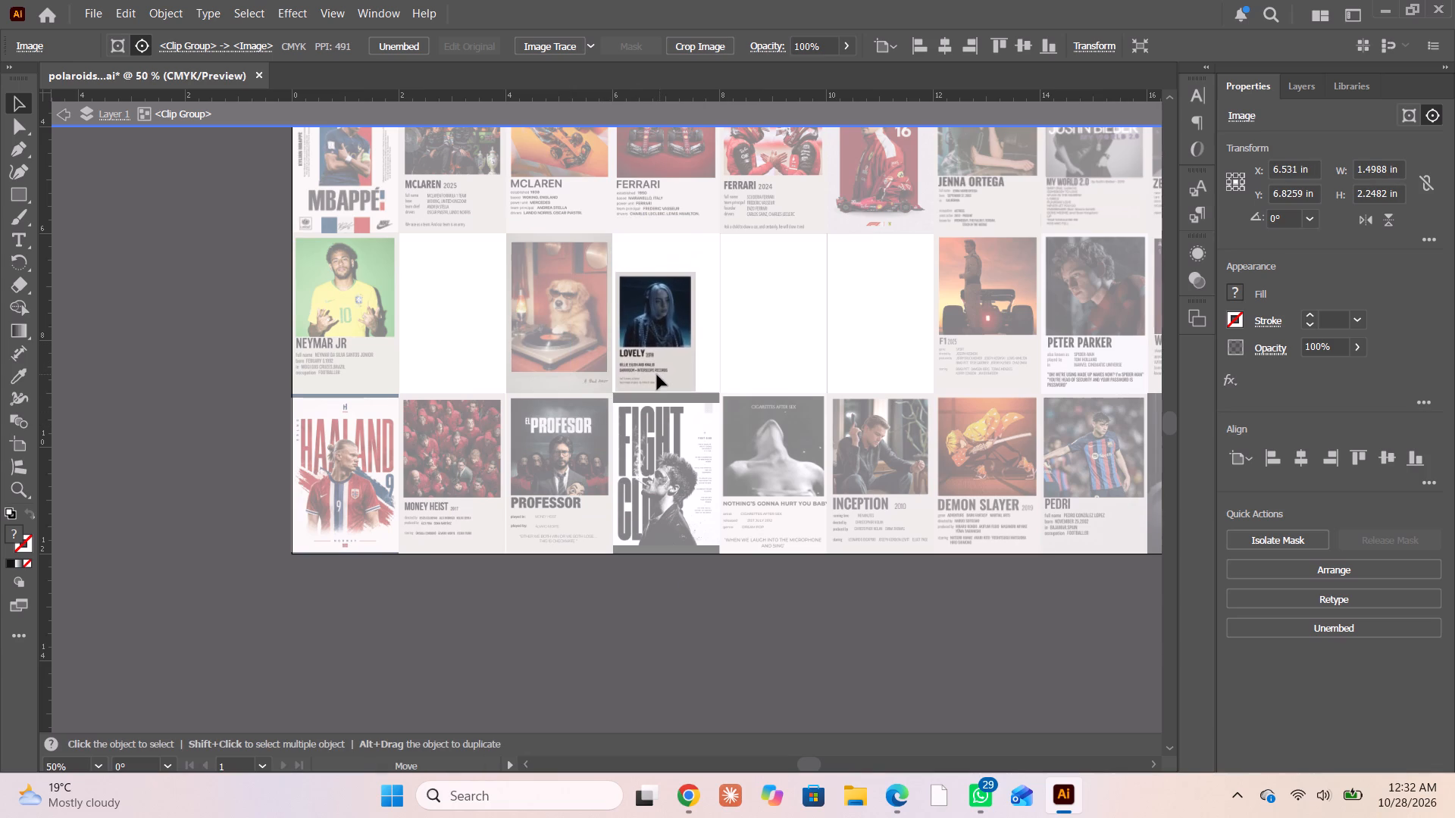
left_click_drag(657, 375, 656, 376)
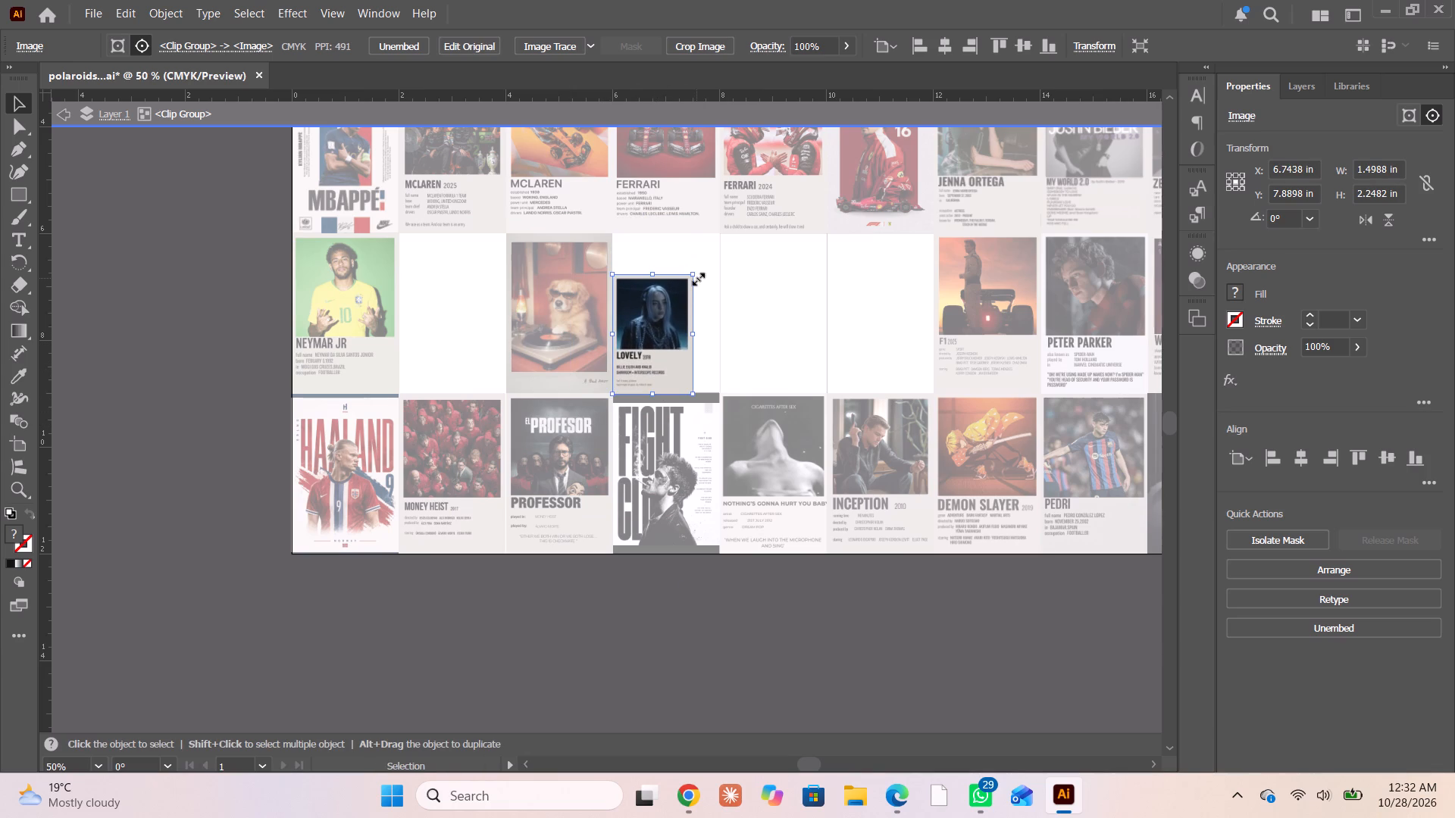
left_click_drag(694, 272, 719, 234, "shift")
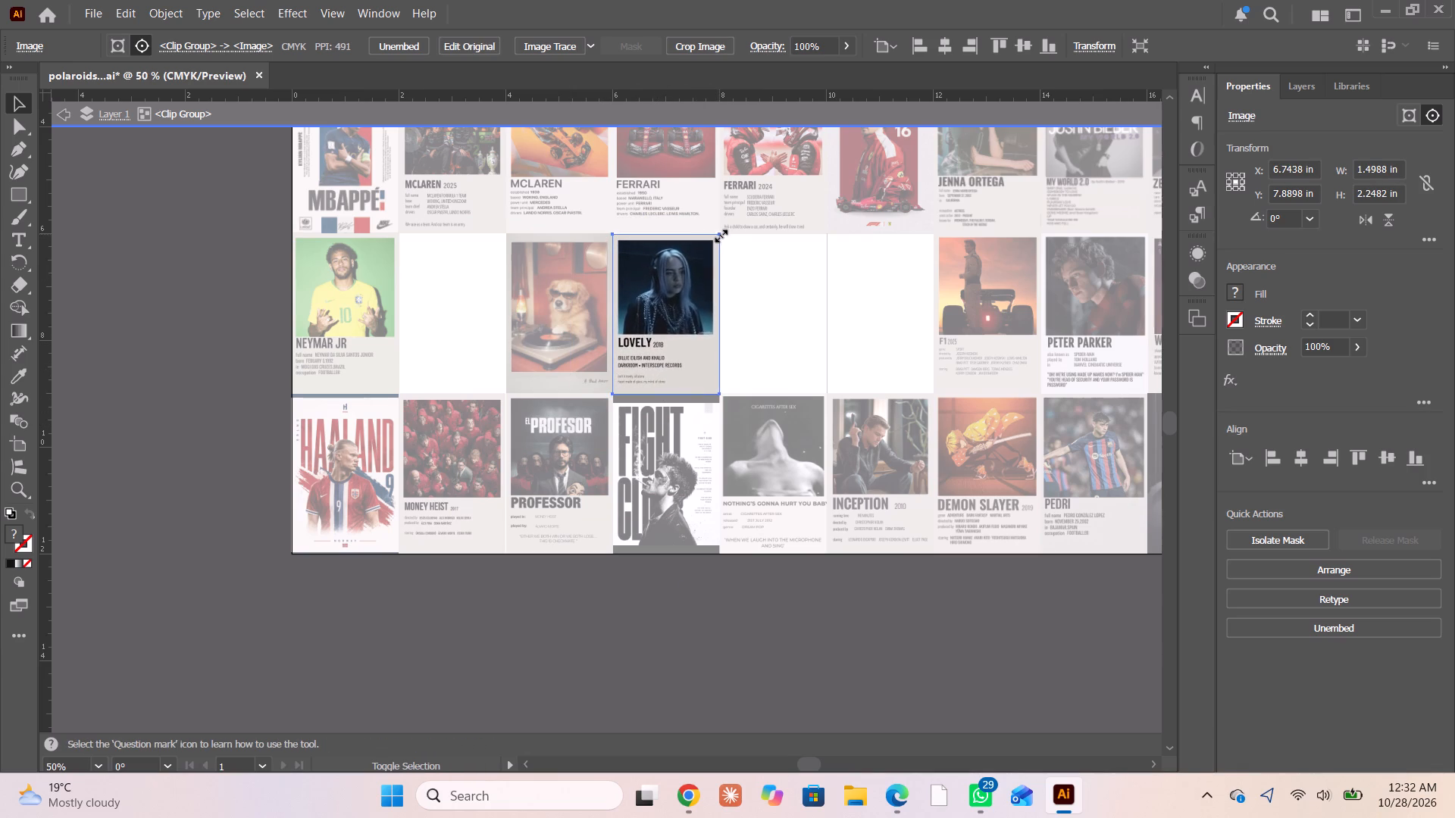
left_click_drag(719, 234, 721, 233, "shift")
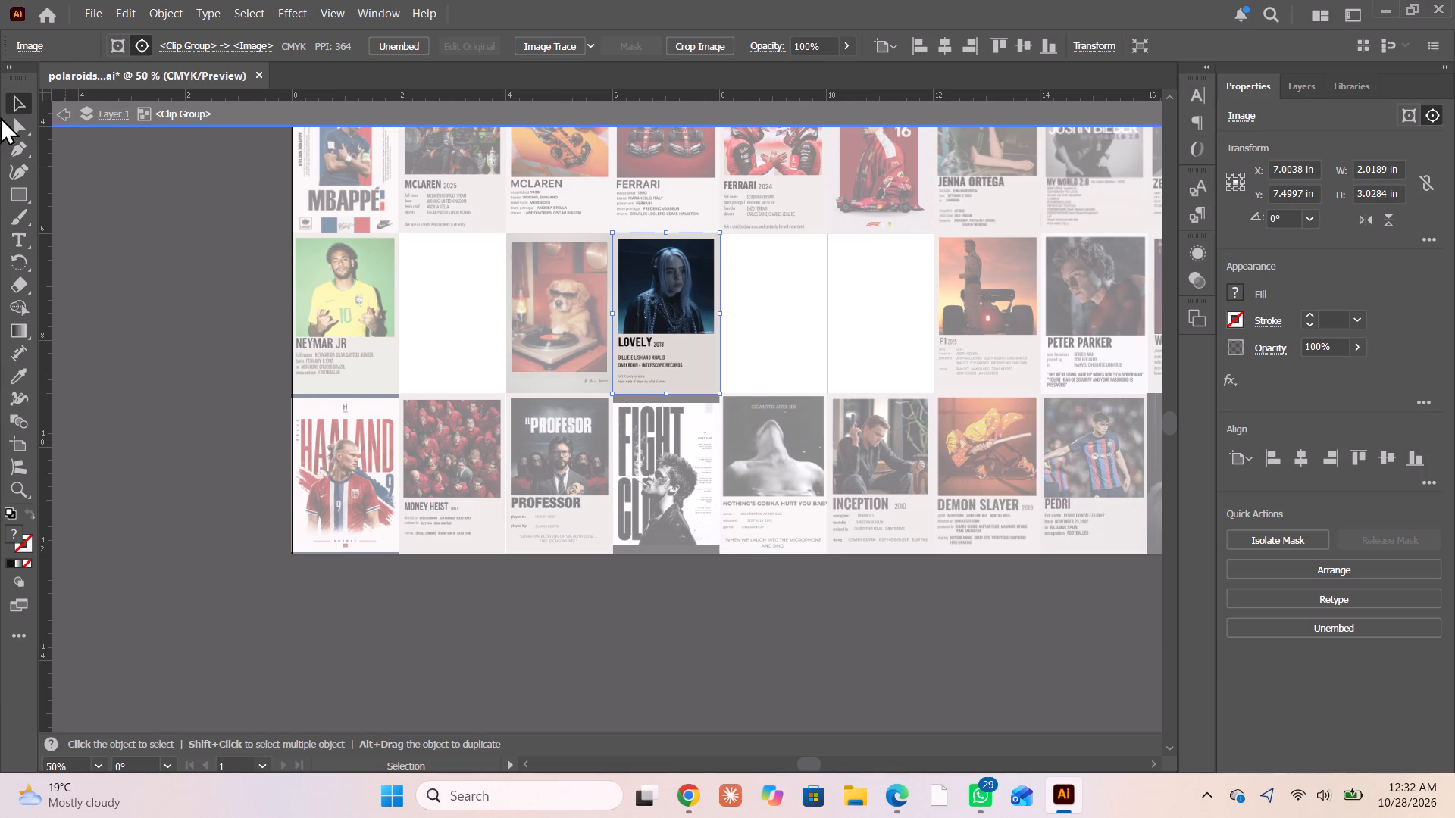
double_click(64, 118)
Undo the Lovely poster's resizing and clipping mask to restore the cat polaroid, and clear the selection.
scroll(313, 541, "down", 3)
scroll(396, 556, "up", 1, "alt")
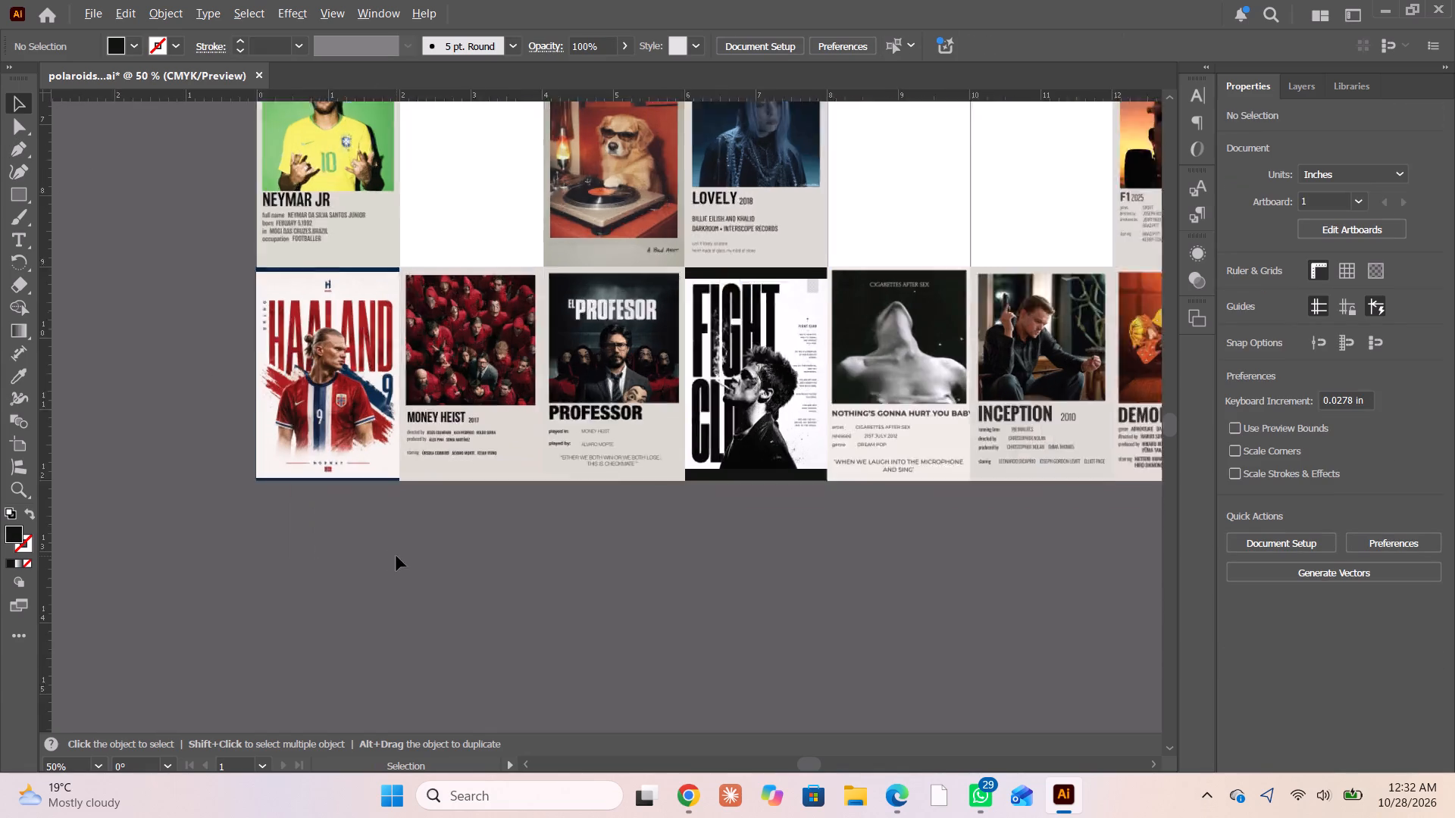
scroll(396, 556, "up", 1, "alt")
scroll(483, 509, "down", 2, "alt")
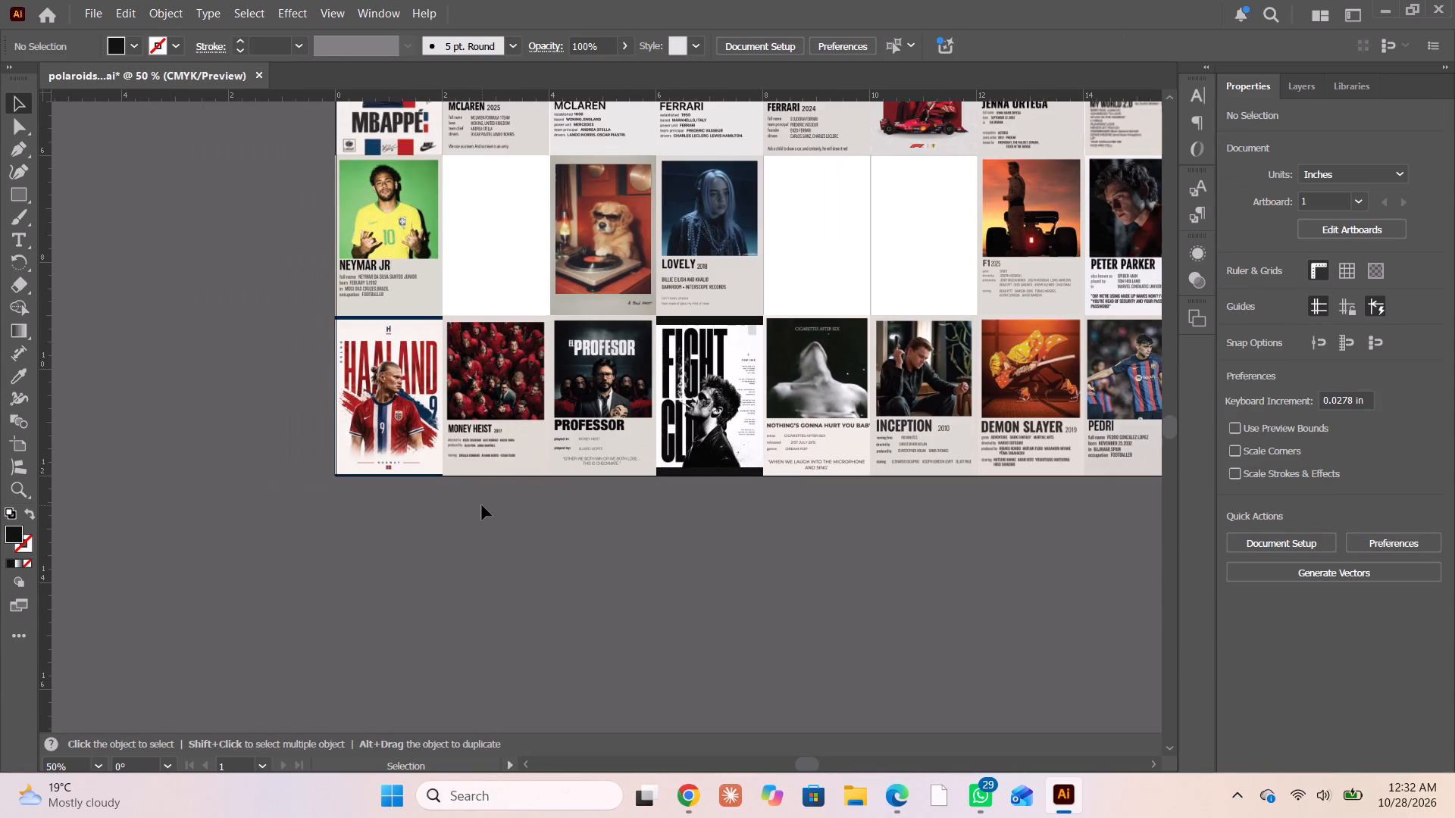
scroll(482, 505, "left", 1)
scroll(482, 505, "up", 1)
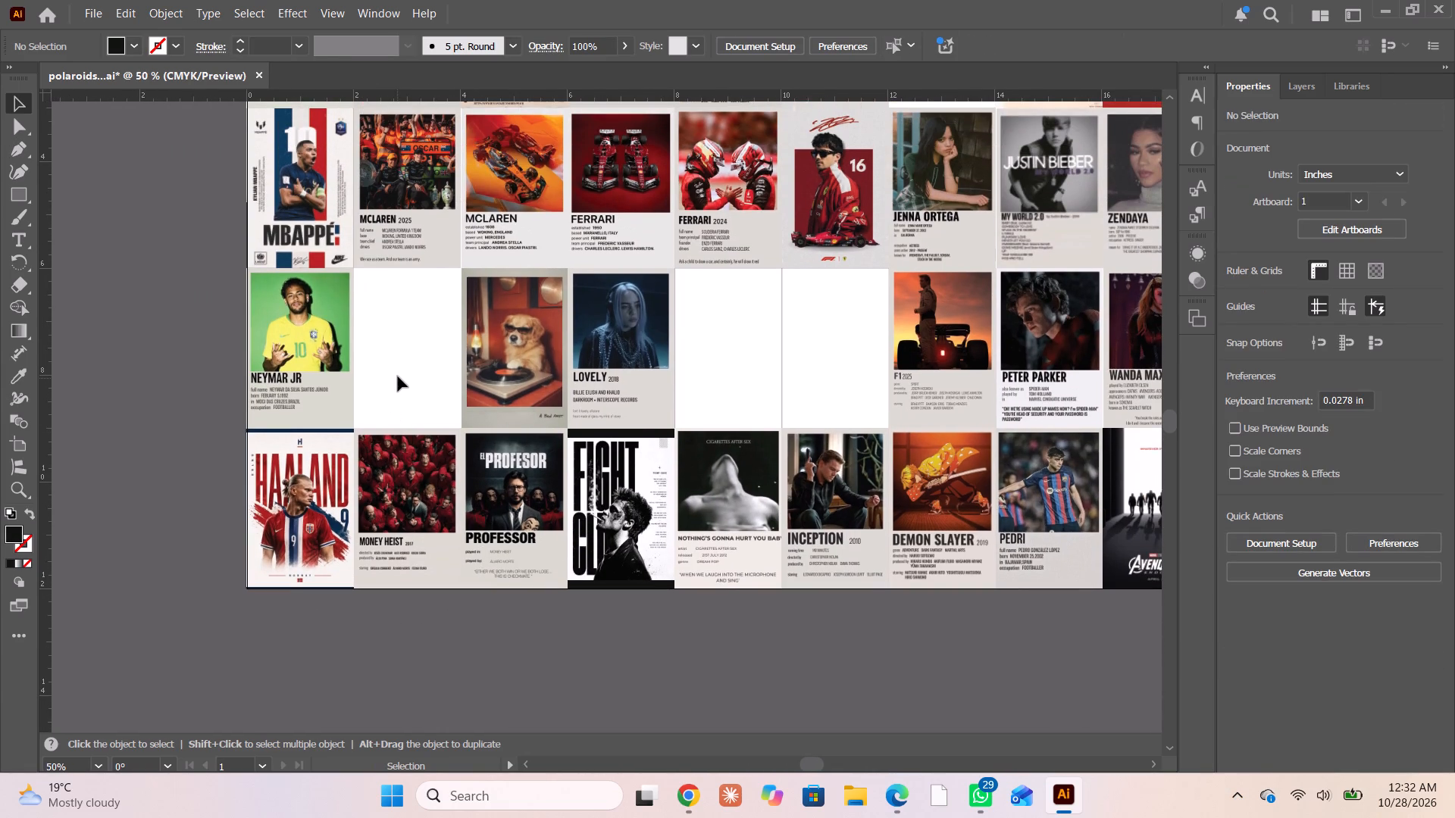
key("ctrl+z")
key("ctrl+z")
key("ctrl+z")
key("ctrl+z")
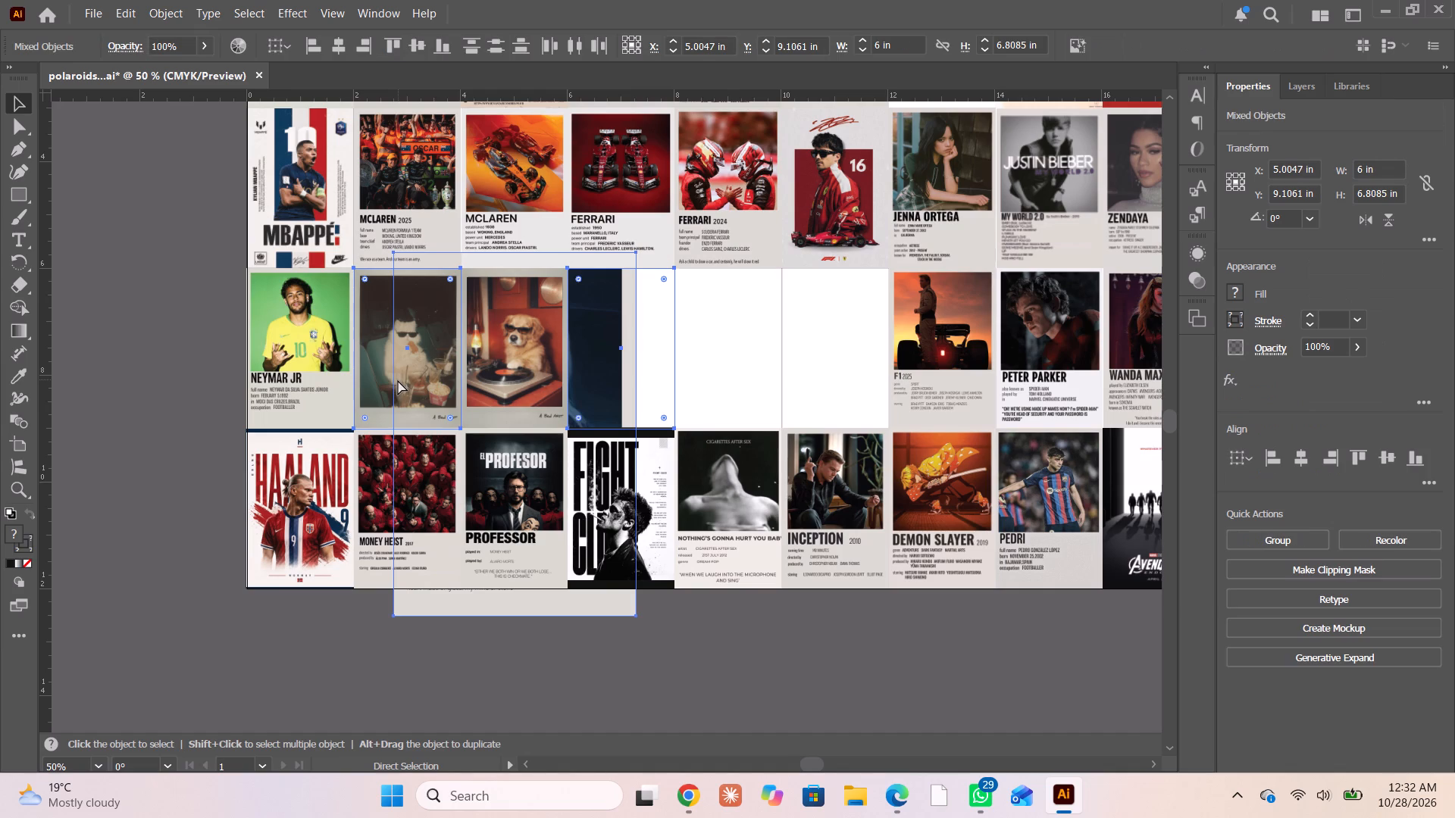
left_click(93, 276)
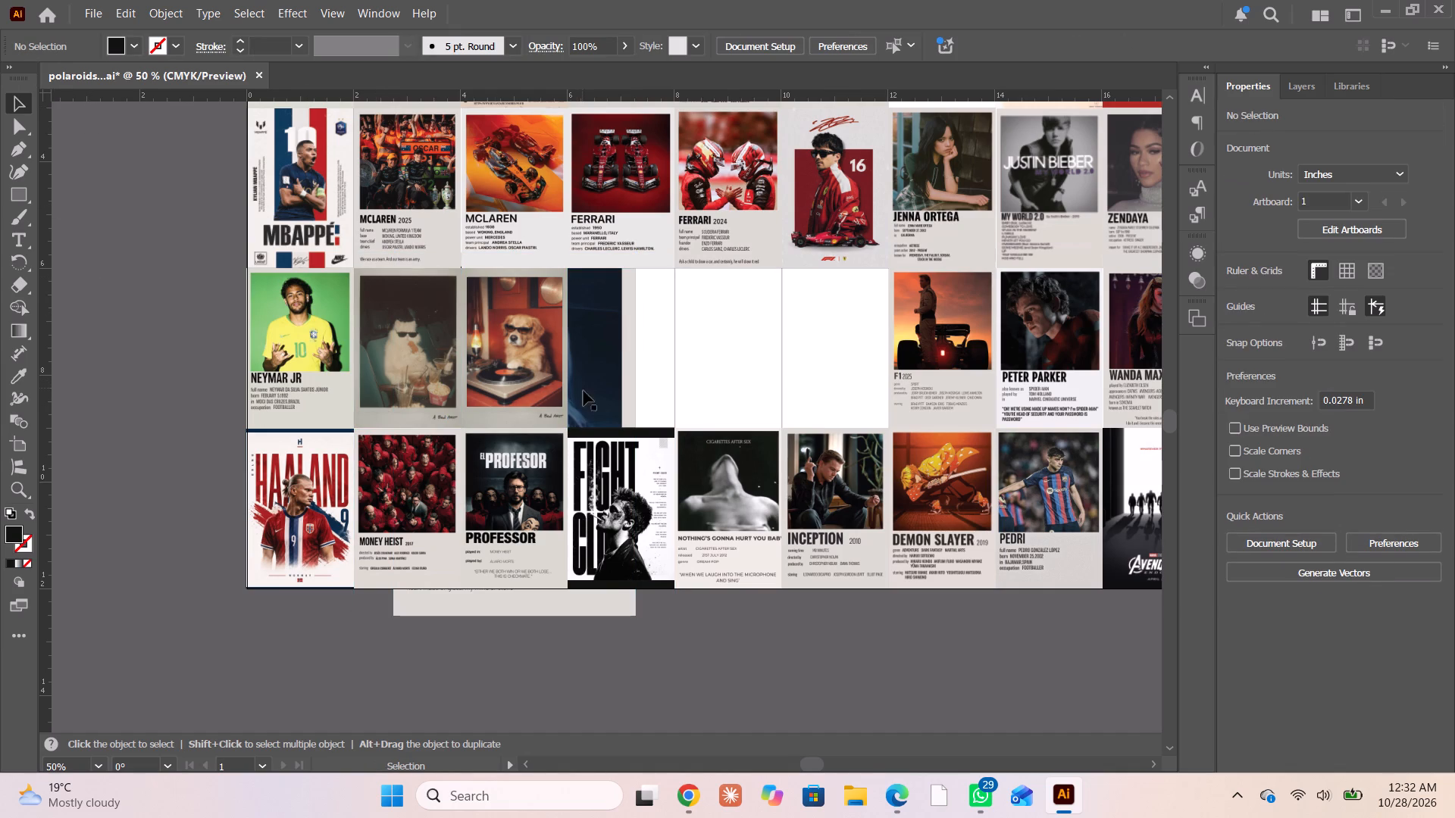
Select only the Lovely poster and the empty cell beside the dog polaroid, and make a clipping mask from them.
left_click_drag(625, 673, 617, 363)
left_click(656, 520, "shift")
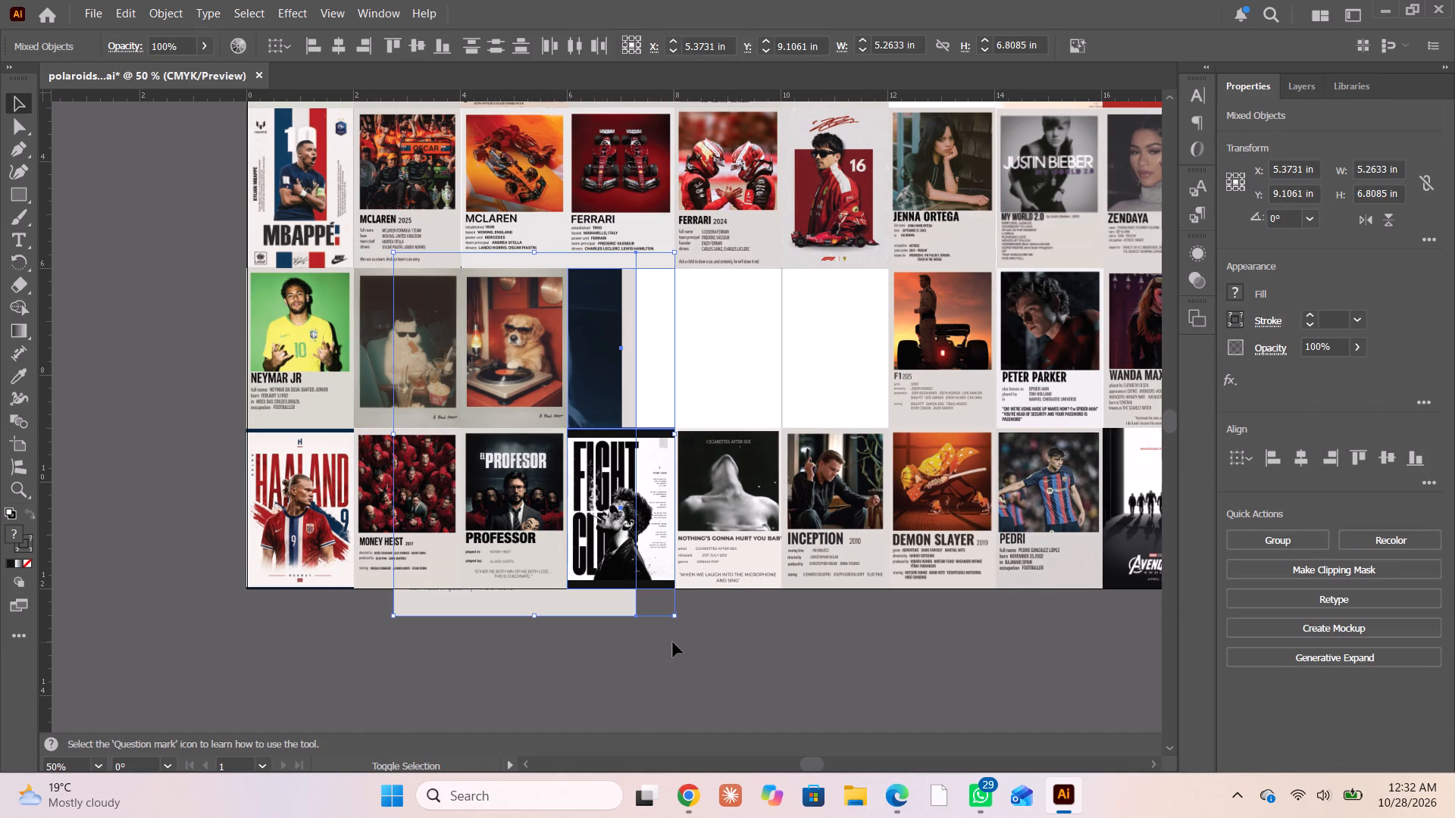
scroll(620, 543, "down", 2)
scroll(627, 567, "up", 1, "alt")
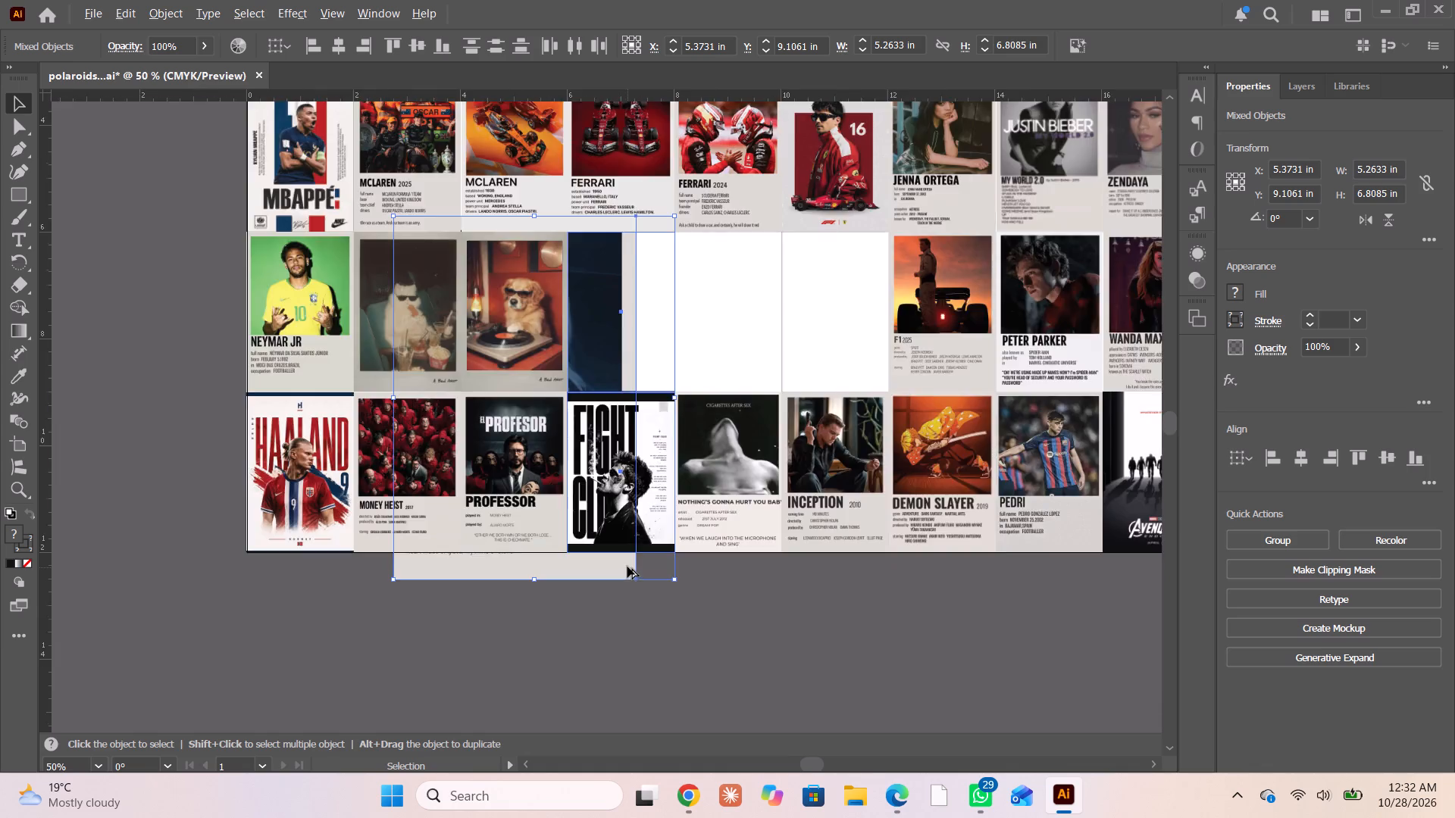
scroll(627, 567, "up", 3, "alt")
left_click(714, 511, "shift")
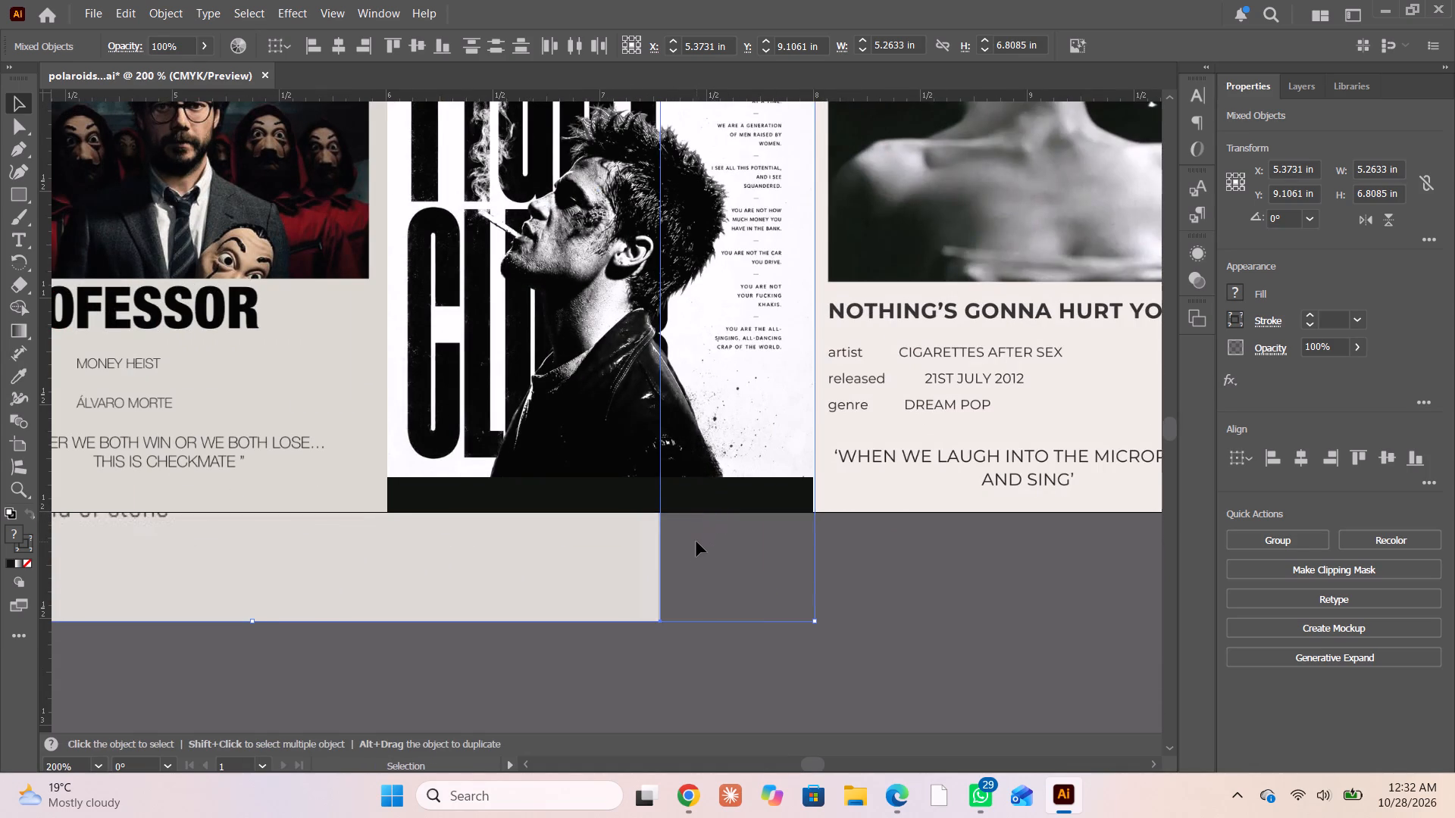
scroll(695, 539, "down", 4, "alt")
left_click(1279, 569)
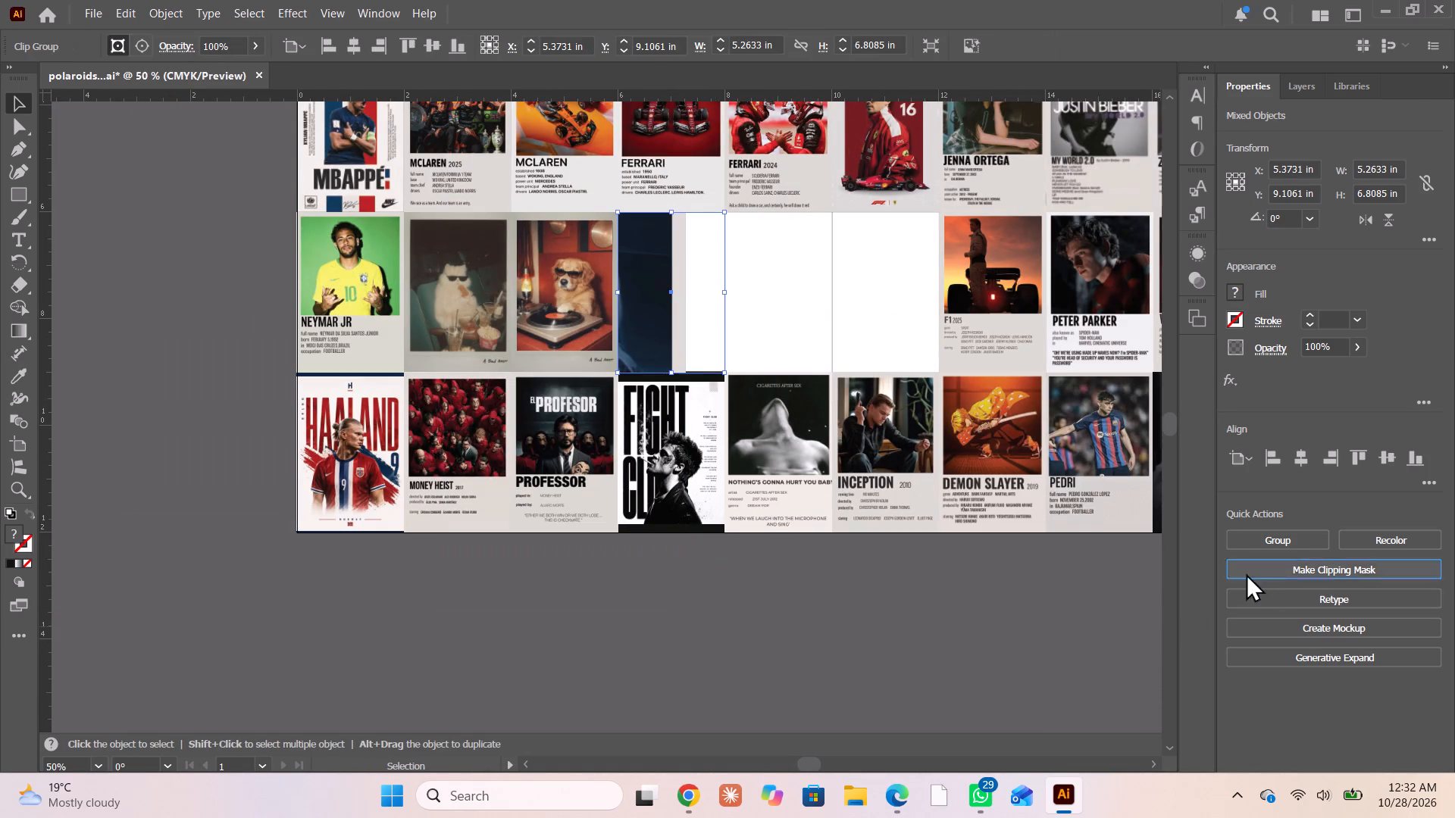
Isolate the Lovely clip group, scale its image to about 1.74 × 2.60 in, and move it inside the cell beside the dog polaroid.
triple_click(652, 353)
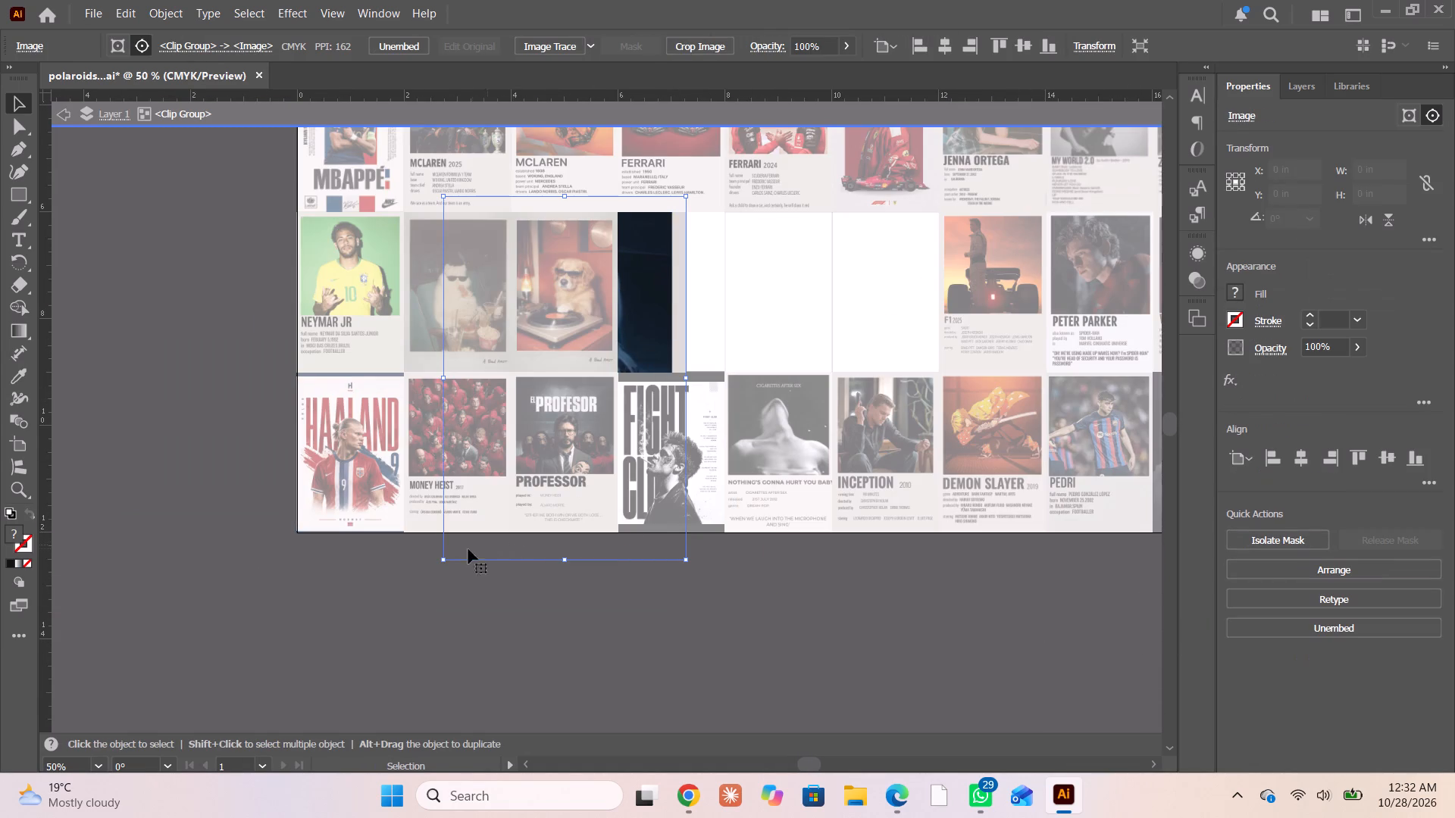
left_click_drag(446, 562, 593, 418, "shift")
left_click_drag(656, 314, 662, 337)
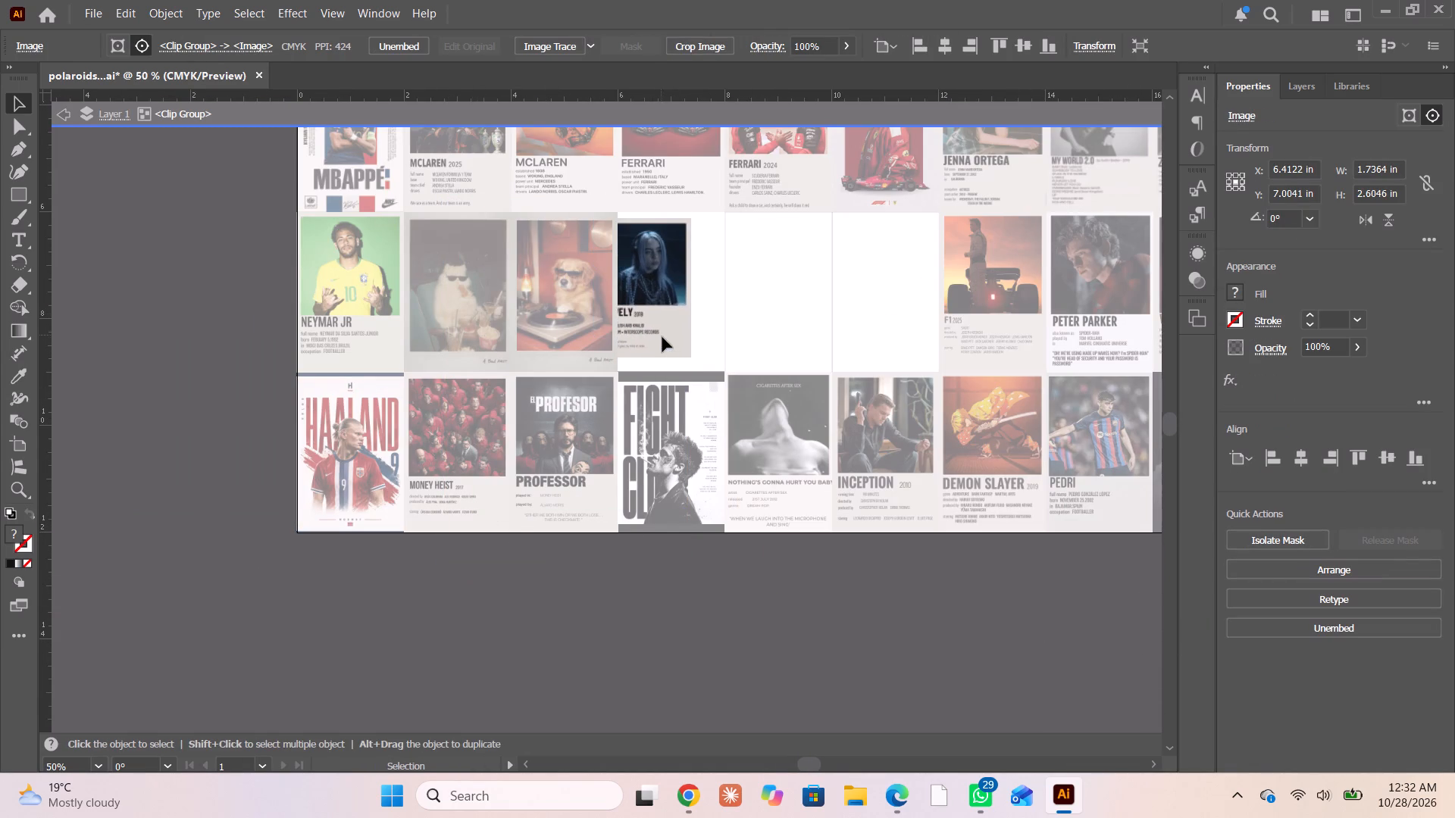
left_click_drag(662, 337, 681, 349)
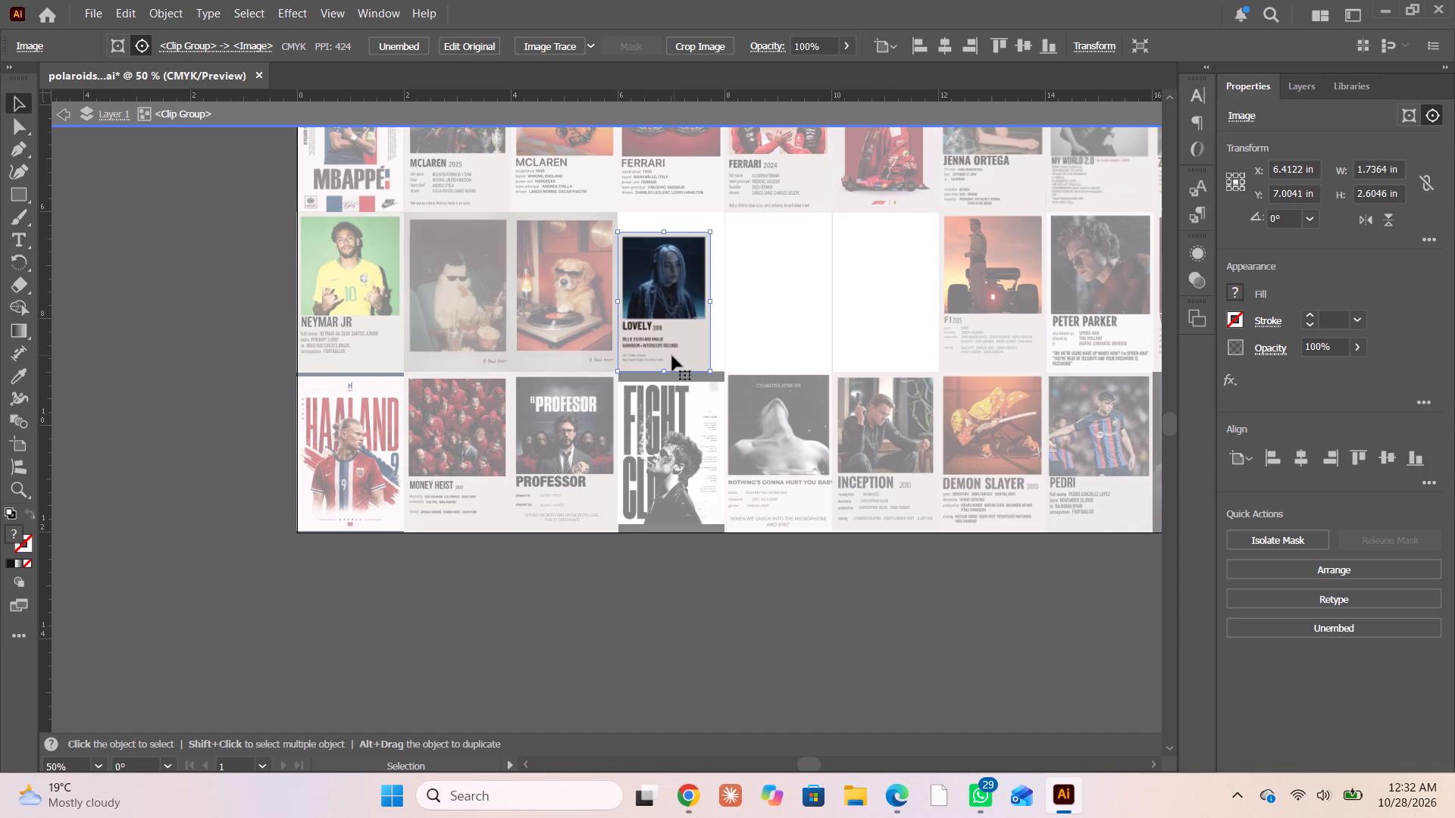
Enlarge the Lovely image to about 2 × 3 in so it fills its cell, and exit isolation mode.
scroll(691, 298, "up", 3, "alt")
scroll(716, 296, "up", 1)
scroll(716, 296, "down", 1)
scroll(716, 298, "up", 9)
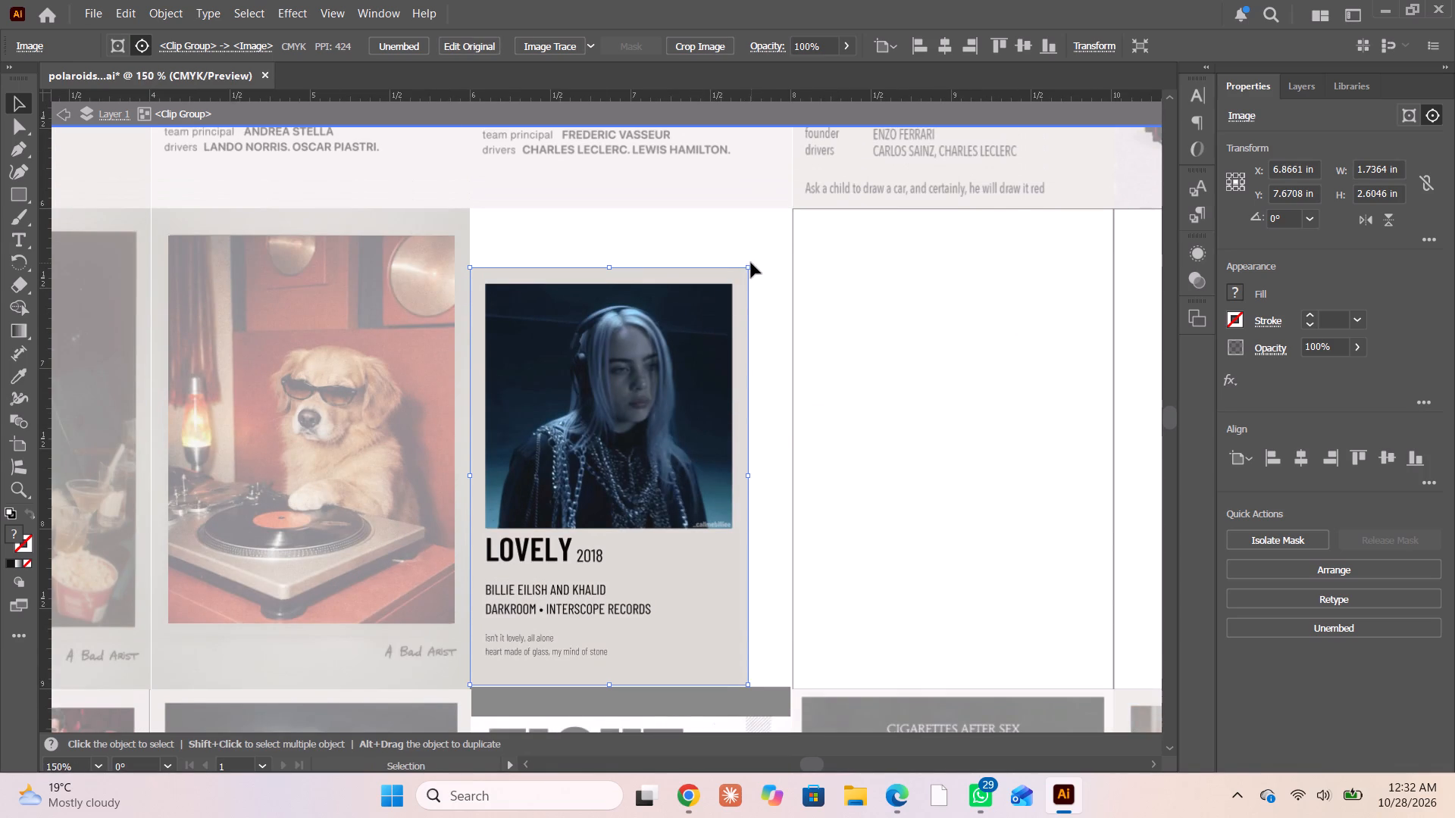
left_click_drag(749, 265, 814, 204, "shift")
left_click(663, 330)
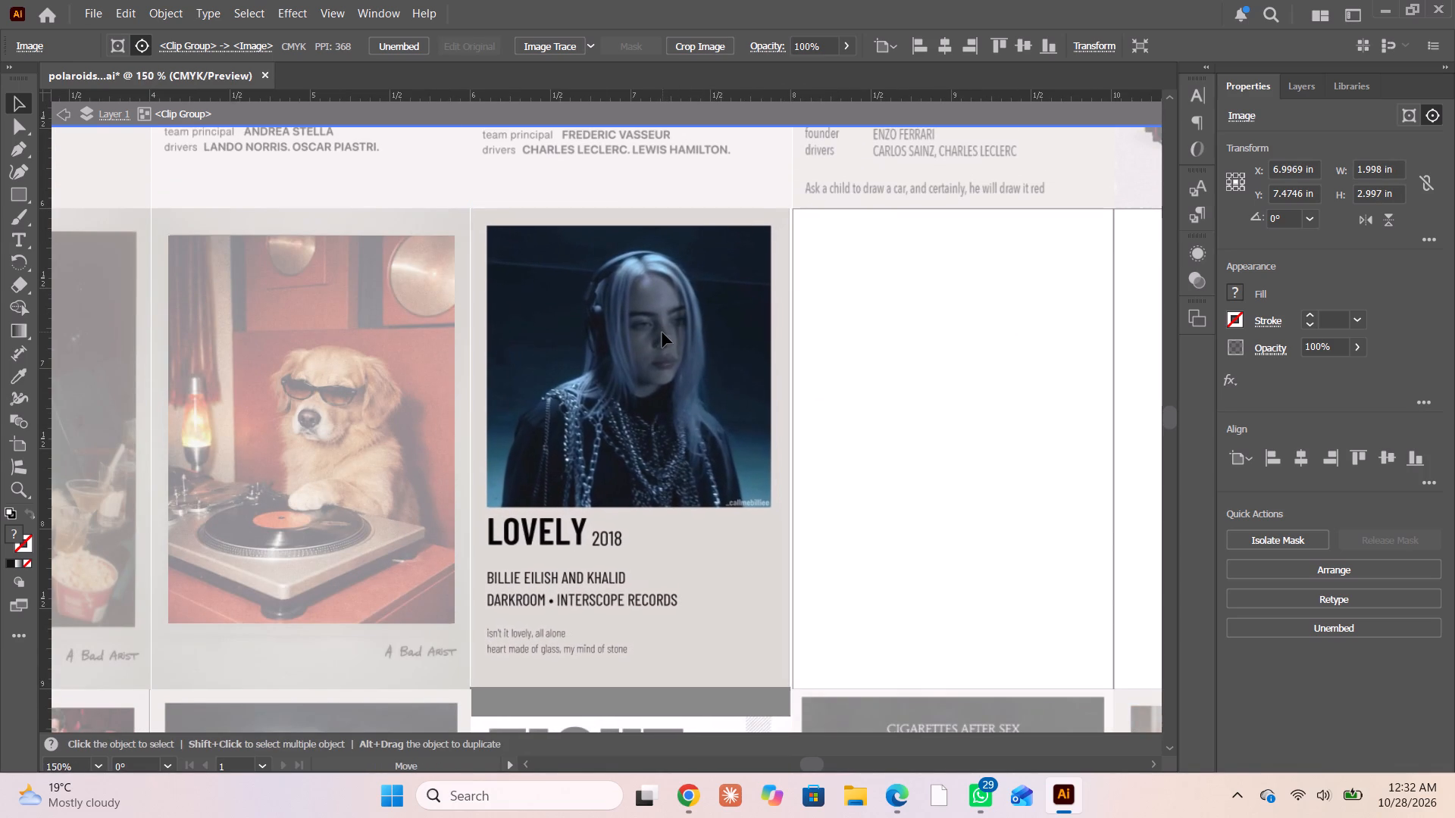
left_click(790, 206, "shift")
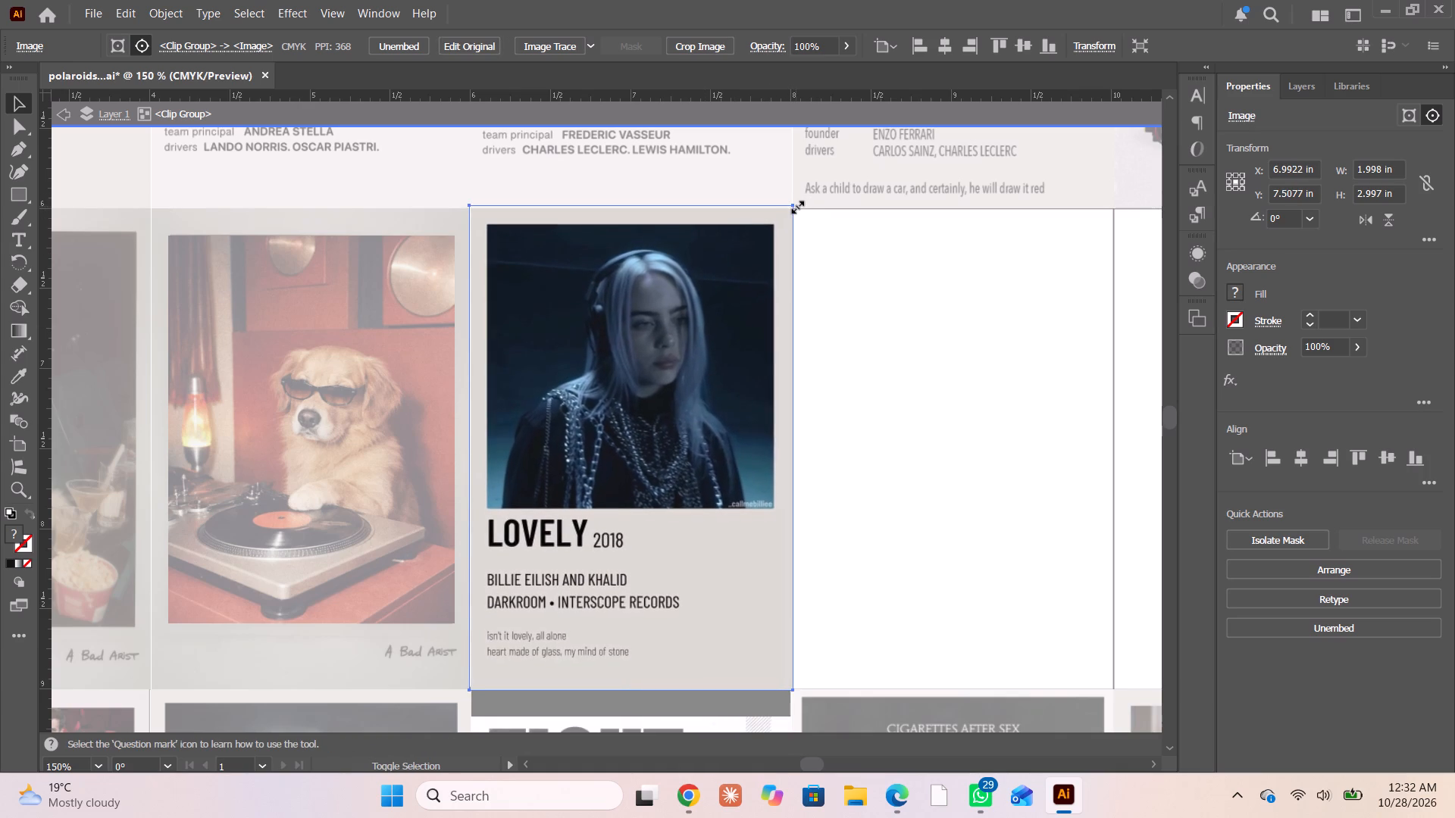
left_click(664, 337)
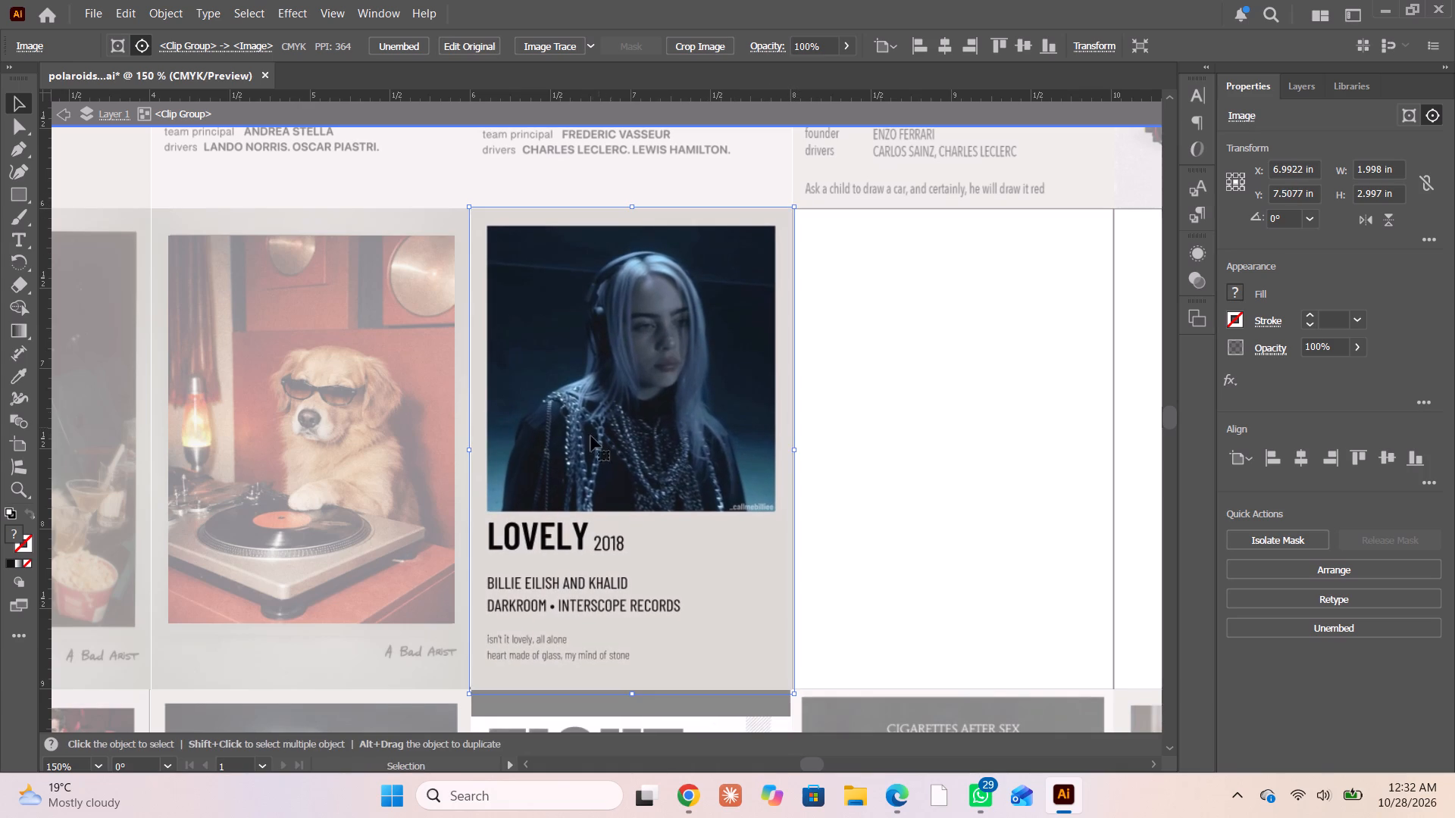
double_click(58, 114)
Examine the whole polaroids sheet and its third row for cells that still need posters.
scroll(410, 381, "down", 4, "alt")
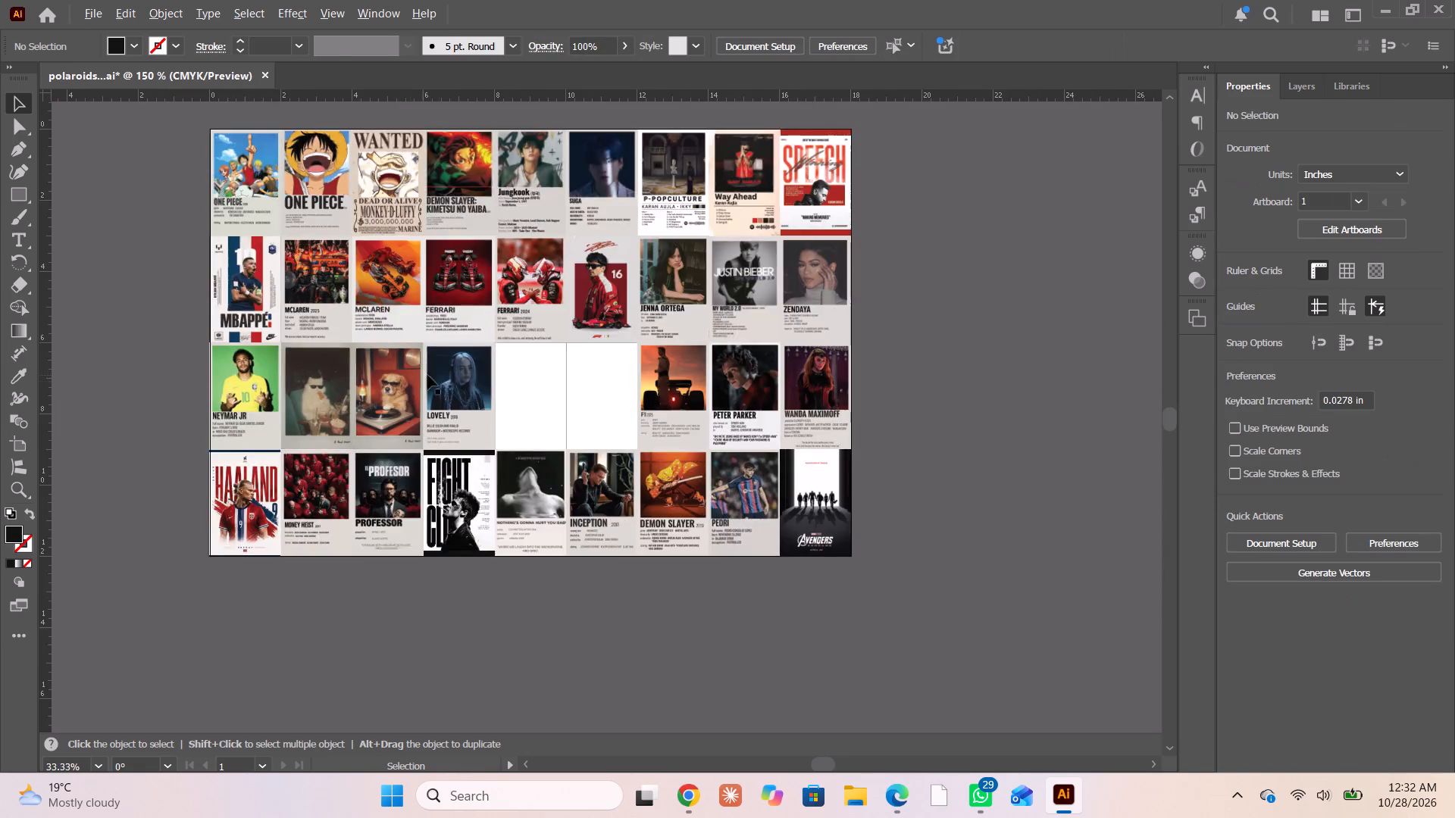
scroll(466, 482, "down", 2, "alt")
left_click(442, 541)
scroll(455, 570, "down", 4)
scroll(465, 554, "up", 3, "alt")
scroll(466, 550, "up", 8)
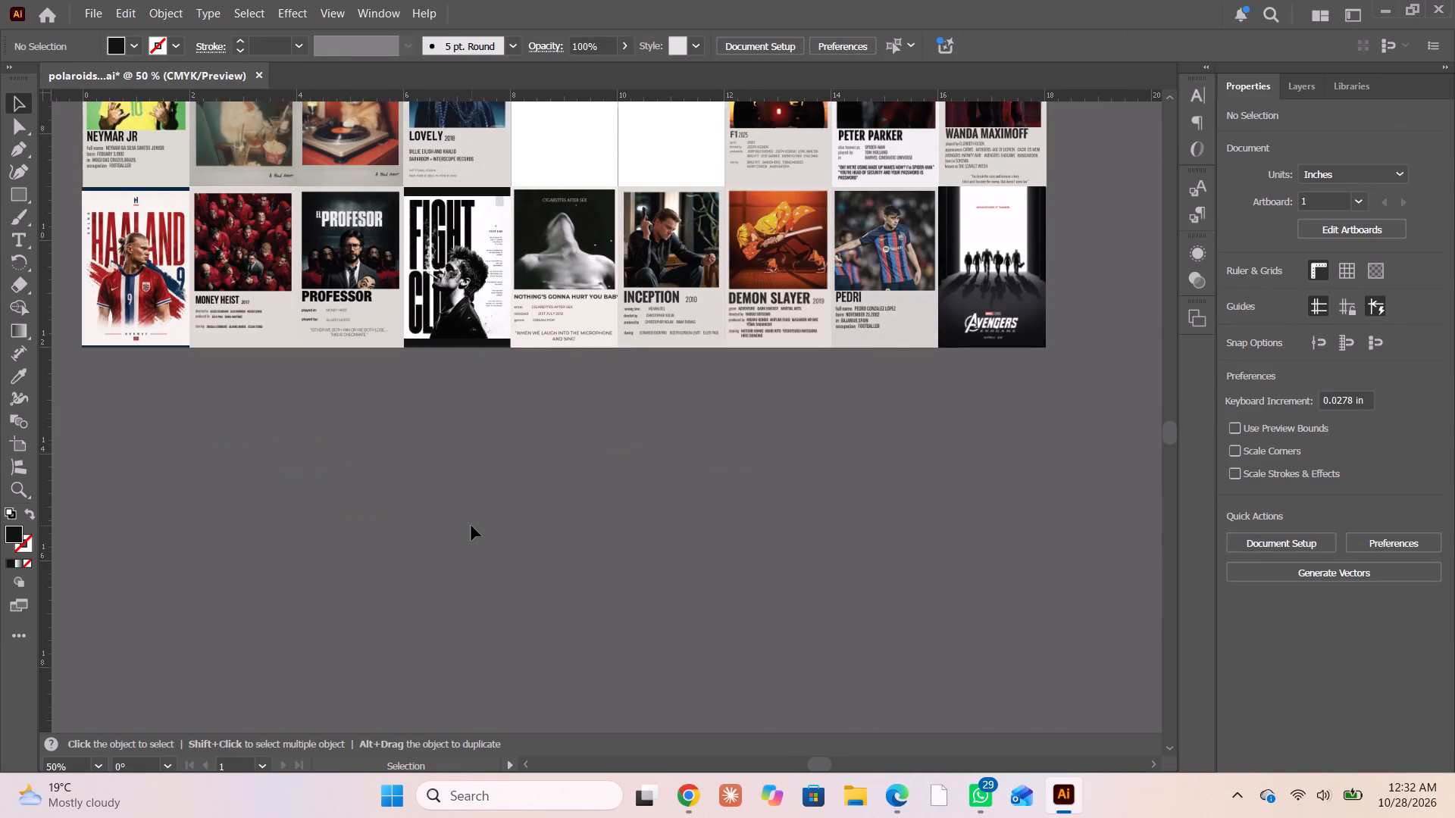
scroll(471, 526, "up", 14)
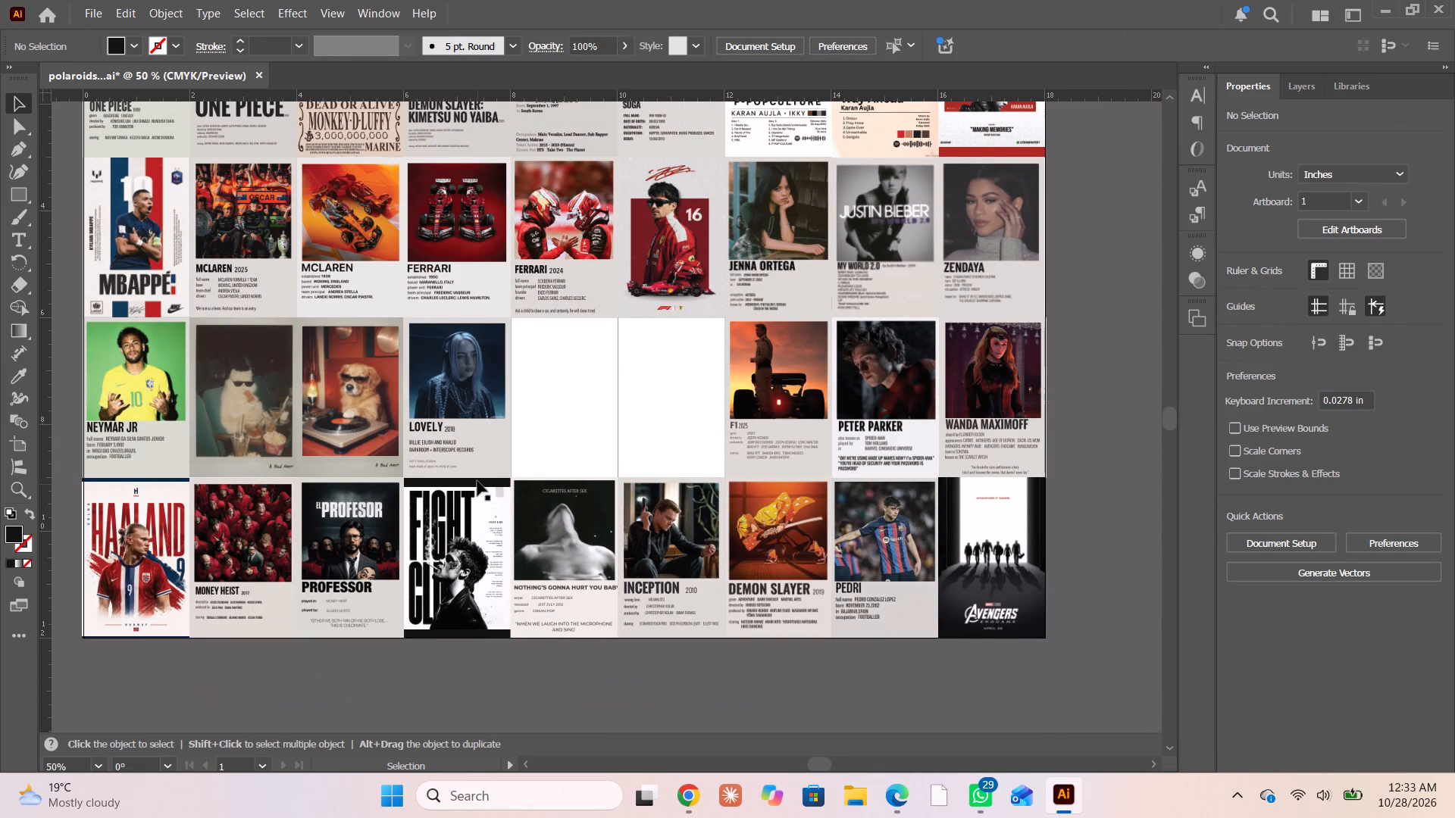
scroll(523, 569, "down", 1)
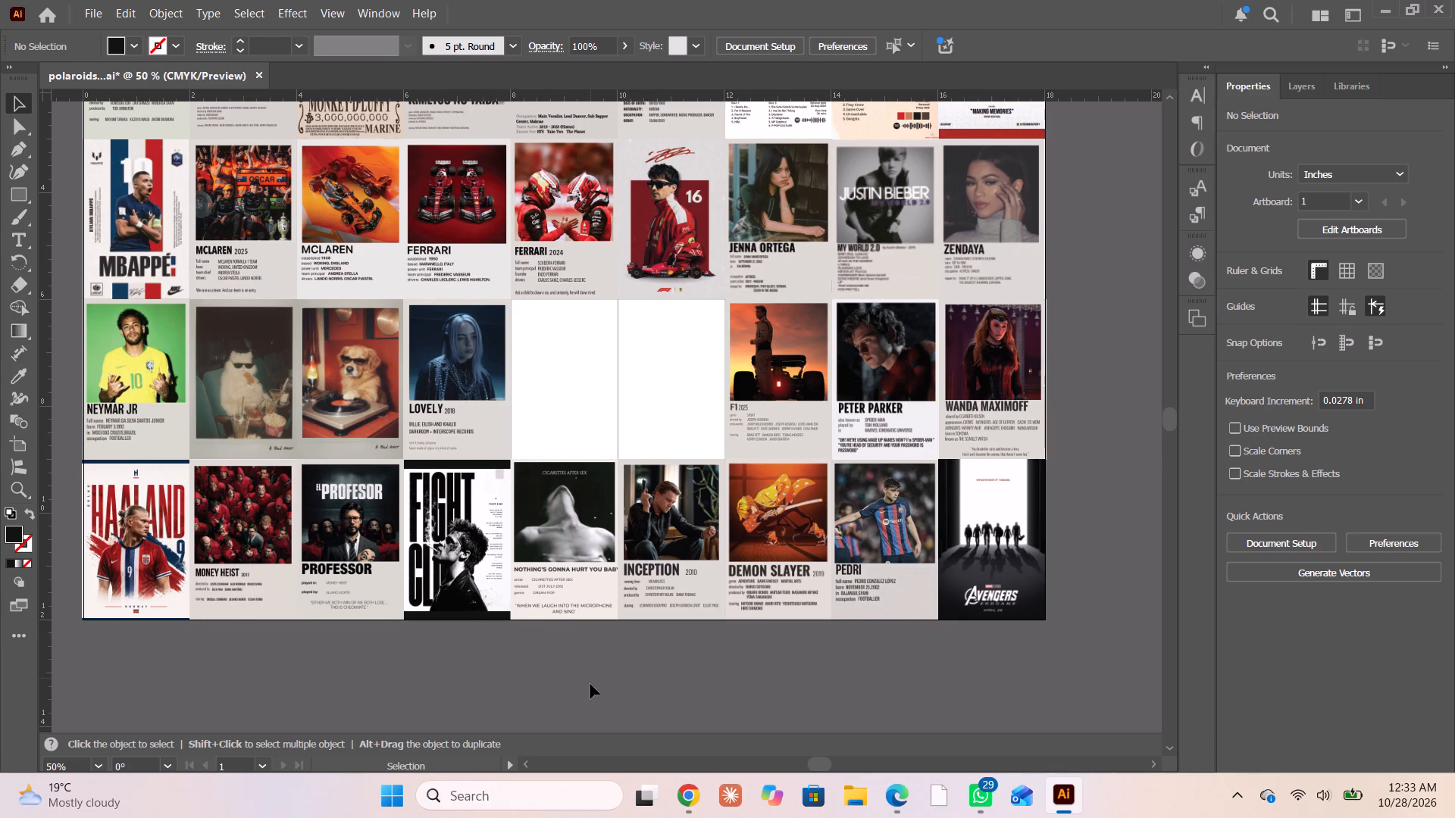
Switch to Chrome and look through the pins related to the Lovely poster for another Billie Eilish poster.
left_click(685, 807)
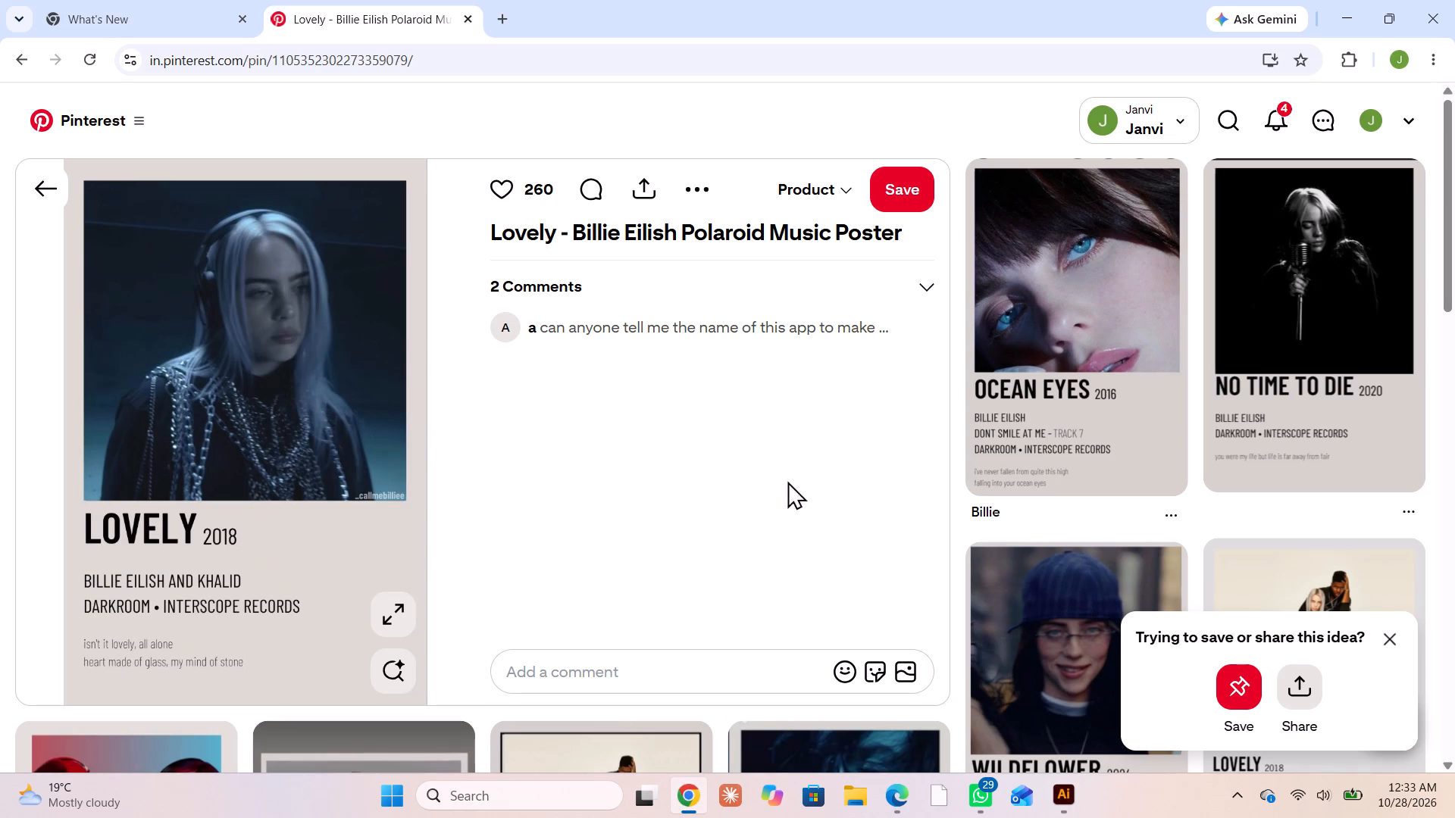
scroll(853, 440, "down", 1)
scroll(853, 440, "up", 2)
scroll(1166, 383, "down", 5)
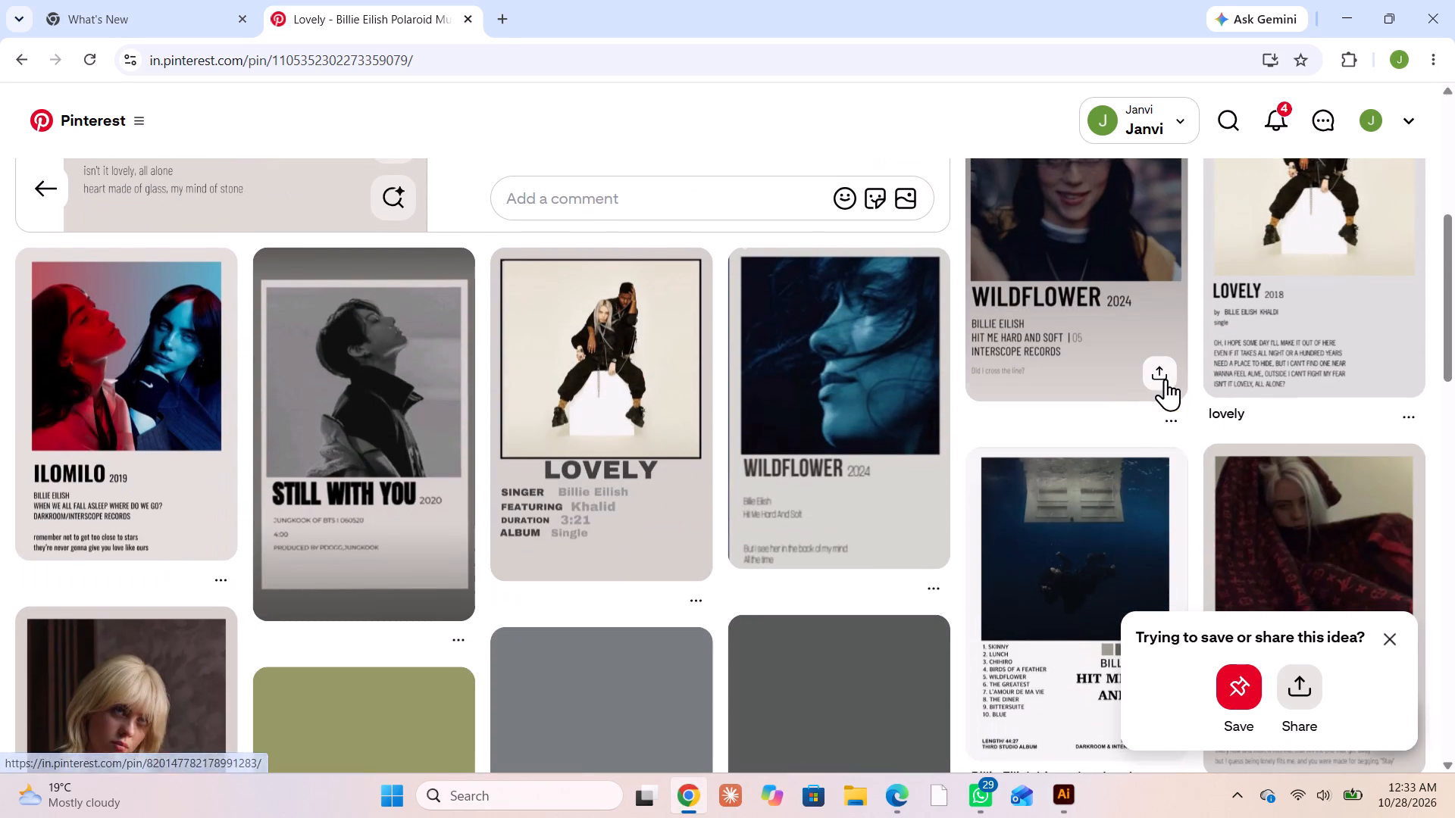
scroll(1166, 379, "up", 1)
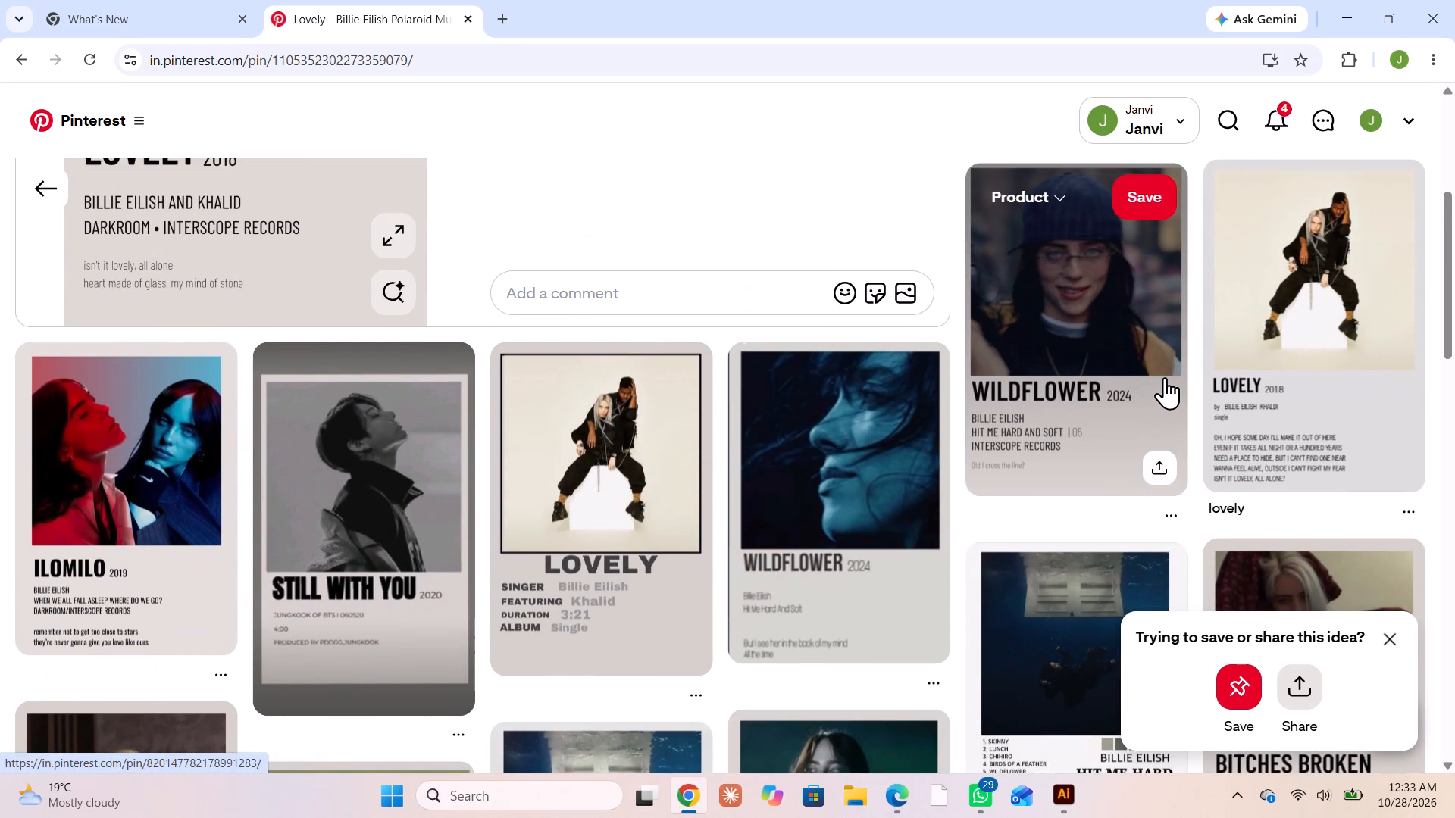
scroll(1165, 377, "up", 1)
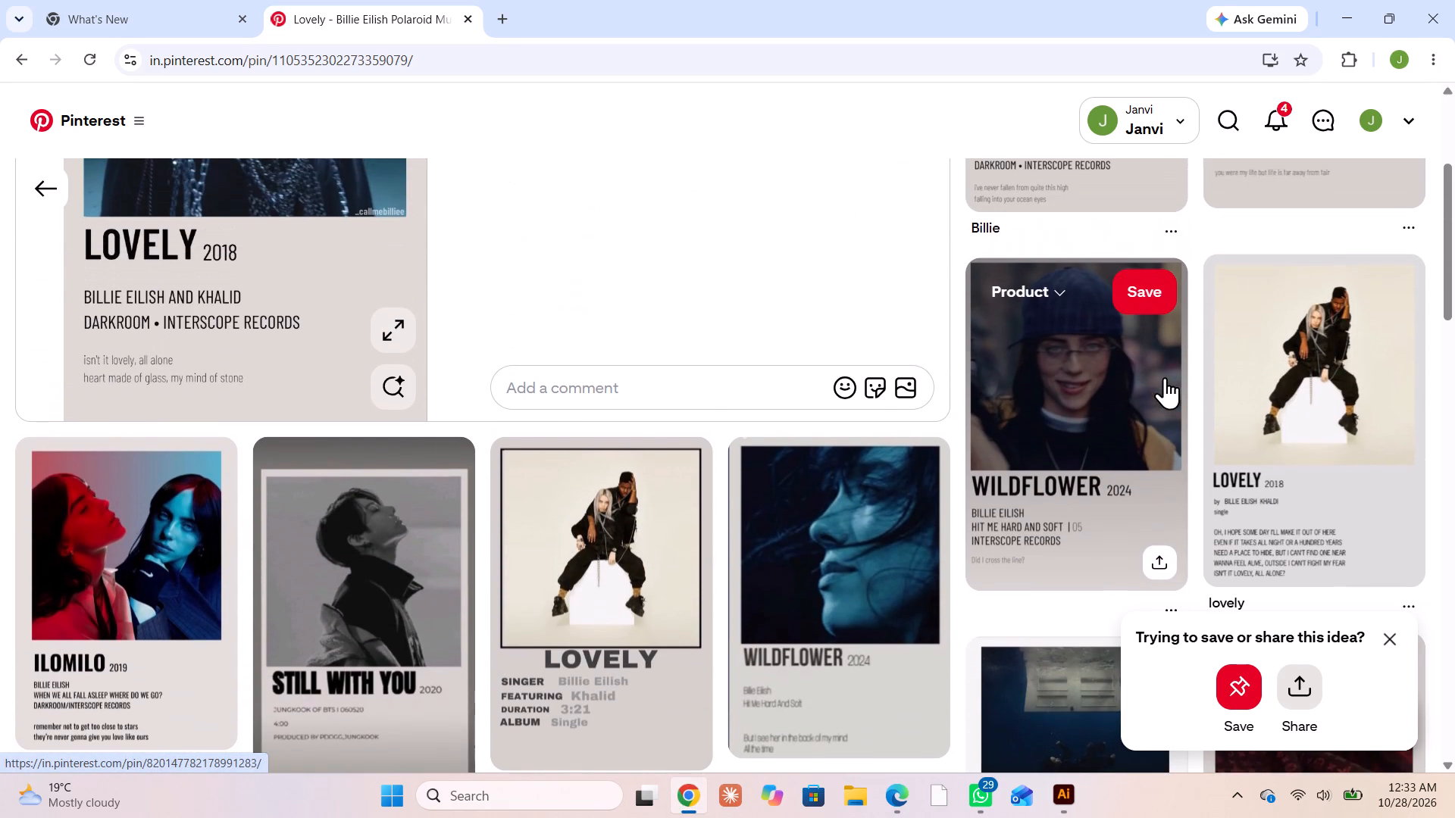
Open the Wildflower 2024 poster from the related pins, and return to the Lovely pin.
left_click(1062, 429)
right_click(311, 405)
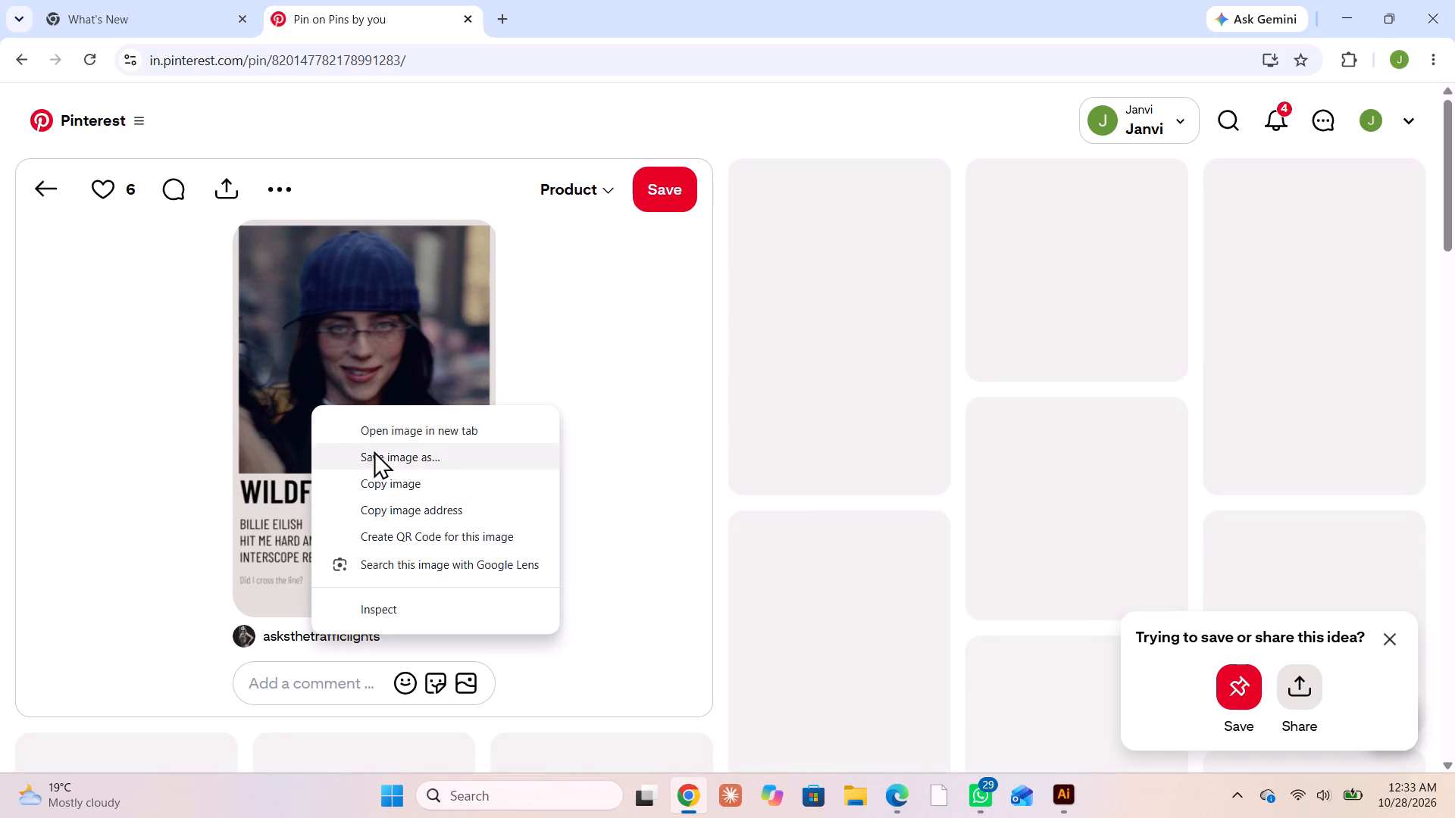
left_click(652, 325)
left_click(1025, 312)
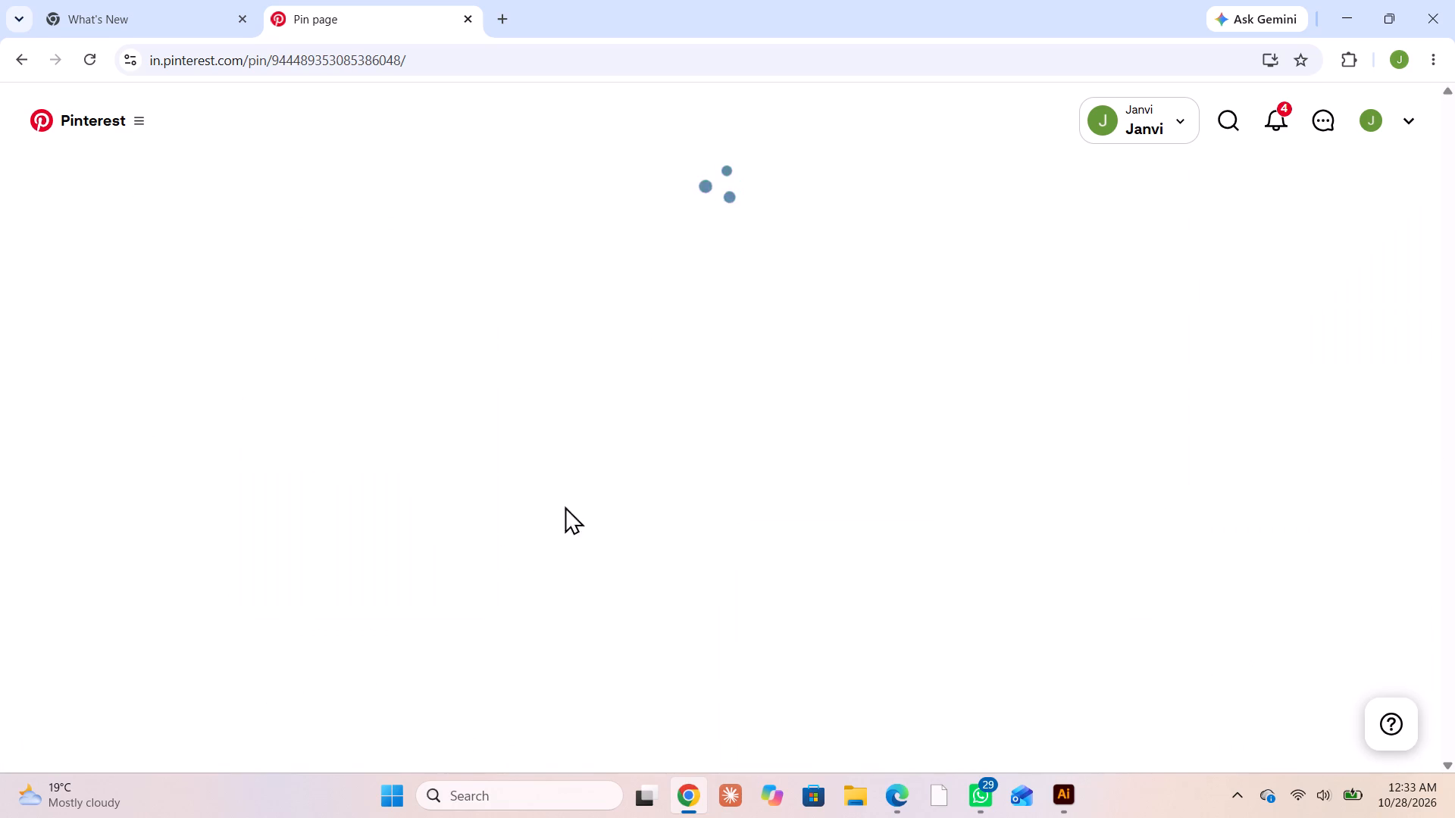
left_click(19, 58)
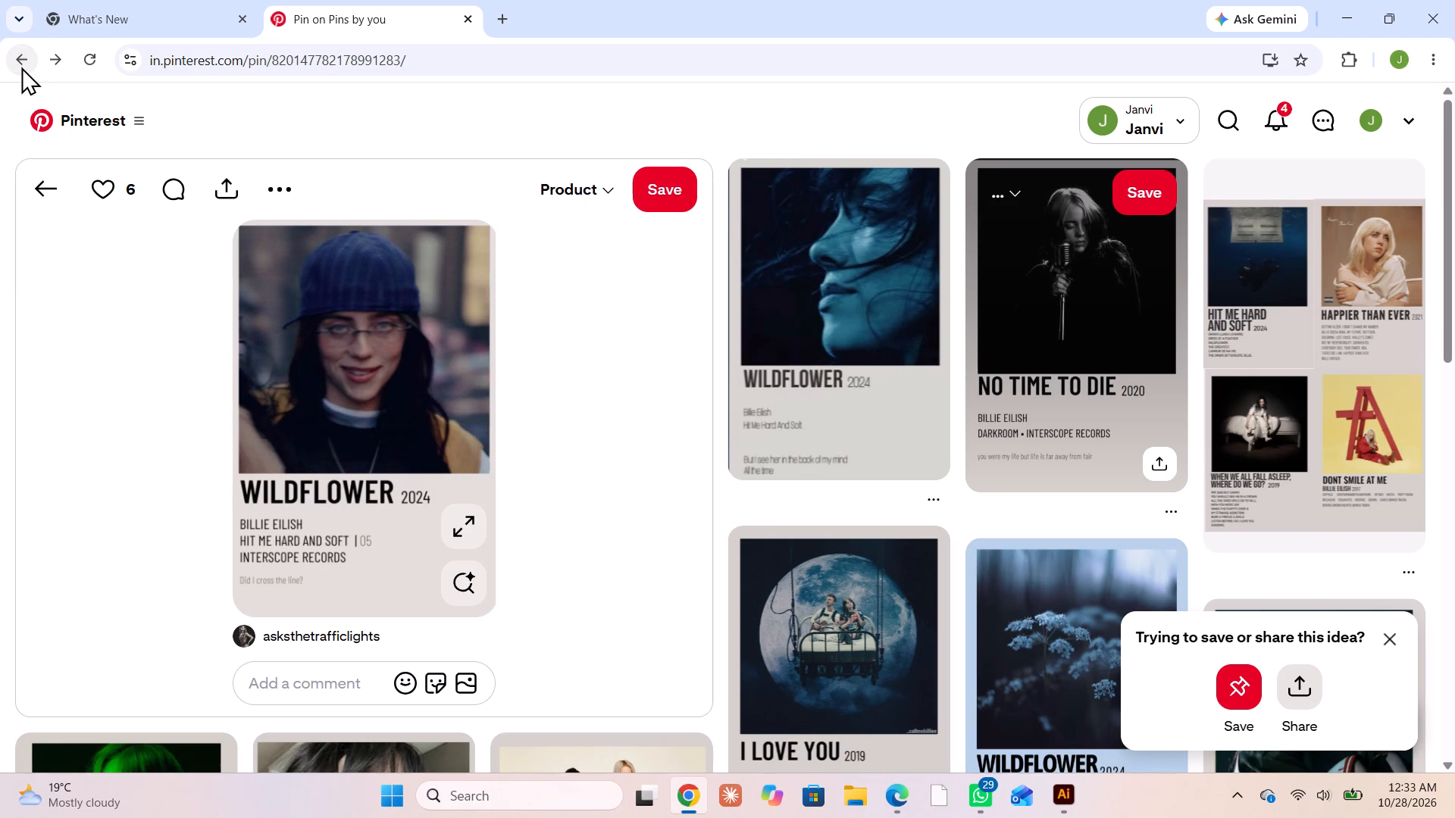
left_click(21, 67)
Open the No Time To Die 2020 Billie Eilish pin and copy its poster image.
scroll(1064, 394, "down", 3)
scroll(1064, 394, "up", 14)
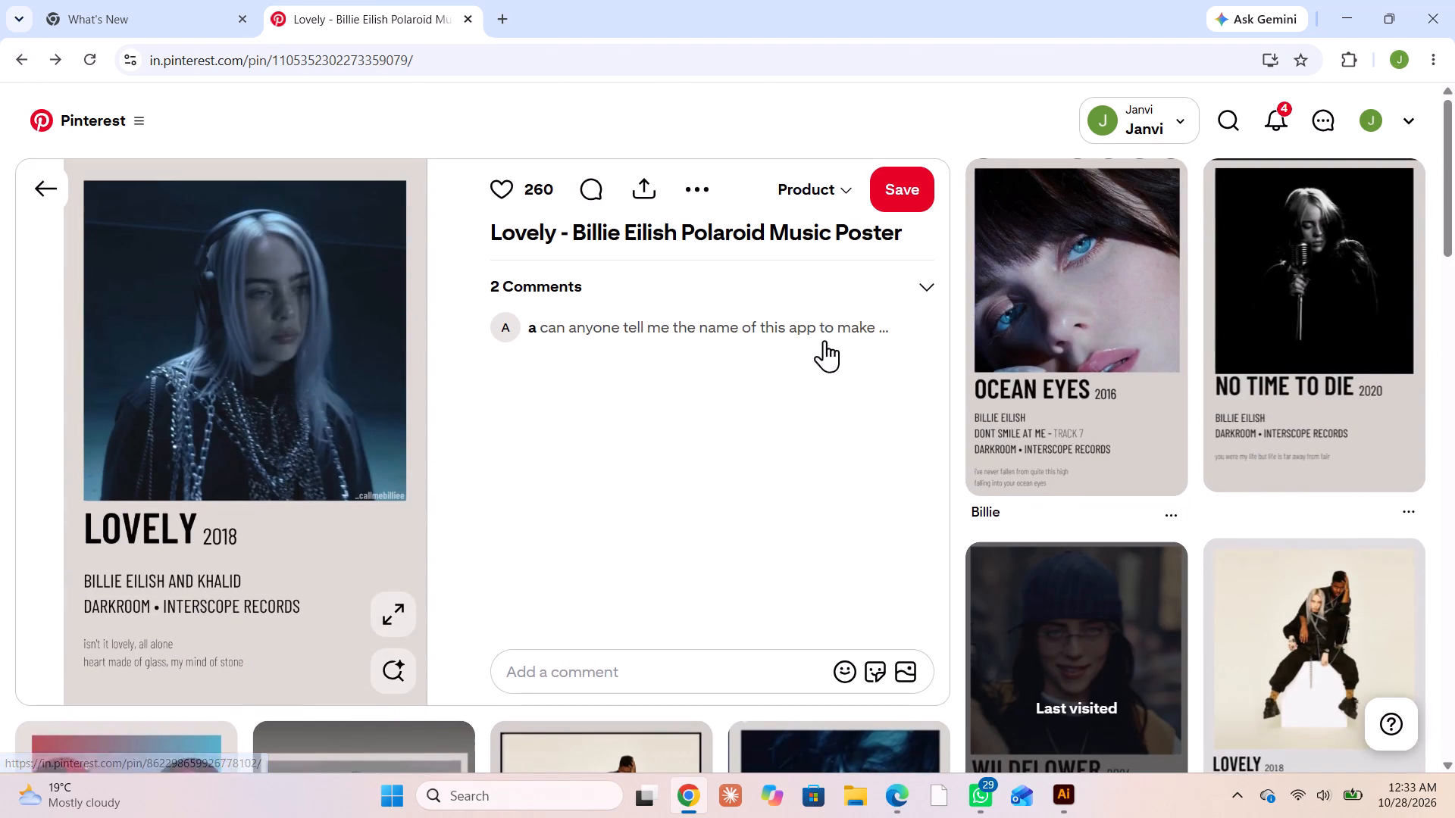
left_click(1336, 300)
right_click(0, 317)
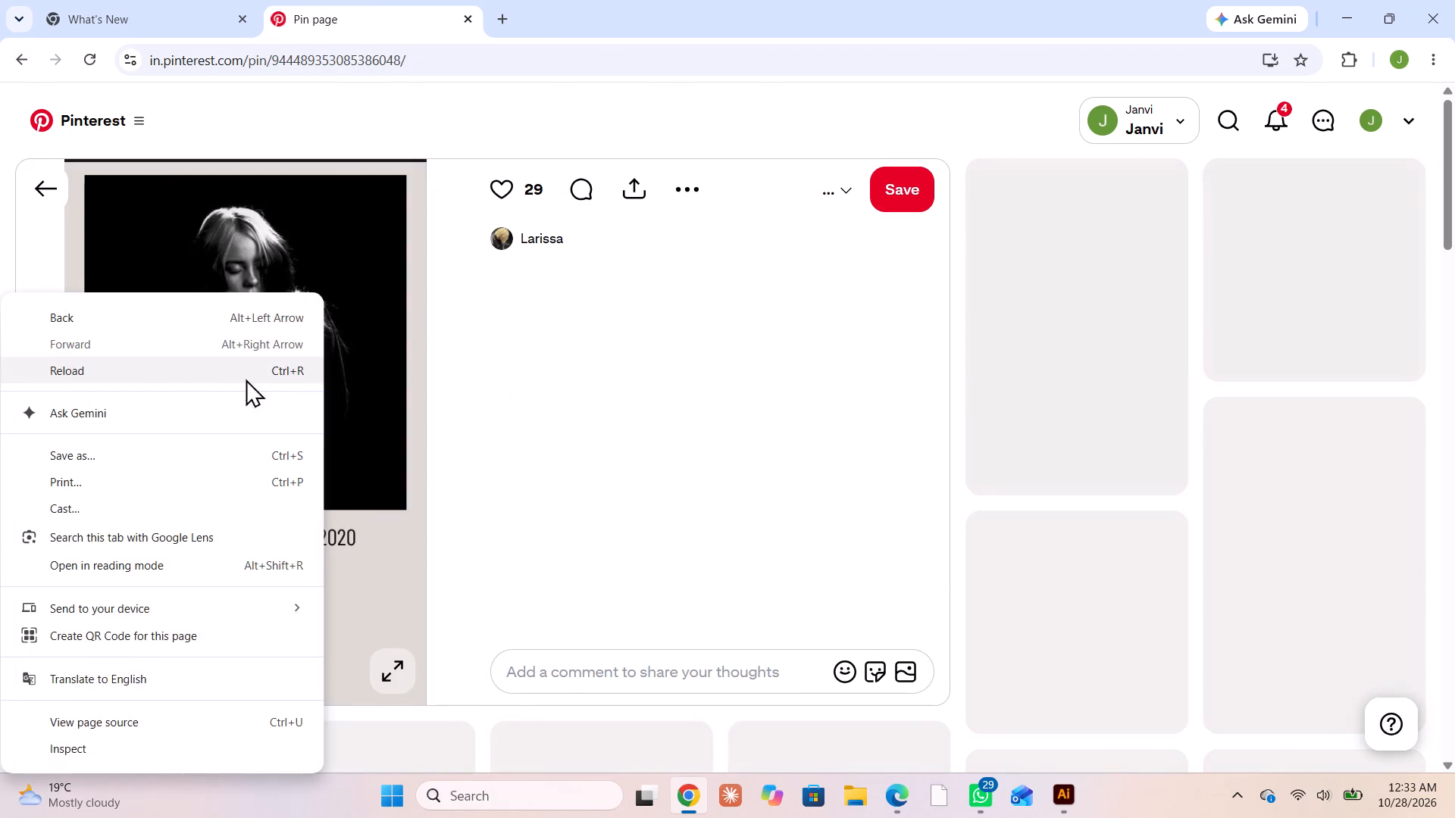
right_click(352, 287)
left_click(420, 365)
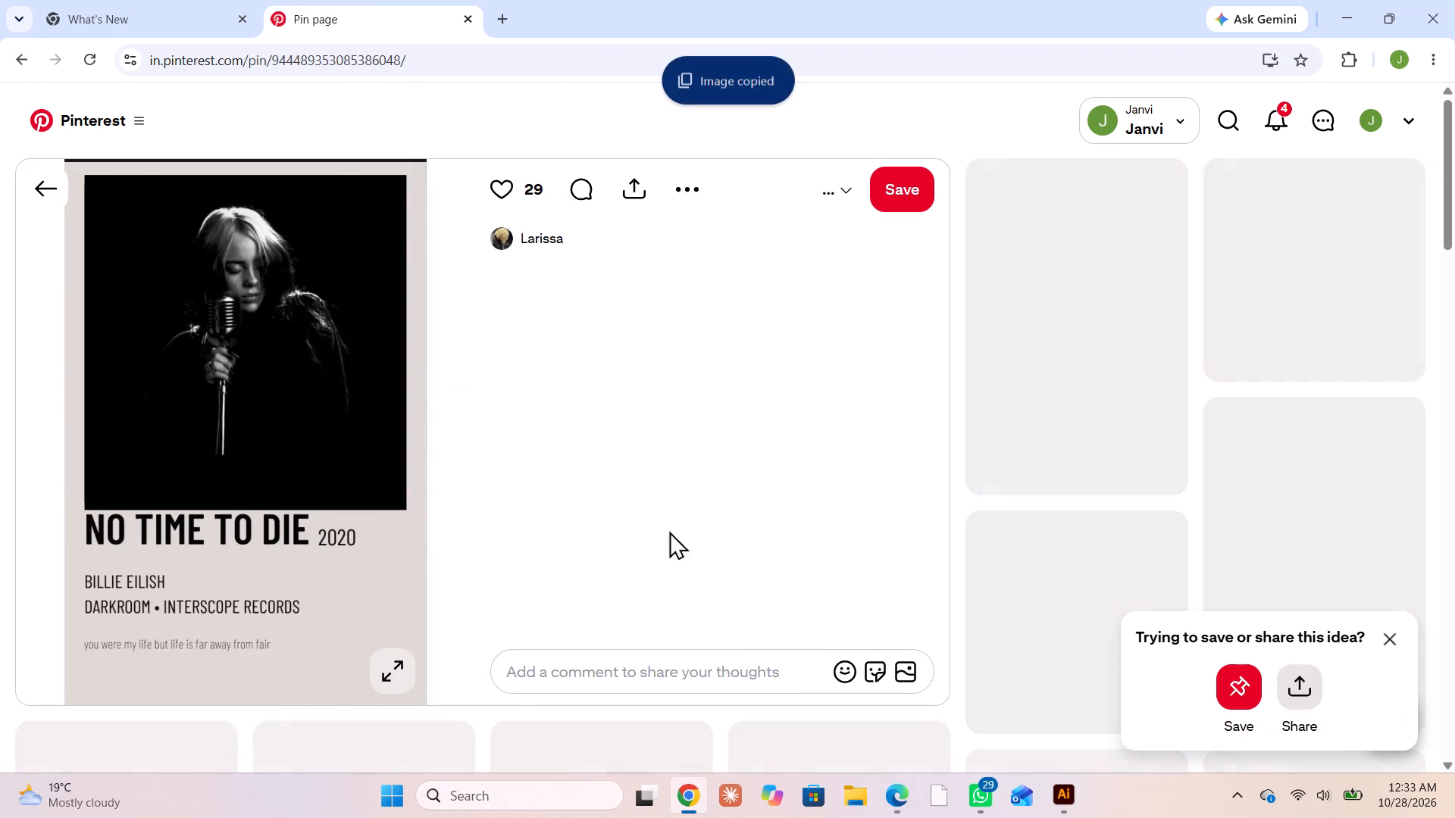
Paste the No Time To Die poster into the Illustrator sheet, scale it to about 4.27 × 6.44 in, and move it over the lower rows.
left_click(1058, 800)
left_click(558, 407)
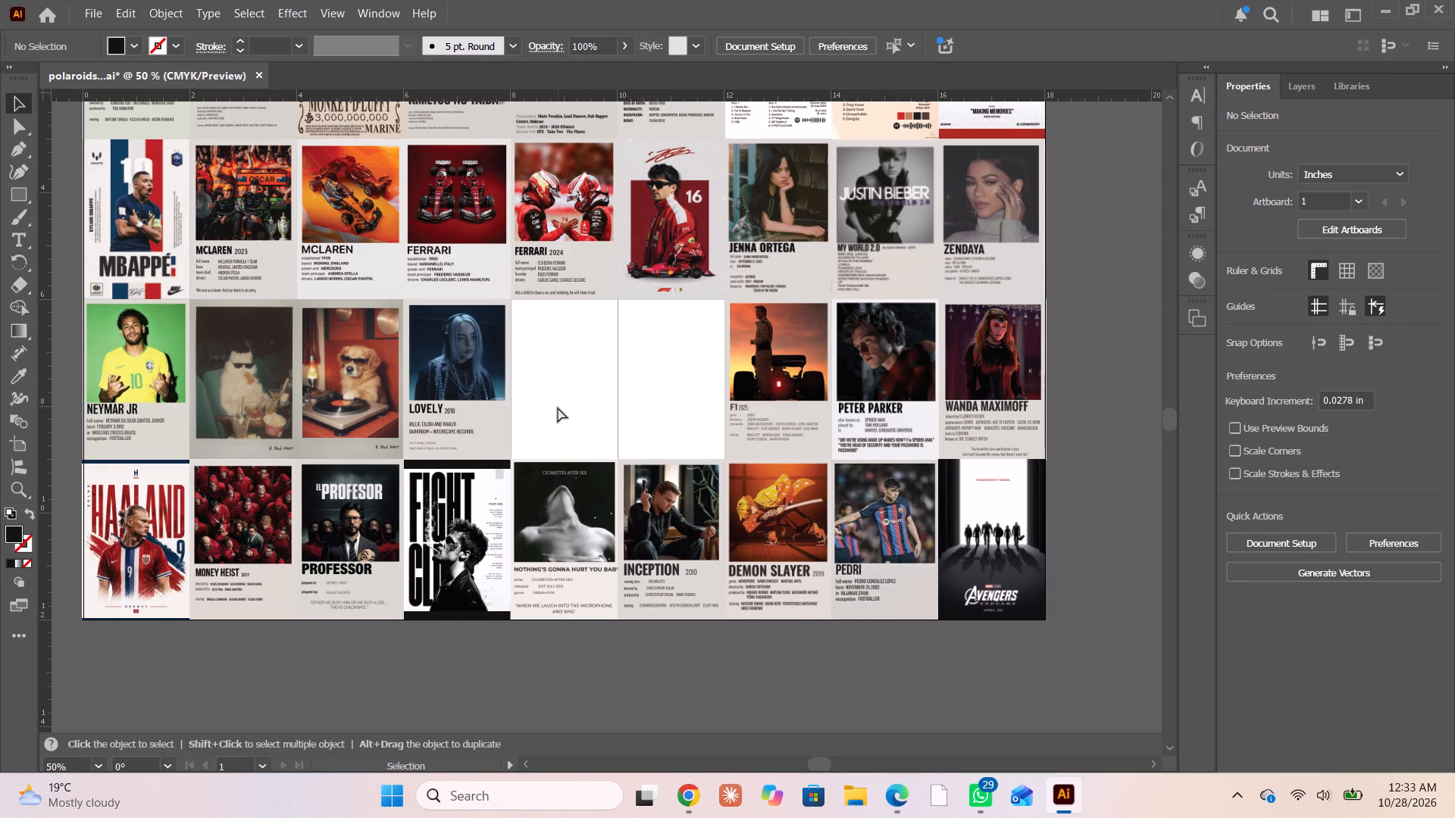
key("ctrl+v")
scroll(559, 400, "down", 2, "alt")
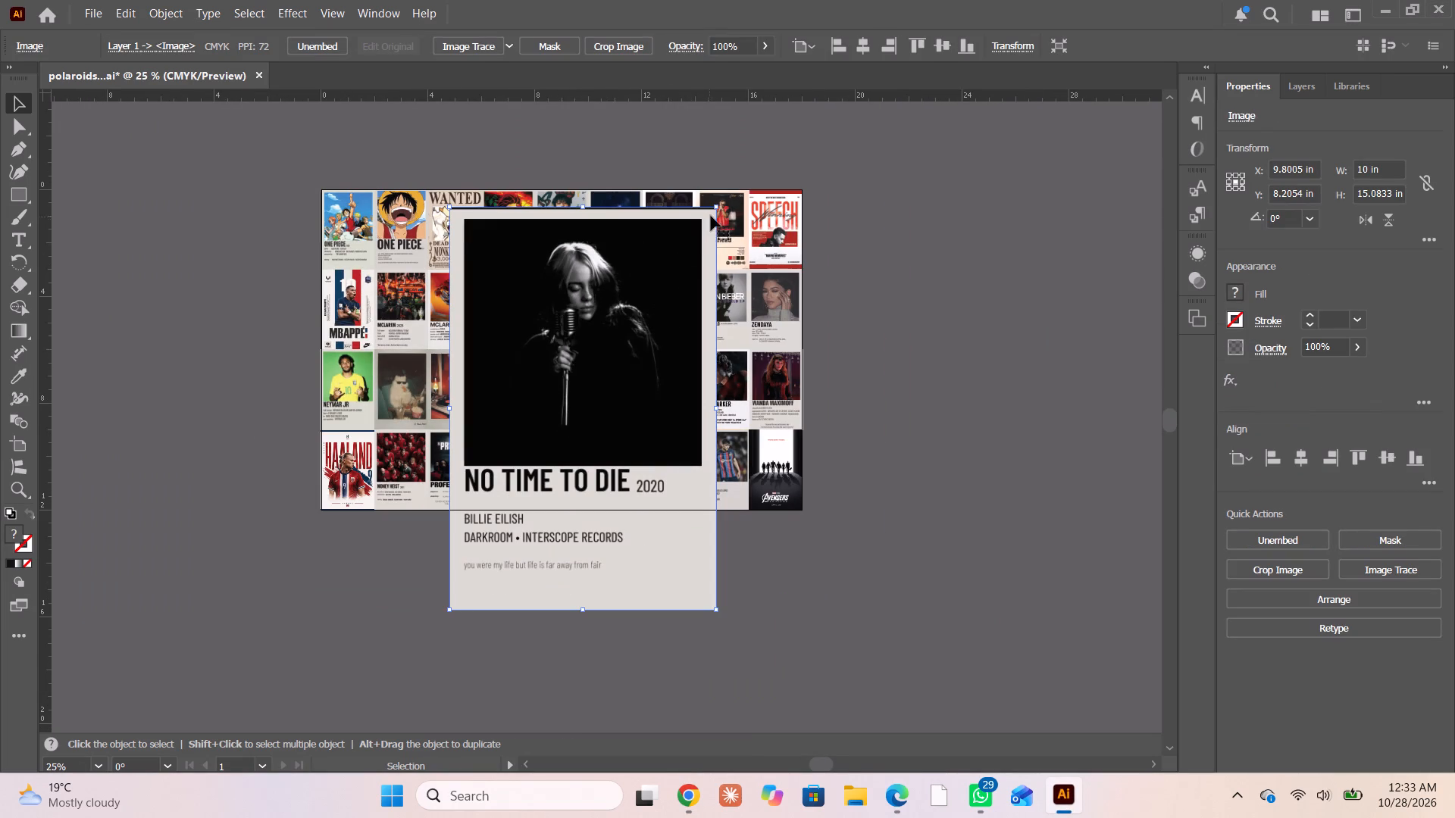
left_click_drag(714, 207, 572, 438)
left_click_drag(503, 541, 530, 506)
scroll(530, 507, "up", 2, "alt")
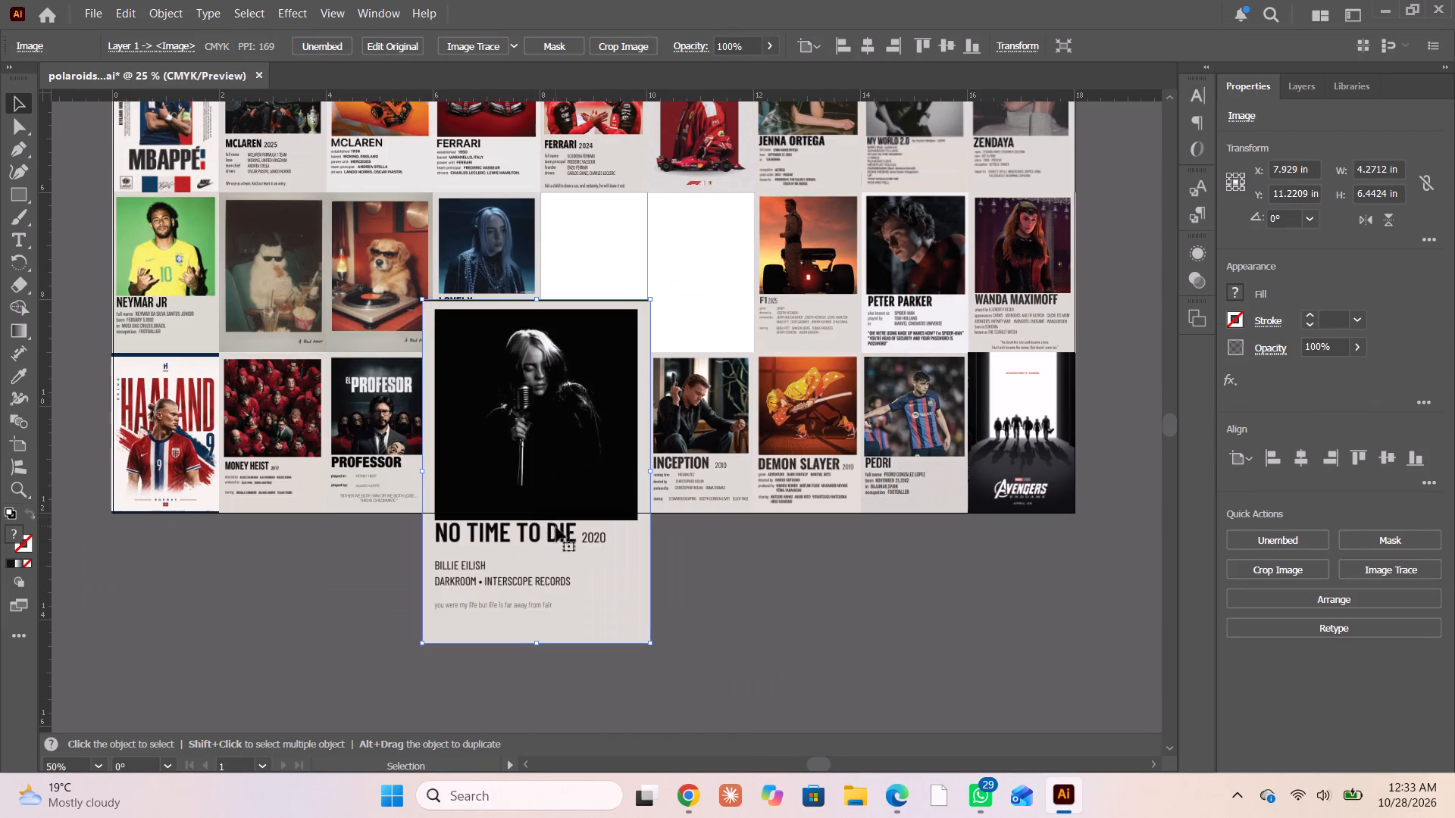
left_click_drag(562, 517, 537, 457)
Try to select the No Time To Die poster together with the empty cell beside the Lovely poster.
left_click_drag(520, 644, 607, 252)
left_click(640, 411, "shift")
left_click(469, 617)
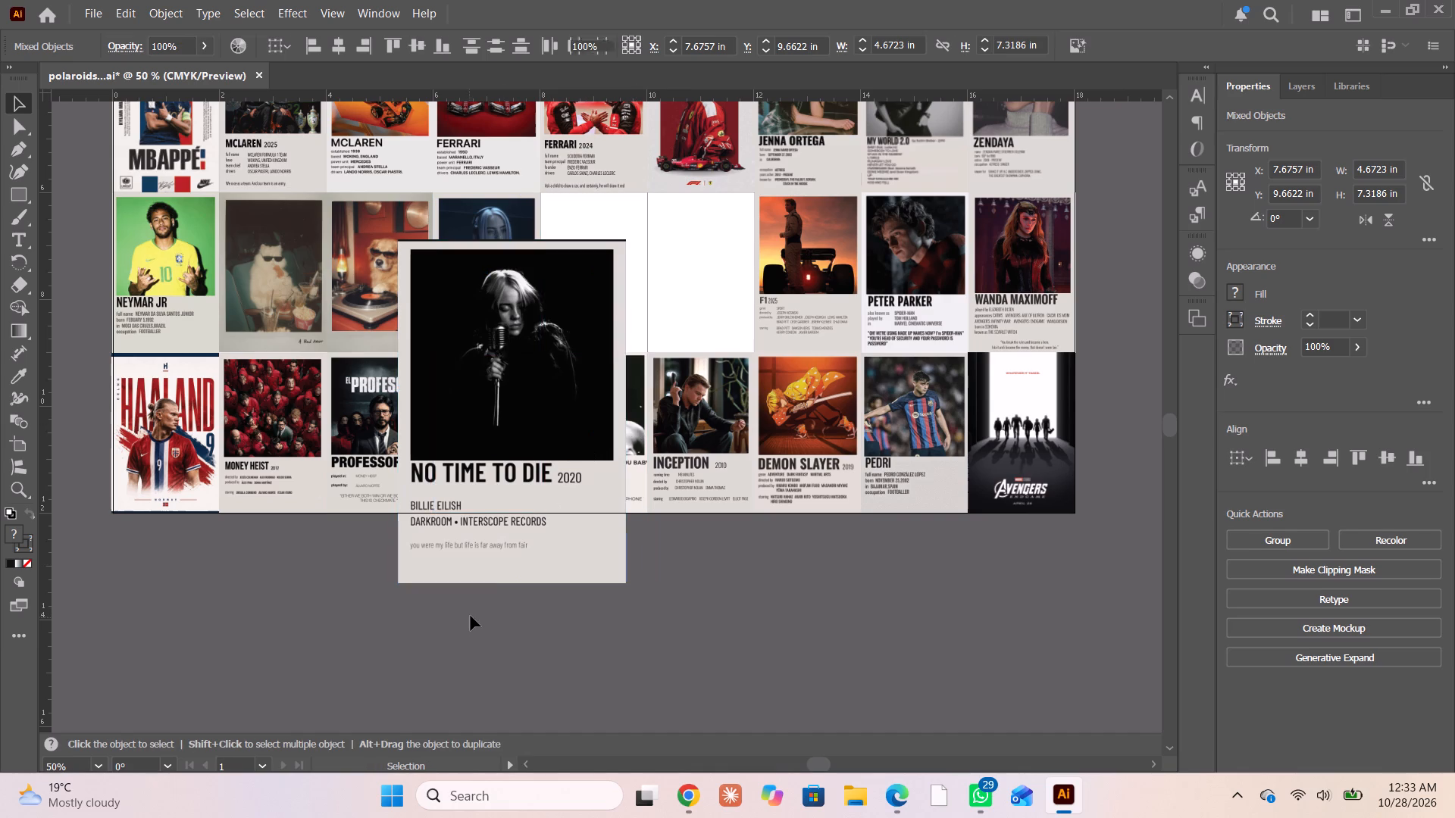
Scale the No Time To Die poster to about 1.80 × 2.71 in and place it over the empty cell beside the Lovely poster.
left_click_drag(512, 570, 533, 623)
left_click_drag(643, 292, 523, 491, "shift")
left_click_drag(418, 603, 570, 332)
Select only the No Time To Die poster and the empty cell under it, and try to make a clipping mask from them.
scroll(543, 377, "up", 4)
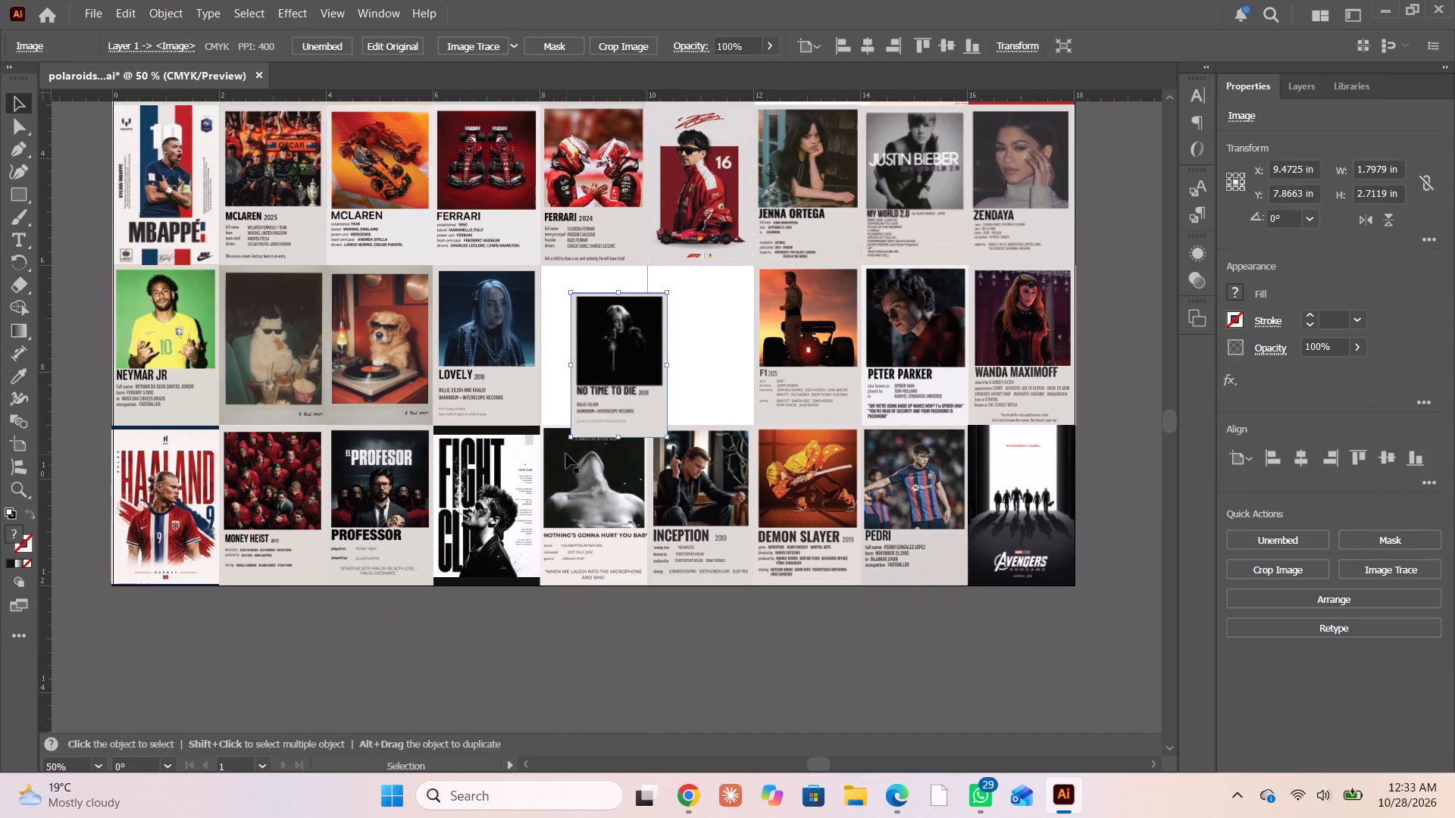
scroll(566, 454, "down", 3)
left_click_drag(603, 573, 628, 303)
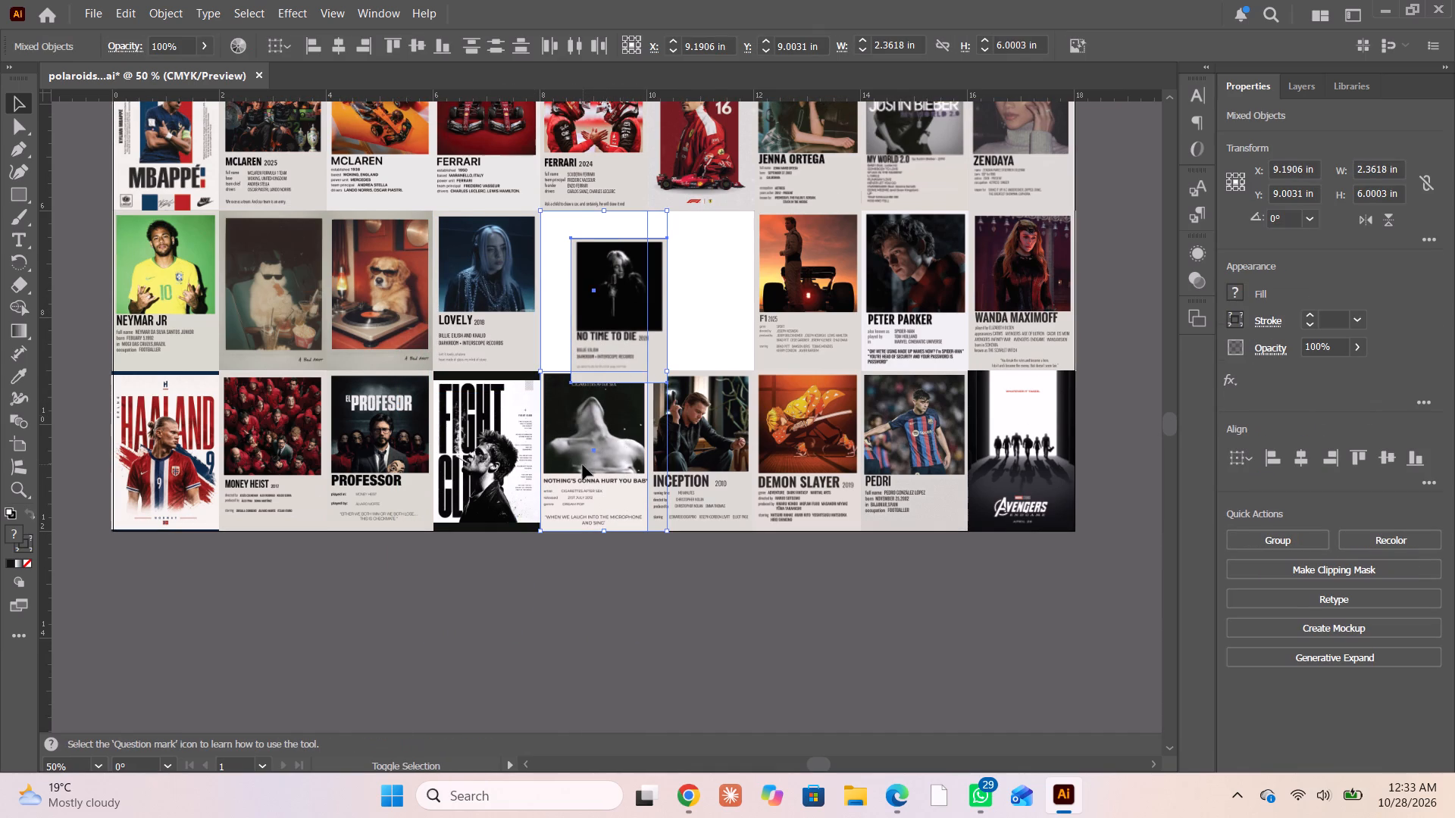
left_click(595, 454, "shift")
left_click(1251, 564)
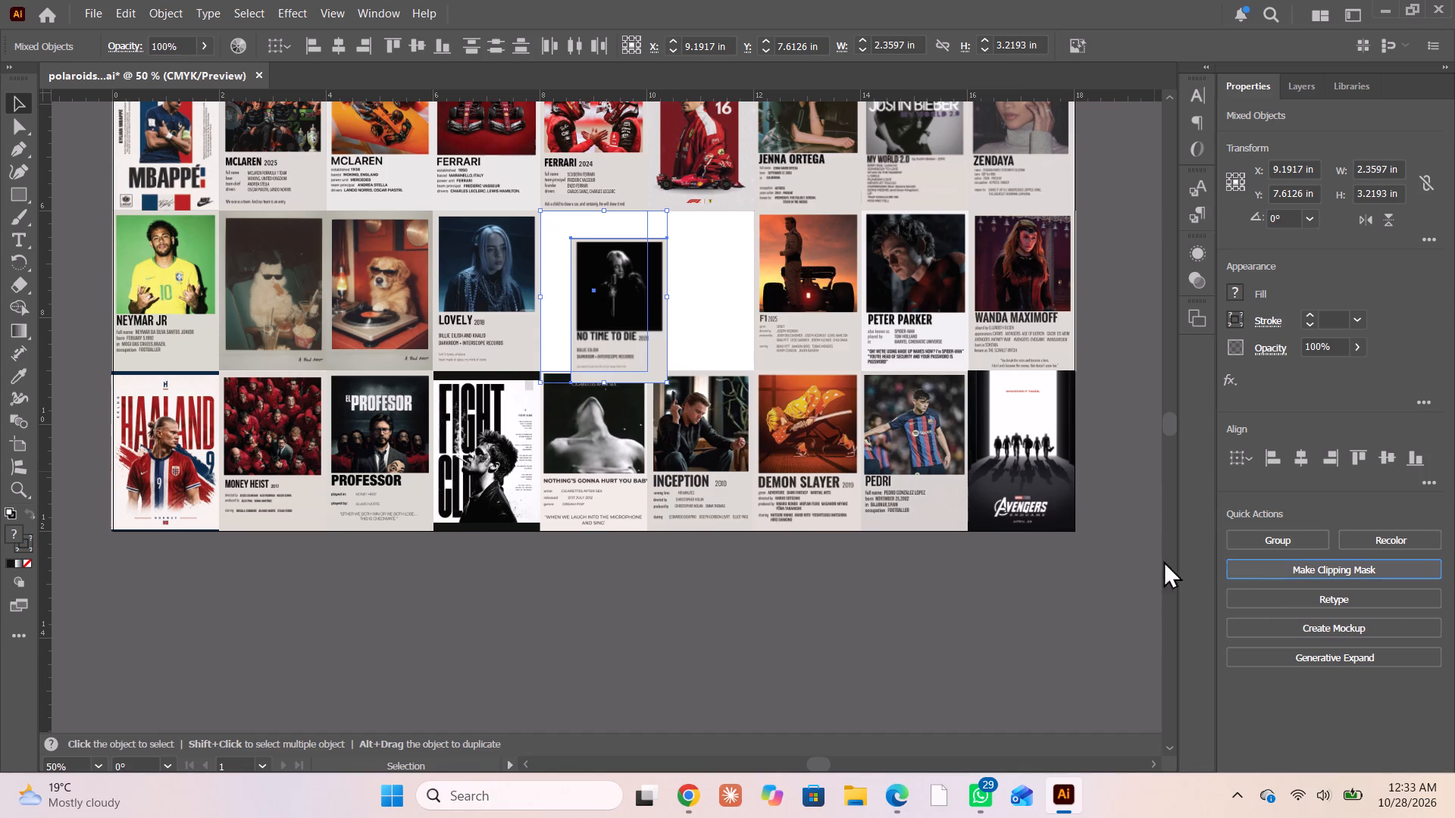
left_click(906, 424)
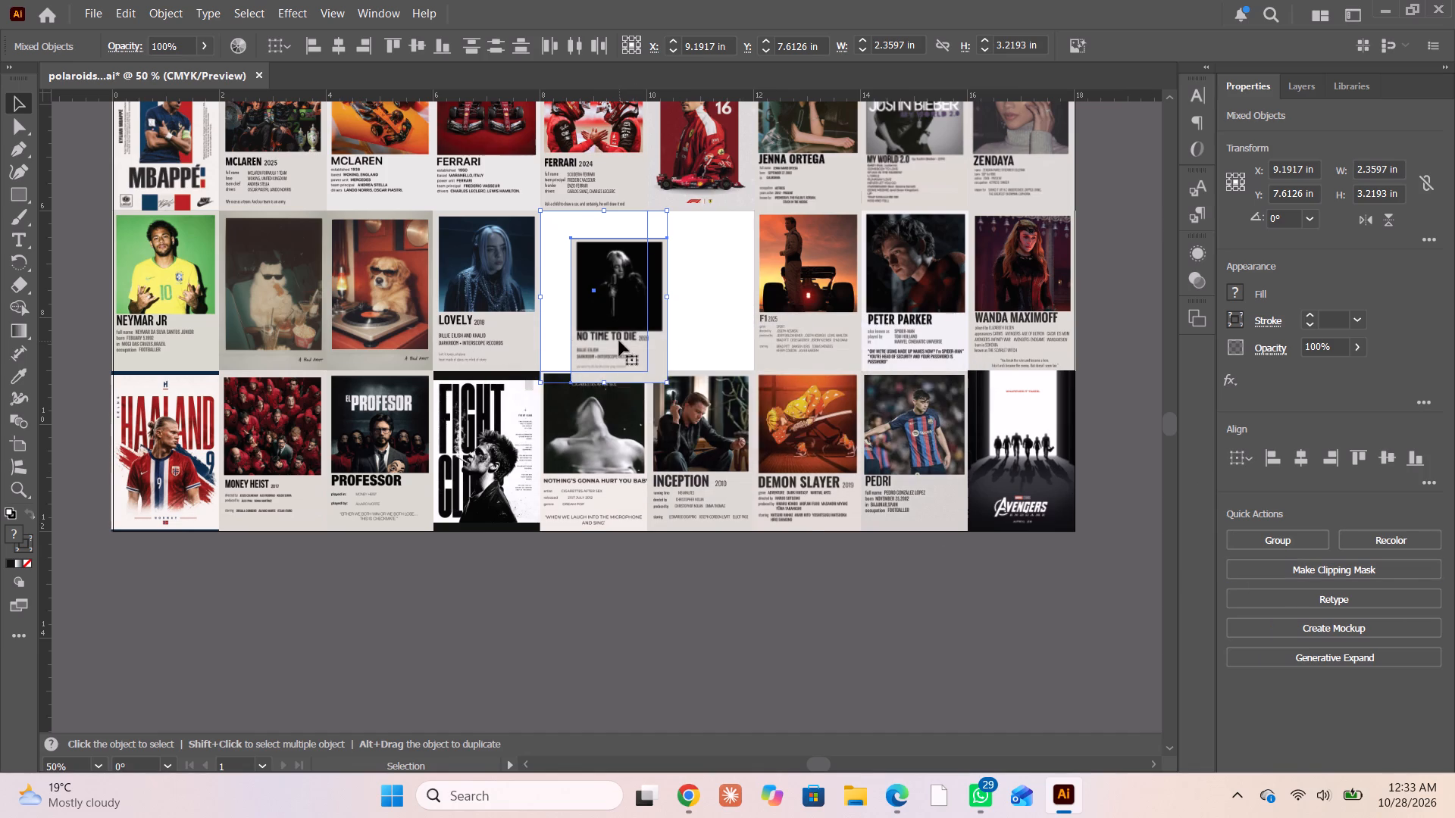
Send the selected No Time To Die poster and cell to the back, and retry the clipping mask.
right_click(619, 341)
left_click(687, 685)
left_click(879, 738)
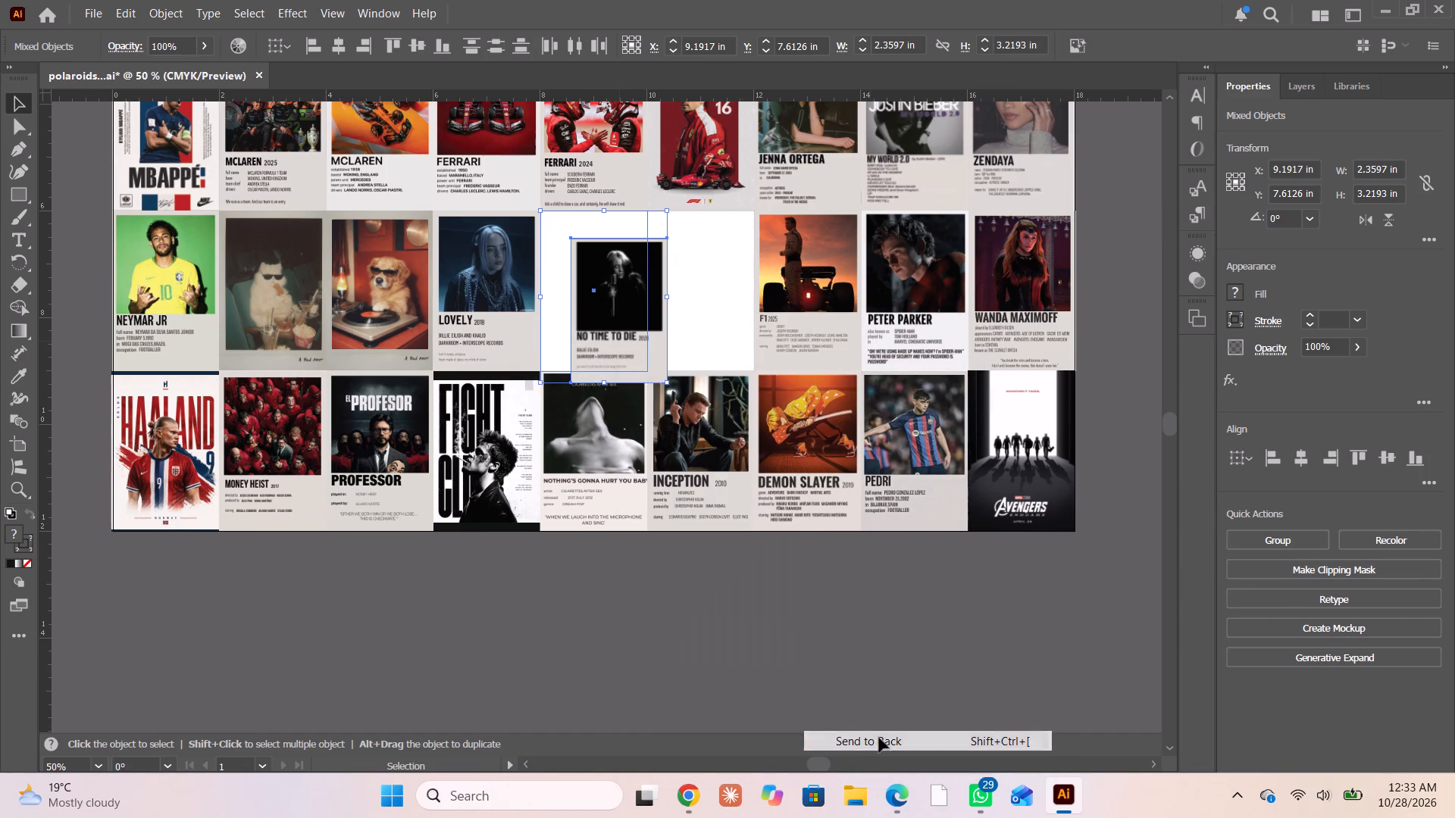
left_click(1327, 571)
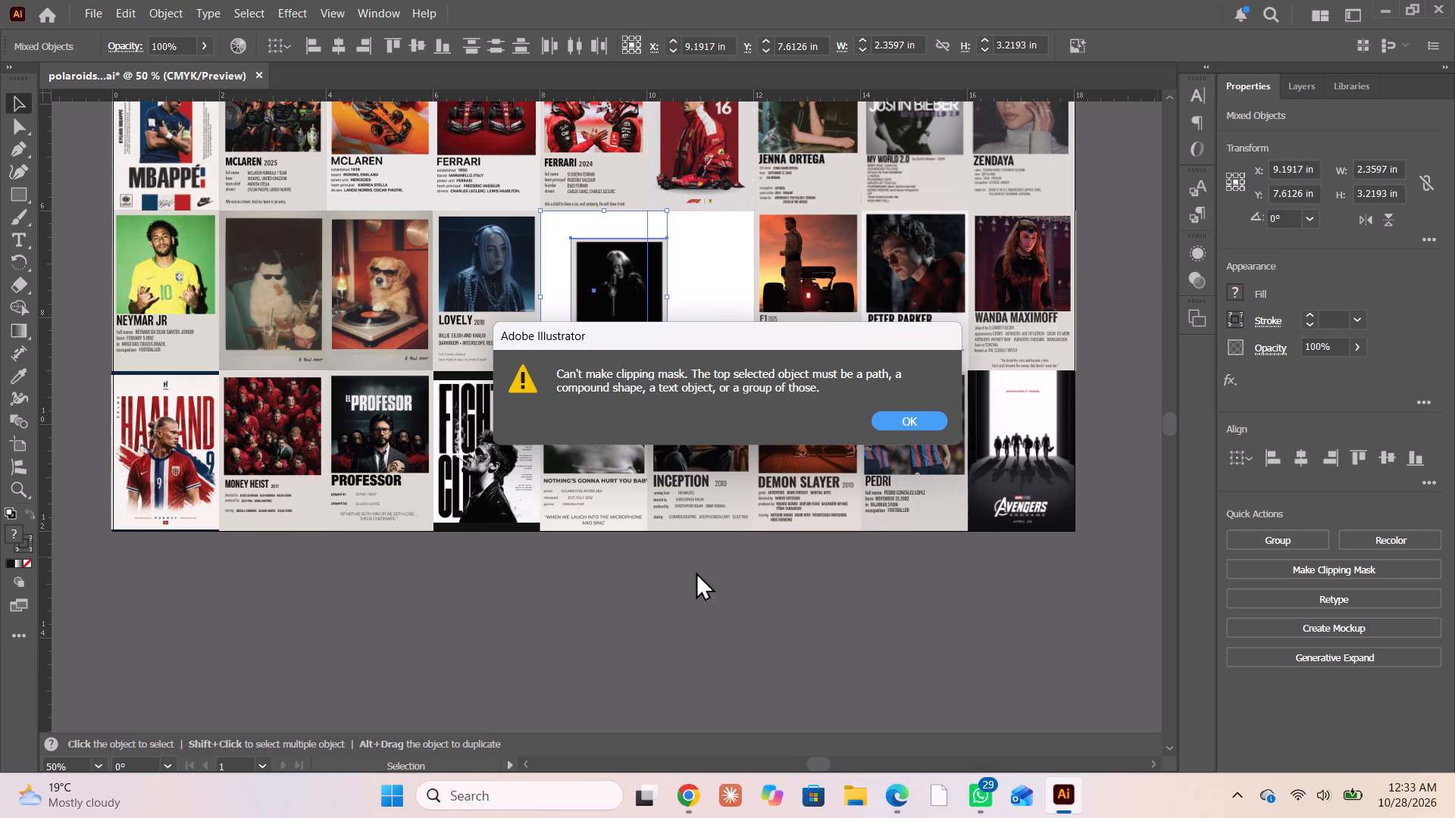
left_click(674, 593)
left_click(887, 416)
left_click(582, 605)
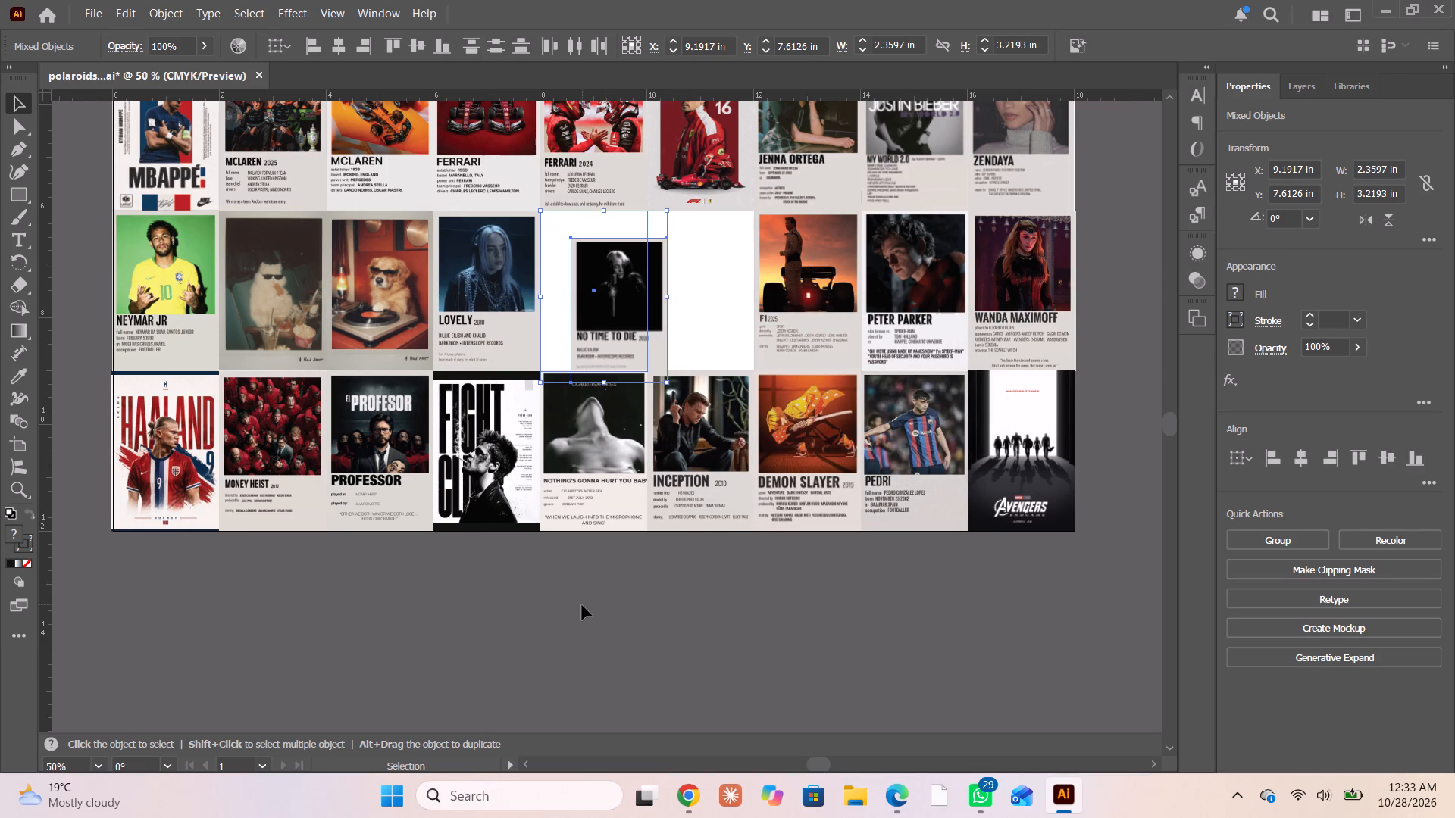
Isolate the selection to the No Time To Die poster, without the empty cell under it, and send the poster to the back.
left_click_drag(609, 617, 622, 335)
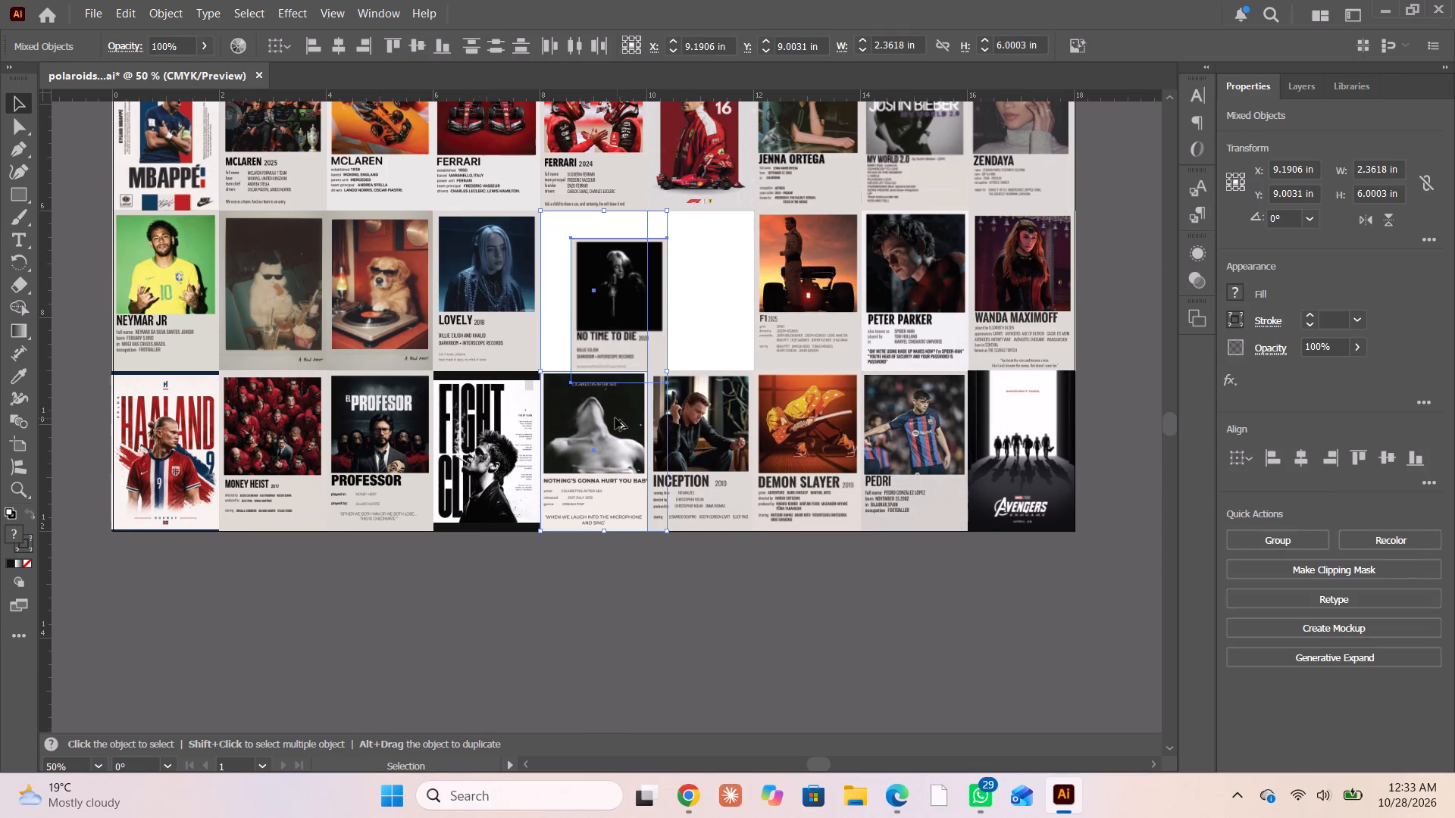
scroll(615, 418, "up", 2, "alt")
left_click(573, 485, "shift")
scroll(543, 456, "up", 5, "shift")
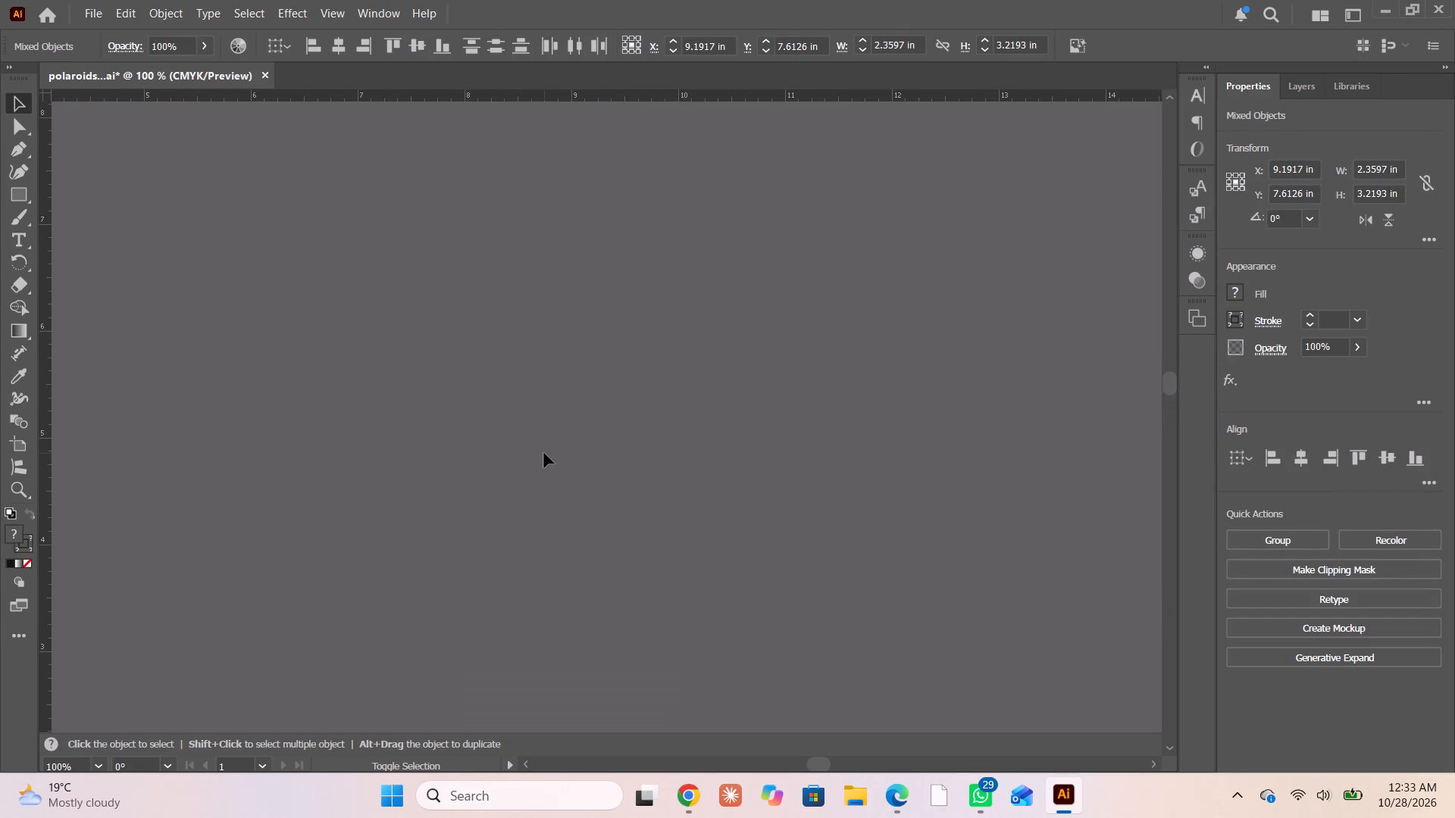
scroll(544, 433, "down", 11)
scroll(529, 548, "down", 5)
scroll(536, 508, "up", 4, "alt")
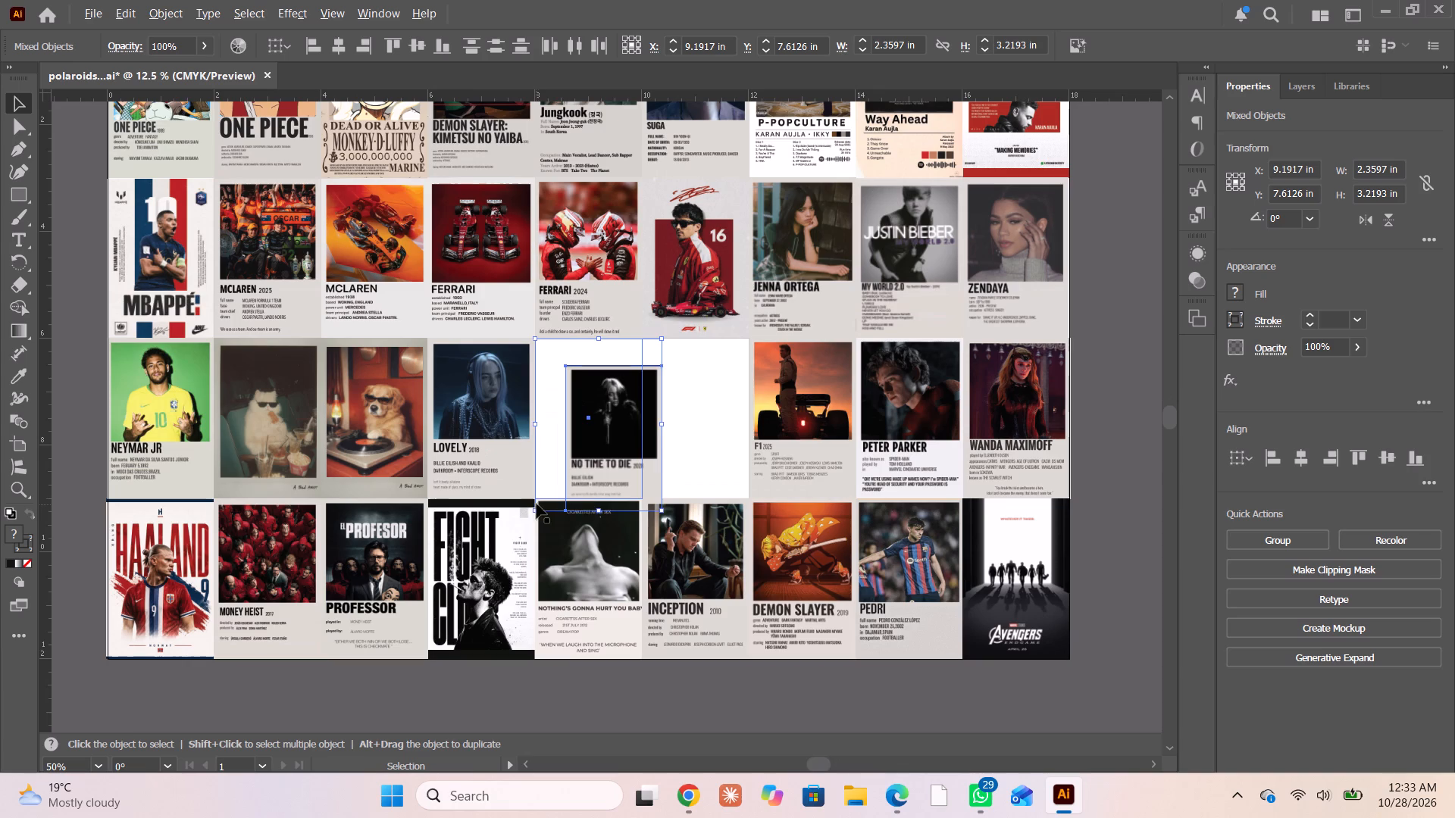
scroll(584, 511, "up", 4, "alt")
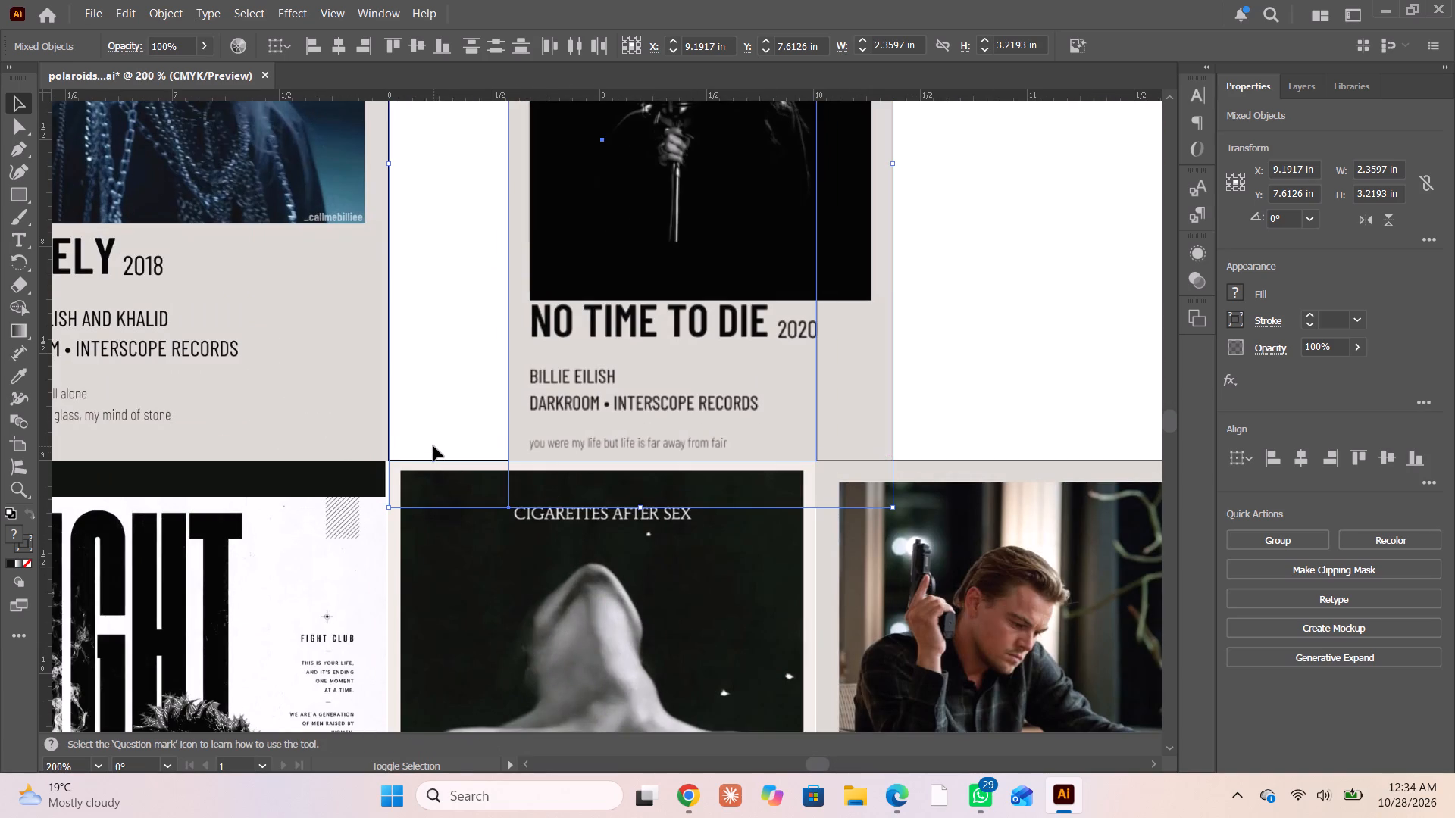
left_click(431, 446, "shift")
left_click(412, 459, "shift")
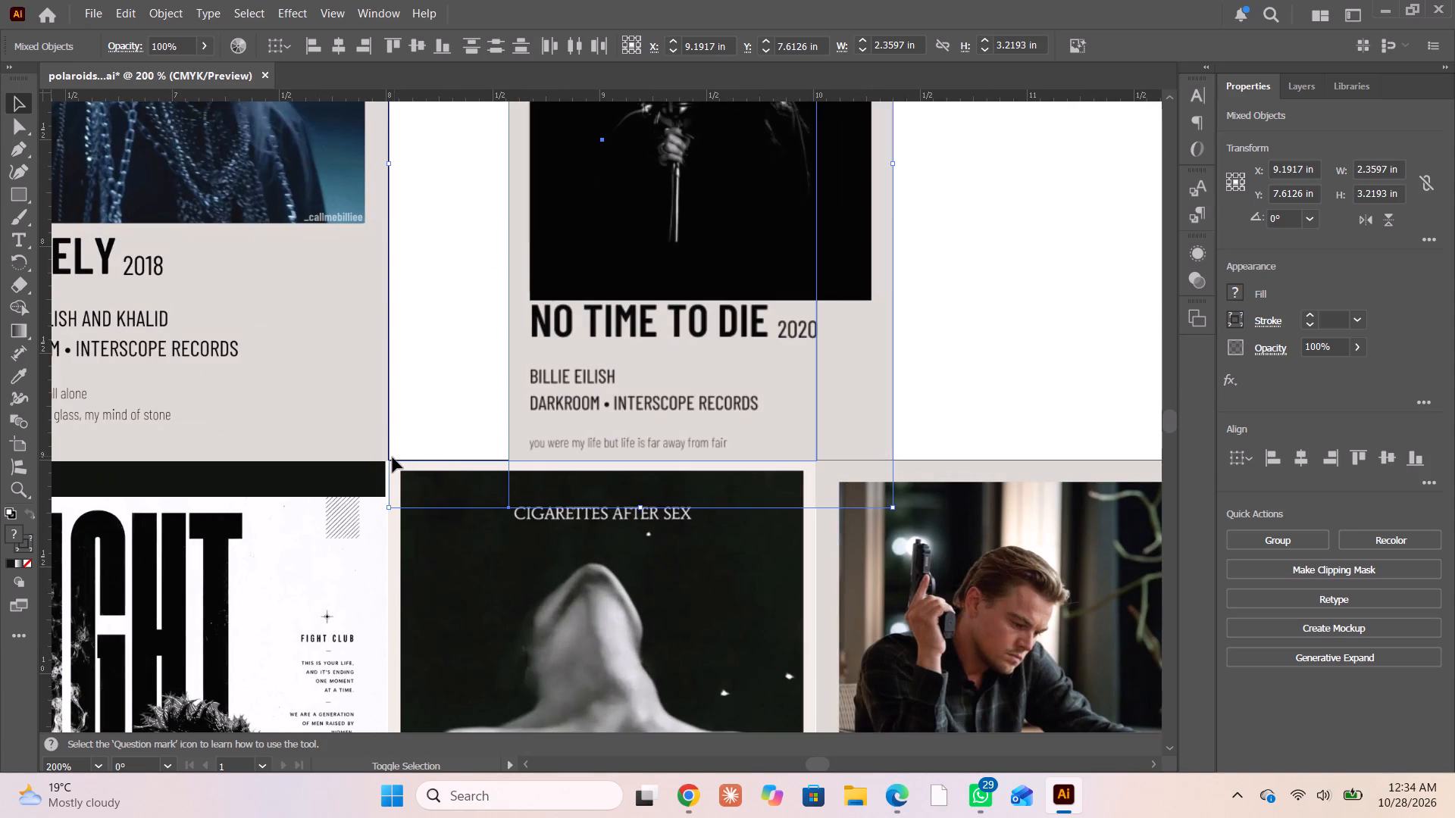
left_click(391, 460, "shift")
scroll(417, 439, "down", 3, "alt")
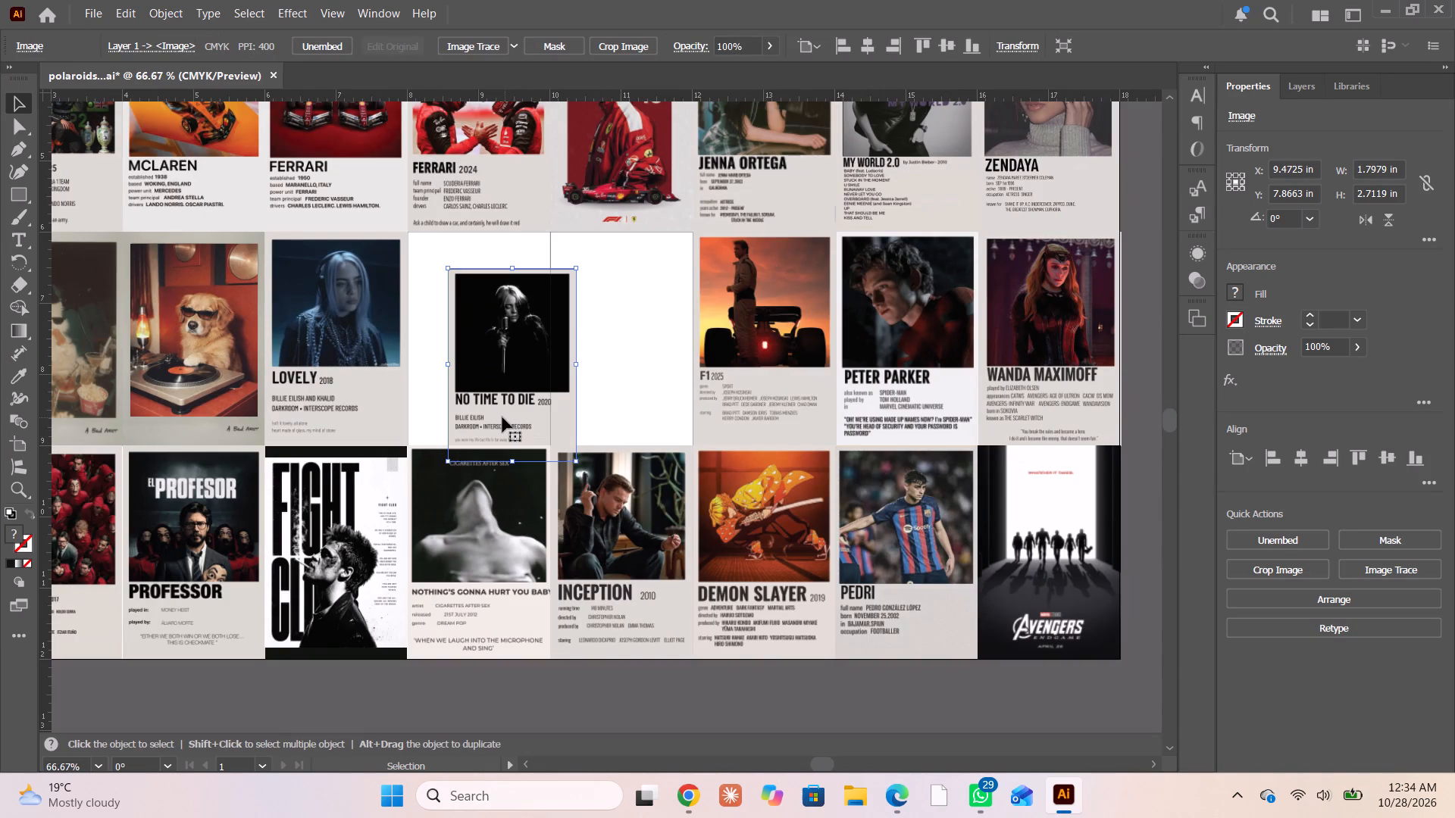
scroll(502, 417, "up", 2, "alt")
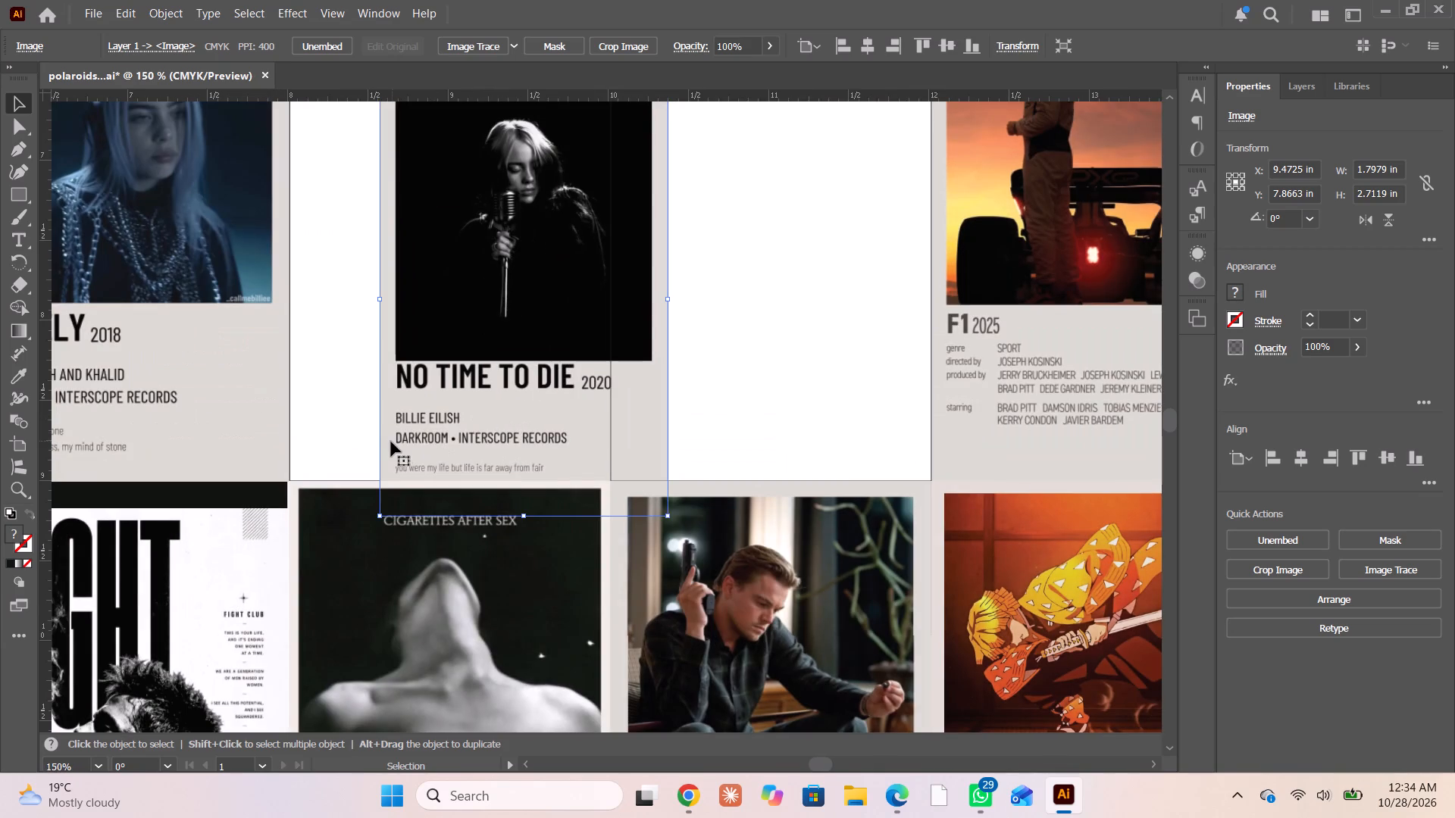
right_click(424, 420)
left_click(521, 335)
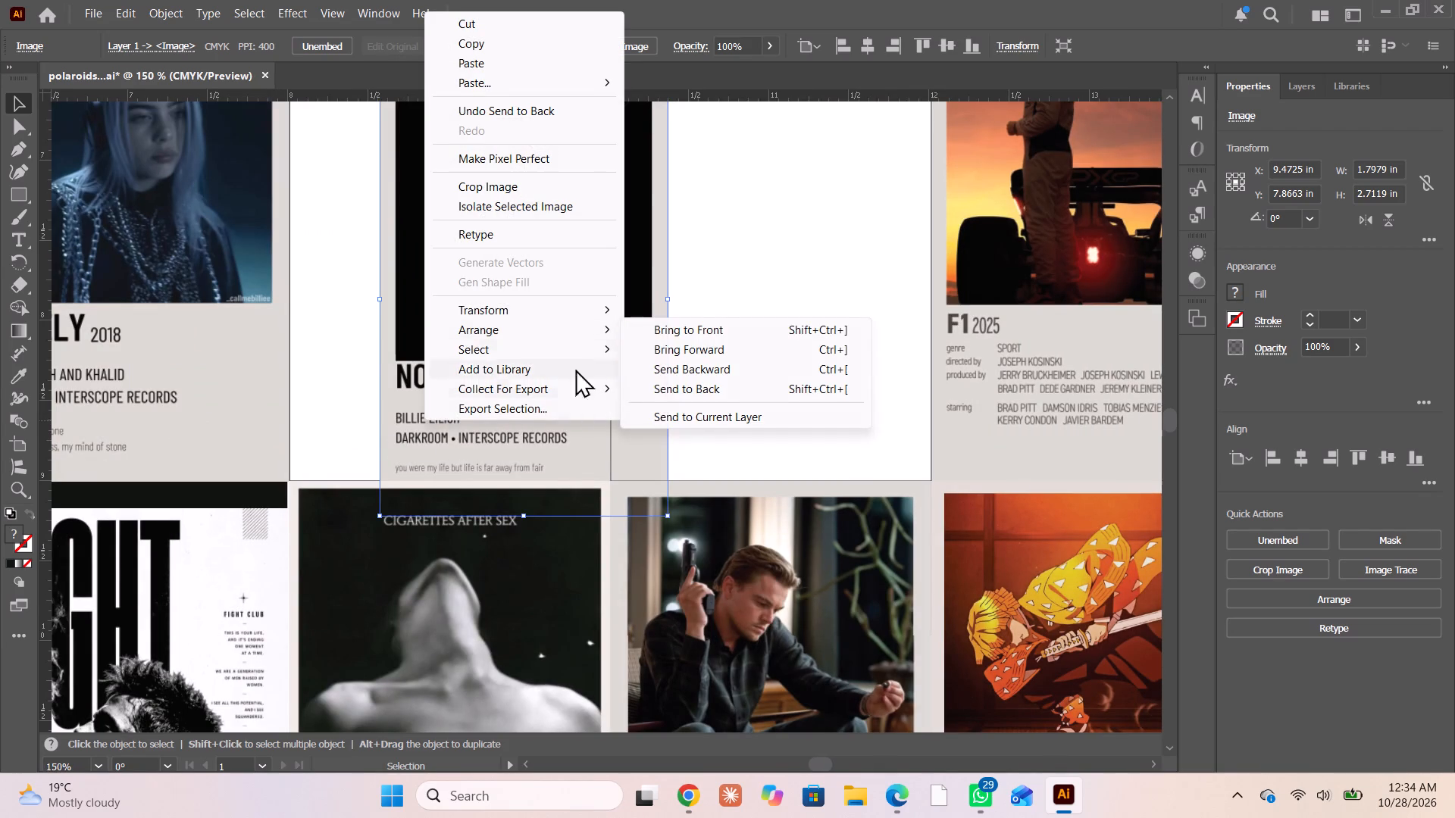
left_click(659, 389)
Select the No Time To Die poster and its cell, excluding the poster below, and make a clipping mask from them.
scroll(631, 409, "down", 3, "alt")
left_click(590, 634)
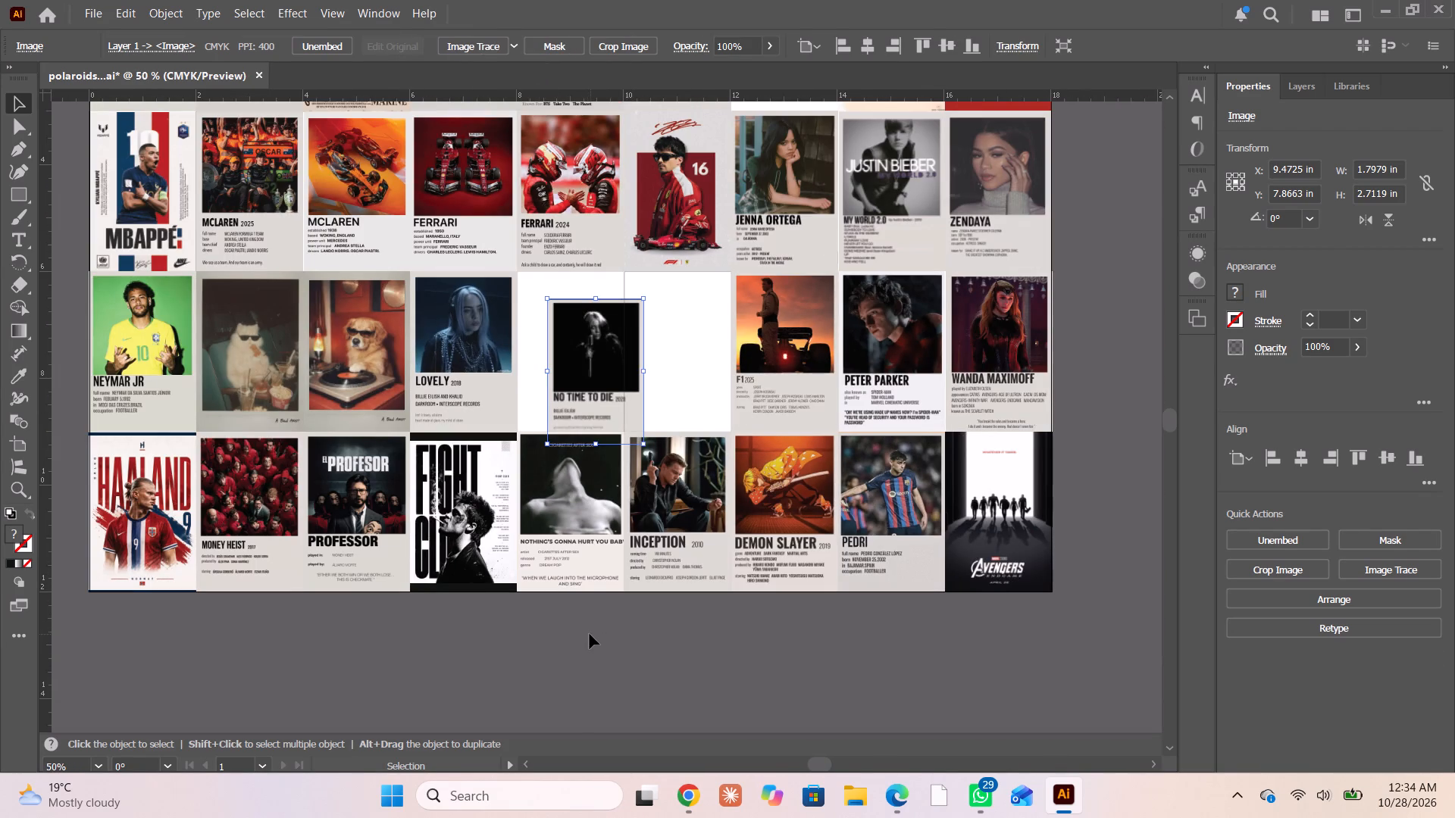
left_click_drag(578, 644, 577, 365)
left_click(572, 514, "shift")
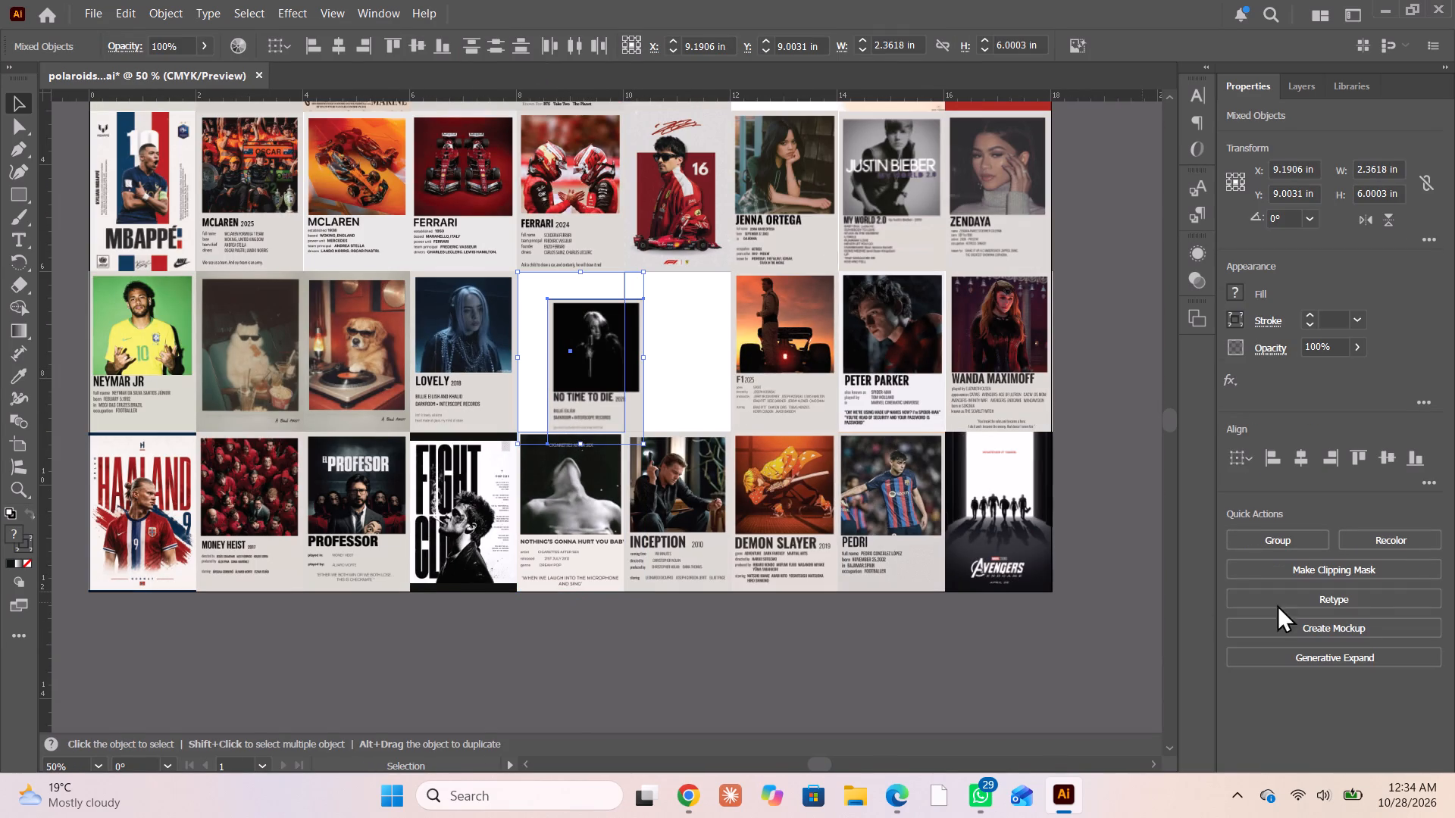
left_click(1330, 575)
Within the clipping mask, move the No Time To Die poster and scale it to about 2.01 × 3.04 in to fill the cell.
scroll(516, 400, "up", 3, "alt")
triple_click(653, 354)
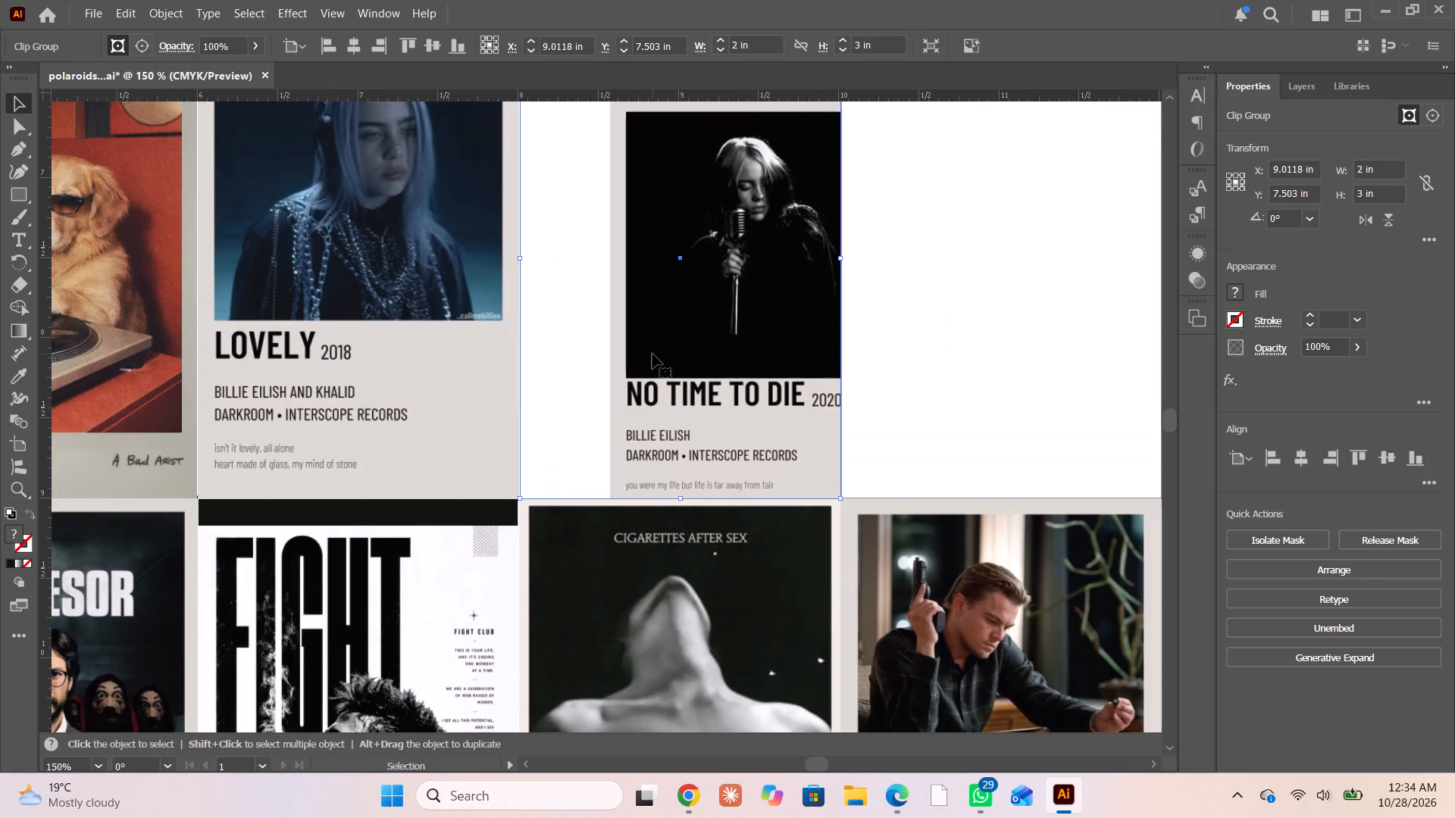
left_click_drag(674, 371, 583, 339)
scroll(588, 344, "up", 3)
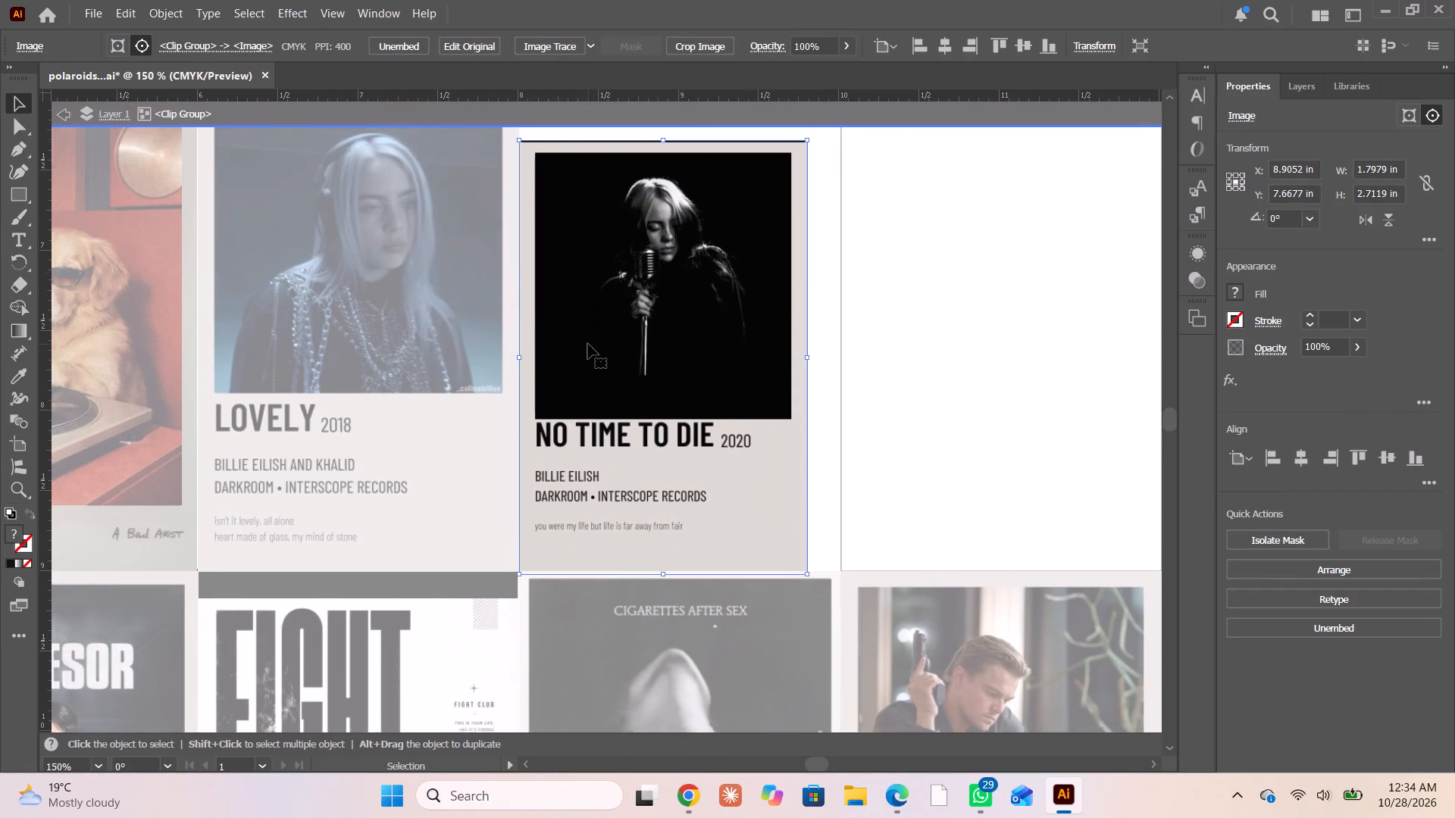
scroll(588, 344, "up", 6)
left_click_drag(810, 230, 847, 176, "shift")
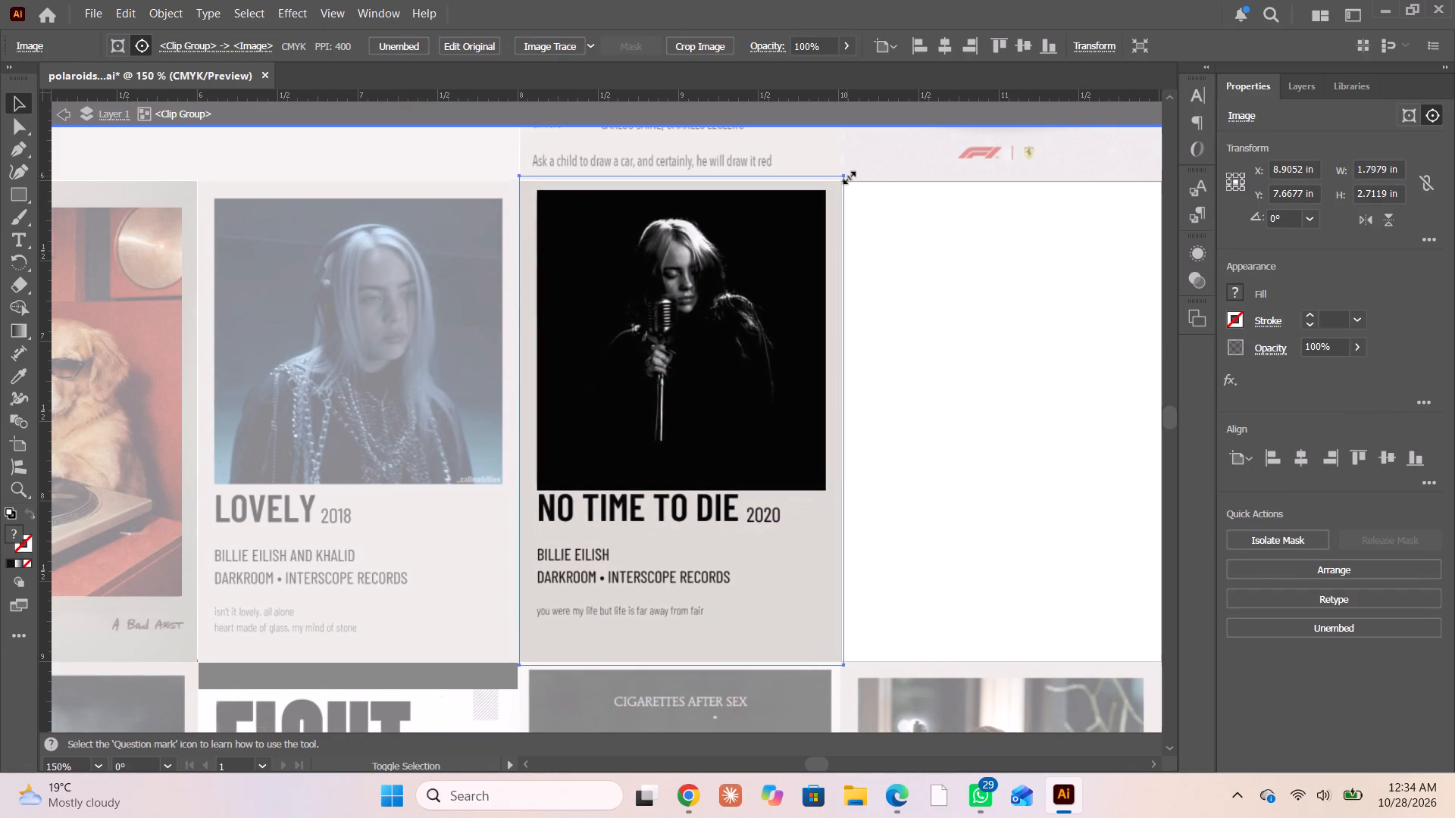
left_click_drag(847, 176, 850, 179, "shift")
scroll(677, 423, "down", 4, "alt")
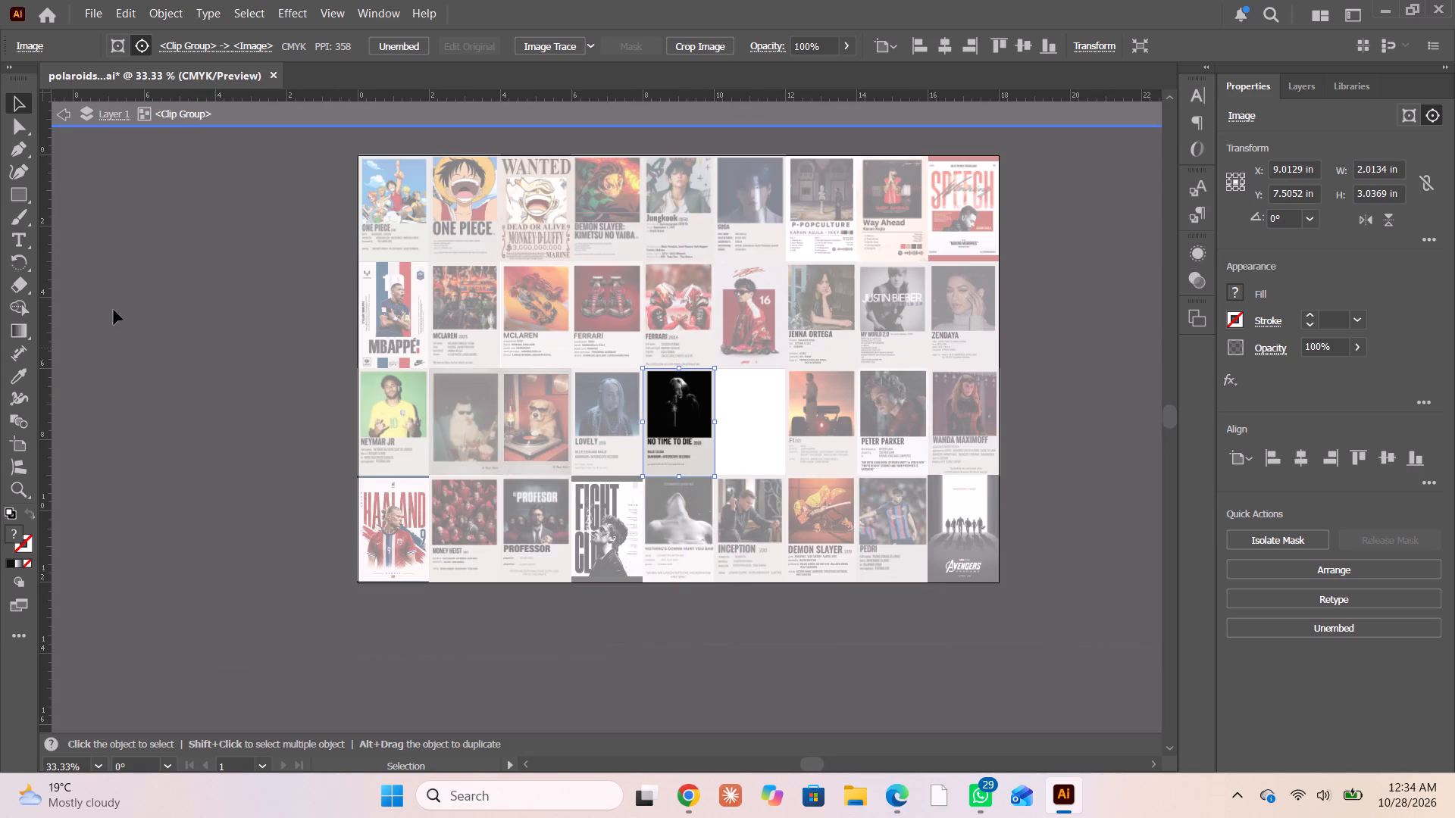
double_click(61, 121)
scroll(631, 635, "down", 1)
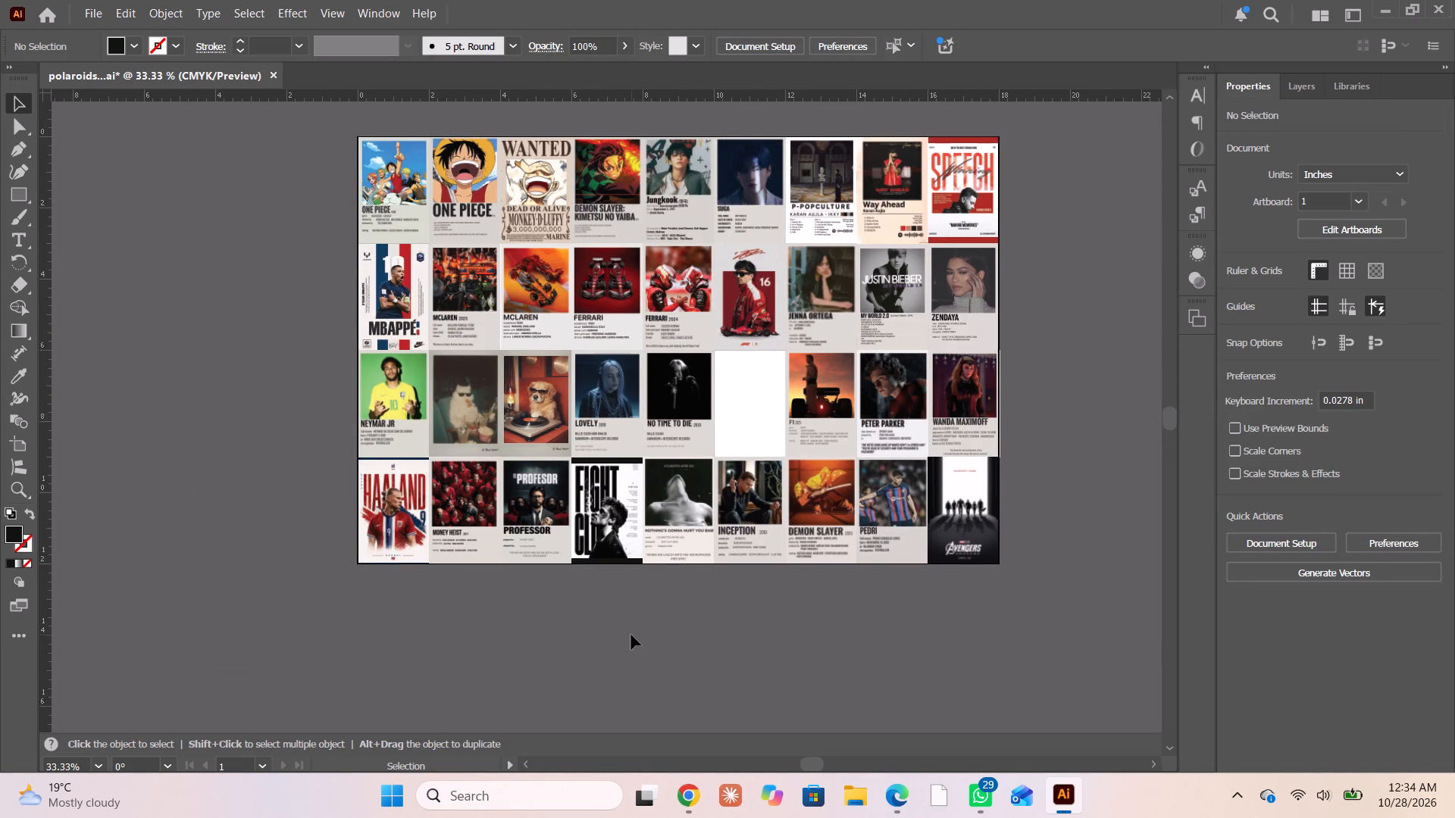
scroll(631, 635, "down", 1)
Switch to Chrome and look through the related Billie Eilish posters on Pinterest for another one for the sheet.
left_click(677, 798)
scroll(1259, 443, "down", 2)
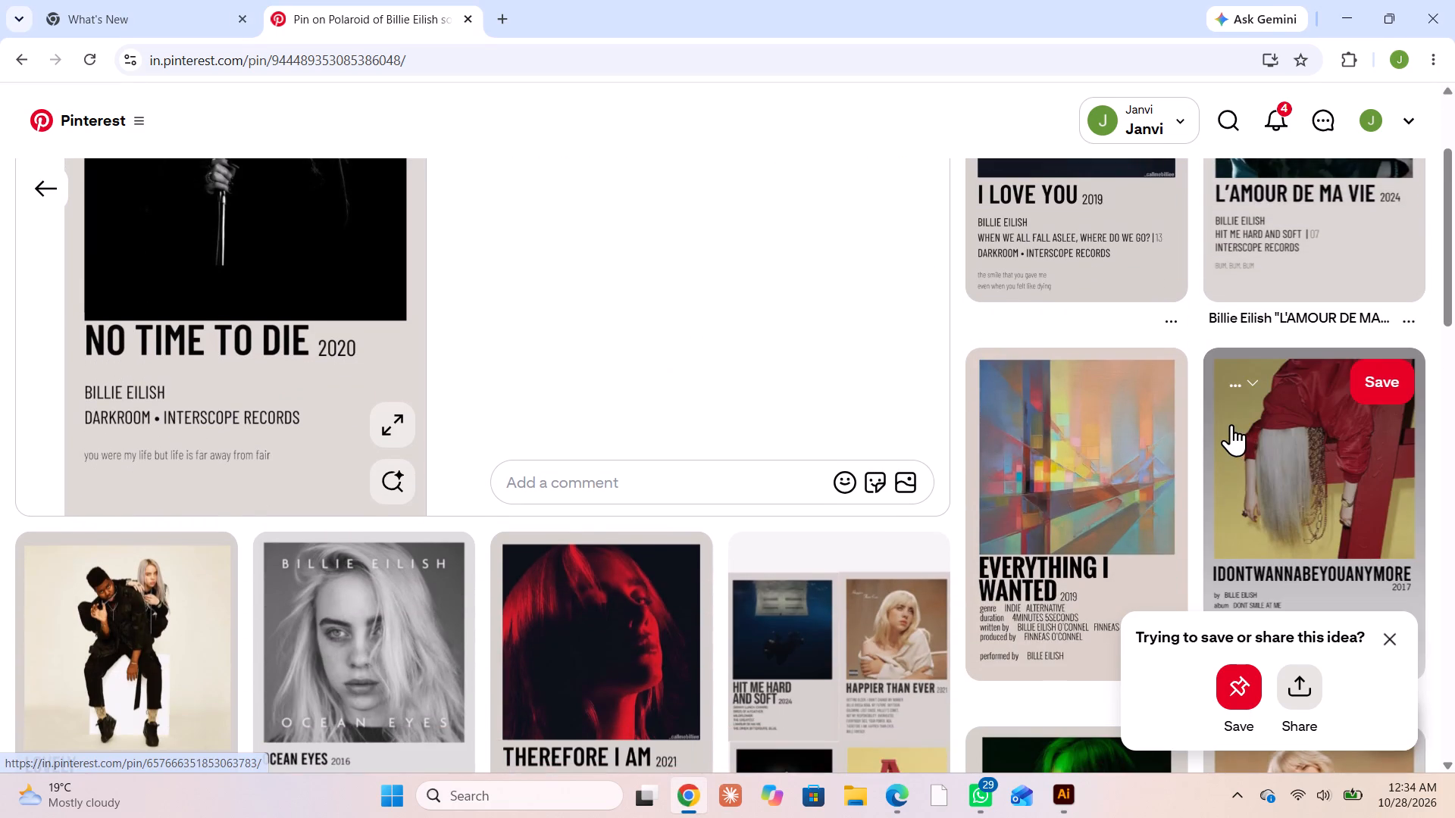
scroll(1229, 423, "up", 3)
scroll(1228, 421, "down", 7)
scroll(1227, 419, "up", 6)
scroll(1219, 408, "down", 3)
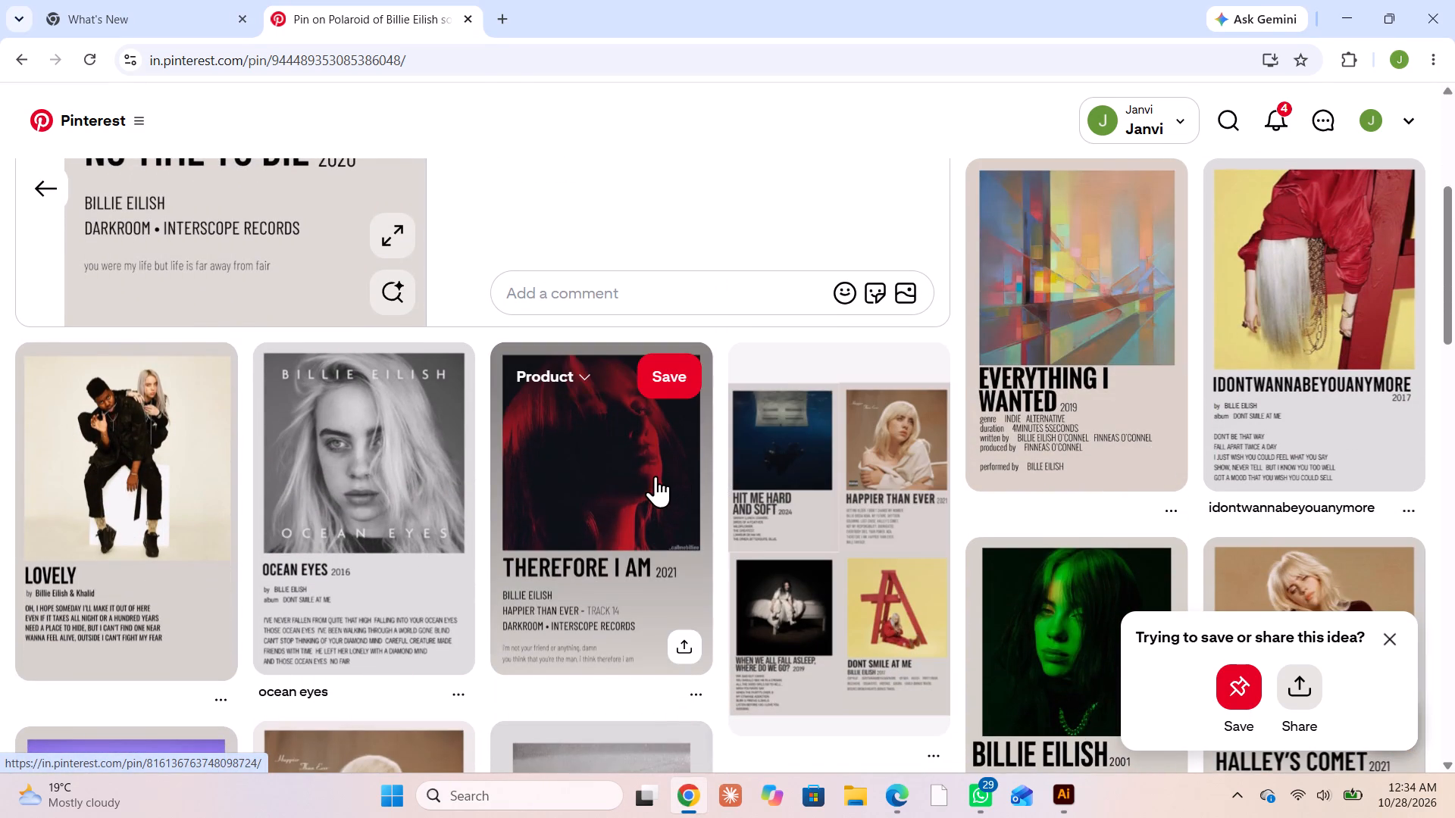
scroll(656, 476, "down", 7)
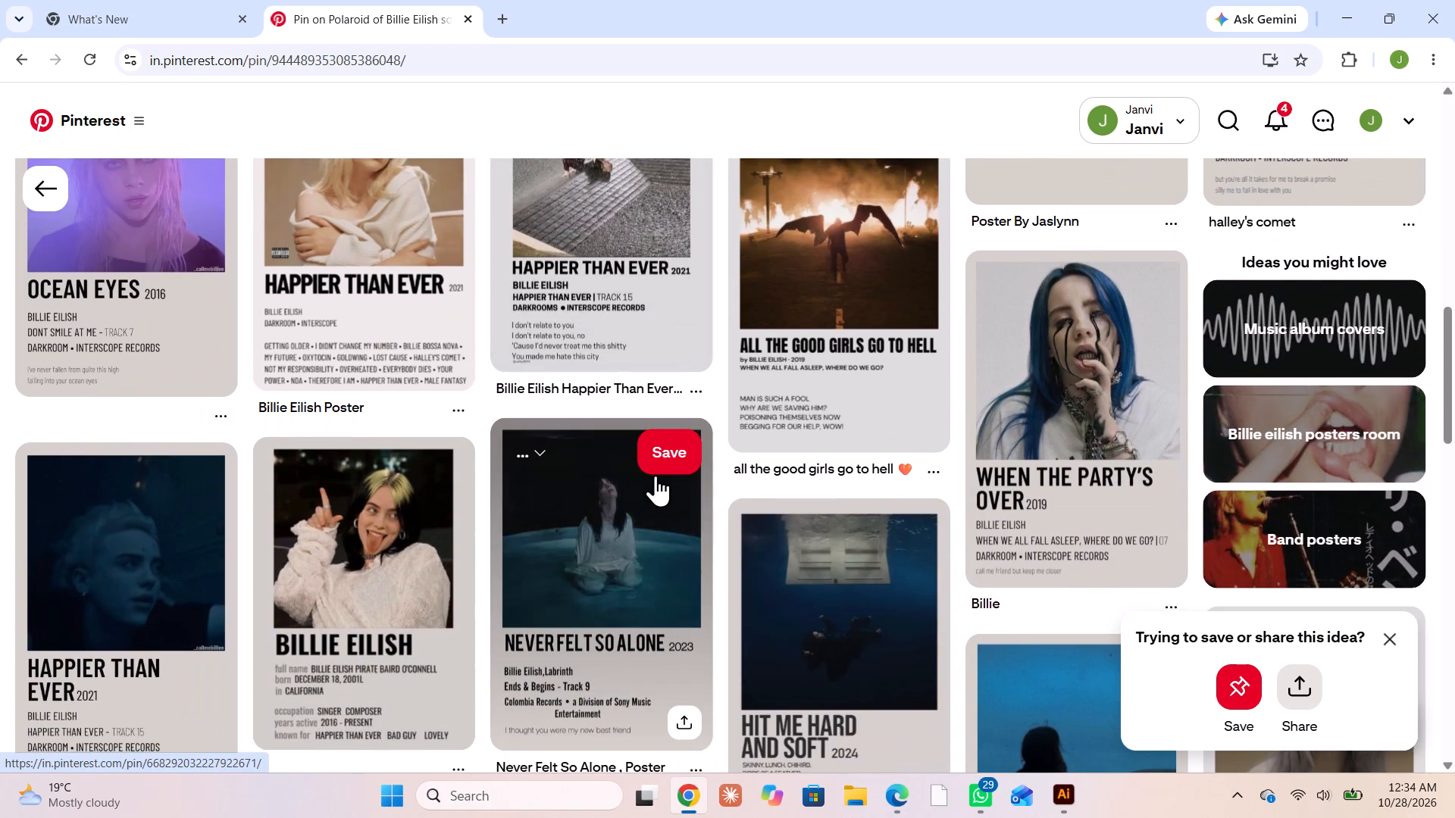
scroll(656, 474, "down", 3)
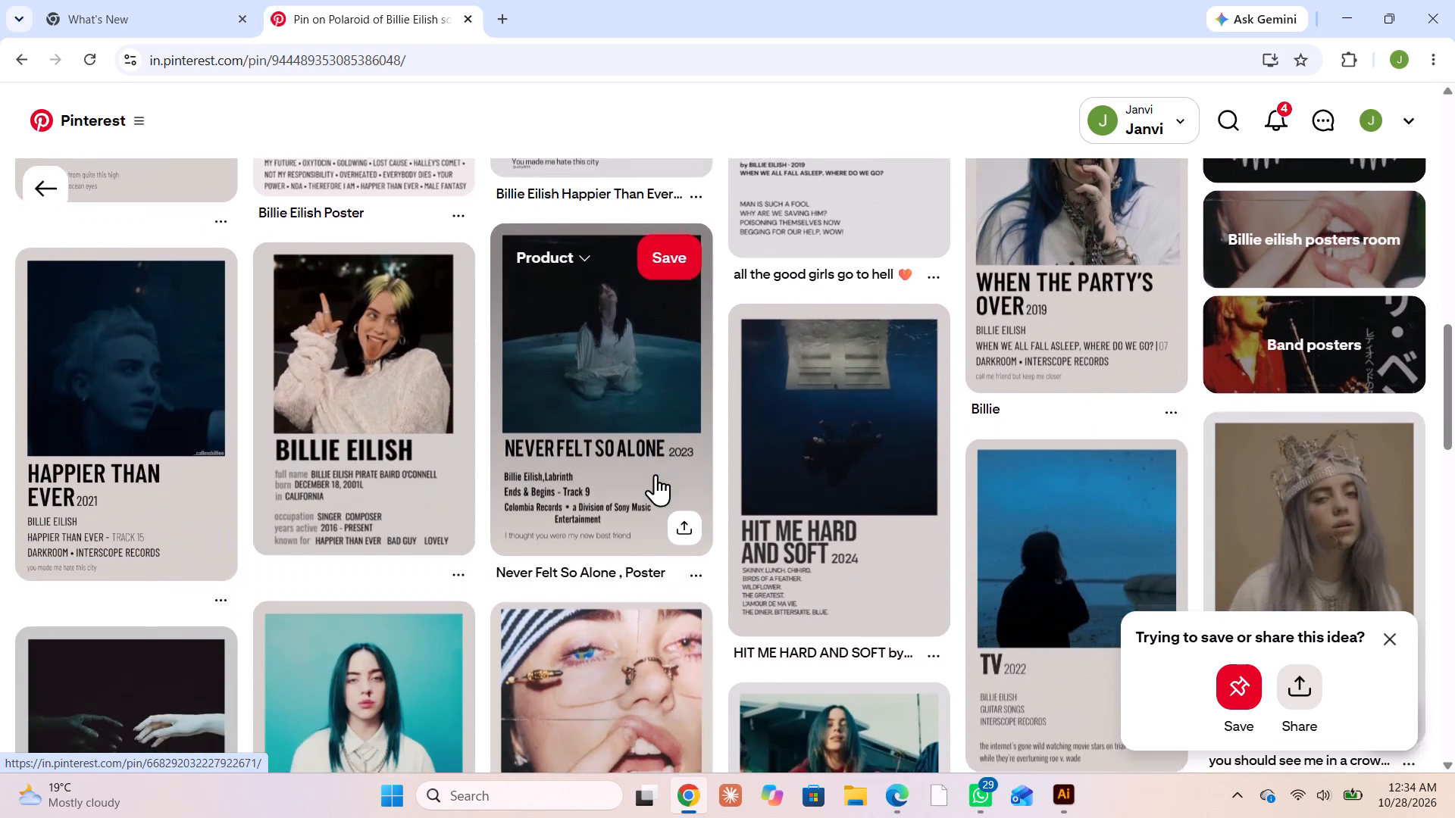
scroll(656, 474, "down", 9)
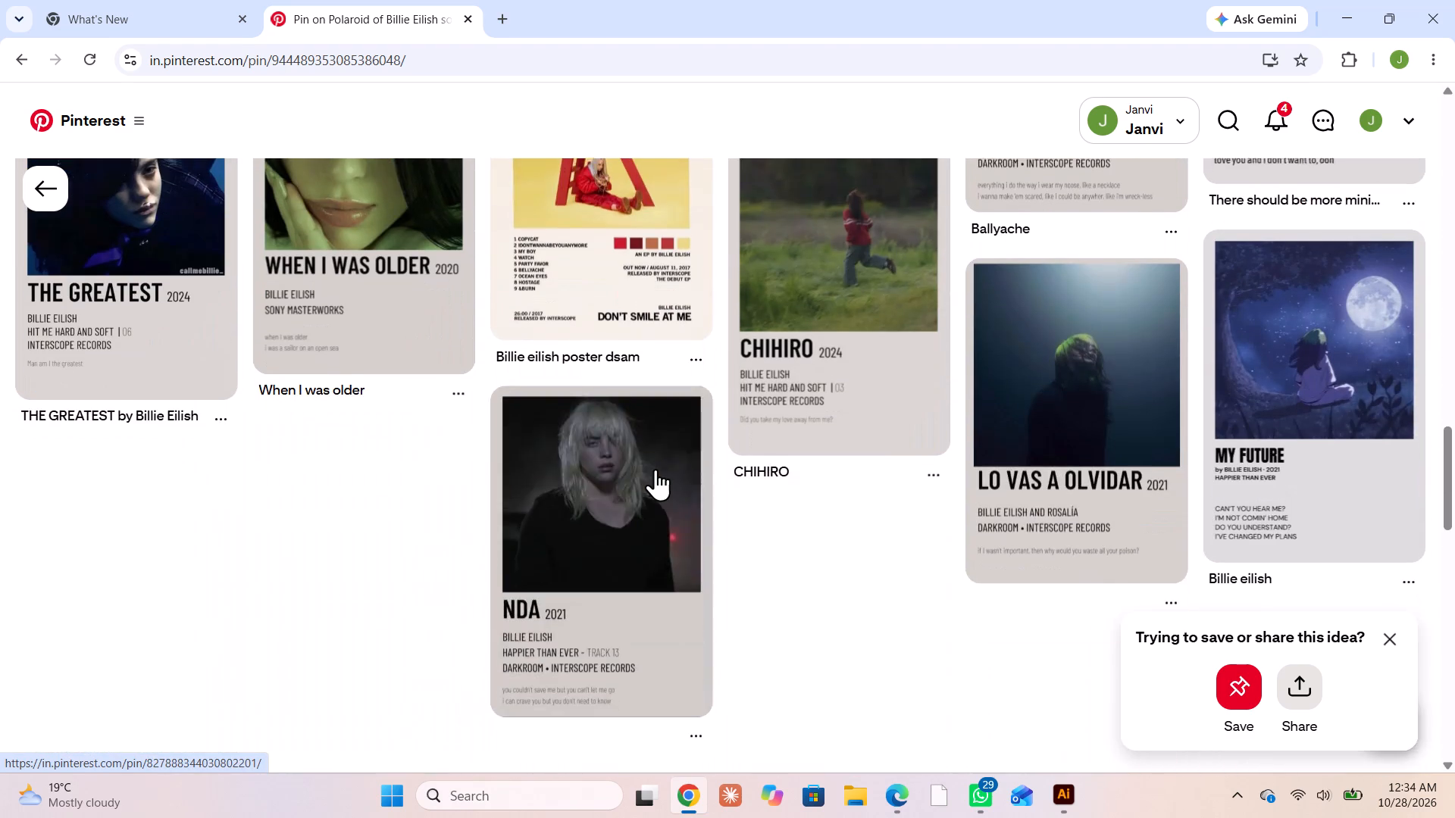
scroll(656, 469, "down", 5)
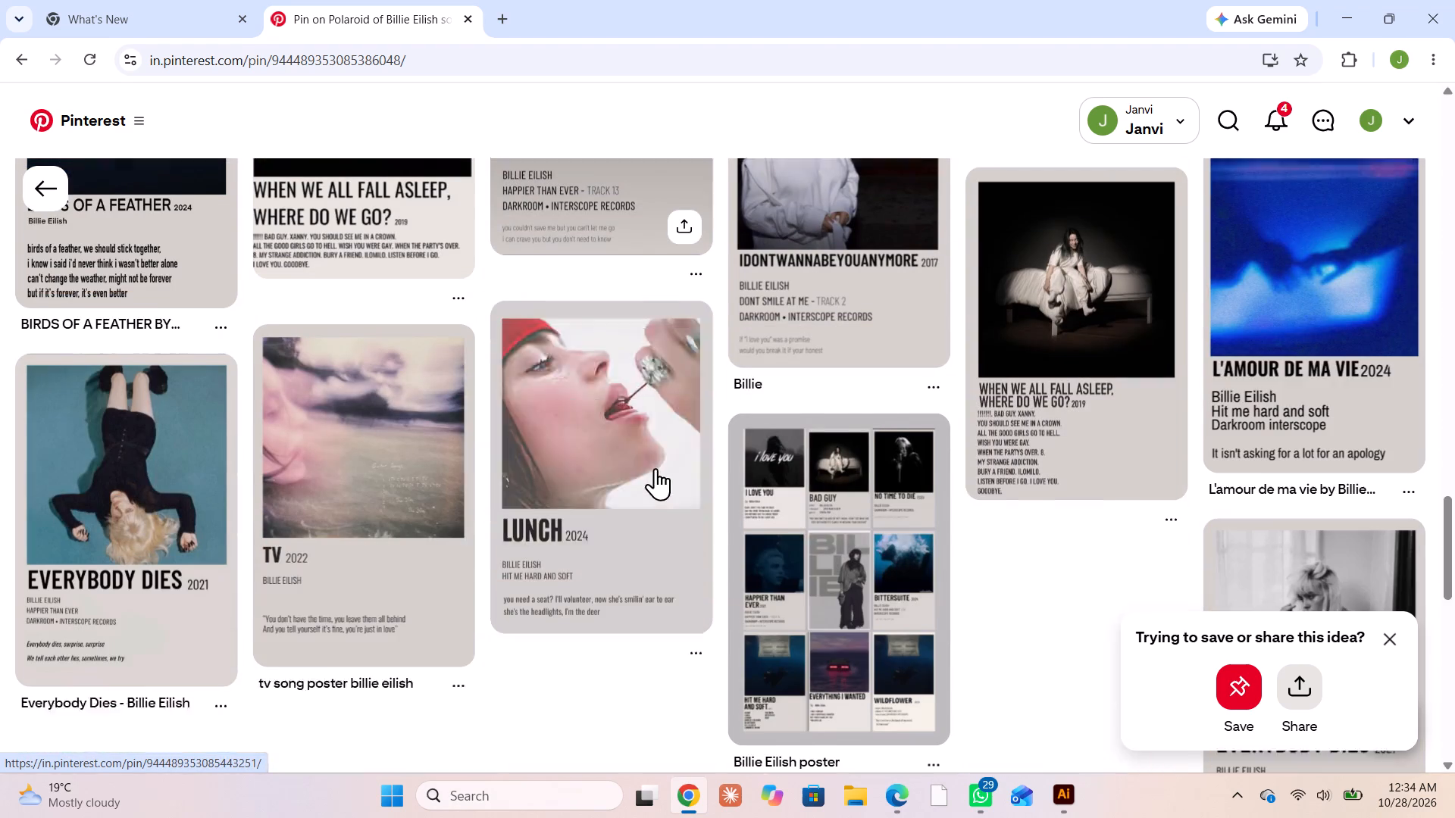
scroll(656, 466, "down", 1)
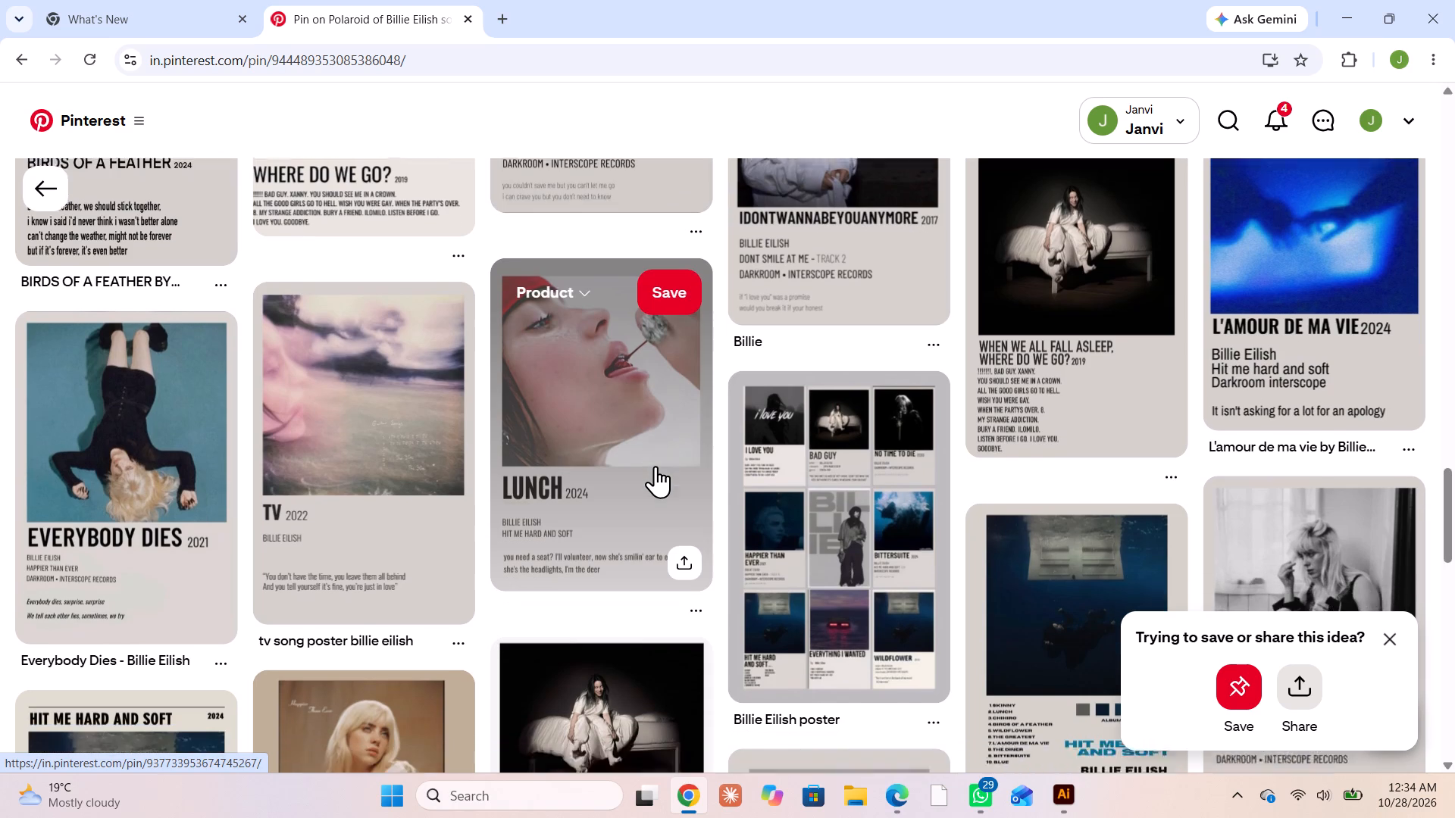
scroll(656, 467, "down", 3)
scroll(656, 467, "up", 1)
scroll(656, 467, "down", 2)
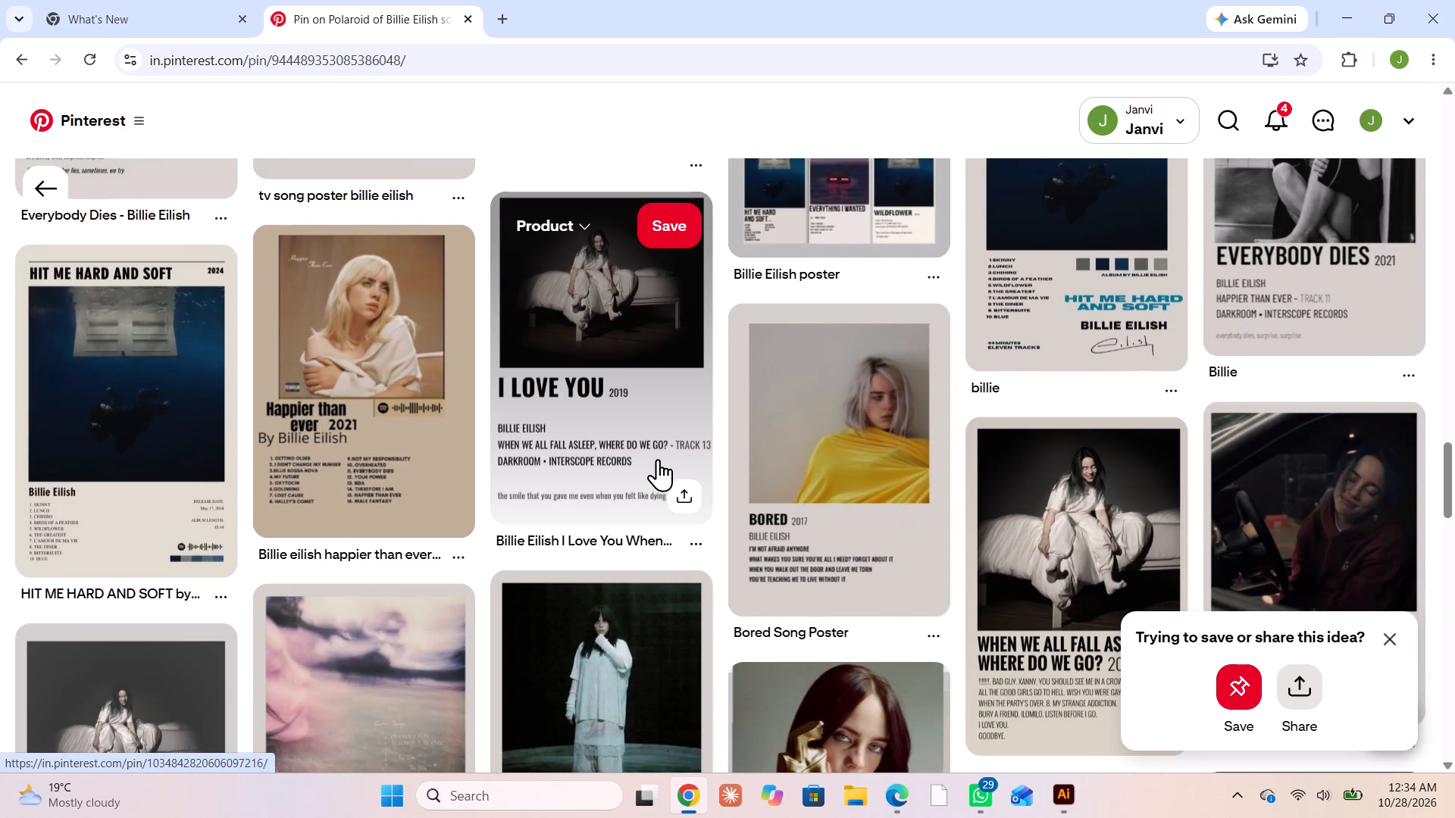
scroll(629, 295, "down", 4)
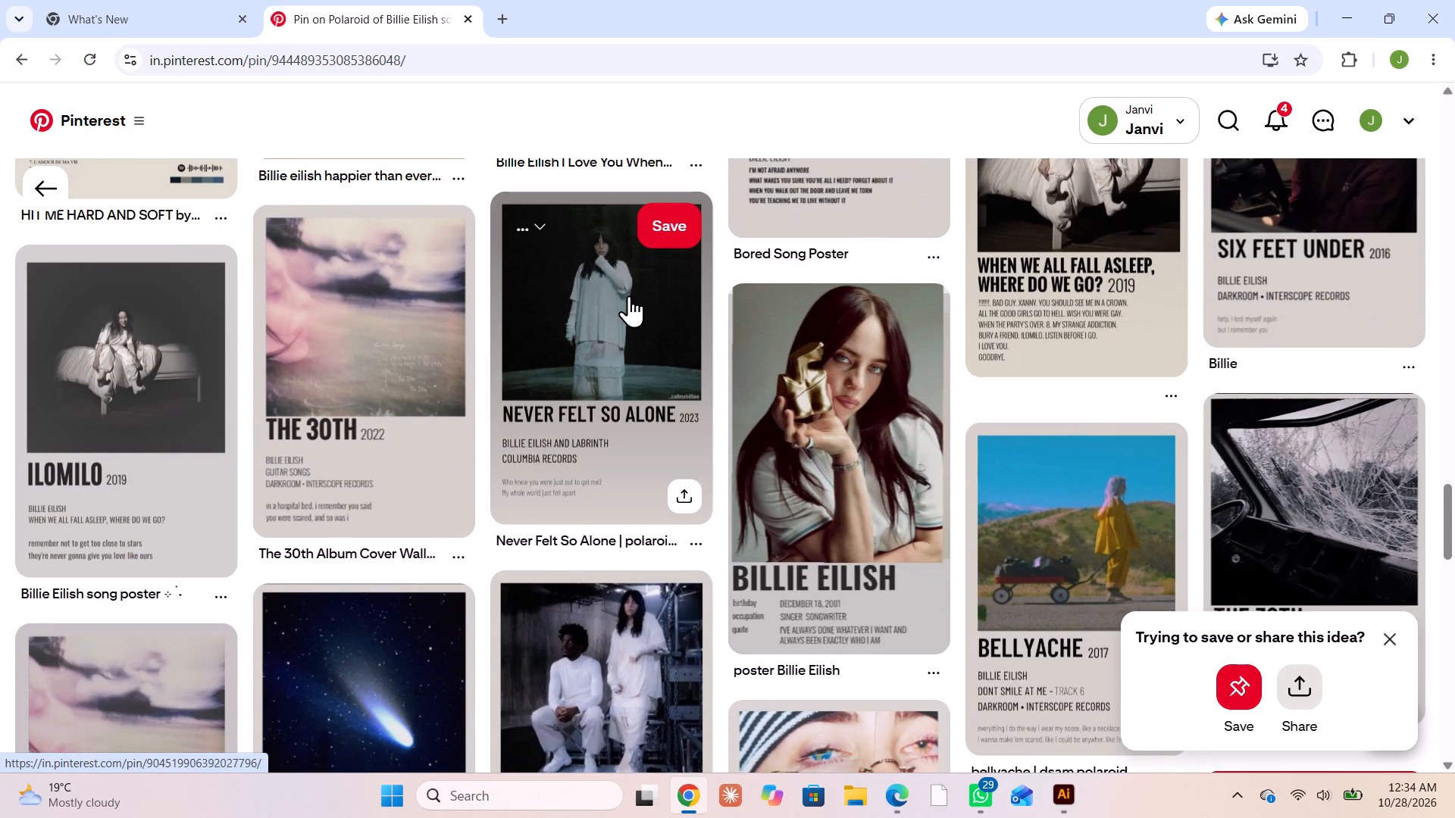
Search Pinterest for "famous painting polroids".
left_click(1228, 126)
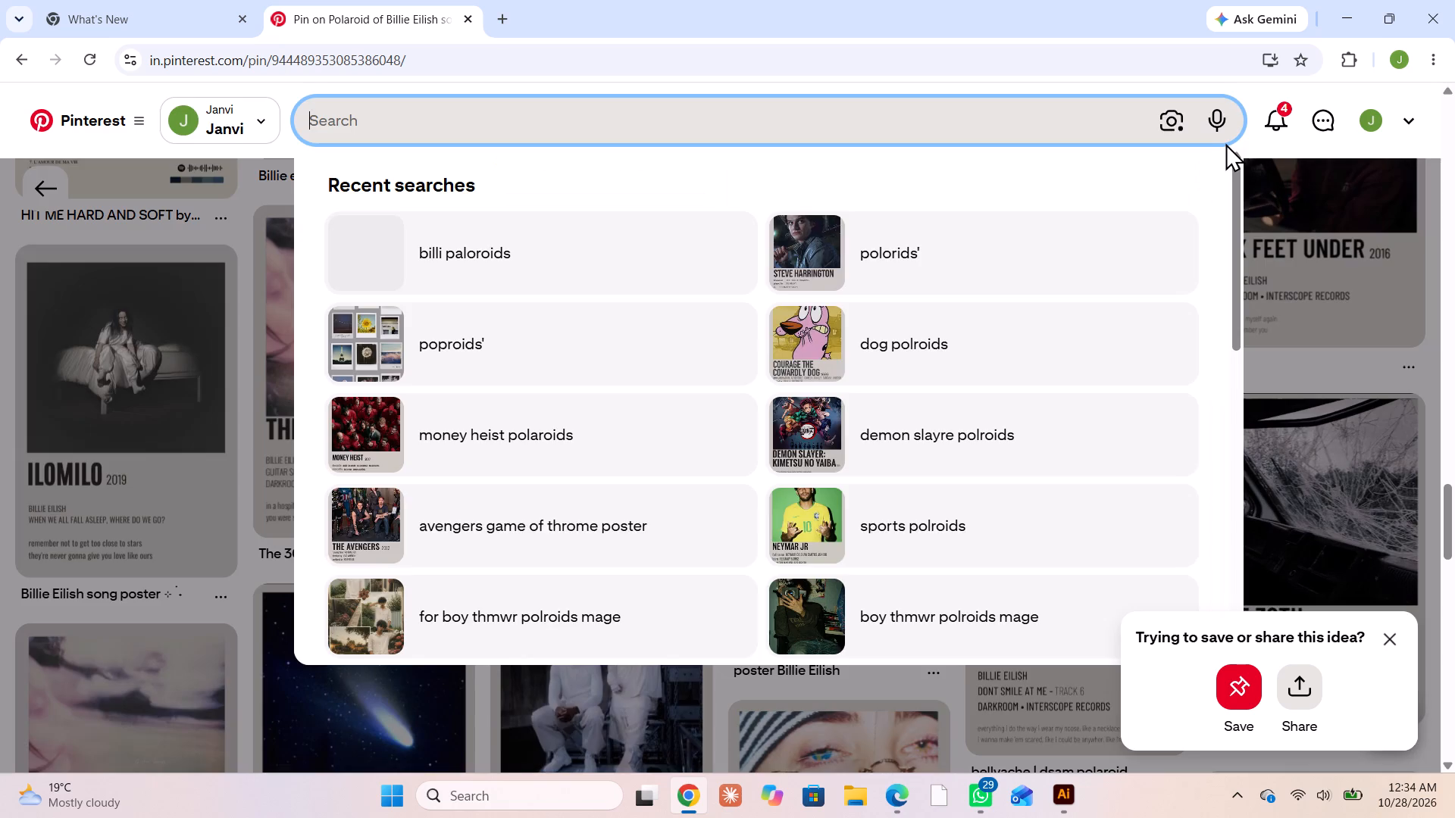
type("famour")
key("BackSpace")
type("s painting polroids")
key("Return")
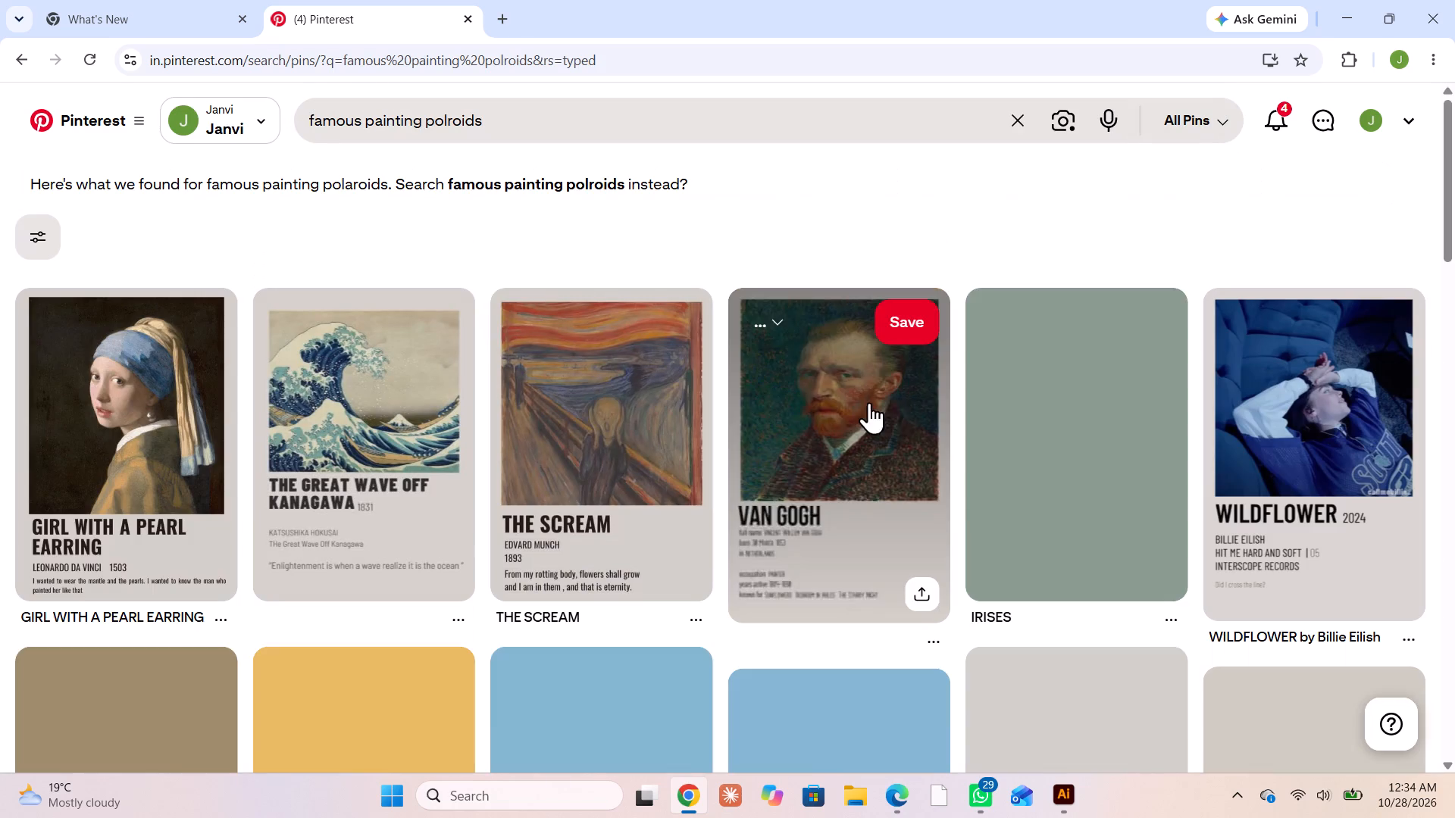
Open the Gustav Klimt The Kiss poster from the search results and copy its image.
scroll(384, 541, "down", 2)
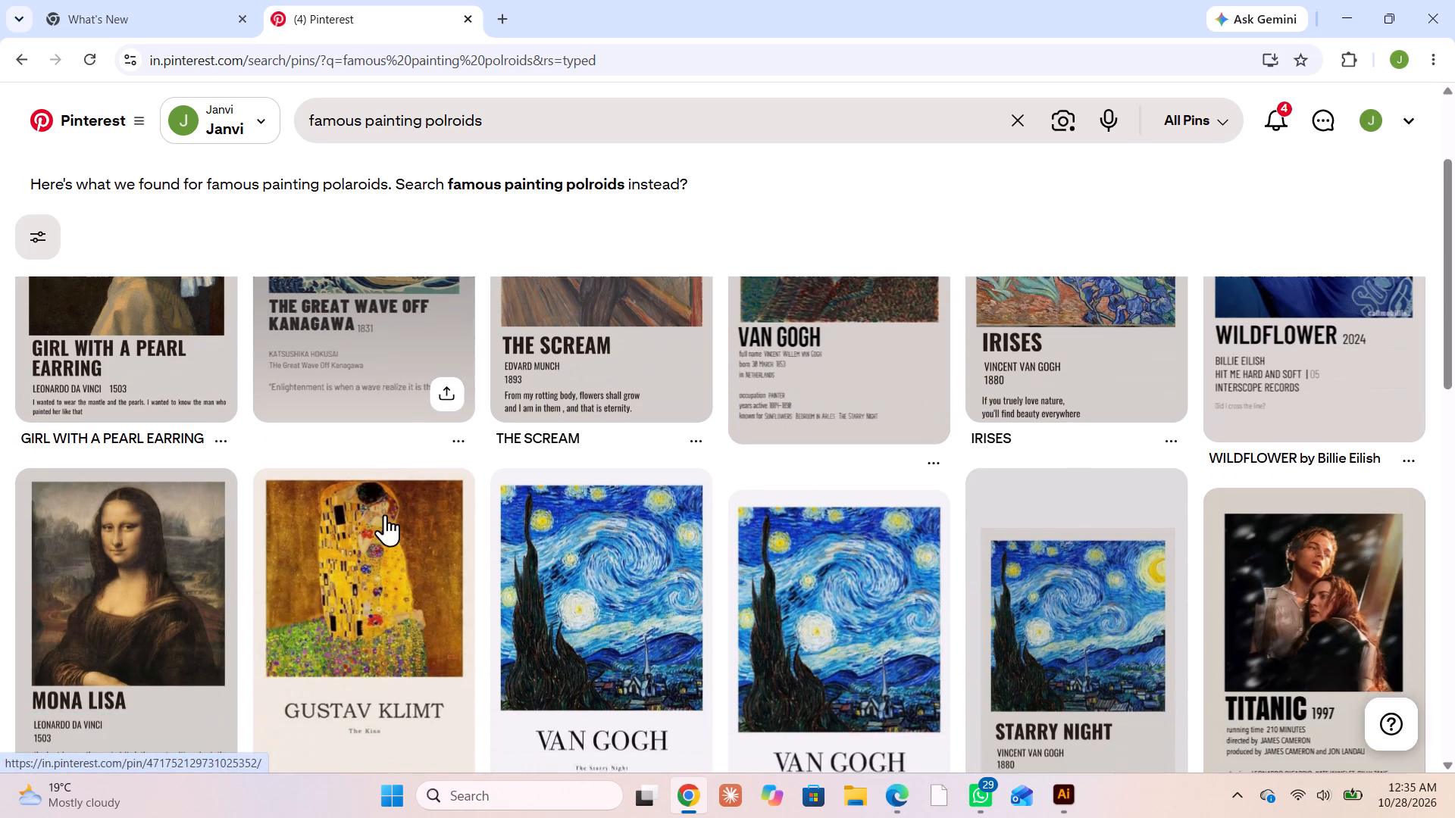
scroll(389, 507, "up", 4)
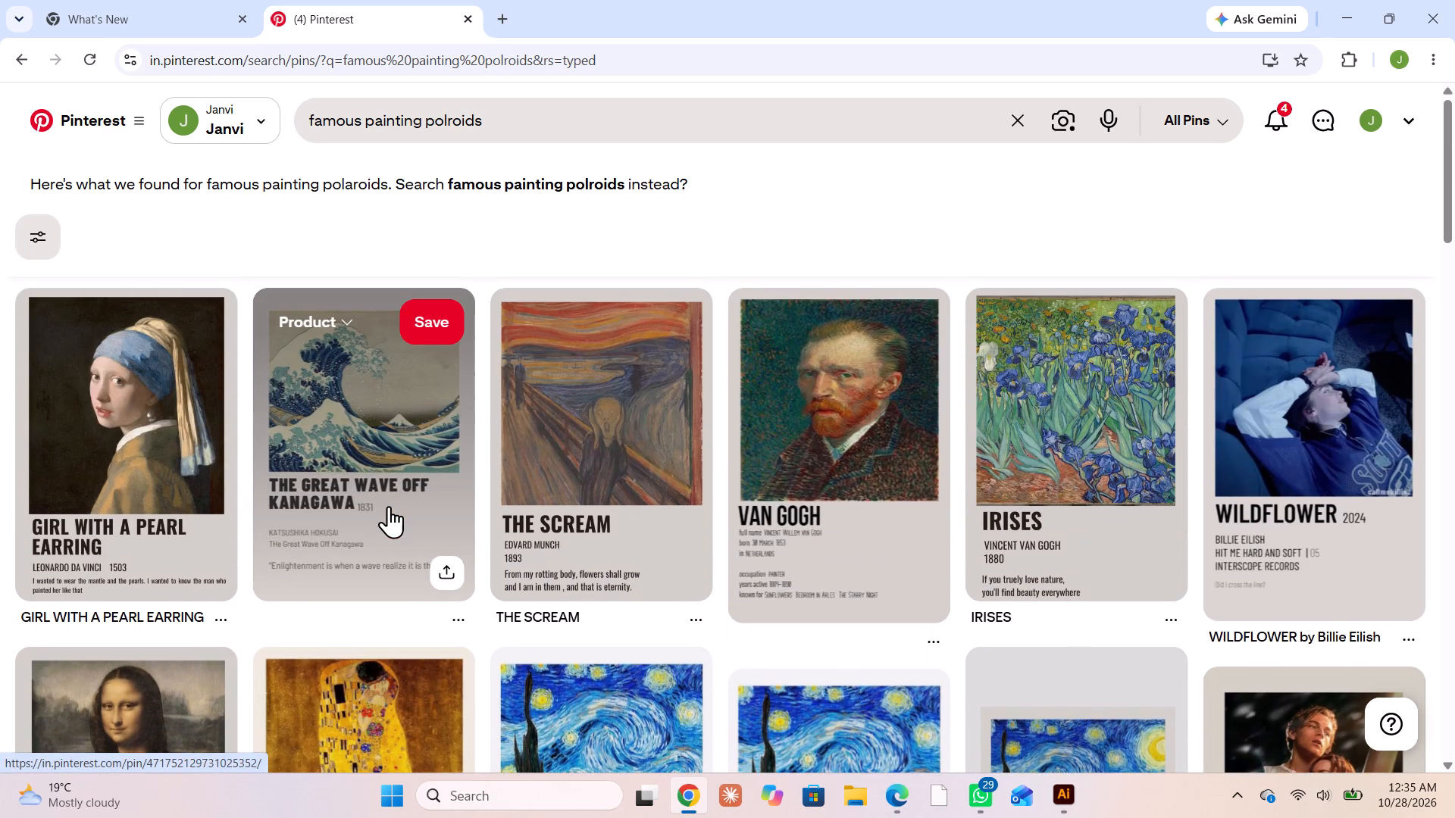
scroll(389, 506, "down", 5)
scroll(389, 506, "up", 2)
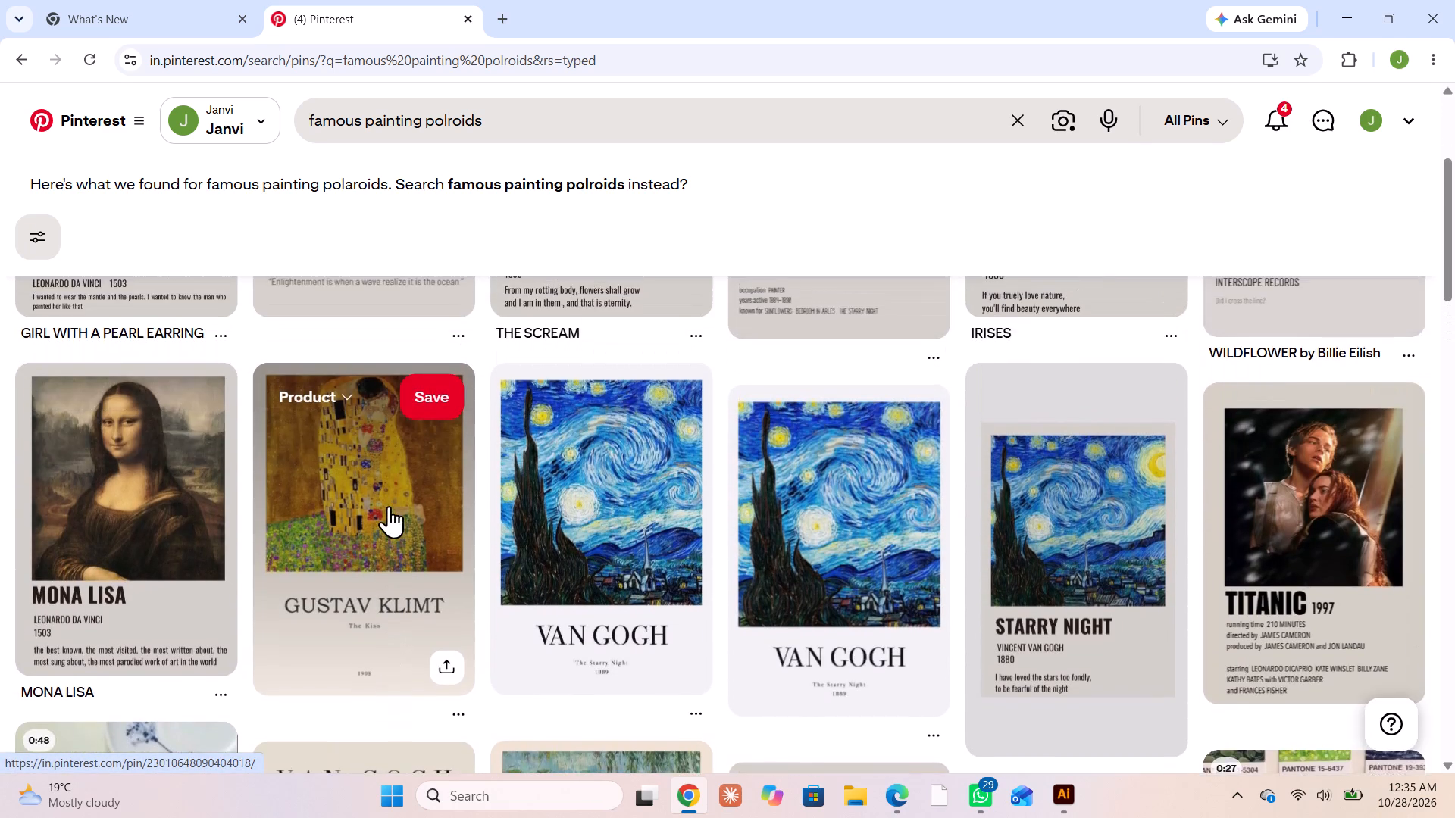
scroll(389, 506, "down", 3)
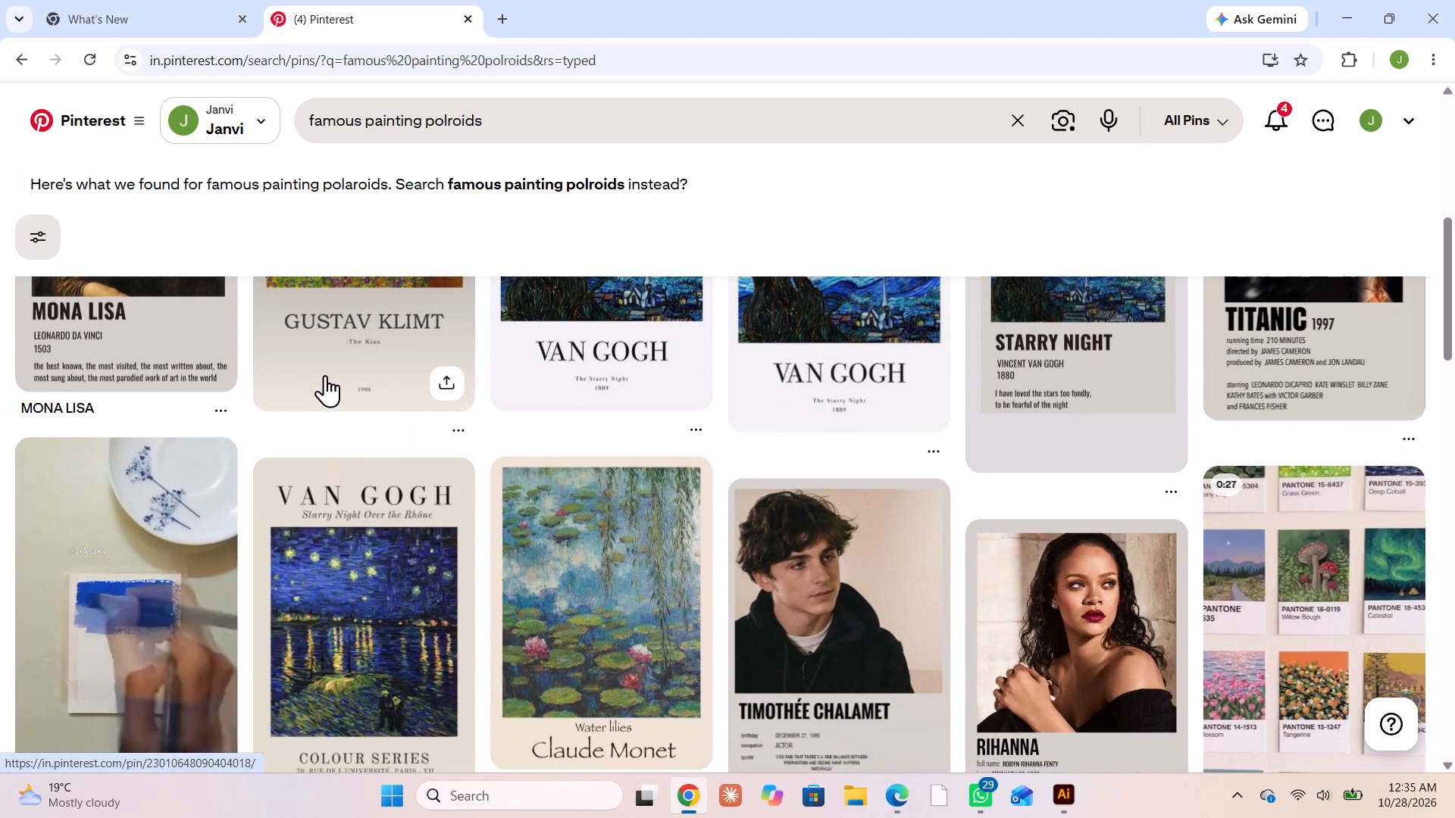
left_click(340, 321)
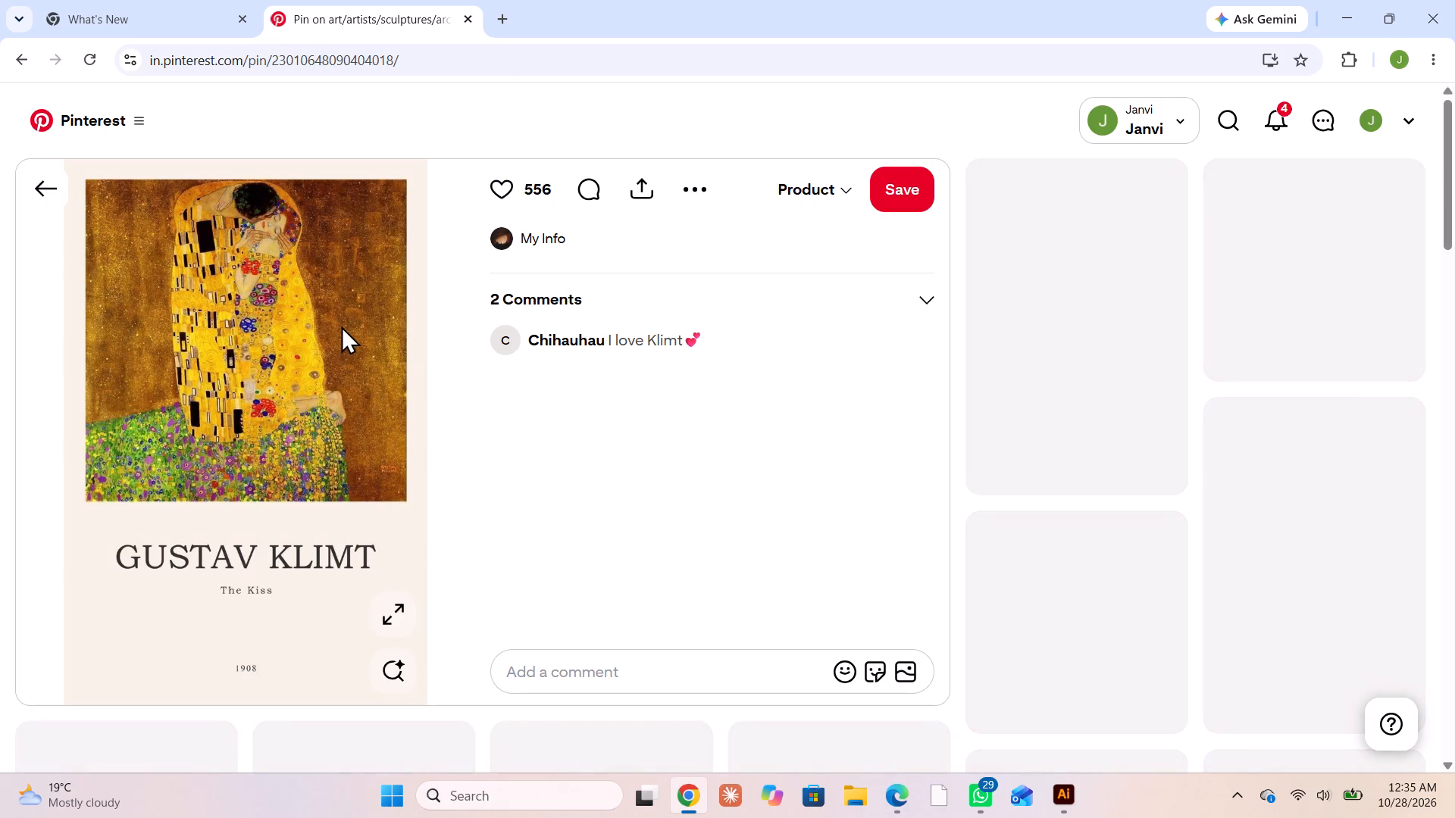
scroll(902, 467, "down", 2)
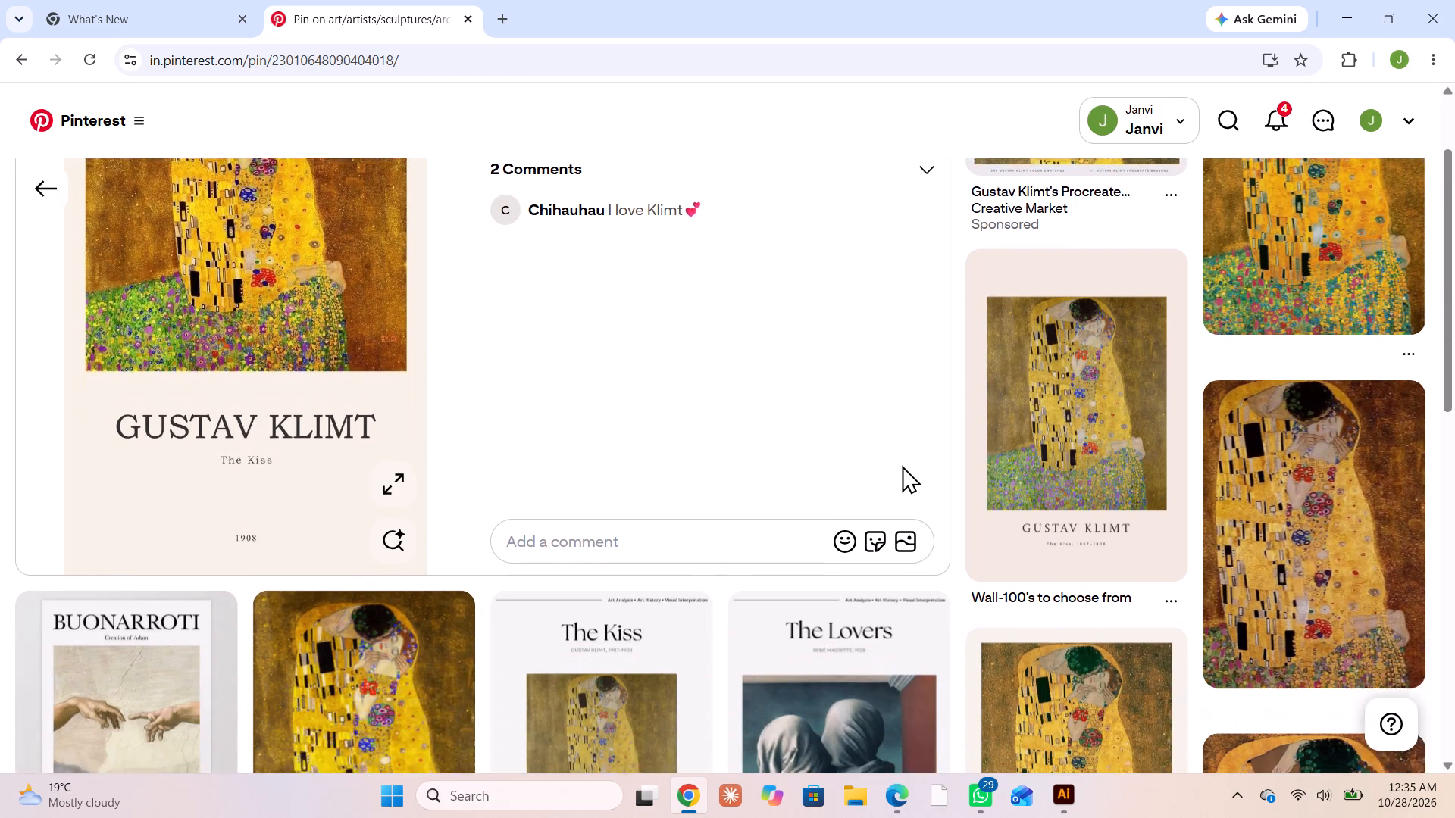
scroll(902, 463, "down", 2)
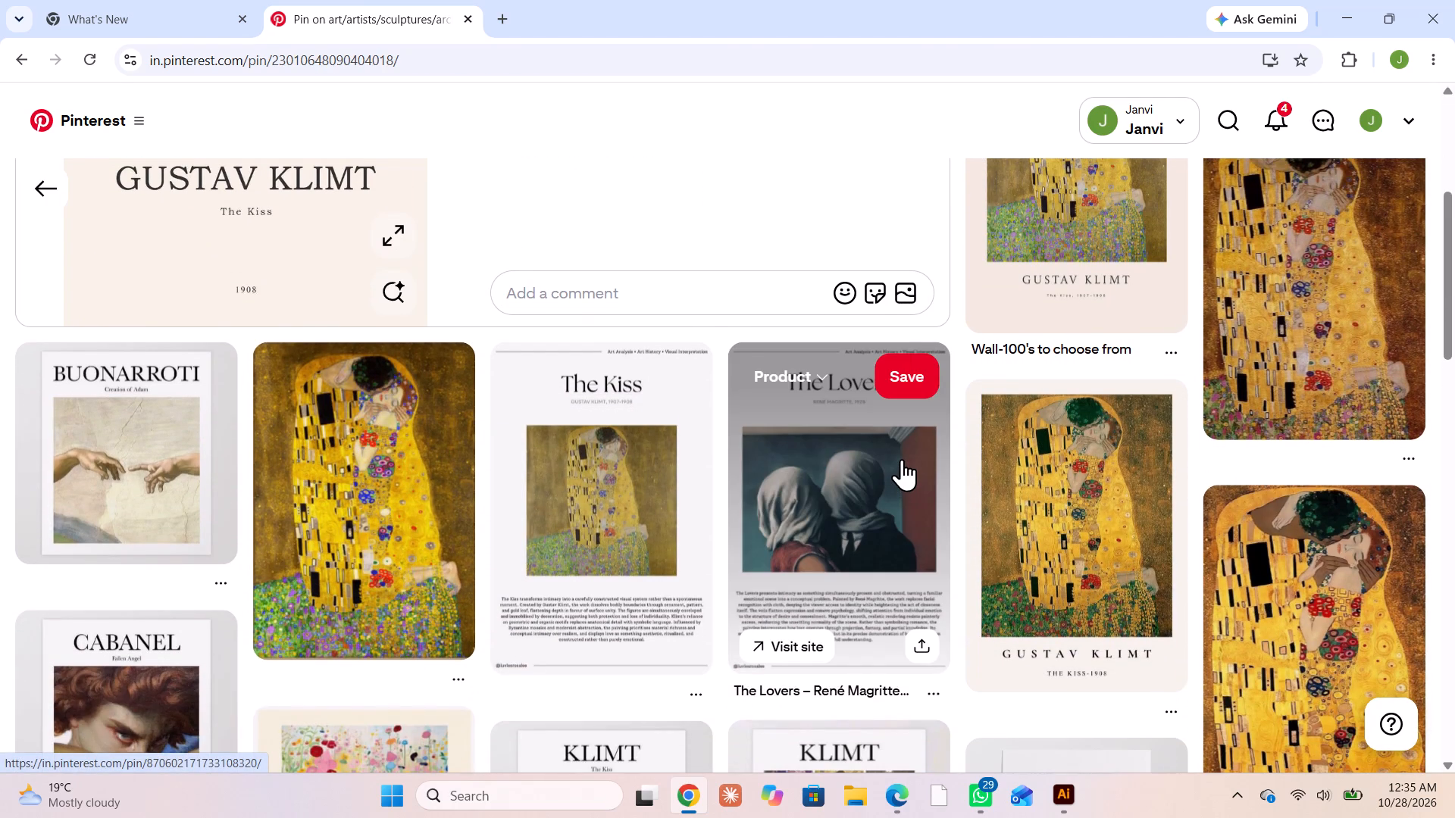
scroll(902, 459, "up", 5)
scroll(902, 459, "down", 1)
scroll(902, 459, "up", 3)
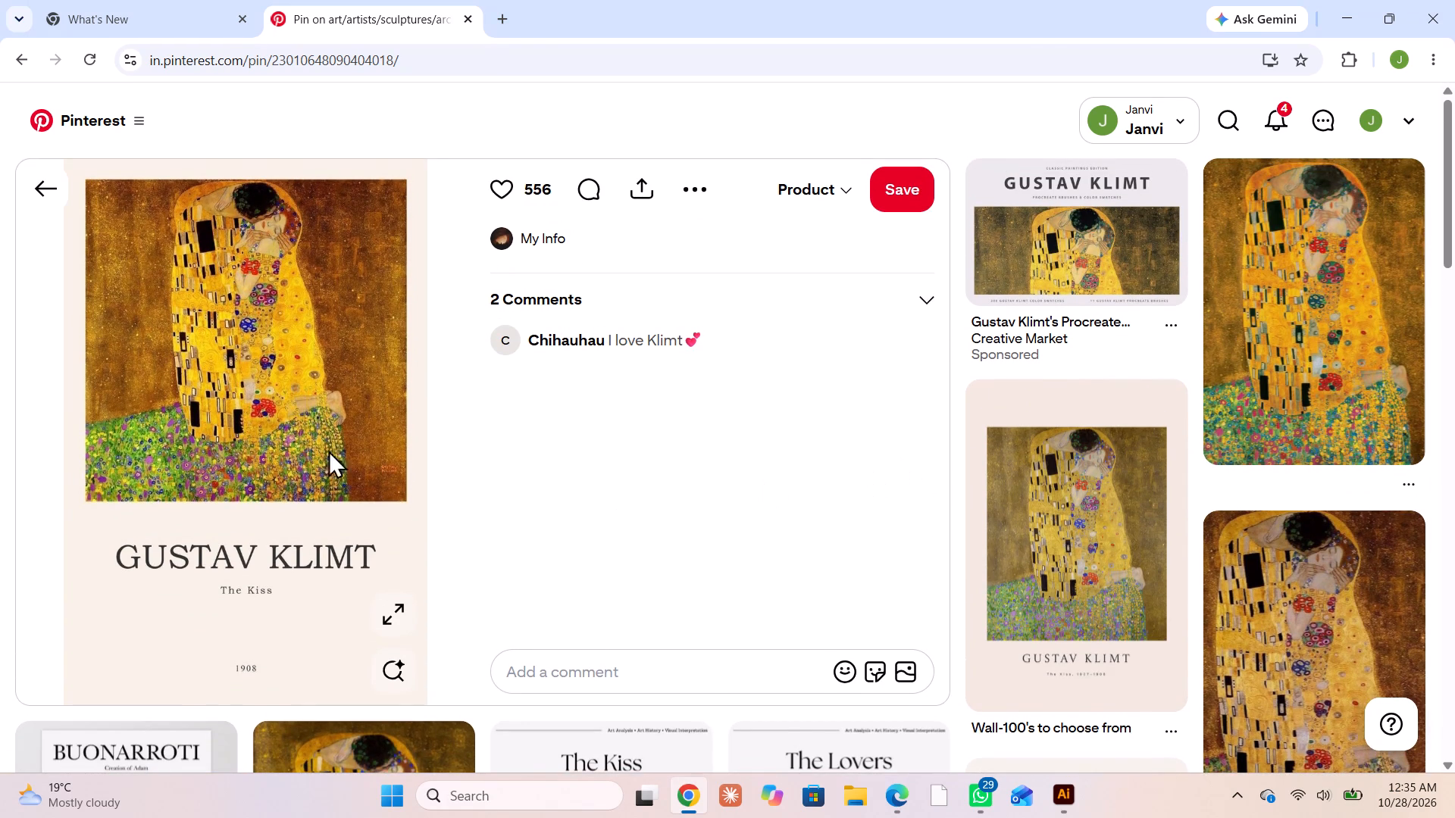
right_click(162, 413)
left_click(299, 484)
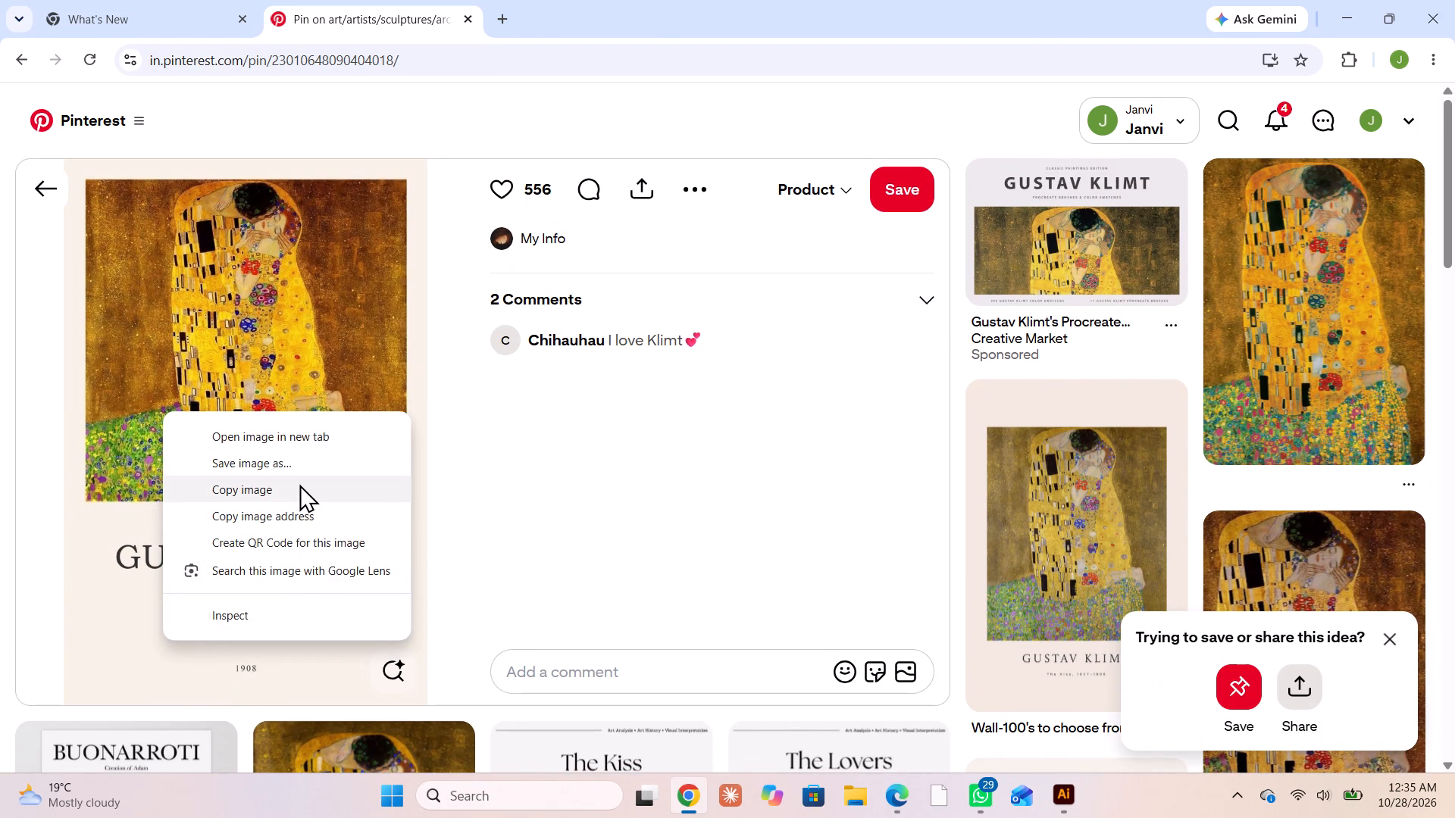
Look through the related art posters beneath the Gustav Klimt The Kiss pin.
scroll(615, 545, "down", 6)
scroll(615, 545, "up", 1)
scroll(615, 538, "down", 5)
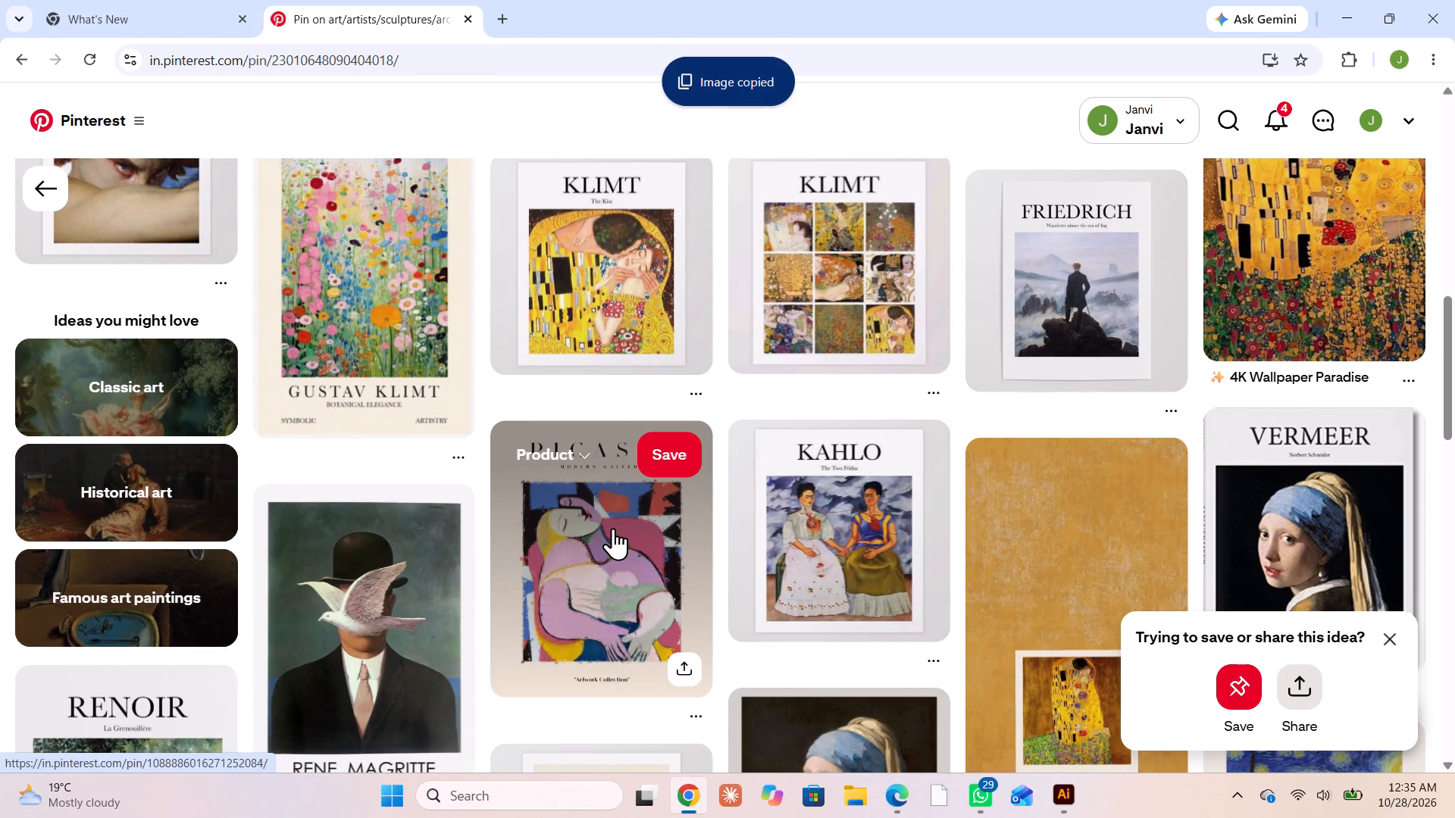
scroll(611, 522, "up", 2)
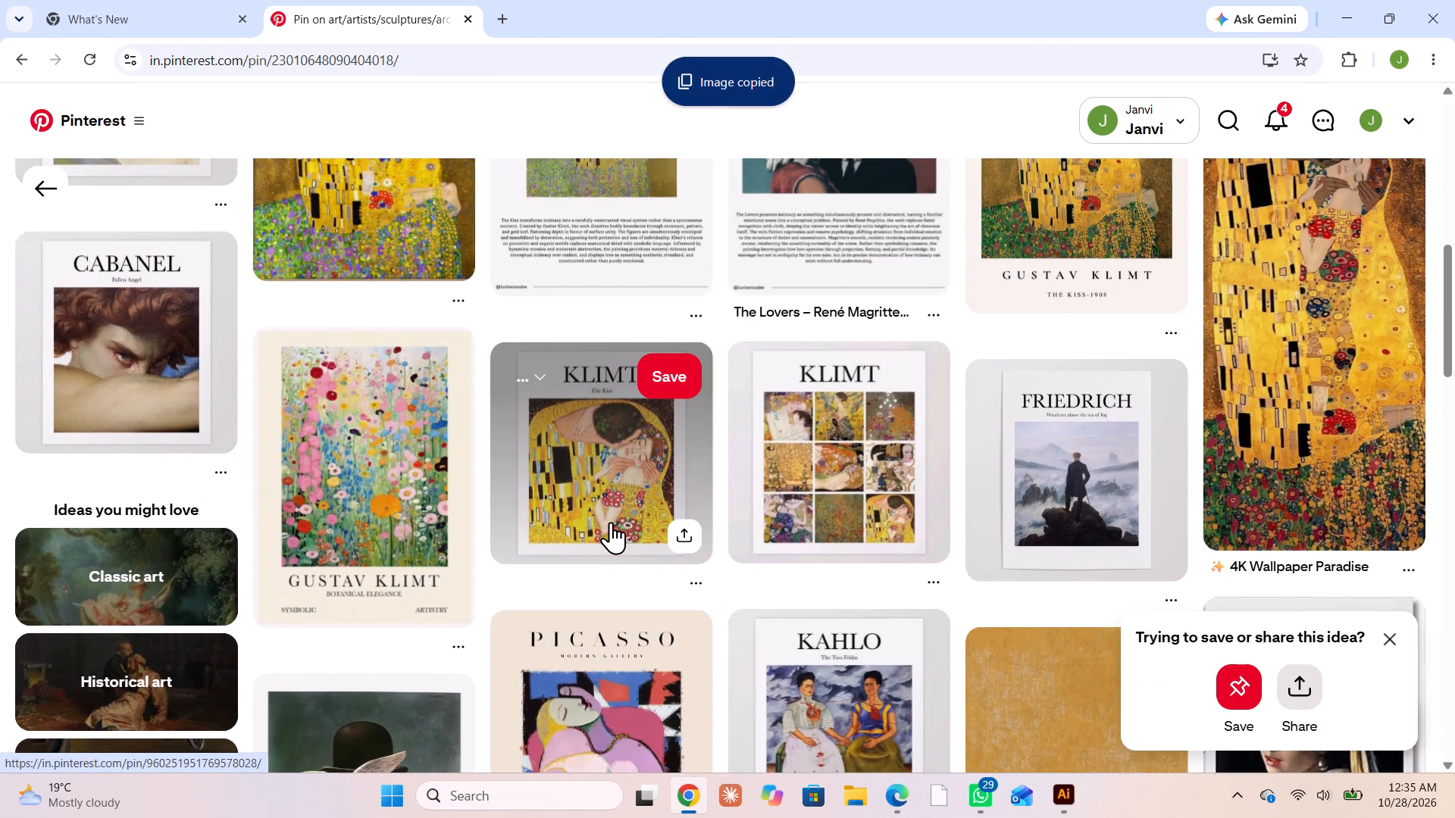
scroll(611, 522, "down", 7)
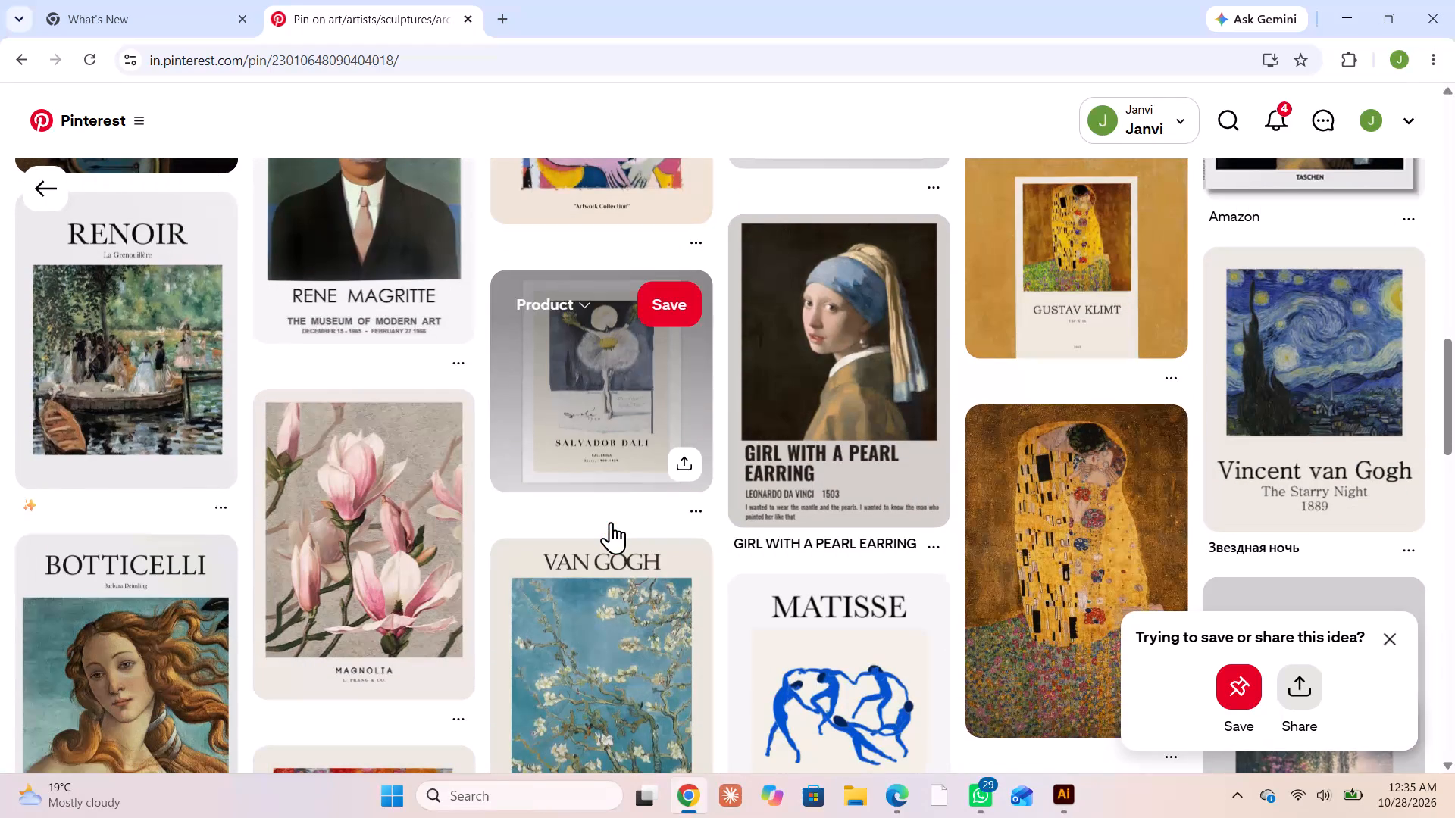
scroll(1050, 622, "down", 2)
scroll(1045, 601, "up", 2)
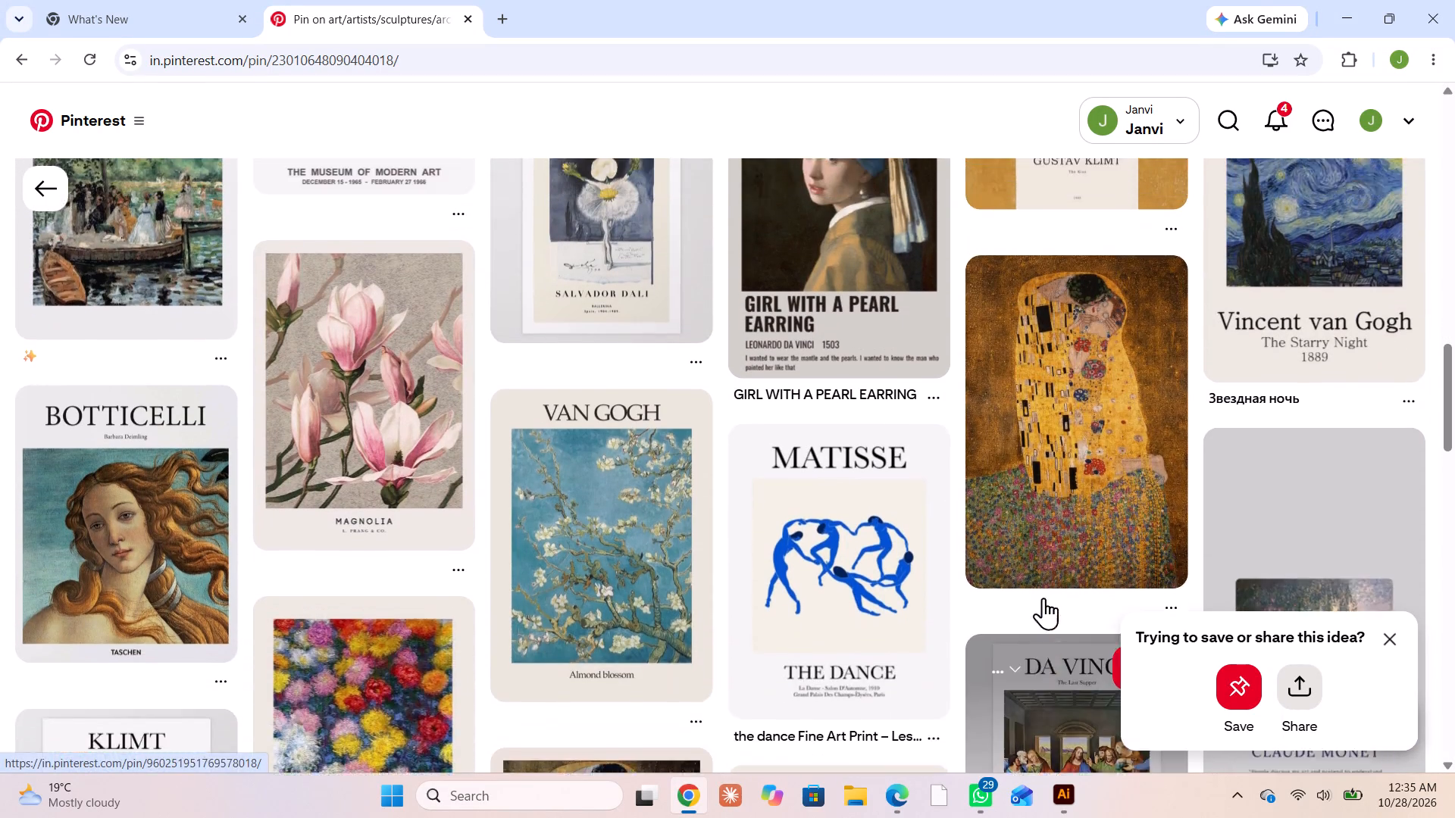
scroll(1044, 593, "down", 3)
scroll(1044, 593, "up", 1)
scroll(1044, 593, "down", 4)
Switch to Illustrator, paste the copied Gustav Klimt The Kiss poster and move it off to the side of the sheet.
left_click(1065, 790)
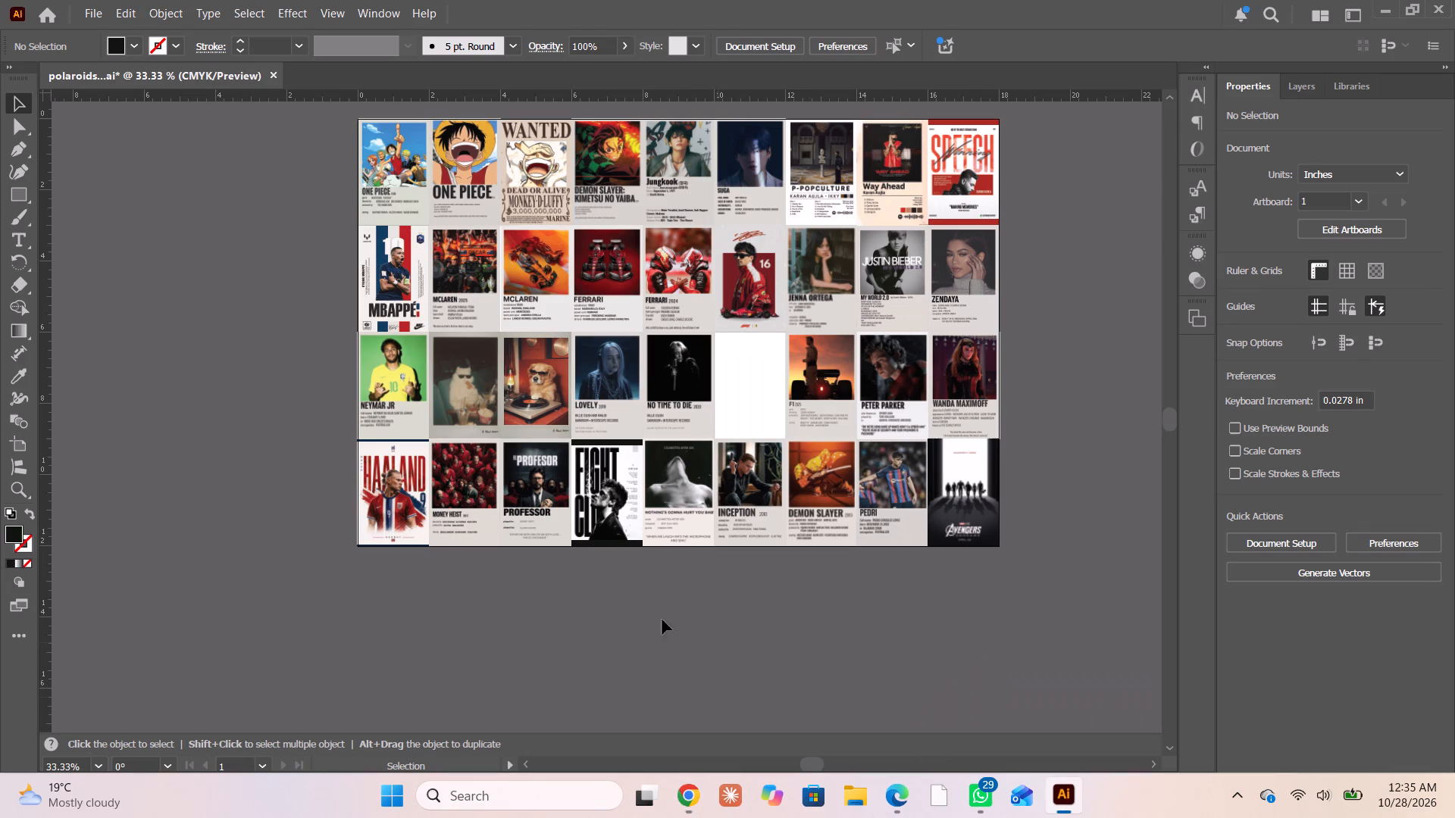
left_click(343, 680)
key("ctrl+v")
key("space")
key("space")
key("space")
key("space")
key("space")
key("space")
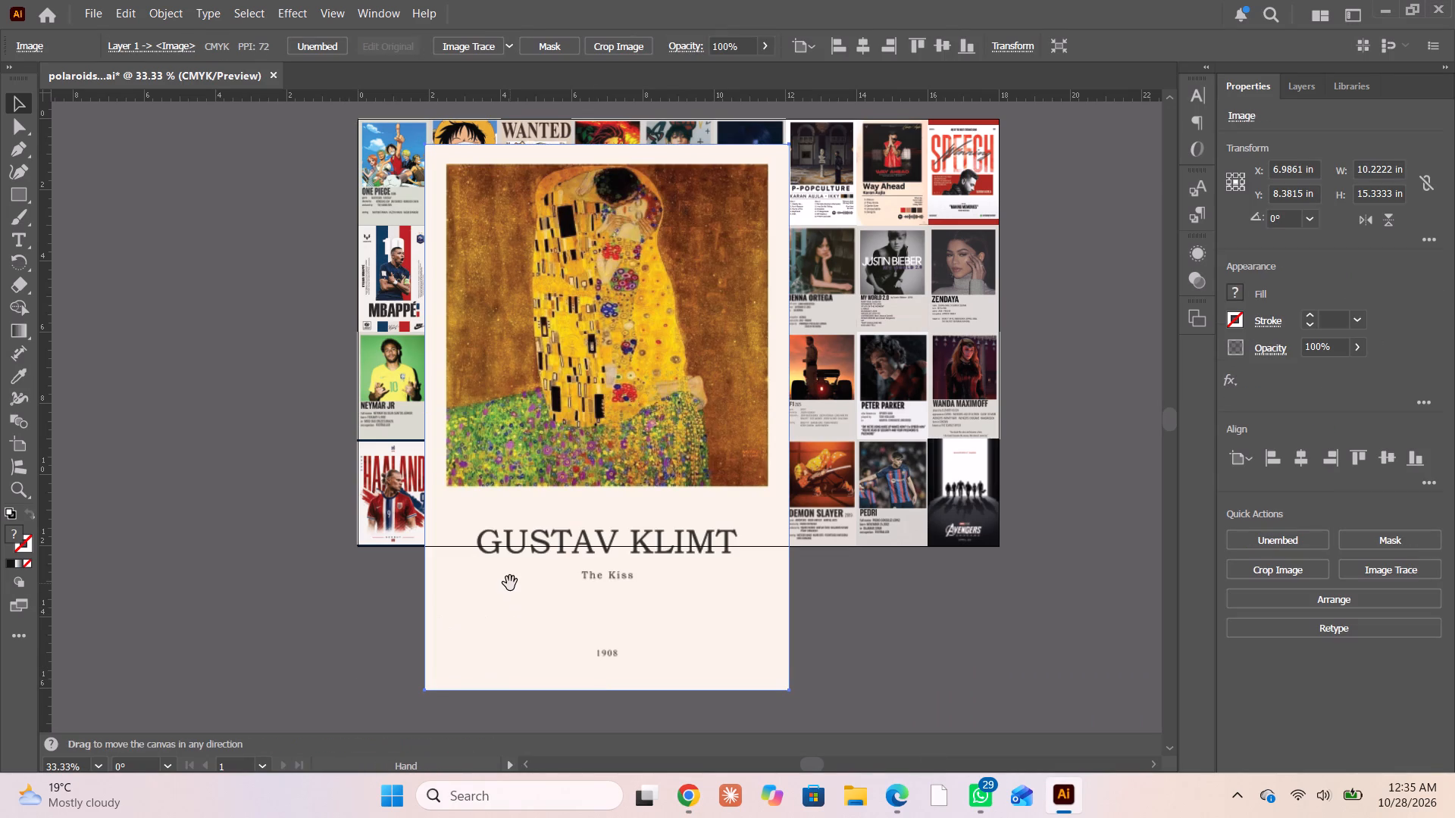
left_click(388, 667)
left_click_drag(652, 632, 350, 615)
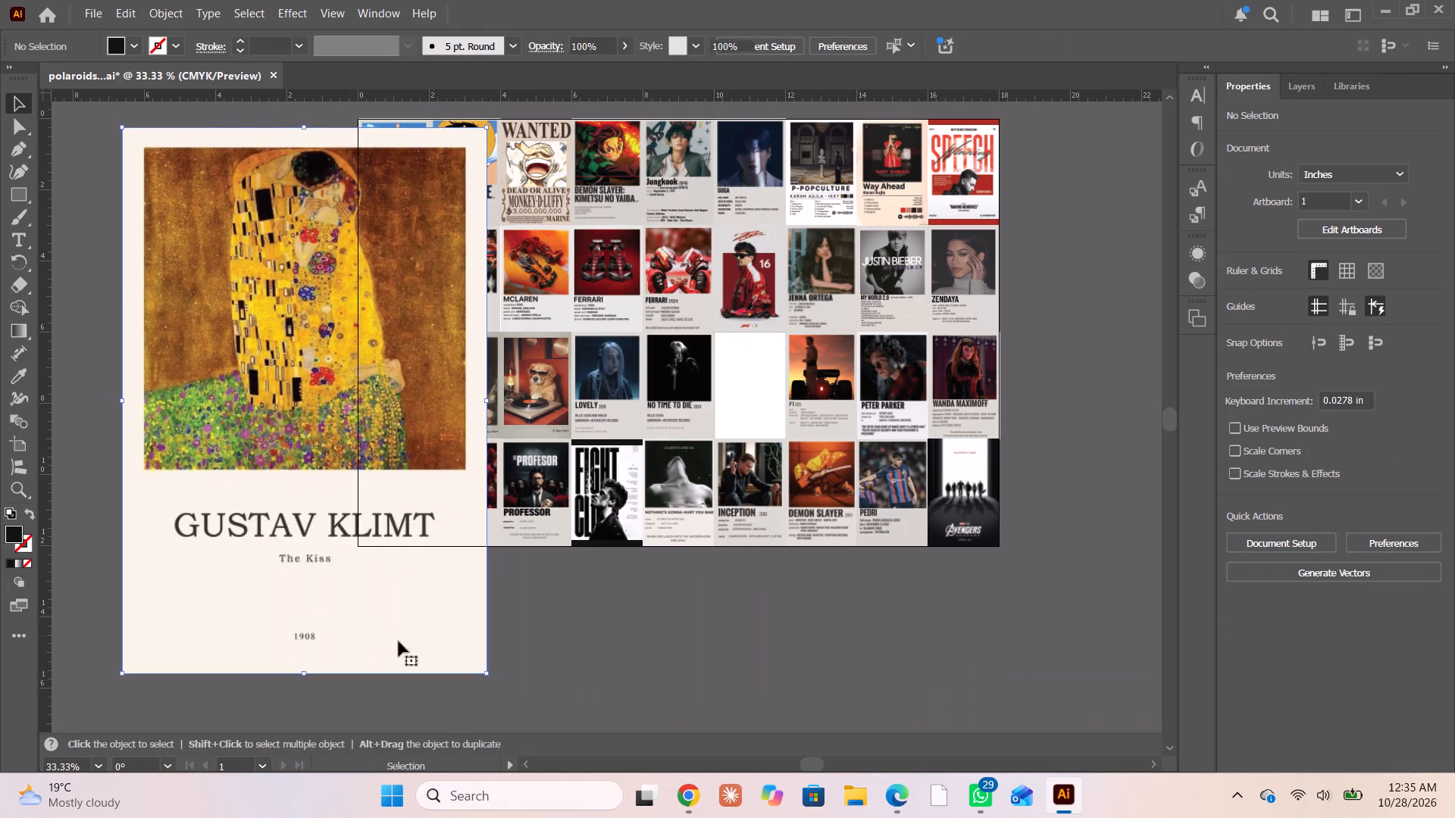
Switch back to Chrome, return to the famous painting search results and look through them for another poster.
left_click(676, 789)
scroll(709, 656, "down", 6)
scroll(708, 631, "up", 11)
scroll(656, 610, "down", 1)
scroll(655, 607, "up", 1)
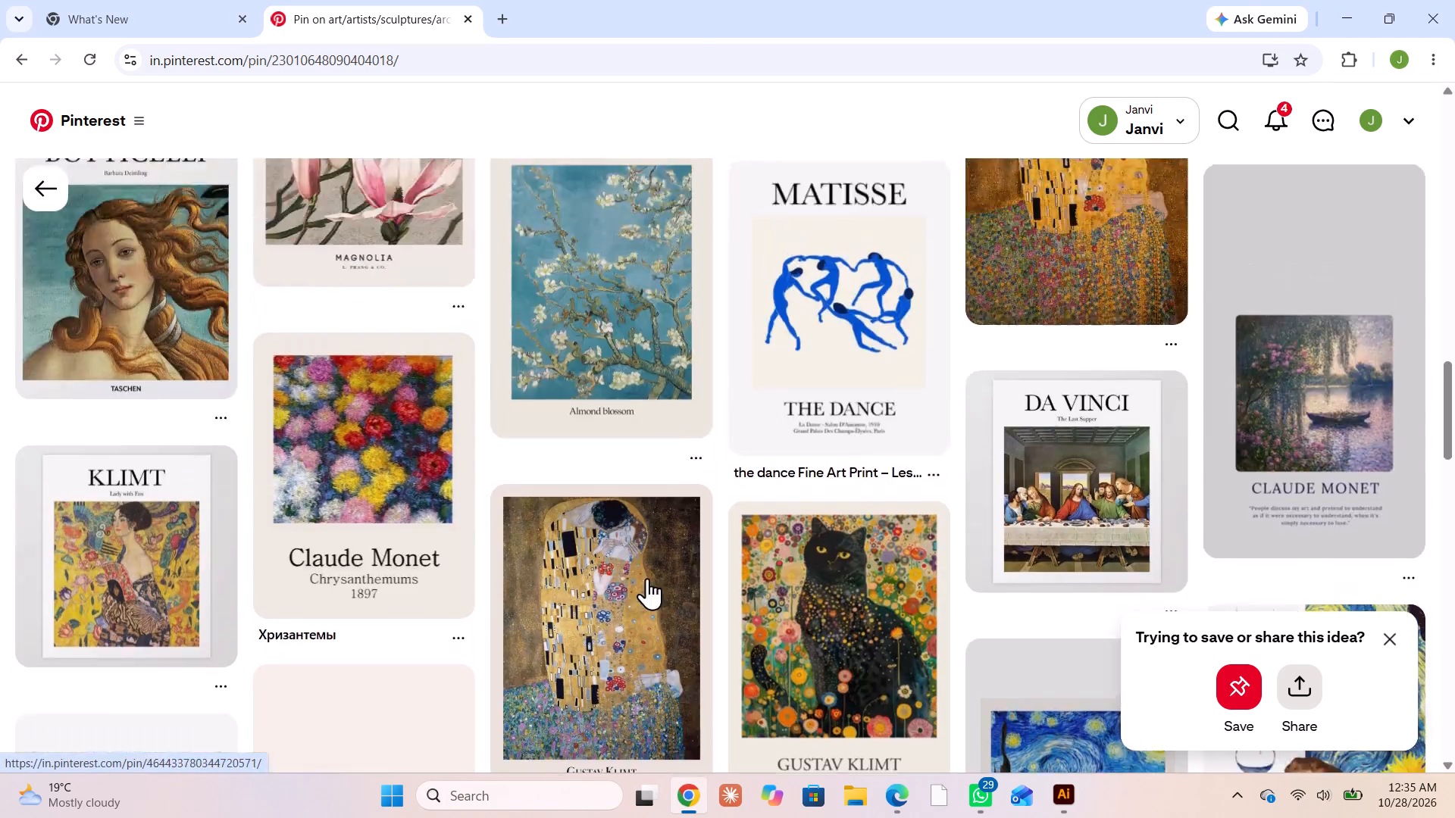
scroll(647, 578, "up", 1)
left_click(55, 195)
scroll(656, 552, "down", 3)
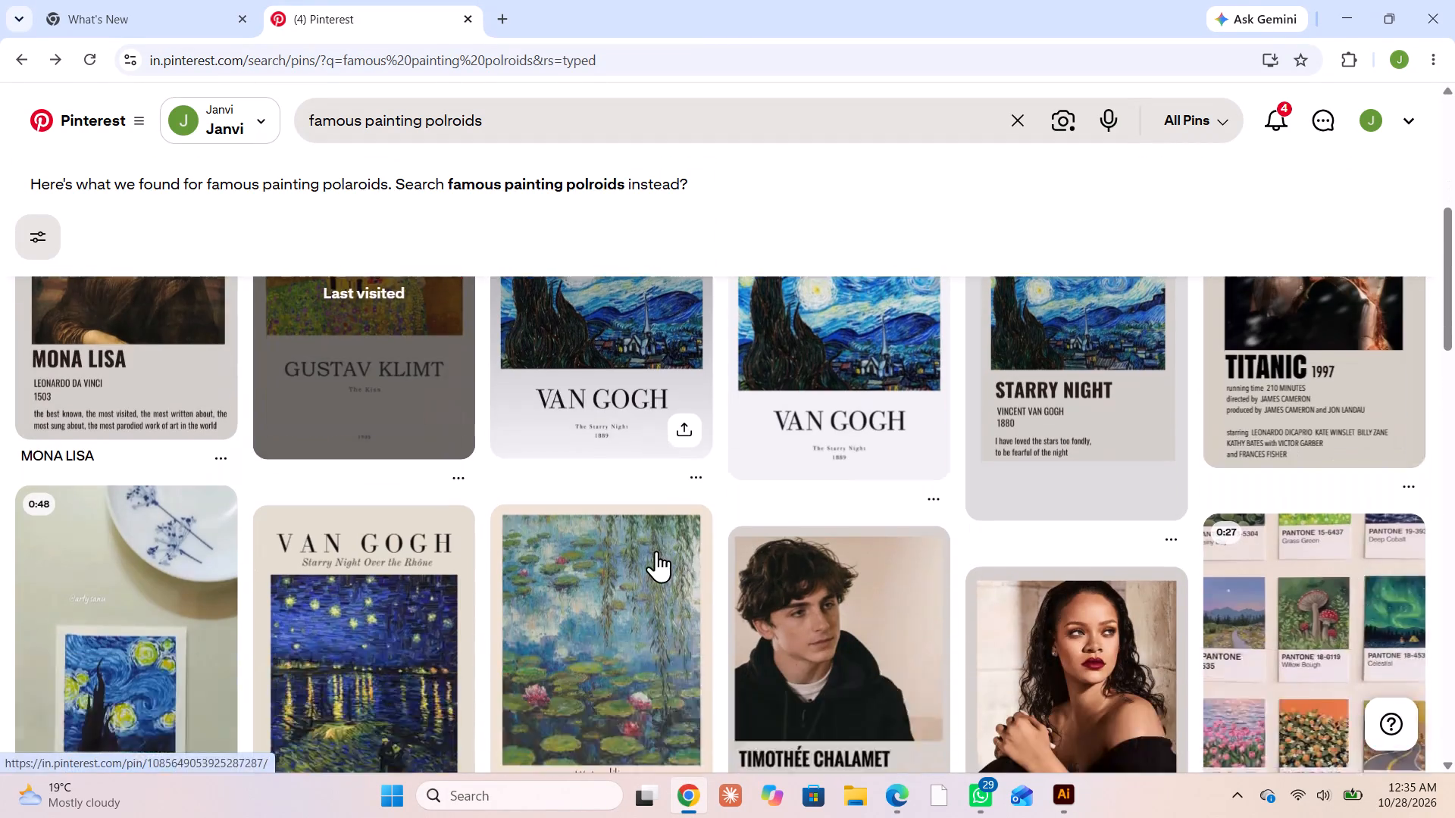
scroll(656, 541, "down", 6)
scroll(656, 541, "up", 4)
scroll(656, 541, "down", 1)
scroll(656, 541, "up", 2)
scroll(656, 541, "down", 4)
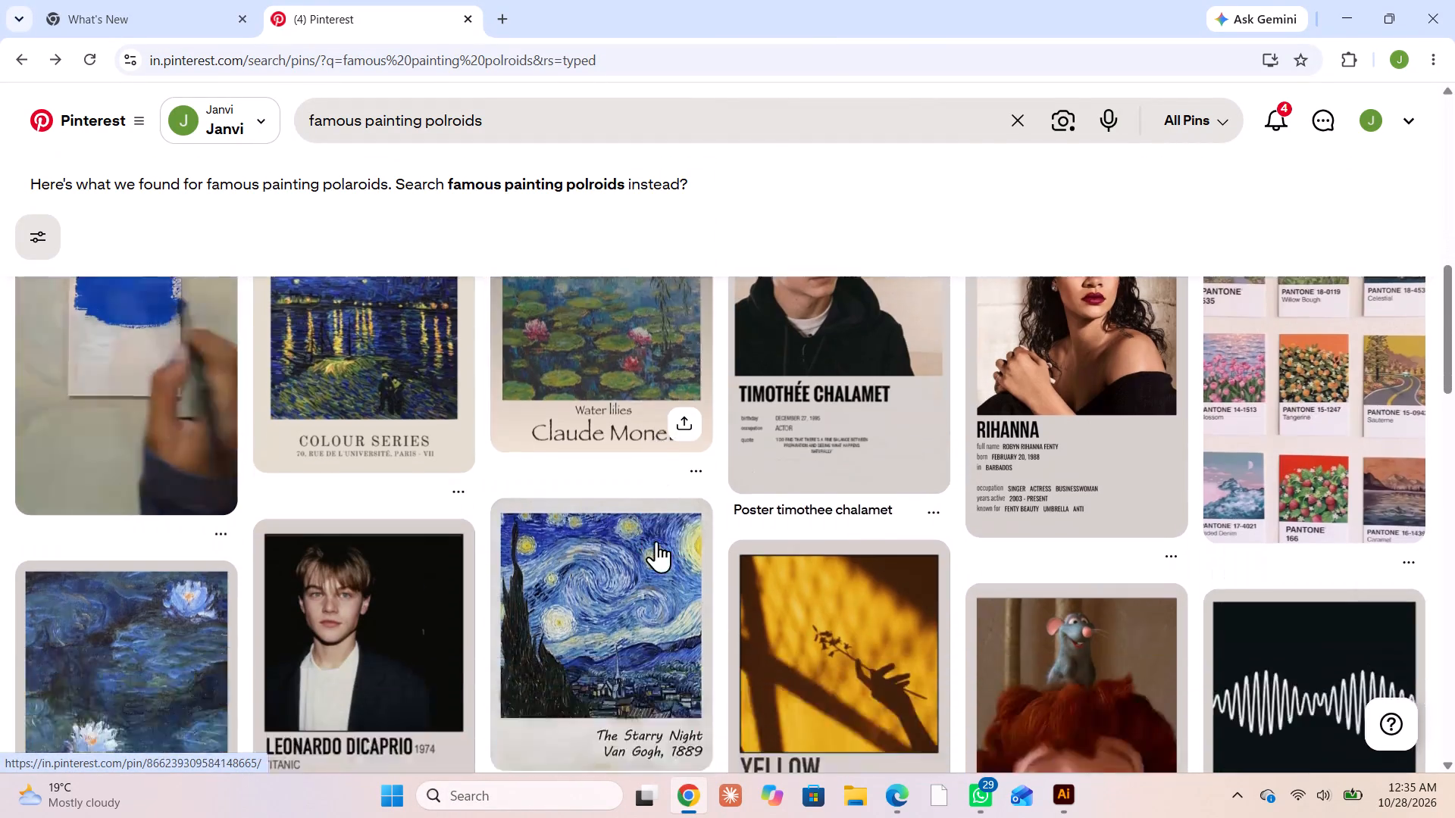
scroll(656, 539, "up", 12)
Reopen the Gustav Klimt The Kiss pin, open the related The Kiss-1908 poster and copy its image.
left_click(351, 667)
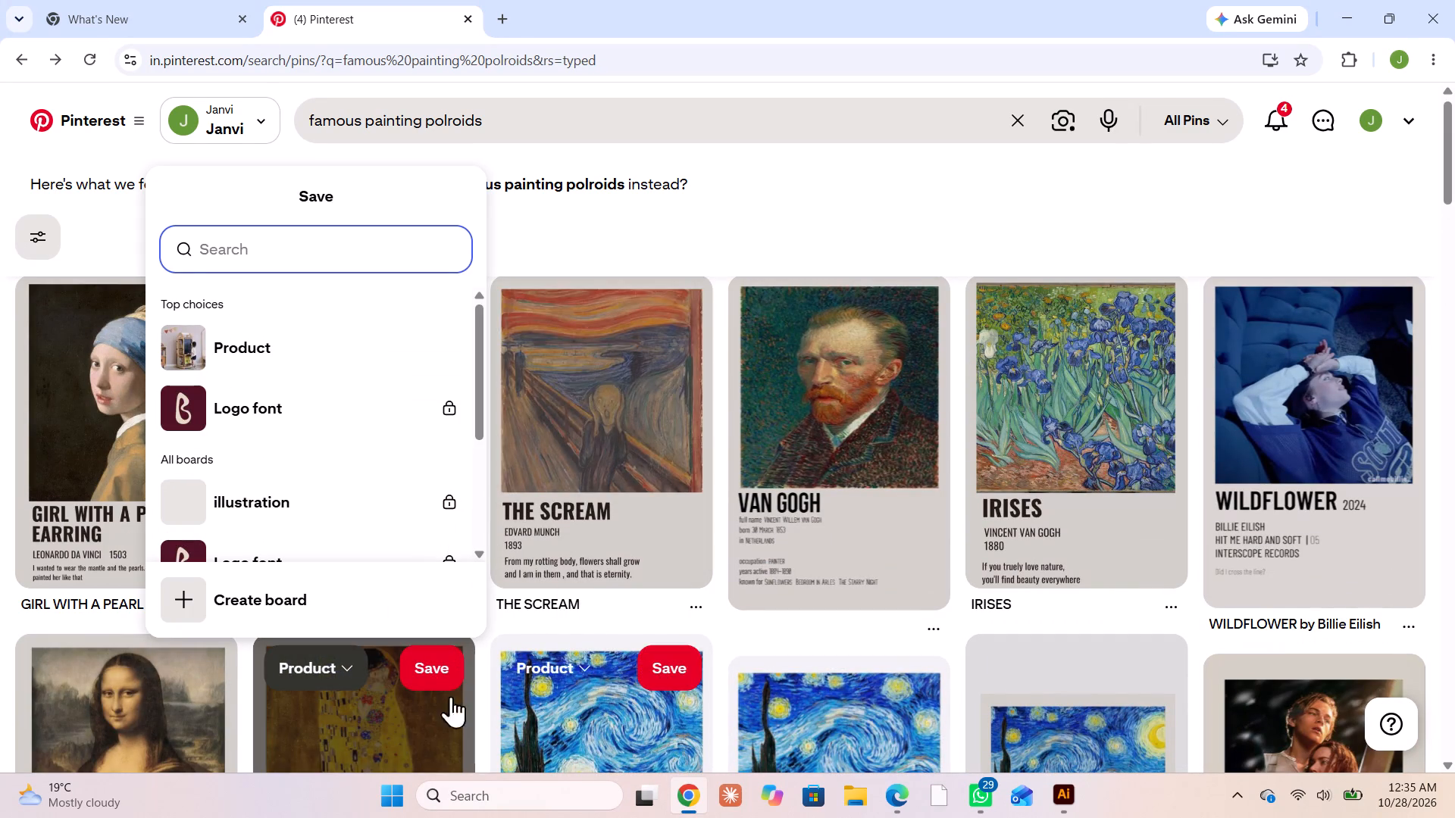
left_click(339, 723)
scroll(1435, 422, "down", 5)
scroll(1398, 430, "up", 1)
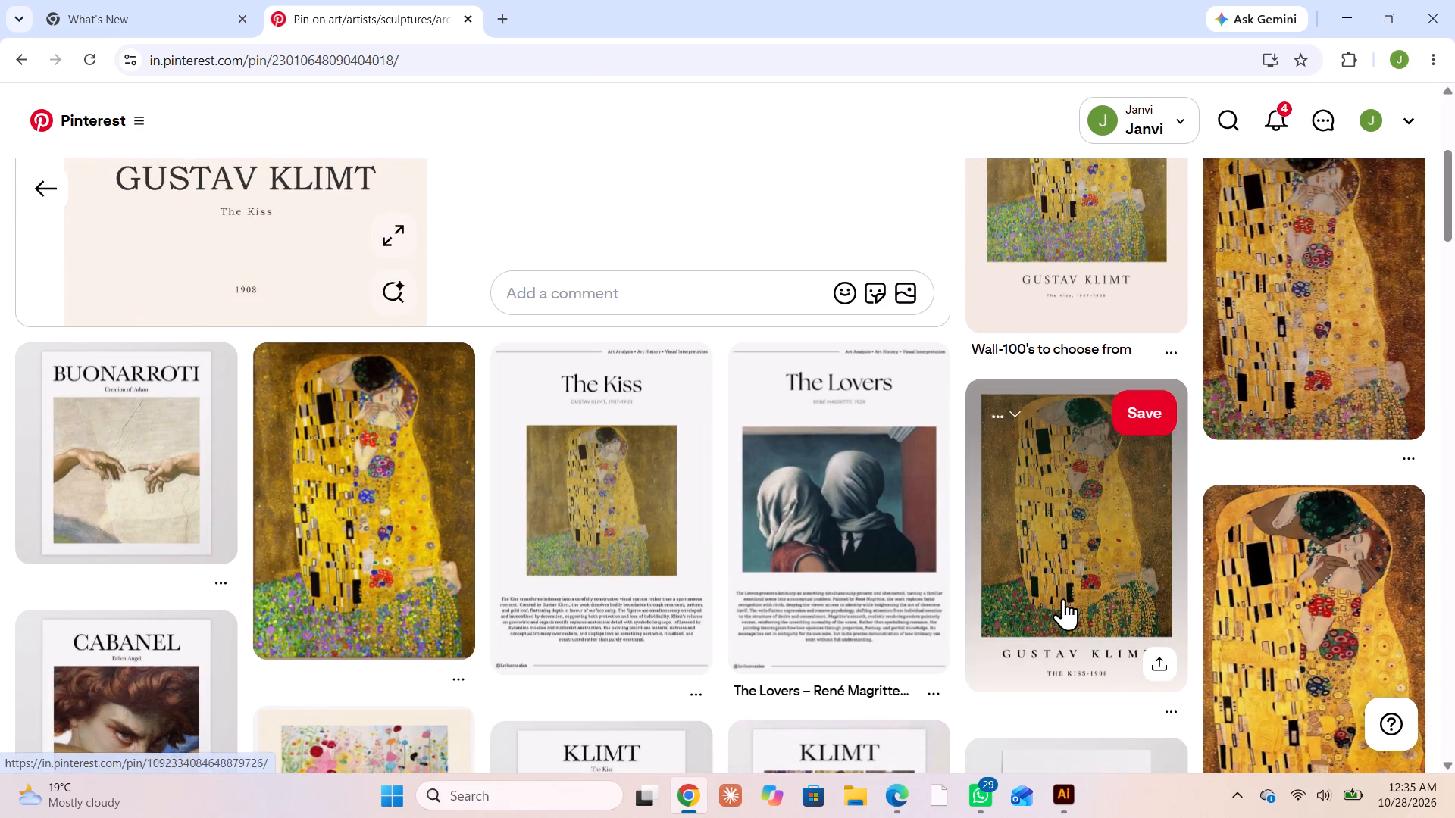
scroll(1059, 590, "up", 2)
scroll(1059, 589, "down", 2)
left_click(1059, 598)
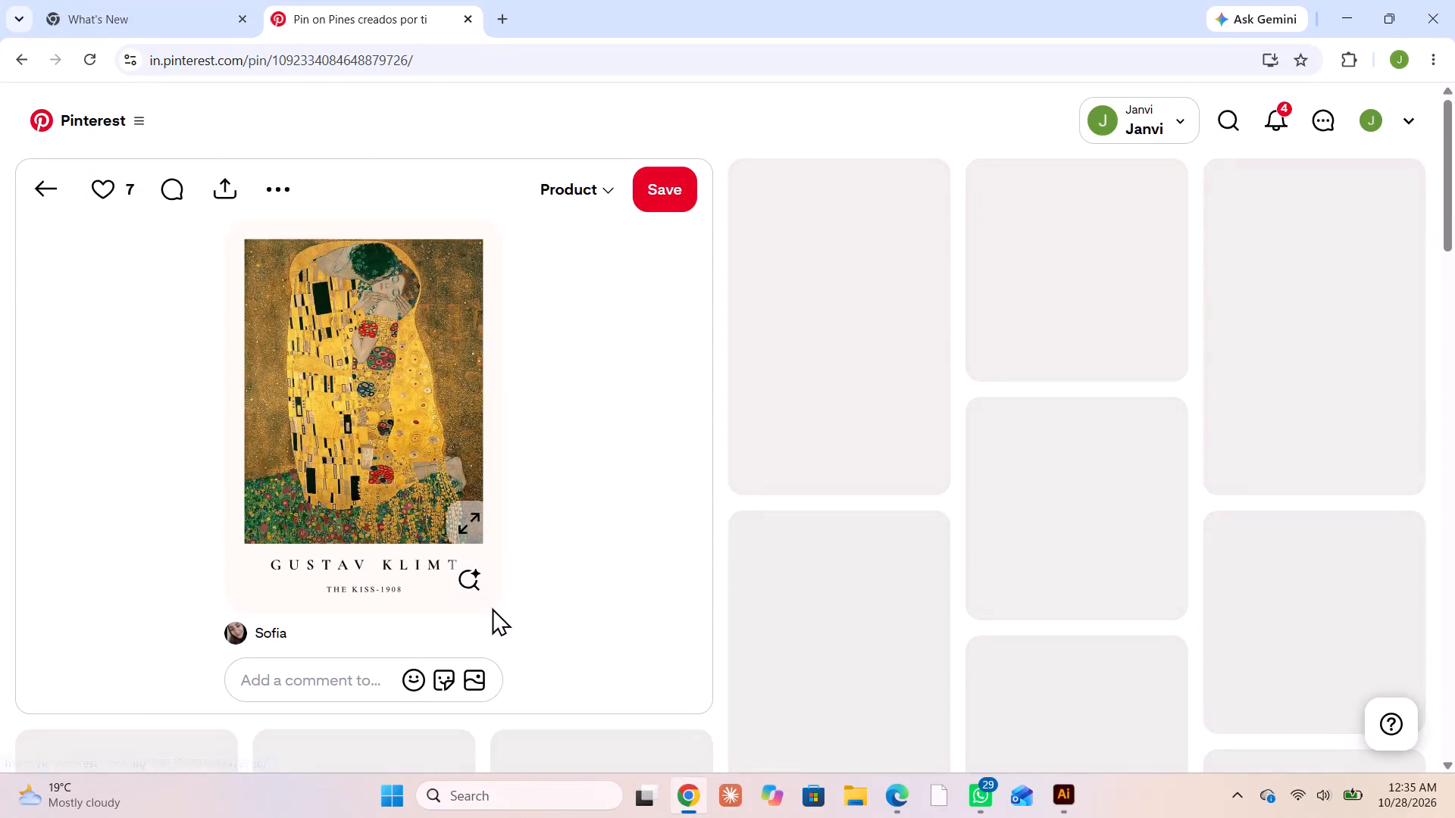
right_click(354, 457)
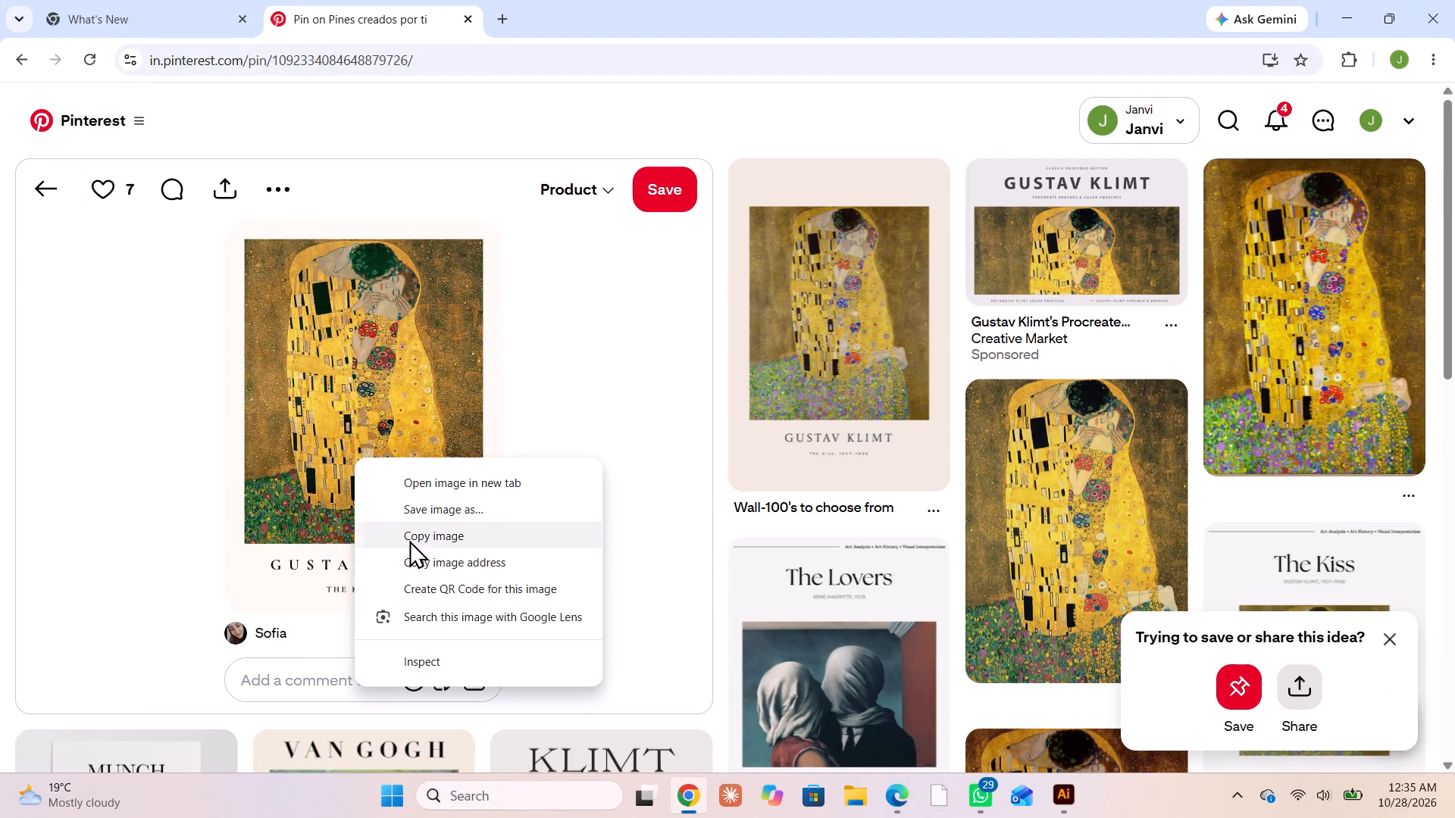
left_click(429, 534)
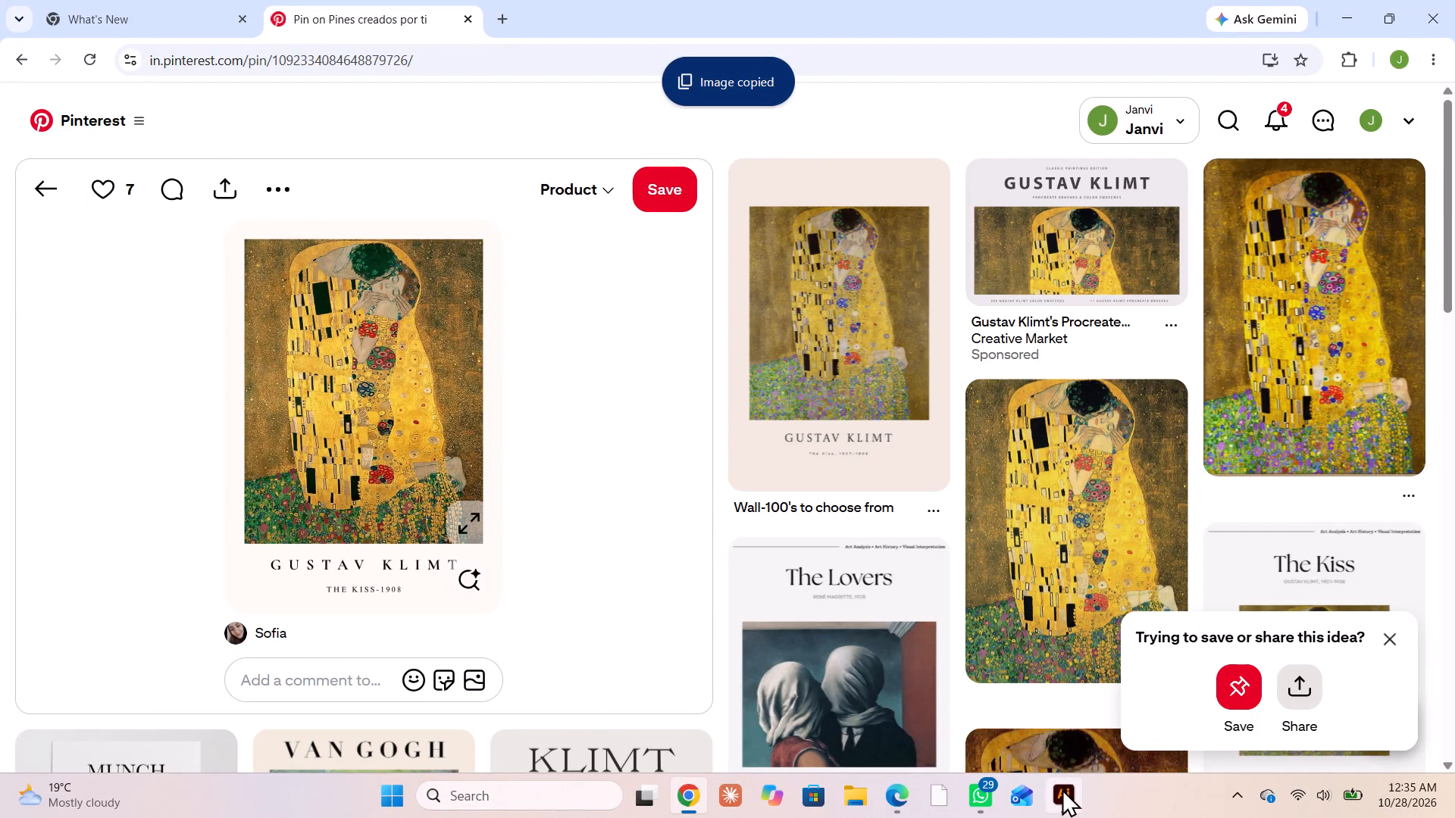
Switch to Illustrator, paste the The Kiss-1908 poster and delete the earlier Gustav Klimt poster.
left_click(1062, 788)
left_click(624, 672)
key("ctrl+v")
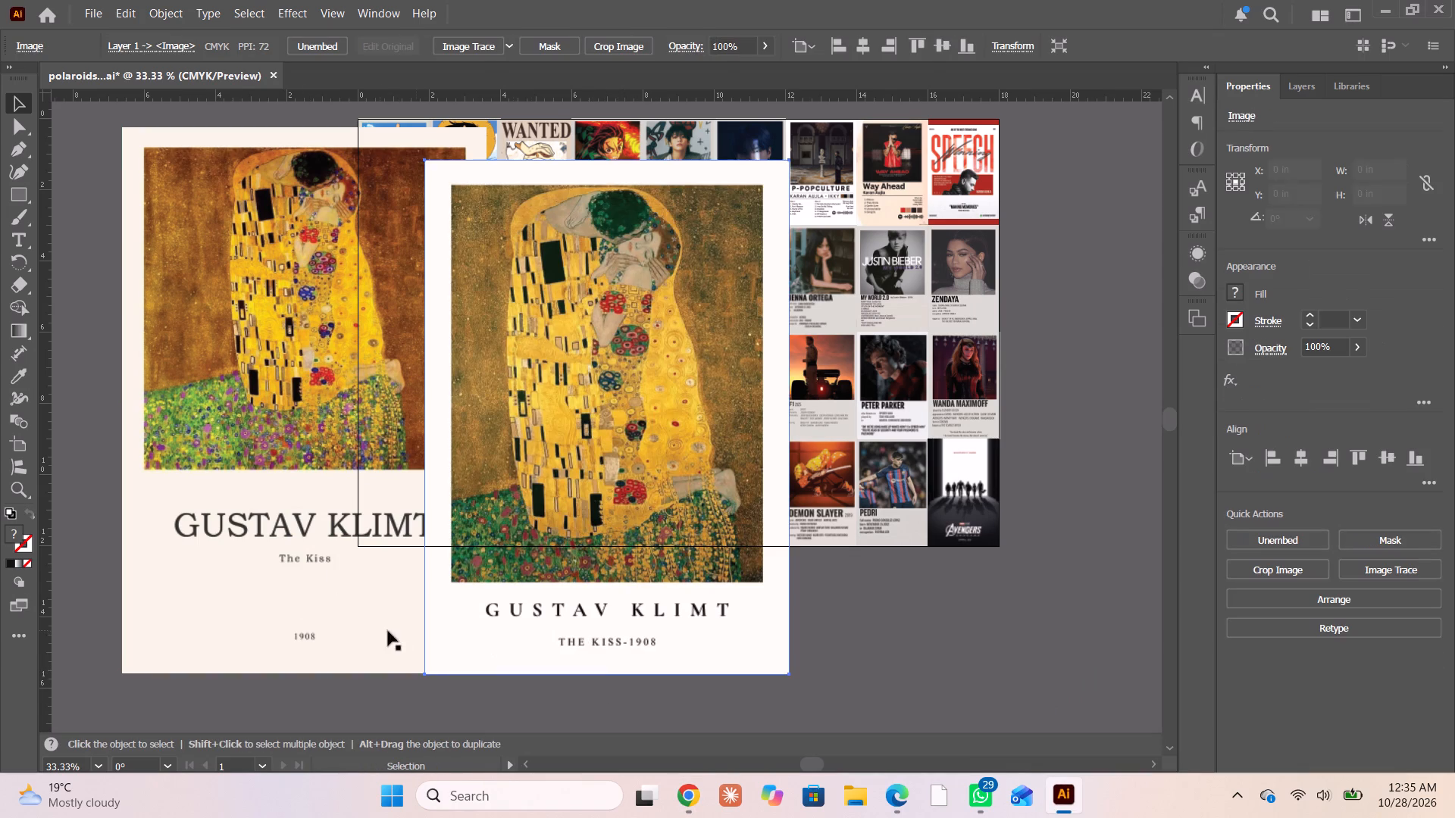
left_click_drag(324, 626, 237, 659)
key("Delete")
Scale the The Kiss-1908 poster down to about 3.58 × 5.07 in and move it over the empty cell.
left_click_drag(487, 642, 266, 626)
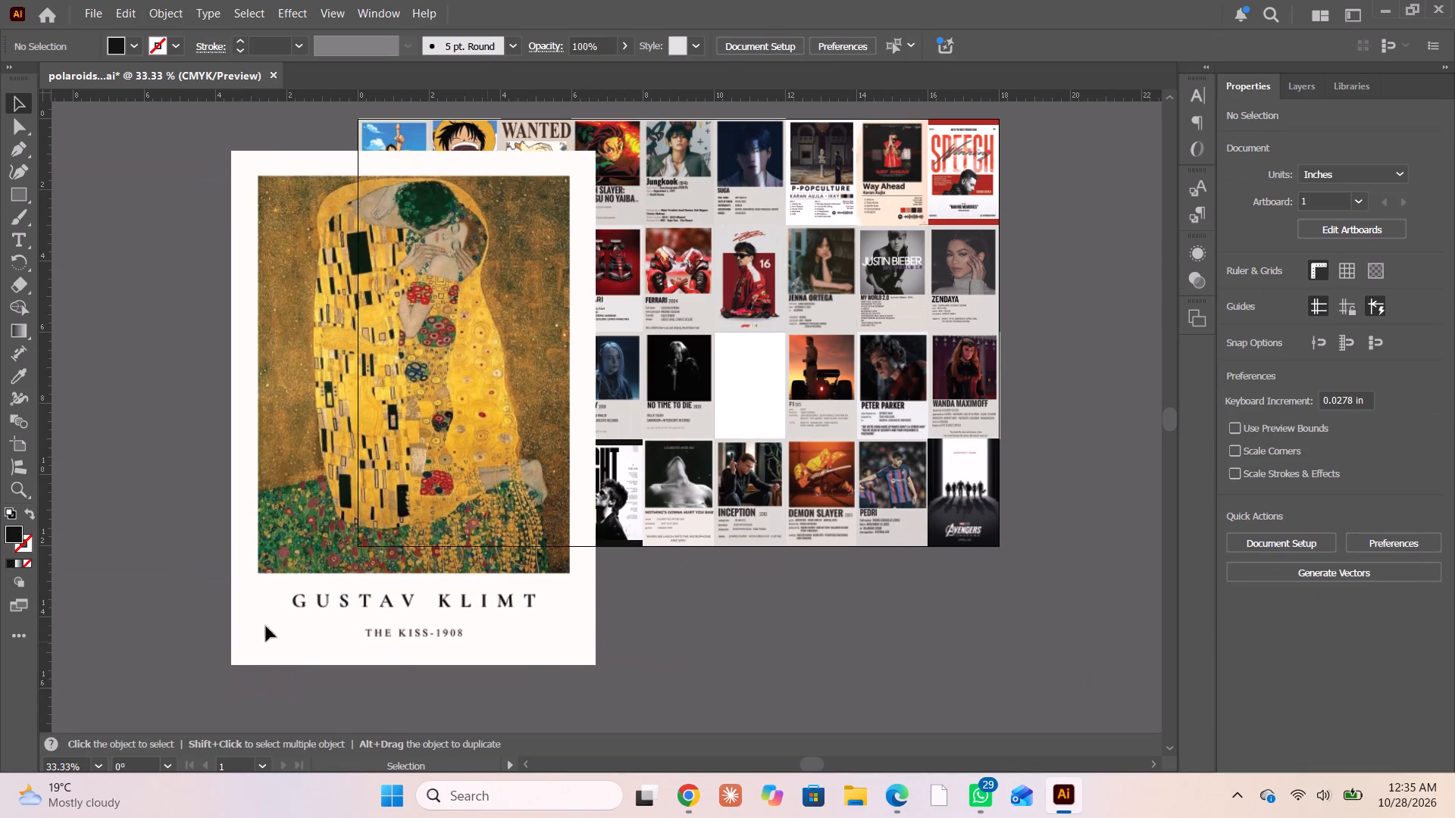
left_click_drag(266, 626, 233, 617)
left_click_drag(535, 138, 305, 470, "shift")
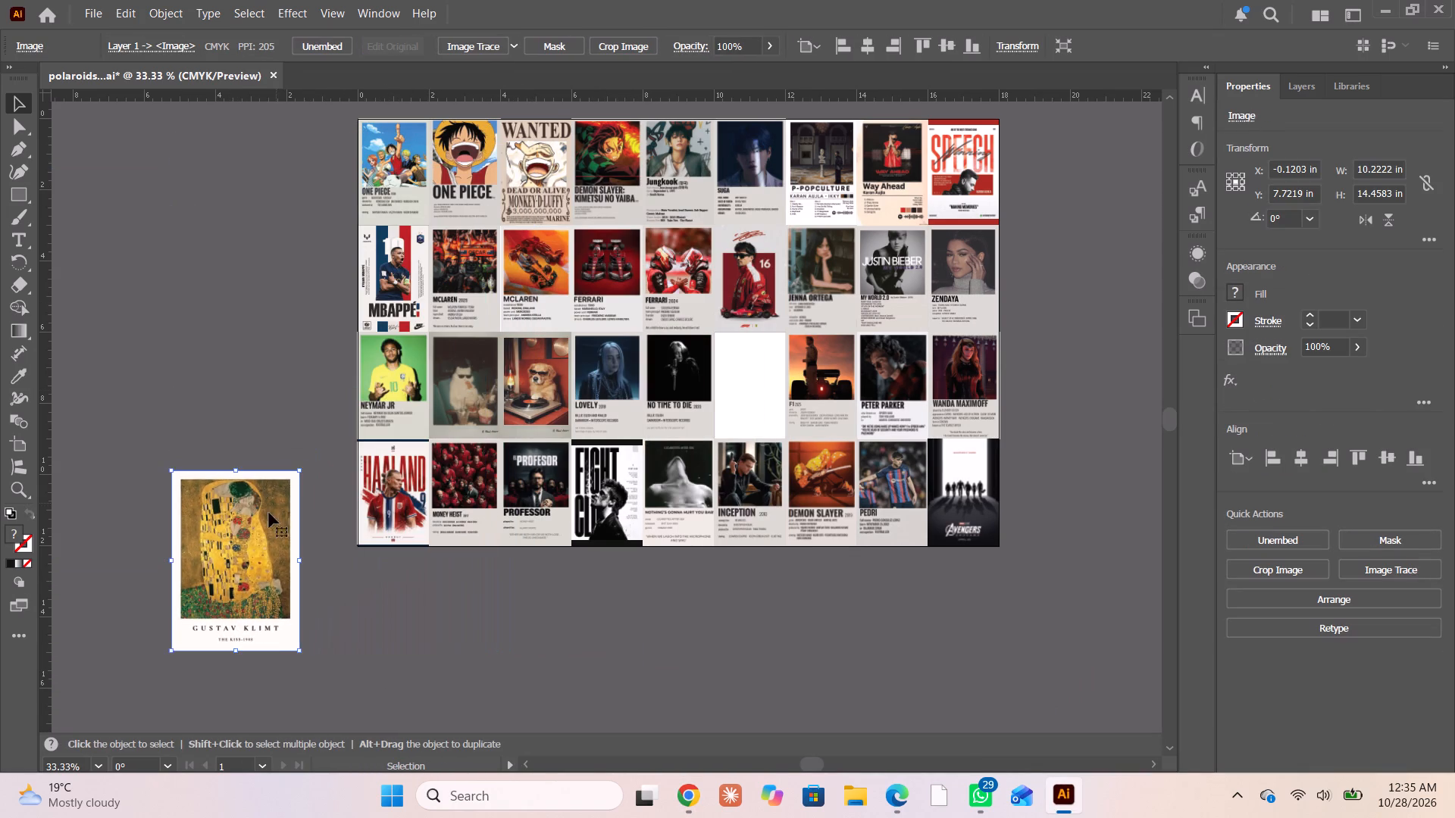
left_click_drag(244, 574, 734, 457)
Send the The Kiss-1908 poster to the back of the stacking order.
left_click_drag(769, 603, 731, 450)
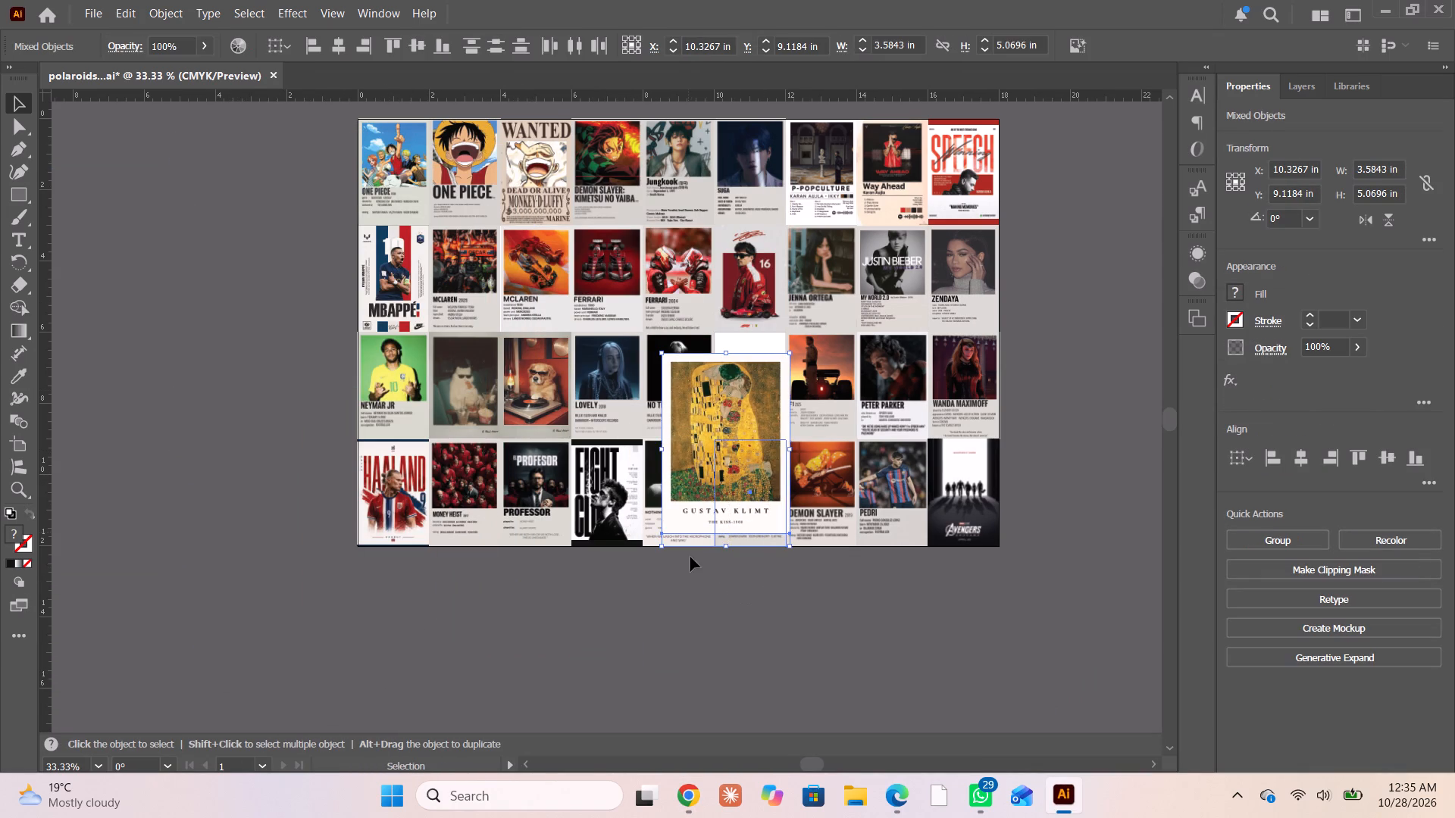
scroll(715, 570, "up", 3, "alt")
left_click(704, 586)
left_click(621, 418)
right_click(621, 417)
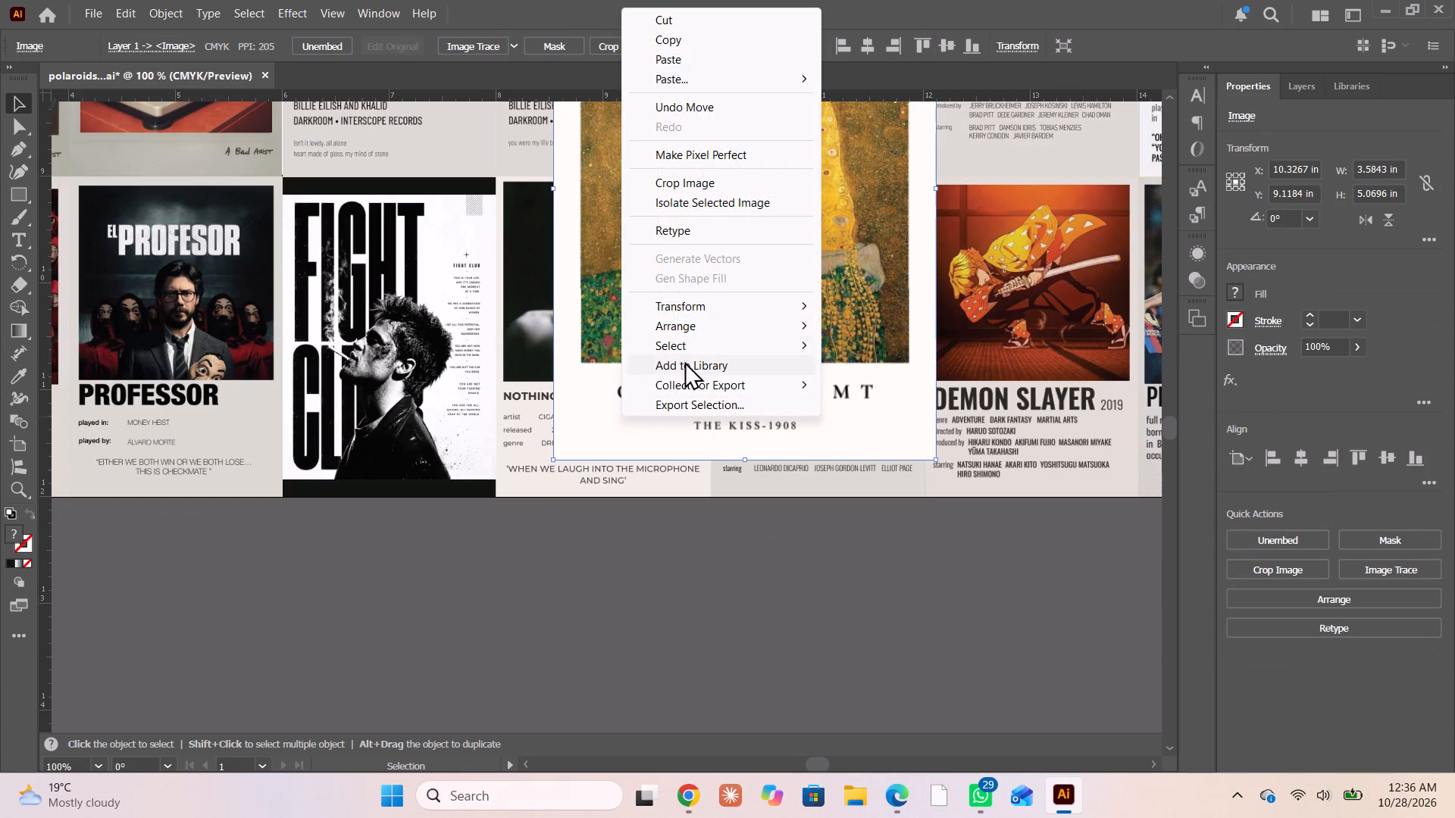
left_click(699, 326)
left_click(852, 384)
Select the The Kiss-1908 poster together with the empty cell, excluding the Inception poster, and make a clipping mask.
scroll(763, 539, "up", 5)
scroll(764, 535, "down", 1)
scroll(764, 535, "up", 2)
left_click_drag(810, 662, 785, 184)
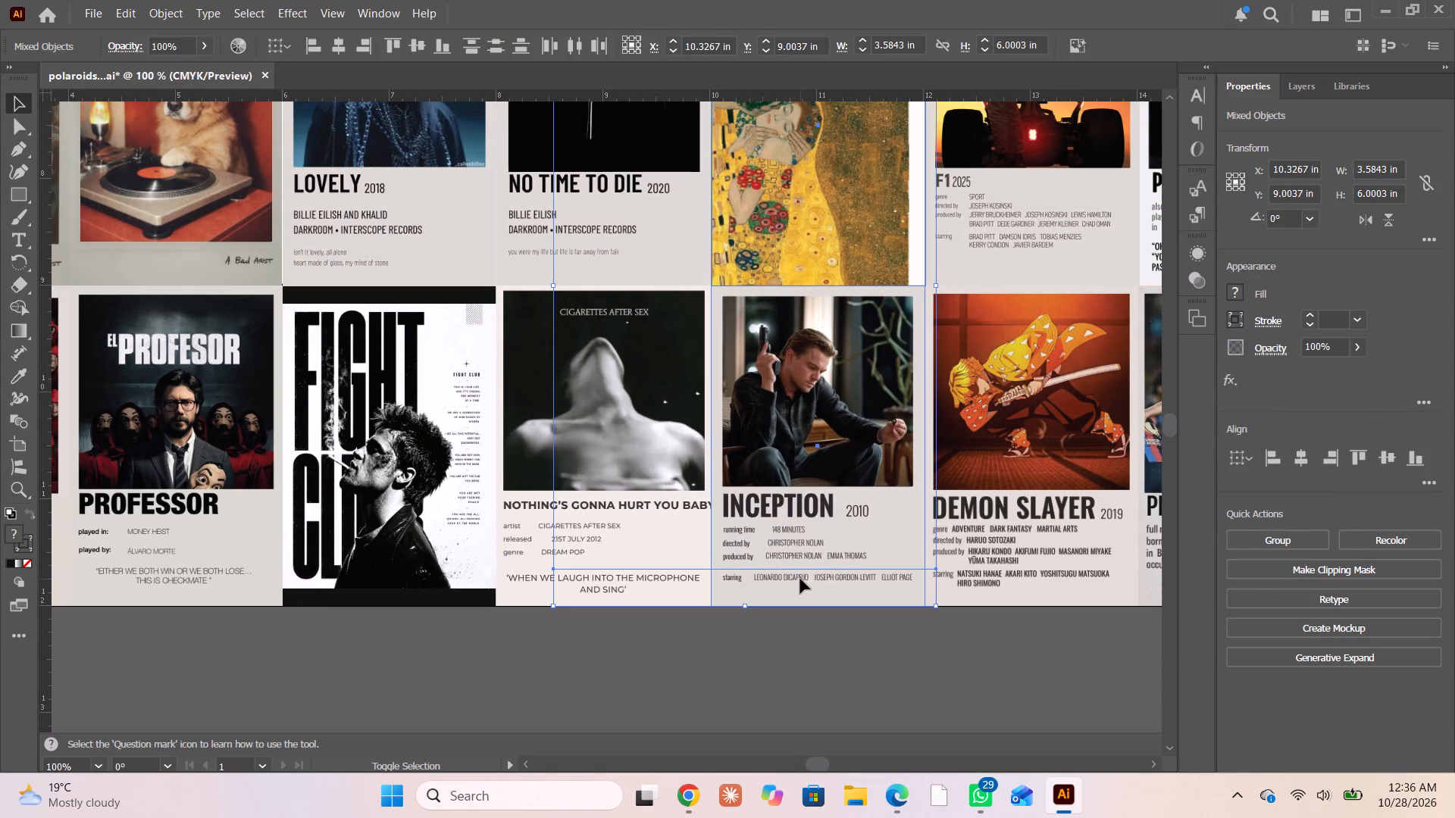
left_click(797, 585, "shift")
scroll(736, 552, "up", 4)
scroll(730, 508, "down", 3, "alt")
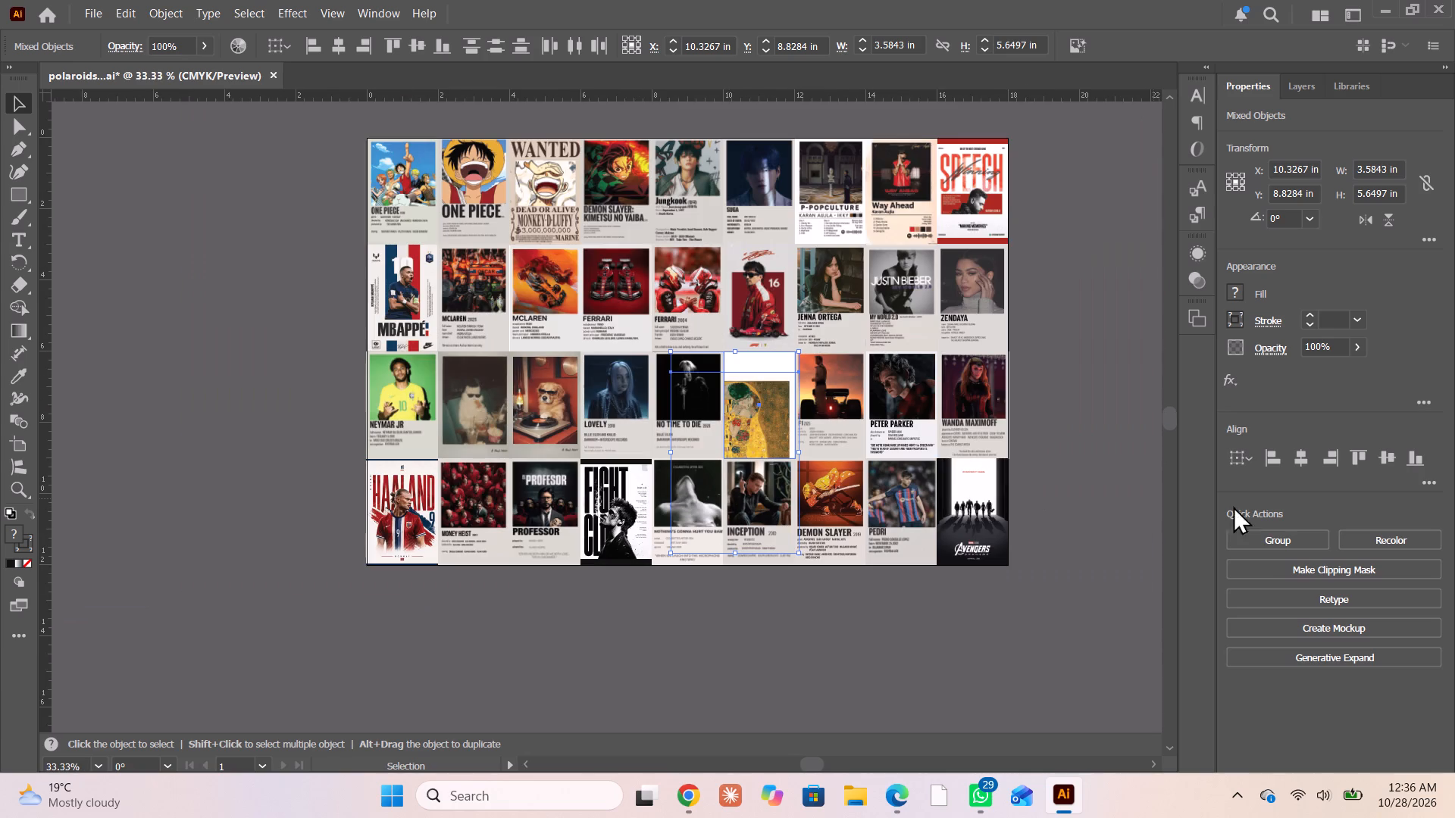
left_click(1239, 572)
Within the clipping mask, move the The Kiss-1908 poster and scale it to about 2.14 × 3.02 in to fill the cell, then exit isolation.
scroll(747, 448, "up", 3, "alt")
double_click(754, 420)
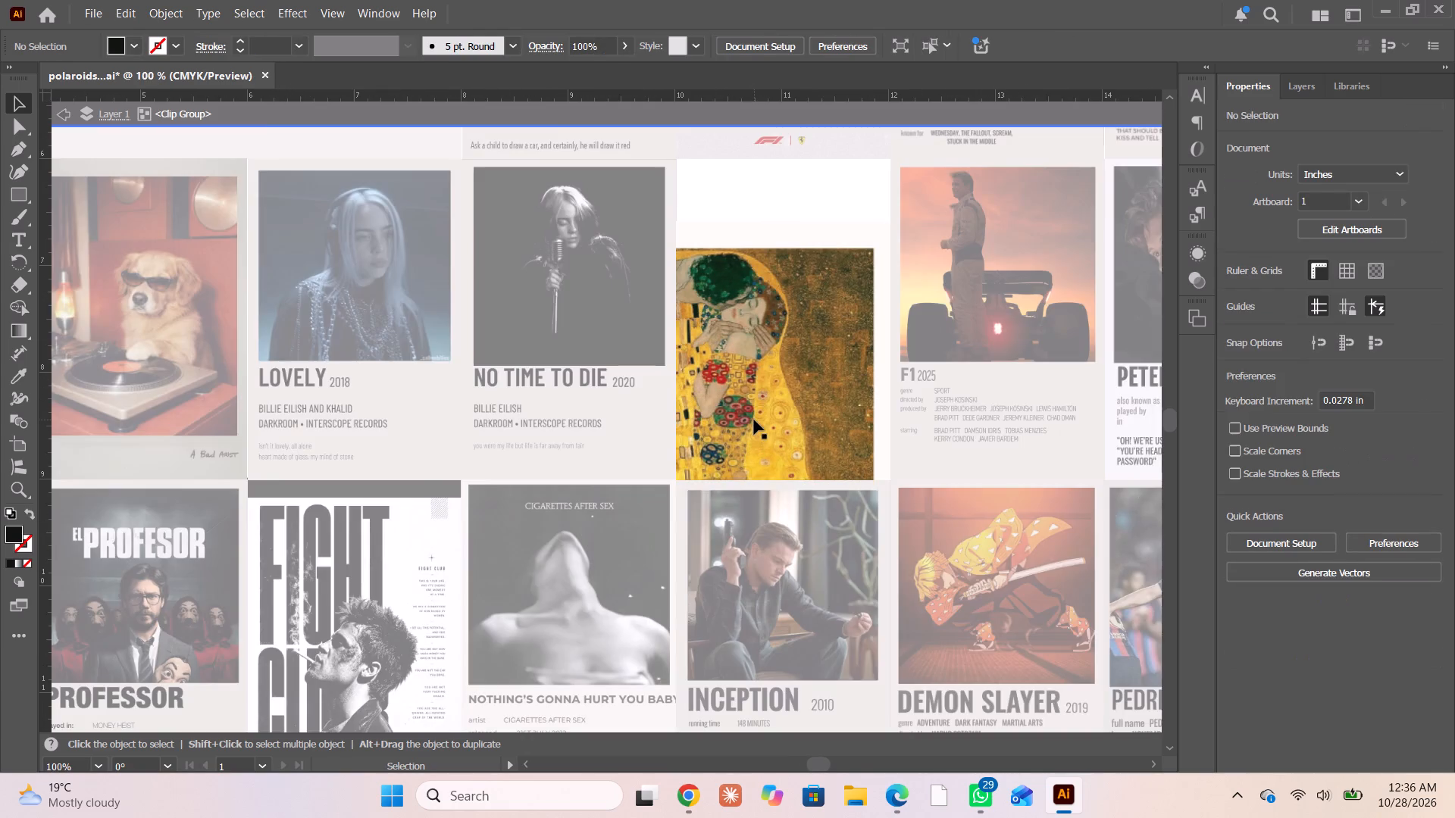
scroll(753, 416, "down", 3, "alt")
left_click_drag(759, 405, 803, 331)
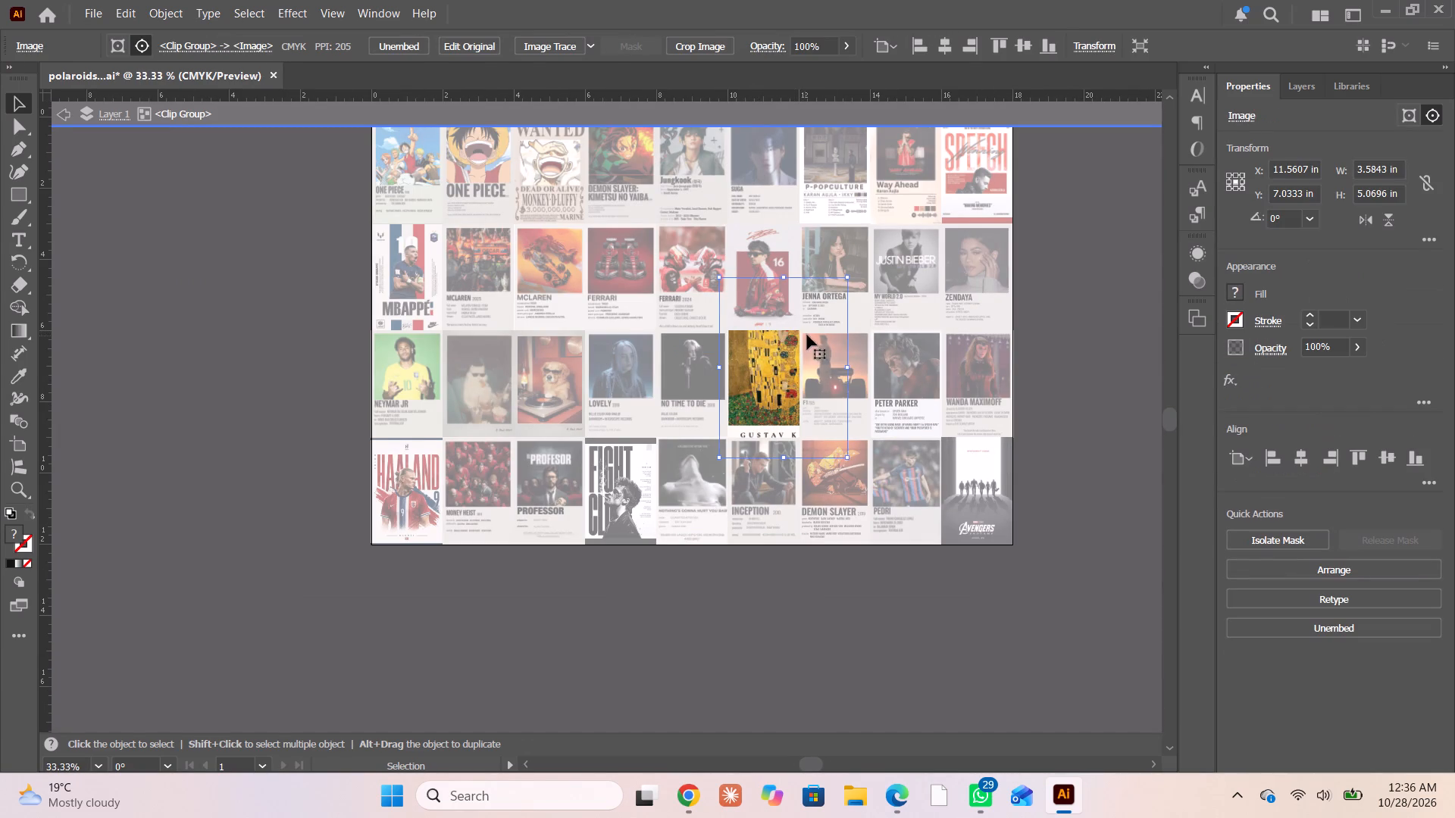
scroll(809, 334, "up", 5)
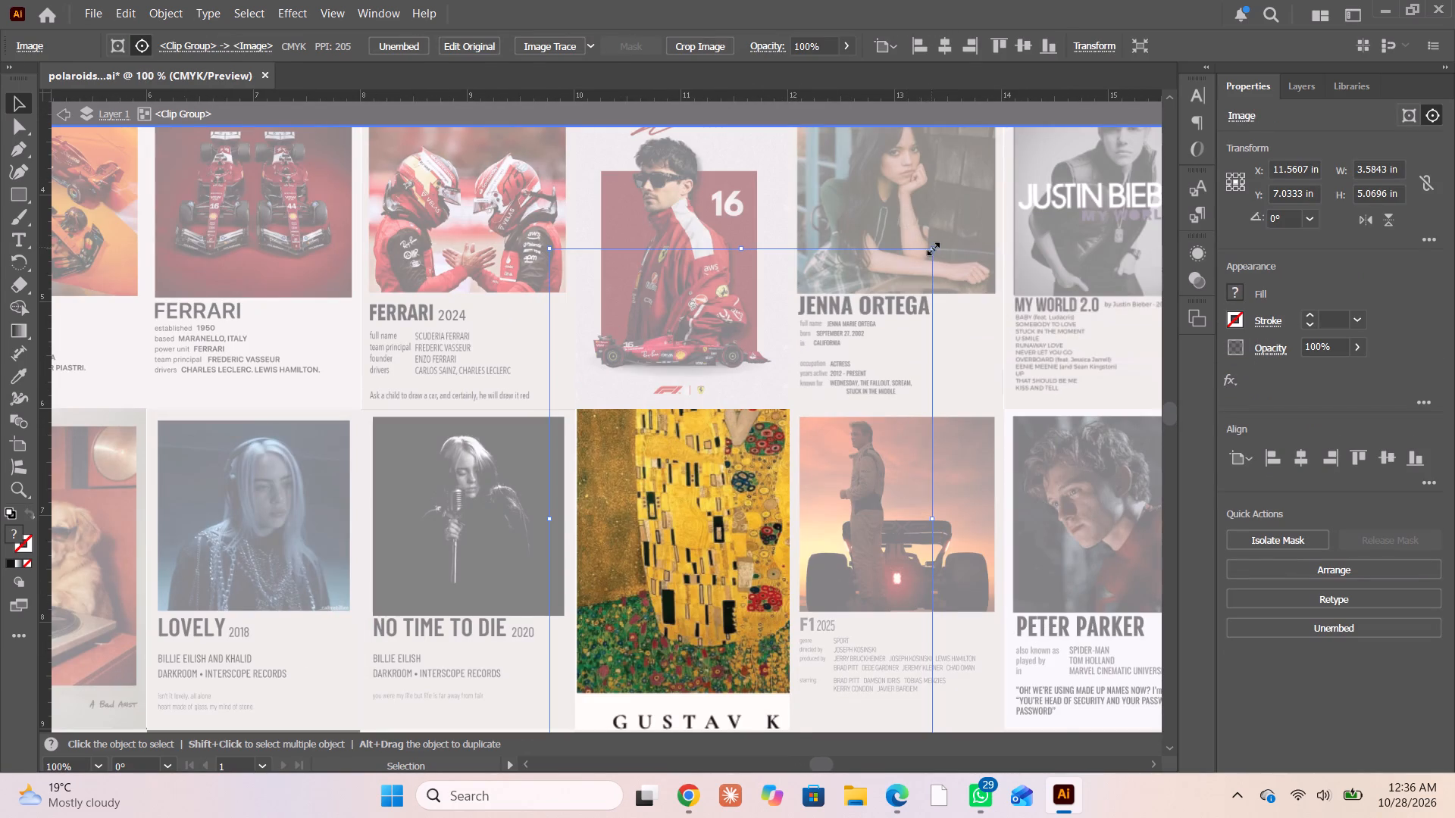
left_click_drag(931, 247, 706, 487, "shift")
left_click_drag(618, 635, 671, 476)
scroll(665, 481, "down", 3)
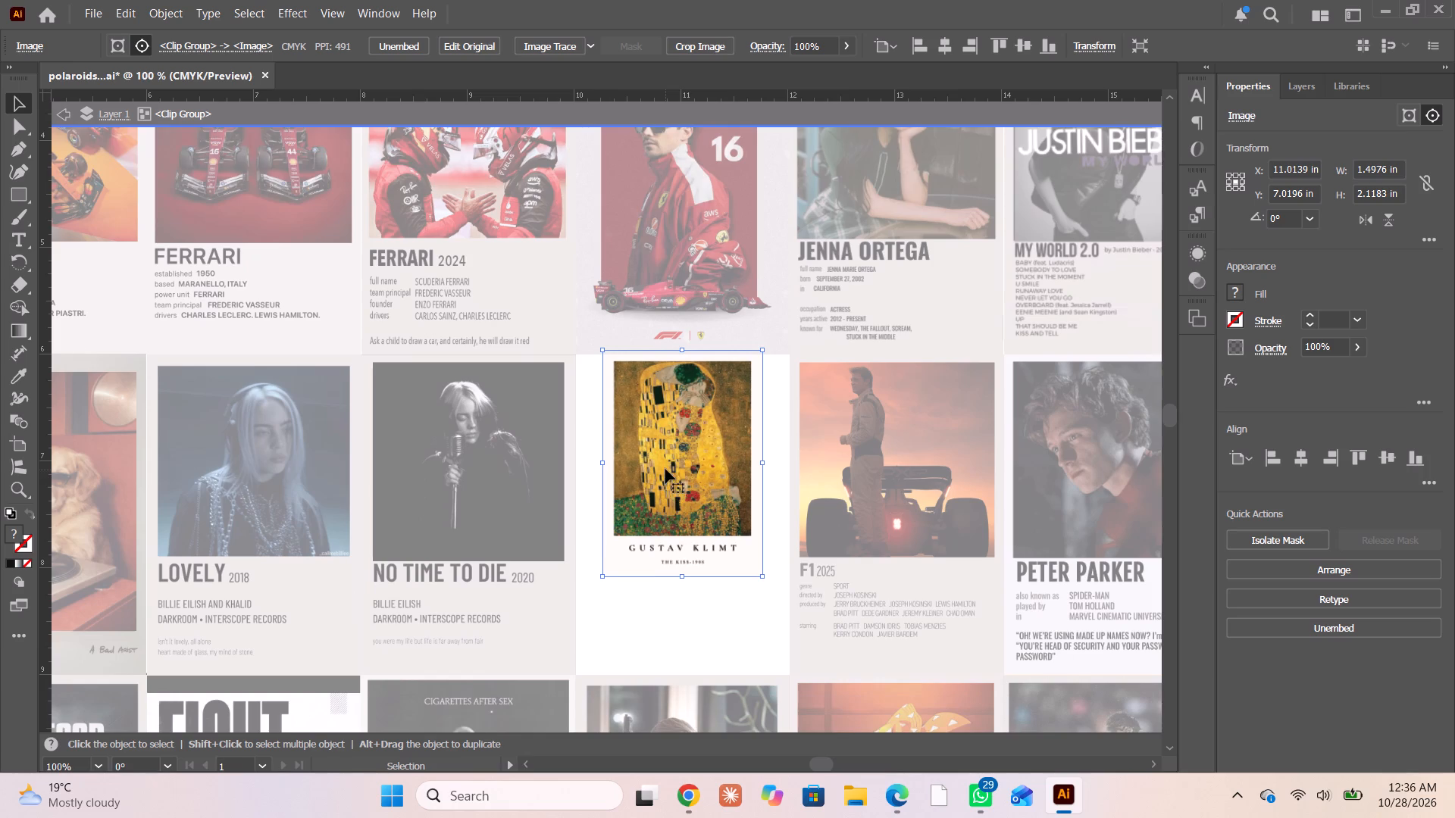
scroll(665, 466, "down", 4)
left_click_drag(606, 505, 546, 592, "shift")
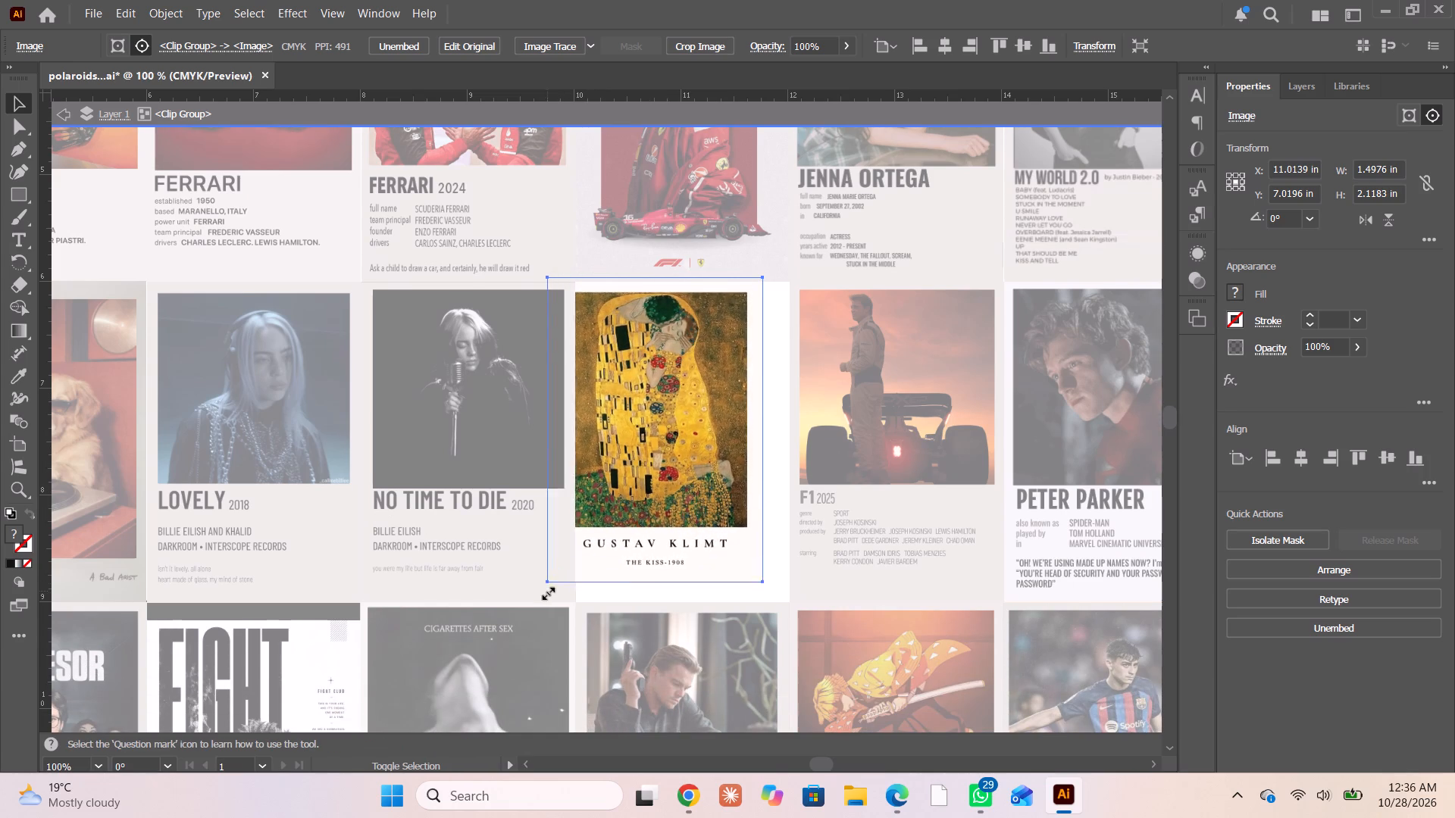
left_click_drag(546, 592, 544, 594, "shift")
left_click_drag(678, 474, 704, 482)
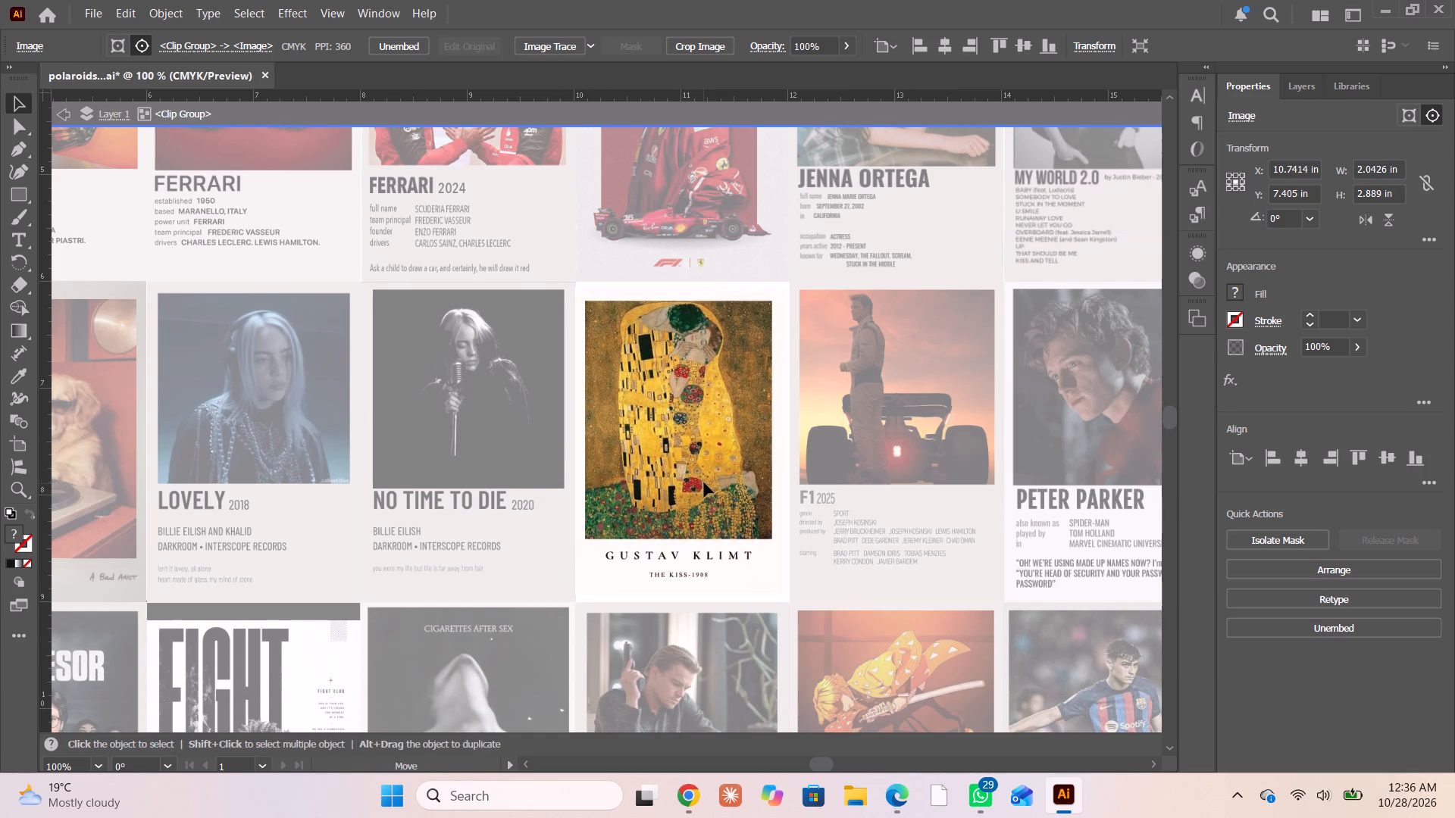
left_click_drag(704, 482, 706, 476)
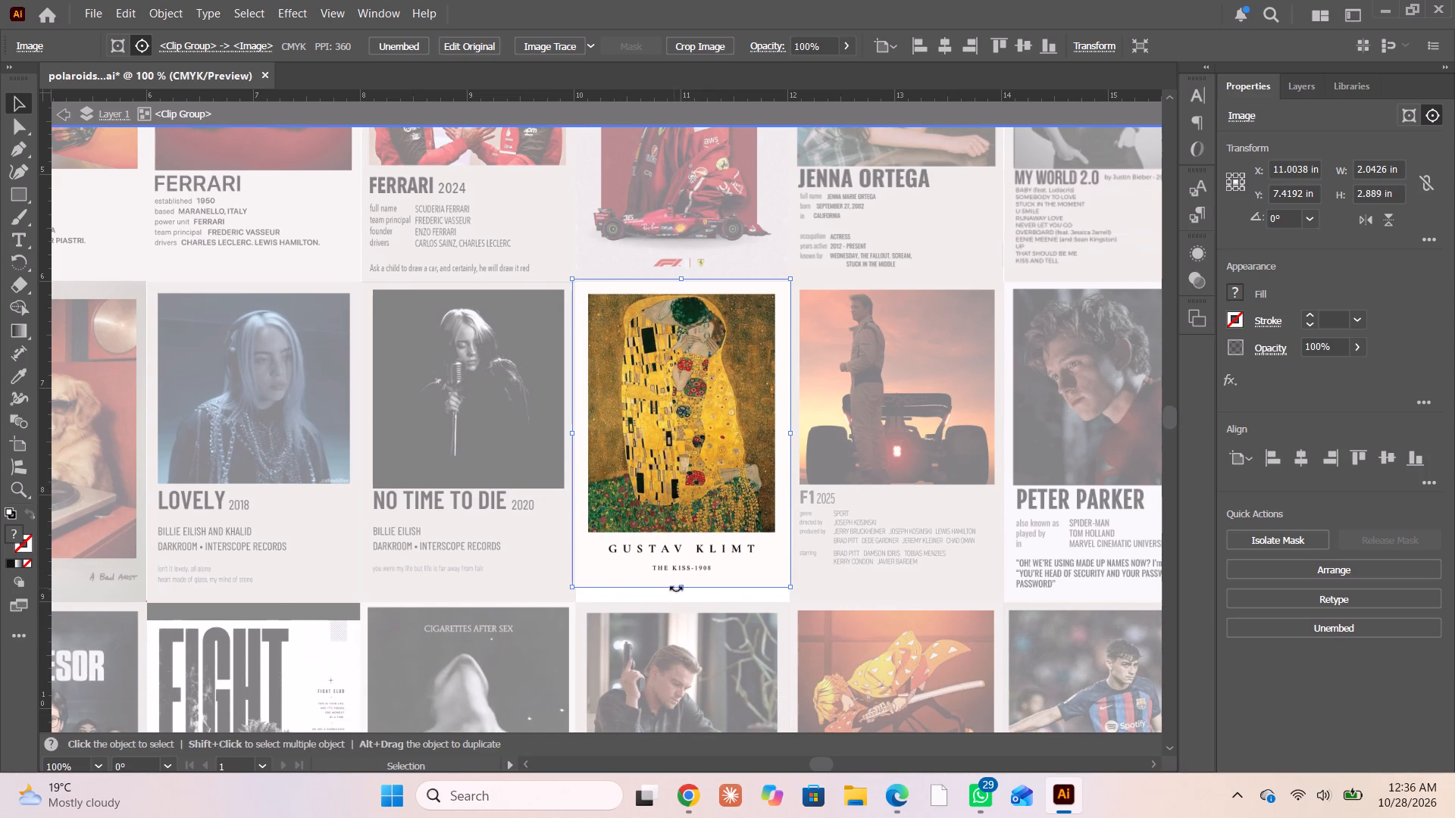
left_click_drag(681, 588, 681, 597, "shift")
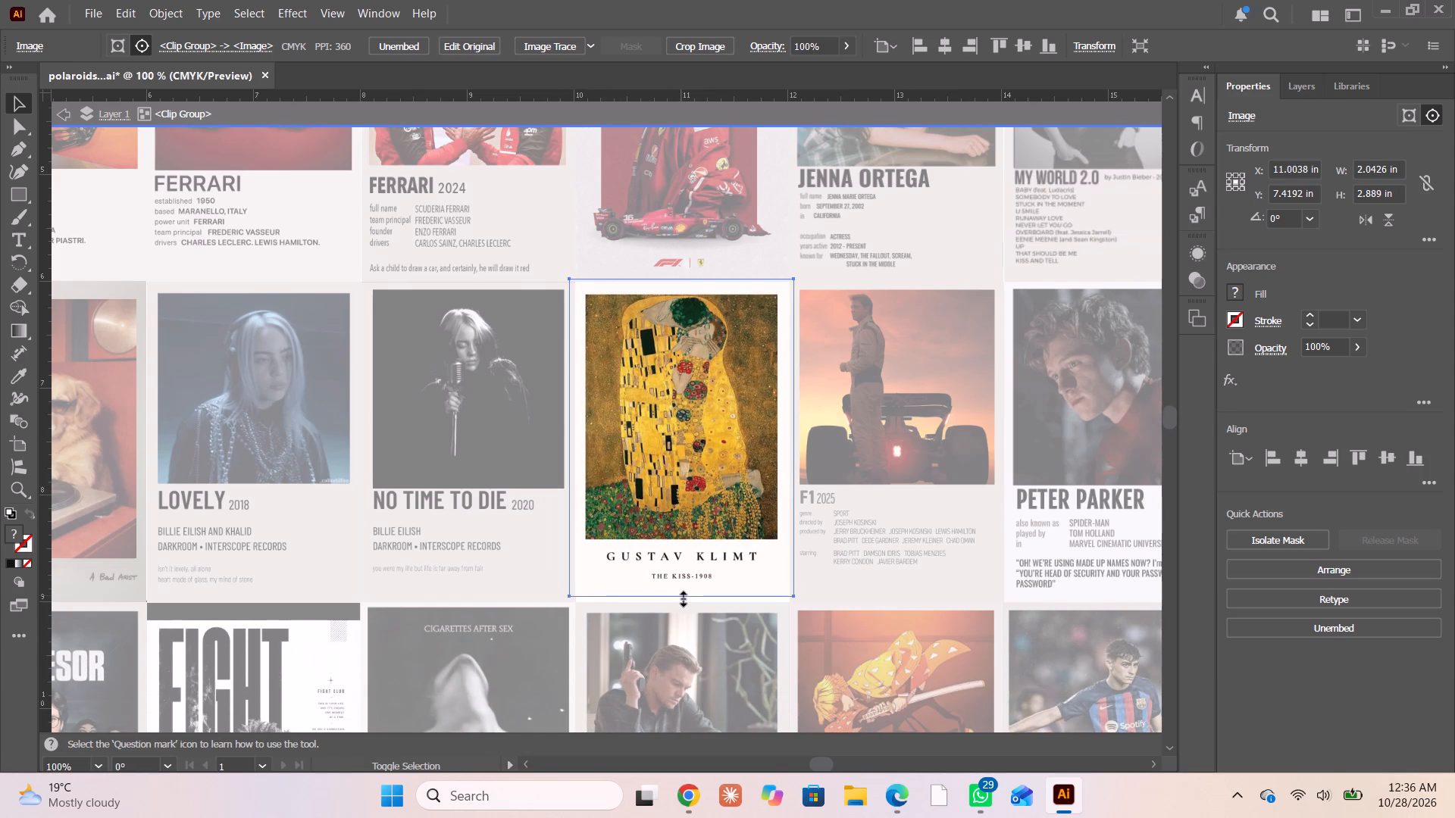
left_click_drag(681, 597, 682, 601, "shift")
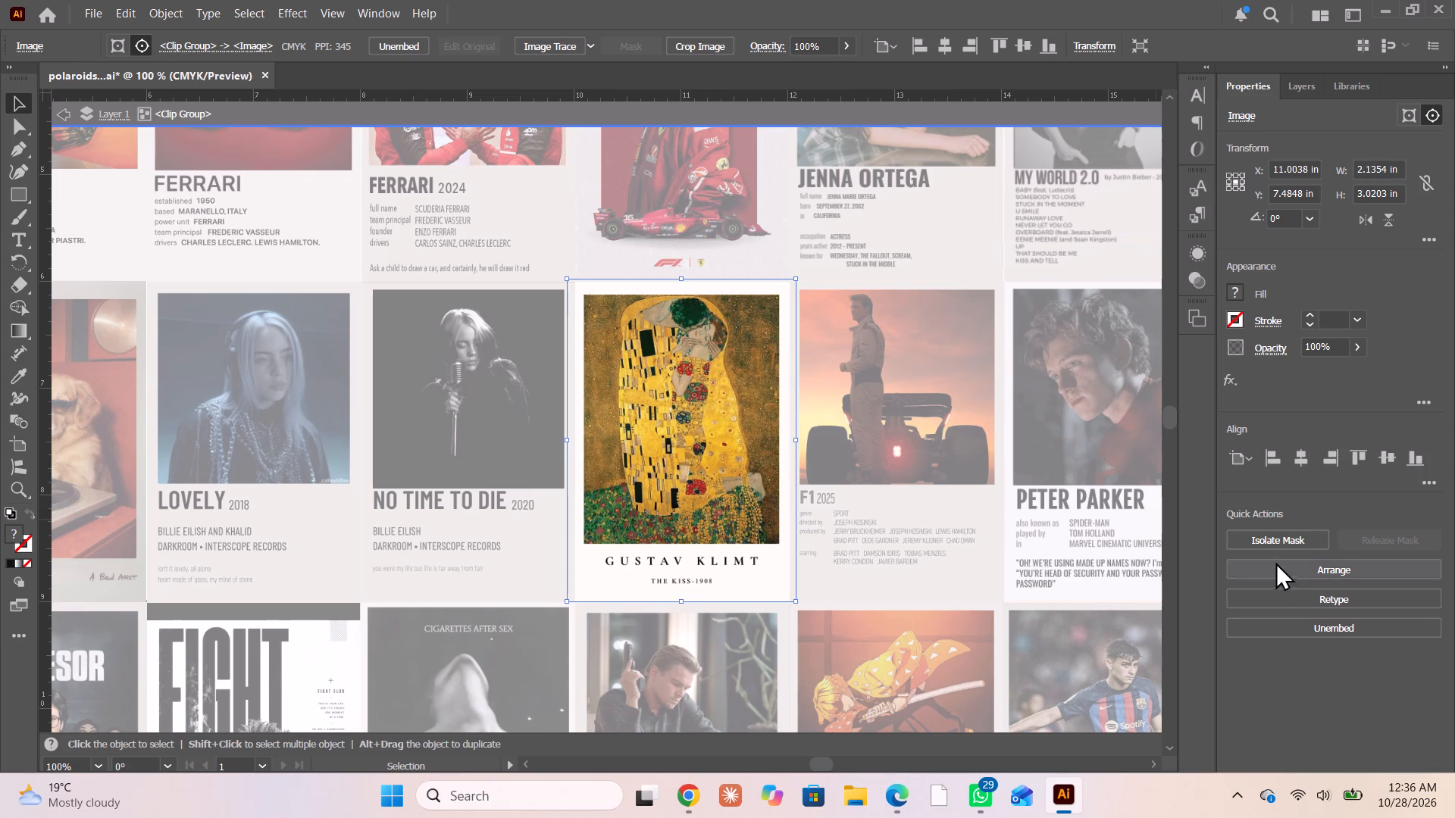
left_click(68, 116)
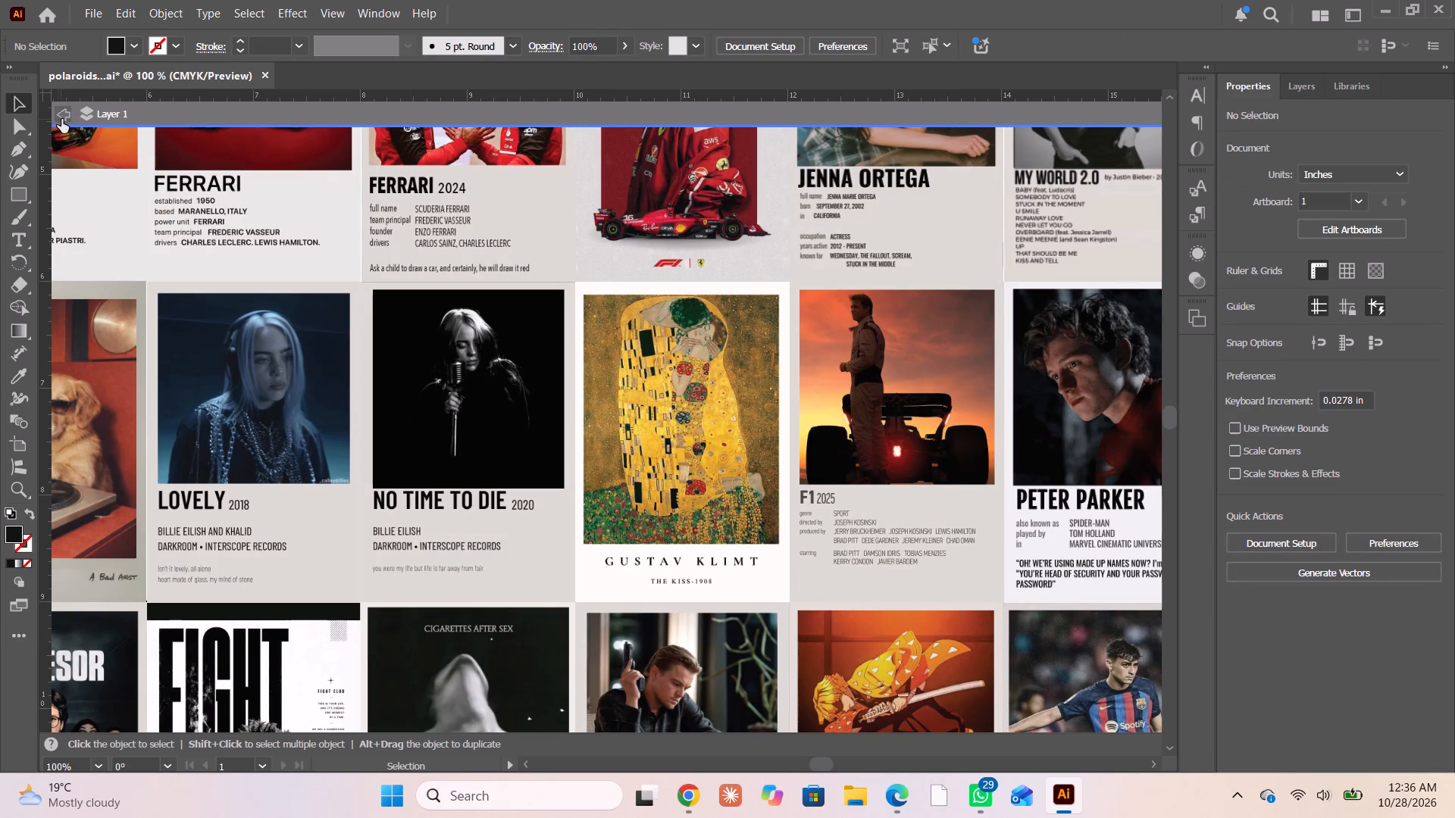
left_click(61, 119)
Examine the poster grid up close and as a whole to check the filled cells.
scroll(167, 235, "down", 5, "alt")
scroll(239, 300, "up", 2, "alt")
scroll(241, 297, "right", 1)
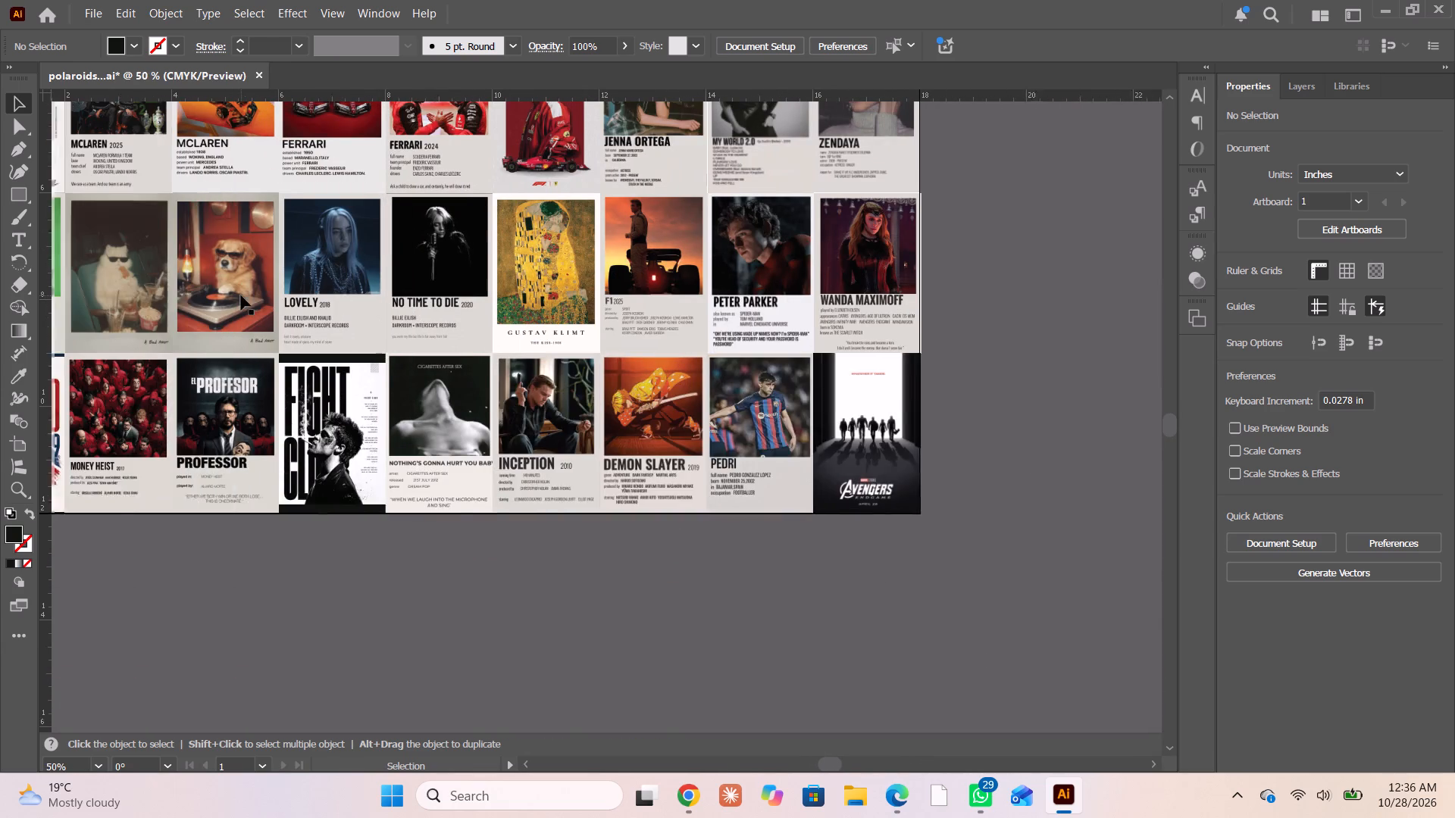
scroll(241, 295, "right", 2)
scroll(415, 378, "down", 1, "alt")
scroll(415, 373, "up", 3)
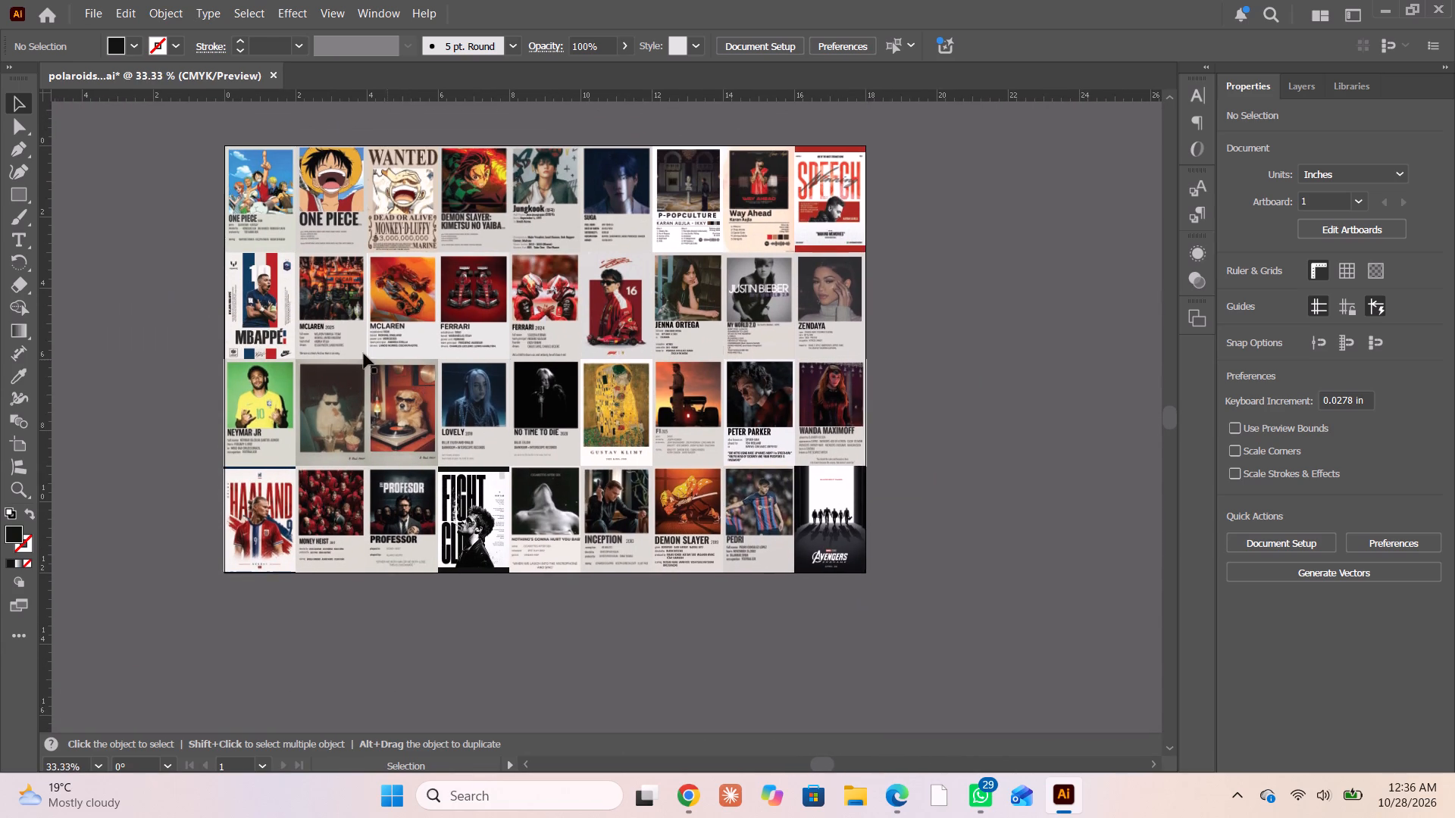
scroll(308, 338, "up", 1, "alt")
scroll(408, 331, "up", 2, "alt")
scroll(410, 323, "down", 1, "alt")
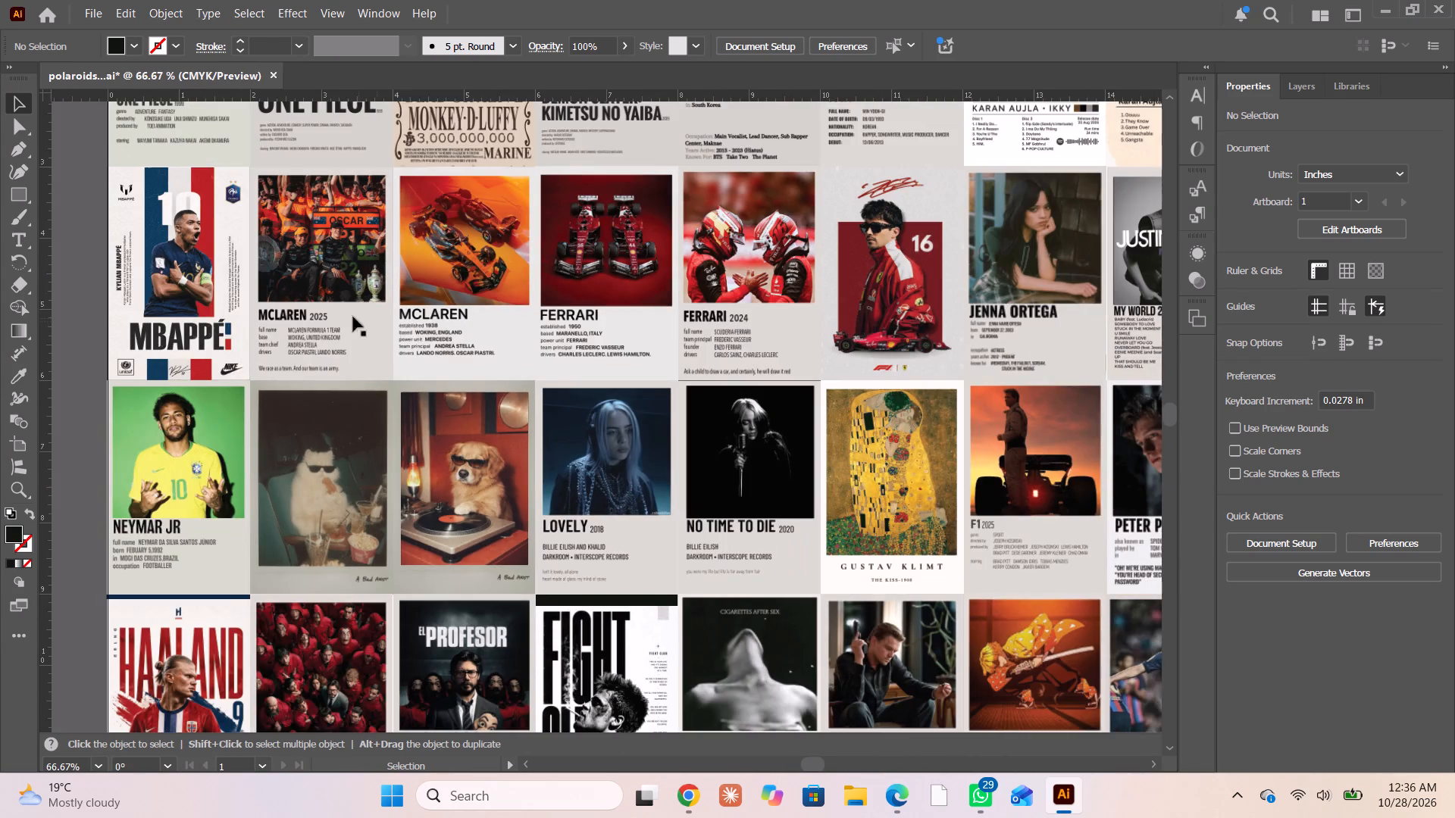
Capture a region screenshot of the whole artboard, framing all four rows of the poster grid.
scroll(333, 287, "down", 1, "alt")
scroll(233, 229, "down", 1, "alt")
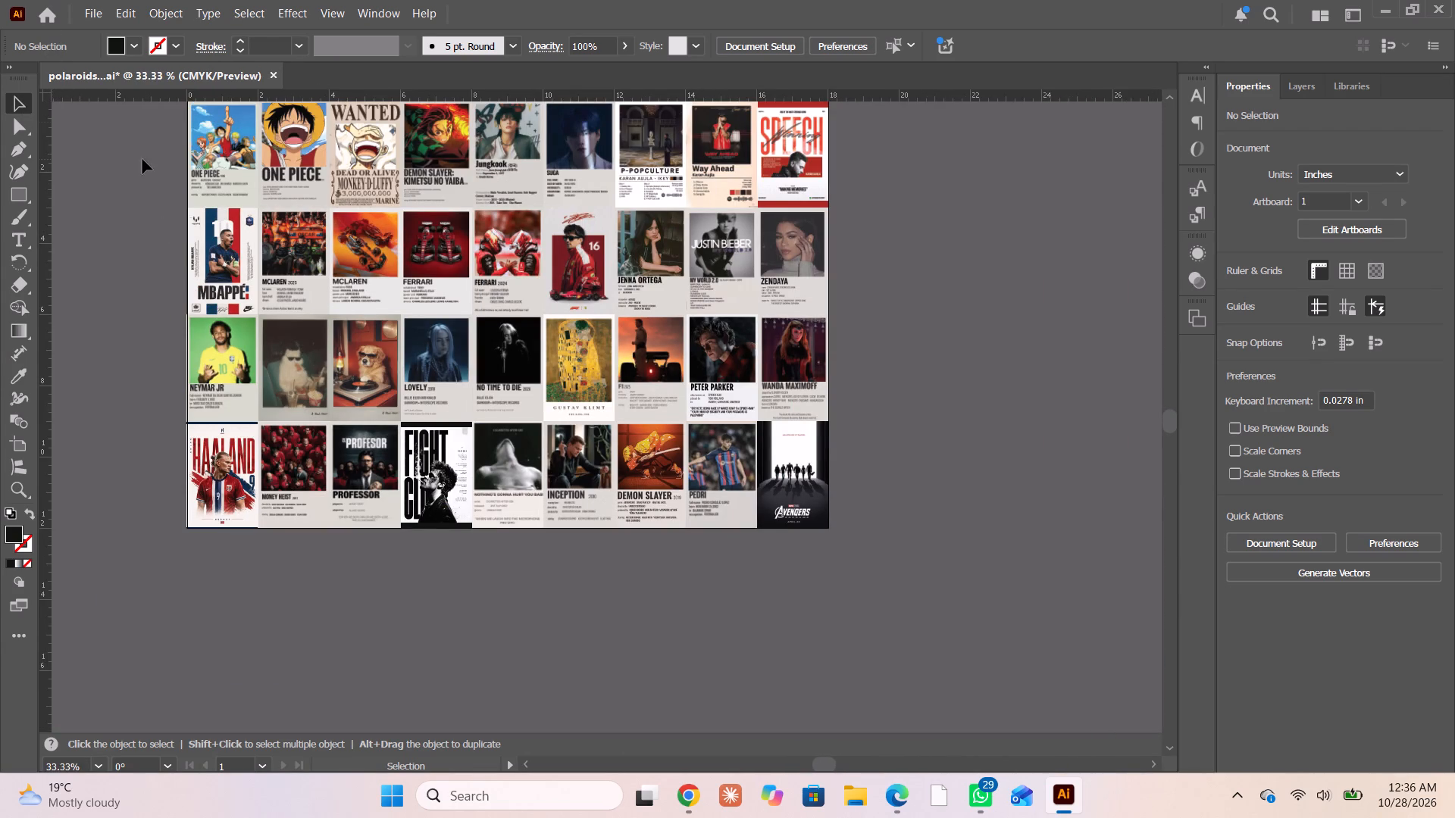
scroll(346, 320, "up", 2)
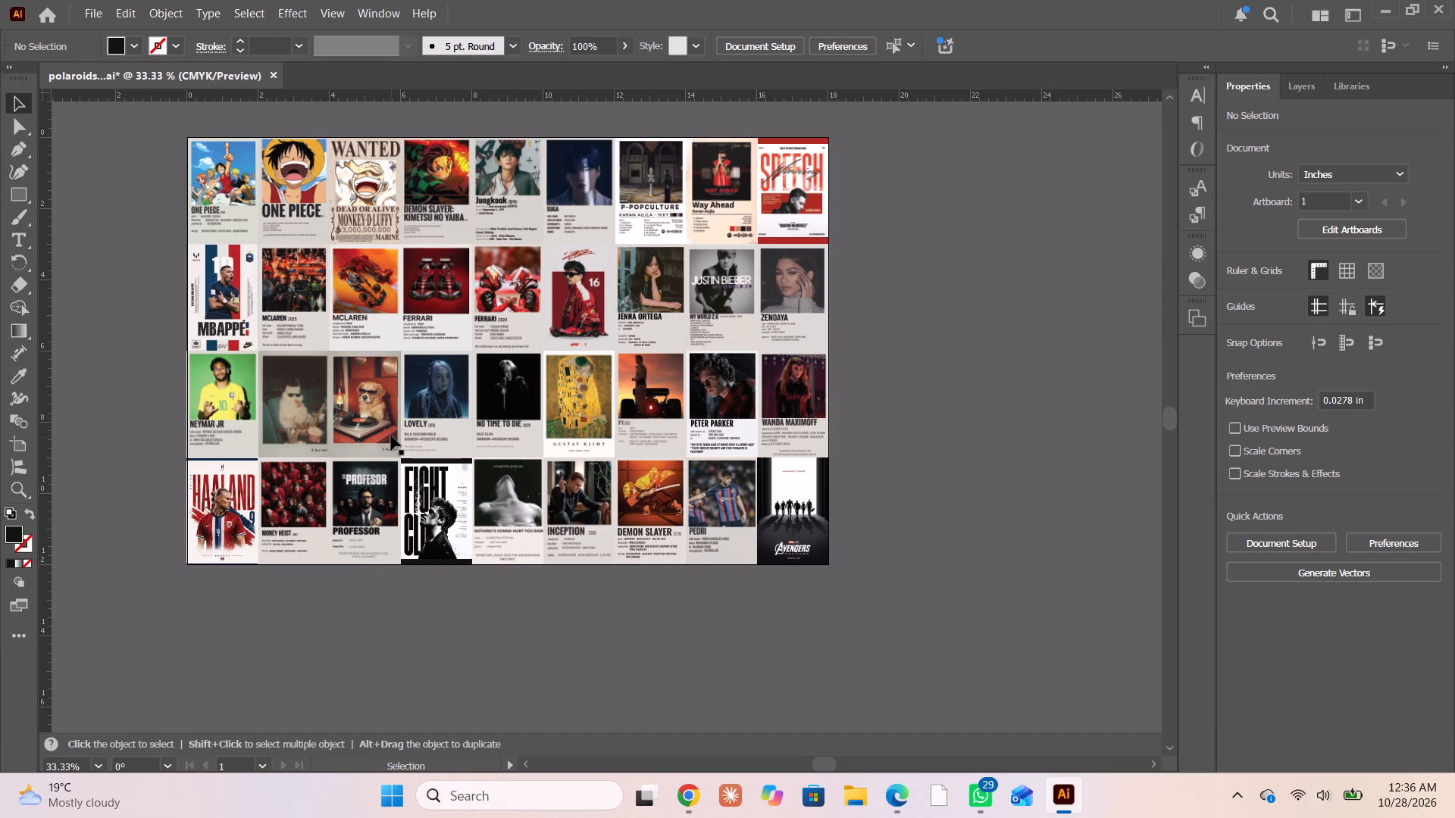
key("Print")
left_click_drag(181, 134, 352, 299)
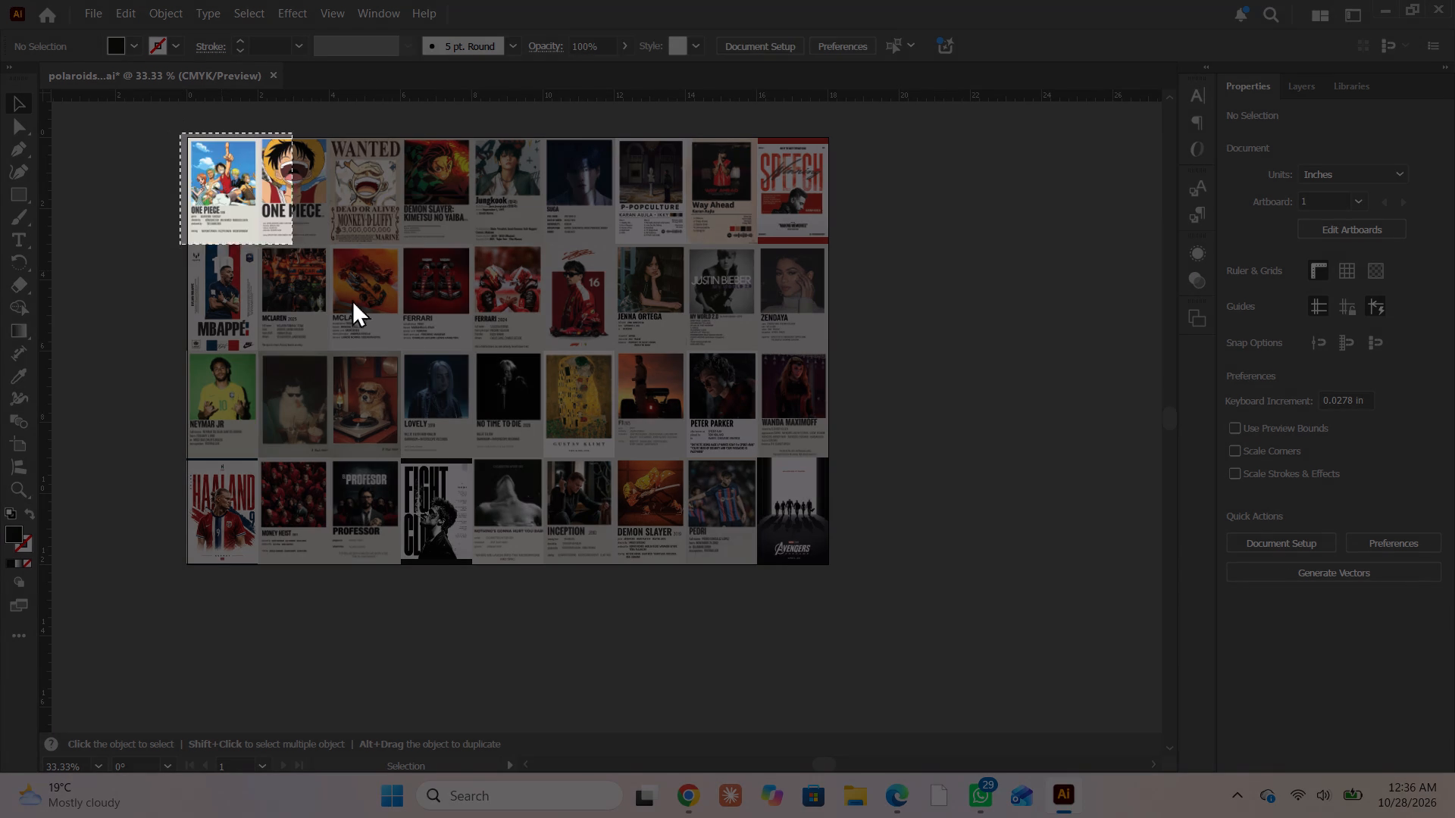
left_click_drag(352, 299, 828, 568)
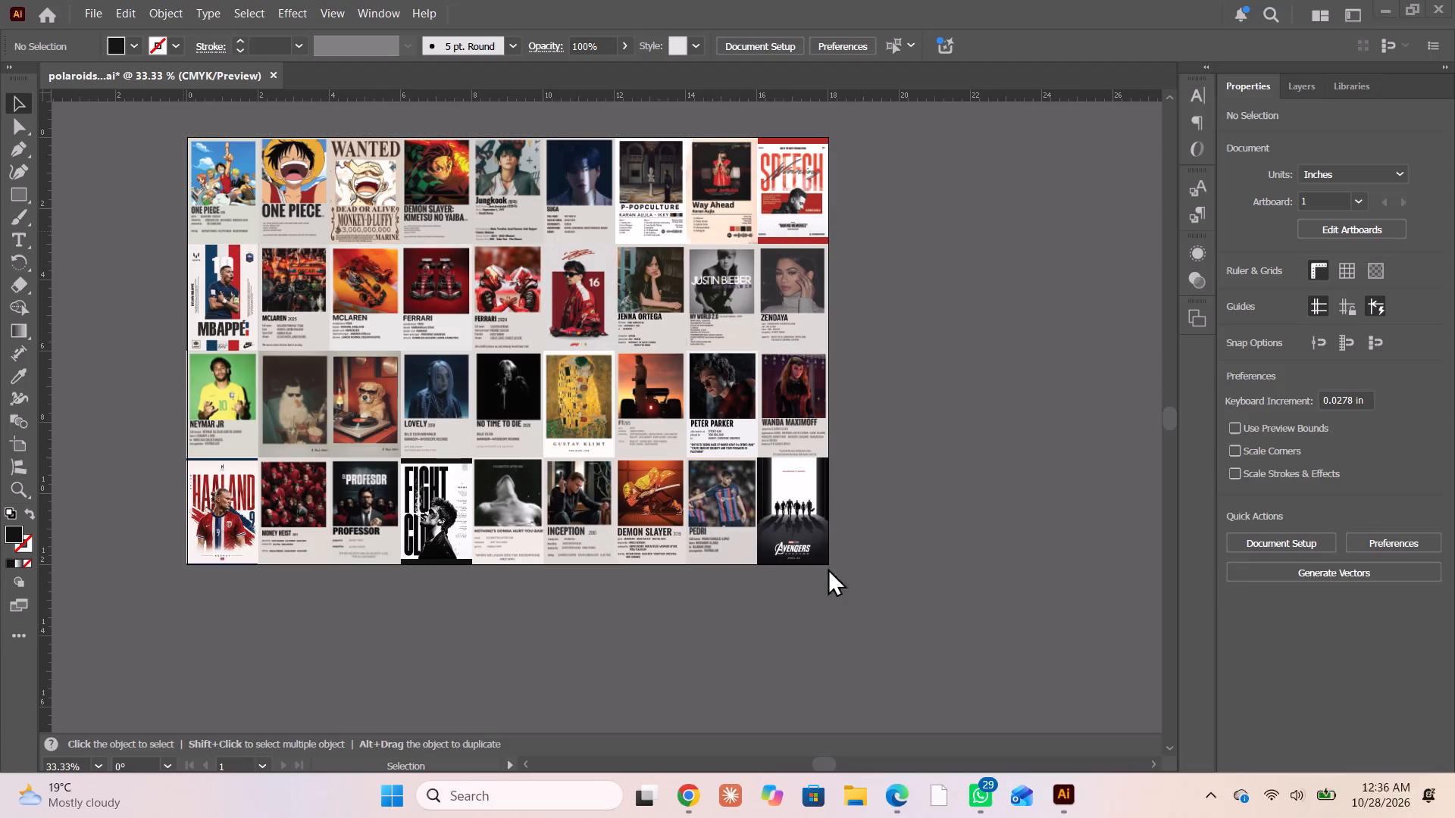
Dismiss the Snipping Tool notification that overlaps the workspace beside the enlarged poster grid.
scroll(509, 501, "up", 2, "alt")
scroll(508, 490, "down", 1, "alt")
scroll(508, 485, "up", 1)
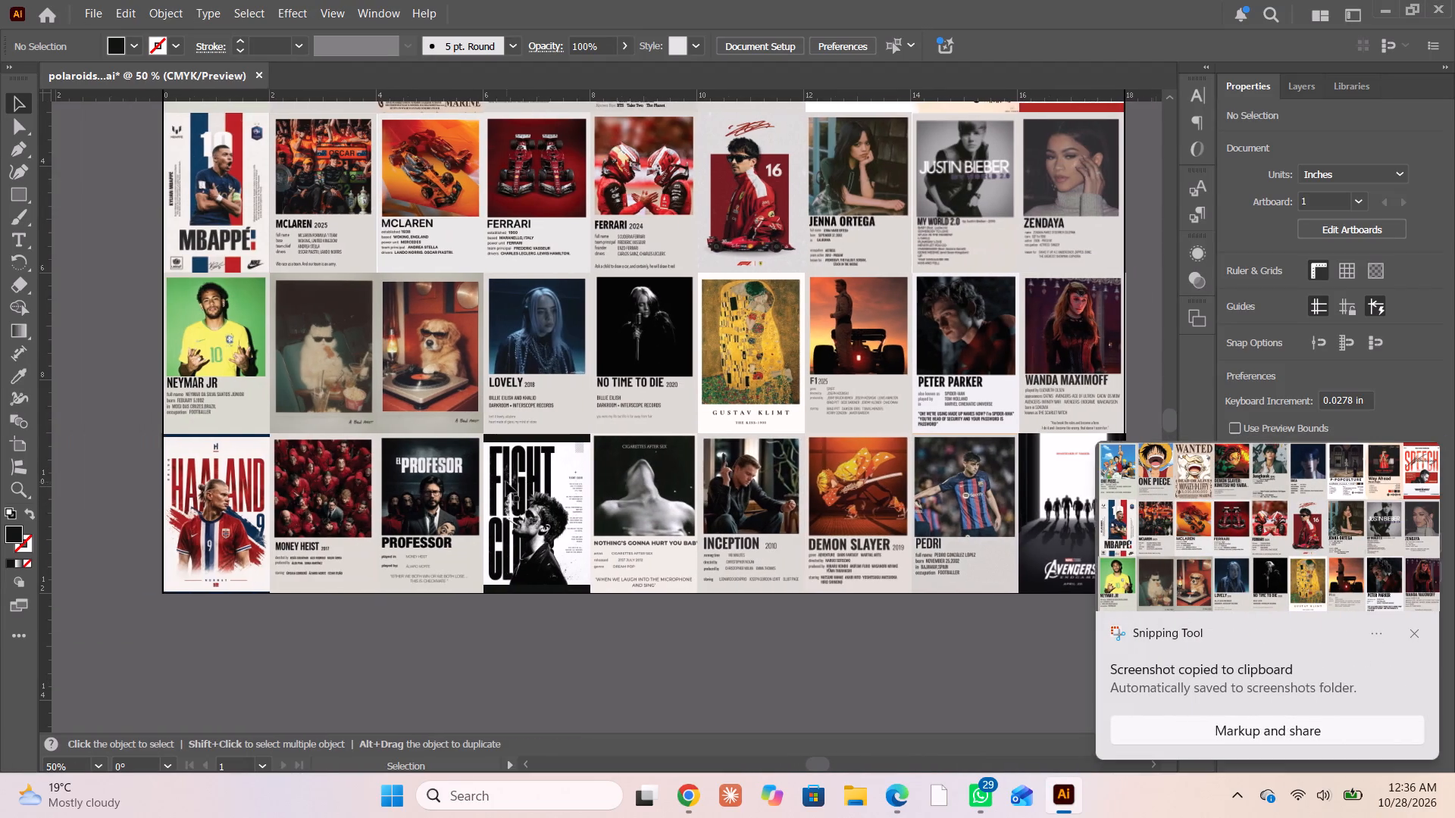
scroll(506, 482, "up", 2)
scroll(506, 482, "down", 2)
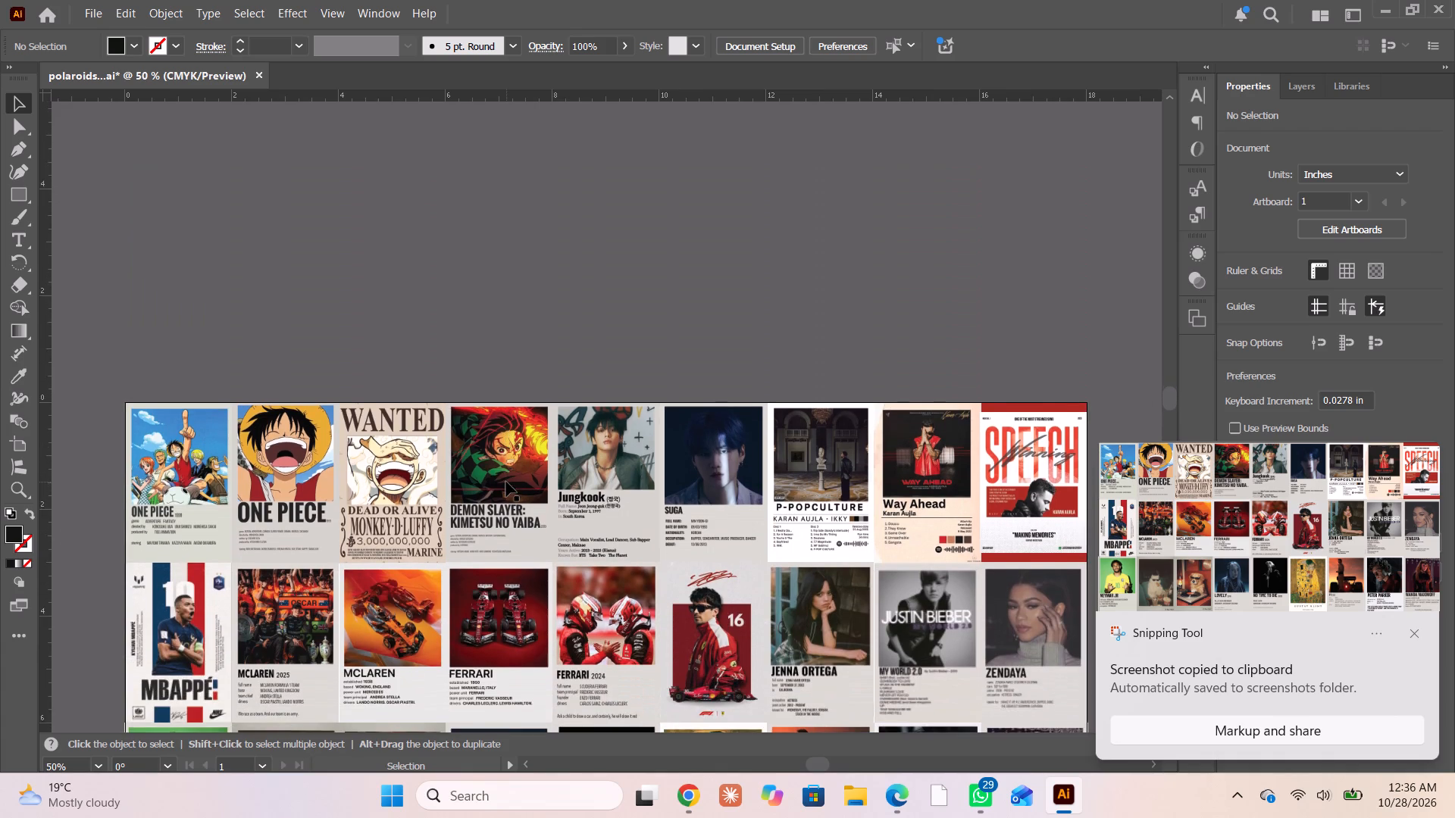
scroll(506, 482, "down", 3)
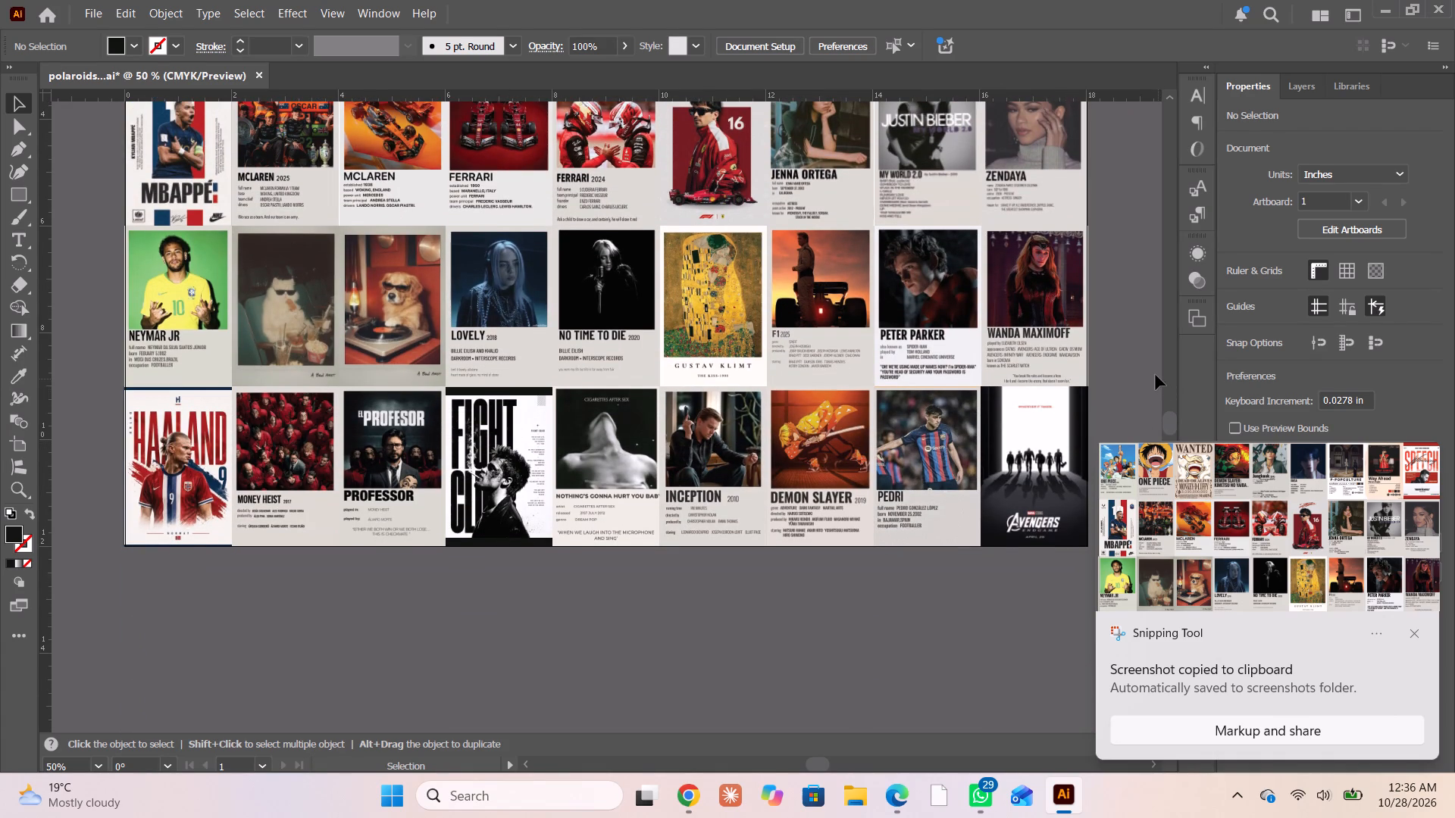
left_click(1156, 375)
left_click_drag(1167, 421, 1169, 384)
left_click(1145, 406)
left_click(1415, 631)
Capture a larger region screenshot of the poster grid at 50% zoom, from the One Piece row down to the Haaland row.
scroll(721, 485, "up", 5)
scroll(721, 485, "down", 1)
scroll(721, 485, "up", 2)
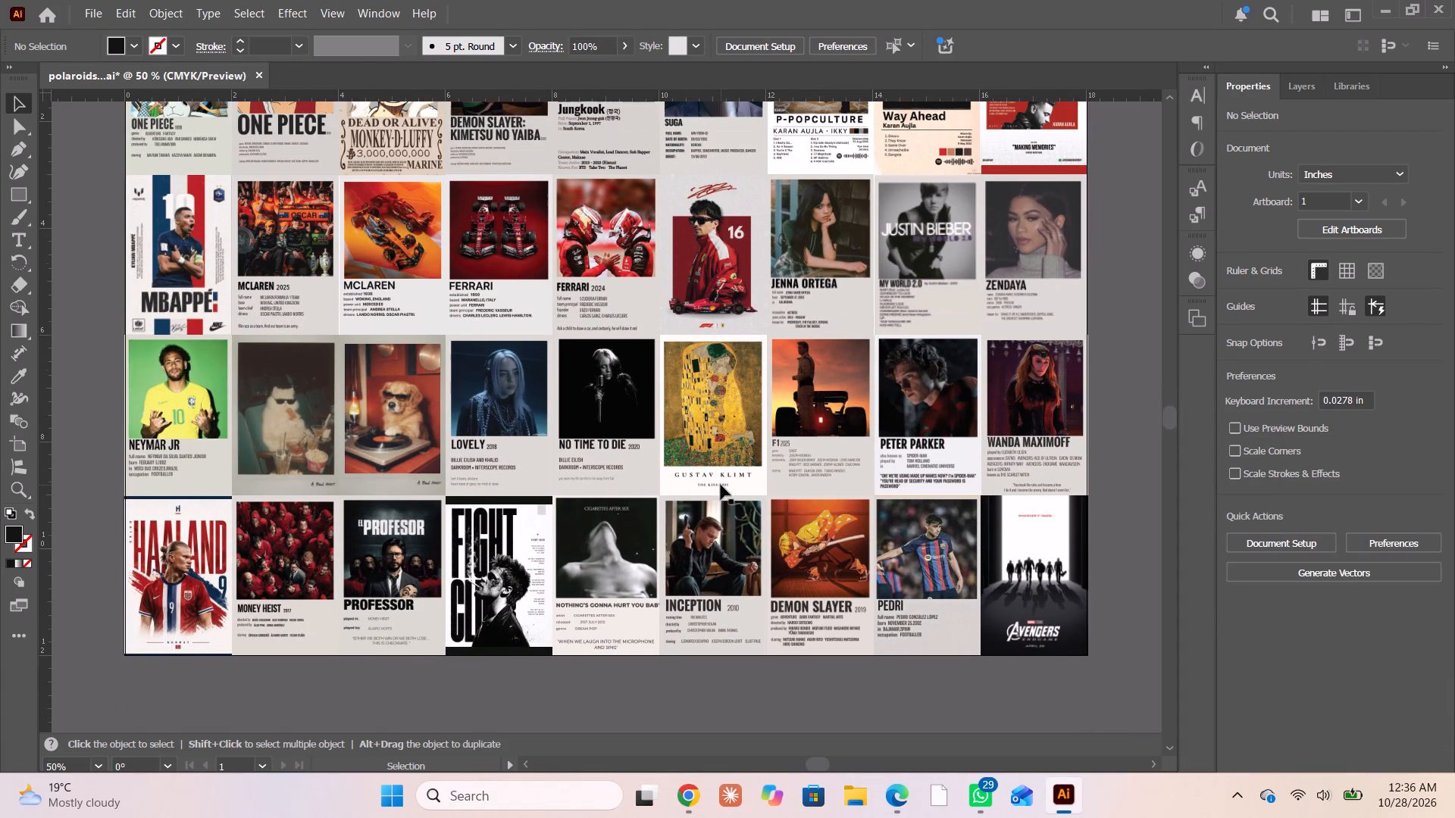
scroll(721, 485, "up", 4)
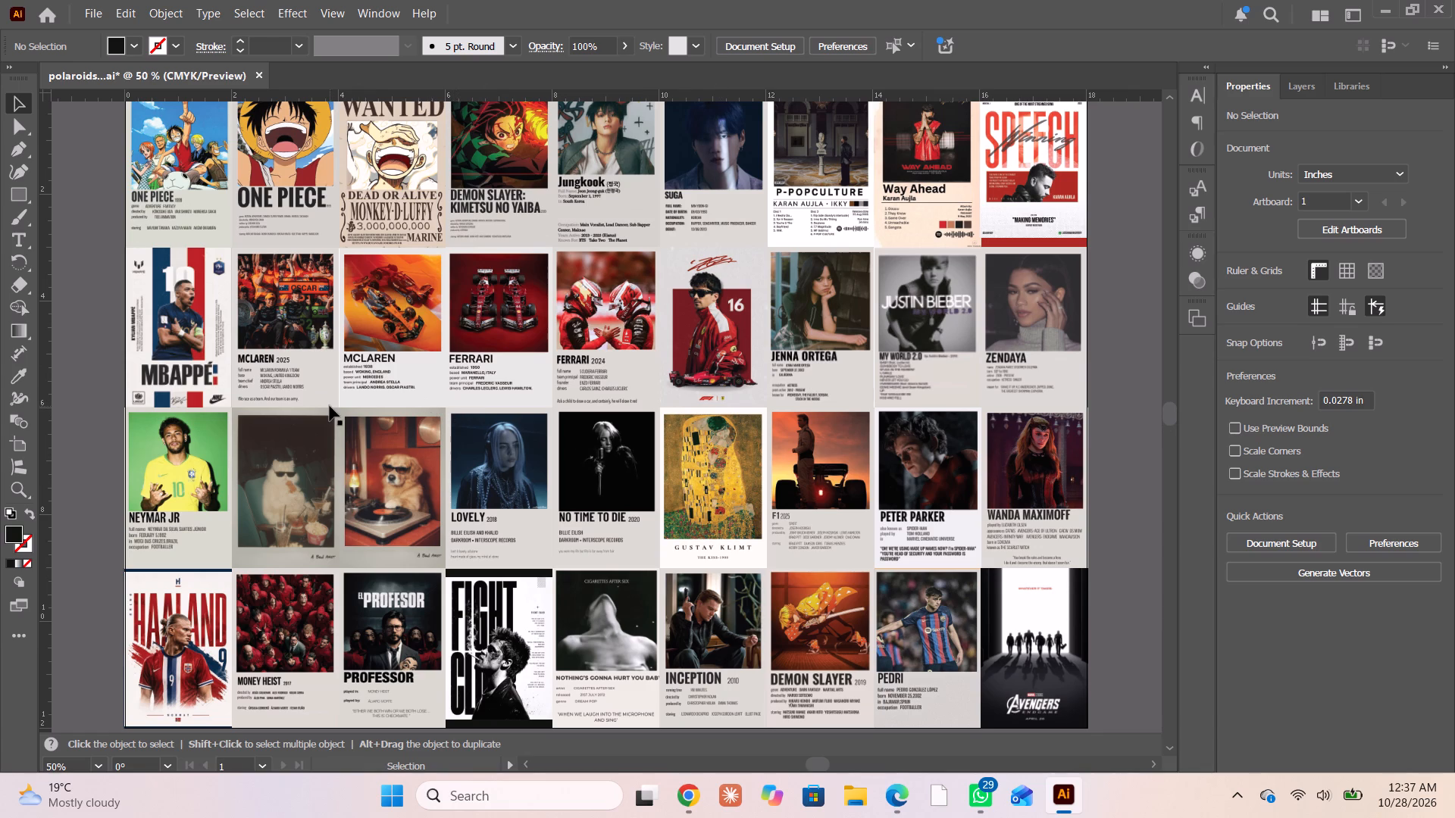
key("Print")
left_click_drag(116, 99, 1094, 742)
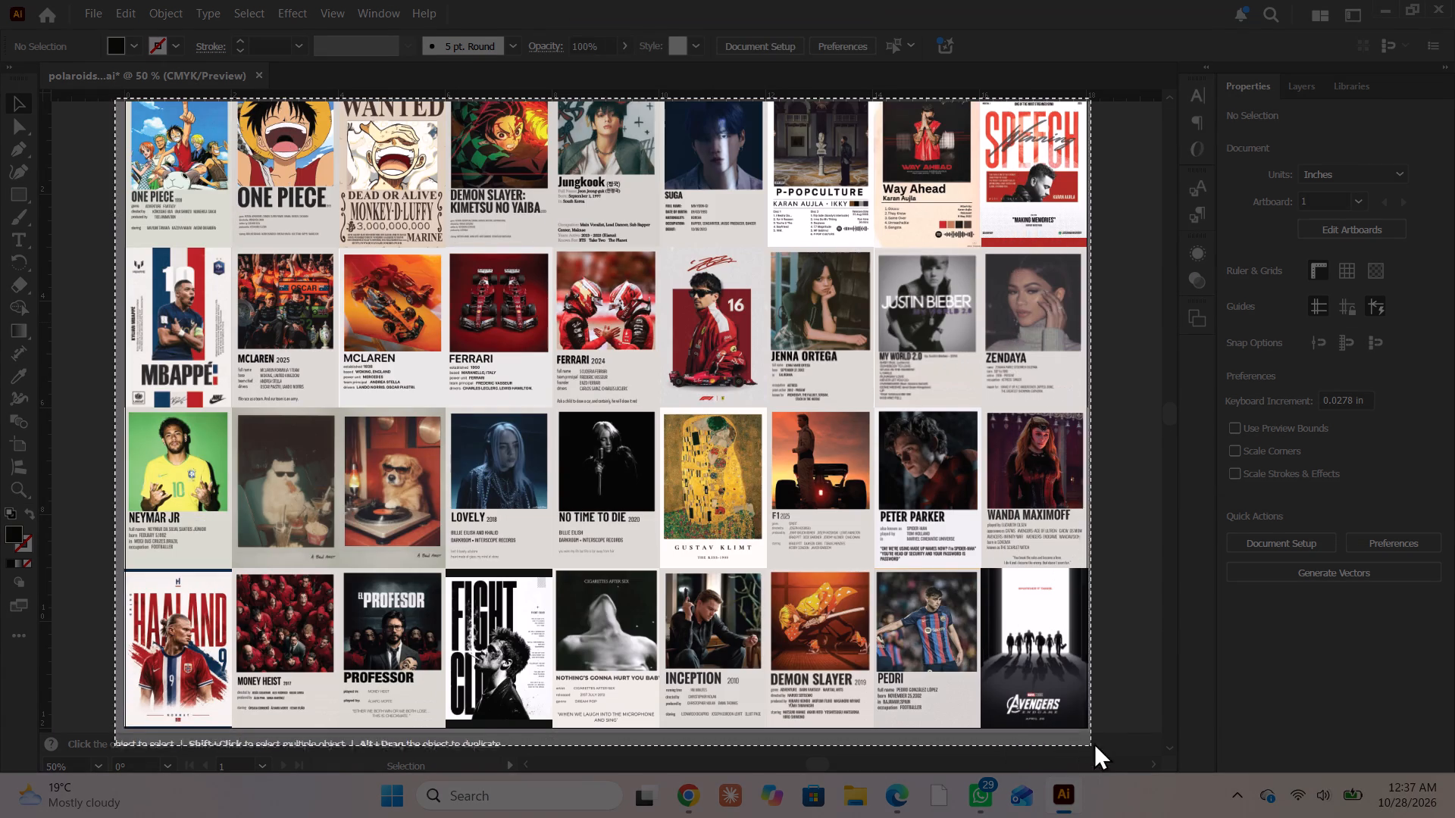
left_click_drag(1094, 742, 1099, 726)
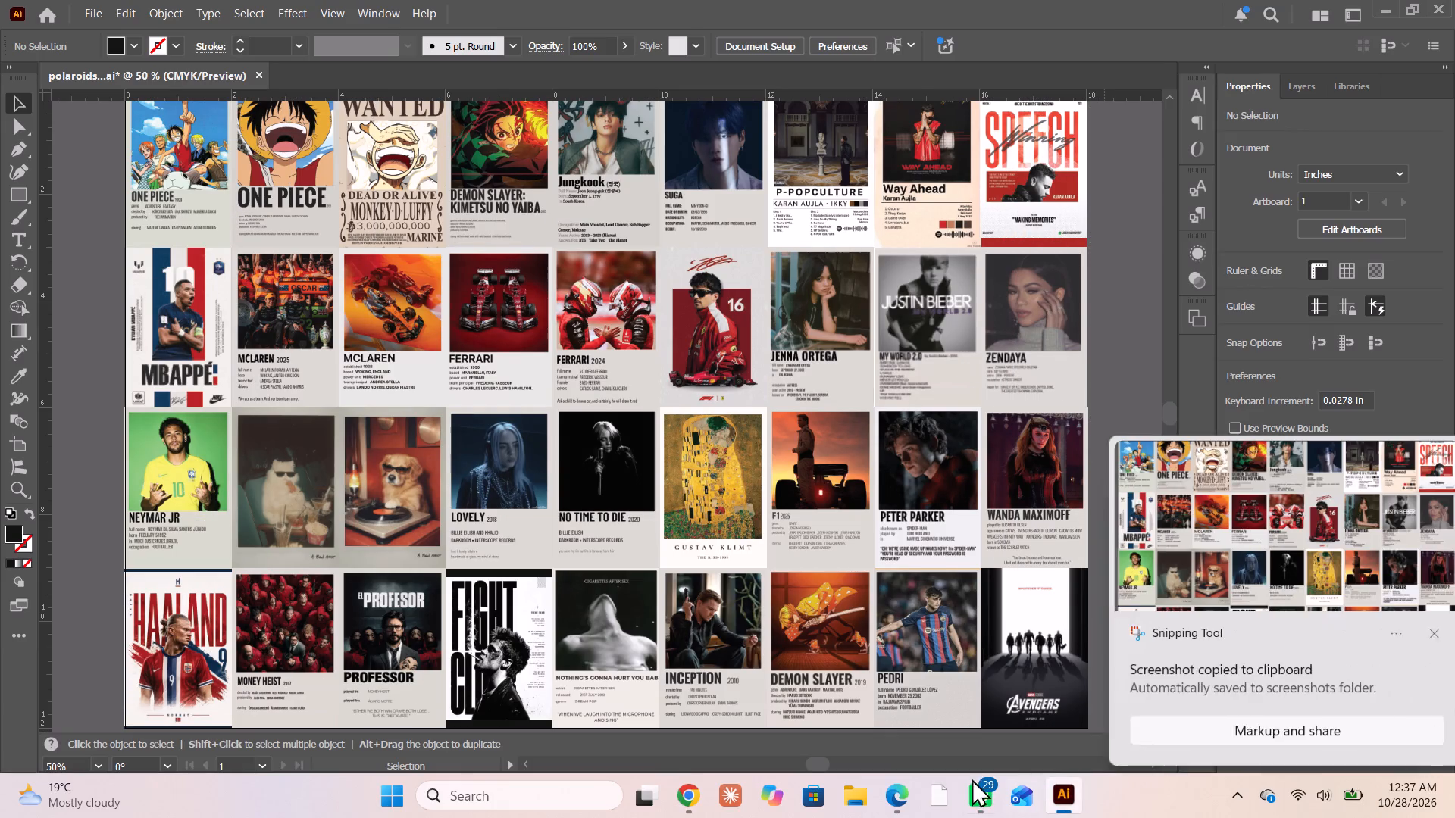
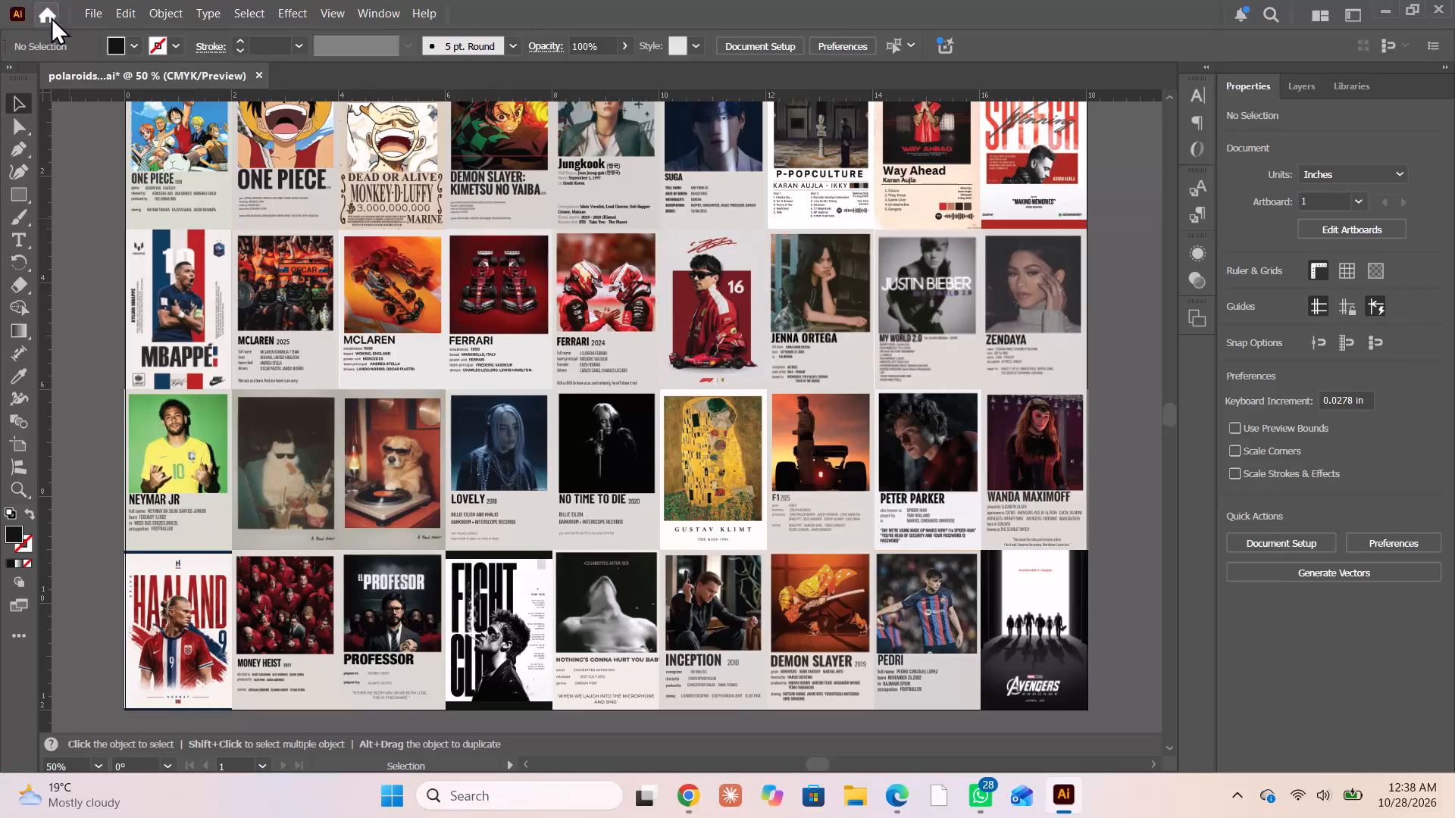
Export the poster sheet to the Desktop as an Adobe PDF named "polaroids.. vnyl".
left_click(78, 6)
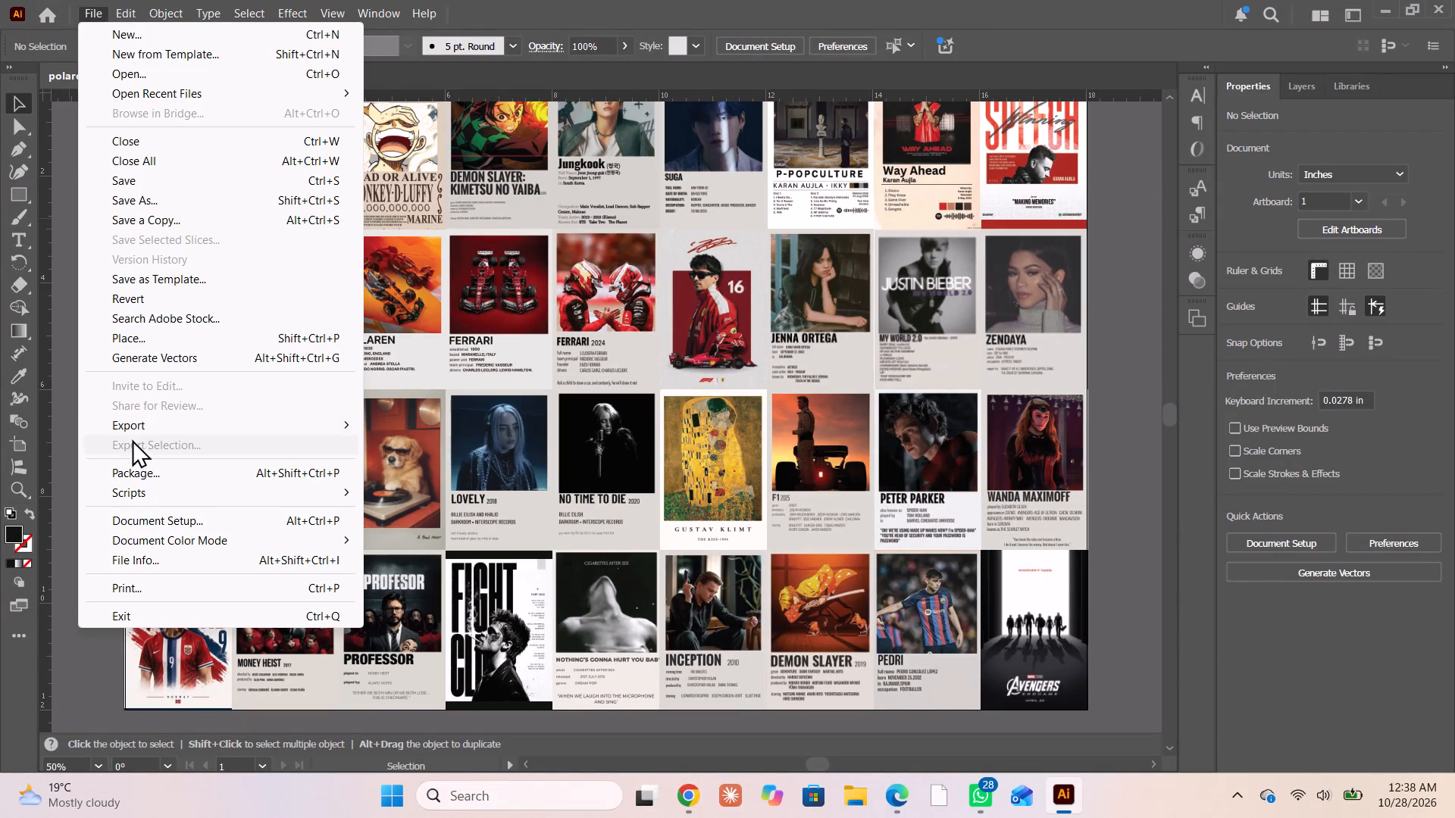
left_click(138, 432)
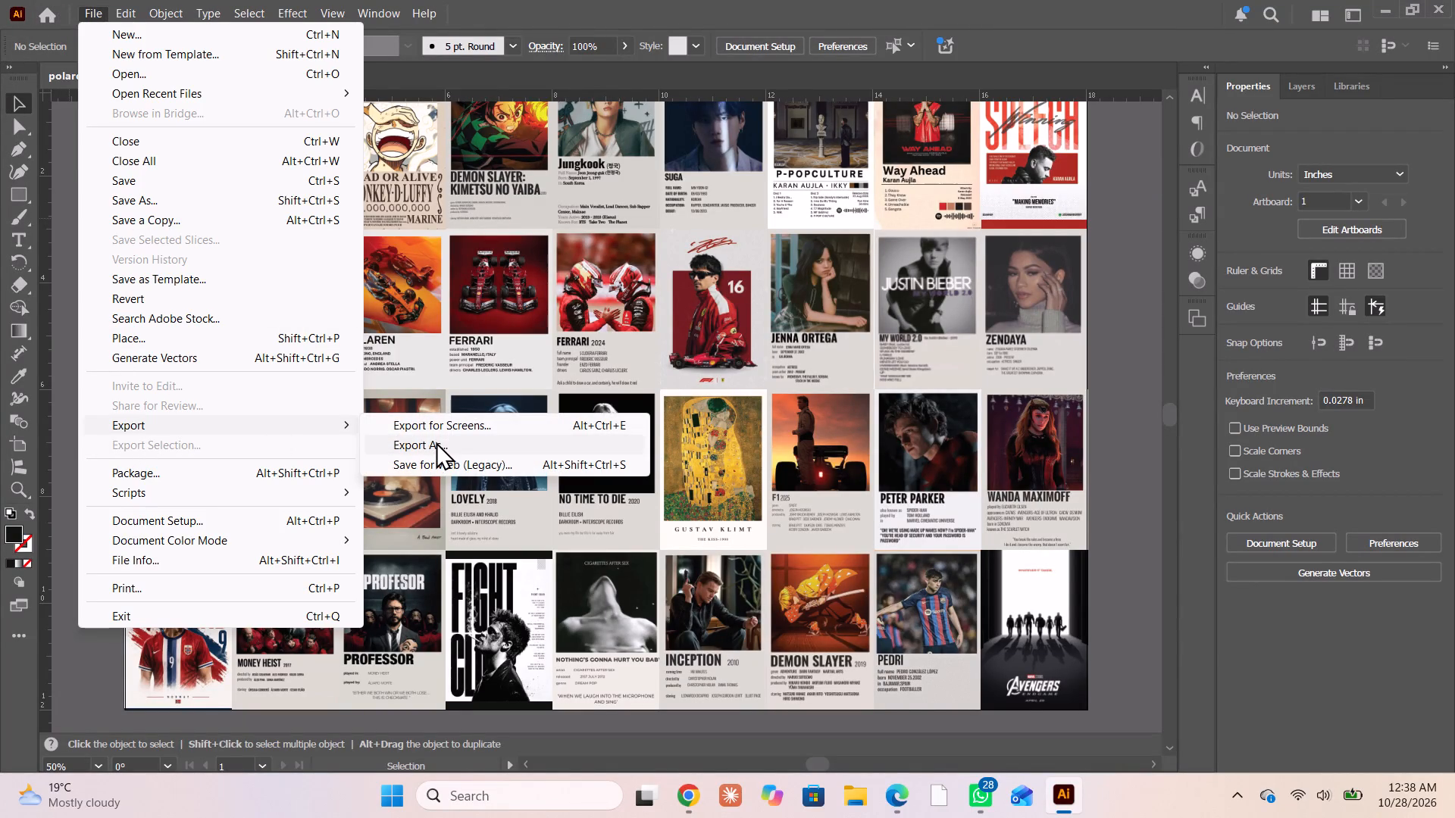
left_click(436, 442)
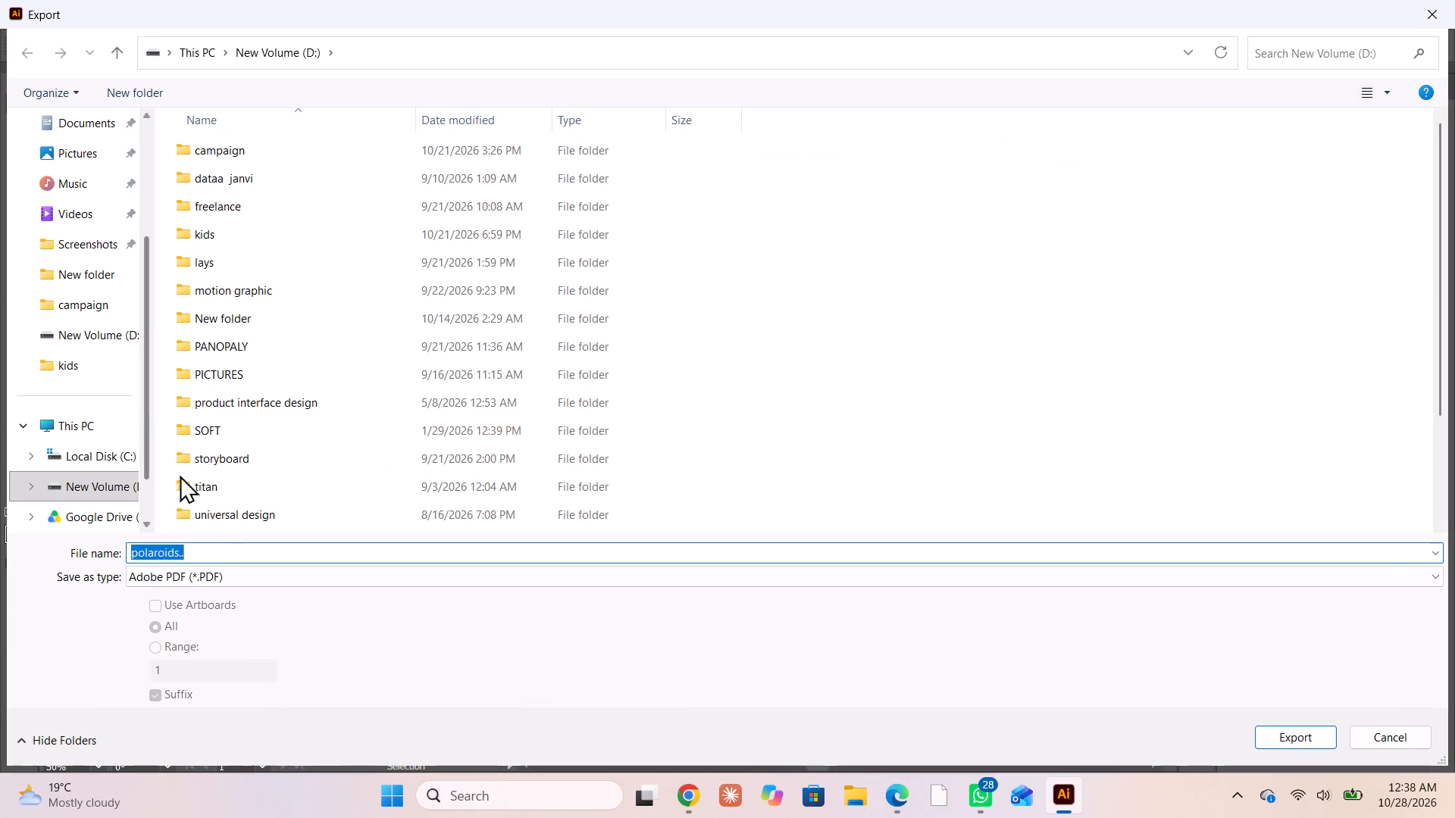
left_click(234, 552)
key("space")
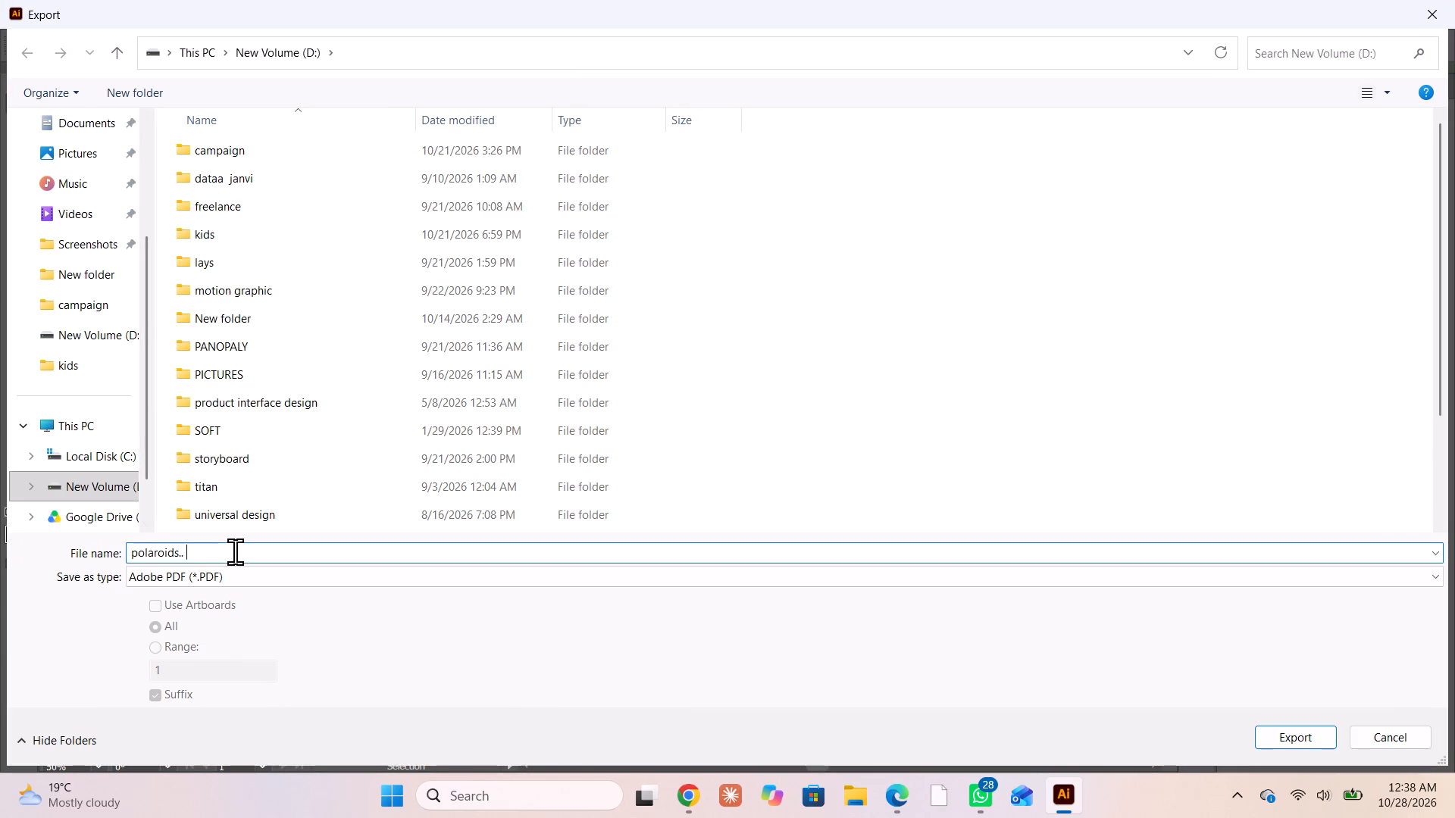
type("main")
key("BackSpace")
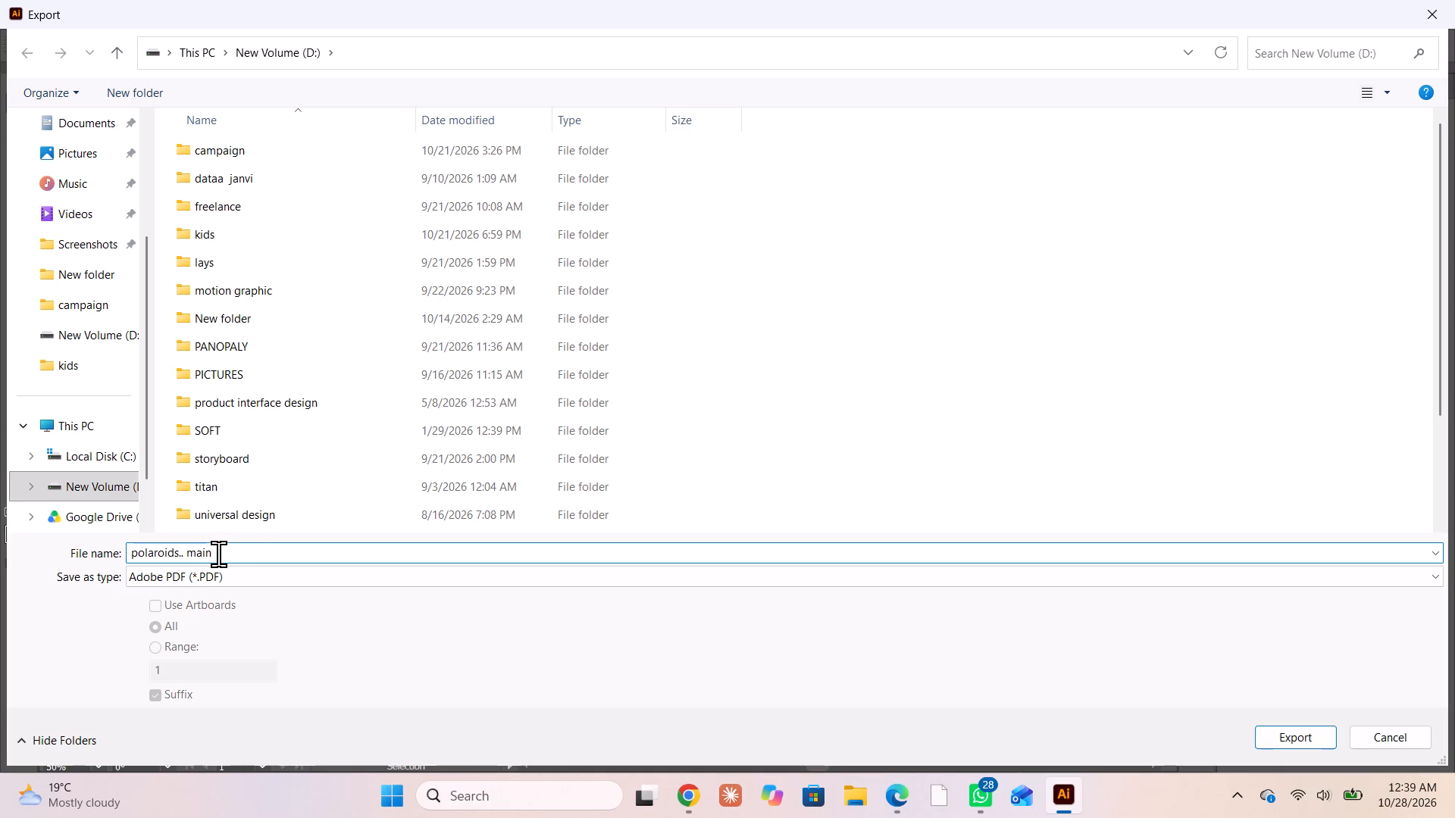
key("BackSpace")
key("BackSpace")
key("BackSpace")
left_click(218, 554)
type("vnyl")
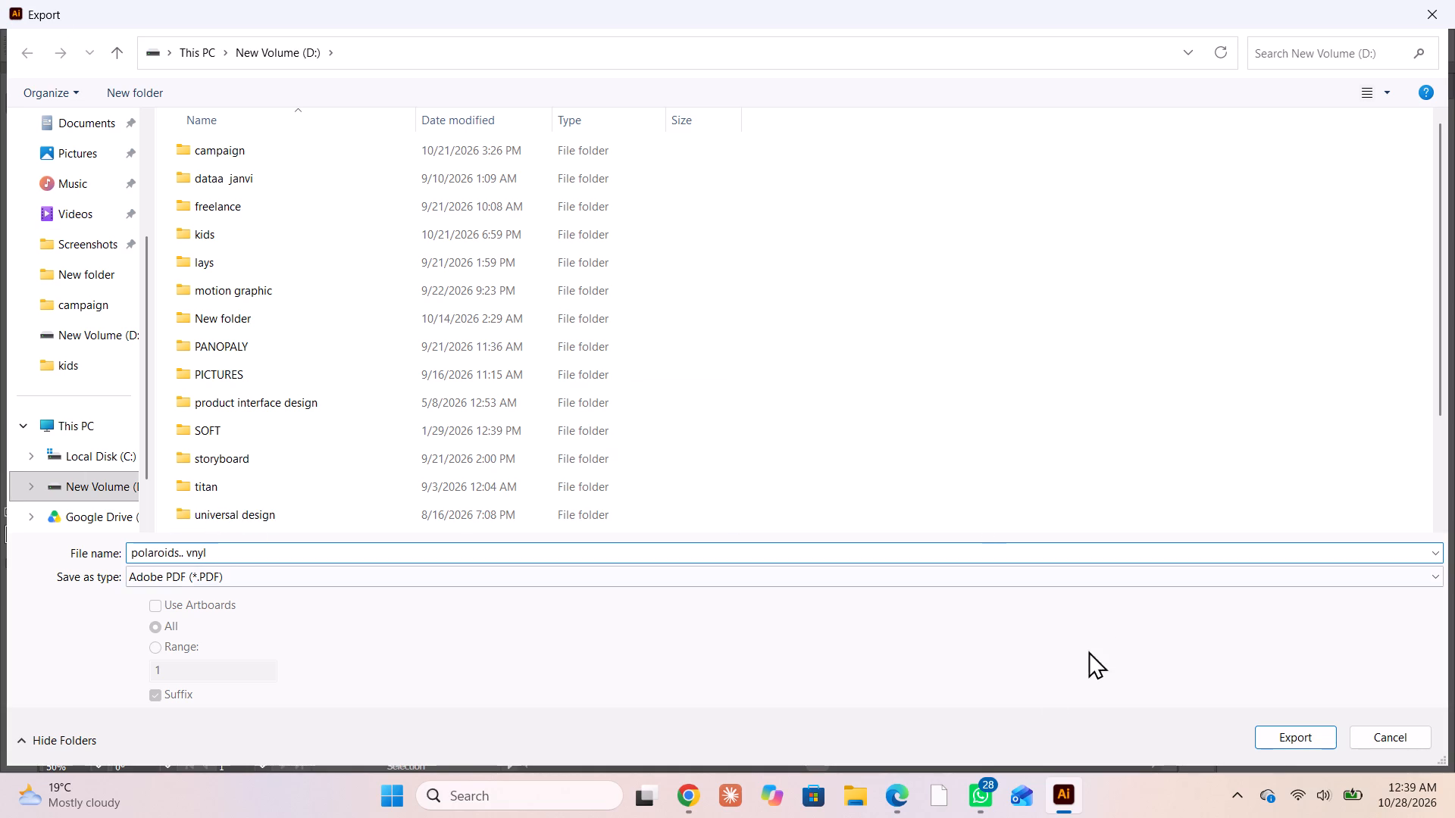
scroll(30, 251, "up", 4)
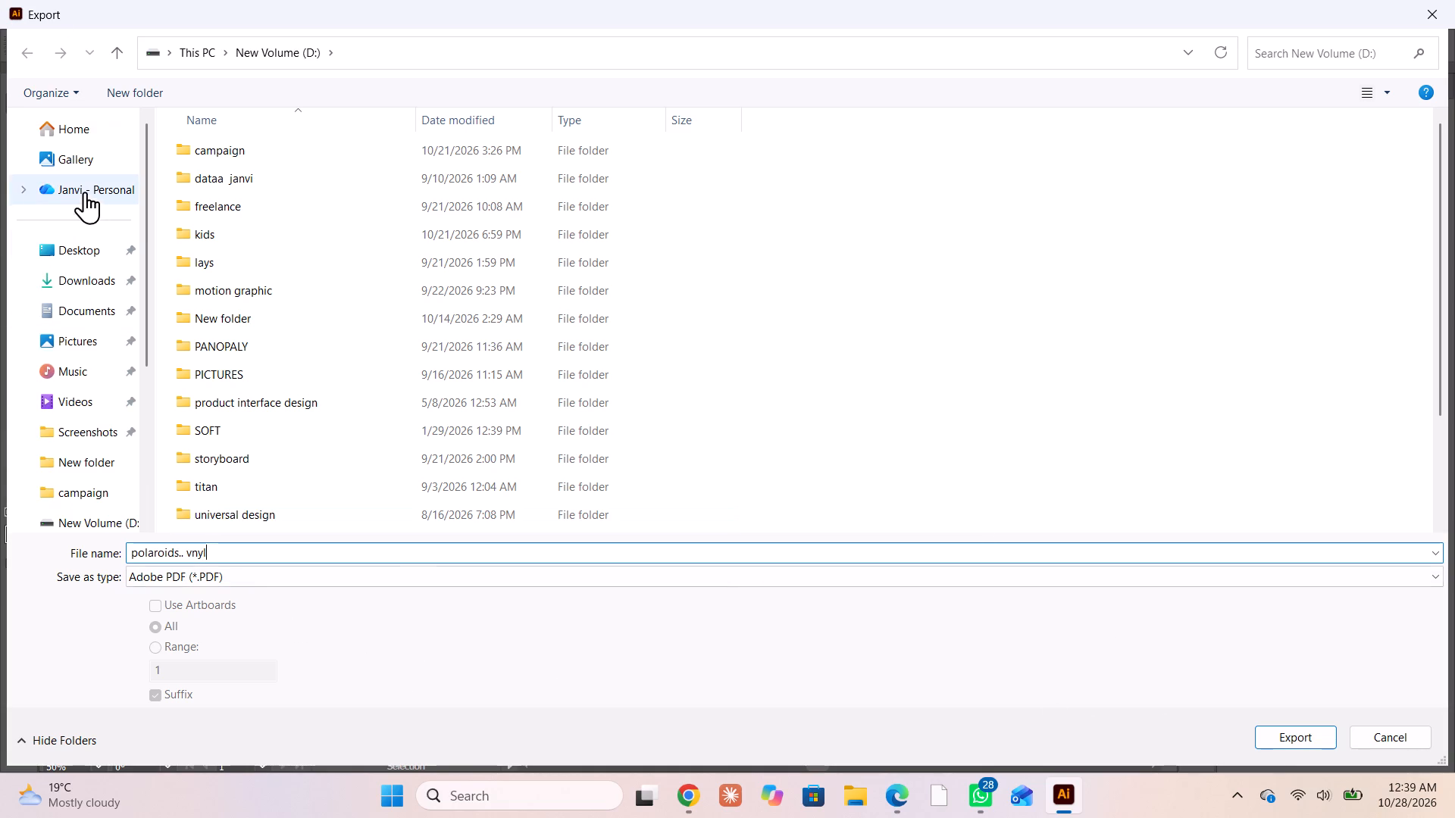
left_click(82, 254)
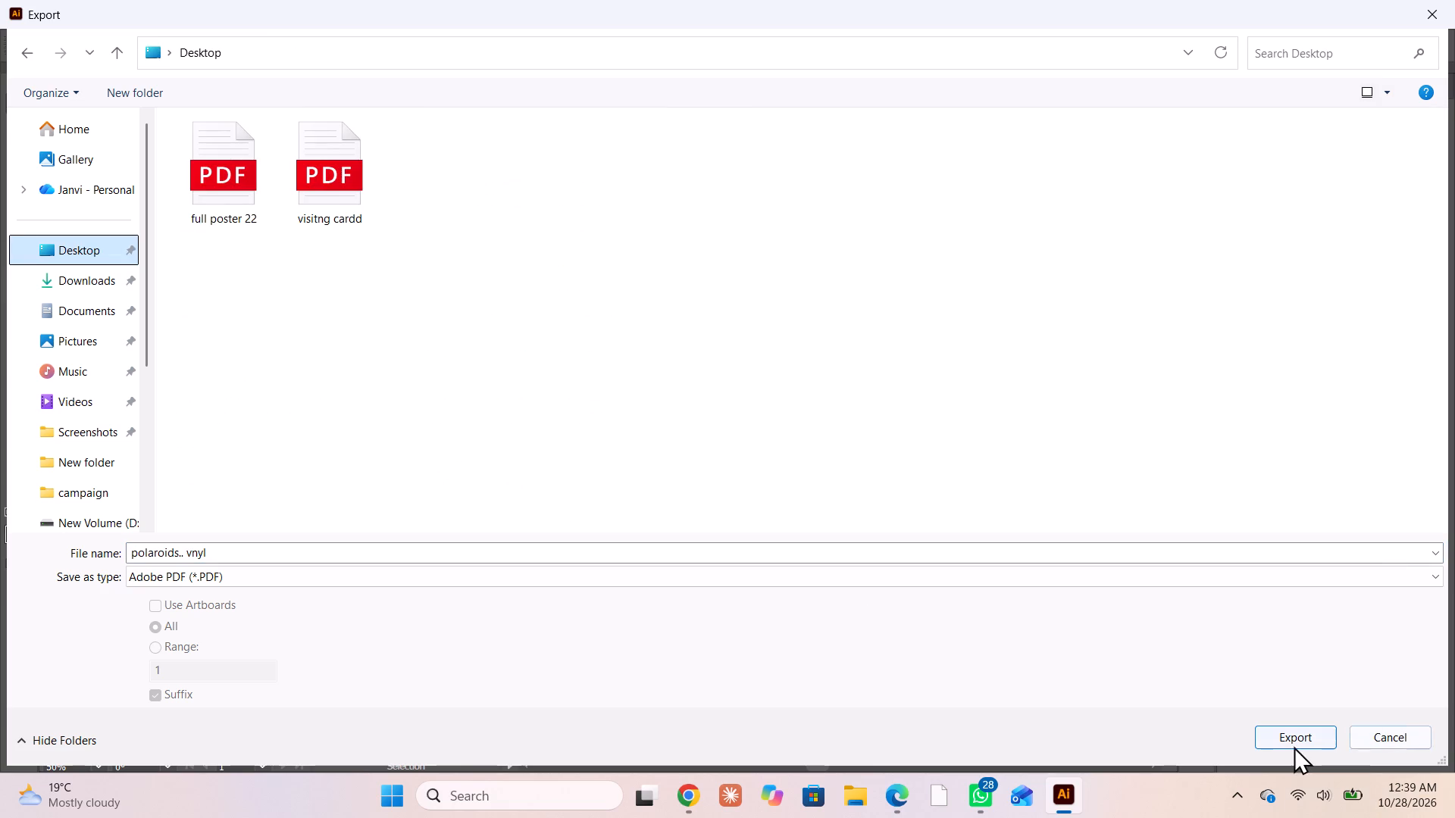
left_click(1292, 740)
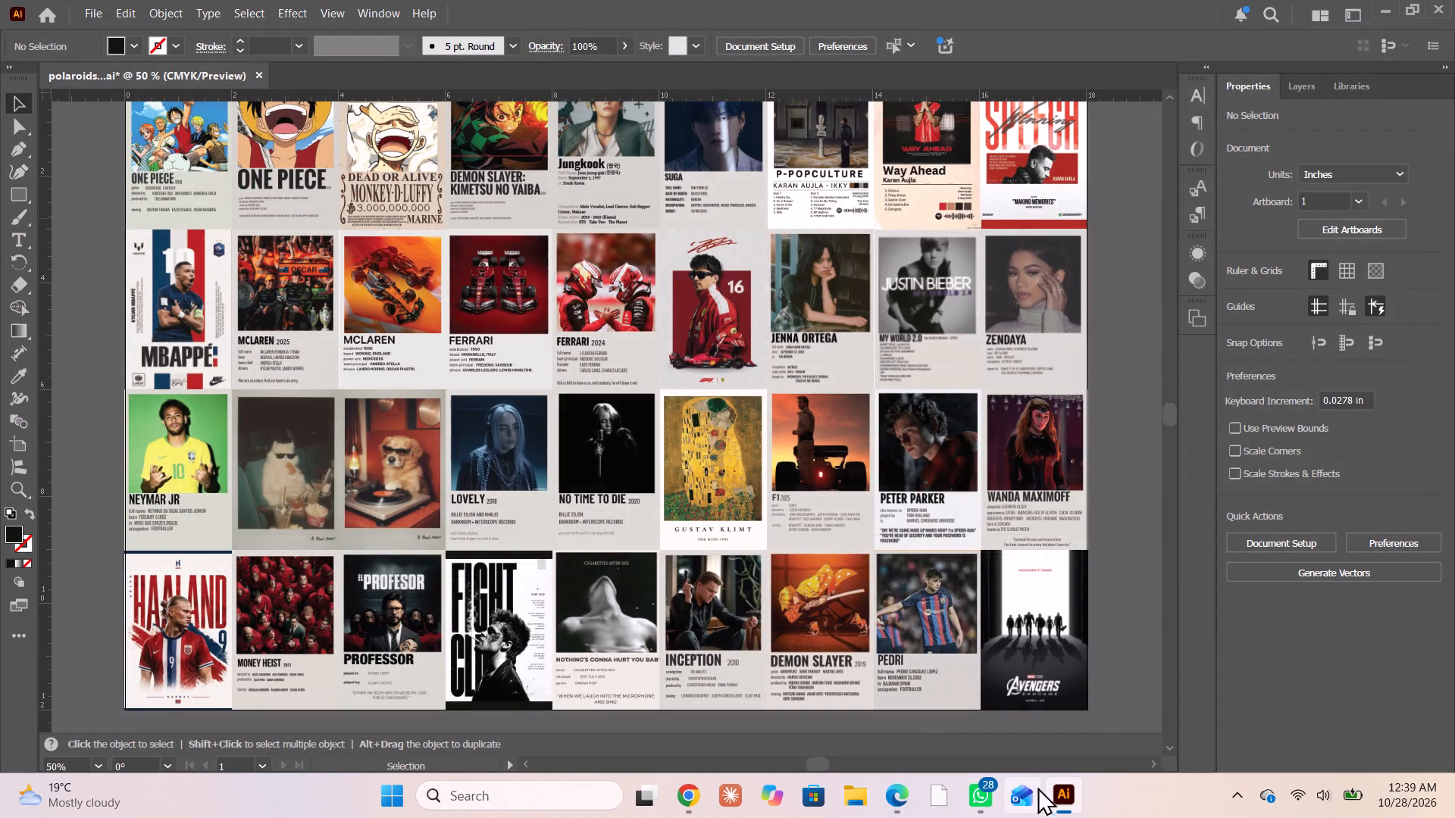
left_click(987, 642)
Open the export options again for the polaroids poster sheet.
left_click(92, 11)
left_click(171, 423)
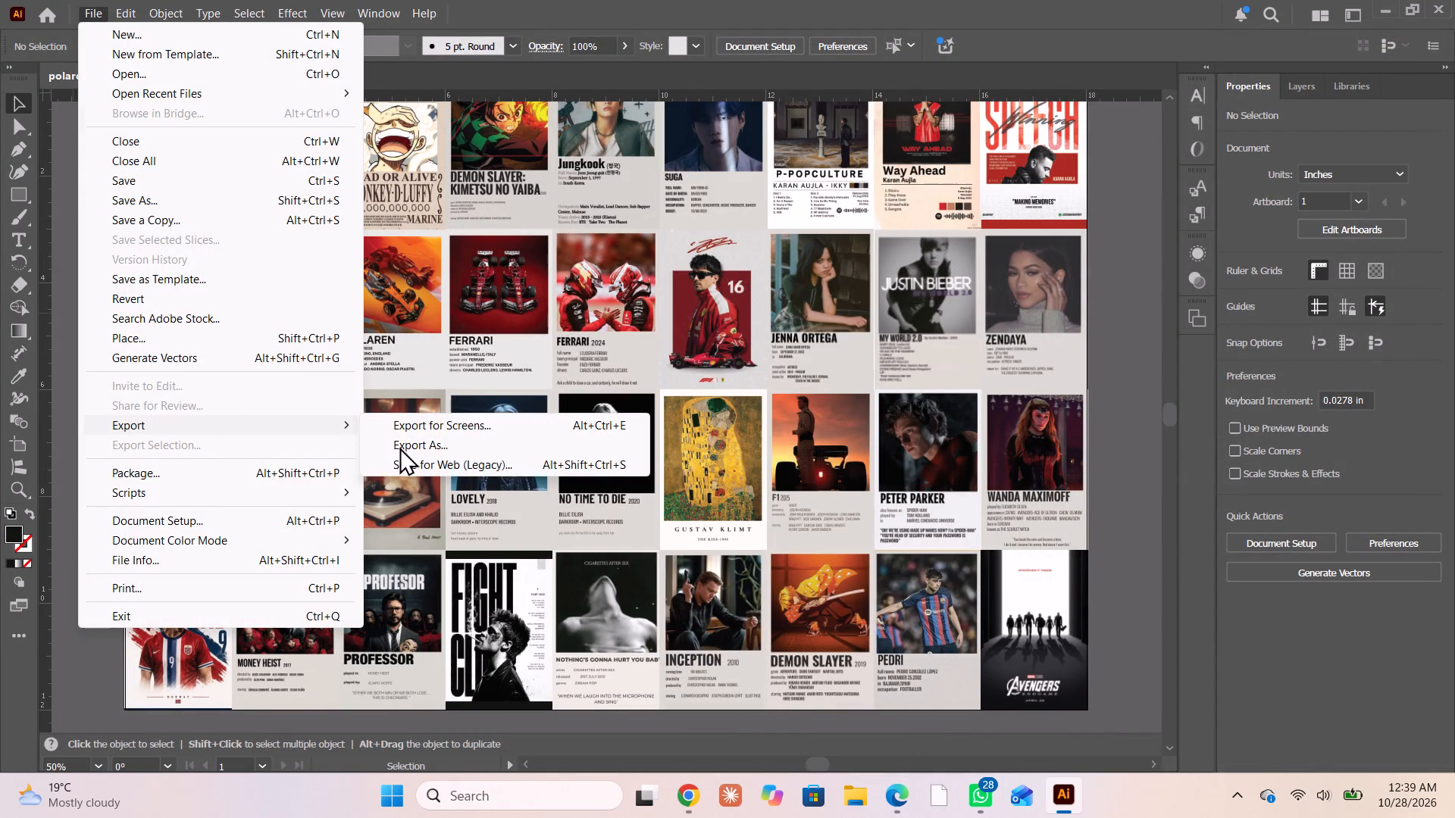
Export the poster sheet to the Desktop in JPEG format under the name "polaroids.. vnyl".
left_click(405, 444)
left_click(203, 582)
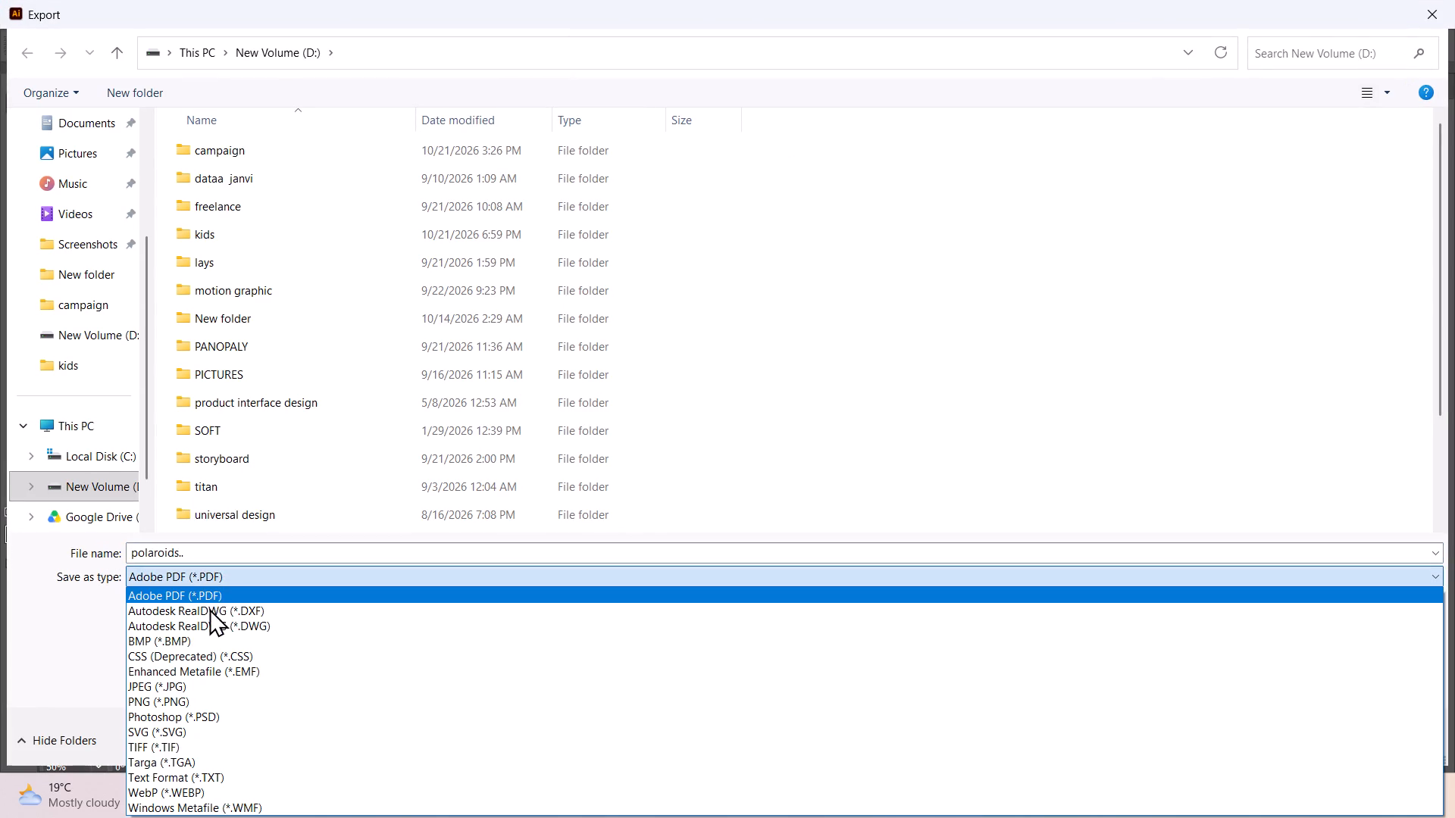
left_click(199, 684)
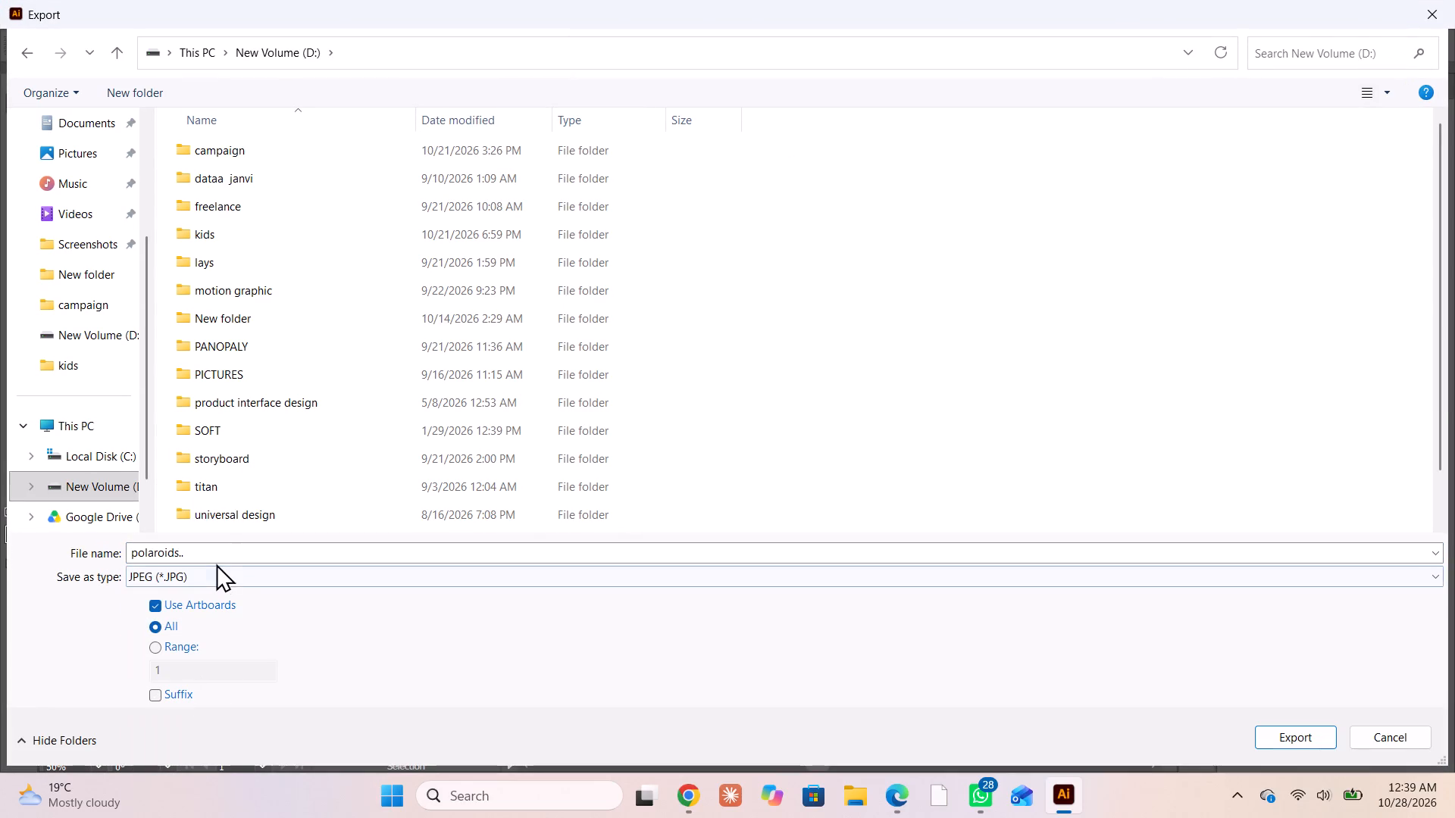
left_click(221, 554)
double_click(221, 554)
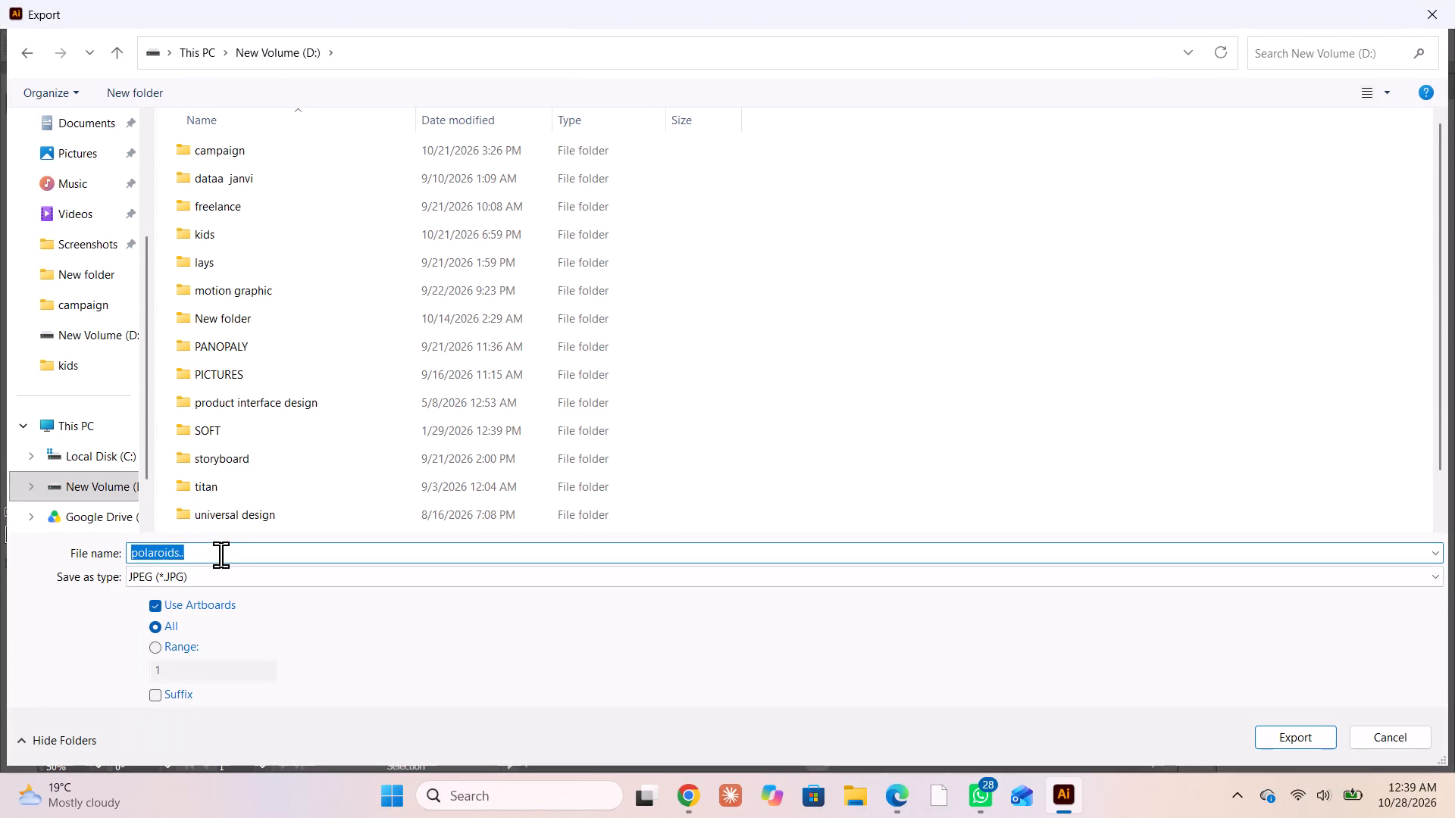
left_click(221, 554)
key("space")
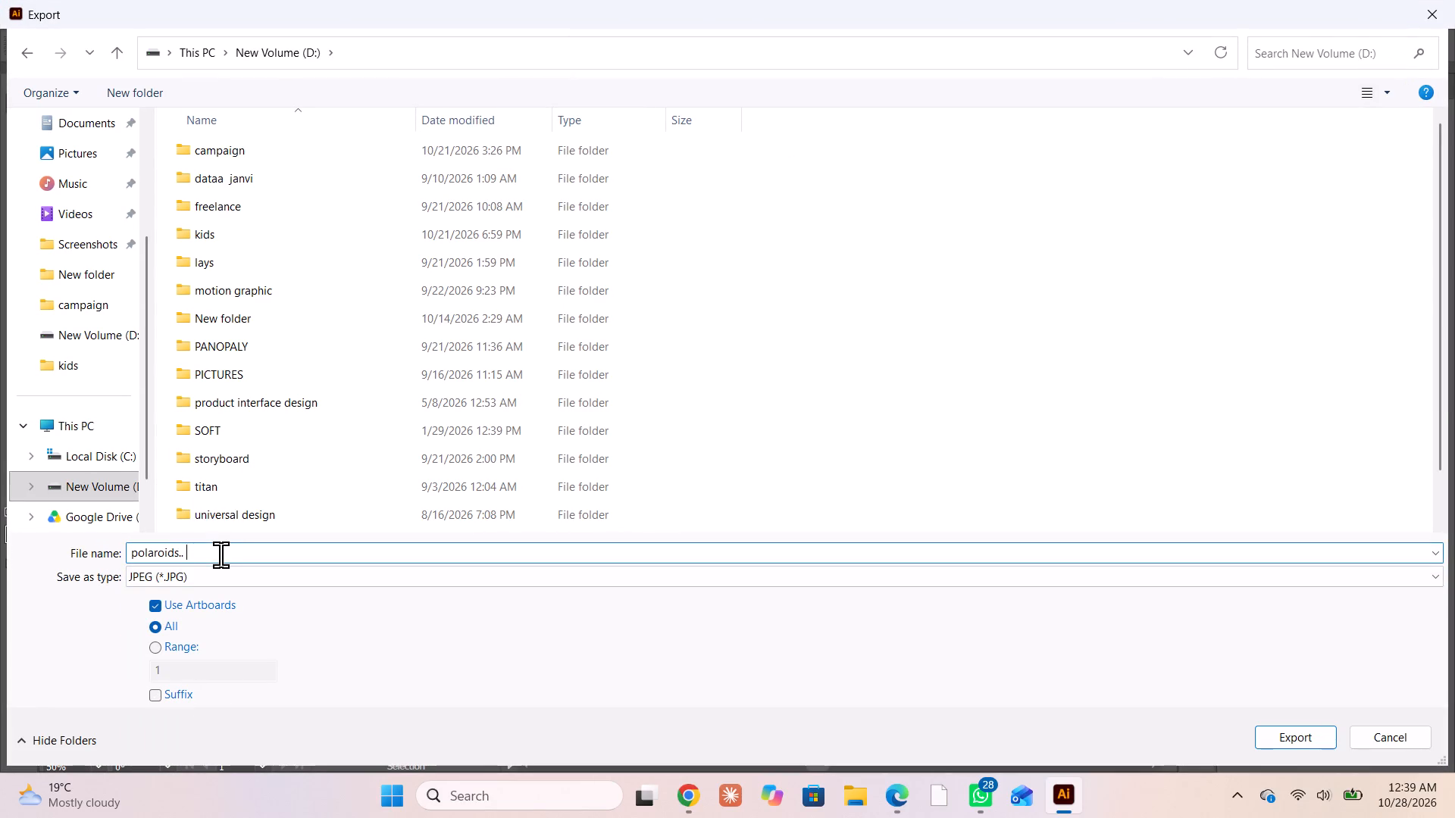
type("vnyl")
scroll(62, 305, "up", 5)
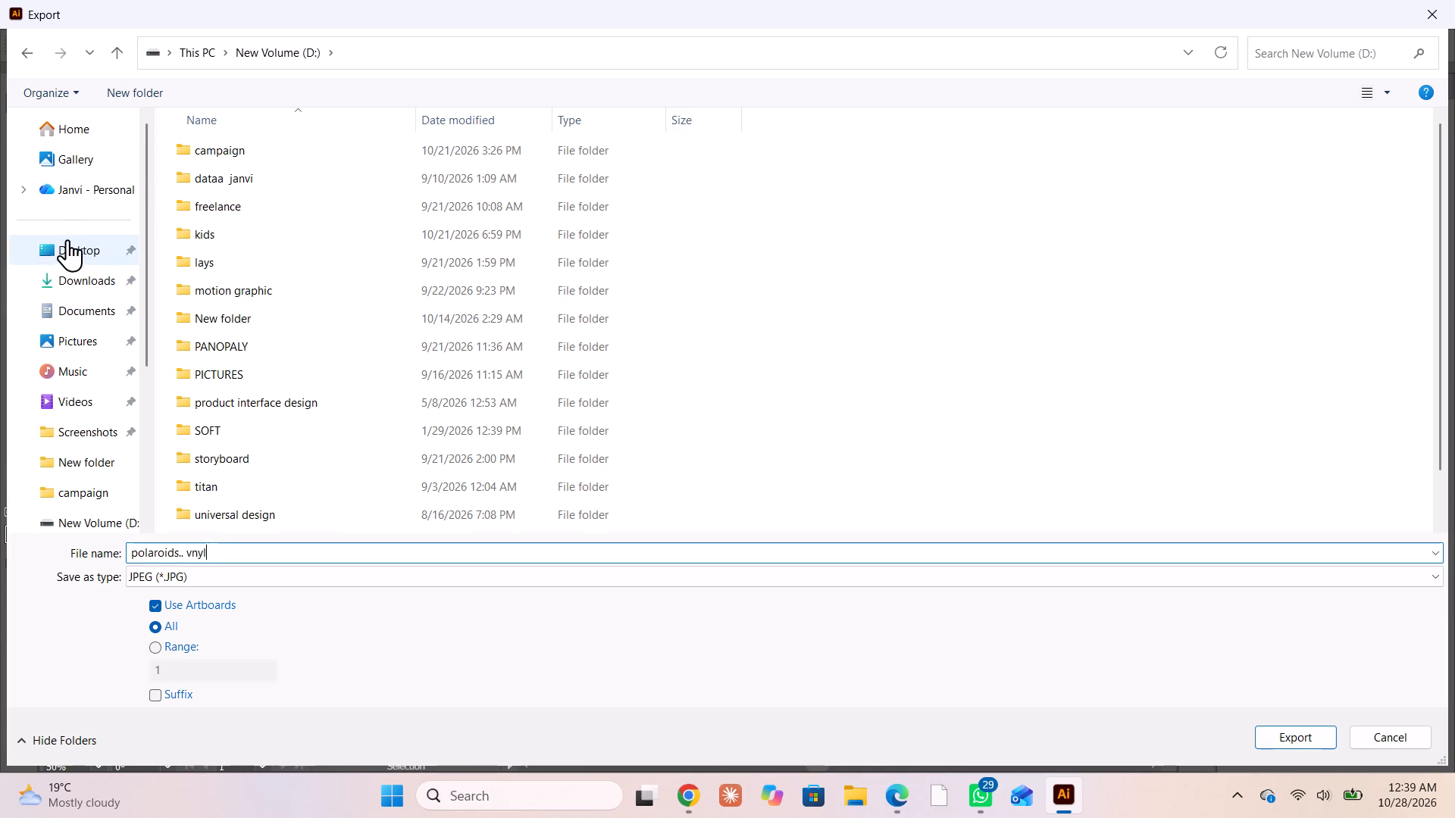
left_click(66, 249)
left_click(1303, 743)
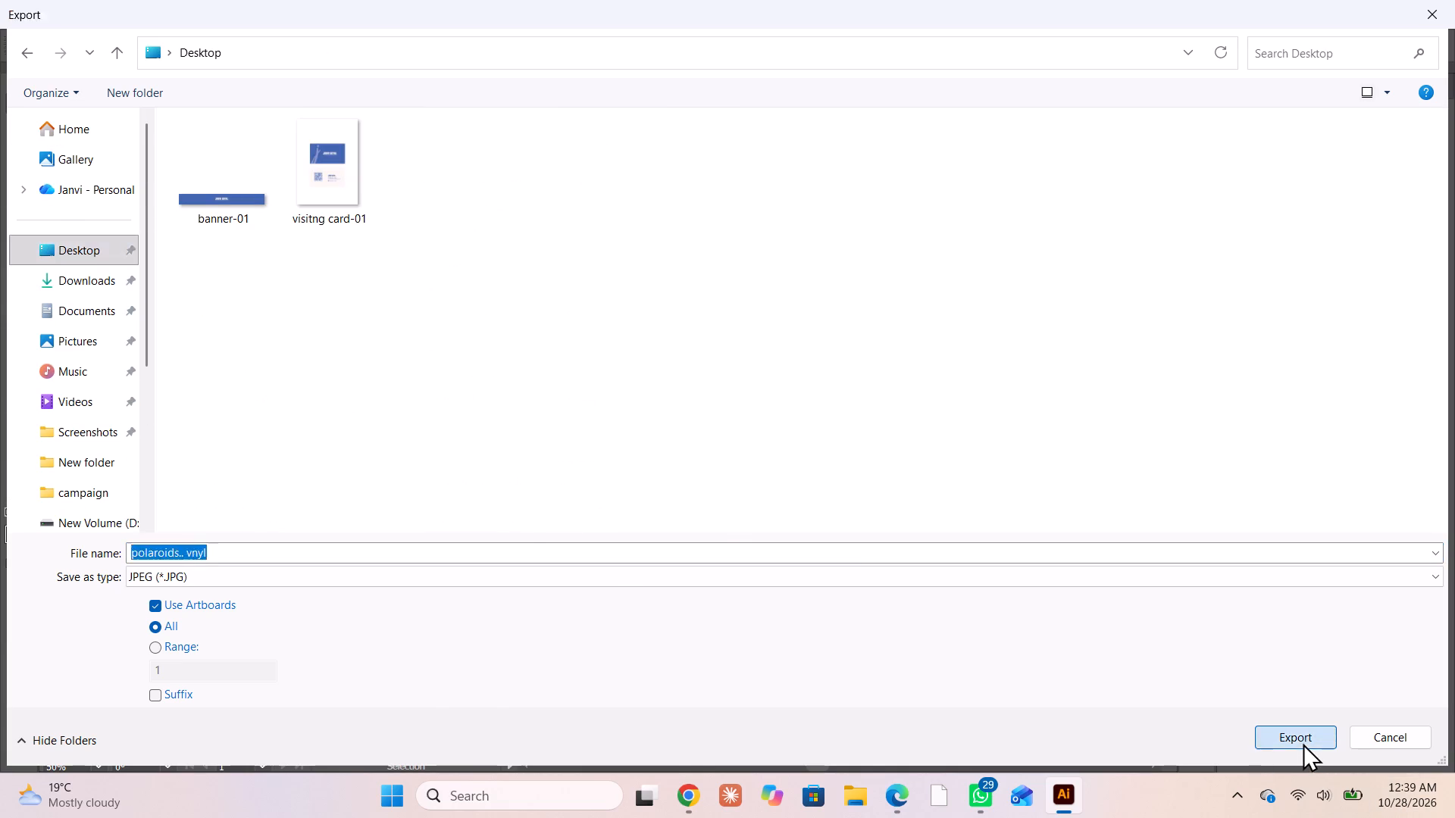
Choose the color model in the JPEG options and accept them to complete the image export.
left_click(667, 345)
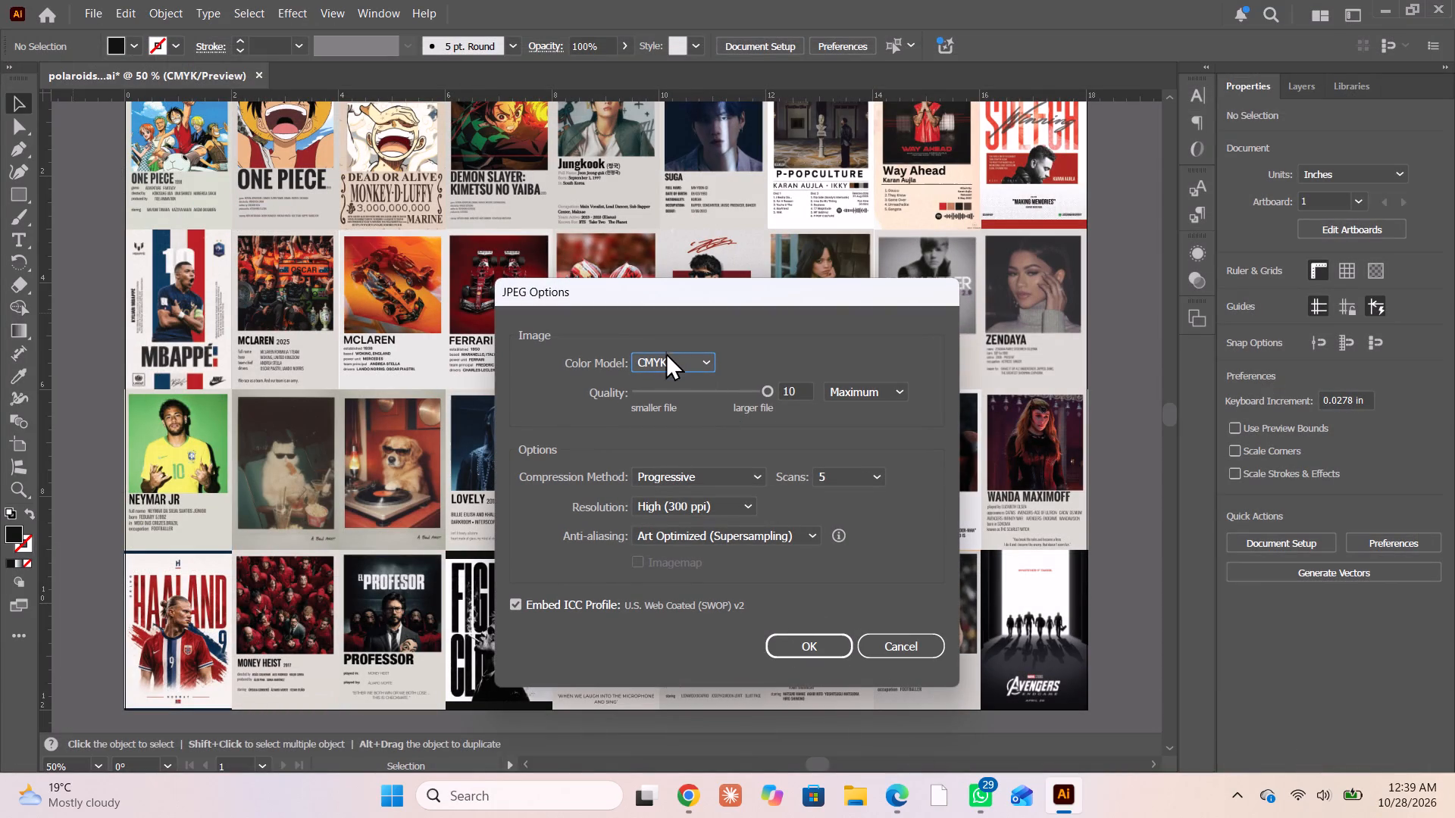
left_click(665, 356)
left_click(657, 384)
left_click(800, 645)
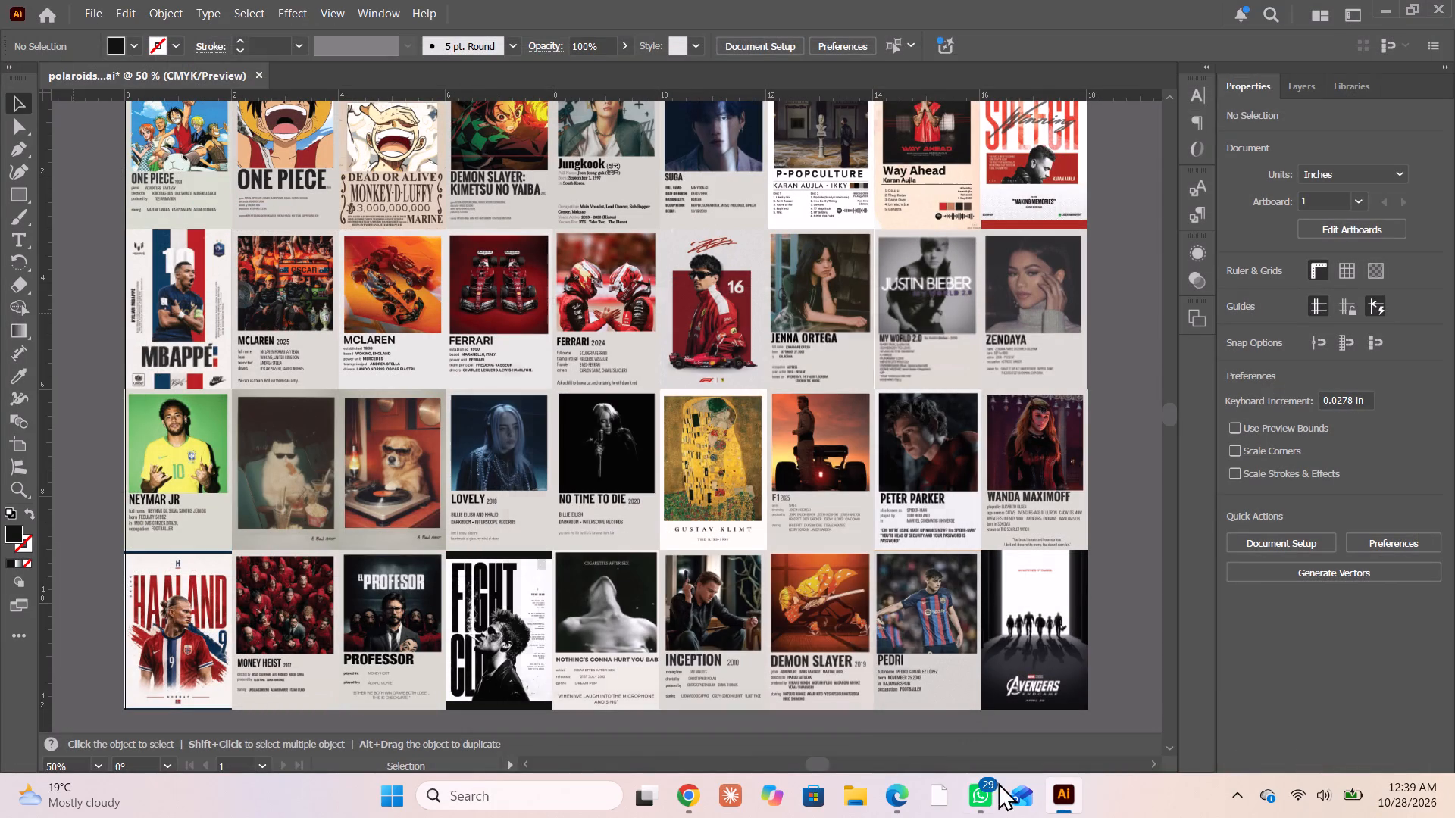
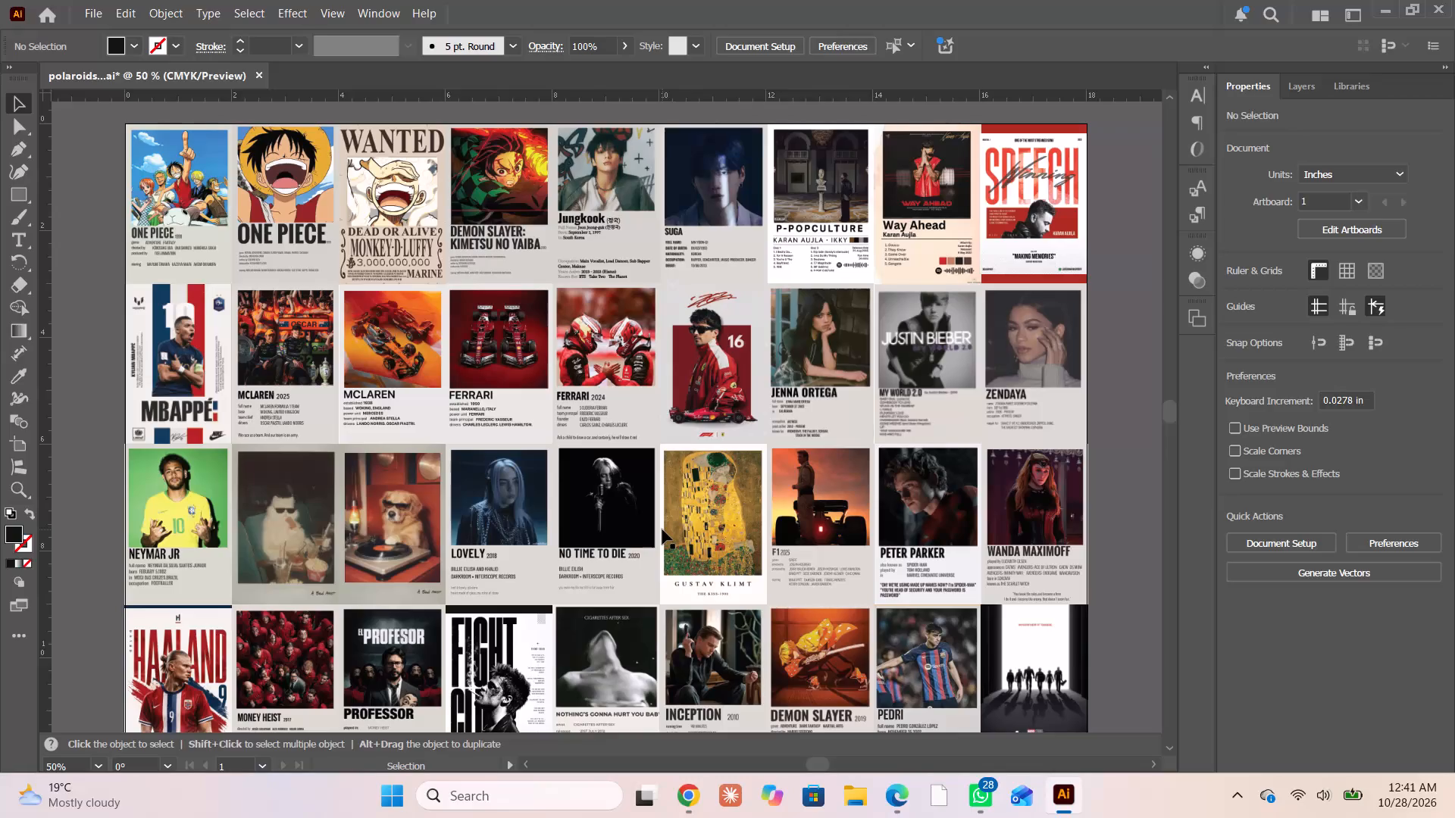
Switch from the poster sheet to Chrome, where the Gustav Klimt pin is open on Pinterest.
scroll(662, 529, "down", 1)
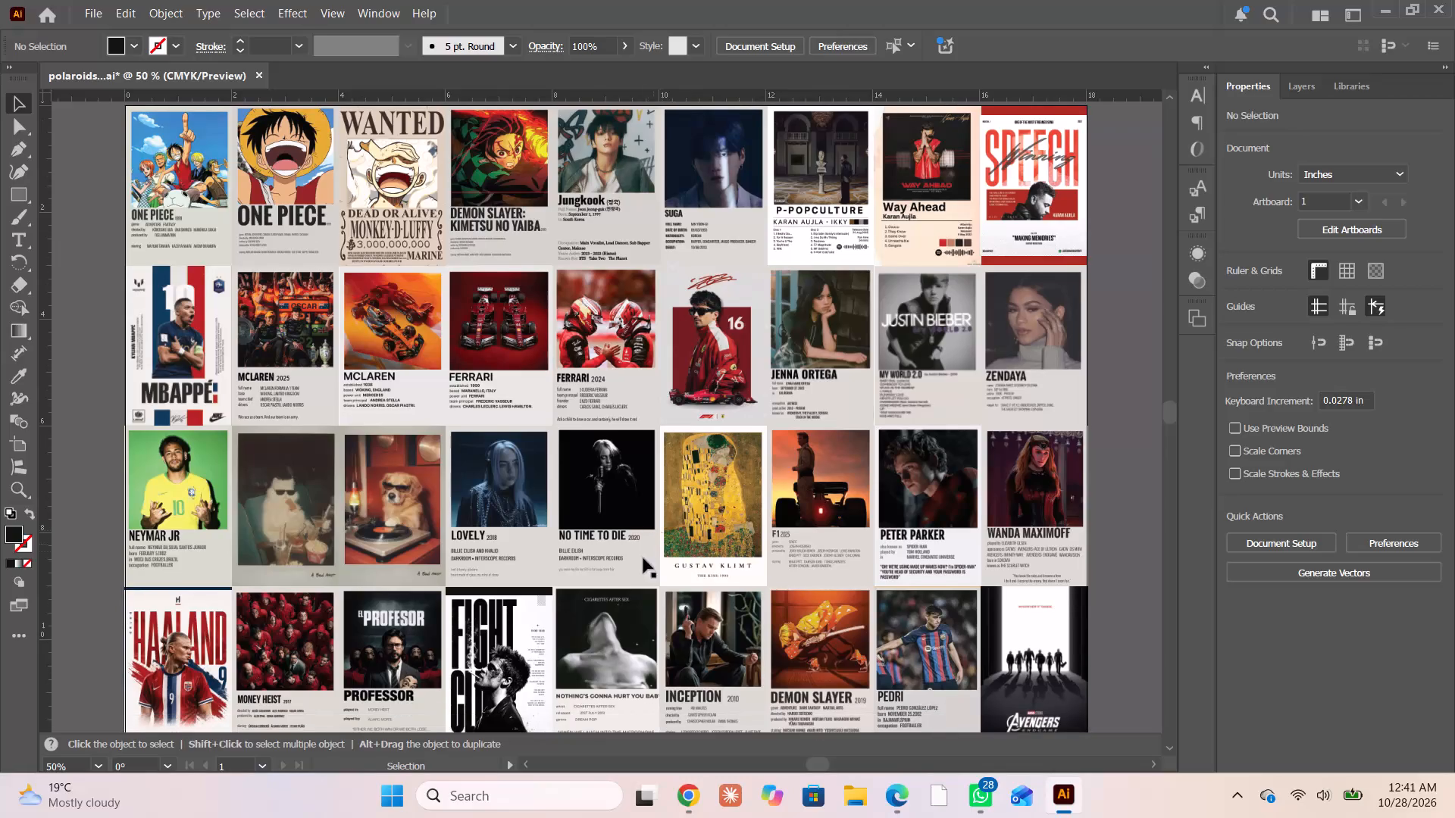
left_click(698, 801)
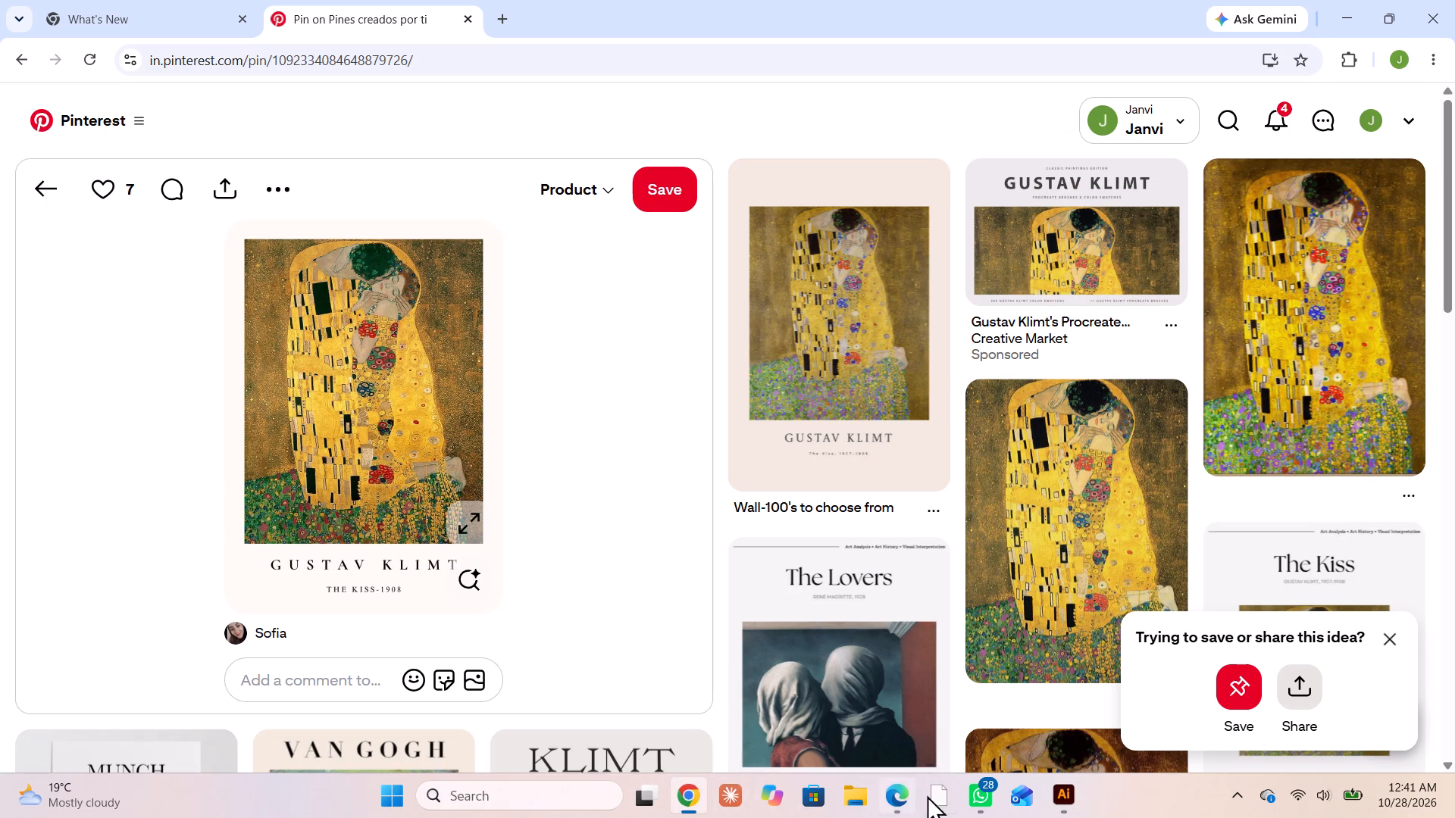
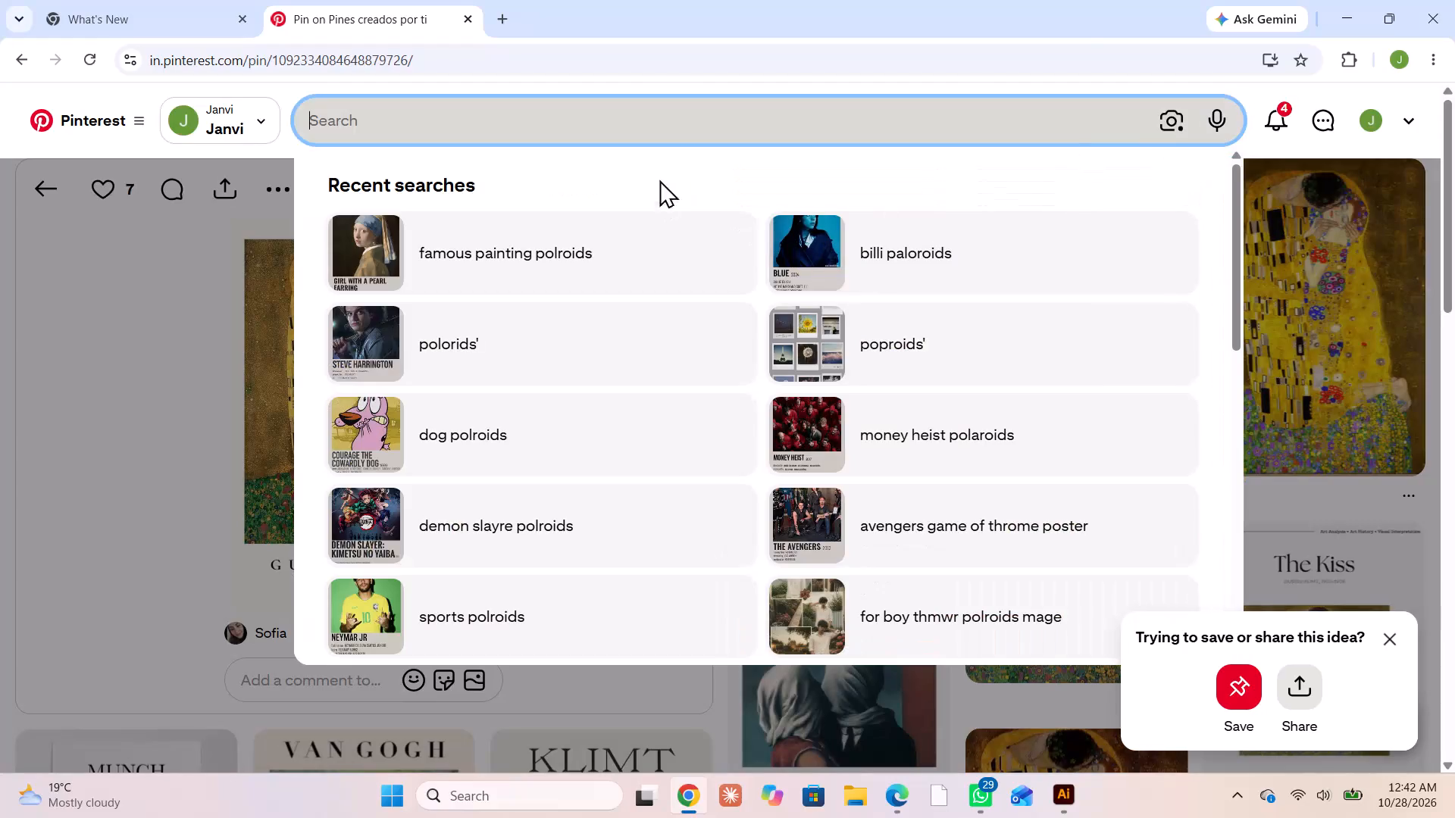
Search Pinterest for "bts polarods".
left_click(701, 109)
type("bts")
key("space")
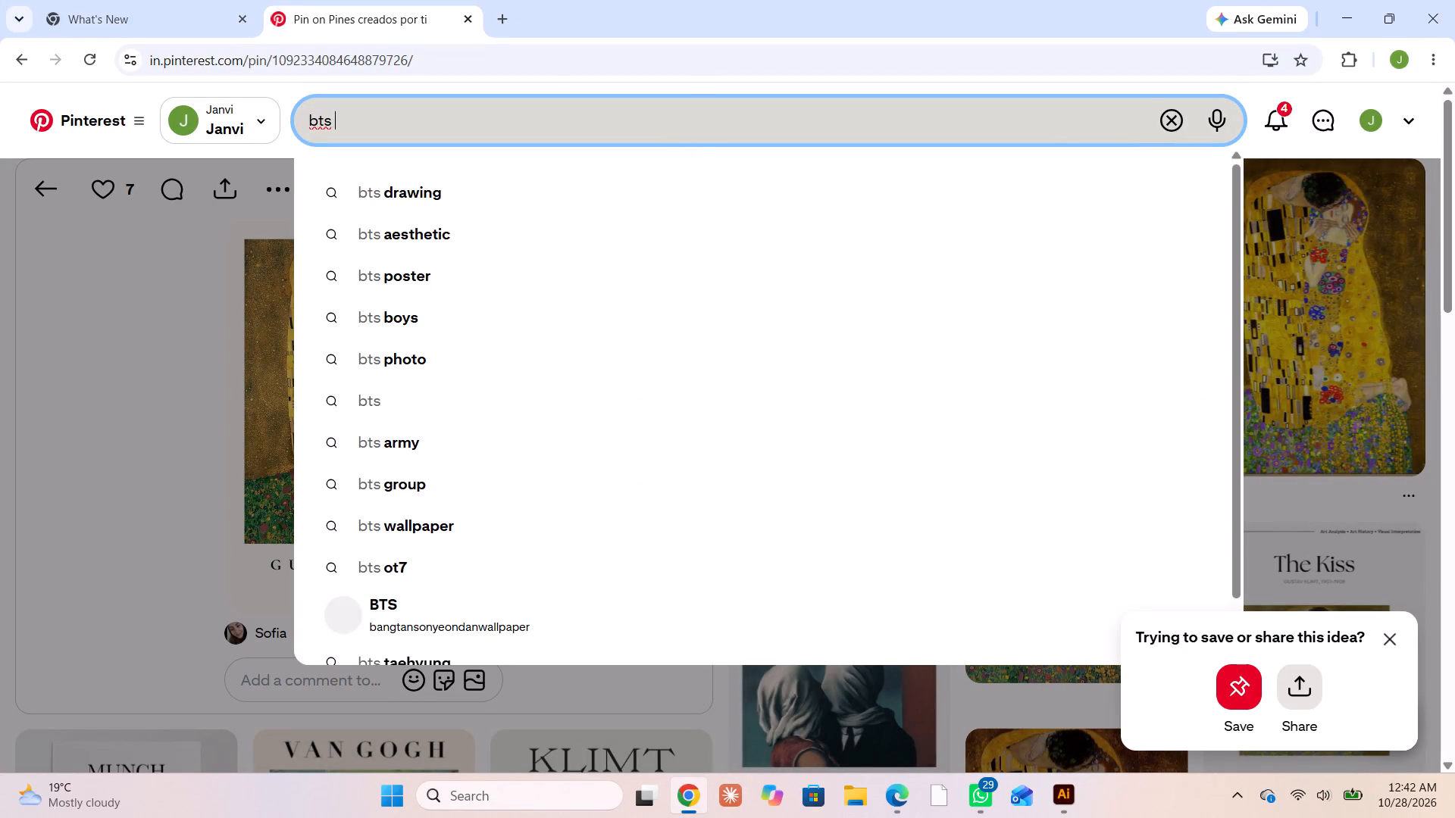
type("polarods")
key("Return")
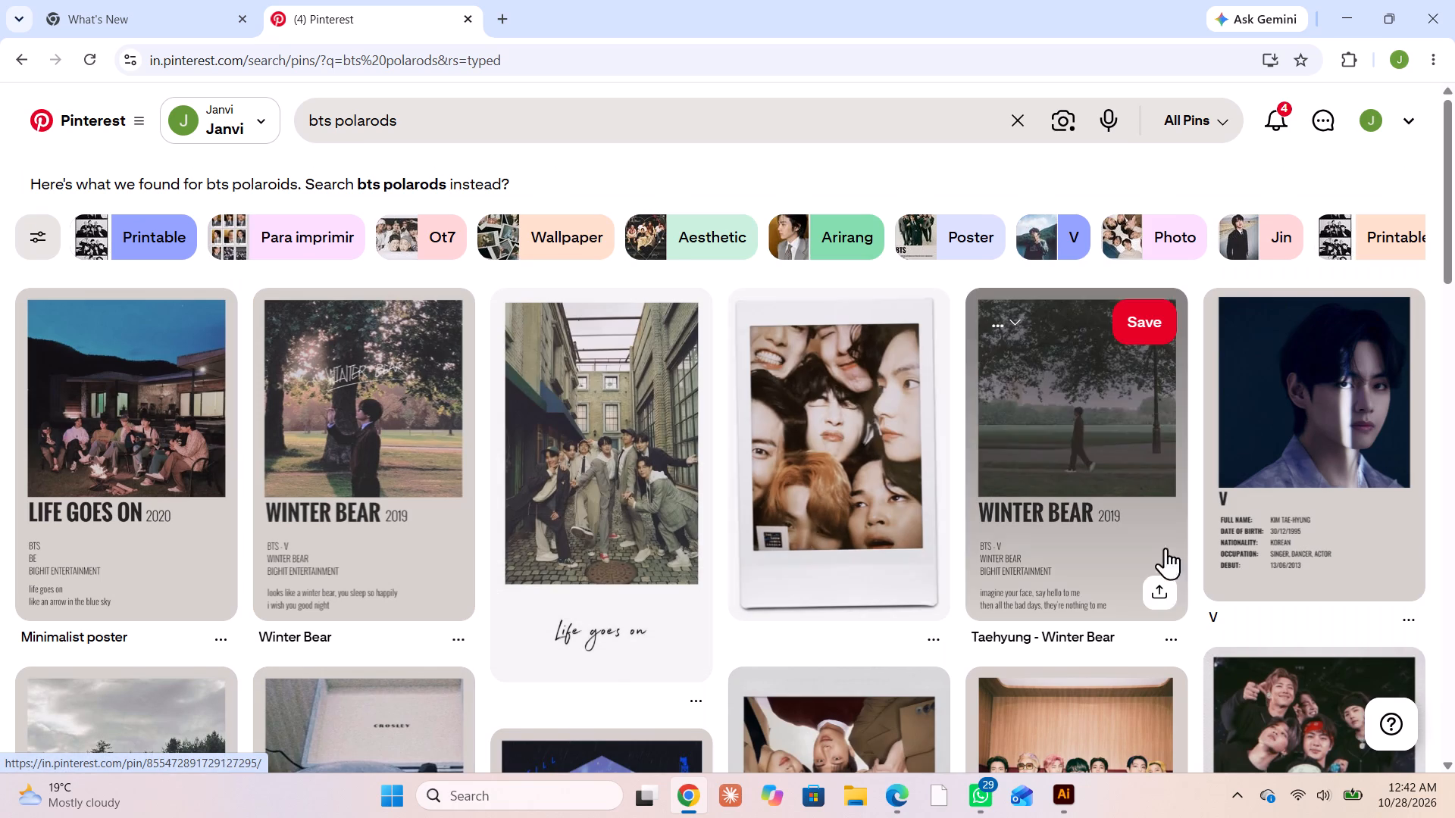
Copy the "bts polaroid poster" image of the group in dark suits and paste it into the Illustrator polaroids sheet.
scroll(95, 522, "down", 3)
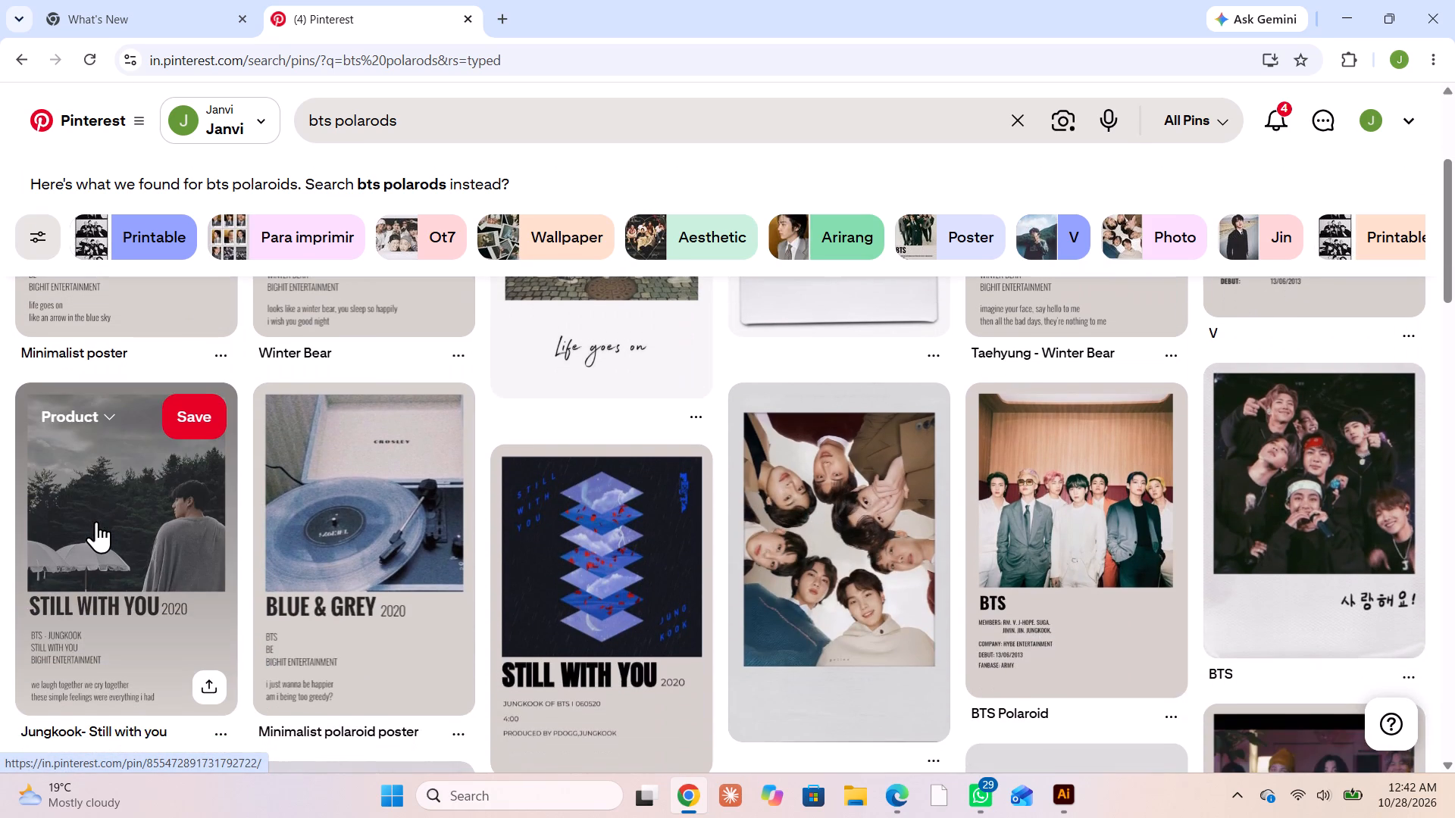
left_click(1048, 544)
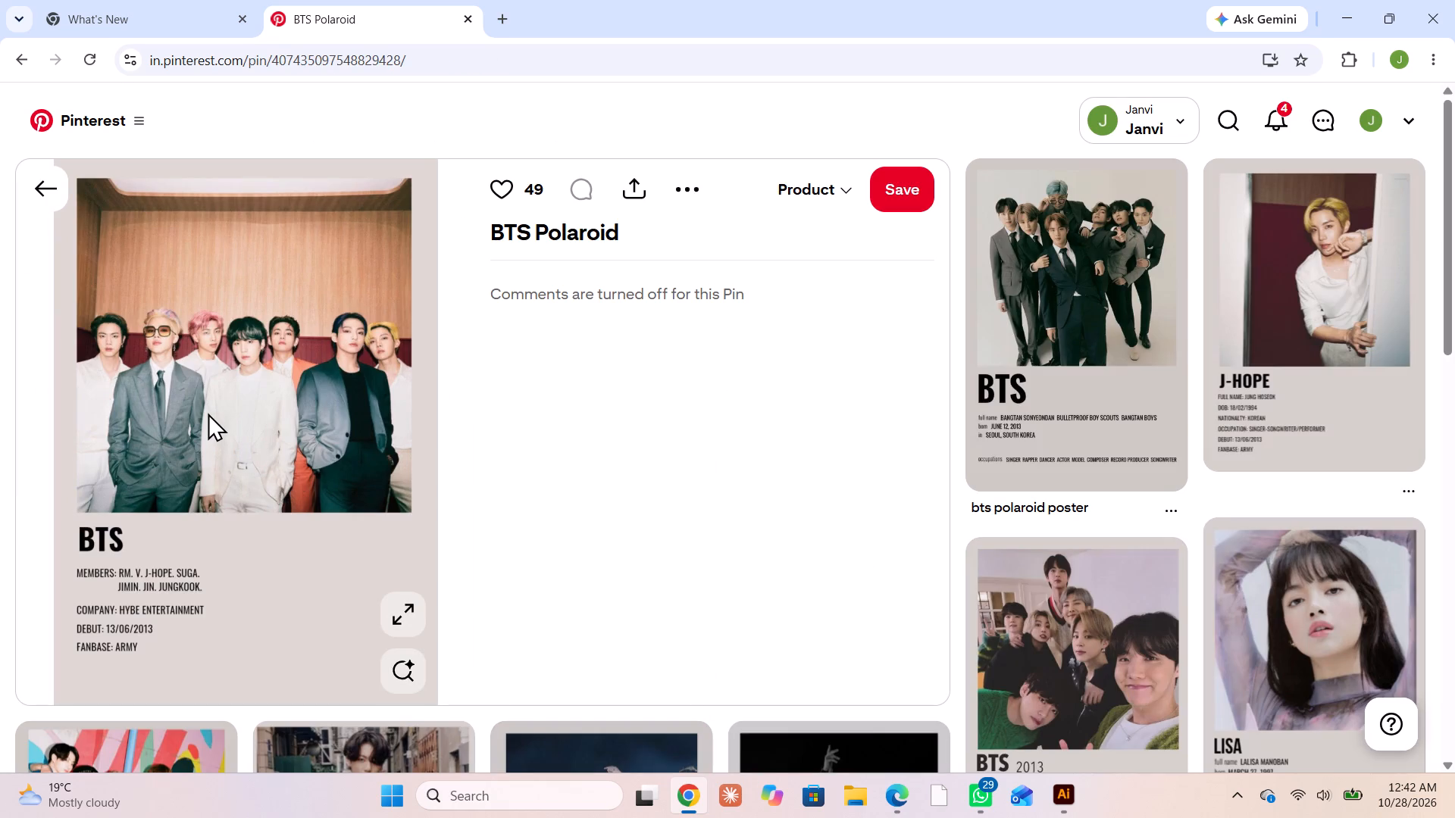
left_click(1041, 313)
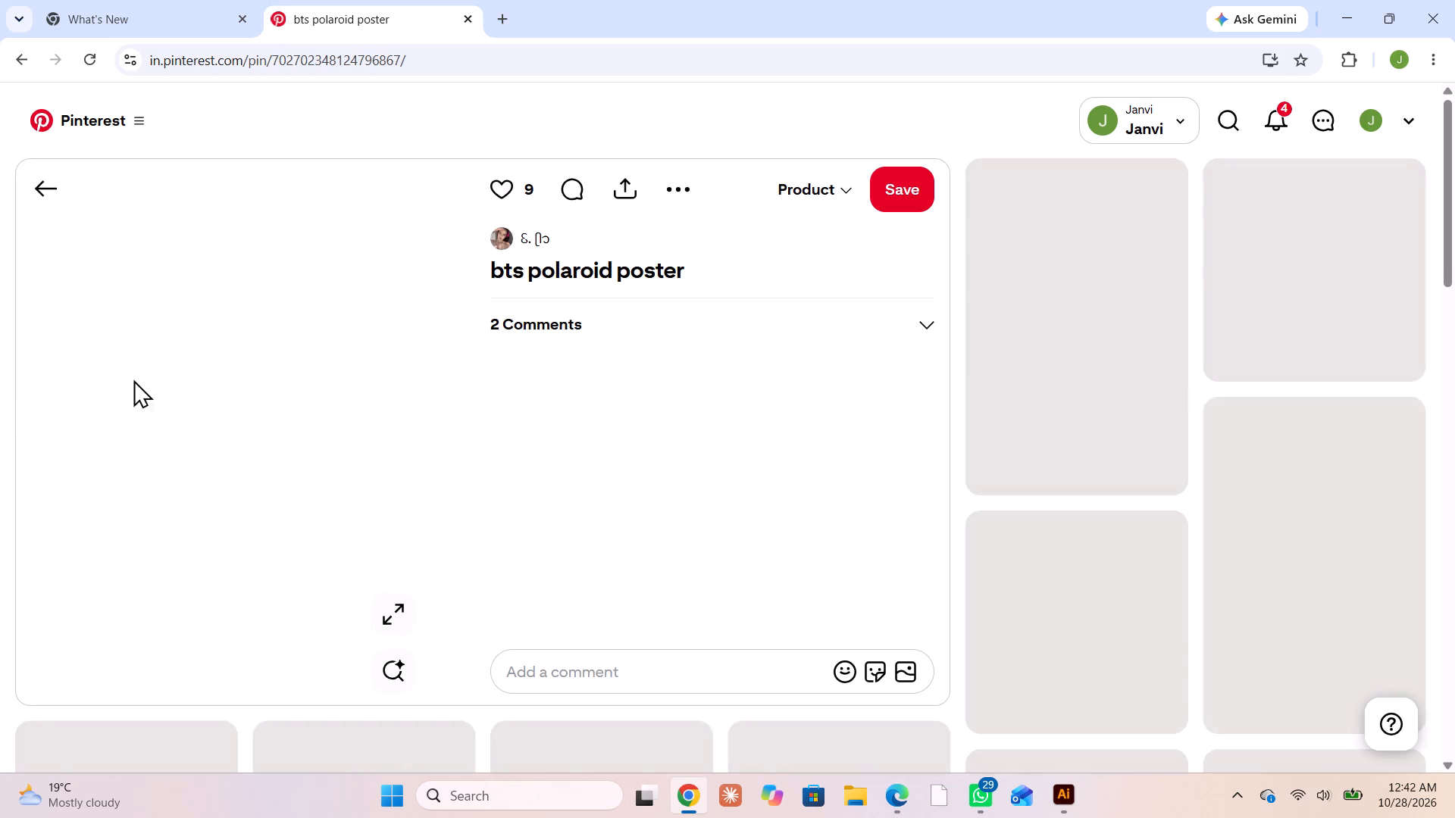
right_click(160, 364)
left_click(239, 436)
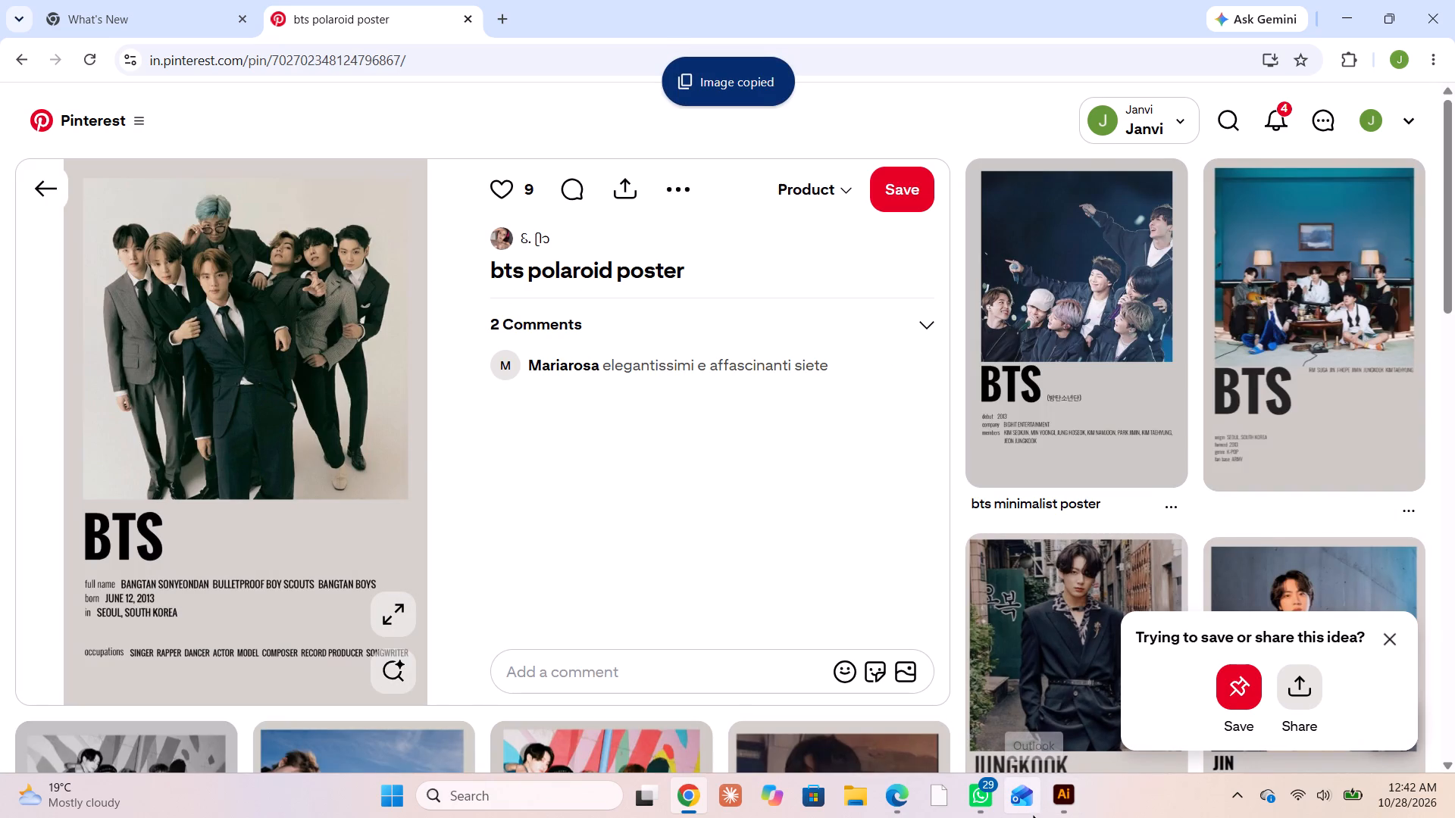
left_click(1065, 798)
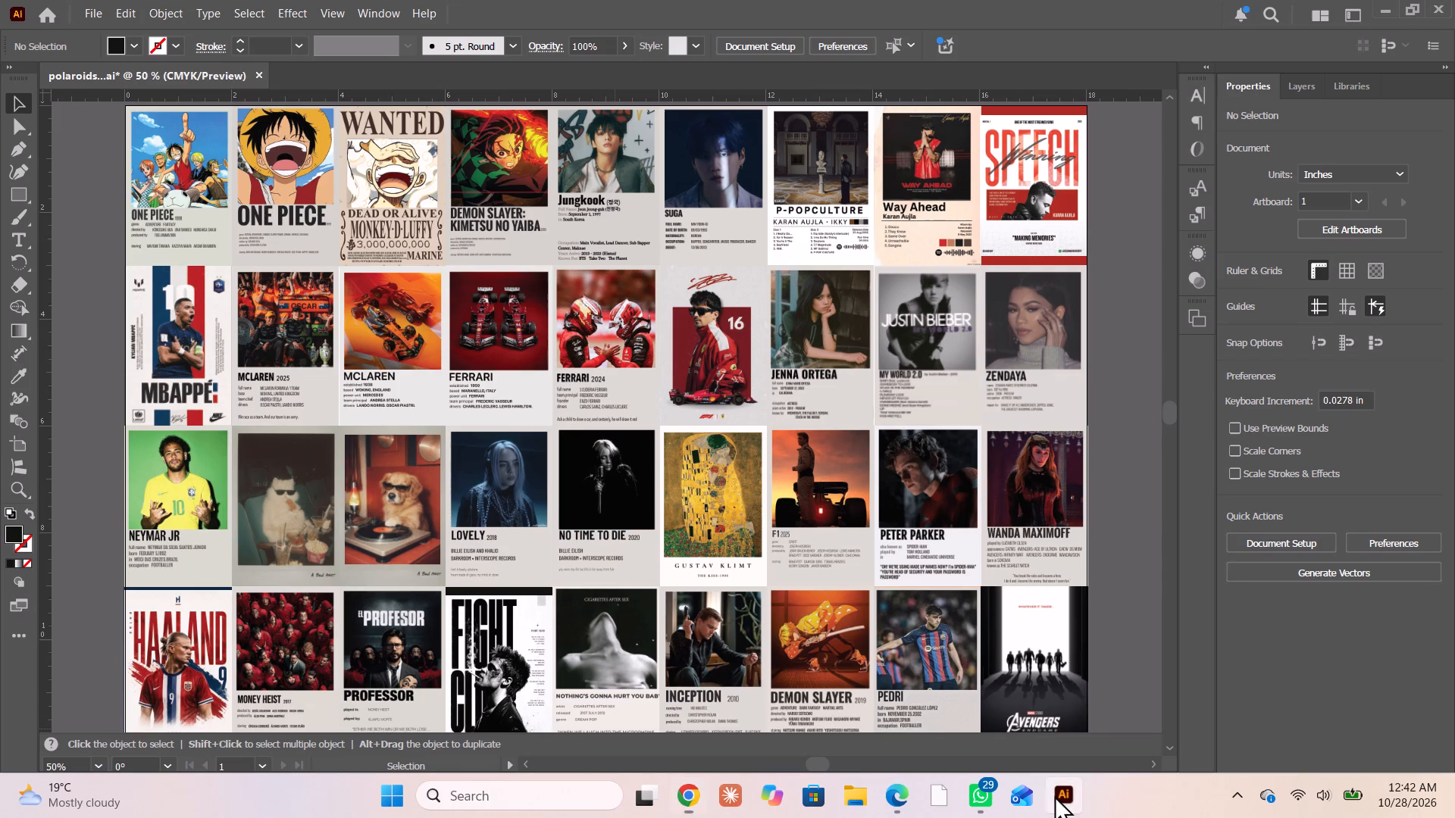
scroll(212, 355, "up", 4)
scroll(214, 352, "down", 1)
scroll(214, 352, "up", 2)
scroll(214, 352, "down", 1)
scroll(214, 352, "up", 1)
left_click(332, 143)
key("ctrl+v")
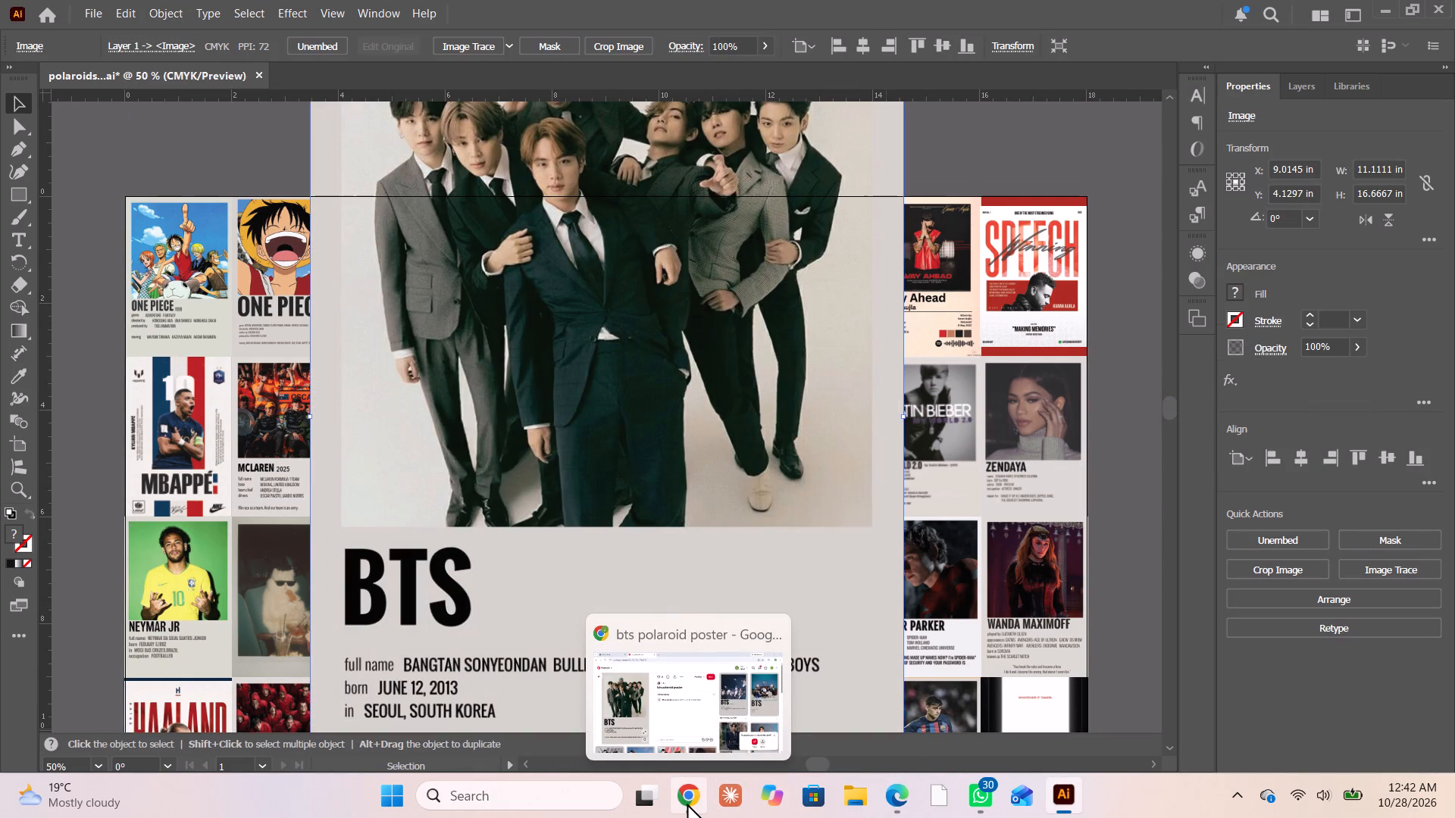
Return to Pinterest and examine related BTS posters, opening "BTS polaroid poster" and "BTS Poster 4k", for another sheet candidate.
left_click(687, 803)
scroll(468, 591, "down", 5)
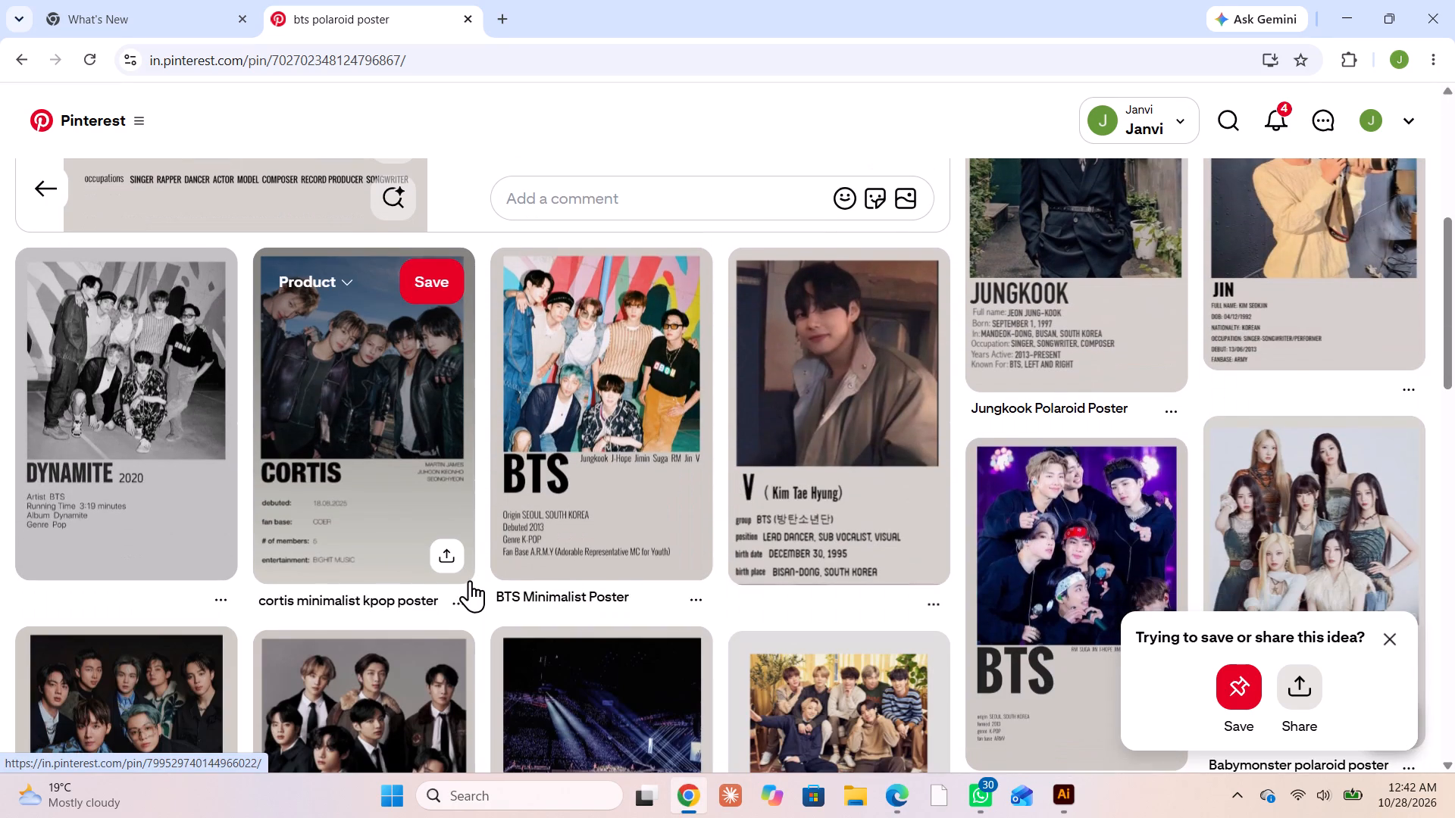
scroll(474, 576, "down", 4)
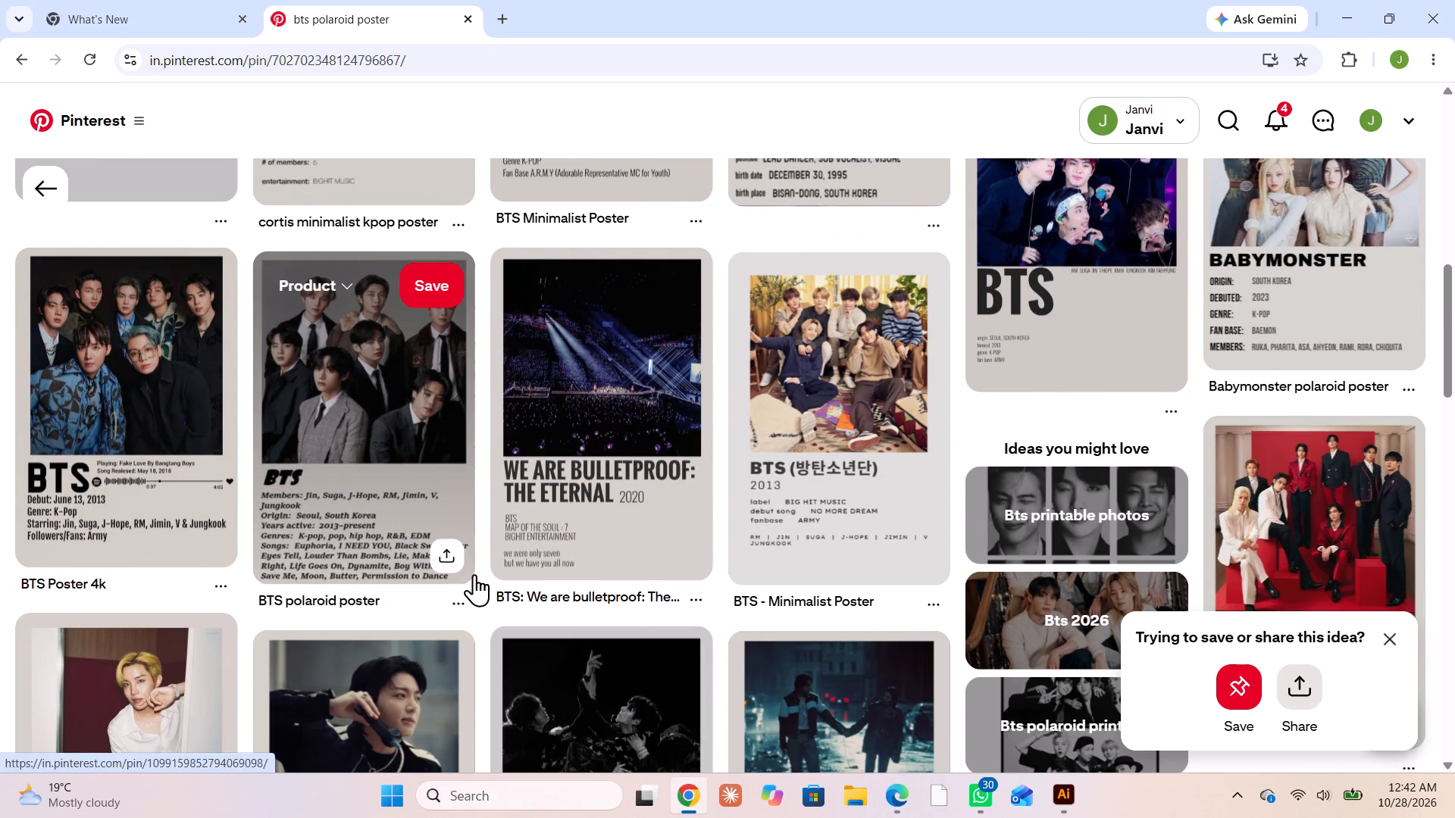
scroll(352, 424, "down", 3)
scroll(352, 424, "up", 4)
left_click(372, 478)
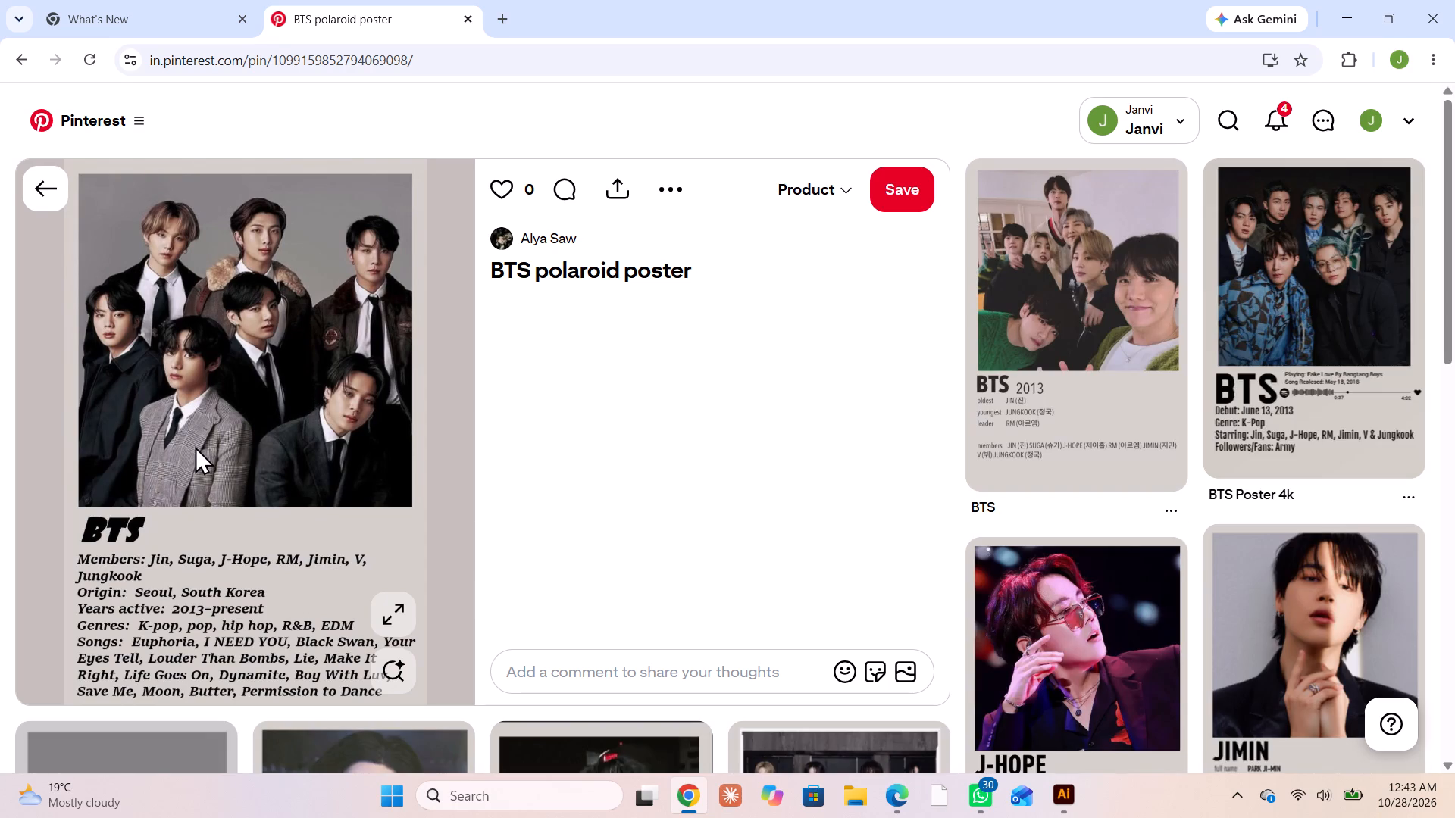
scroll(314, 452, "down", 2)
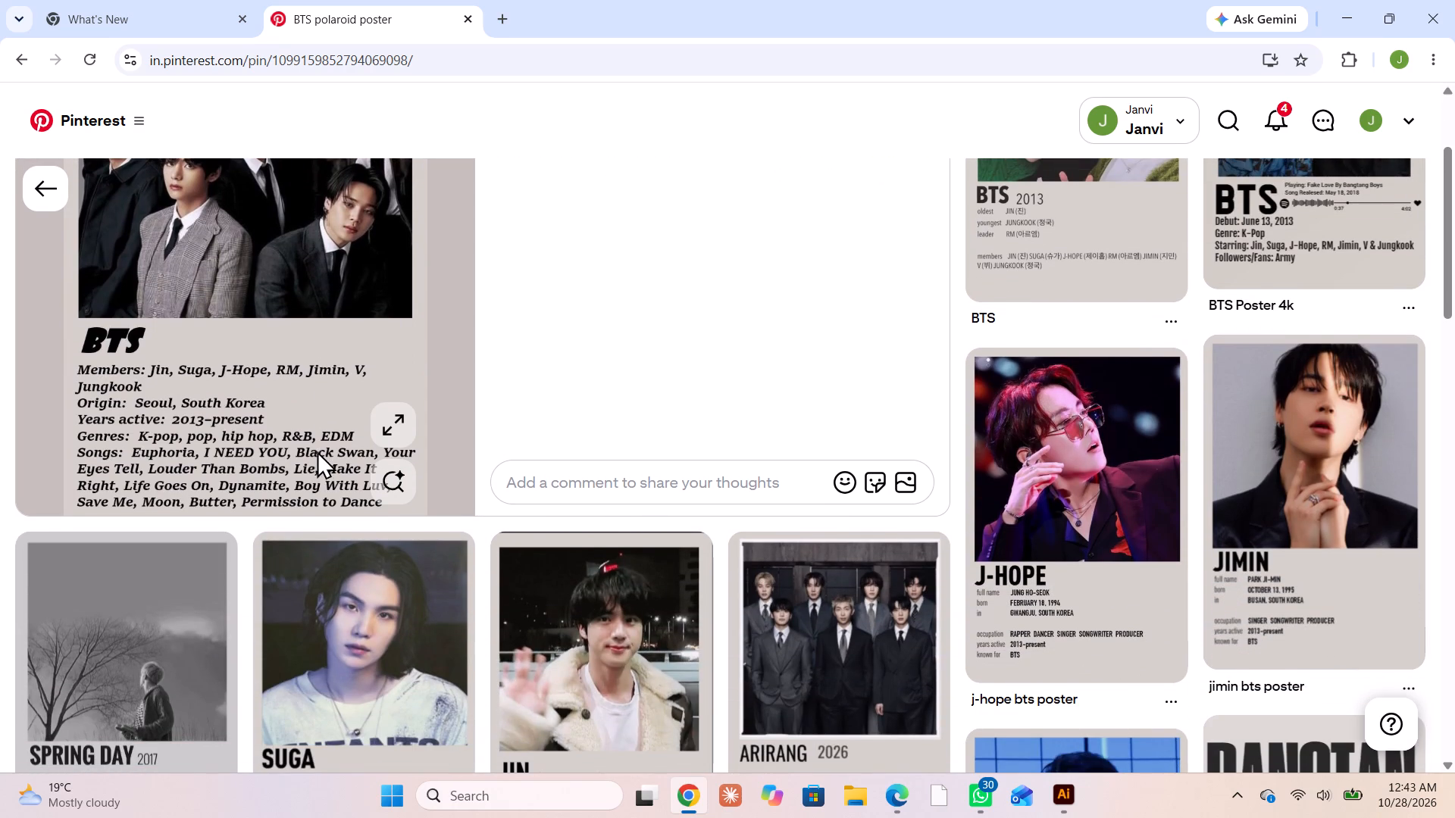
scroll(309, 446, "down", 3)
scroll(310, 446, "up", 1)
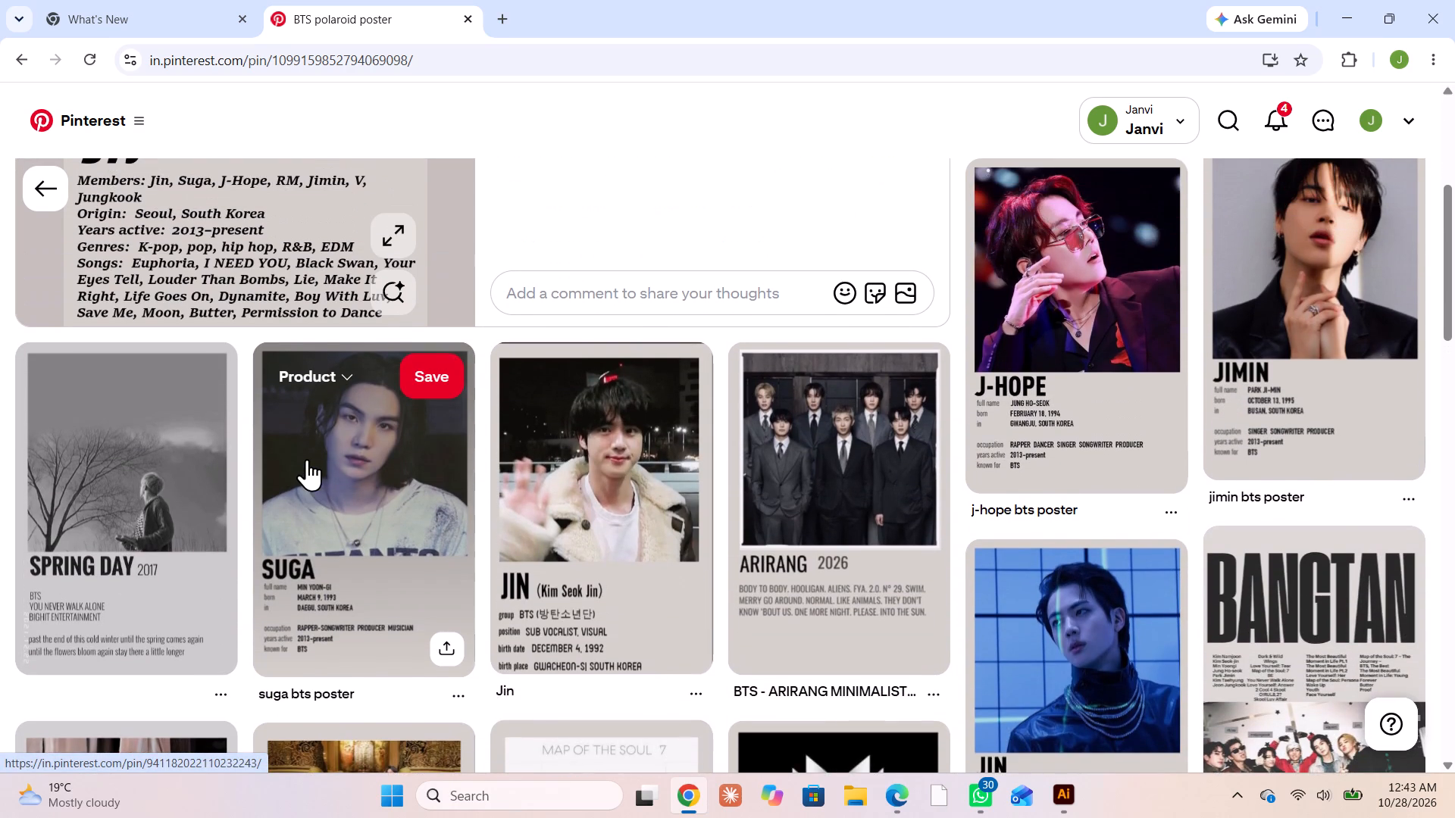
scroll(336, 510, "down", 1)
scroll(1055, 466, "up", 1)
scroll(1060, 451, "down", 7)
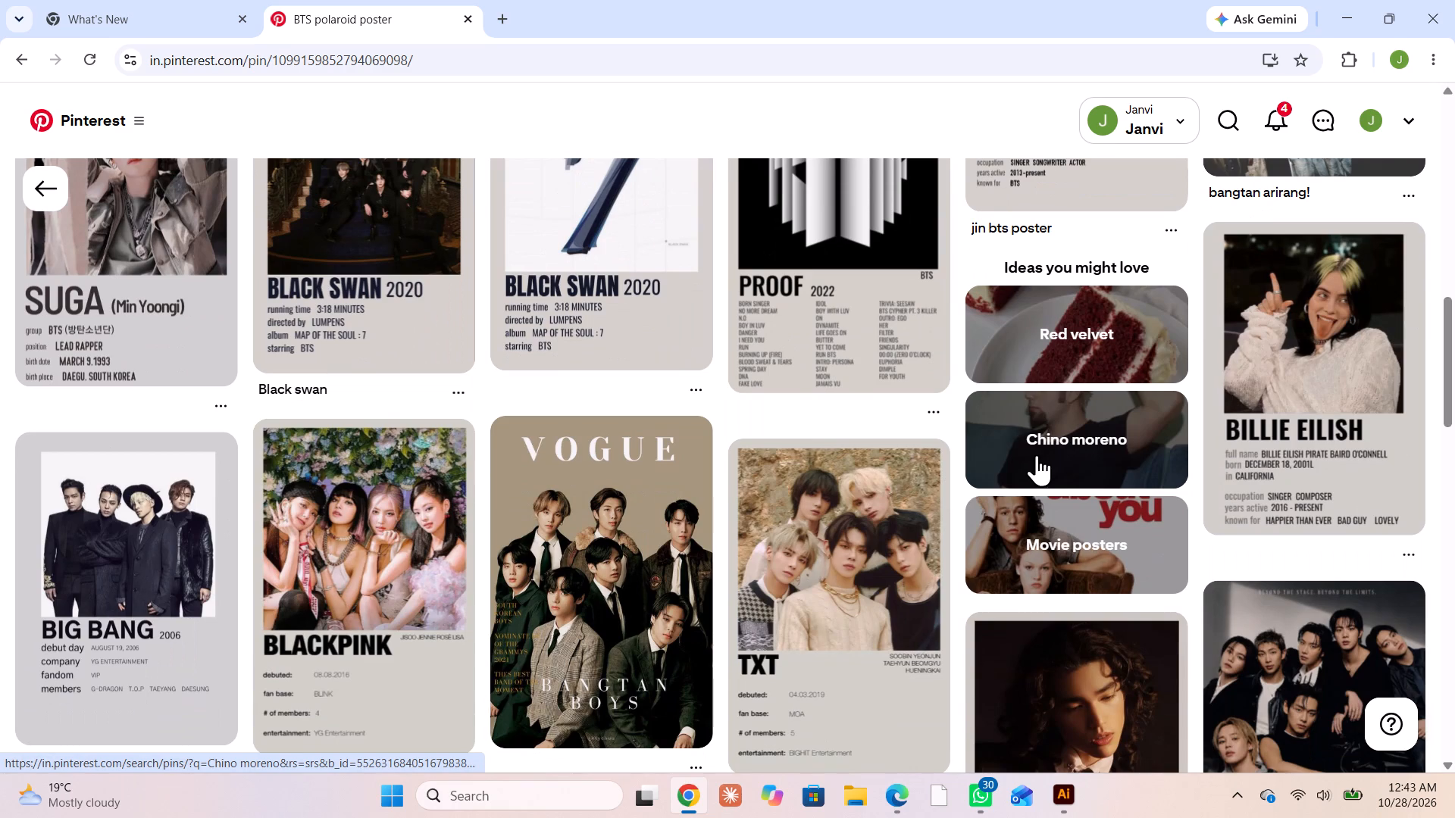
scroll(1018, 464, "up", 8)
scroll(1018, 464, "down", 1)
scroll(1018, 464, "up", 5)
scroll(1018, 464, "down", 1)
scroll(1018, 464, "up", 7)
scroll(1015, 465, "down", 1)
scroll(1015, 465, "up", 4)
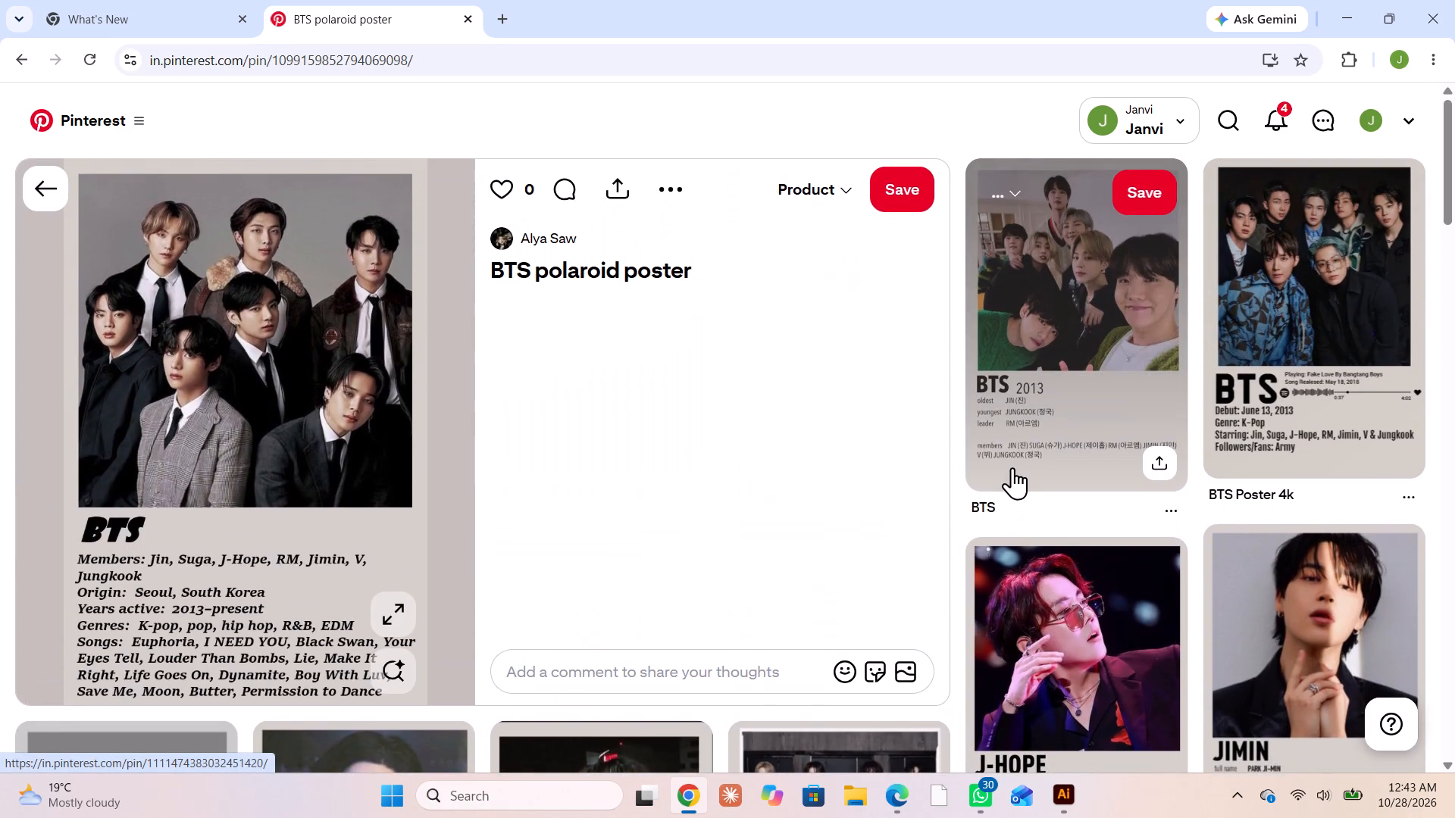
scroll(1012, 467, "up", 7)
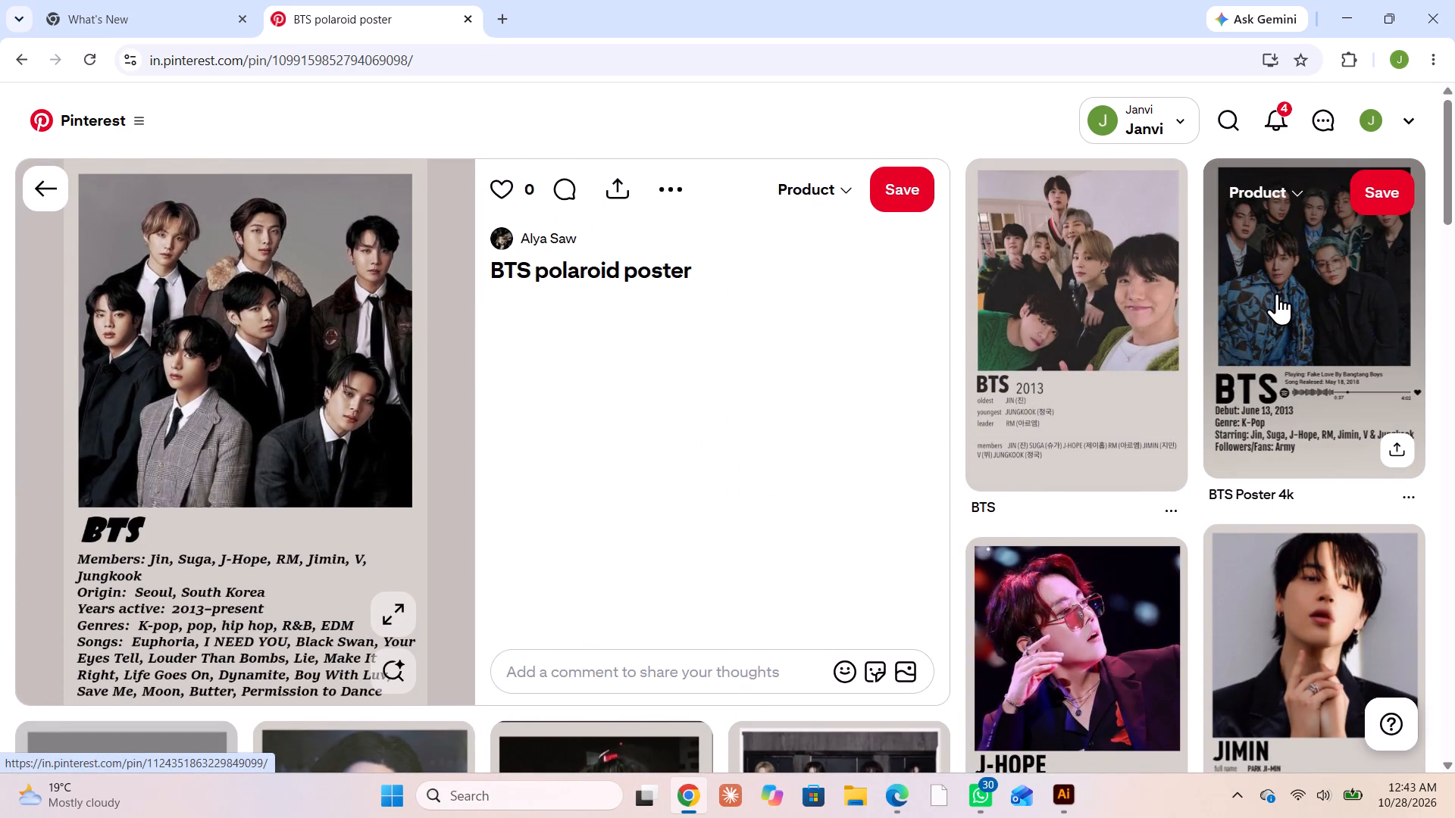
left_click(1277, 293)
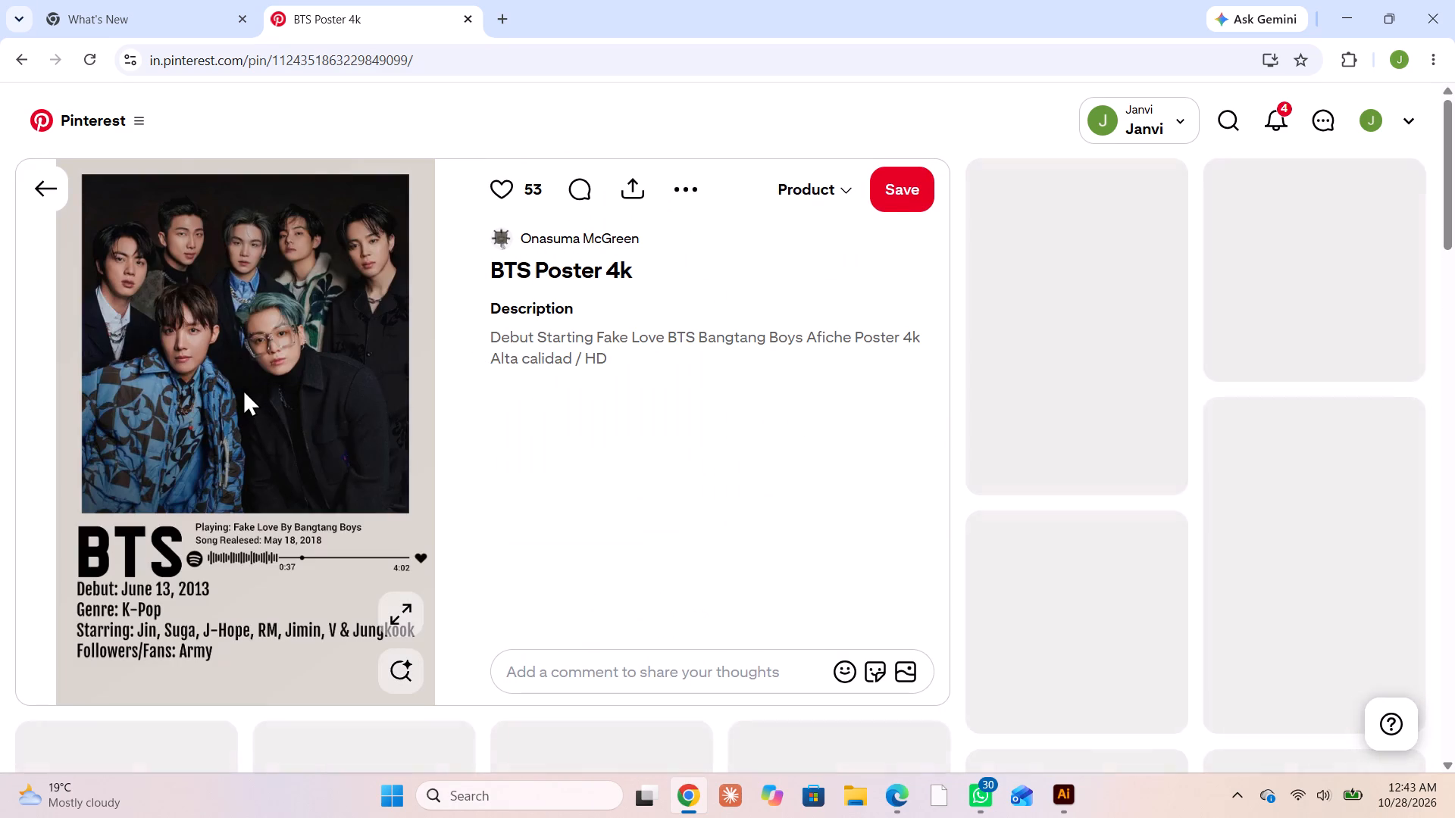
right_click(242, 389)
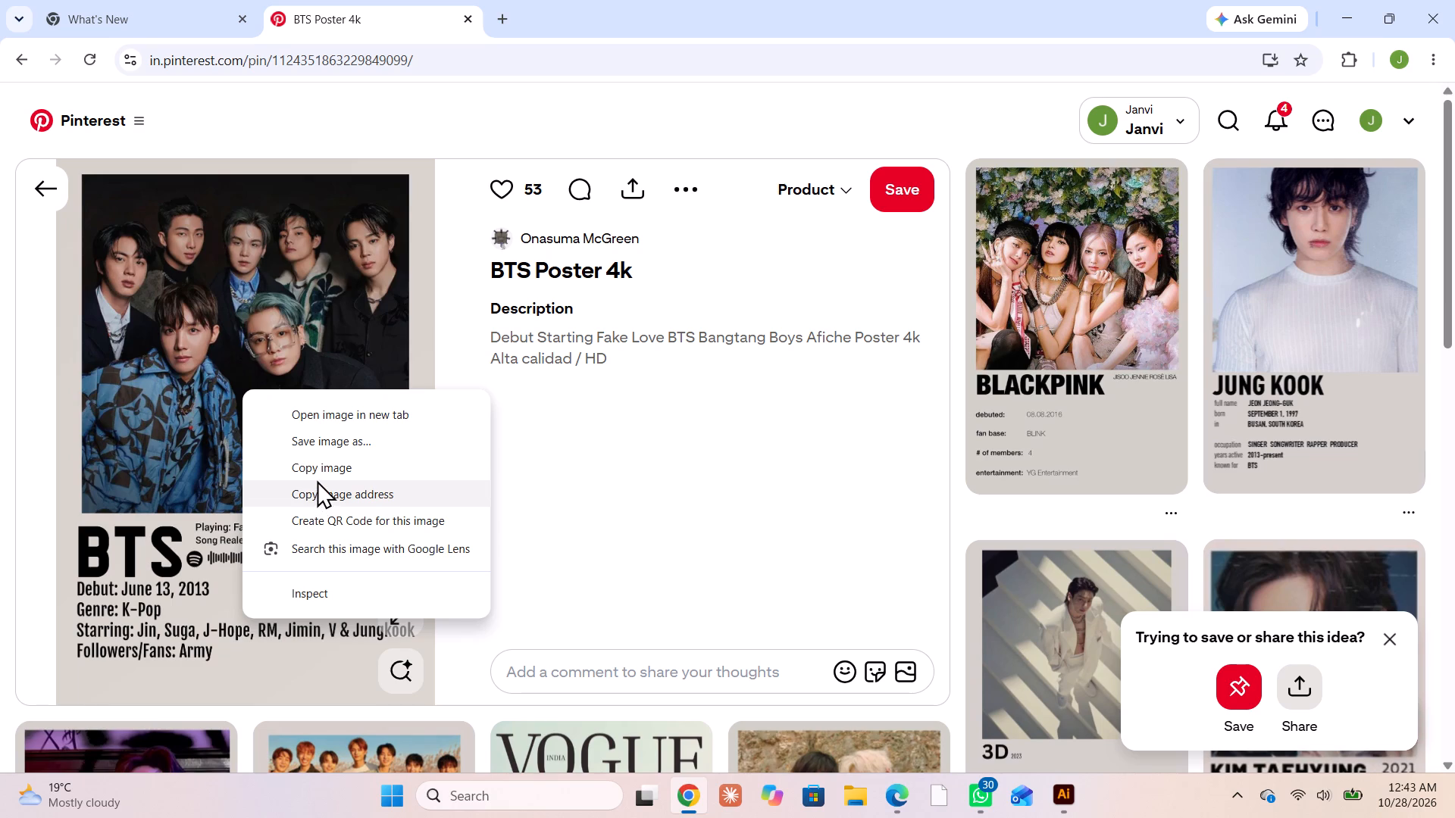
Open the BLACKPINK poster on Pinterest, copy its image and paste it into the Illustrator polaroids sheet.
left_click(1046, 345)
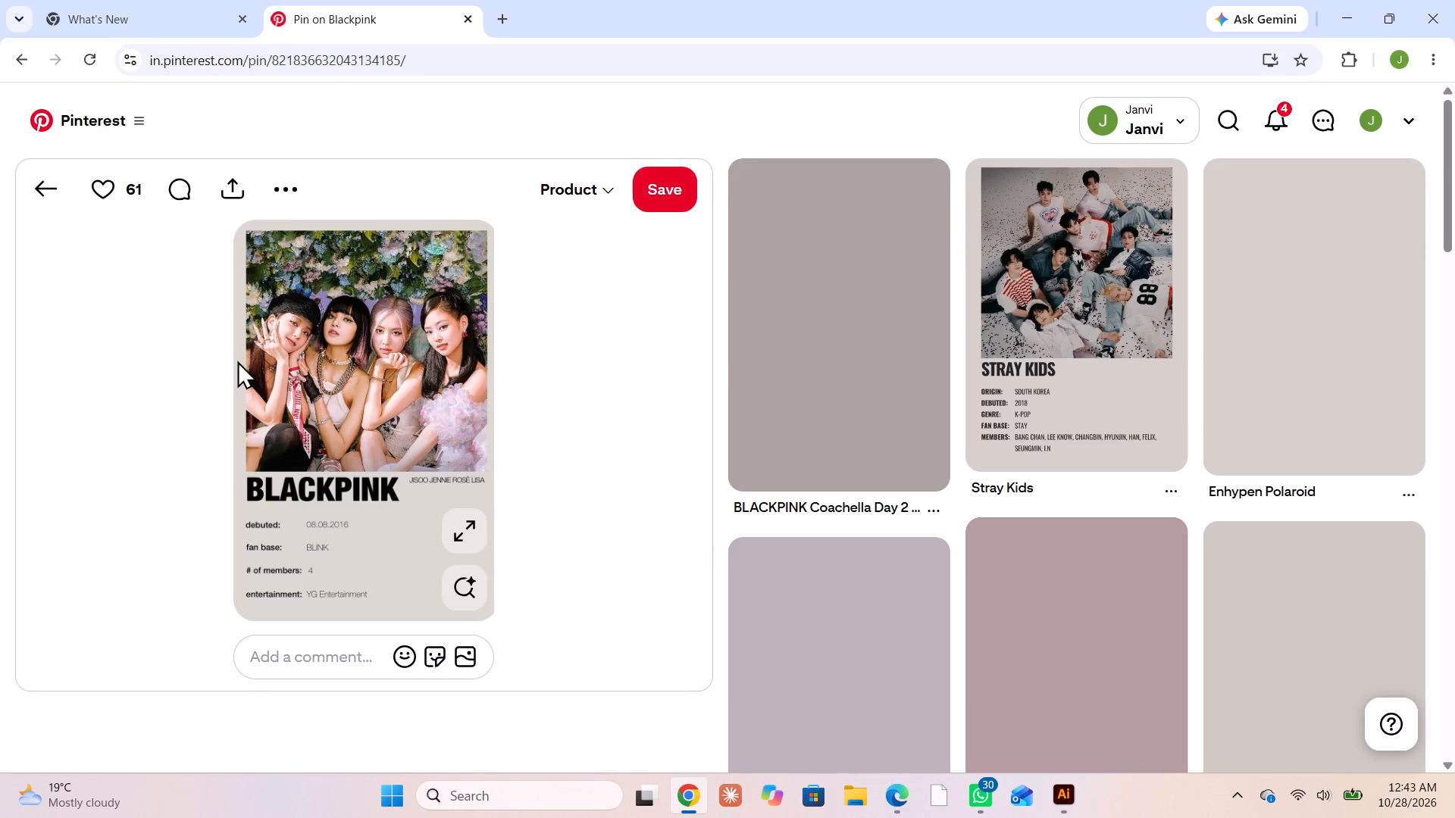
right_click(324, 410)
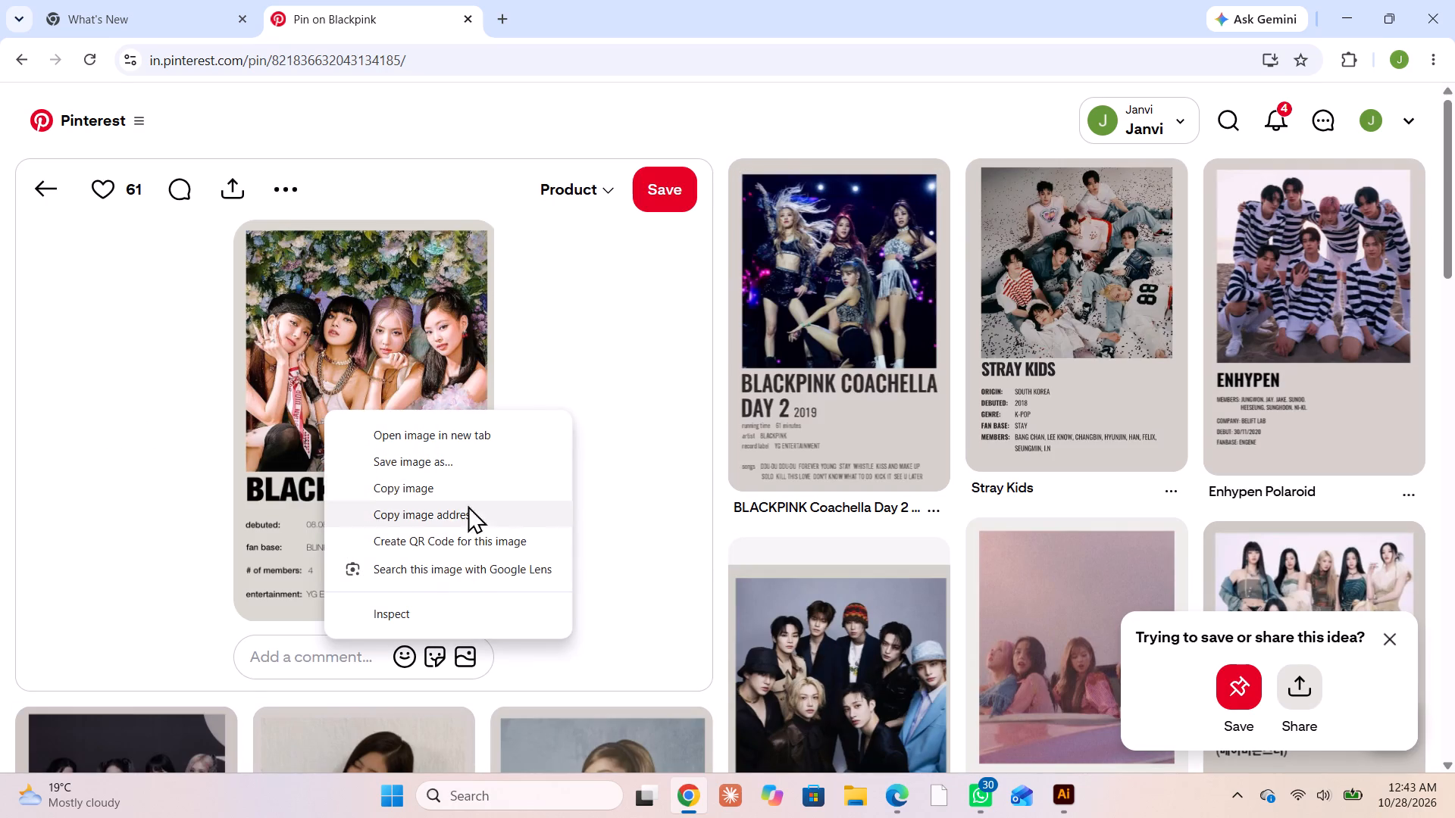
left_click(441, 490)
scroll(617, 554, "down", 2)
scroll(617, 554, "up", 2)
scroll(617, 554, "down", 1)
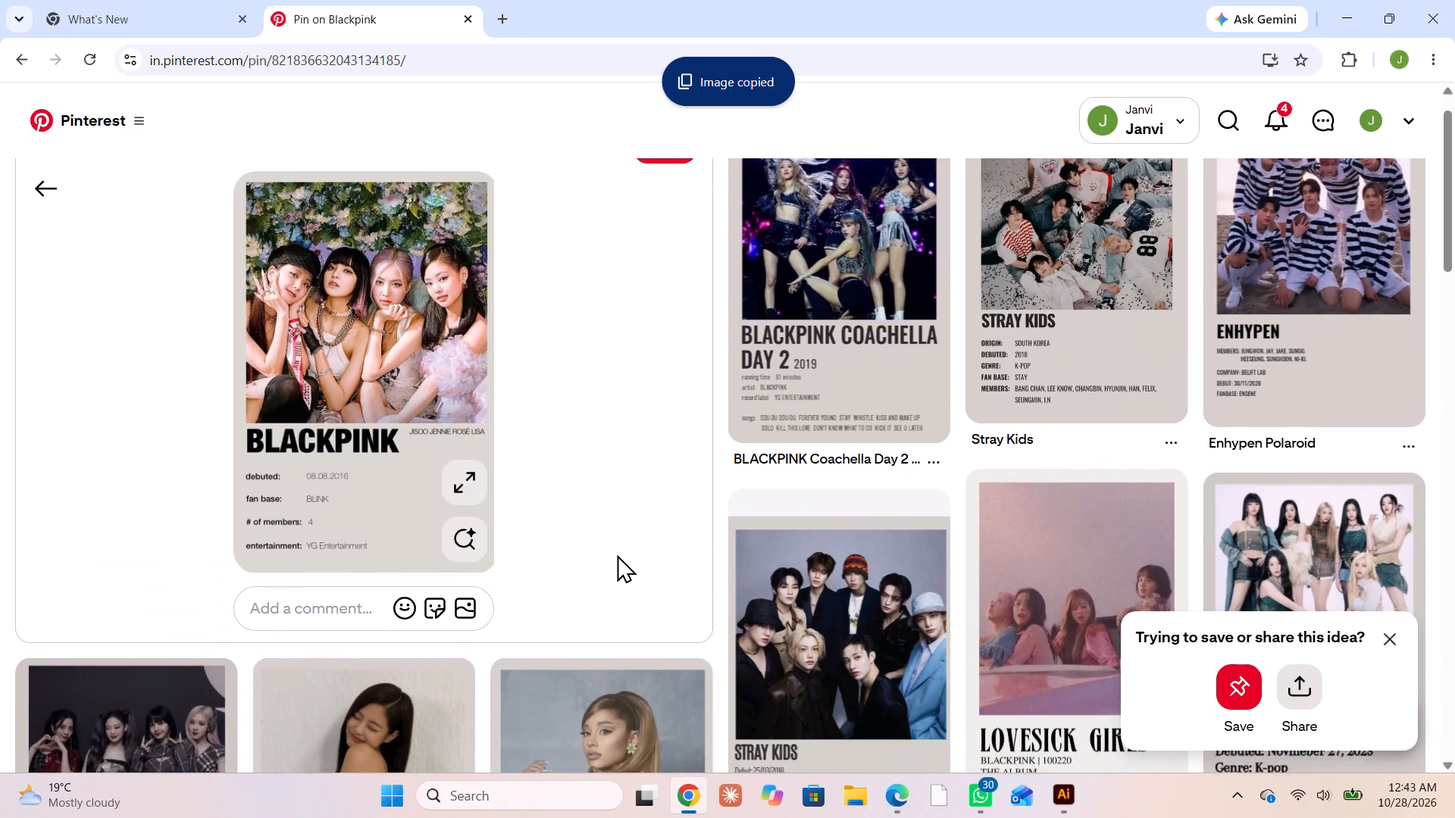
scroll(617, 554, "down", 1)
scroll(617, 554, "up", 2)
scroll(617, 554, "down", 2)
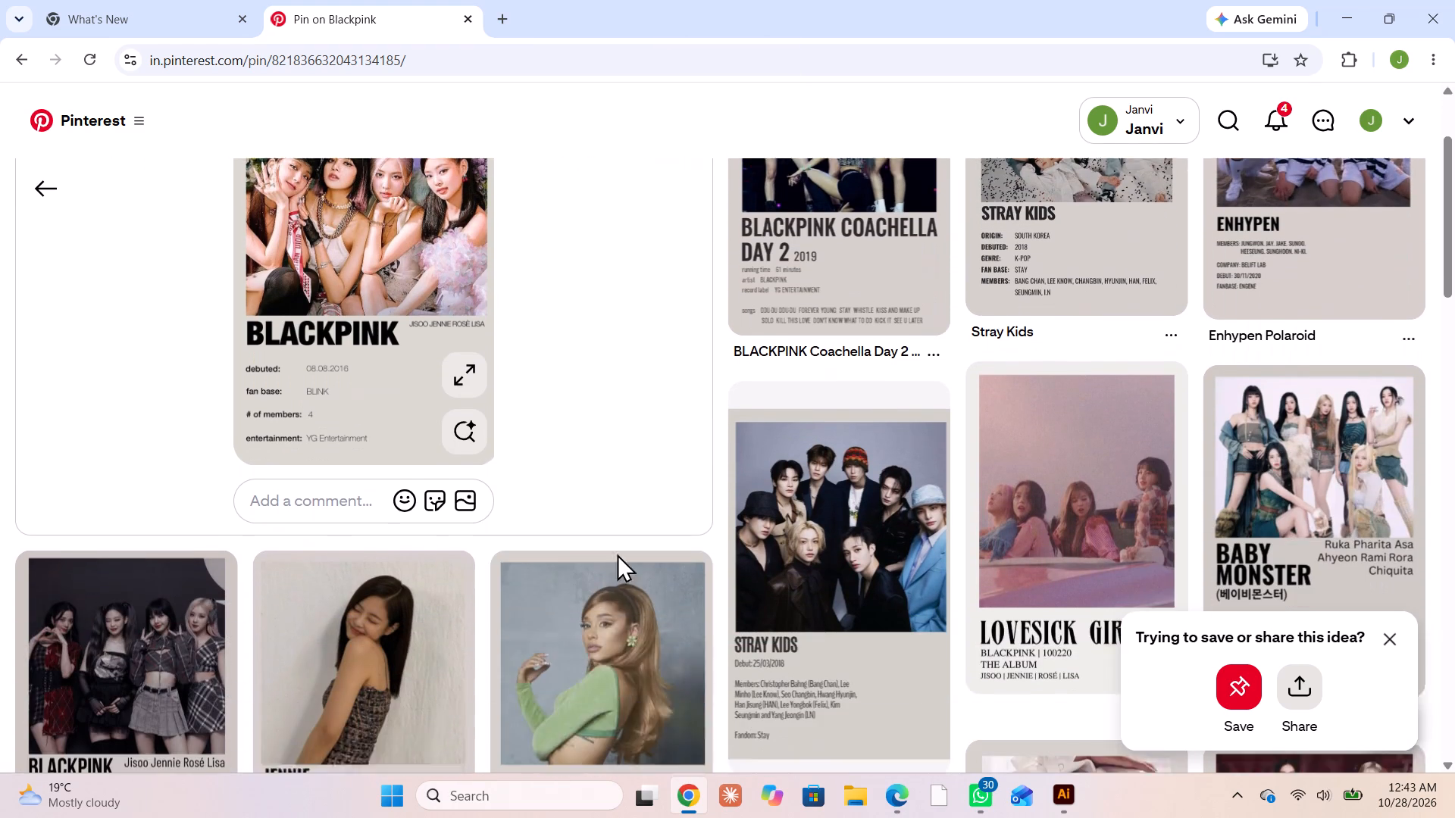
scroll(617, 554, "up", 3)
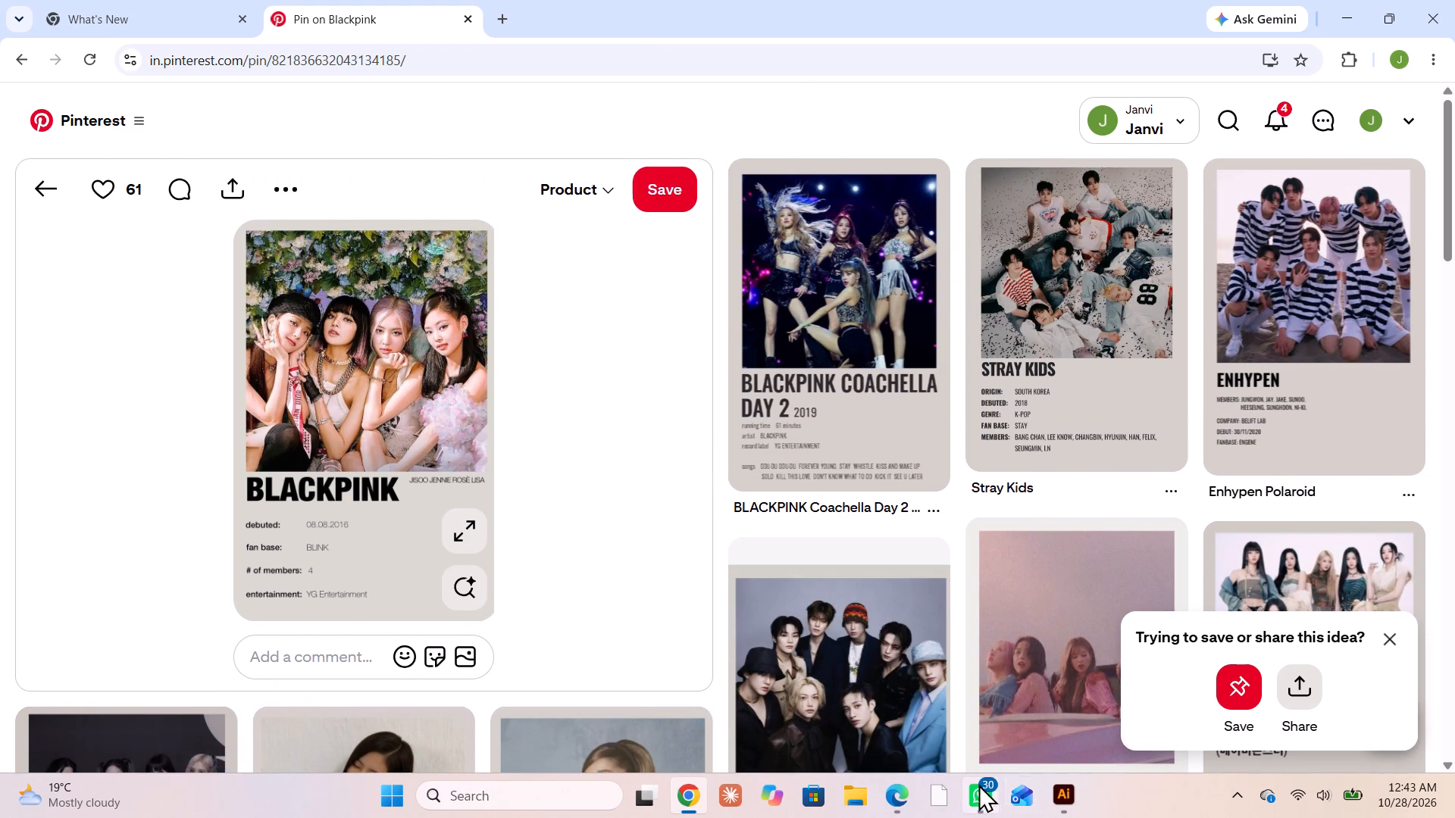
left_click(1065, 788)
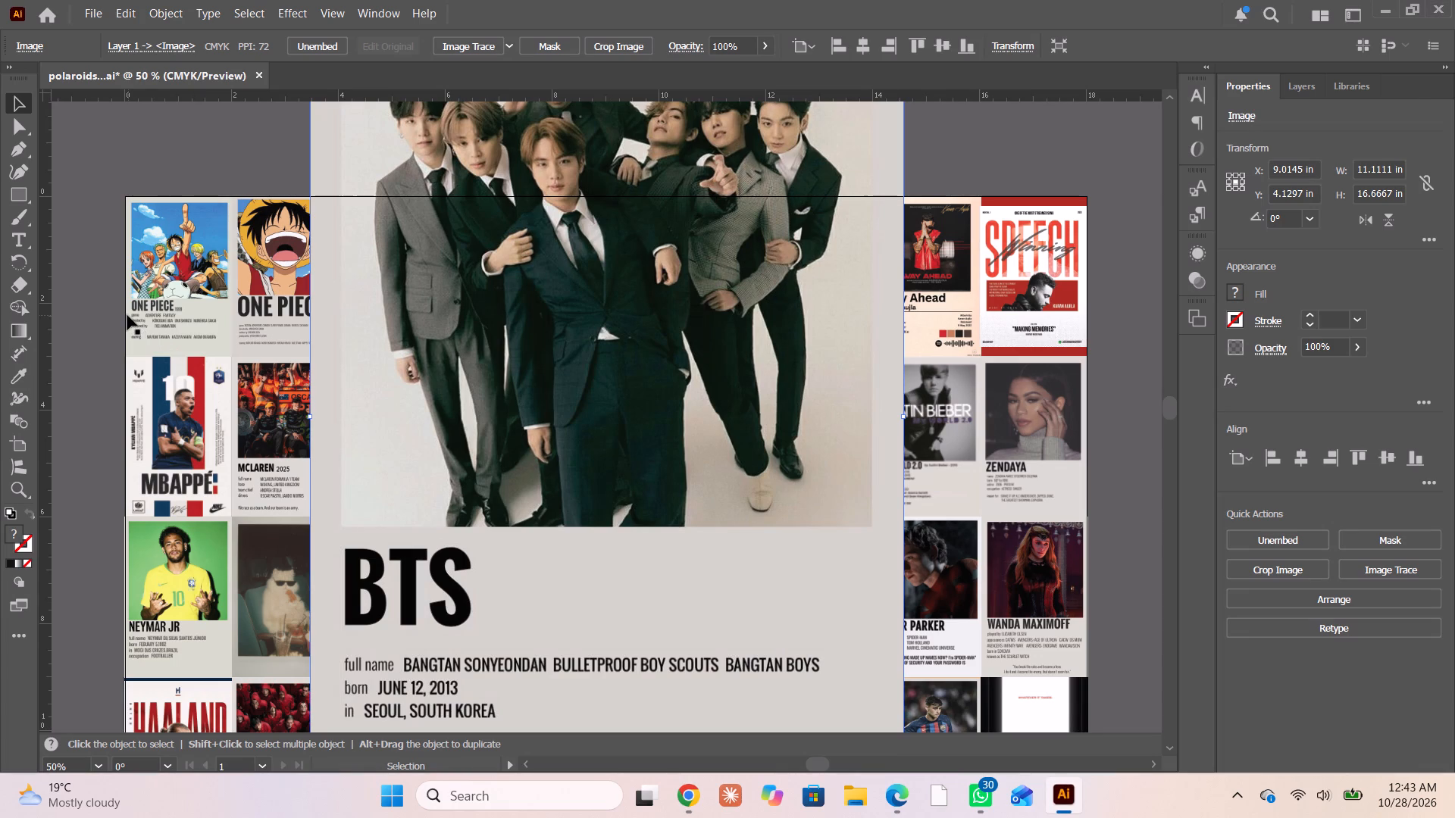
left_click(137, 308)
key("ctrl+v")
Move the pasted BLACKPINK poster off the grid, to the empty canvas beyond the sheet's upper-right corner.
scroll(328, 304, "down", 2, "alt")
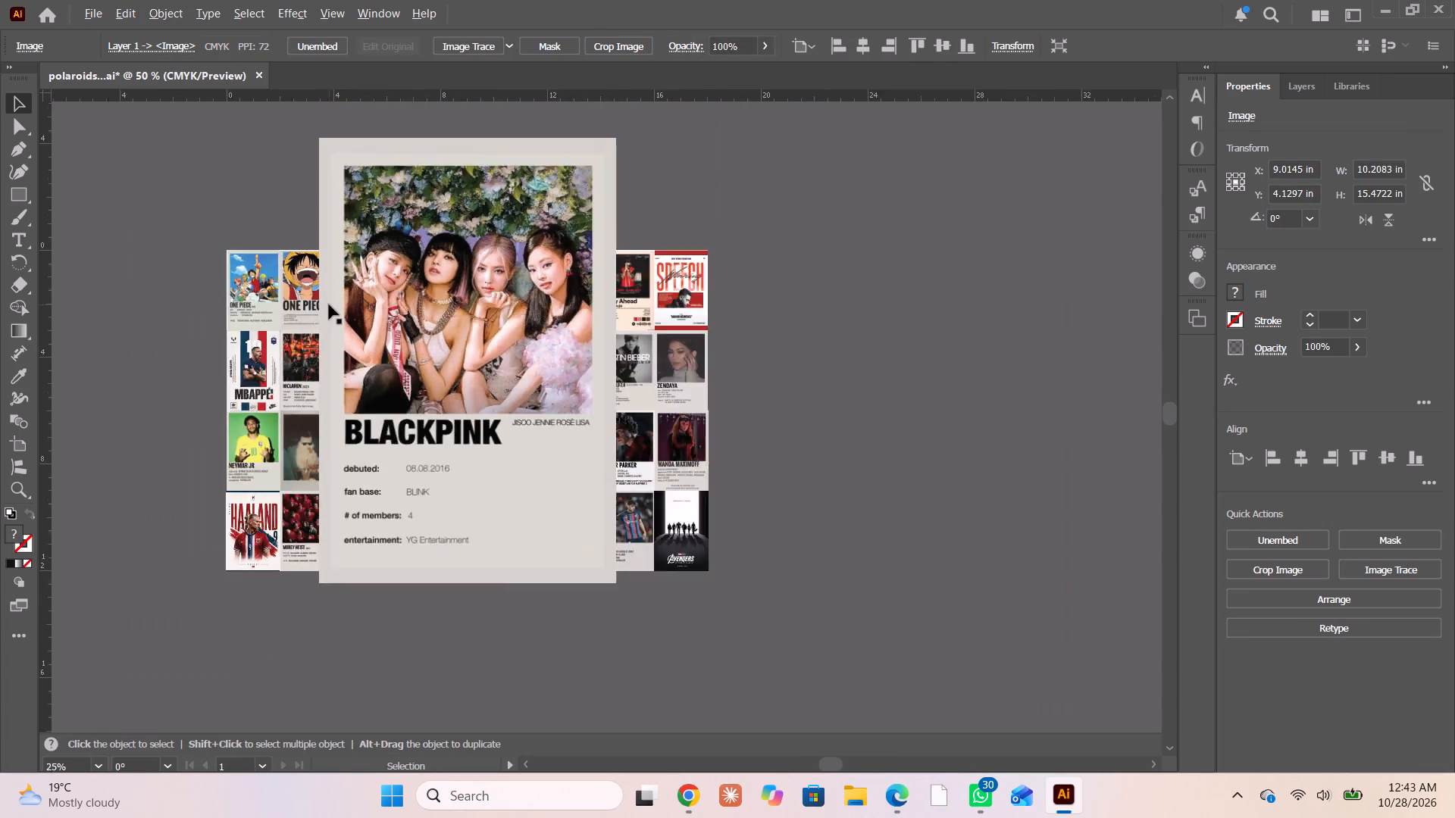
scroll(329, 304, "down", 1, "alt")
scroll(382, 314, "up", 3)
left_click_drag(416, 324, 659, 148)
Scale the BTS group poster down to about 4.38 by 6.57 in and place it on the empty canvas above the grid.
scroll(416, 337, "up", 3, "alt")
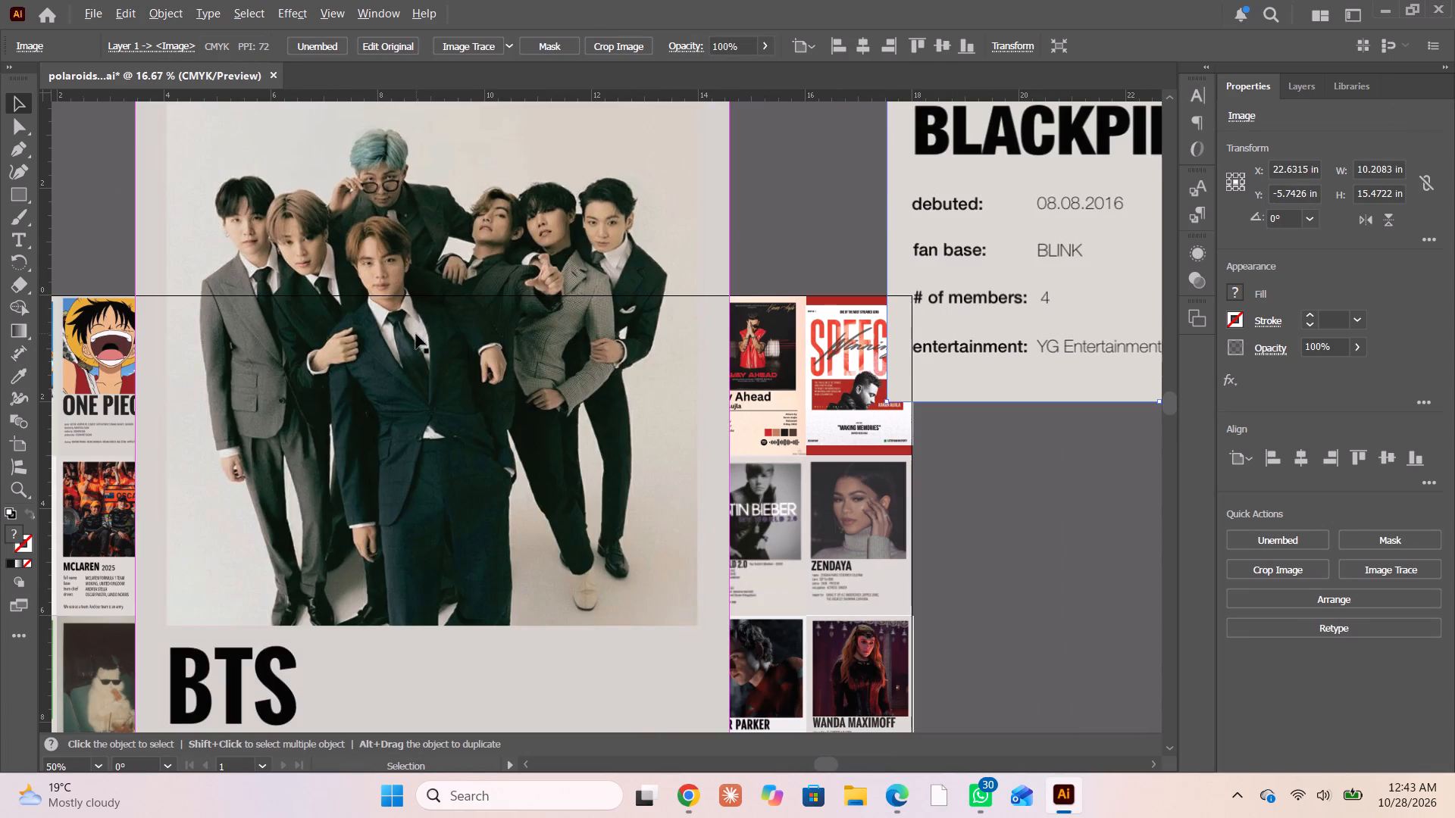
left_click_drag(436, 300, 467, 429)
left_click_drag(761, 198, 756, 209, "shift")
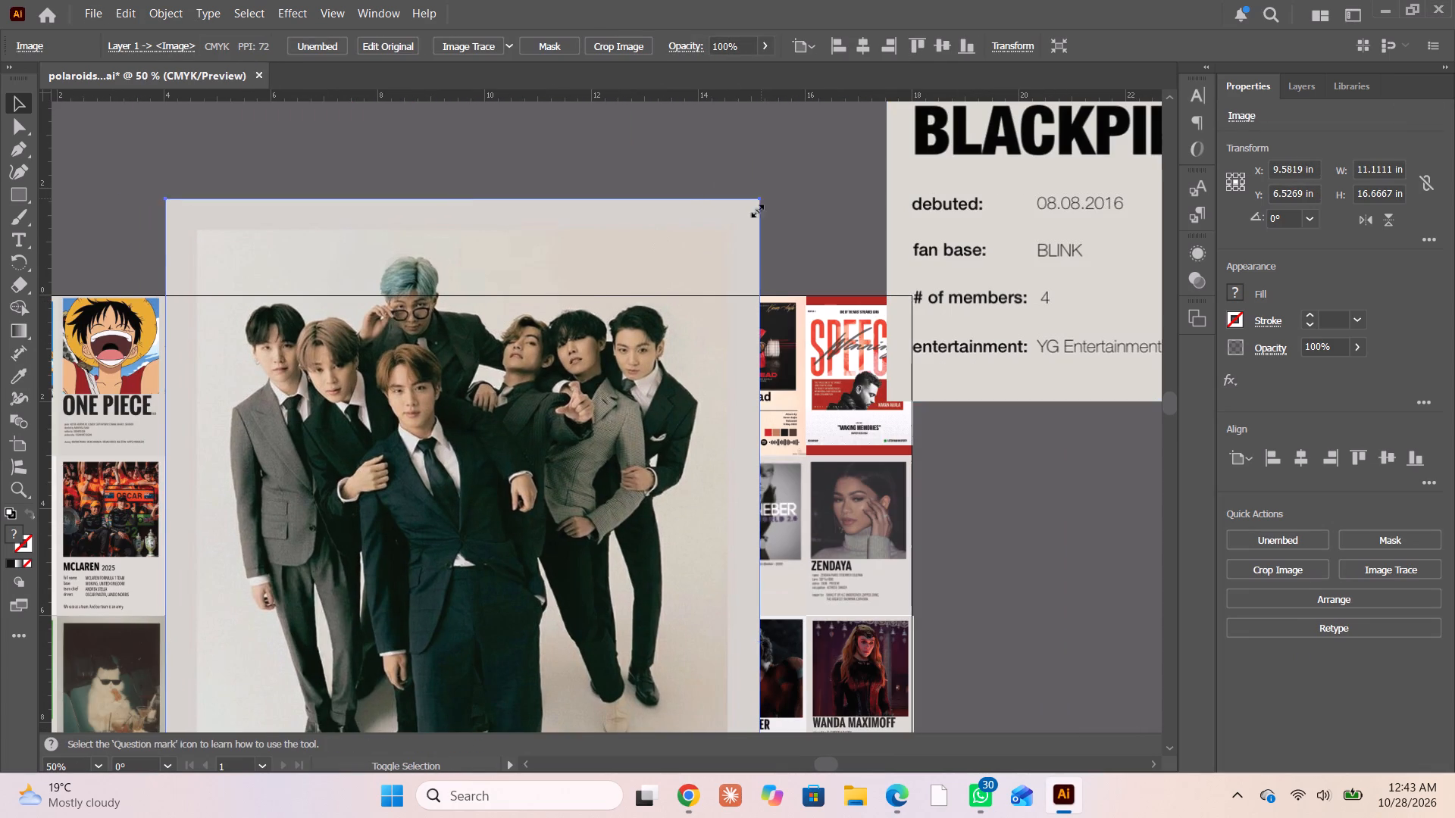
left_click_drag(756, 209, 394, 593, "shift")
scroll(449, 510, "down", 12)
left_click_drag(329, 615, 511, 258)
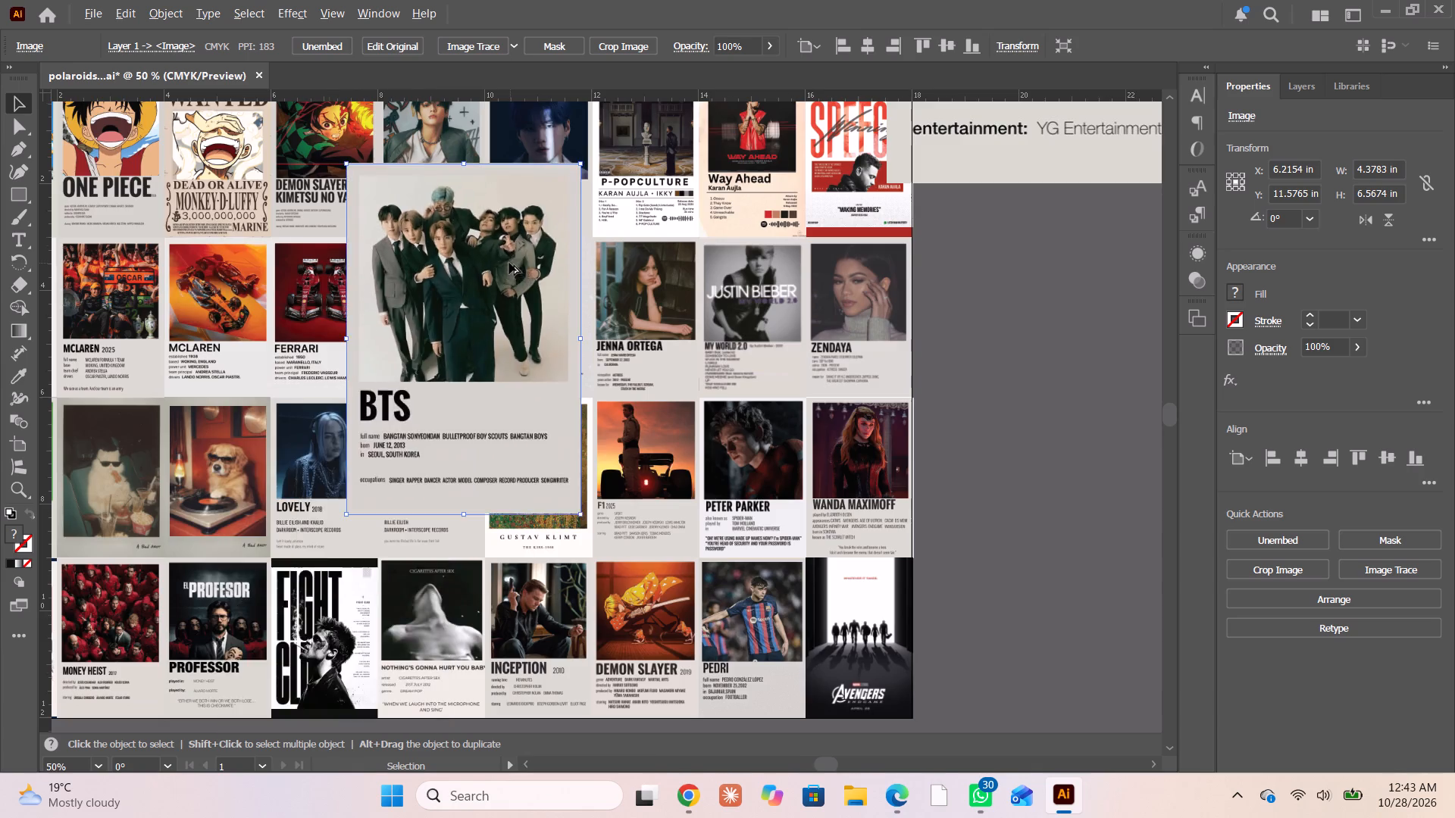
scroll(509, 263, "down", 2, "alt")
scroll(483, 301, "up", 7)
left_click_drag(491, 419, 450, 167)
Scale the BLACKPINK poster down to about 4.96 by 7.52 in and place it beside the BTS poster above the grid.
scroll(551, 297, "up", 5)
scroll(551, 297, "down", 2)
scroll(551, 297, "up", 2)
left_click_drag(844, 286, 822, 296)
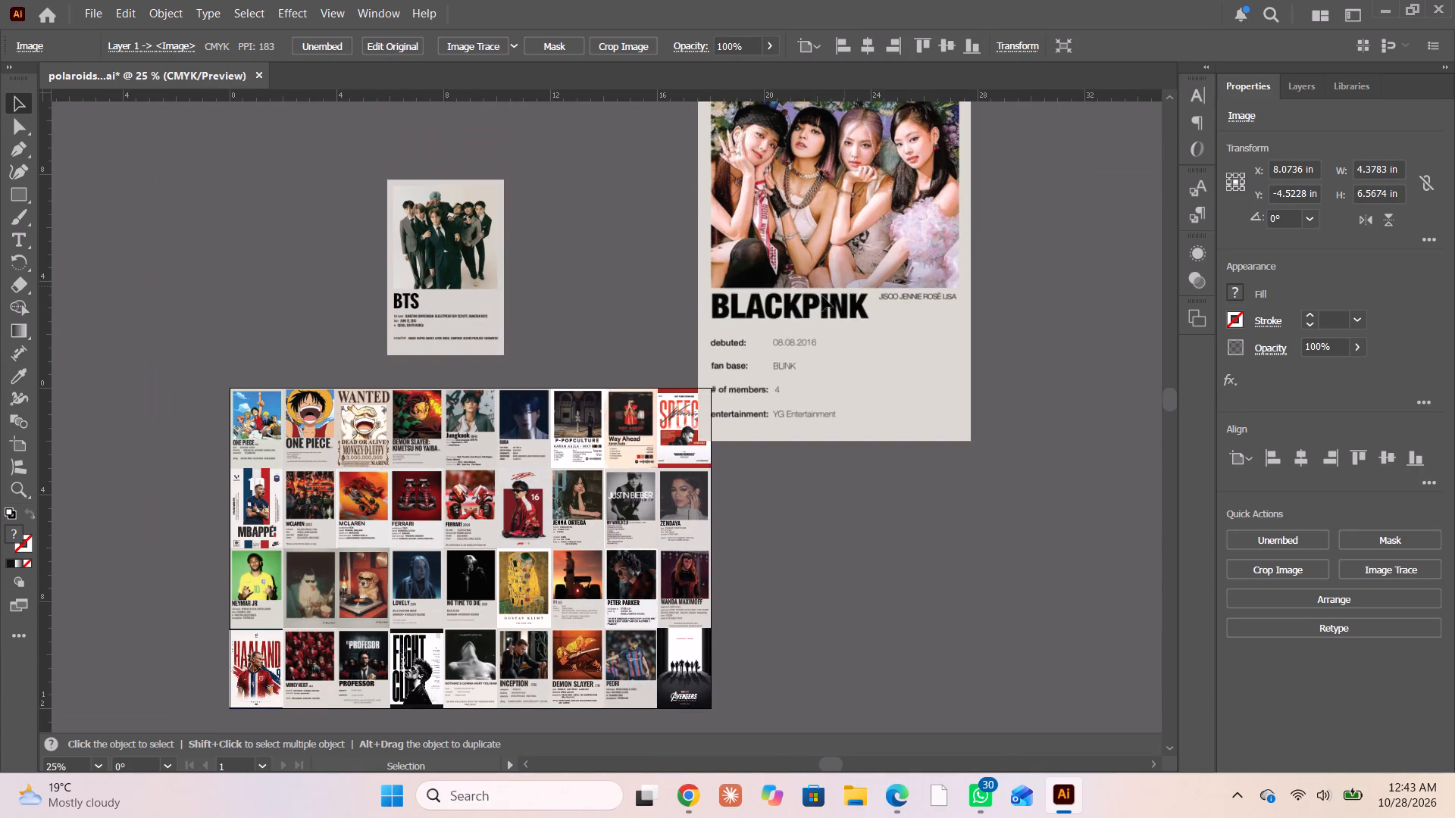
left_click_drag(822, 296, 637, 326)
scroll(649, 293, "up", 8)
left_click_drag(765, 214, 621, 426)
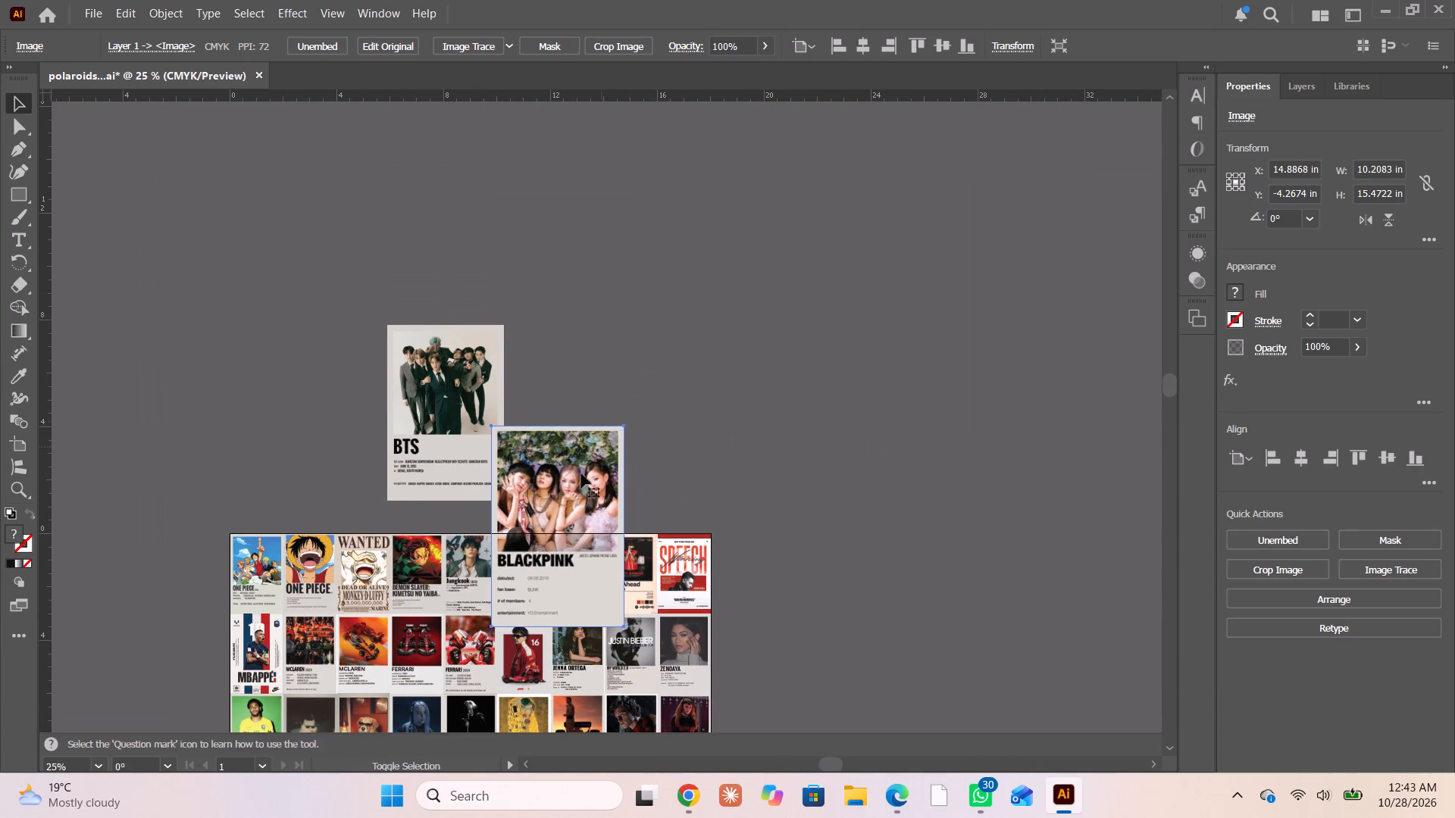
left_click_drag(572, 499, 580, 360)
left_click_drag(634, 285, 571, 379, "shift")
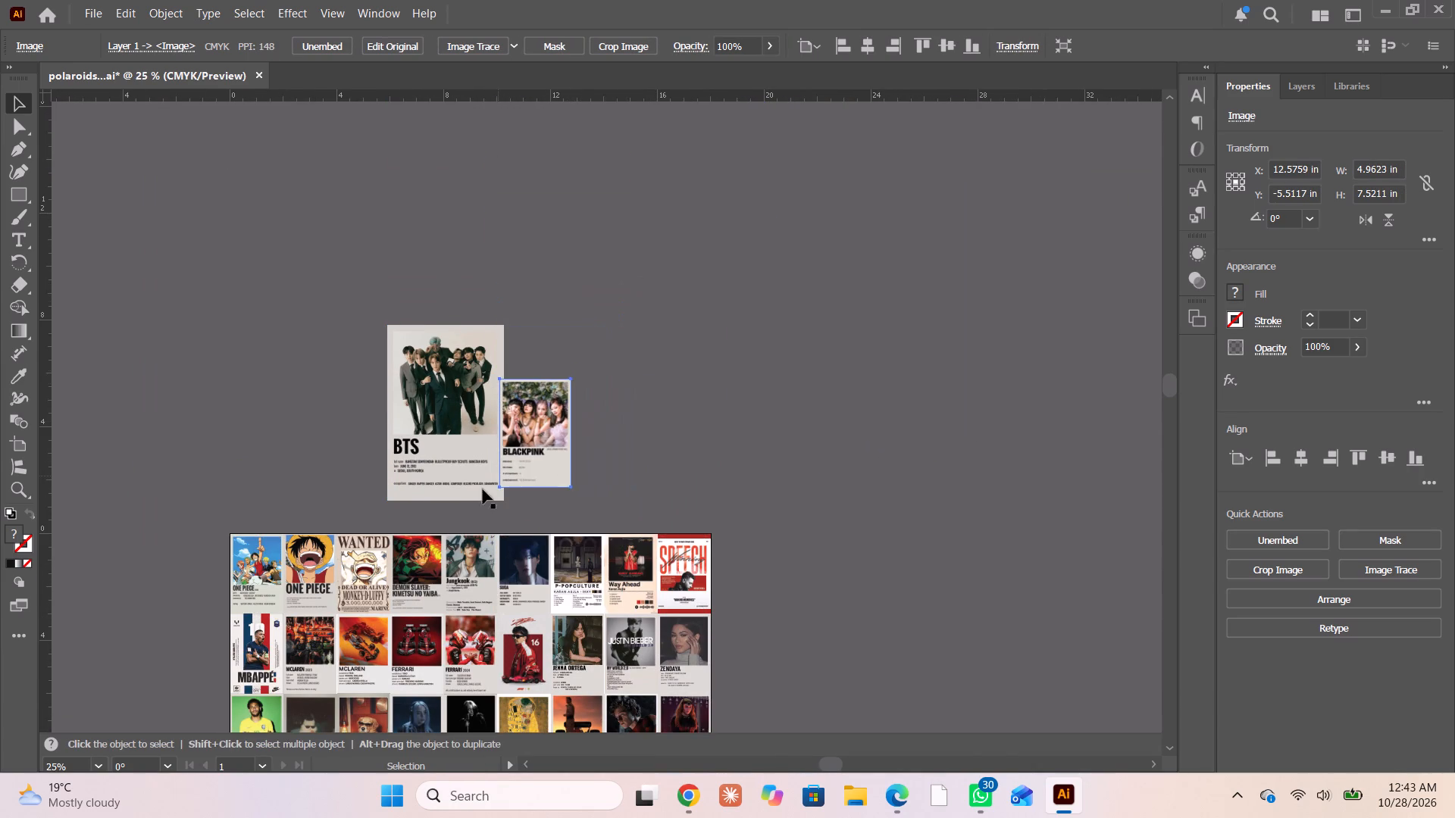
Release the clipping masks of the Jungkook and Suga posters in the grid's first row.
scroll(481, 478, "down", 3)
scroll(480, 465, "up", 3, "alt")
left_click(436, 548)
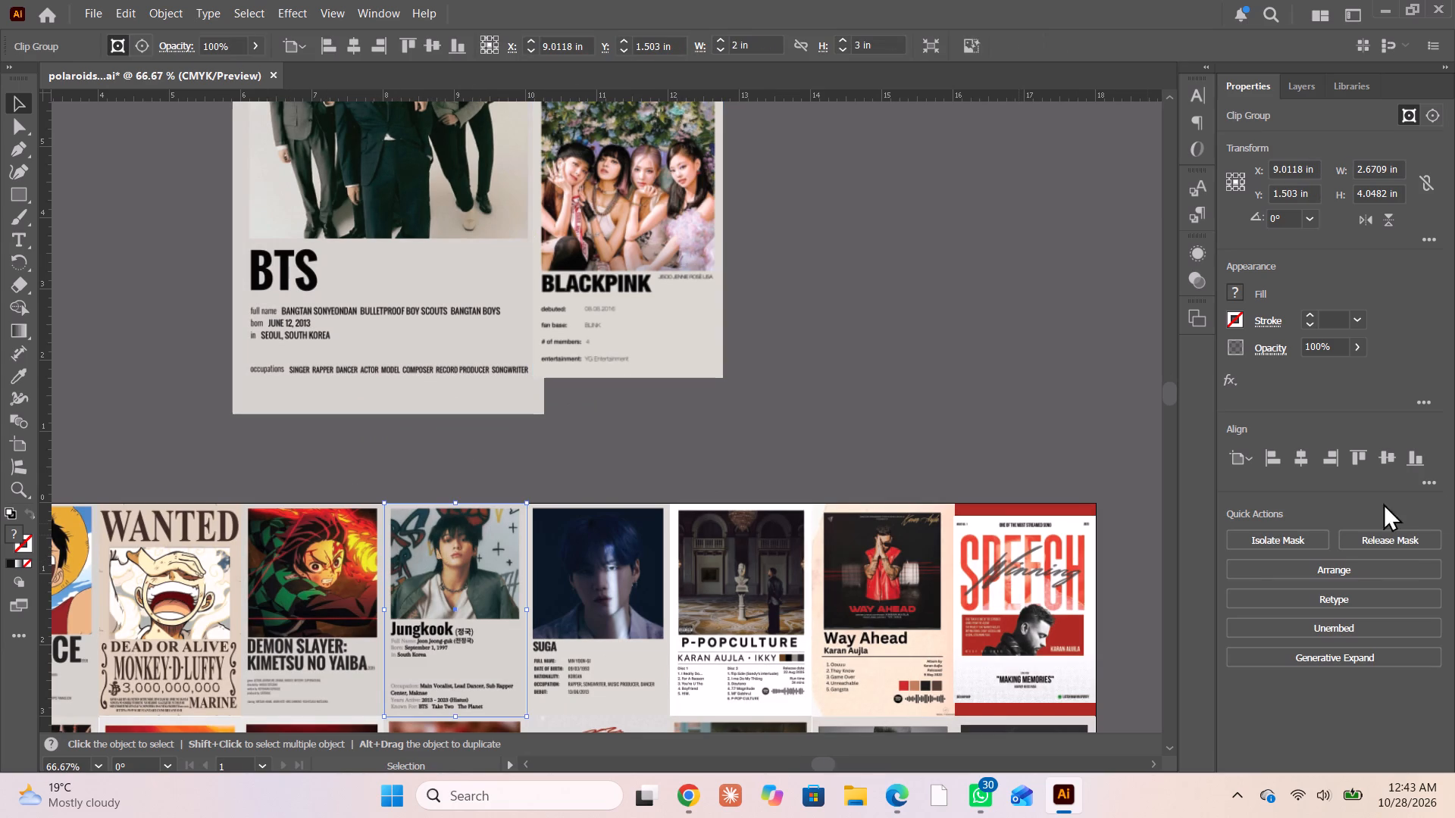
left_click(1381, 542)
left_click(917, 477)
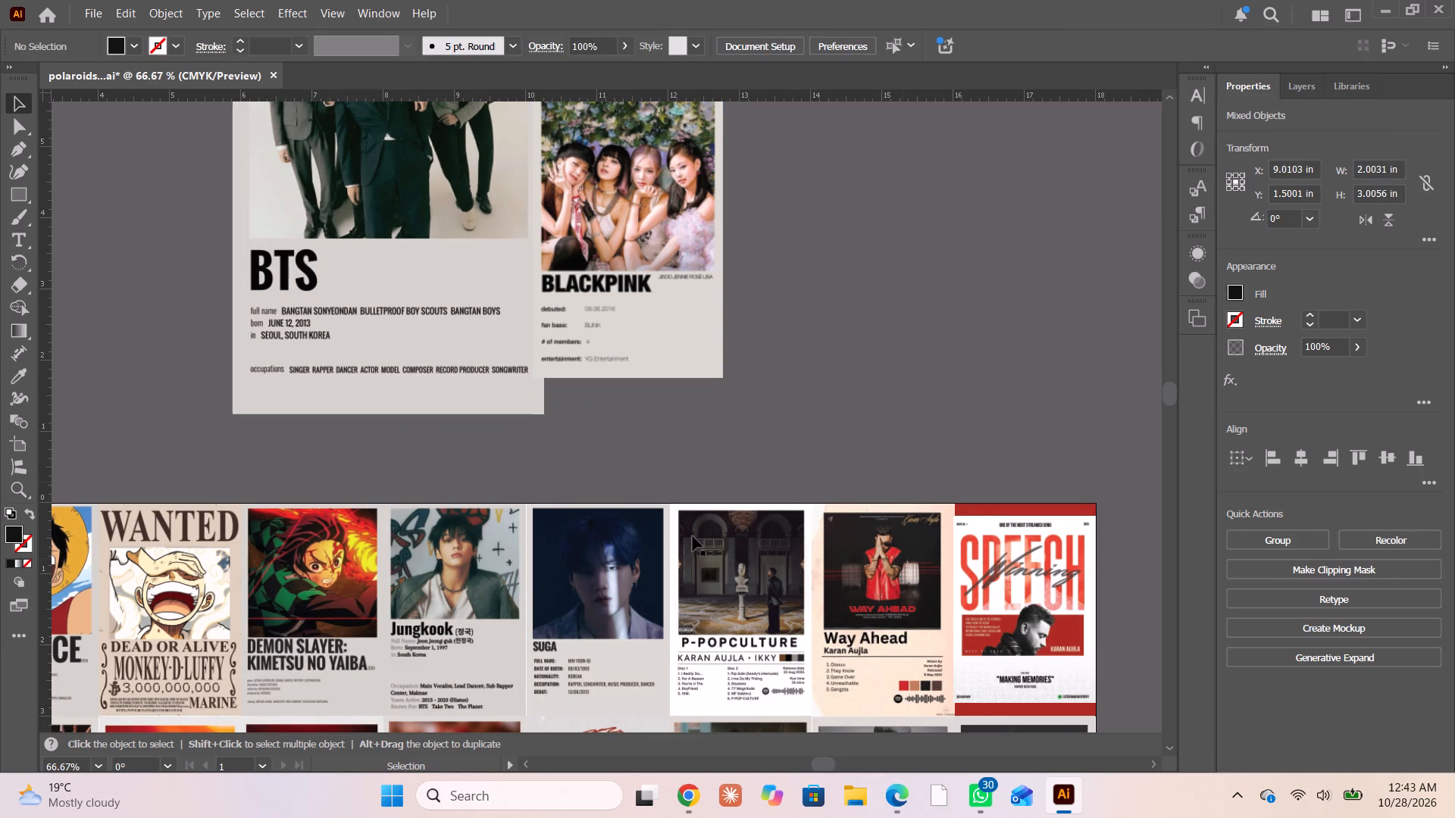
left_click(573, 597)
left_click(1397, 542)
left_click(781, 396)
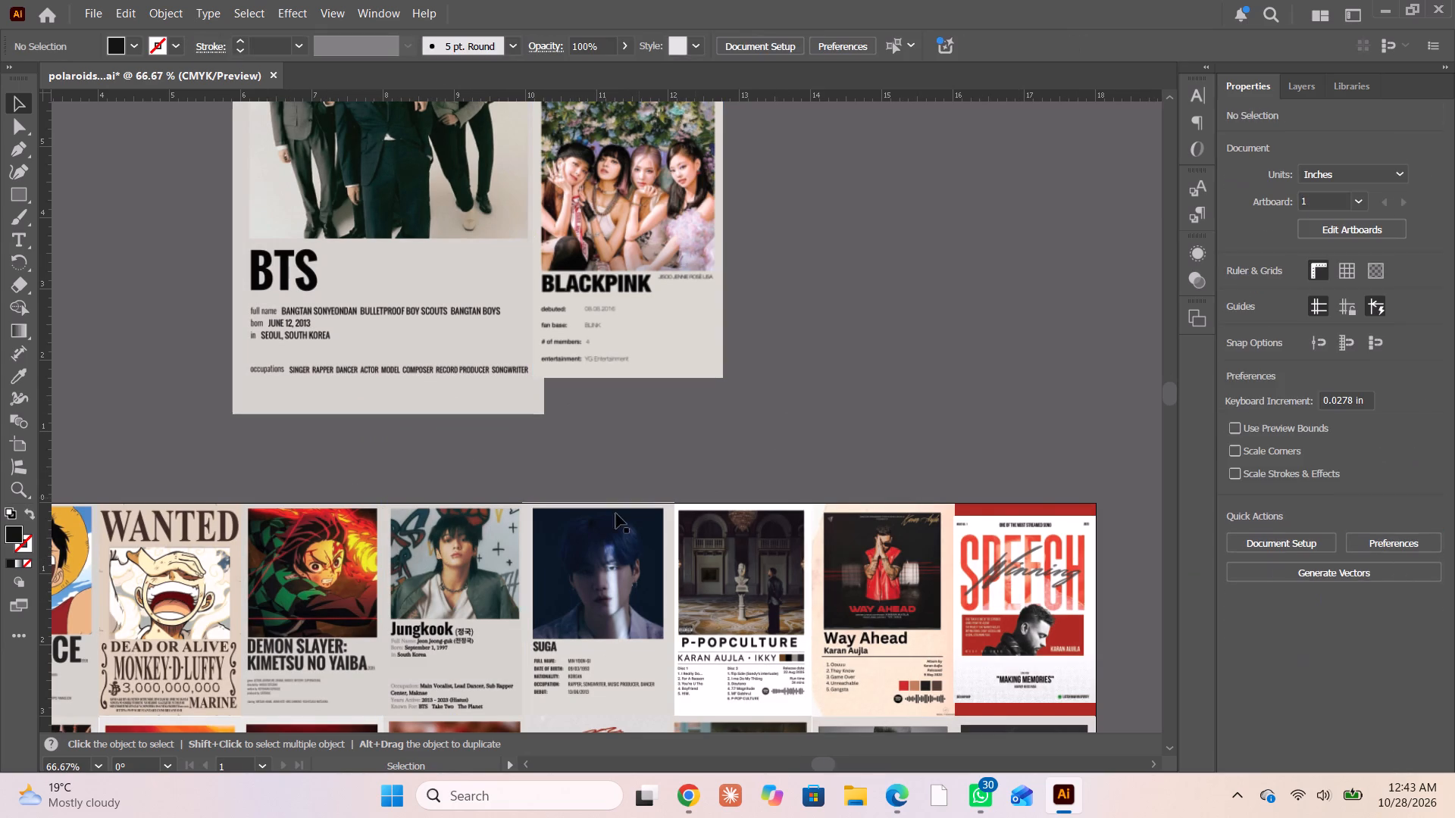
Delete the unmasked Suga and Jungkook poster images from the grid's first row.
left_click(606, 546)
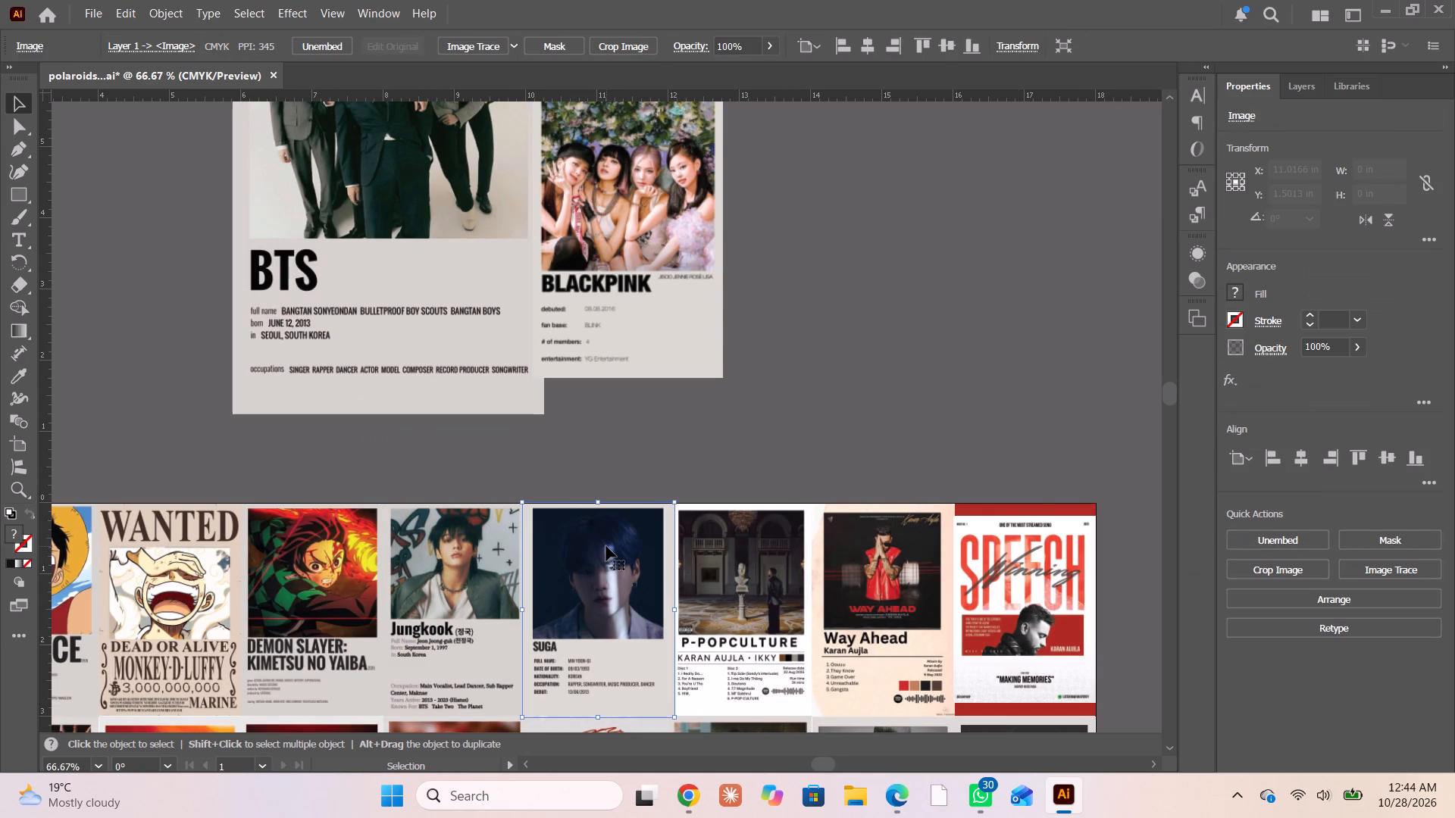
key("Delete")
left_click(489, 592)
key("Delete")
Scale the BTS poster down to about 2.14 by 3.22 in and position both group posters just above the first row's emptied cells.
left_click_drag(380, 335, 427, 461)
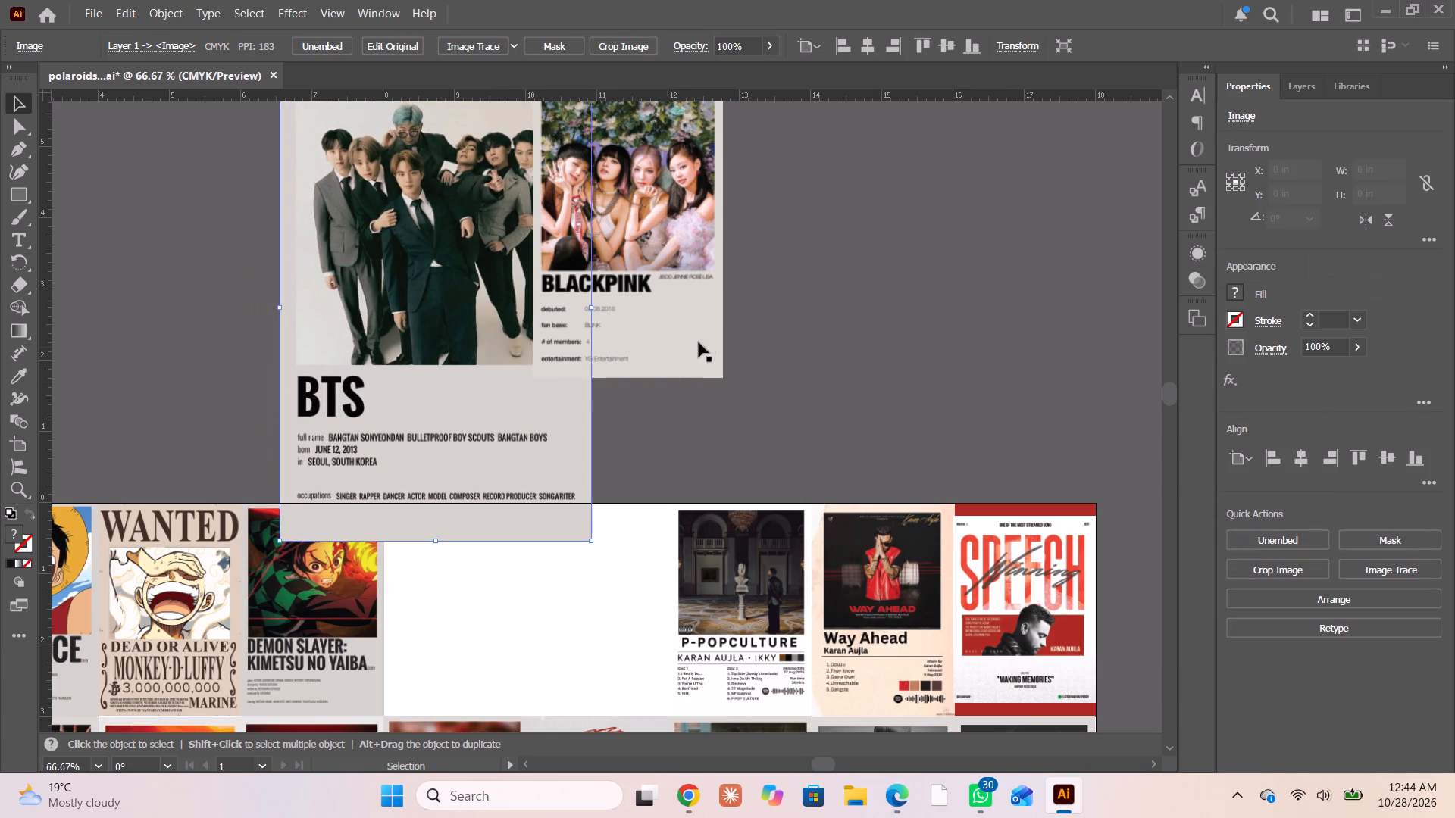
left_click_drag(703, 303, 683, 449)
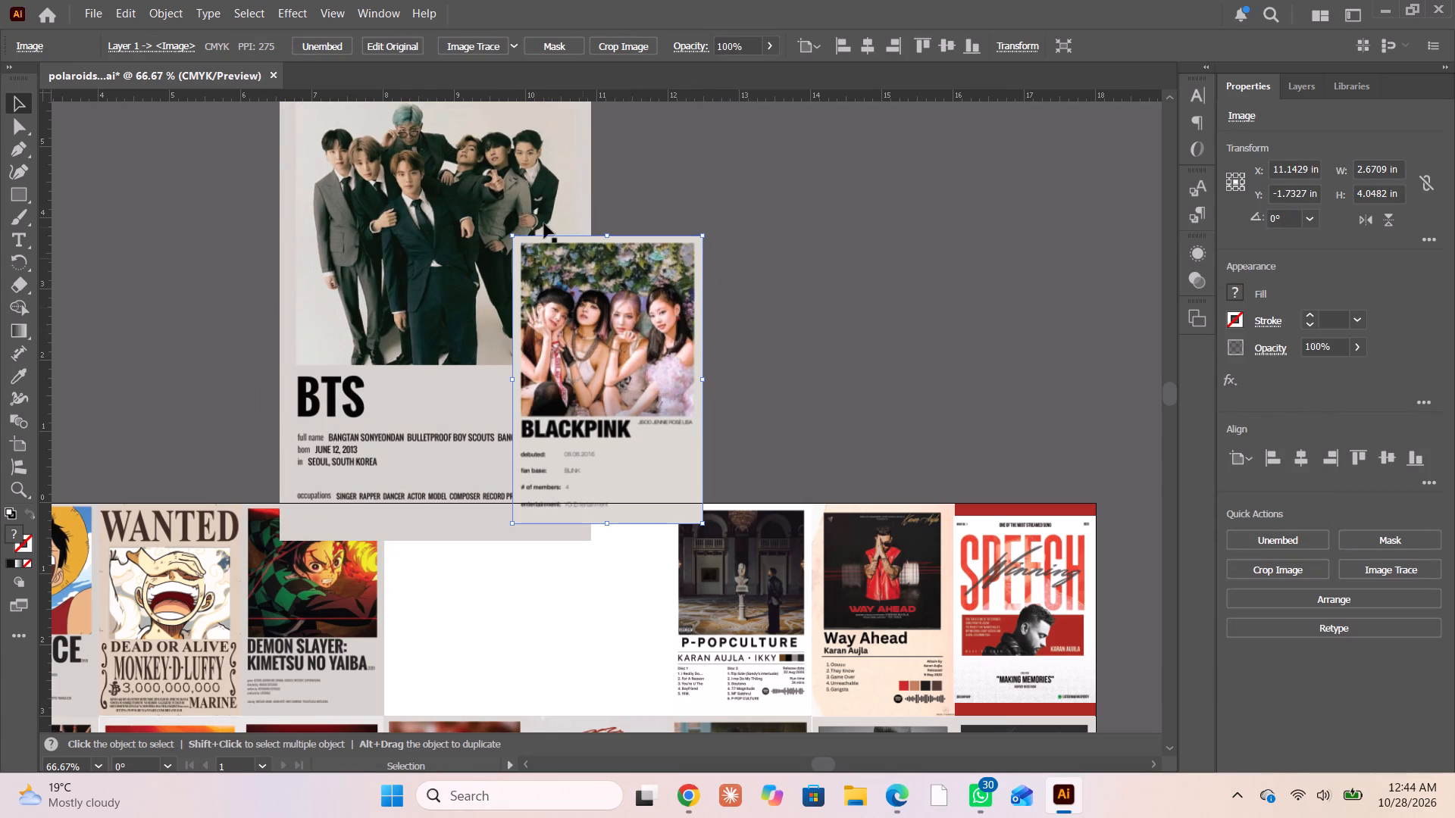
left_click(477, 177)
scroll(487, 182, "up", 5)
left_click_drag(588, 162, 439, 404, "shift")
left_click_drag(386, 535, 421, 534)
left_click_drag(600, 525, 618, 511)
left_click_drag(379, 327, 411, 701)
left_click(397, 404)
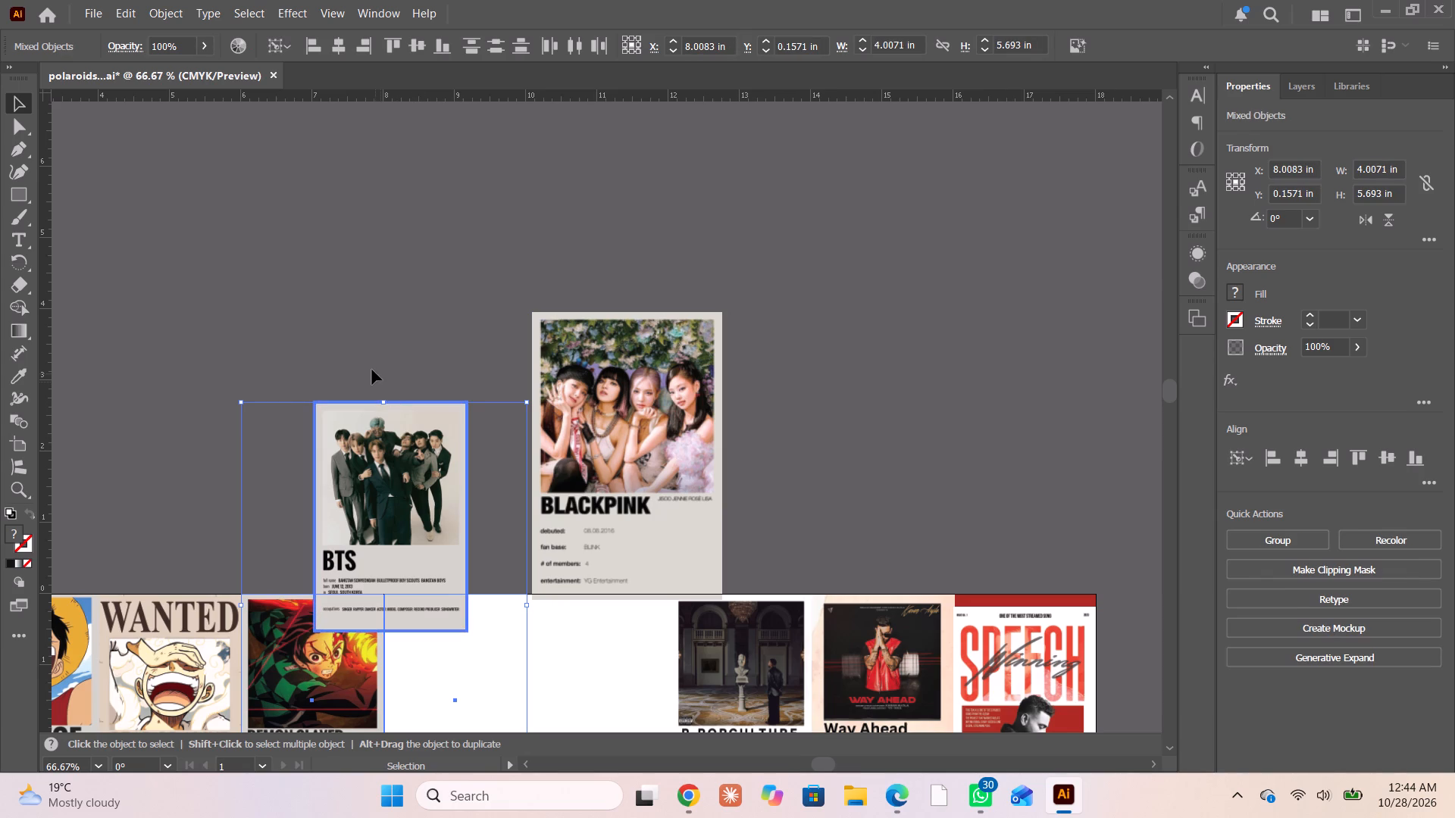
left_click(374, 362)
Send the BTS and BLACKPINK posters to the back of the stacking order.
left_click_drag(283, 337, 649, 474)
right_click(587, 464)
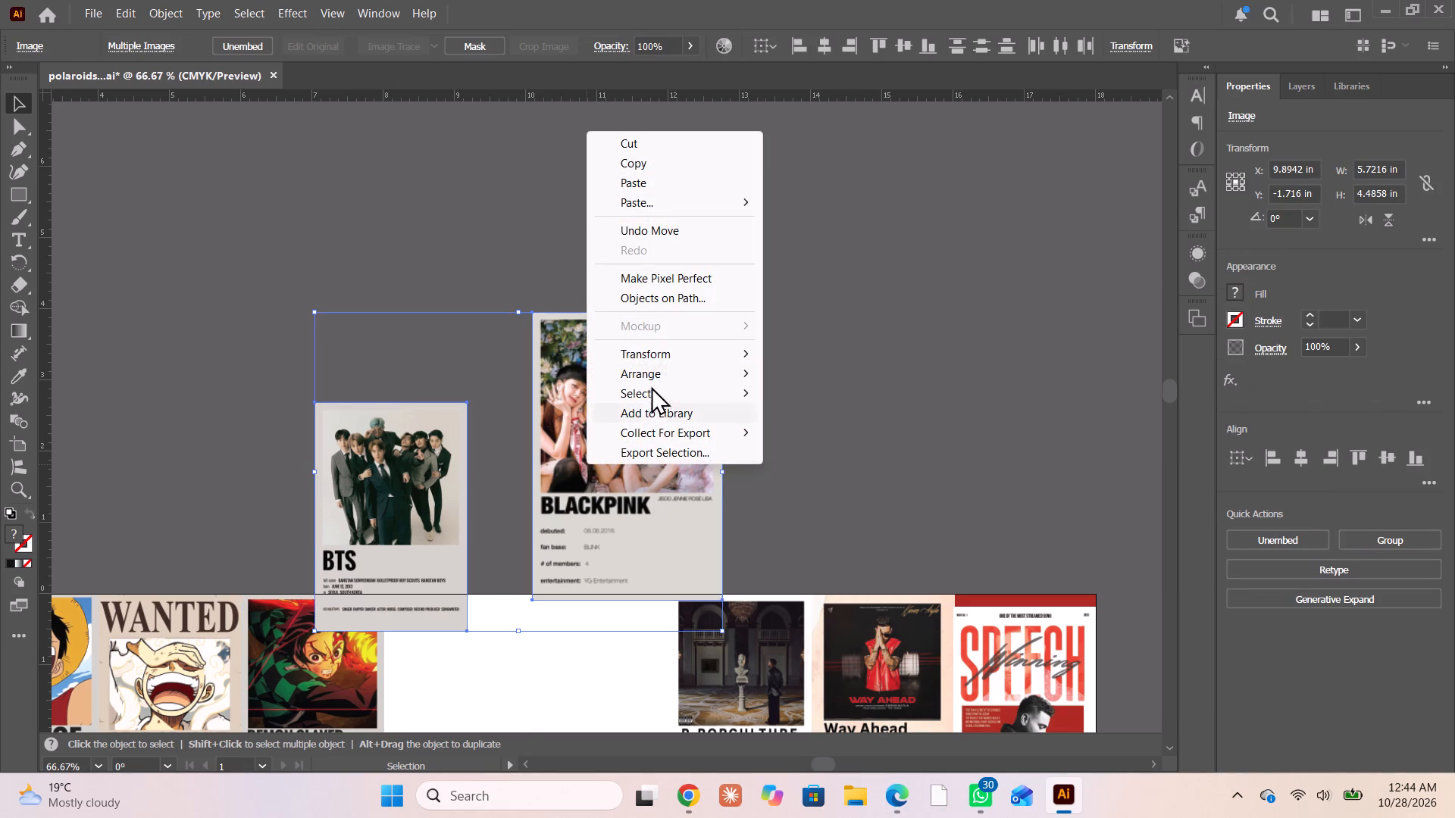
left_click(659, 370)
left_click(797, 434)
left_click(359, 246)
Make a clipping mask from the BTS poster and the empty cell beside the Demon Slayer poster.
left_click_drag(418, 270, 463, 669)
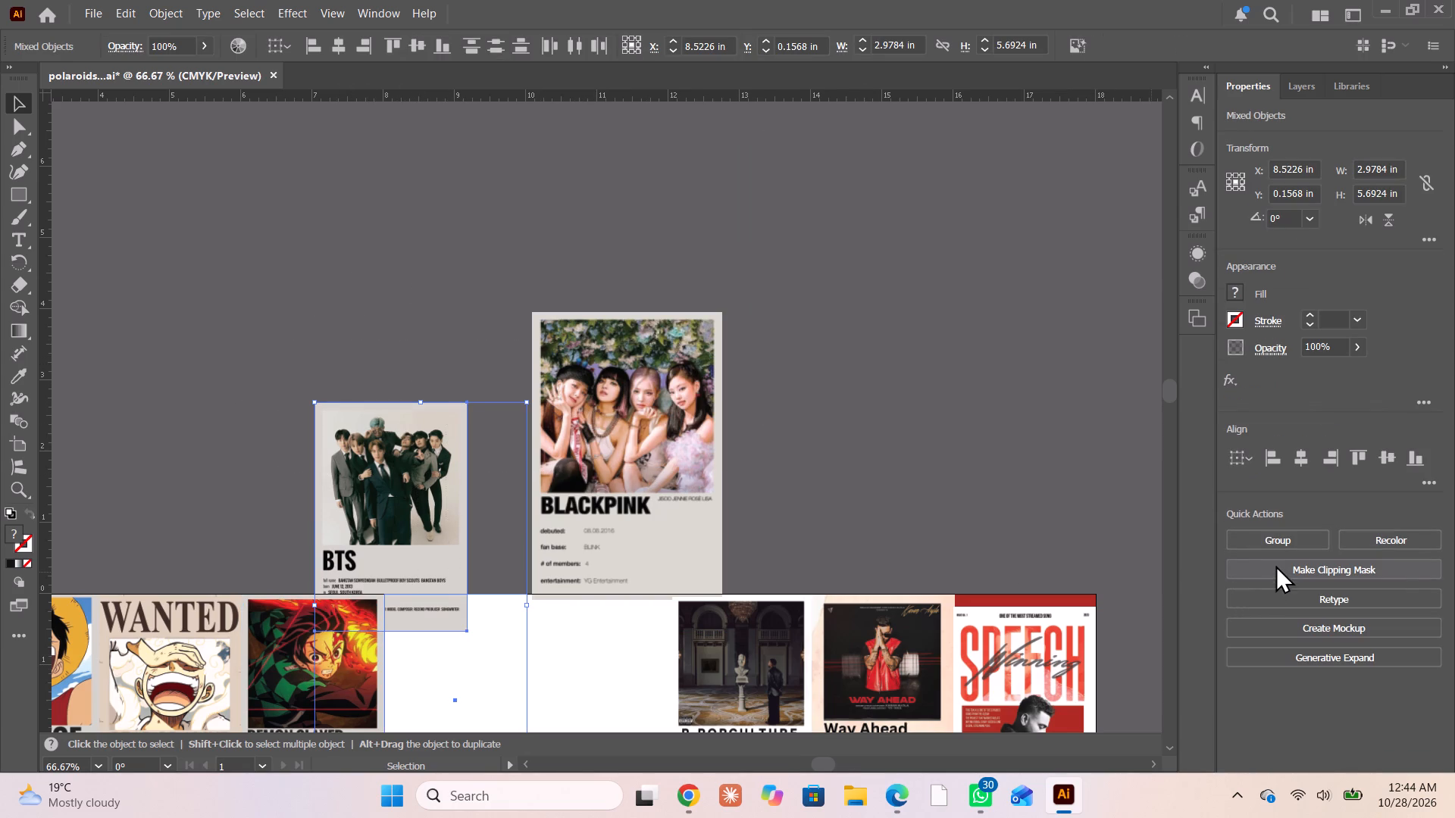
left_click(1276, 564)
Isolate the BTS clip group and move the poster image down into the cell beside Demon Slayer.
scroll(818, 542, "down", 9)
double_click(418, 455)
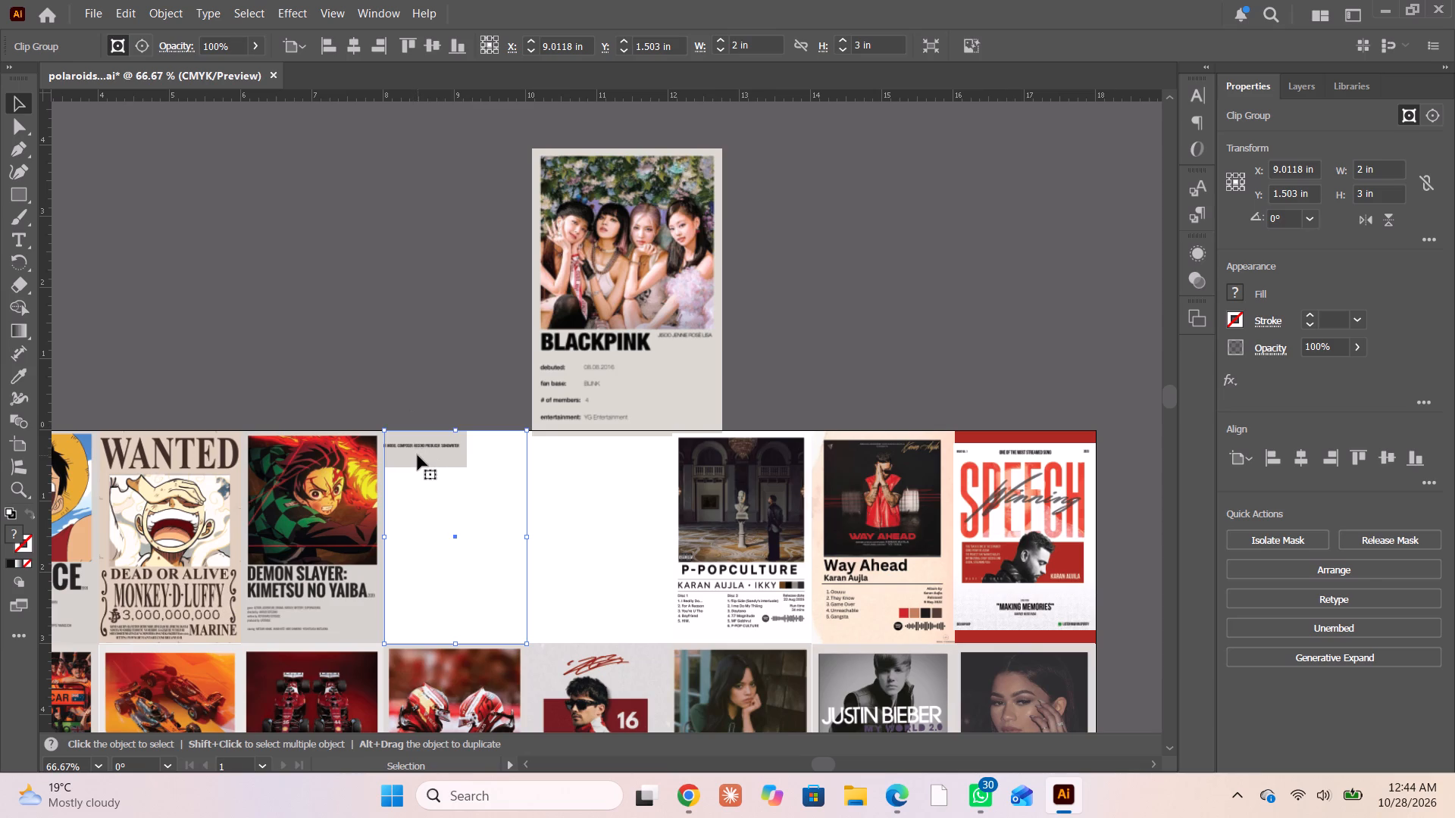
scroll(424, 500, "down", 10)
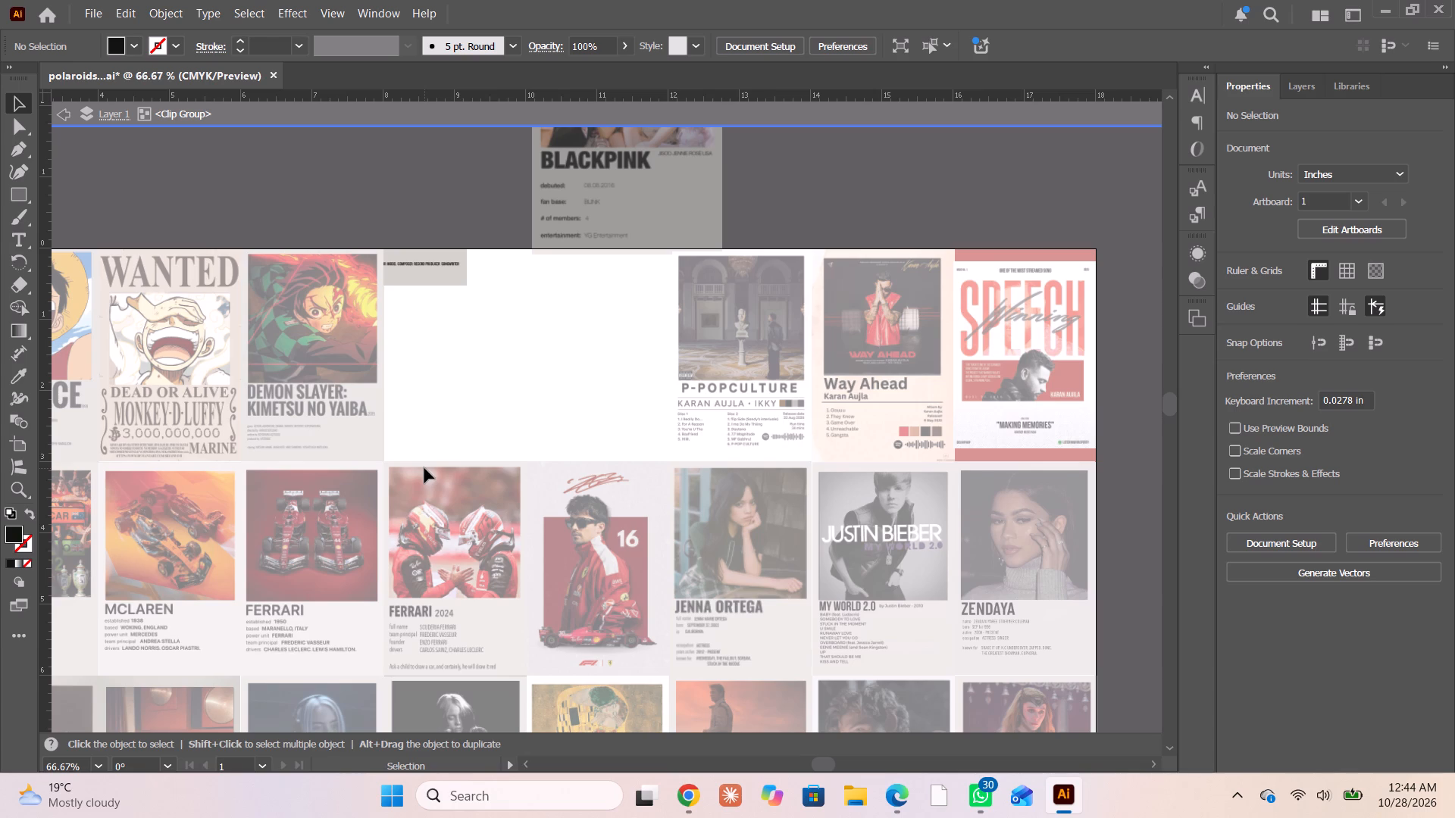
scroll(307, 180, "up", 2)
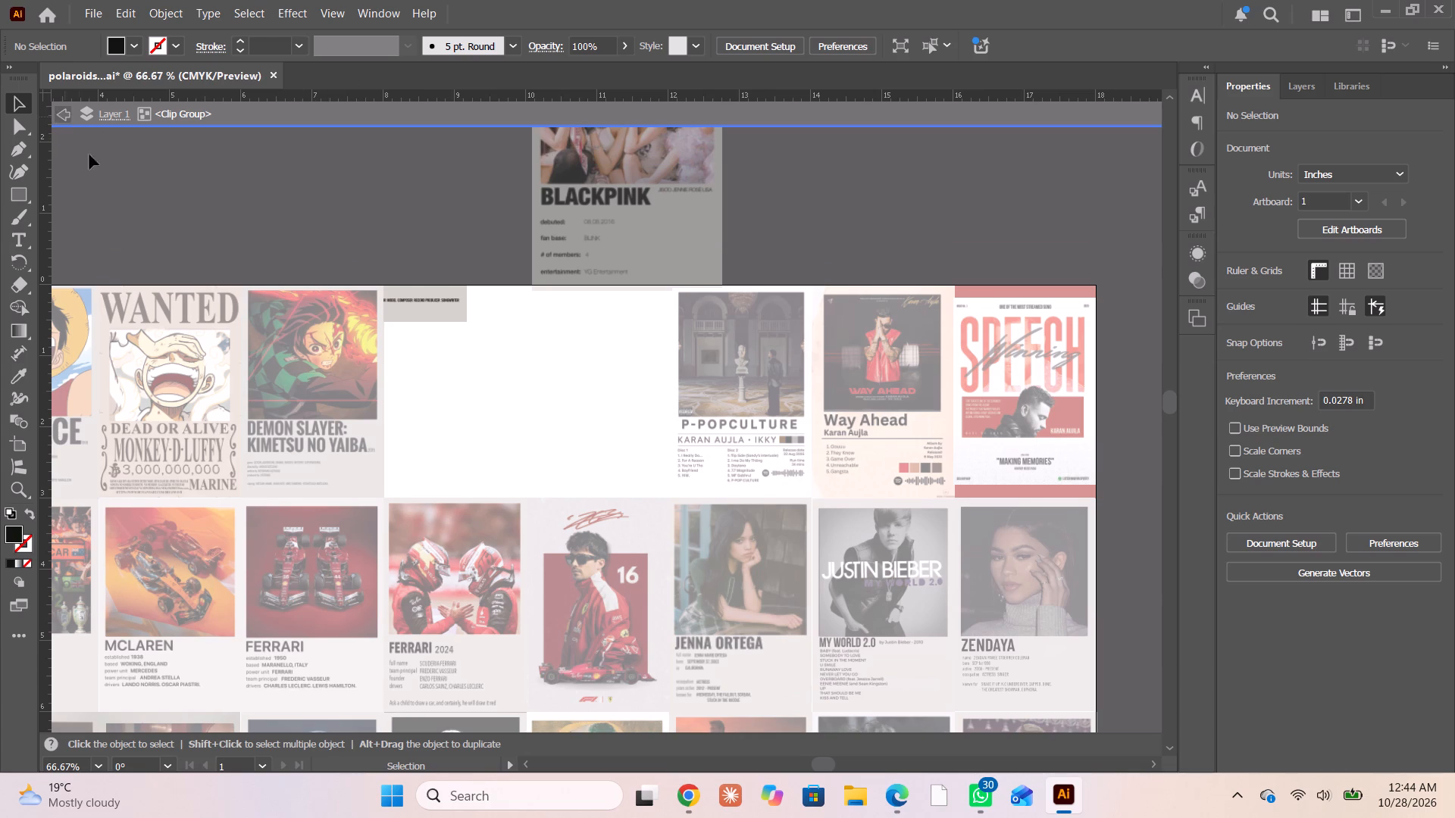
double_click(392, 316)
left_click(416, 313)
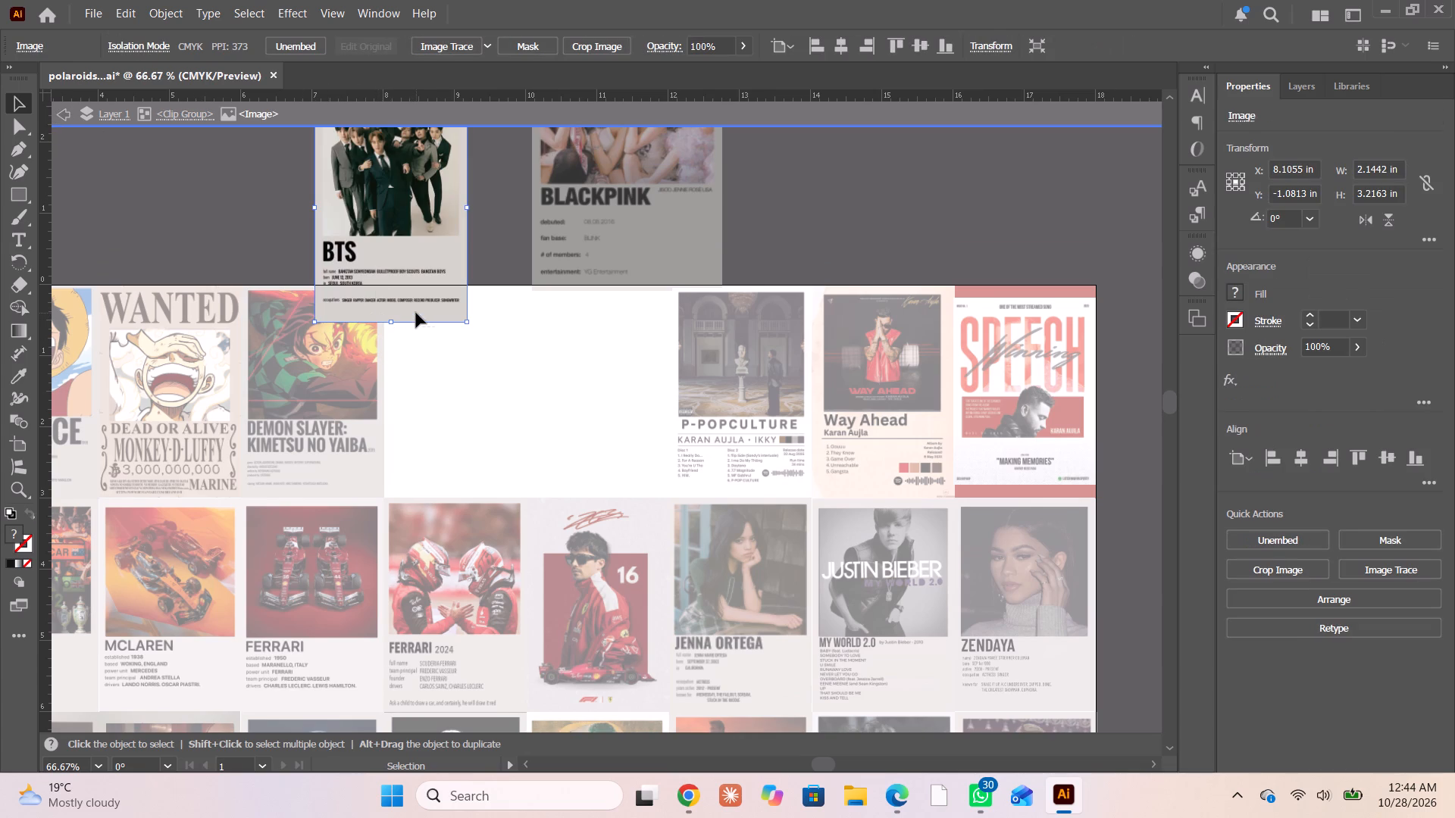
left_click(63, 115)
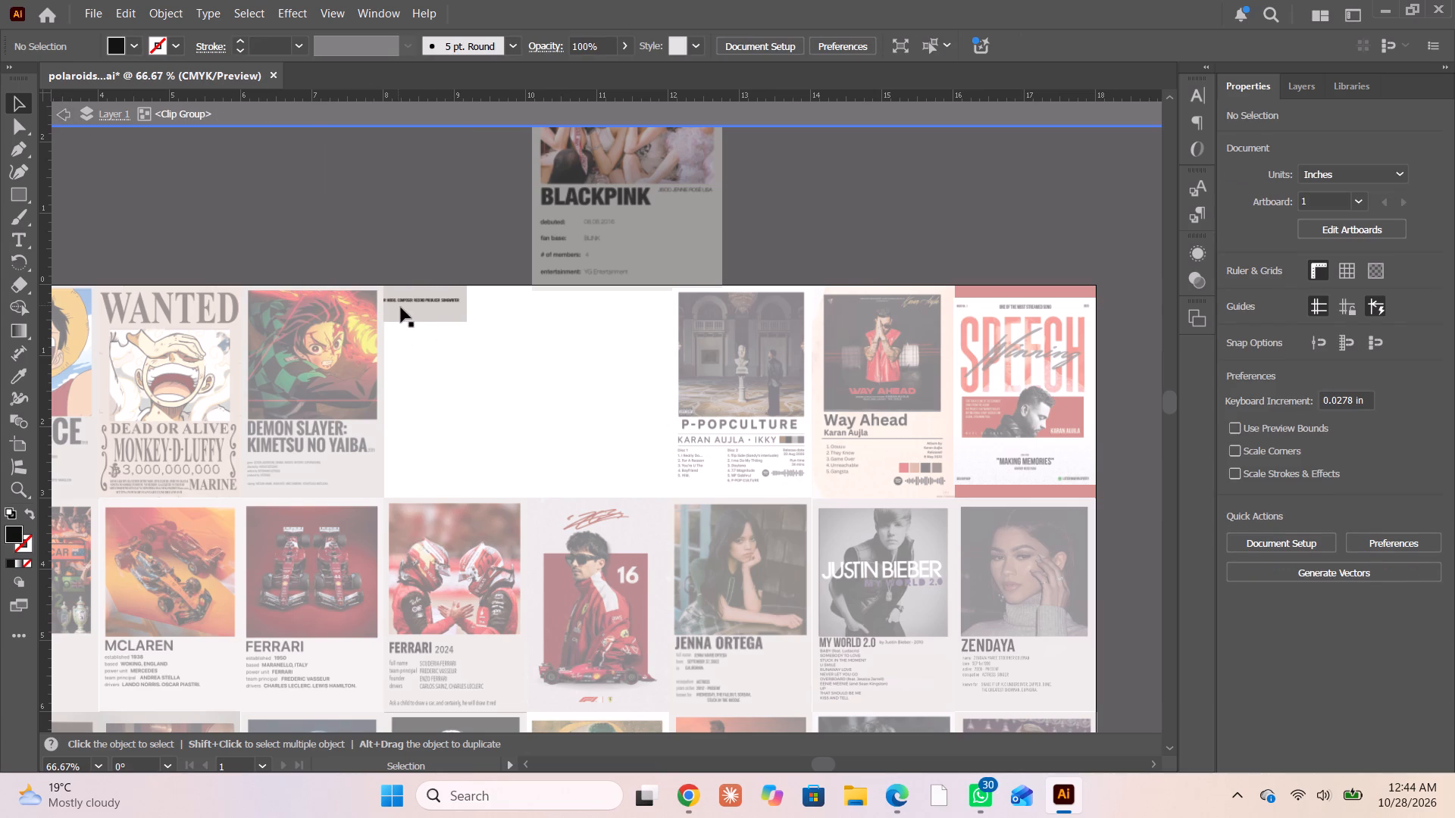
left_click(406, 311)
left_click_drag(411, 304, 483, 480)
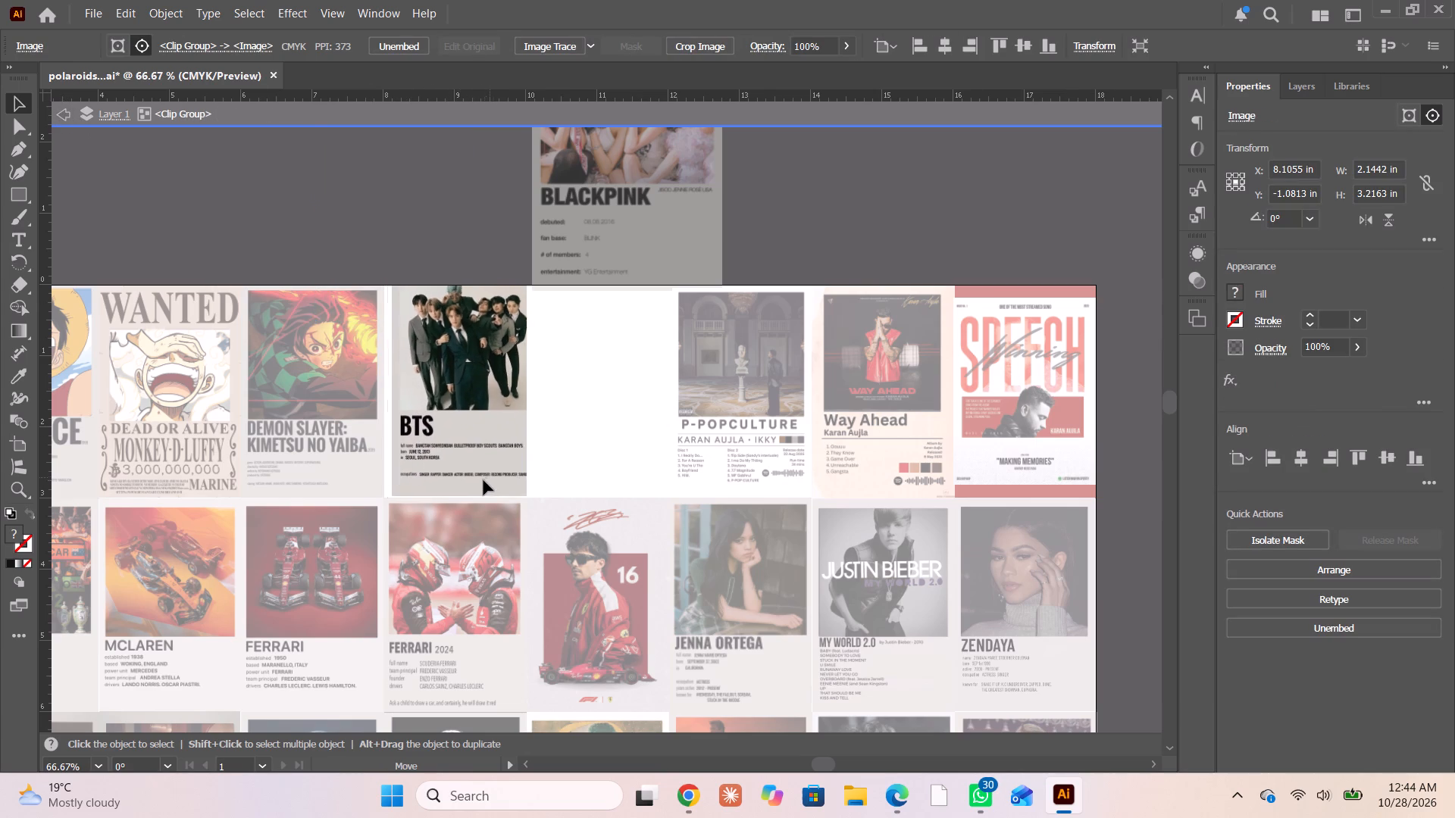
left_click_drag(483, 480, 477, 477)
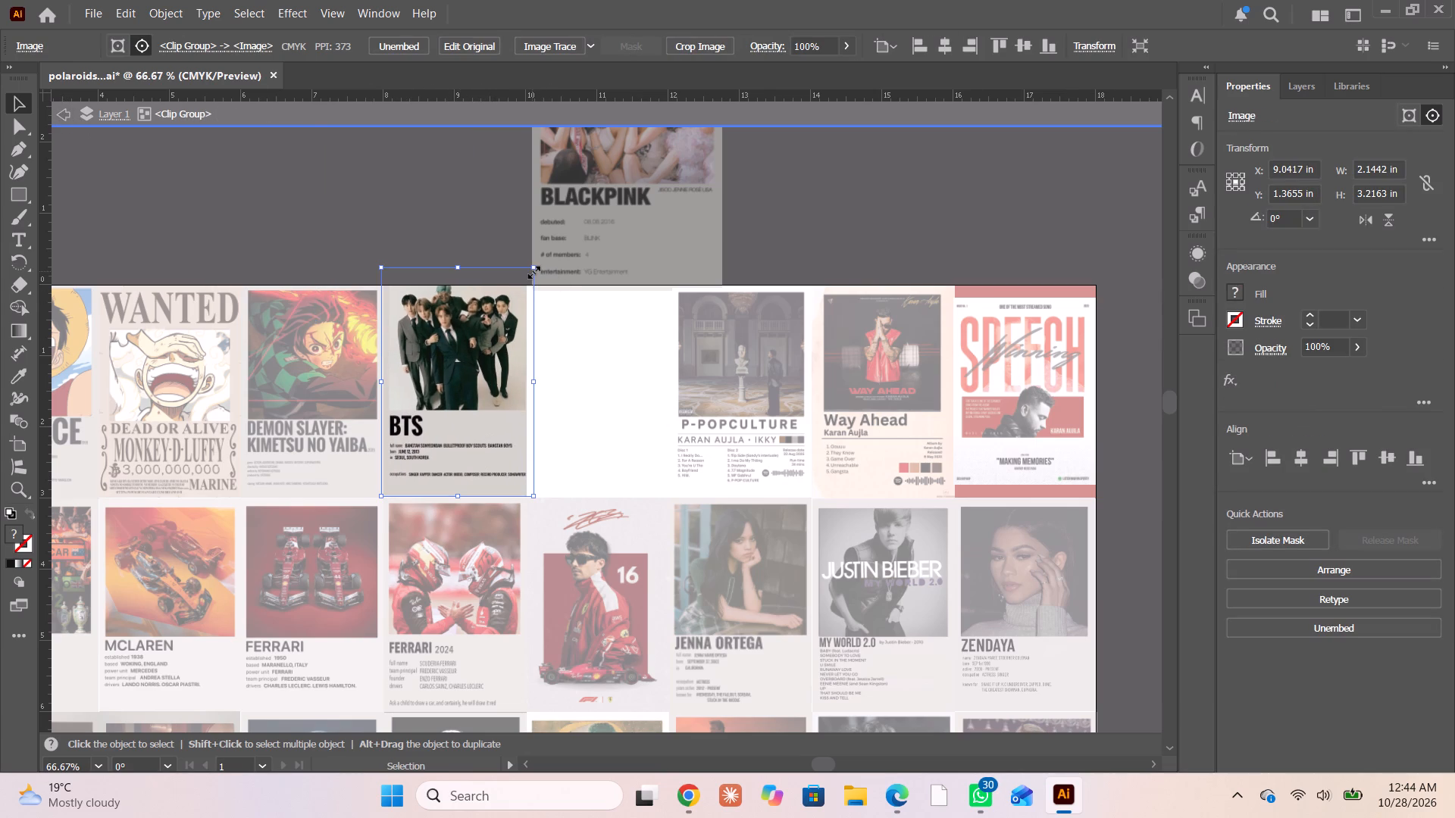
Scale the BTS image down to about 1.98 by 2.97 in within its cell and leave isolation.
left_click_drag(532, 269, 523, 285, "shift")
key("Down")
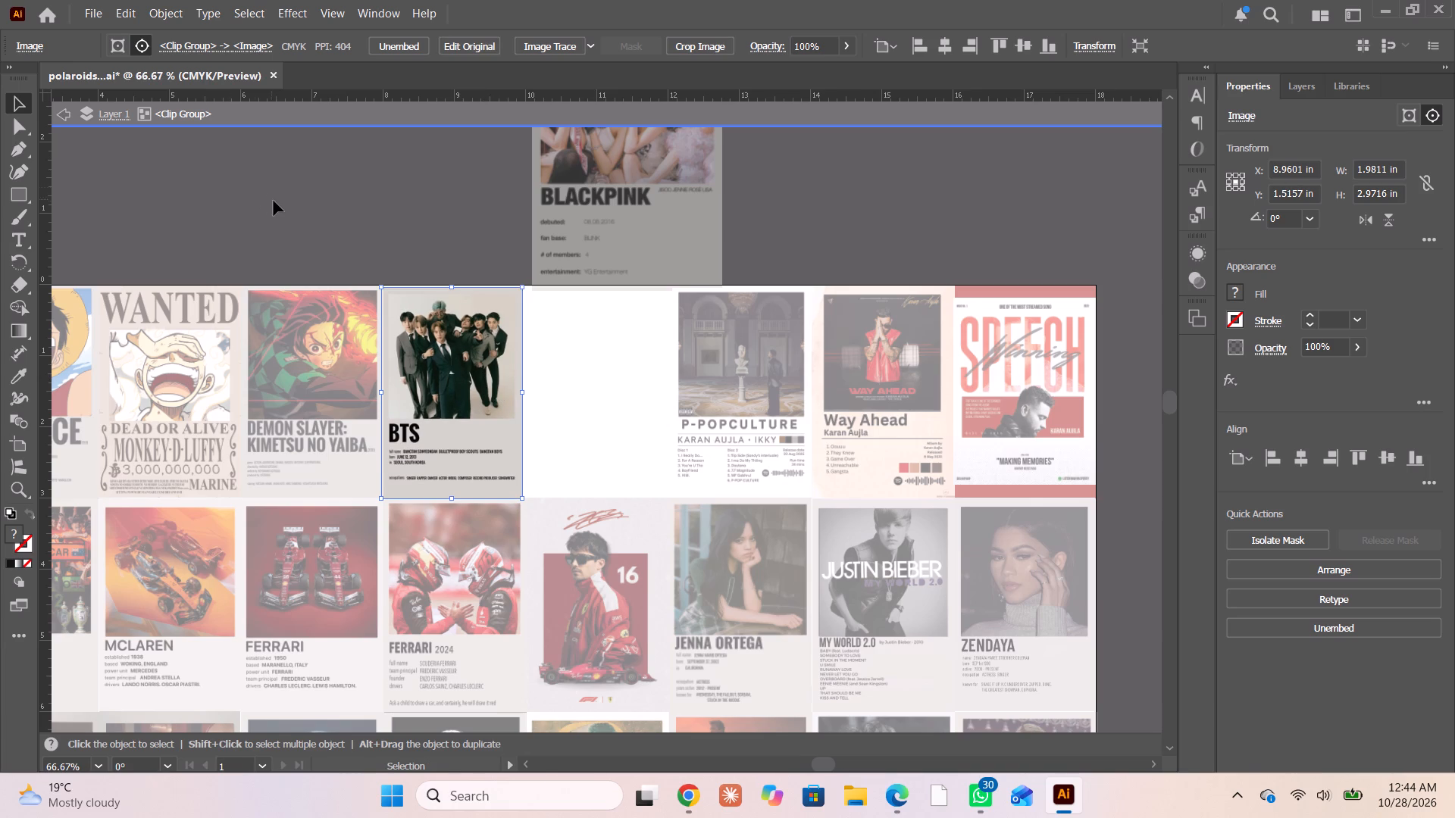
key("Up")
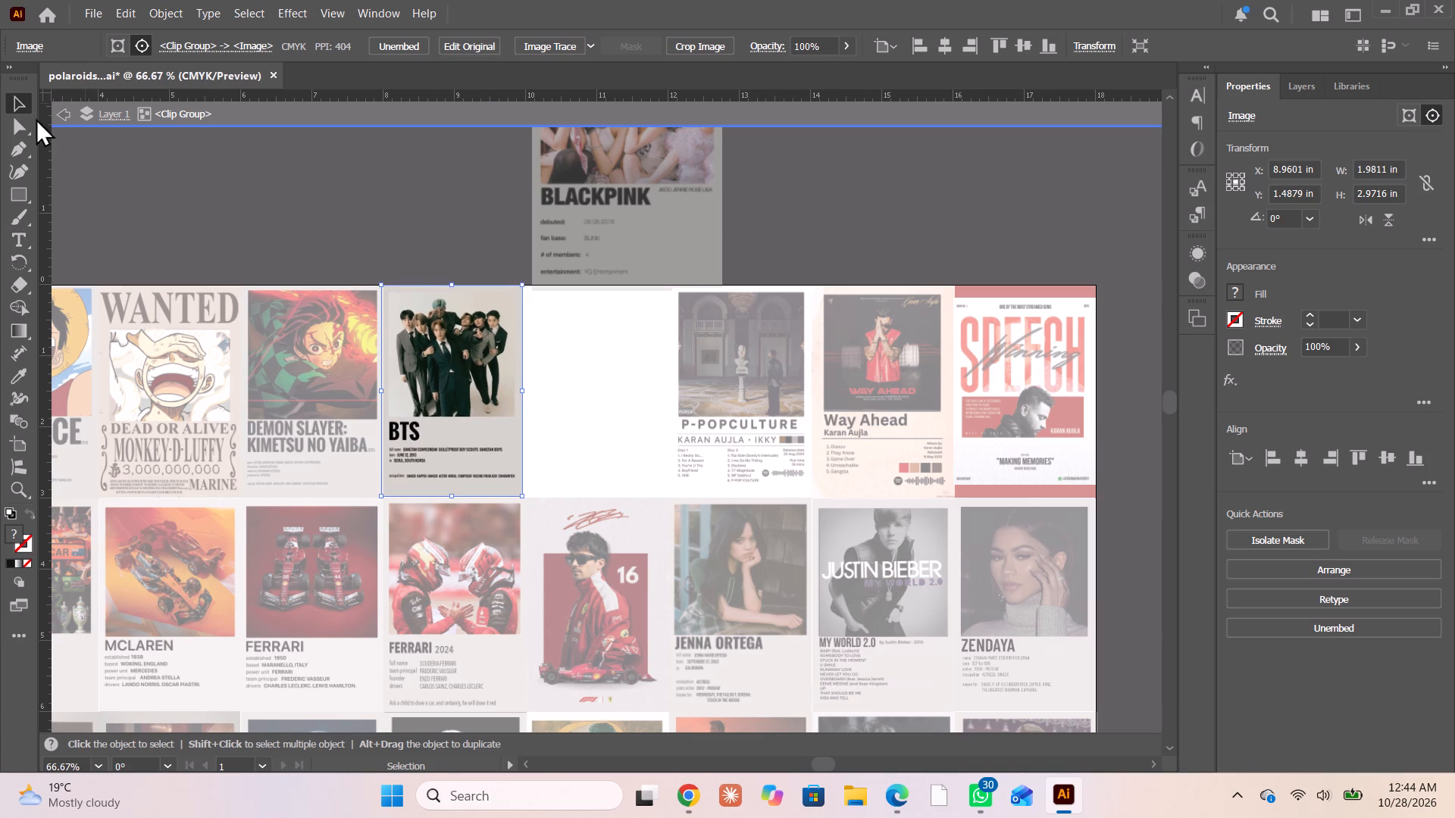
double_click(61, 117)
left_click(105, 182)
Isolate the BTS clip group again and select the poster image inside it.
scroll(286, 301, "down", 3)
scroll(380, 348, "up", 2, "alt")
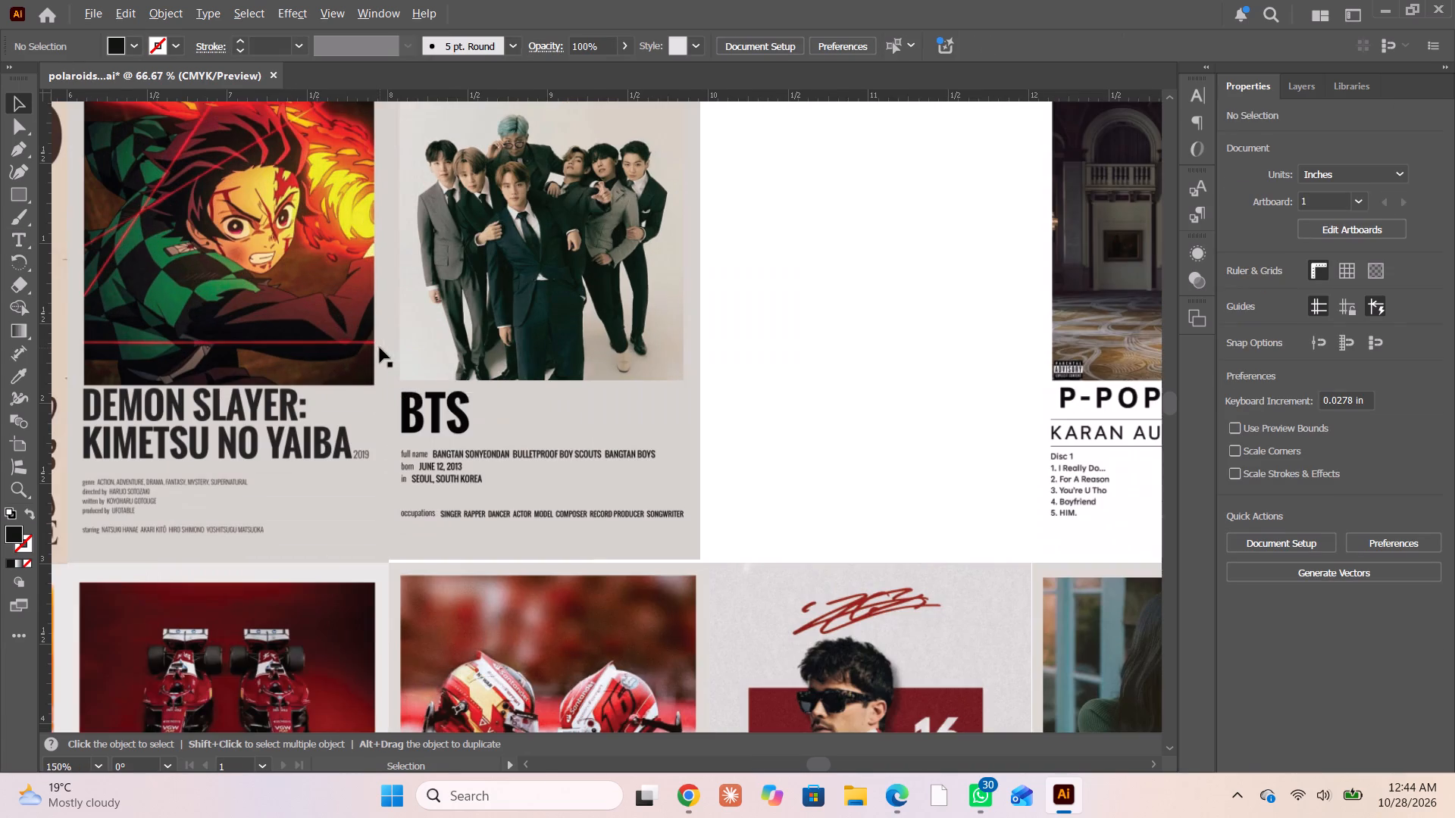
left_click(449, 373)
scroll(453, 373, "up", 5)
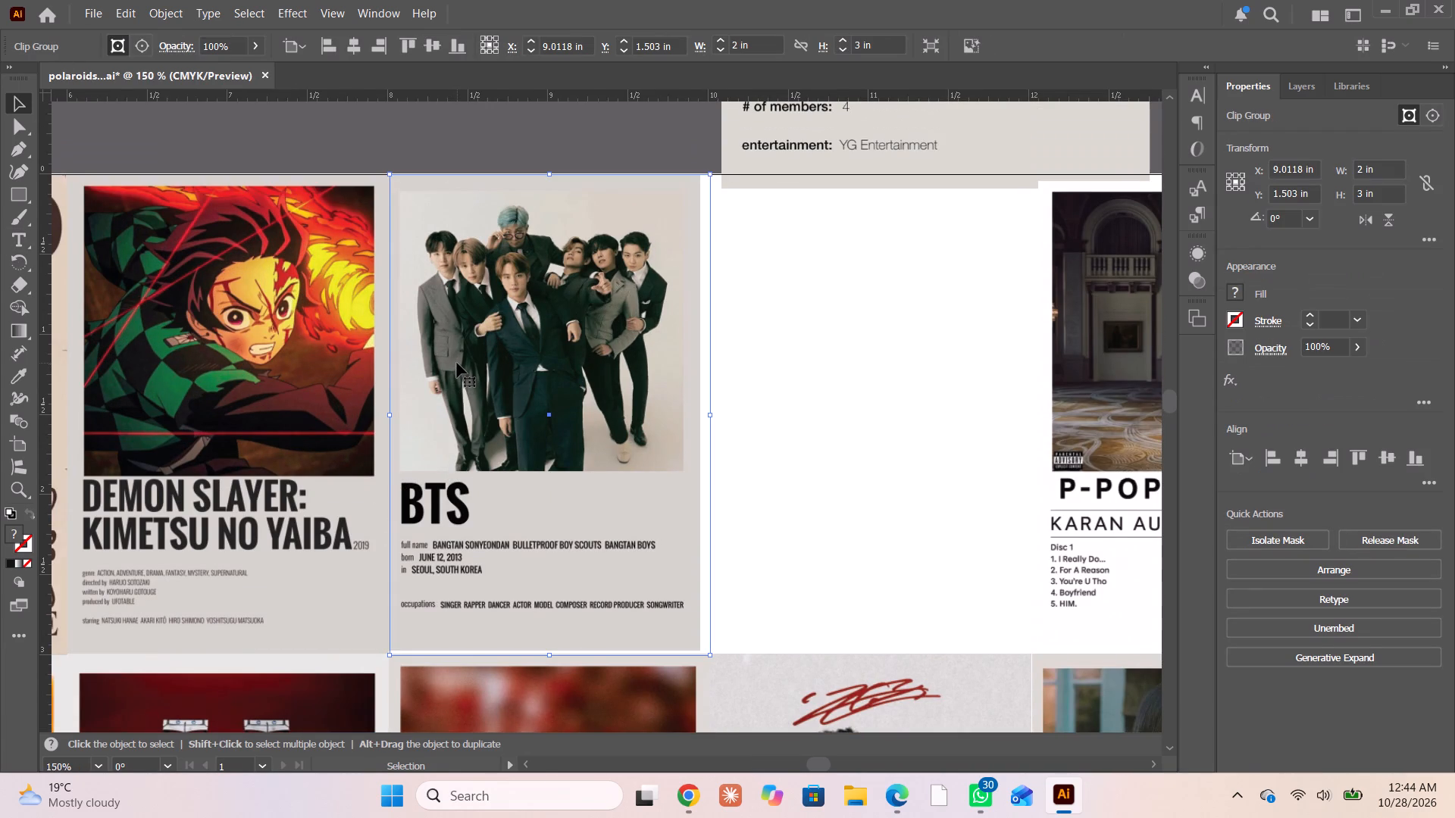
double_click(541, 401)
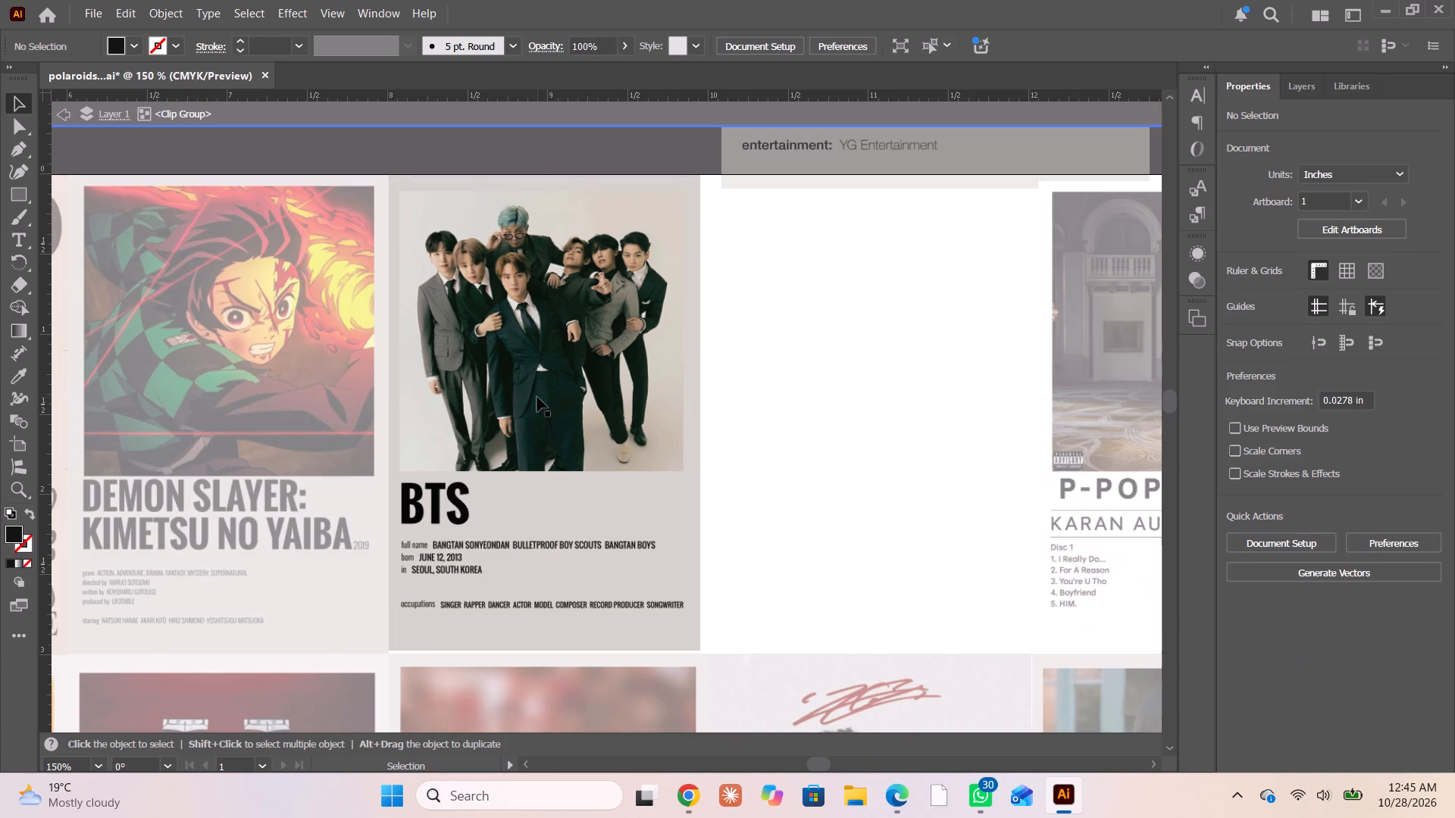
left_click(536, 394)
left_click(536, 394)
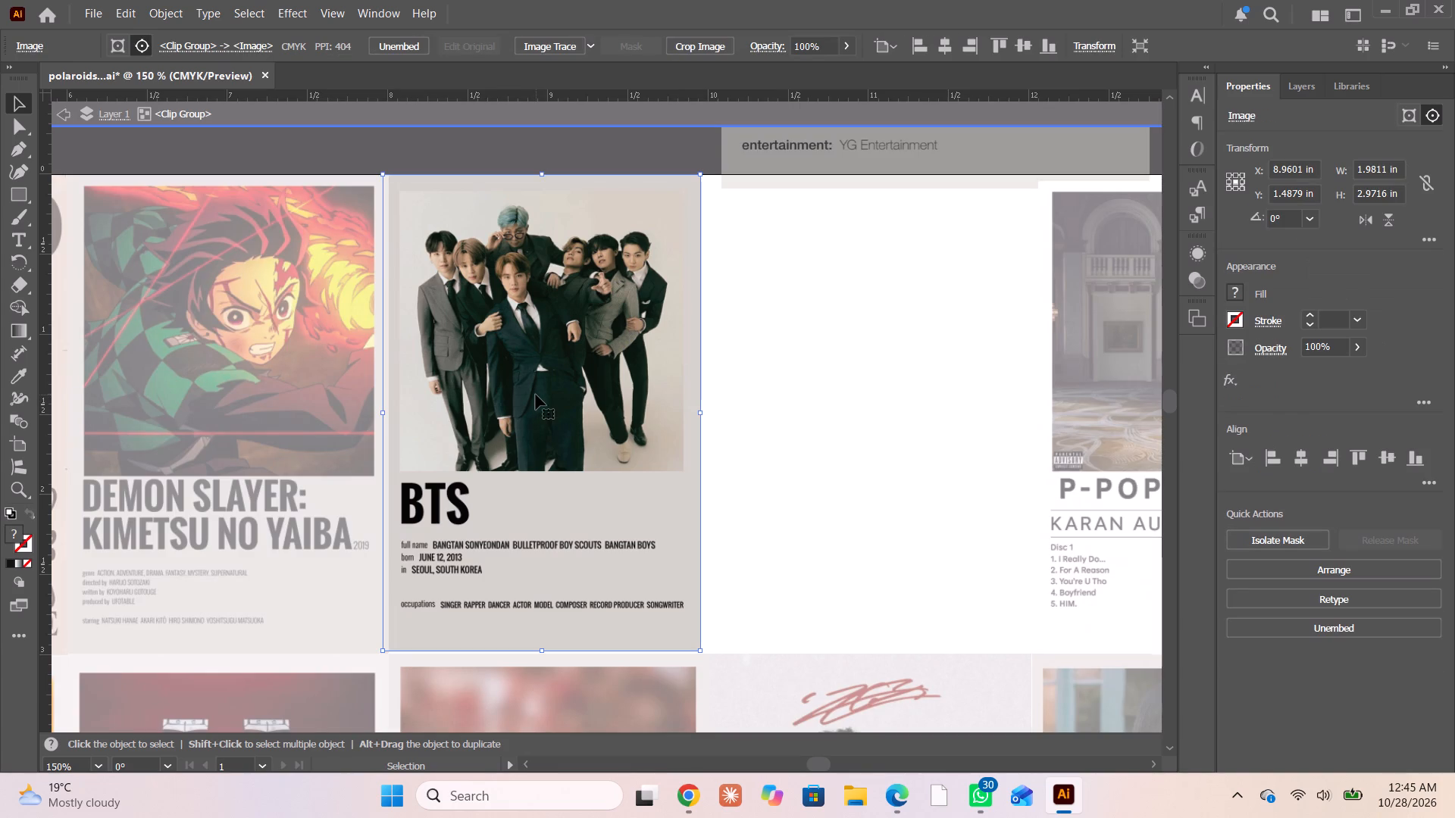
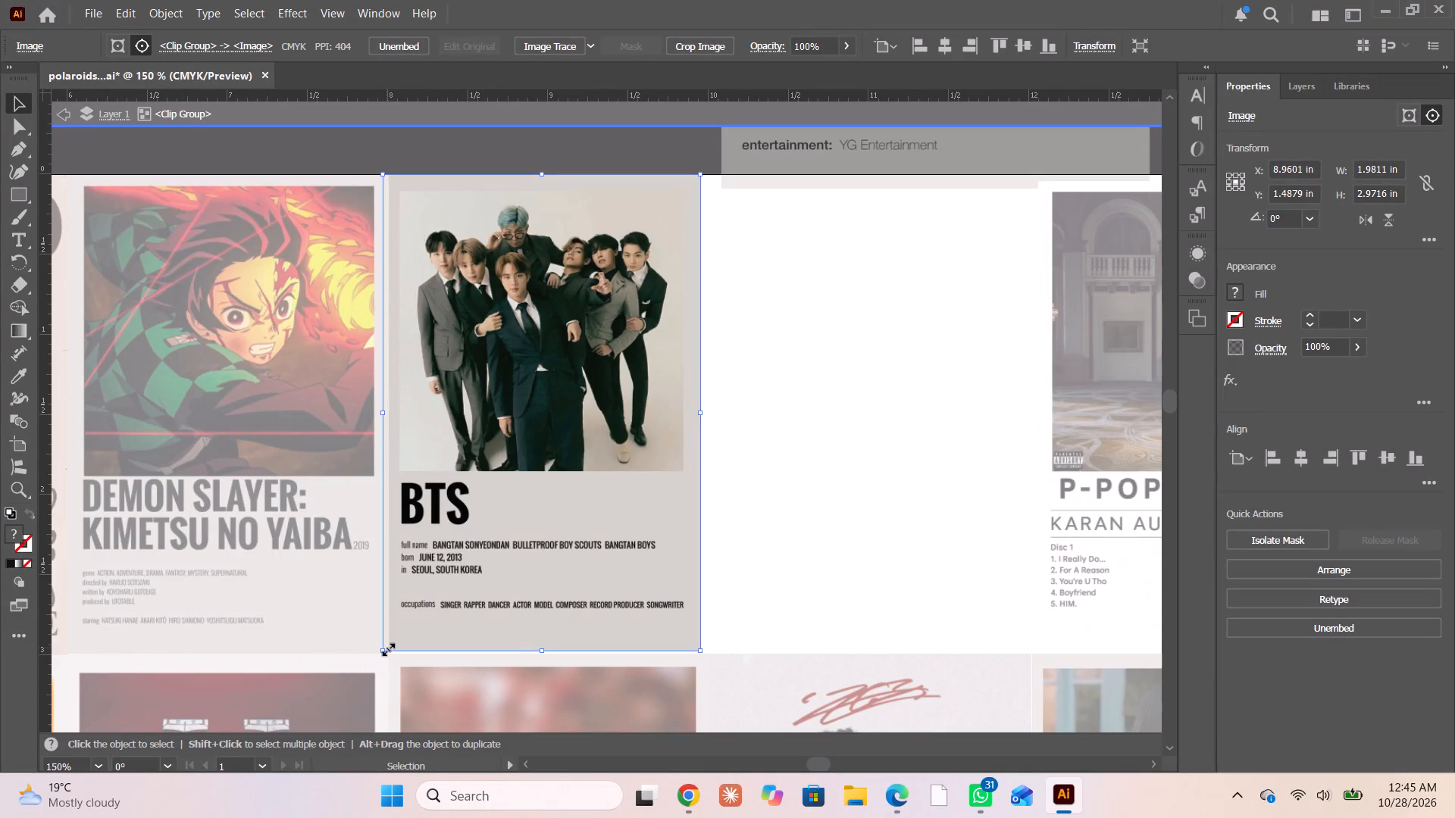
Scale the BTS image up to about 2.00 by 2.99 in, nudge it right to about X 8.98 in, and leave isolation.
left_click_drag(386, 648, 380, 657, "shift")
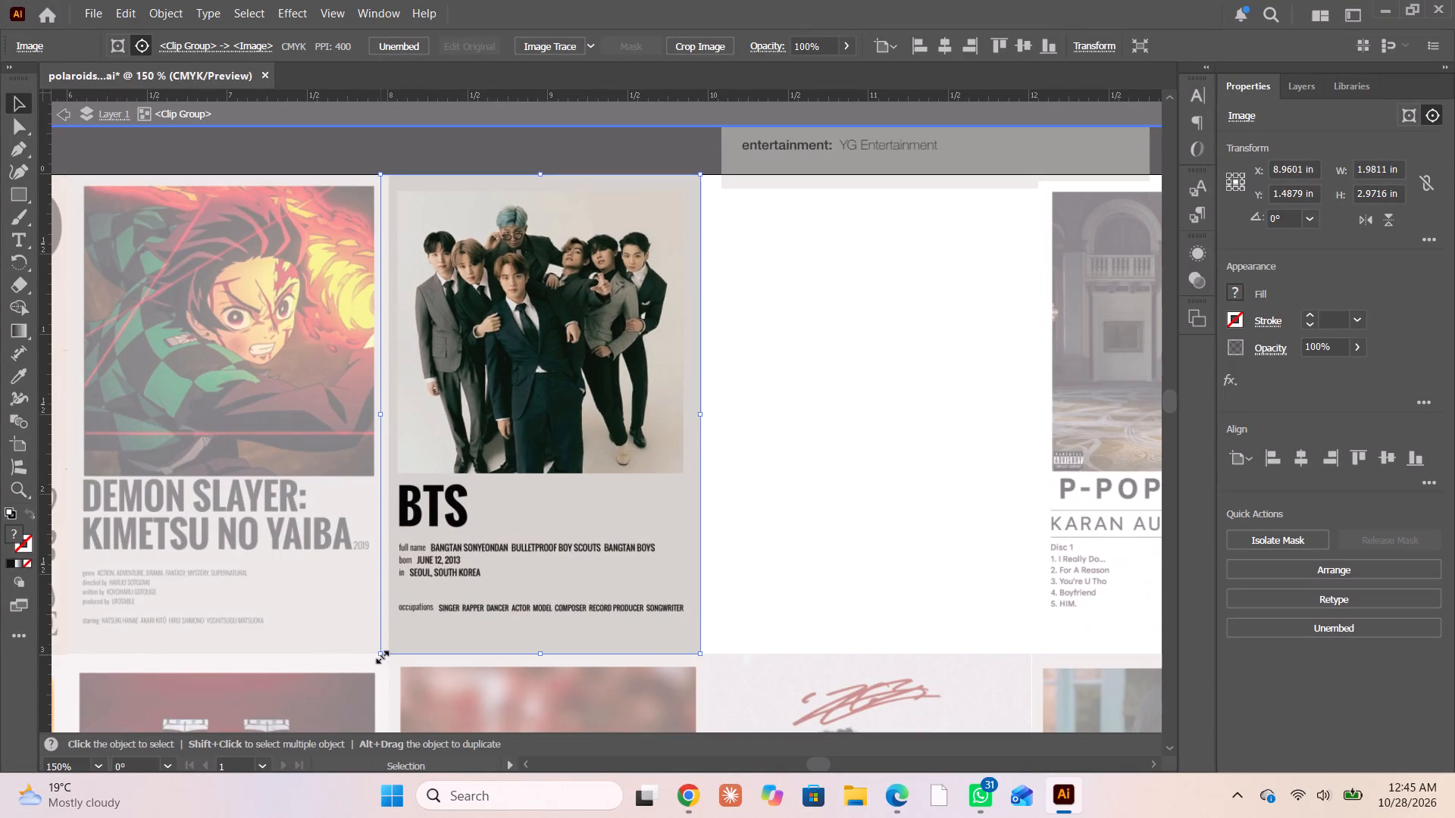
key("Right")
left_click(58, 121)
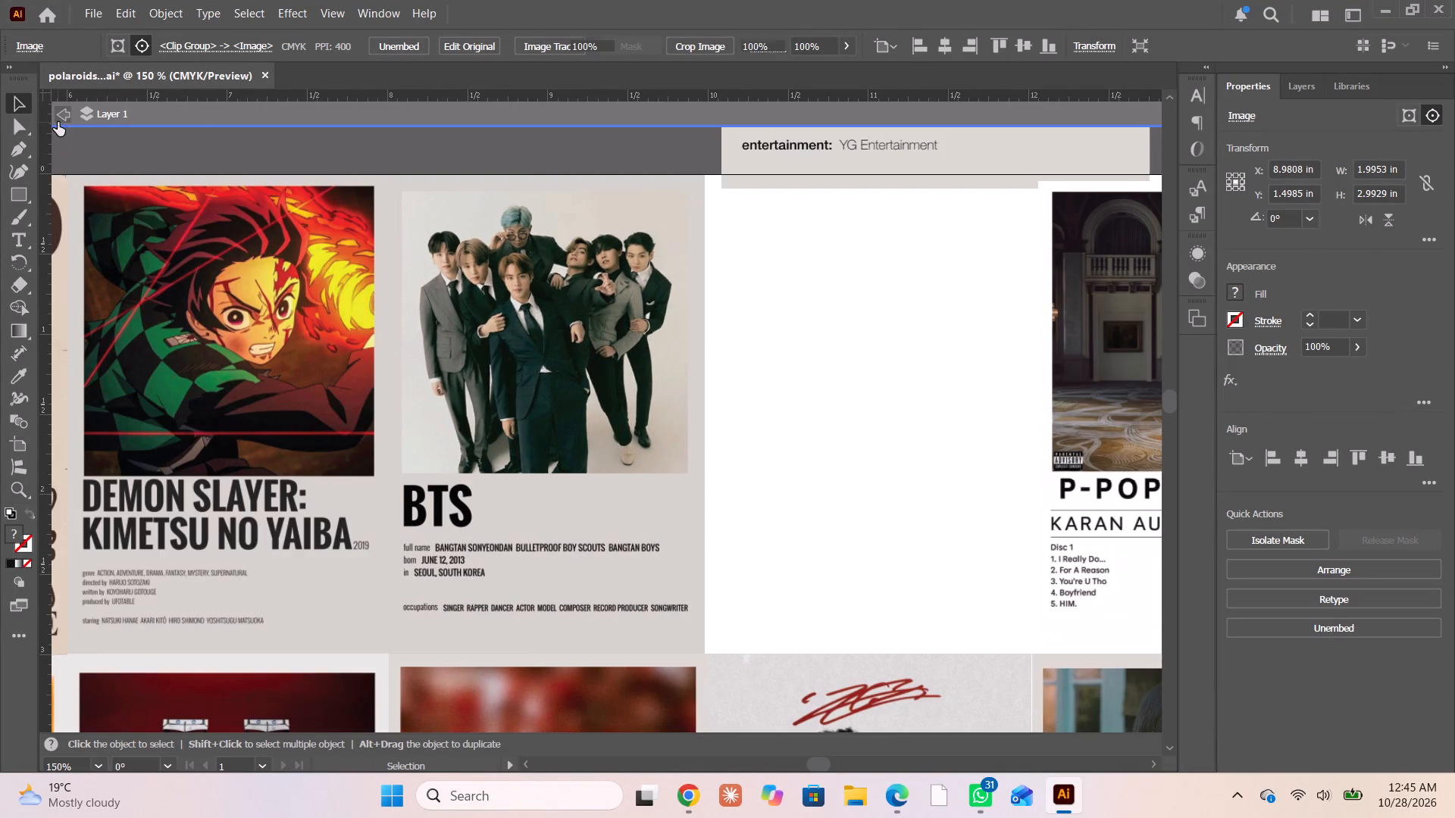
left_click(68, 117)
Make a clipping mask from the BLACKPINK poster and the empty cell between BTS and P-POPCULTURE.
scroll(124, 220, "down", 2, "alt")
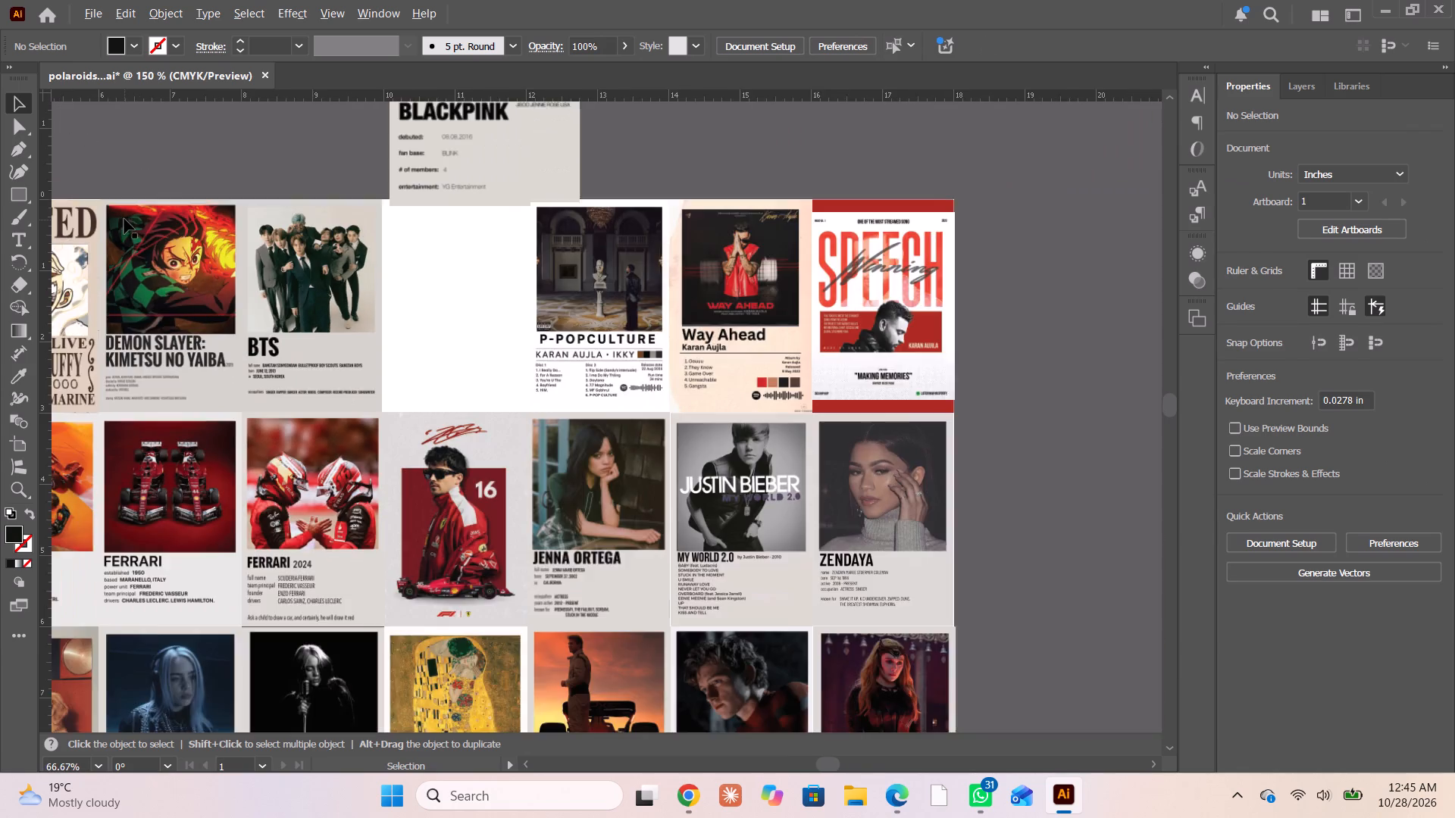
scroll(308, 254, "up", 2, "alt")
scroll(500, 248, "down", 1, "alt")
scroll(505, 248, "up", 7)
scroll(505, 248, "down", 1)
scroll(505, 248, "up", 1)
left_click_drag(591, 229, 552, 234)
left_click_drag(768, 211, 602, 387)
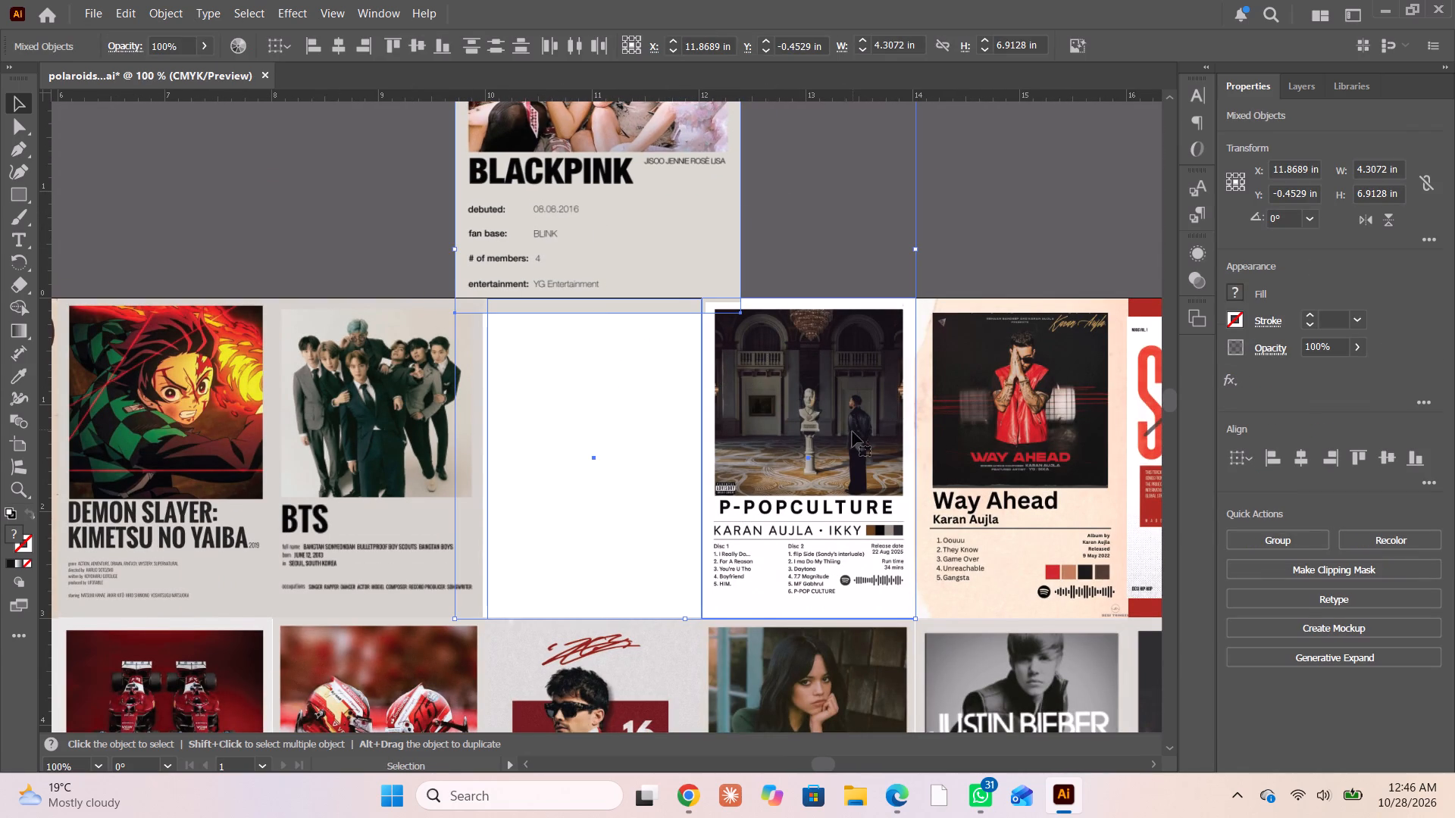
left_click(814, 521, "shift")
left_click(1256, 570)
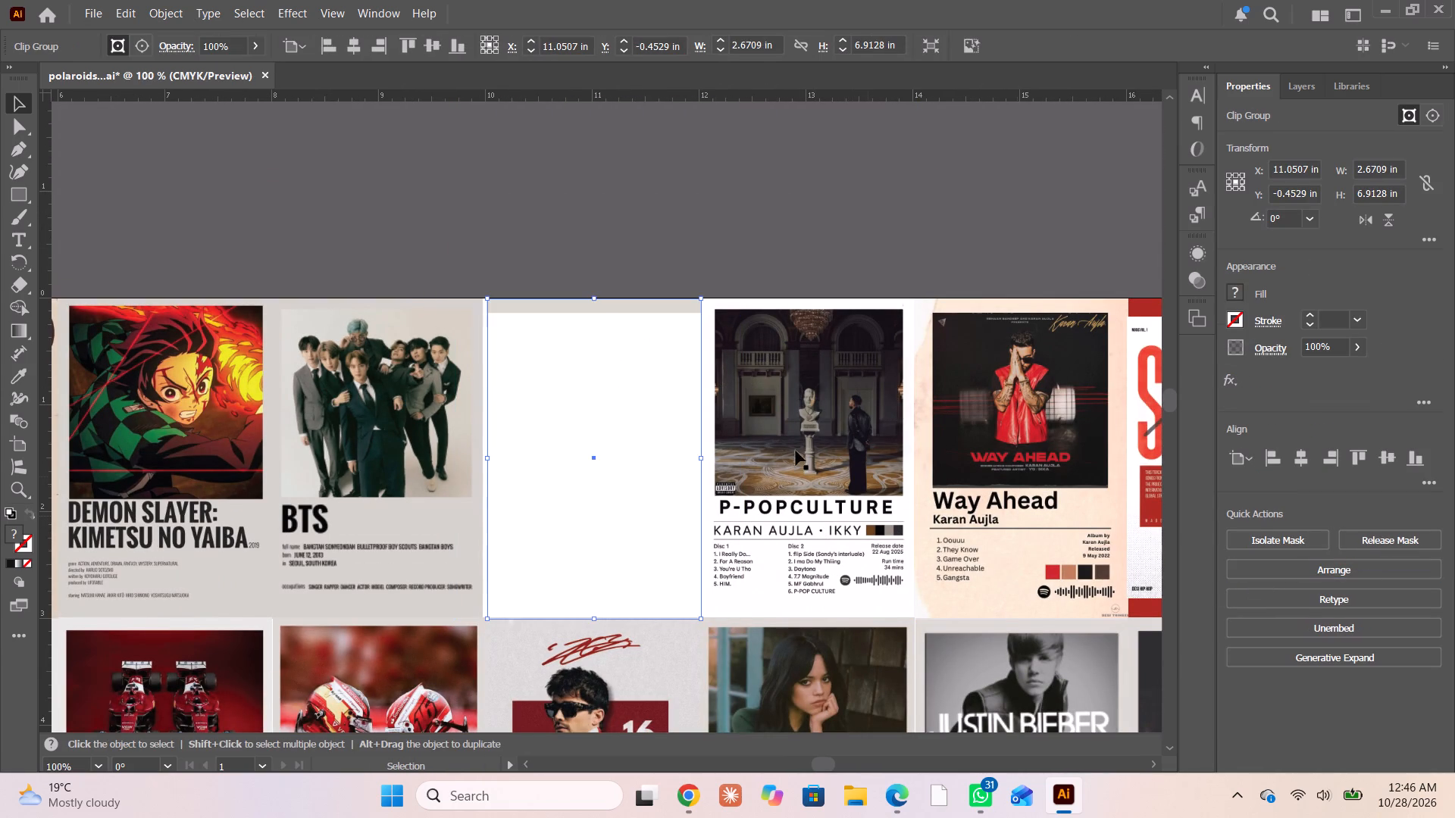
Isolate the BLACKPINK clip group and move the poster image down into the cell beside BTS.
triple_click(608, 310)
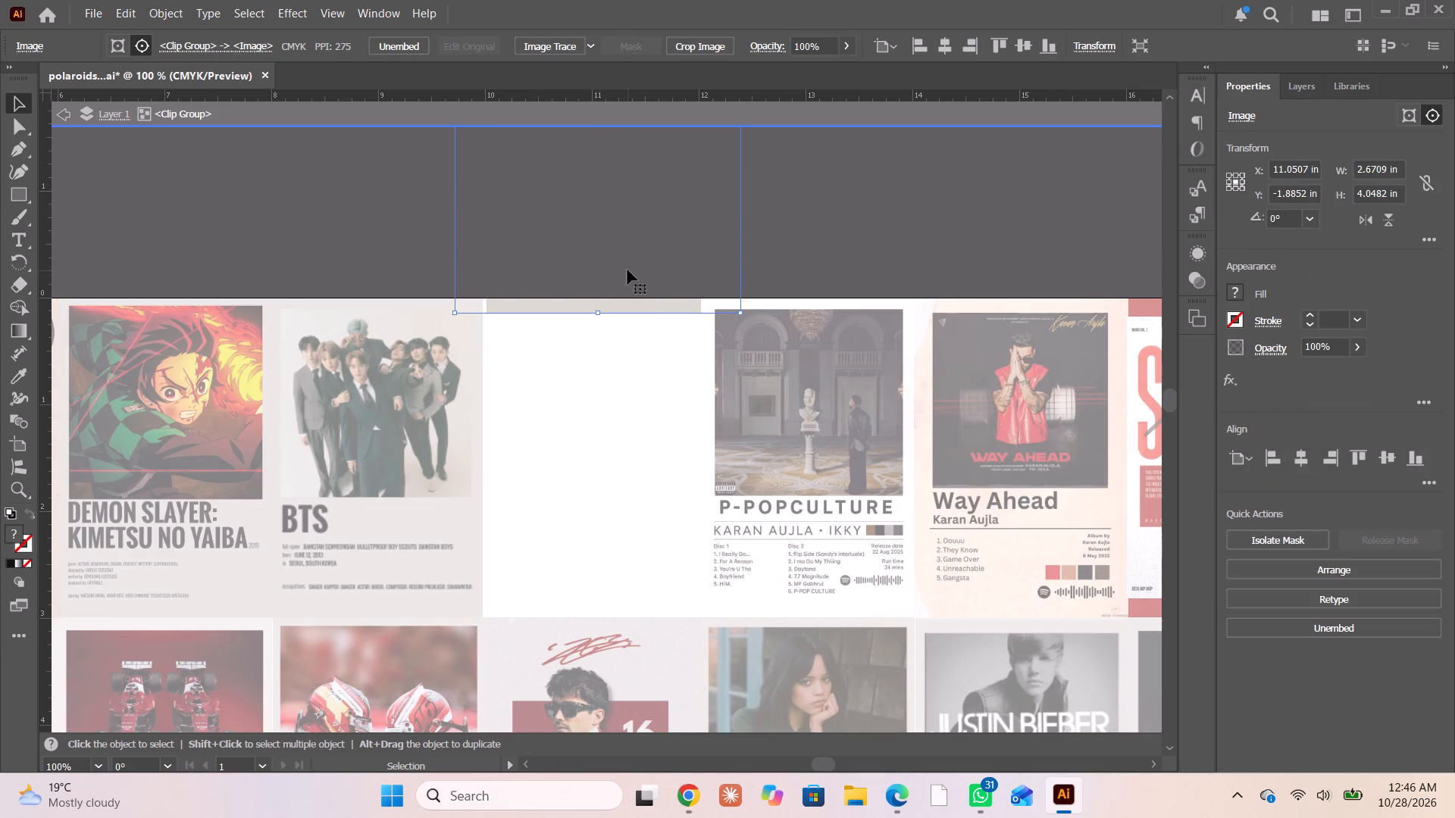
left_click_drag(629, 266, 626, 570)
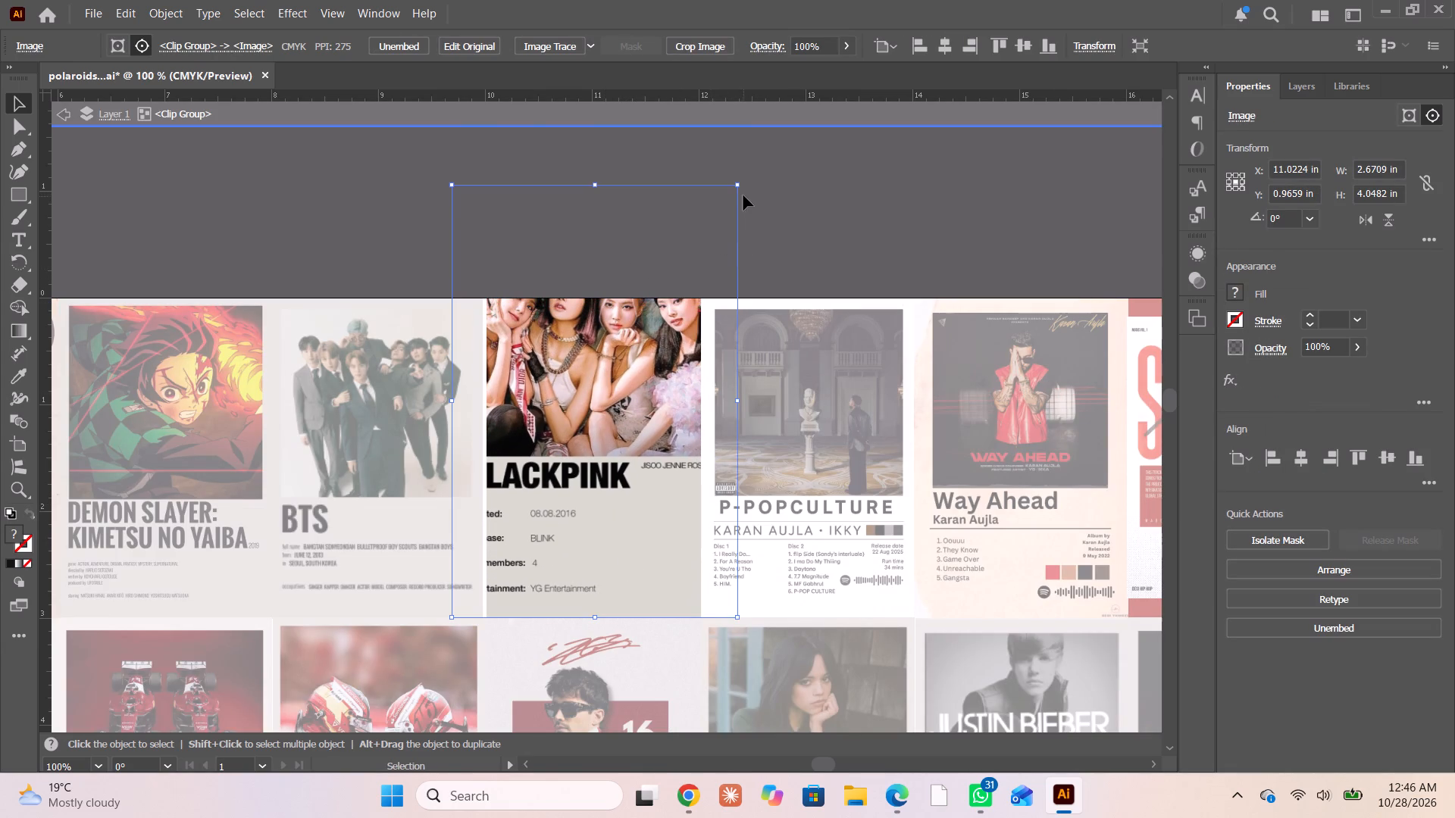
Scale the BLACKPINK image down to about 2 by 3.03 in to fit its cell.
left_click_drag(737, 184, 708, 243)
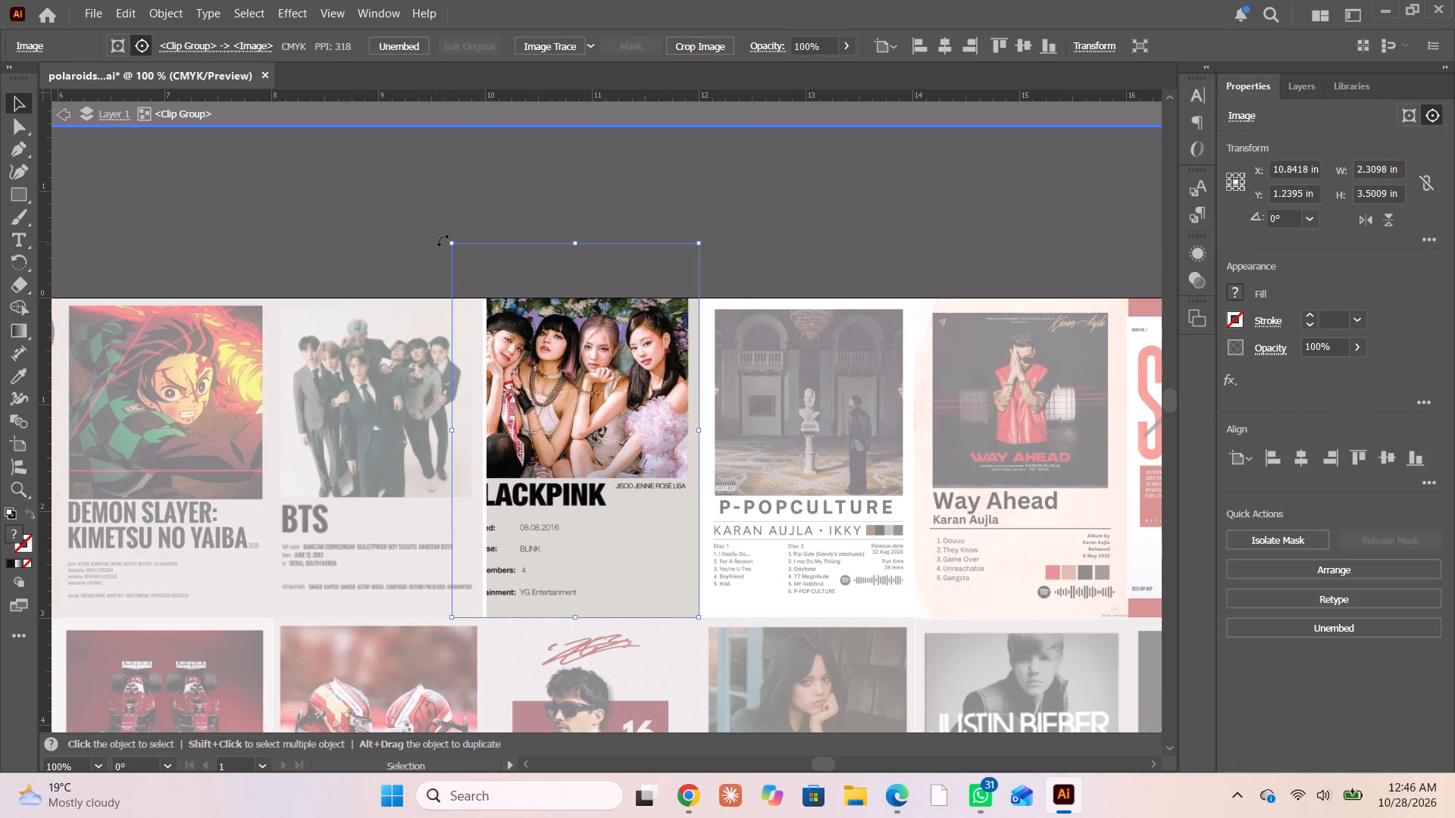
left_click_drag(451, 240, 486, 264, "shift")
left_click_drag(488, 294, 488, 291, "shift")
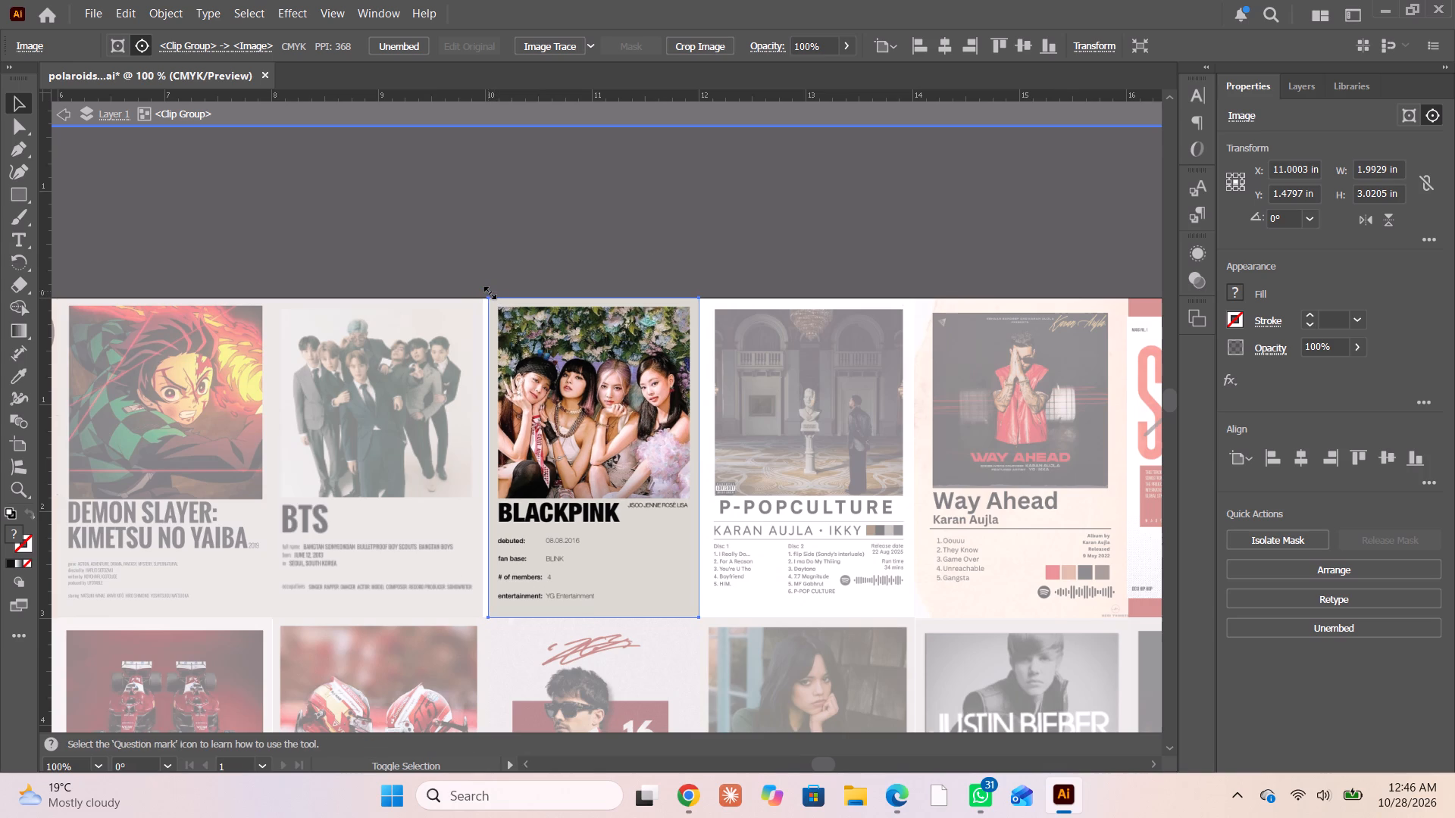
left_click_drag(488, 291, 480, 286, "shift")
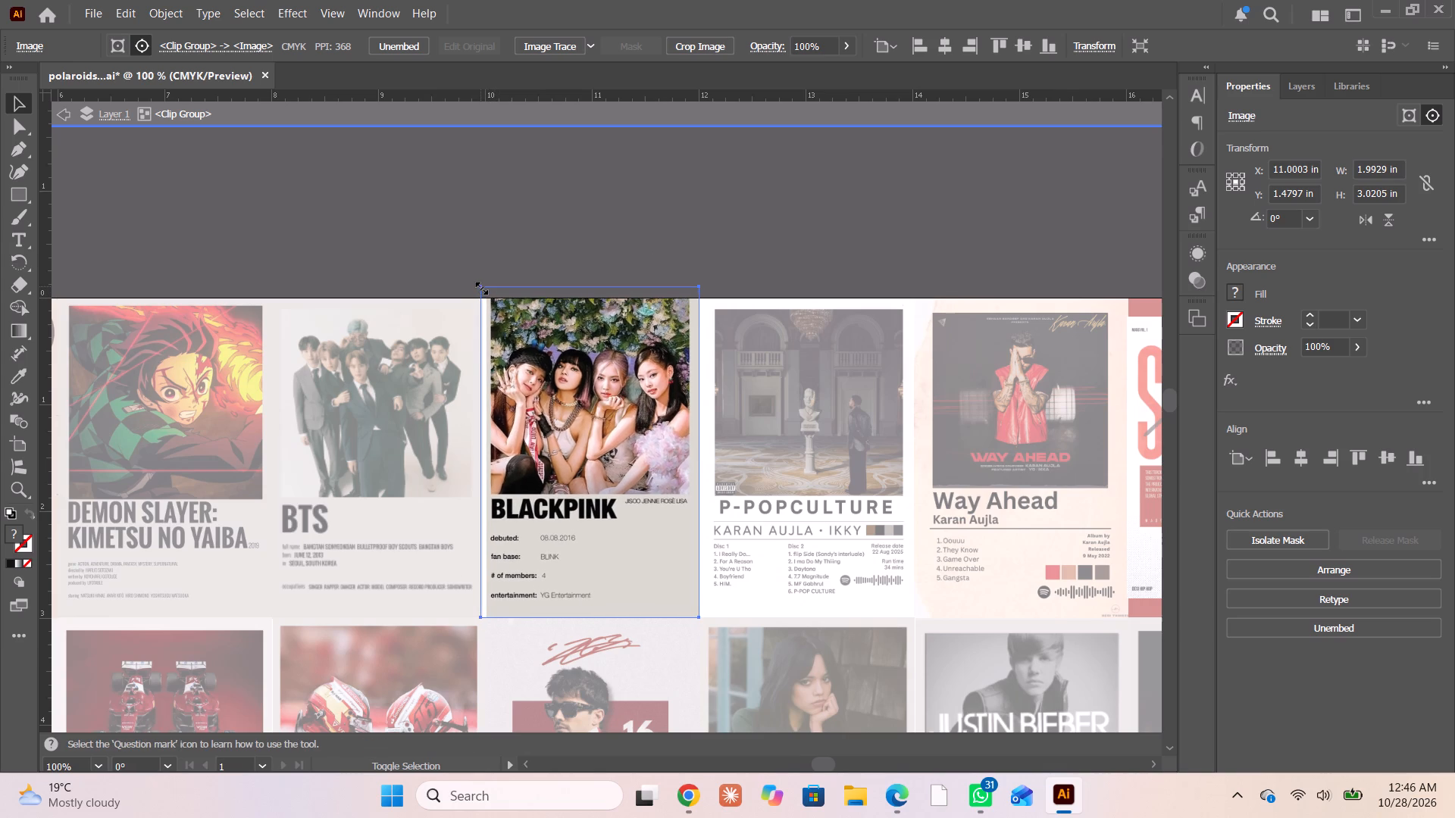
left_click_drag(480, 286, 486, 281, "shift")
Position the BLACKPINK image in its cell at about X 10.96, Y 1.51 in and leave isolation.
scroll(587, 447, "down", 1)
scroll(622, 451, "up", 2, "alt")
left_click(610, 470)
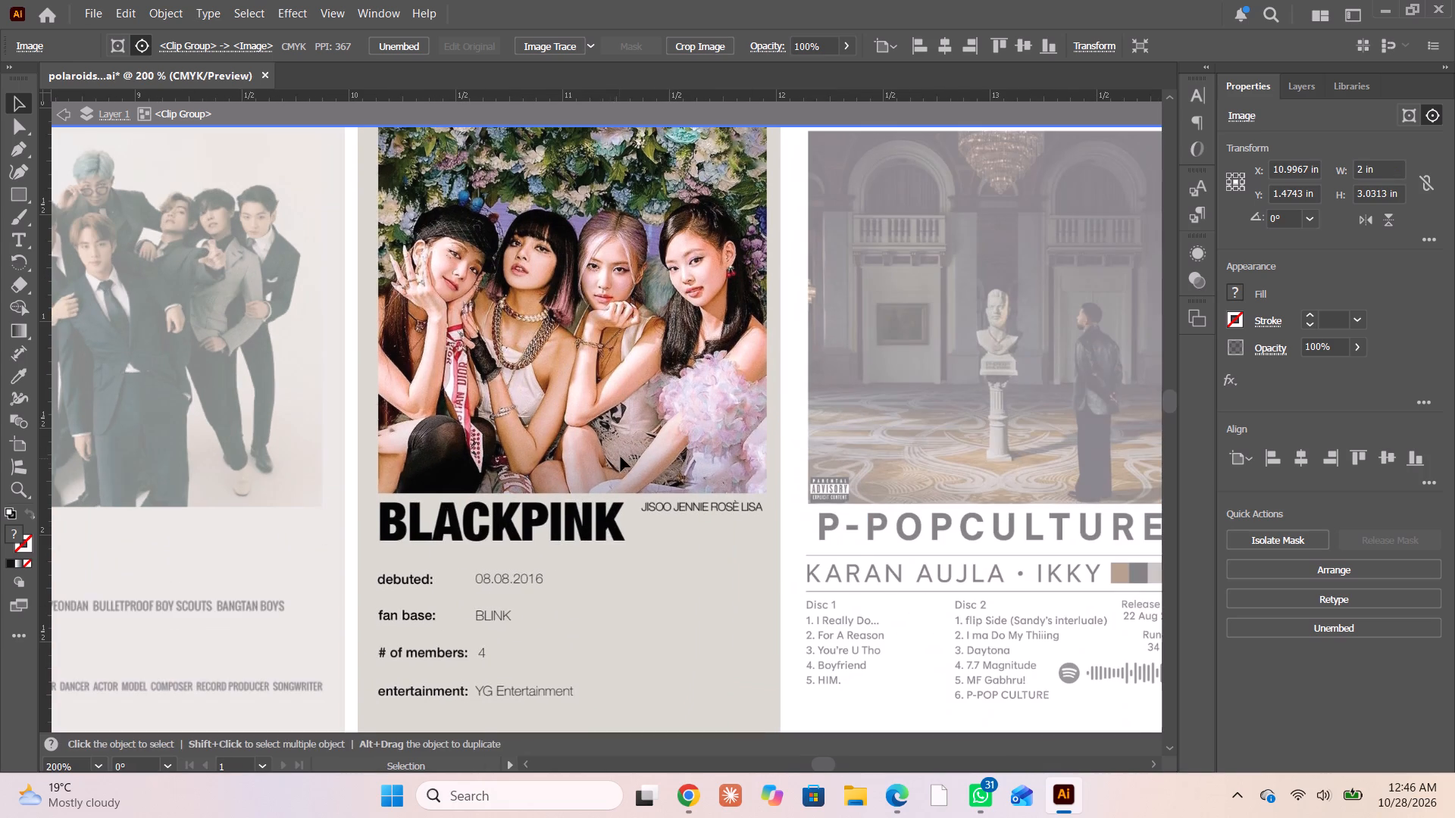
scroll(599, 458, "down", 5)
scroll(599, 456, "up", 1)
scroll(600, 442, "down", 2)
scroll(600, 442, "up", 5)
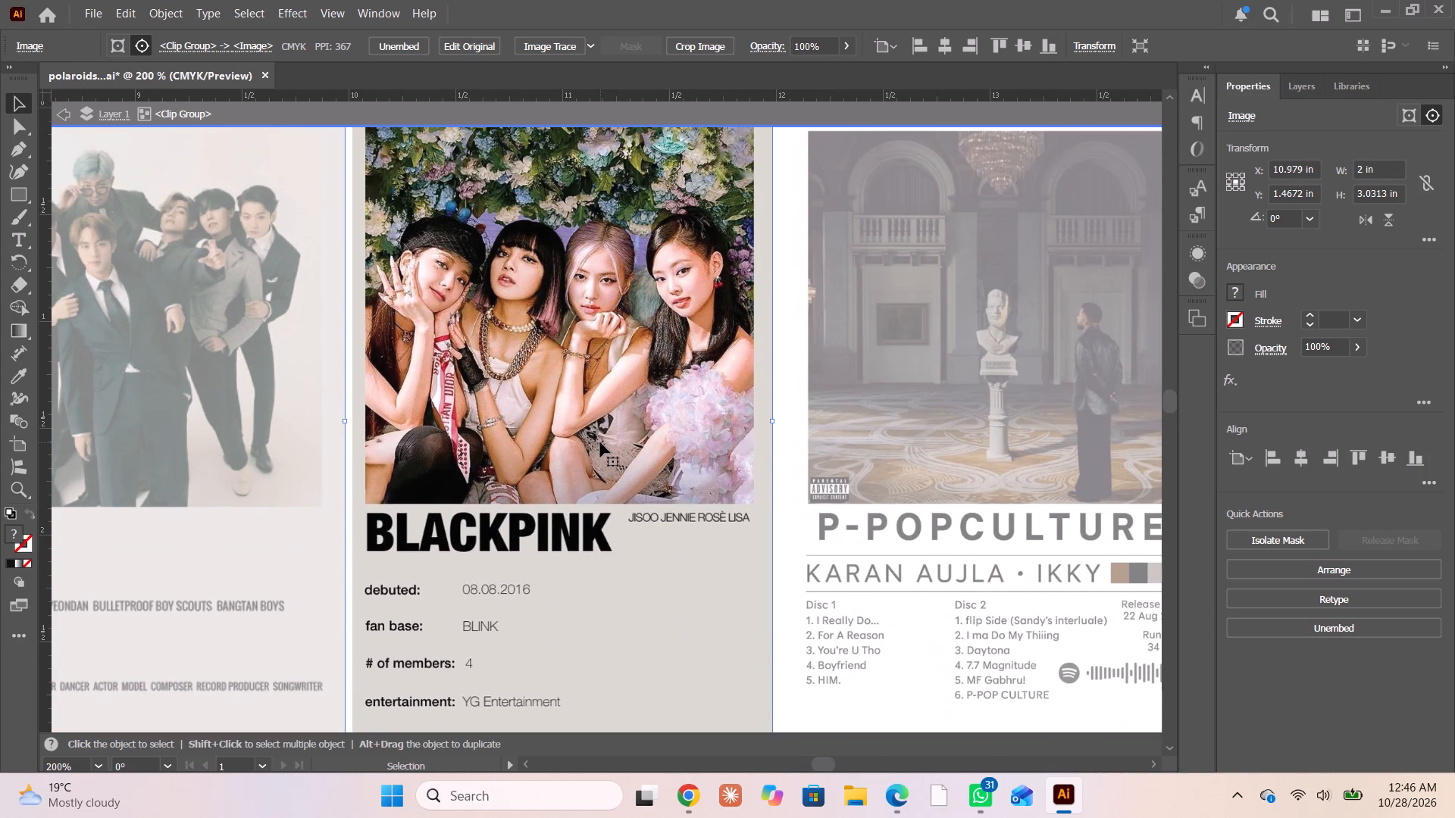
scroll(600, 442, "up", 6)
left_click_drag(582, 428, 581, 439)
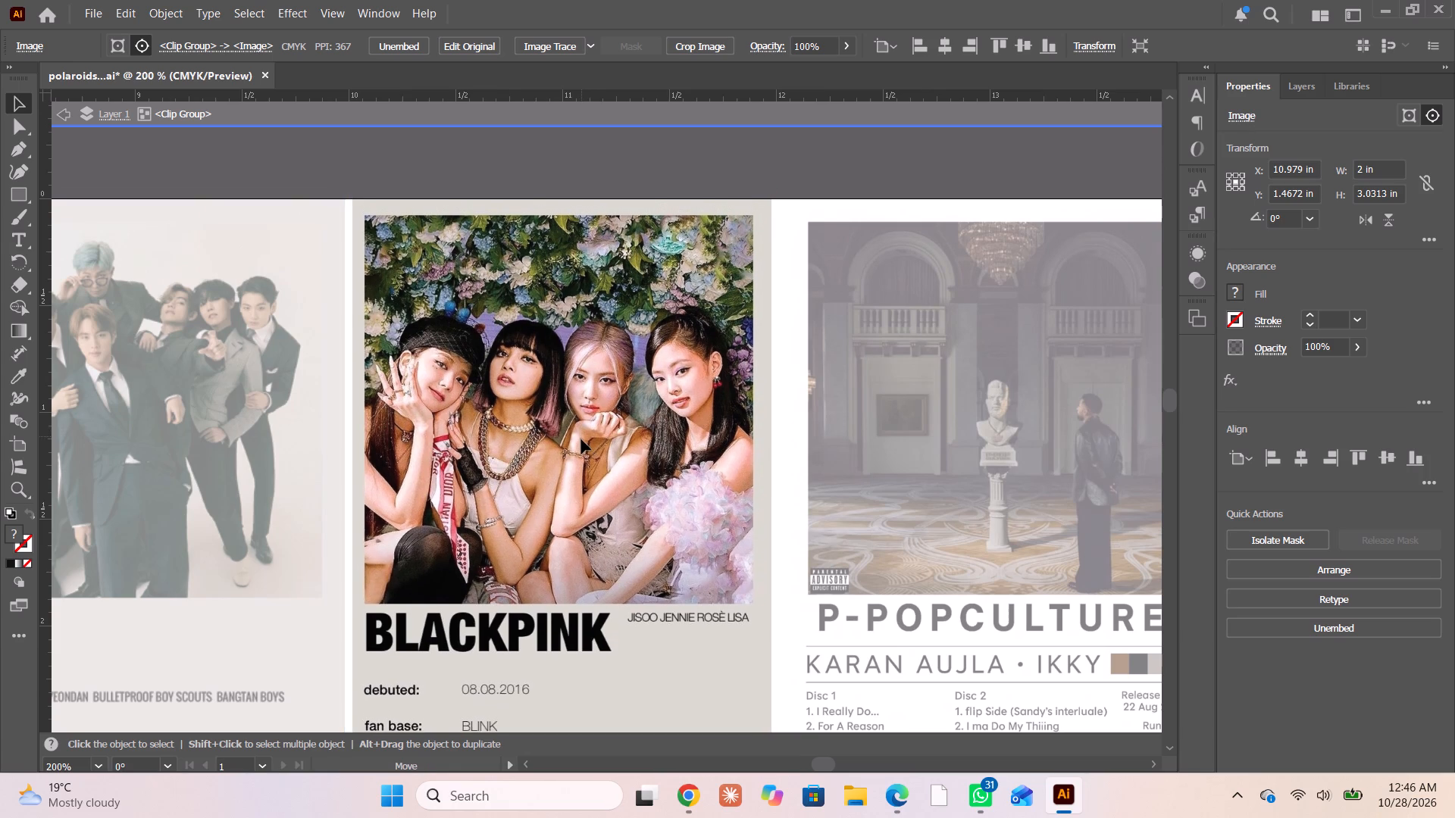
left_click_drag(581, 439, 580, 441)
left_click(580, 439)
scroll(579, 434, "down", 6)
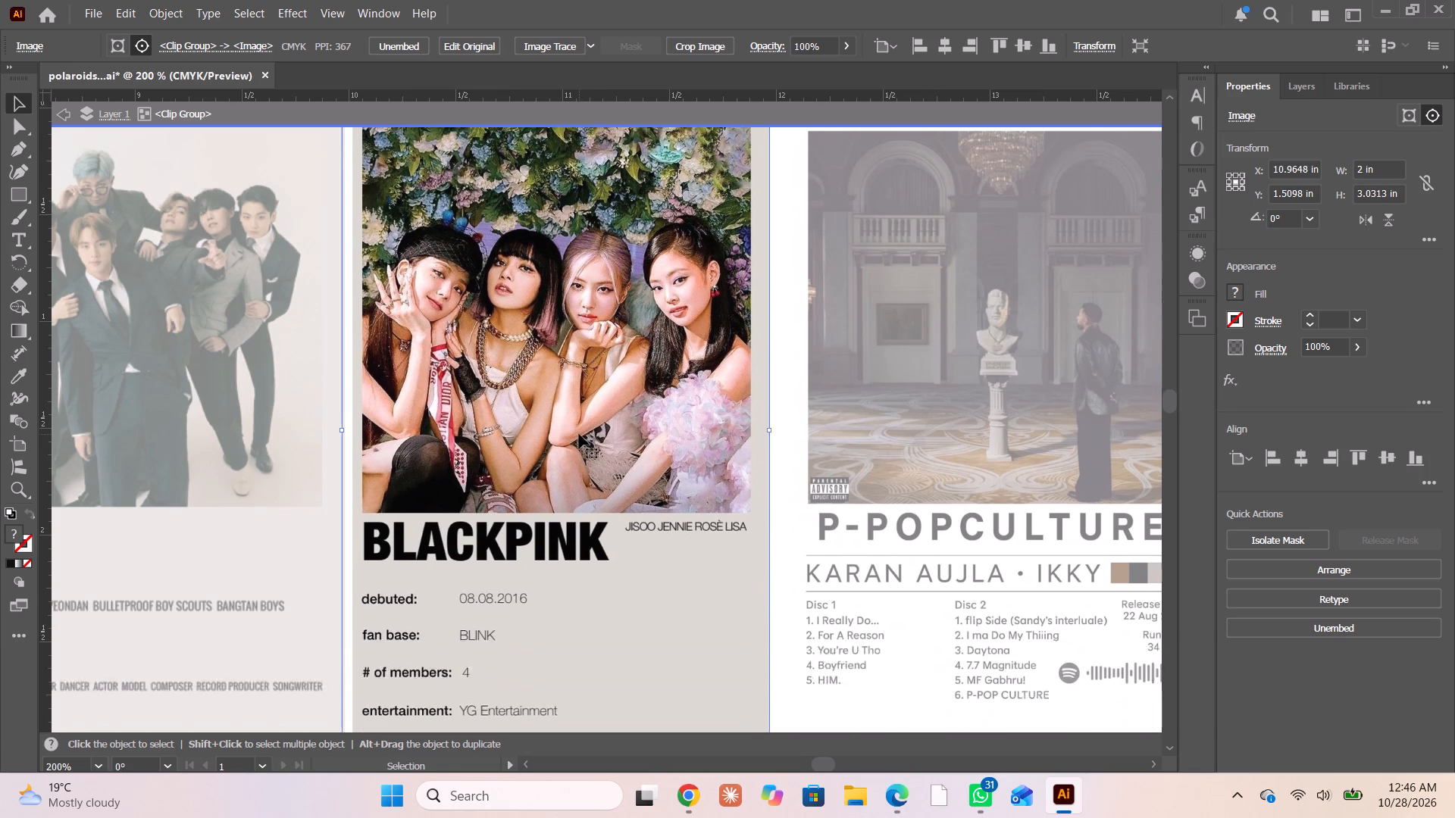
scroll(580, 432, "down", 3)
key("Down")
scroll(580, 432, "down", 1)
scroll(580, 432, "up", 7)
scroll(578, 432, "down", 1)
scroll(578, 432, "up", 4)
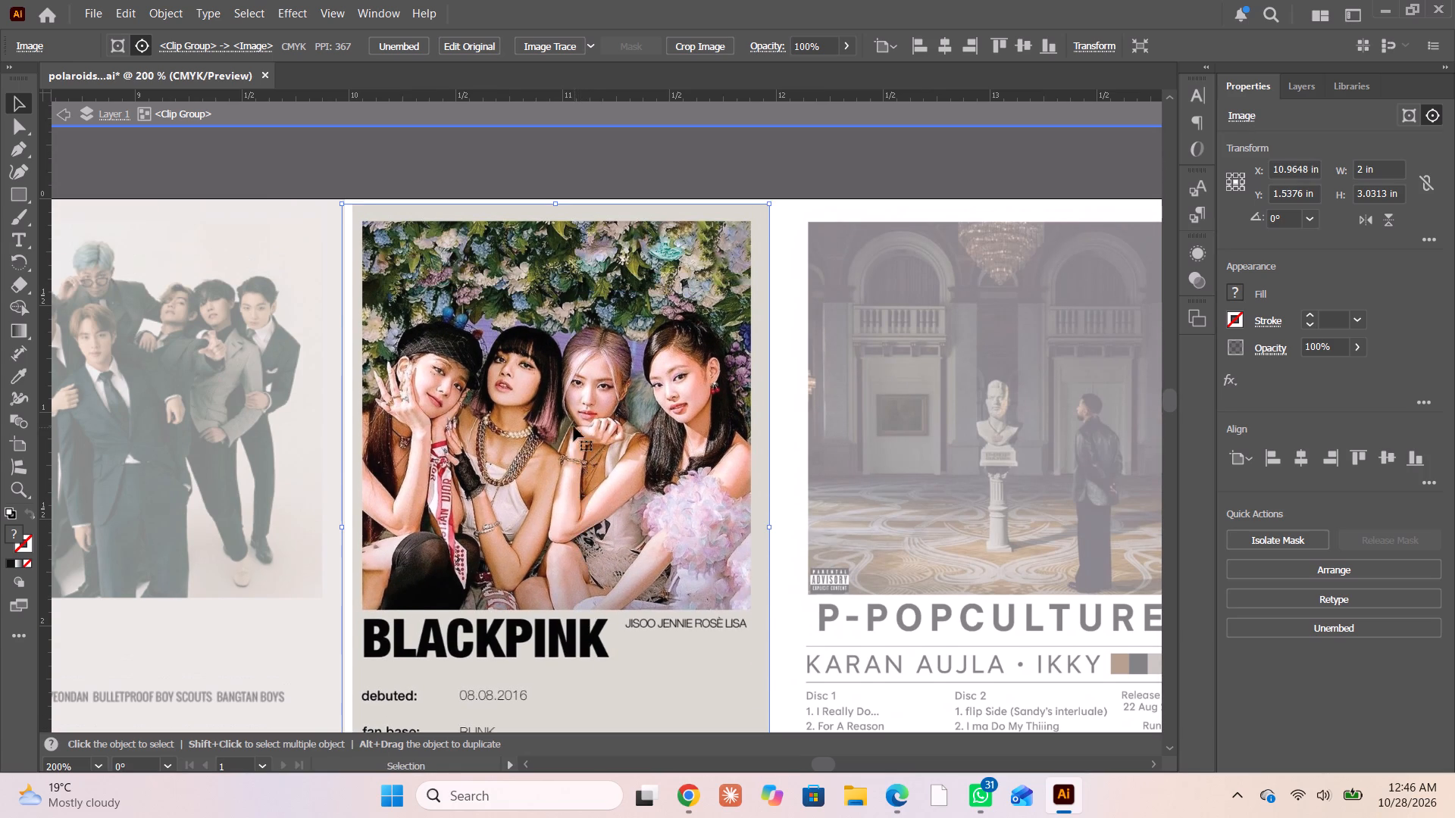
key("Up")
double_click(64, 120)
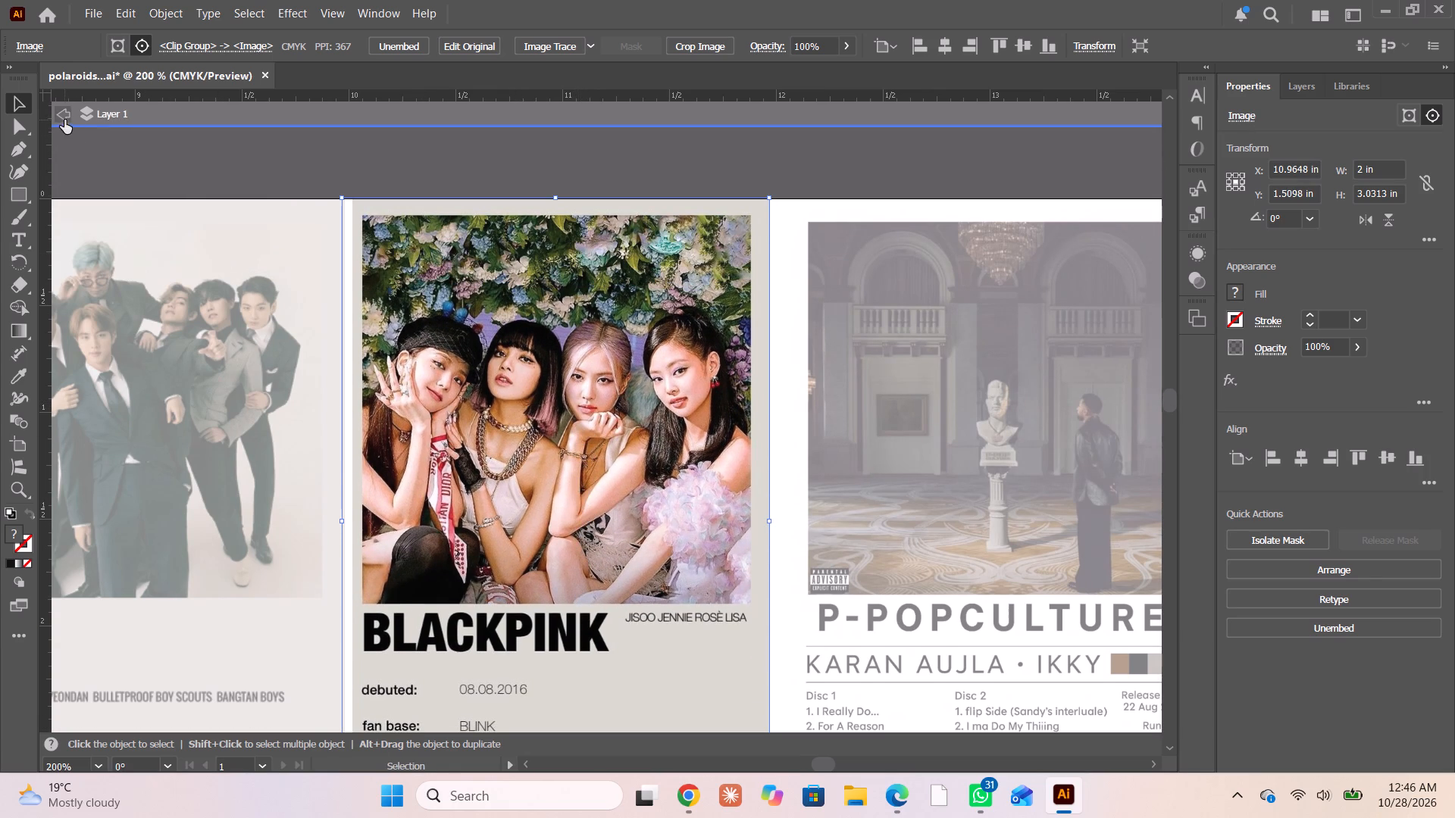
Nudge the BTS clip group right by one 0.0278 in increment and deselect it.
scroll(398, 344, "down", 3)
scroll(404, 368, "right", 2)
left_click(436, 398)
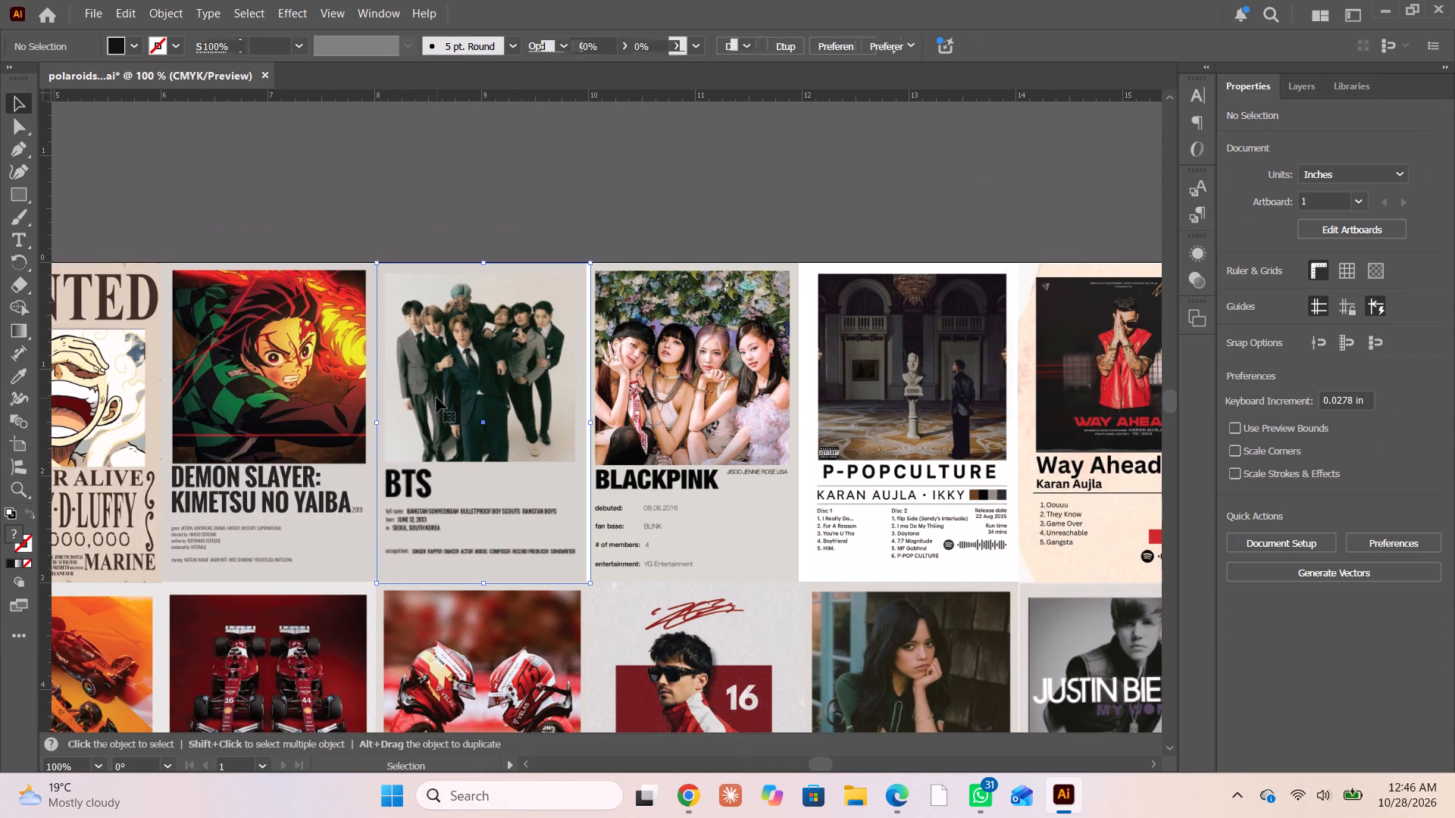
key("Right")
left_click(433, 192)
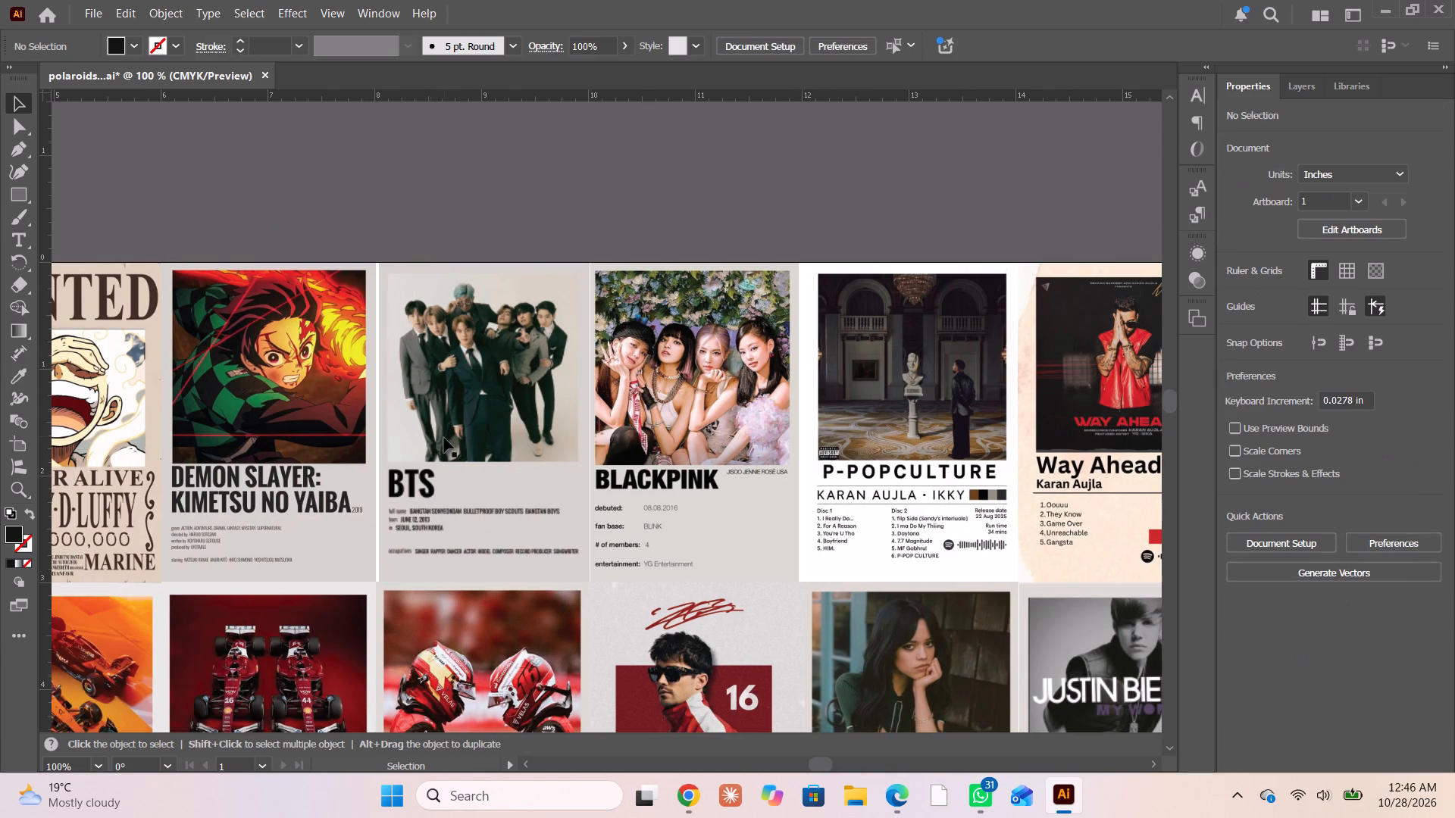
Examine the alignment and spacing of the top-row posters from One Piece to Demon Slayer against BTS.
scroll(440, 422, "down", 1, "alt")
scroll(440, 420, "up", 2, "alt")
left_click(440, 529)
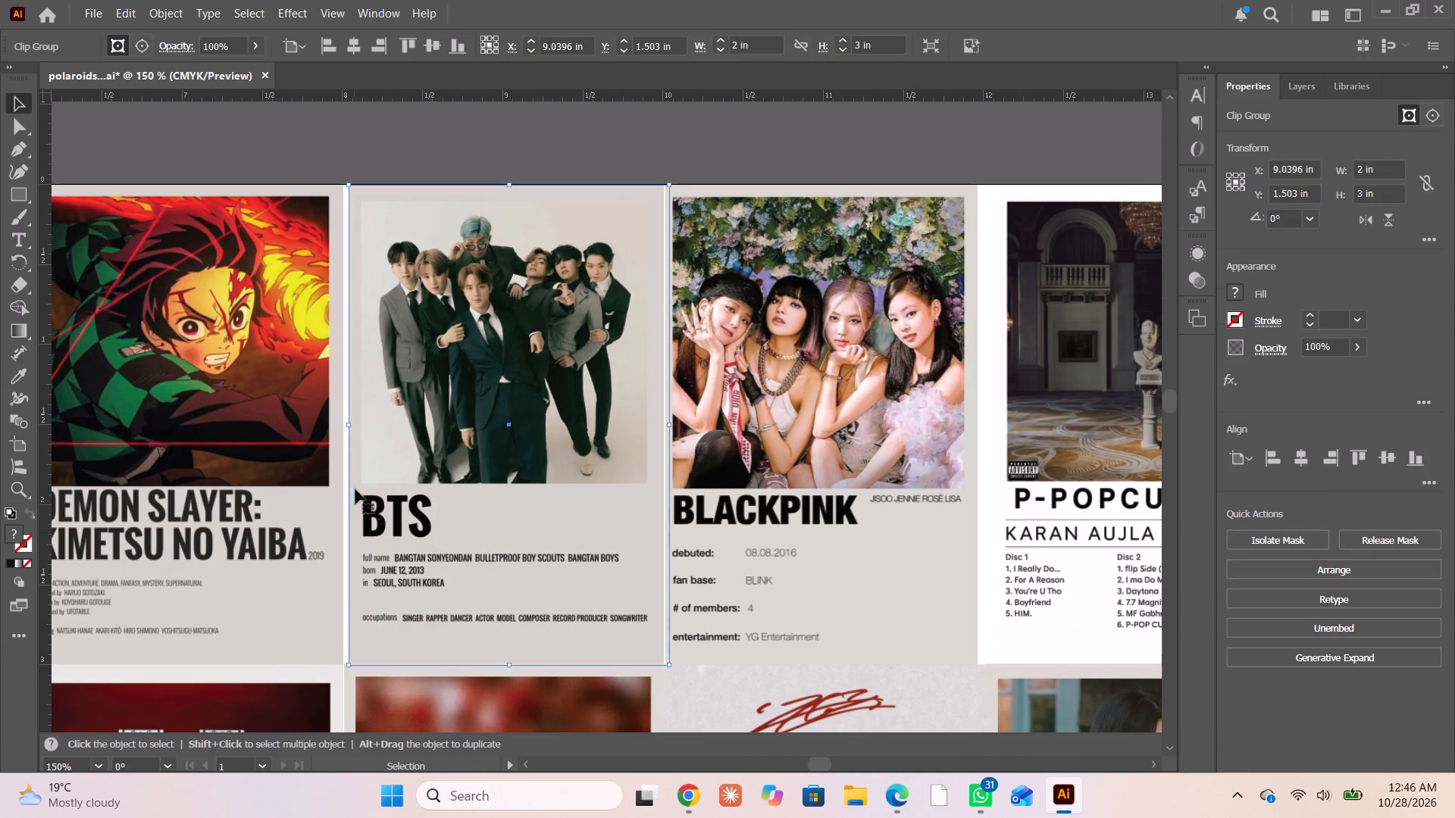
scroll(284, 405, "down", 2, "alt")
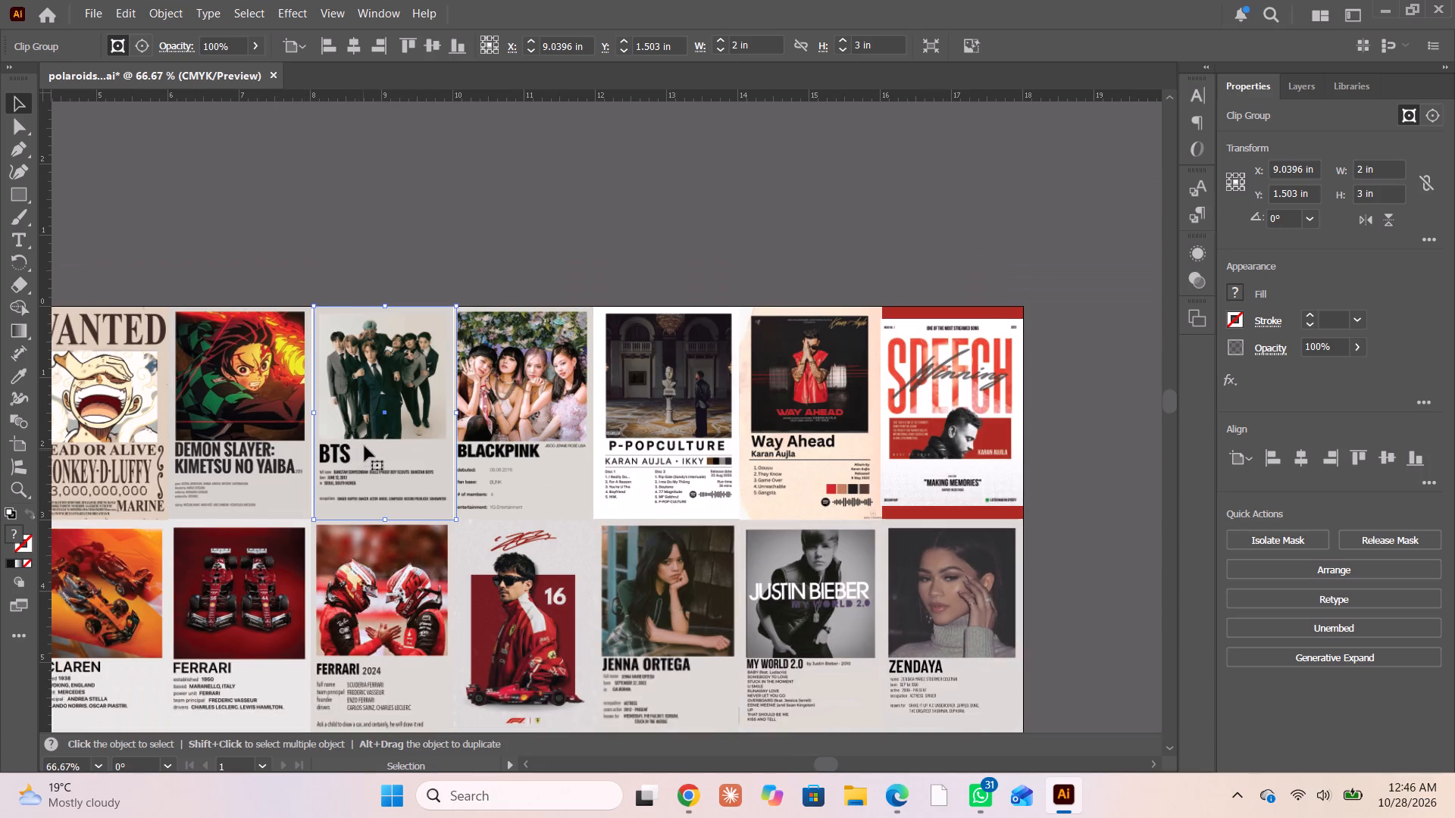
scroll(371, 439, "down", 2)
scroll(393, 455, "right", 2)
scroll(219, 424, "right", 2)
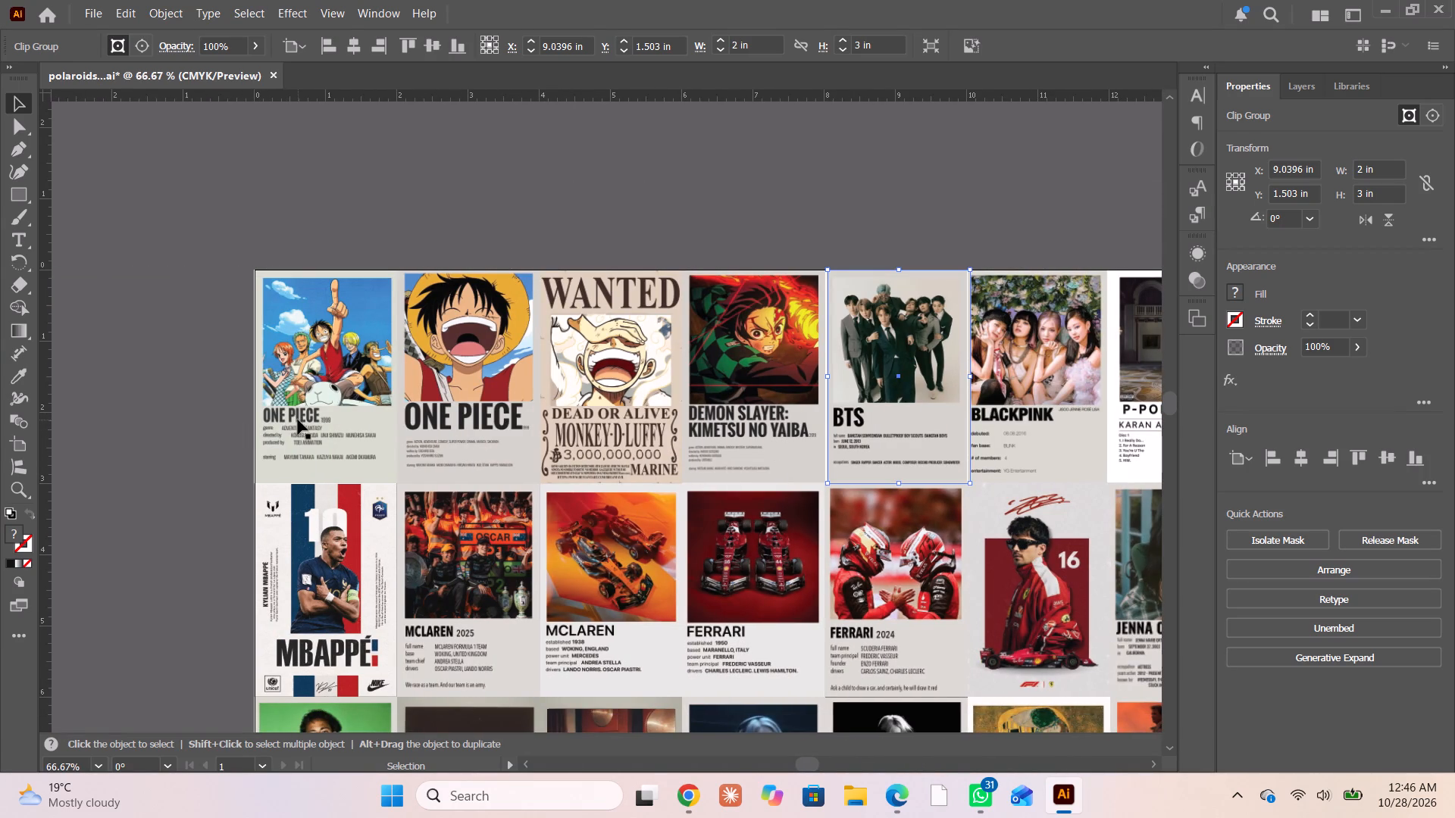
left_click(298, 420)
scroll(344, 423, "up", 2, "alt")
left_click(559, 429)
left_click(856, 426)
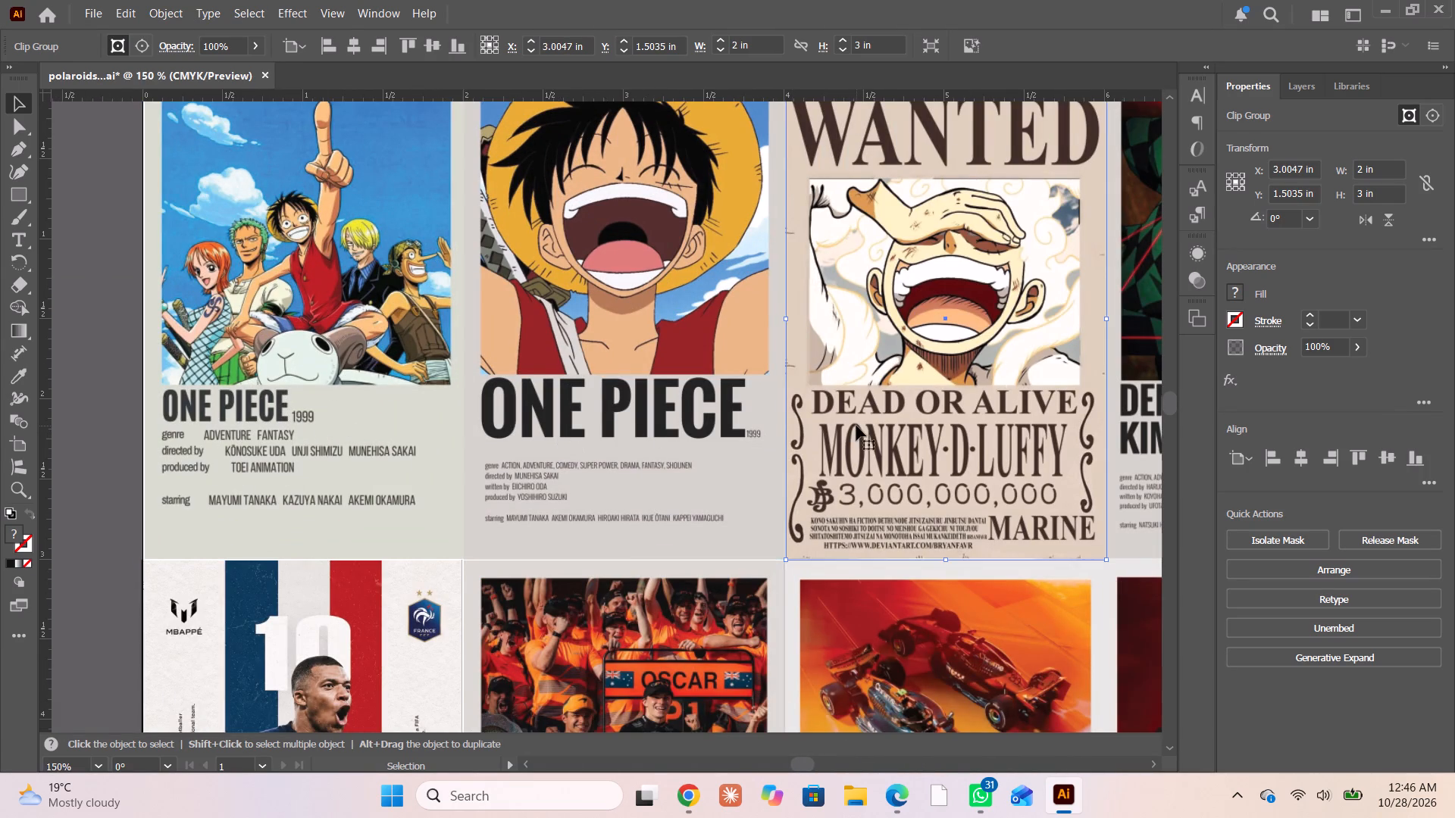
scroll(850, 426, "left", 4)
left_click(998, 383)
scroll(953, 399, "left", 8)
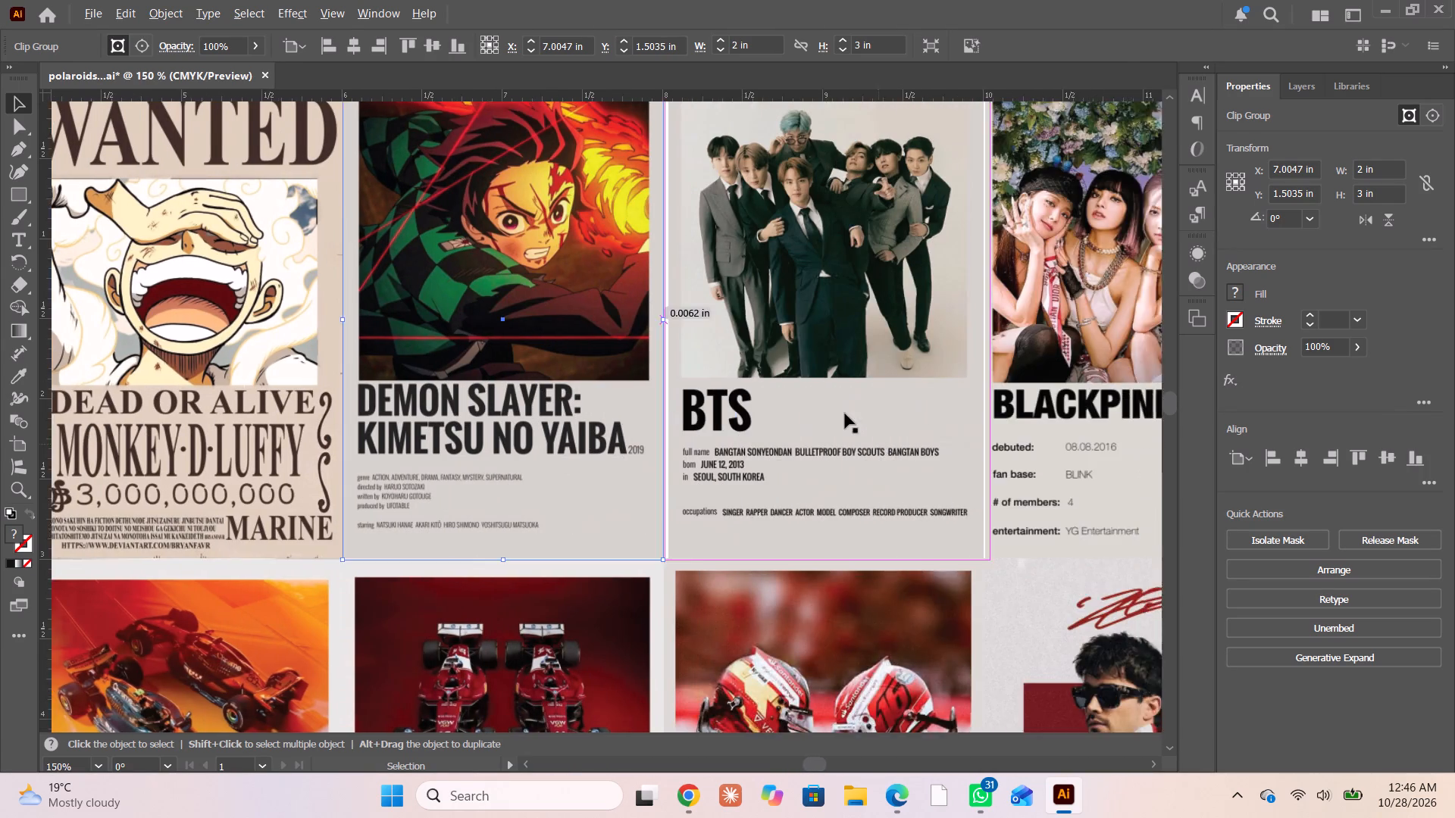
Move the BTS clip group left toward Demon Slayer, to about X 9.00, Y 1.50 in.
scroll(843, 412, "down", 2, "alt")
left_click(813, 333)
scroll(893, 316, "up", 2, "alt")
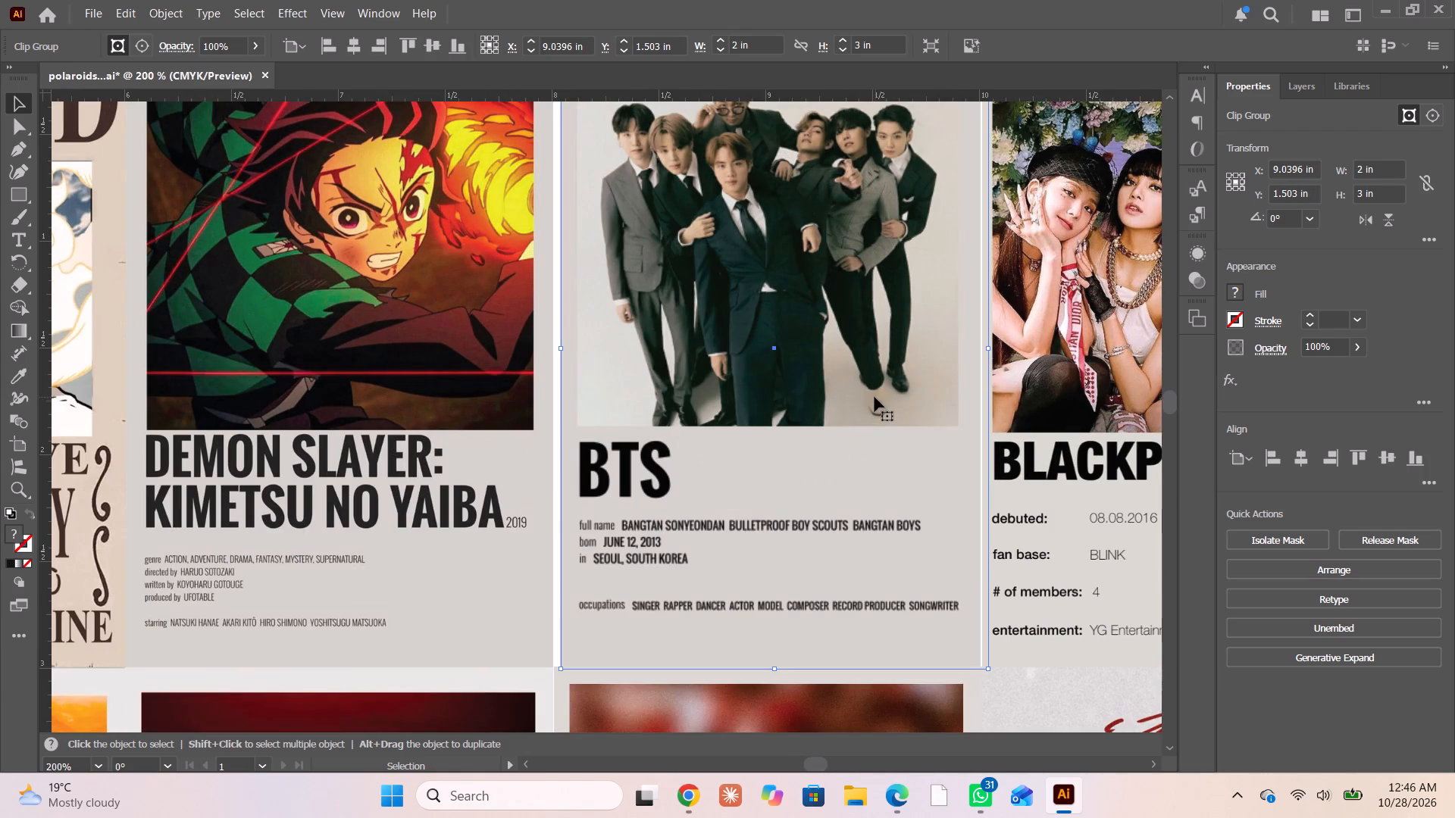
left_click(832, 418)
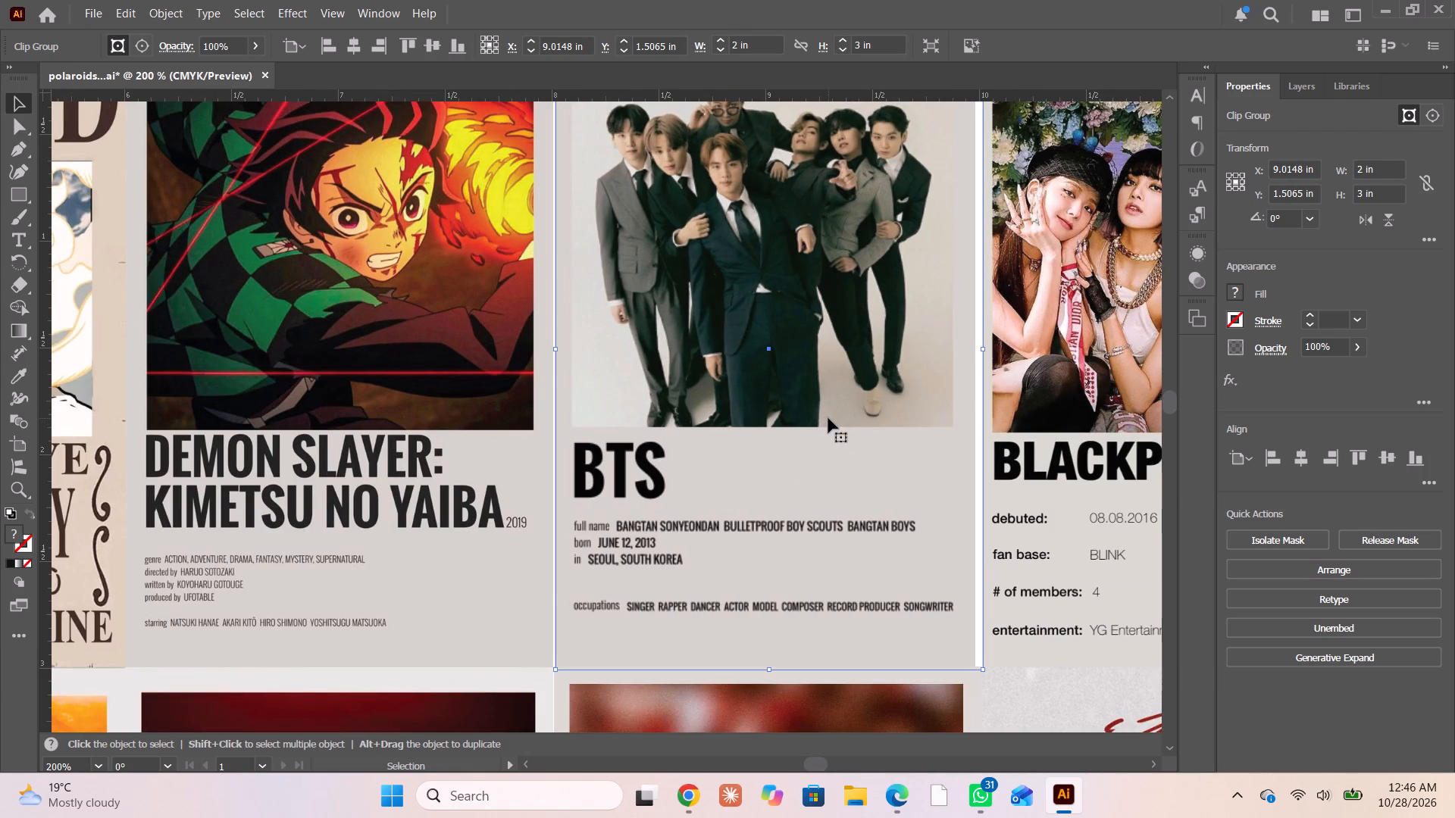
scroll(828, 418, "up", 8)
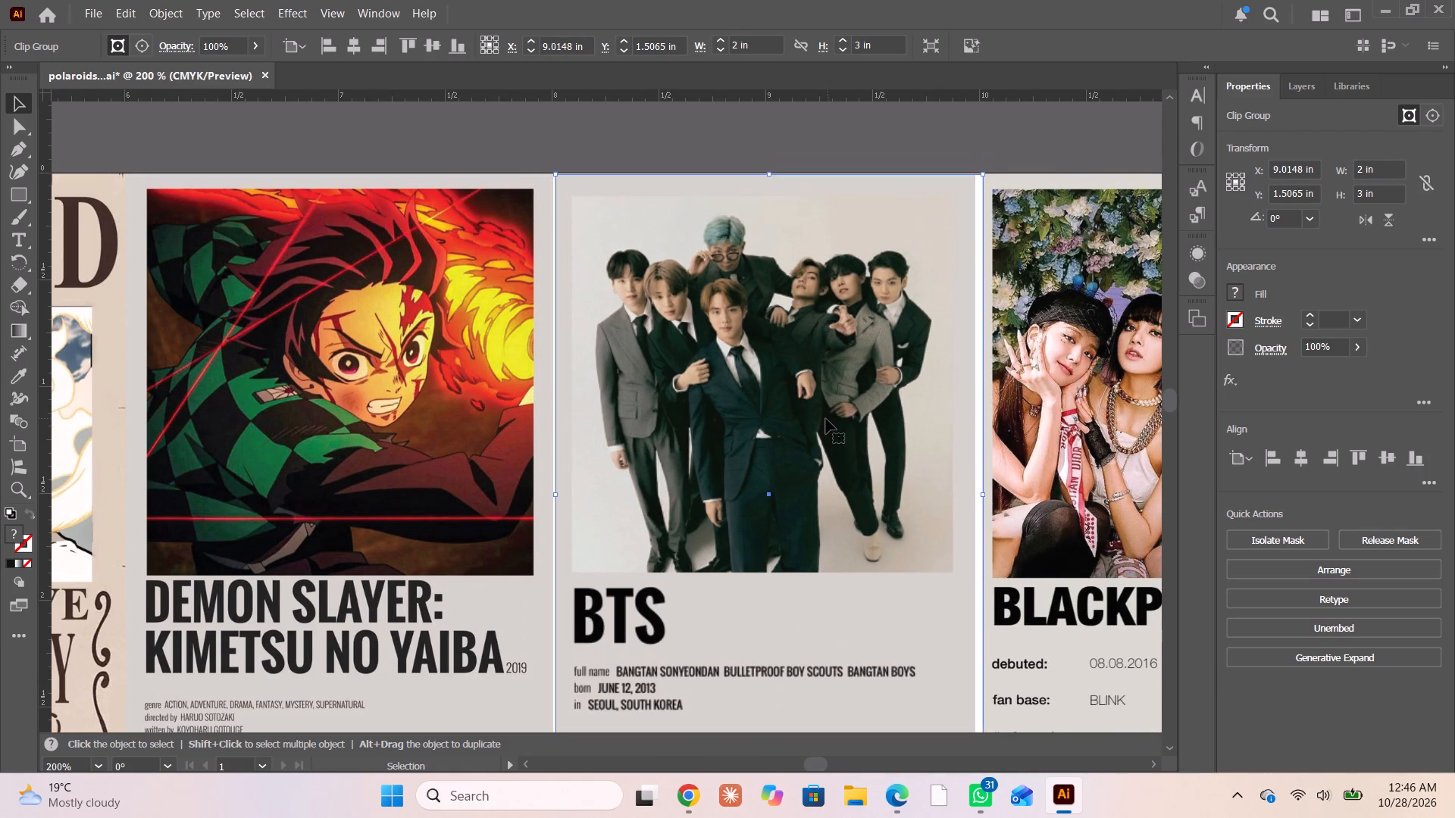
left_click(826, 419)
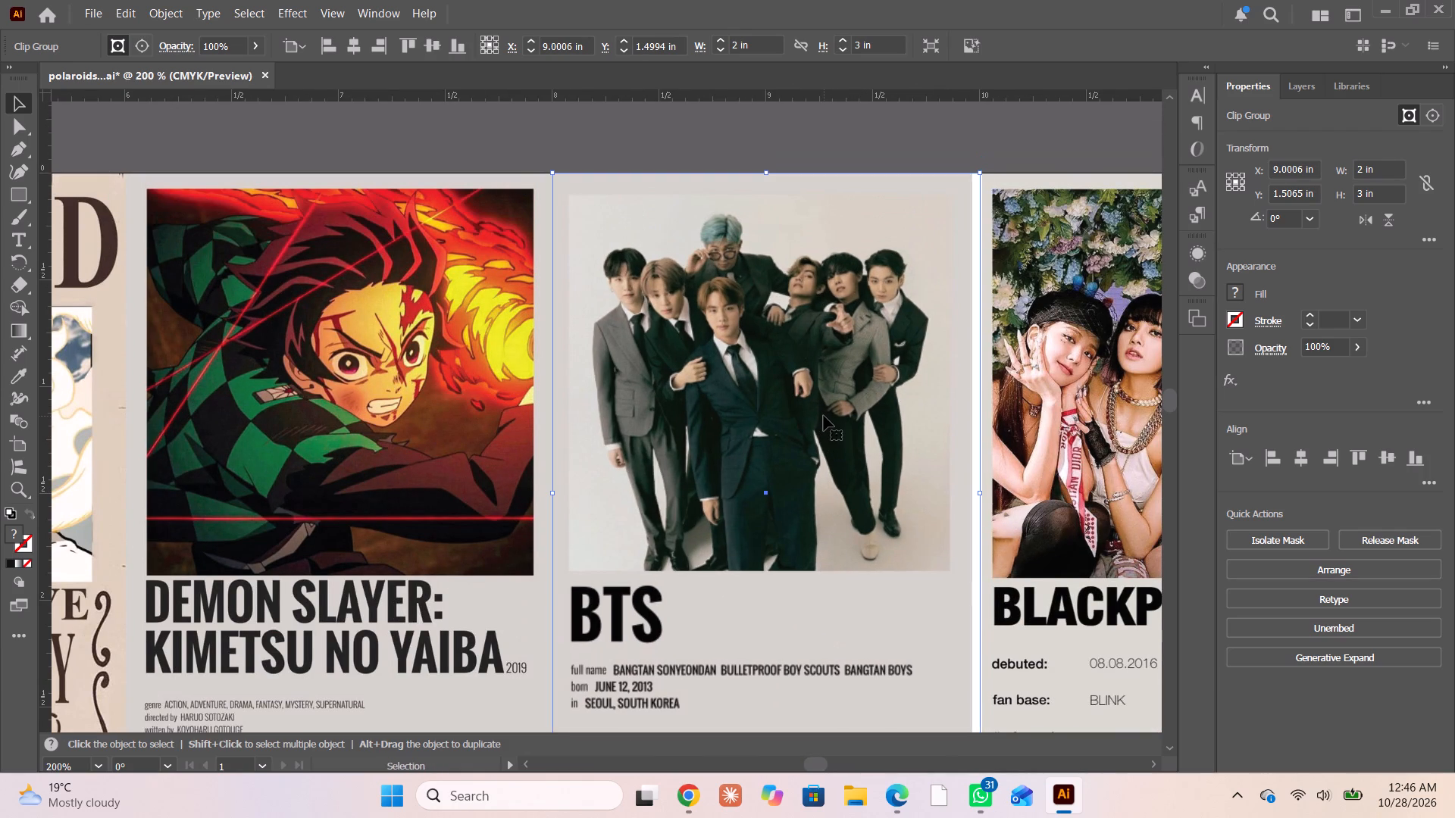
Fine-tune the BTS clip group's position against the neighbouring cells, to about X 9.01, Y 1.49 in.
scroll(824, 414, "down", 10)
scroll(824, 412, "up", 1)
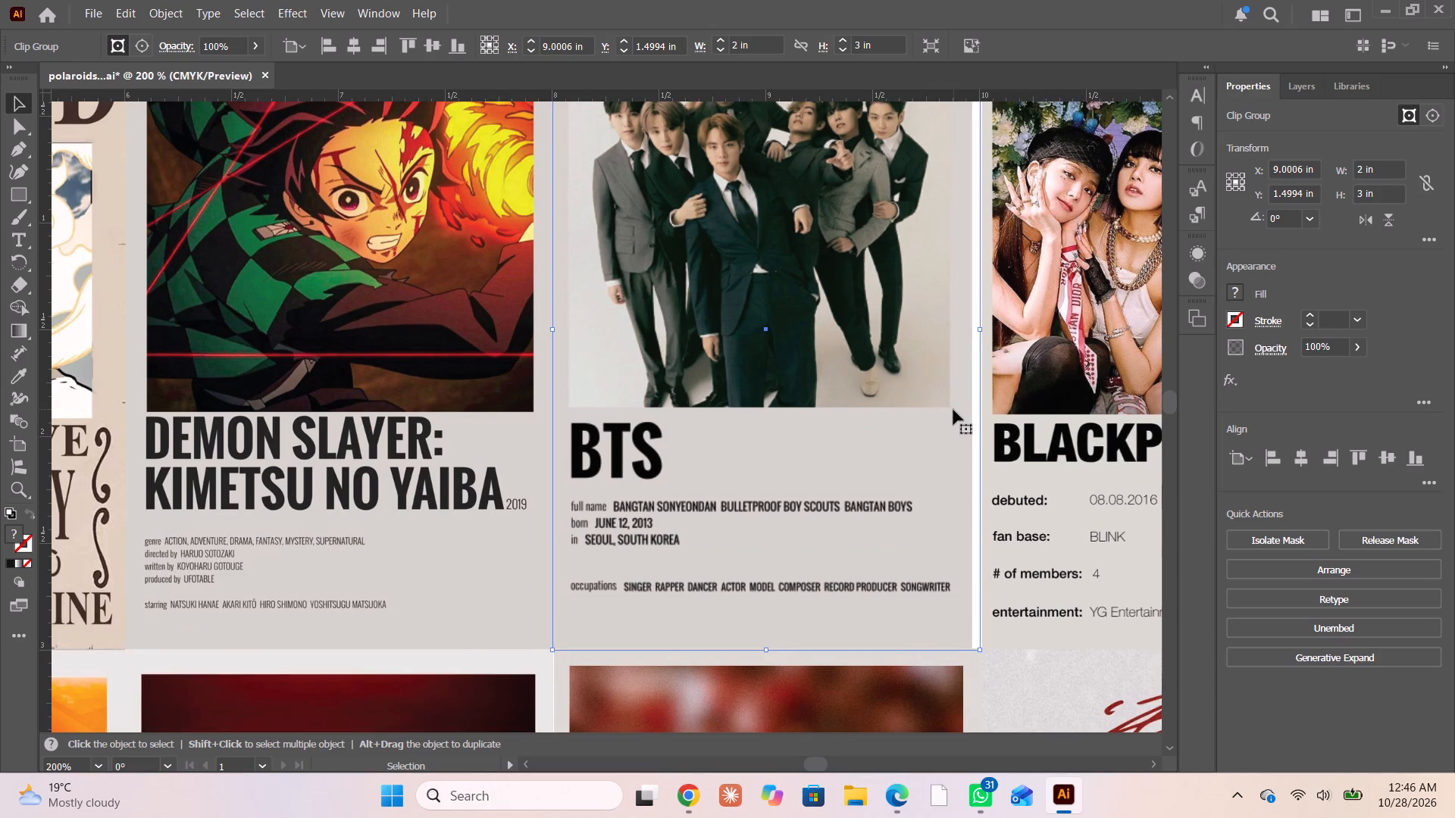
key("Right")
key("Left")
left_click(946, 410)
scroll(946, 410, "up", 9)
left_click(944, 406)
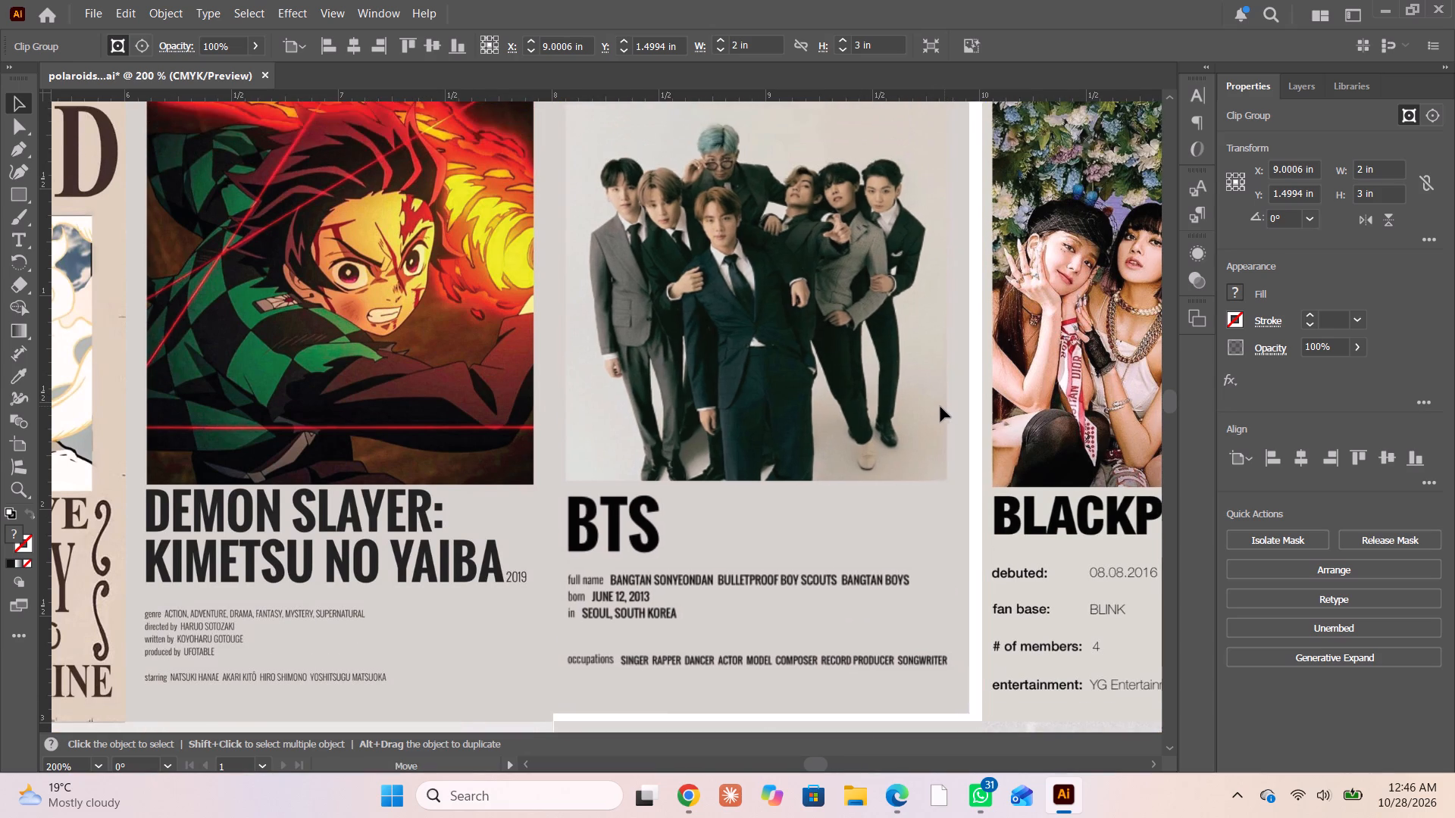
scroll(933, 411, "down", 5)
scroll(842, 470, "down", 6)
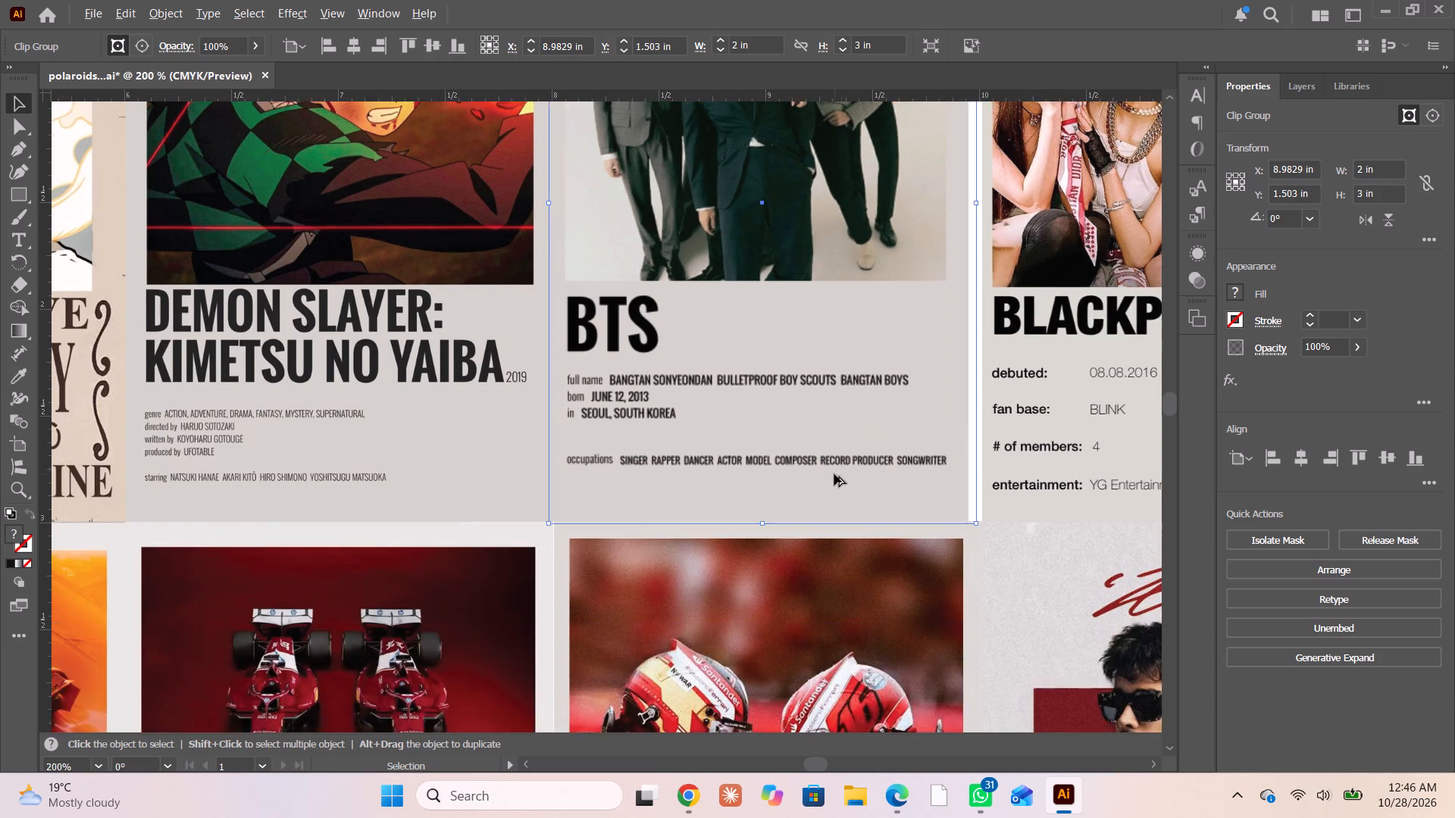
scroll(834, 474, "up", 3, "alt")
scroll(681, 469, "down", 2, "alt")
left_click_drag(555, 494, 563, 488)
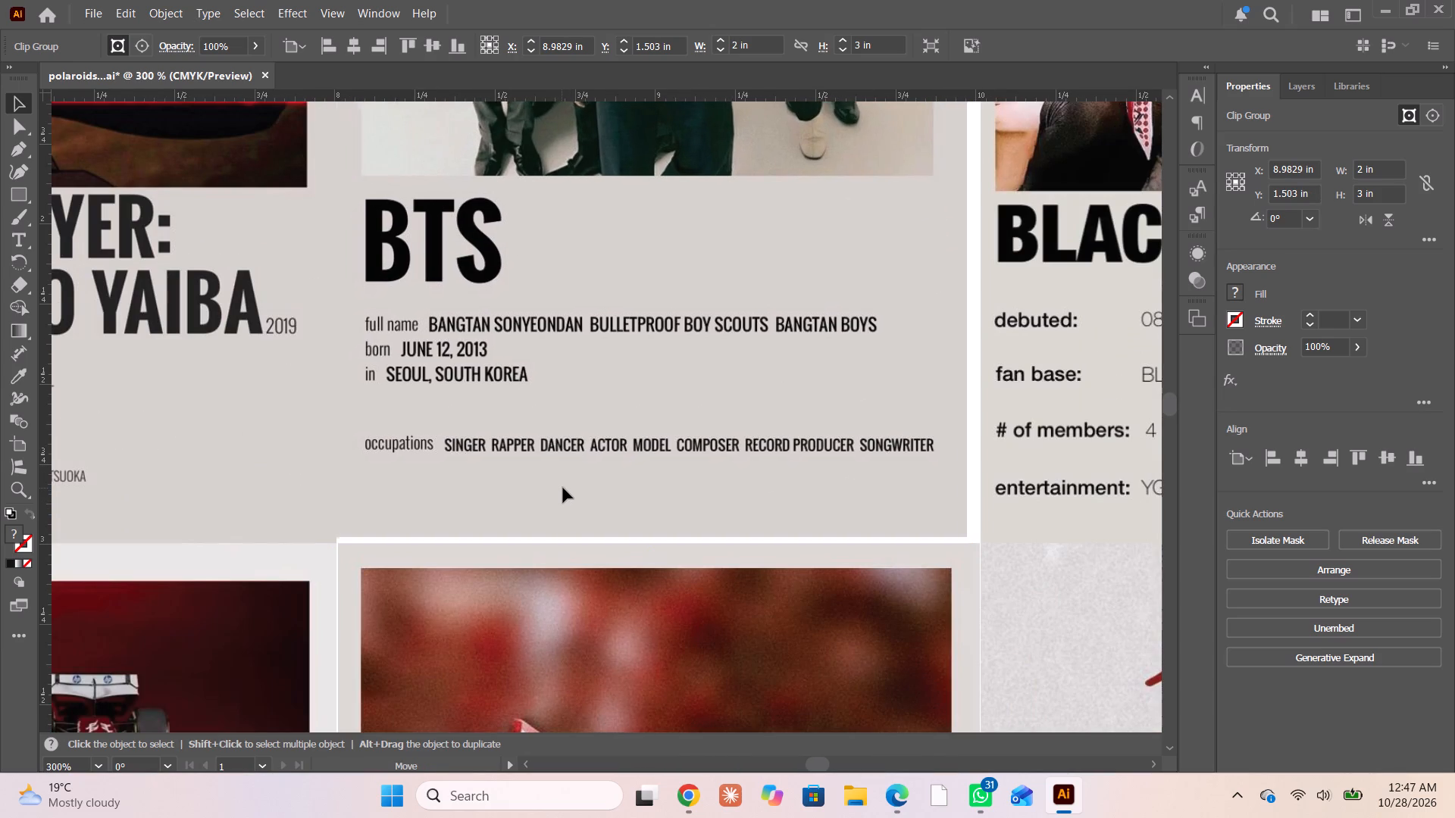
left_click_drag(563, 488, 563, 490)
left_click(562, 487)
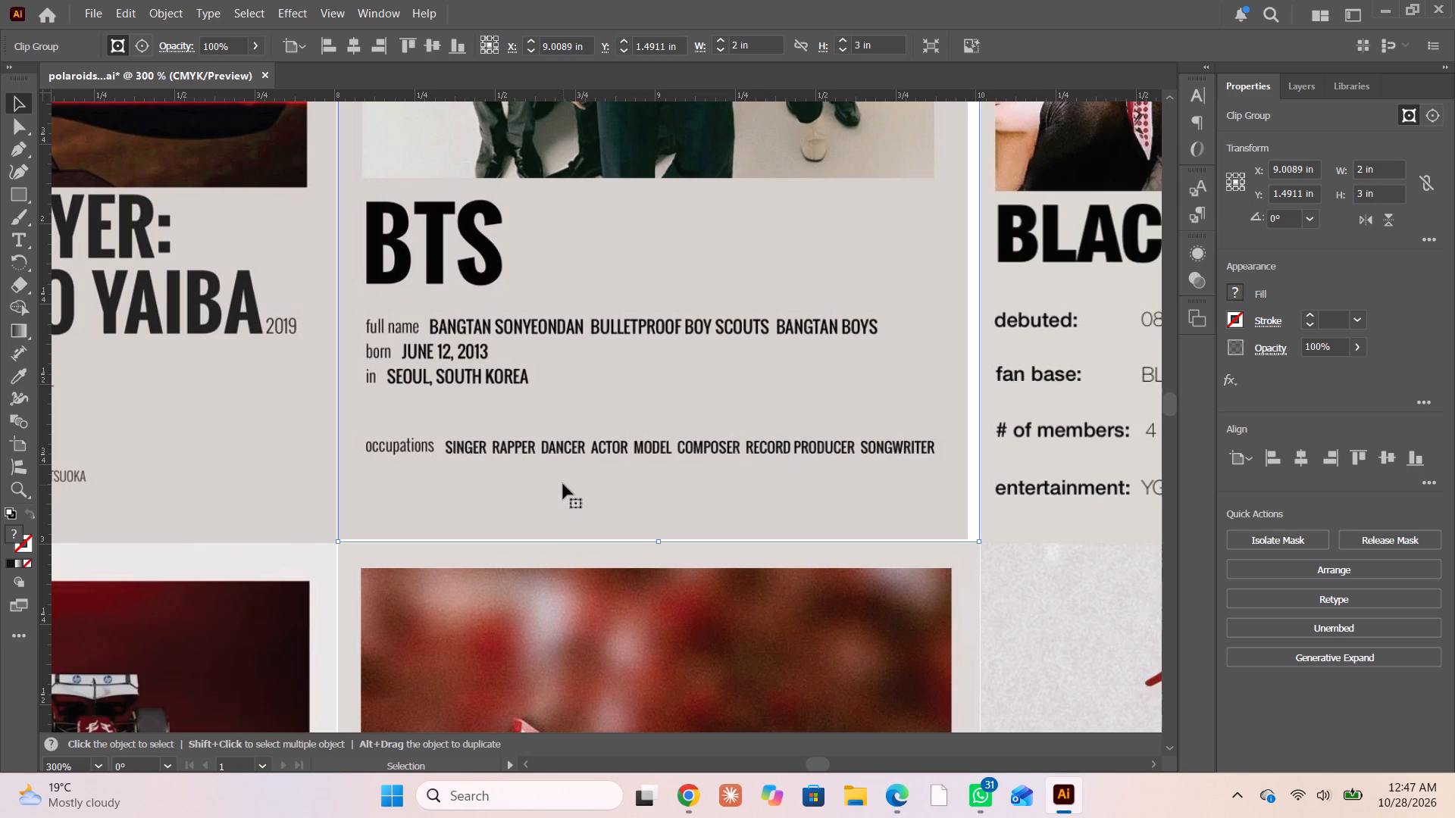
Isolate the BTS clip group and move the poster image within its cell to about X 9.01, Y 1.50 in.
double_click(582, 467)
scroll(583, 467, "down", 4, "alt")
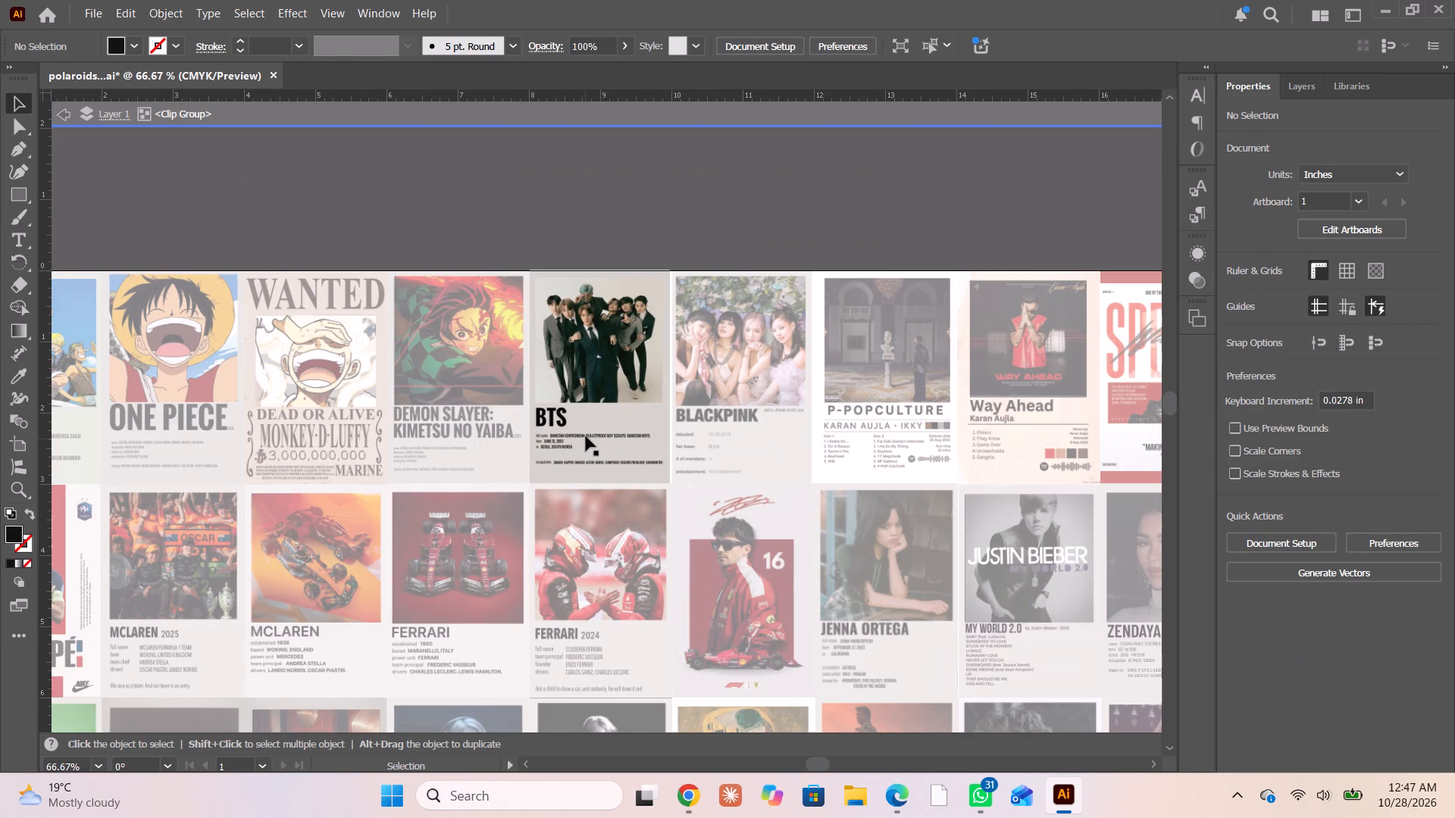
left_click(584, 439)
scroll(587, 442, "up", 4, "alt")
left_click_drag(571, 464, 576, 447)
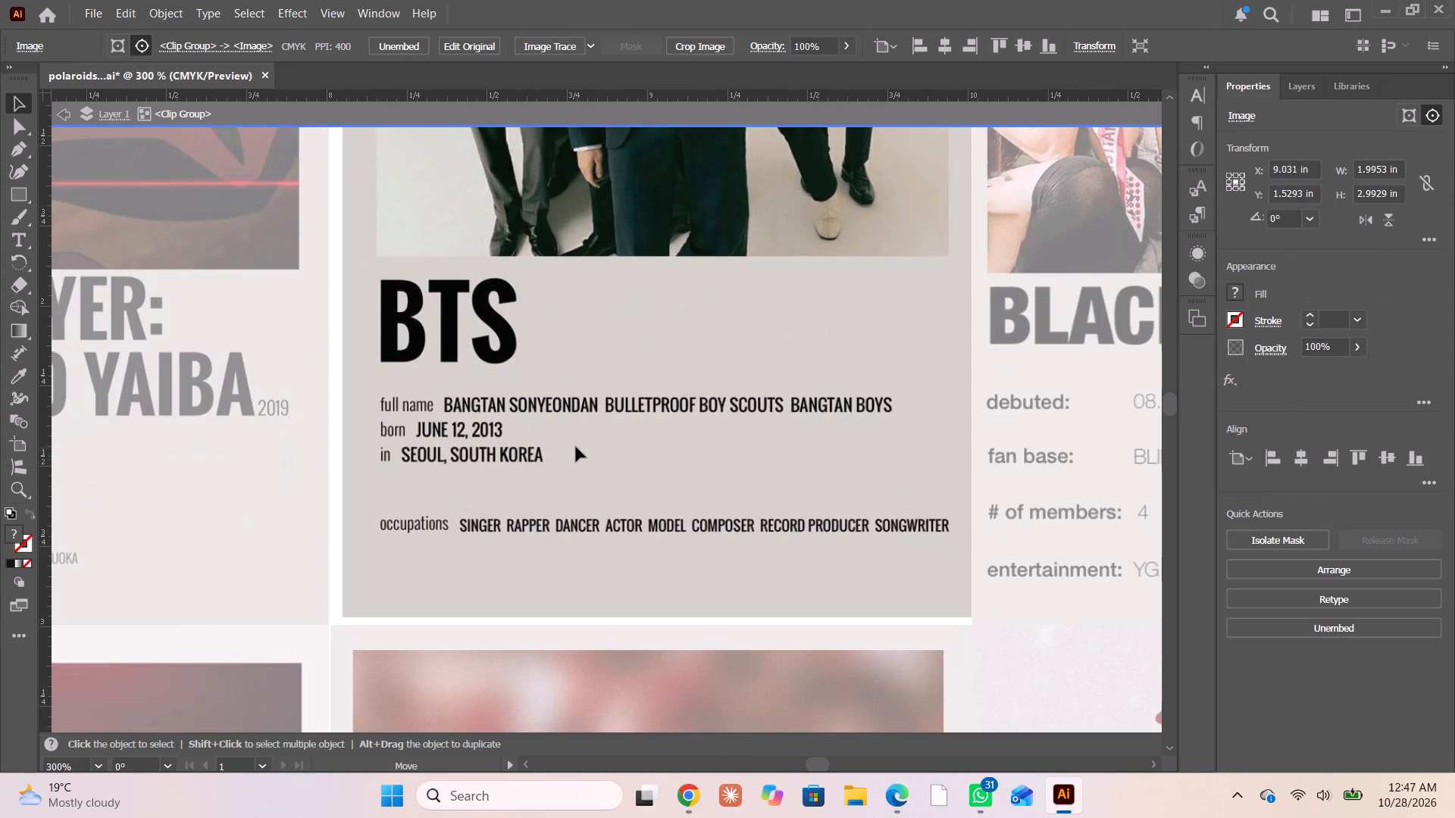
left_click_drag(576, 447, 563, 454)
scroll(570, 456, "up", 3)
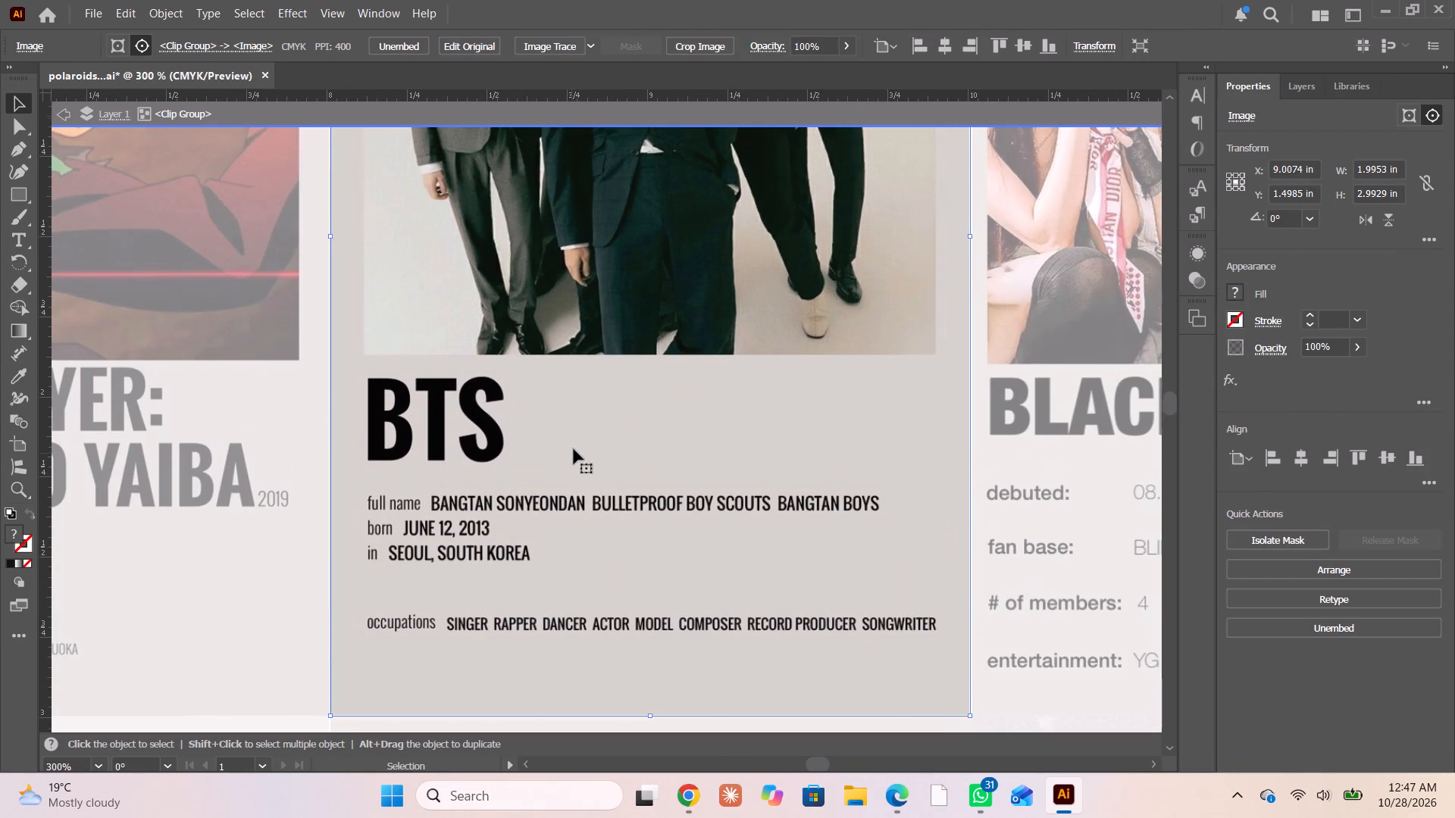
Enlarge the BTS poster image slightly from its upper-right corner to cover the cell's edges, and exit isolation.
scroll(574, 449, "up", 11)
scroll(585, 436, "down", 2)
scroll(585, 436, "up", 12)
scroll(592, 429, "down", 1)
scroll(592, 429, "up", 11)
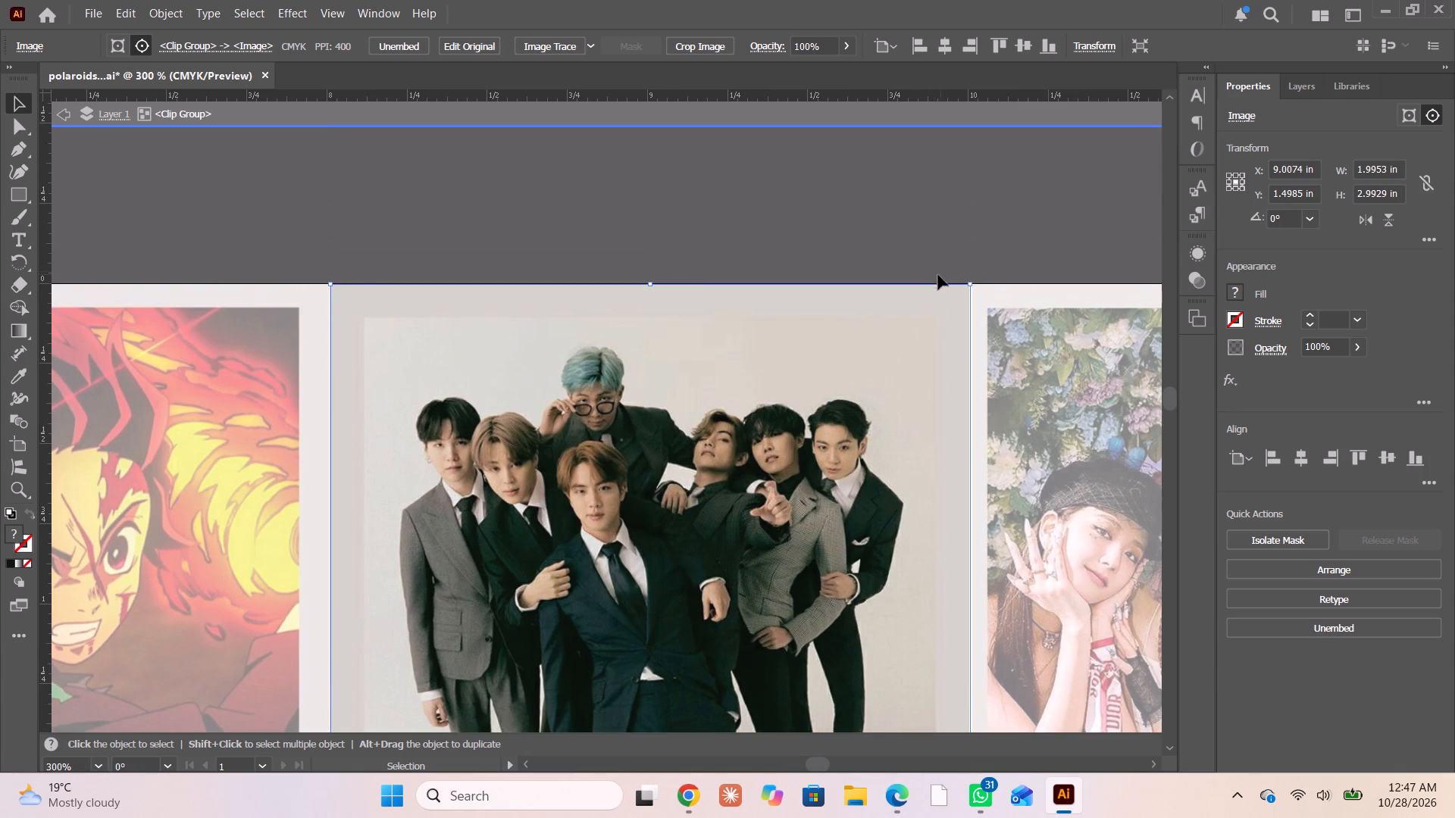
left_click(968, 281, "shift")
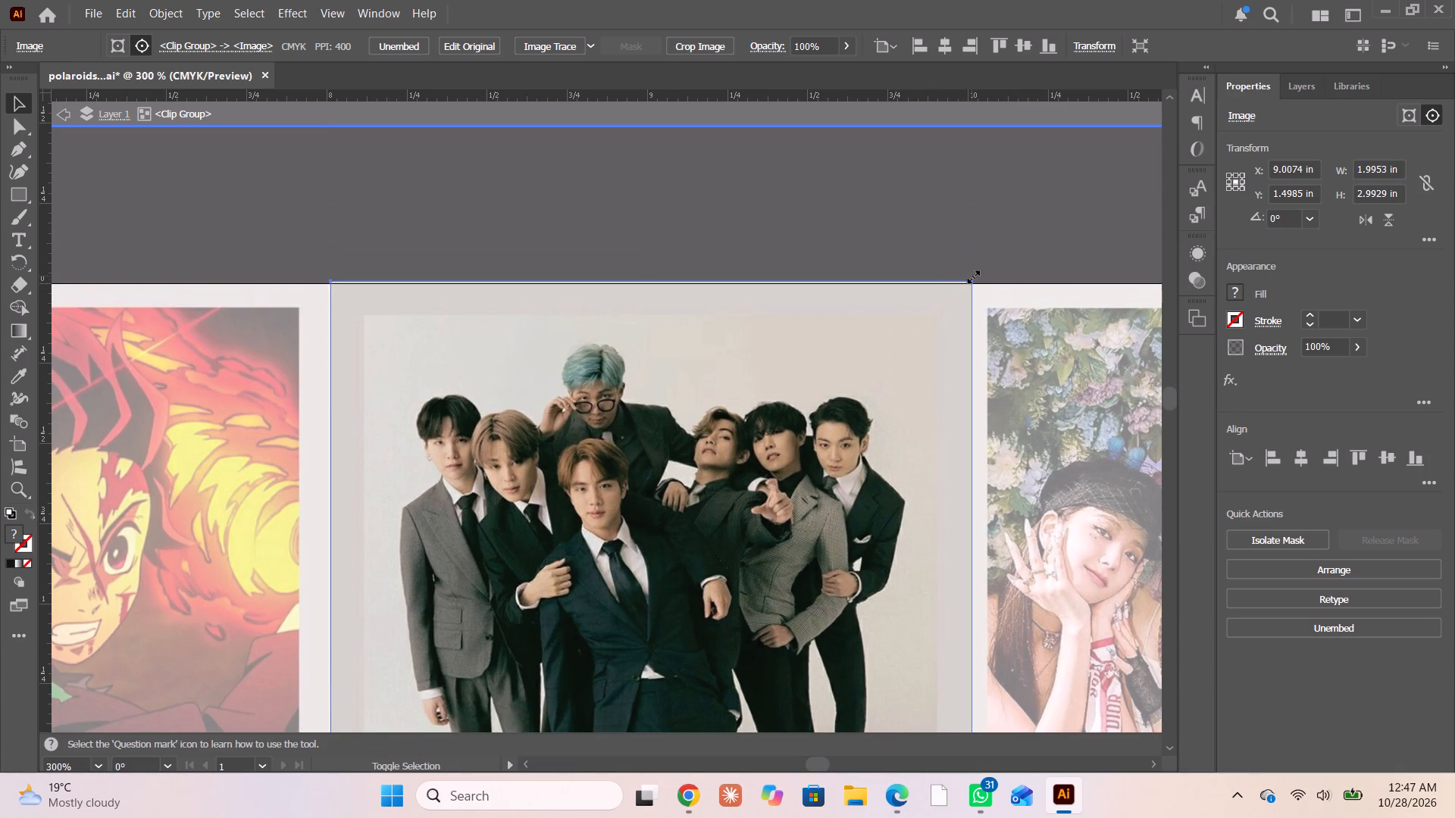
double_click(64, 123)
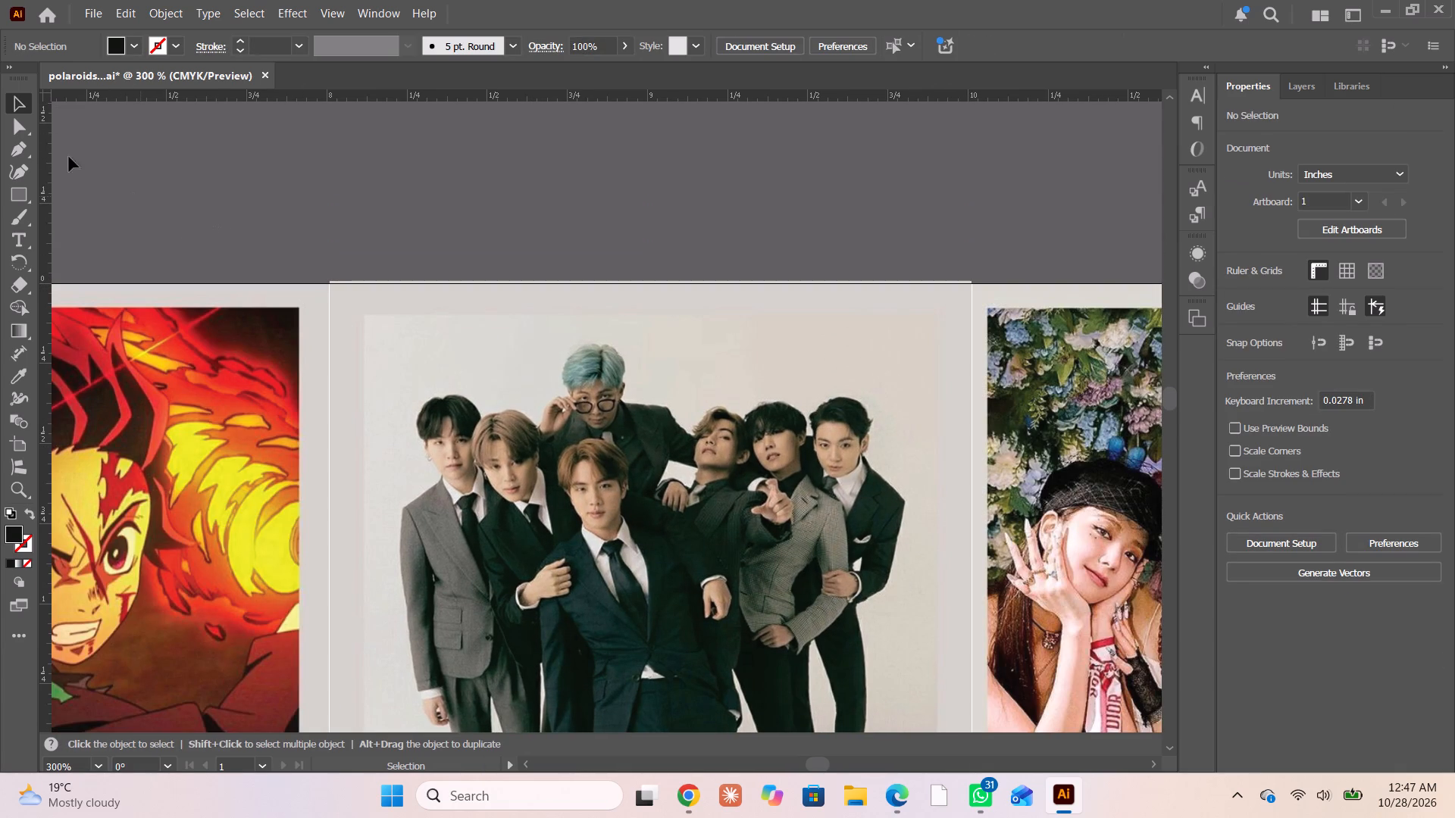
left_click(155, 180)
Isolate the BLACKPINK clip group and move the poster image within its cell to about X 11.03, Y 1.49 in.
scroll(371, 306, "down", 6, "alt")
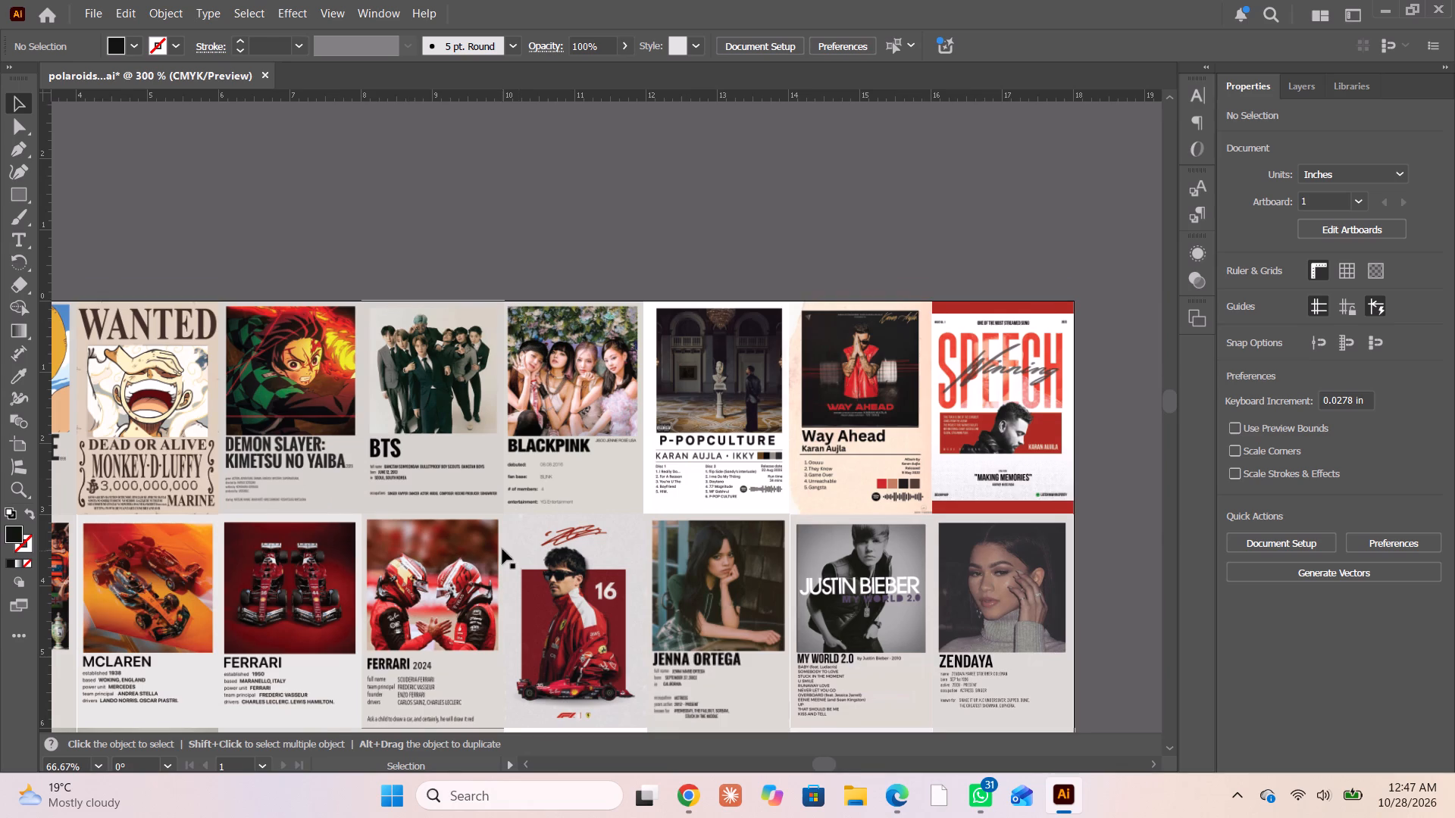
scroll(502, 549, "down", 4)
scroll(590, 429, "up", 3, "alt")
scroll(590, 420, "up", 5)
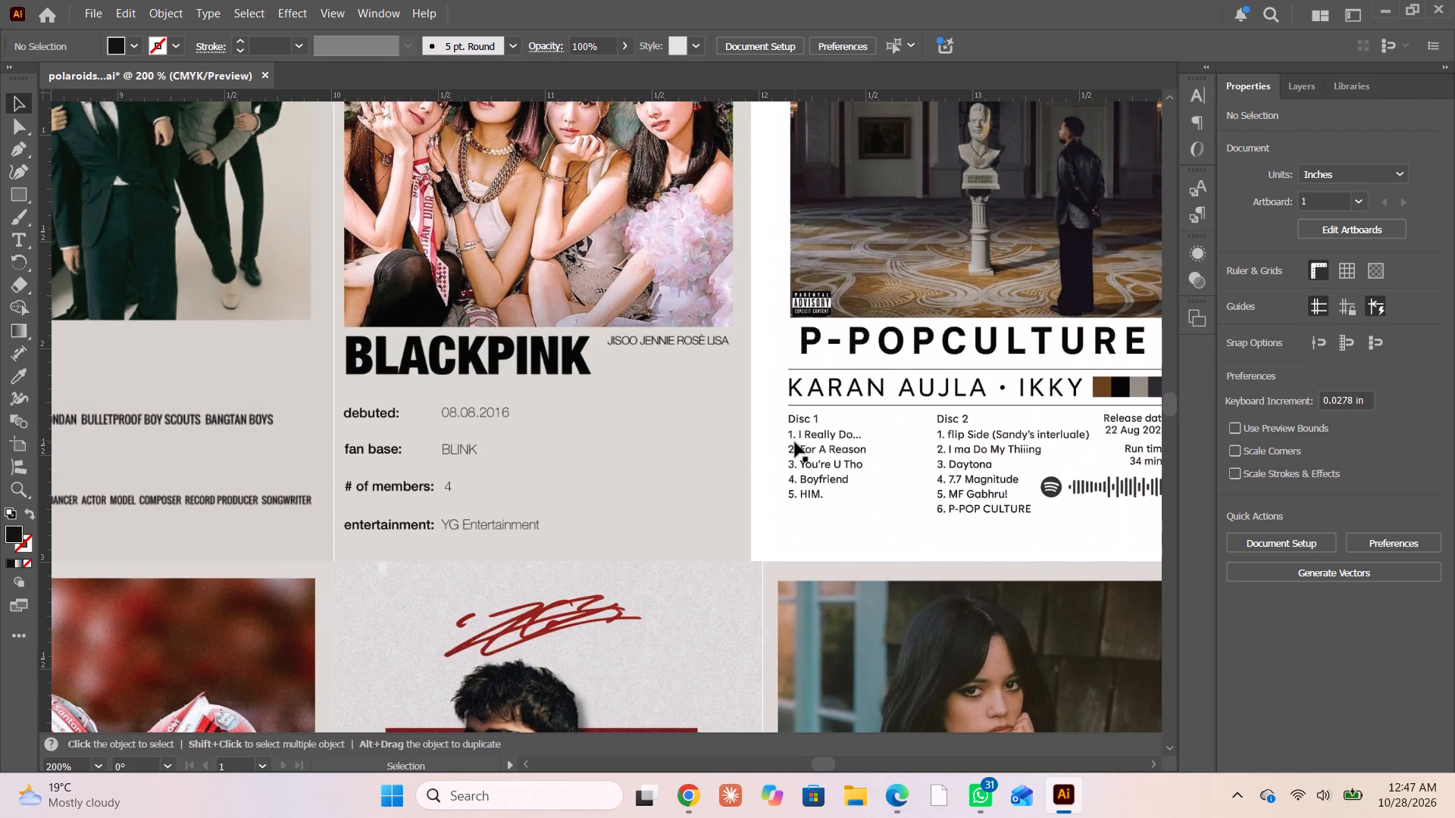
left_click(796, 443)
scroll(771, 450, "down", 1, "alt")
left_click(716, 439)
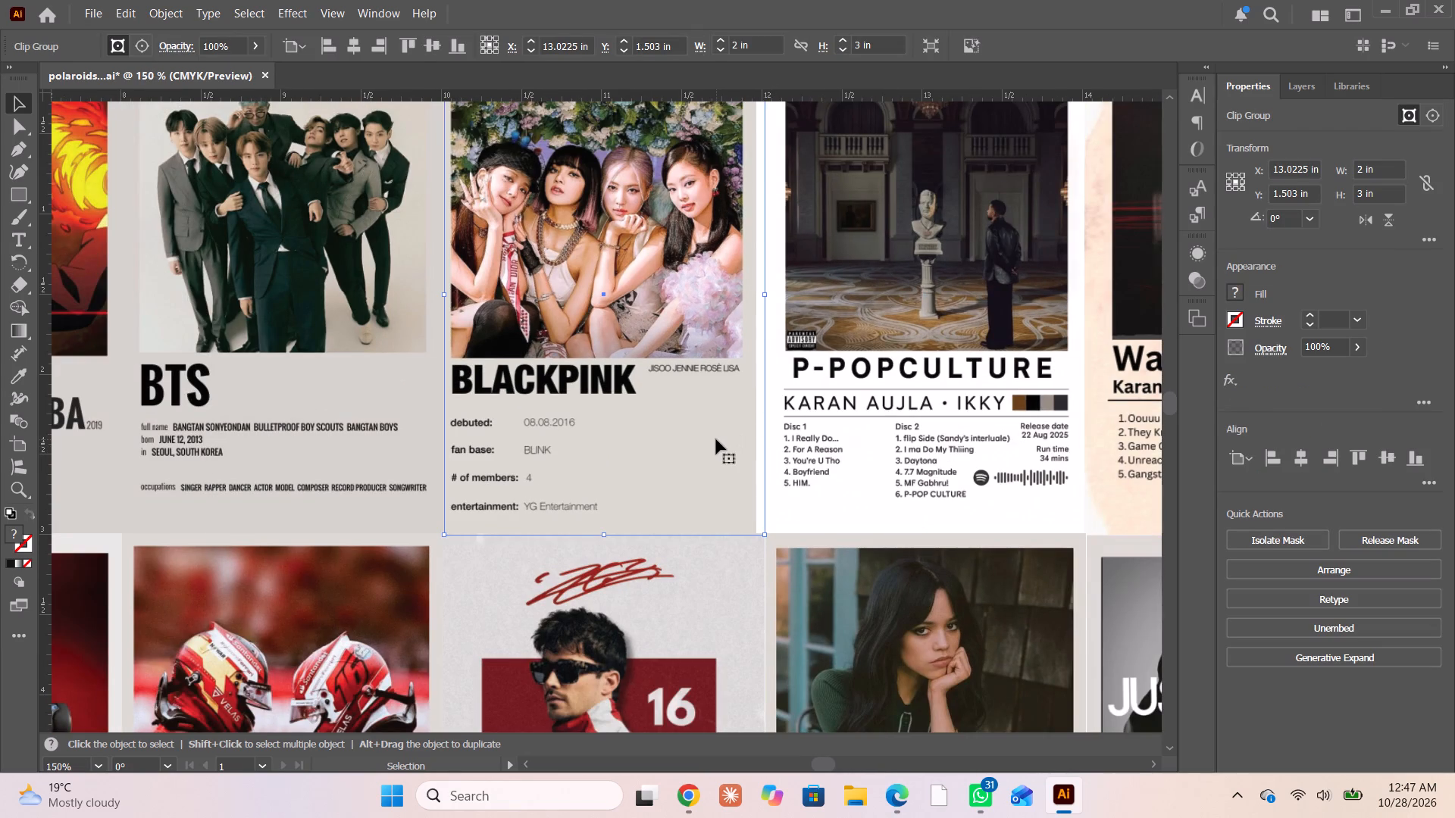
left_click(715, 439)
left_click(715, 439)
left_click(715, 439)
left_click_drag(690, 439, 699, 435)
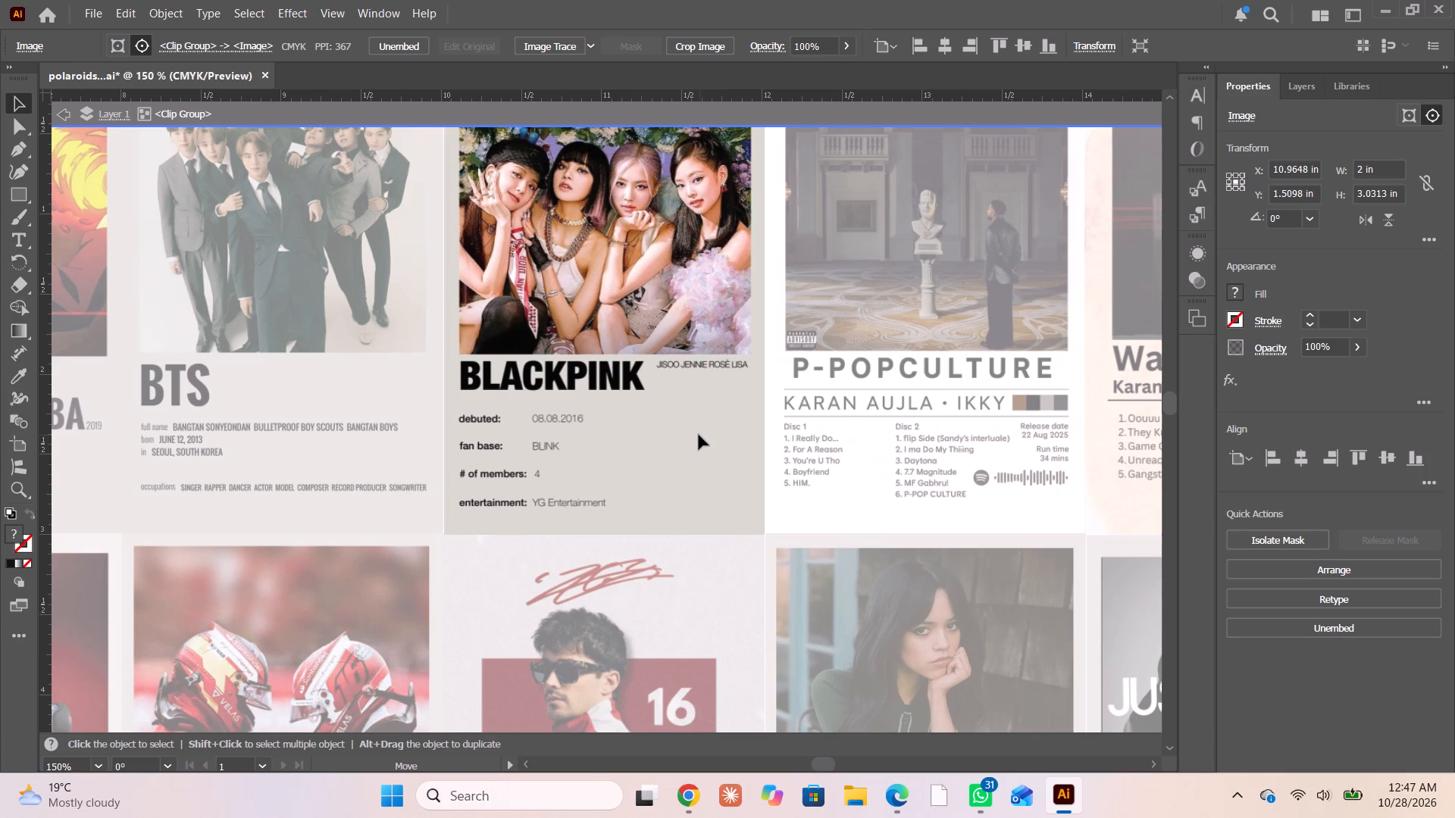
left_click_drag(699, 435, 700, 436)
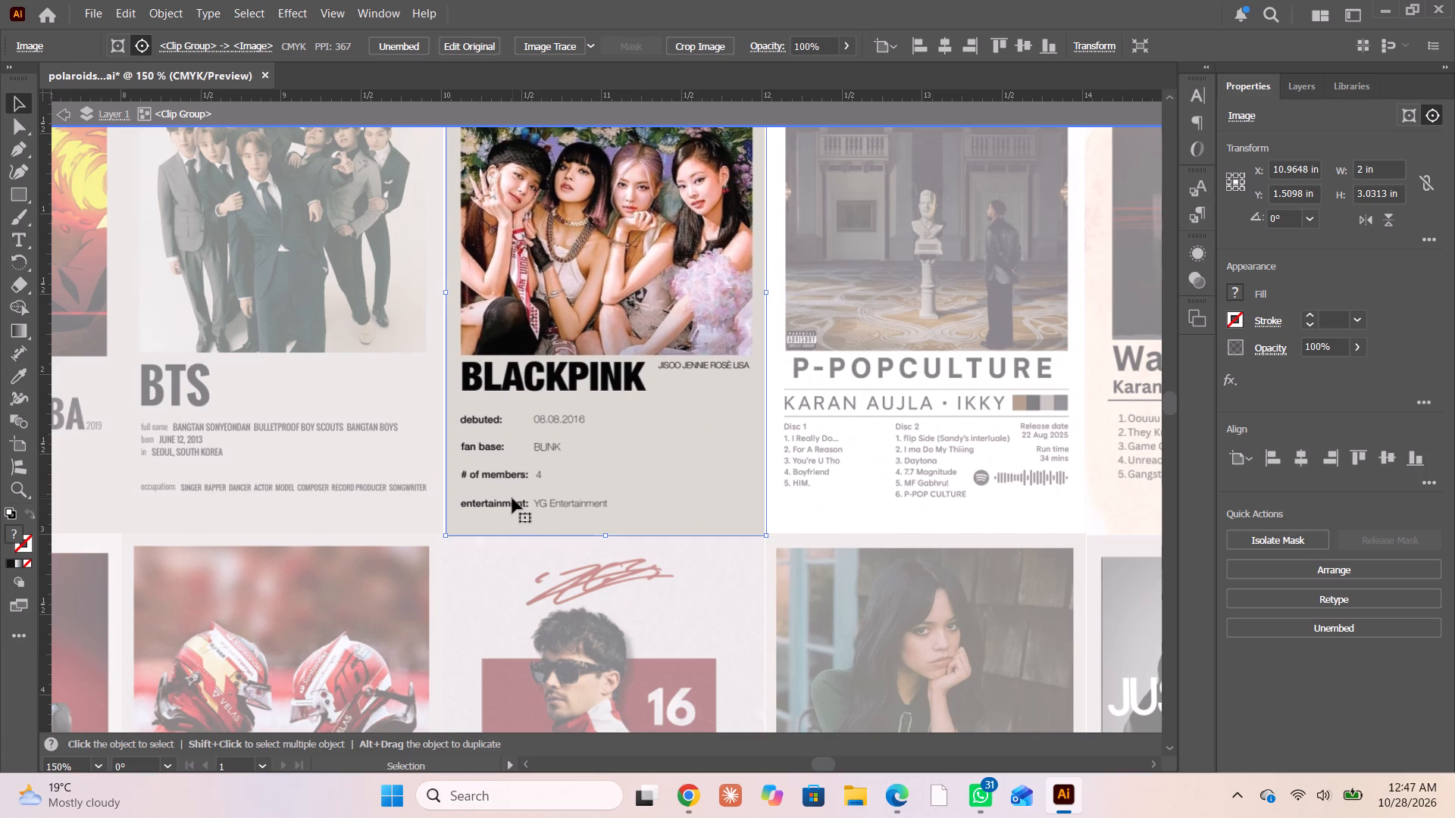
Enlarge the BLACKPINK poster image slightly from its lower-left corner to cover the cell's edges, and exit isolation.
scroll(512, 498, "up", 8)
scroll(414, 629, "down", 3)
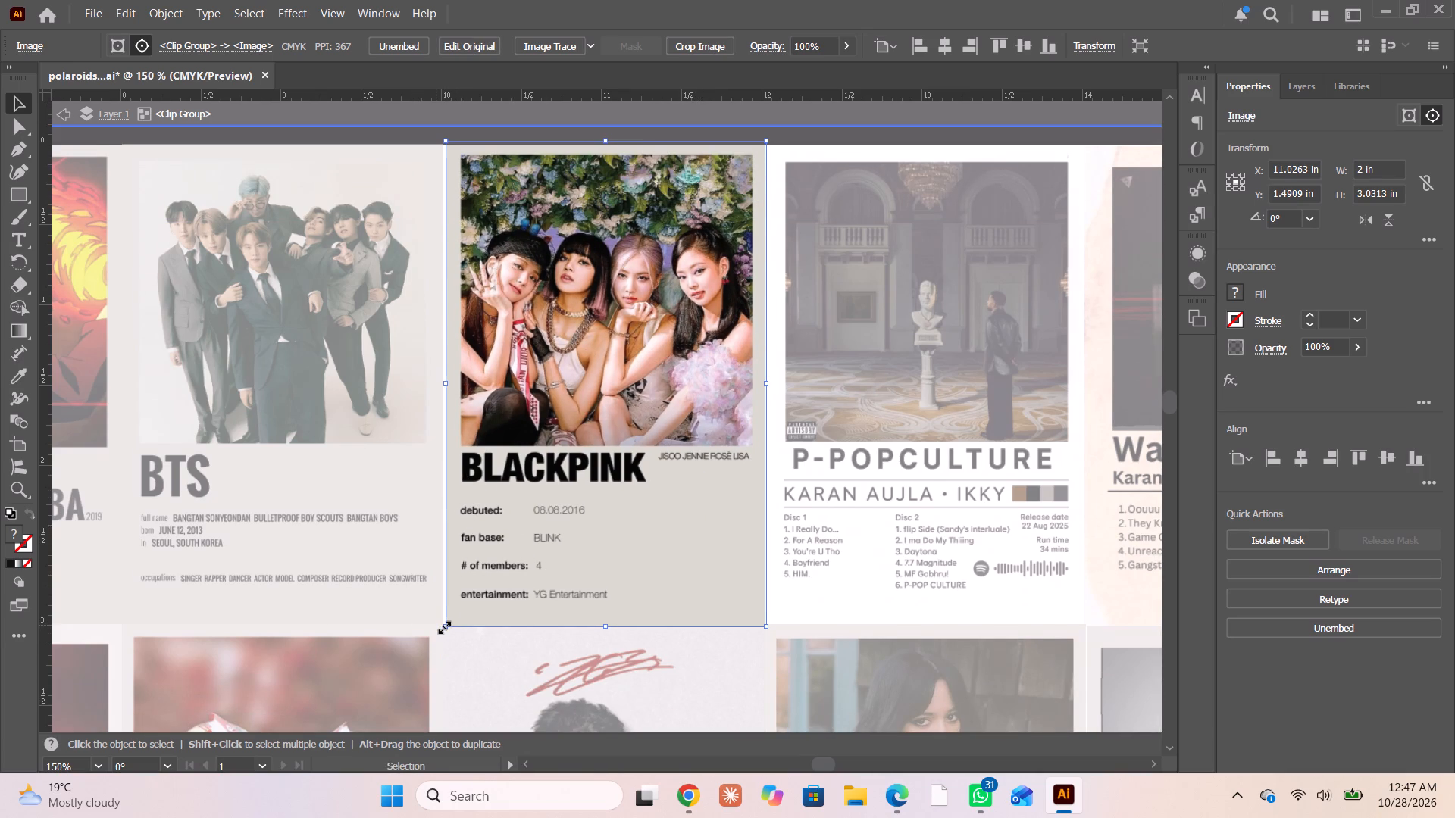
left_click(443, 626, "shift")
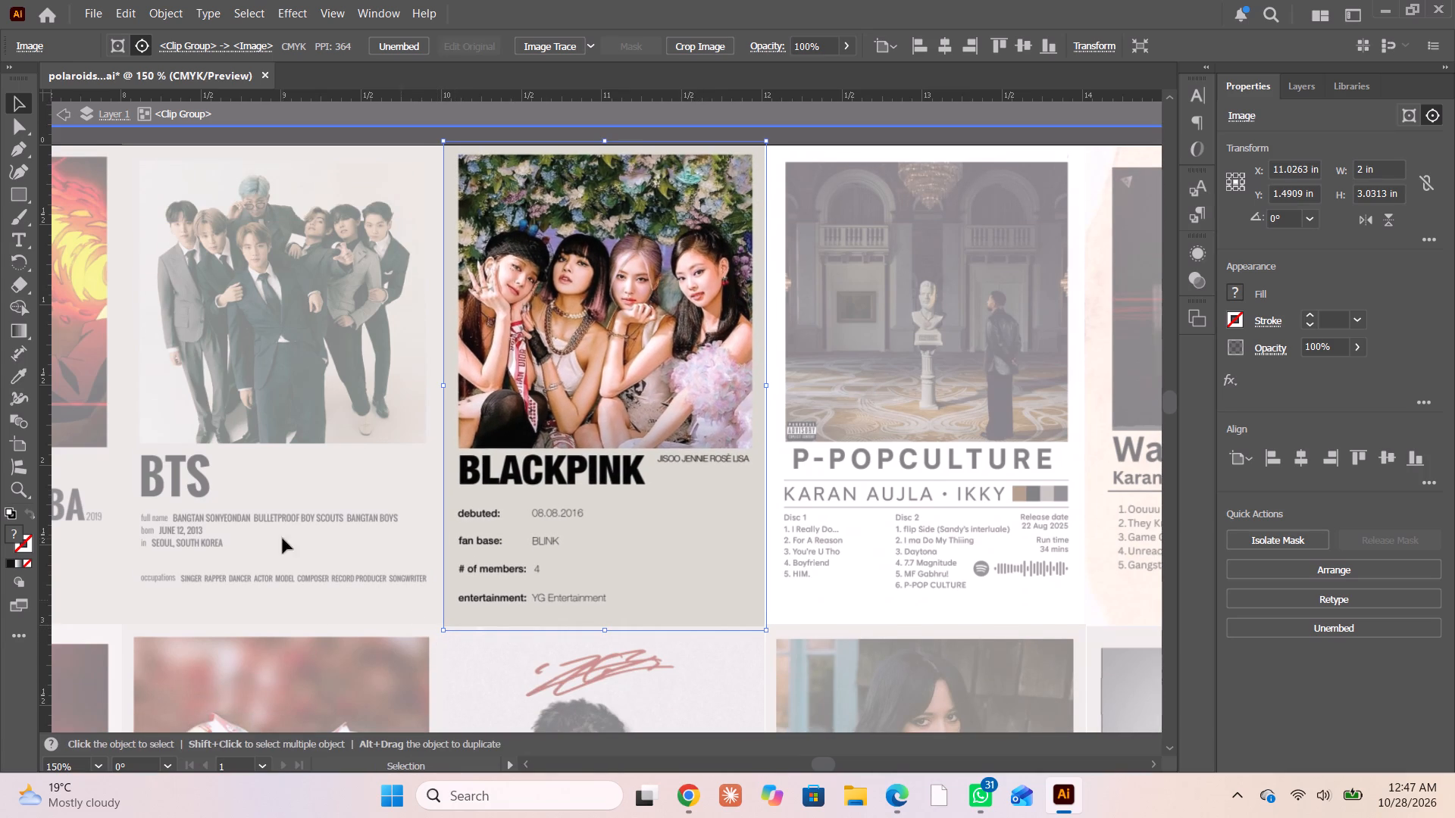
double_click(68, 123)
Export the sheet as a JPEG named polaroids..vnyl to the Desktop, using all artboards.
scroll(400, 173, "down", 4, "alt")
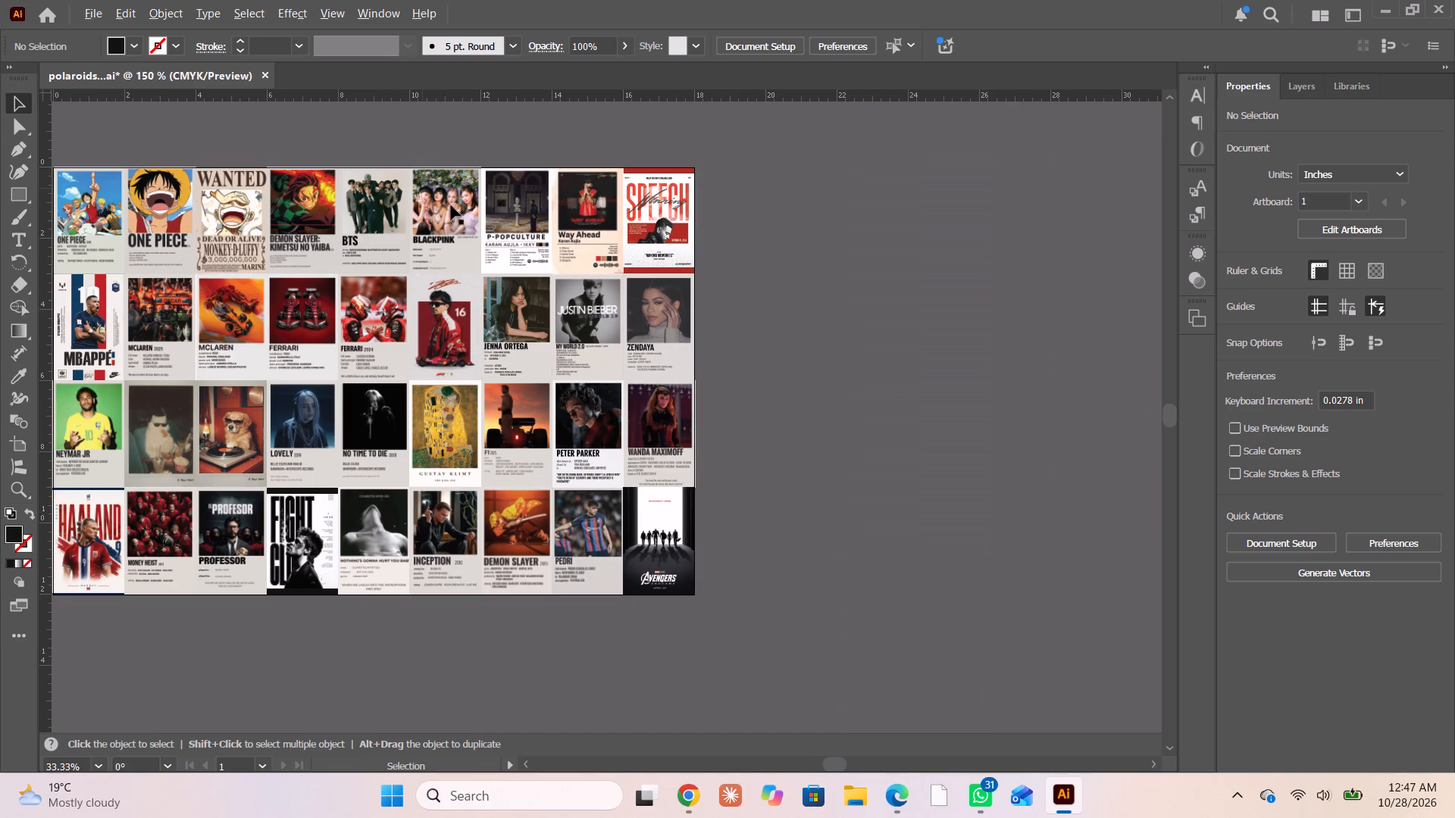
scroll(645, 352, "right", 2)
left_click(96, 8)
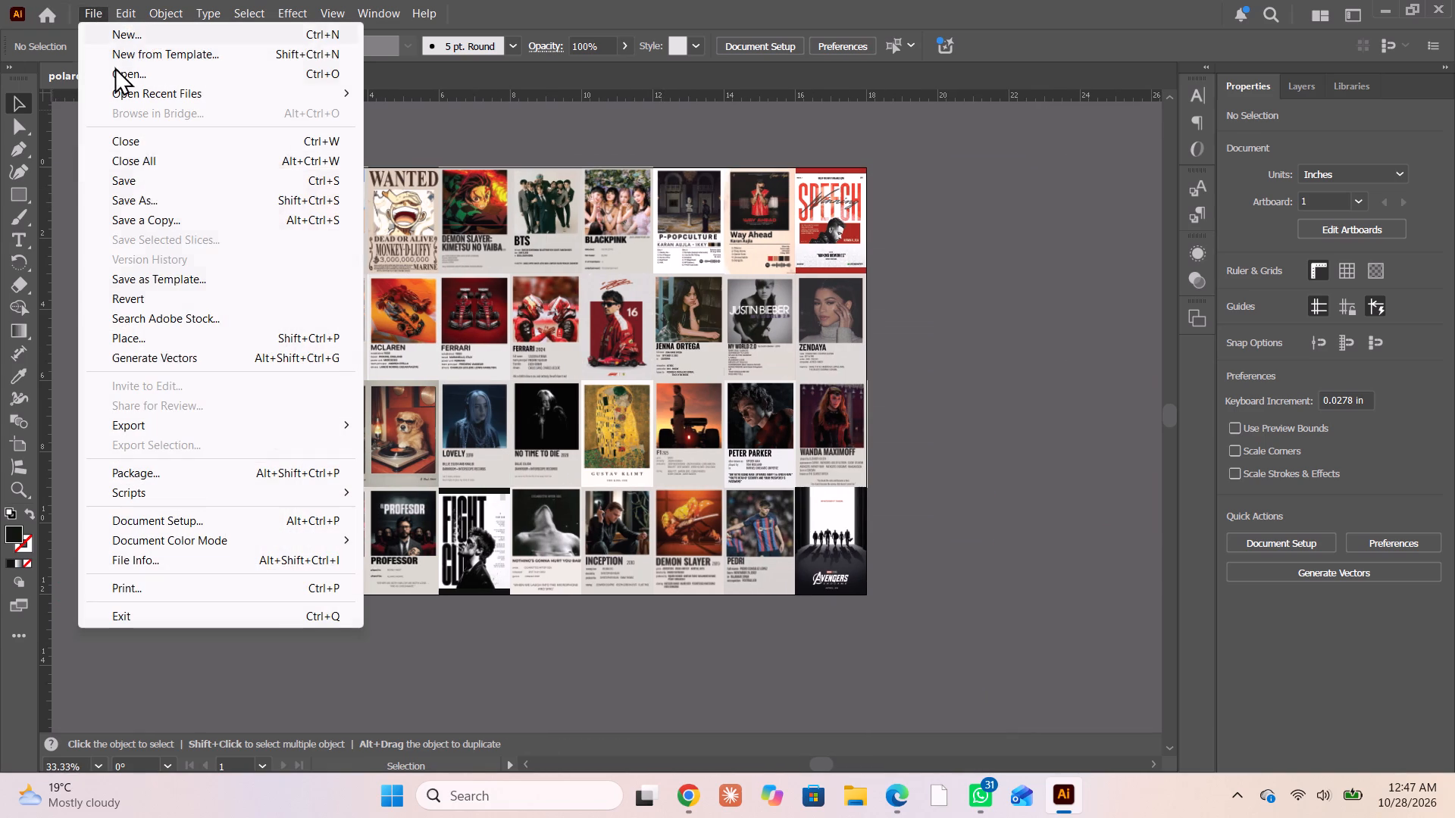
left_click(177, 430)
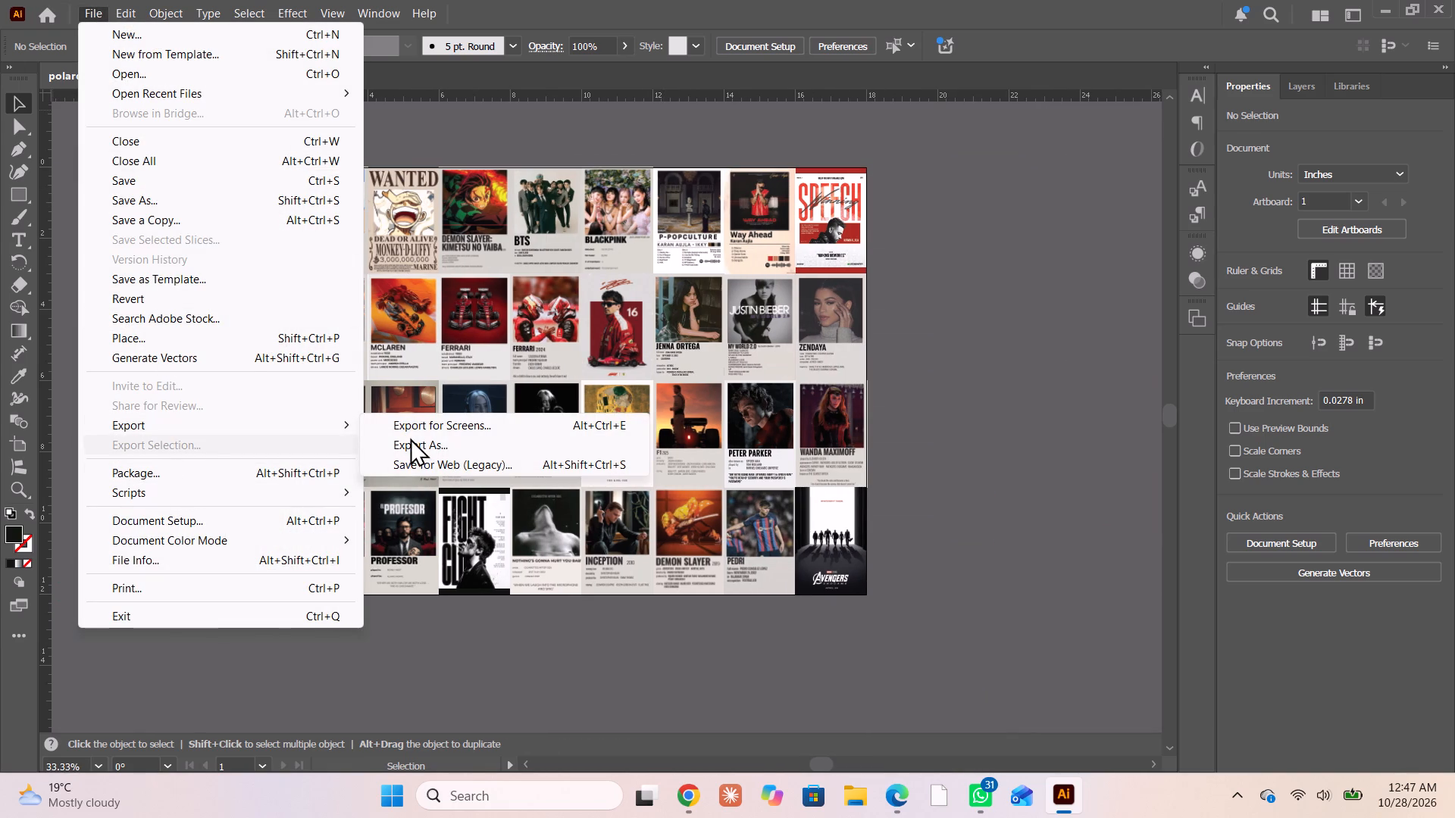
left_click(411, 442)
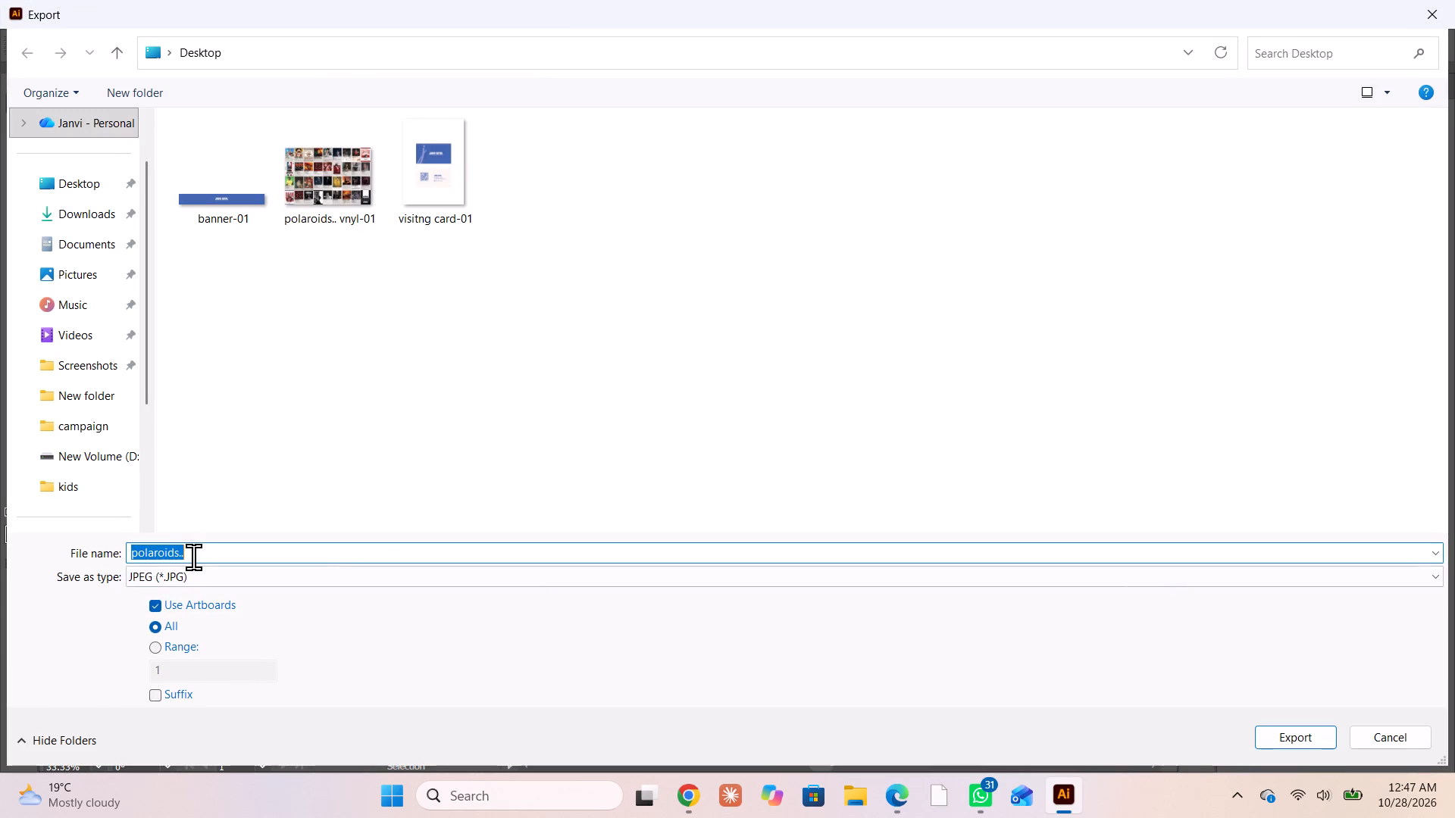
left_click(202, 554)
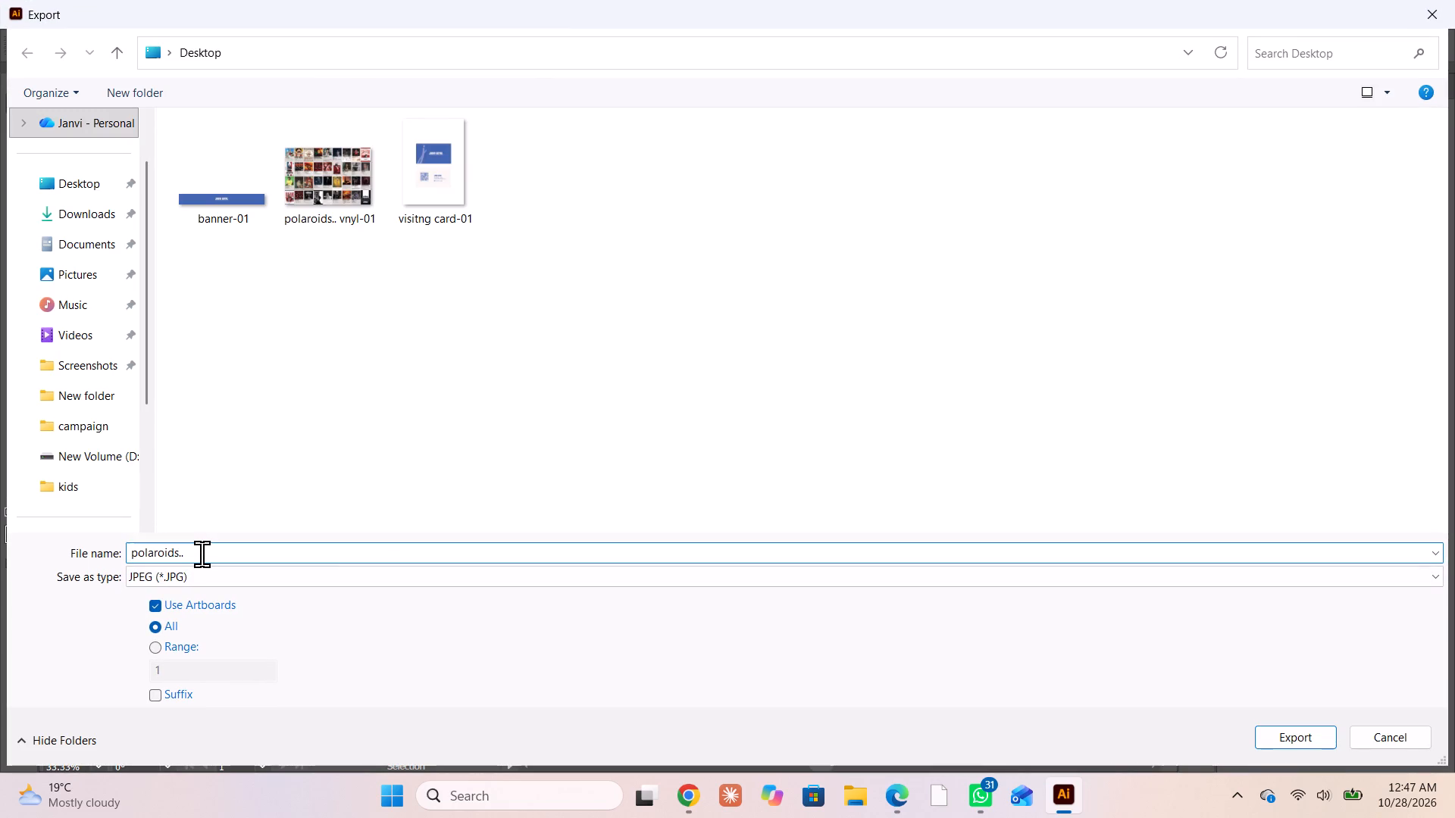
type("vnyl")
left_click(96, 186)
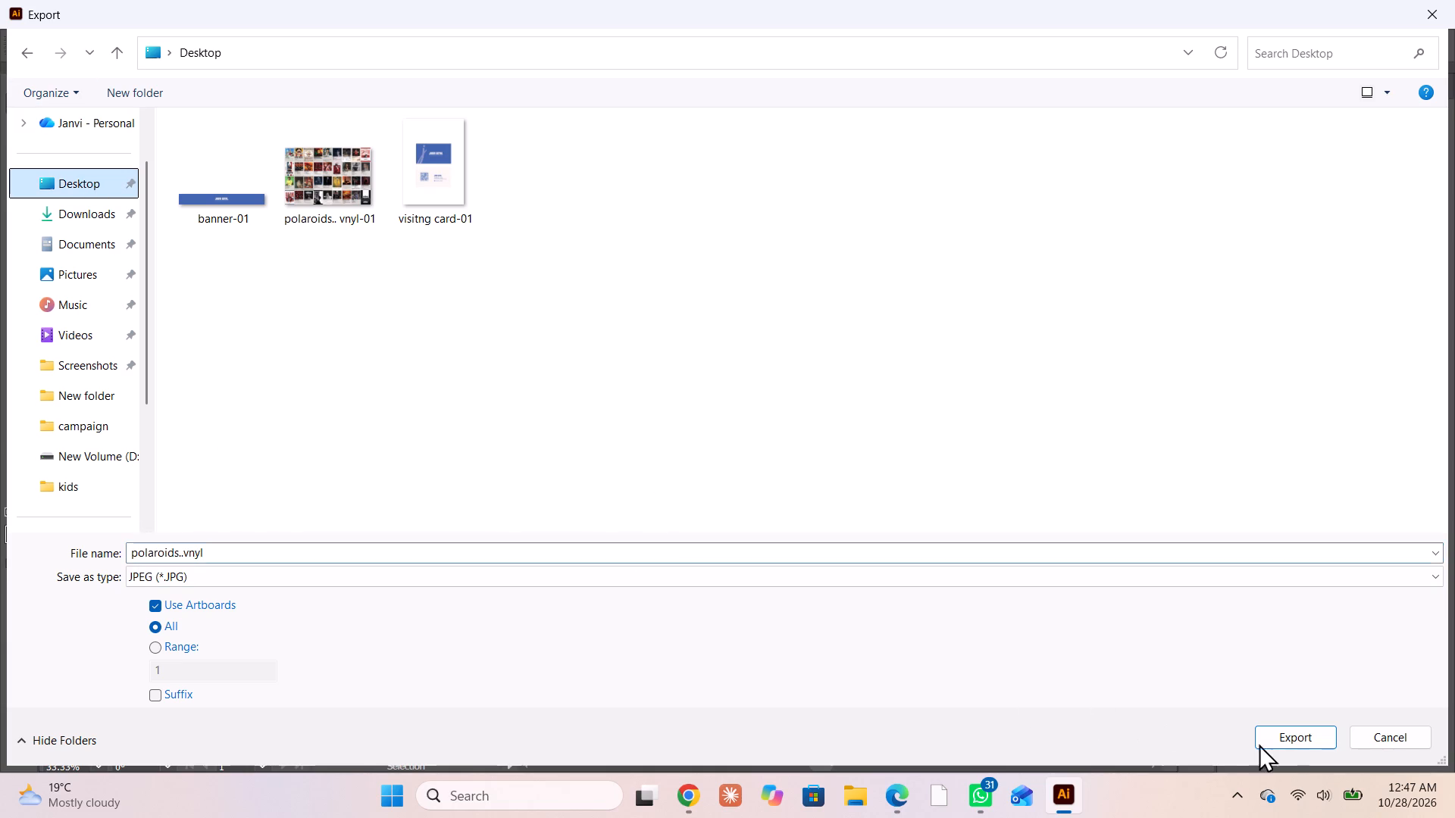
Confirm the polaroids..vnyl JPEG export to the Desktop, setting the color model to RGB with maximum quality 10 and 300 ppi resolution.
left_click(1305, 729)
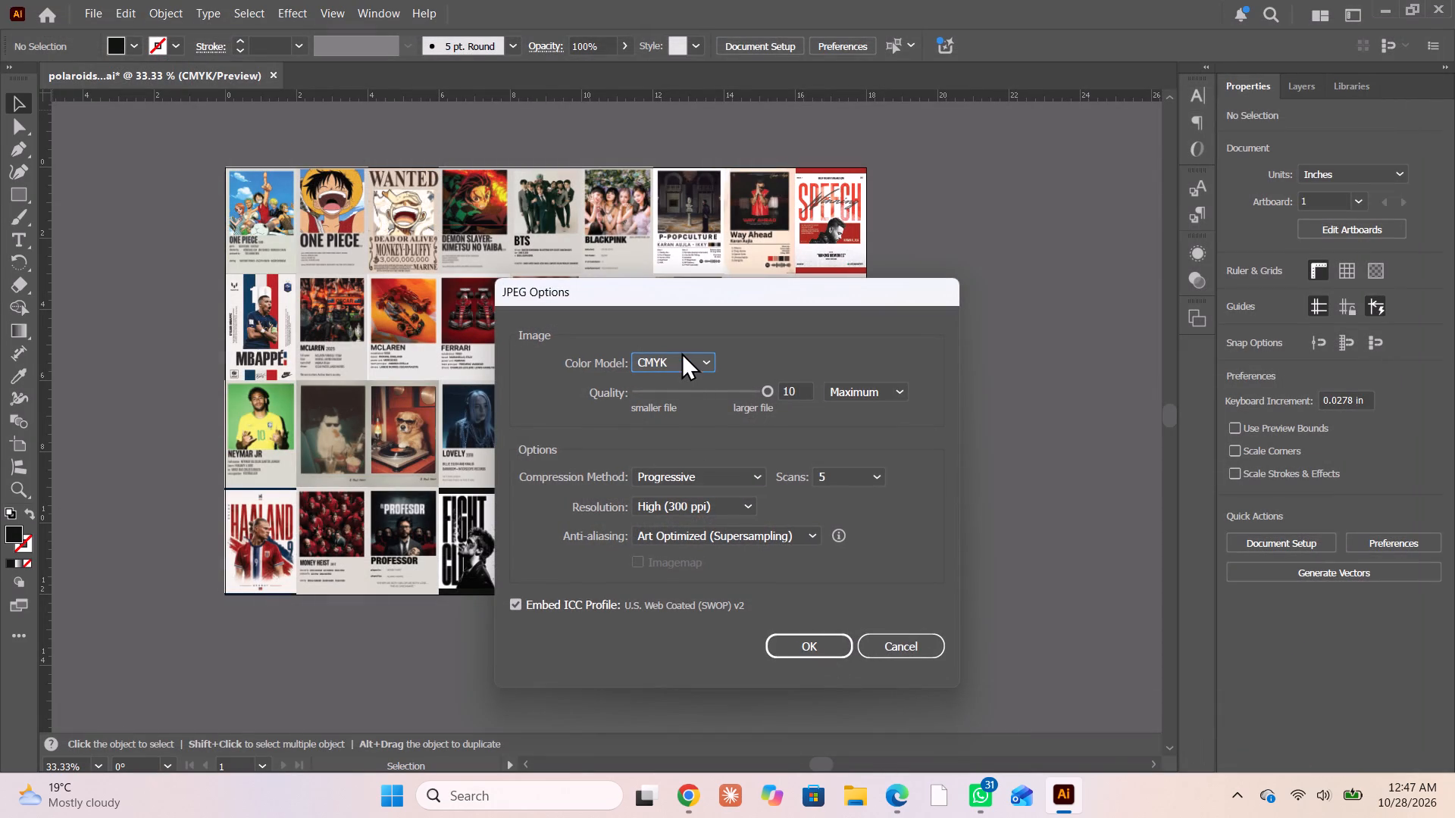
left_click(681, 352)
left_click(681, 363)
left_click(671, 391)
left_click(781, 645)
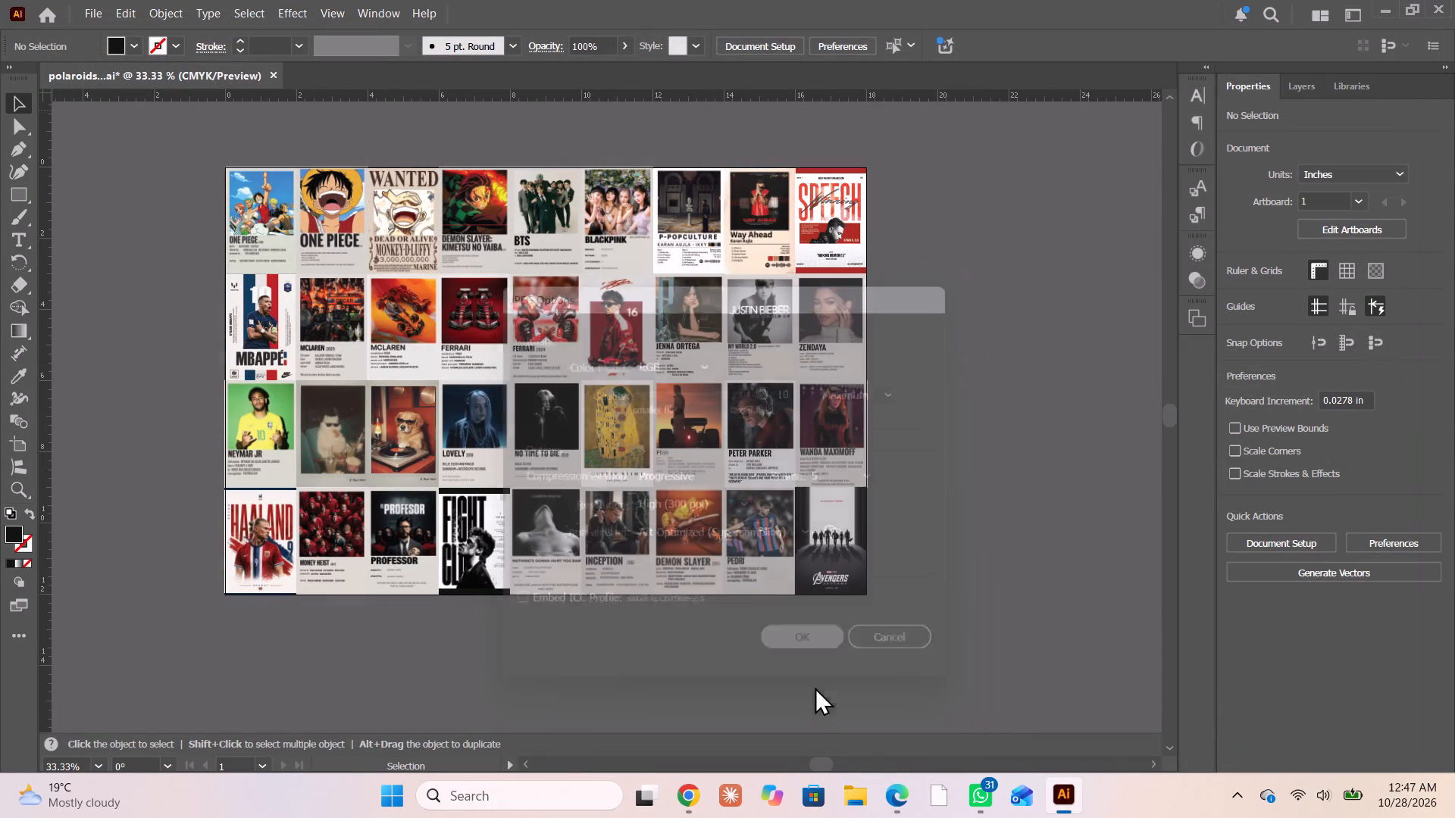
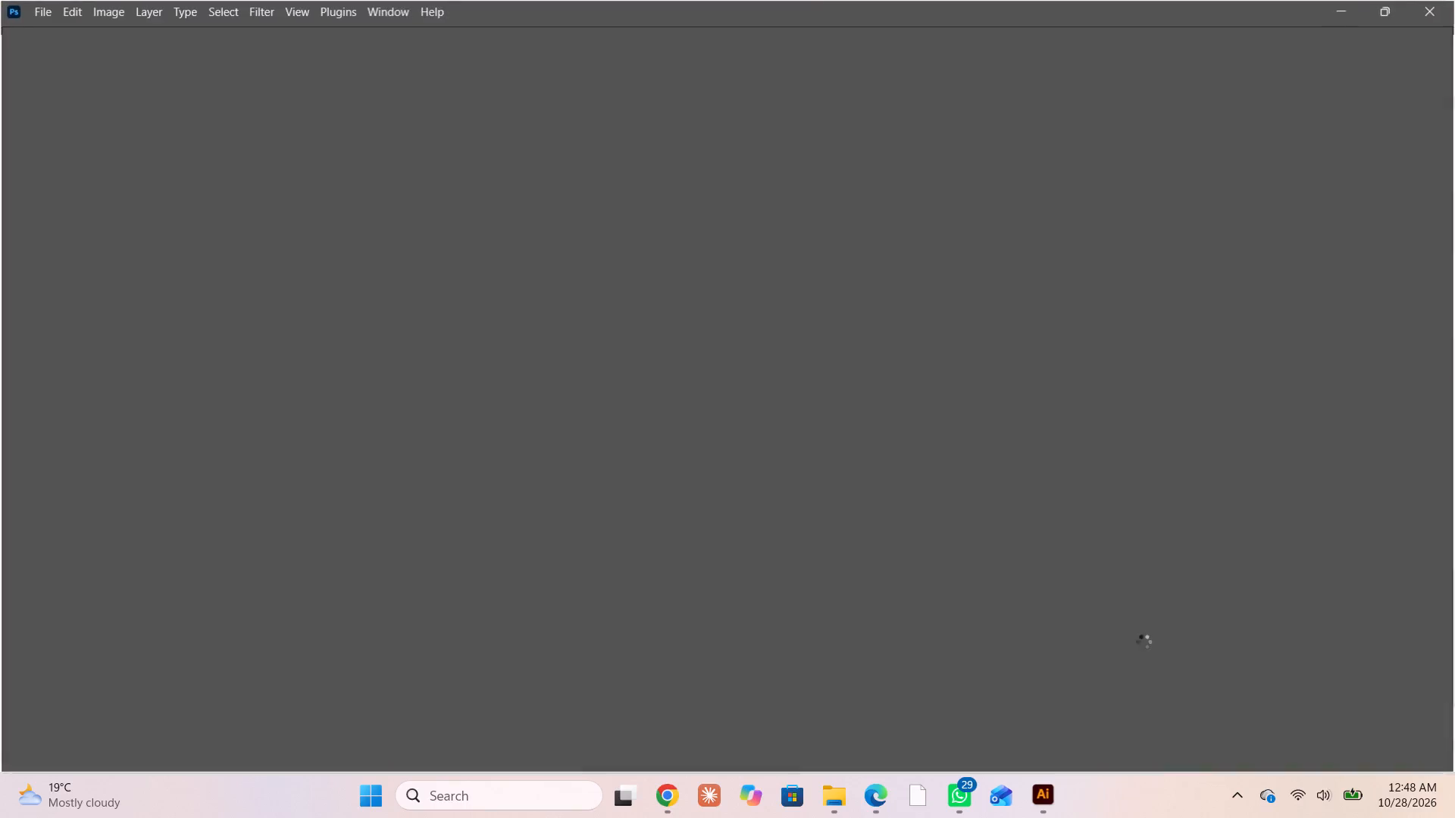
Switch to Photoshop and examine the screenshot of the poster sheets, checking the poster layouts across its rows.
scroll(574, 561, "down", 1)
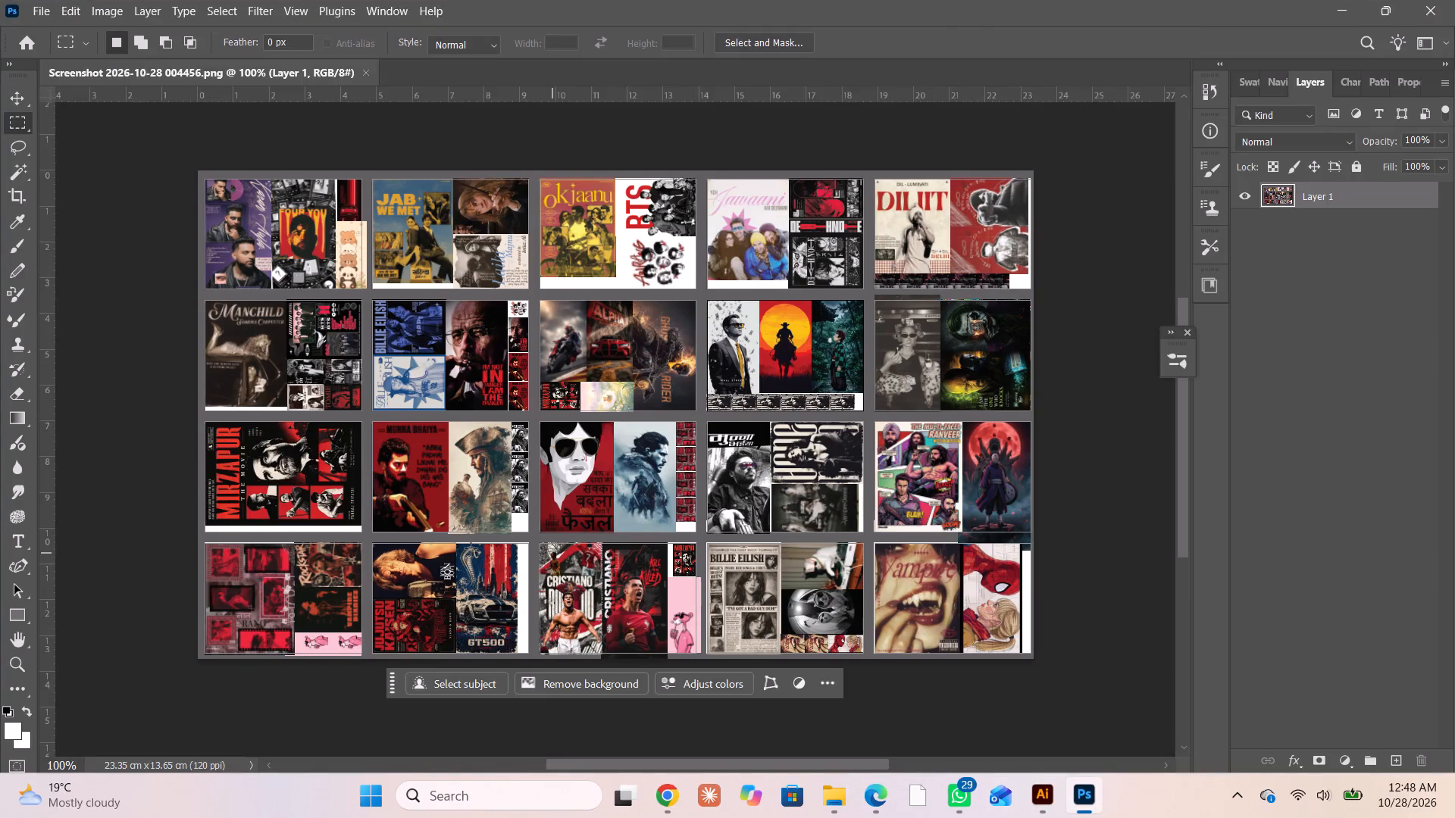
scroll(458, 548, "up", 2)
scroll(375, 493, "up", 5, "alt")
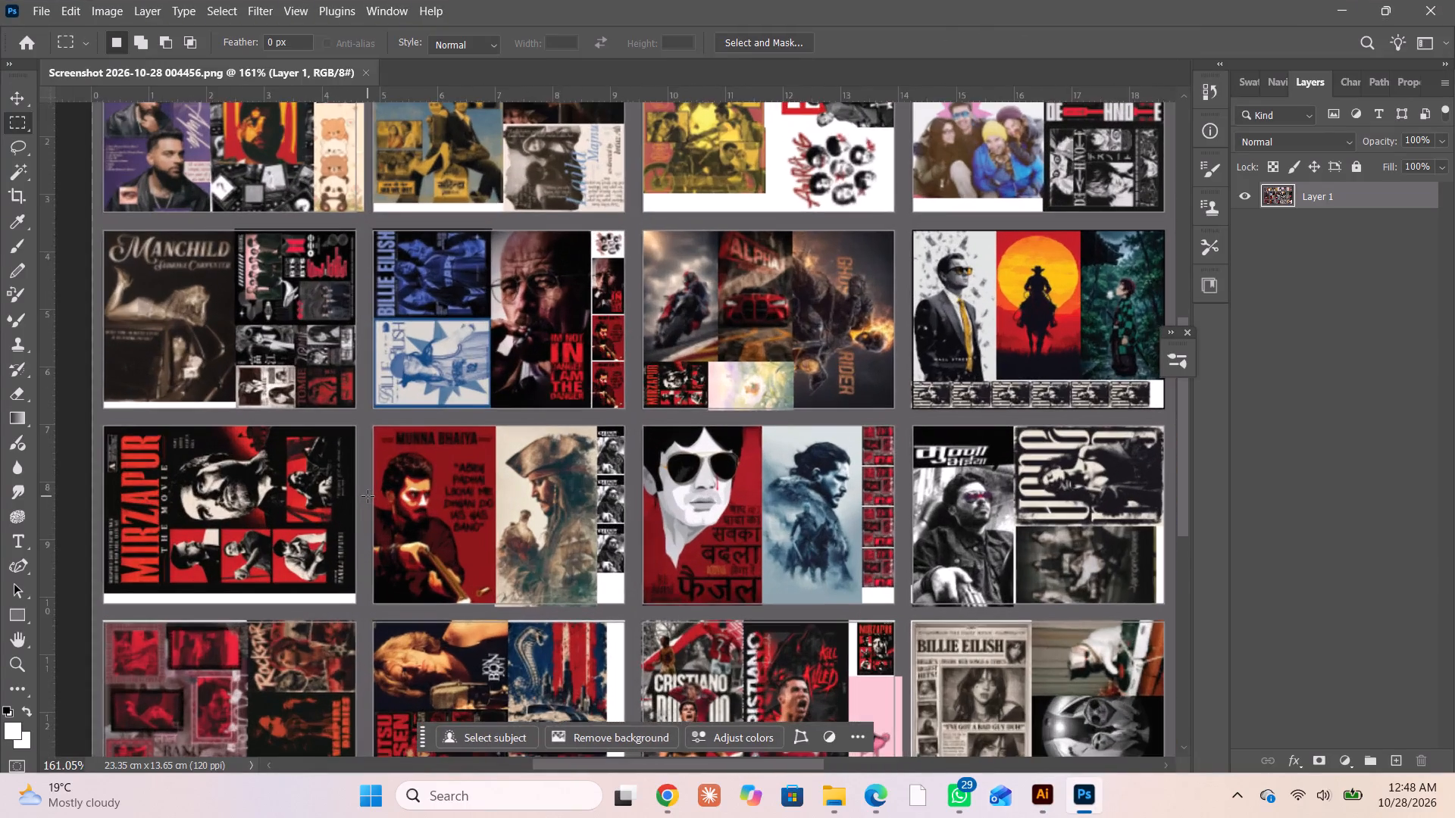
scroll(368, 496, "down", 2, "alt")
scroll(599, 500, "down", 2, "alt")
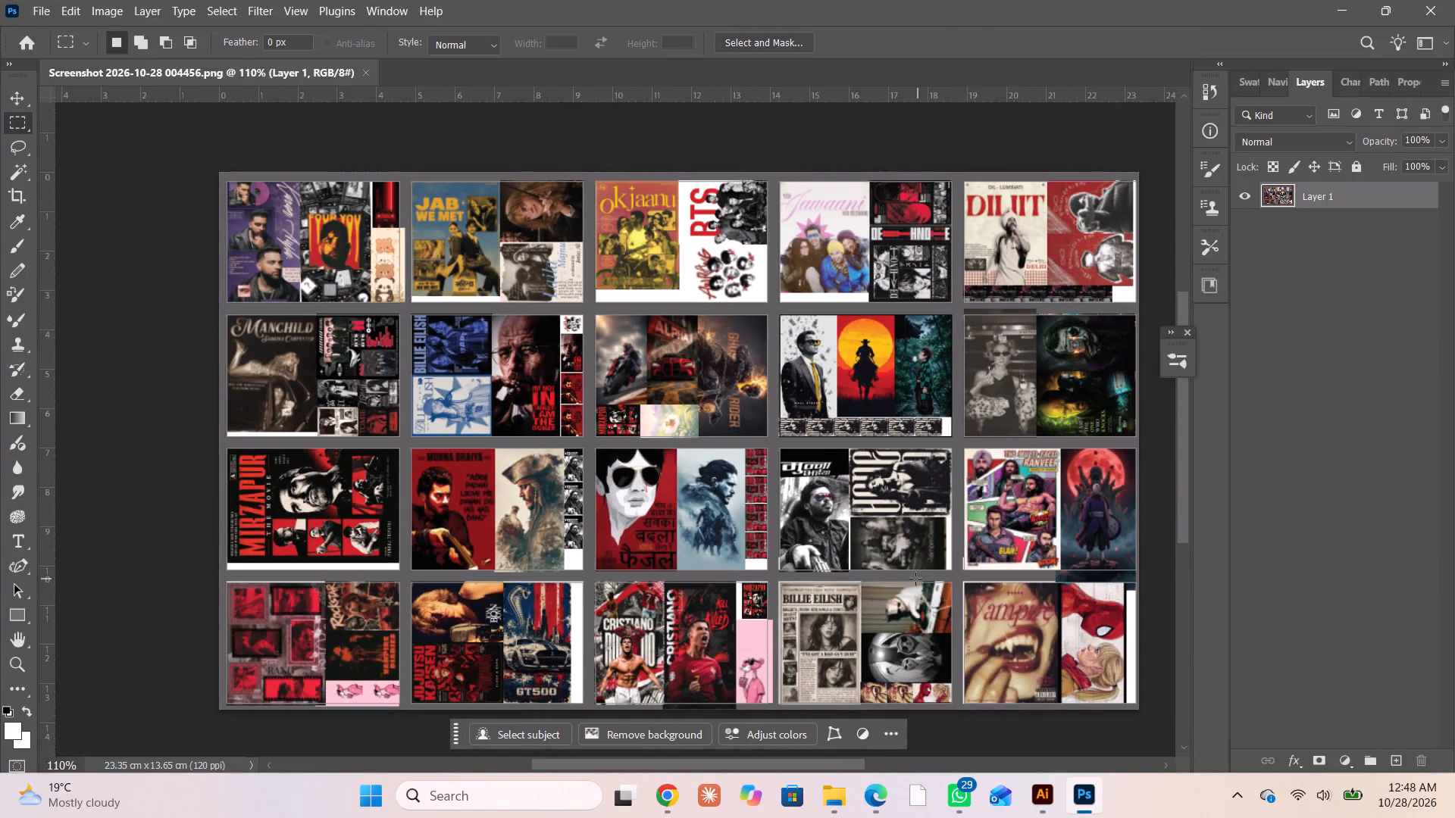
scroll(914, 576, "left", 1)
scroll(887, 579, "right", 1)
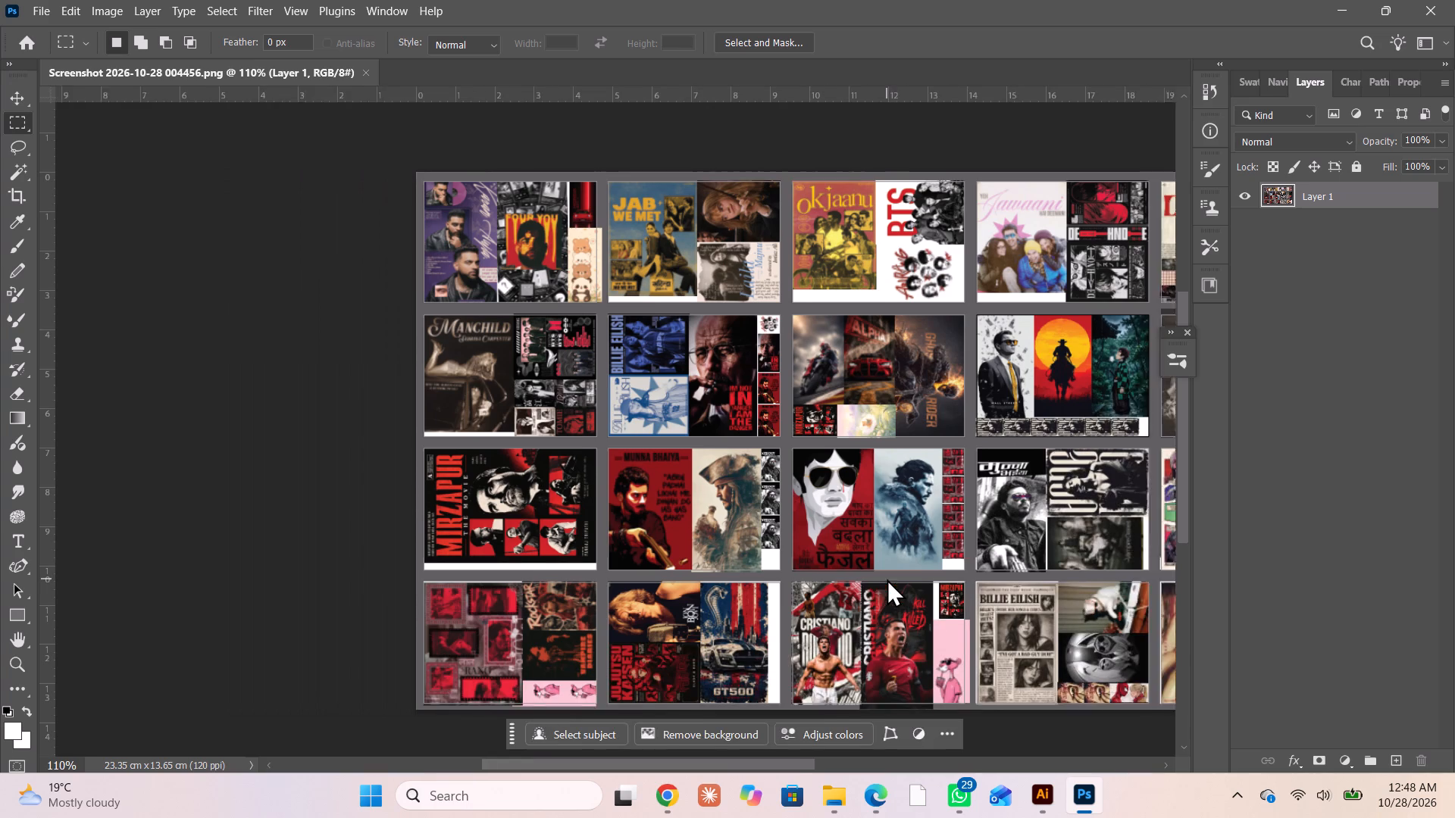
Examine the grid of poster sheets in the screenshot, checking the upper rows up close and the overall layout.
scroll(887, 579, "right", 1)
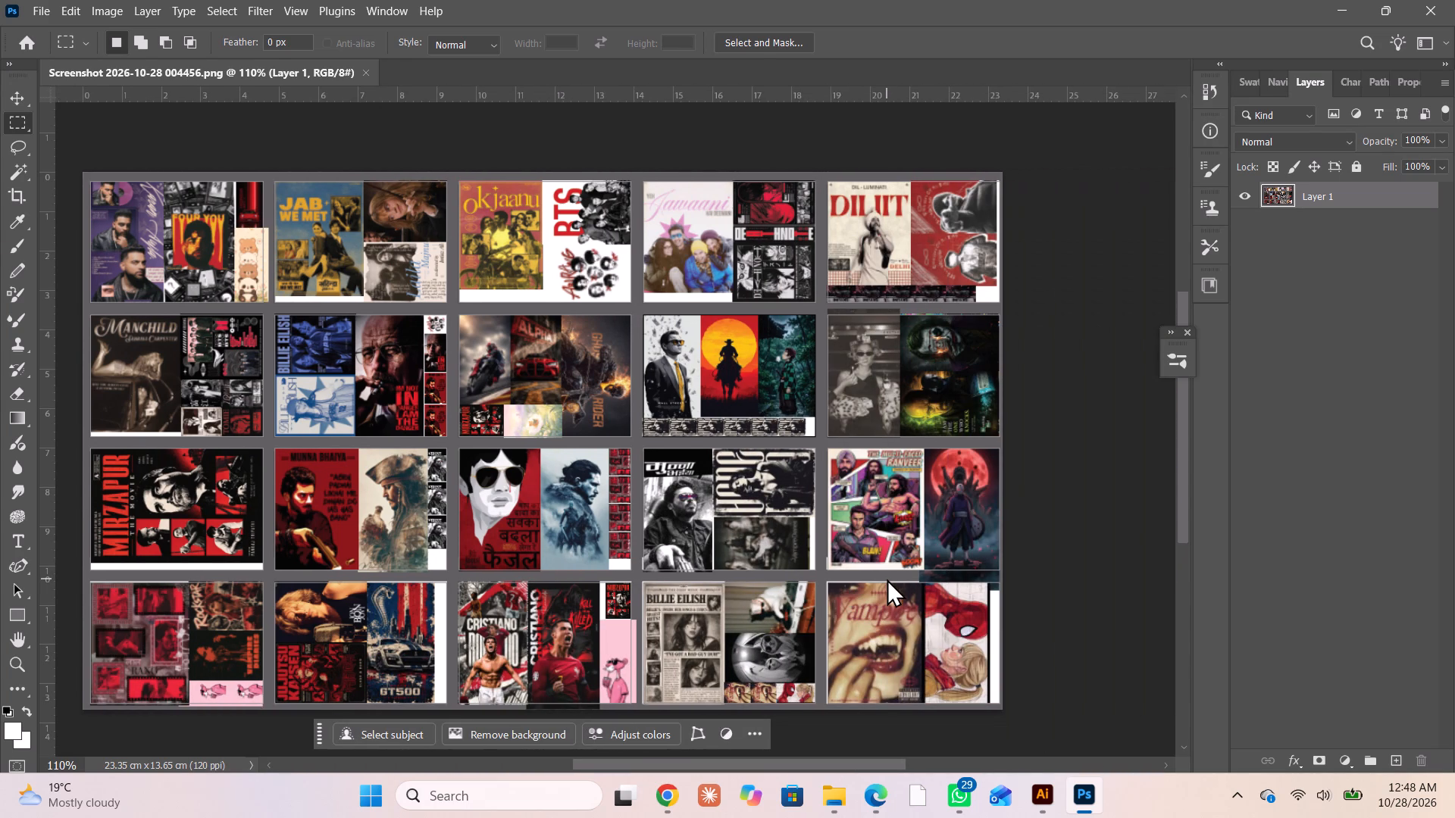
scroll(887, 579, "left", 2)
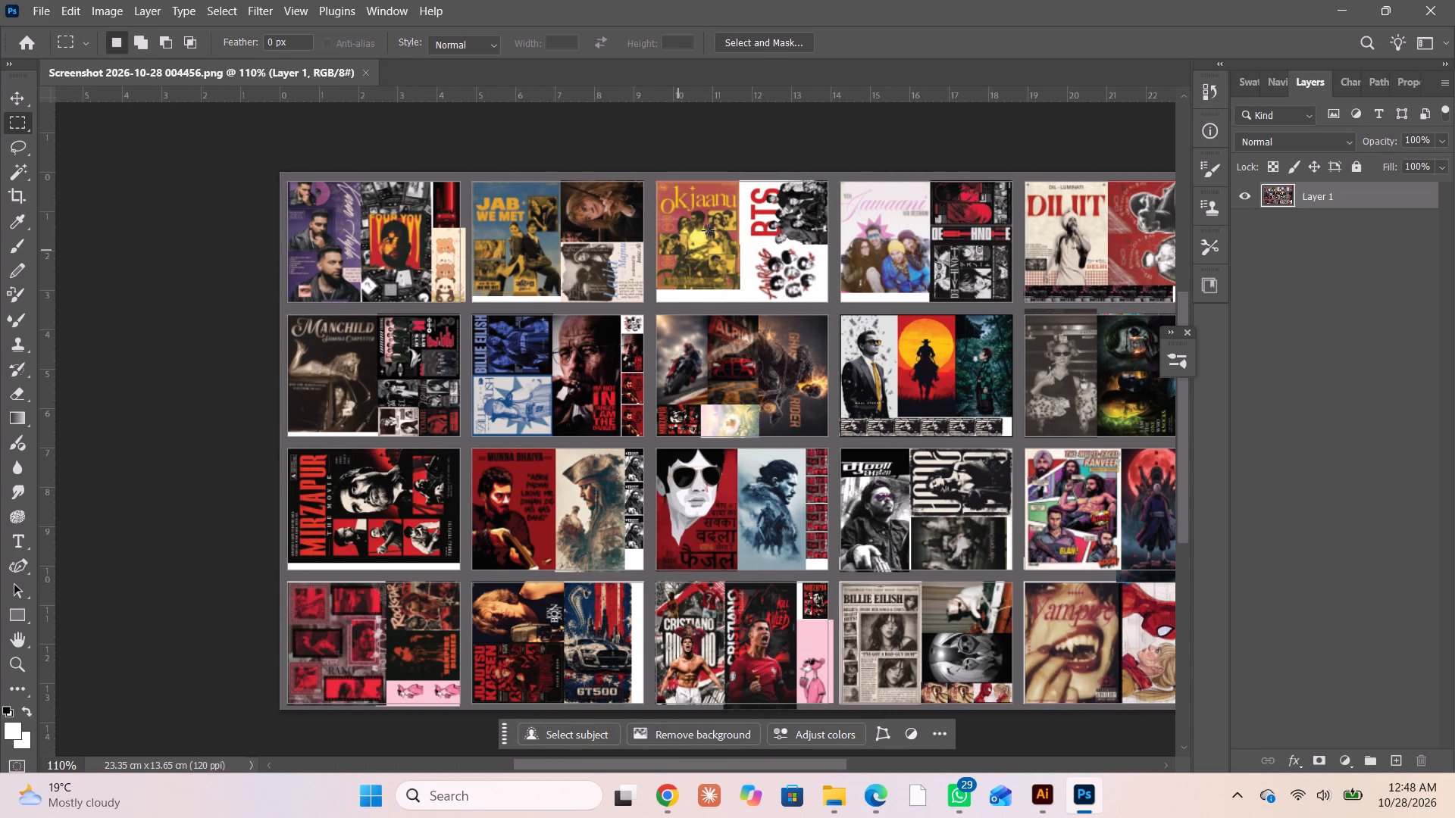
scroll(707, 233, "up", 9, "alt")
scroll(703, 235, "down", 1, "alt")
scroll(703, 235, "up", 5, "alt")
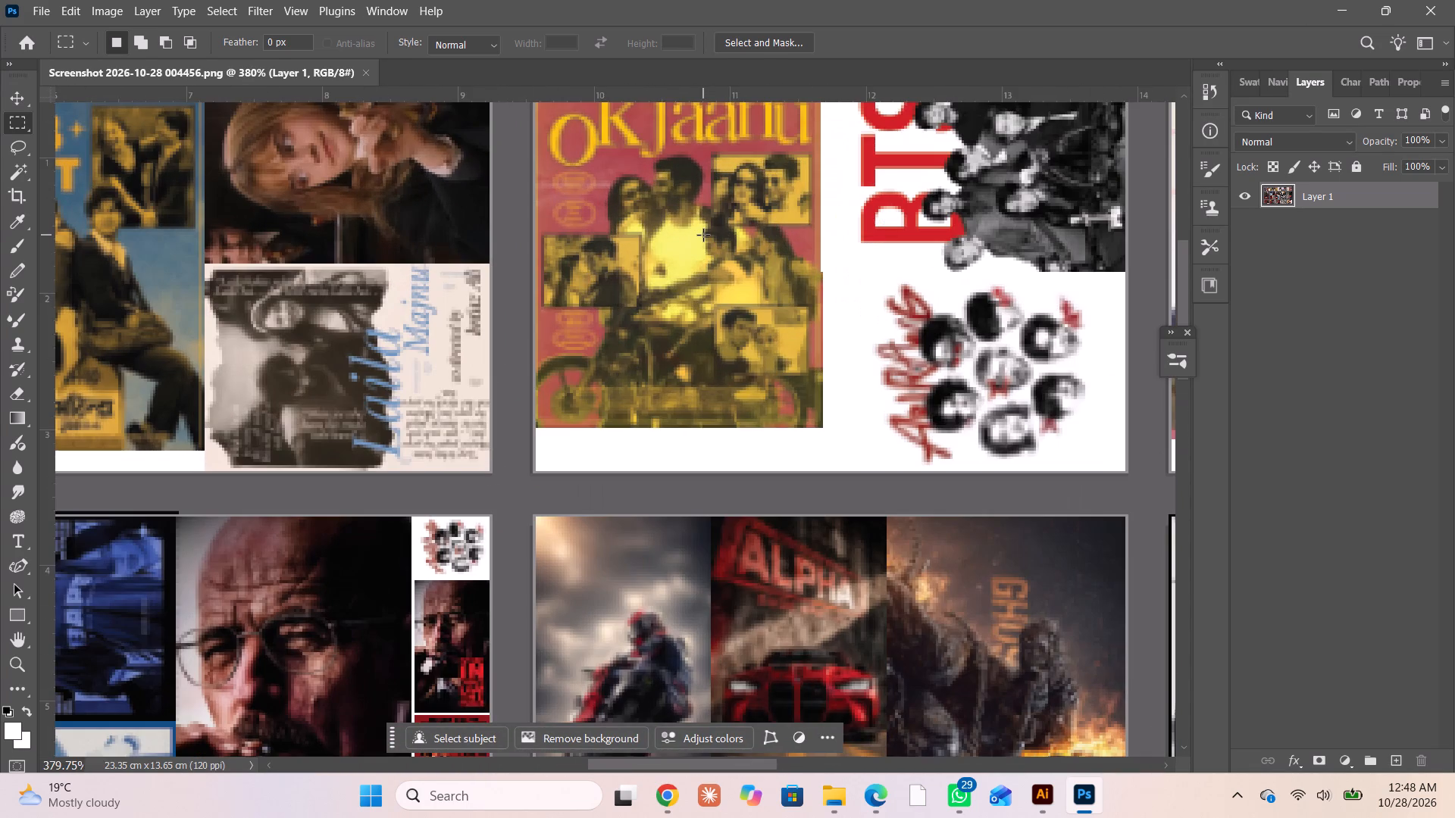
scroll(703, 235, "down", 2, "alt")
scroll(703, 235, "up", 1, "alt")
scroll(703, 235, "down", 10, "alt")
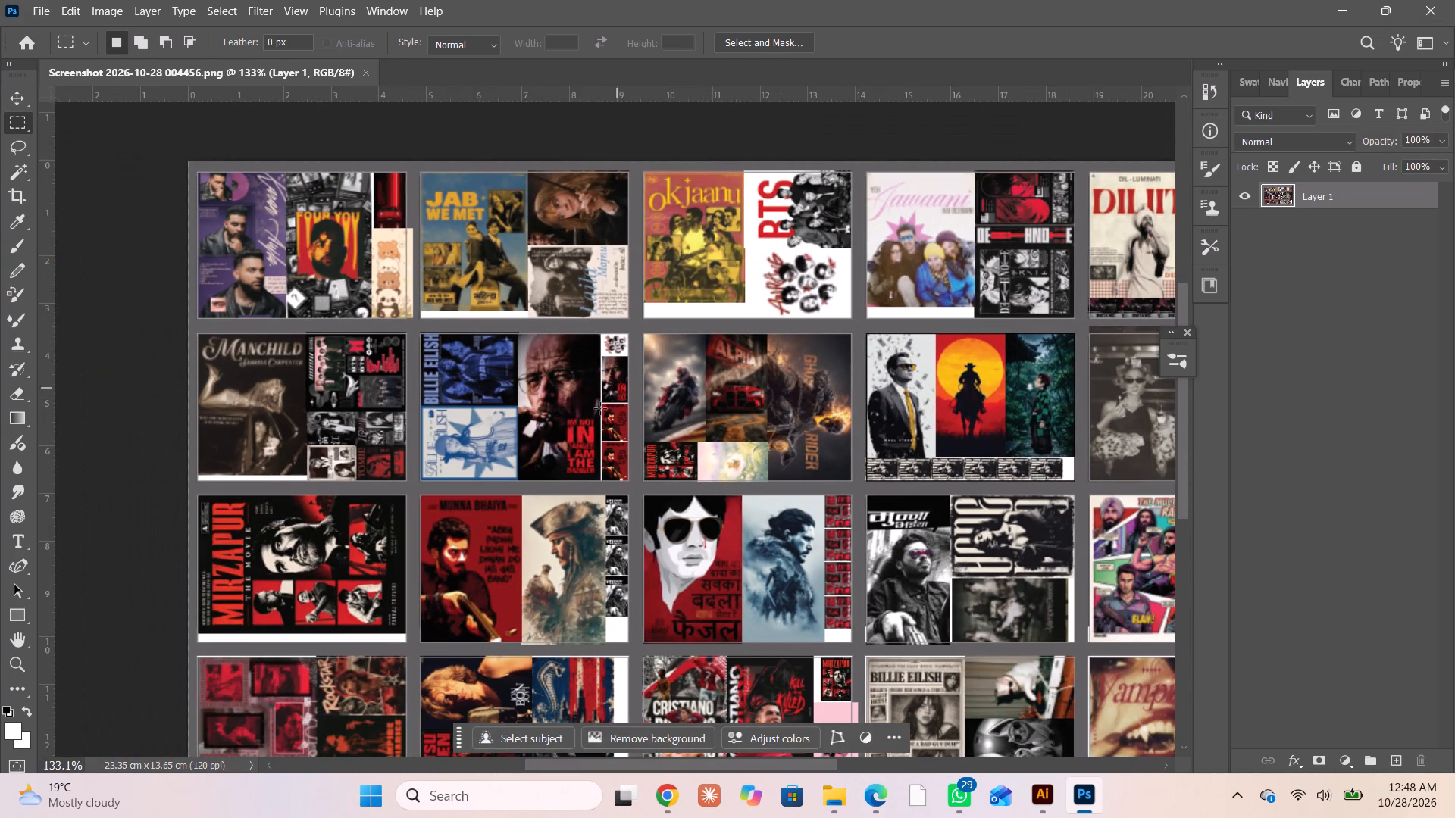
scroll(574, 427, "down", 3)
scroll(574, 427, "down", 1, "alt")
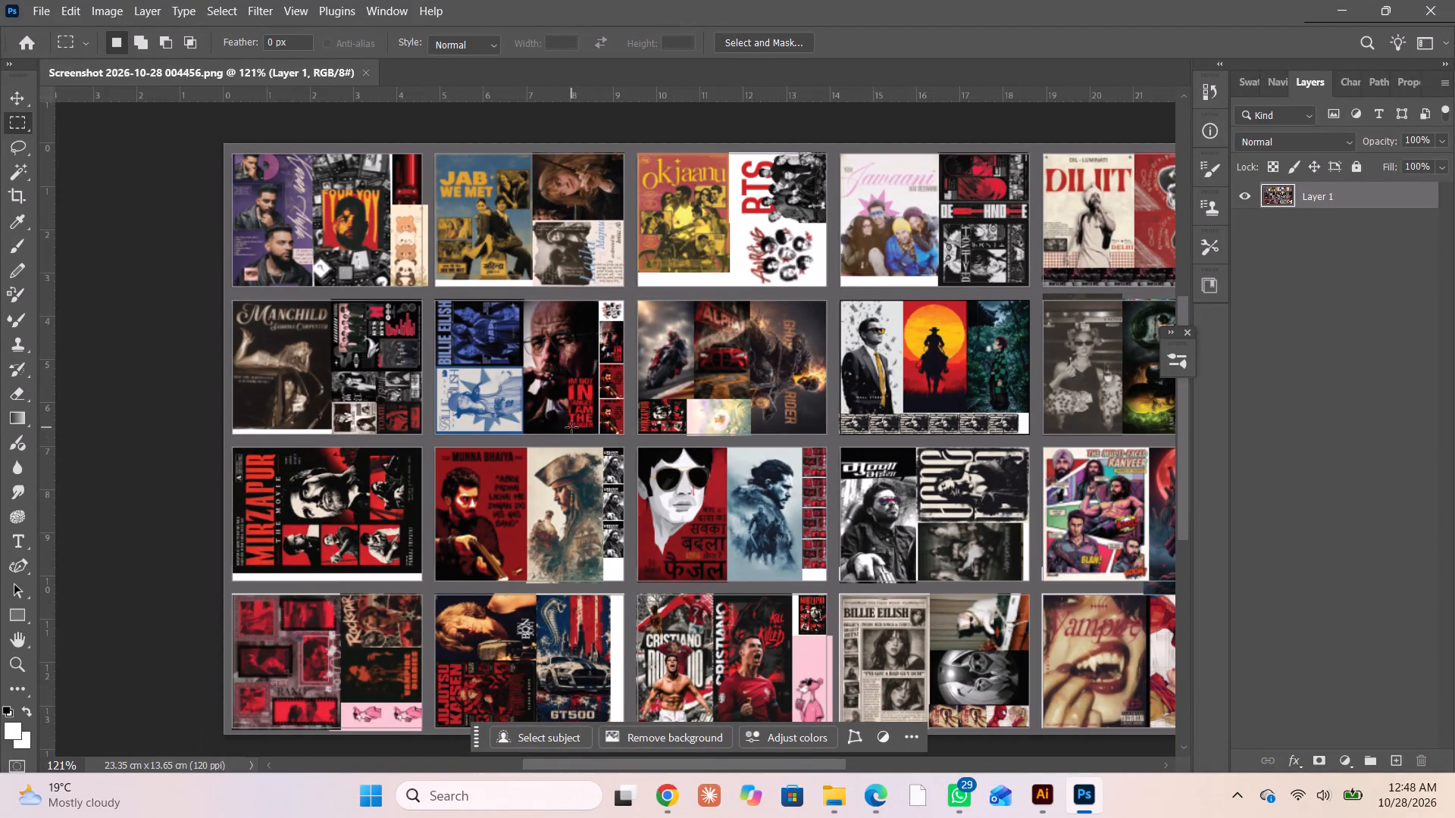
scroll(371, 392, "up", 1, "alt")
scroll(371, 392, "down", 1, "alt")
scroll(371, 392, "up", 15, "alt")
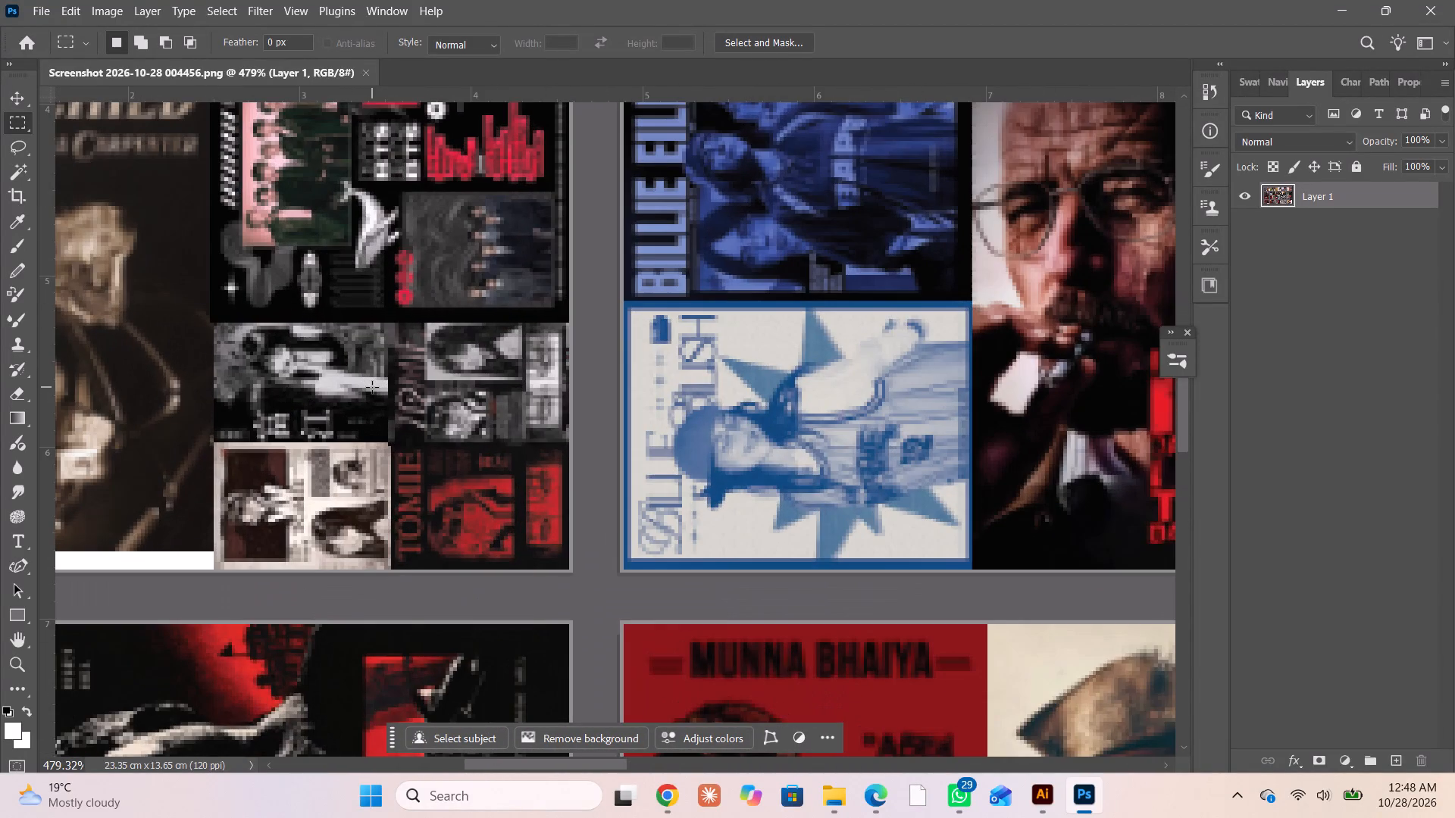
scroll(372, 387, "down", 5, "alt")
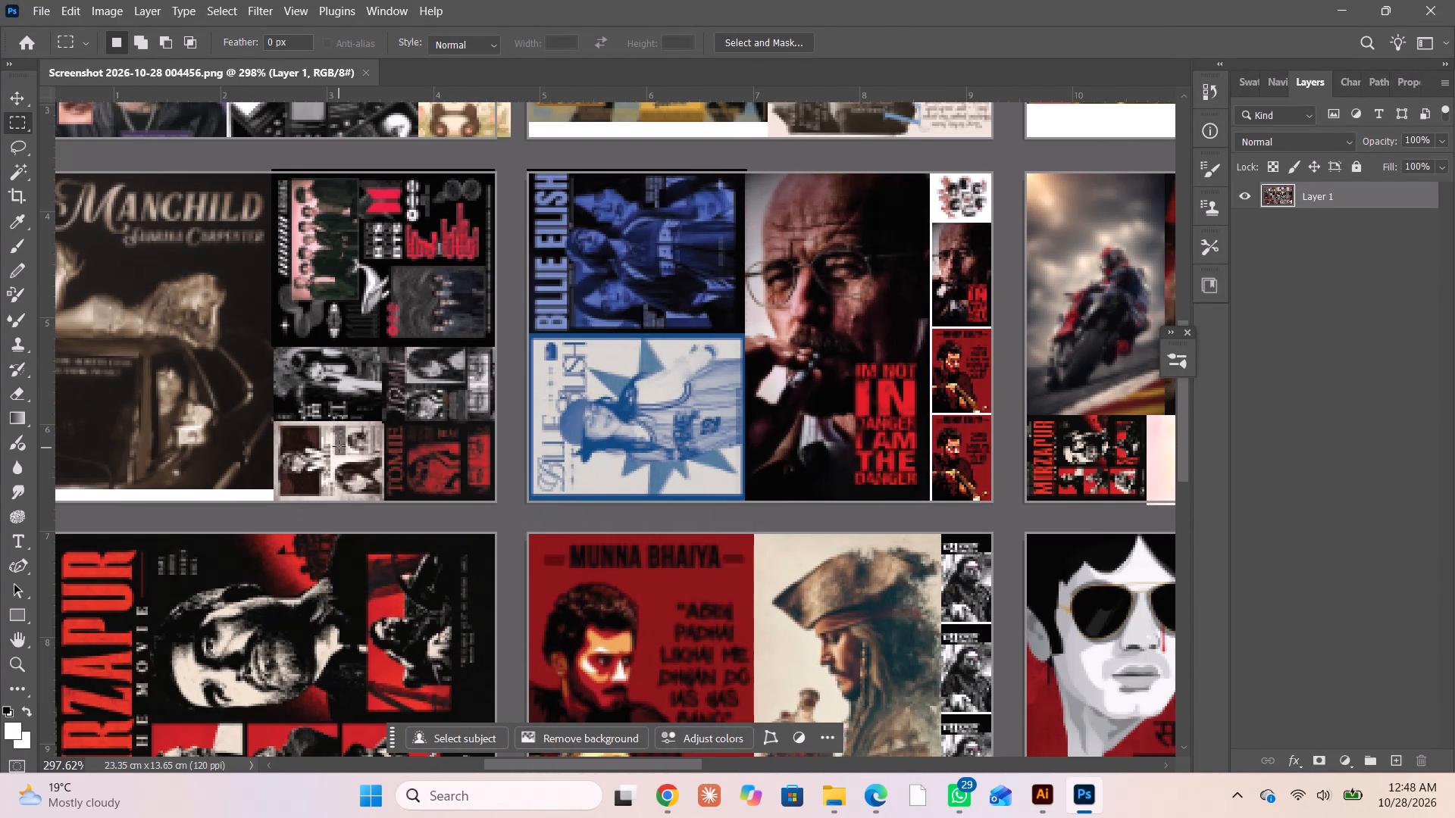
scroll(340, 440, "down", 2, "alt")
scroll(338, 451, "down", 5)
scroll(338, 449, "down", 2, "alt")
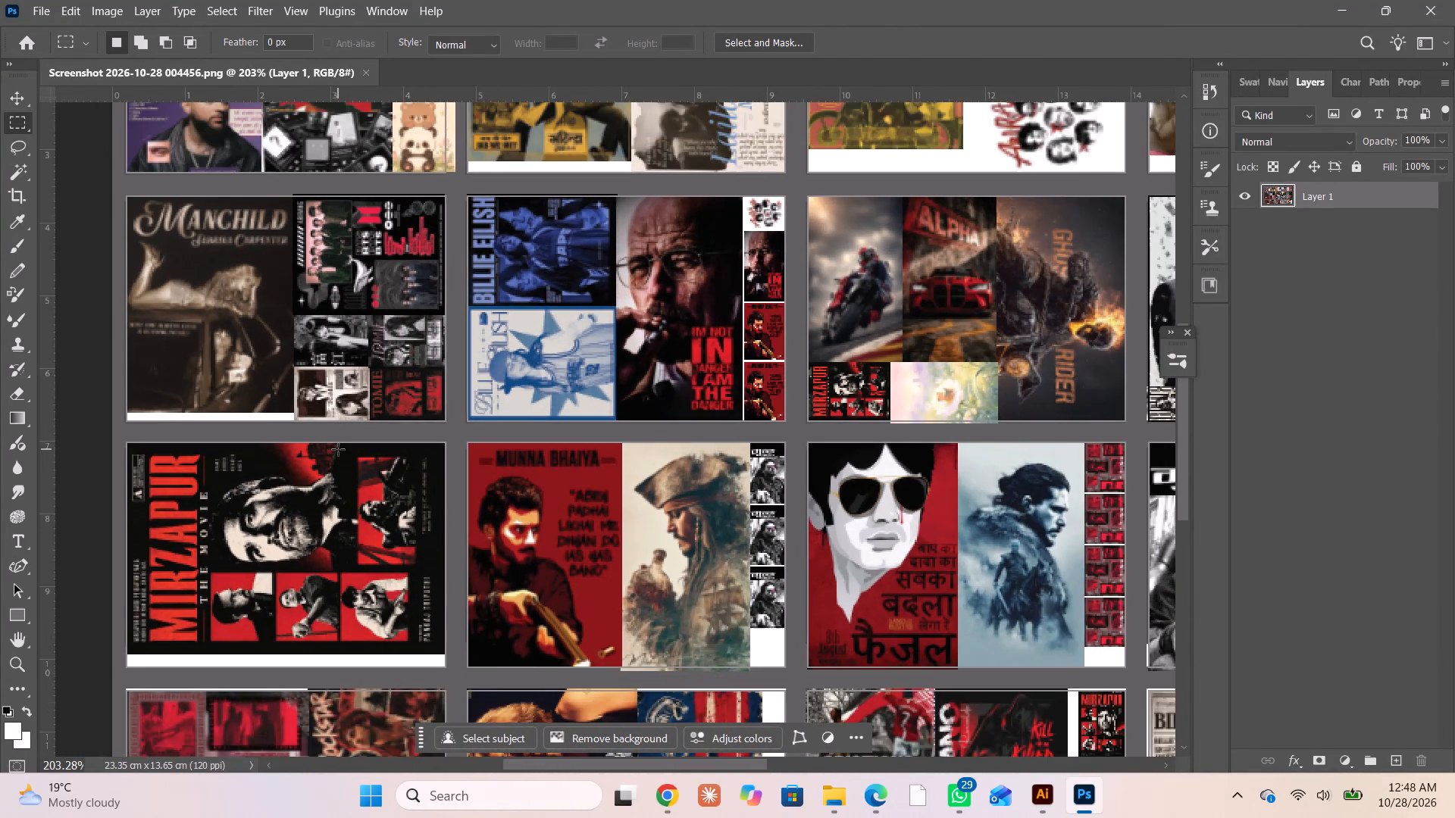
scroll(338, 449, "down", 8, "alt")
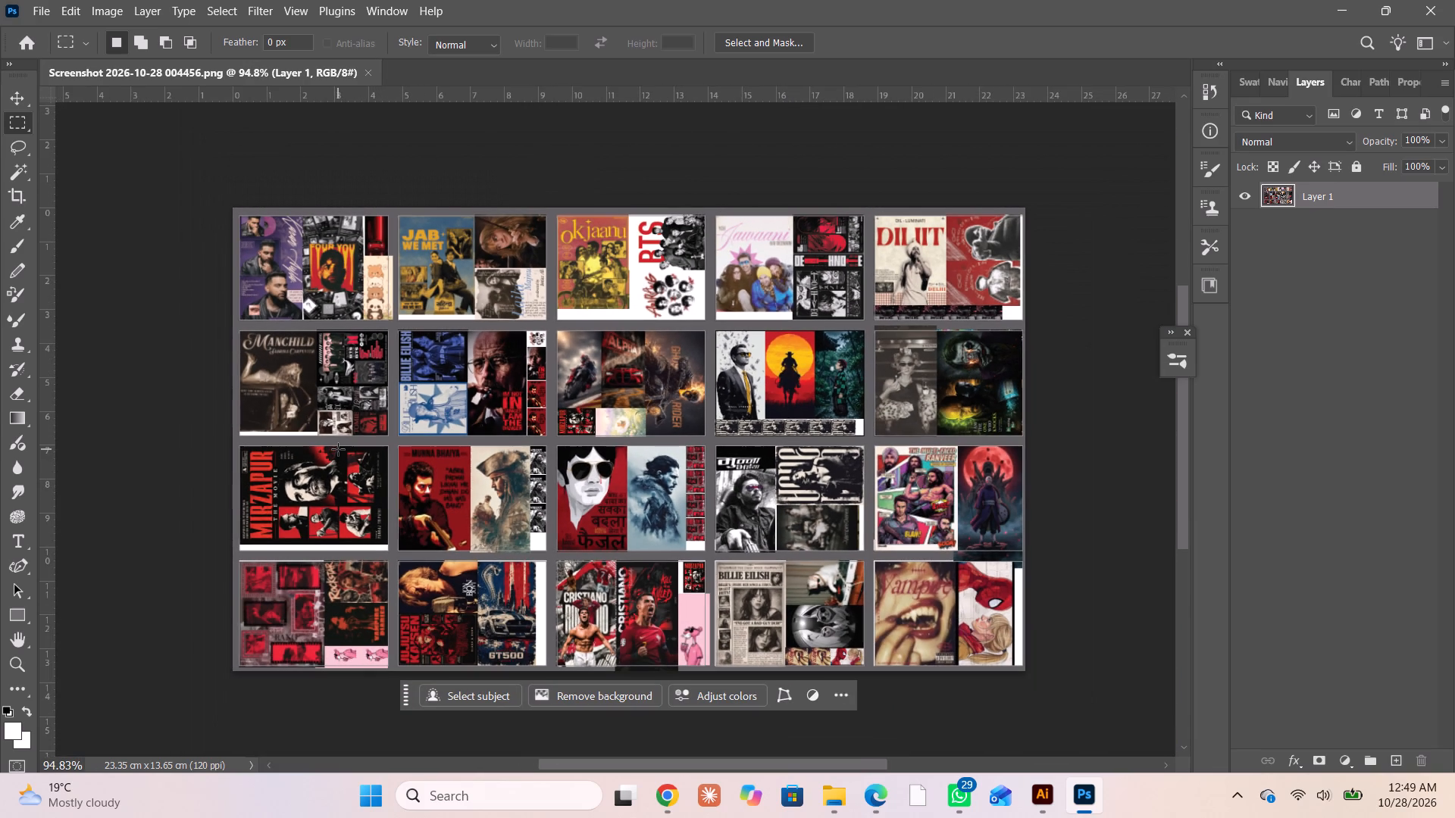